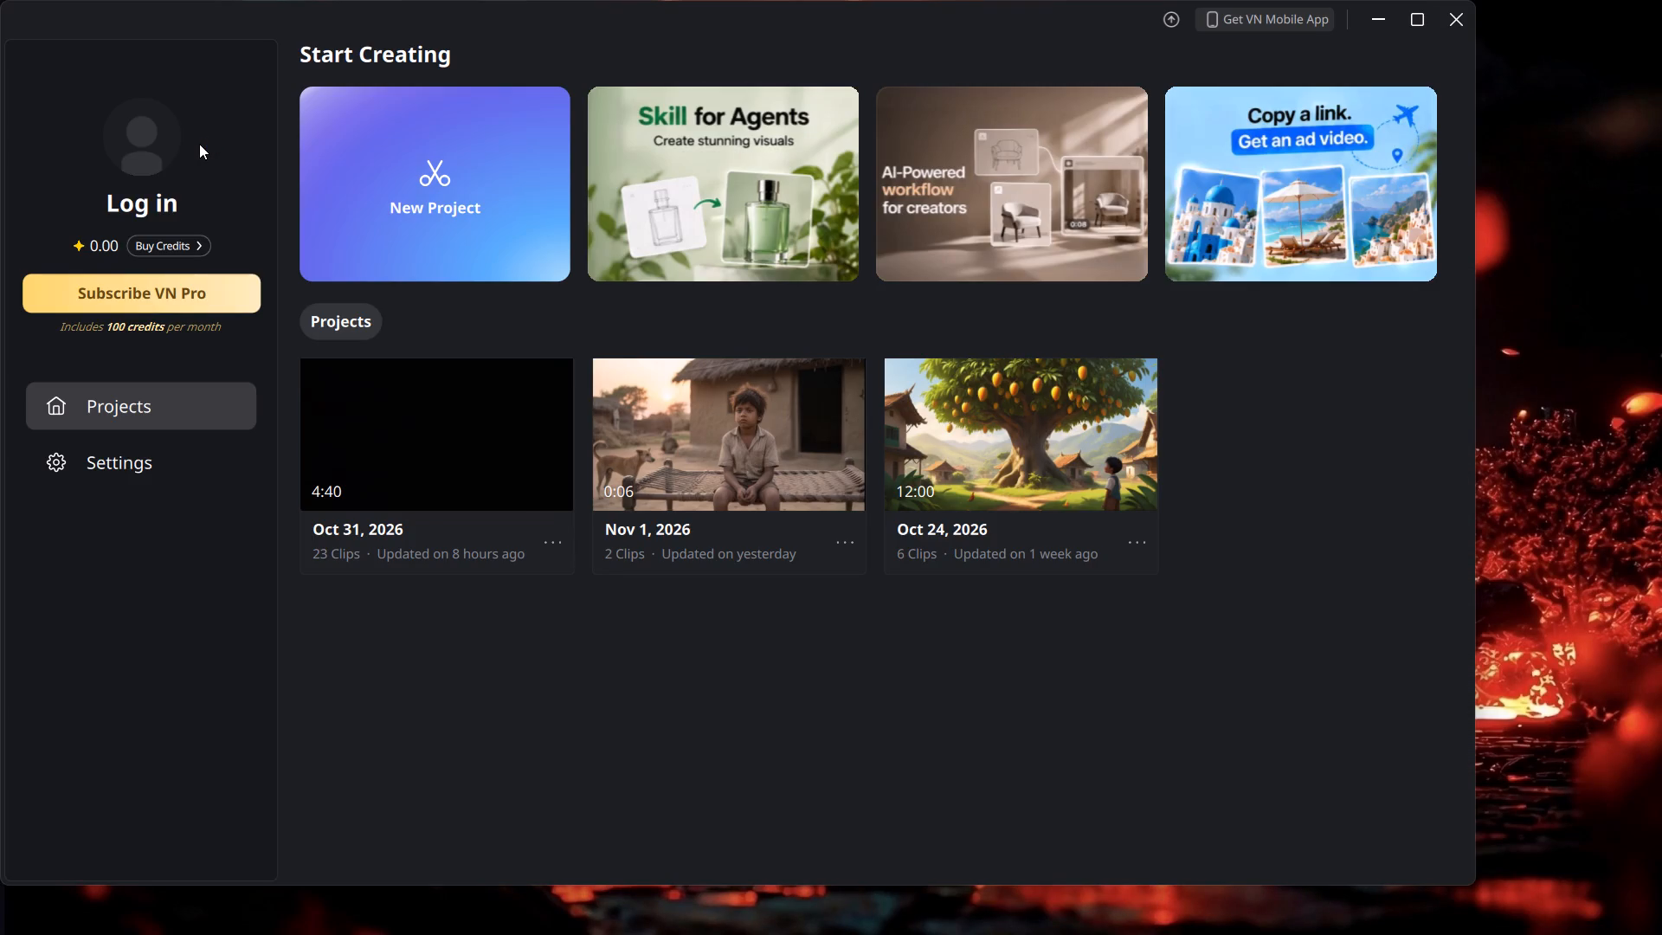
Widen the project window so it spans the full width of the screen.
click(1419, 20)
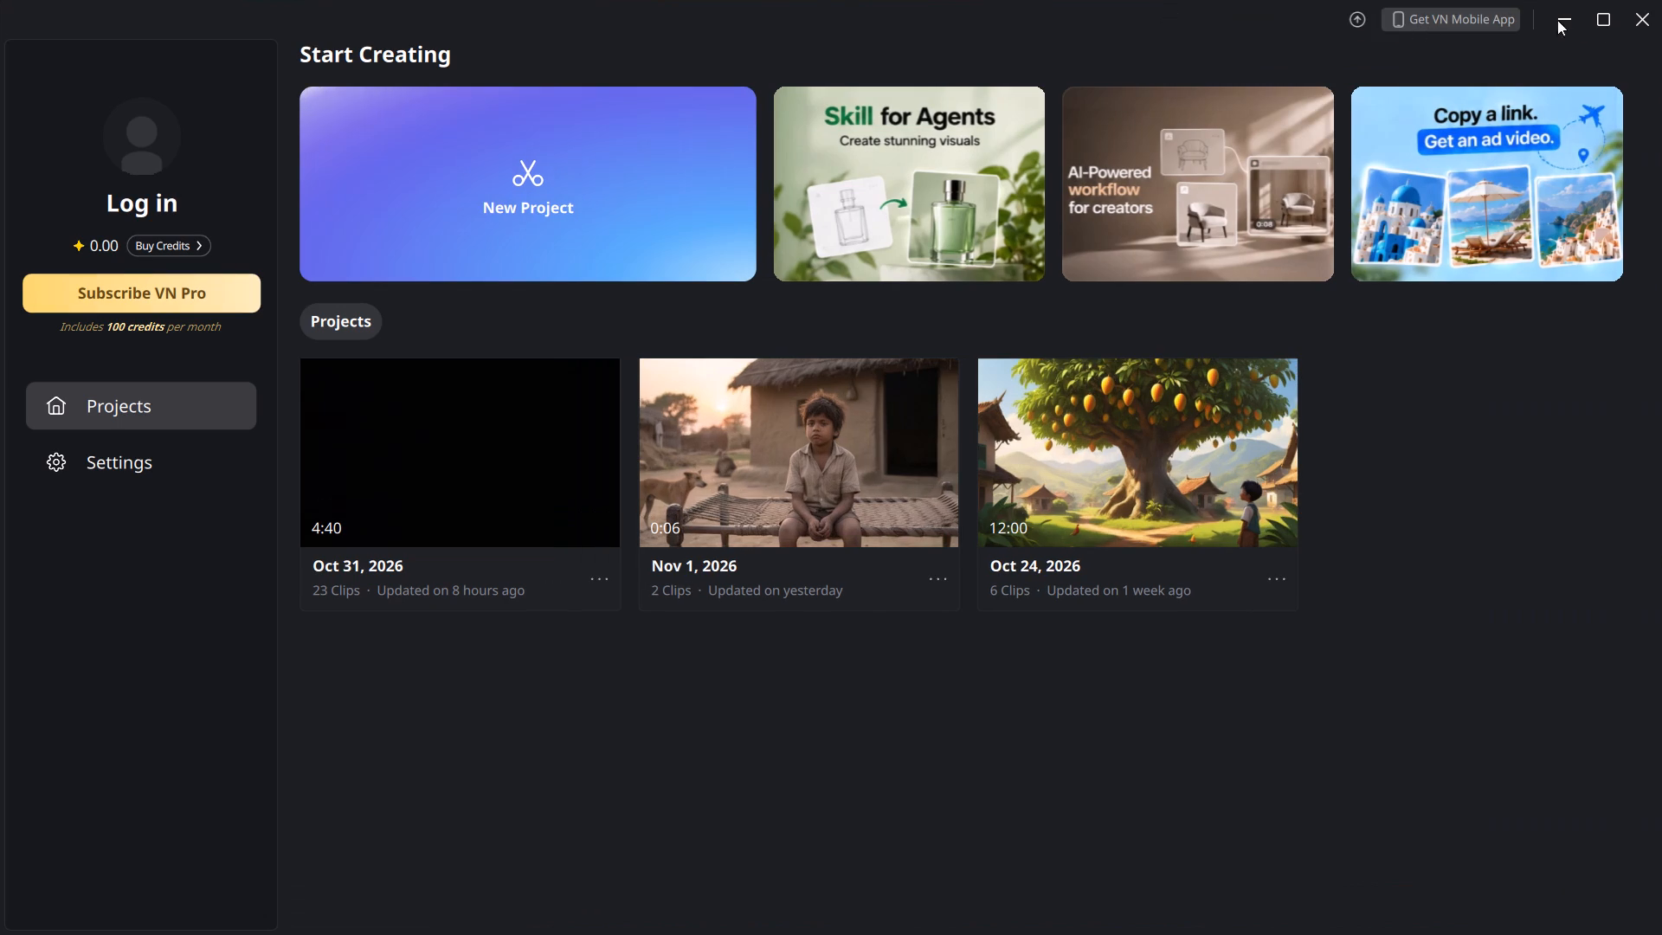
click(1612, 23)
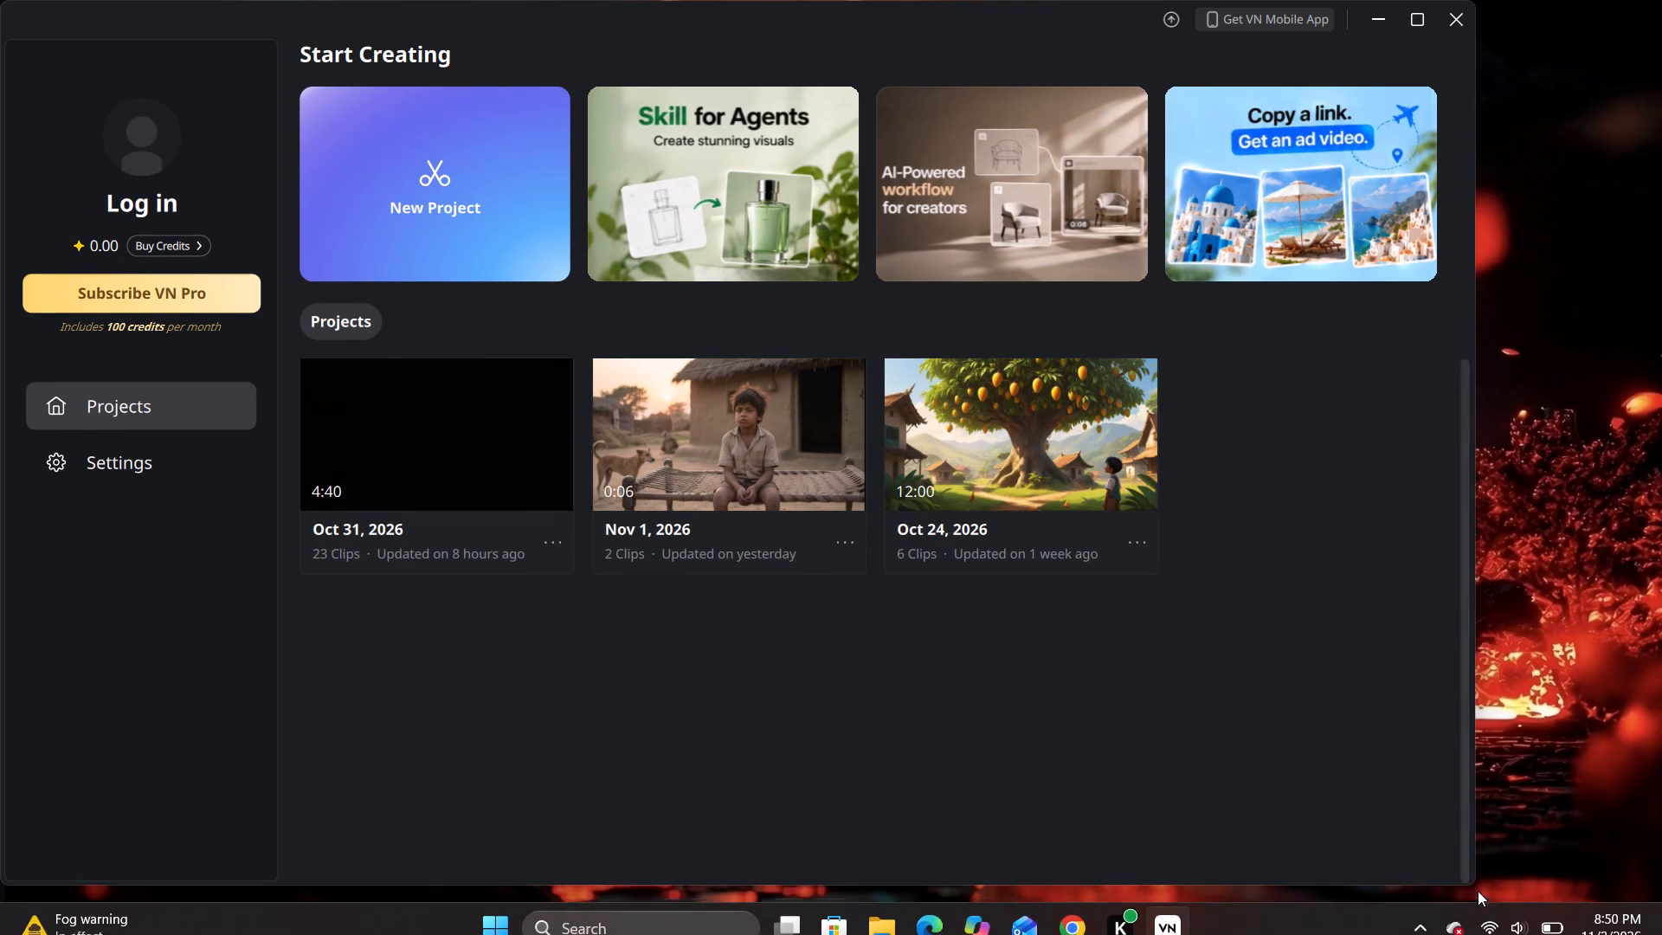
drag(1472, 879, 1661, 879)
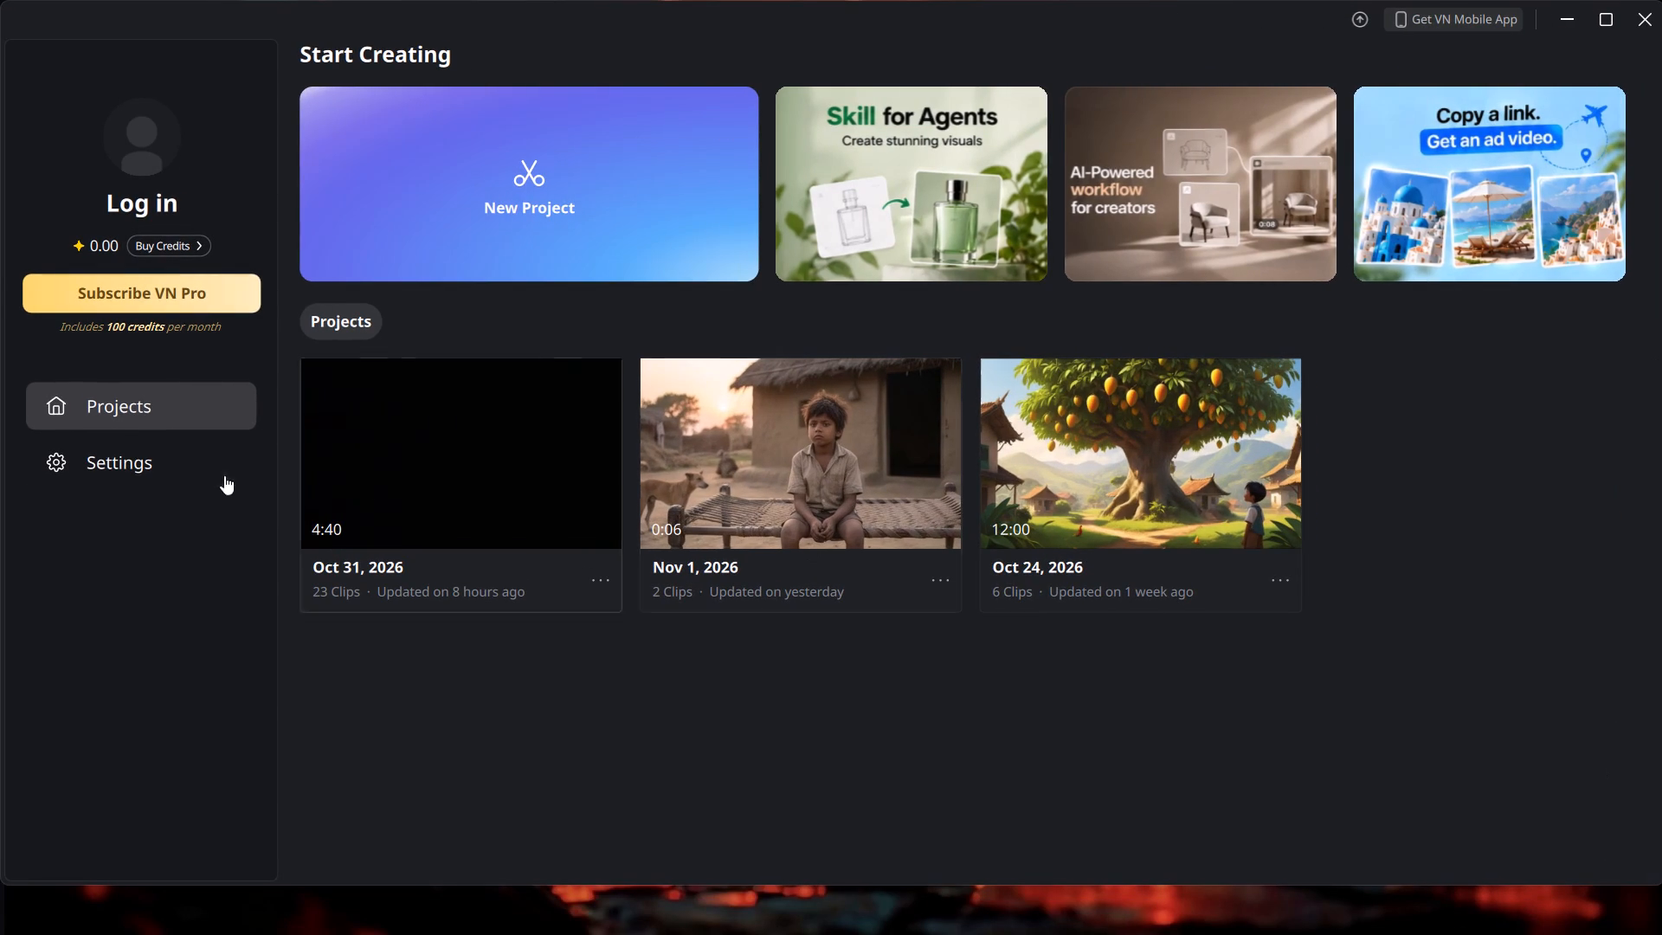
Open the project dated Oct 31, 2026.
click(482, 479)
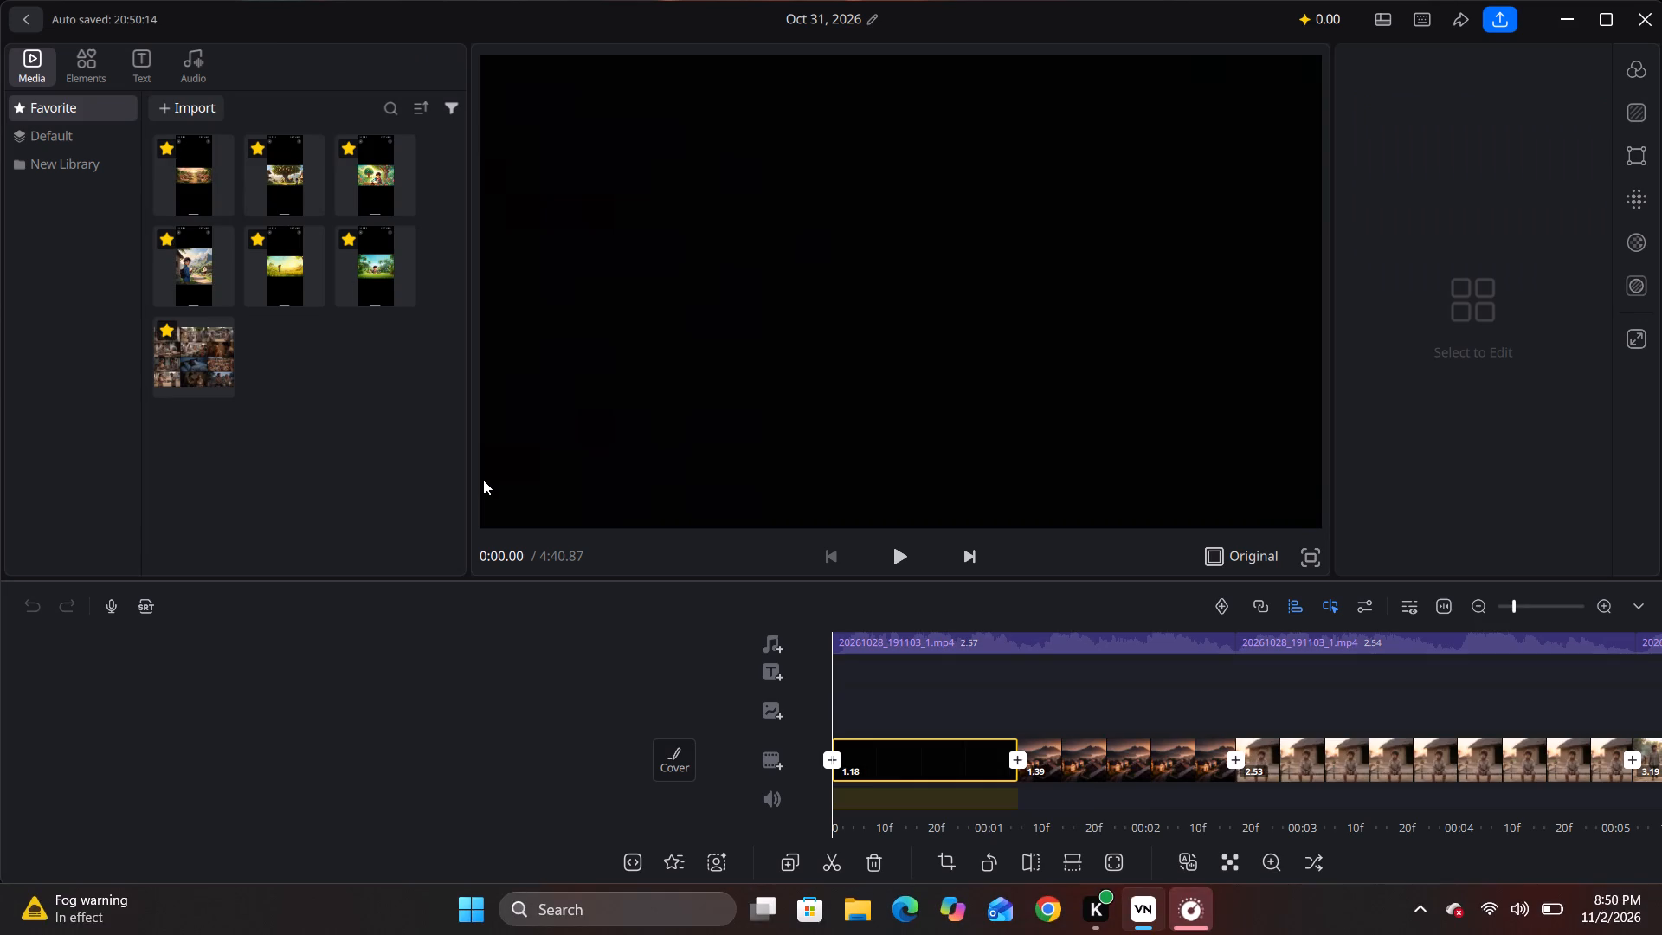
Play the video from the start to about 1:24, partly in full screen, to check the images against the narration.
key(space)
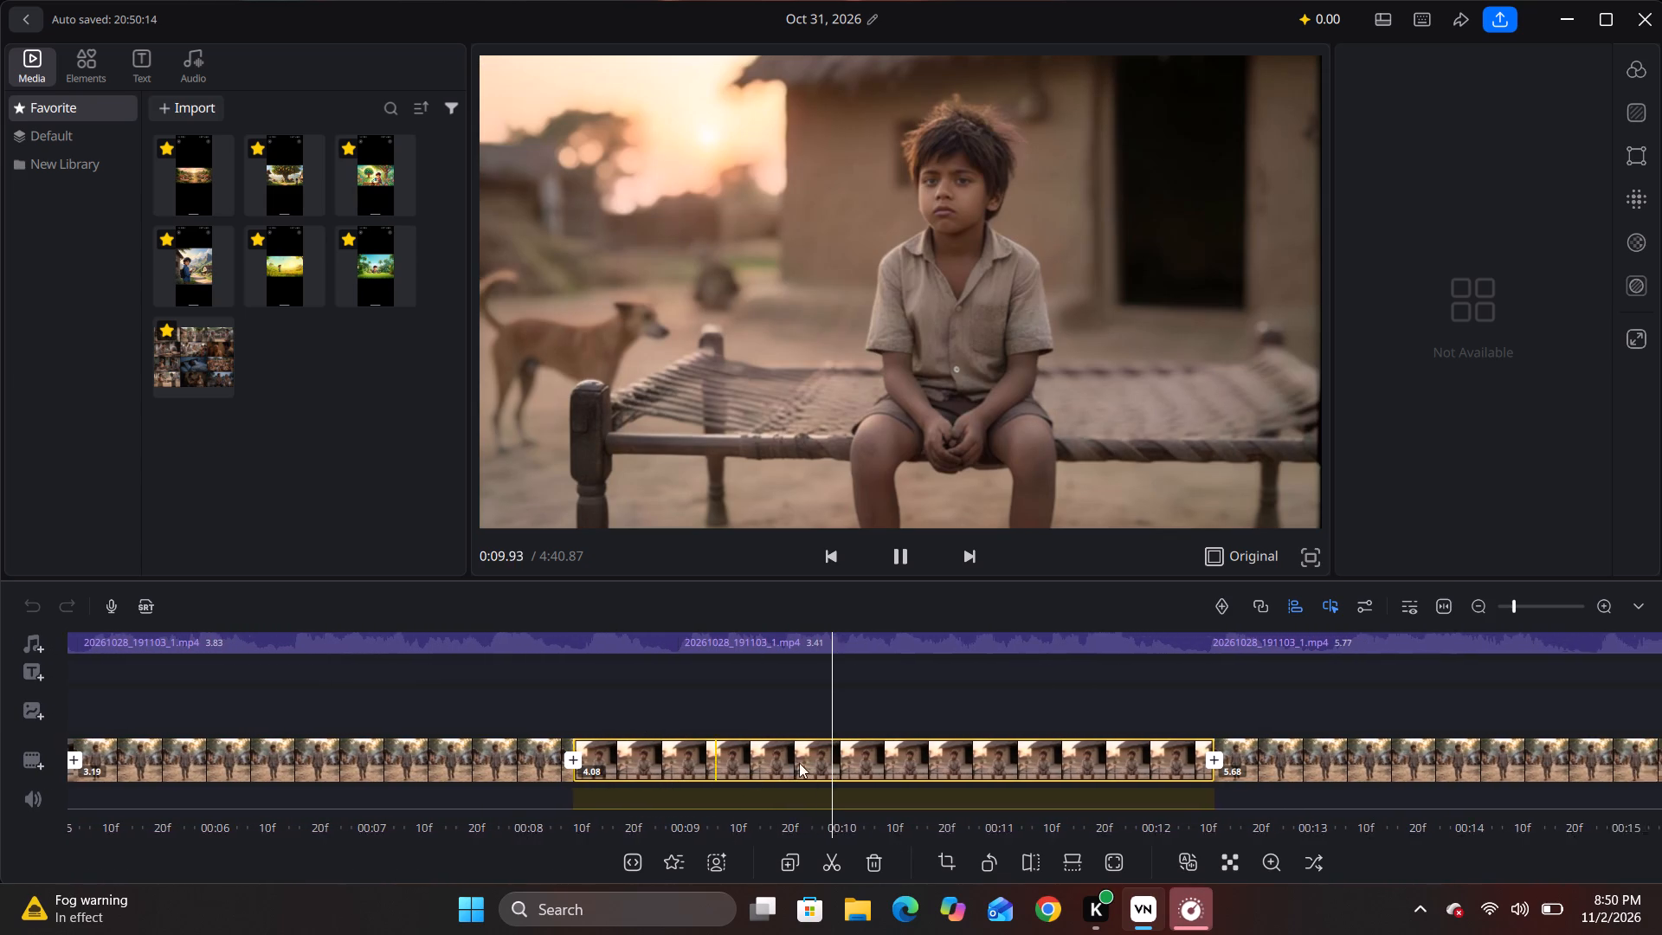
key(space)
click(1307, 559)
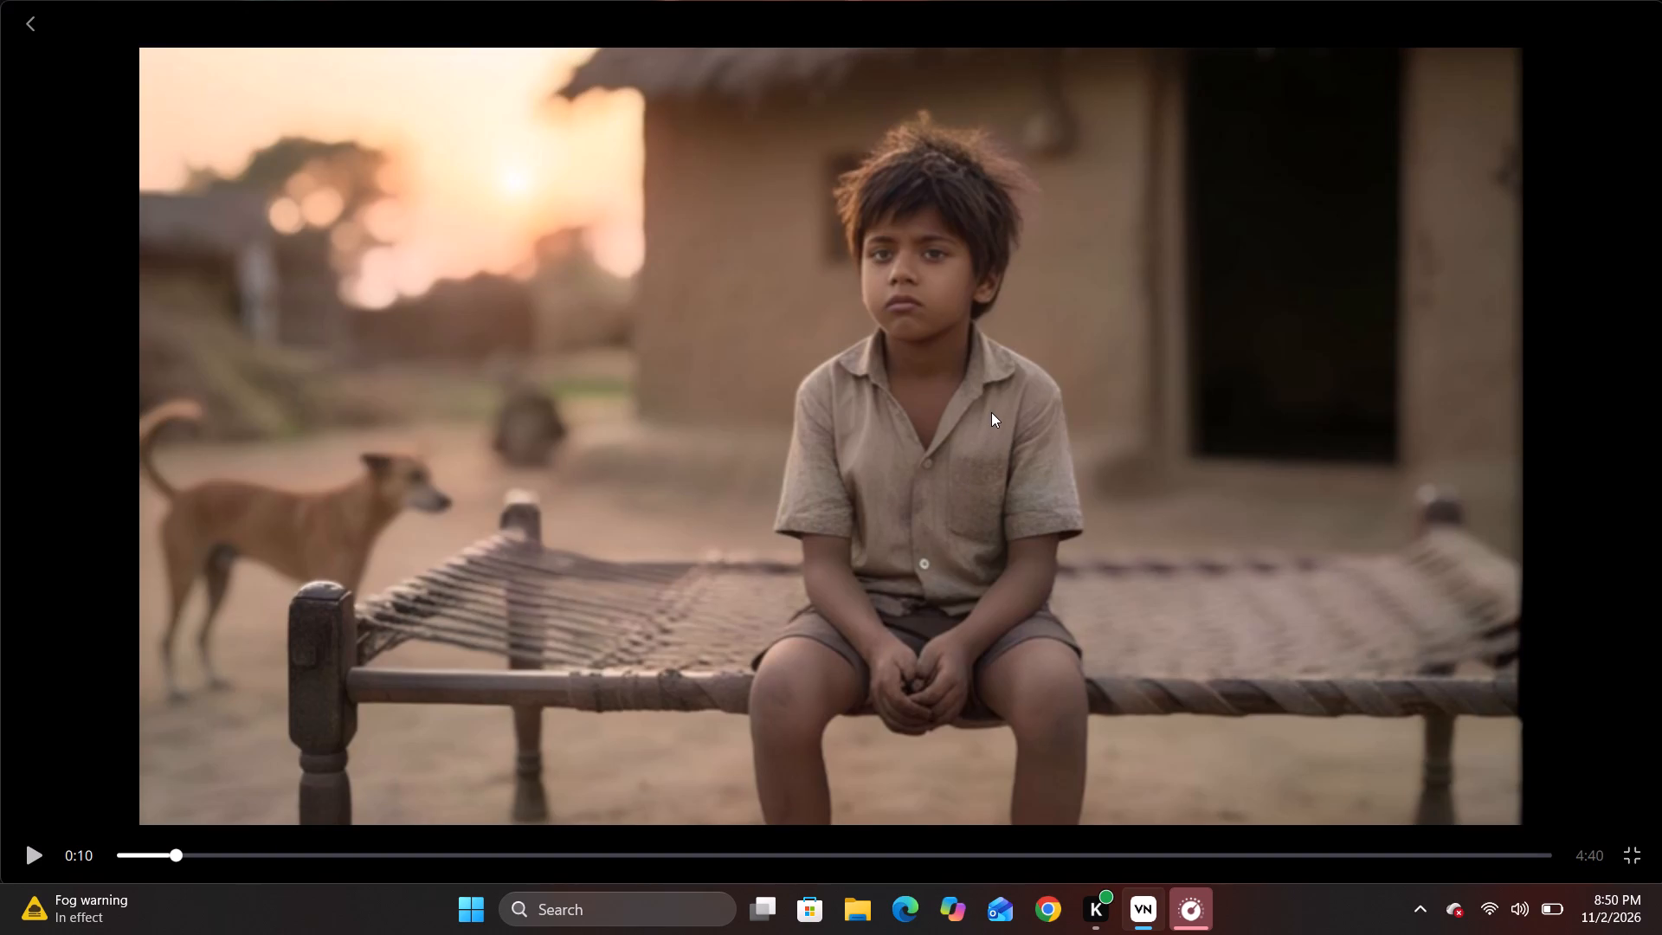
key(space)
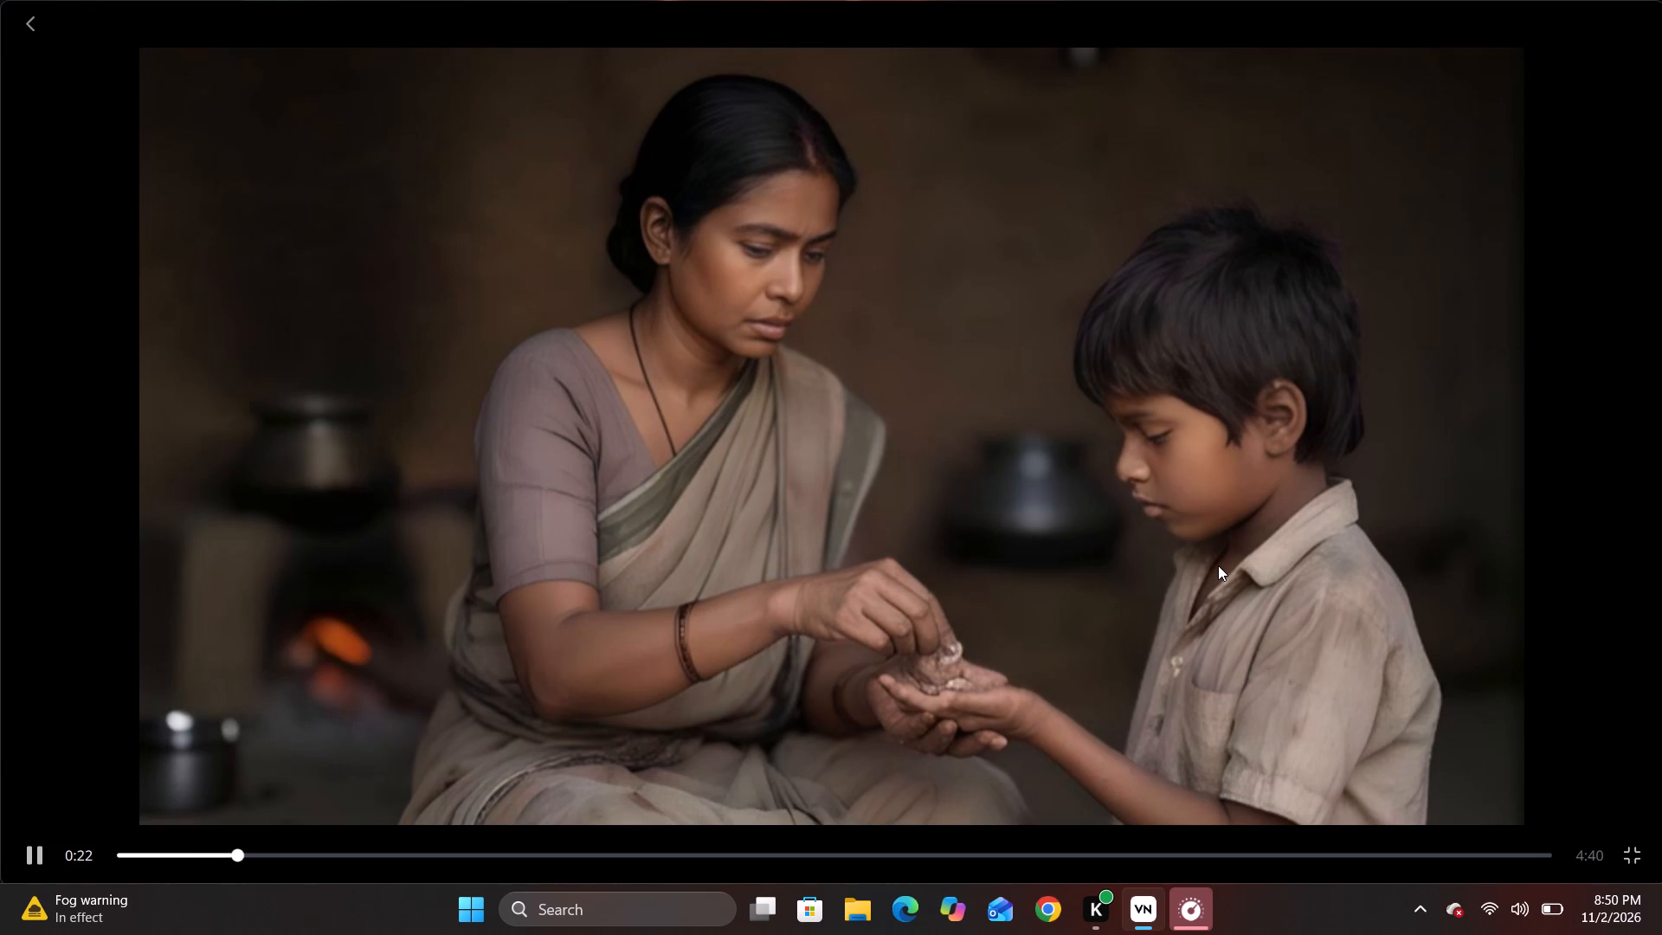
key(f)
click(1633, 848)
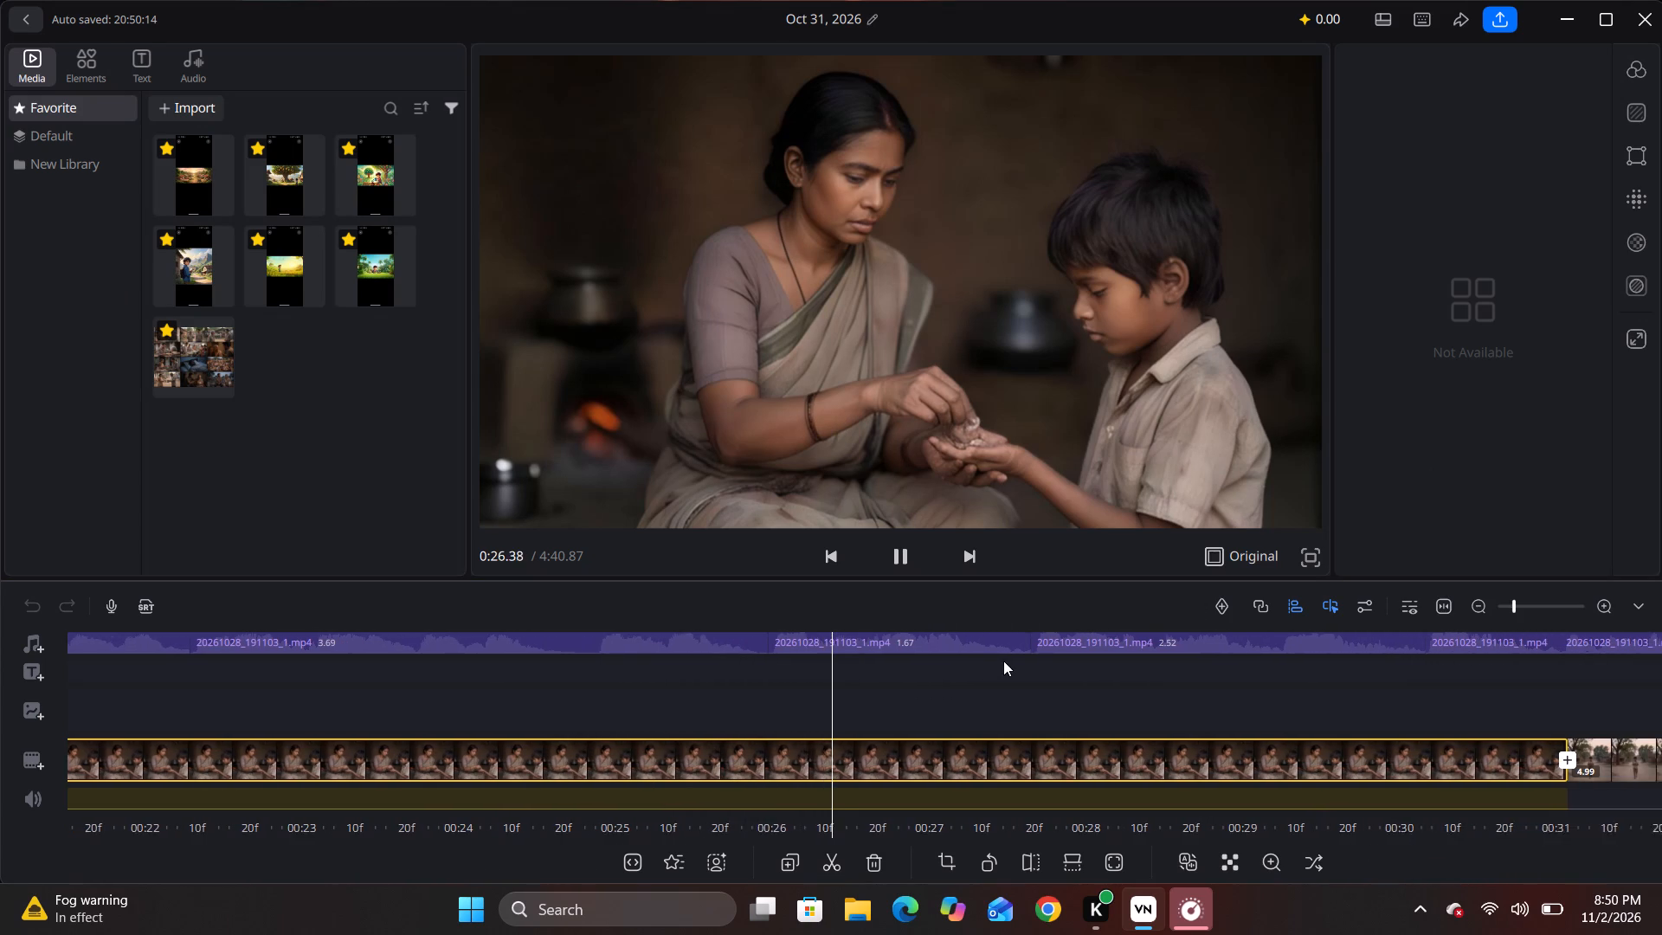
key(space)
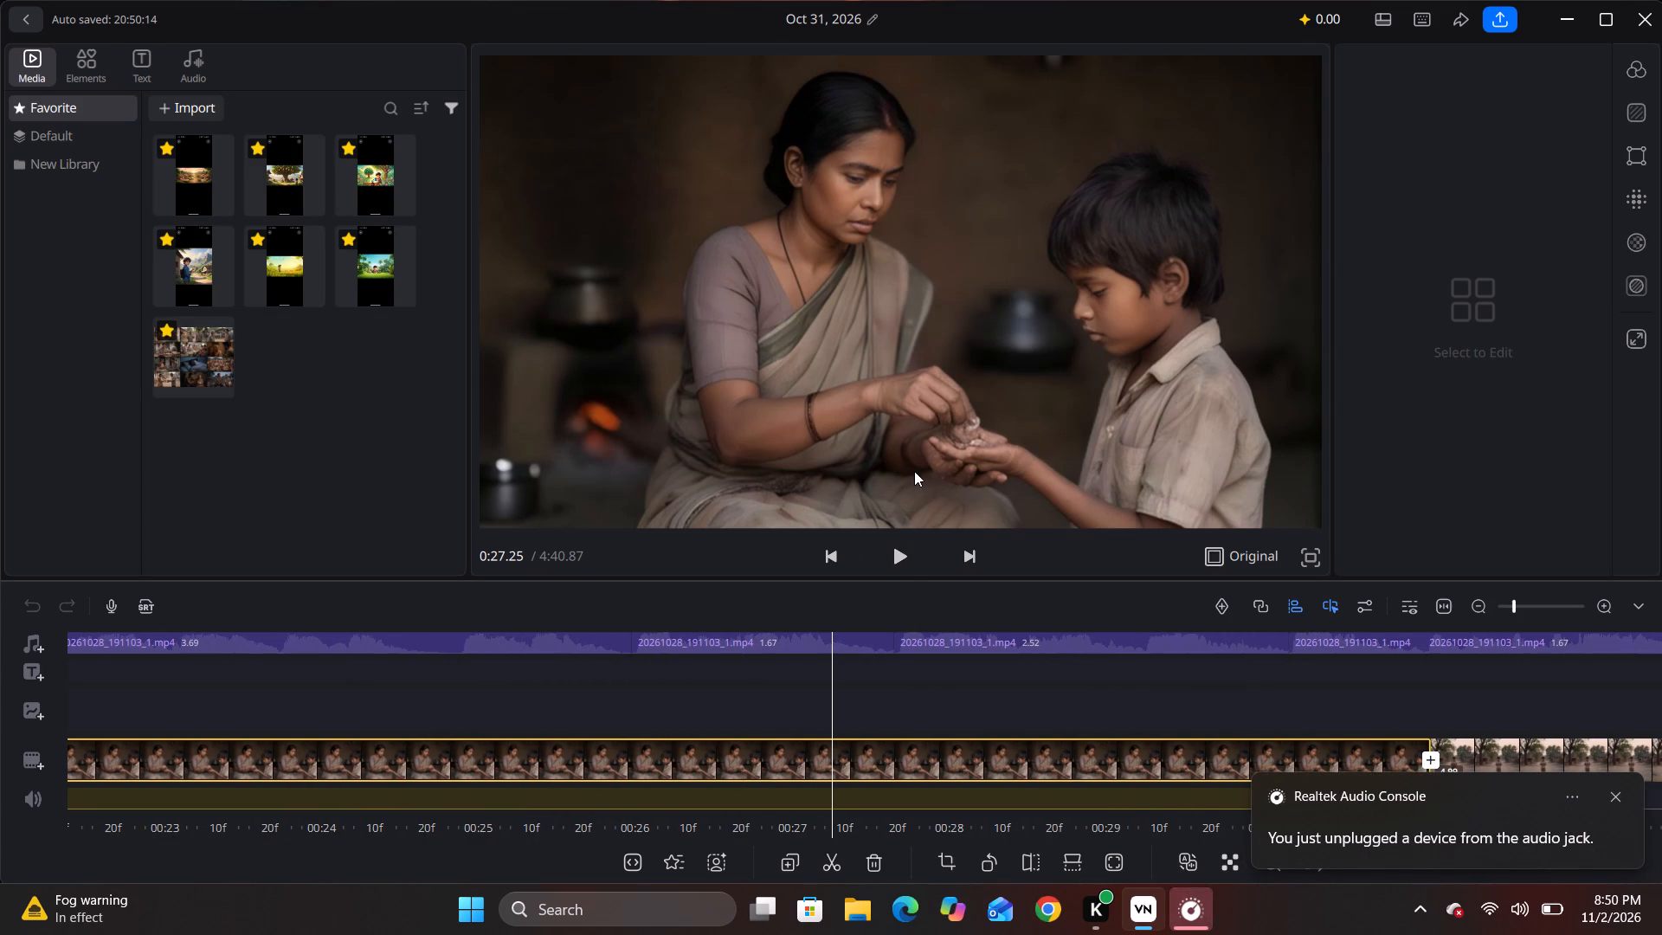
key(space)
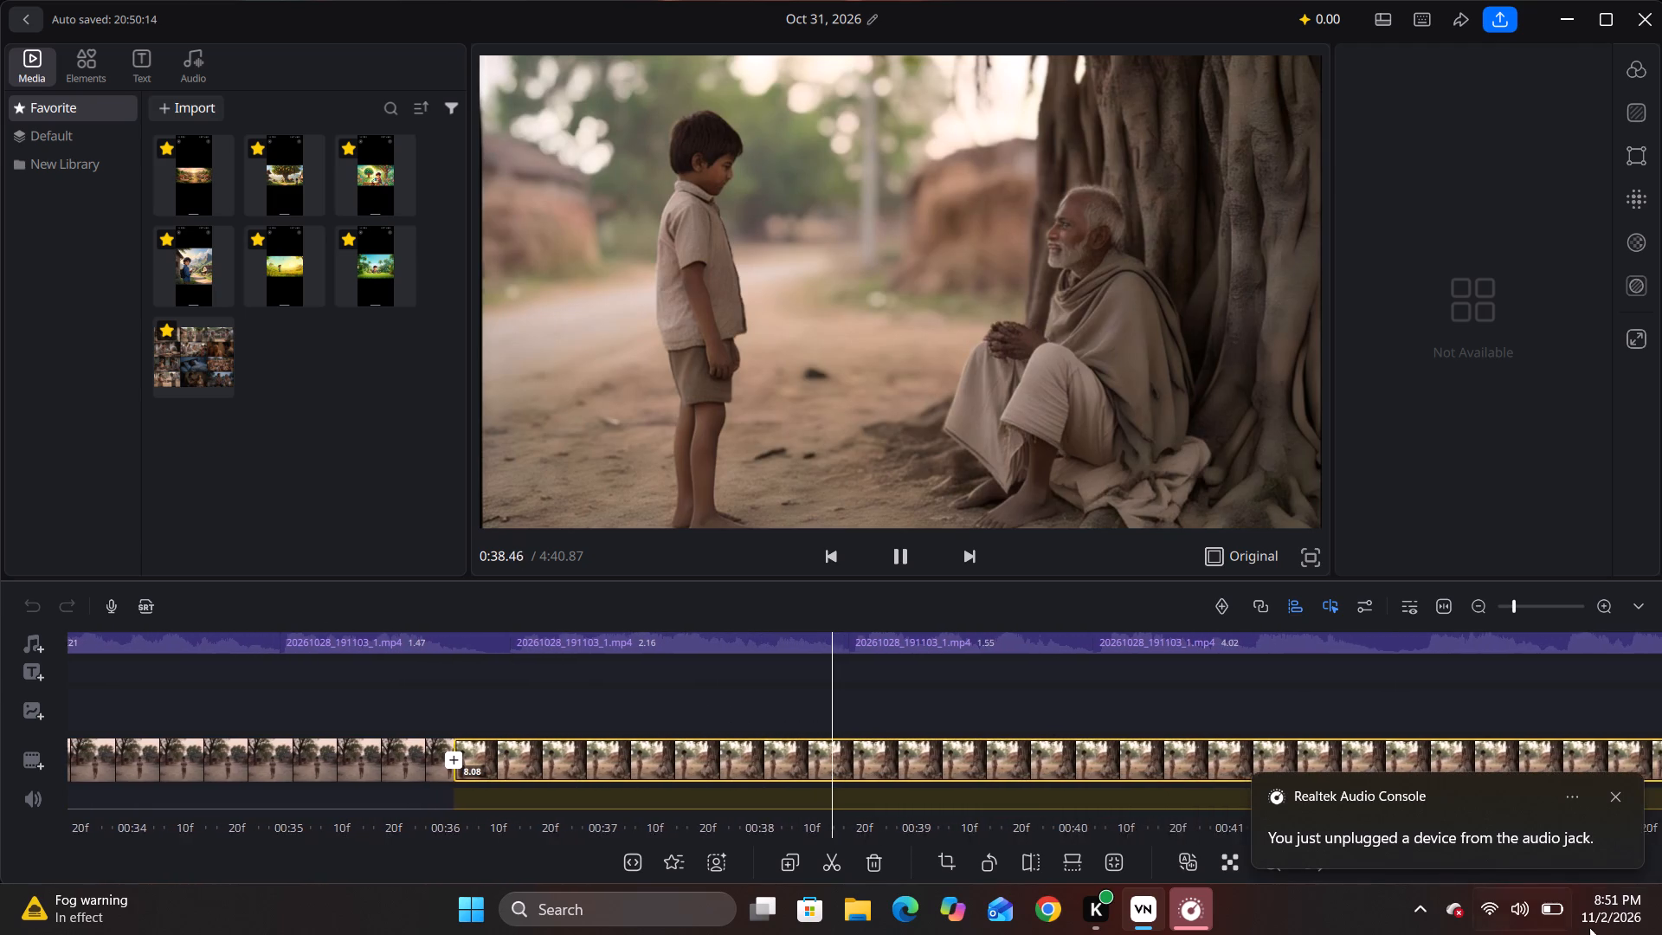
click(1615, 795)
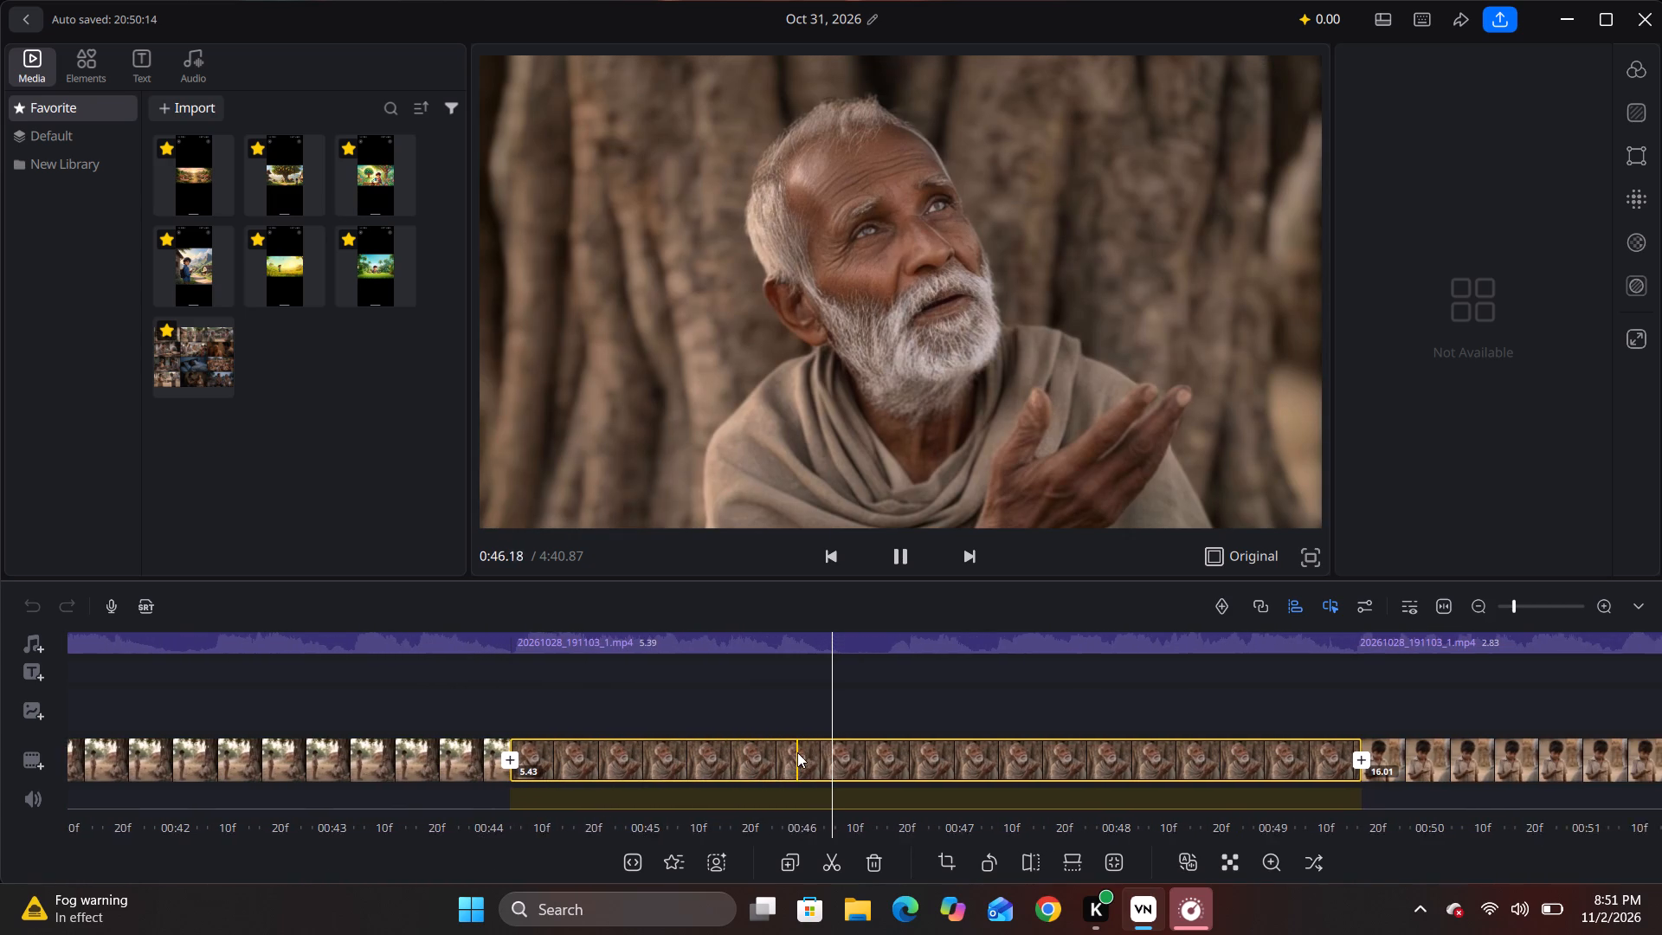
key(space)
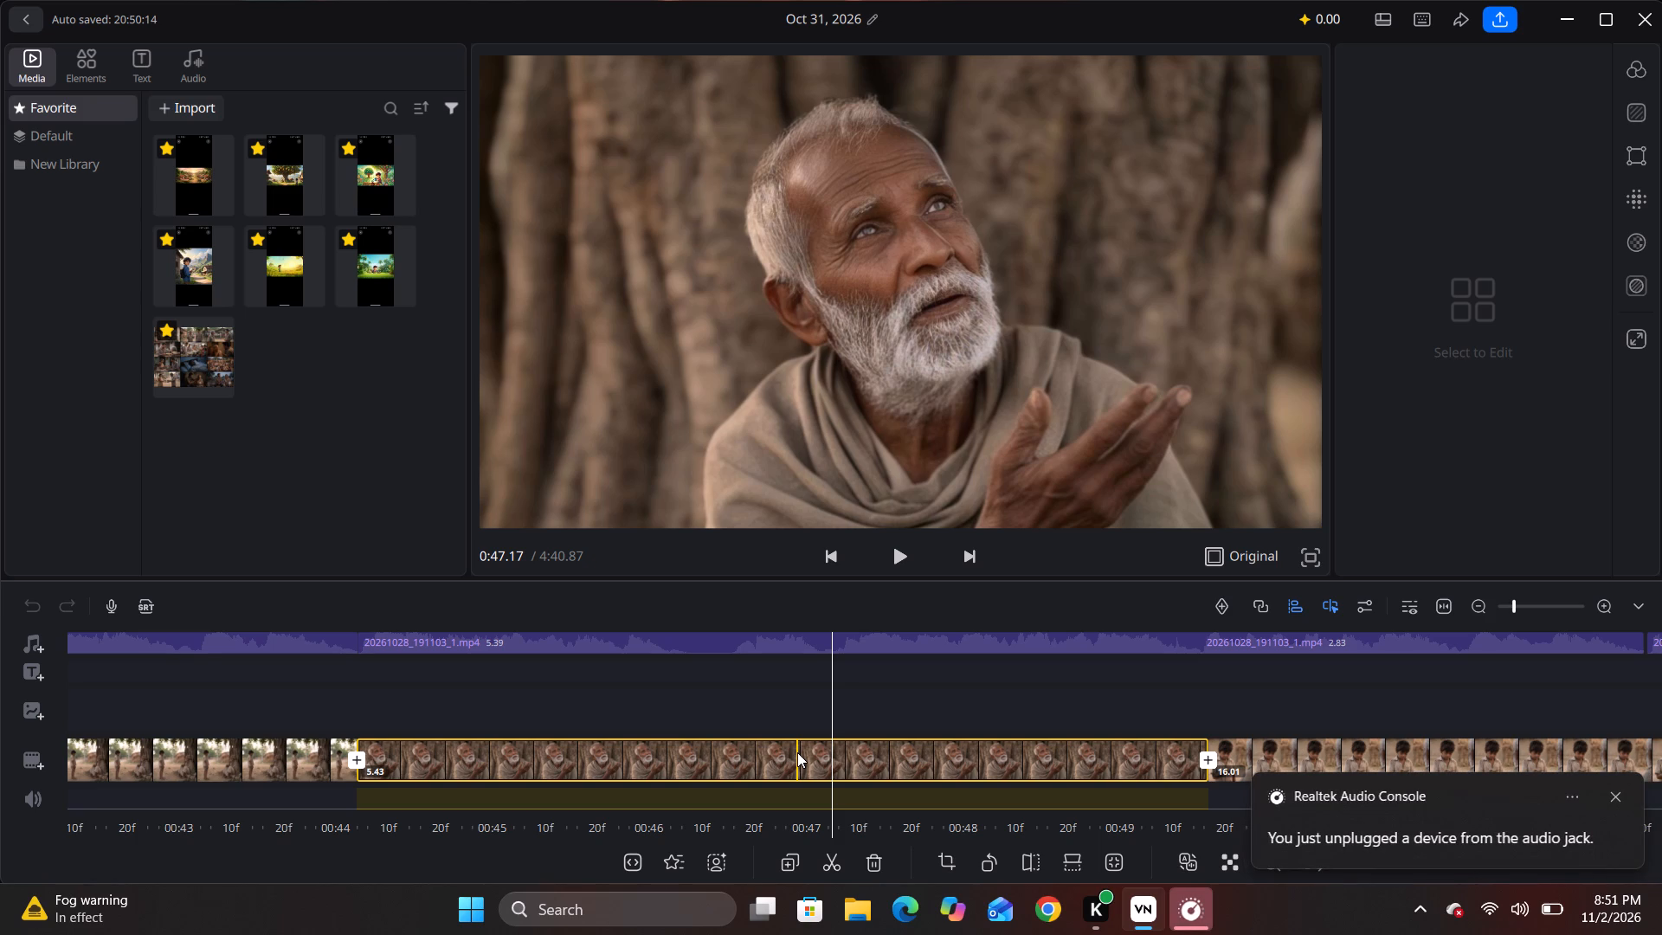
key(space)
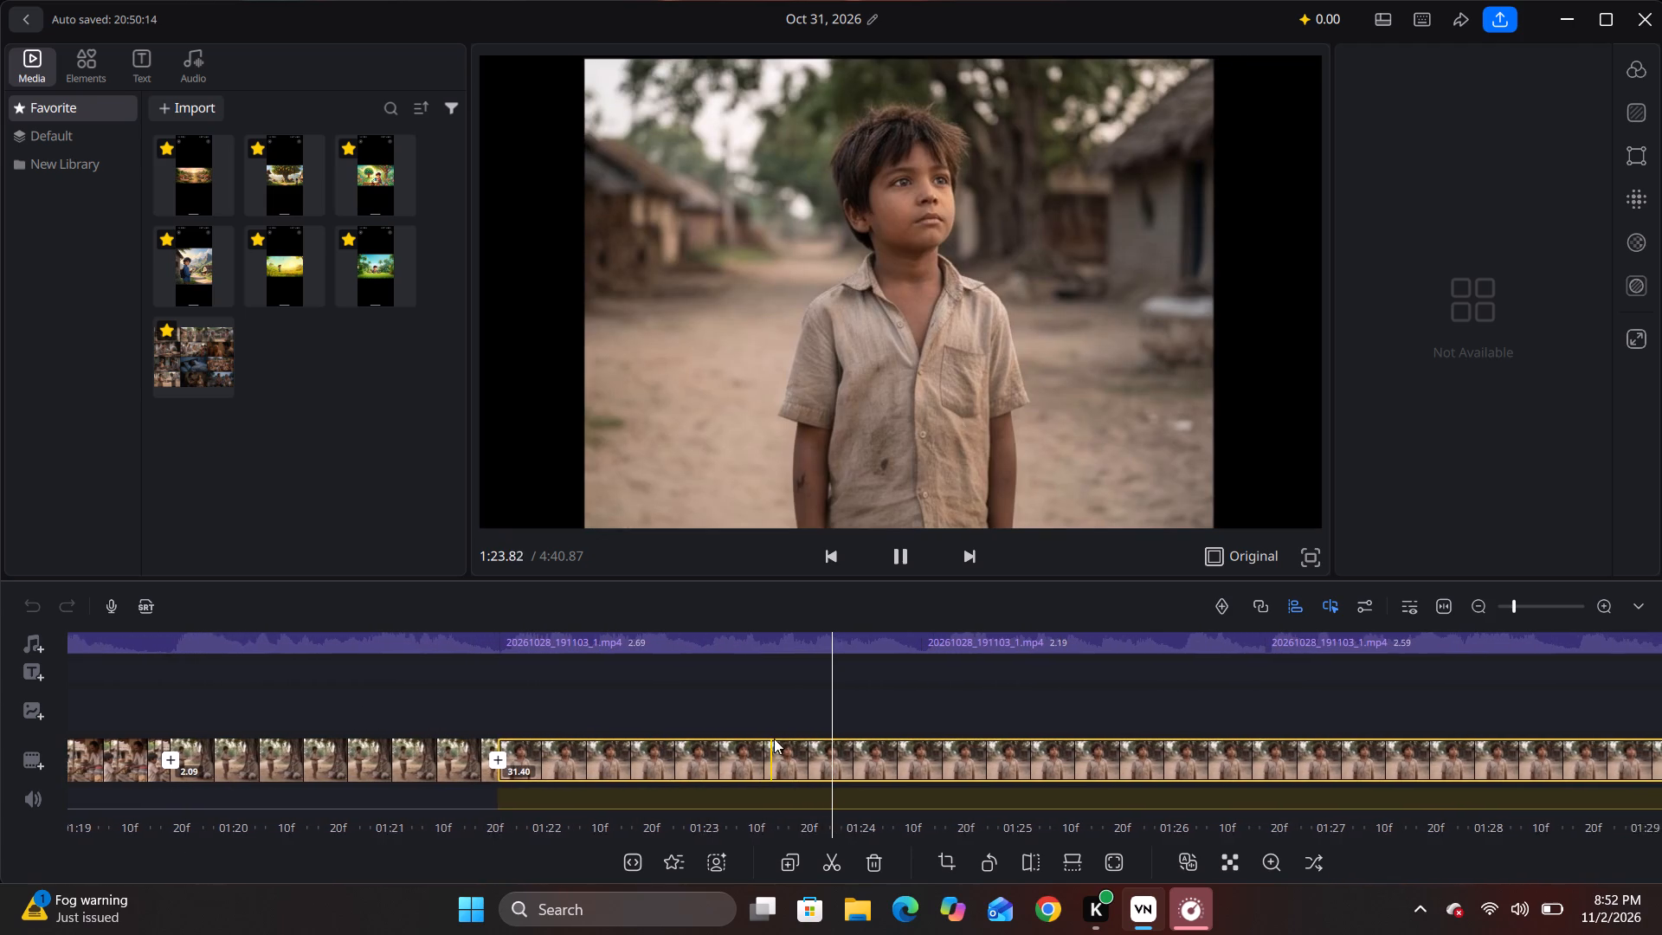
key(space)
click(651, 764)
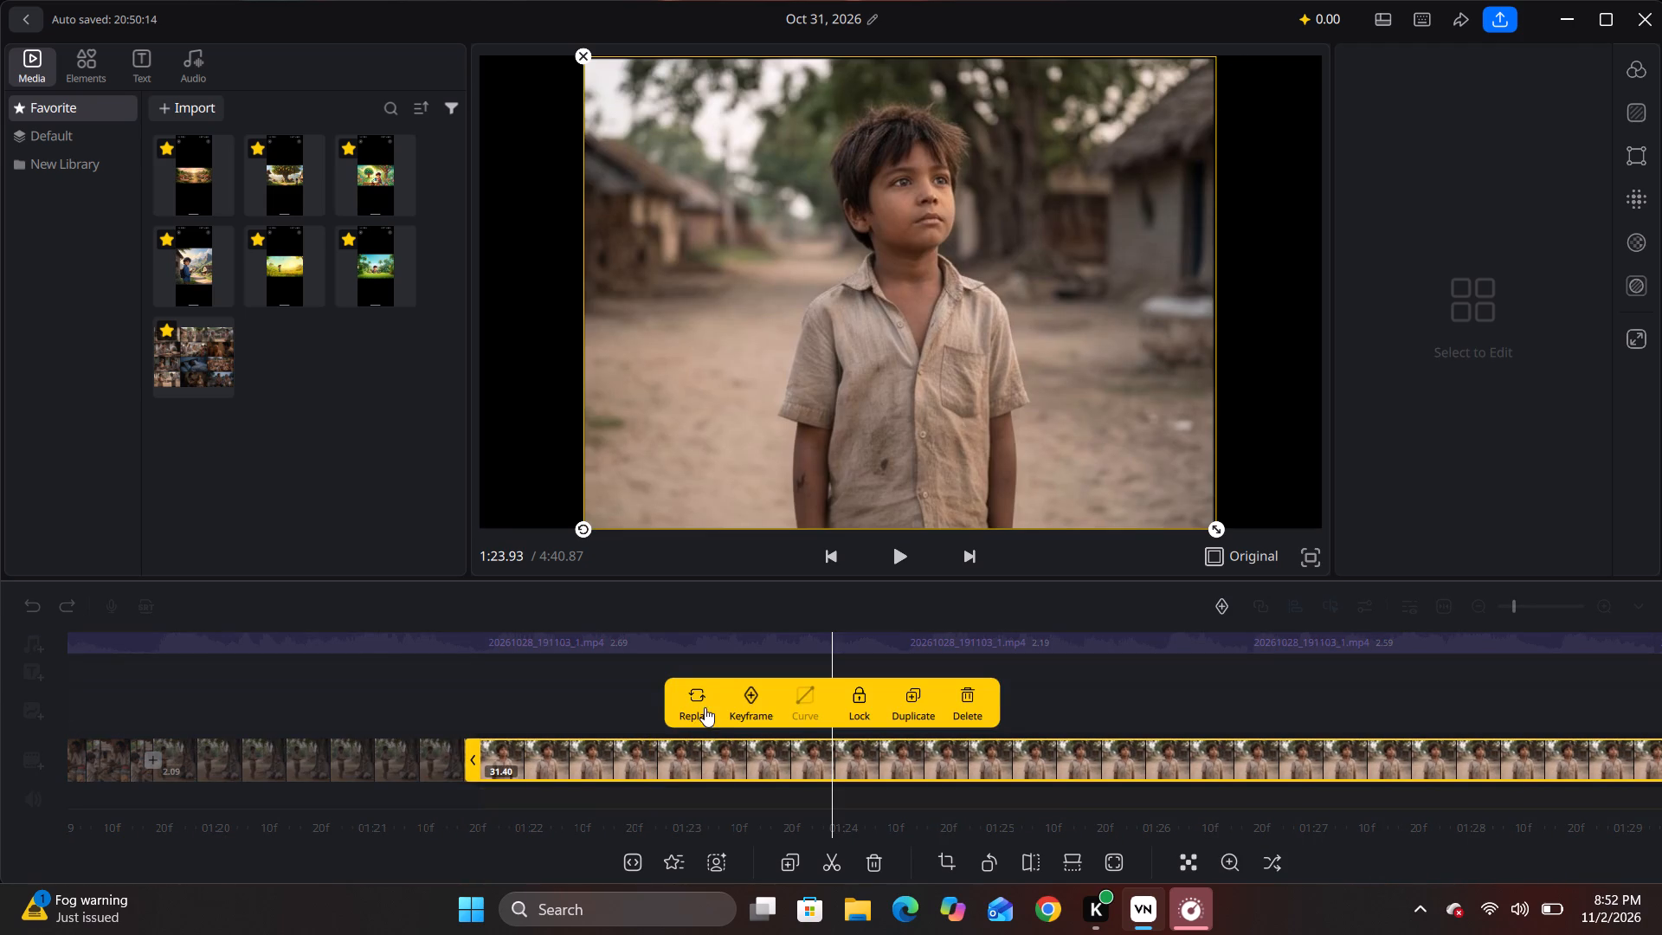
click(695, 698)
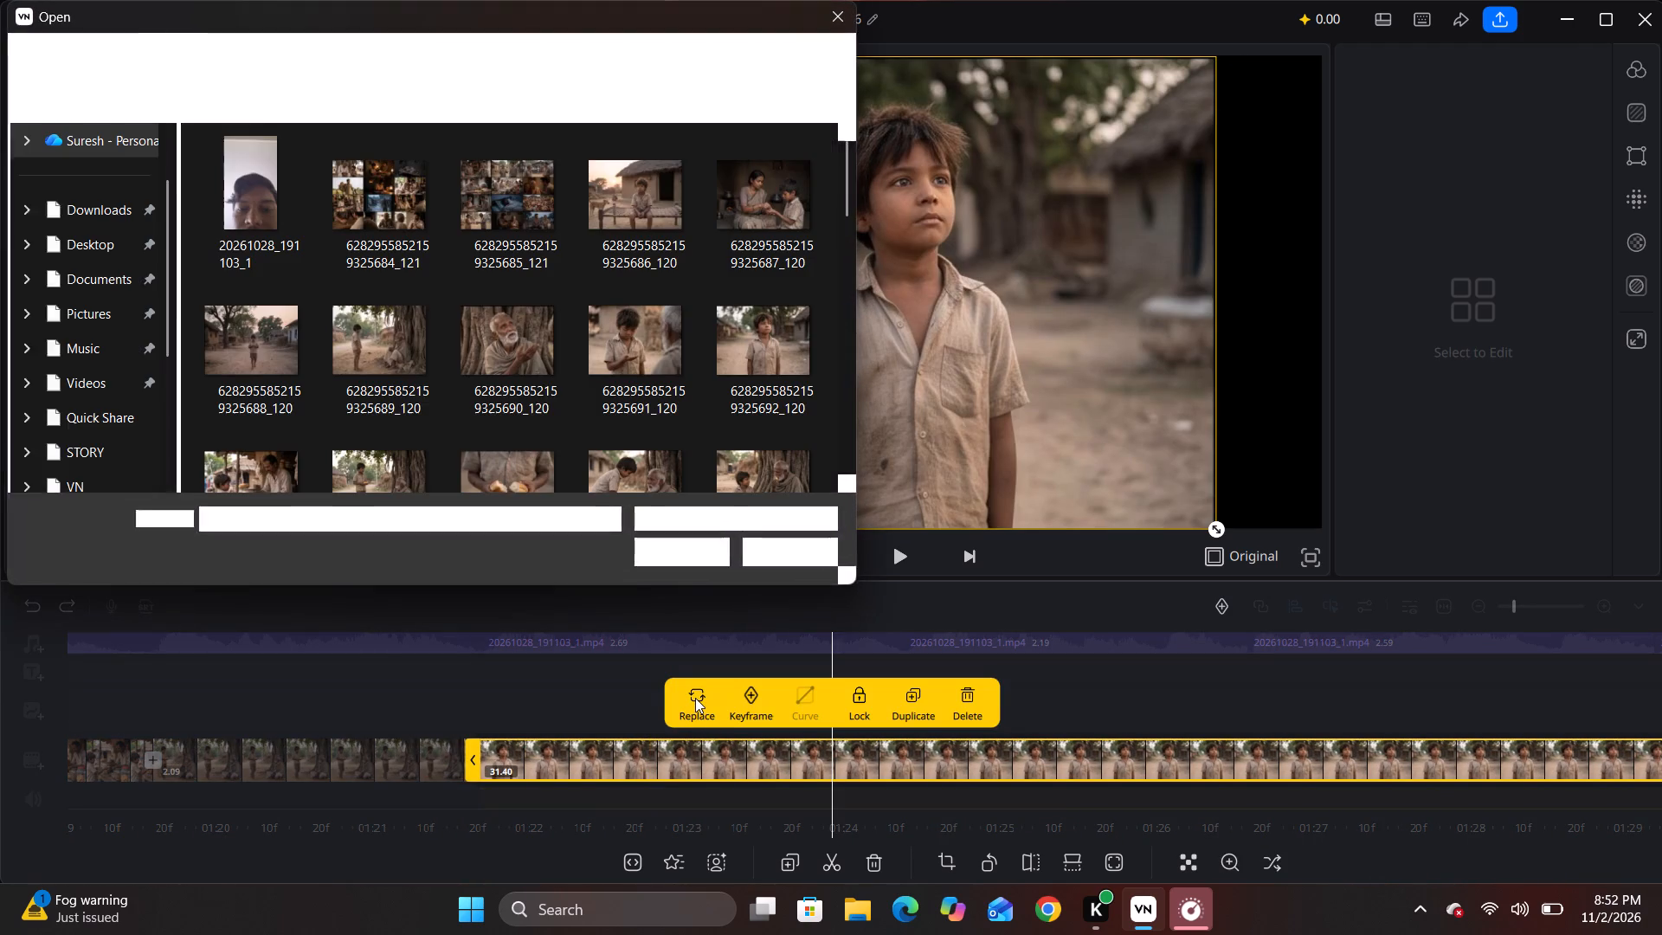
scroll(493, 383, down, 3)
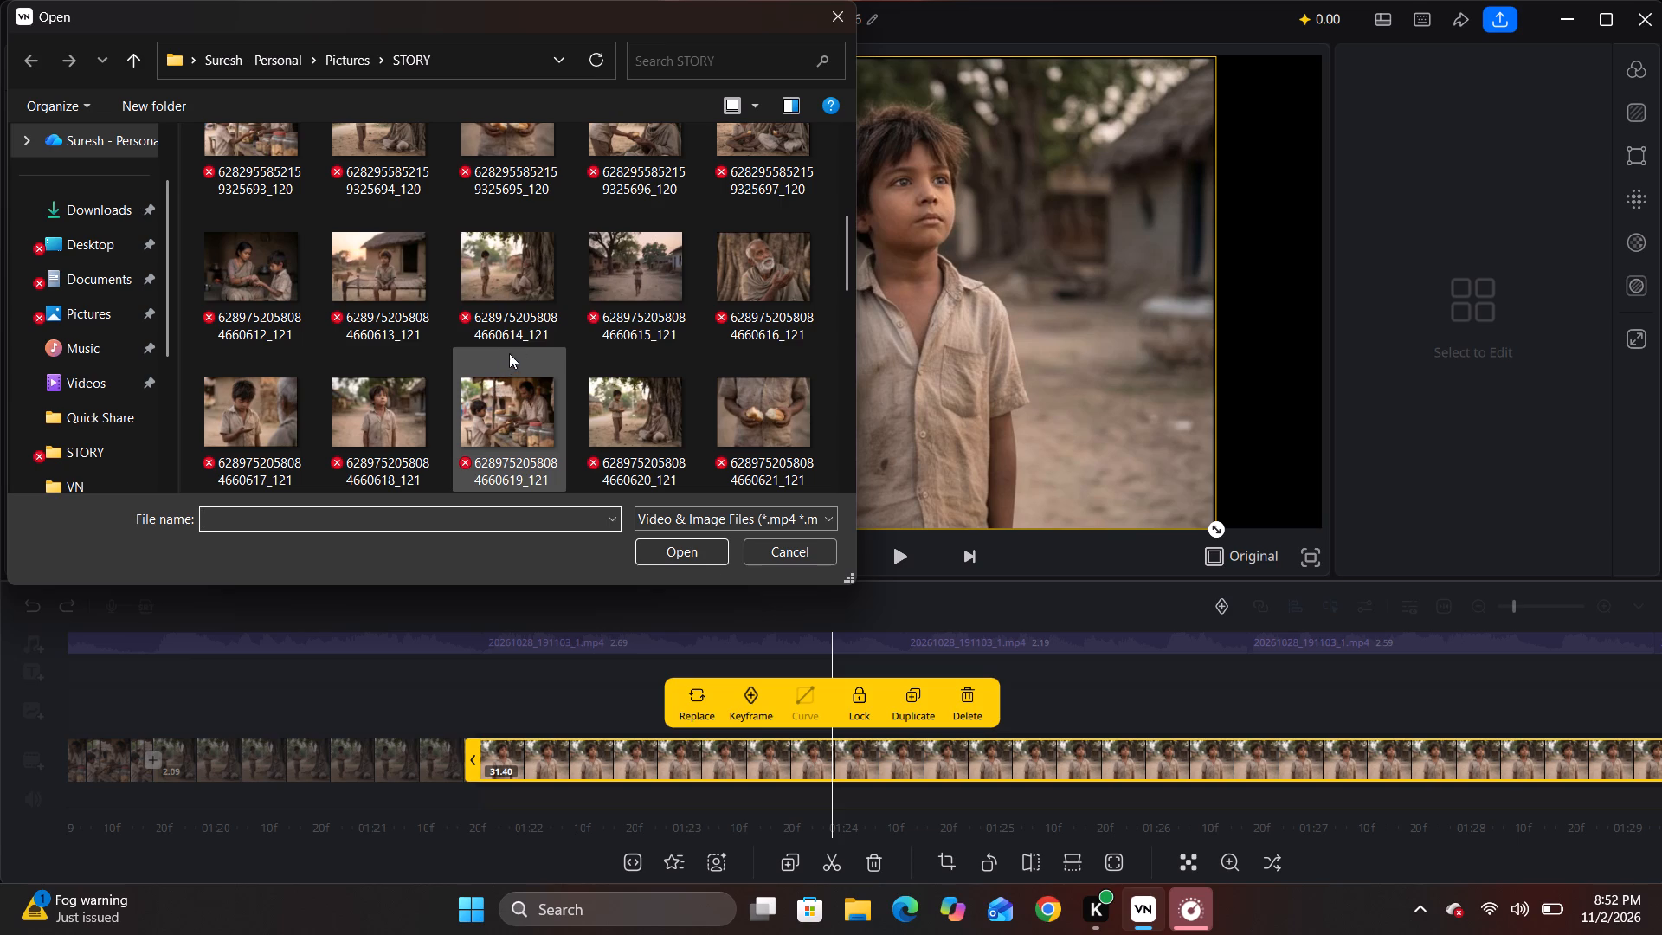
click(771, 408)
click(695, 549)
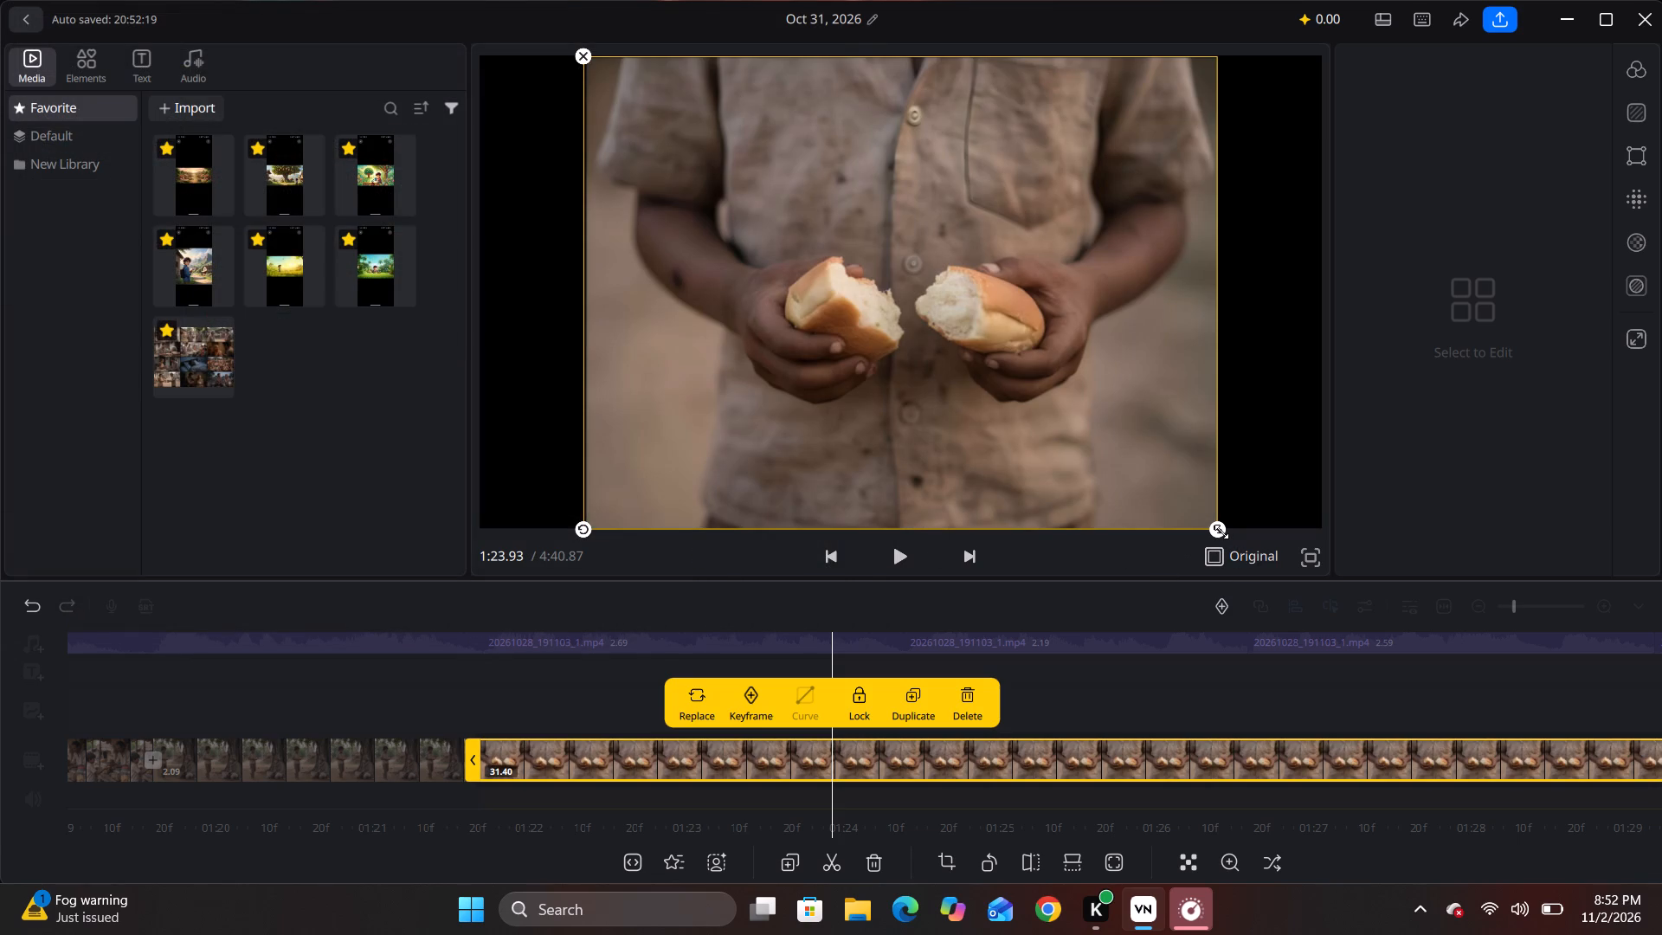
Crop the broken bread image to 16:9, shifting the frame slightly upward from the centre.
click(948, 870)
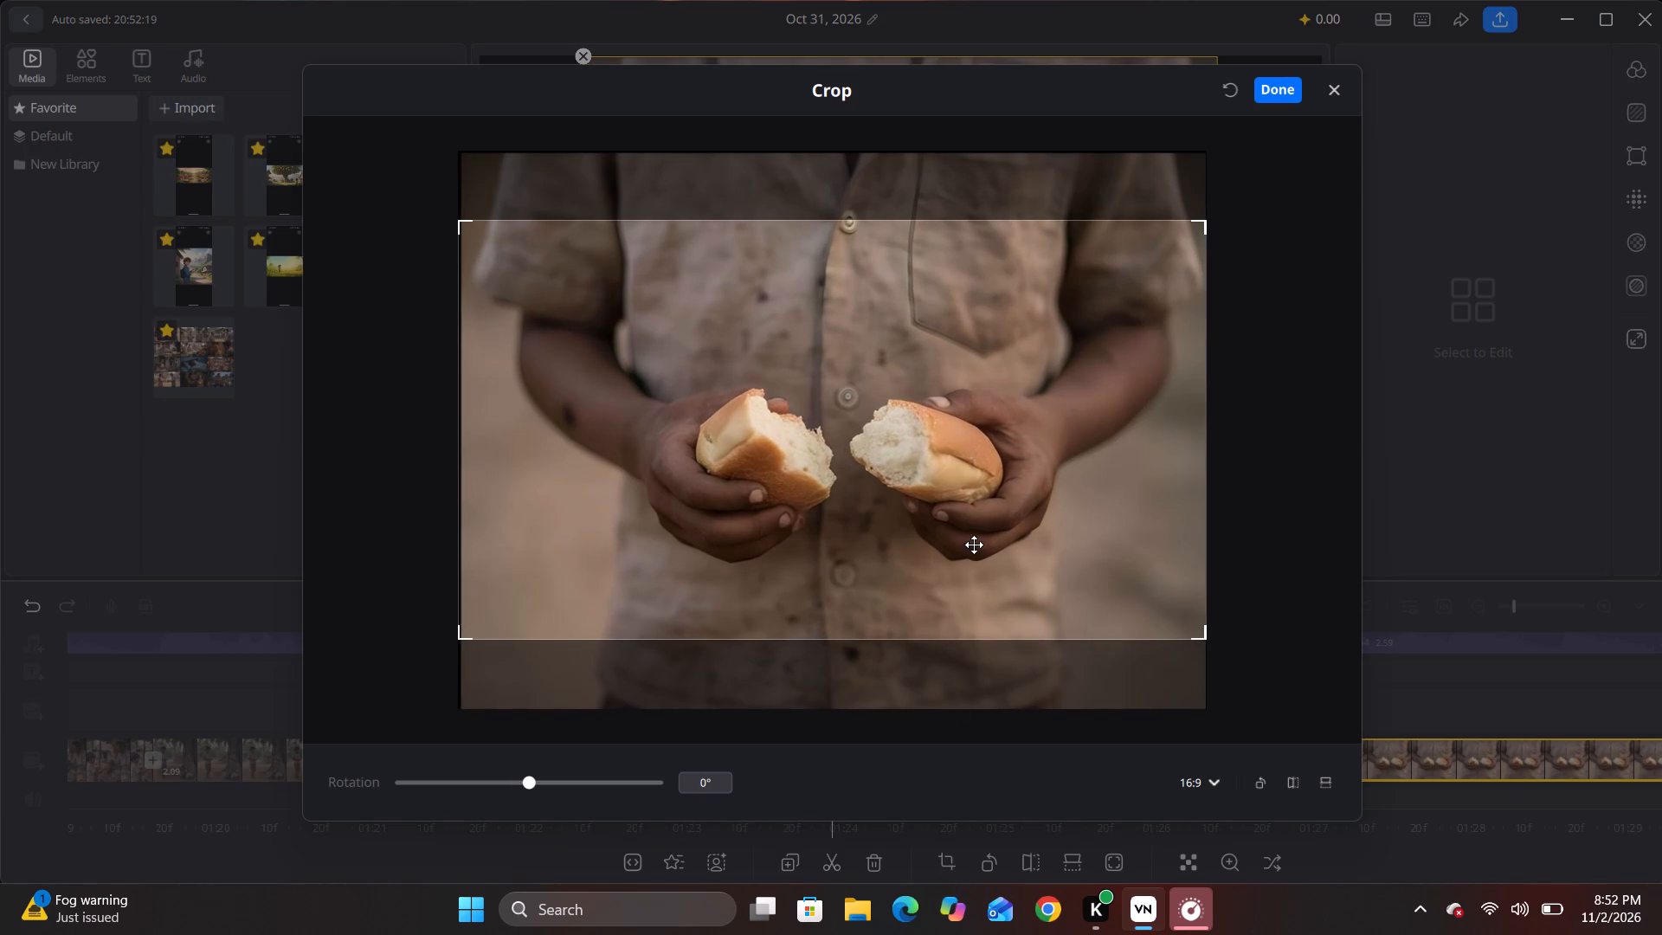
drag(974, 539, 969, 506)
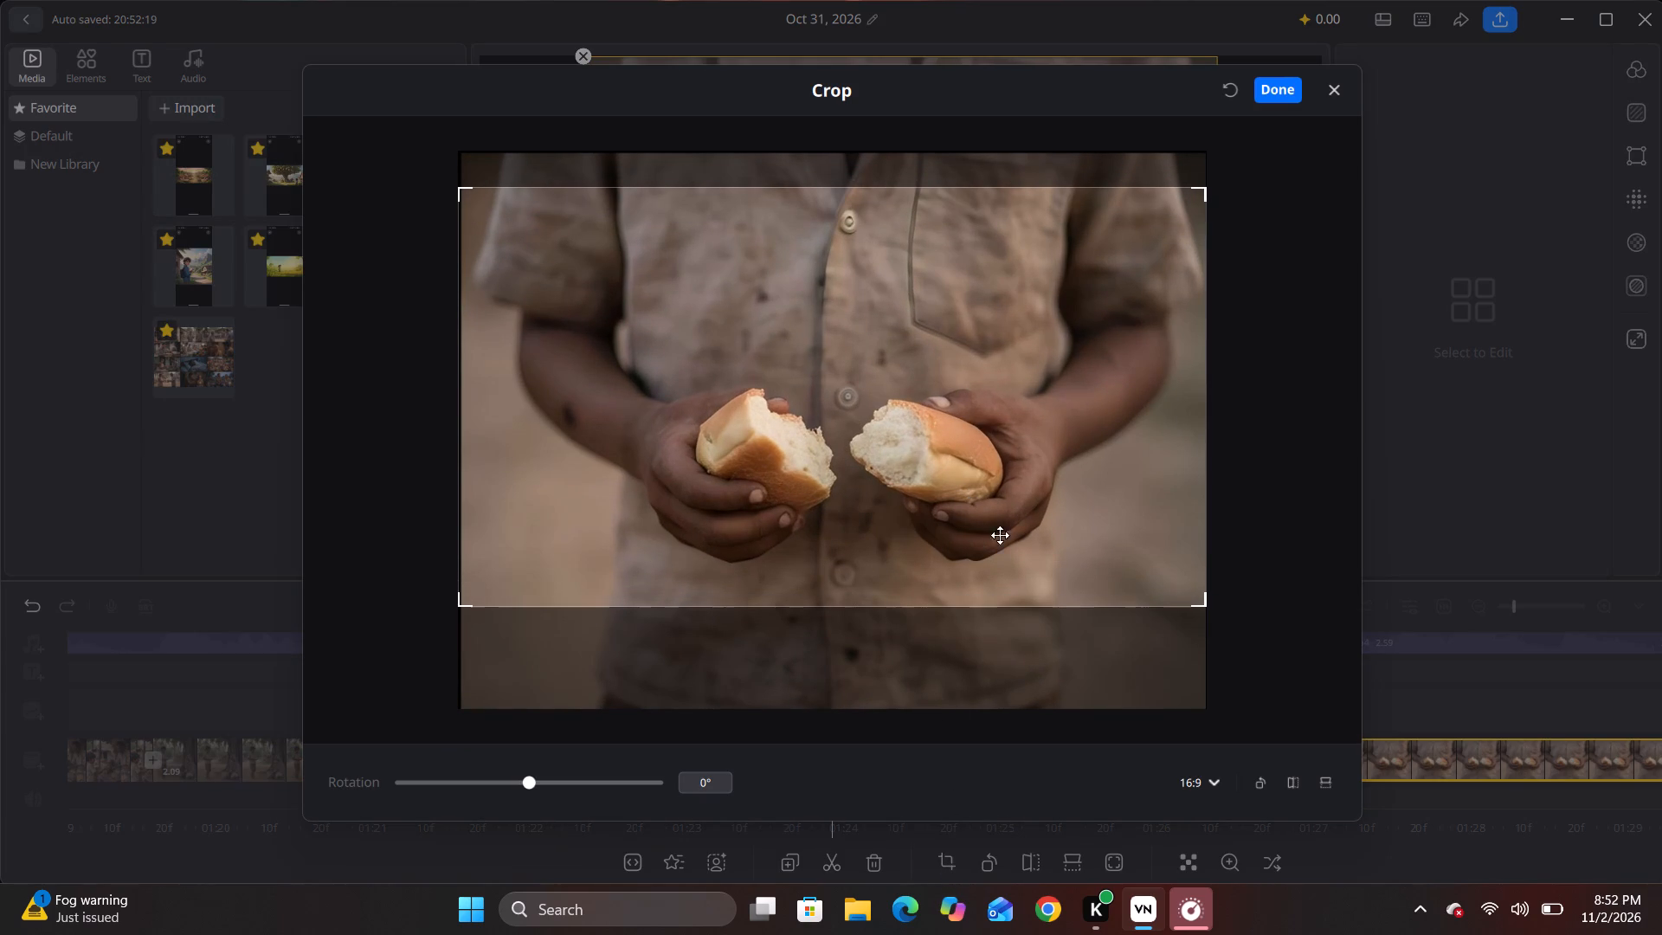
click(1278, 87)
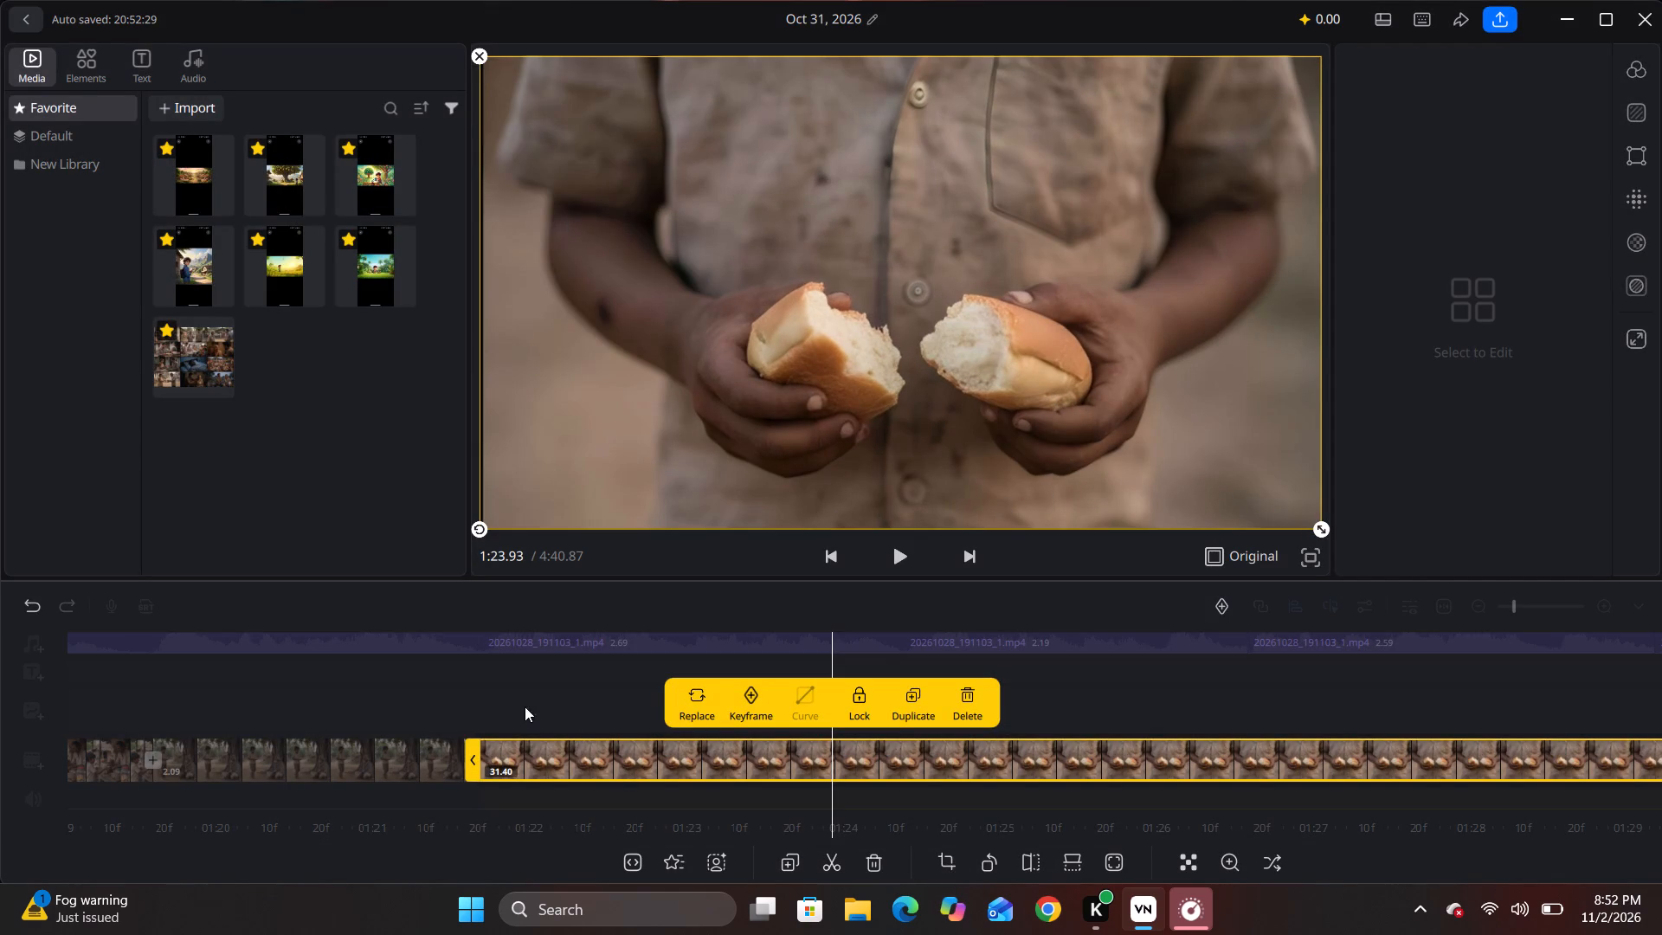
Split the broken bread clip at about 1:24.4, where the next narration segment begins.
drag(520, 706, 1008, 701)
key(space)
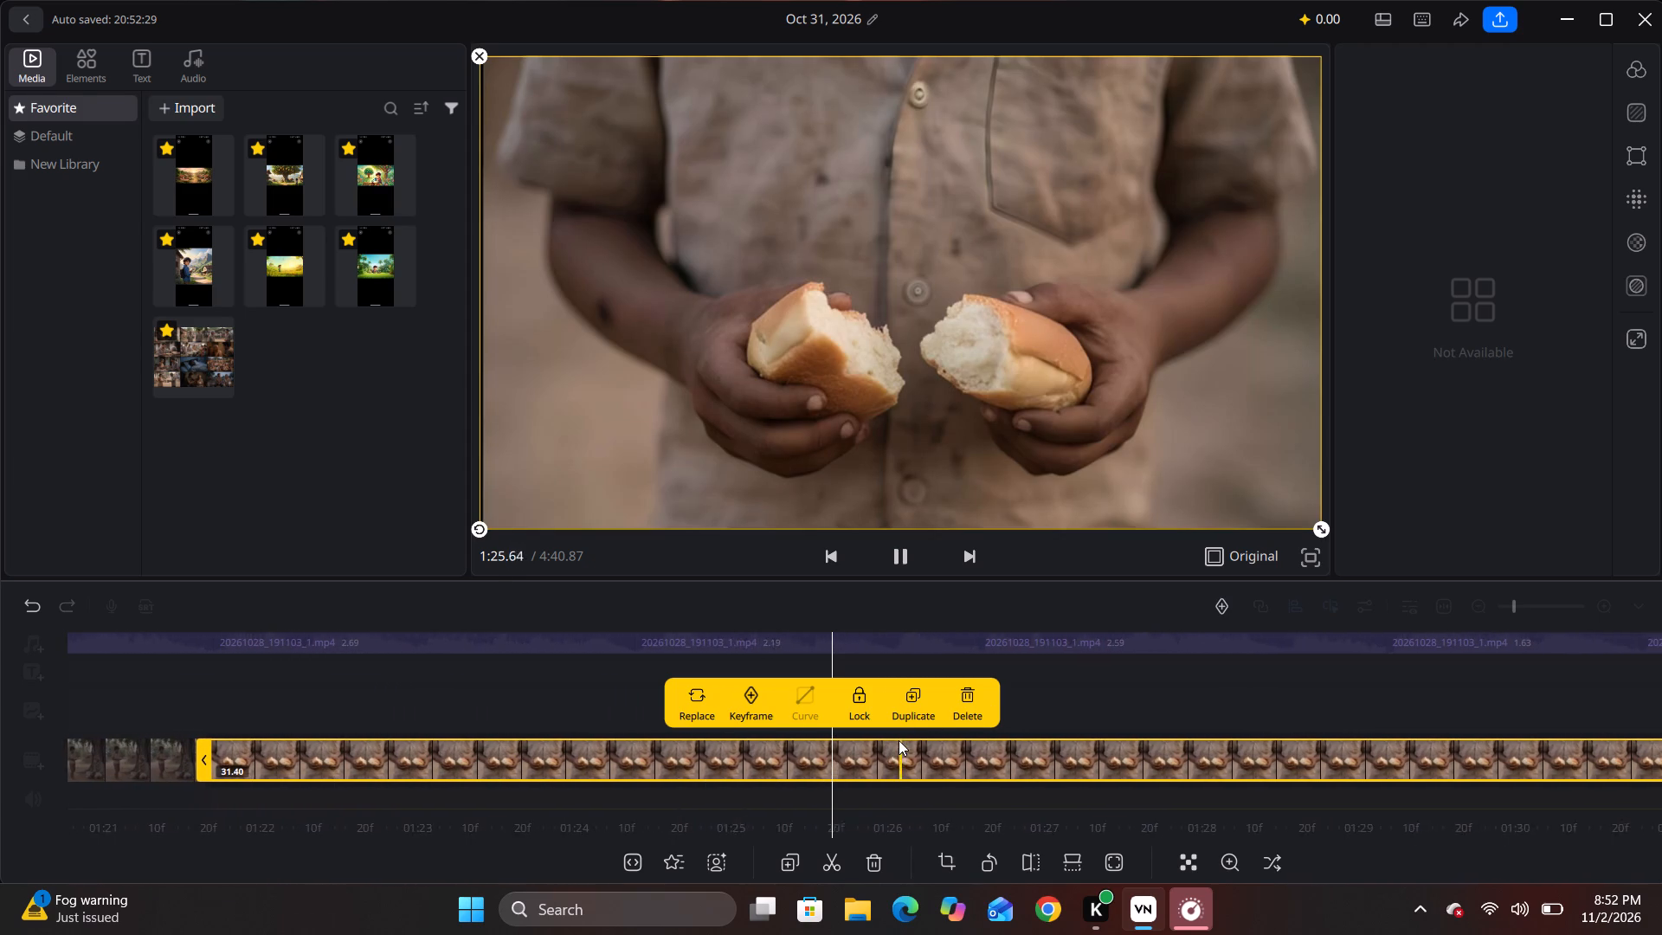
key(space)
drag(628, 740, 867, 738)
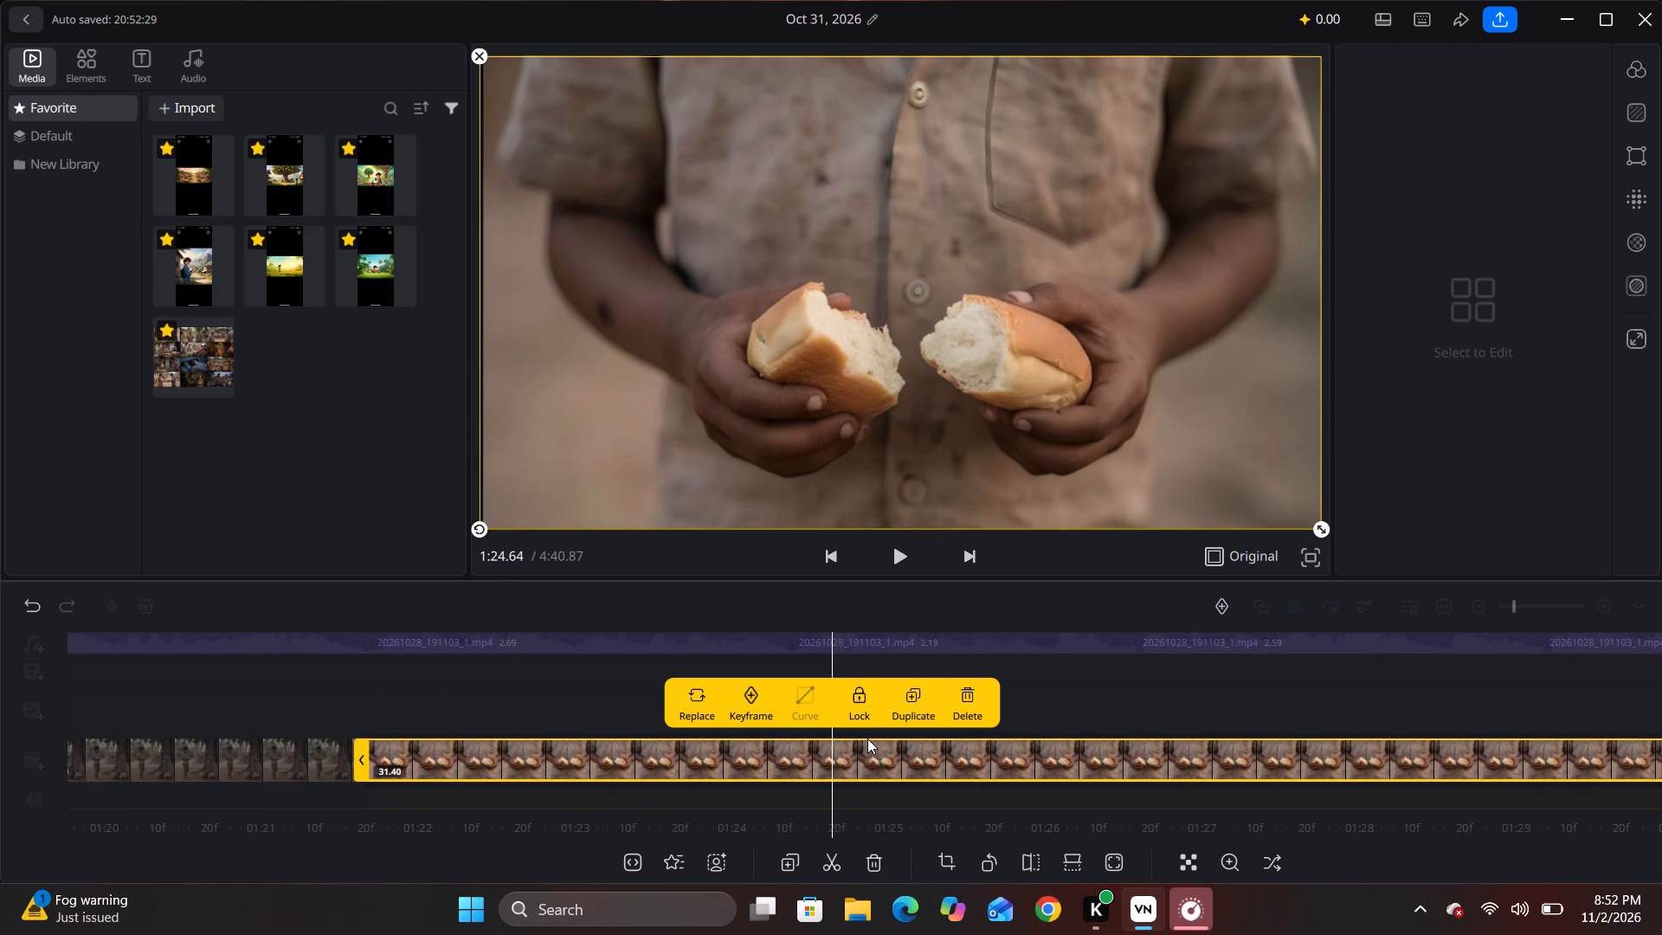
drag(867, 738, 900, 741)
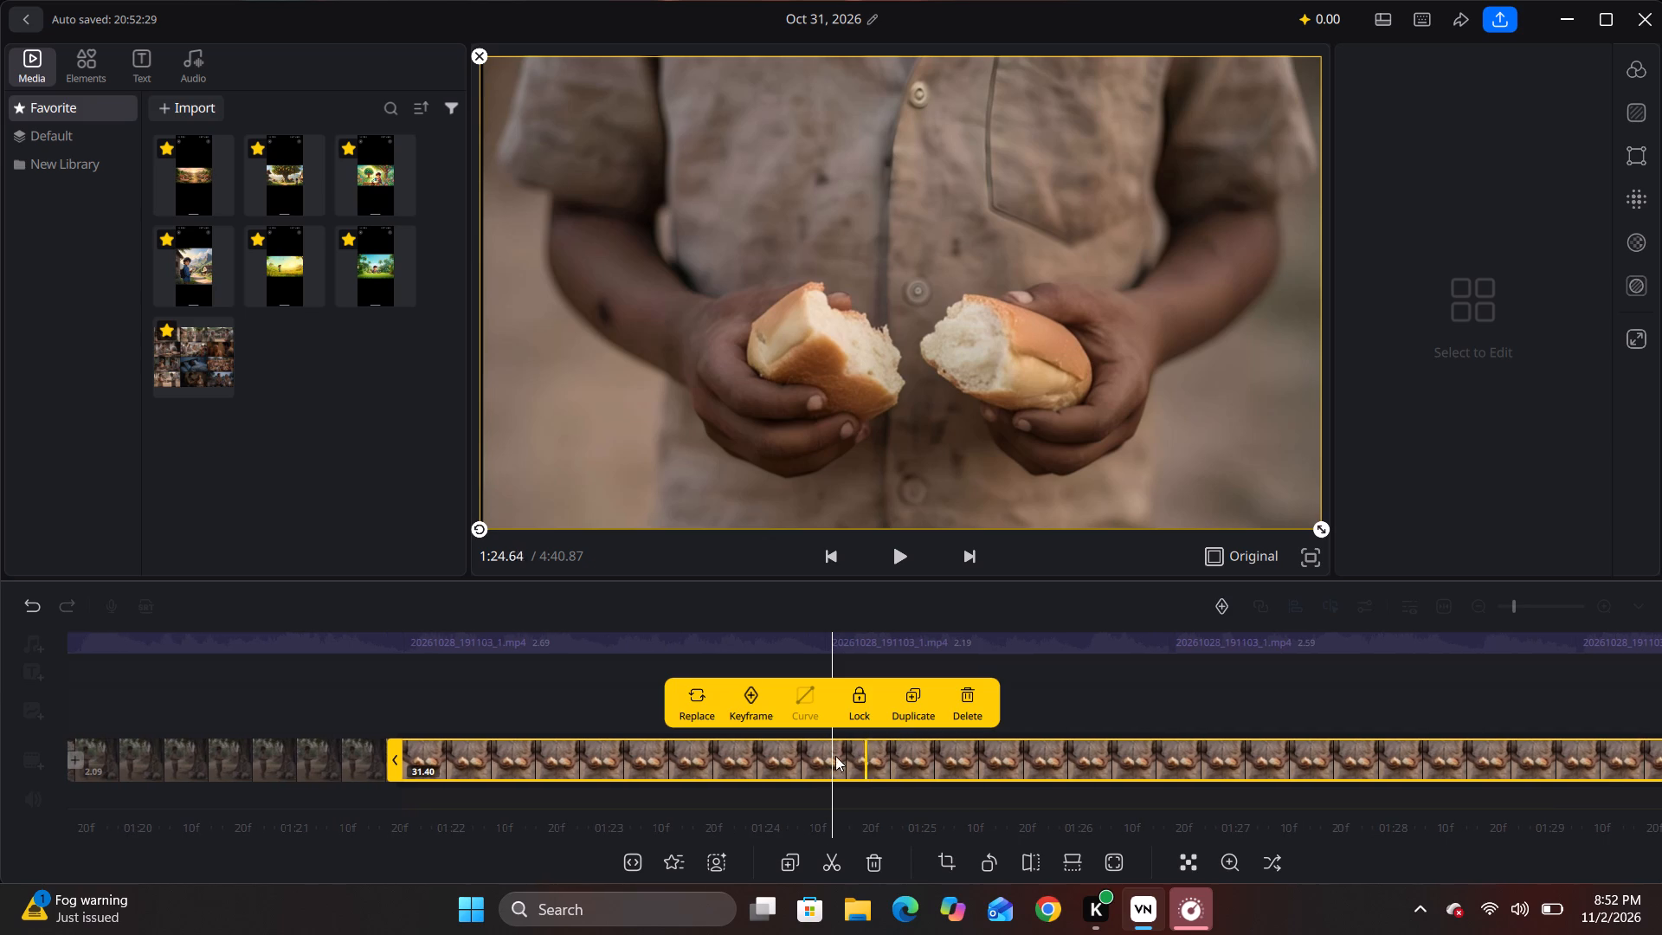
click(838, 861)
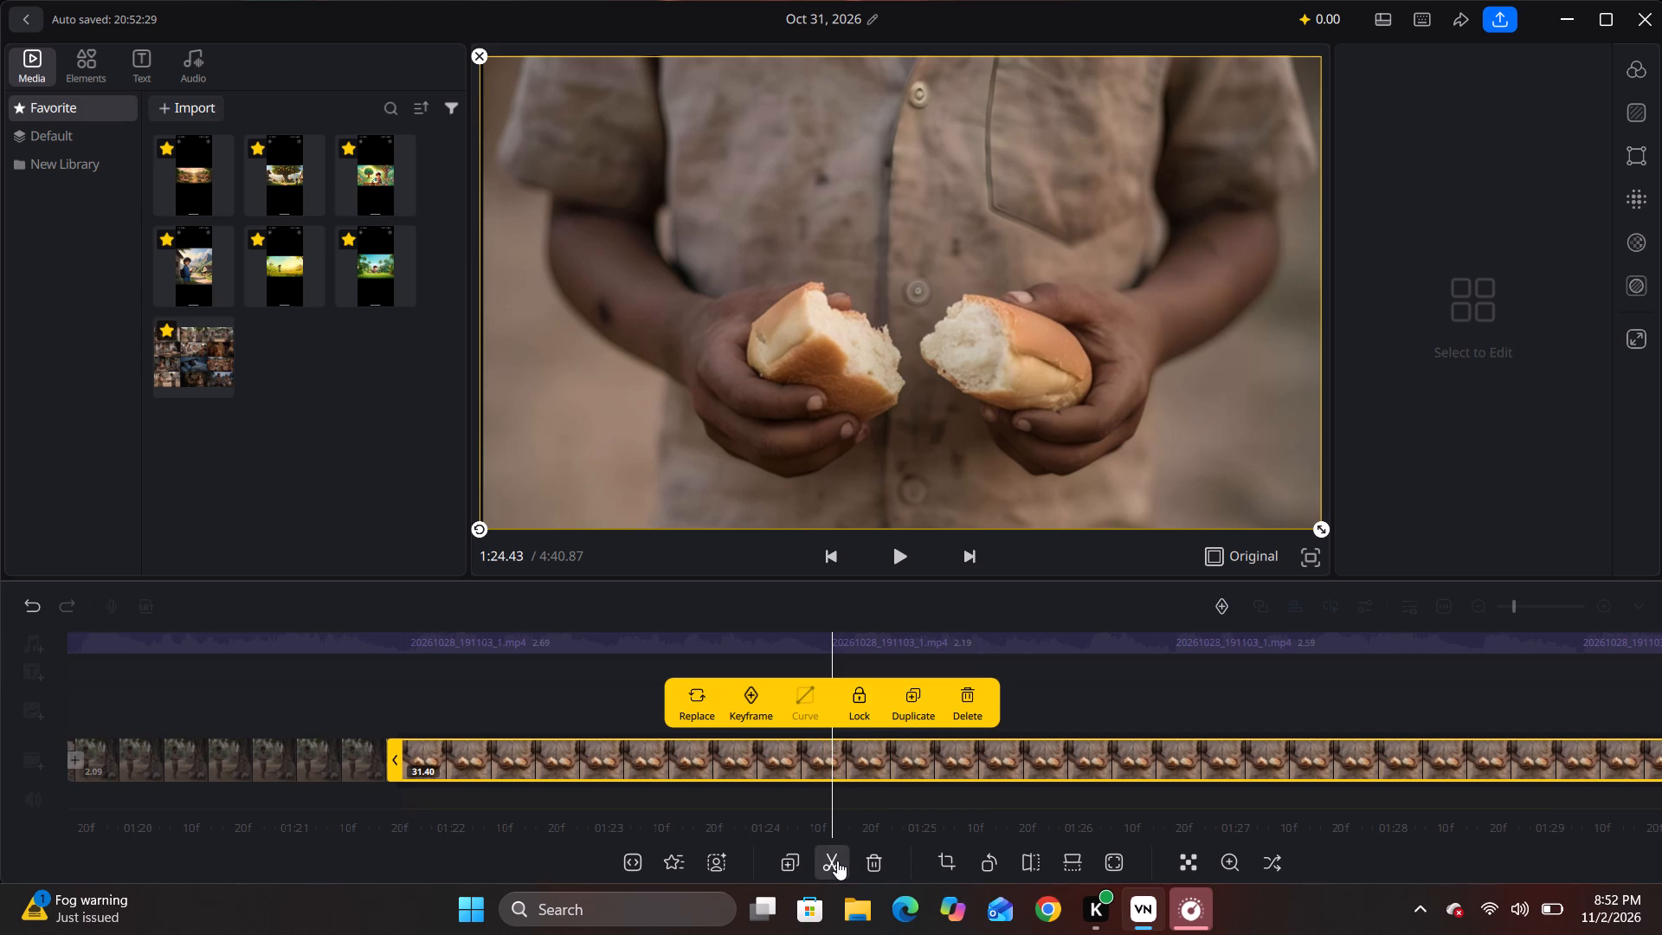
key(space)
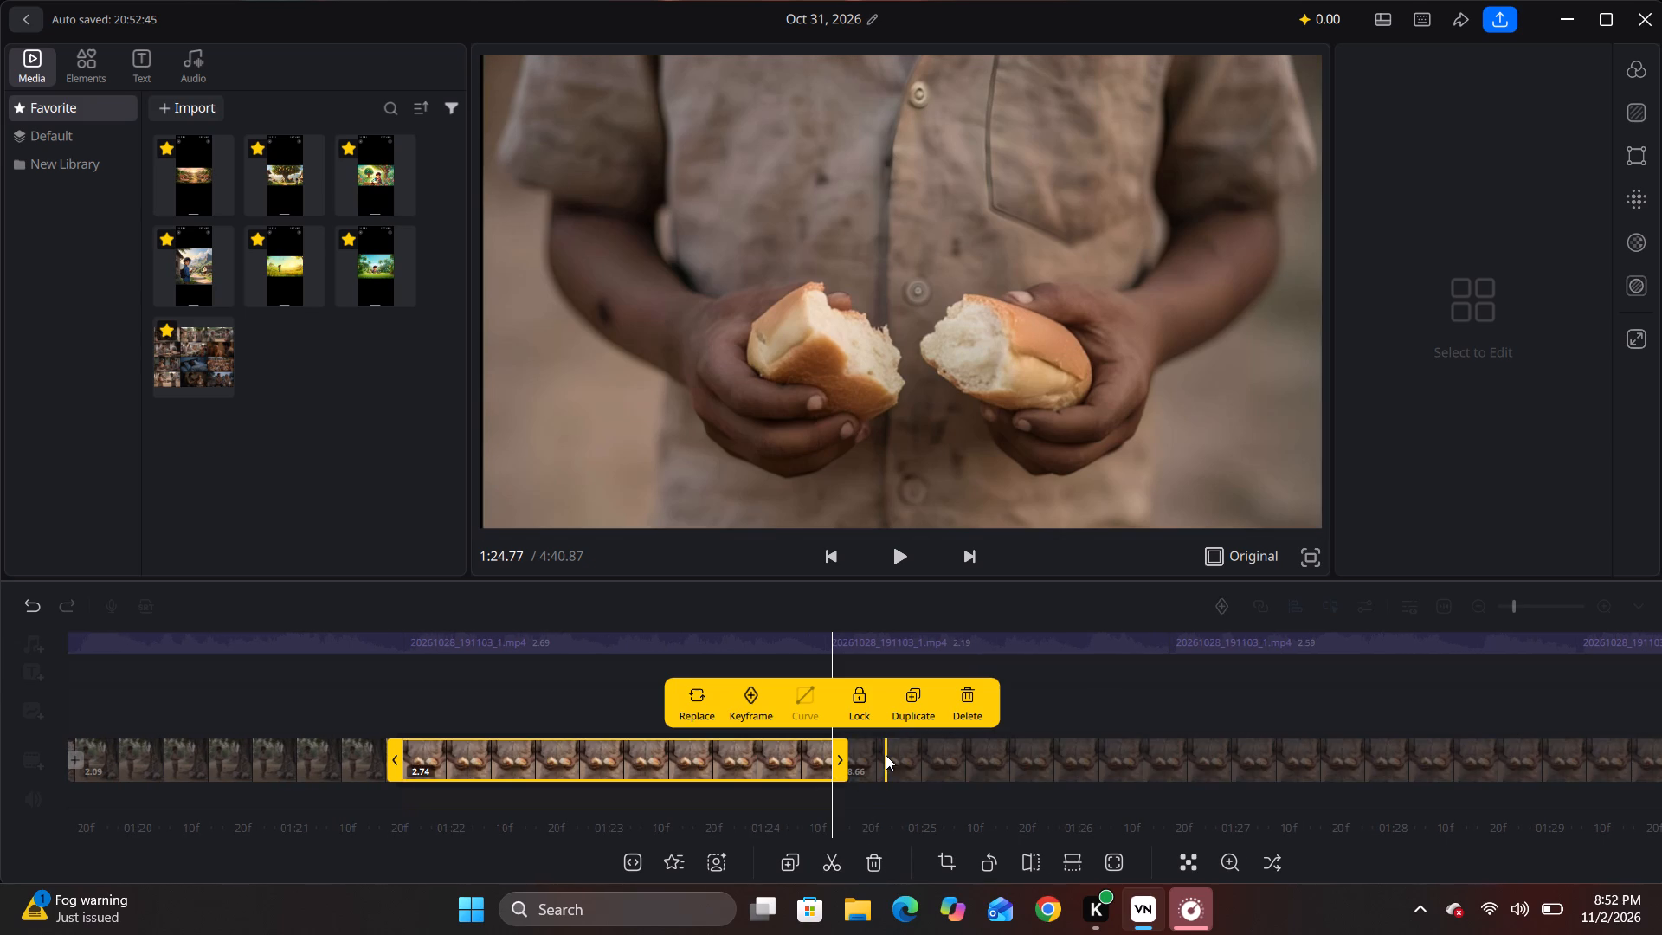
key(space)
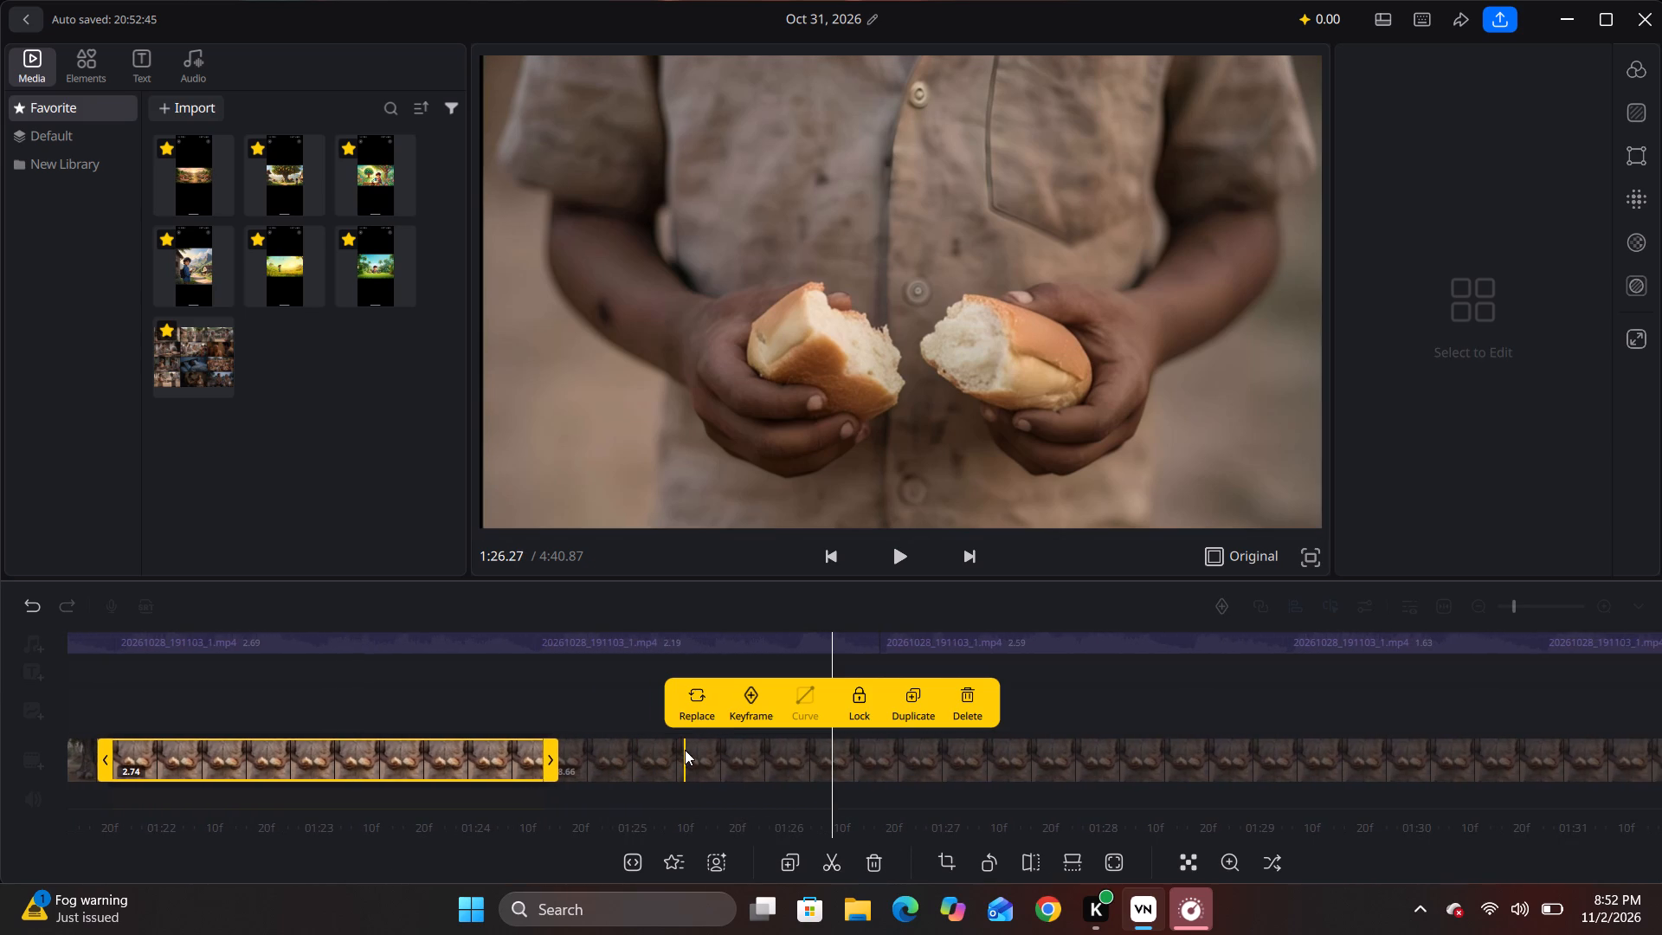
click(684, 749)
click(717, 755)
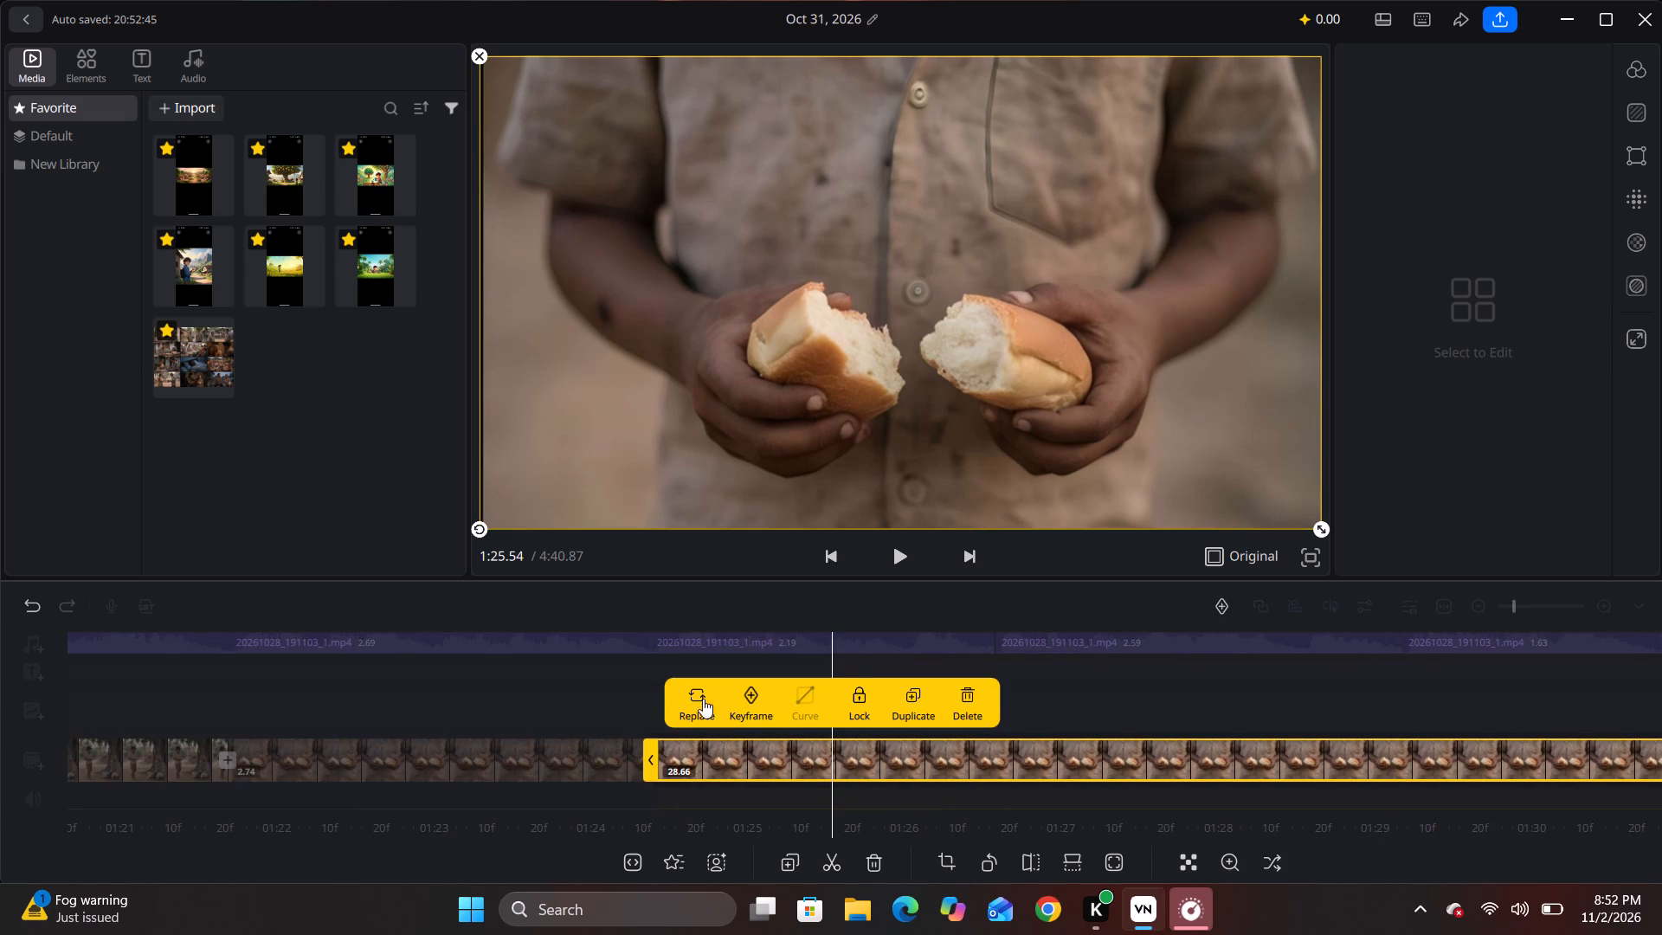
click(691, 706)
scroll(594, 356, down, 3)
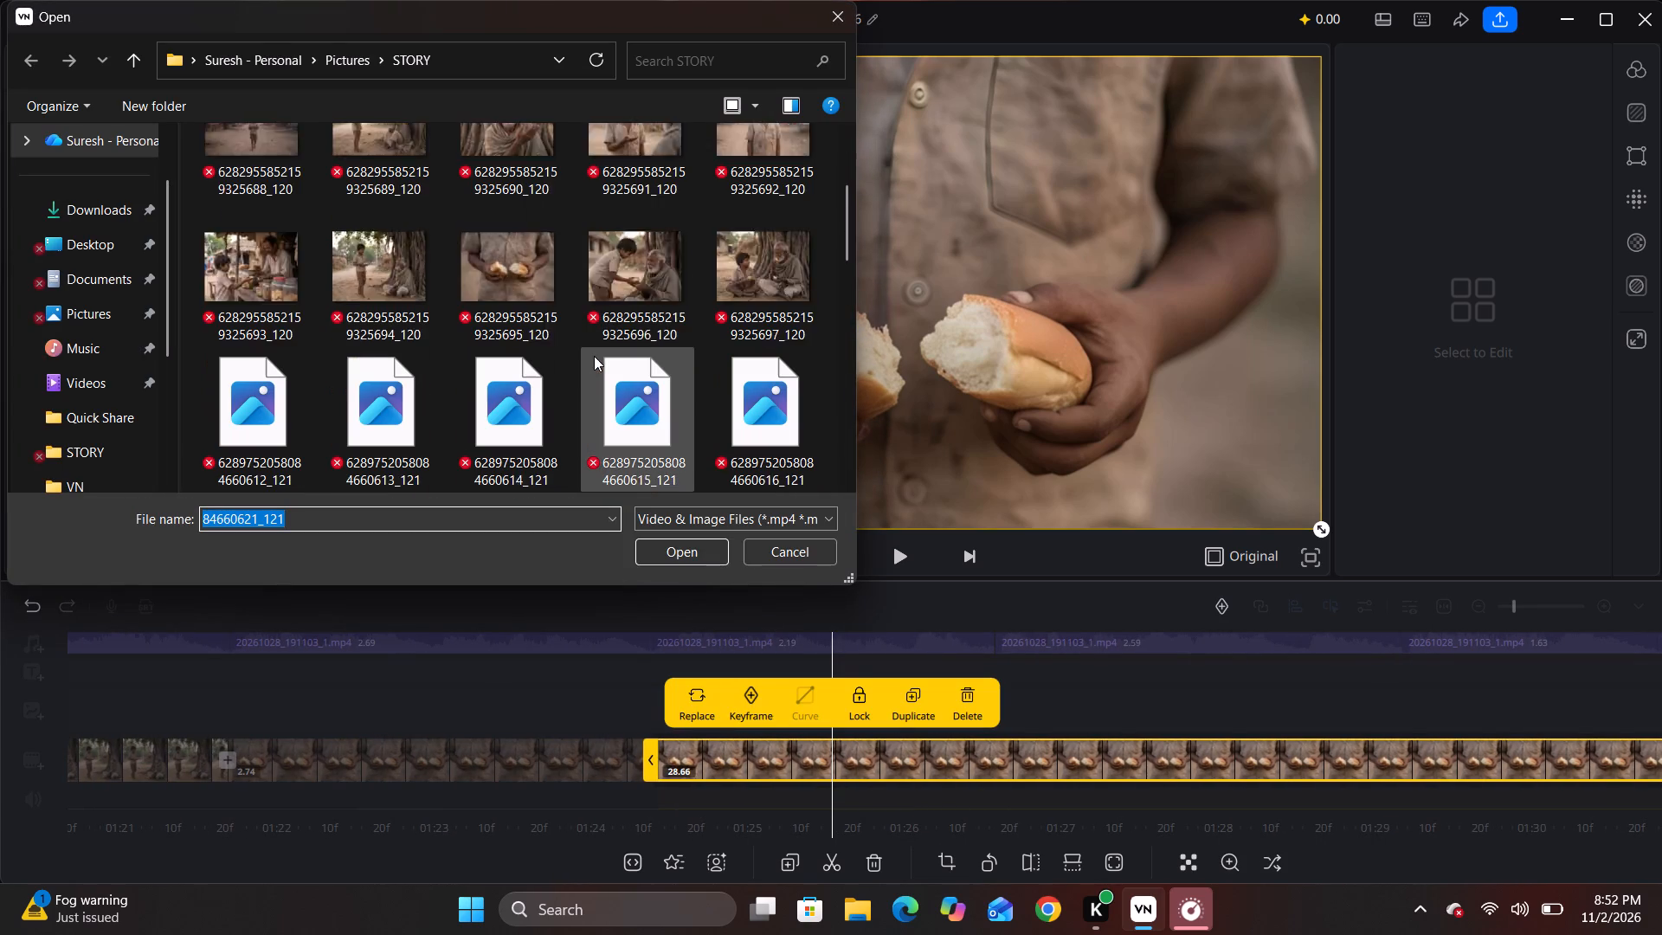
scroll(594, 356, down, 1)
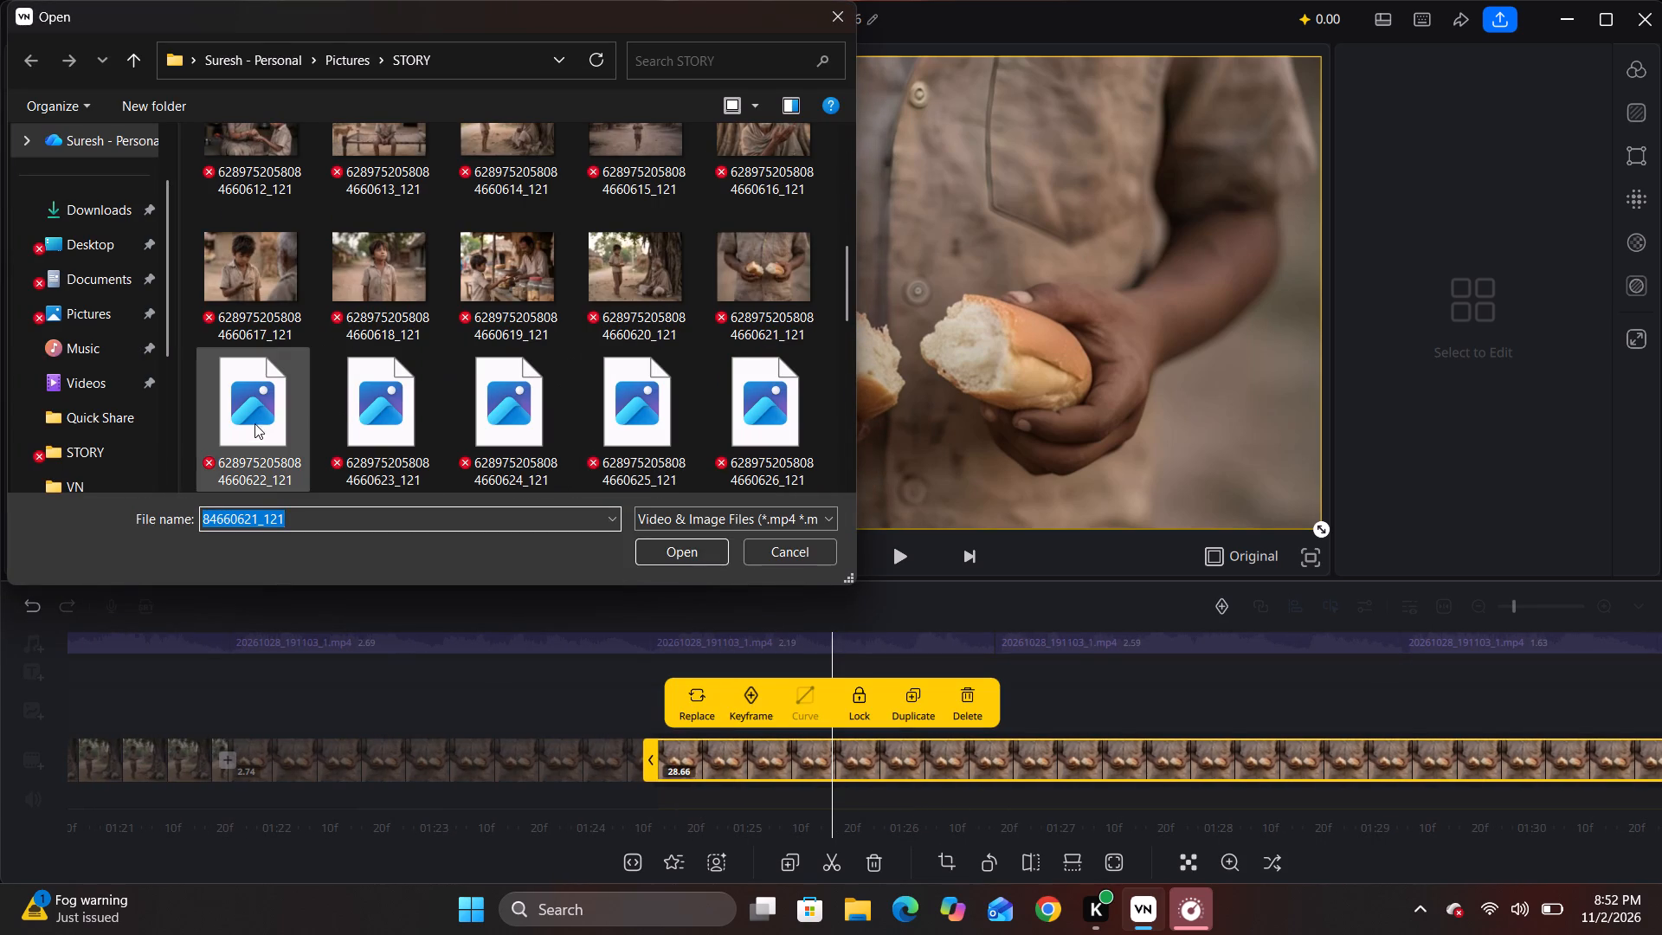
click(261, 413)
click(690, 553)
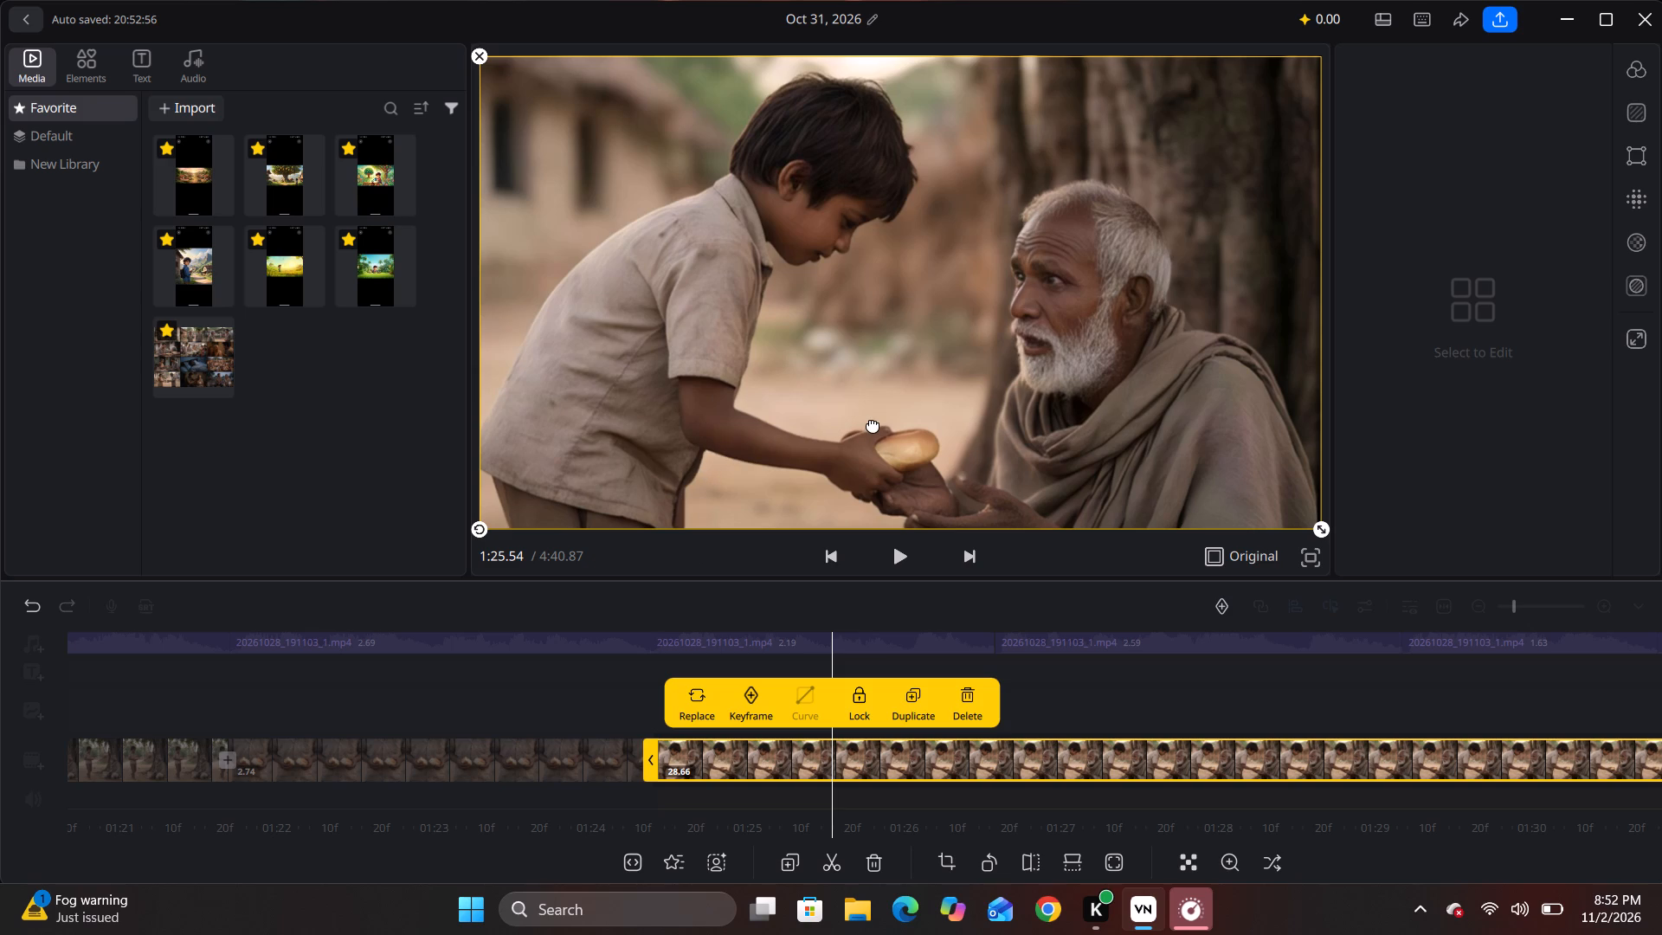
Listen to the narration over the bread-giving clip from about 1:25.5 to 1:46 to judge where the scene should change.
key(space)
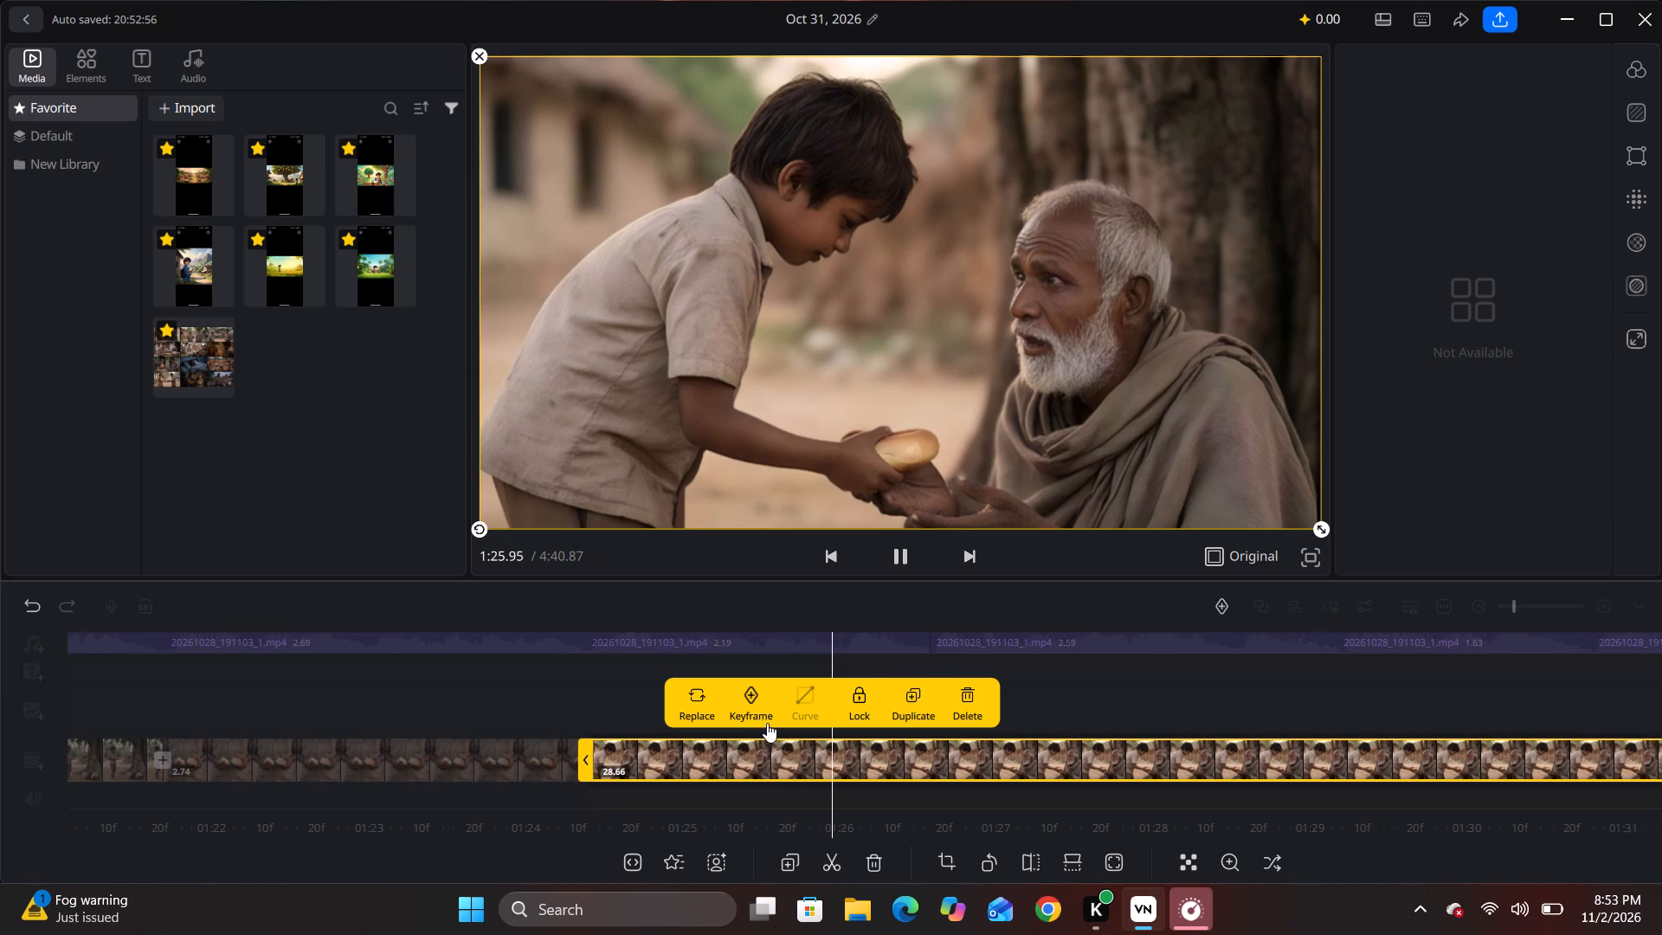
key(space)
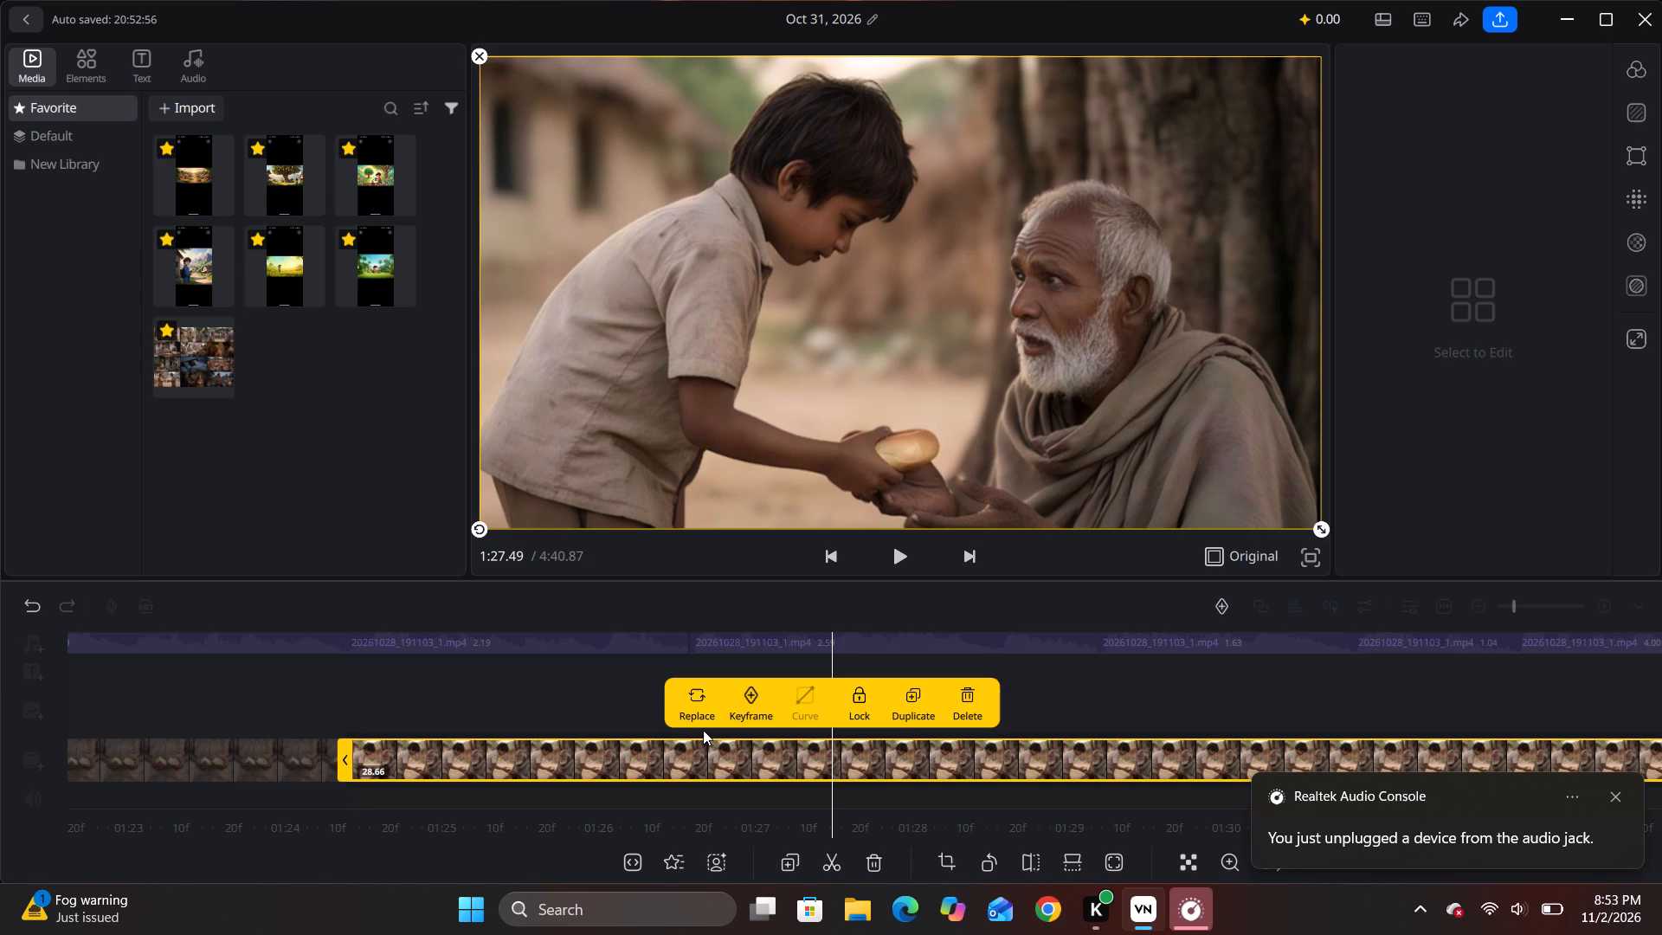
key(space)
key(space)
key(space)
key(space)
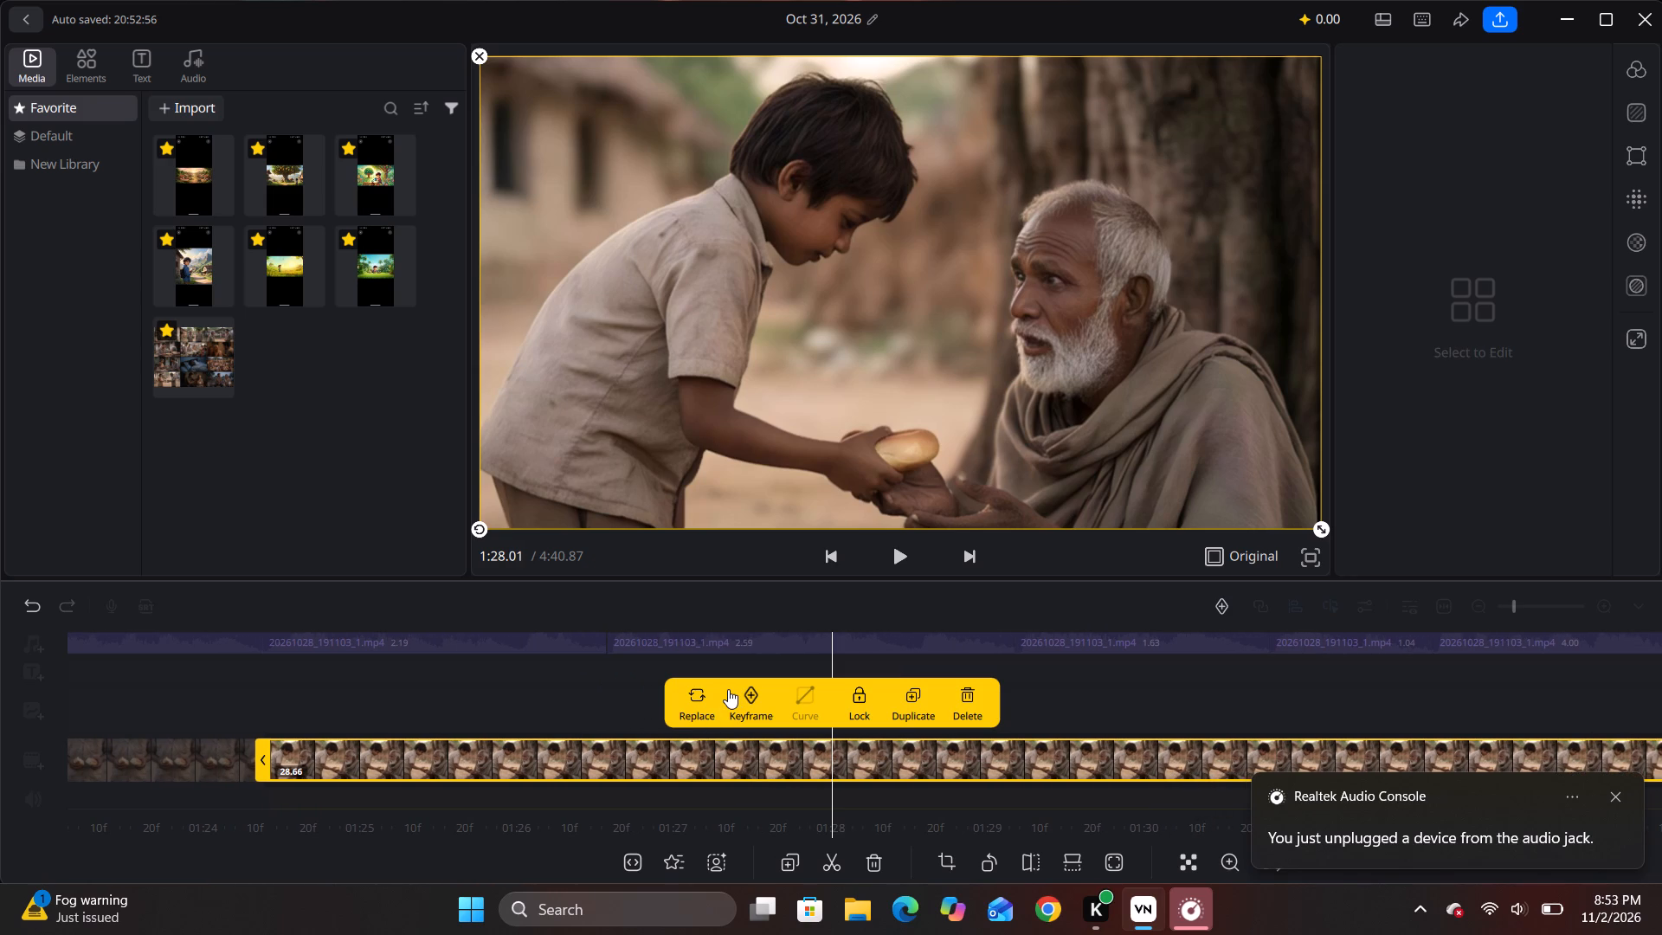
key(space)
key(space)
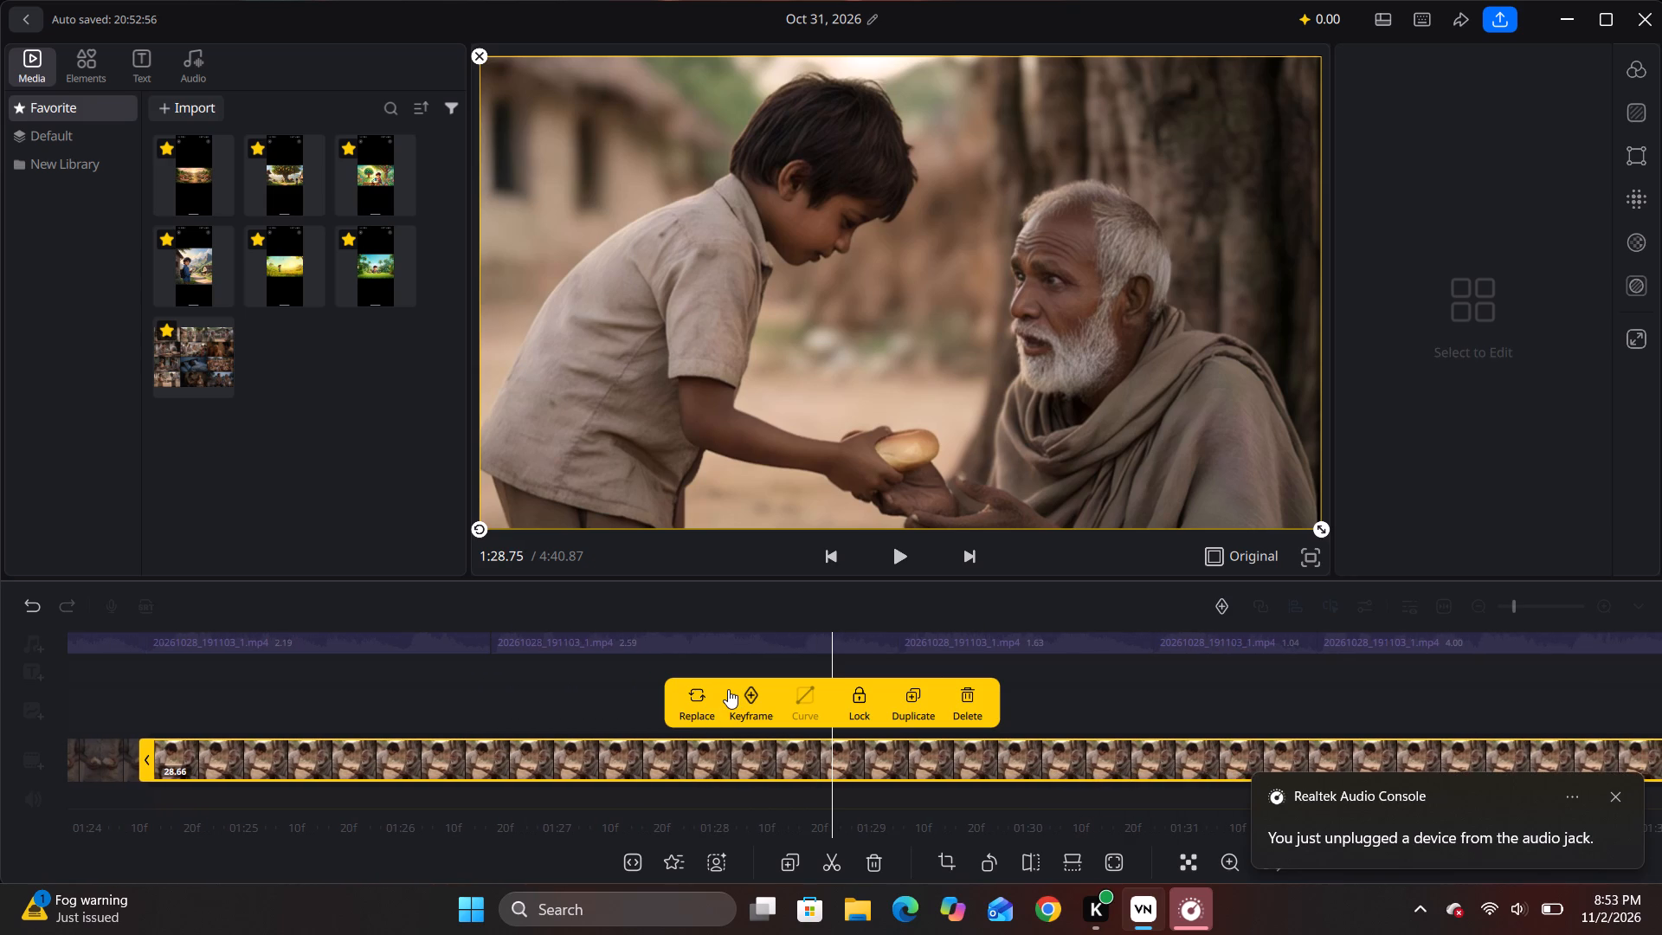
key(space)
key(space)
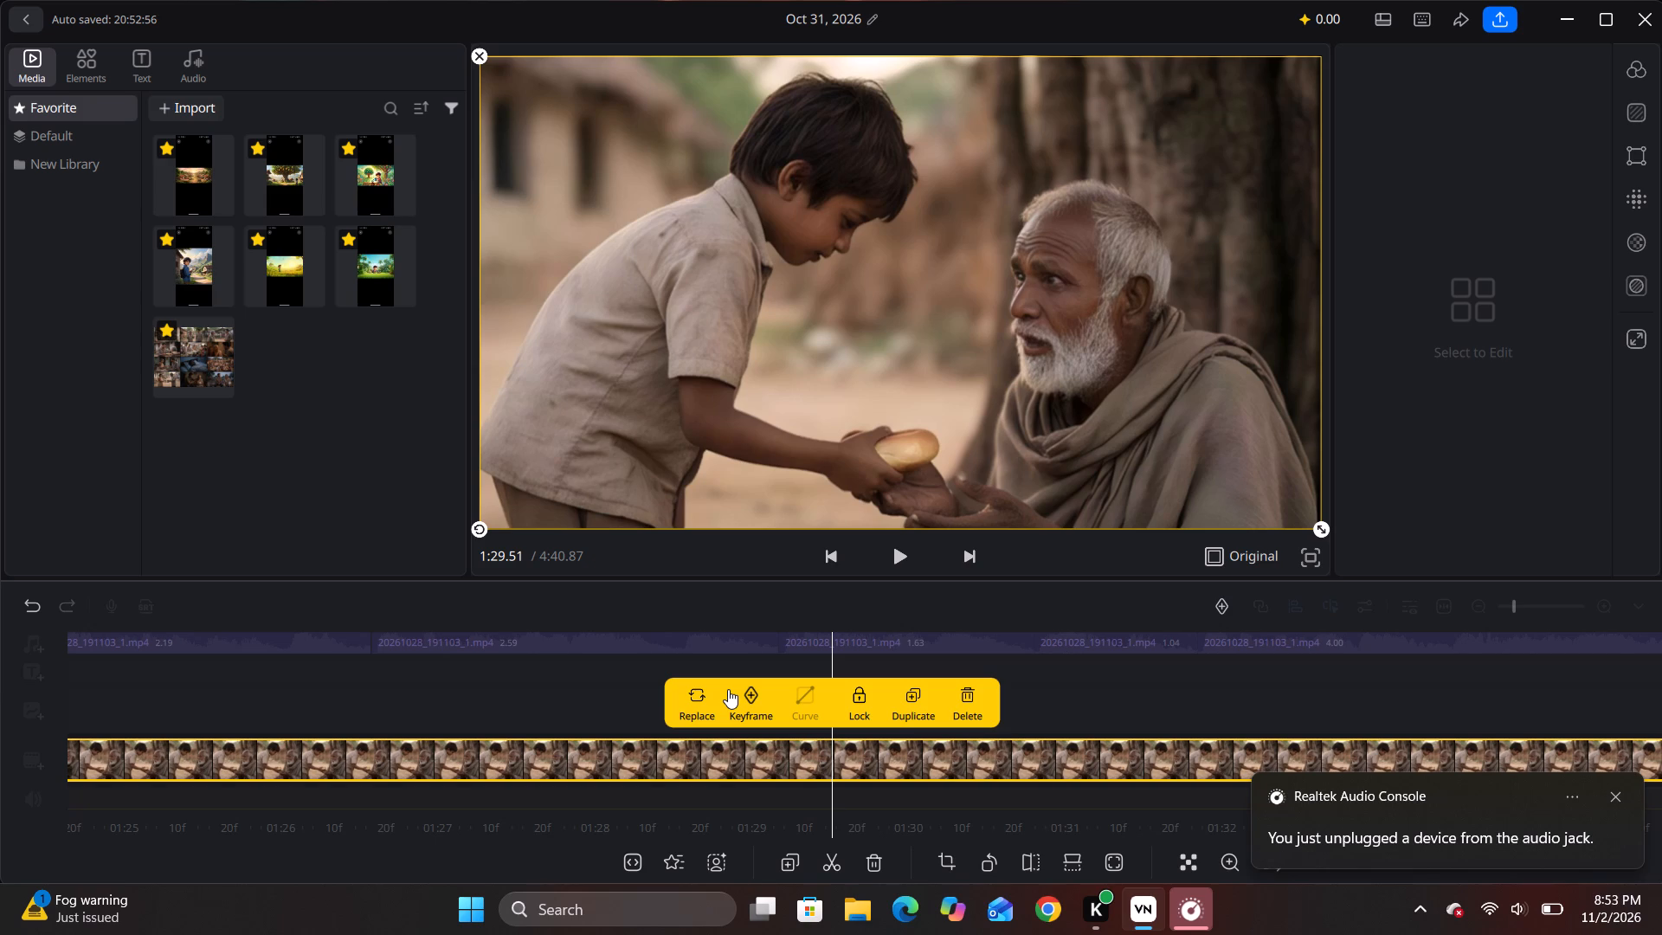
key(space)
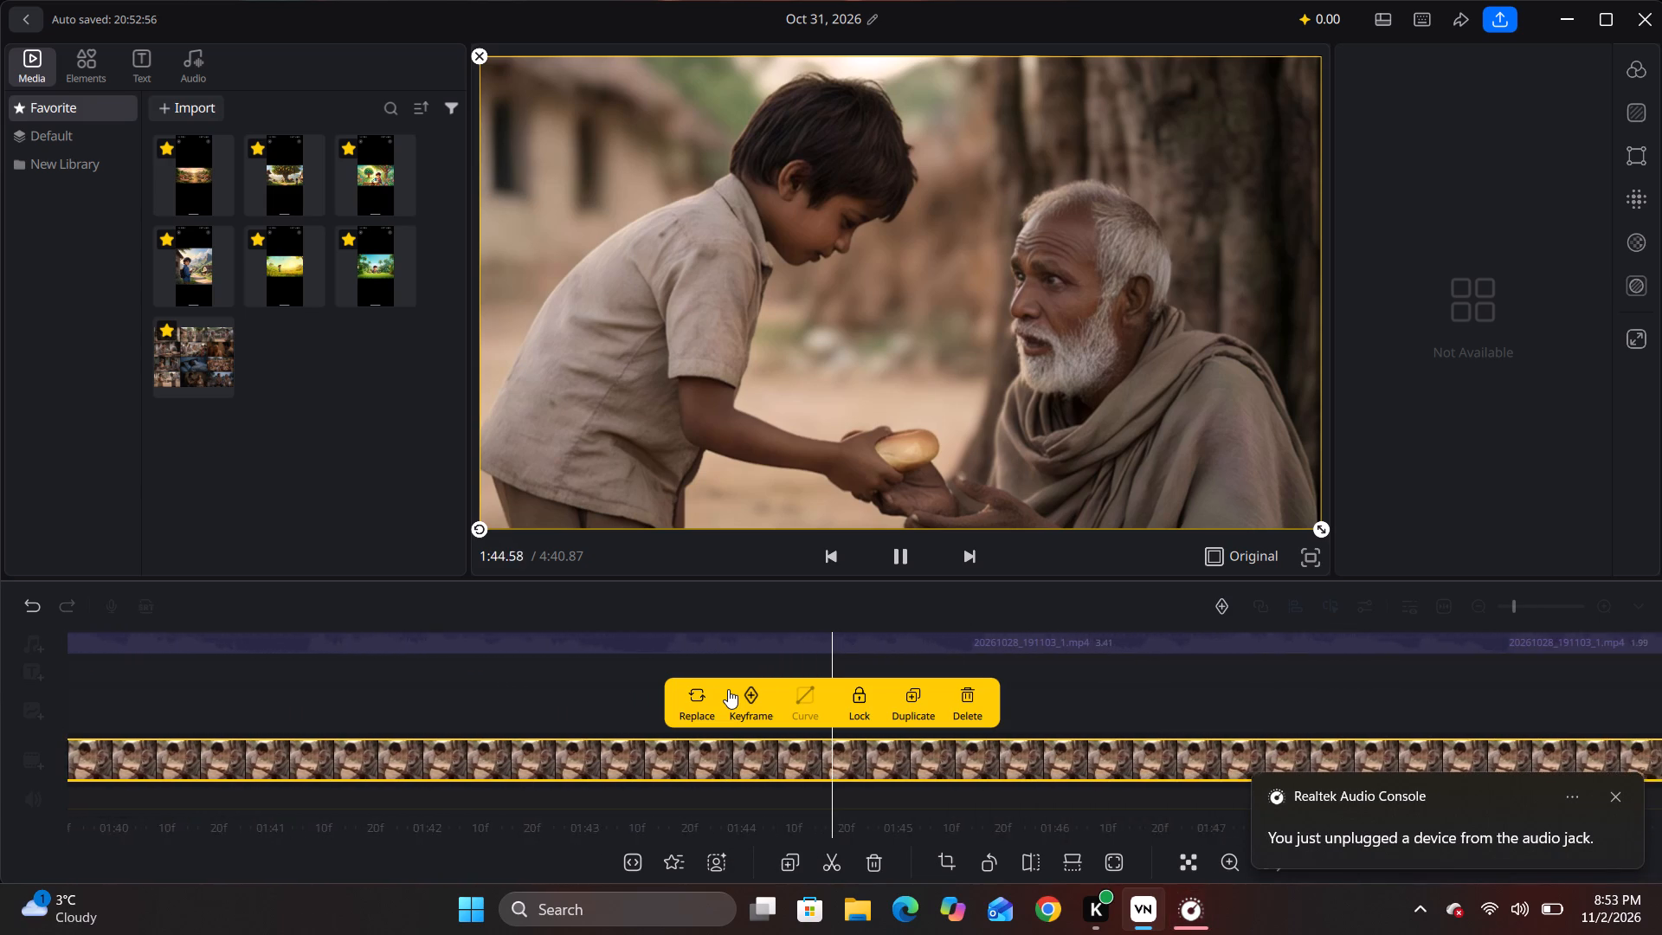
key(space)
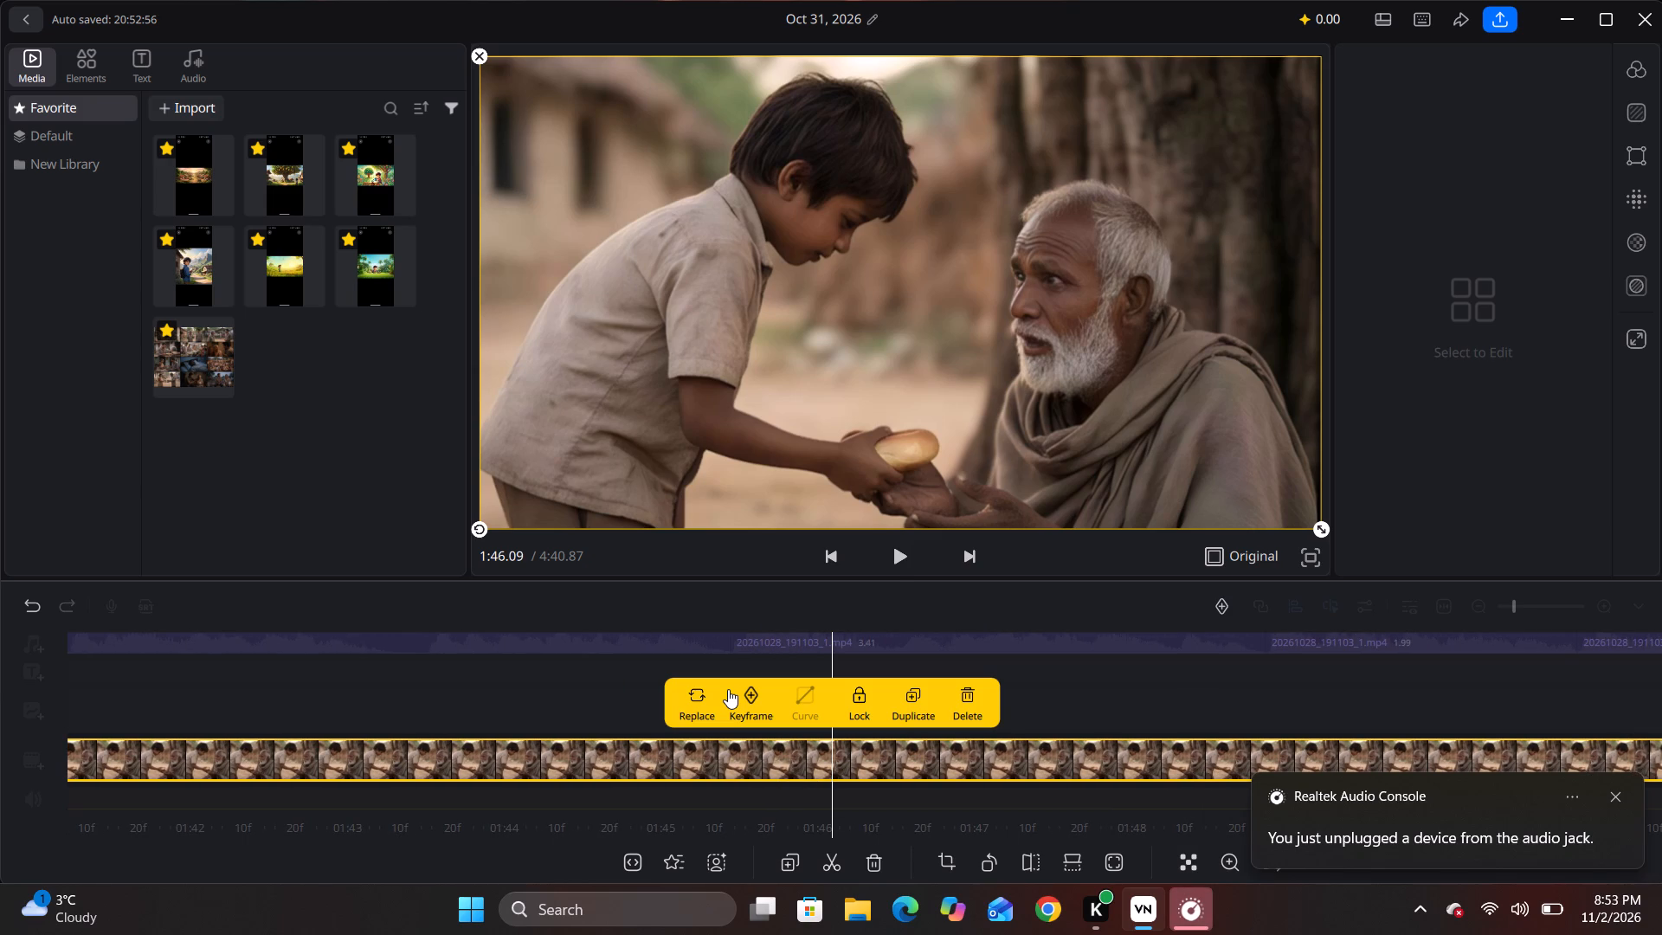
key(space)
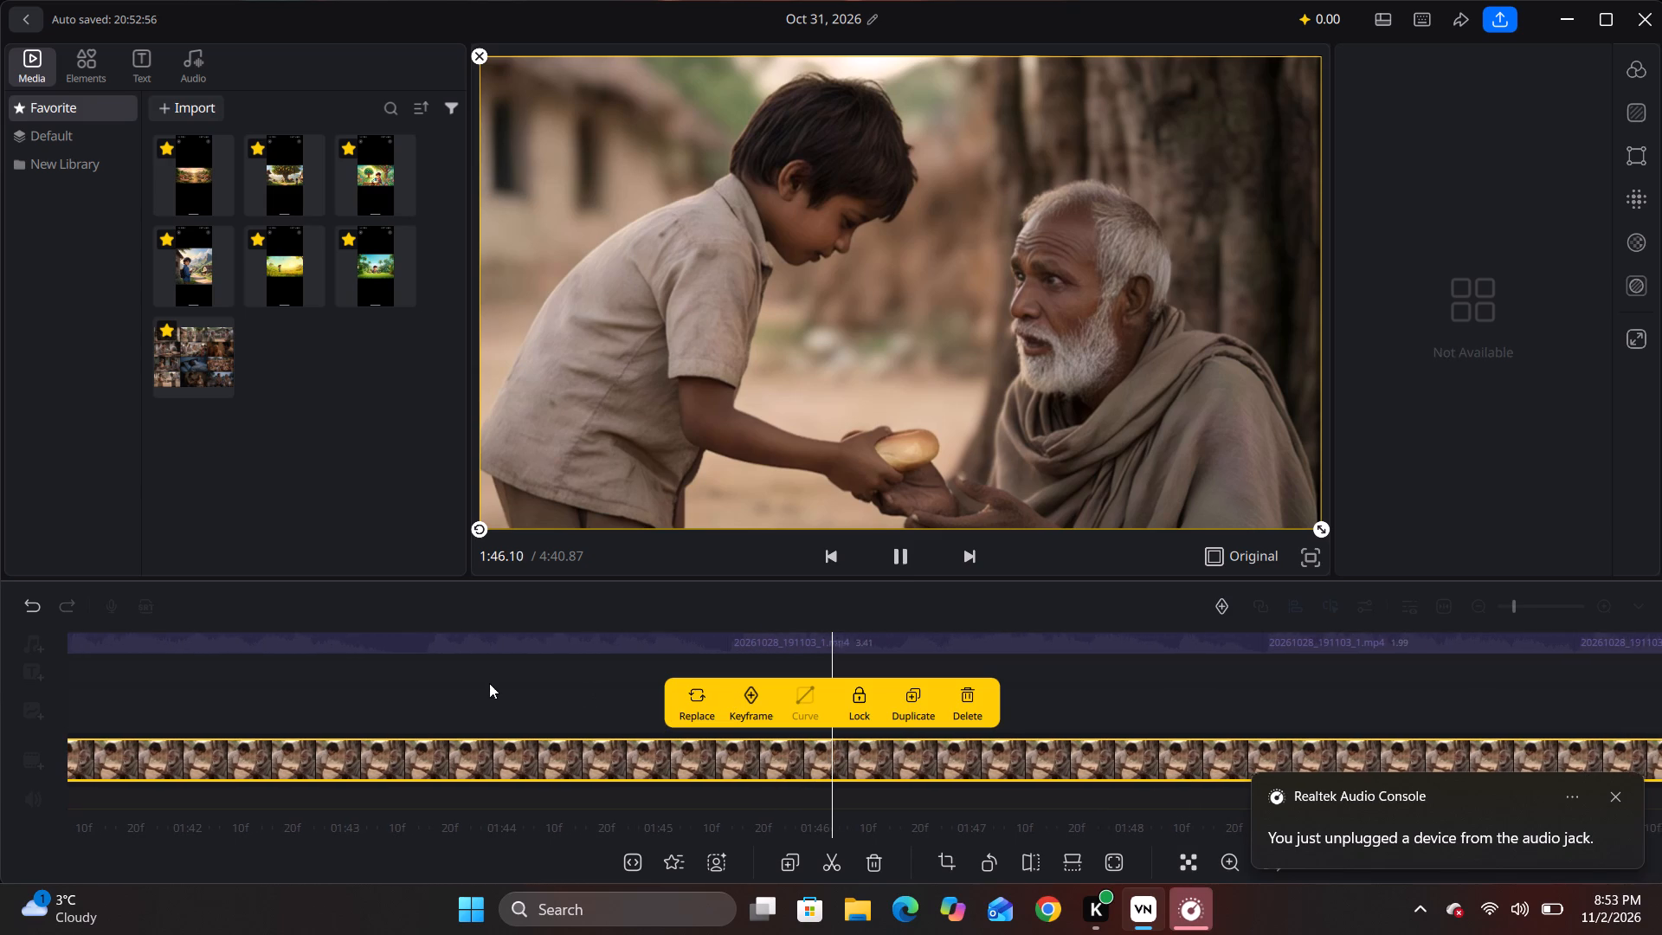
key(space)
drag(473, 717, 1500, 723)
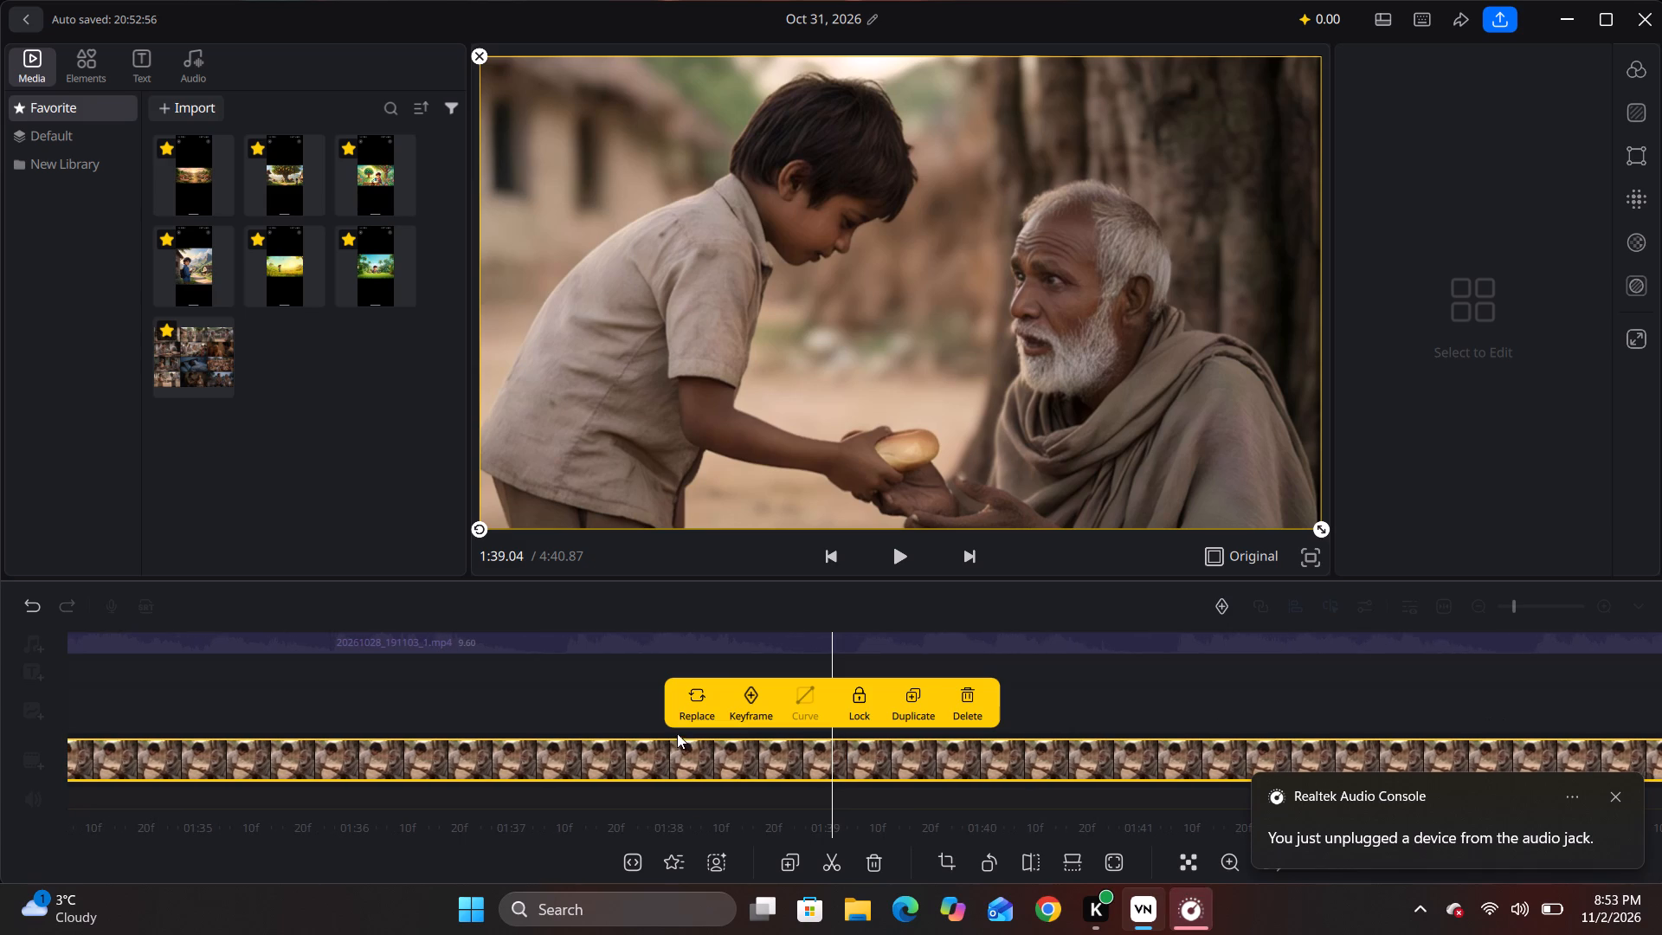
drag(586, 699, 1408, 722)
drag(410, 702, 783, 723)
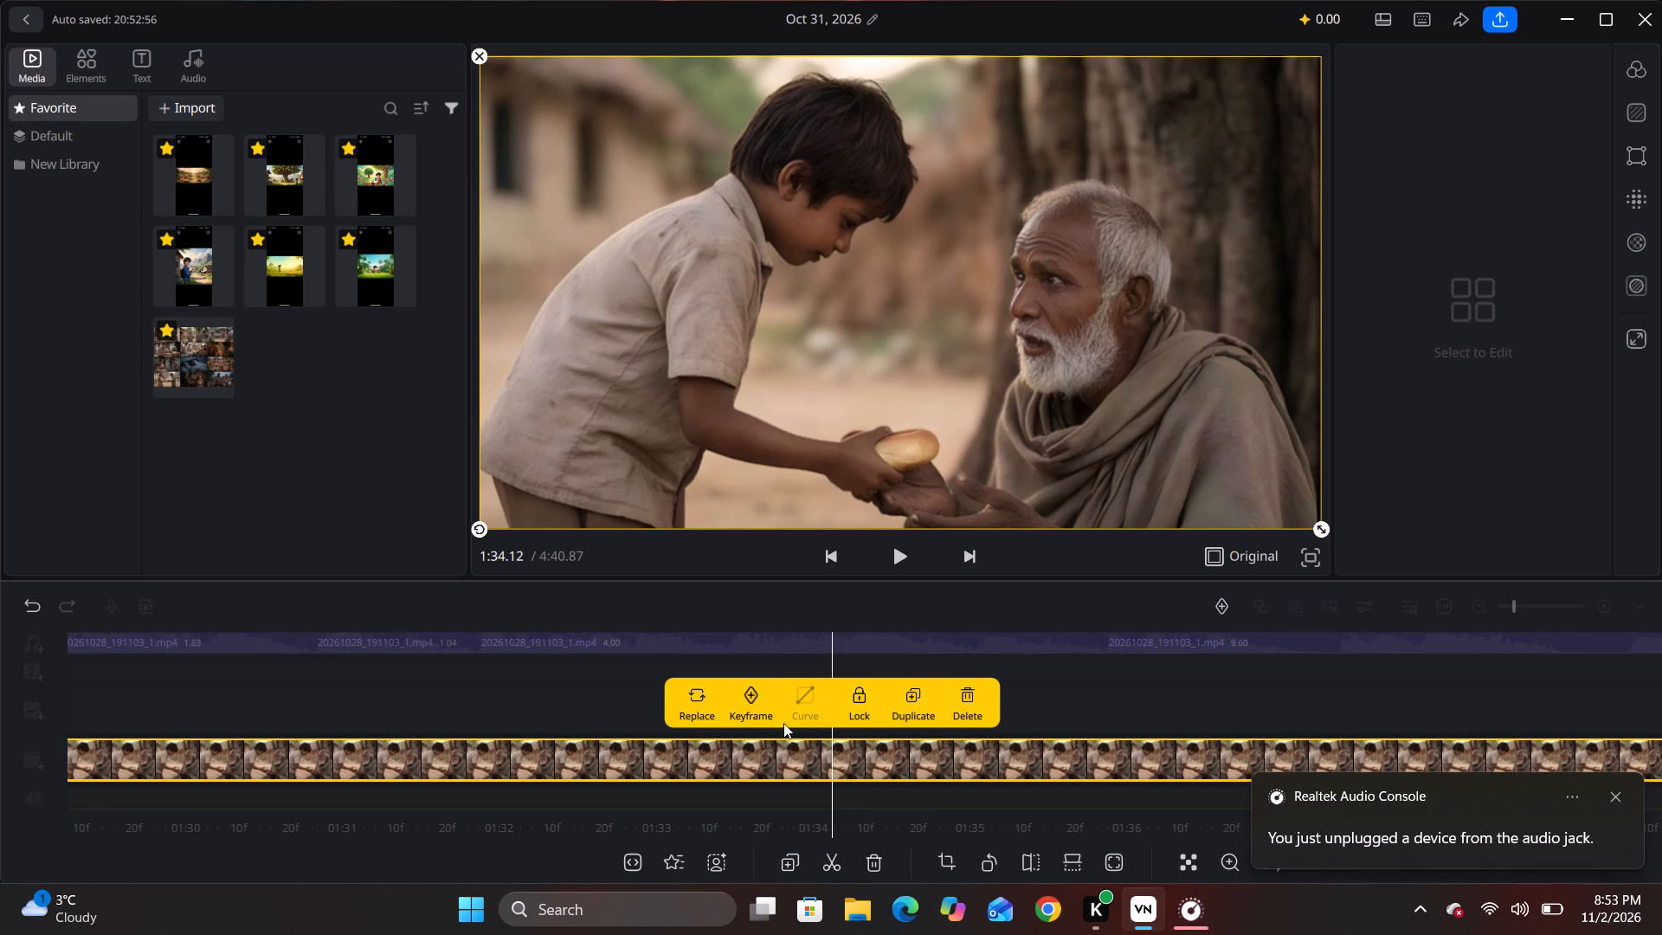
drag(783, 723, 1311, 774)
click(860, 912)
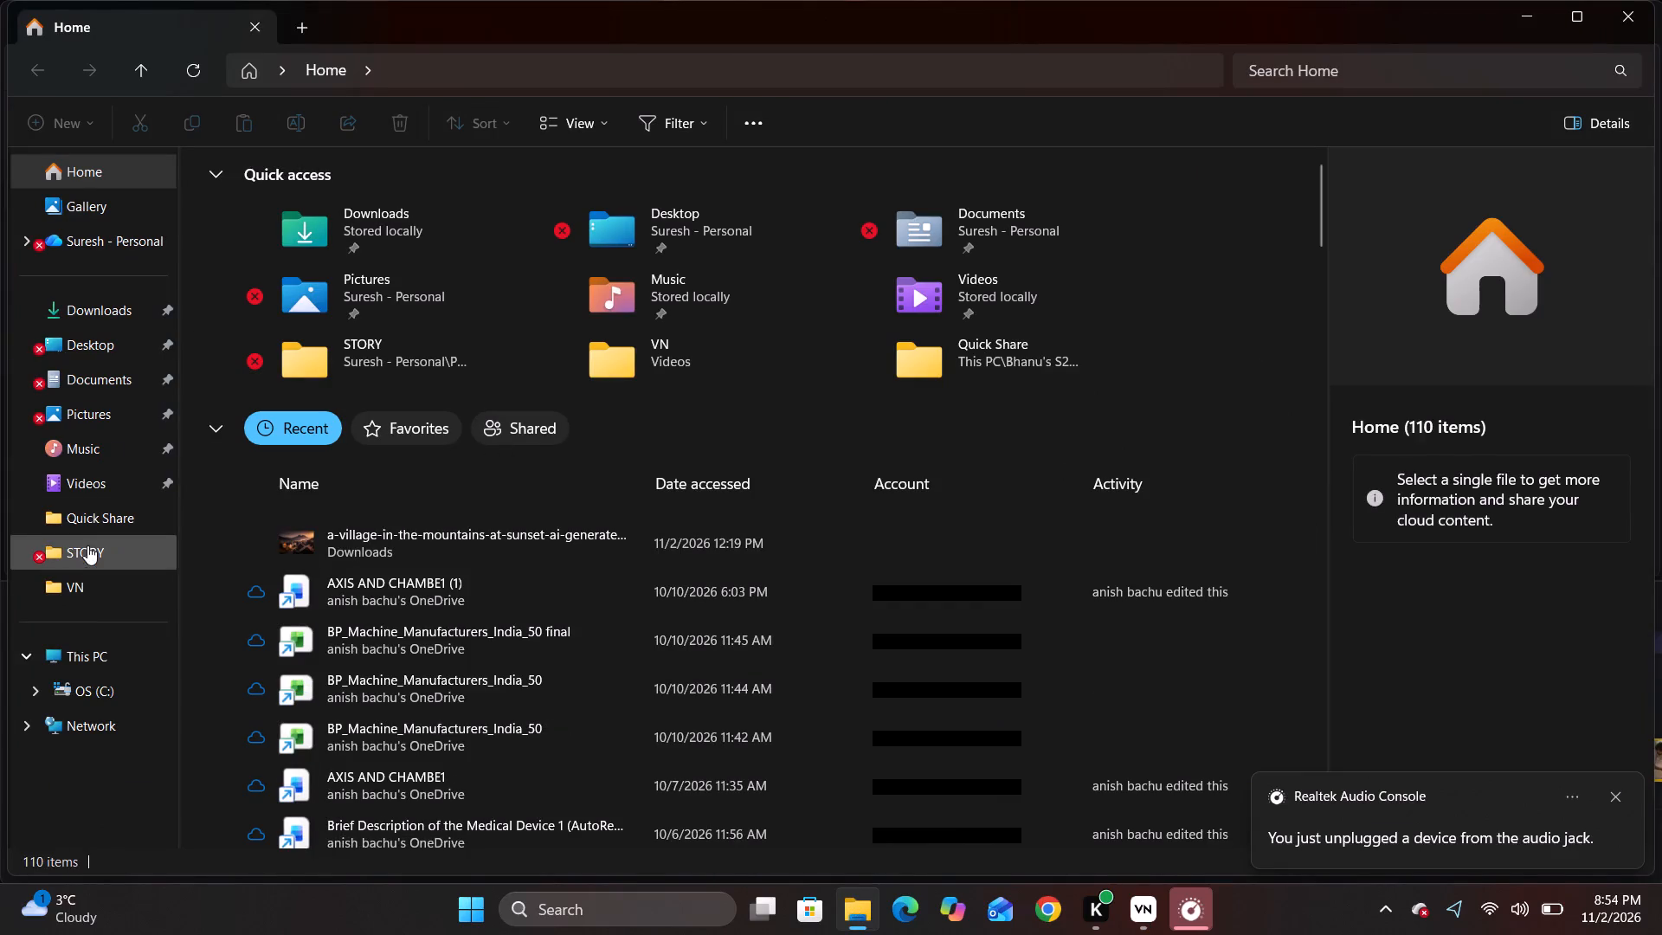
click(87, 545)
scroll(750, 487, down, 1)
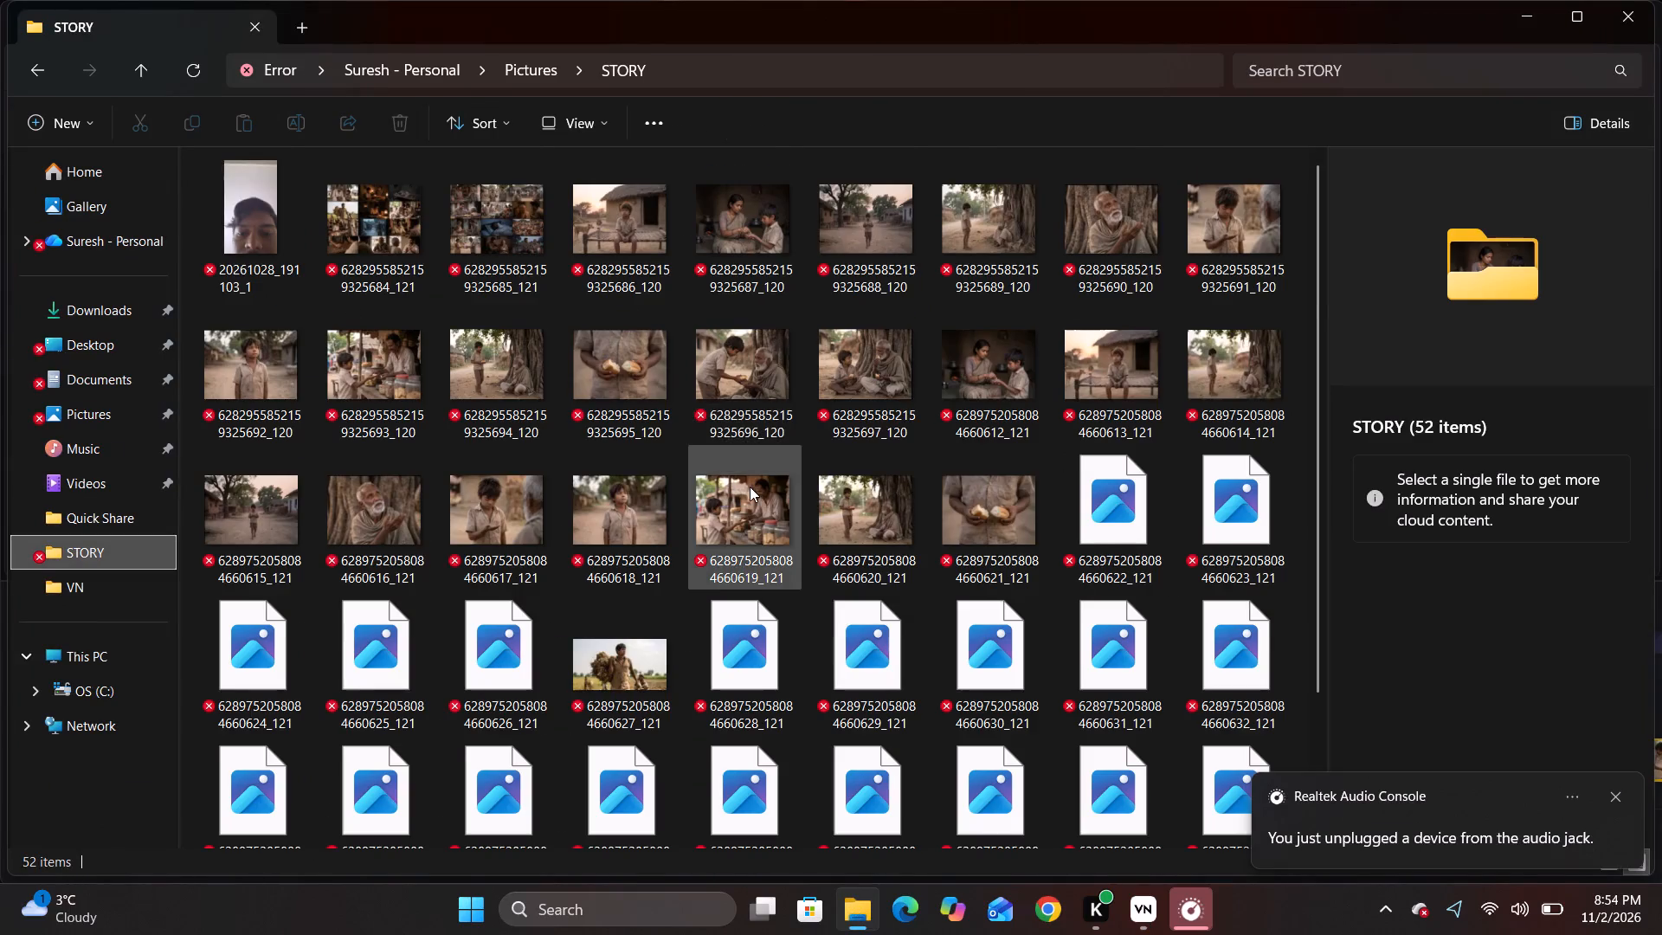
scroll(750, 487, down, 1)
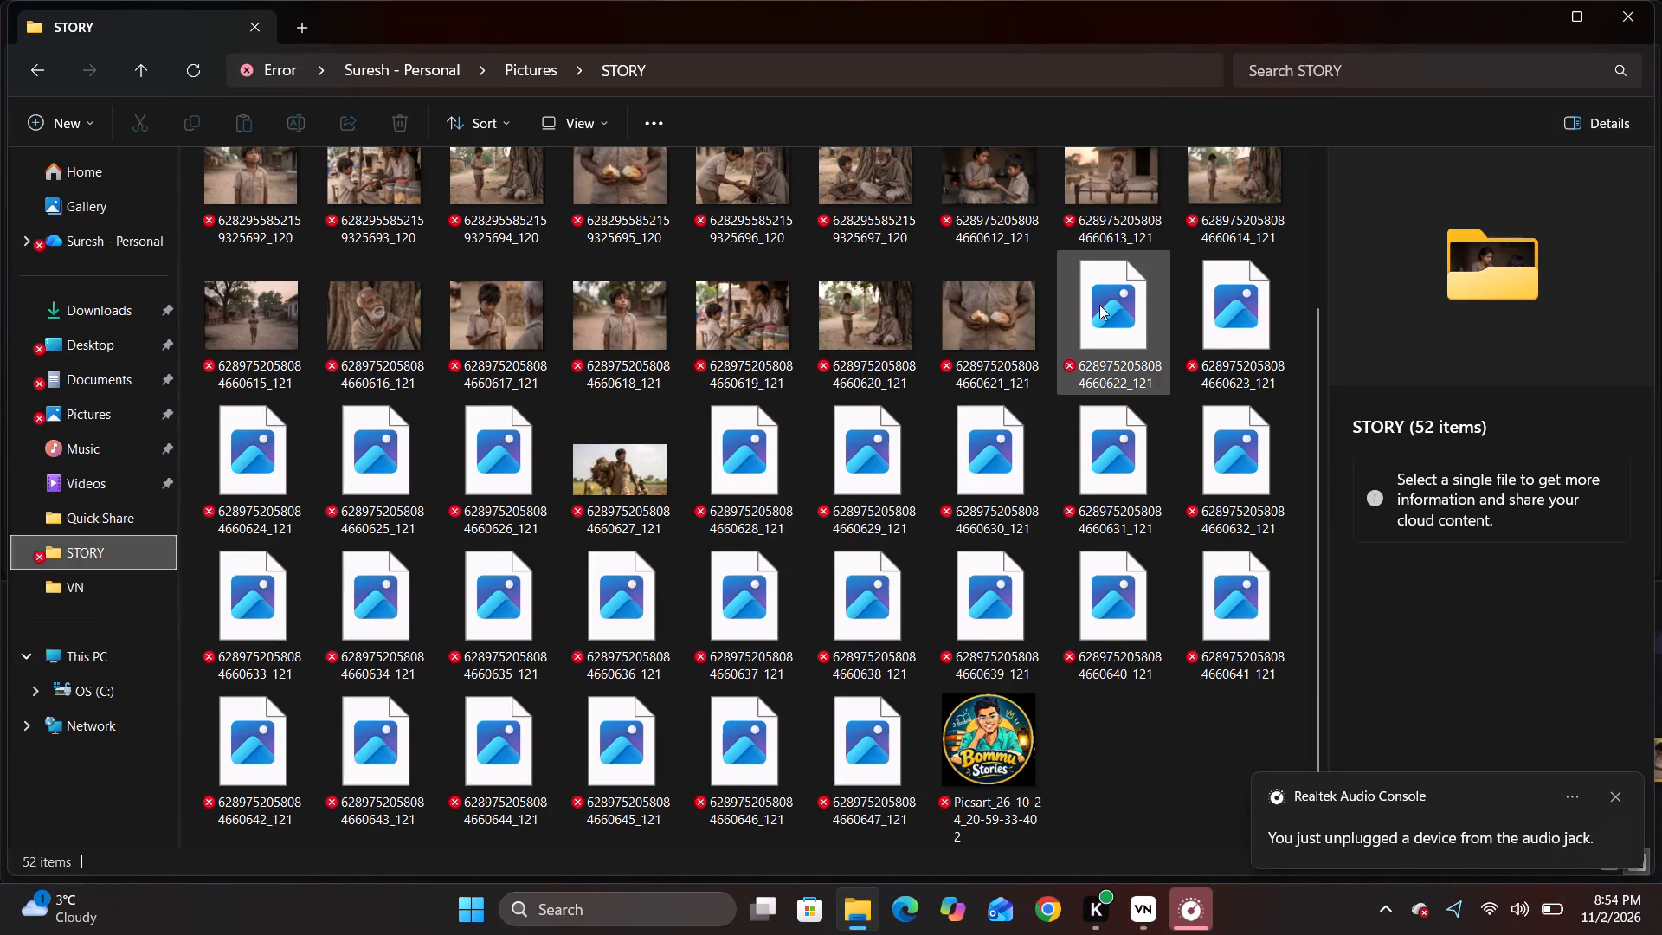
double_click(1206, 300)
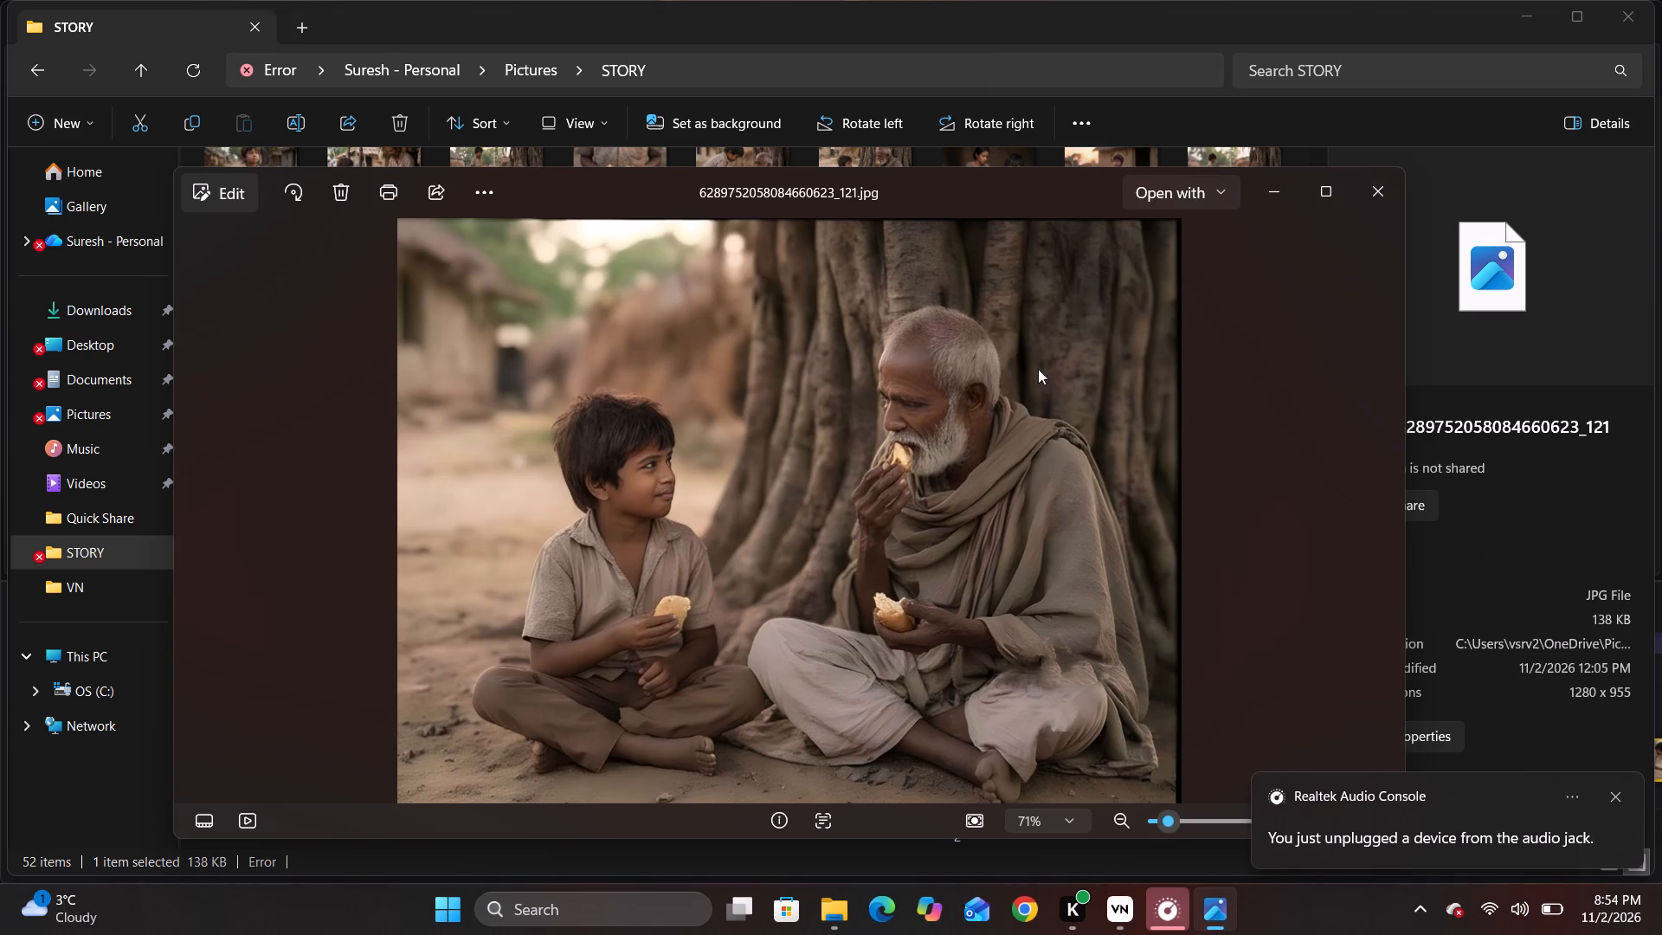
click(1107, 919)
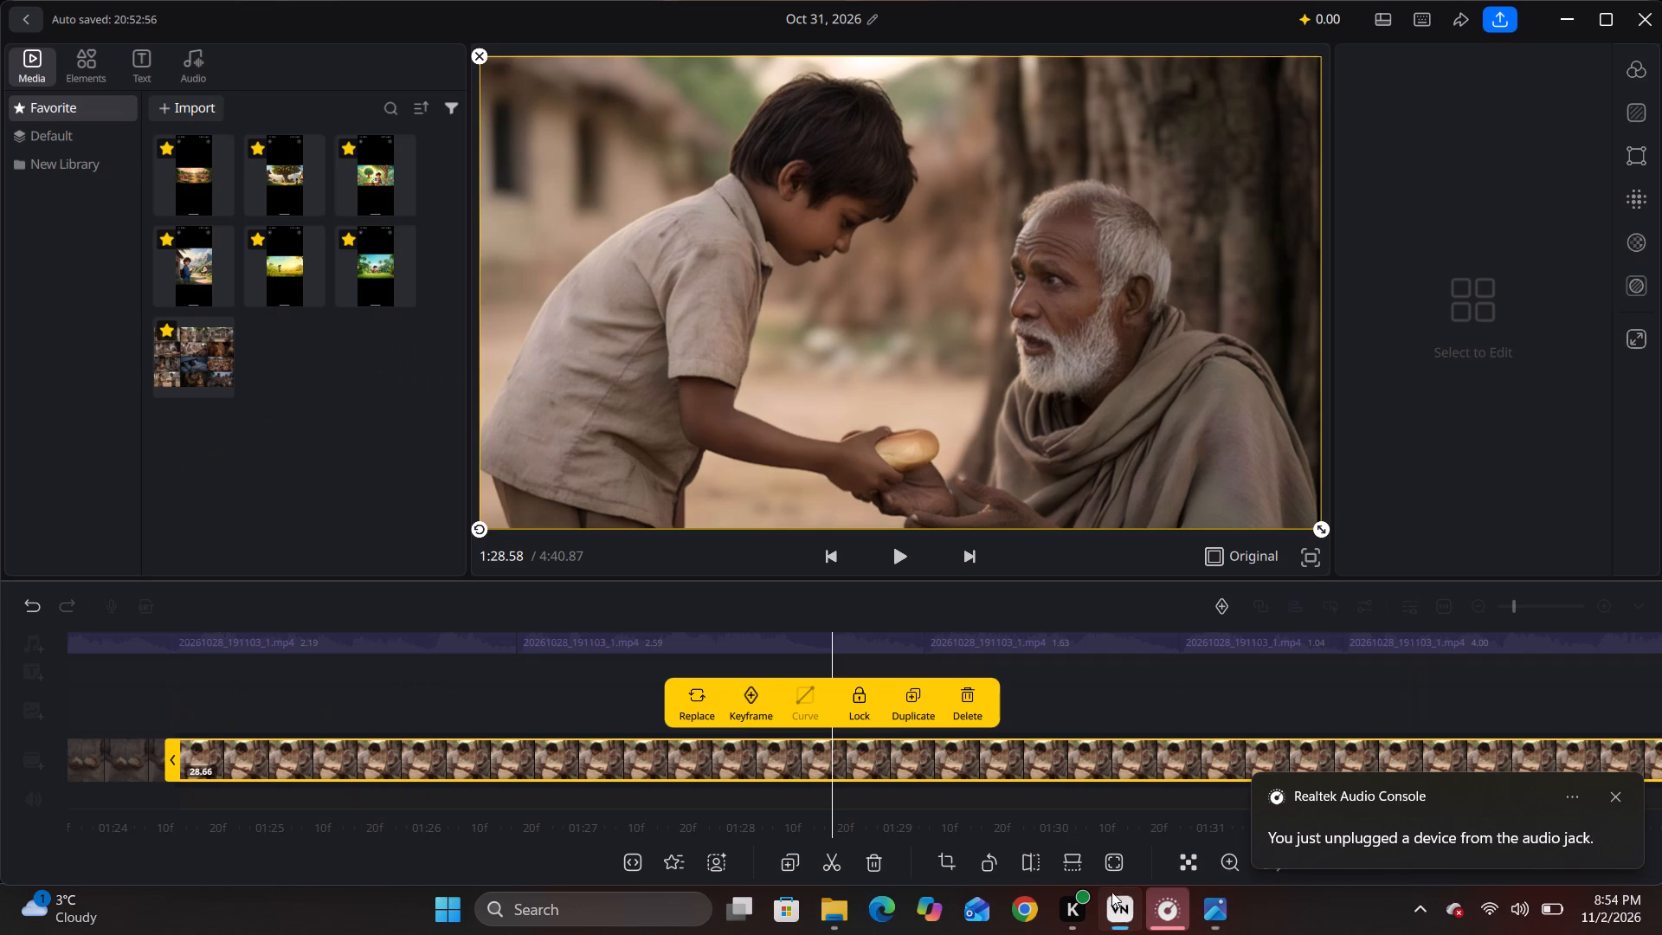
Split the bread-giving clip at about 1:31.9, where the 4.00-second narration segment begins.
drag(443, 687, 1130, 687)
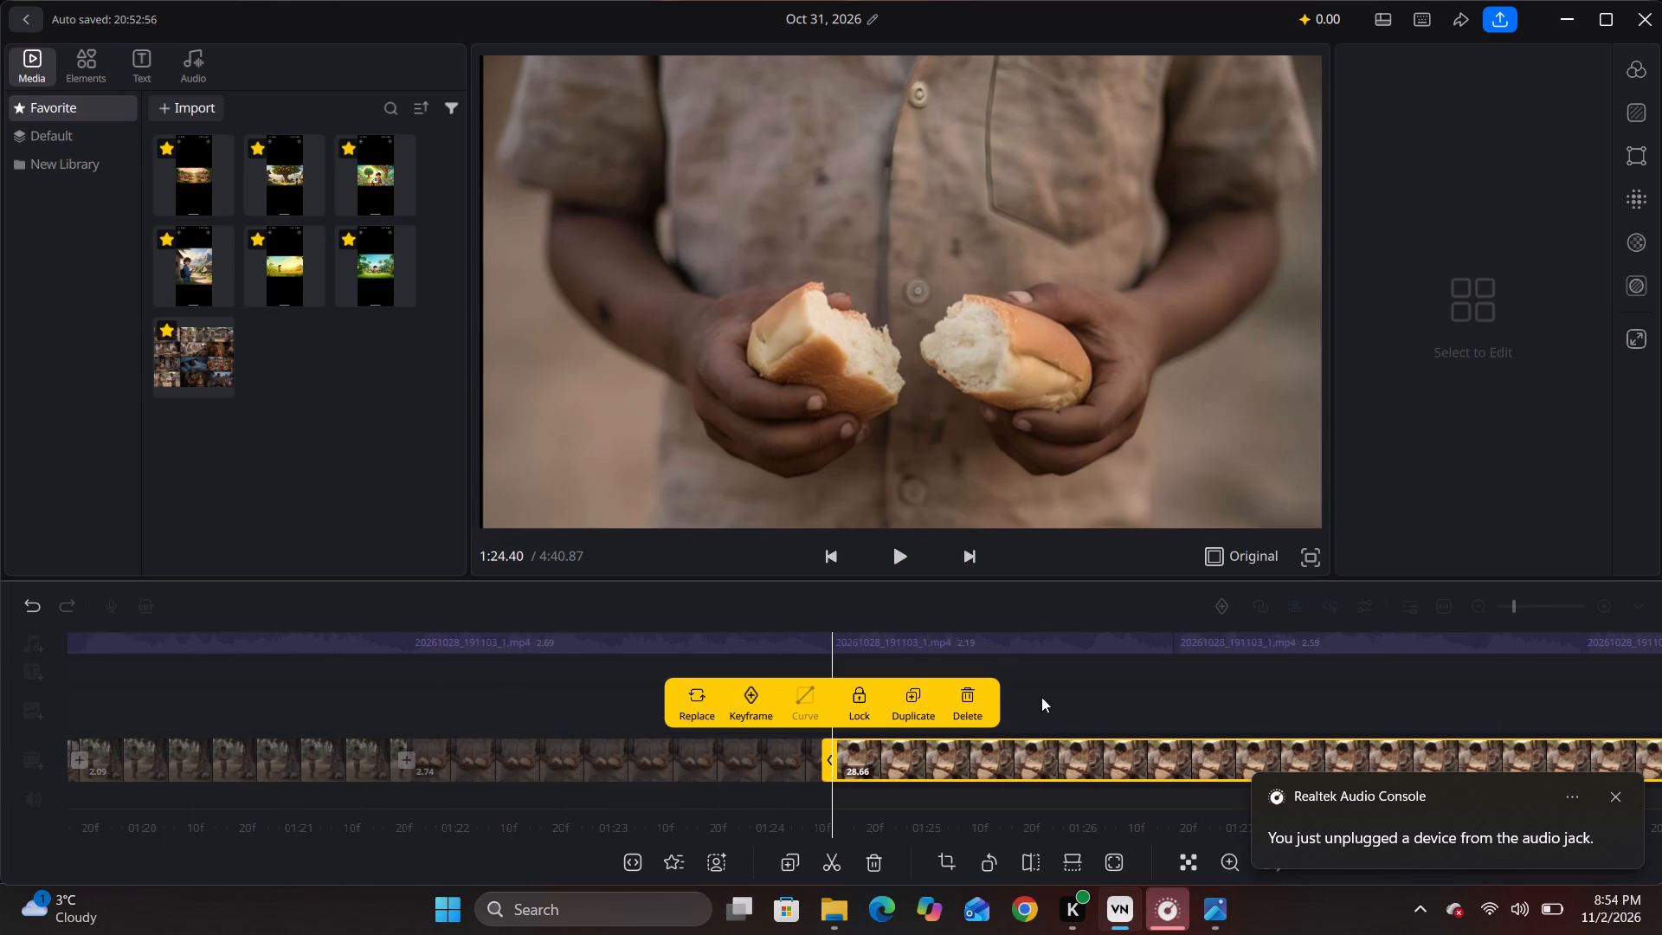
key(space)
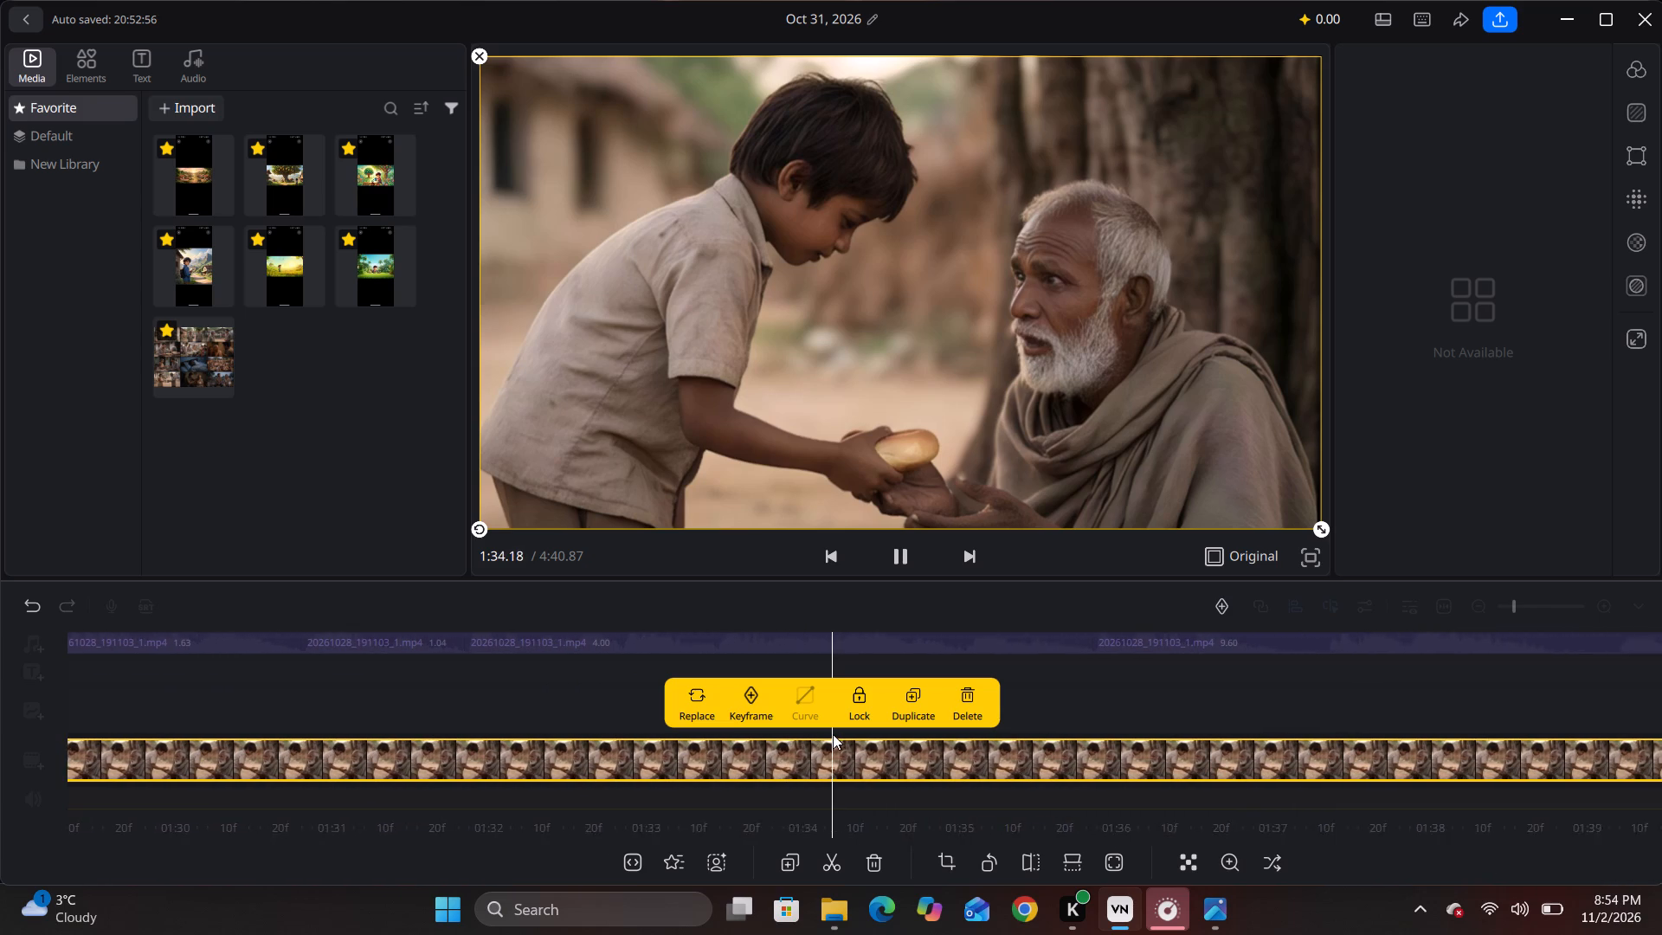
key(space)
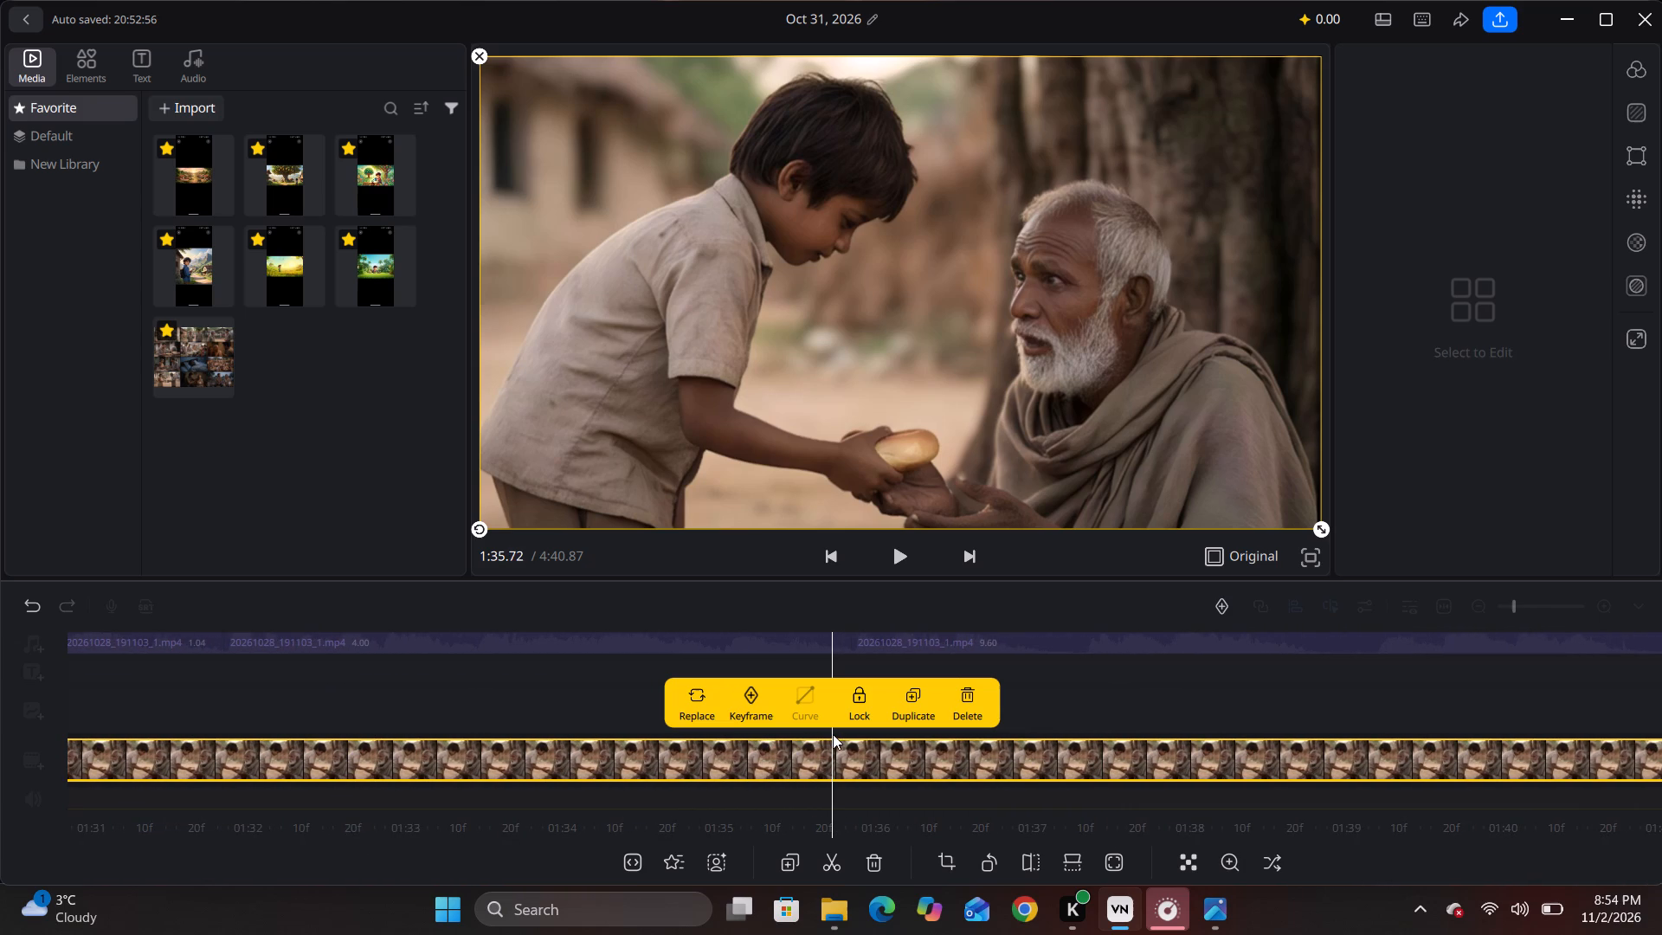
drag(538, 719, 1028, 727)
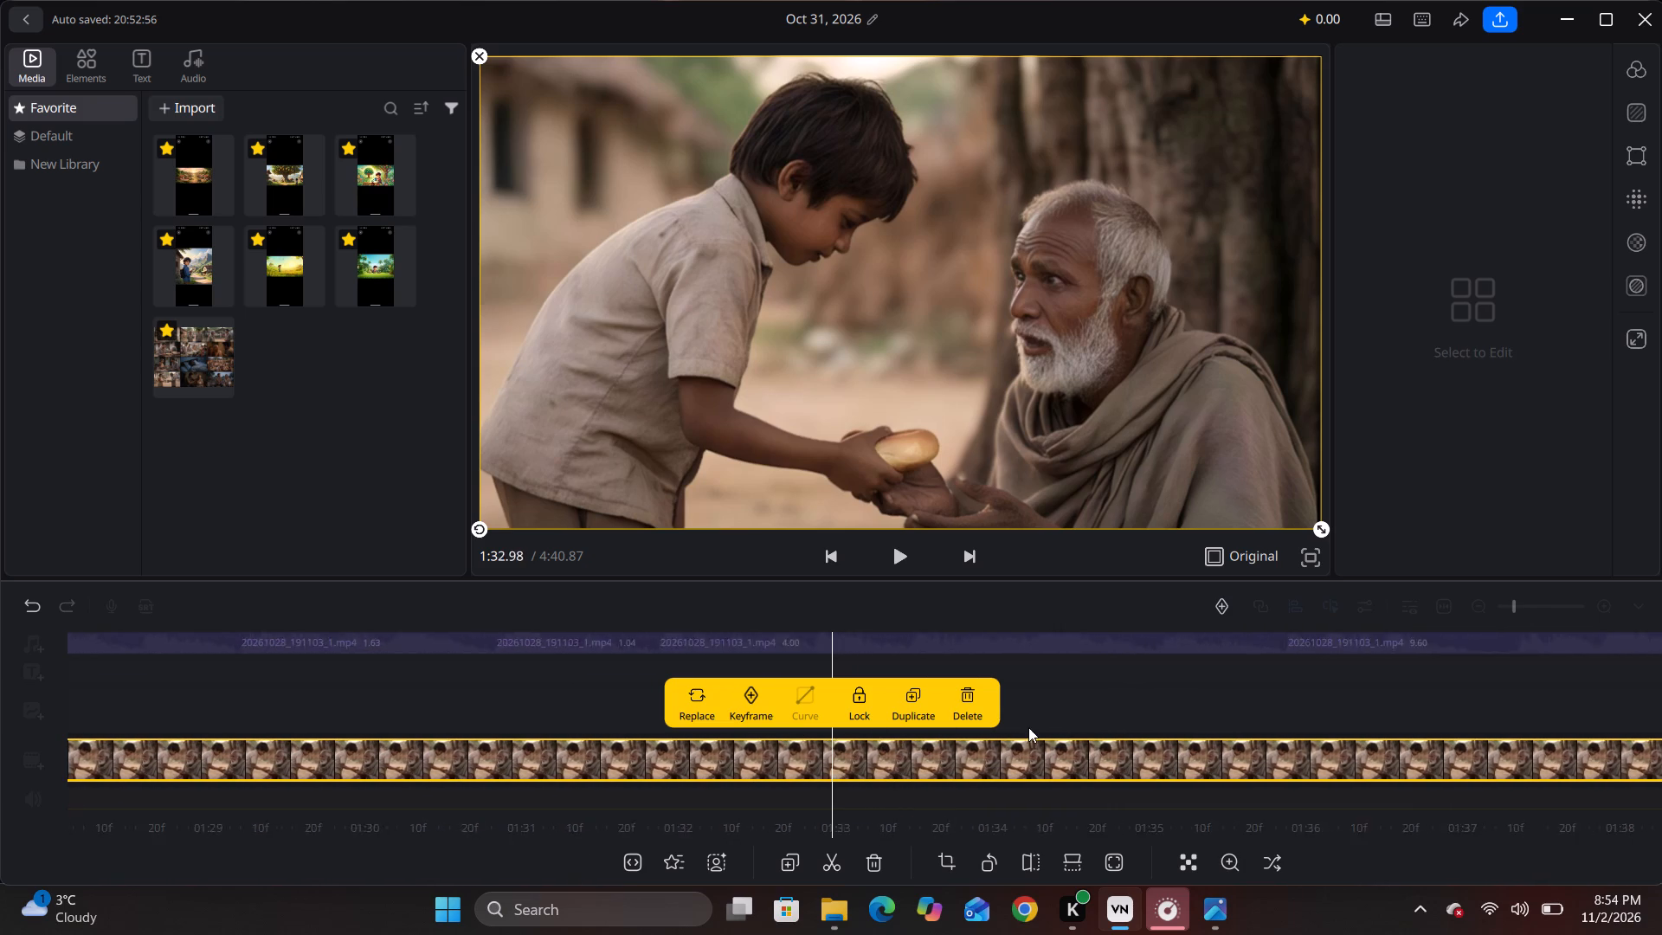
drag(1028, 727, 1209, 727)
click(1238, 727)
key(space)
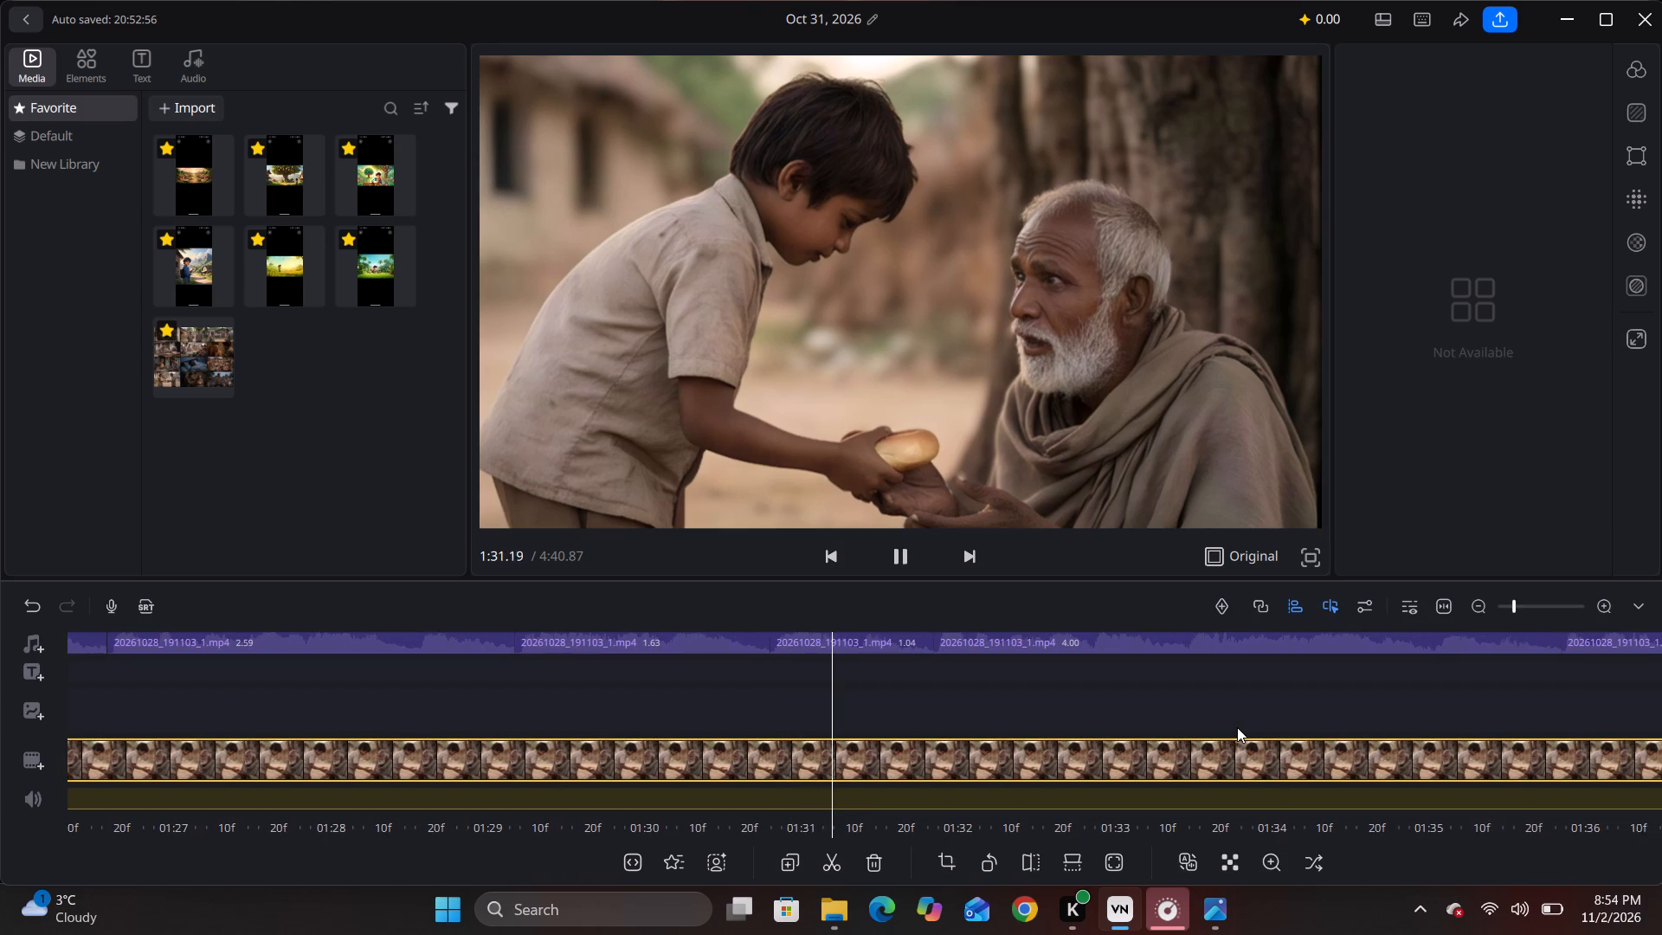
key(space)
drag(771, 704, 802, 704)
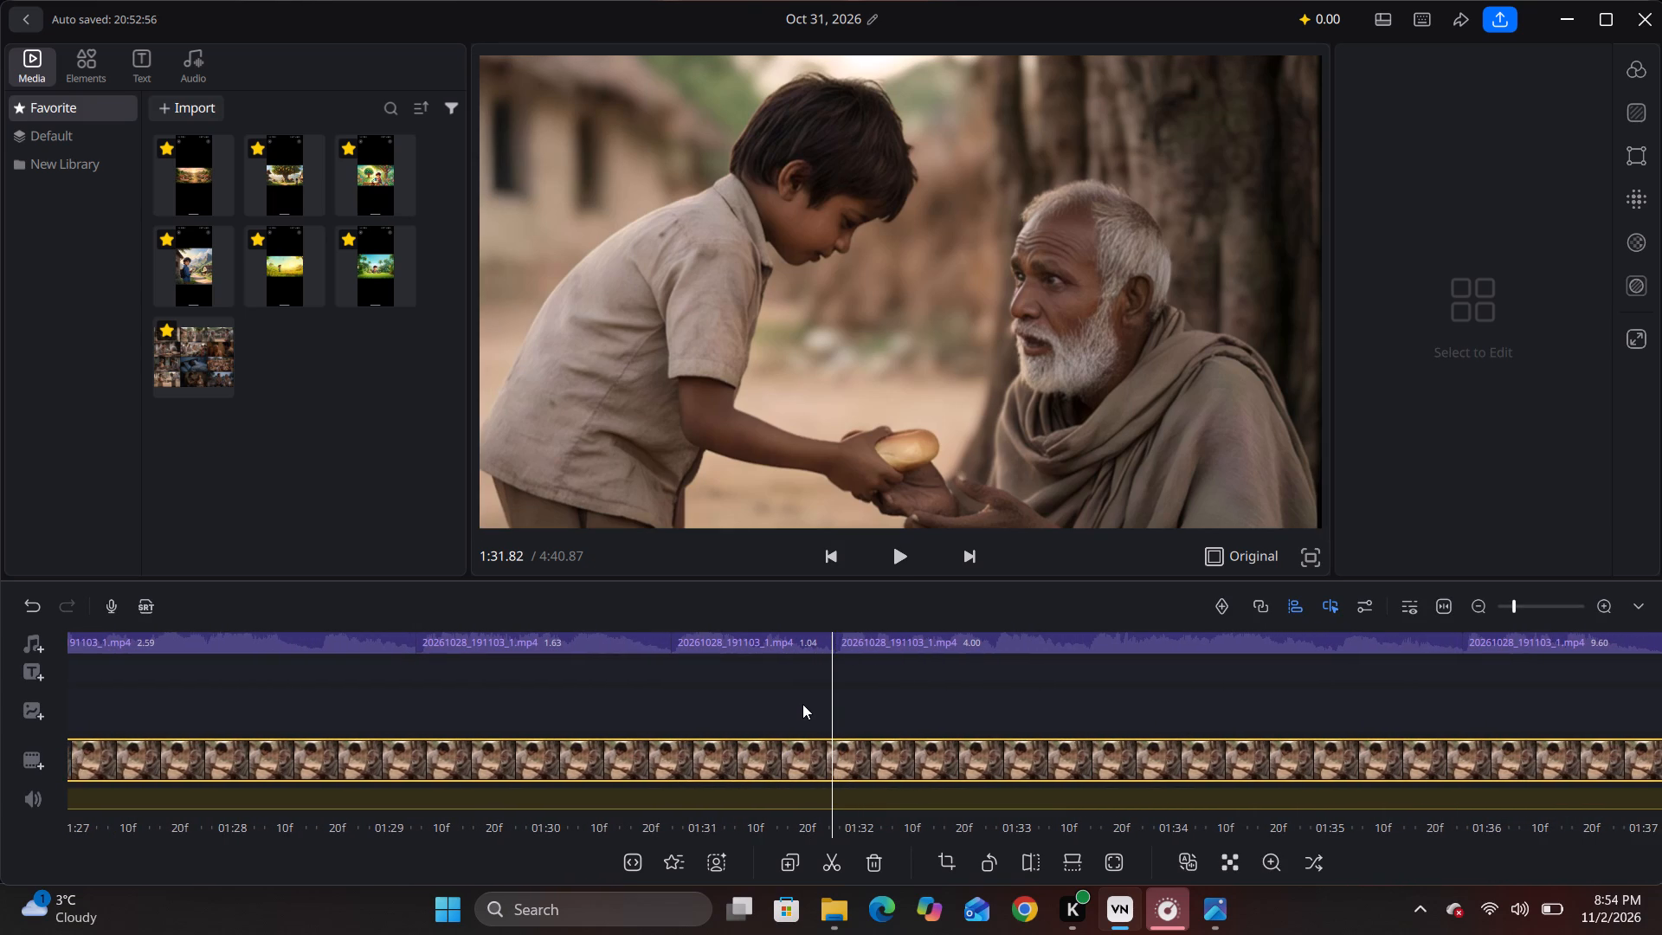
drag(802, 704, 795, 704)
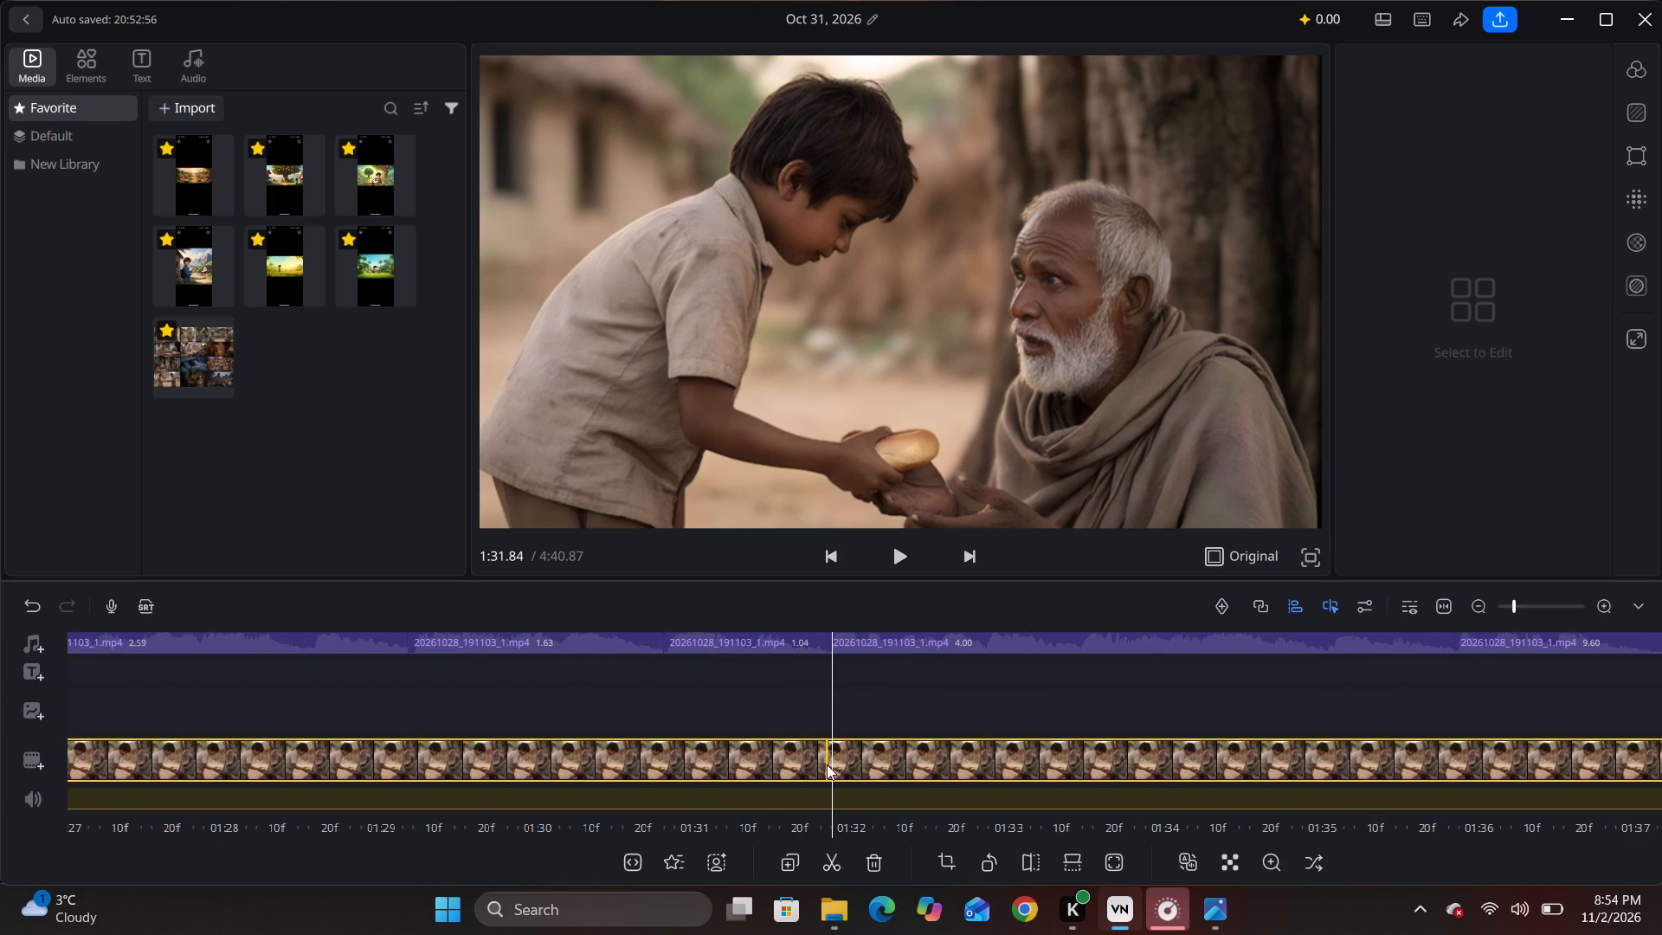
click(827, 764)
click(827, 868)
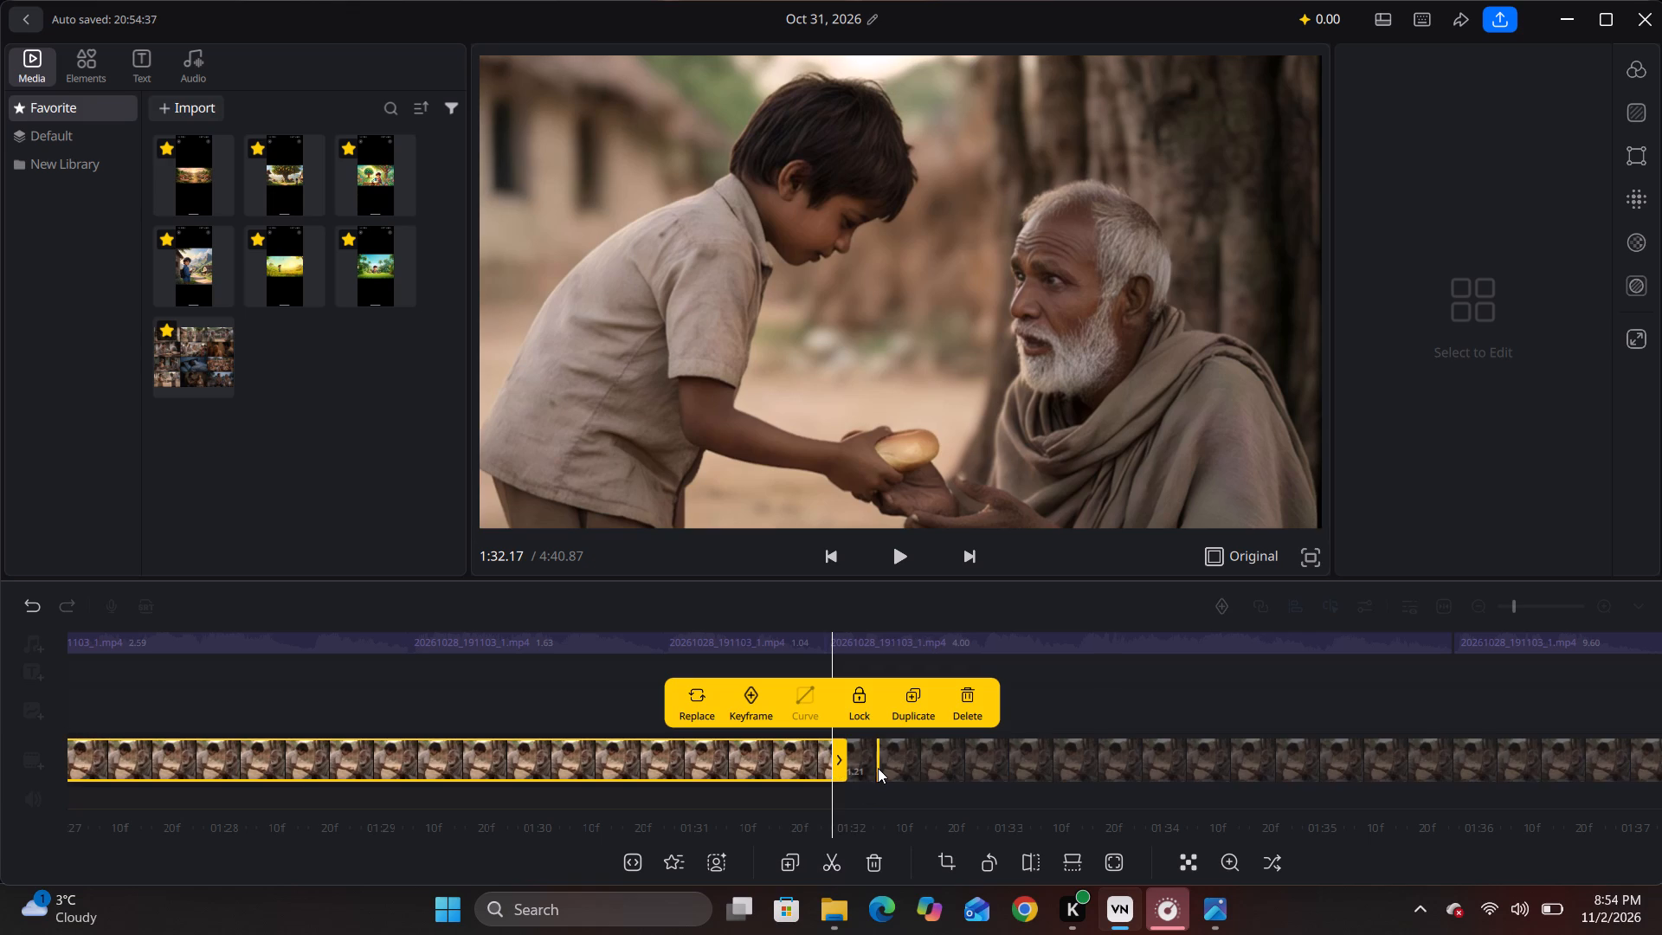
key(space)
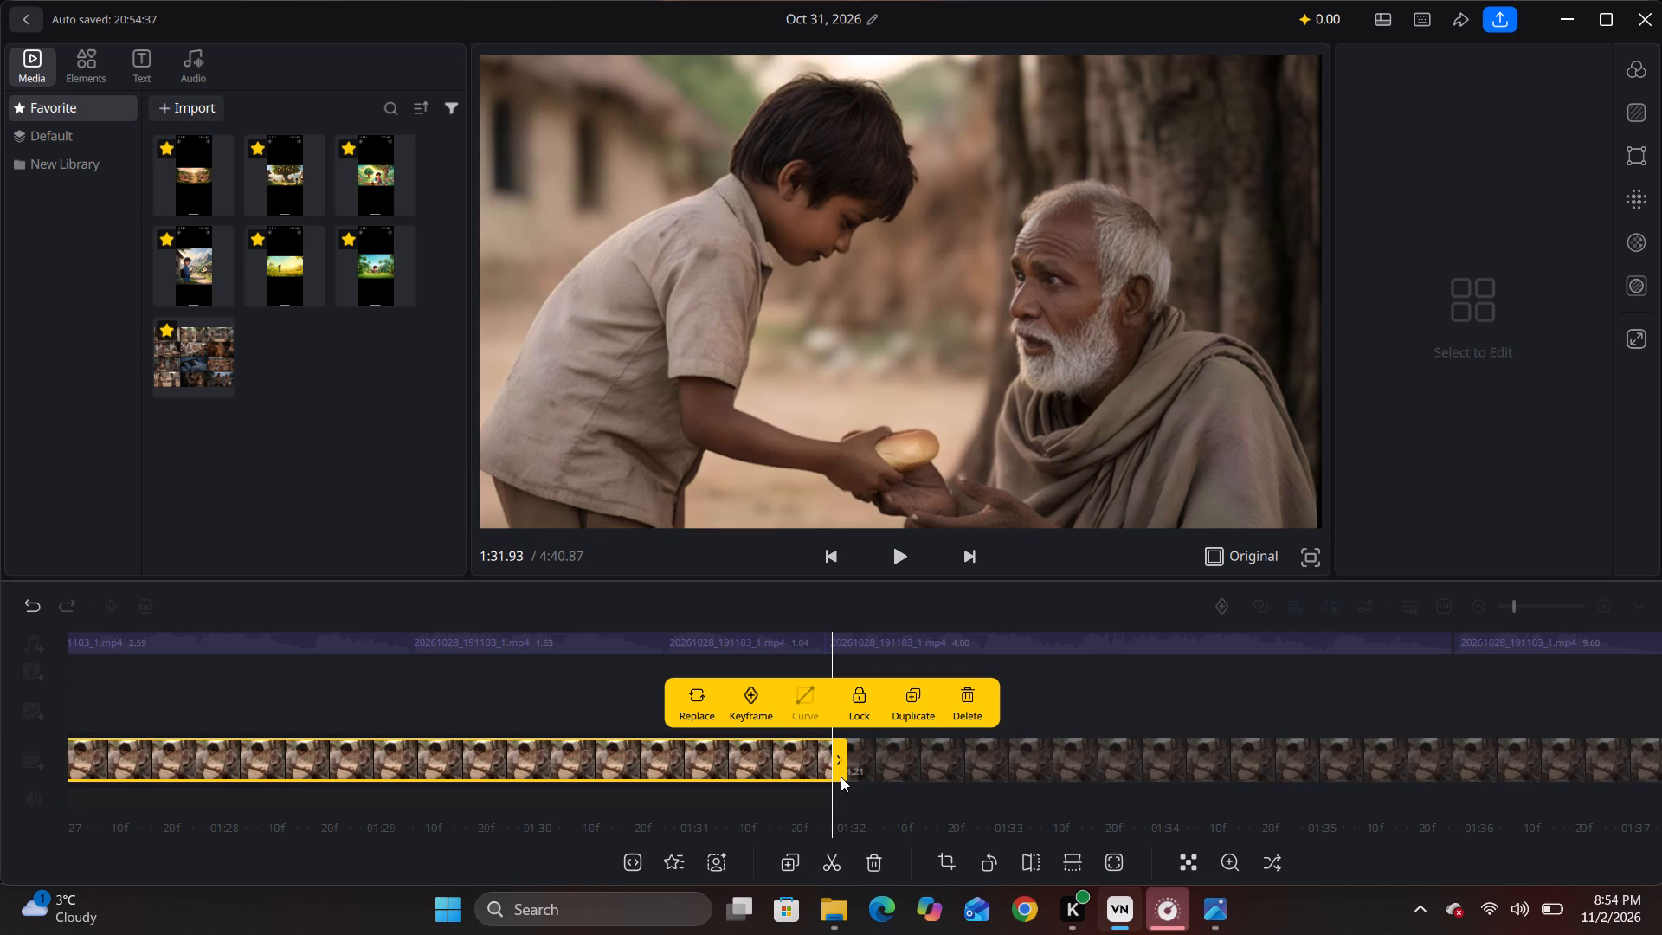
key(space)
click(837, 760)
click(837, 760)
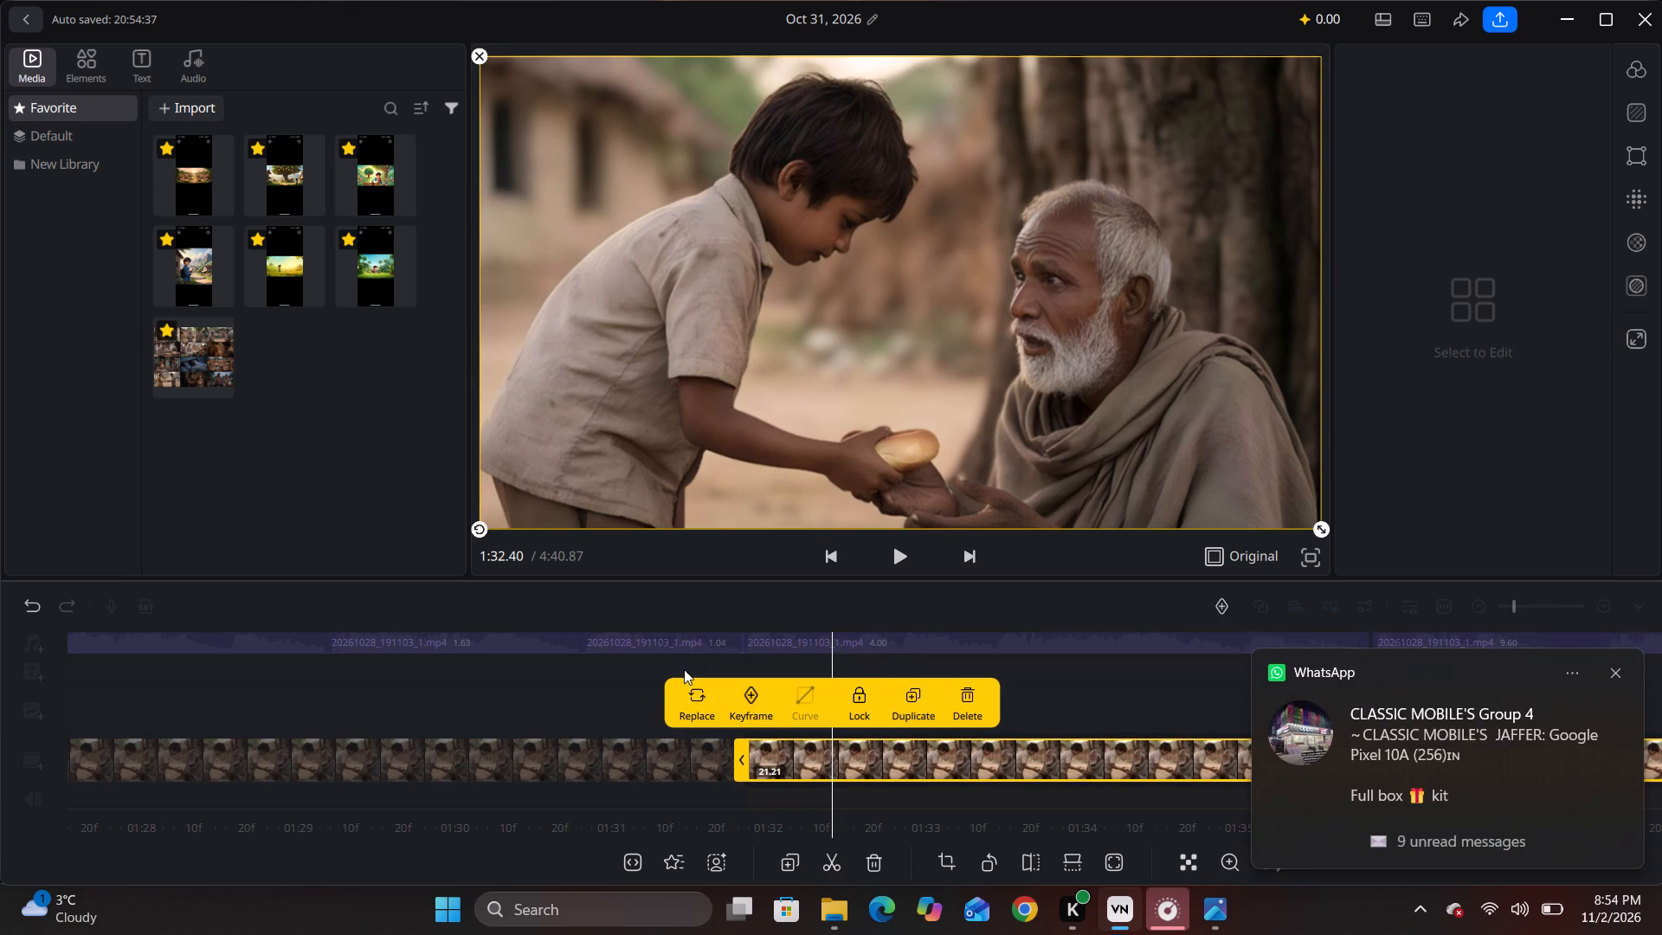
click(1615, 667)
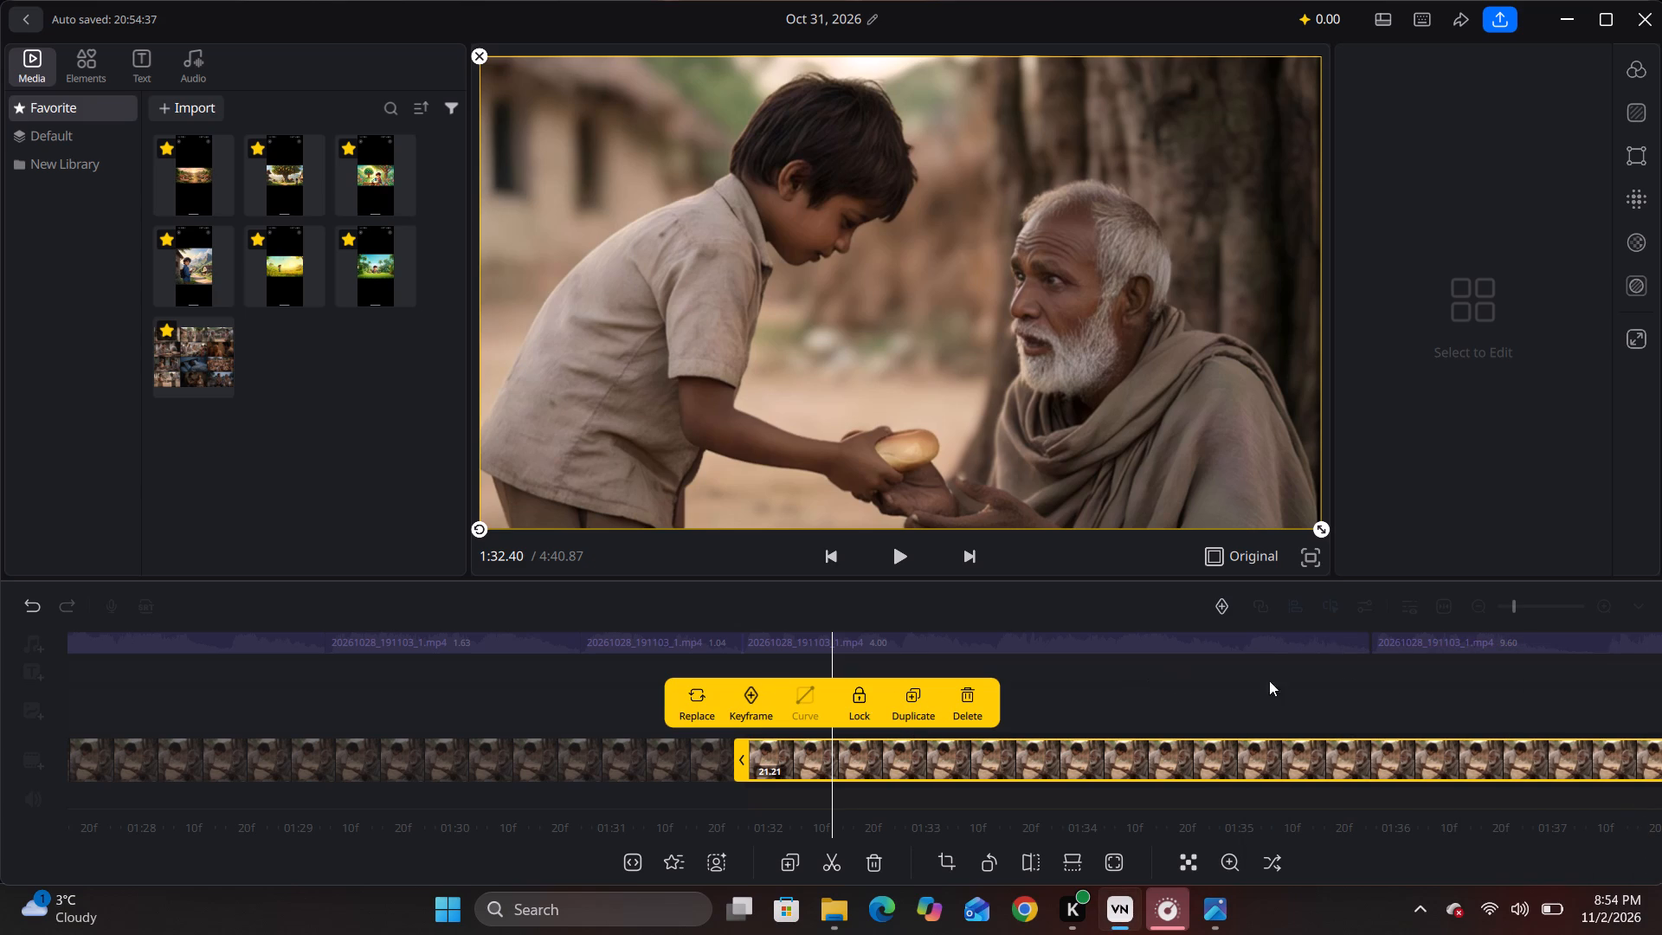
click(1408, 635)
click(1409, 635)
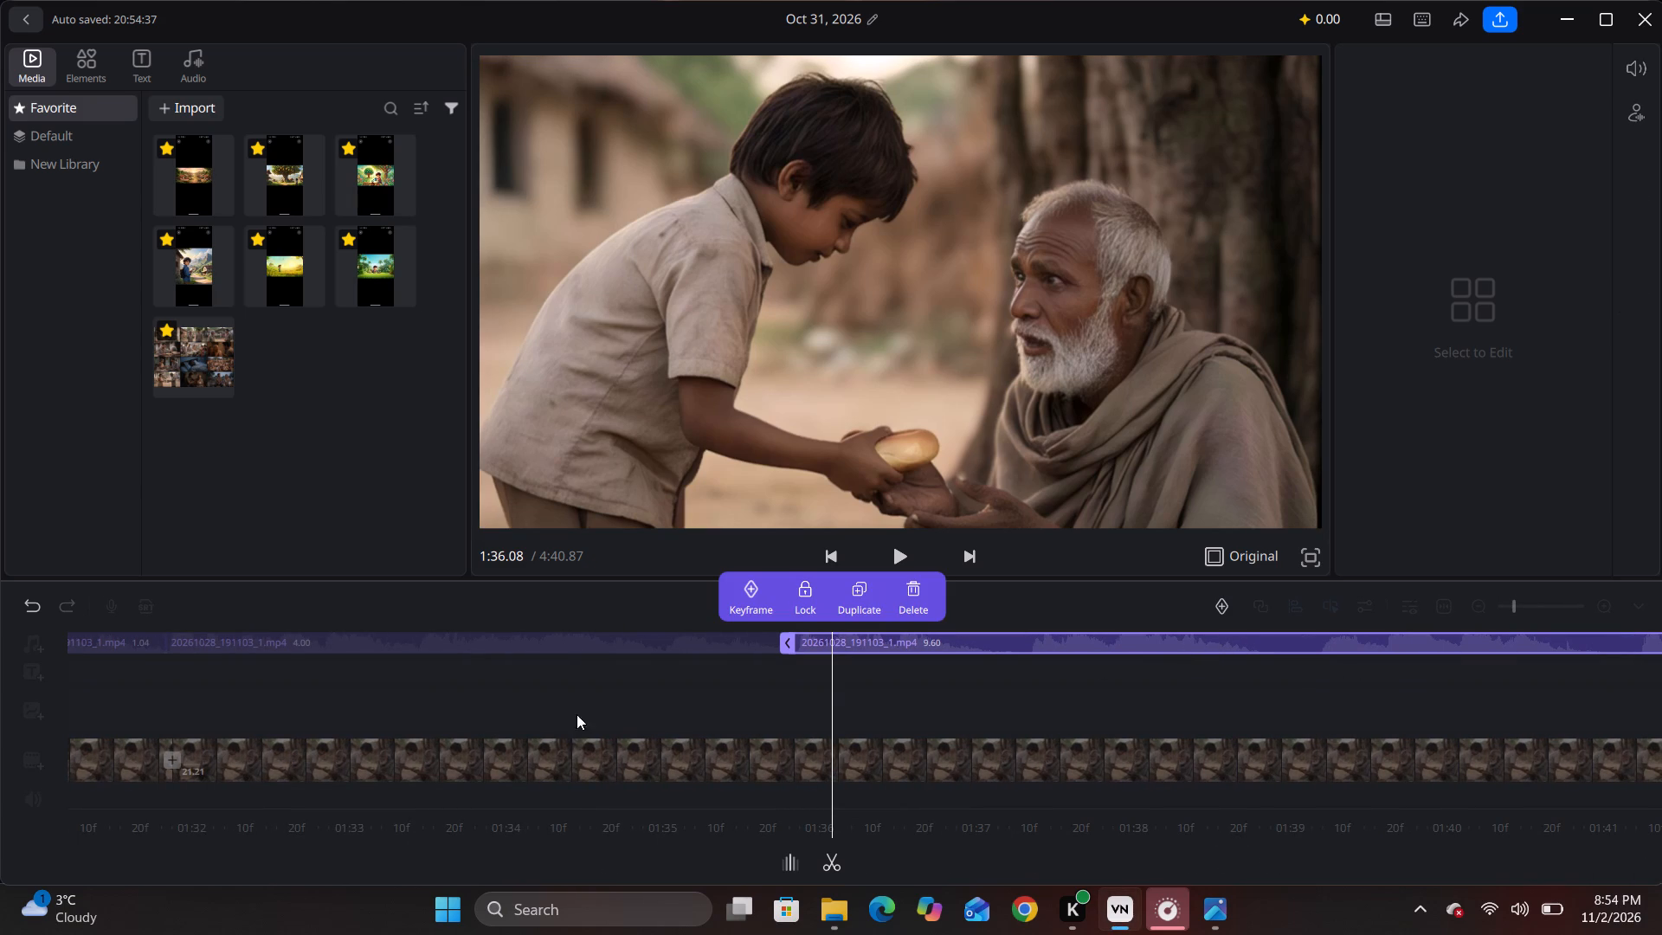
Replay the video from about 1:20.5 to 1:32 to check the broken bread and bread-giving scenes against the narration.
drag(546, 697, 1226, 701)
drag(660, 685, 1218, 685)
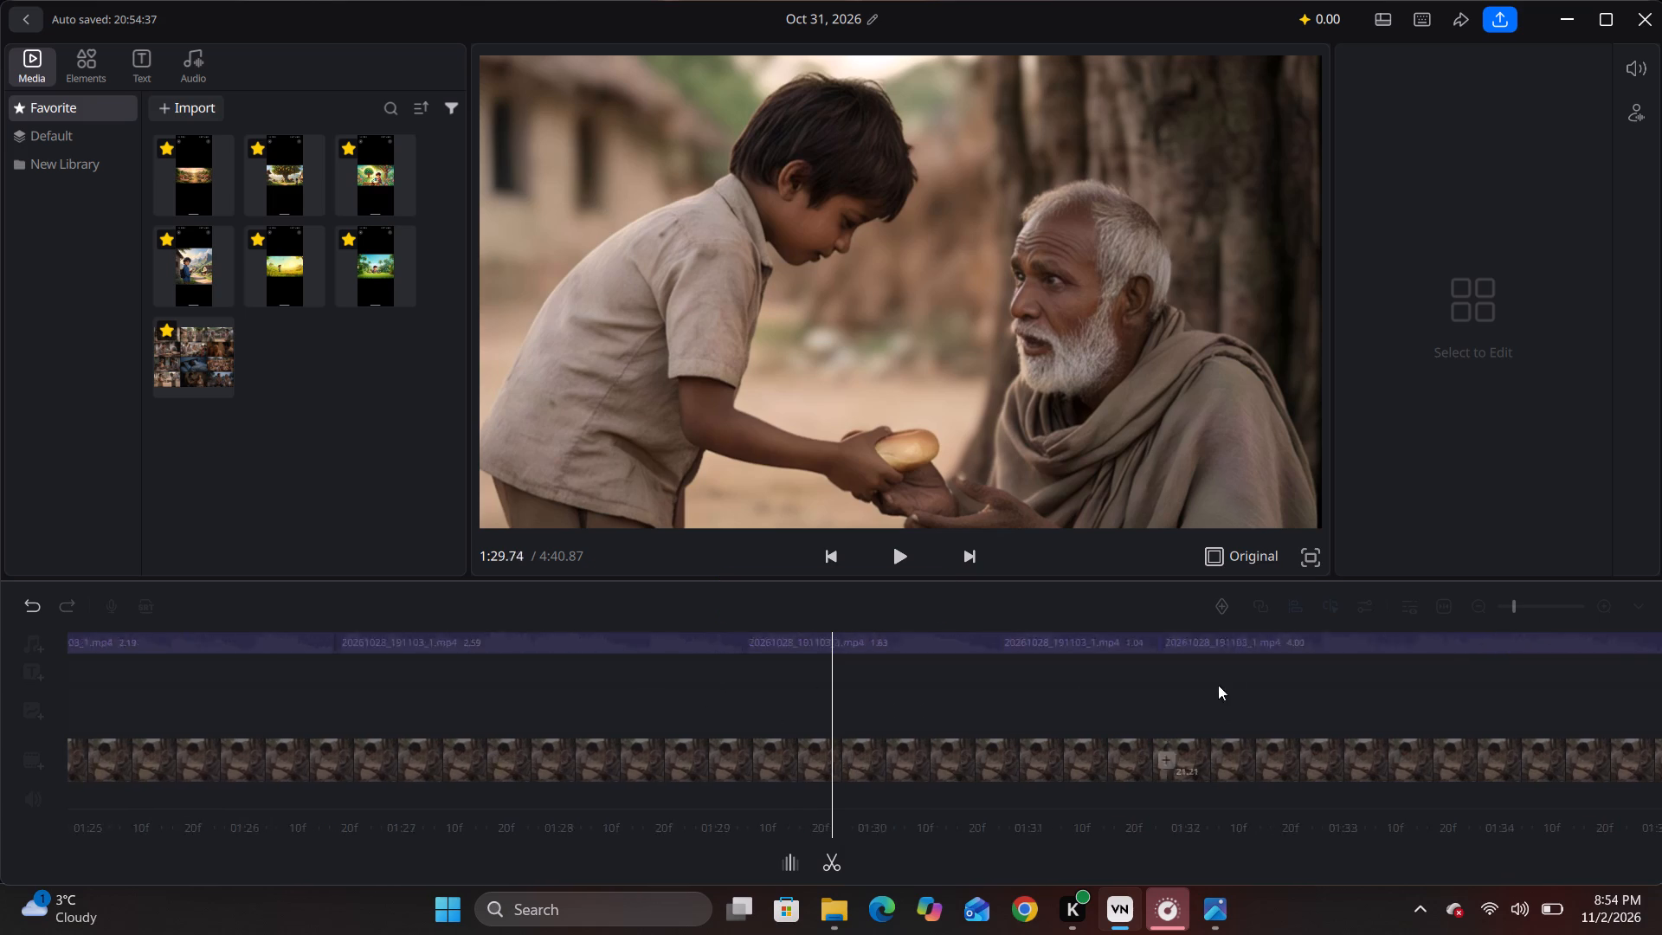
drag(1218, 685, 1242, 682)
drag(744, 697, 1205, 701)
drag(700, 693, 961, 692)
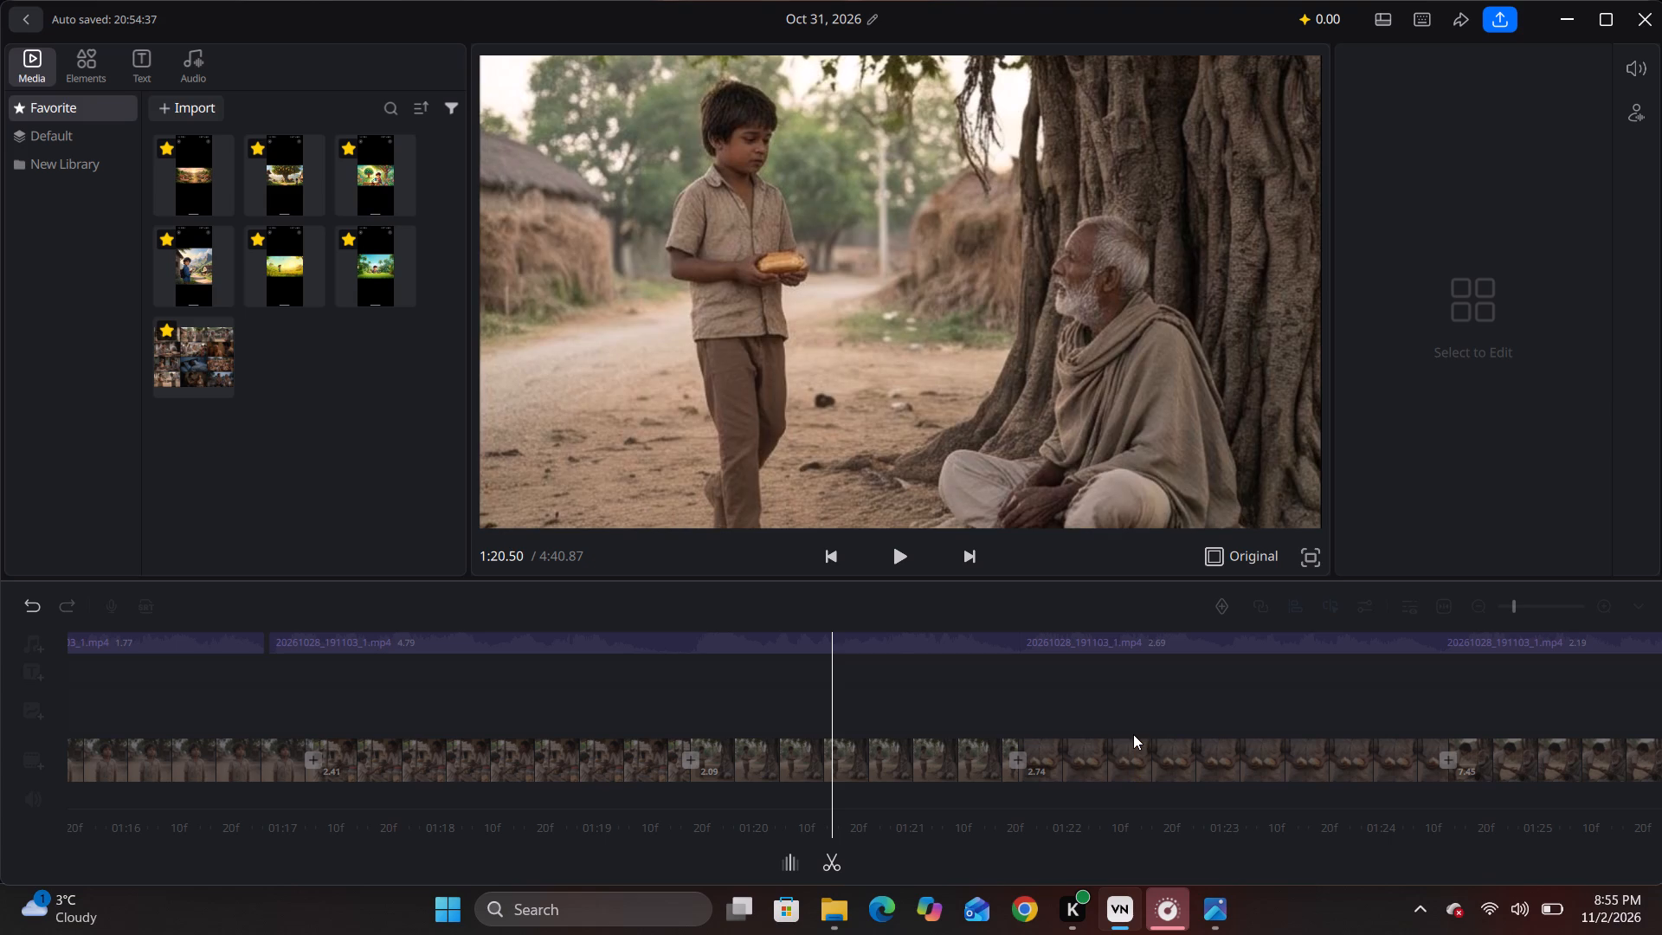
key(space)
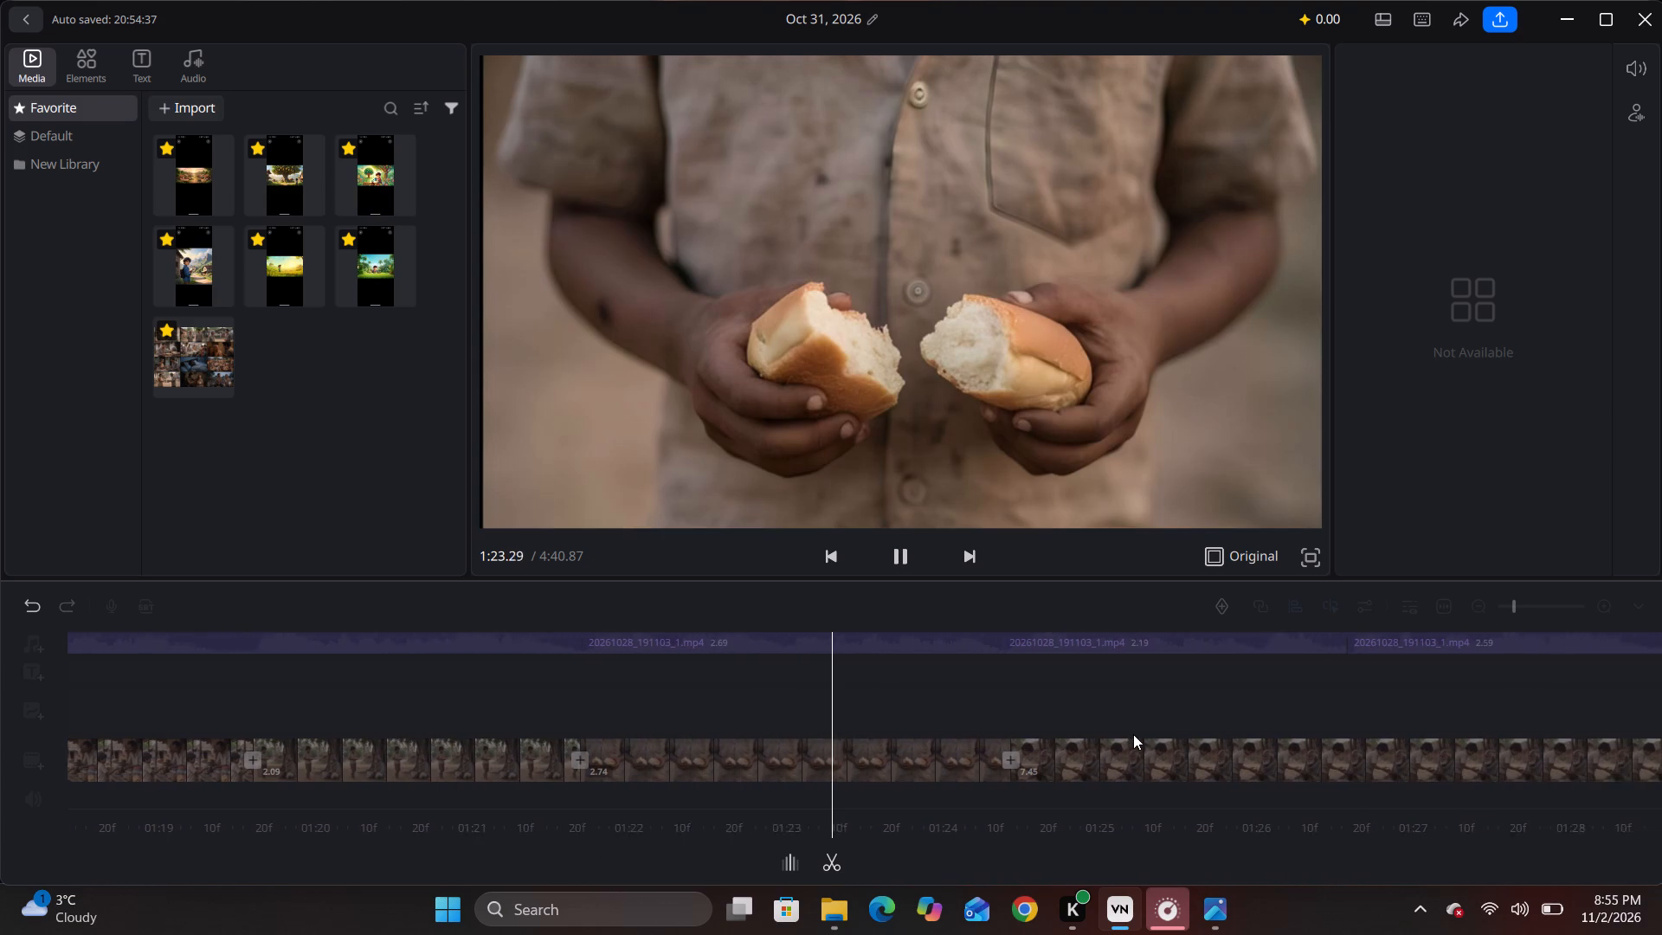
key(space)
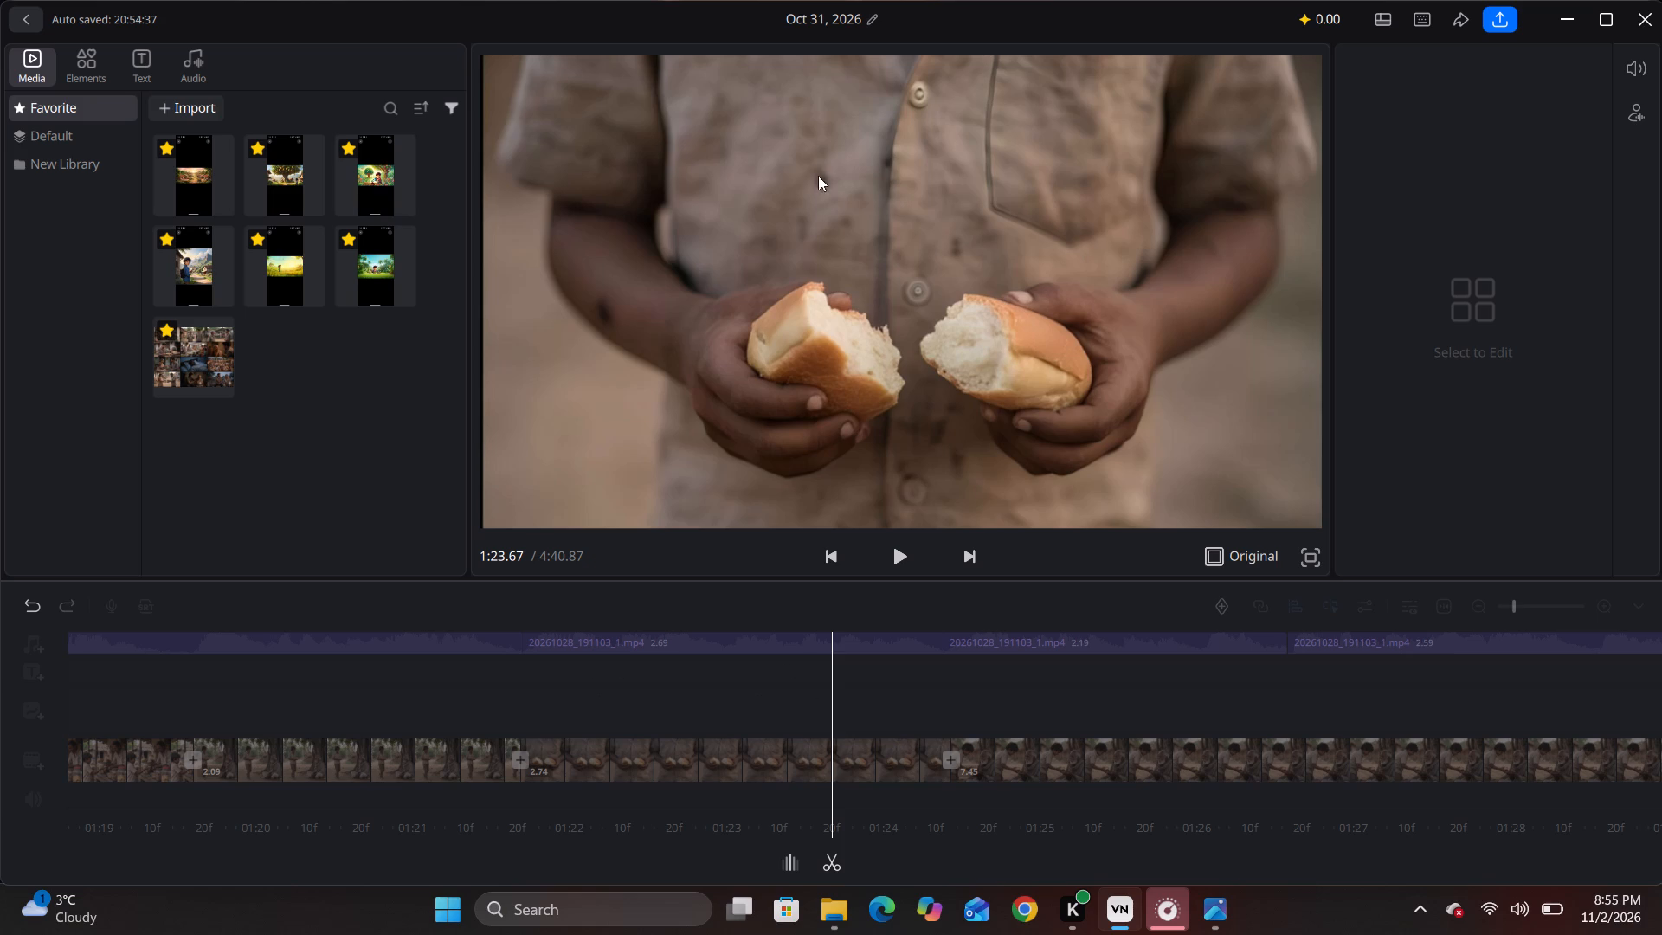
click(780, 2)
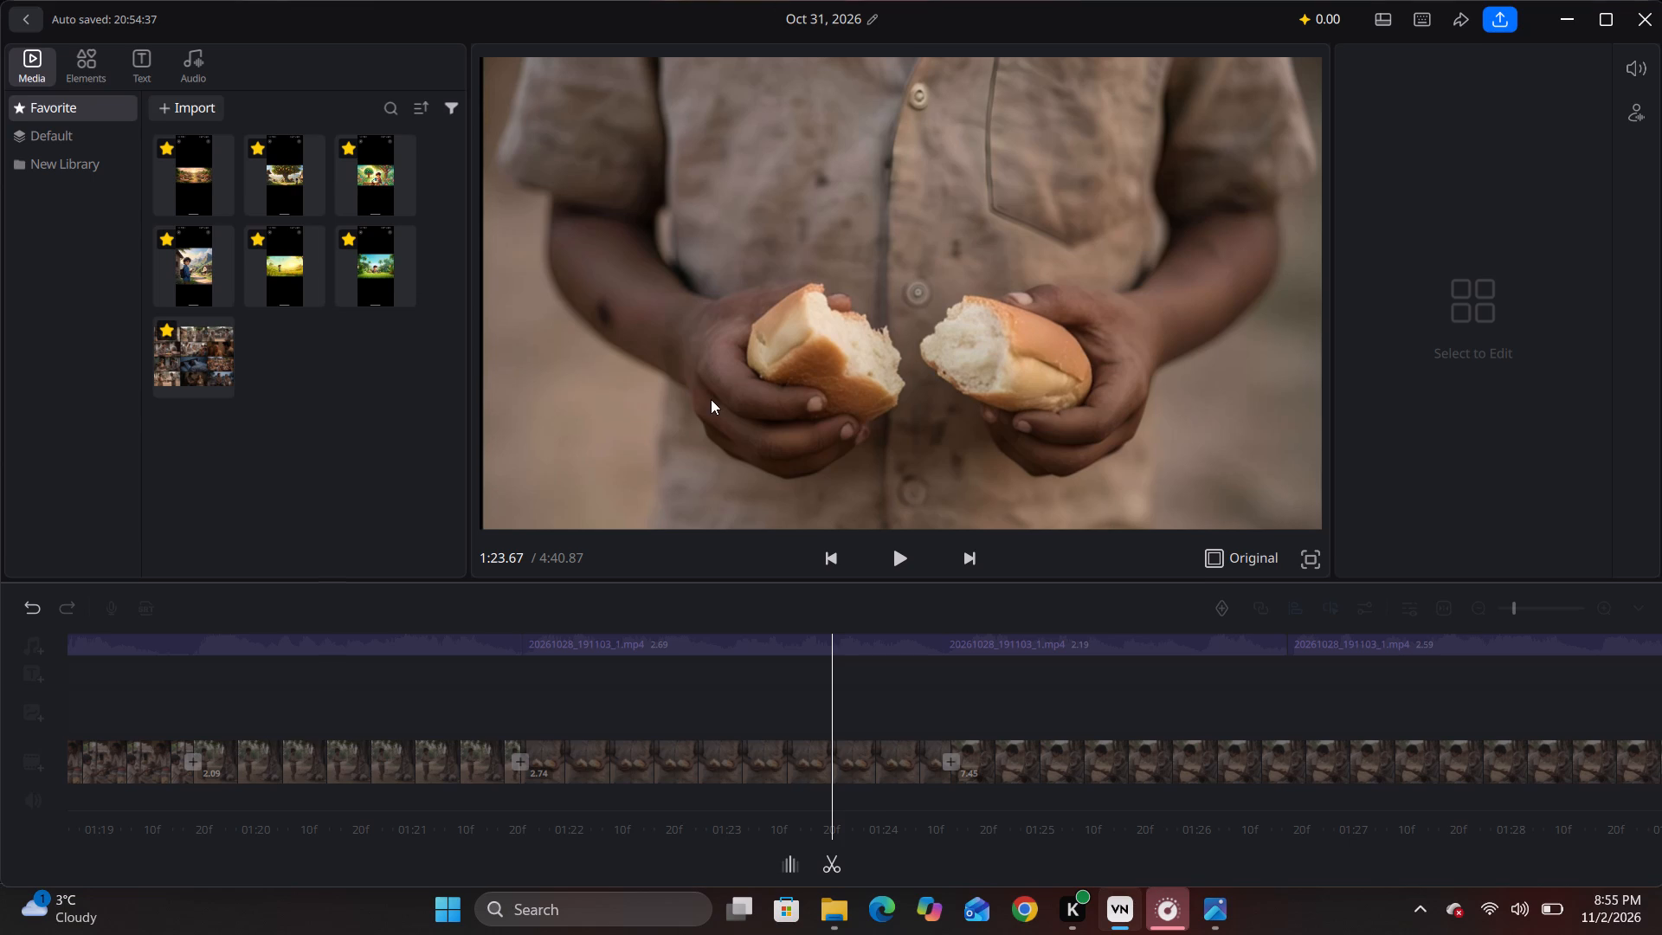
drag(727, 0, 732, 36)
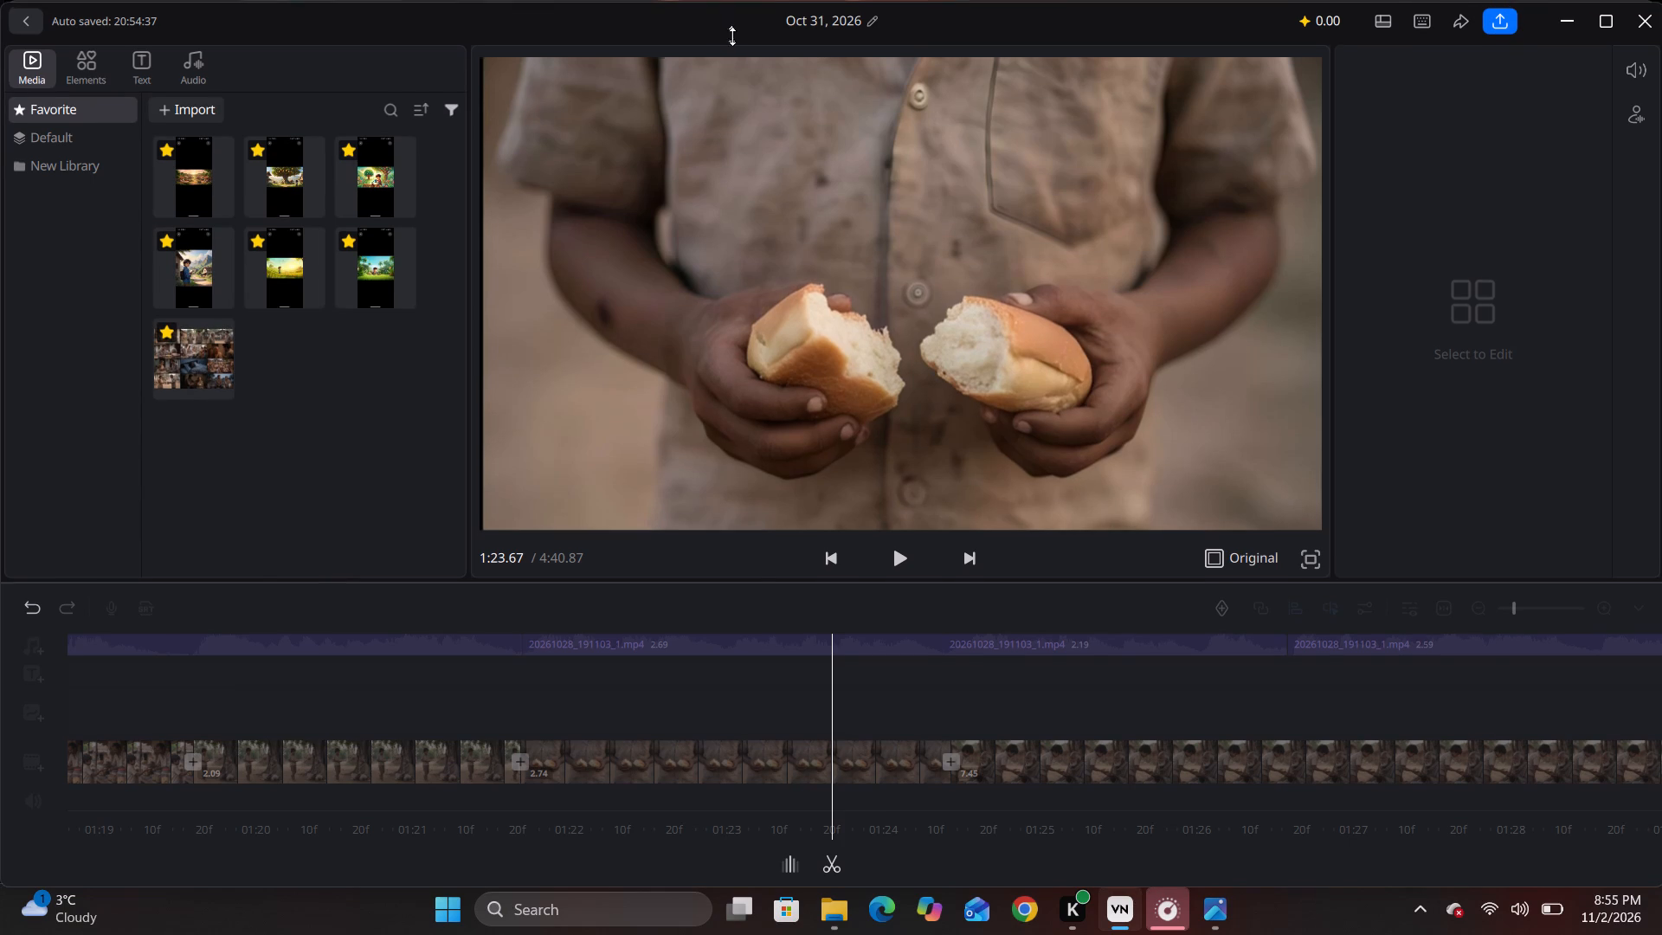
drag(732, 36, 737, 0)
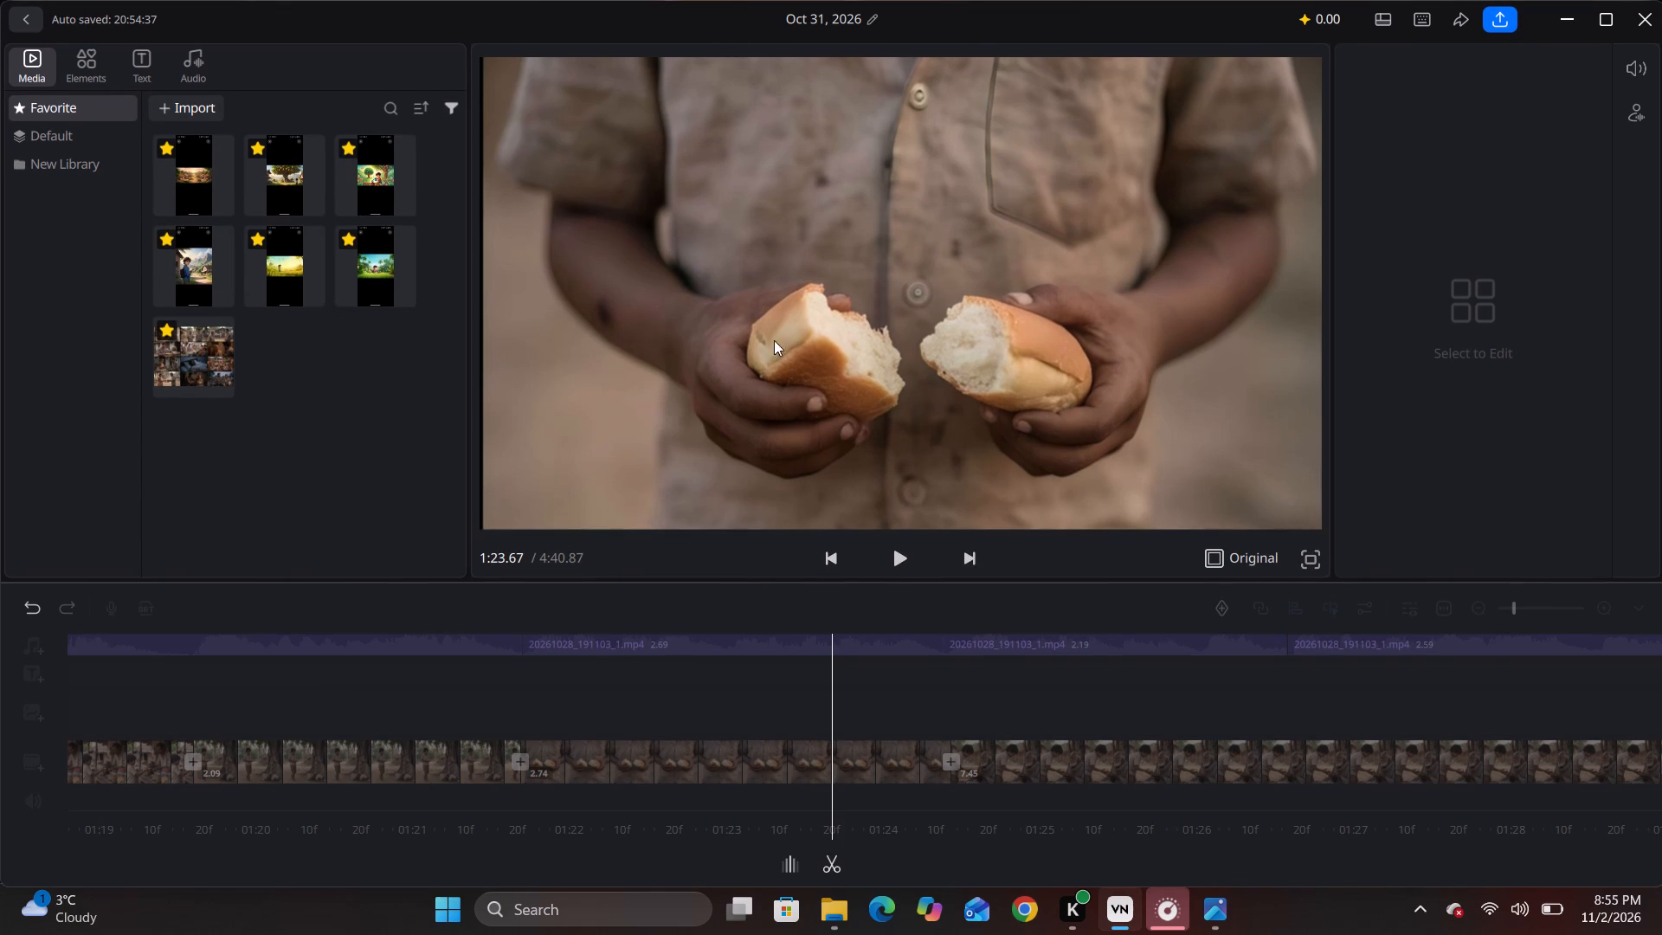
drag(415, 705, 721, 702)
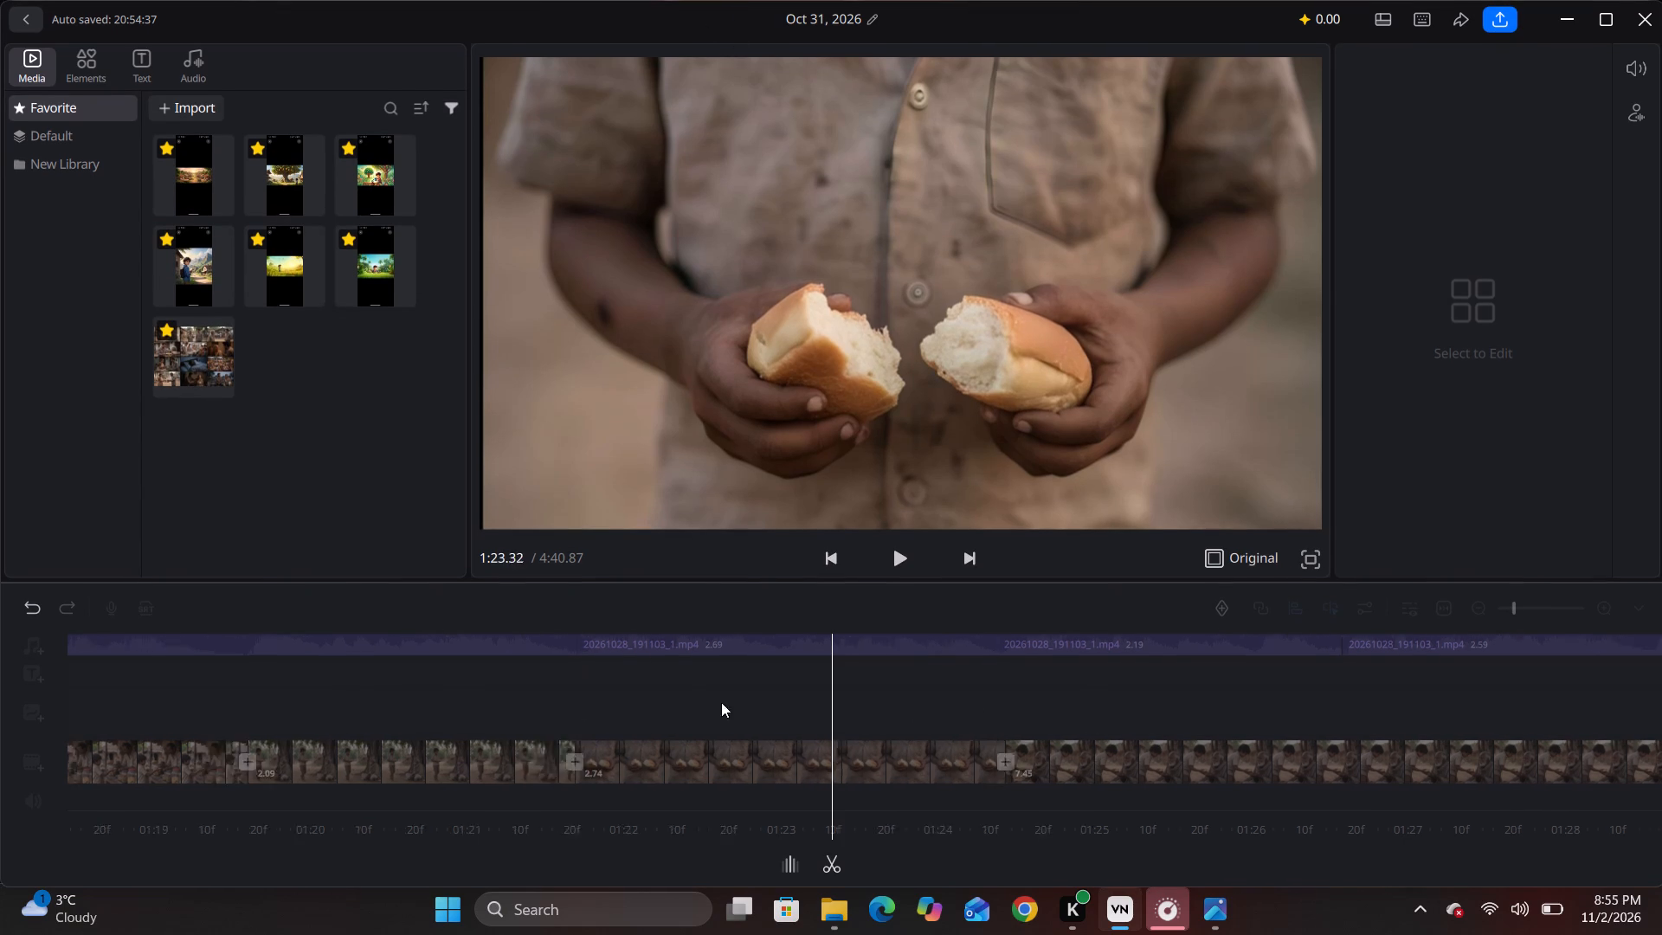
drag(721, 702, 1152, 700)
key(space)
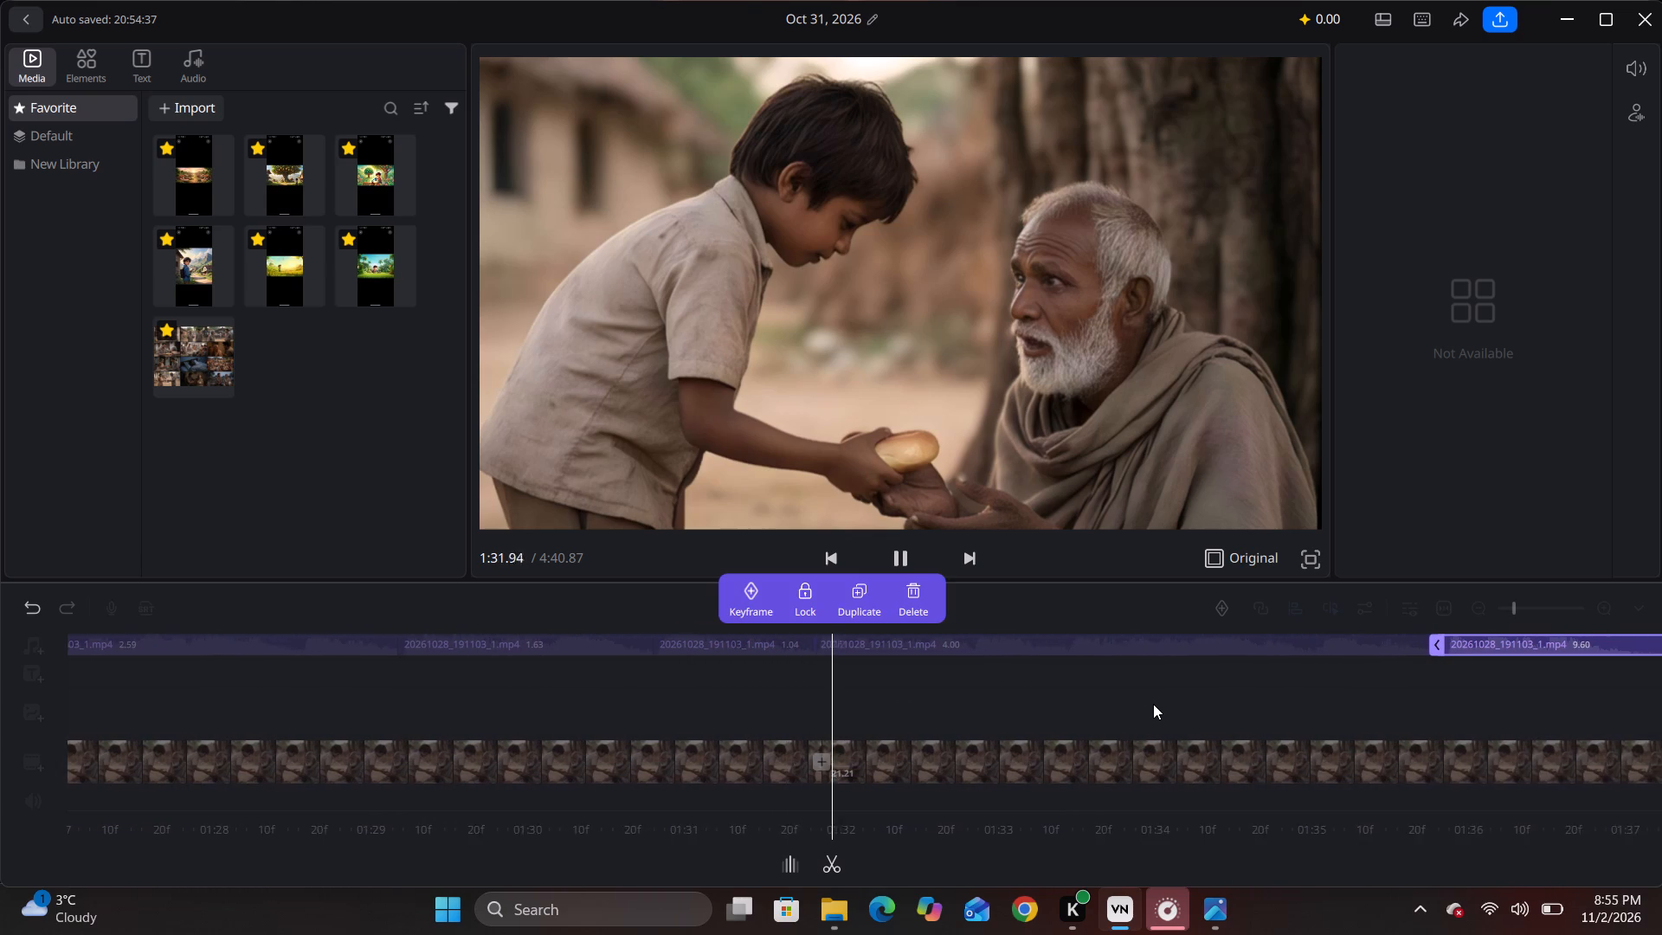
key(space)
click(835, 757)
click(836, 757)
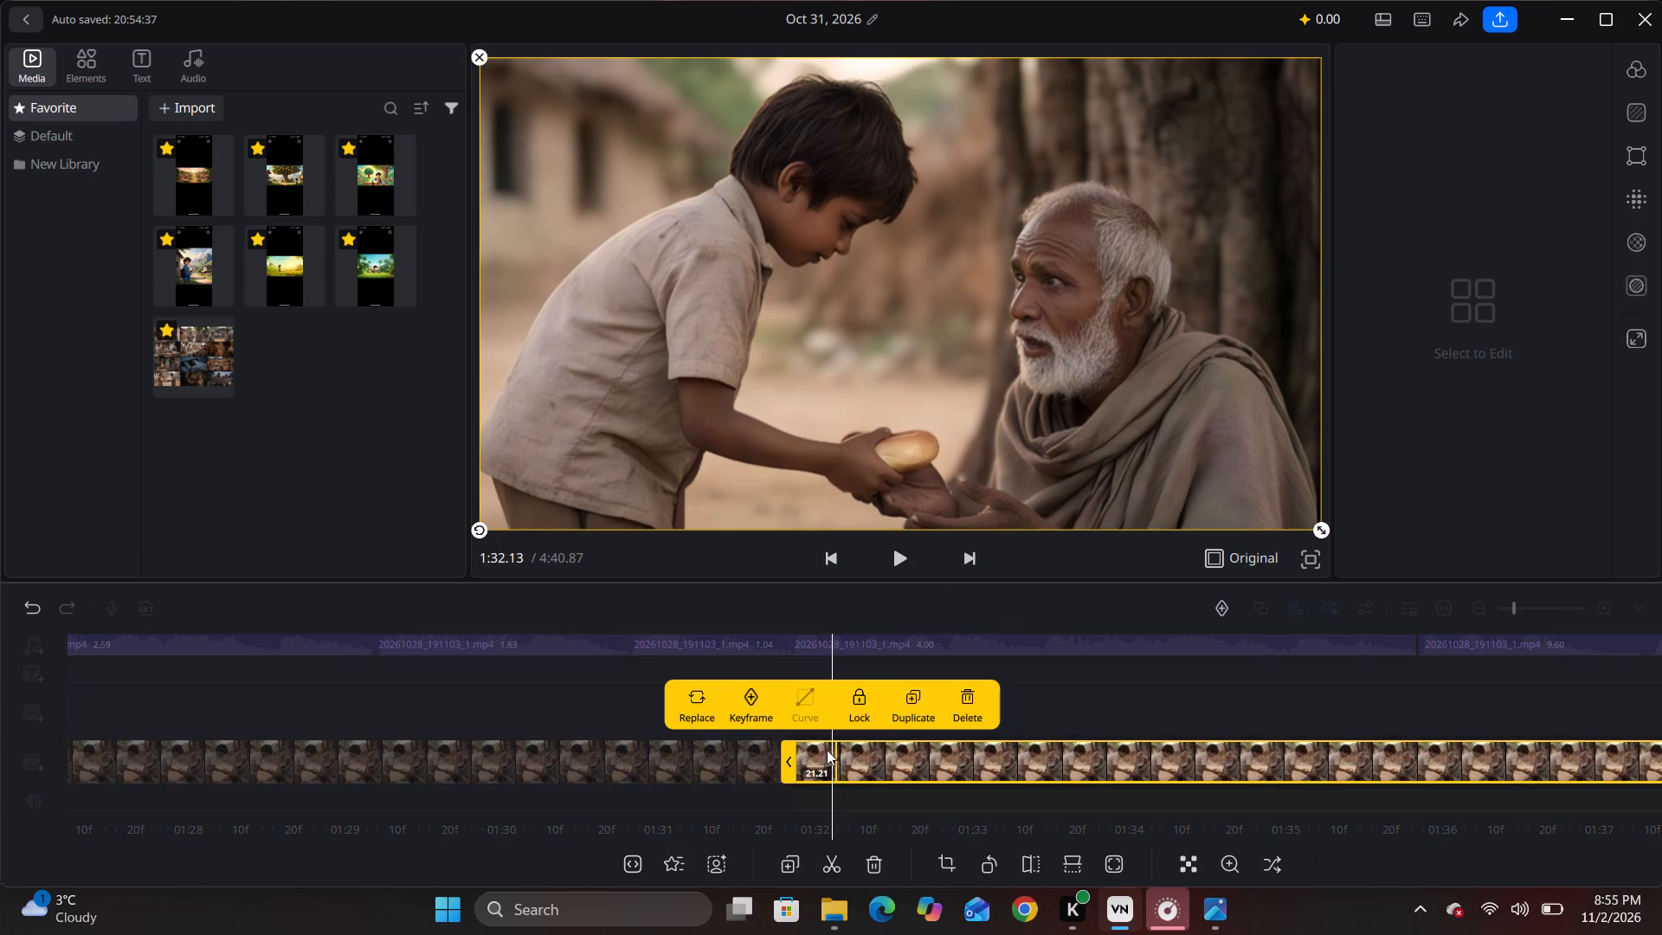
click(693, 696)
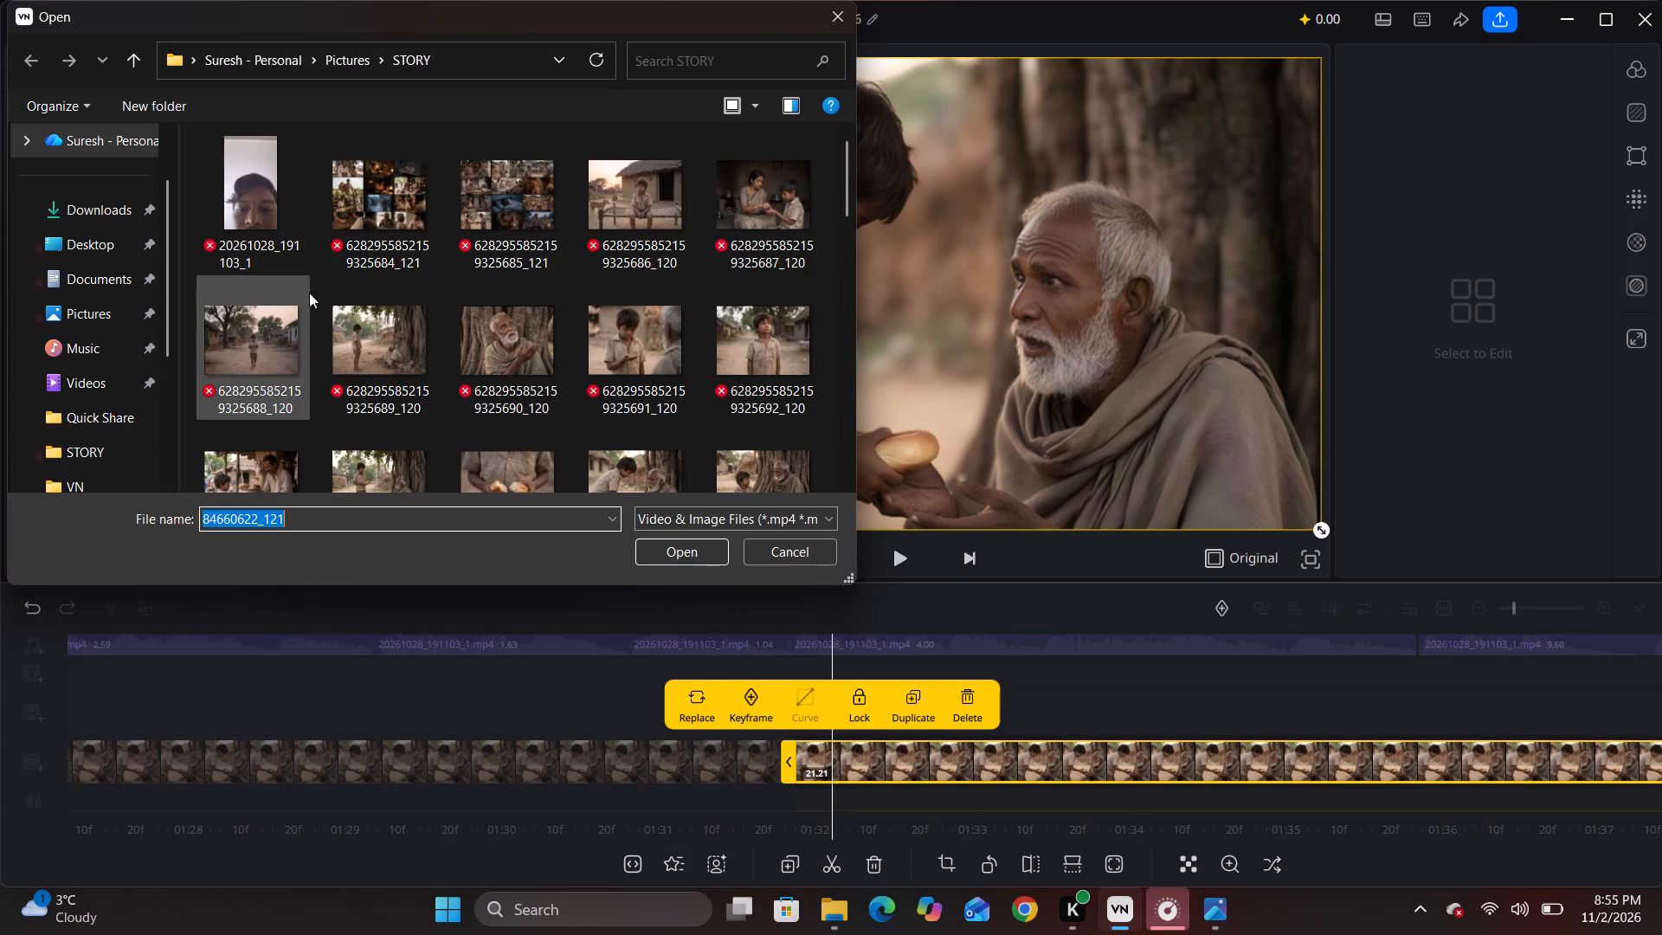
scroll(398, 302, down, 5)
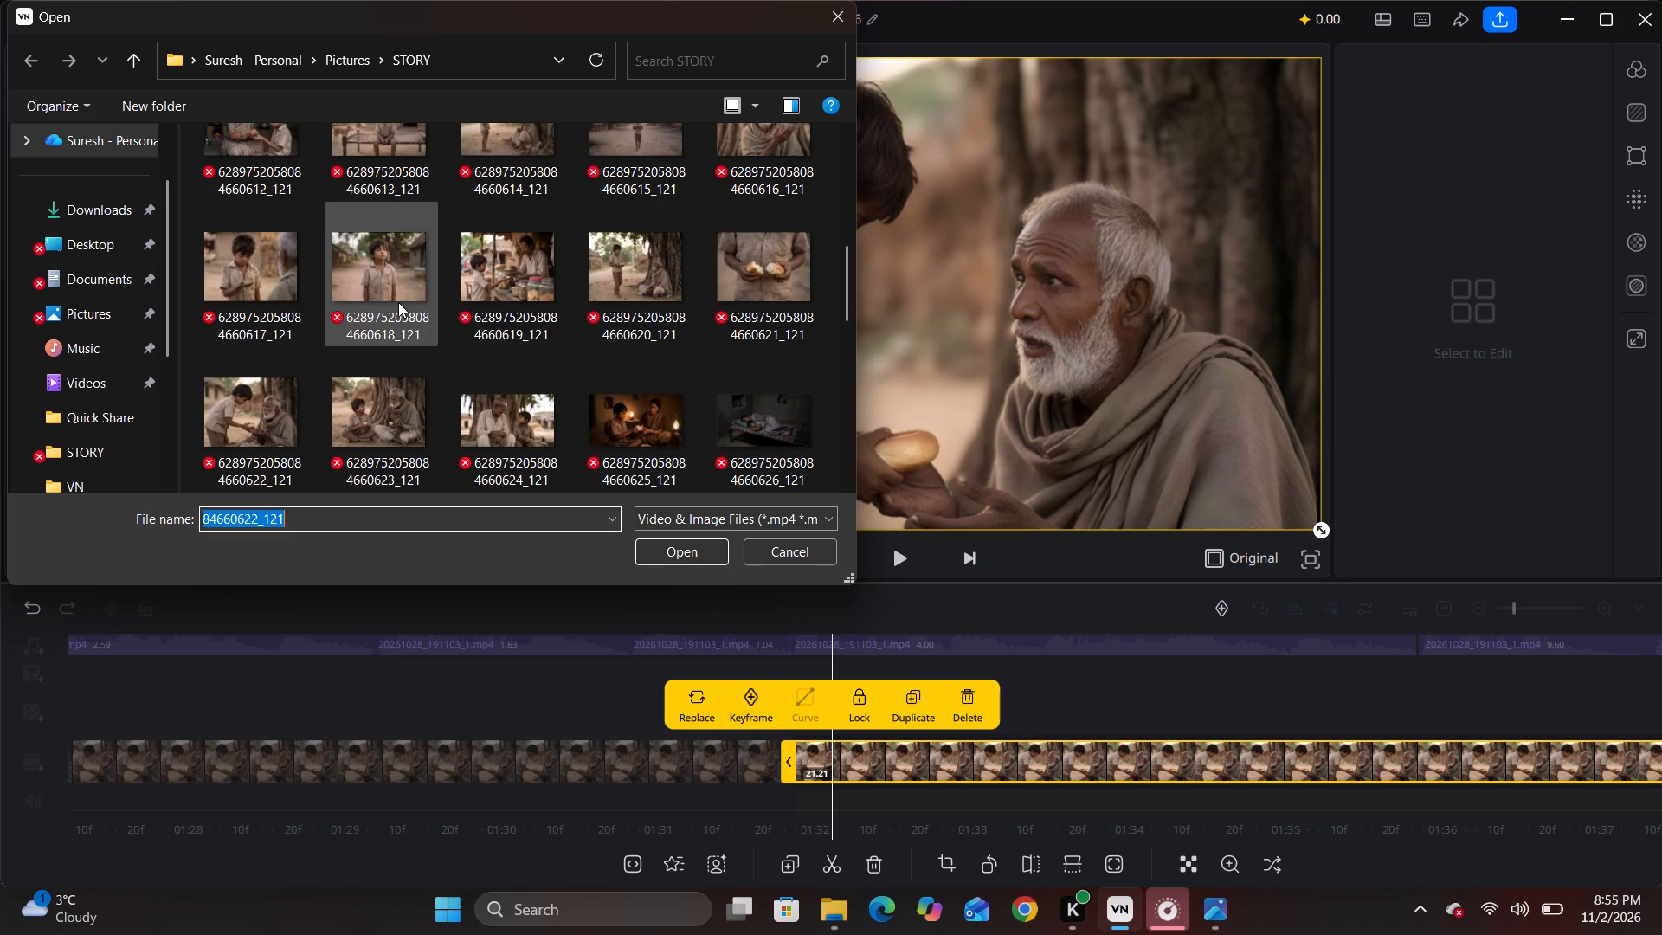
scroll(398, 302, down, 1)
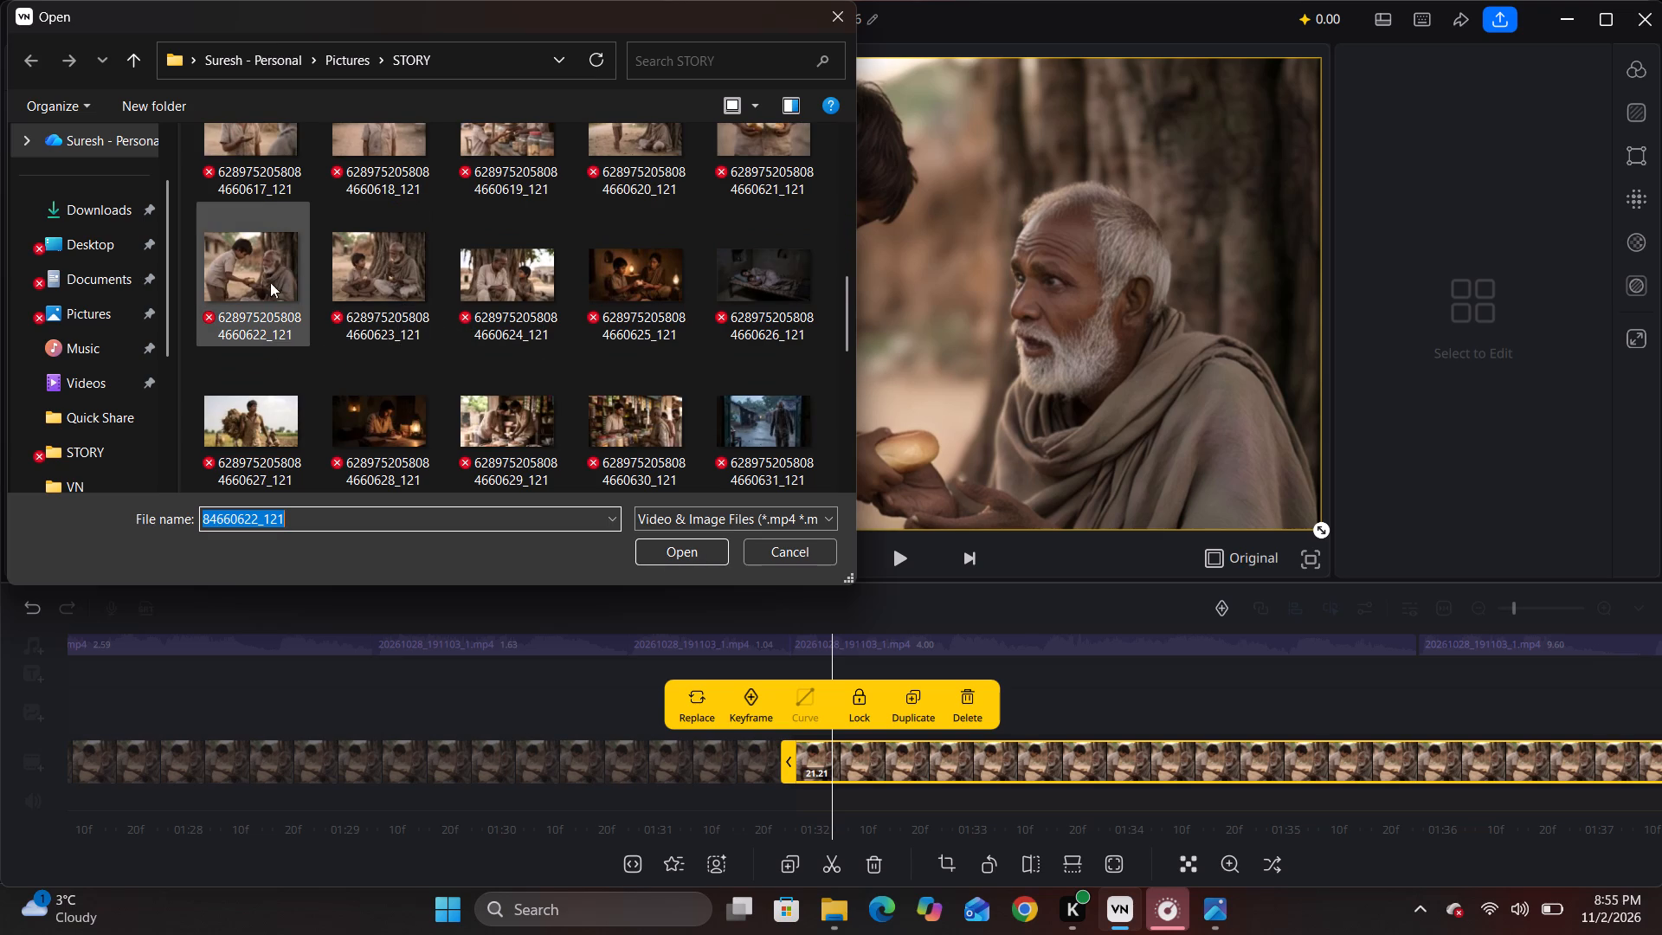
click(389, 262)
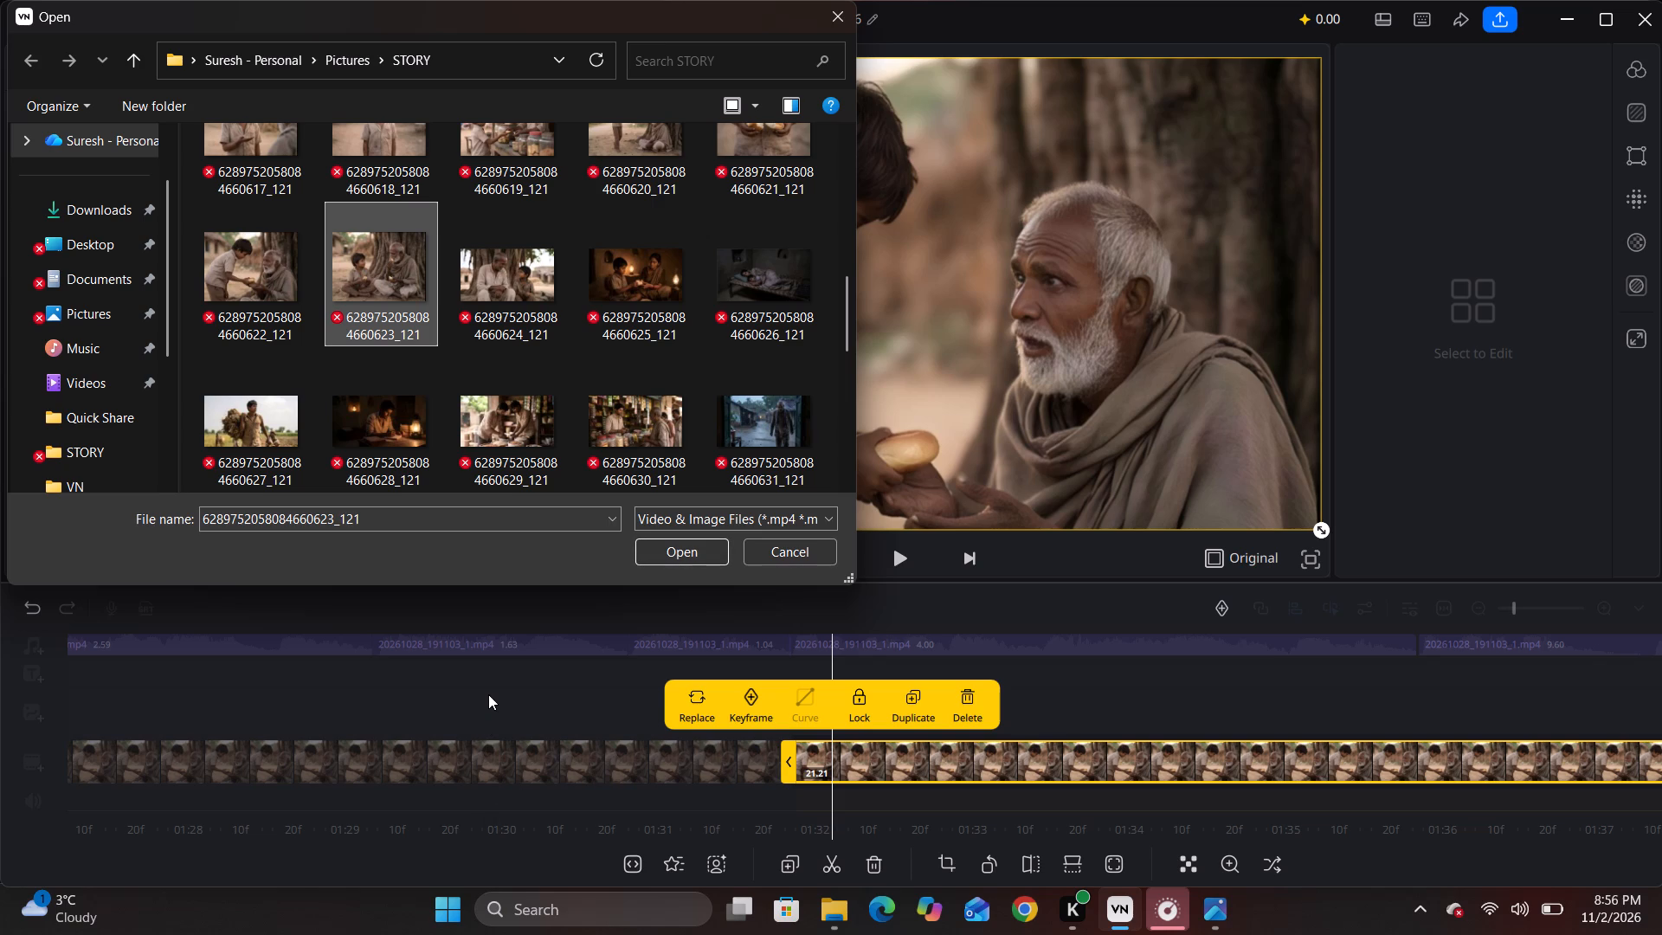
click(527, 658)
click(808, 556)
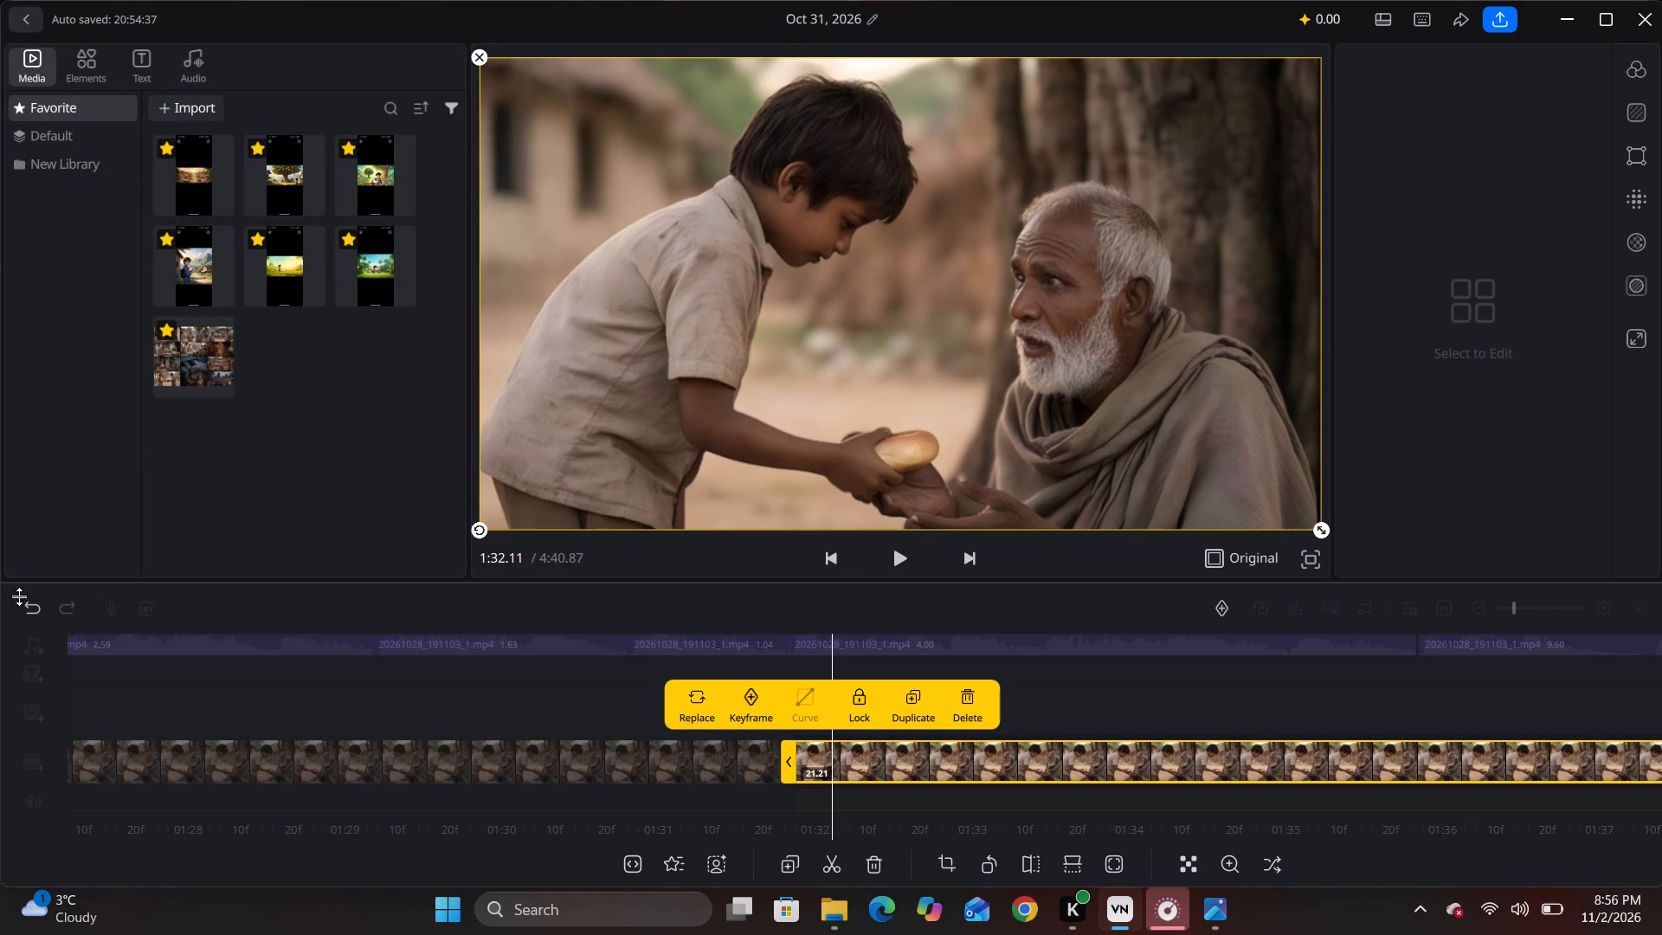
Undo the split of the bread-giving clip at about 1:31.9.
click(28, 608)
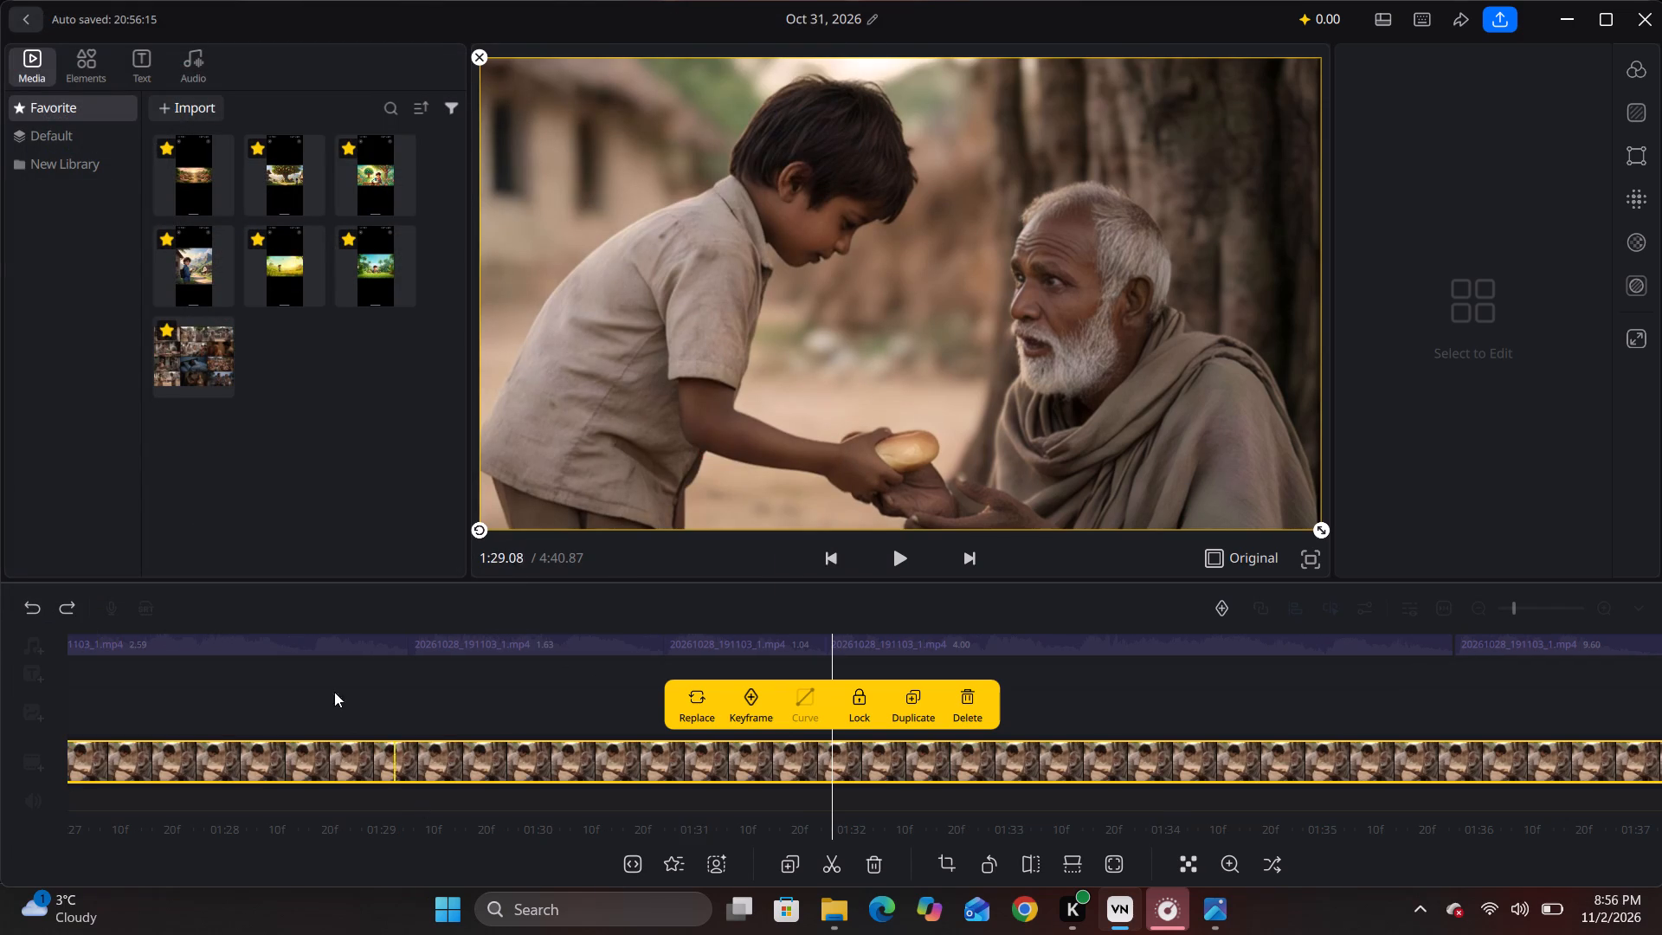
Replay the narration over the start of the bread-giving clip and split the clip at about 1:26.9.
drag(322, 681, 1279, 693)
key(space)
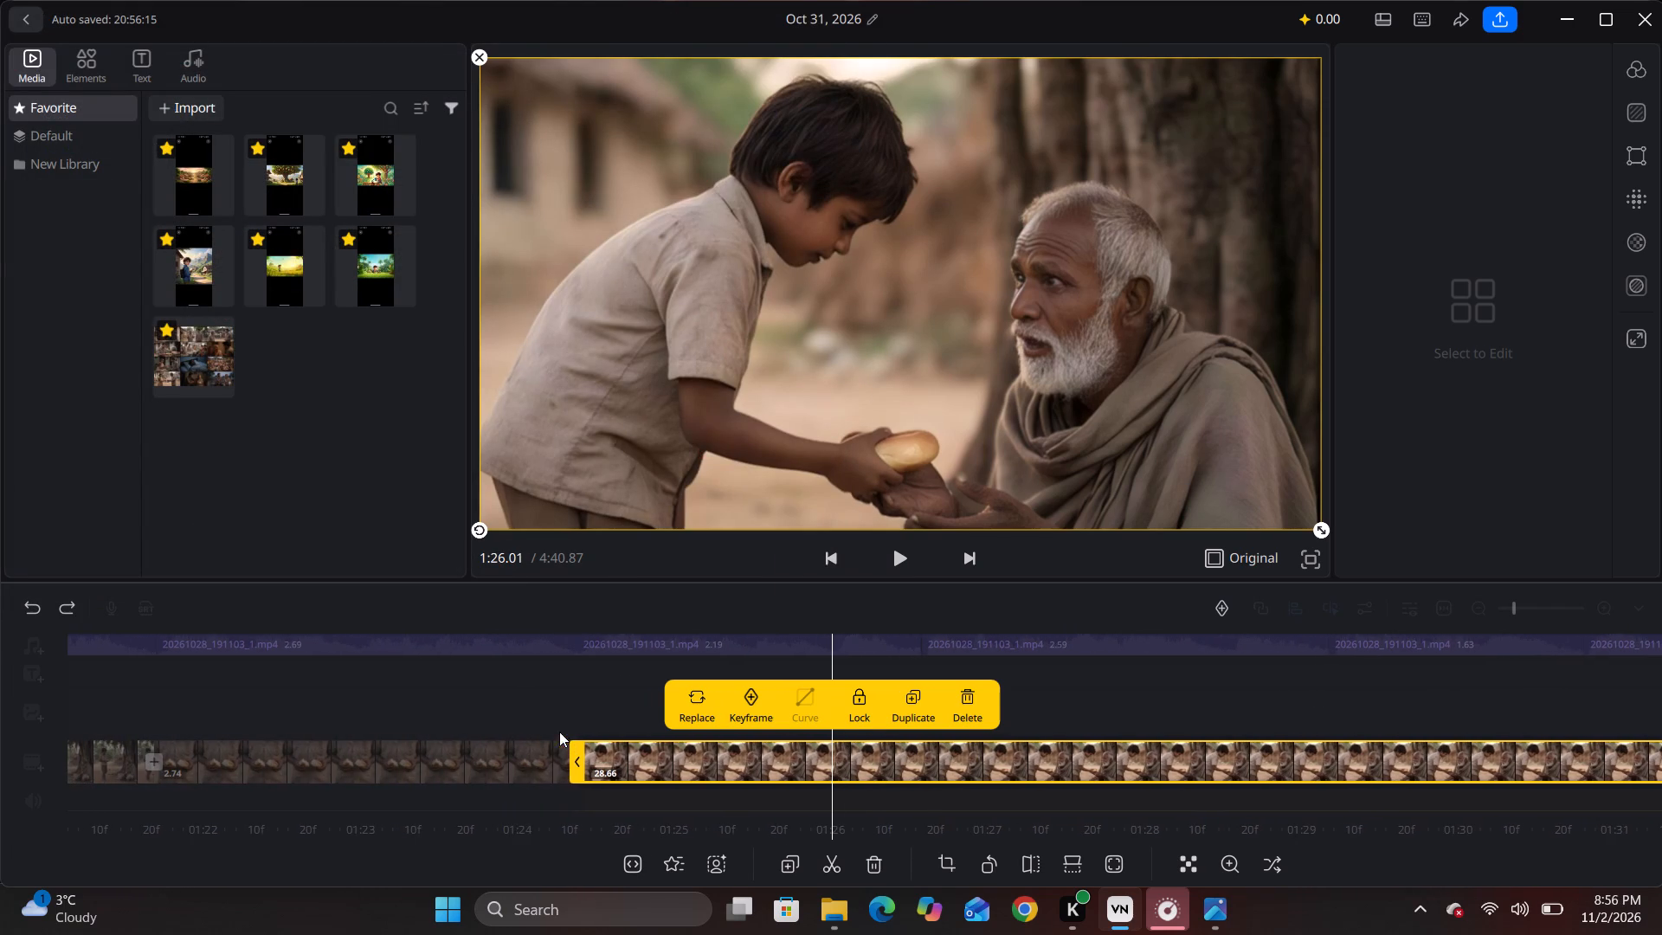
key(space)
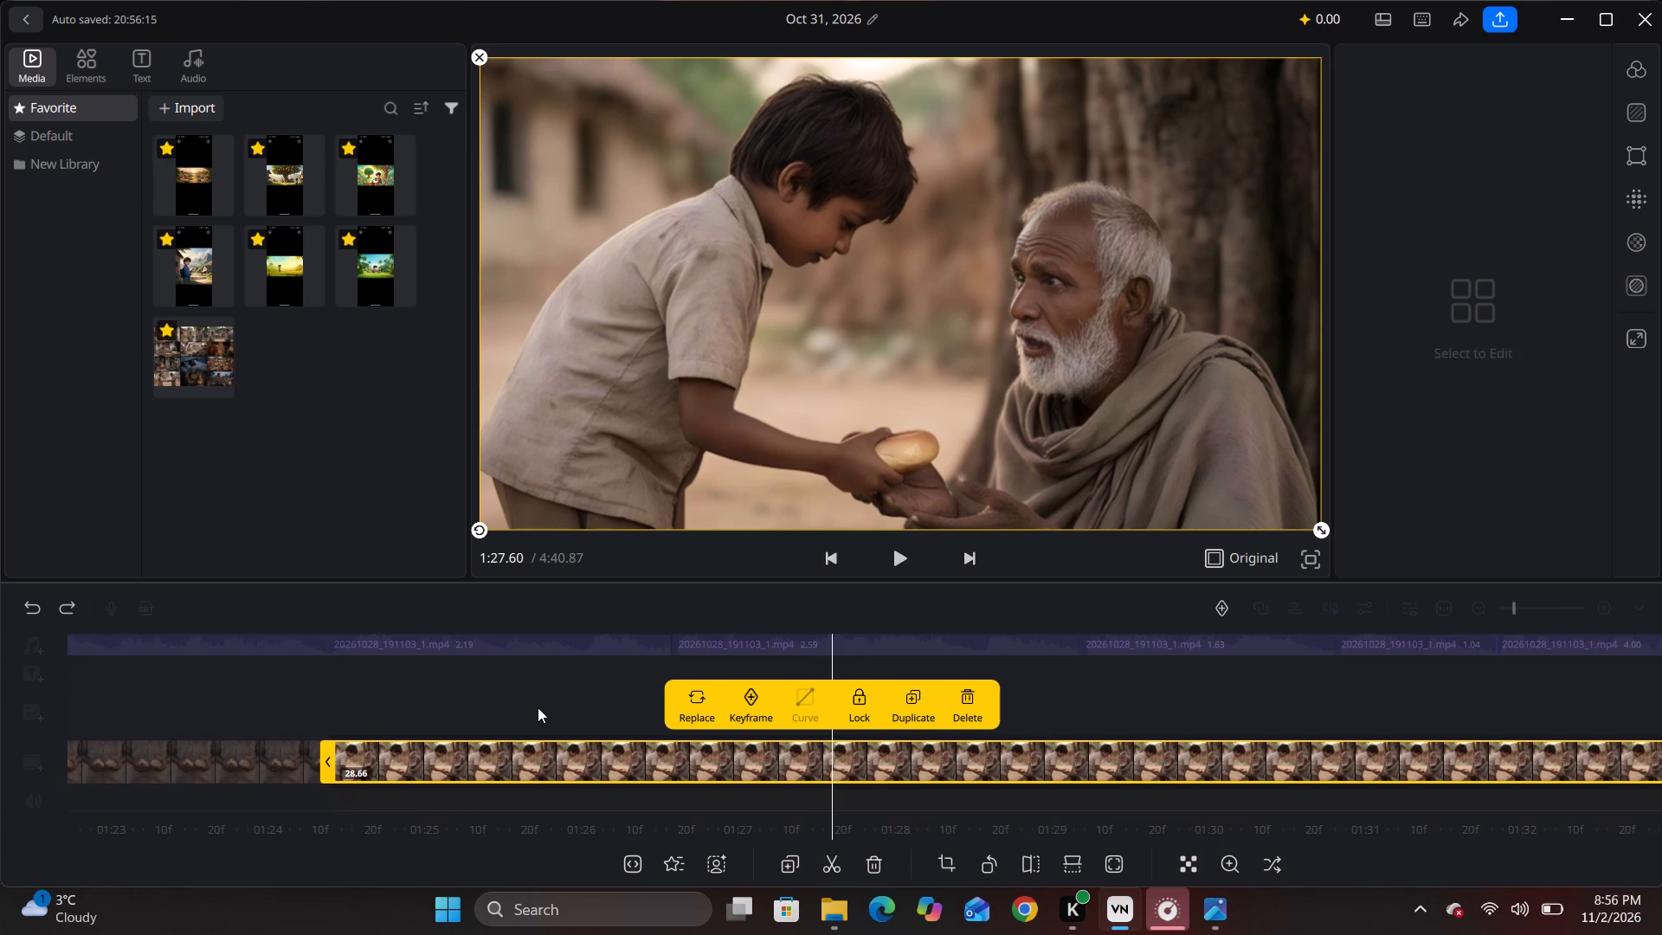
drag(538, 706, 651, 709)
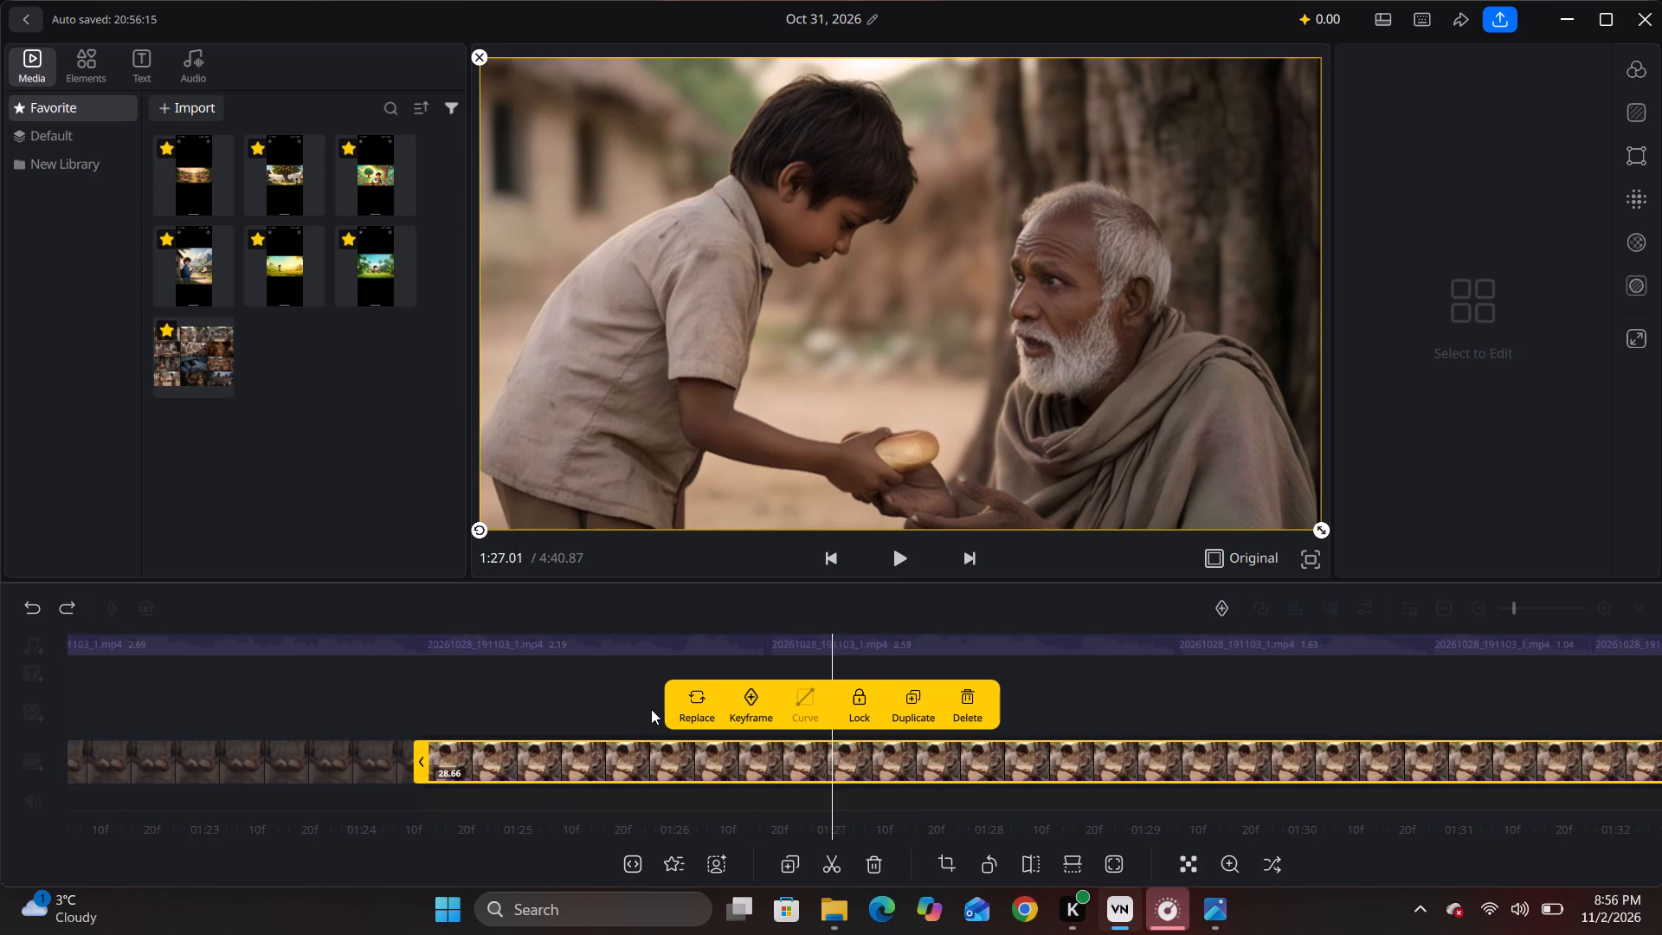
drag(651, 709, 662, 721)
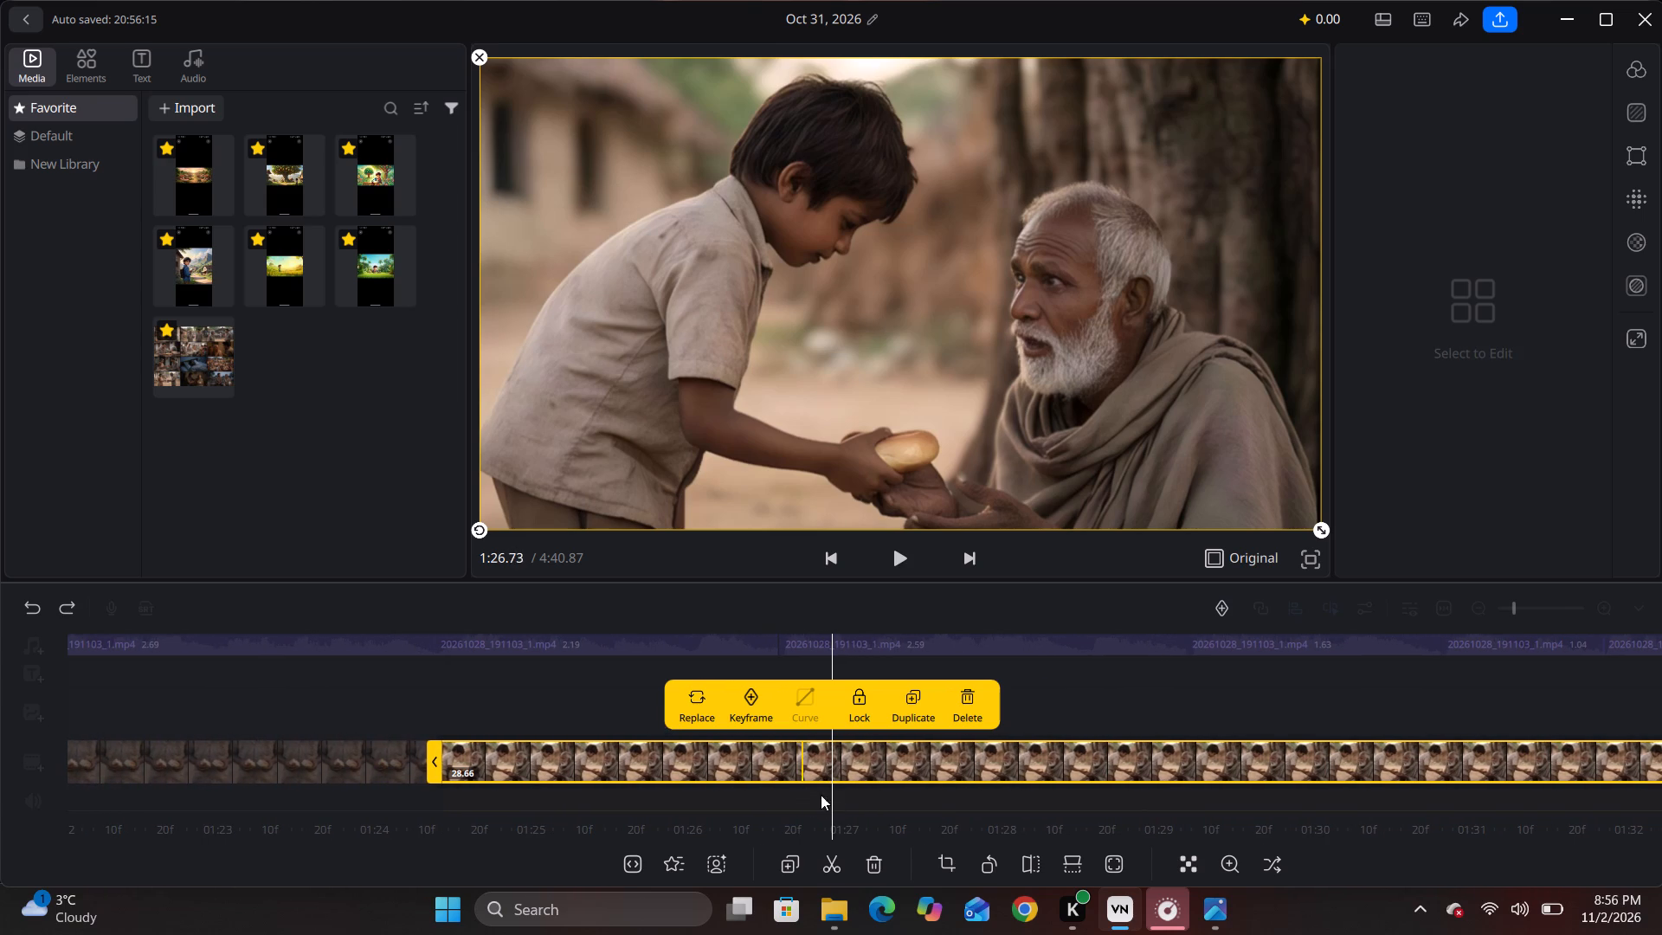
click(830, 870)
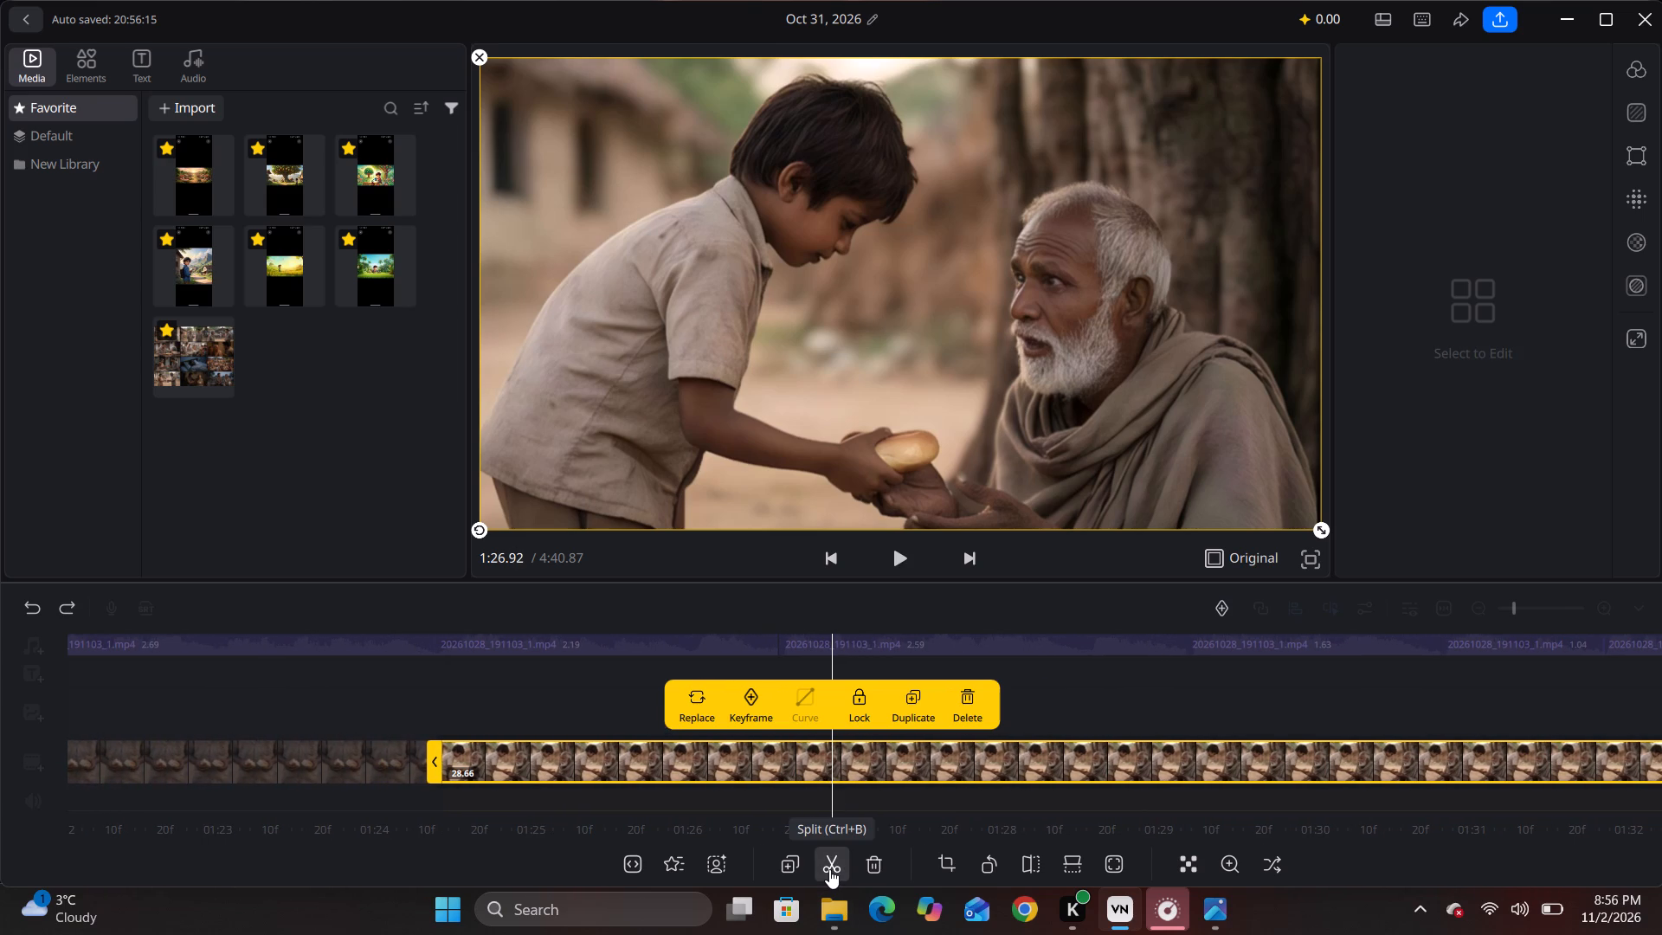
click(890, 758)
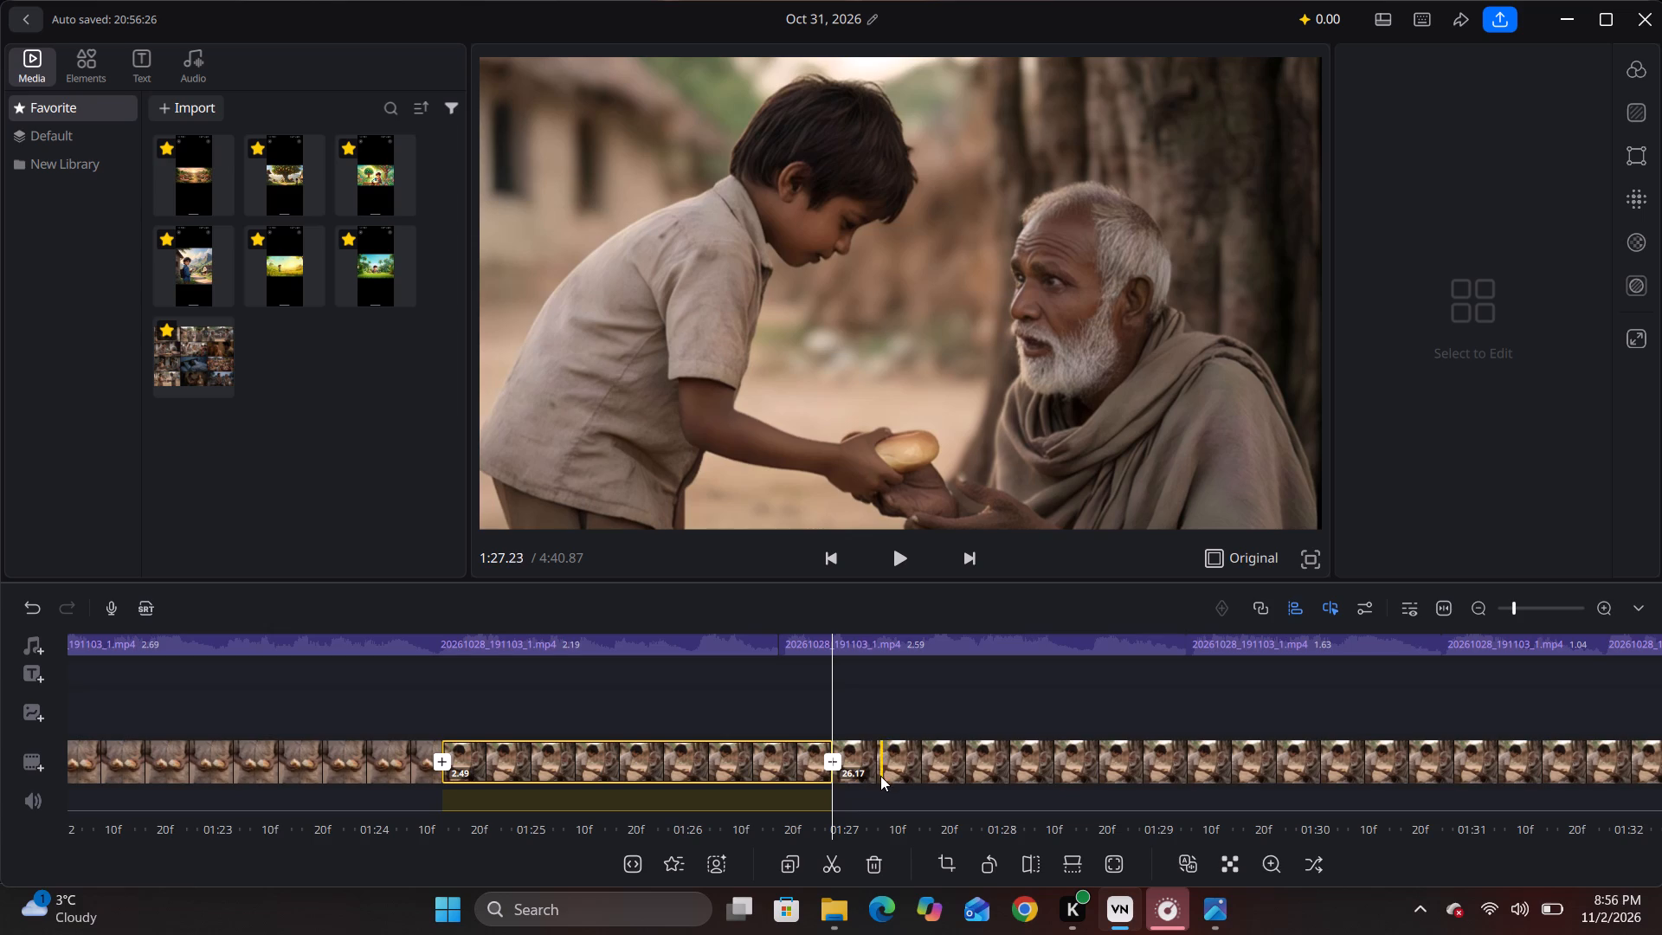
click(879, 767)
click(687, 696)
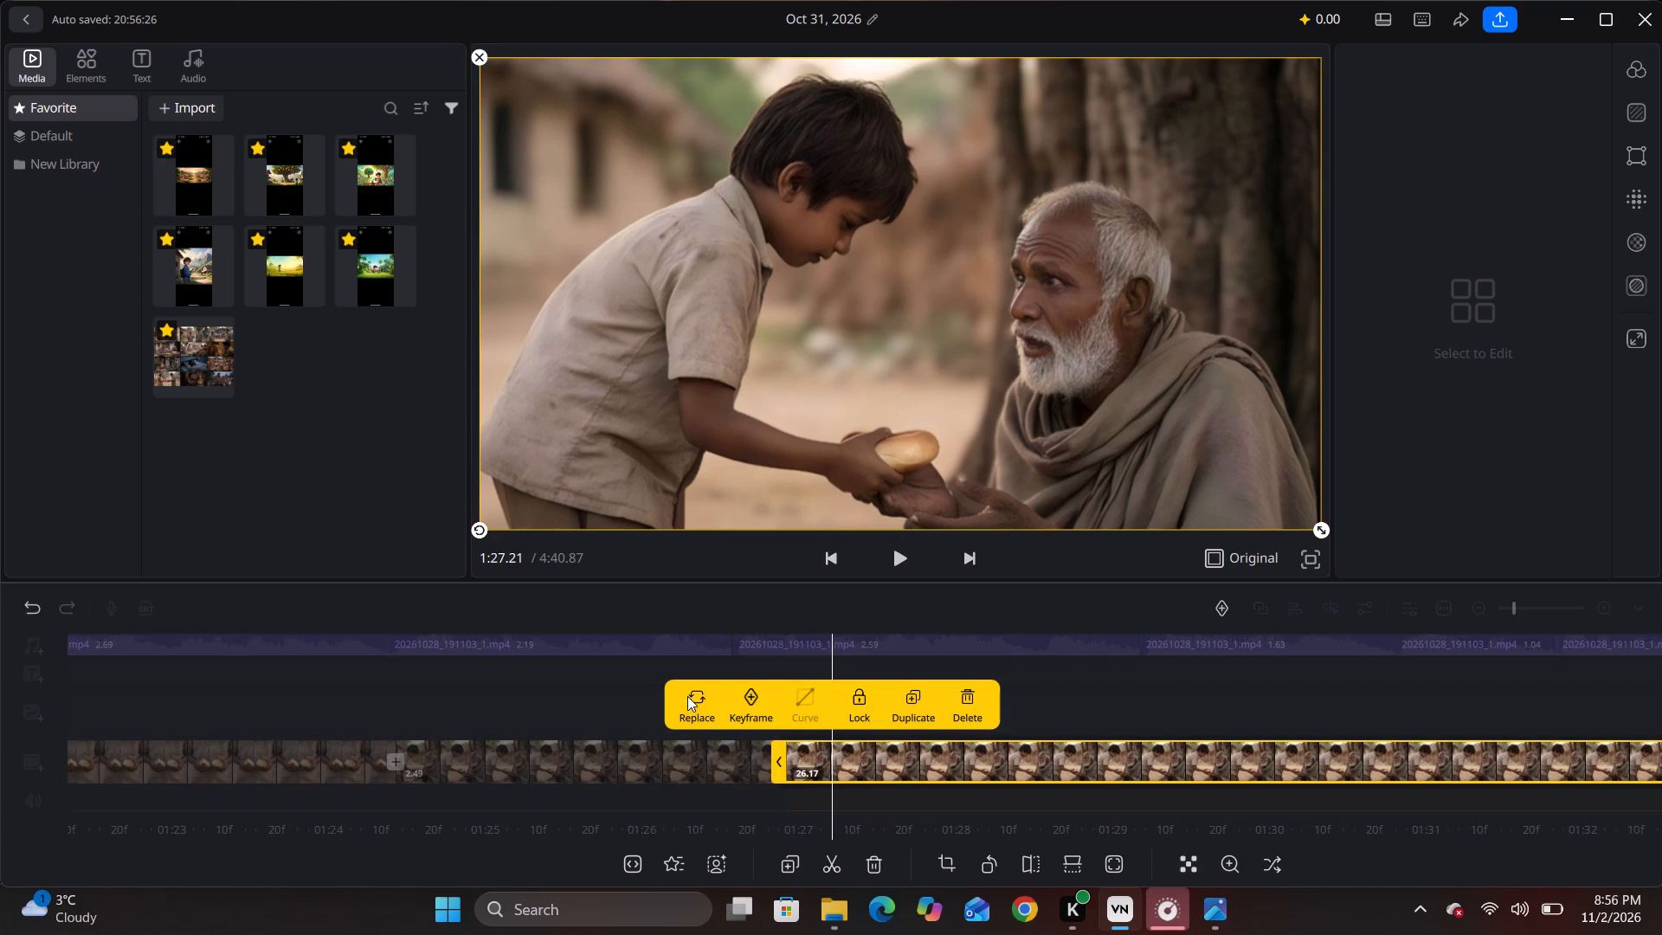
scroll(306, 342, down, 3)
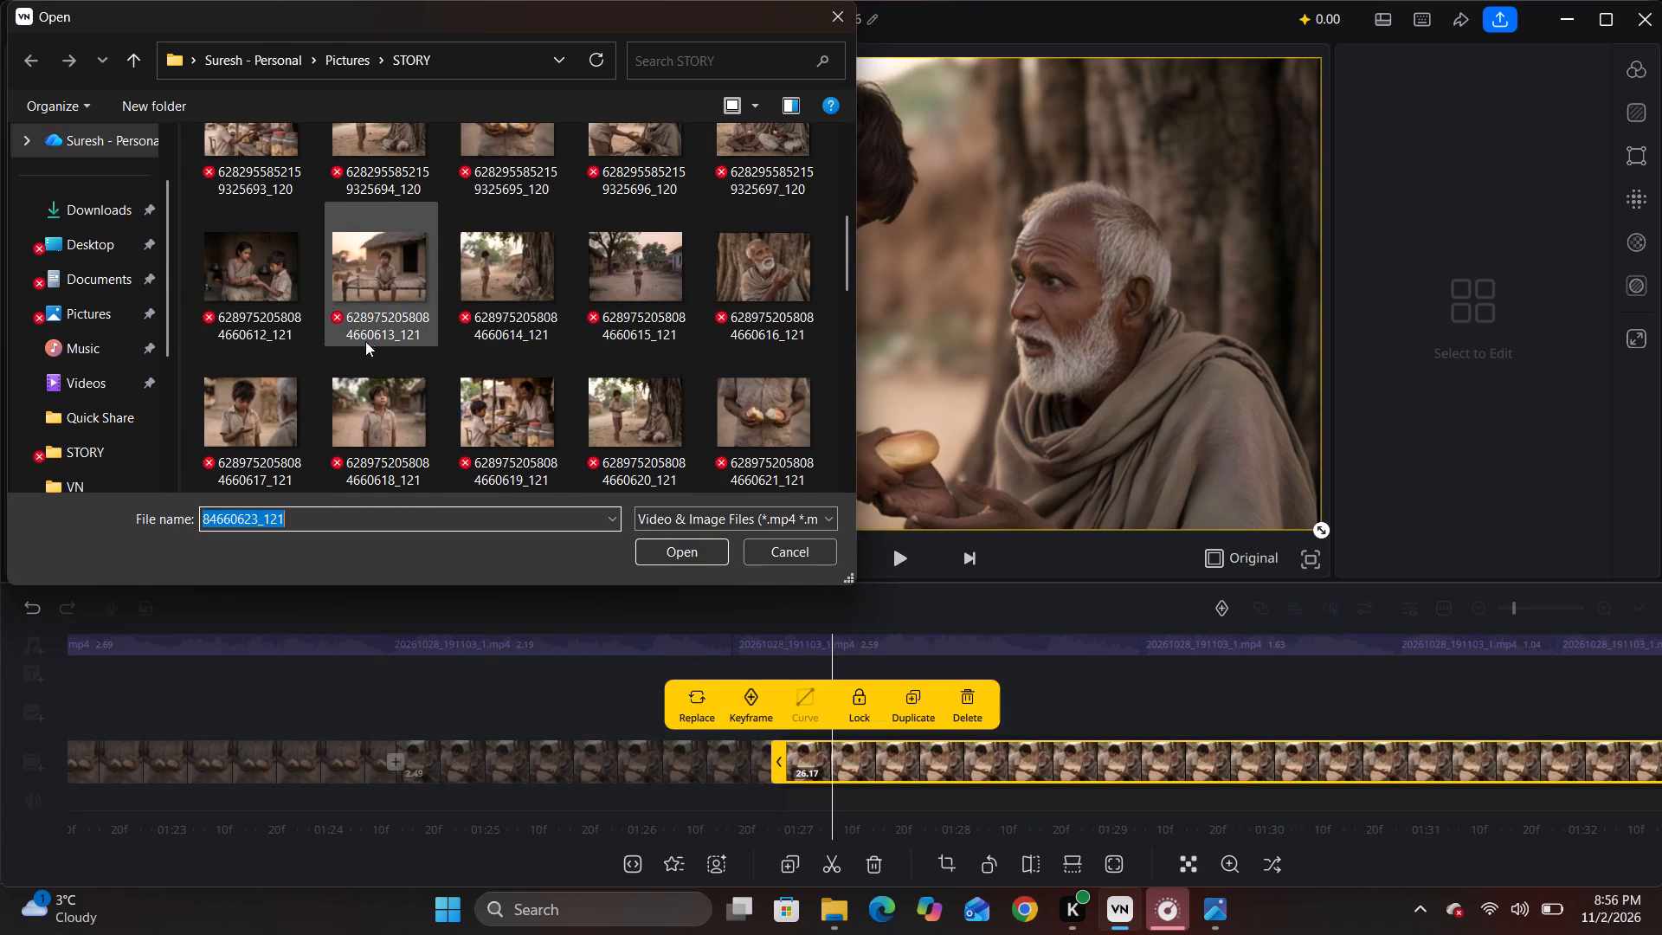
scroll(373, 341, down, 2)
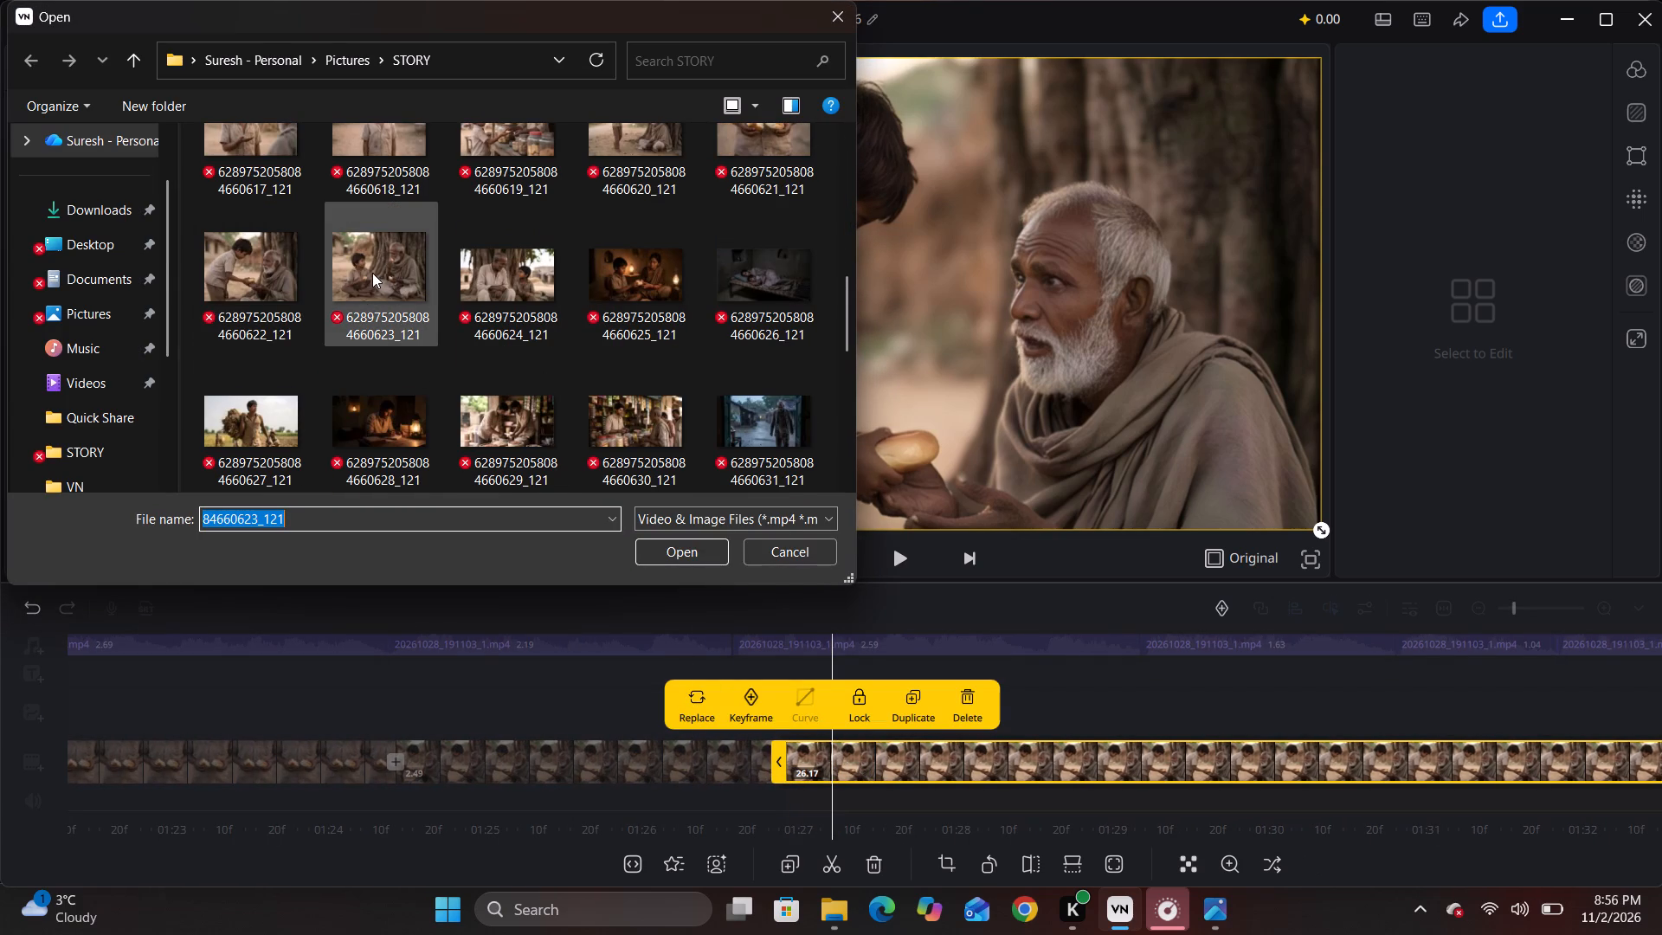
click(370, 269)
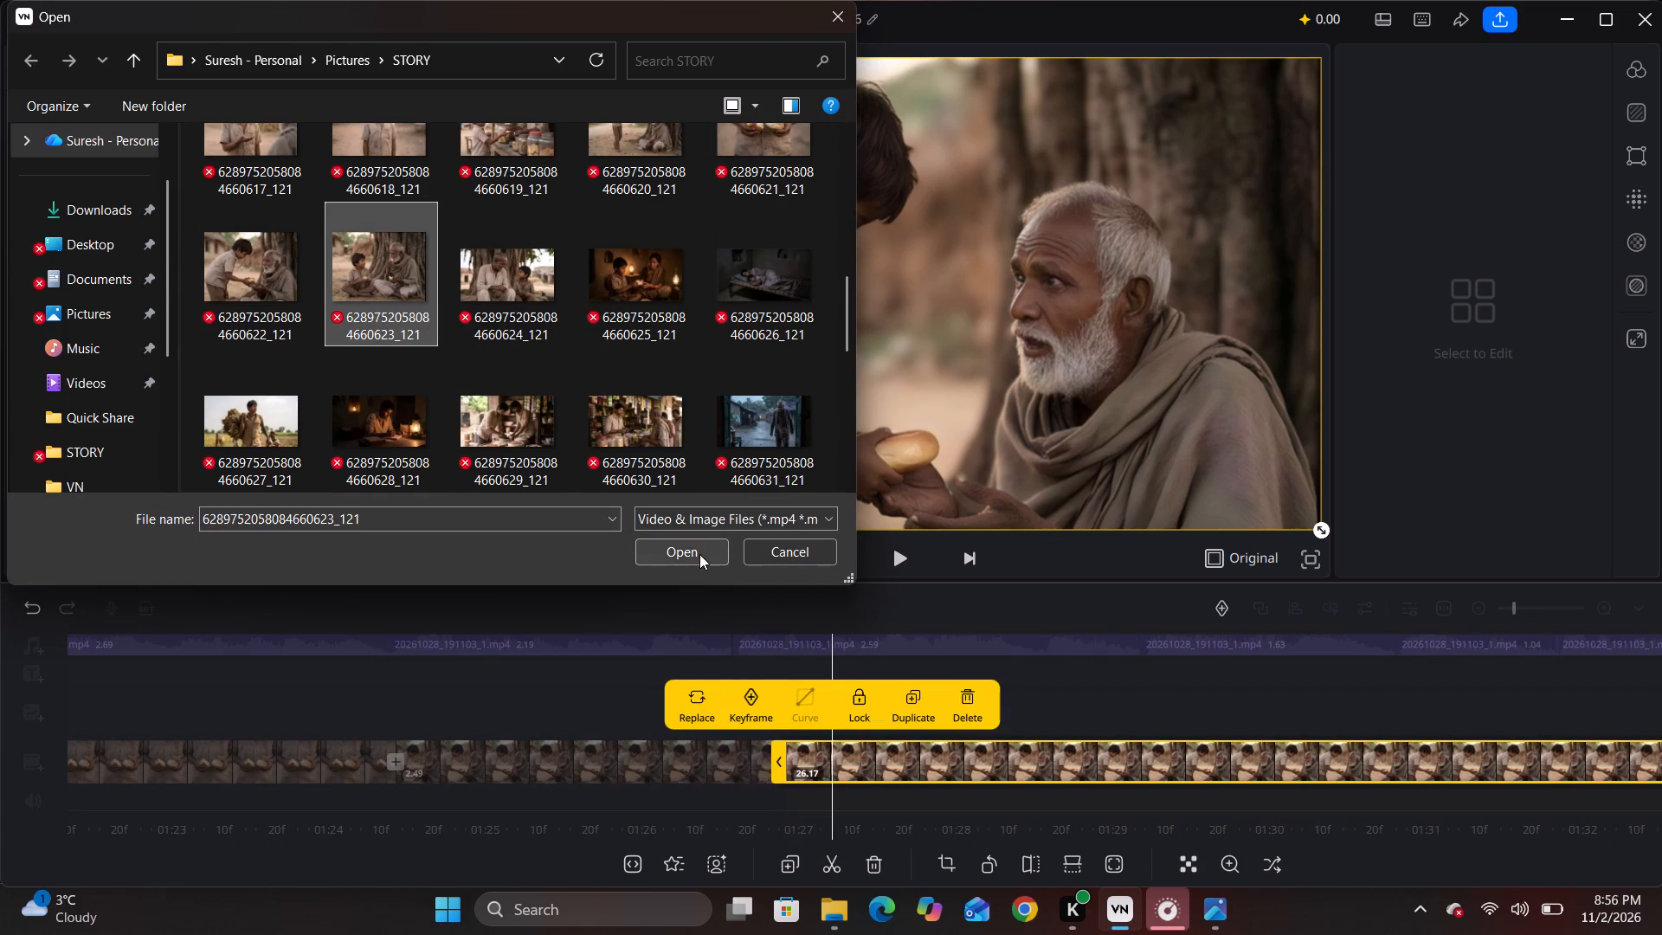
click(699, 554)
Play the narration over the bread-eating clip and split the clip at about 1:31.8.
key(space)
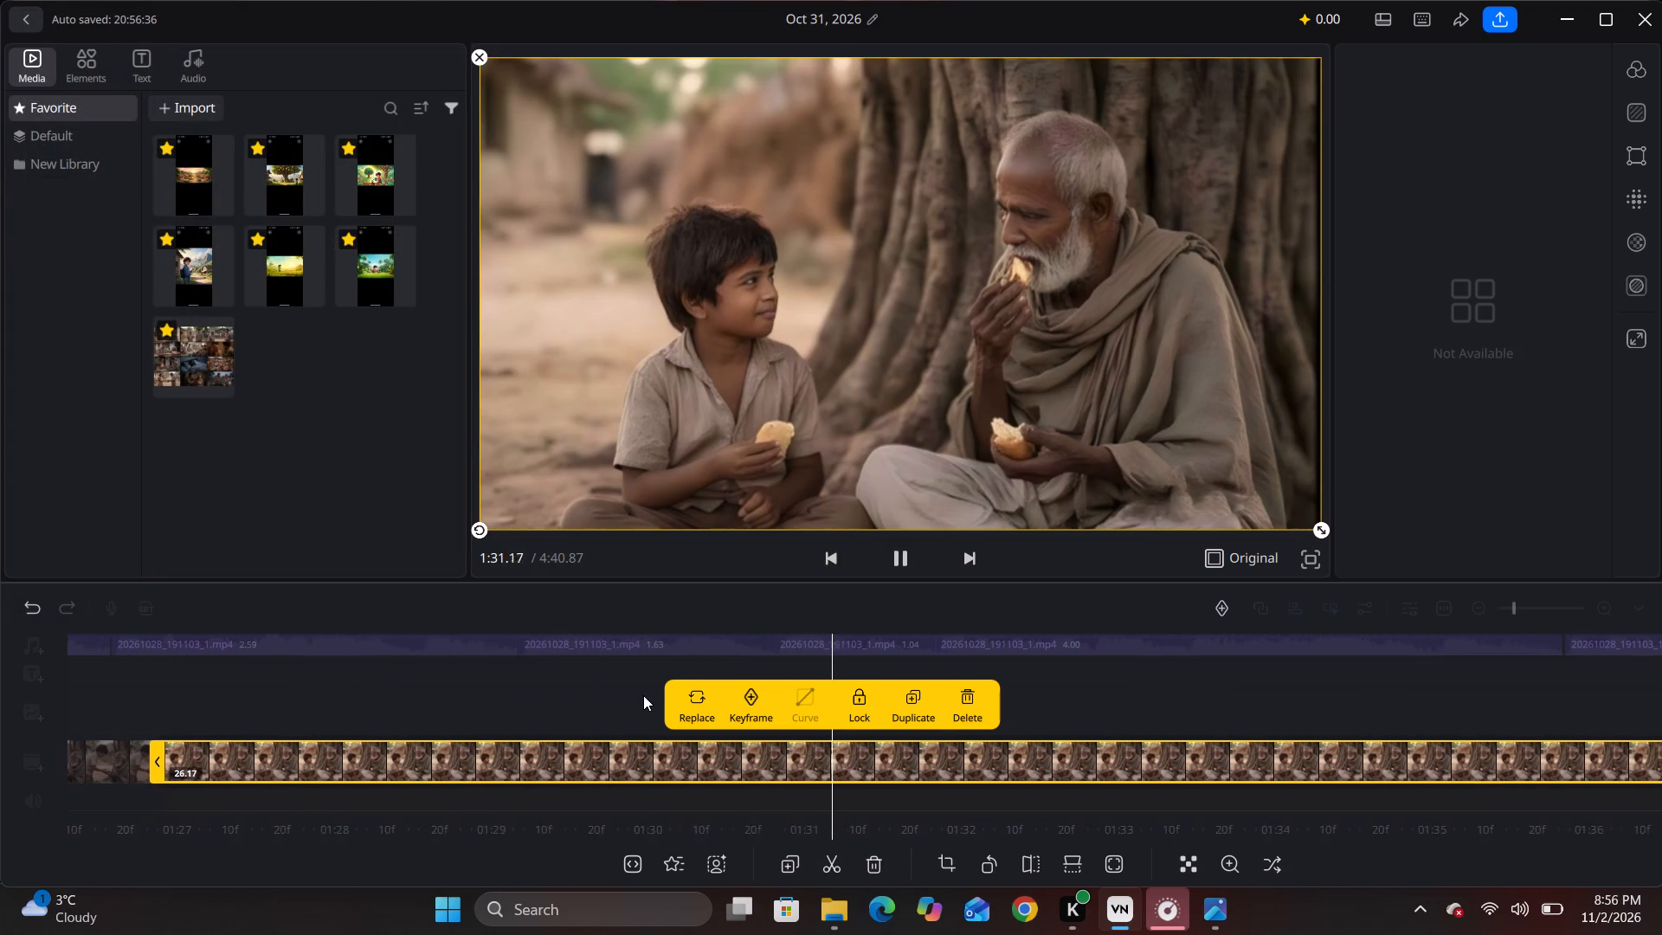
key(space)
drag(820, 762, 755, 772)
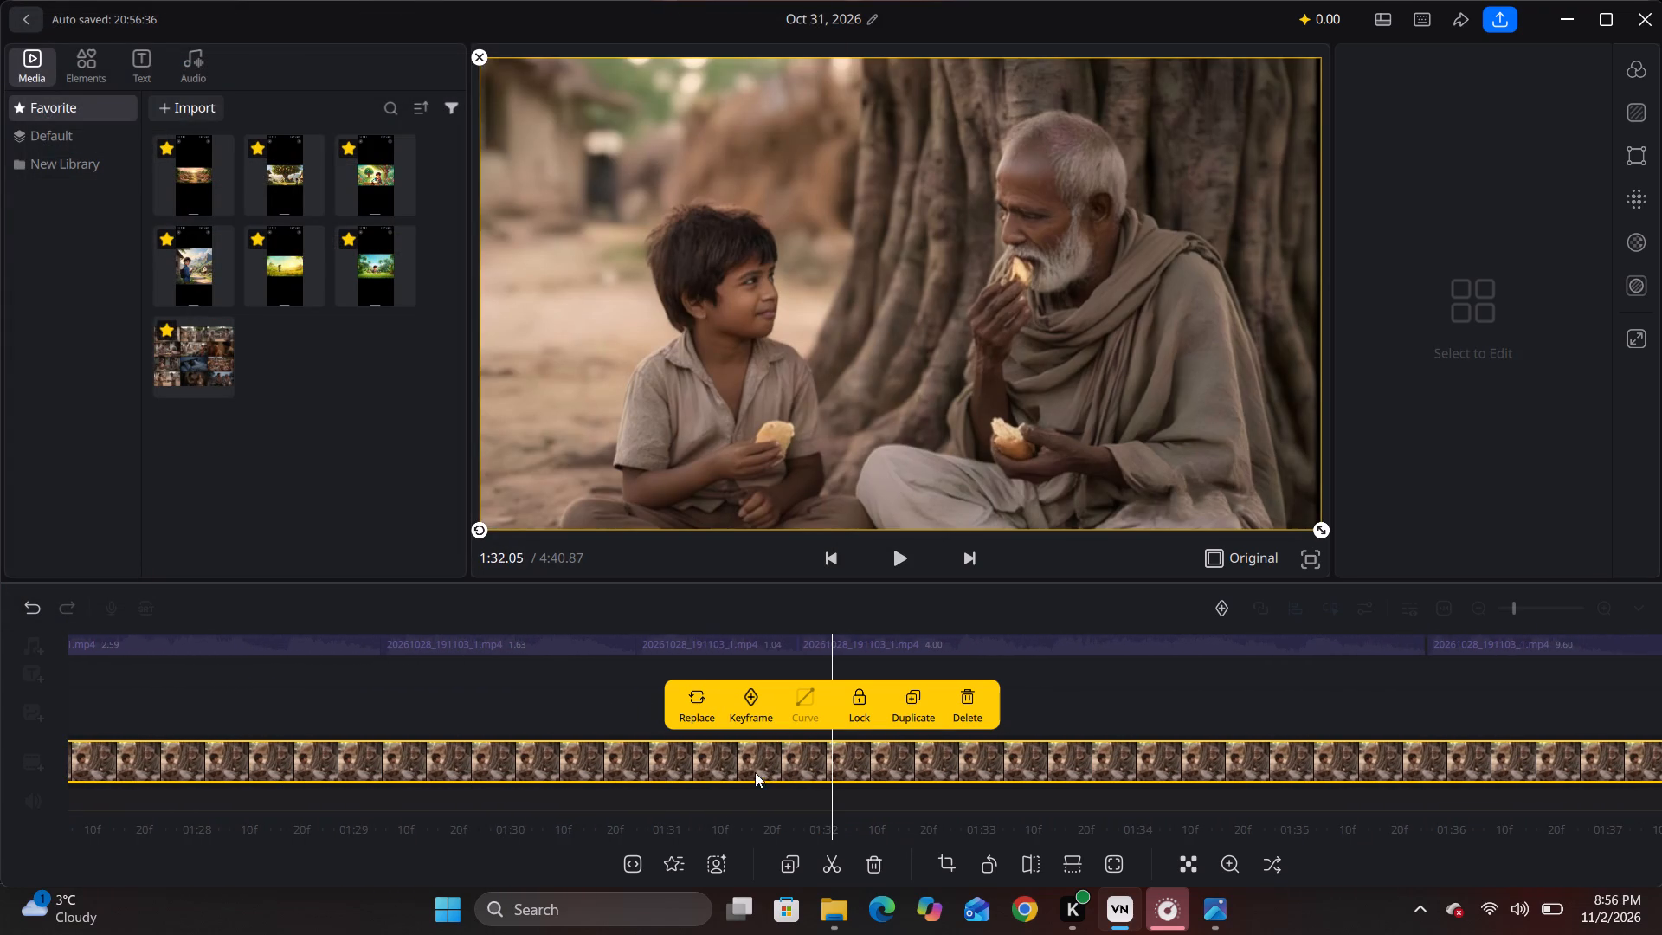
drag(755, 772, 789, 774)
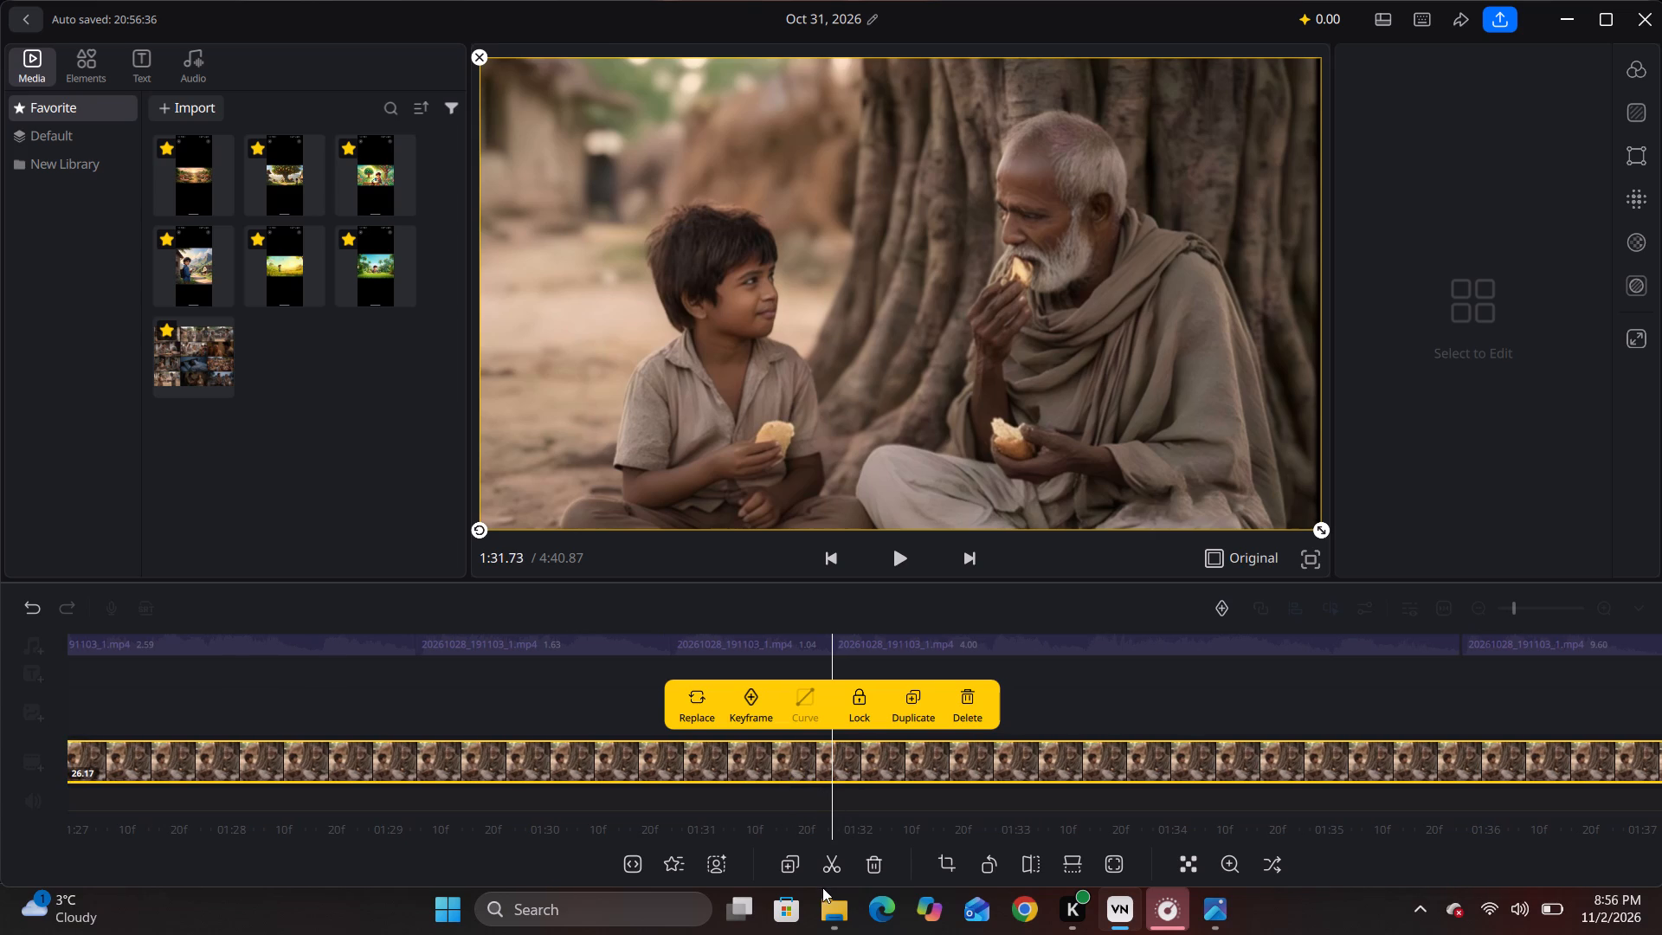
click(837, 874)
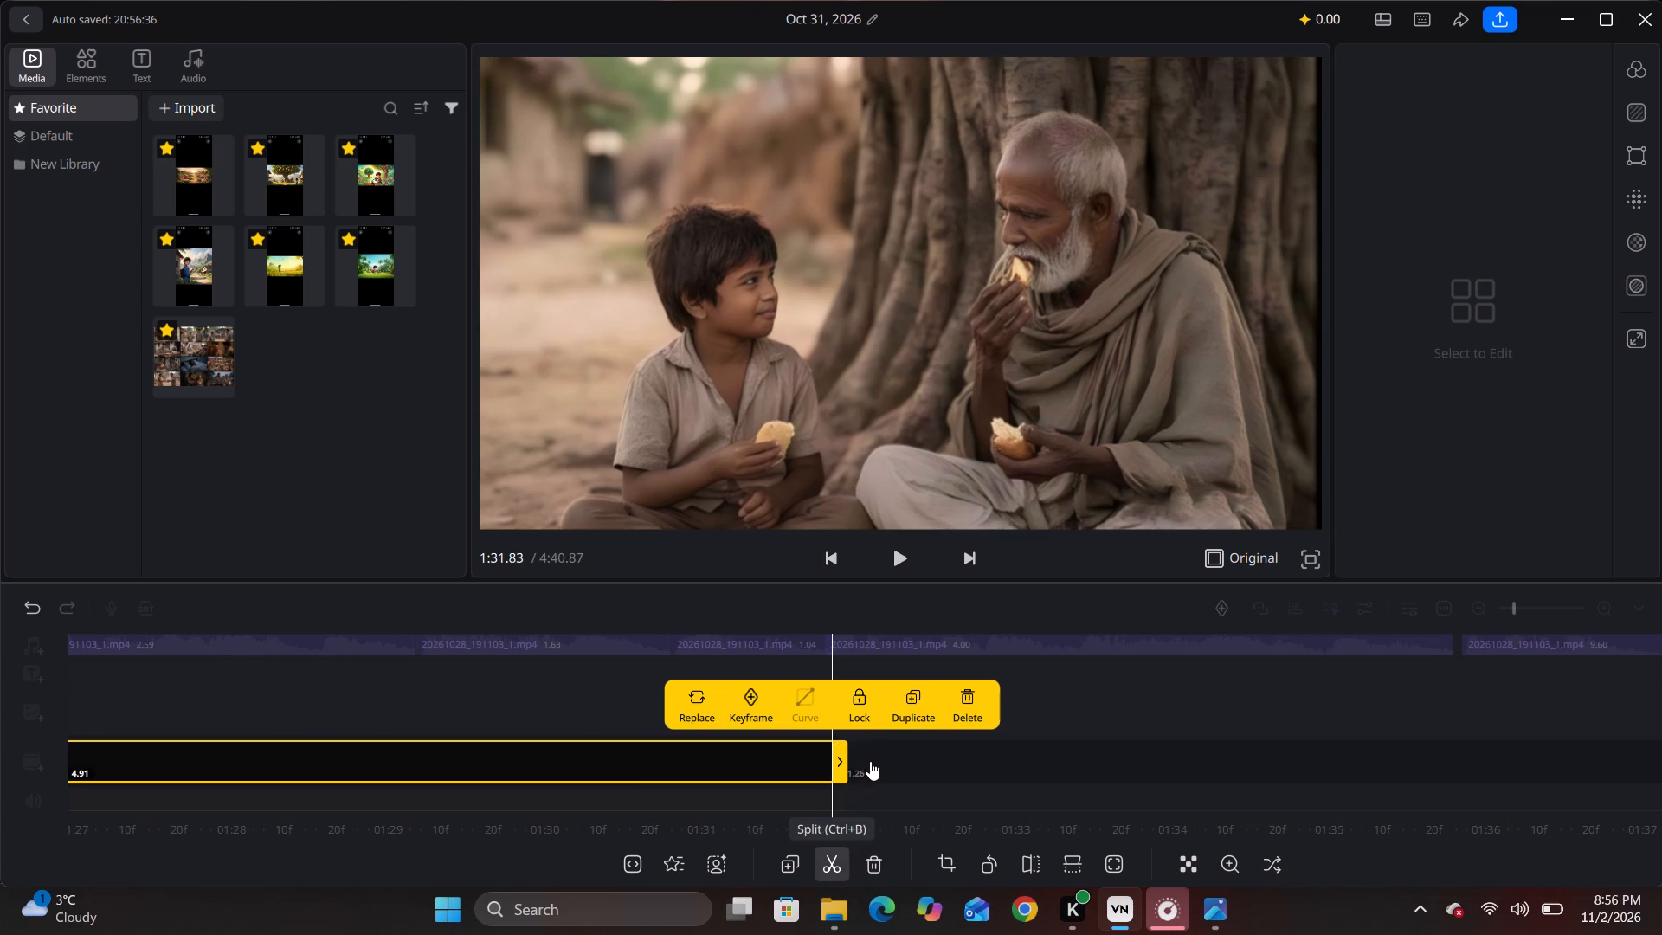
key(space)
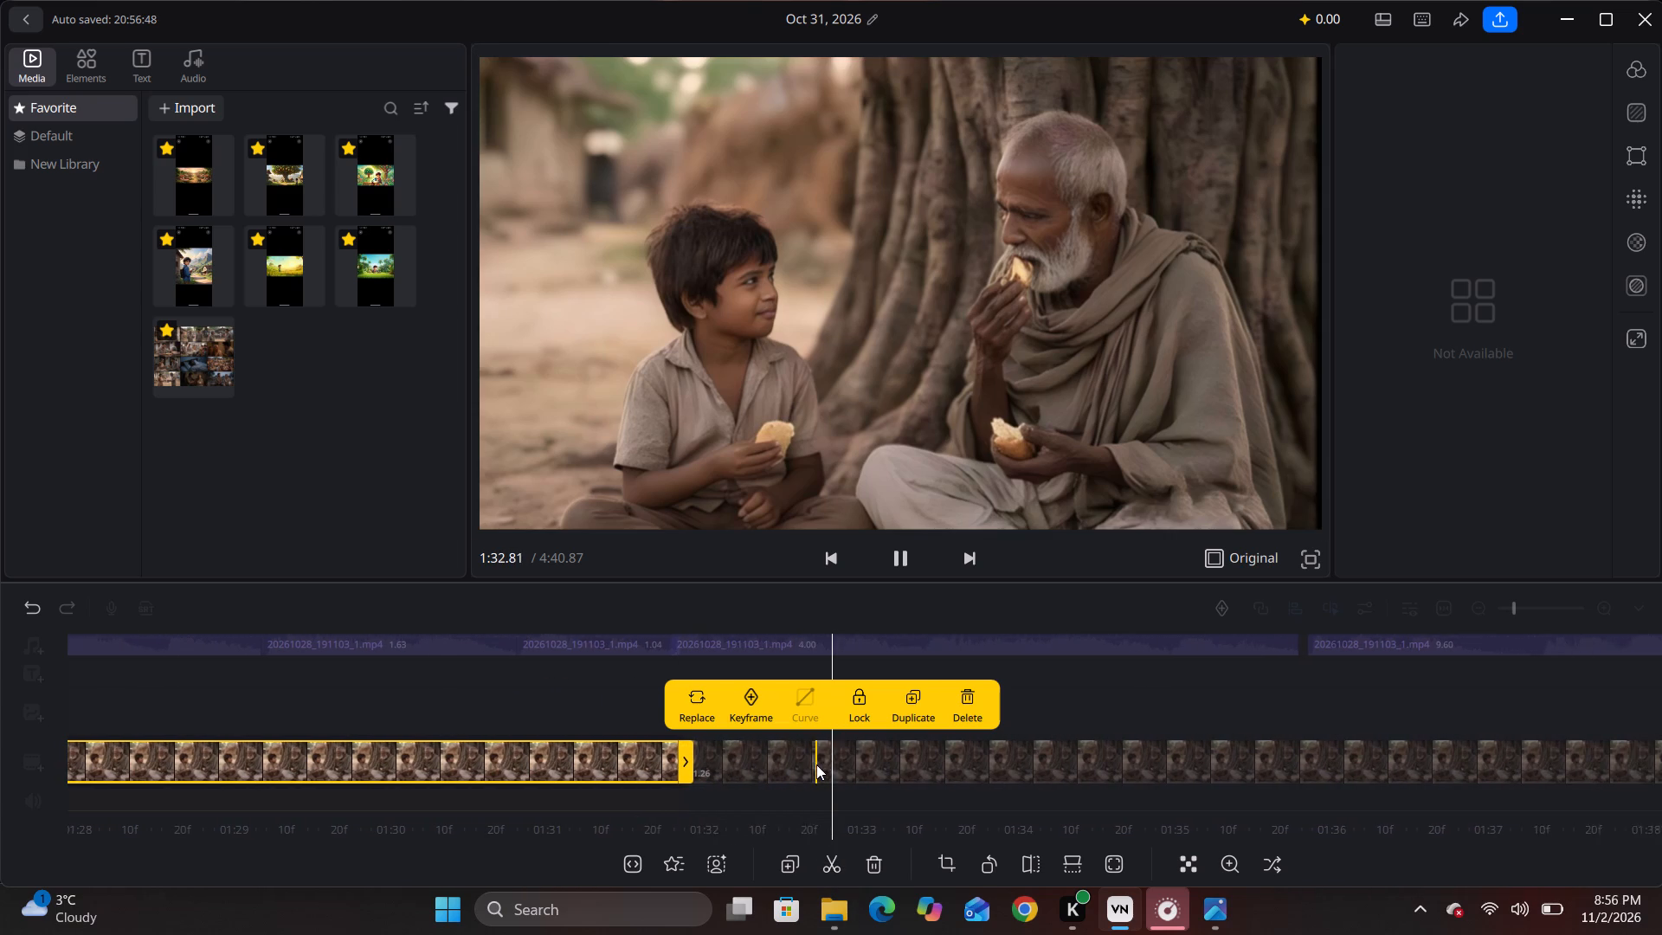
key(space)
click(802, 766)
click(801, 766)
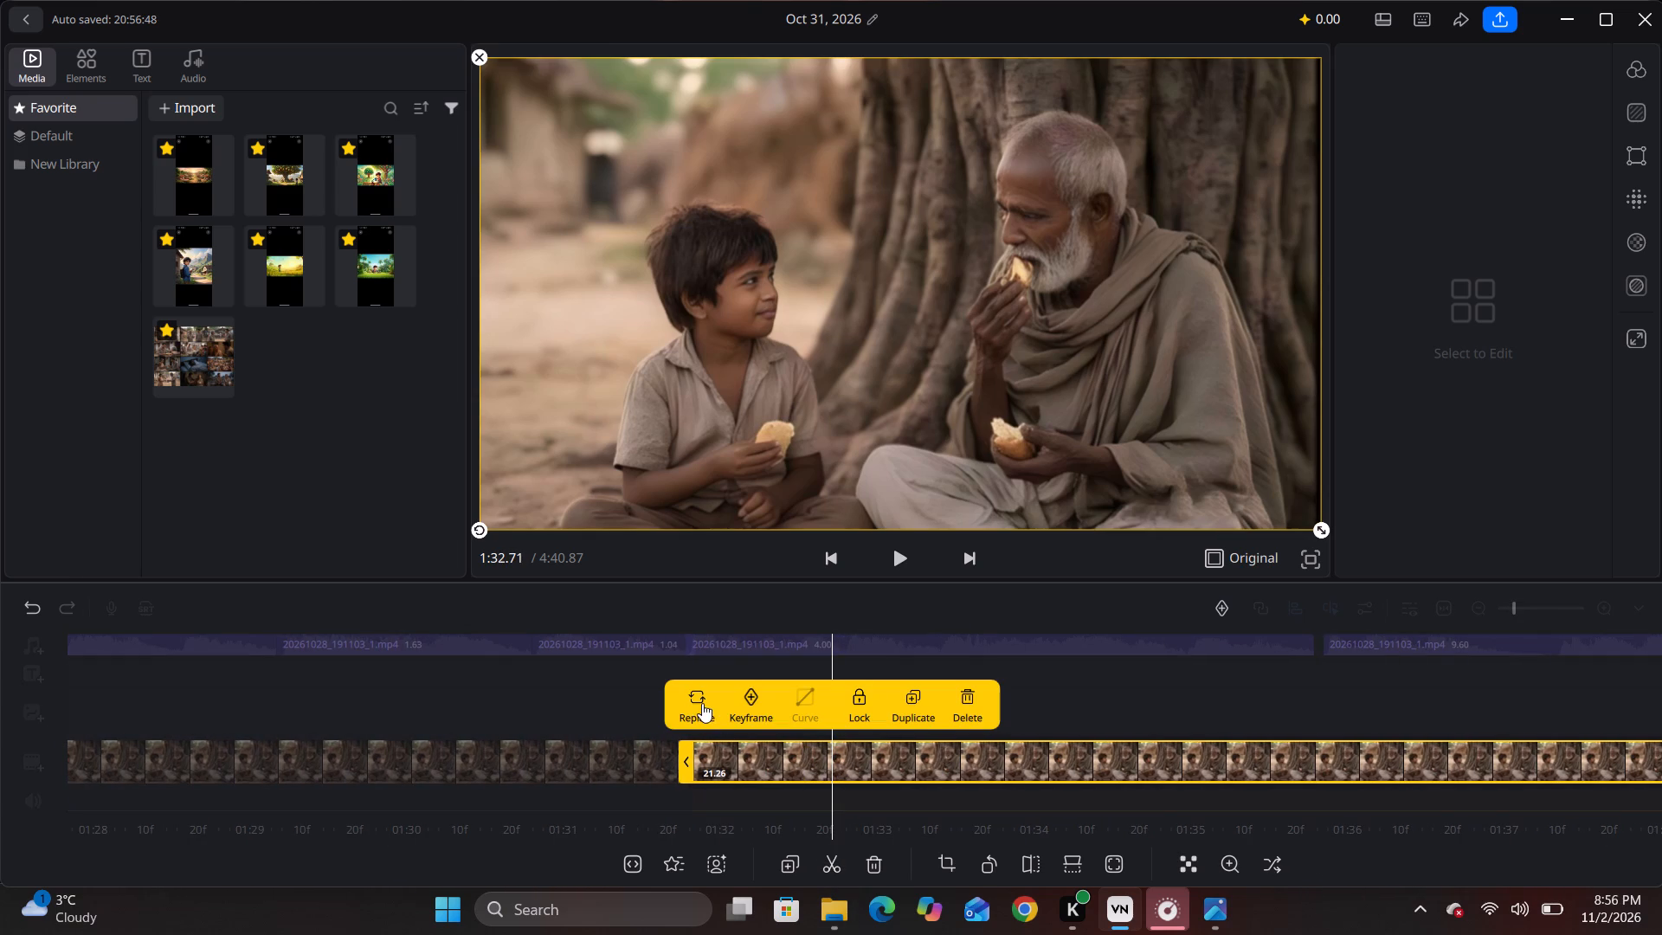
click(701, 699)
scroll(446, 356, down, 3)
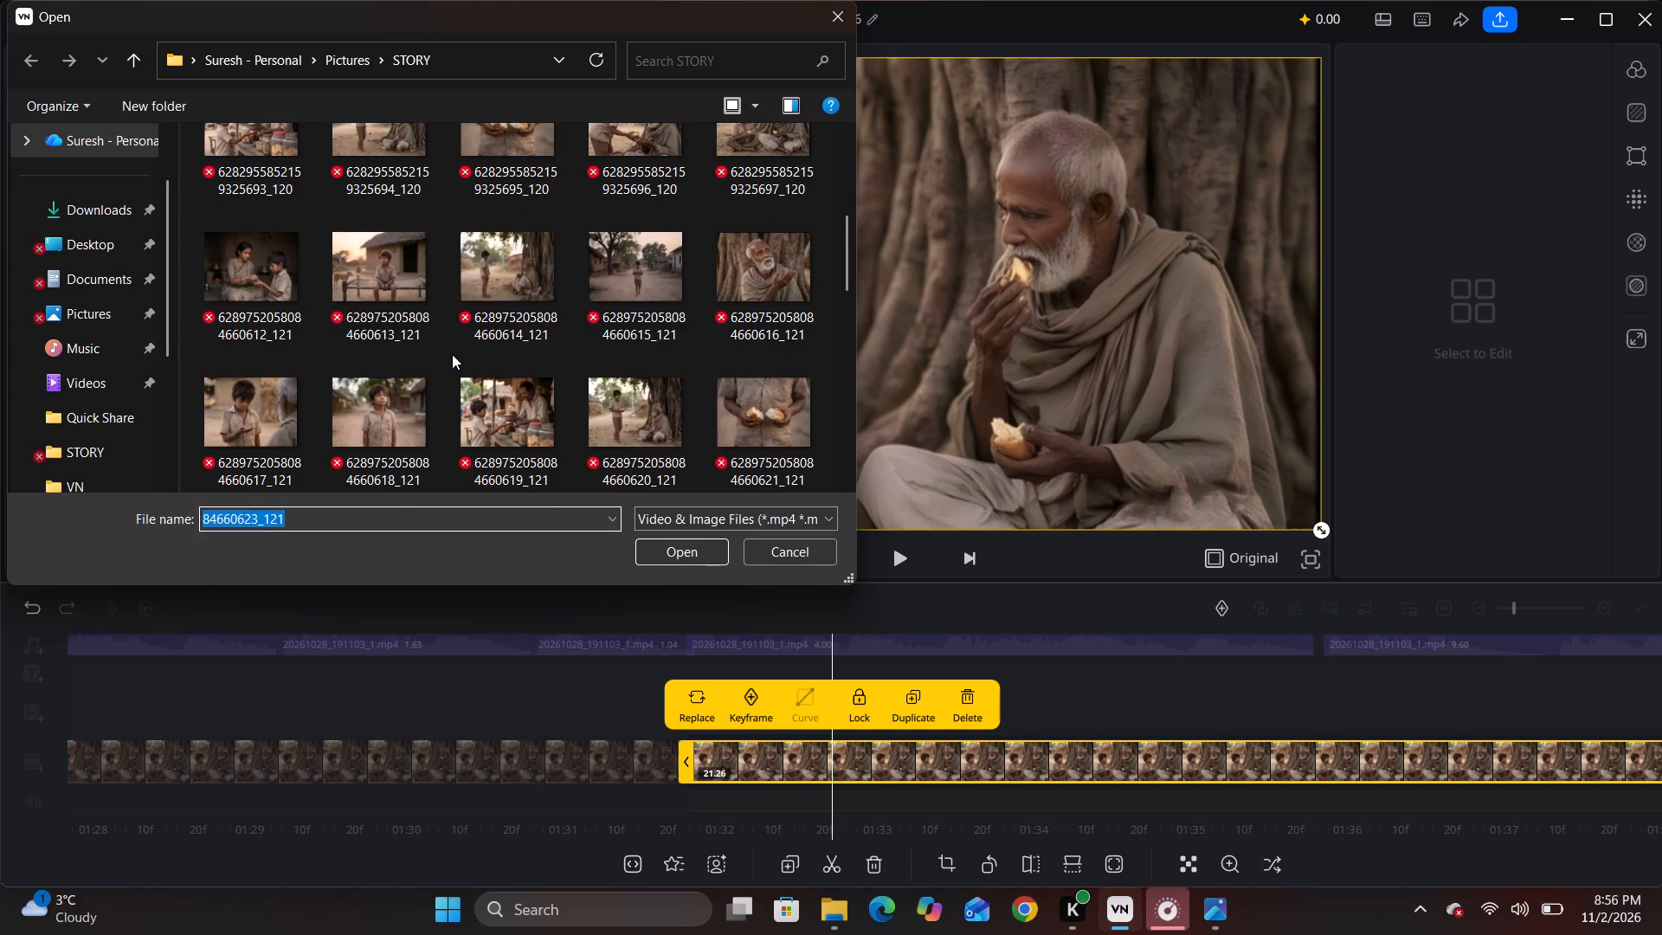
scroll(486, 394, down, 2)
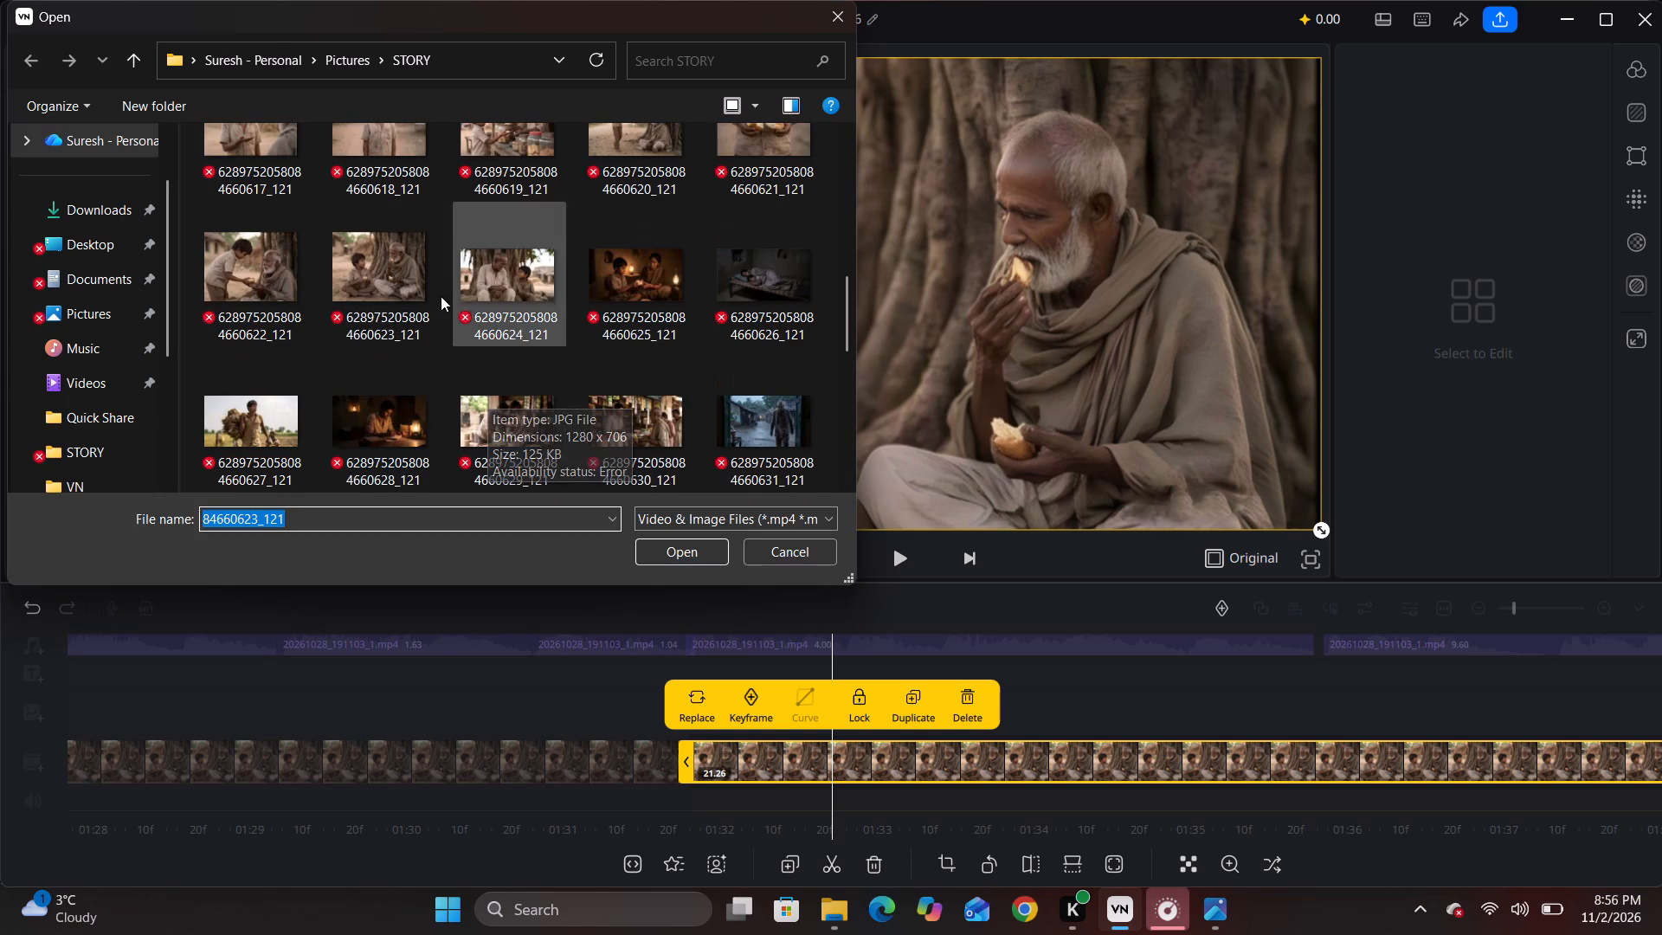
click(506, 280)
click(680, 546)
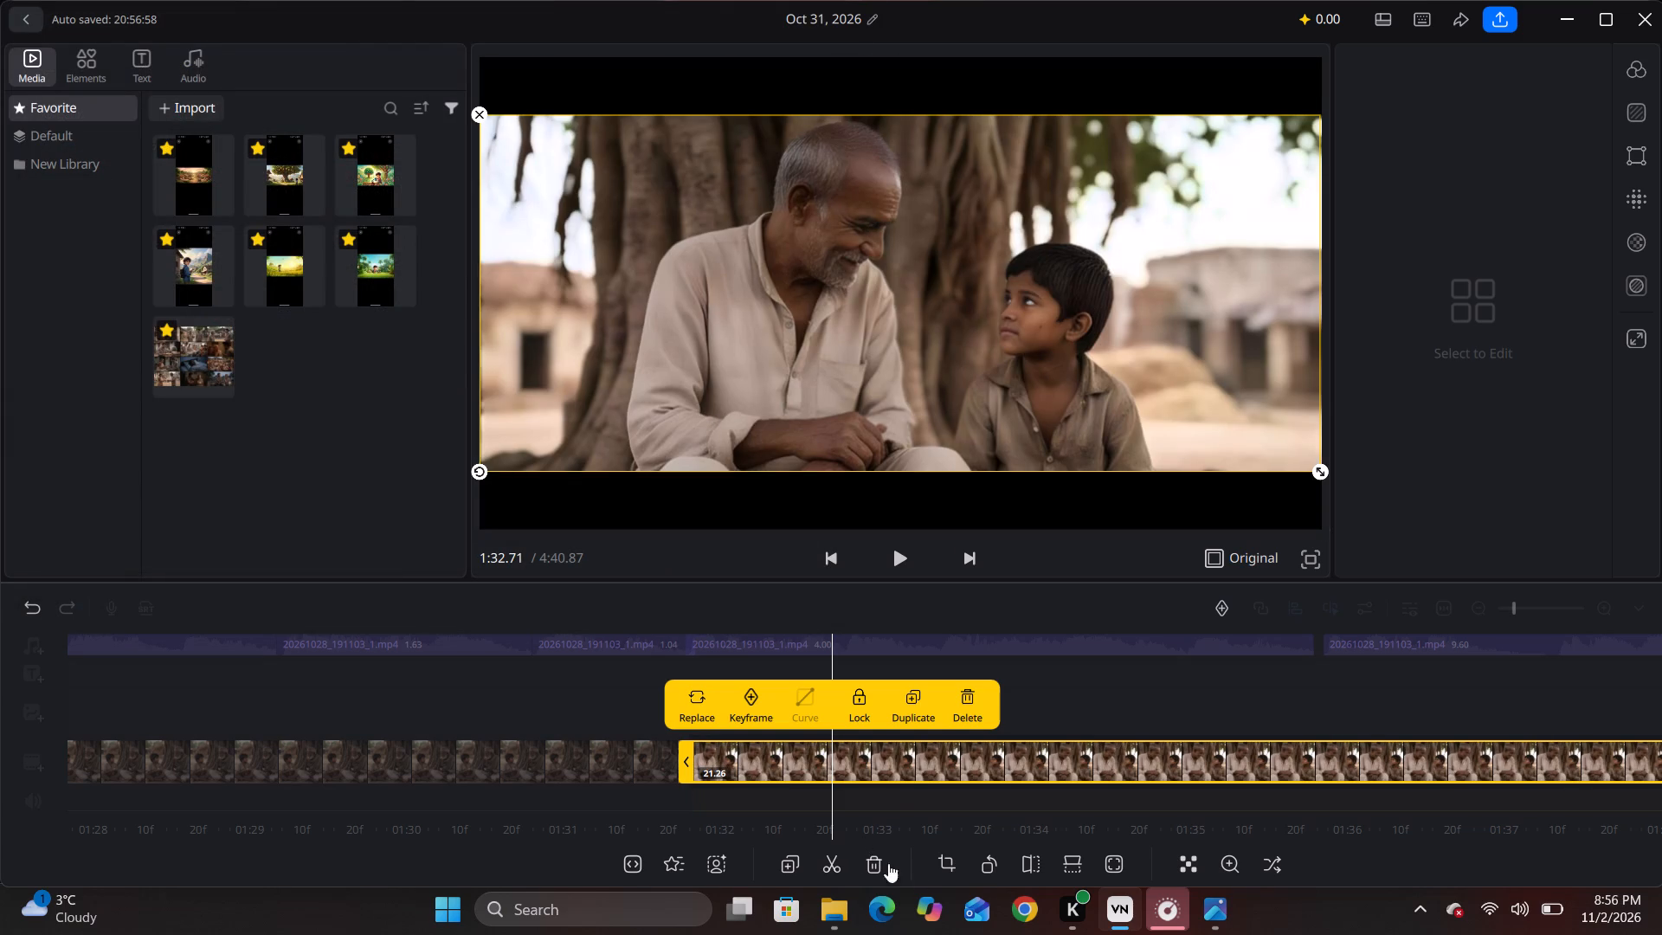
Crop the new image of the man and boy sitting under the tree to a 16:9 ratio.
click(952, 866)
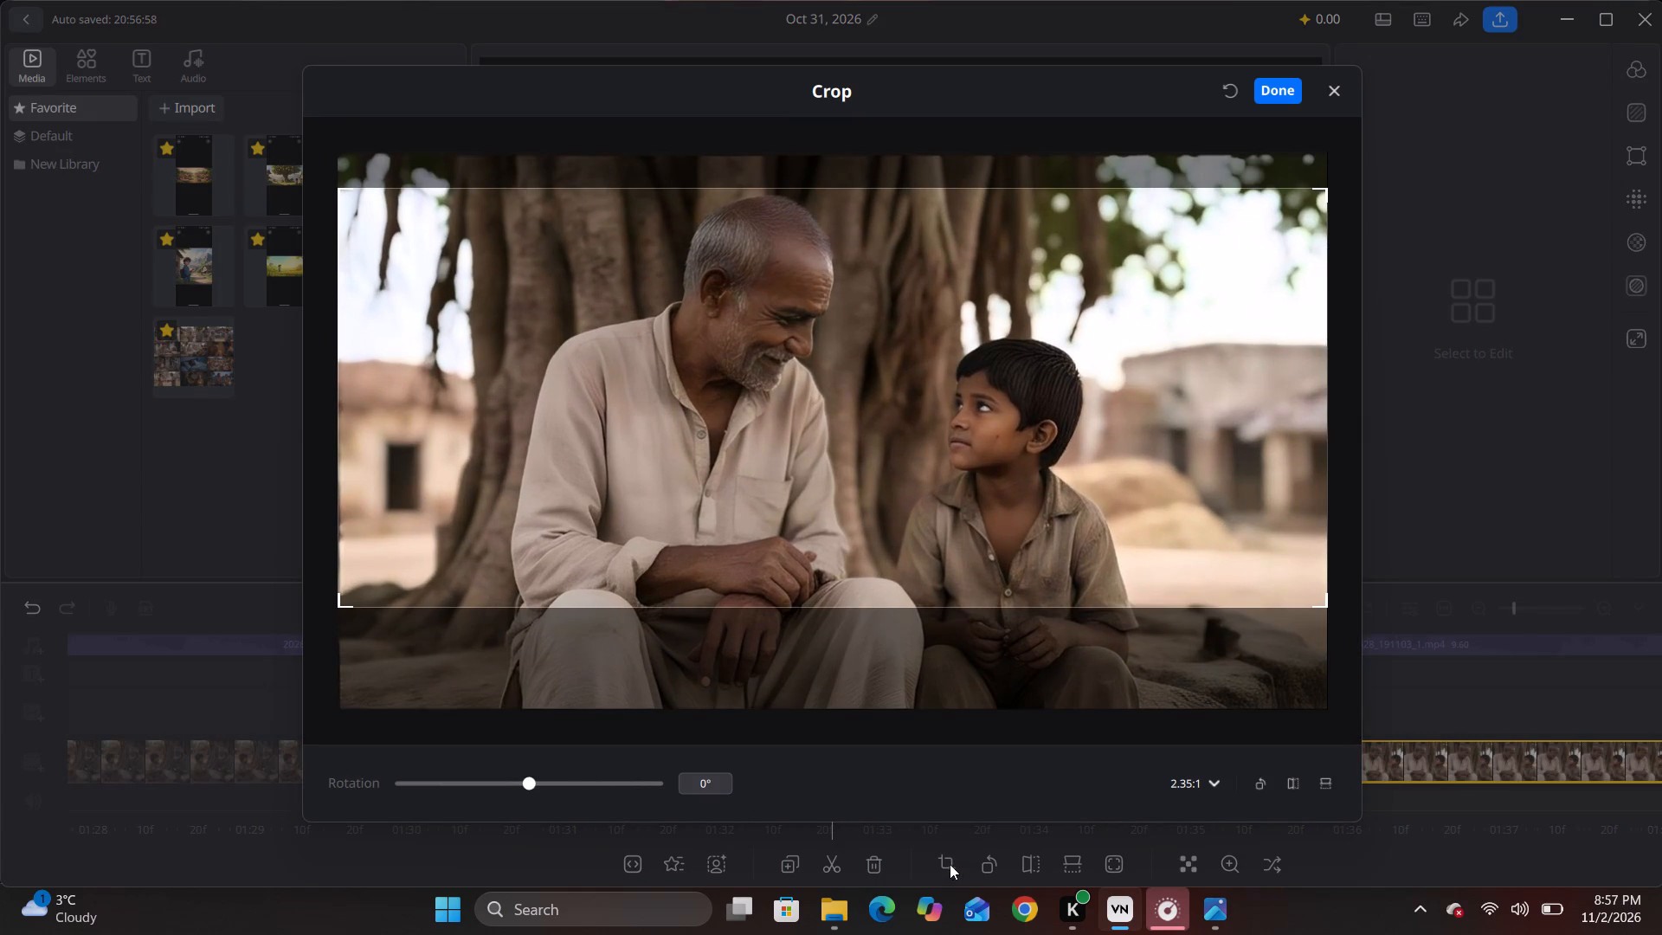
click(1207, 789)
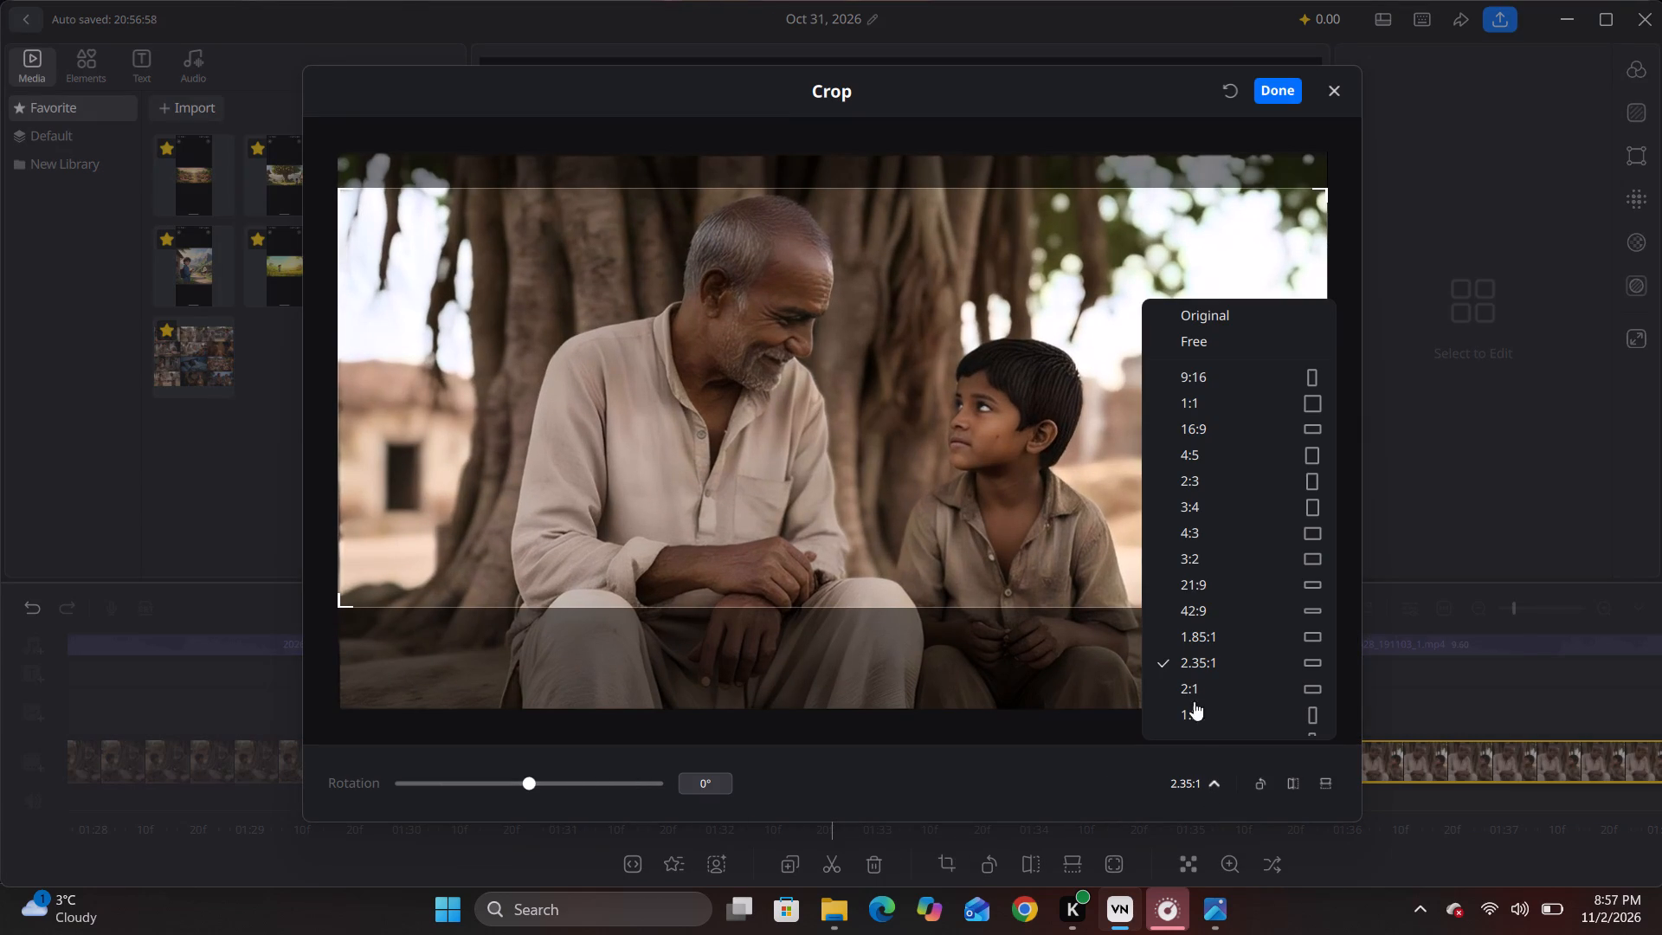
click(1200, 429)
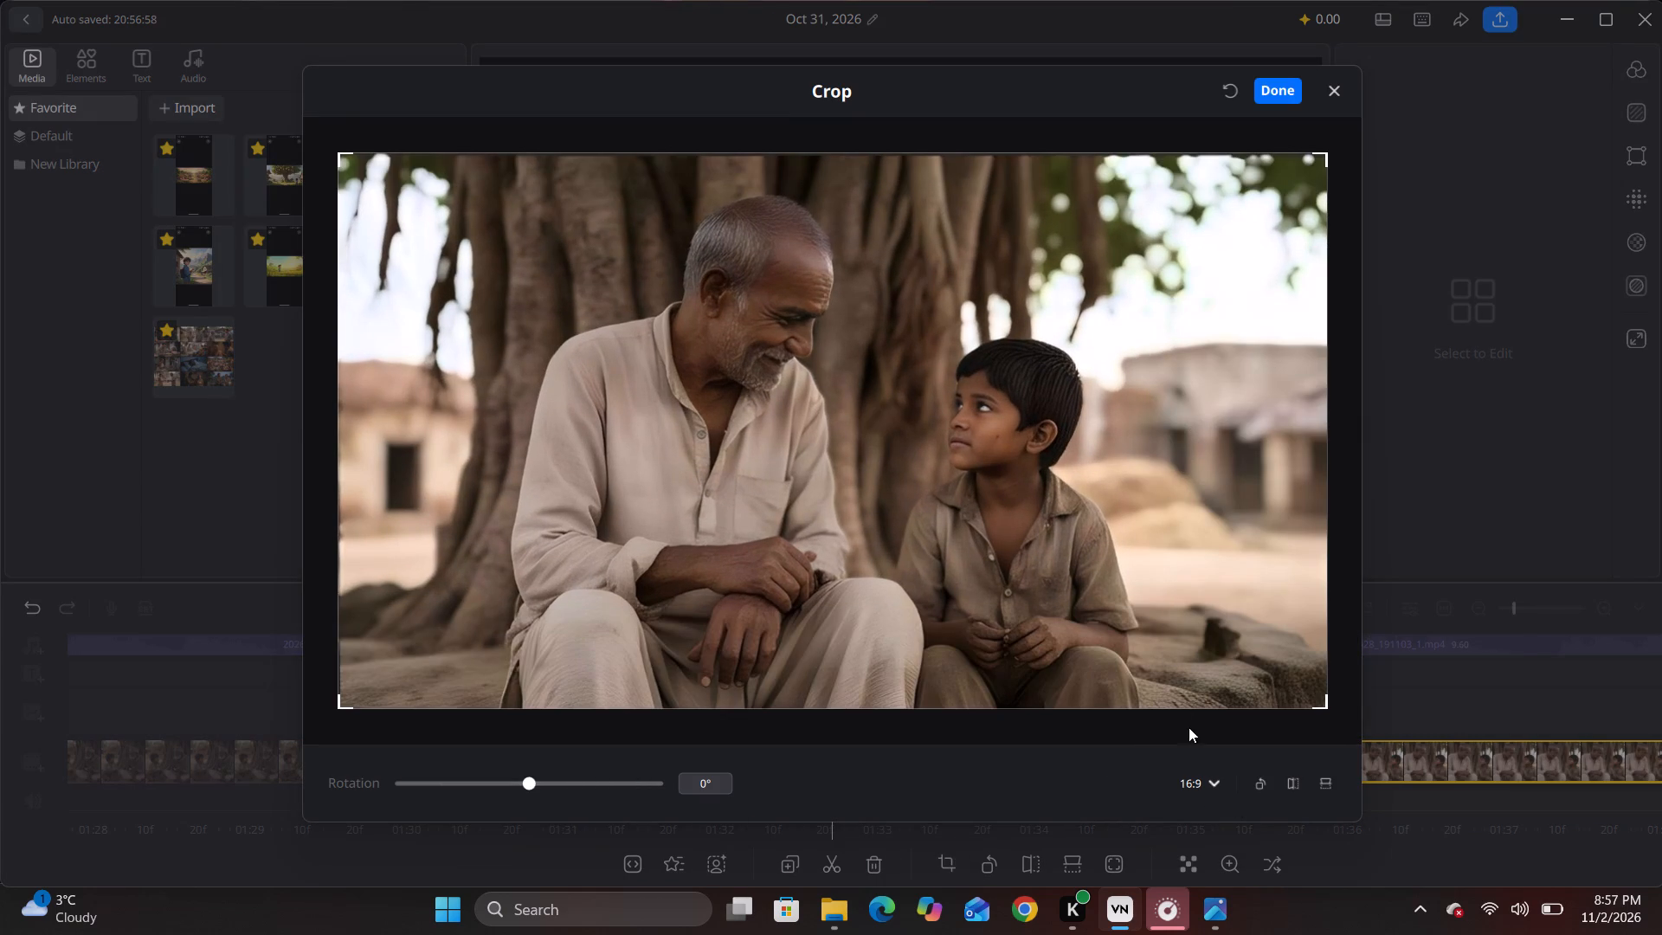
click(1279, 88)
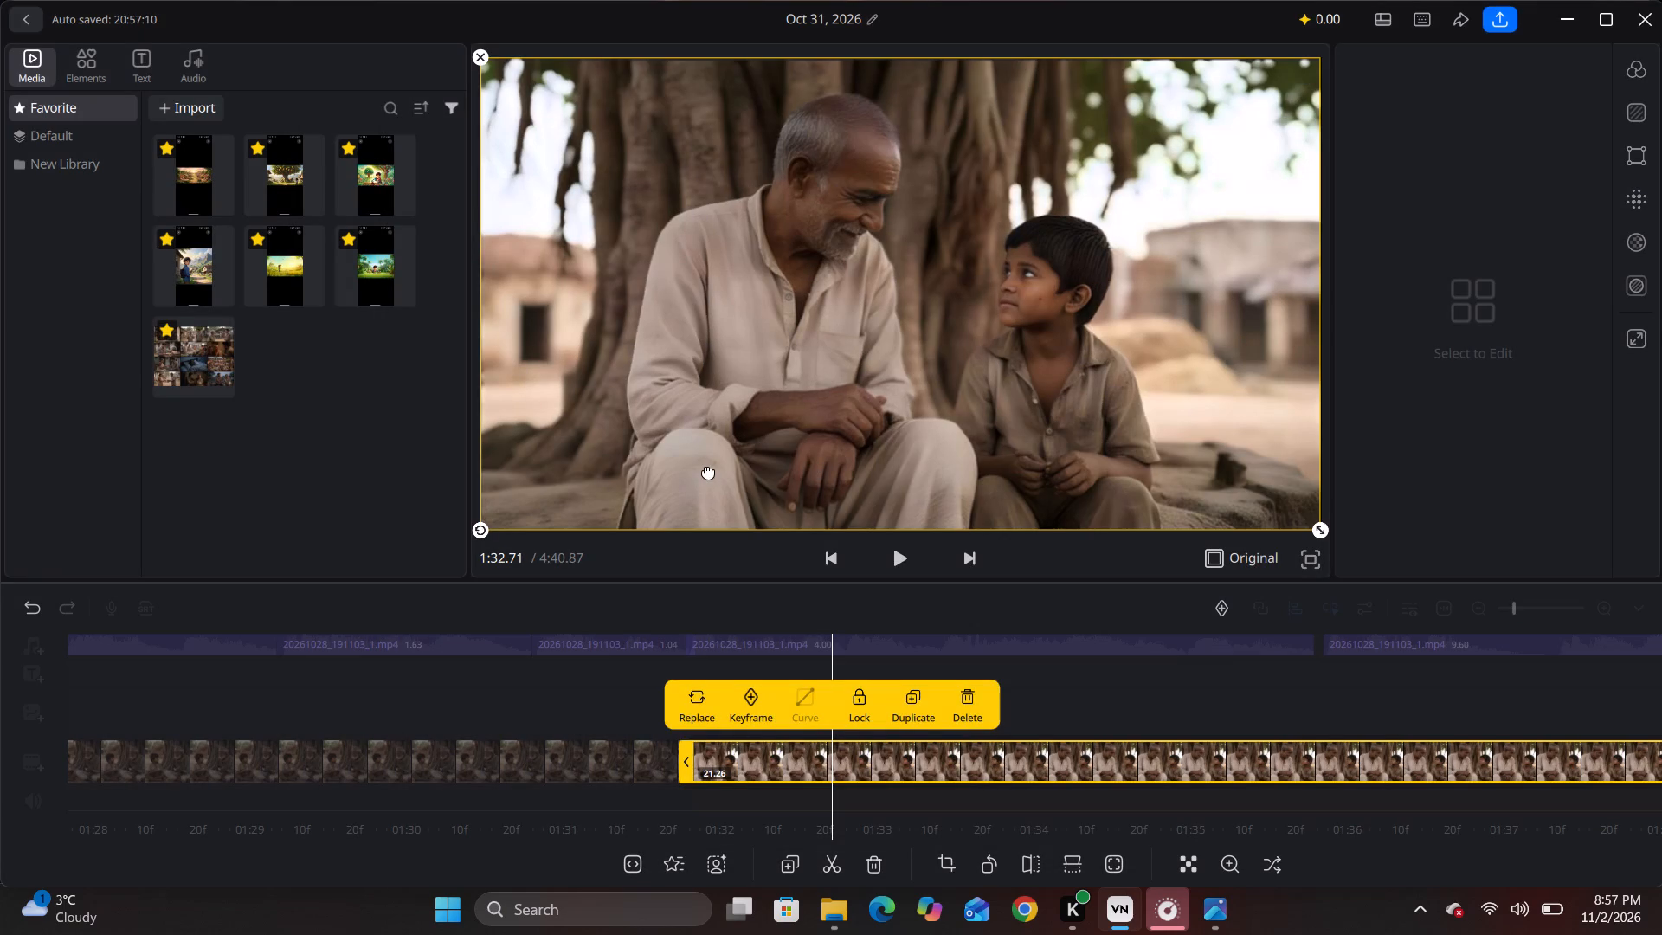
Listen to the narration over the man-and-boy clip from about 1:32.7 to 1:50, replaying parts to judge where the scene should change.
key(space)
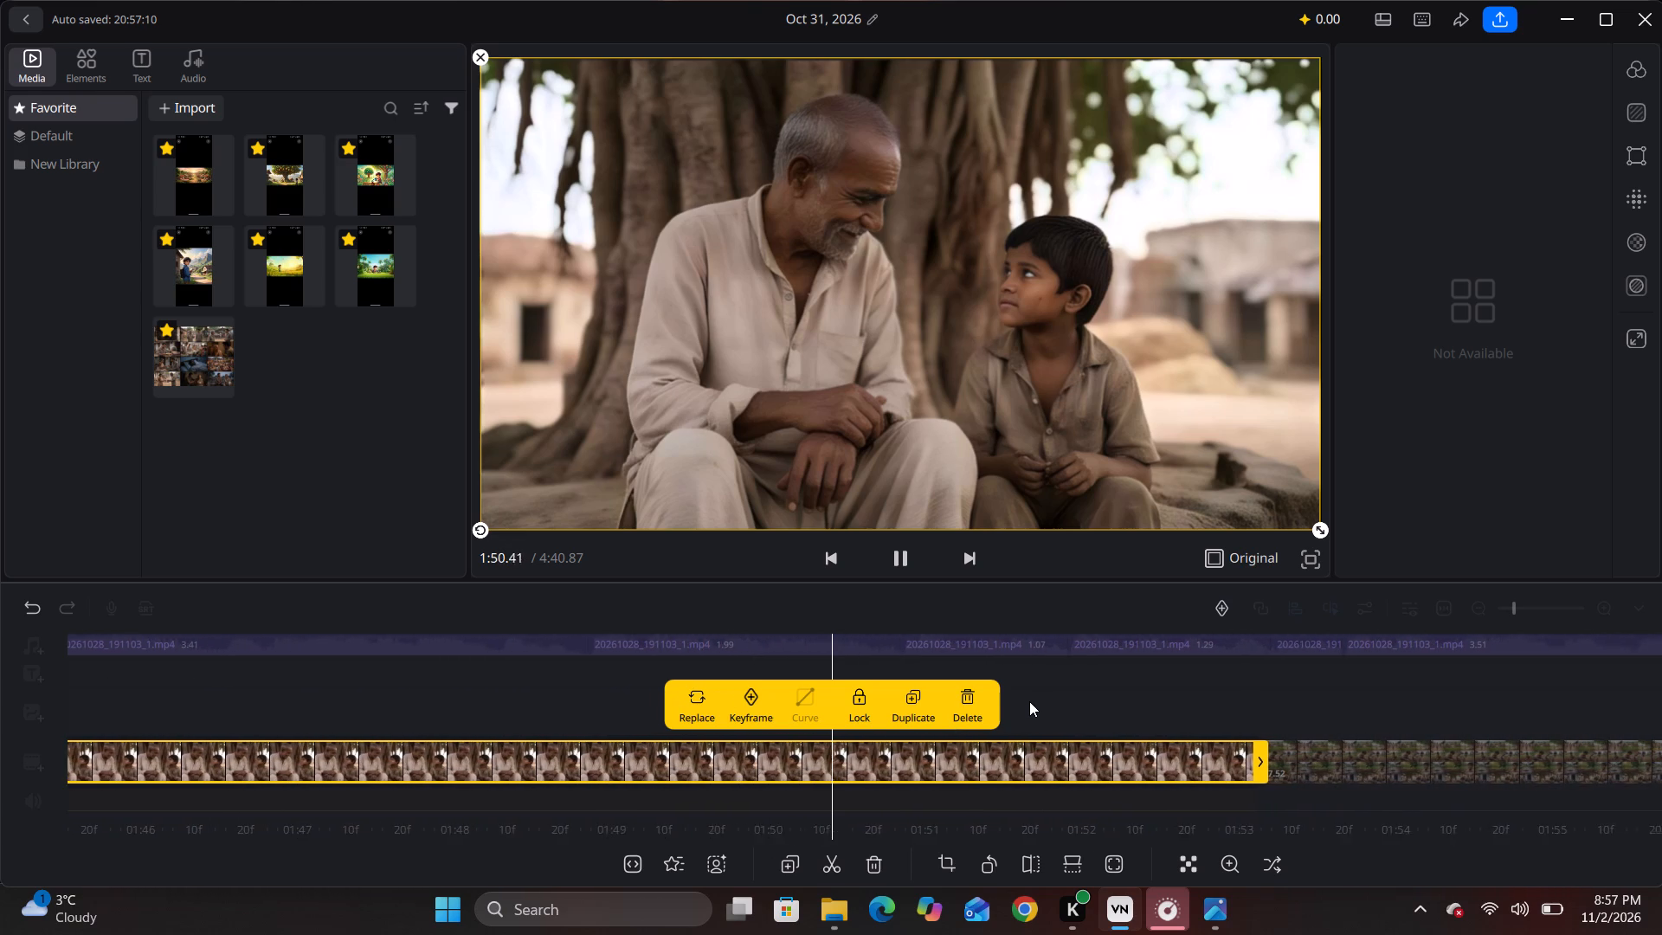
key(space)
drag(389, 723, 711, 726)
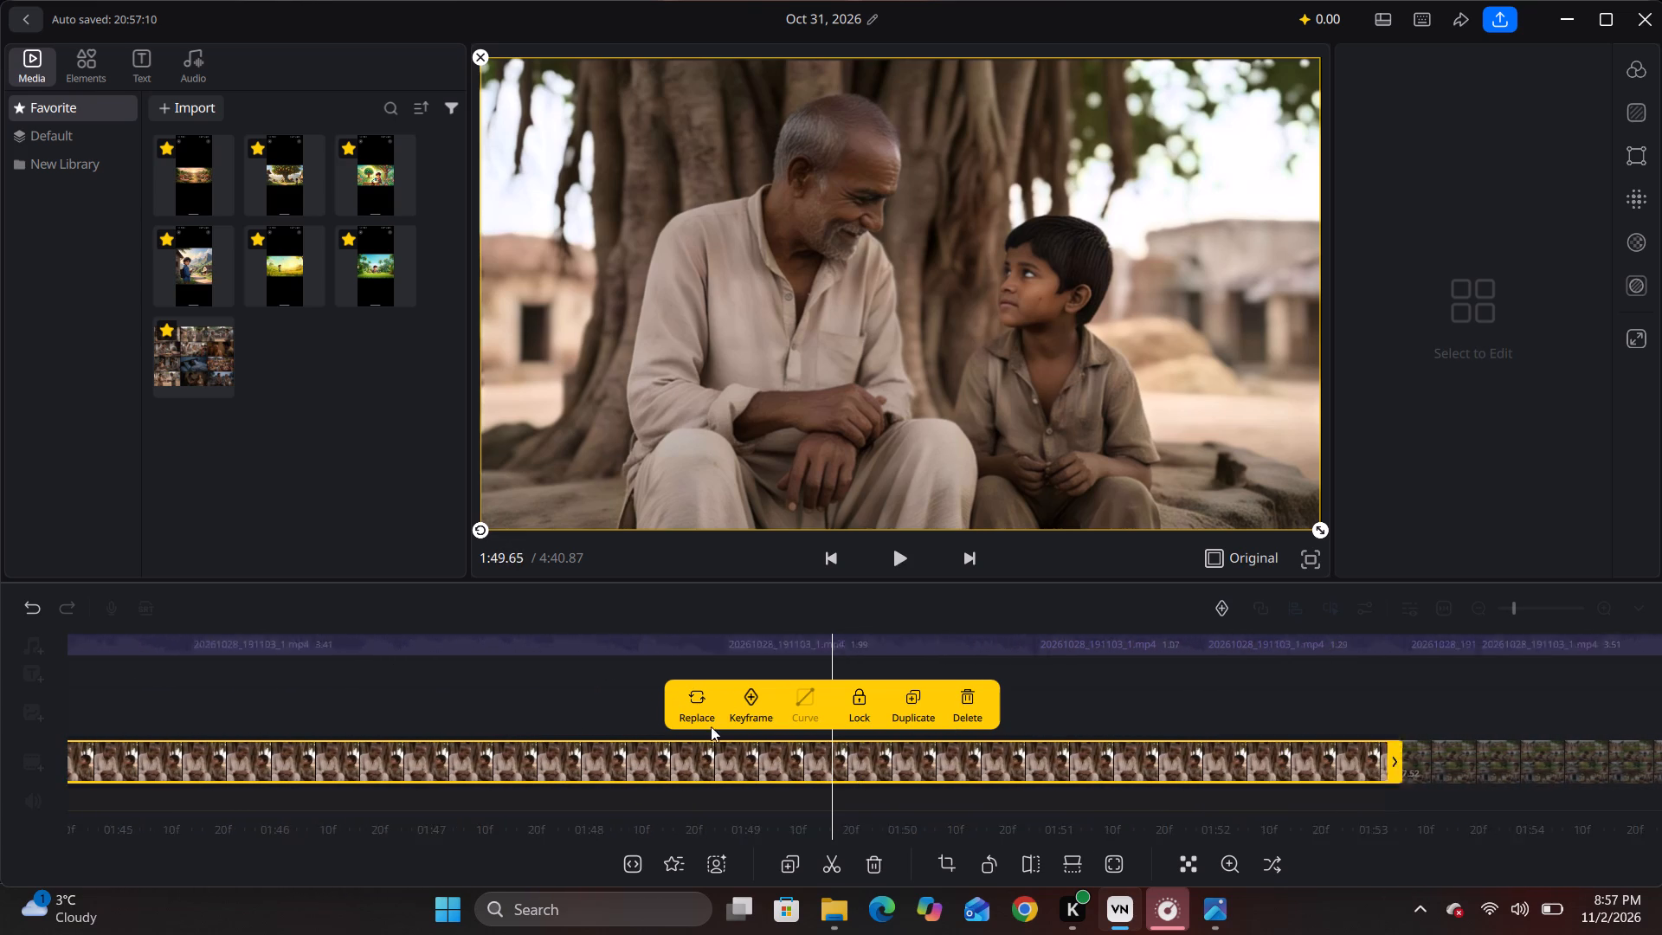
drag(711, 726, 1196, 737)
drag(445, 729, 1071, 744)
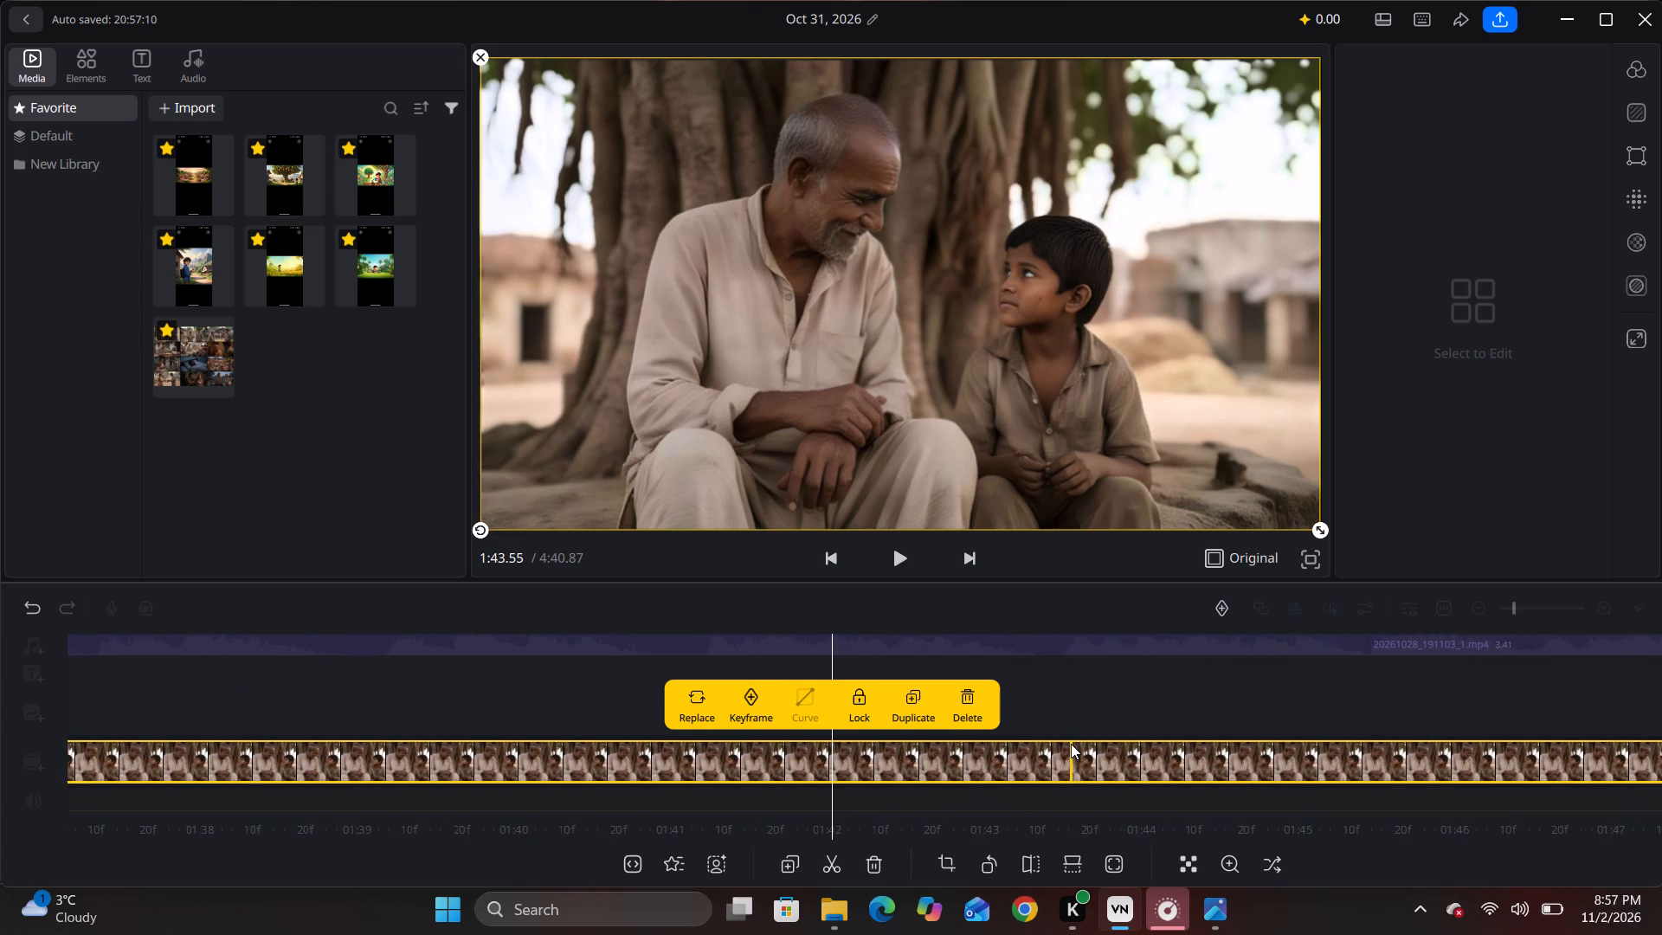
key(space)
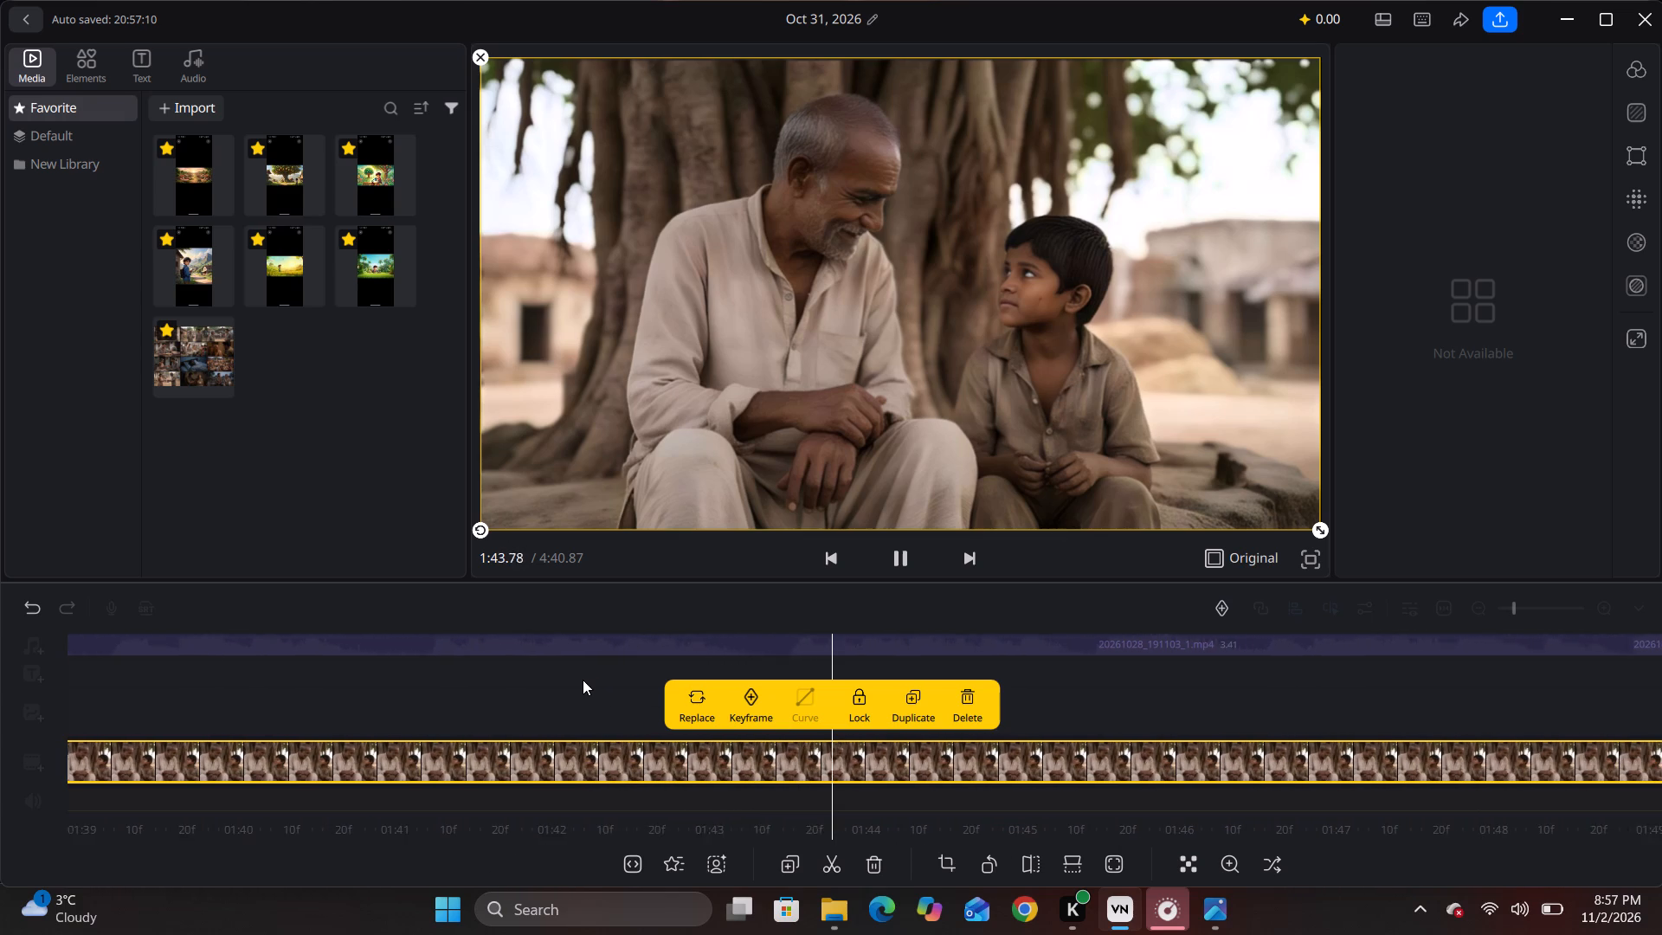
key(space)
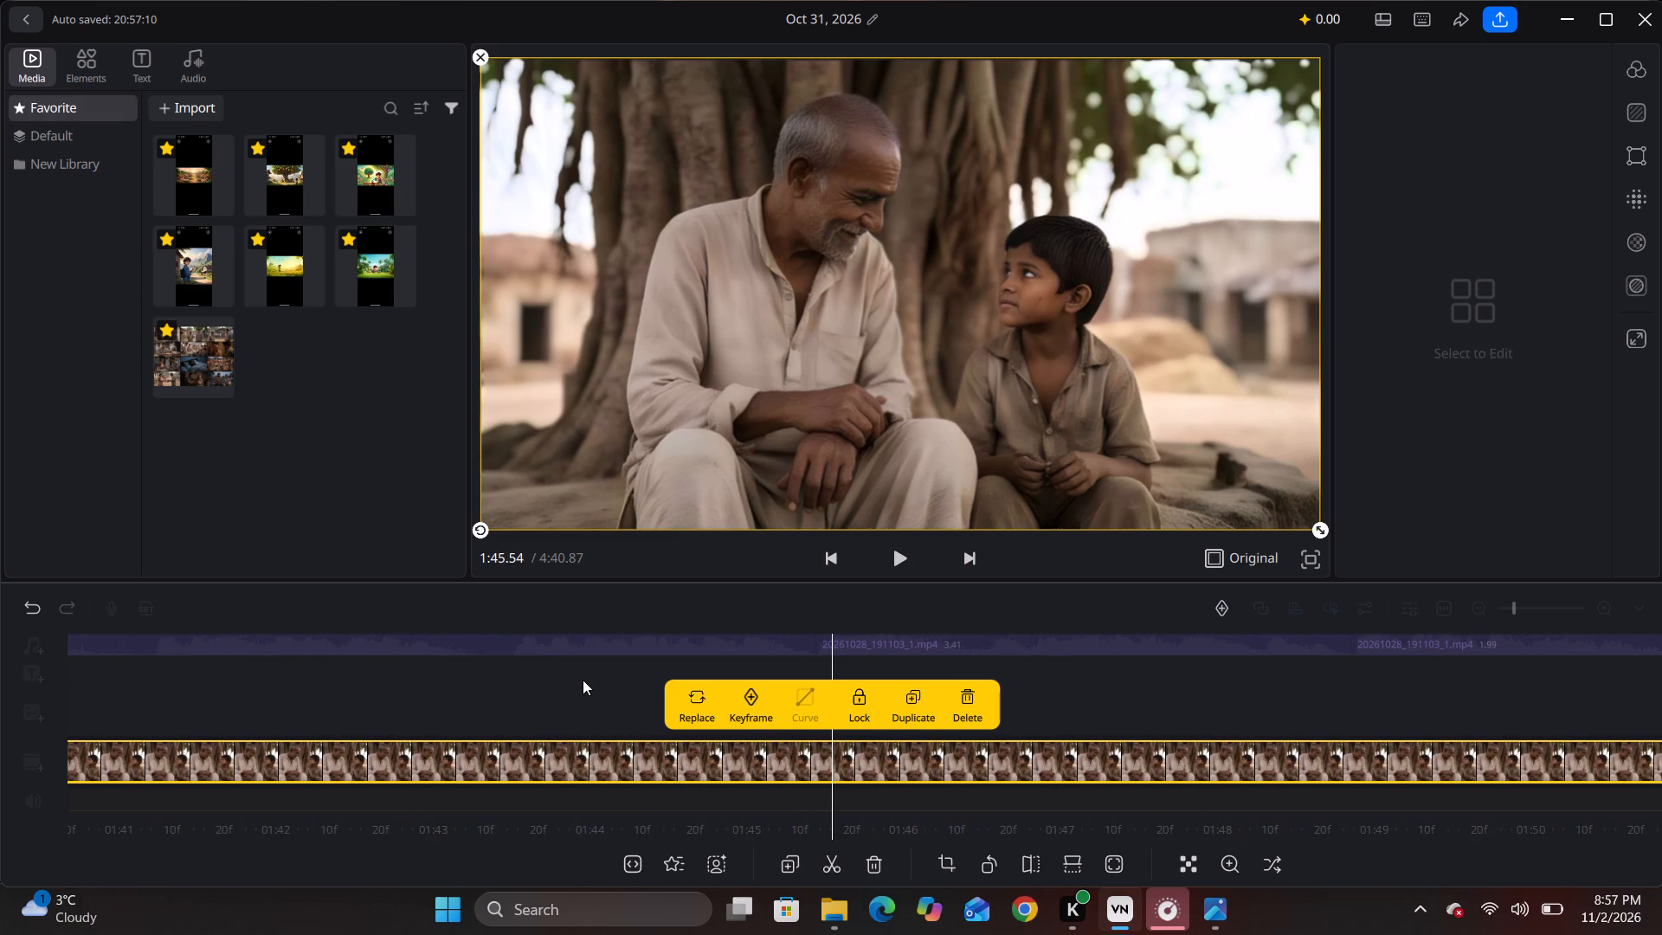
drag(583, 680, 949, 713)
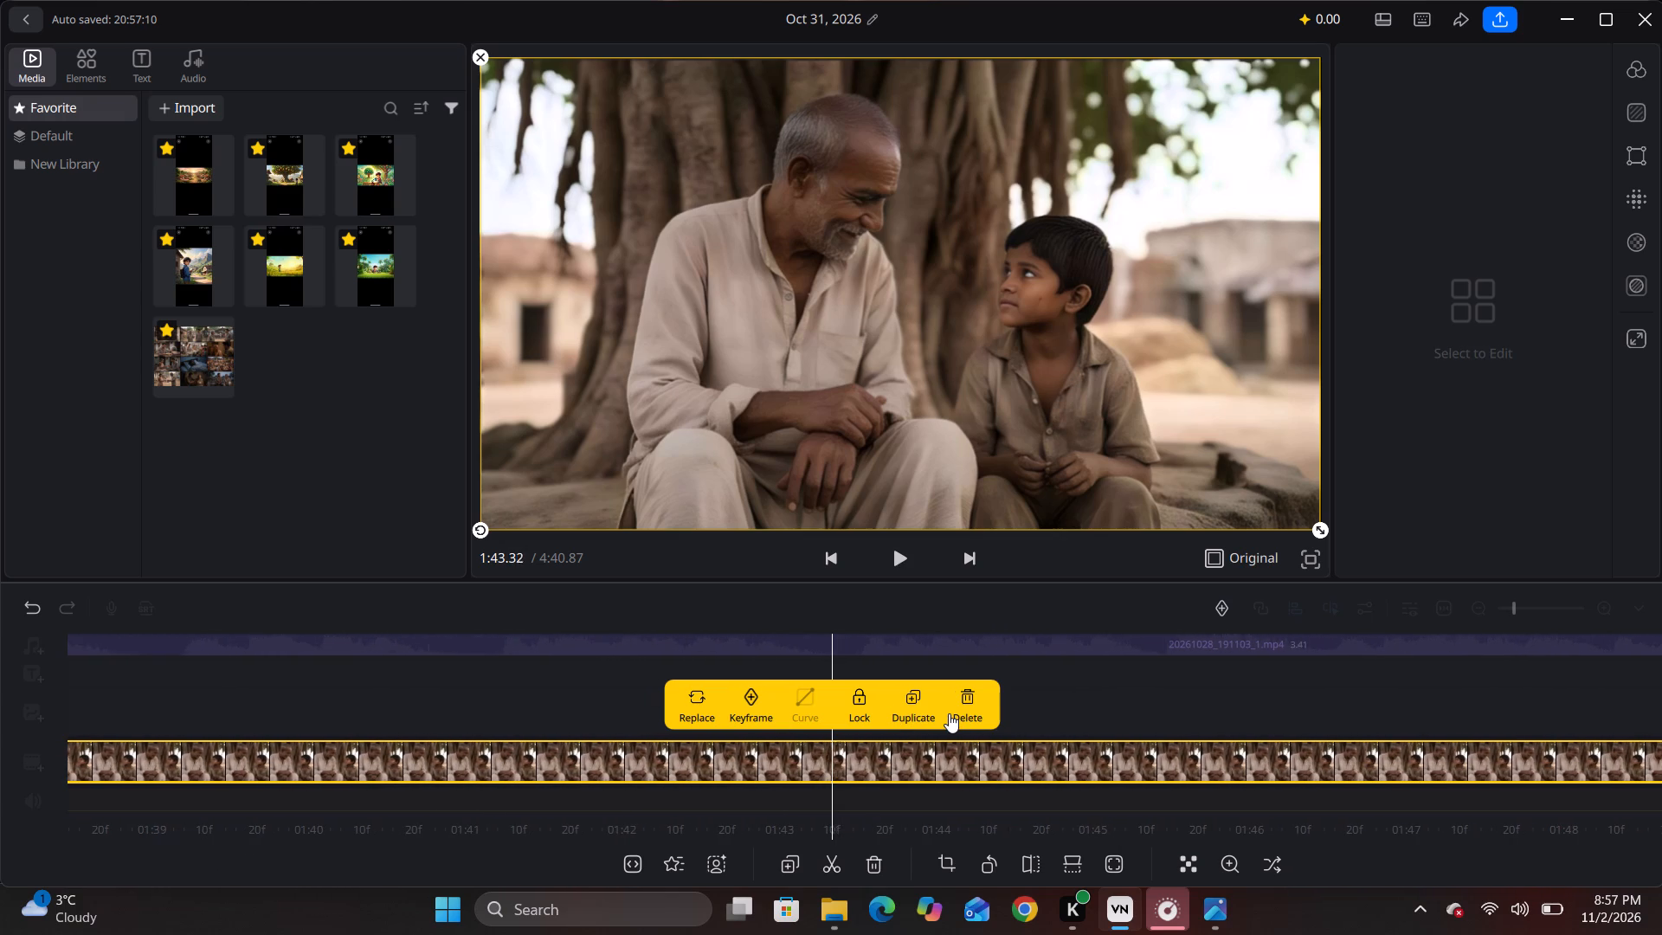
drag(949, 713, 1311, 713)
drag(436, 702, 1073, 709)
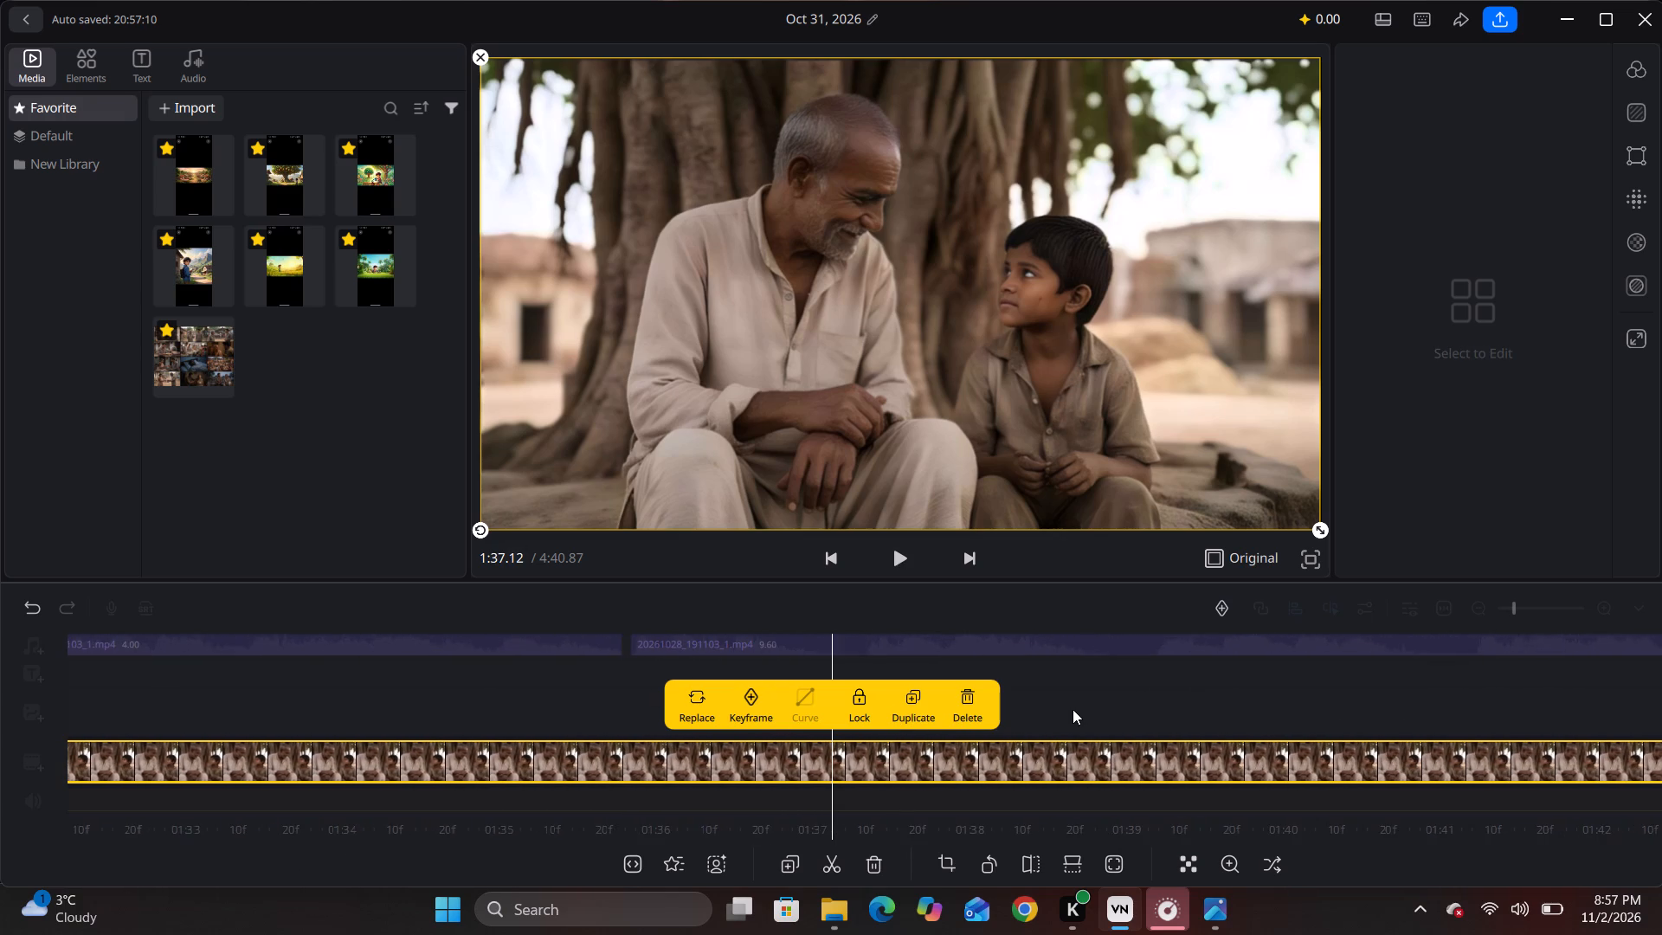
key(space)
key(space)
Split the man-and-boy clip at about 1:35.8, where the next narration segment begins.
drag(491, 706, 1083, 721)
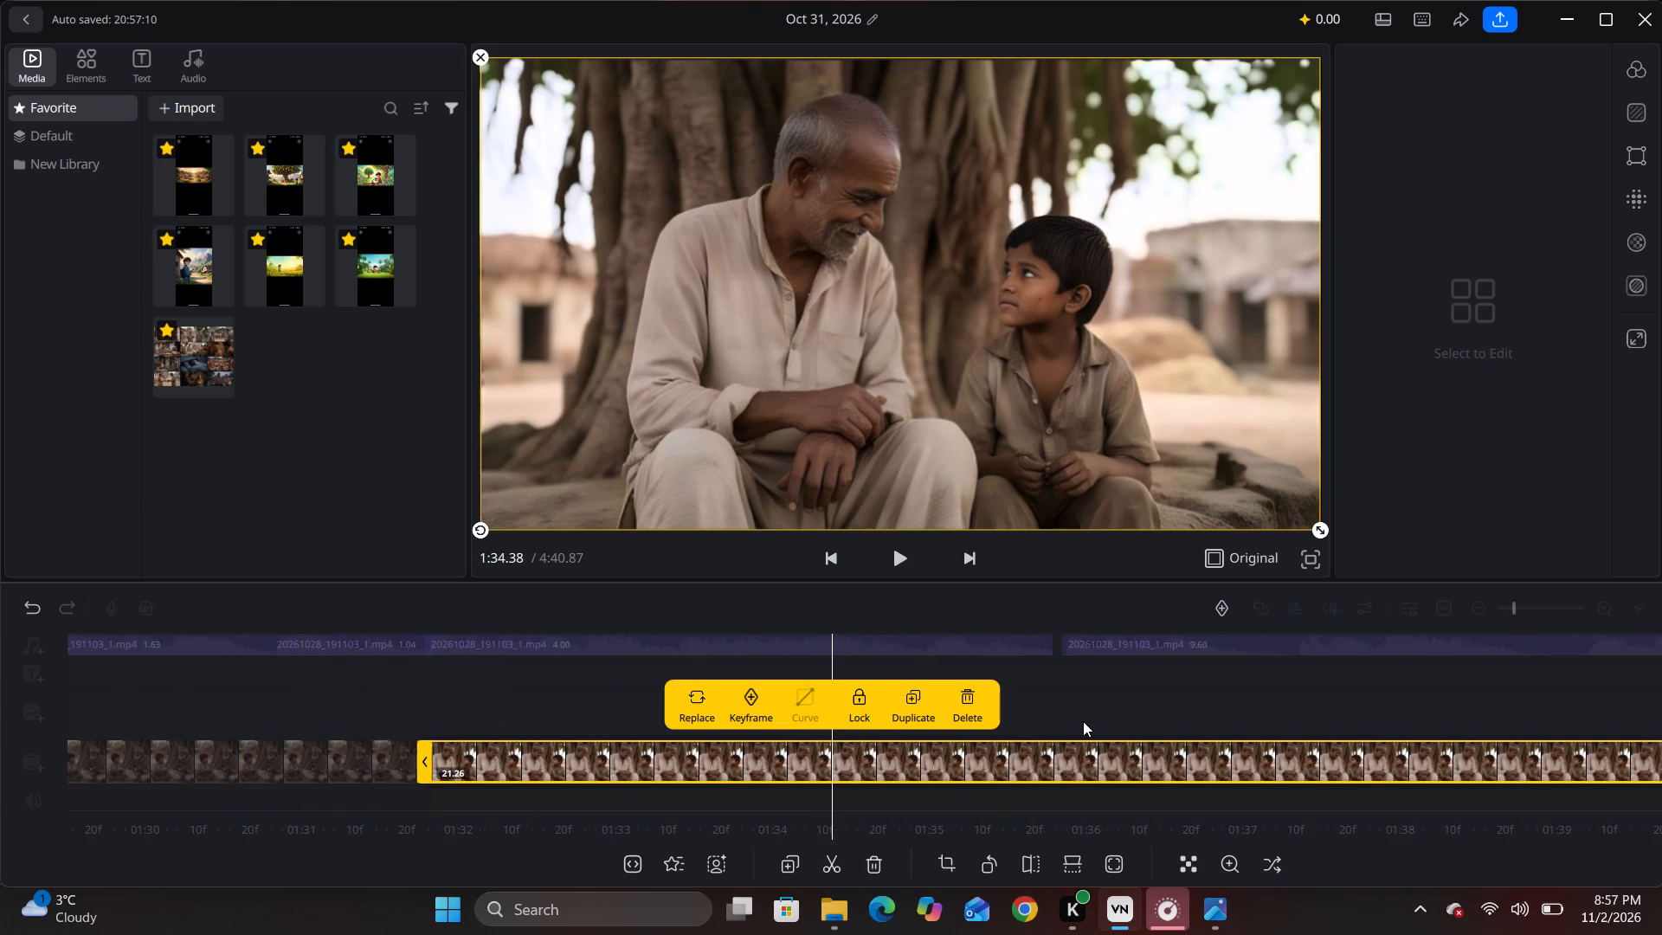
drag(1083, 721, 861, 736)
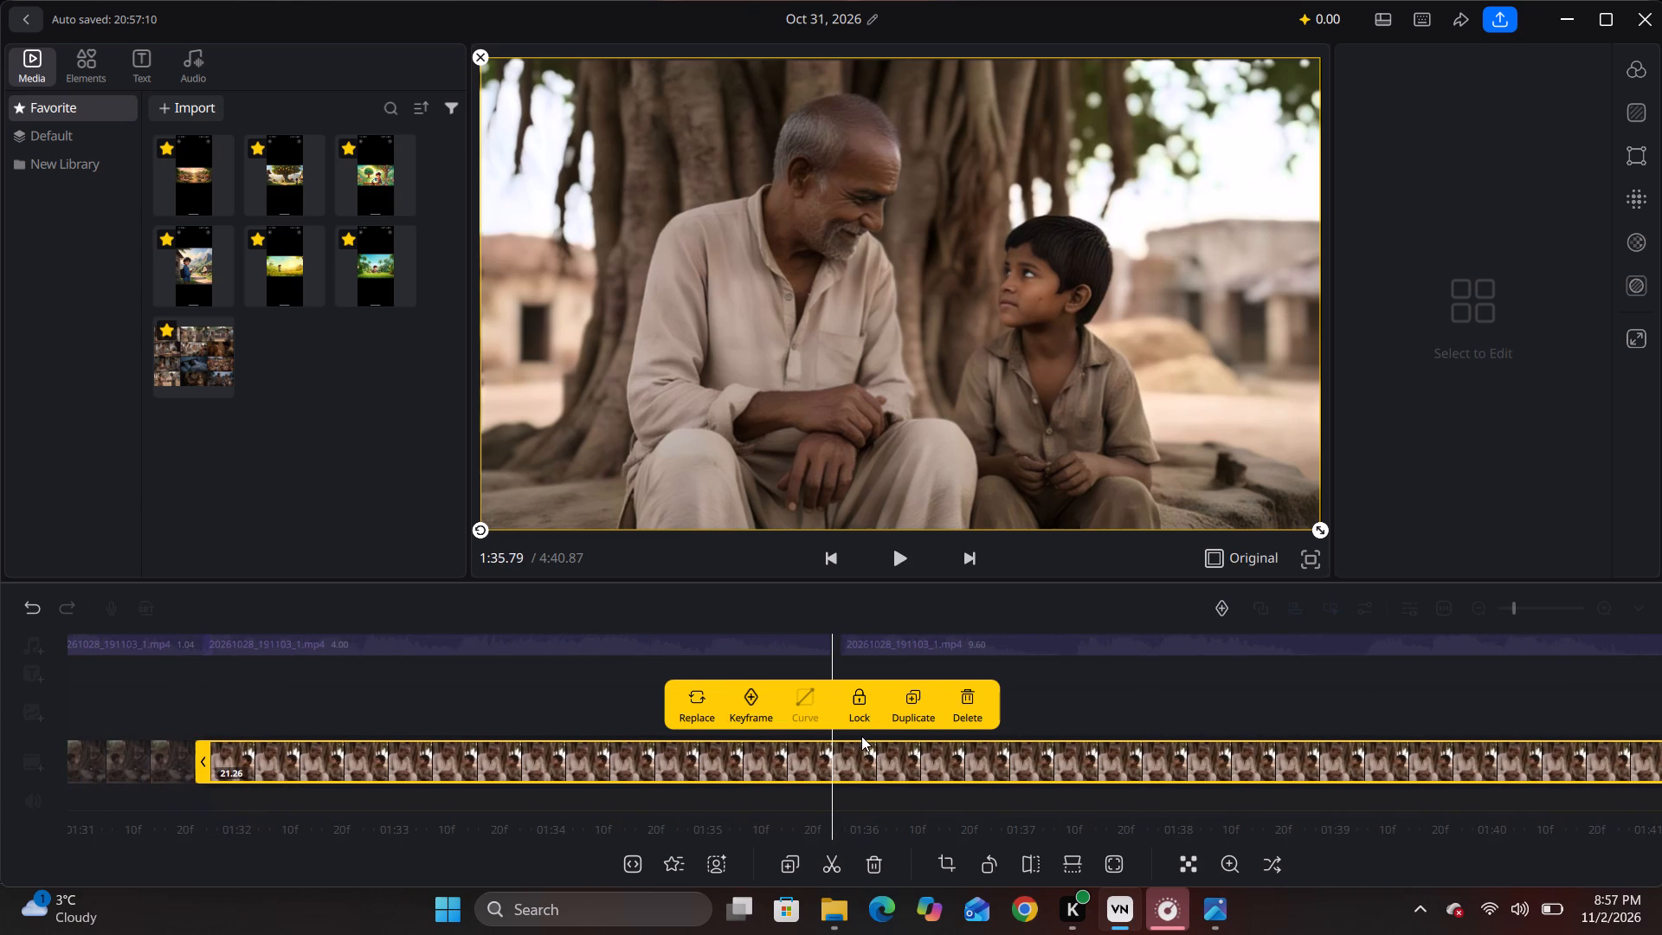
drag(861, 736, 859, 733)
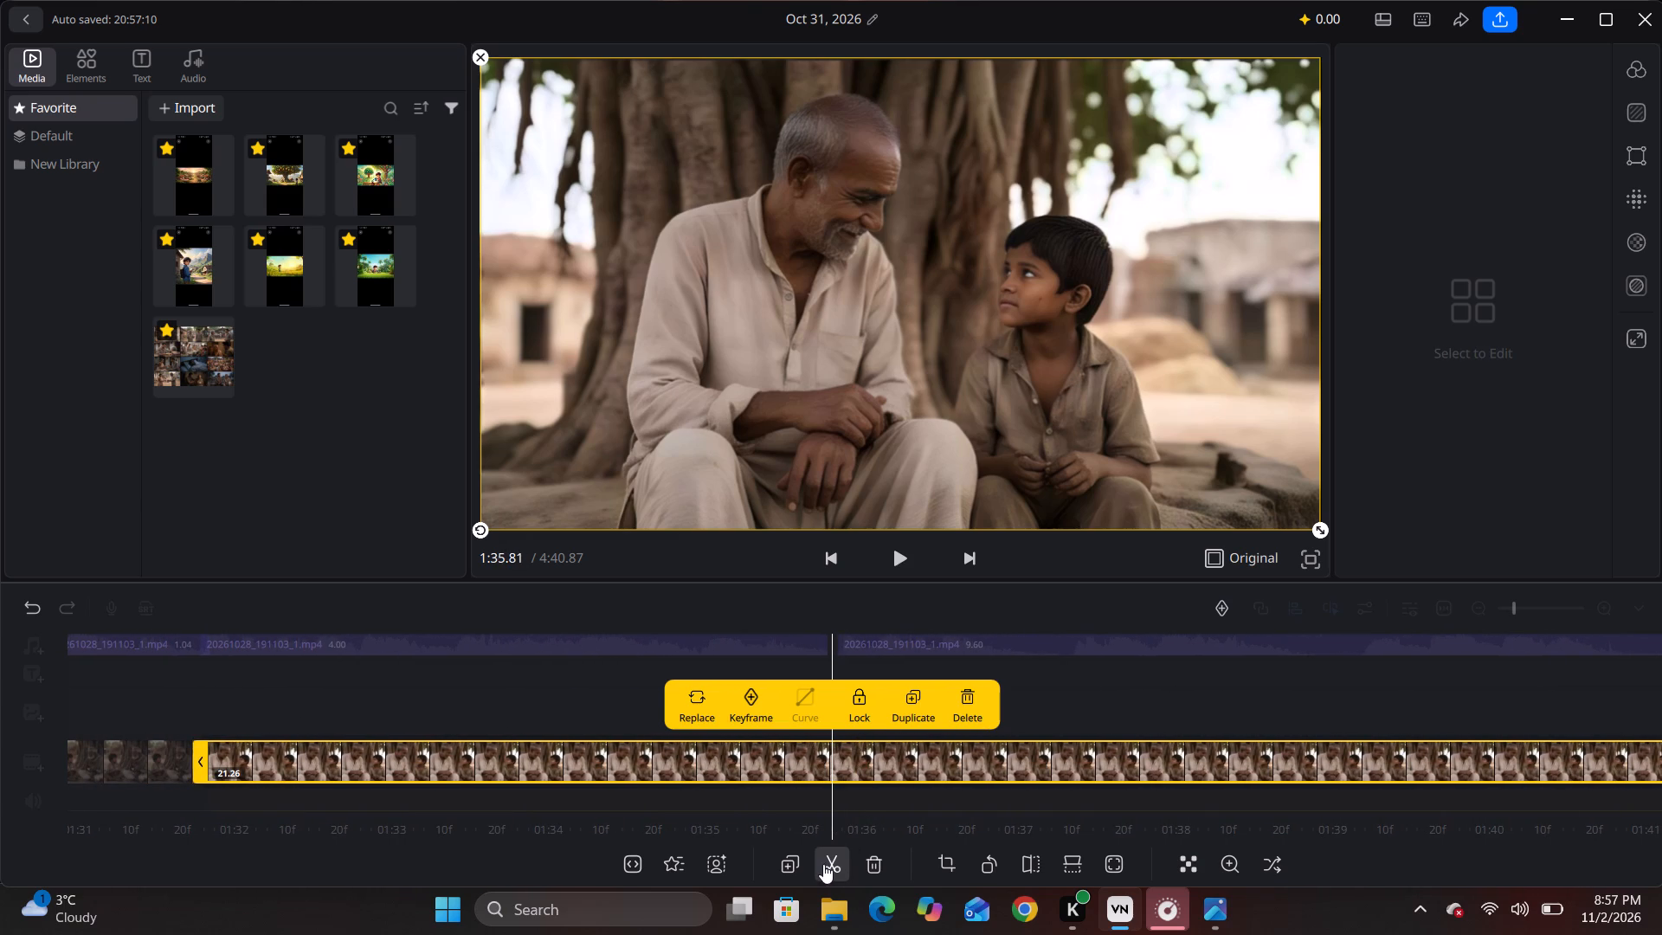
click(834, 862)
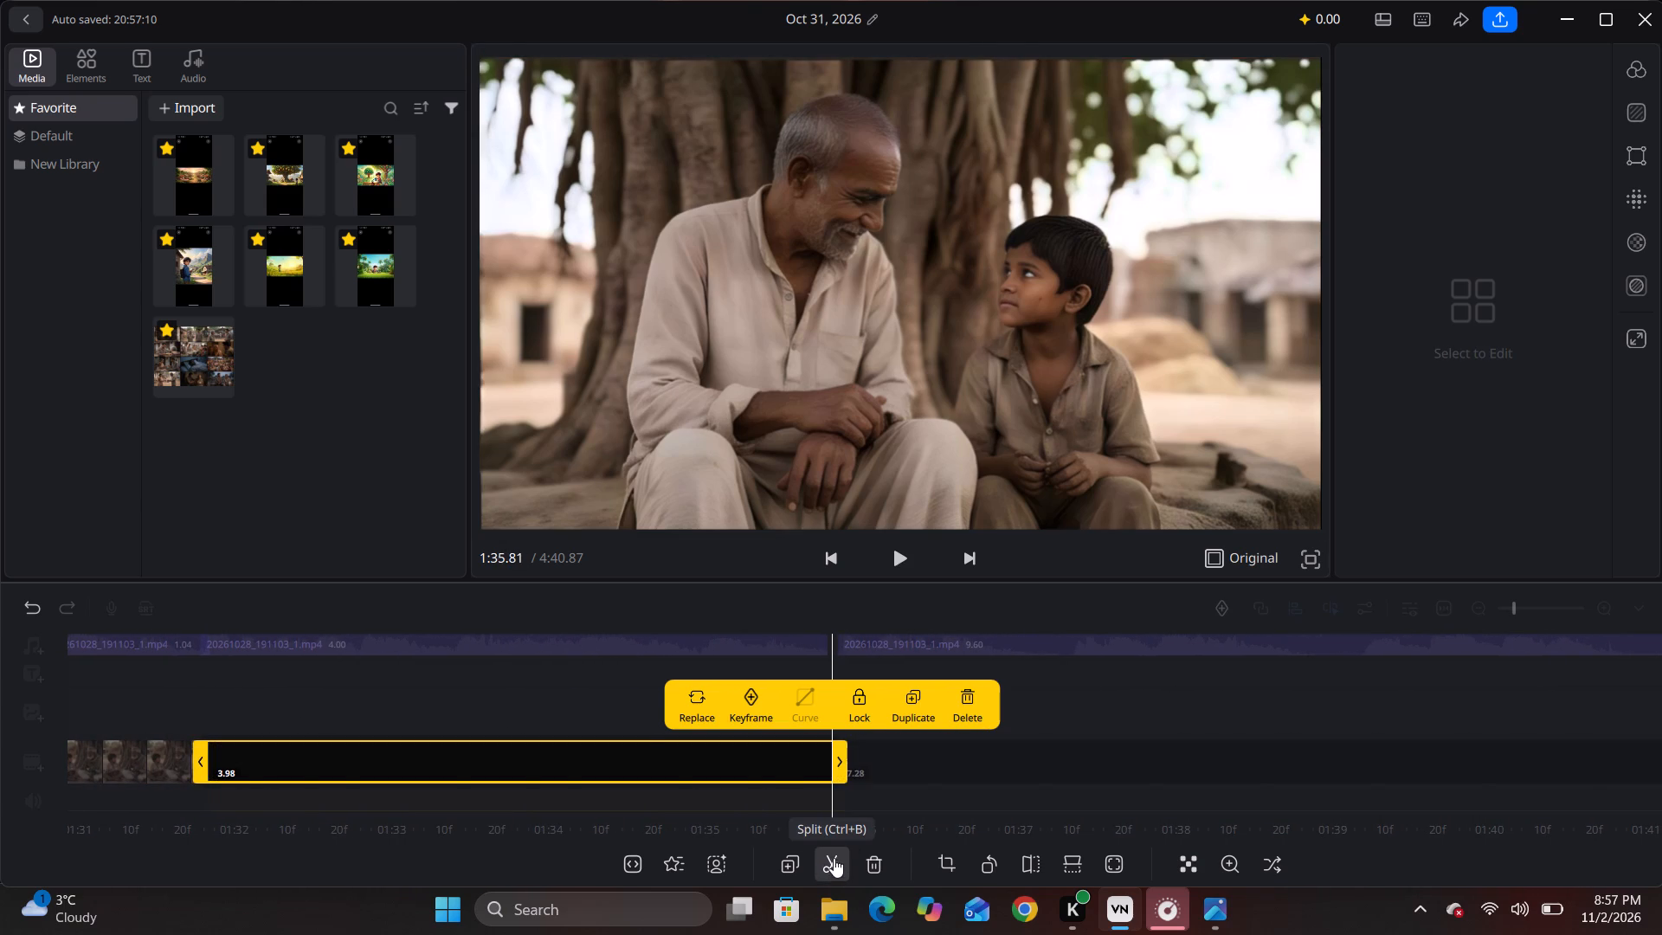
click(699, 700)
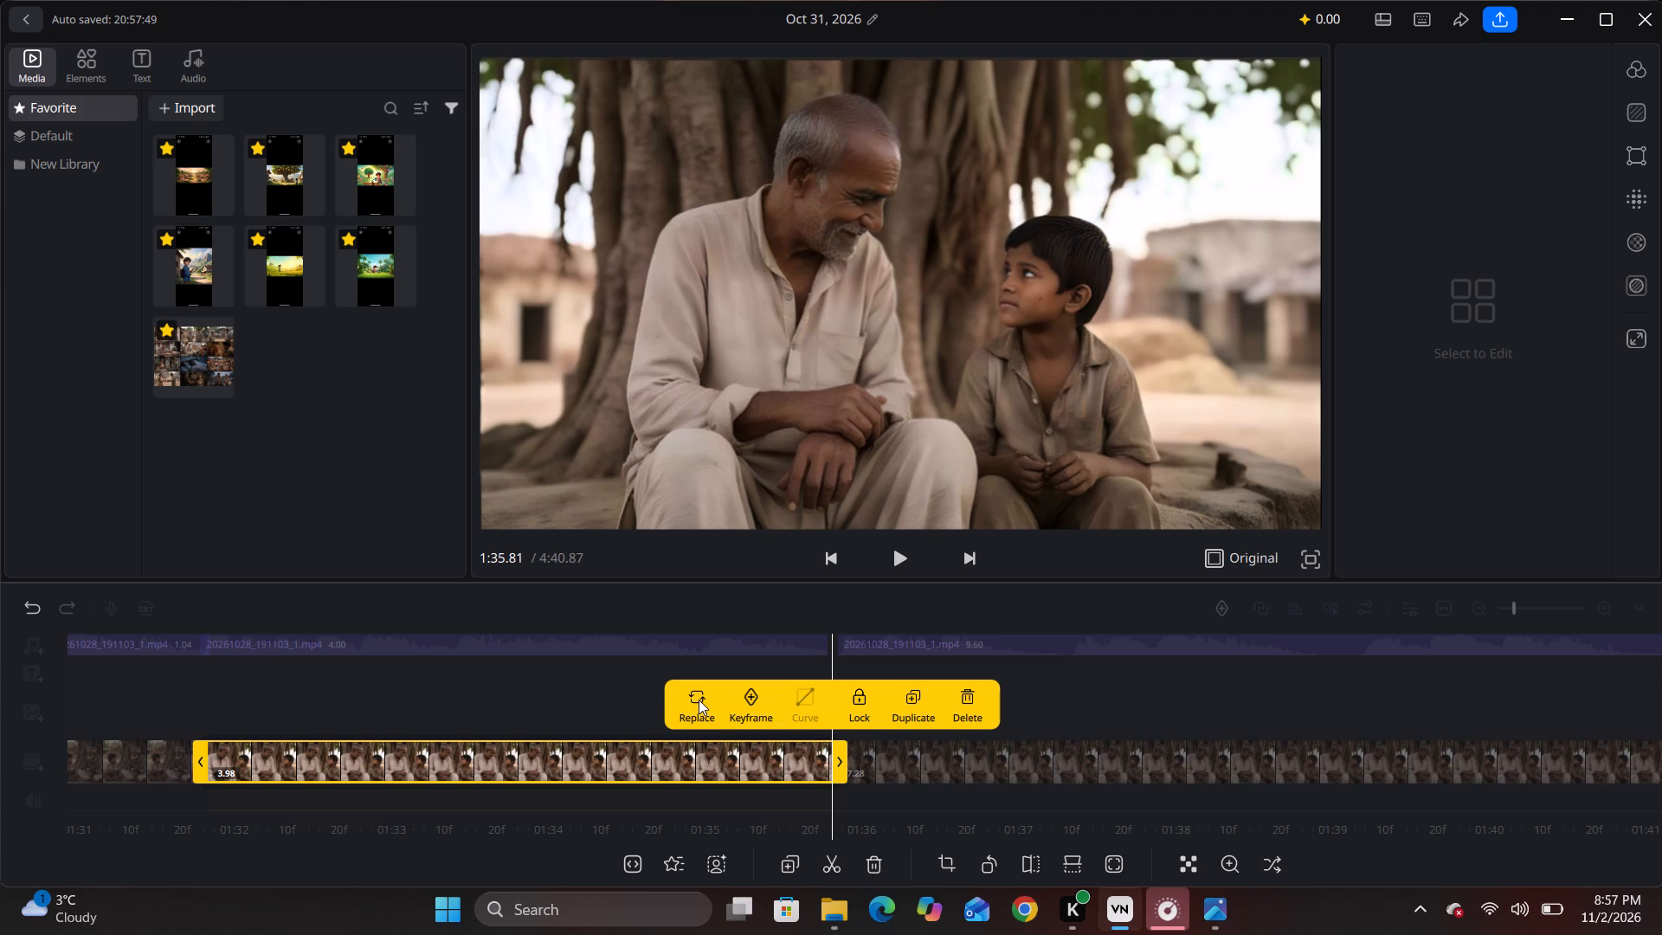
scroll(456, 281, down, 3)
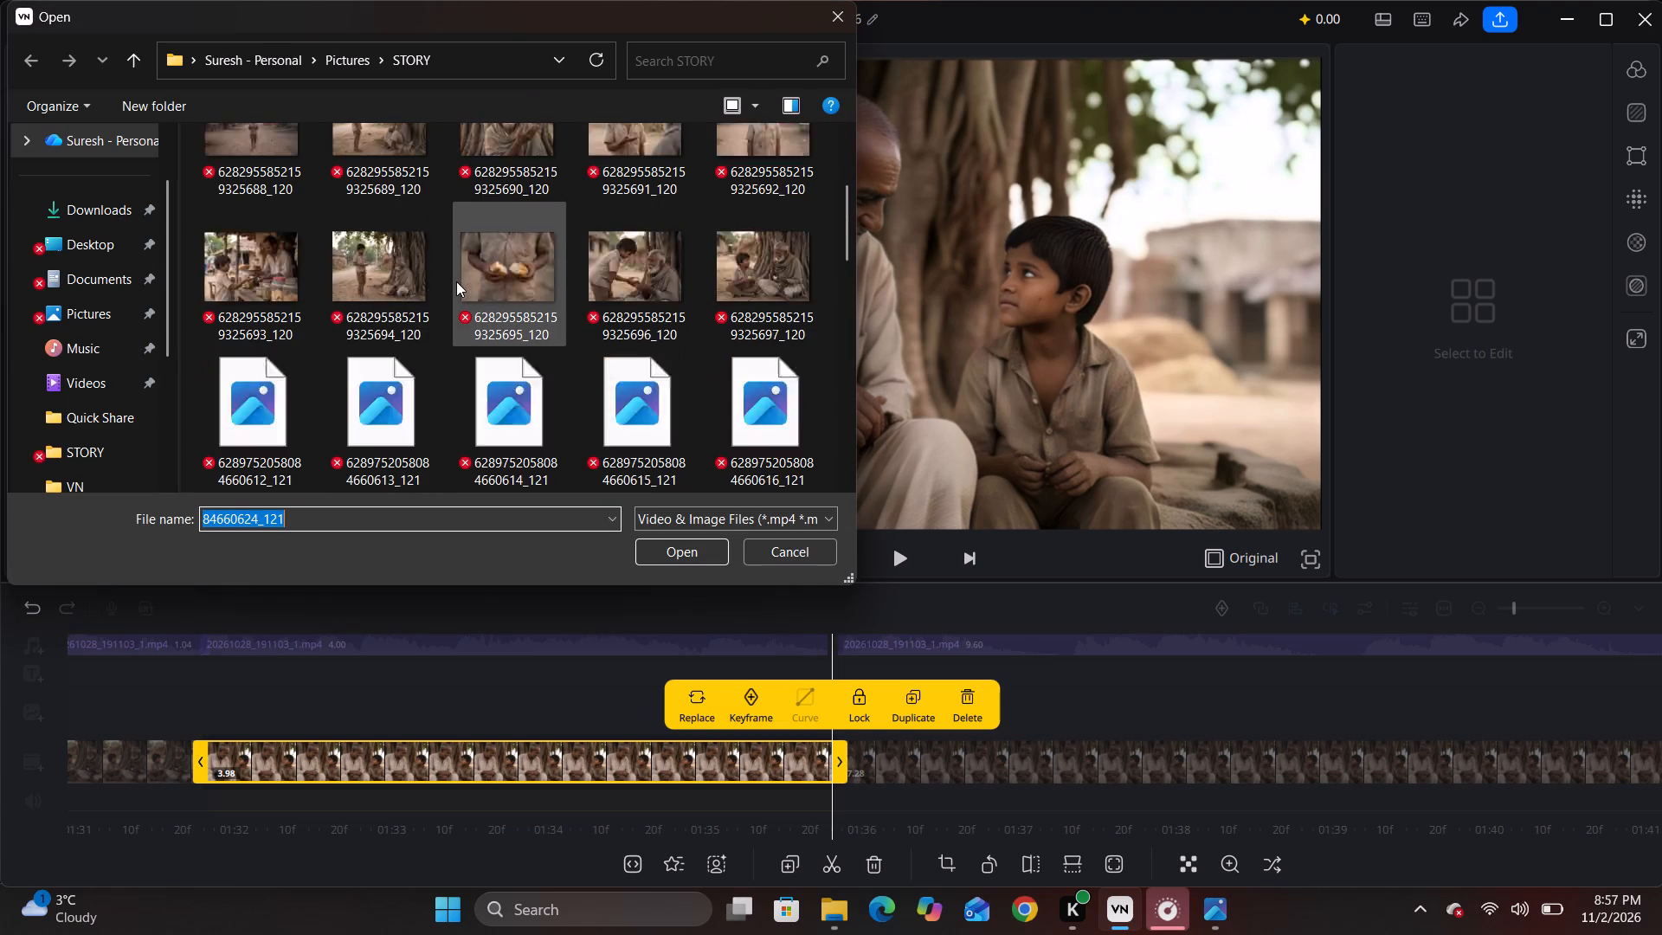
scroll(456, 281, down, 1)
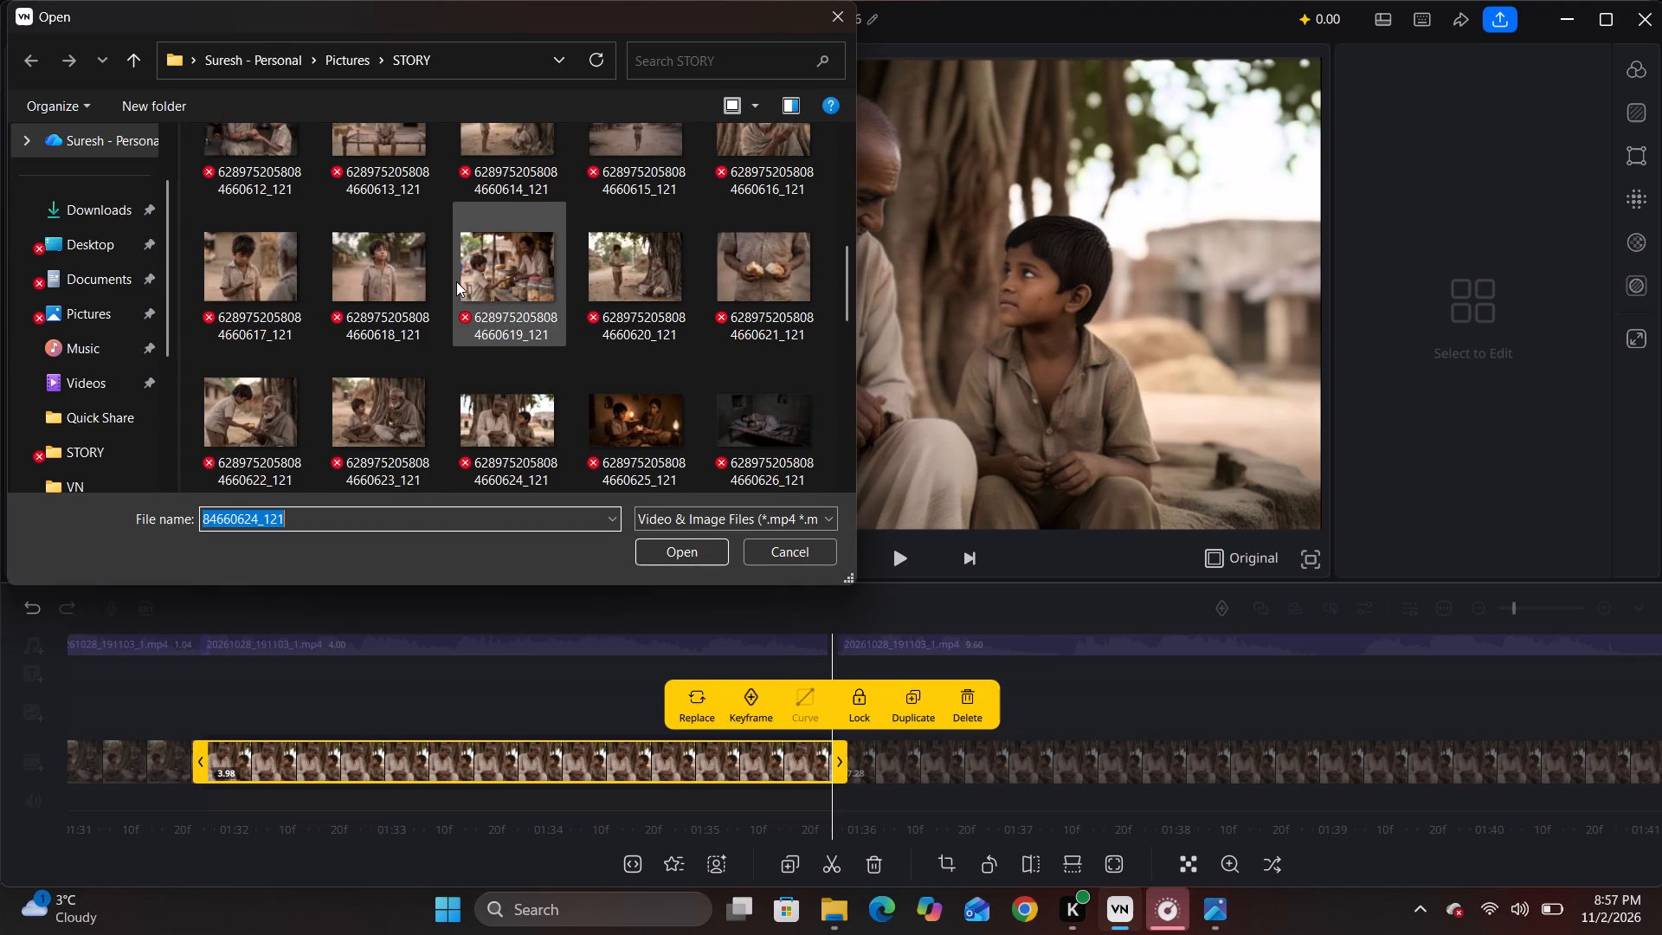
scroll(456, 281, down, 1)
click(348, 270)
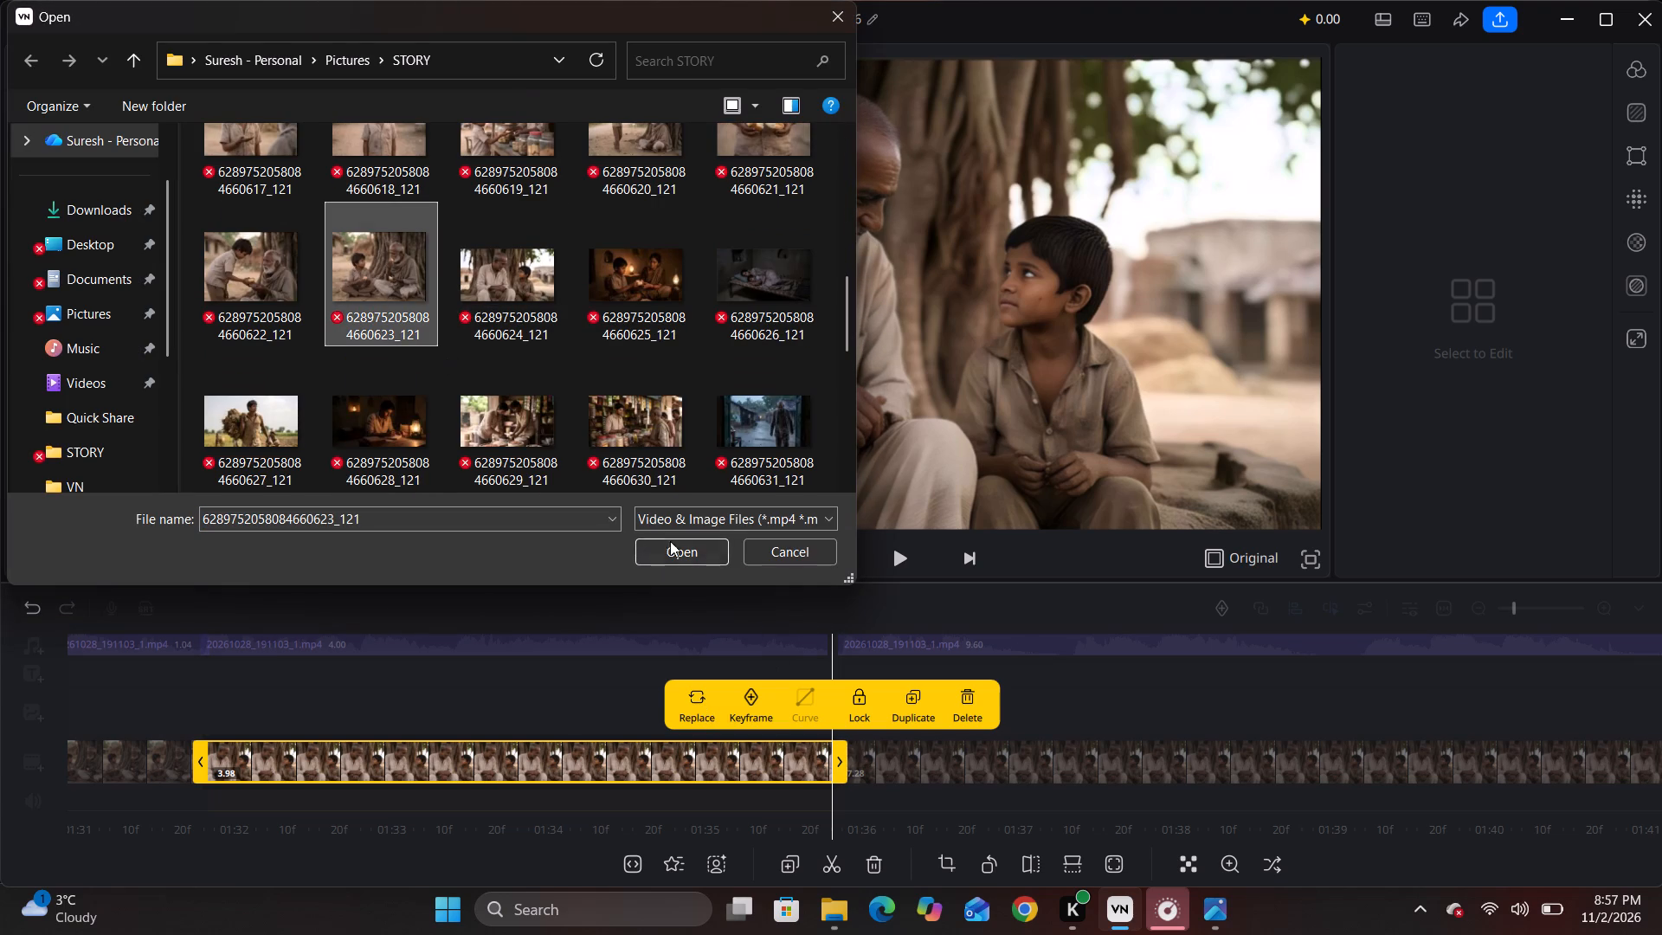
click(673, 546)
Crop the new image of the boy and old man eating bread to 16:9, trimming the dark edge beside the tree.
drag(517, 642, 1227, 687)
key(space)
key(space)
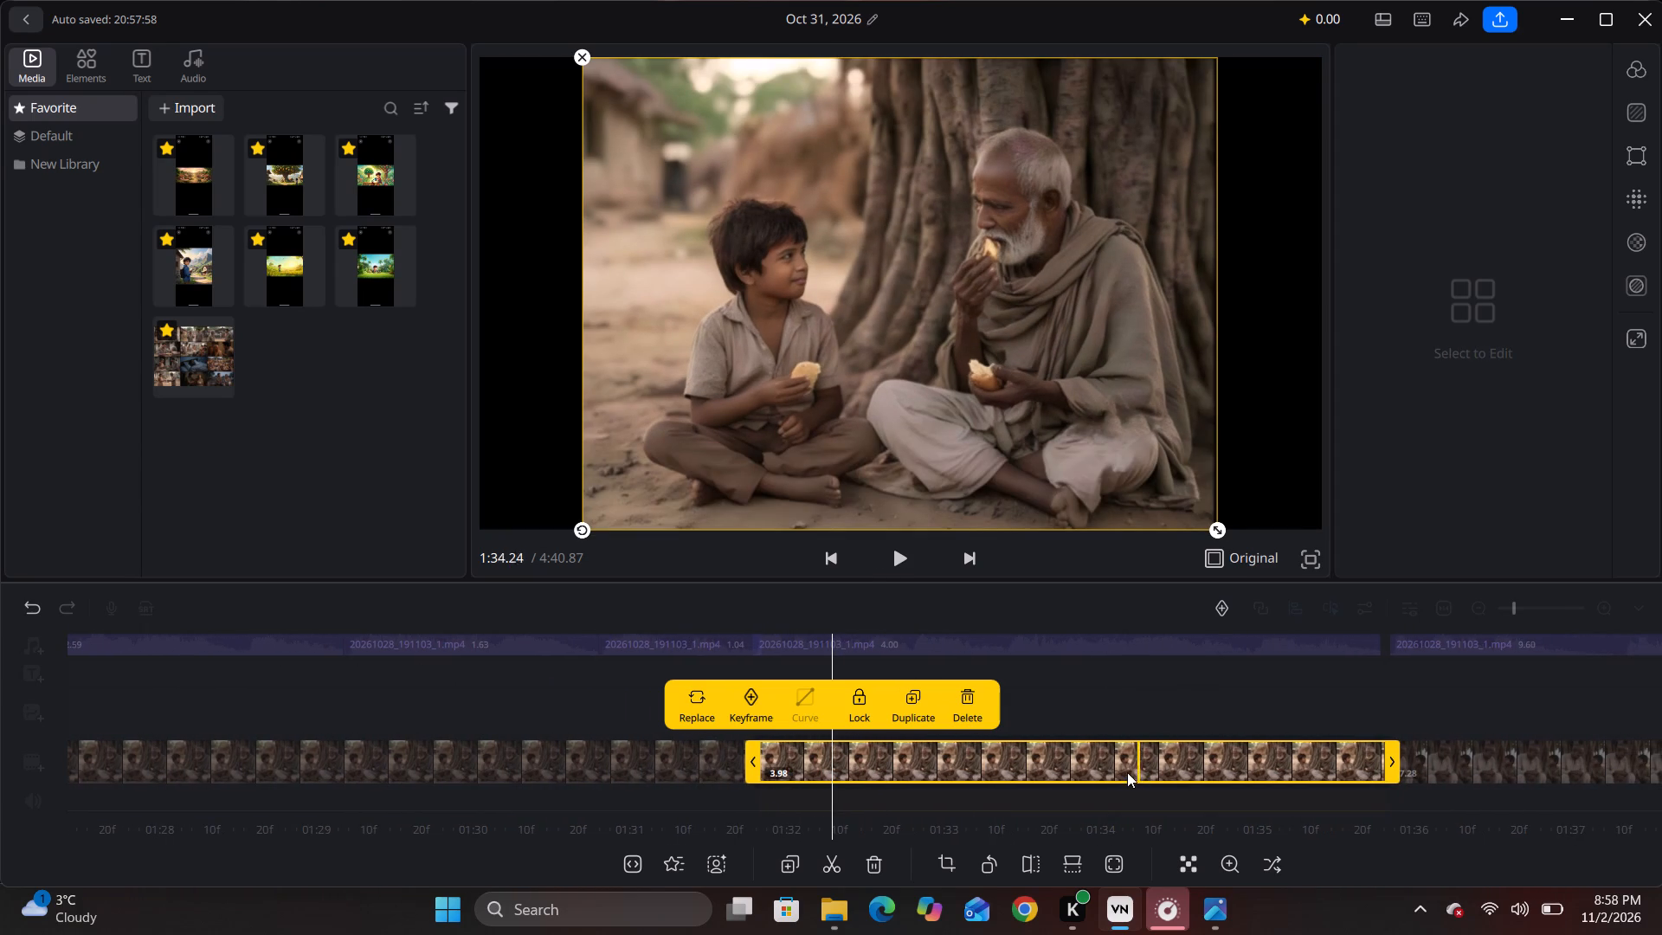
click(1069, 761)
click(940, 863)
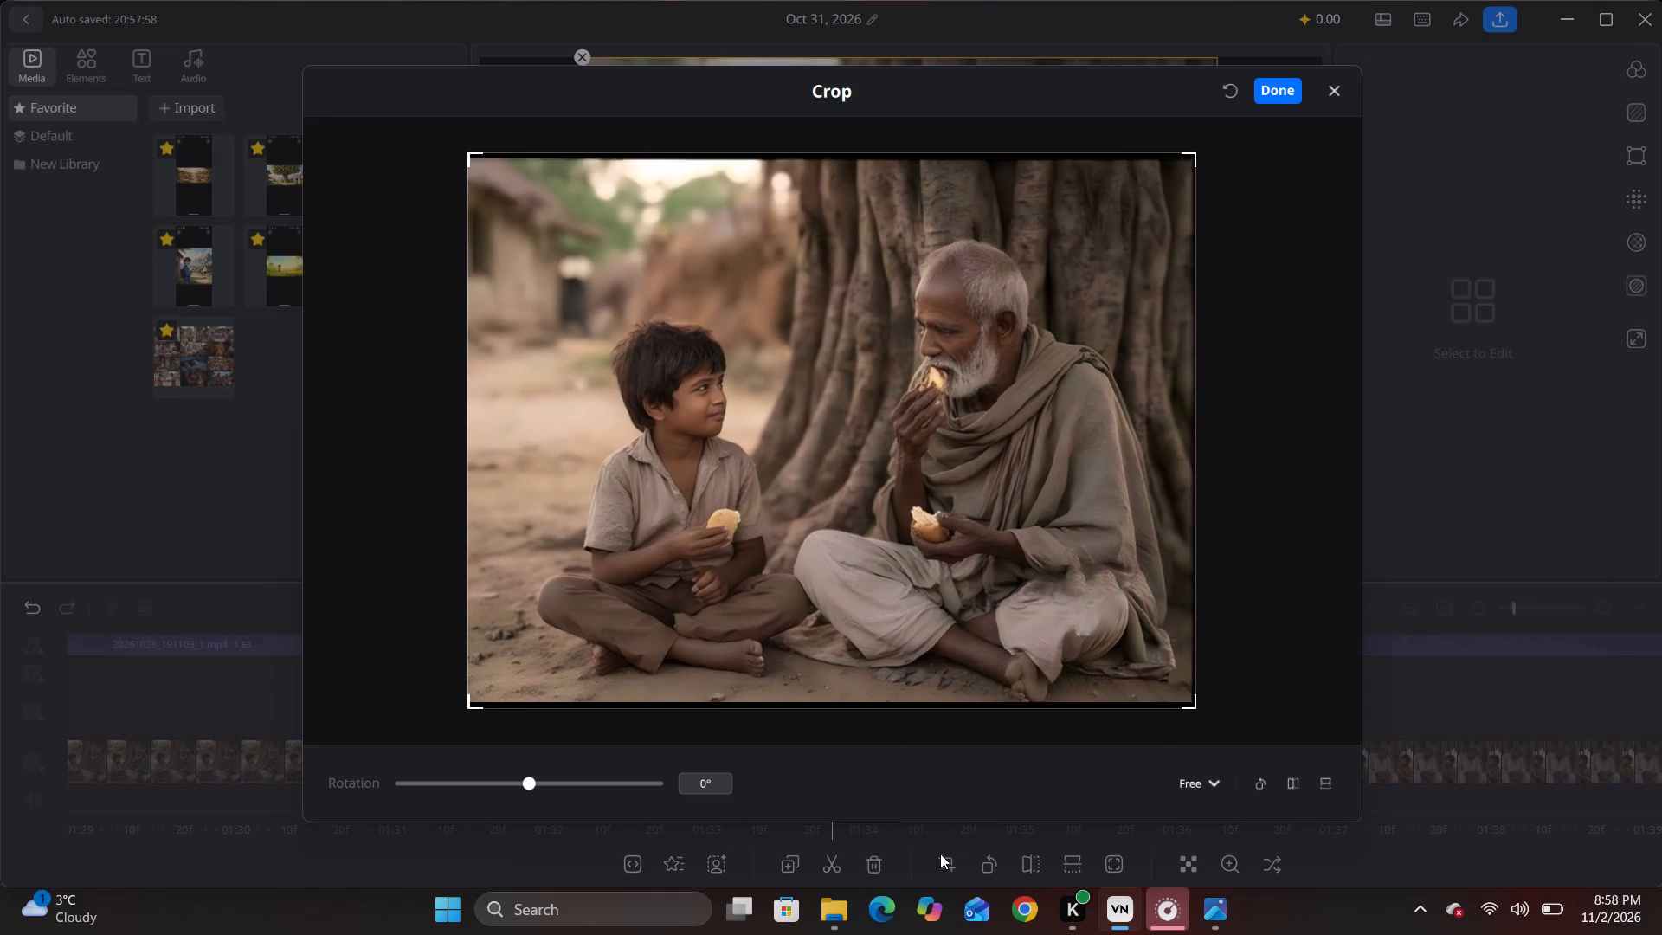
click(1192, 791)
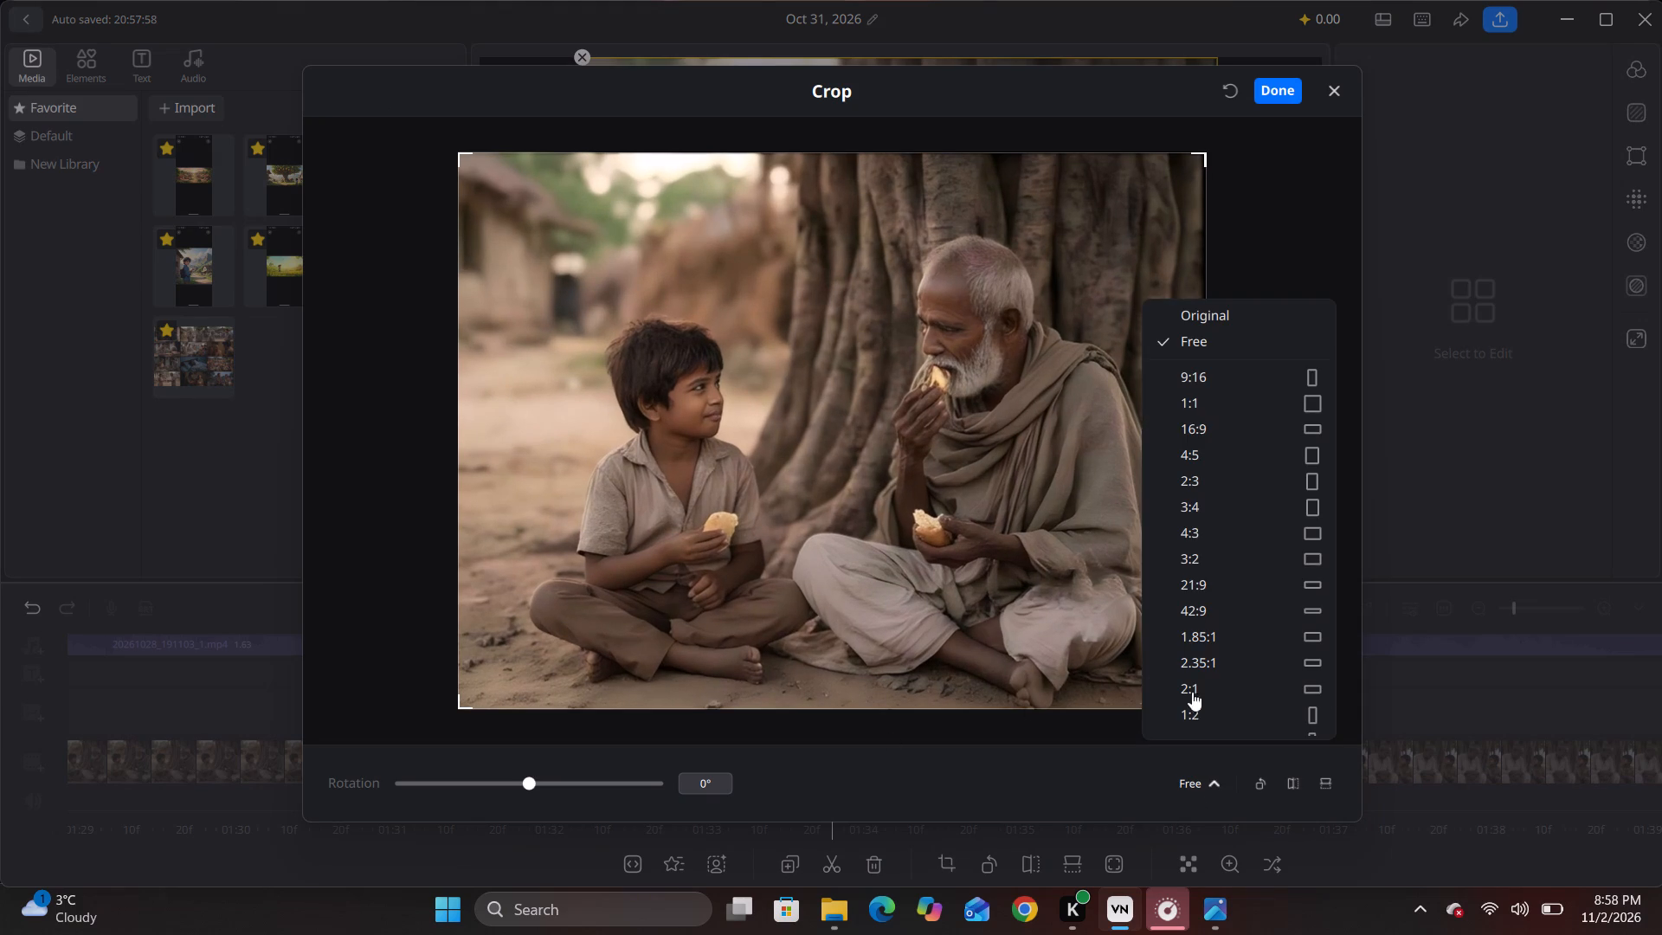
click(1201, 428)
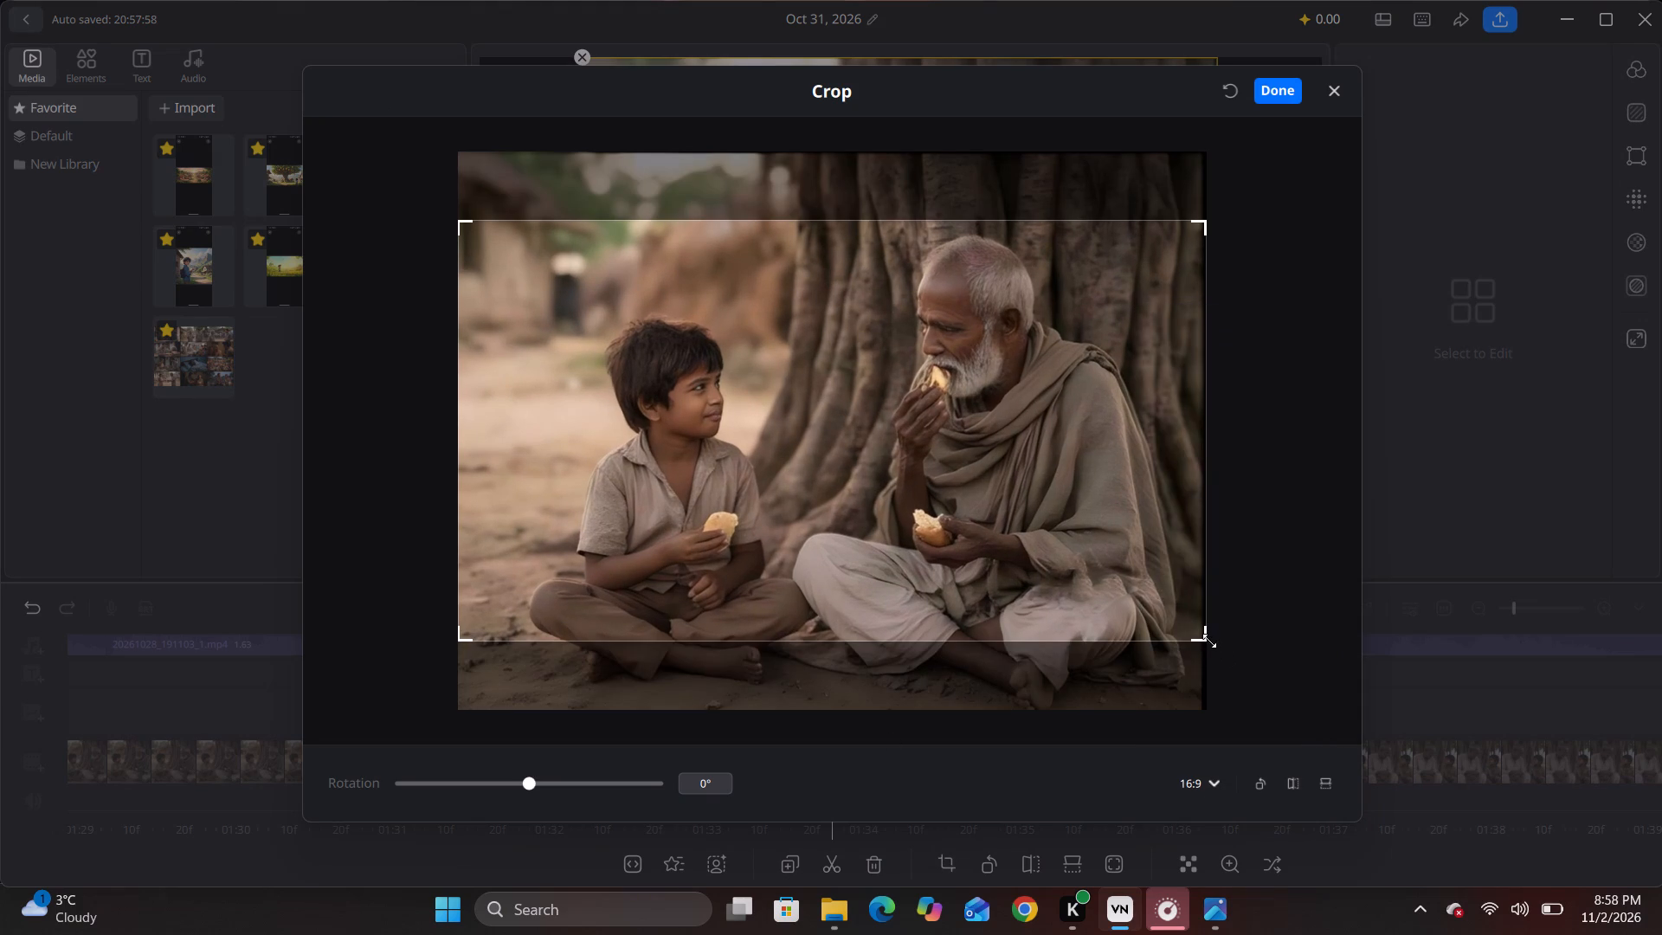
drag(1206, 642, 1189, 656)
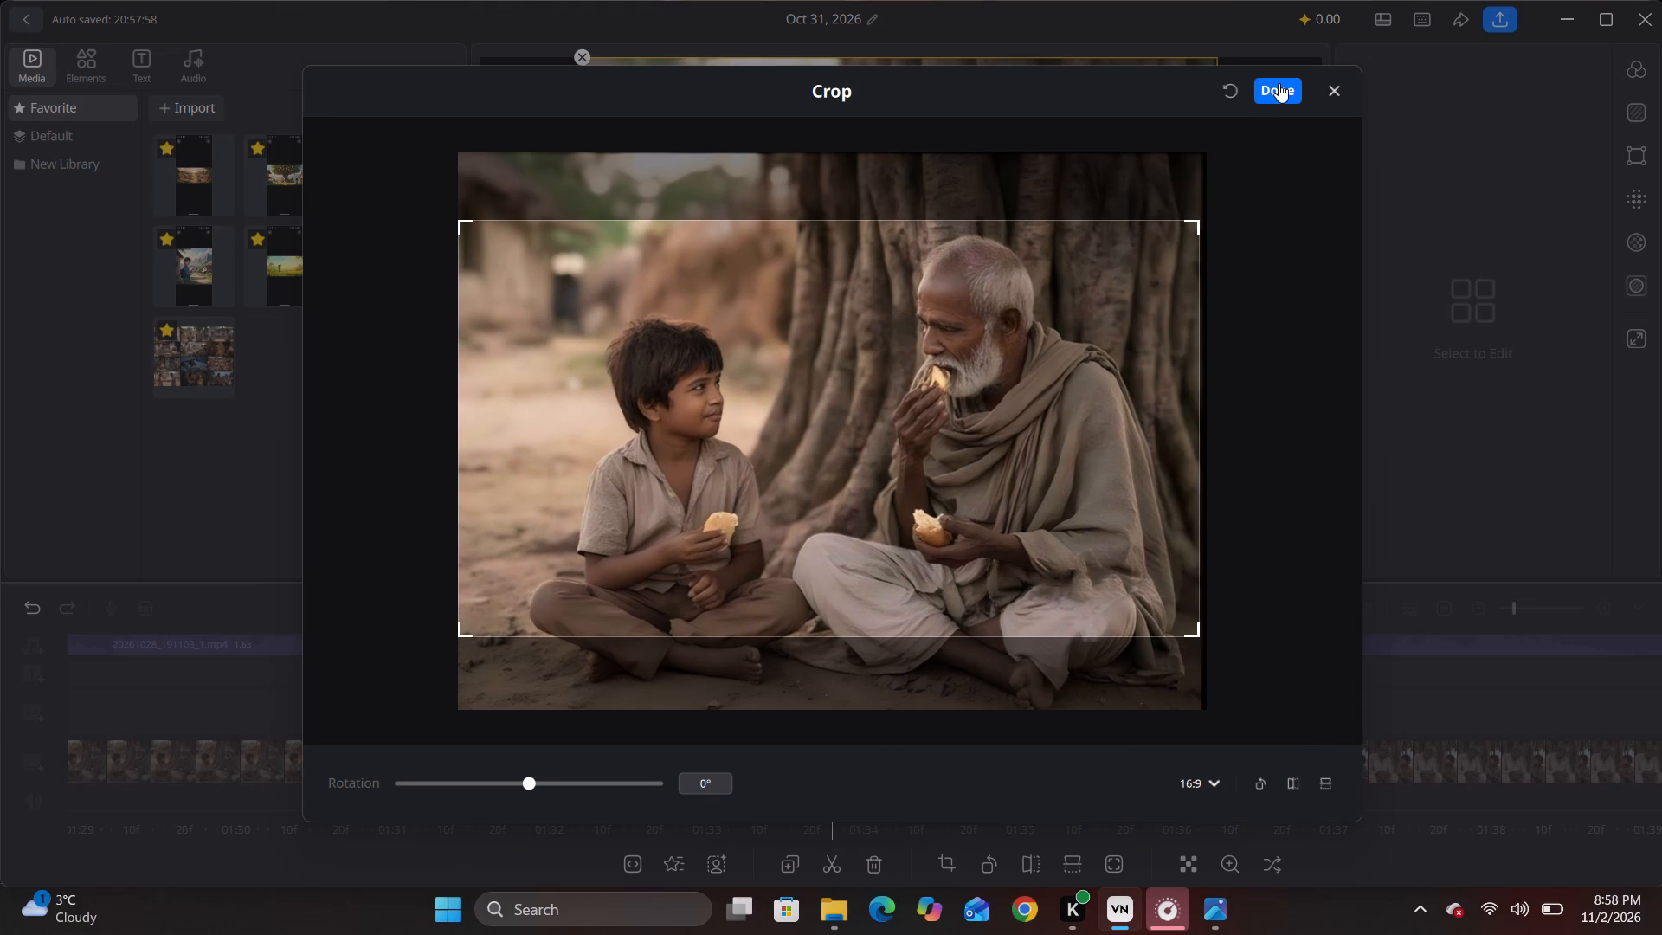
click(1279, 83)
Play the narration on into the collage clip and split that clip at about 1:57.97, where the next narration segment is under way.
key(space)
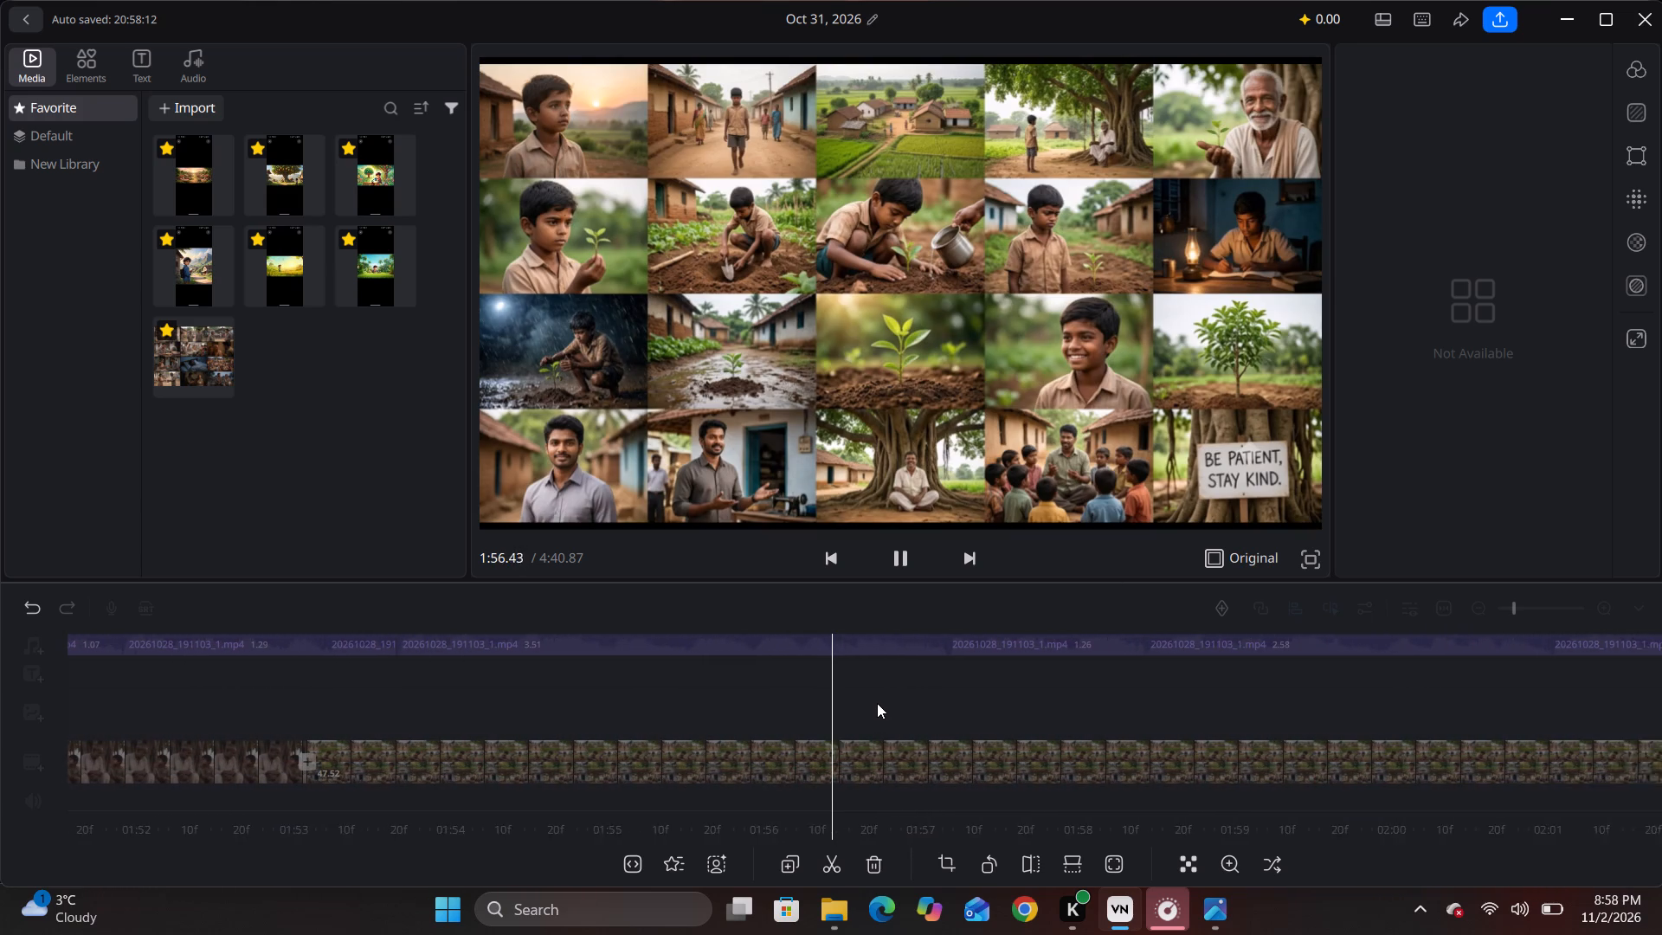
key(space)
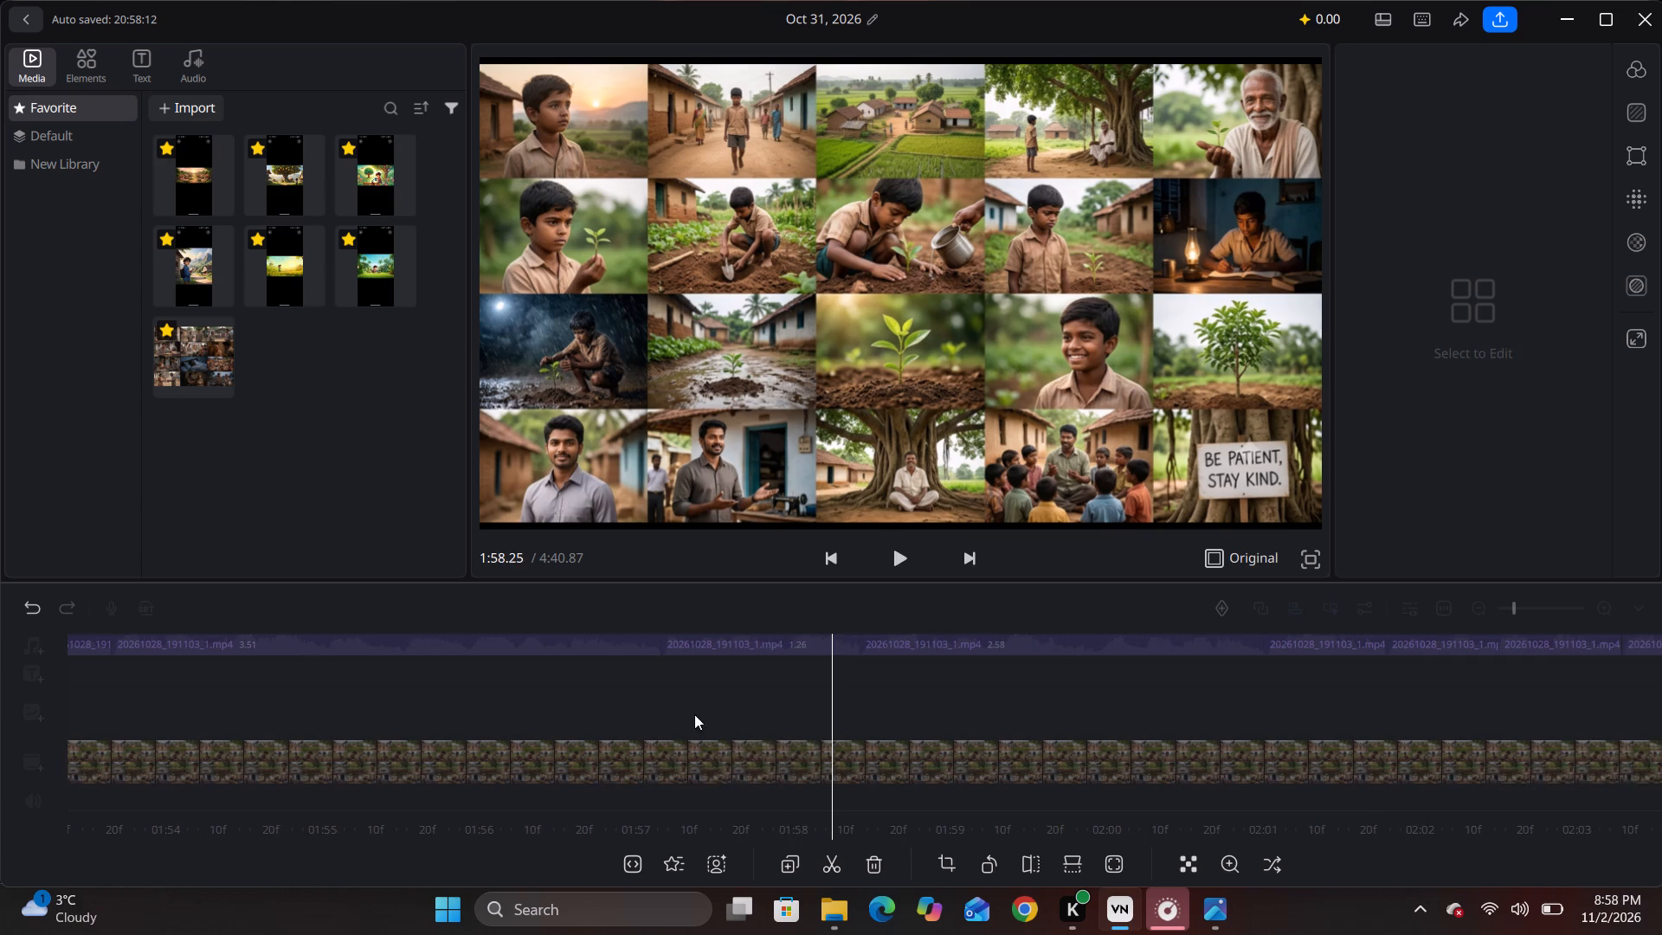
drag(674, 715, 876, 733)
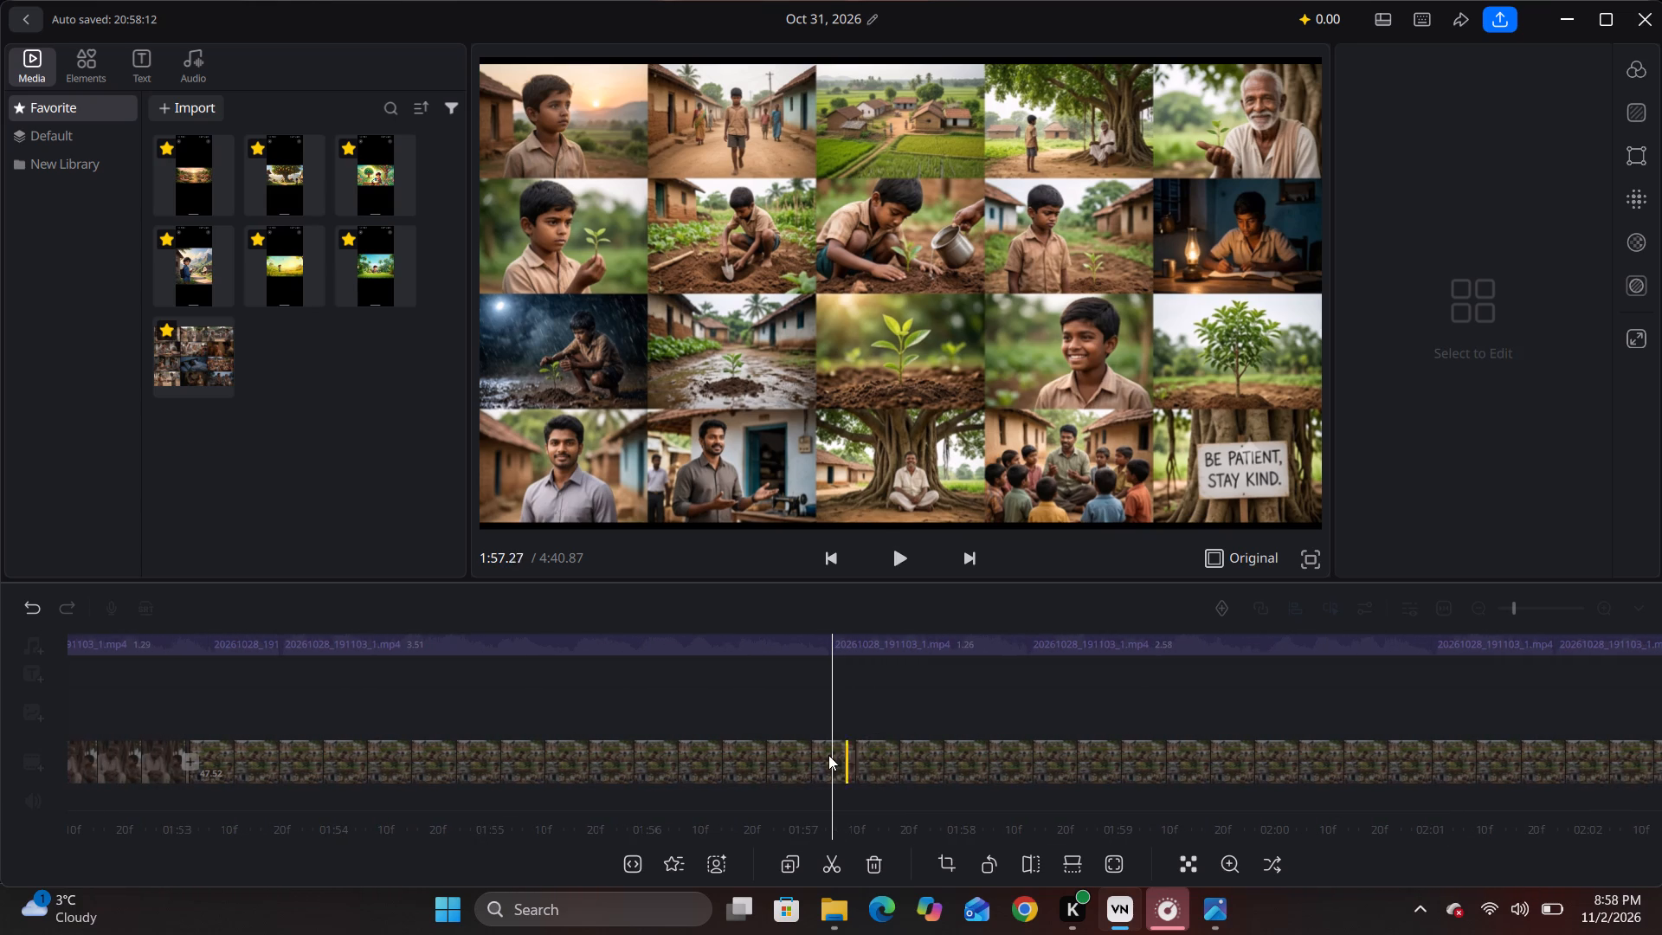
key(space)
key(space)
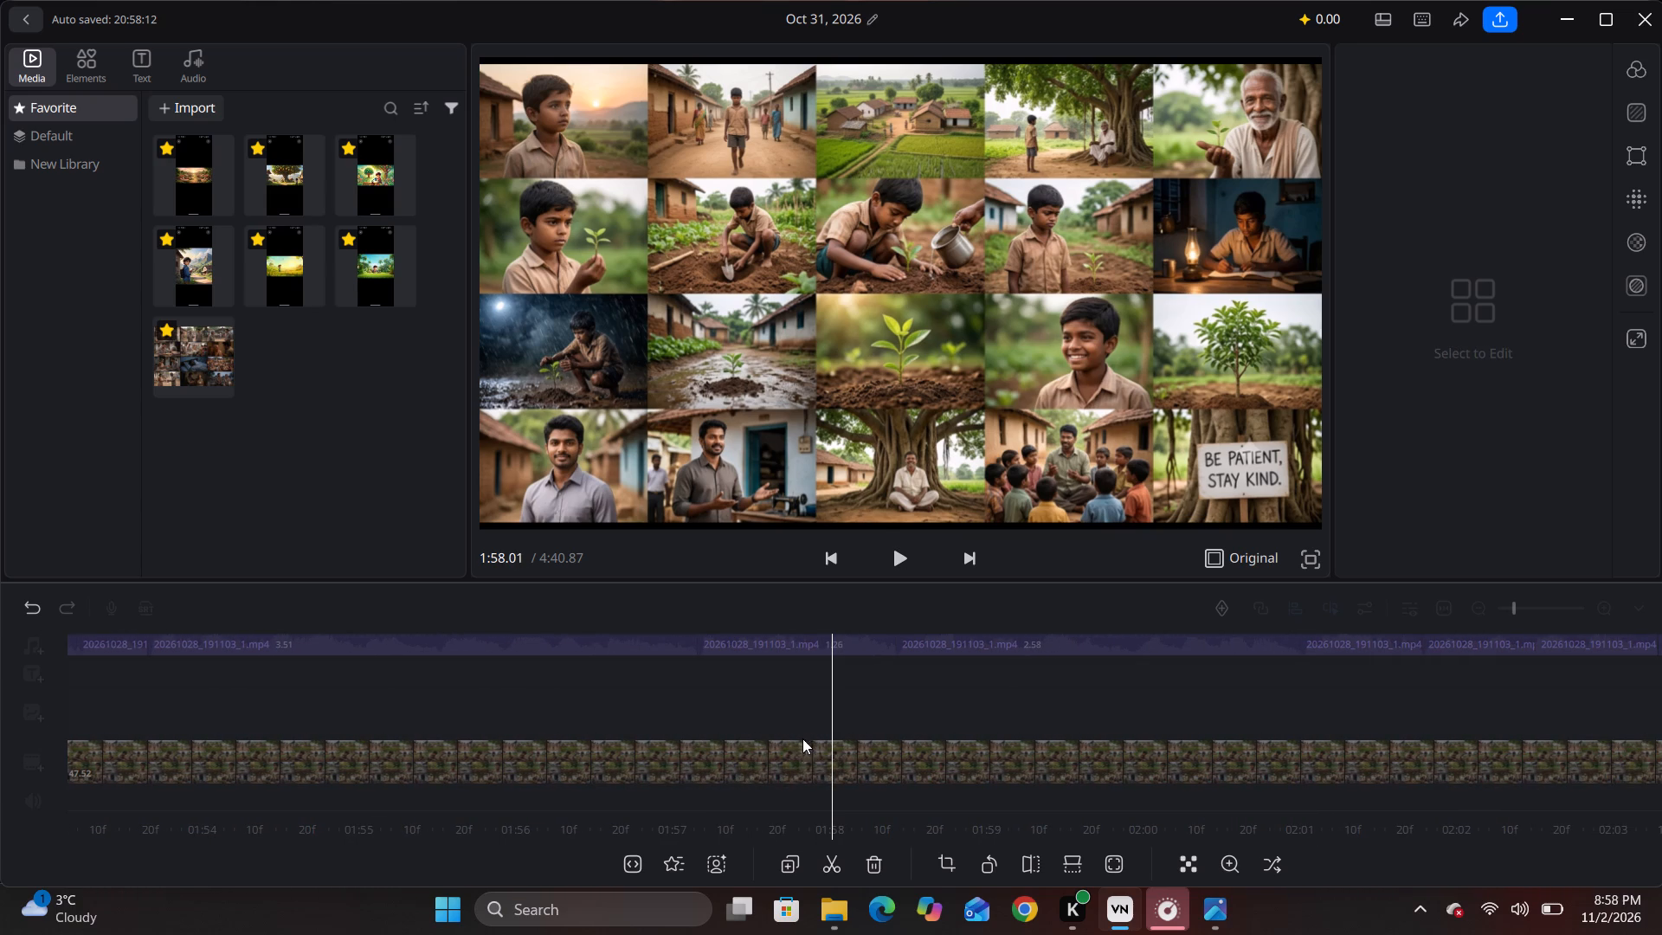
drag(818, 751, 844, 751)
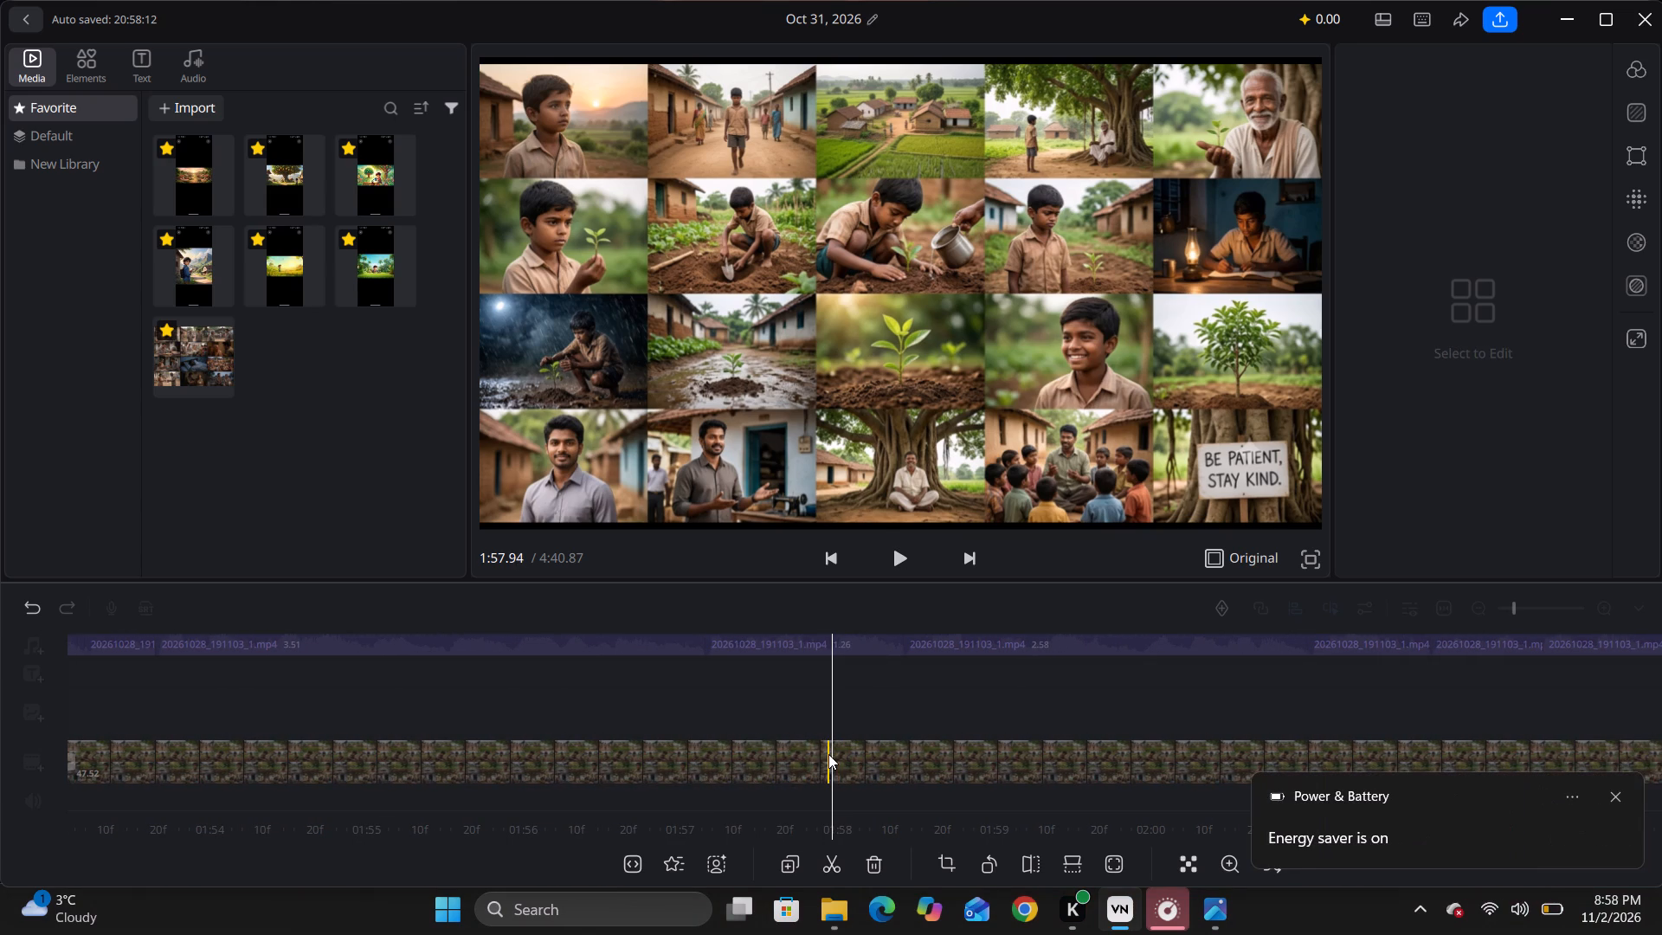
click(828, 754)
click(833, 752)
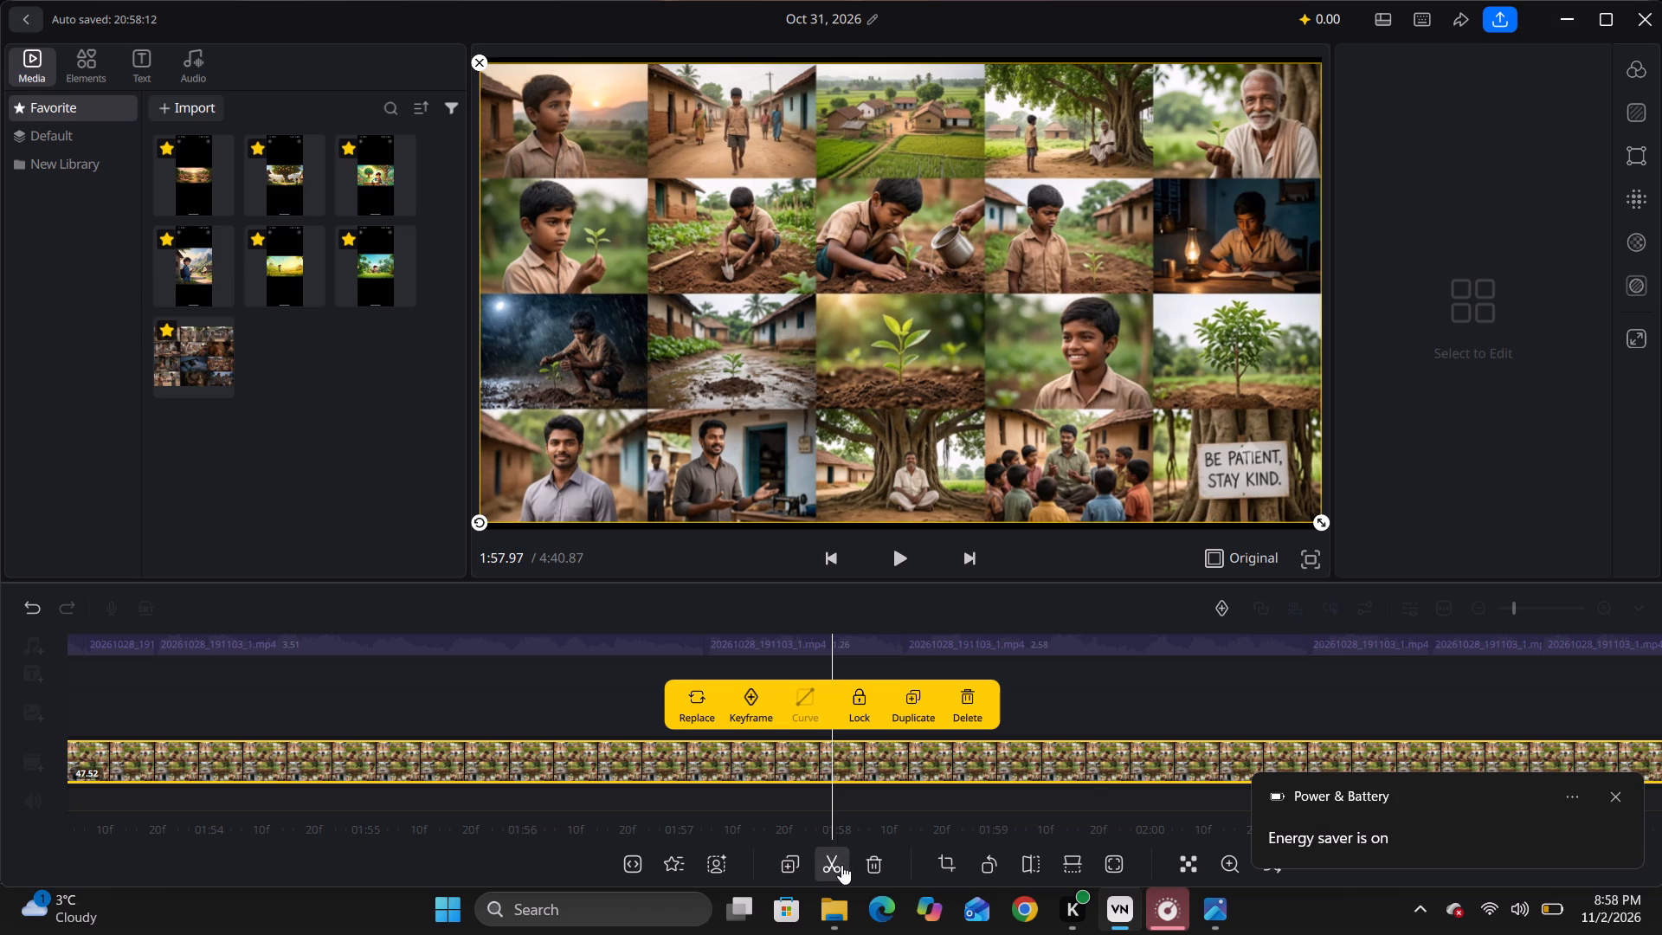
click(841, 865)
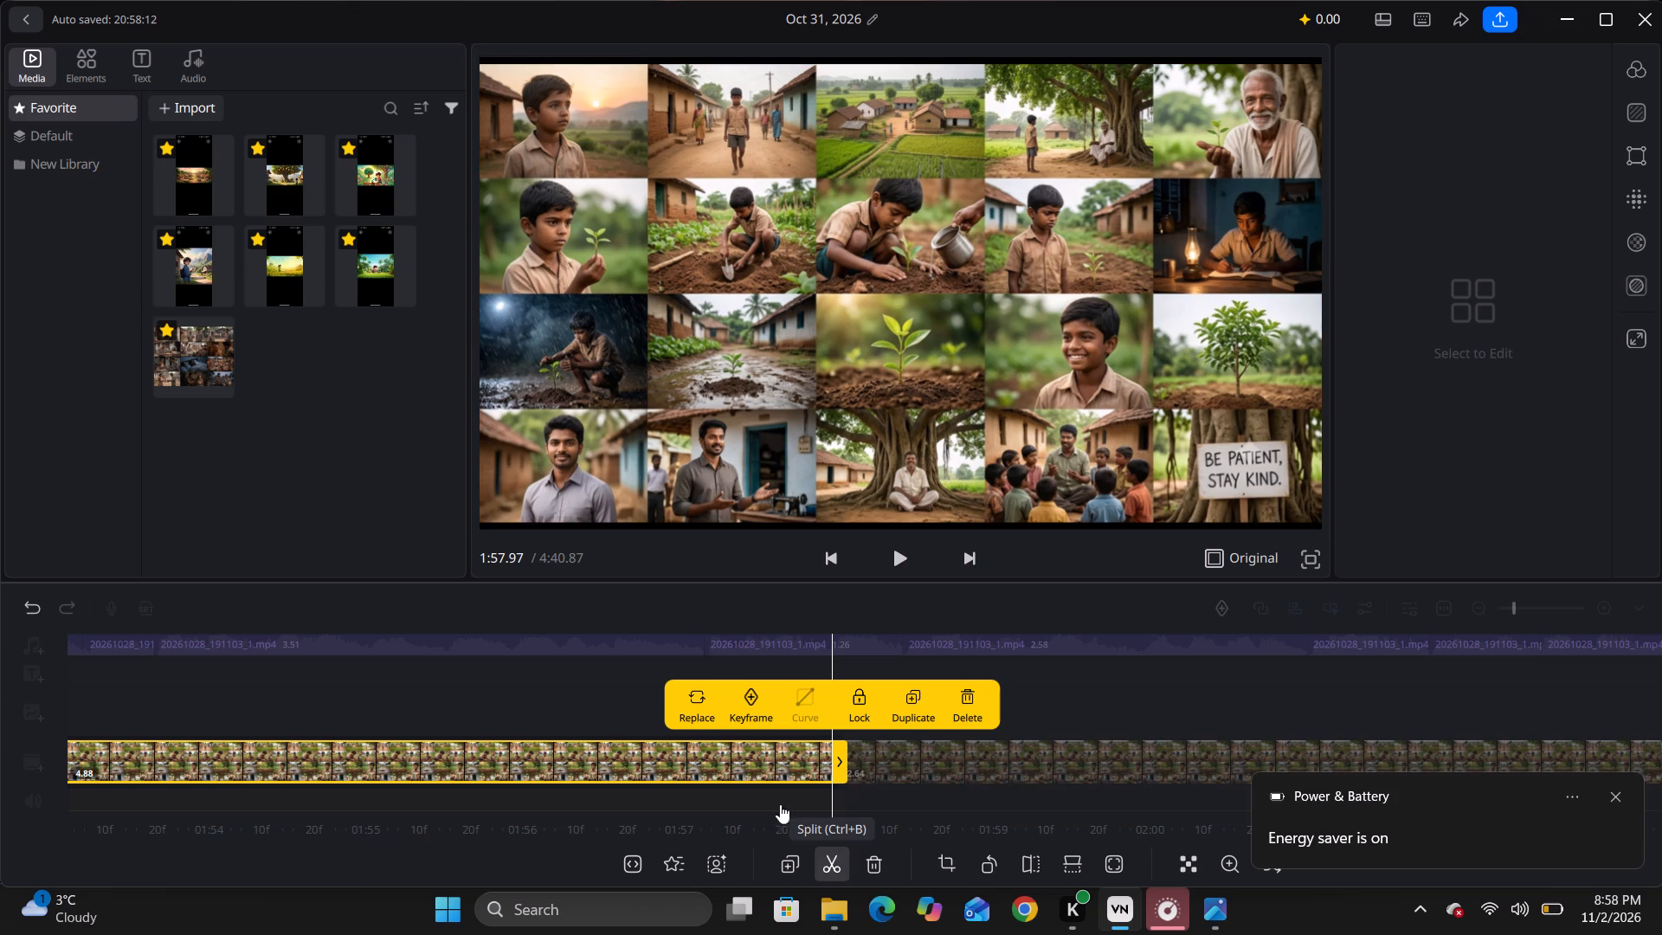
click(702, 695)
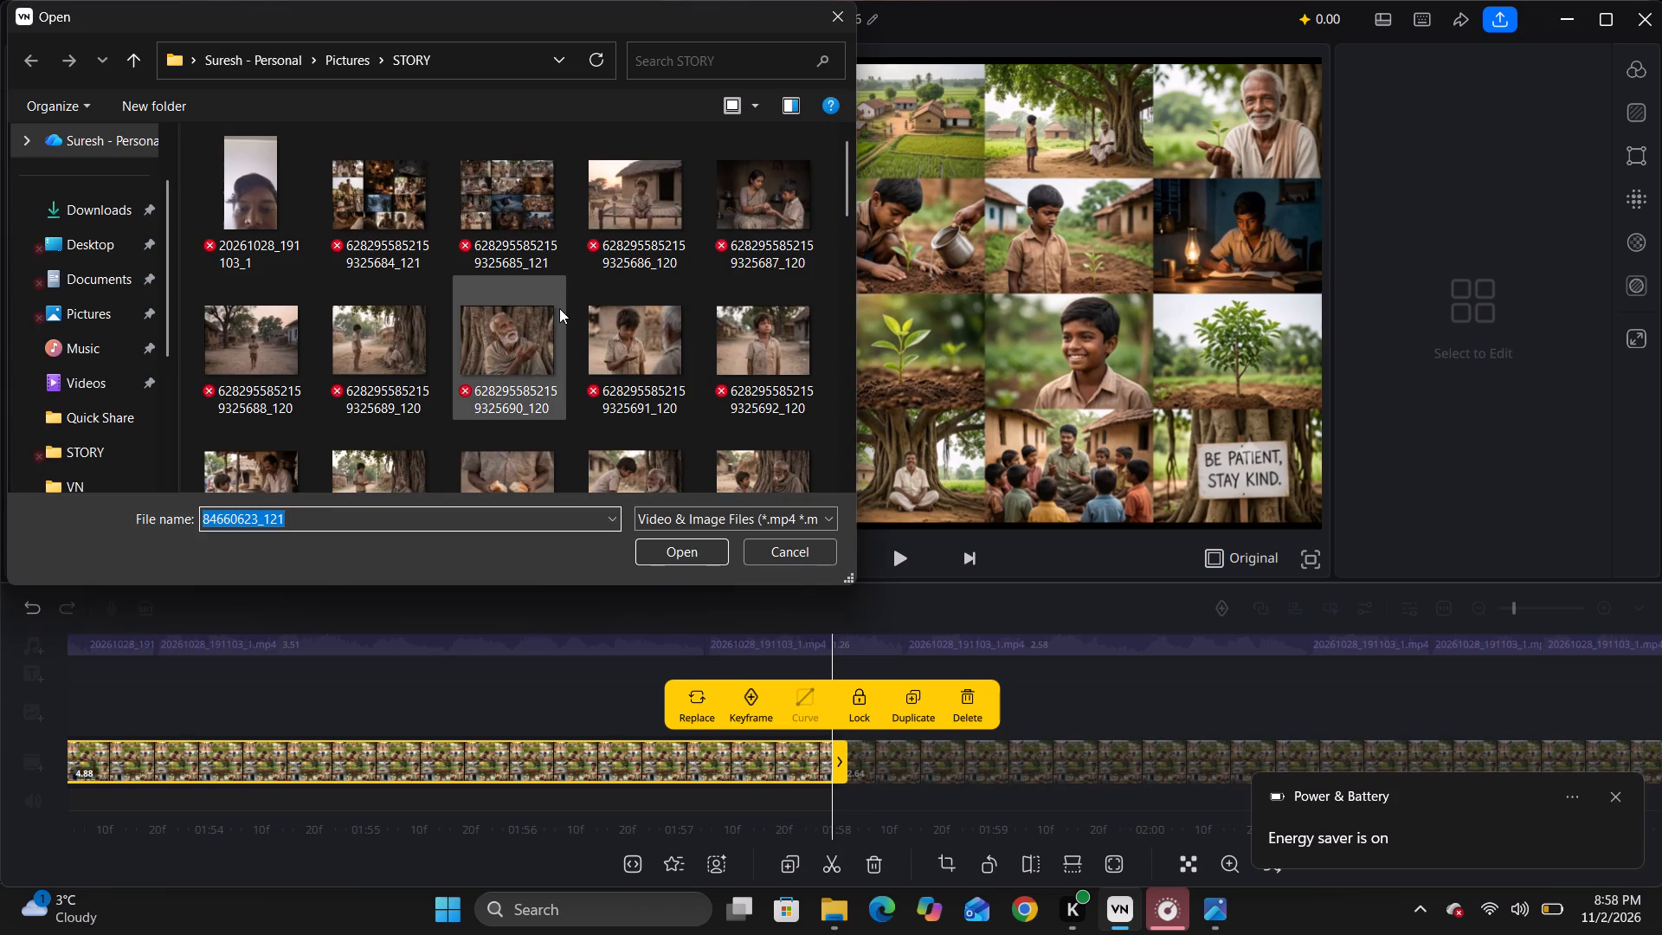
scroll(557, 310, down, 7)
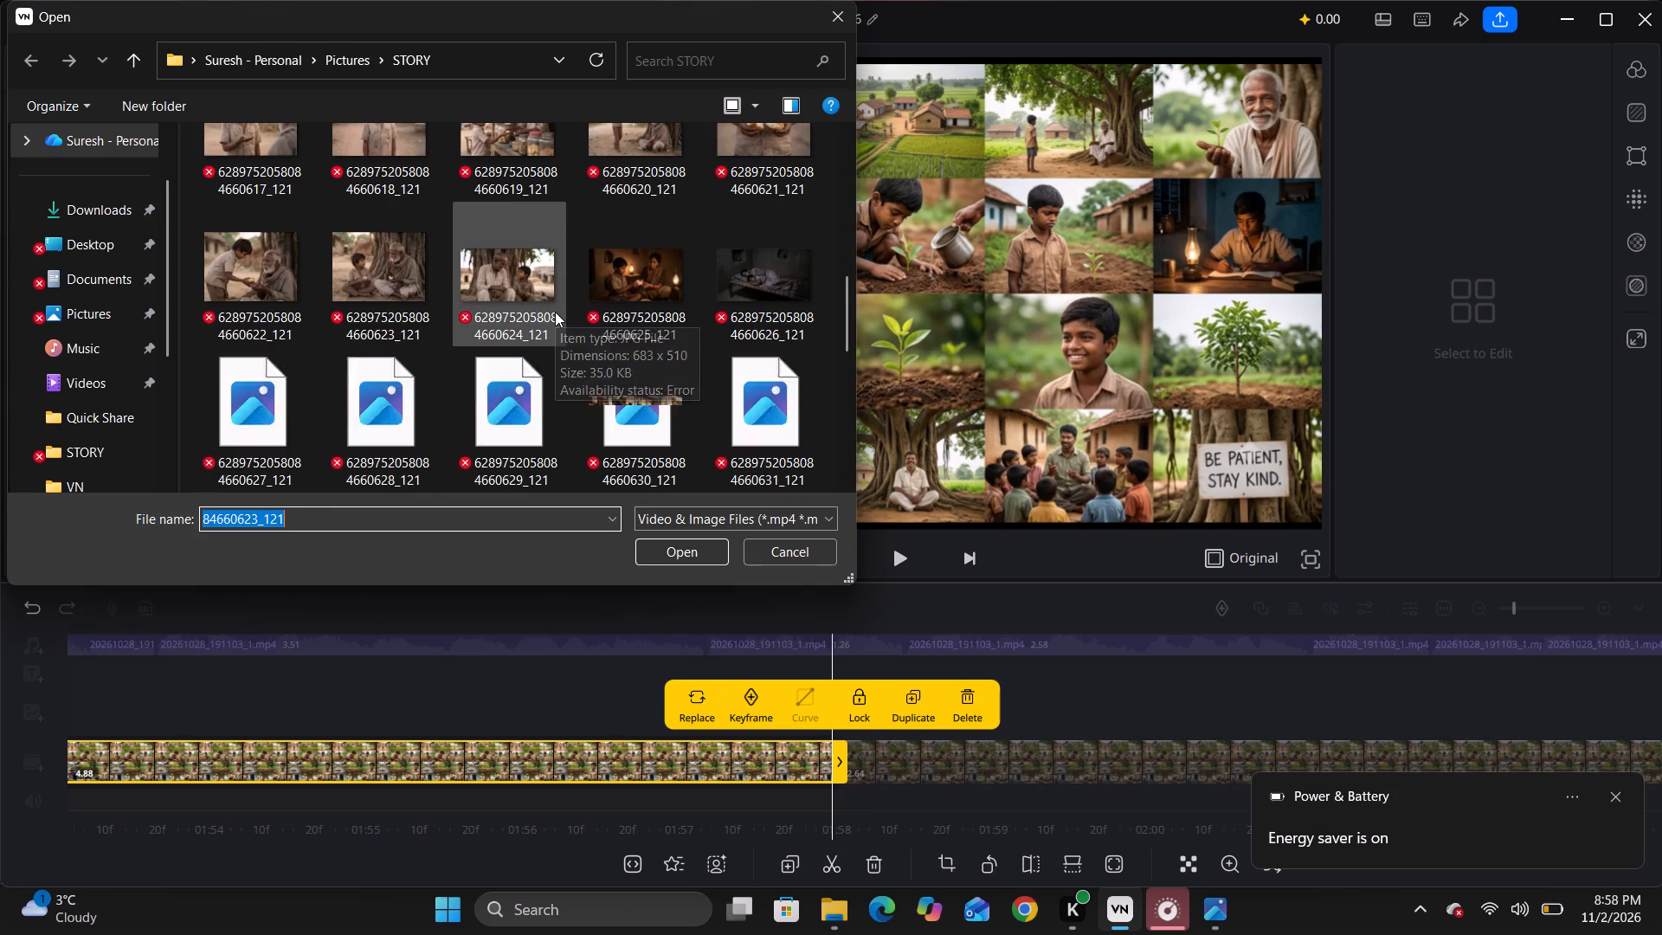
click(510, 269)
click(679, 547)
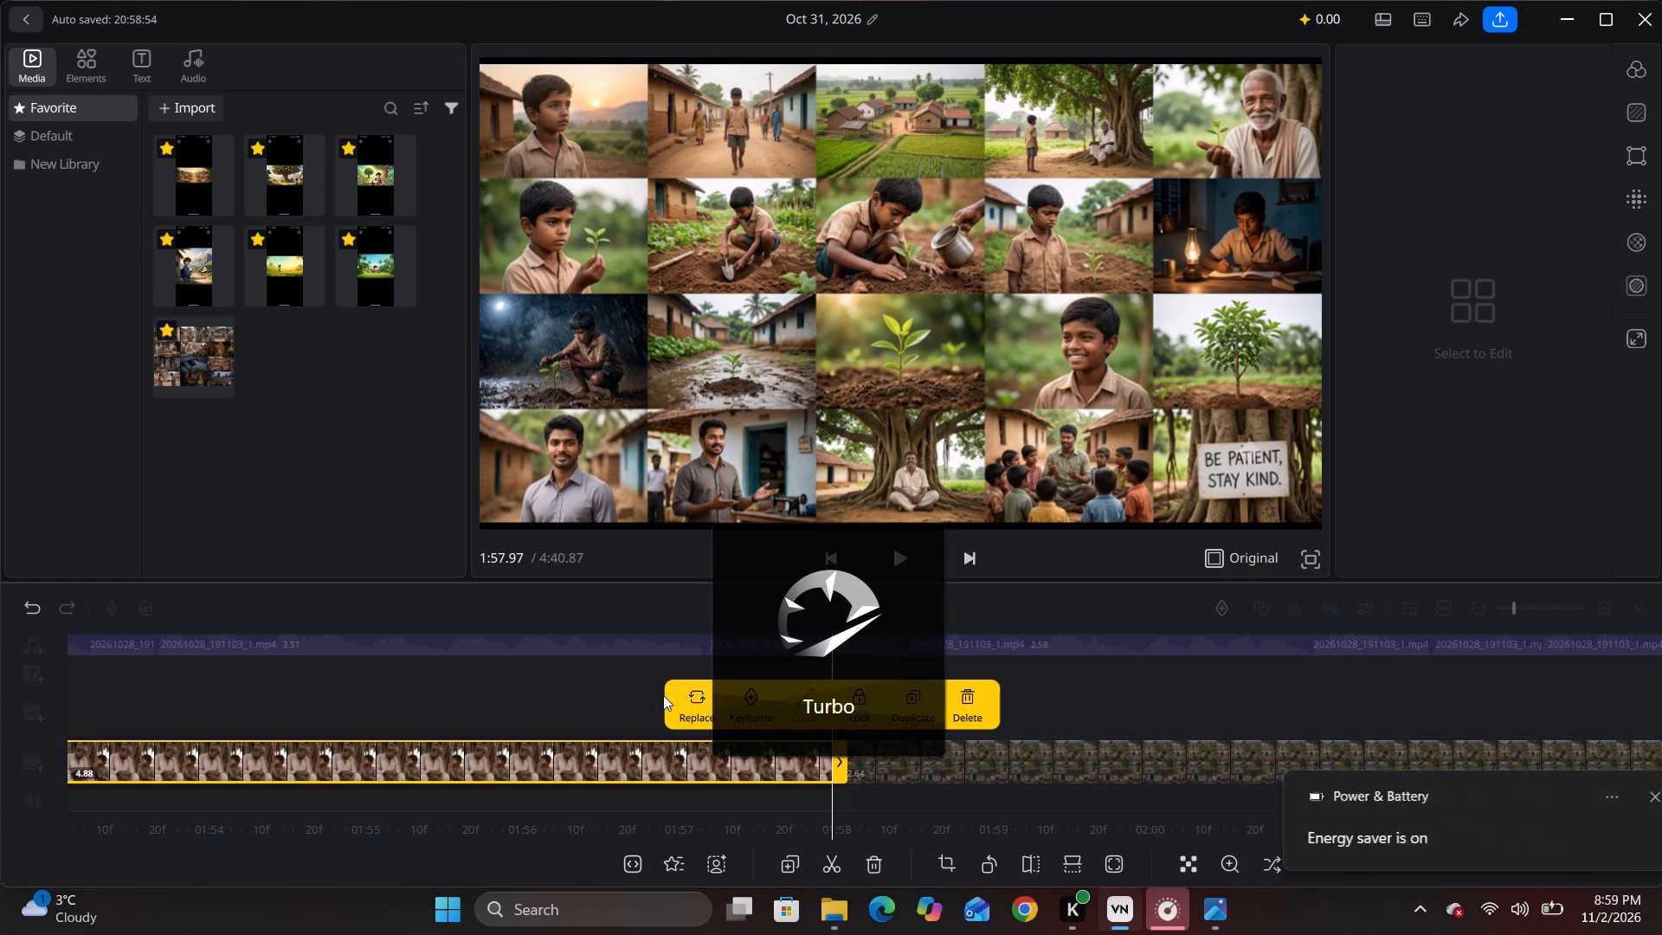
Adjust the display brightness in the system quick settings and return to the video editor.
click(1496, 930)
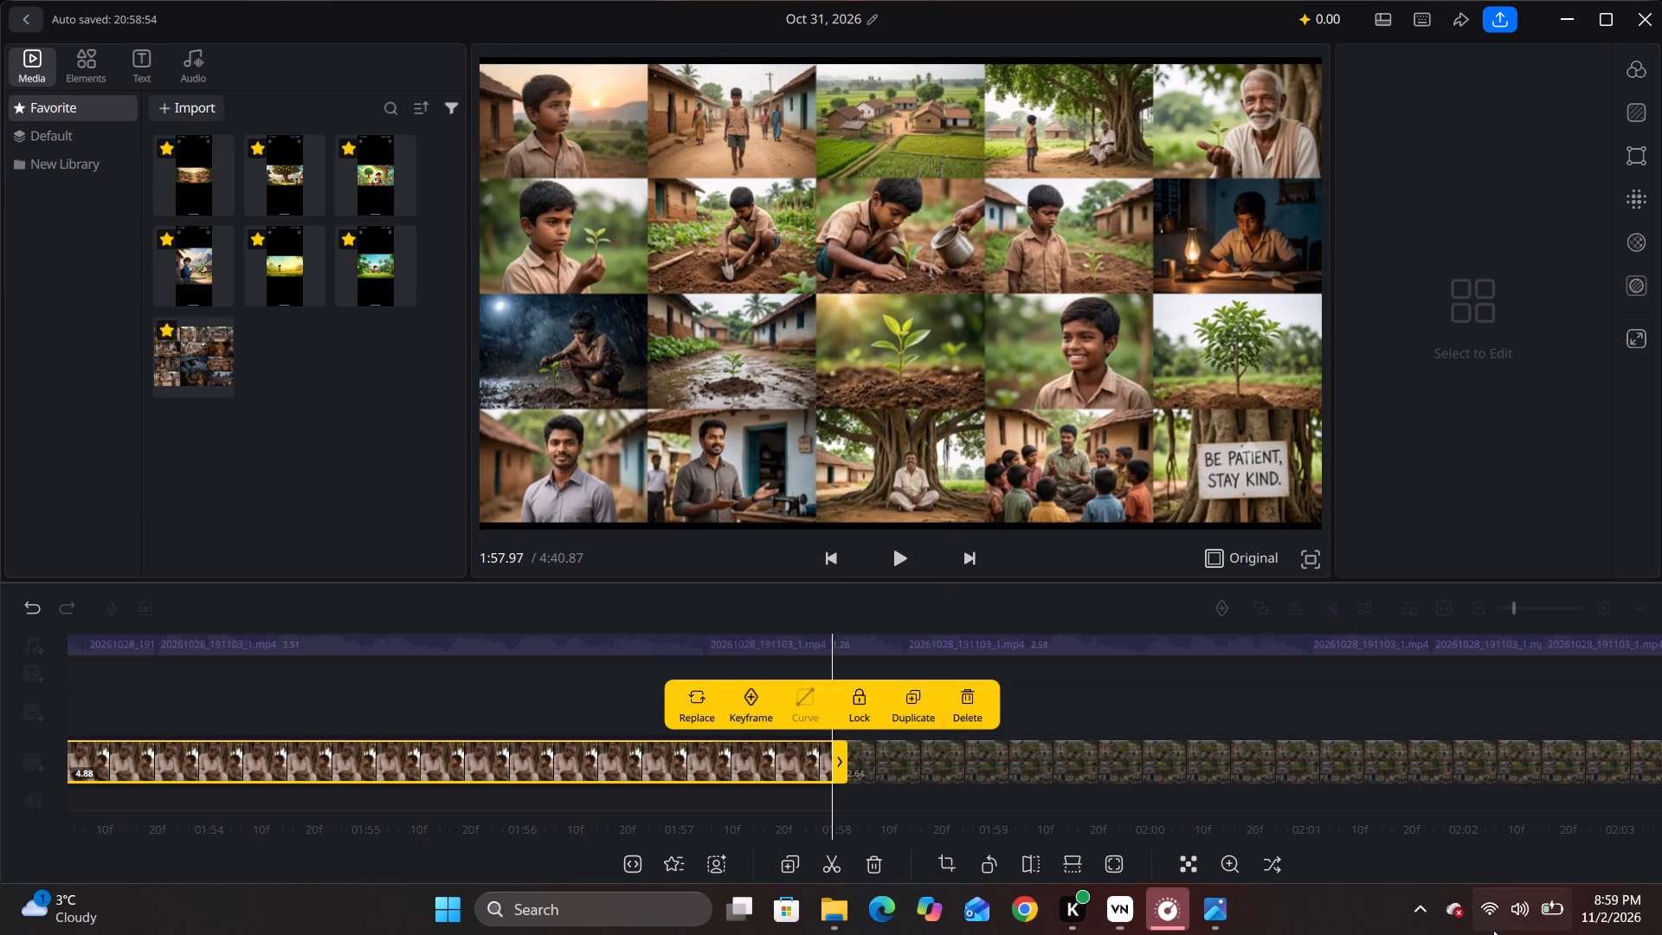
click(1365, 721)
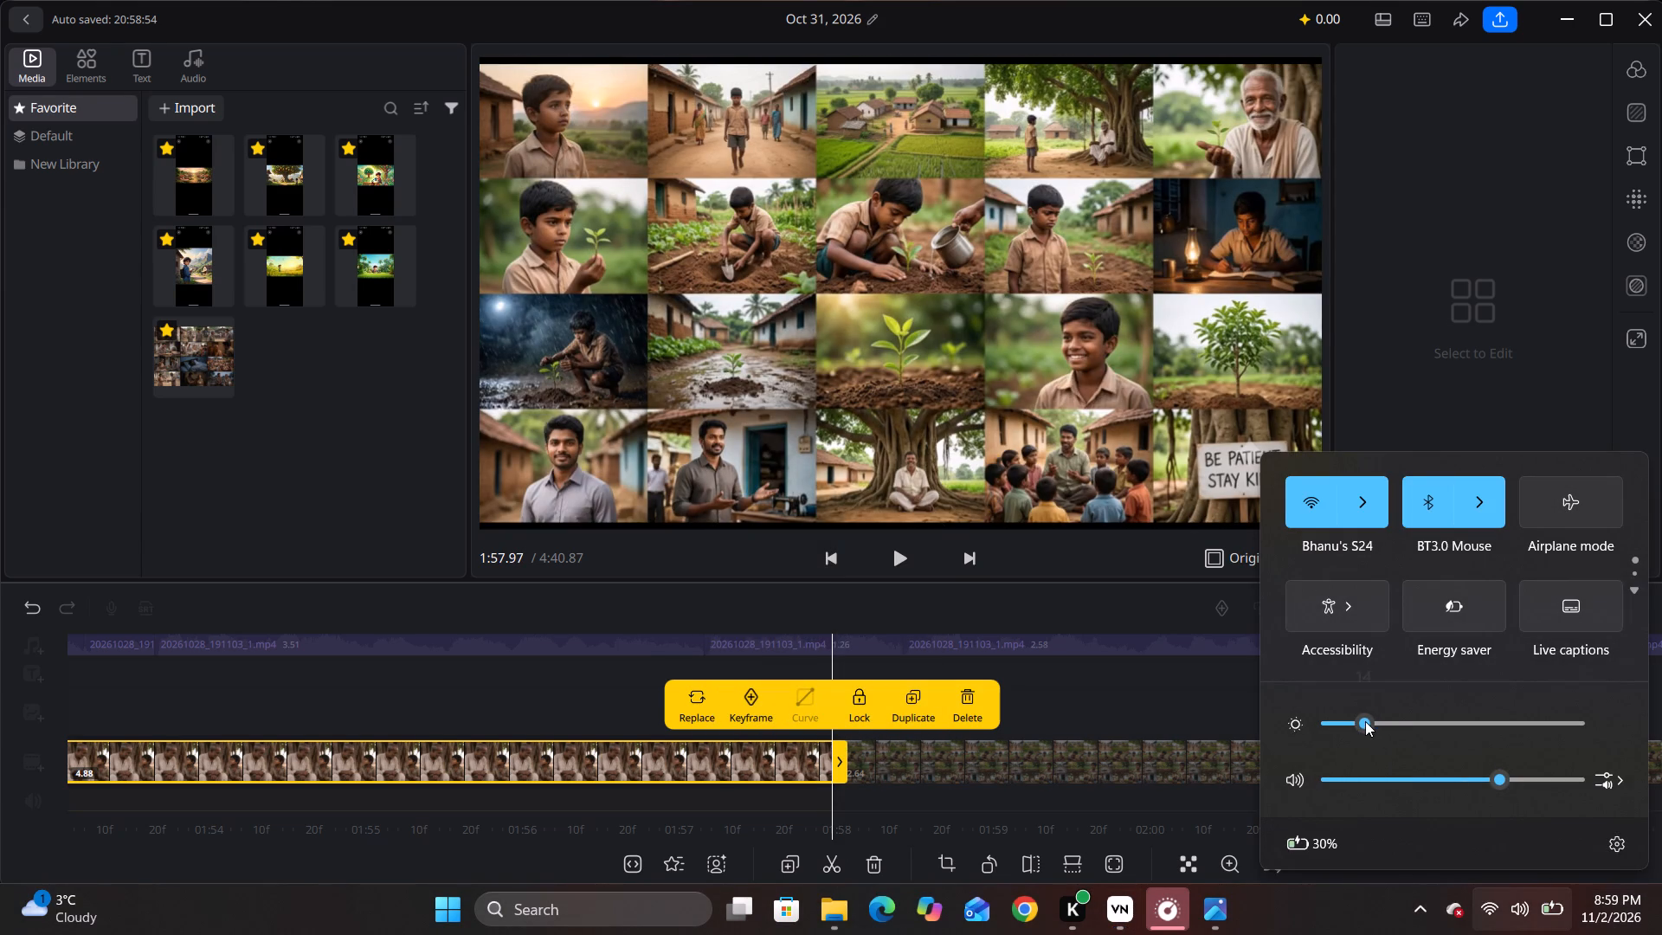
click(1080, 700)
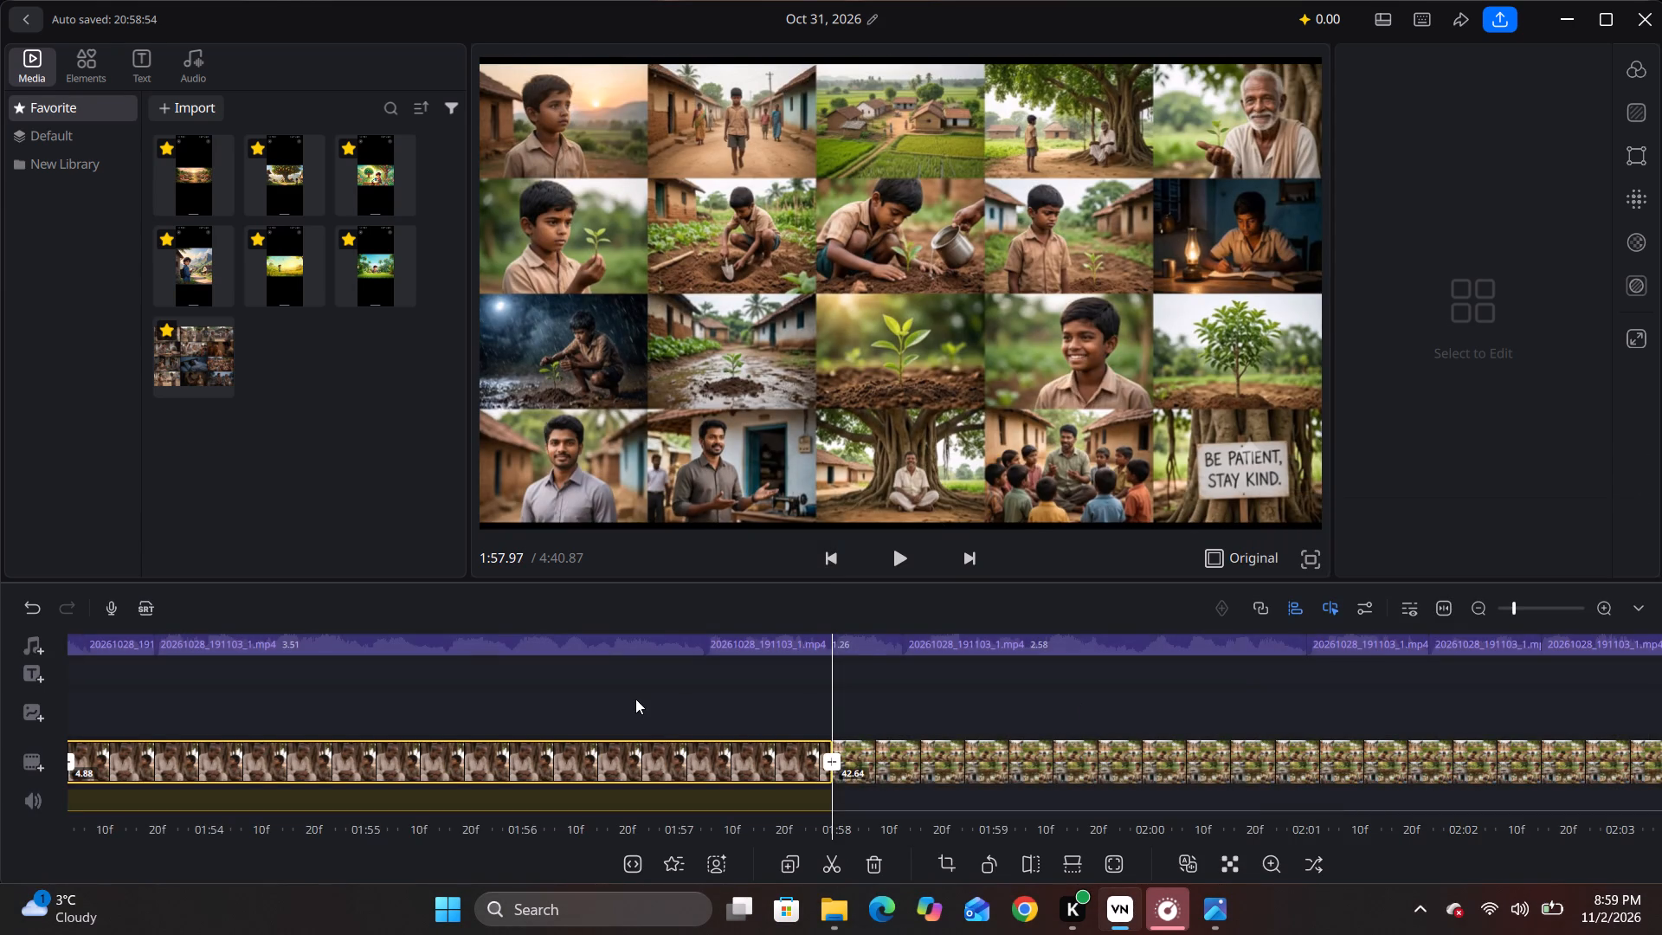
drag(635, 699, 1194, 716)
key(space)
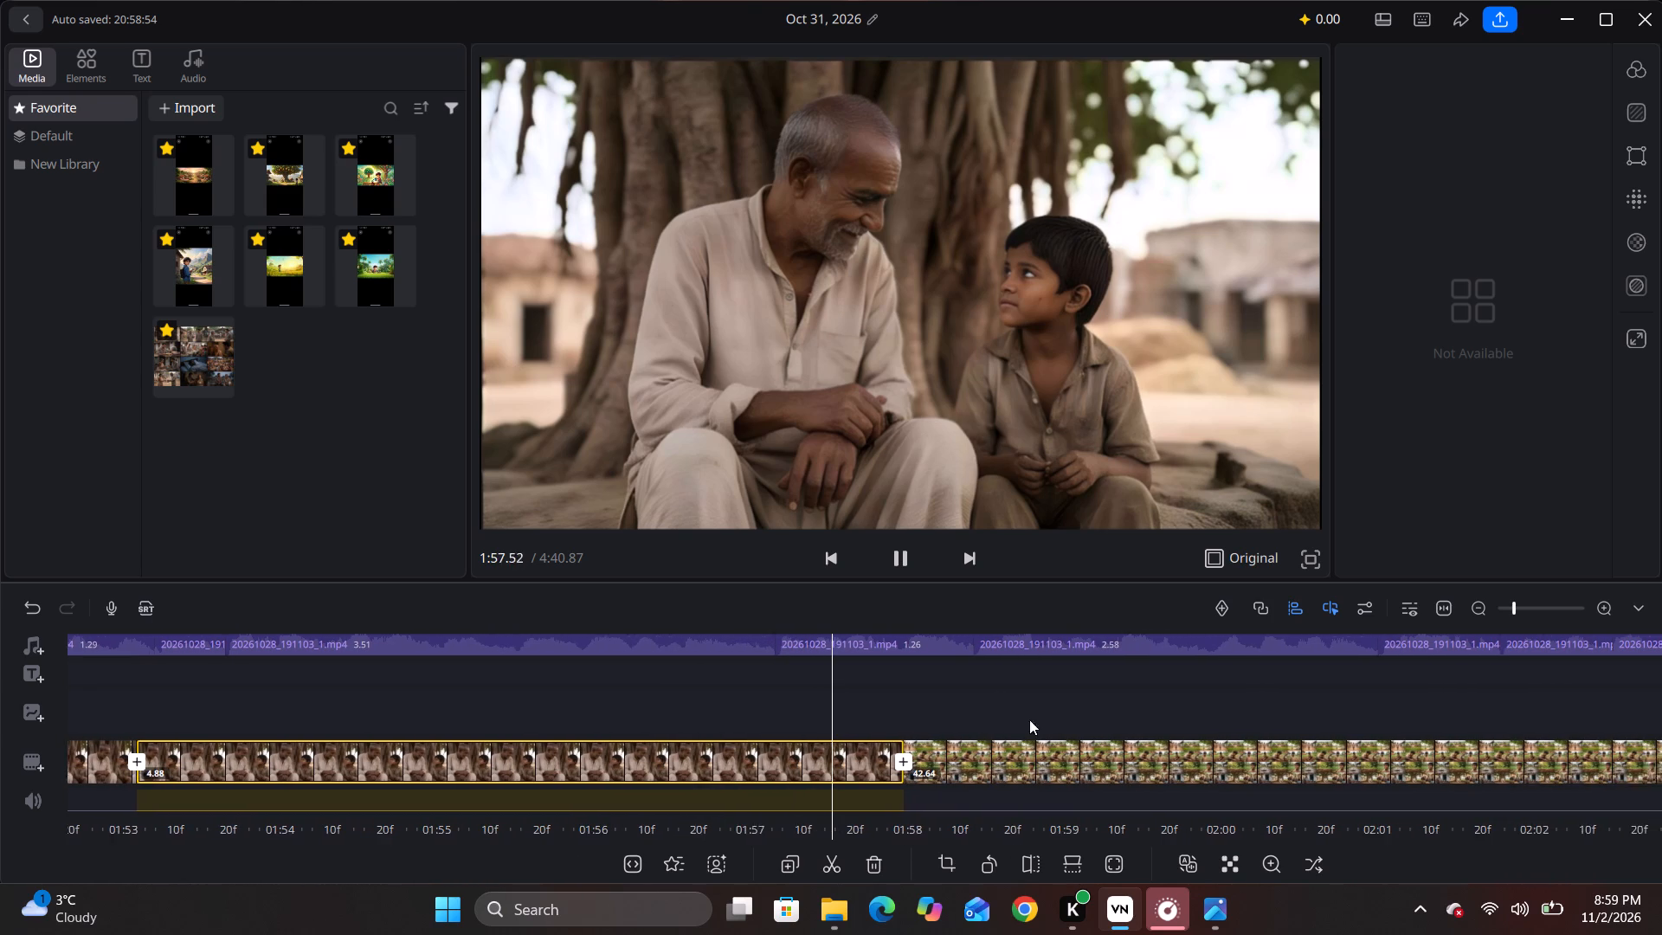
key(space)
click(834, 763)
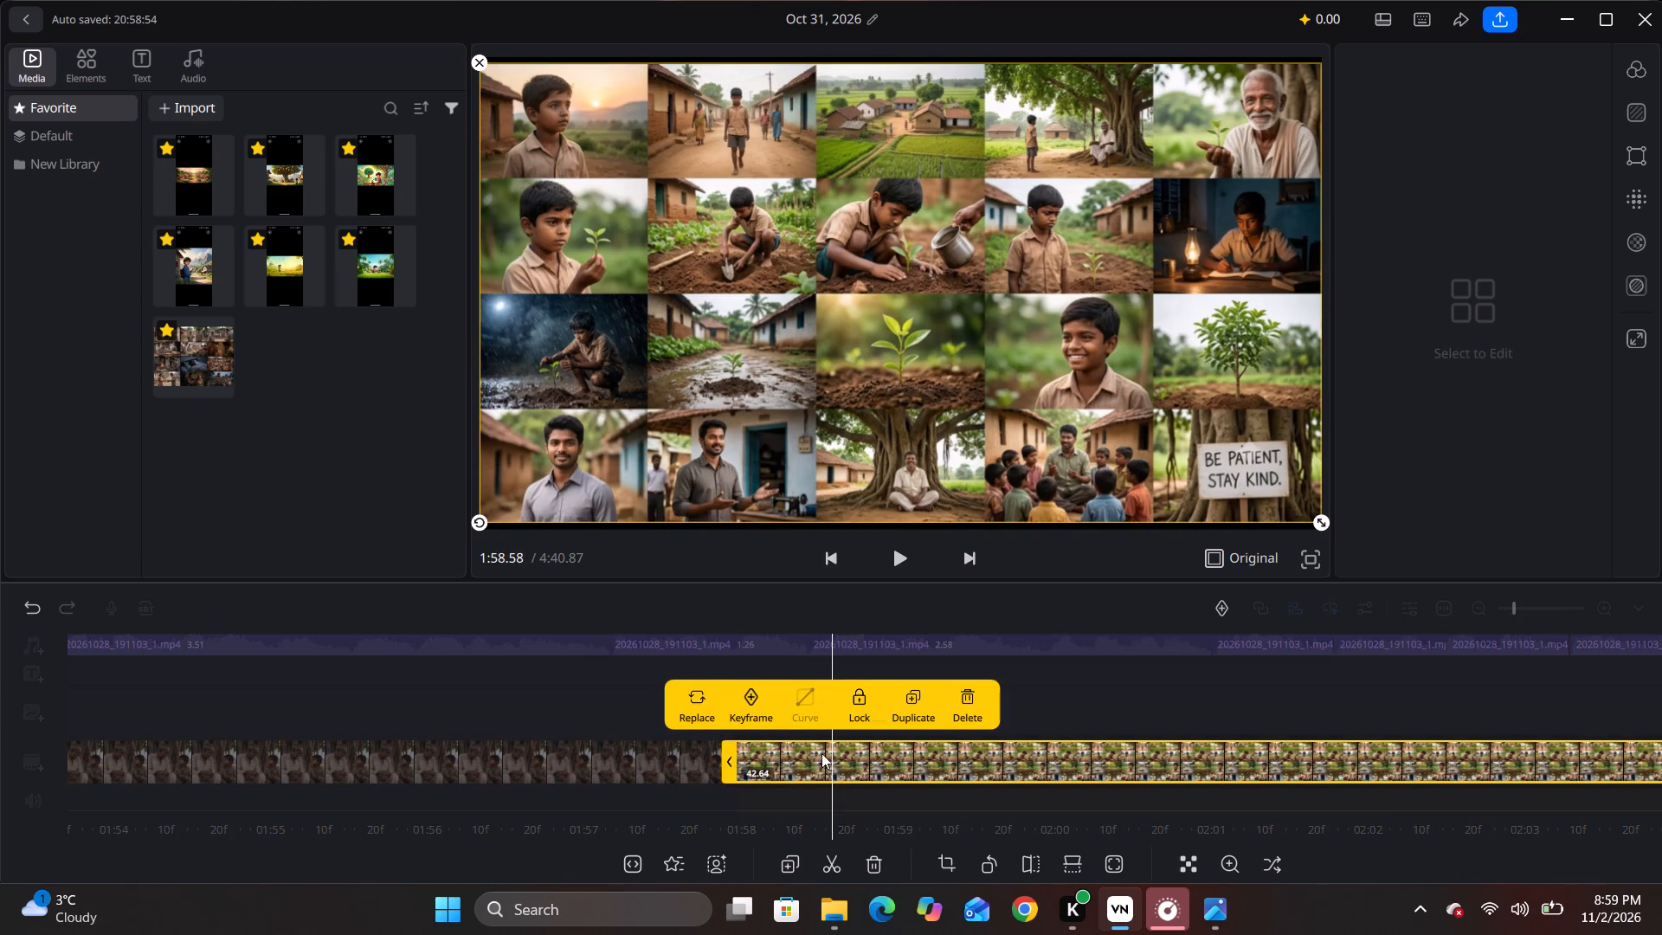
click(695, 700)
scroll(549, 333, down, 3)
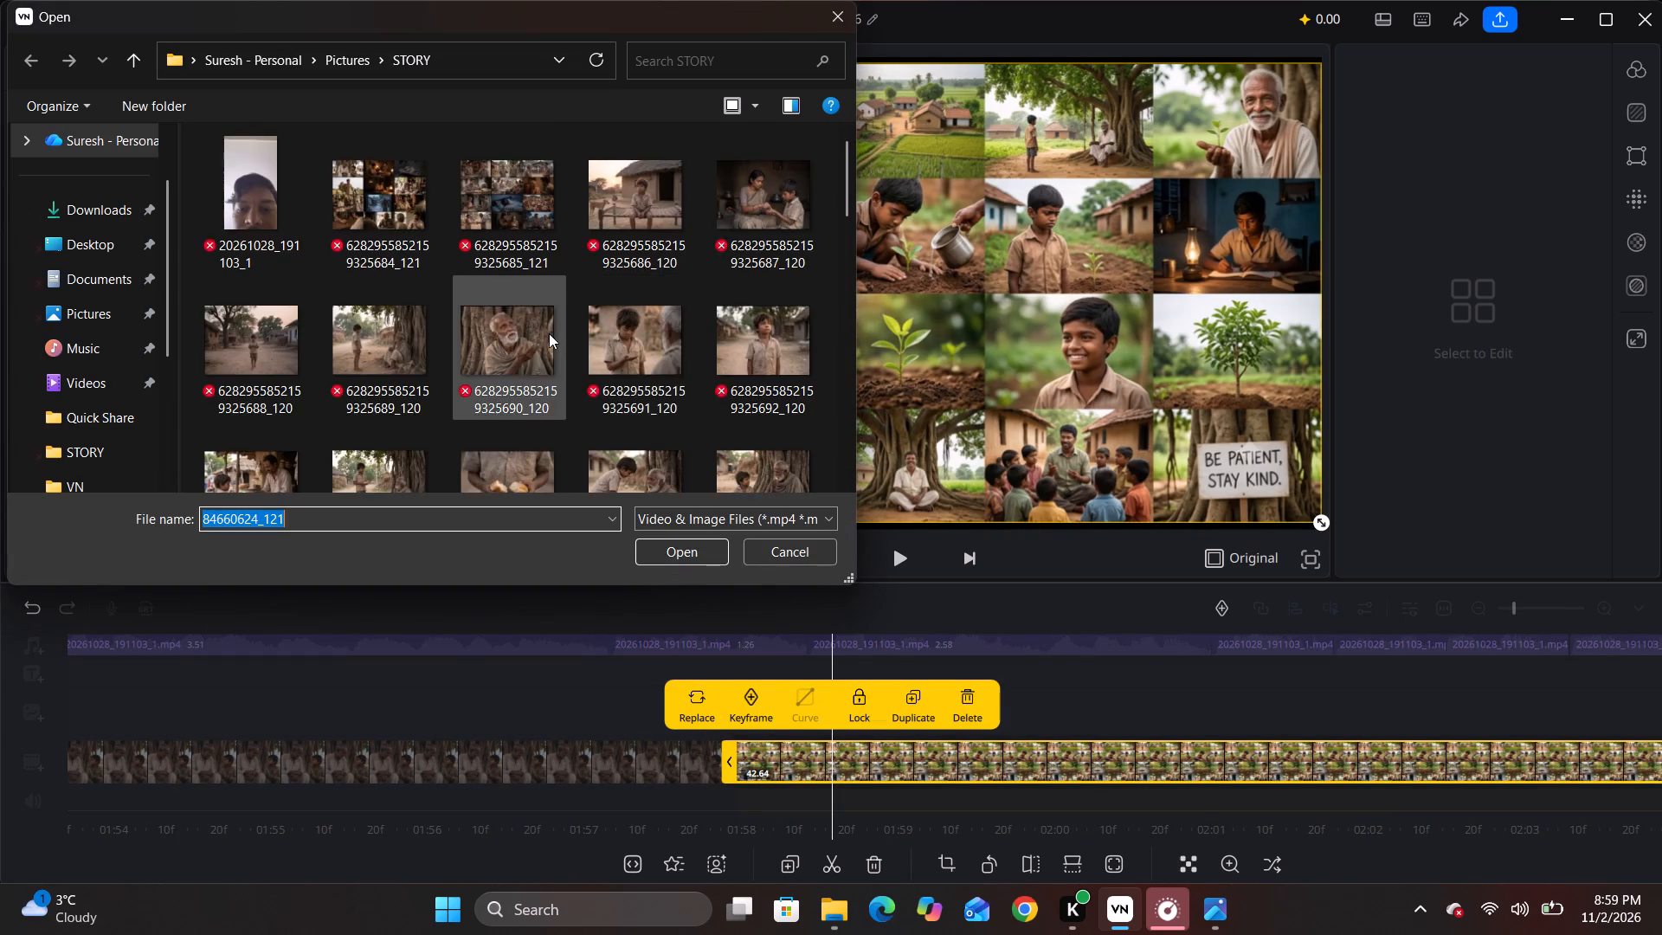
scroll(549, 333, down, 3)
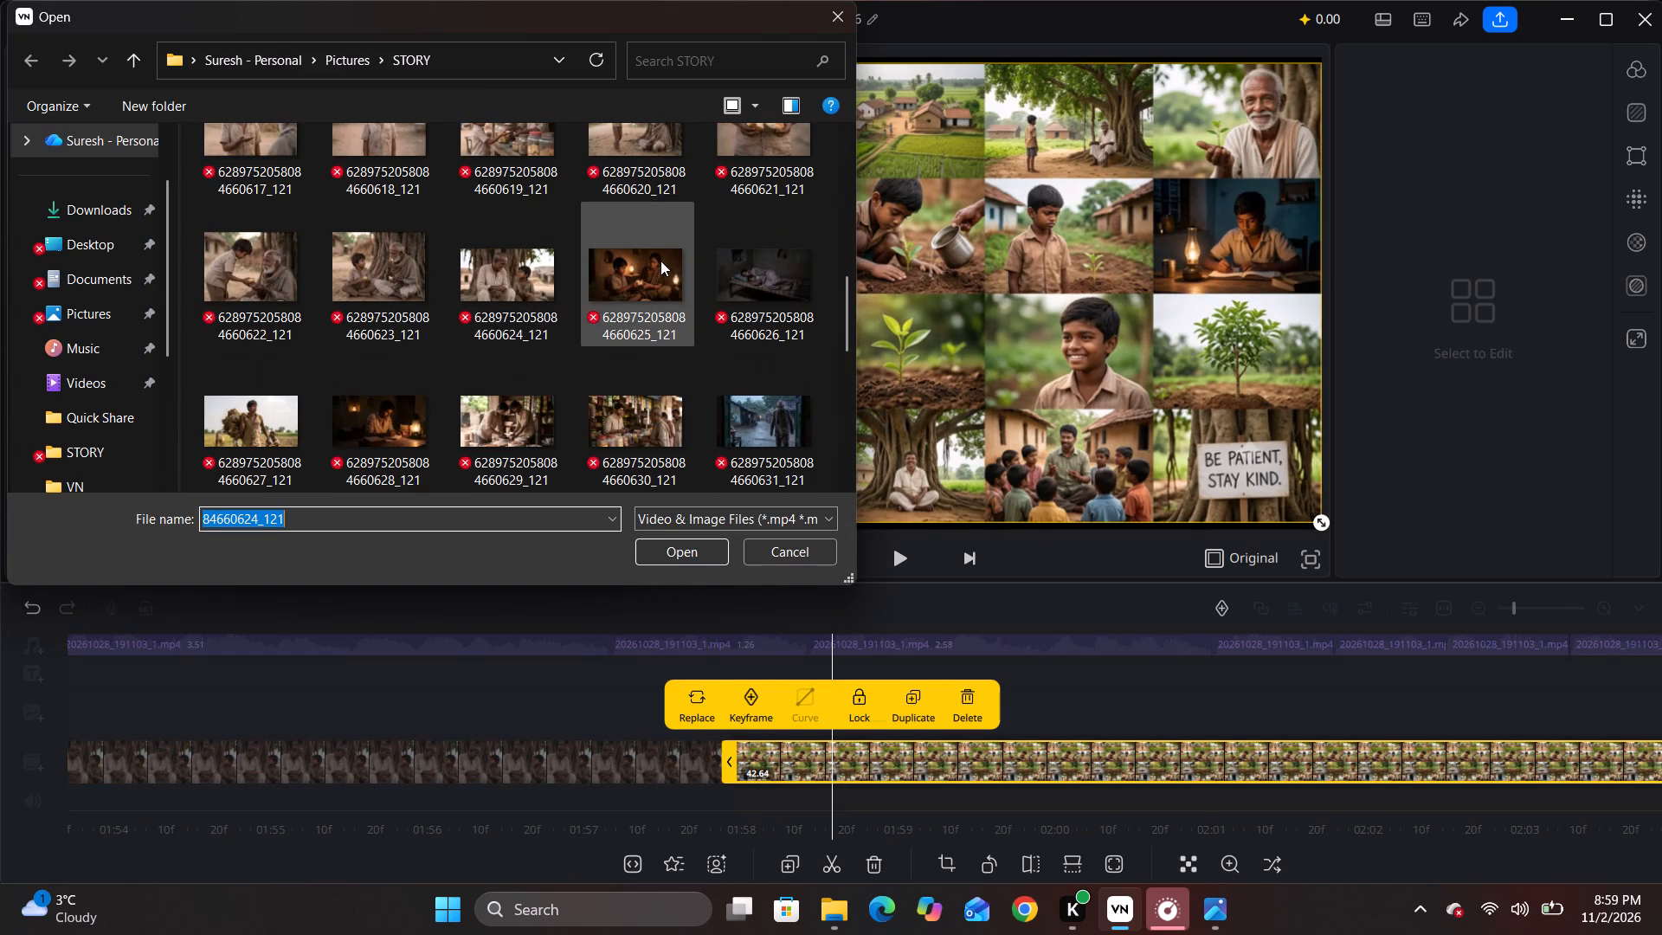
click(660, 261)
click(686, 551)
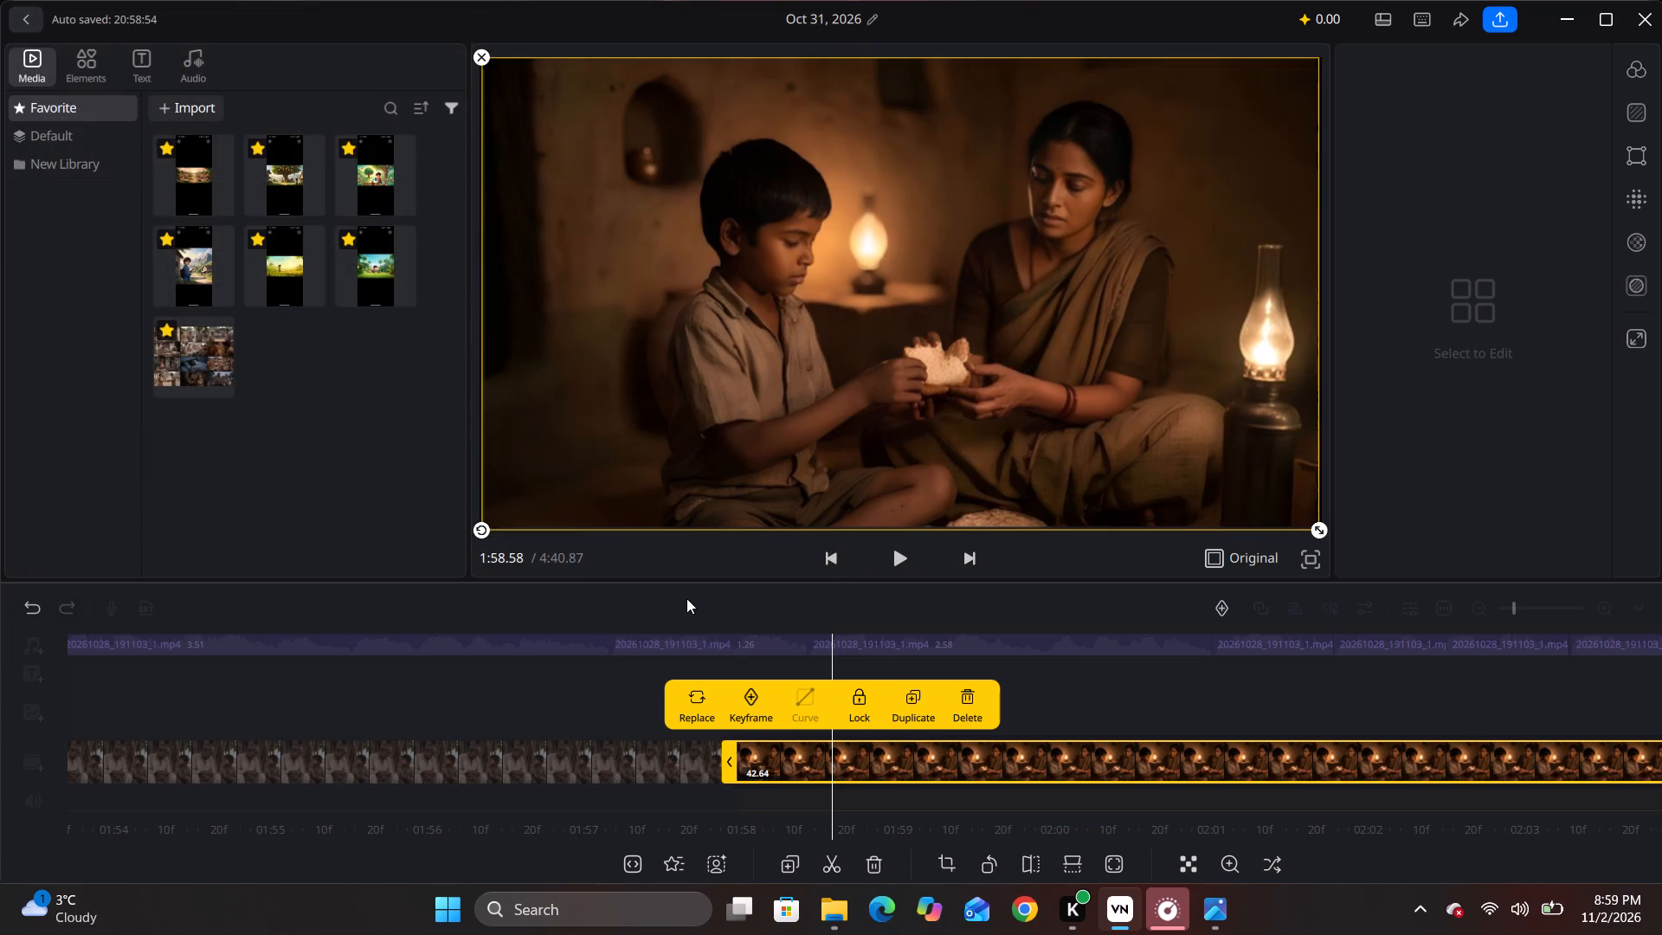
Check the crop of the lamp-lit boy-and-woman image and apply it at the Original ratio.
key(space)
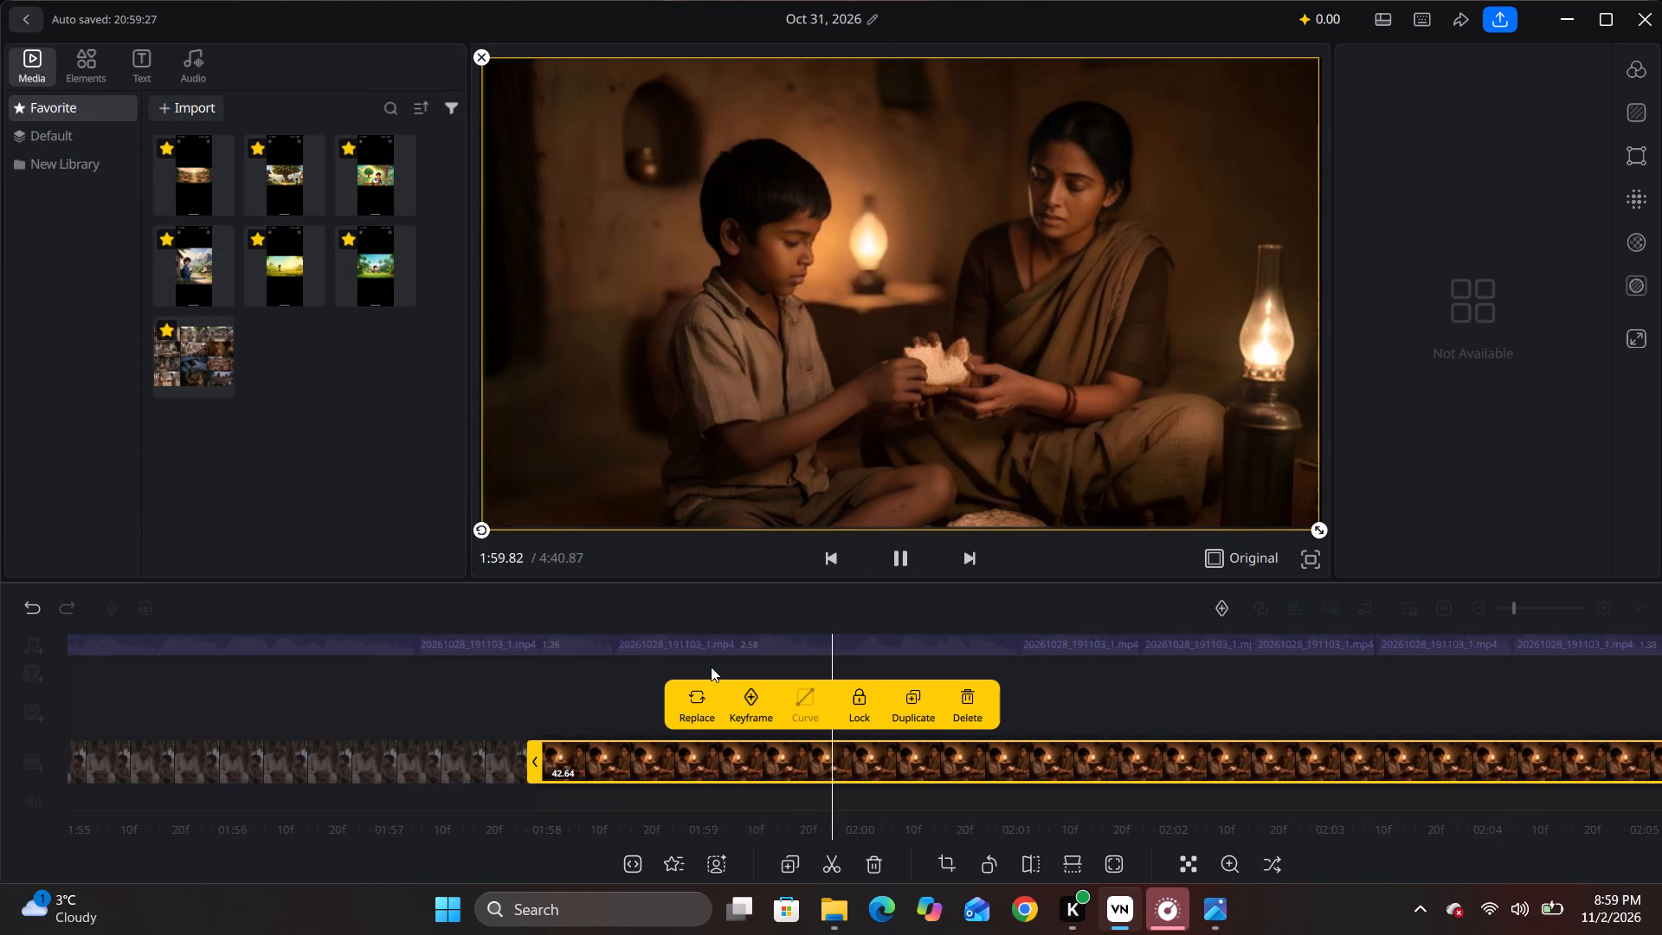
key(space)
click(940, 868)
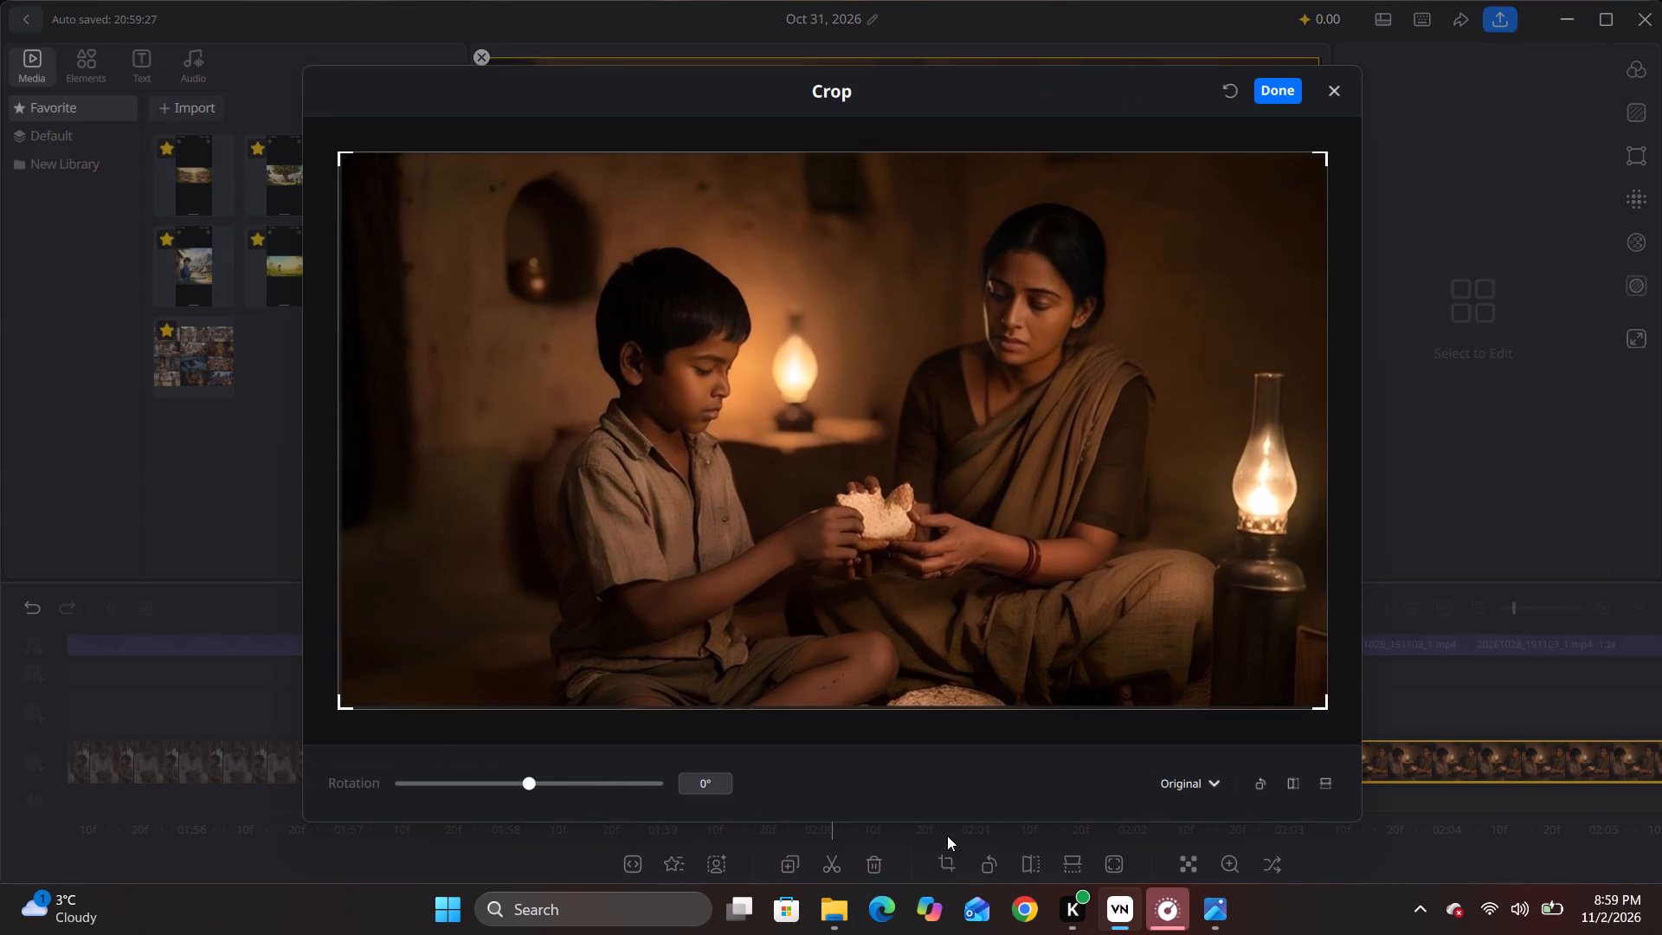
drag(940, 584, 940, 616)
click(1290, 81)
Listen to the narration over the lamp-lit boy-and-woman clip and split the clip at about 2:02.
key(space)
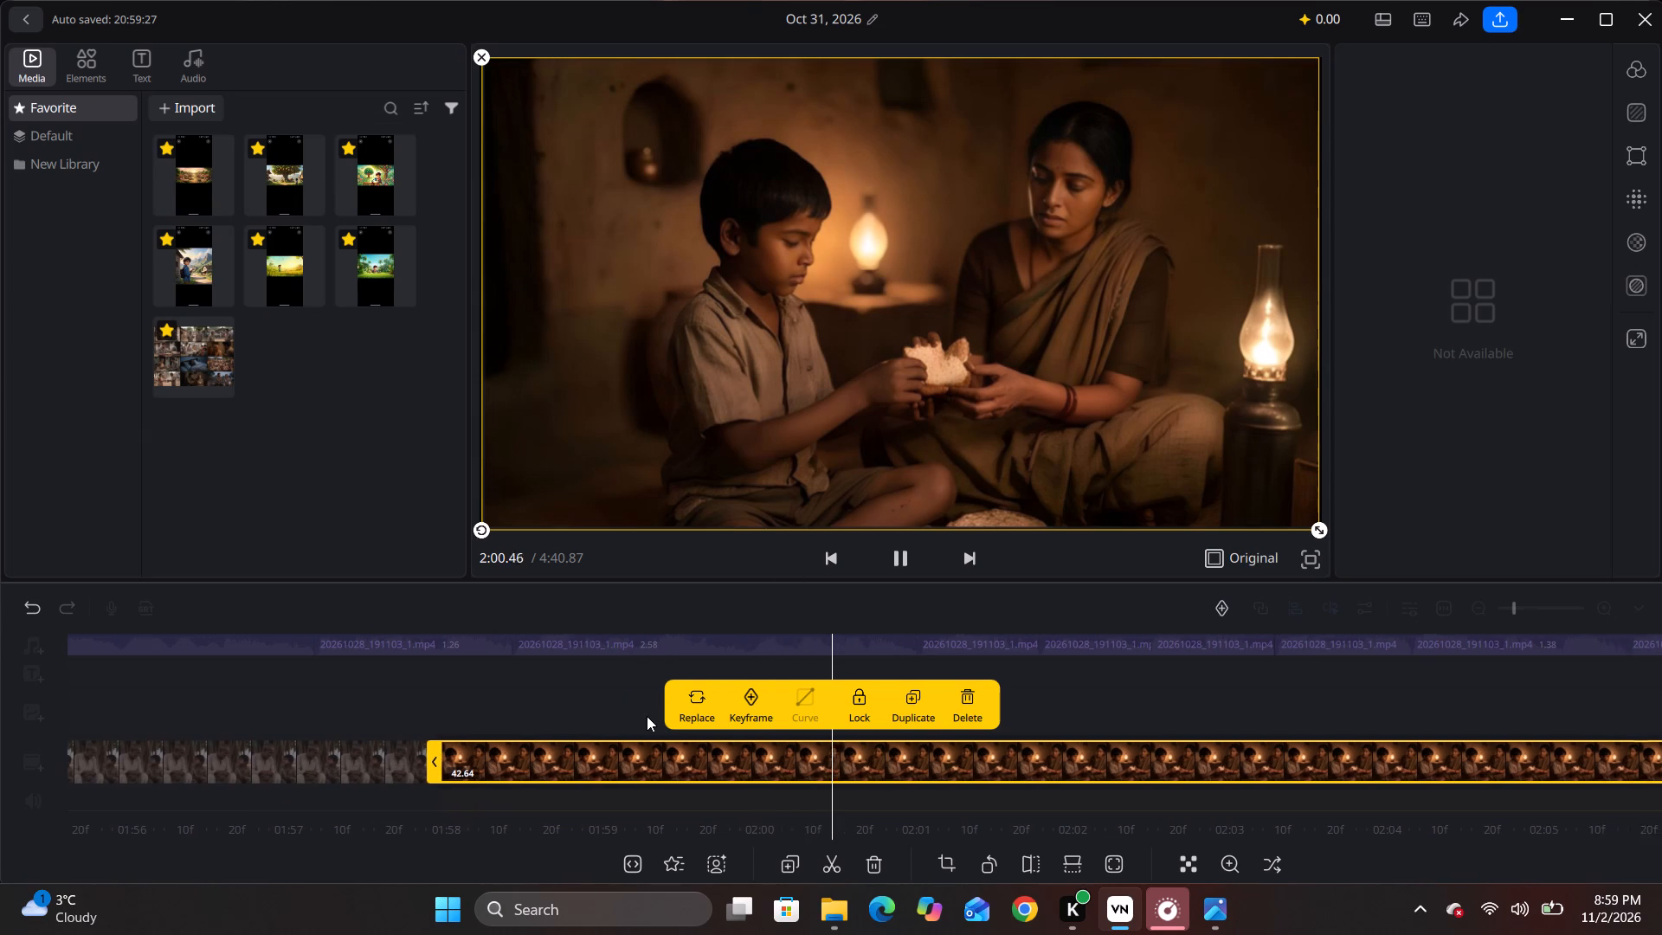
key(space)
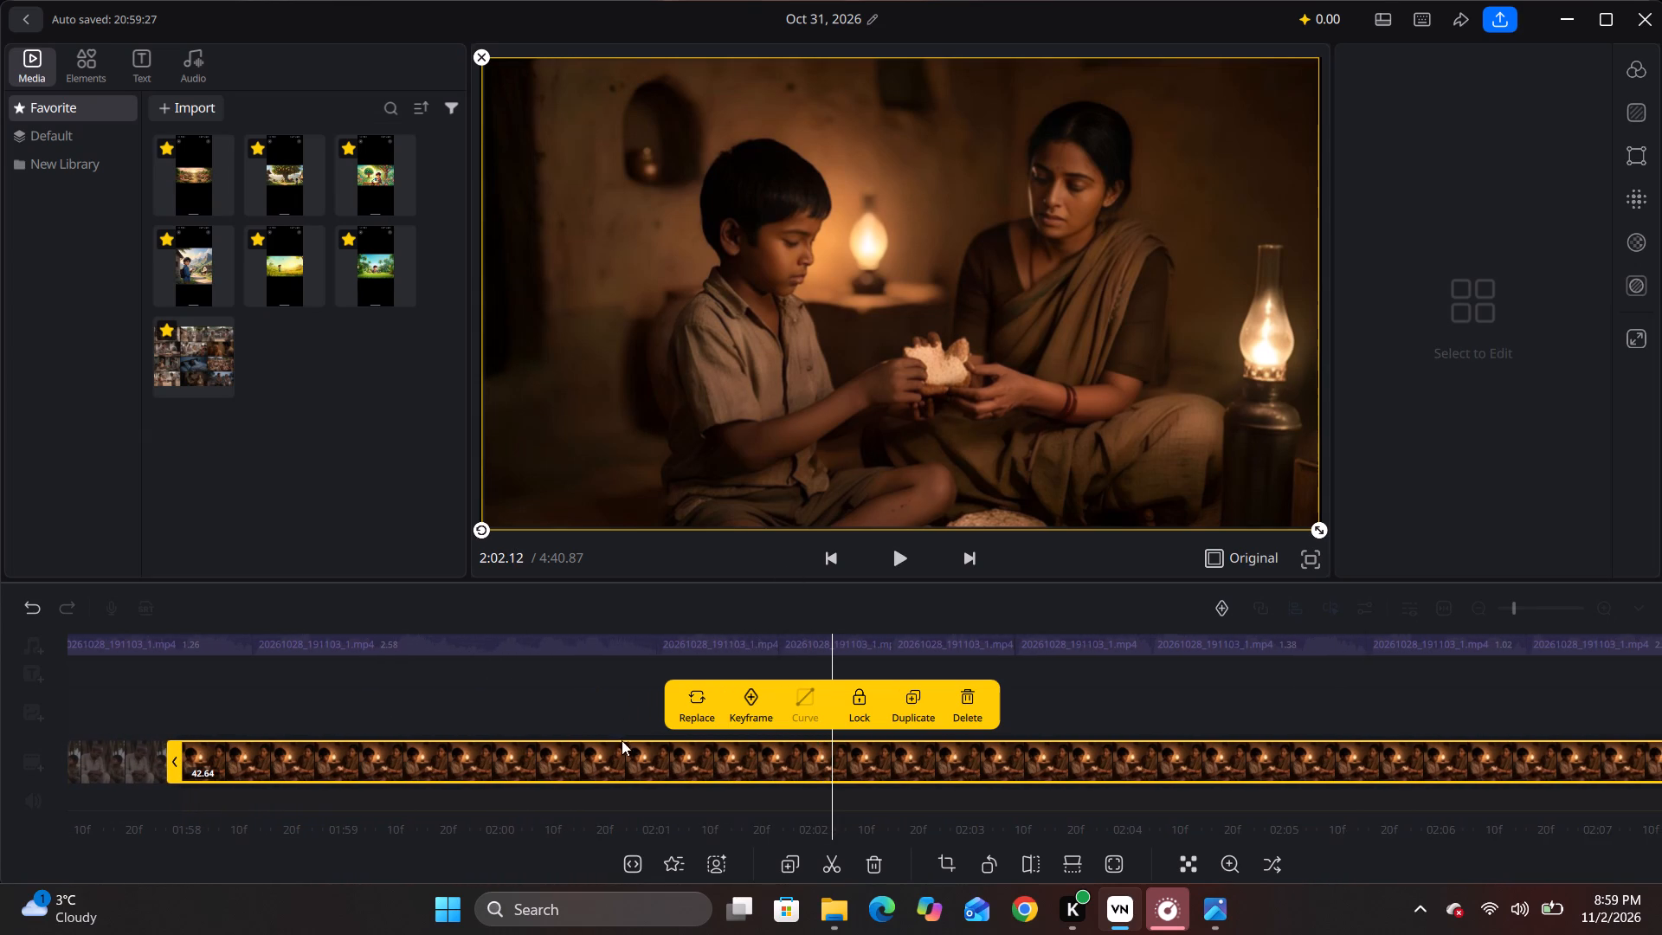
key(space)
key(space)
drag(627, 757, 732, 760)
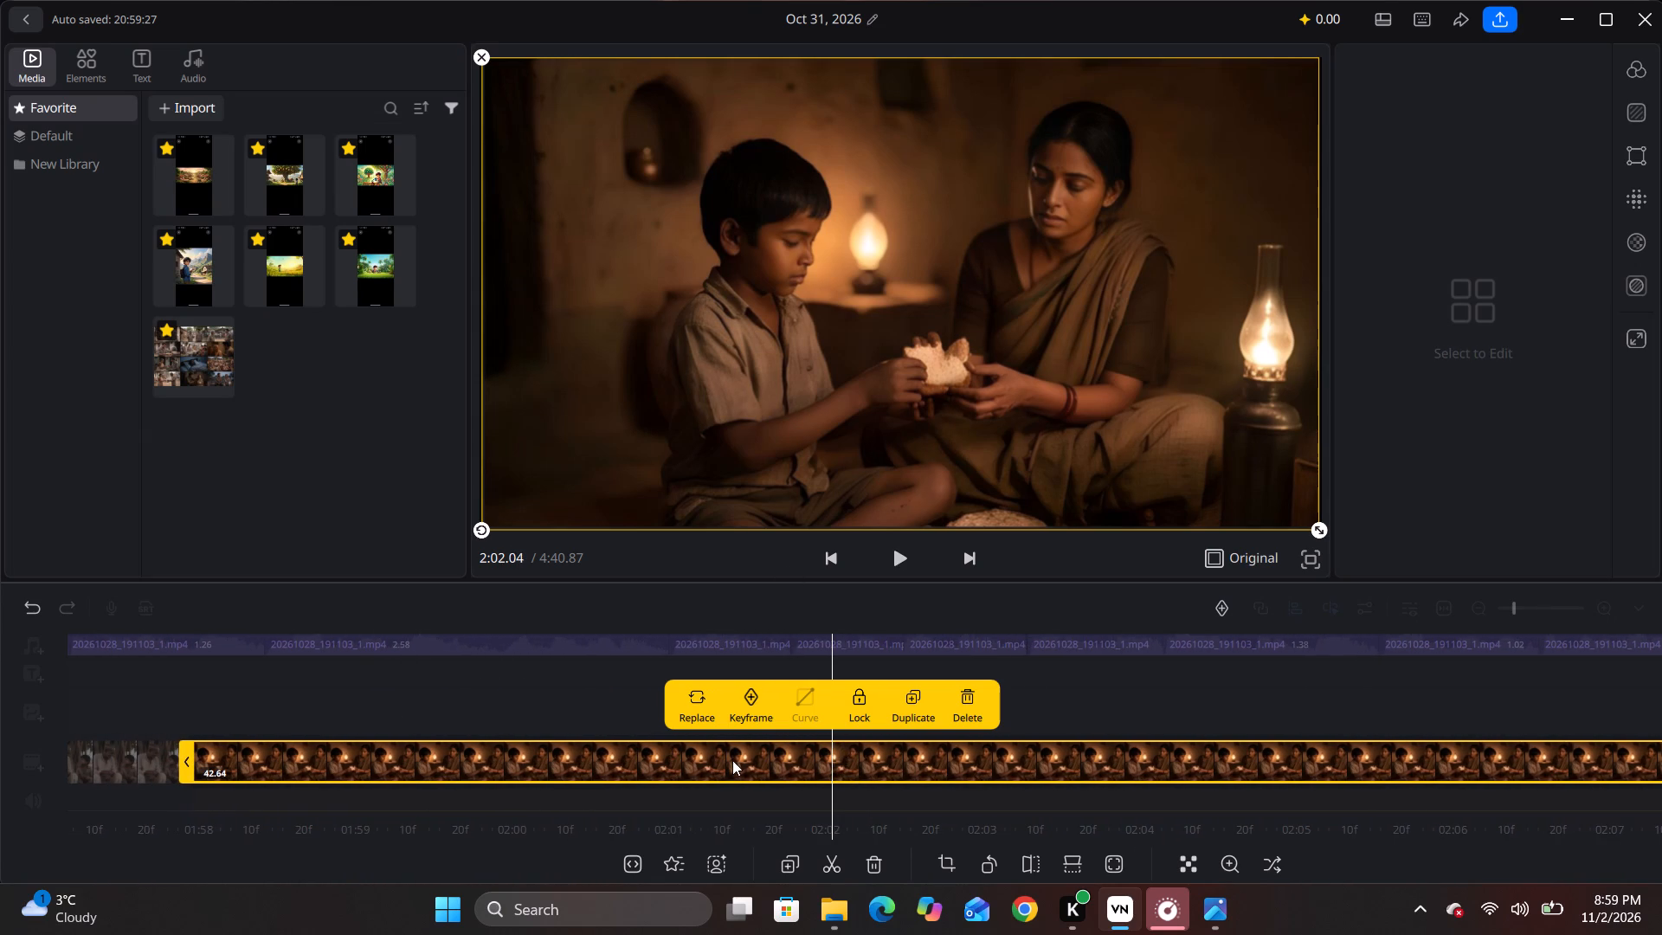
drag(732, 760, 721, 765)
click(832, 867)
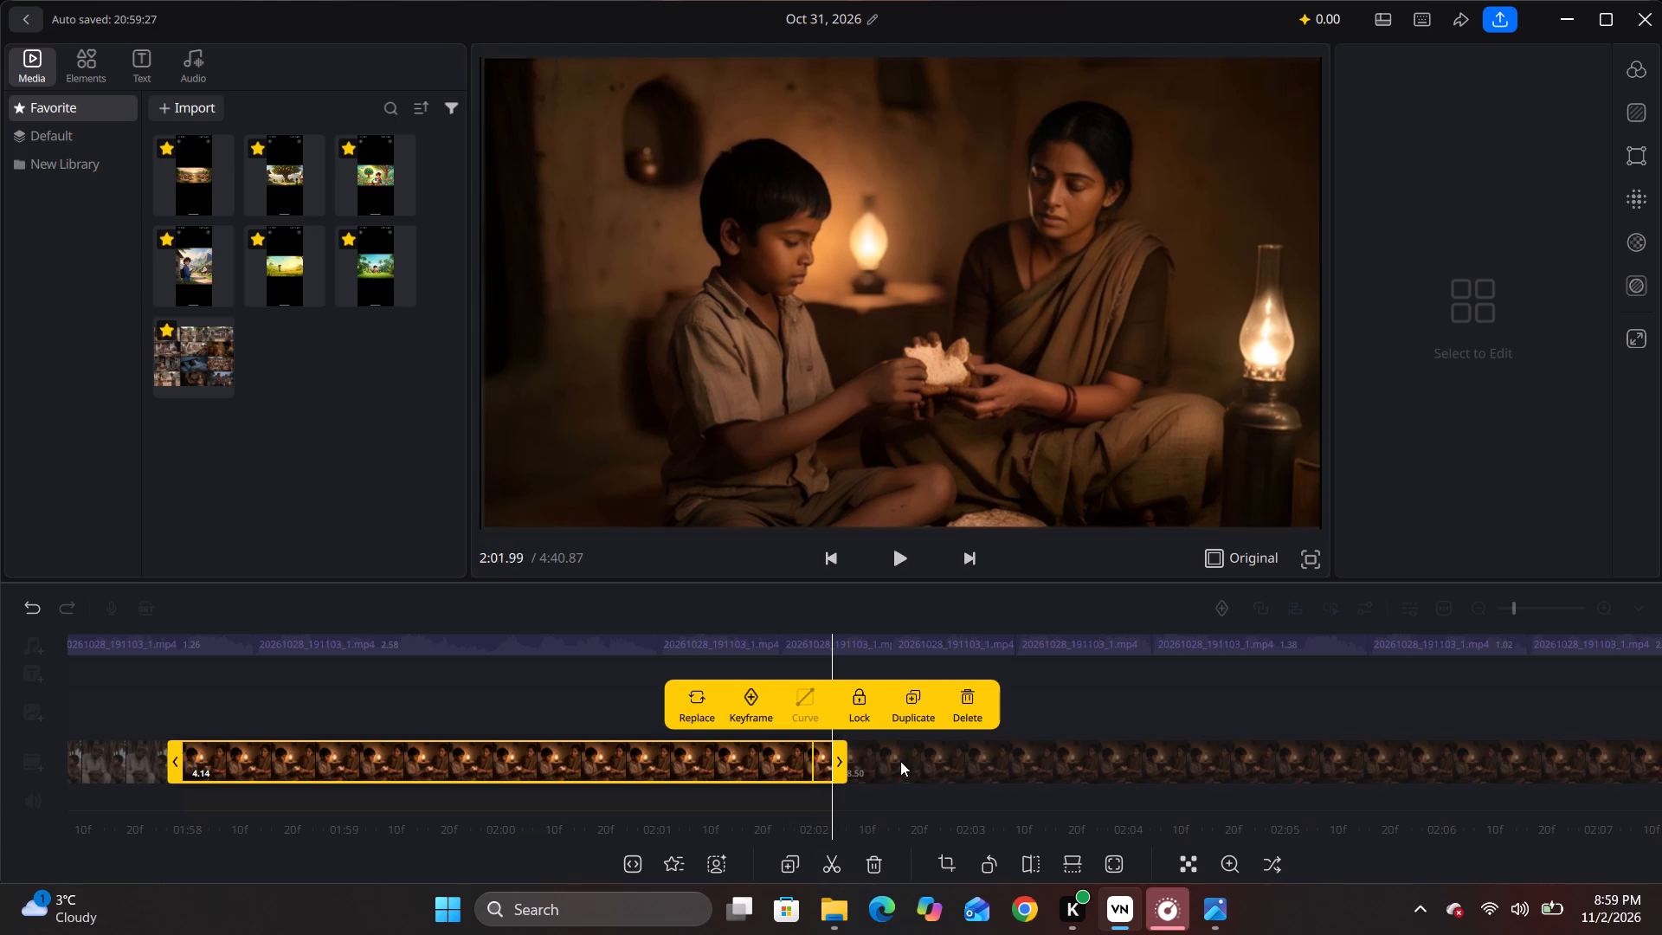
key(space)
key(space)
click(861, 765)
click(854, 754)
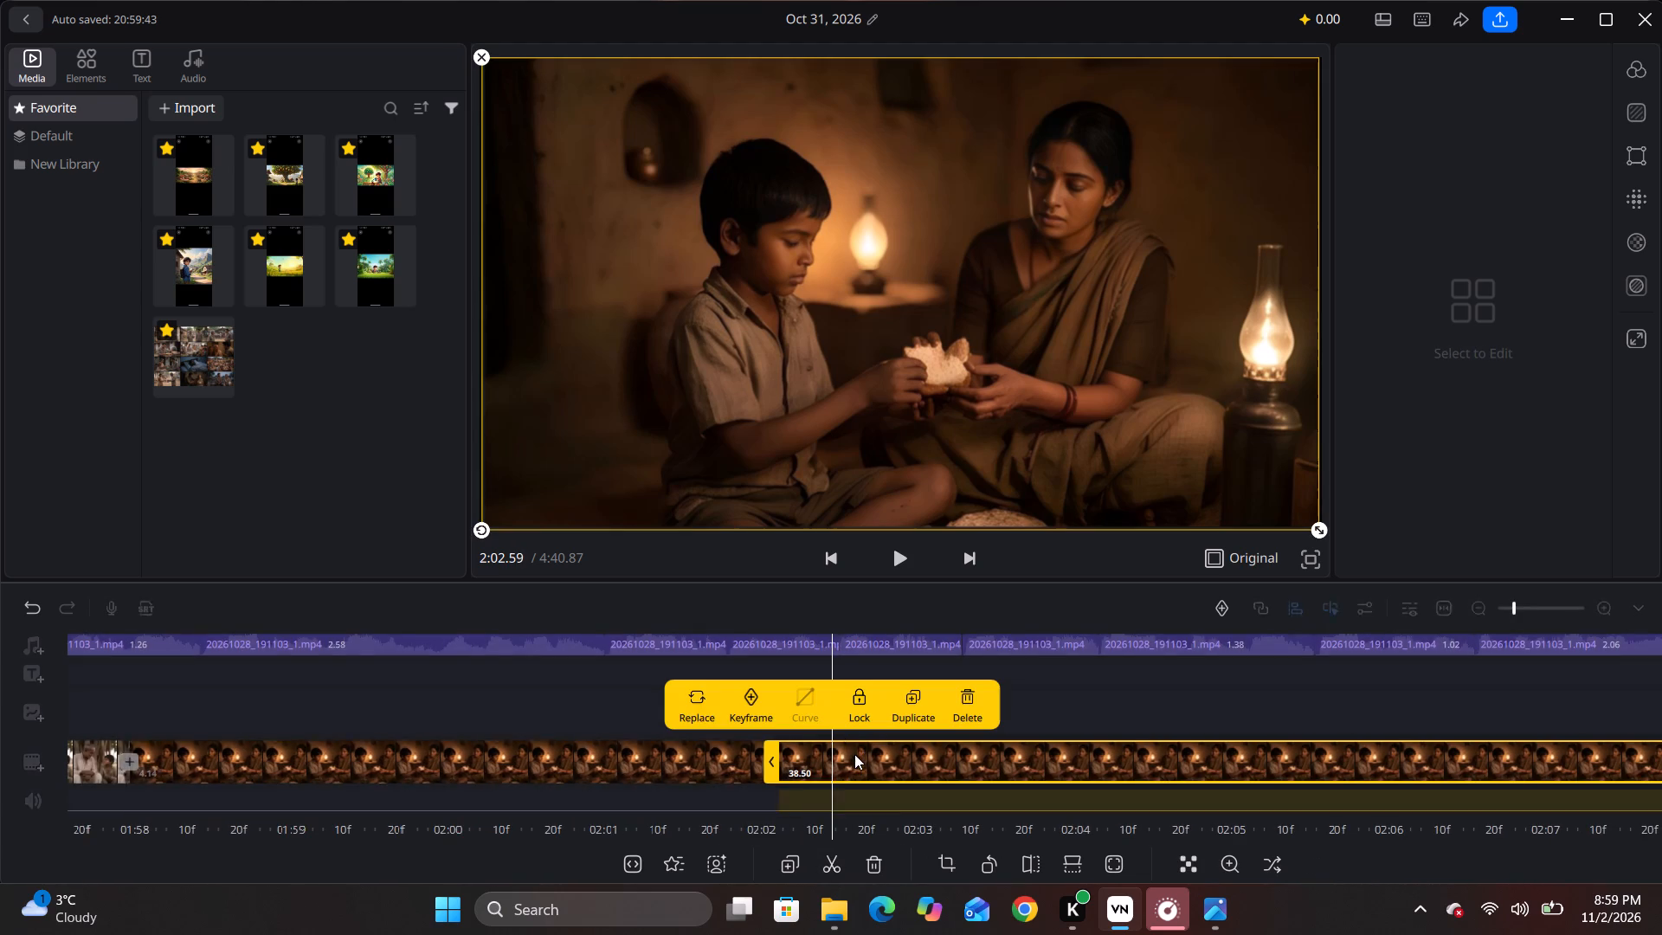
click(692, 695)
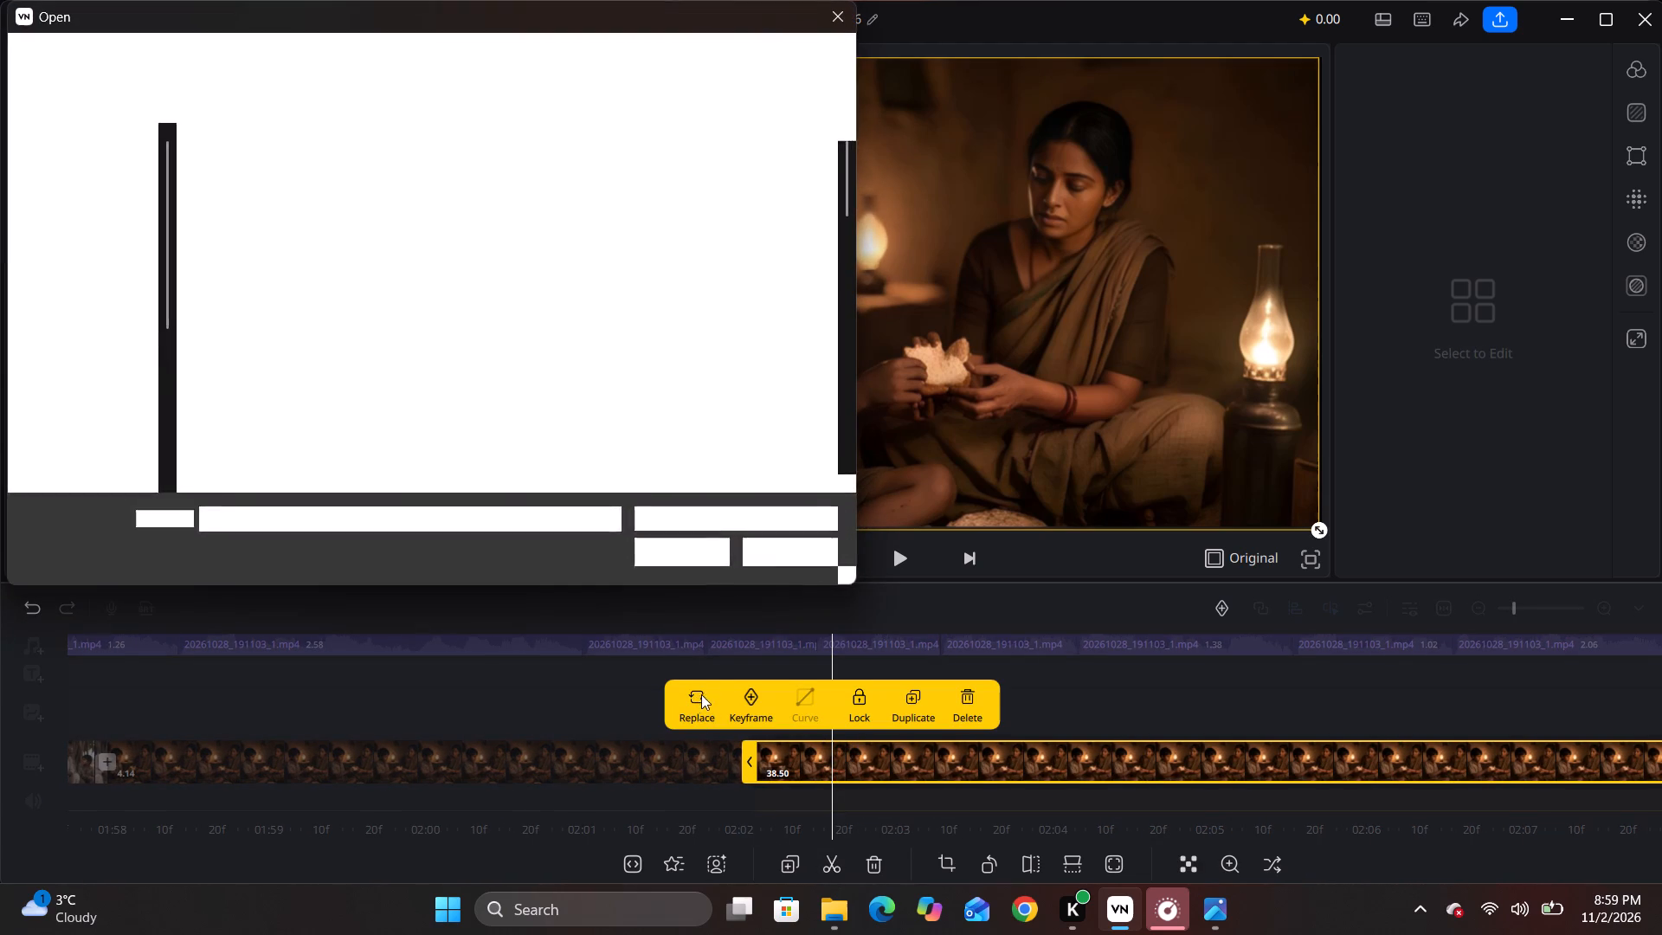
scroll(531, 307, down, 6)
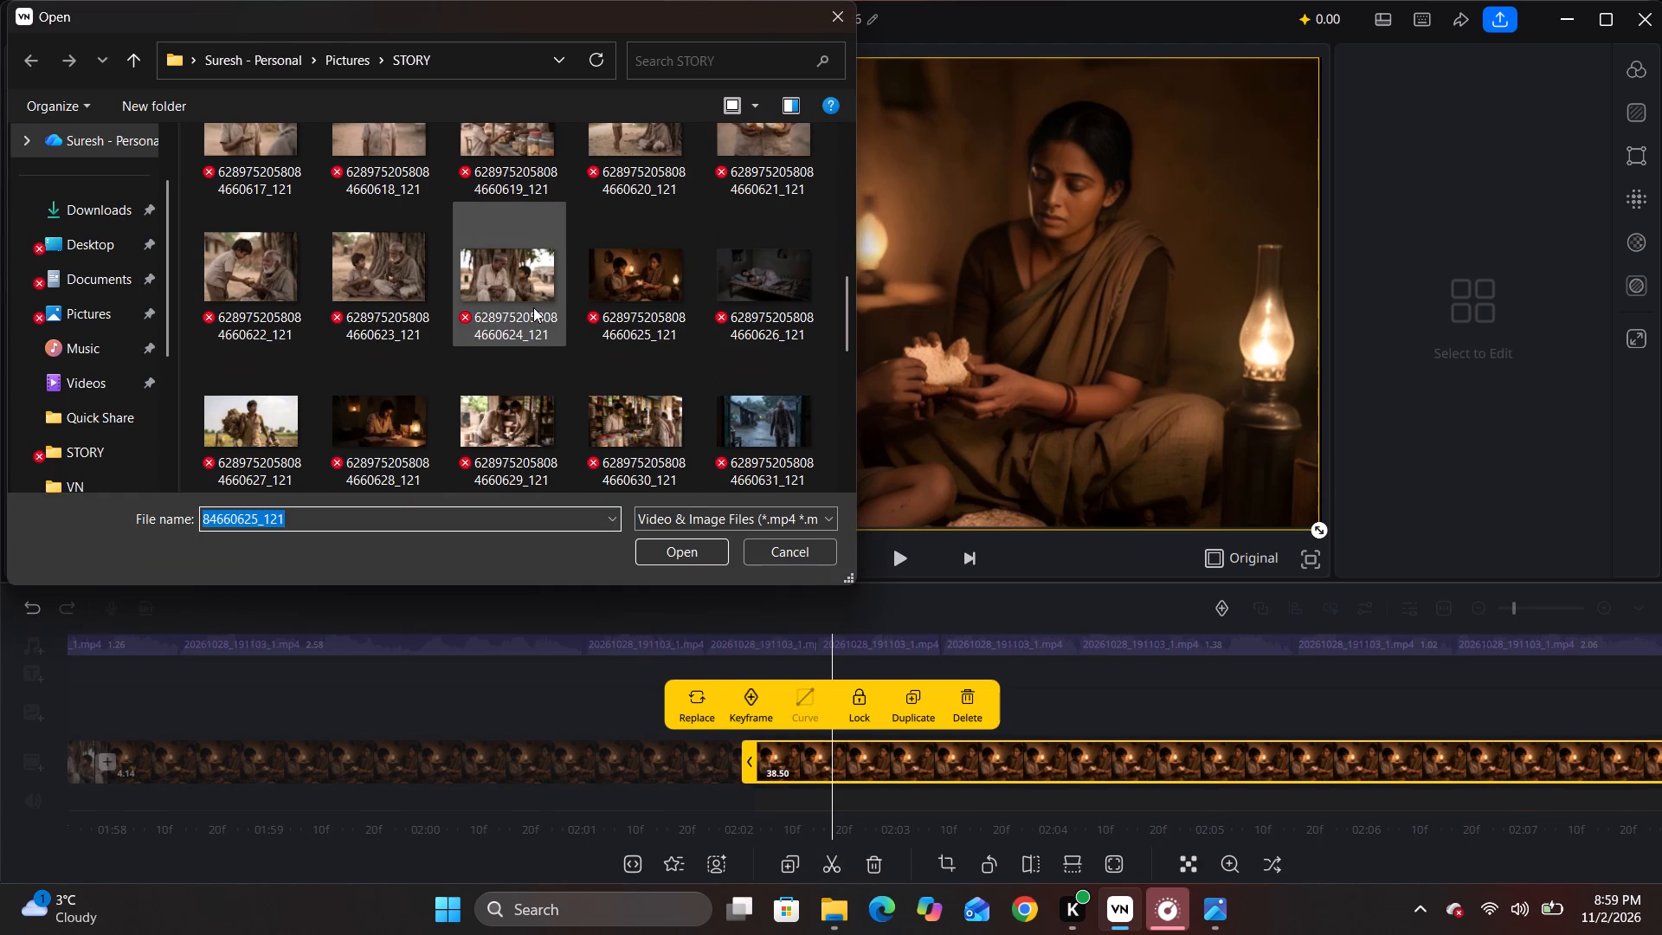
click(758, 279)
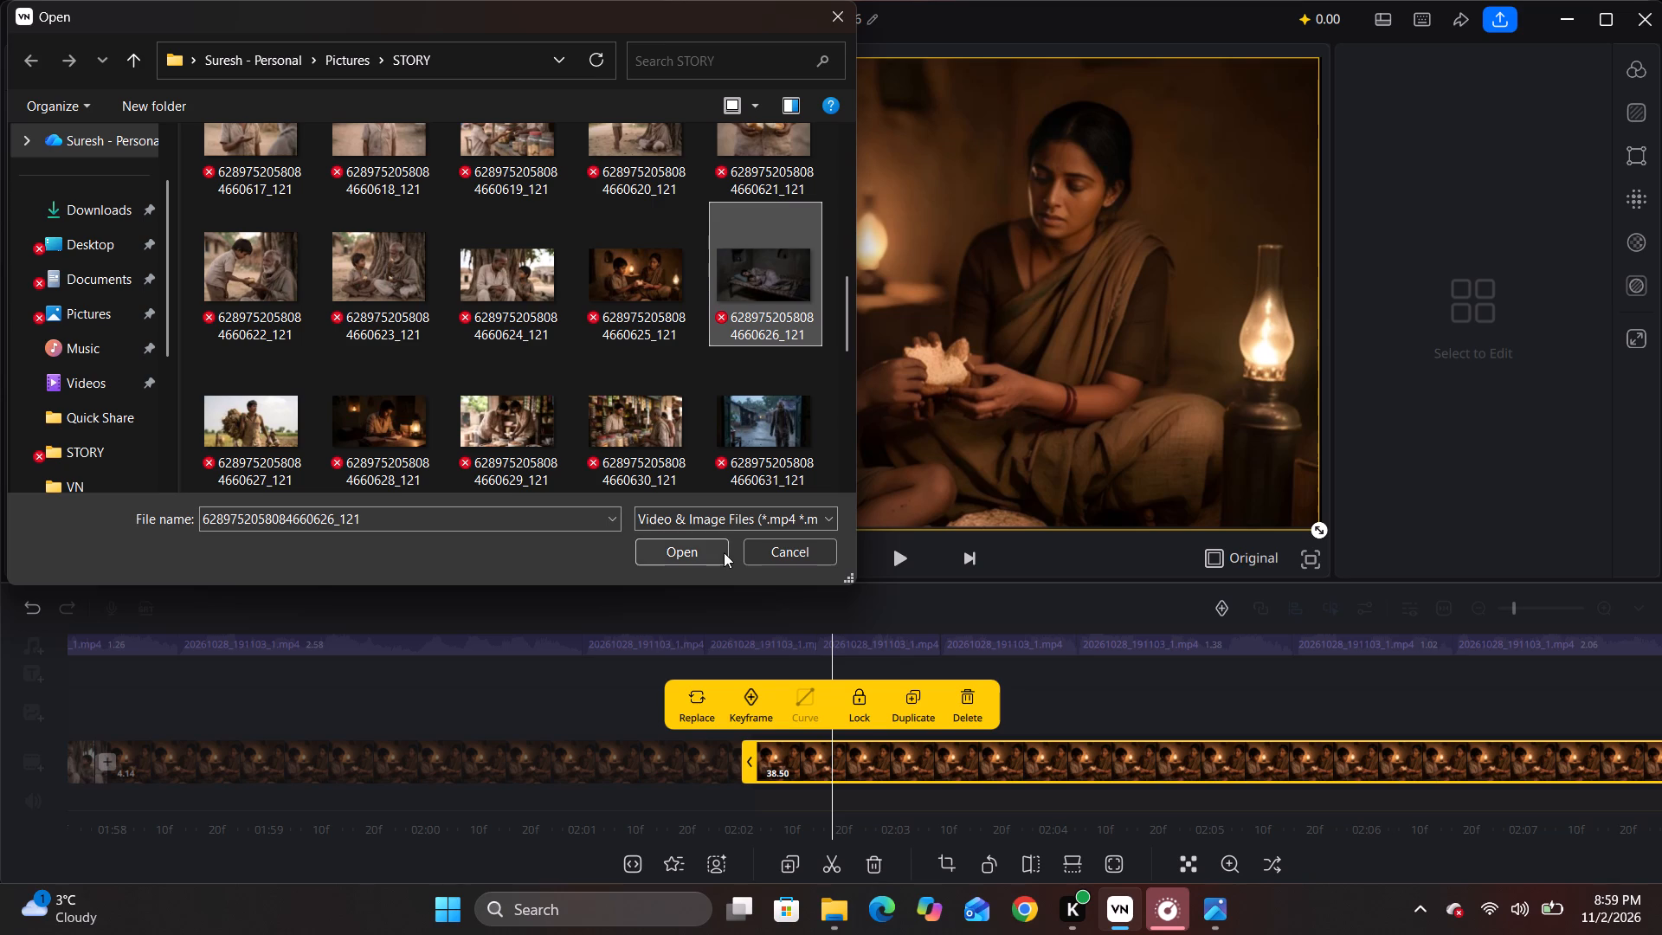
click(711, 545)
Listen to the narration over the sleeping woman-and-boy clip and split the clip at about 2:06.57.
key(space)
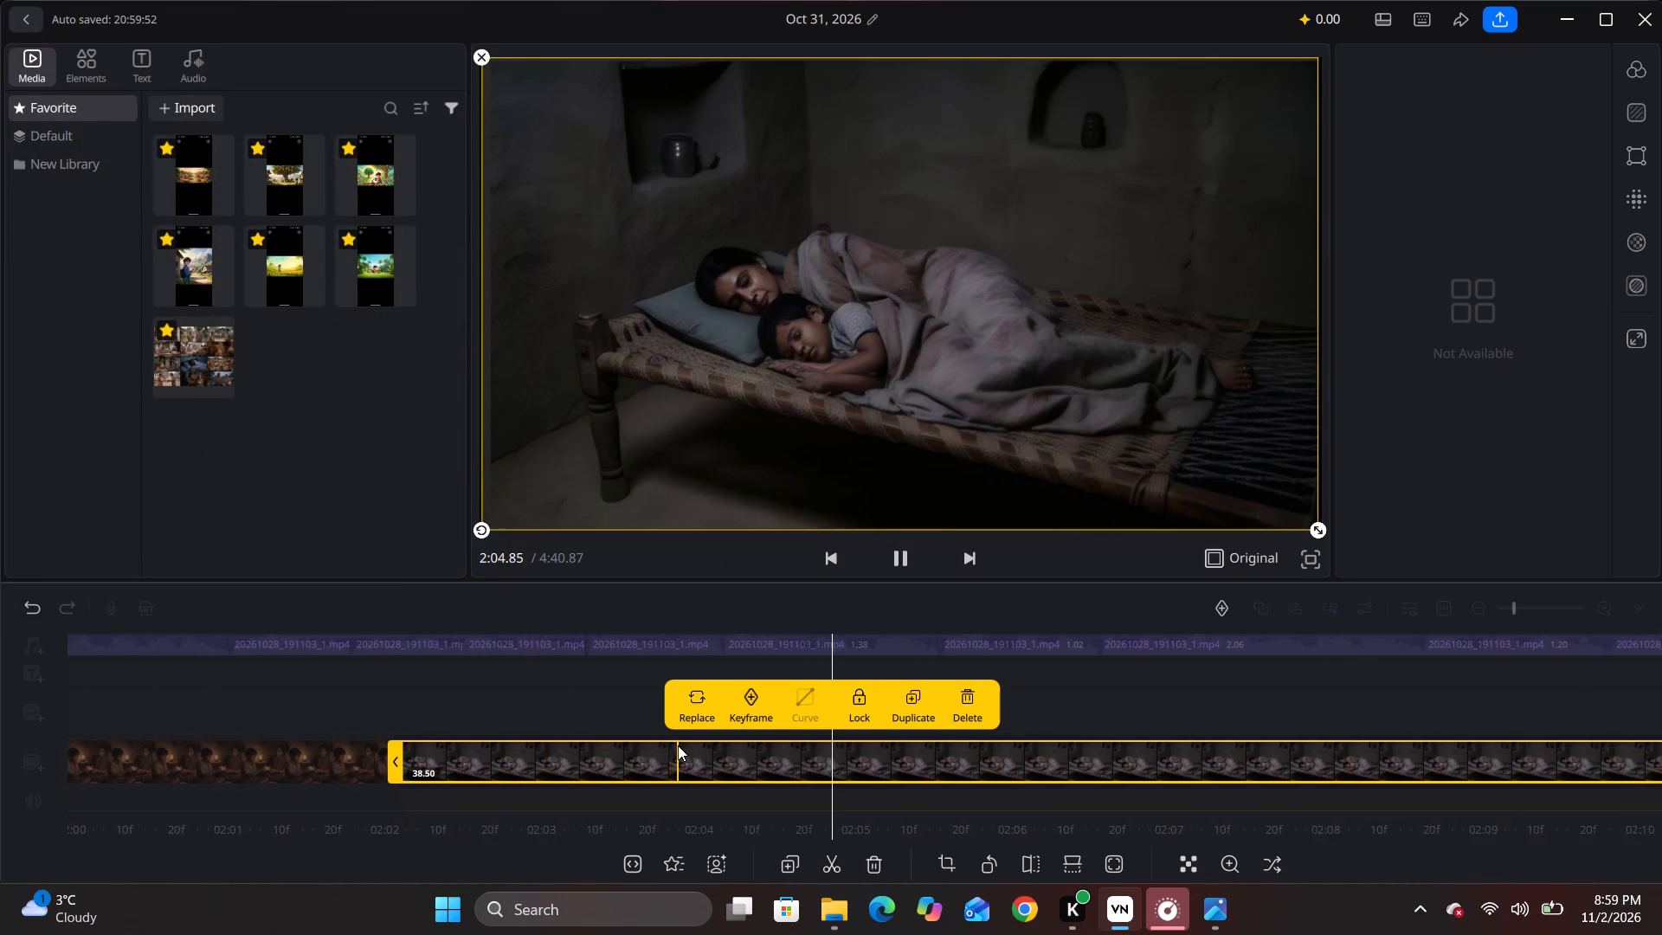
key(space)
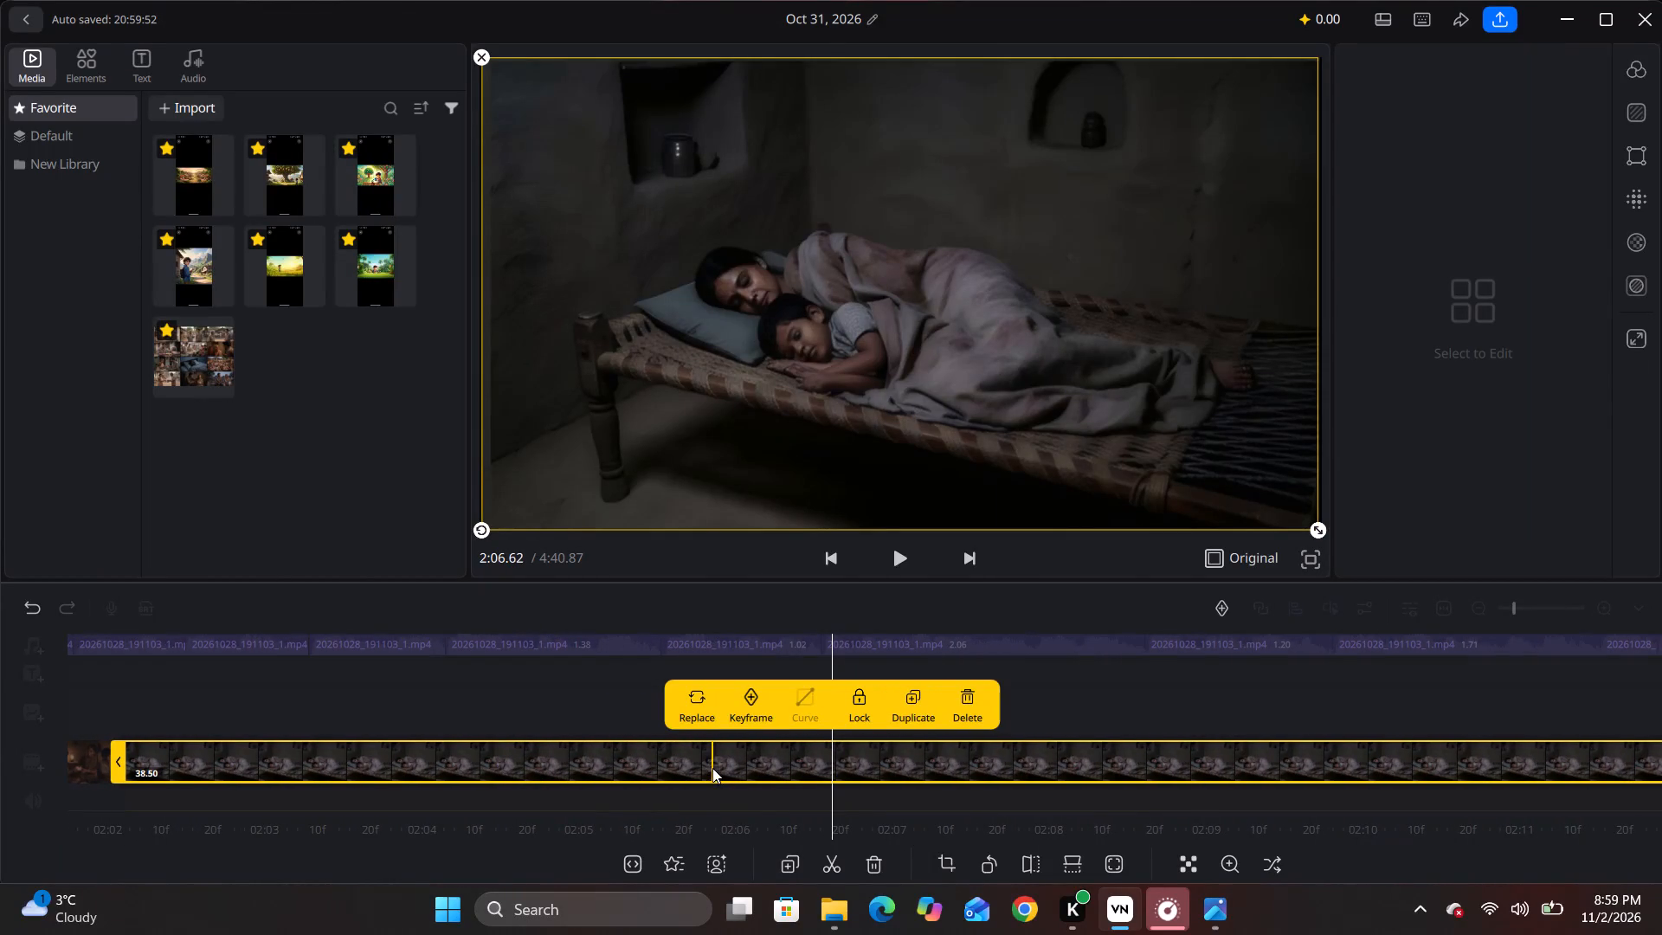
key(space)
key(space)
drag(645, 748, 709, 750)
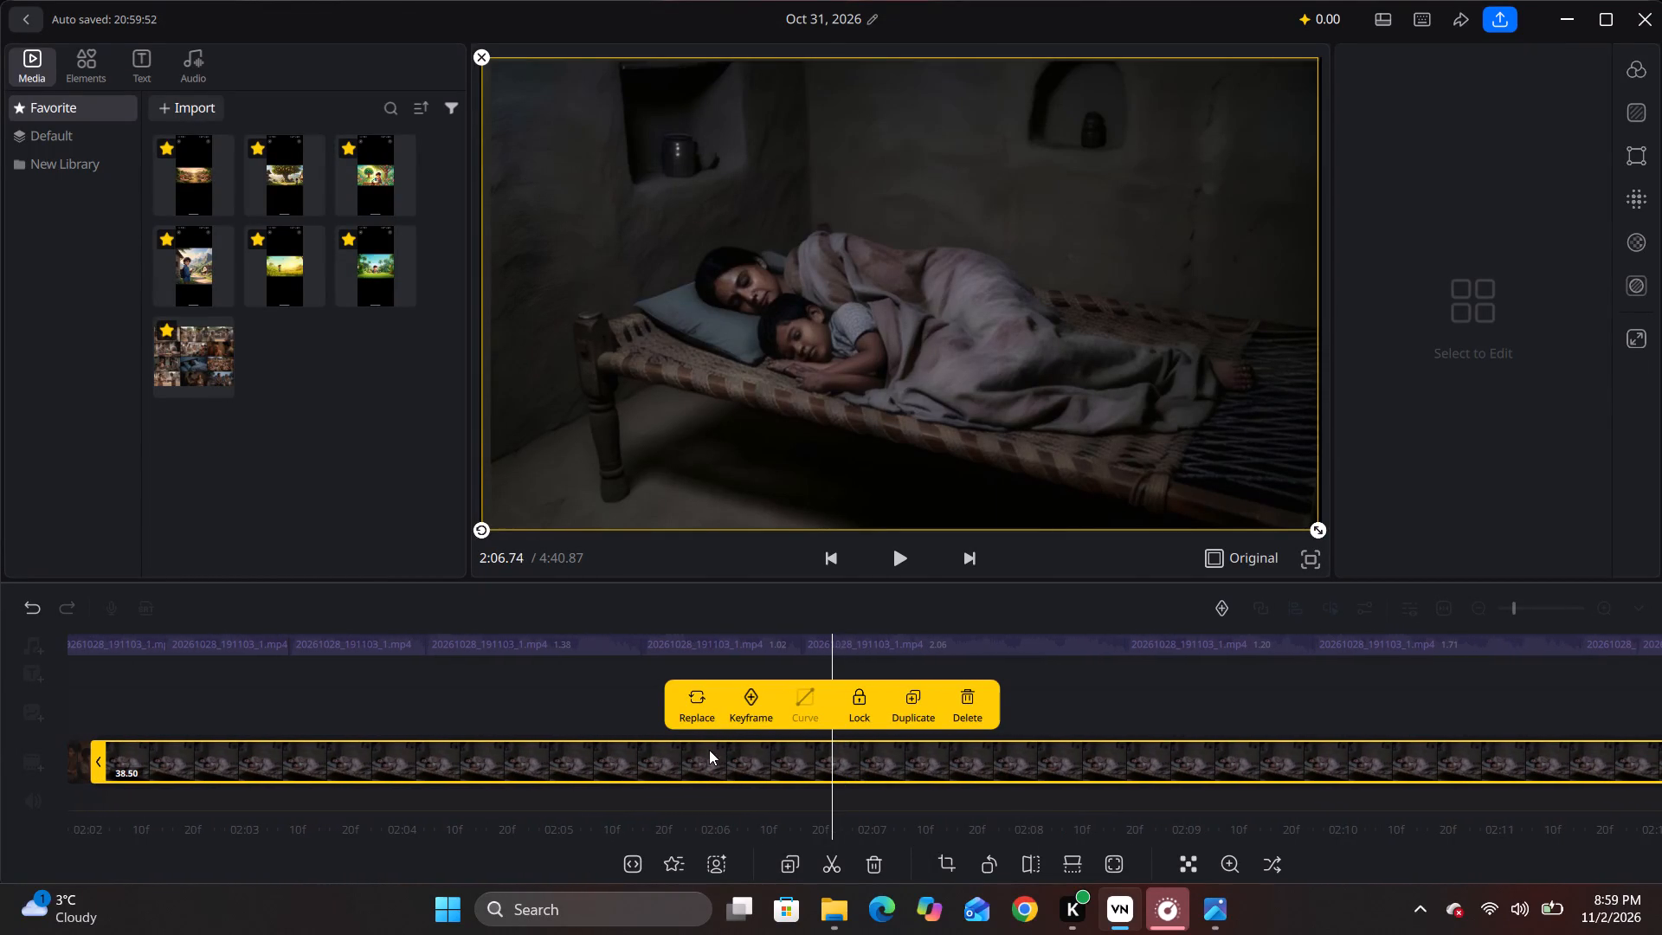
drag(709, 750, 727, 752)
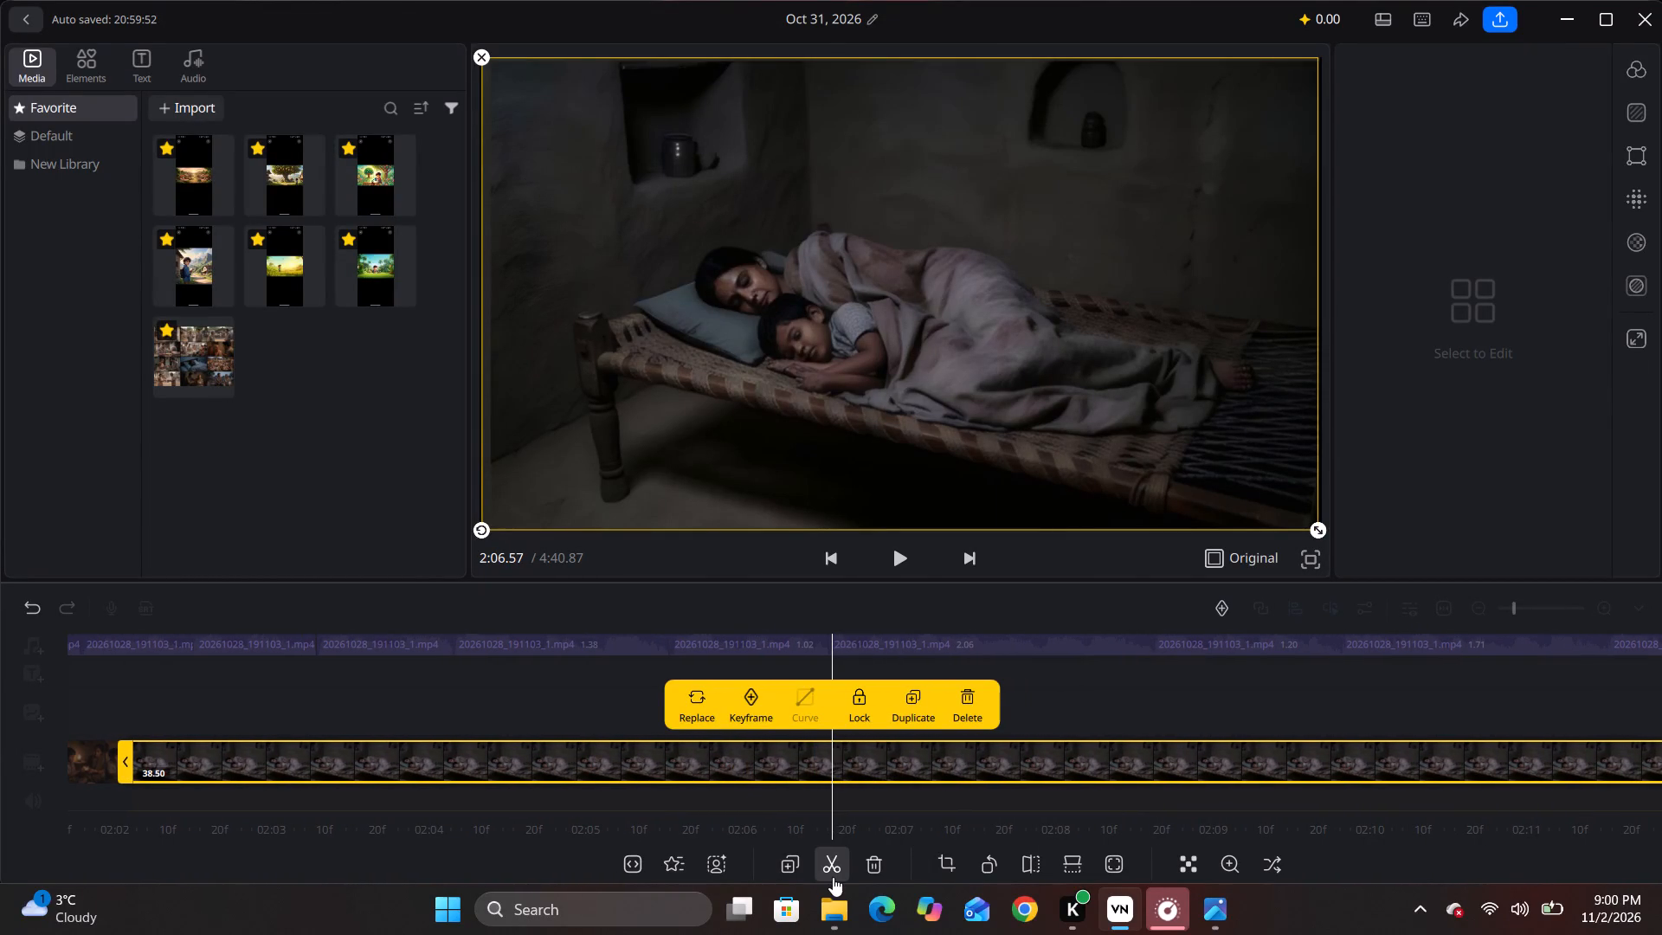
click(831, 868)
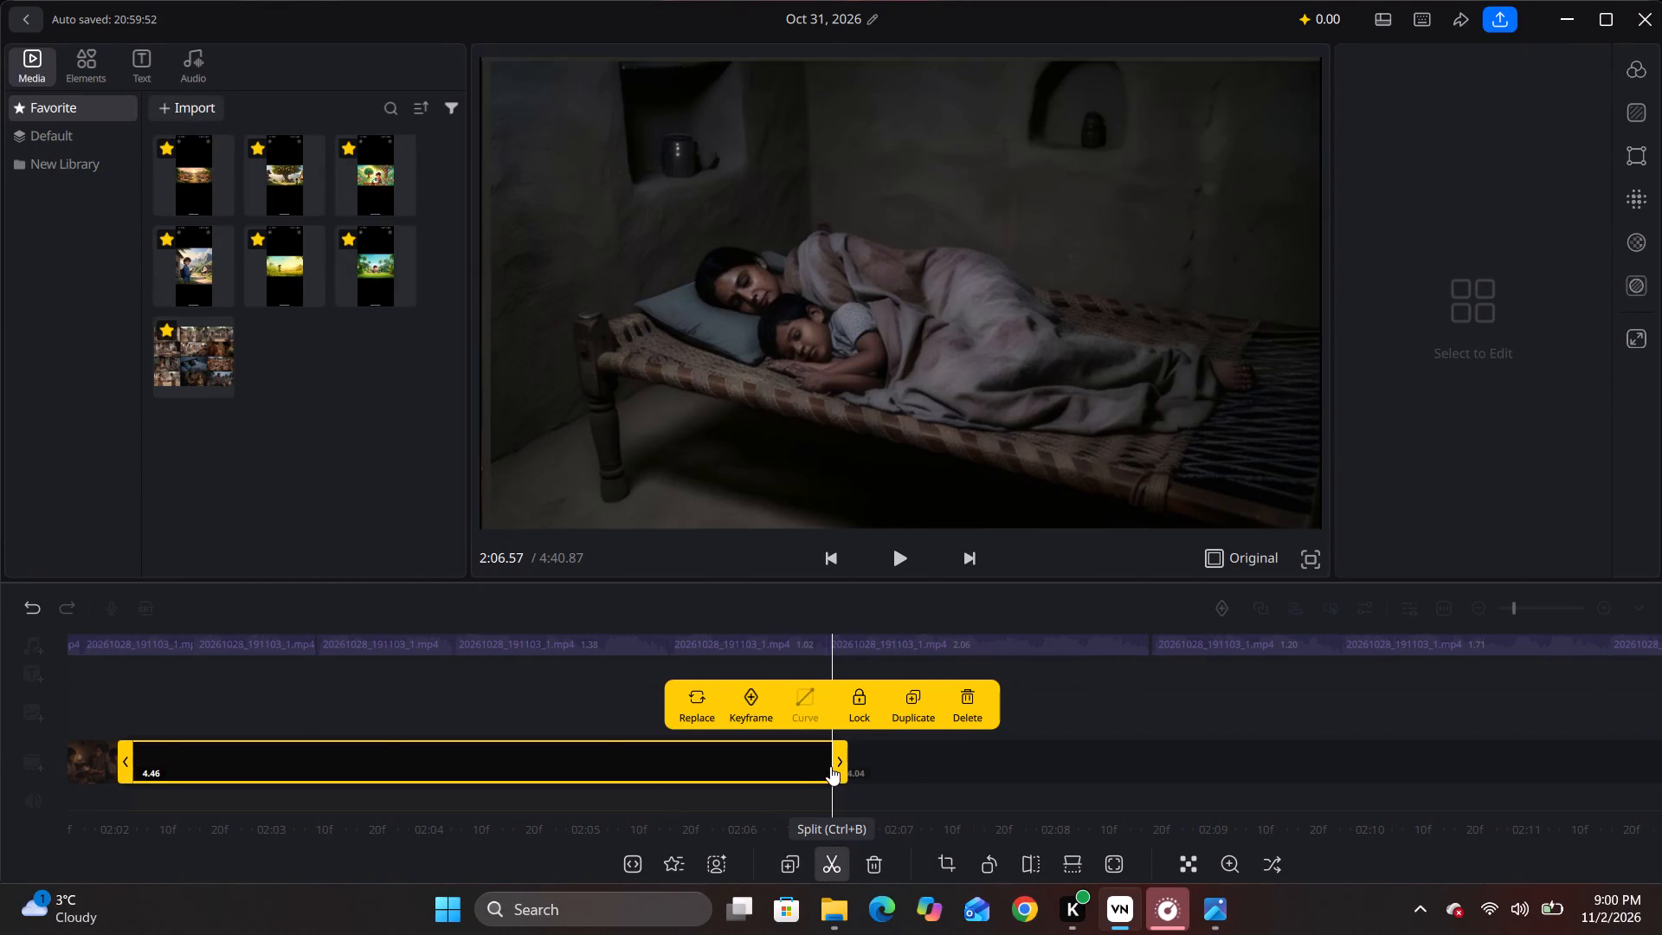
key(space)
key(space)
click(836, 767)
click(835, 764)
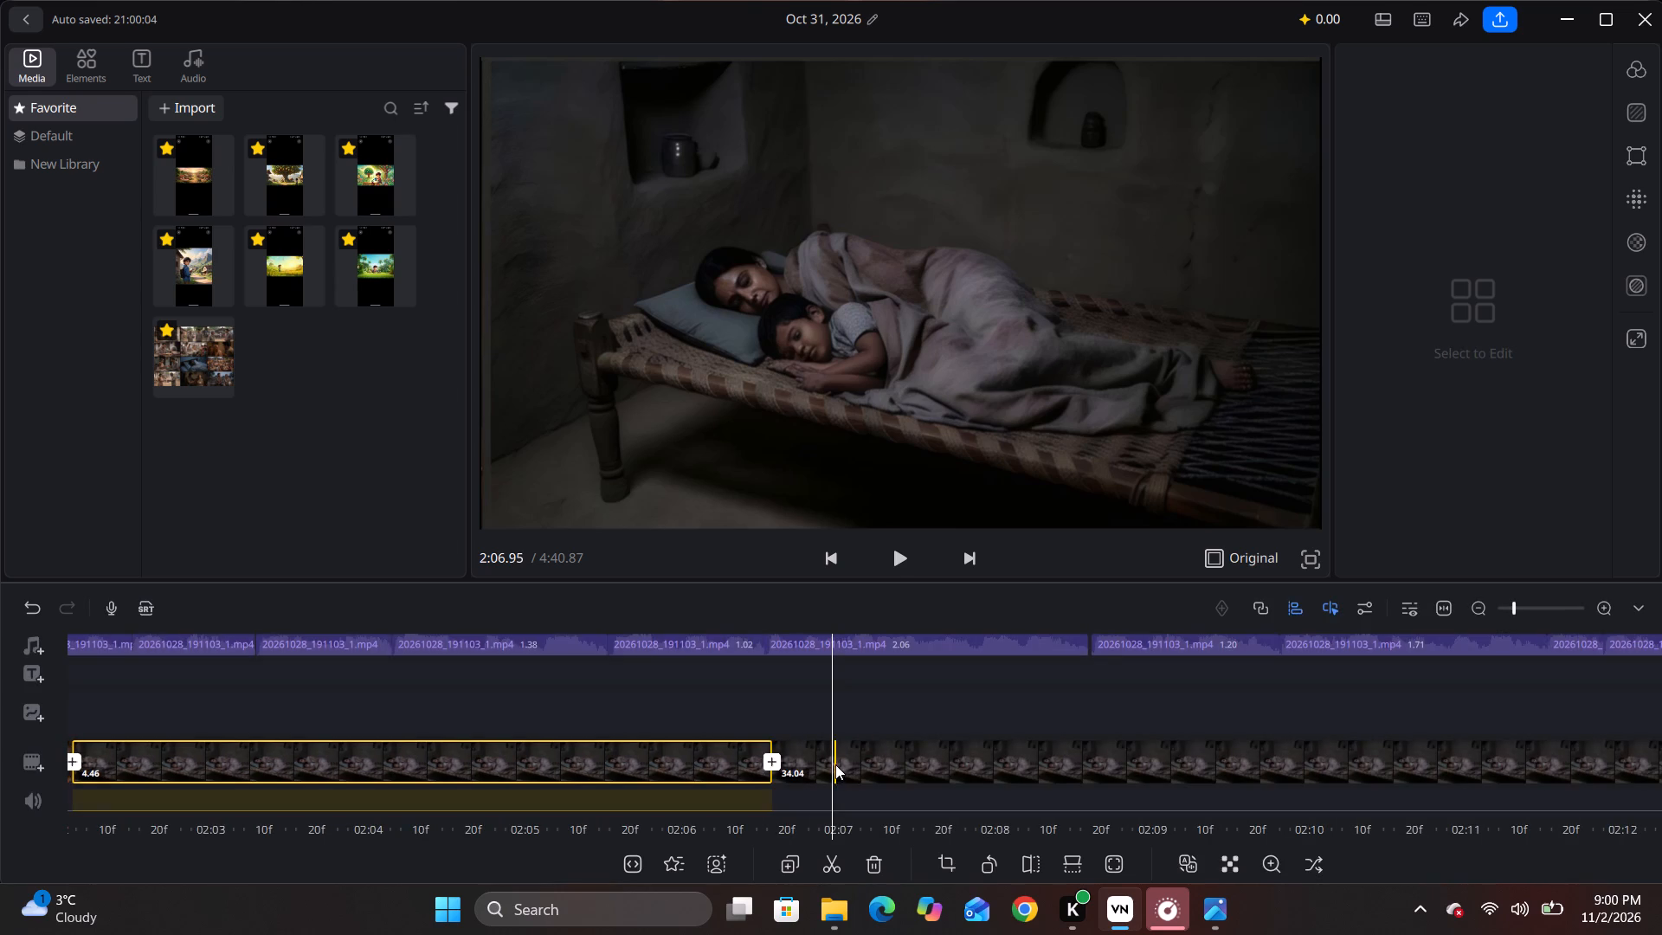
click(702, 690)
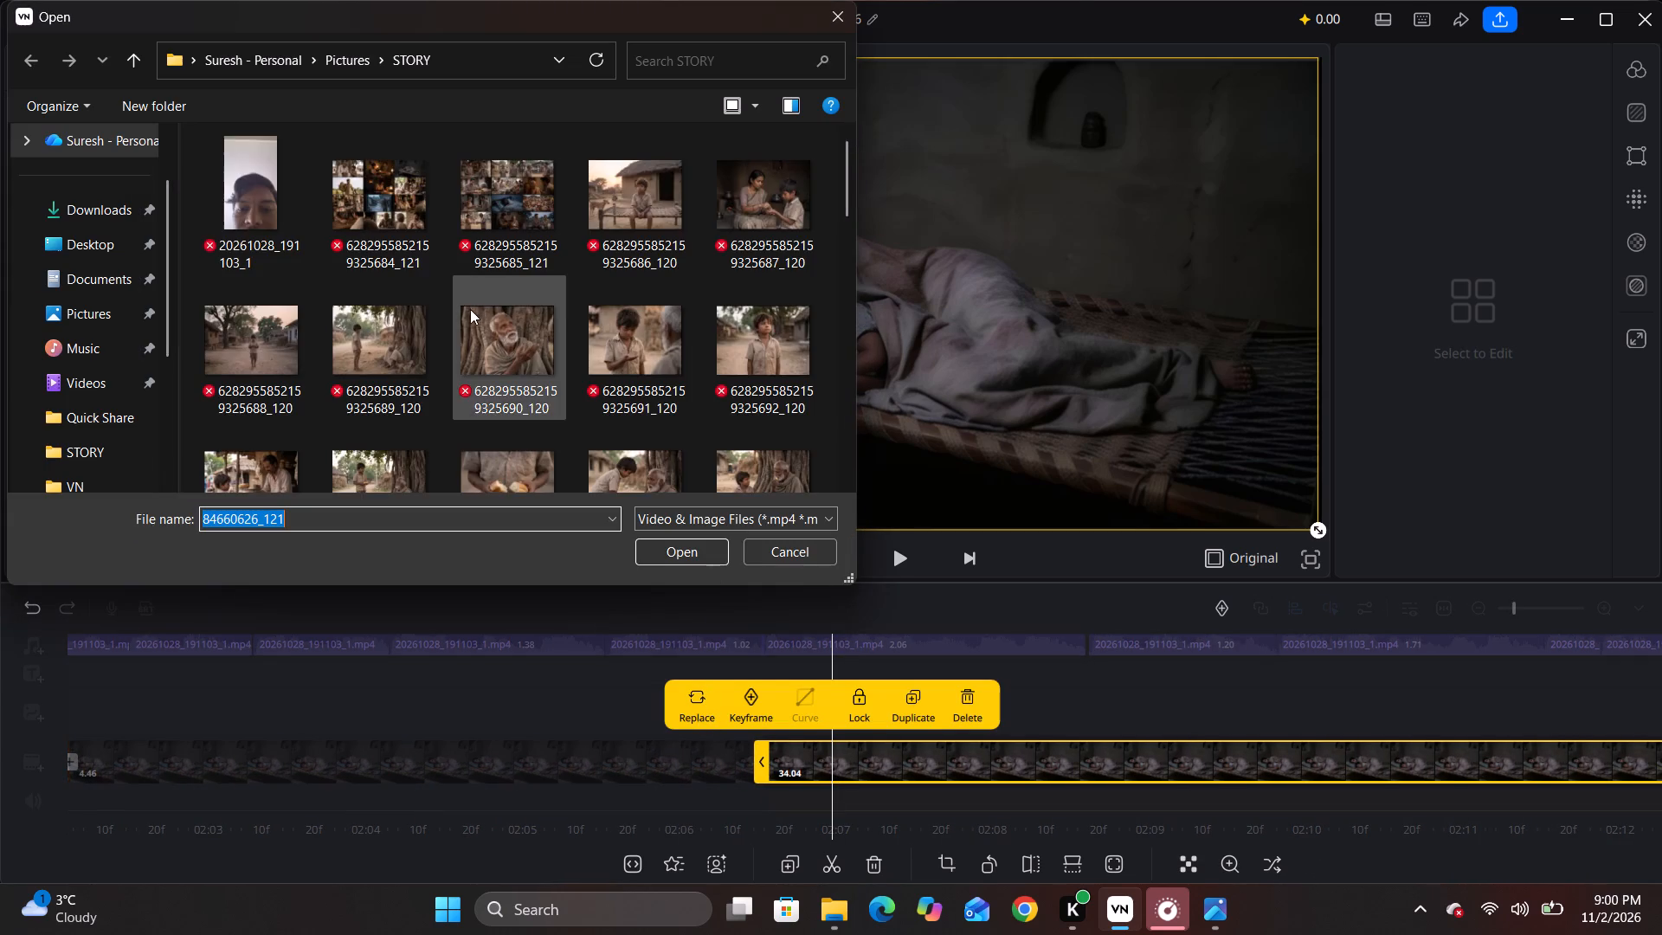
scroll(468, 317, down, 4)
scroll(600, 319, down, 2)
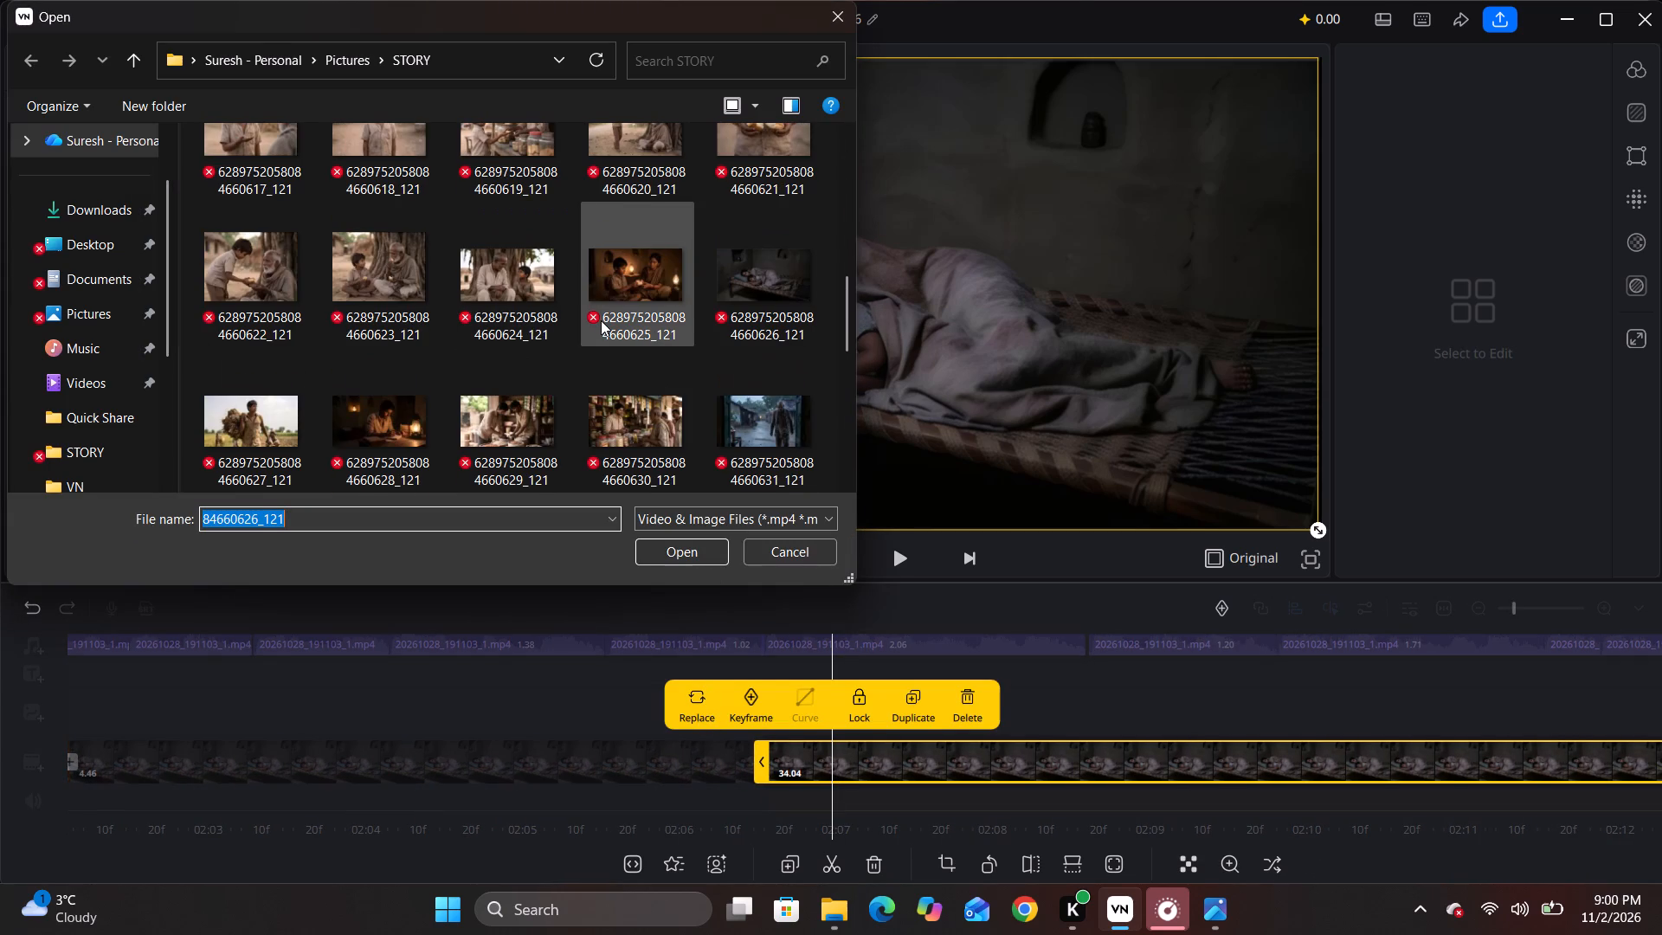
click(255, 416)
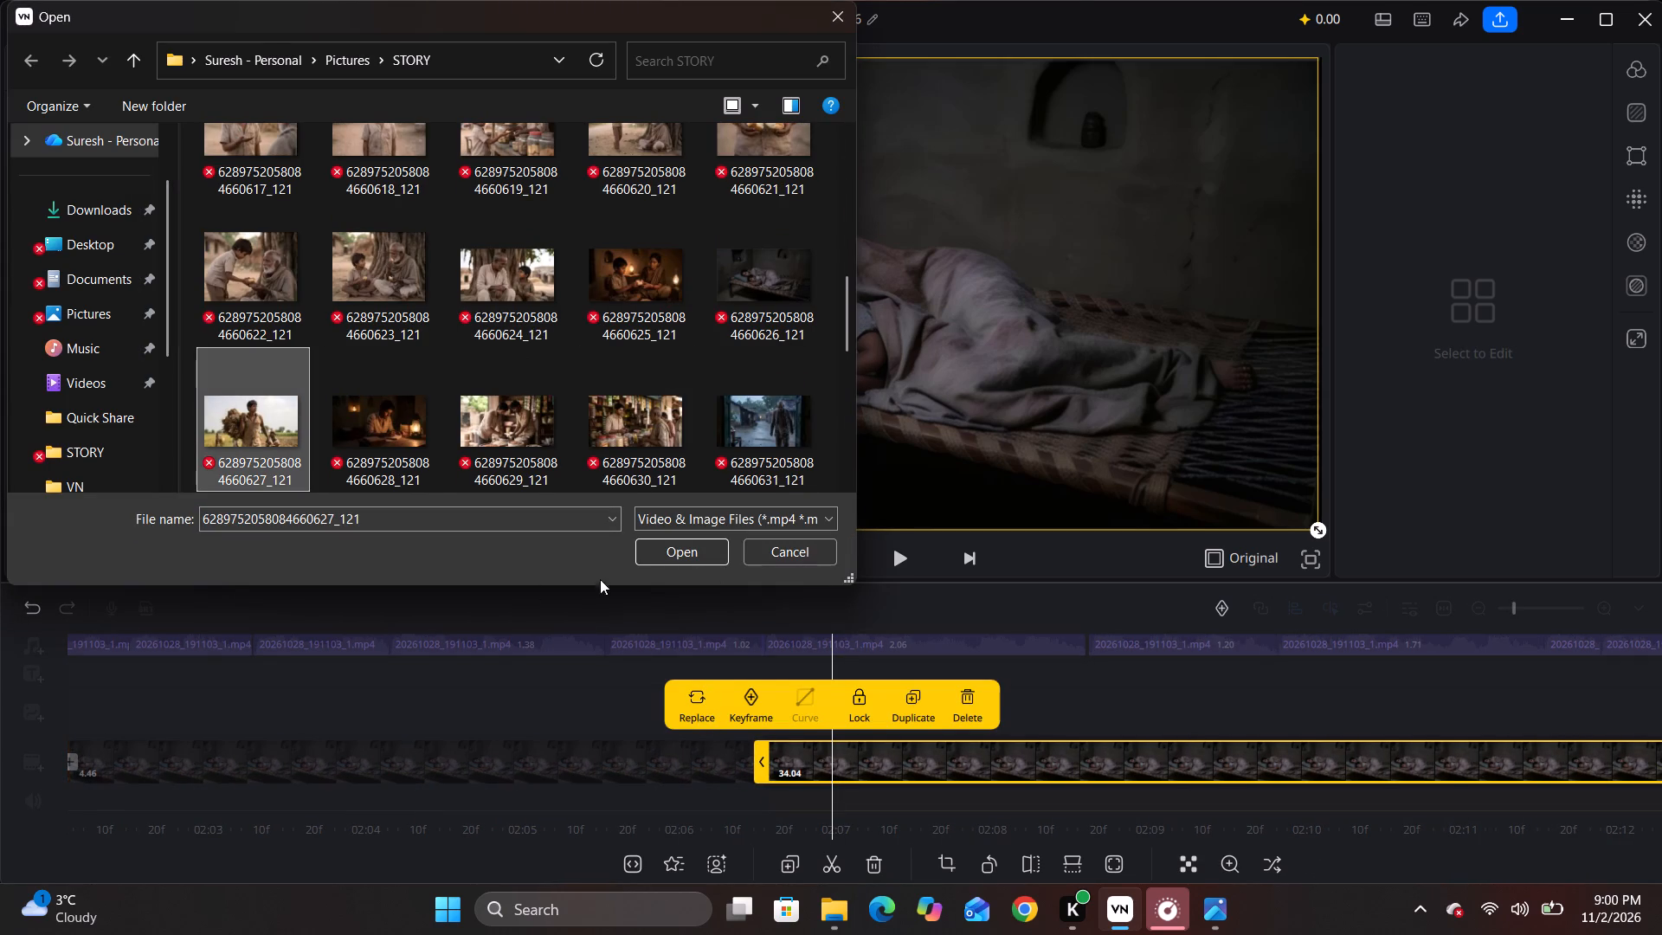
click(676, 556)
Listen to the narration over the harvest-carrying clip, undoing any accidental change, and split the clip at about 2:09.85.
key(space)
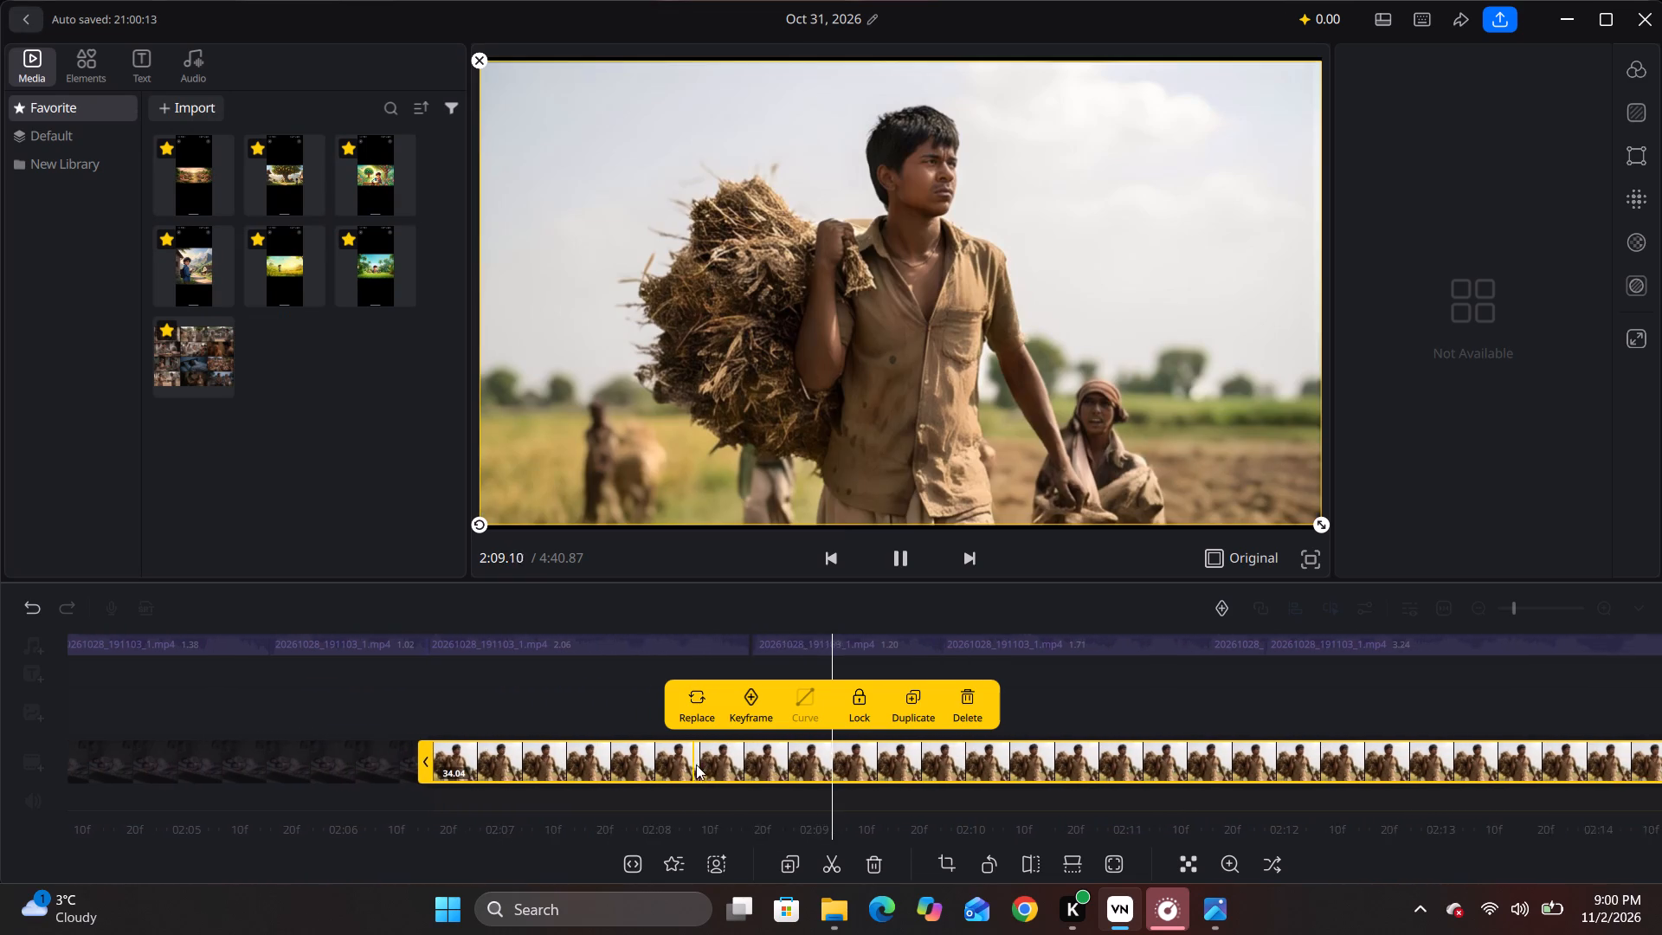
key(space)
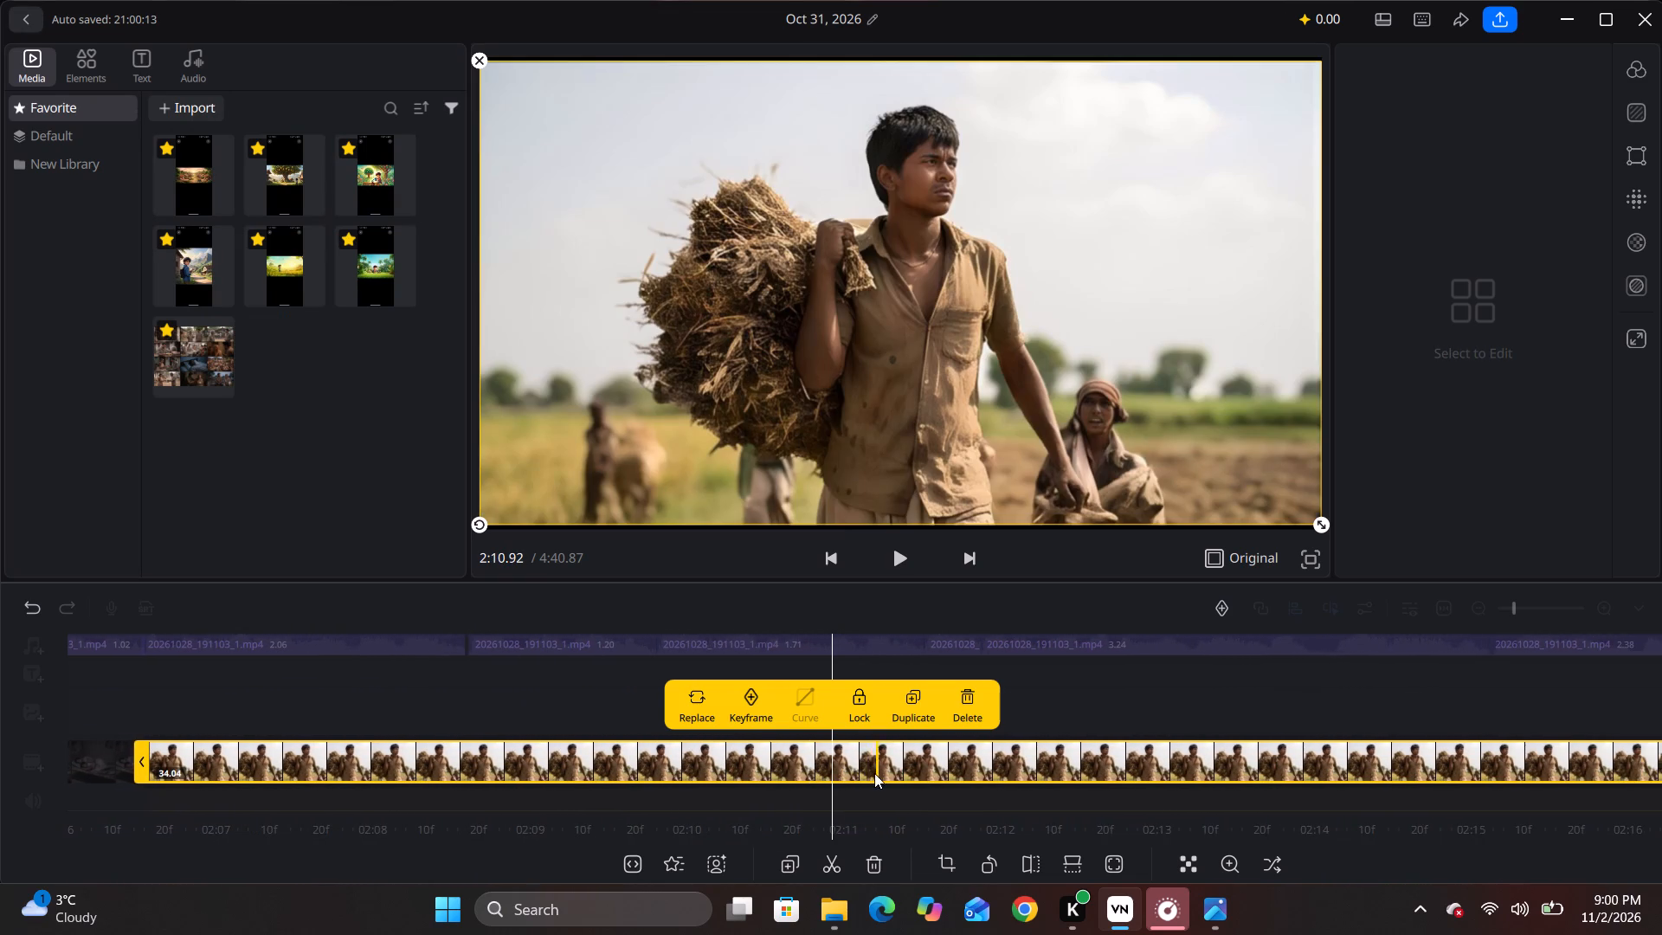
drag(763, 776, 865, 776)
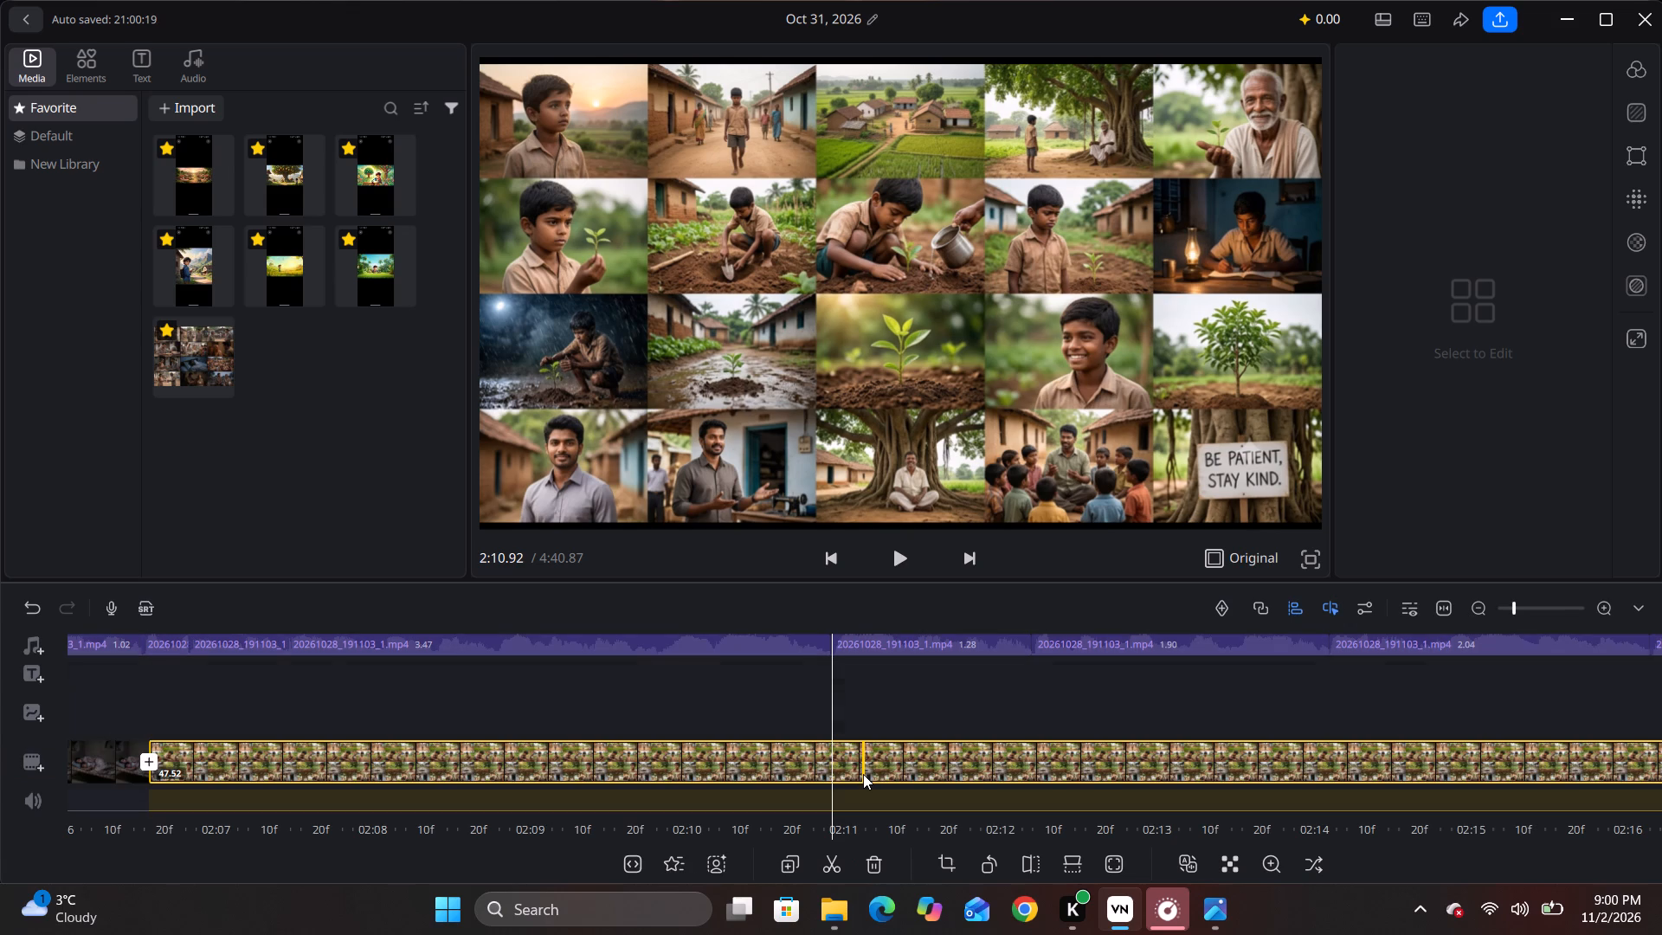
click(21, 598)
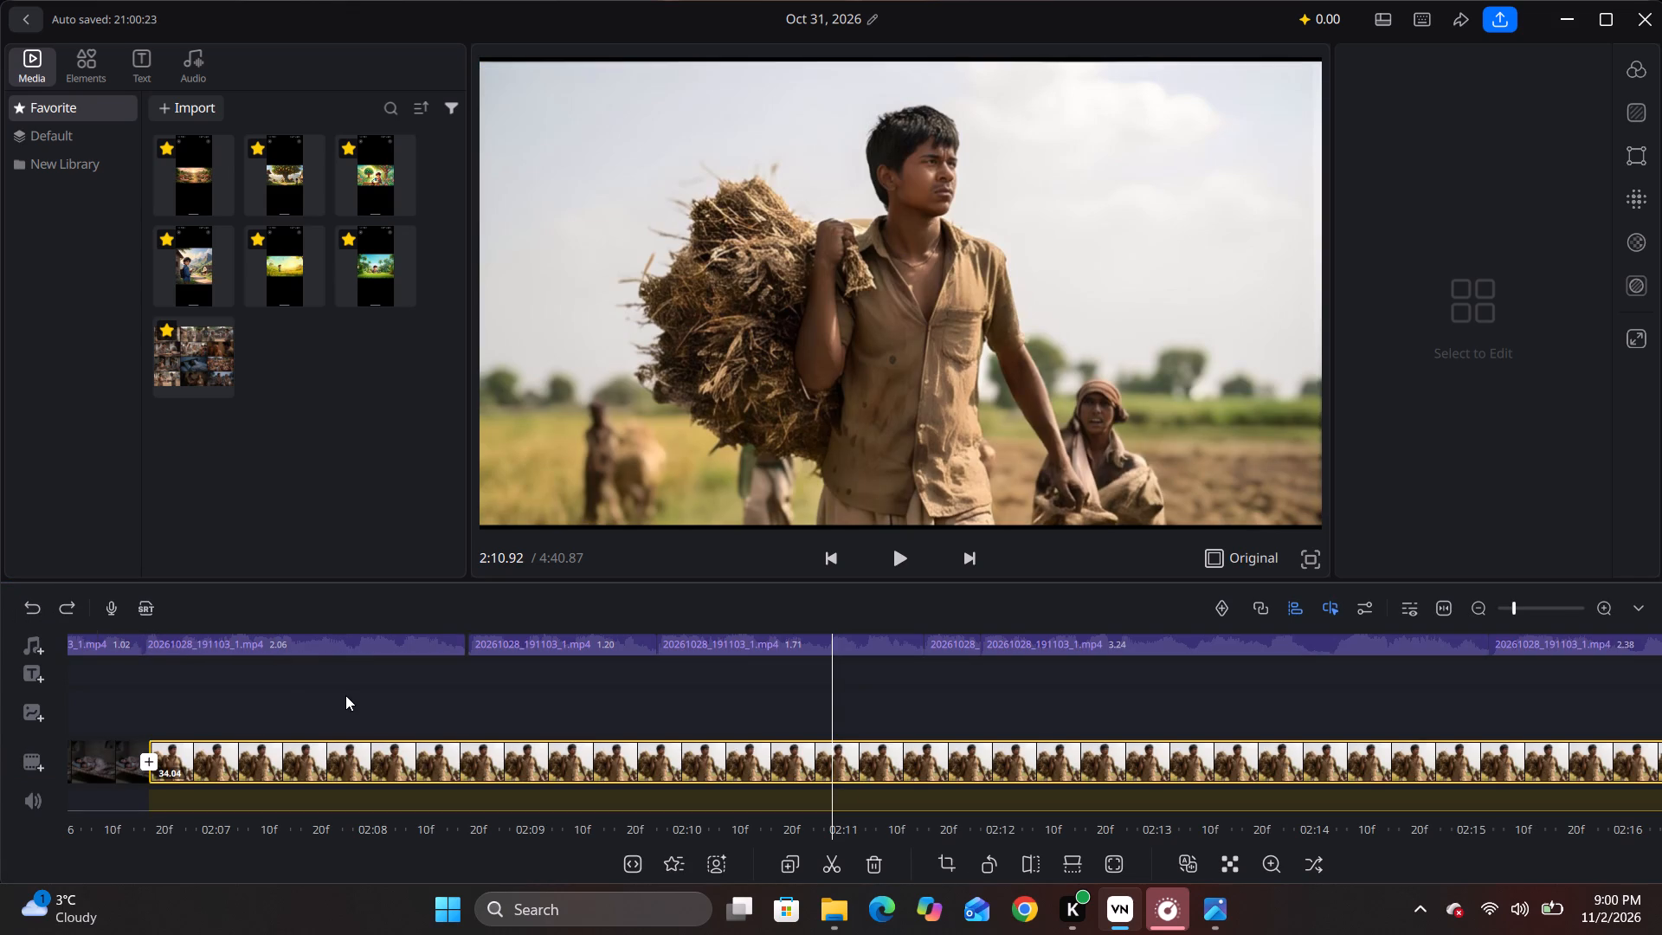
drag(342, 693, 1143, 714)
key(space)
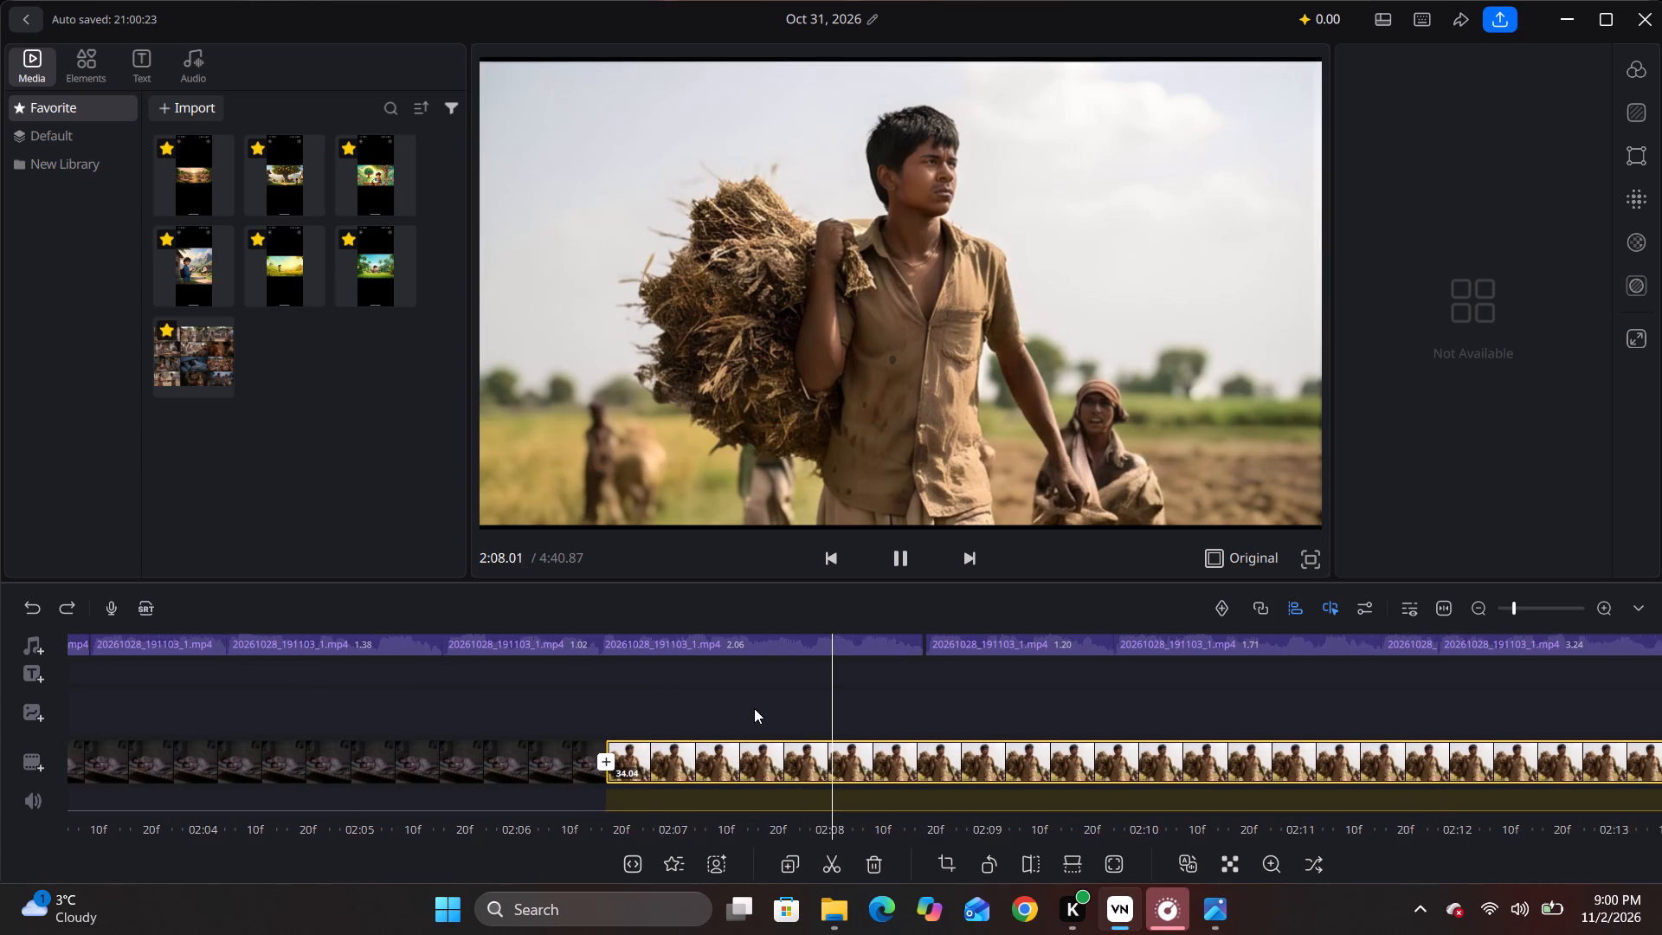
key(space)
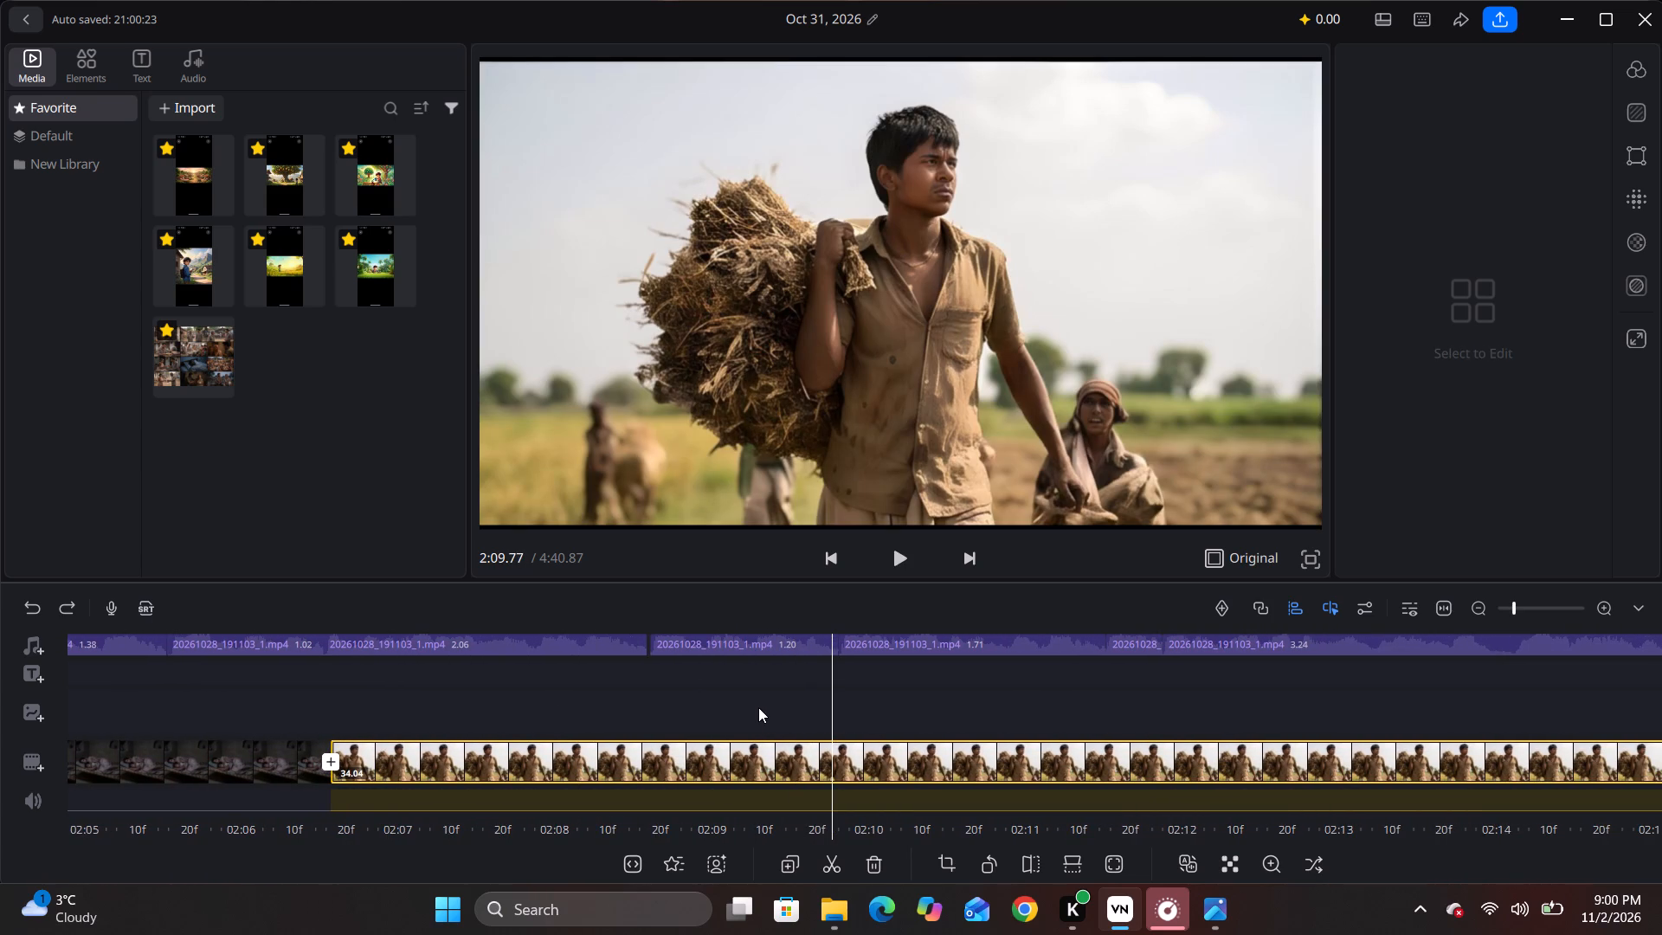
key(space)
key(space)
drag(758, 707, 789, 719)
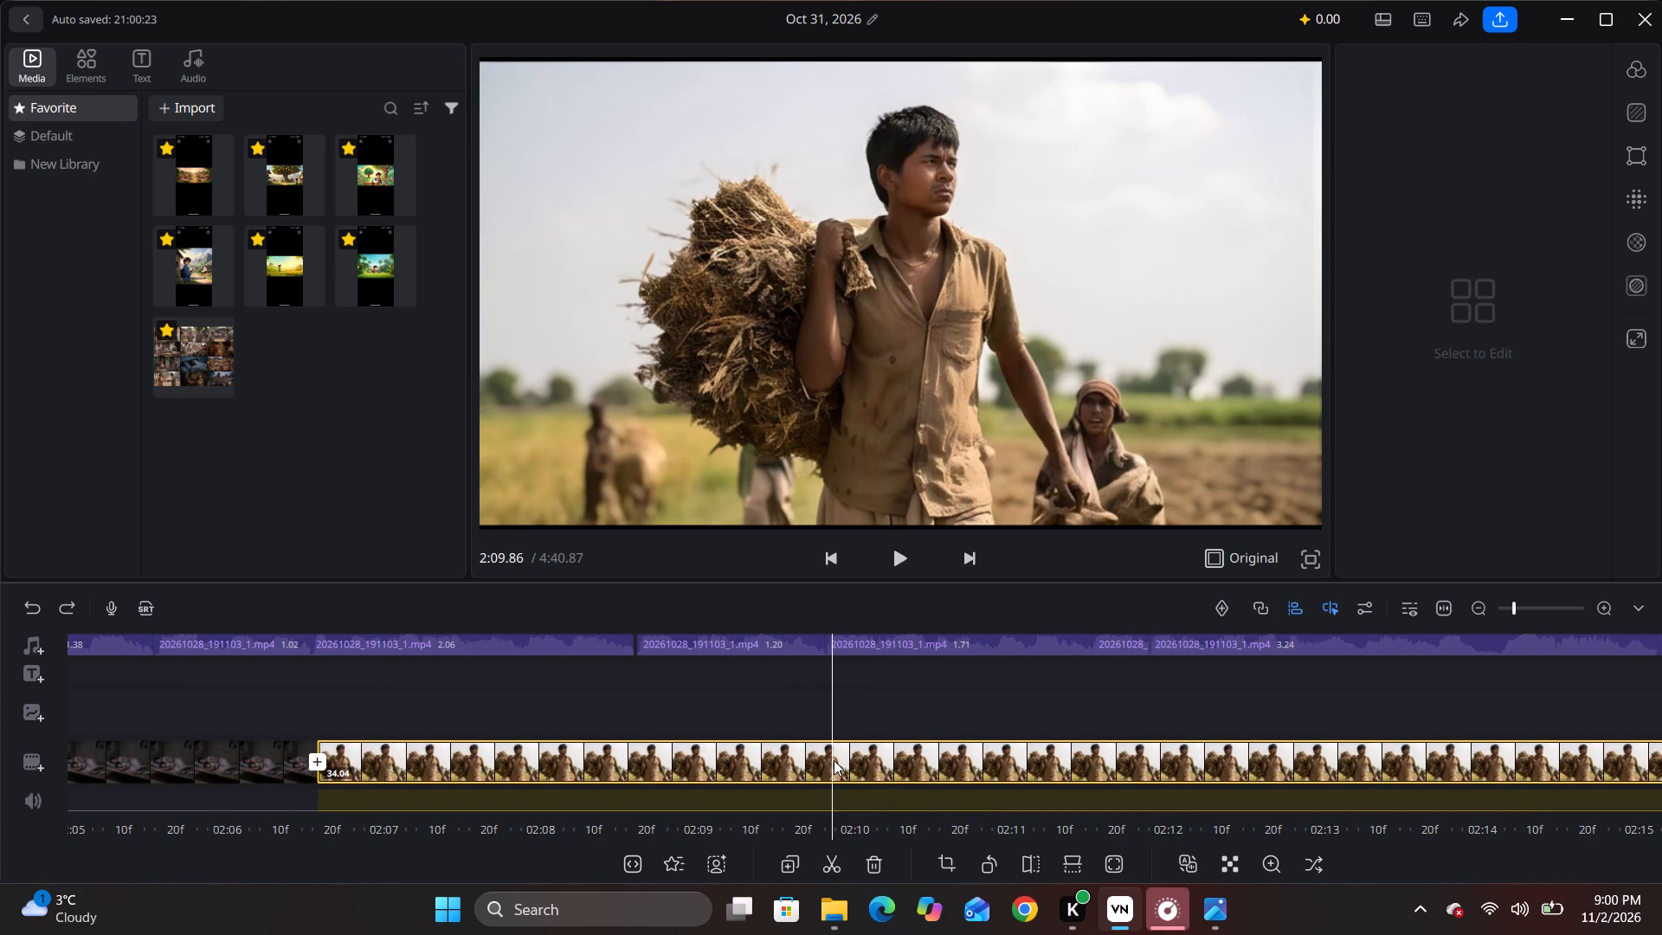
click(834, 760)
click(834, 872)
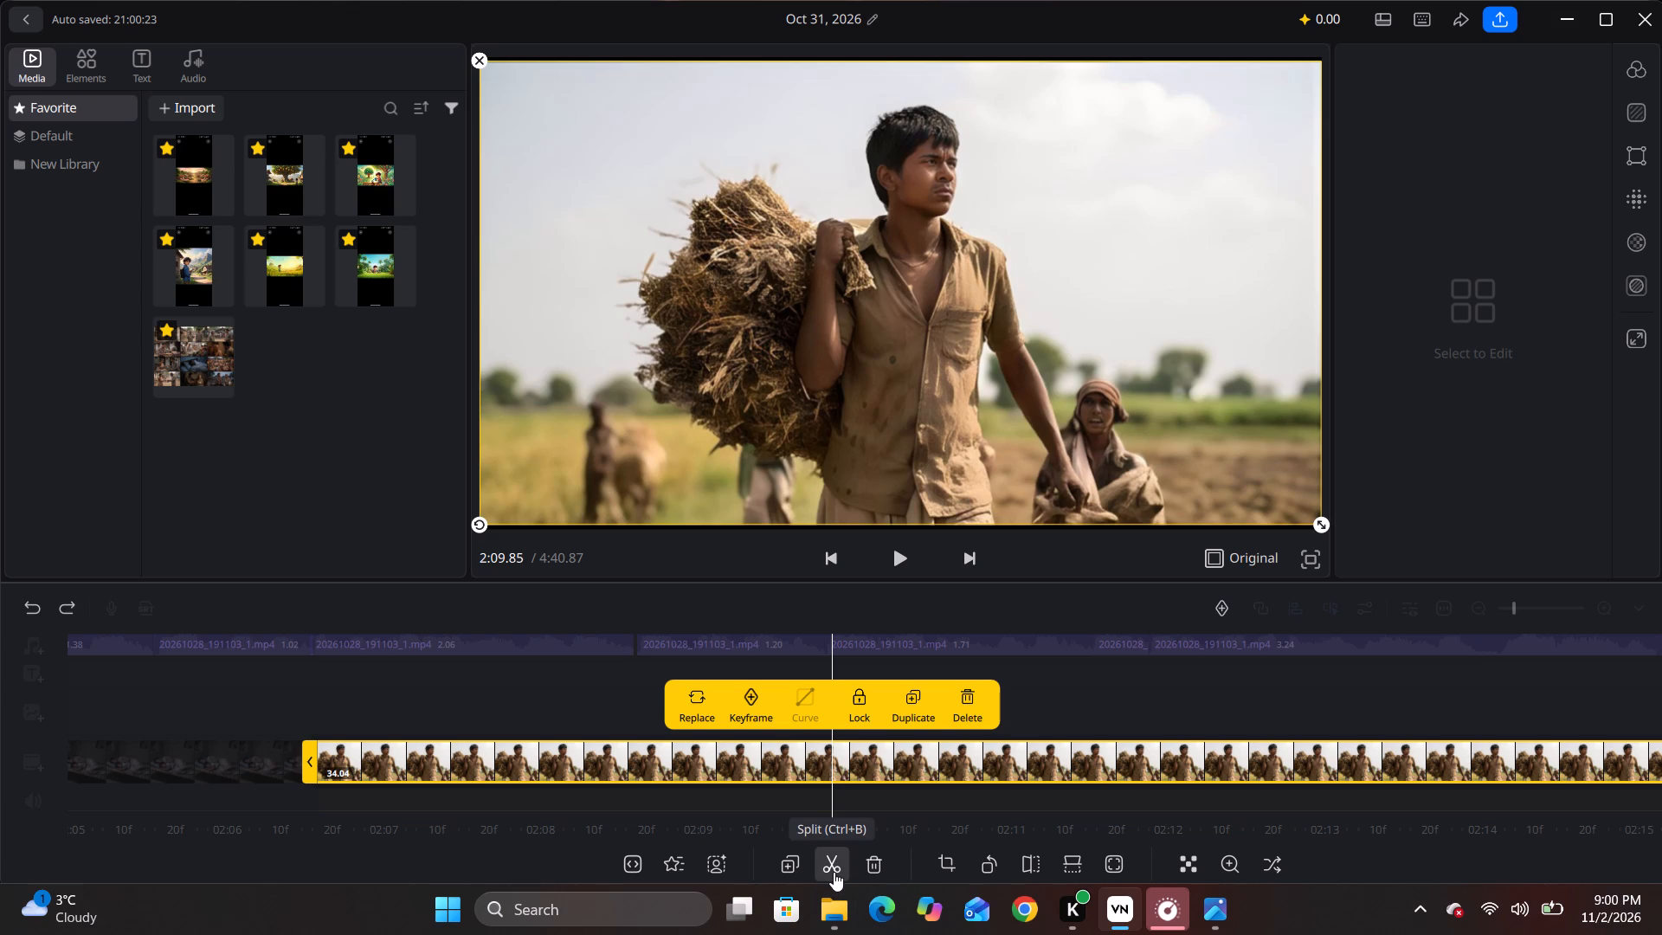
click(895, 759)
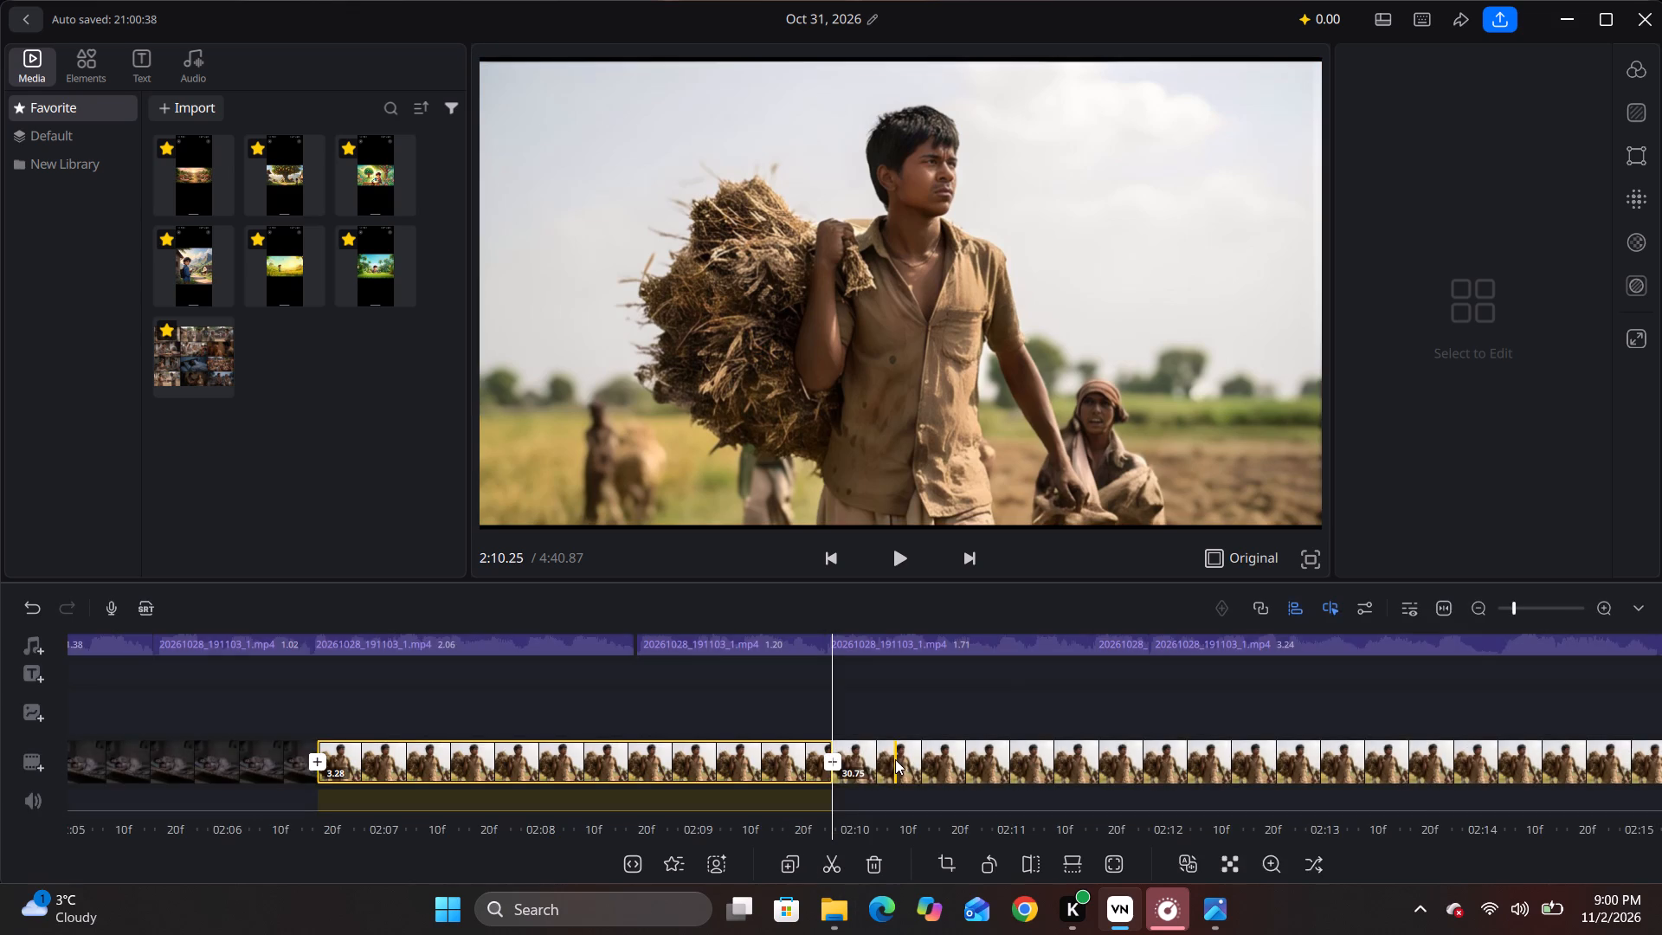
click(895, 759)
click(692, 705)
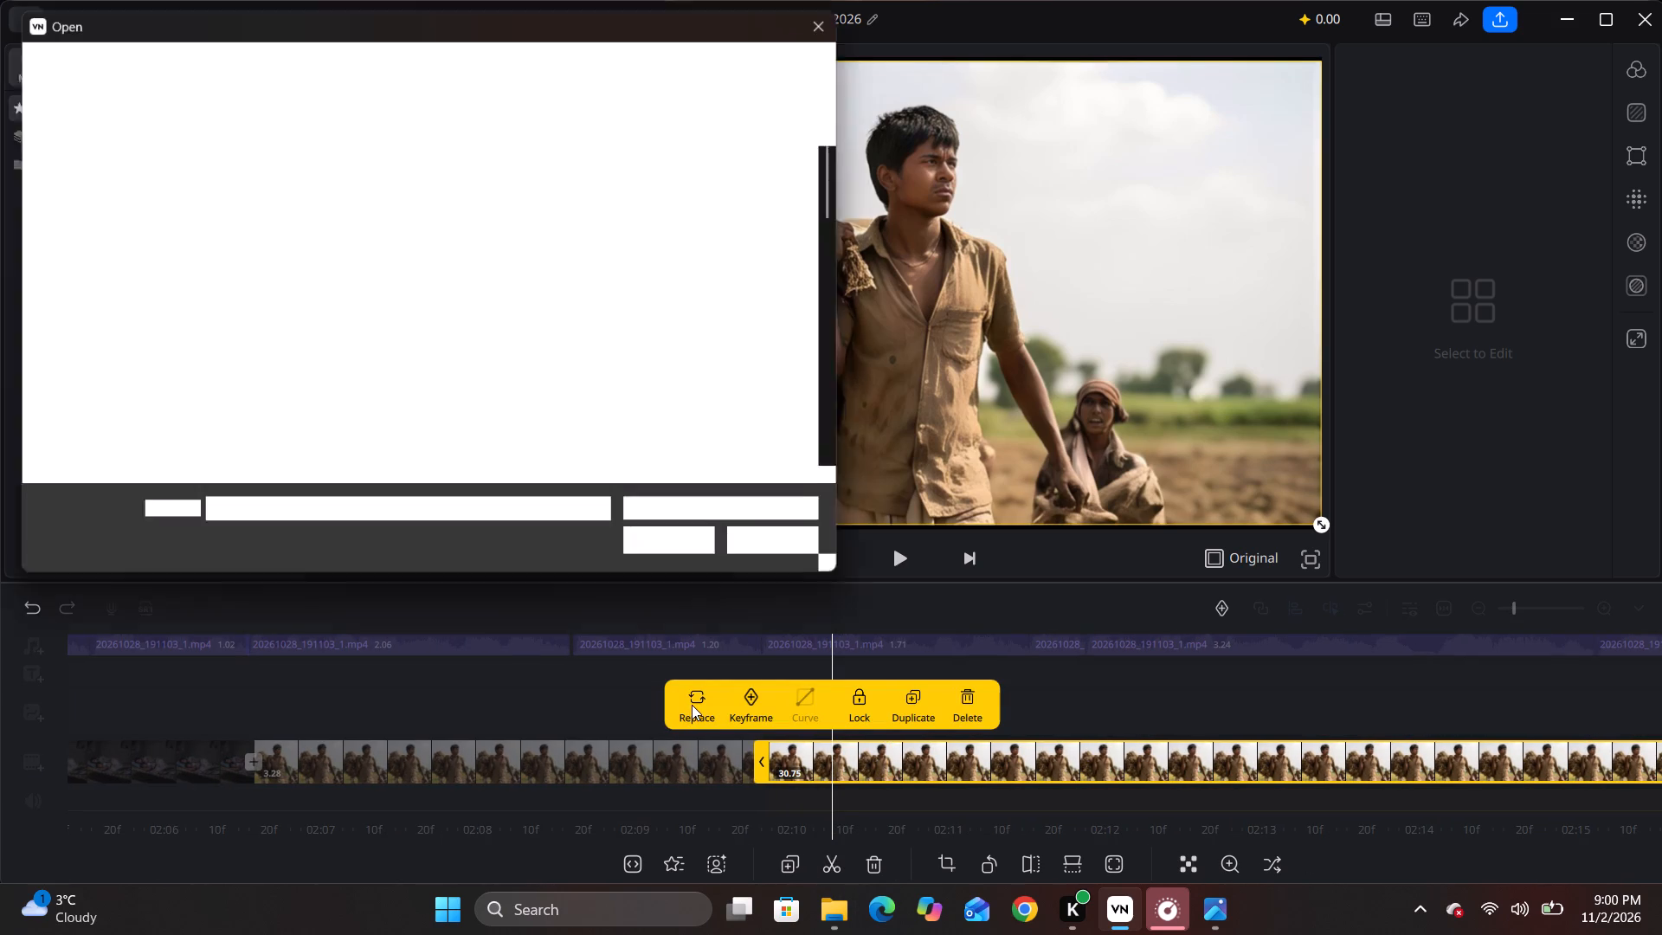
scroll(422, 304, down, 6)
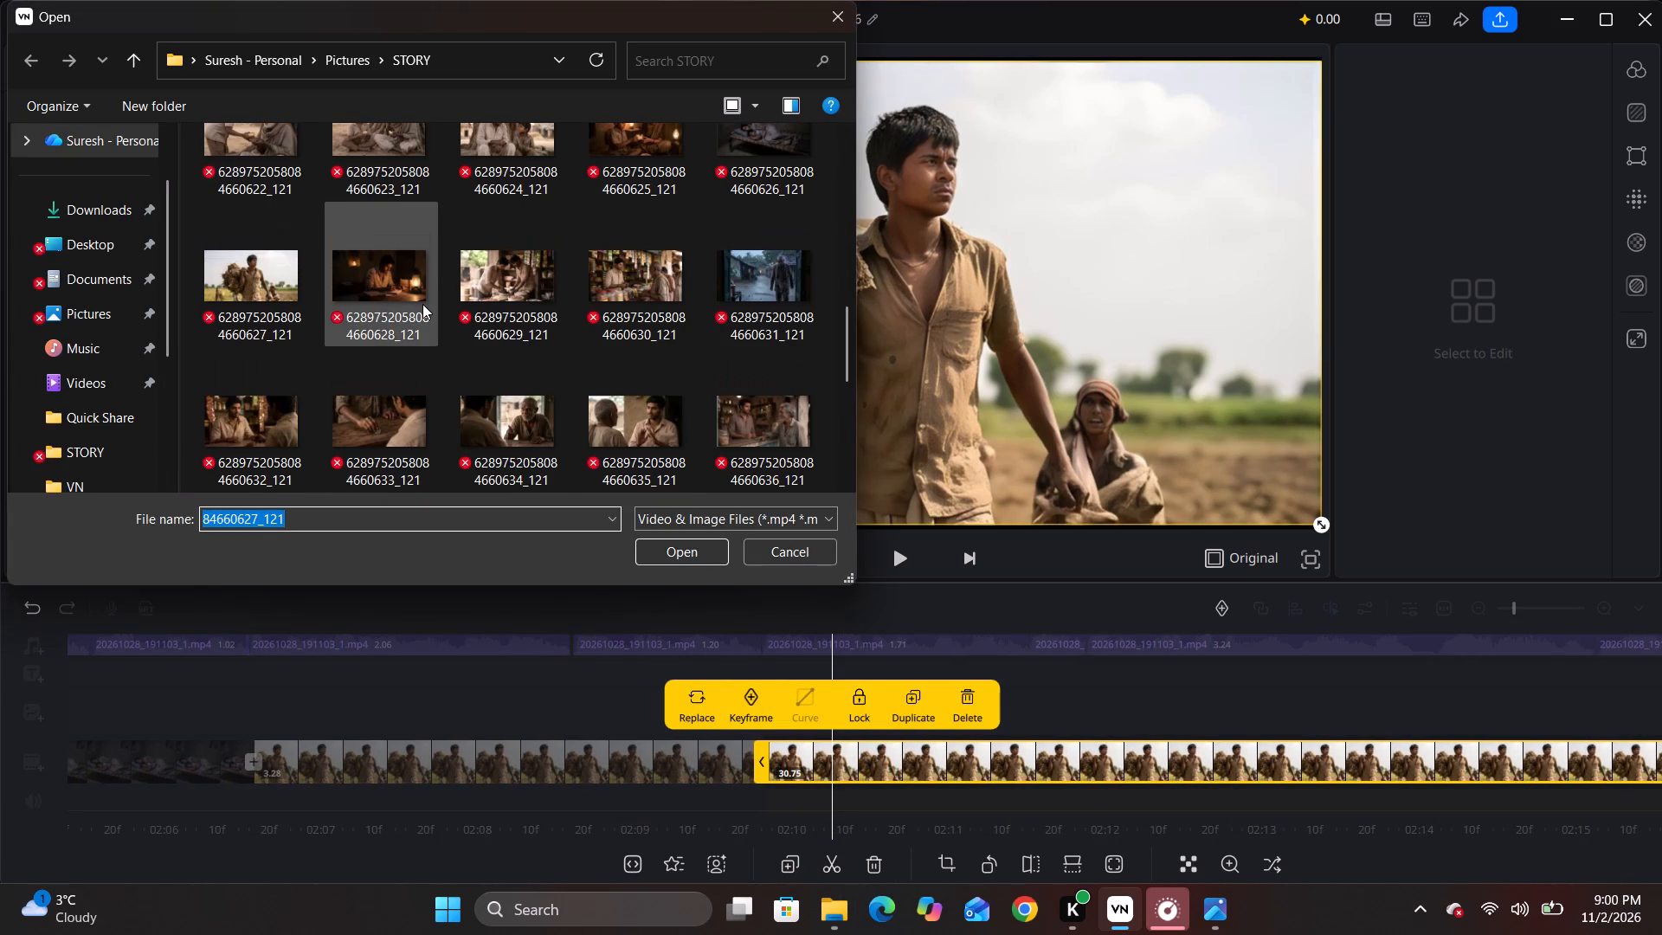
click(393, 257)
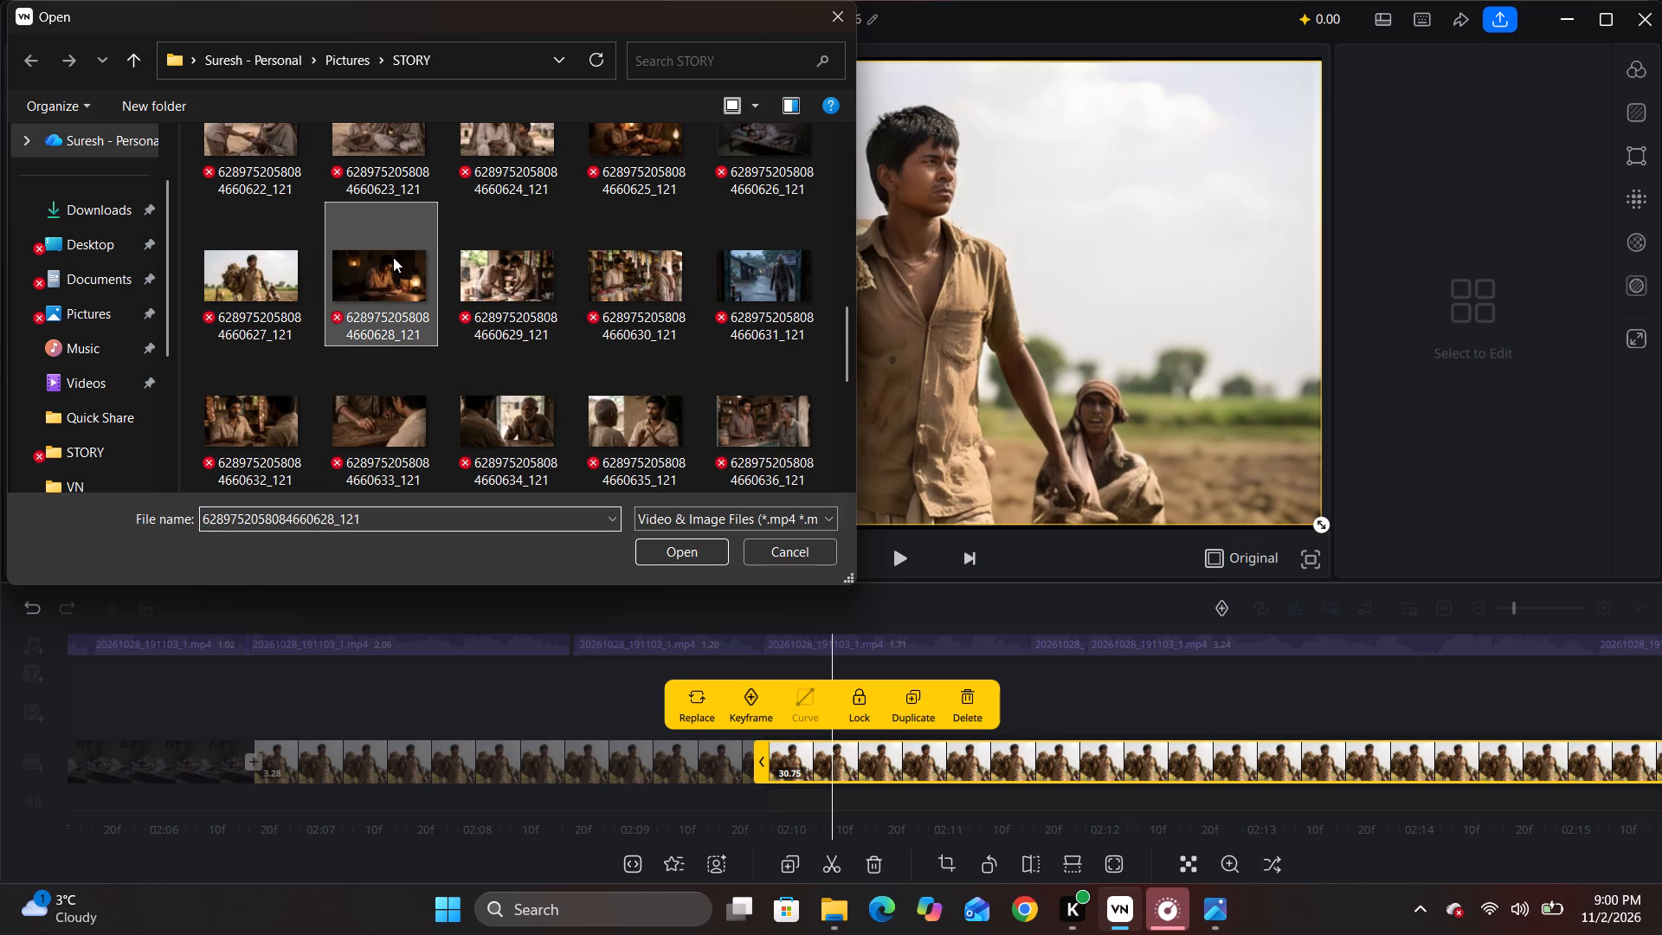
click(665, 558)
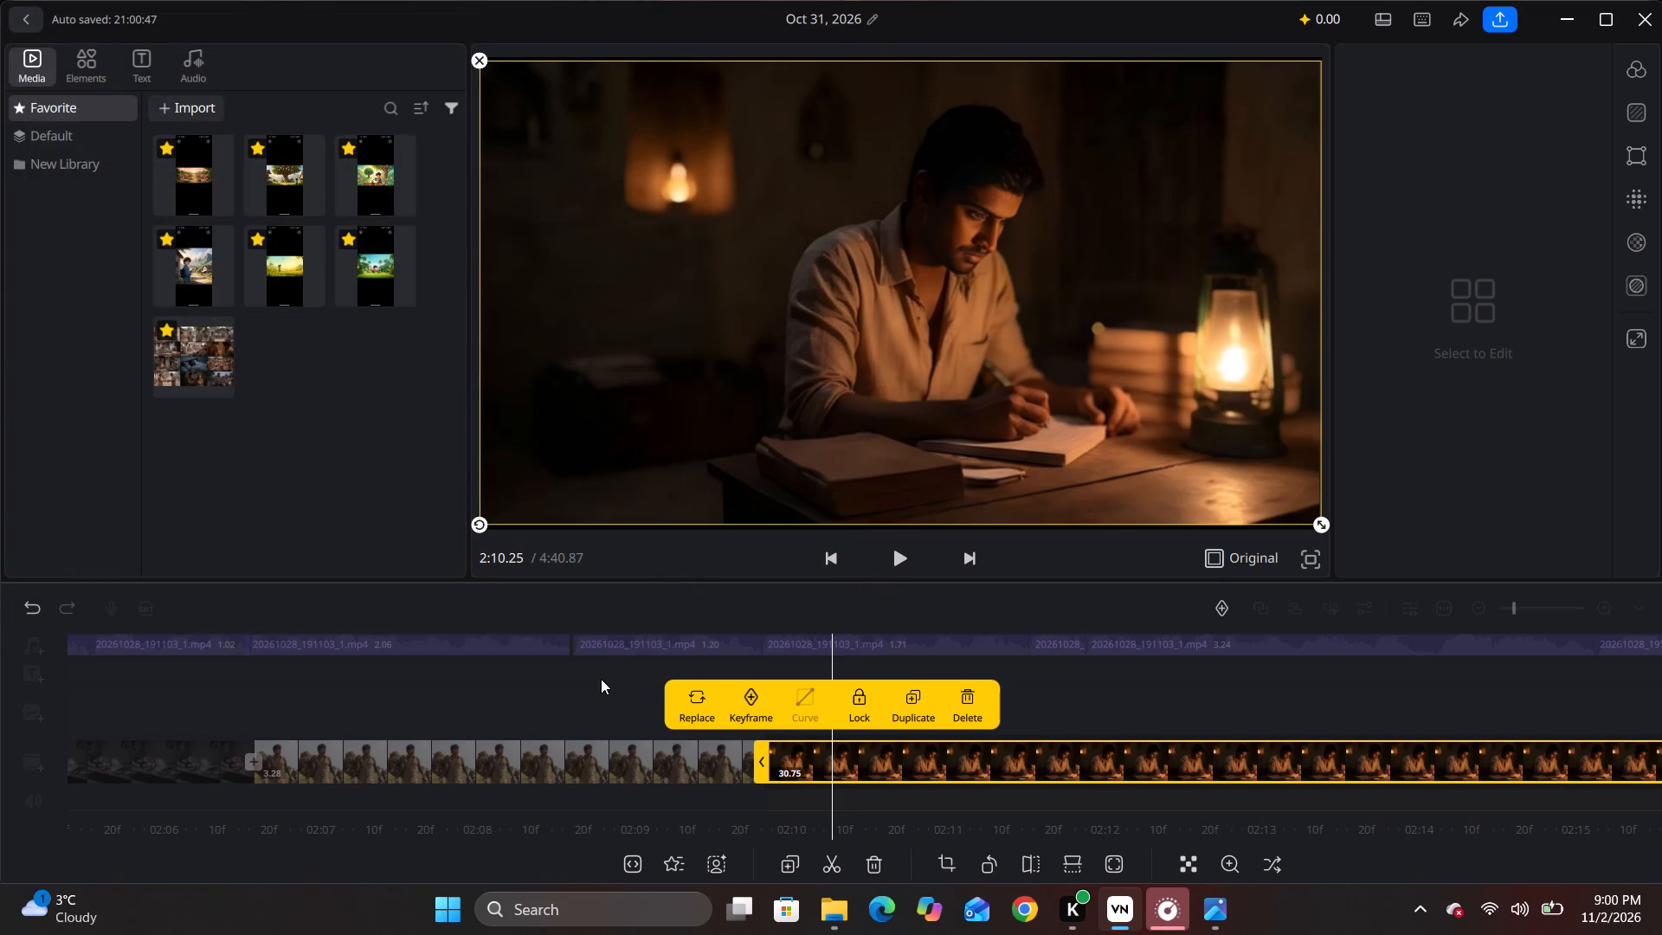
Listen to the narration over the lamplit writing clip and split the clip at about 2:13.21.
key(space)
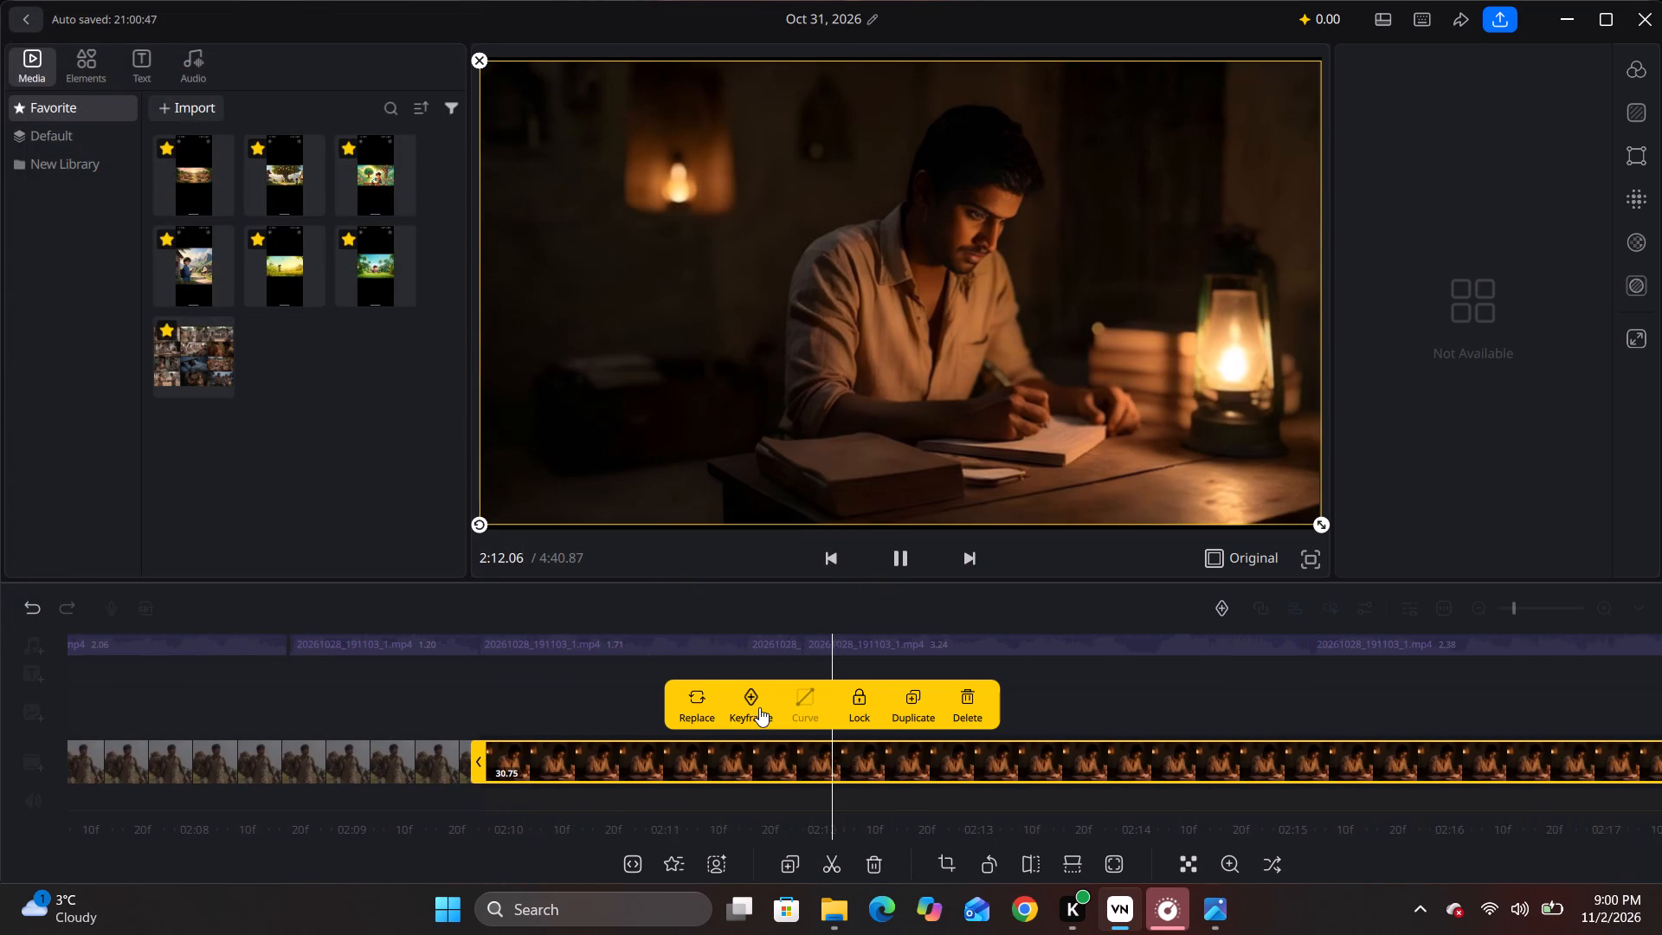
key(space)
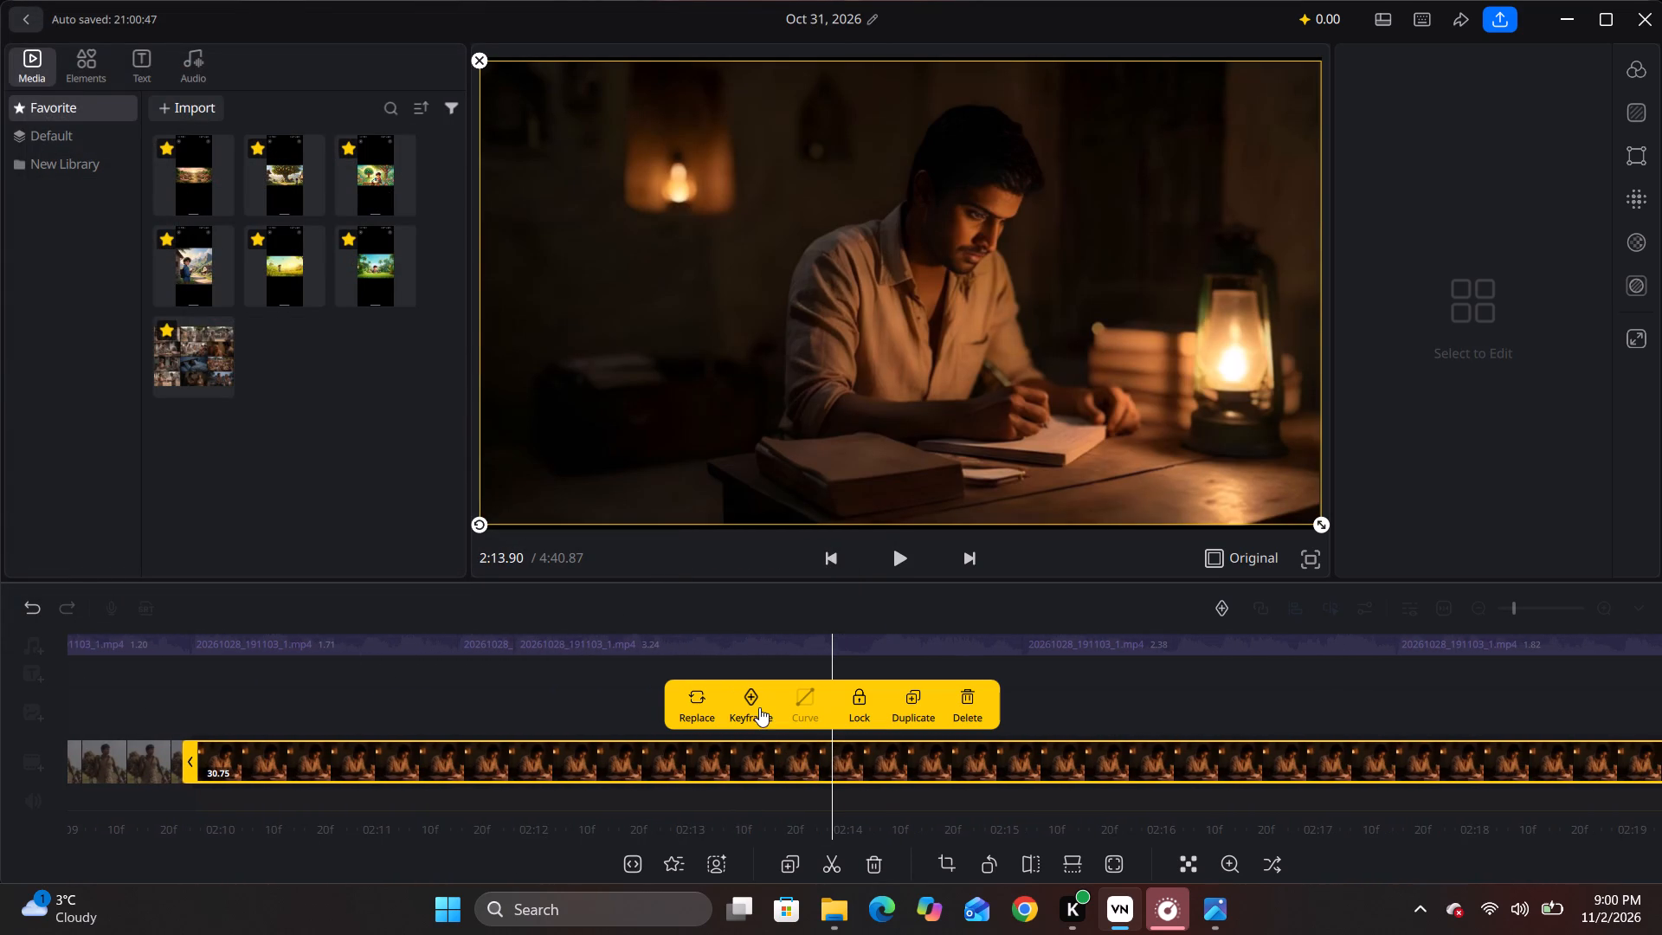
drag(622, 693, 768, 703)
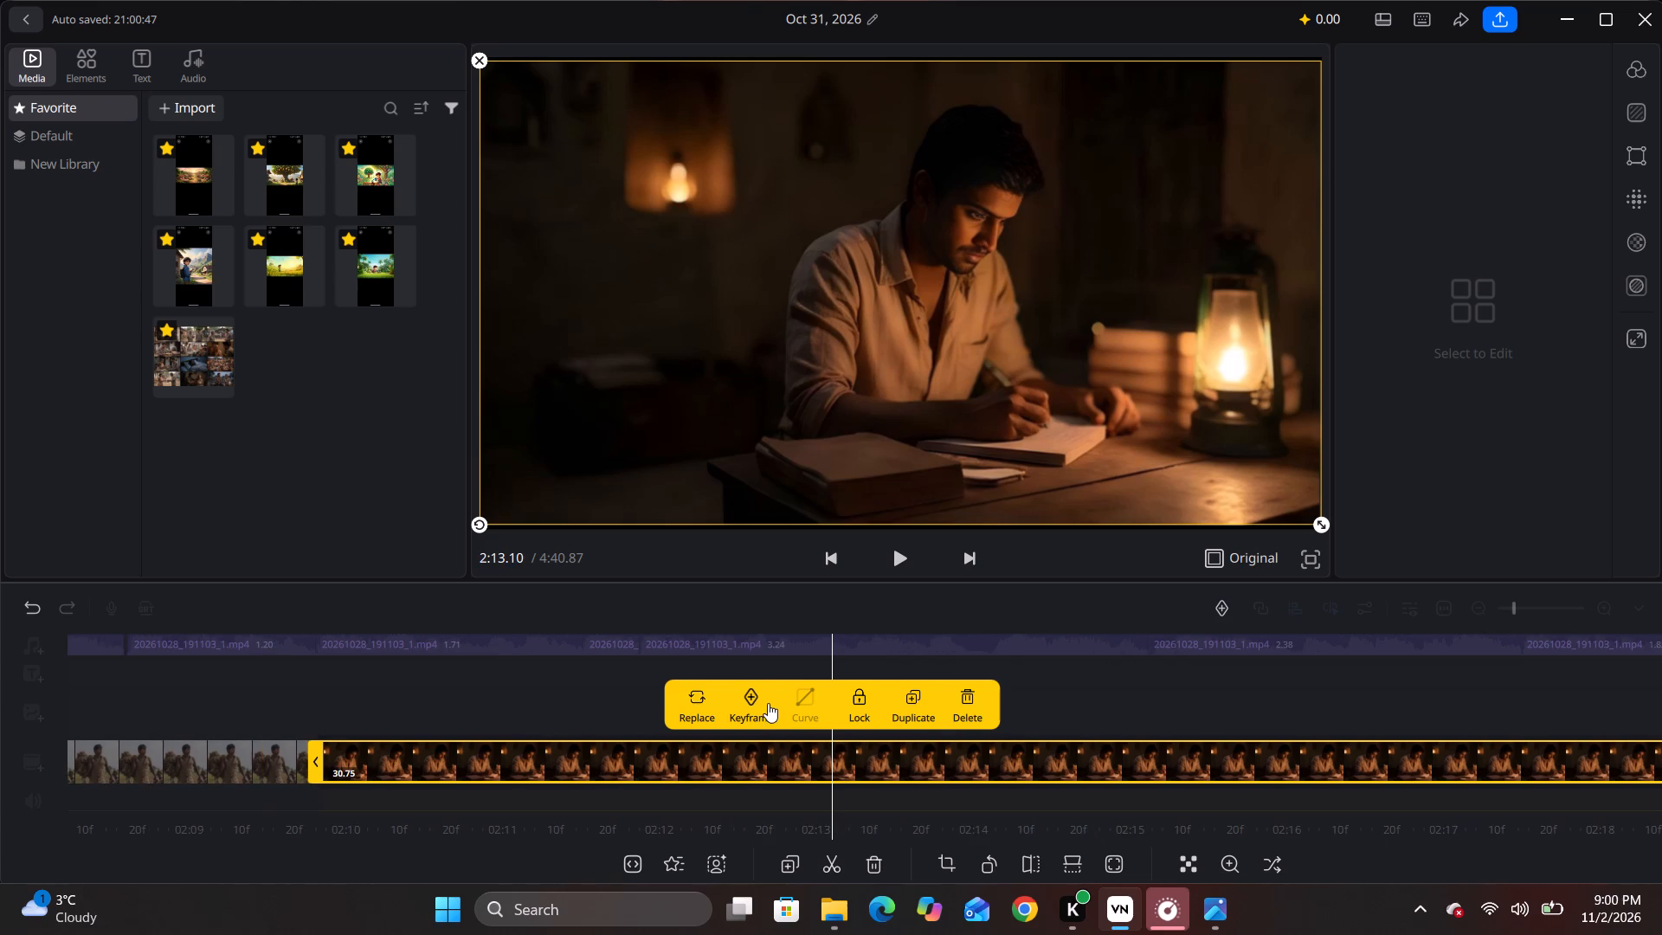
drag(768, 703, 750, 716)
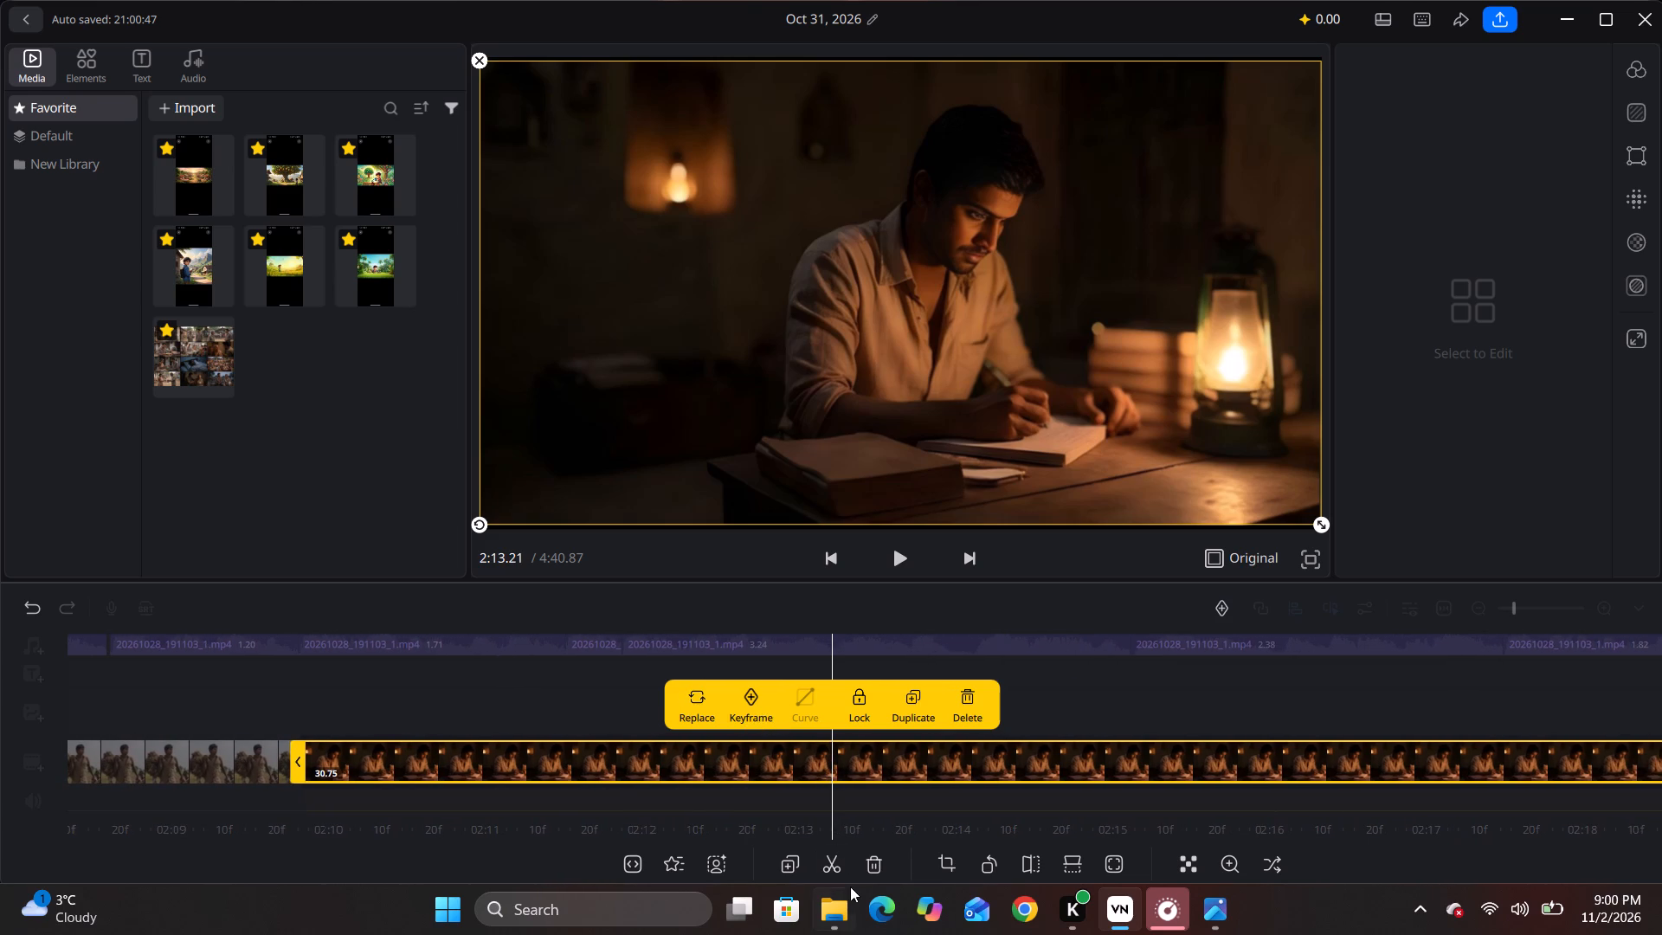
click(832, 865)
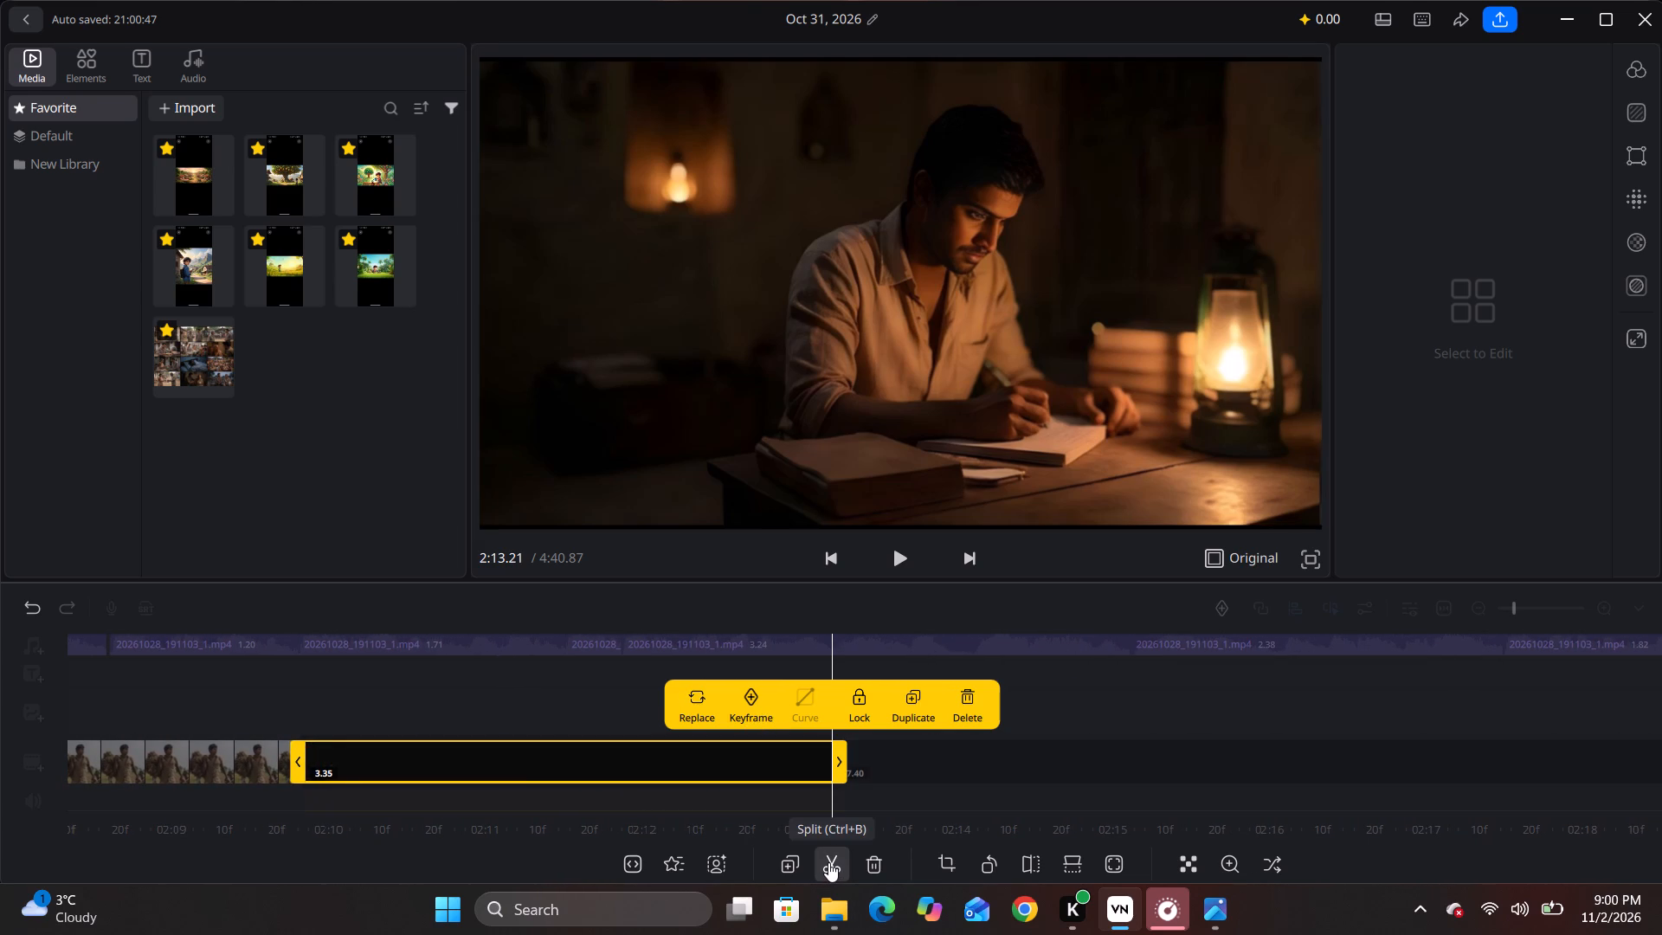
click(903, 761)
click(899, 762)
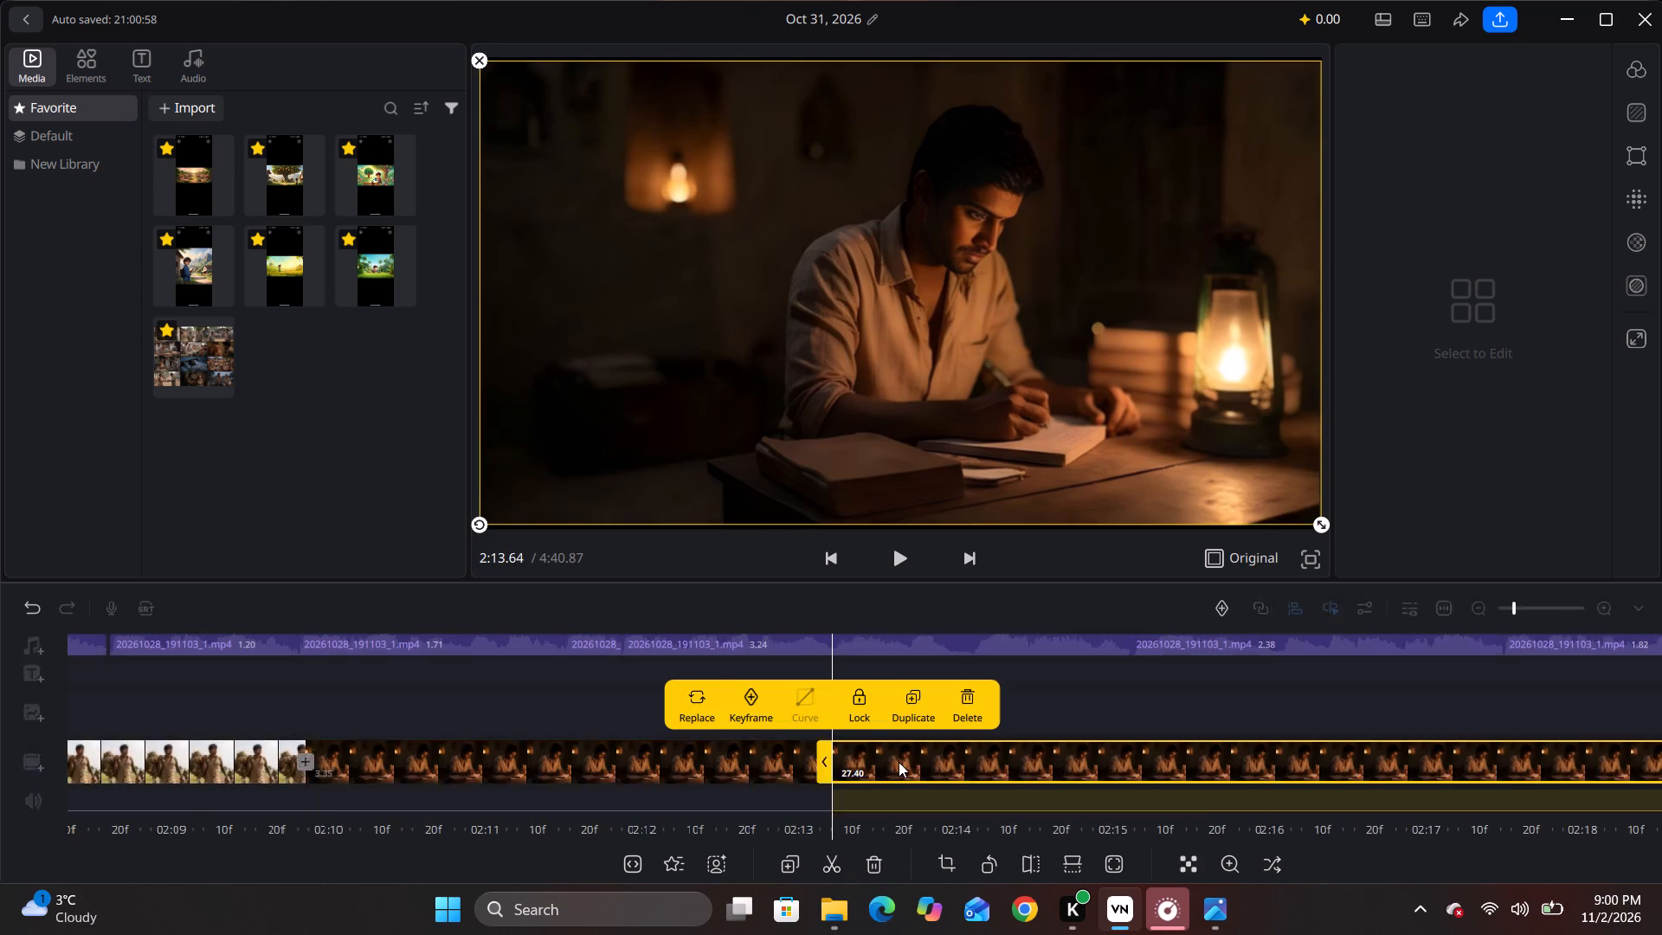
click(696, 688)
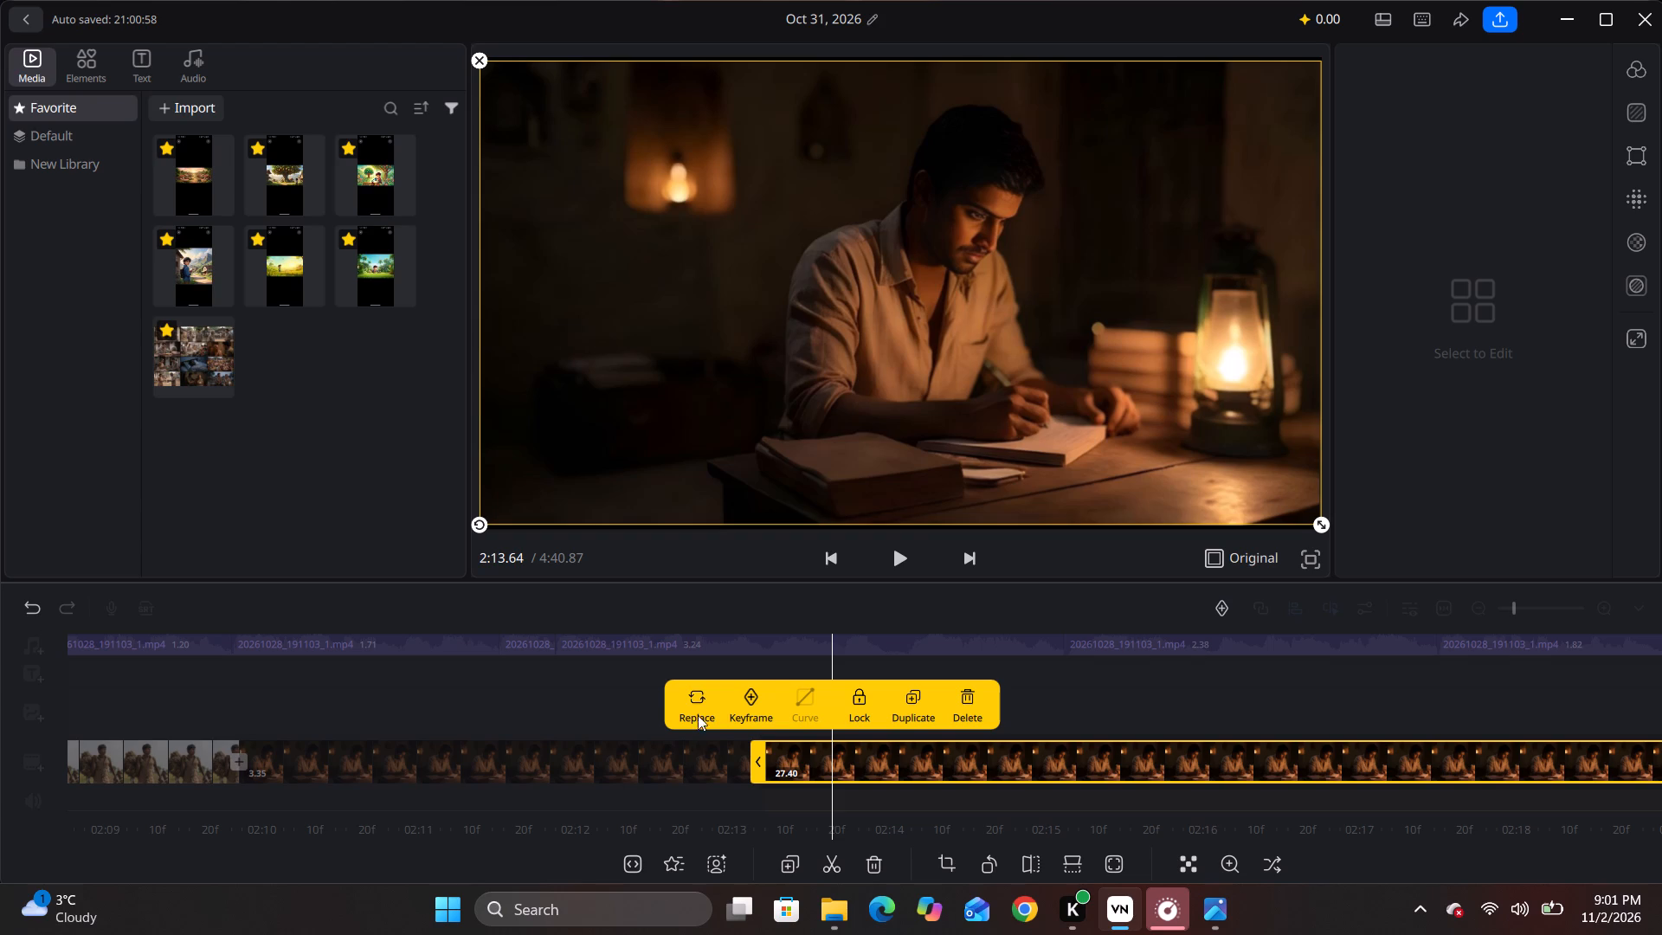
scroll(558, 375, down, 6)
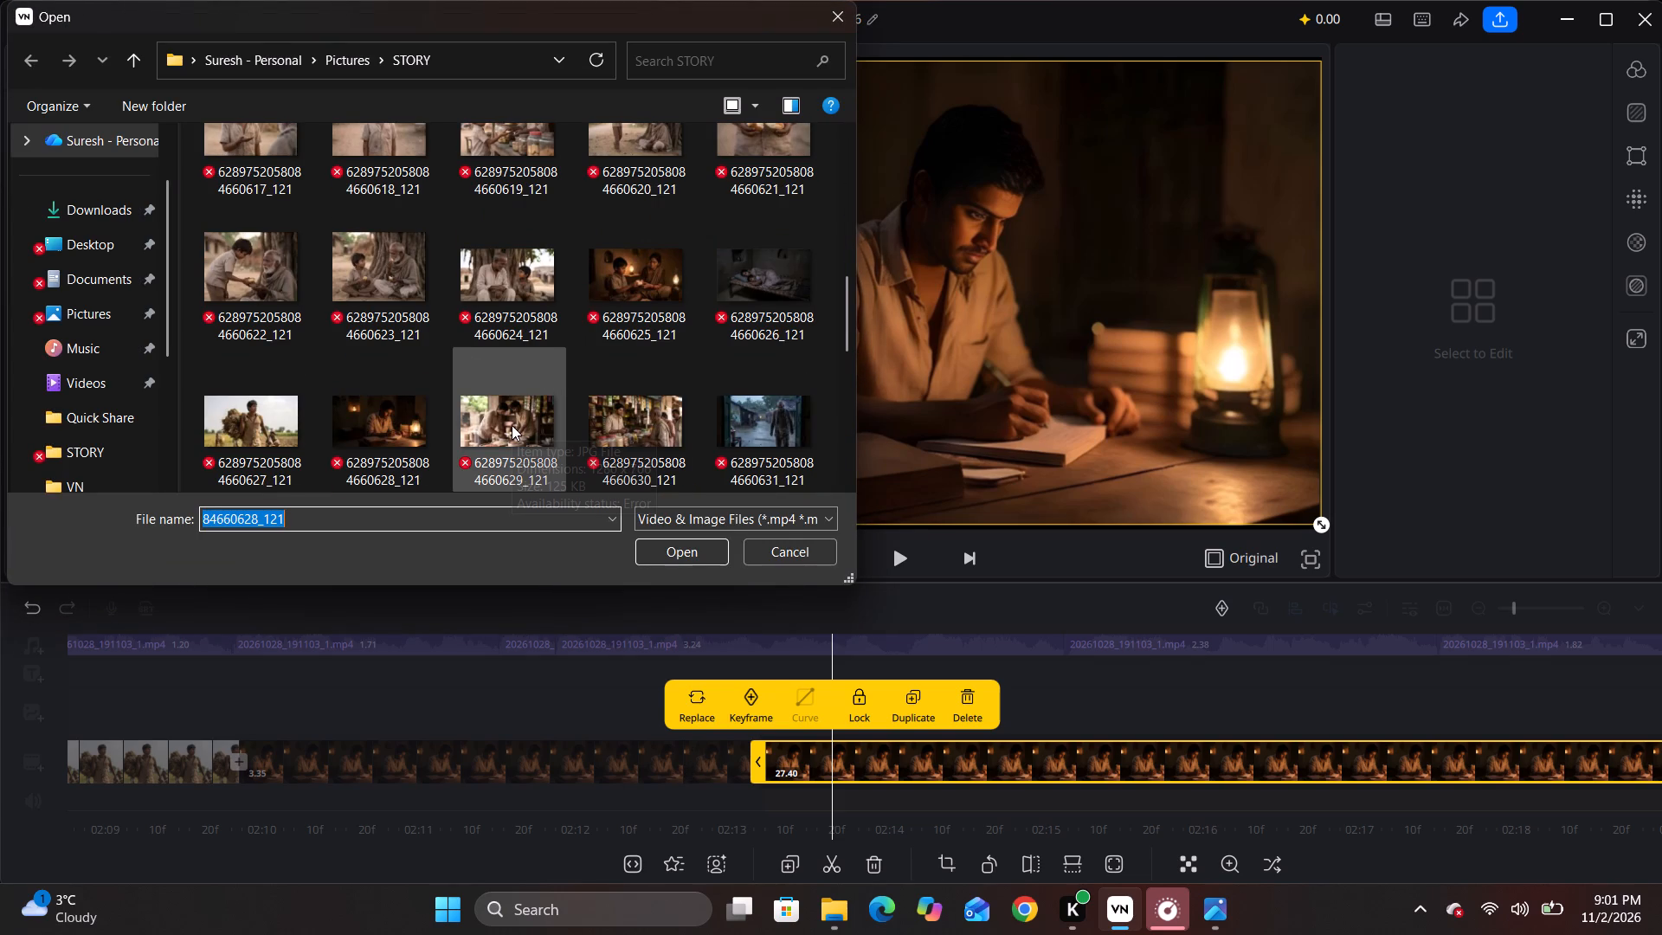
click(512, 425)
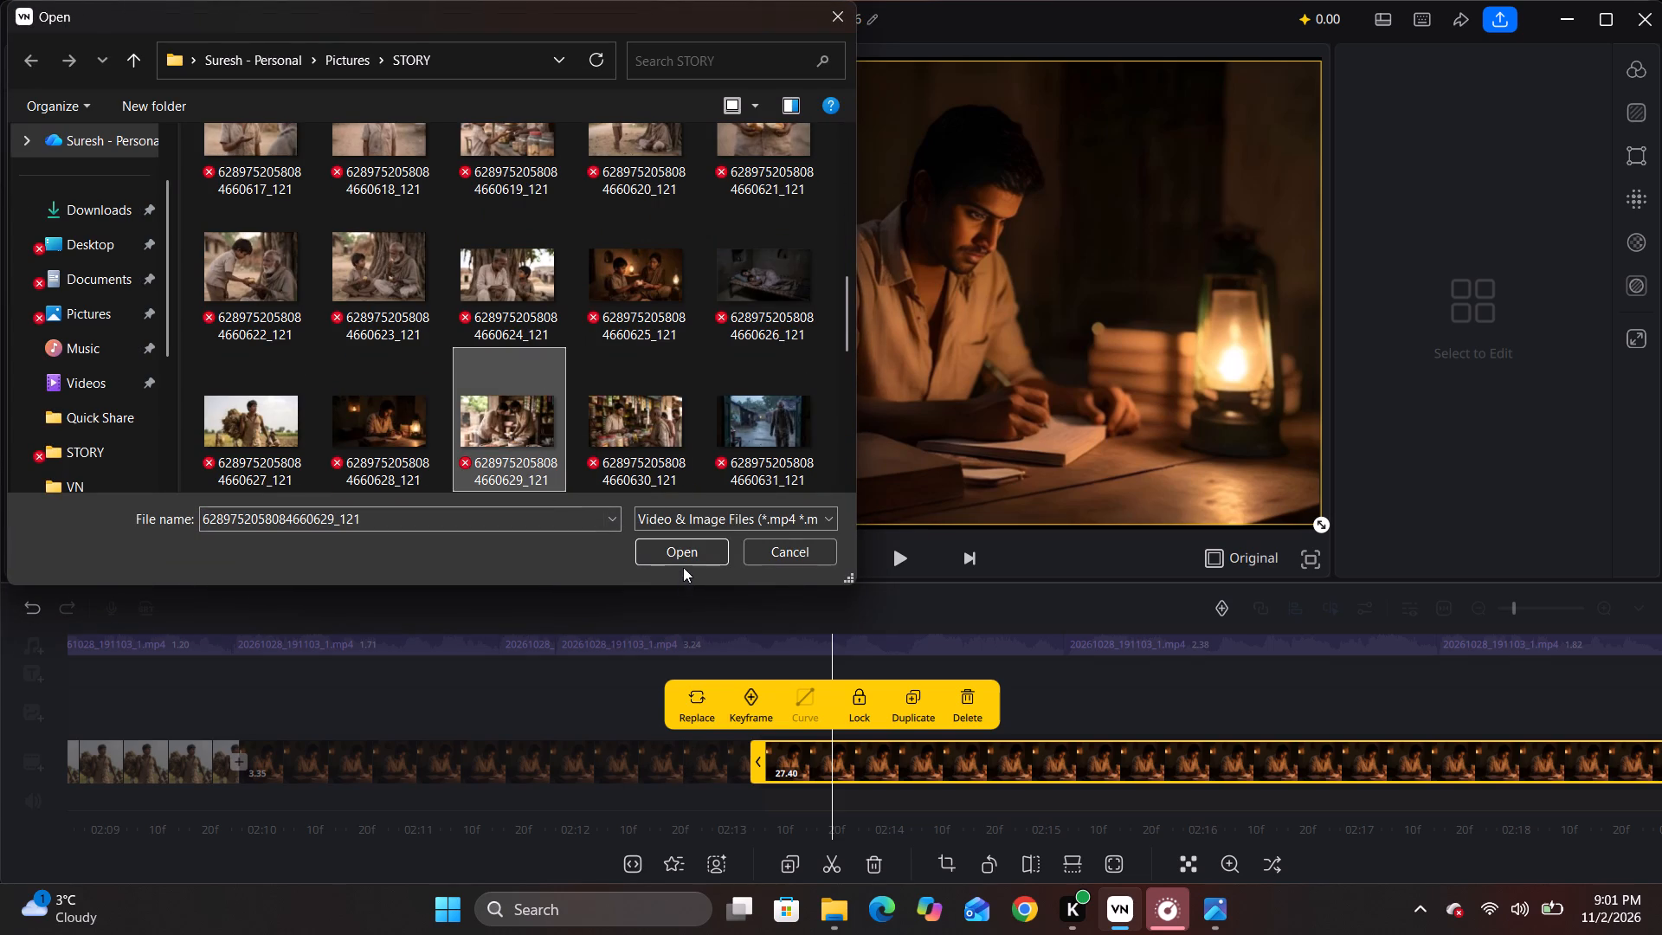
click(683, 558)
Listen to the narration over the grain-sack shop clip and split the clip at about 2:19.30.
key(space)
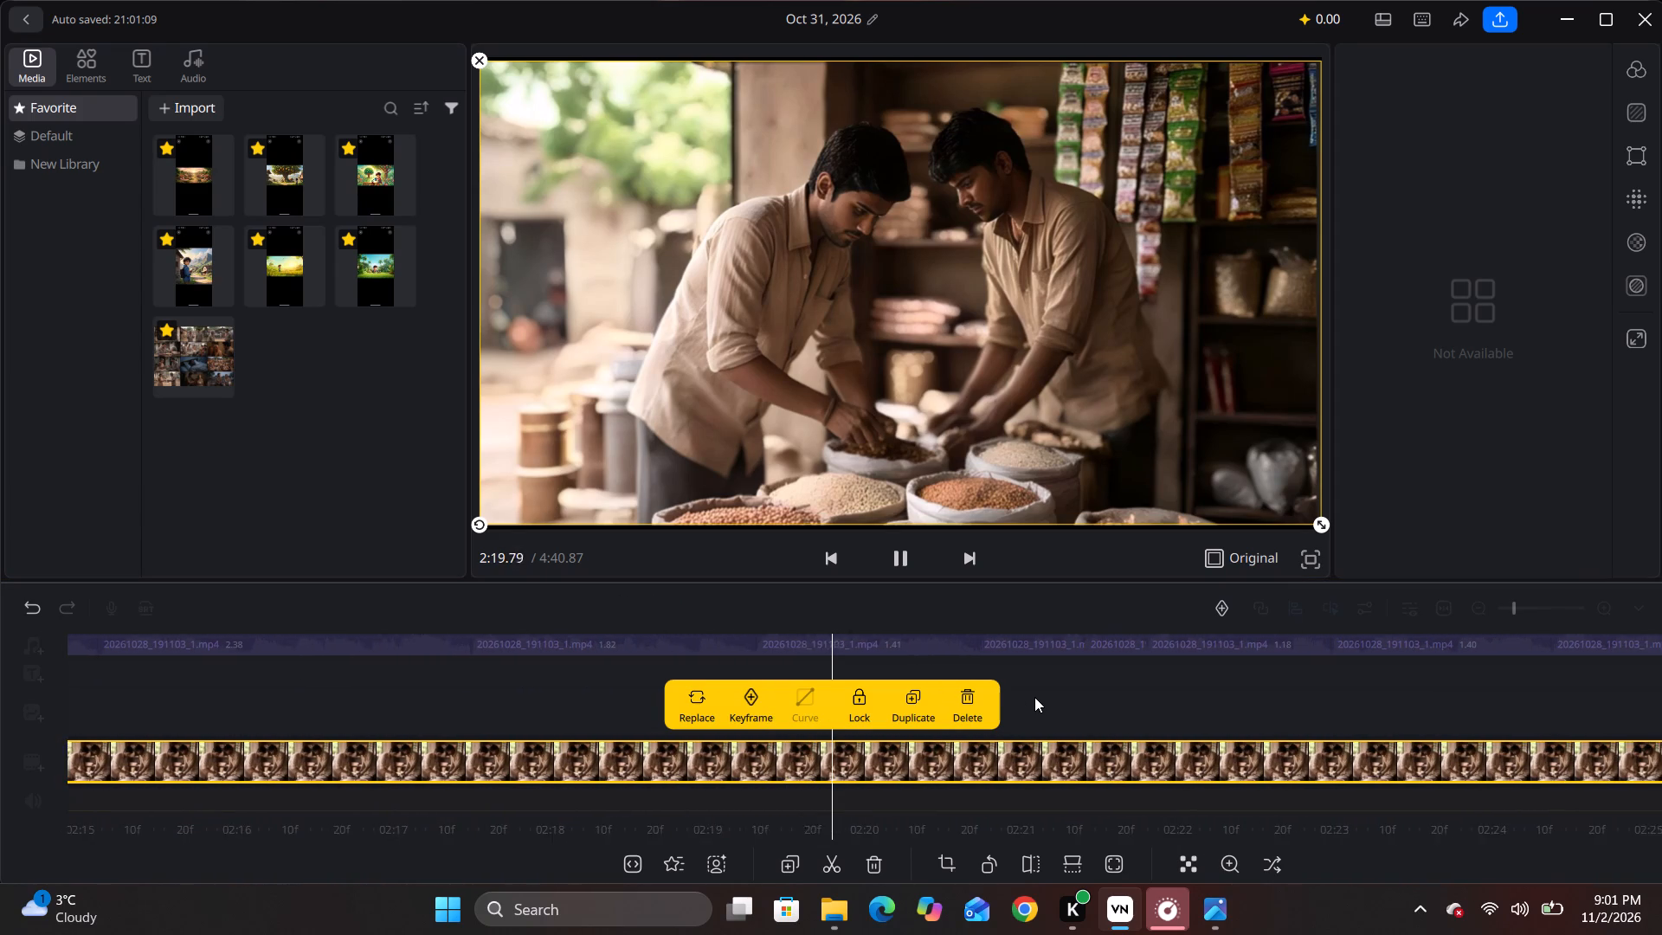
key(space)
drag(1050, 700, 1169, 701)
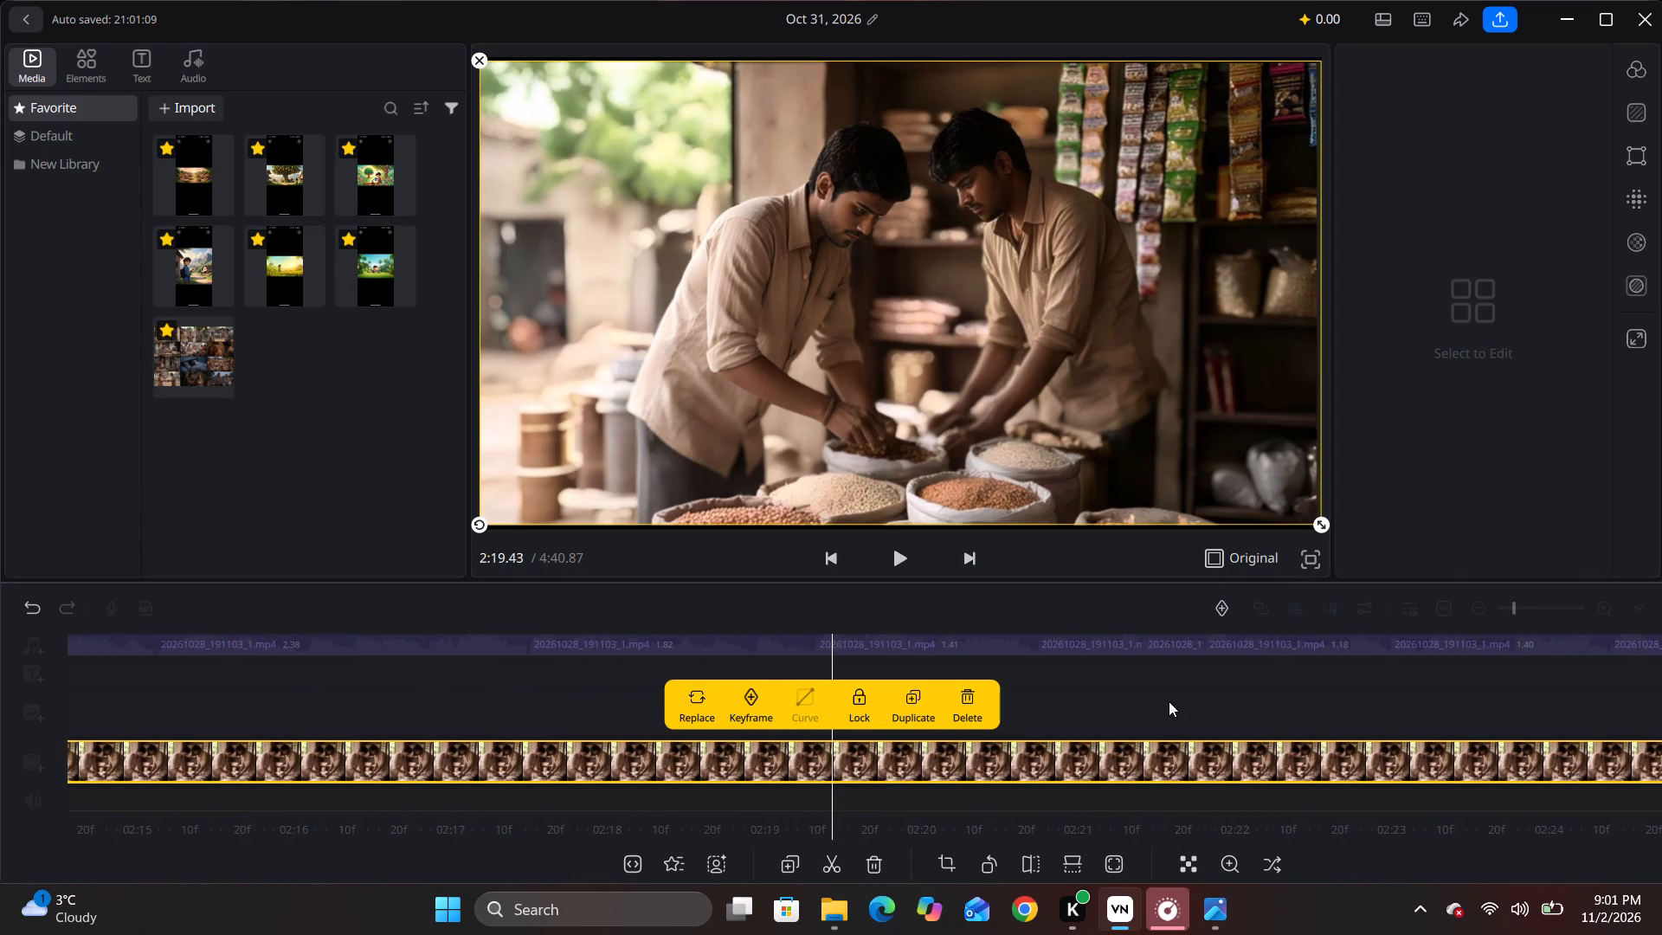
drag(1169, 701, 1195, 717)
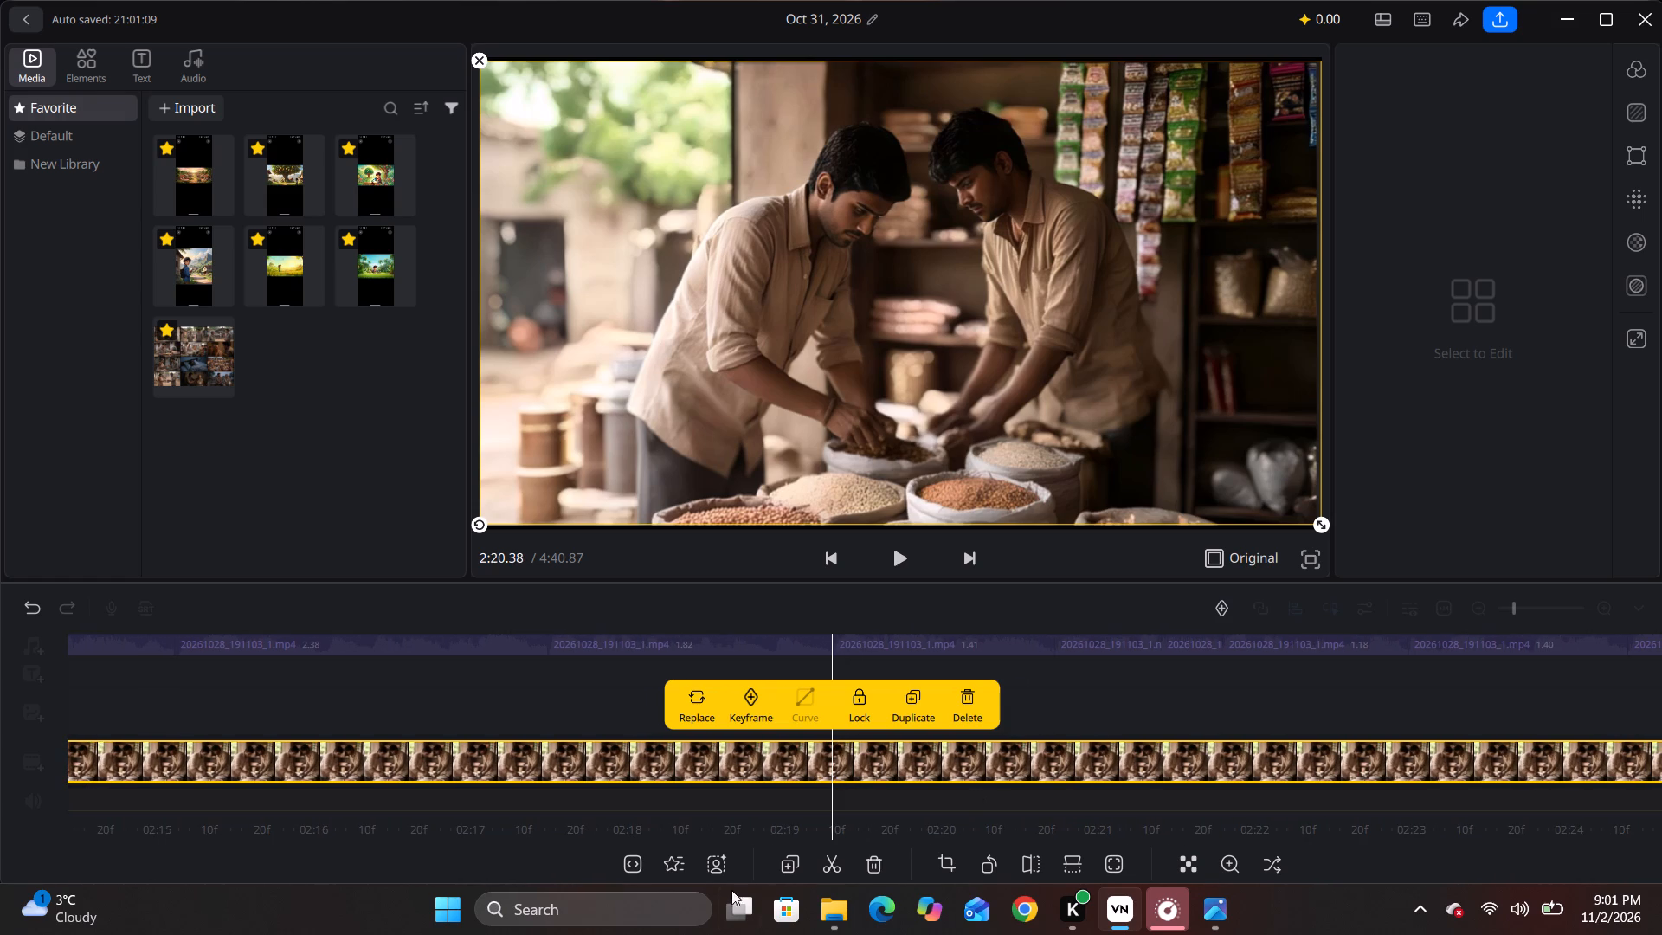
click(838, 866)
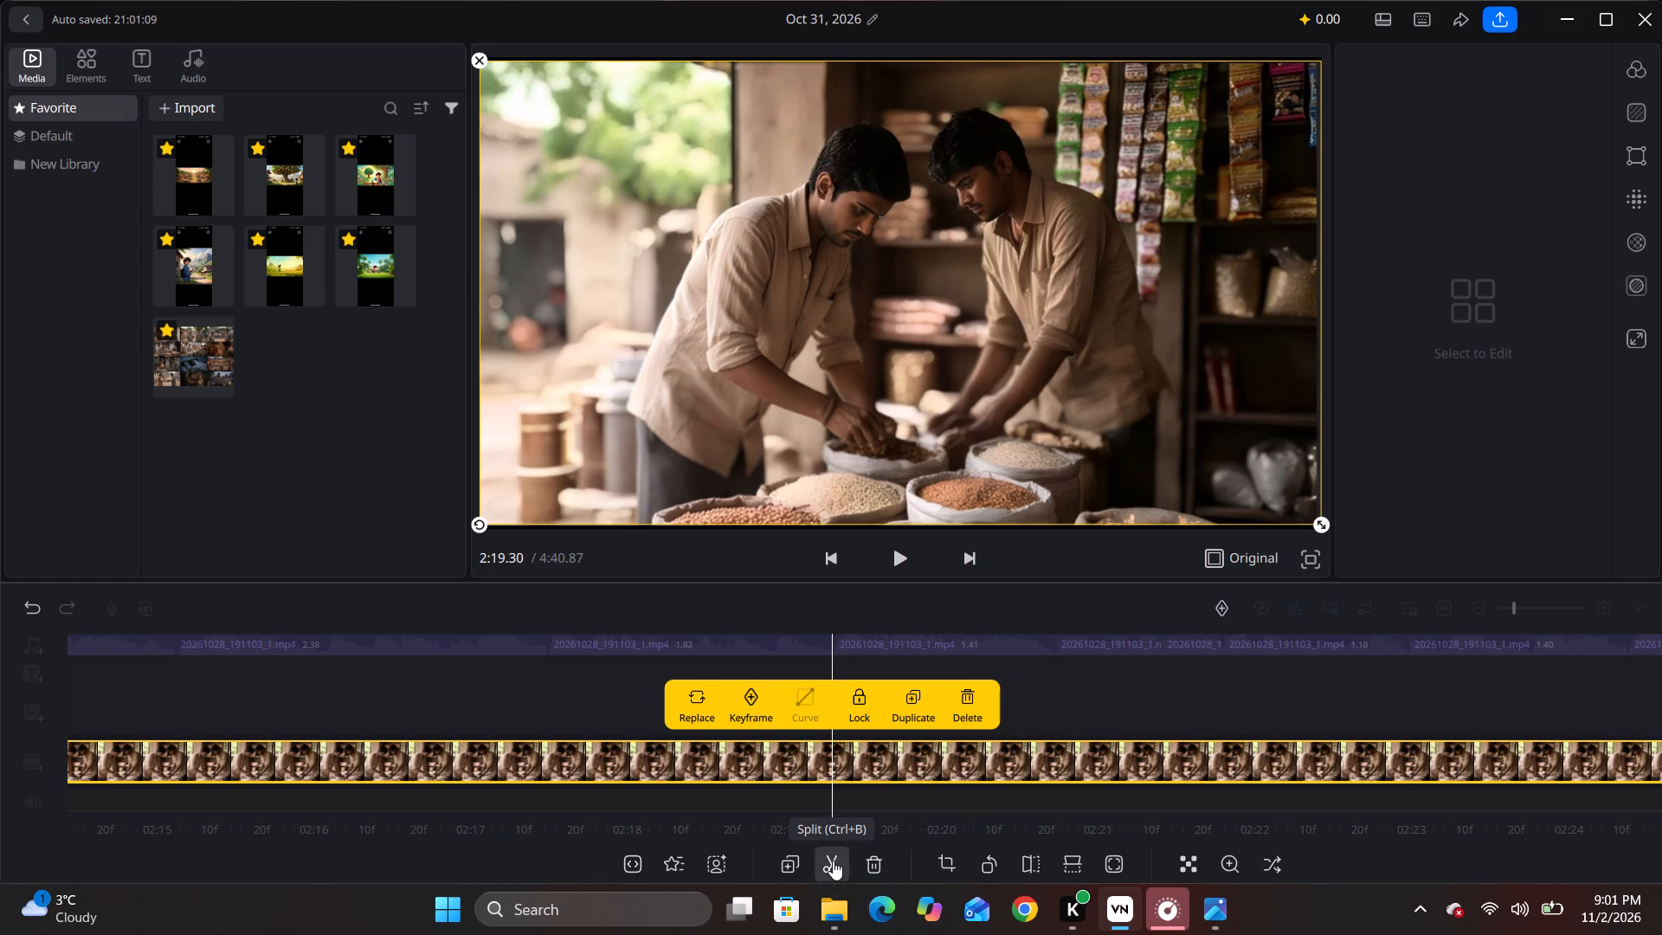
key(space)
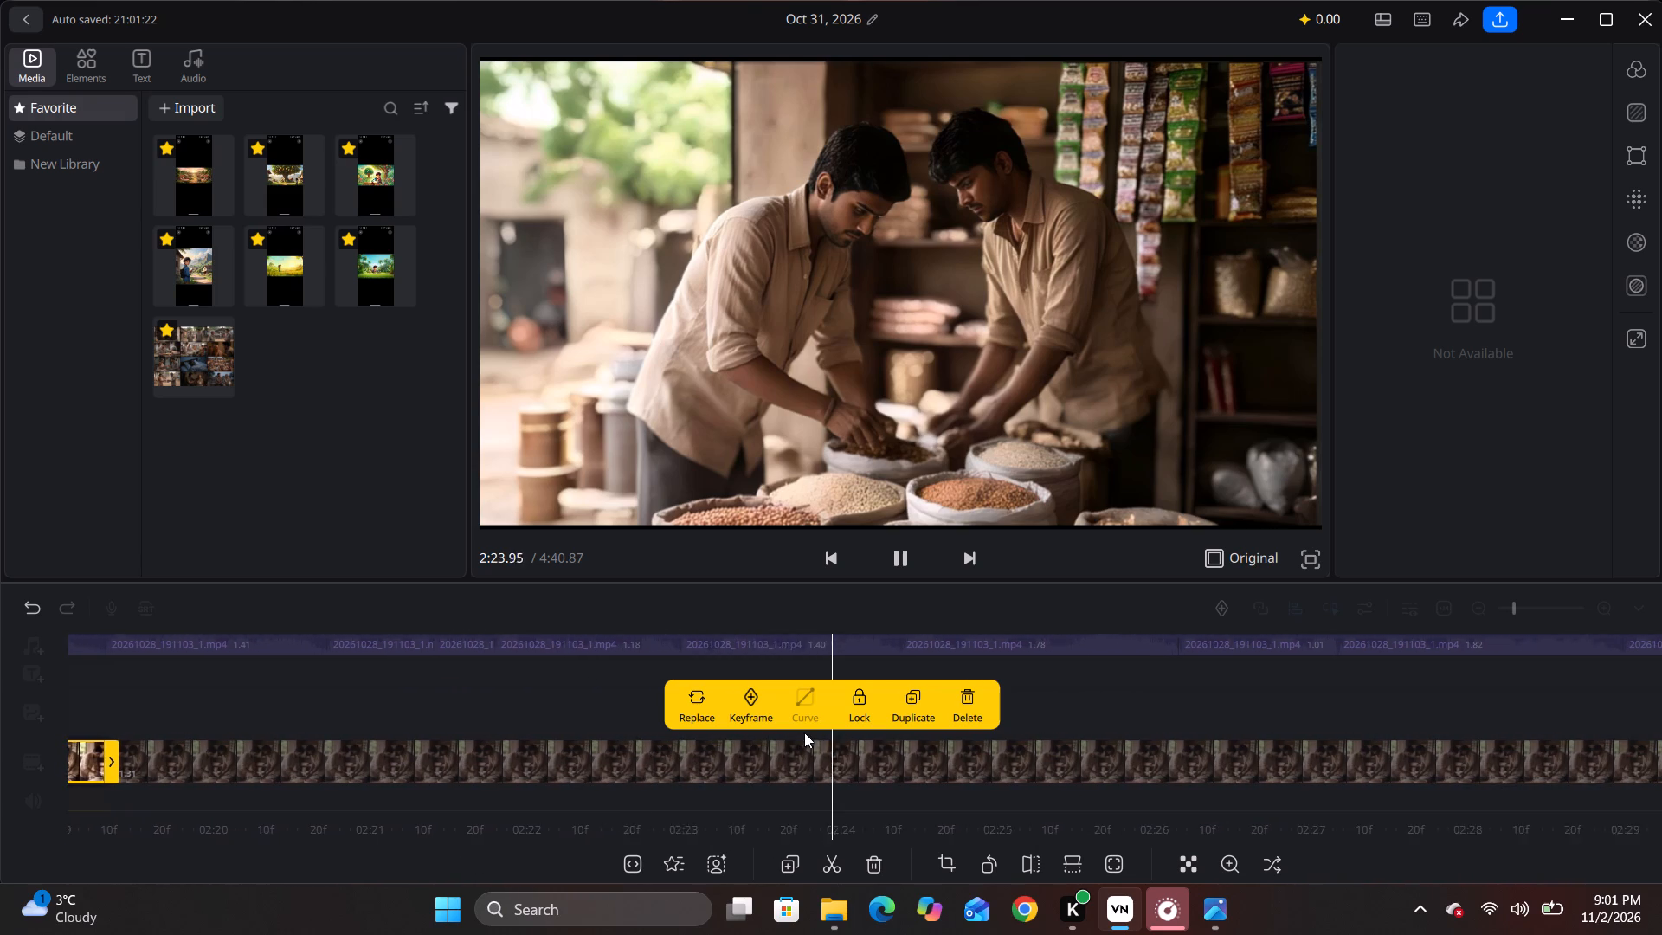
key(space)
drag(584, 704, 1065, 733)
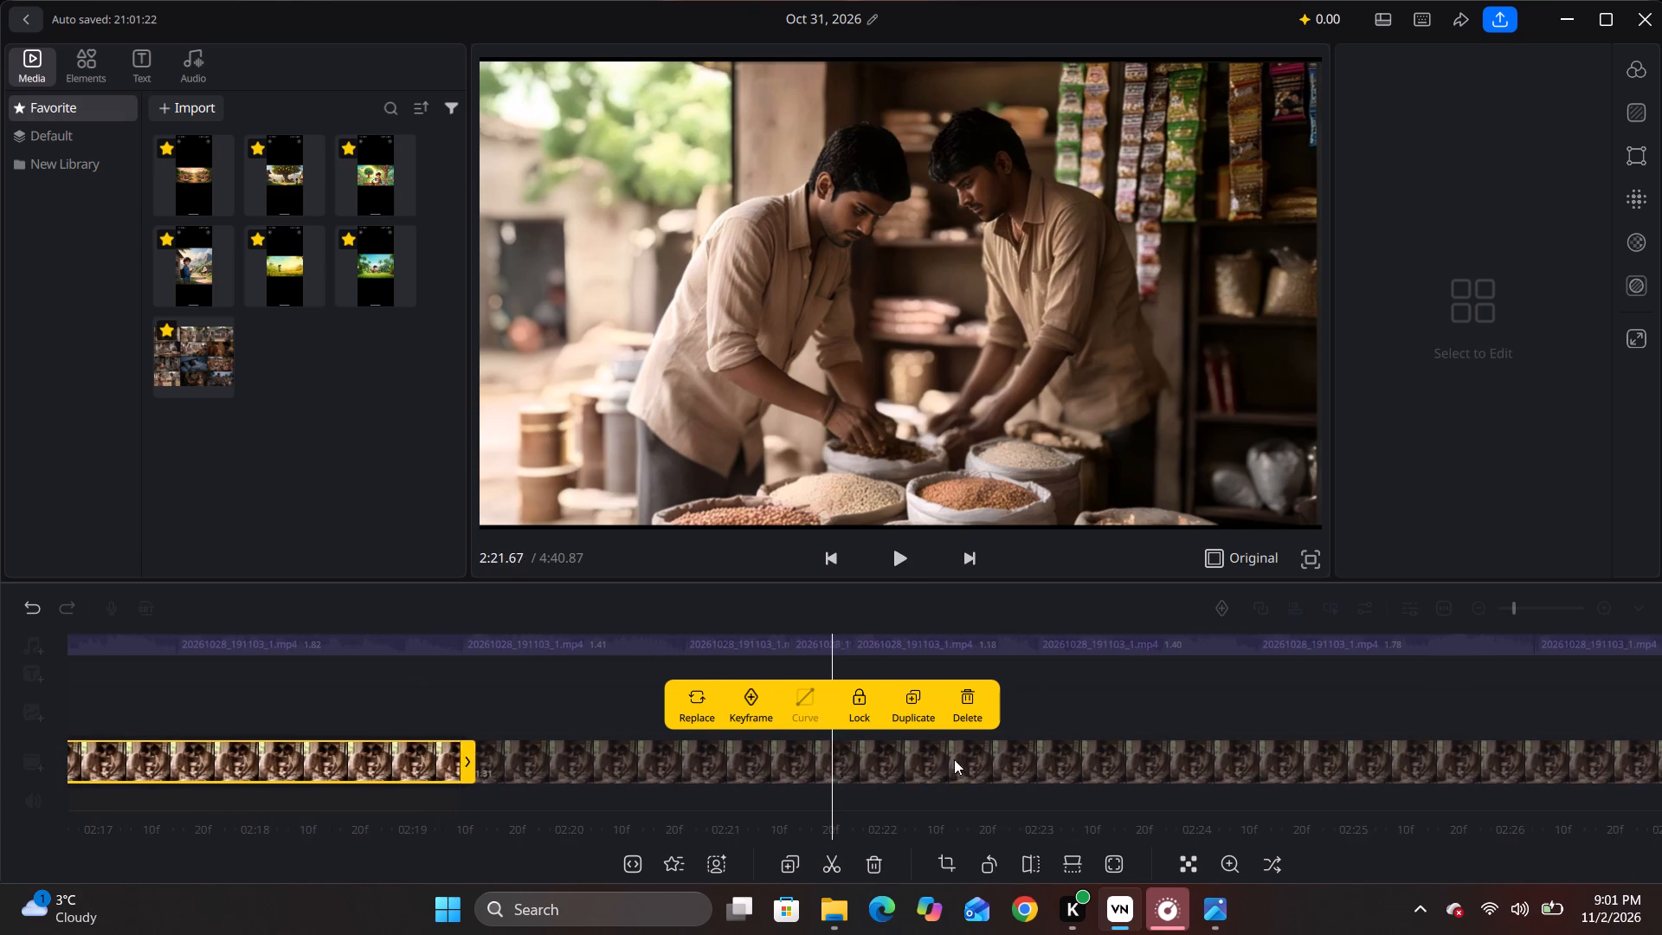
click(708, 775)
click(644, 764)
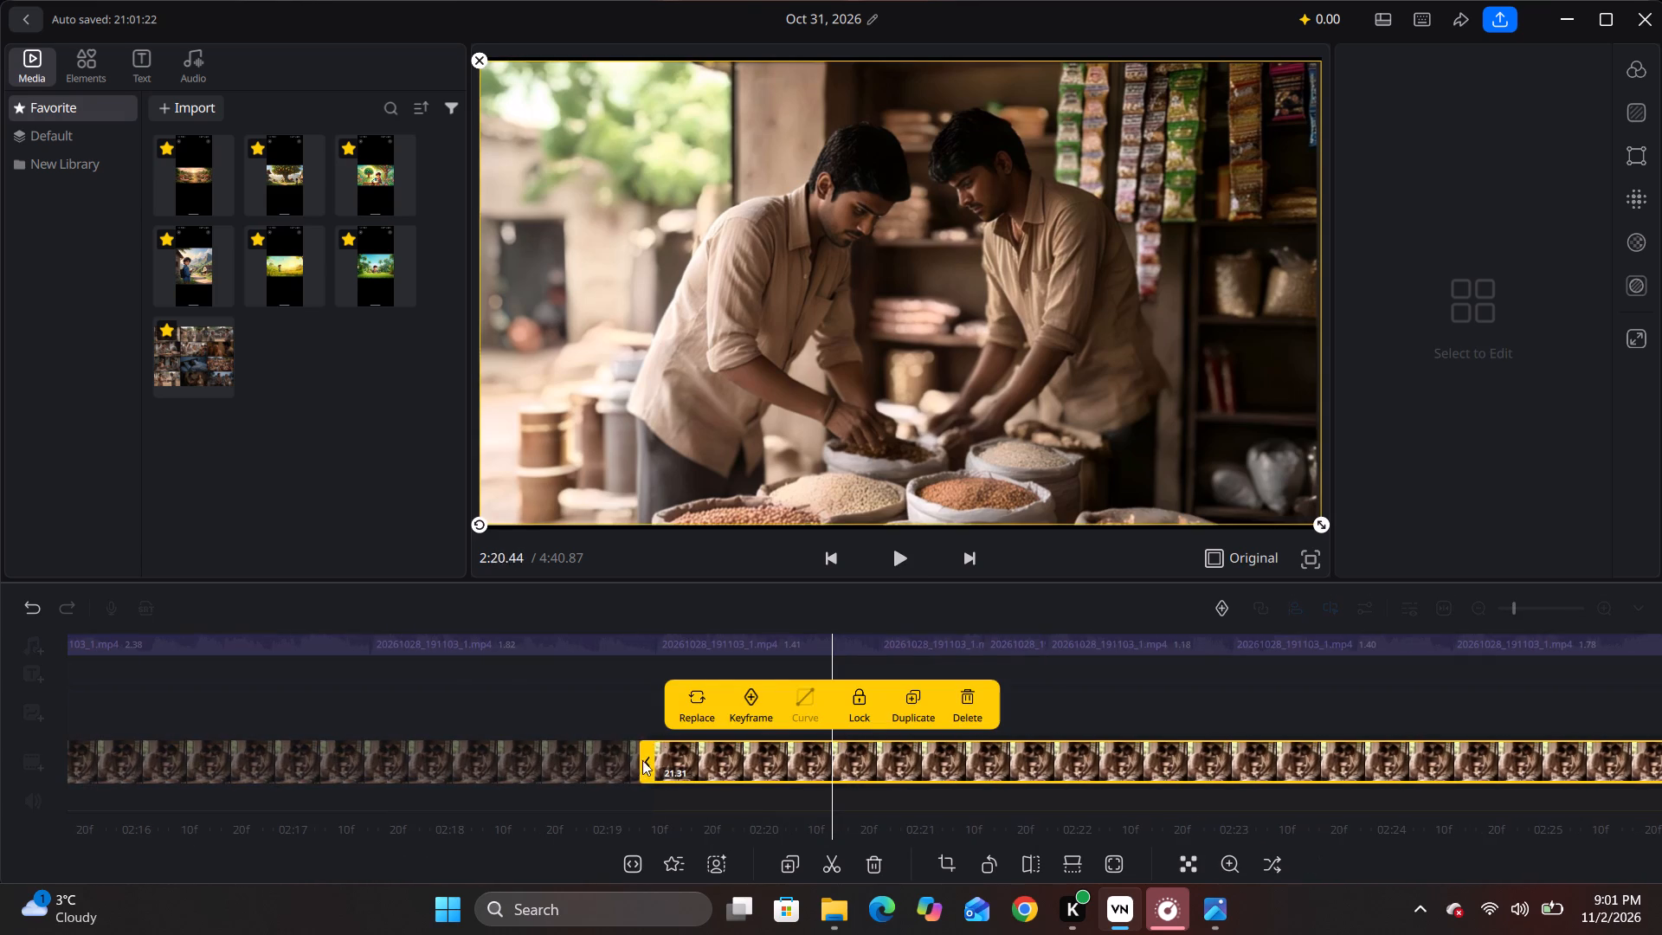
click(696, 700)
scroll(434, 422, down, 3)
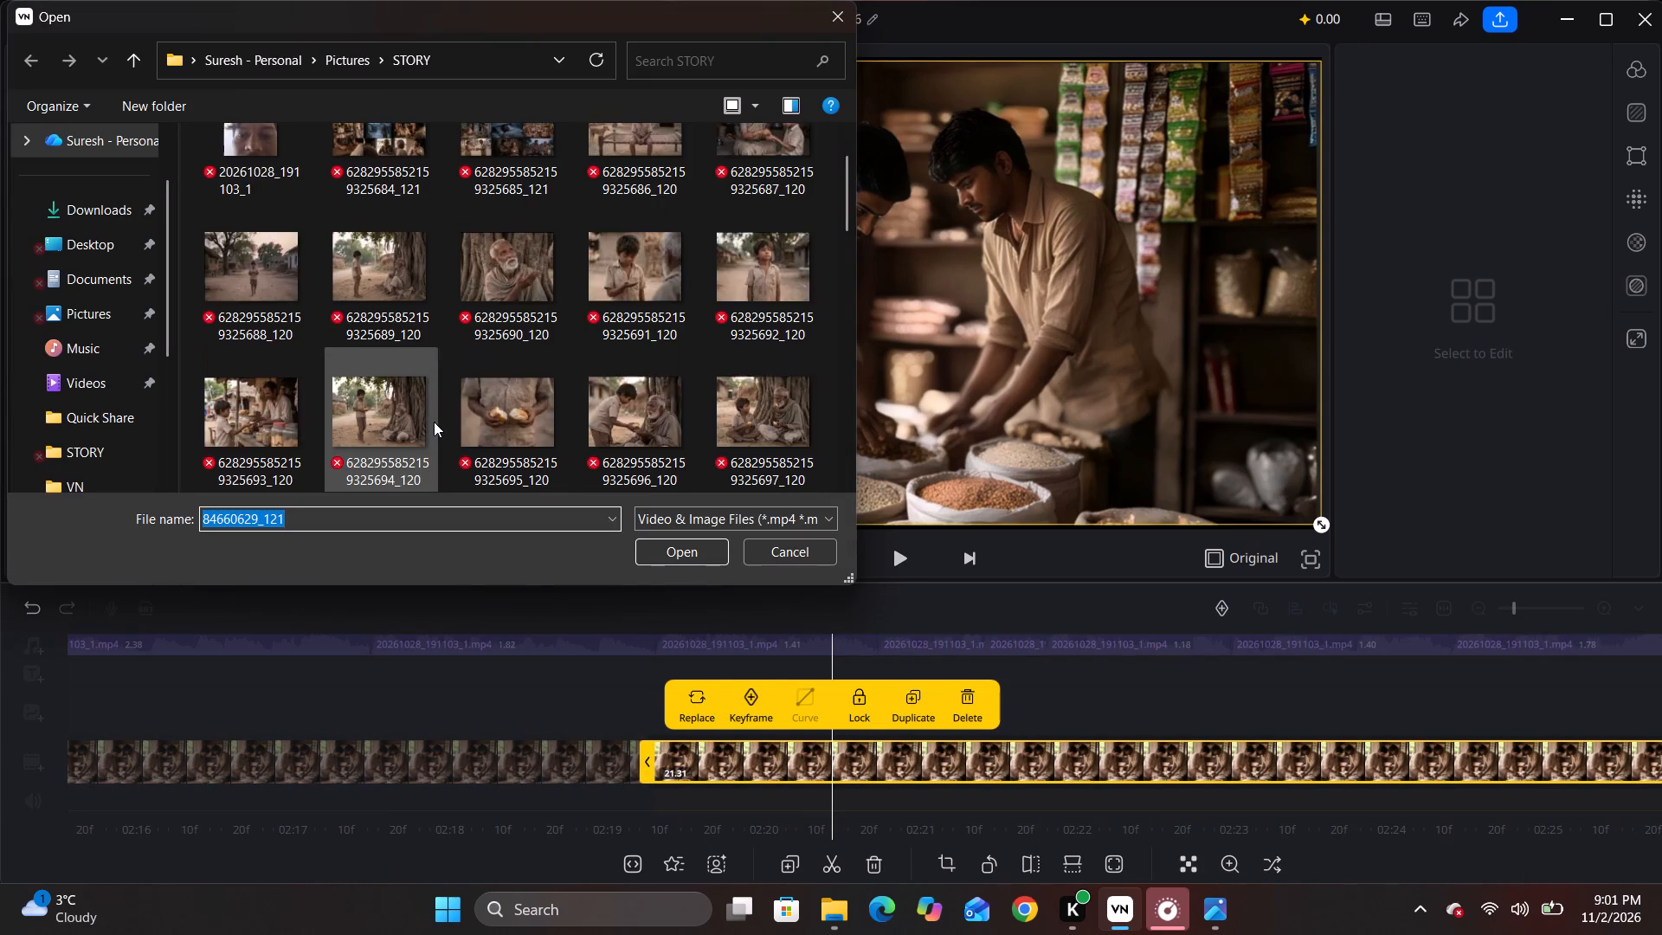
scroll(600, 397, down, 5)
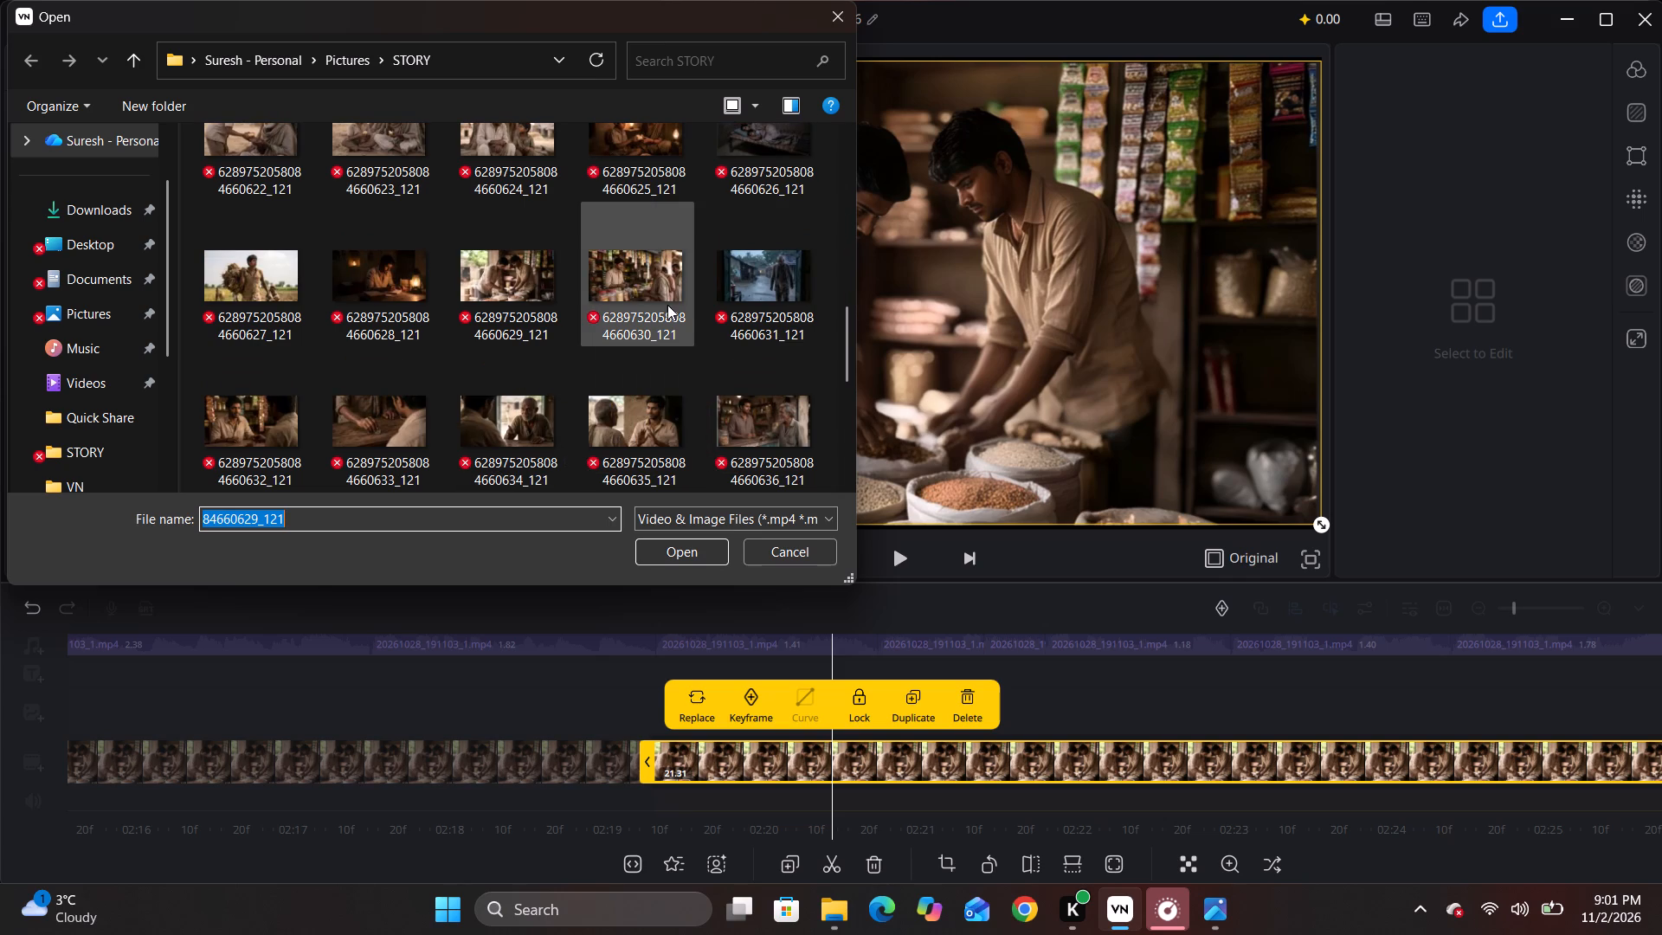
click(789, 271)
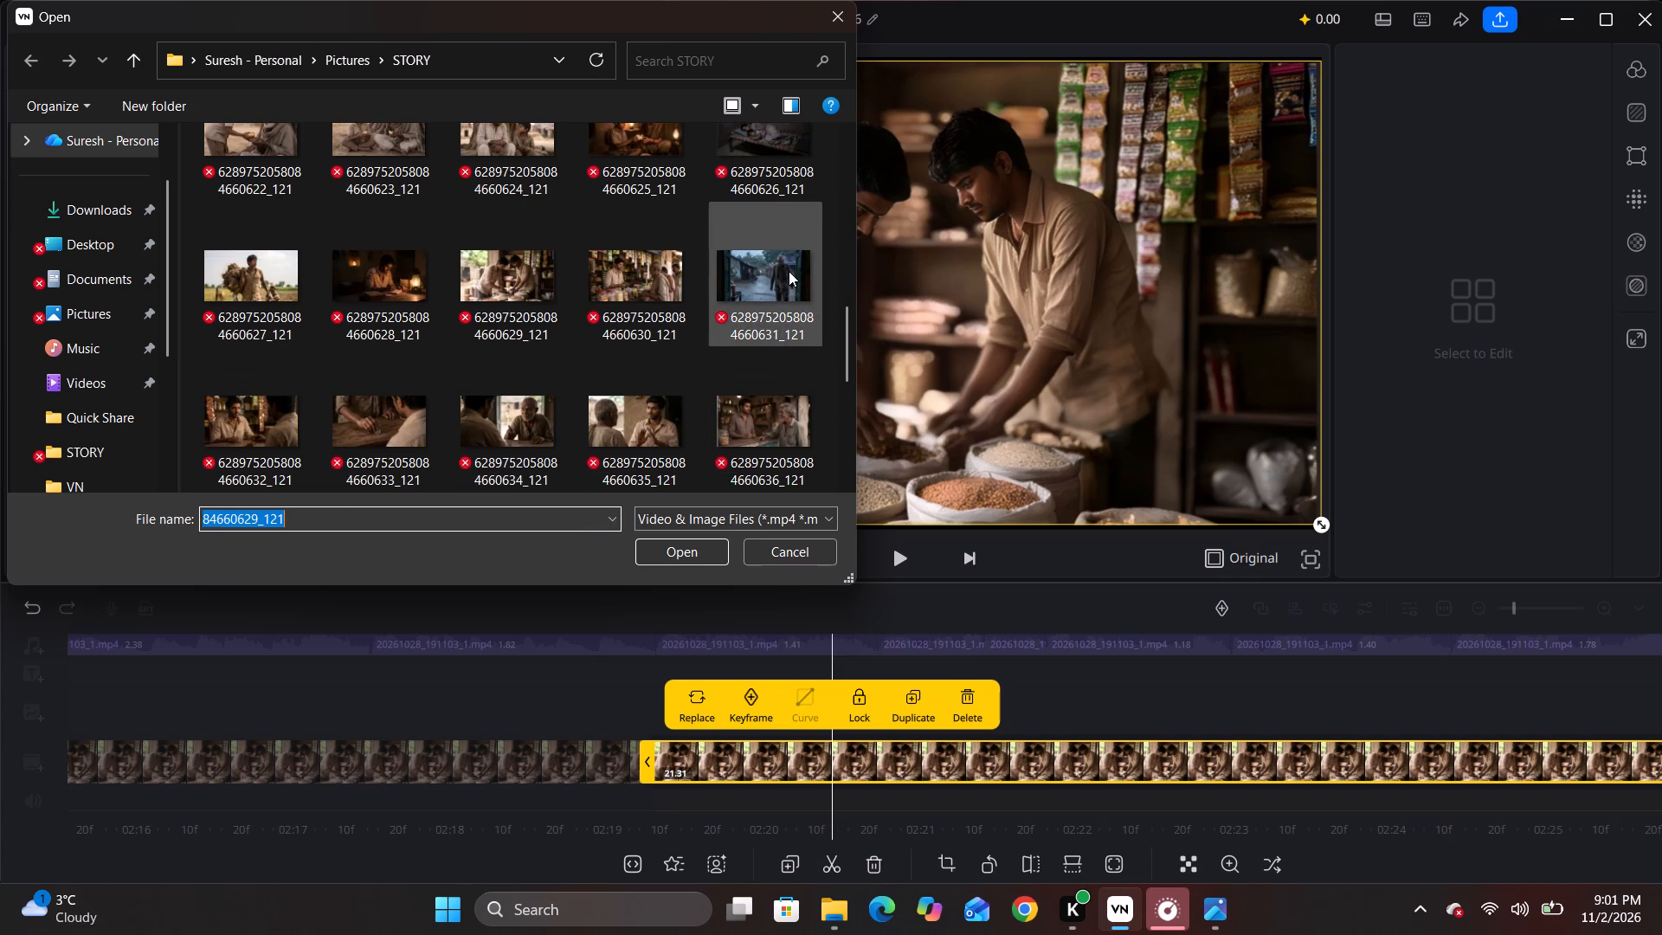
click(667, 554)
Listen to the narration over the rainy street clip and split the clip at about 2:26.14.
key(space)
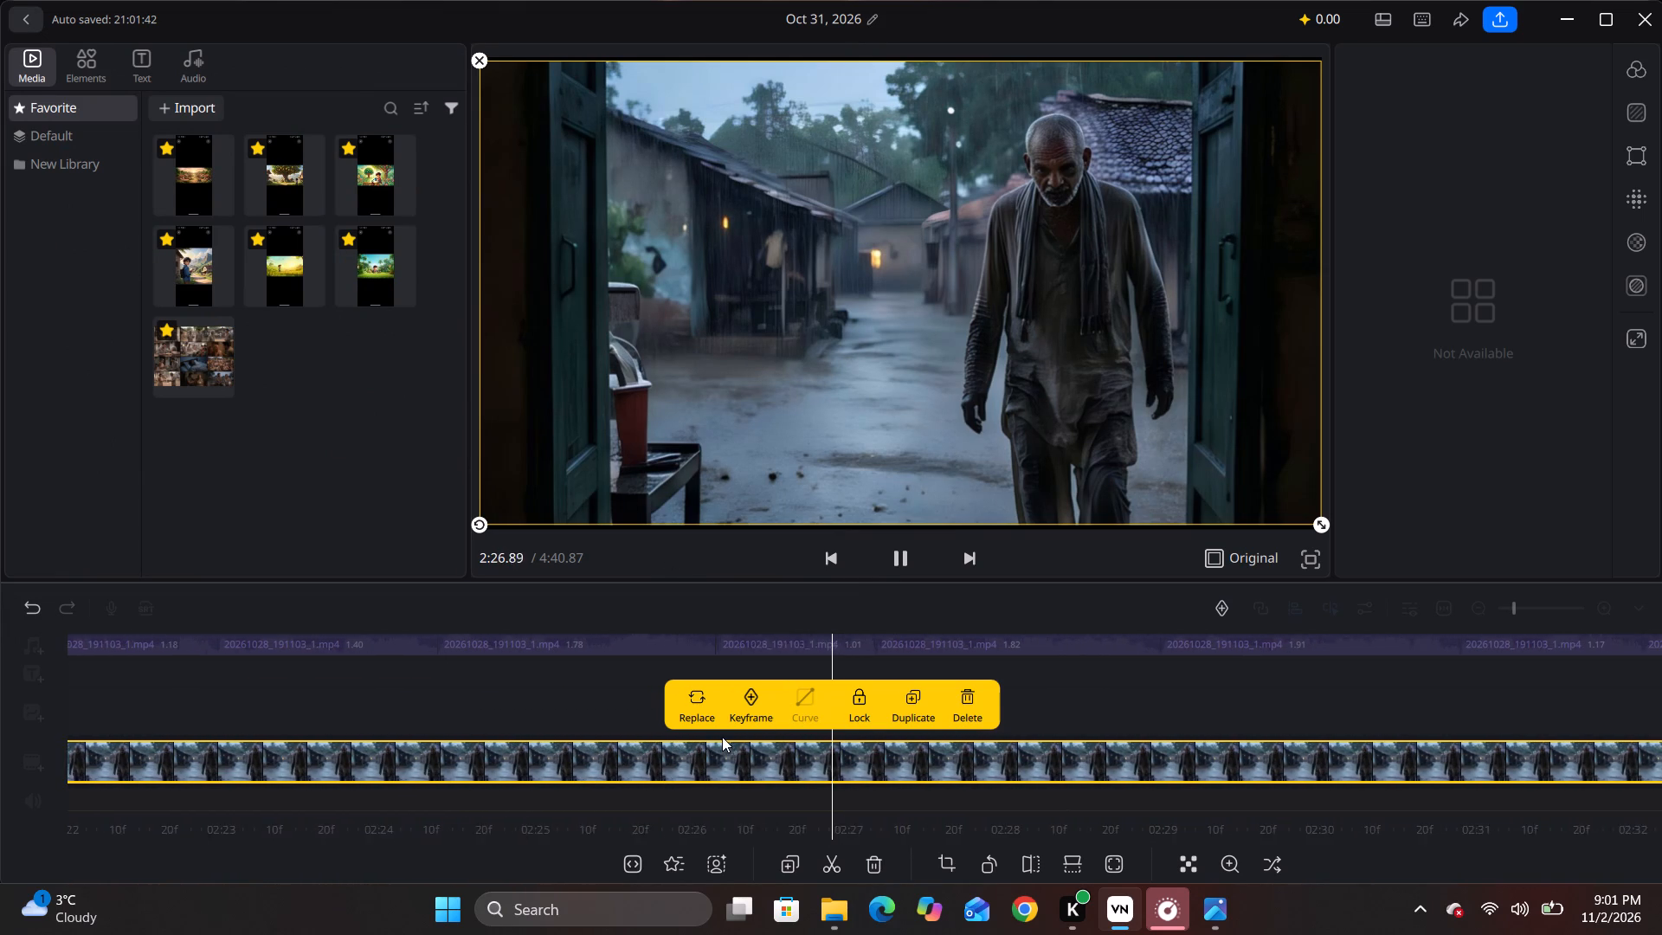
key(space)
drag(664, 741, 842, 751)
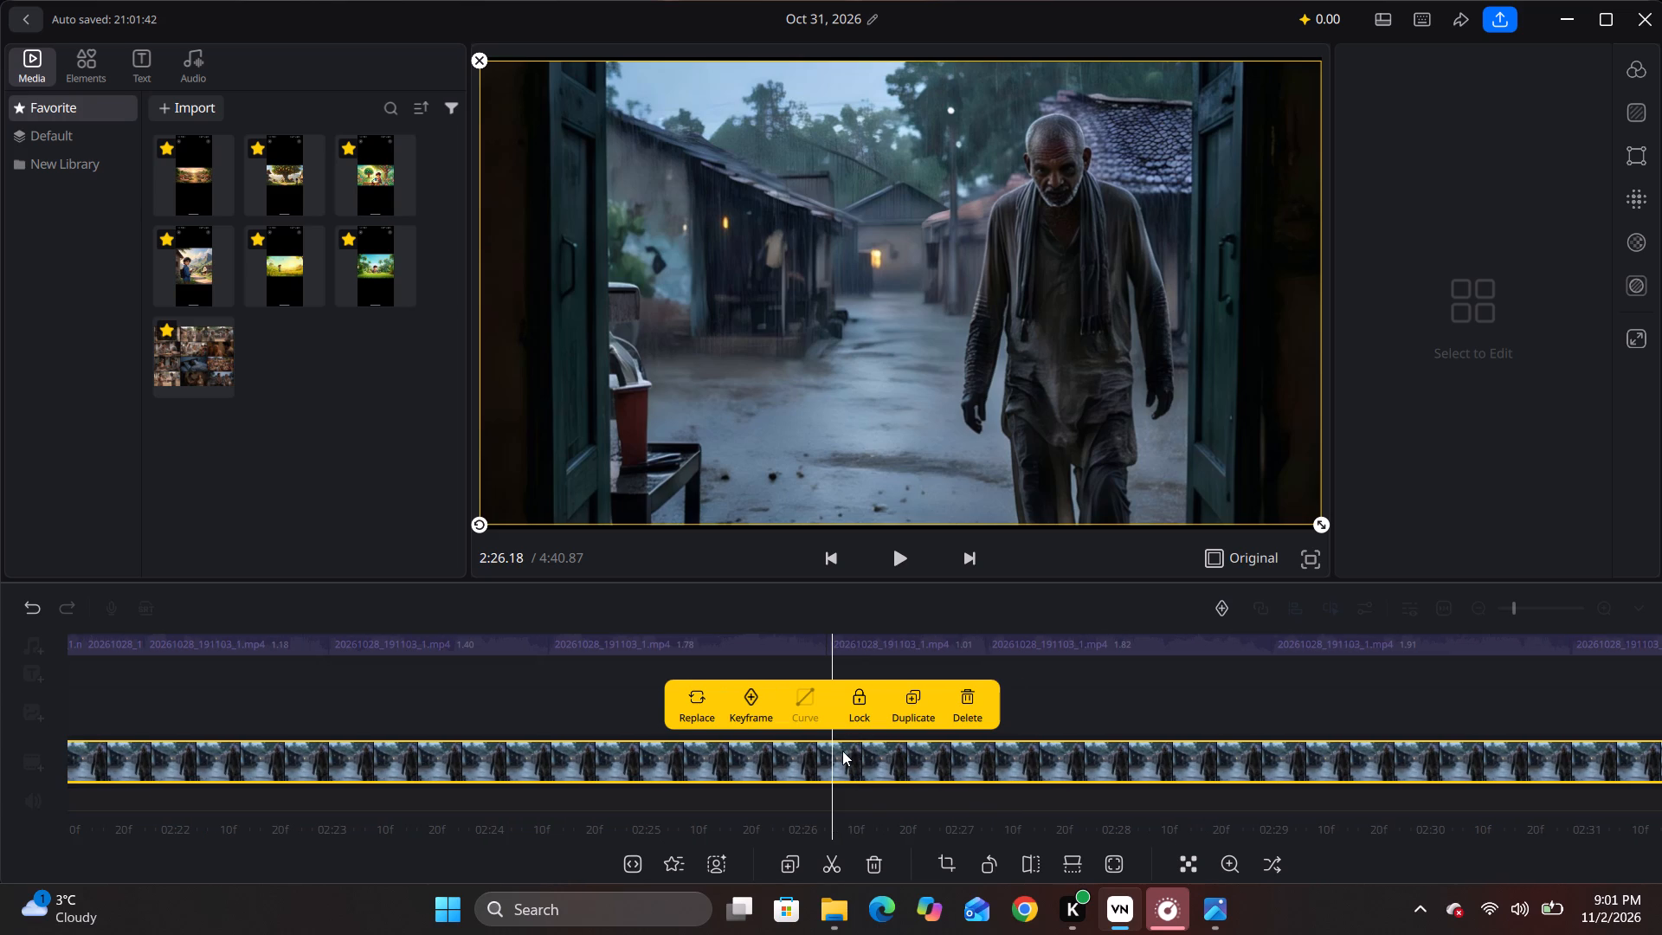
drag(842, 751, 847, 749)
click(830, 762)
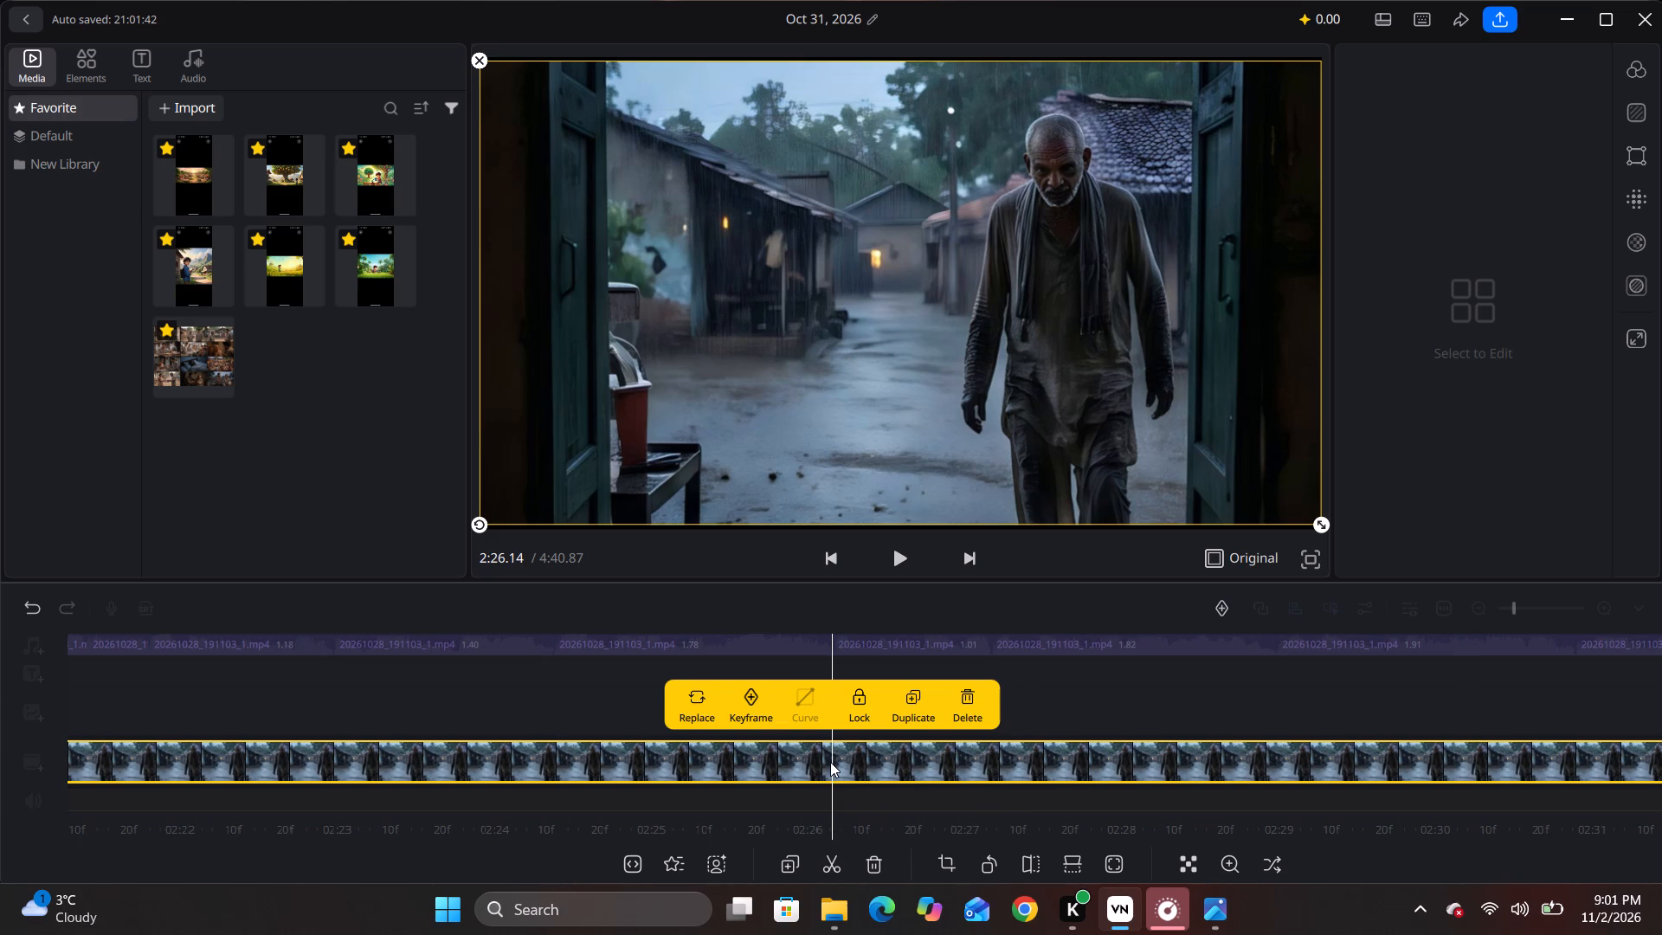
click(835, 865)
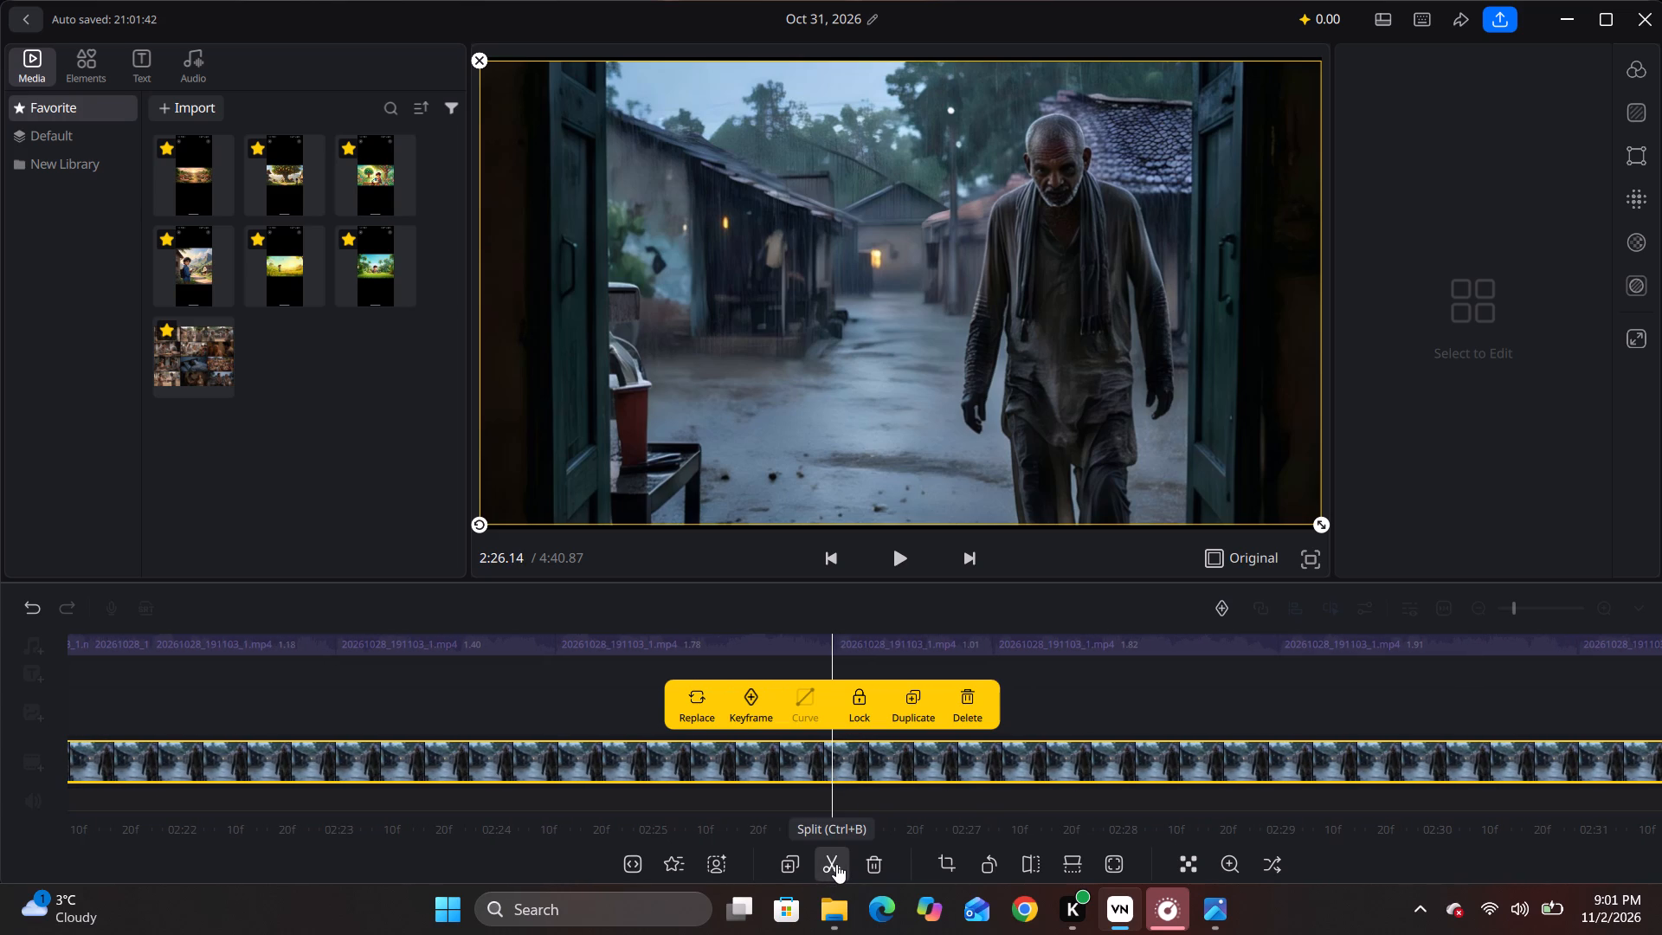
key(space)
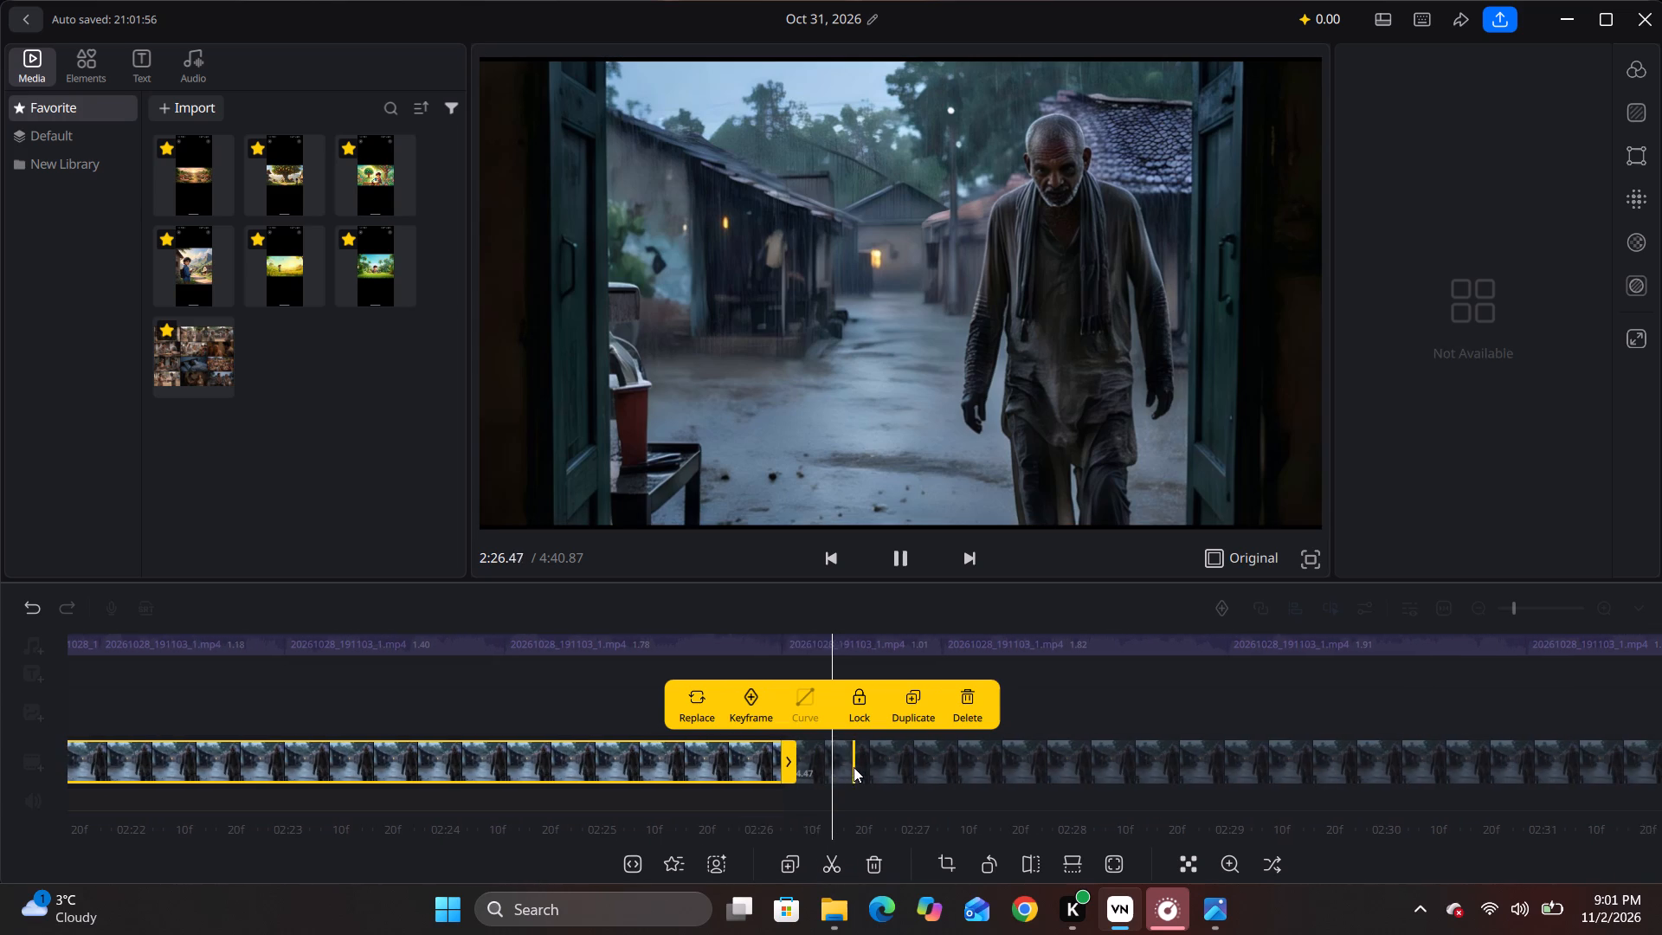
key(space)
click(811, 766)
click(811, 766)
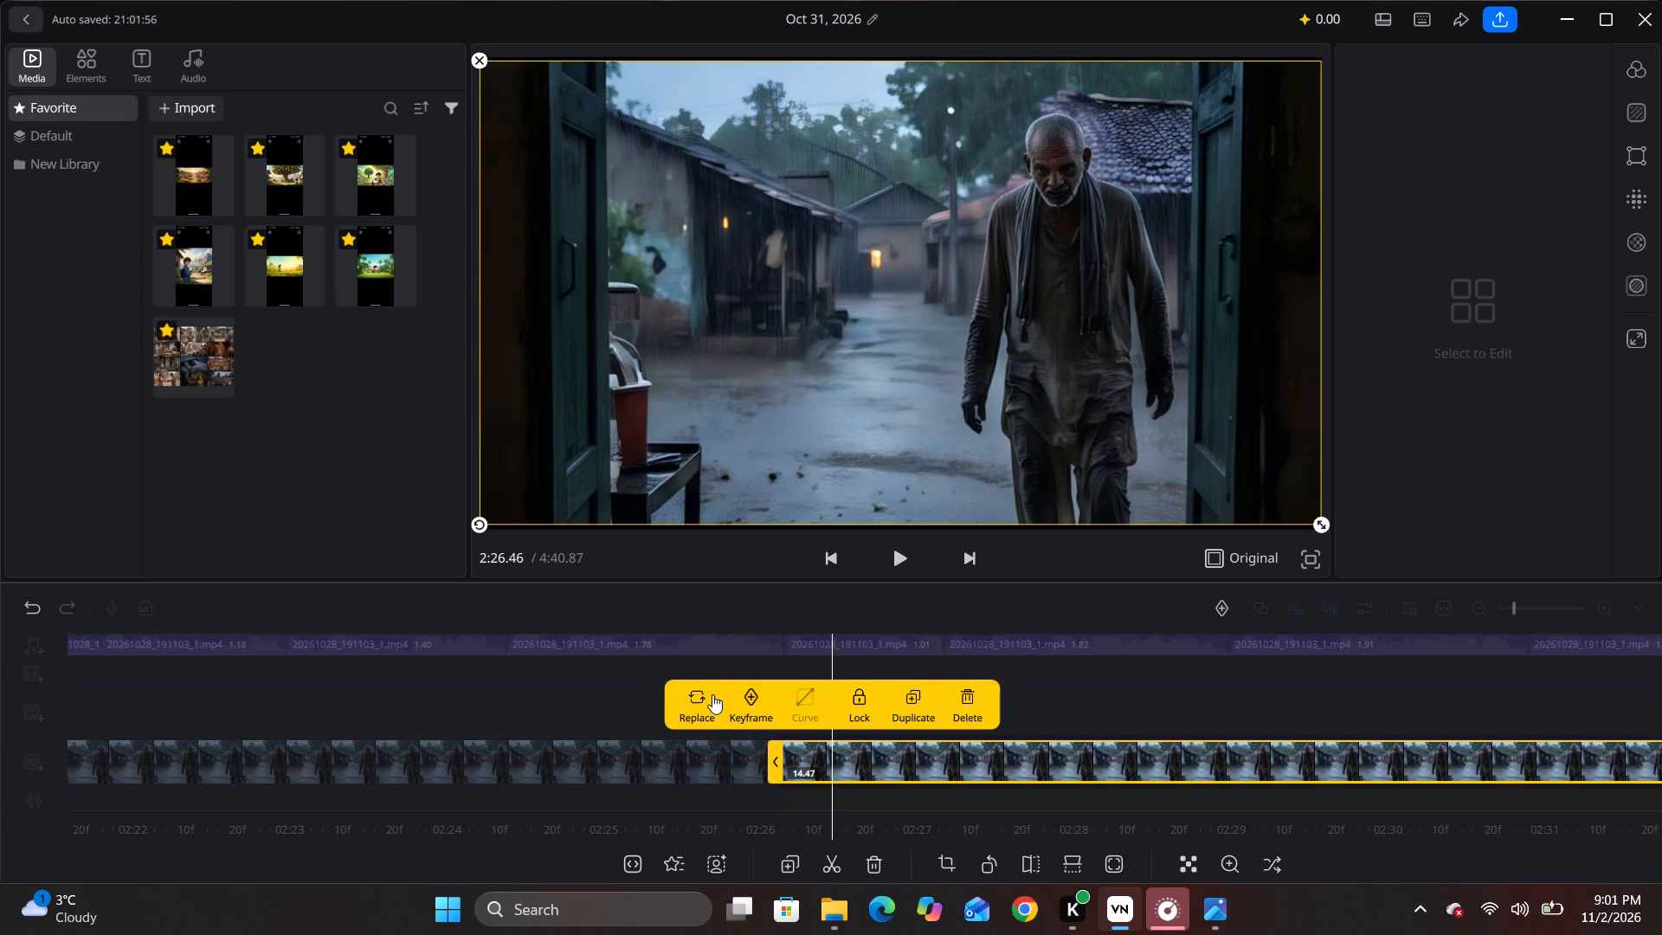
click(697, 697)
scroll(460, 343, down, 4)
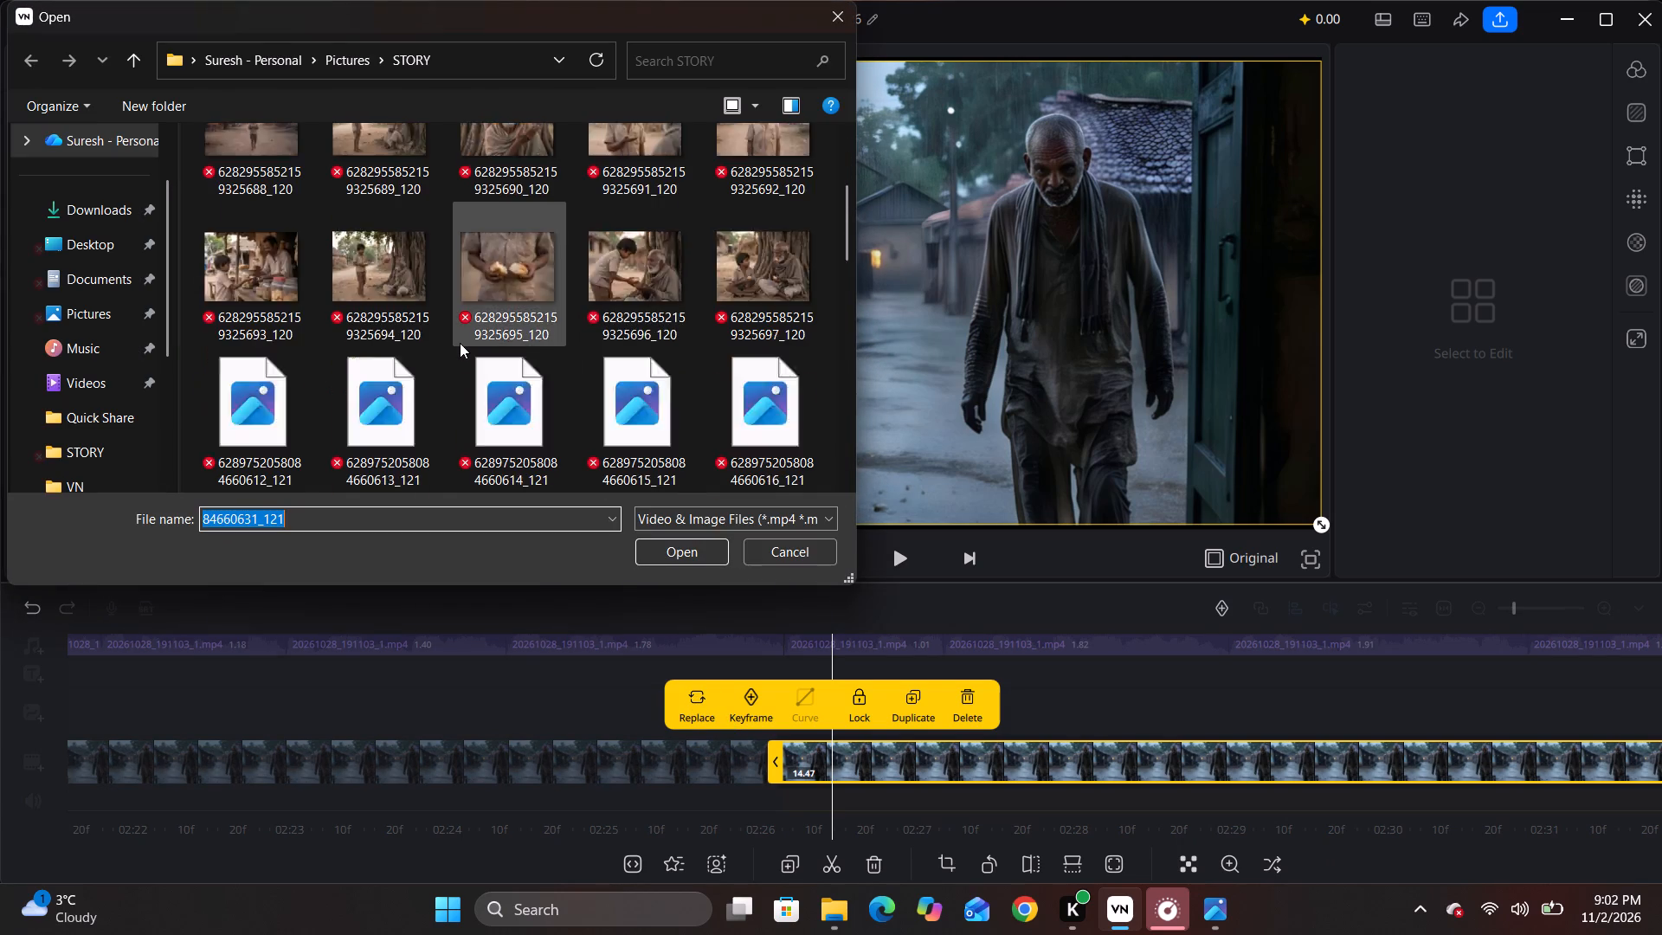
scroll(460, 343, down, 4)
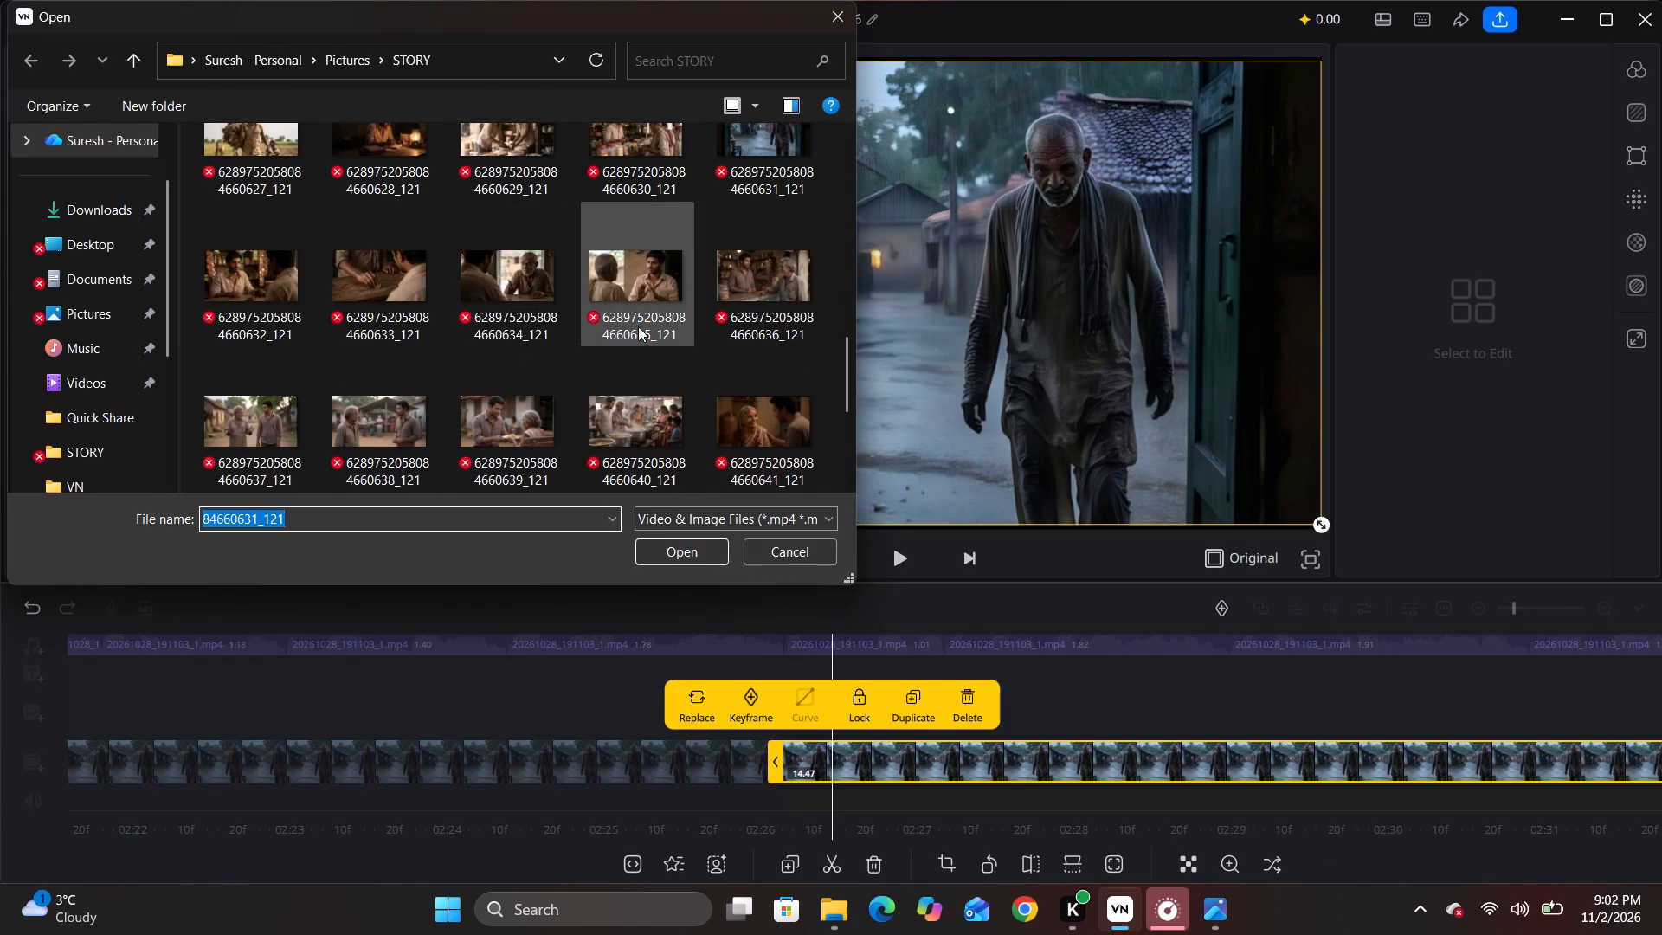
scroll(602, 333, up, 1)
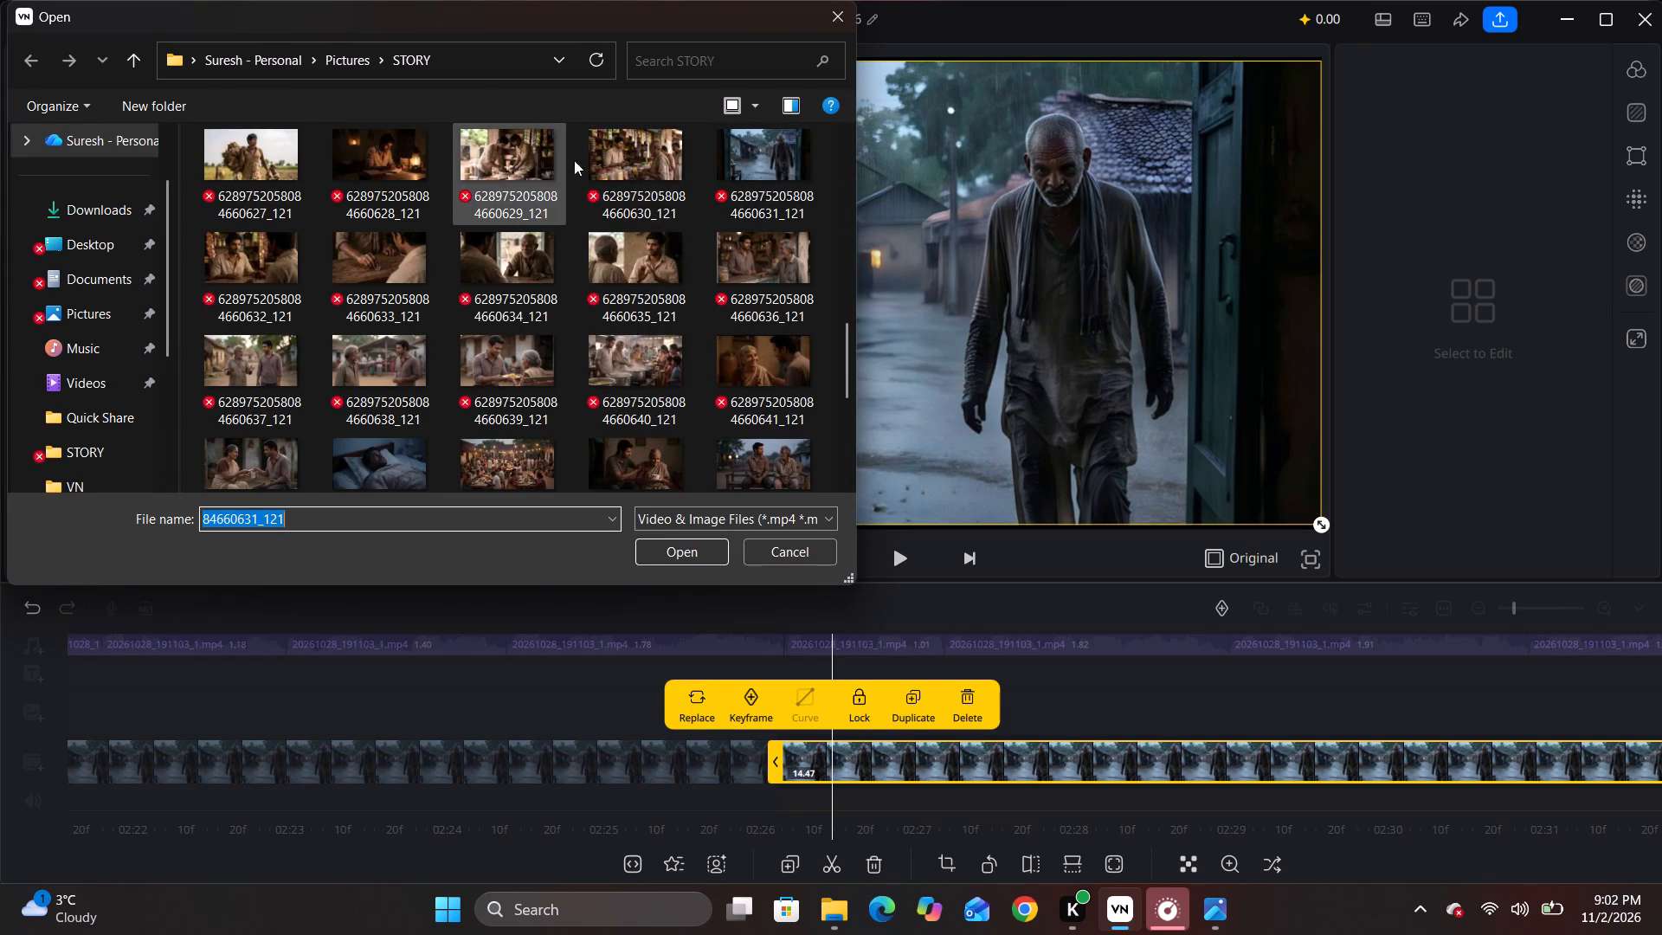
click(596, 158)
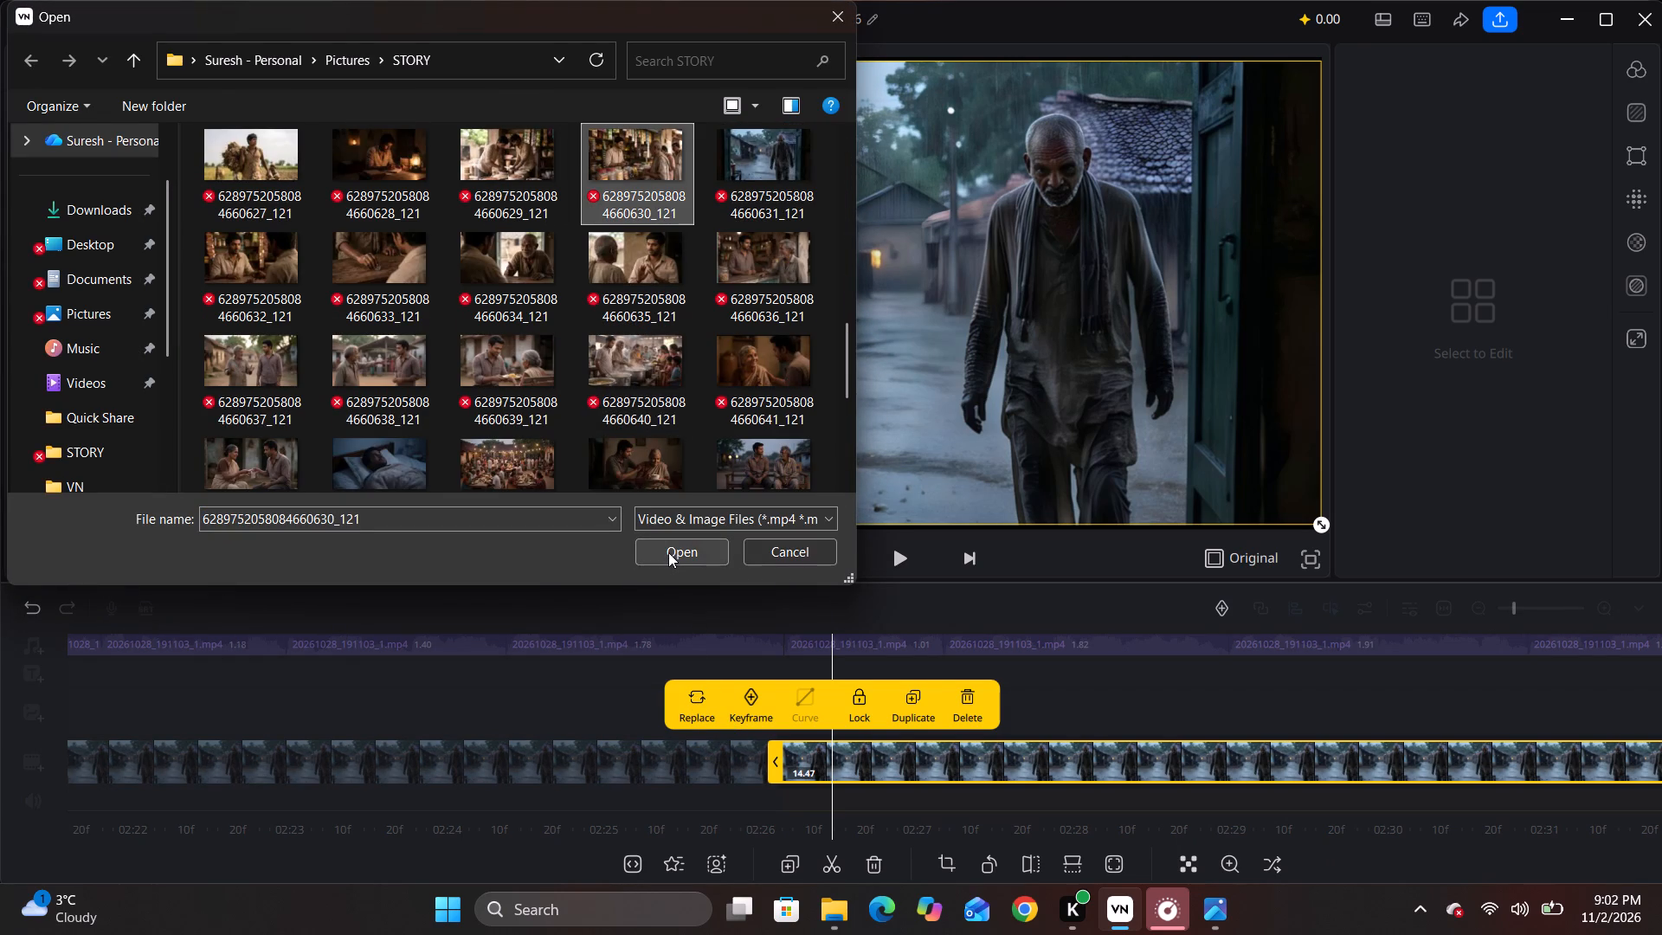
click(668, 552)
Listen to the narration over the clip of the young shopkeeper serving customers and split it at about 2:30.90.
key(space)
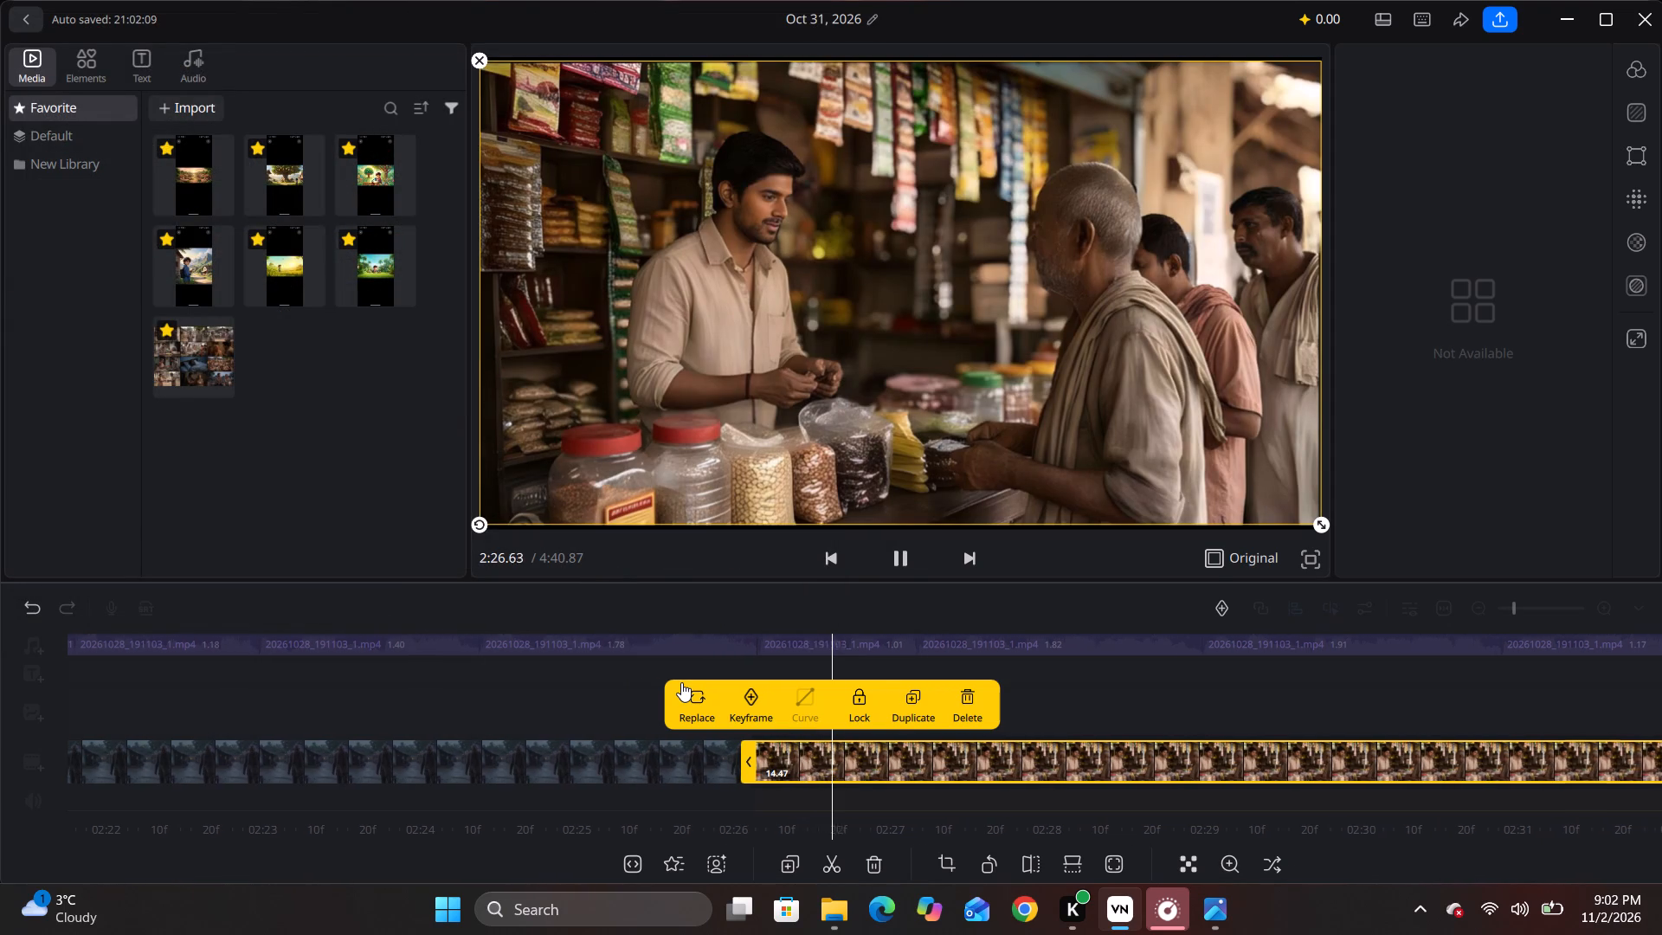
key(space)
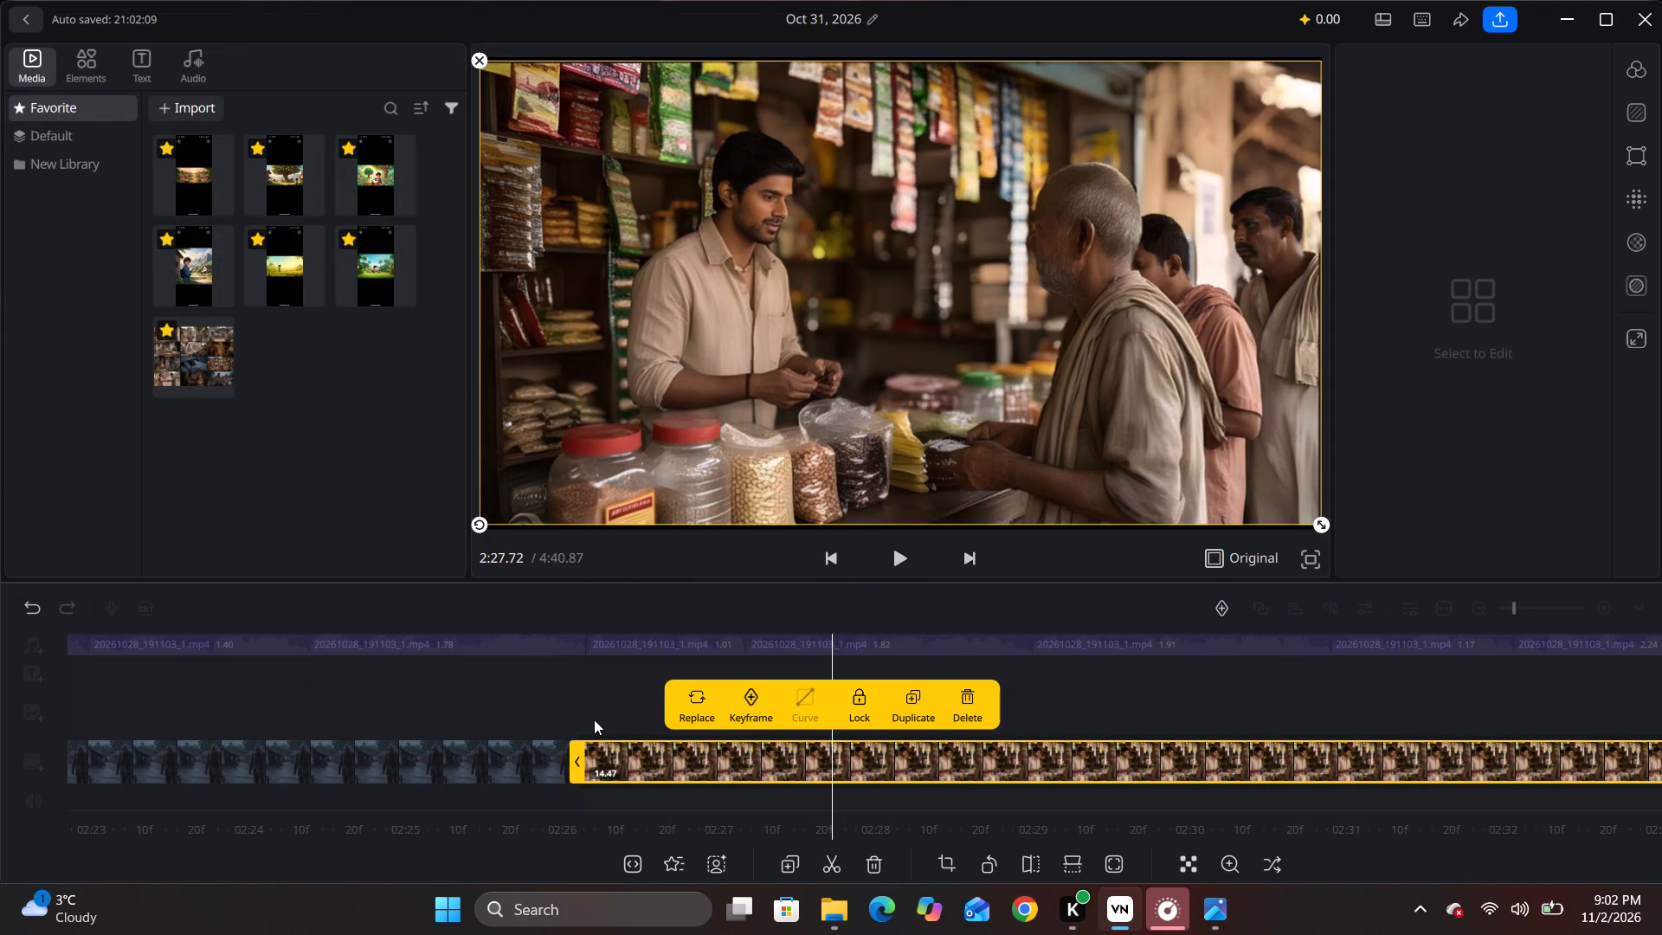
drag(593, 701, 980, 717)
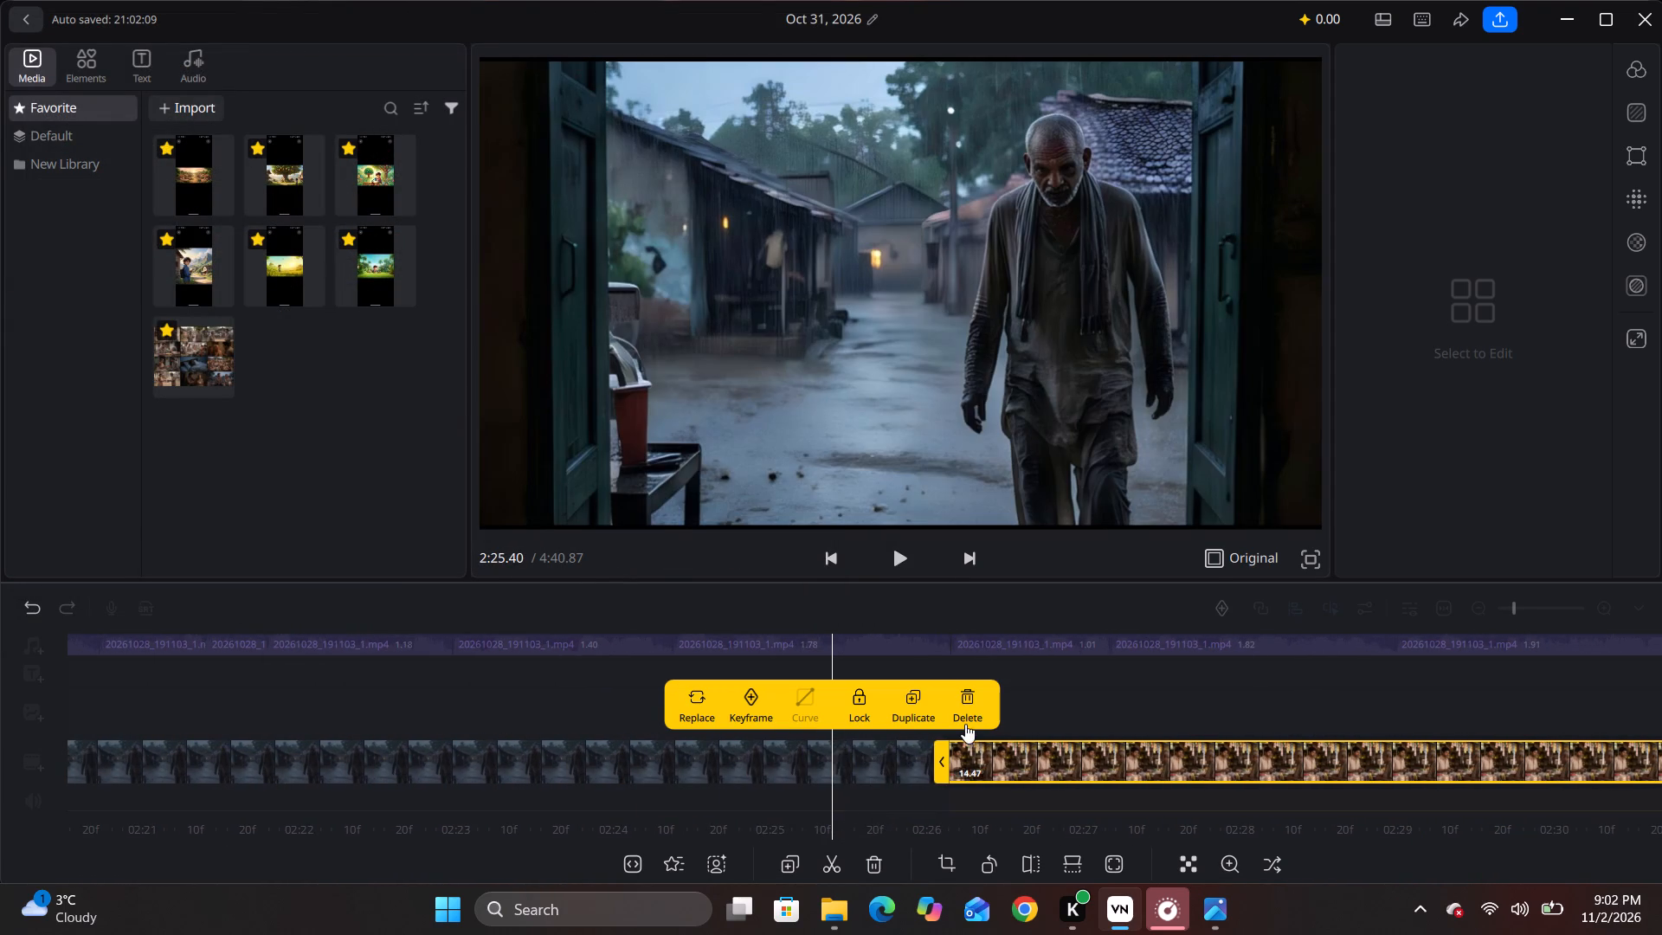
key(space)
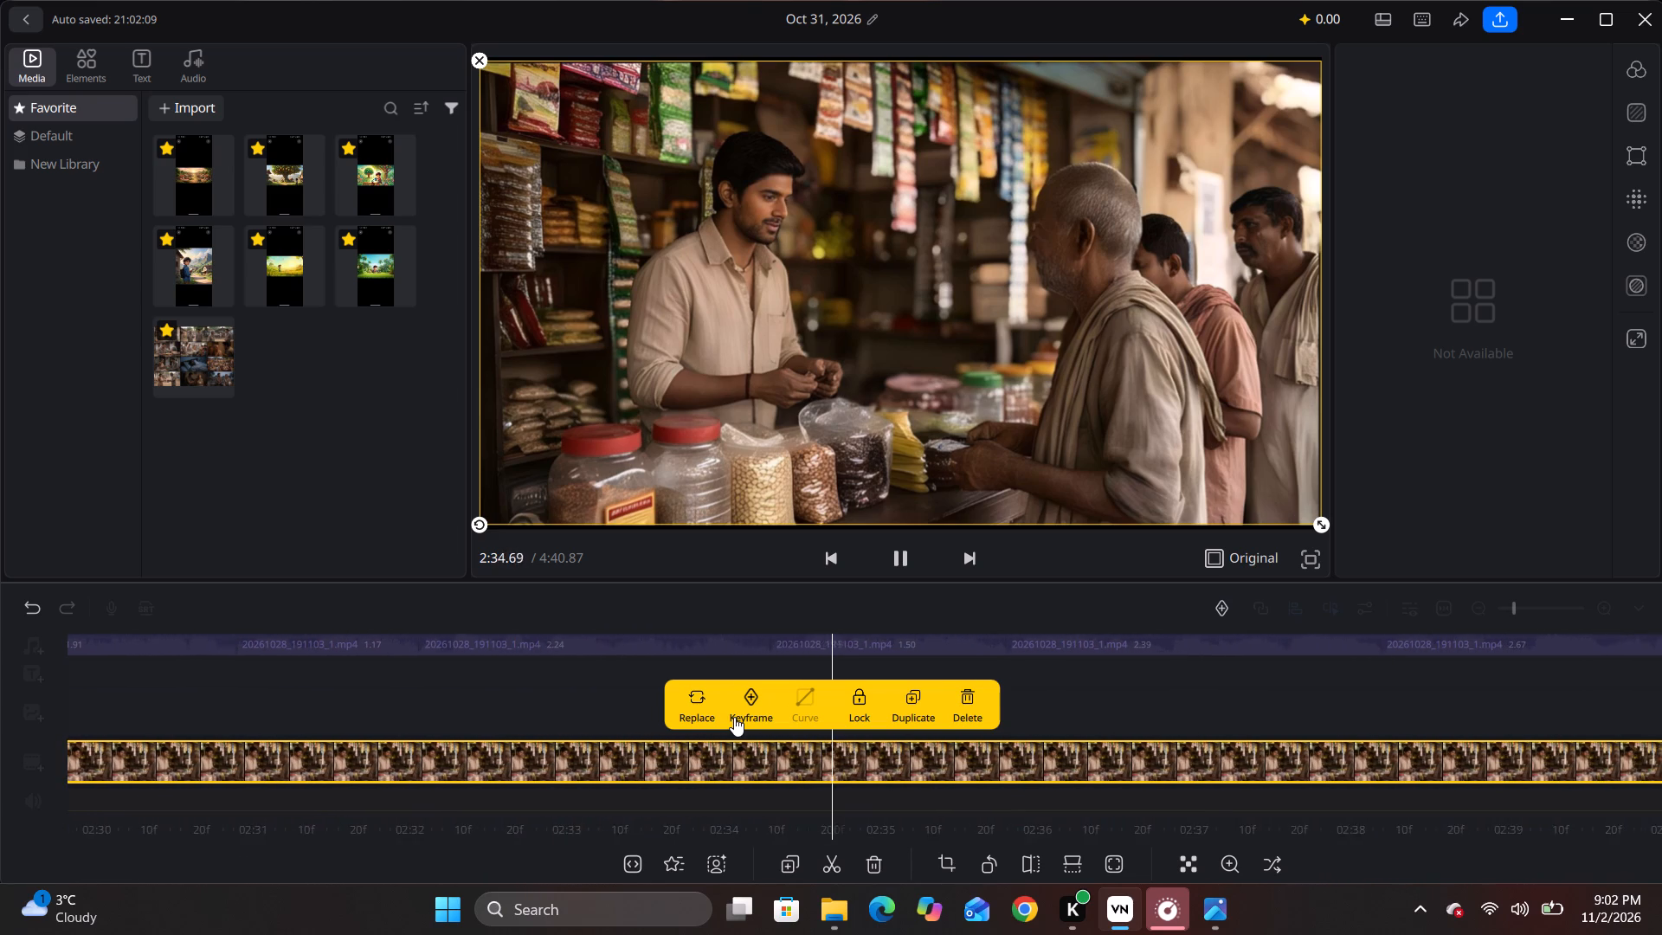
key(space)
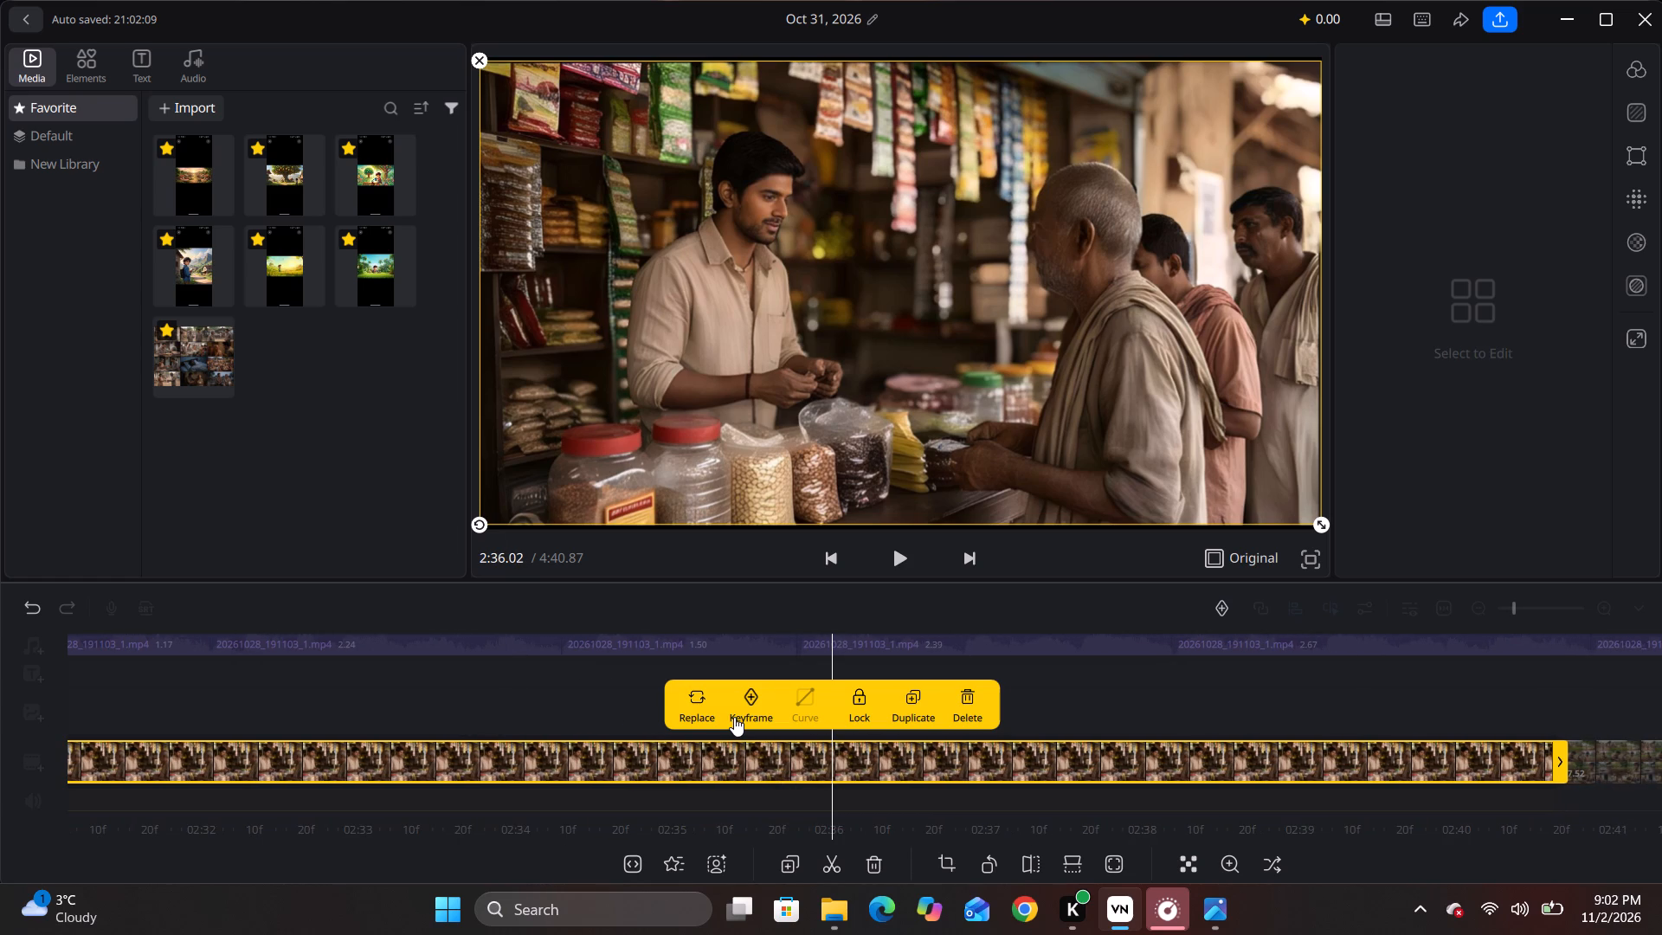
key(space)
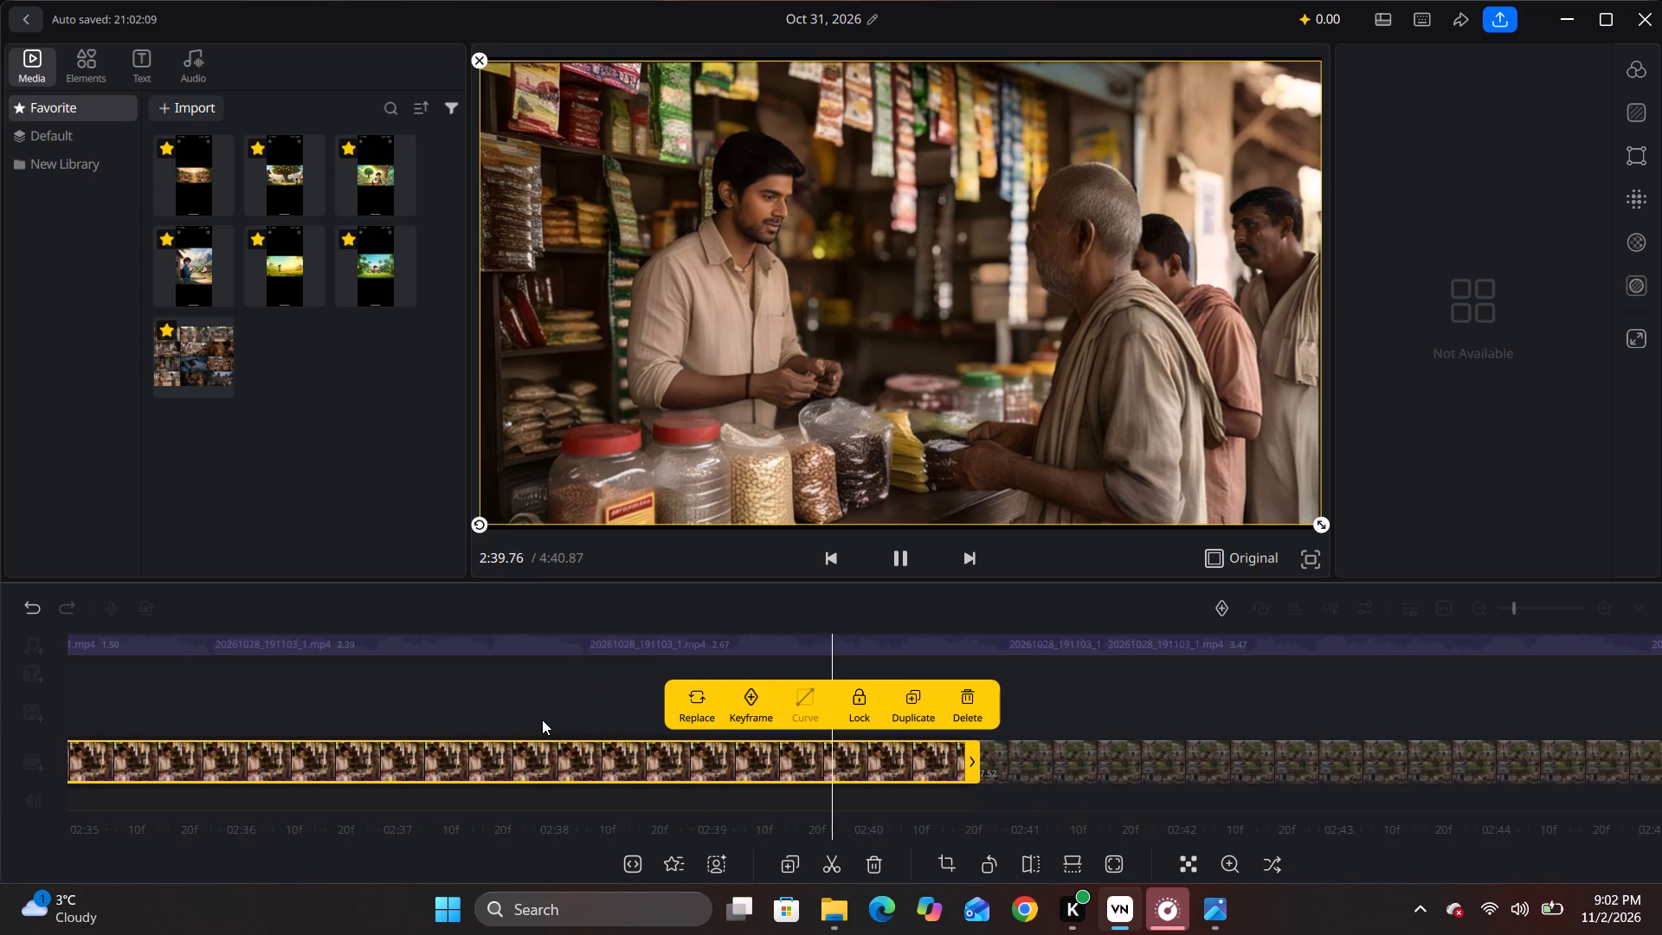
key(space)
drag(542, 719, 1146, 743)
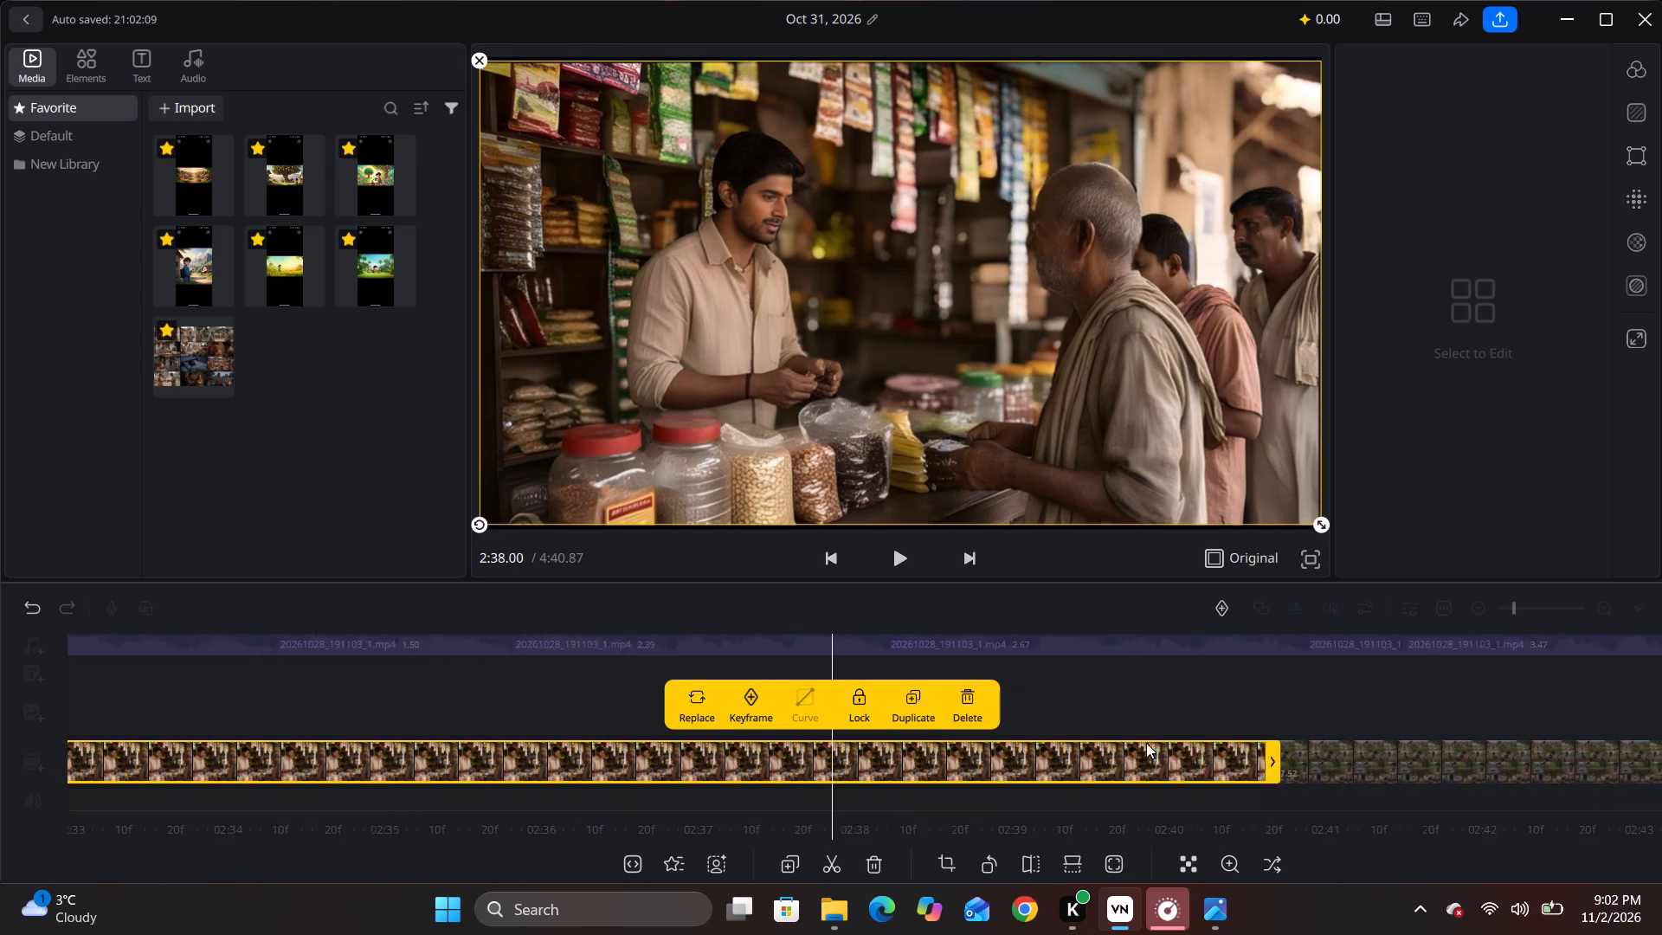
drag(1146, 743, 1420, 743)
drag(496, 706, 1349, 724)
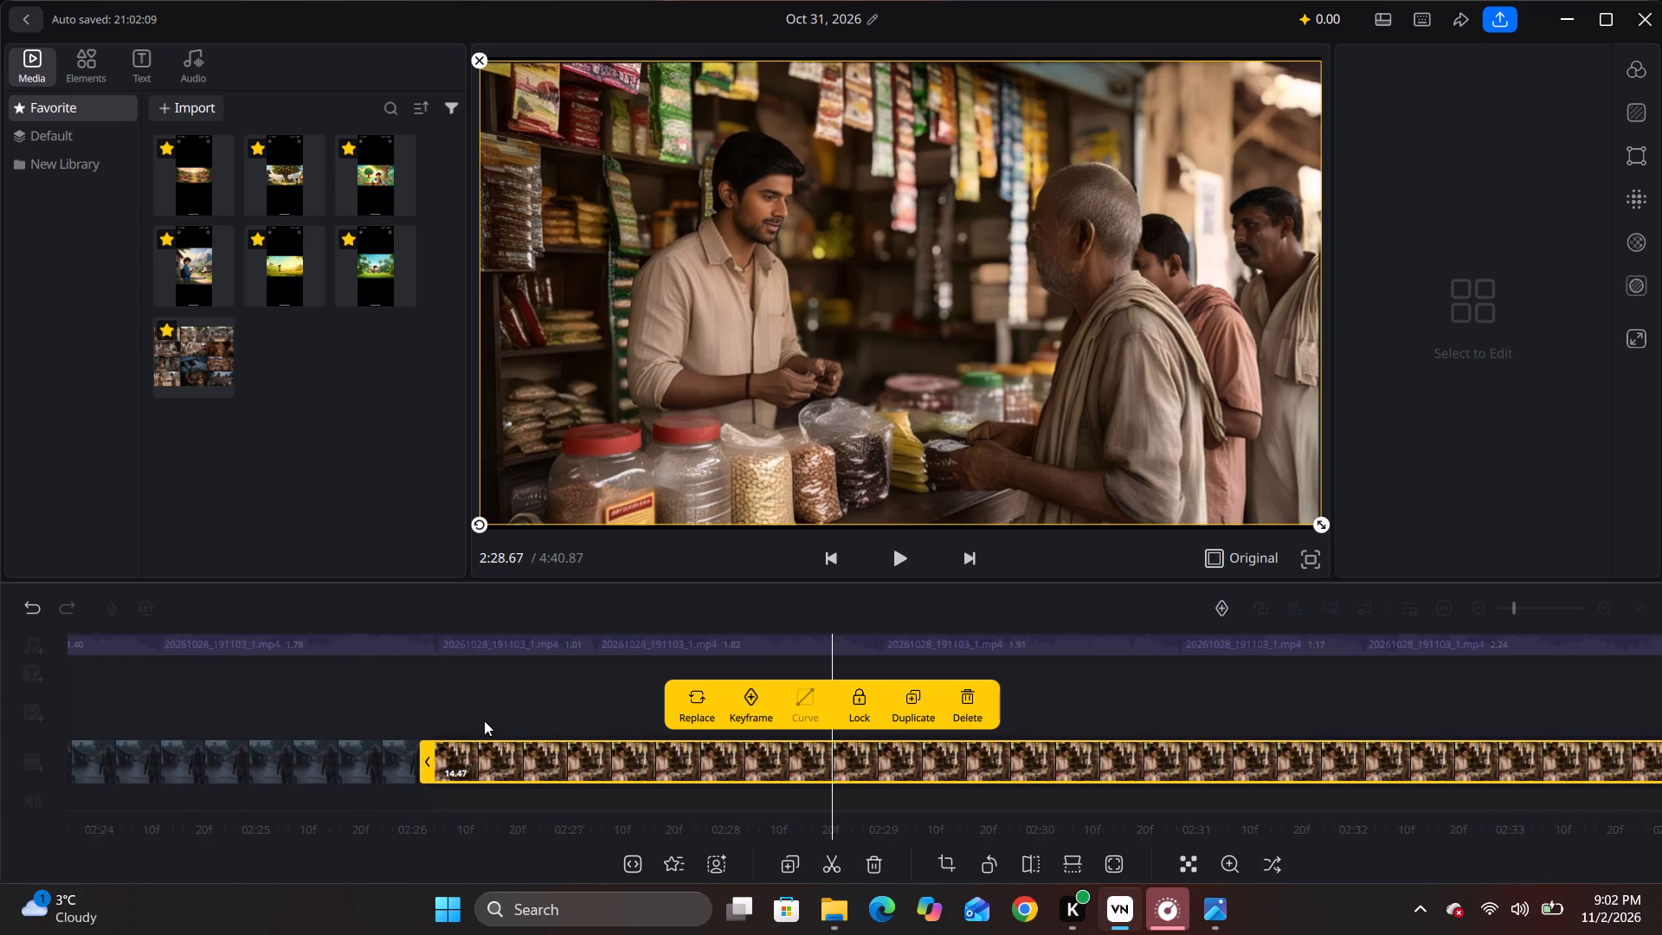
drag(484, 720, 1054, 713)
key(space)
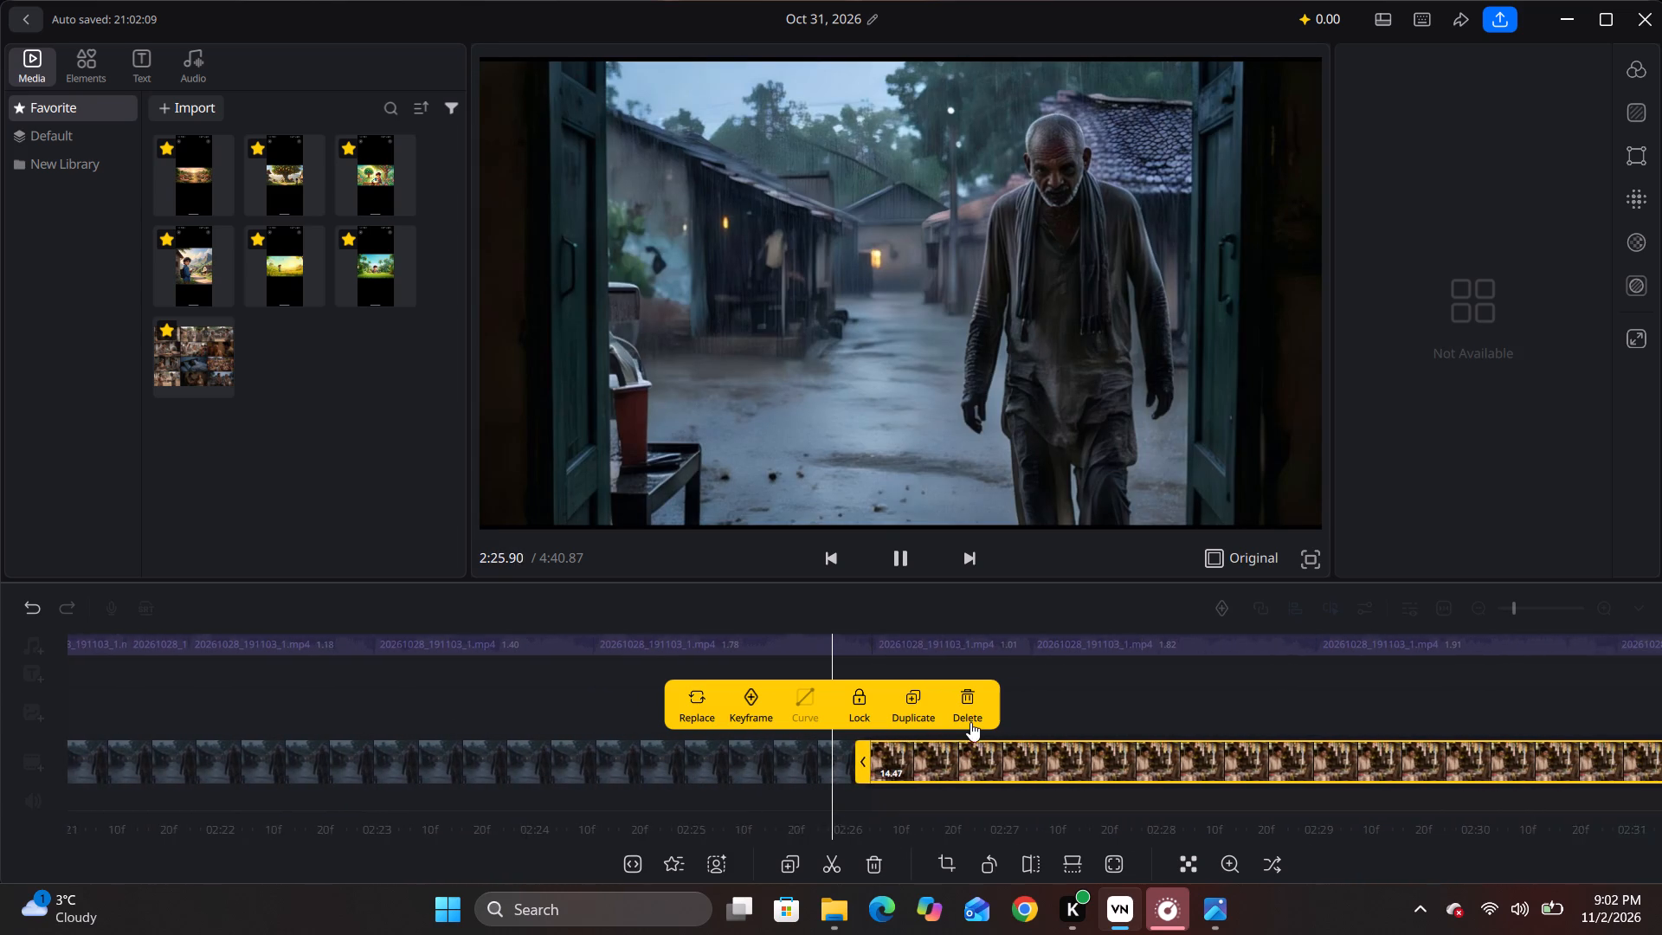
click(1060, 705)
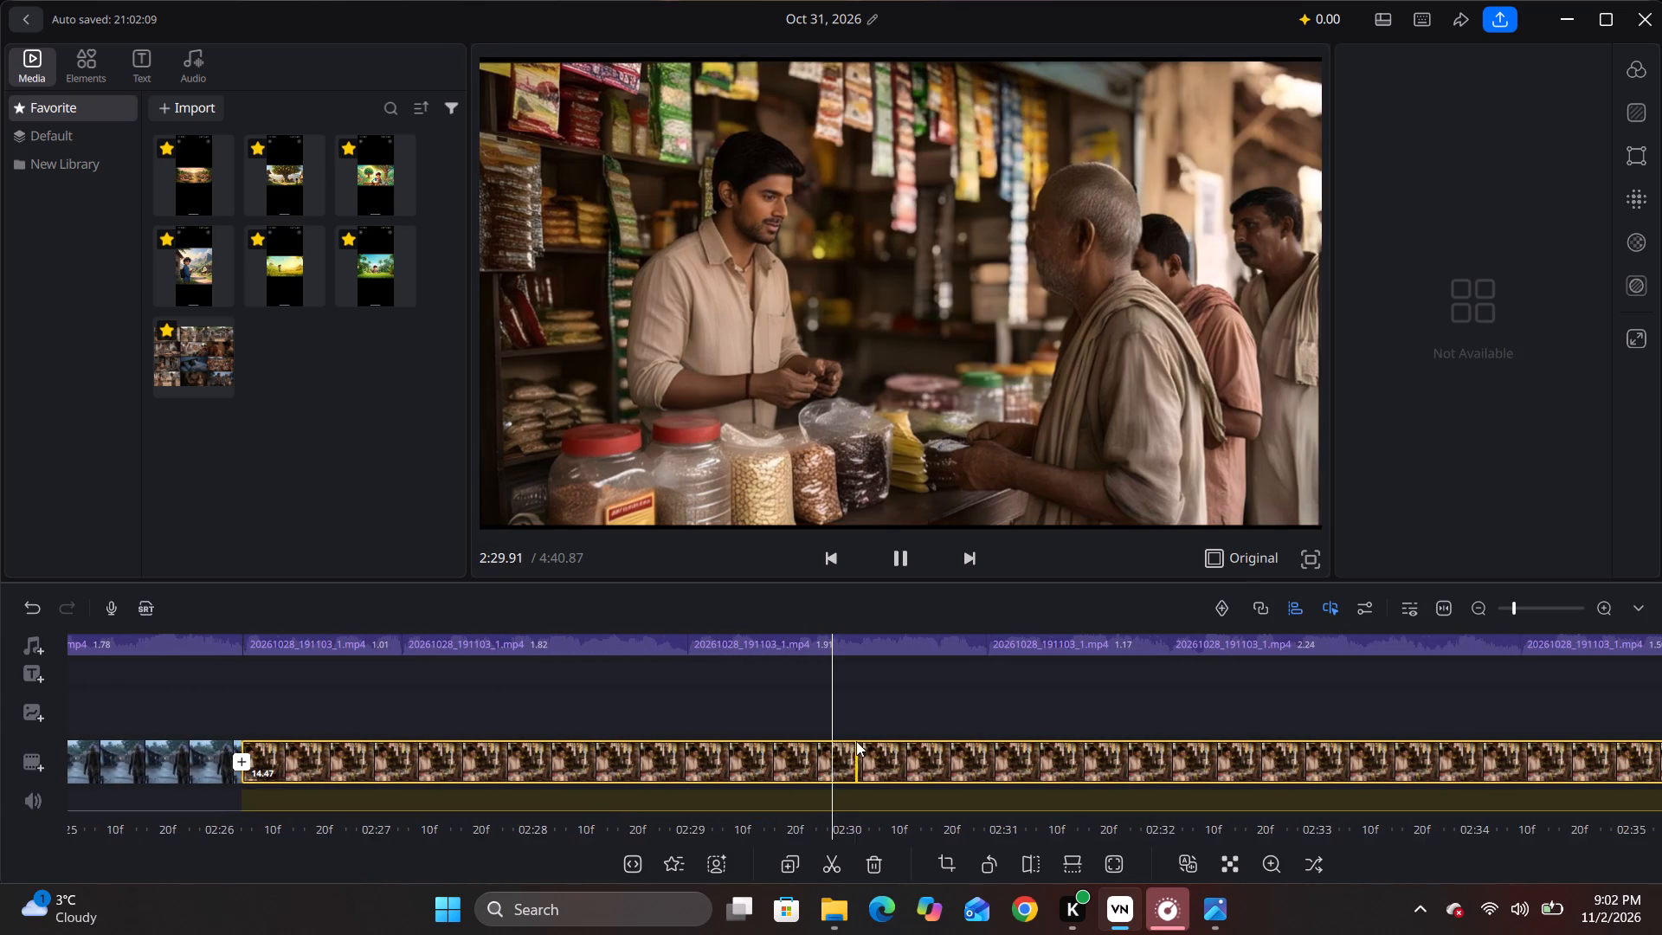
key(space)
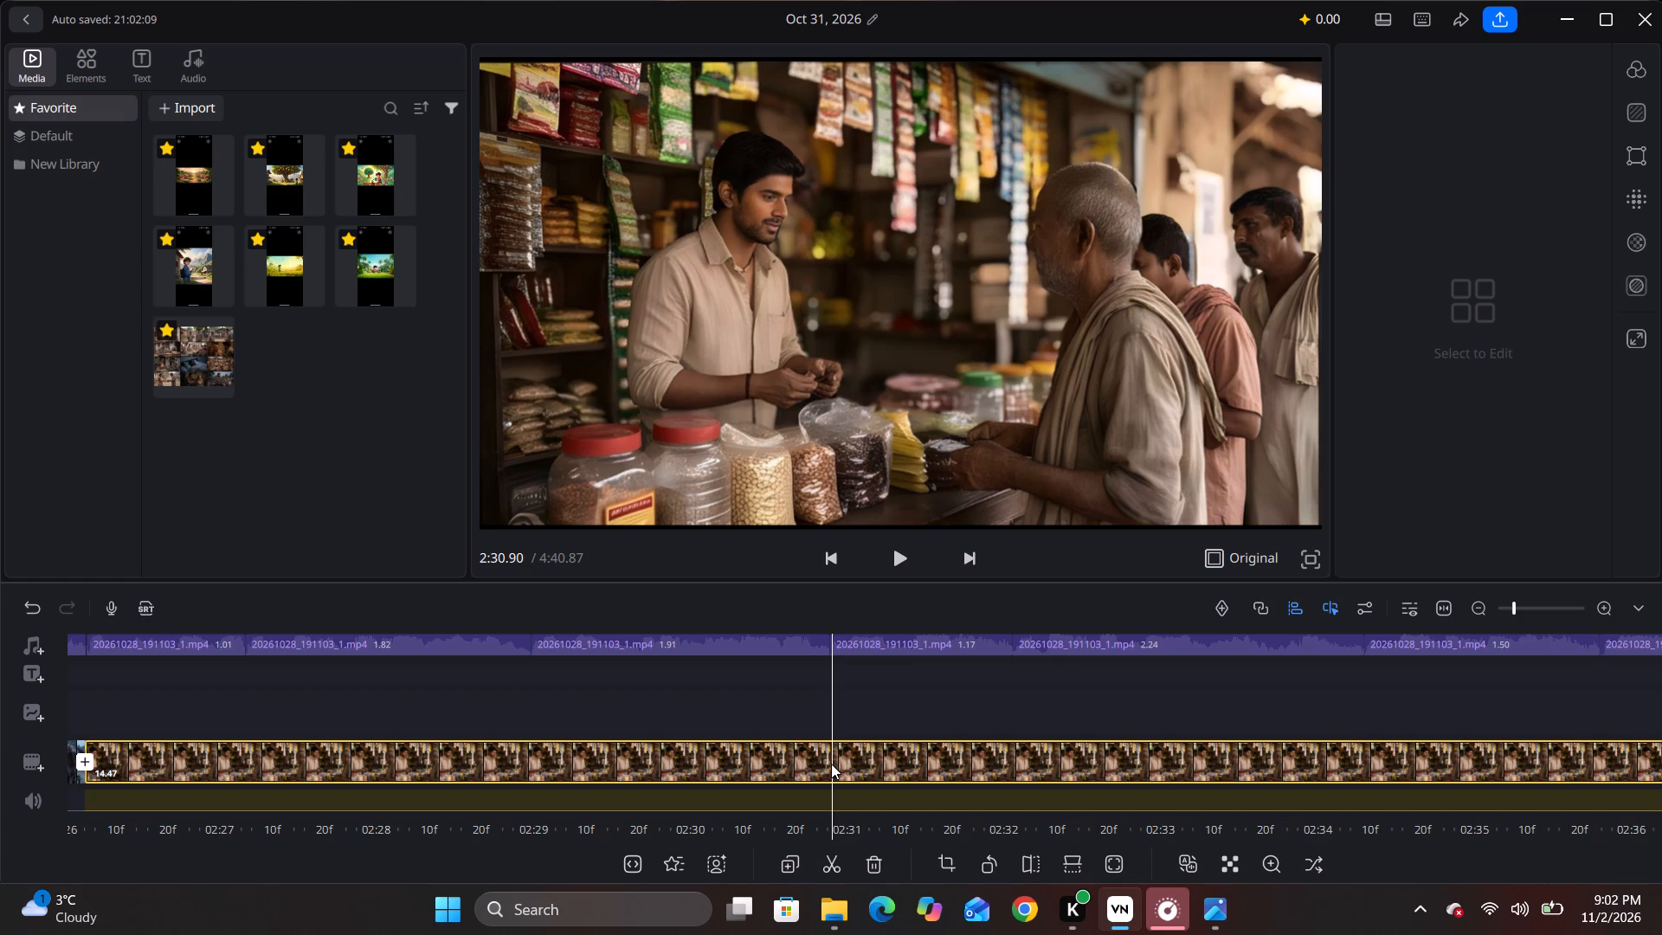
click(831, 764)
click(829, 867)
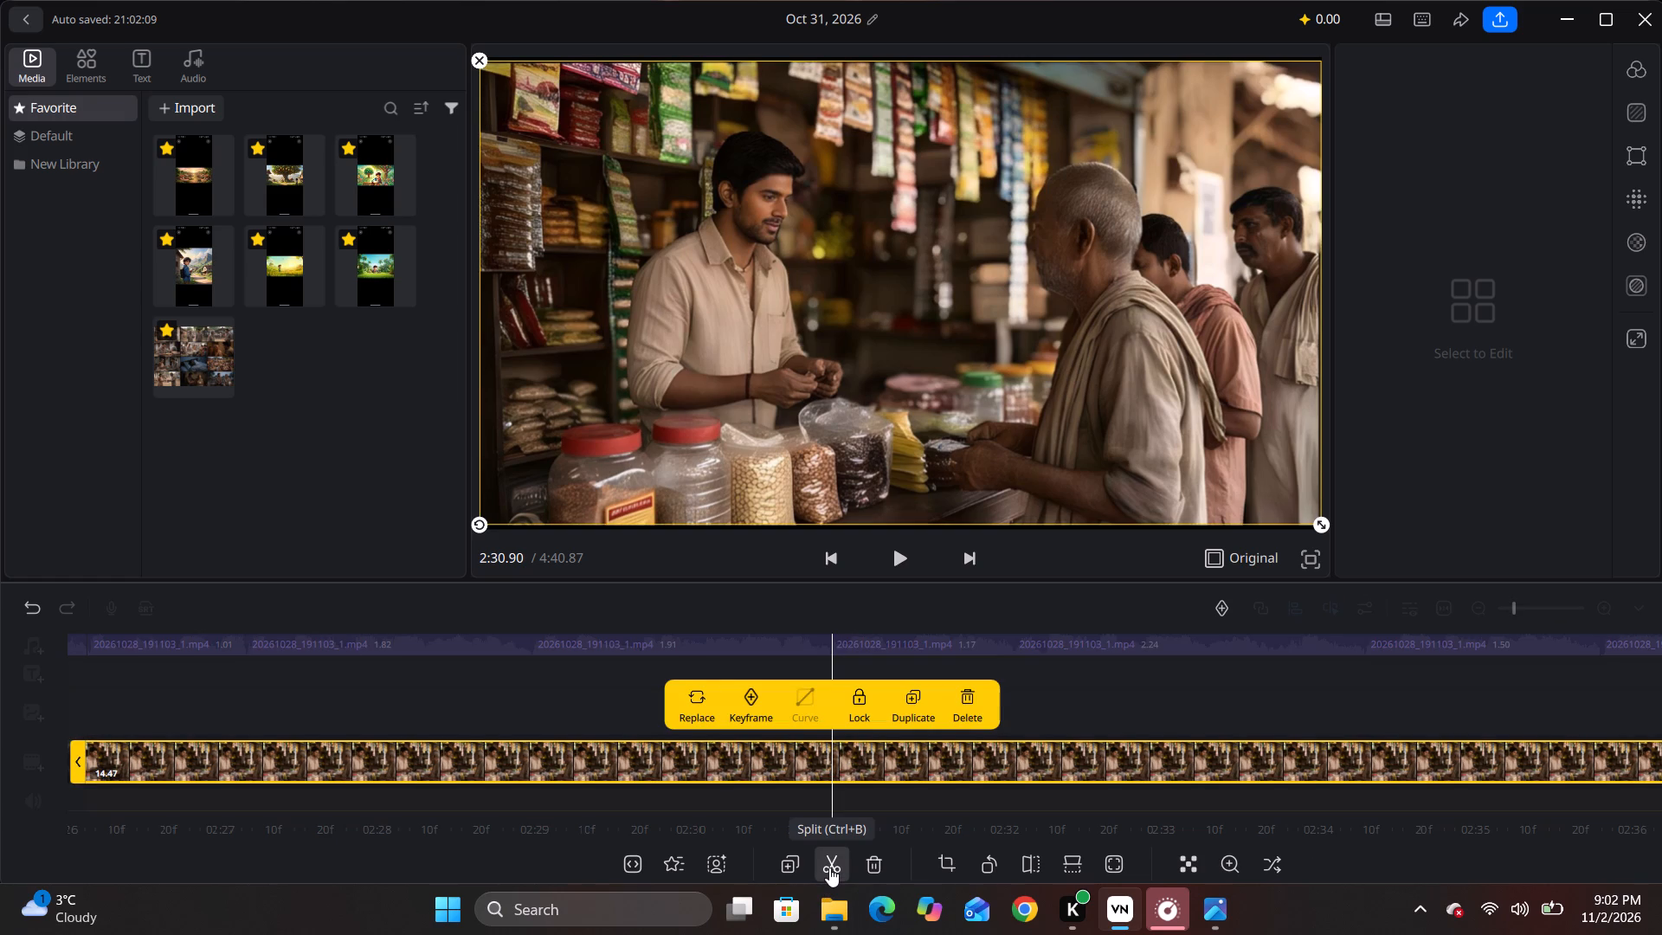
click(881, 762)
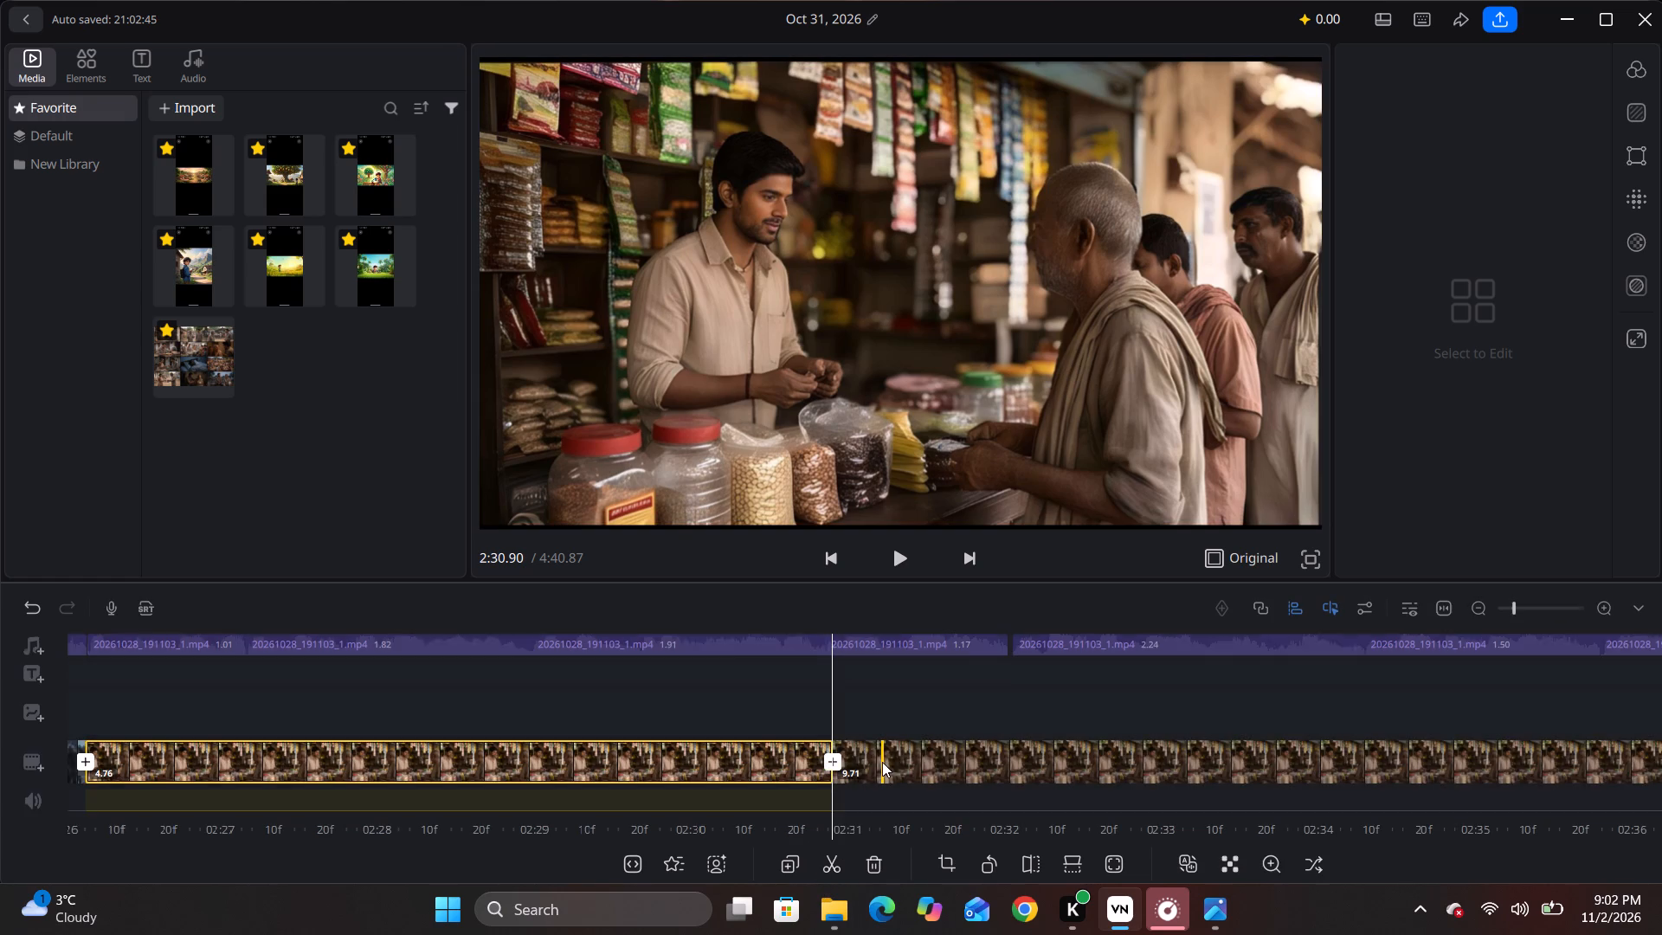
click(882, 762)
click(821, 750)
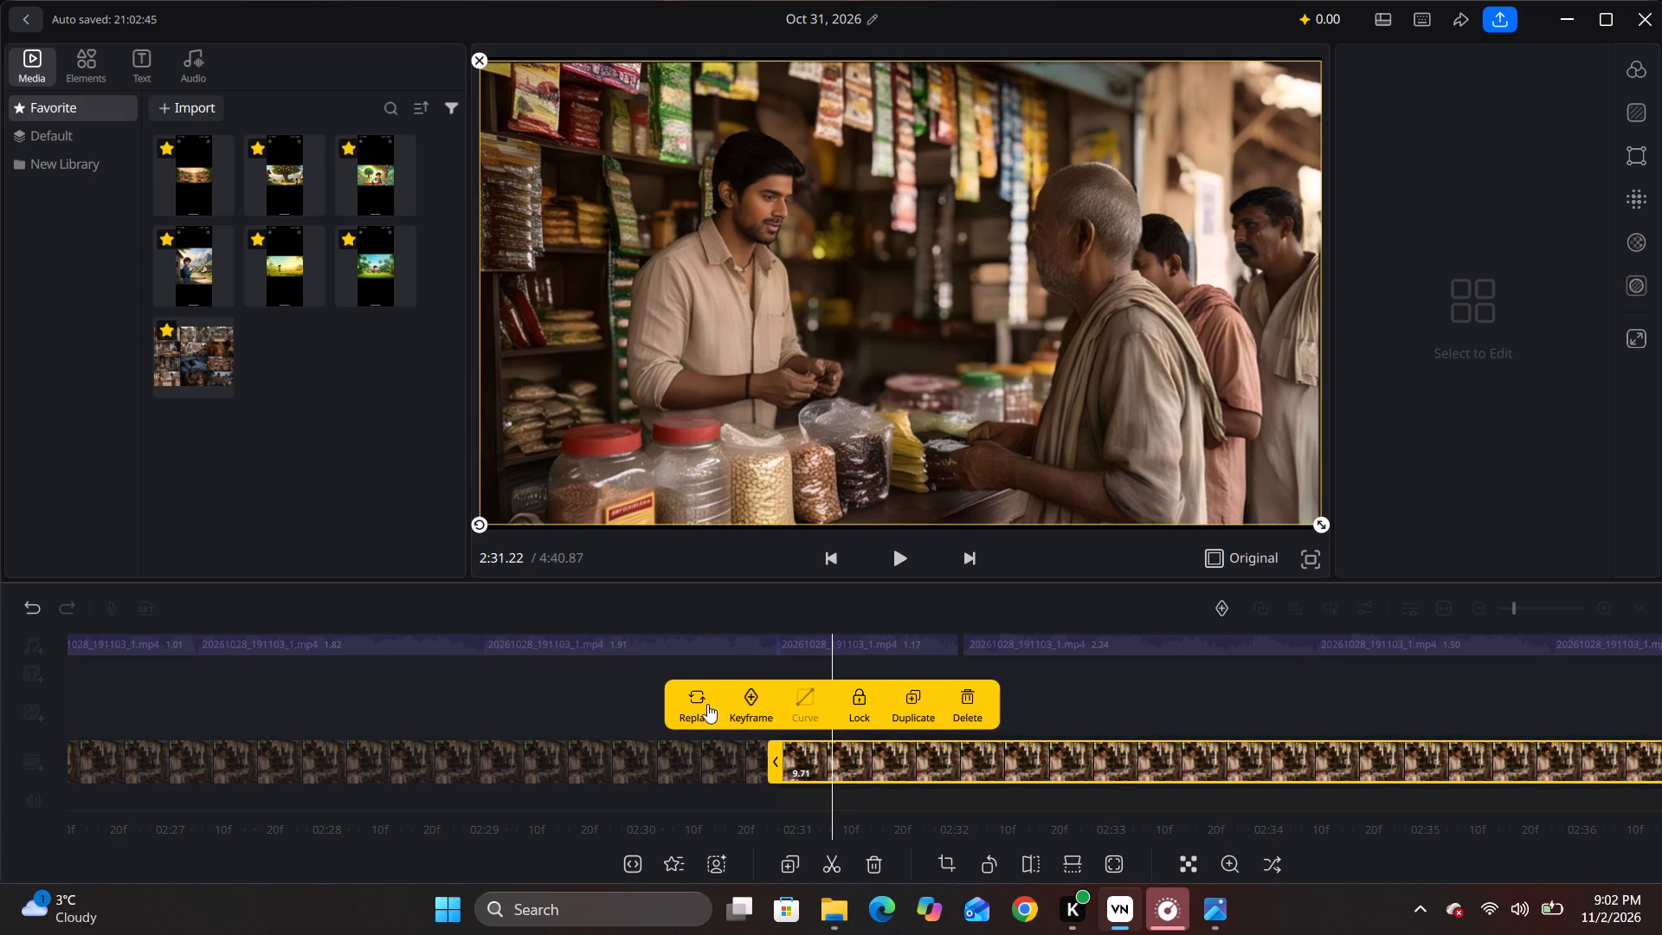
click(702, 703)
scroll(575, 339, down, 5)
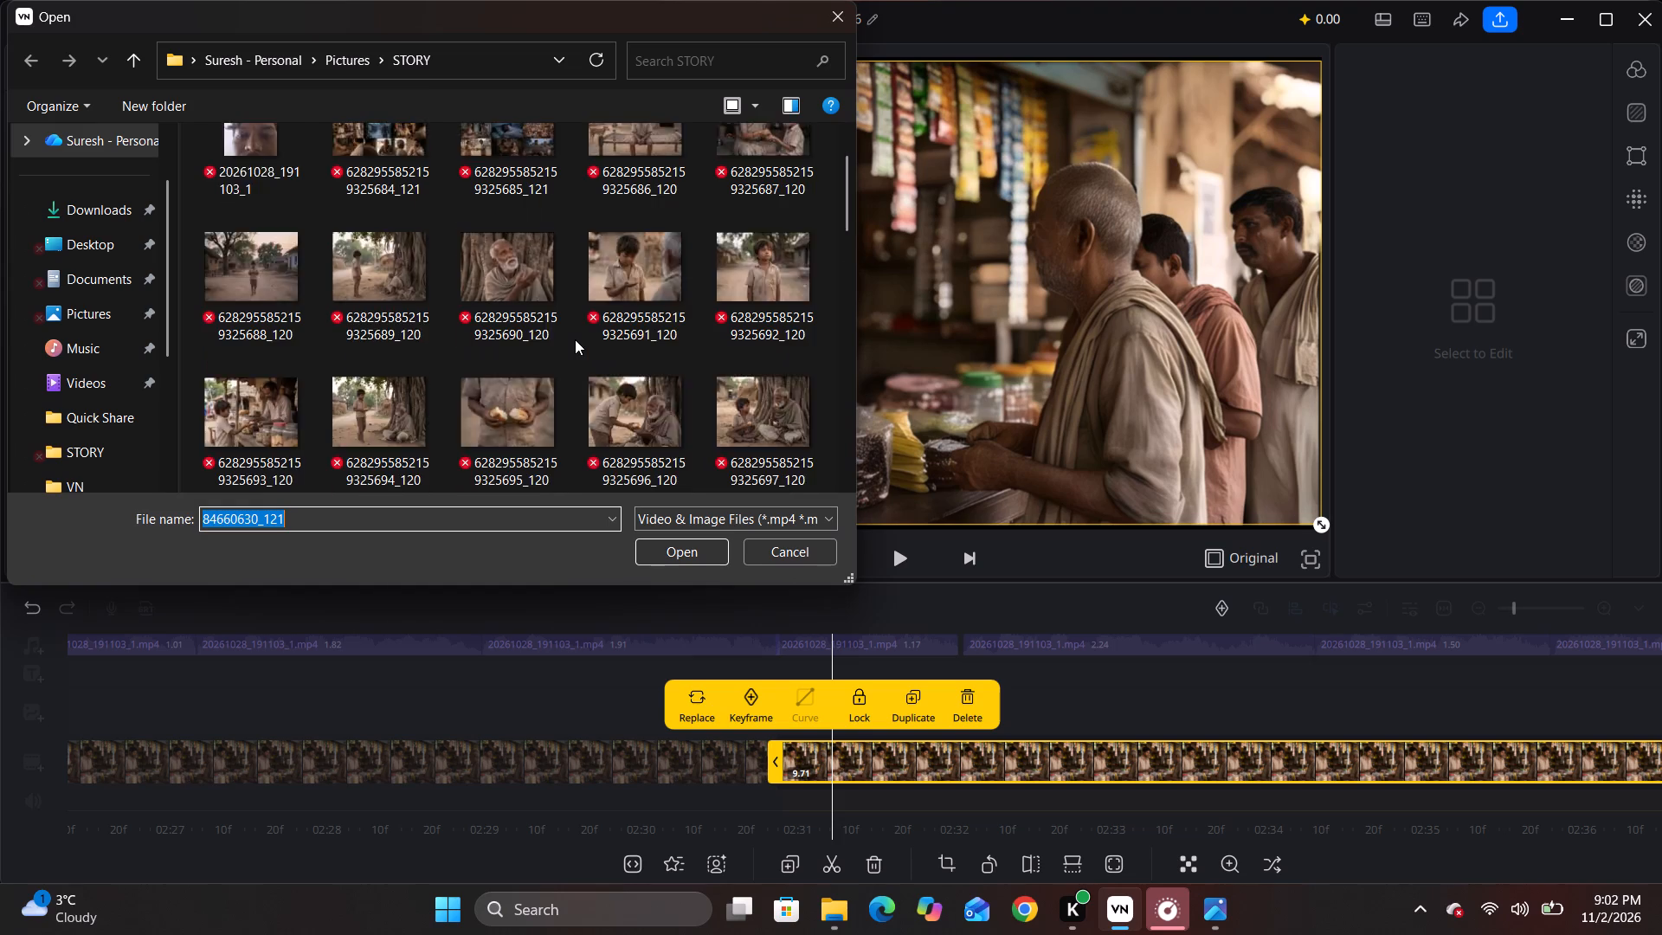
scroll(575, 329, down, 5)
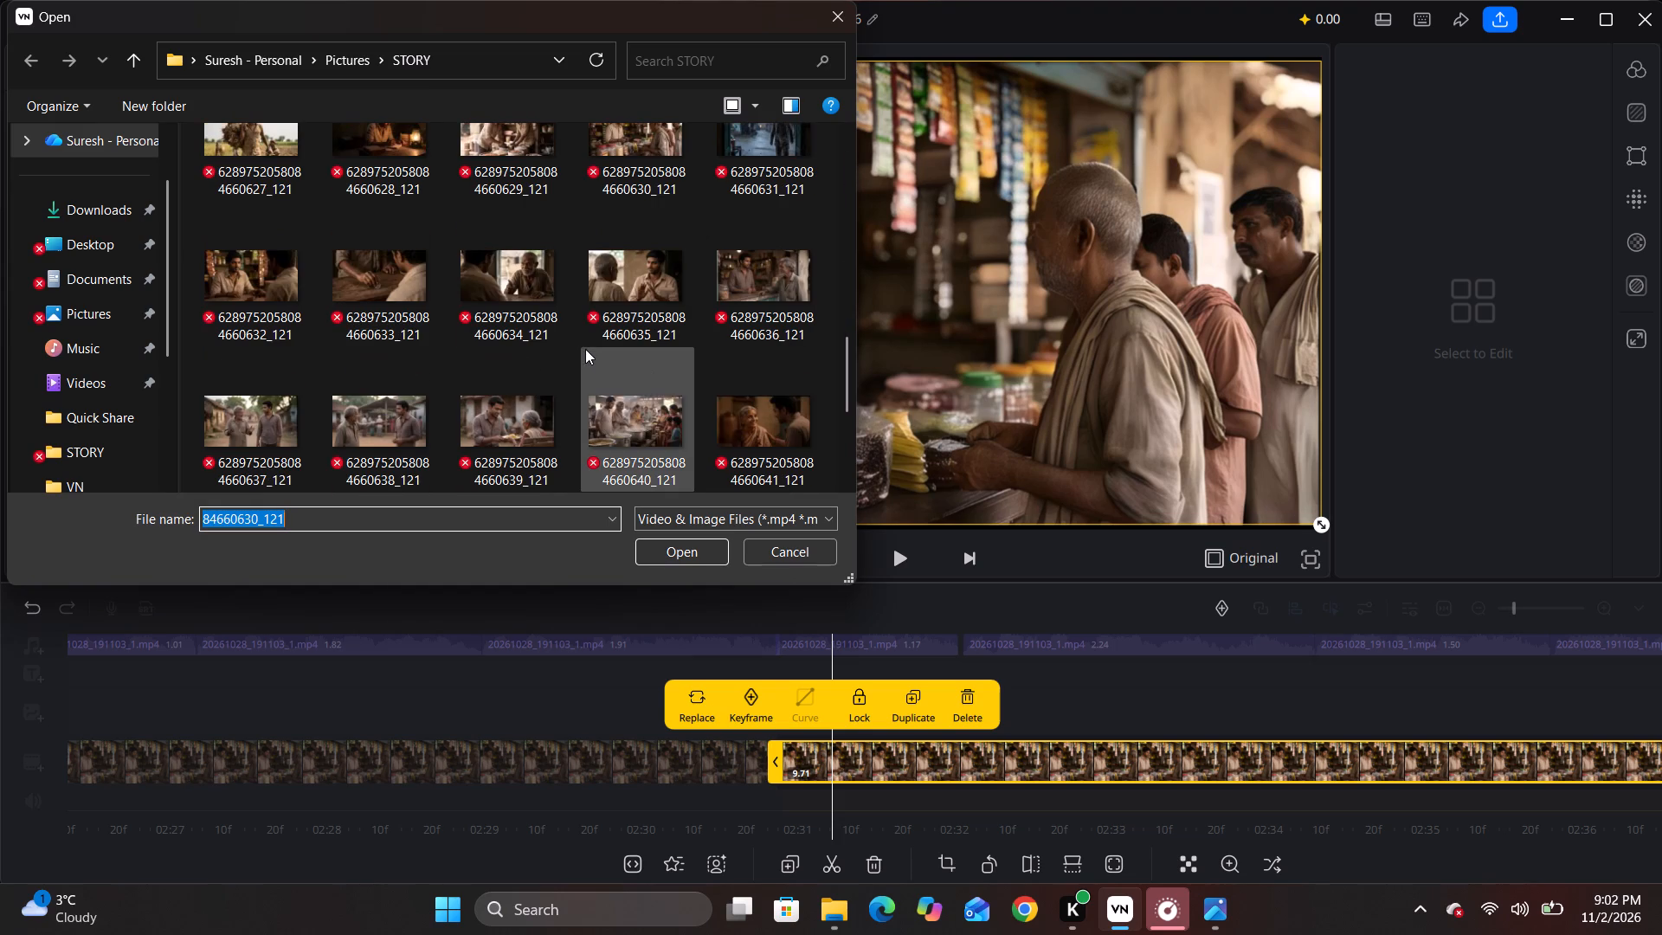
scroll(742, 336, down, 1)
scroll(738, 327, up, 1)
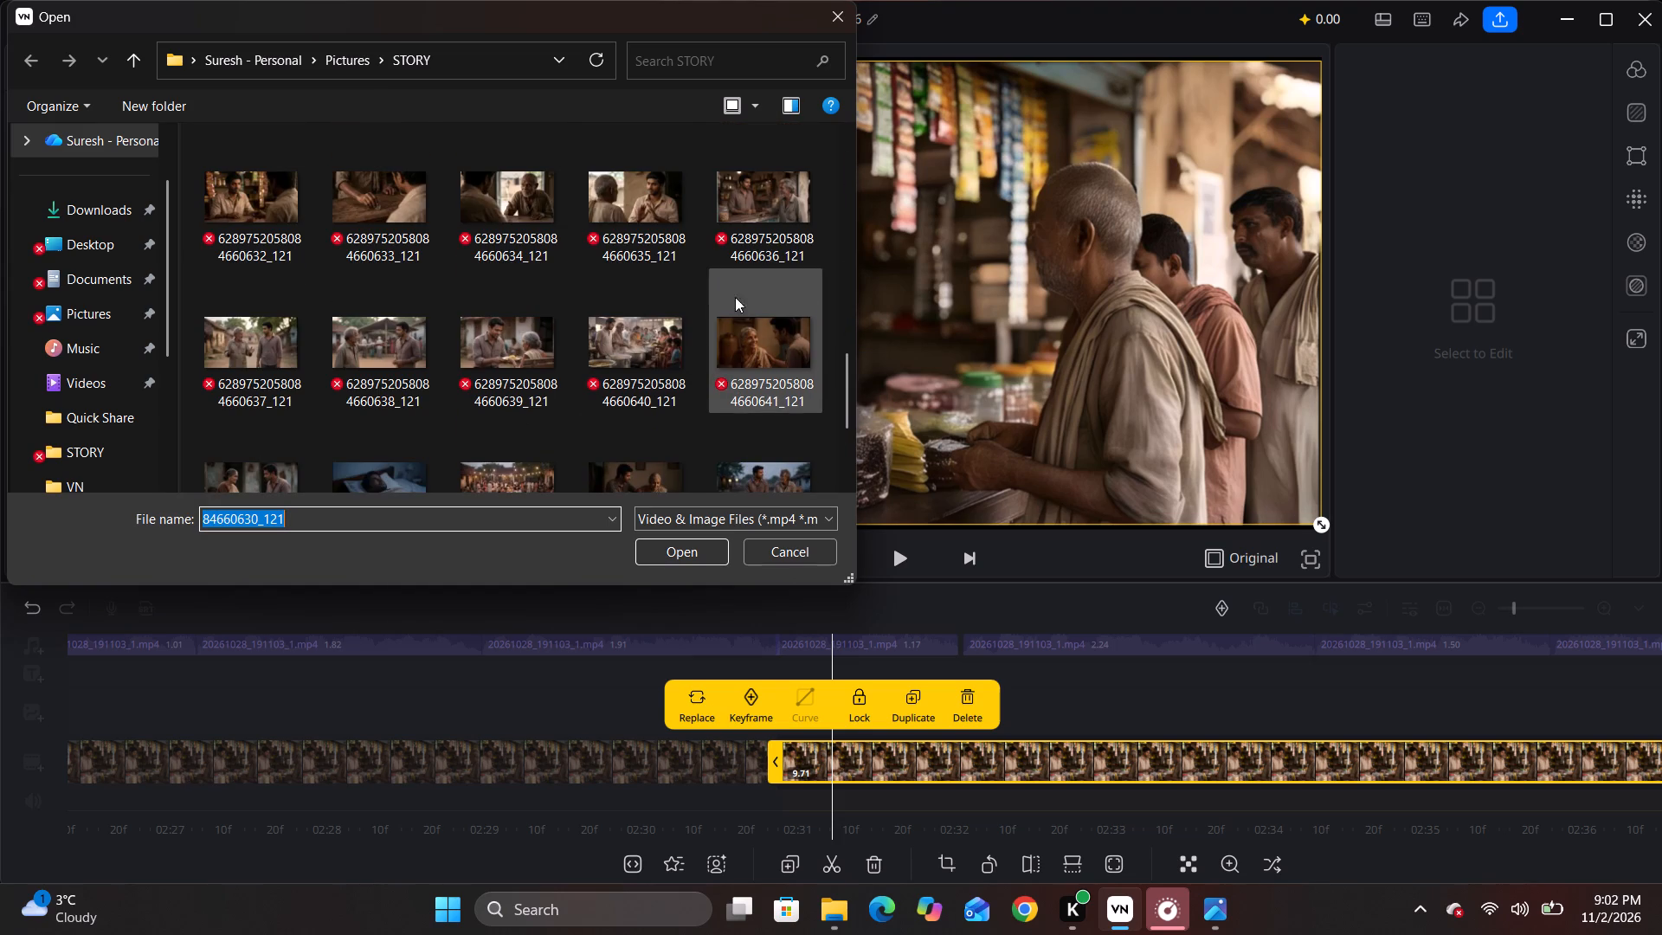
scroll(698, 327, up, 1)
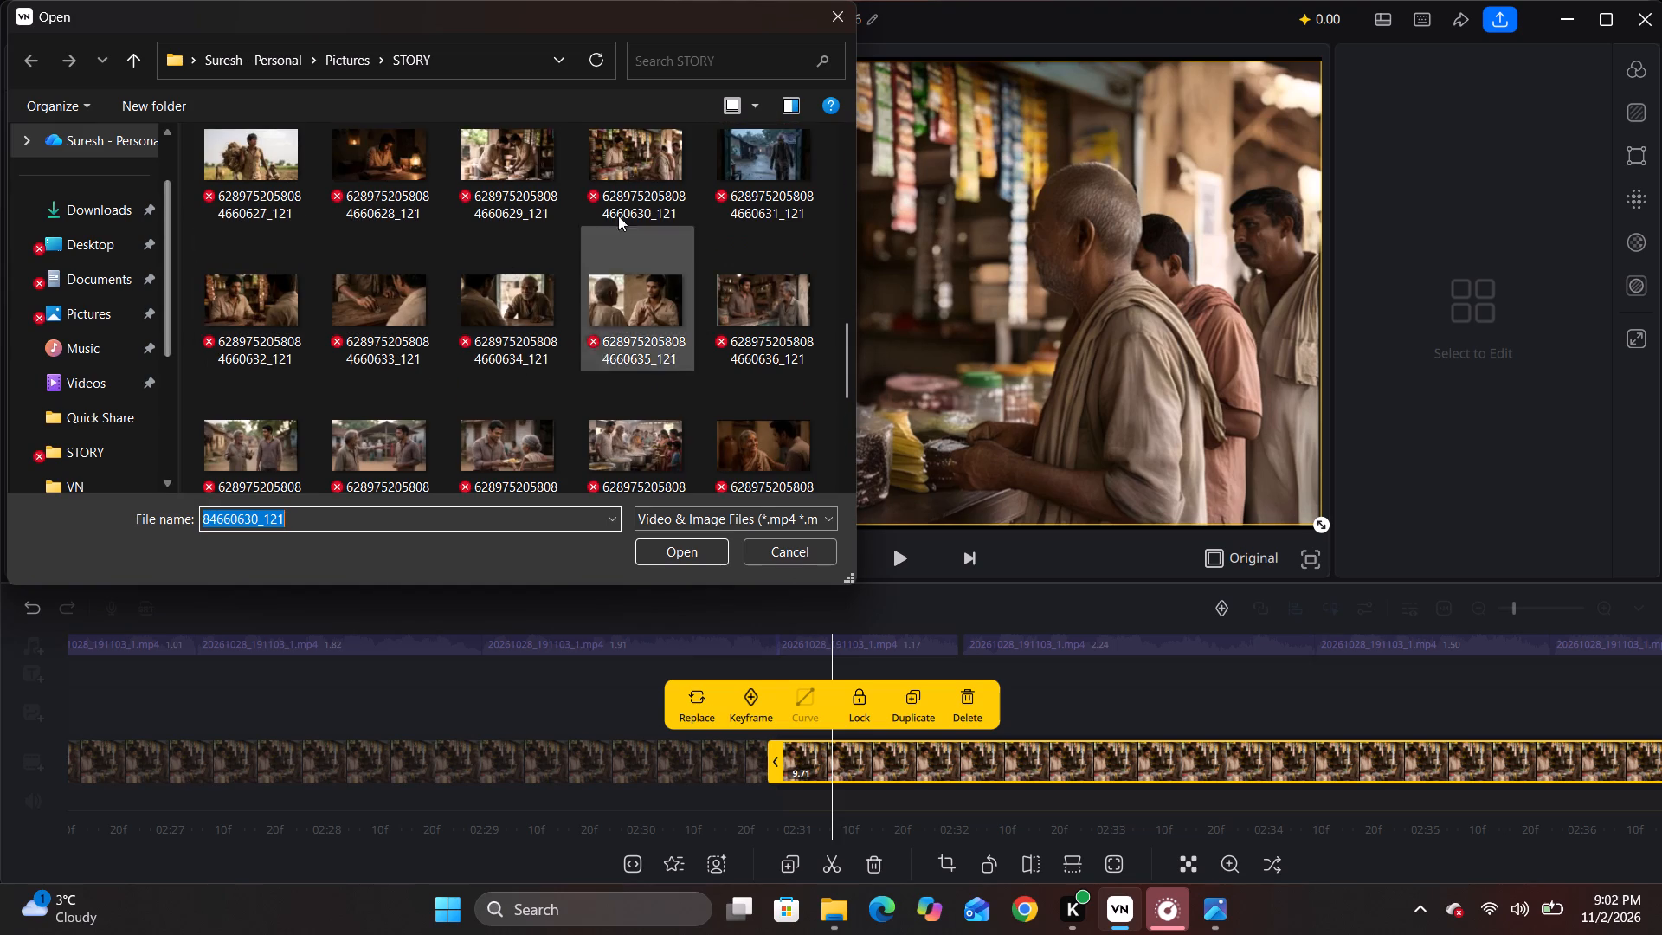
click(254, 295)
click(693, 552)
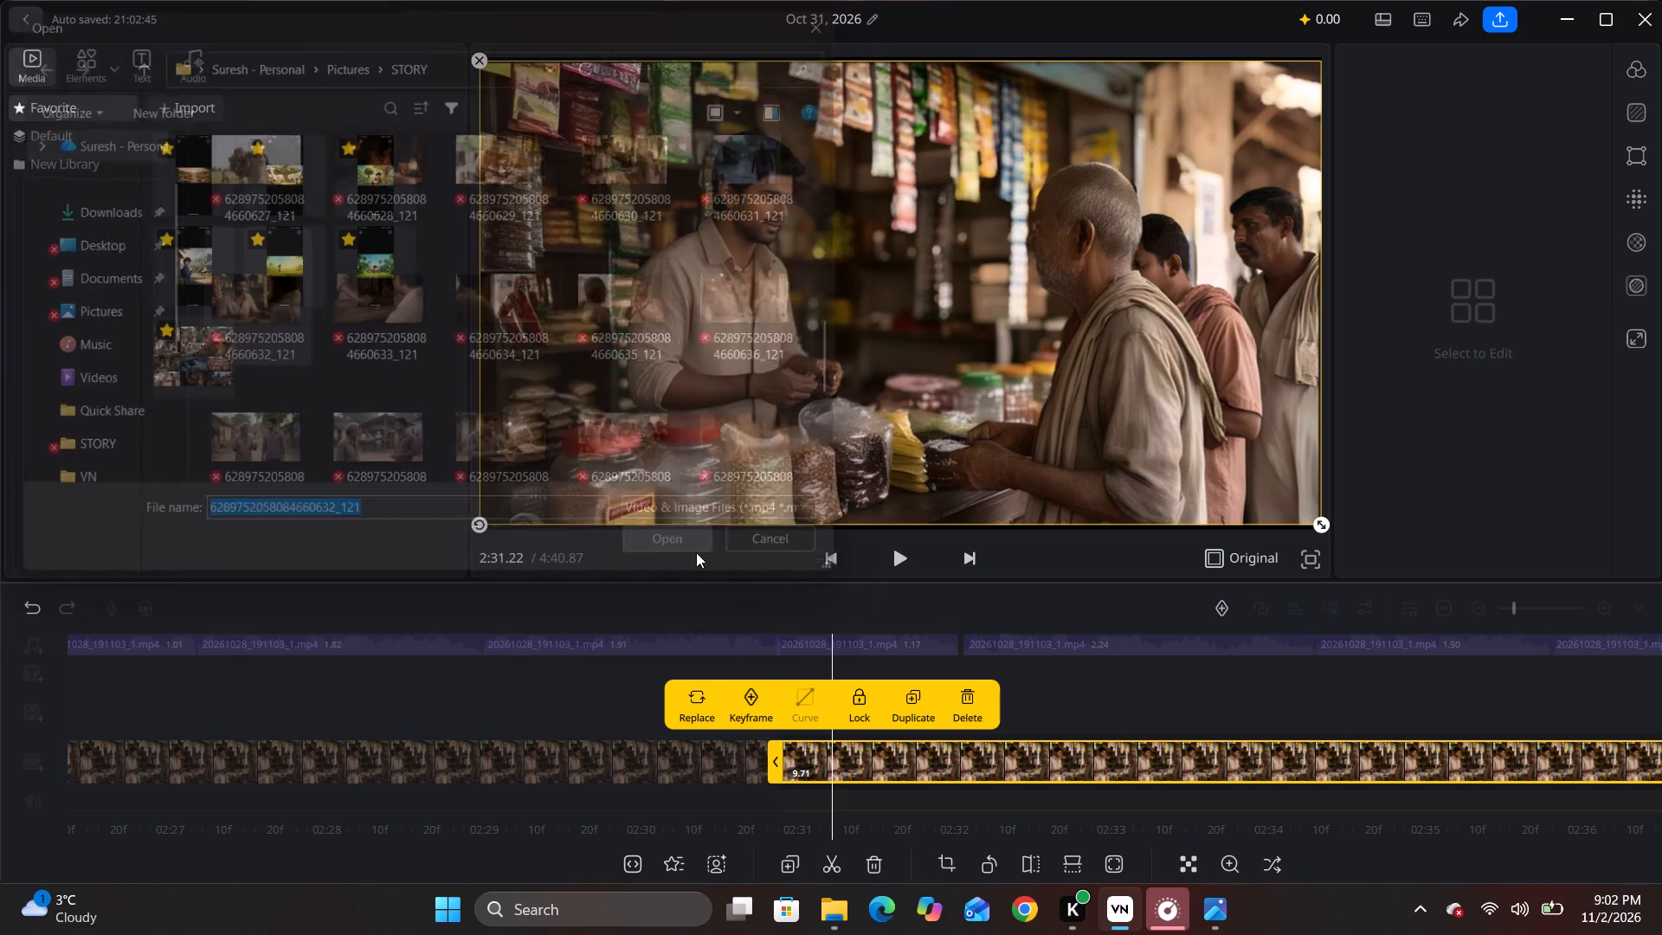
Listen to the narration over the shopkeeper counter conversation clip and split the clip at about 2:36.85.
key(space)
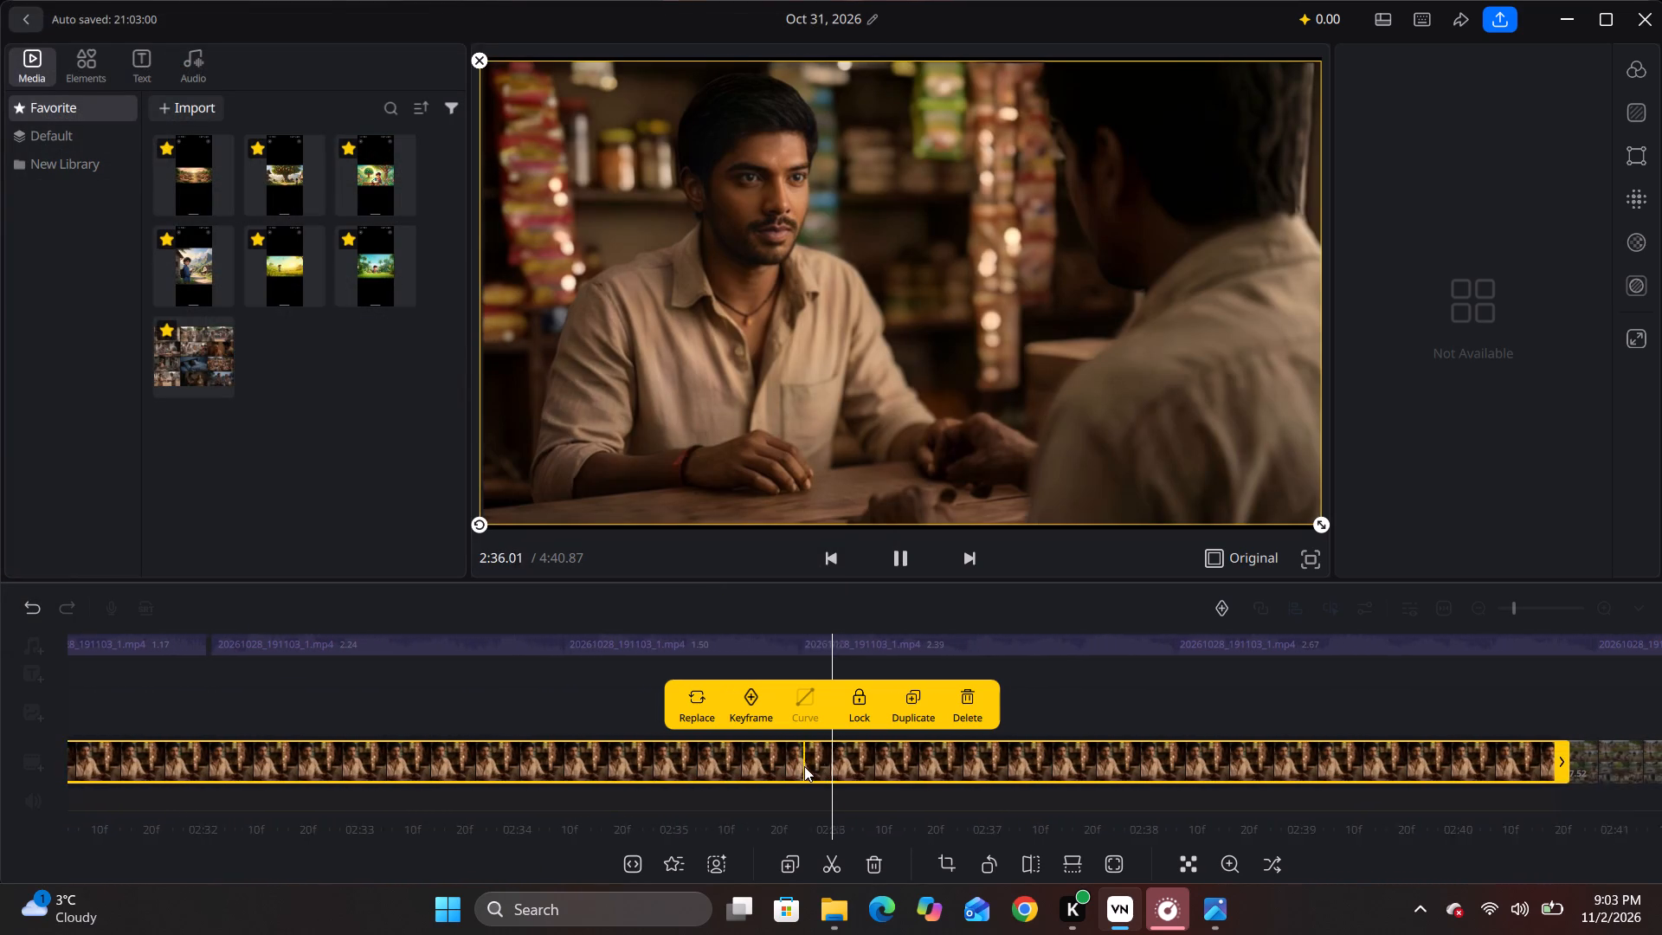
key(space)
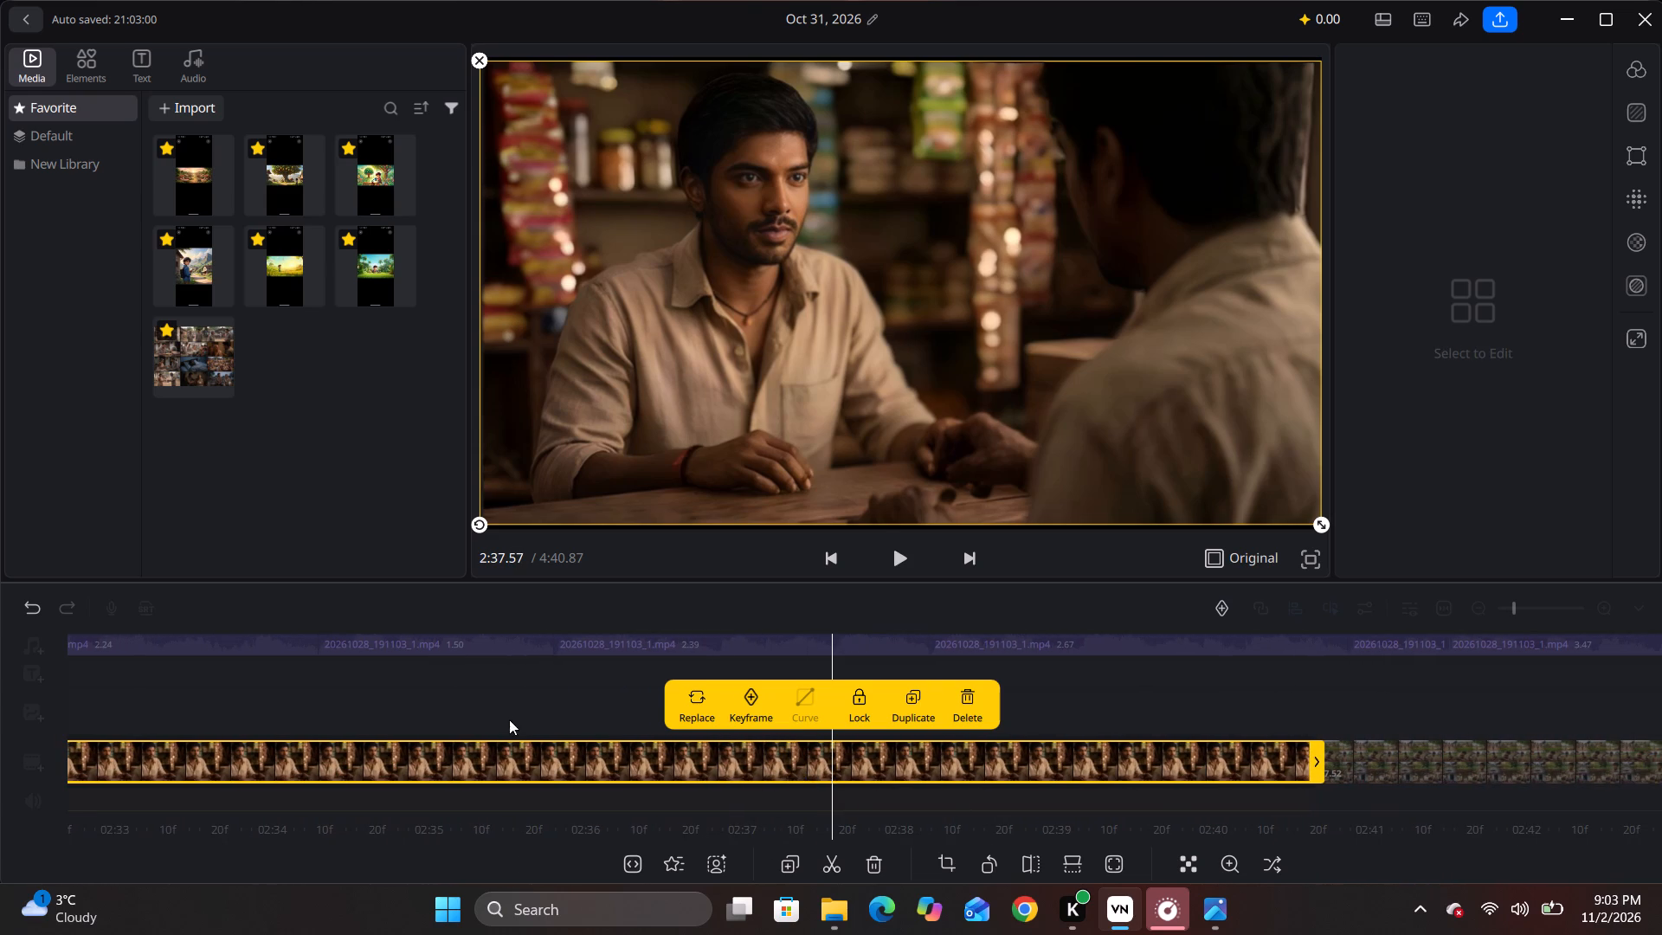
drag(541, 705, 677, 718)
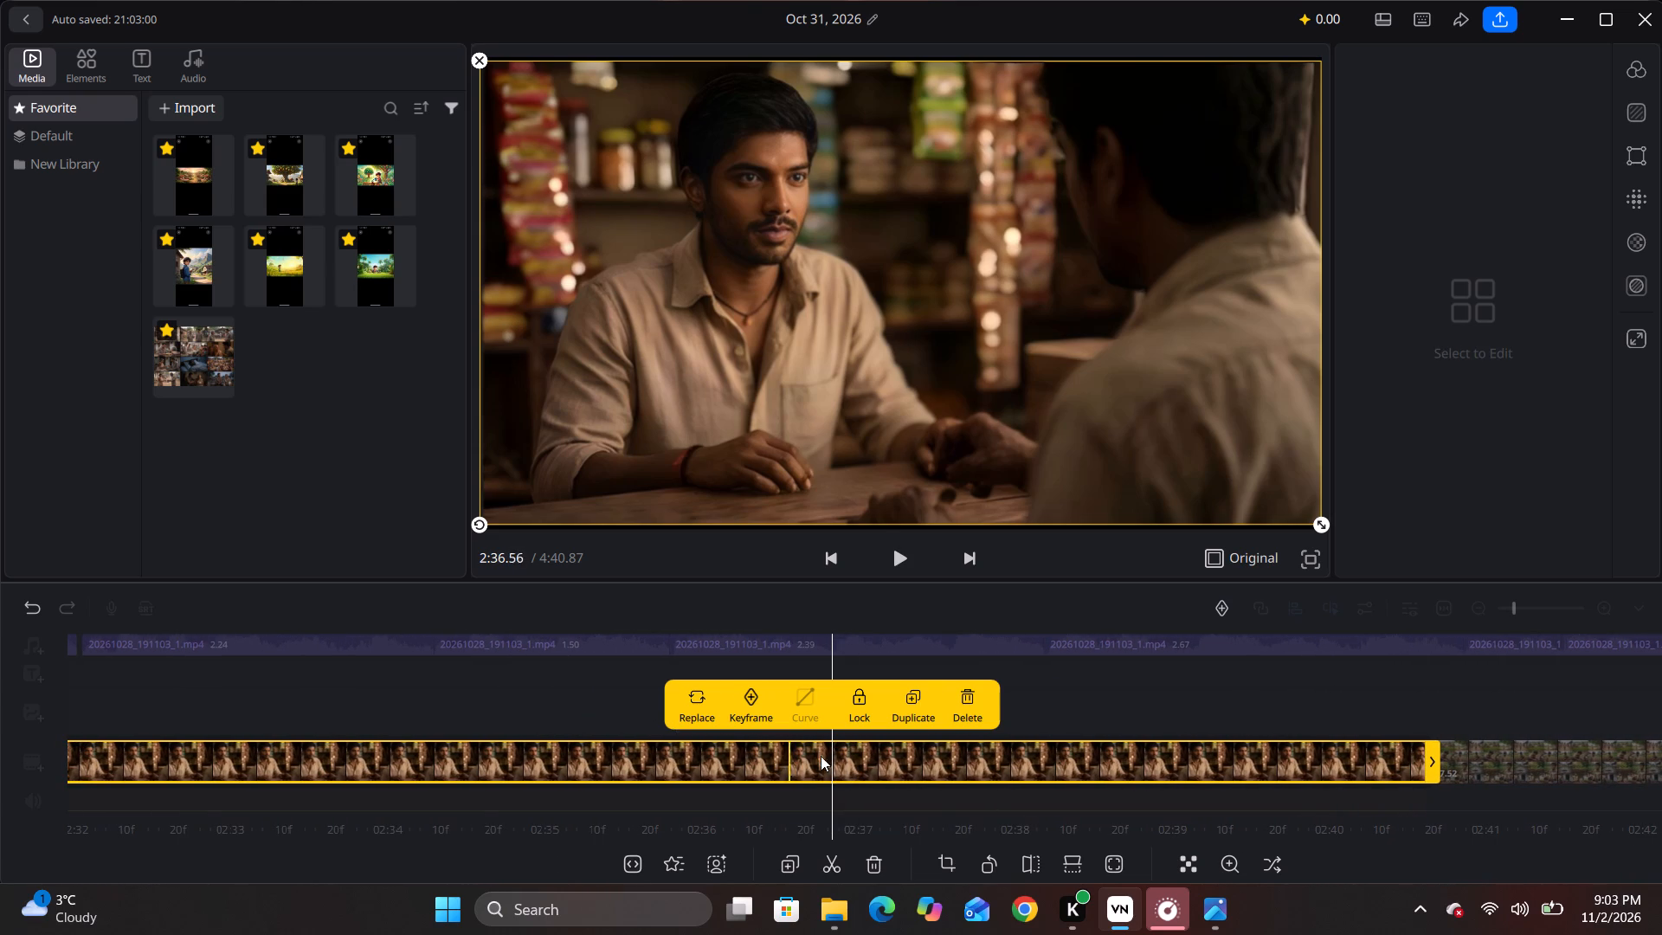
click(835, 765)
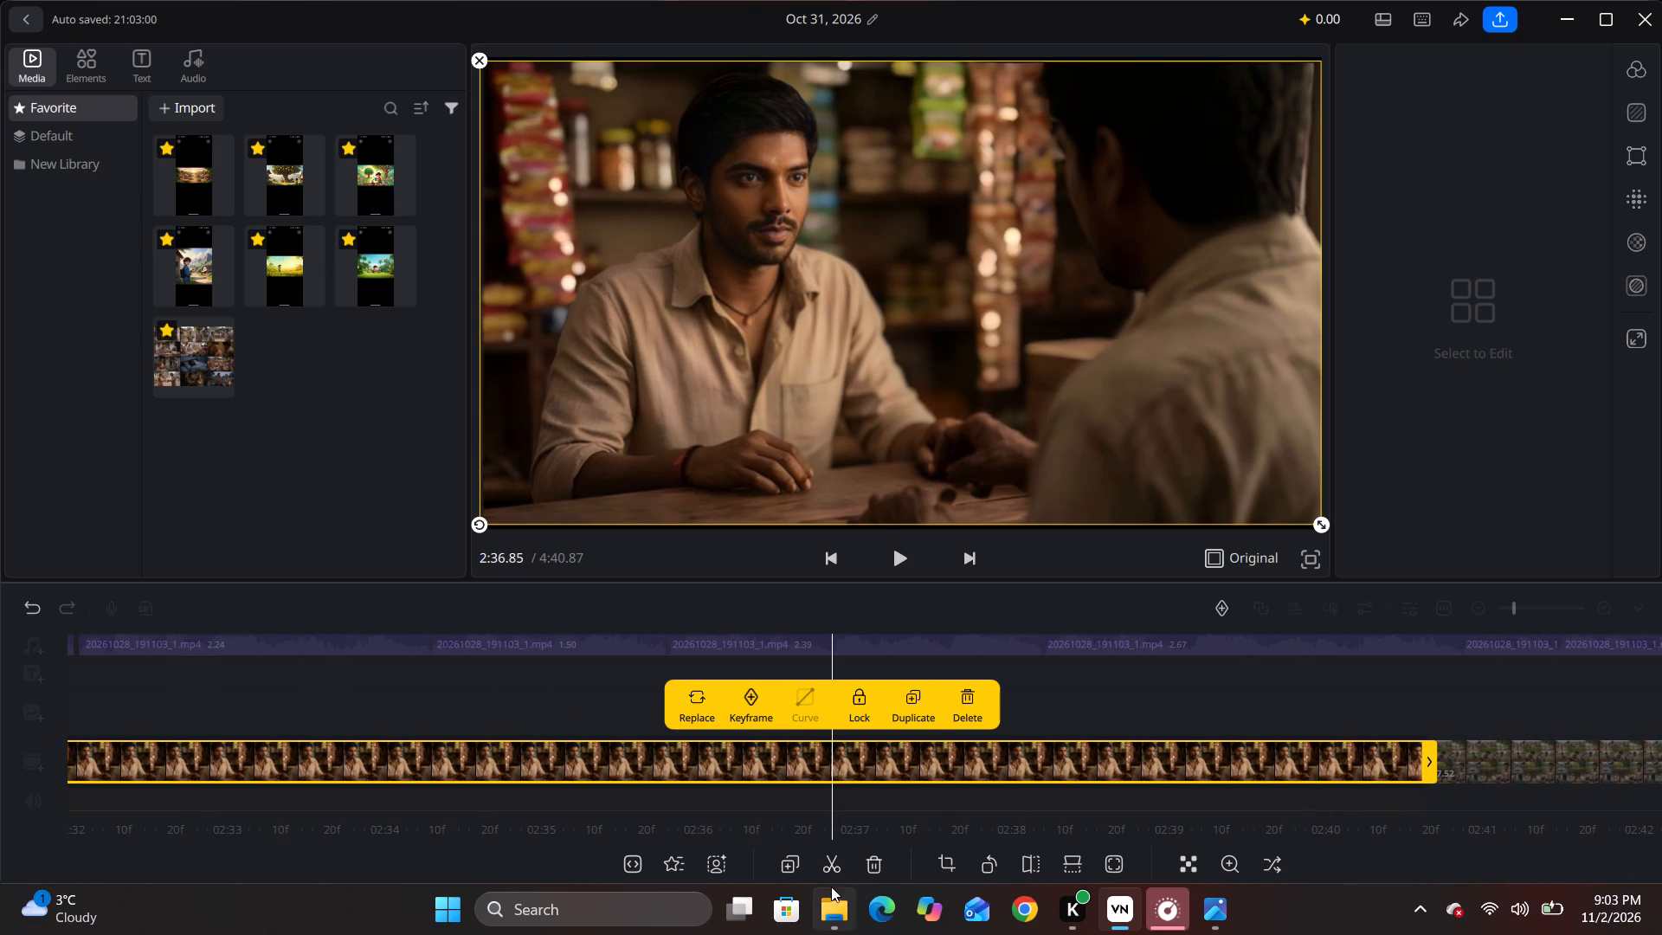
click(831, 872)
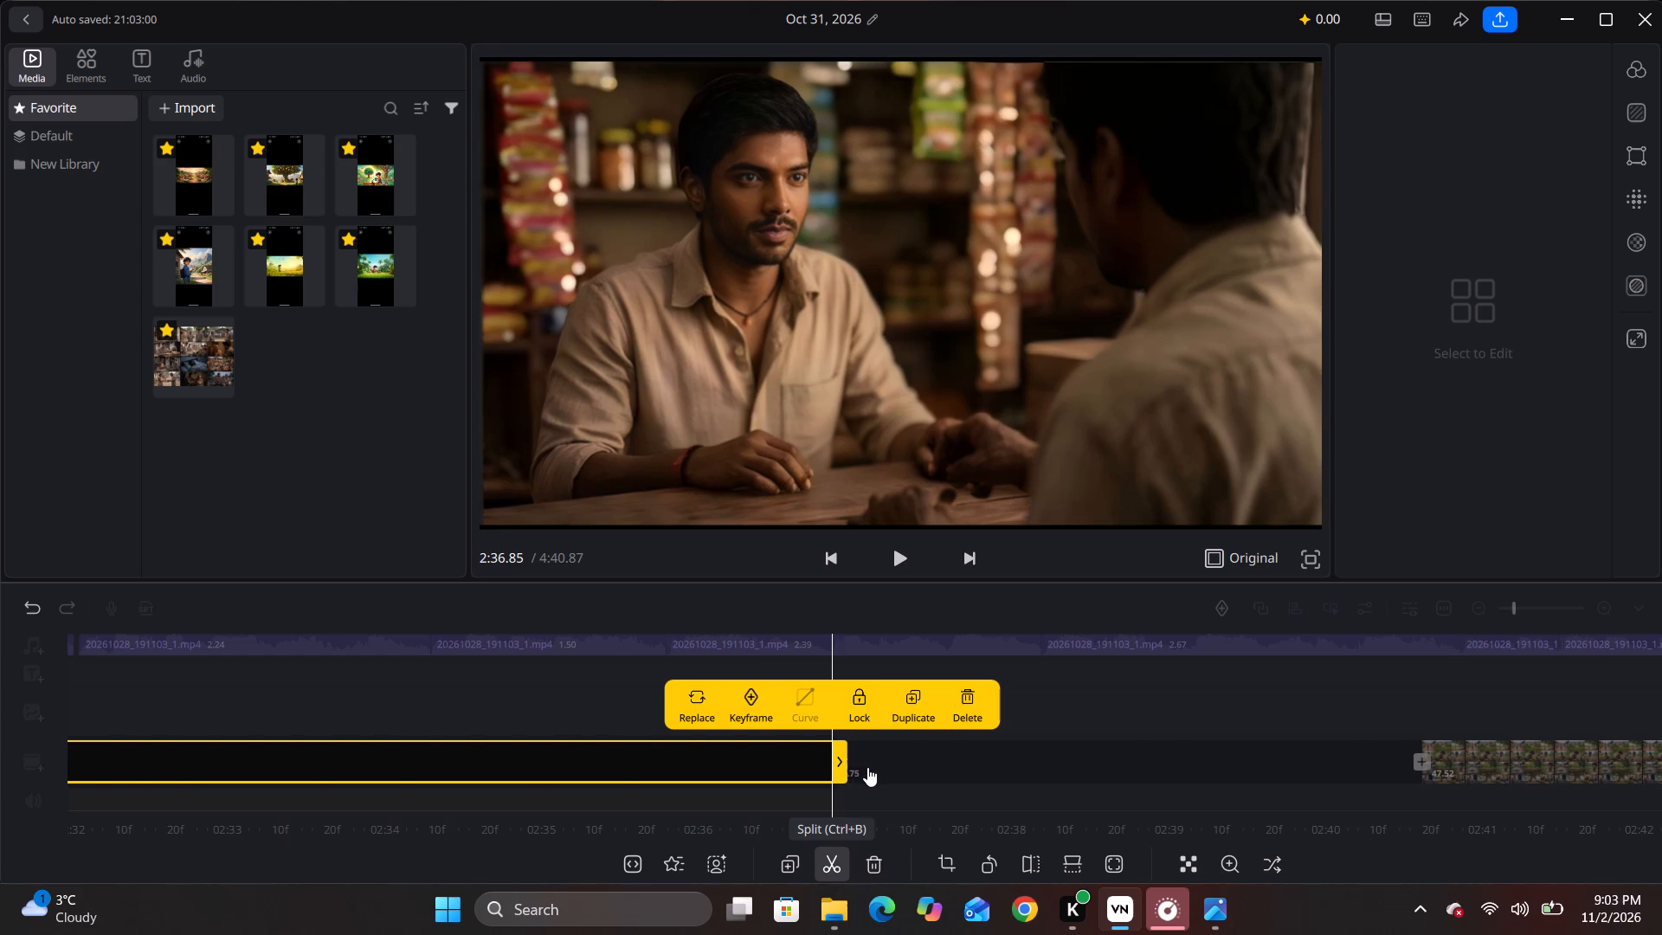
click(924, 770)
click(885, 770)
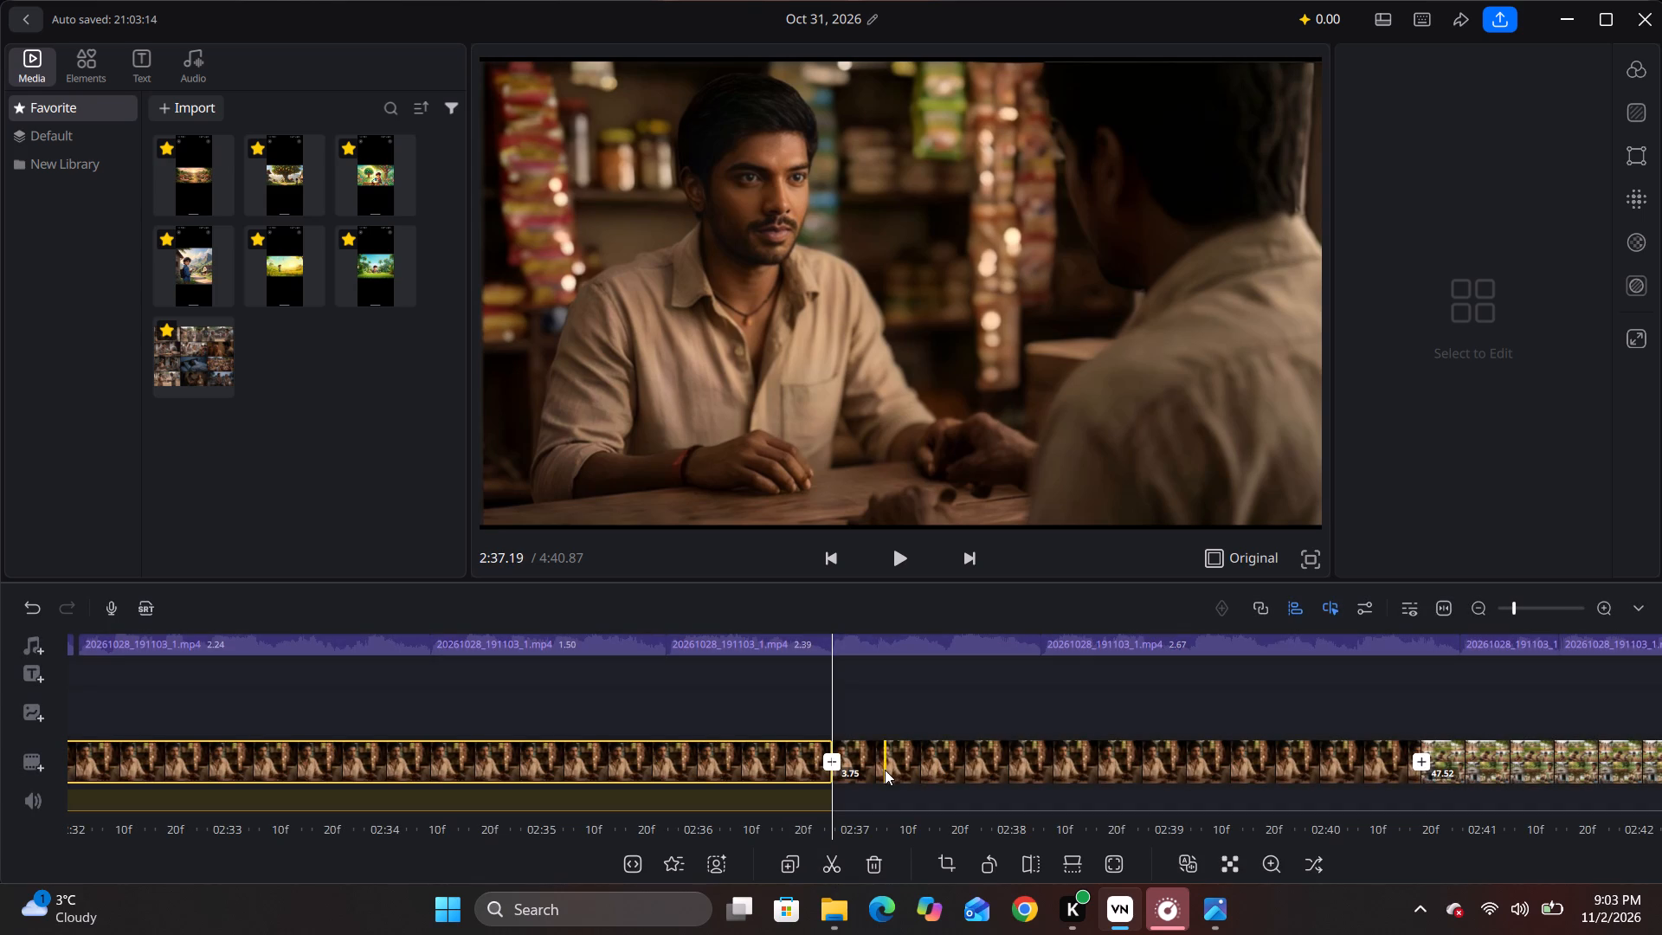
click(691, 694)
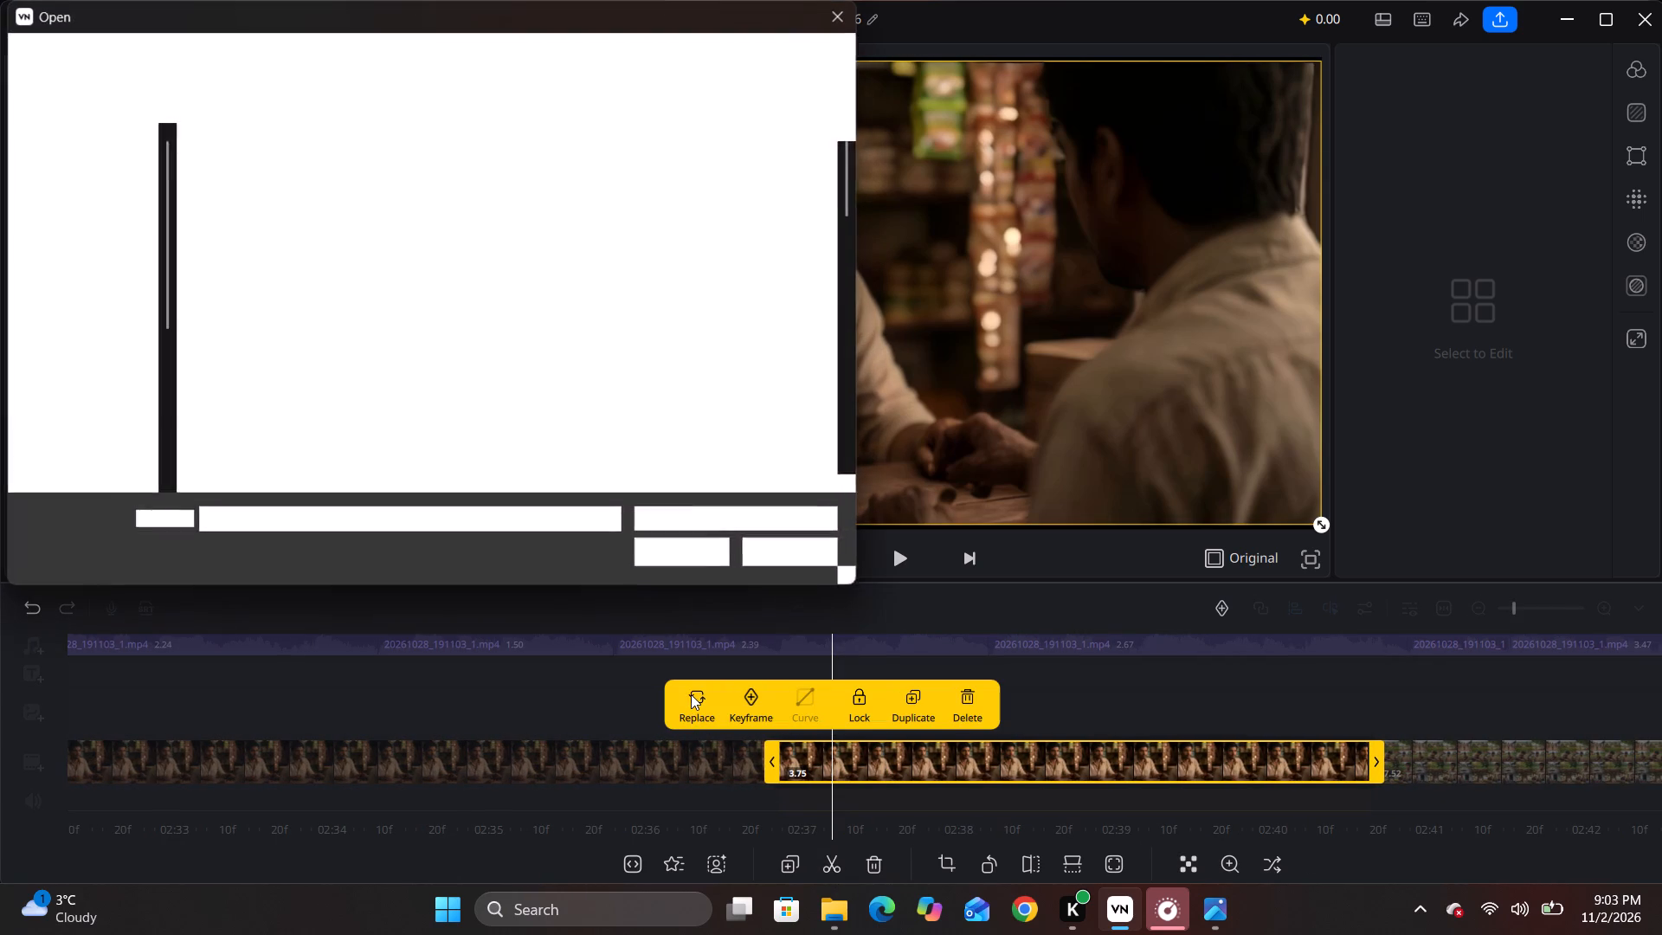
scroll(466, 301, down, 6)
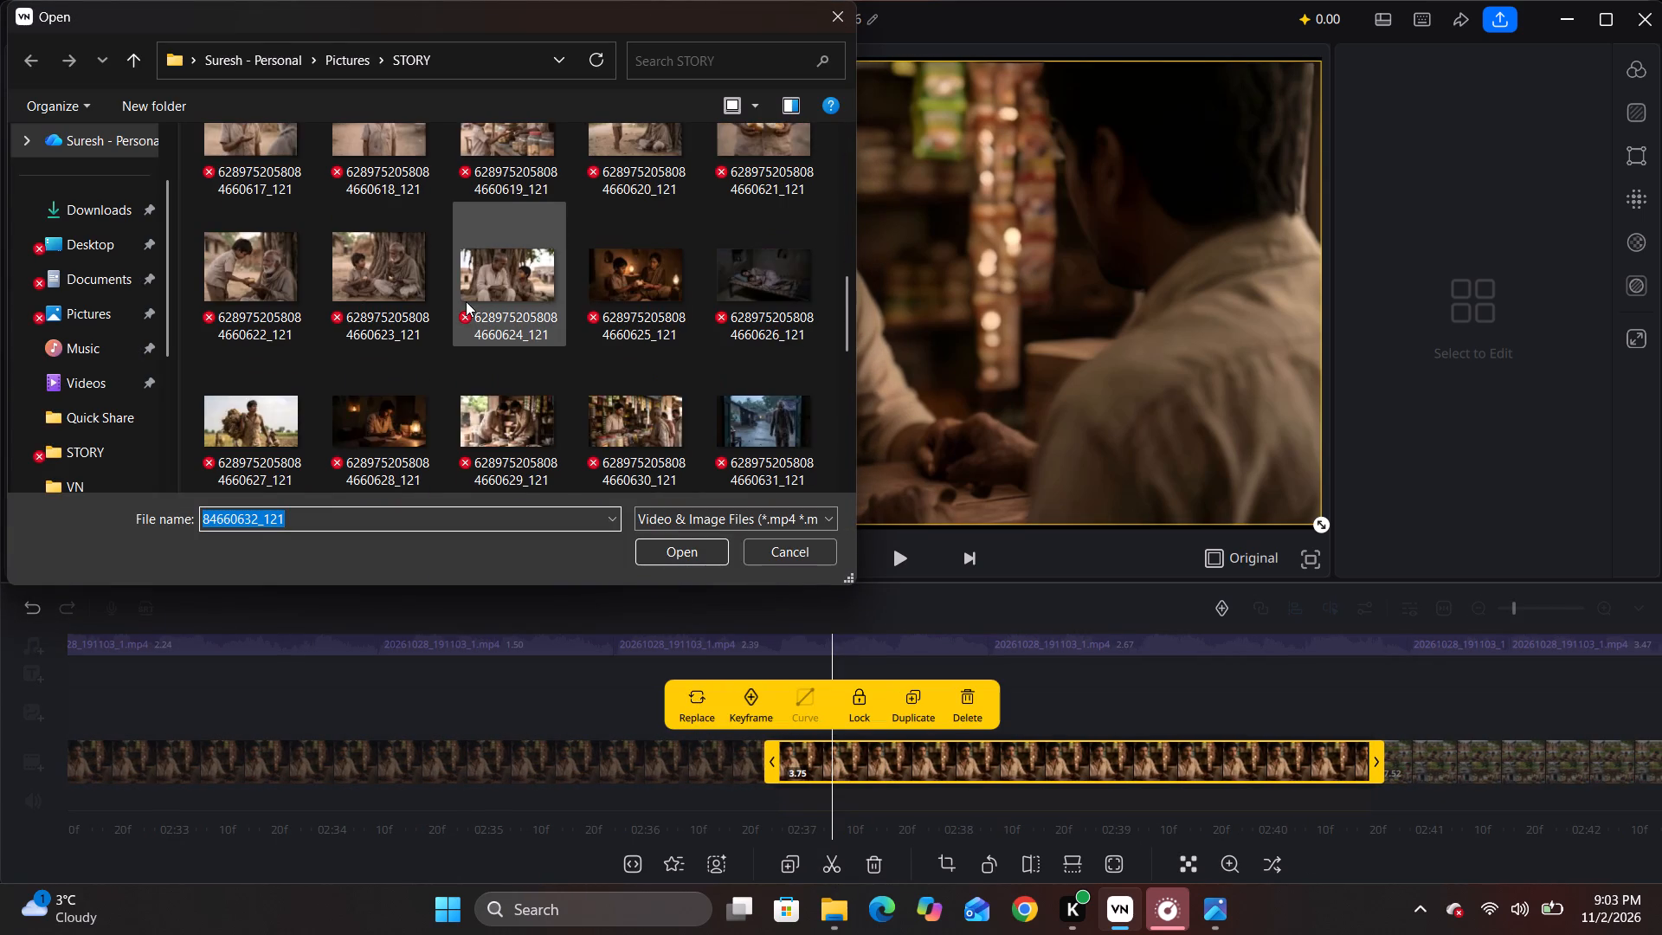
scroll(466, 301, down, 2)
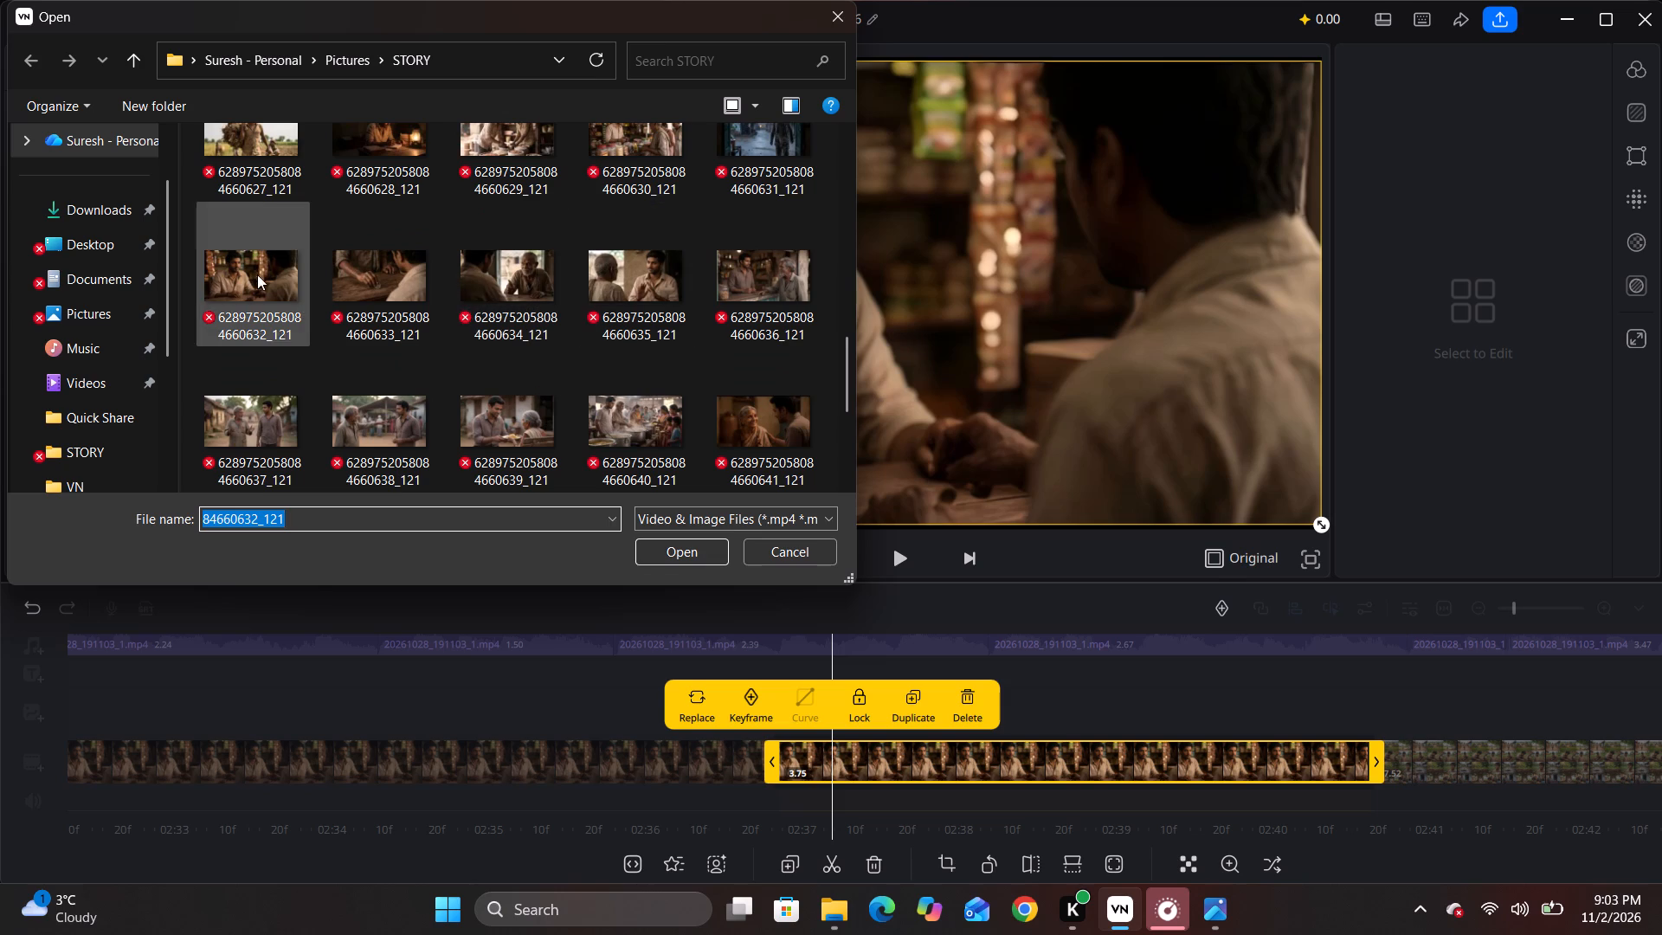
click(396, 272)
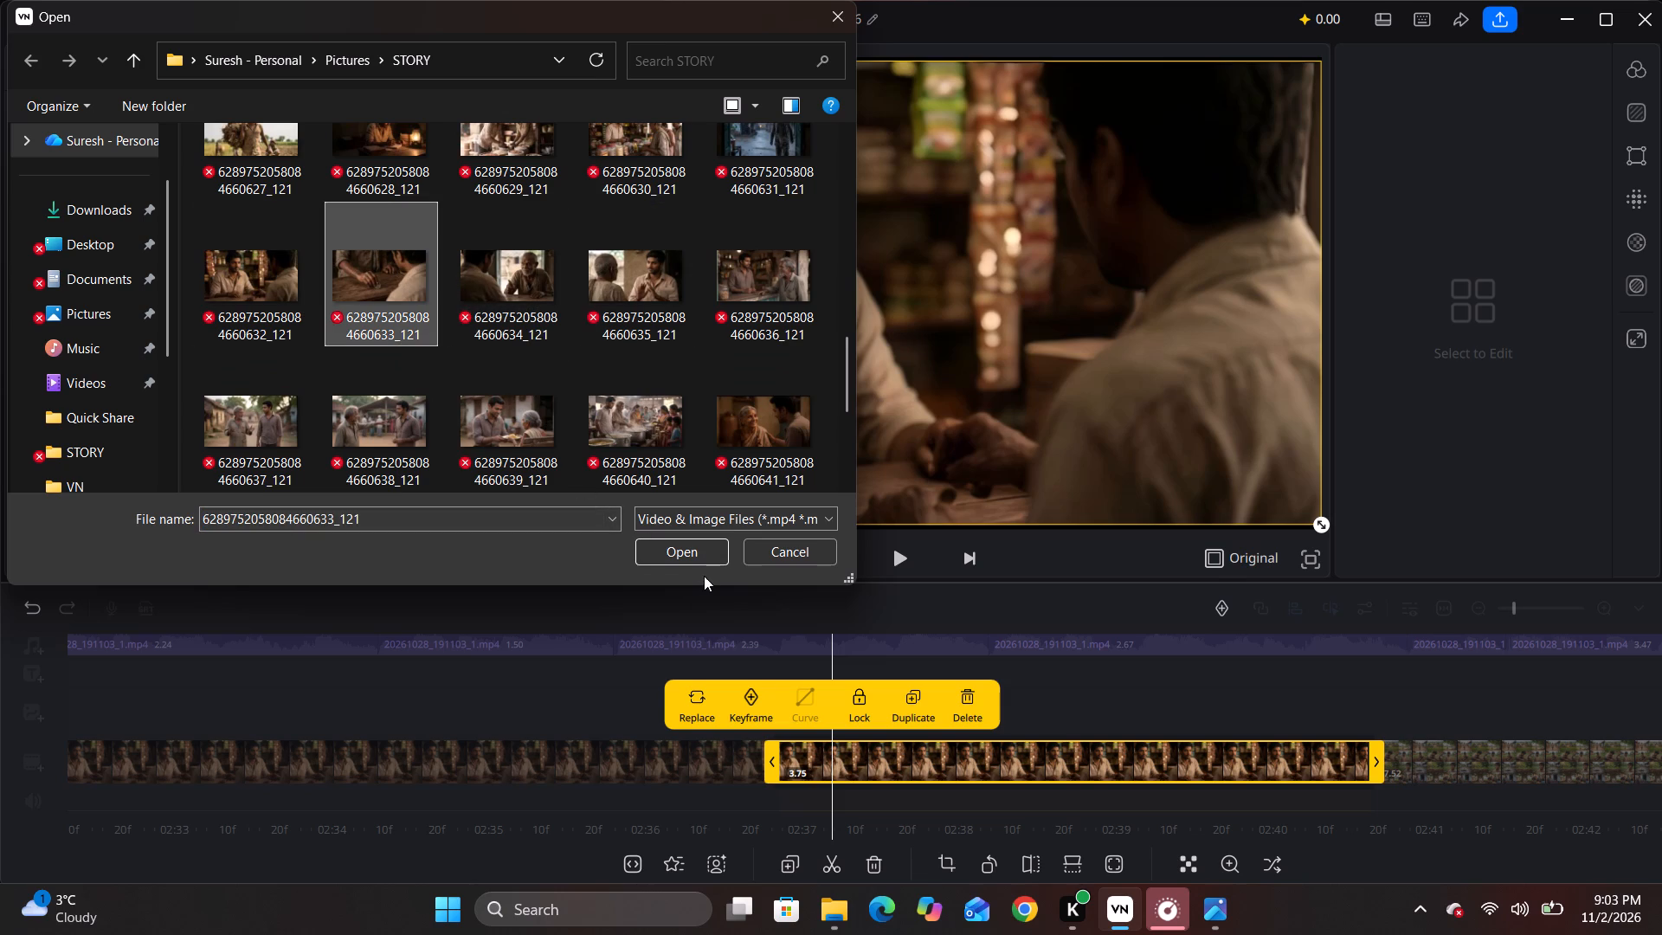
click(688, 553)
key(space)
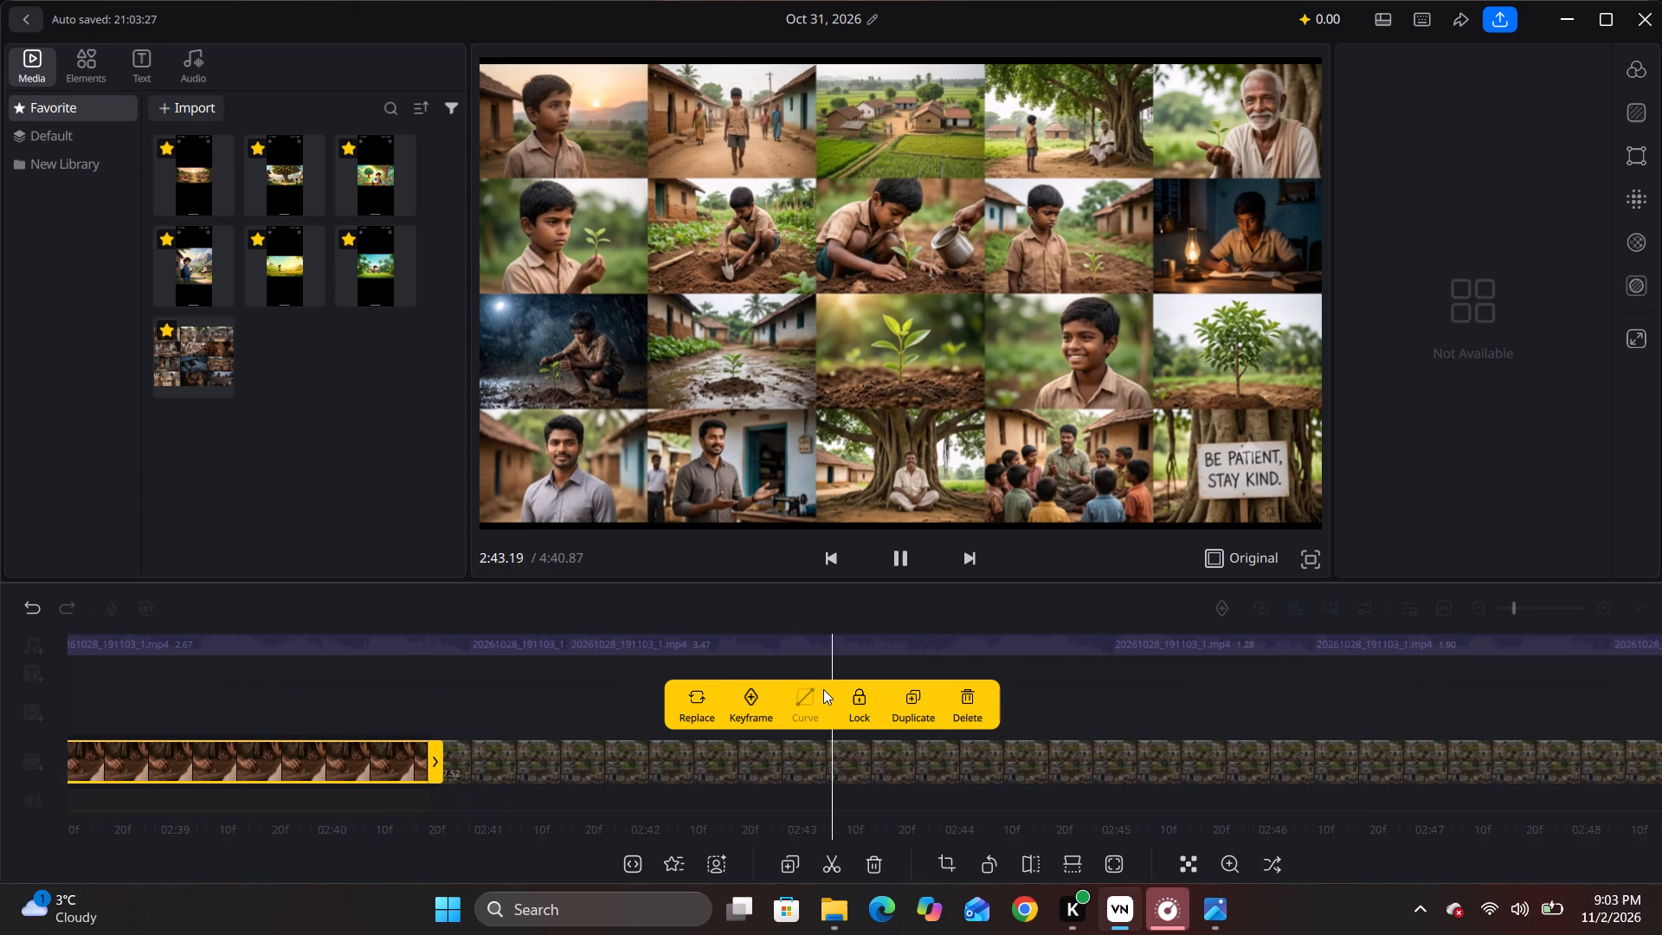
key(space)
click(667, 771)
click(581, 769)
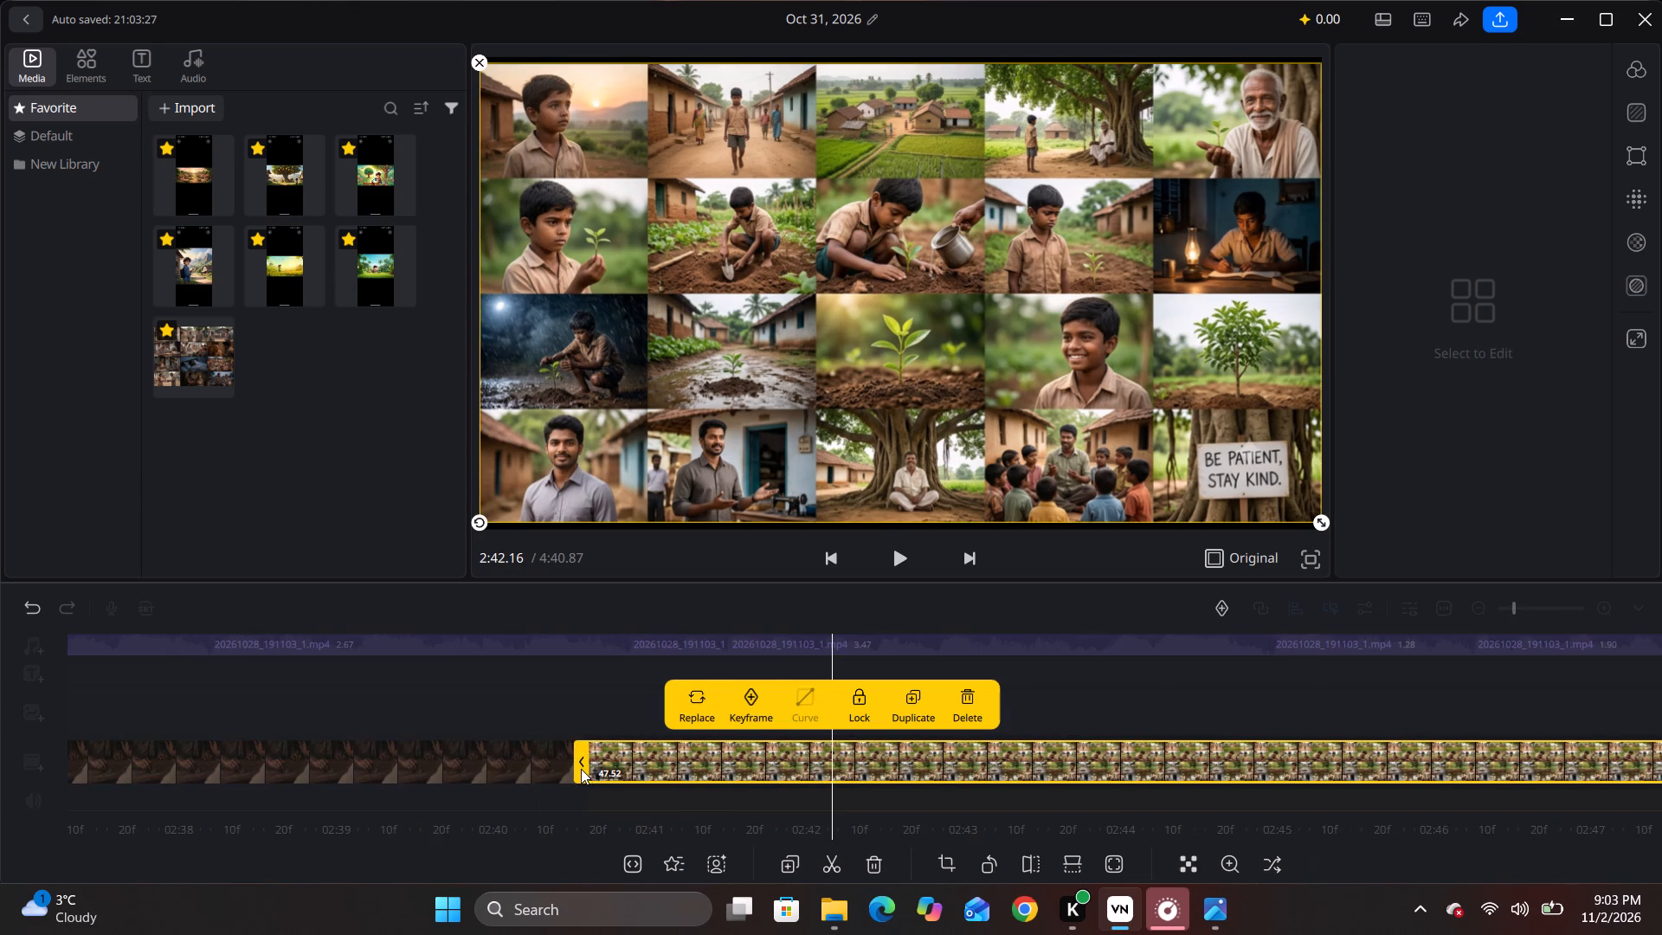
click(698, 697)
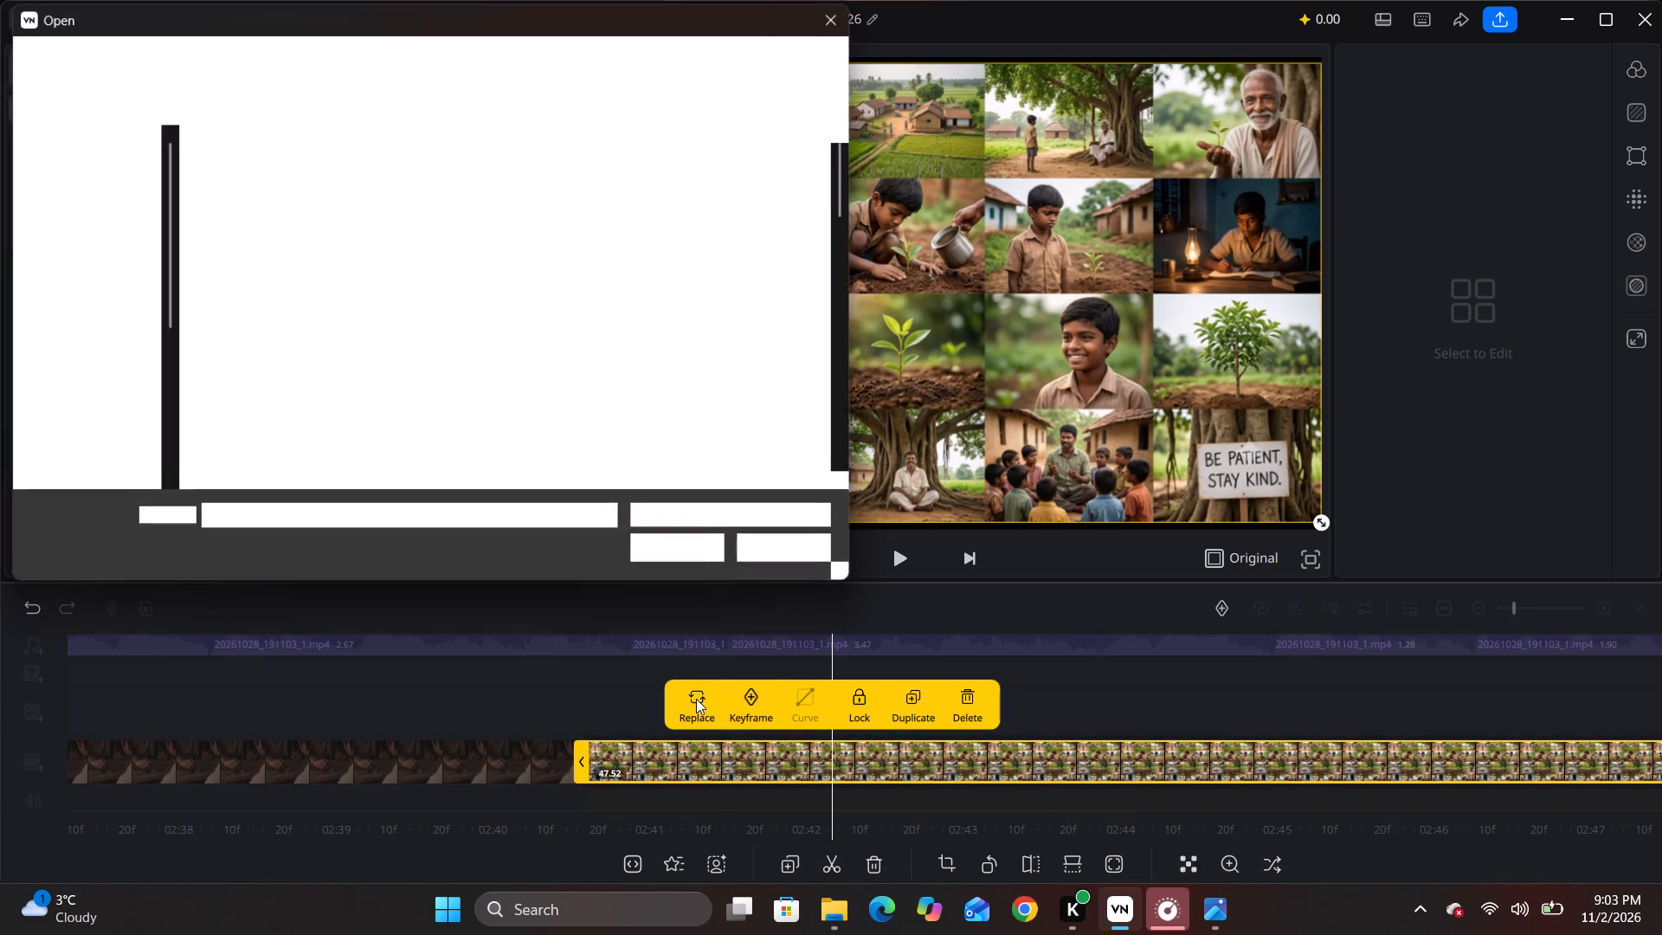
scroll(326, 278, down, 5)
scroll(504, 343, down, 2)
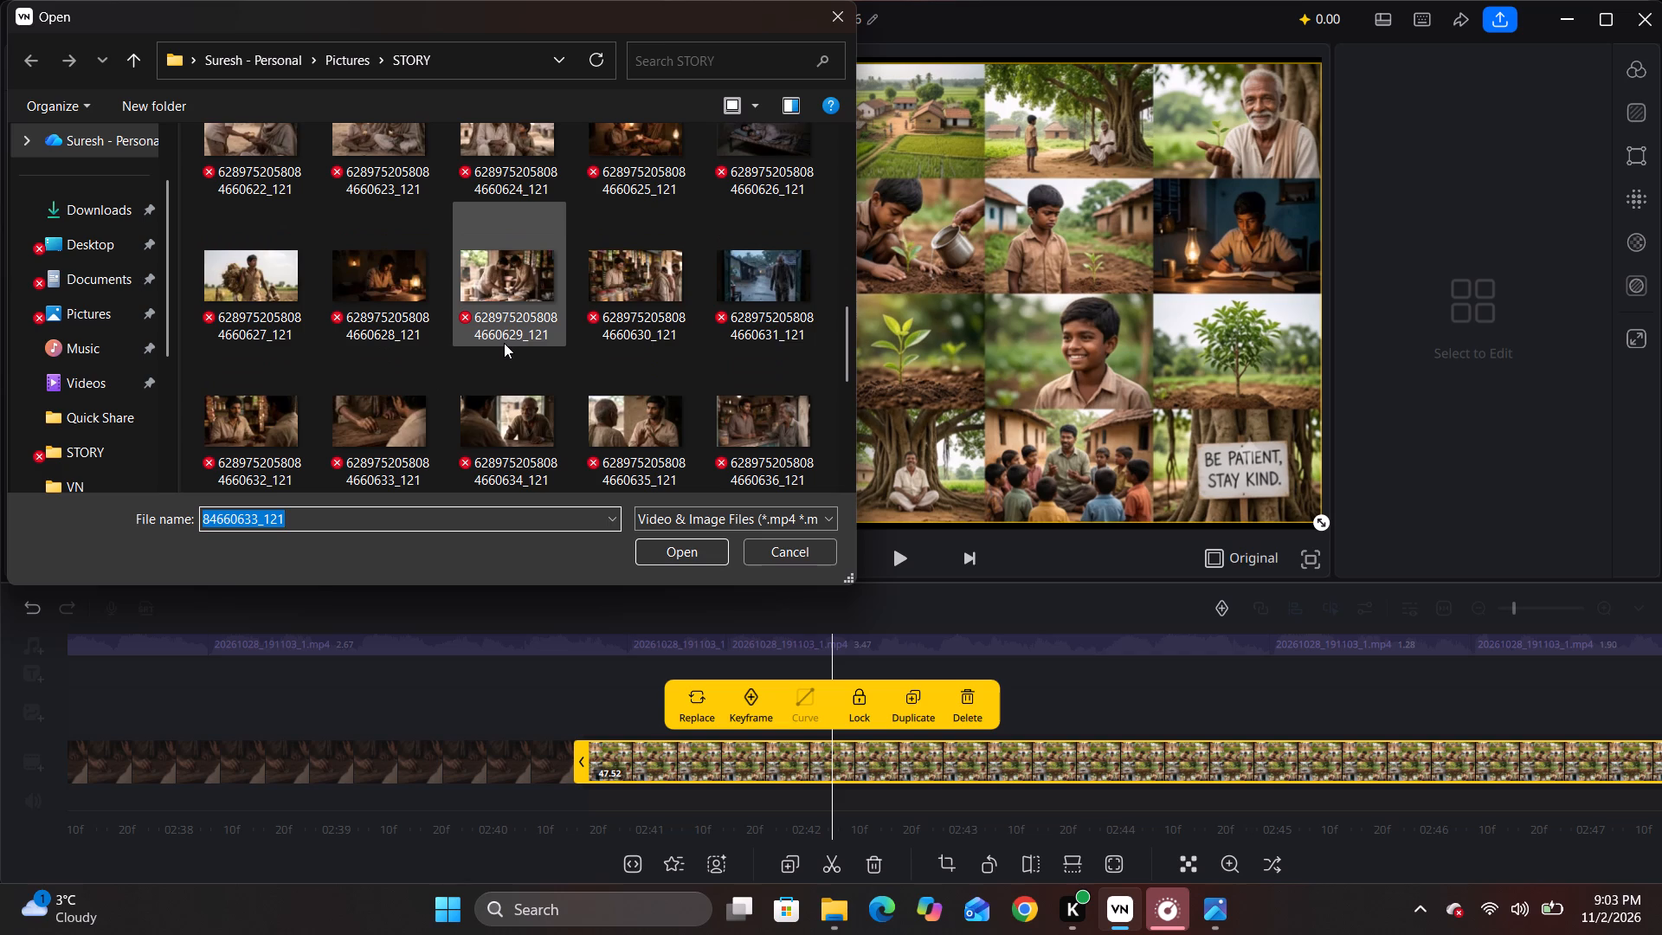
scroll(504, 343, down, 2)
scroll(499, 306, up, 1)
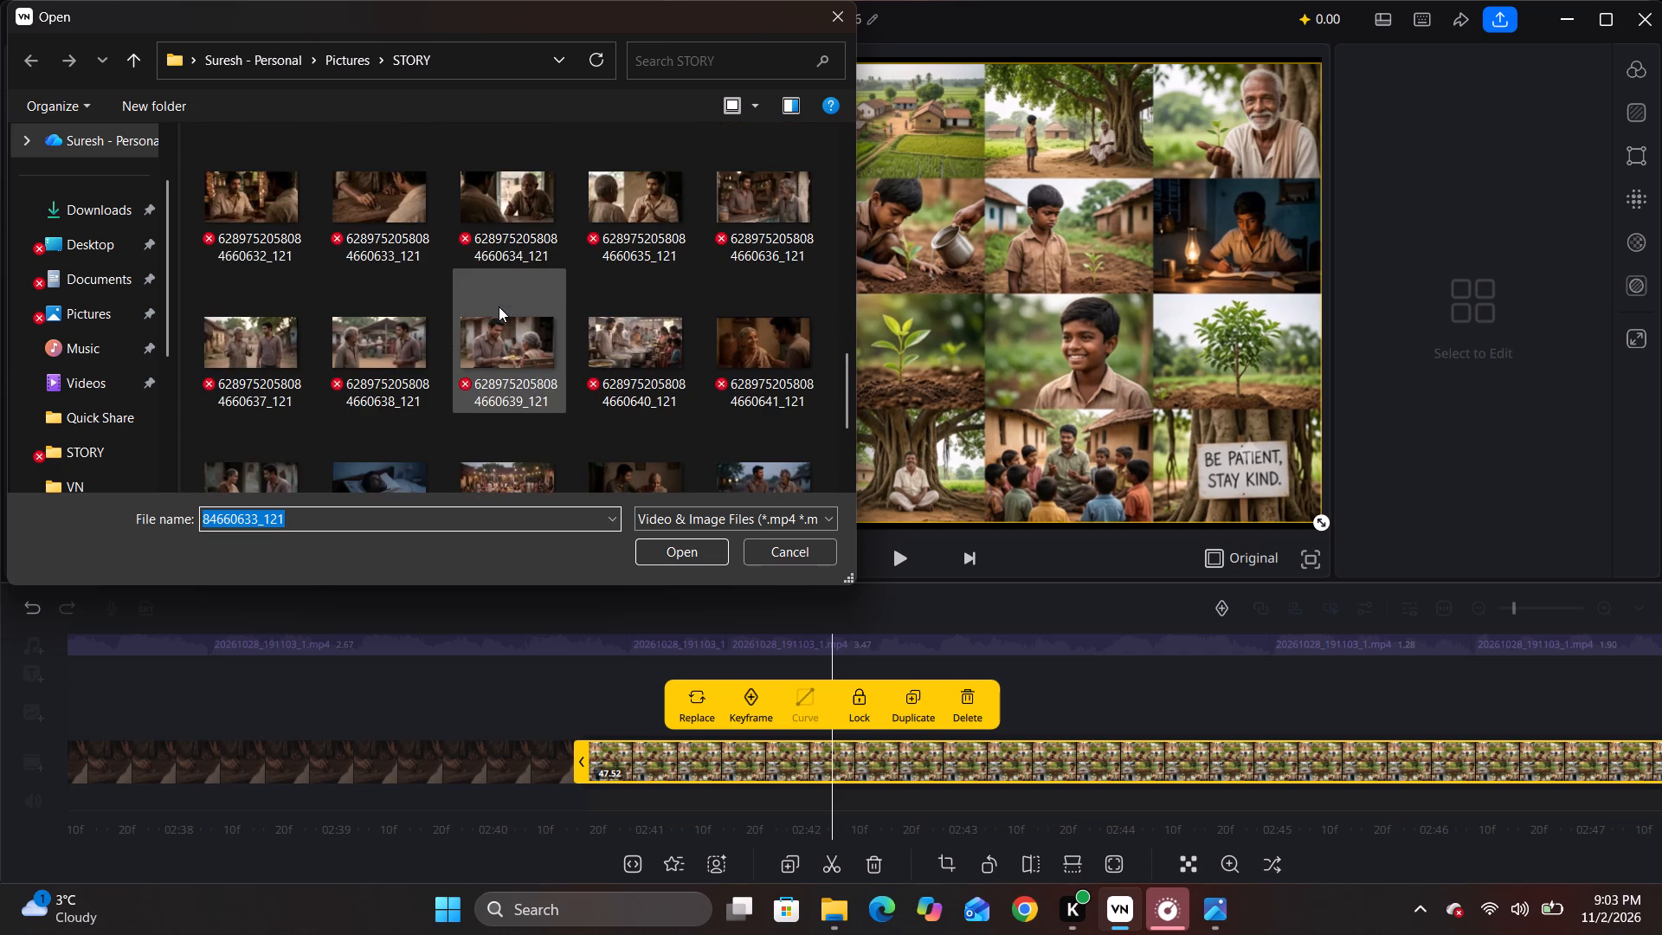
scroll(499, 306, up, 1)
click(492, 306)
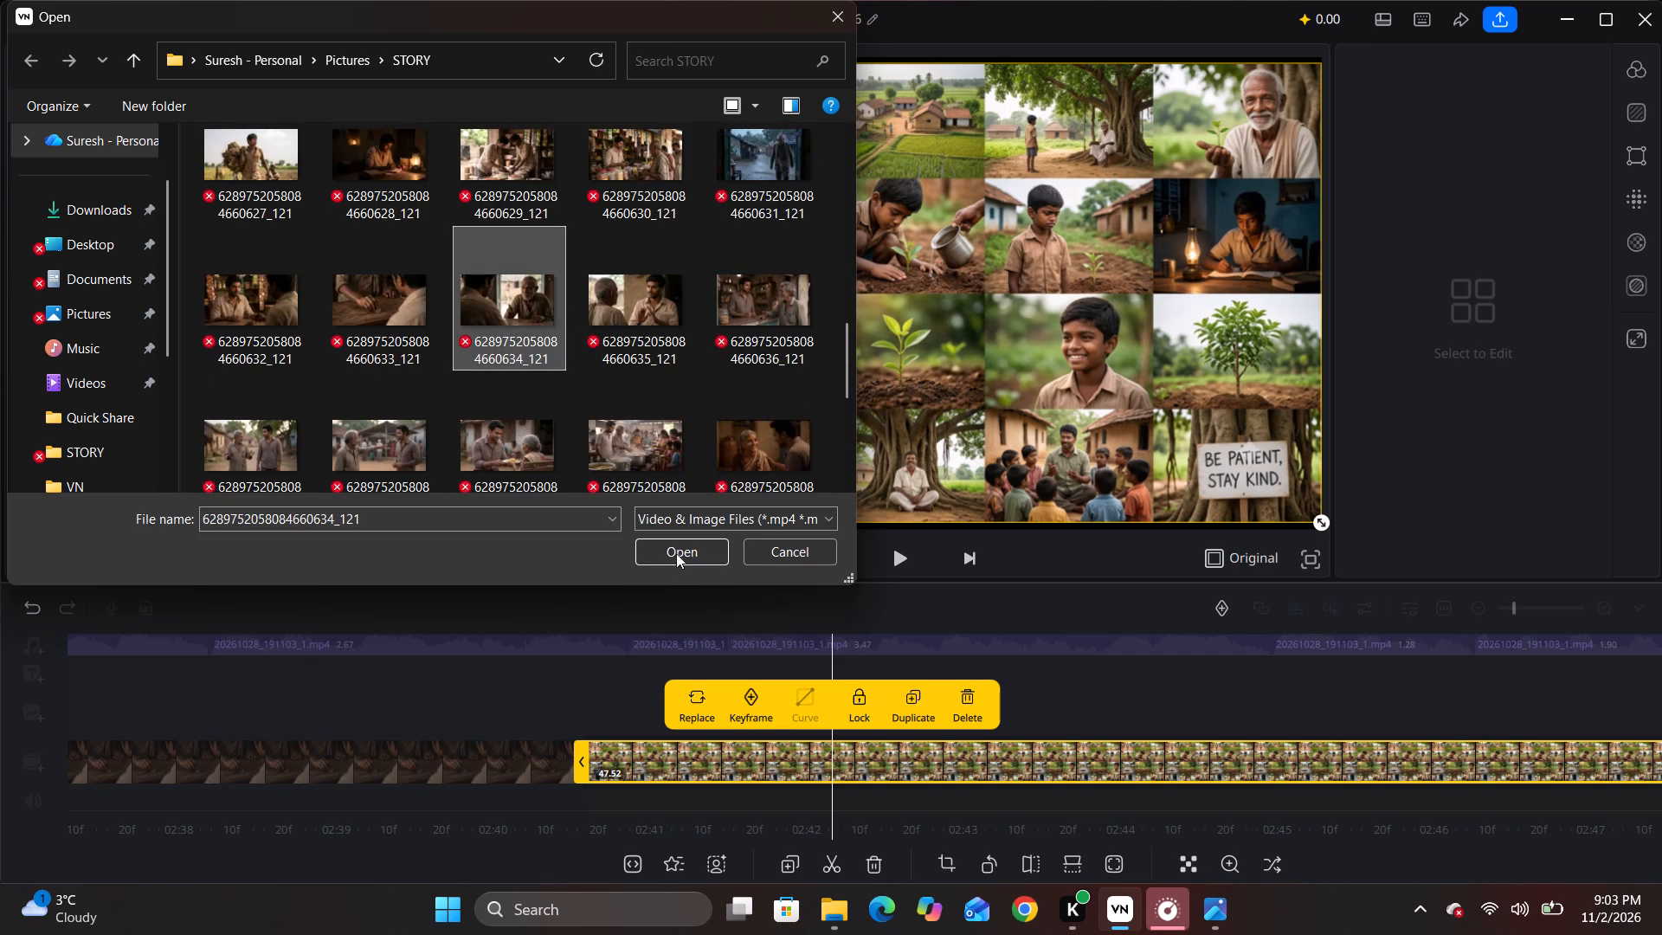
click(680, 553)
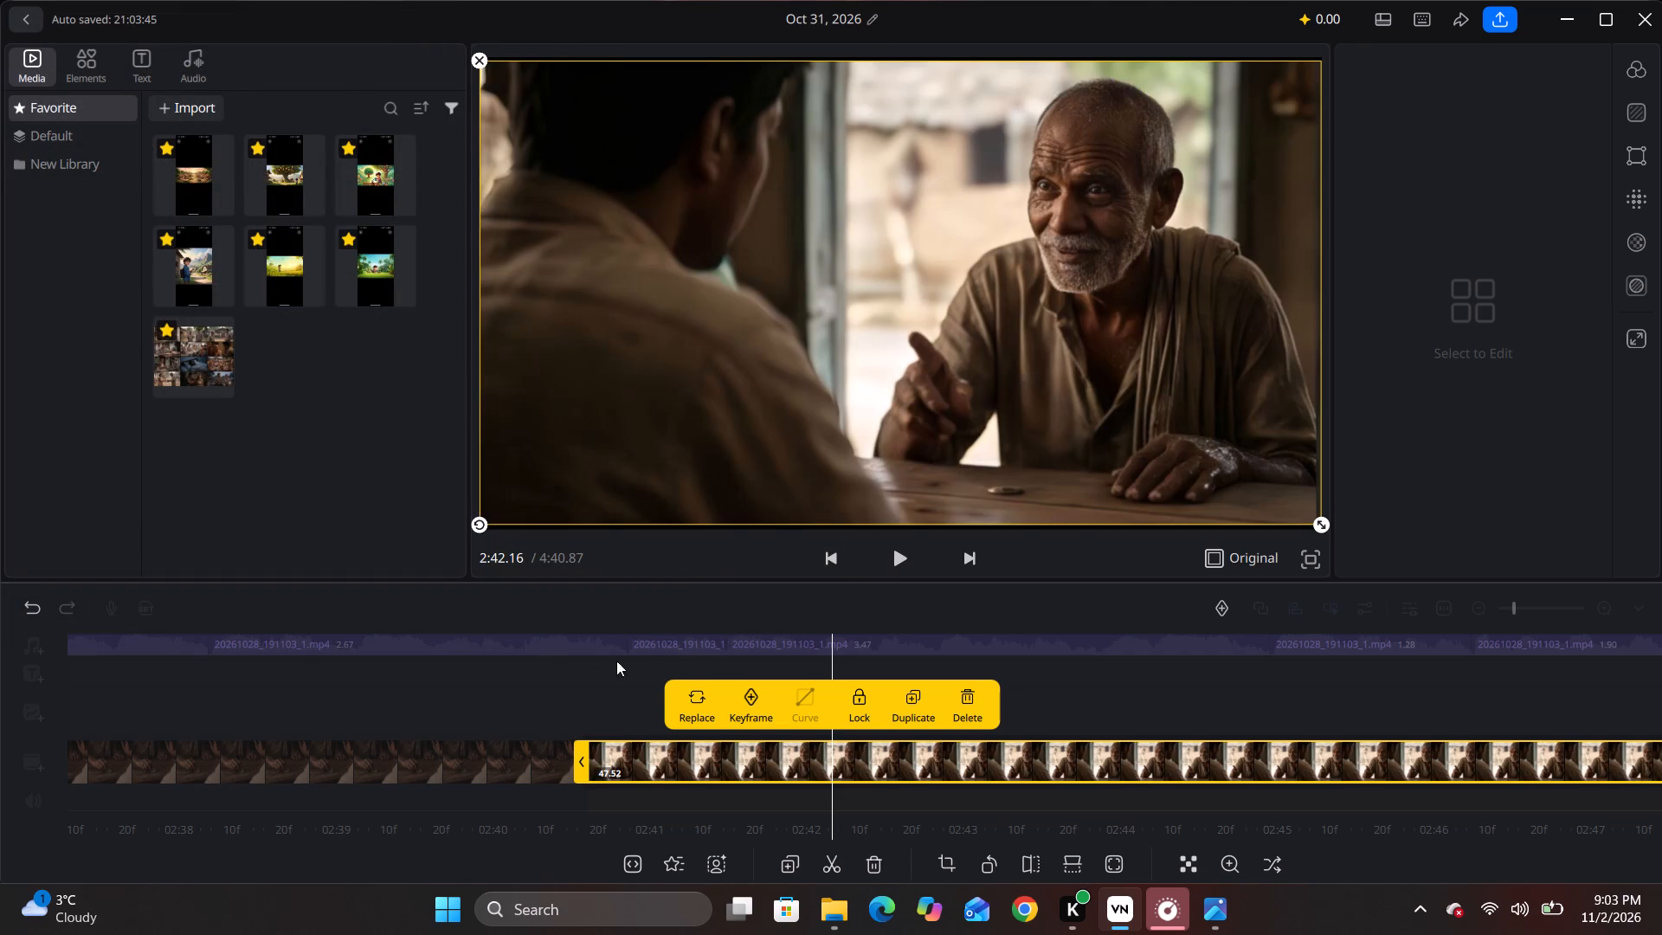
click(1656, 14)
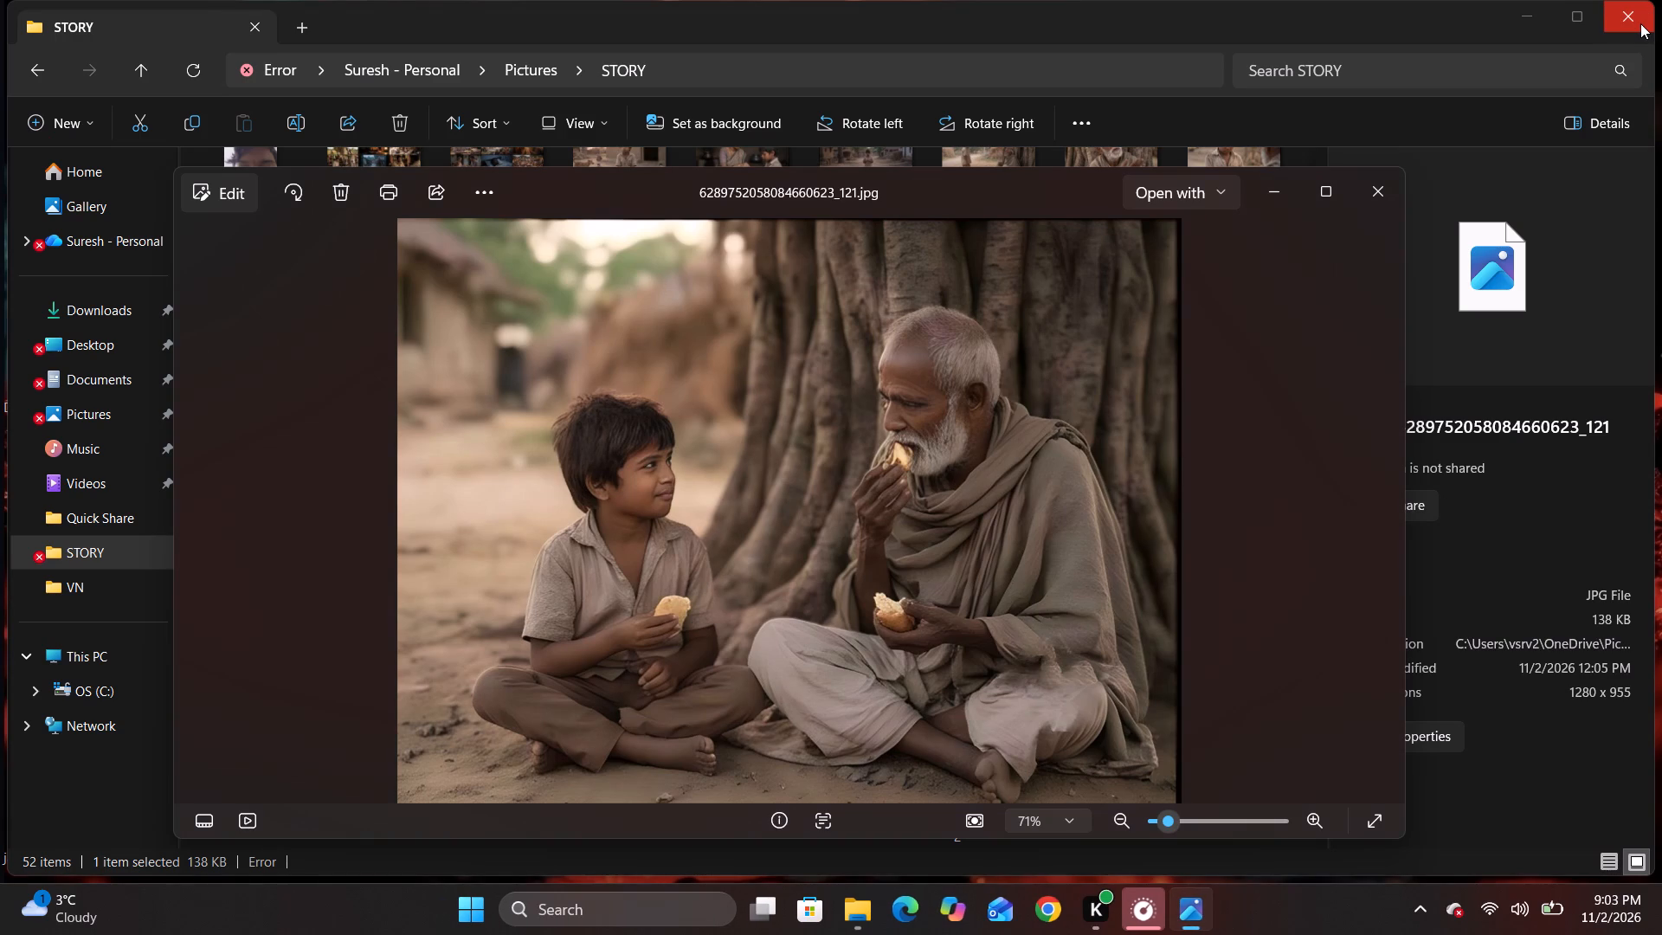
click(1639, 22)
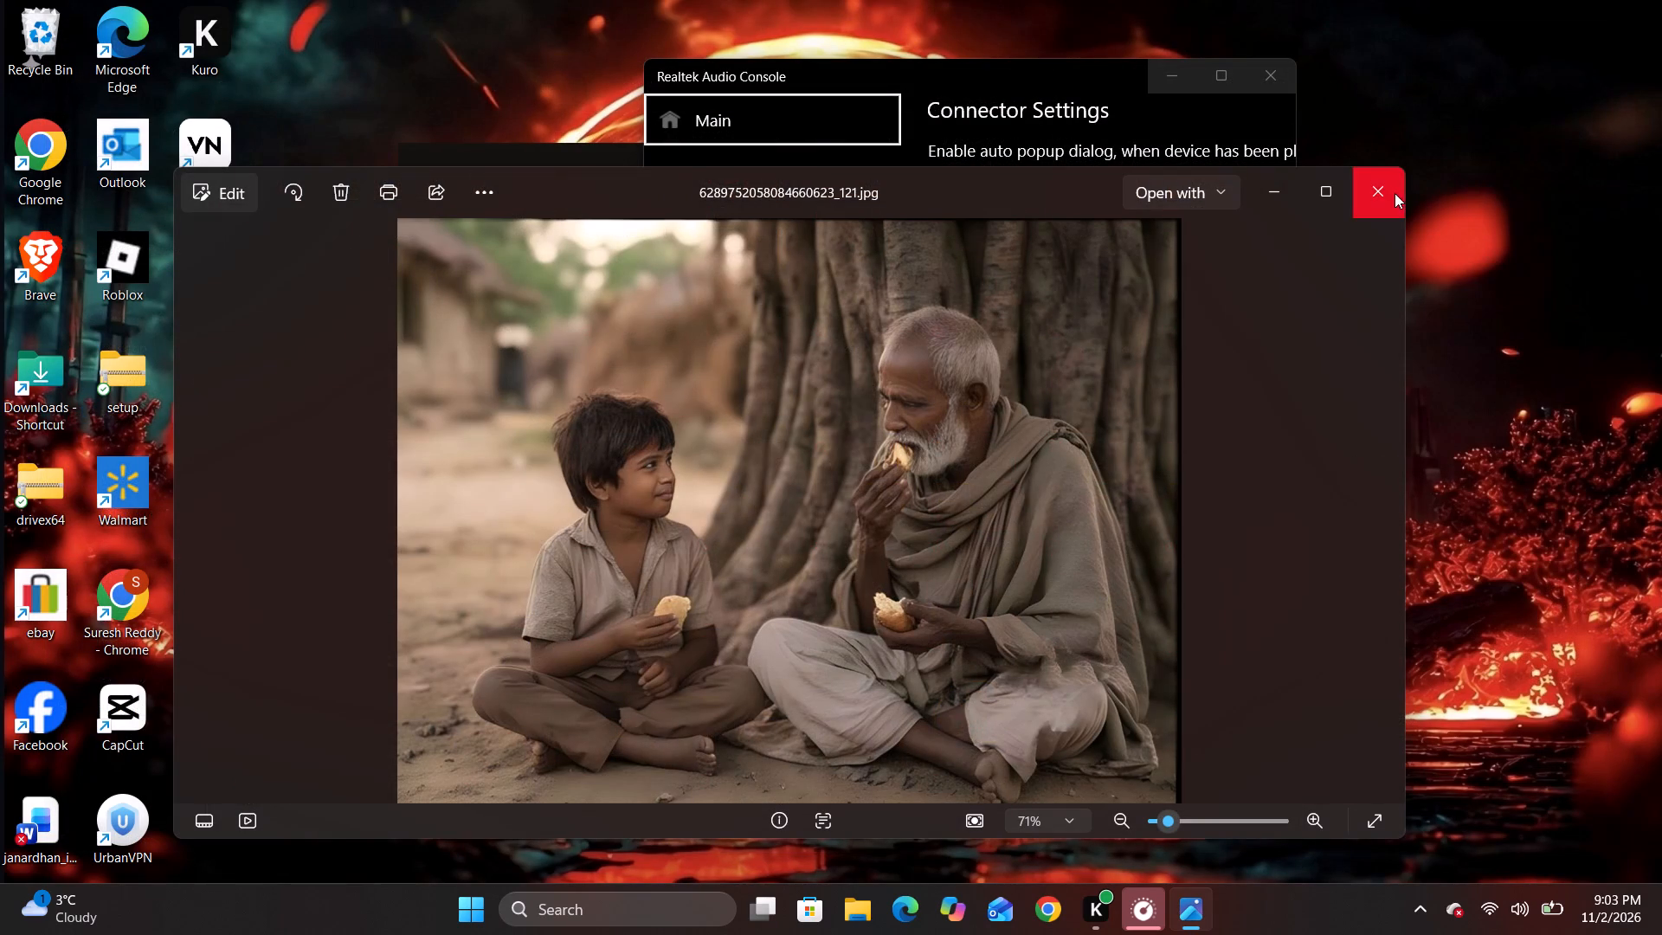
click(1395, 193)
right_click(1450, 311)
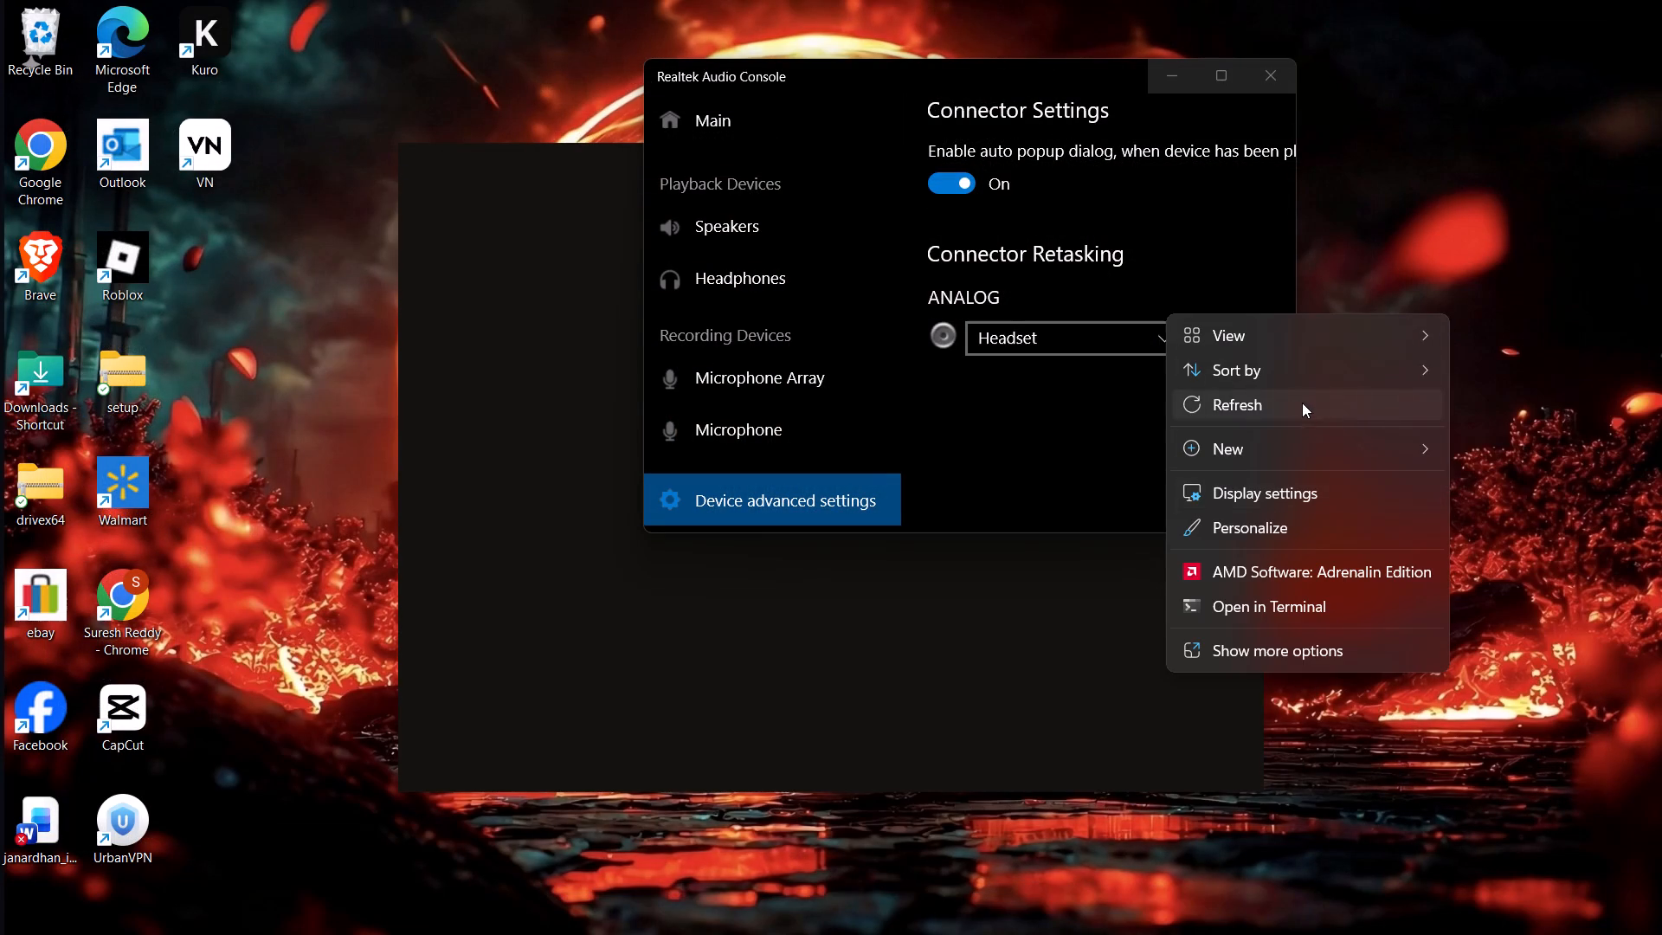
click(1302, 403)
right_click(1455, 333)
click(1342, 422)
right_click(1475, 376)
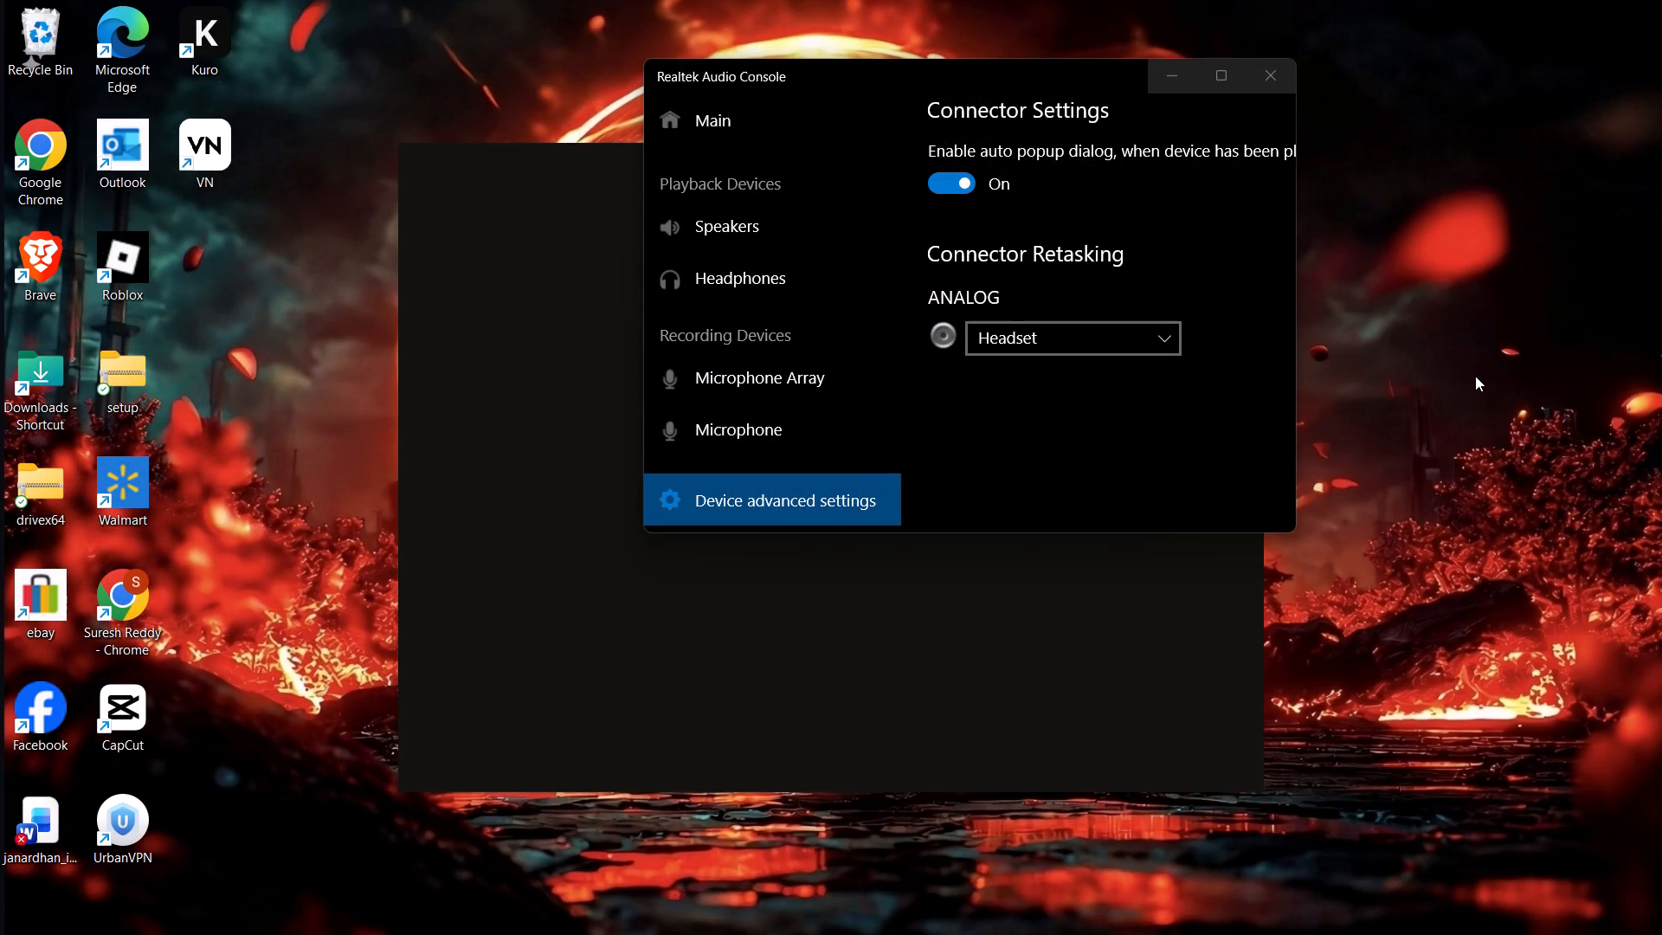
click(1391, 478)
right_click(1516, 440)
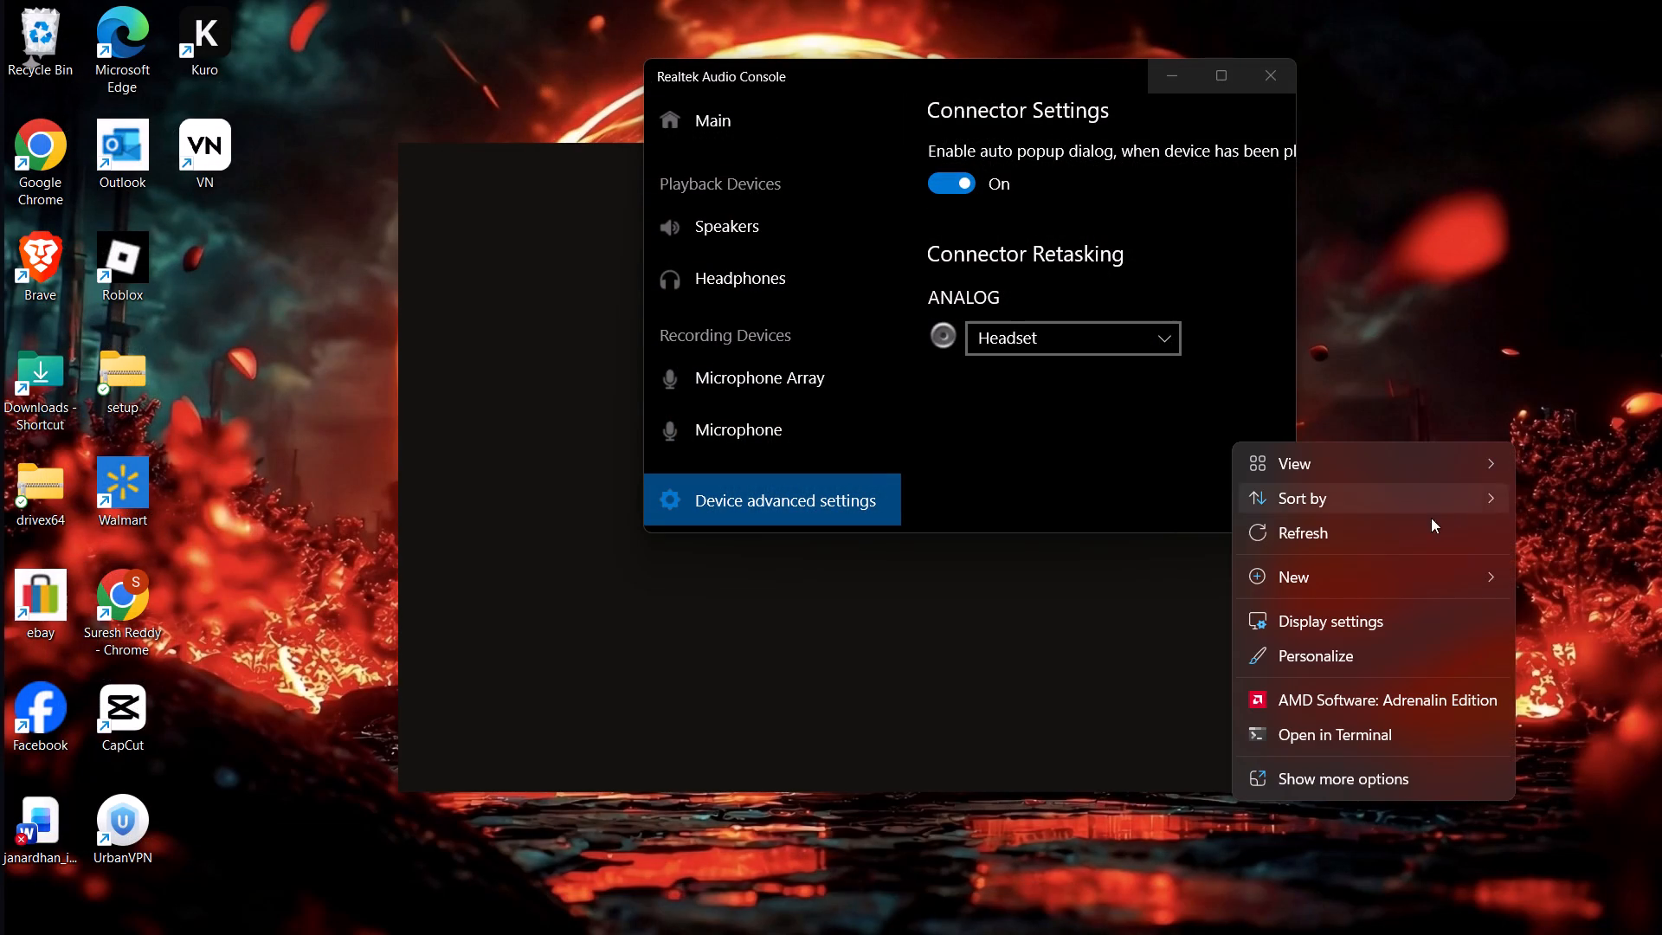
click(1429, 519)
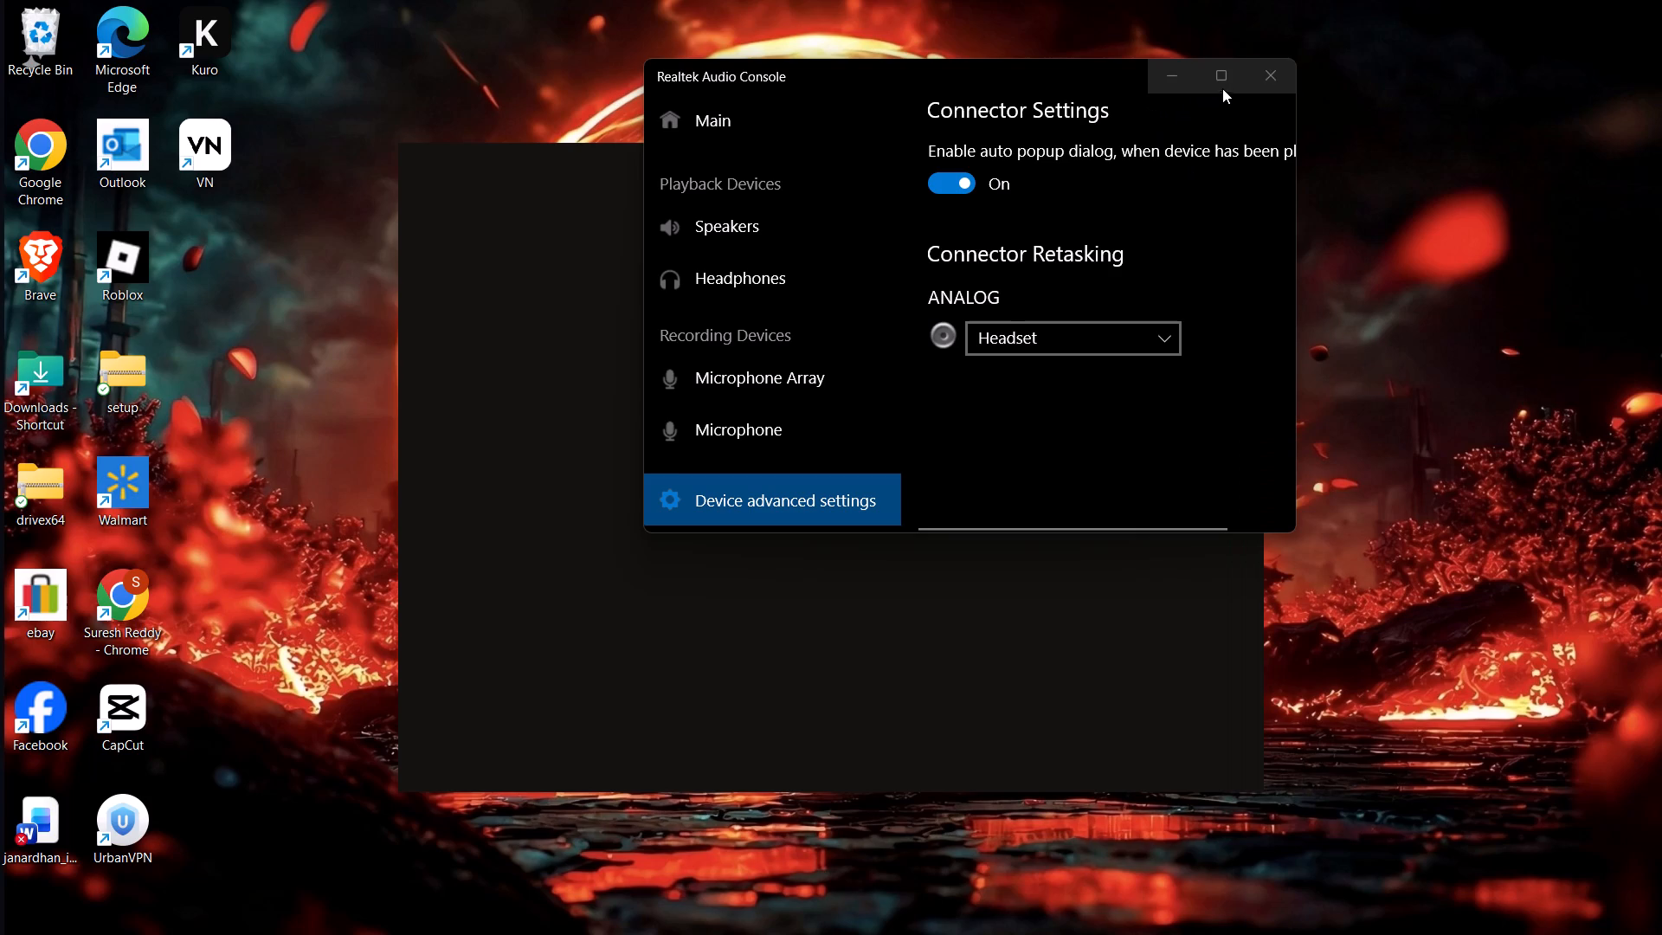
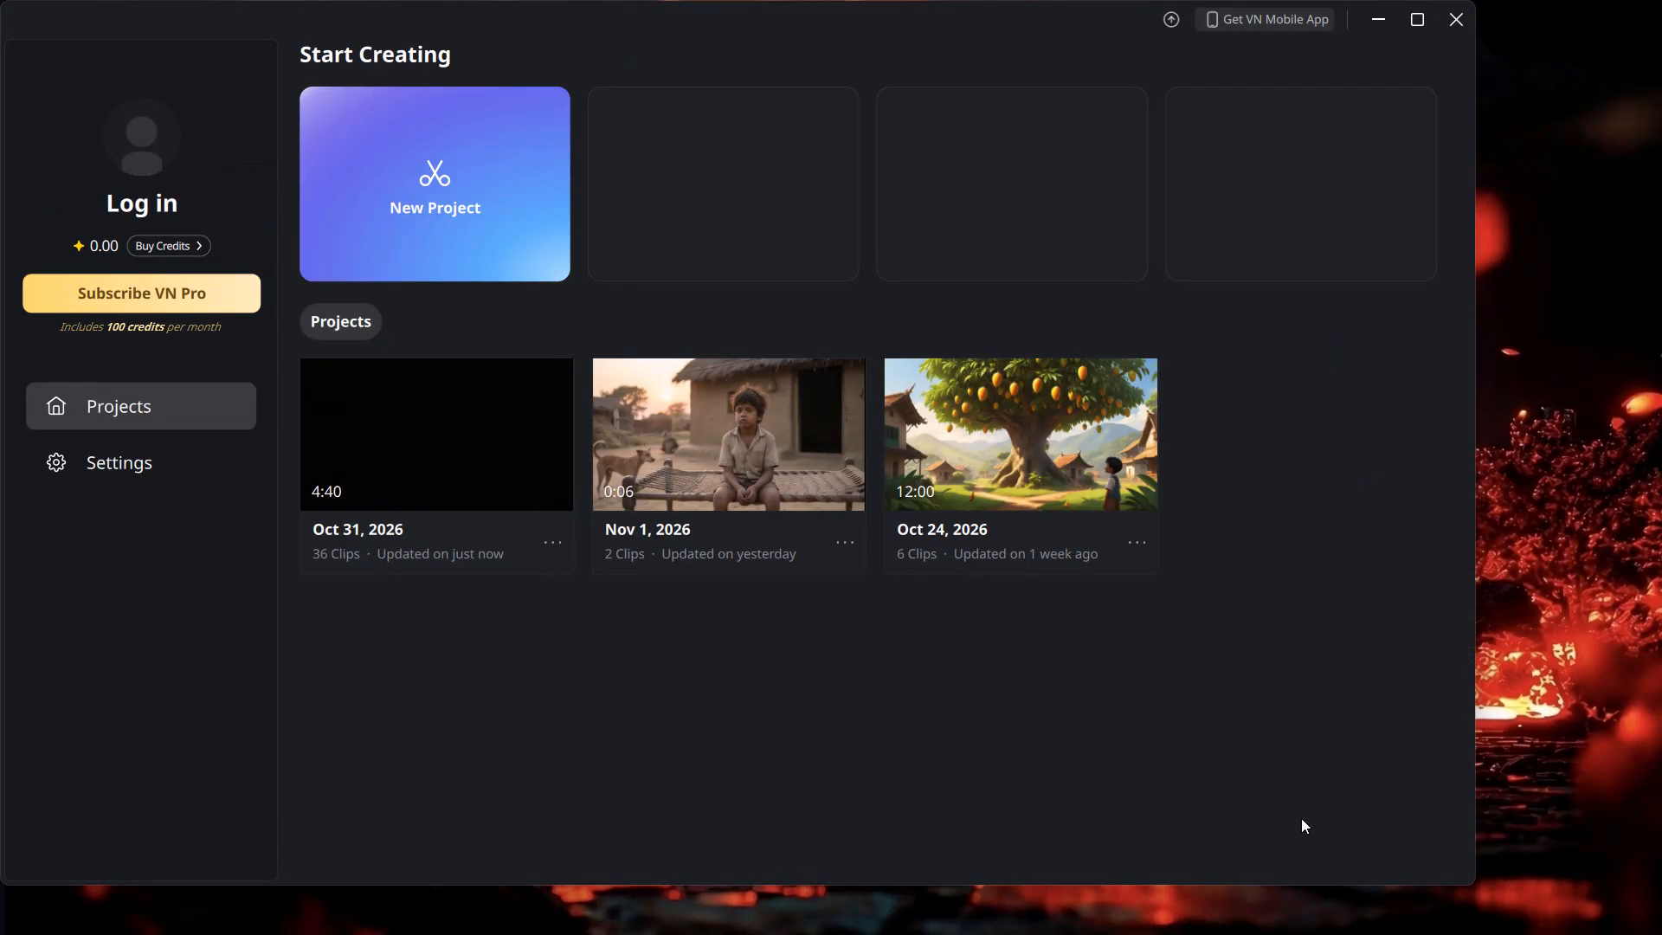
Widen the project window and open the Oct 31, 2026 project.
drag(1473, 880, 1661, 878)
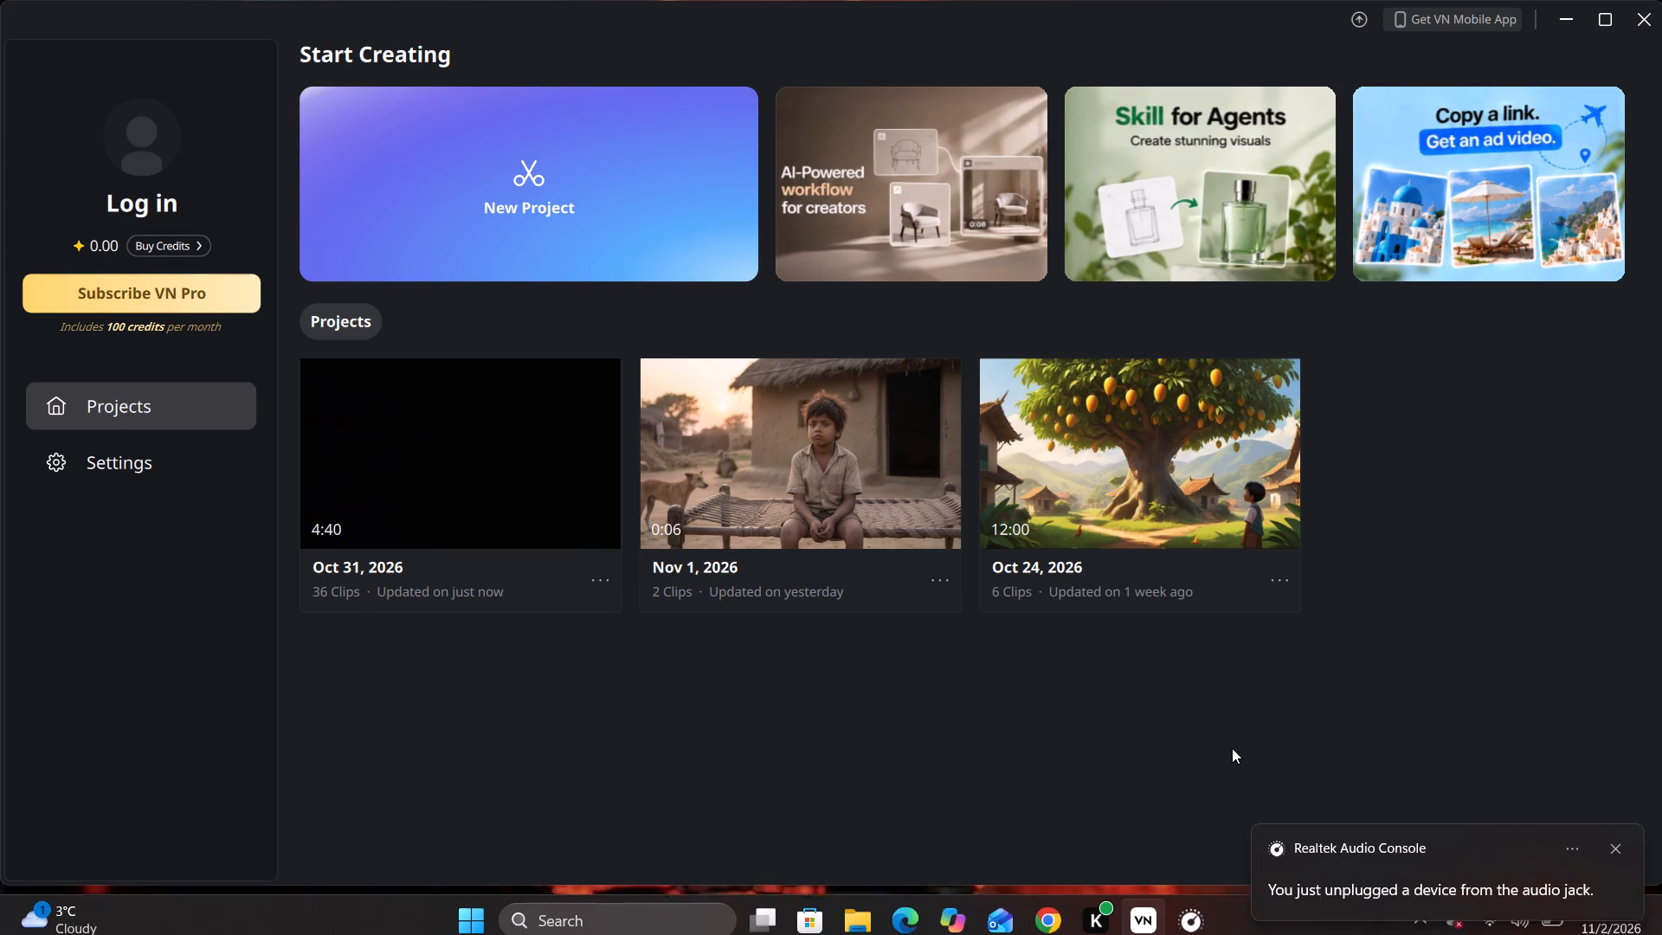
click(467, 472)
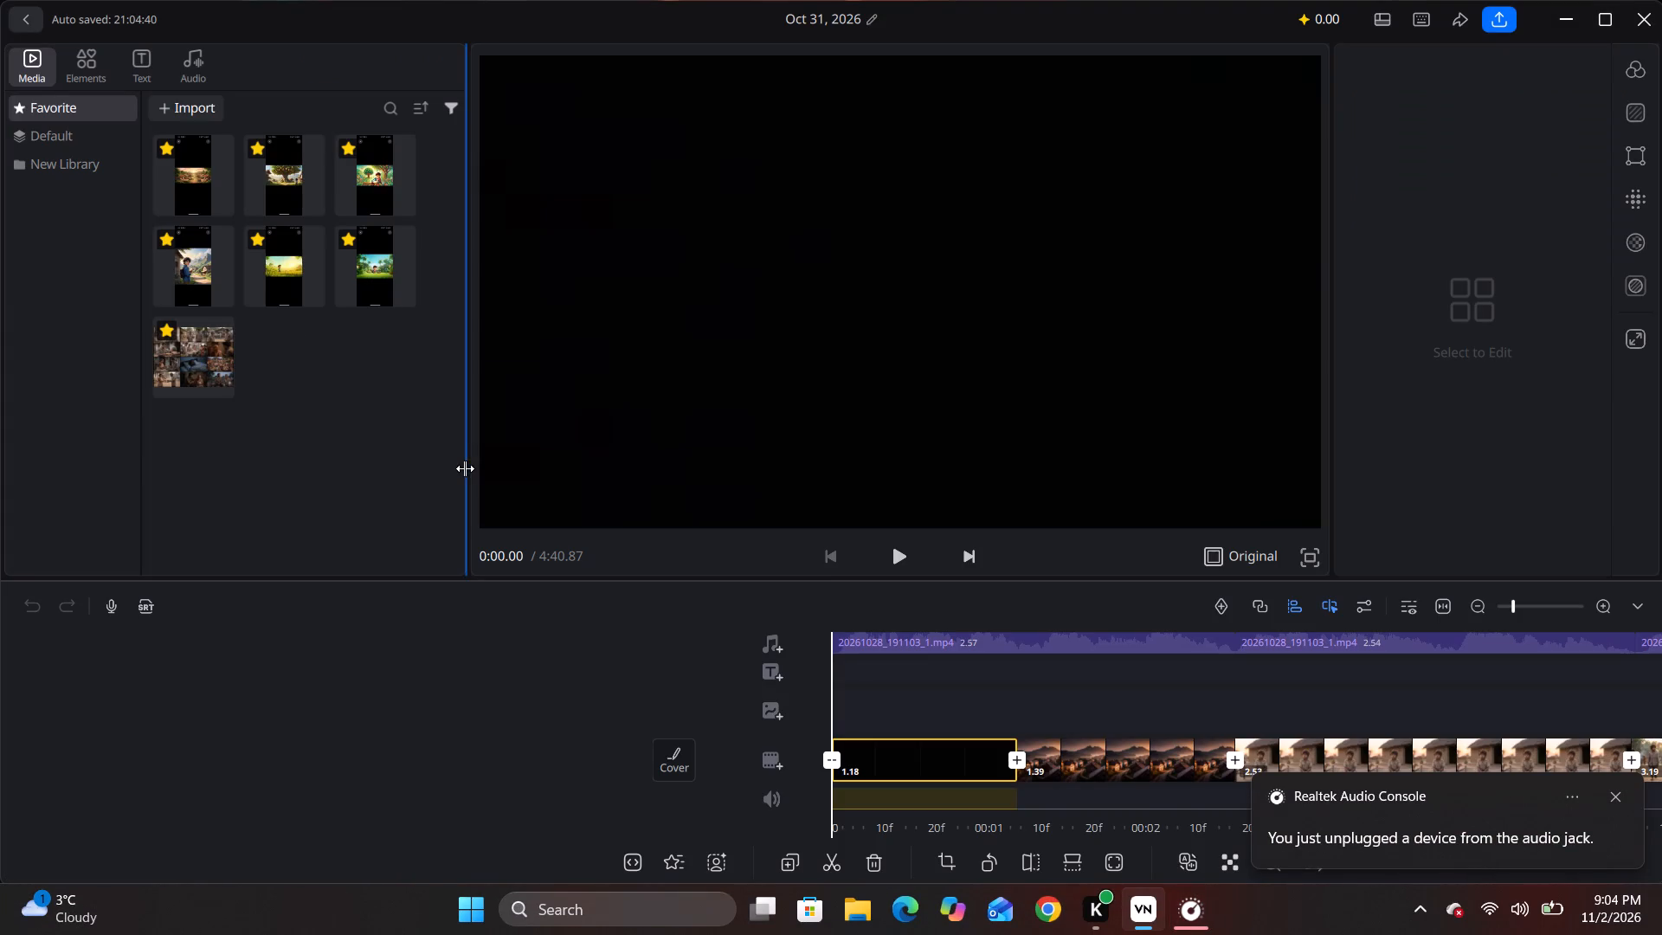
Move the playhead through the timeline to about 2:40.62, where the old man's table conversation clip begins.
drag(1252, 692, 931, 706)
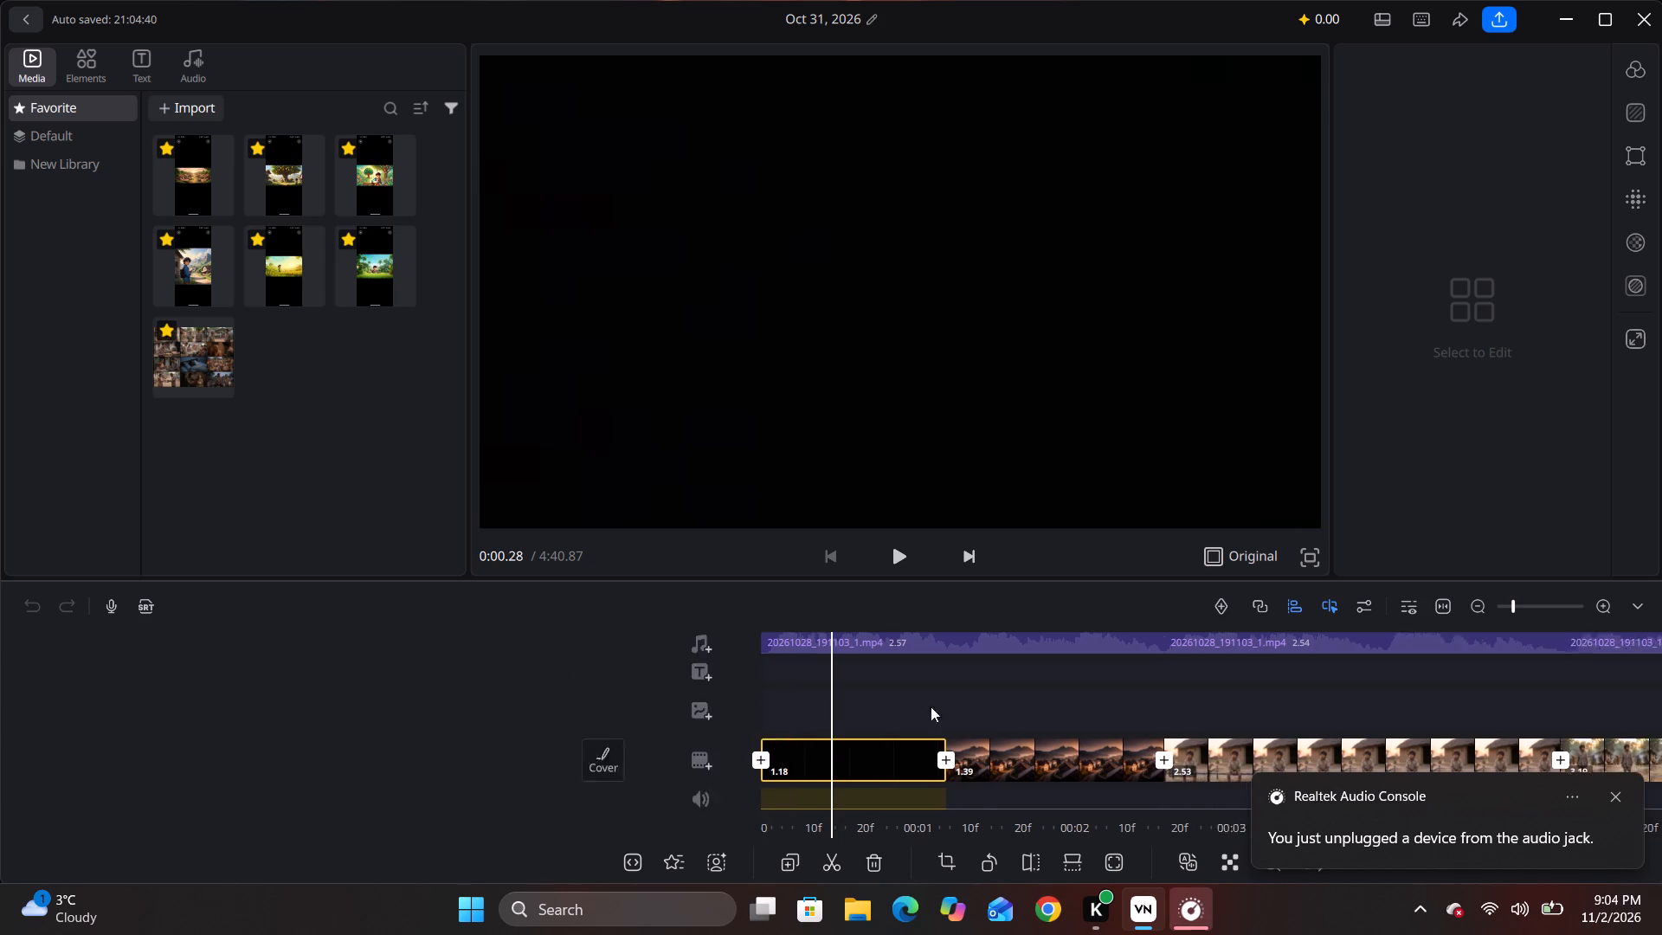
drag(931, 706, 132, 714)
drag(1532, 700, 1535, 700)
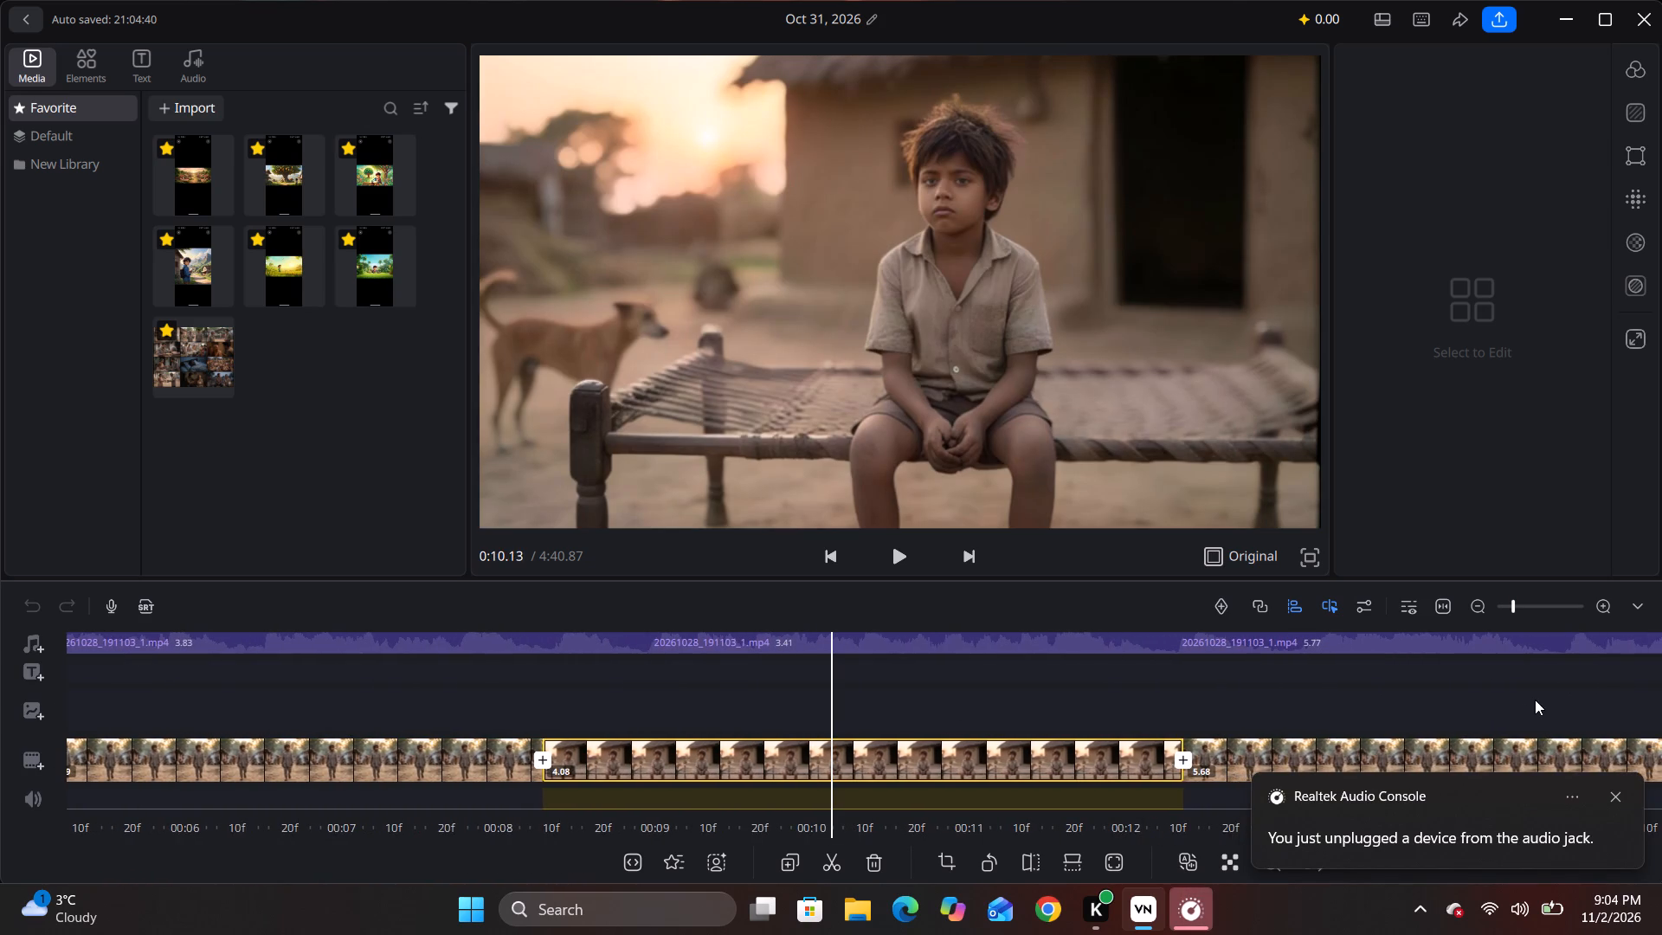
drag(1535, 700, 56, 724)
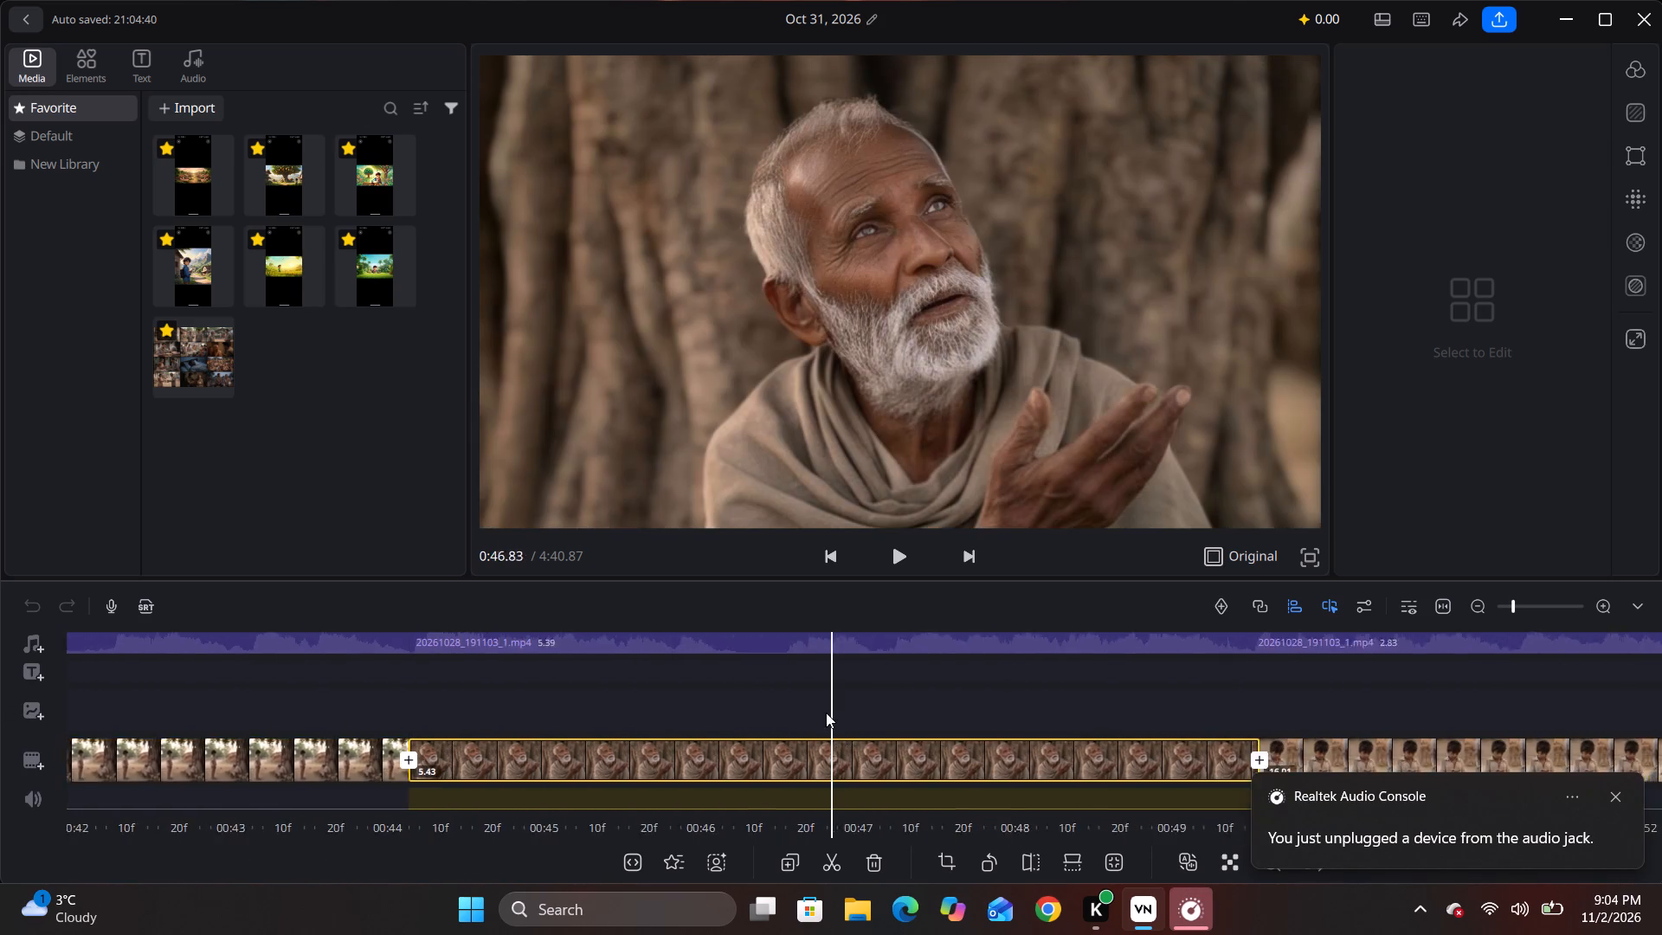
click(1620, 796)
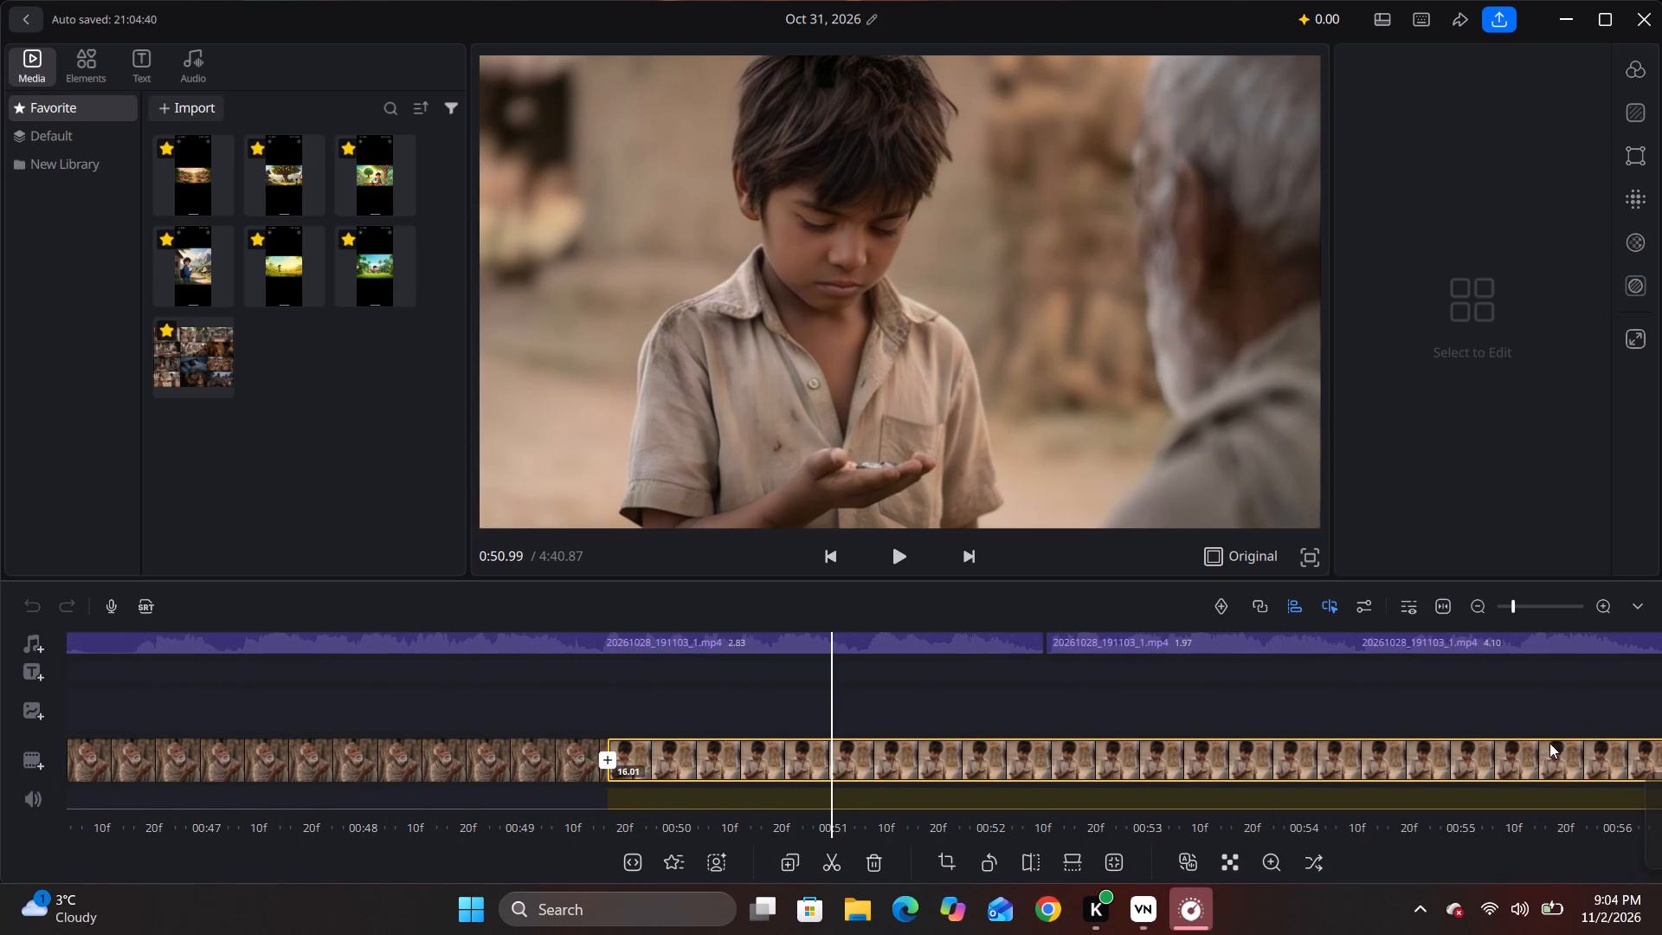
drag(1556, 722, 382, 732)
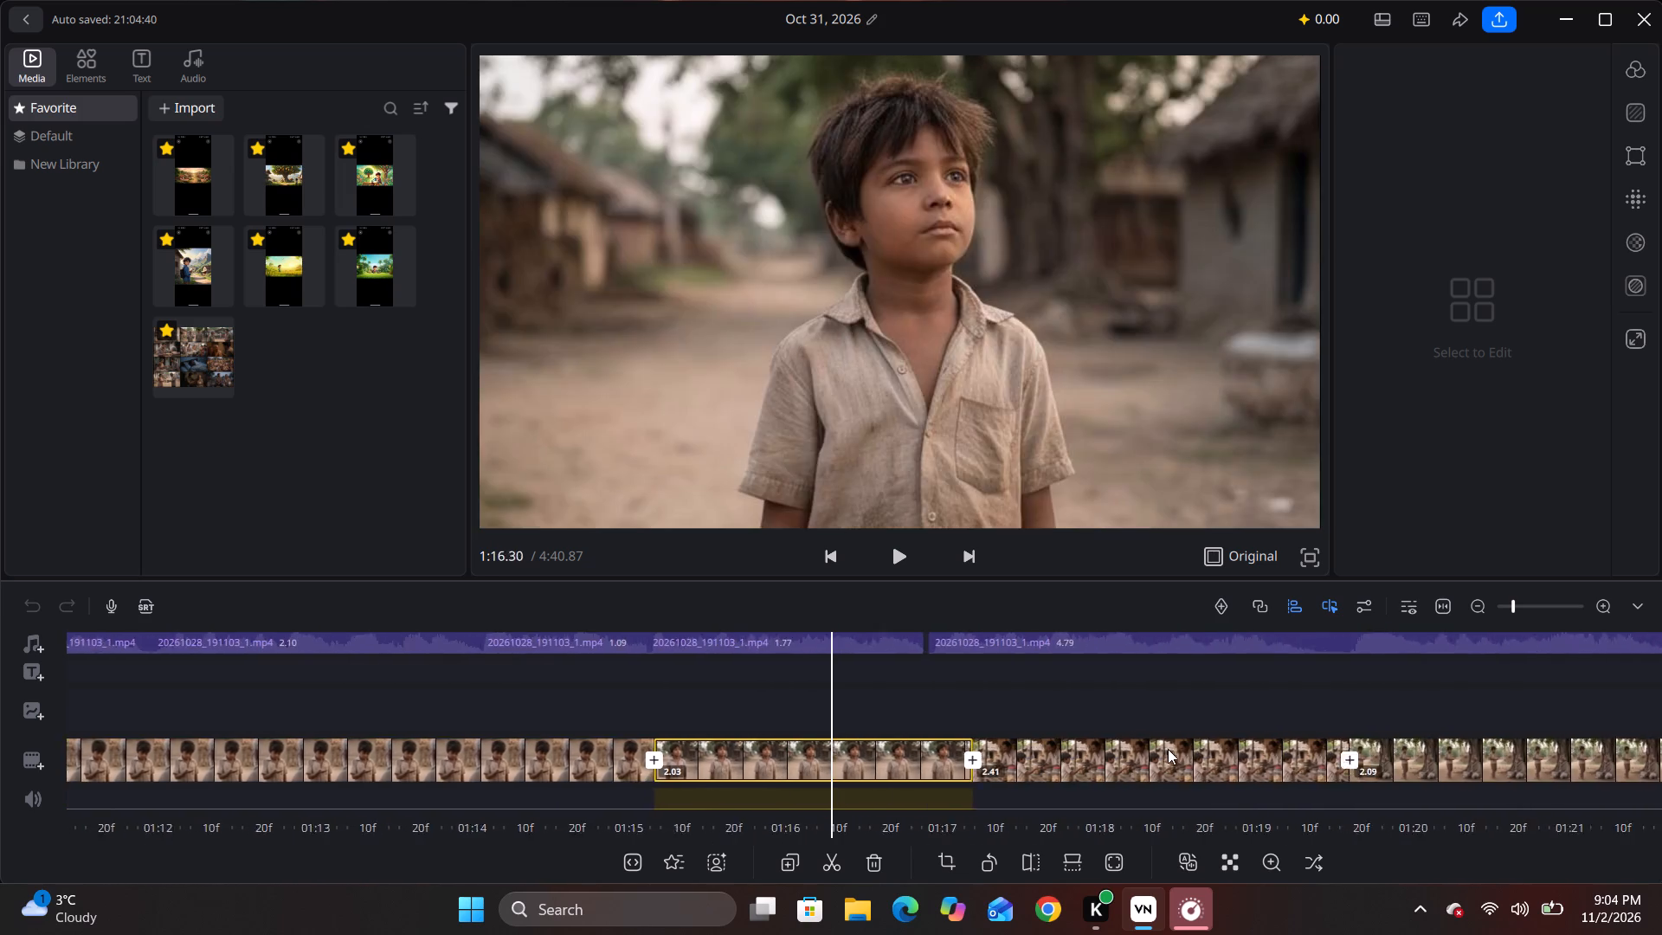
drag(1241, 702, 315, 738)
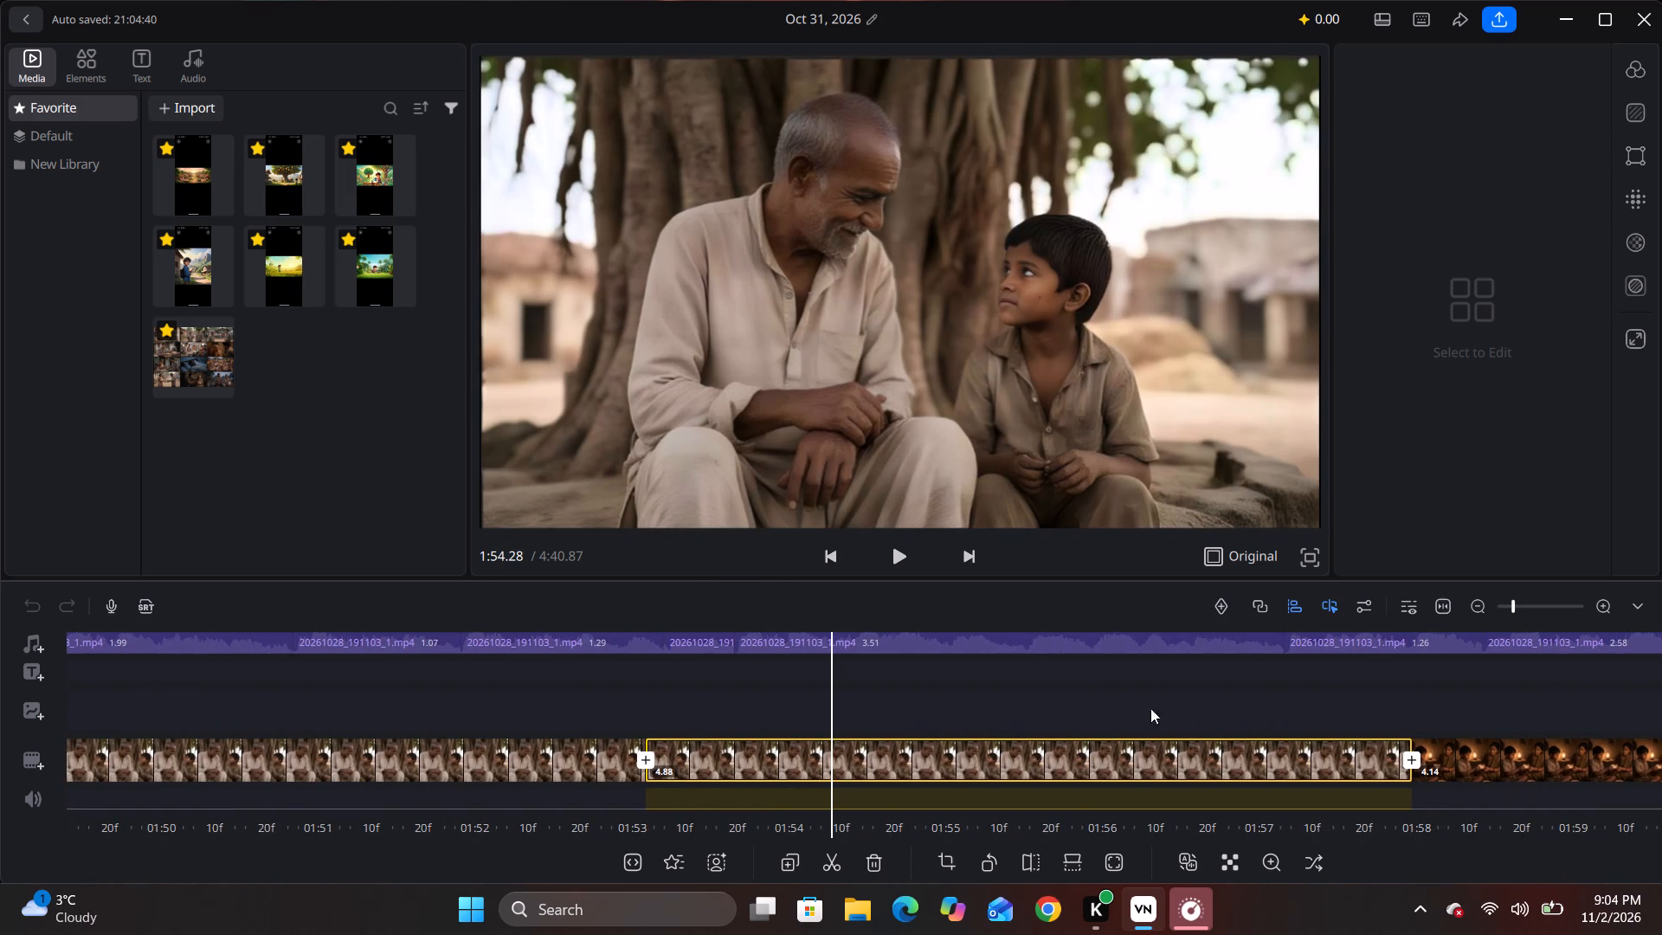
drag(1272, 684, 0, 789)
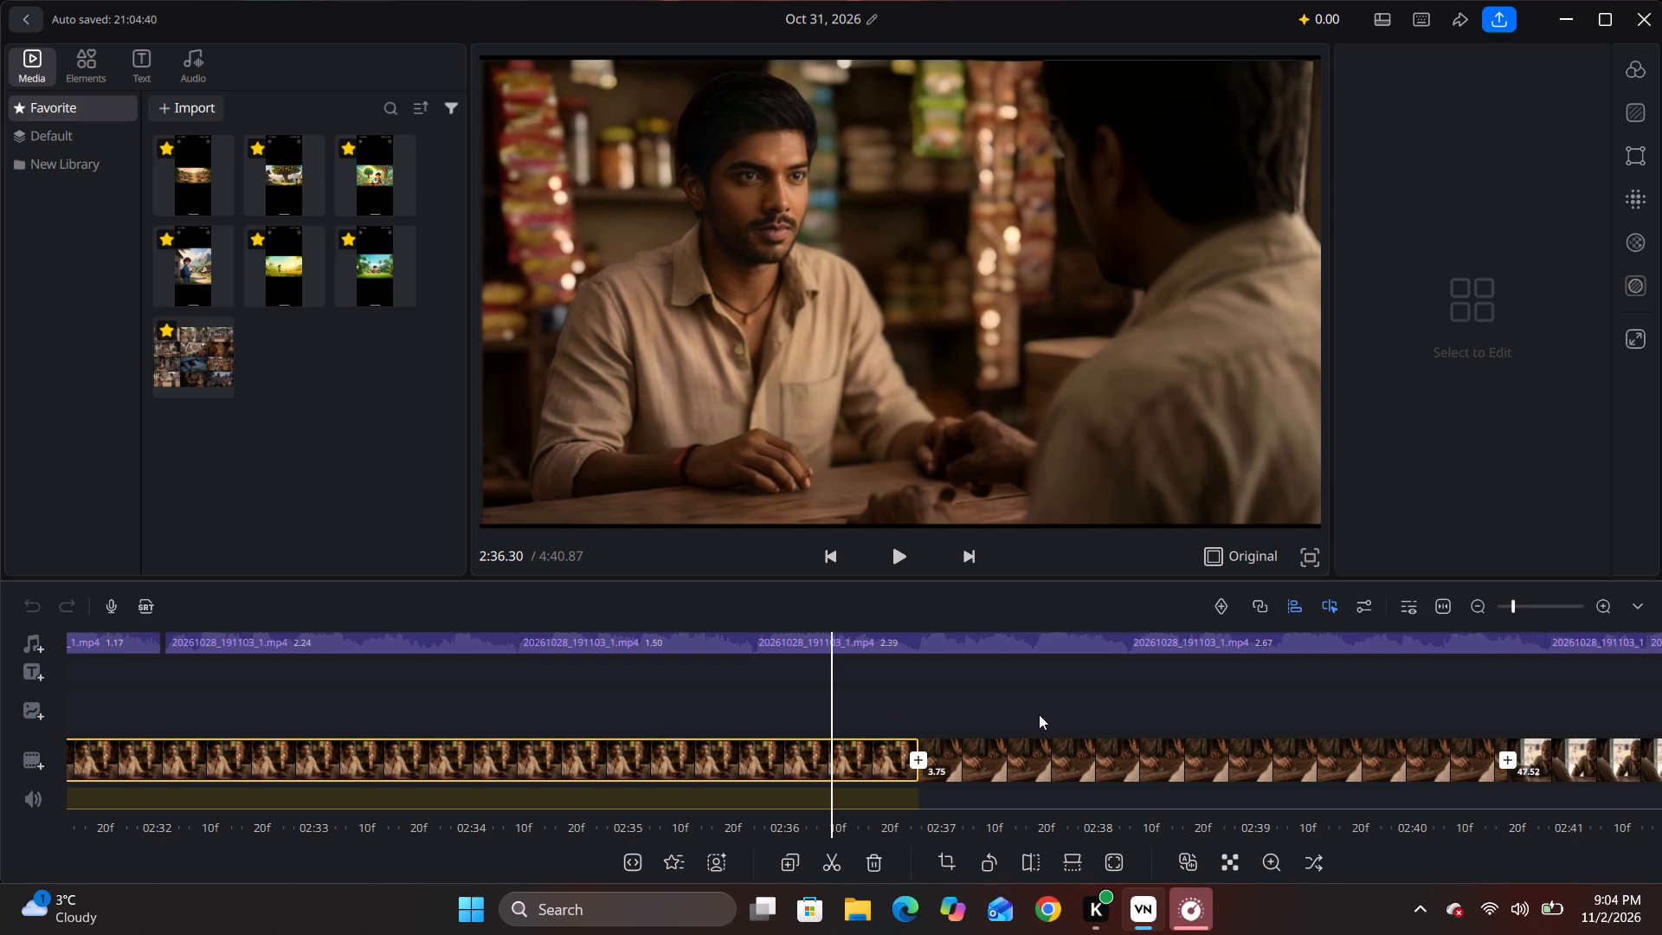
drag(1229, 691, 718, 694)
drag(1057, 687, 1137, 687)
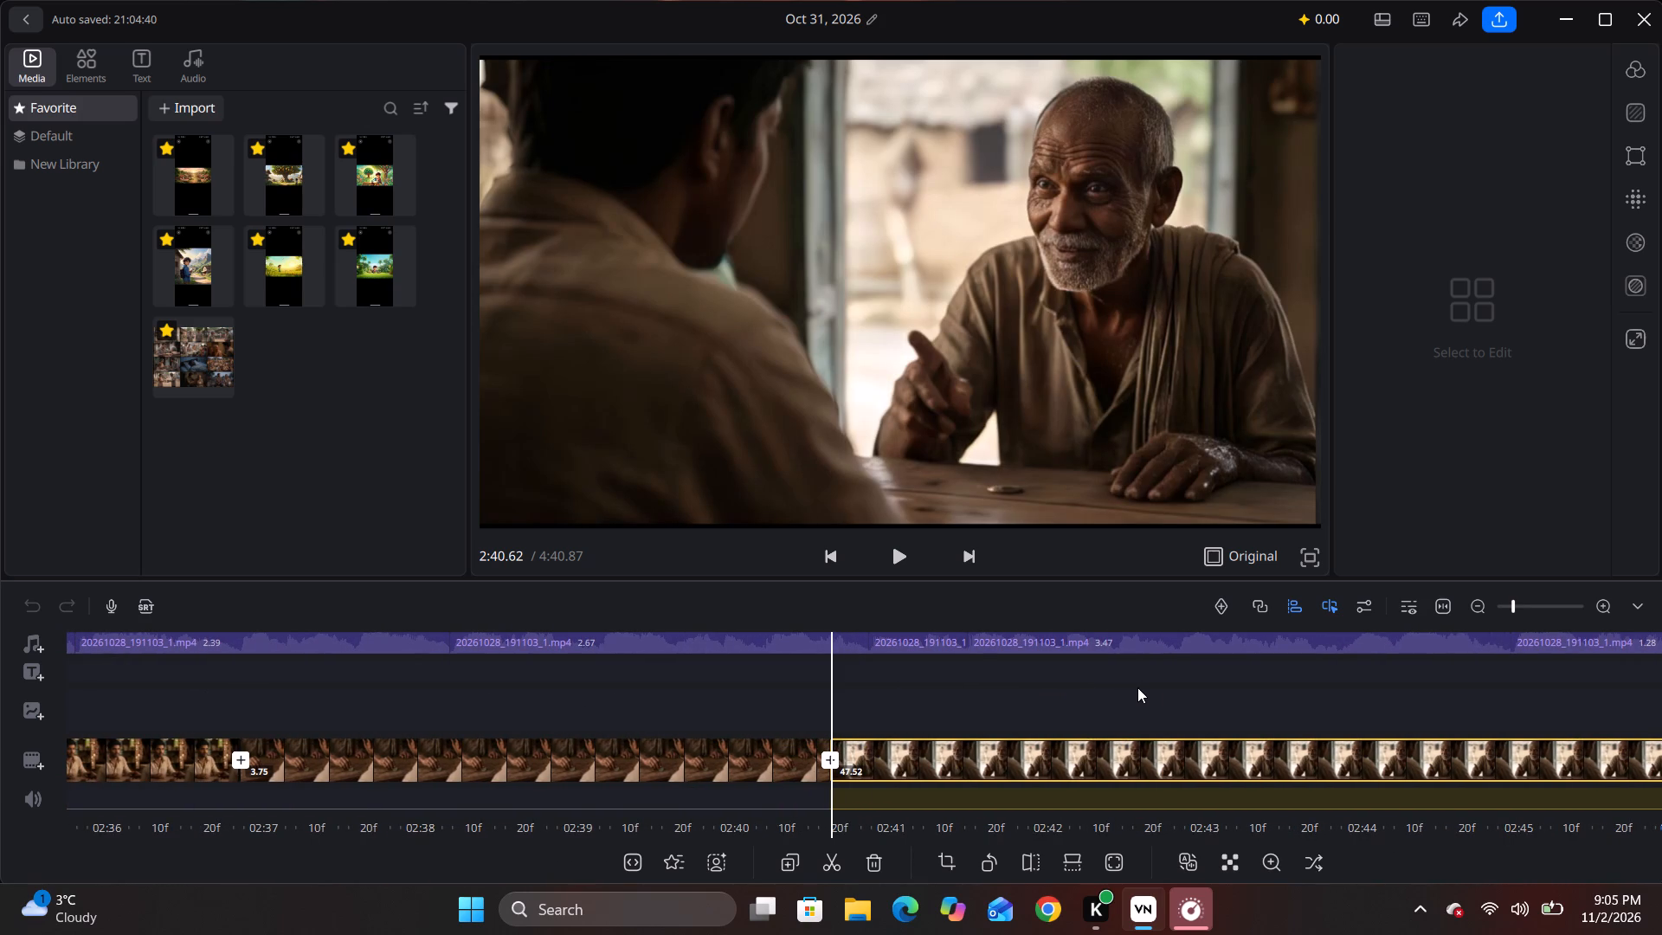
Listen to the narration over the old man's table conversation clip and split the clip at about 2:50.20.
key(space)
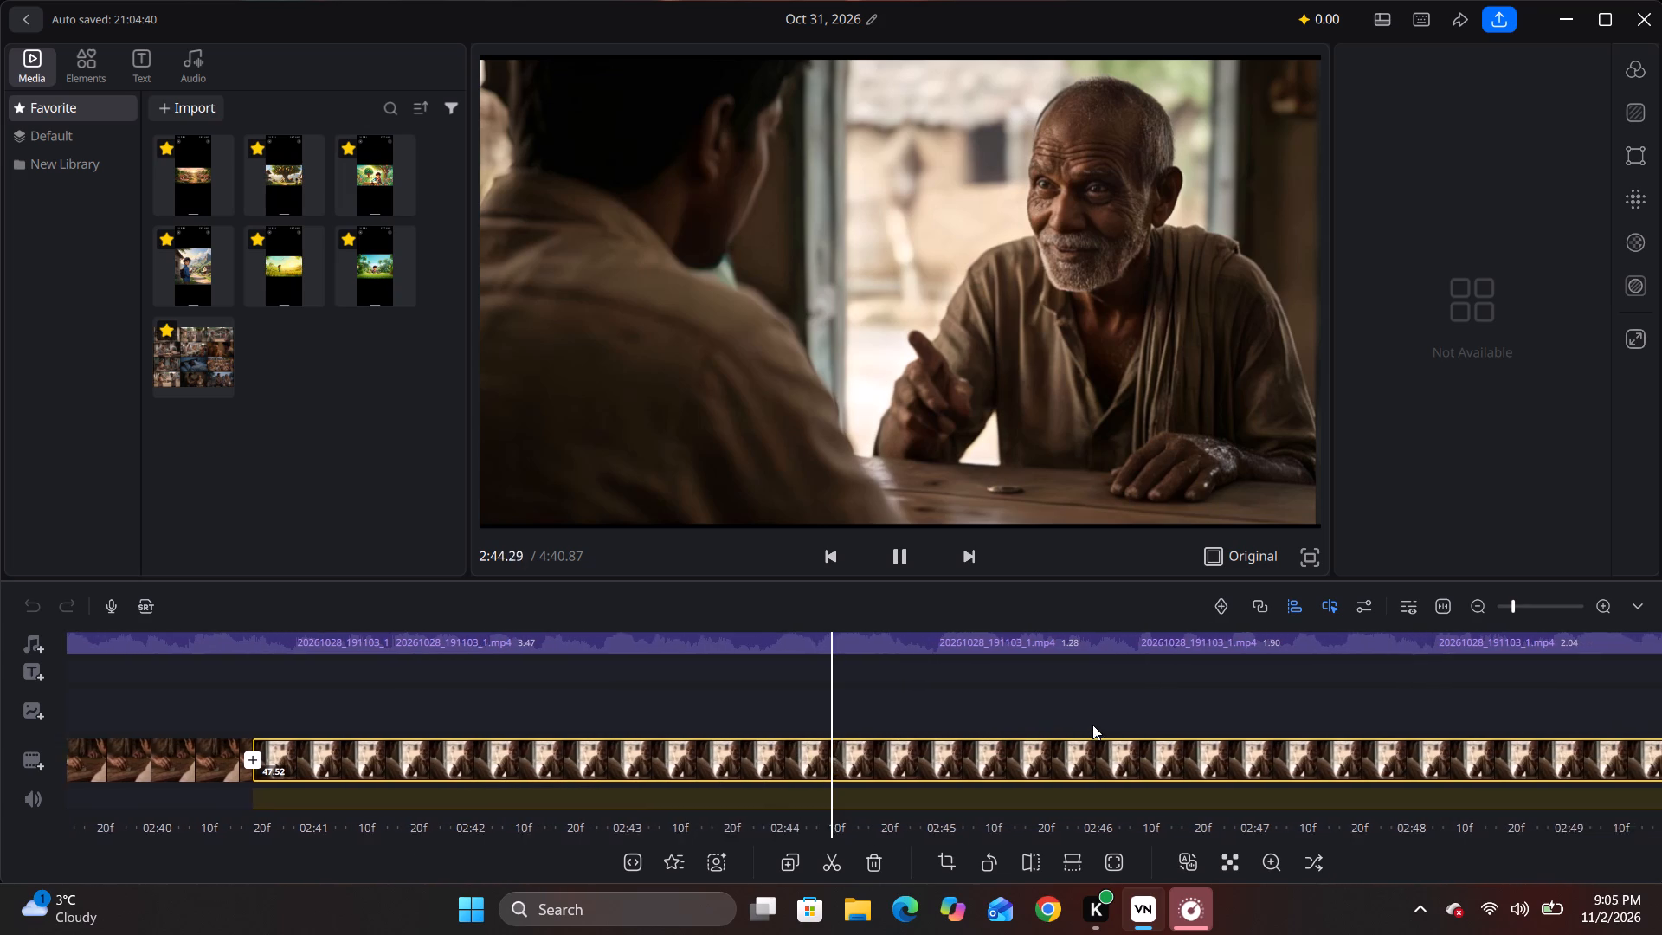
key(space)
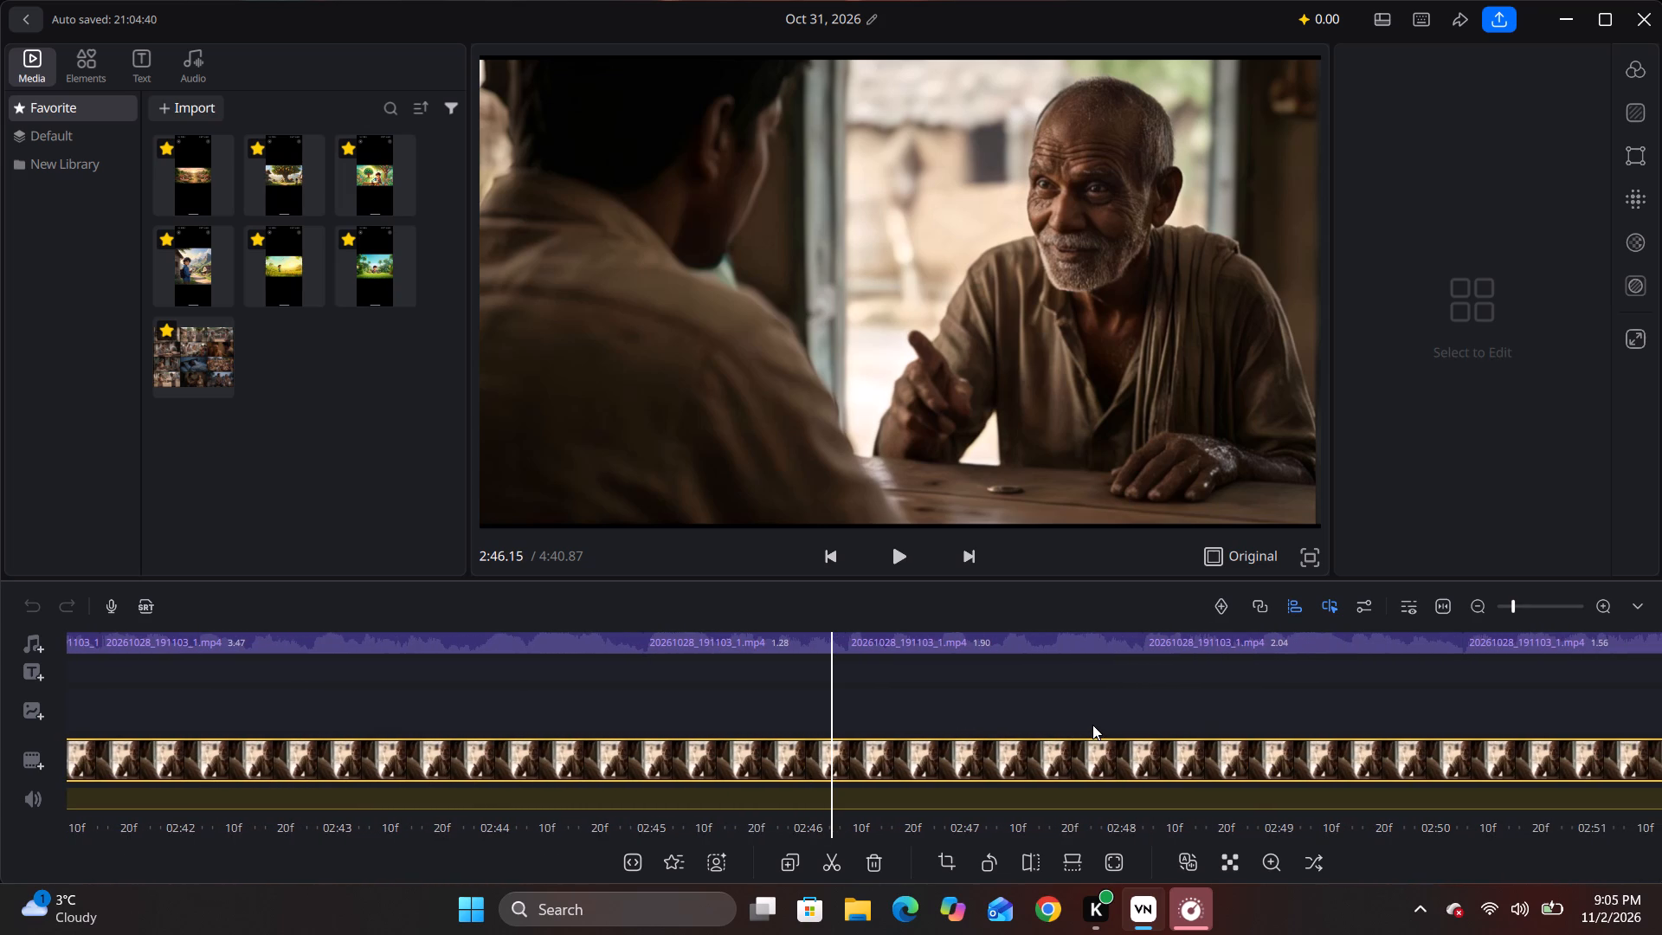
key(space)
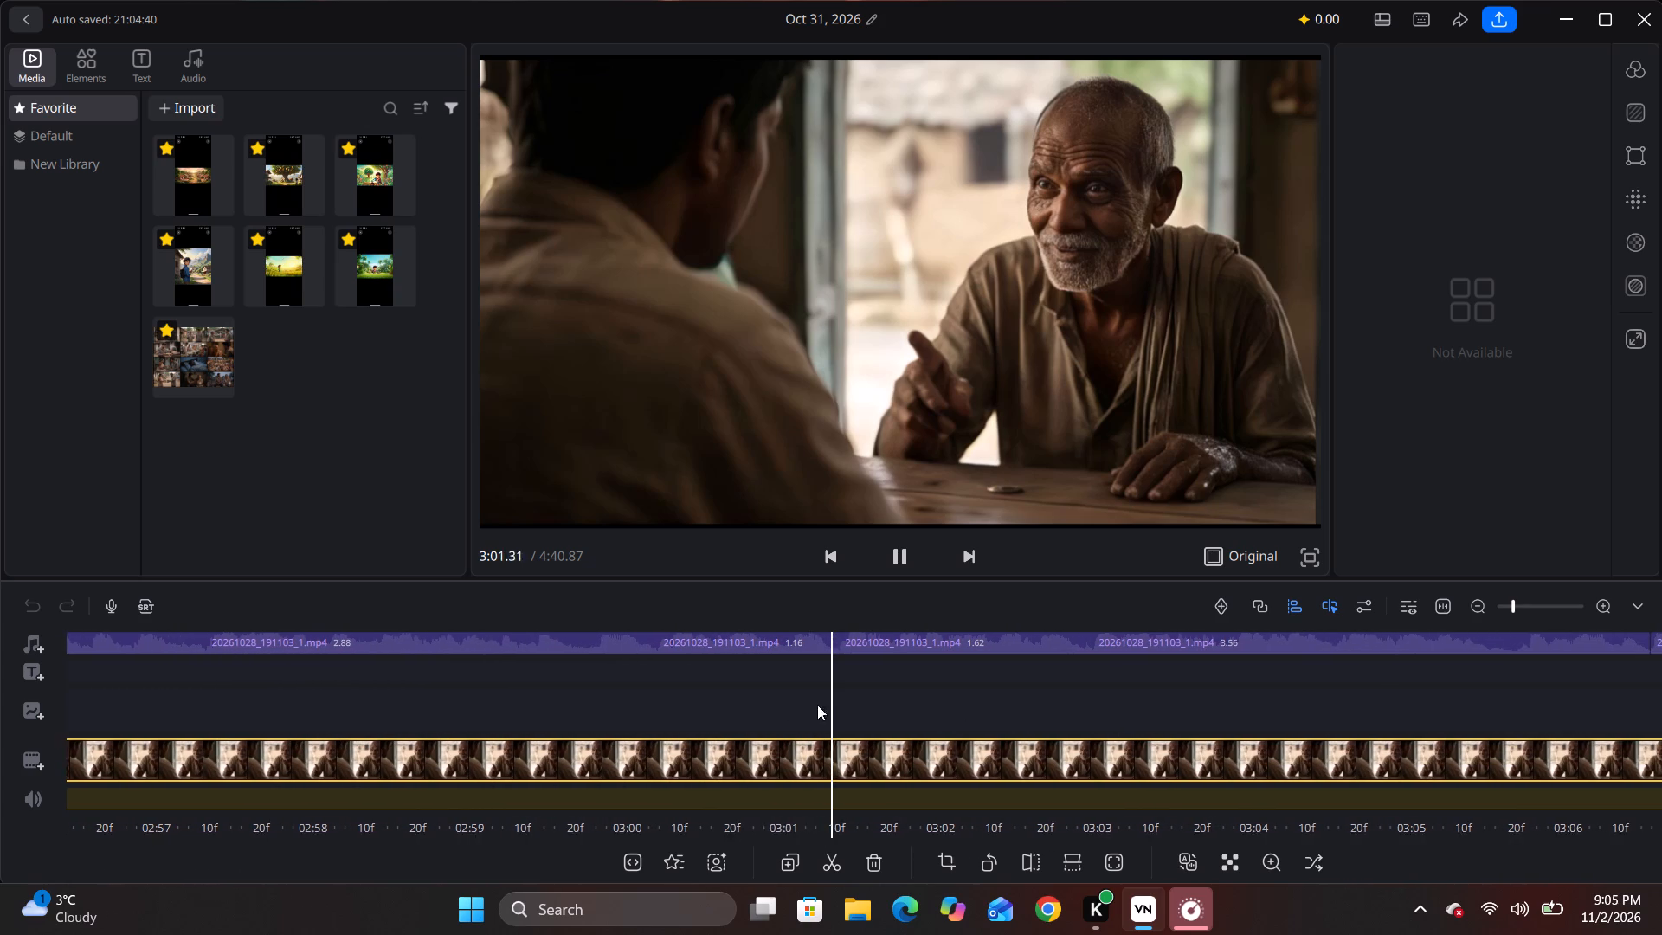
key(space)
drag(664, 707, 1645, 706)
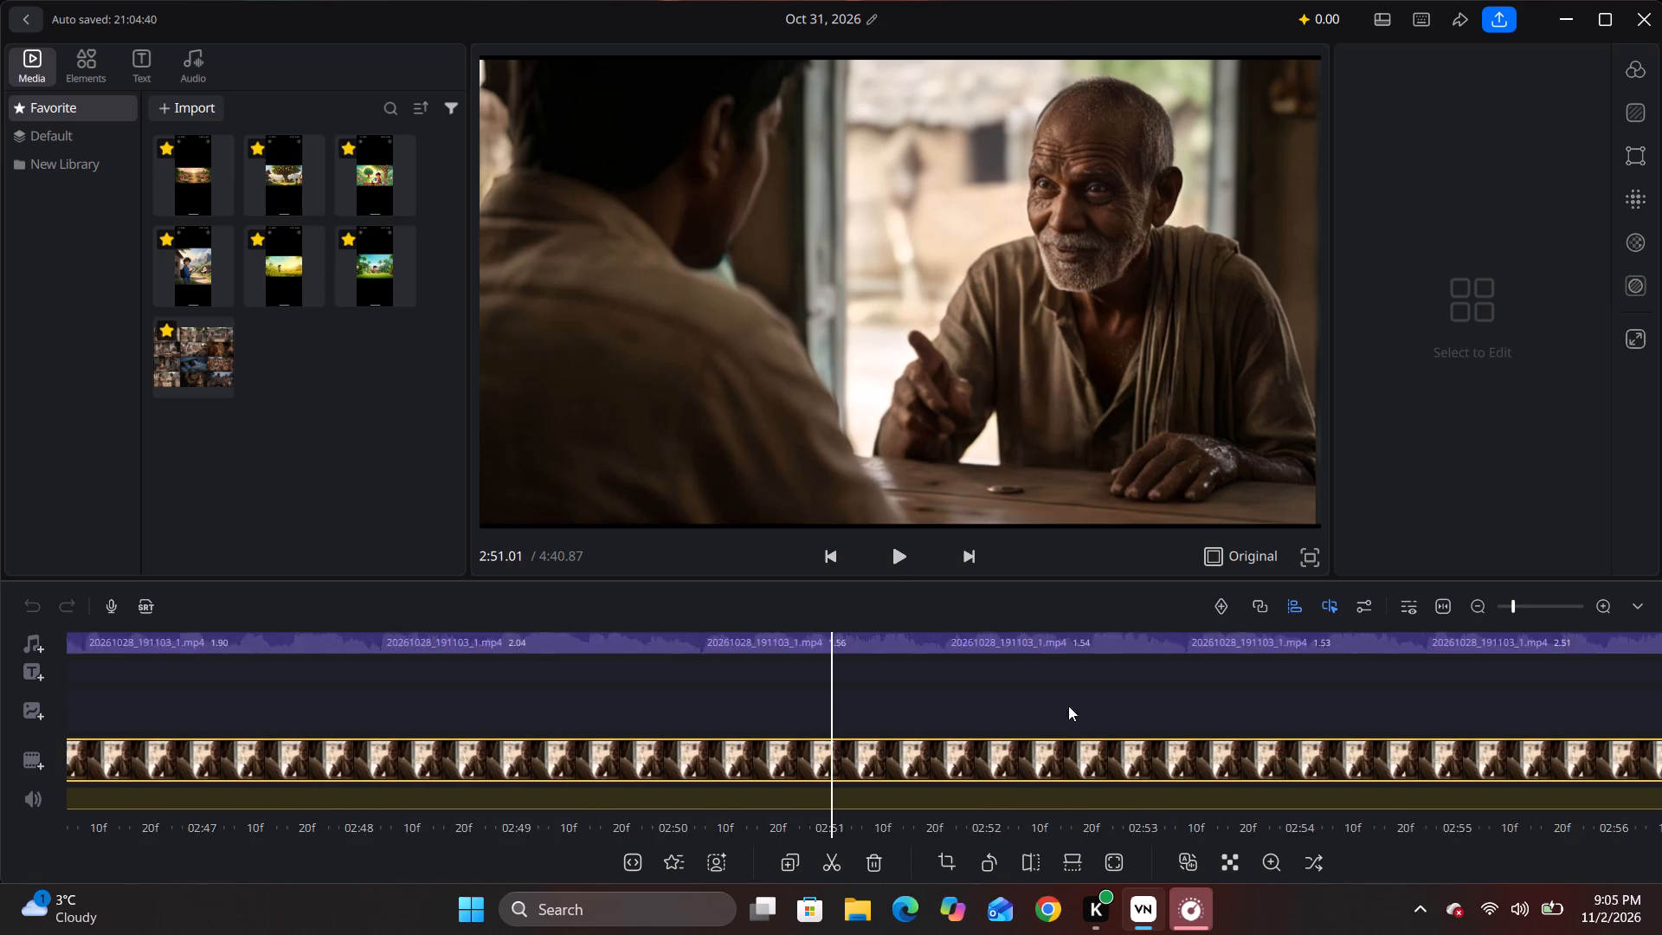
drag(902, 708, 949, 708)
key(space)
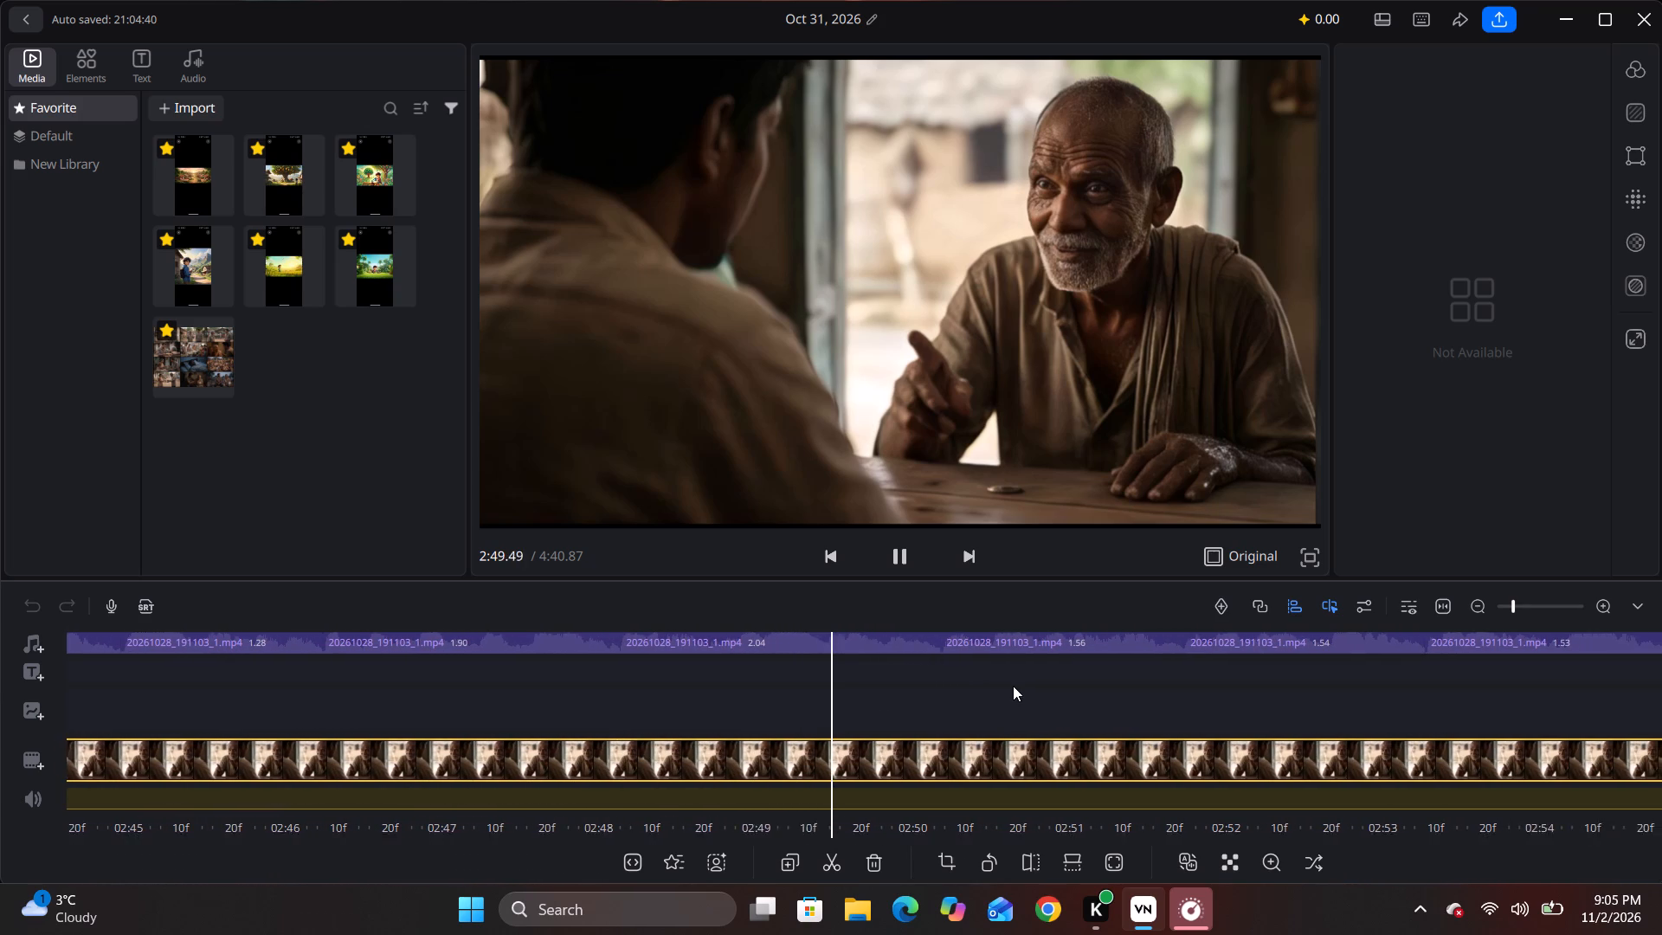
key(space)
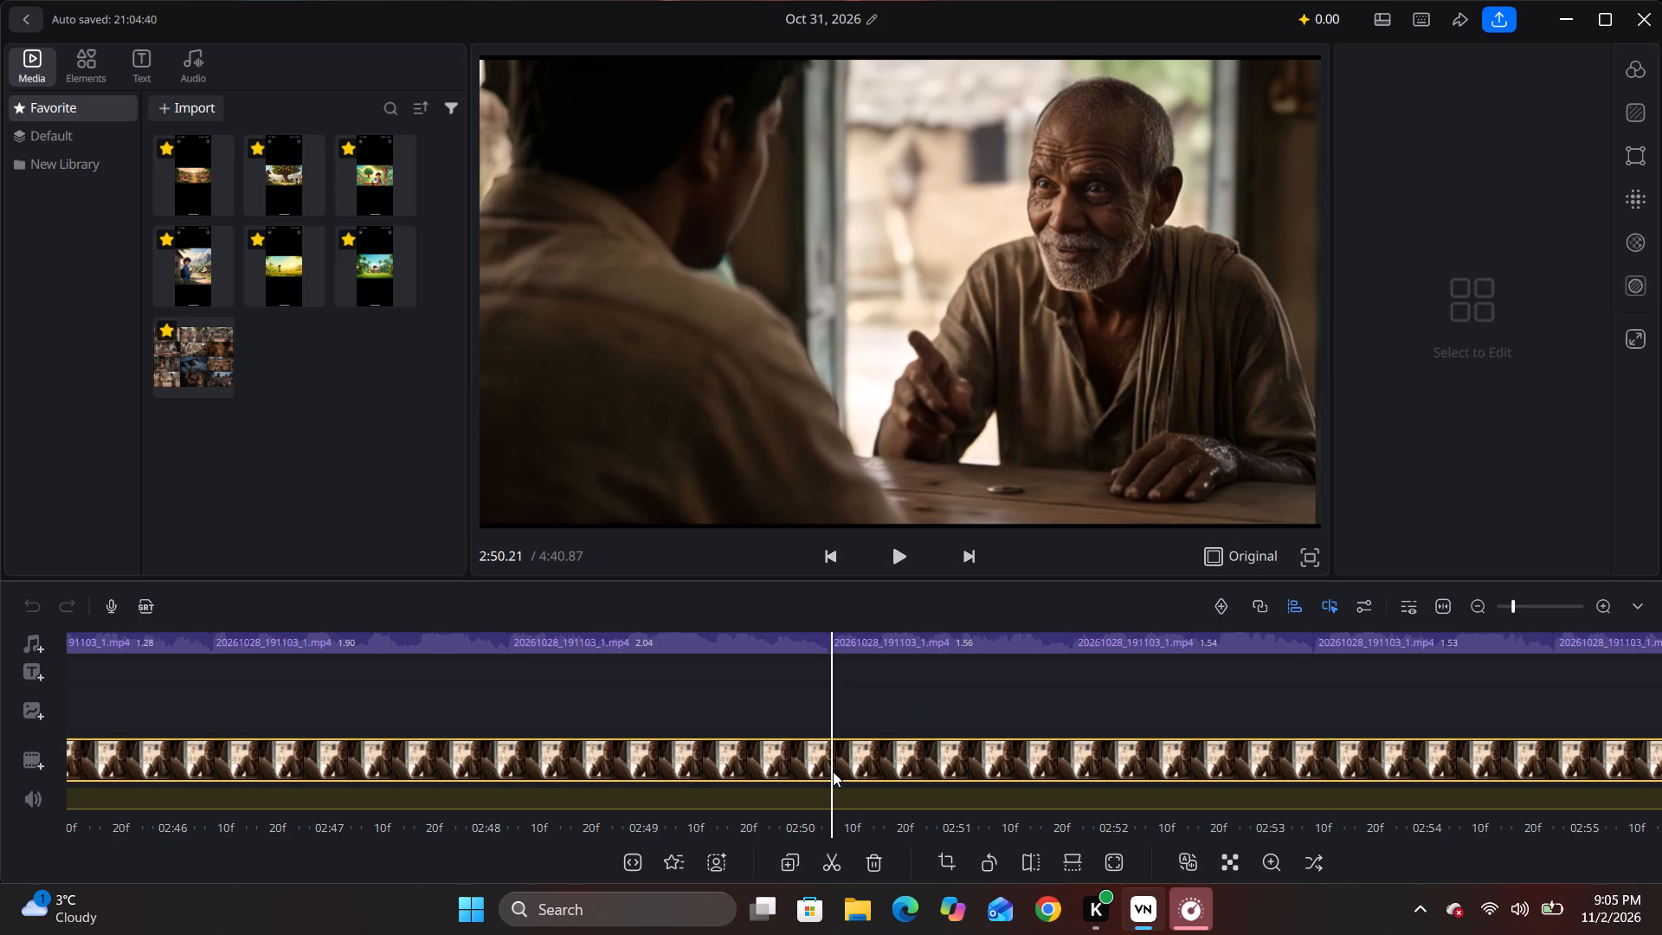
click(833, 771)
key(ctrl+b)
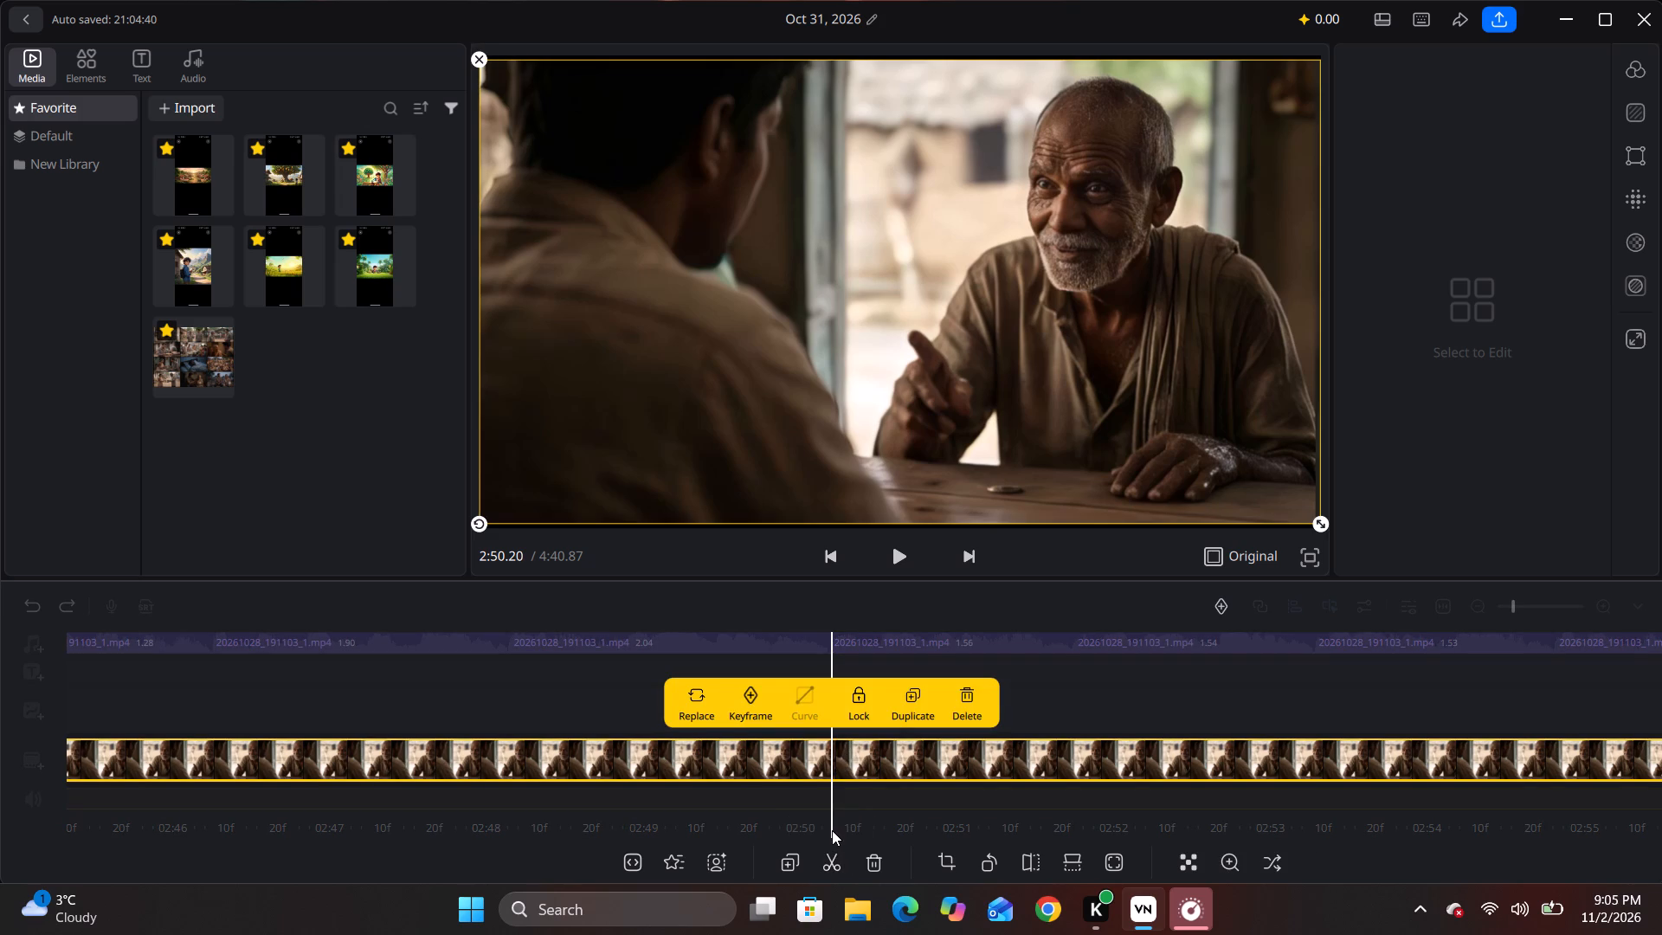
click(954, 758)
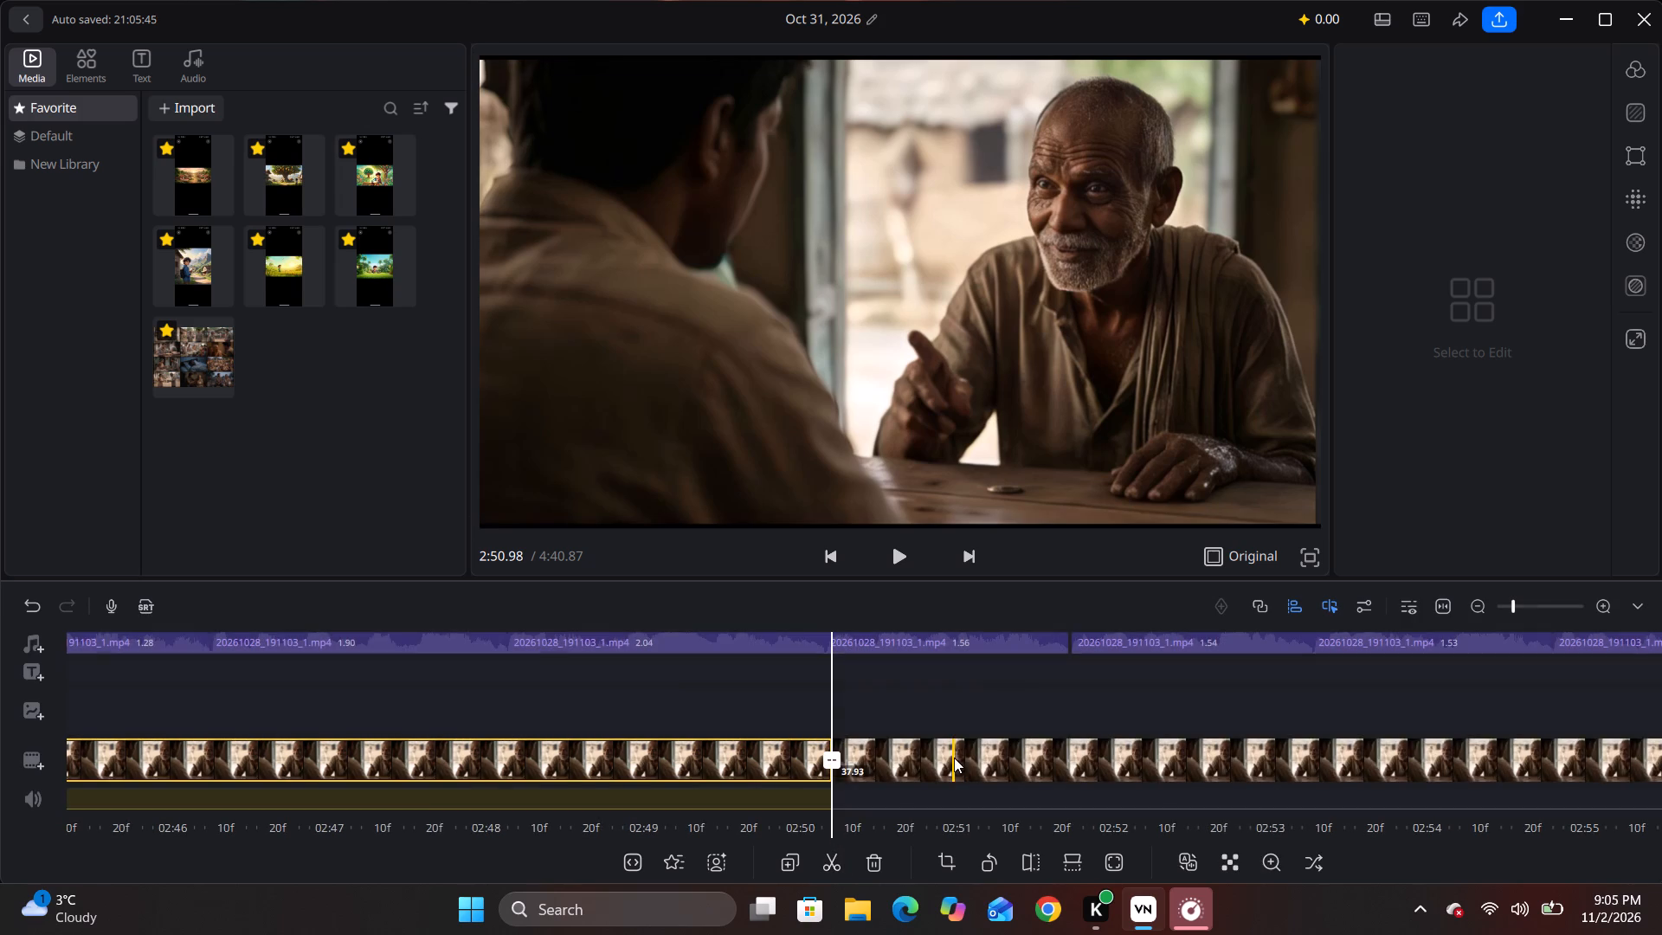
click(954, 758)
click(846, 750)
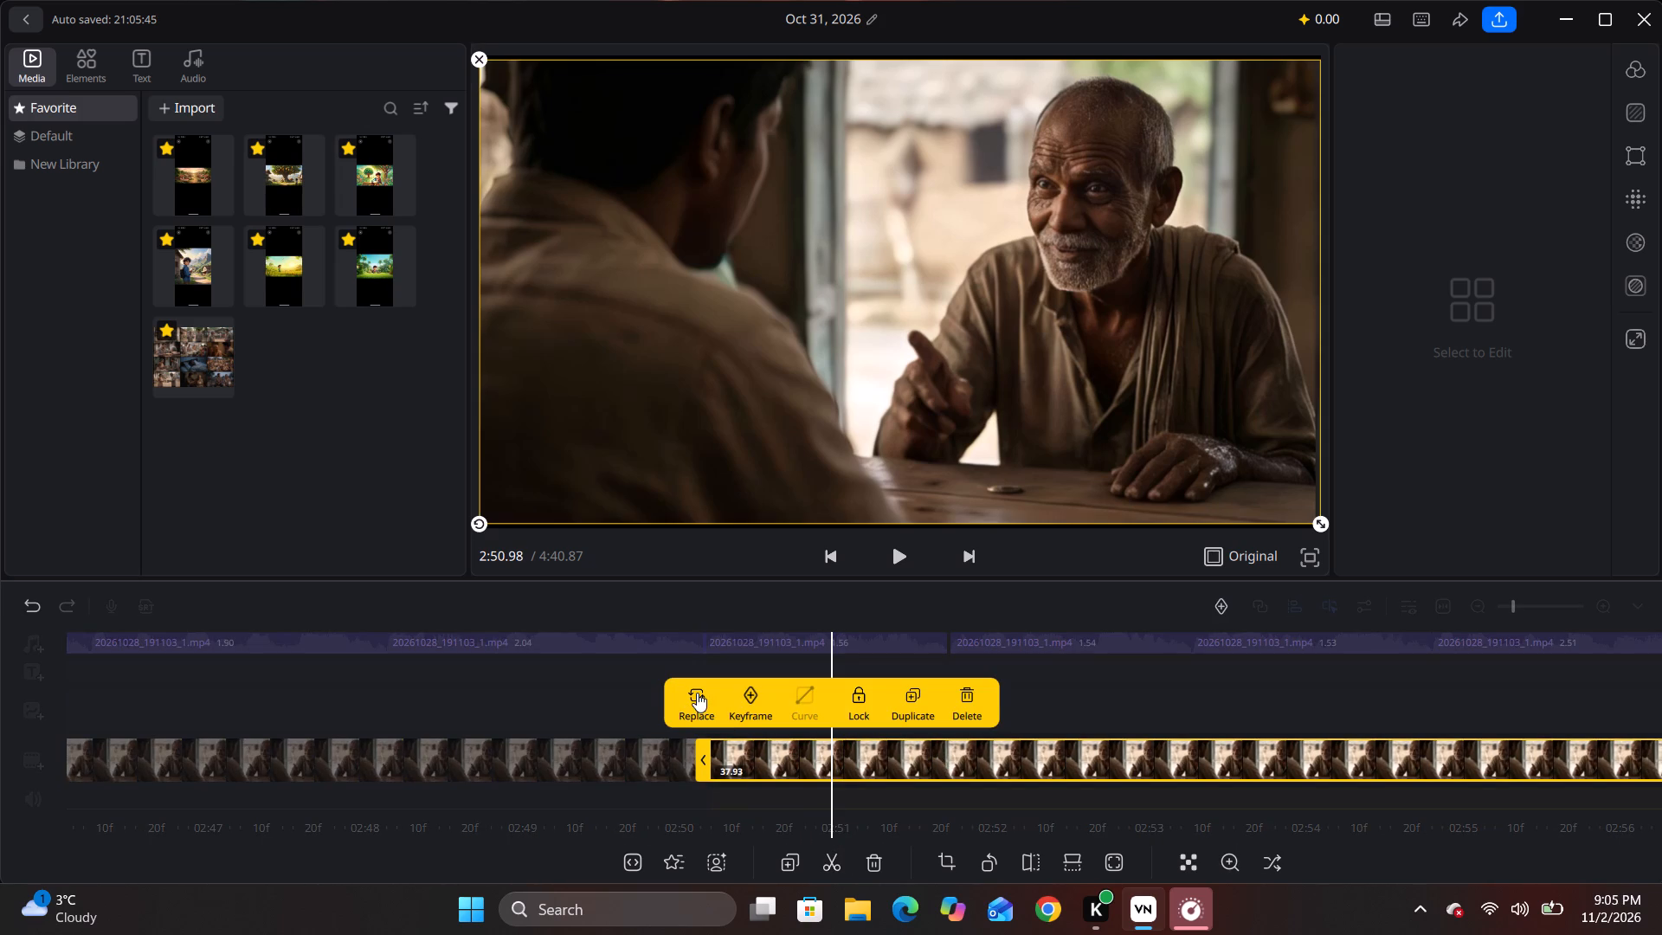
click(697, 693)
scroll(544, 349, down, 6)
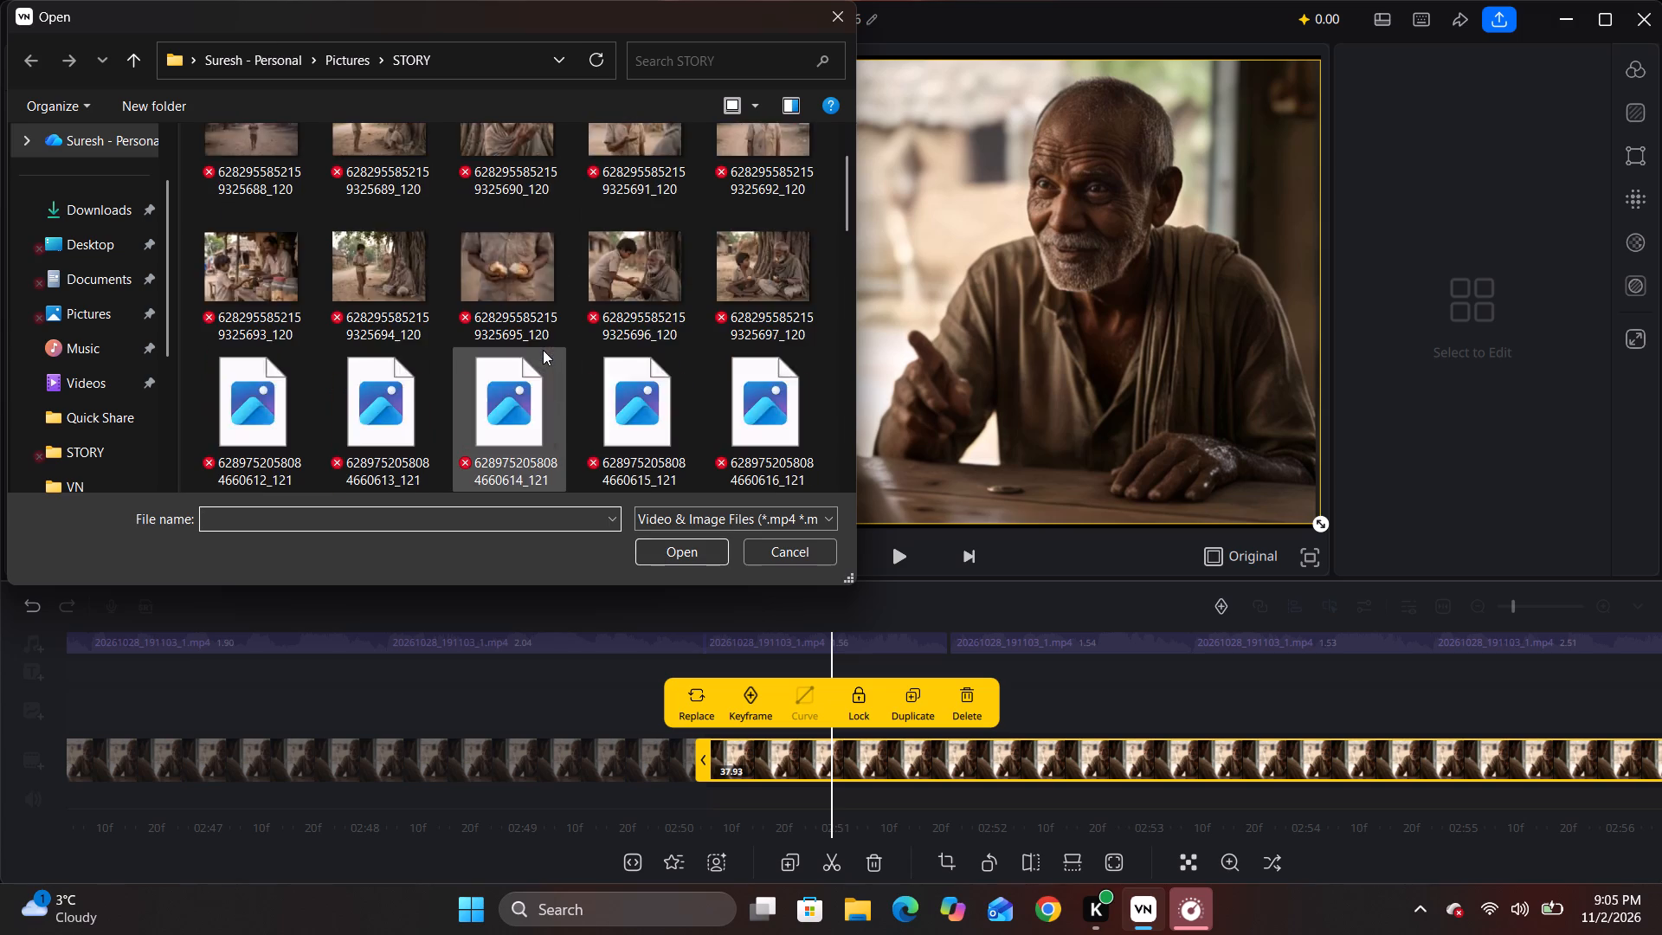
scroll(546, 350, down, 4)
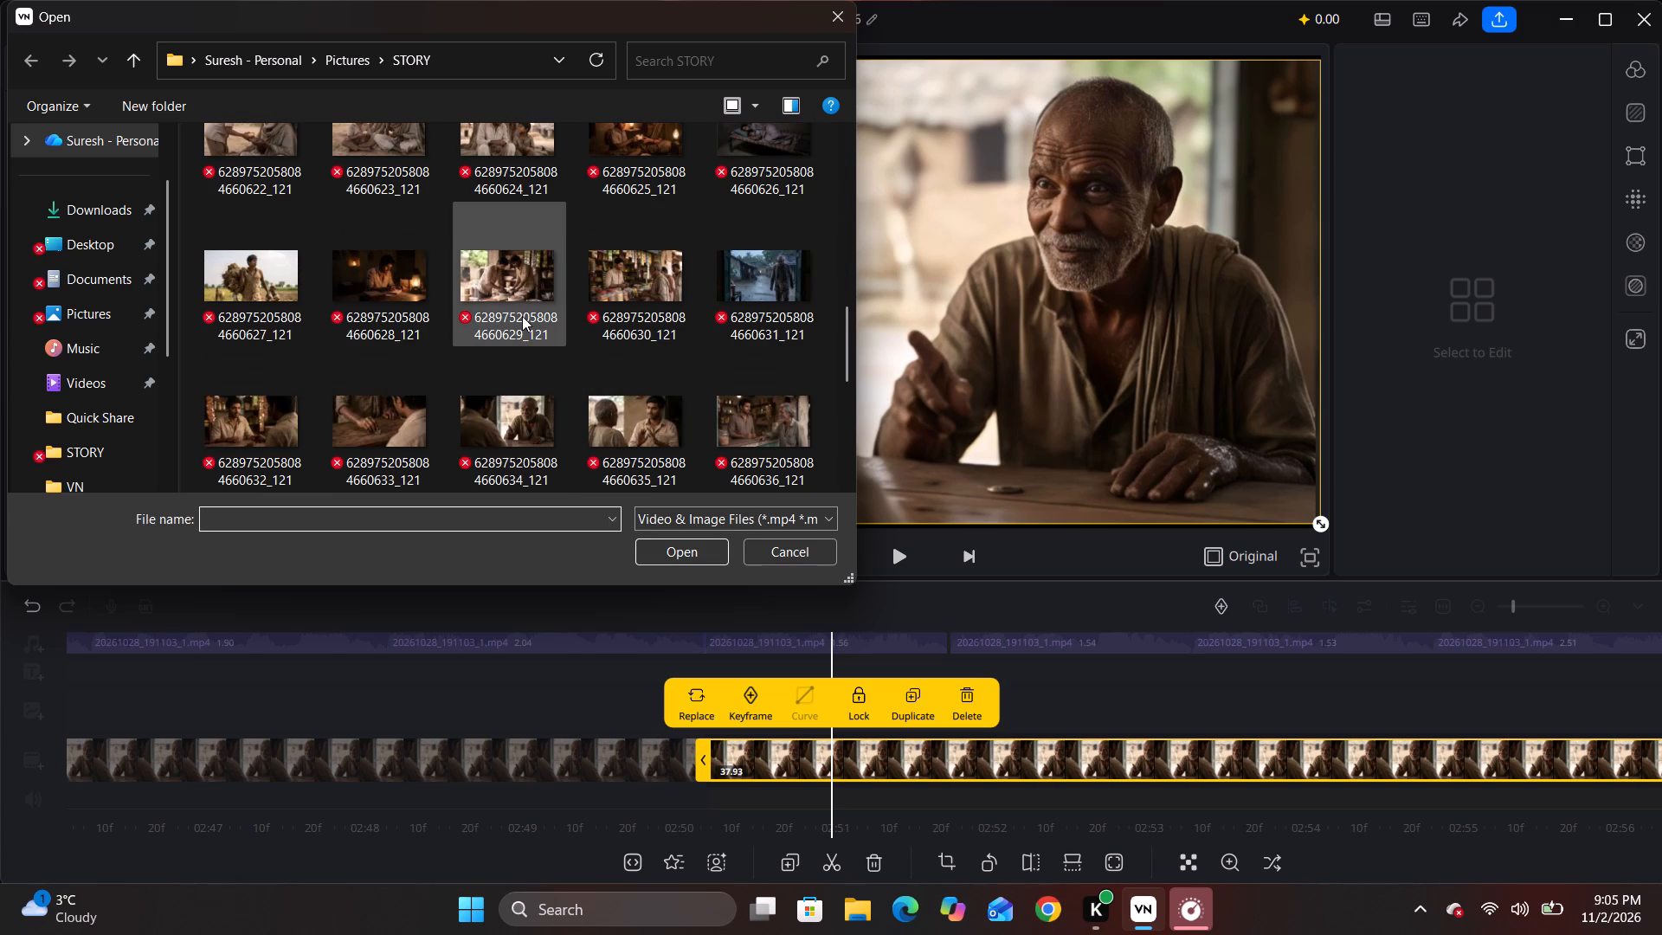
scroll(522, 316, down, 1)
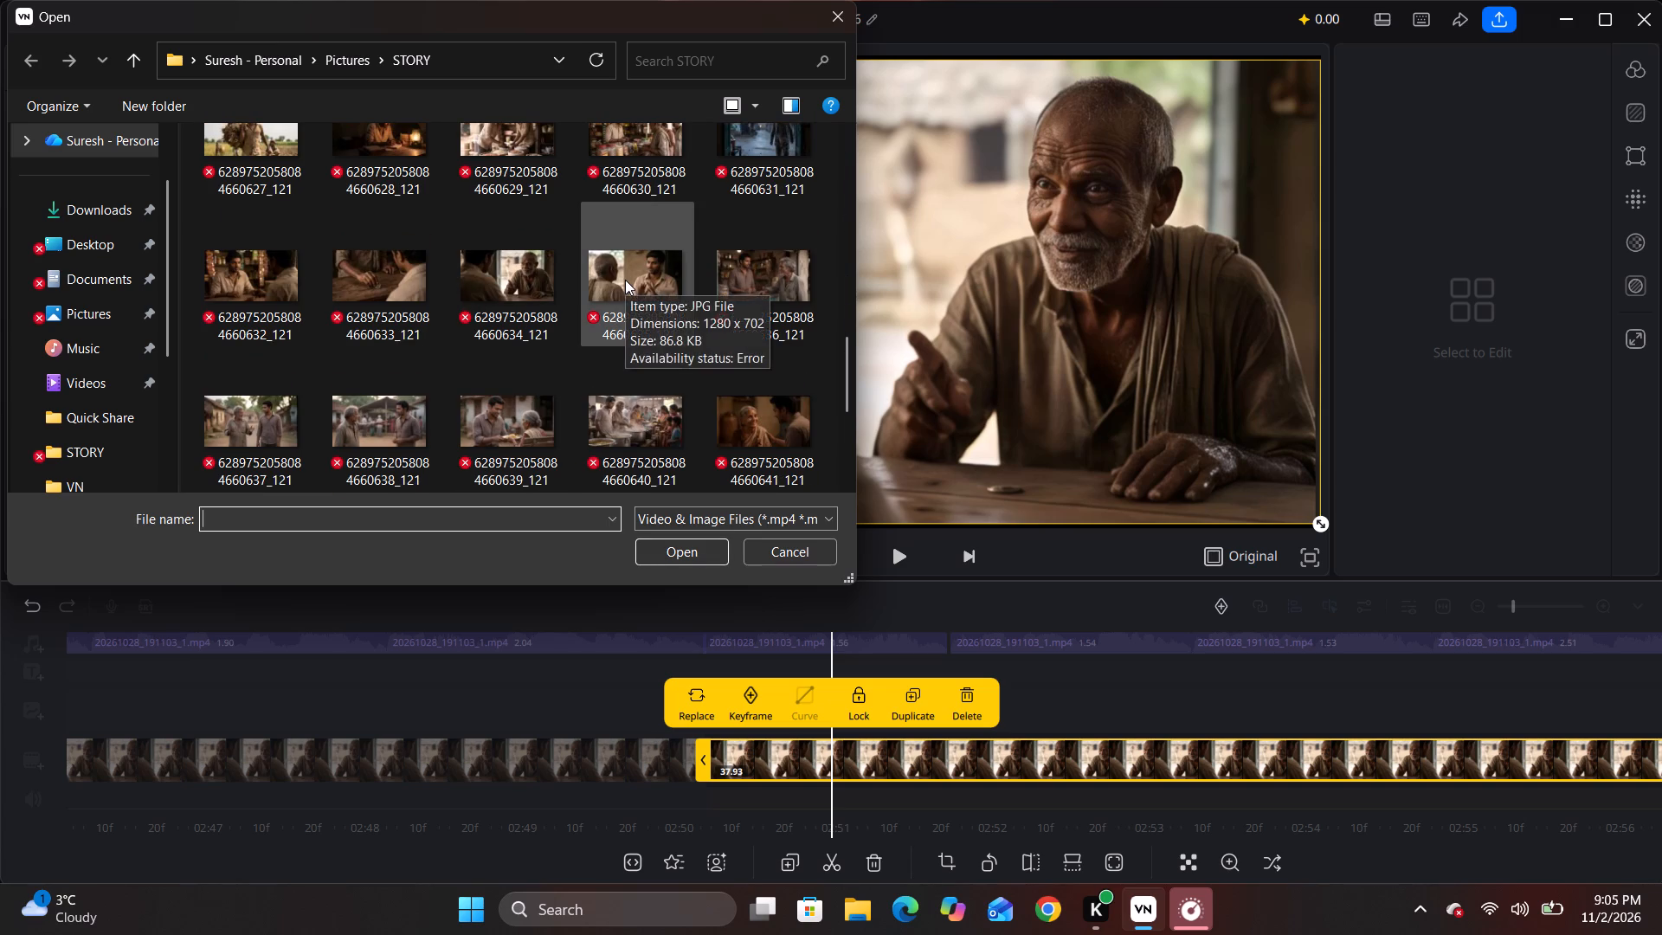
click(625, 279)
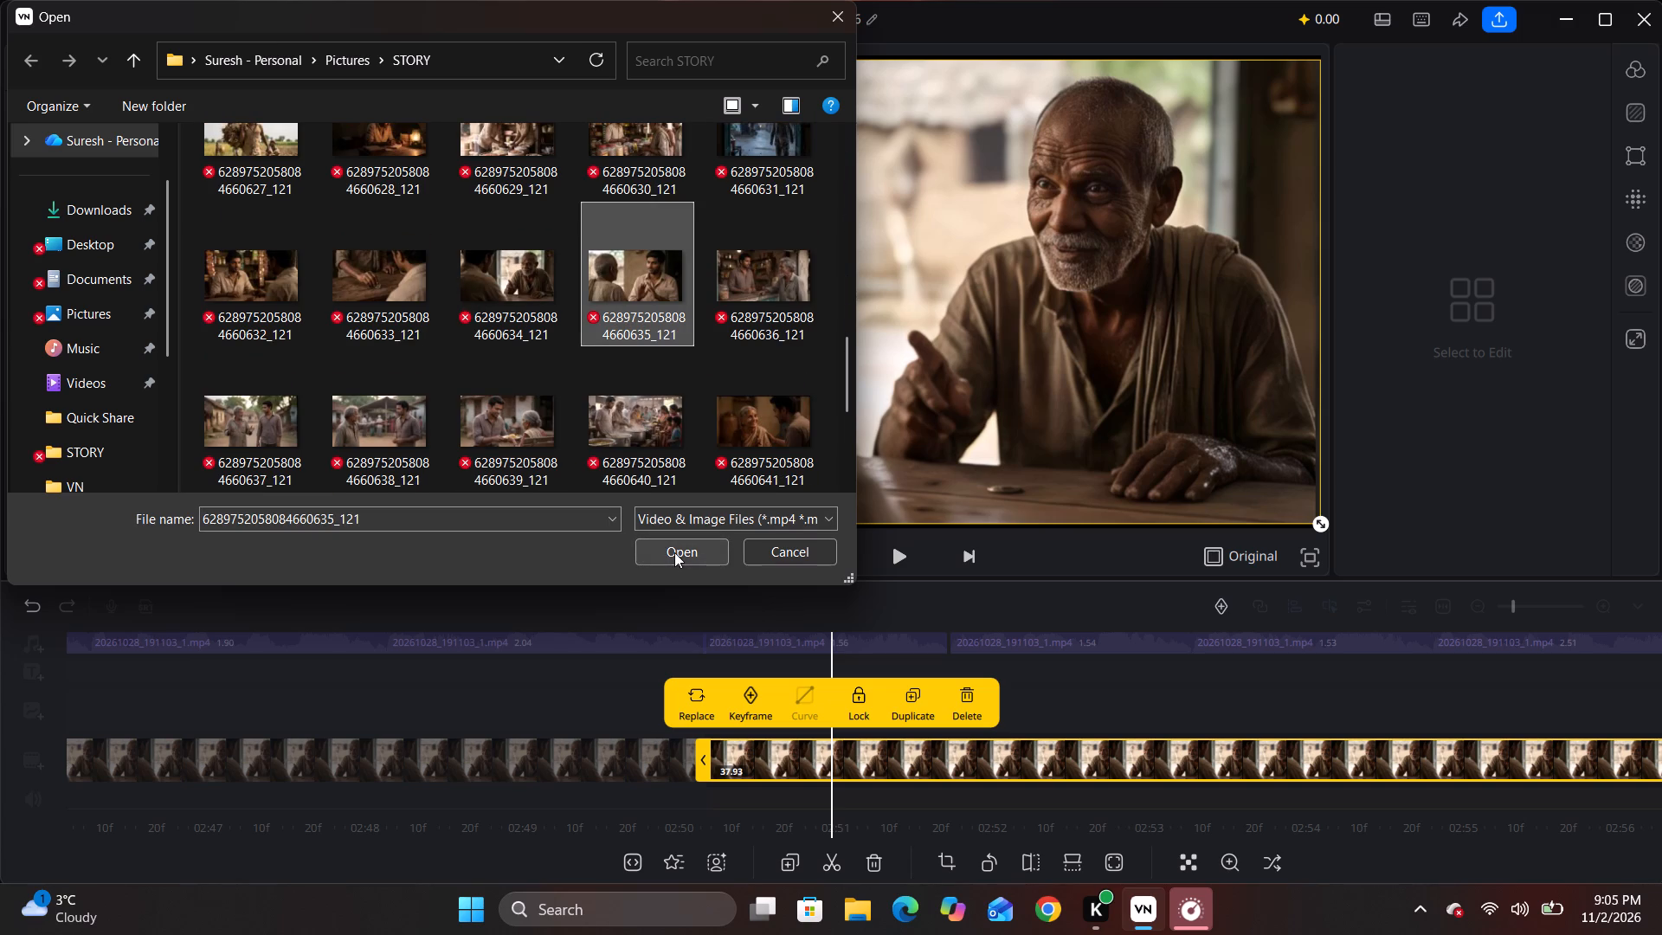
click(674, 552)
Listen to the narration over the clip of the young man raising his hands and split it at about 3:15.81.
key(space)
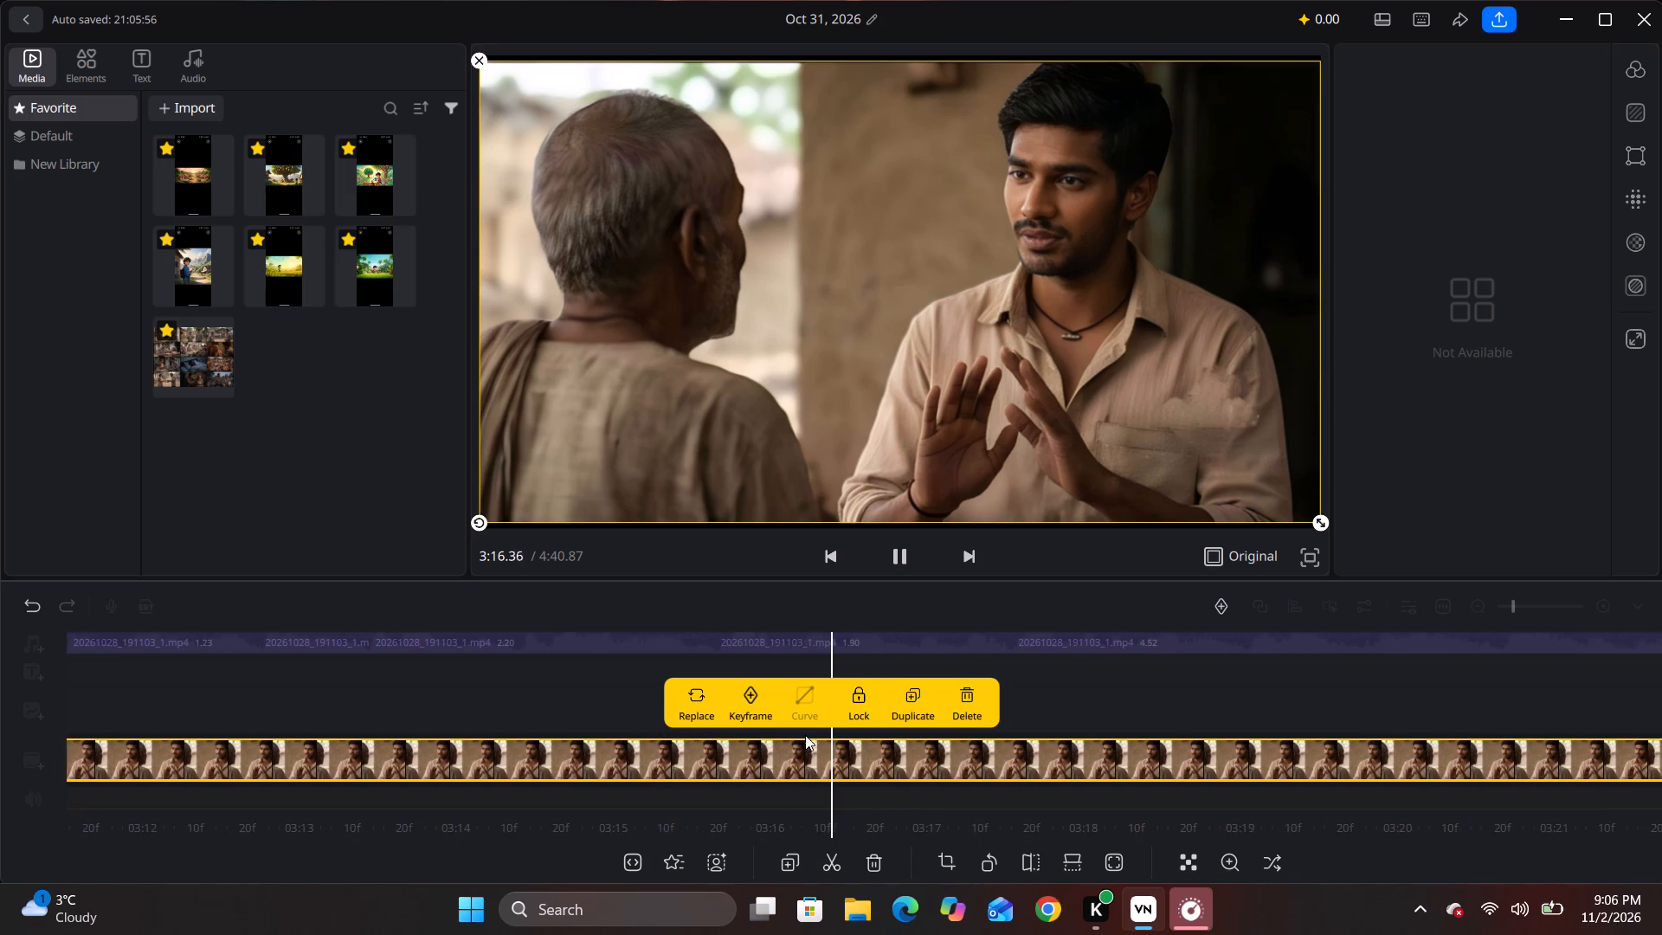
key(space)
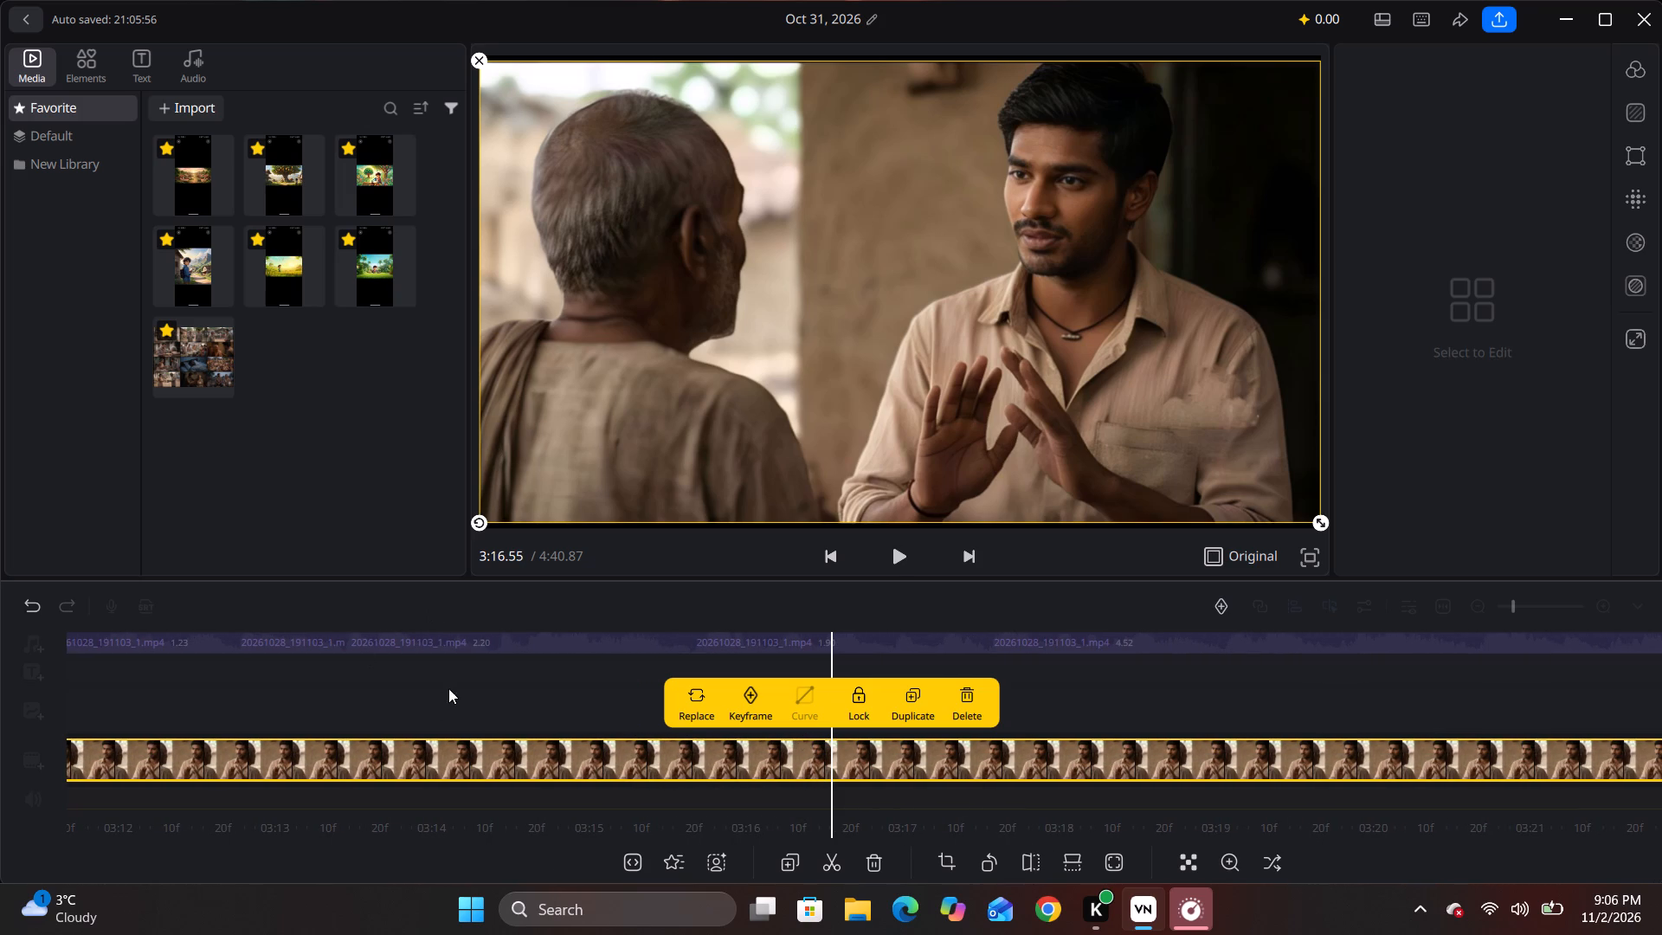
drag(442, 688, 1527, 639)
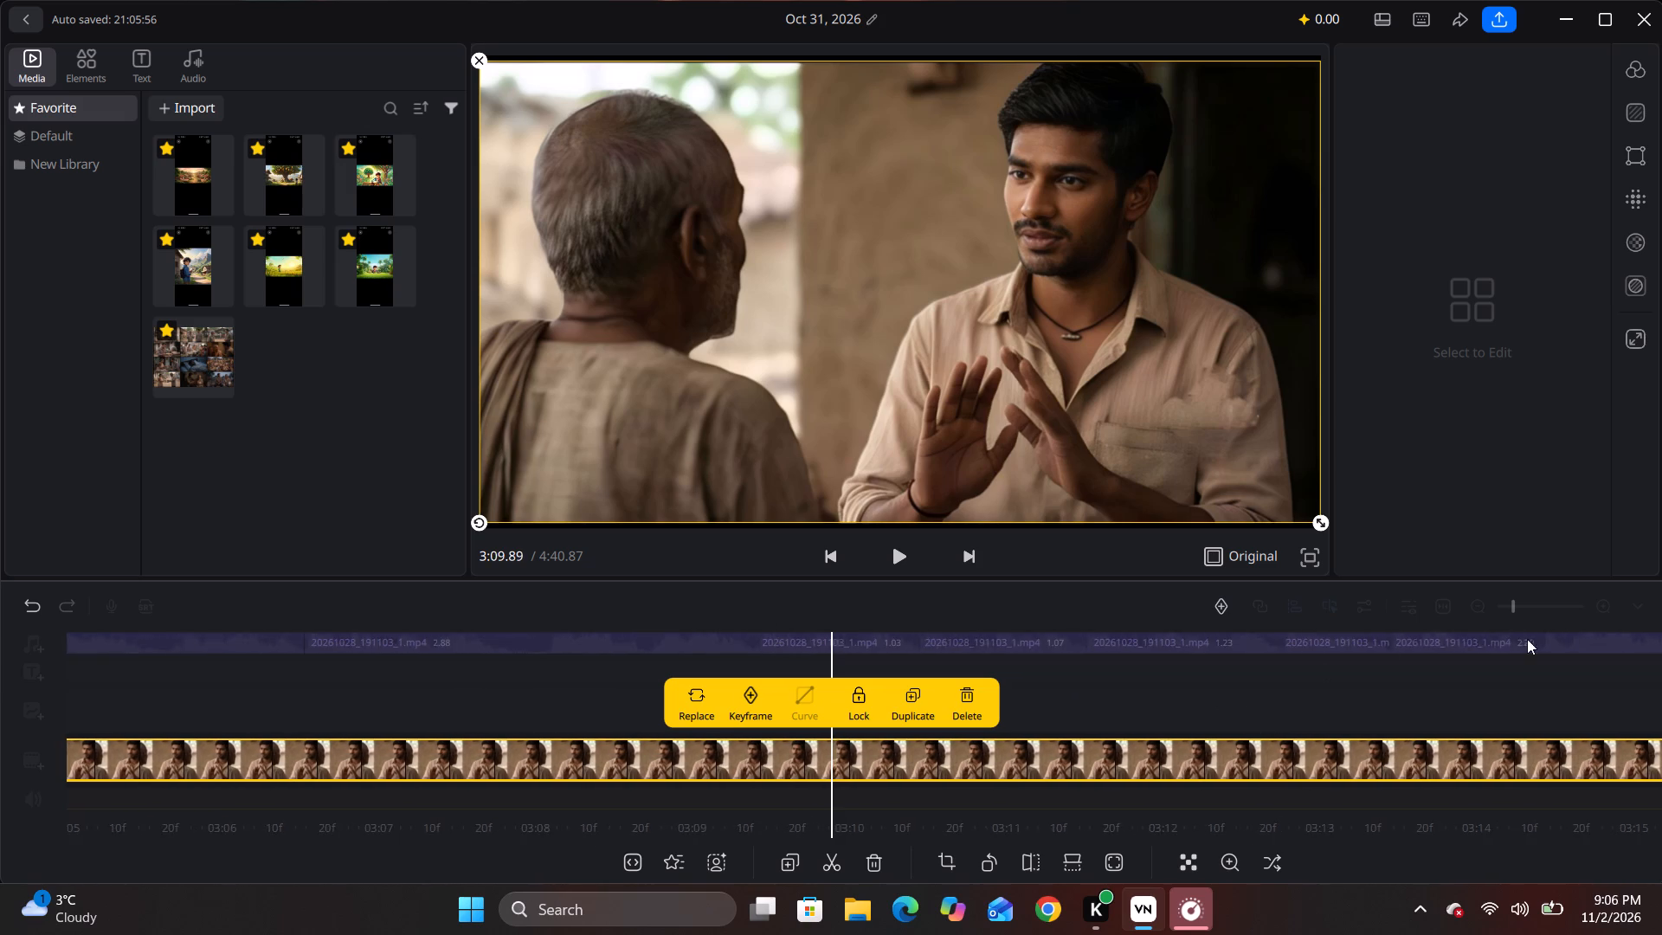
drag(1527, 639, 1260, 661)
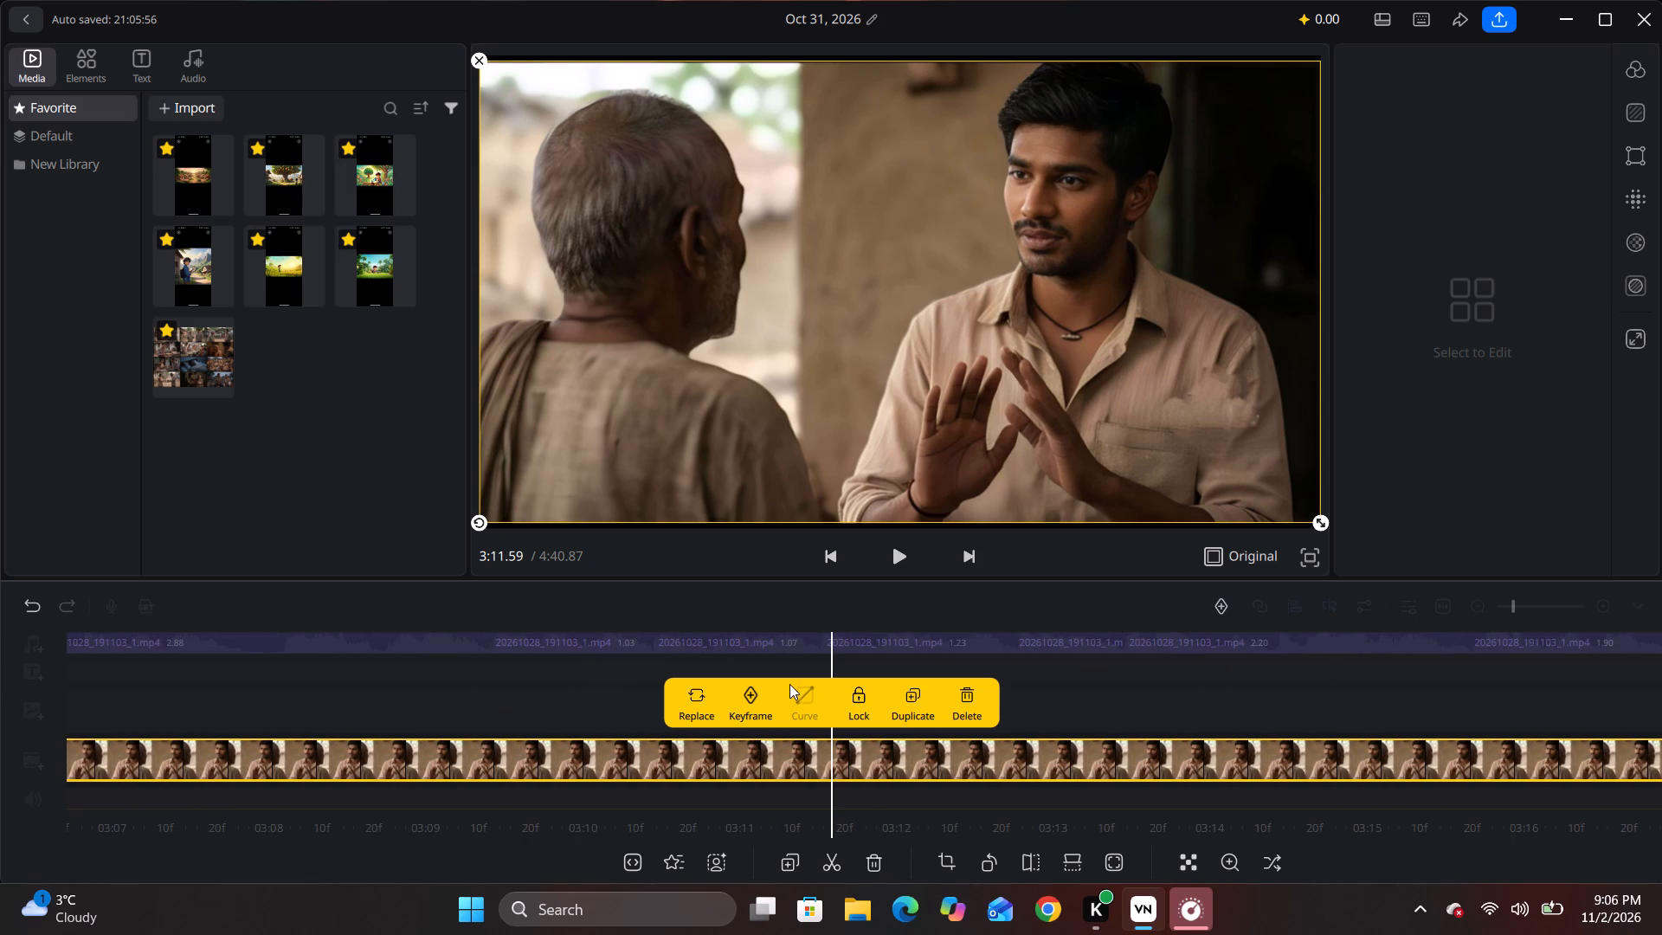
key(space)
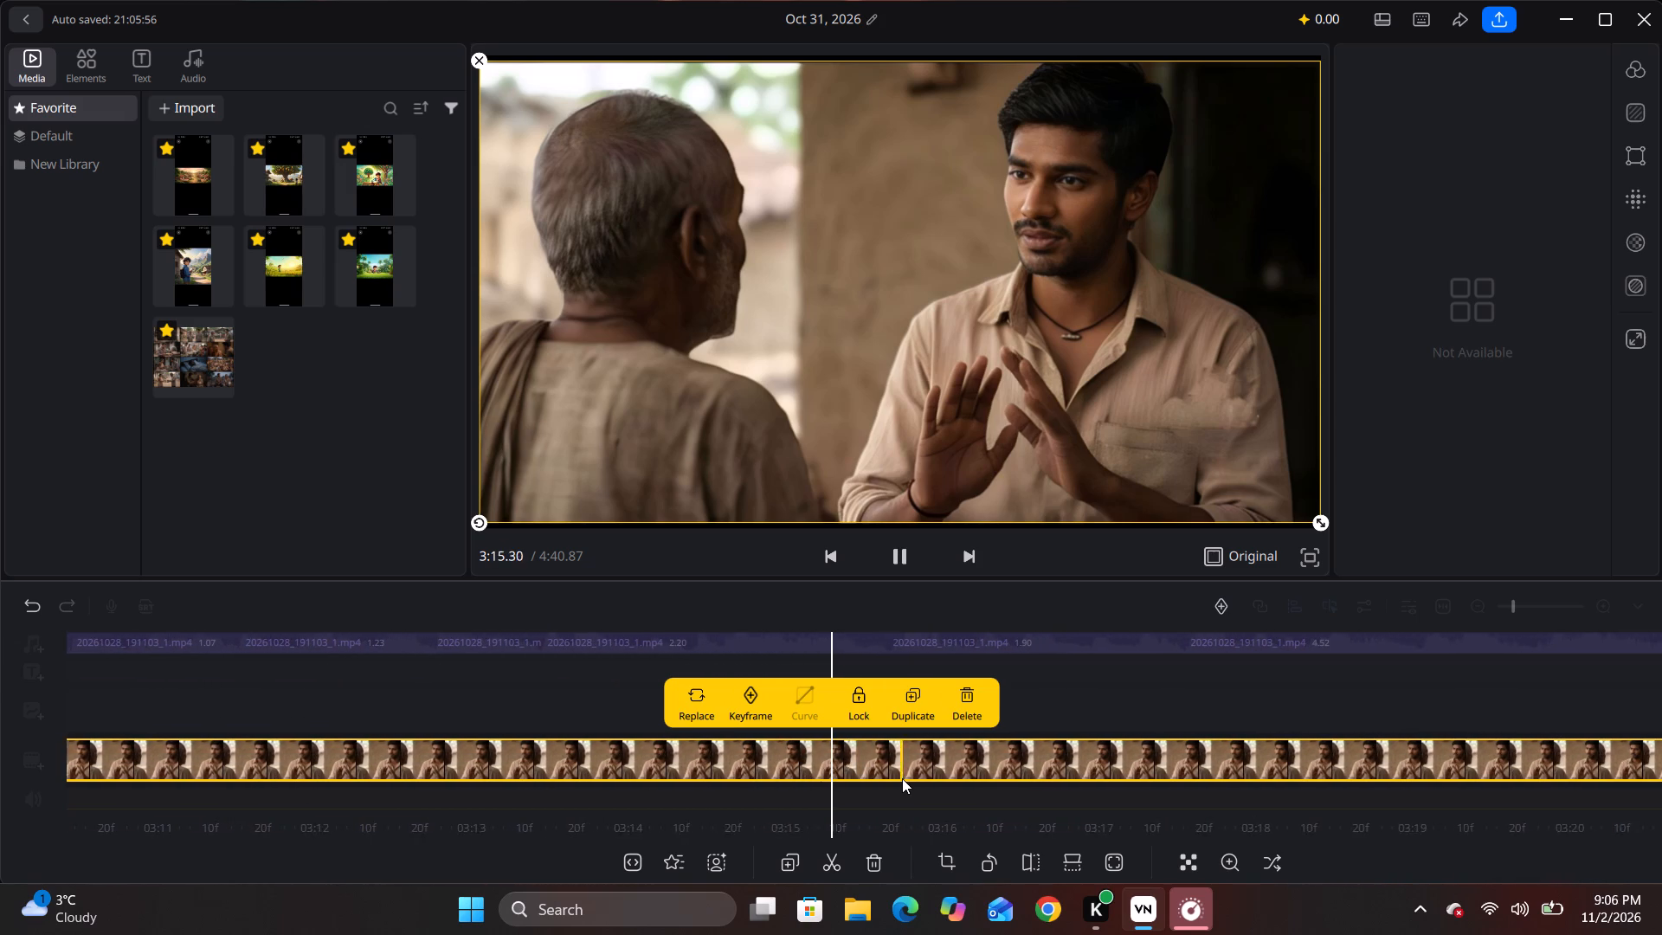
key(space)
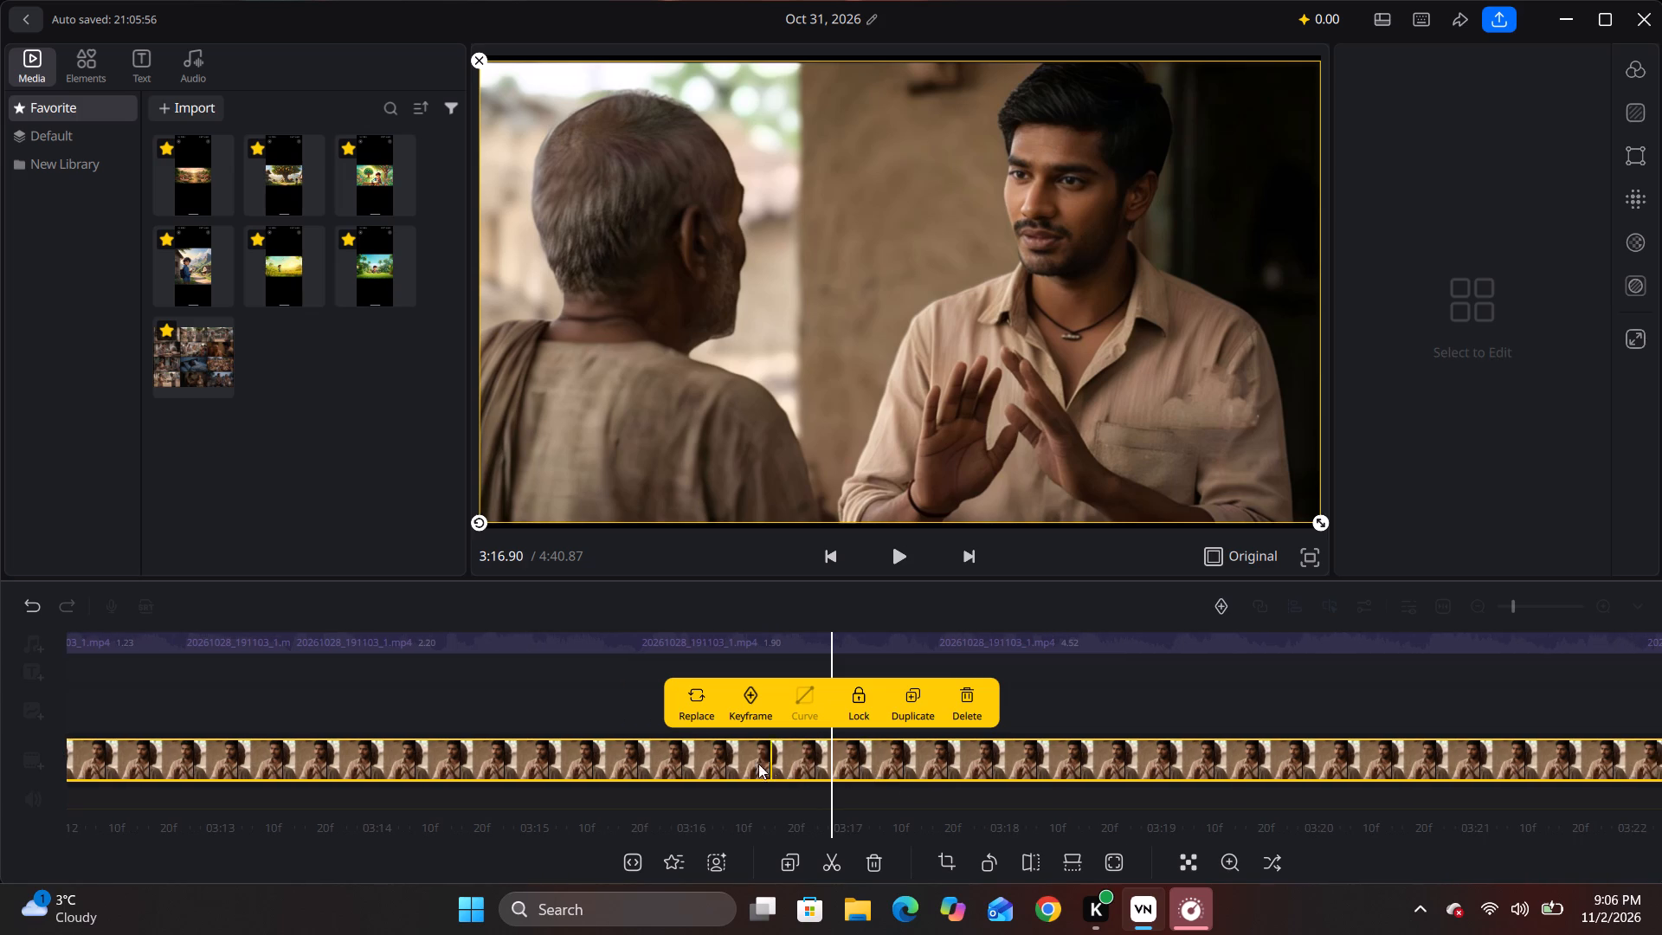
drag(669, 743, 866, 743)
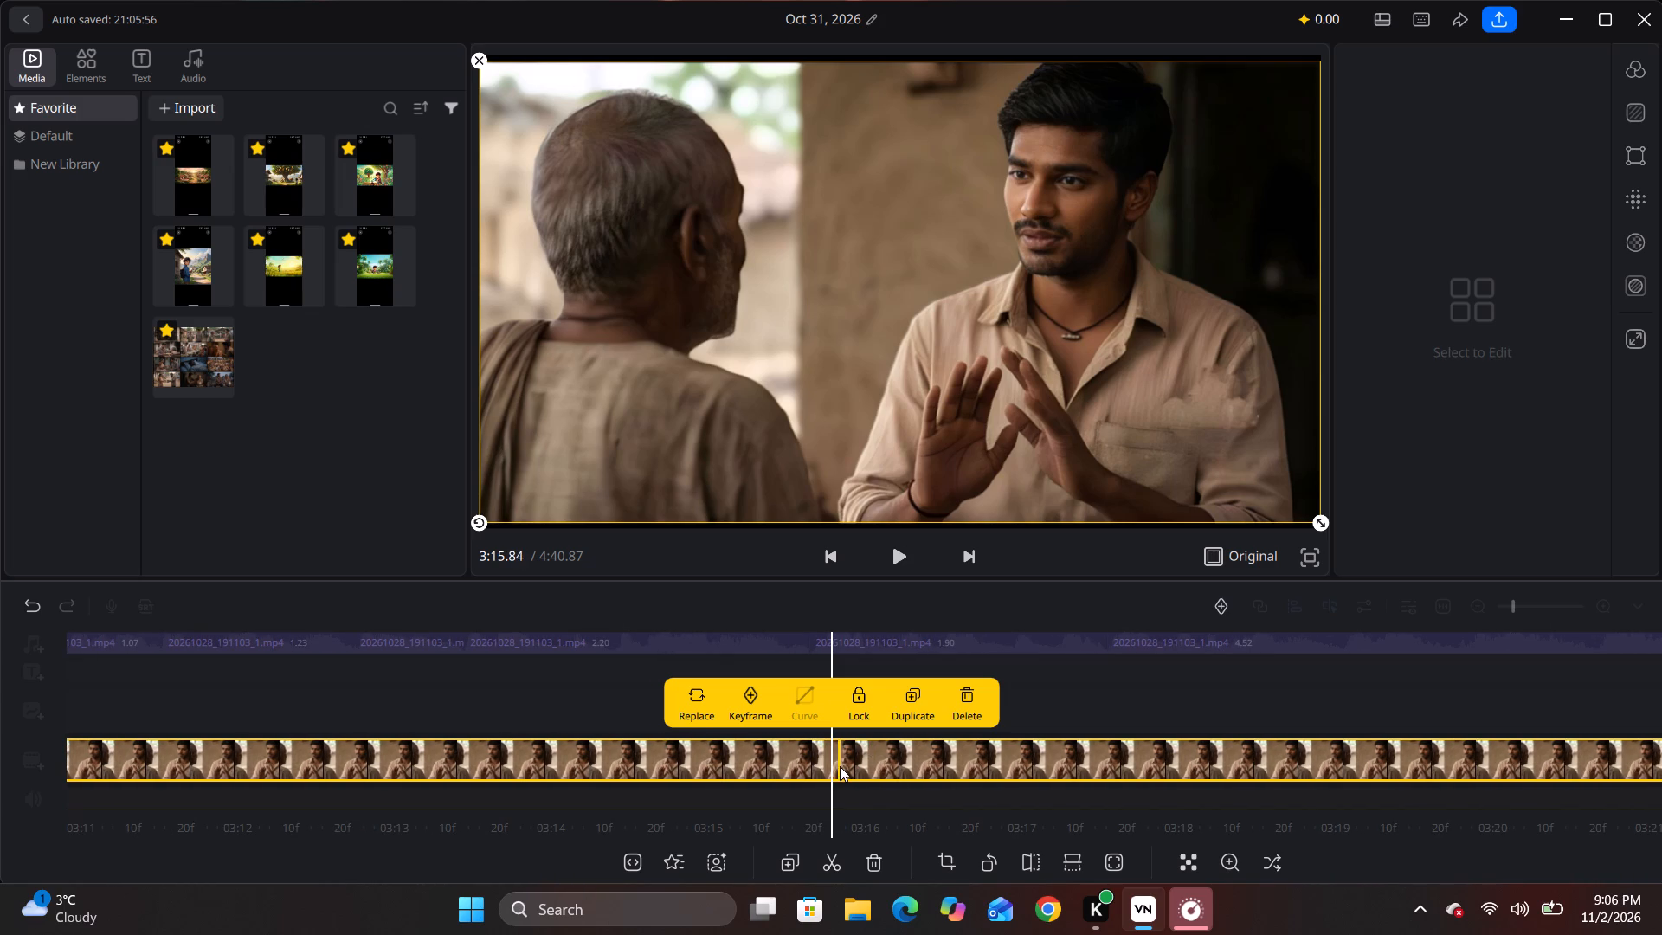
key(ctrl+b)
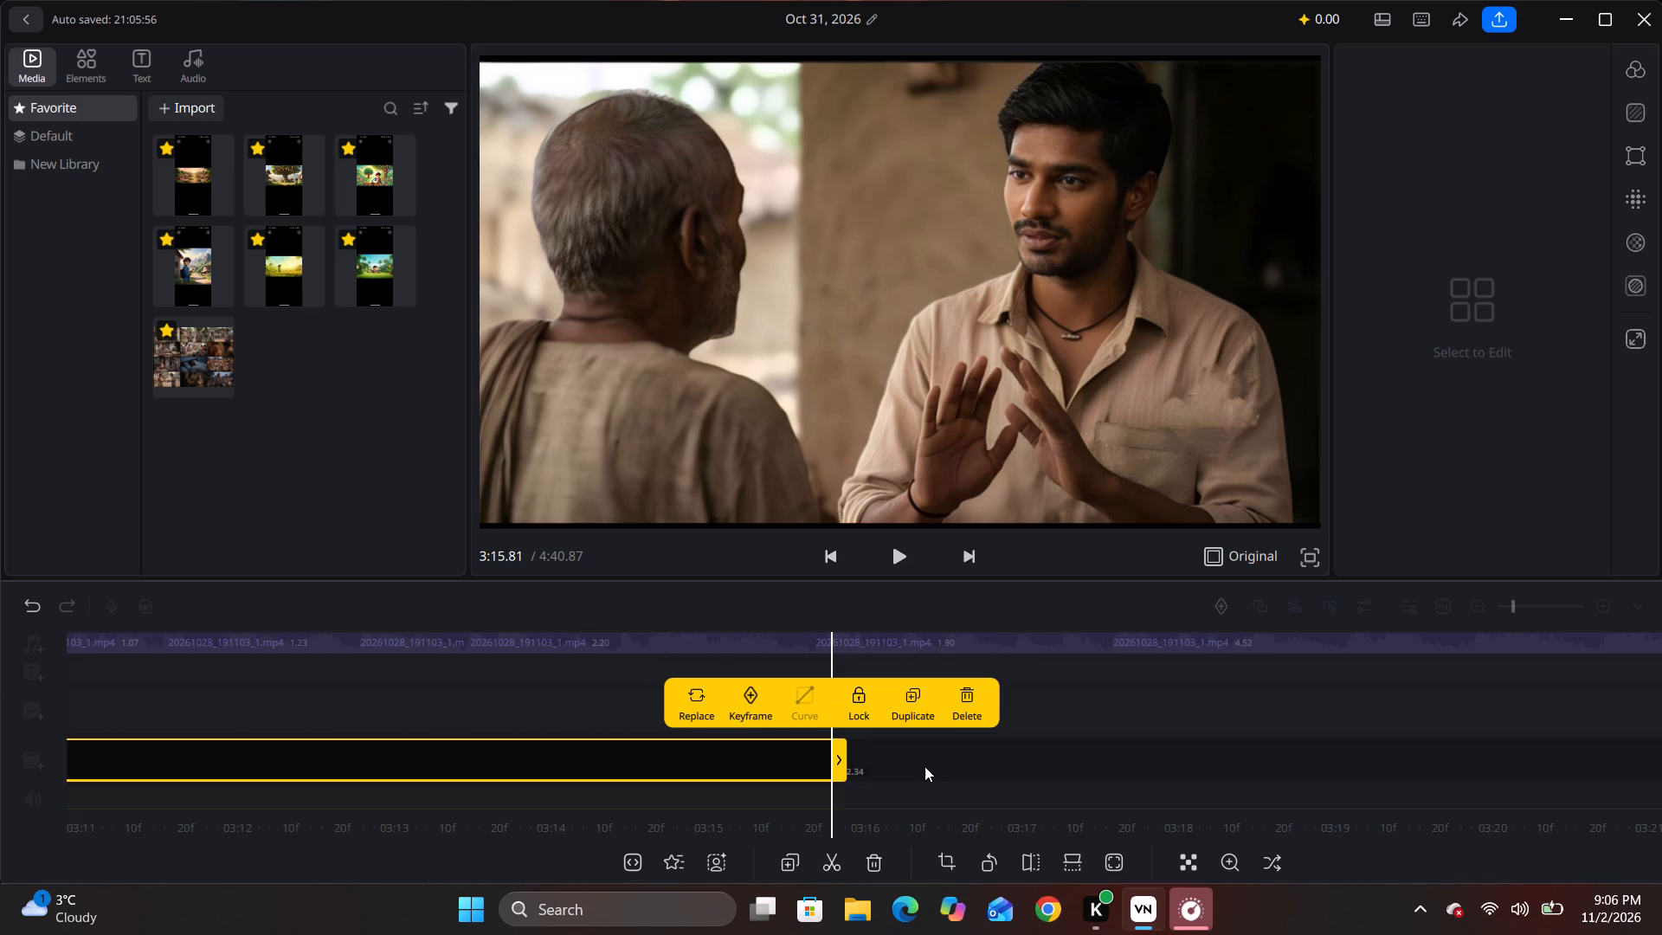
click(905, 757)
click(905, 757)
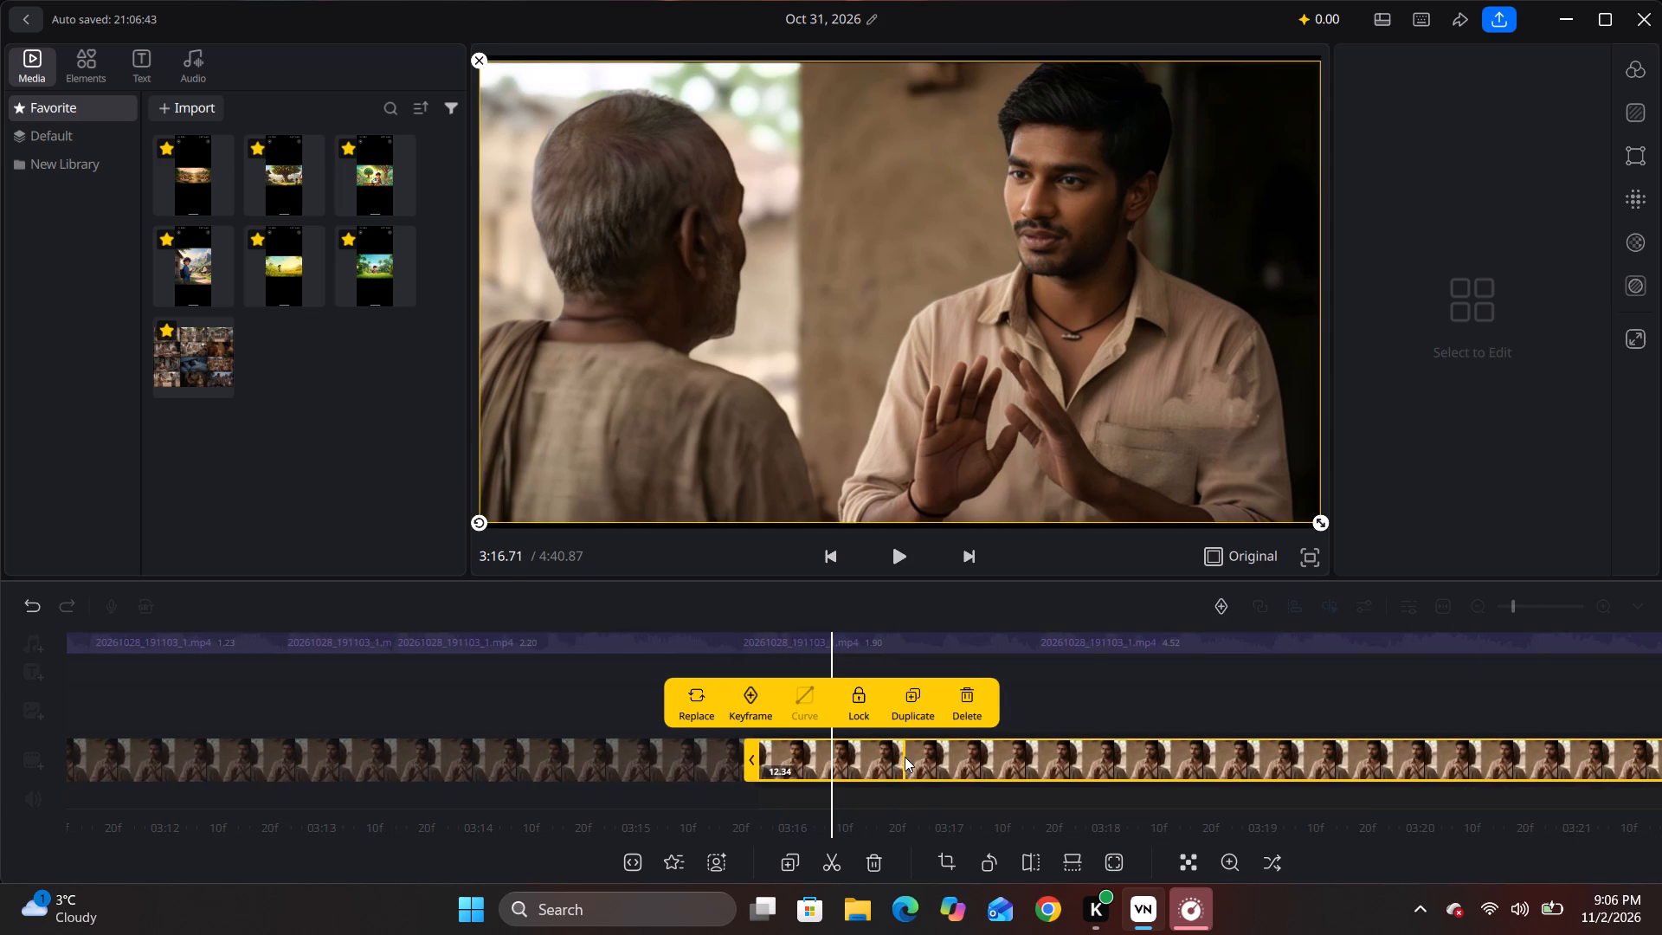
click(703, 701)
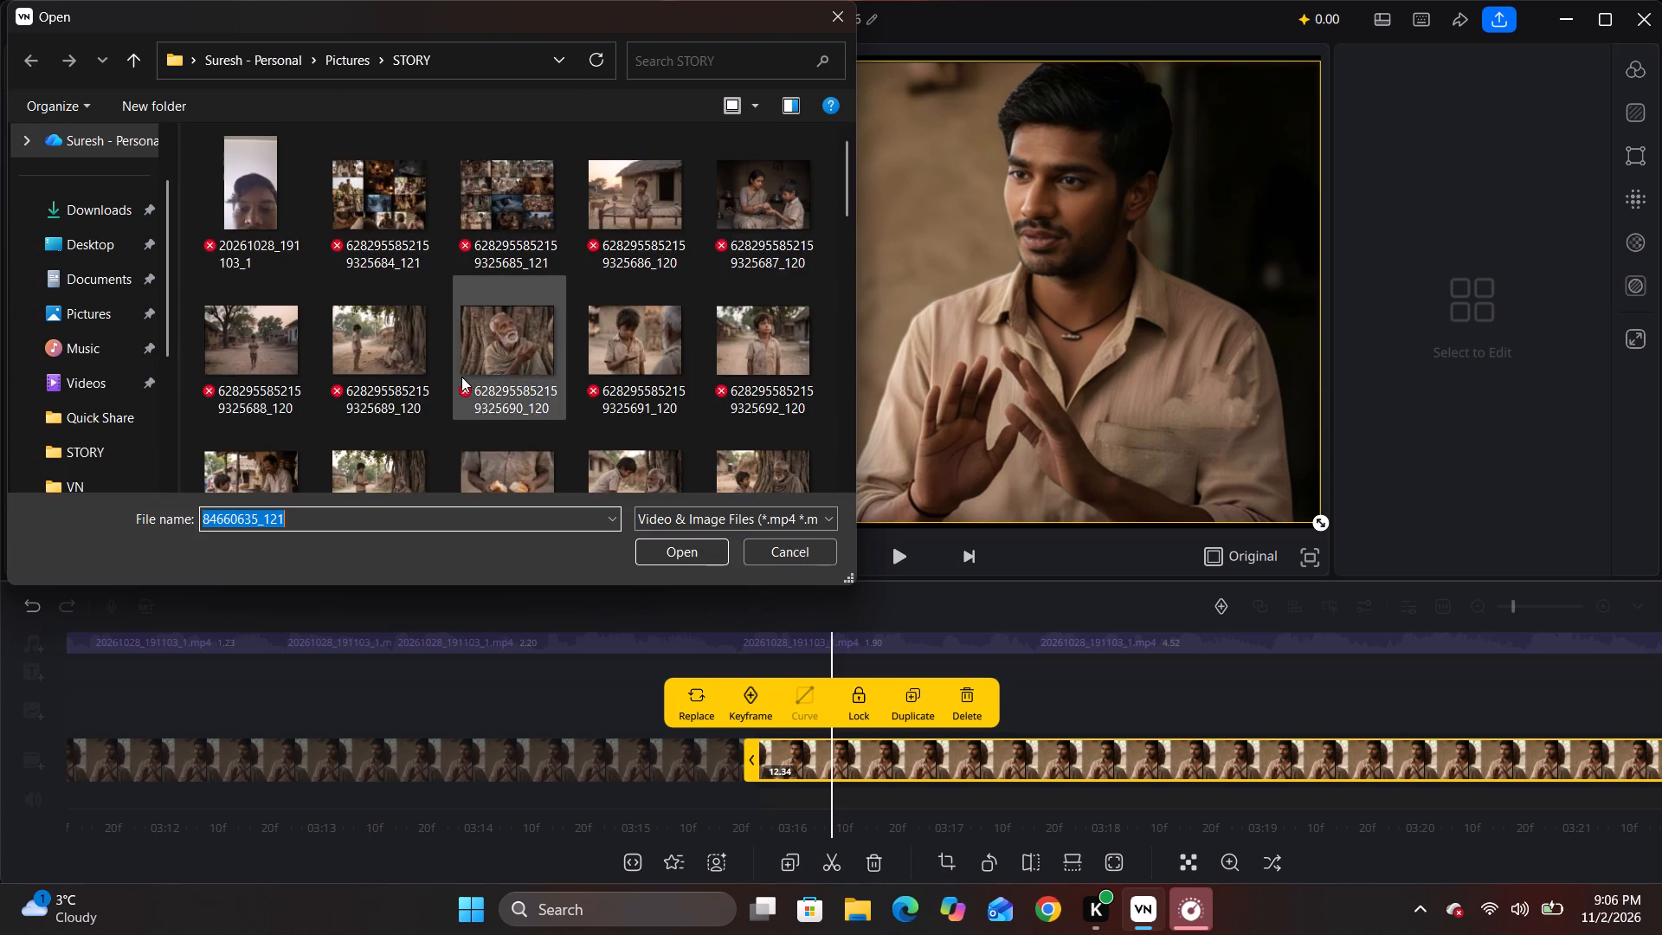
scroll(461, 377, down, 7)
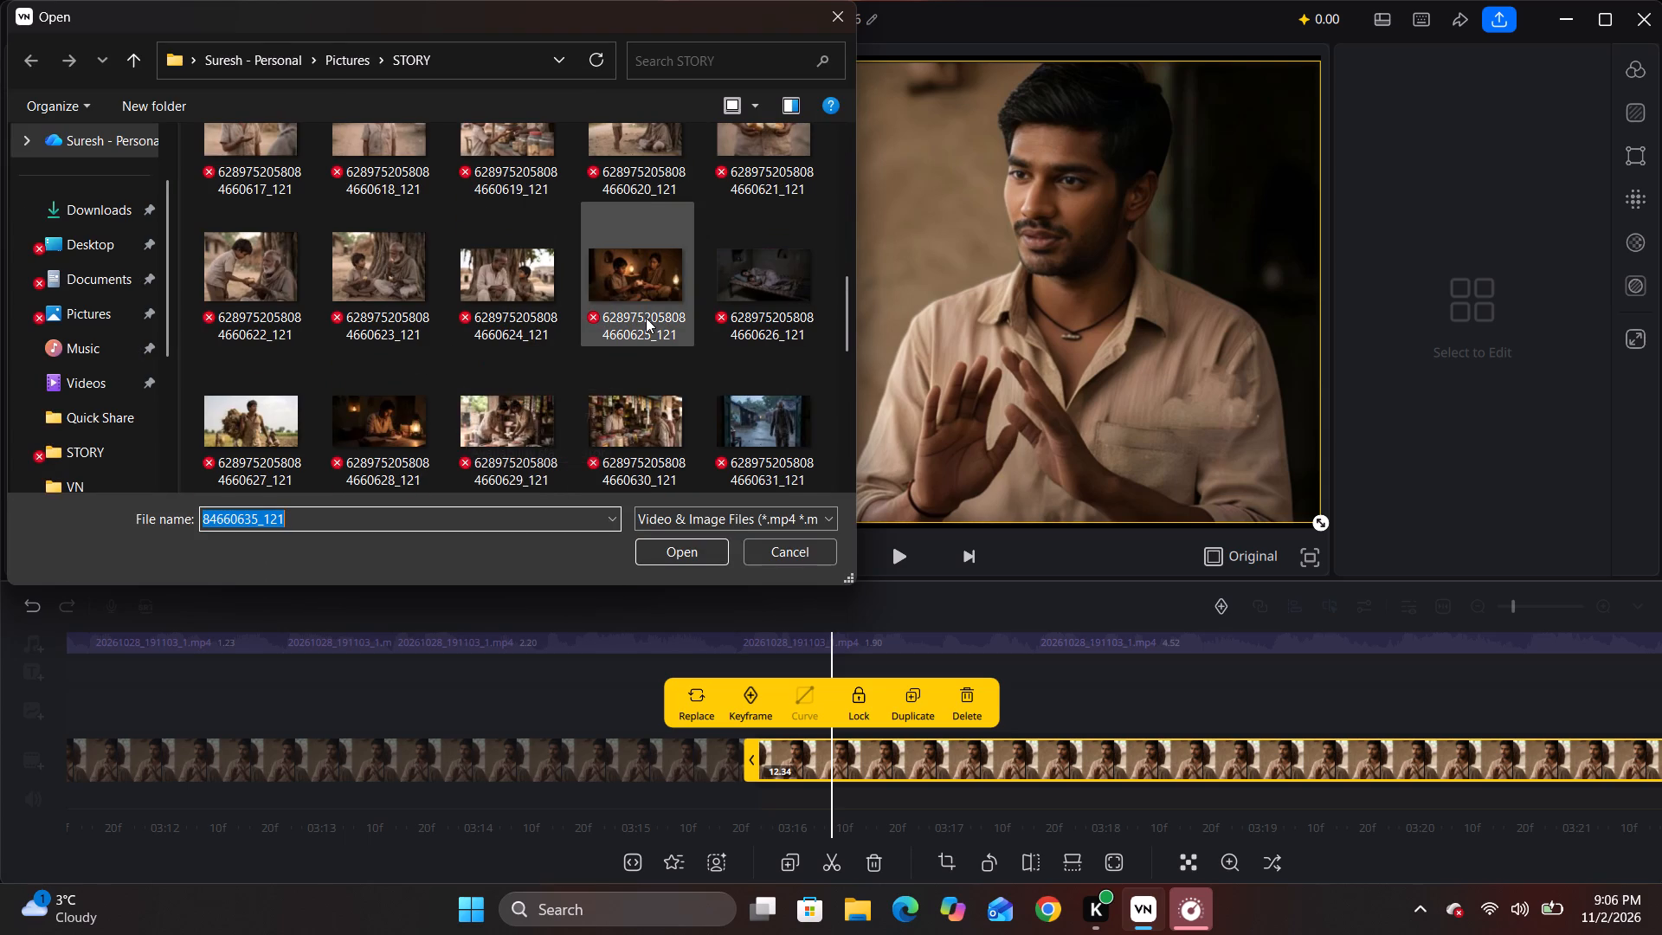
scroll(646, 317, down, 3)
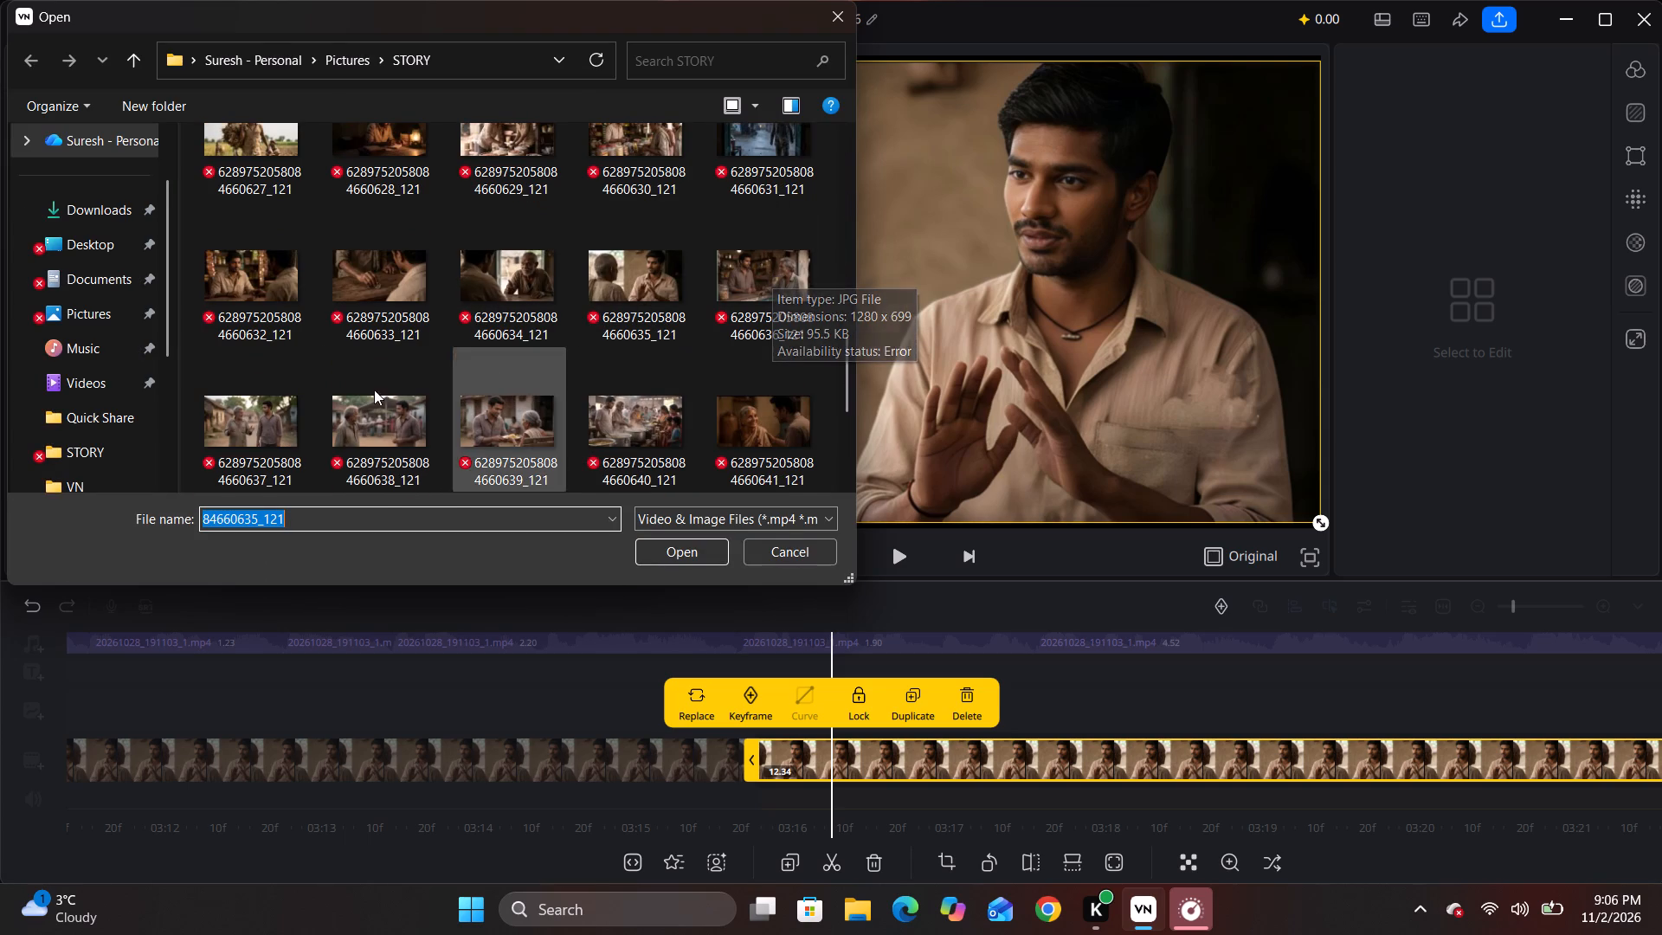
click(254, 421)
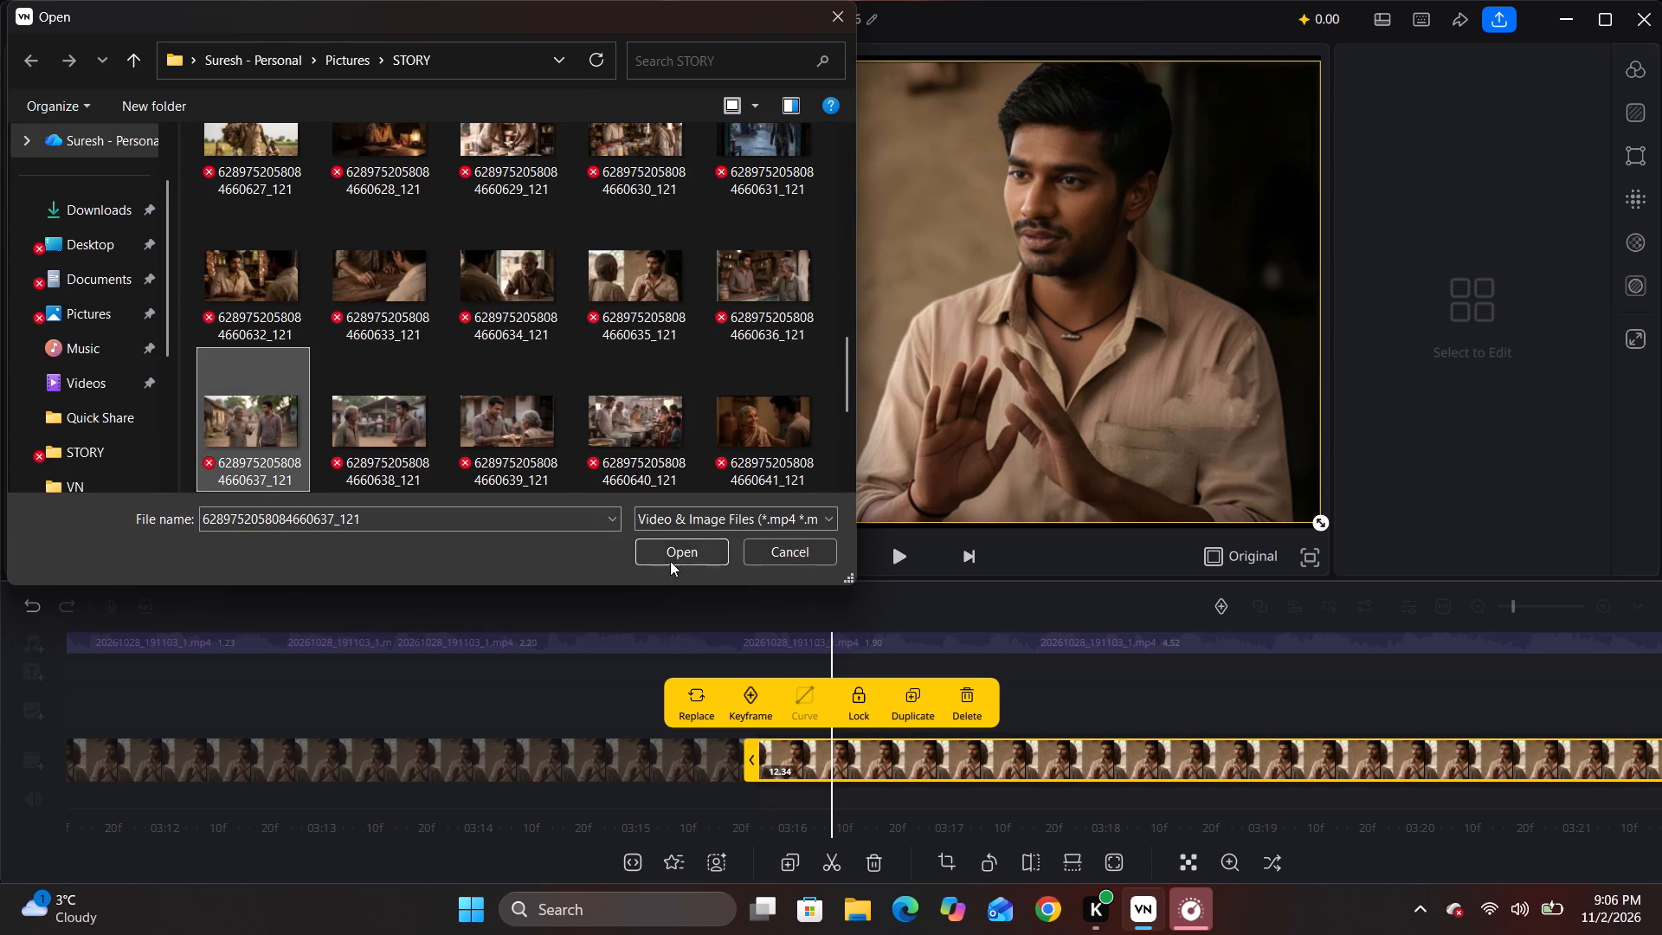
click(692, 554)
Go back through the clip of the young man raising his hands and split it at about 3:08.04.
drag(523, 693, 1298, 708)
drag(539, 702, 1274, 707)
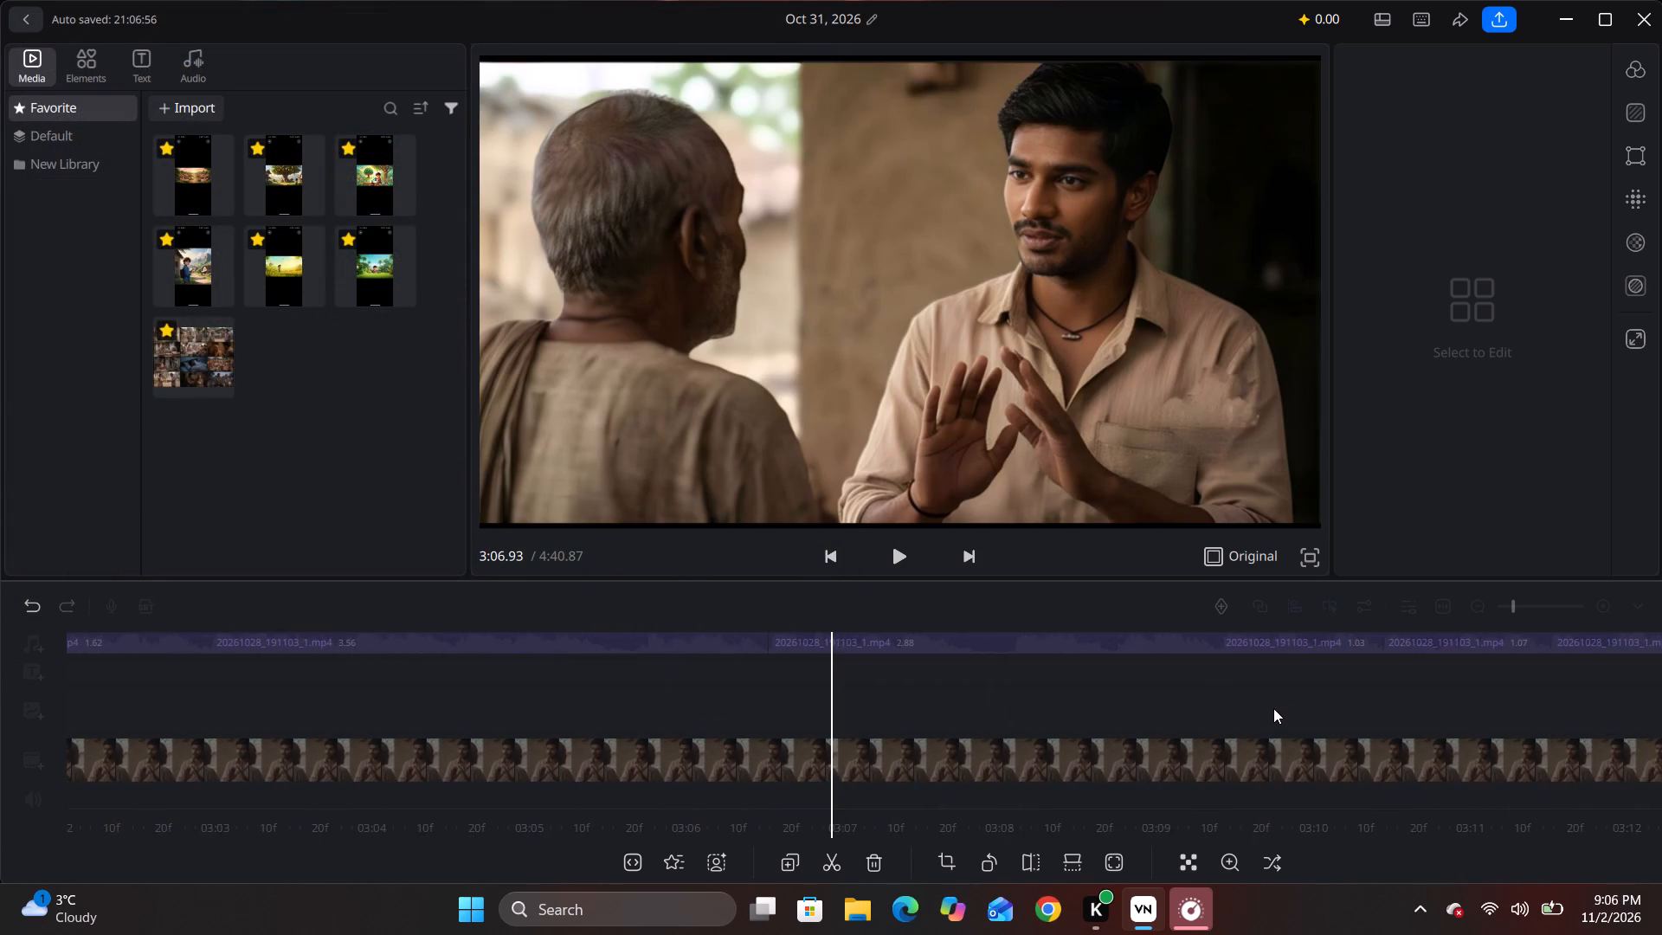
key(space)
key(space)
drag(858, 708, 868, 708)
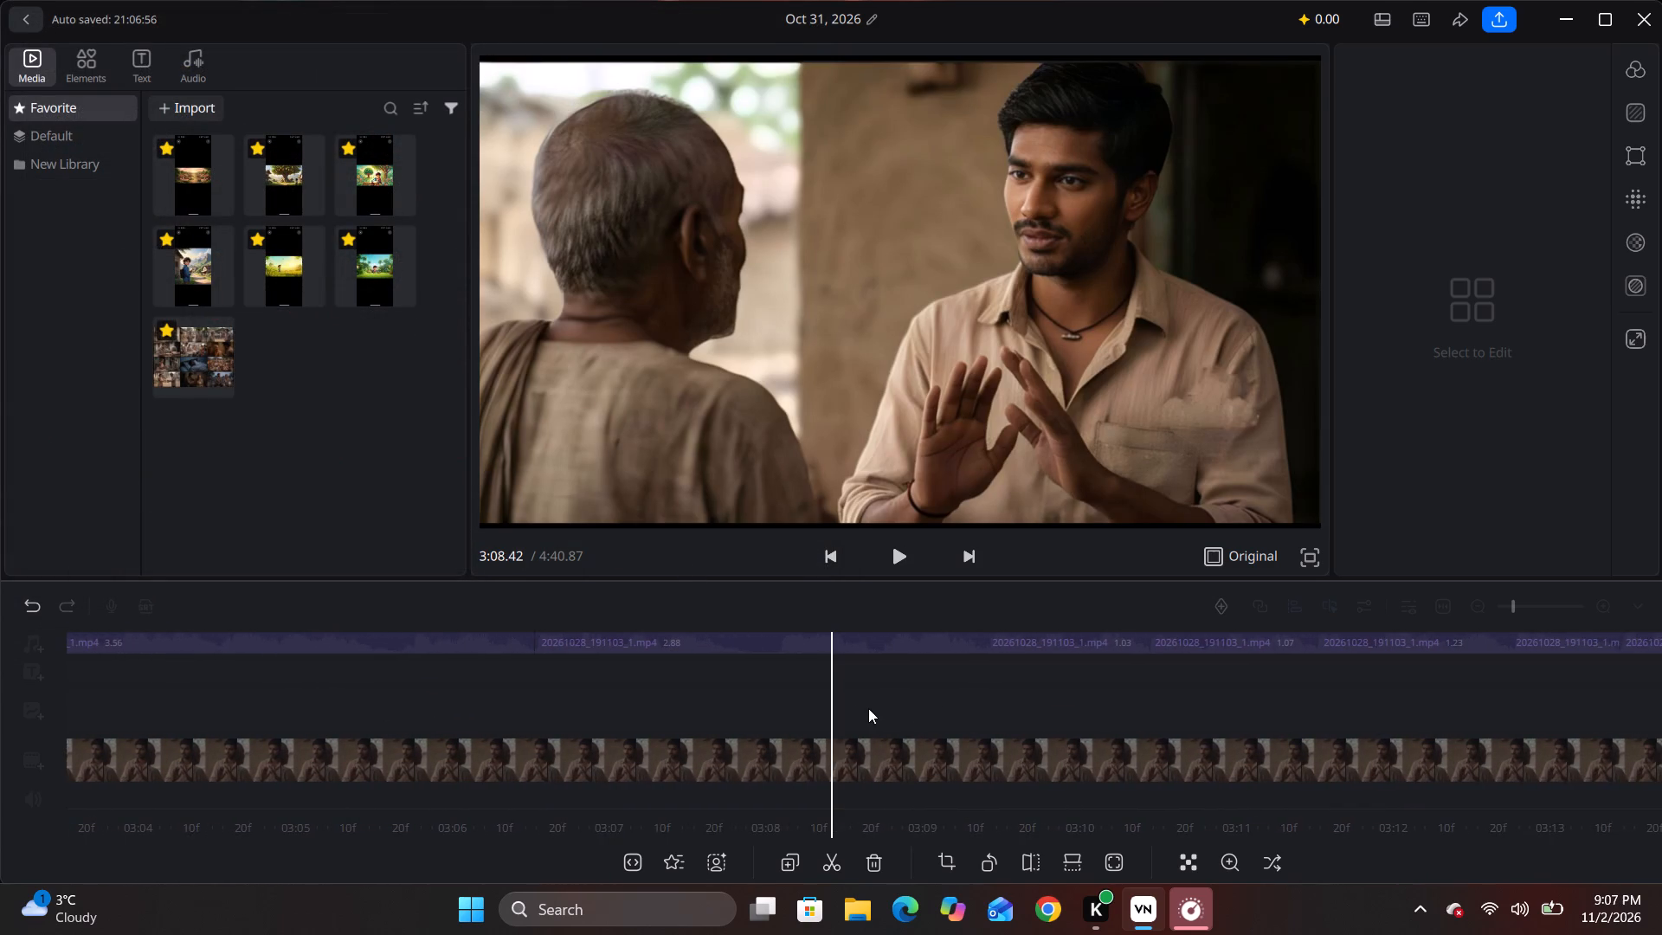
drag(868, 708, 947, 710)
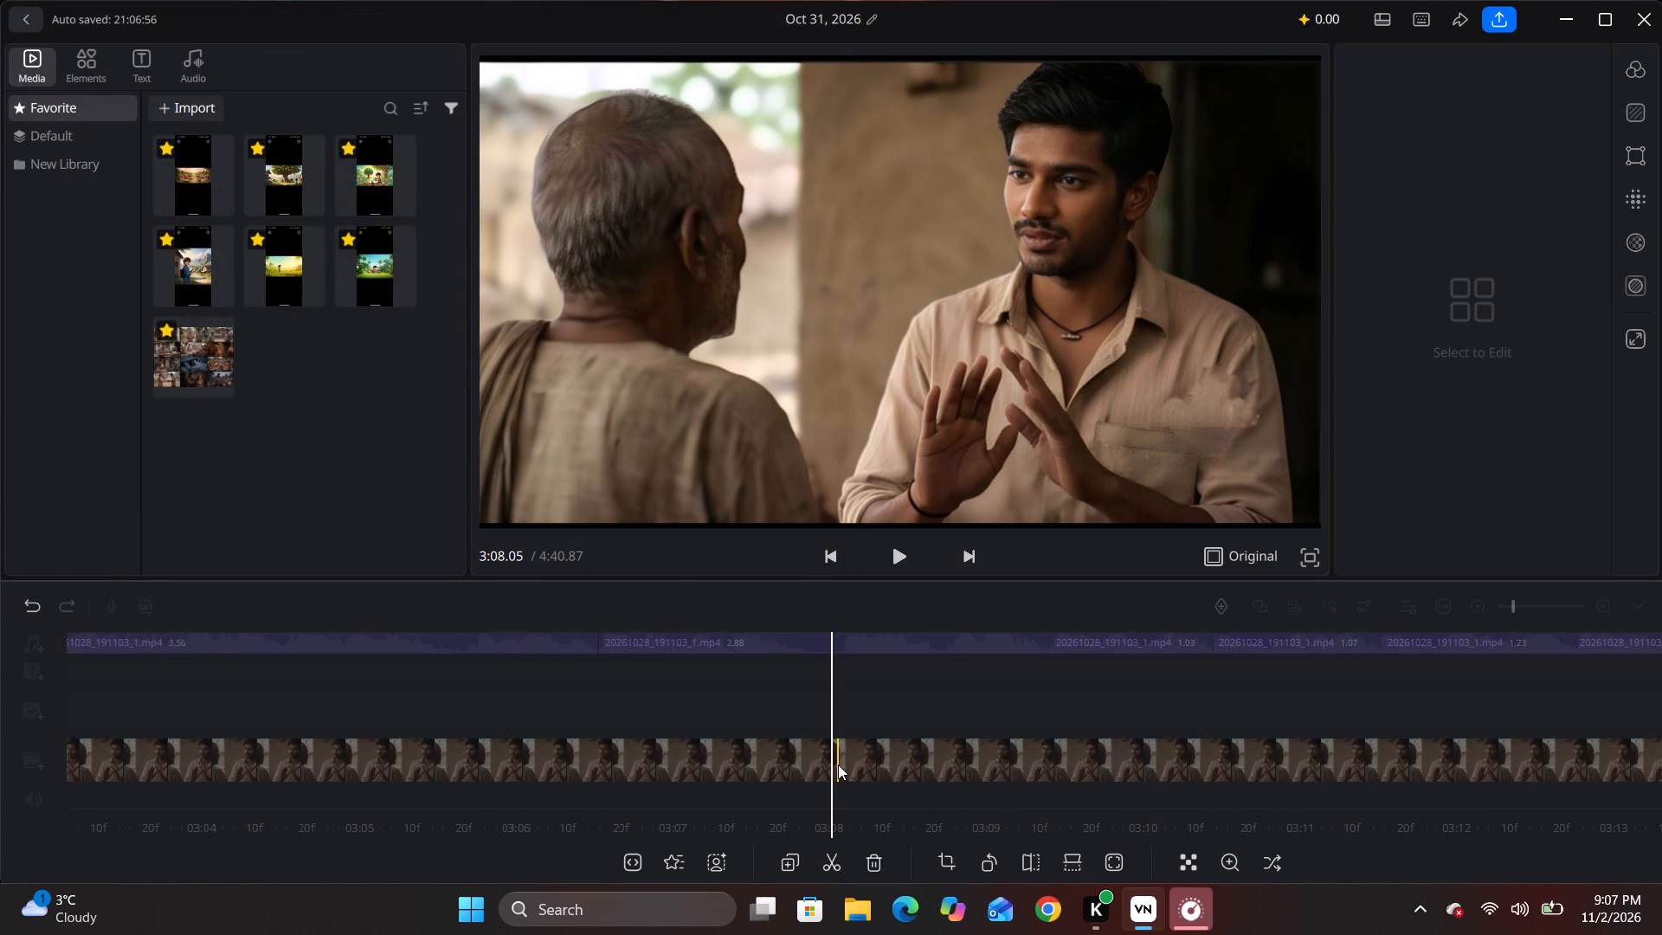
click(834, 766)
click(834, 766)
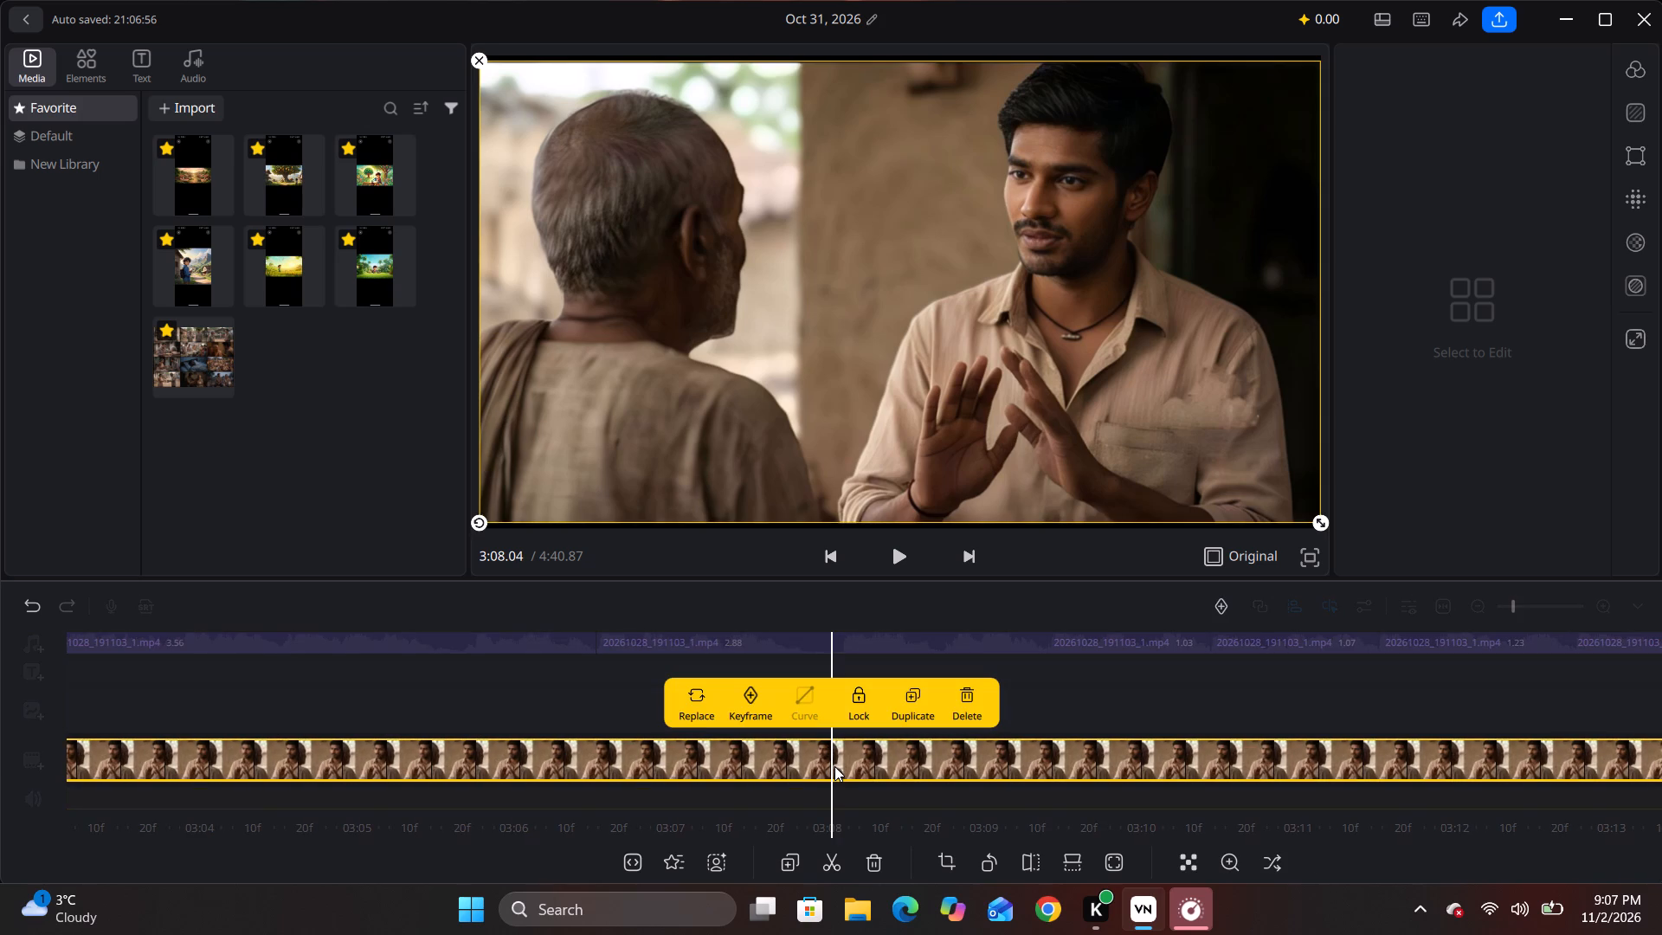
key(ctrl+b)
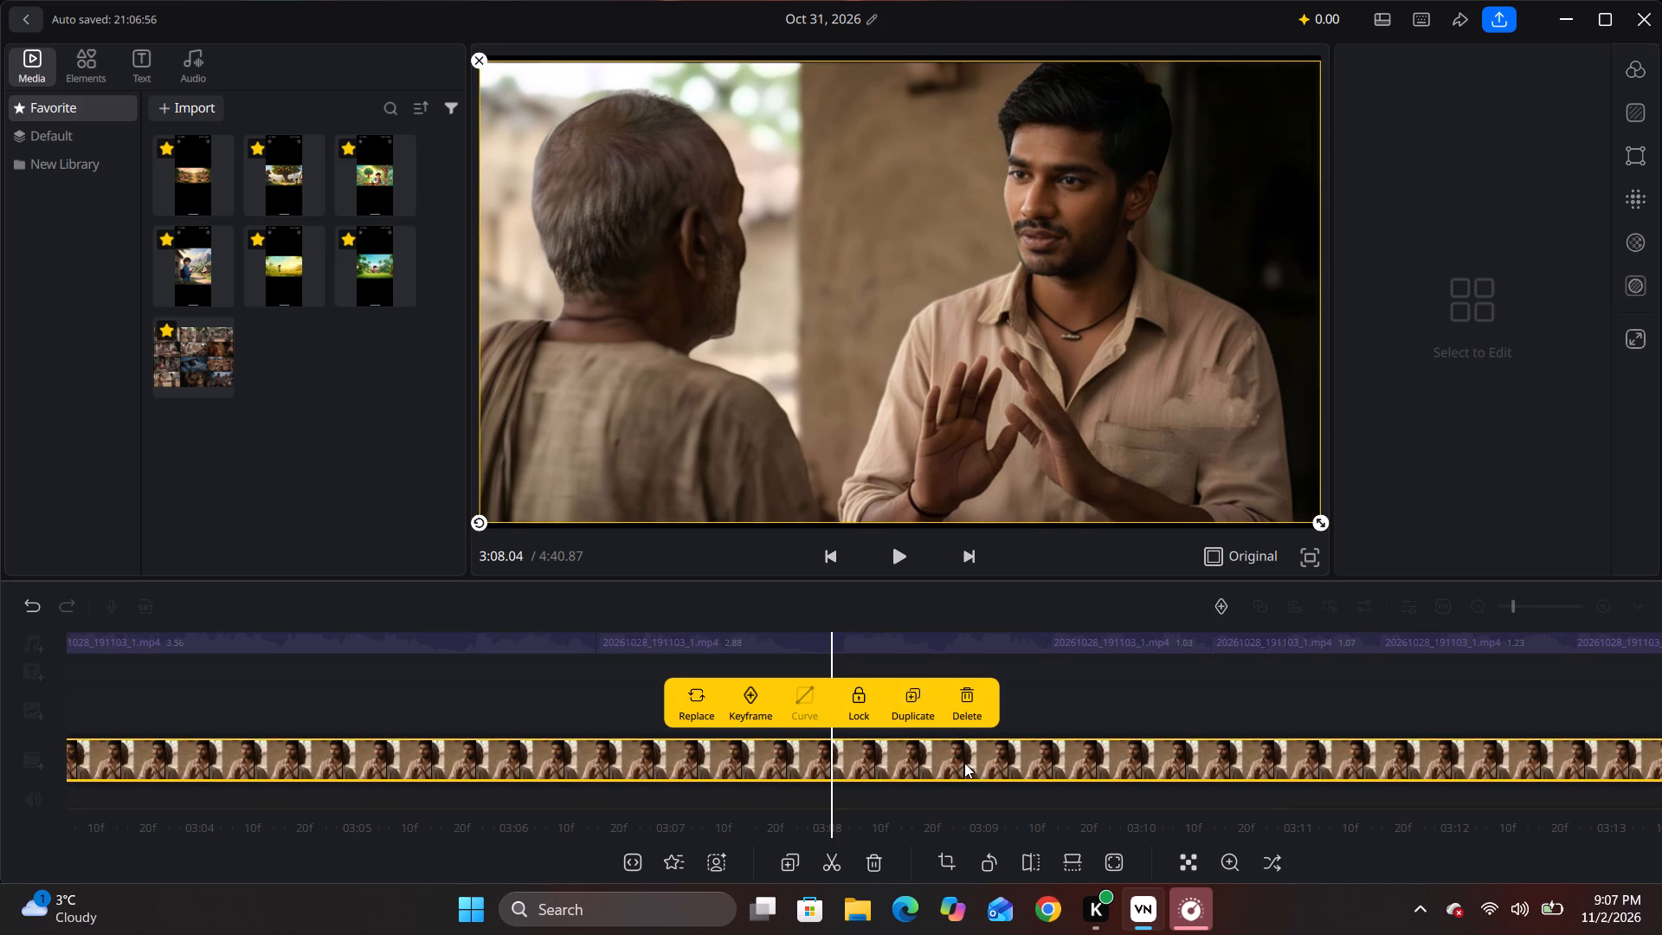
click(960, 757)
click(960, 757)
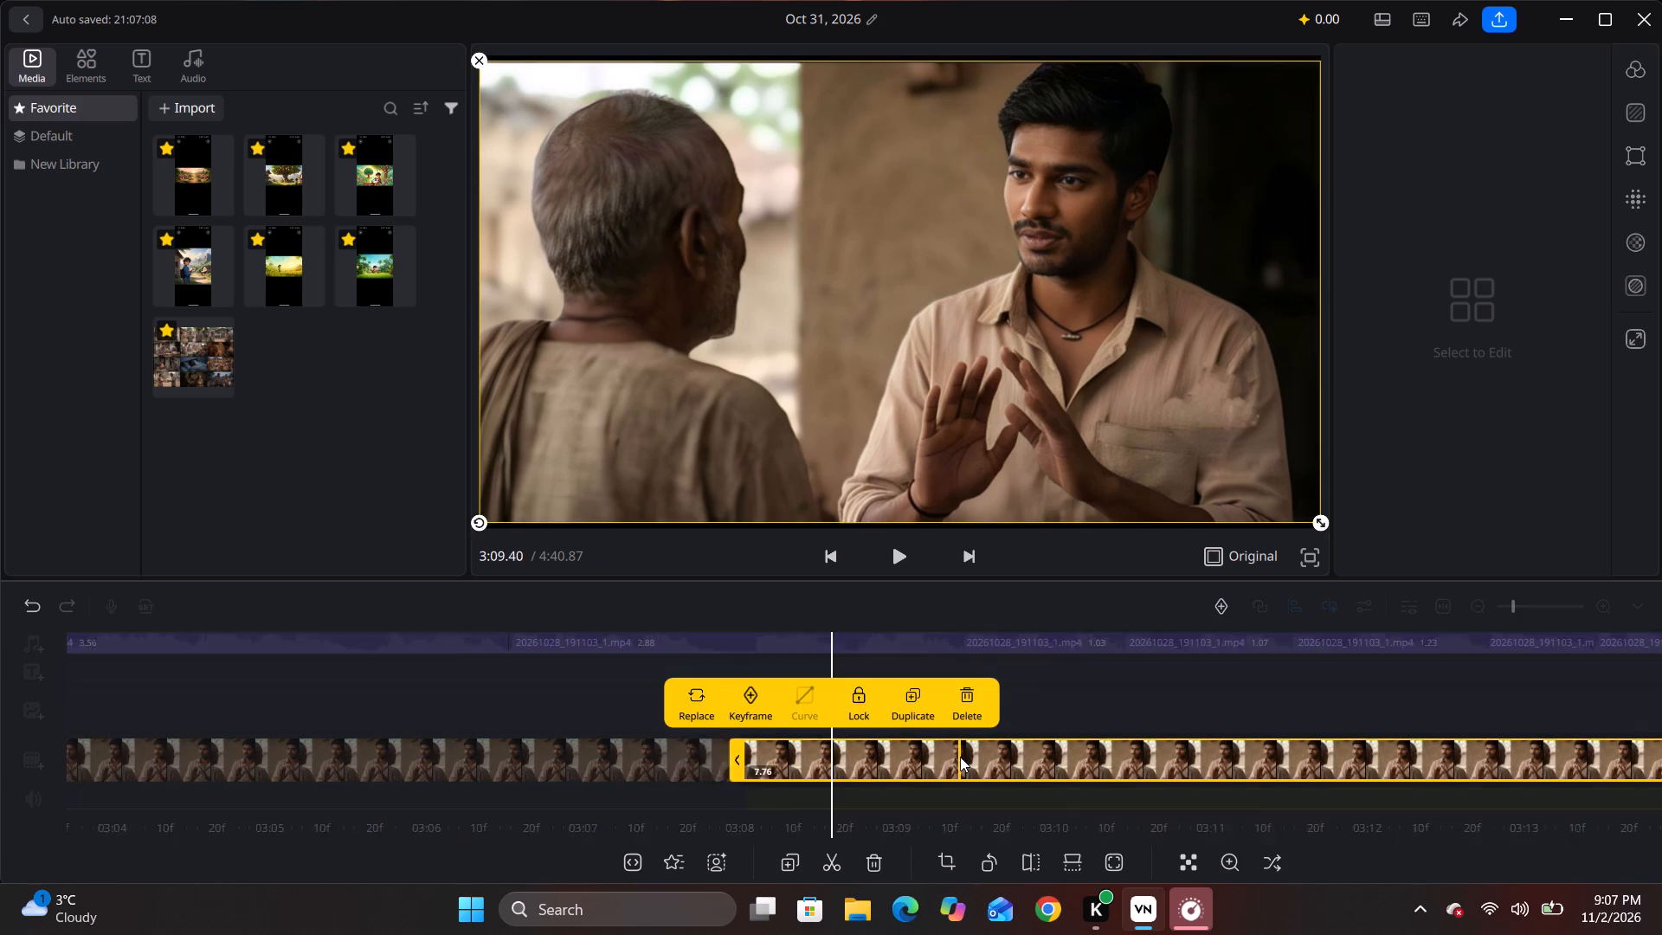
click(694, 701)
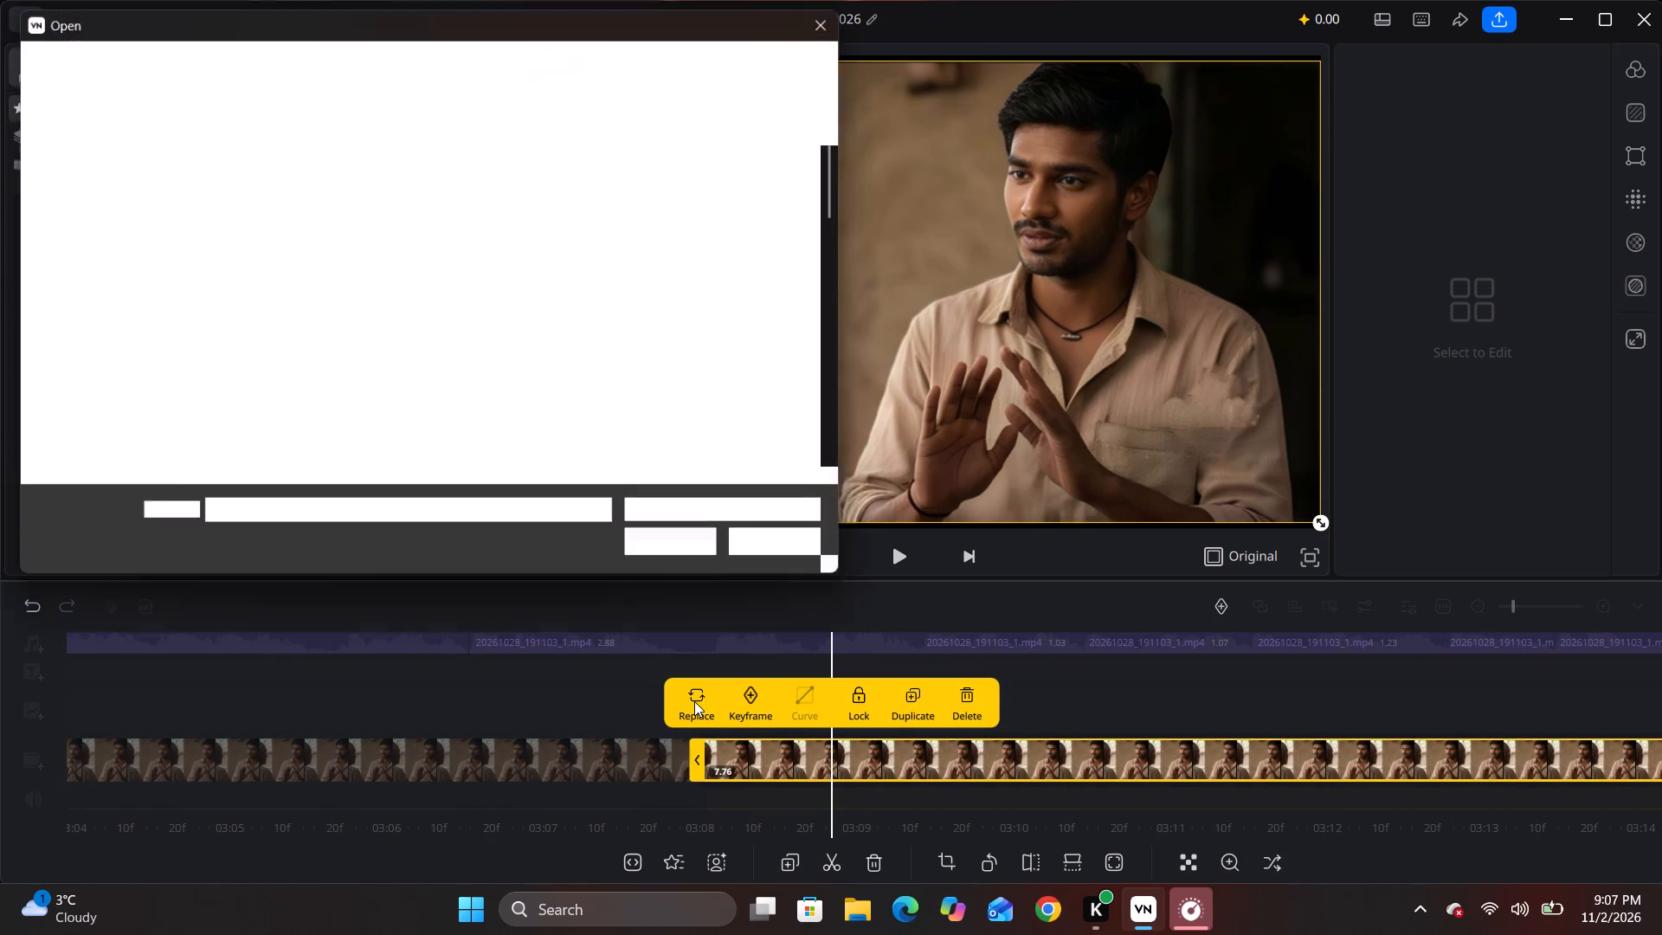
scroll(401, 345, down, 7)
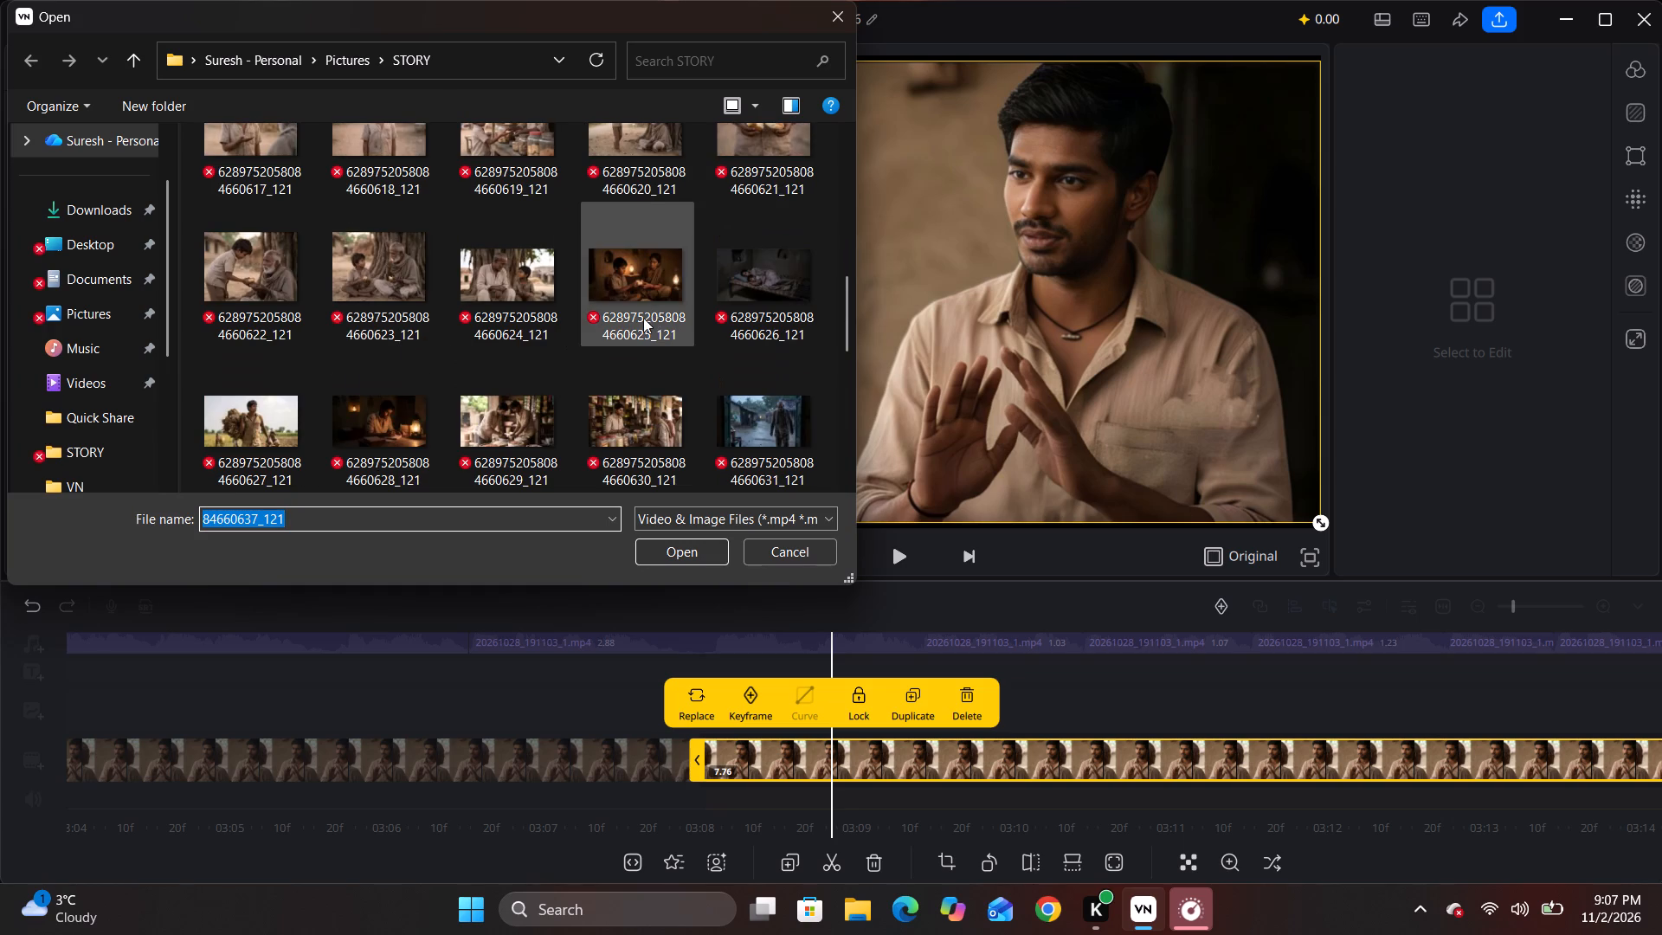
scroll(654, 310, down, 2)
click(748, 287)
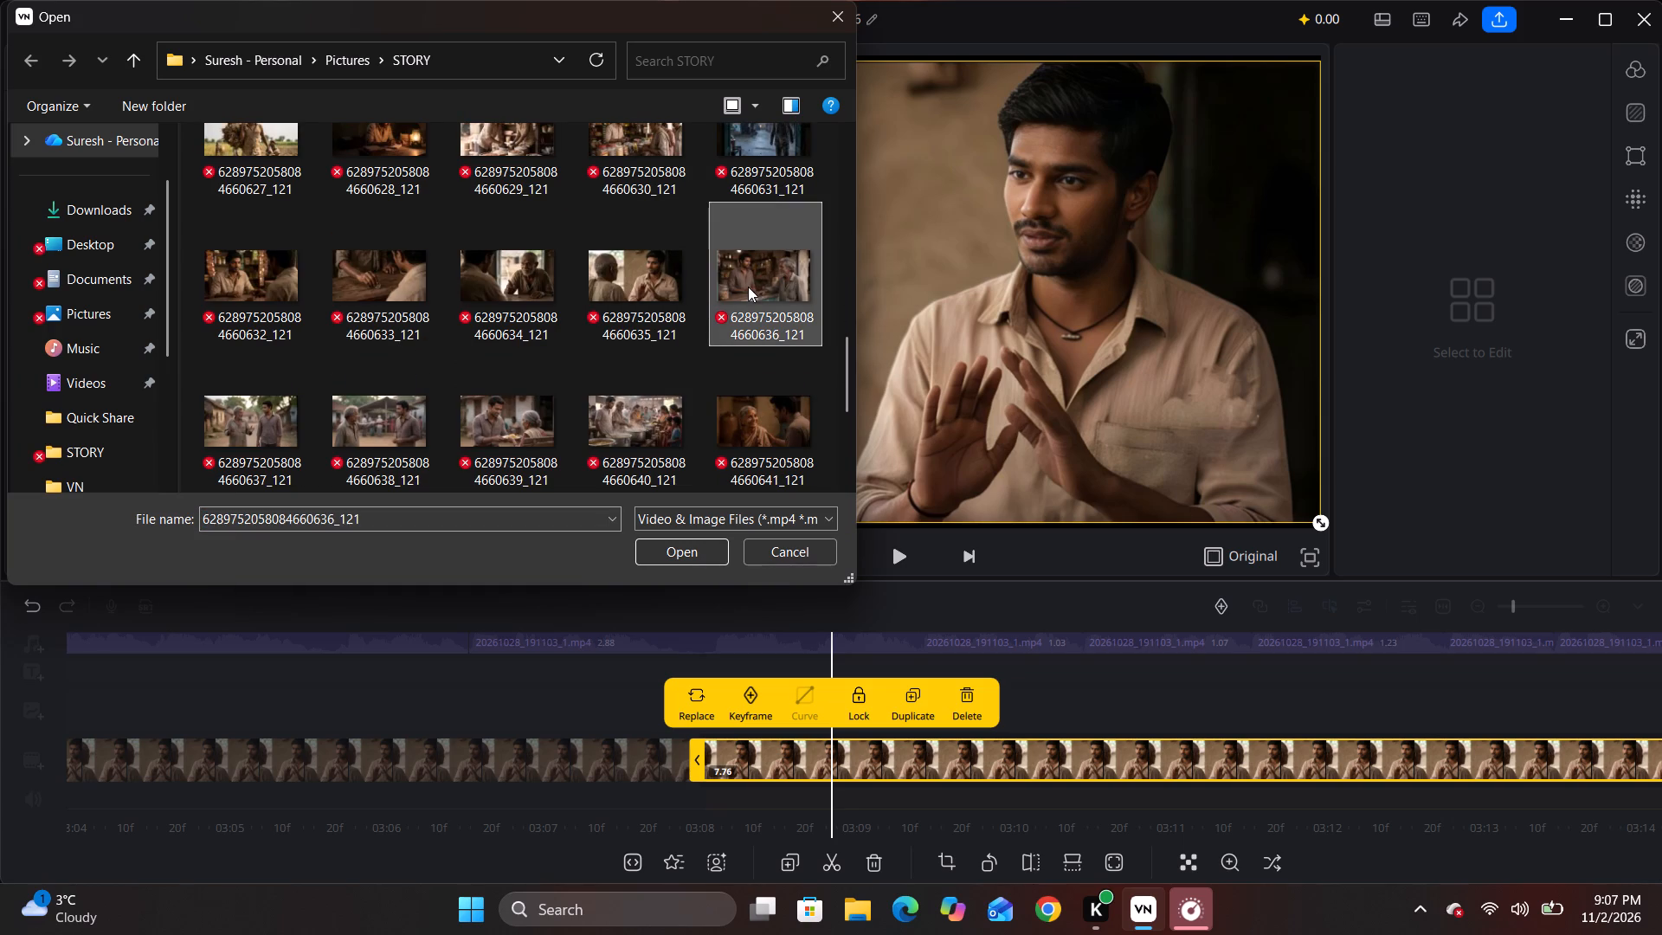
click(684, 555)
Listen to the narration over the clip of the two men talking on the village street and split it at about 3:20.72.
key(space)
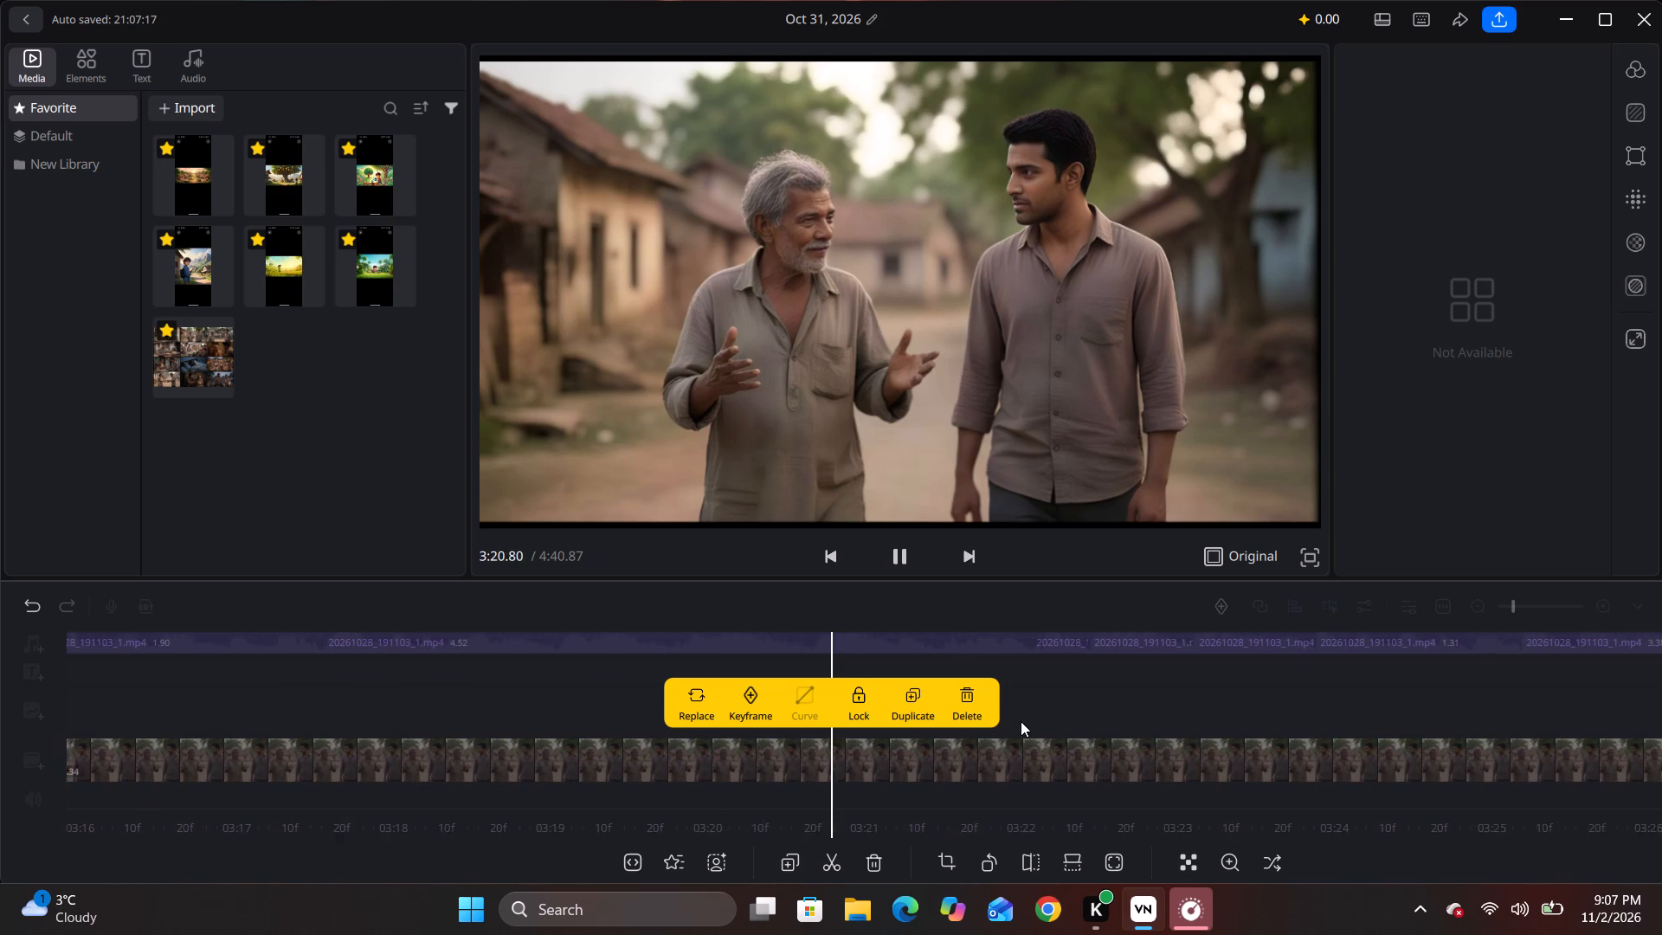
key(space)
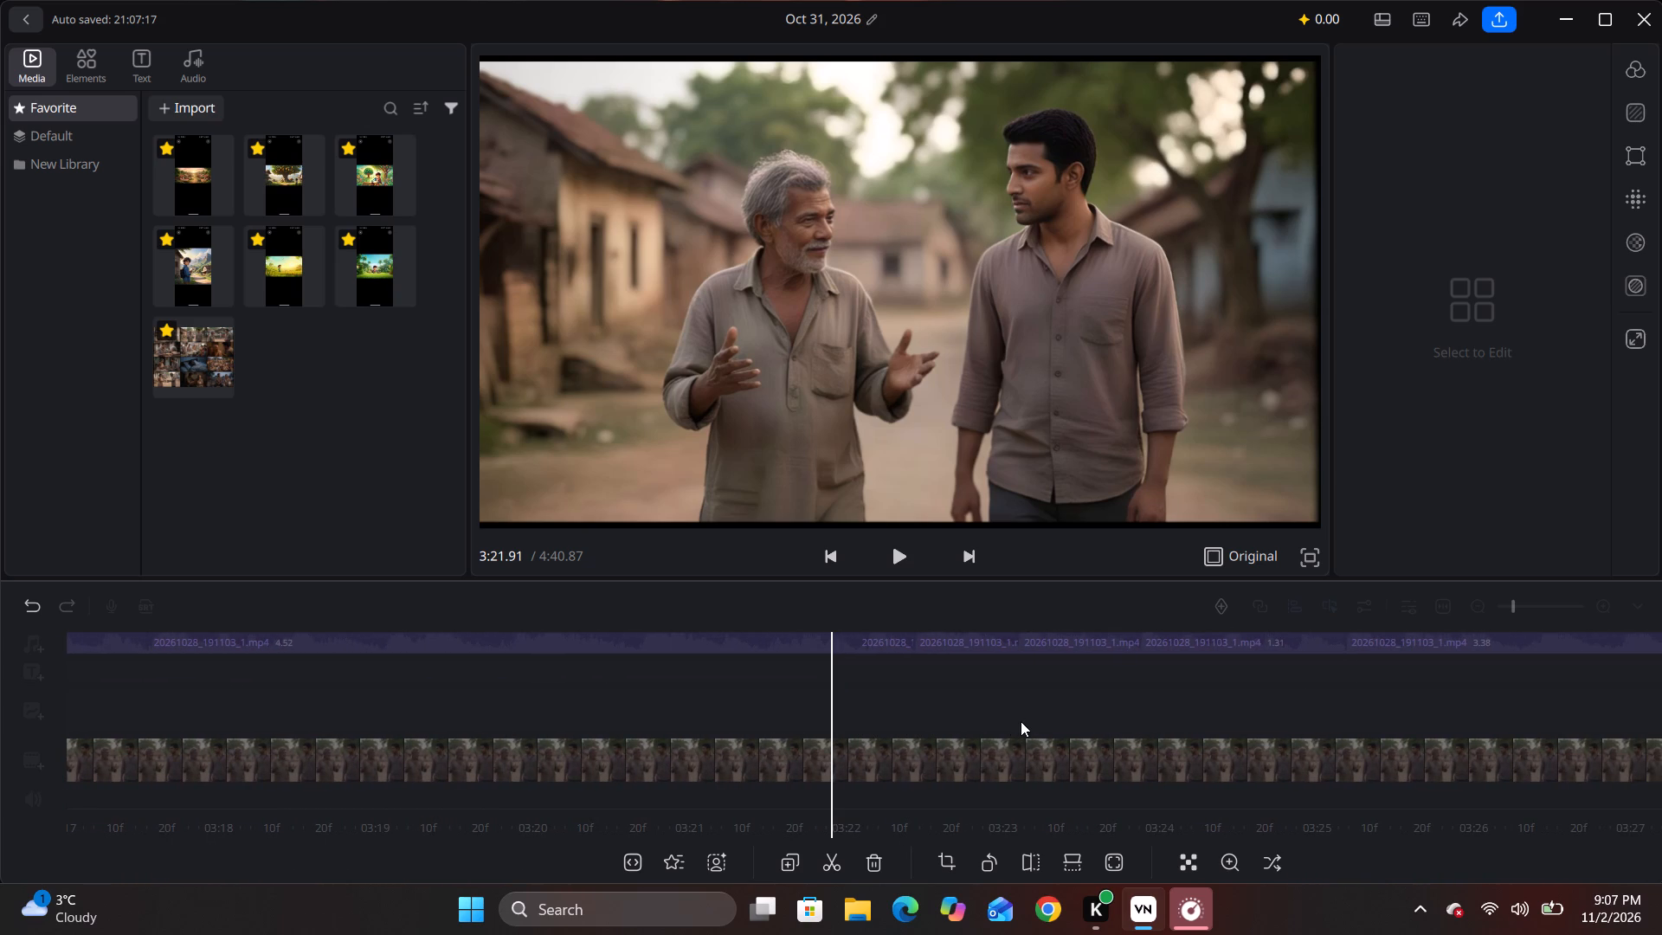
key(space)
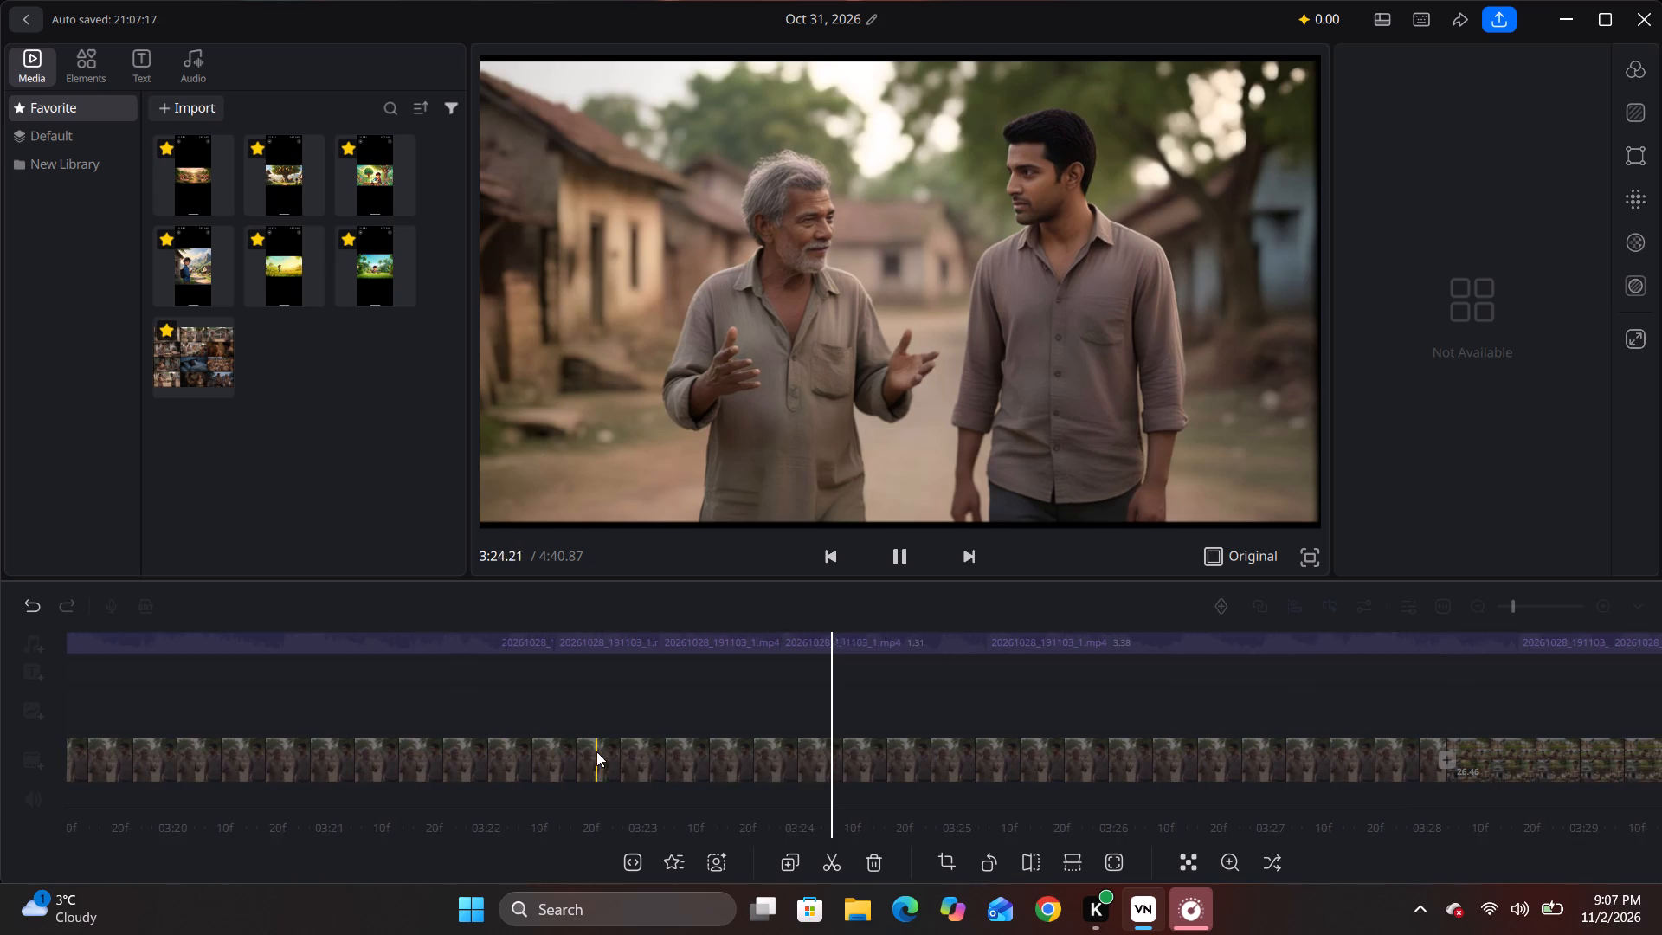
key(space)
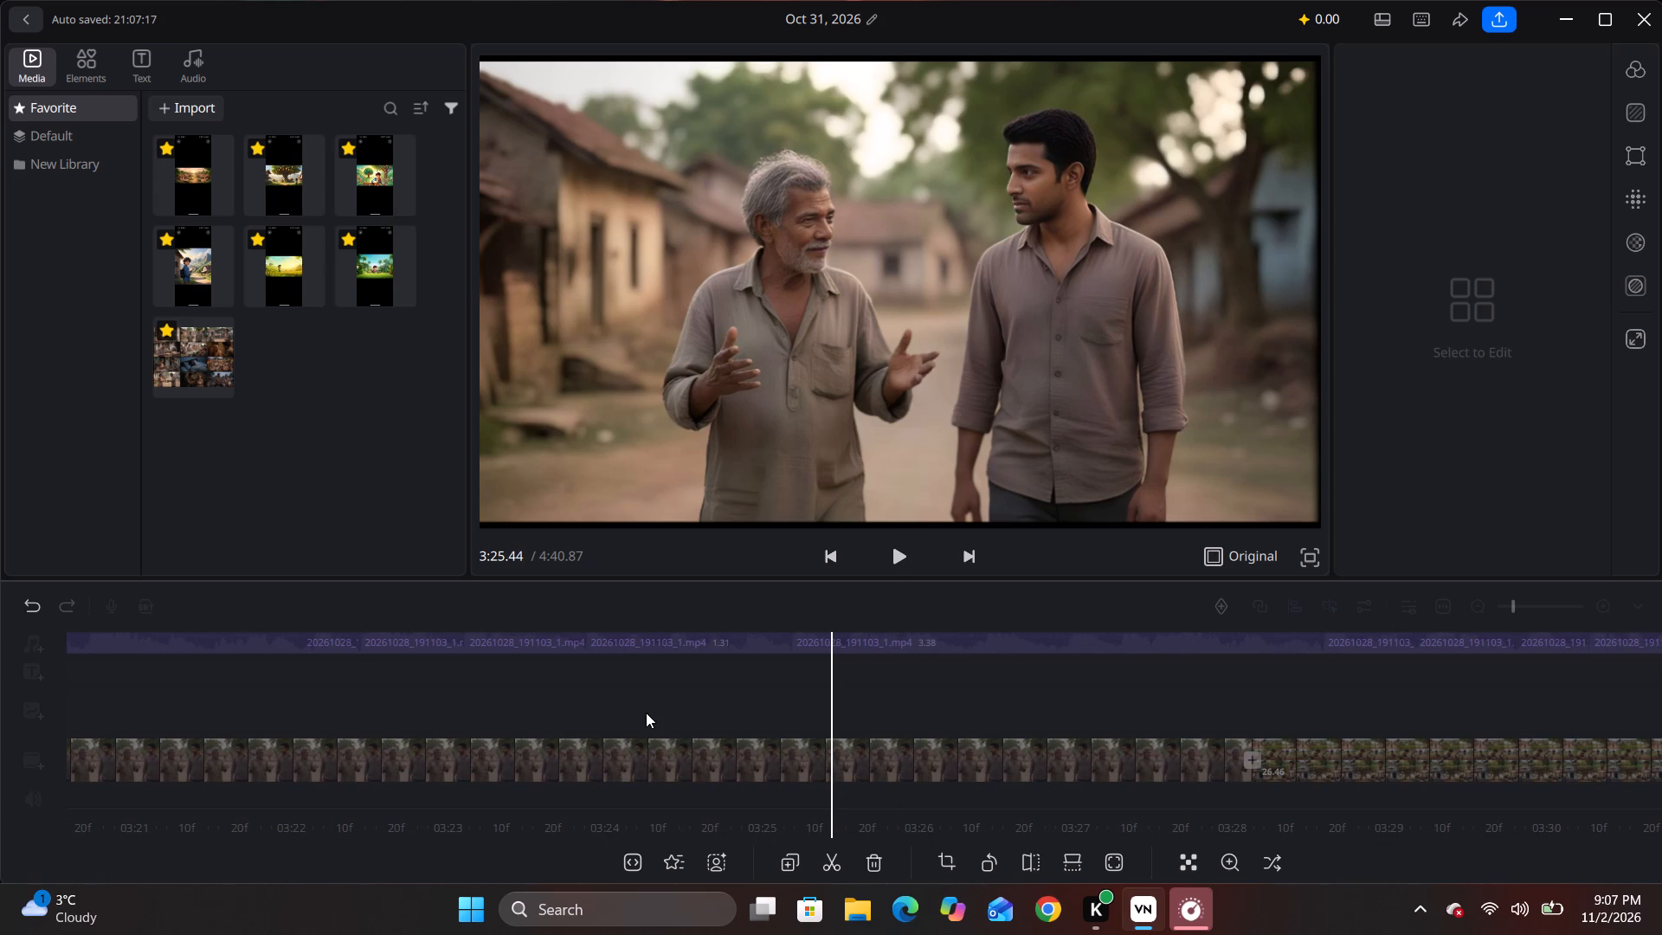
key(space)
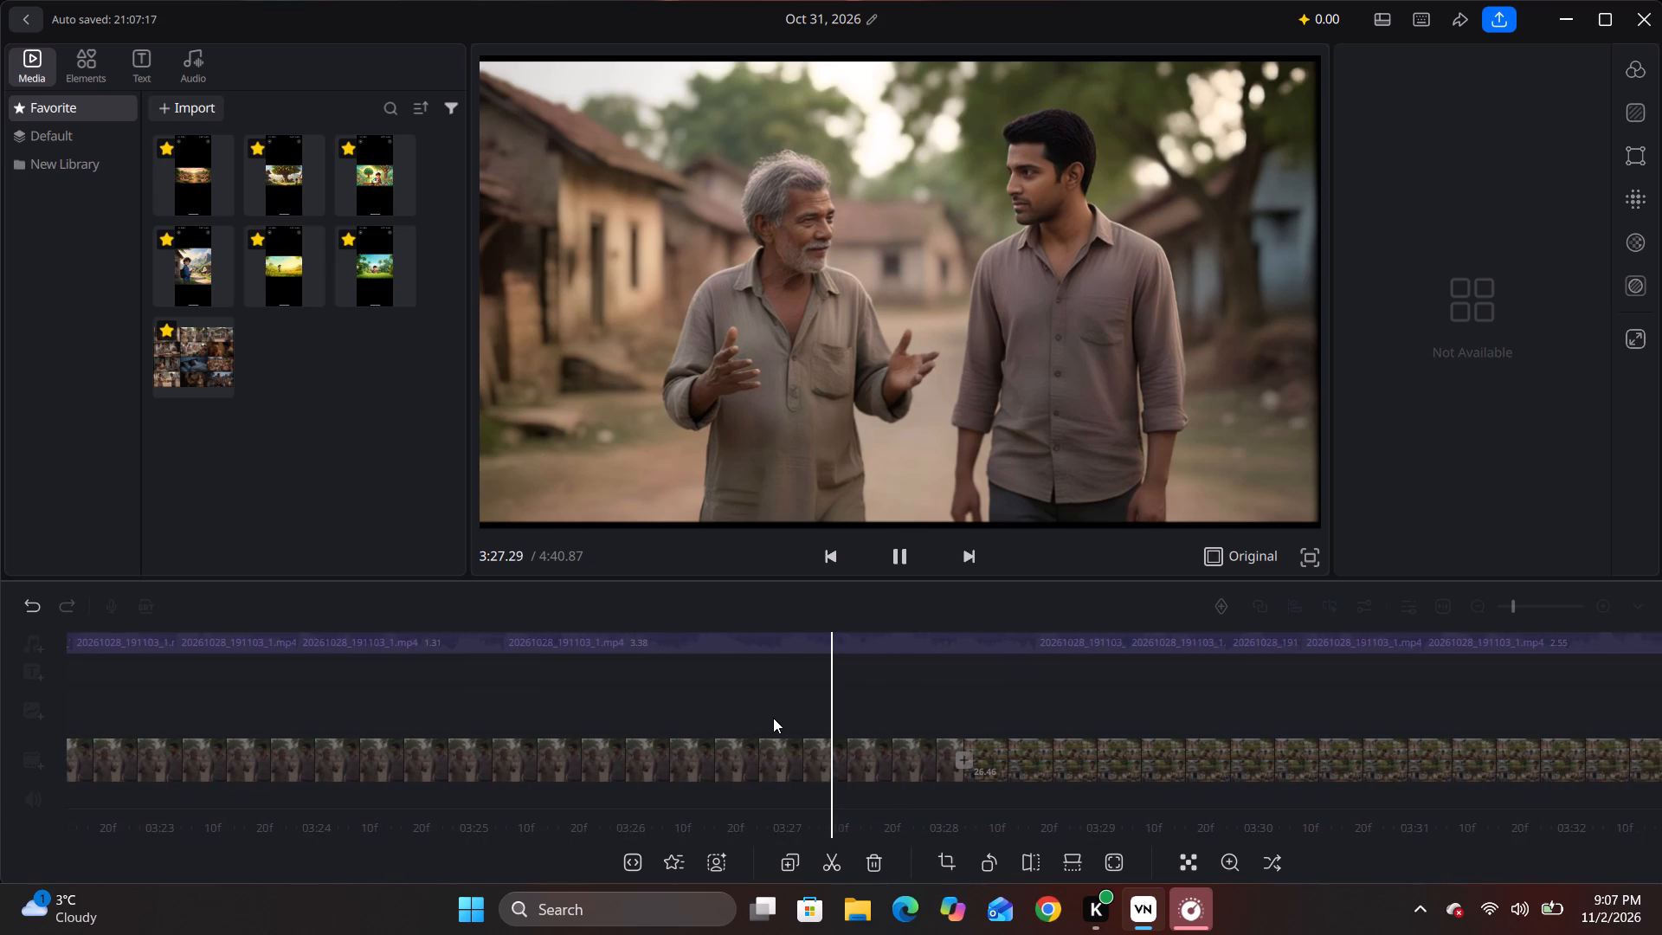
key(space)
drag(643, 698, 1364, 682)
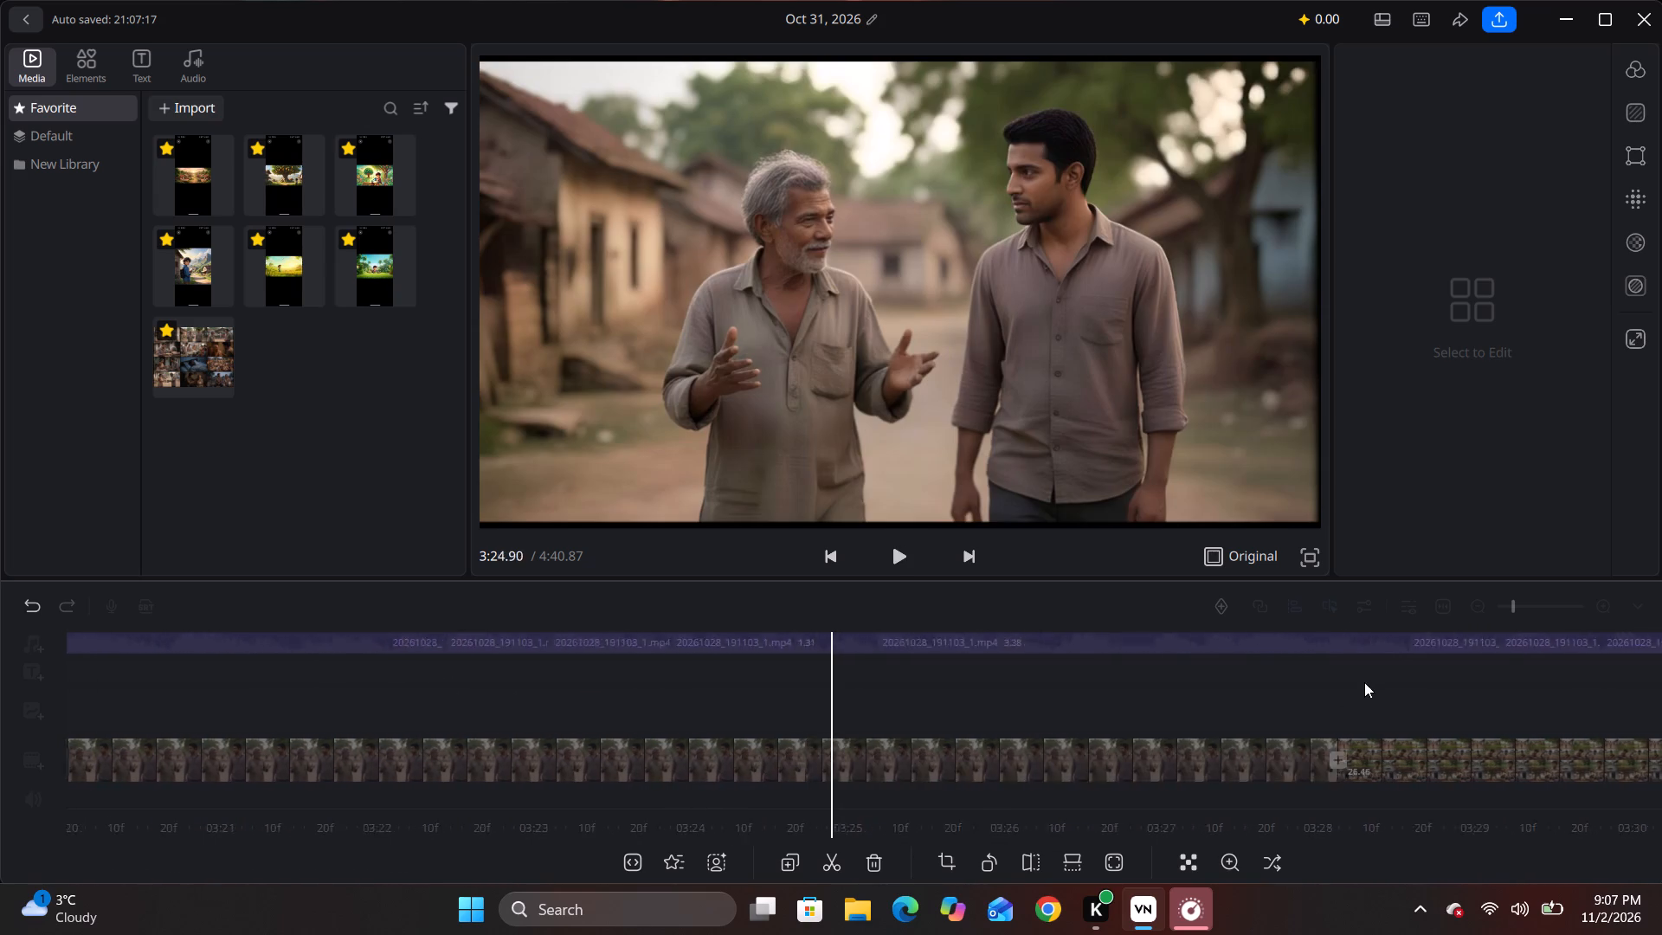
drag(1364, 682, 1374, 680)
drag(456, 687, 1116, 687)
key(space)
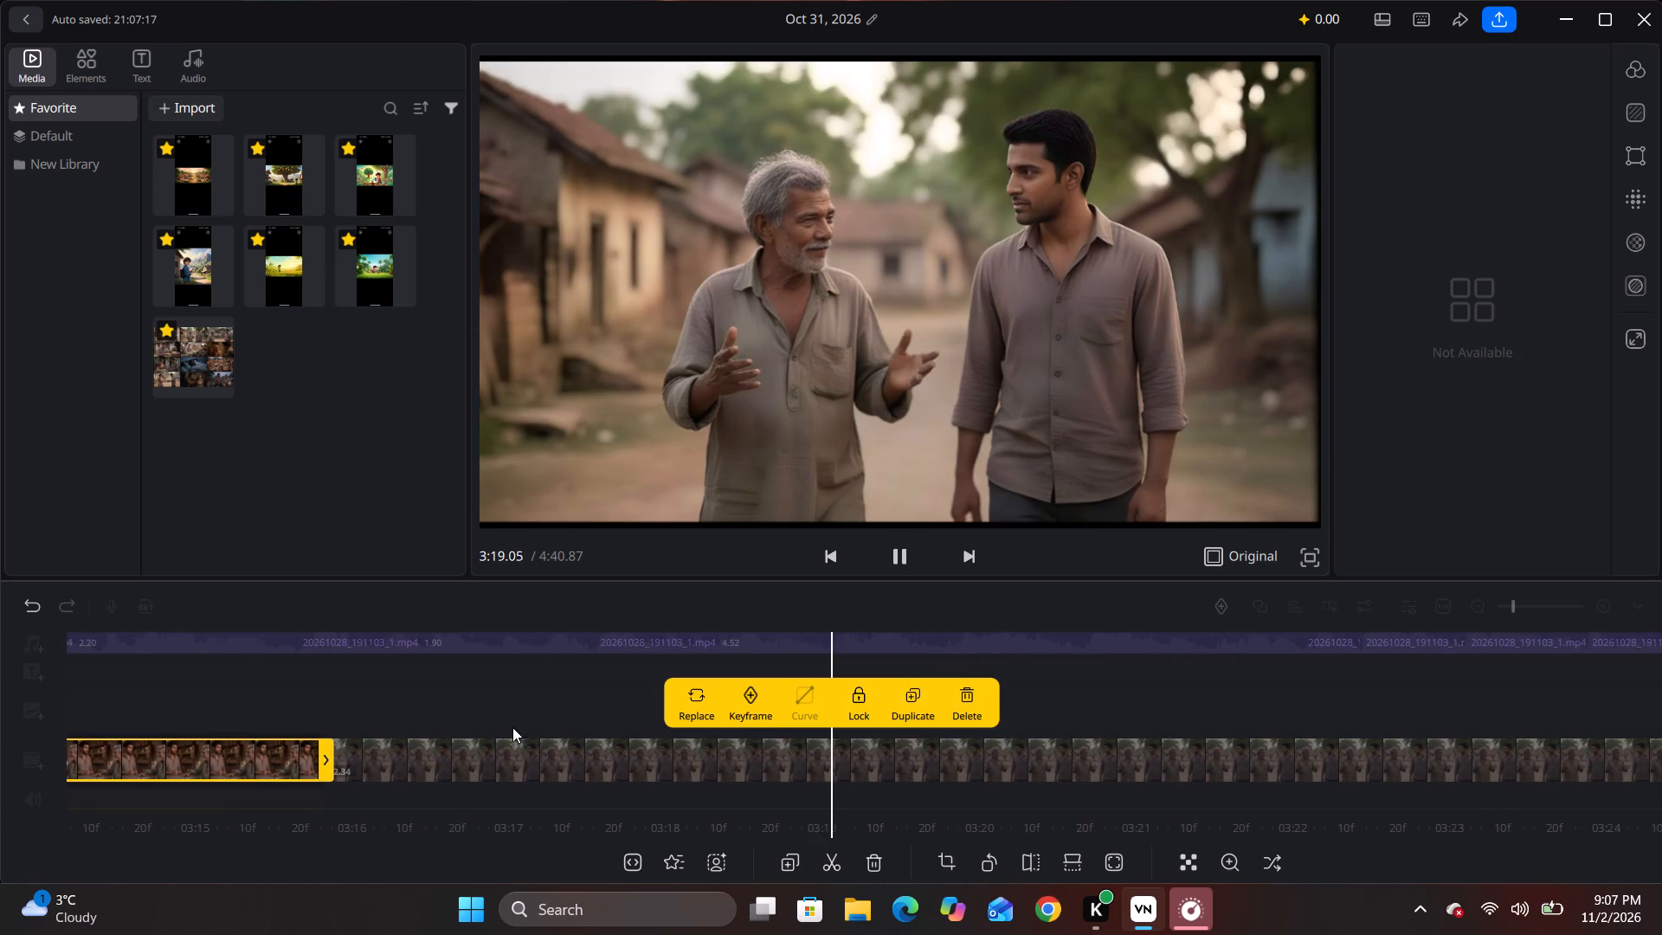
key(space)
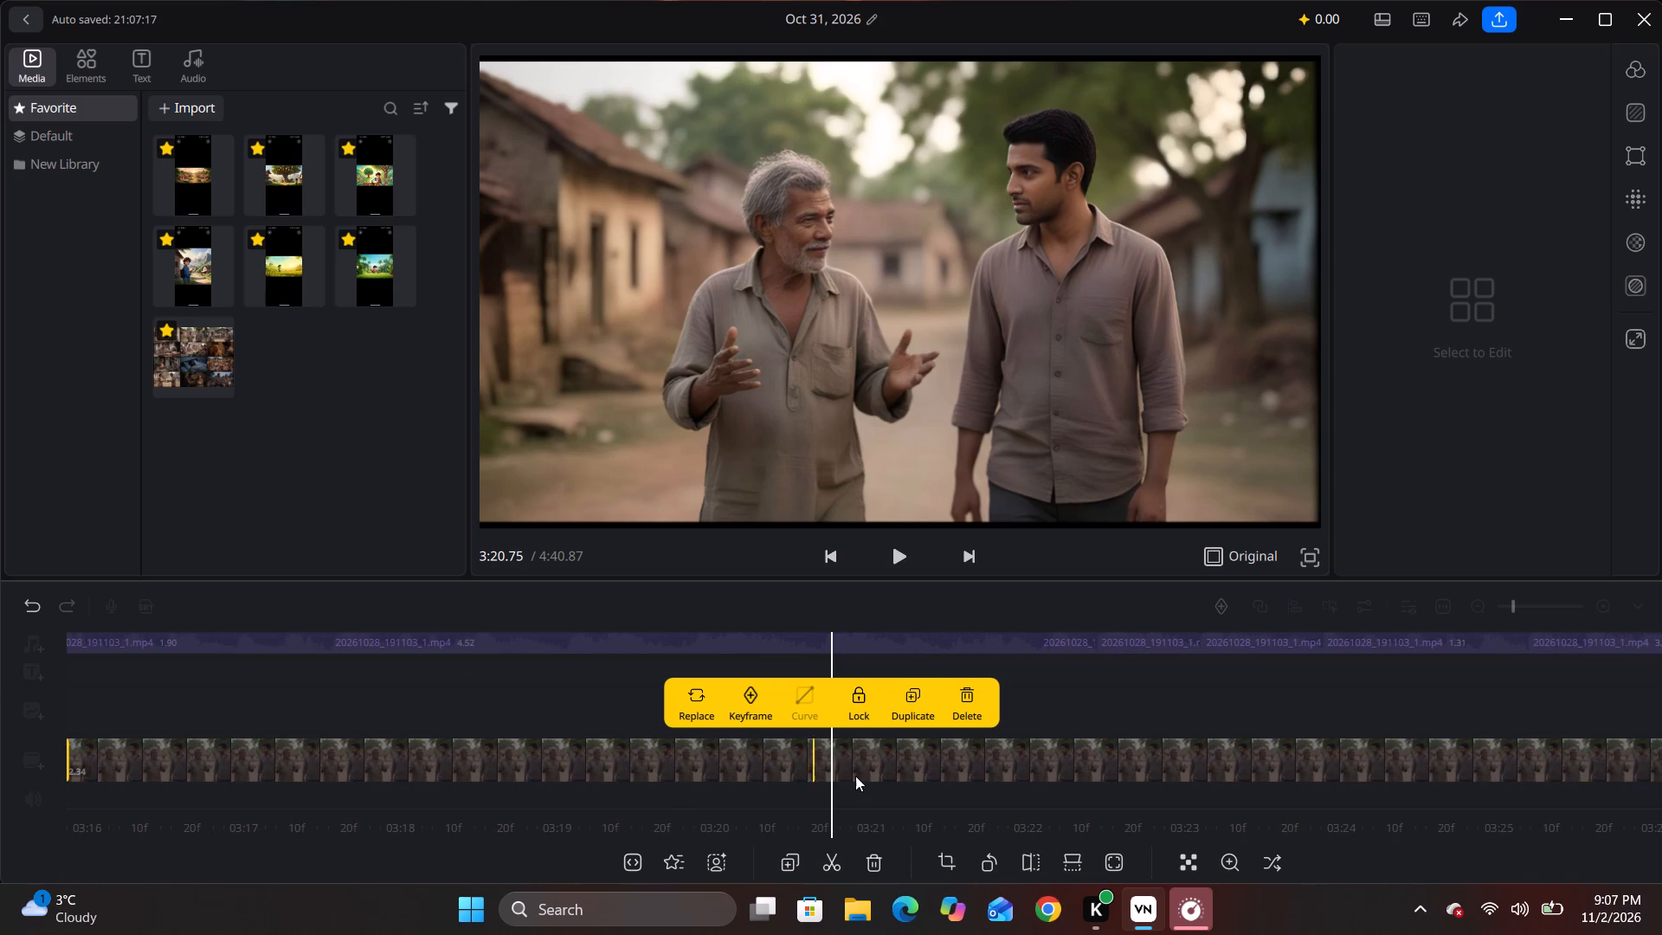
click(829, 783)
click(828, 774)
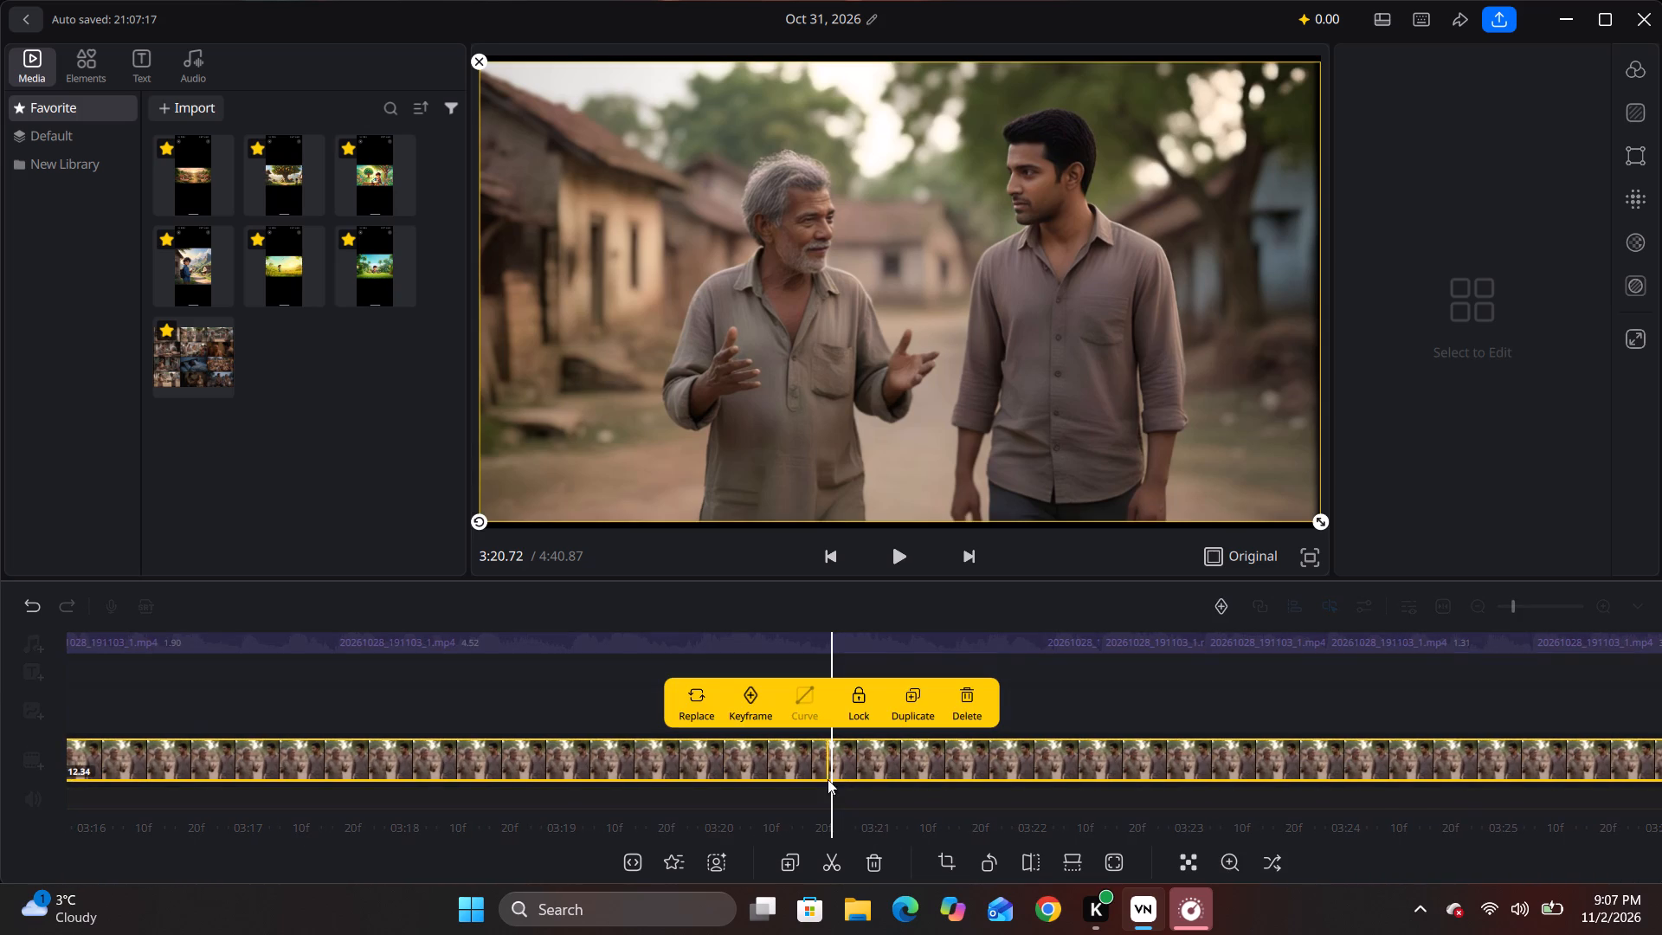
click(832, 869)
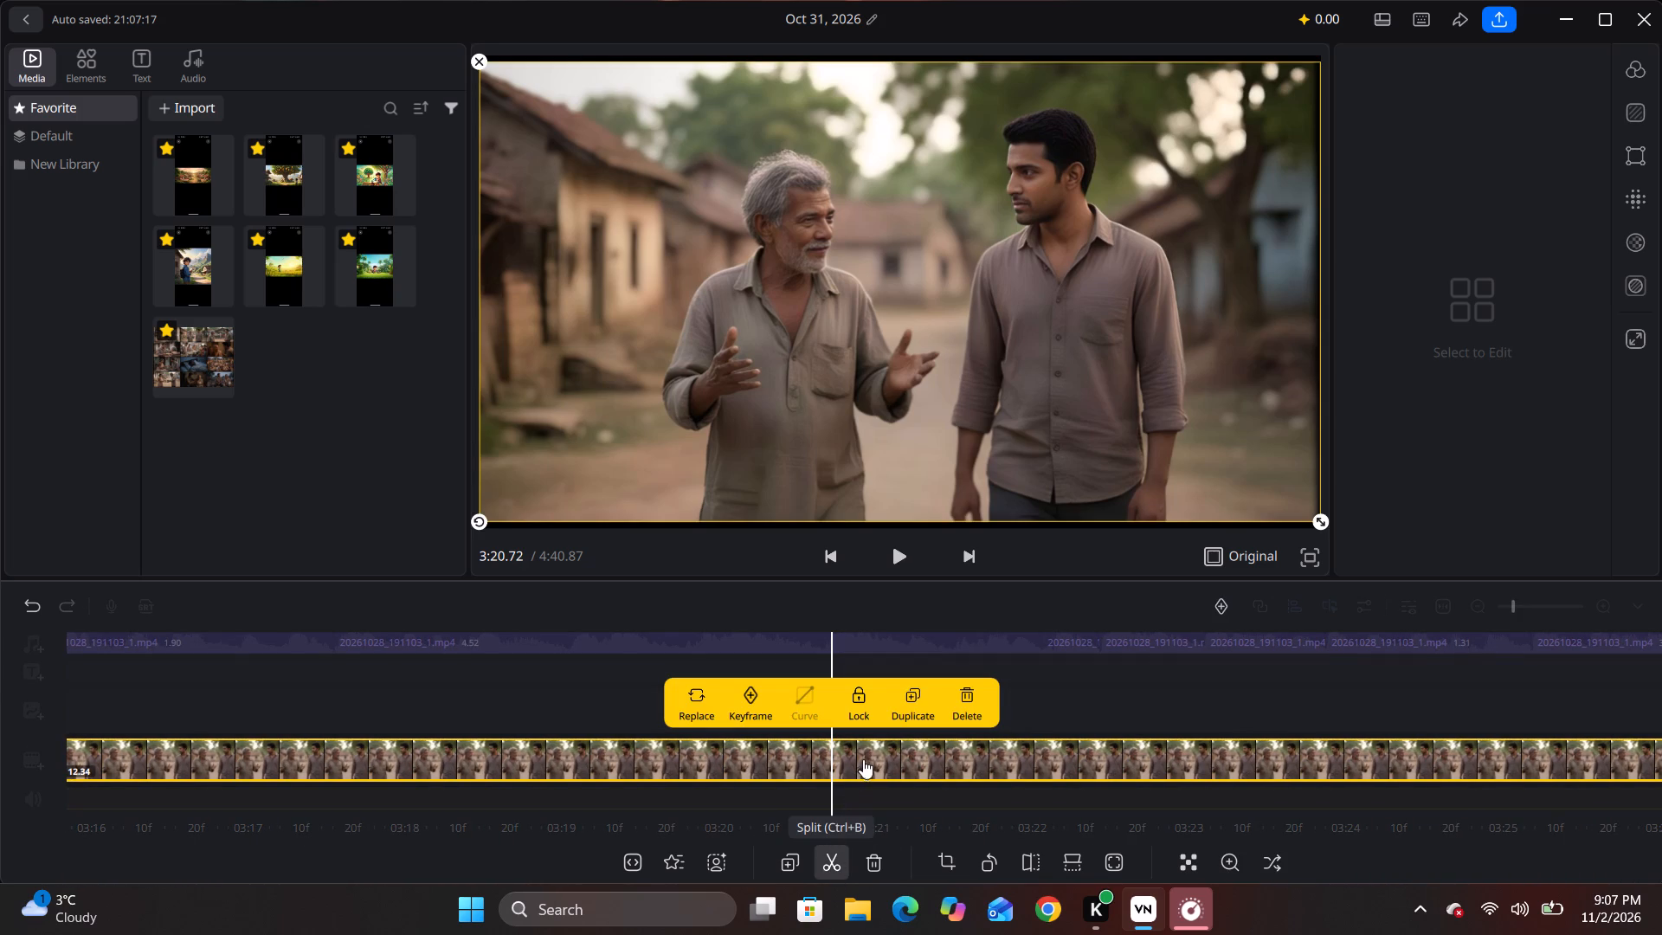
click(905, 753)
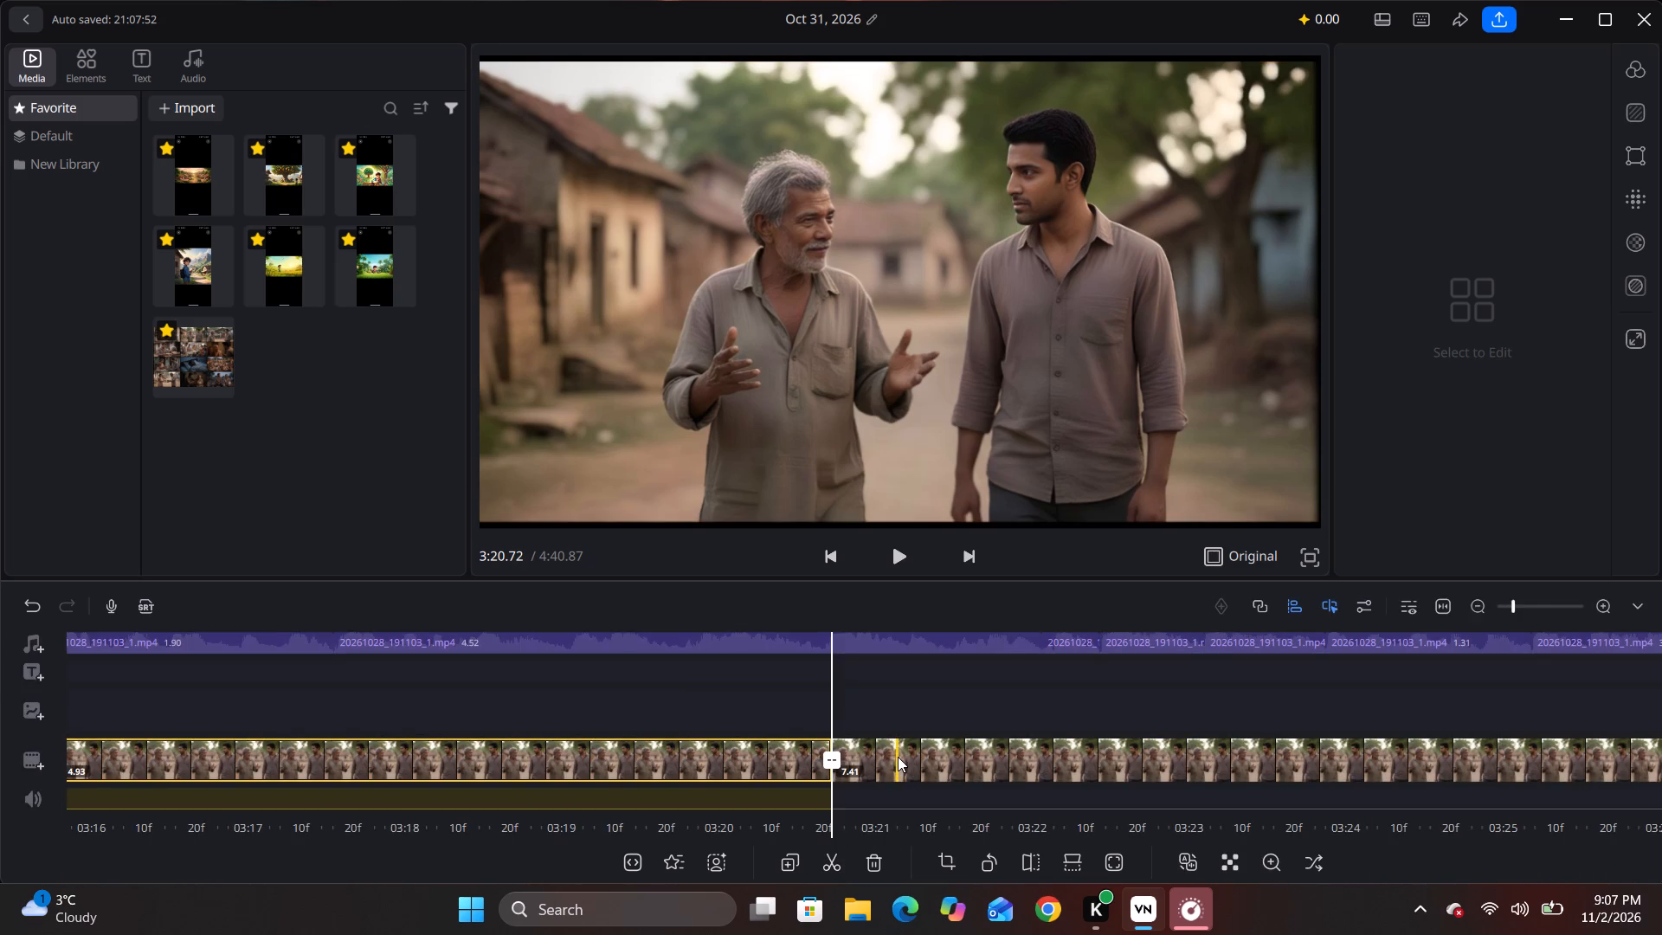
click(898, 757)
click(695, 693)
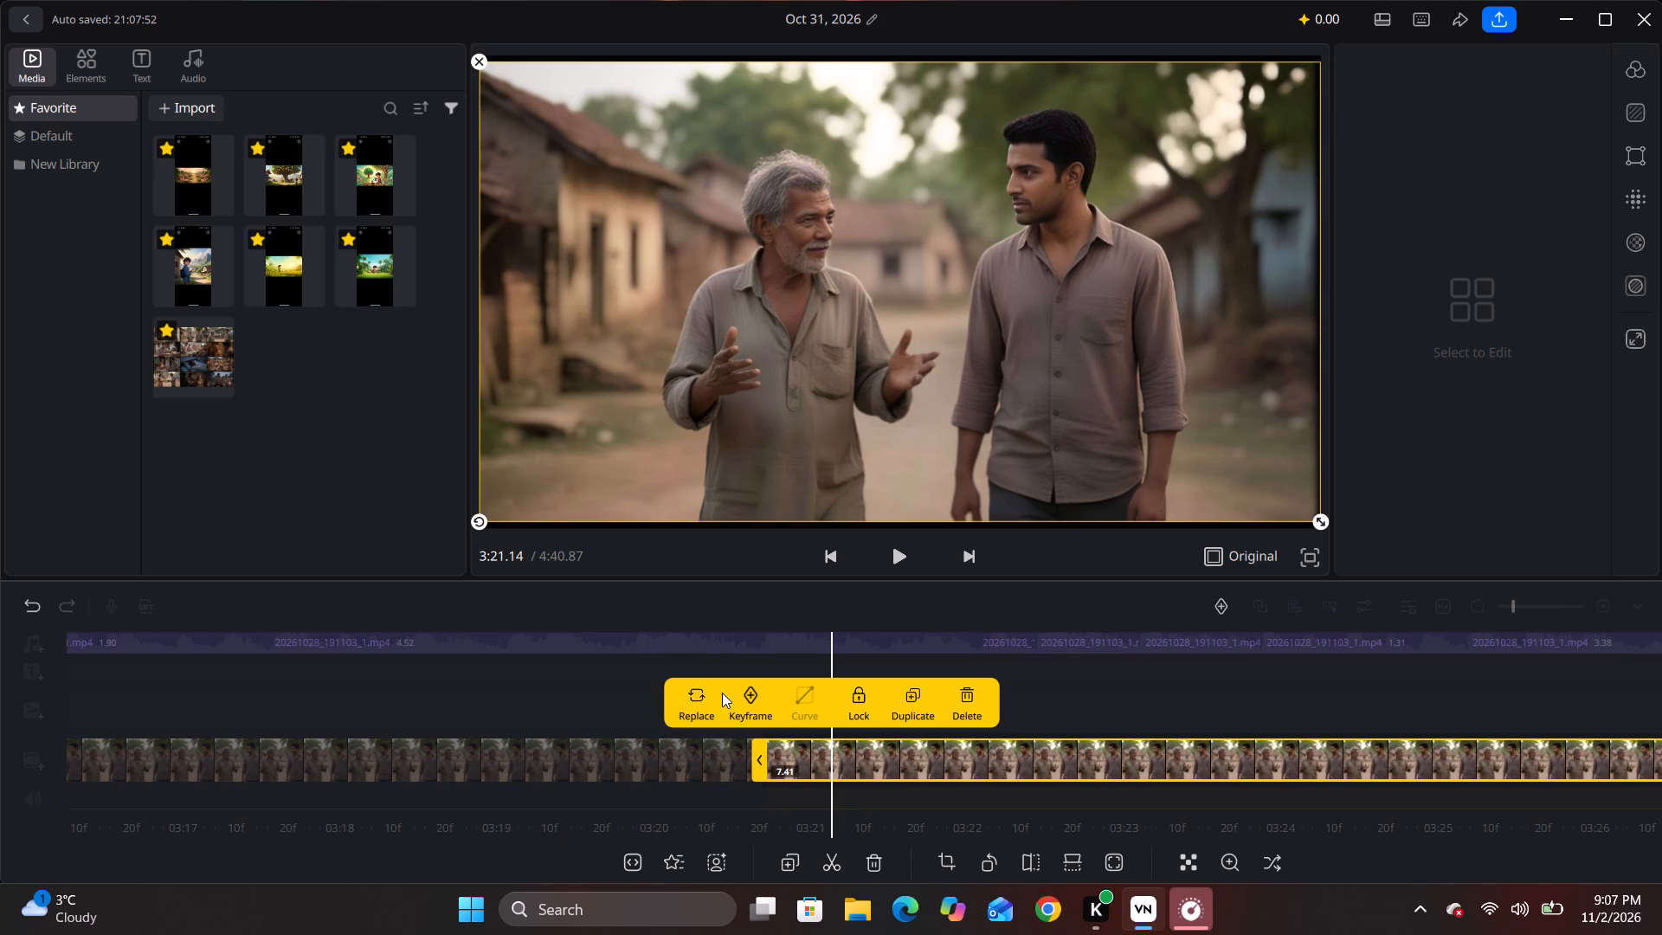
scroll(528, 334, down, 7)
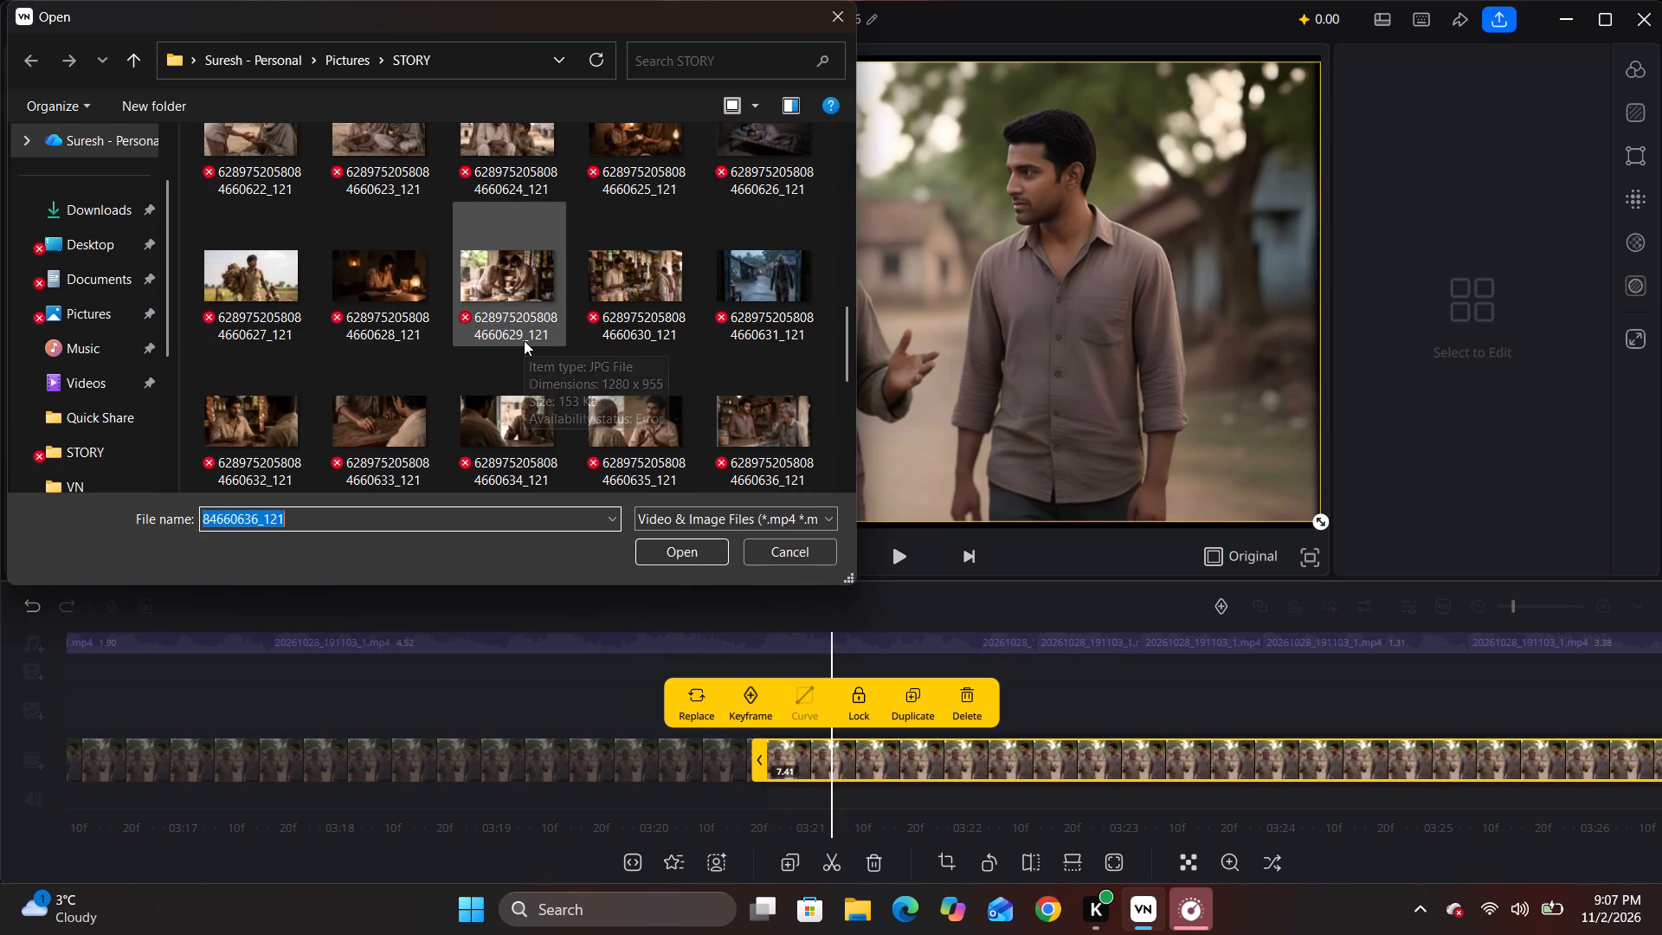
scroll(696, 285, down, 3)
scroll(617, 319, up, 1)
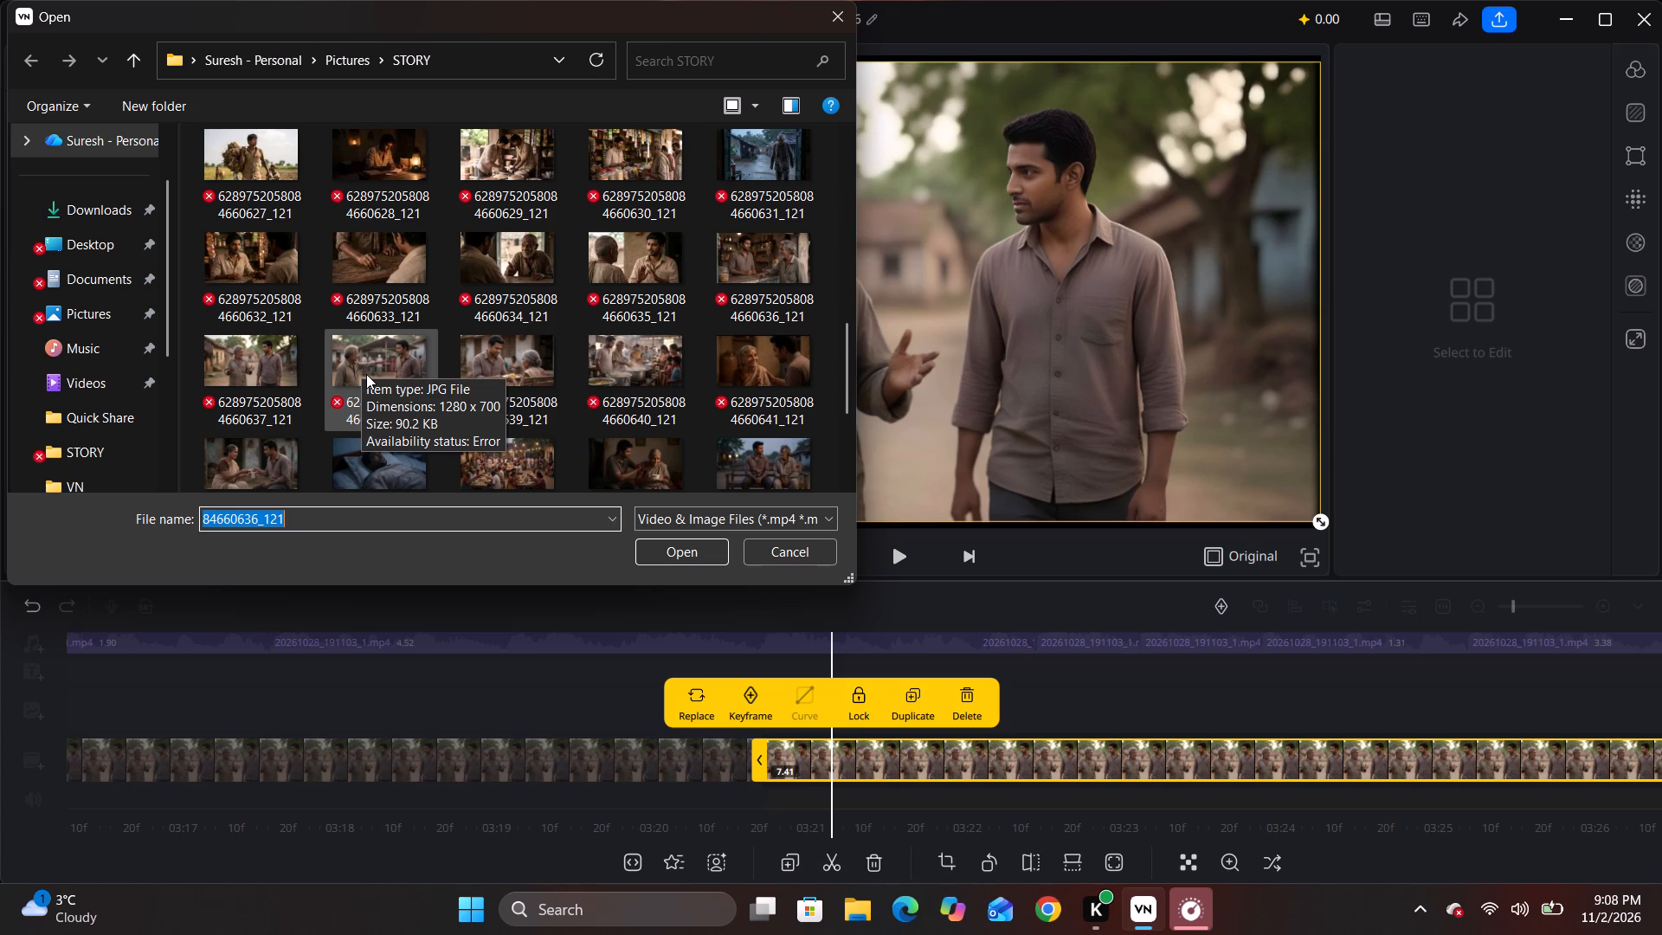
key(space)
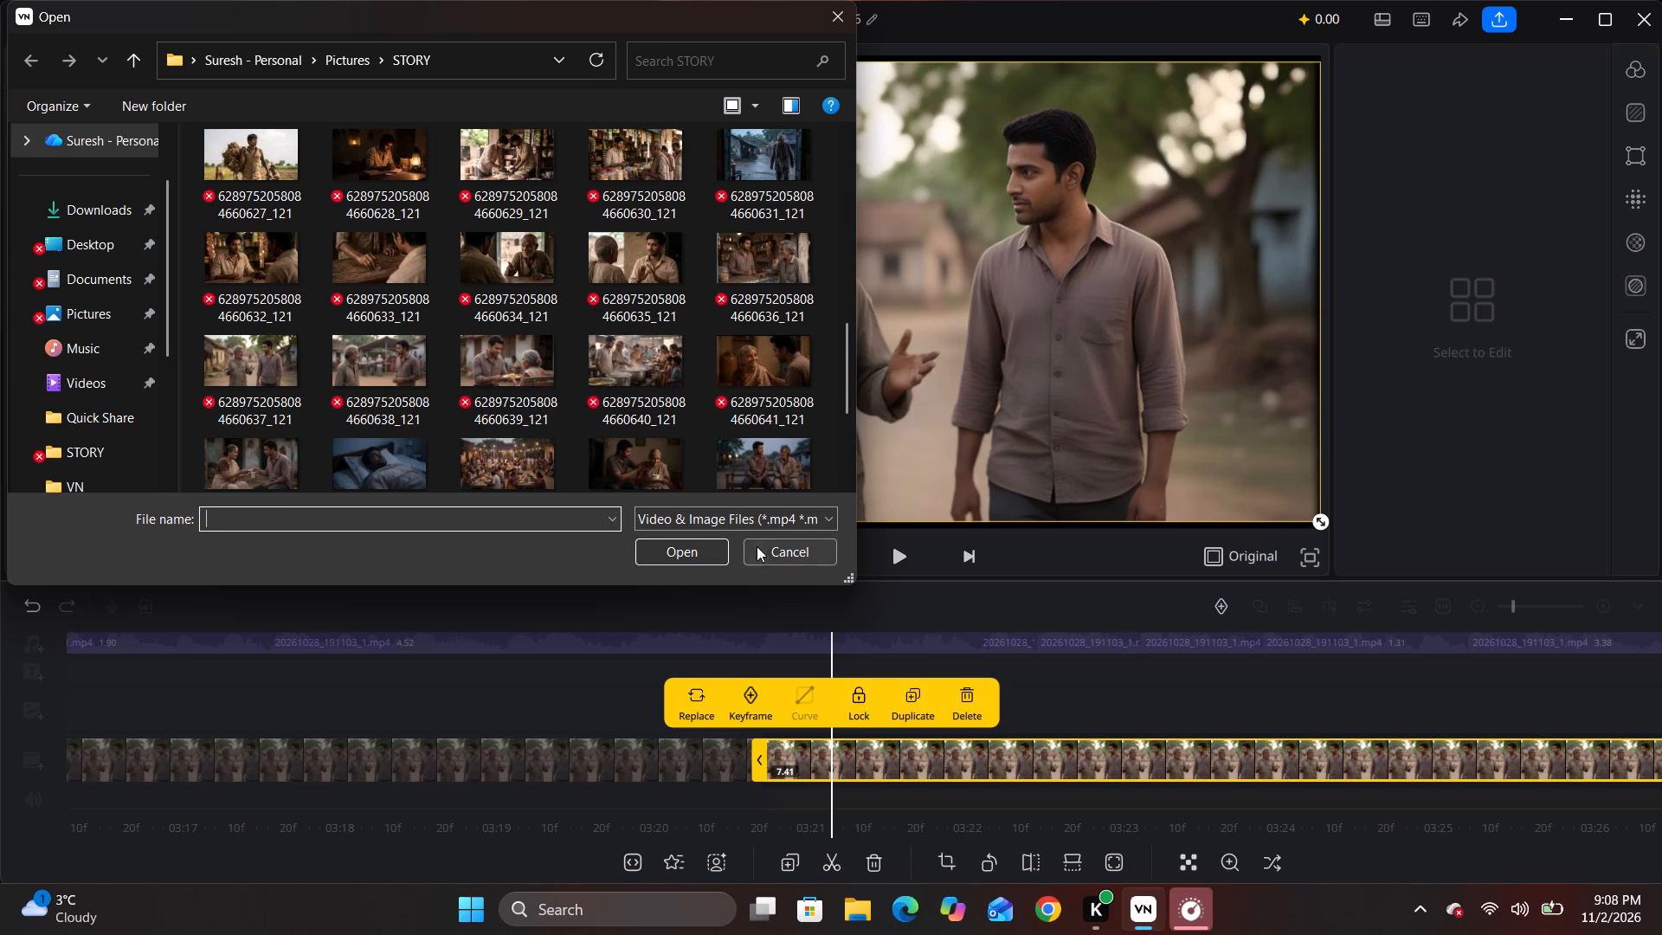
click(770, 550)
Listen to the narration after the 3:20.72 split and split the village street clip again at about 3:25.22.
key(space)
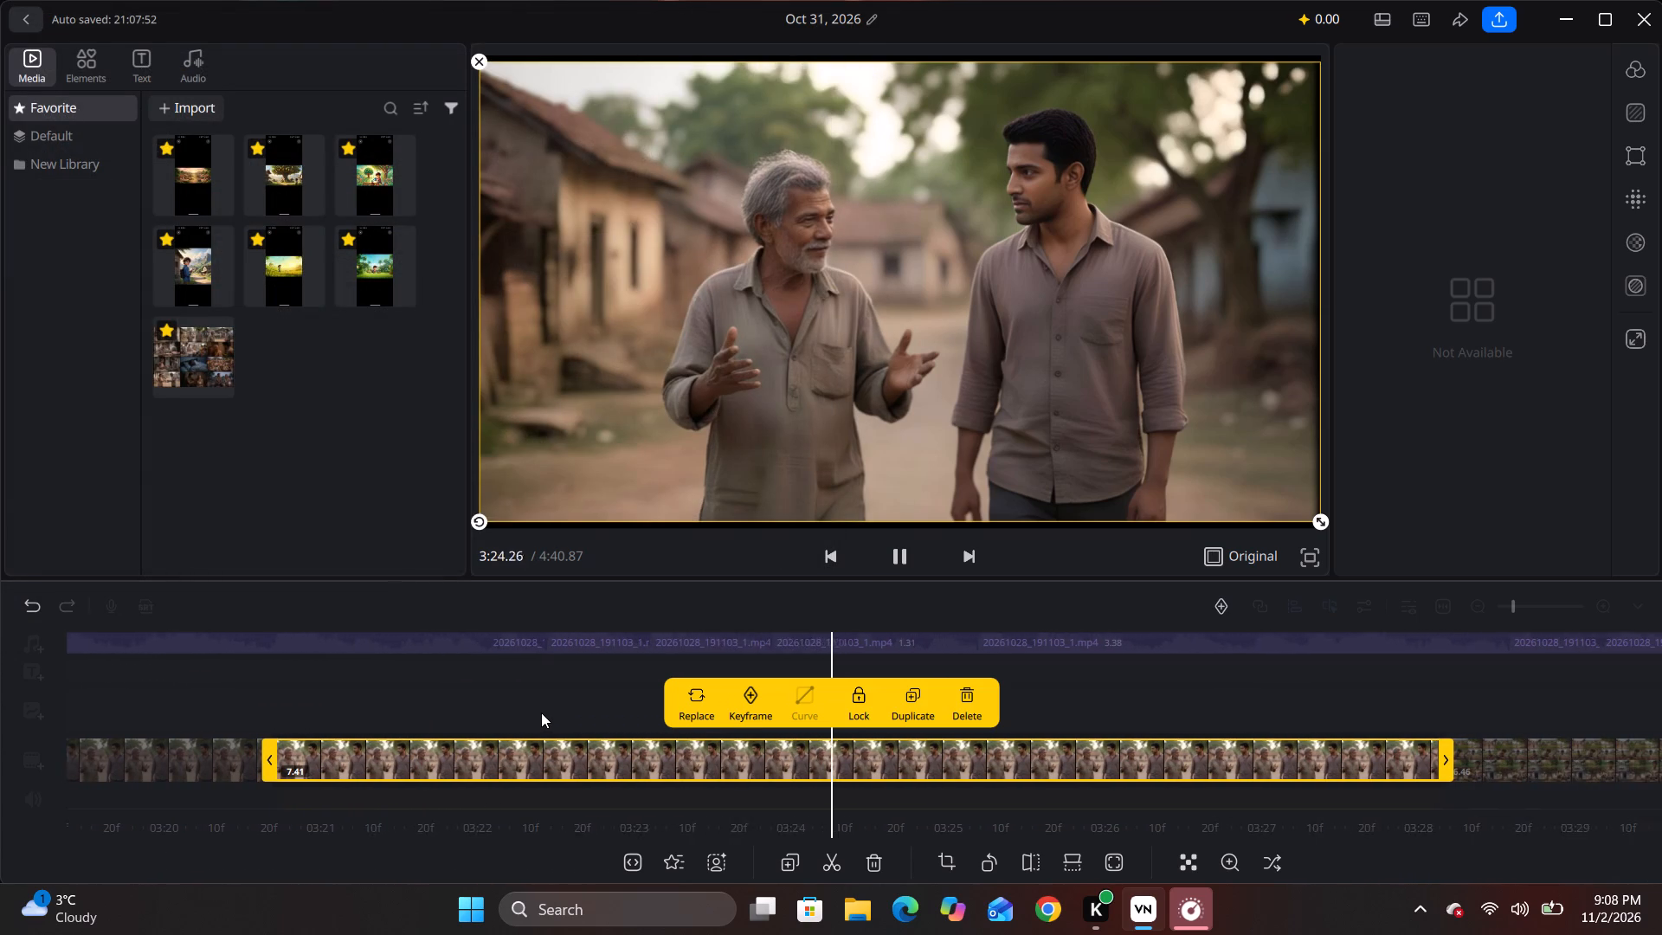
key(space)
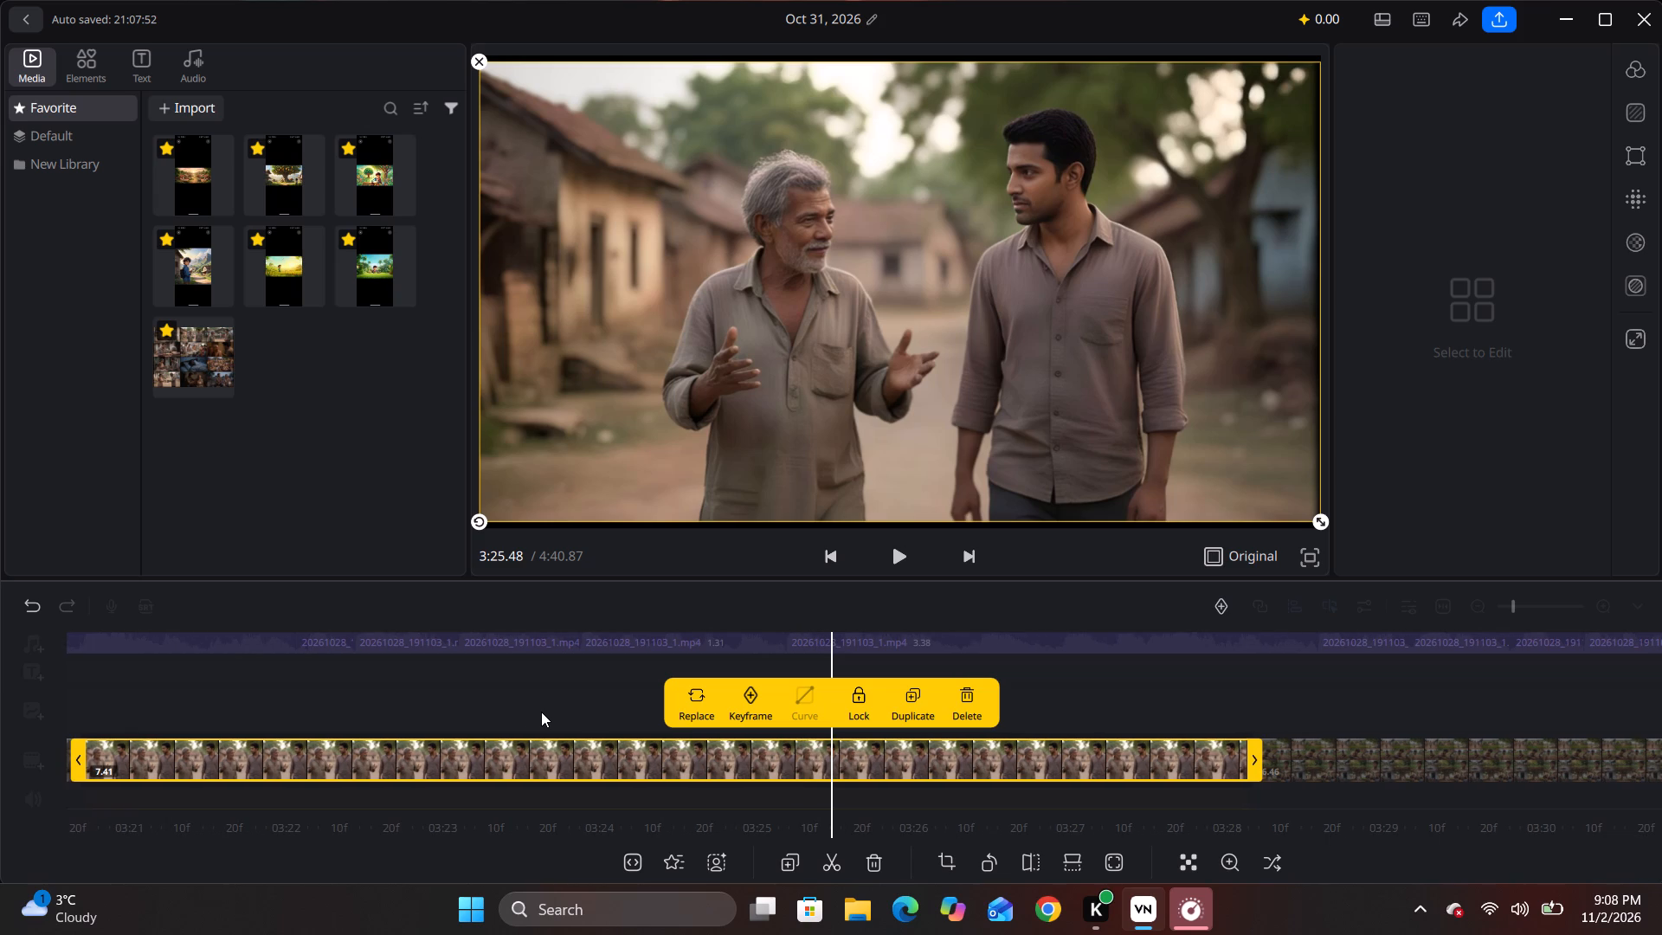
drag(541, 712, 599, 706)
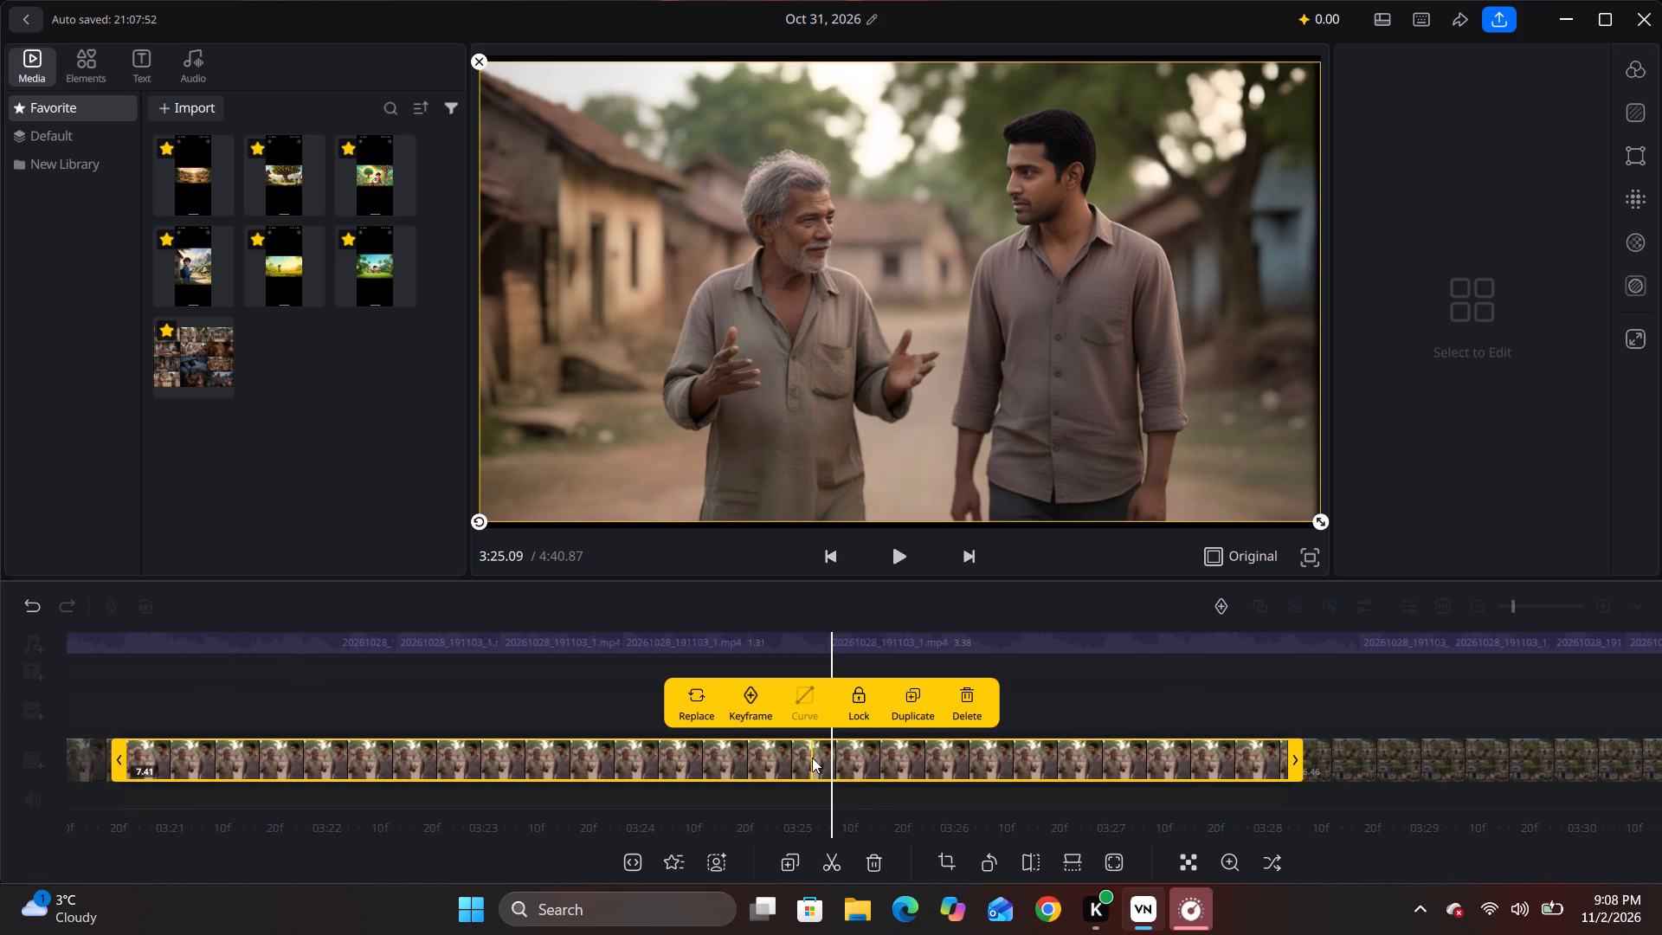
click(835, 856)
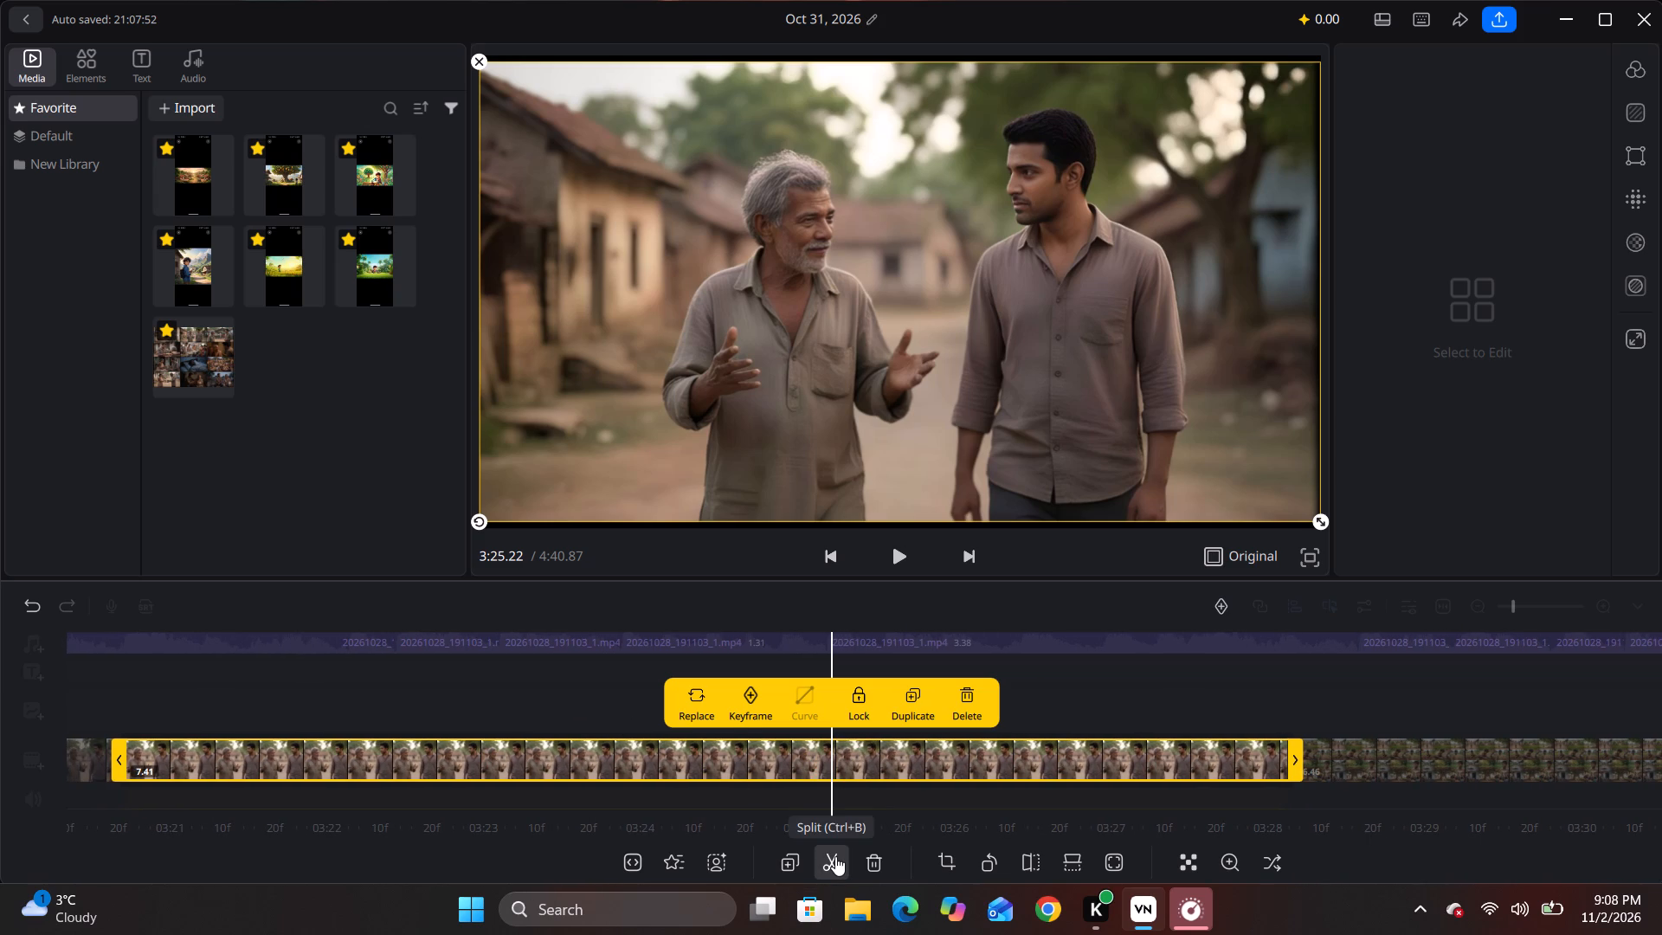
click(883, 752)
click(883, 760)
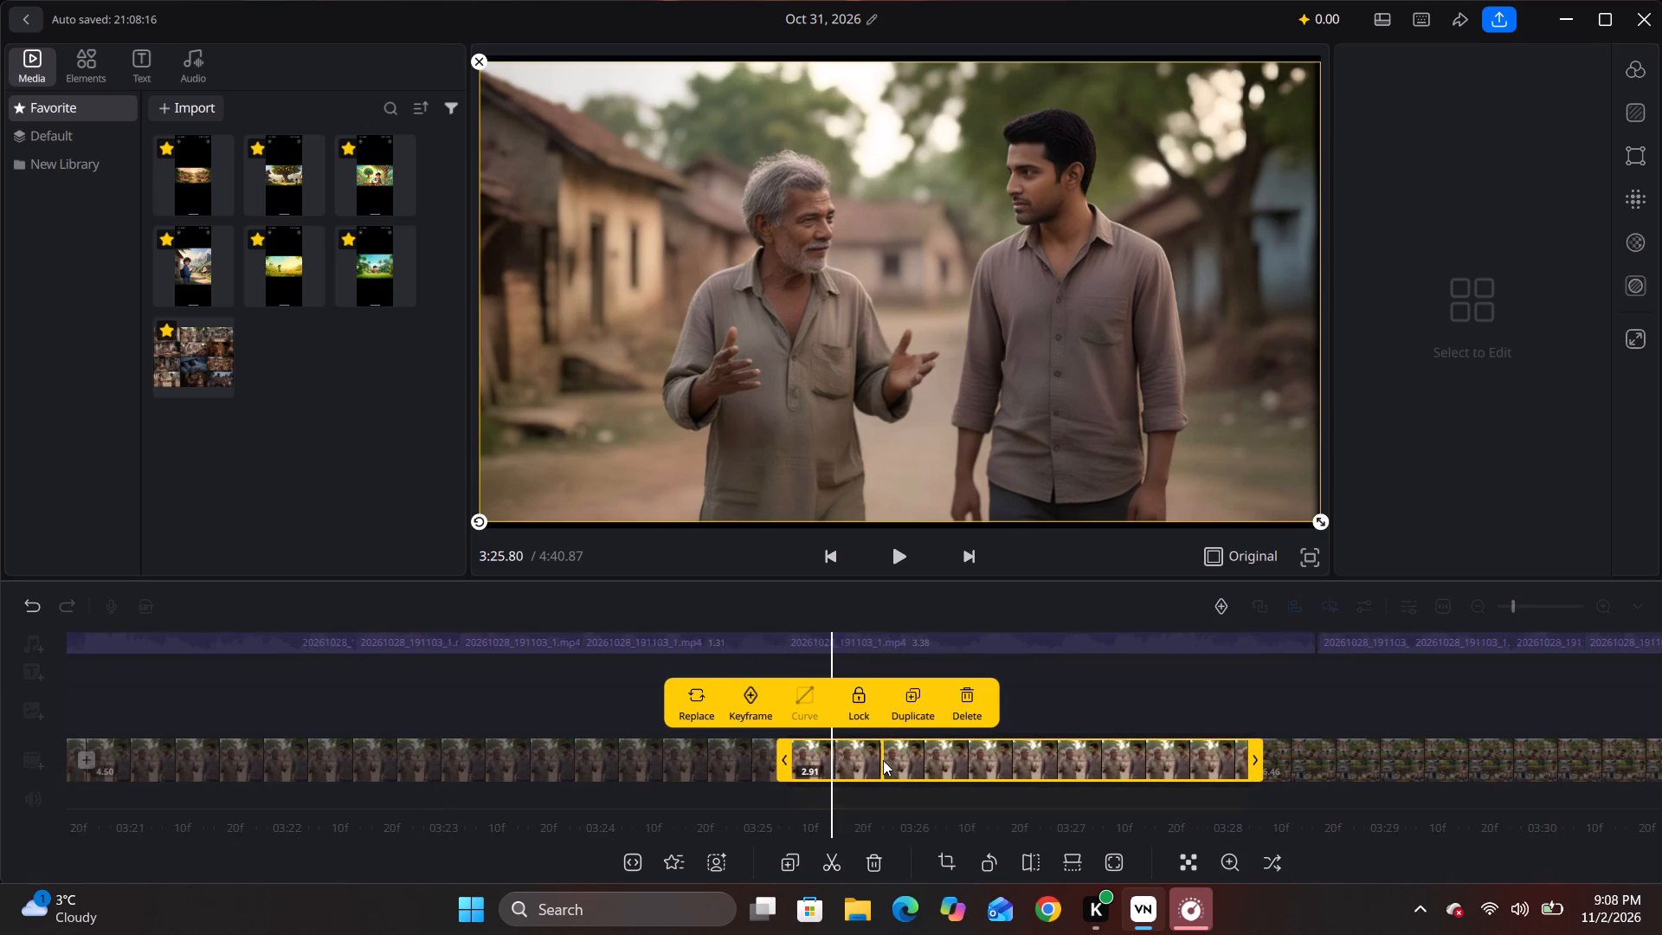
click(694, 688)
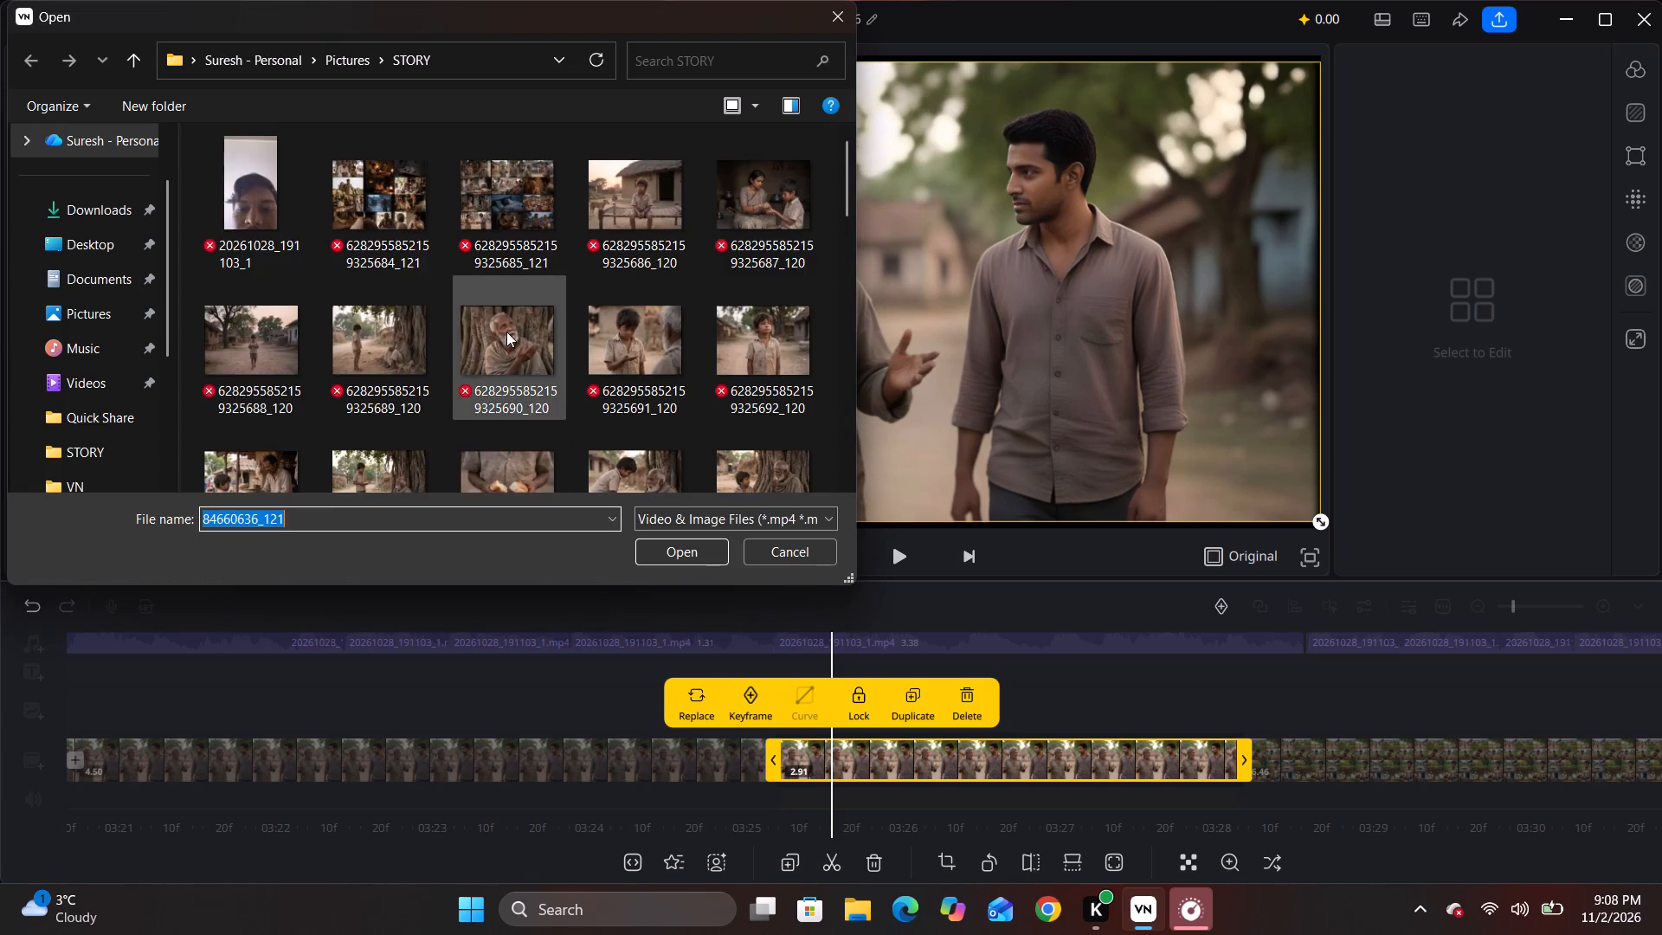
scroll(506, 332, down, 7)
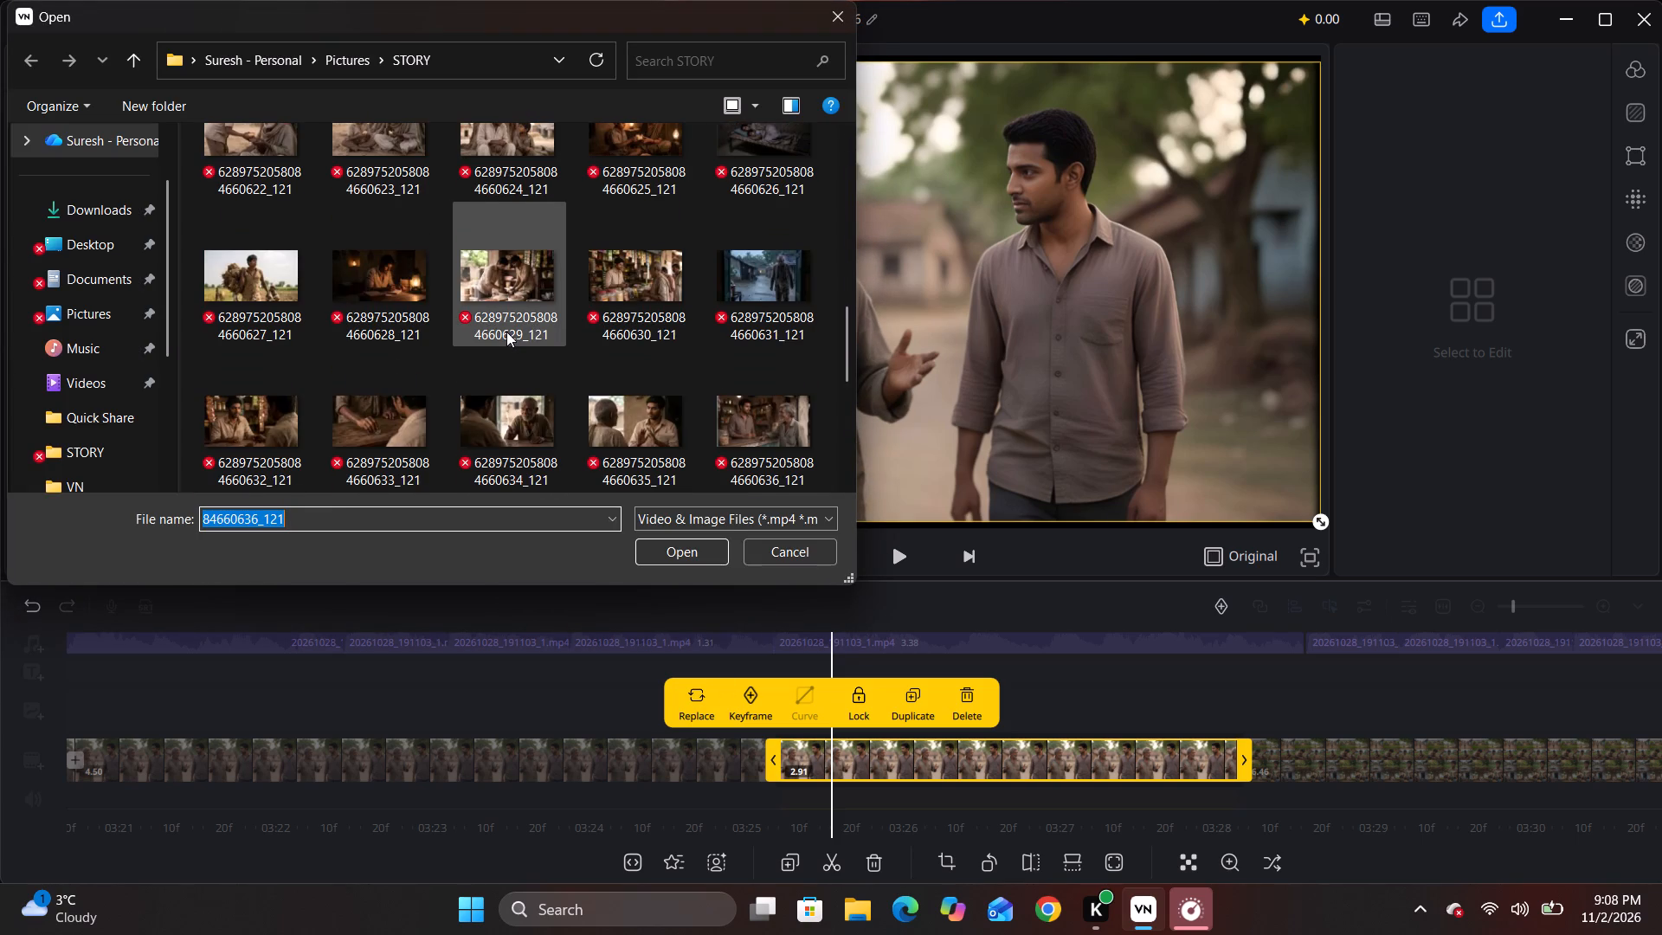
scroll(506, 332, down, 3)
scroll(506, 332, up, 1)
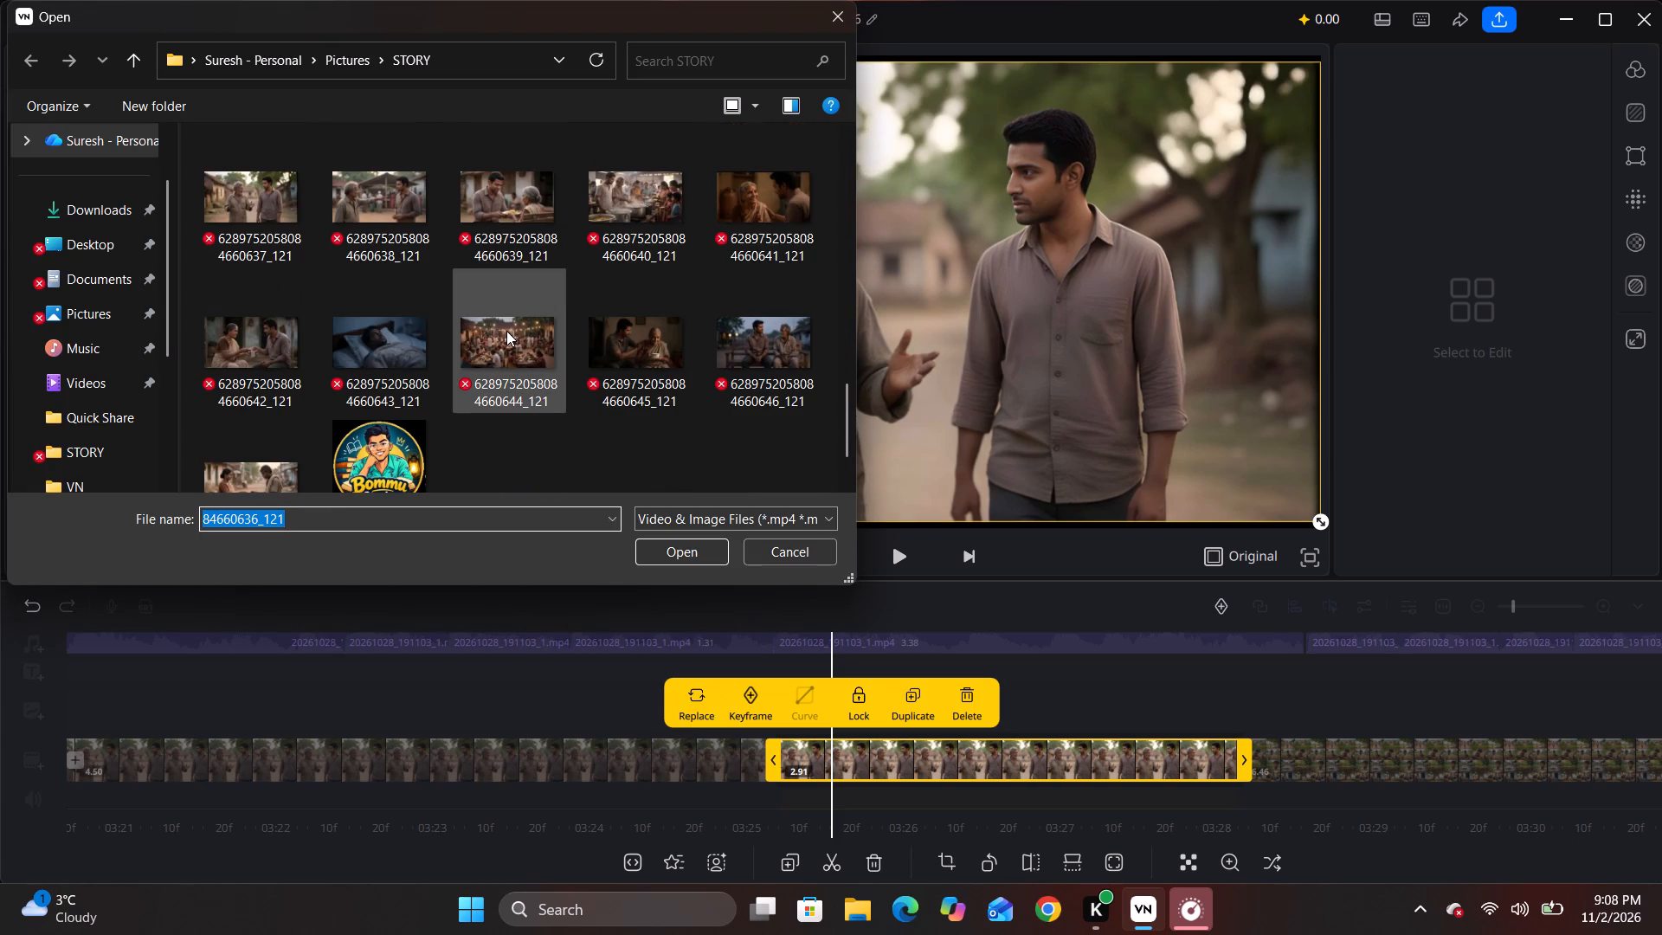
click(403, 207)
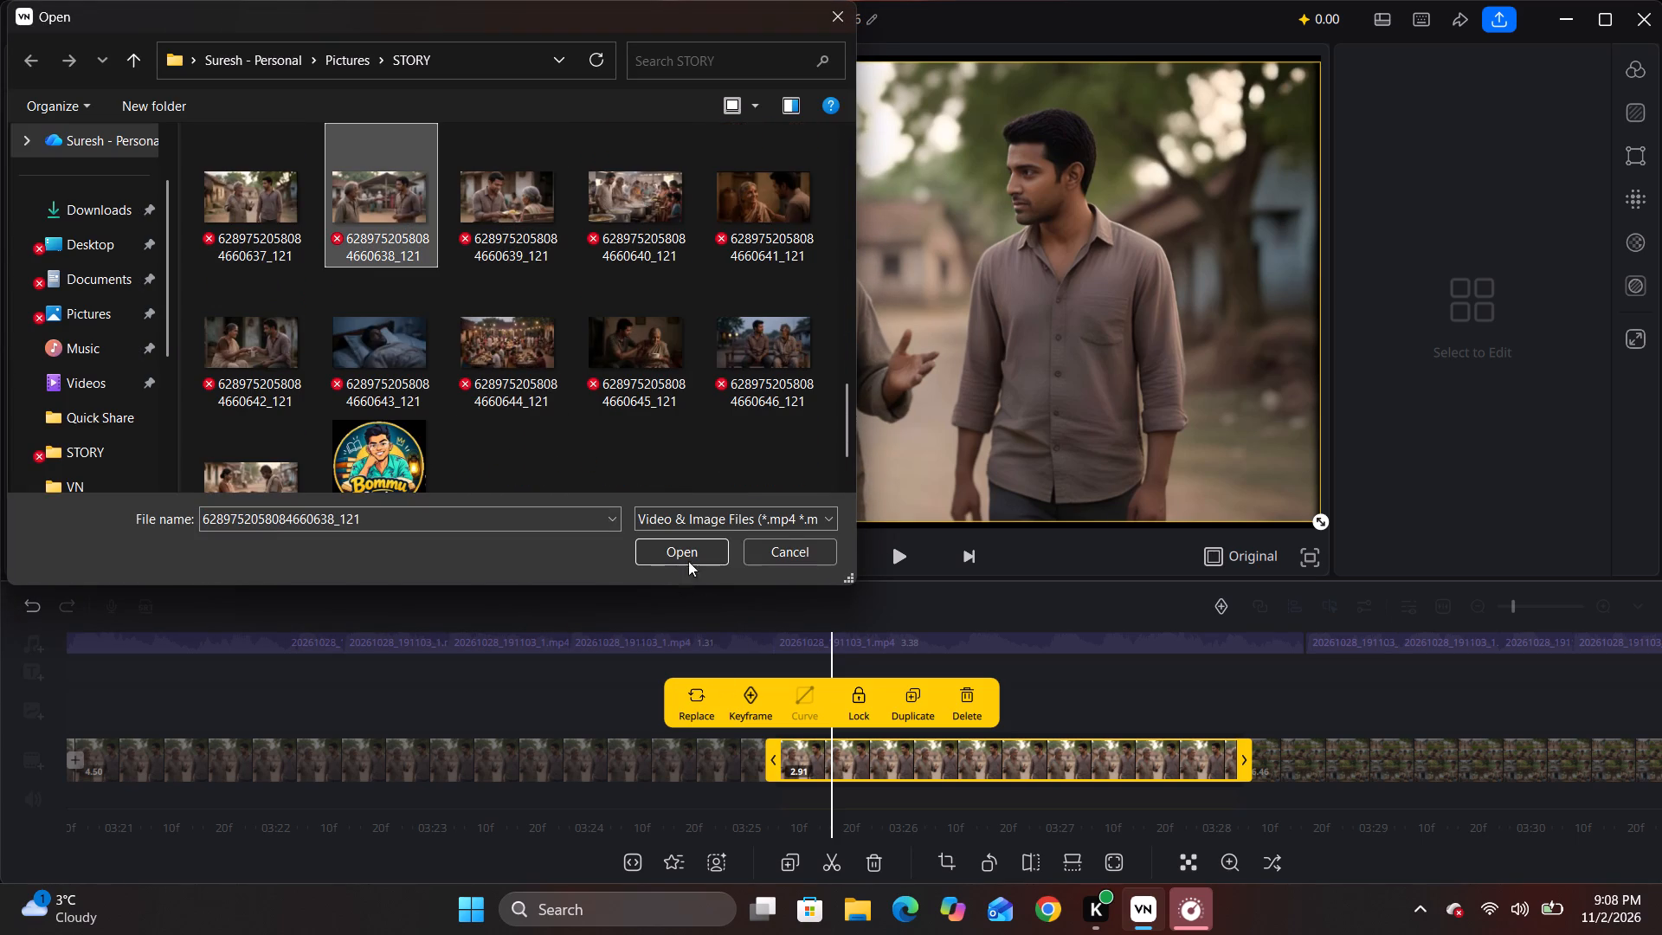
click(688, 555)
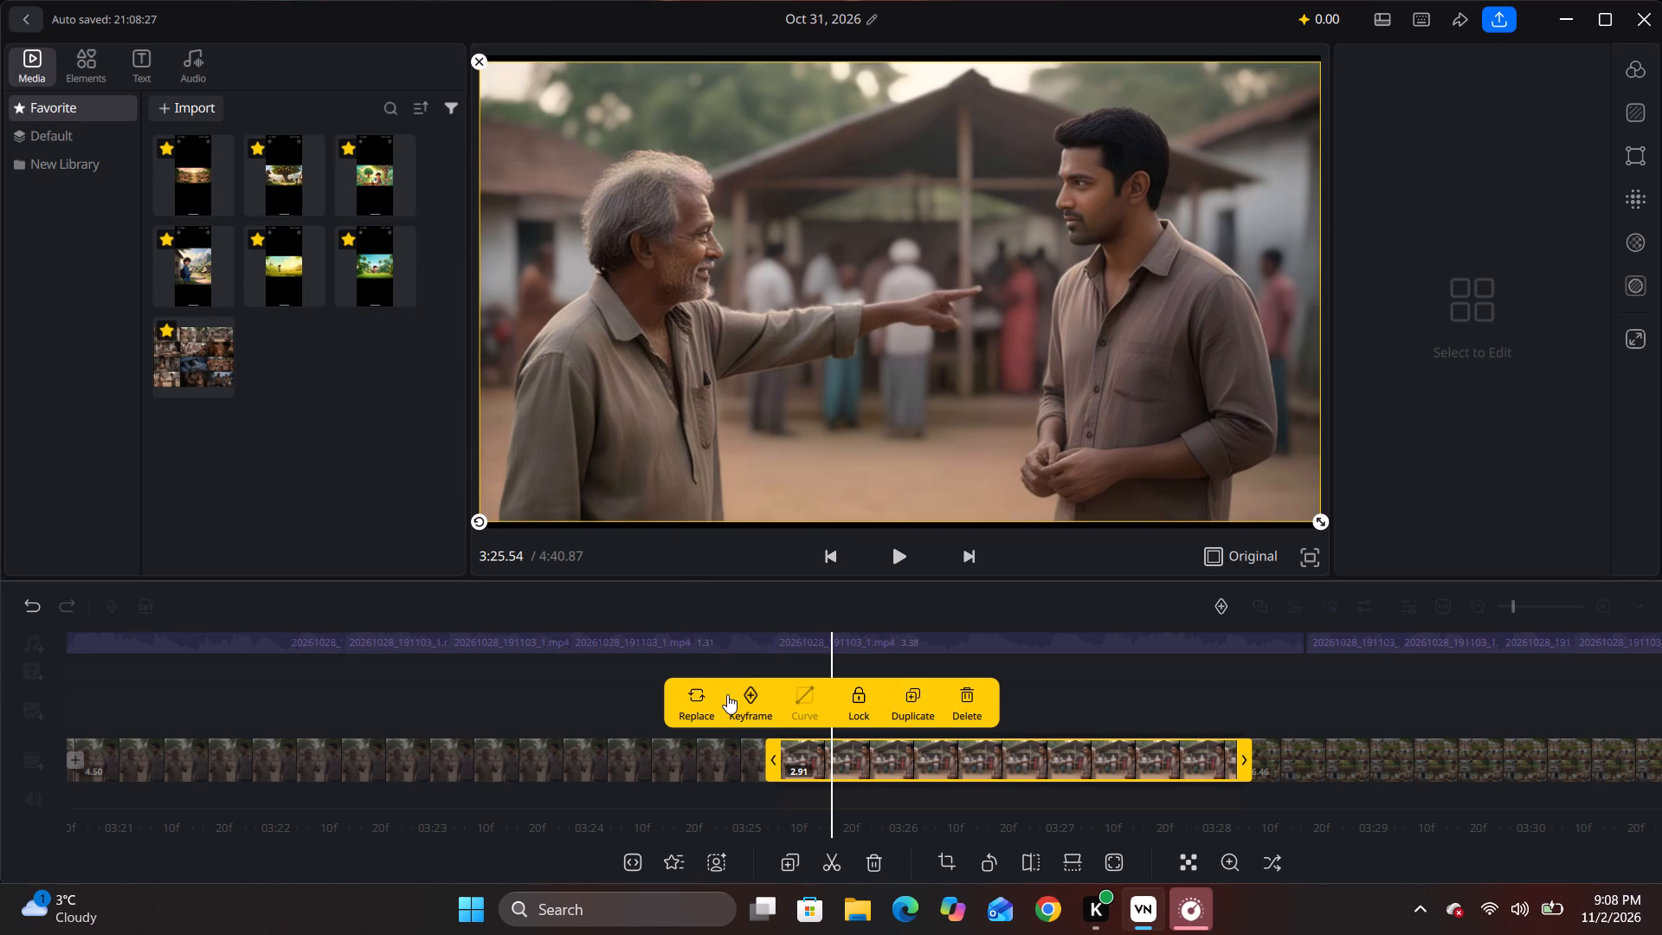
key(space)
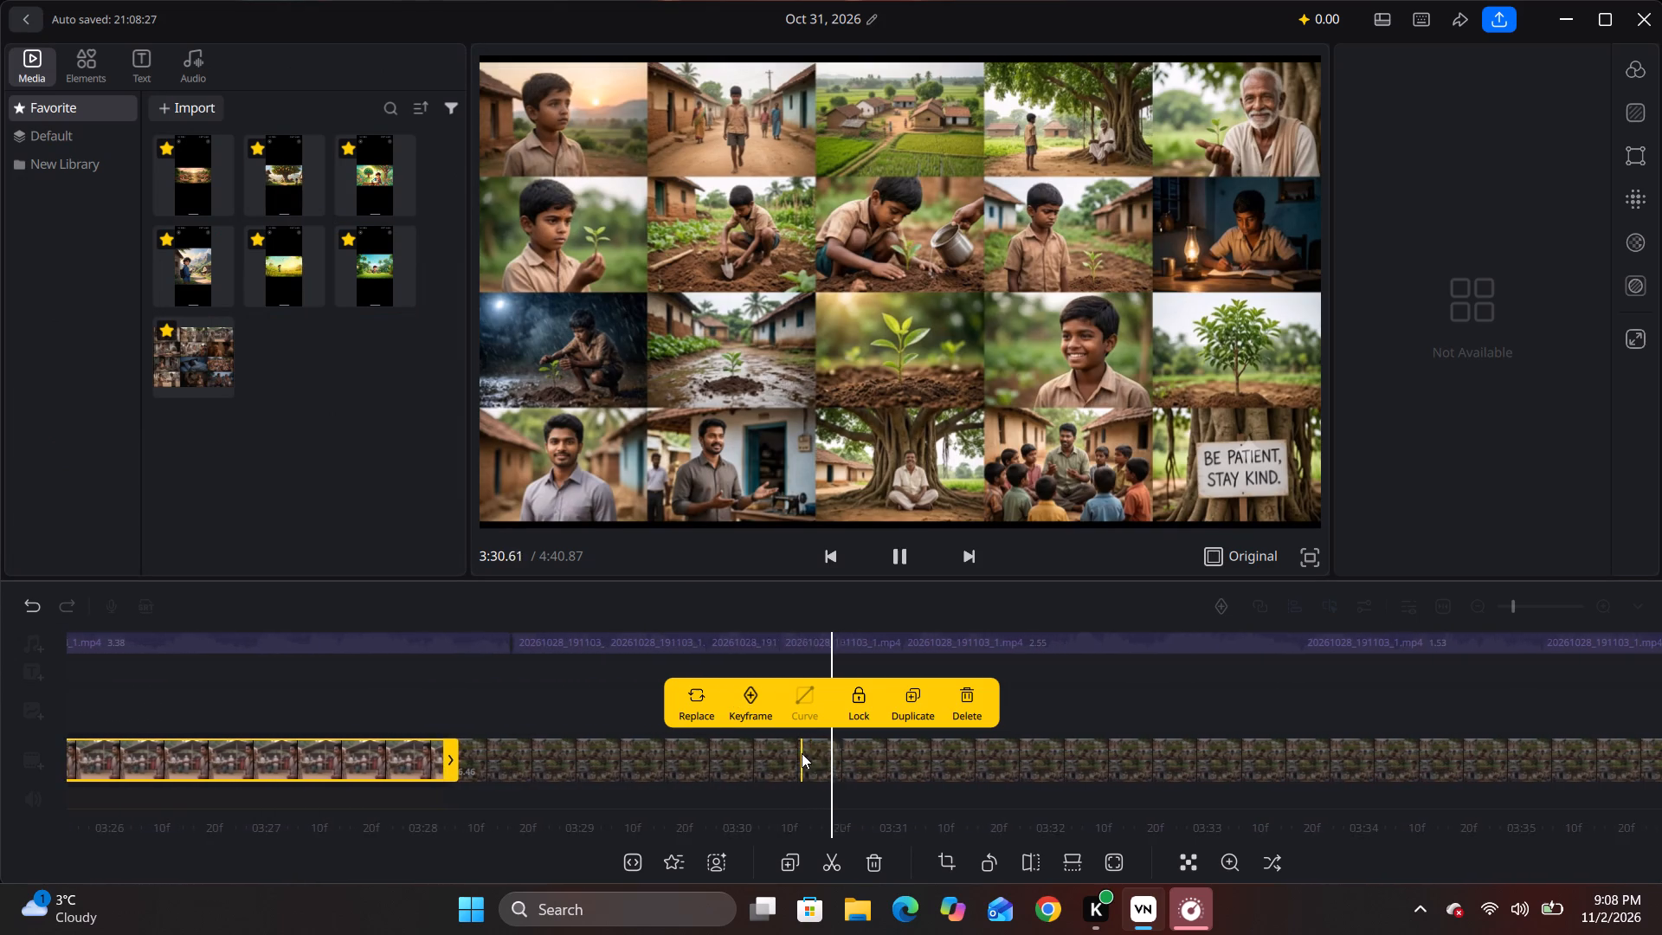
key(space)
key(space)
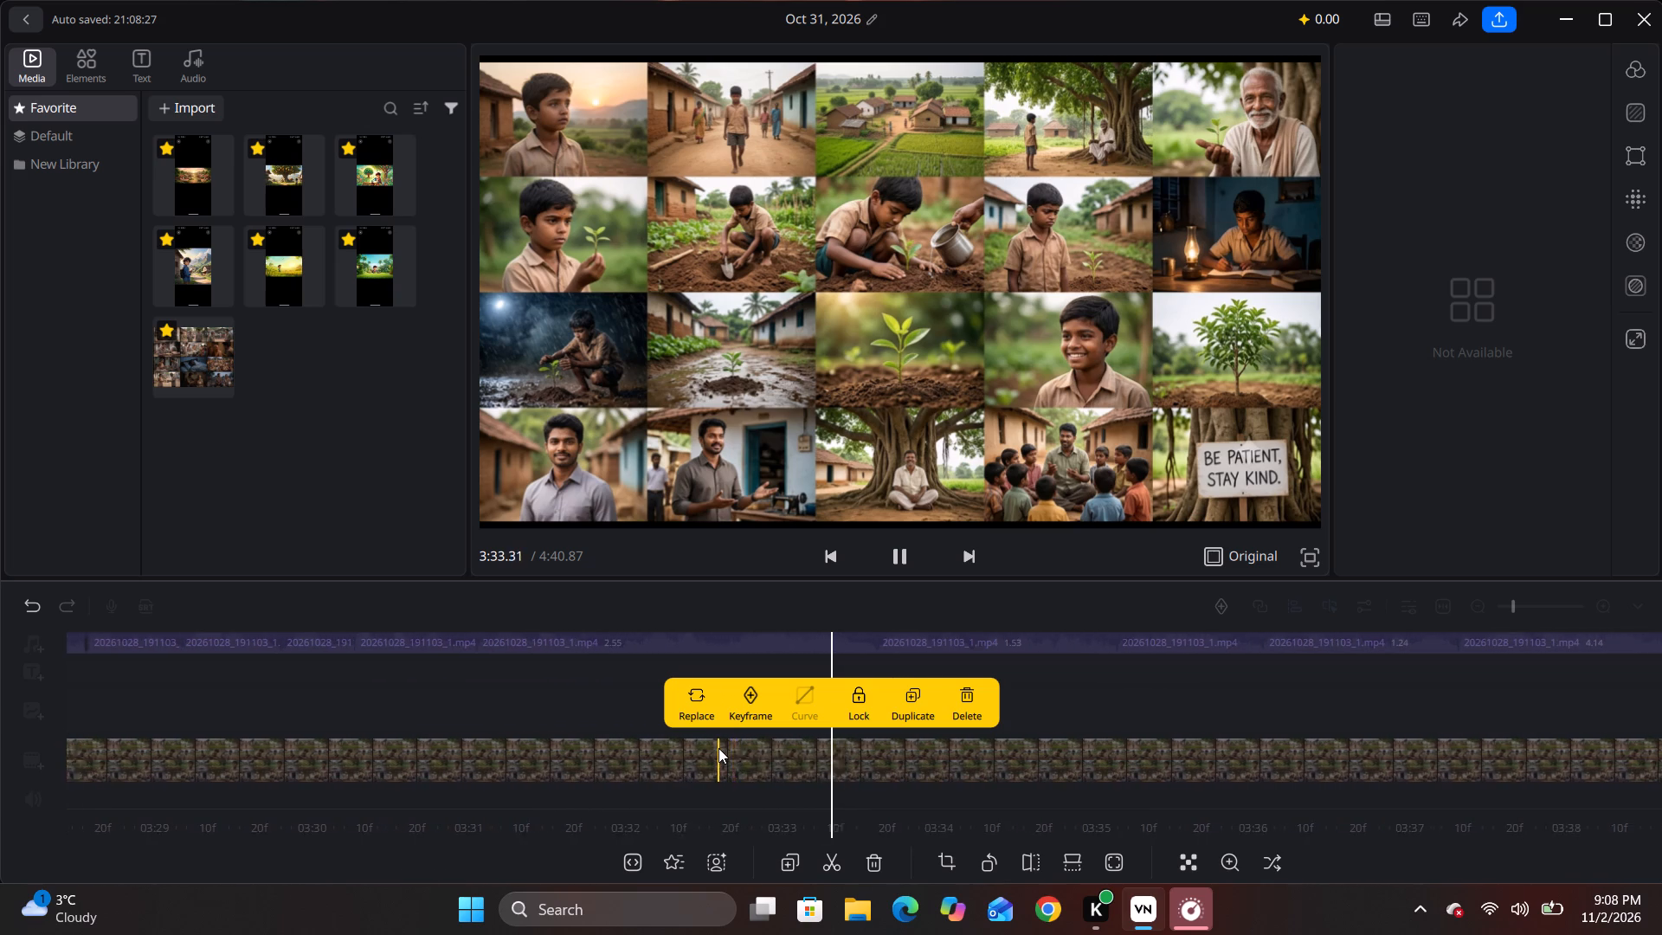
key(space)
drag(625, 745, 1242, 751)
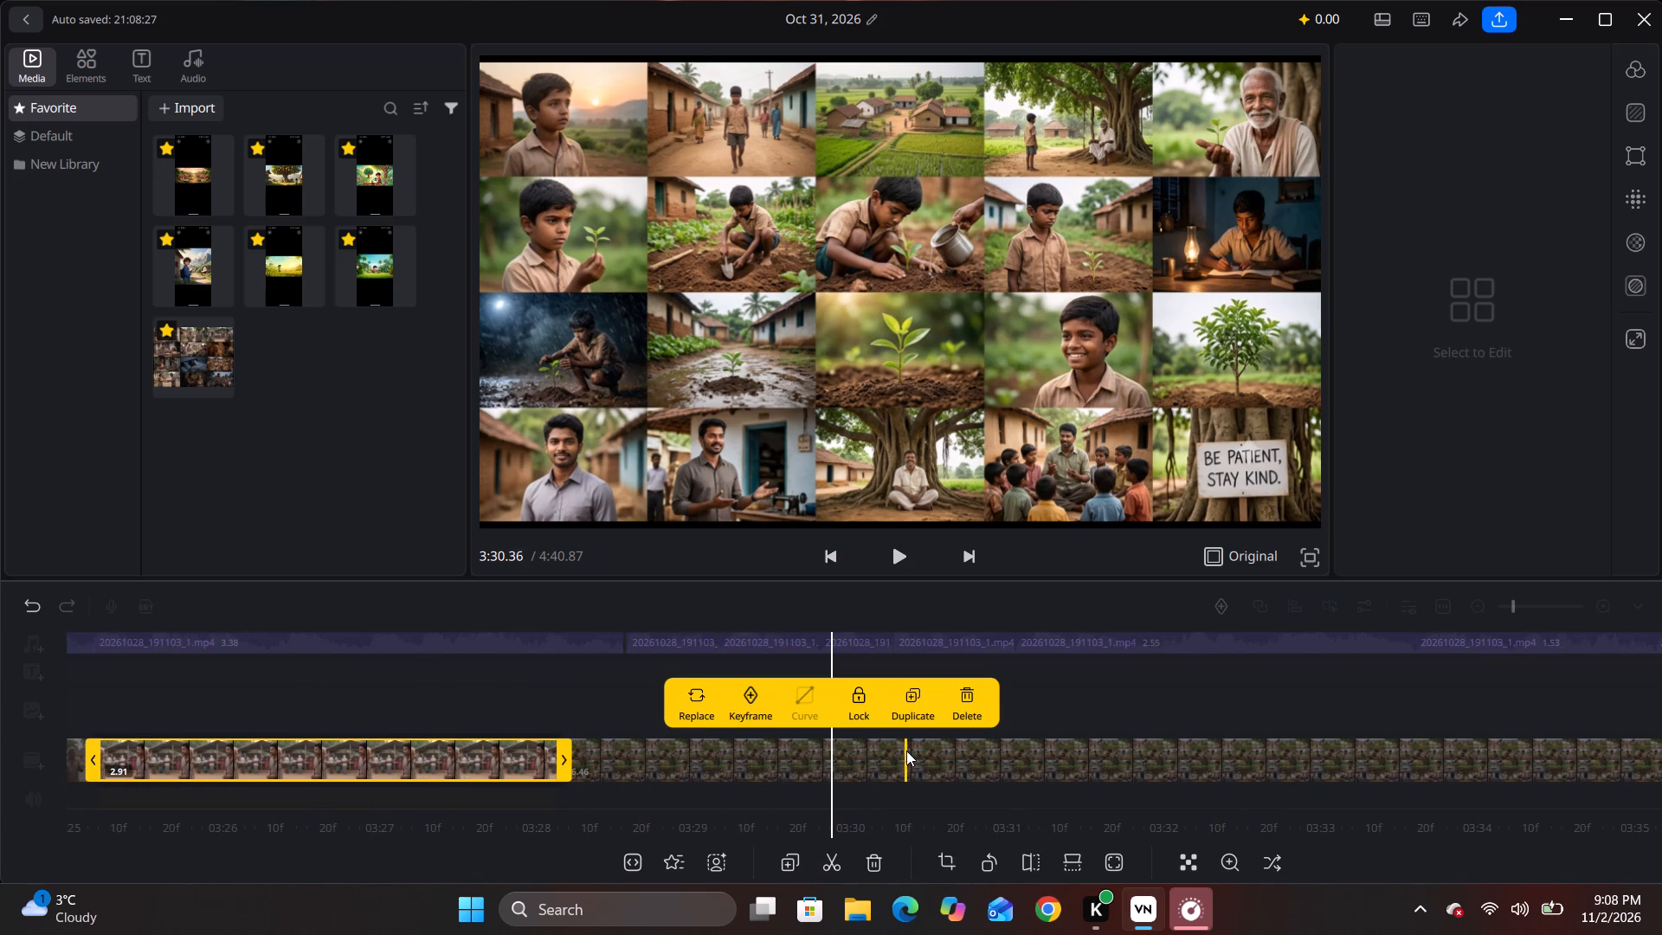
click(906, 751)
click(801, 756)
click(697, 691)
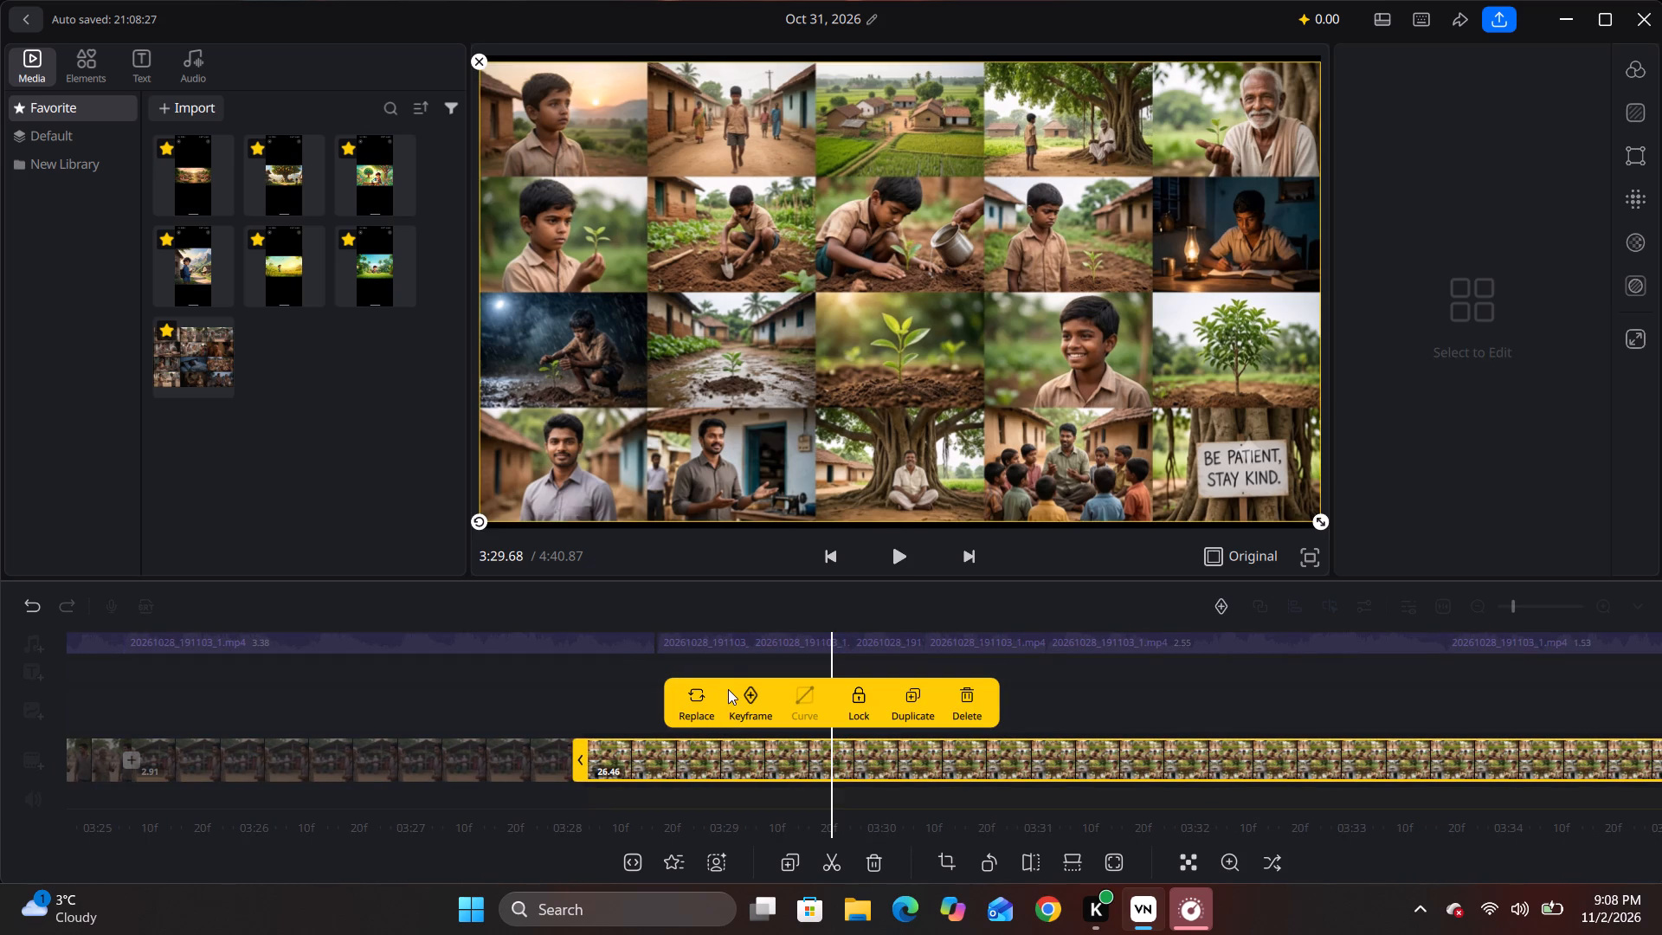
scroll(421, 364, down, 8)
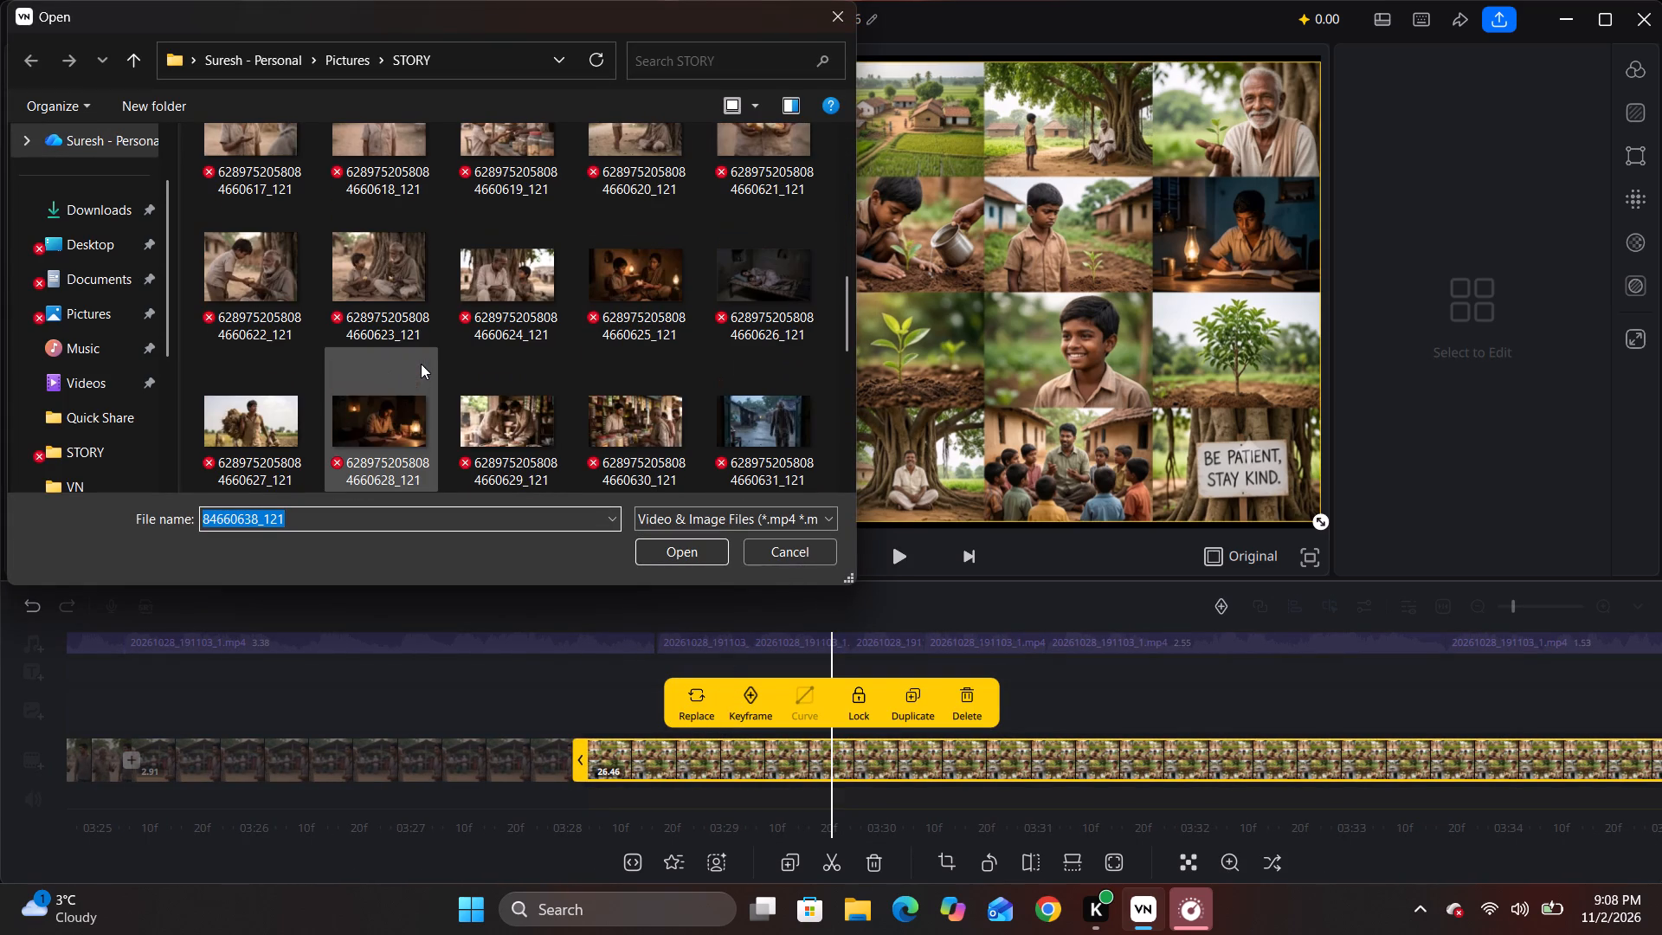
scroll(566, 368, down, 2)
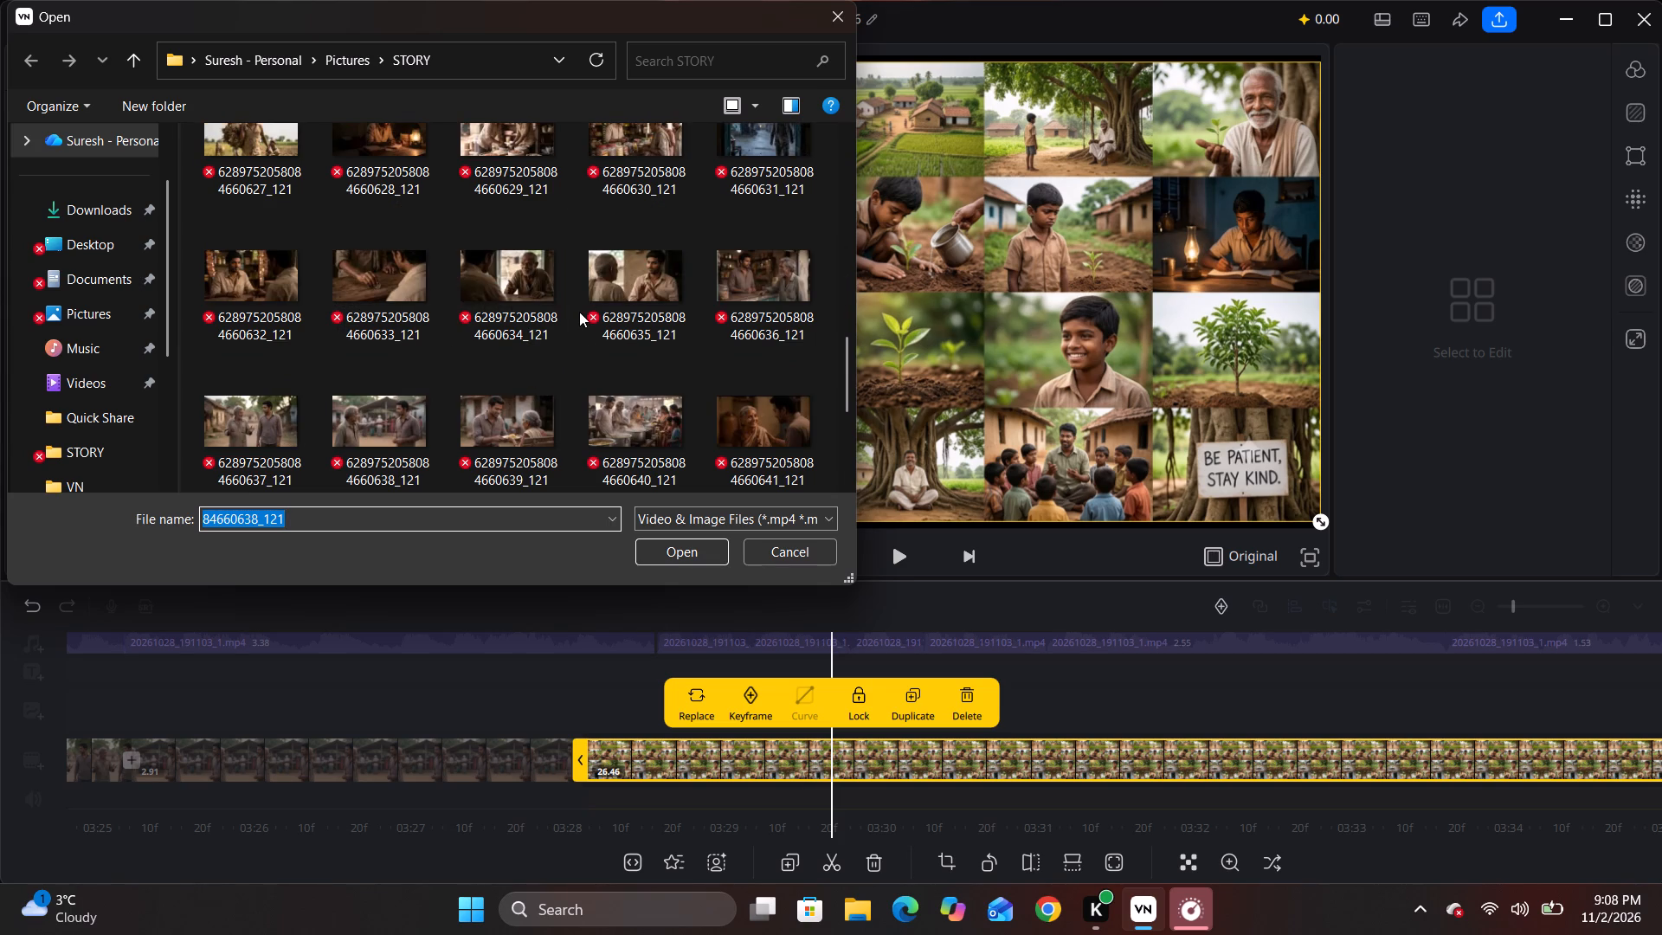
scroll(579, 312, down, 1)
click(494, 272)
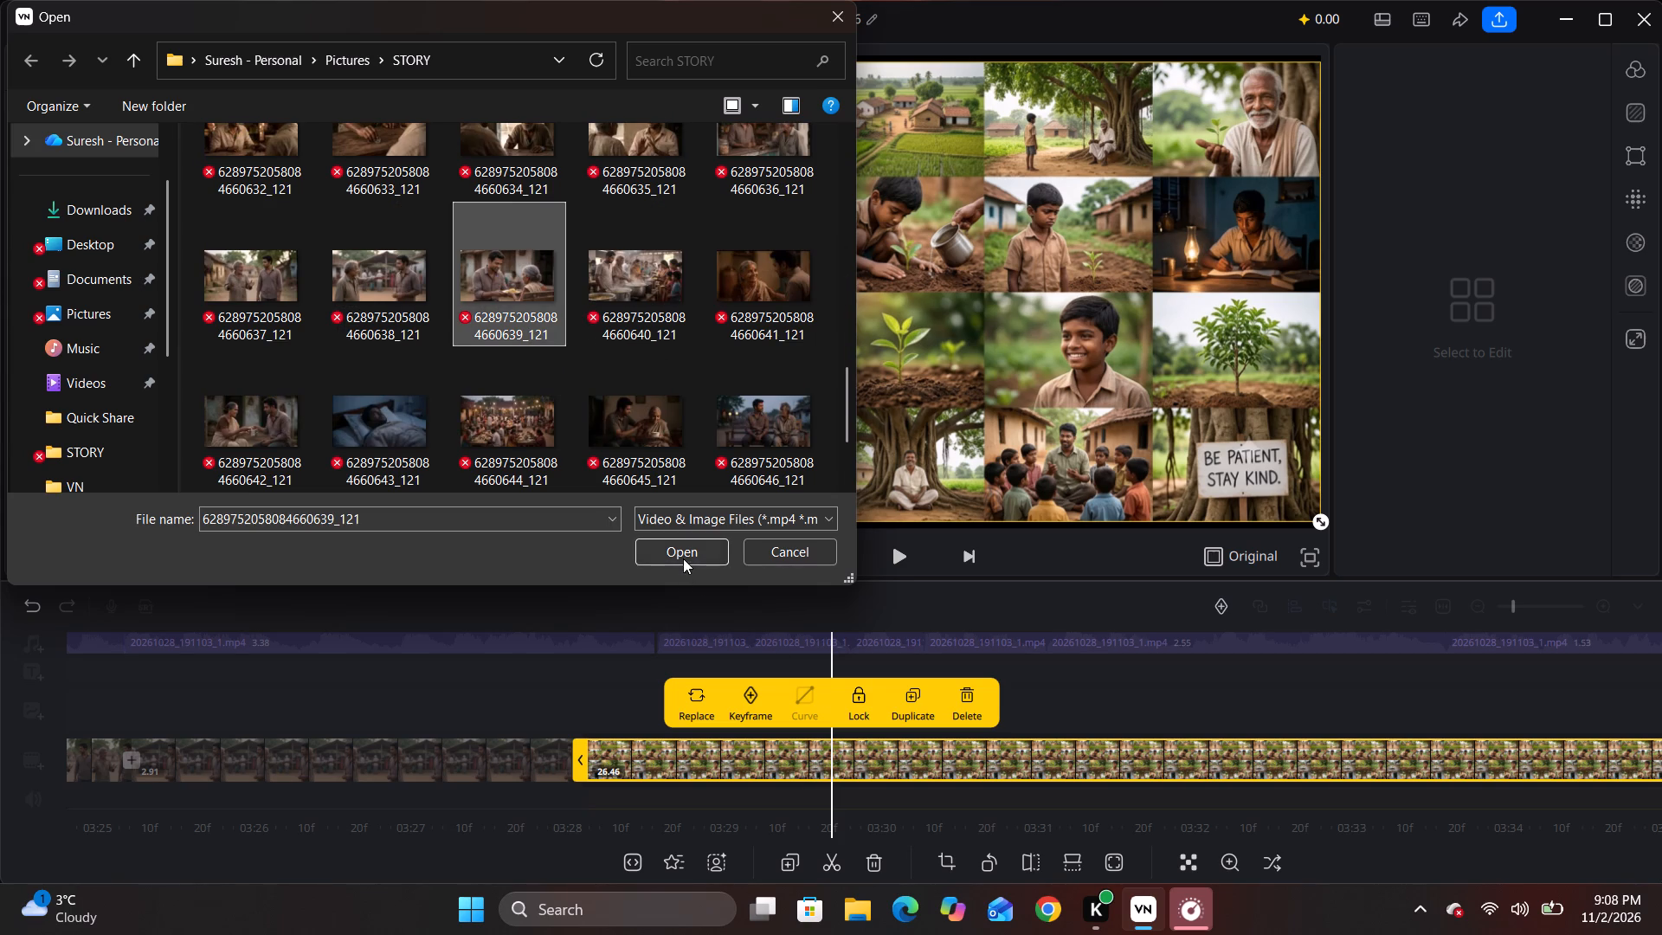
click(683, 548)
Listen to the narration over the clip of the young man serving food, replaying its start, and on through the collage clips to about 4:11.
key(space)
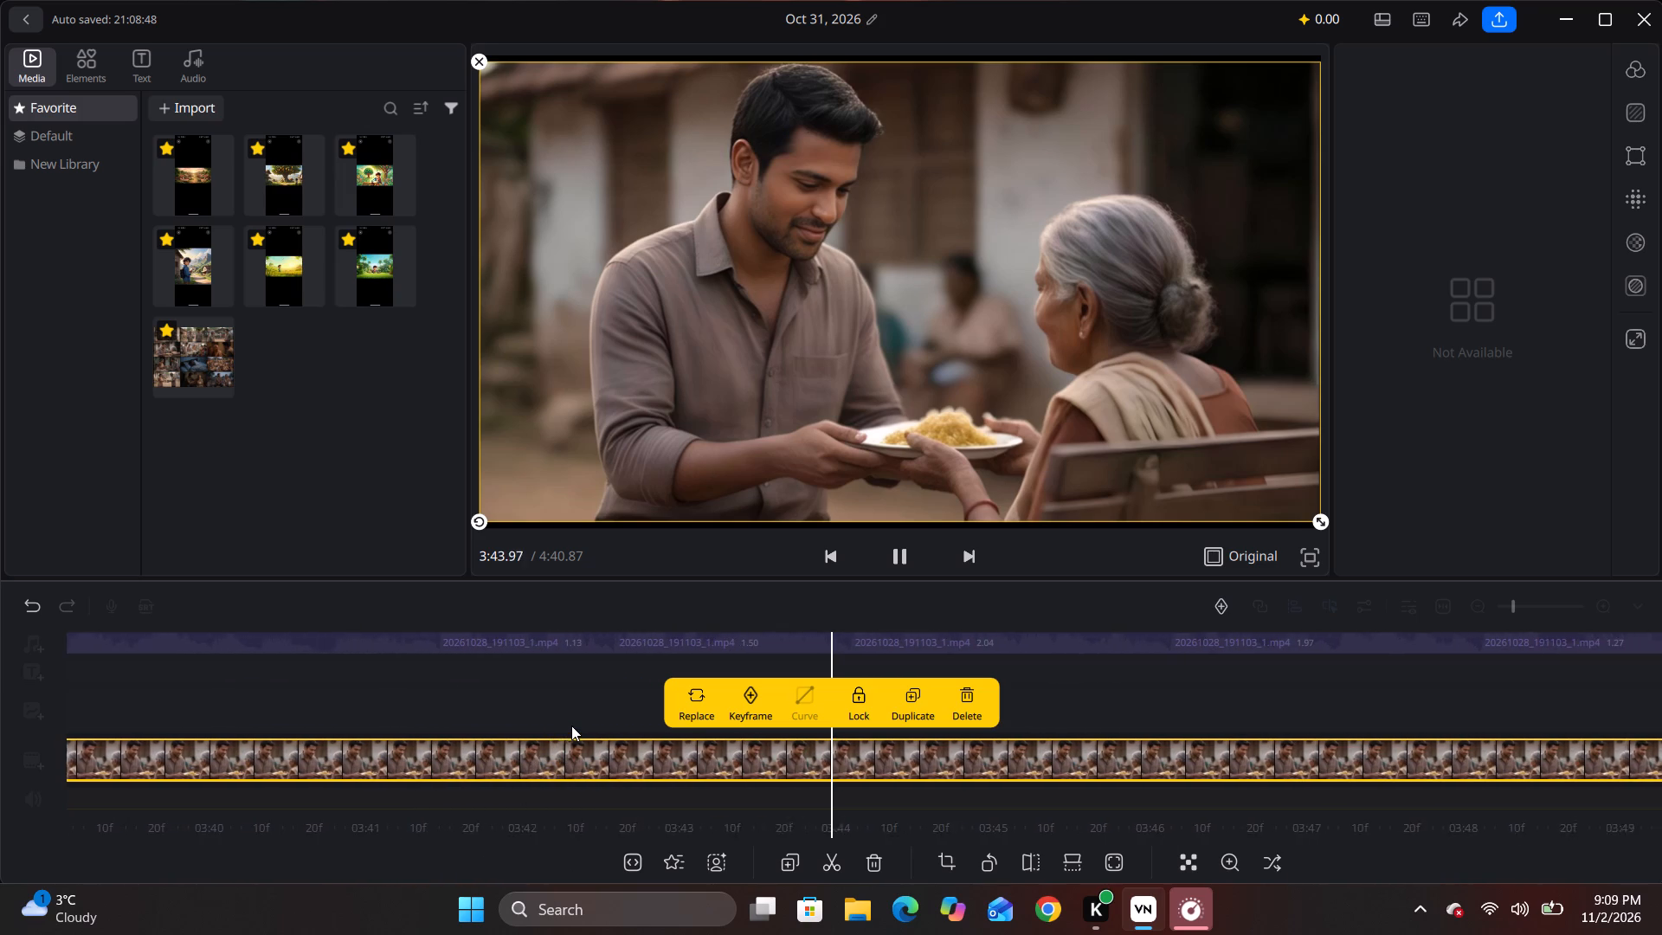
key(space)
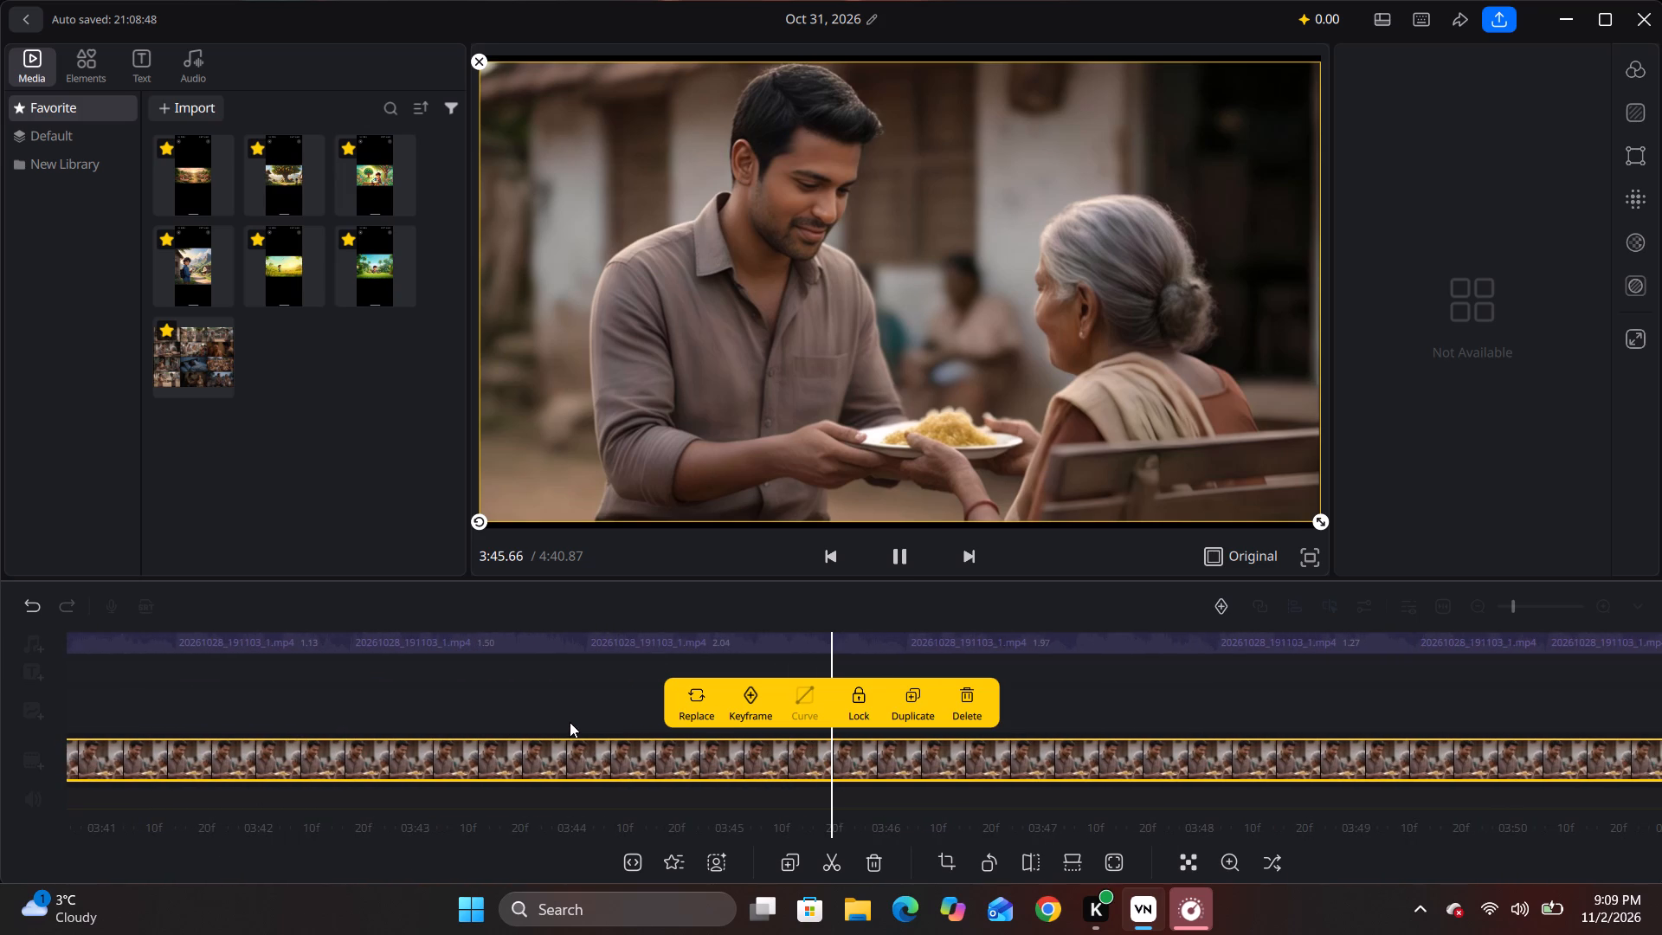
drag(542, 697, 1481, 715)
drag(505, 706, 1213, 708)
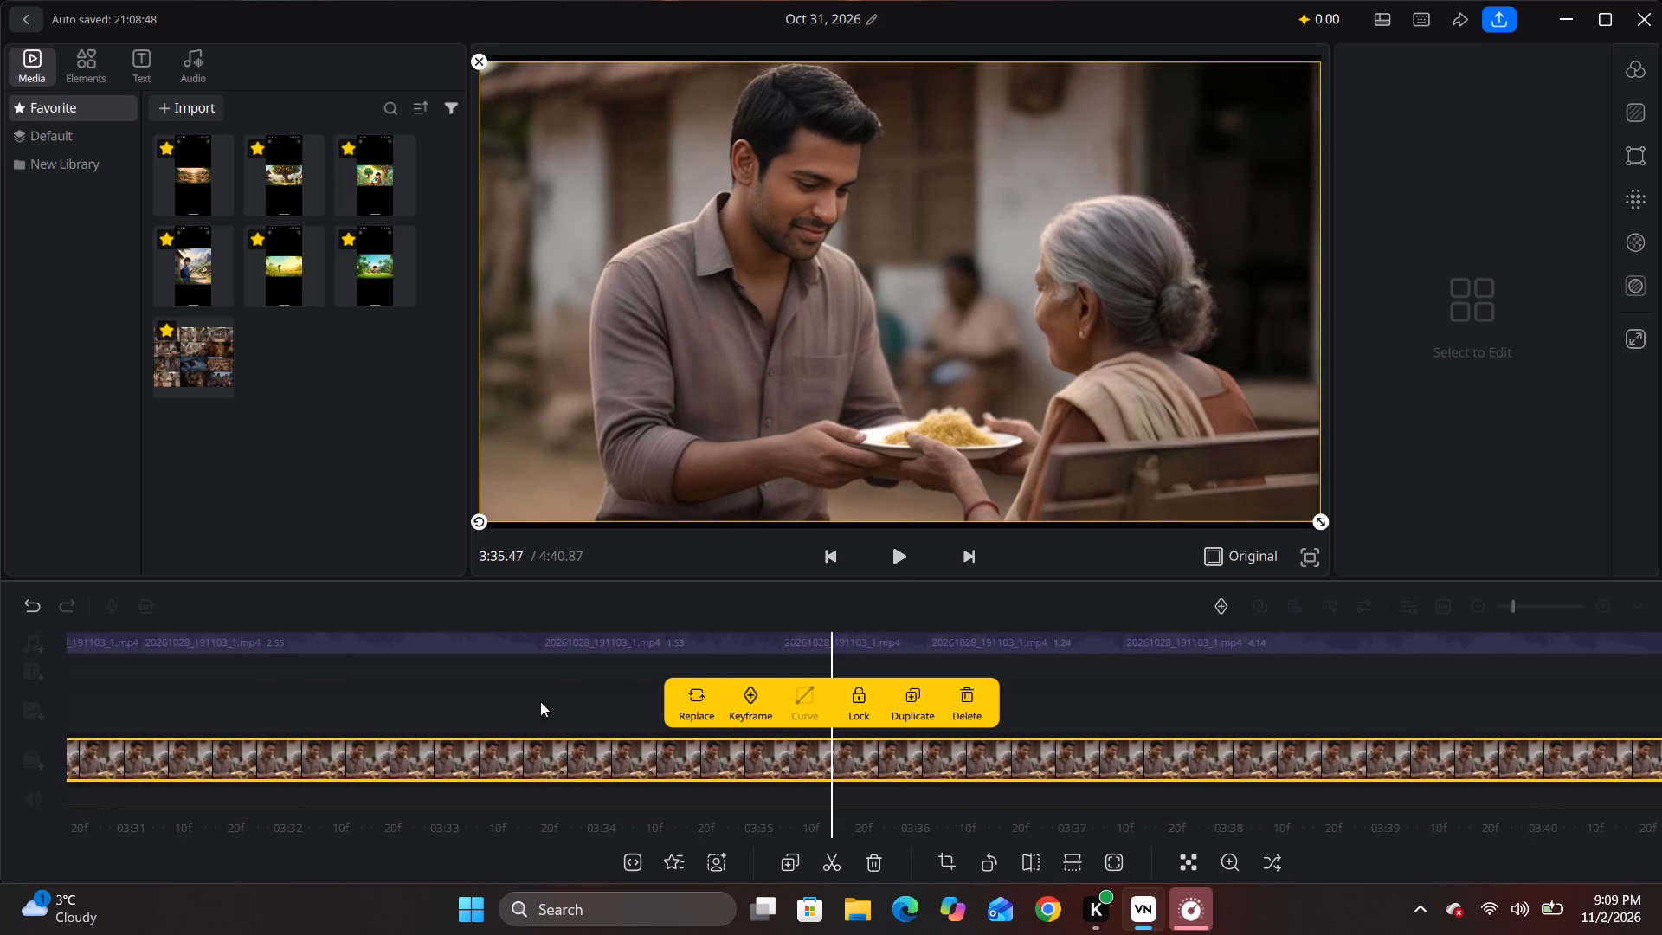
drag(436, 699, 1003, 708)
key(space)
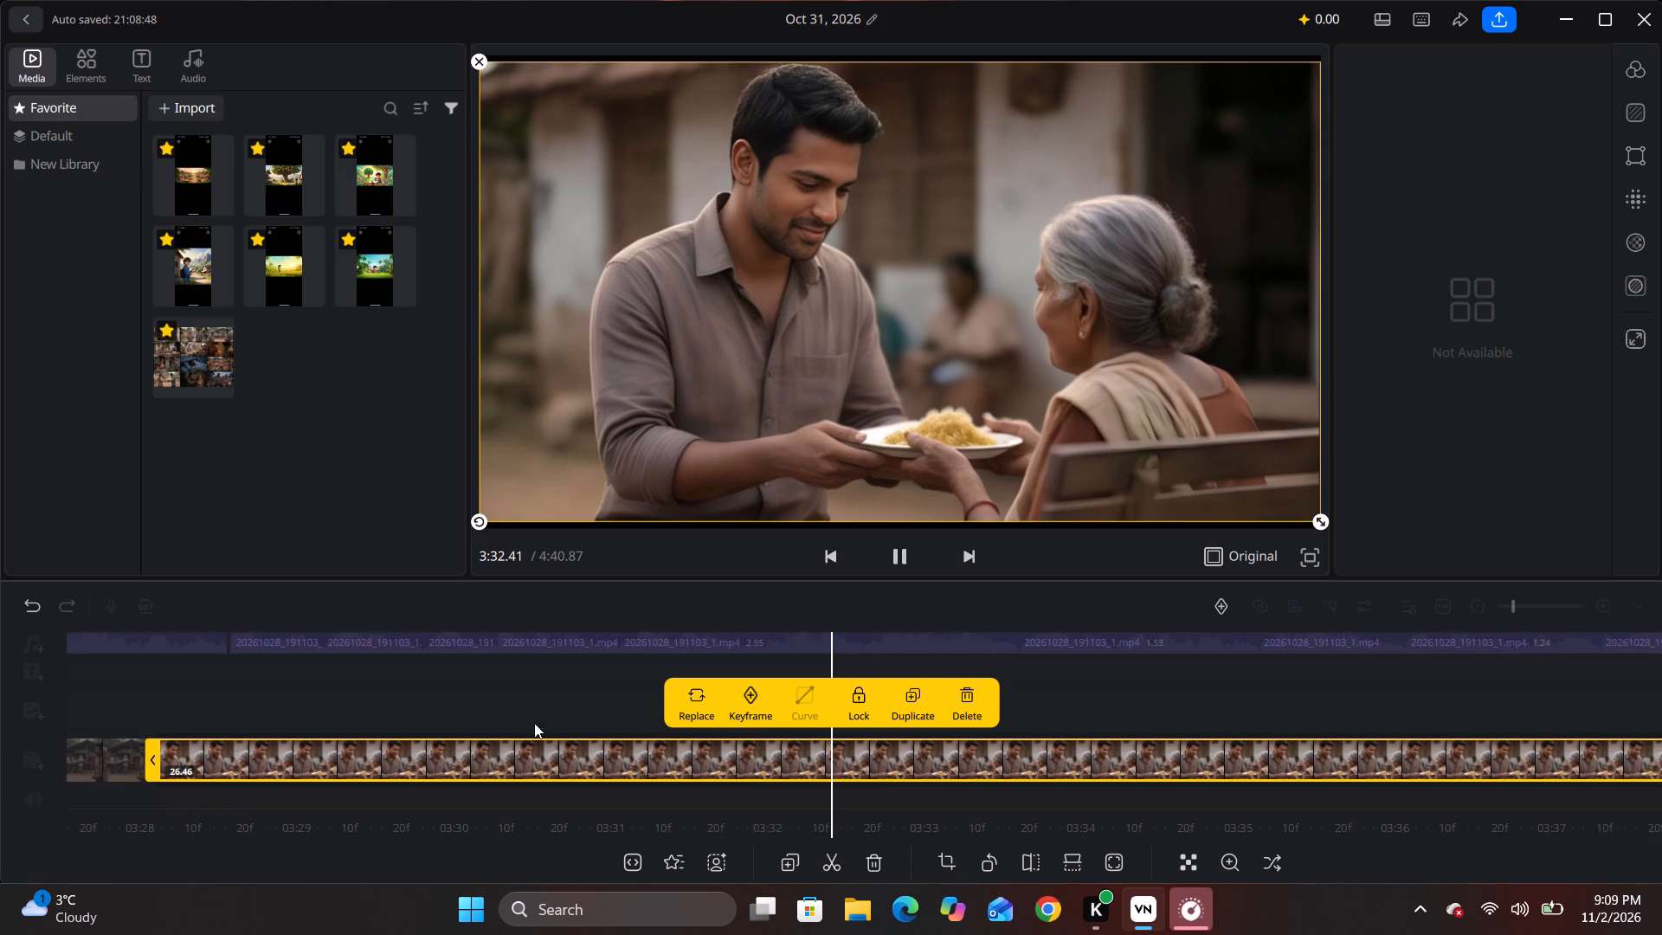
key(space)
key(space)
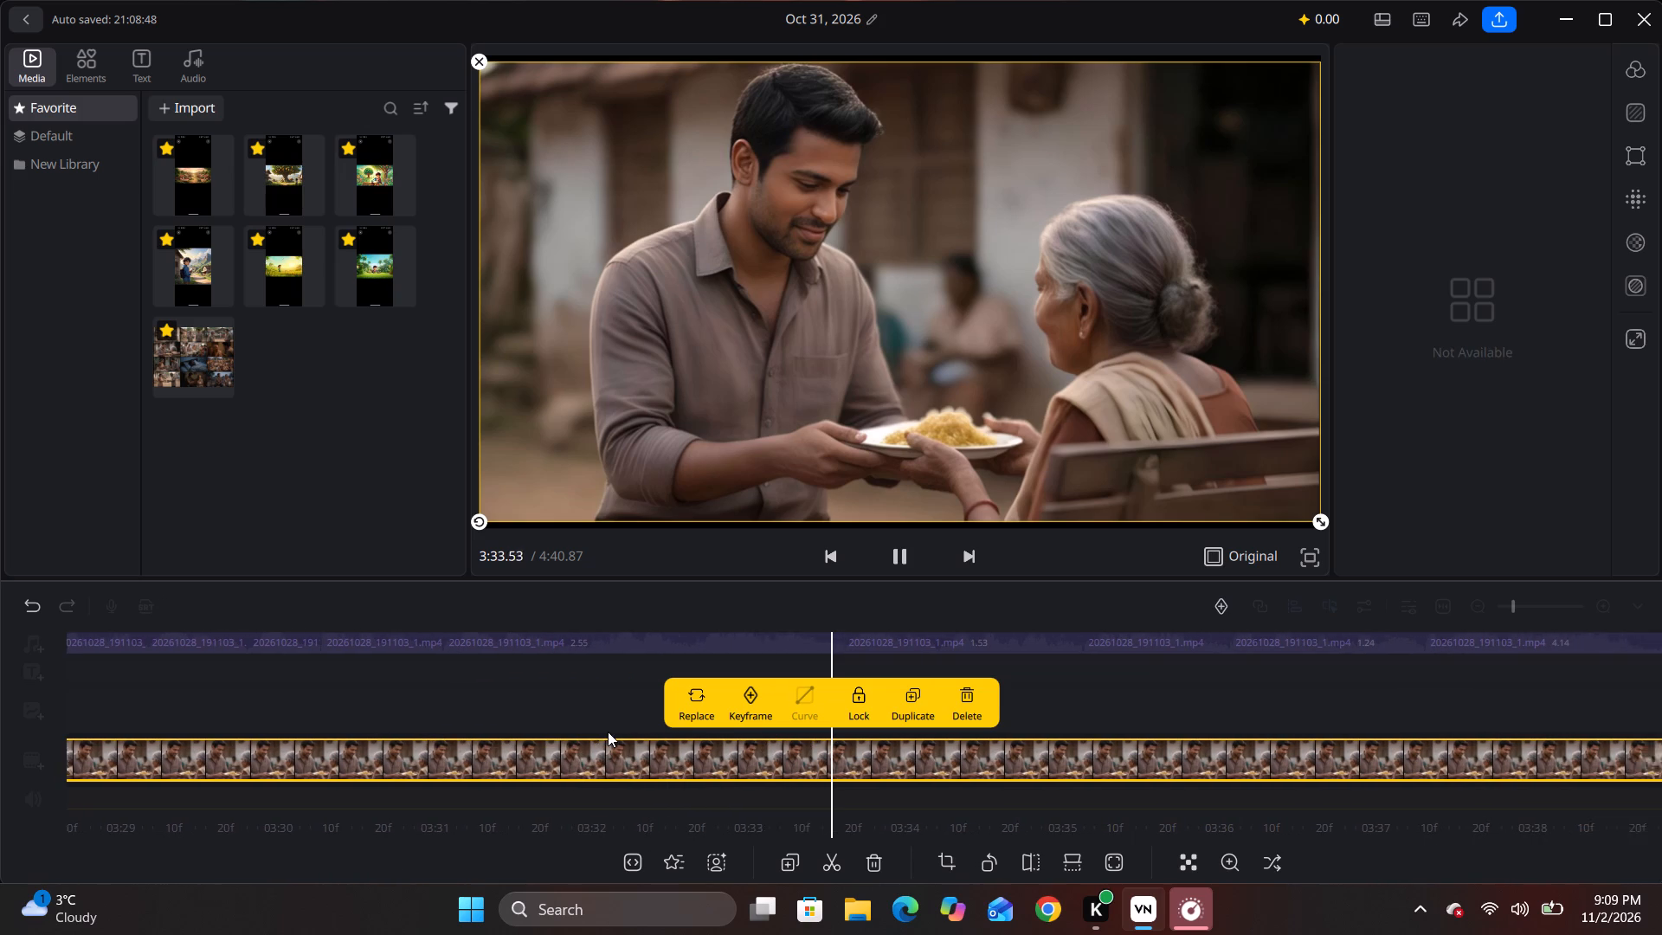
key(space)
key(space)
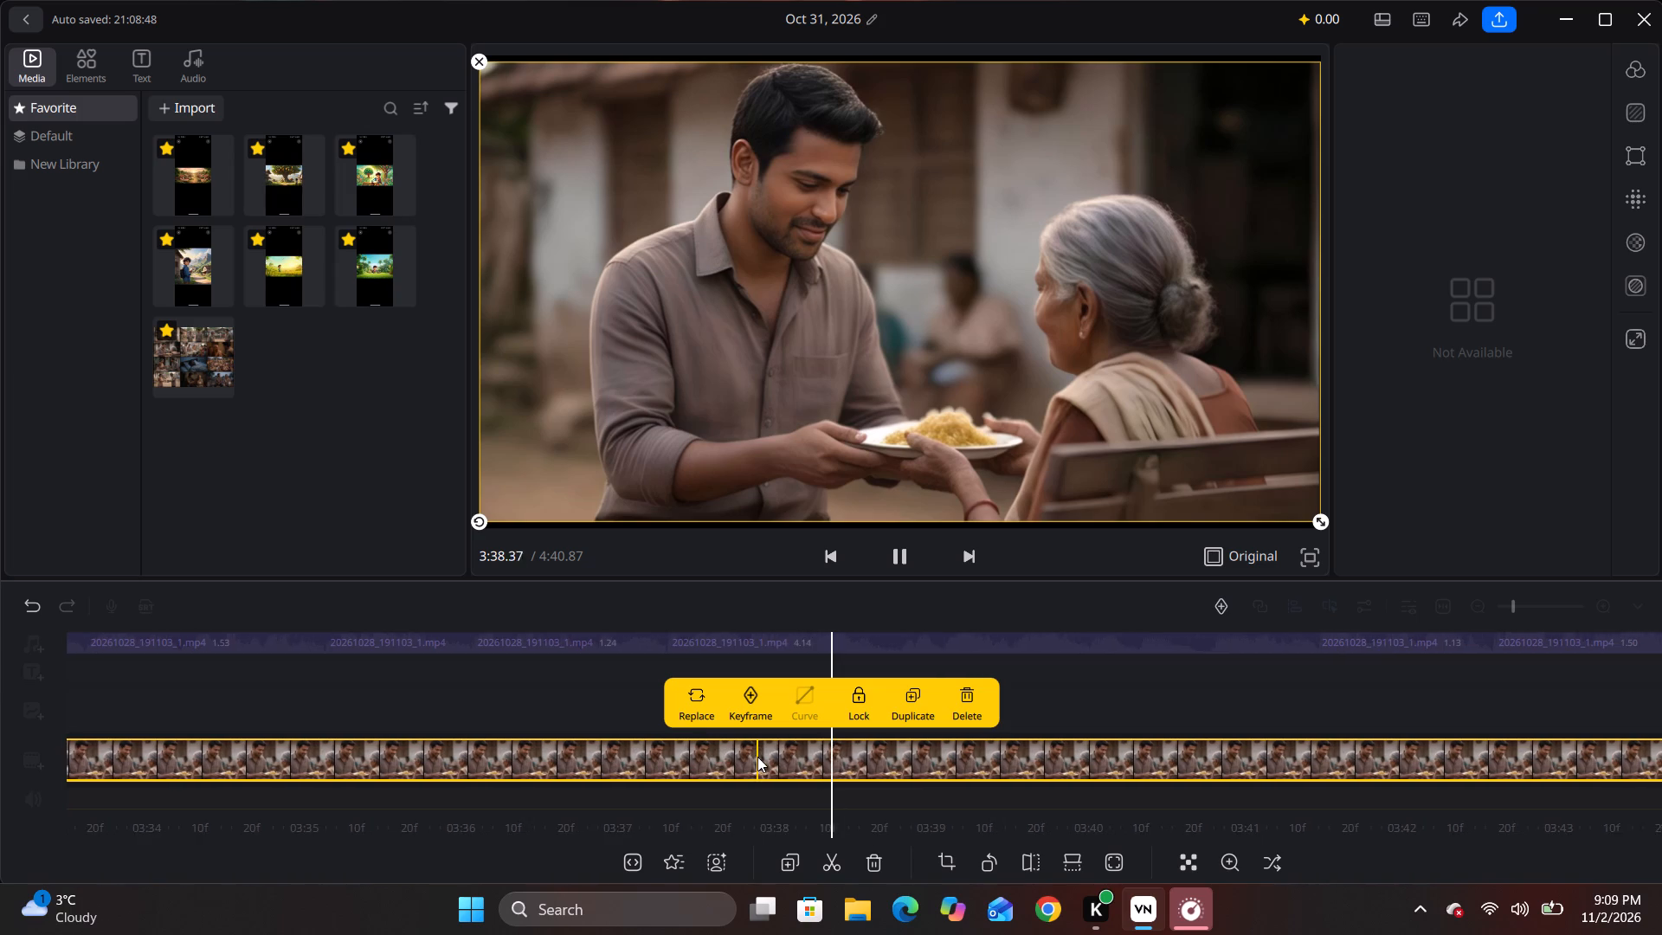
key(space)
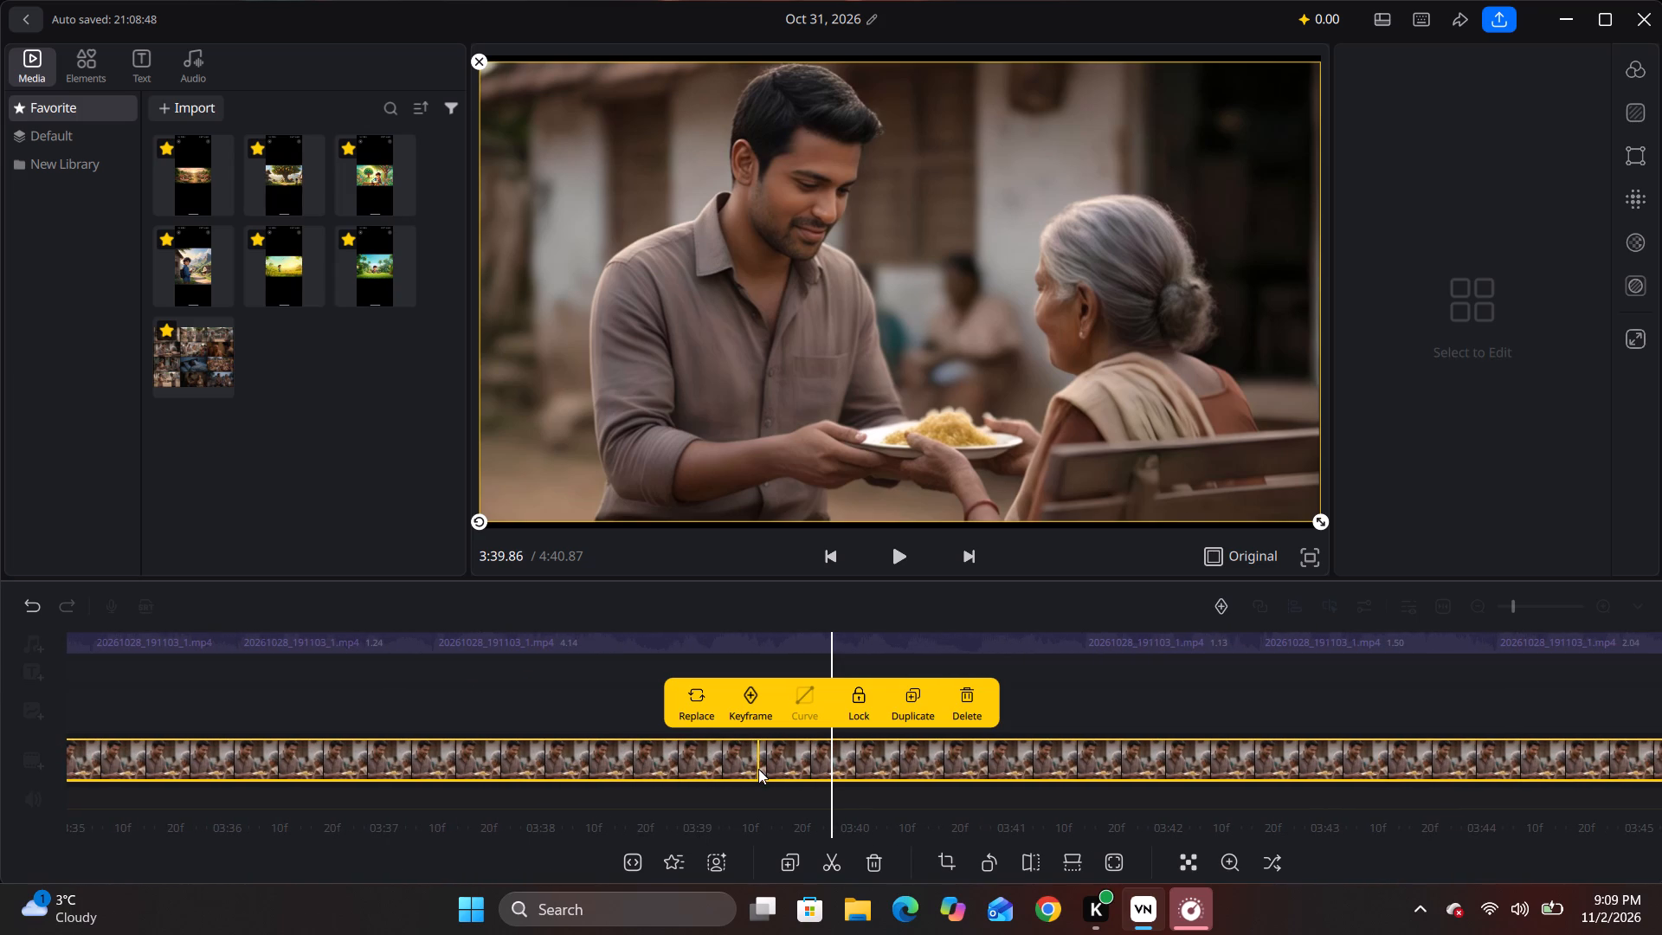
key(space)
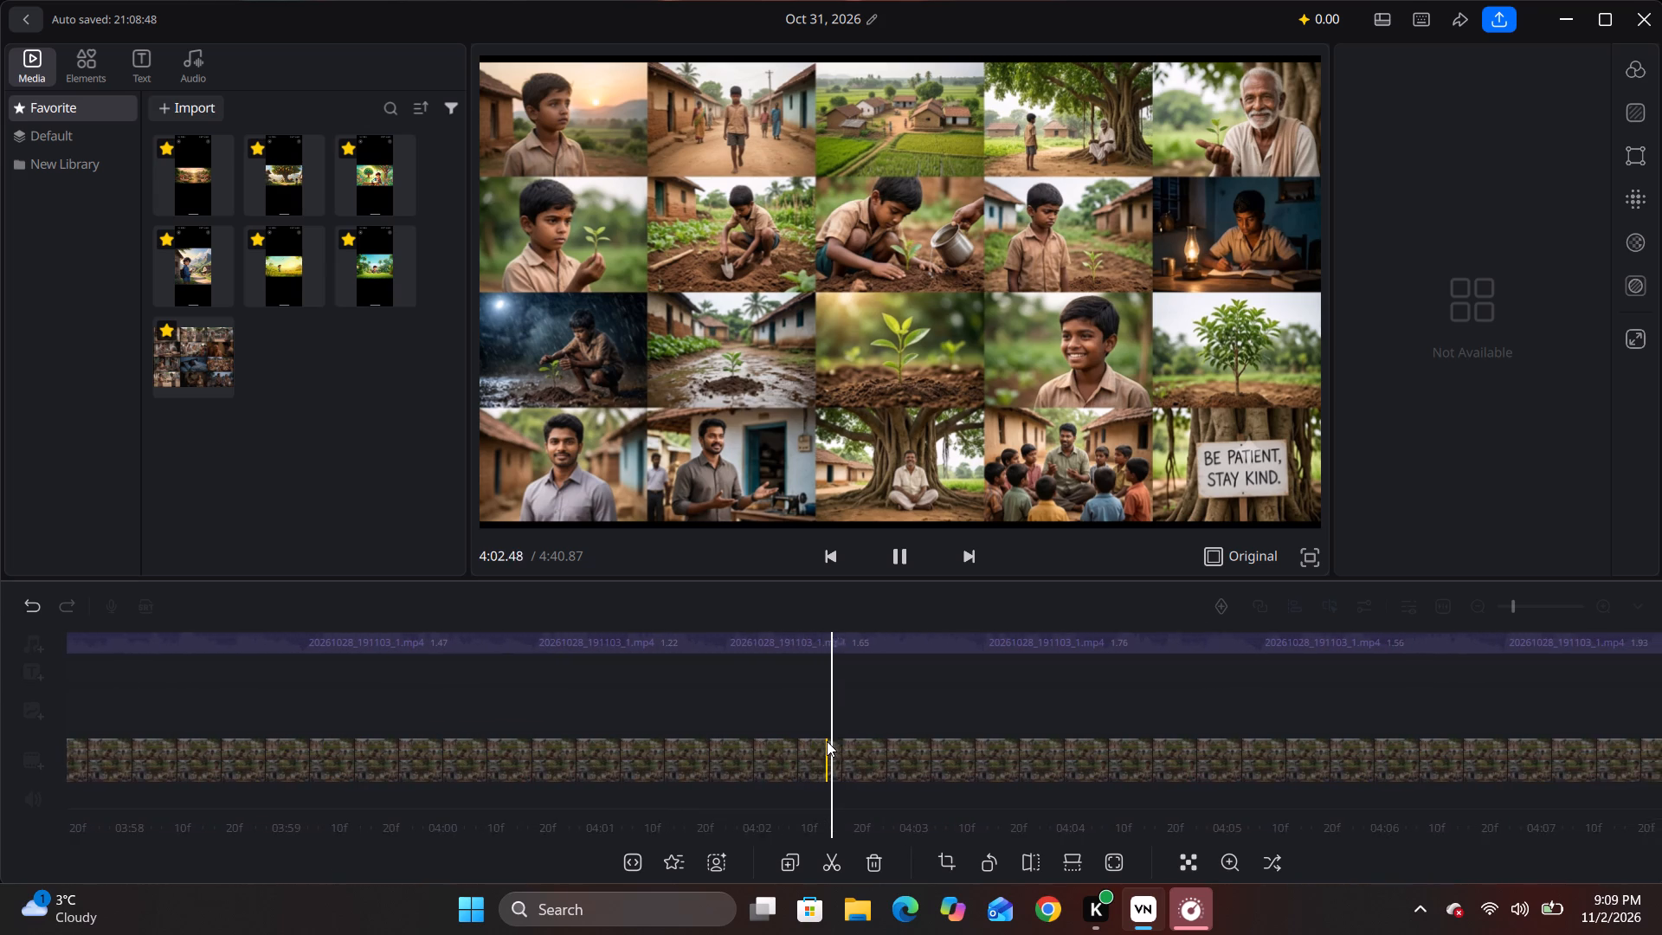
key(space)
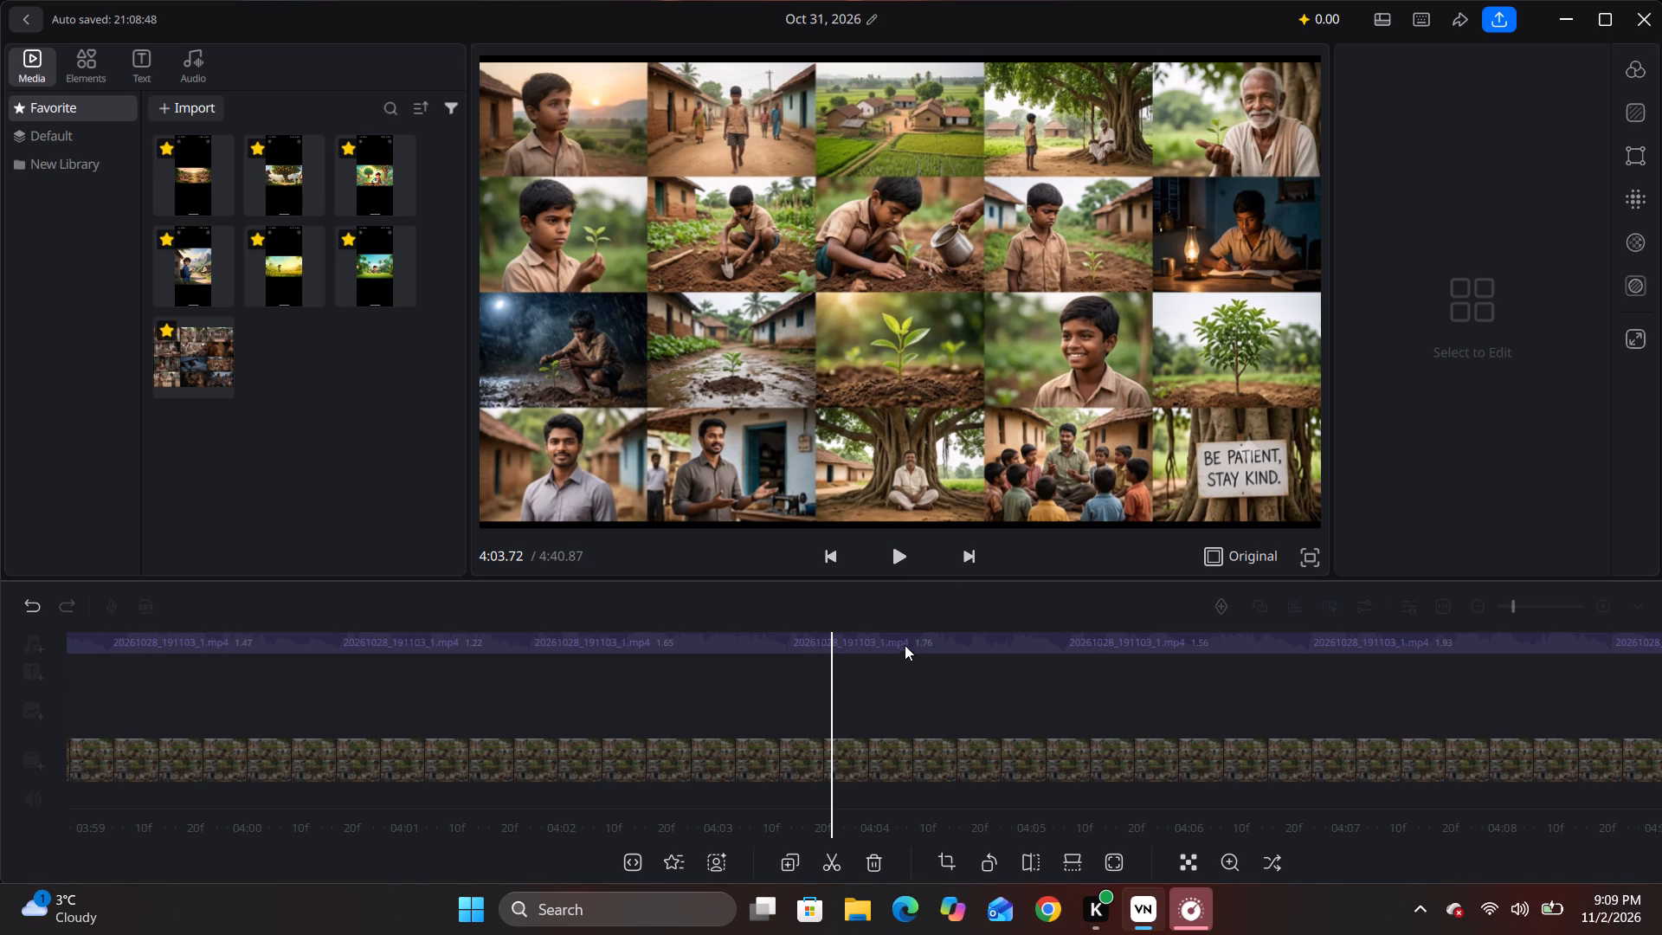
key(space)
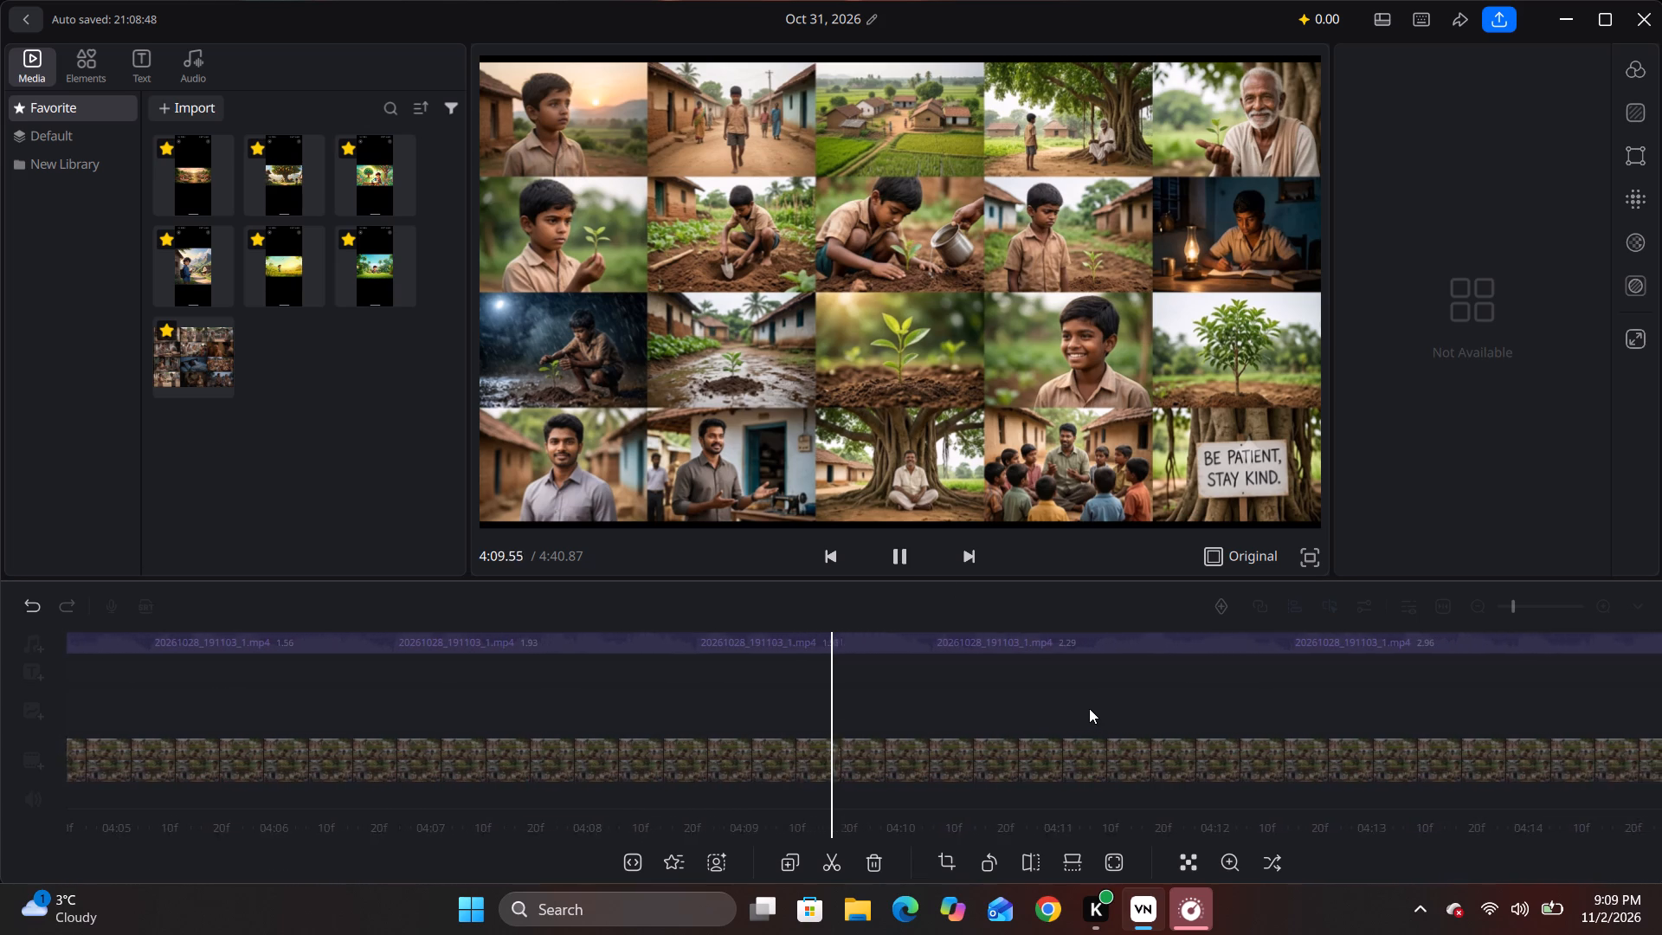
key(space)
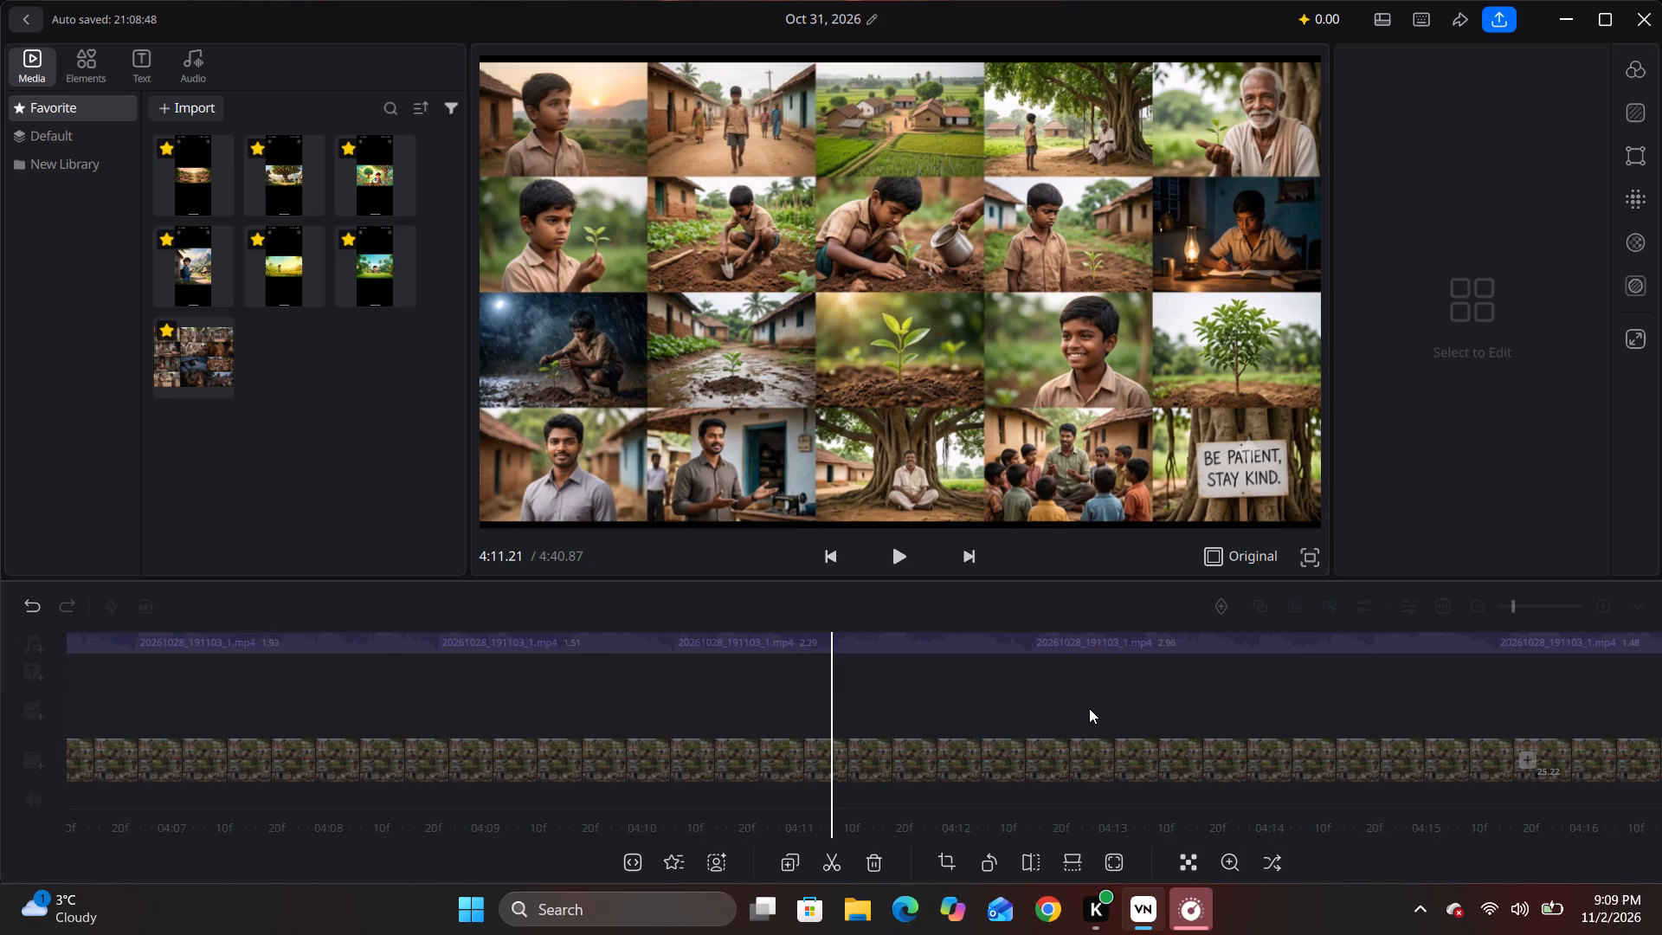
drag(542, 709, 1516, 671)
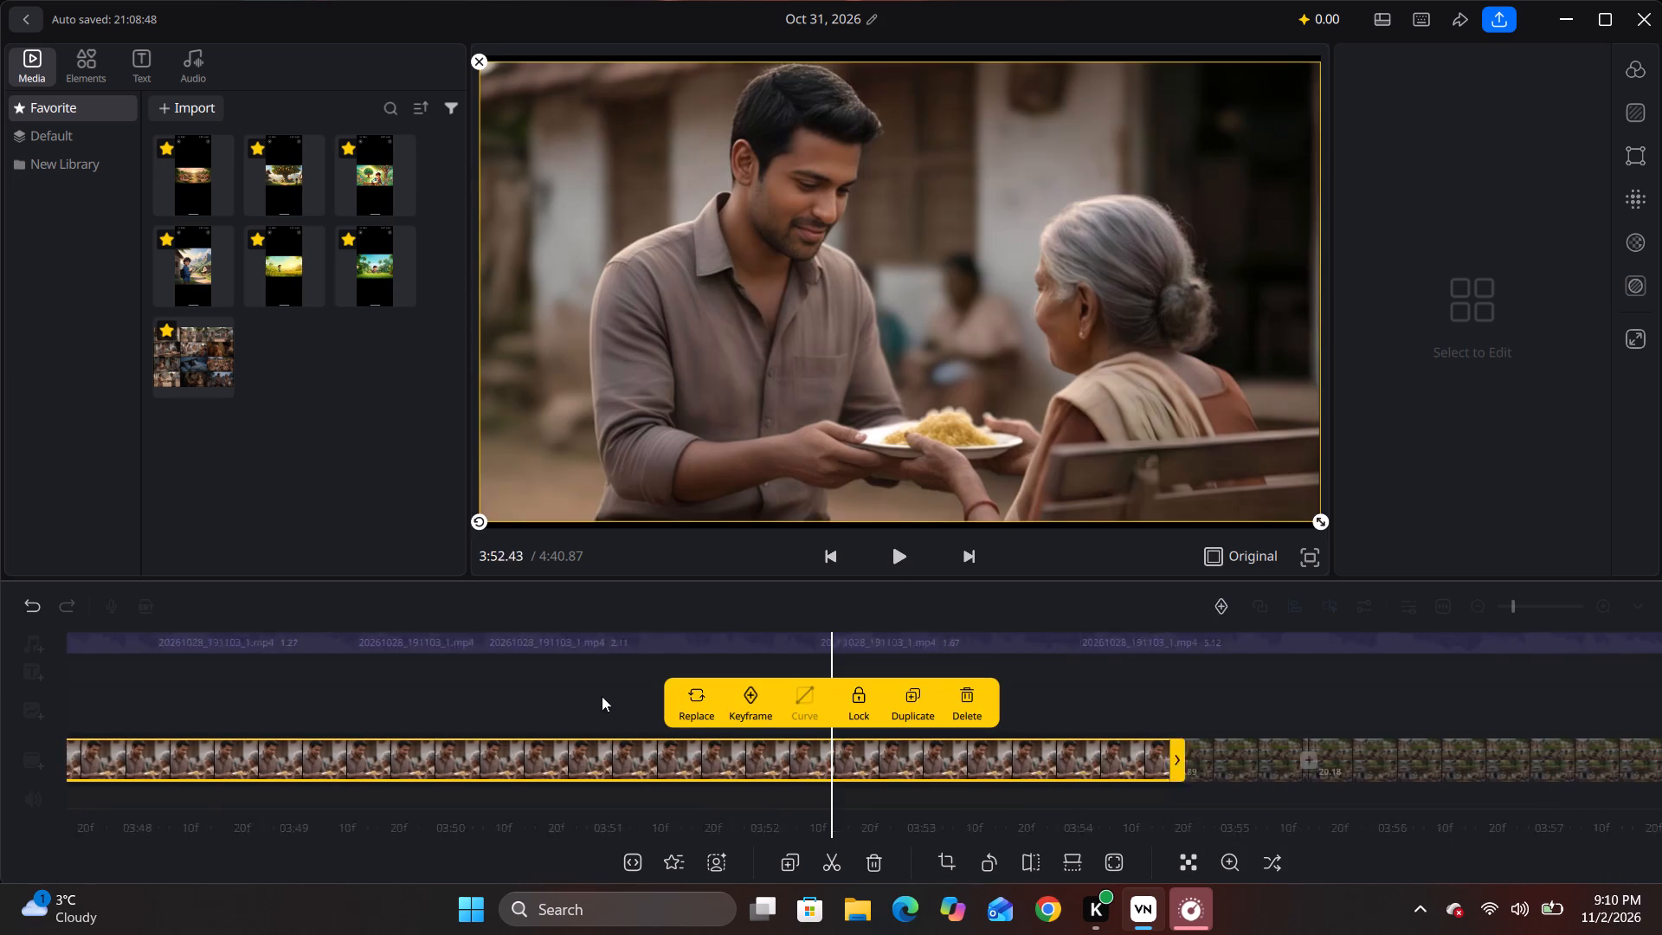
drag(441, 697, 1158, 730)
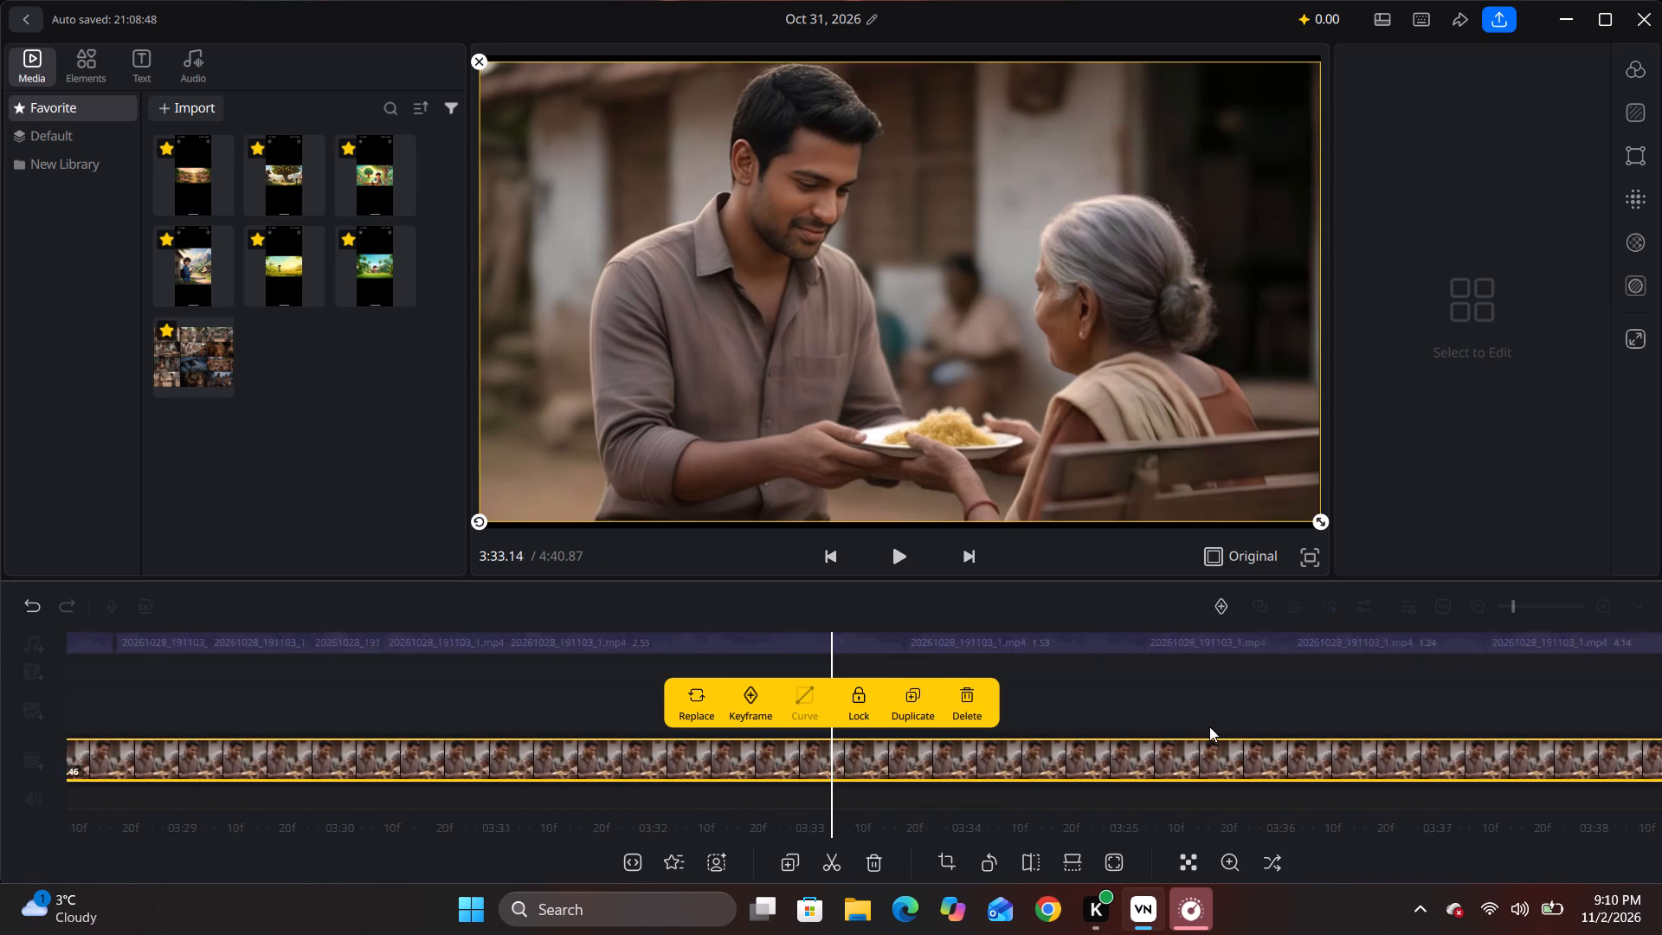
drag(506, 695, 546, 696)
key(space)
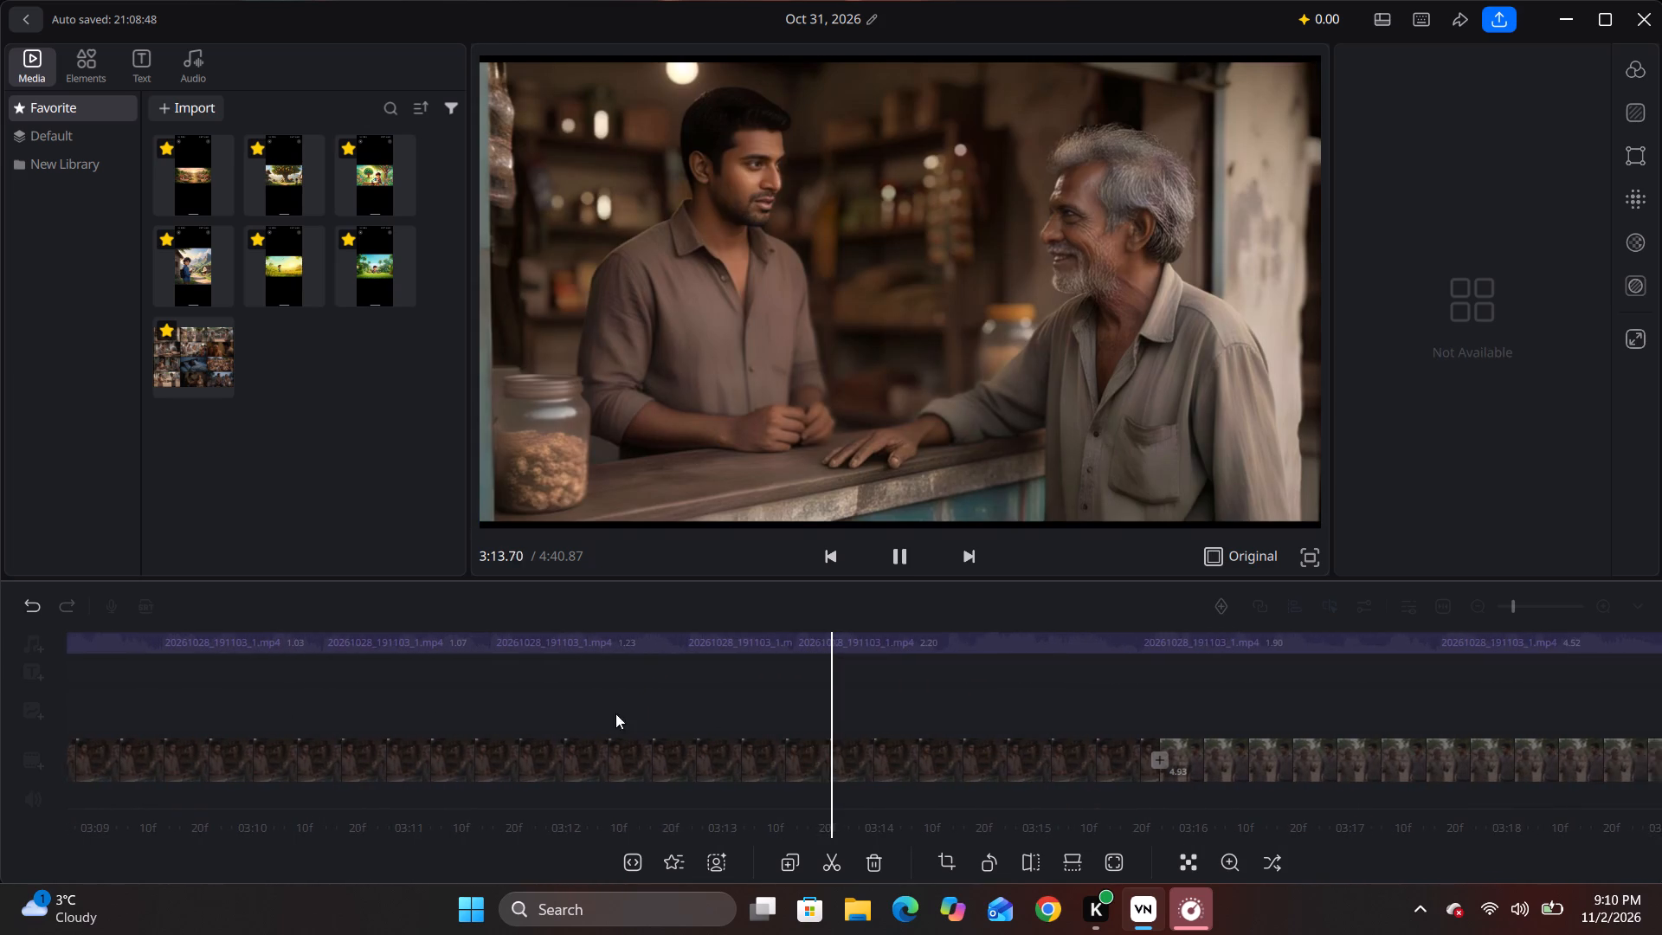
key(space)
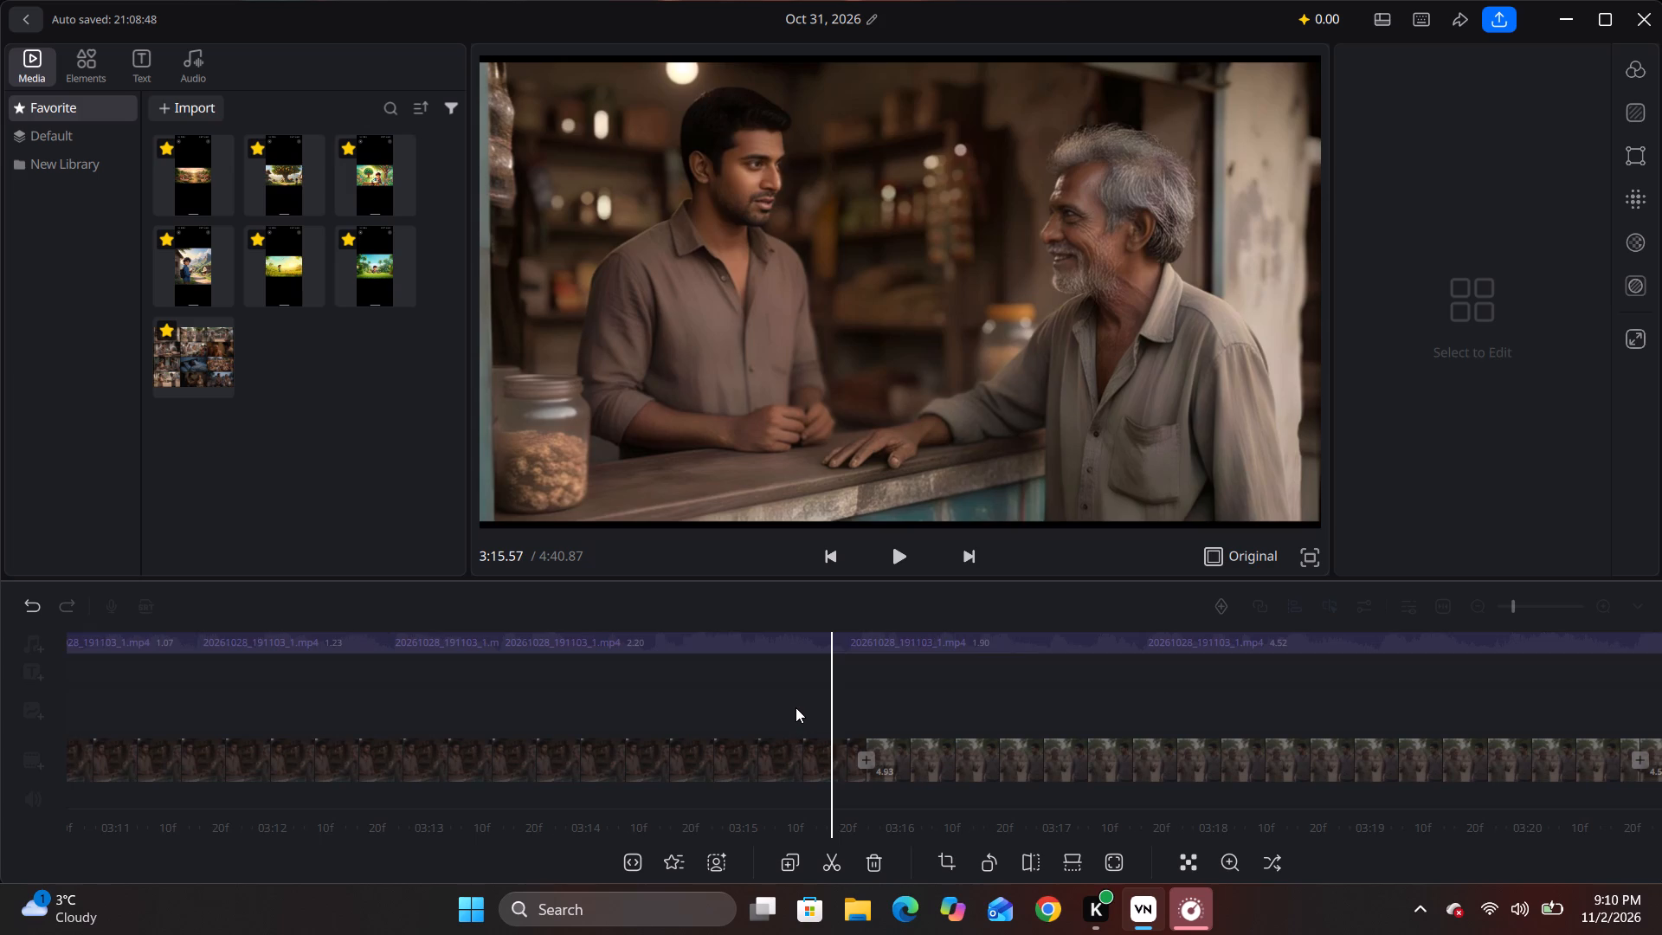
key(space)
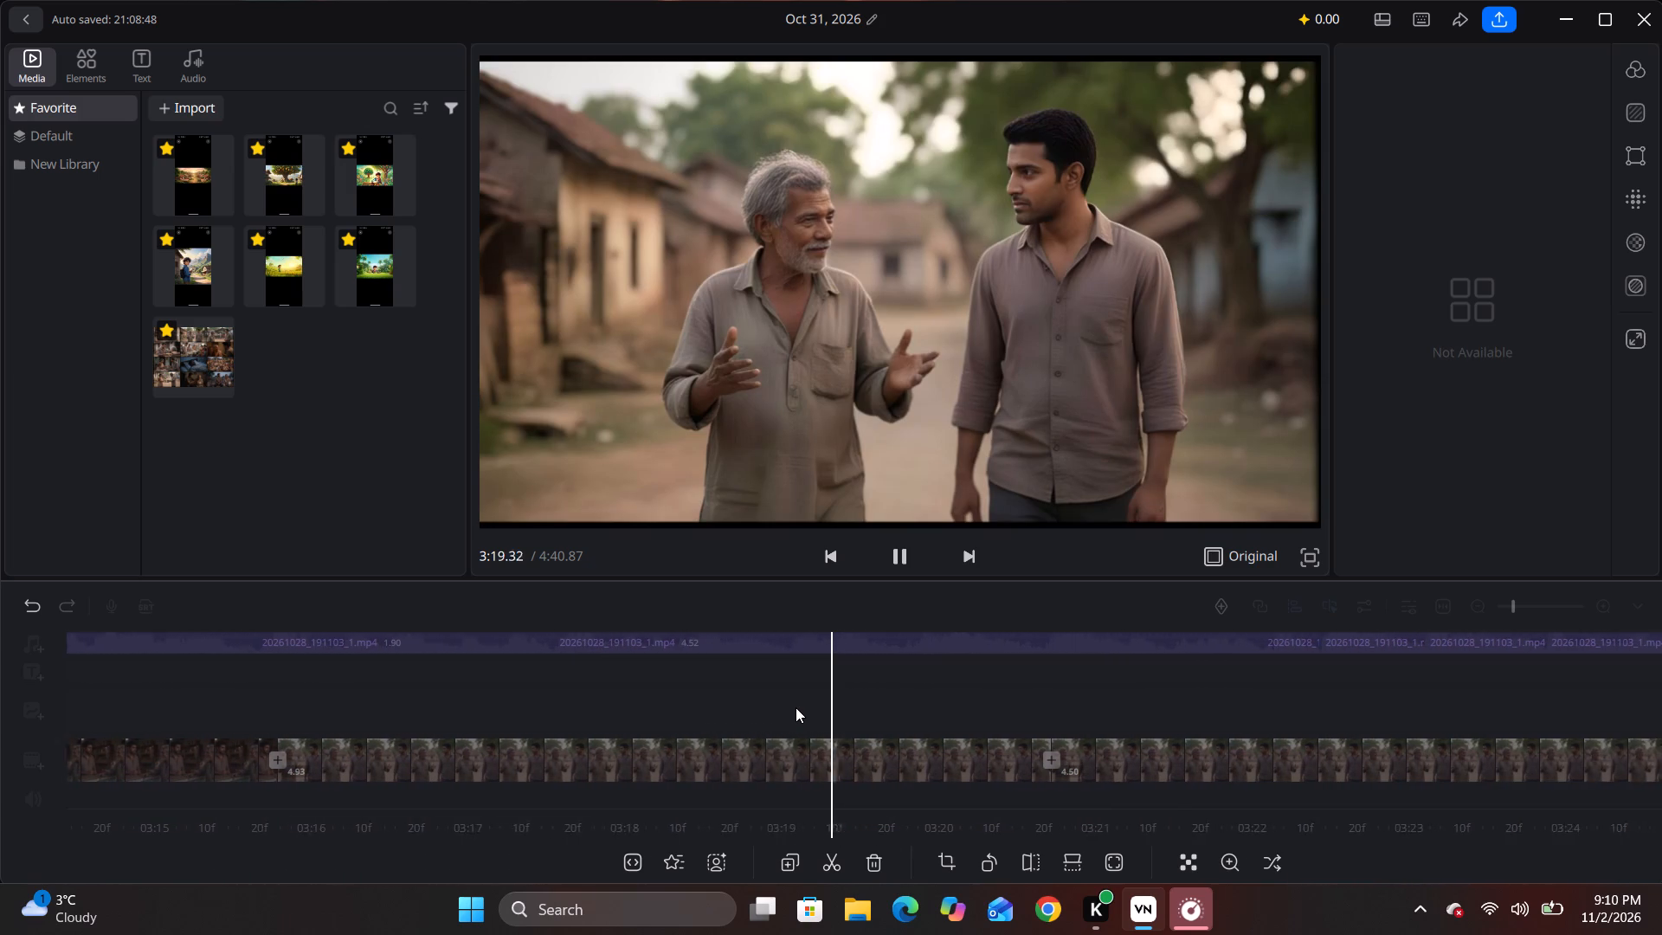
key(space)
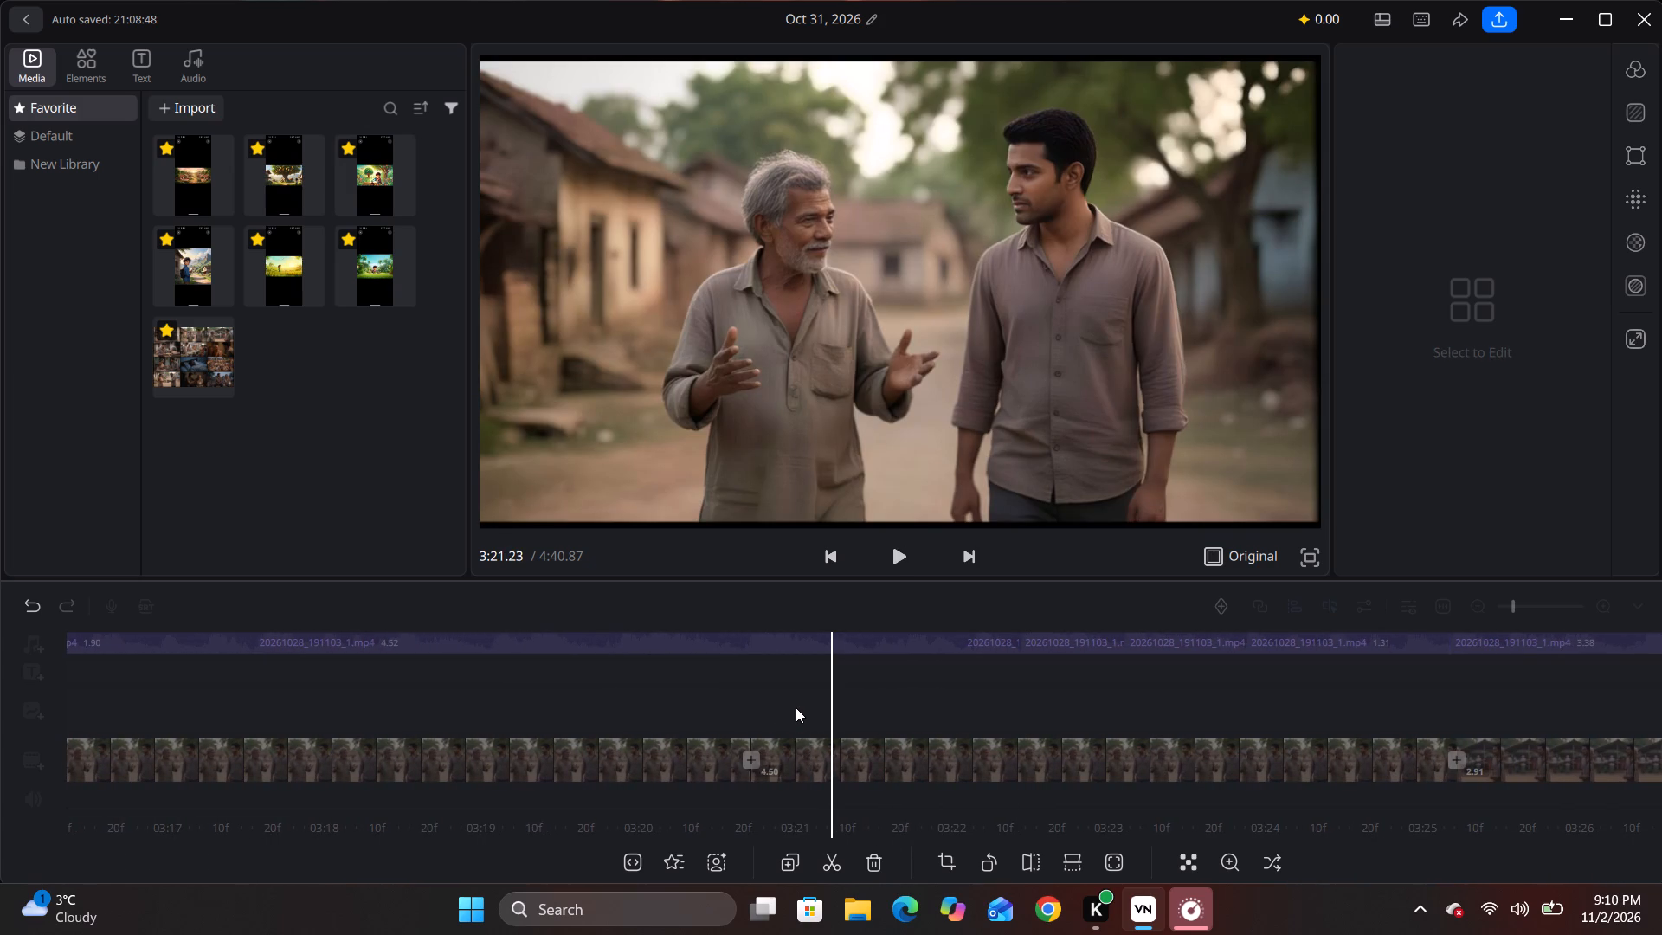
click(836, 759)
click(834, 758)
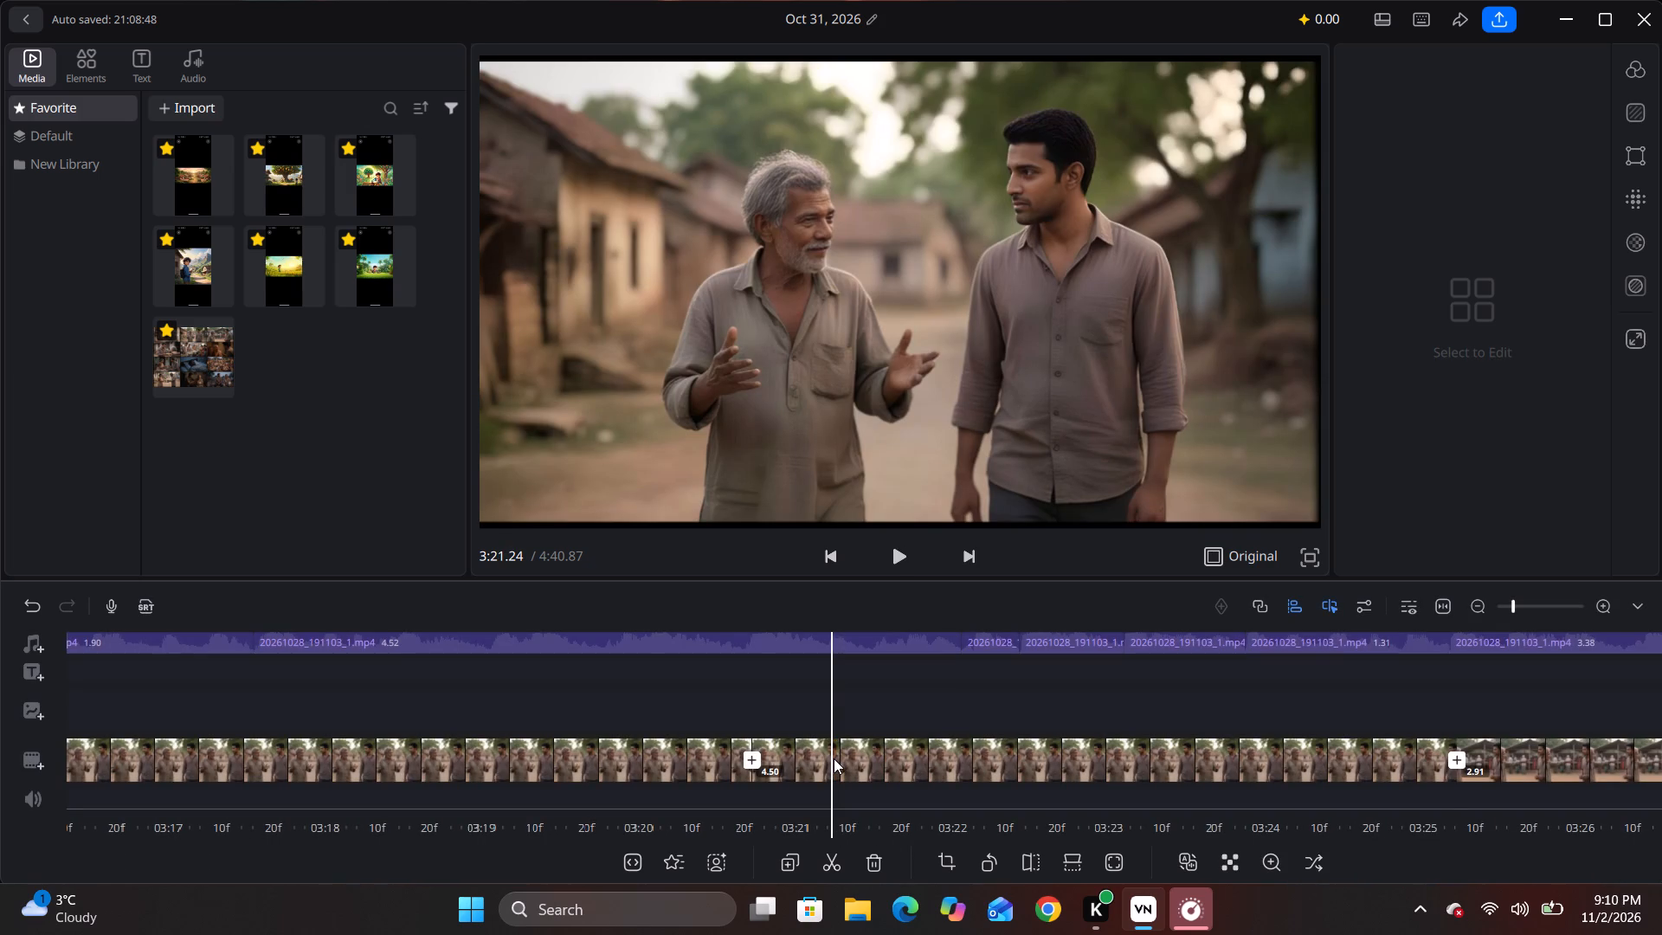
click(692, 693)
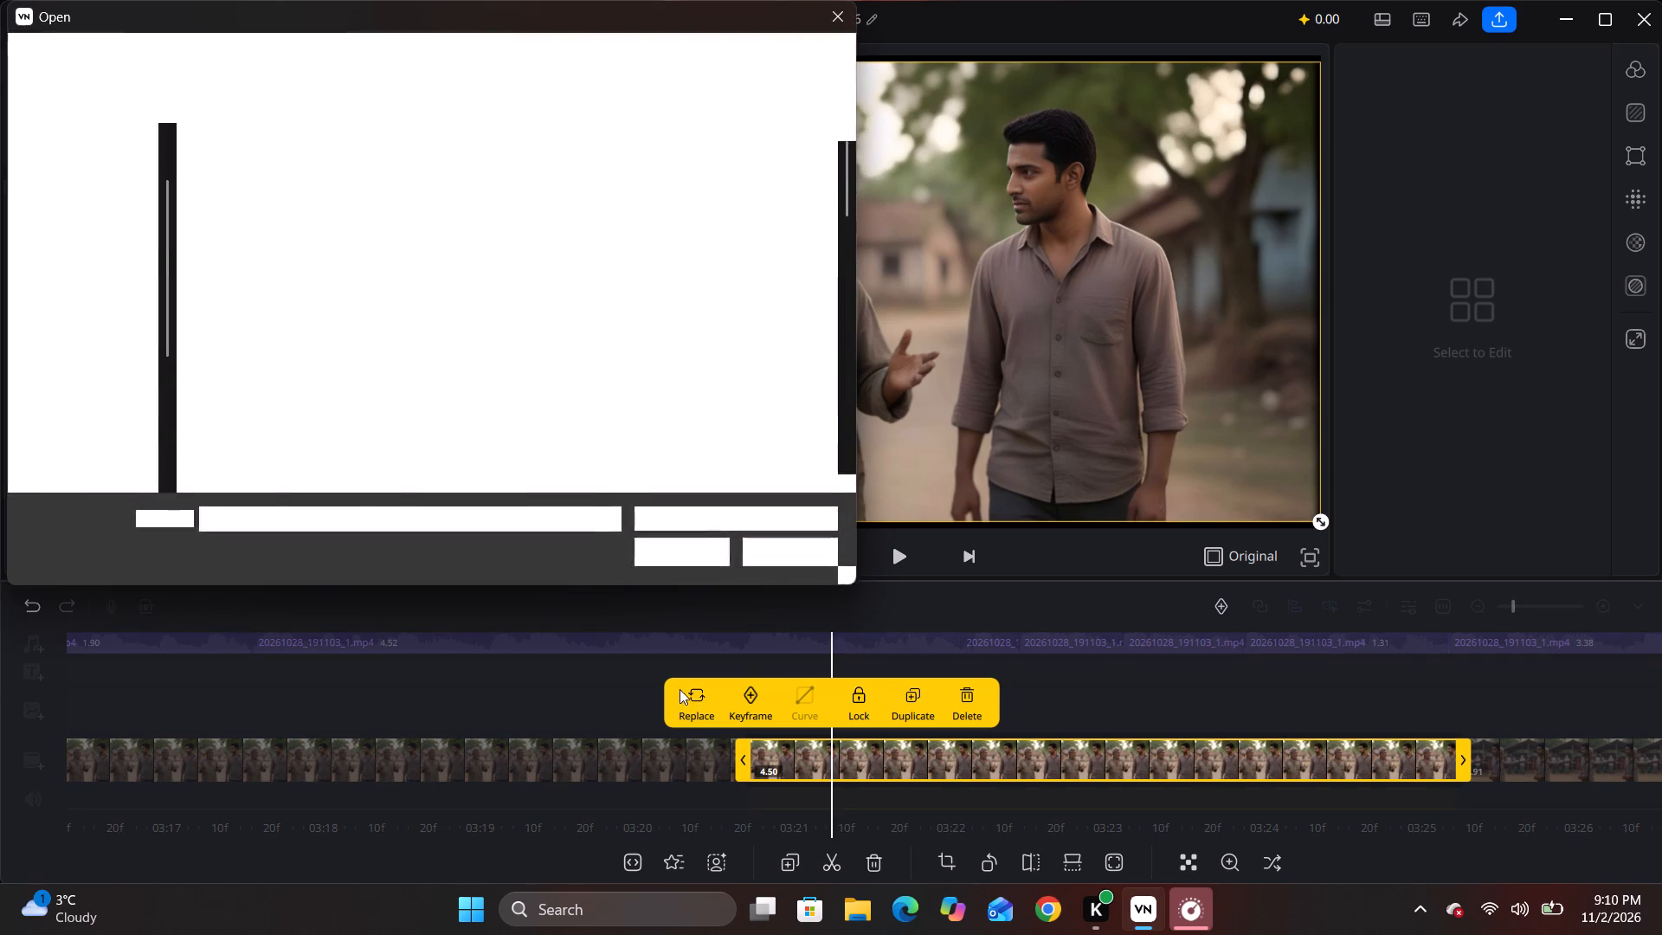
scroll(409, 293, down, 4)
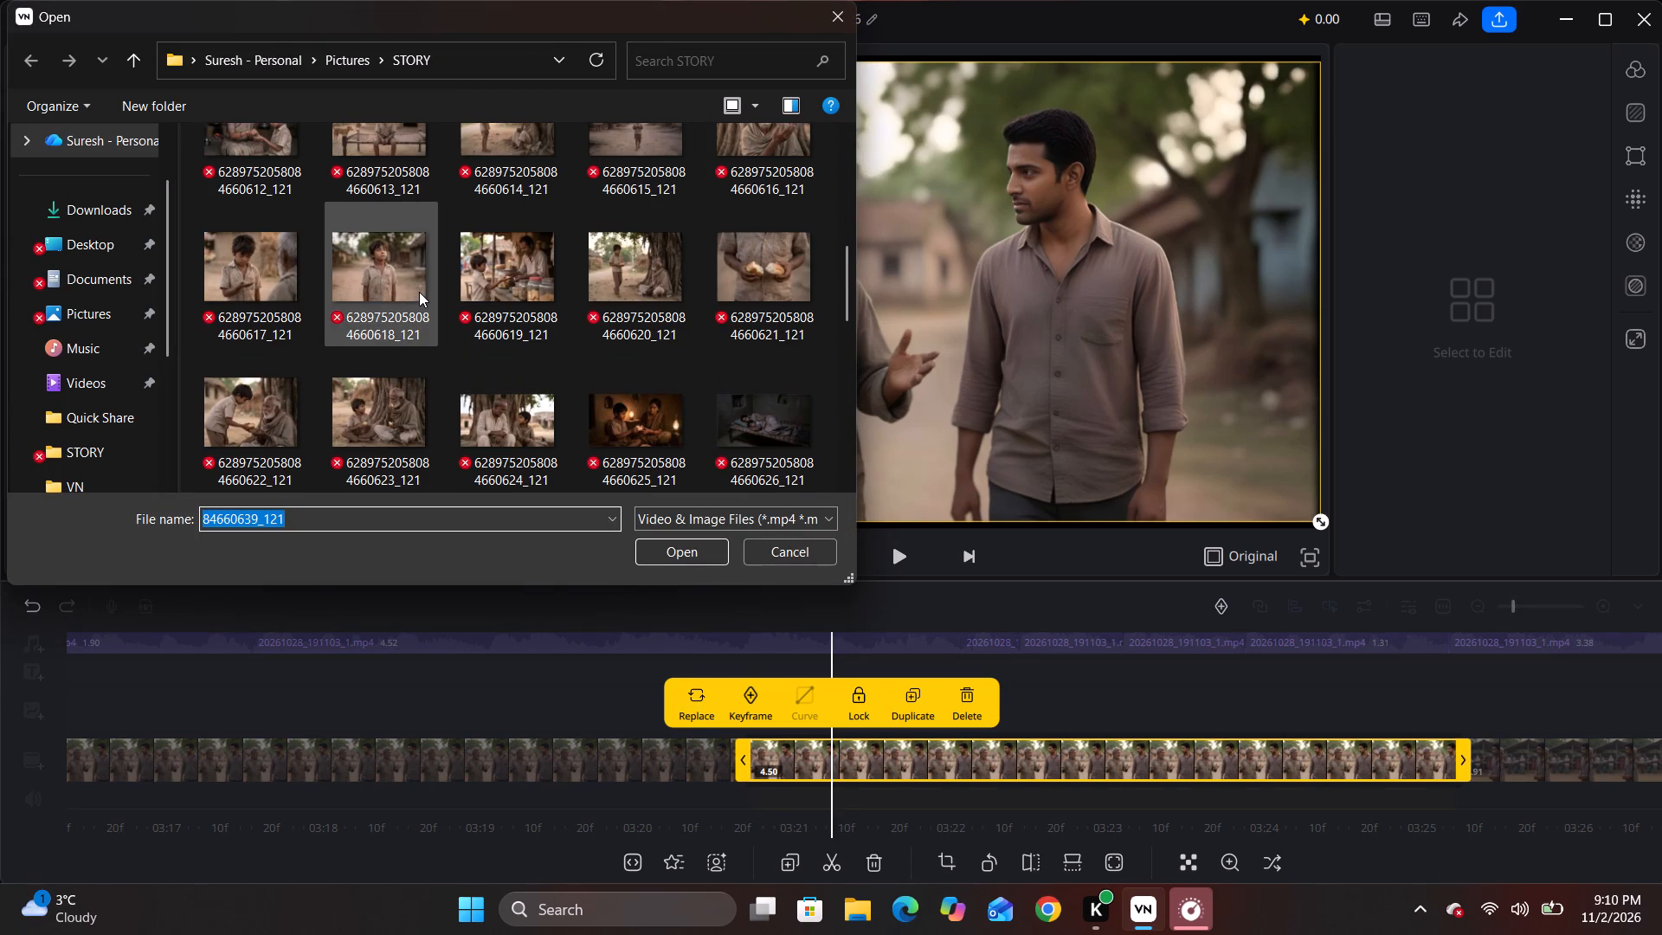
scroll(419, 292, down, 3)
scroll(419, 292, up, 2)
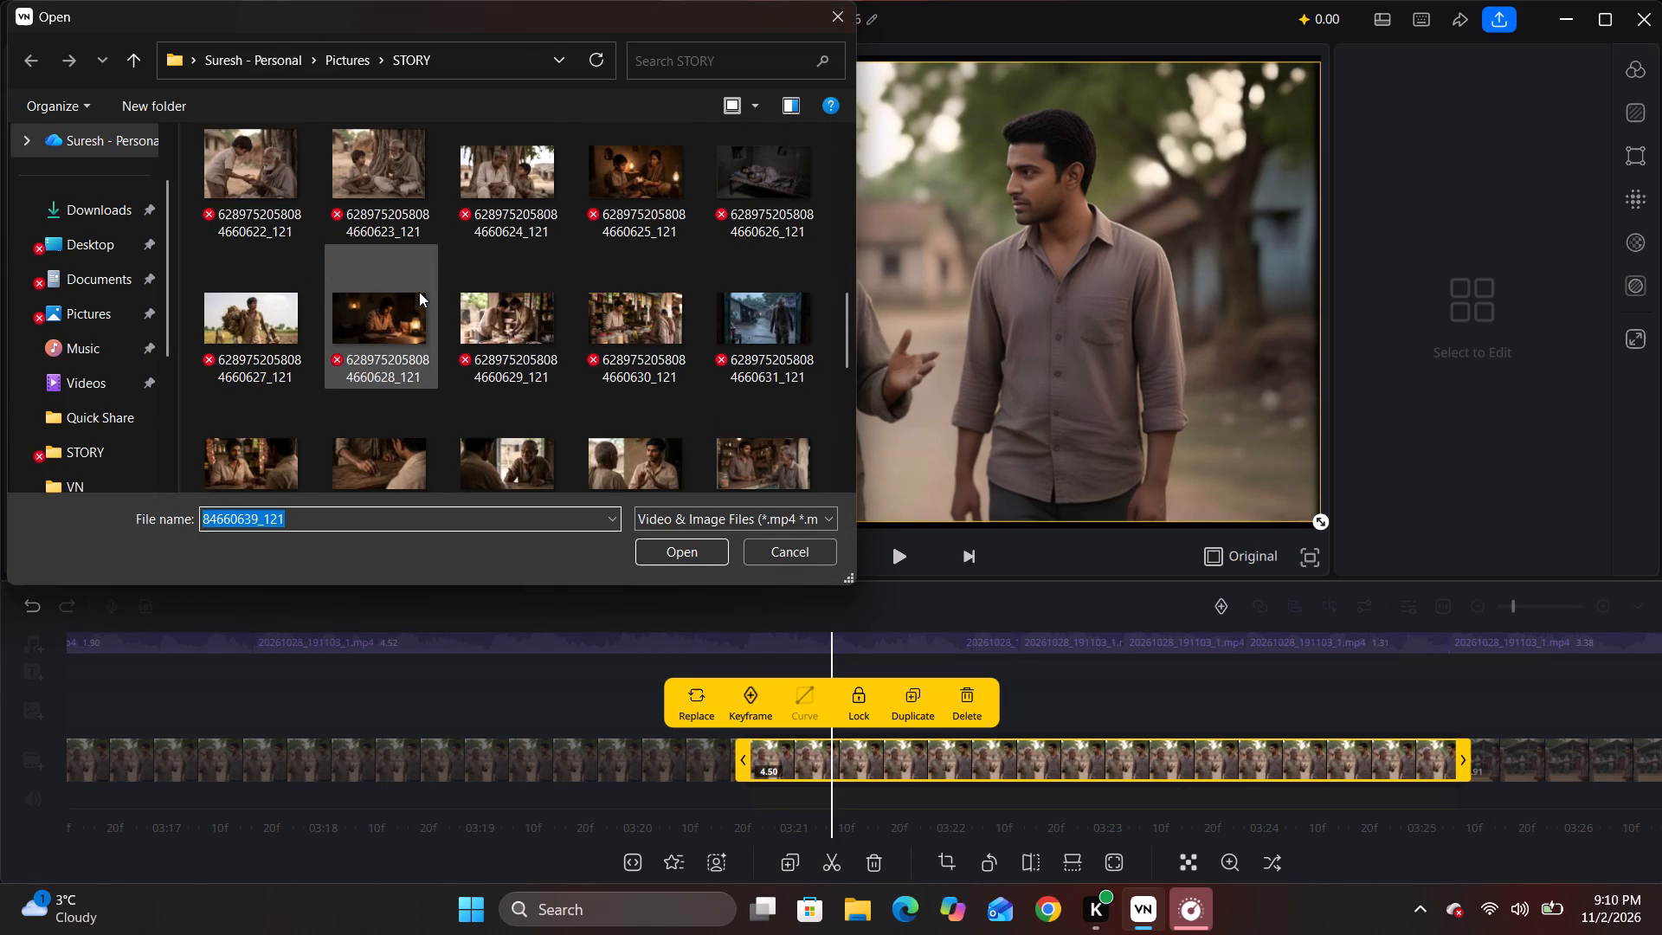
scroll(419, 292, down, 3)
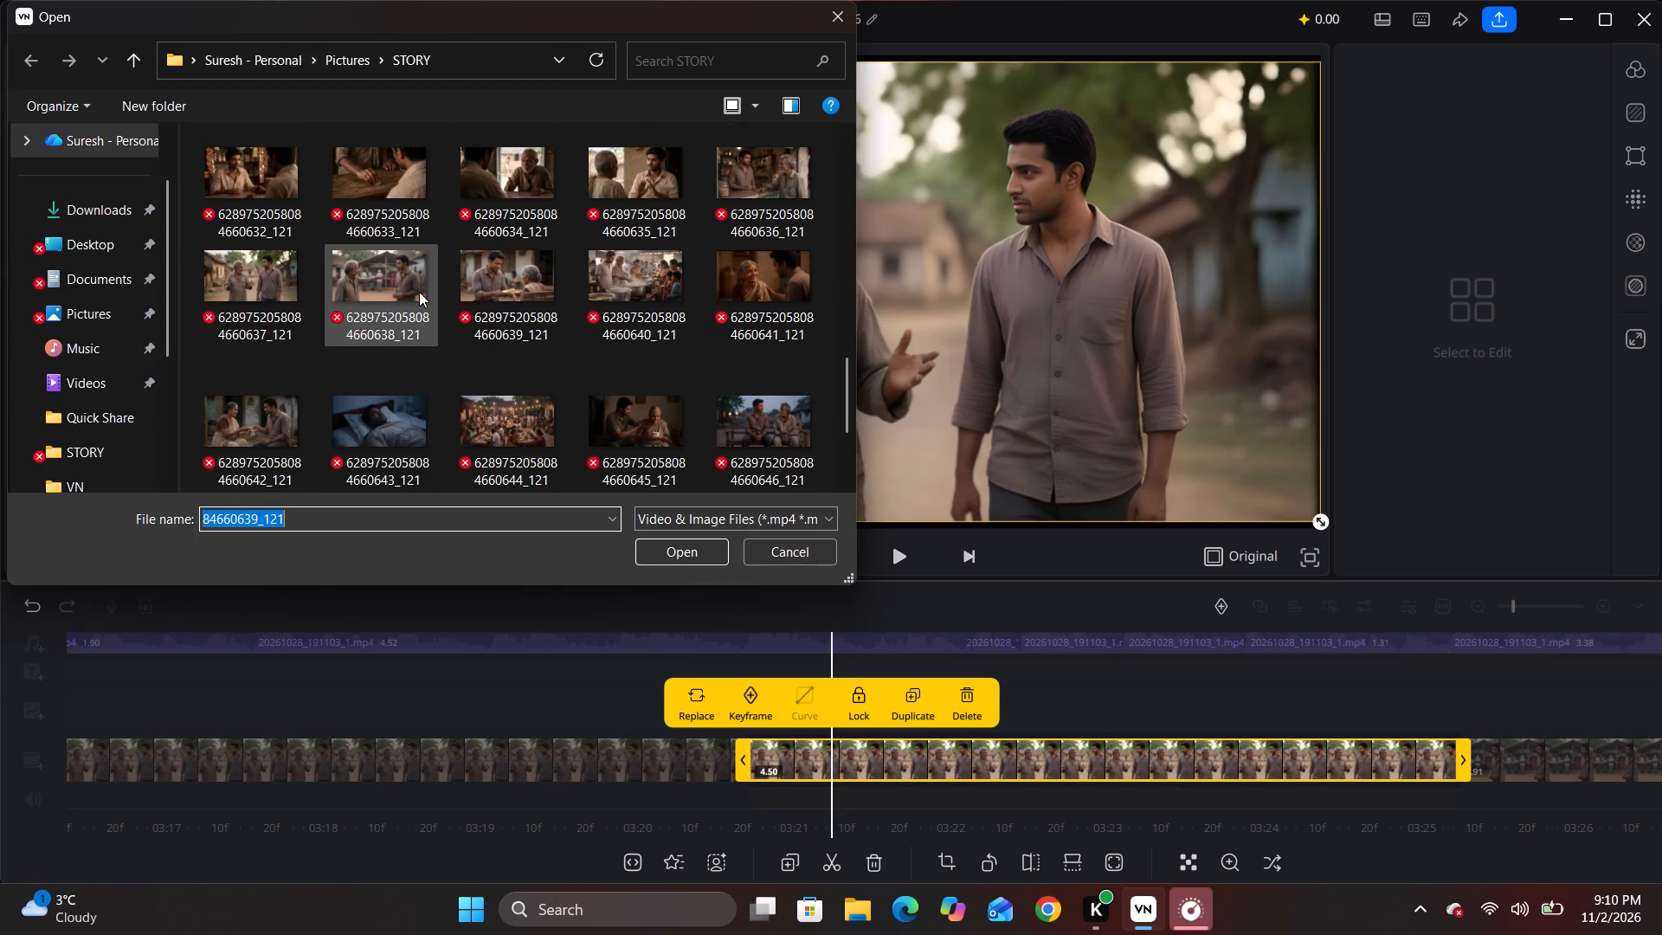
click(629, 274)
click(692, 552)
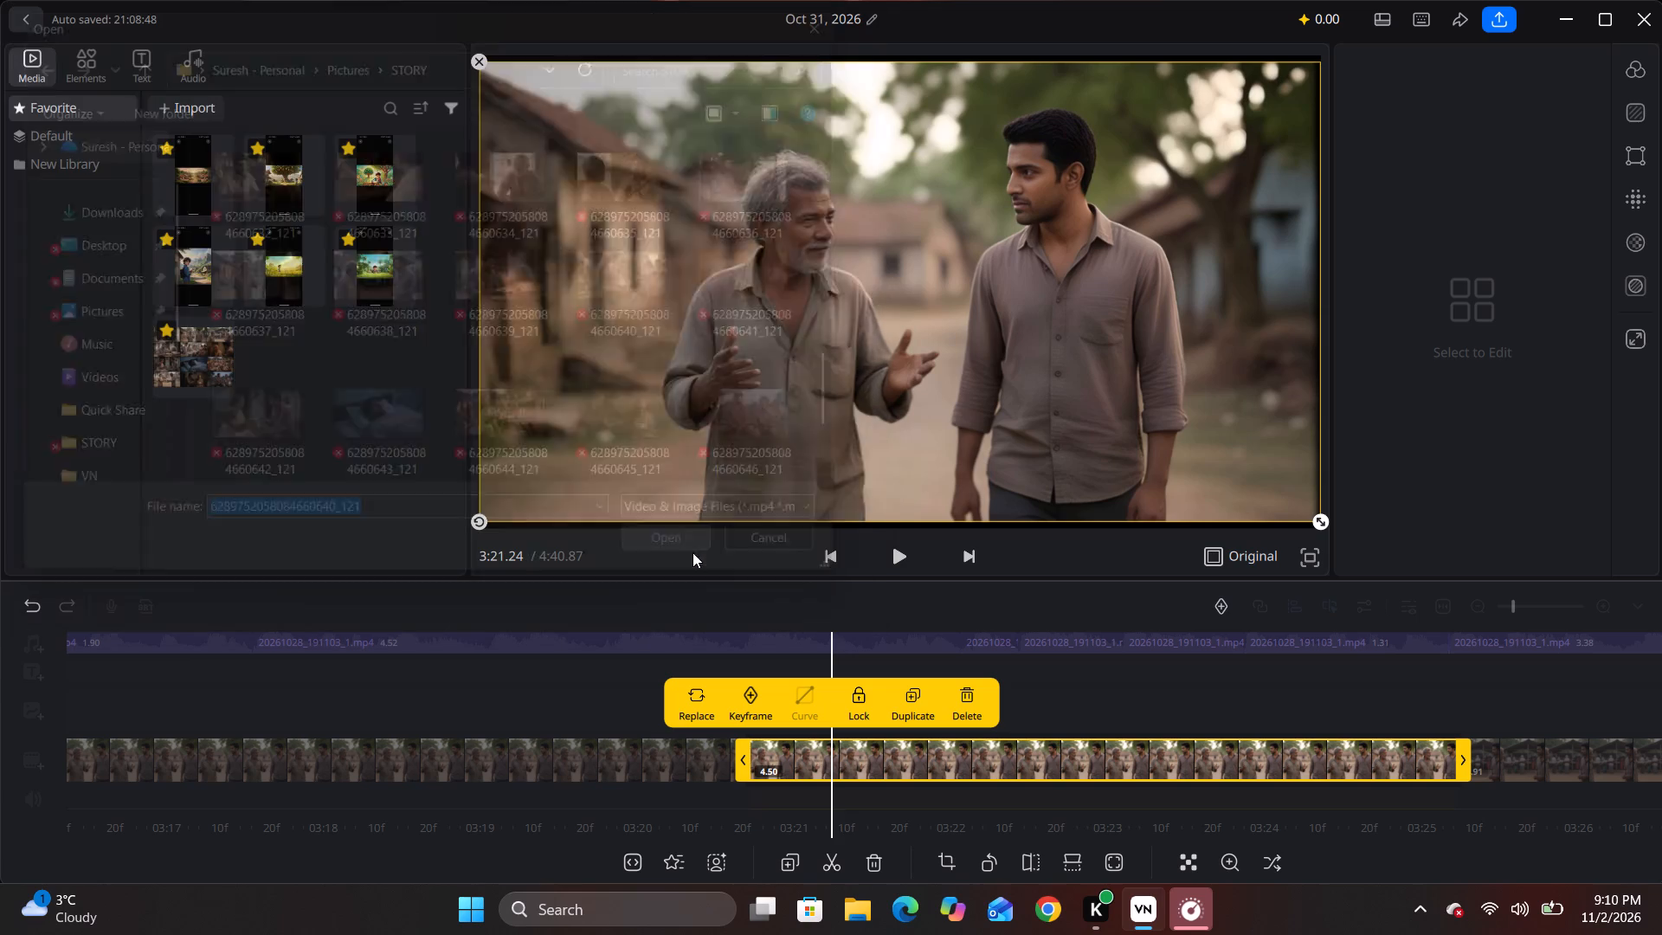
Listen to the narration on into the clip of the young man serving food and split that clip at about 3:31.09.
key(space)
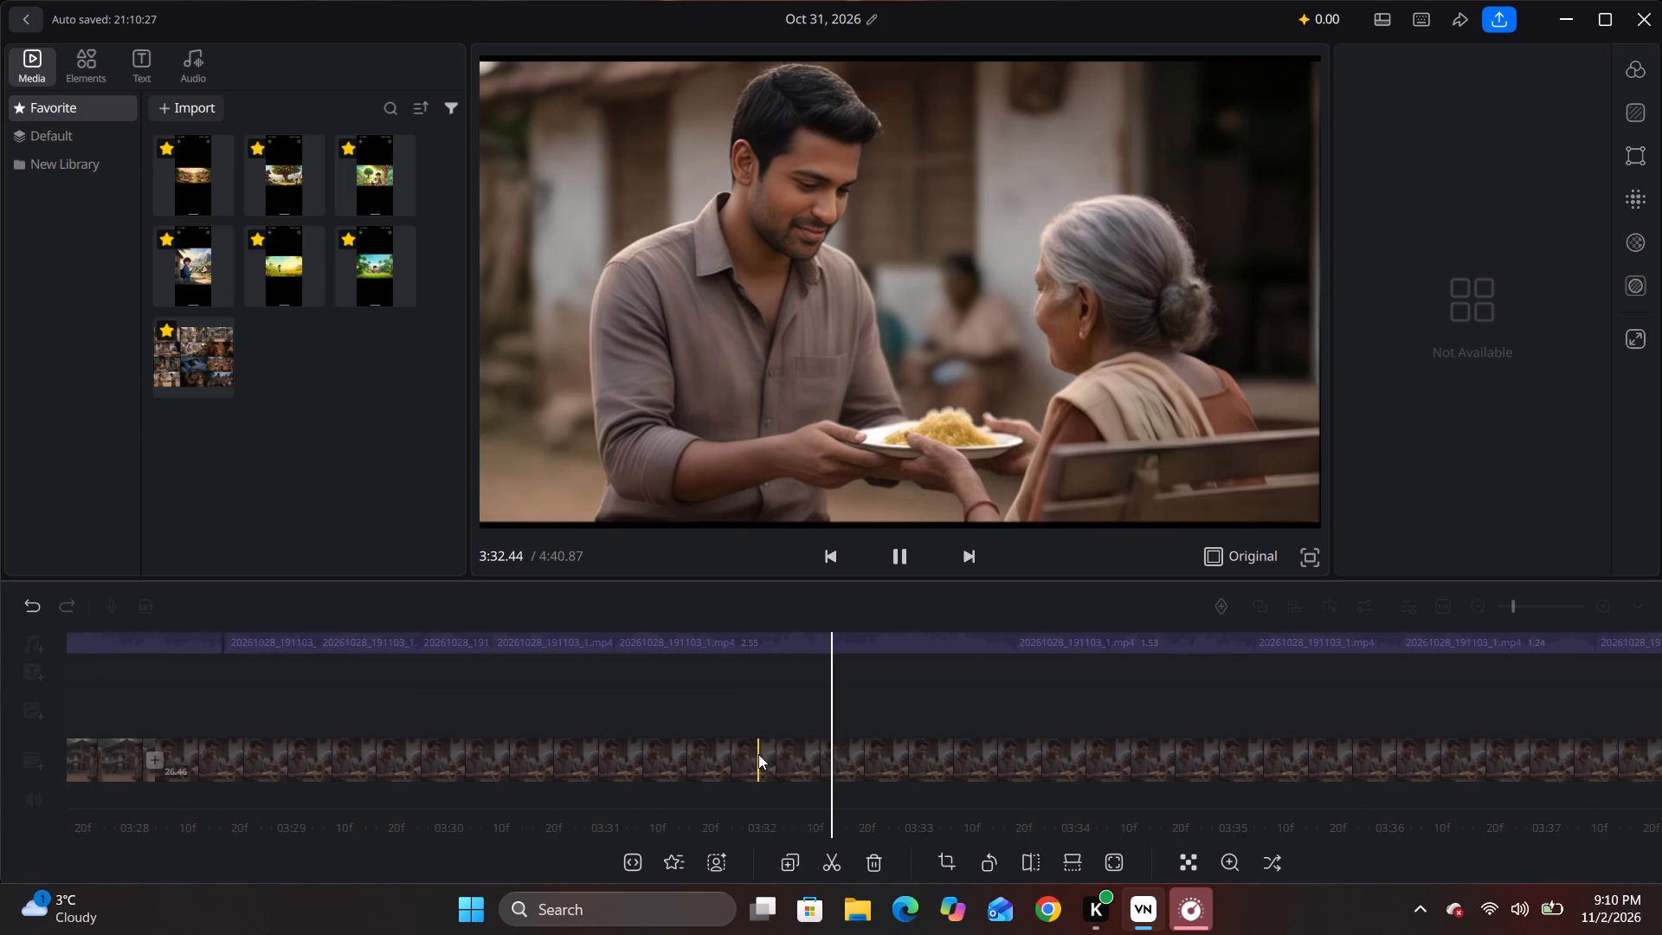
key(space)
drag(738, 811, 939, 824)
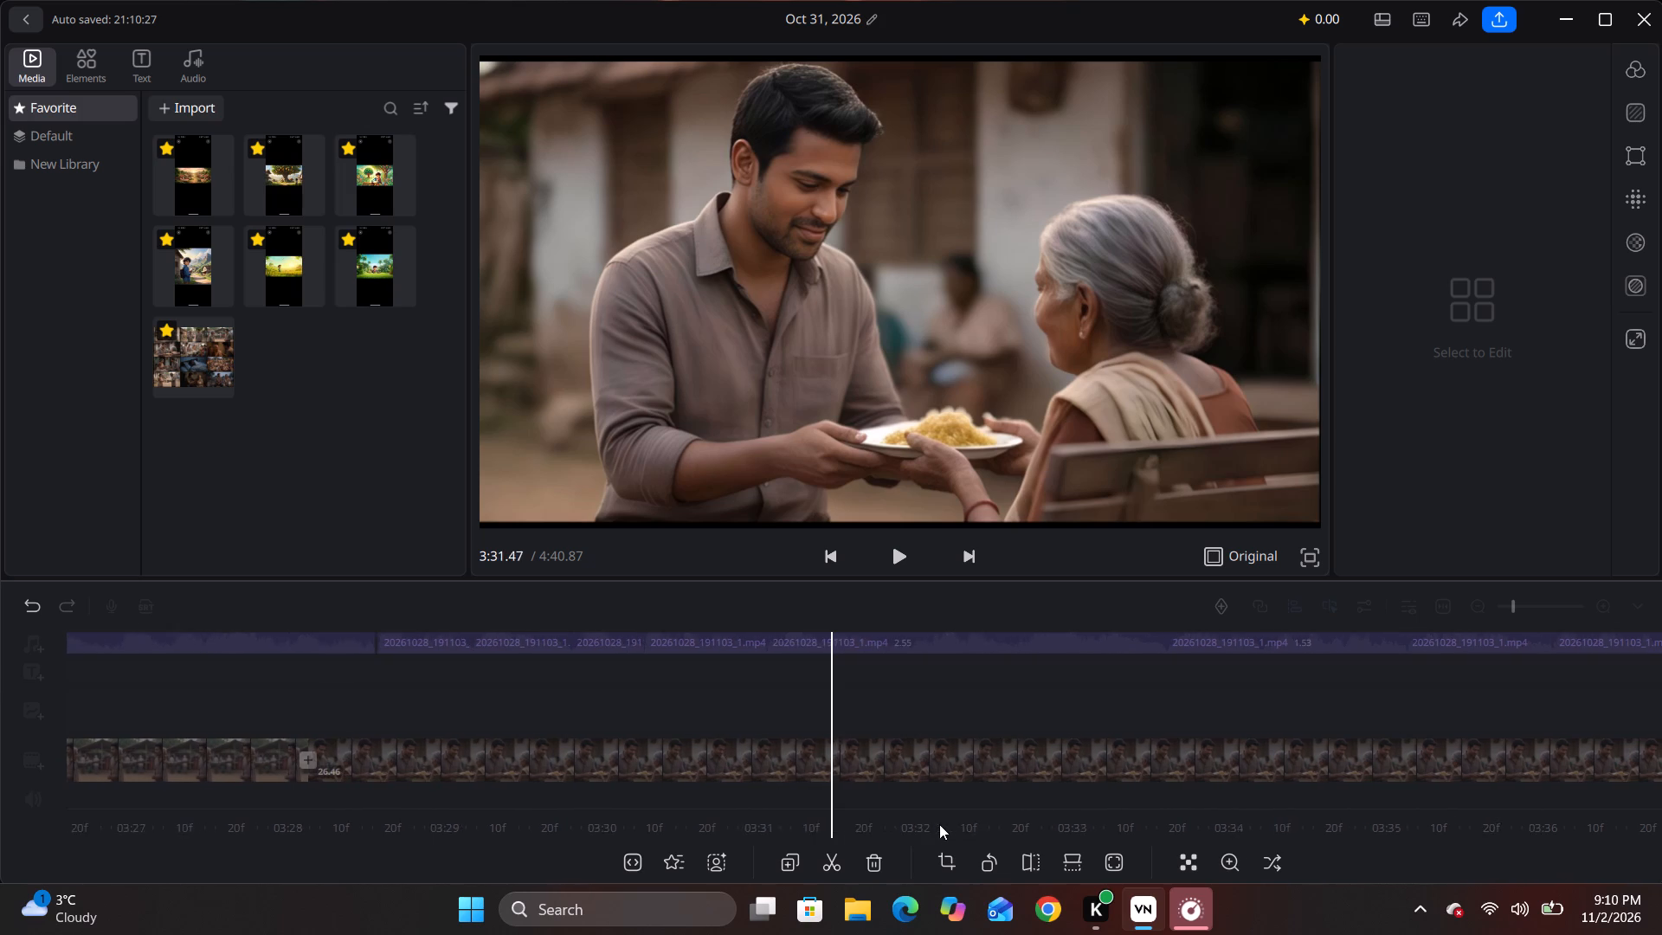
drag(939, 824, 988, 824)
key(space)
key(space)
drag(870, 822, 955, 827)
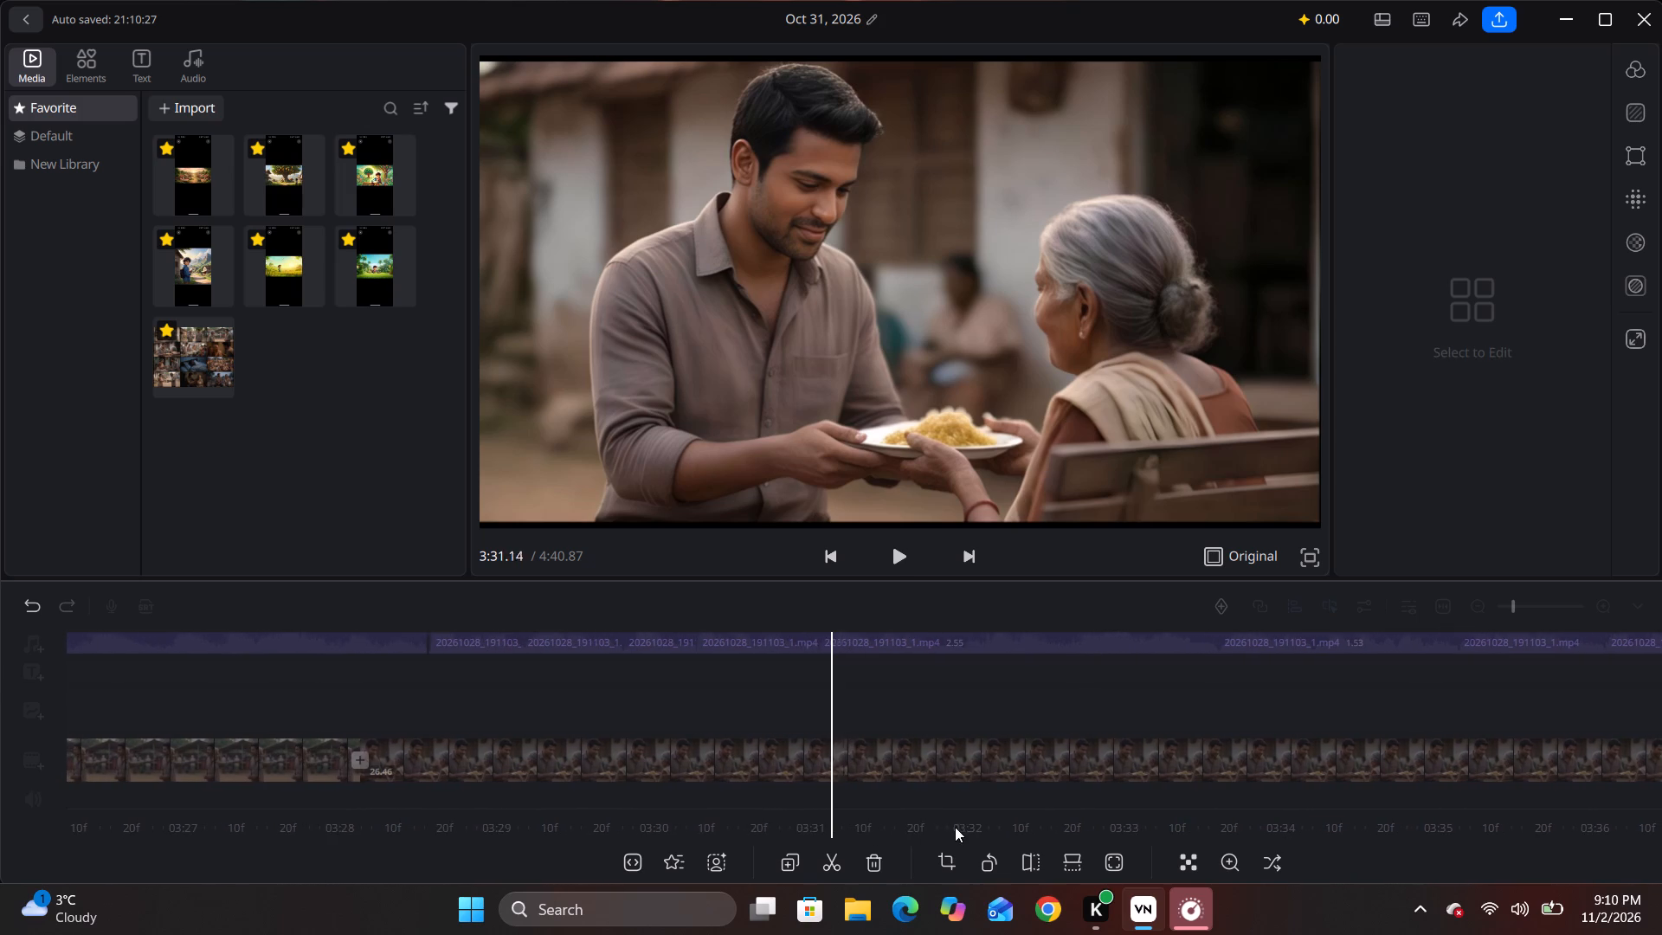
drag(955, 827, 963, 826)
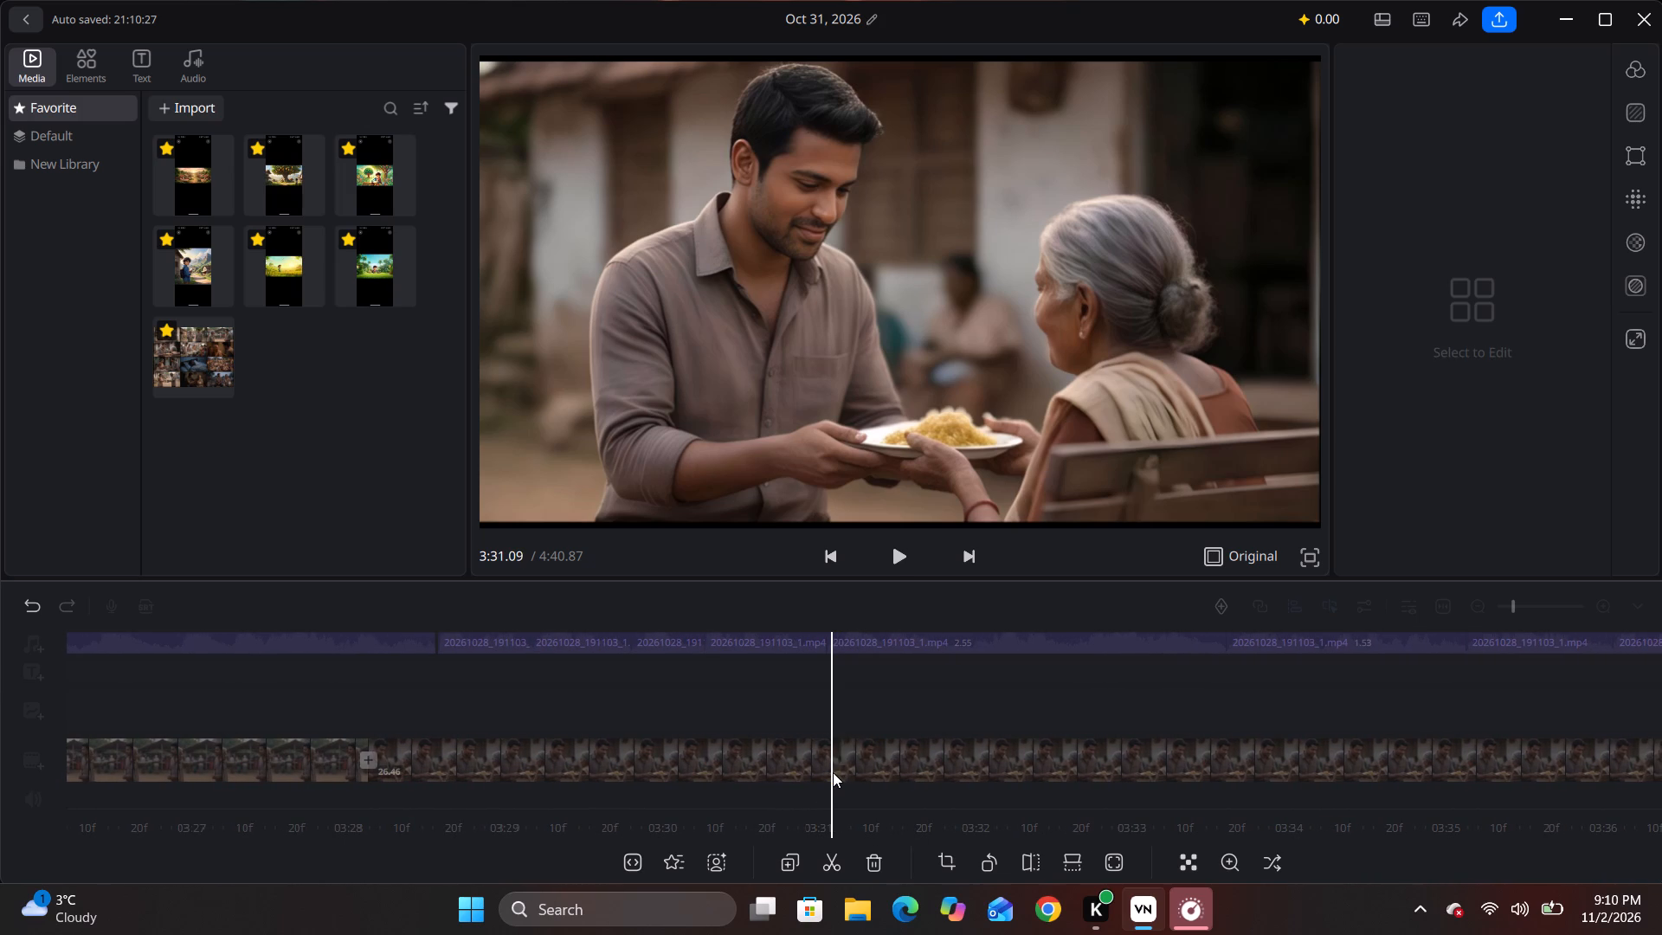
click(833, 772)
click(833, 772)
click(832, 860)
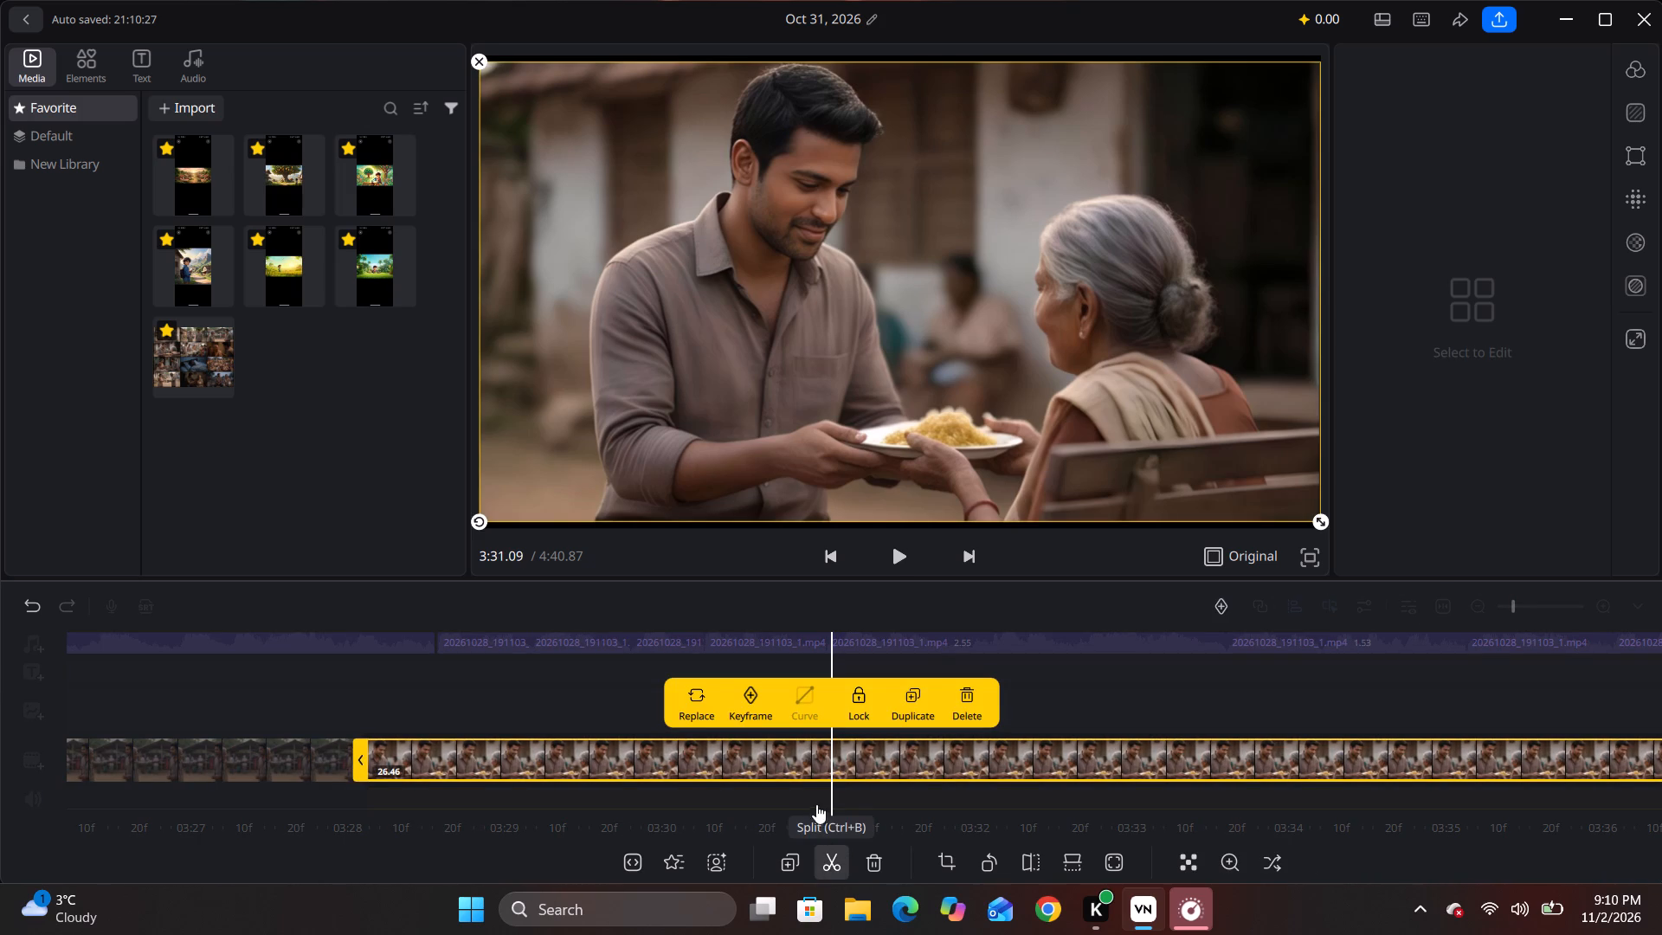
click(889, 764)
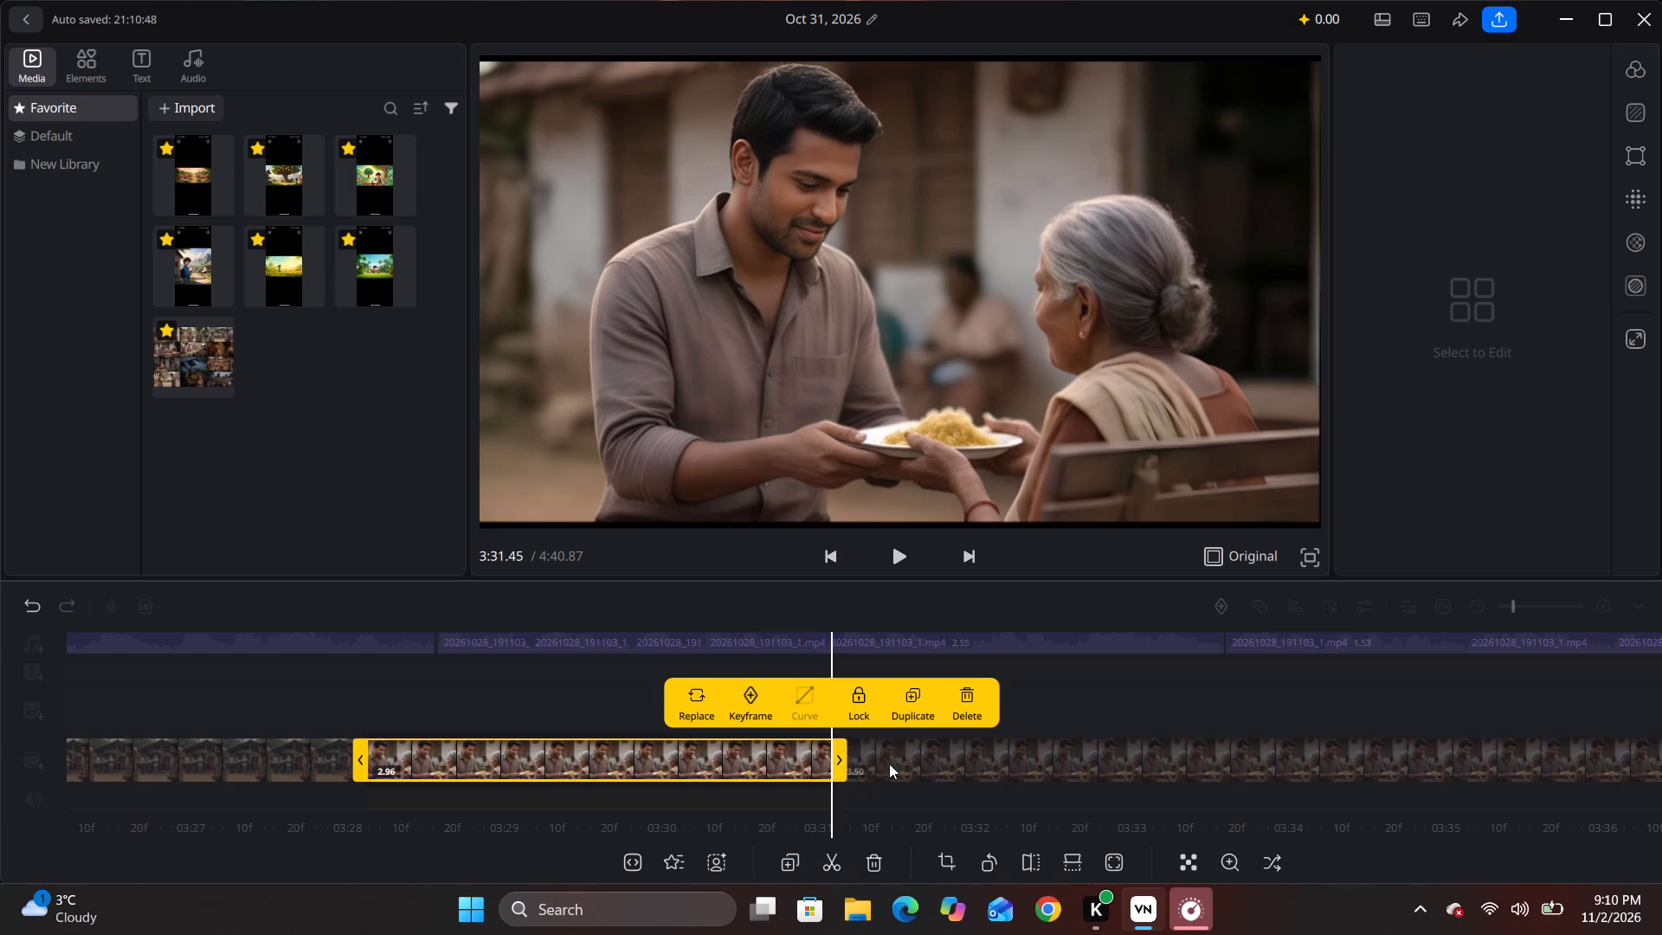
click(889, 764)
click(694, 701)
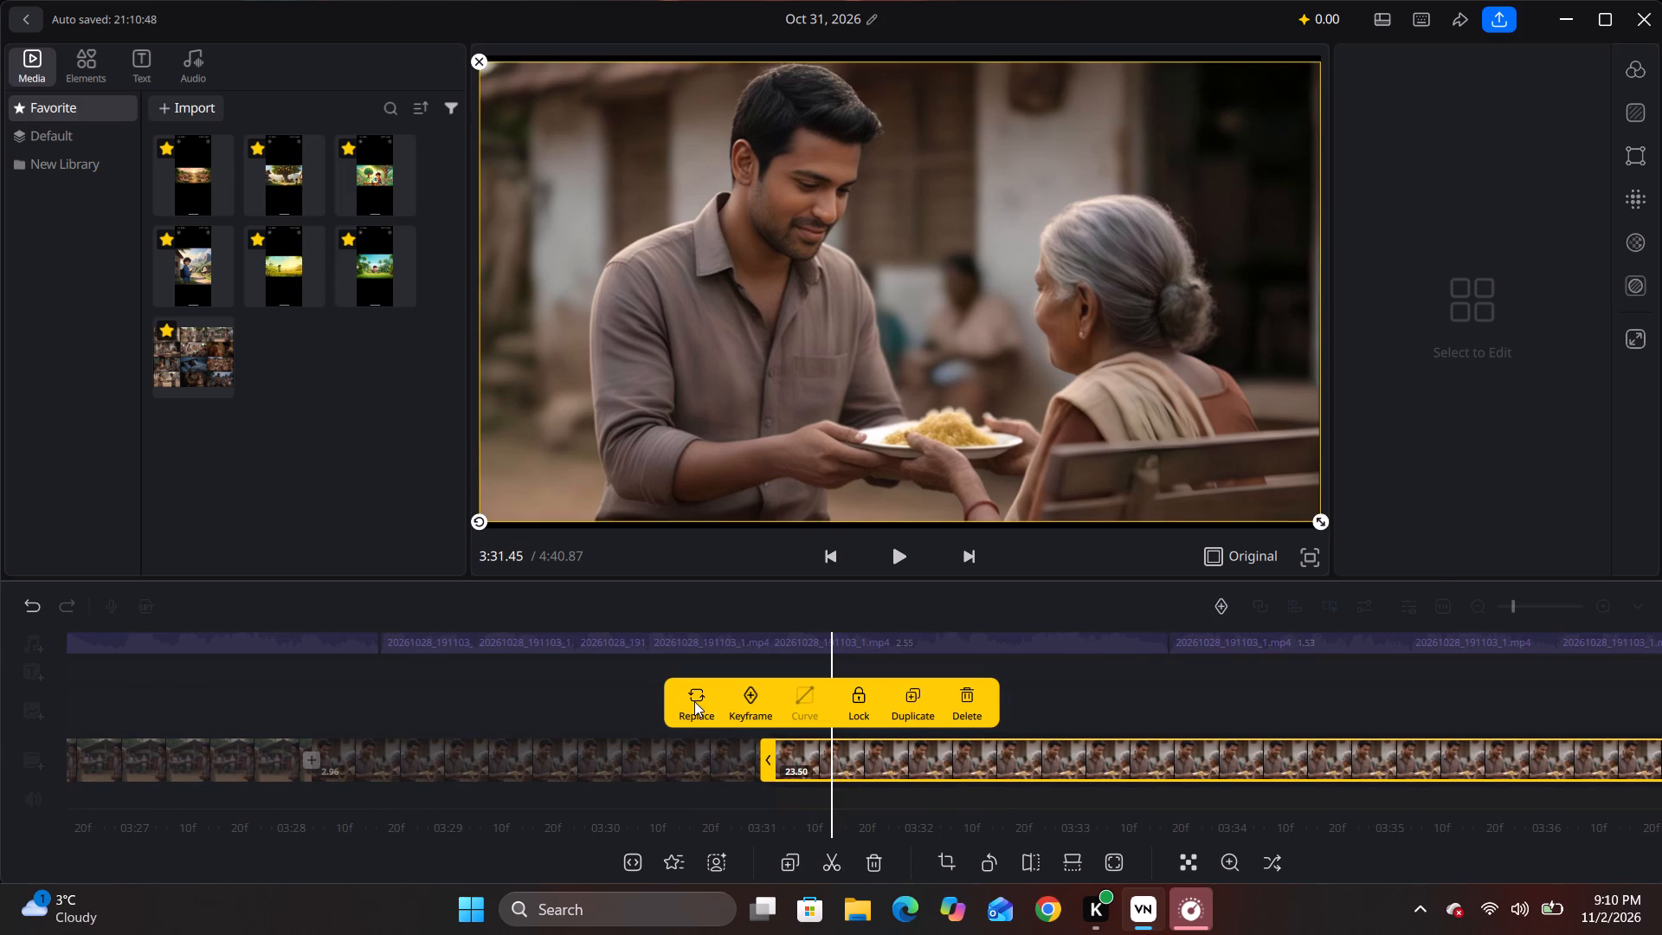
scroll(463, 409, down, 10)
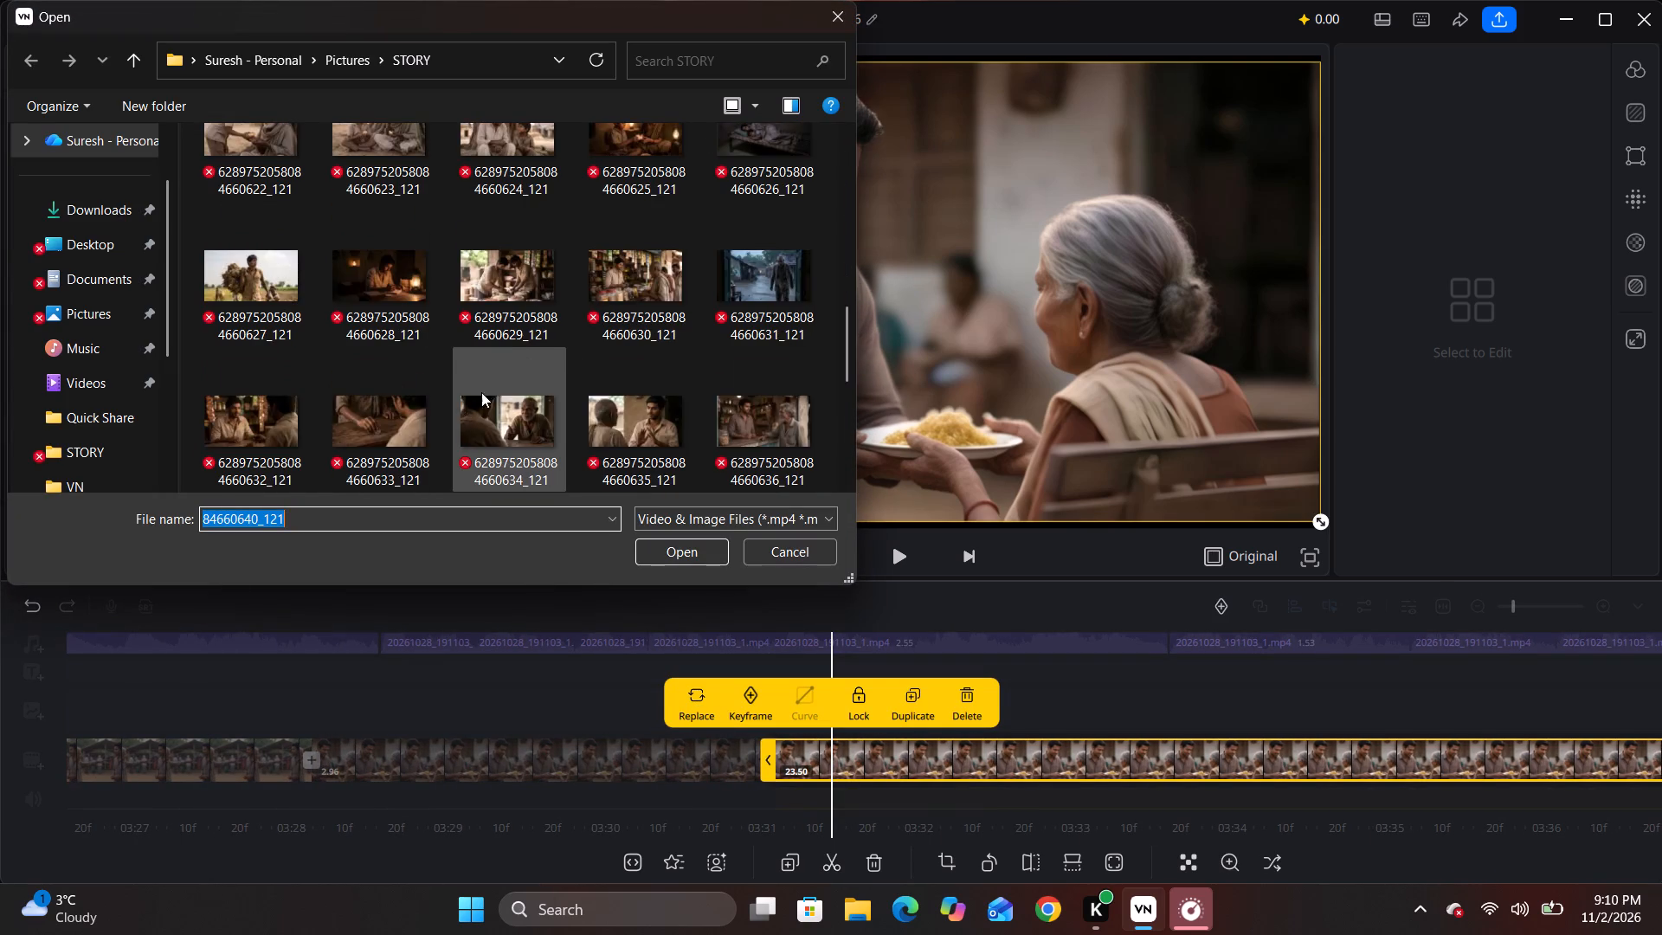
scroll(487, 370, down, 4)
scroll(516, 348, up, 1)
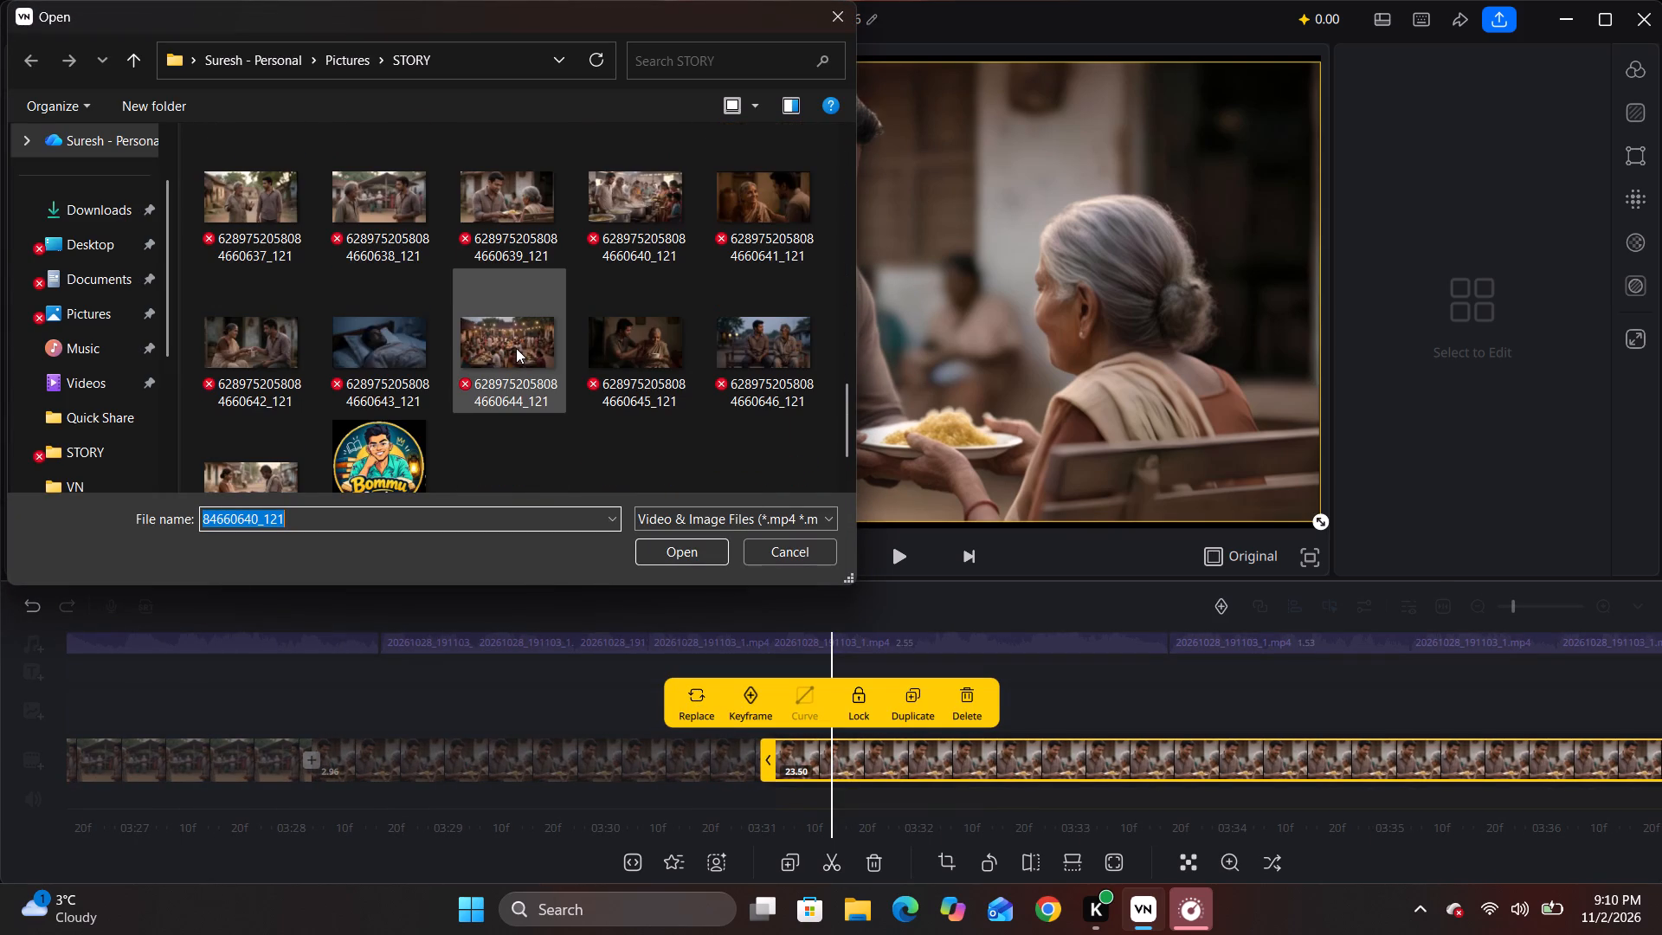
scroll(516, 348, up, 1)
scroll(516, 348, down, 1)
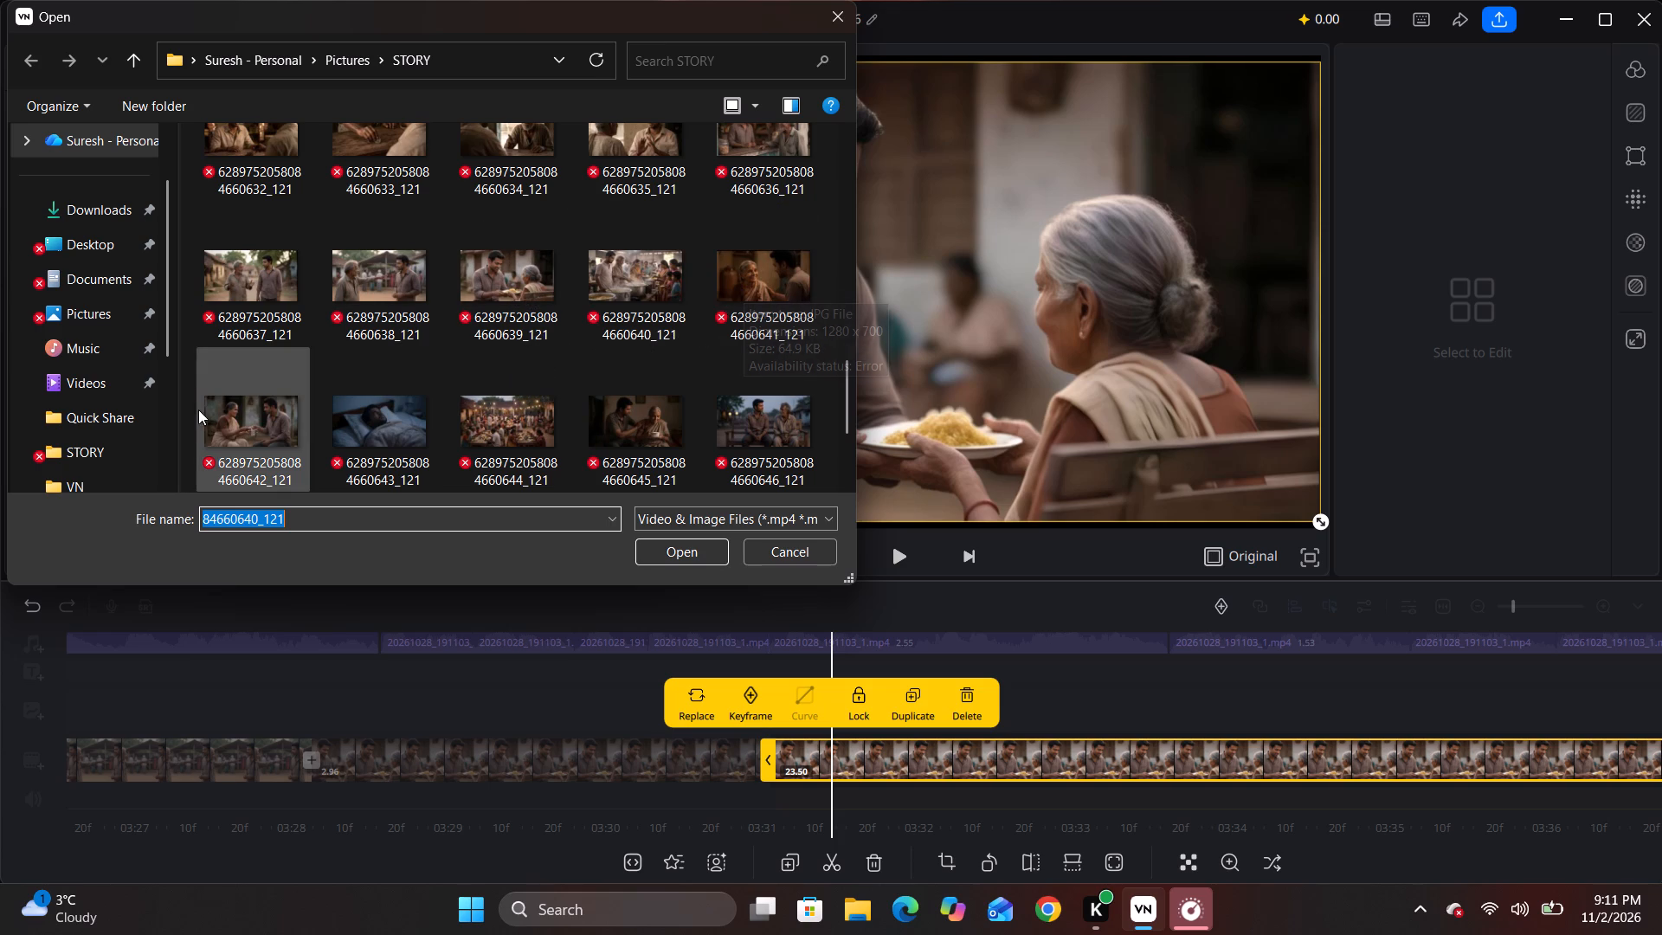
click(265, 419)
click(676, 547)
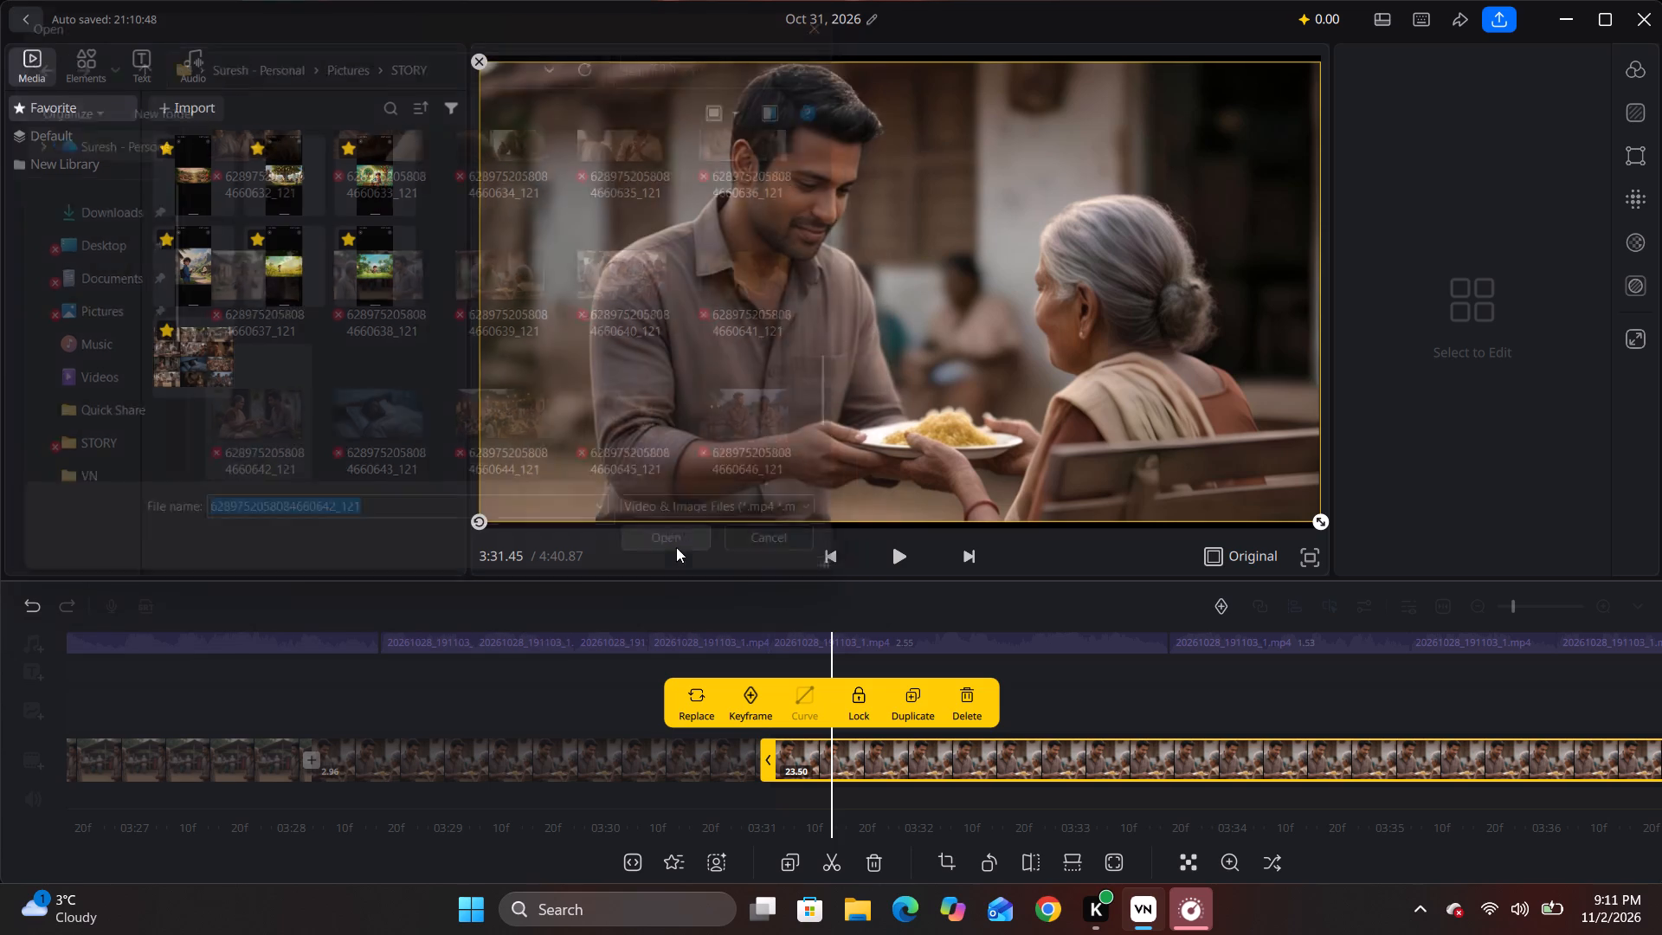
Listen to the narration over the clip of the woman handing over the steel pot and split it at about 3:35.13.
drag(492, 691, 763, 710)
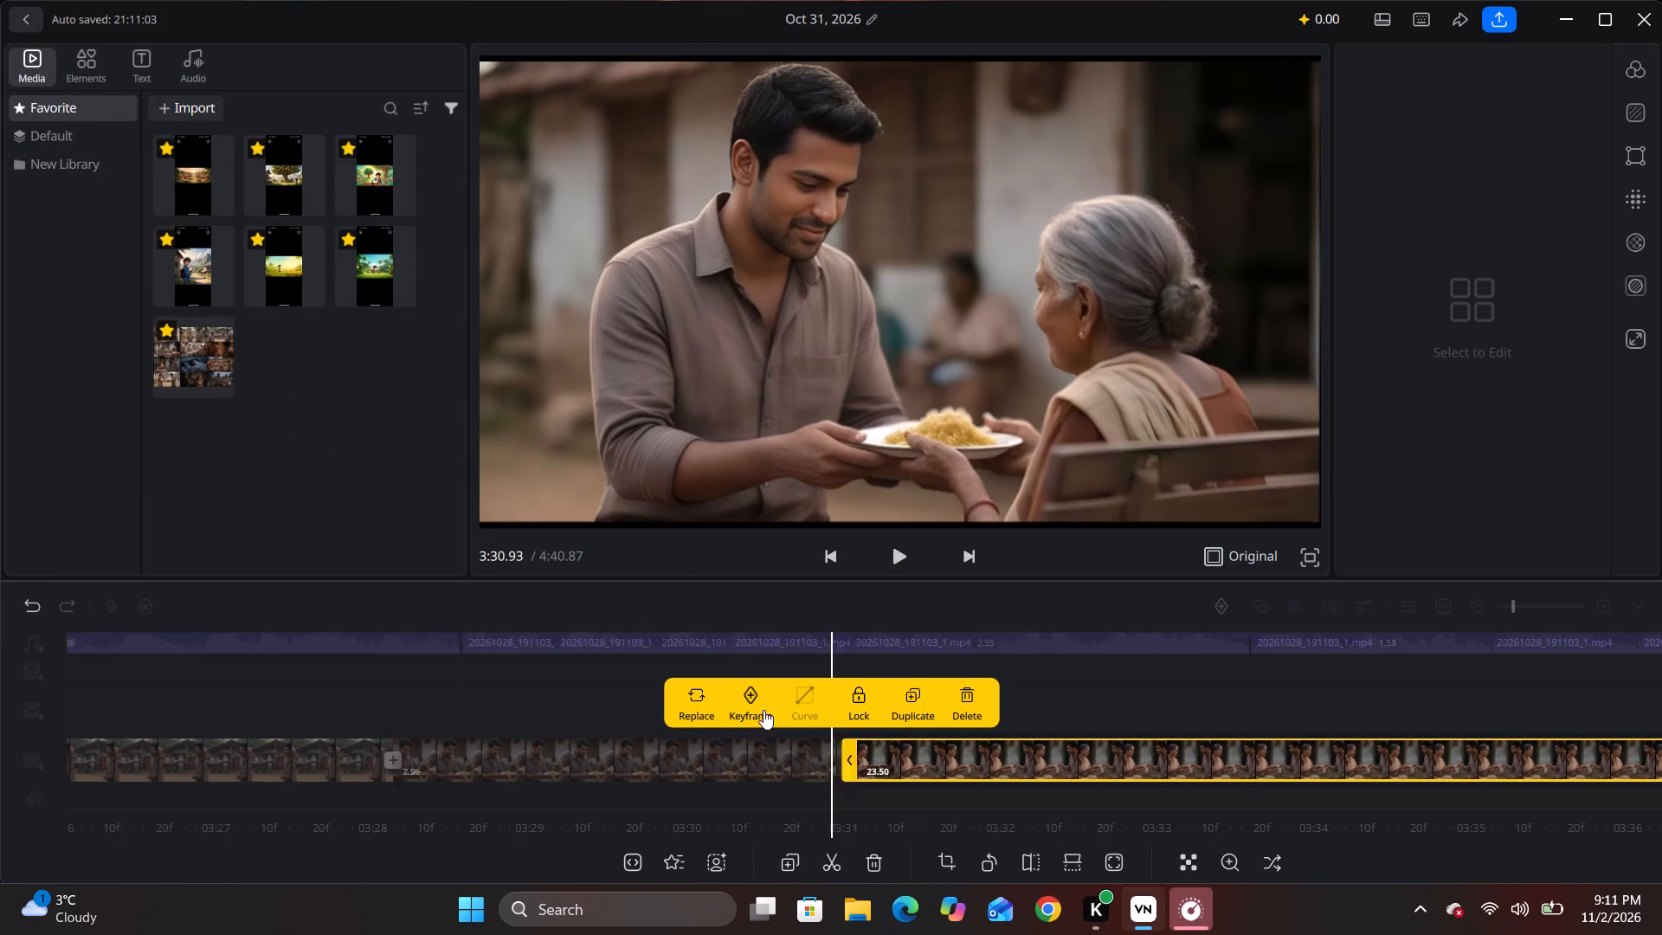
drag(763, 710, 853, 715)
key(space)
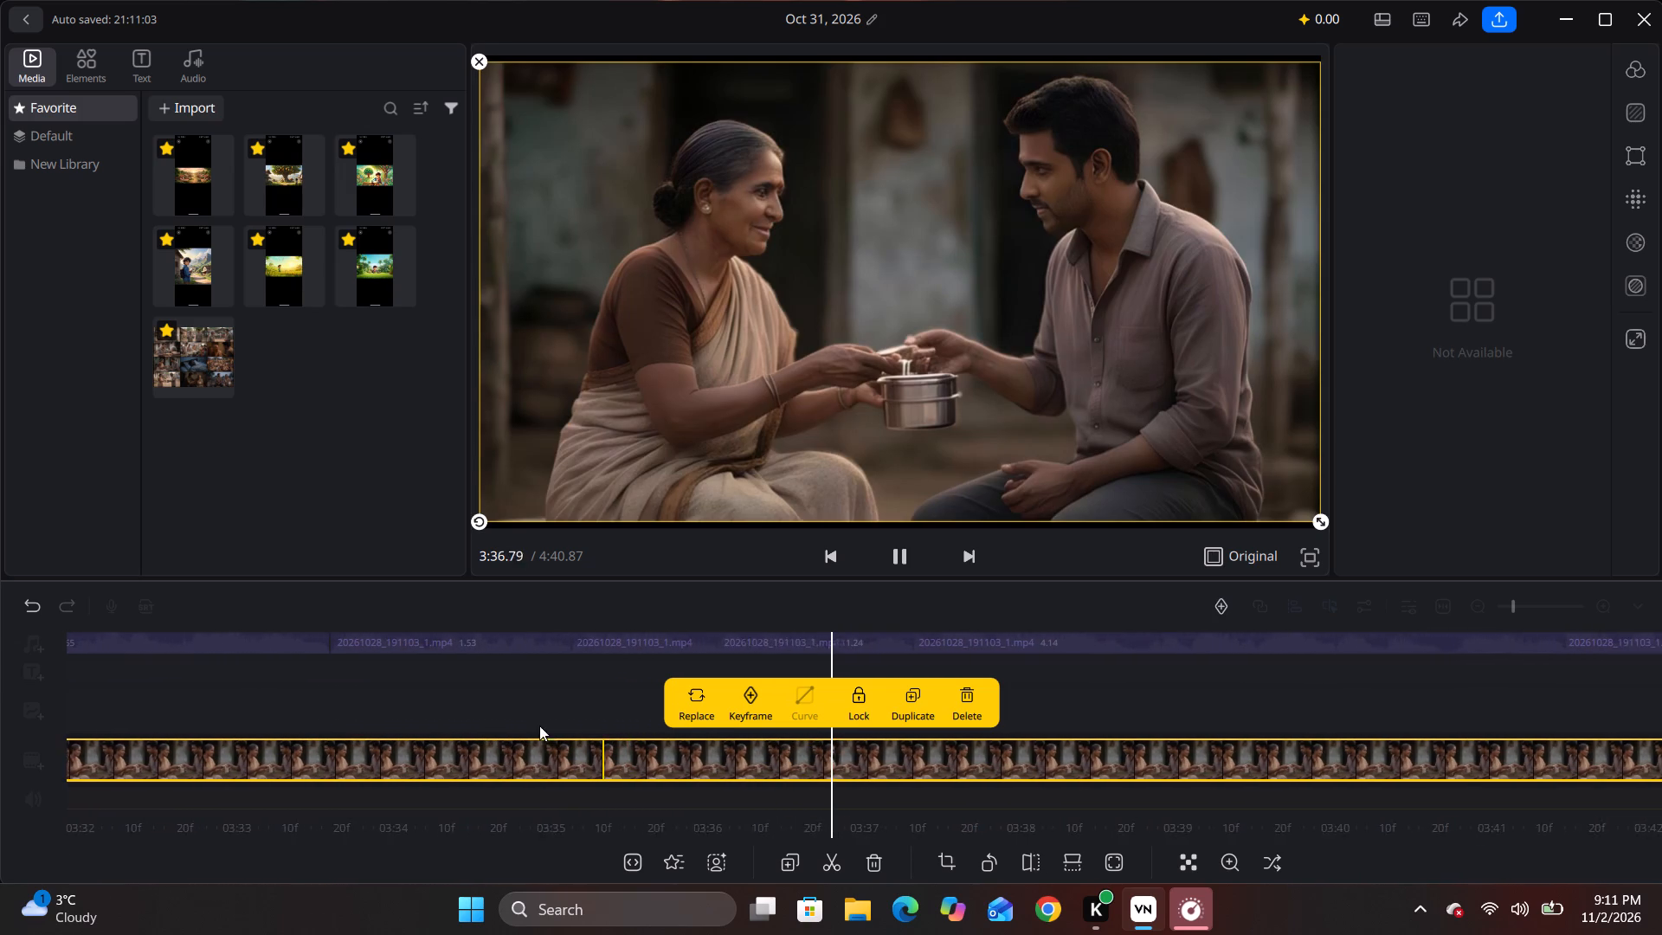
drag(520, 700, 1154, 736)
key(space)
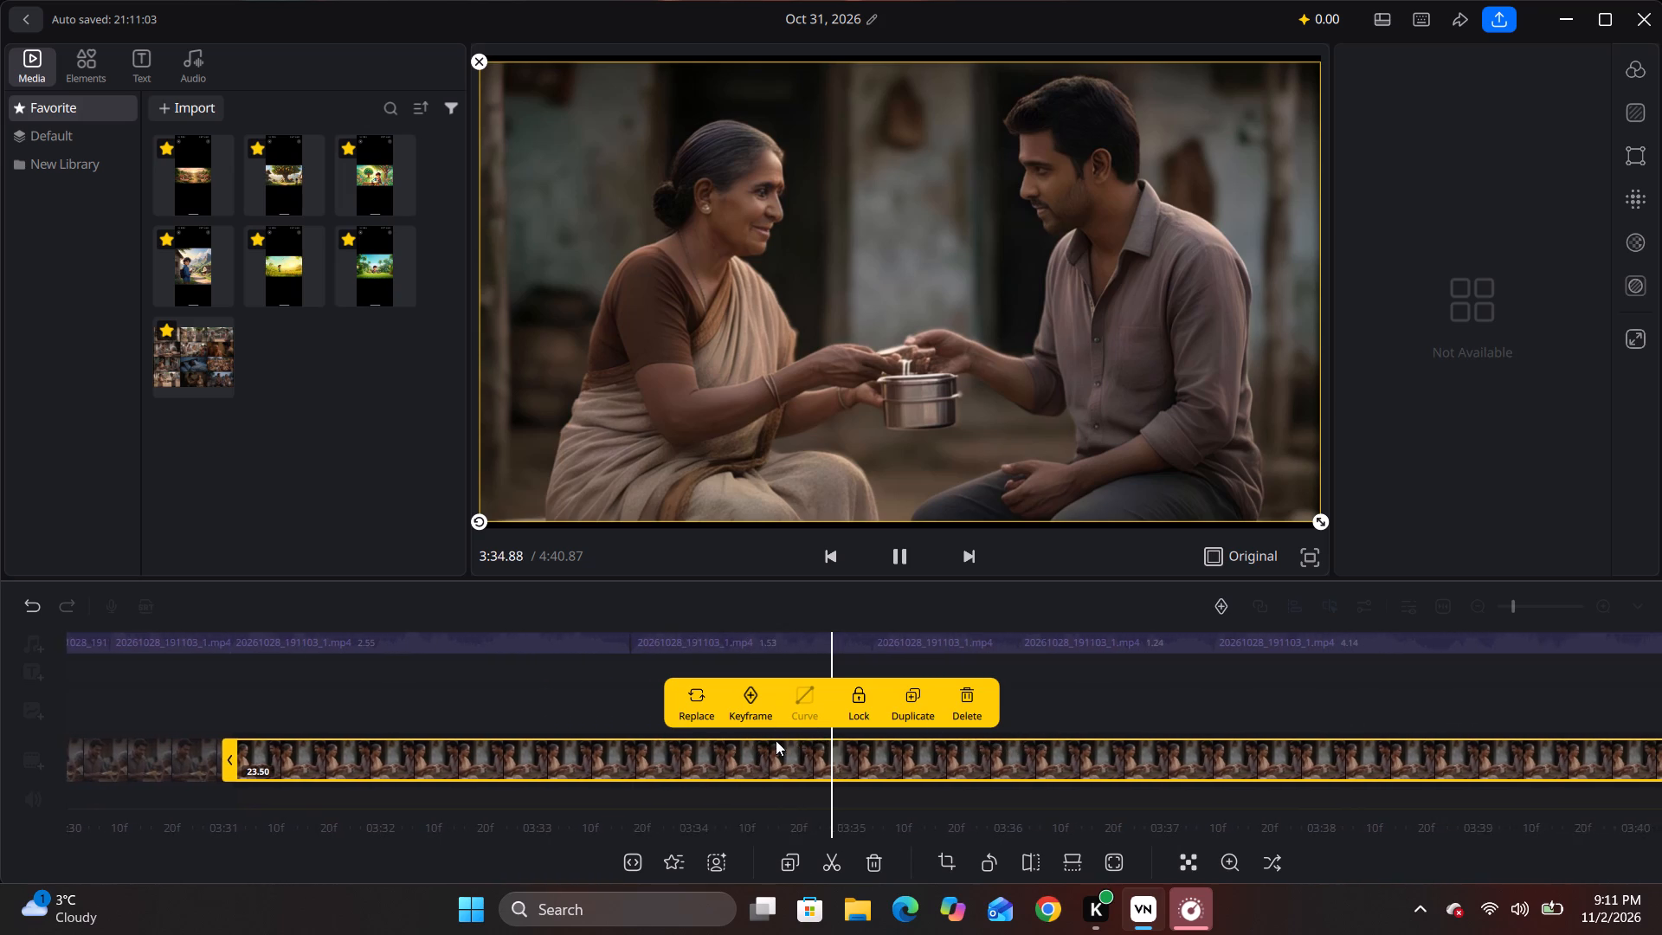
key(space)
drag(601, 732, 673, 739)
click(833, 772)
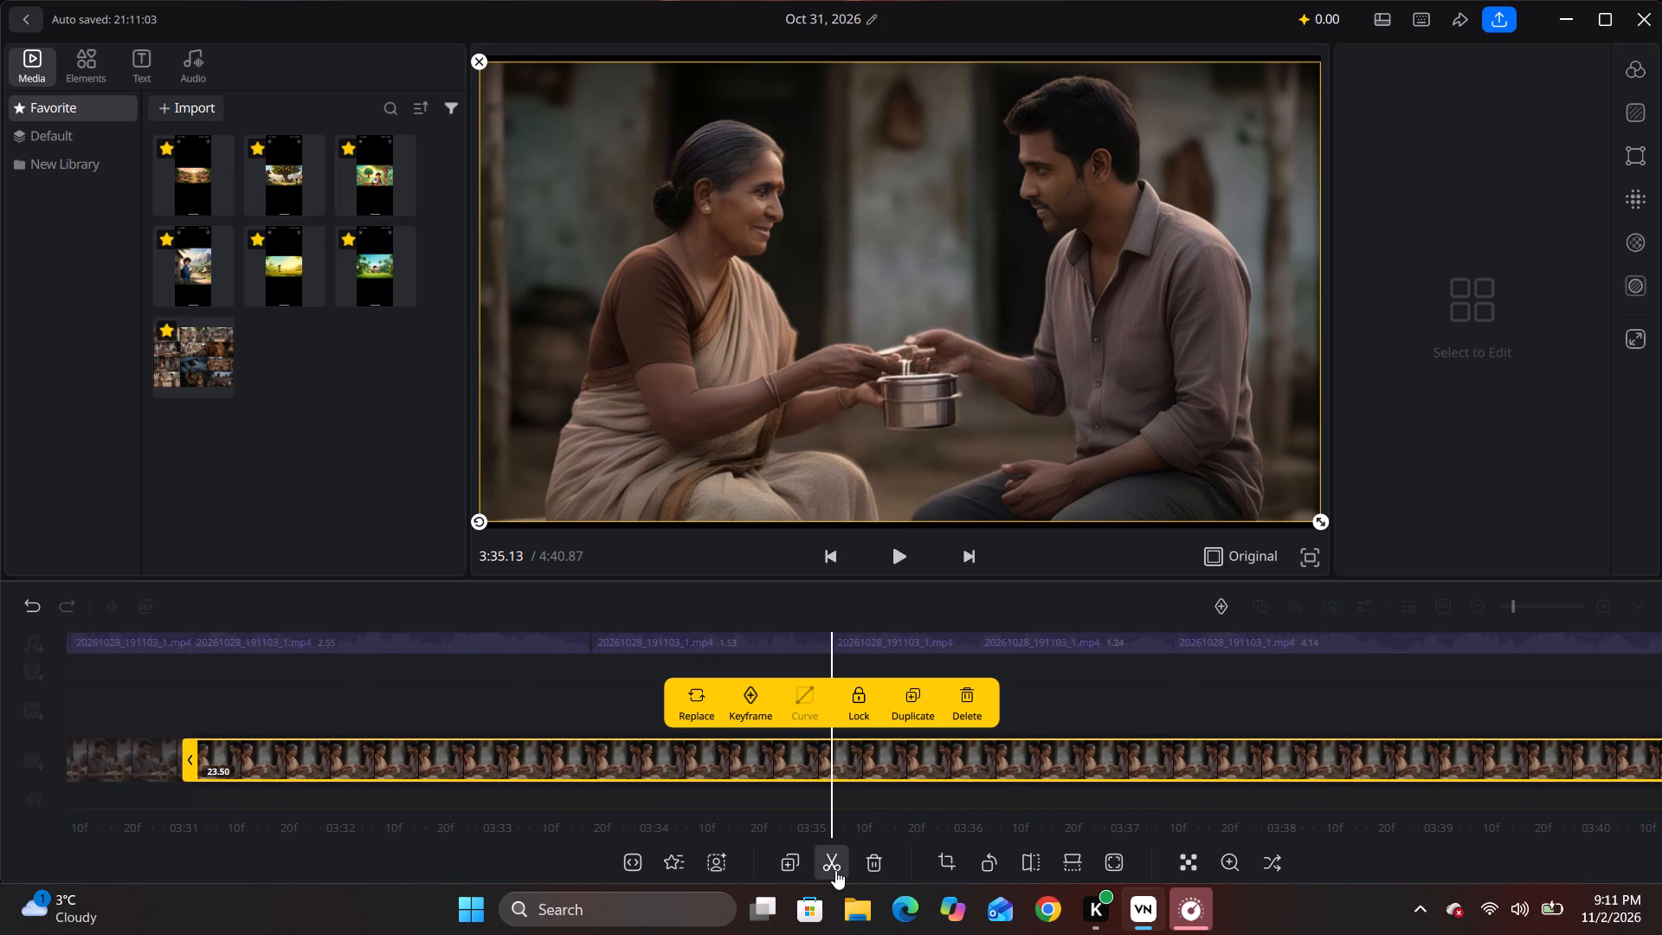
click(835, 867)
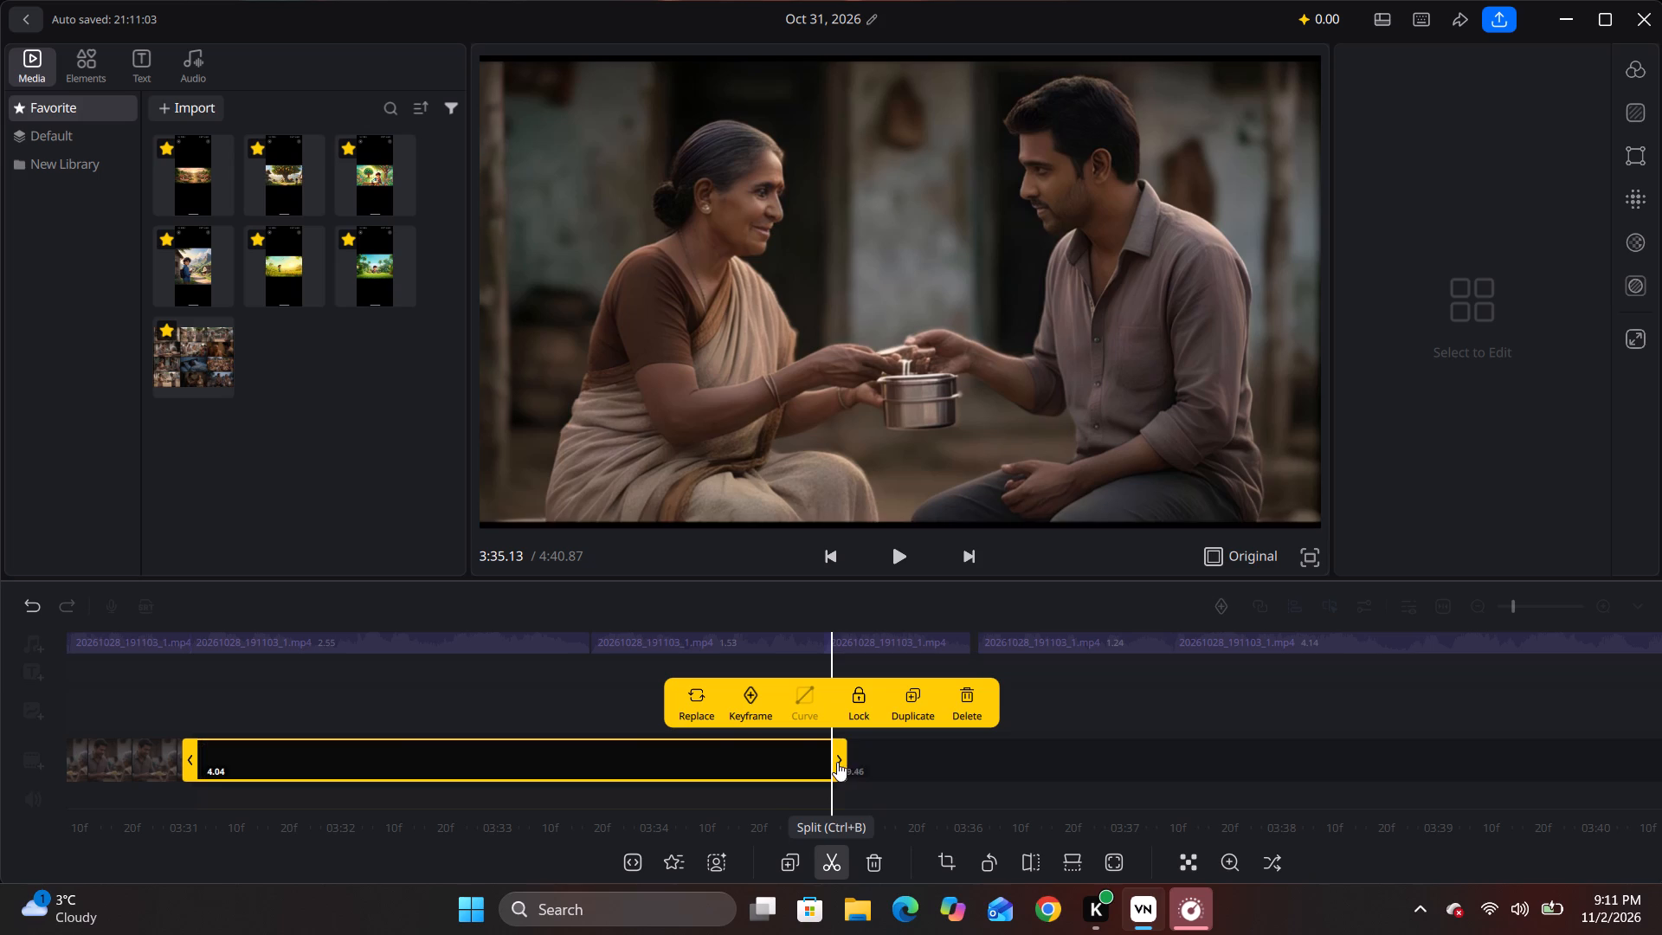
click(907, 760)
click(907, 760)
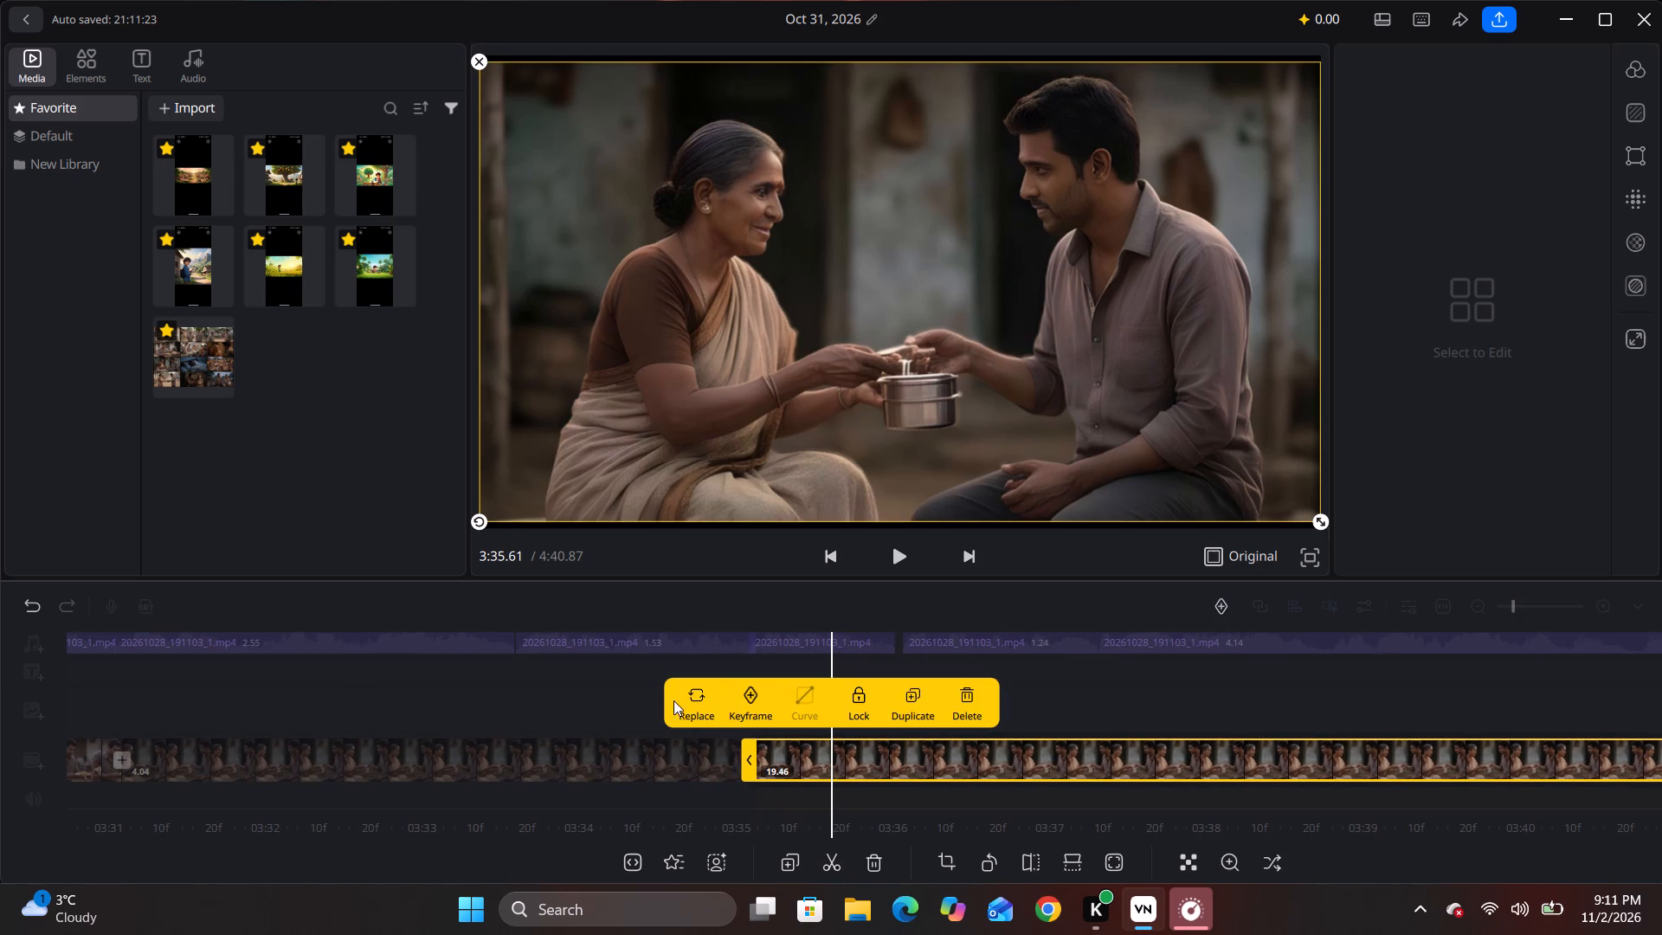
click(691, 700)
scroll(405, 287, down, 9)
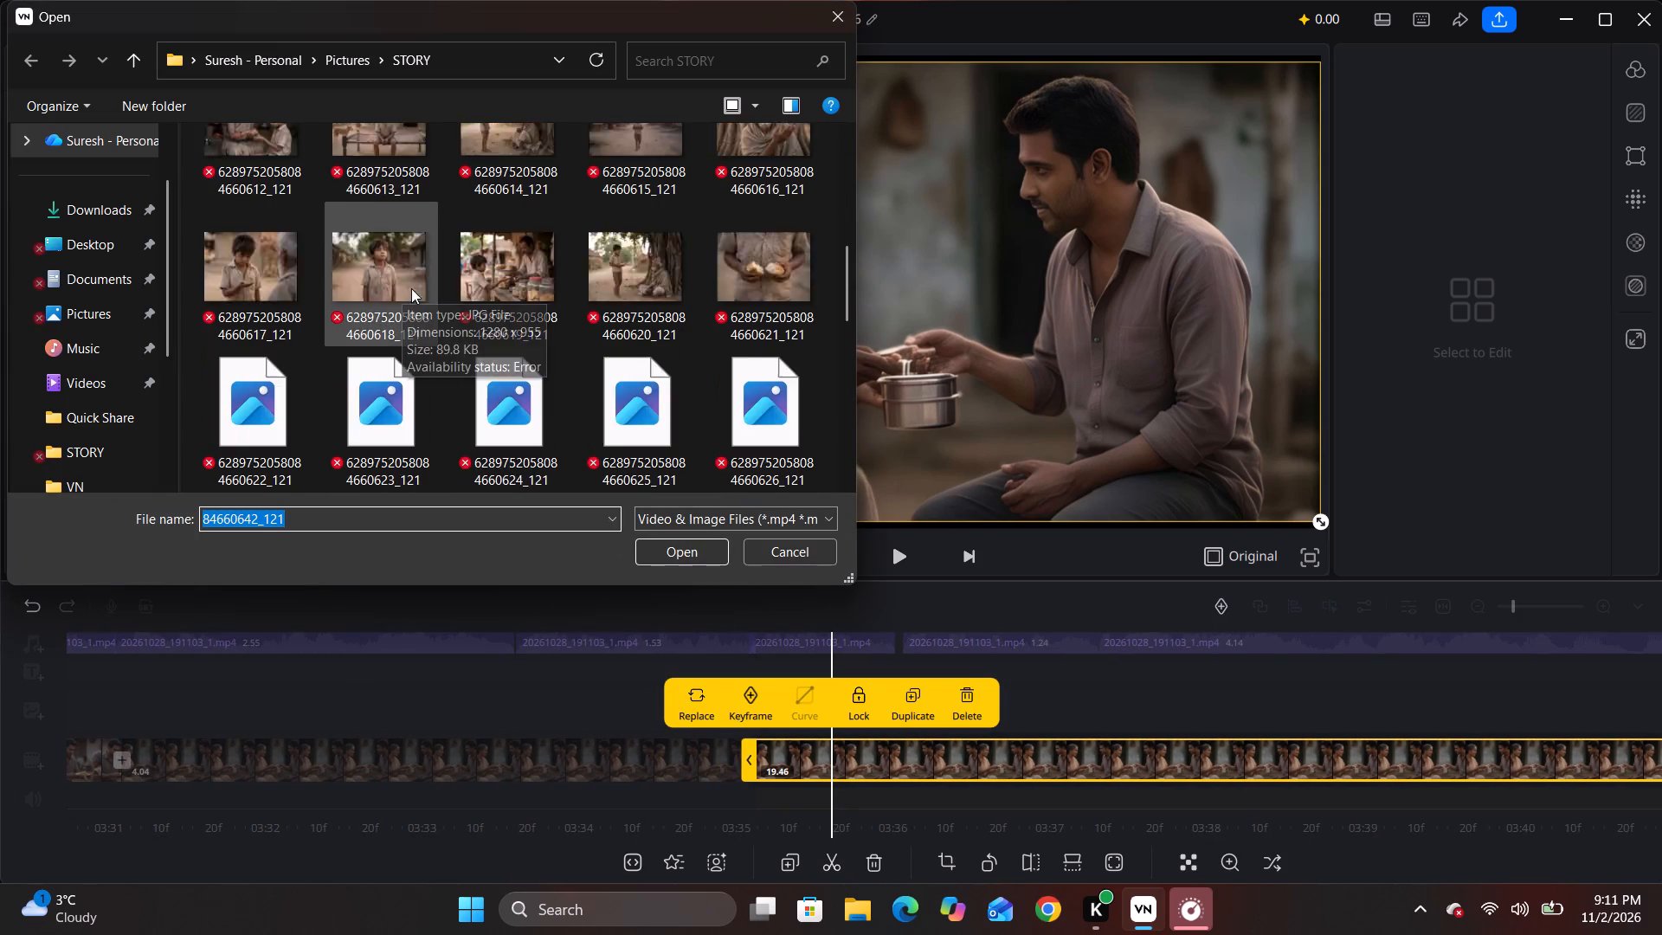
scroll(416, 306, down, 3)
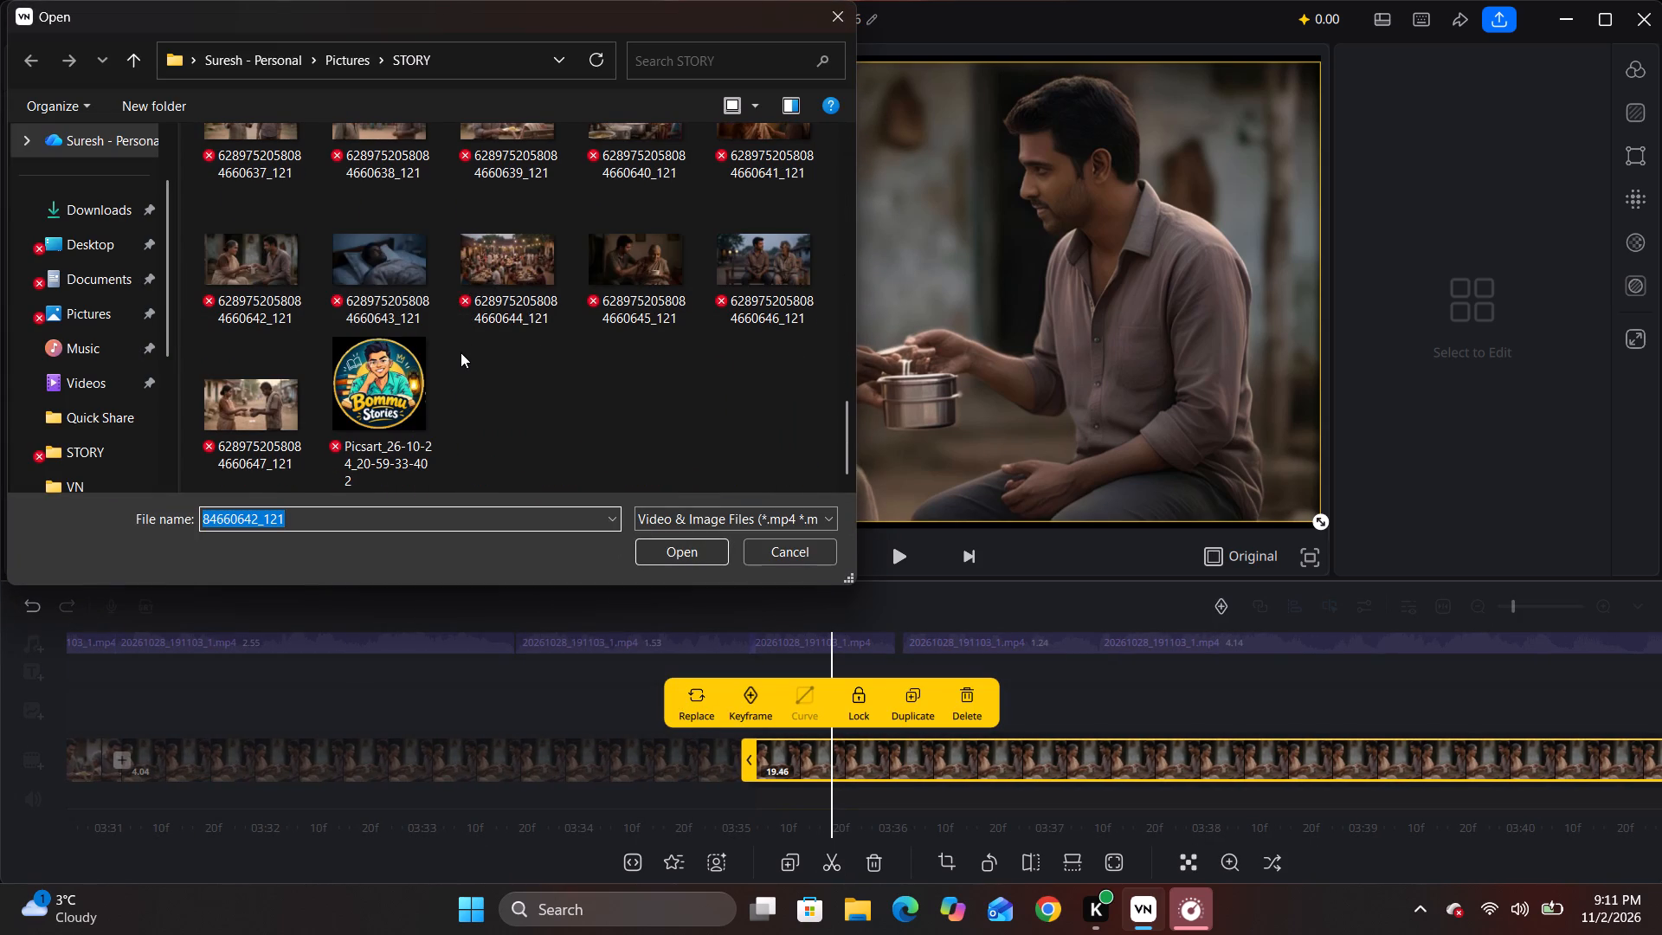
scroll(461, 352, up, 1)
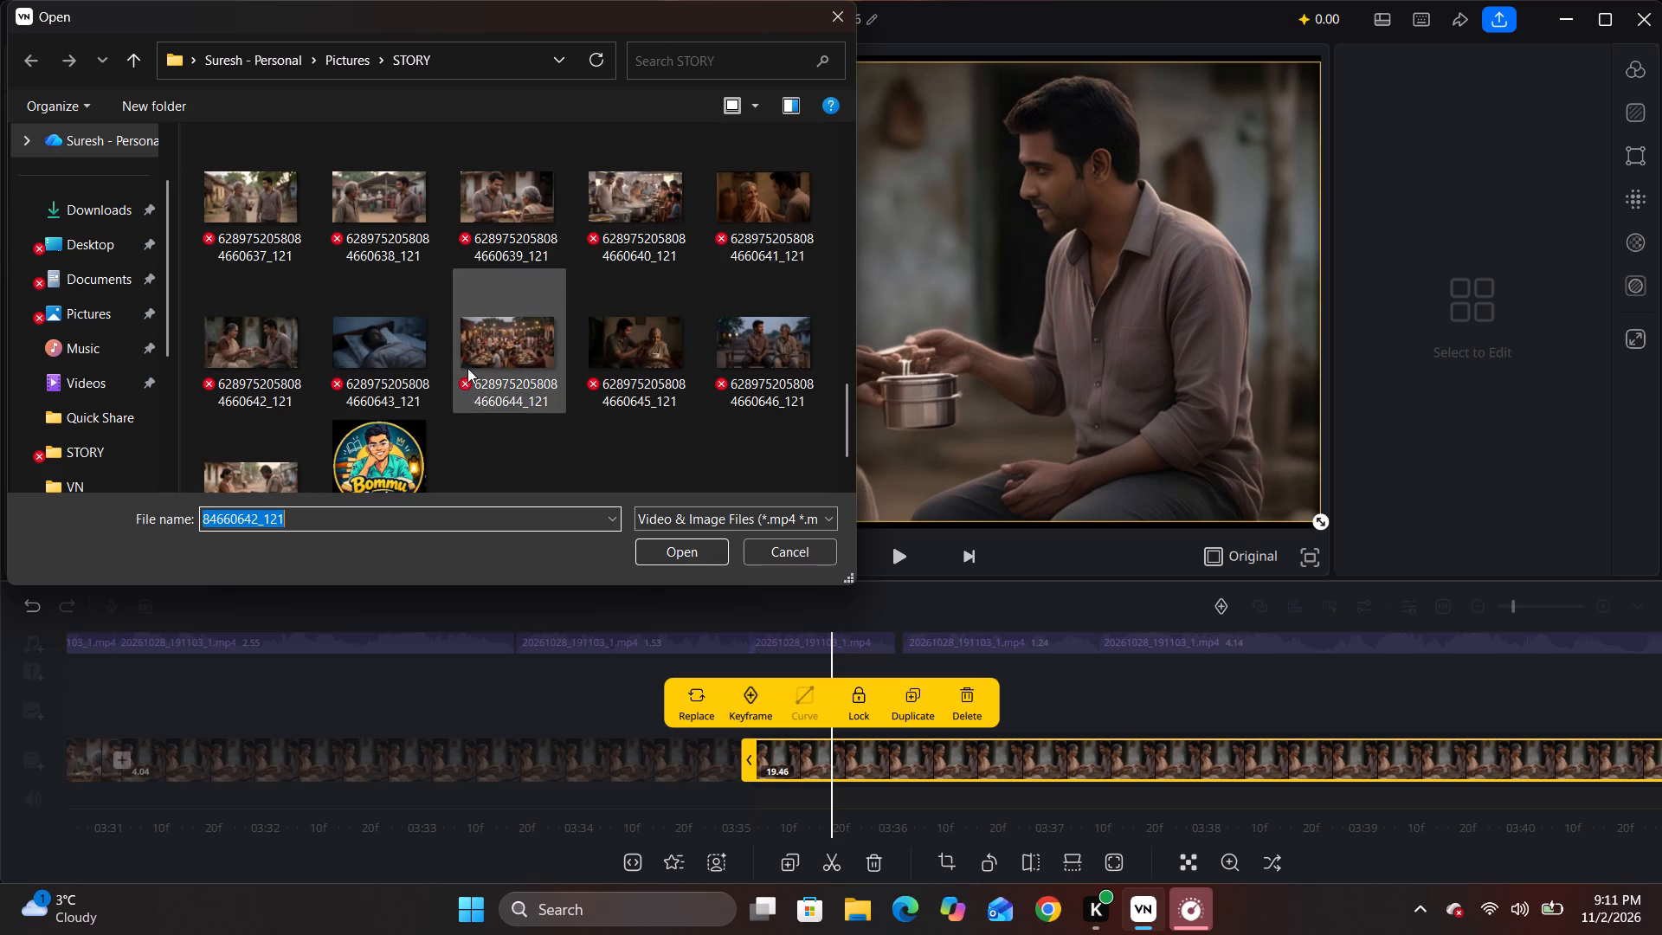
click(651, 351)
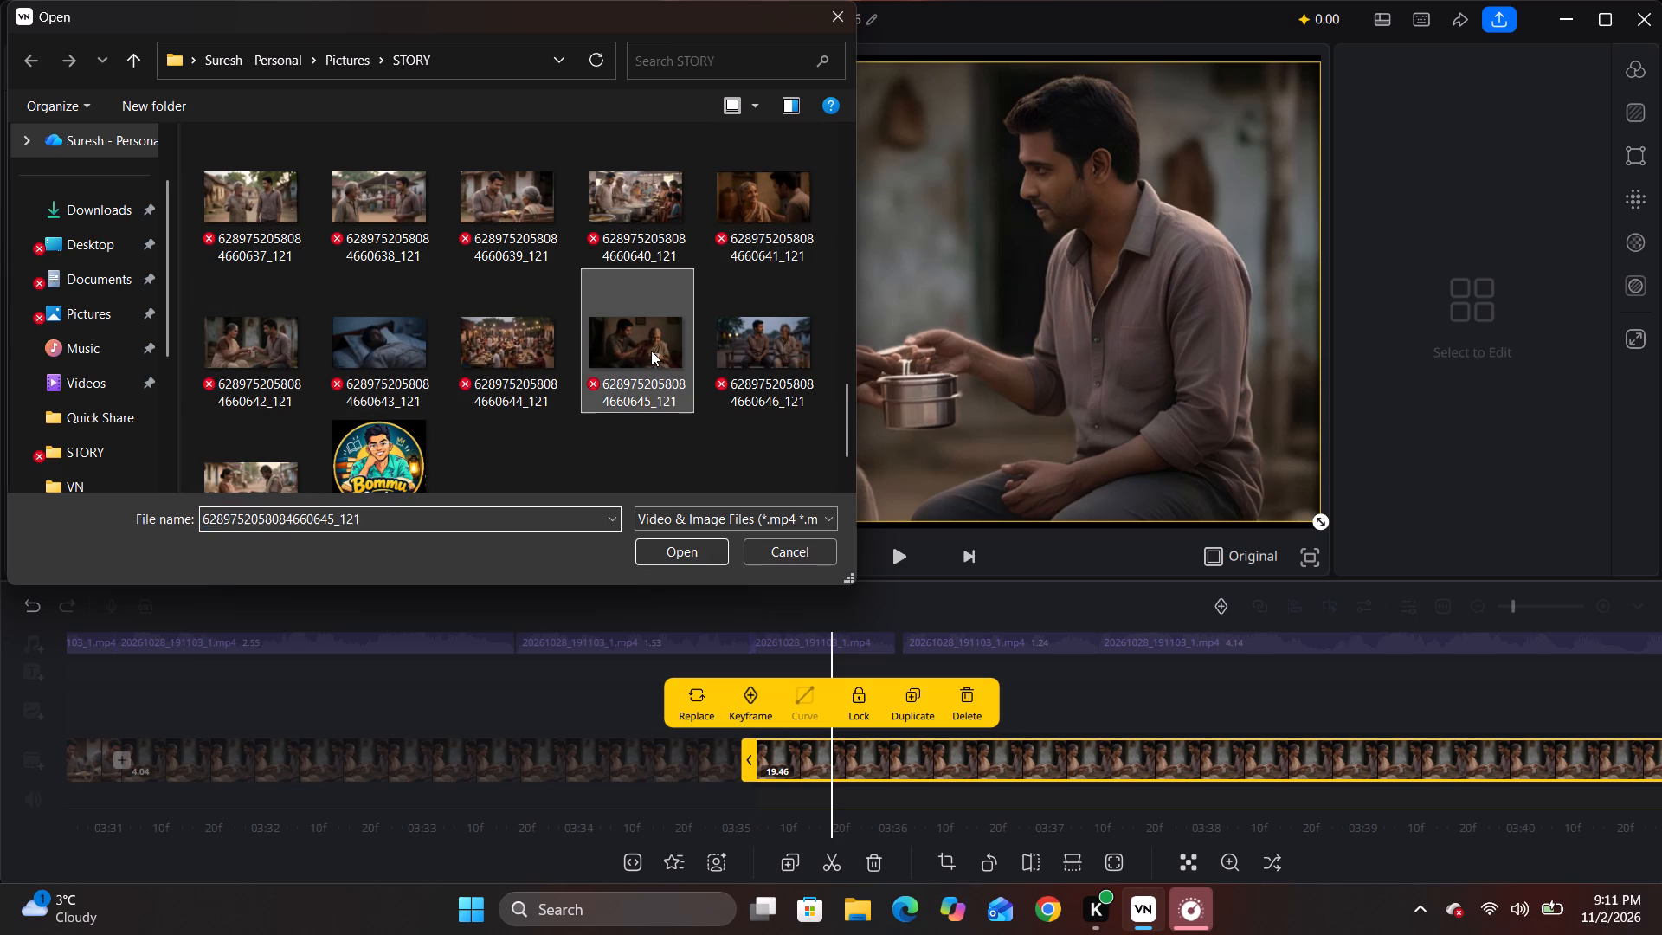
click(679, 555)
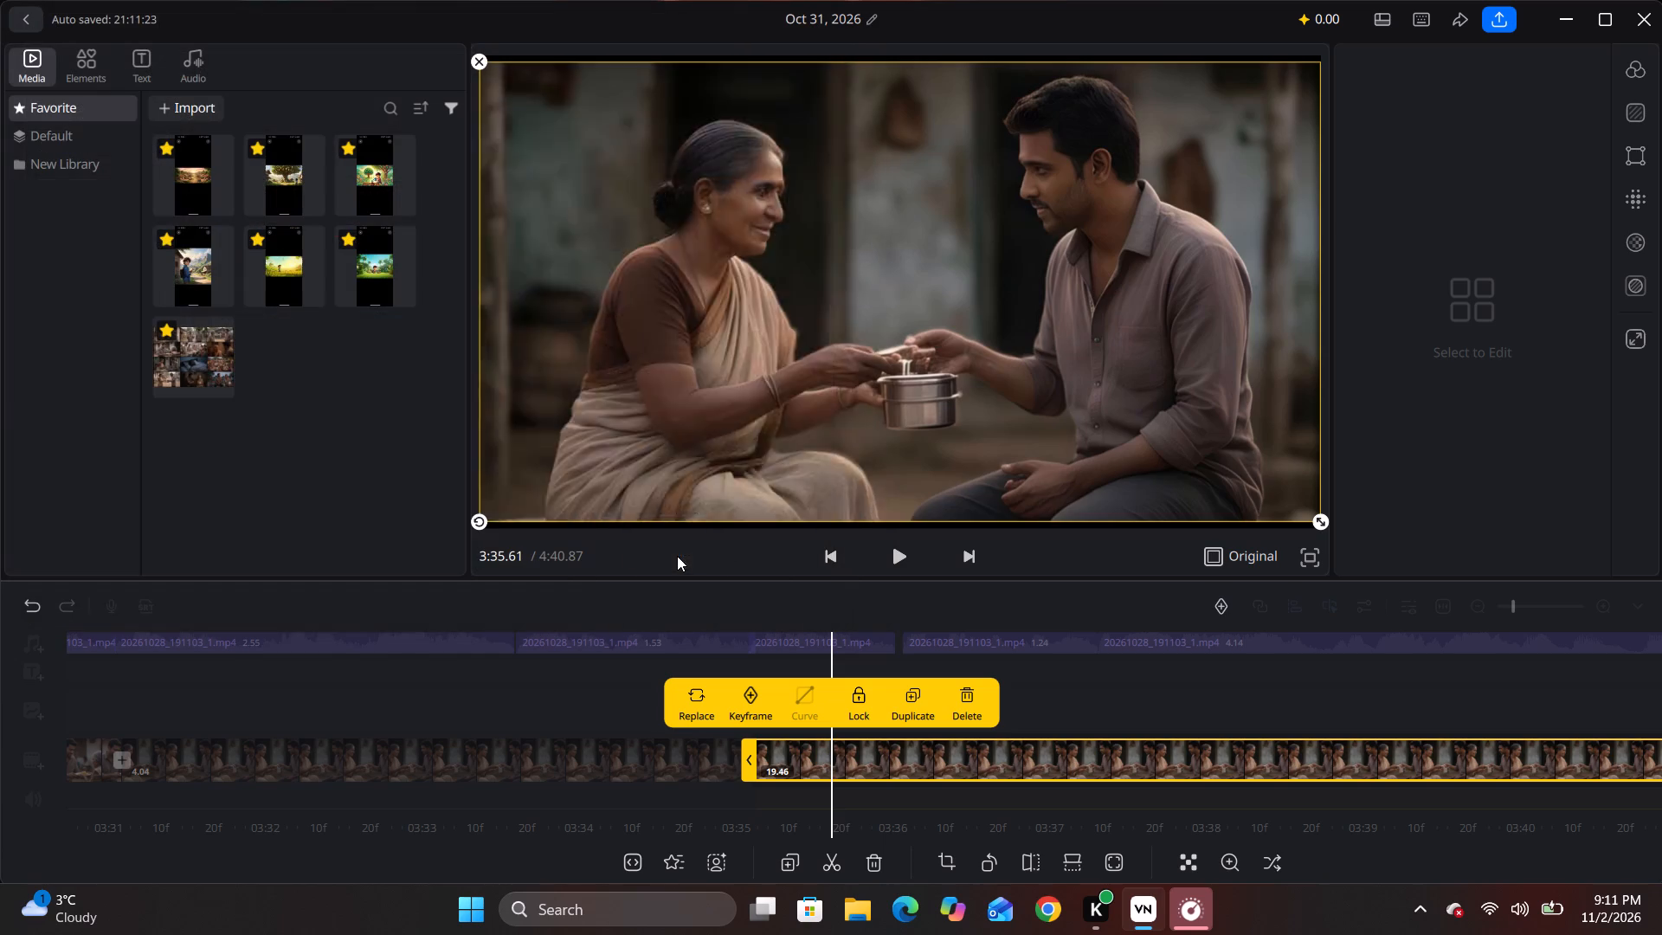
Listen to the narration over the clip of the old woman holding a teacup and split it at about 3:44.12.
key(space)
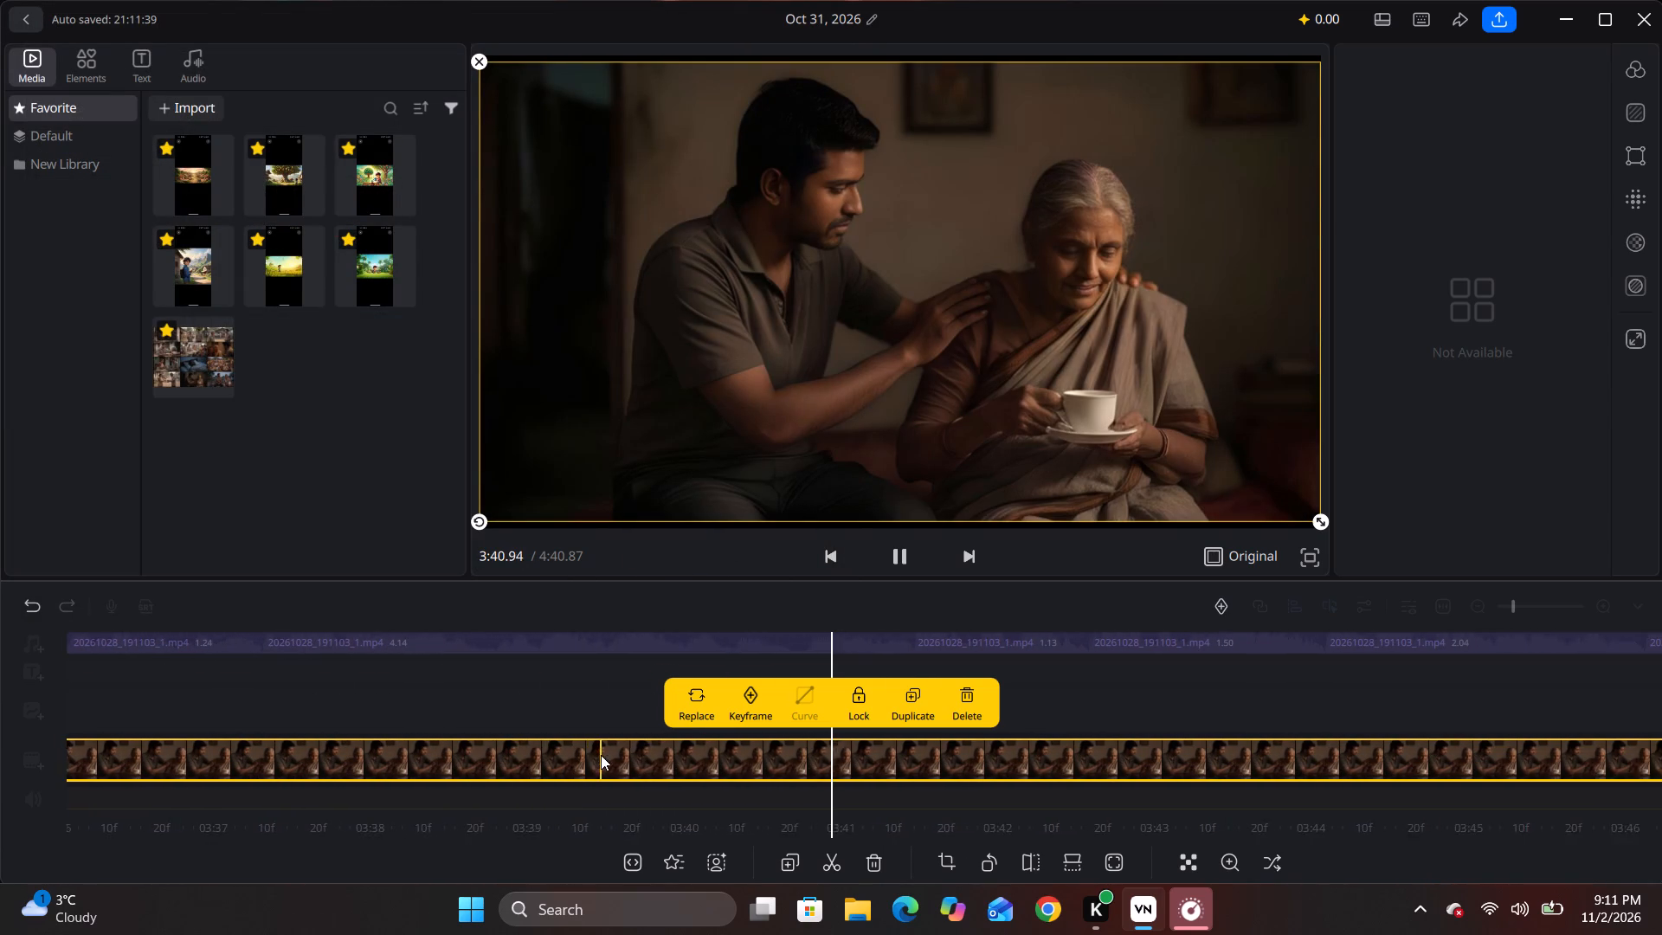
key(space)
key(space)
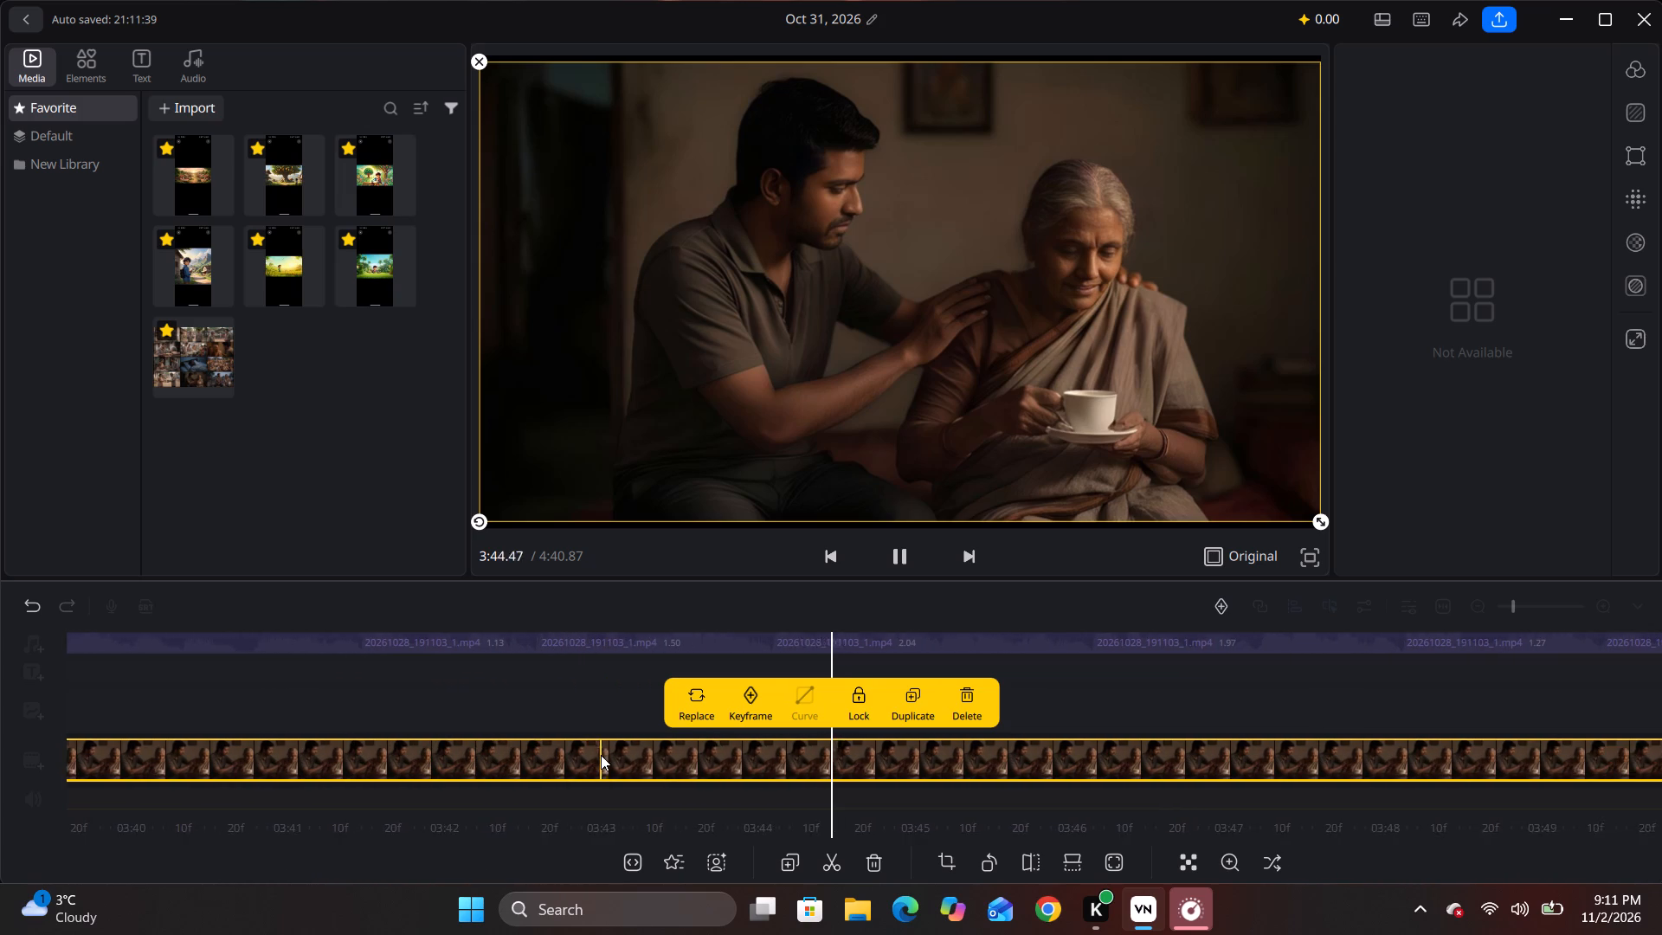
key(space)
drag(588, 737, 740, 746)
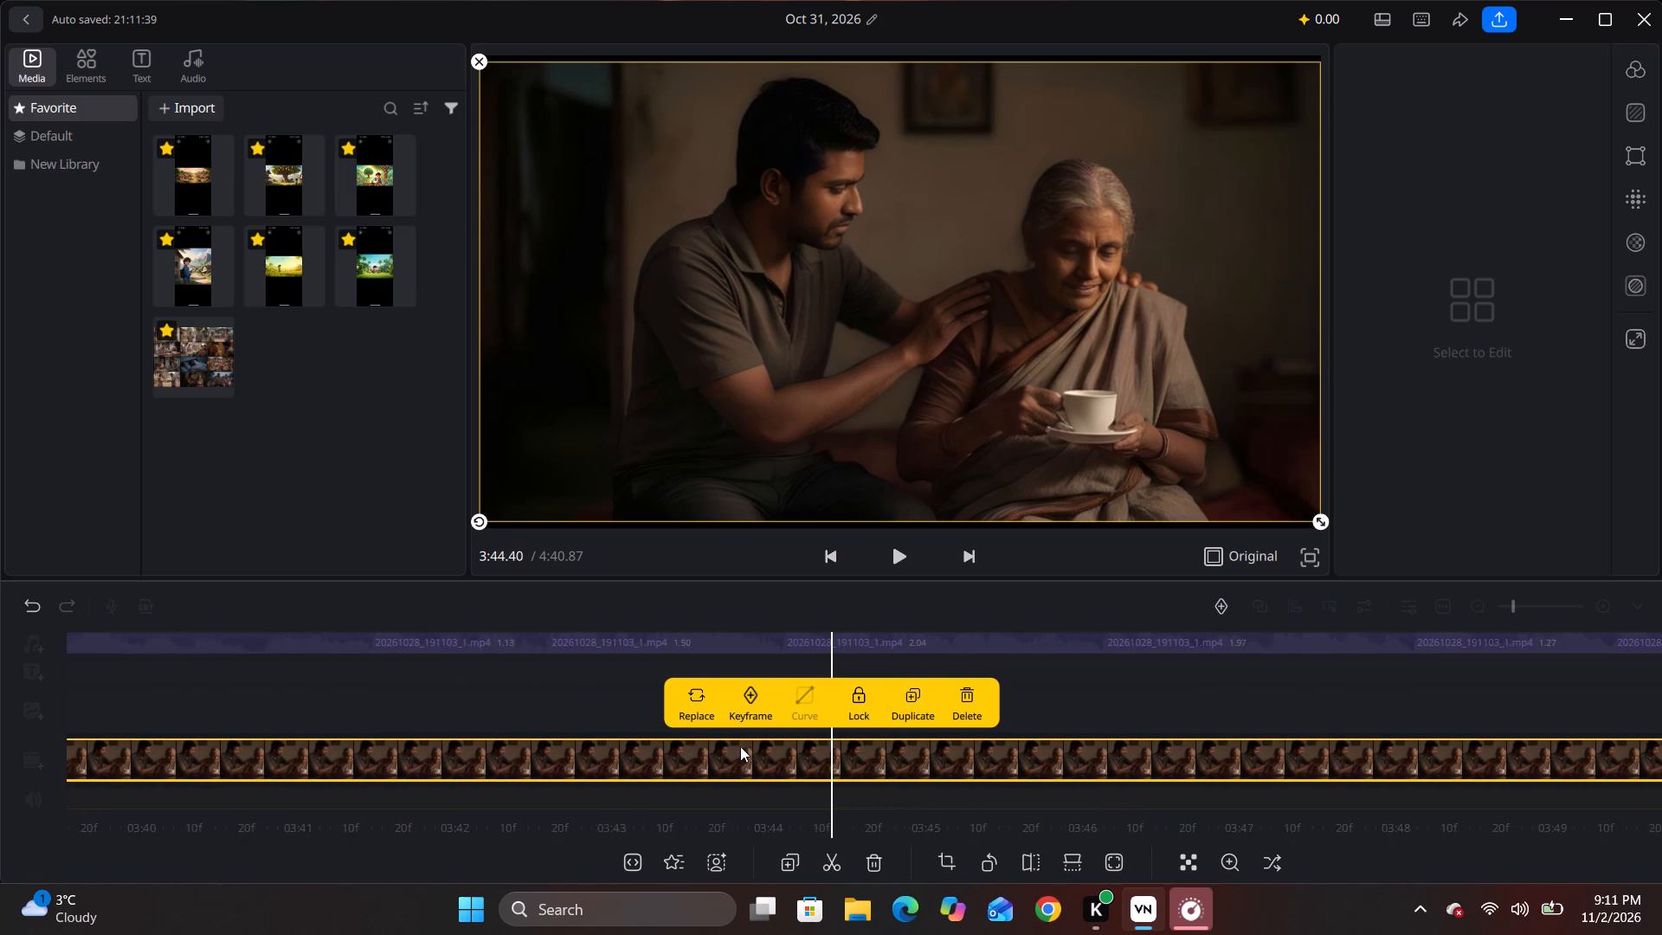
drag(740, 746, 787, 757)
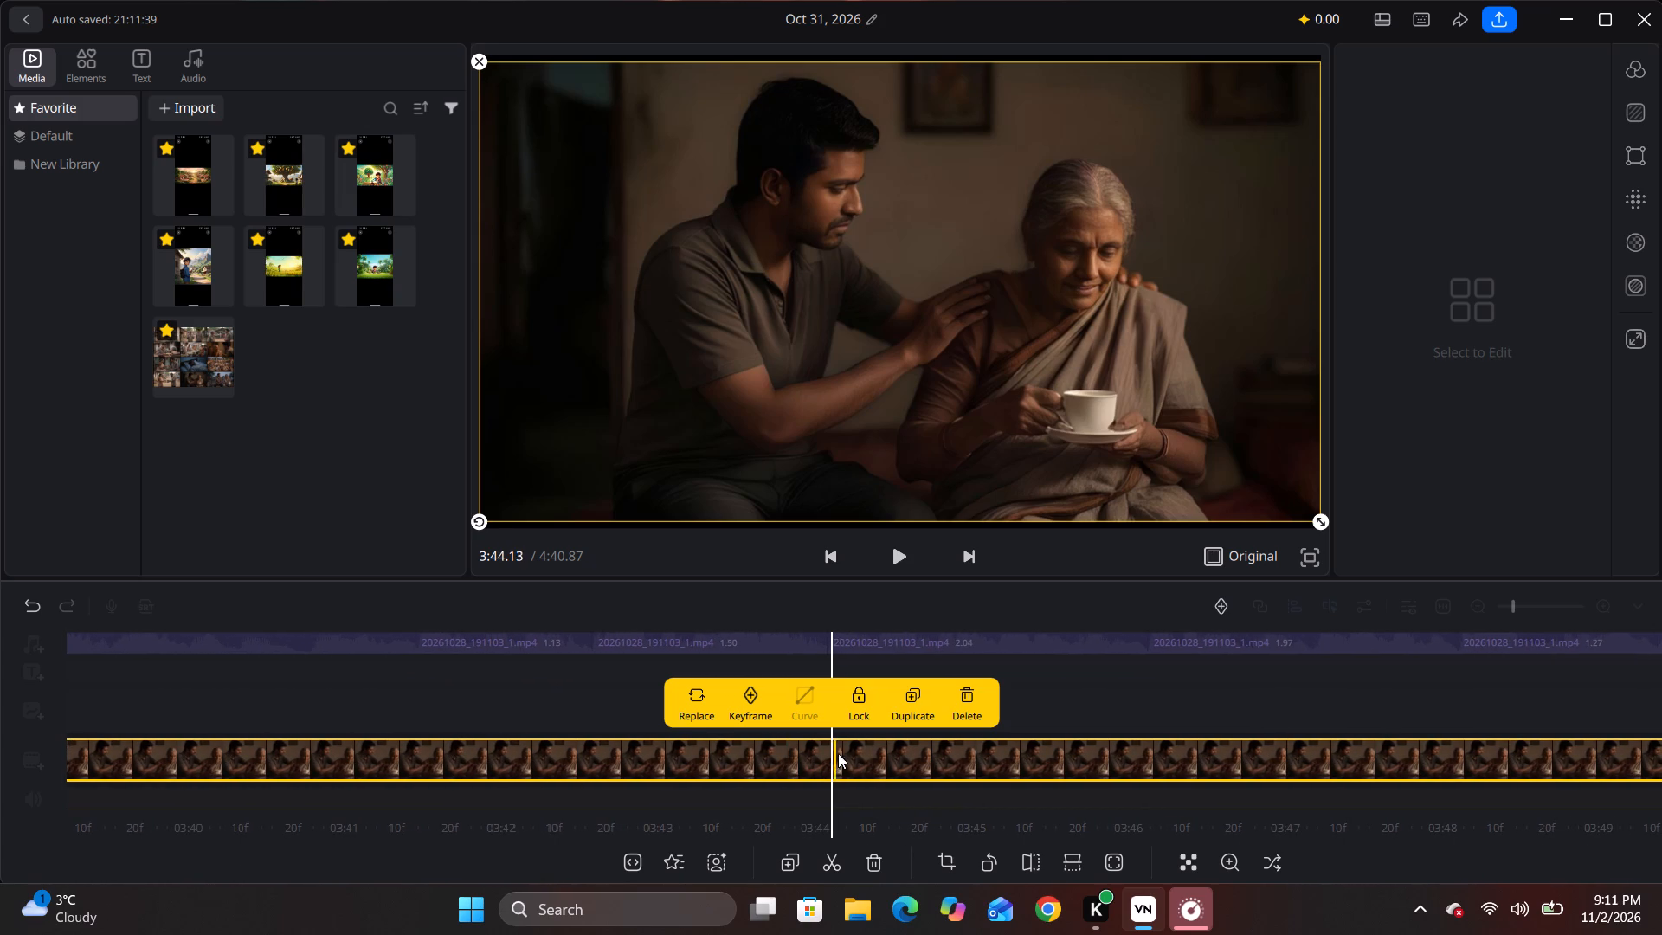
click(834, 764)
click(832, 857)
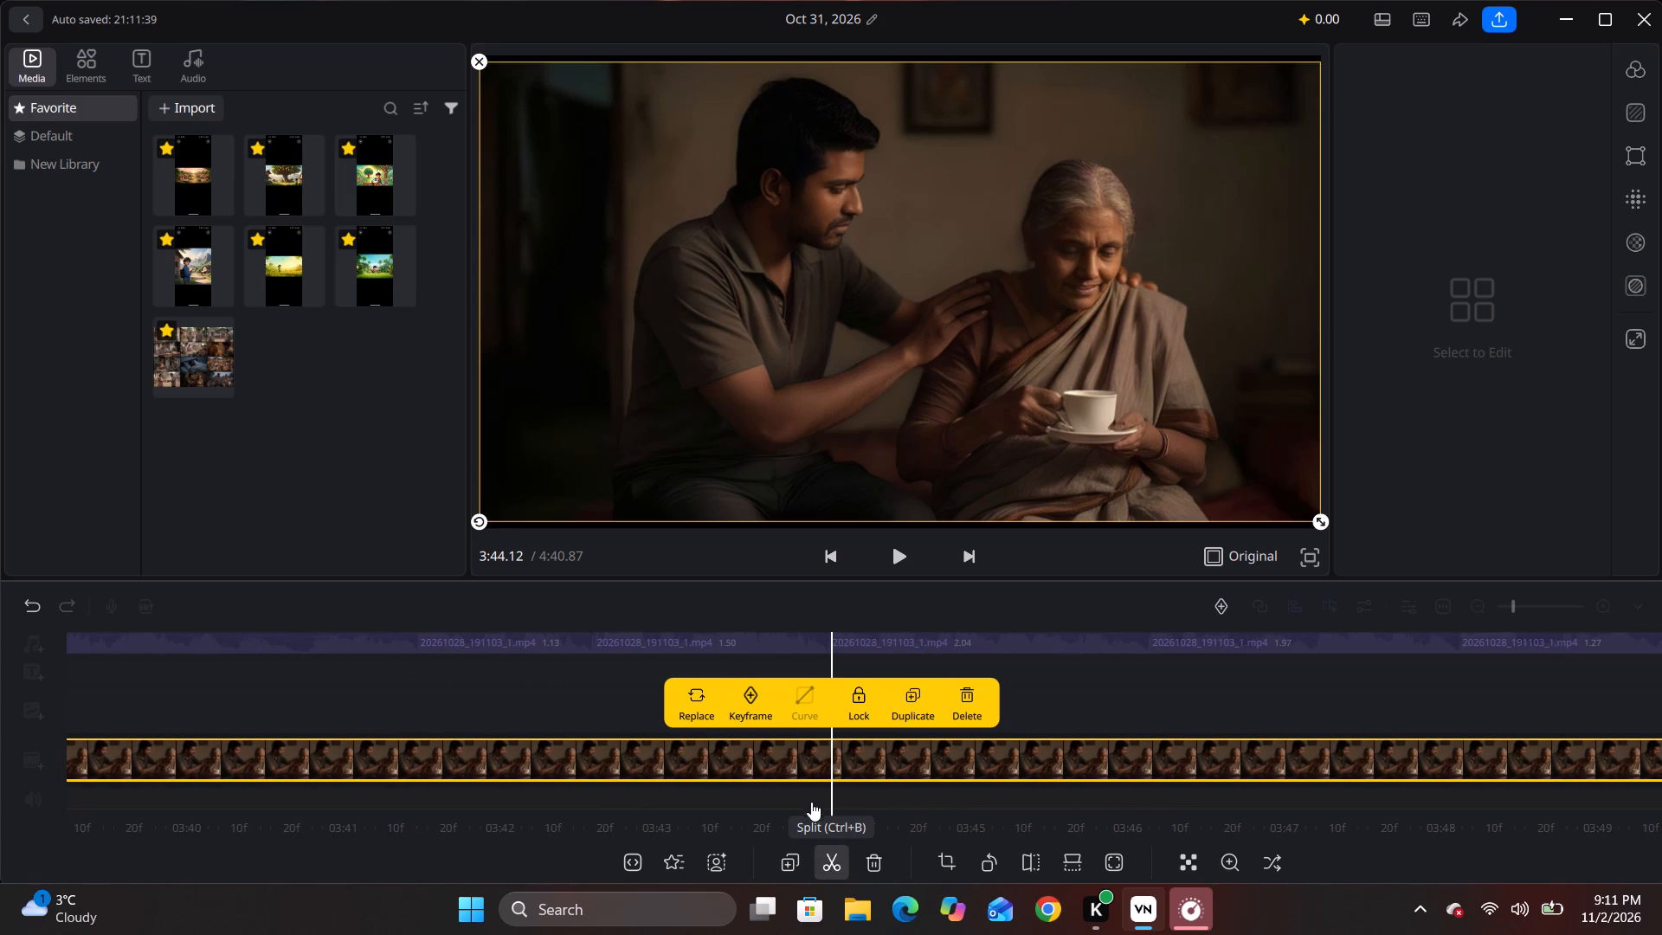
Replay the narration before the 3:44.12 split and split the teacup clip again at about 3:40.40.
drag(519, 750, 748, 758)
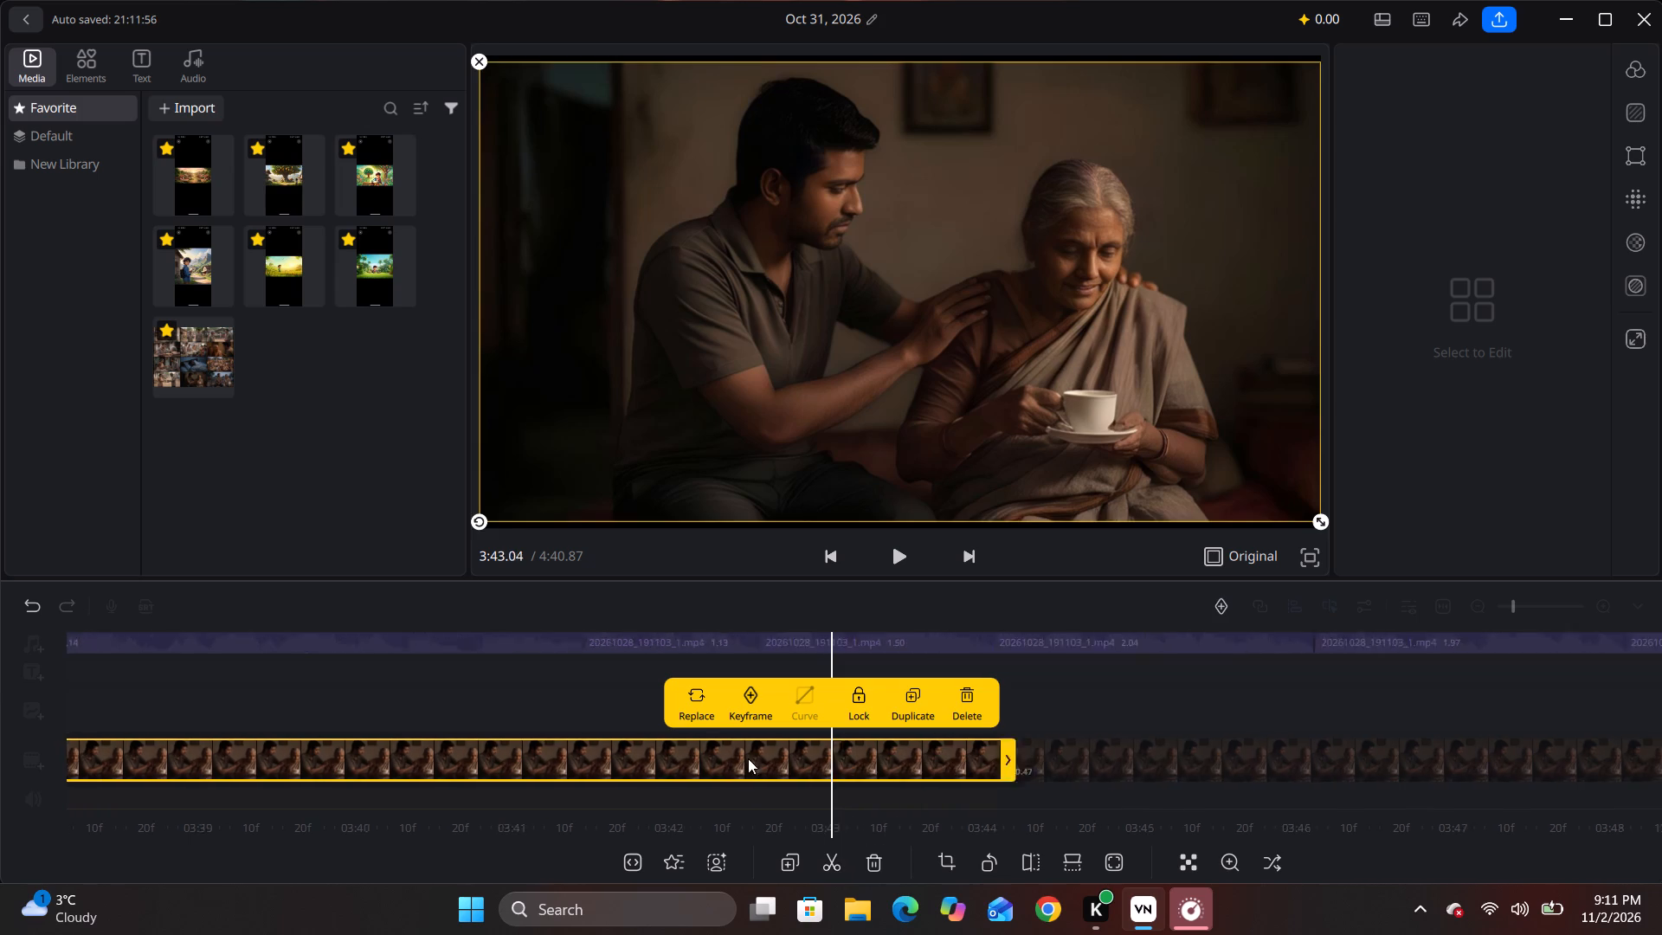
drag(748, 758, 1240, 755)
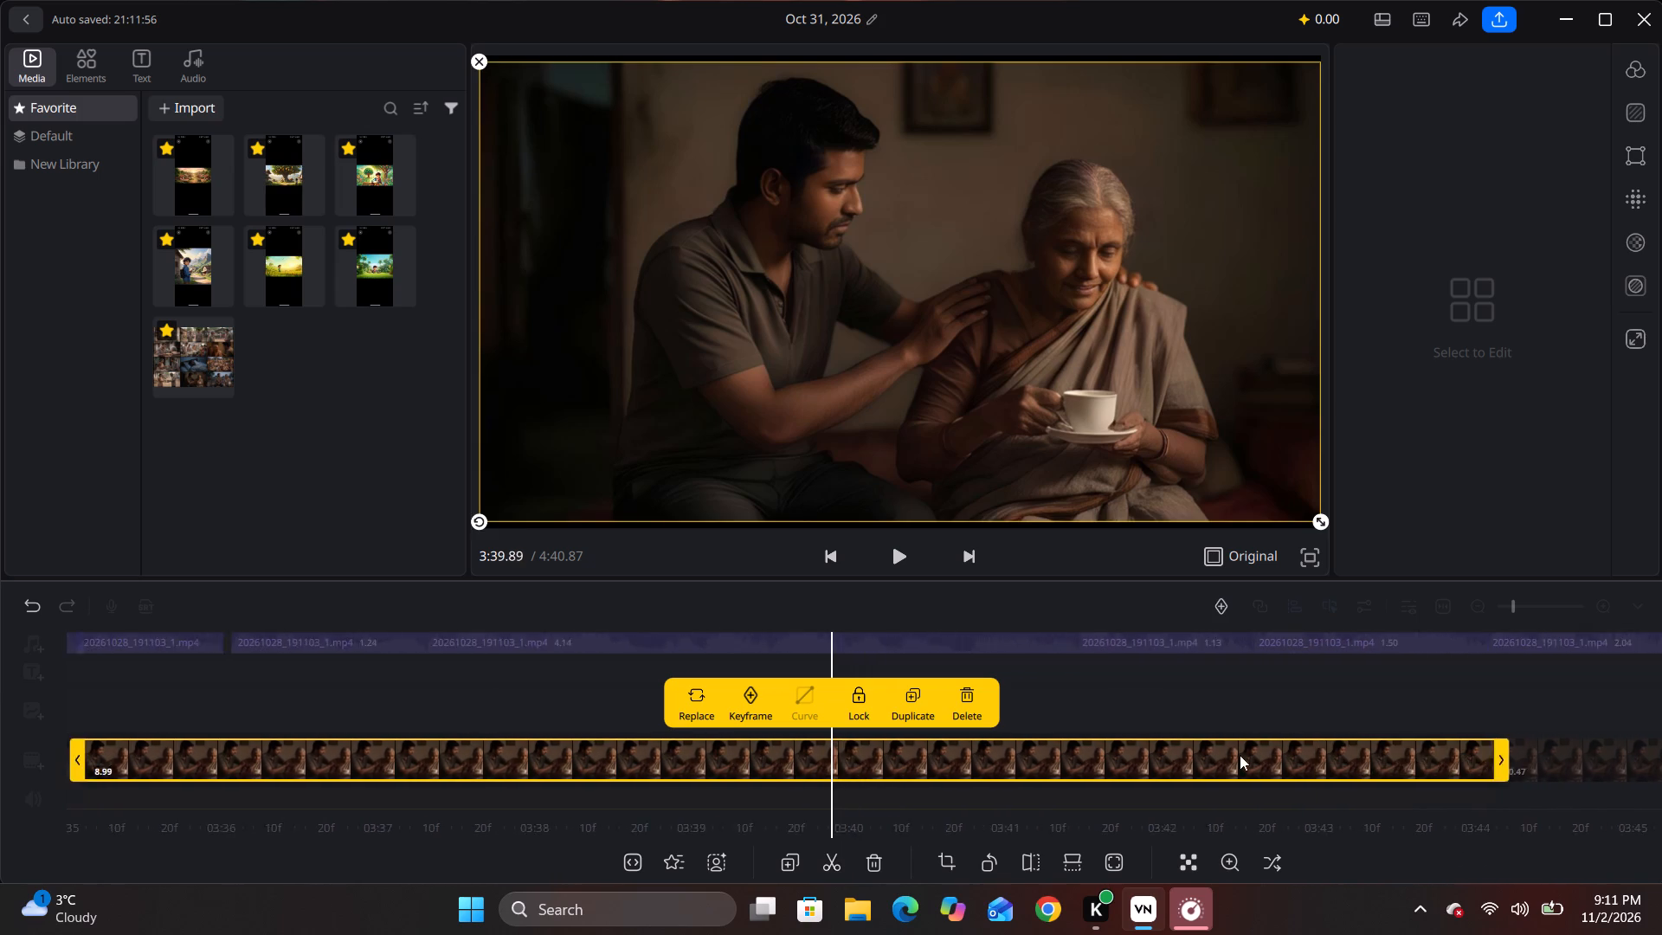
drag(1240, 755, 1613, 718)
key(space)
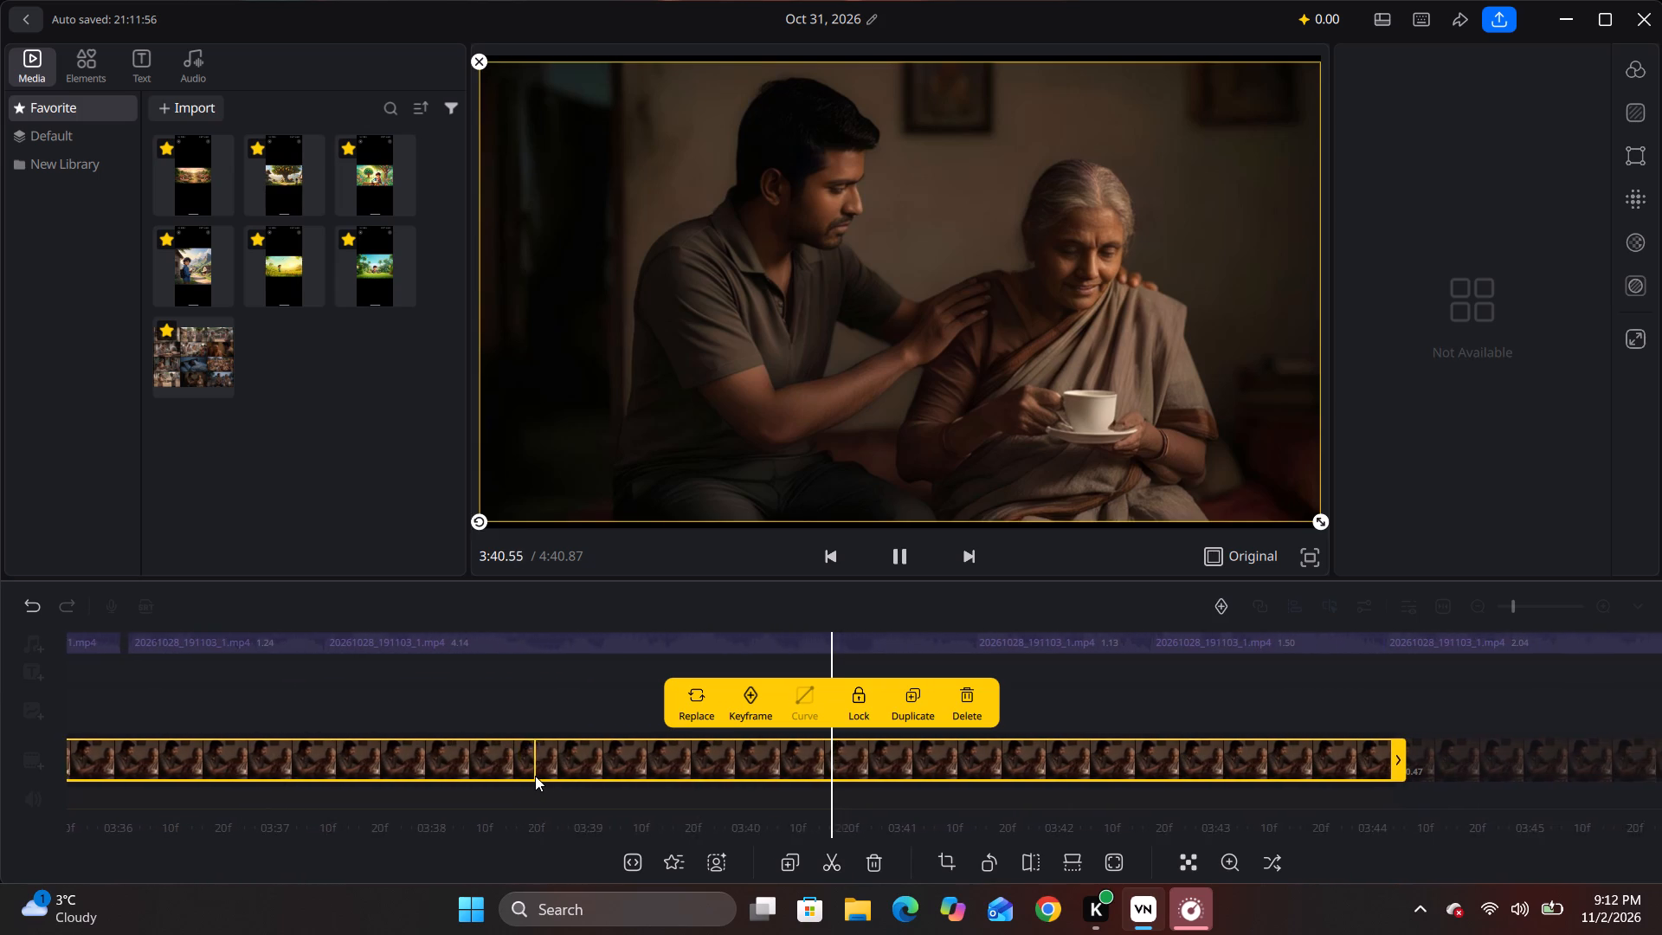
key(space)
key(space)
key(space)
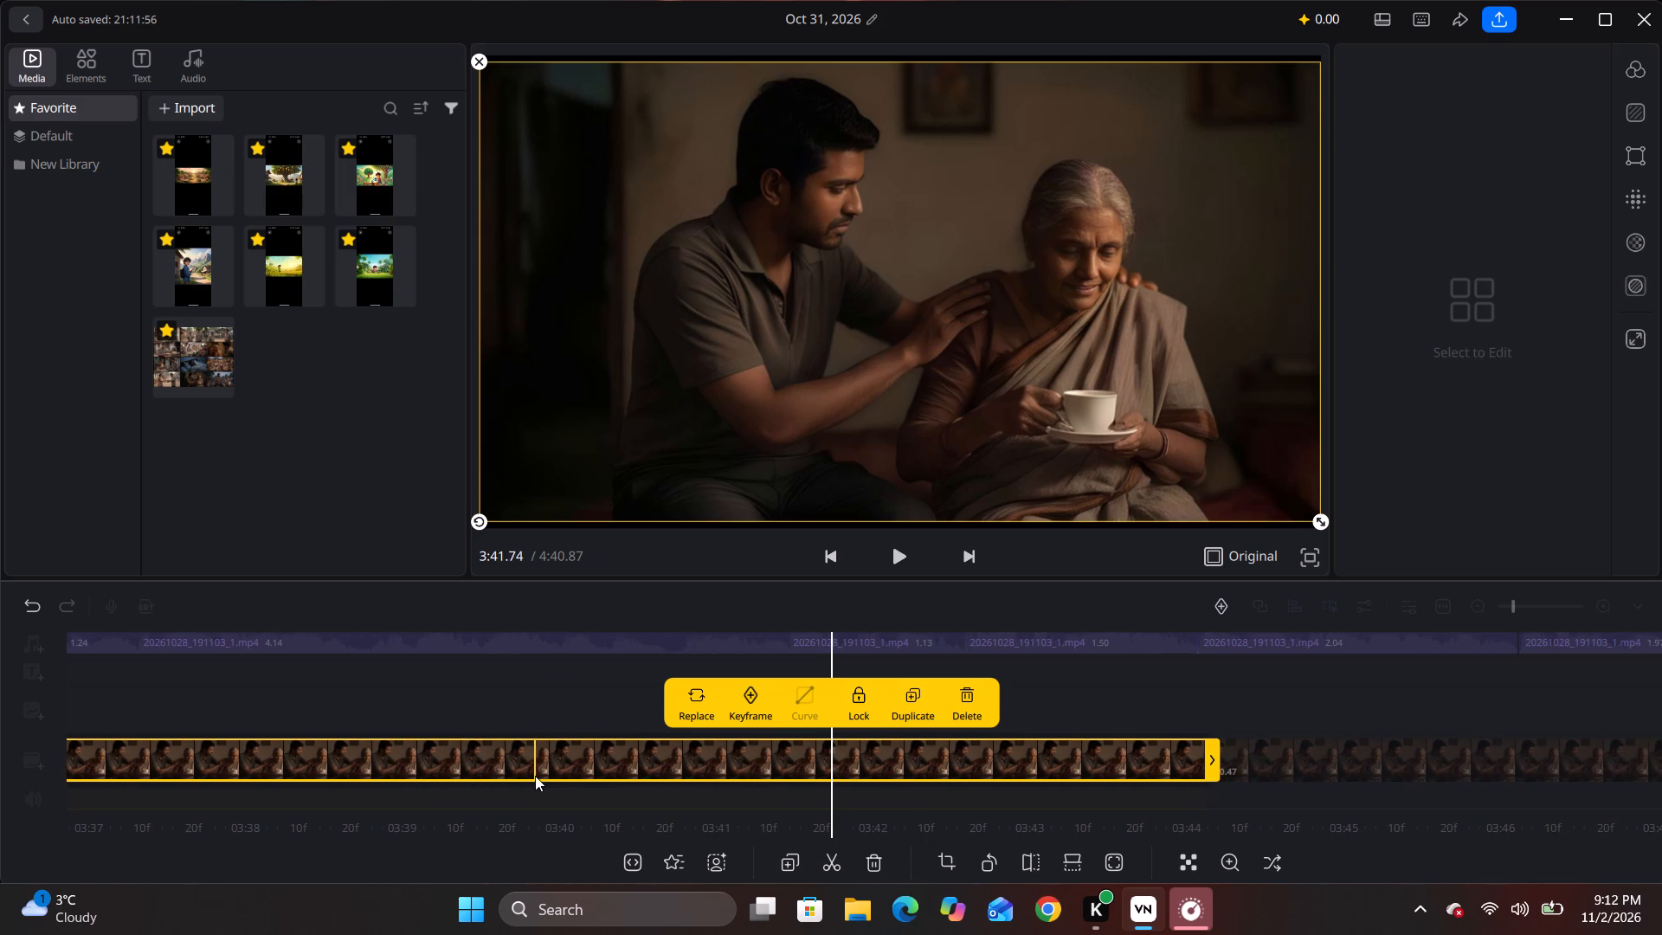
key(space)
key(space)
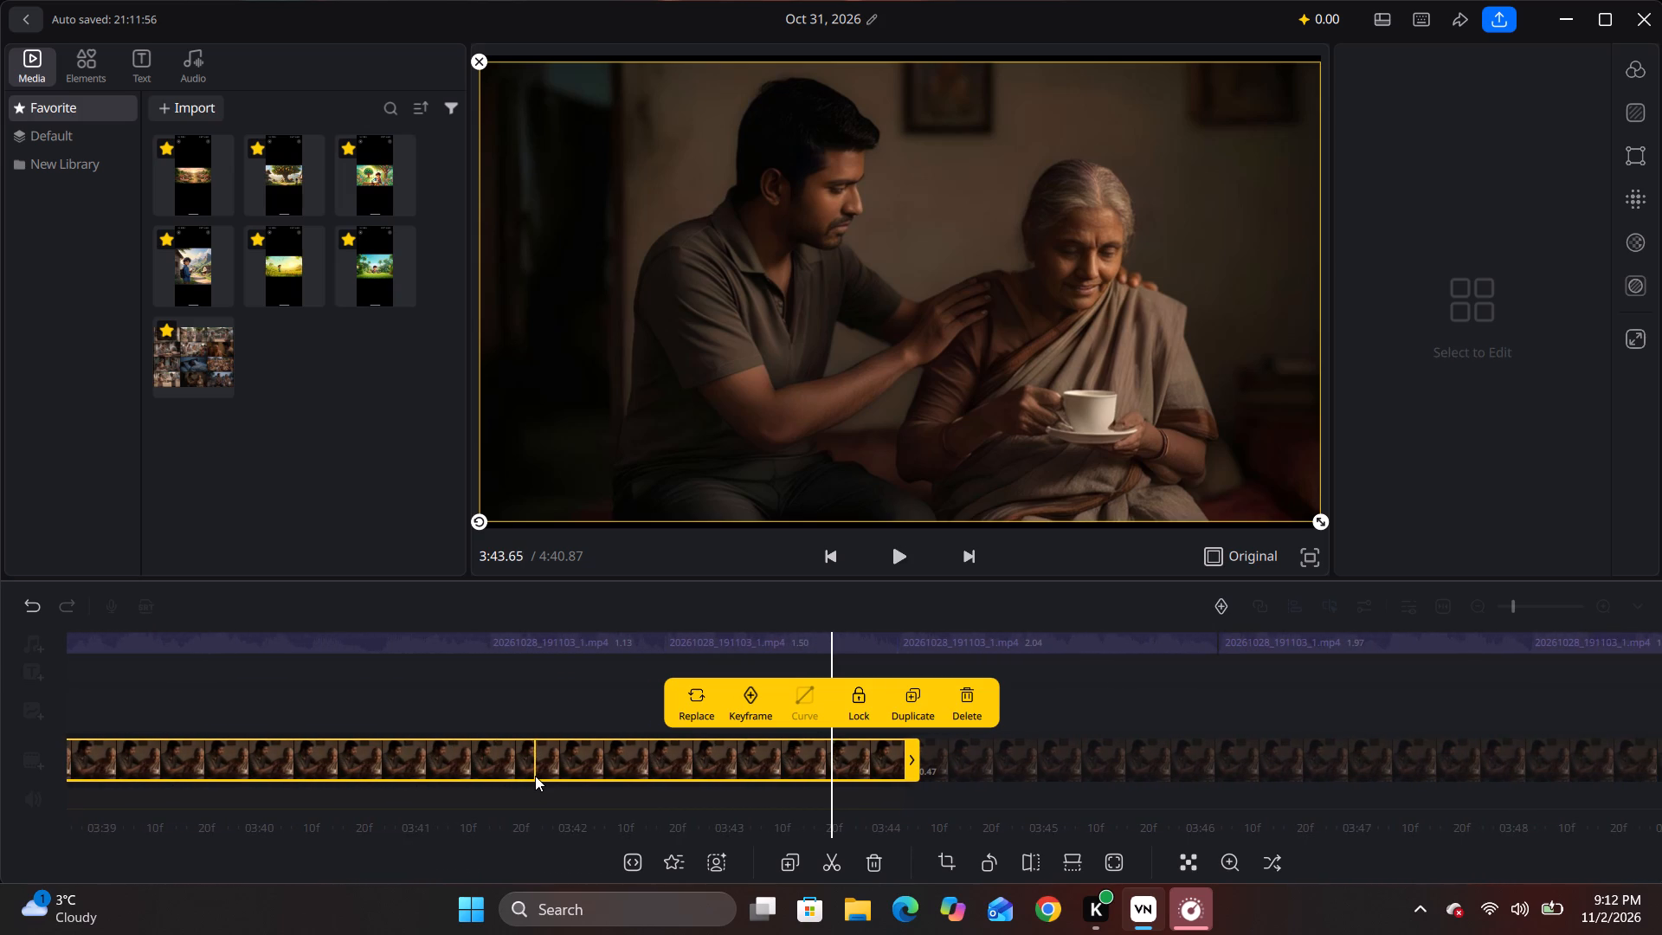
key(space)
drag(535, 776, 1221, 766)
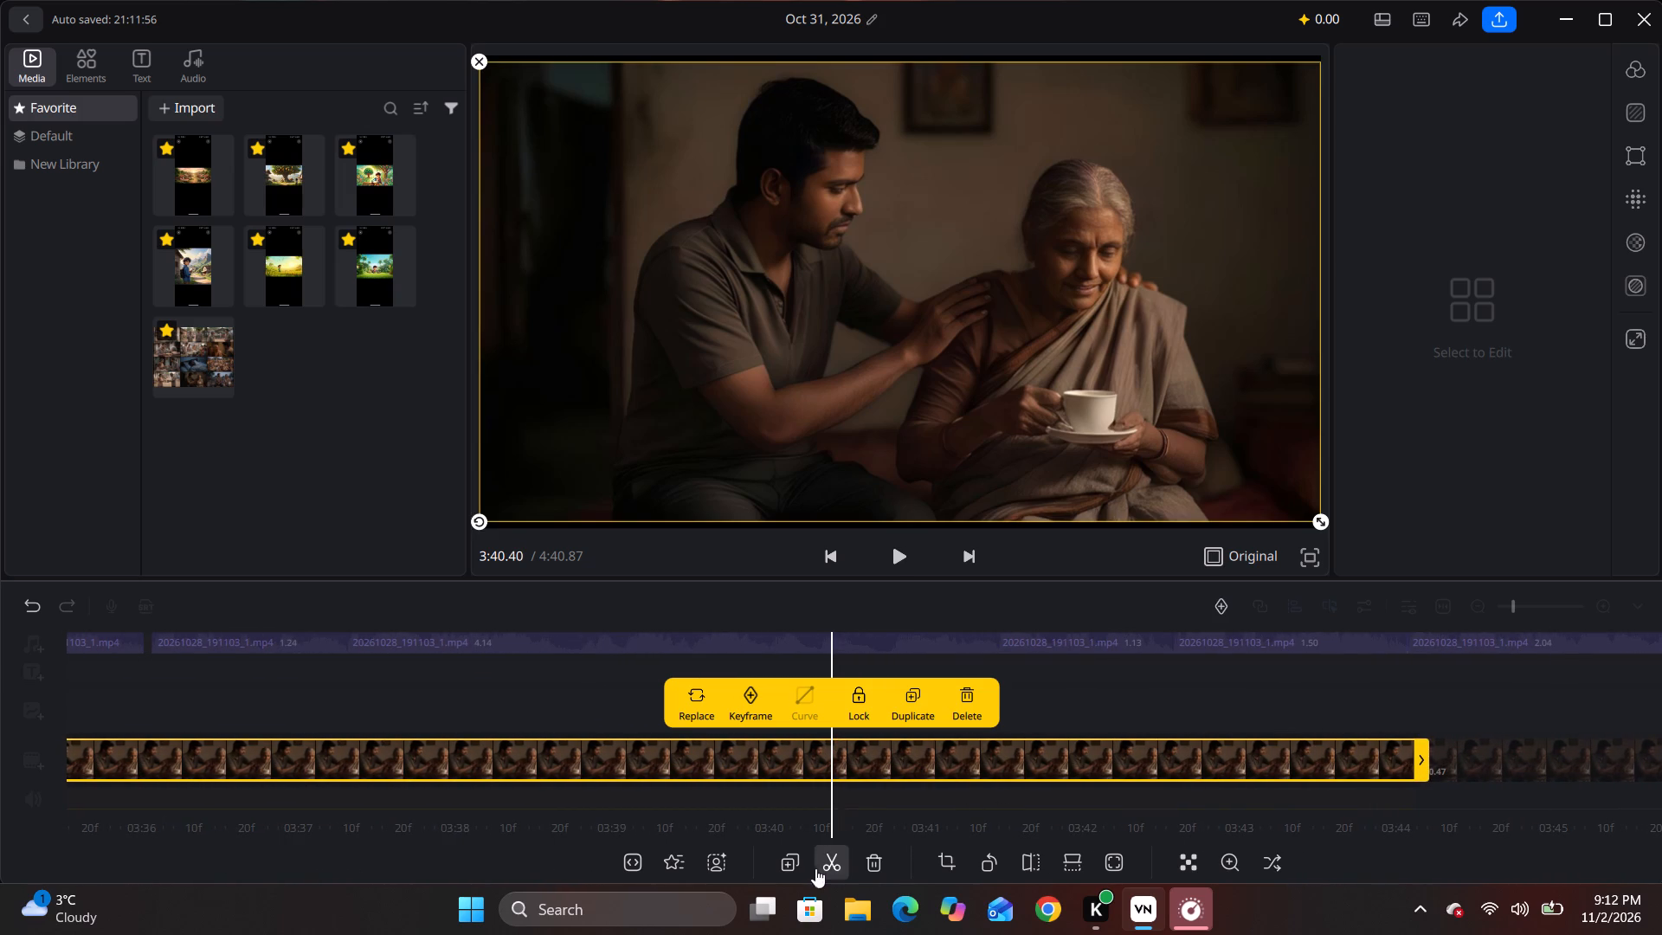
click(830, 866)
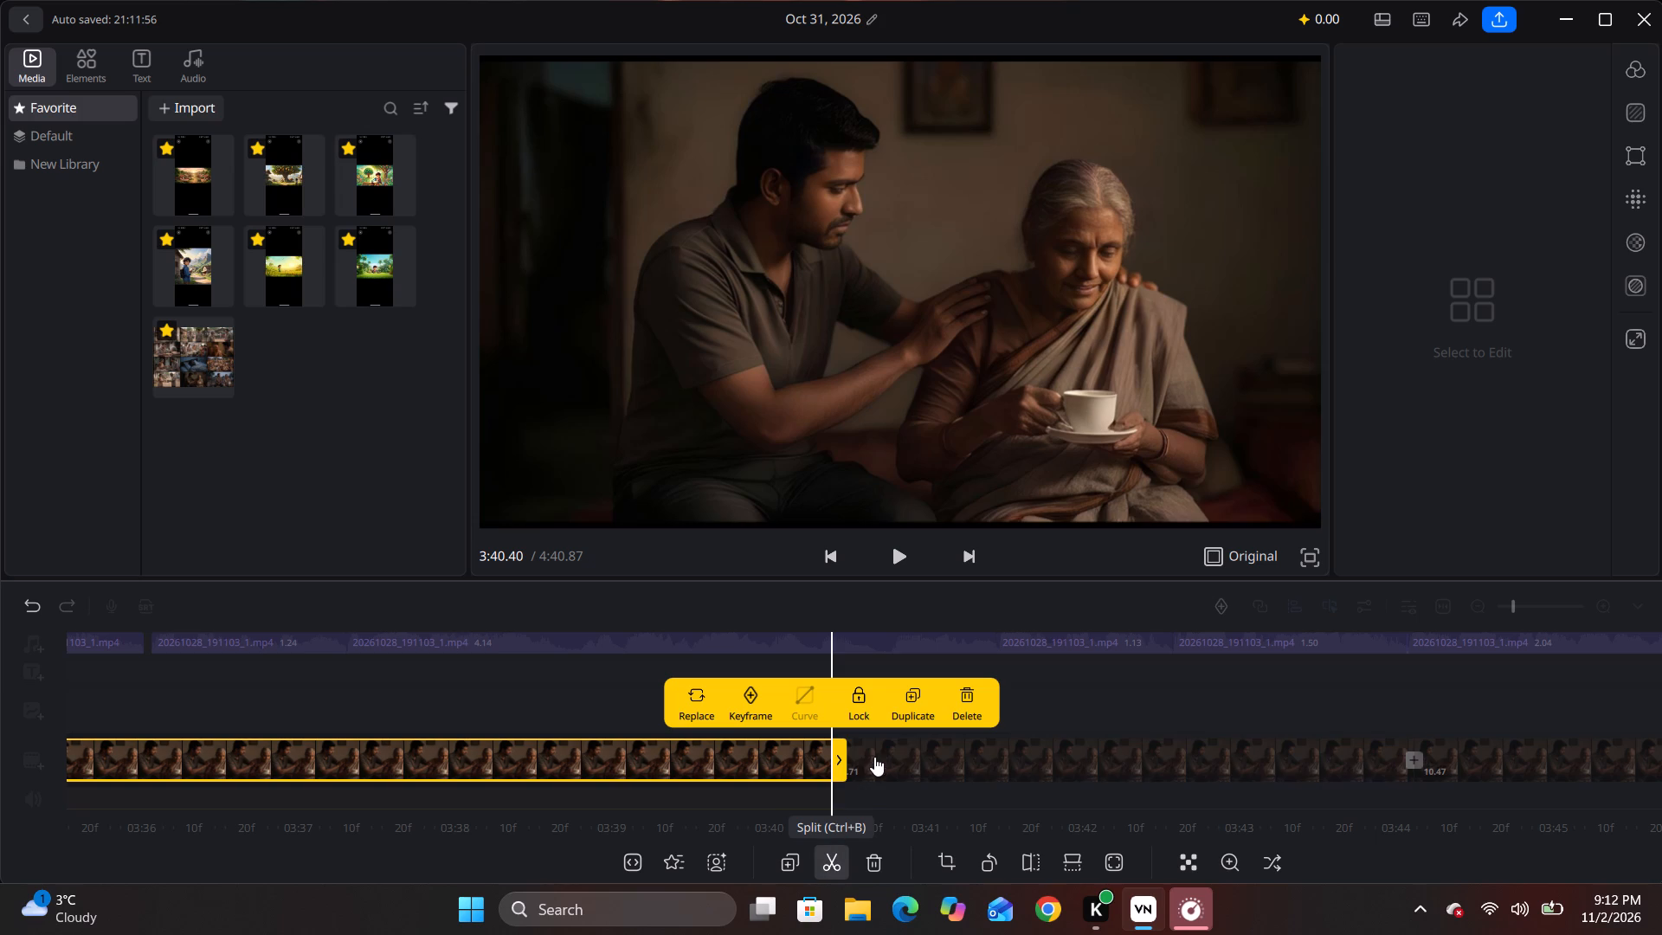
click(874, 757)
click(874, 758)
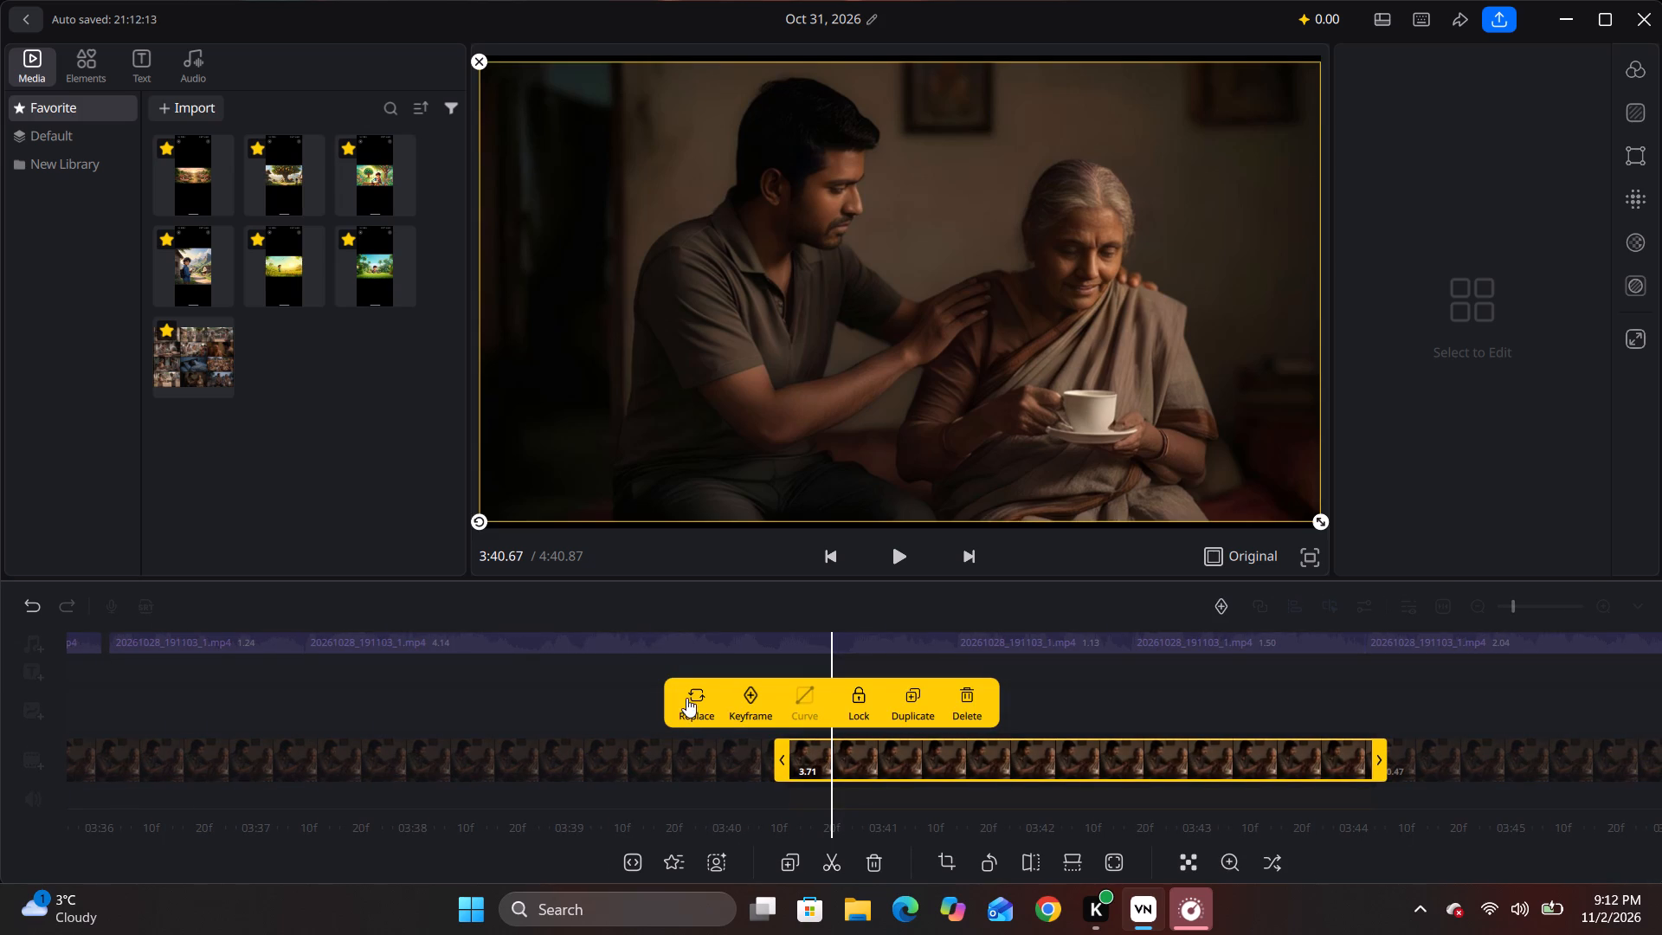
click(686, 698)
scroll(389, 422, down, 10)
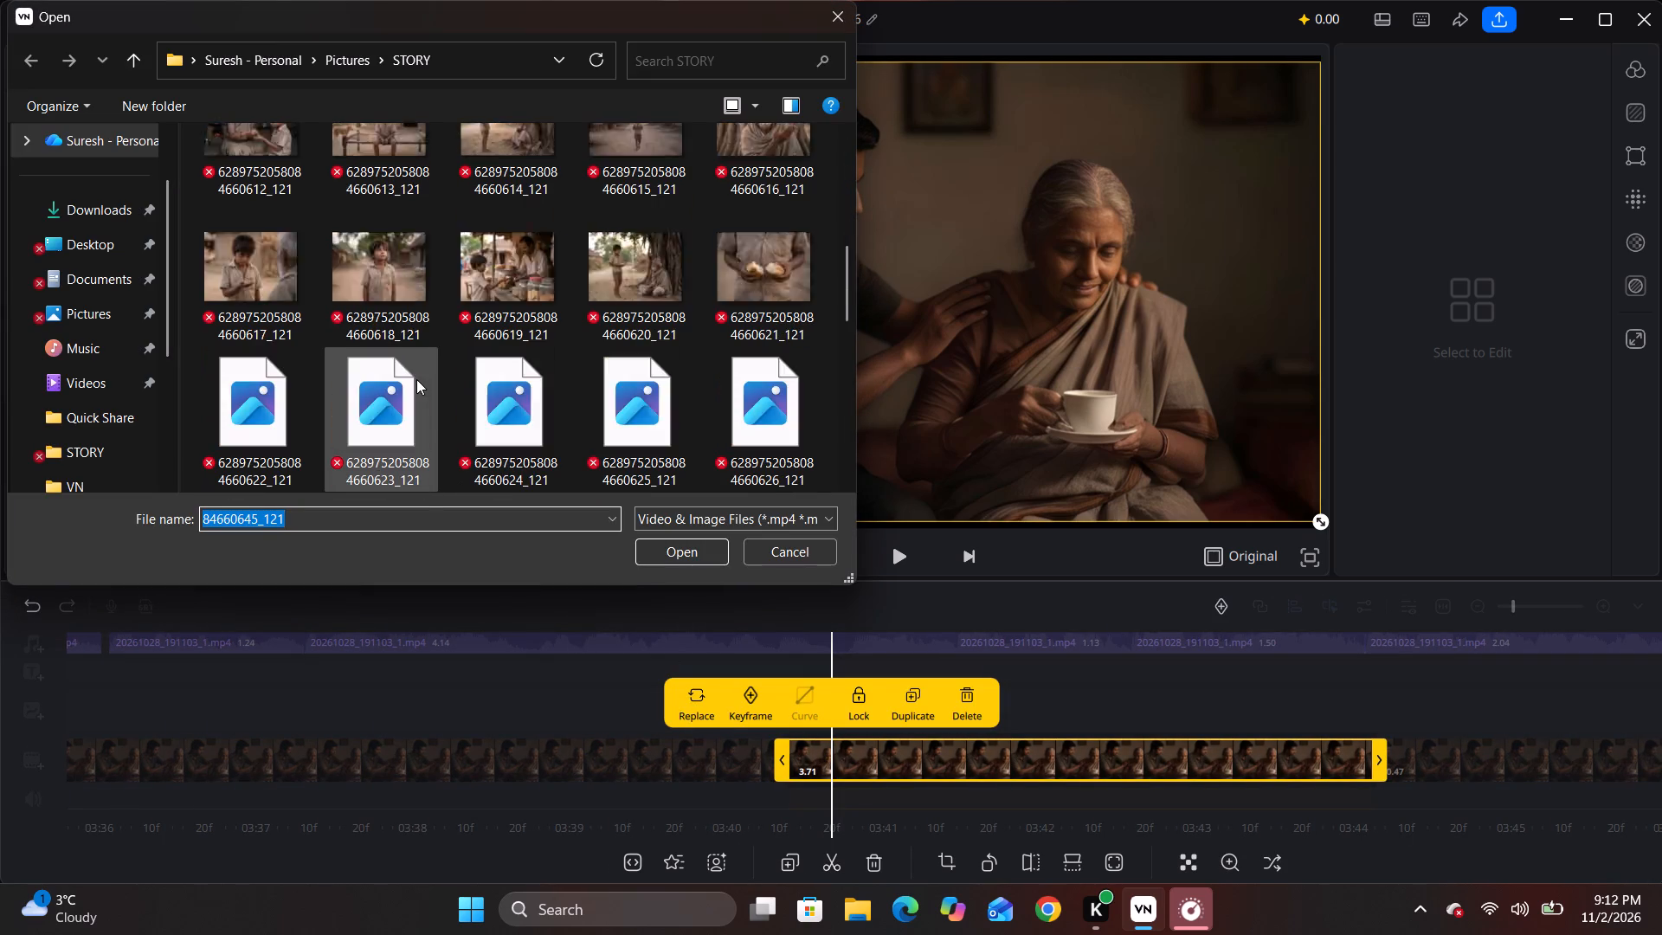
scroll(426, 377, down, 3)
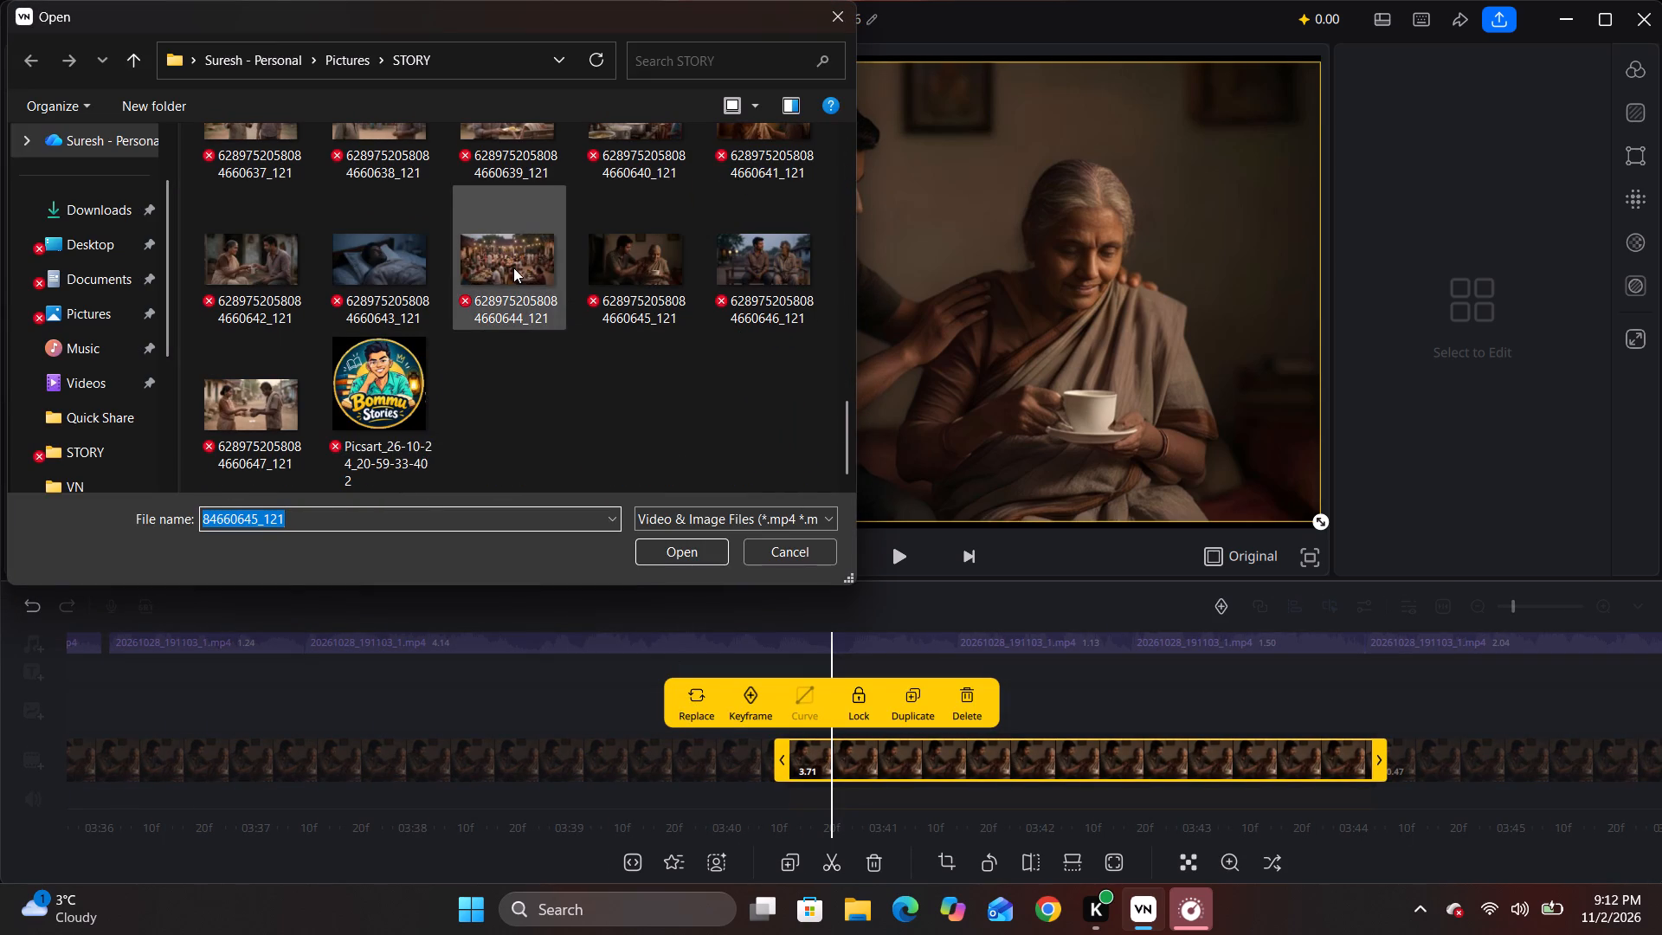
click(513, 268)
click(673, 554)
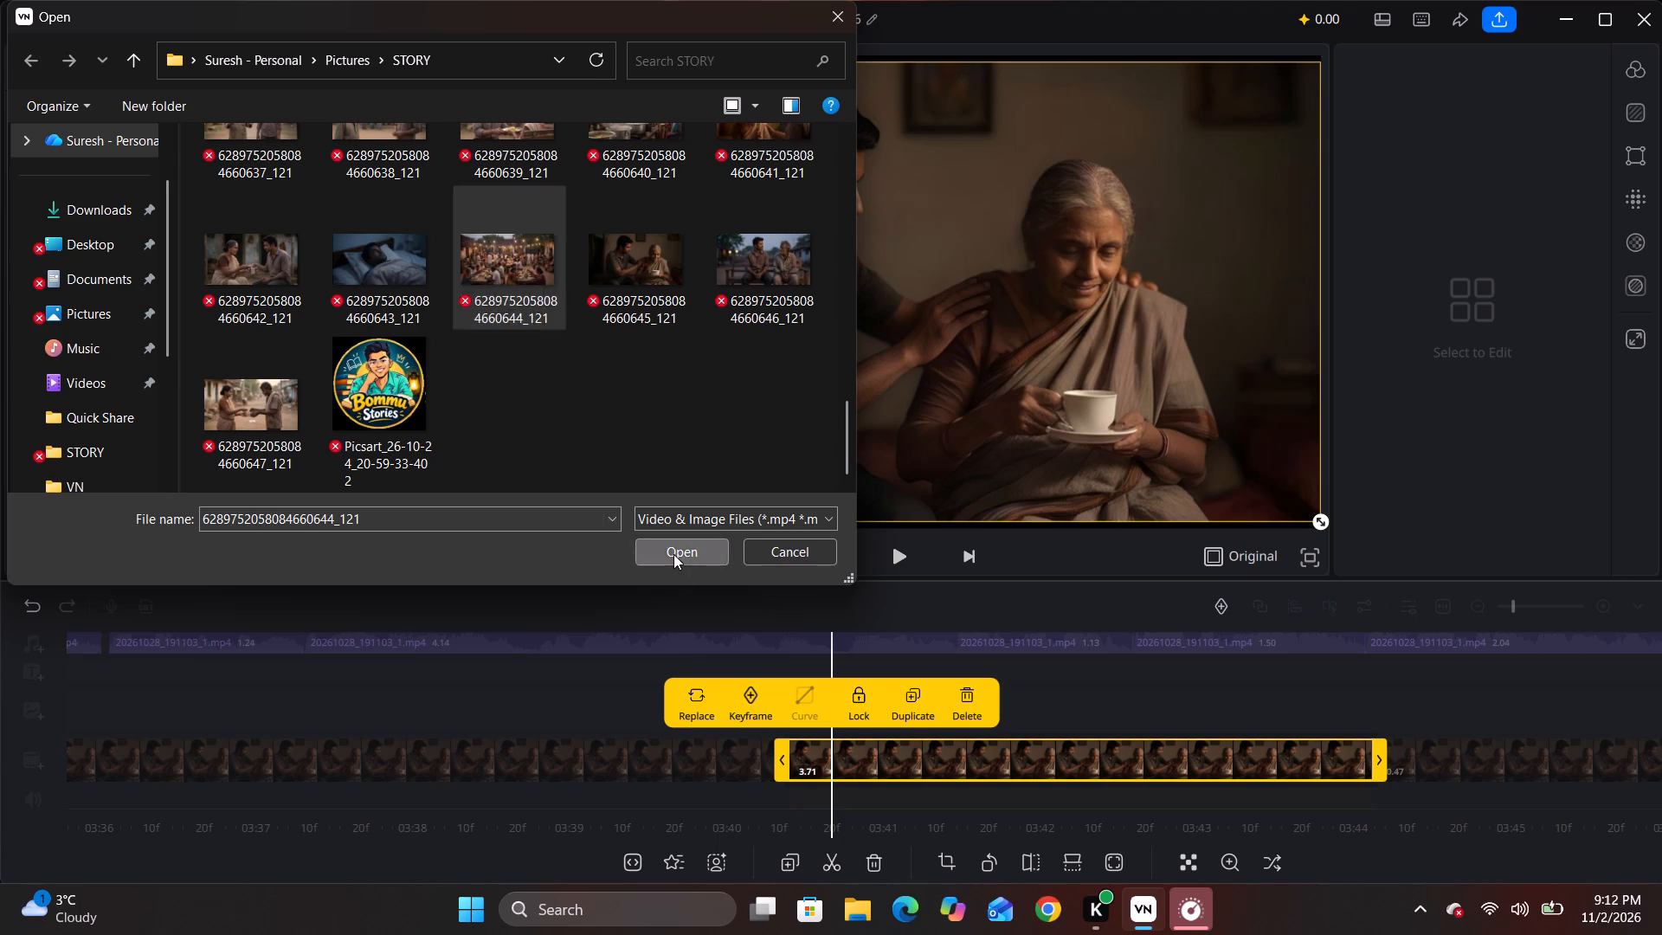
Listen to the narration on into the long collage clip and split that clip at about 4:00.59.
key(space)
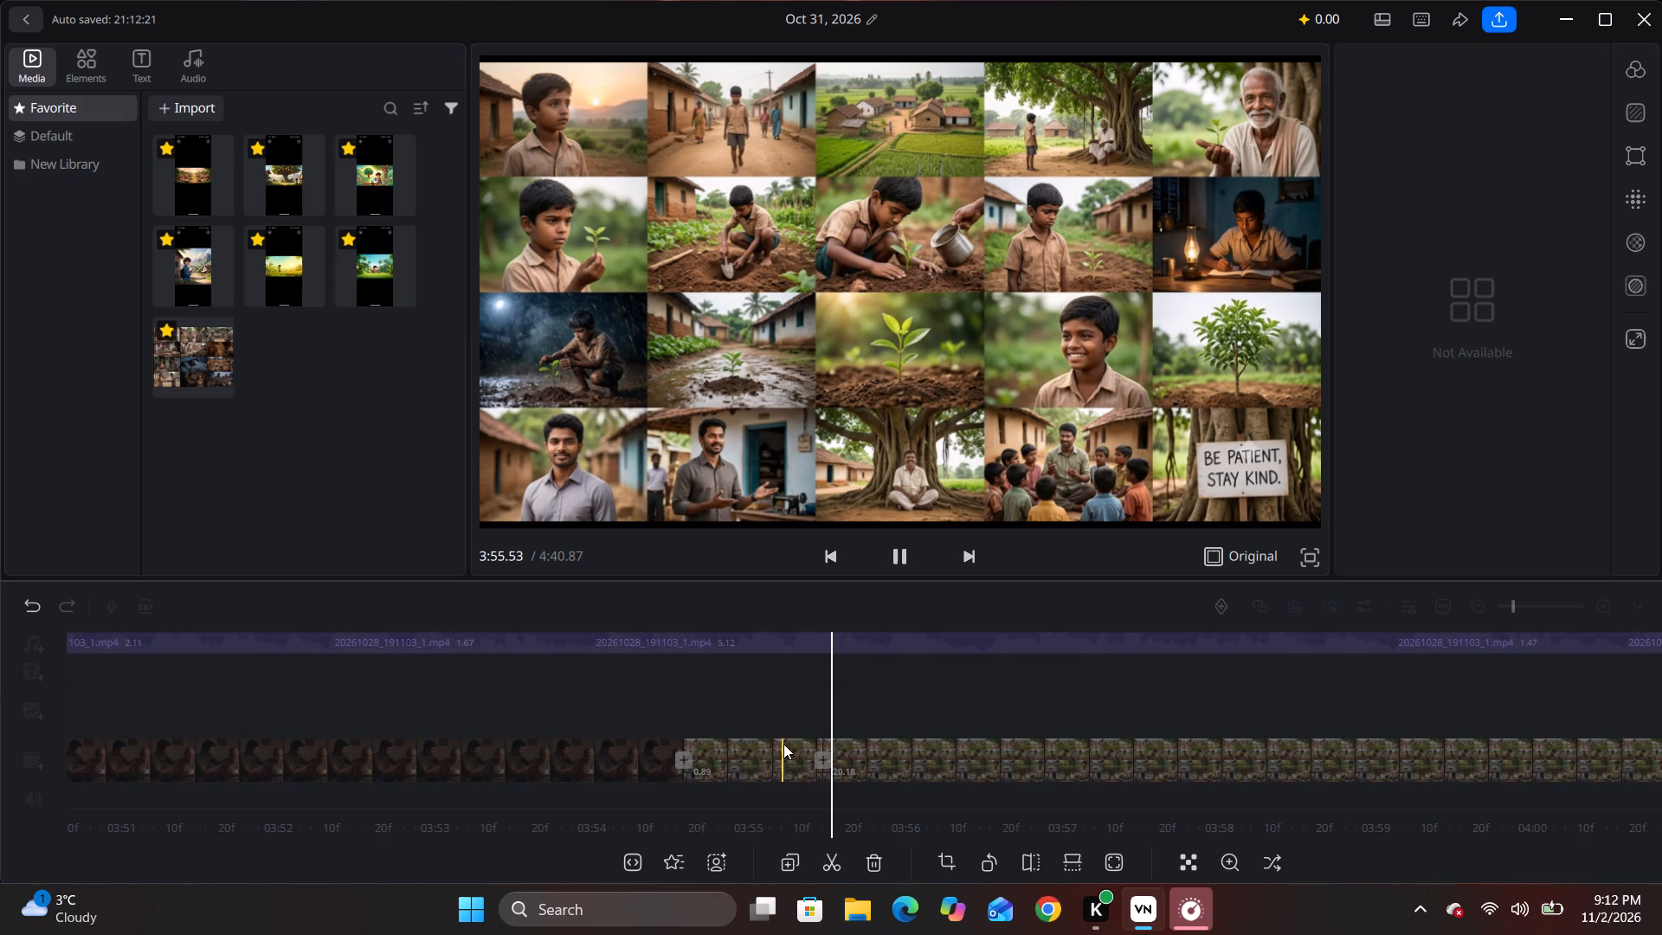
key(space)
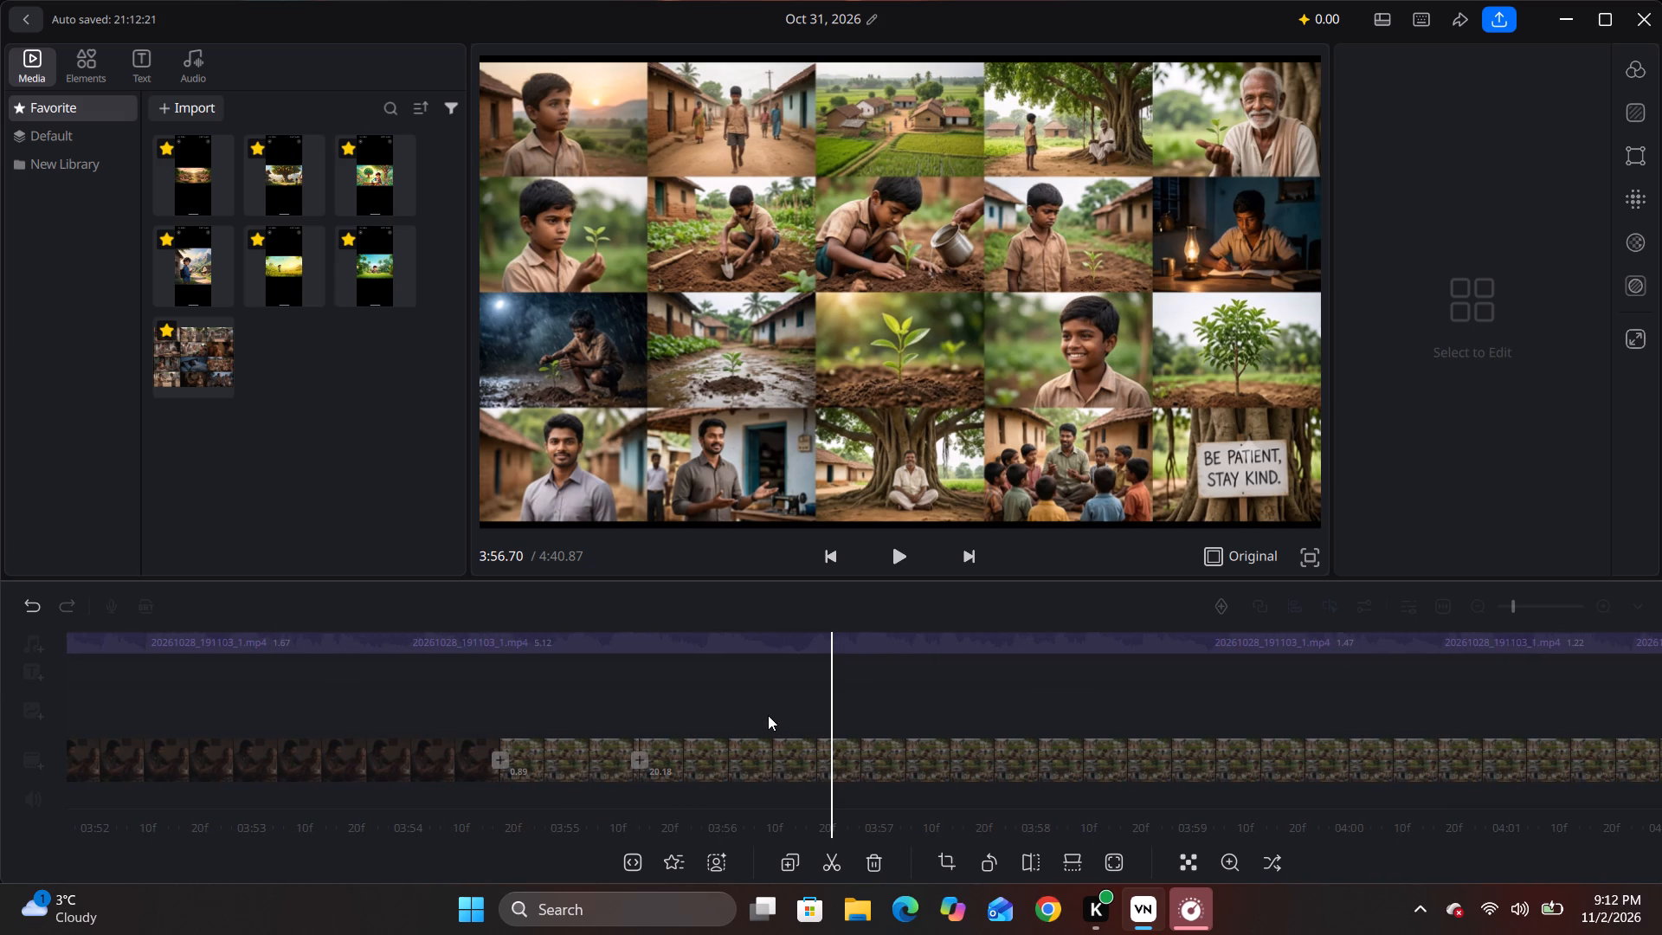
key(space)
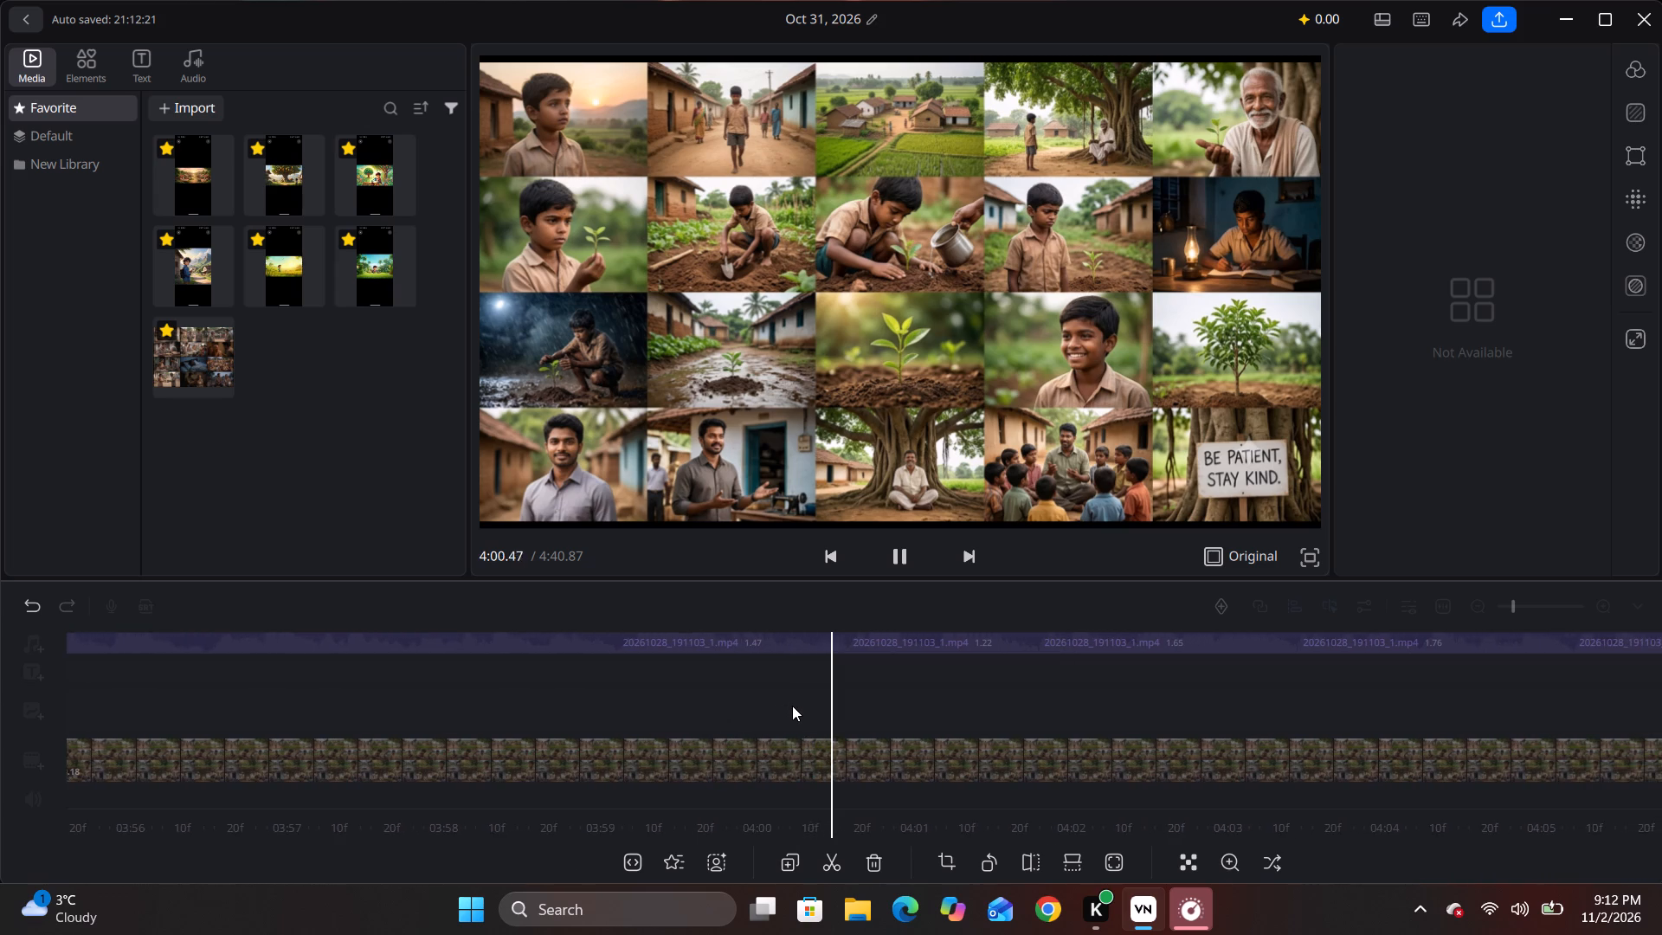
key(space)
drag(651, 706, 846, 712)
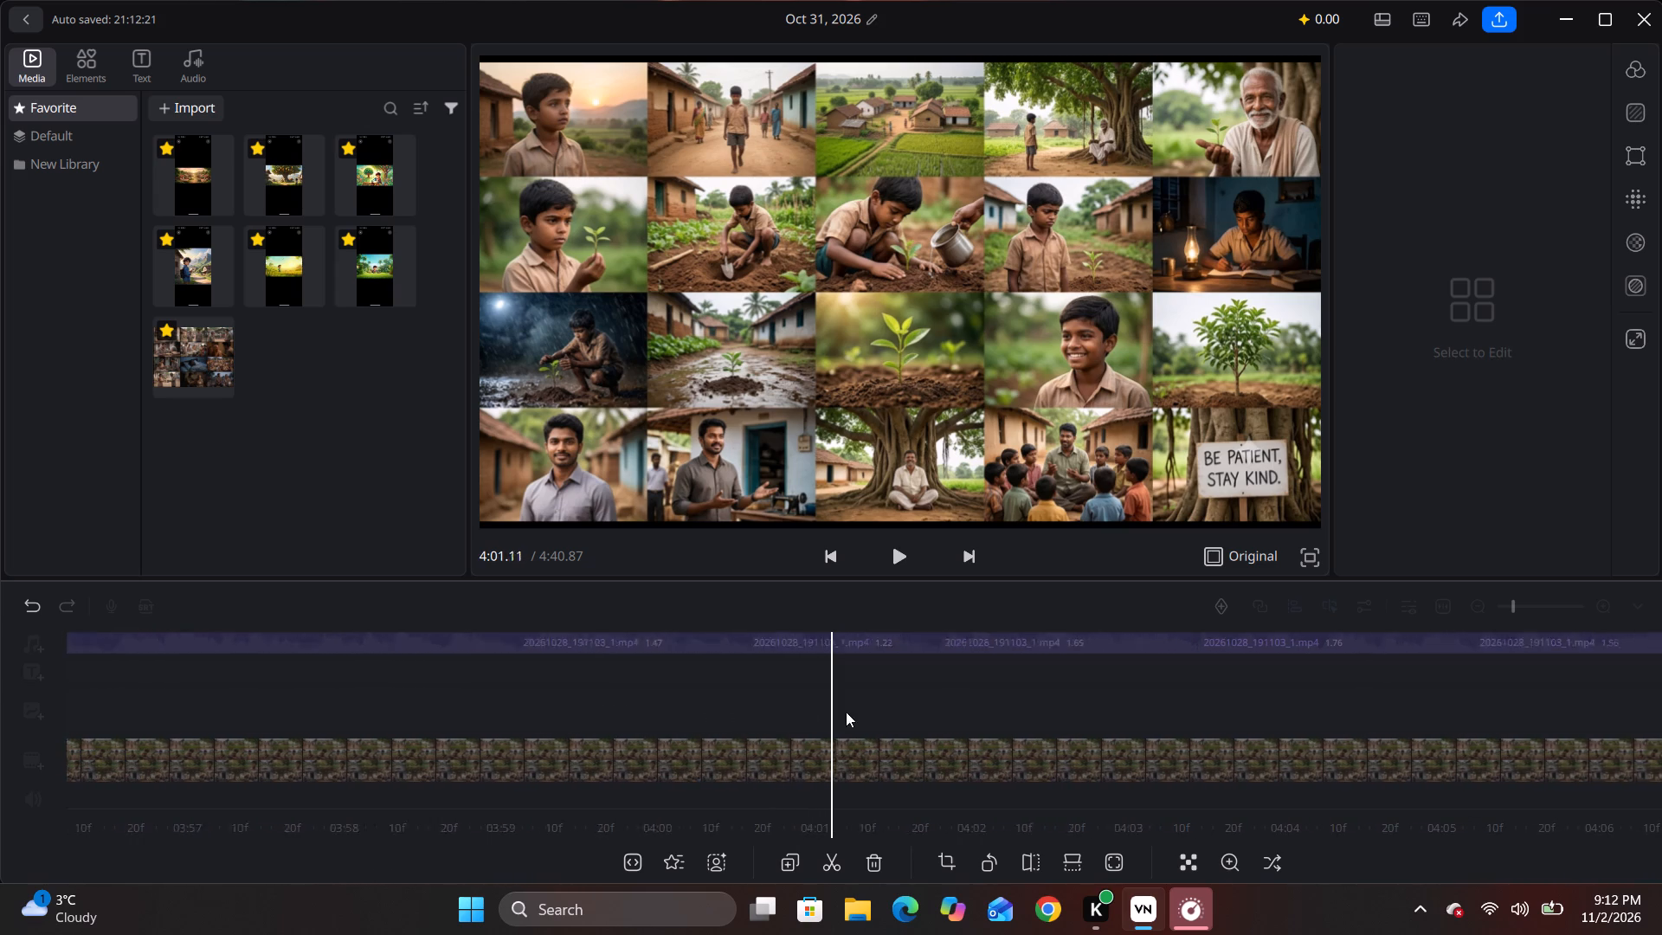
drag(846, 712, 866, 719)
click(829, 754)
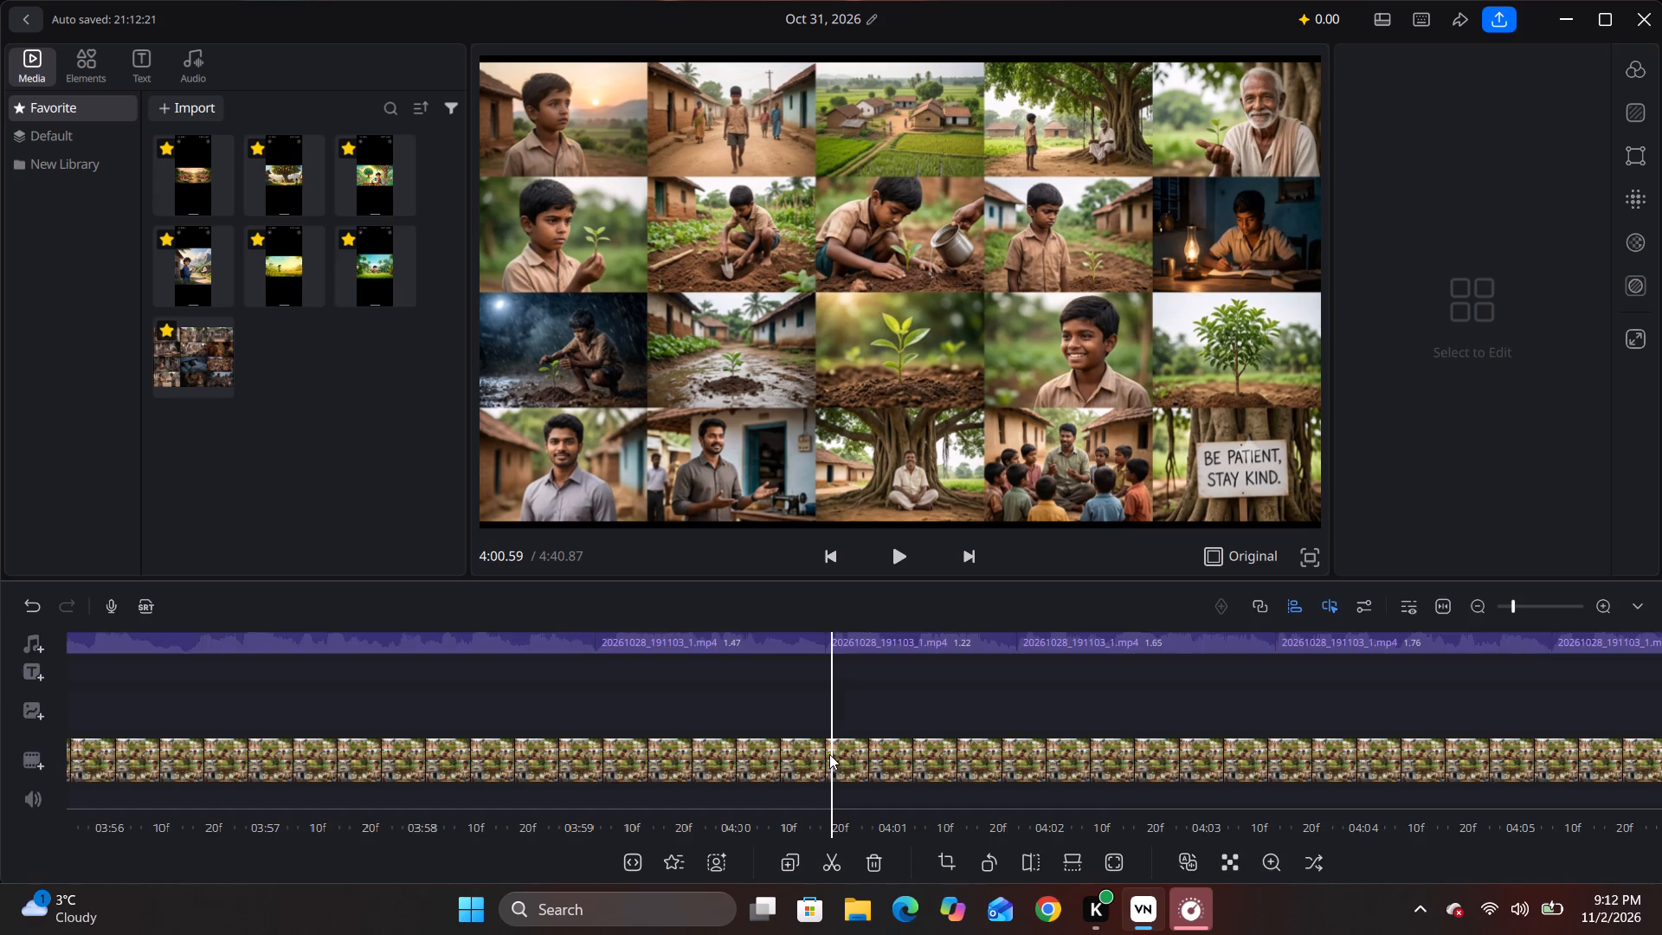
click(829, 754)
click(836, 860)
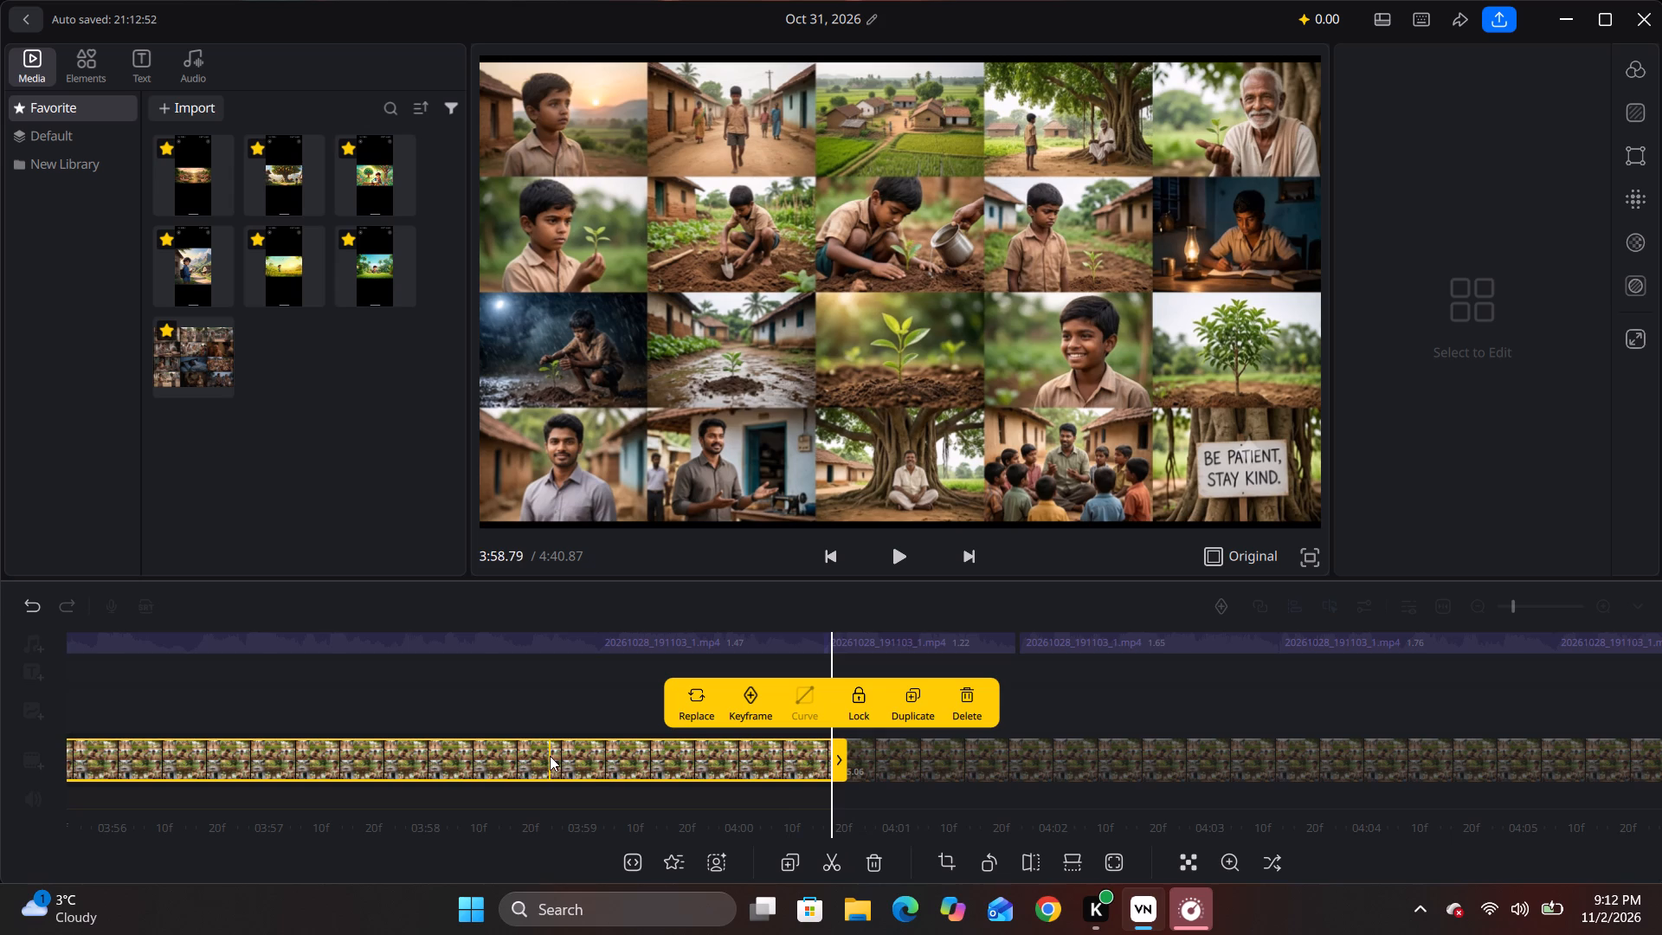
drag(550, 756, 1029, 755)
drag(615, 759, 870, 758)
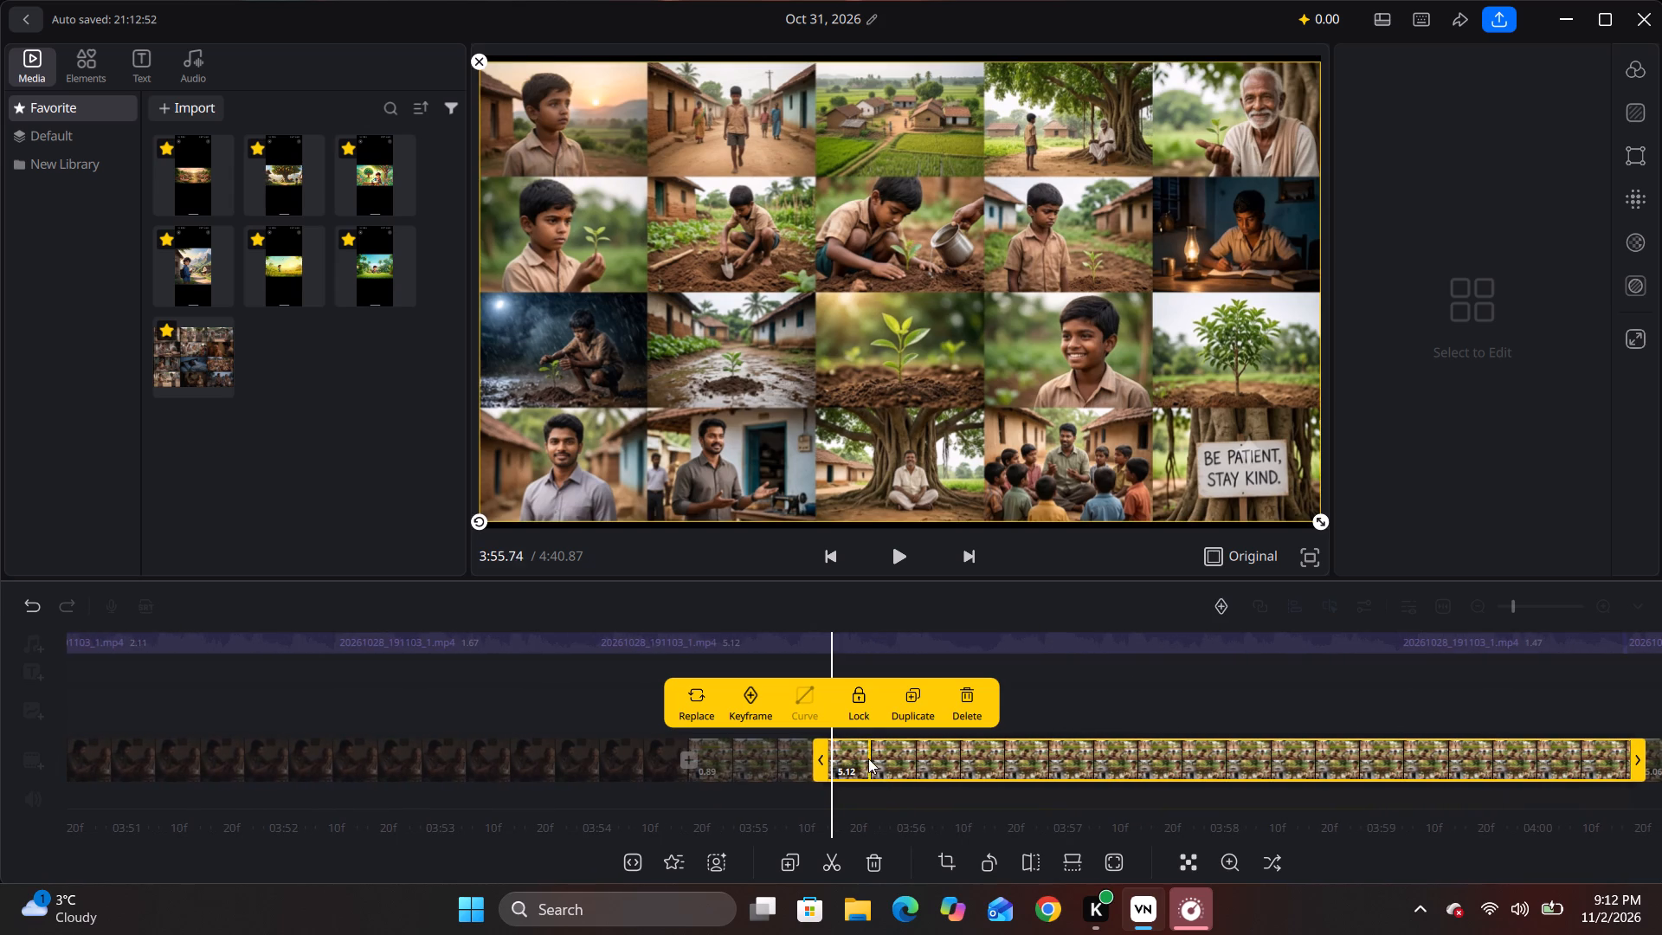
click(737, 758)
click(737, 758)
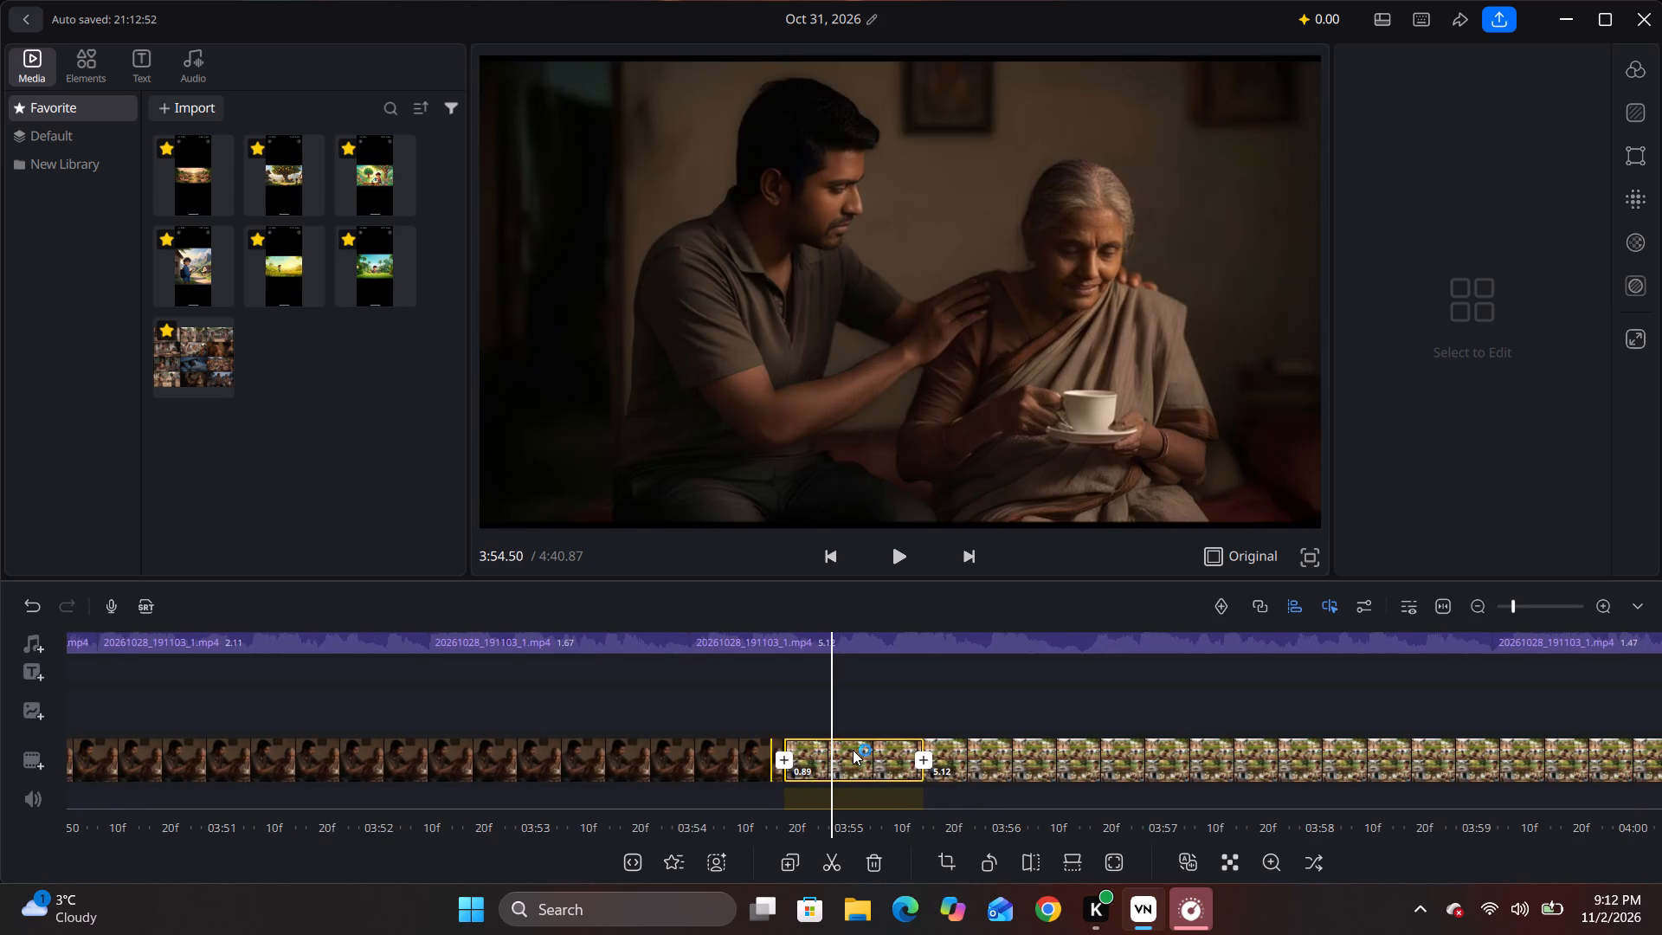
click(848, 750)
click(692, 694)
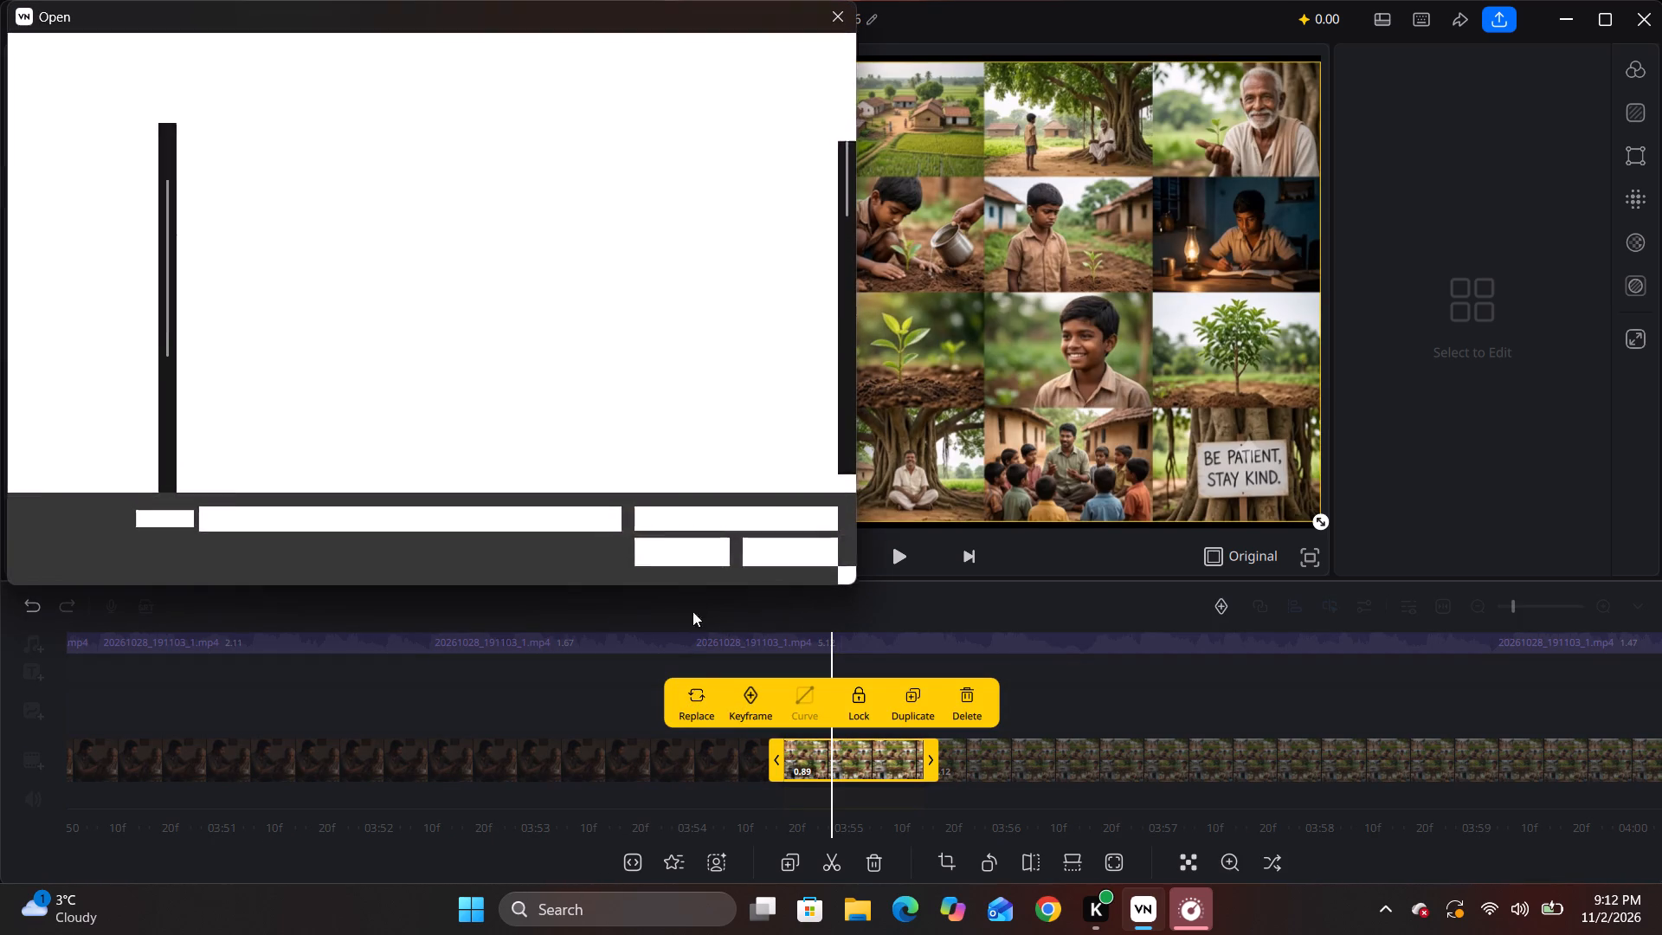
scroll(473, 320, down, 14)
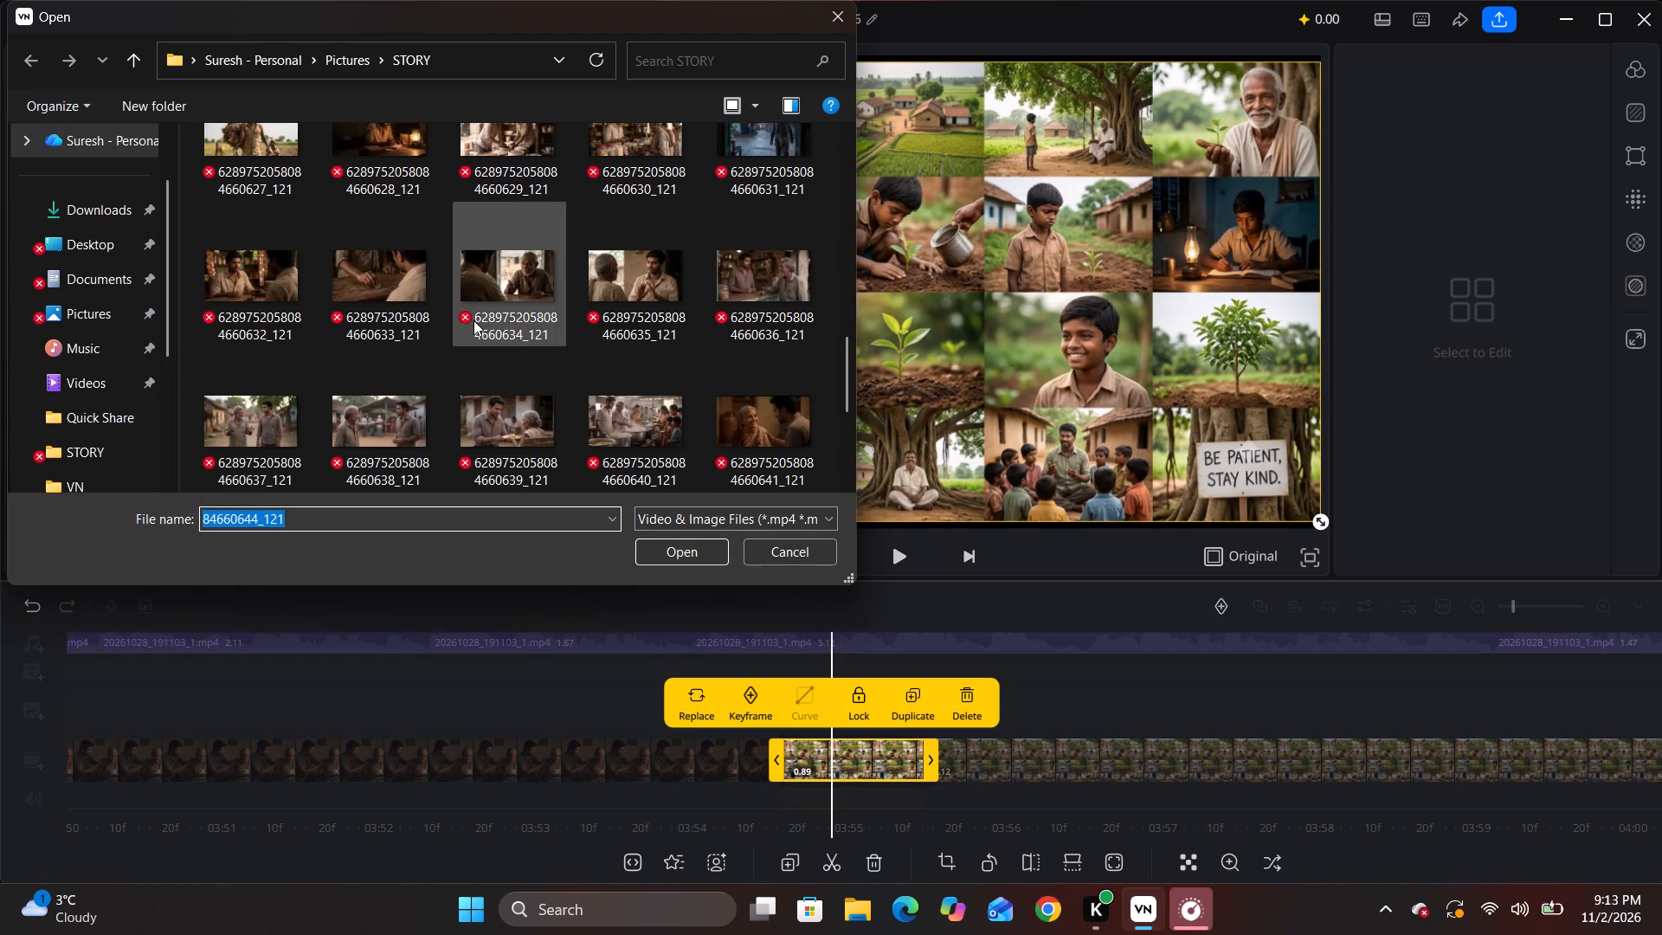
scroll(473, 320, down, 6)
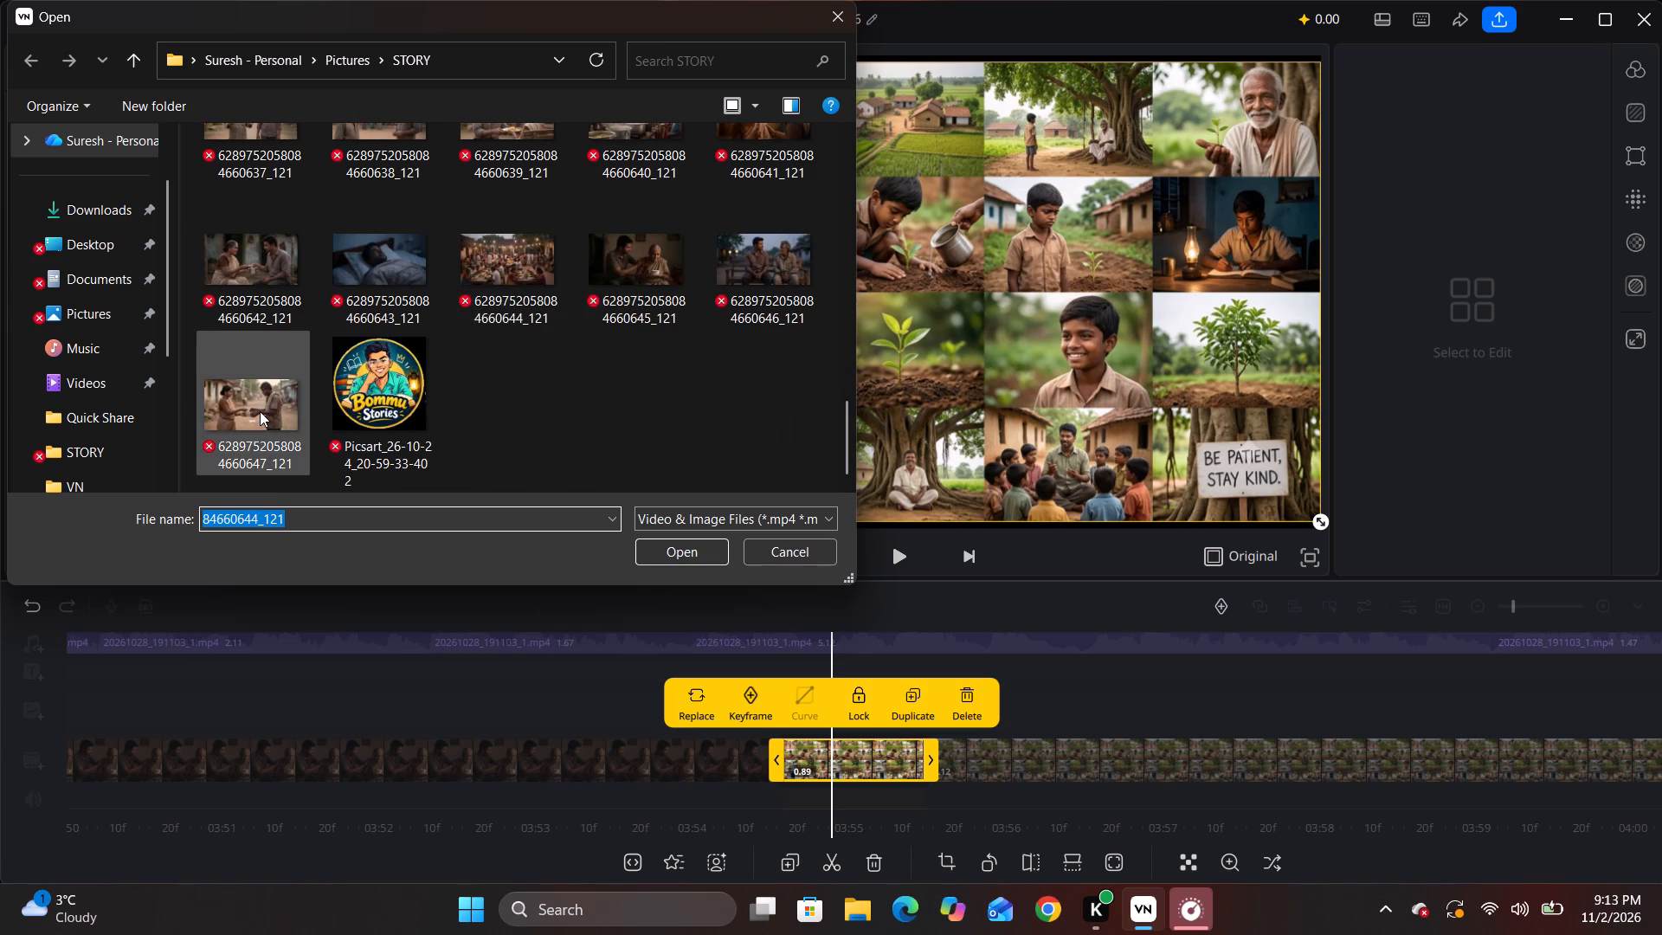
click(260, 411)
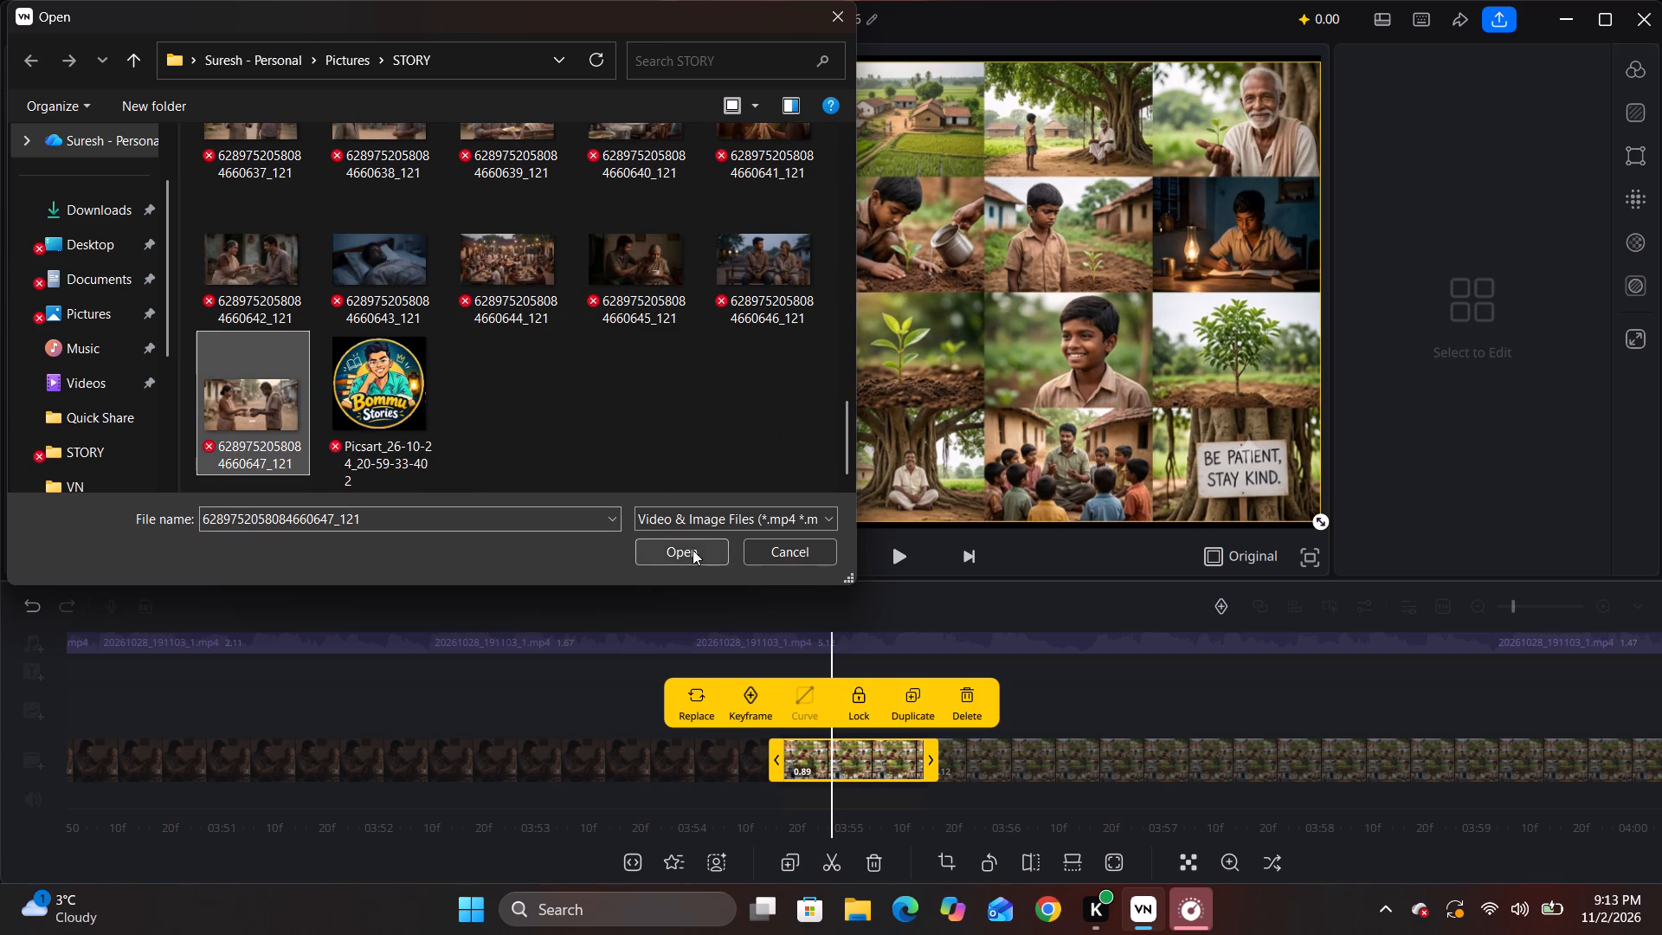
click(692, 550)
drag(1201, 692, 1000, 693)
click(939, 769)
click(905, 764)
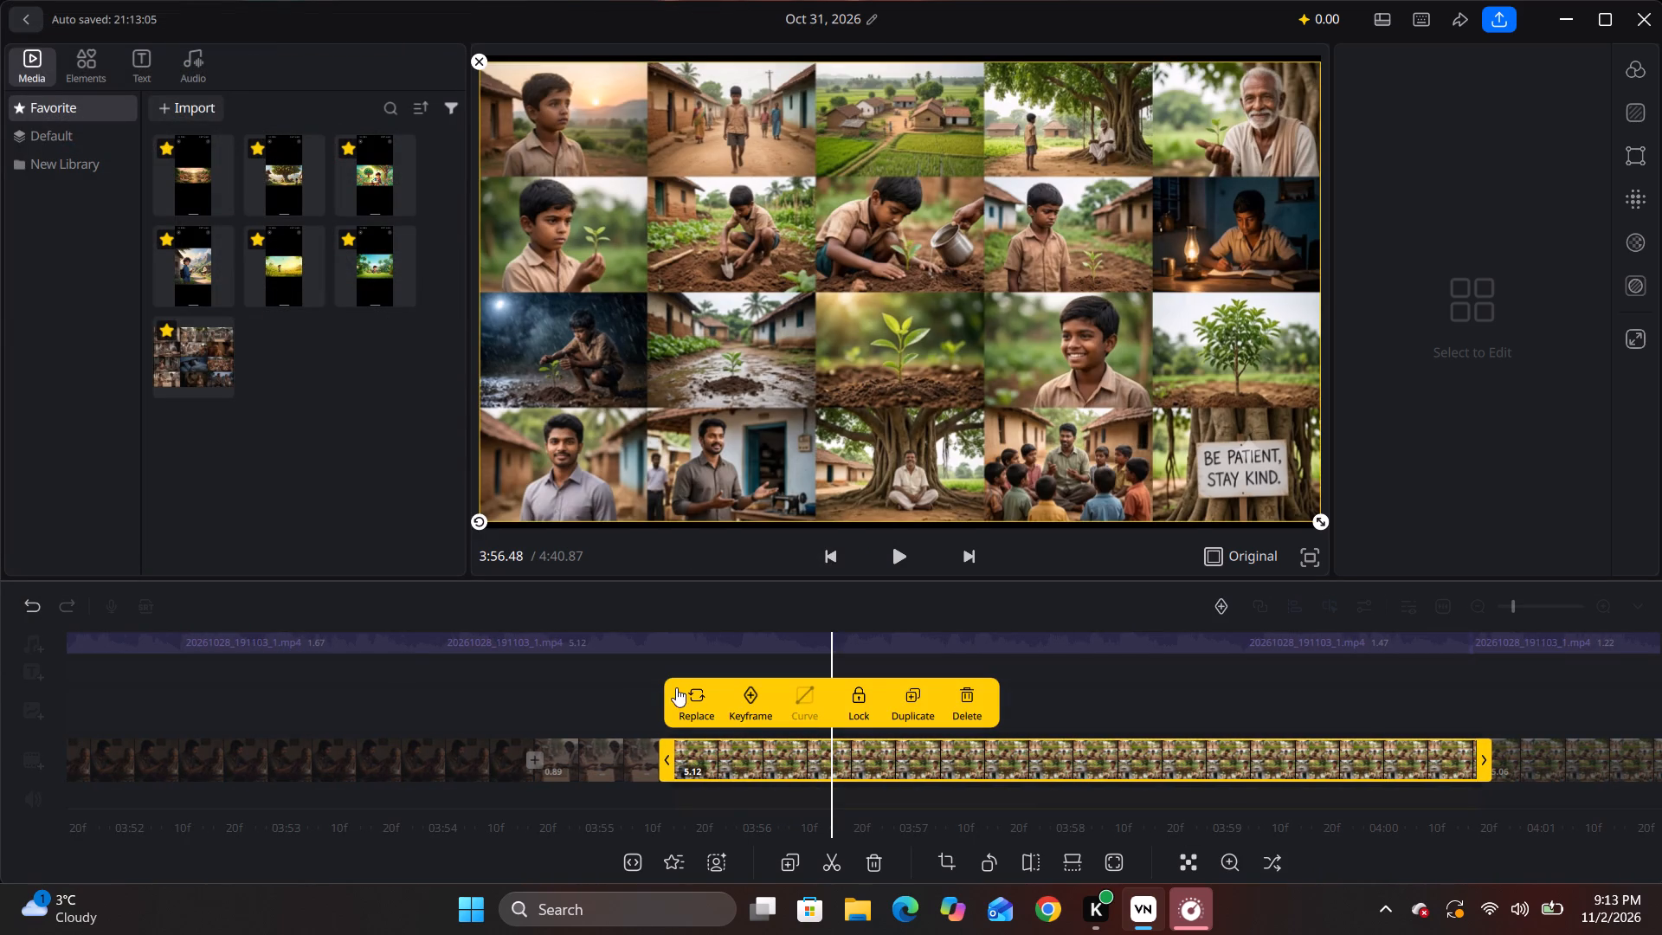
click(692, 693)
scroll(308, 283, down, 5)
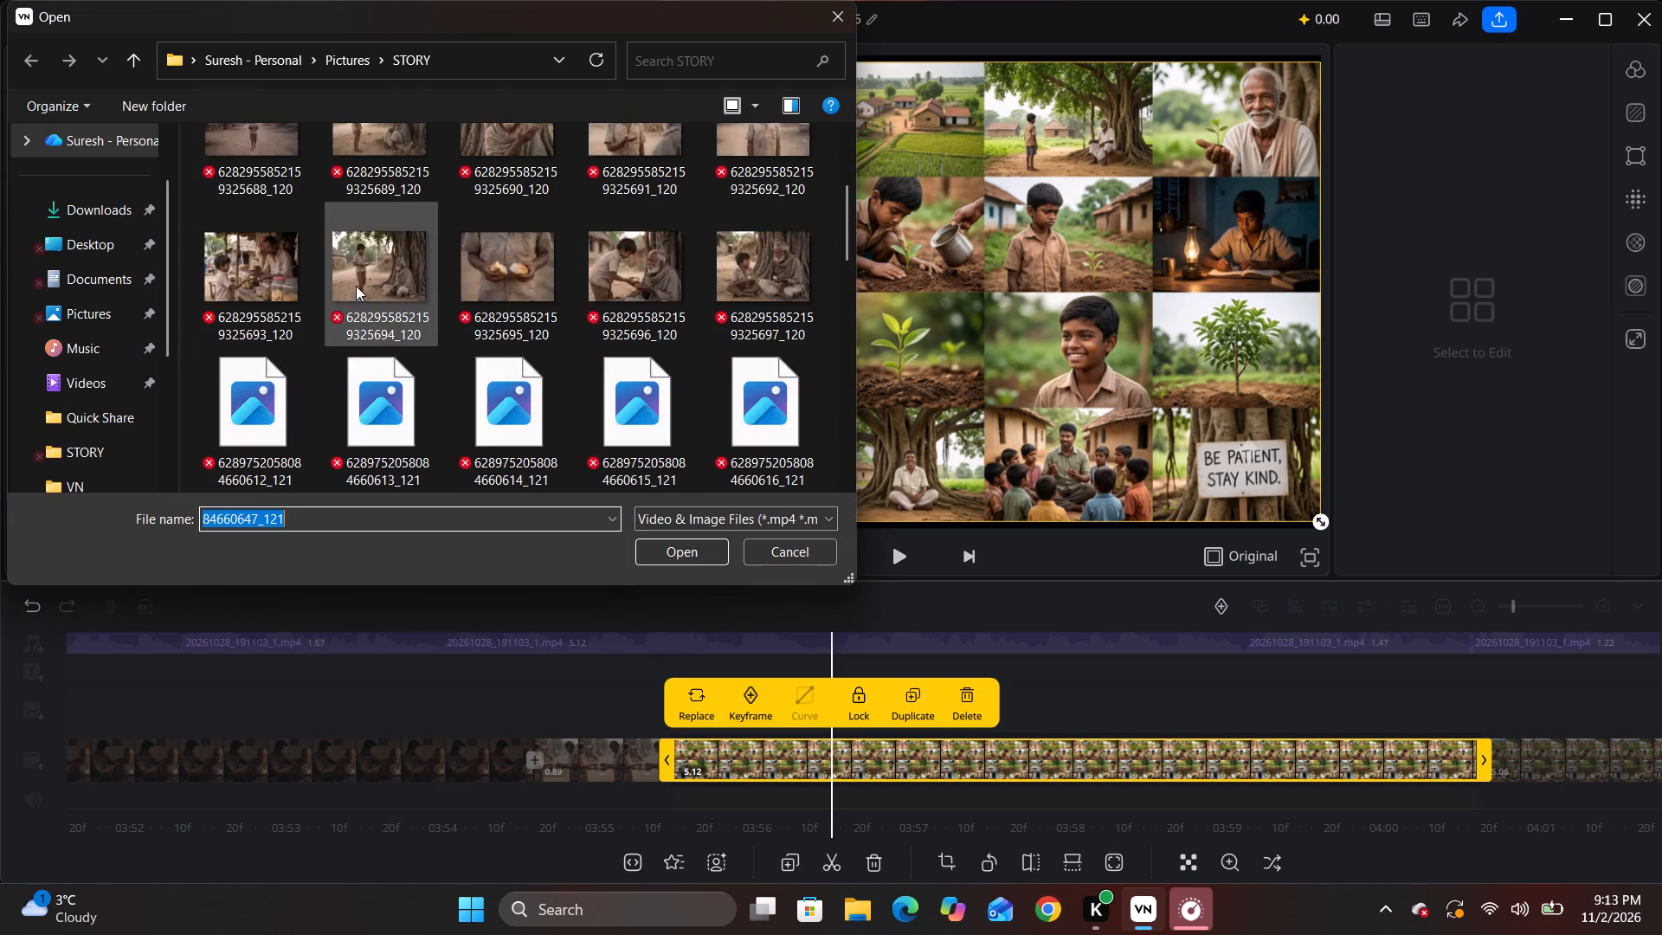
scroll(357, 286, down, 10)
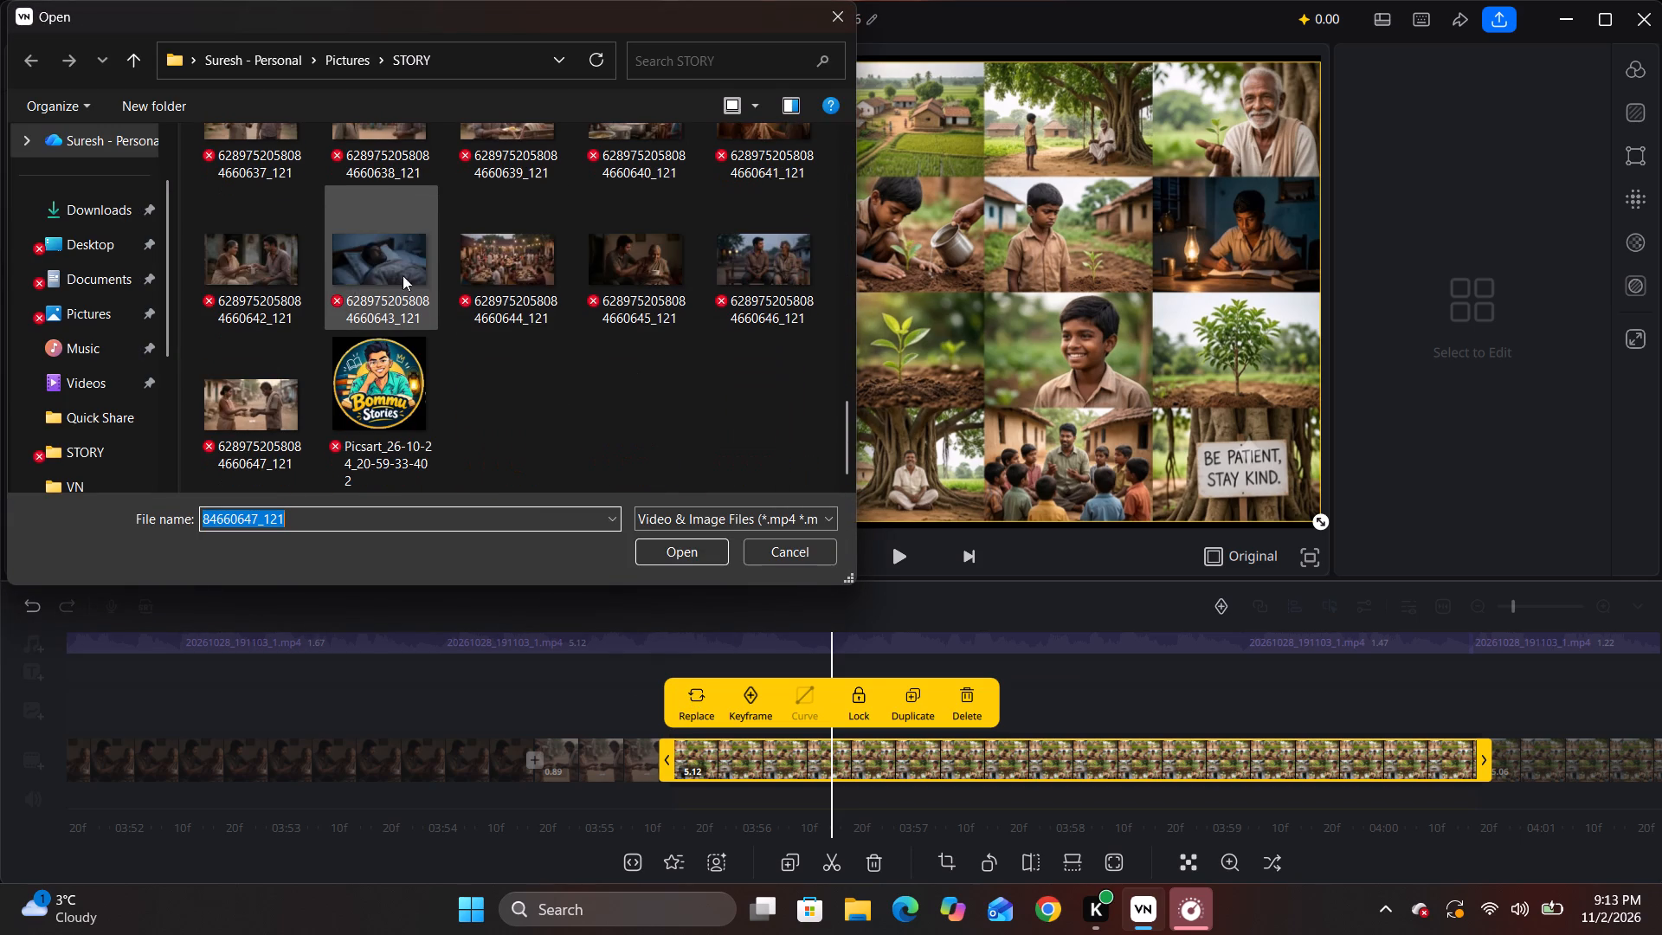
click(771, 259)
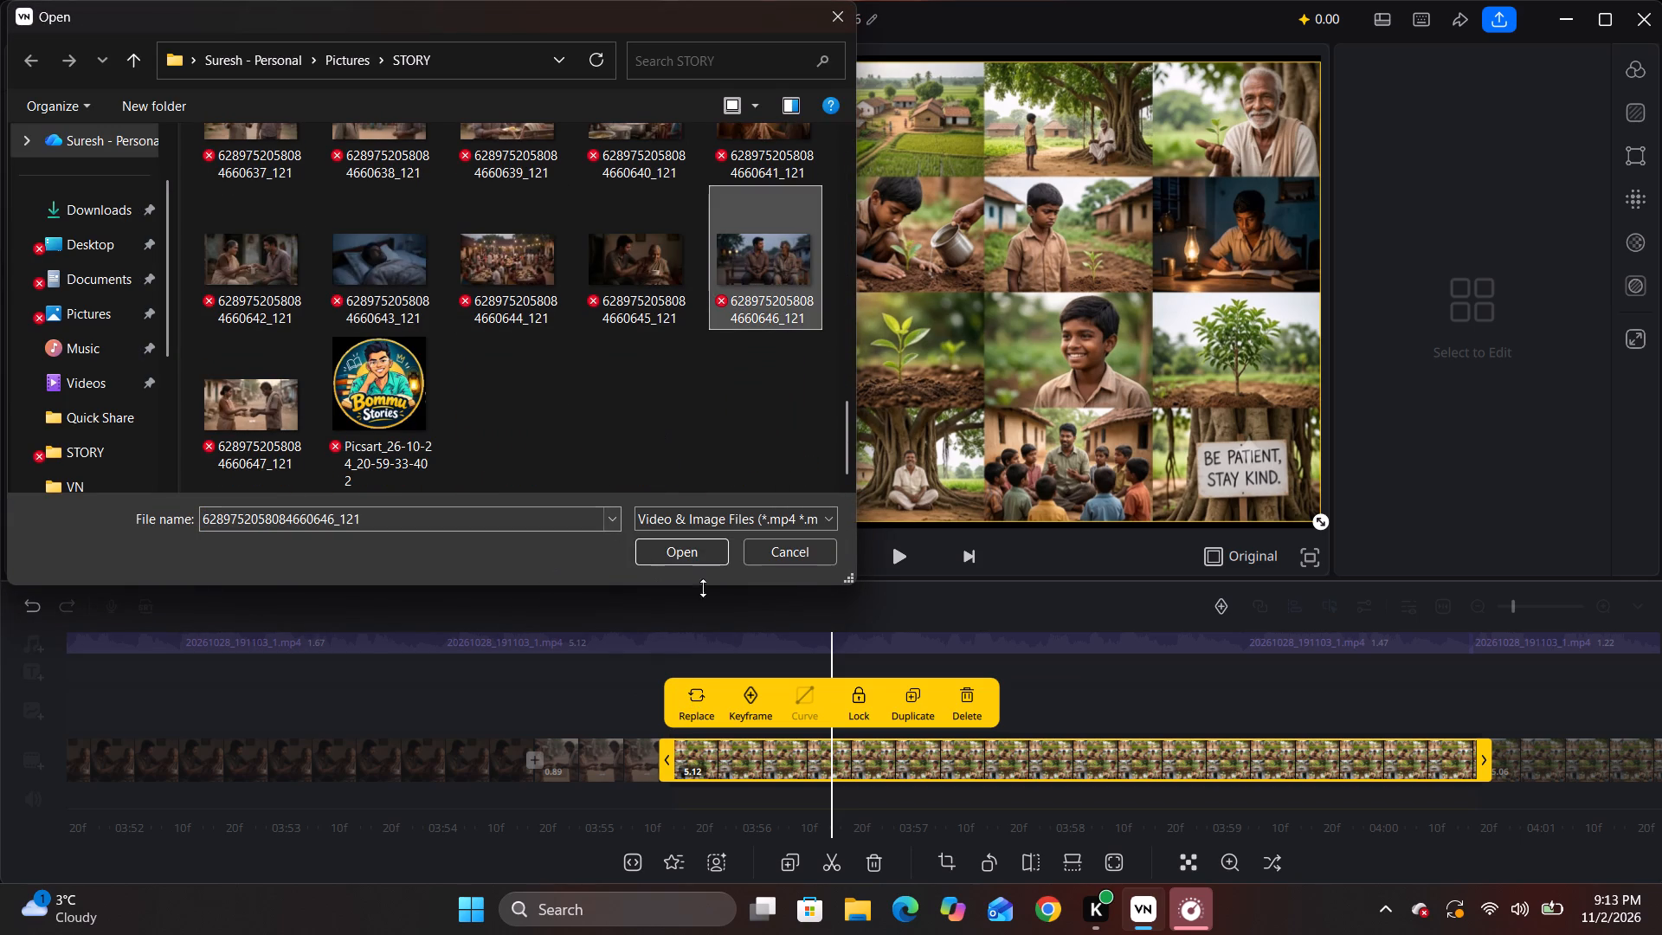
click(712, 555)
Play back the narration around the 4:00.59 split to check the bench clip and the start of the following collage clip.
drag(1168, 709, 312, 719)
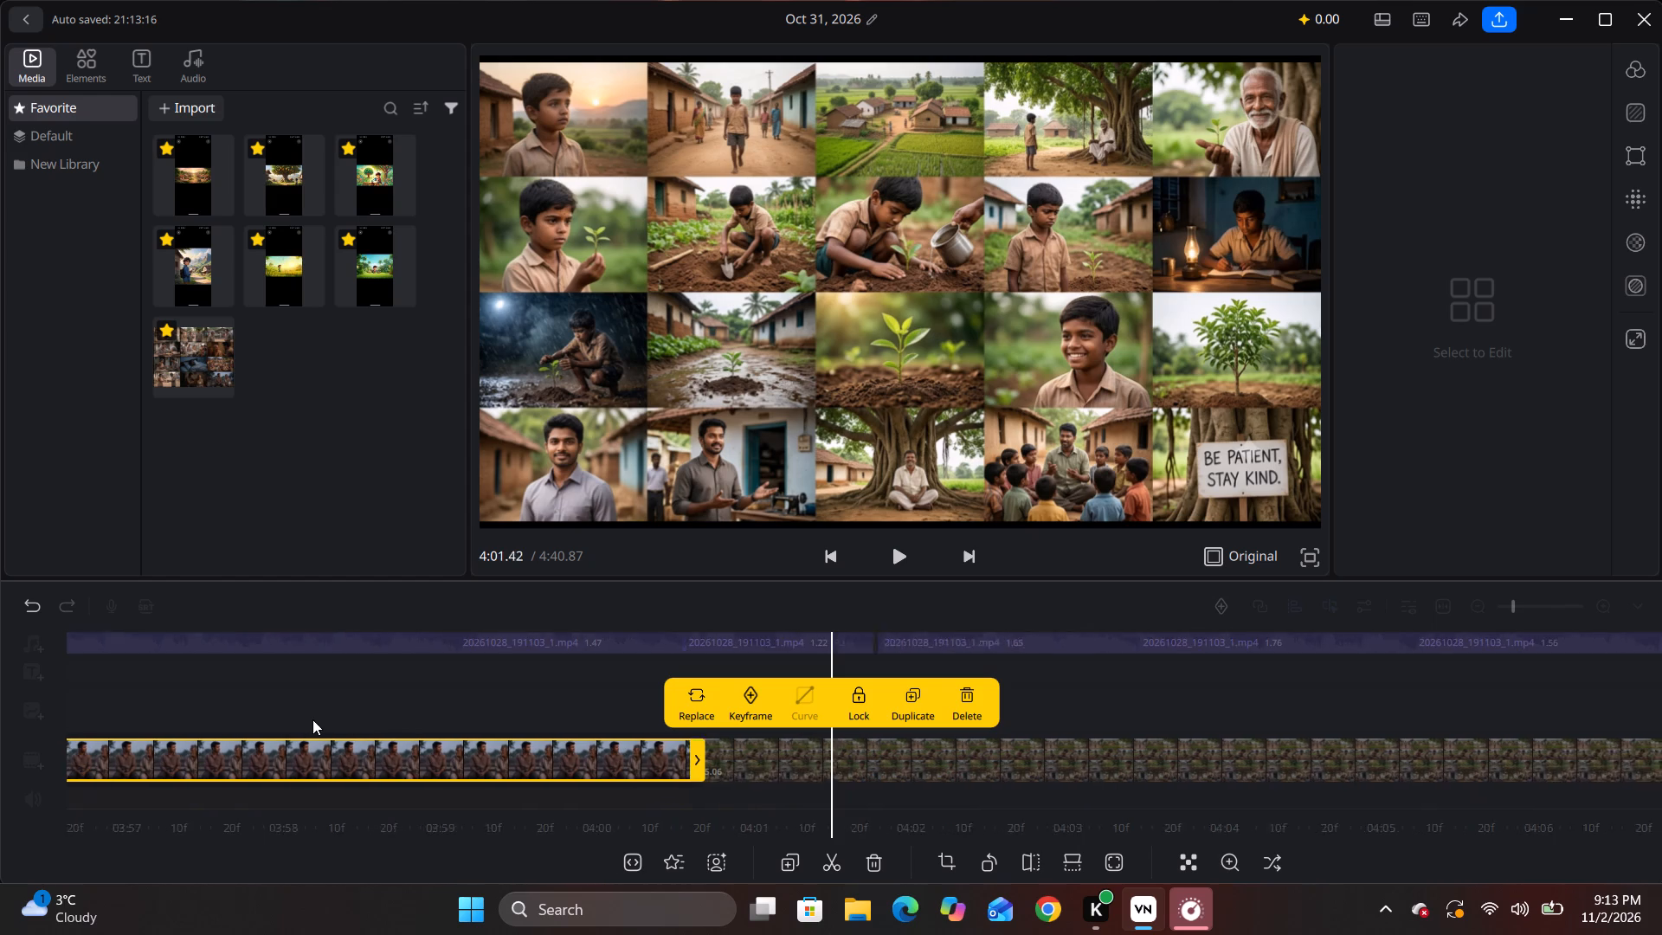
drag(312, 719, 400, 719)
key(space)
key(space)
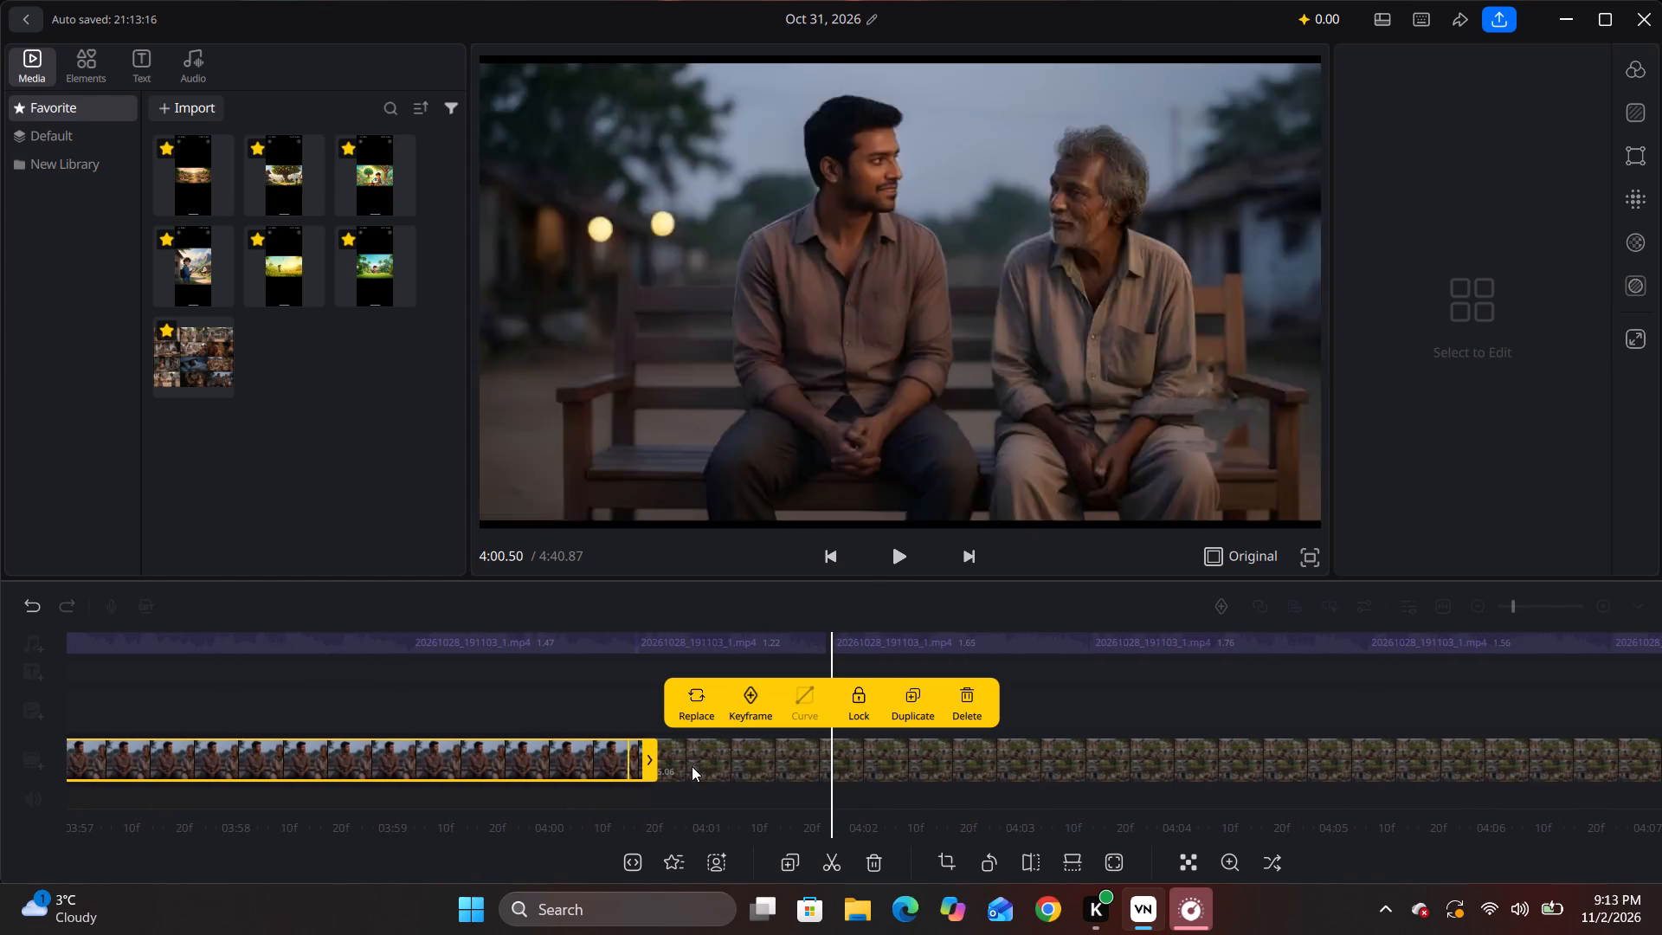
click(694, 760)
drag(403, 625, 972, 654)
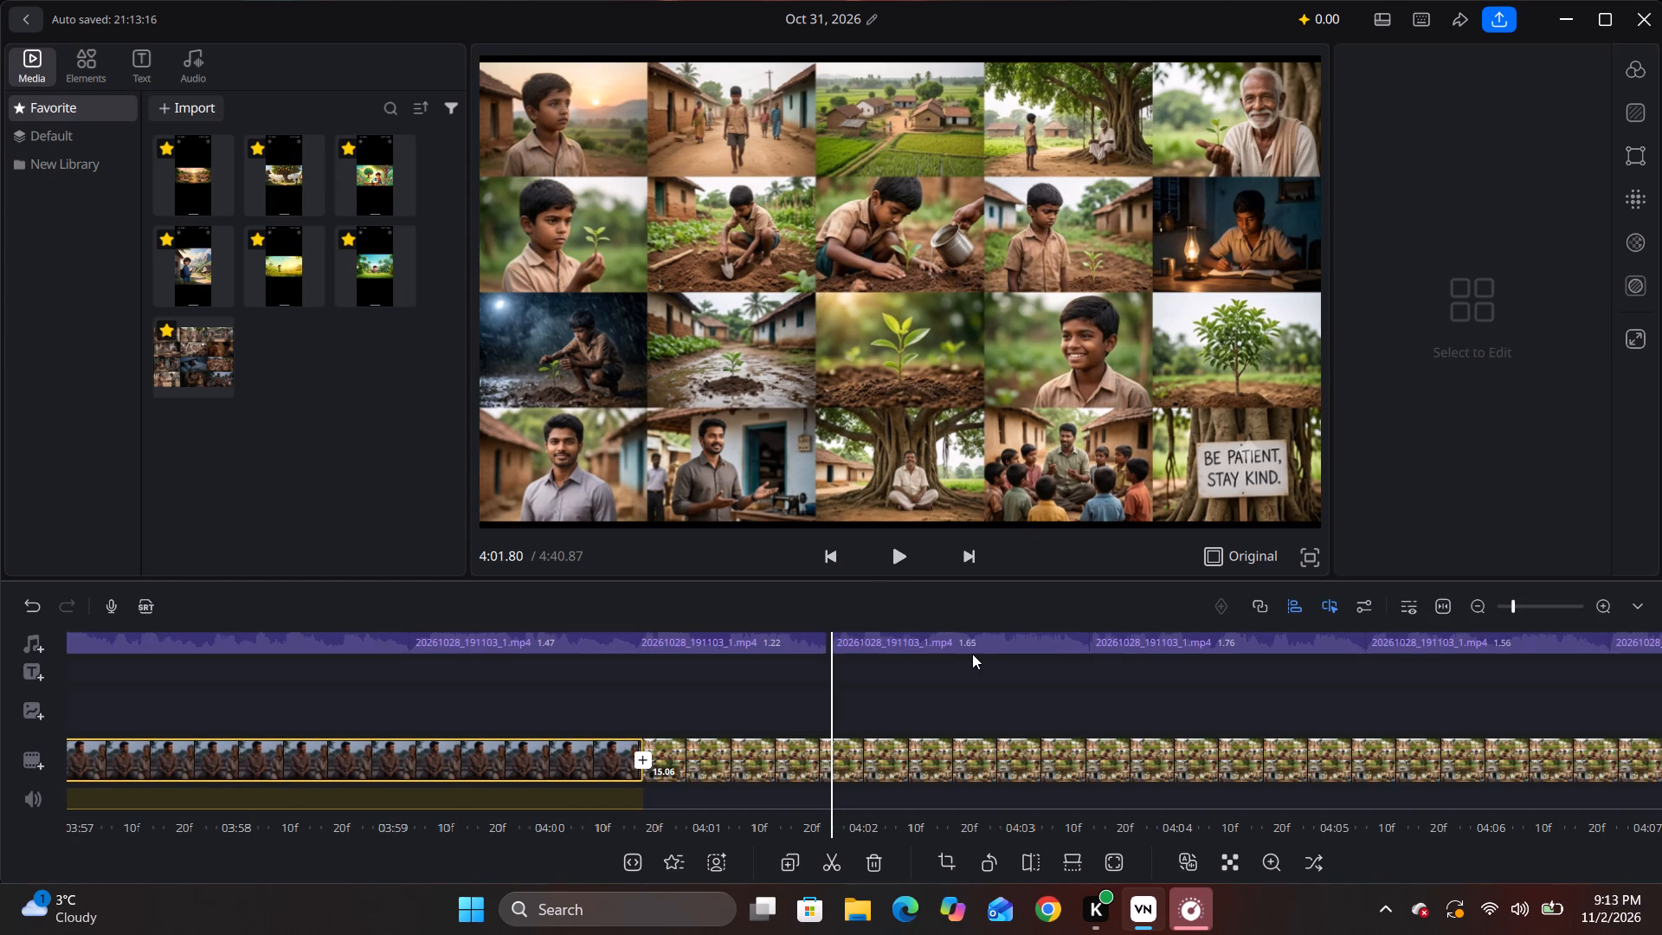
drag(972, 654, 974, 654)
drag(657, 680, 1296, 687)
key(space)
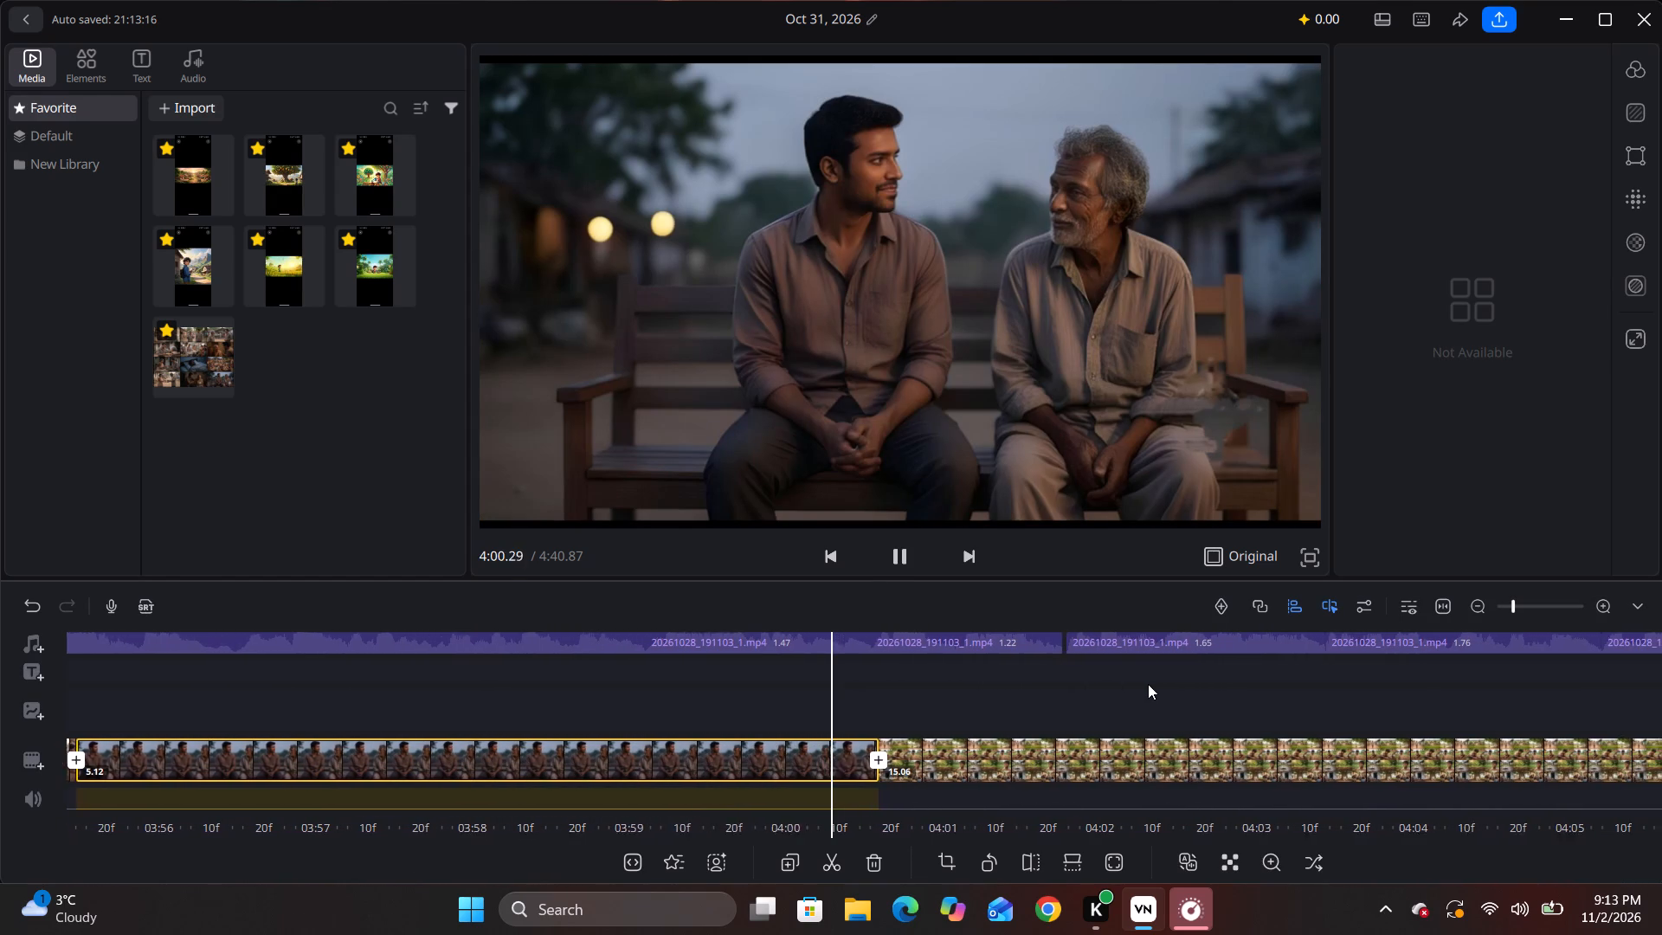
key(space)
key(space)
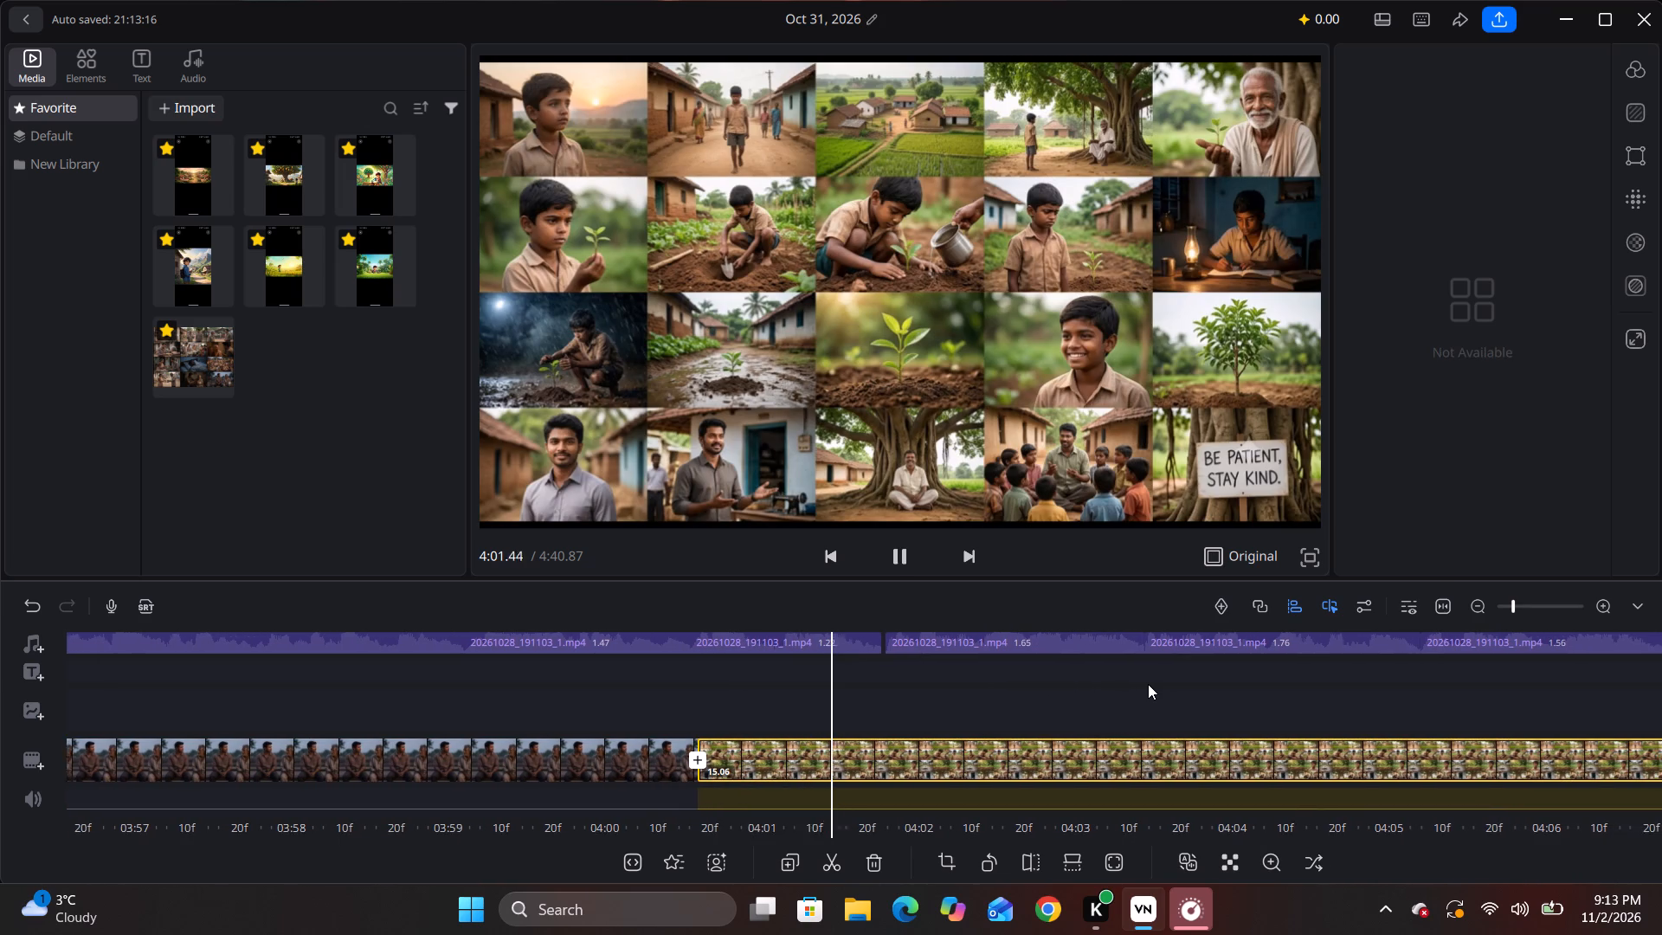
key(space)
click(806, 779)
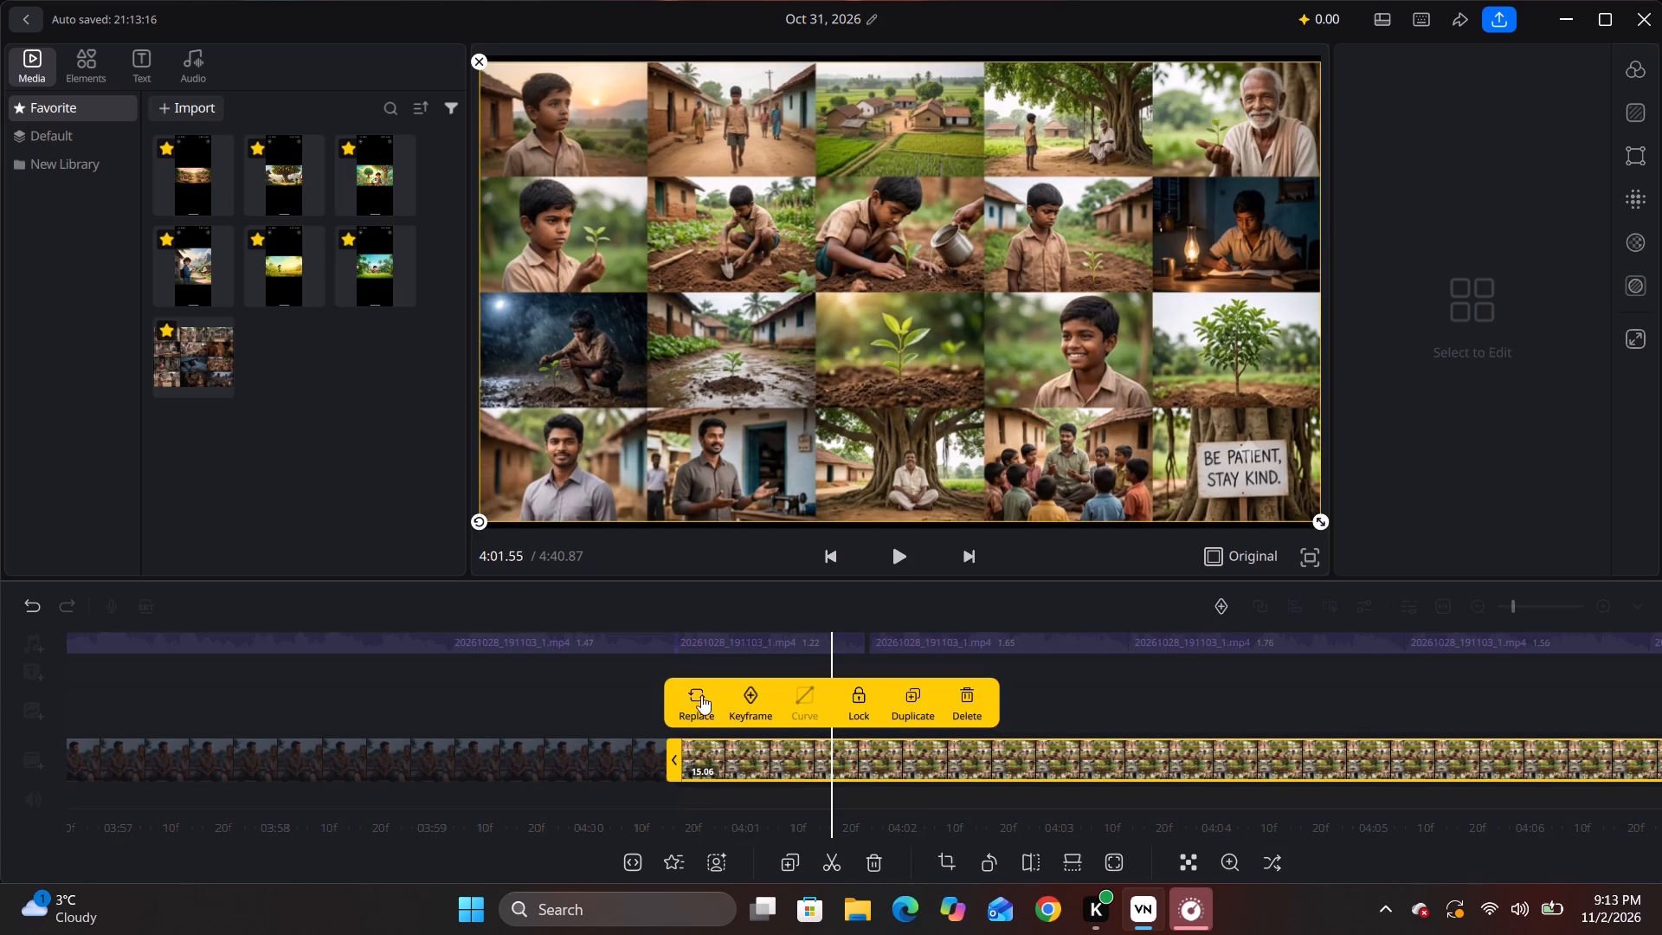
click(694, 692)
scroll(363, 314, down, 11)
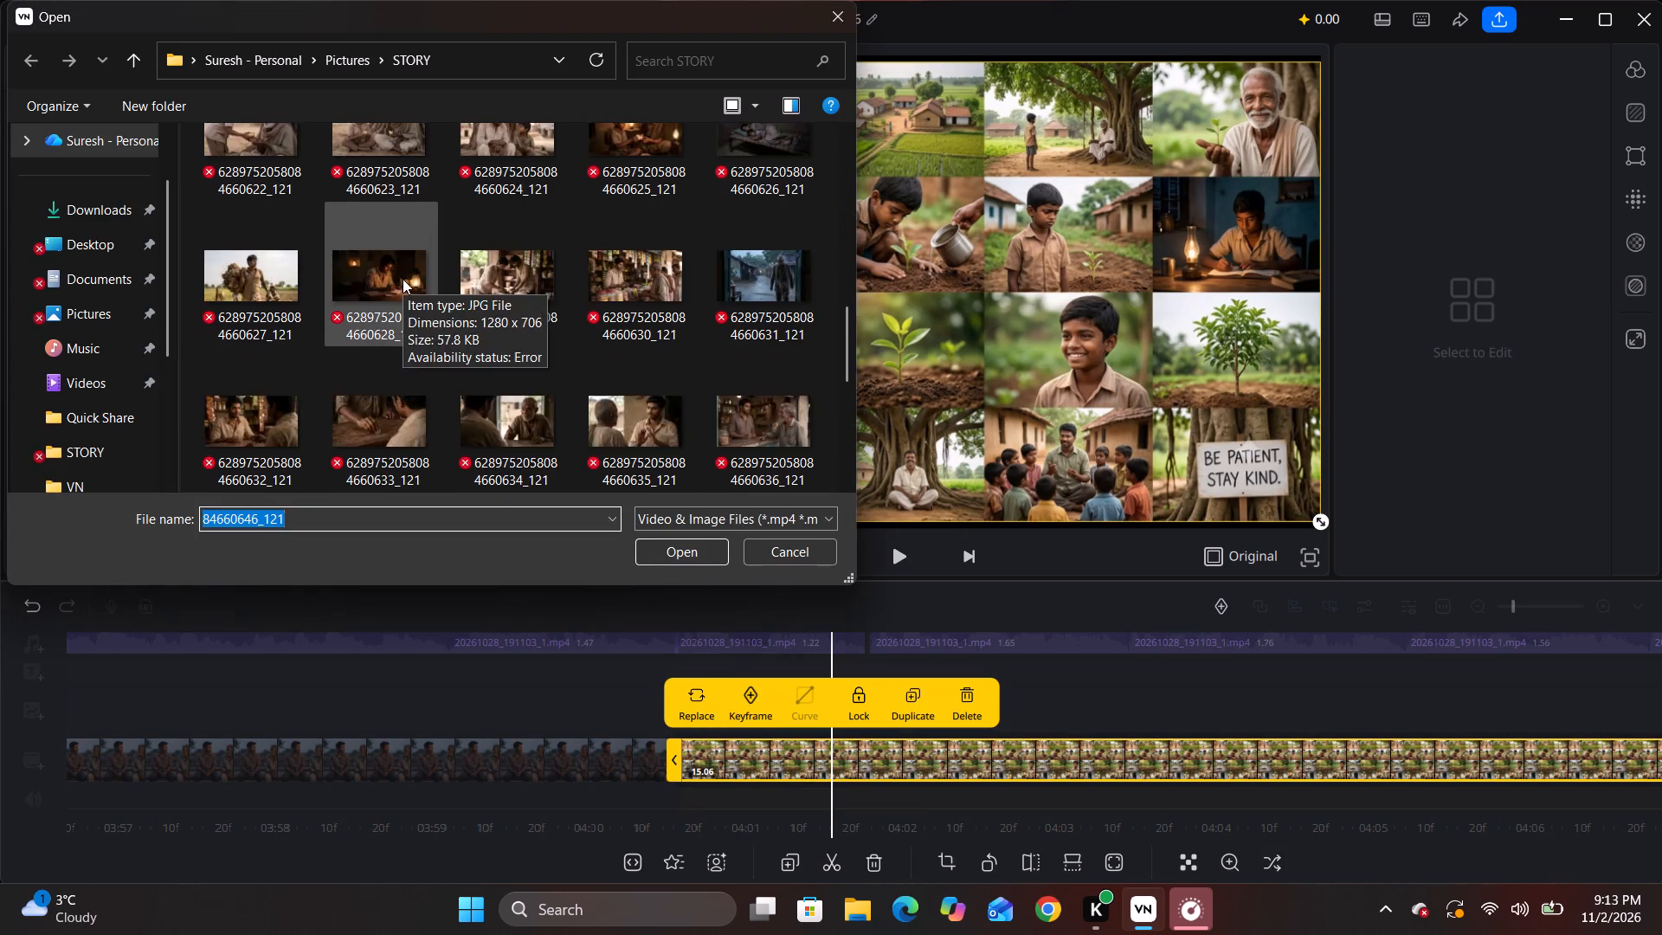
scroll(403, 279, down, 7)
click(366, 259)
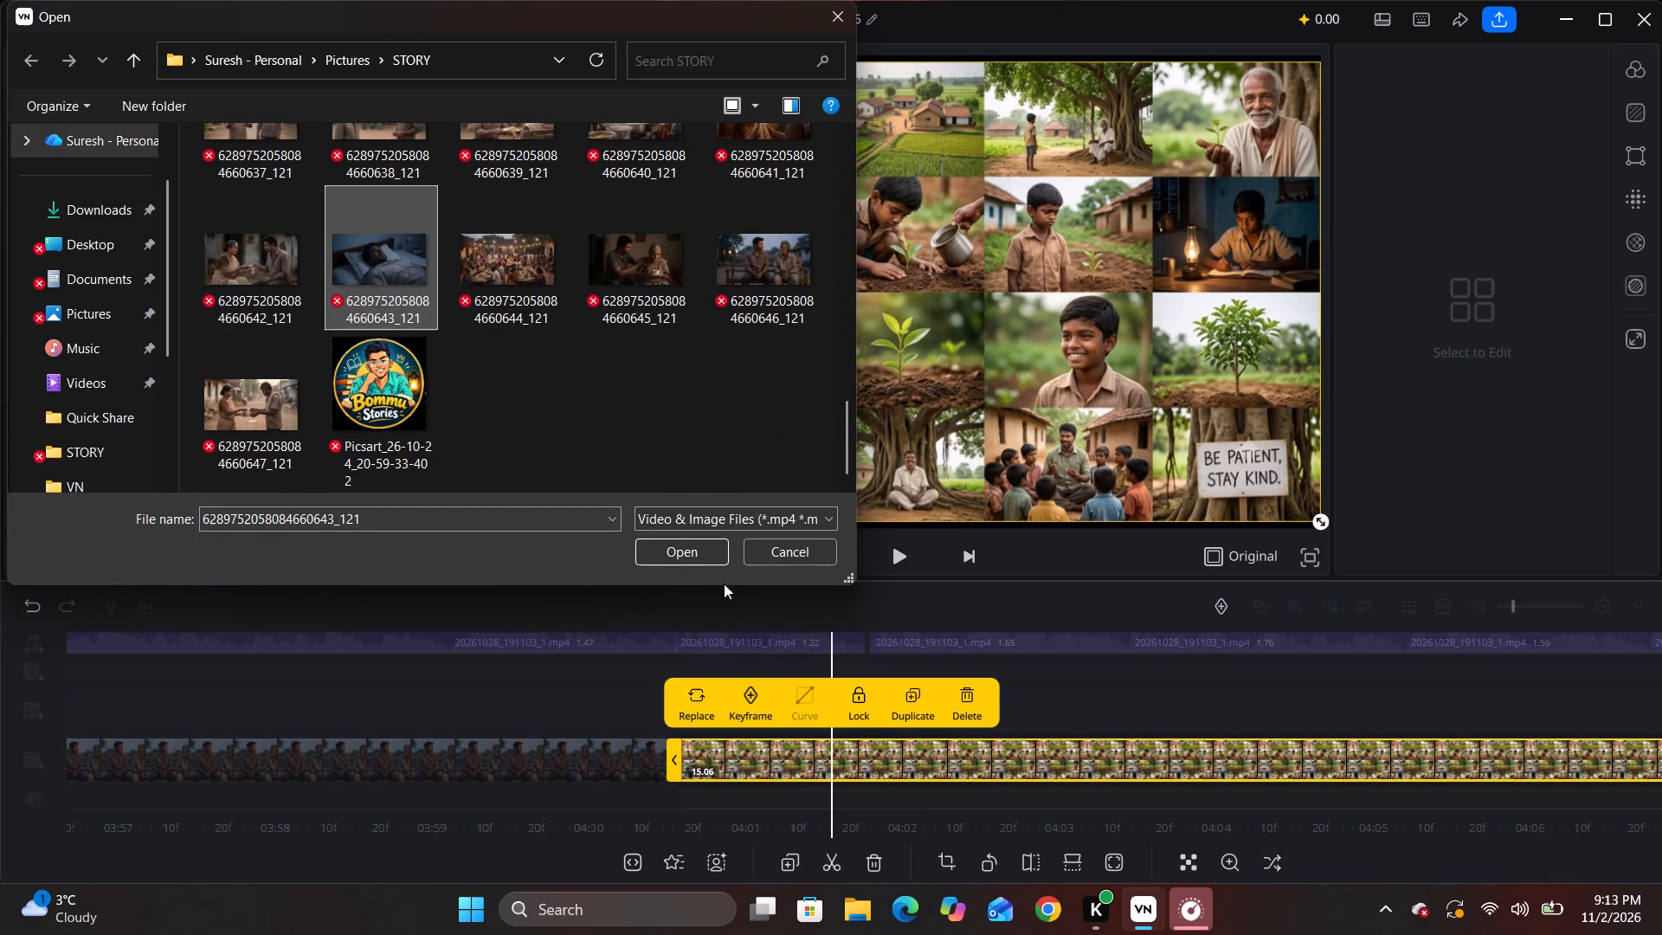
click(698, 542)
Listen to the narration through the clip of the man lying in bed and split that clip at 4:08.58.
key(space)
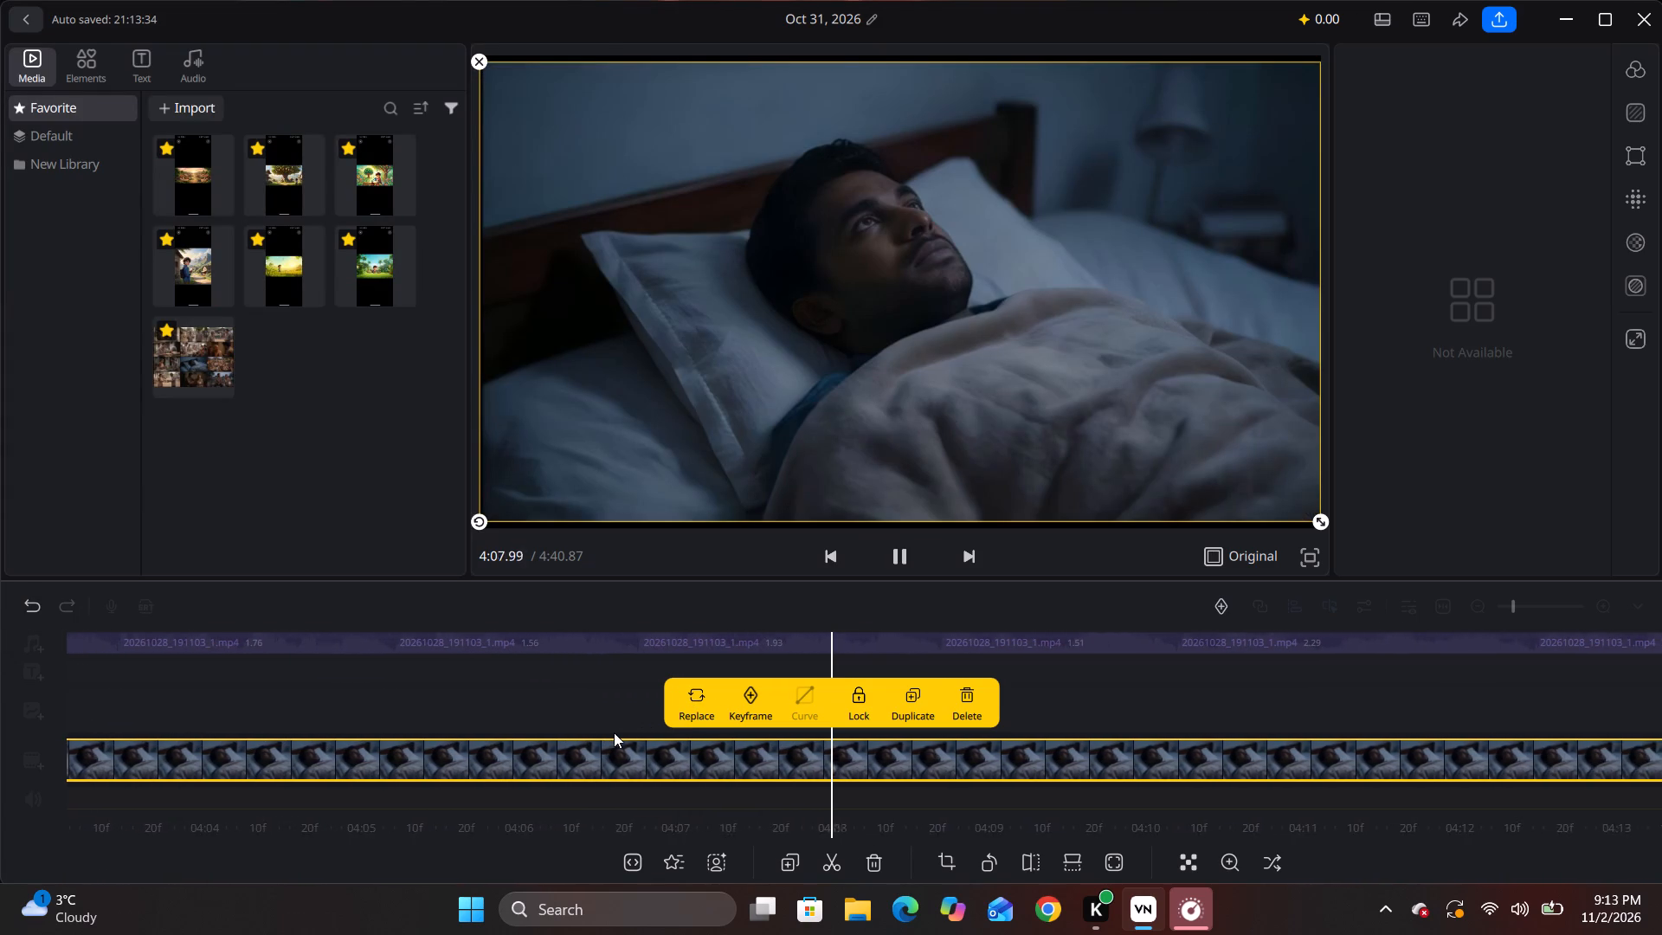
key(space)
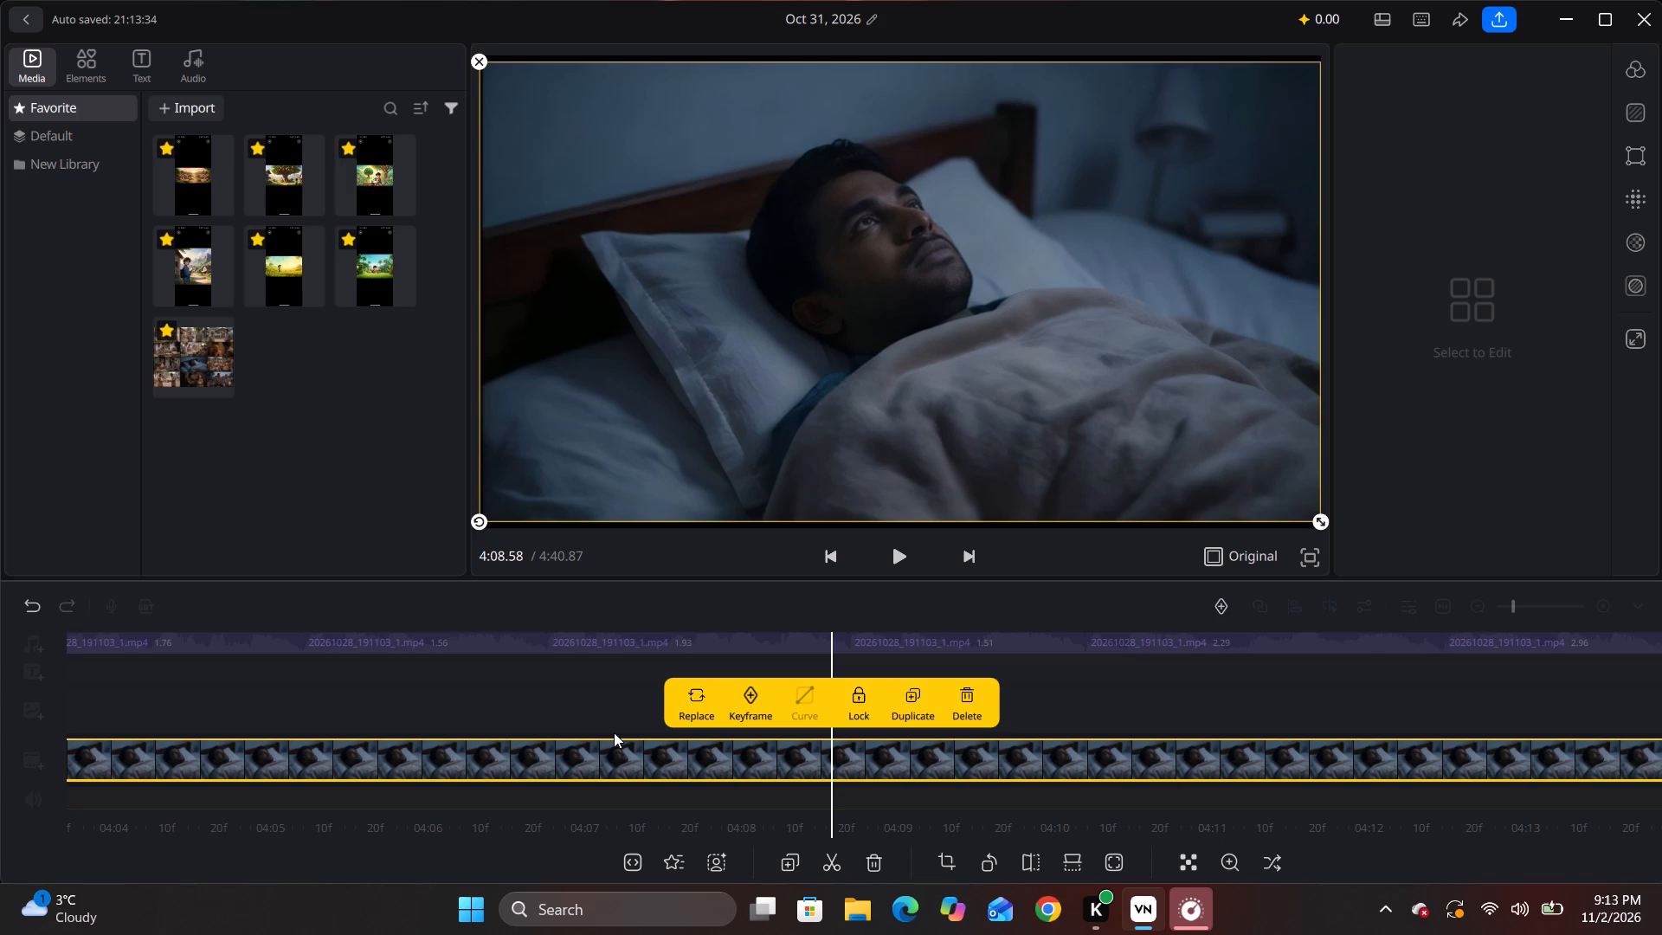
click(823, 870)
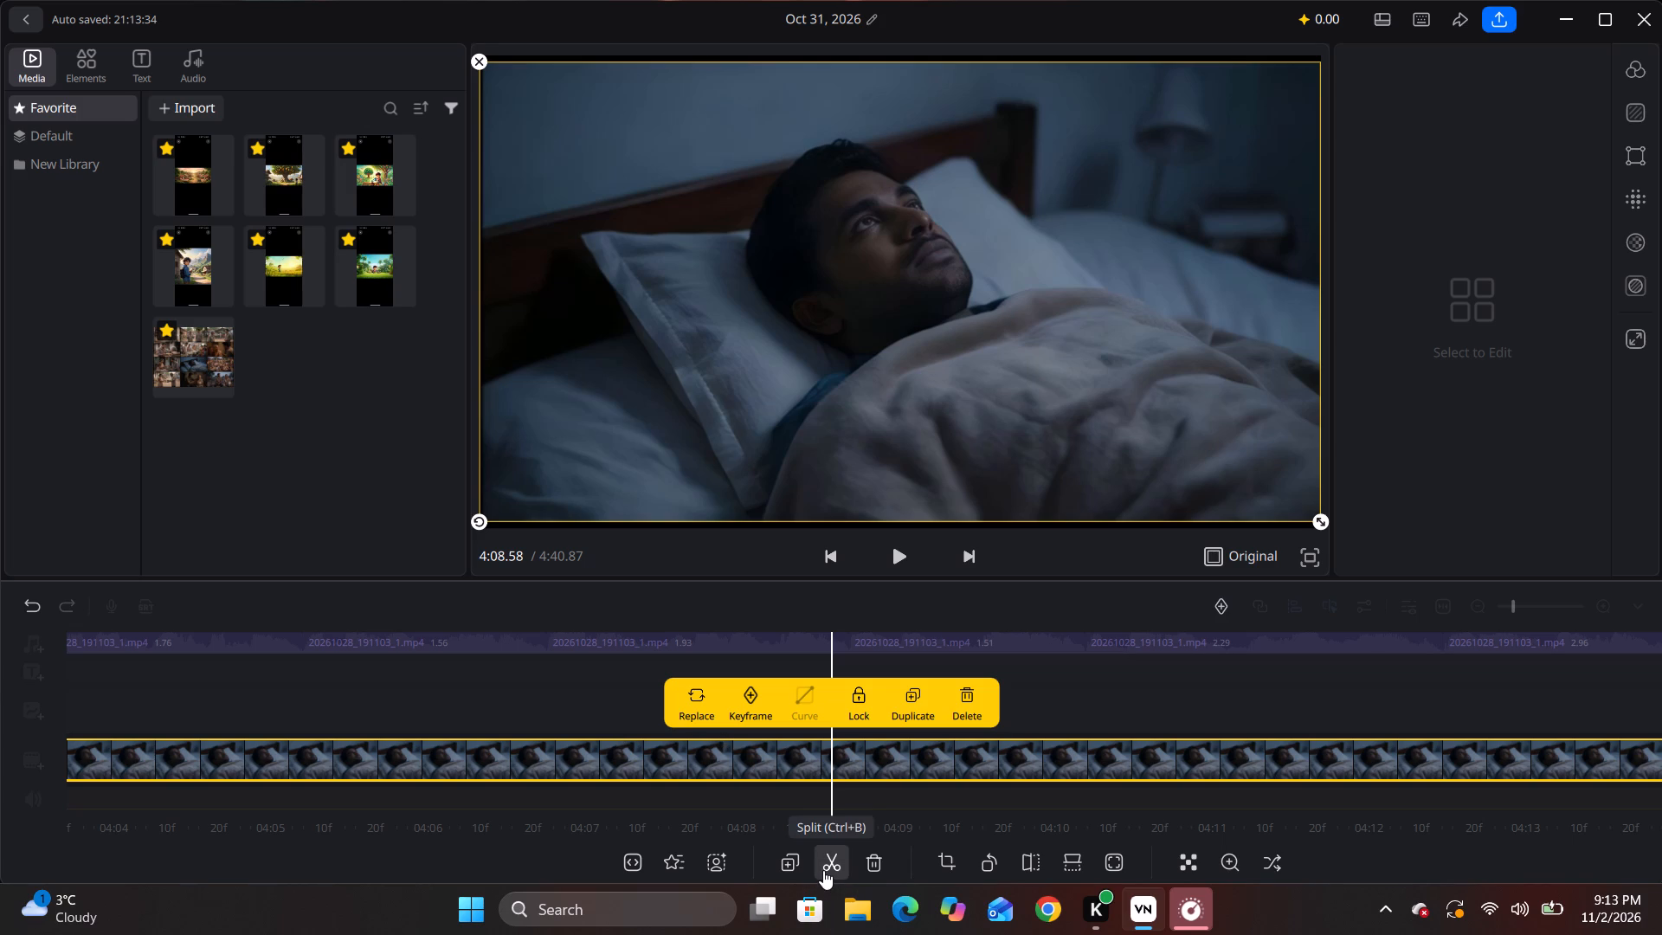
Switch to Google Chrome, open the second user profile, and run an image search for "friend in lounely".
click(1046, 913)
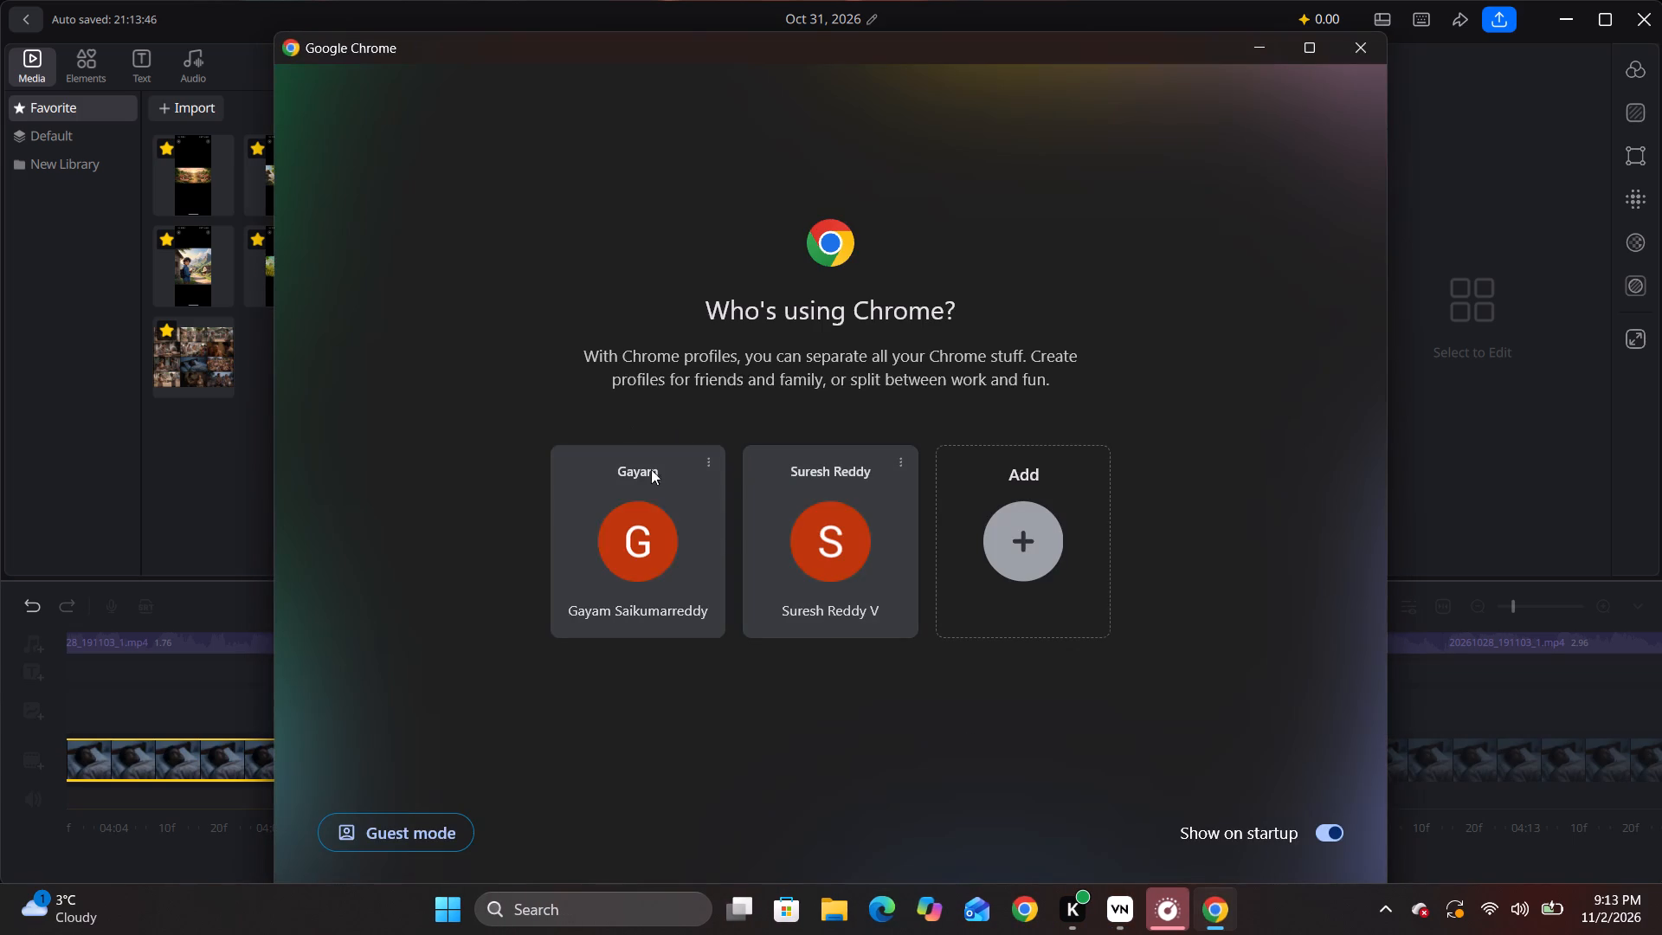
click(790, 537)
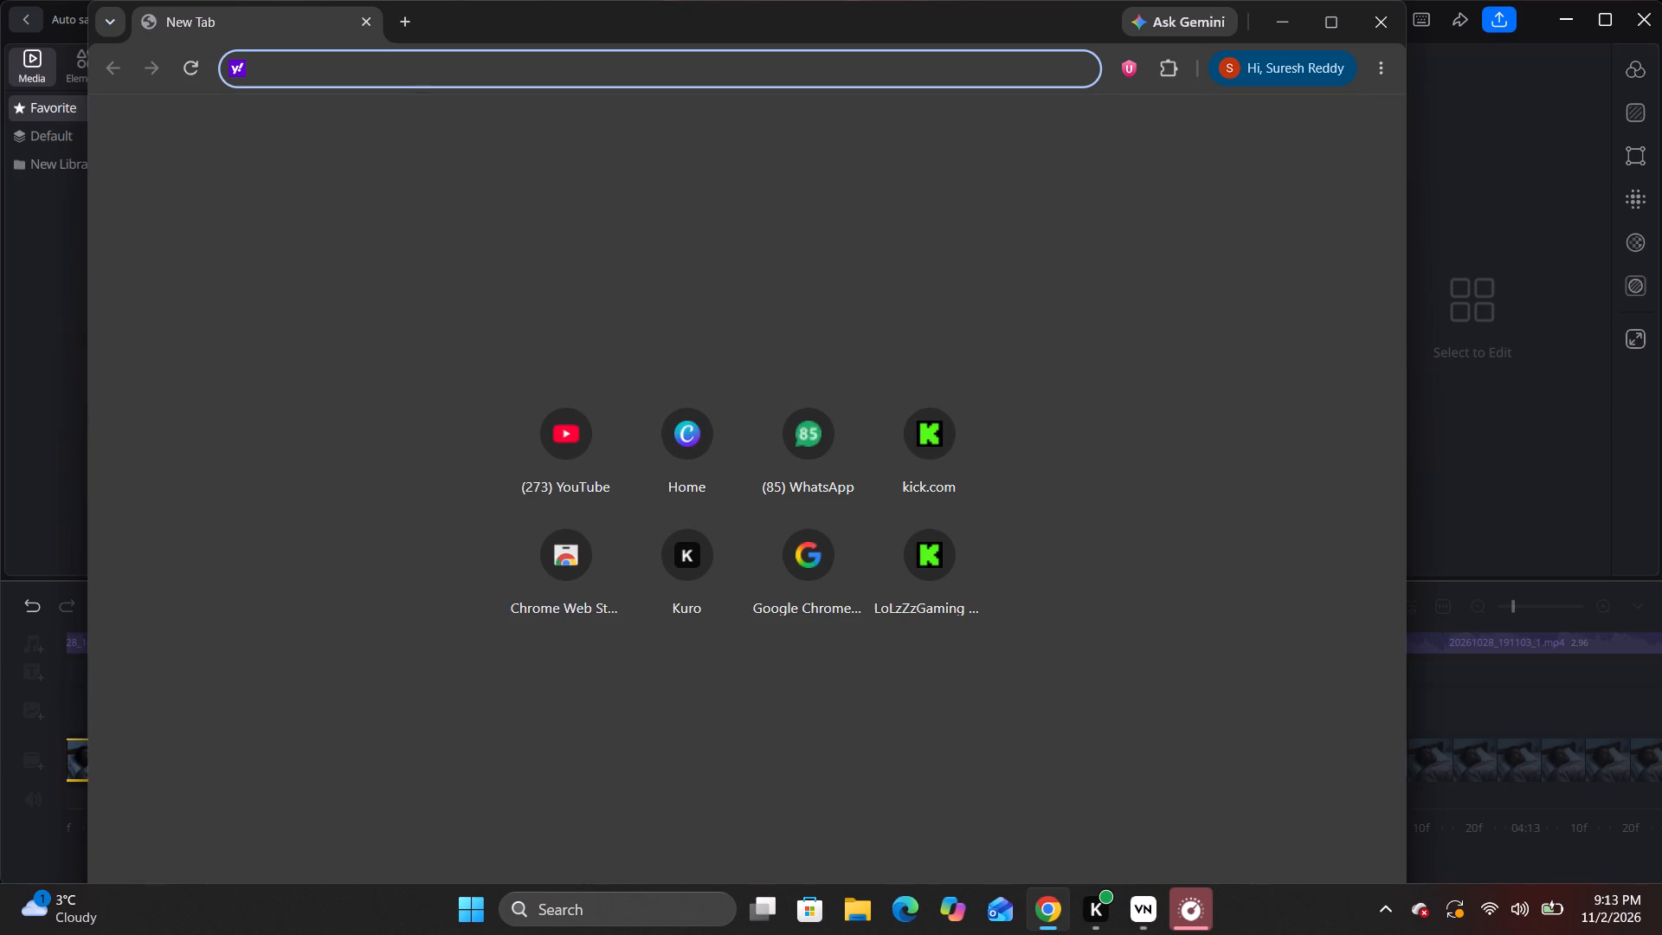
text(fri)
text(en)
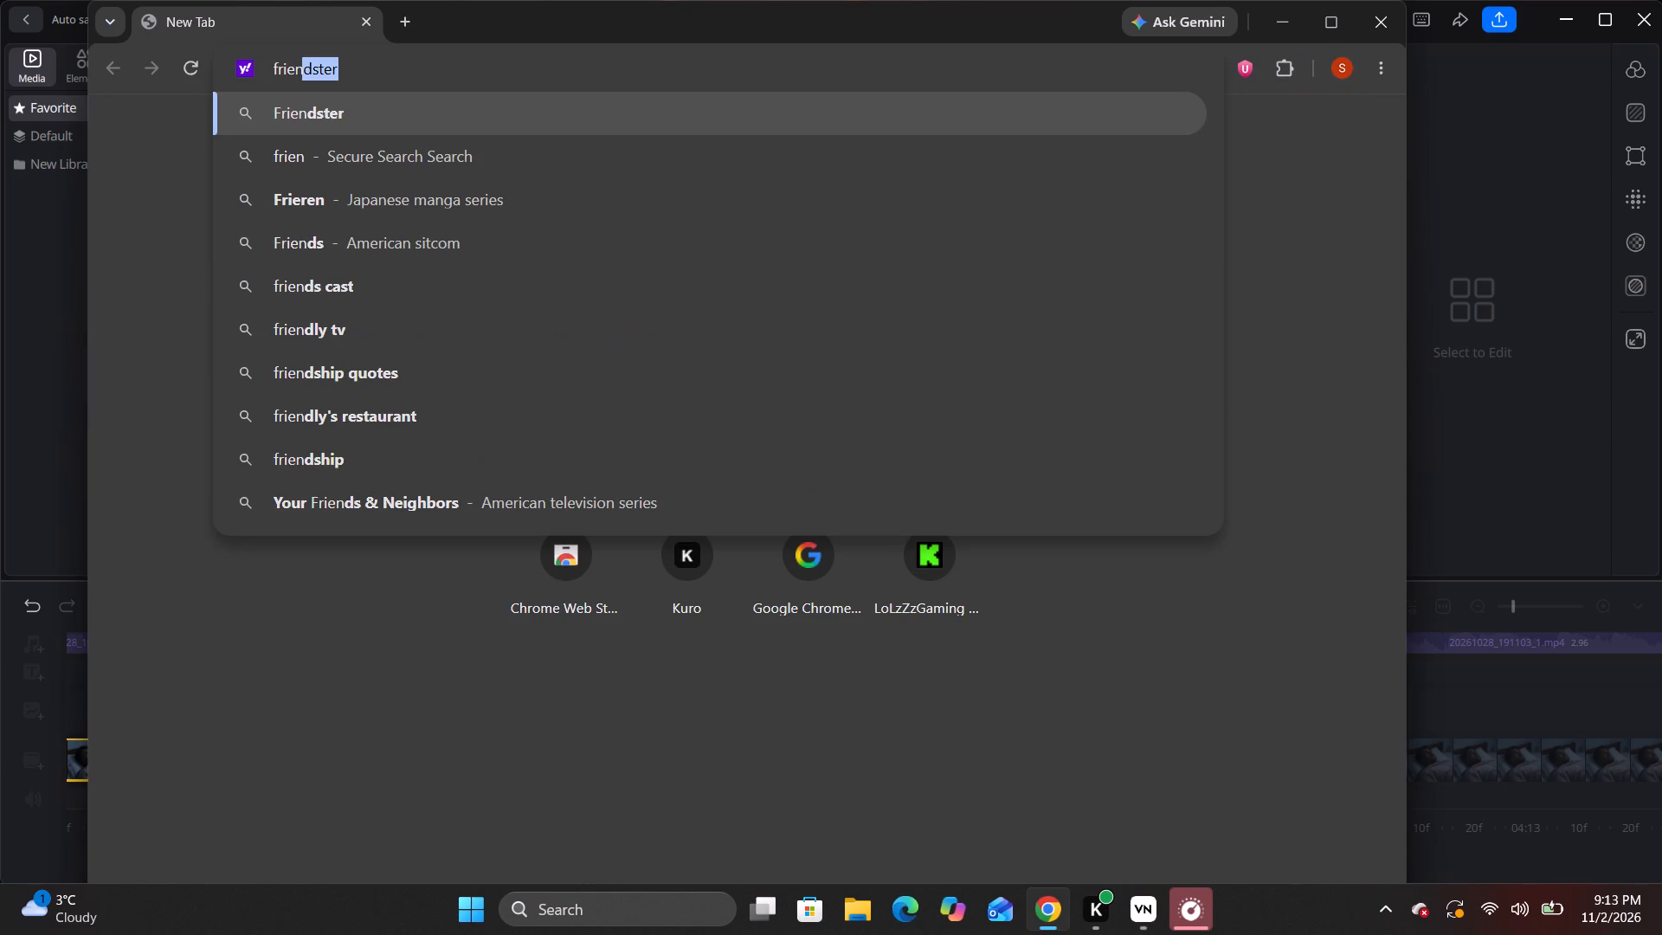
text(d in)
key(space)
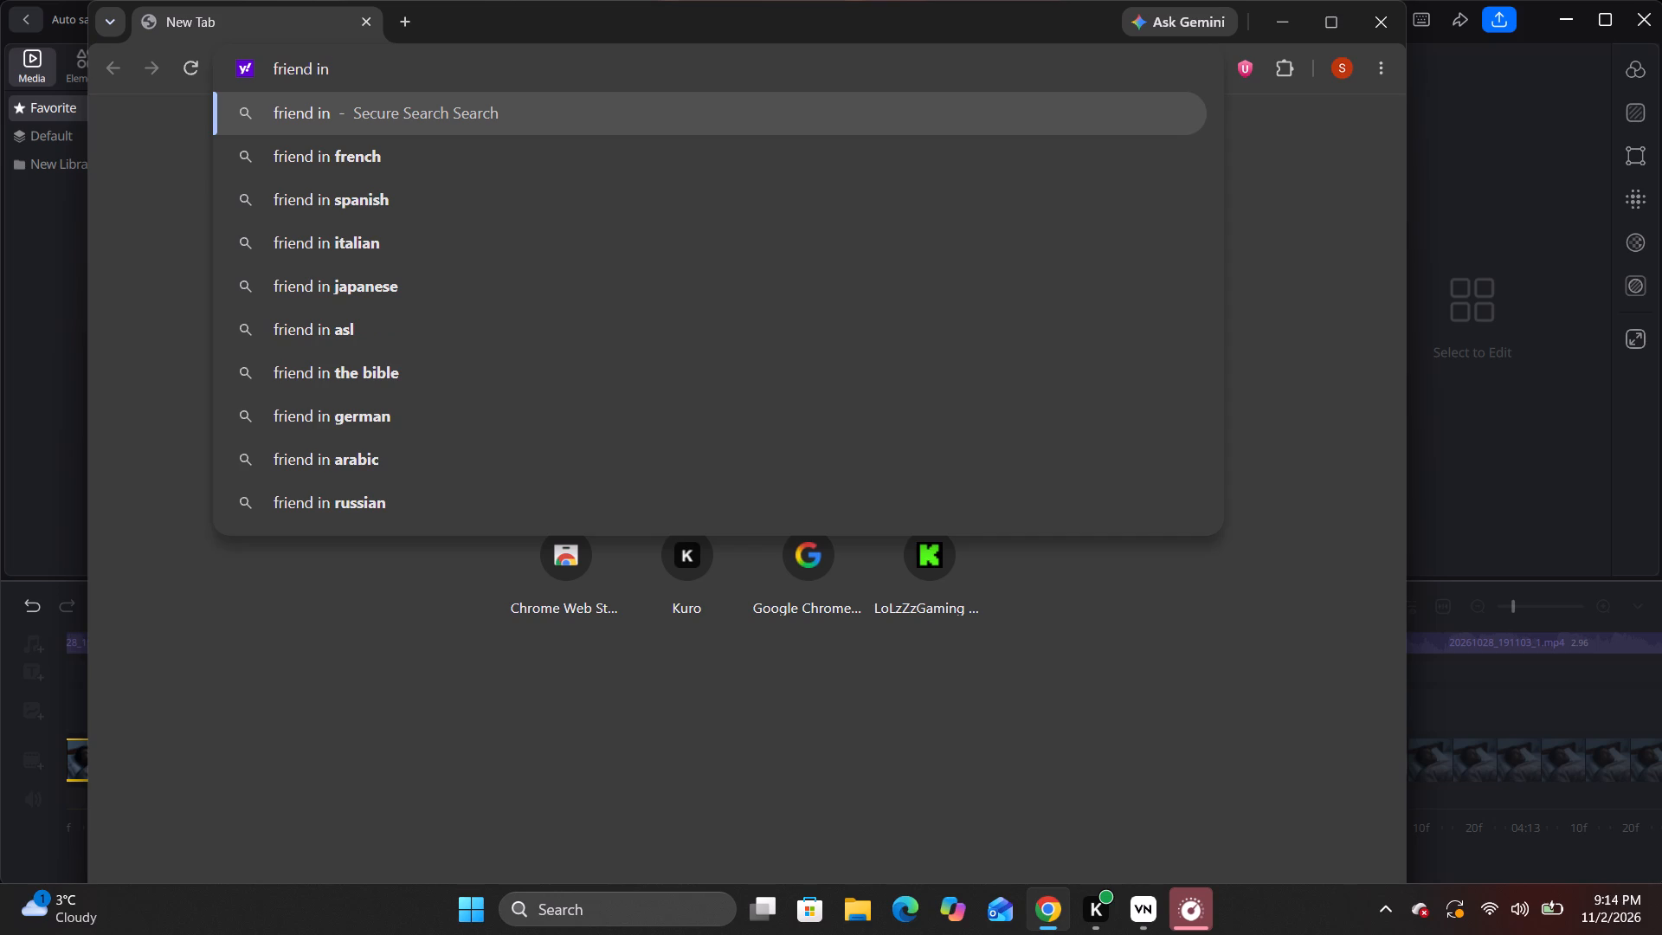
text(lo)
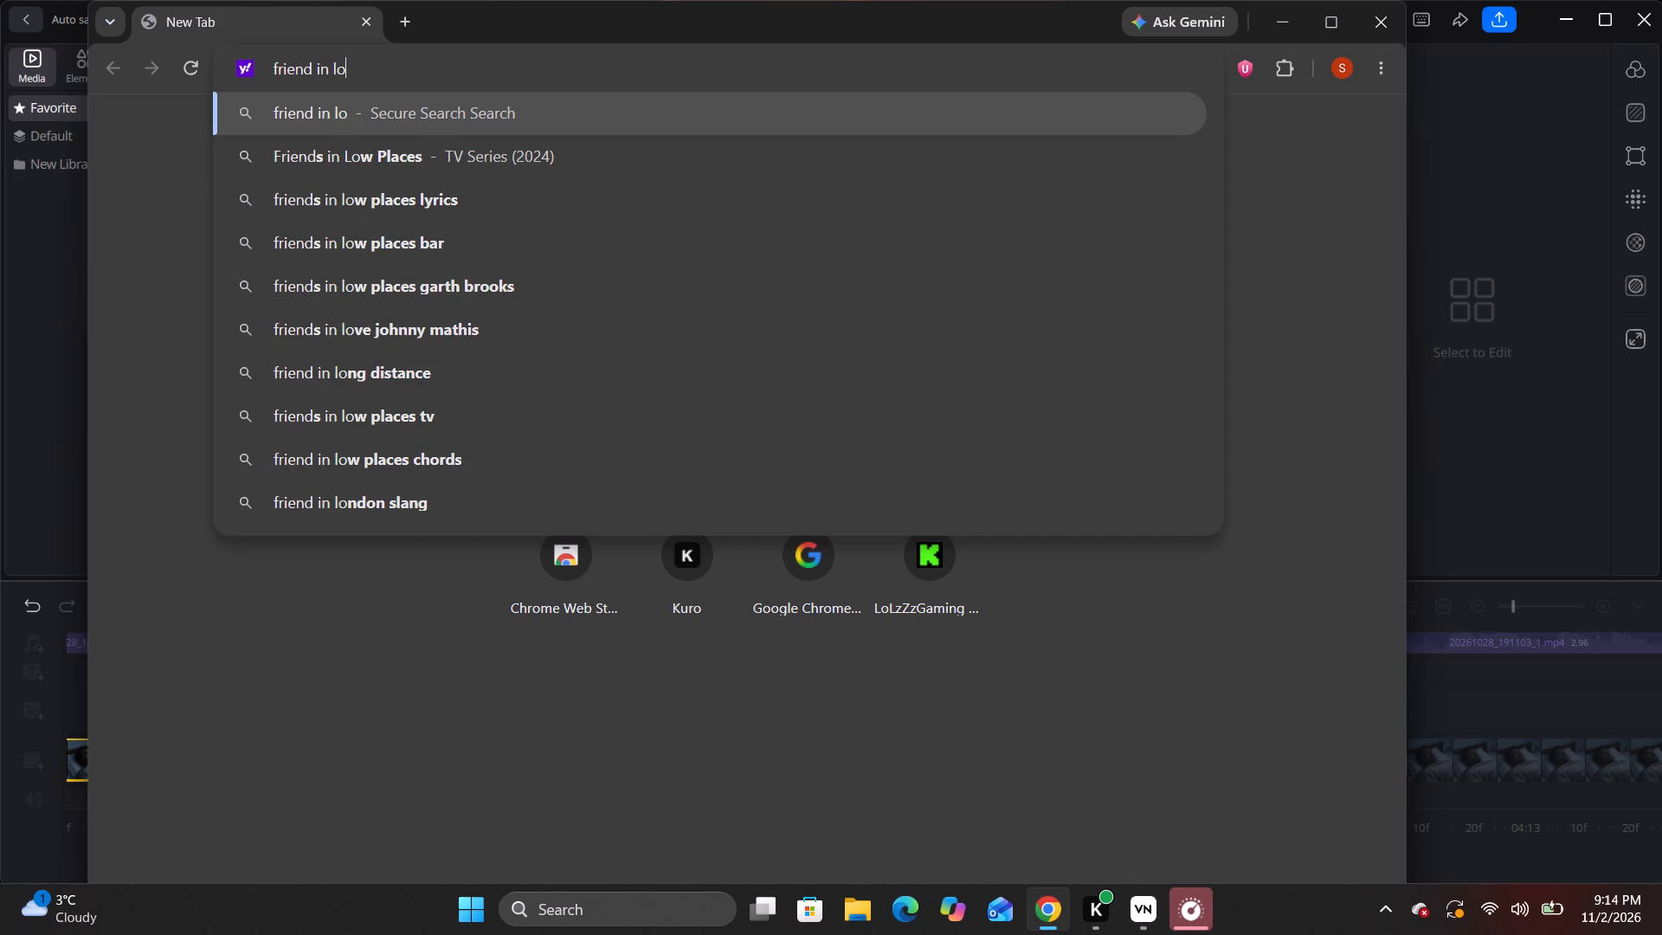
text(une)
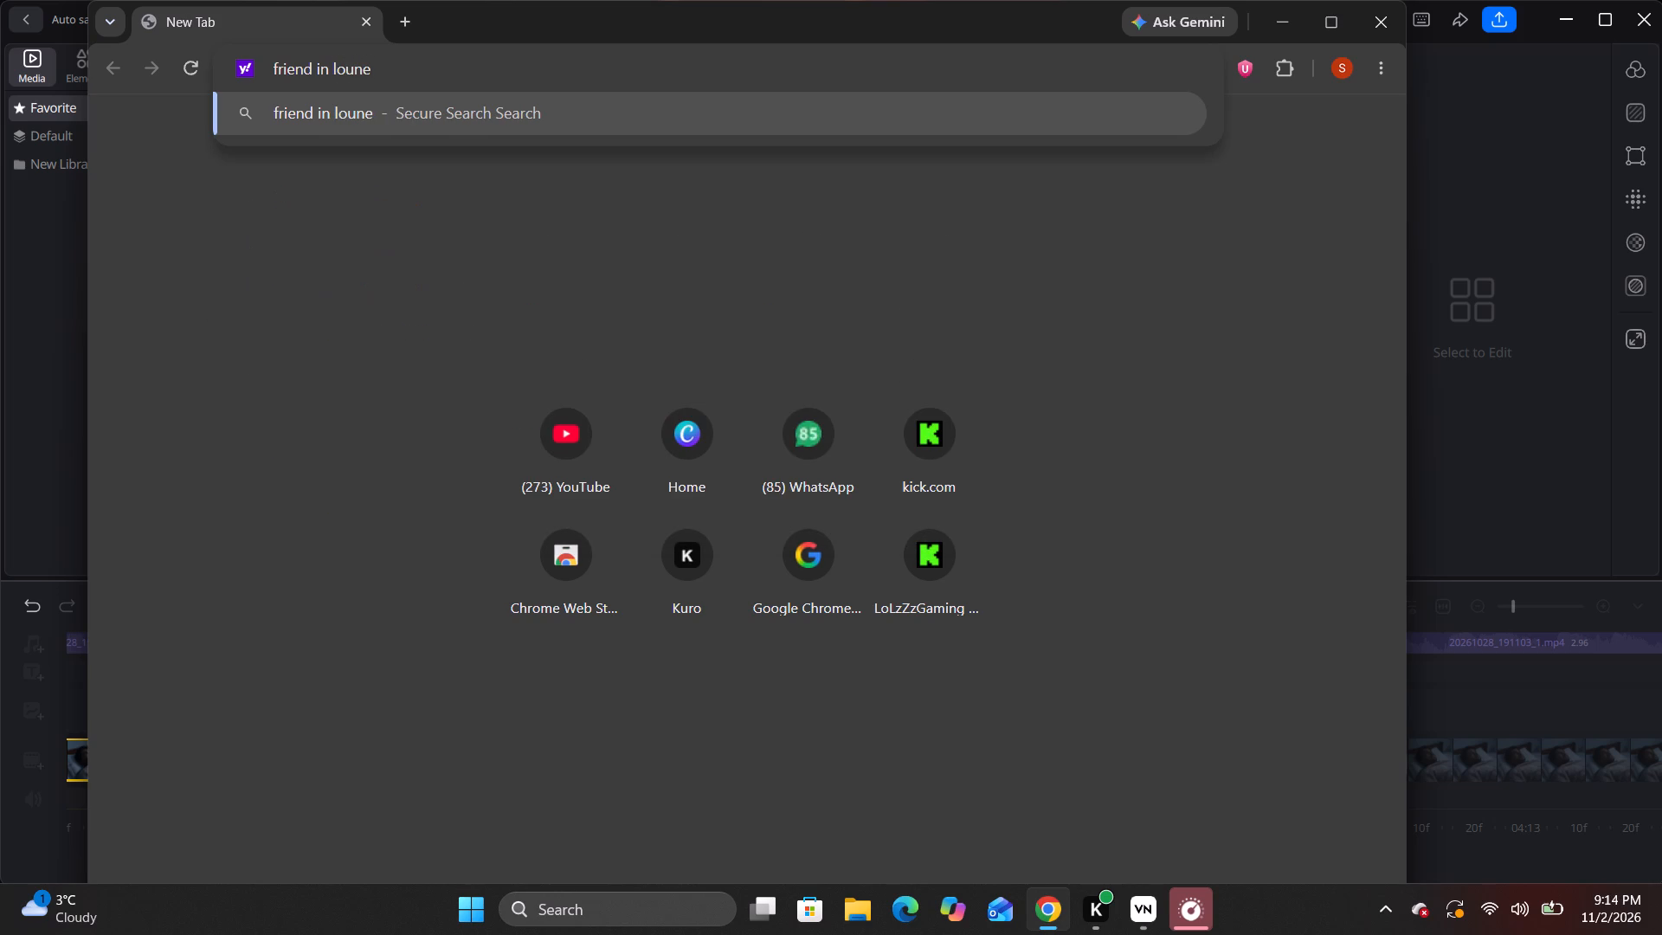
text(ly)
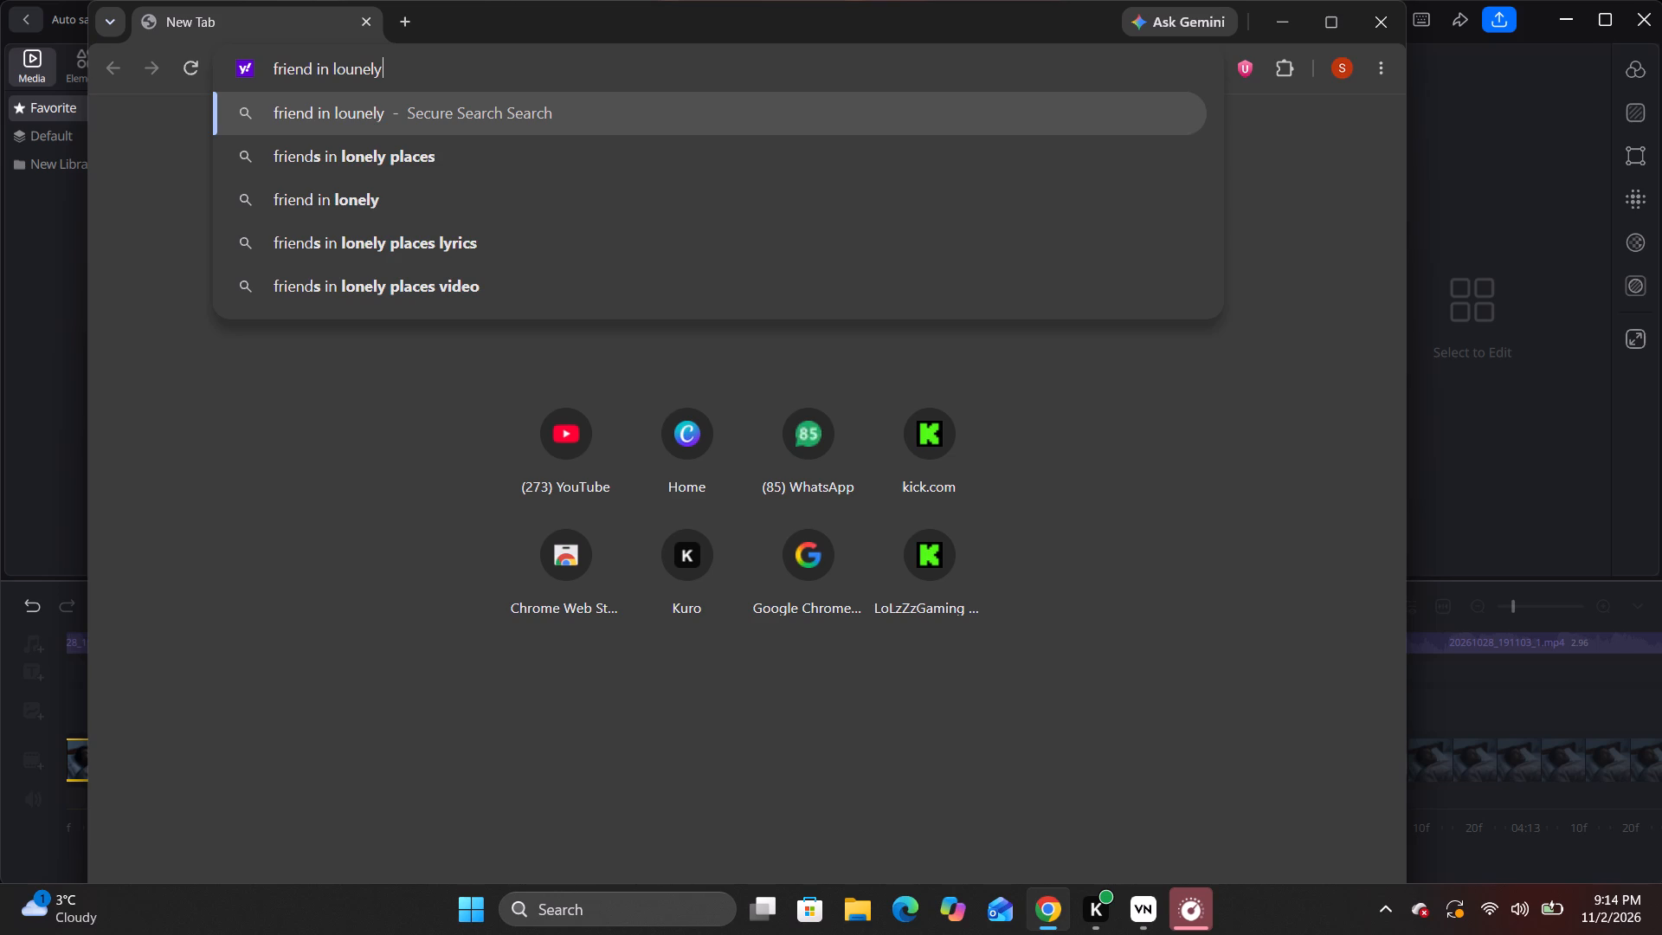
key(Return)
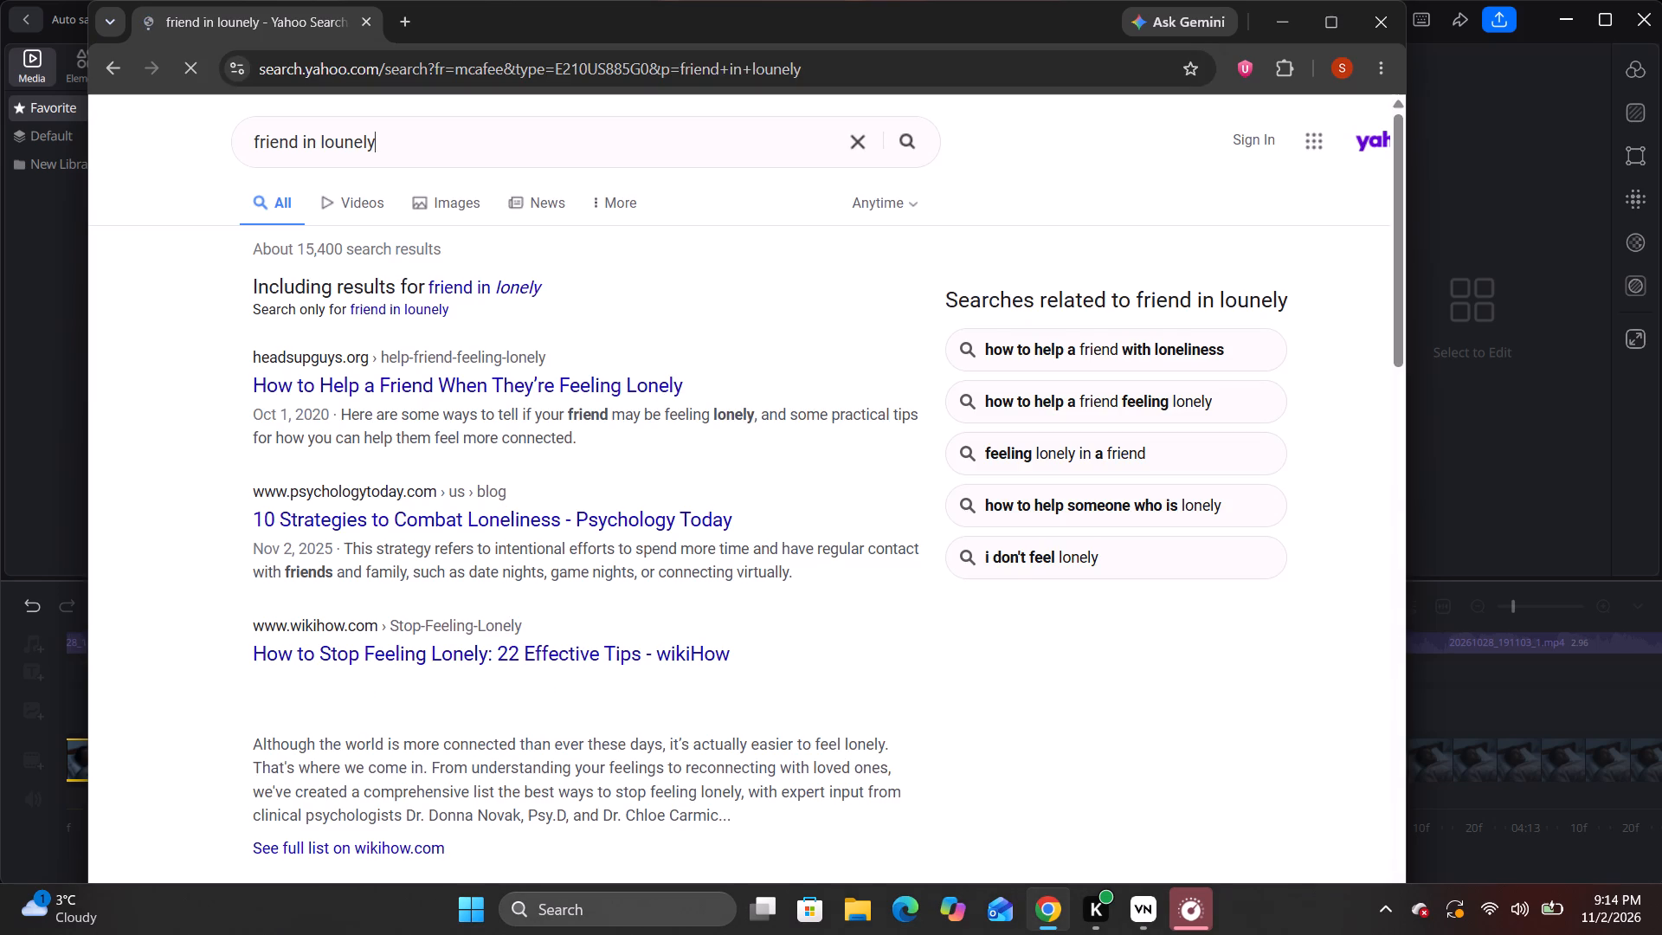
click(435, 203)
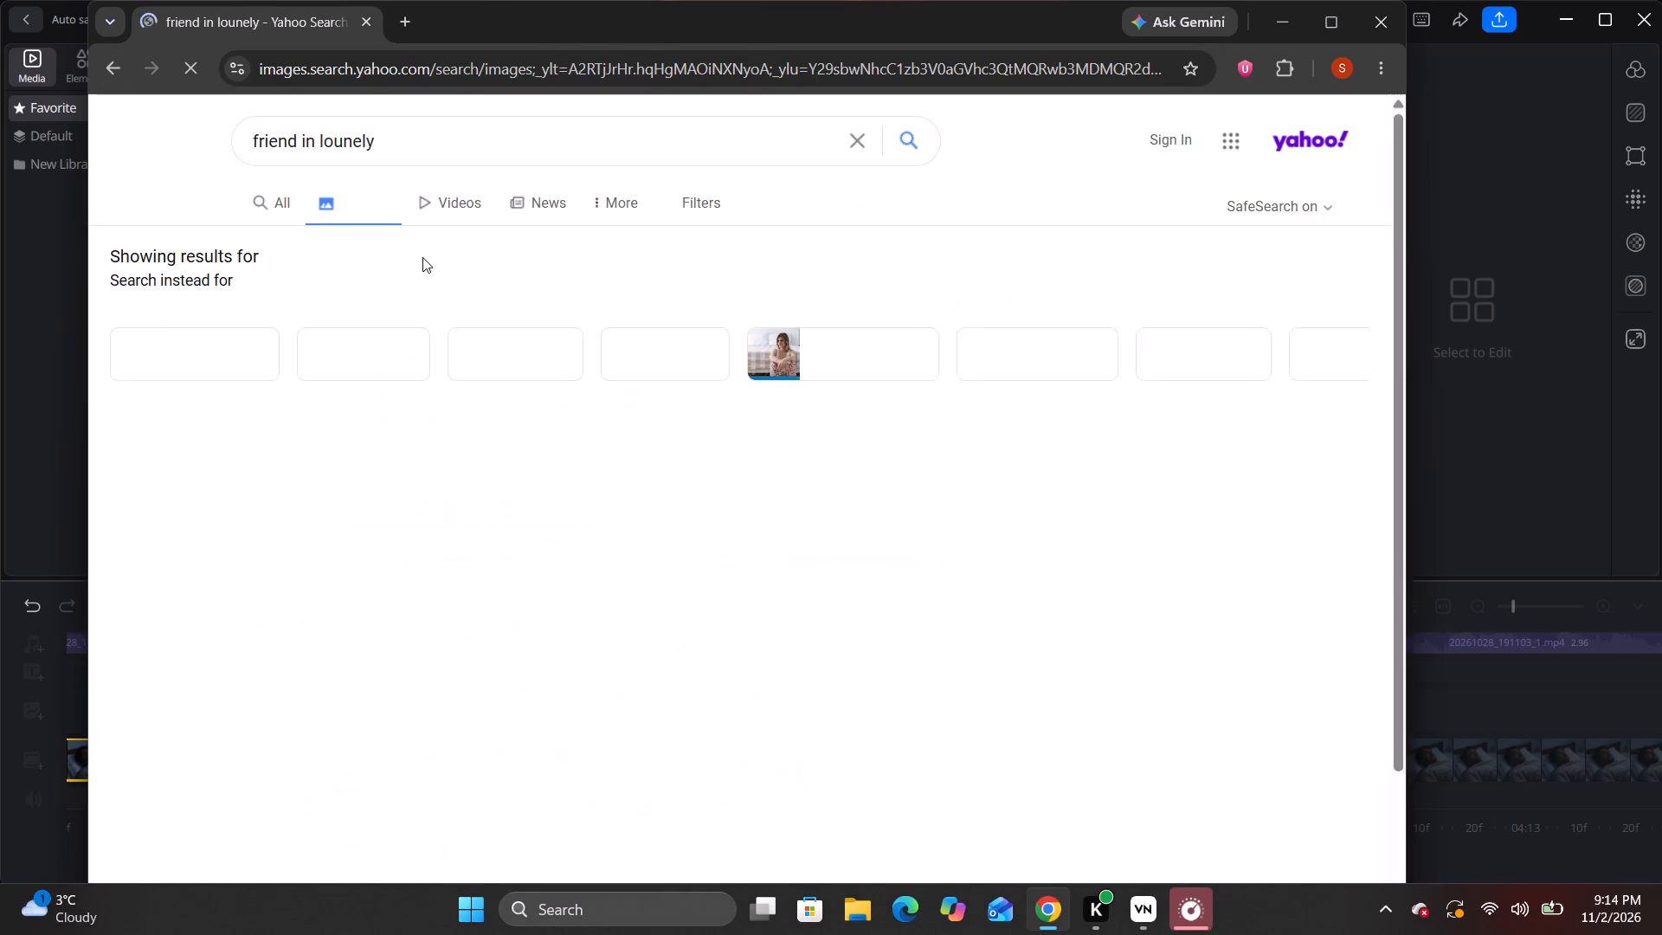
Examine the image results for a suitable loneliness picture, previewing the spunout.ie photo of a man standing by a lake.
scroll(460, 342, down, 3)
scroll(523, 361, up, 1)
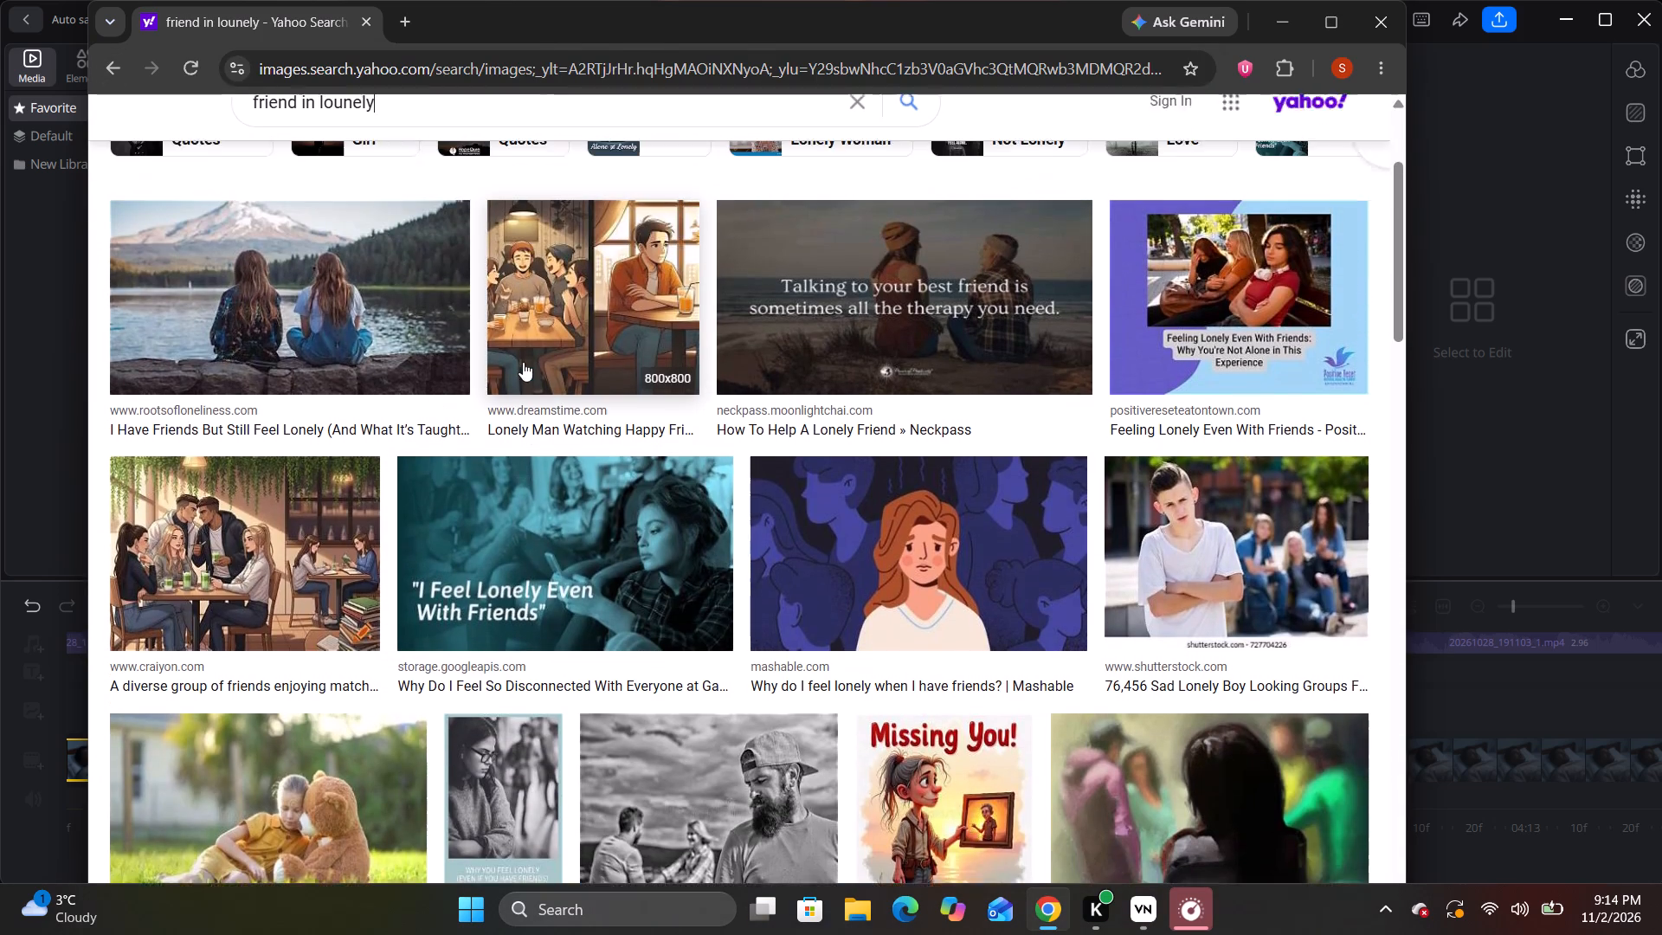
scroll(528, 404, down, 2)
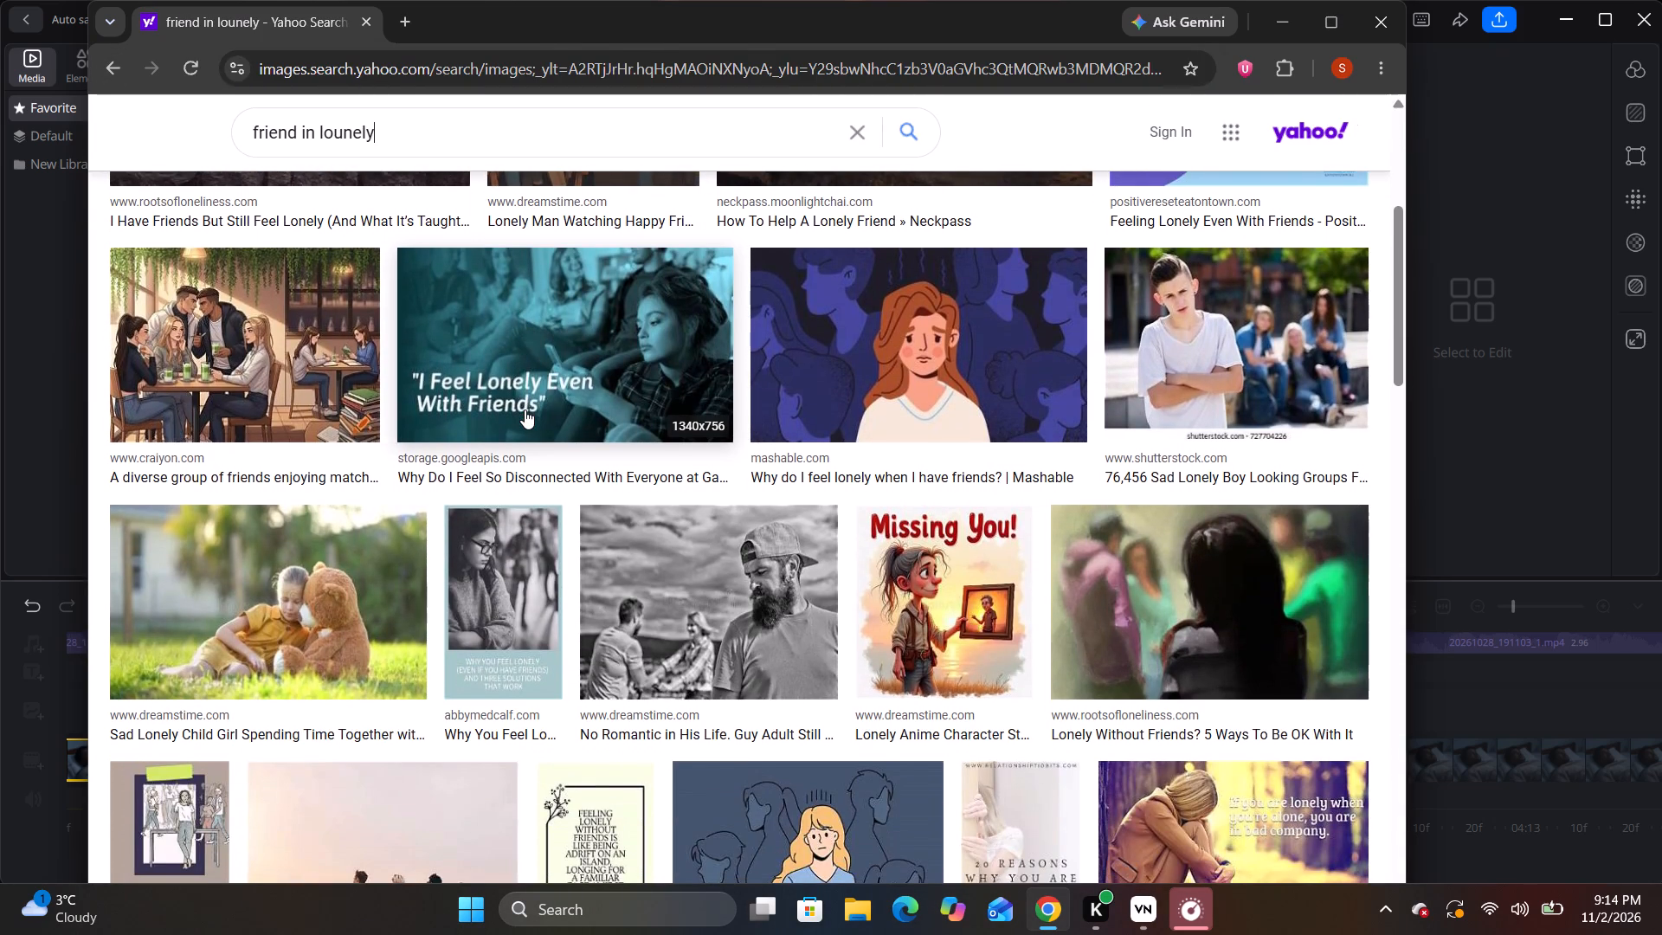
scroll(526, 422, down, 1)
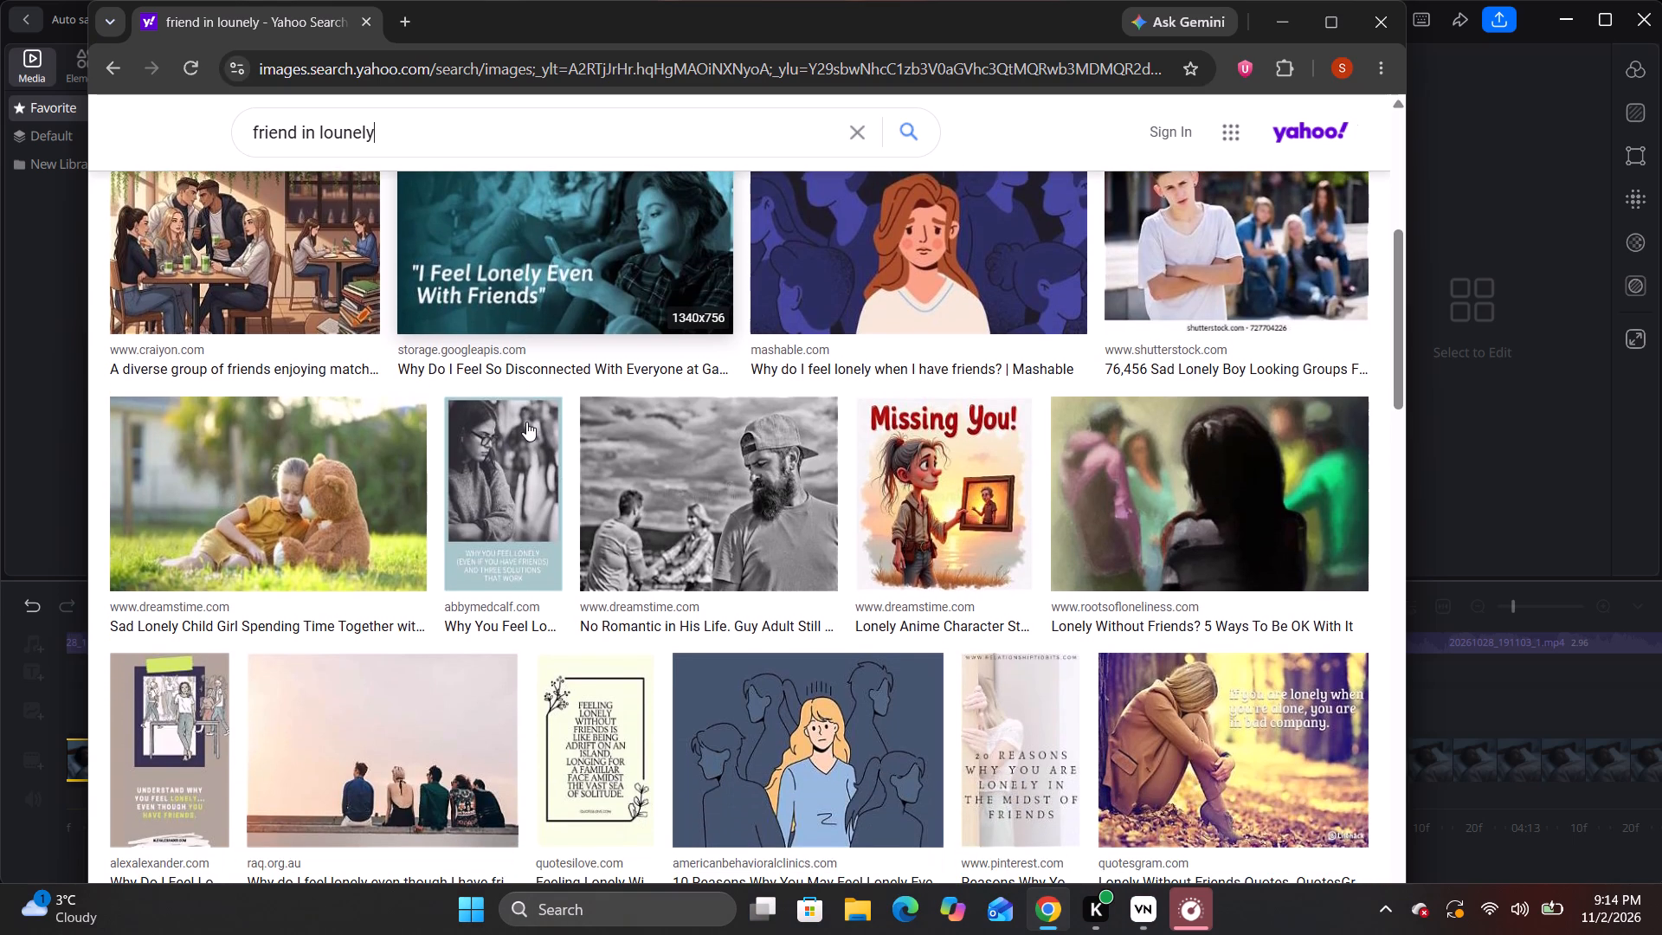
scroll(526, 422, down, 4)
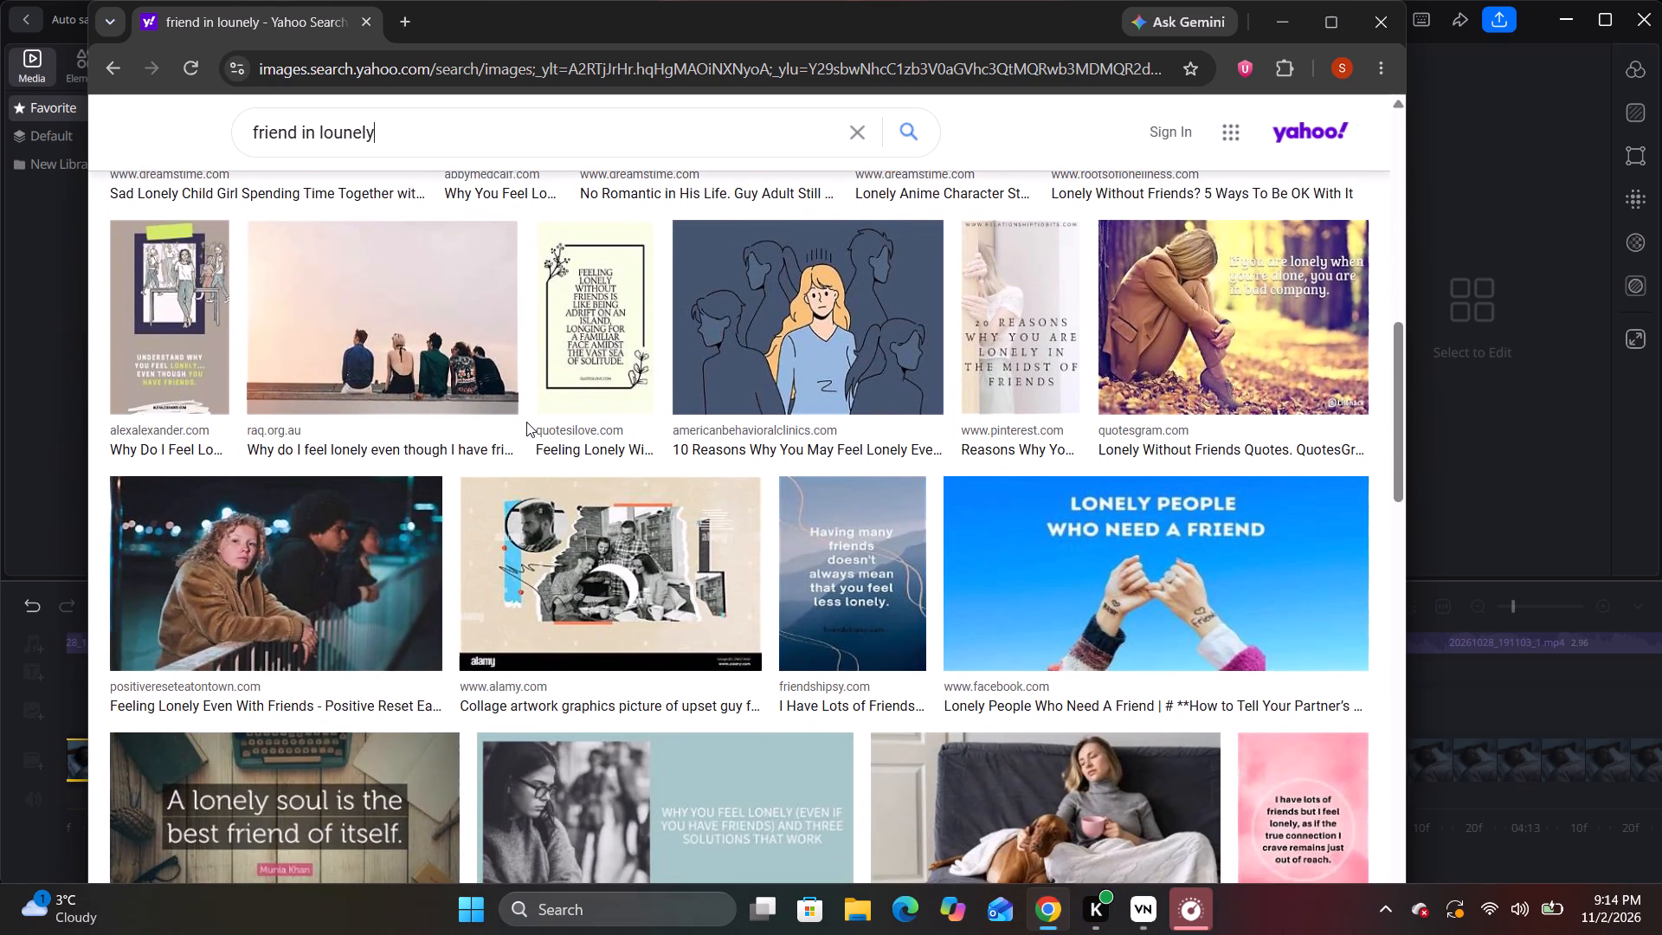
scroll(526, 422, down, 5)
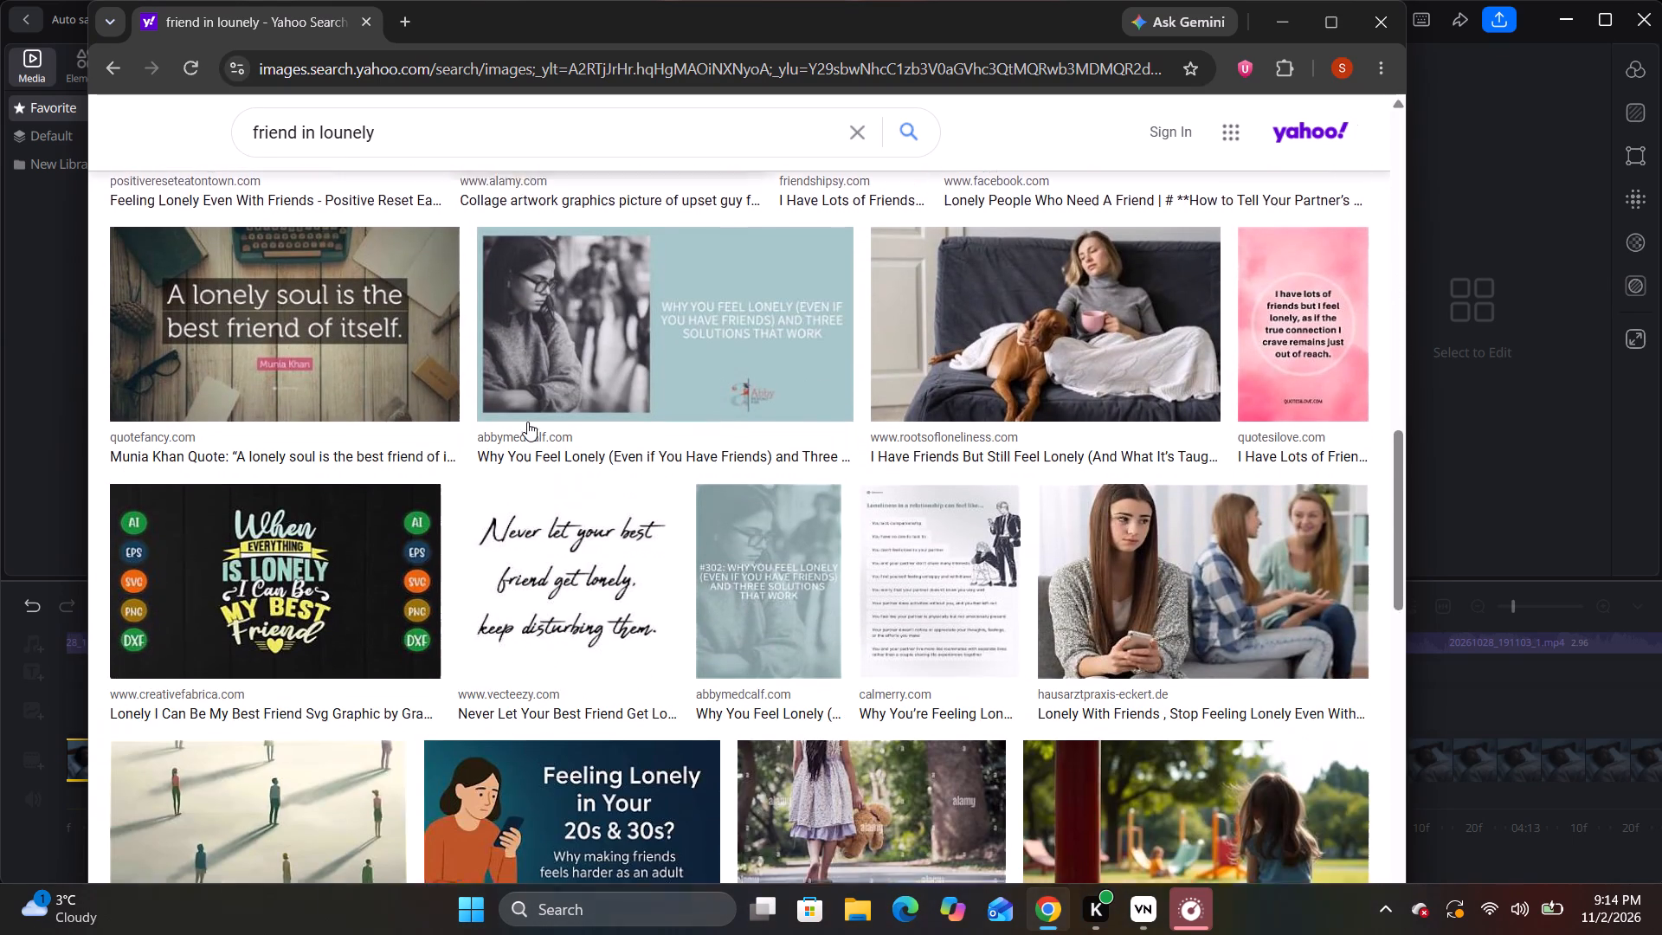
scroll(527, 422, down, 5)
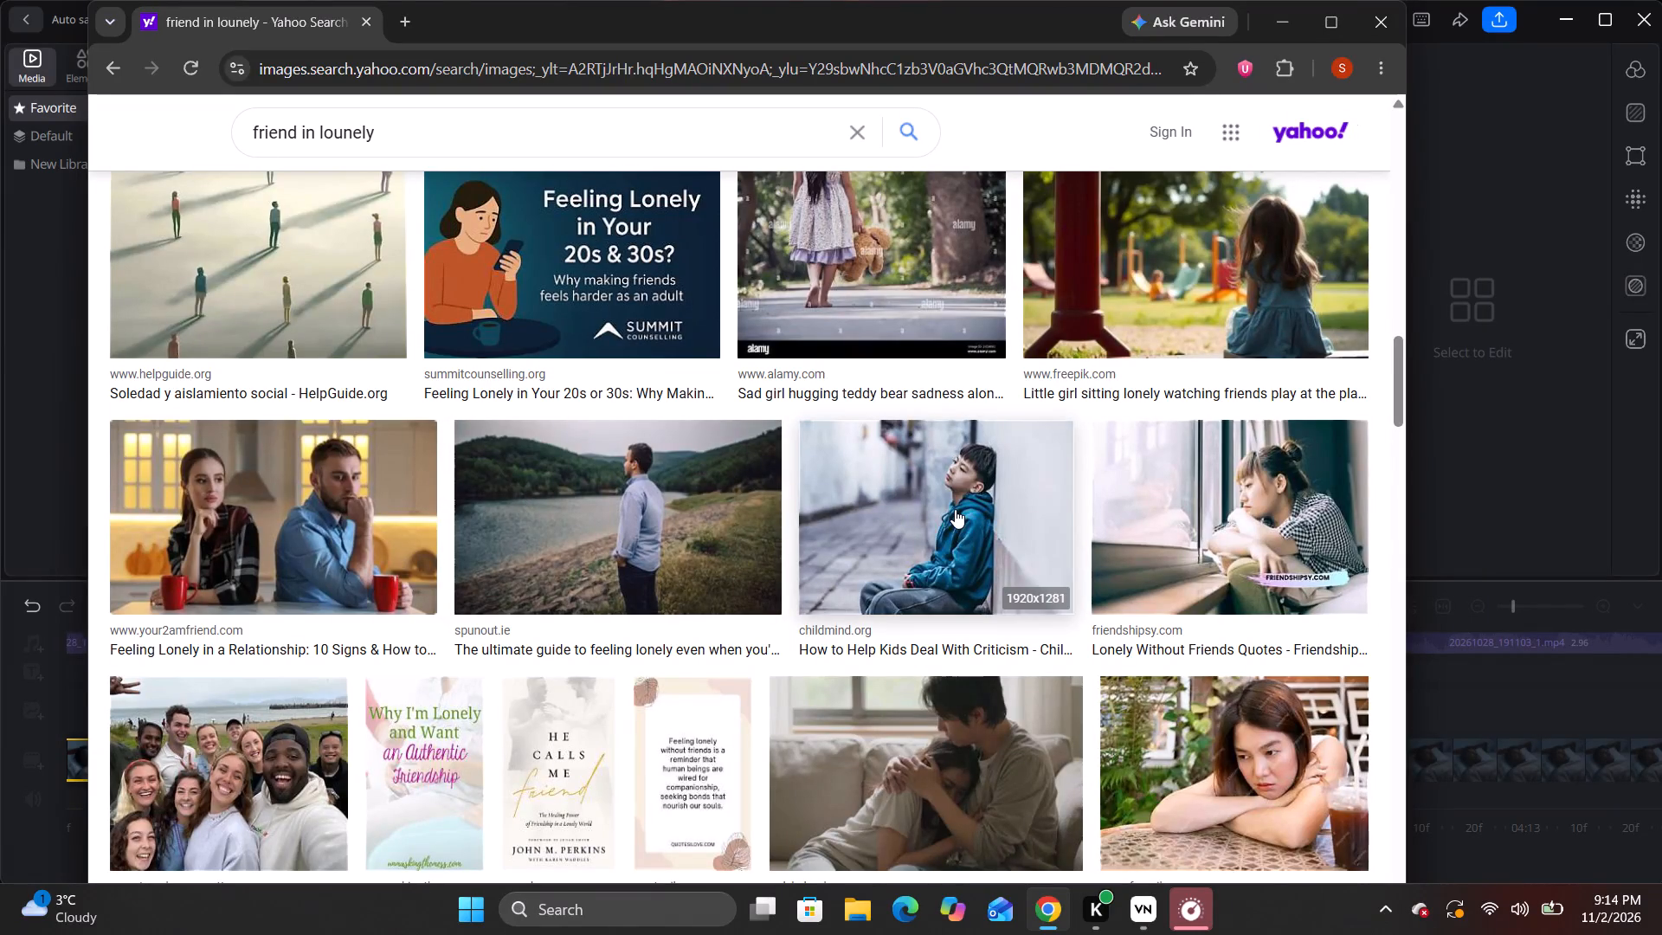
click(641, 506)
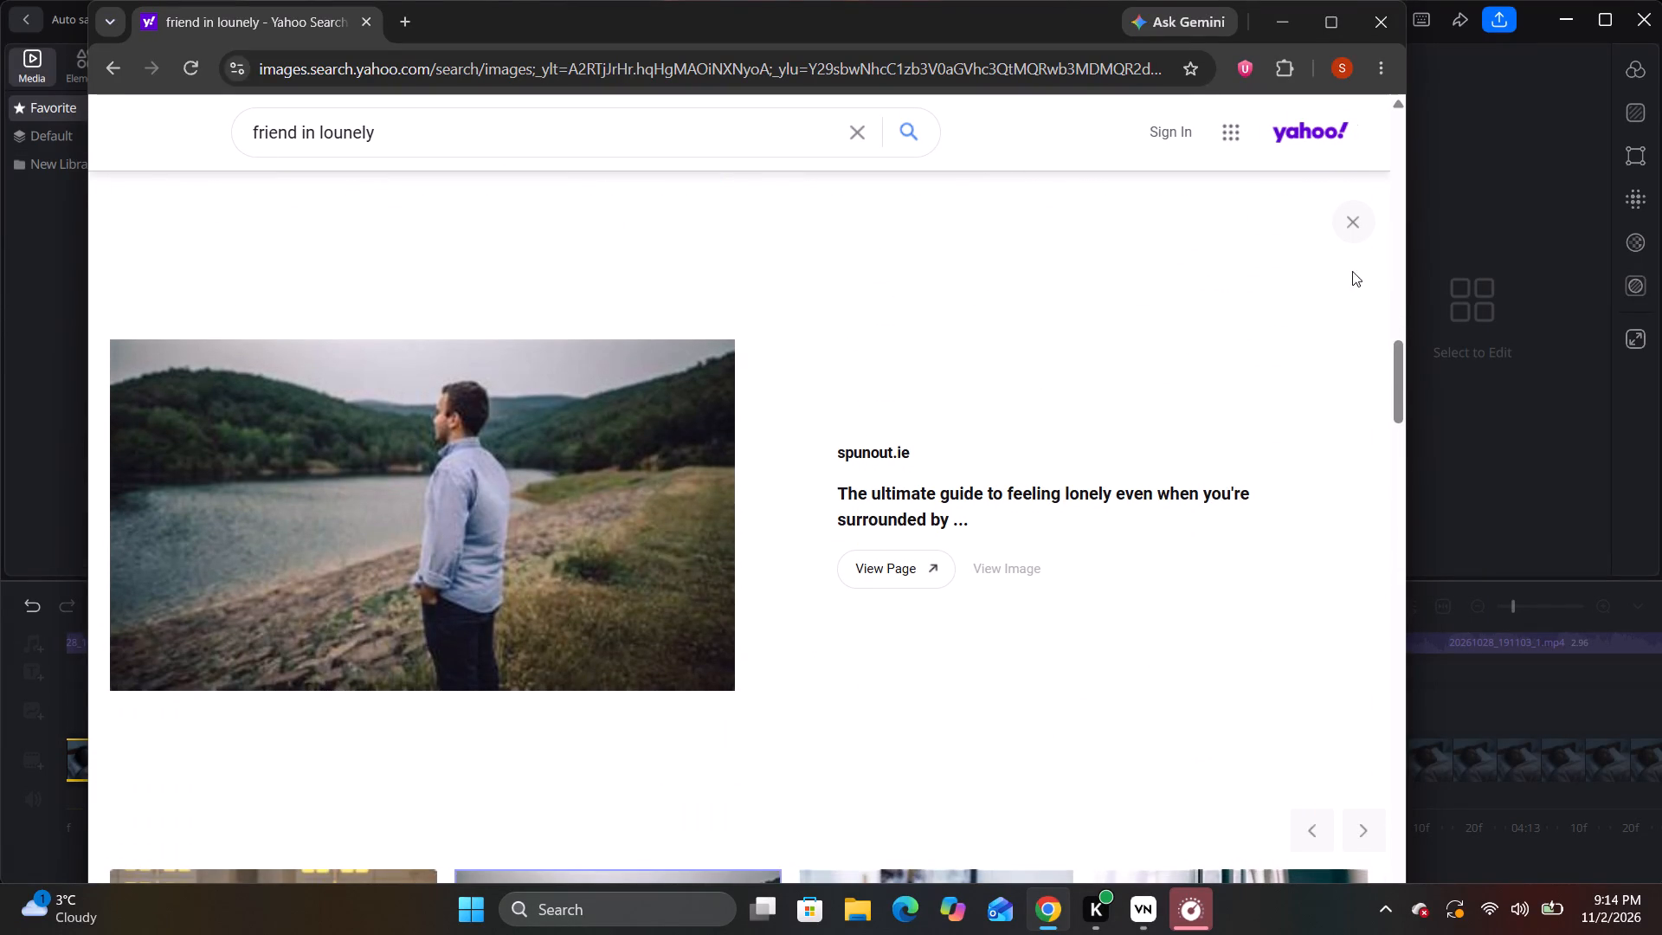
click(1348, 221)
scroll(1013, 444, down, 3)
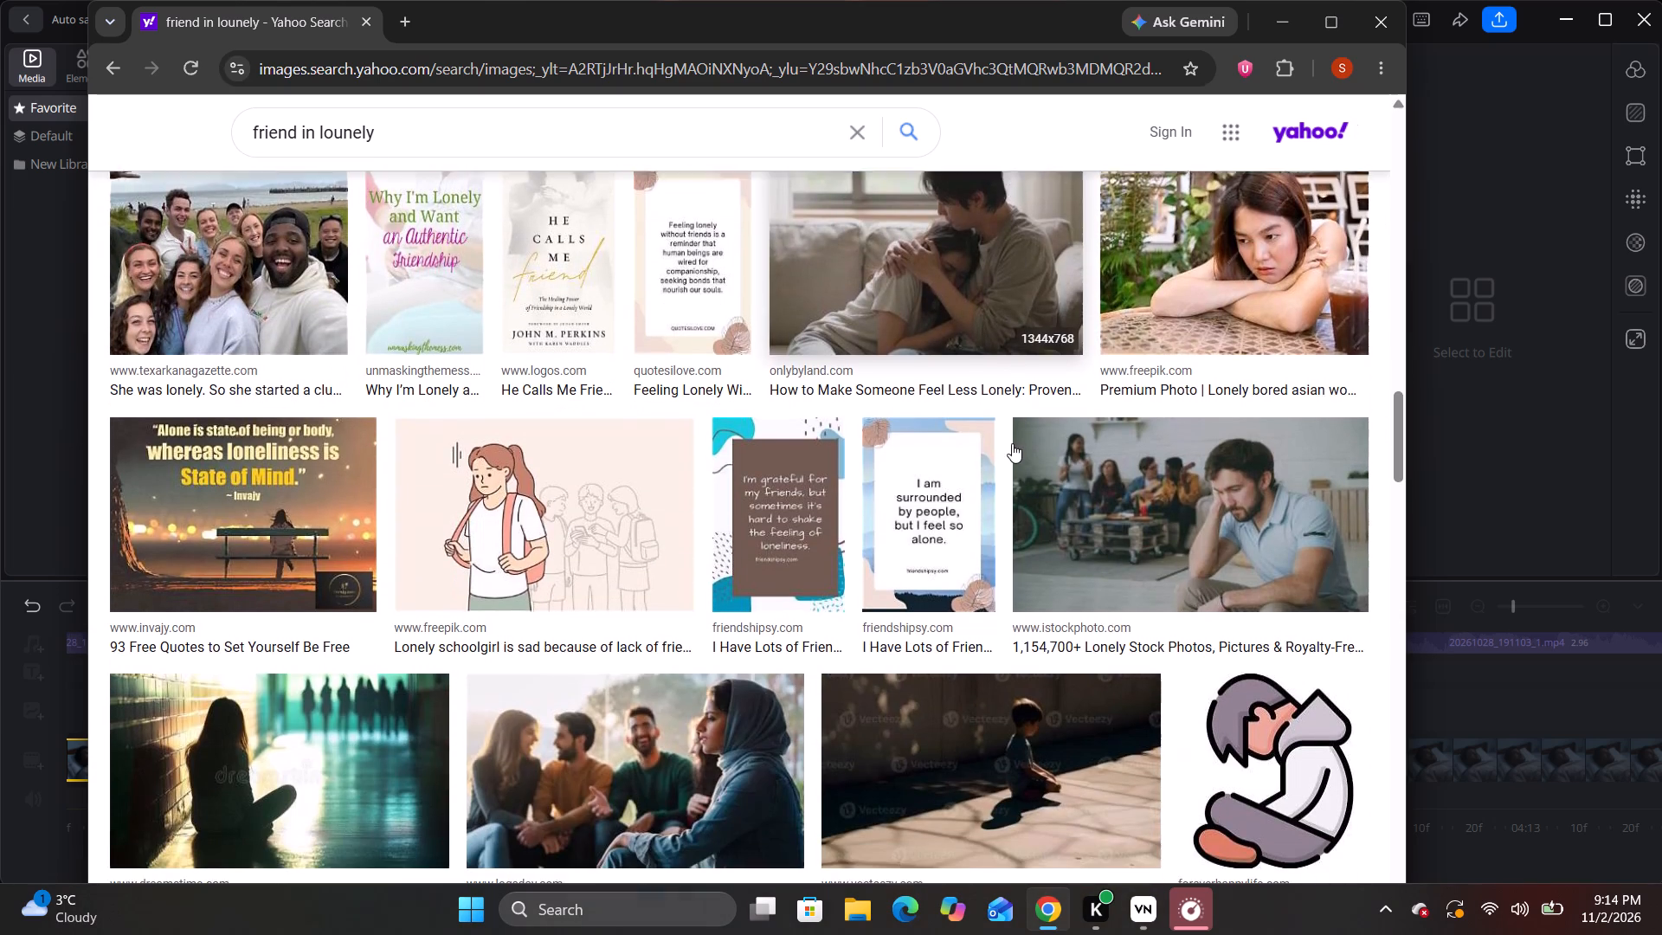
scroll(1012, 442, down, 1)
scroll(1012, 442, up, 11)
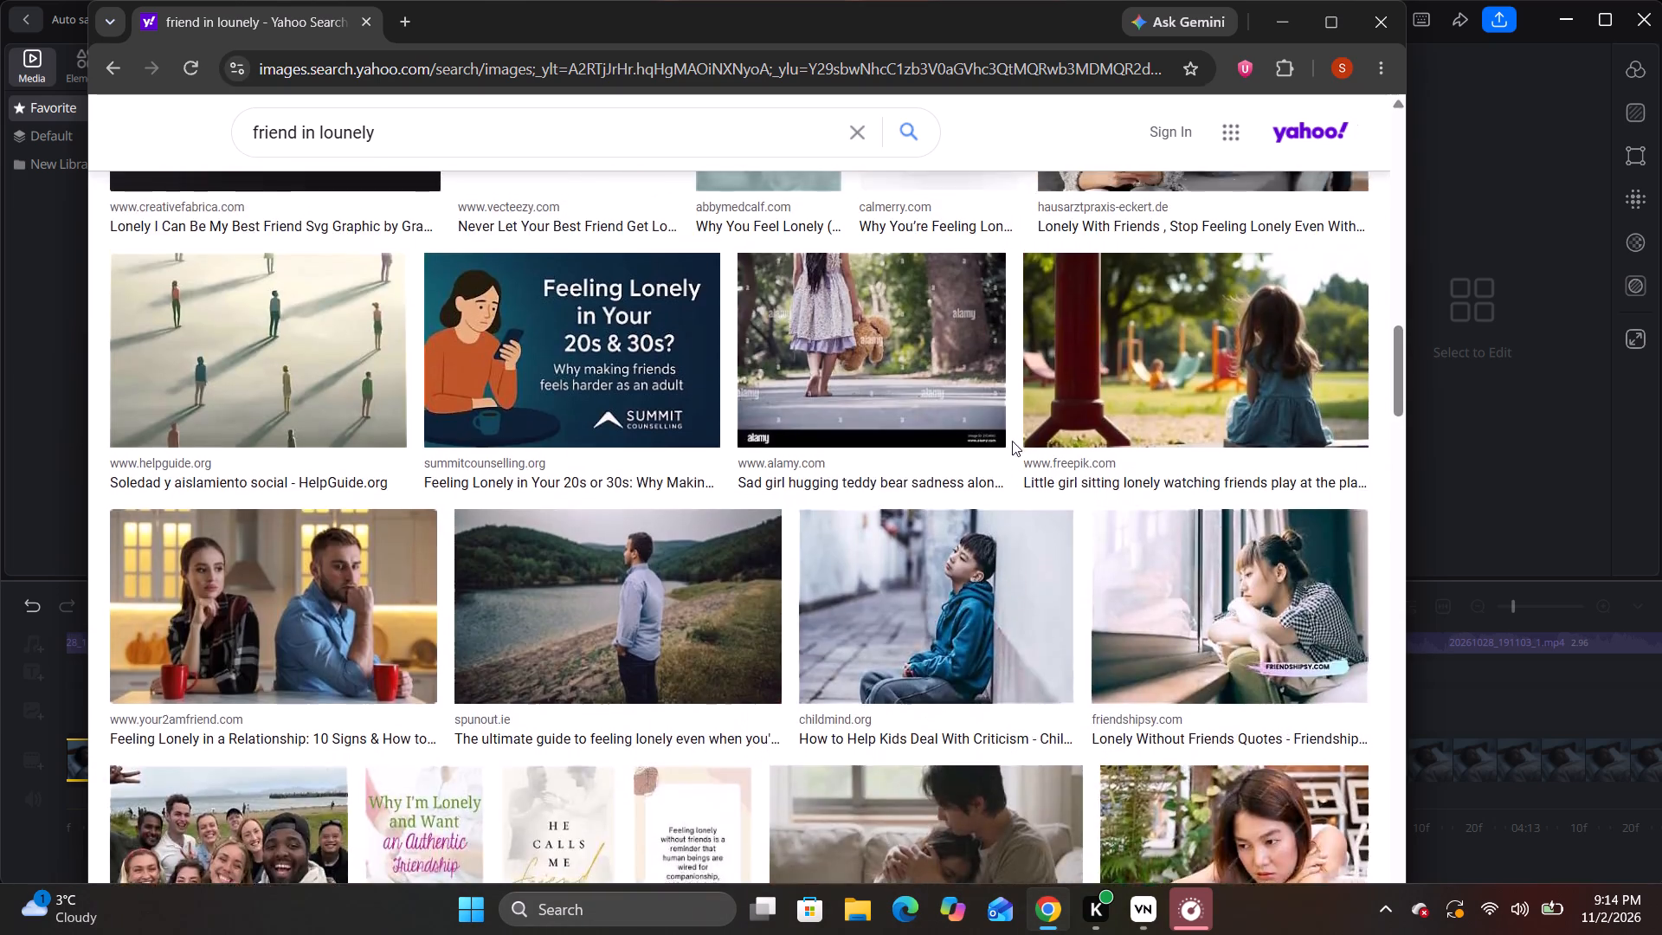
scroll(1012, 441, up, 18)
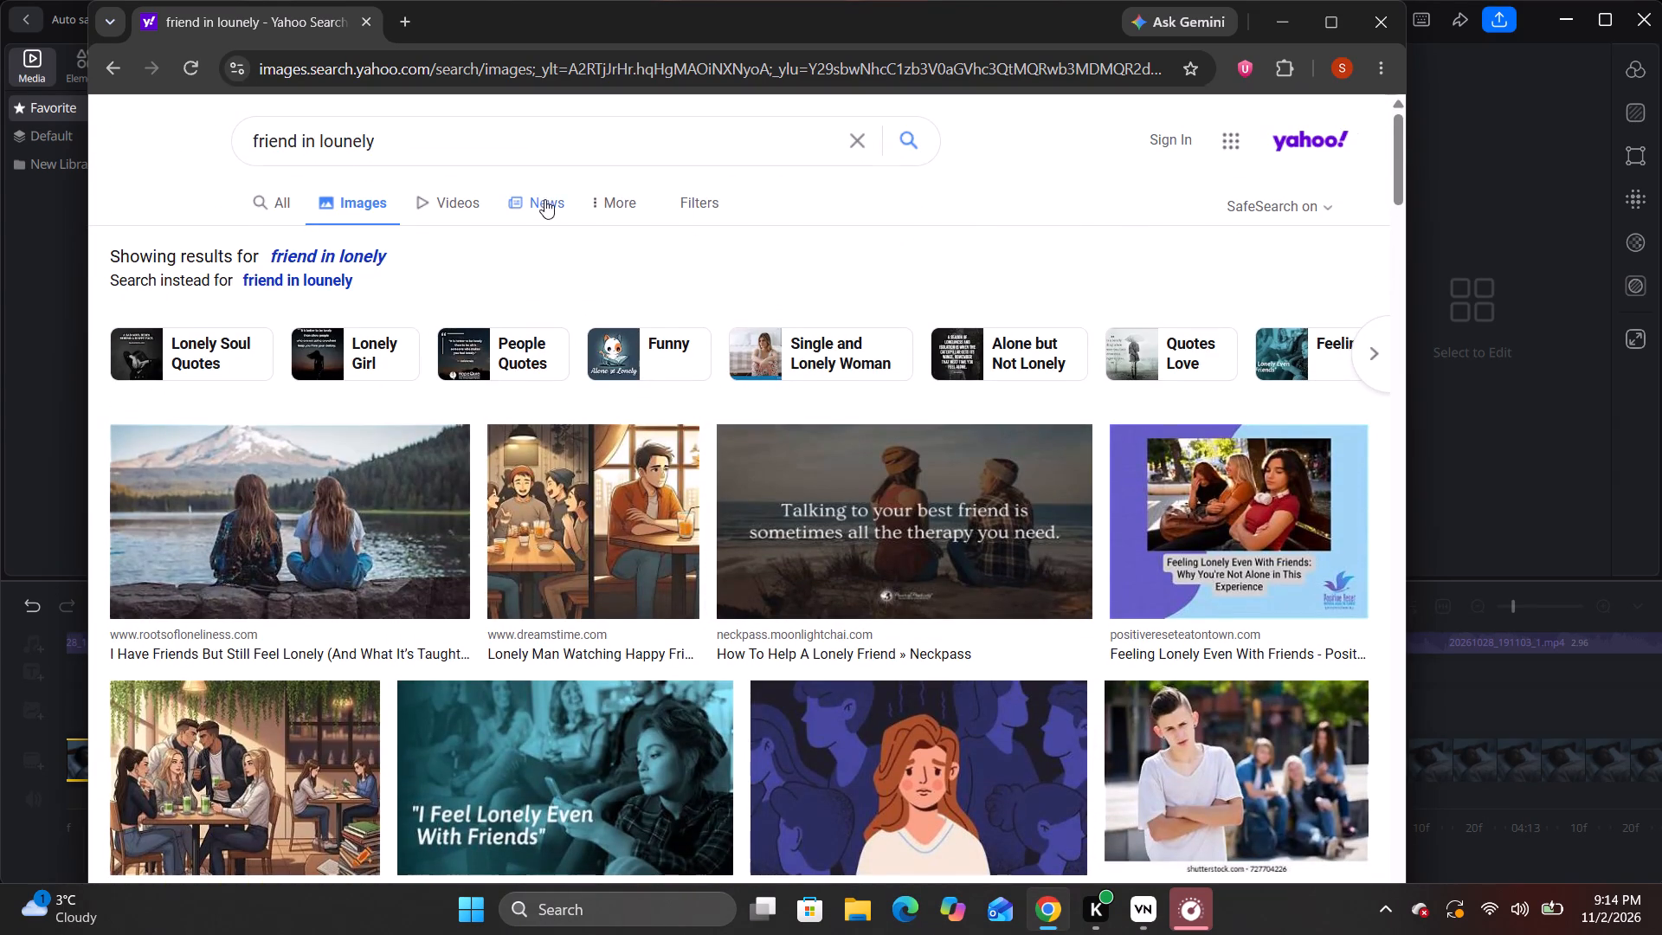
Run an image search for "kid in lounely" and switch it to the suggested spelling "kid in lonely".
click(409, 134)
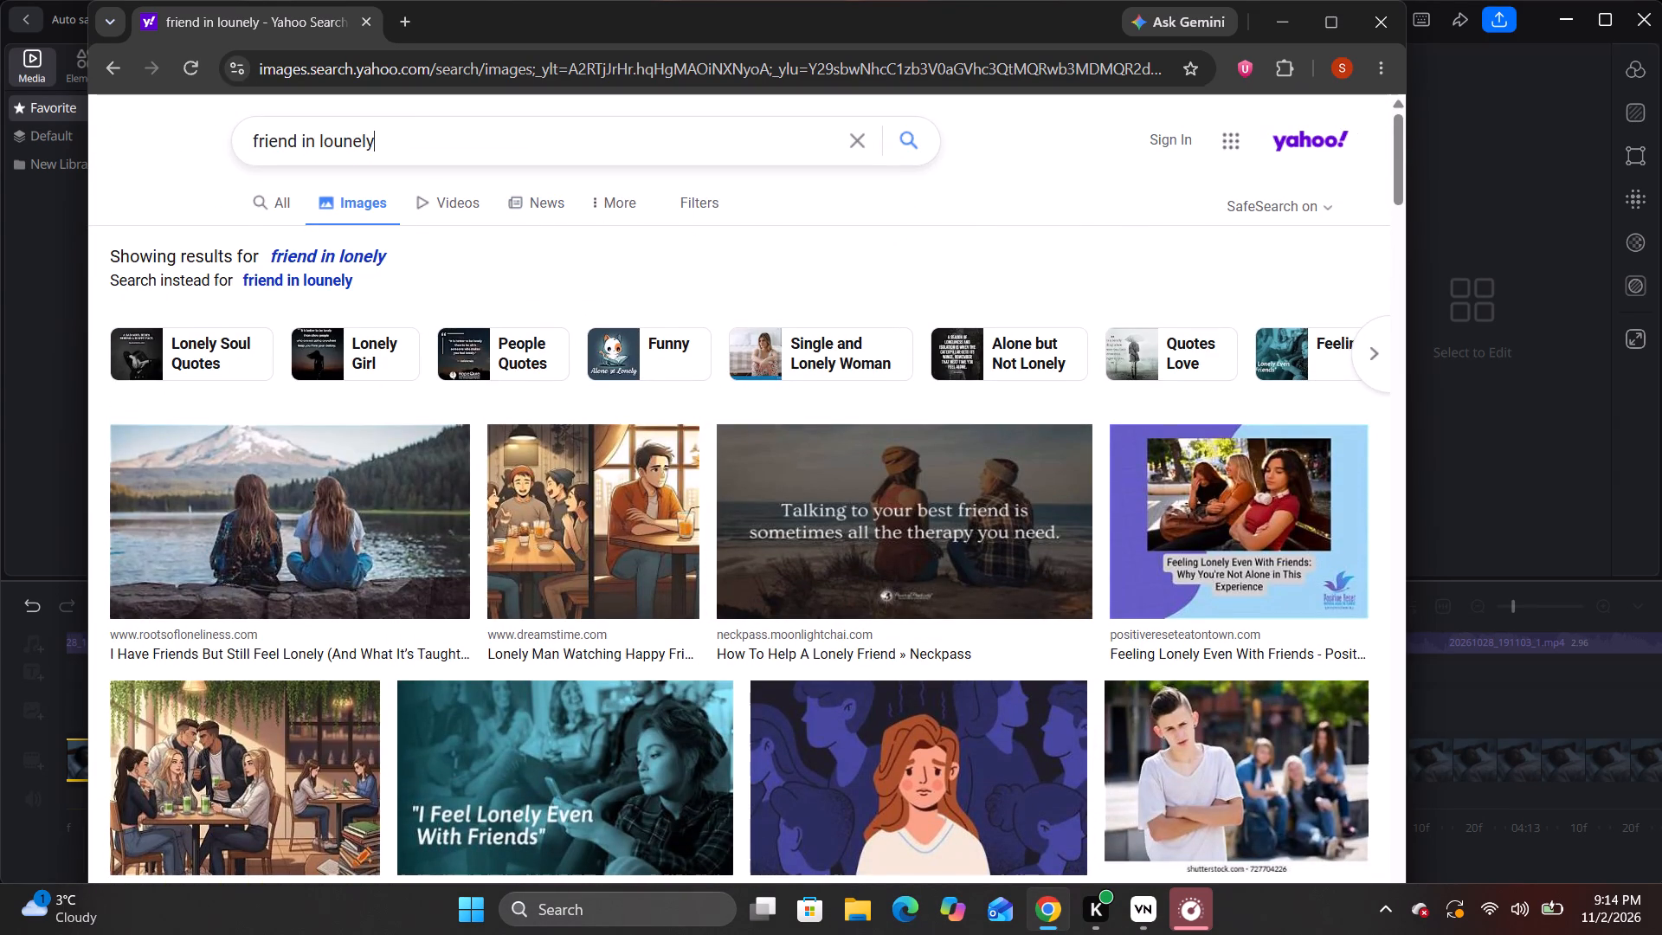
drag(409, 135, 156, 135)
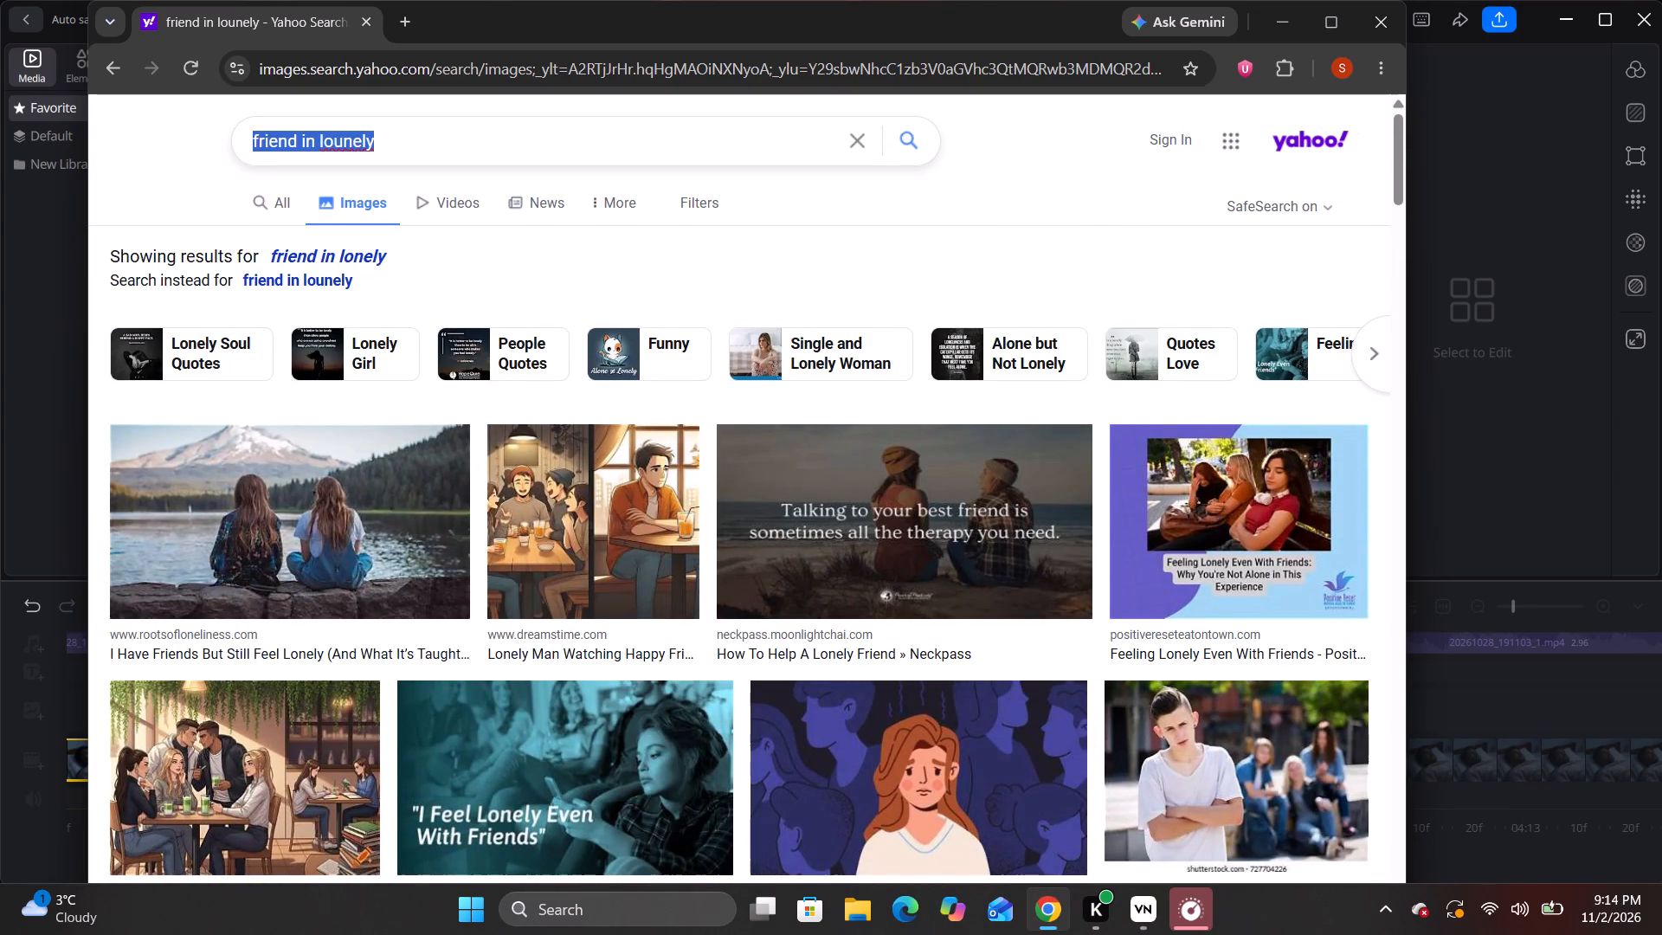
text(kid in loun)
text(ely)
key(Return)
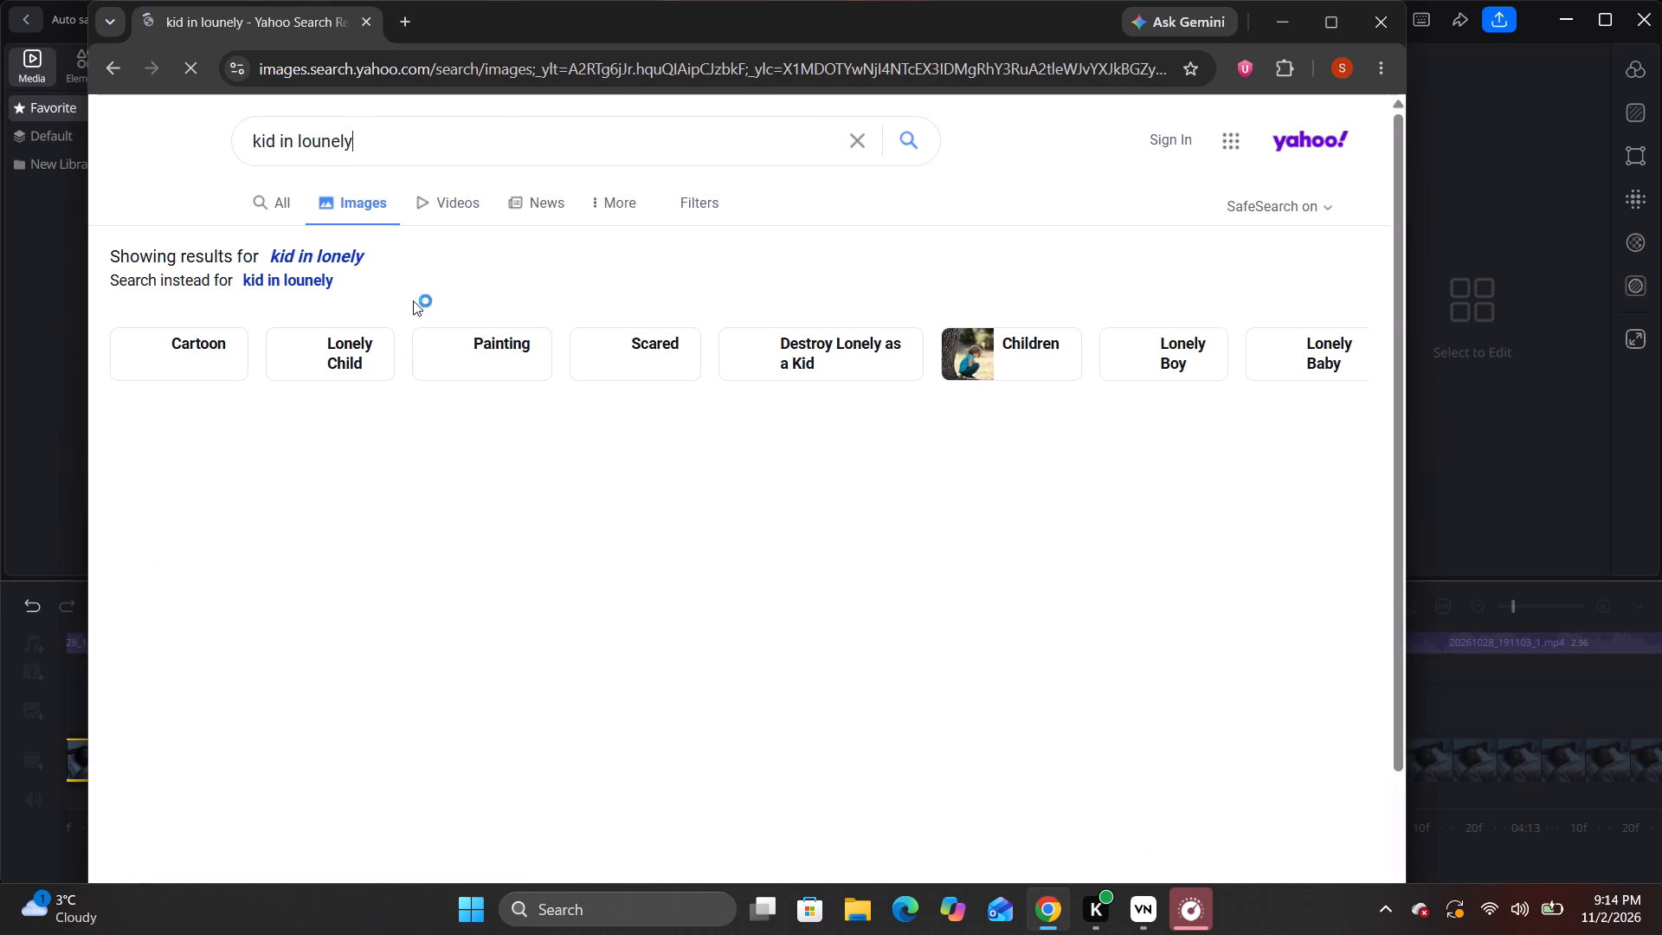
click(332, 261)
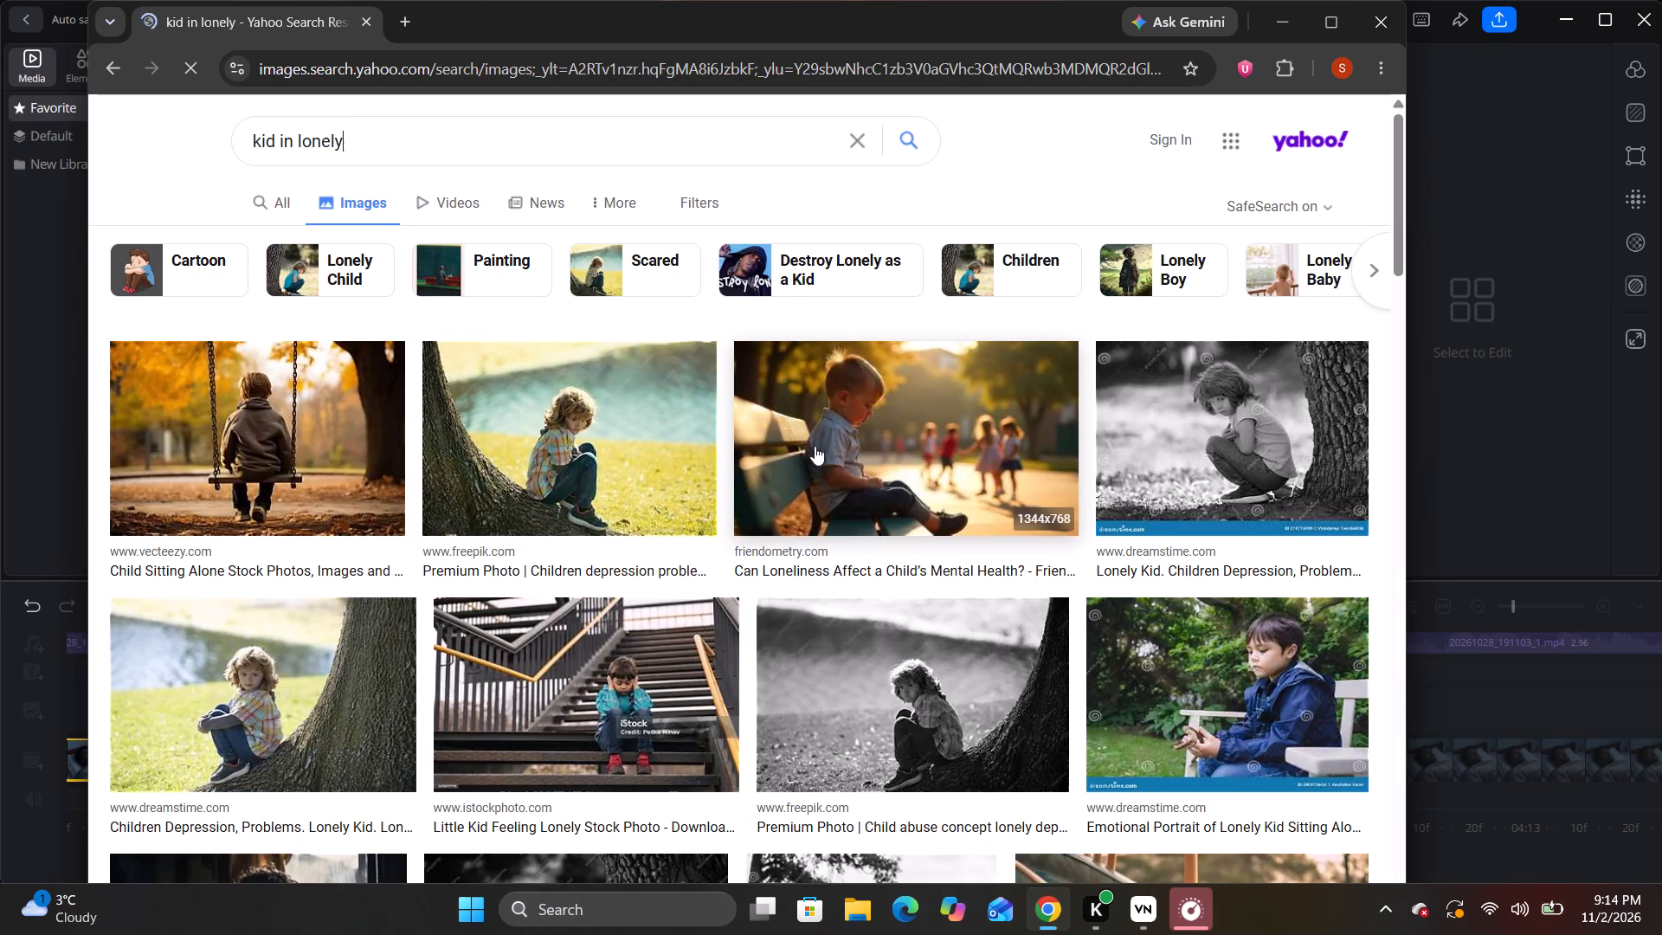
Preview the friendometry.com photo of a boy sitting alone on a bench, and return to the image results.
click(856, 450)
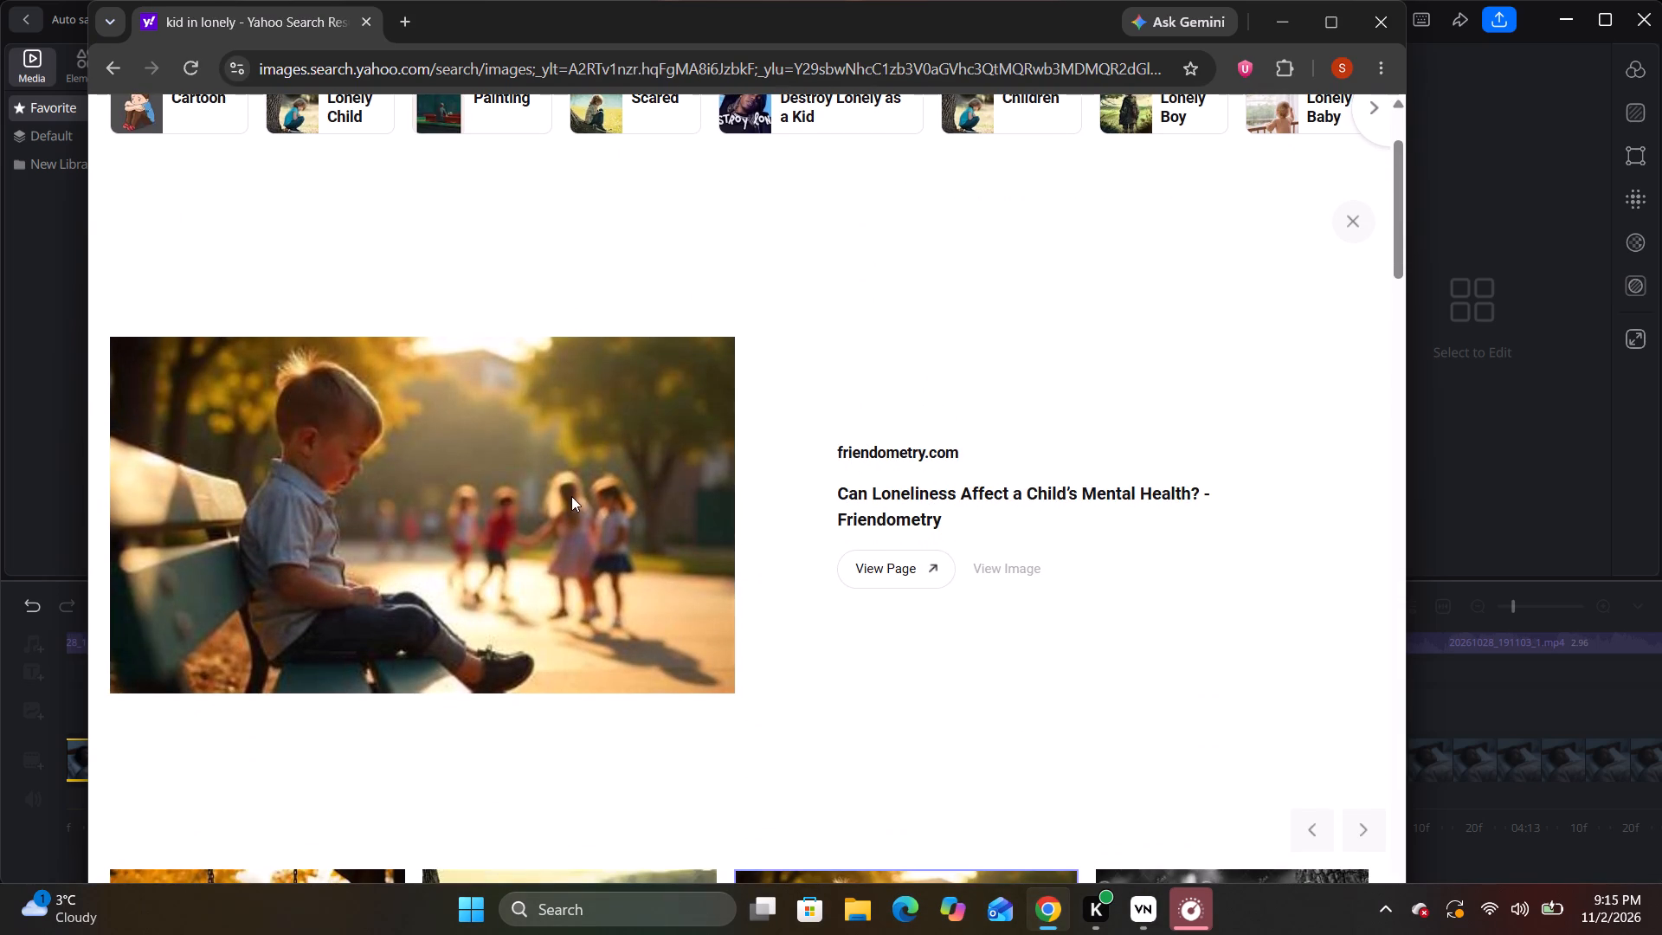
right_click(462, 493)
click(393, 572)
click(1353, 223)
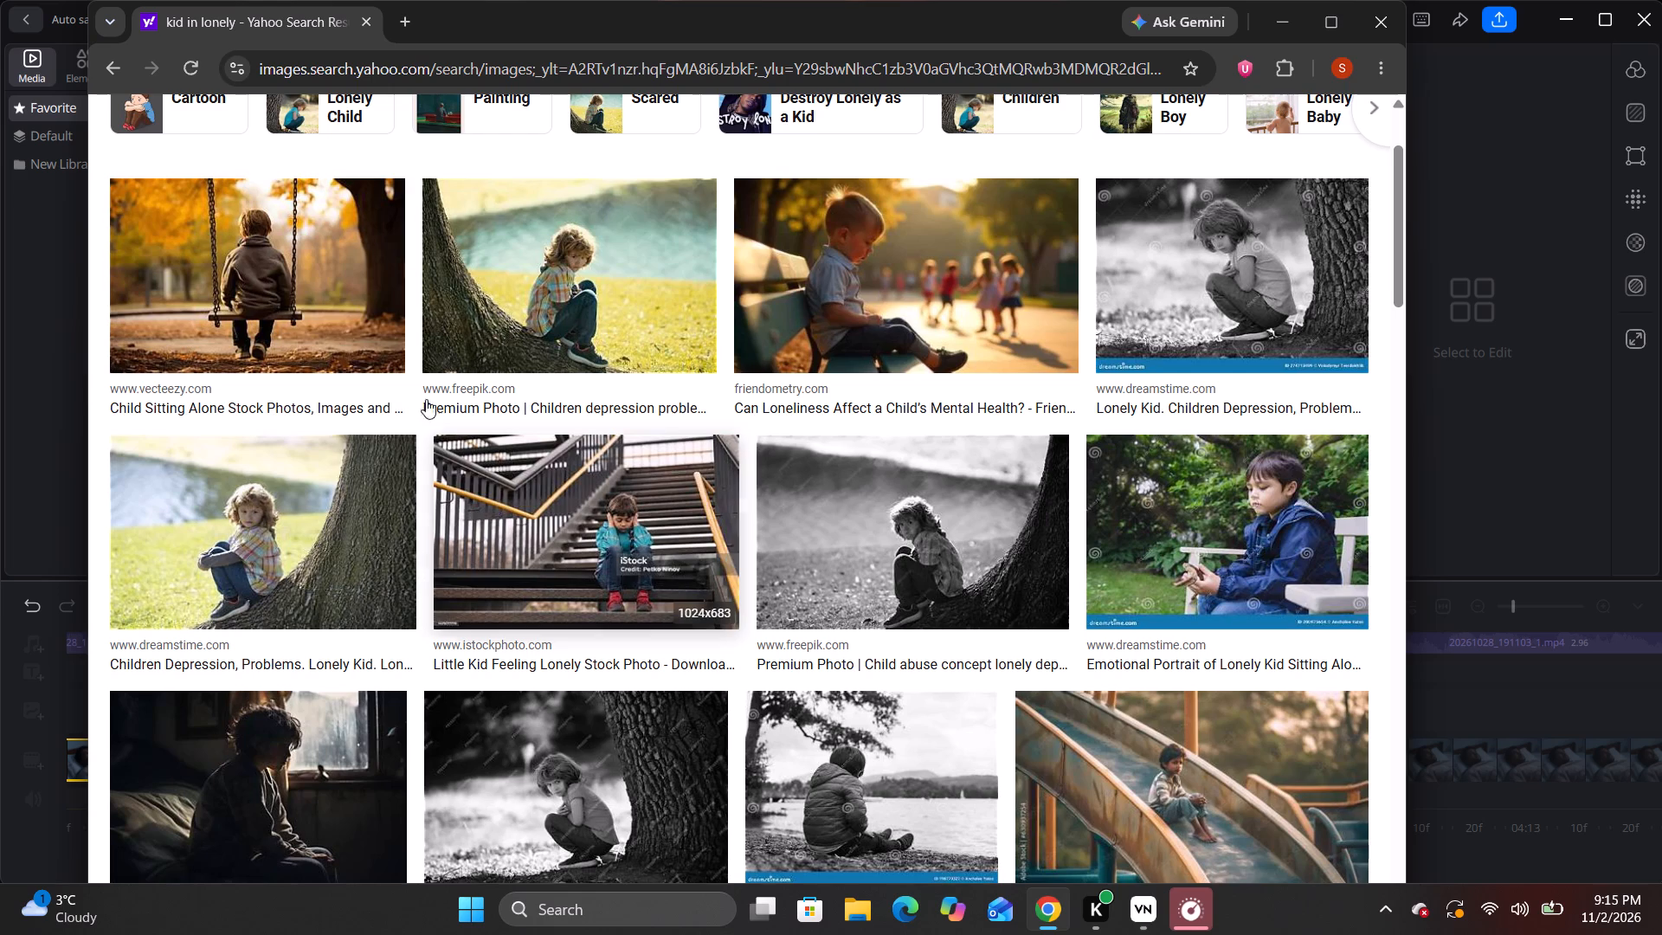
Save the vecteezy.com picture of a child on a swing to Downloads as "OIP (1)".
right_click(261, 282)
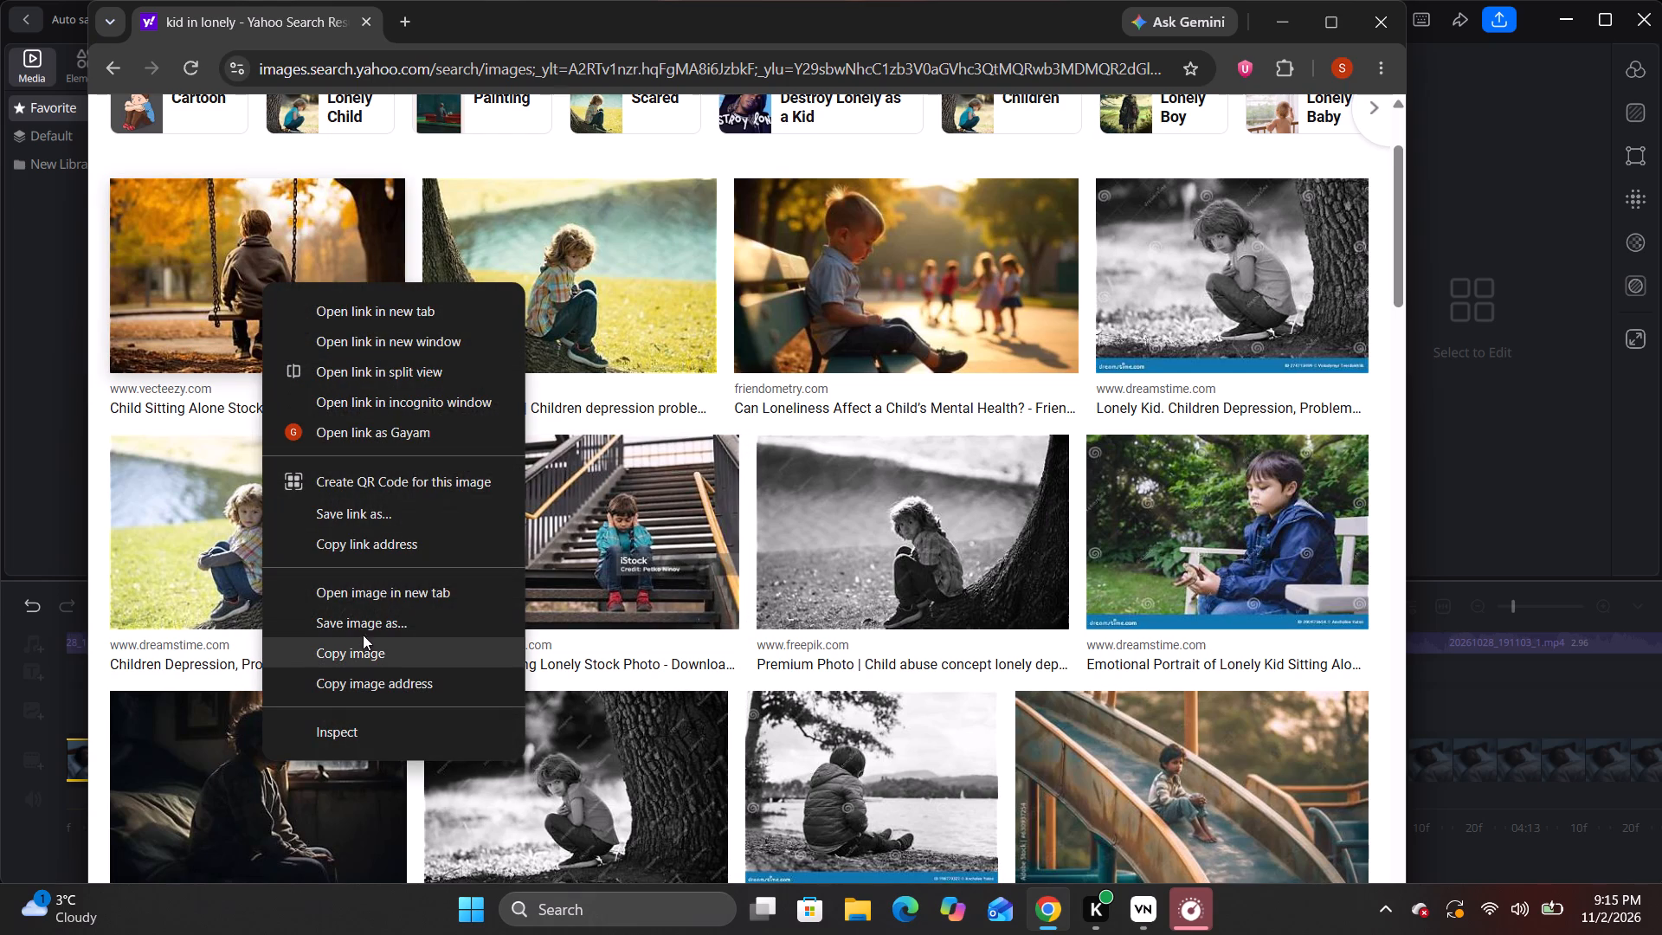
click(364, 627)
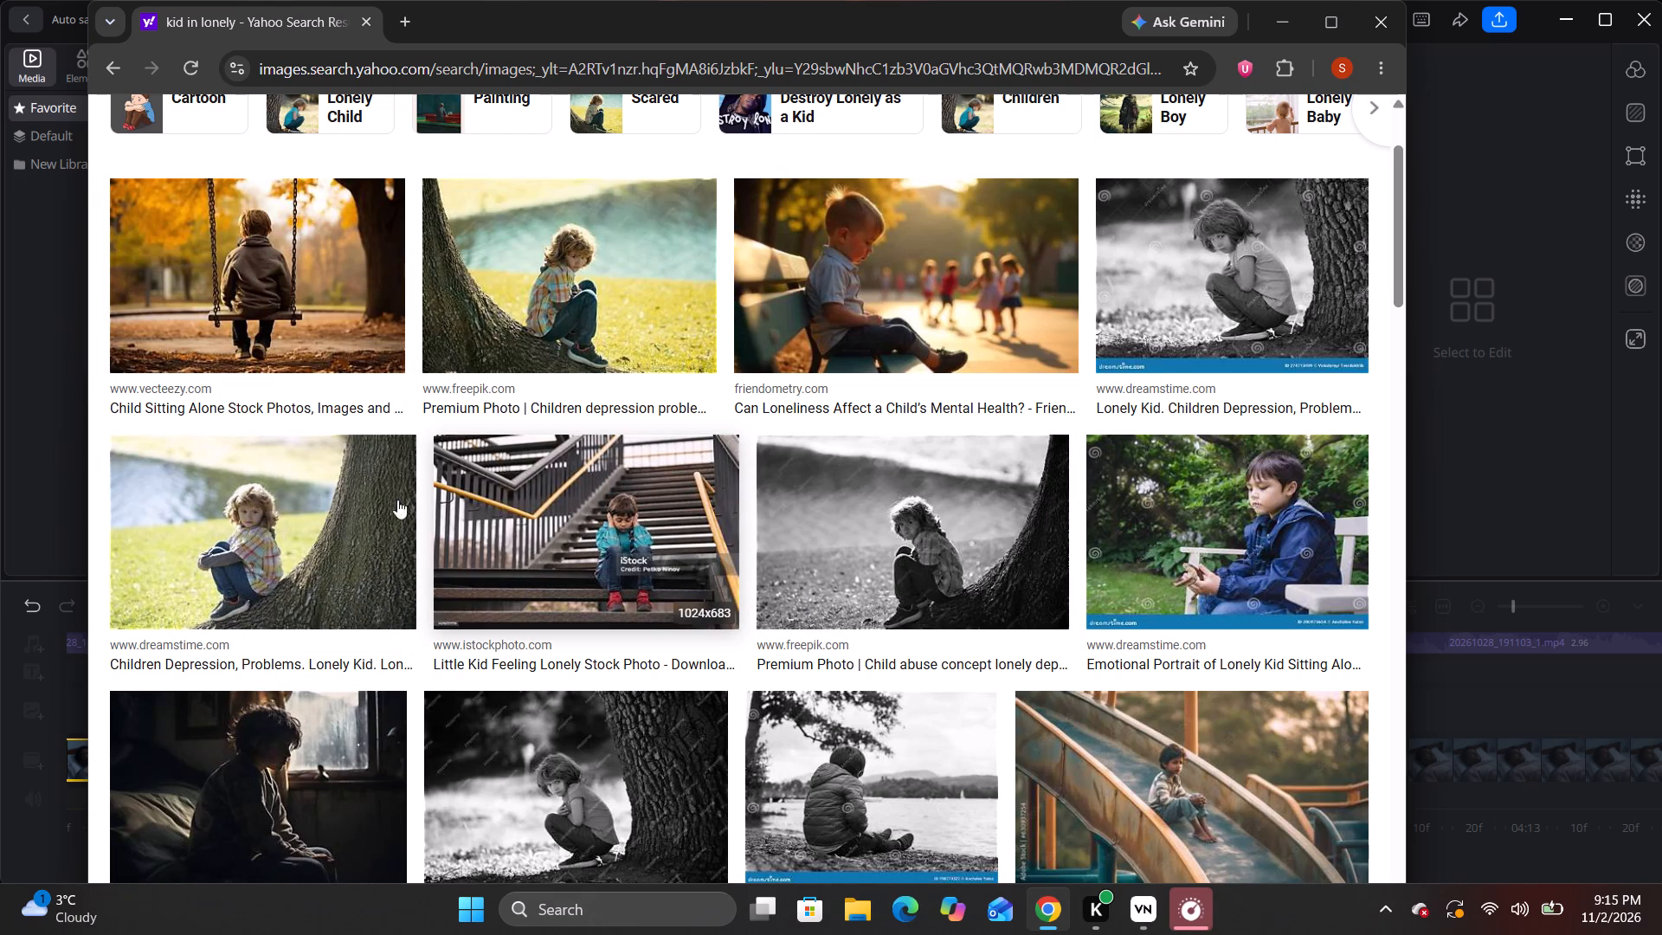
right_click(265, 300)
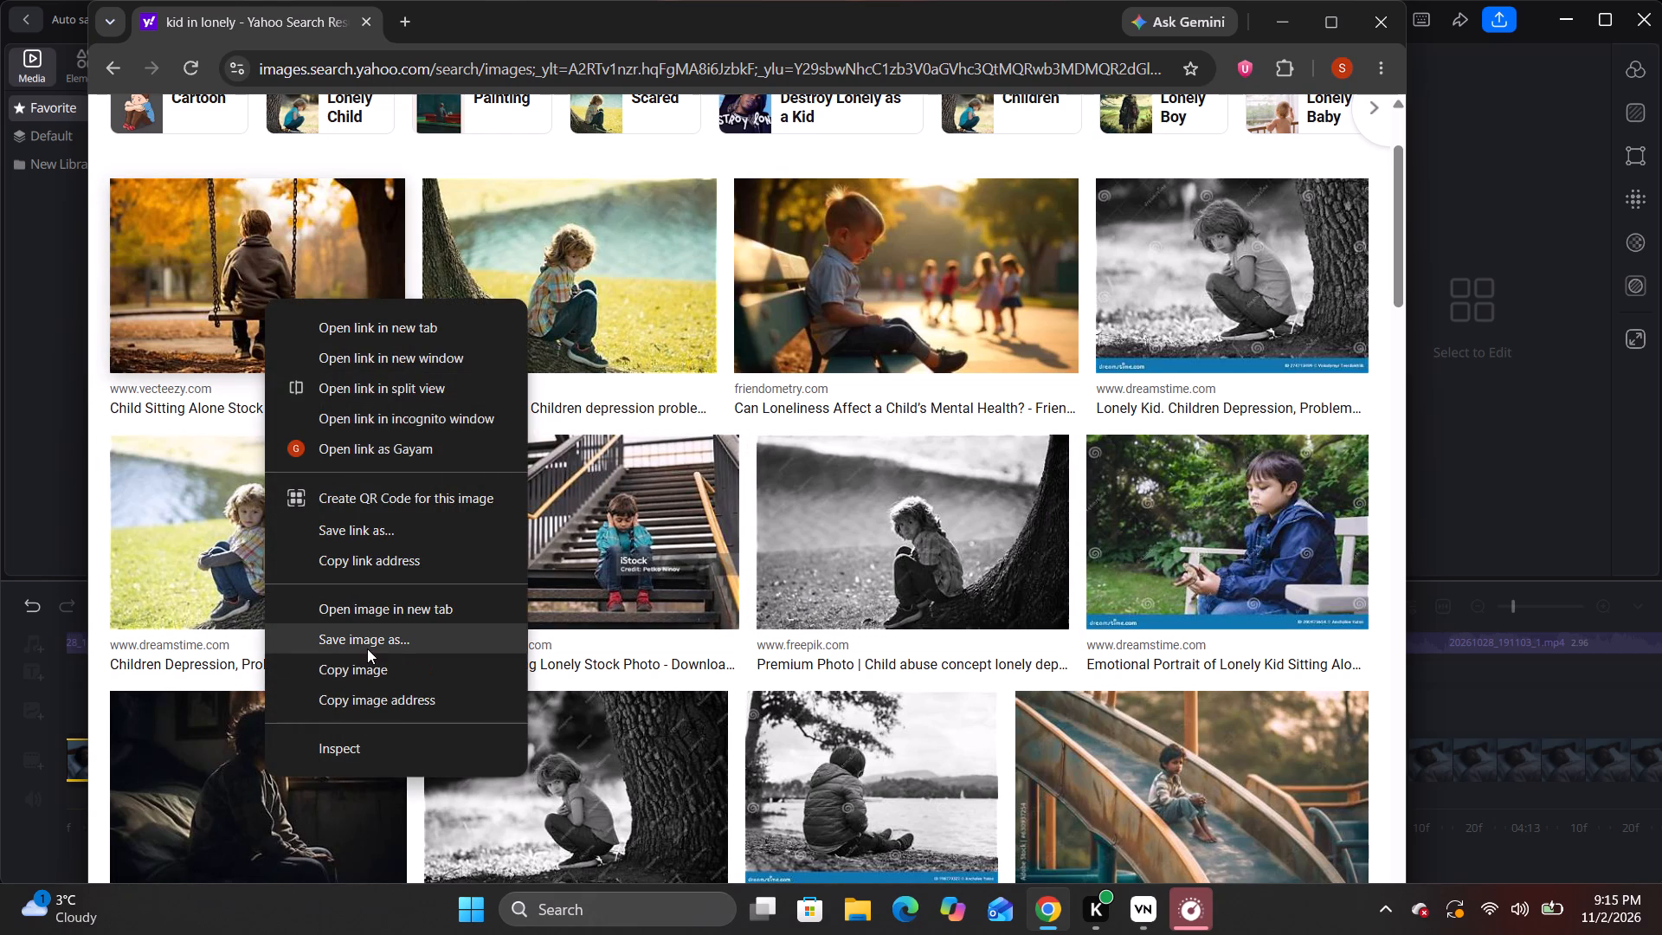
click(367, 647)
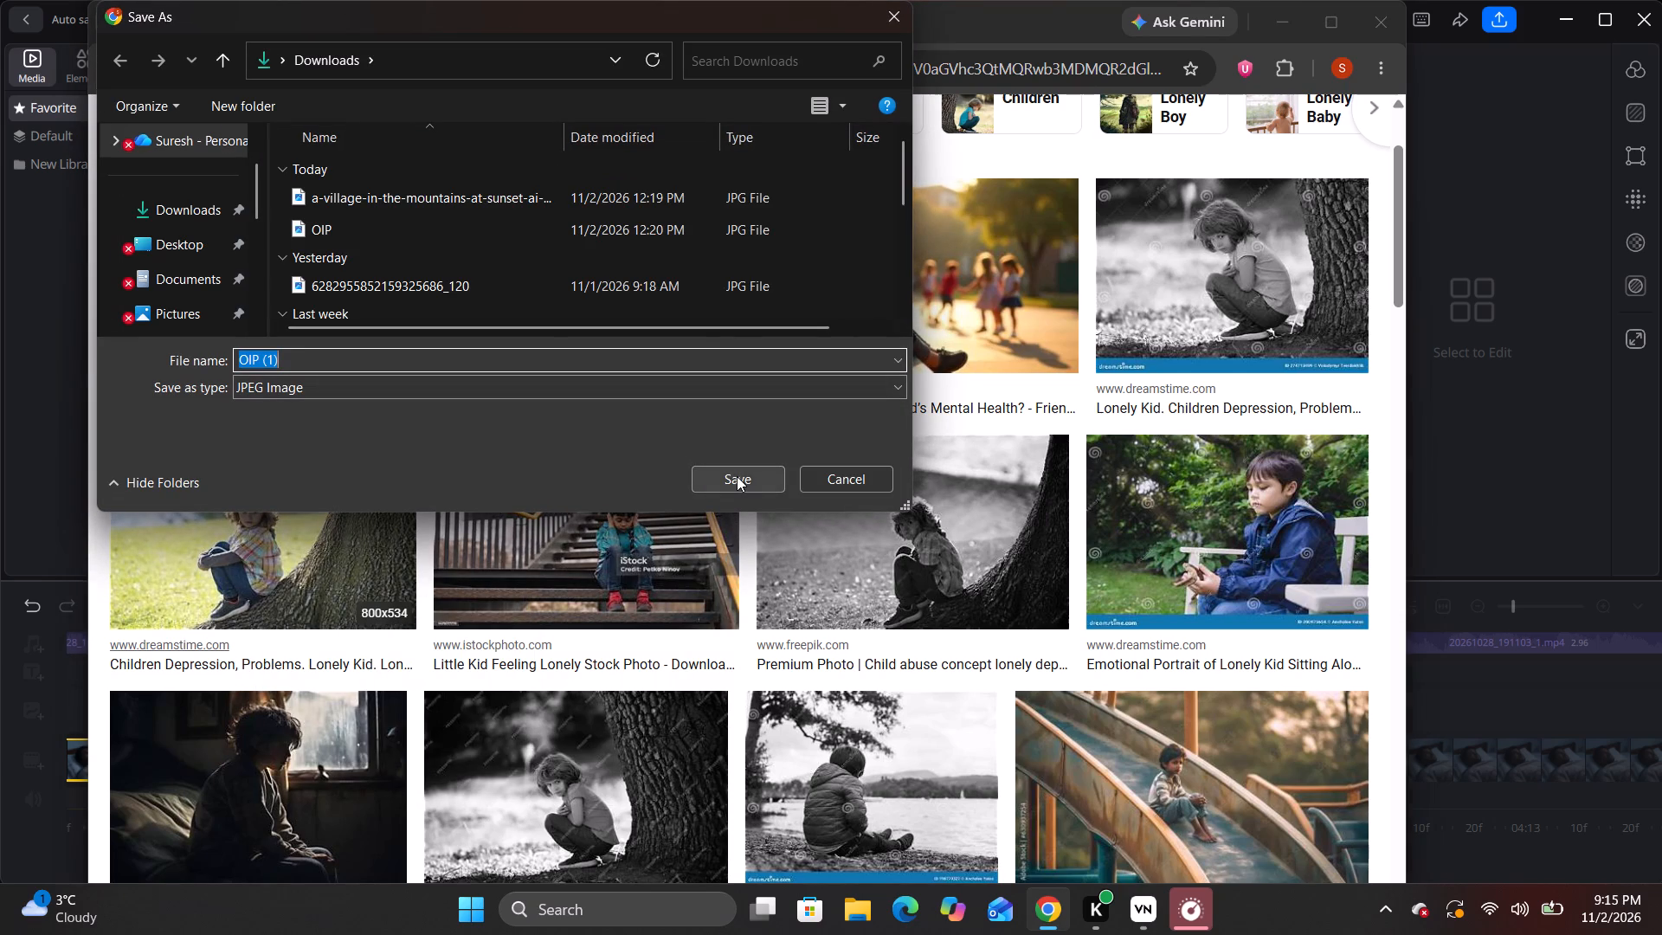
click(737, 476)
Switch to VN, listen to the narration after 4:08.58, and split the clip of the man in bed at 4:10.20.
click(1140, 912)
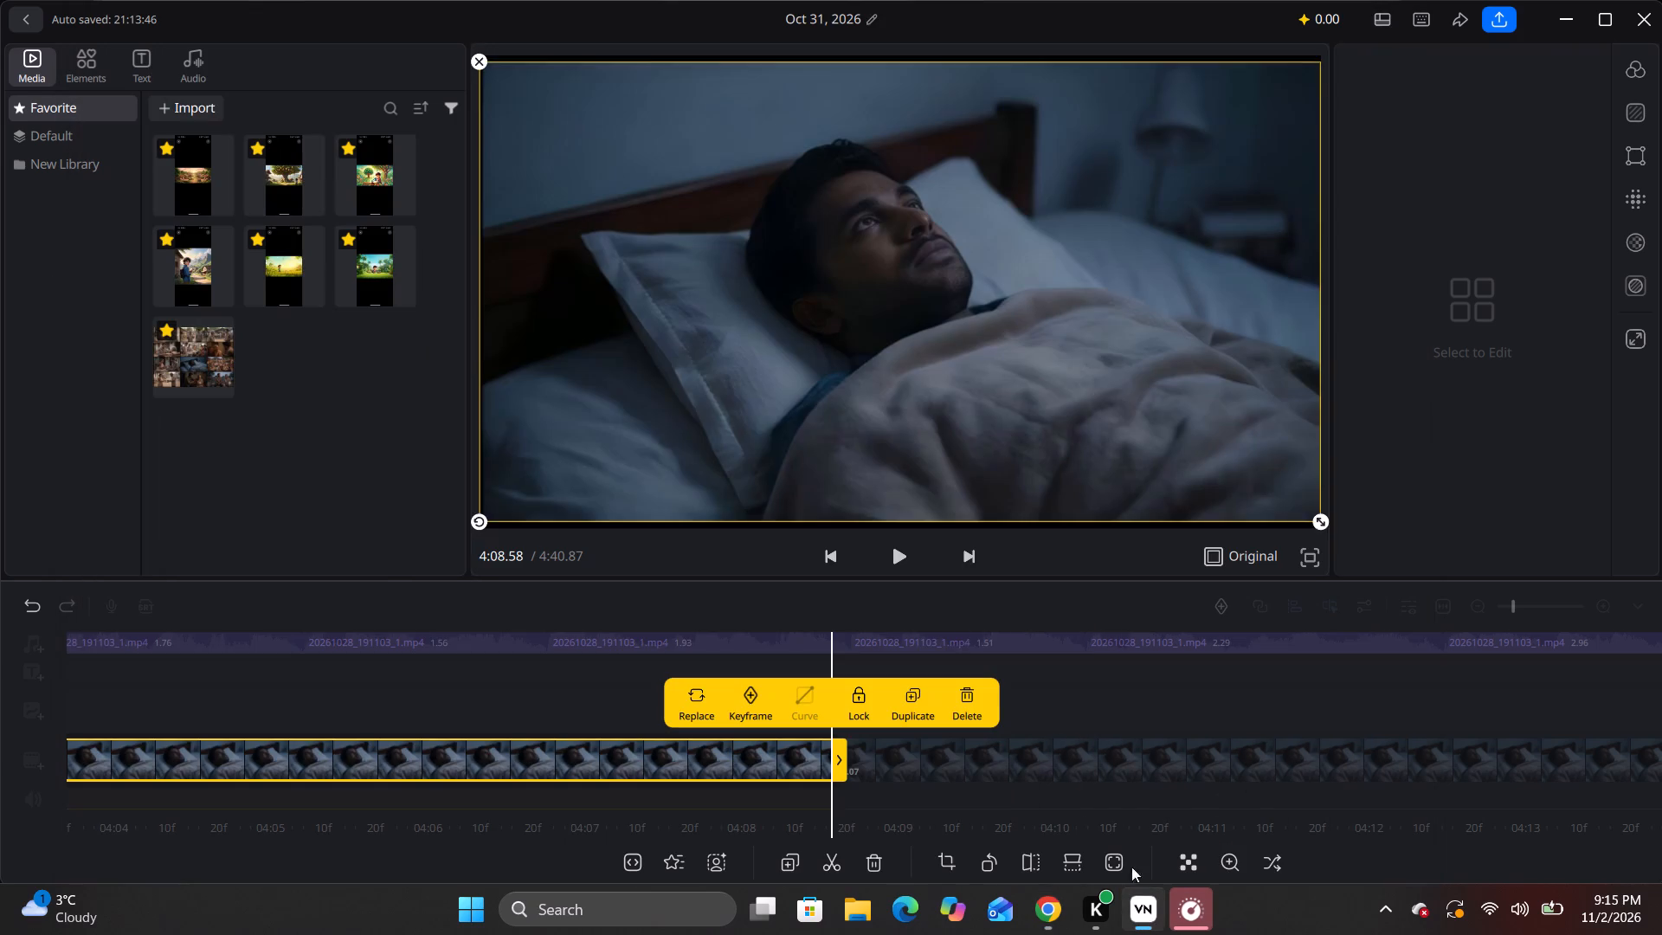
click(925, 764)
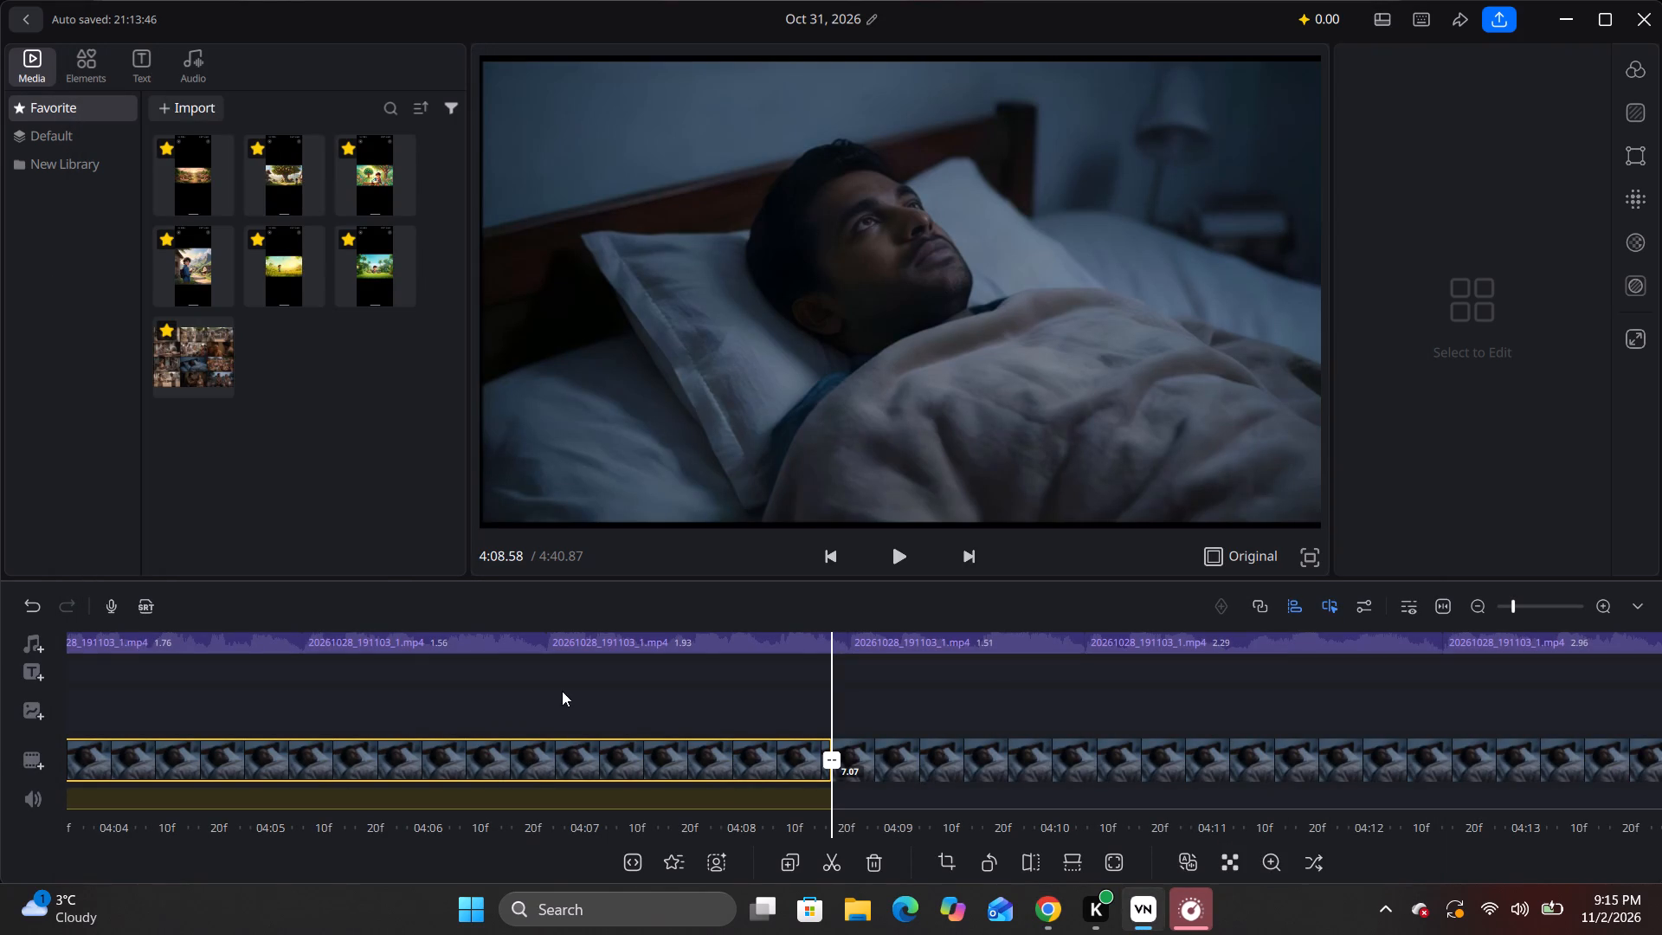
drag(562, 691, 952, 691)
key(space)
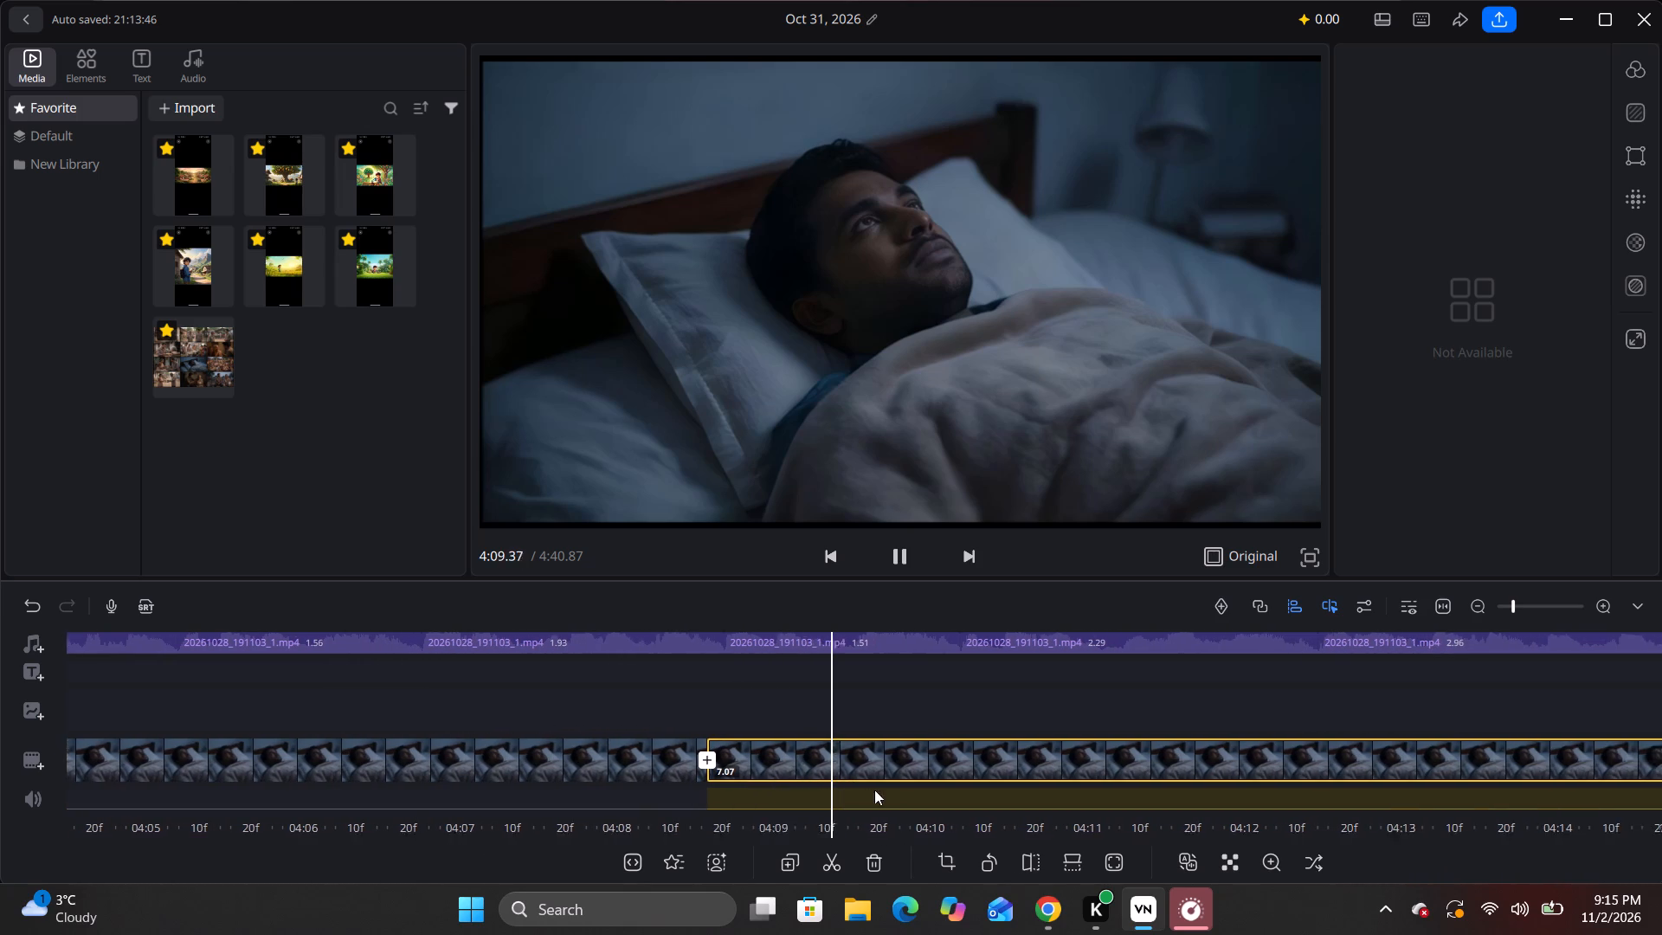
key(space)
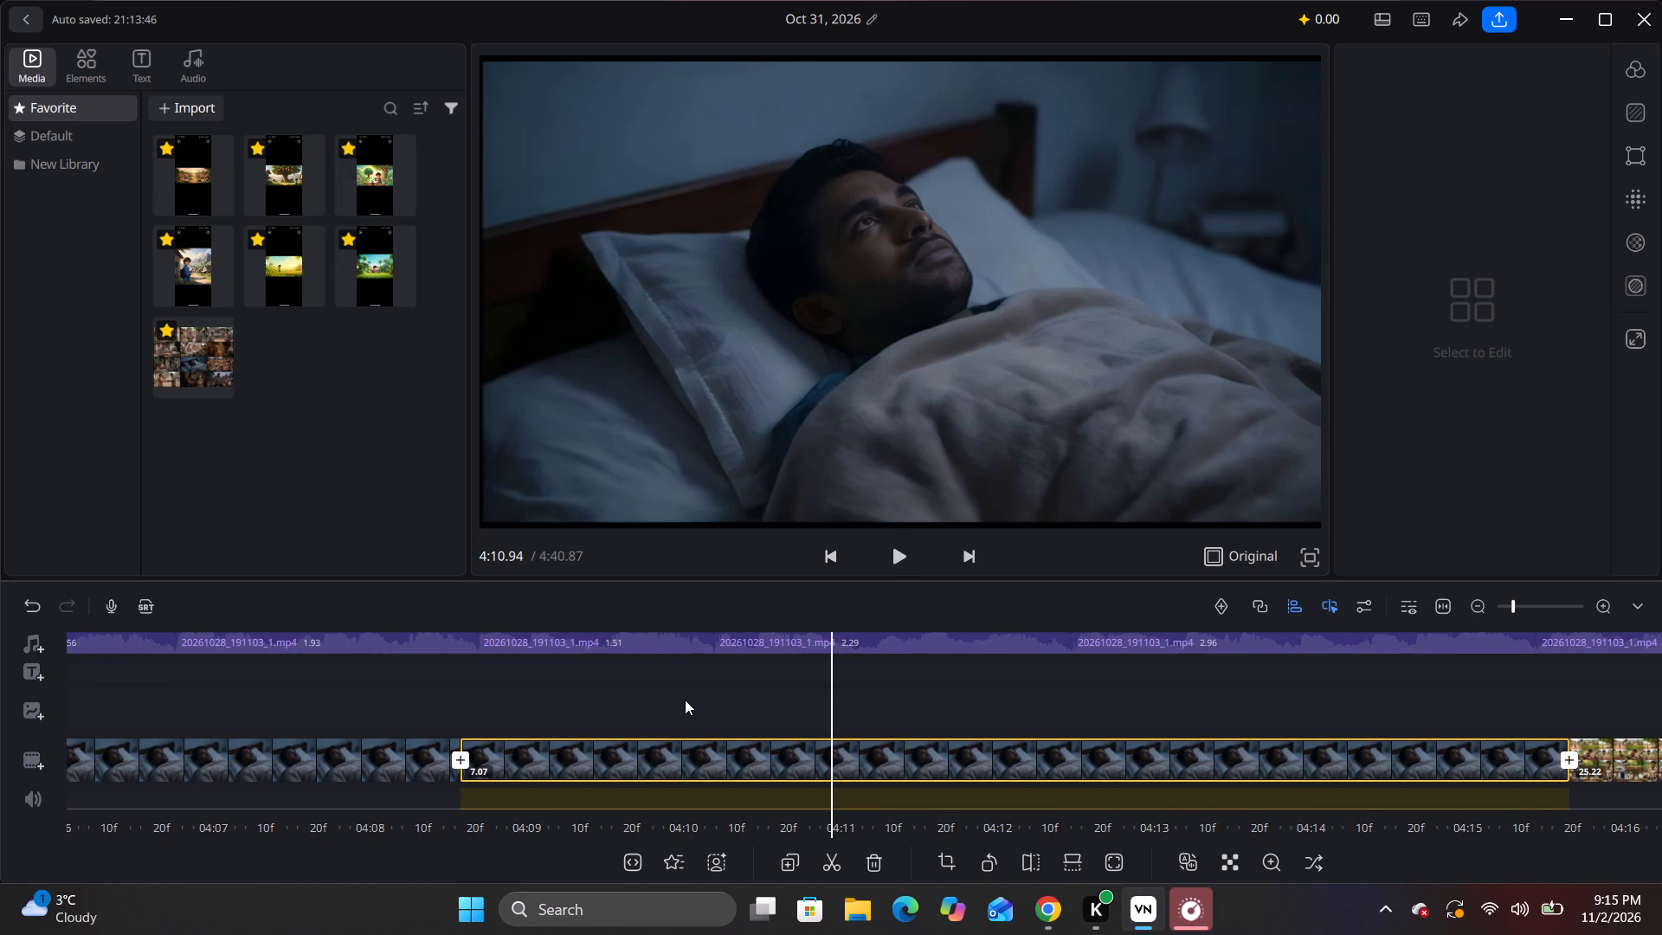
drag(677, 670, 806, 694)
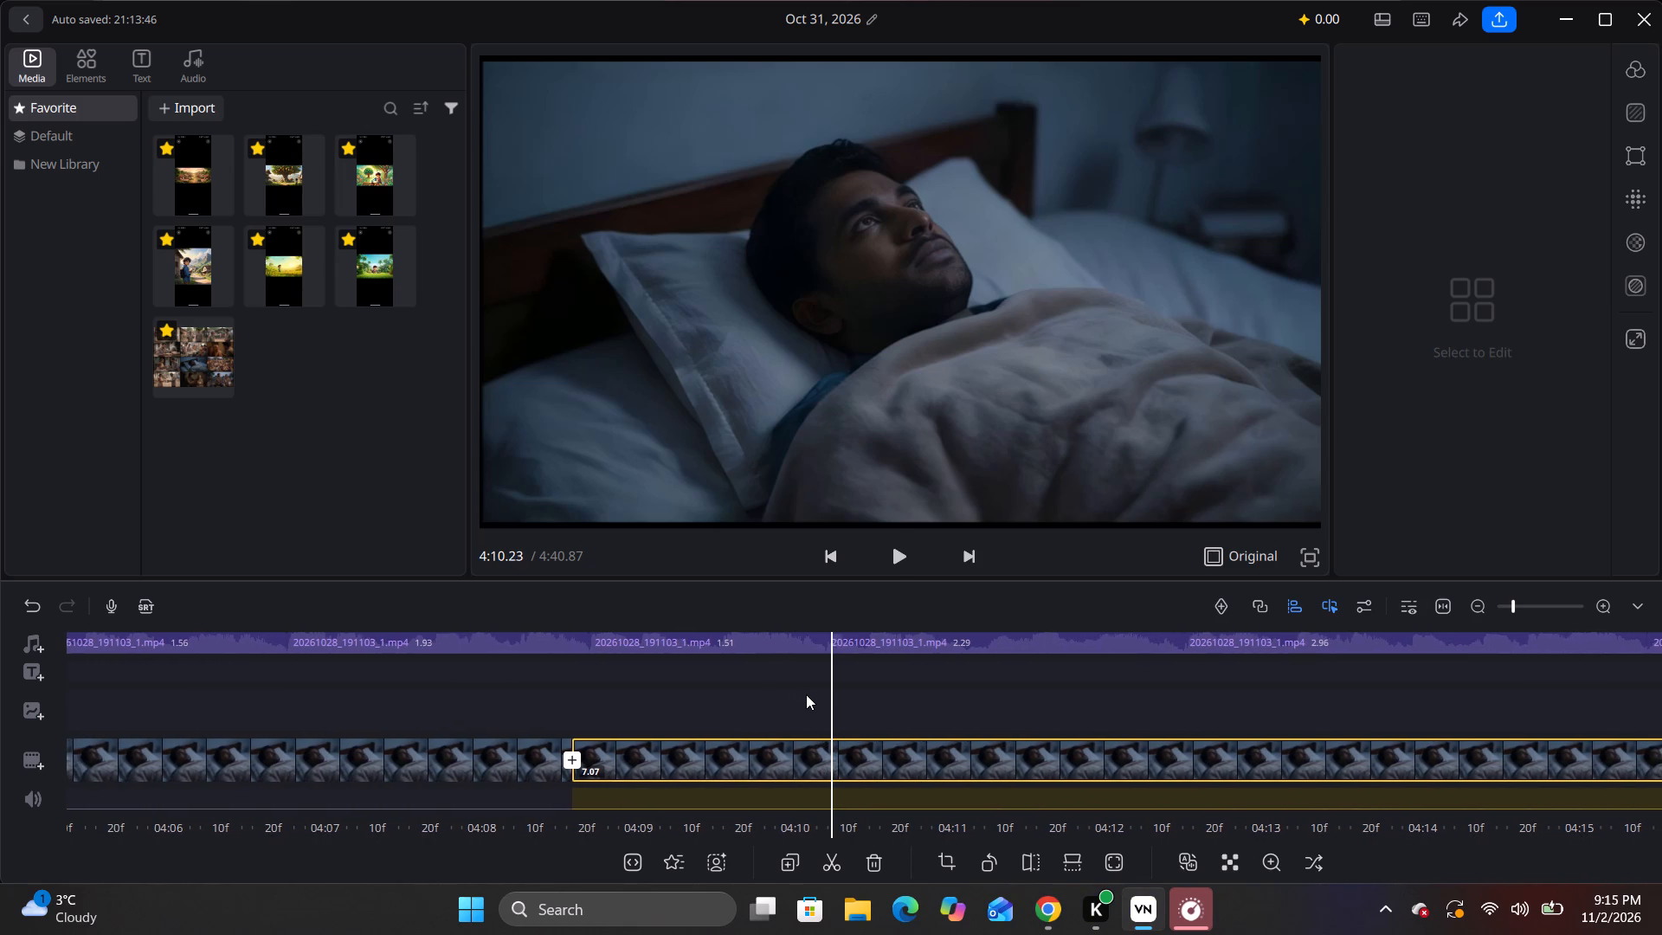
drag(806, 694, 811, 692)
click(834, 861)
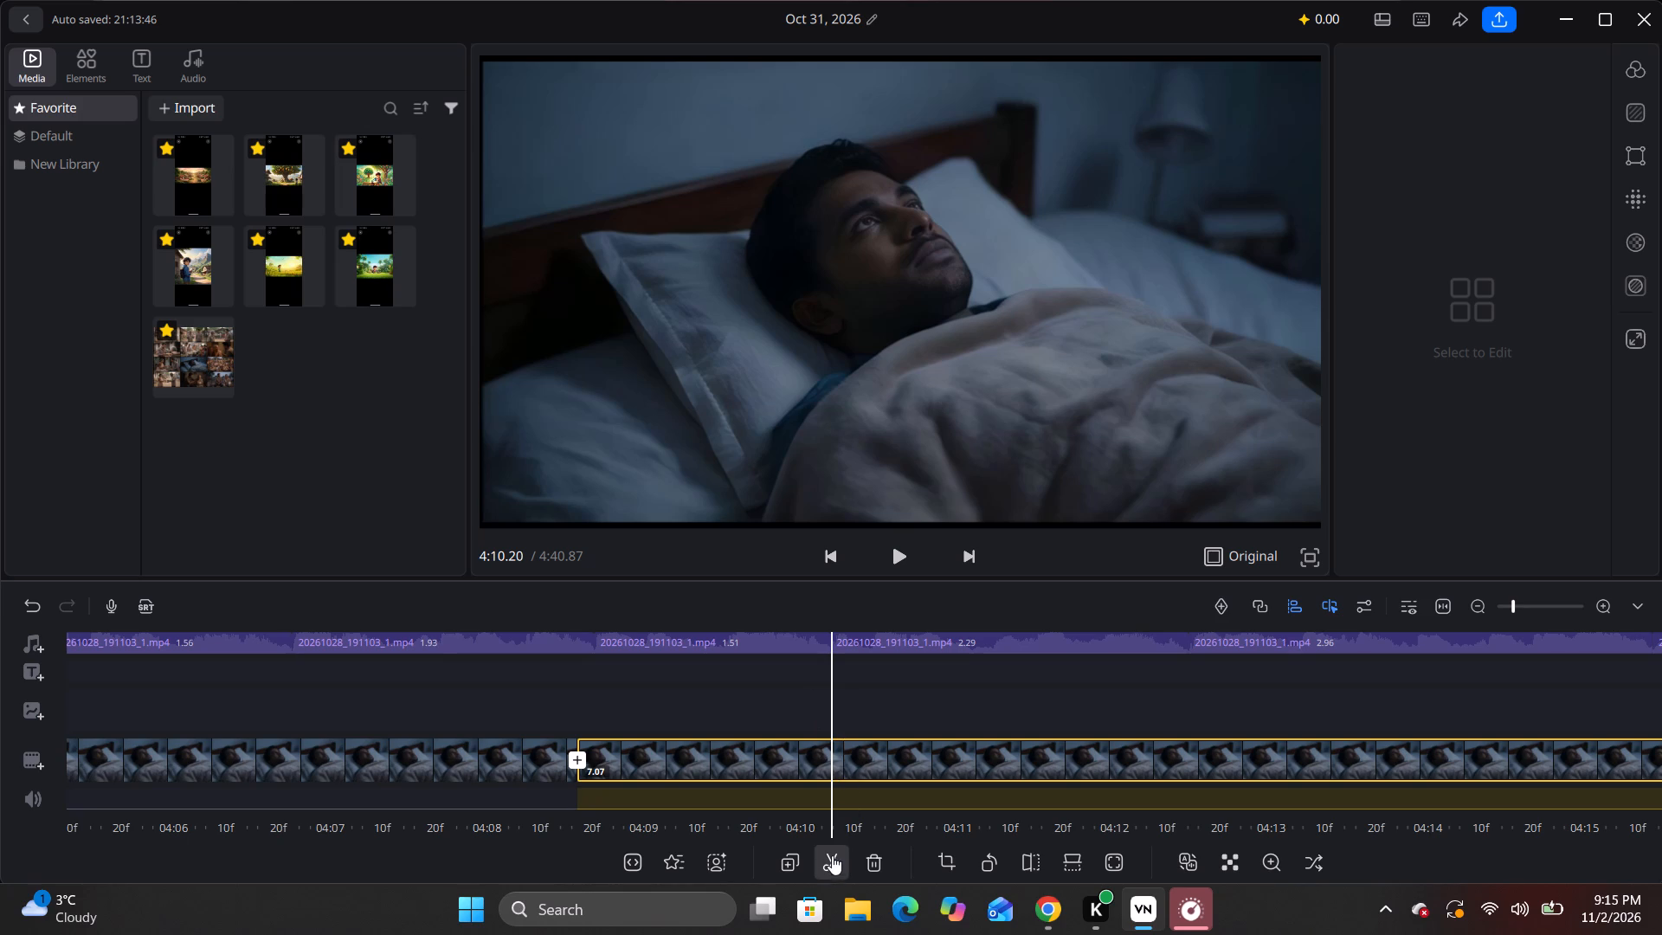
Replace the 1.62-second clip ending at 4:10.20 with the downloaded image "OIP (1)".
click(708, 757)
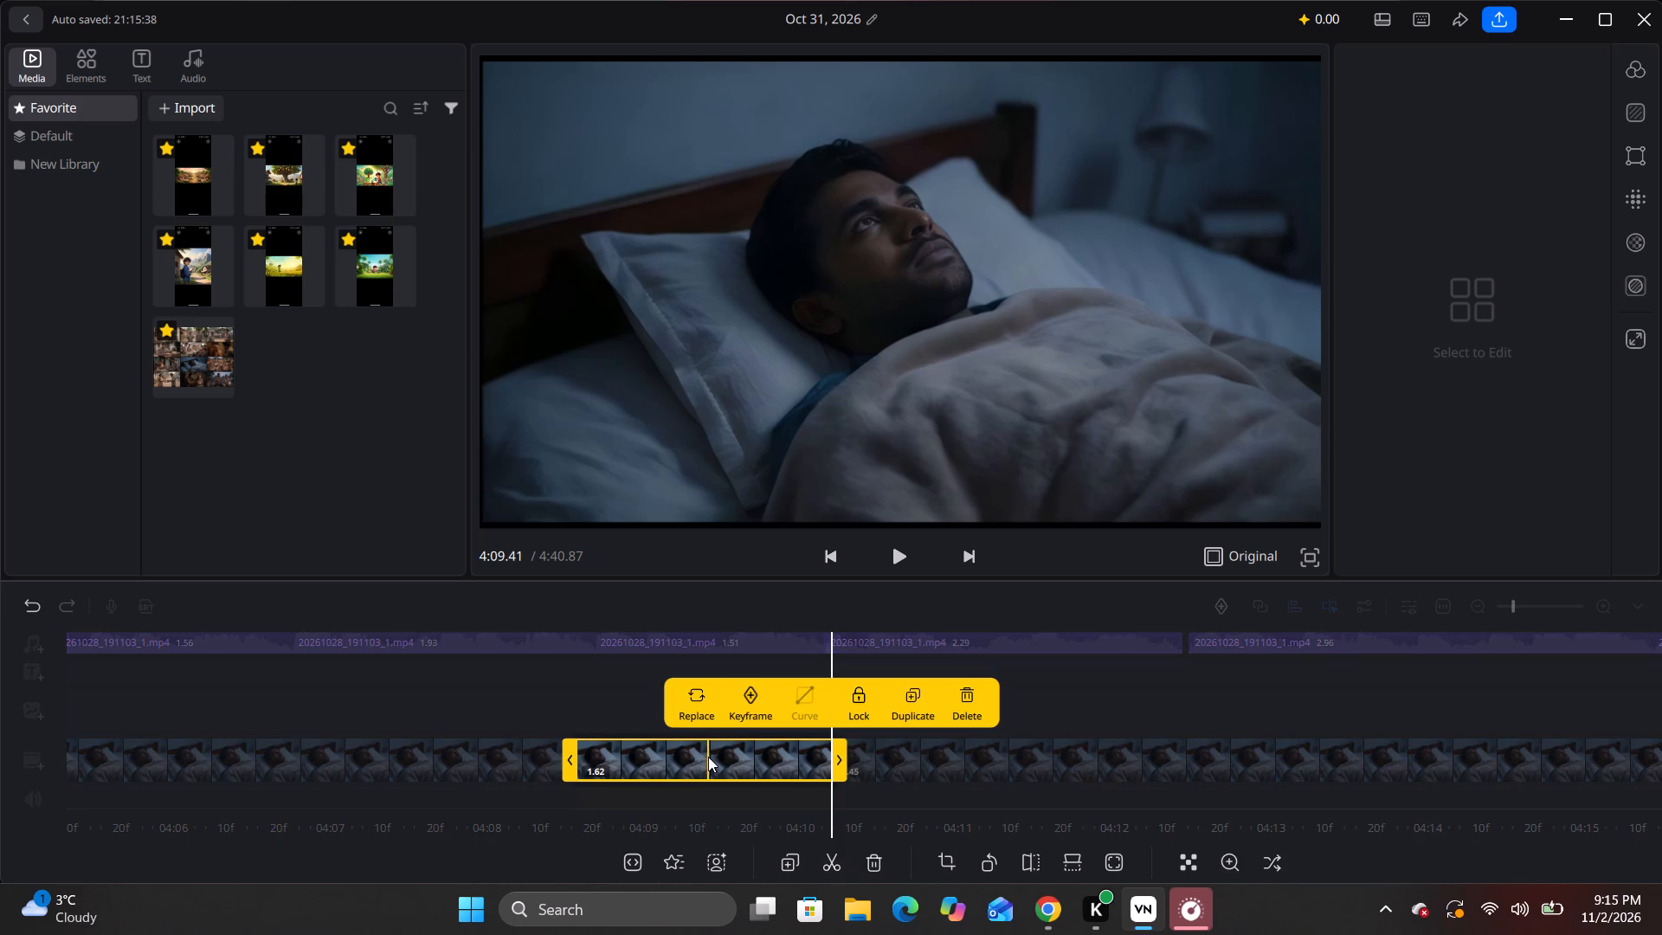
click(705, 698)
scroll(495, 380, down, 6)
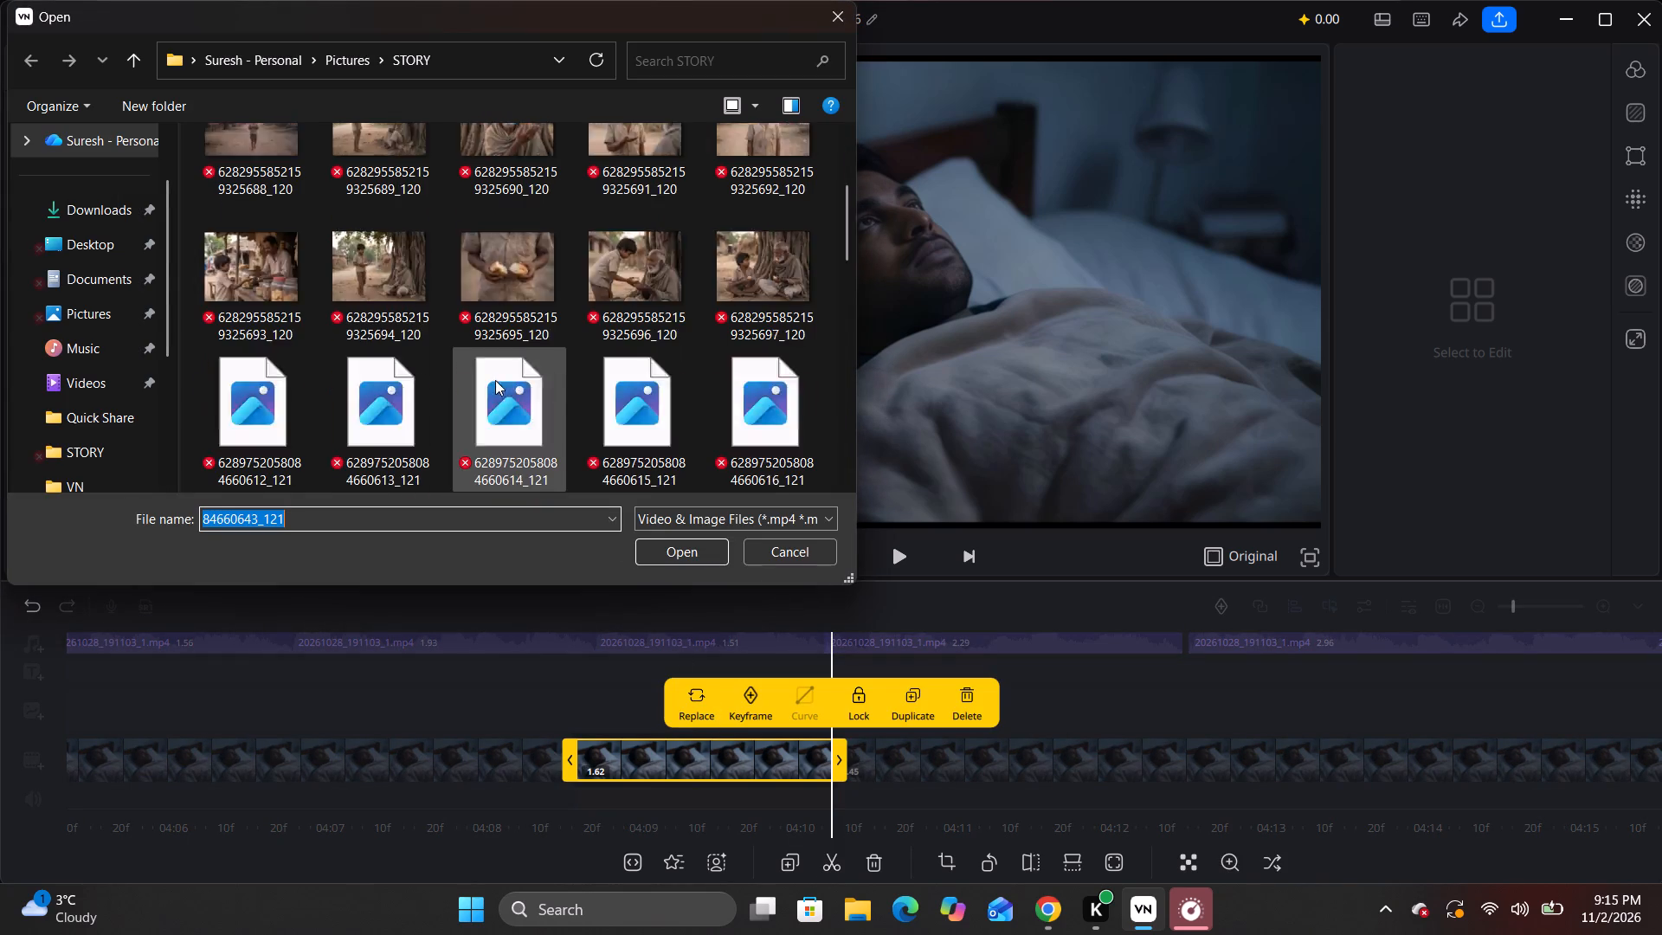
scroll(93, 288, up, 6)
click(56, 145)
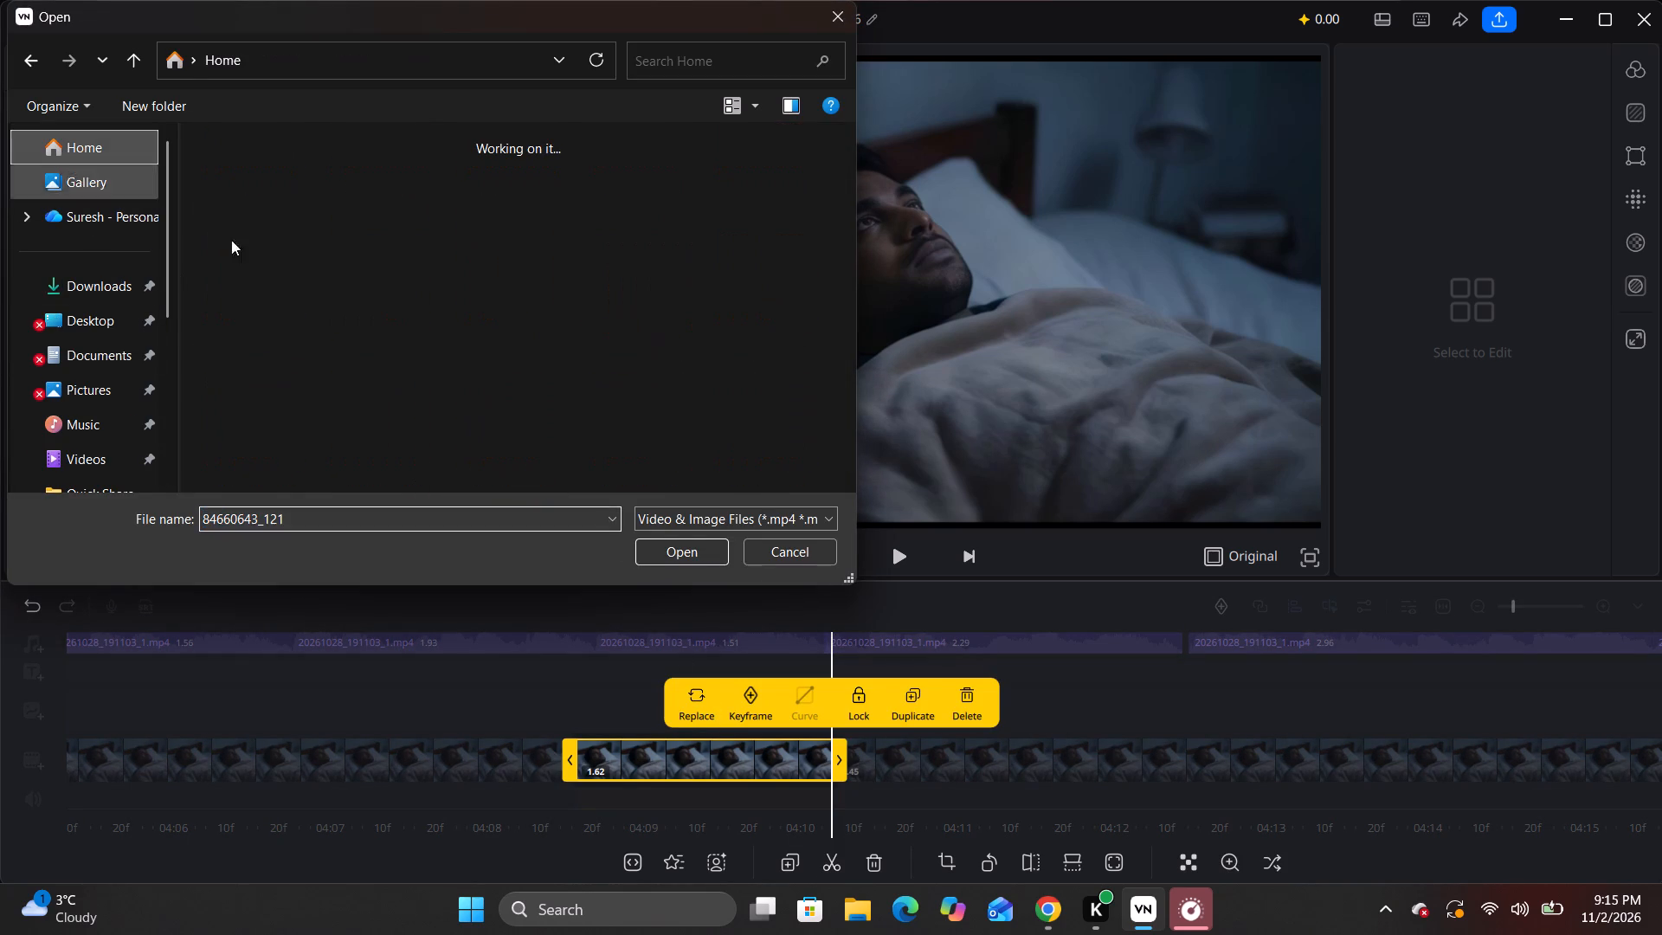
scroll(495, 345, down, 8)
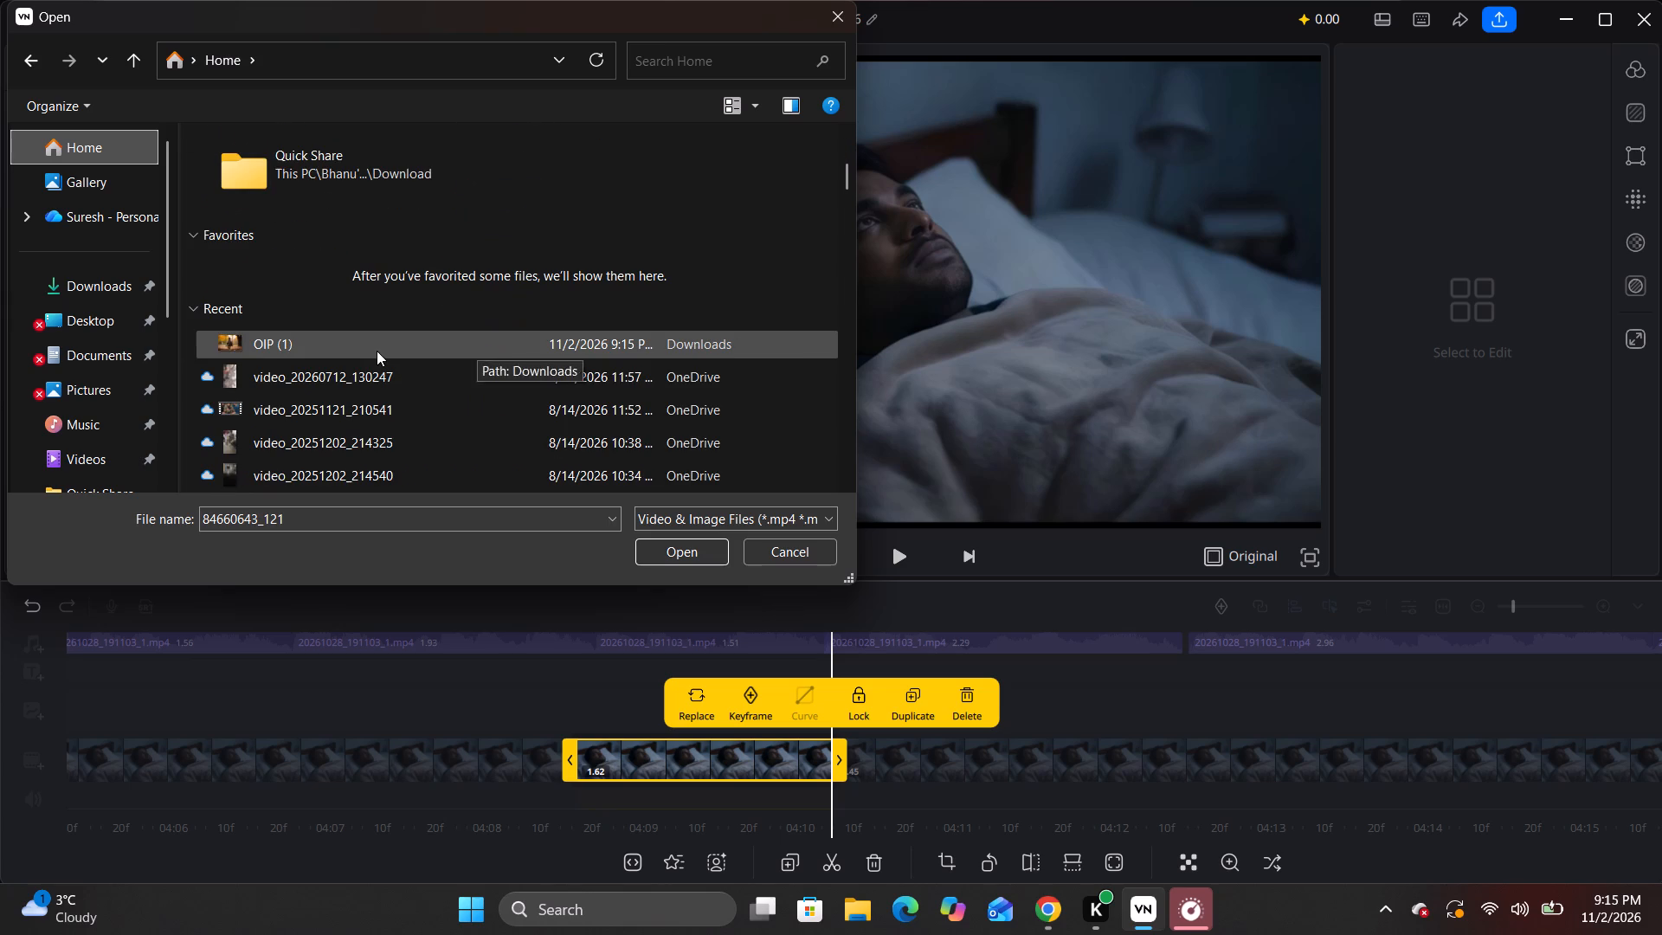
click(377, 351)
click(670, 538)
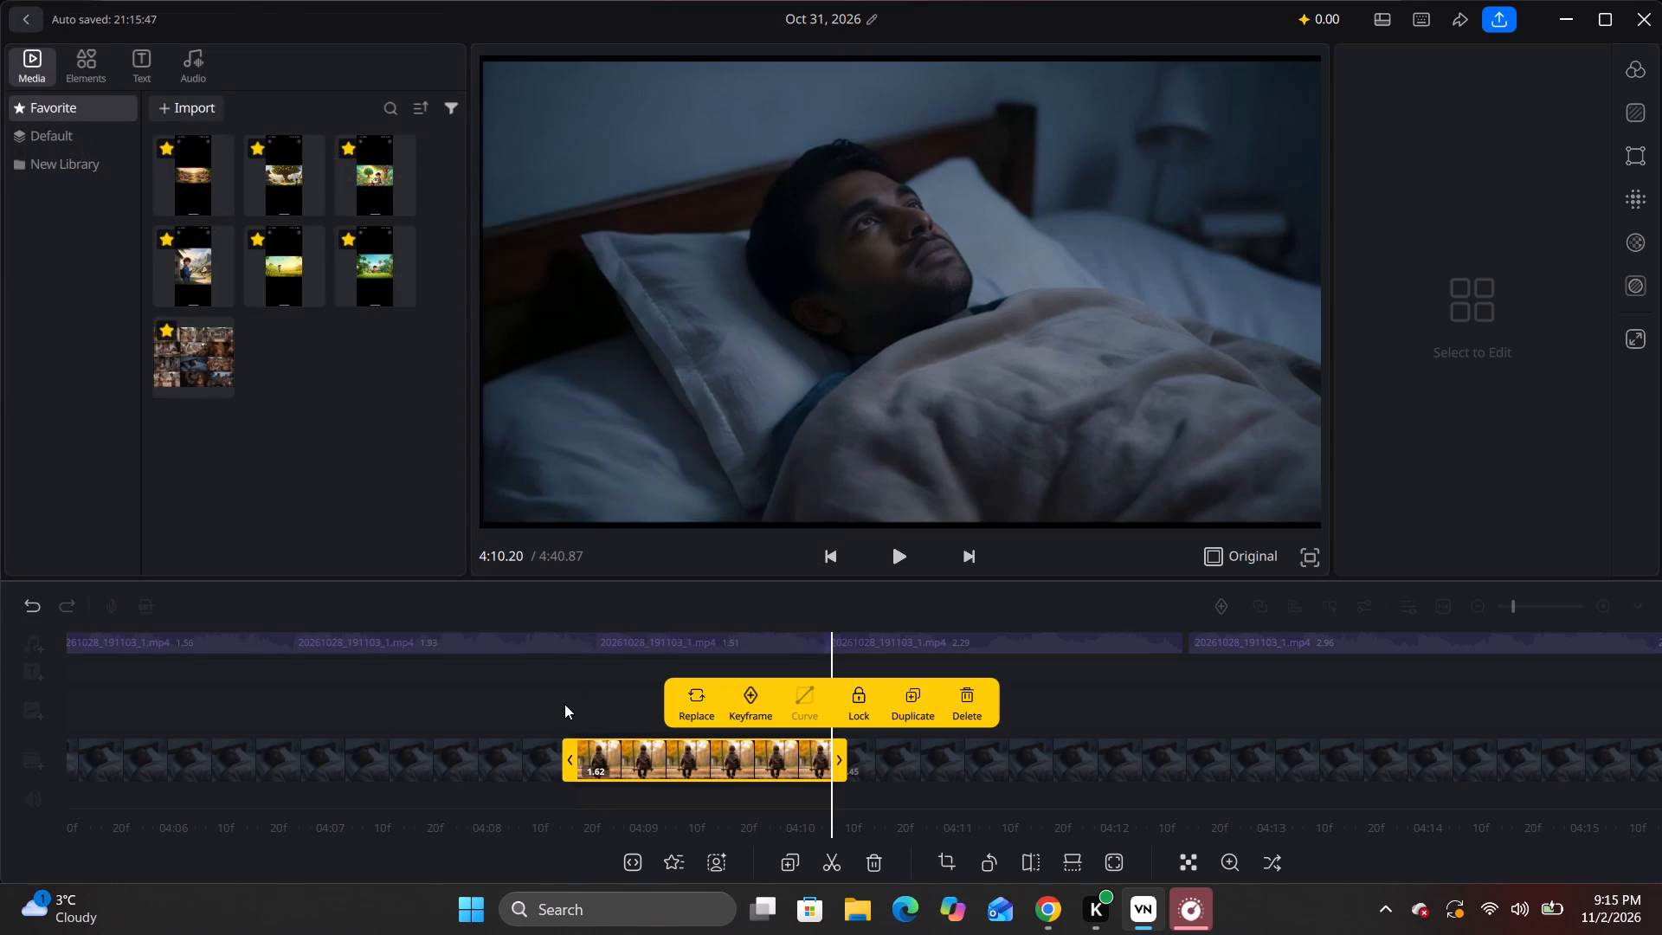
Crop the swing image to 16:9, keeping the whole boy and the swing seat inside the frame.
drag(537, 725, 665, 725)
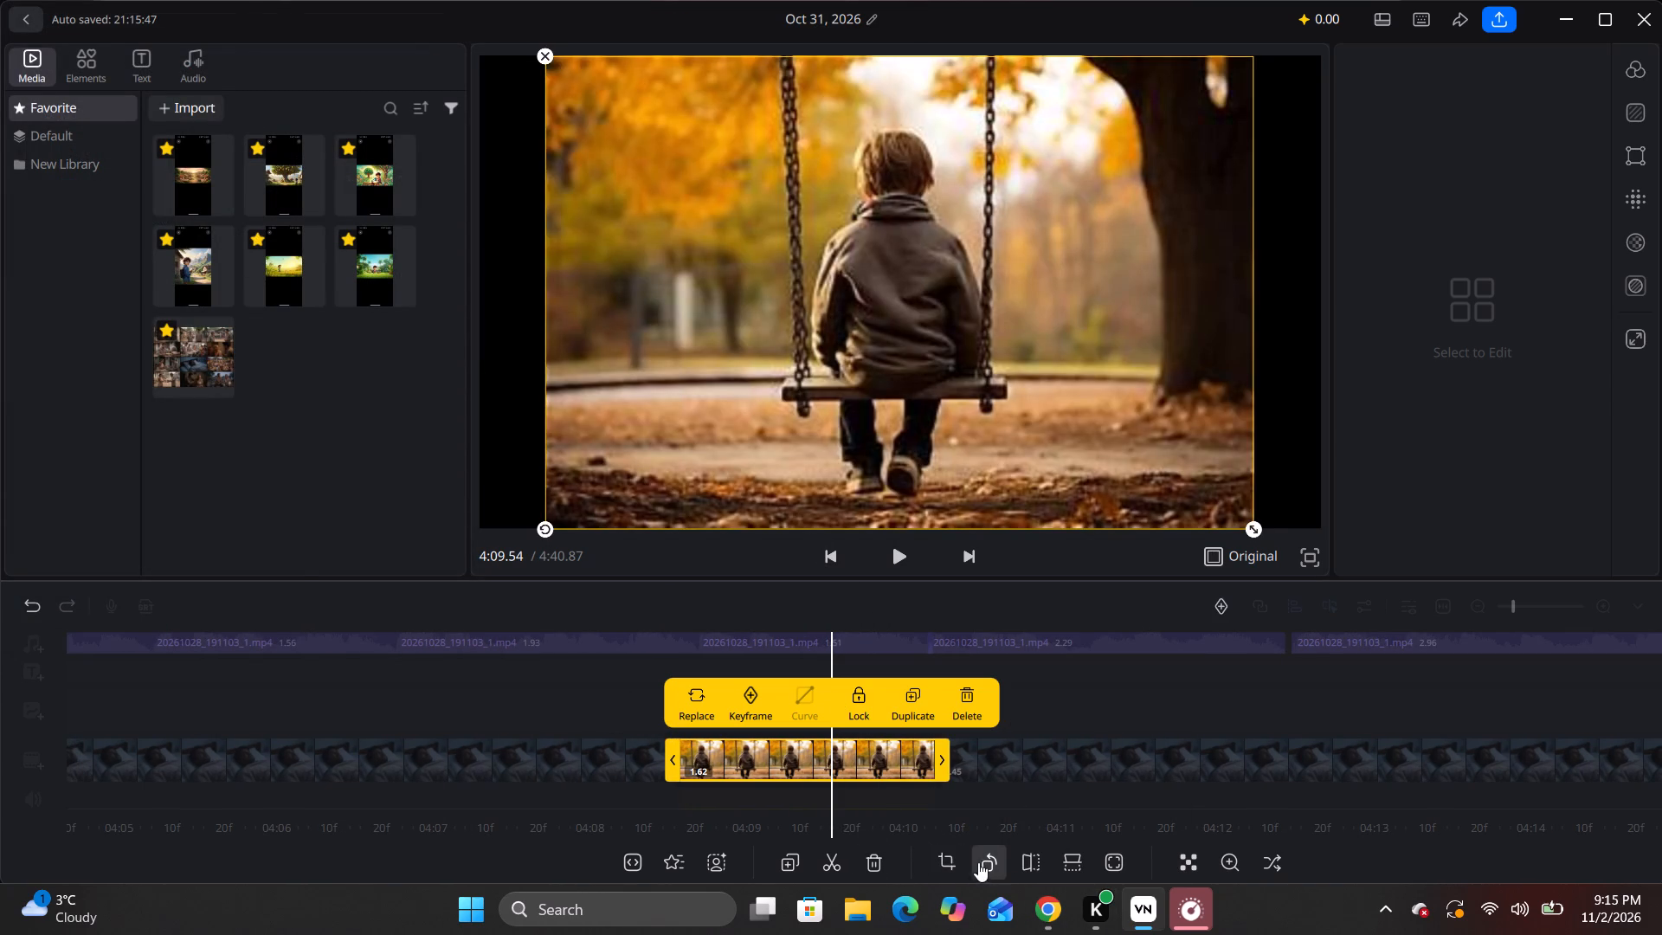
click(951, 861)
drag(914, 525, 924, 534)
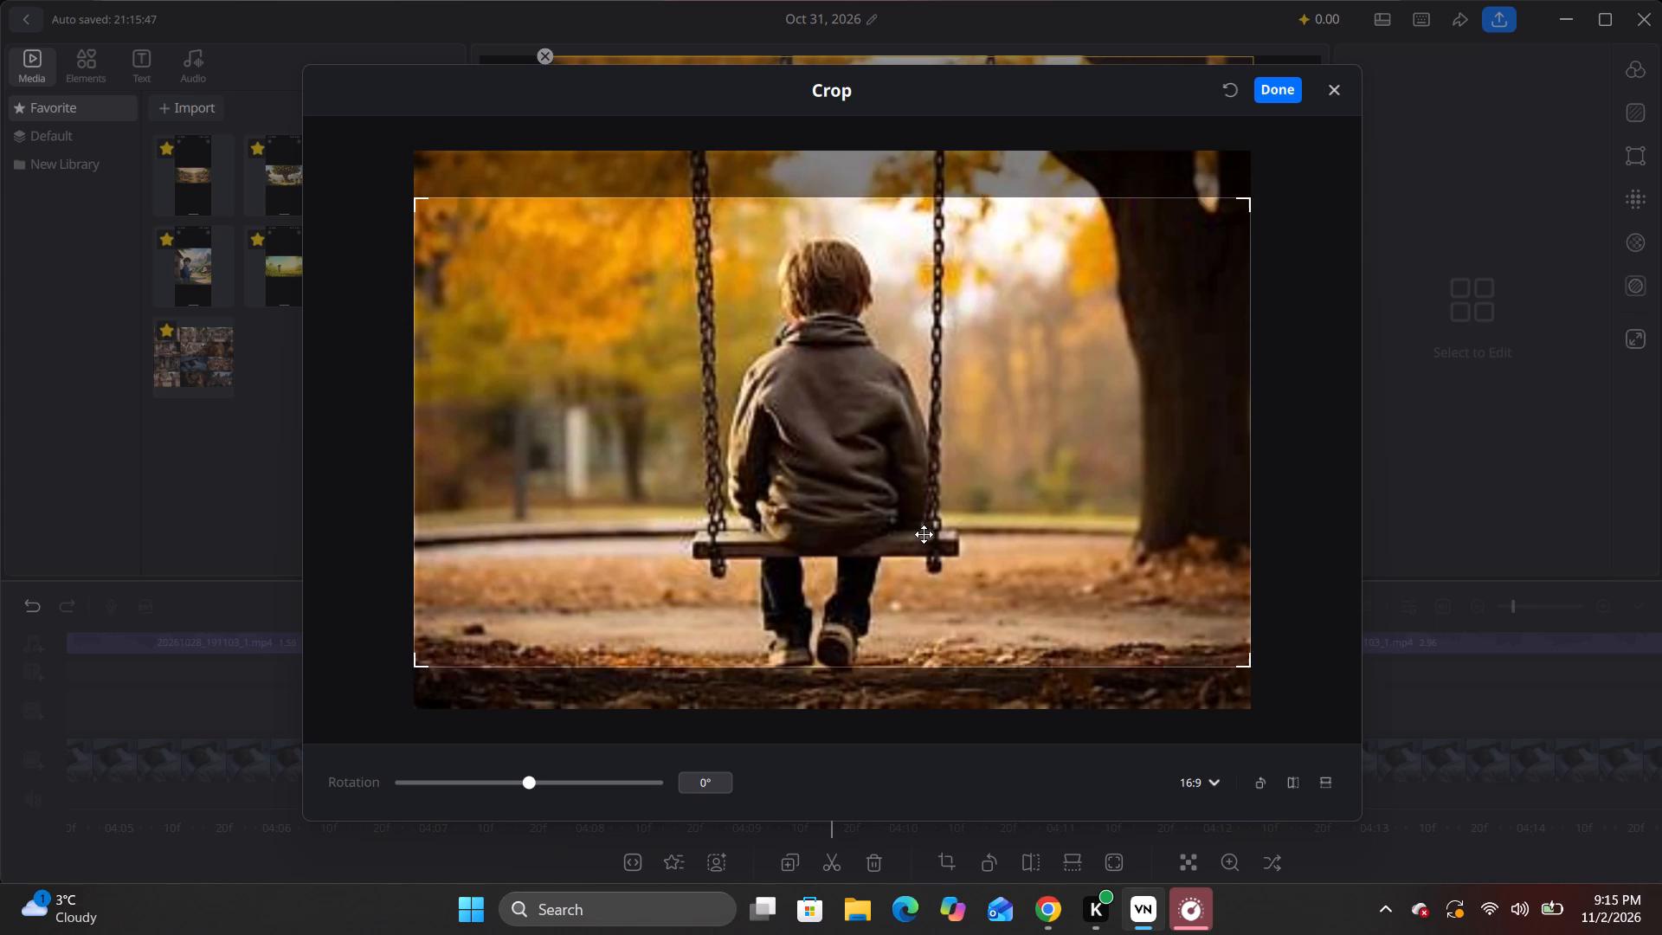
drag(924, 534, 924, 524)
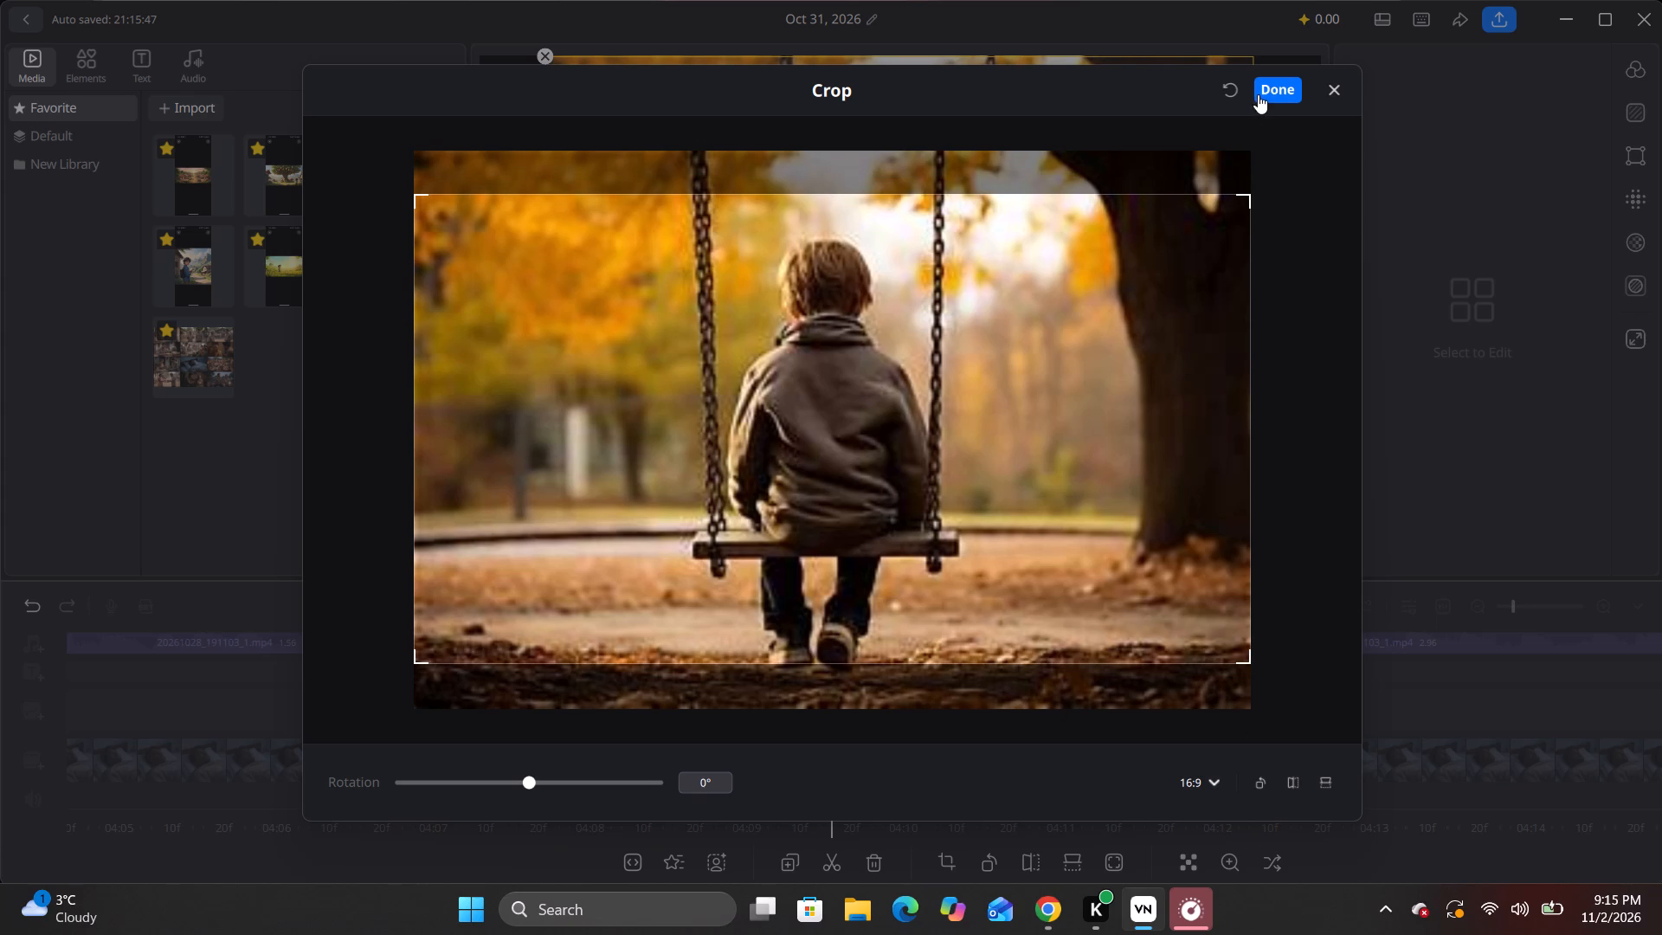
click(1266, 88)
Listen to the narration after the swing clip, split the man-in-bed clip at 4:12.49, and select the 2.29-second piece before the cut.
key(space)
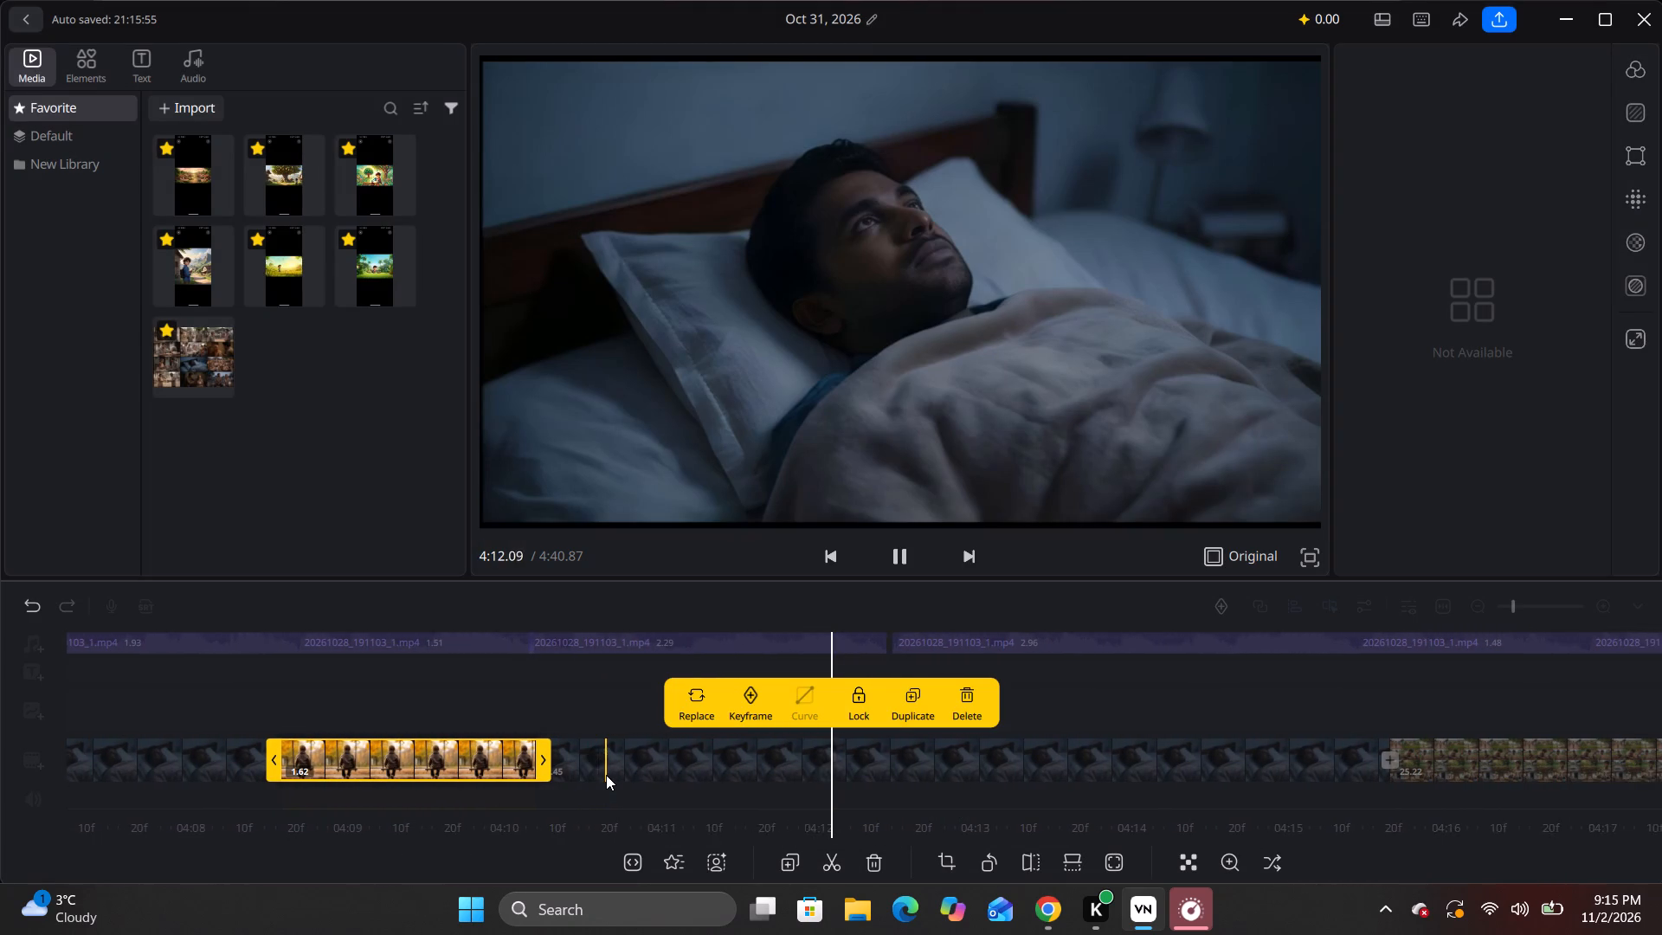
key(space)
key(space)
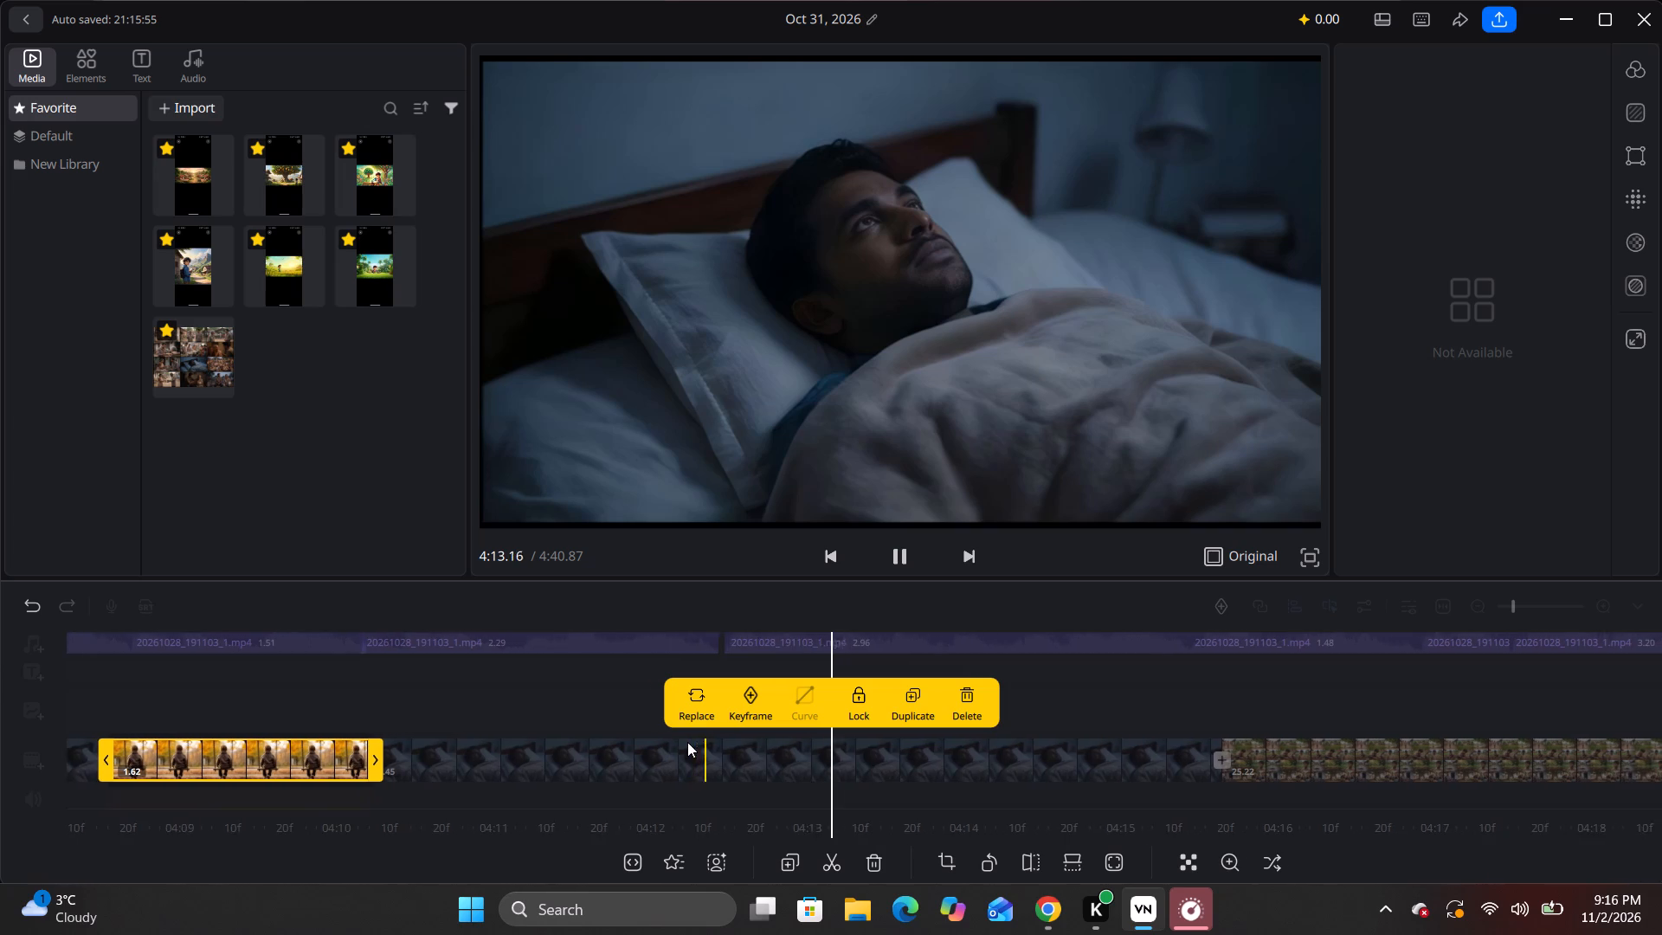
key(space)
drag(583, 706, 802, 719)
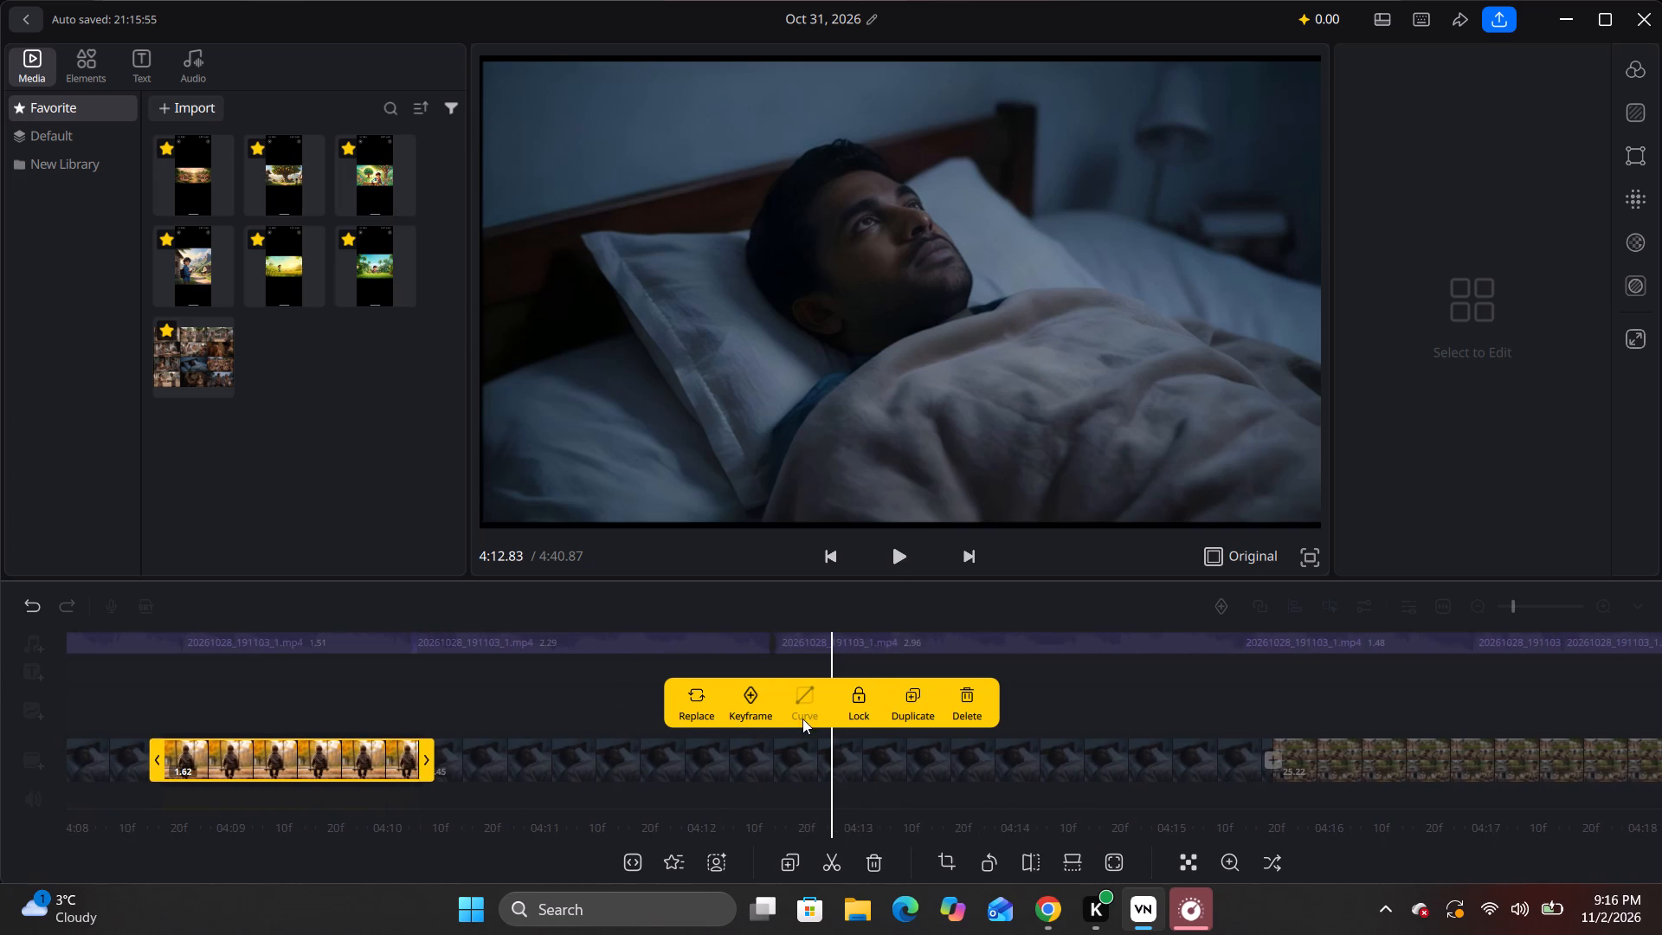
drag(802, 719, 855, 727)
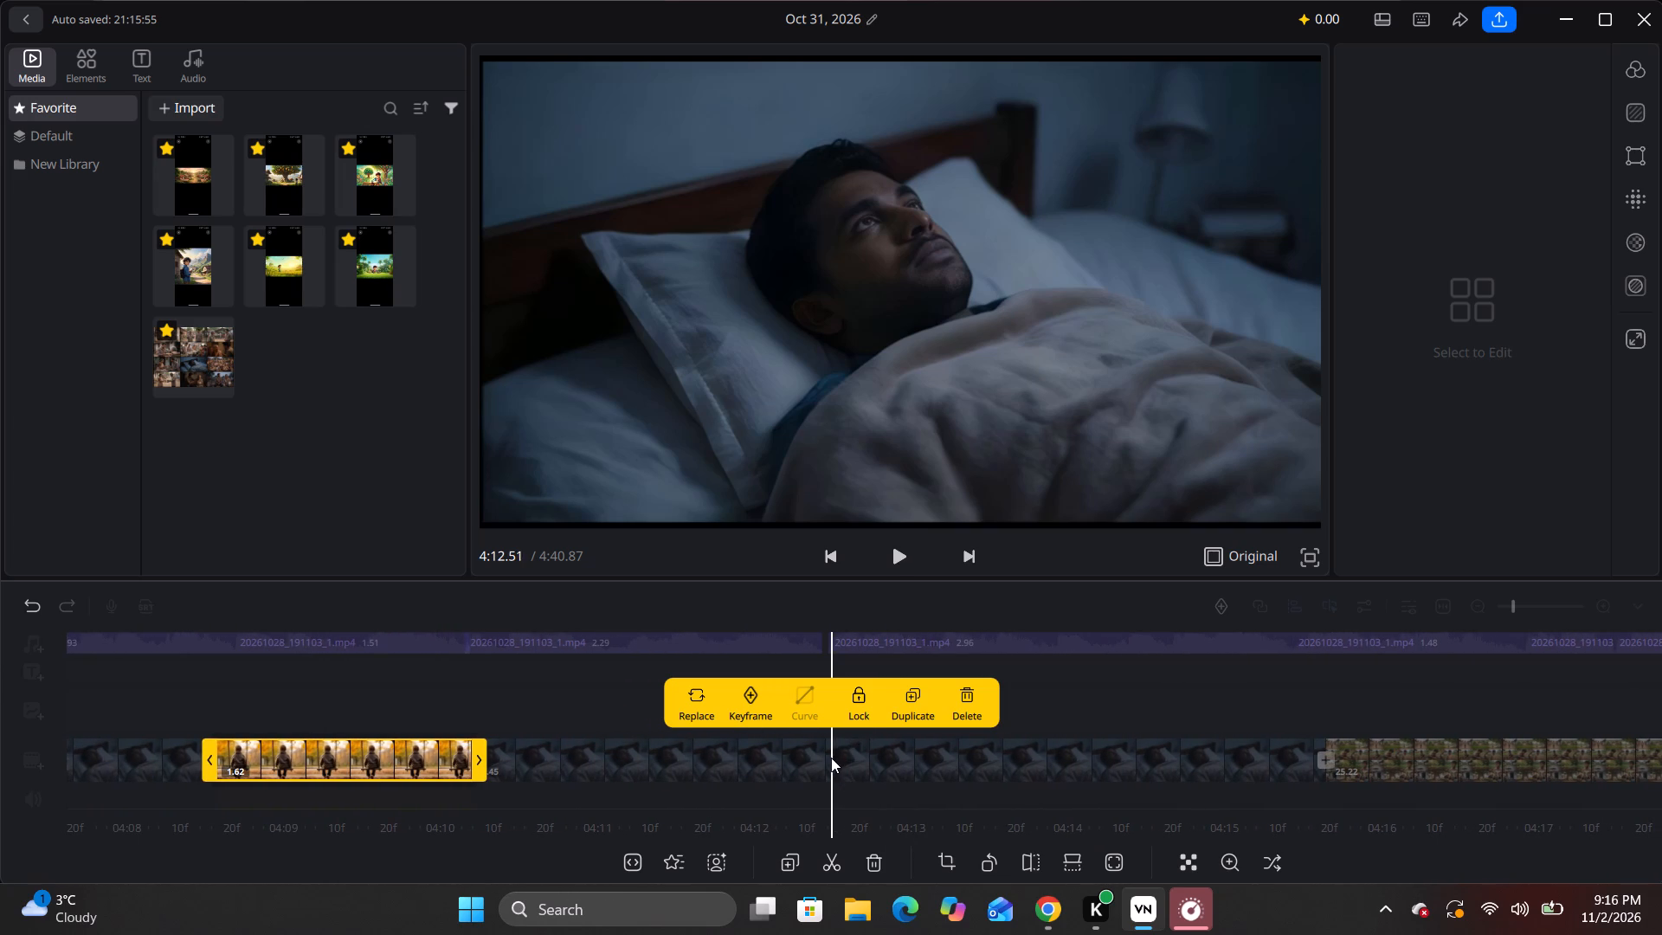
click(831, 758)
click(831, 758)
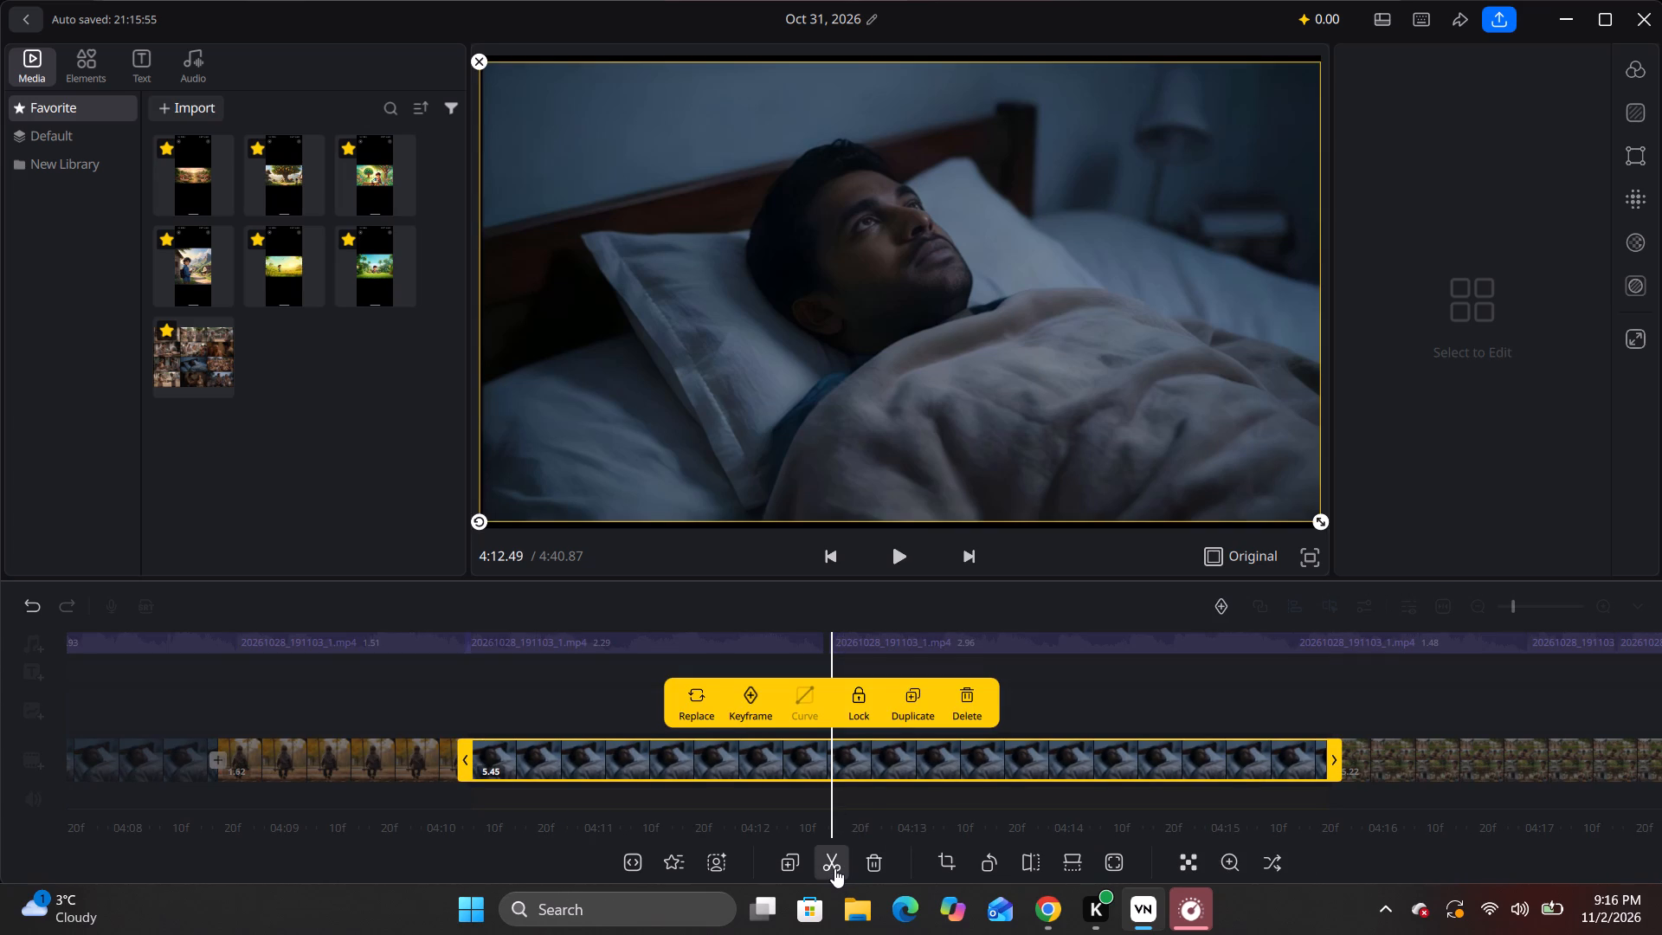
click(834, 867)
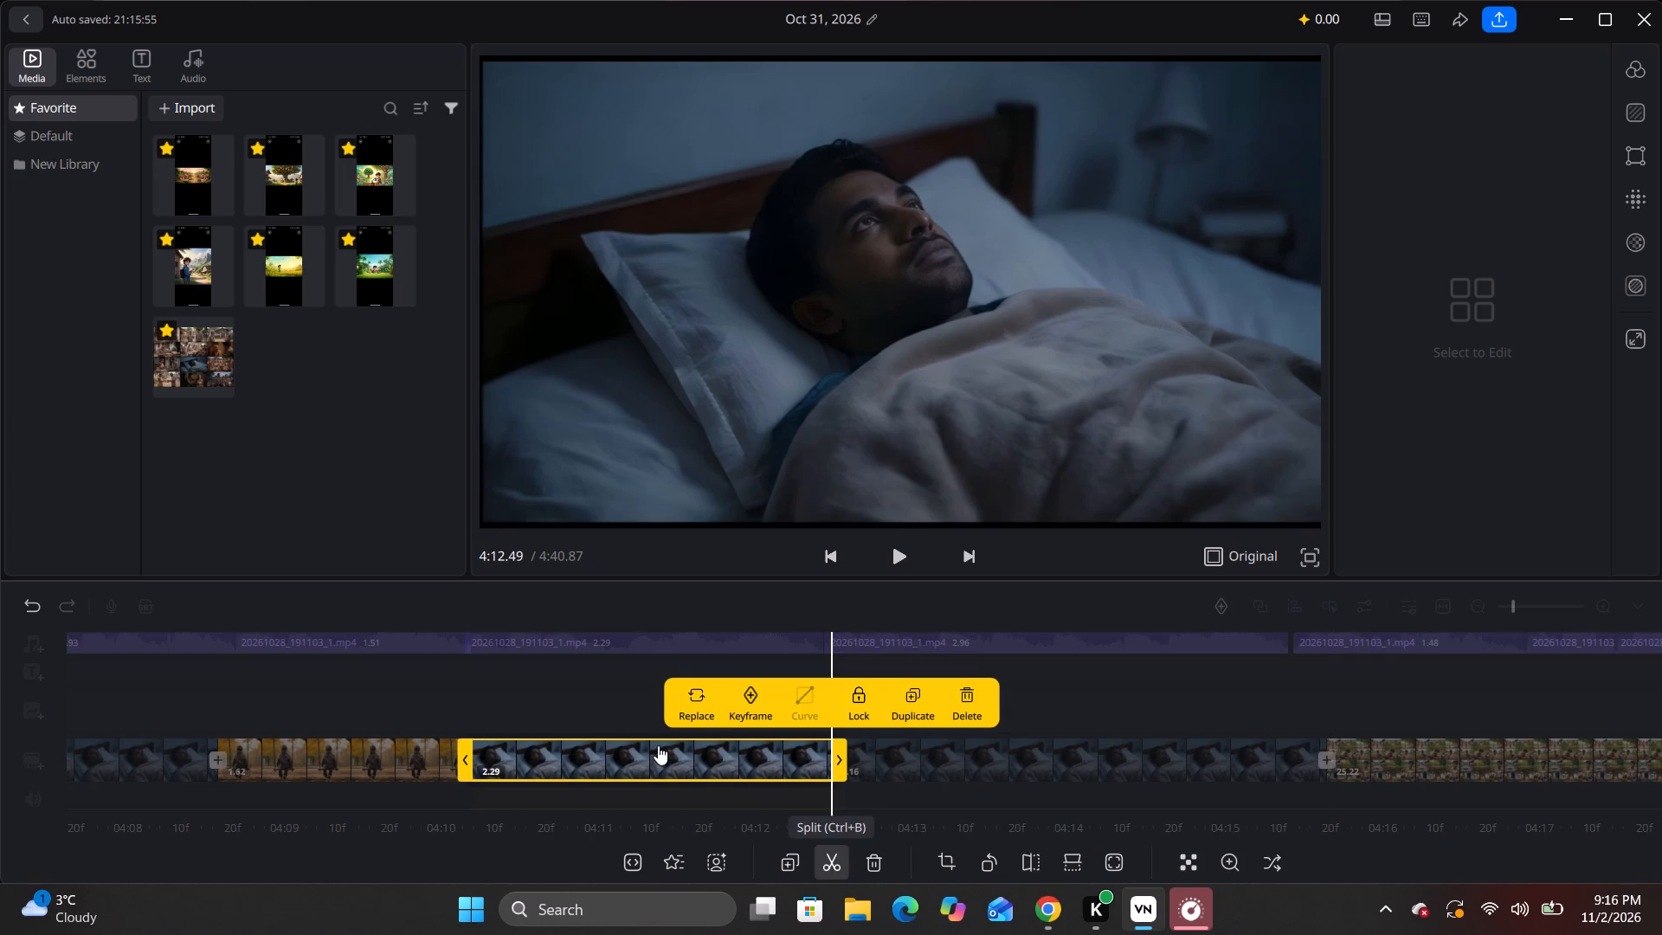
click(659, 753)
click(718, 753)
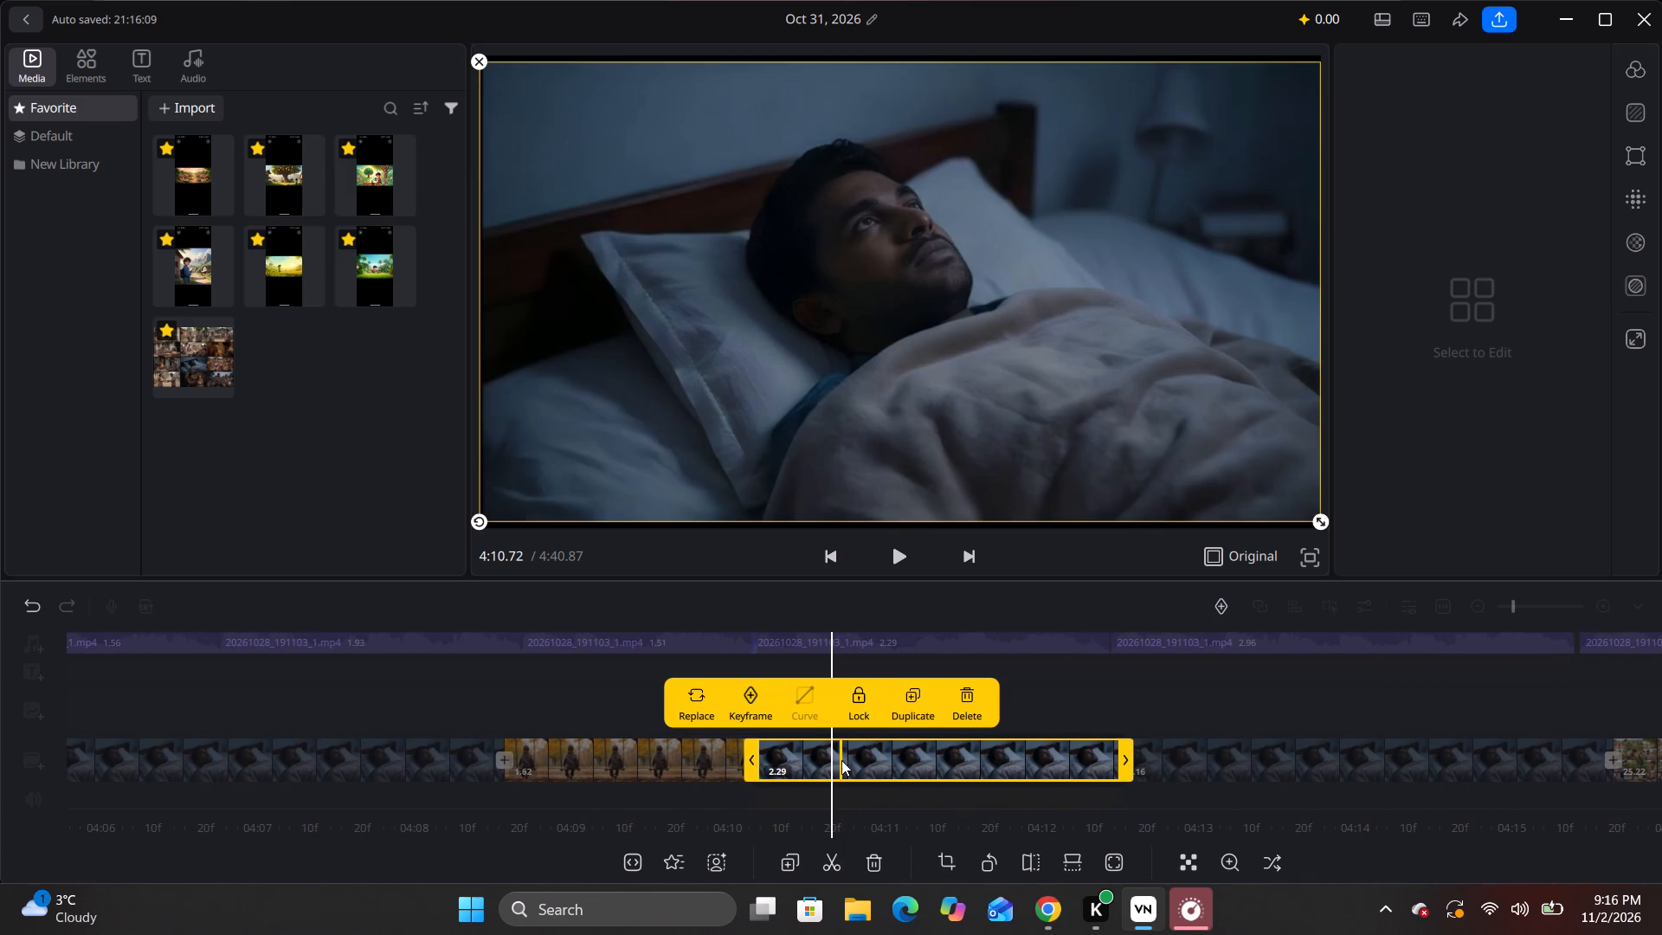
Switch to Google Chrome, dismiss the leftover save dialog, and run an image search for "parent need help".
click(1041, 925)
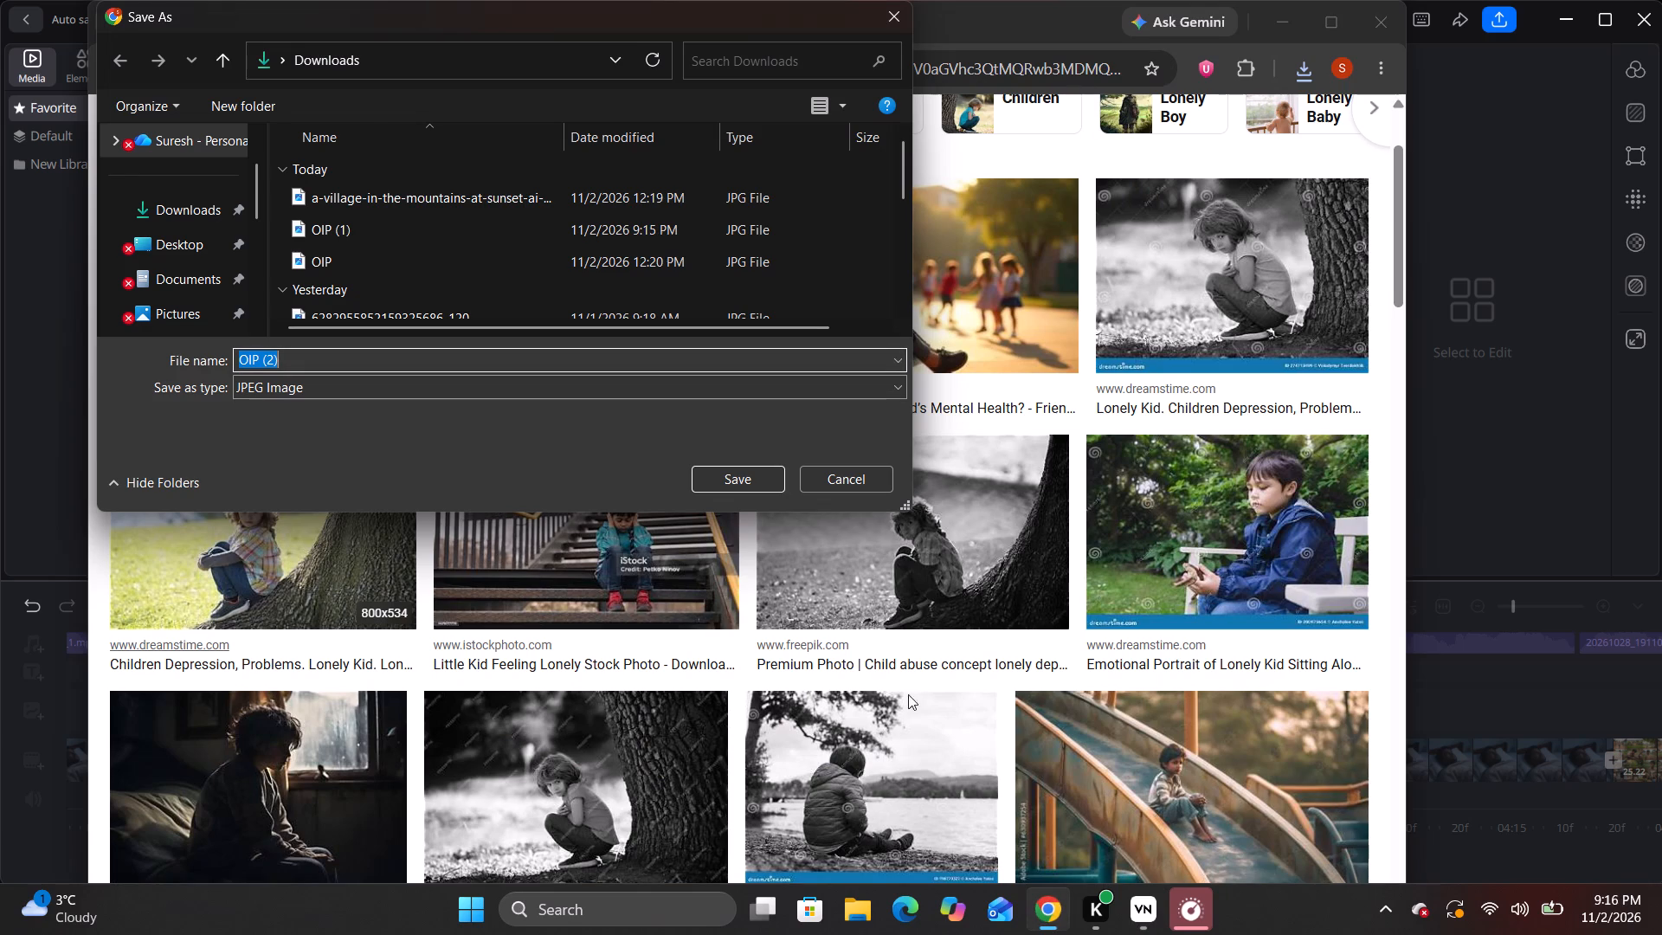
click(895, 7)
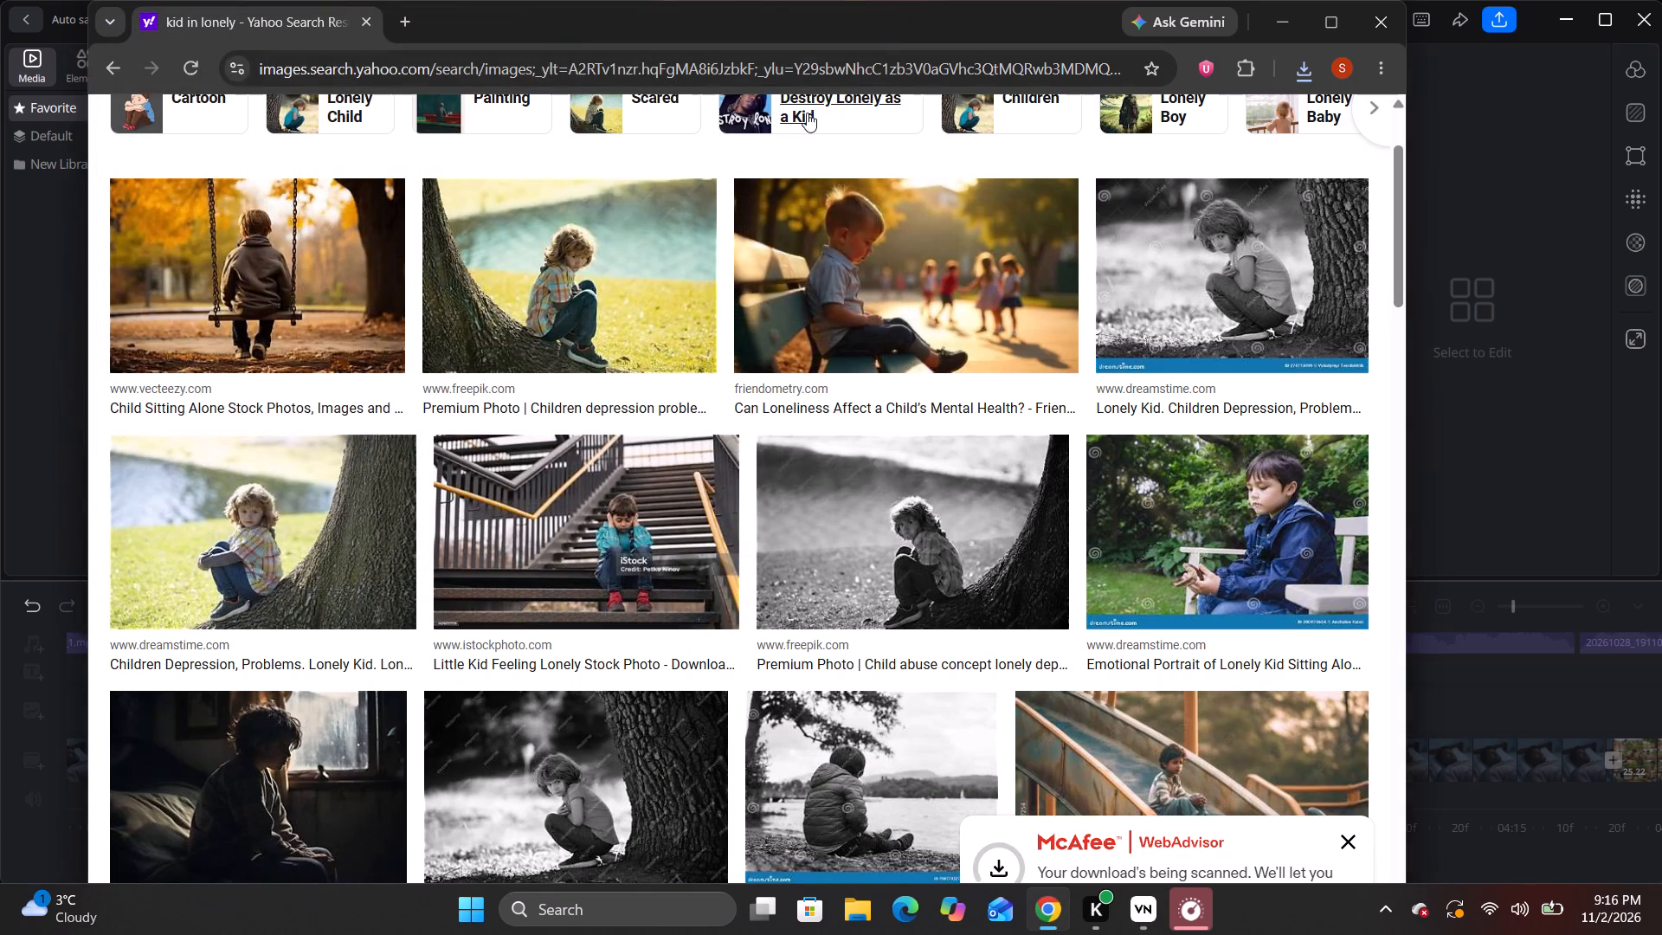
scroll(575, 380, up, 6)
drag(406, 141, 198, 136)
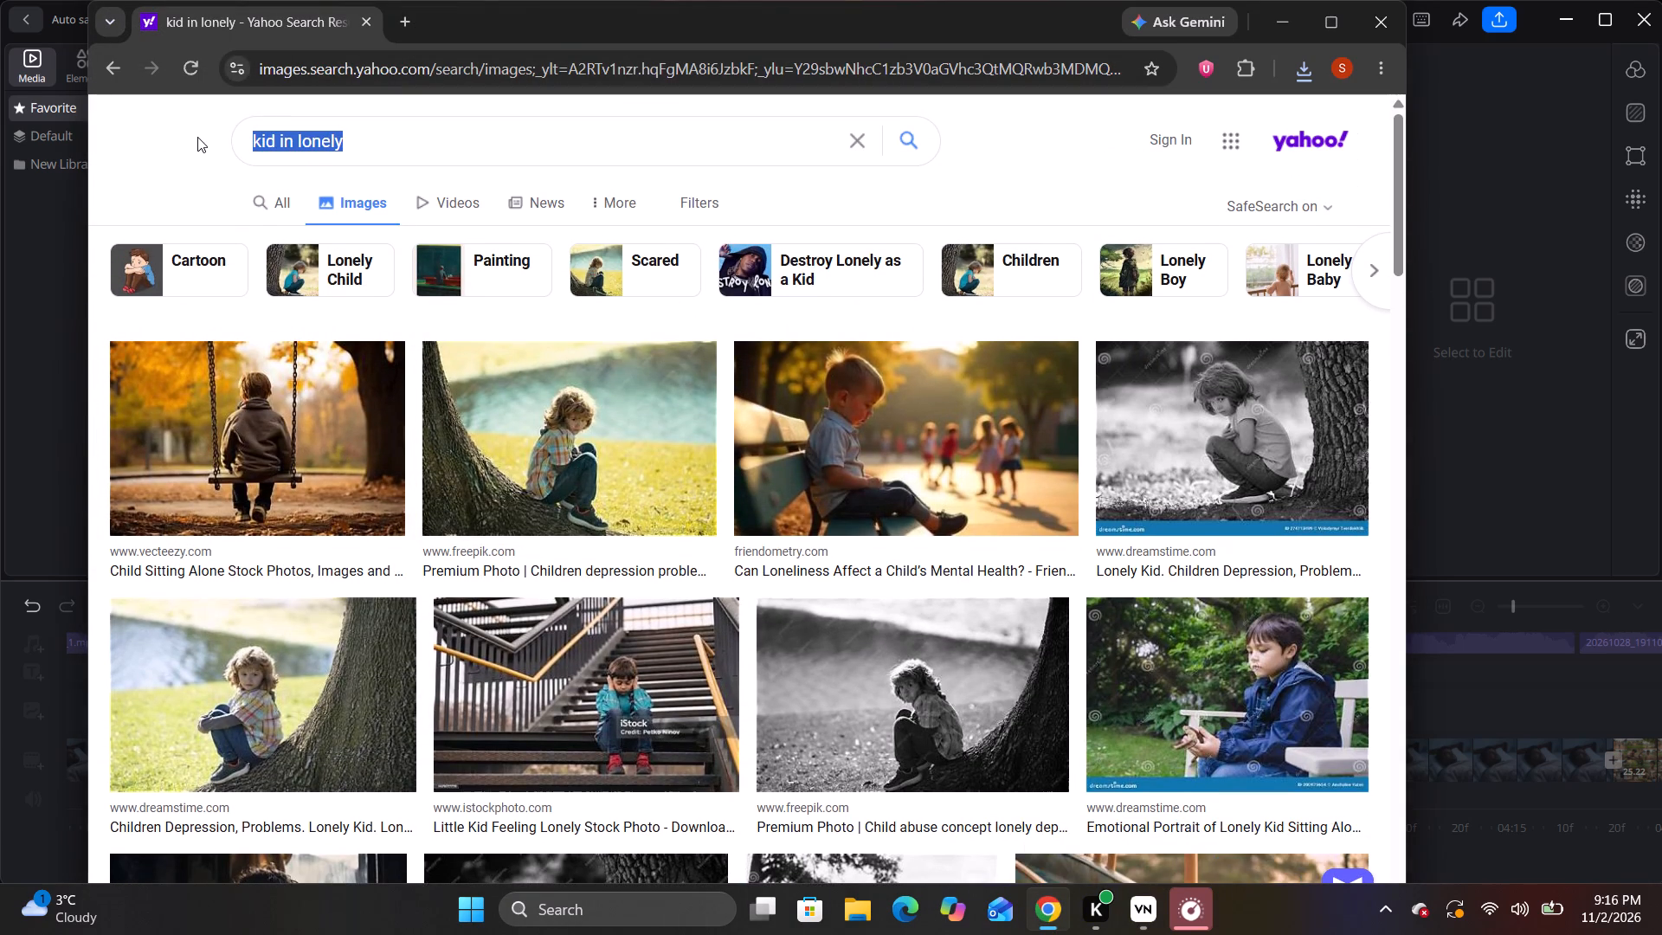
text(parent)
key(space)
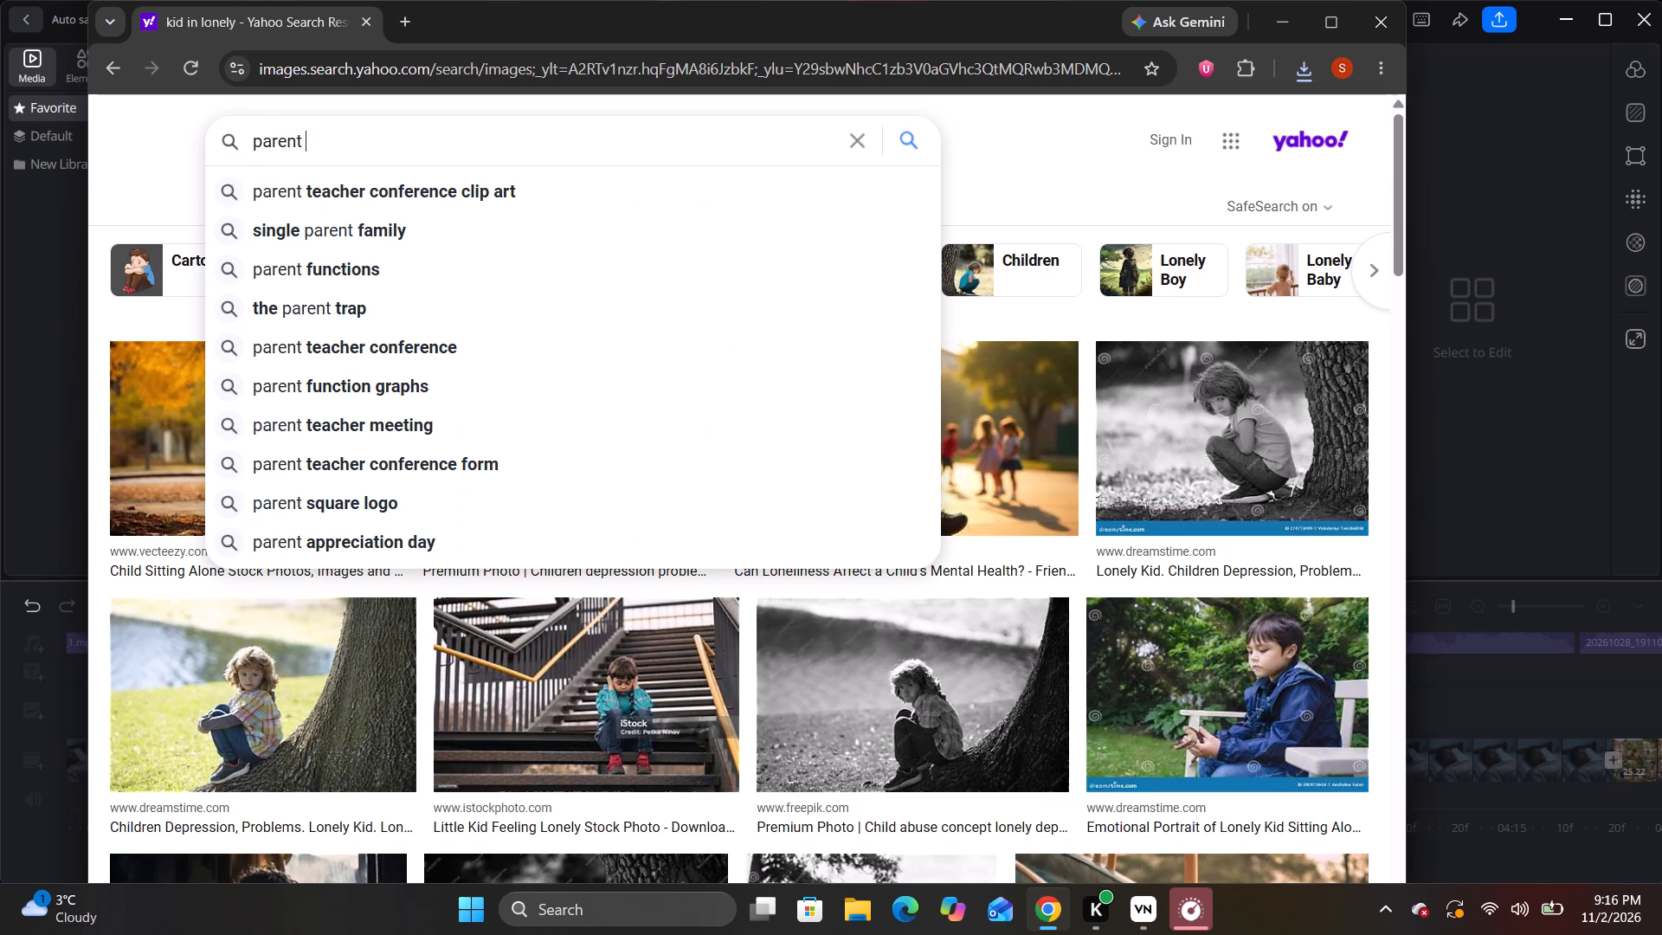
text(need help)
key(Return)
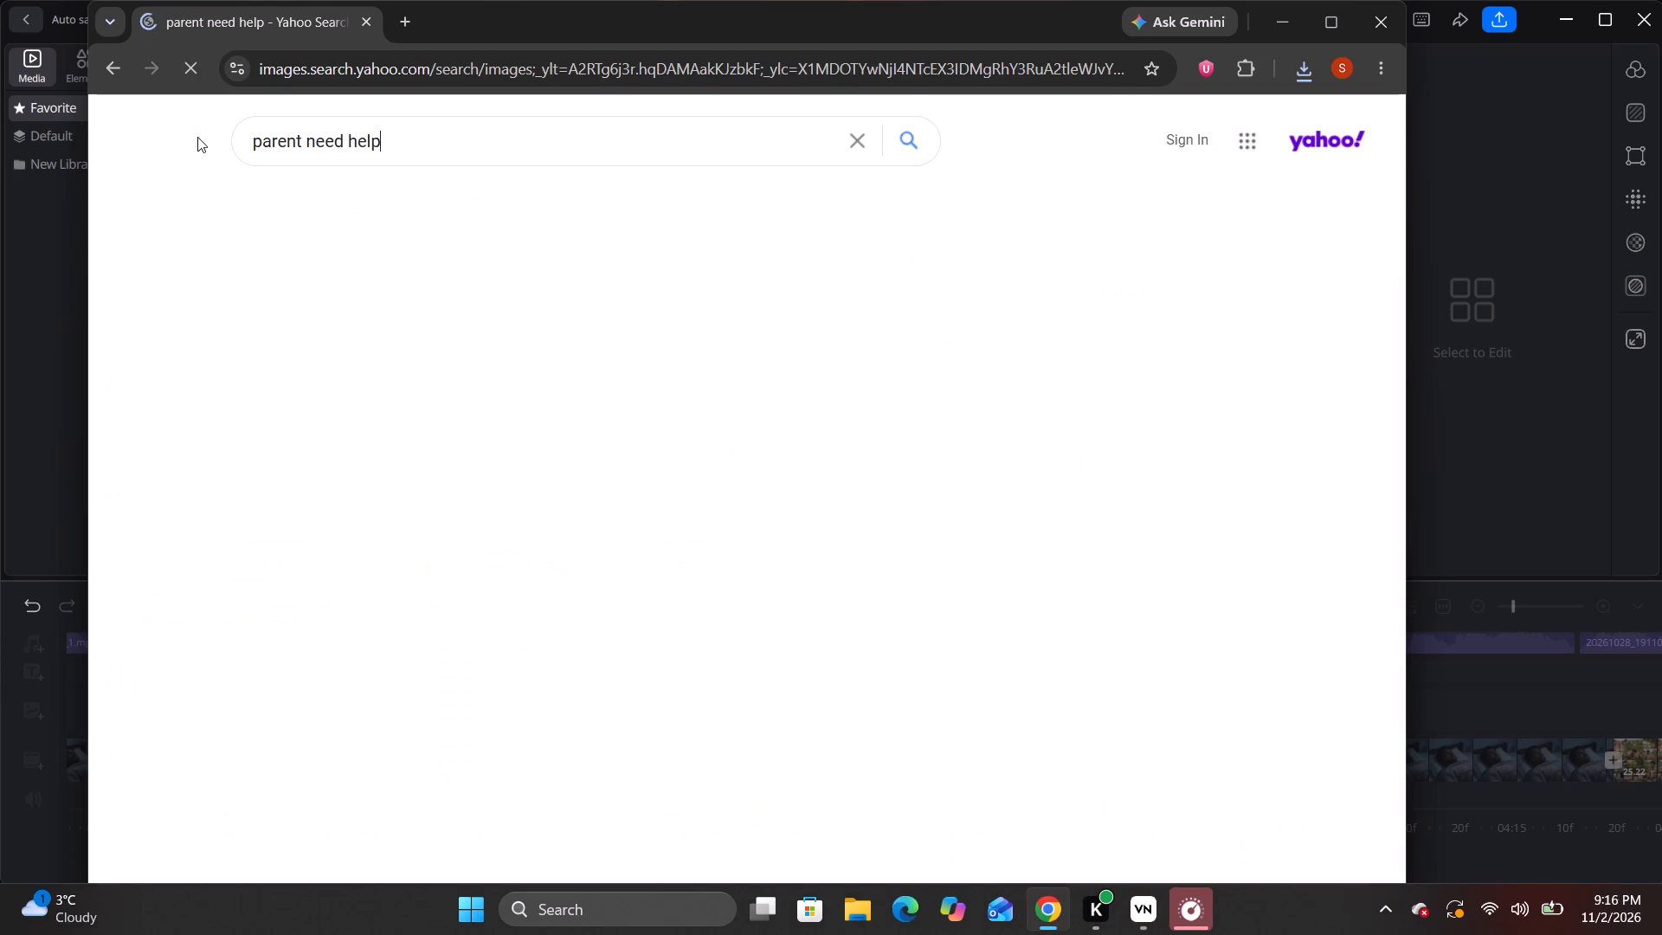
Find the photo of an elderly woman holding hands with a woman in a blue shirt and save it as "OIP (2)".
scroll(405, 368, down, 1)
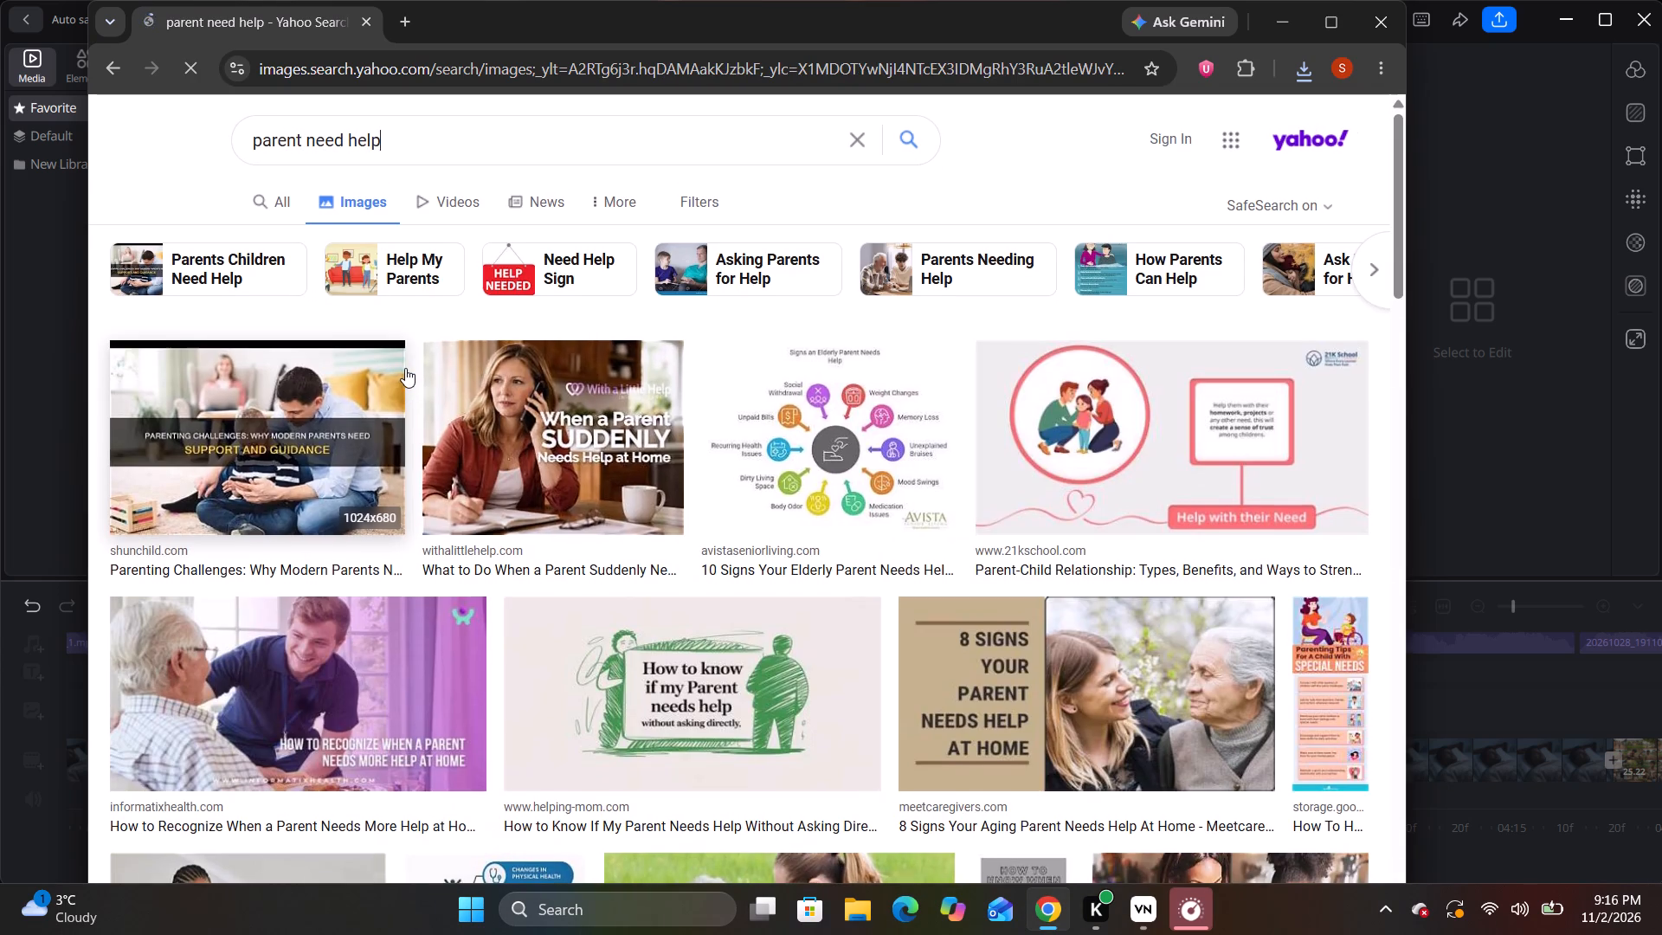
scroll(409, 361, down, 3)
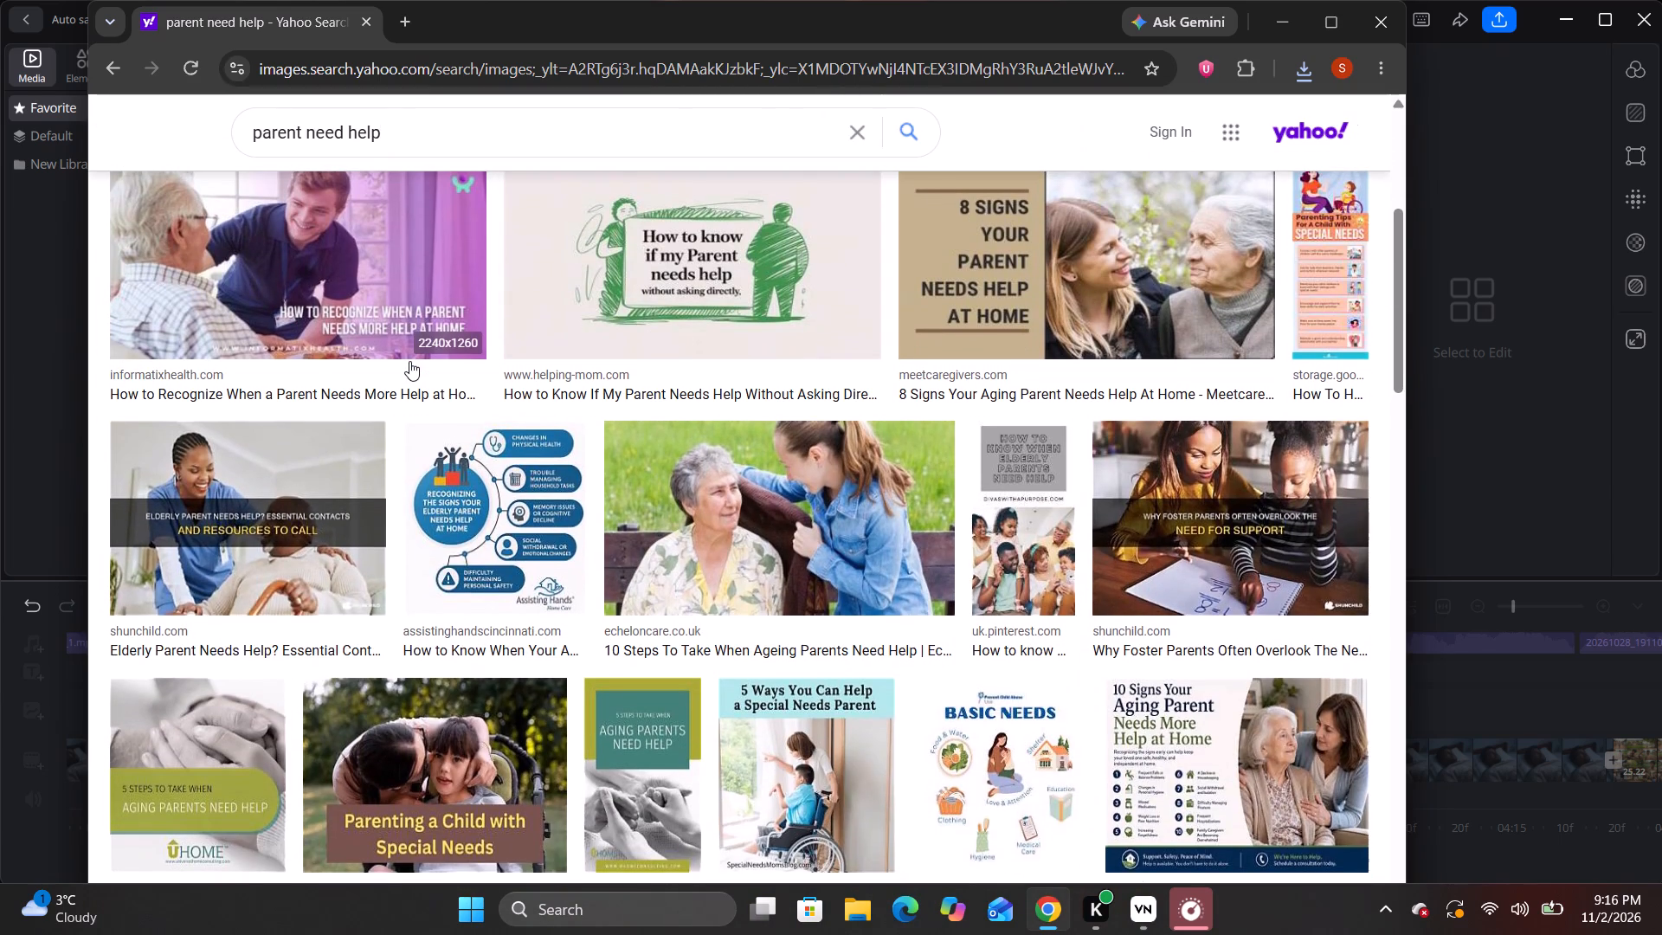
scroll(409, 361, down, 1)
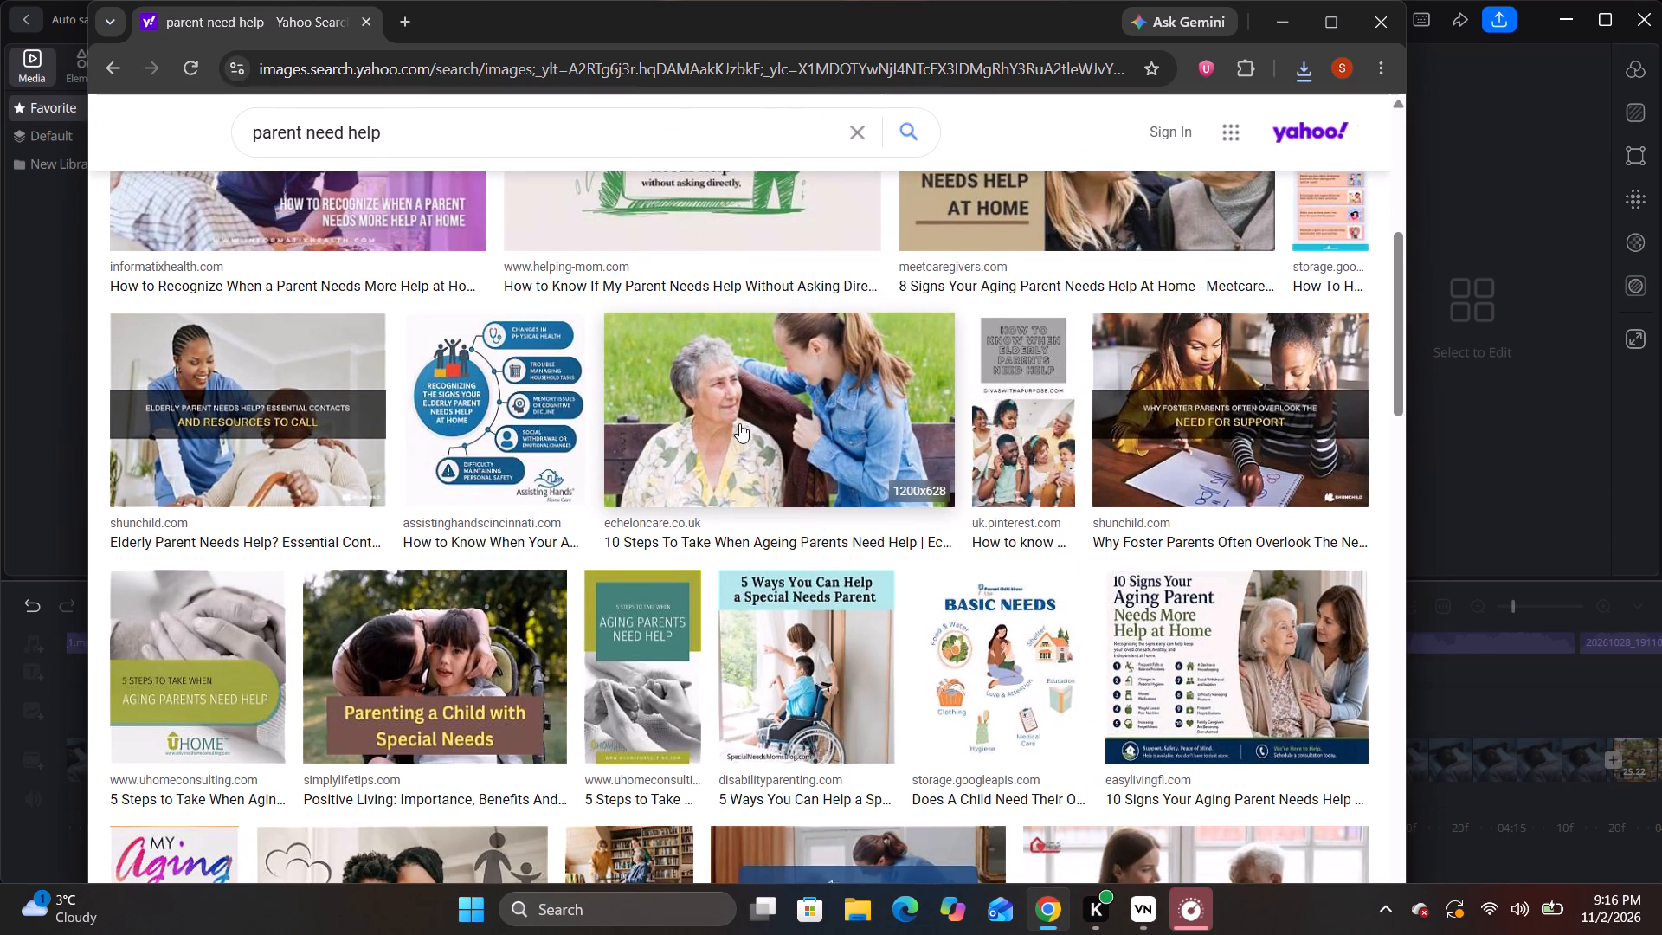
scroll(735, 421, down, 6)
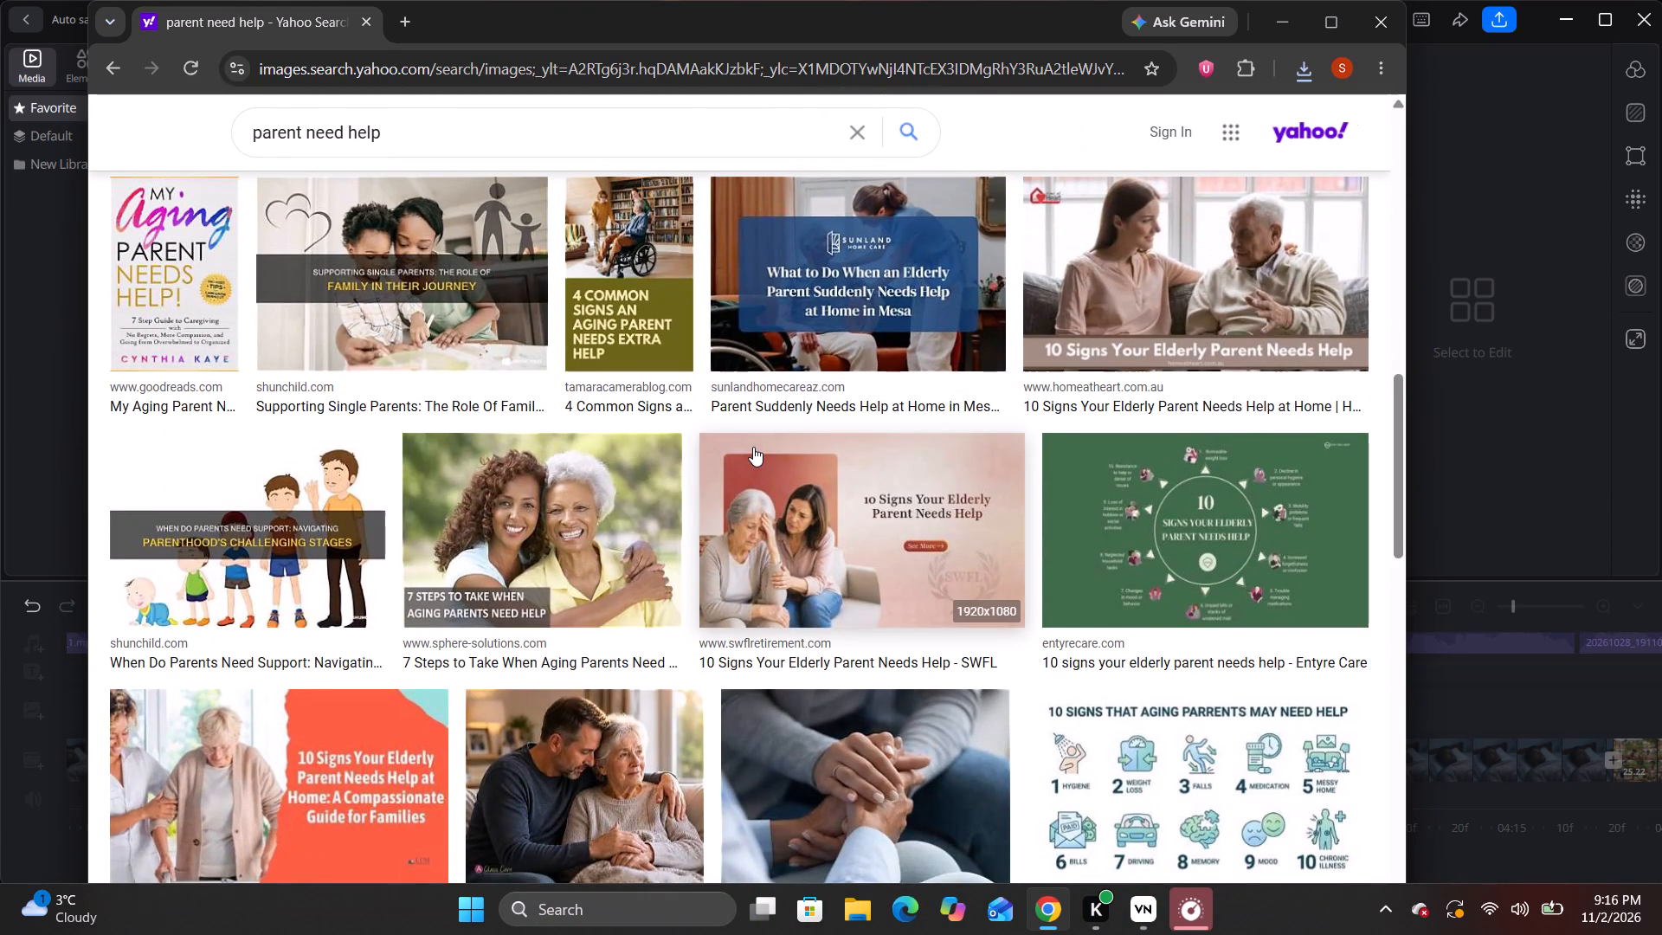
scroll(753, 447, down, 4)
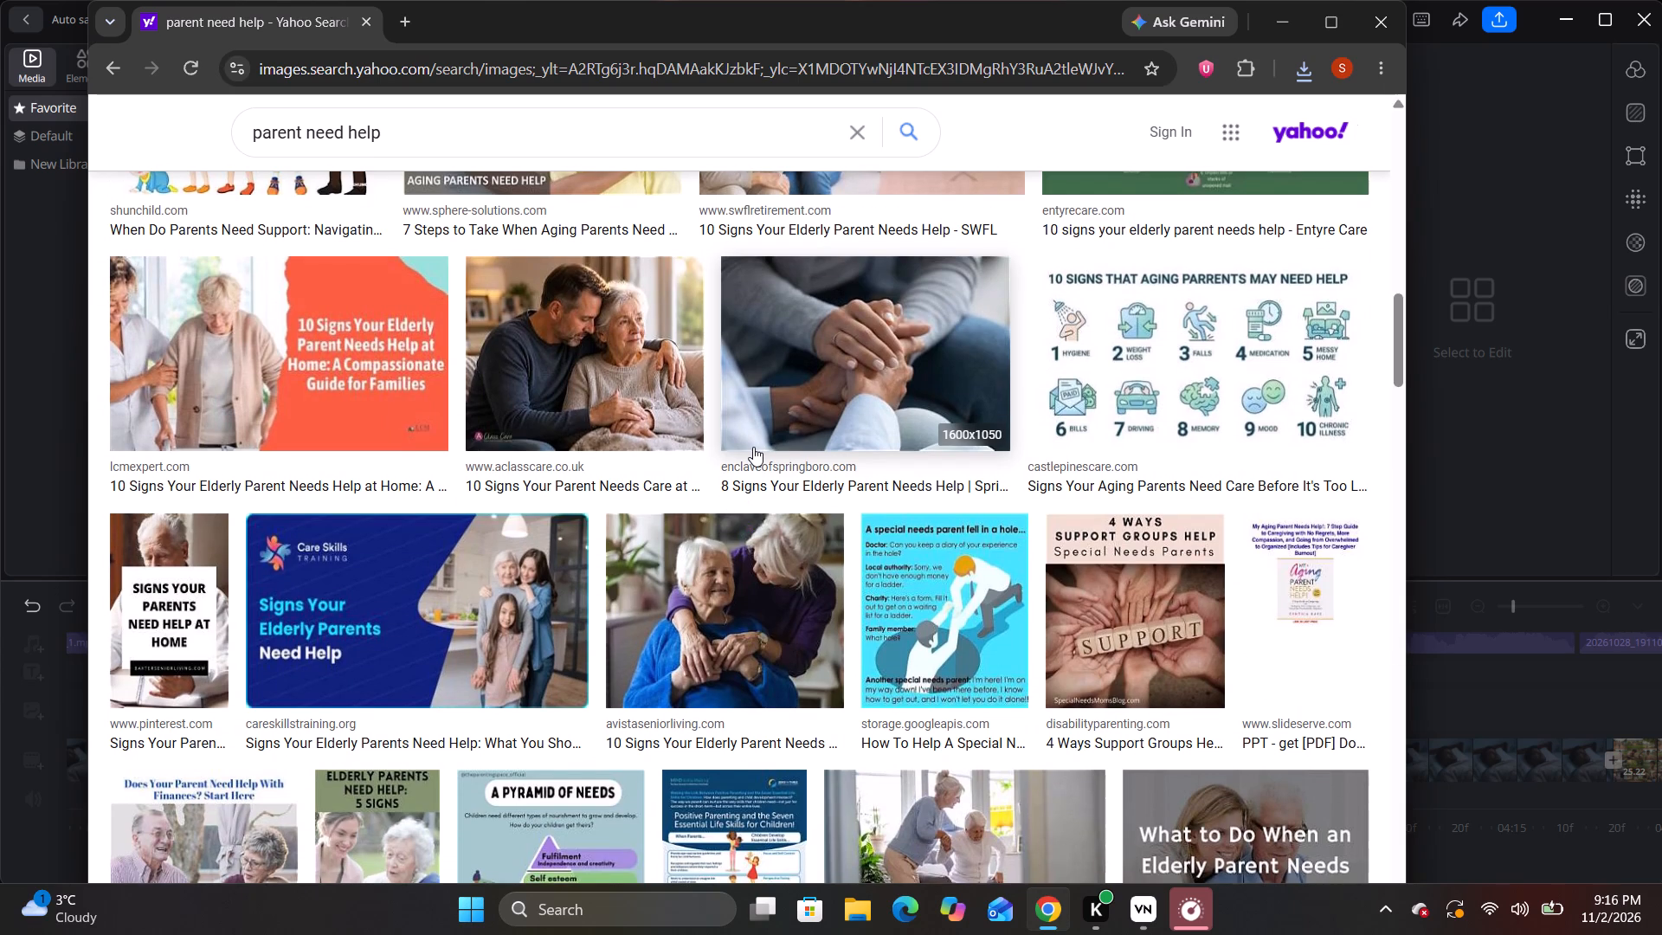
scroll(753, 447, down, 6)
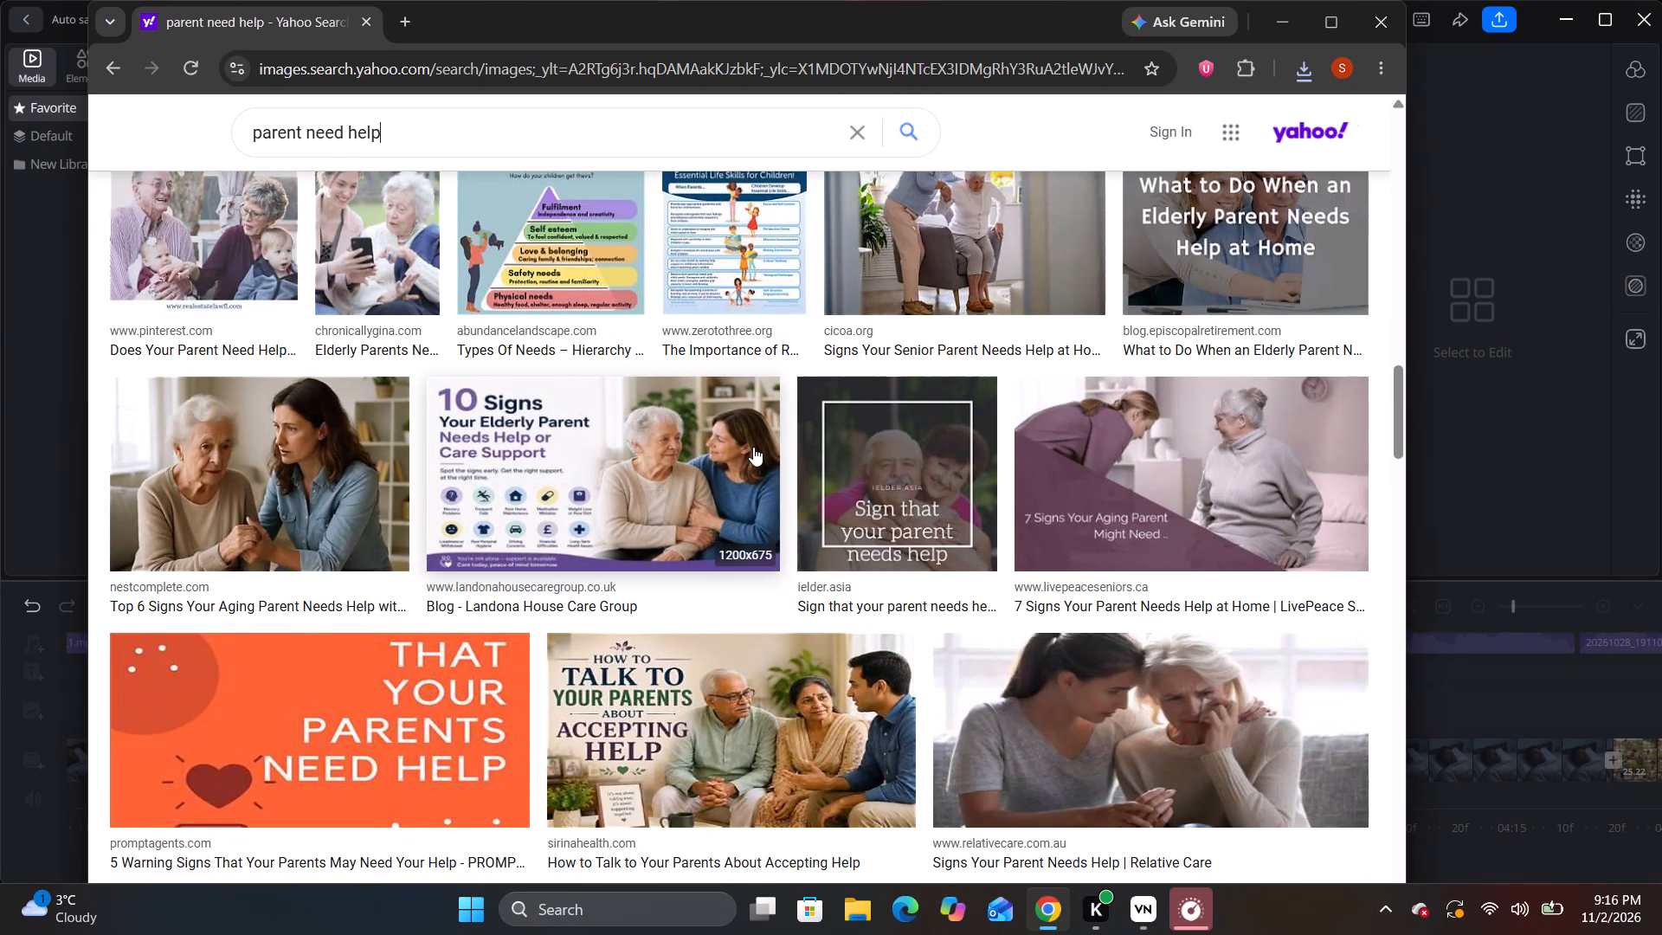
click(222, 480)
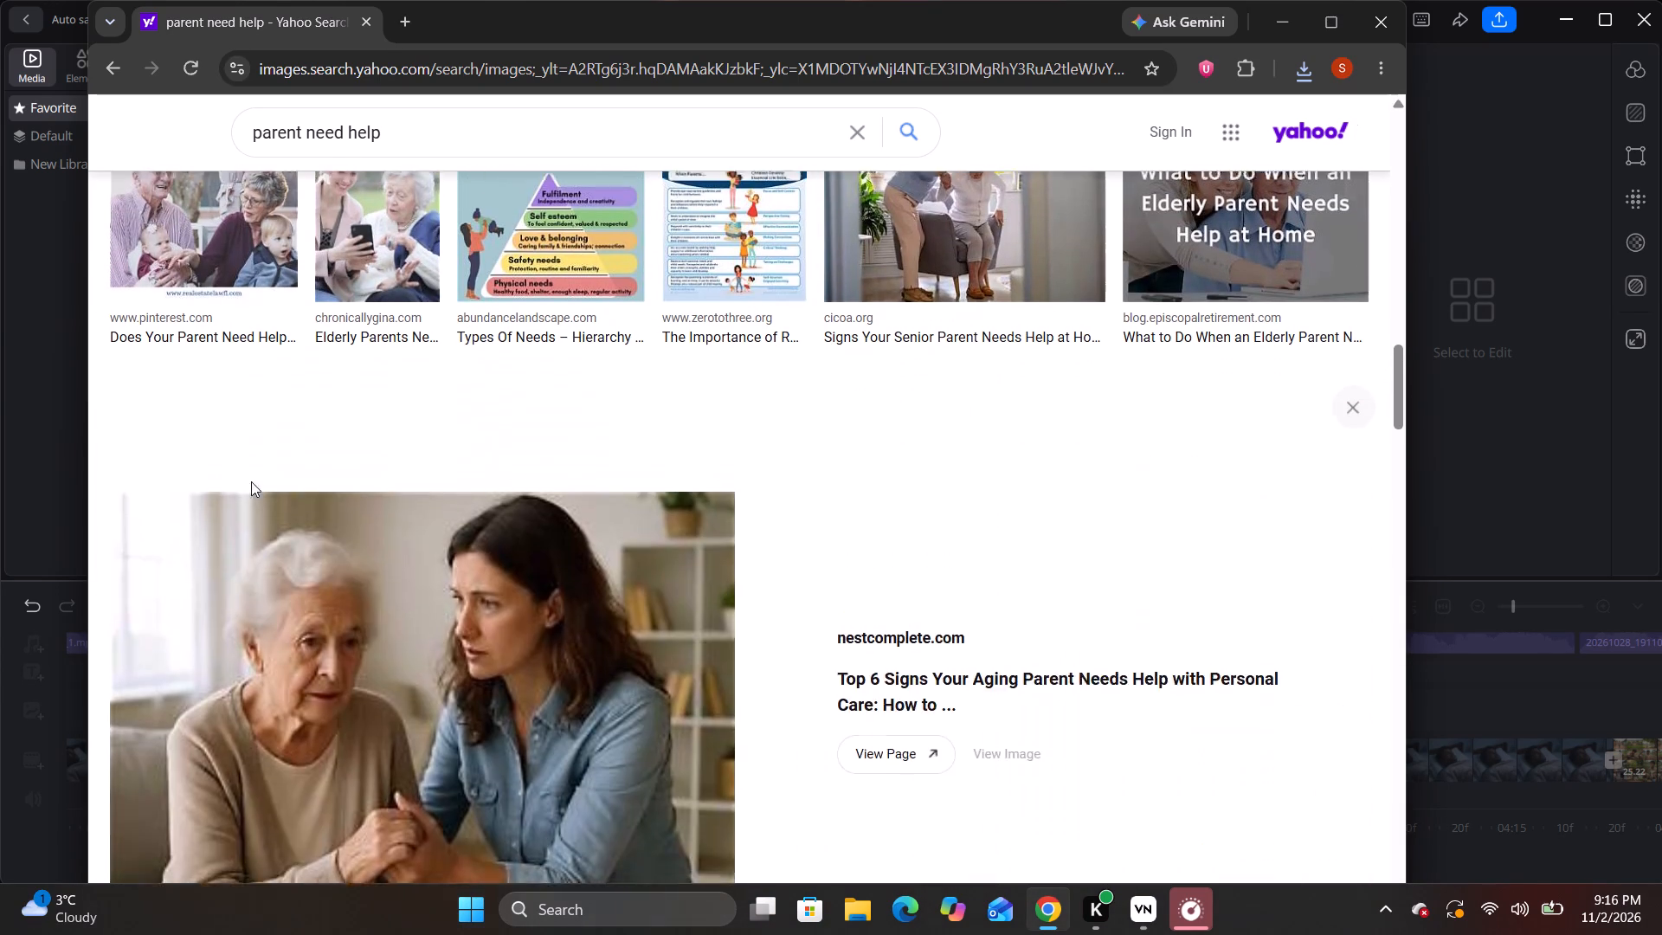
right_click(405, 496)
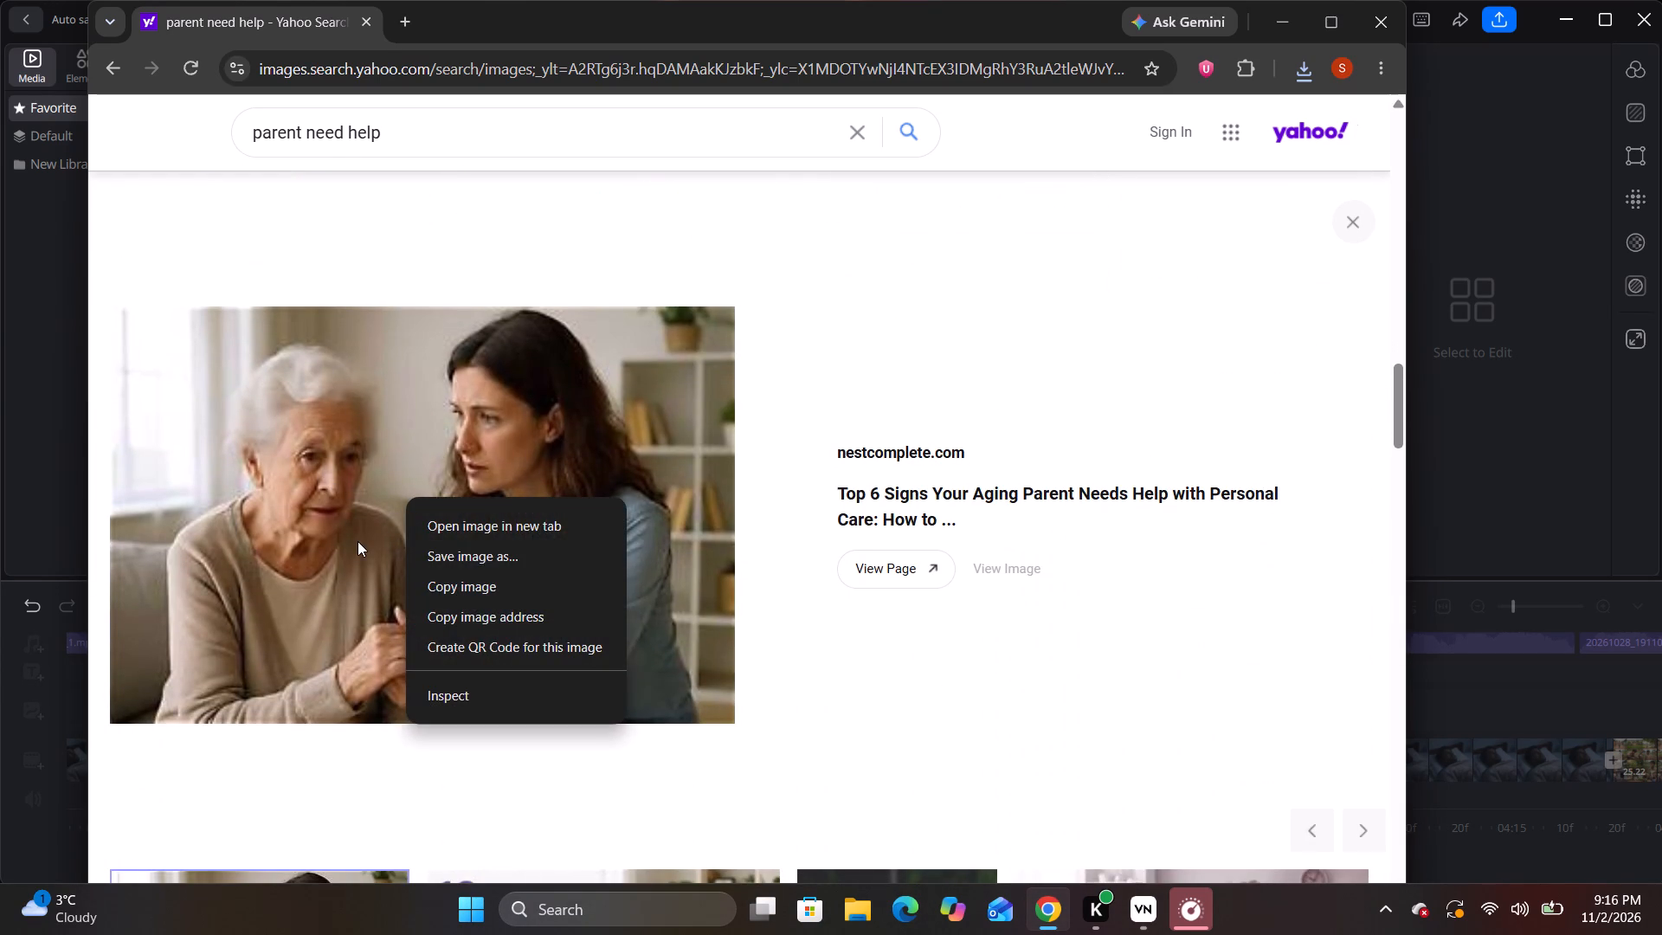
click(467, 558)
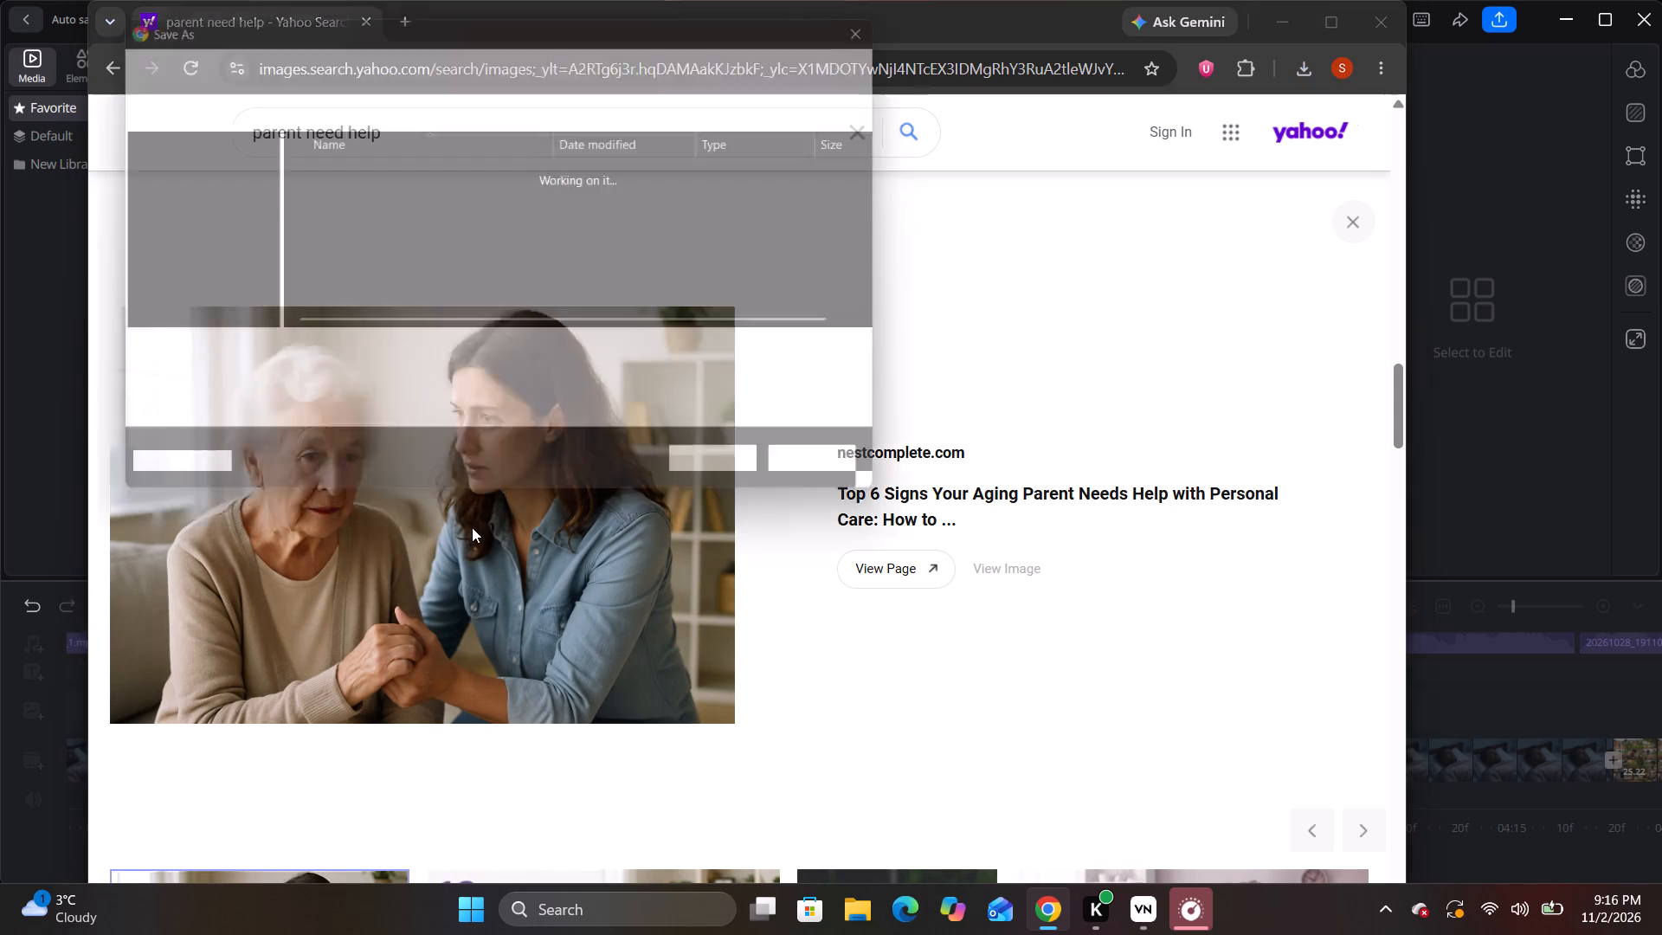
click(718, 484)
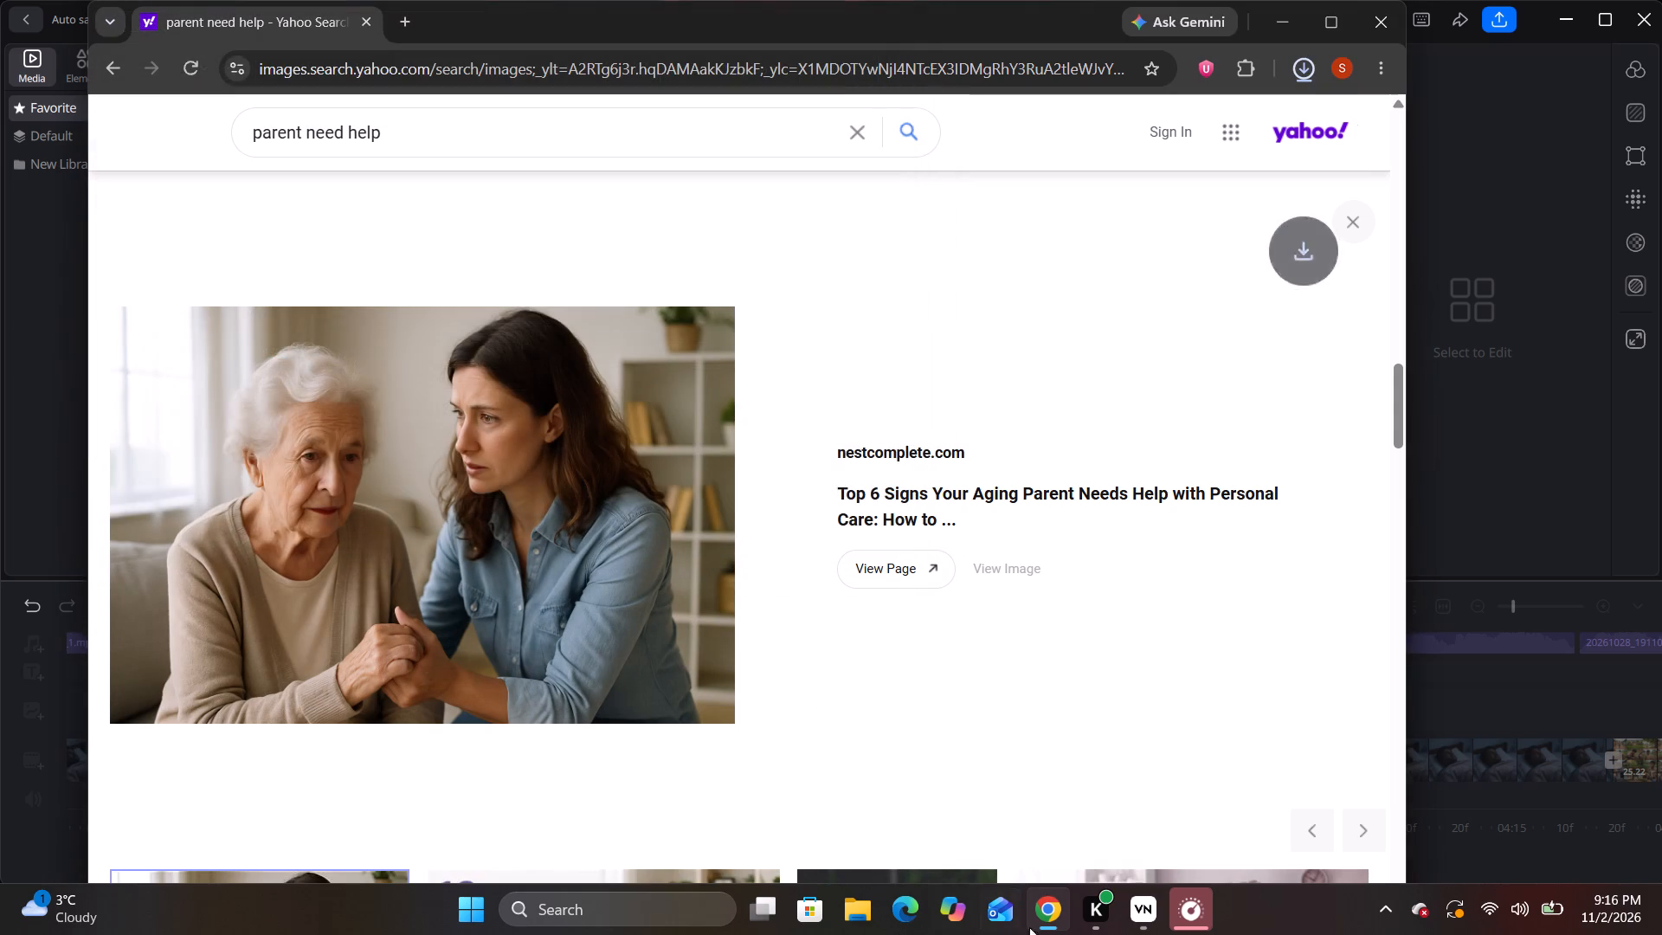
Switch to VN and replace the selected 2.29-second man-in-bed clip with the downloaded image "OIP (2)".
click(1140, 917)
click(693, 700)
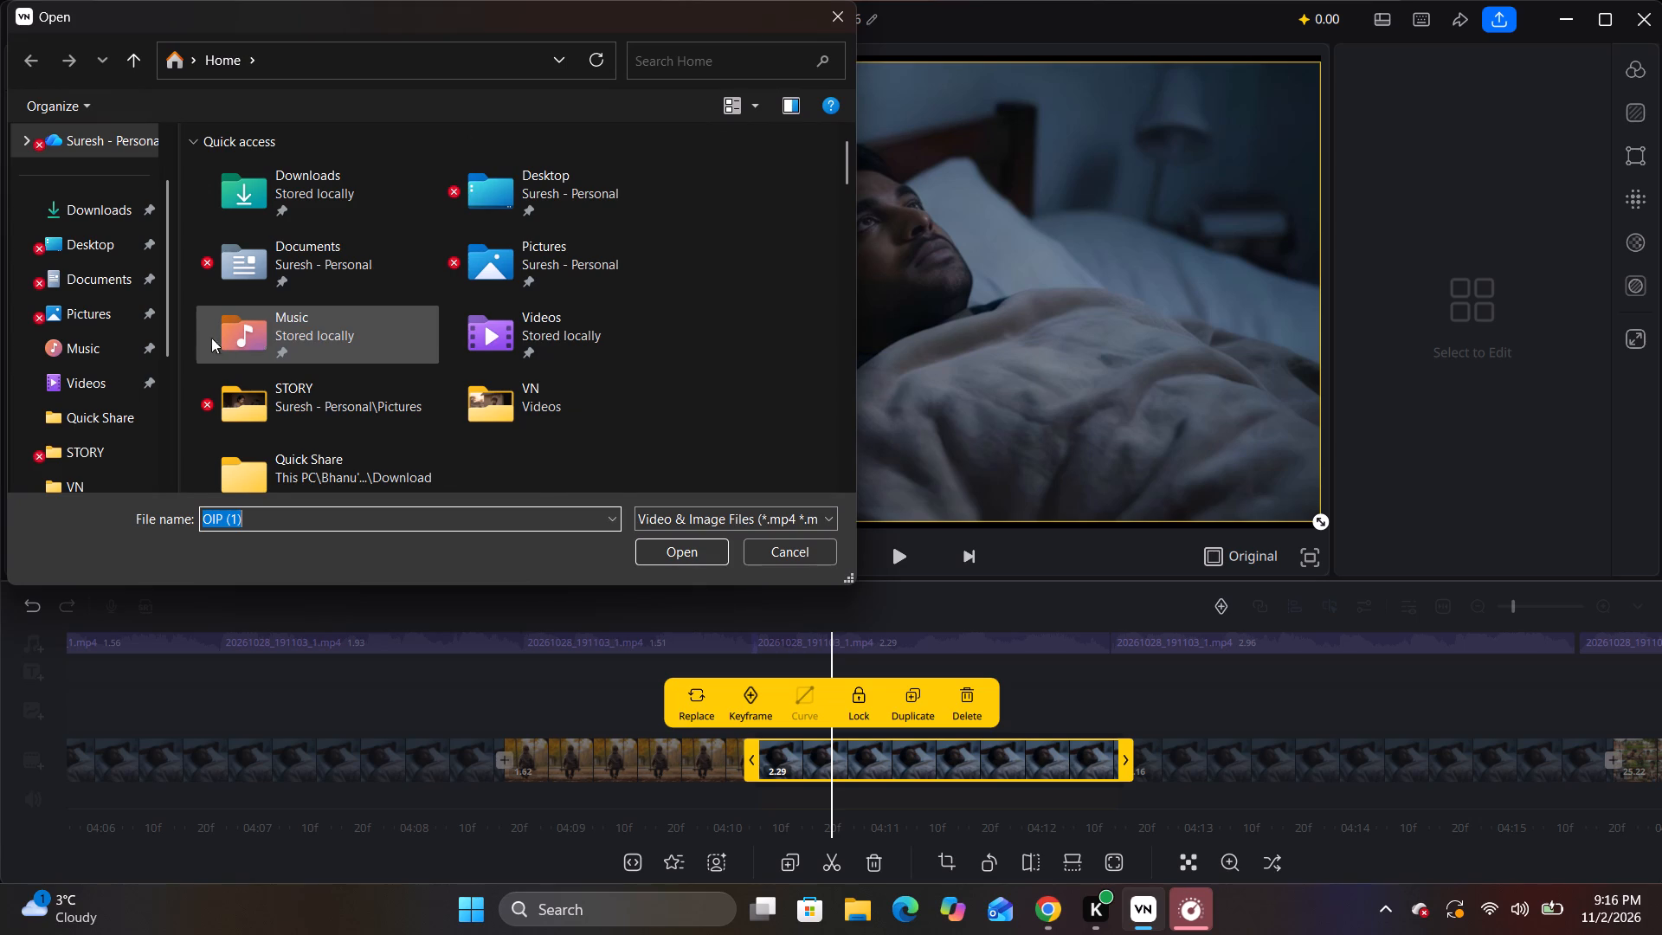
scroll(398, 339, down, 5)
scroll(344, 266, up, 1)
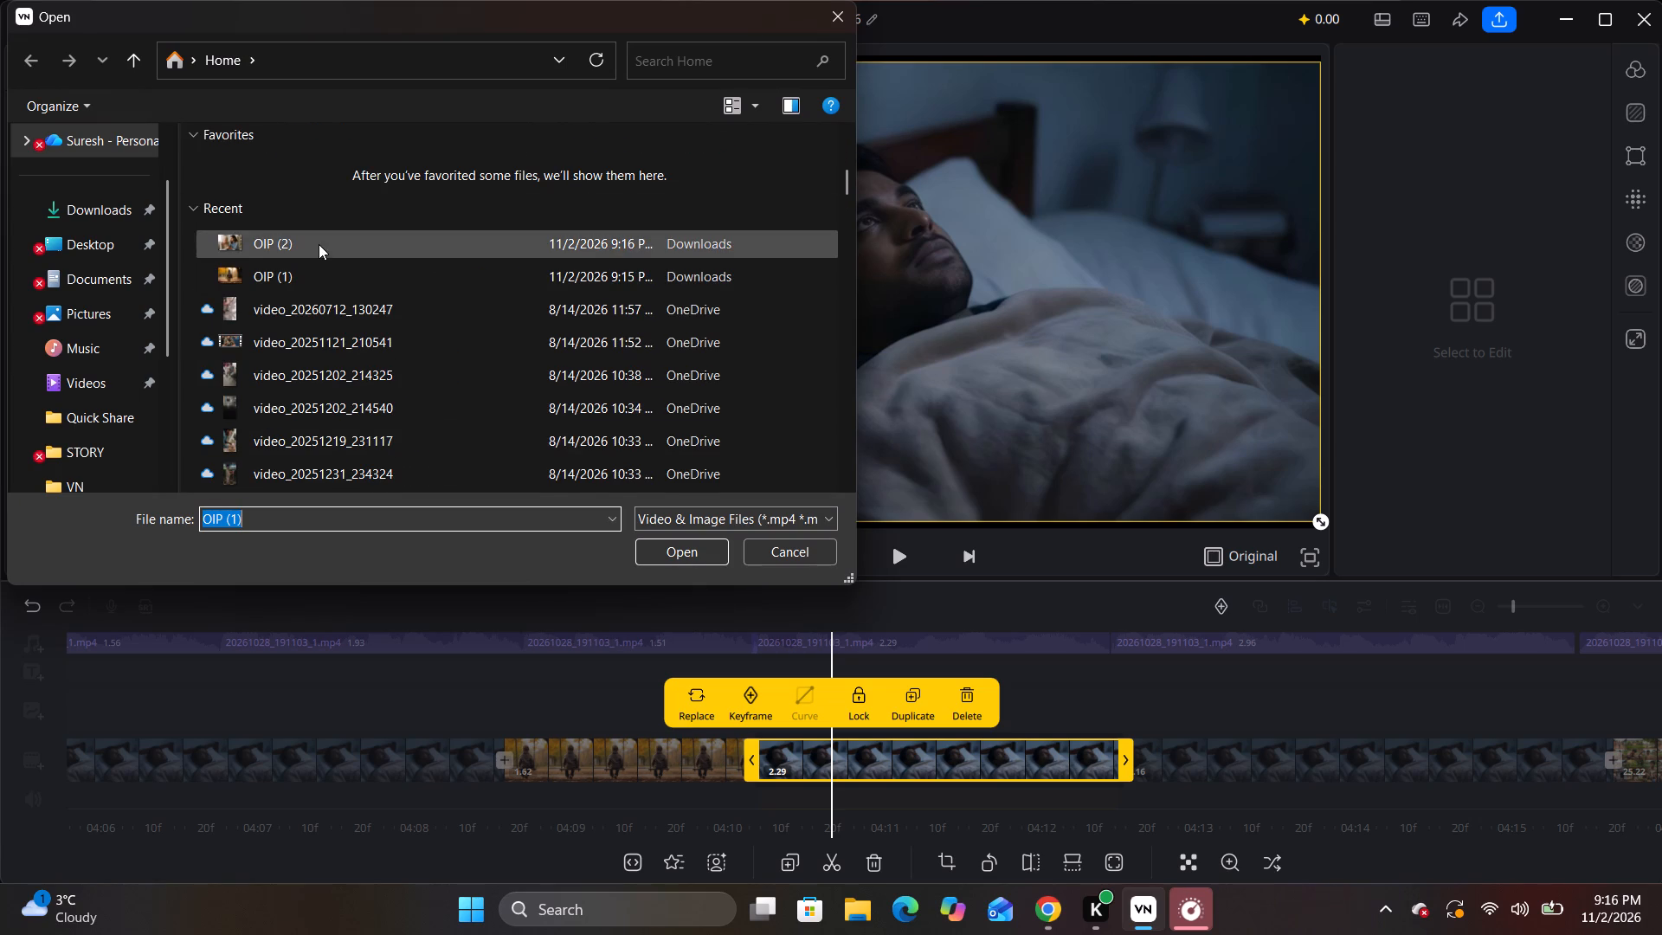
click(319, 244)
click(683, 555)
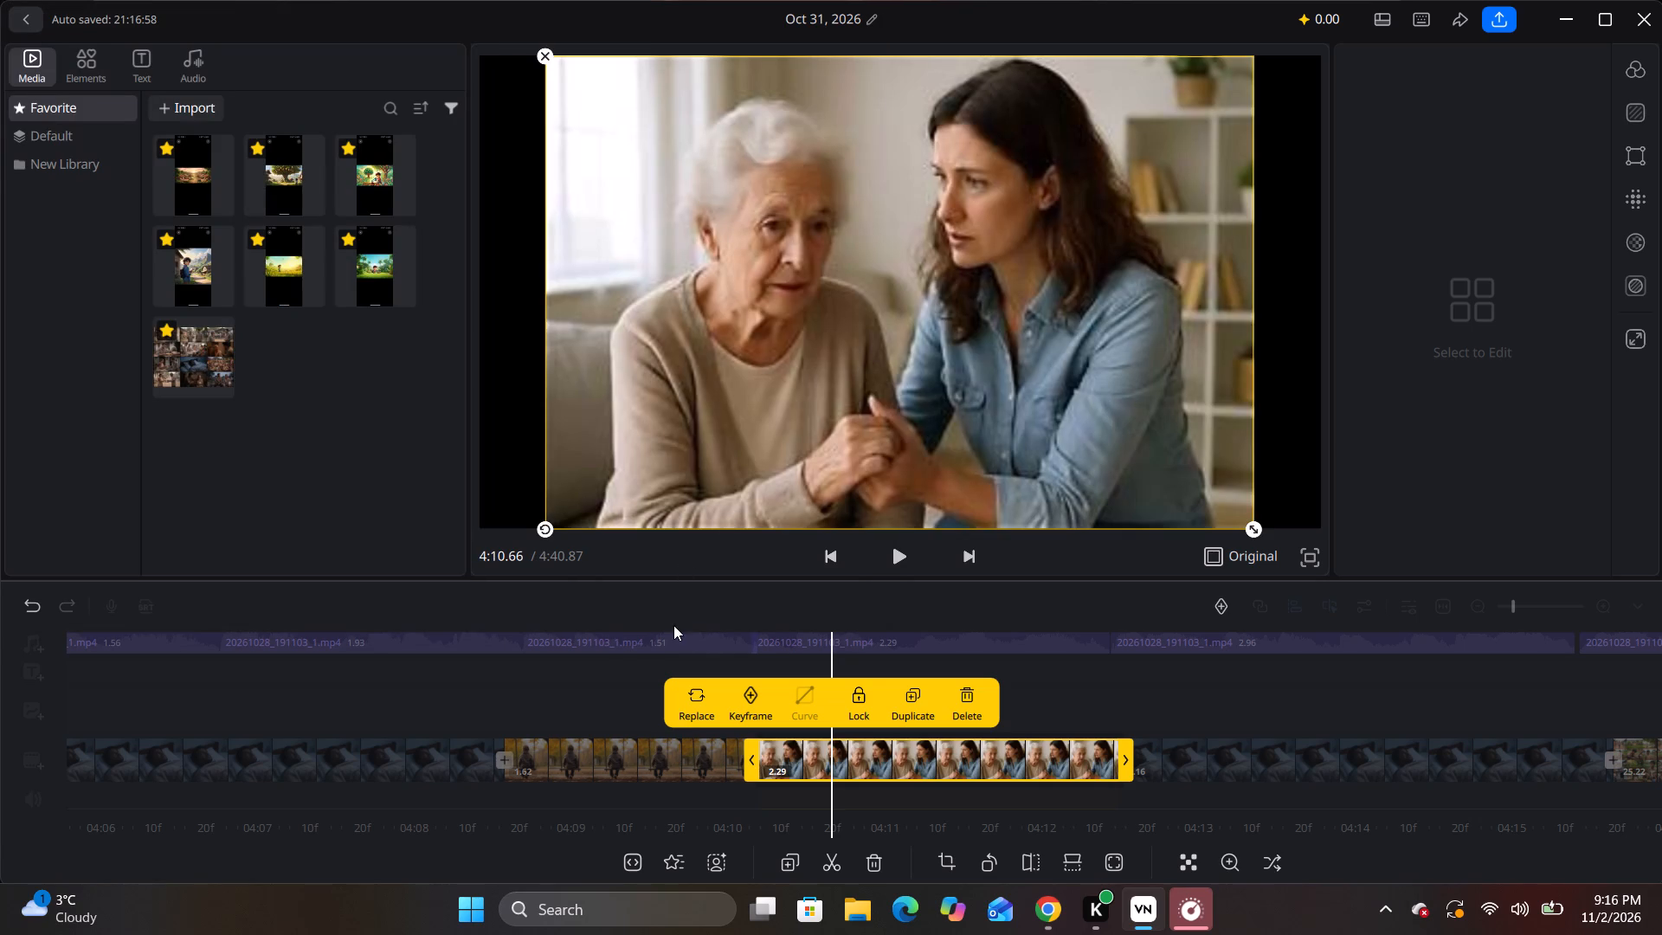
Crop the image of the two women to 16:9, shifting the frame slightly upward to keep both heads inside.
click(950, 861)
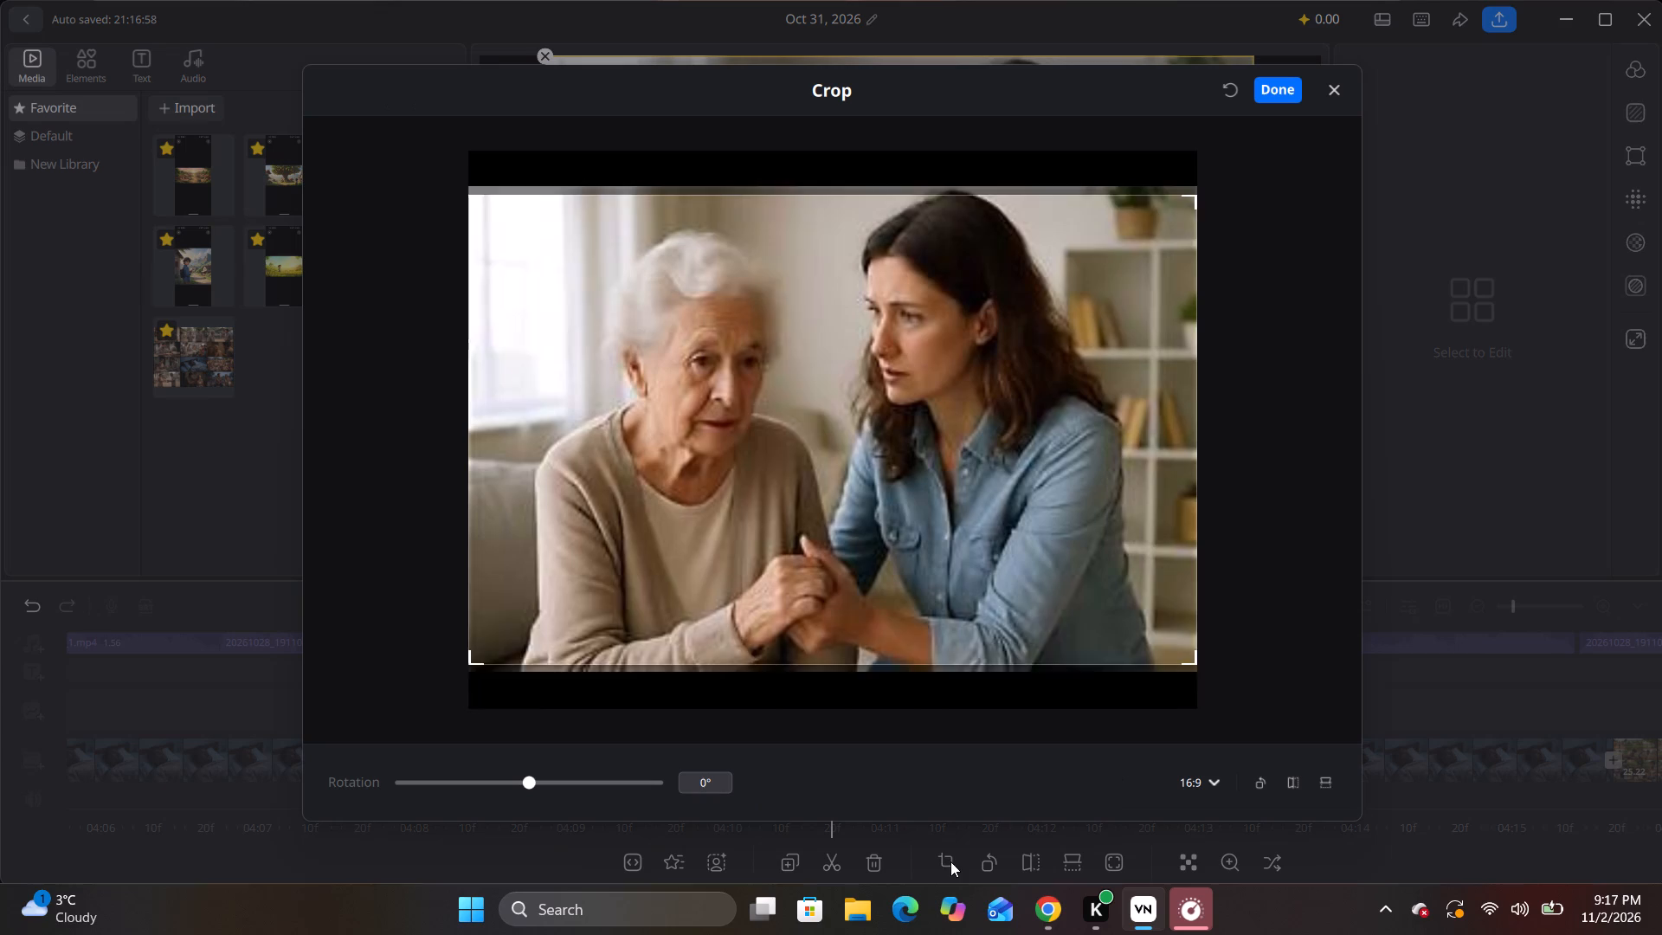
drag(890, 585, 887, 567)
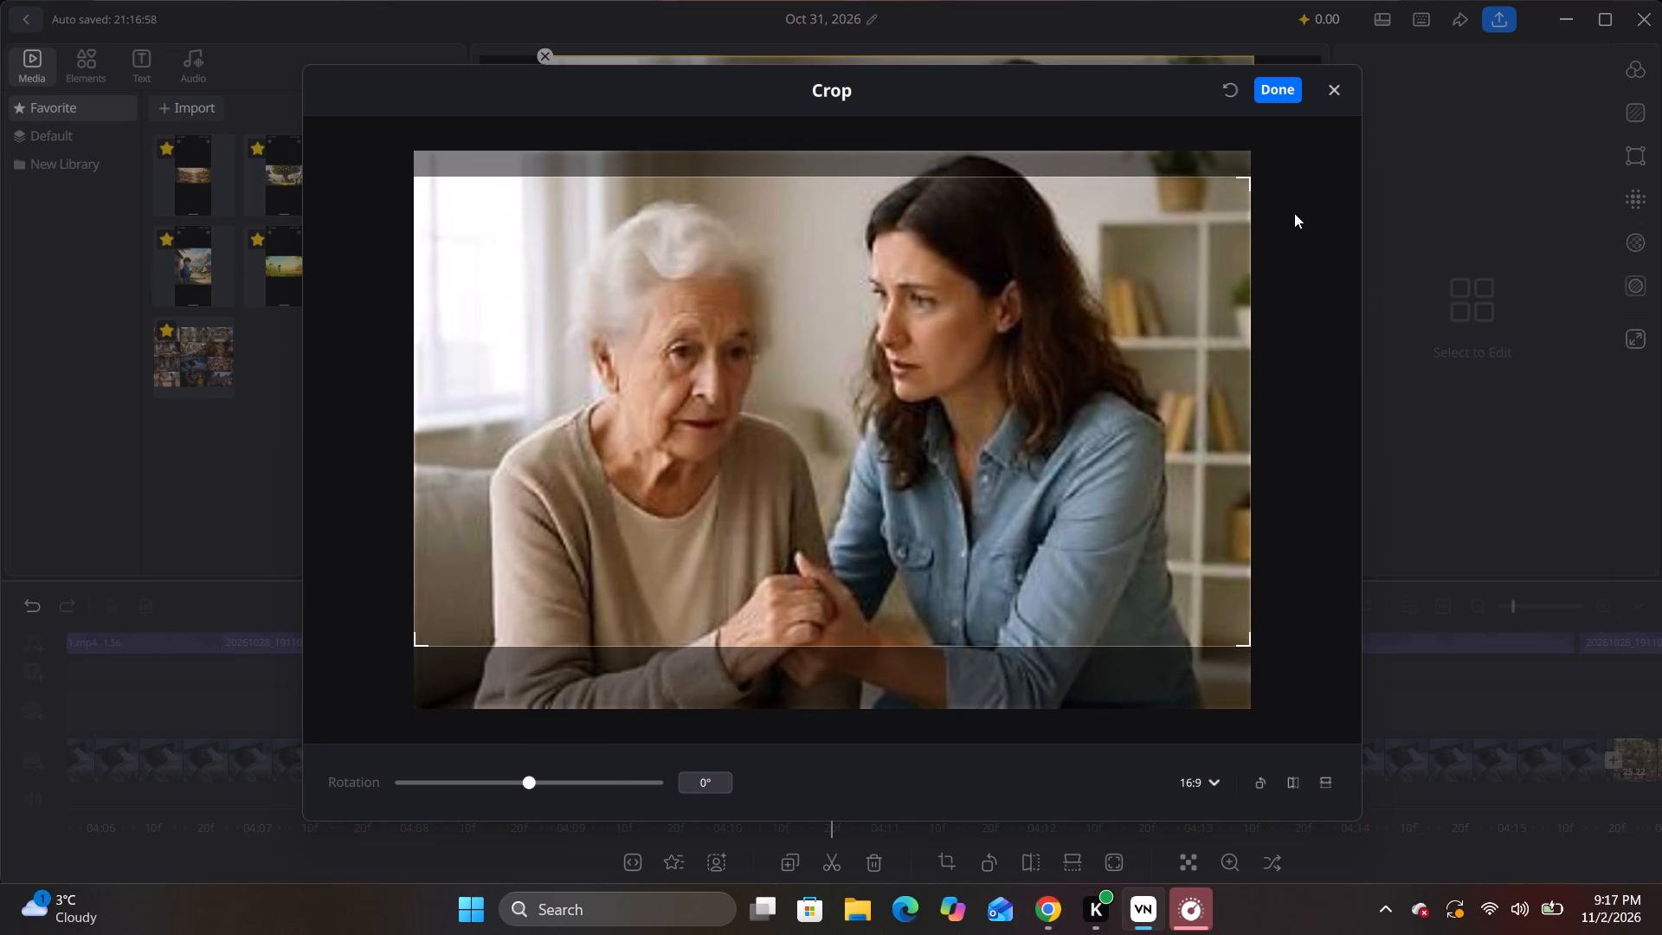
click(1295, 83)
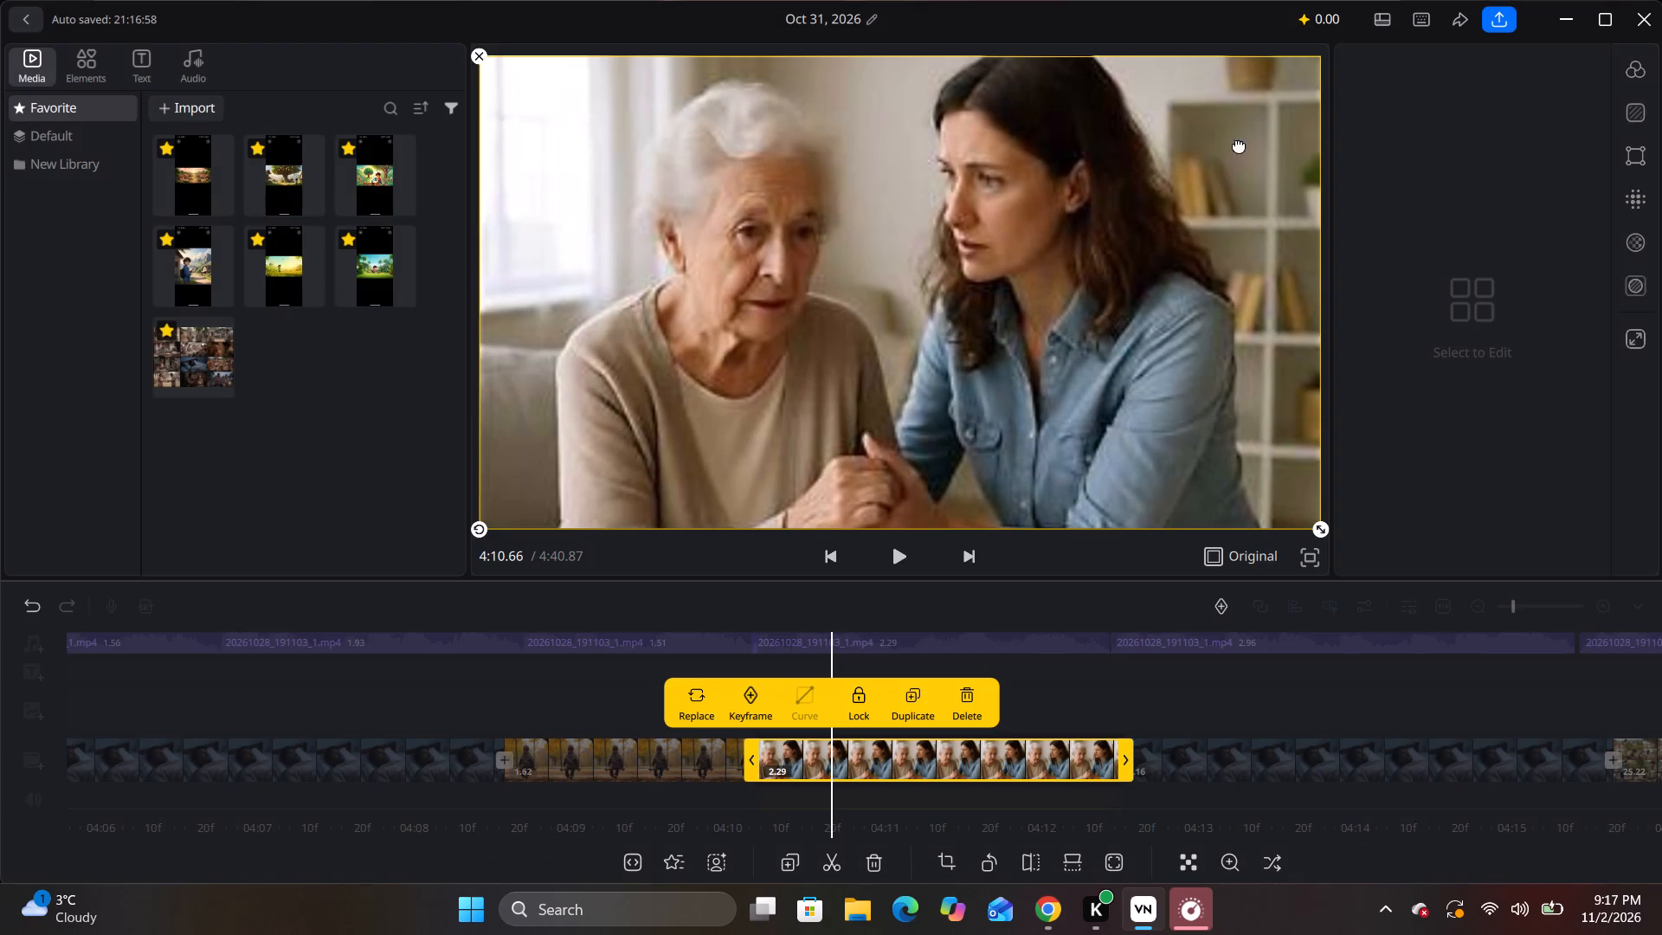
click(766, 343)
Switch back to Google Chrome and save the two women photo again as "Signs-Your-Aging-Parent-Needs-Help" in Downloads.
click(1052, 919)
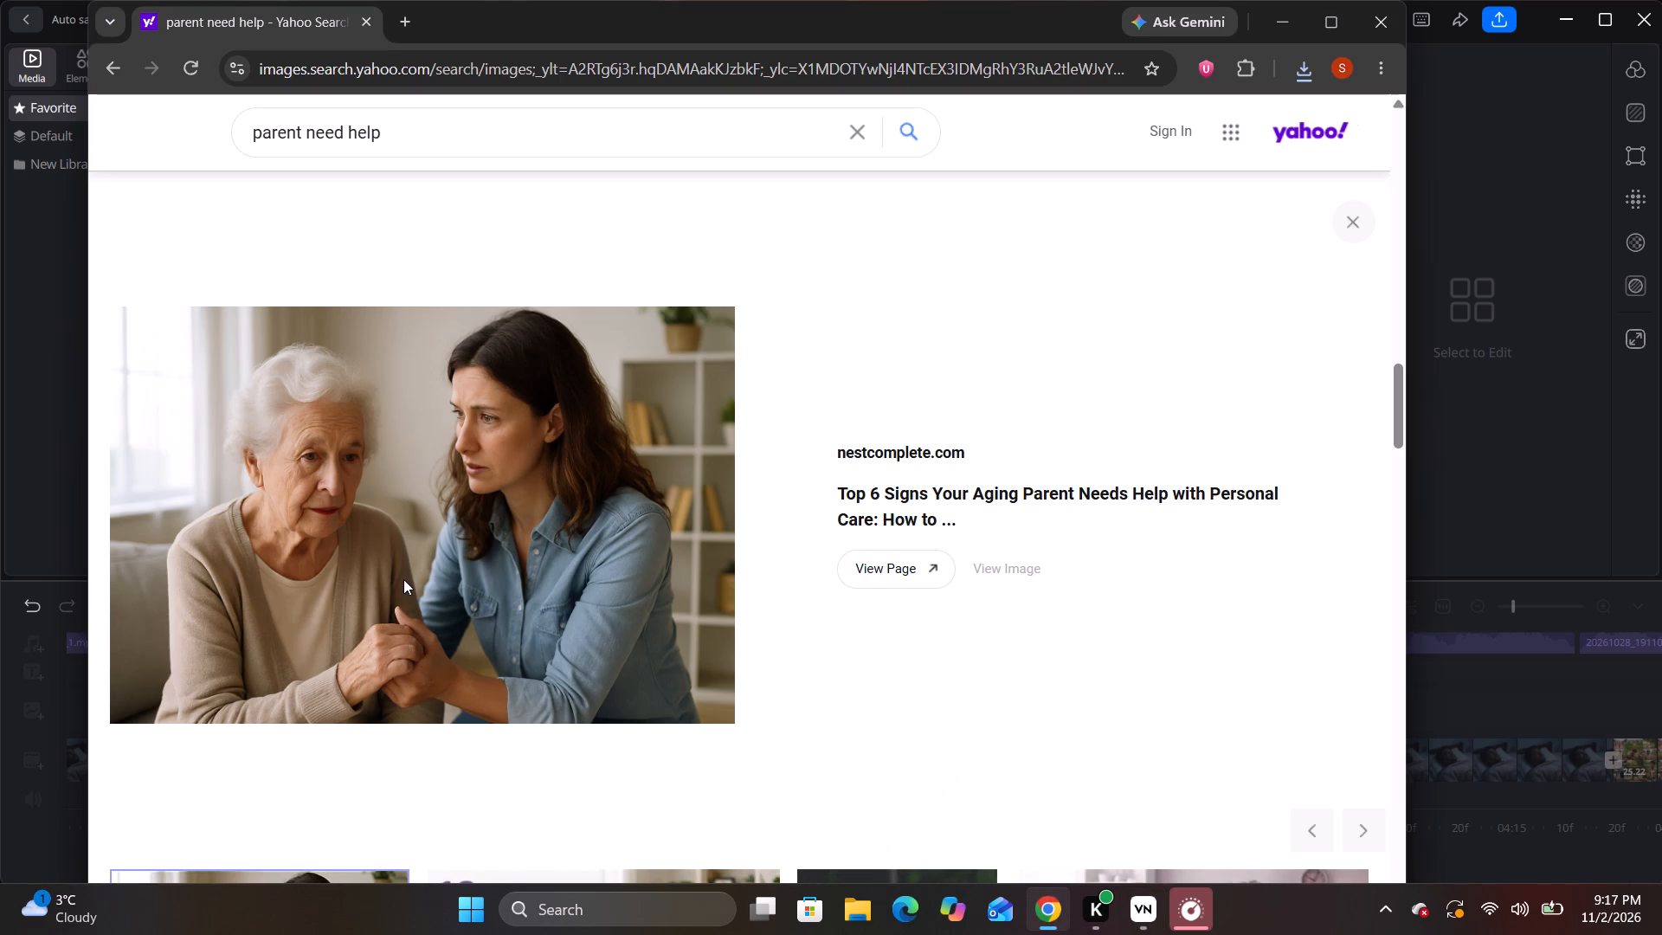
right_click(403, 579)
click(495, 640)
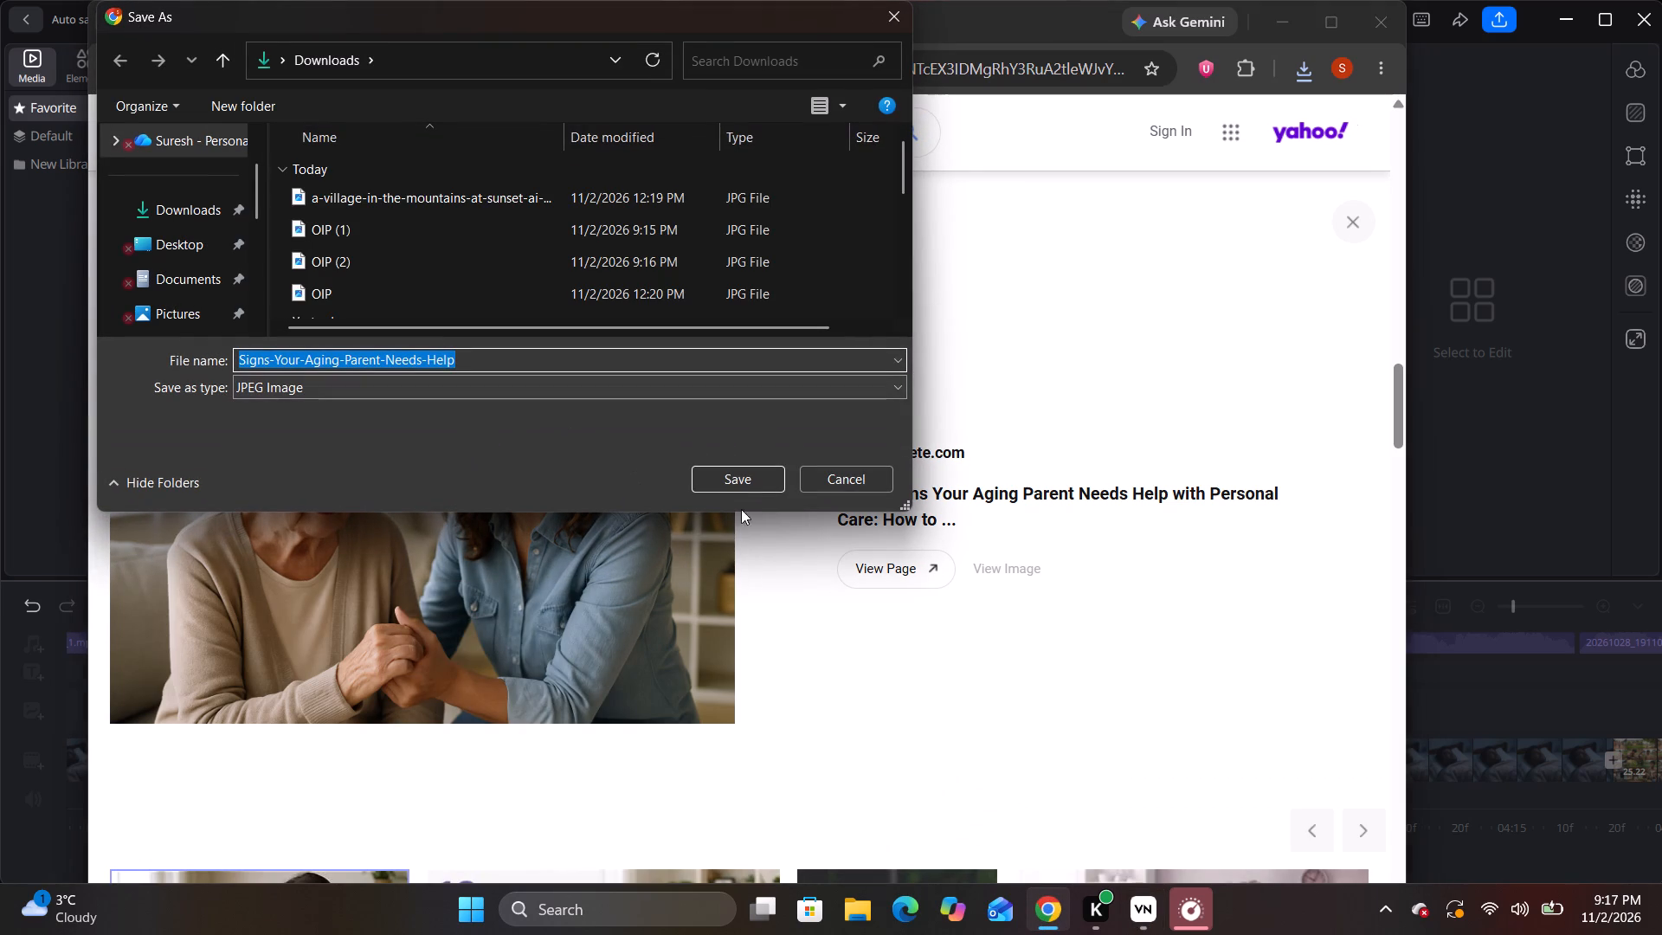
click(750, 473)
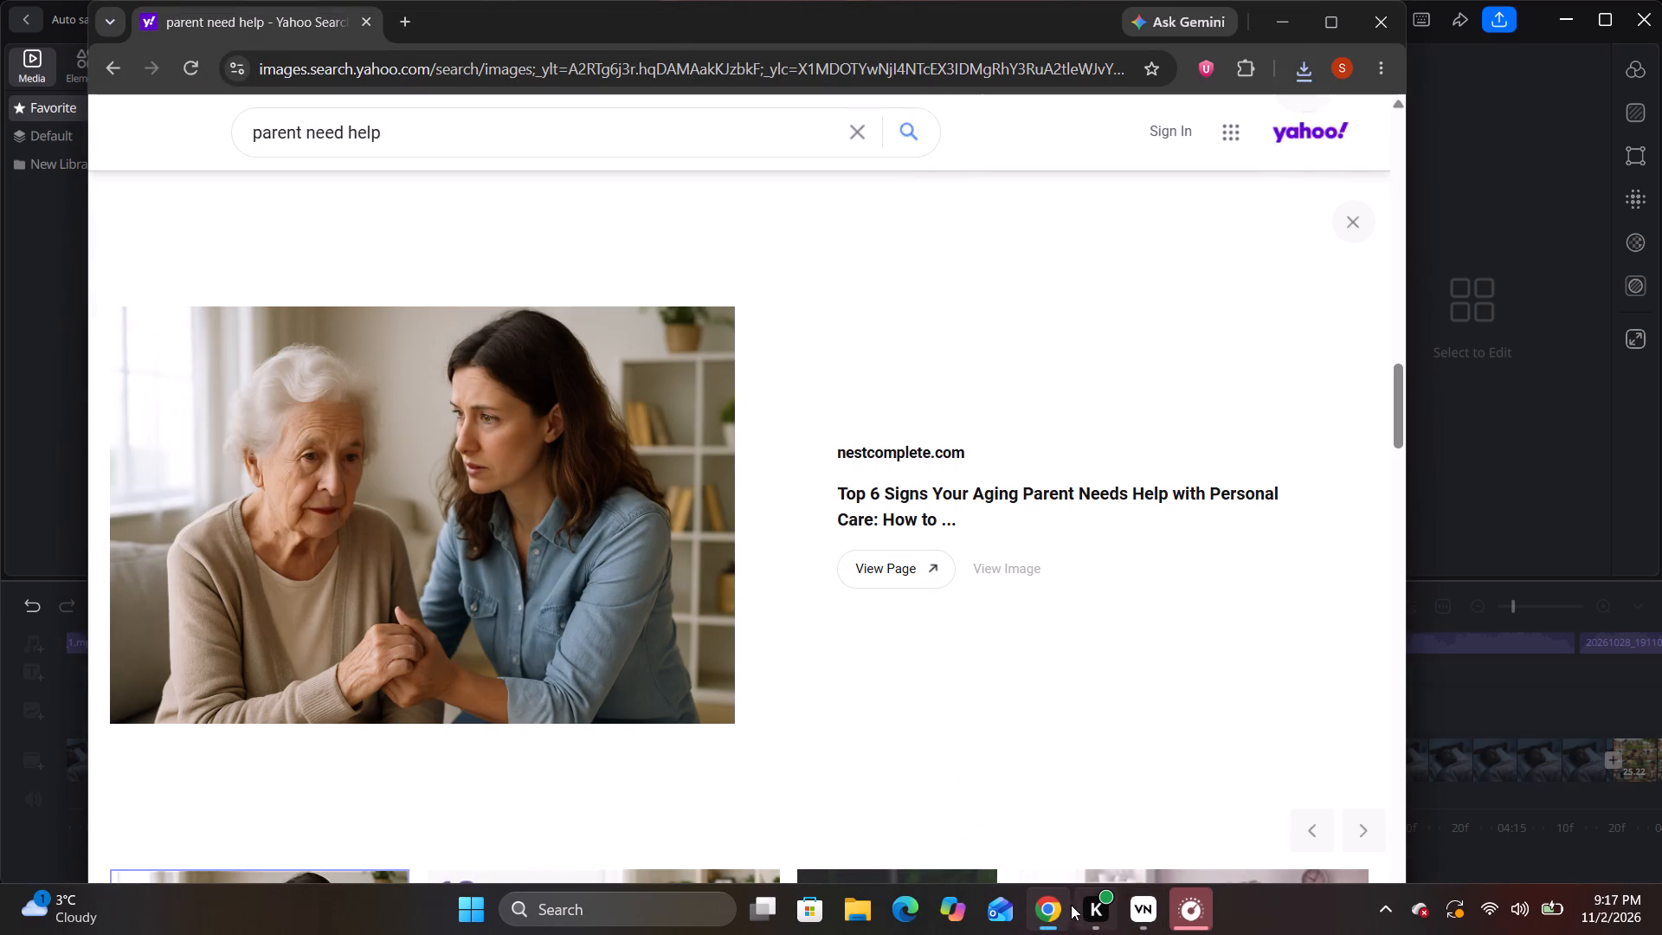
Switch to VN and replace the 2.29-second clip's image with "Signs-Your-Aging-Parent-Needs-Help".
click(1135, 908)
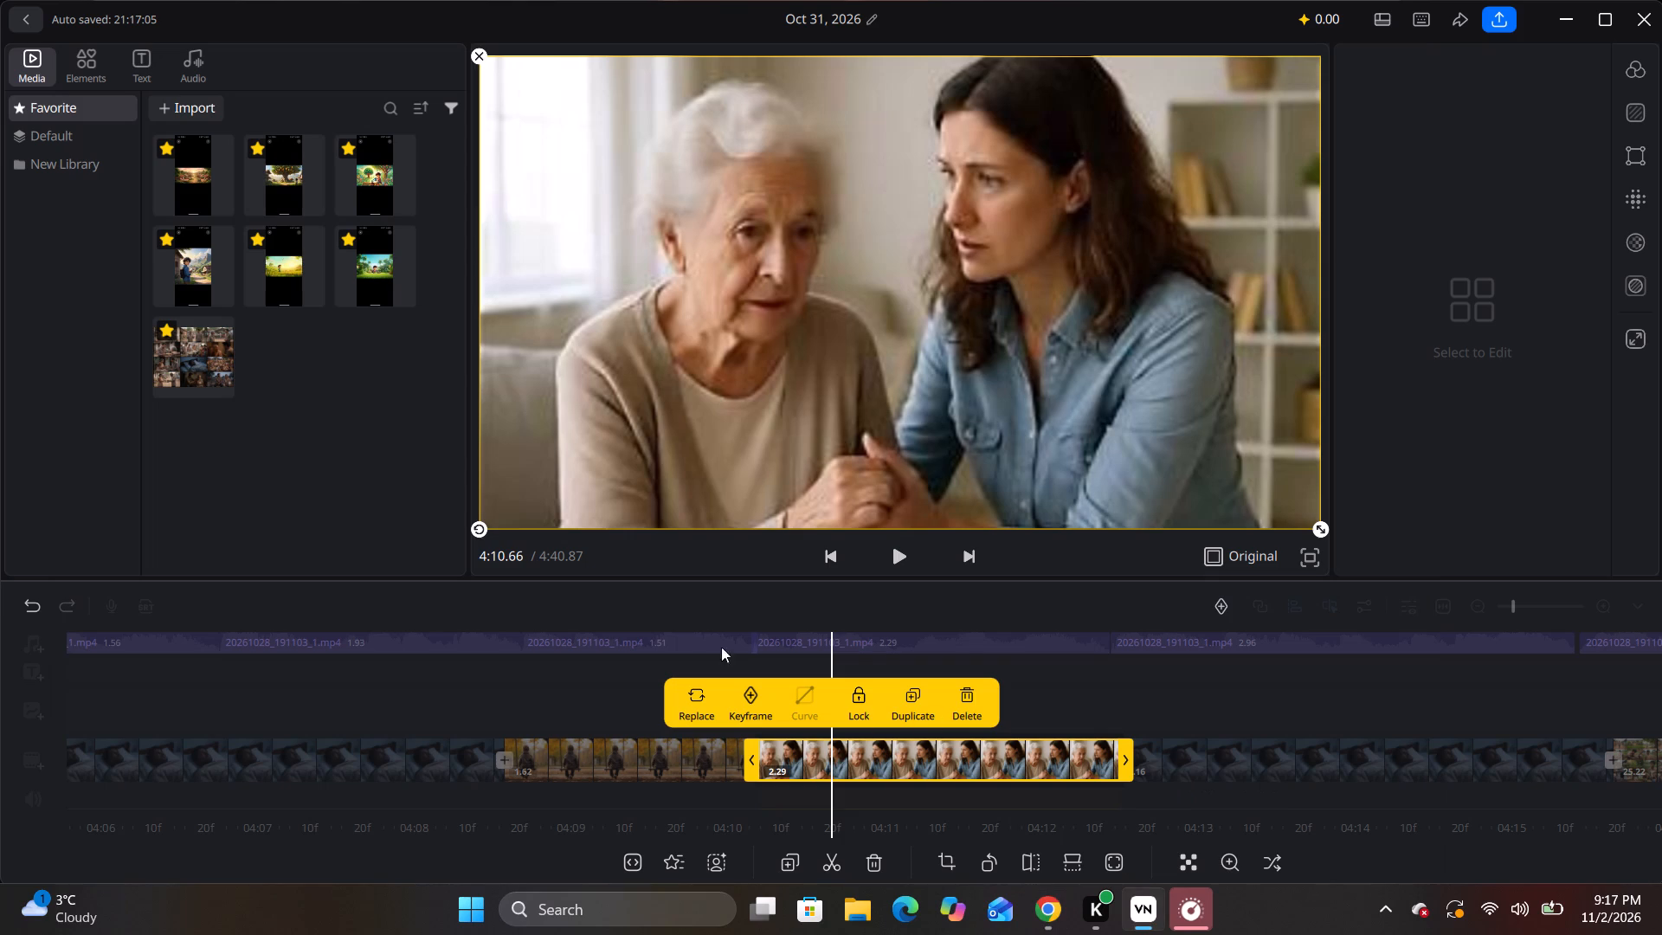
click(702, 703)
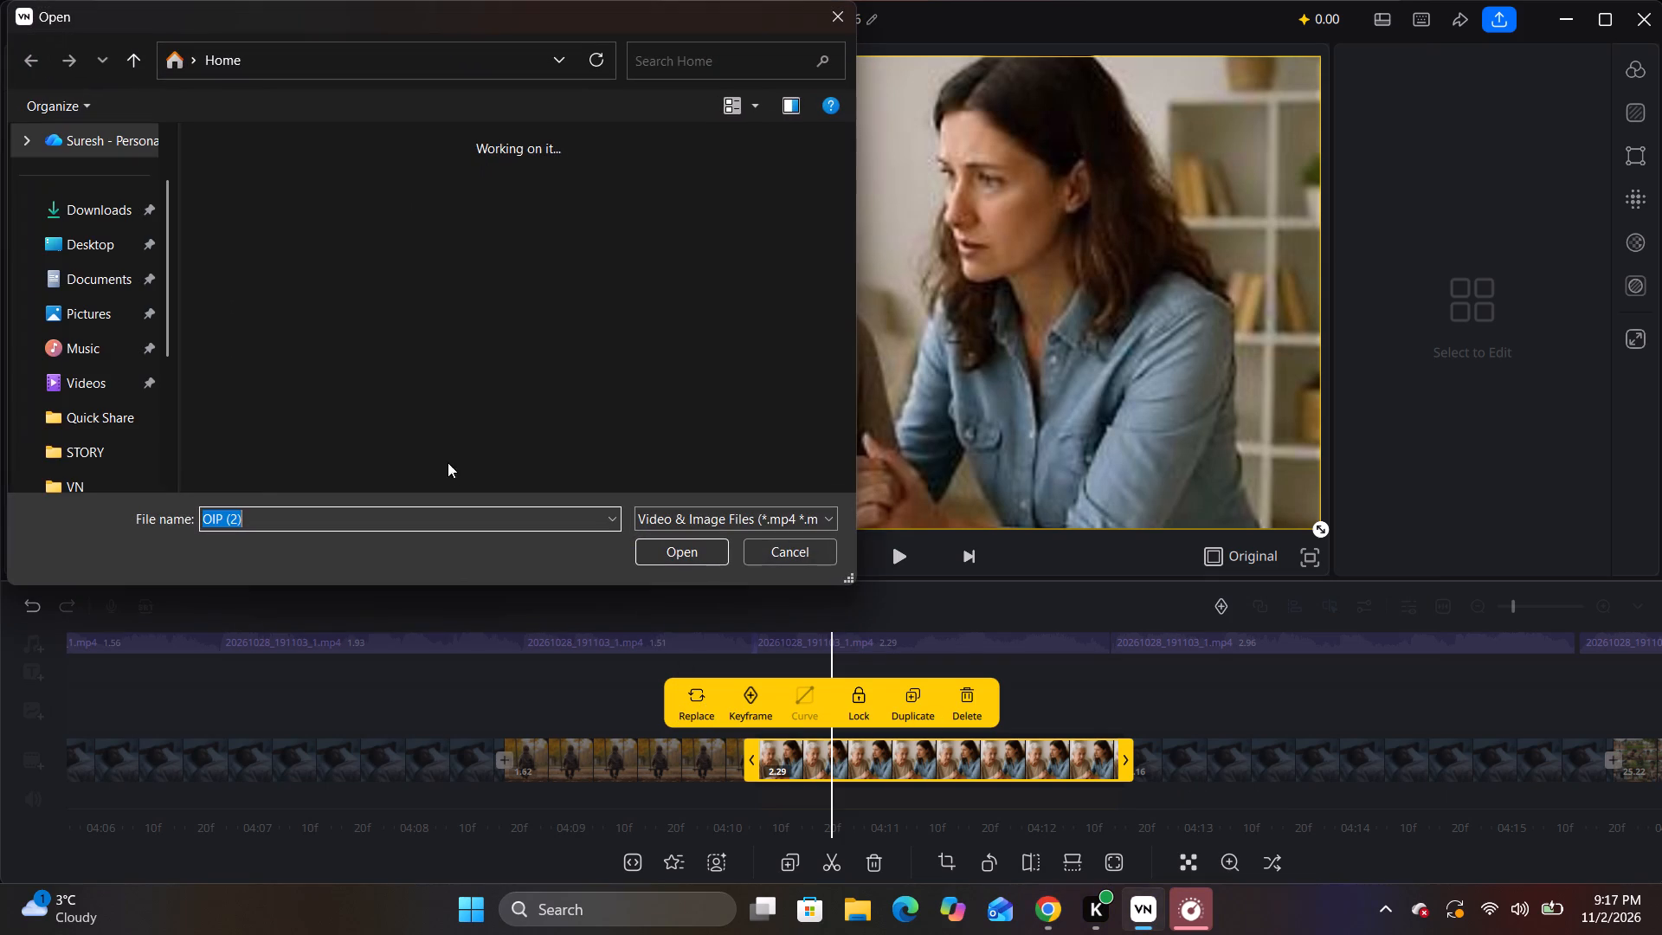
scroll(420, 413, down, 2)
click(419, 442)
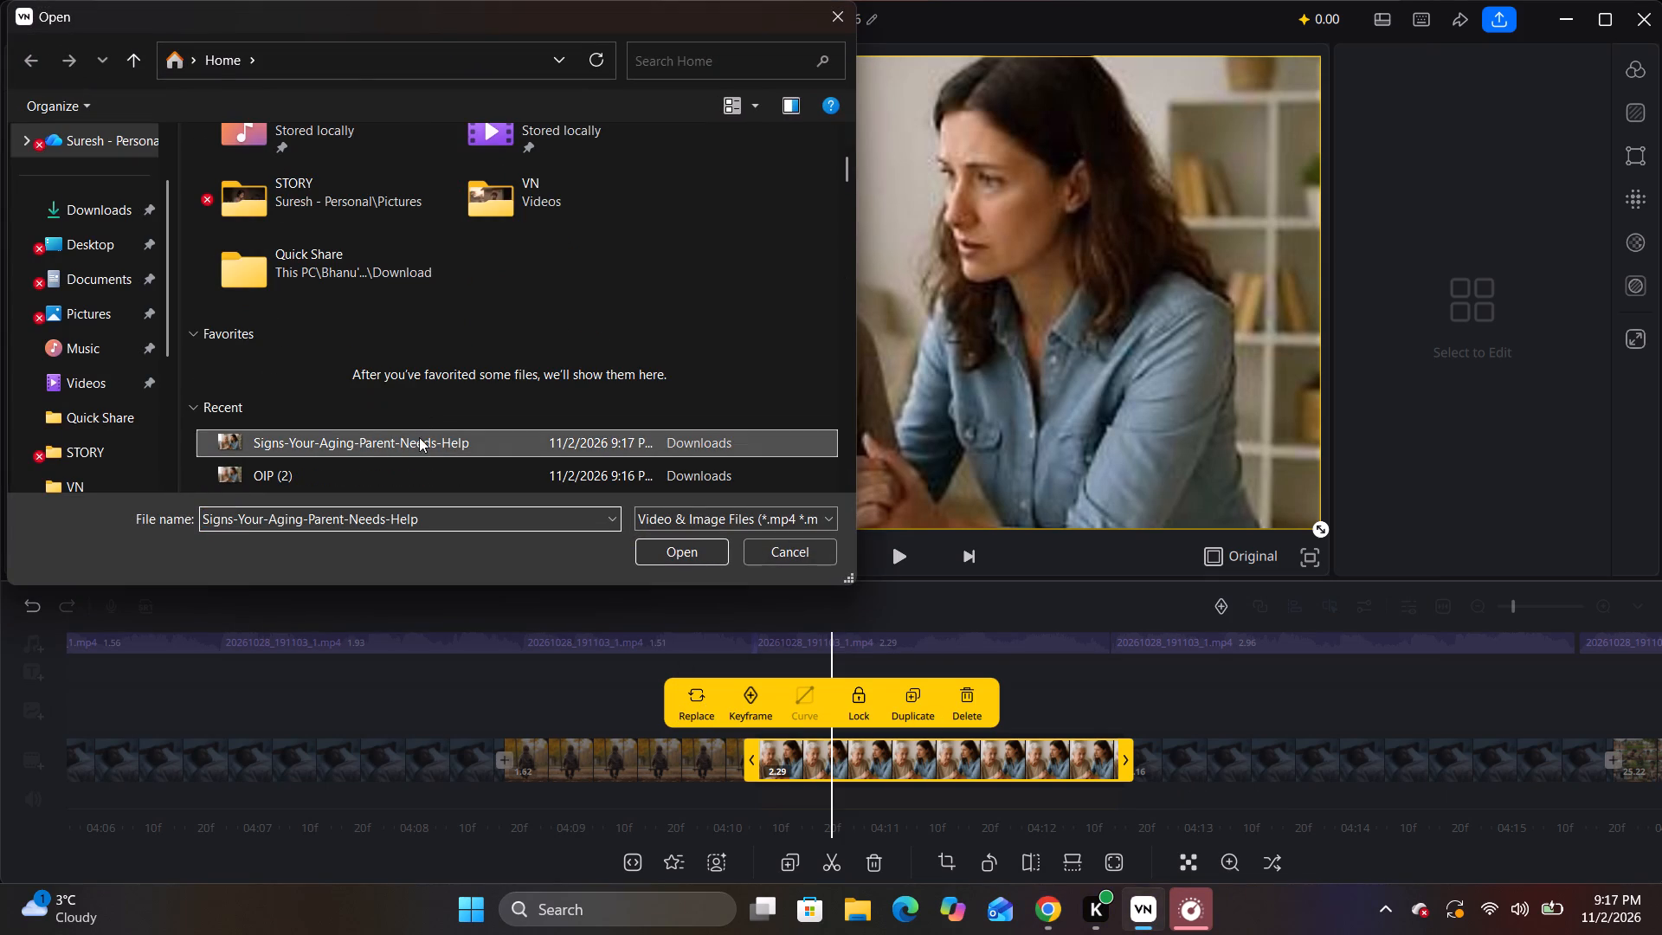
click(684, 551)
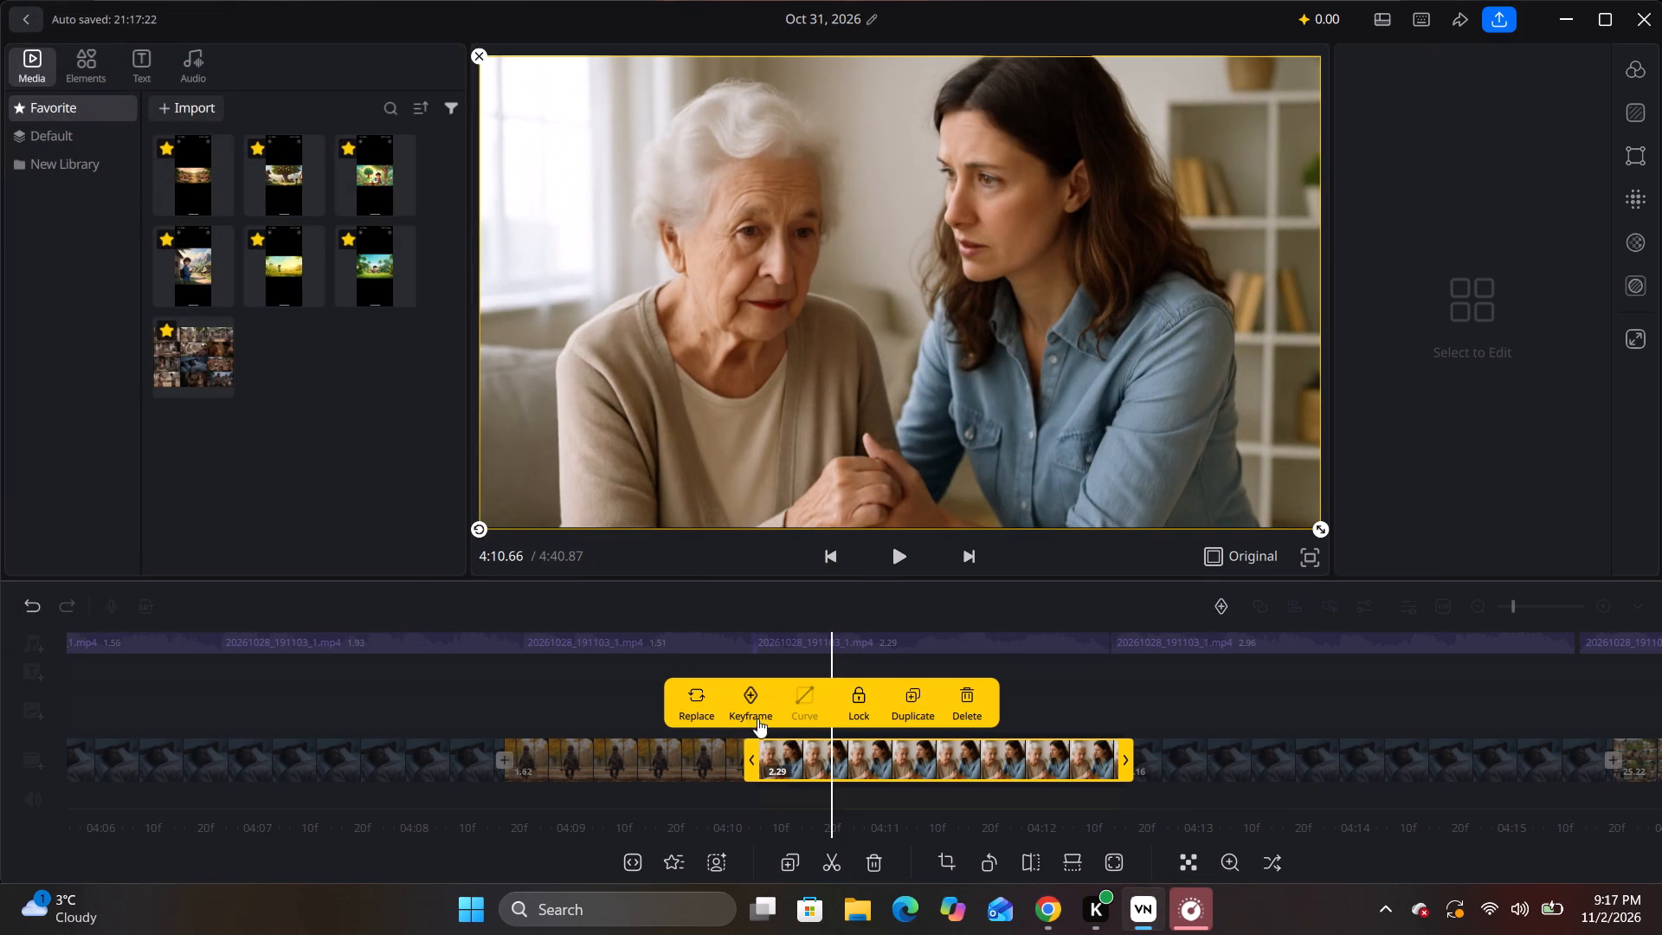
Listen to the narration after the two women clip and trim the end of the following man-in-bed clip to 3.15 seconds.
key(space)
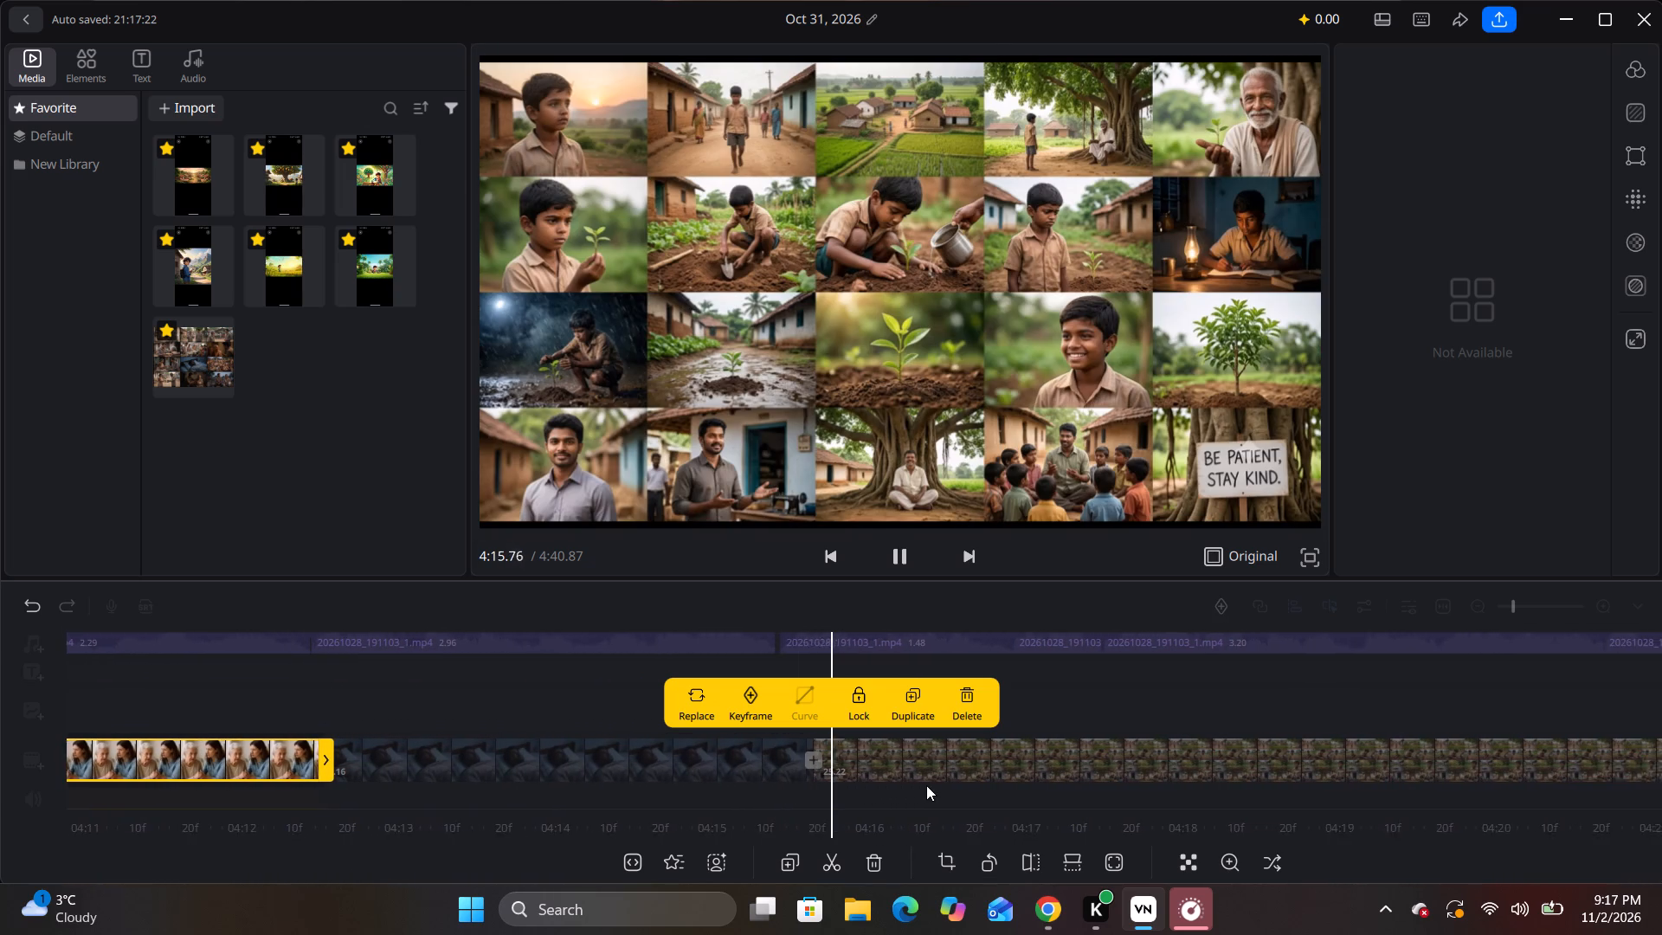
key(space)
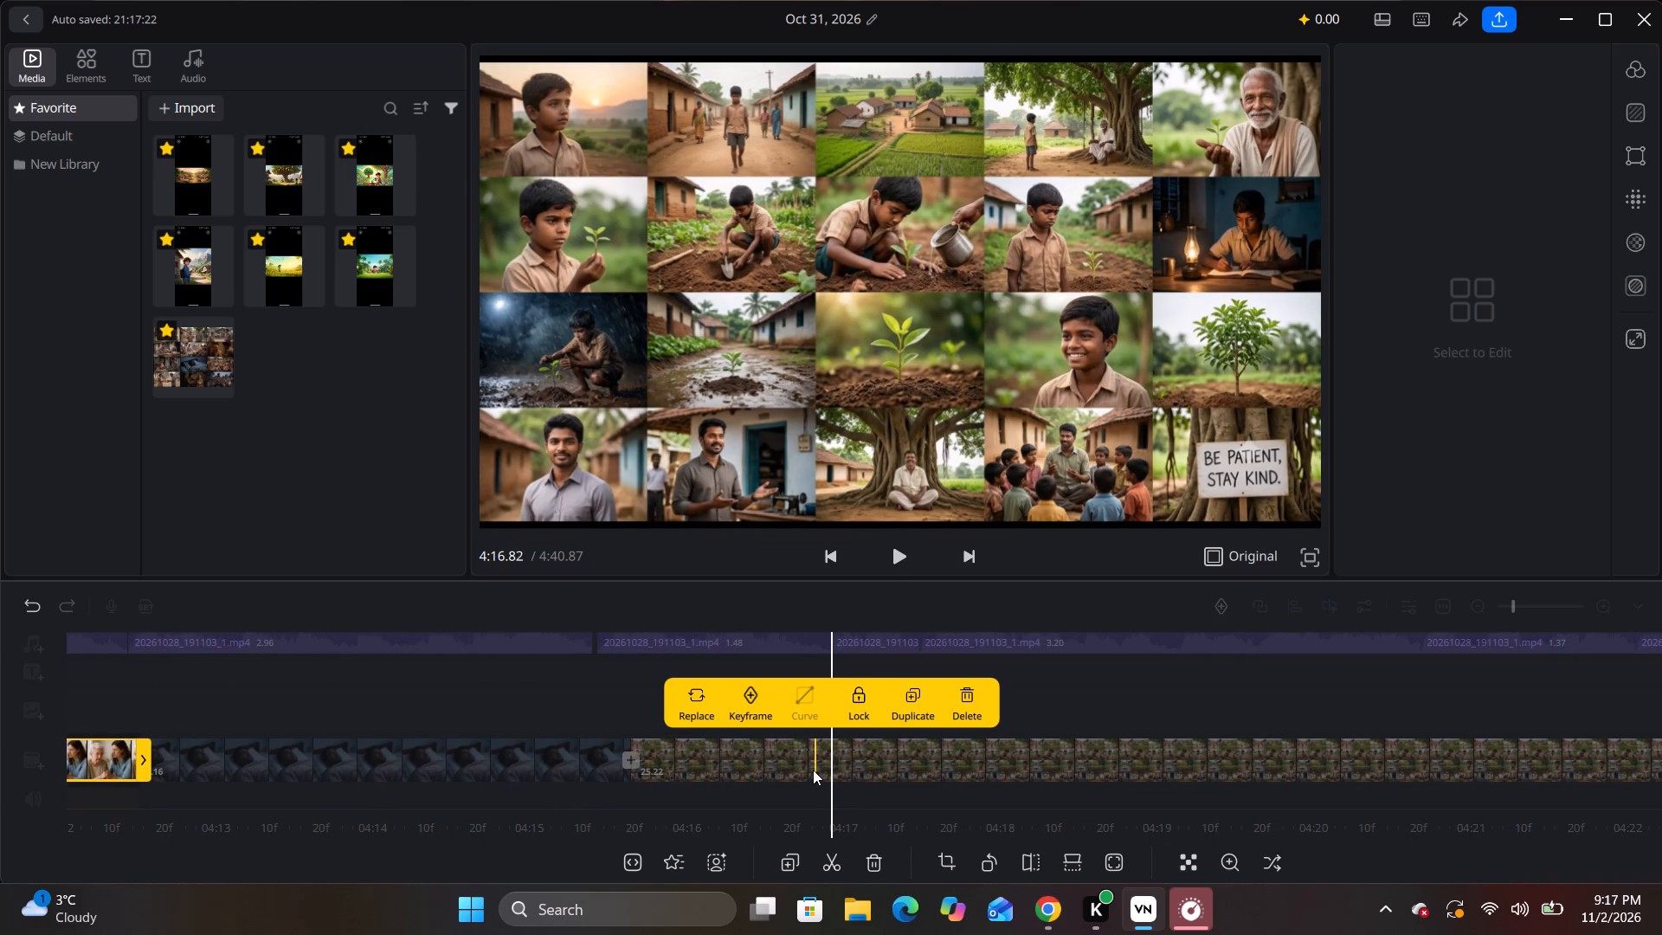
key(space)
key(space)
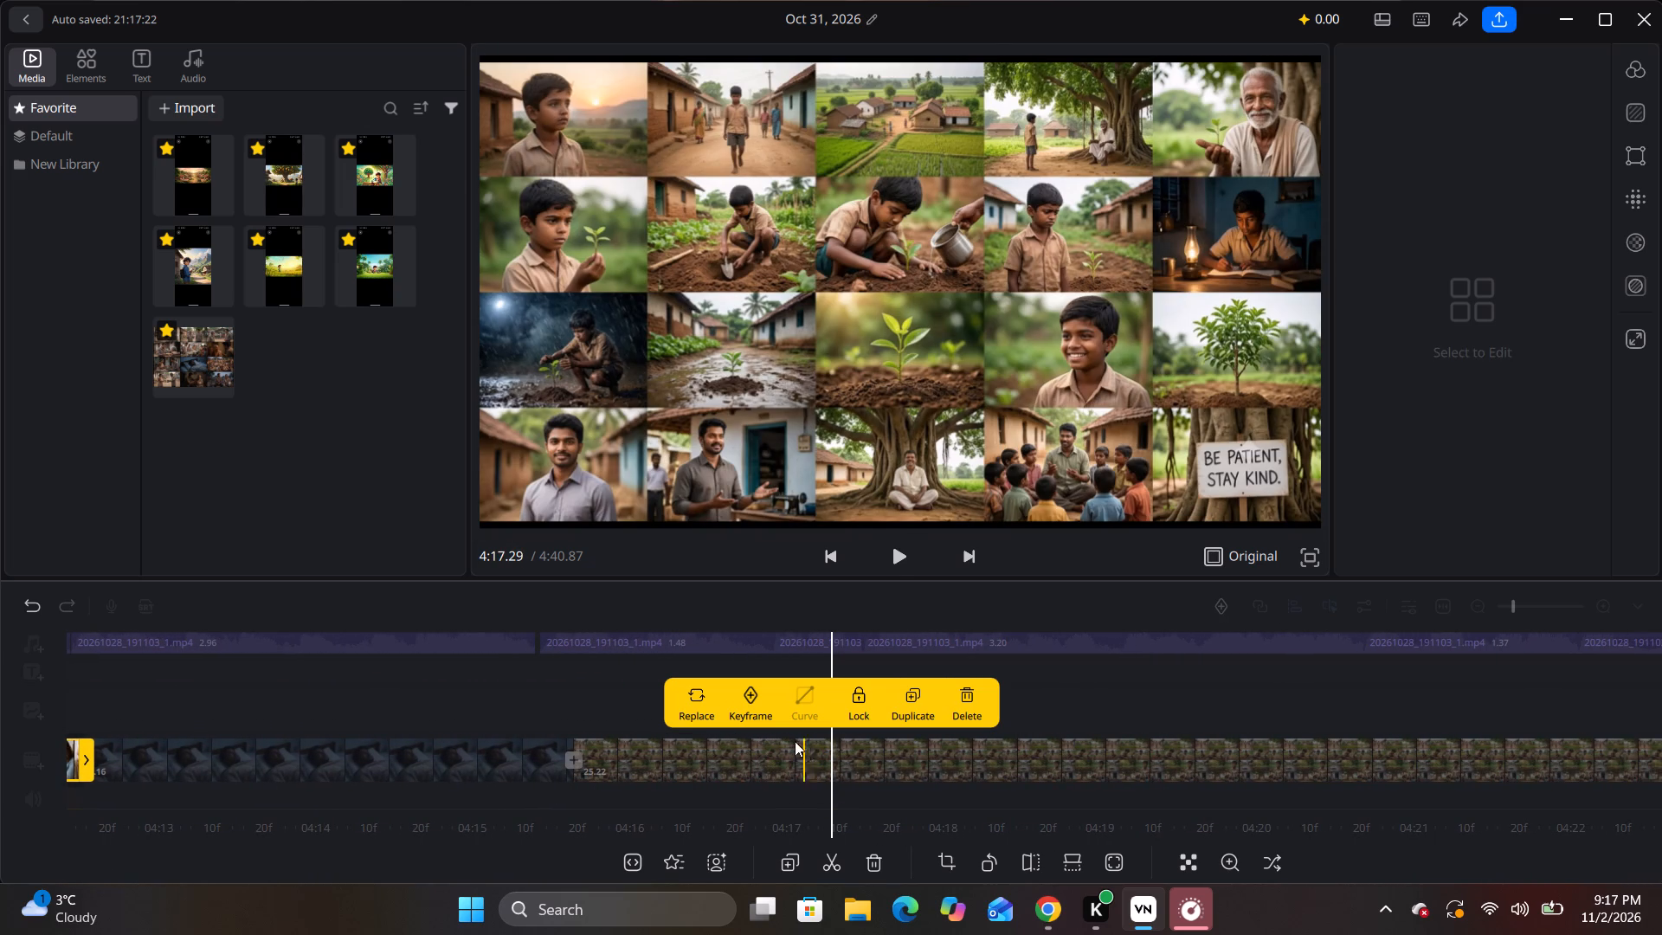
click(504, 748)
click(521, 751)
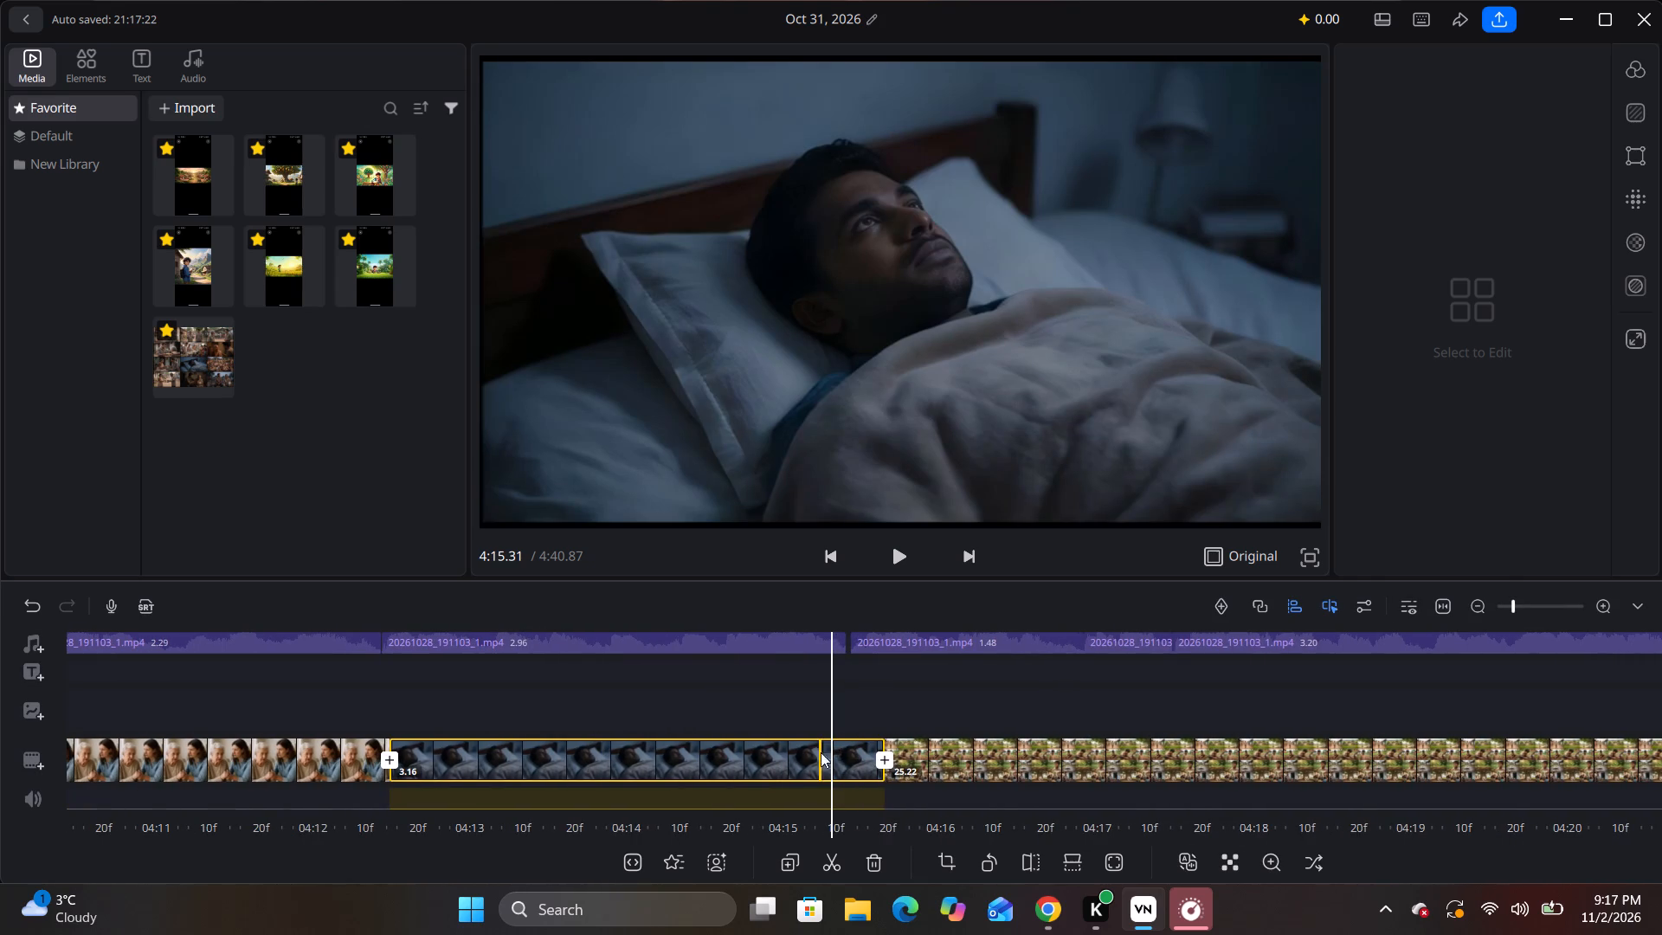
click(821, 766)
click(892, 763)
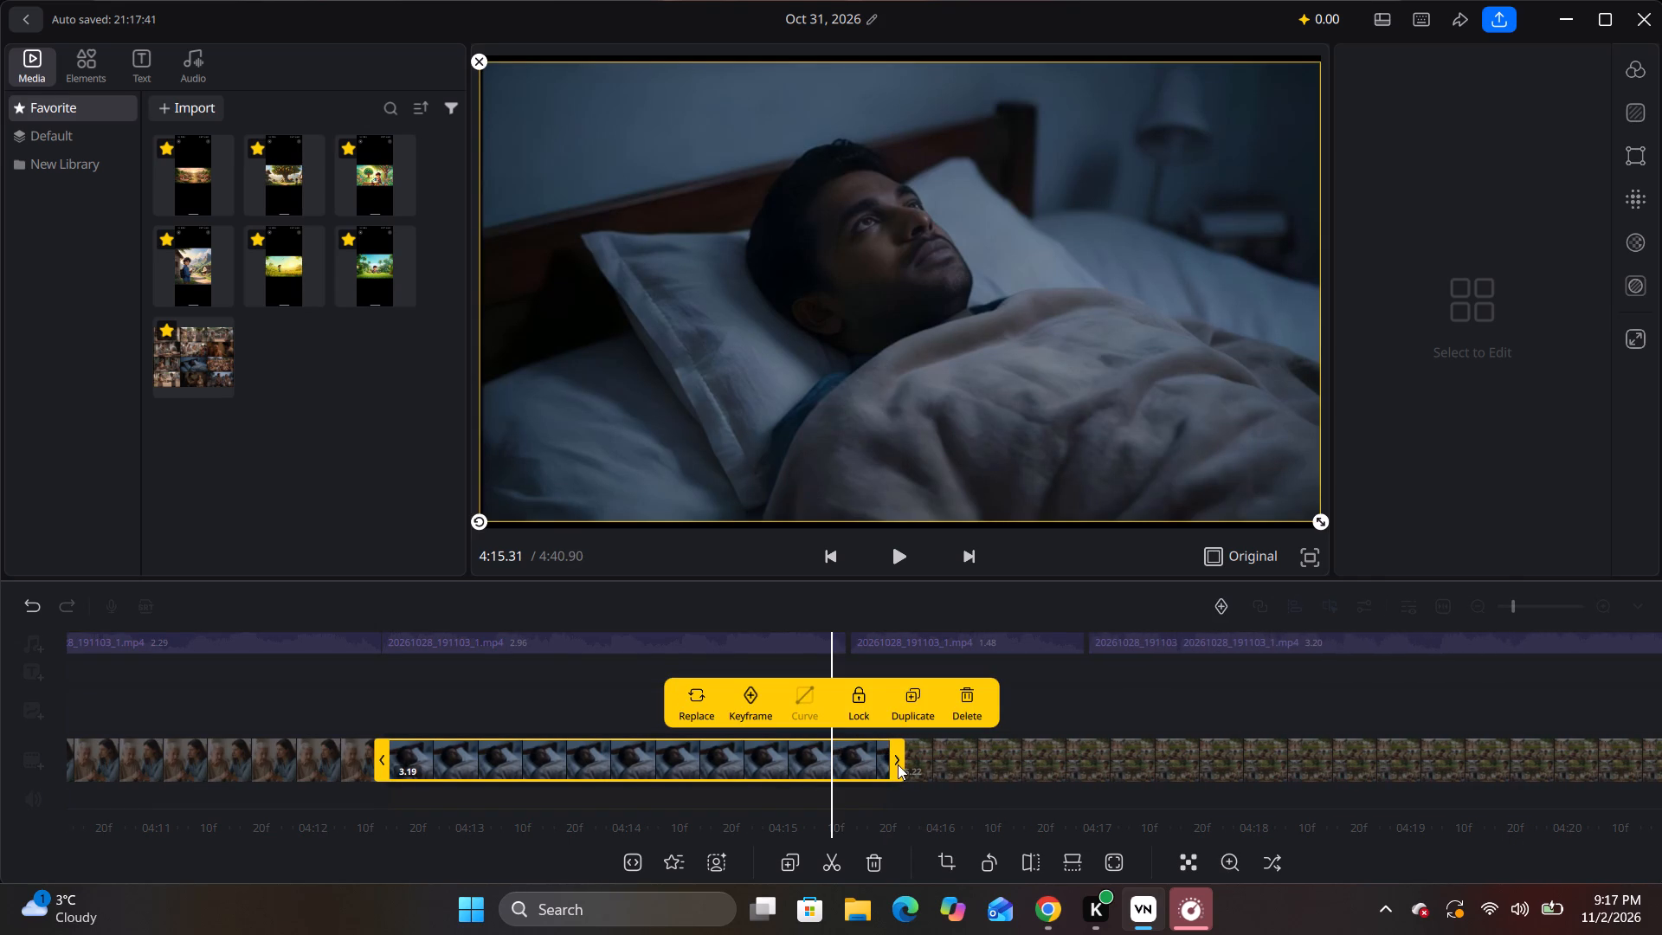
click(1014, 755)
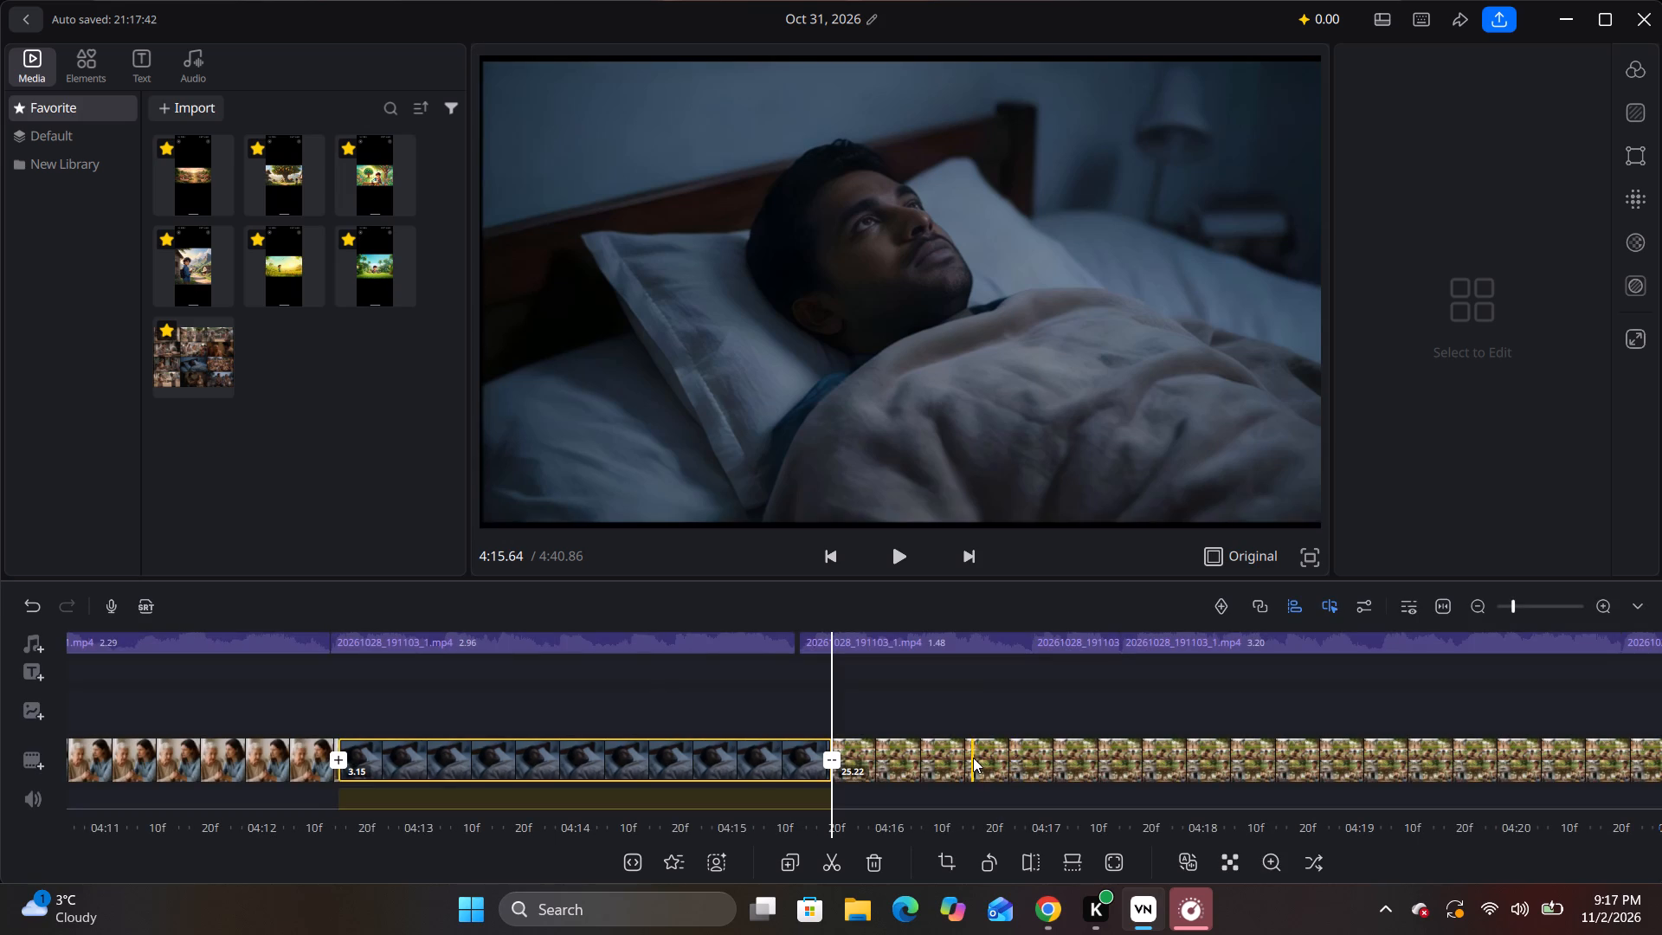
Listen for the narration change in the collage clip and split it at 4:16.92, leaving a 1.28-second first piece.
click(973, 758)
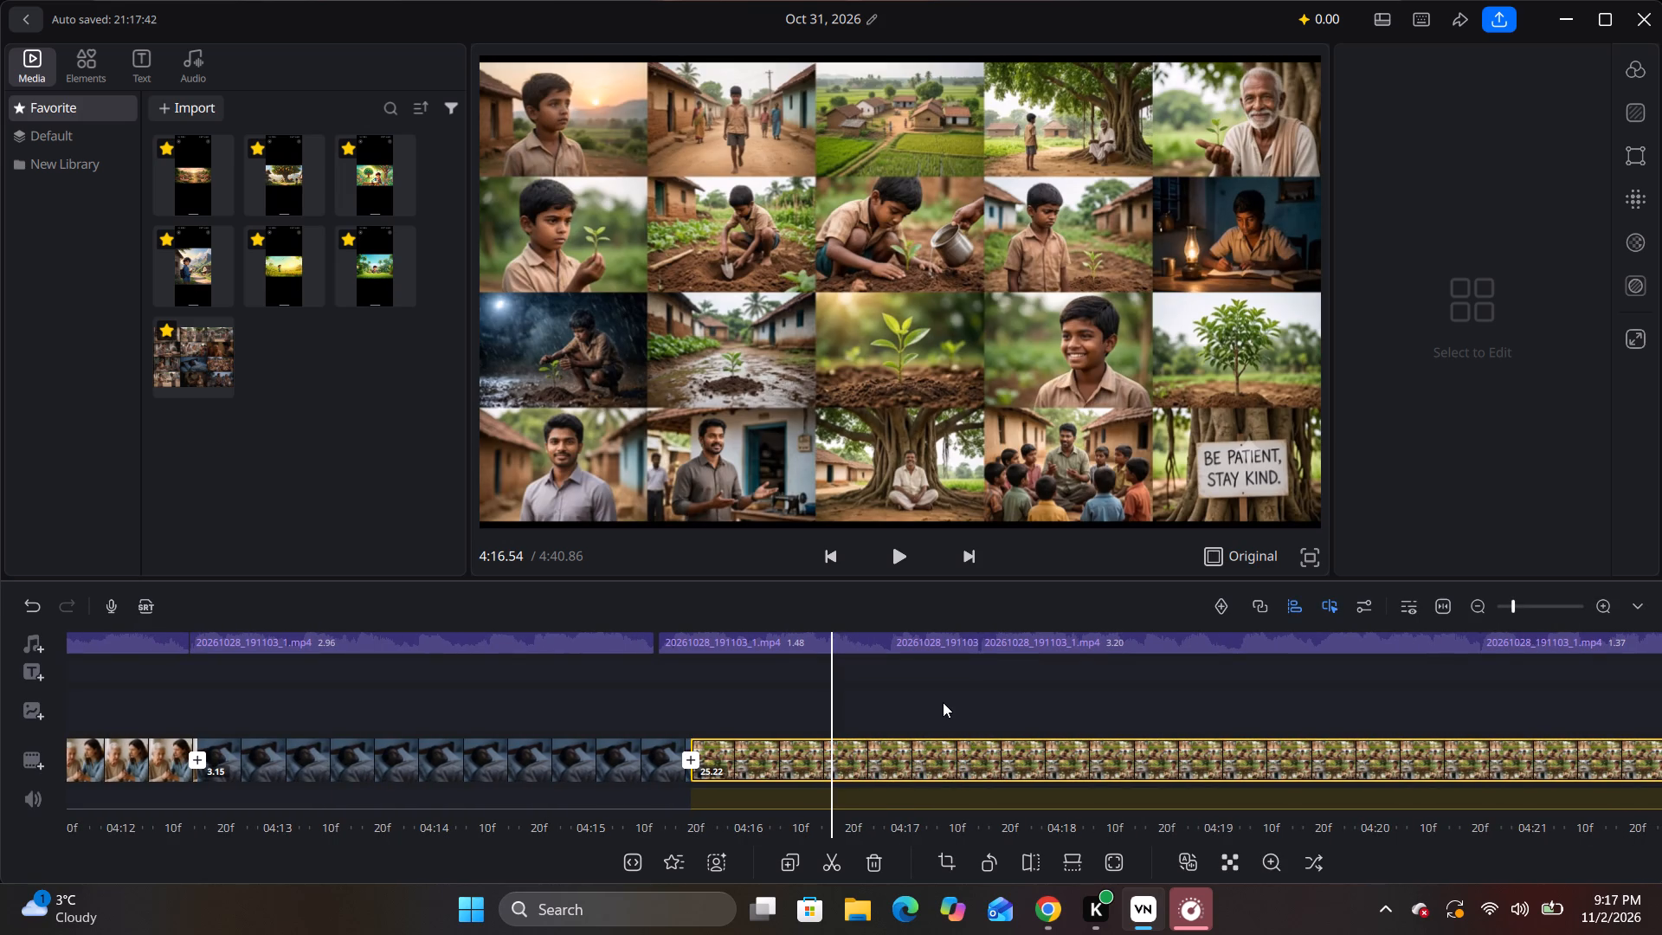
click(831, 761)
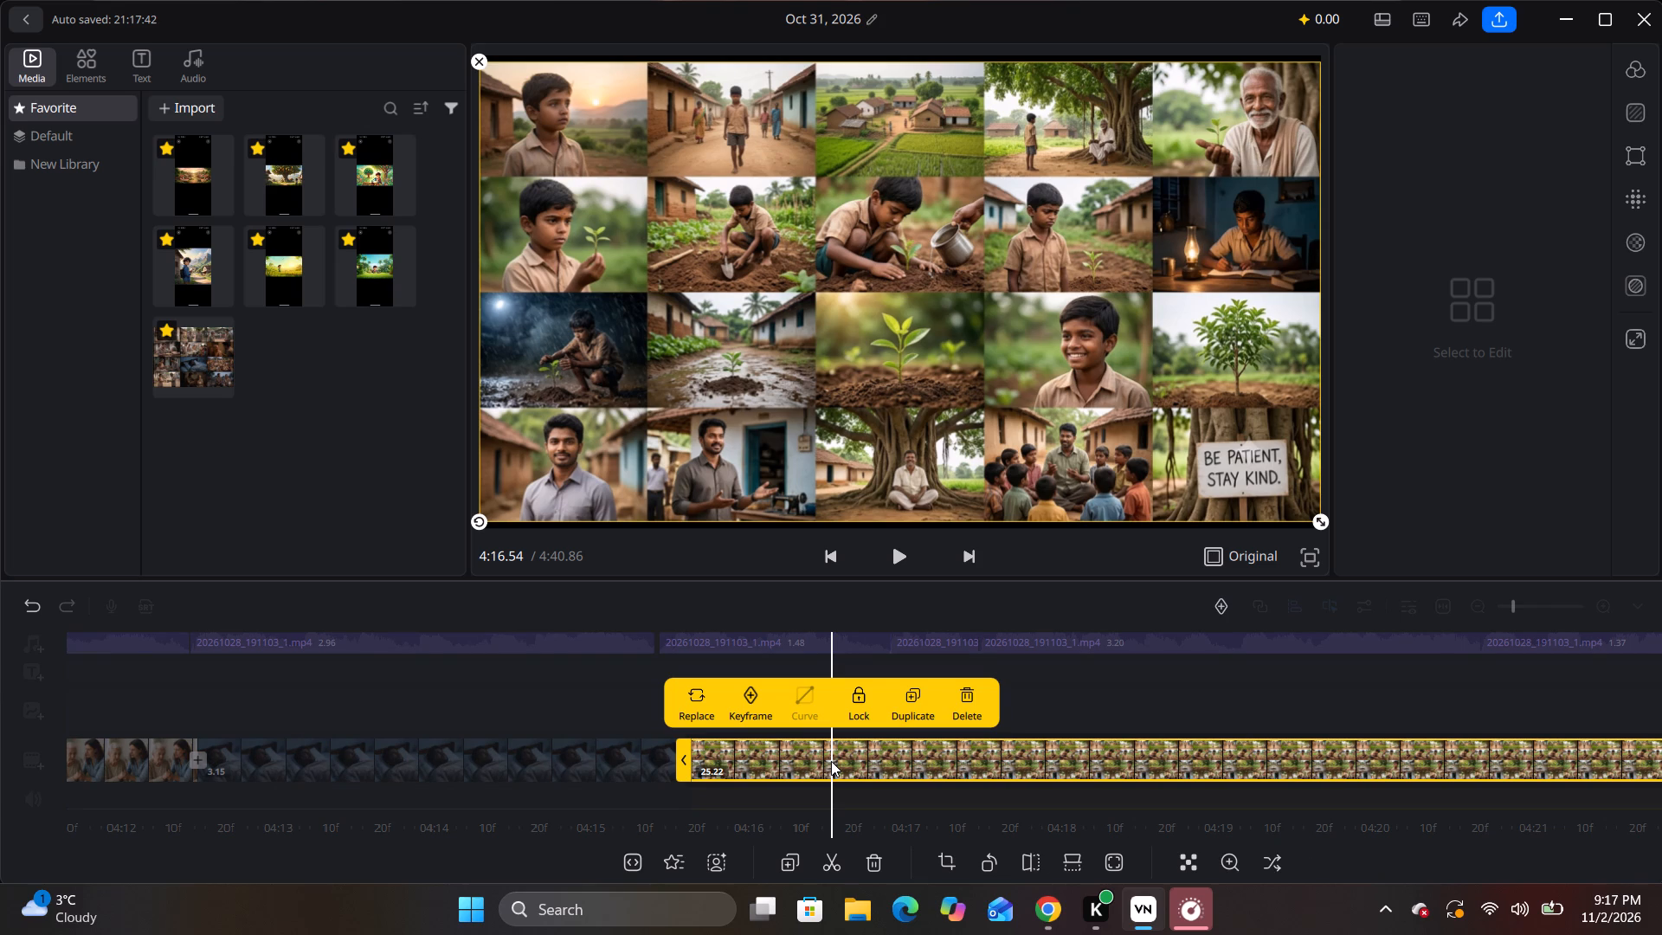
key(space)
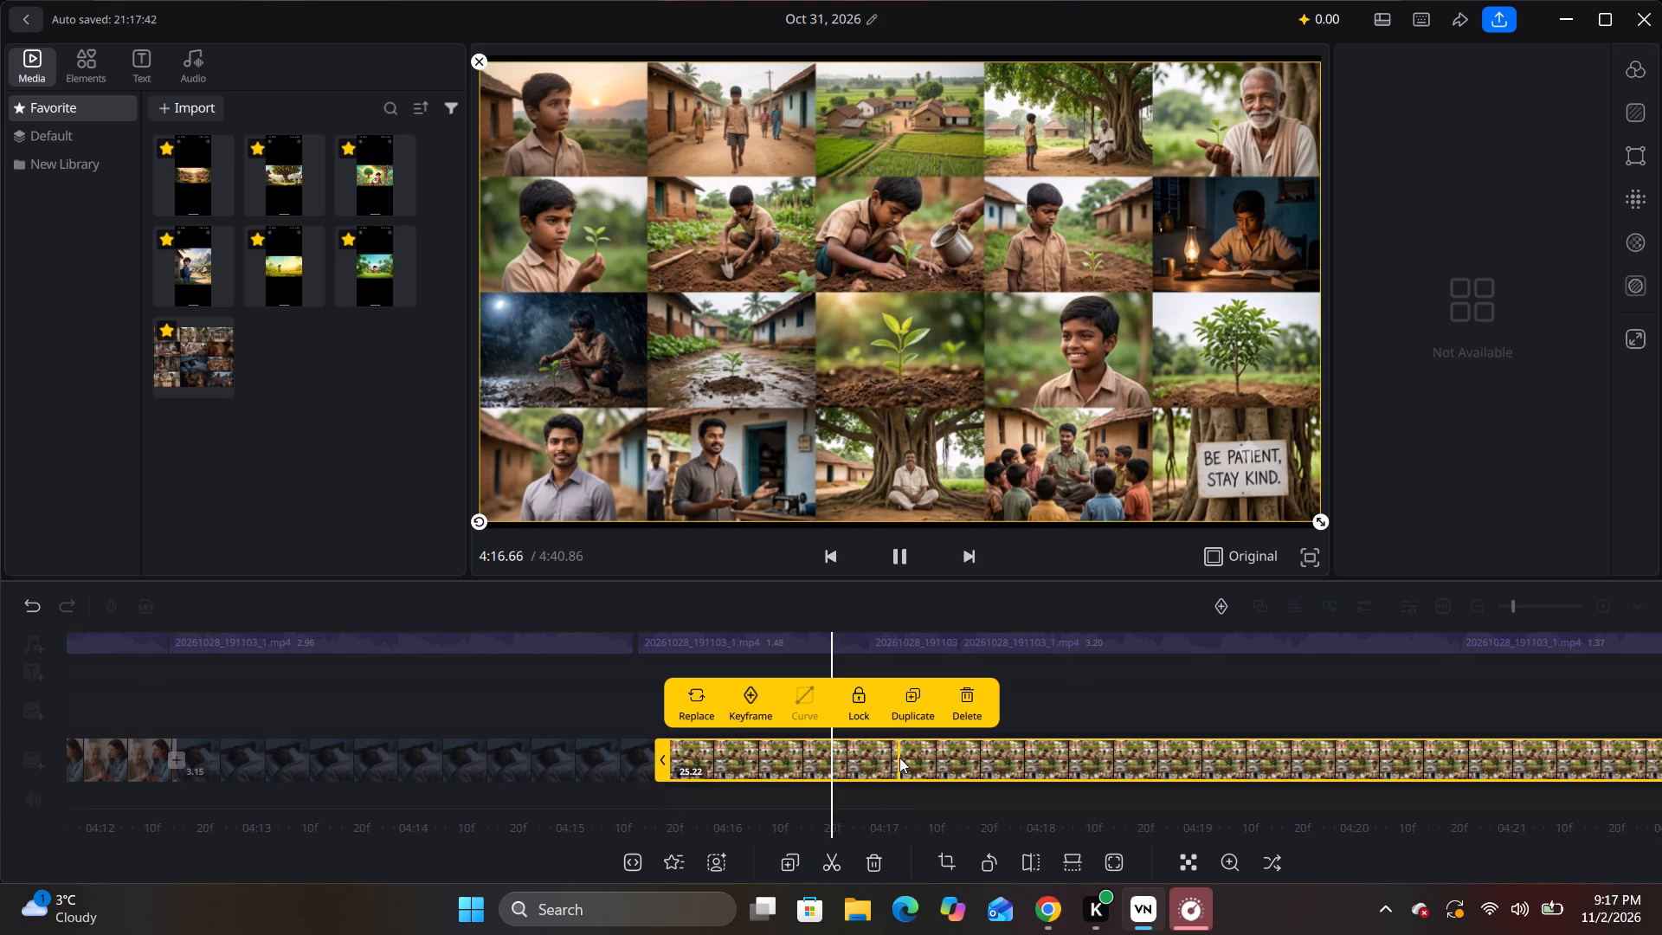
key(space)
drag(787, 767, 847, 771)
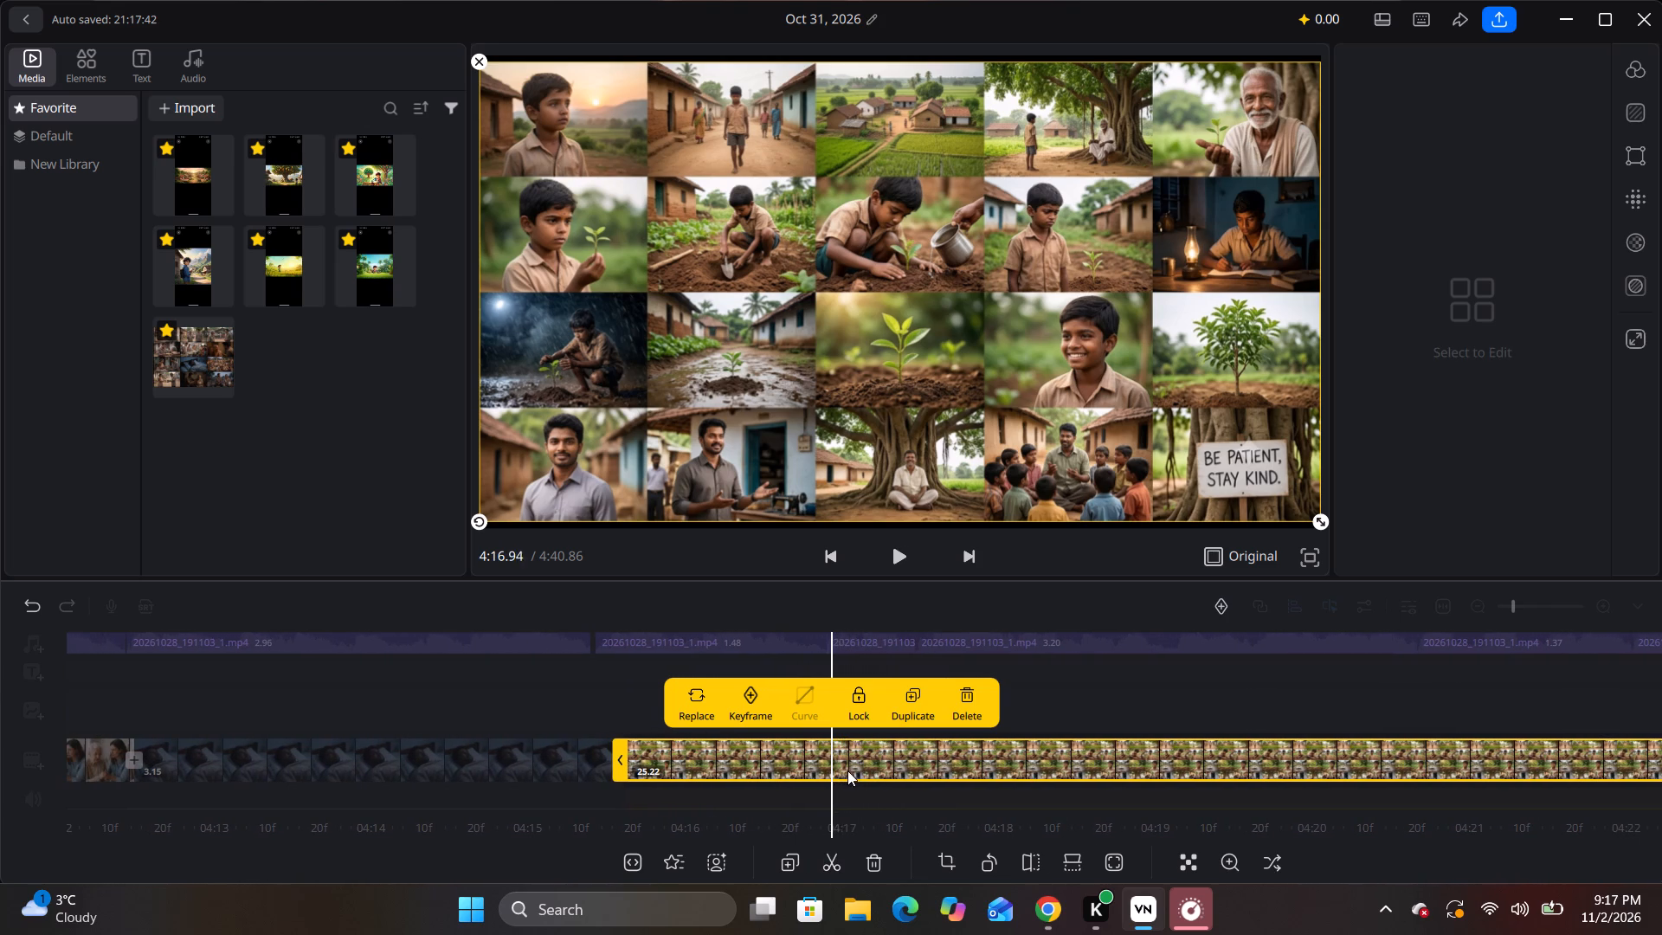
drag(847, 771, 848, 771)
click(834, 867)
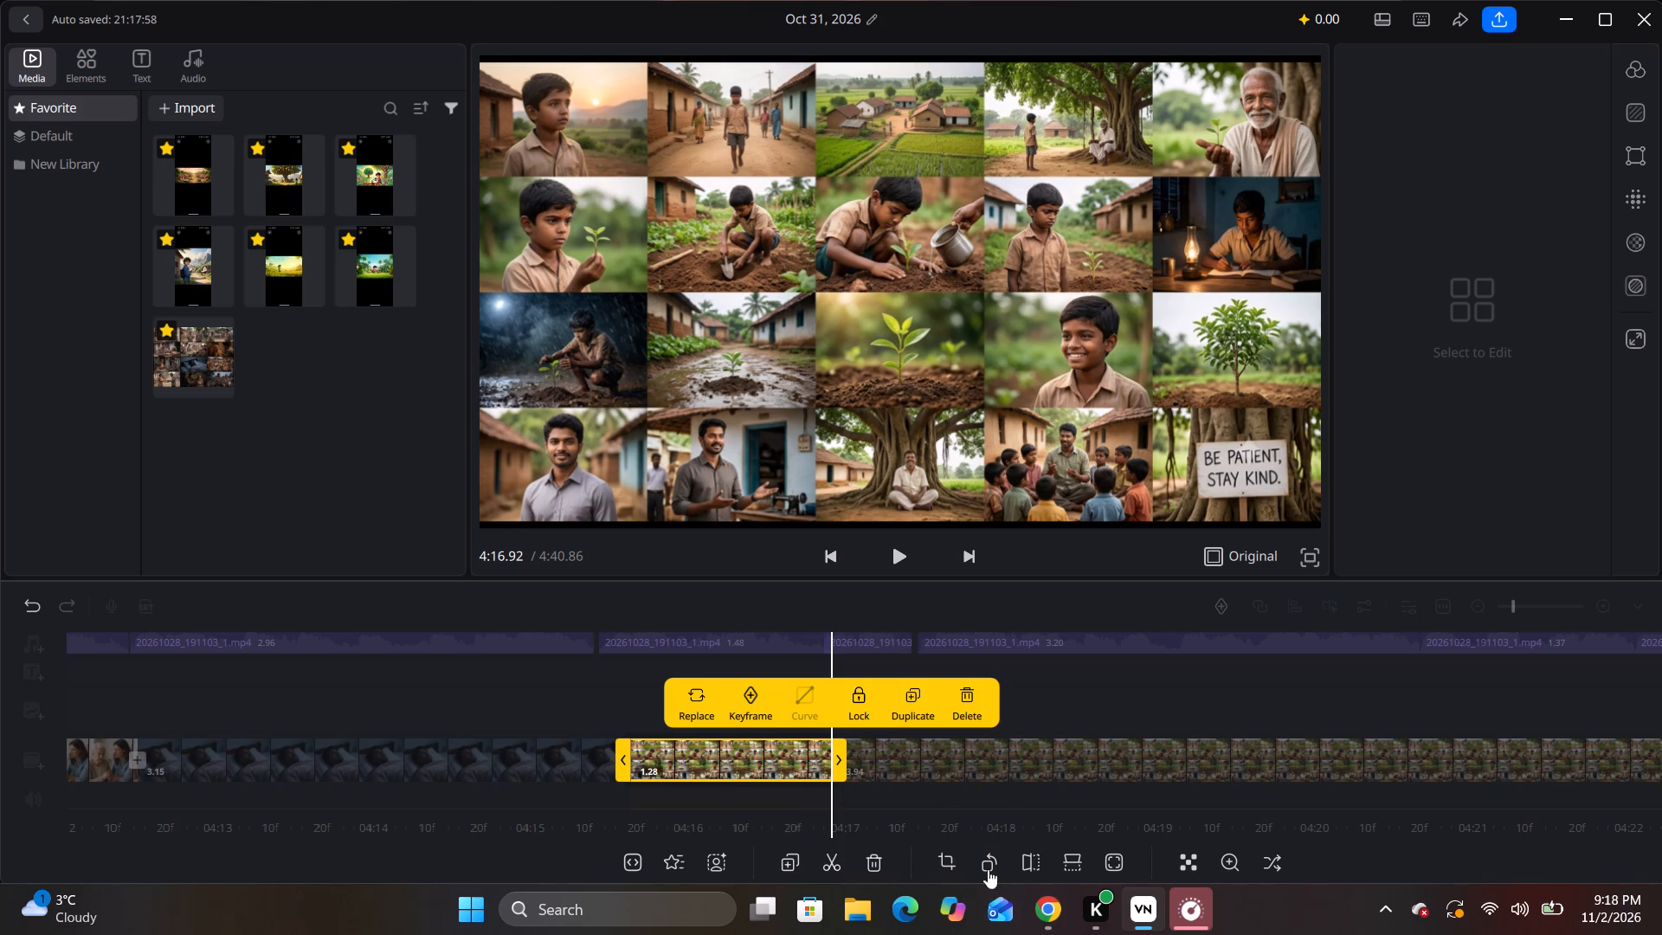
Replay the narration over the 1.28-second clip, then switch to Google Chrome and search Yahoo images for "stanger need help".
drag(448, 677, 1001, 694)
key(space)
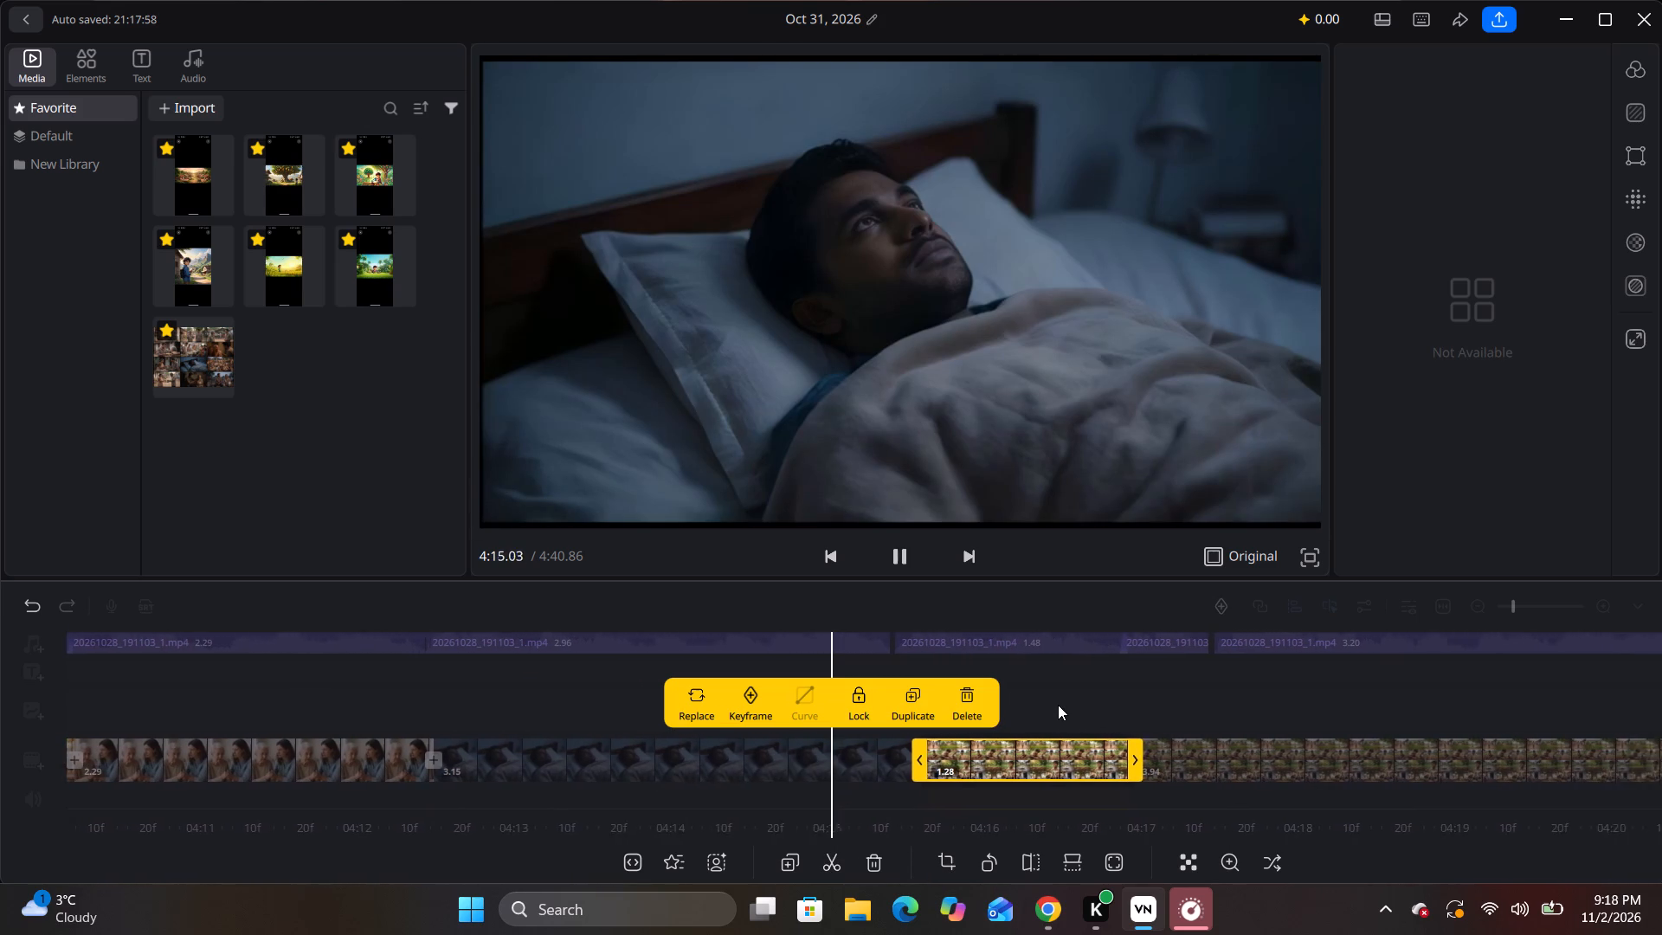
key(space)
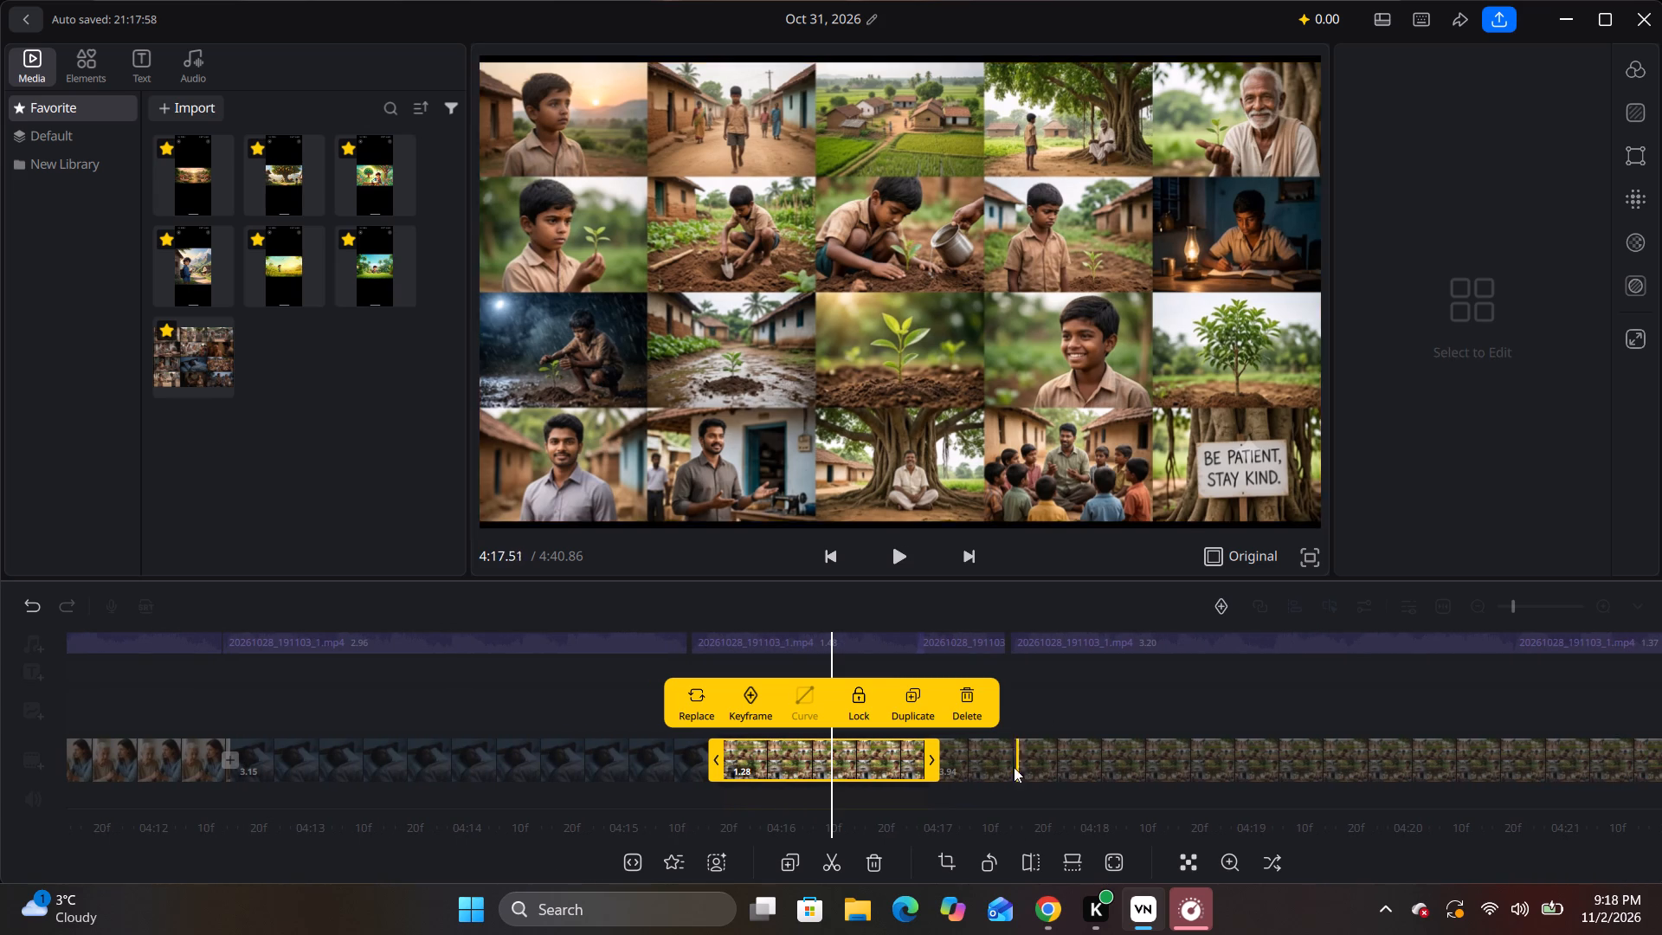
click(1035, 910)
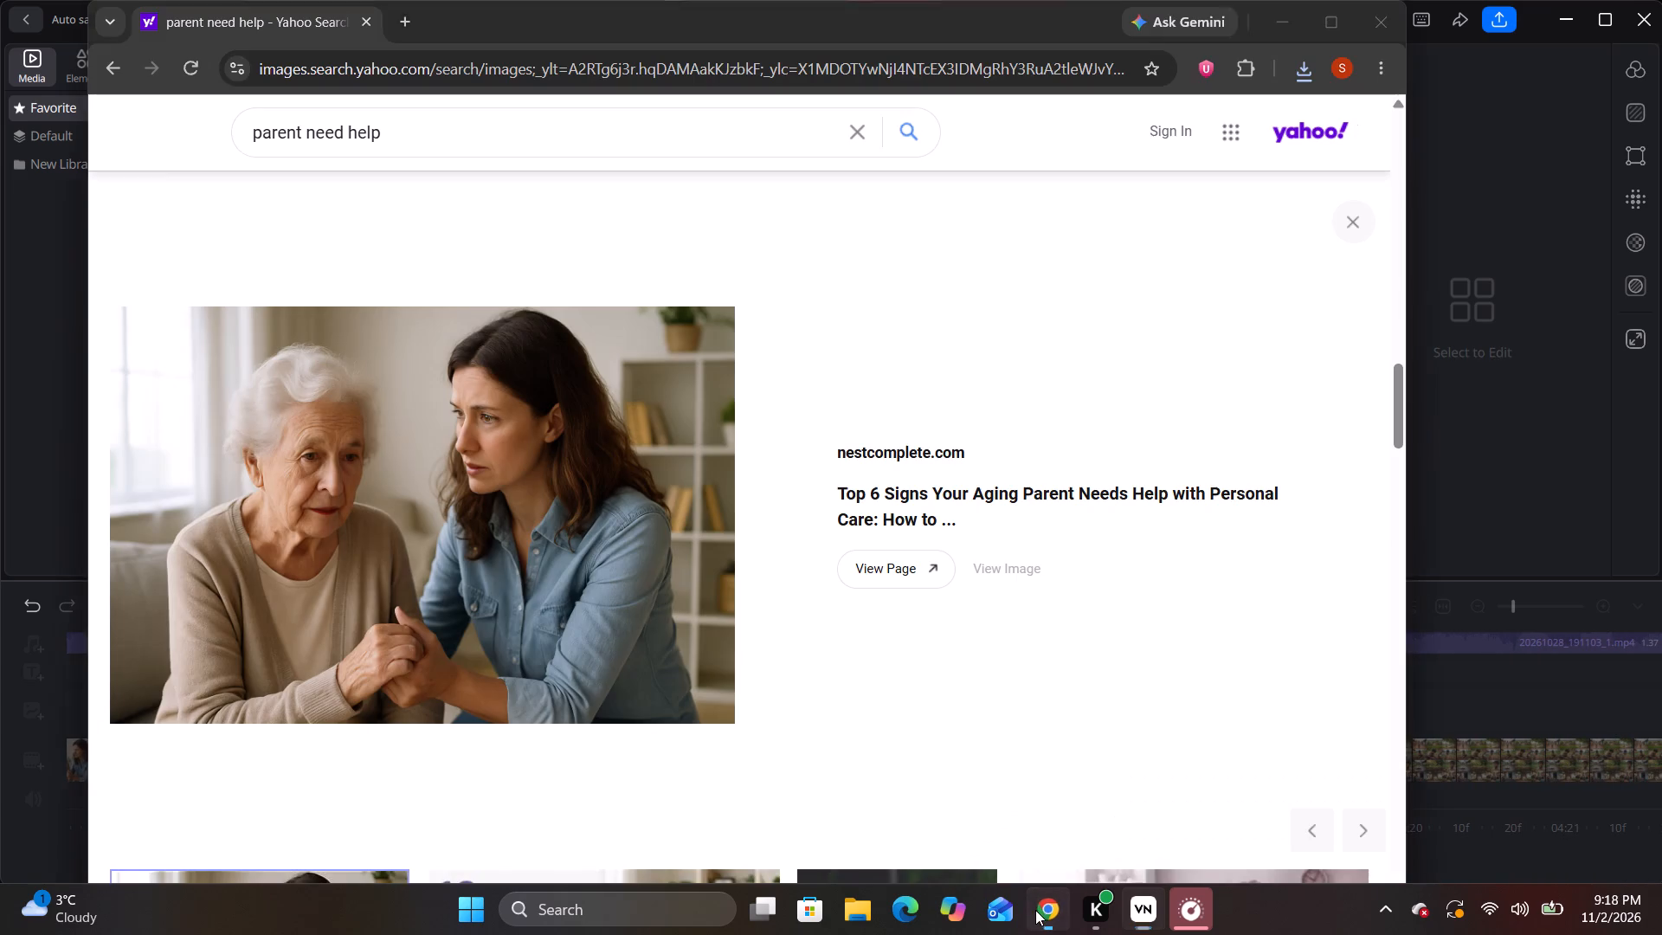
drag(302, 130, 221, 128)
text(at)
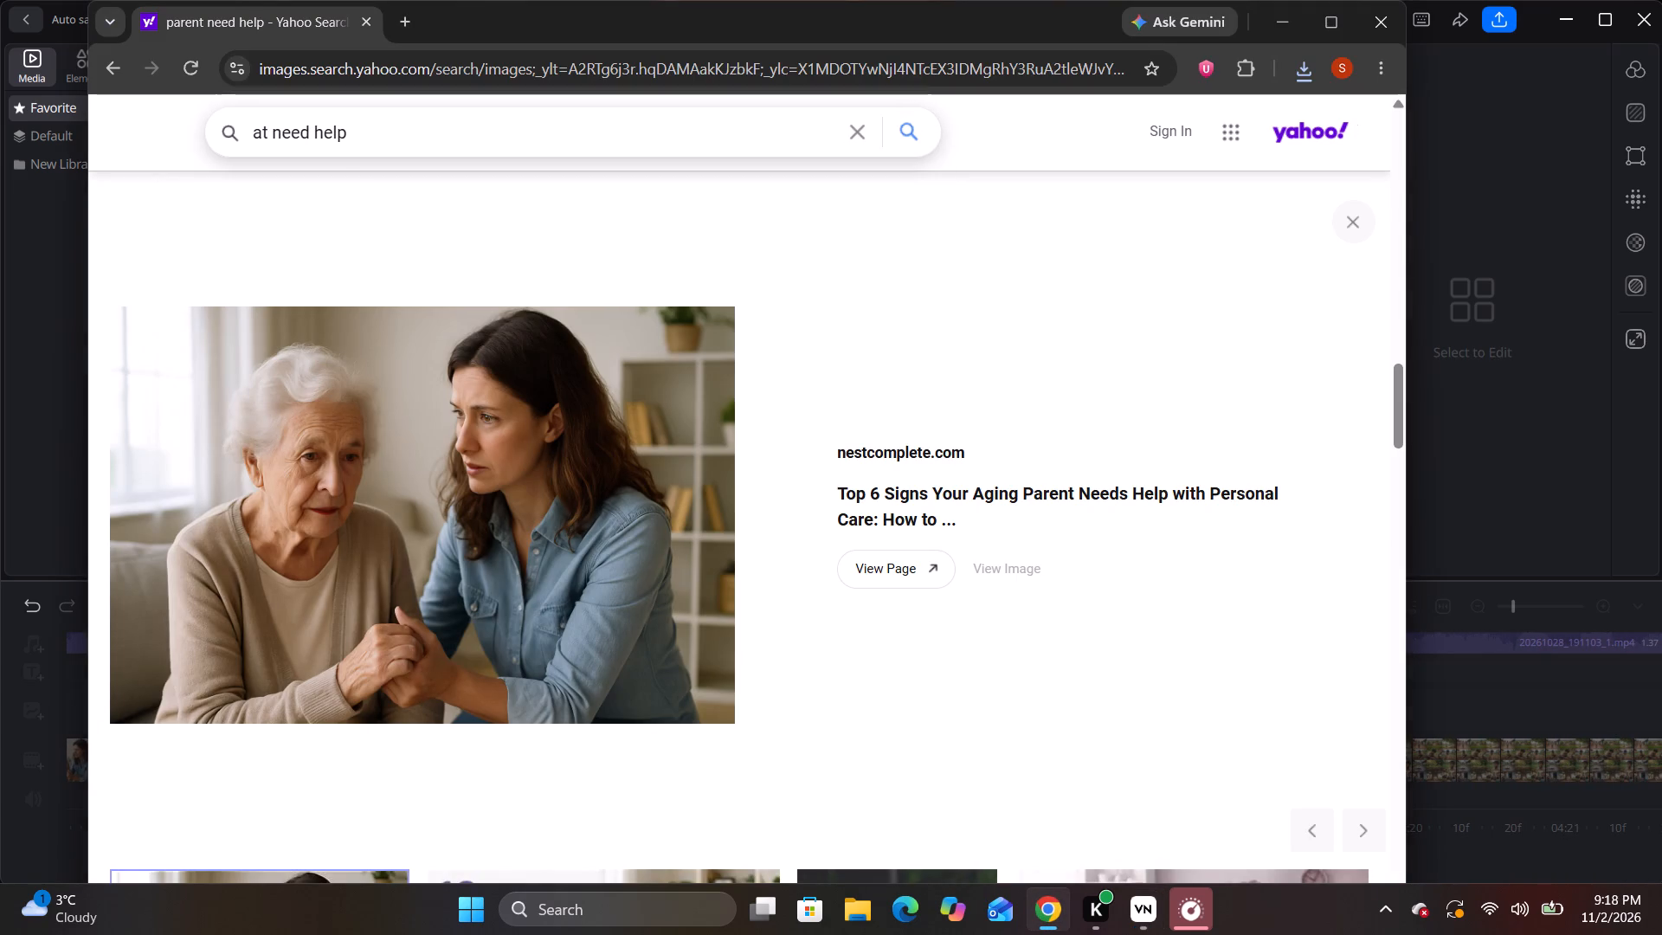
key(BackSpace)
key(BackSpace)
key(s)
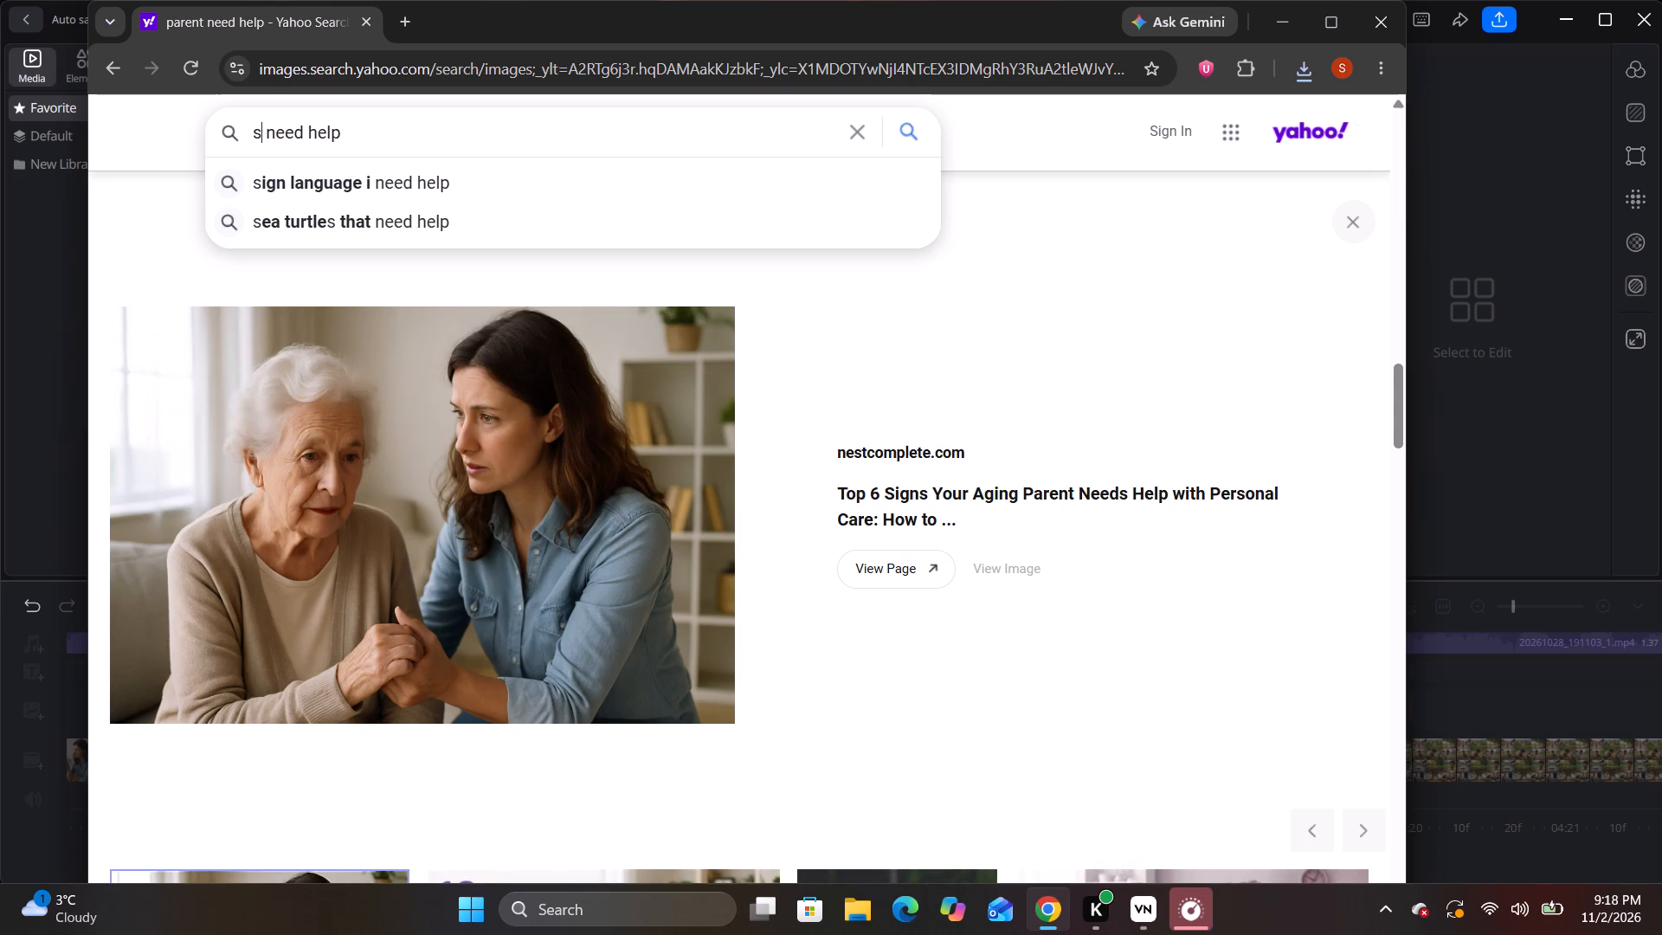
text(ta)
key(n)
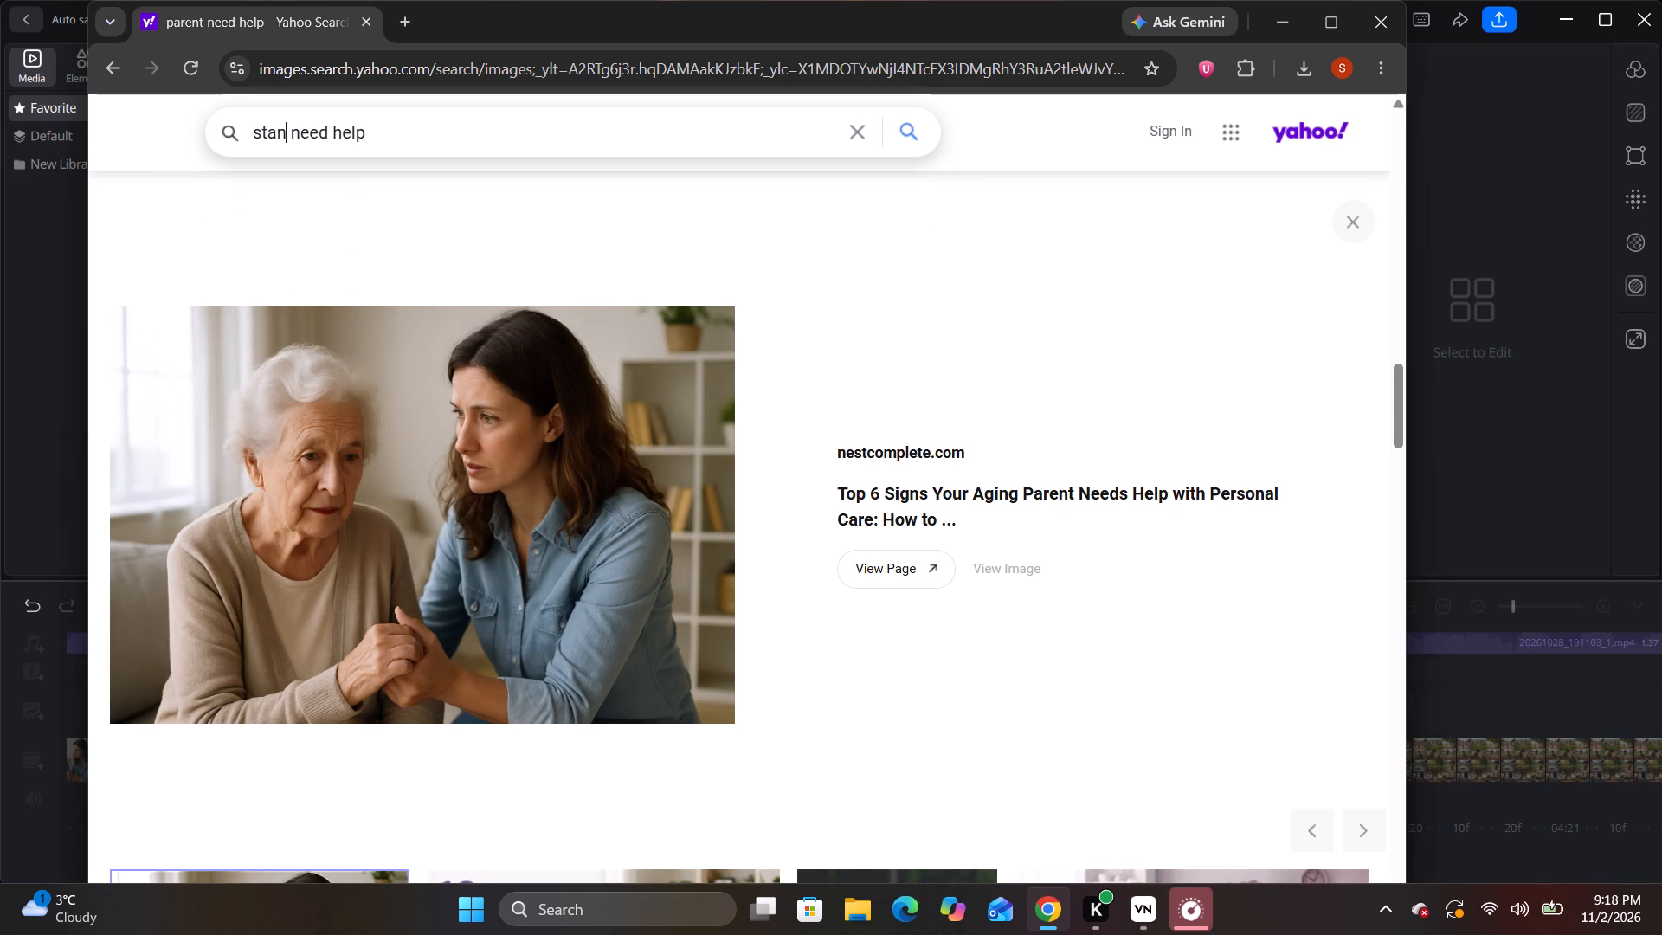
text(ger)
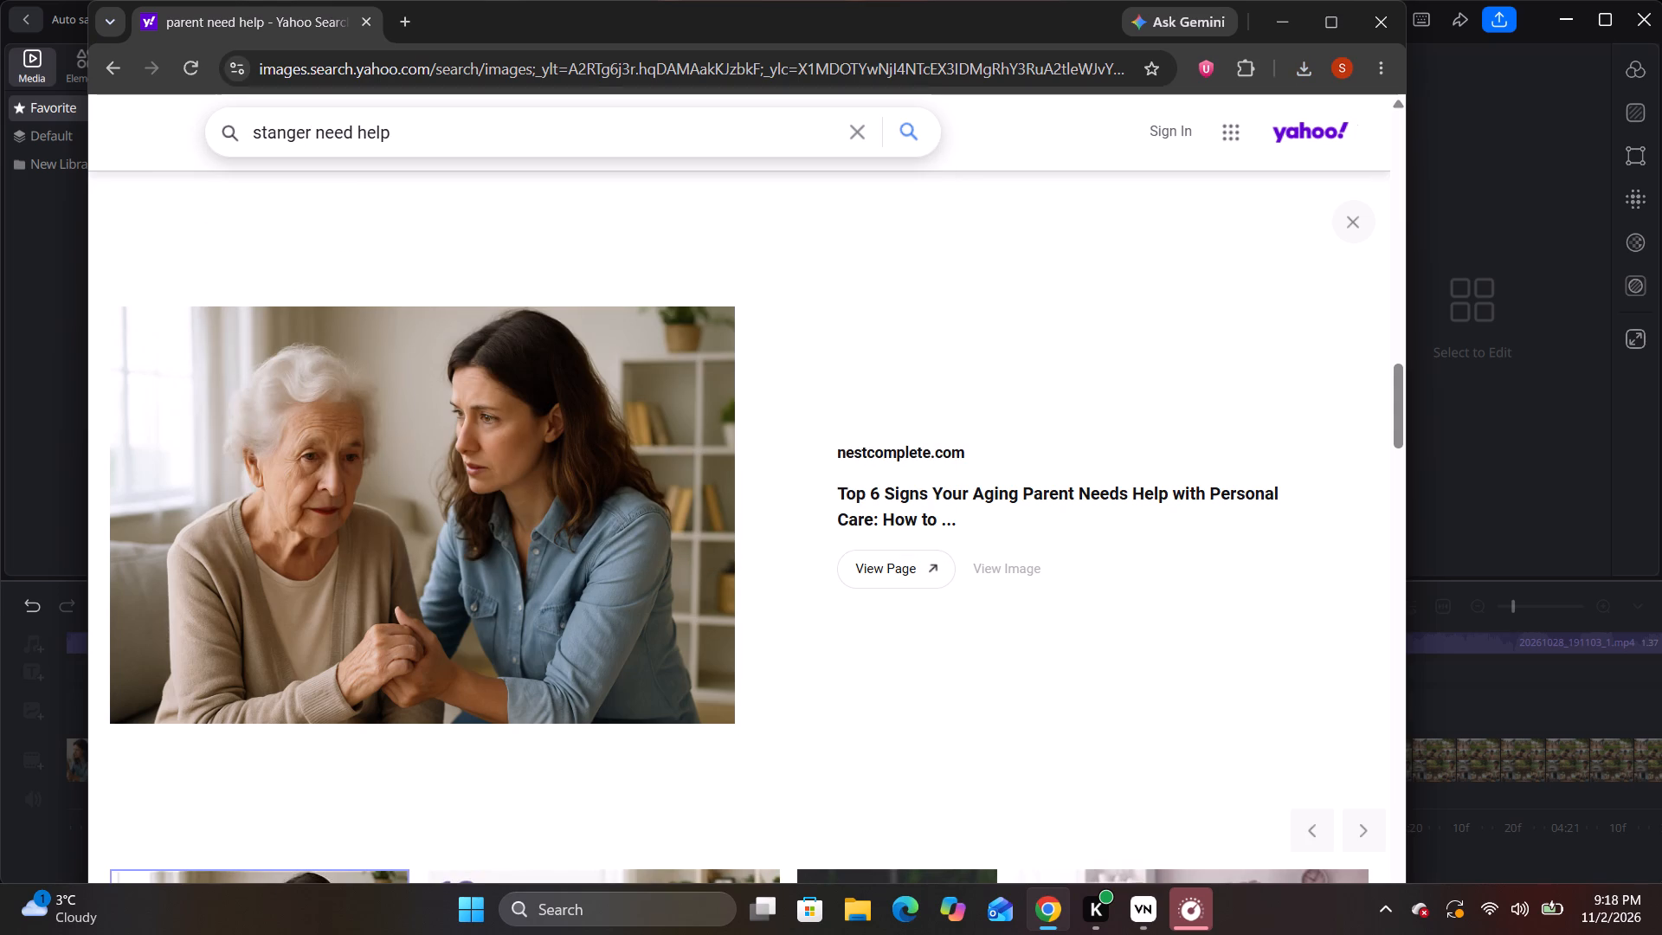
key(Return)
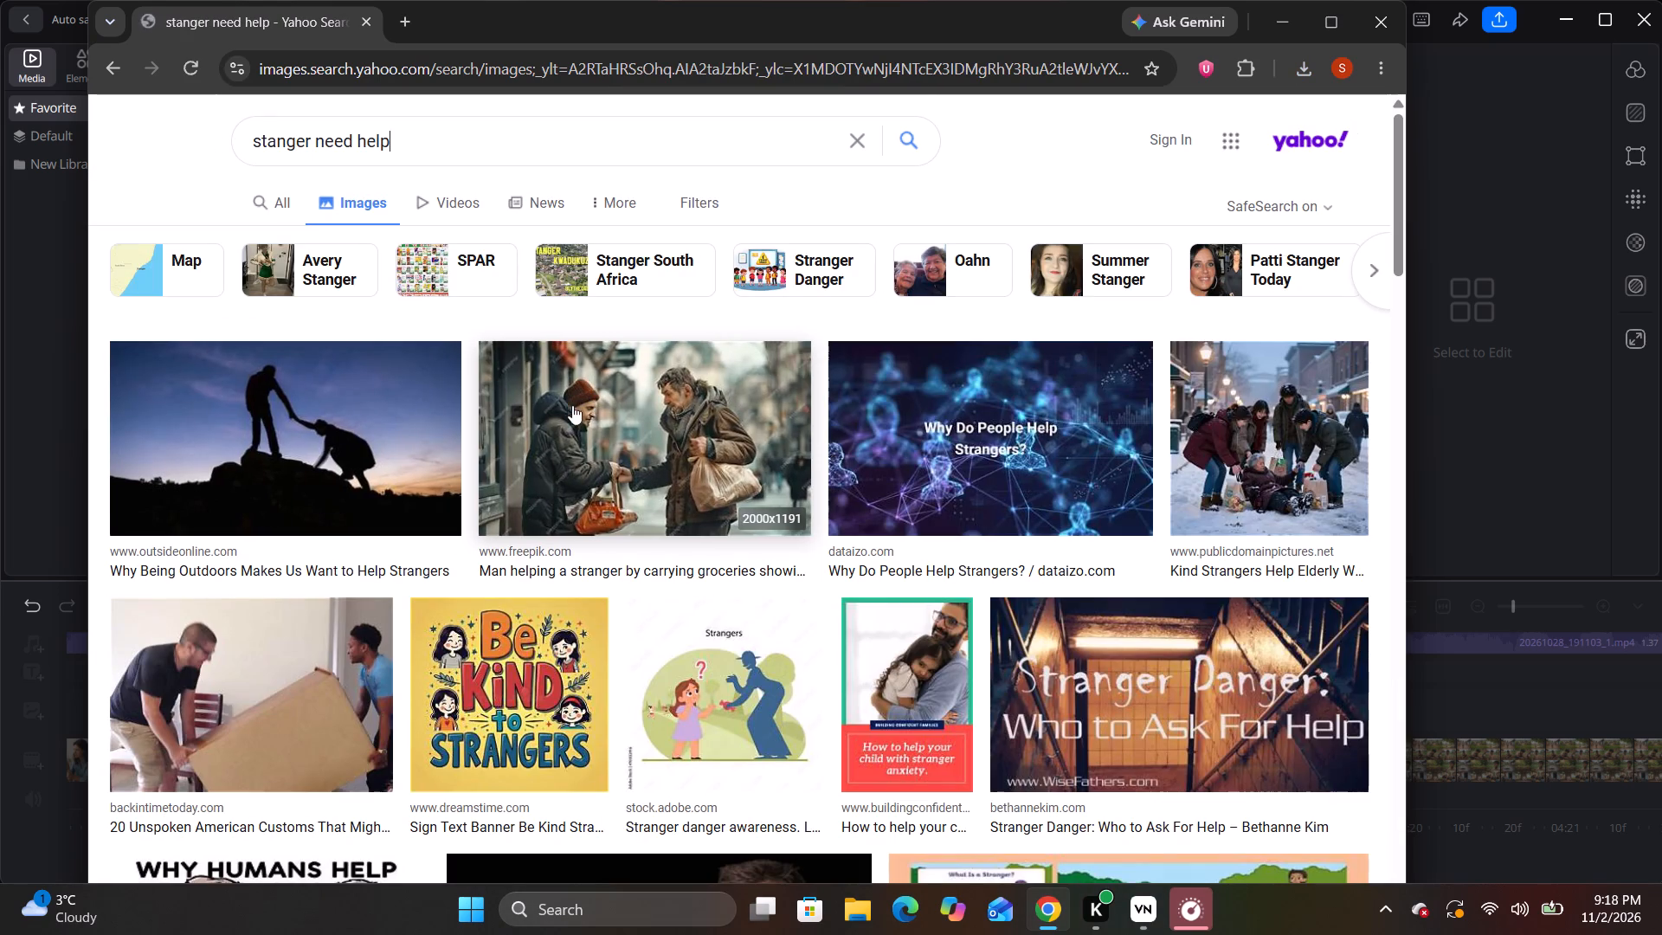
Save the sunset silhouette image of one person helping another uphill as "OIP (3)" in Downloads.
right_click(323, 430)
click(454, 773)
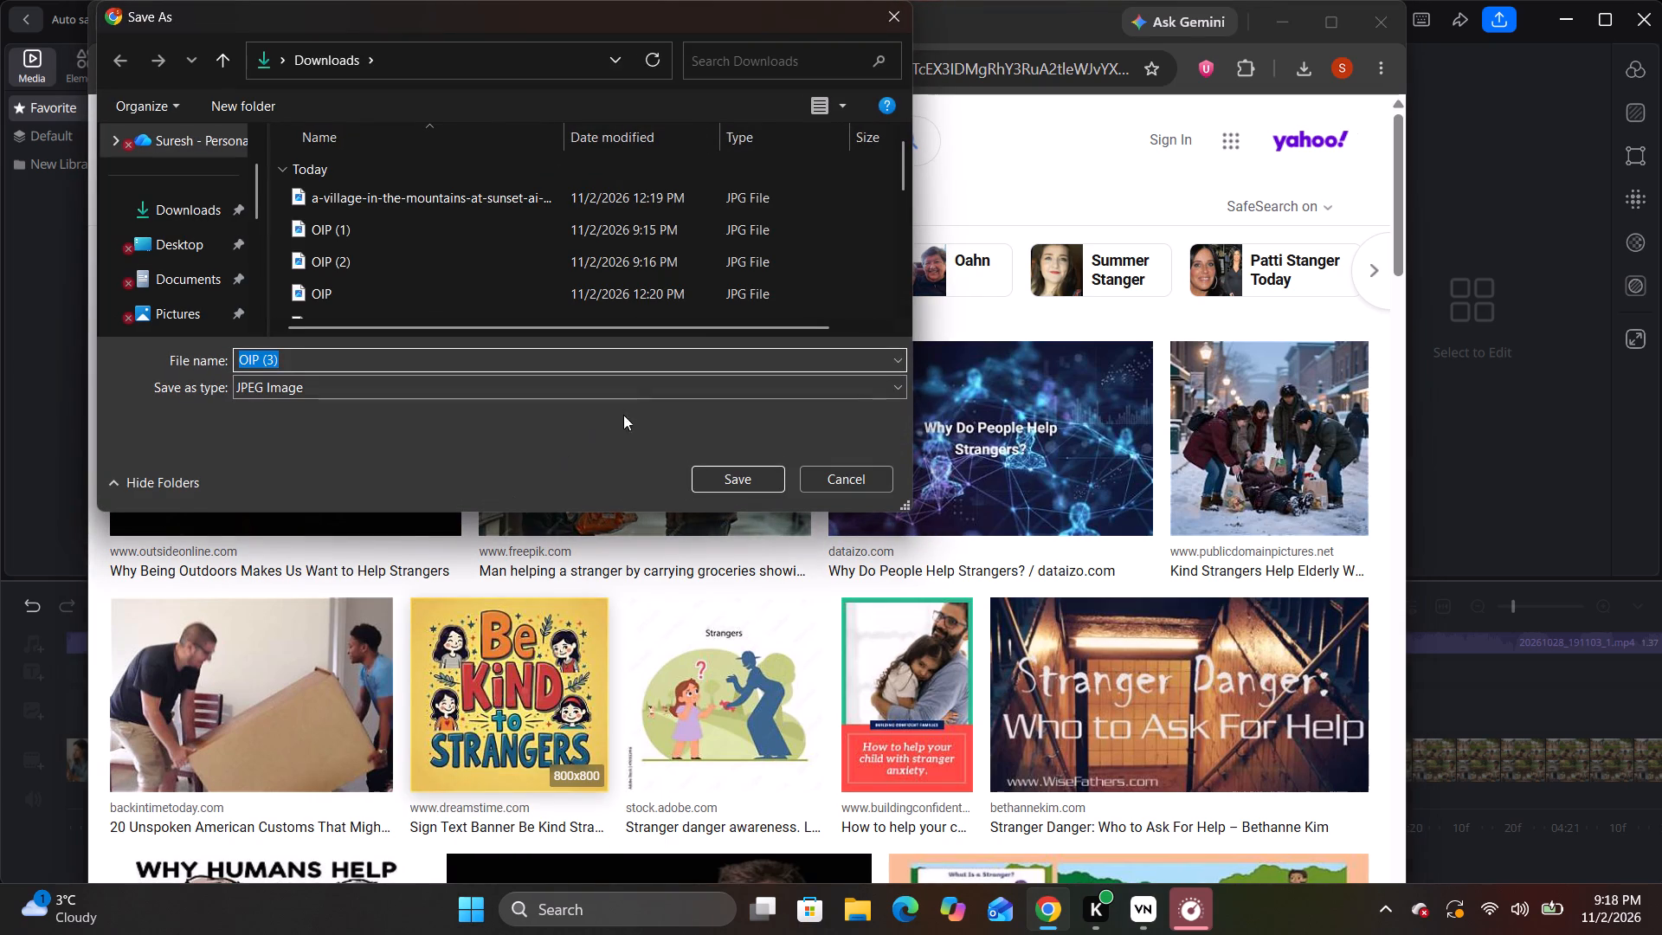
click(736, 476)
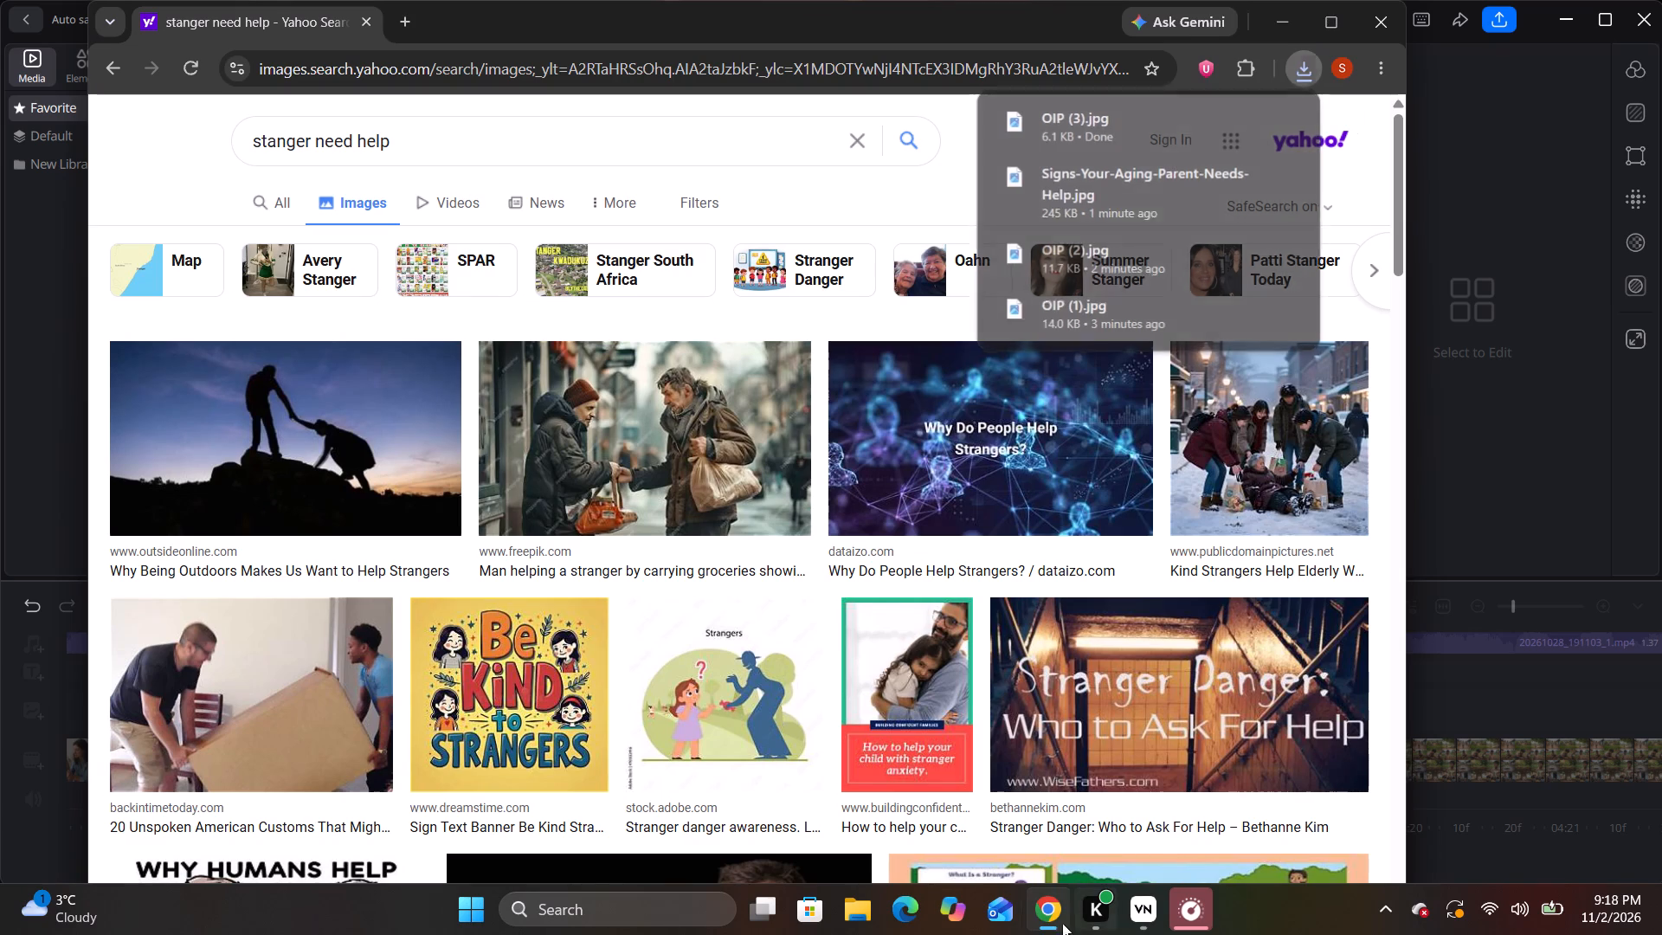
Switch to VN and replace the 1.28-second collage clip's image with "OIP (3)".
click(1128, 914)
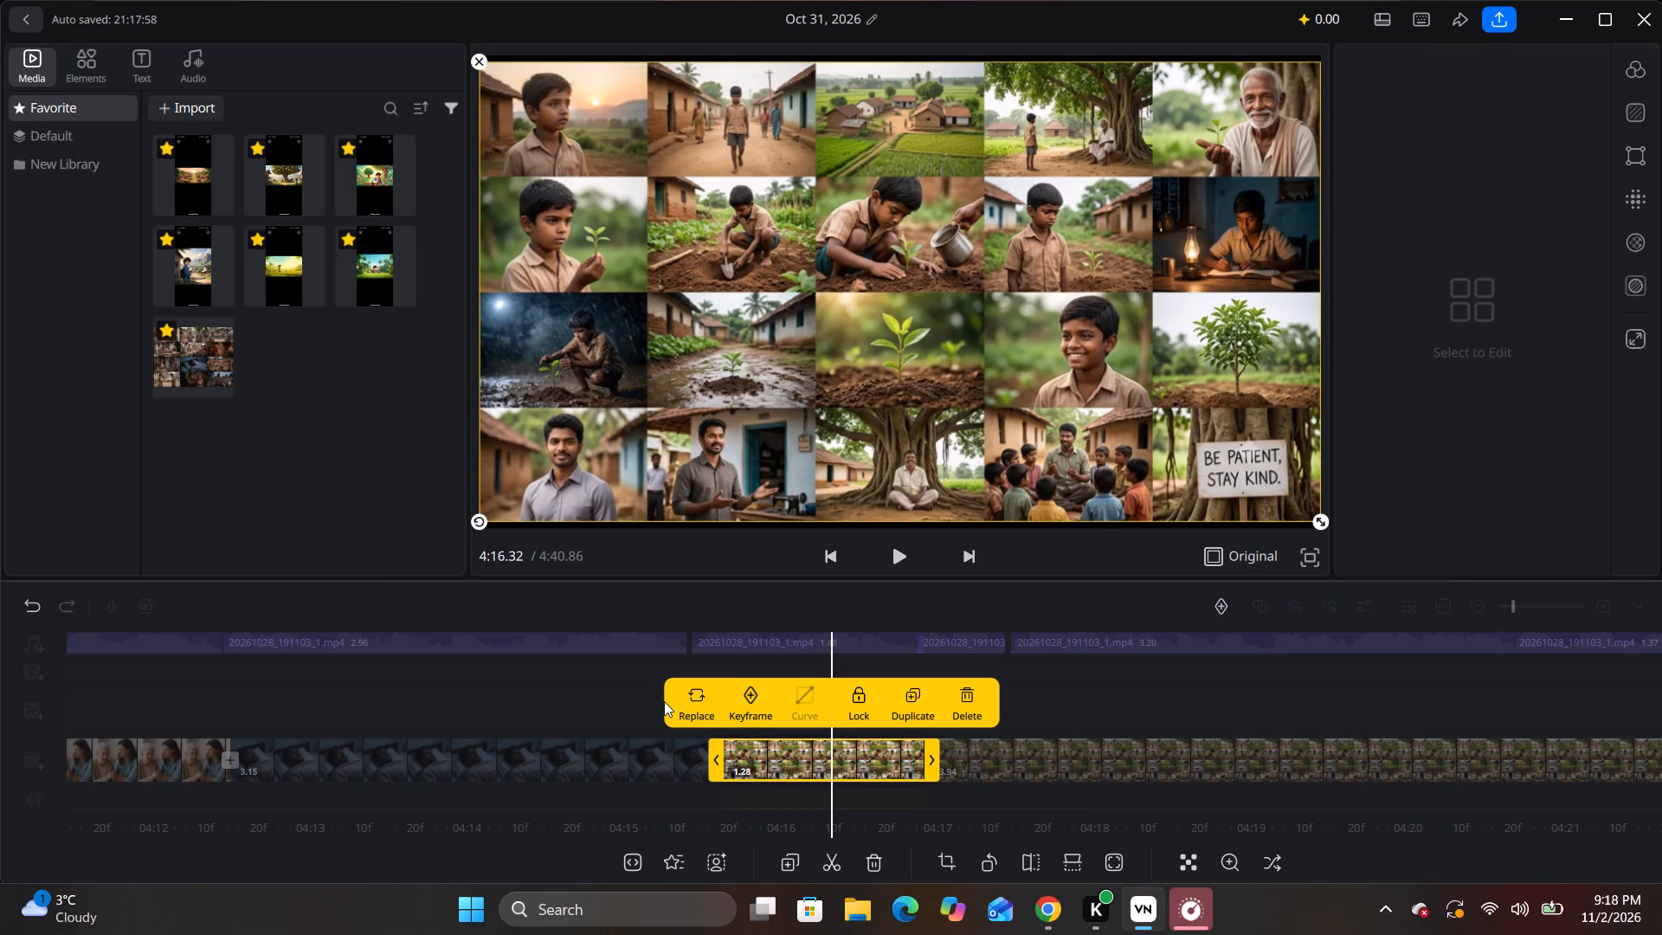
click(699, 697)
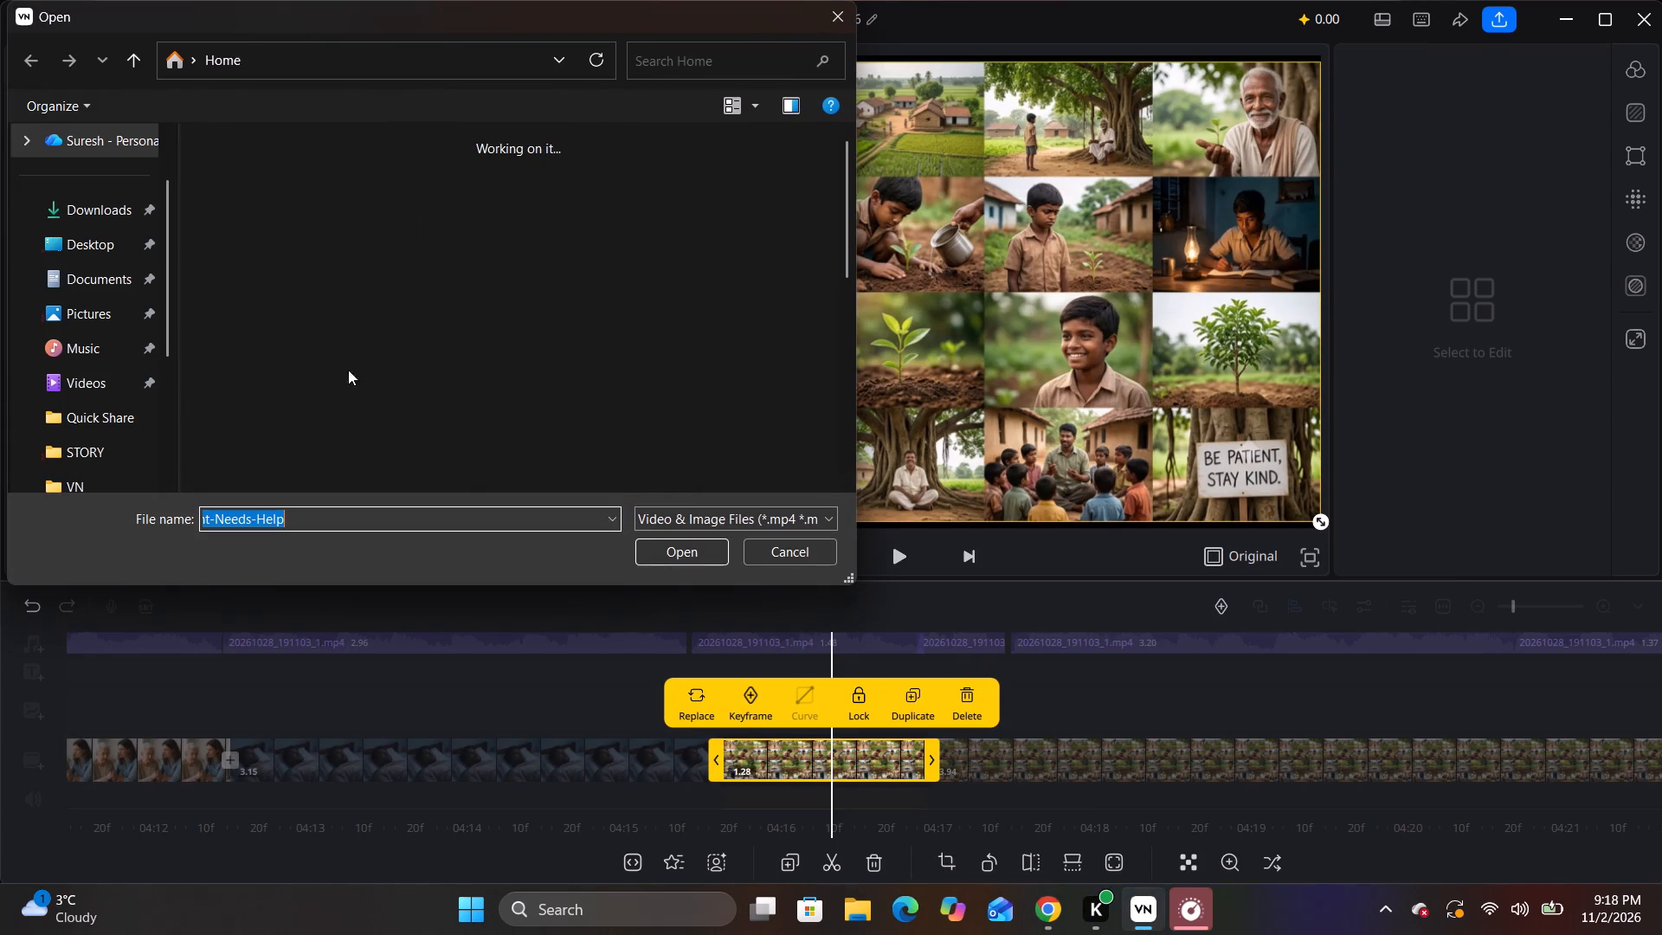
scroll(314, 358, down, 5)
click(371, 143)
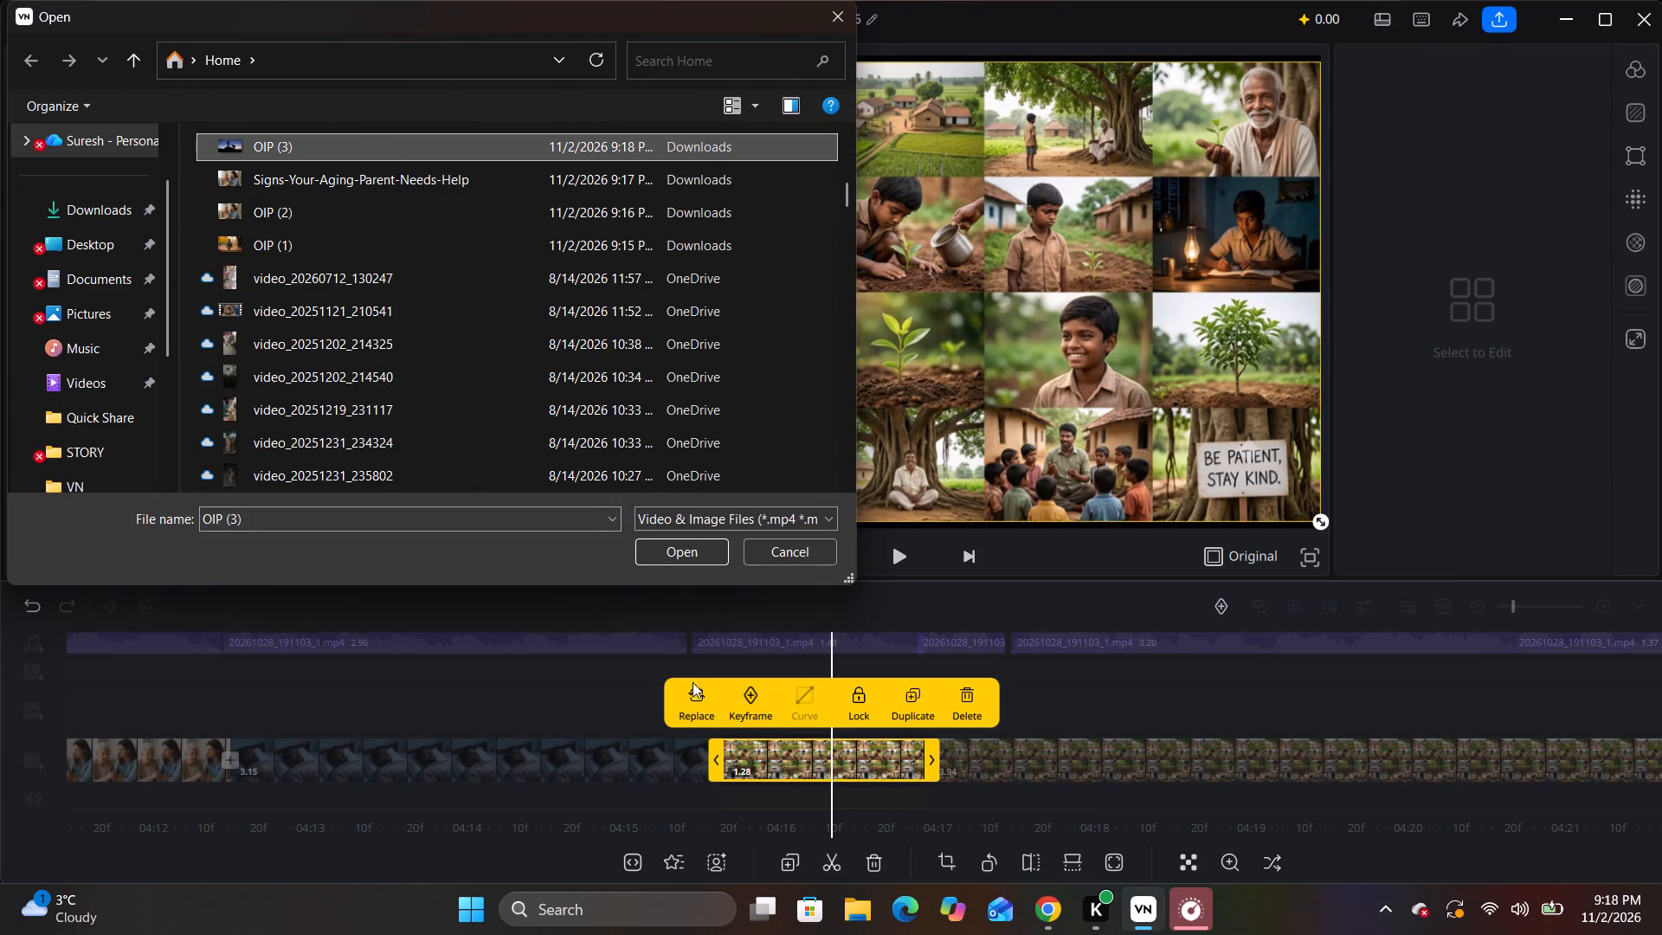
click(670, 553)
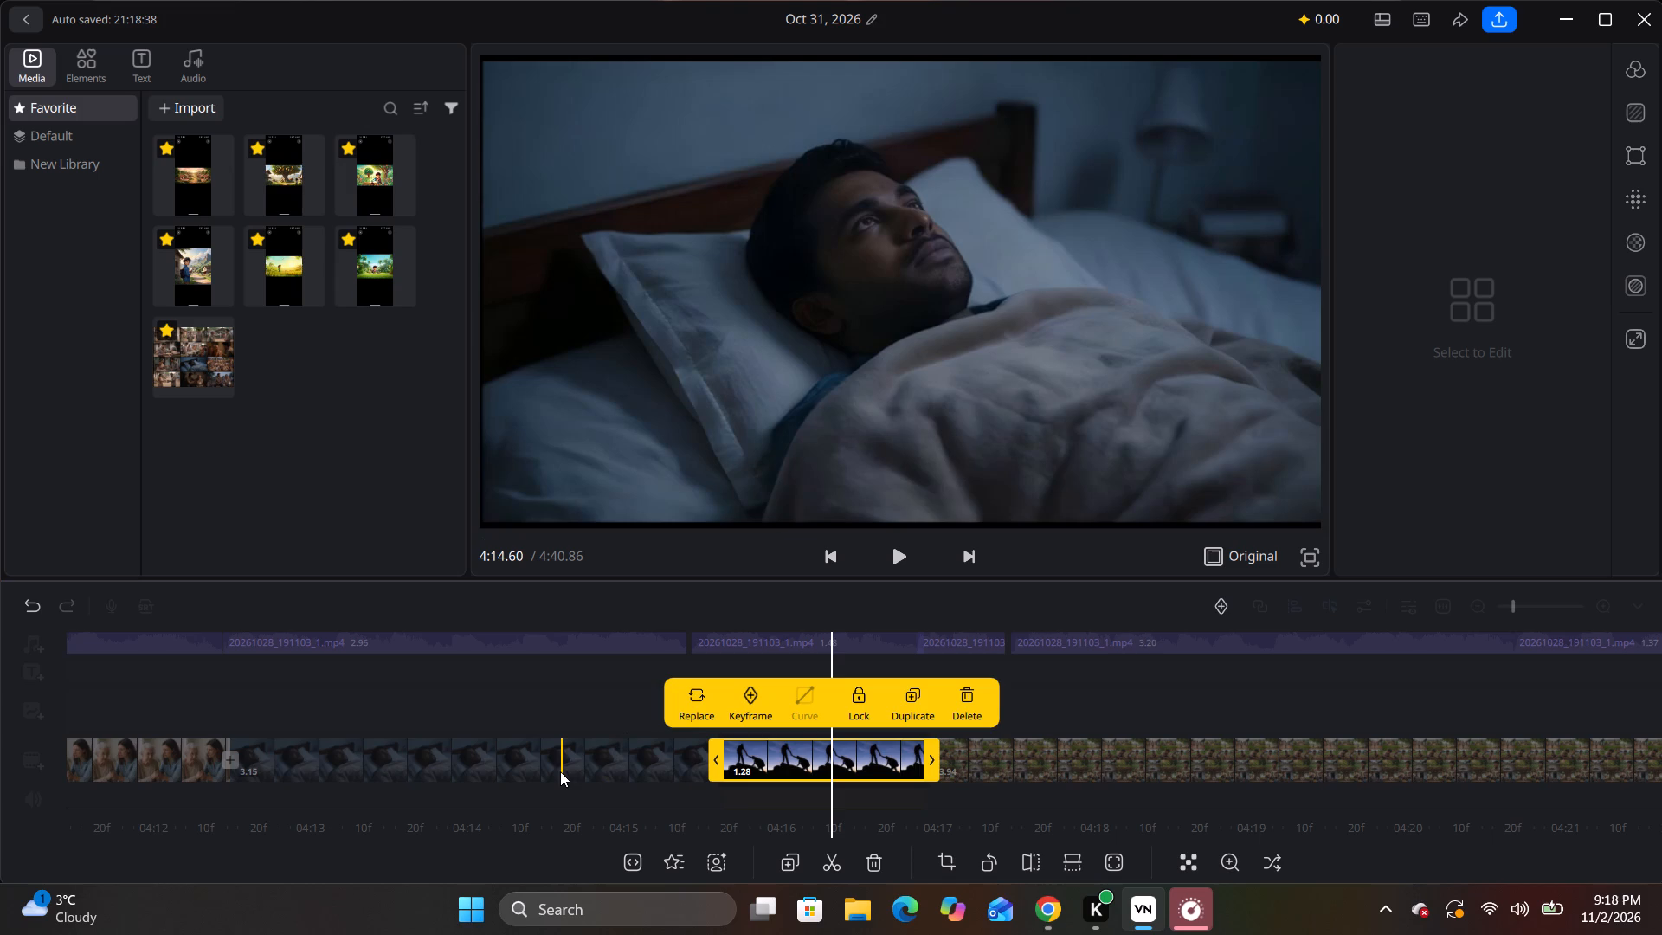
Replace the 3.15-second man-in-bed clip's image with "OIP (3)" as well.
click(560, 771)
click(562, 762)
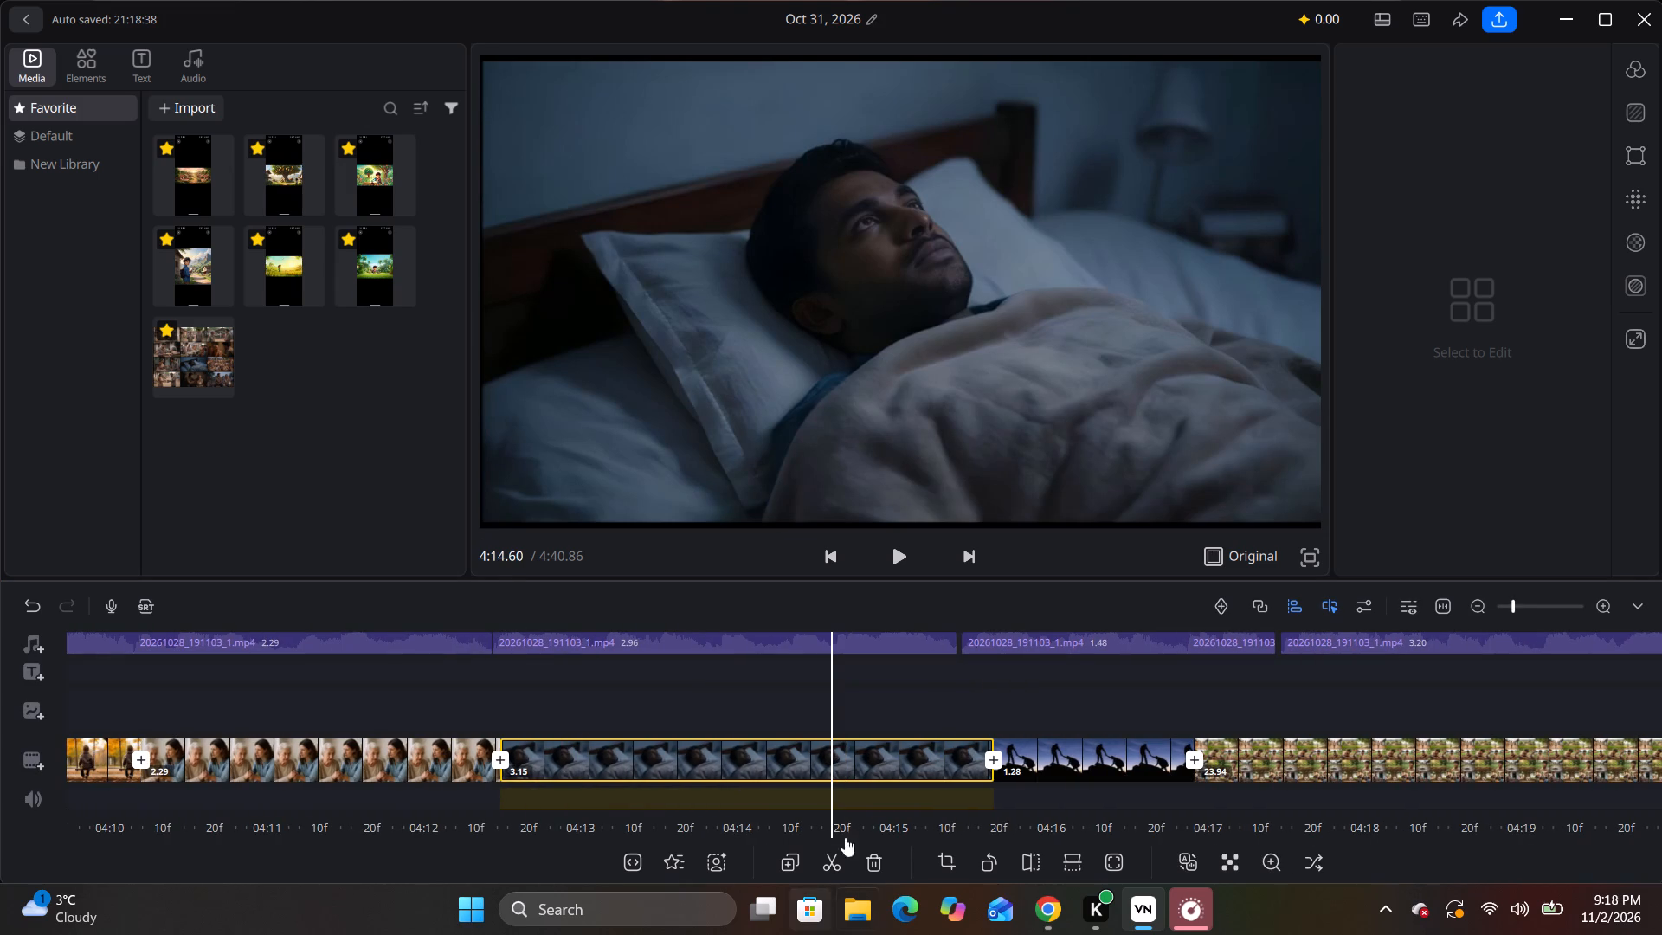
click(761, 750)
click(705, 700)
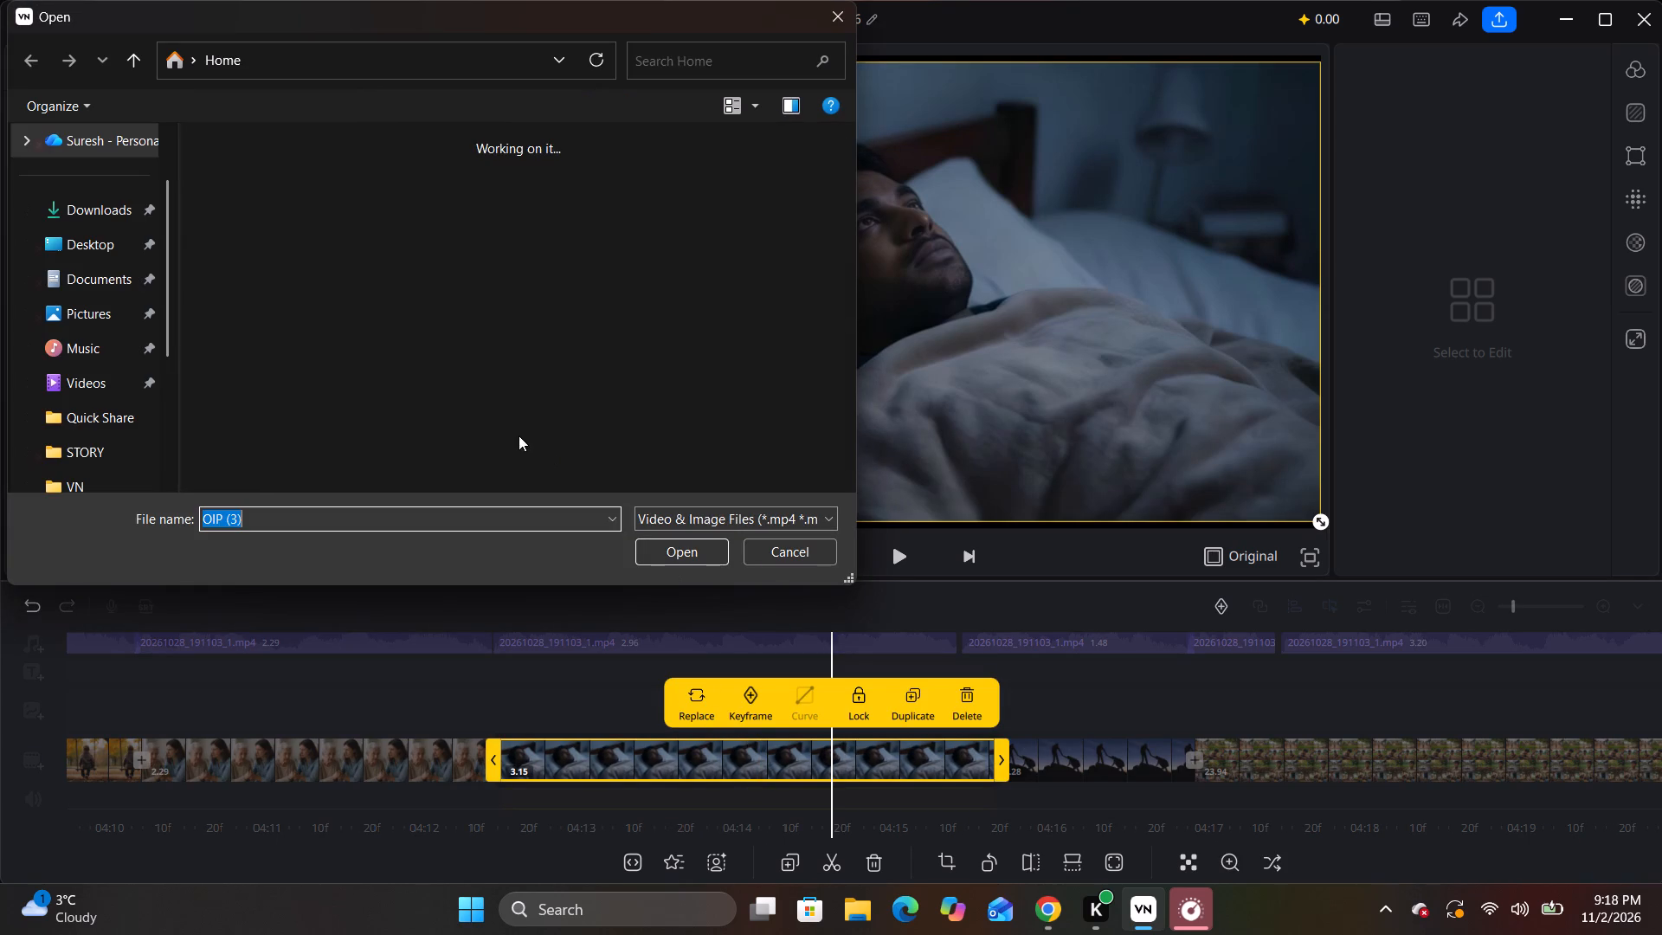
click(694, 555)
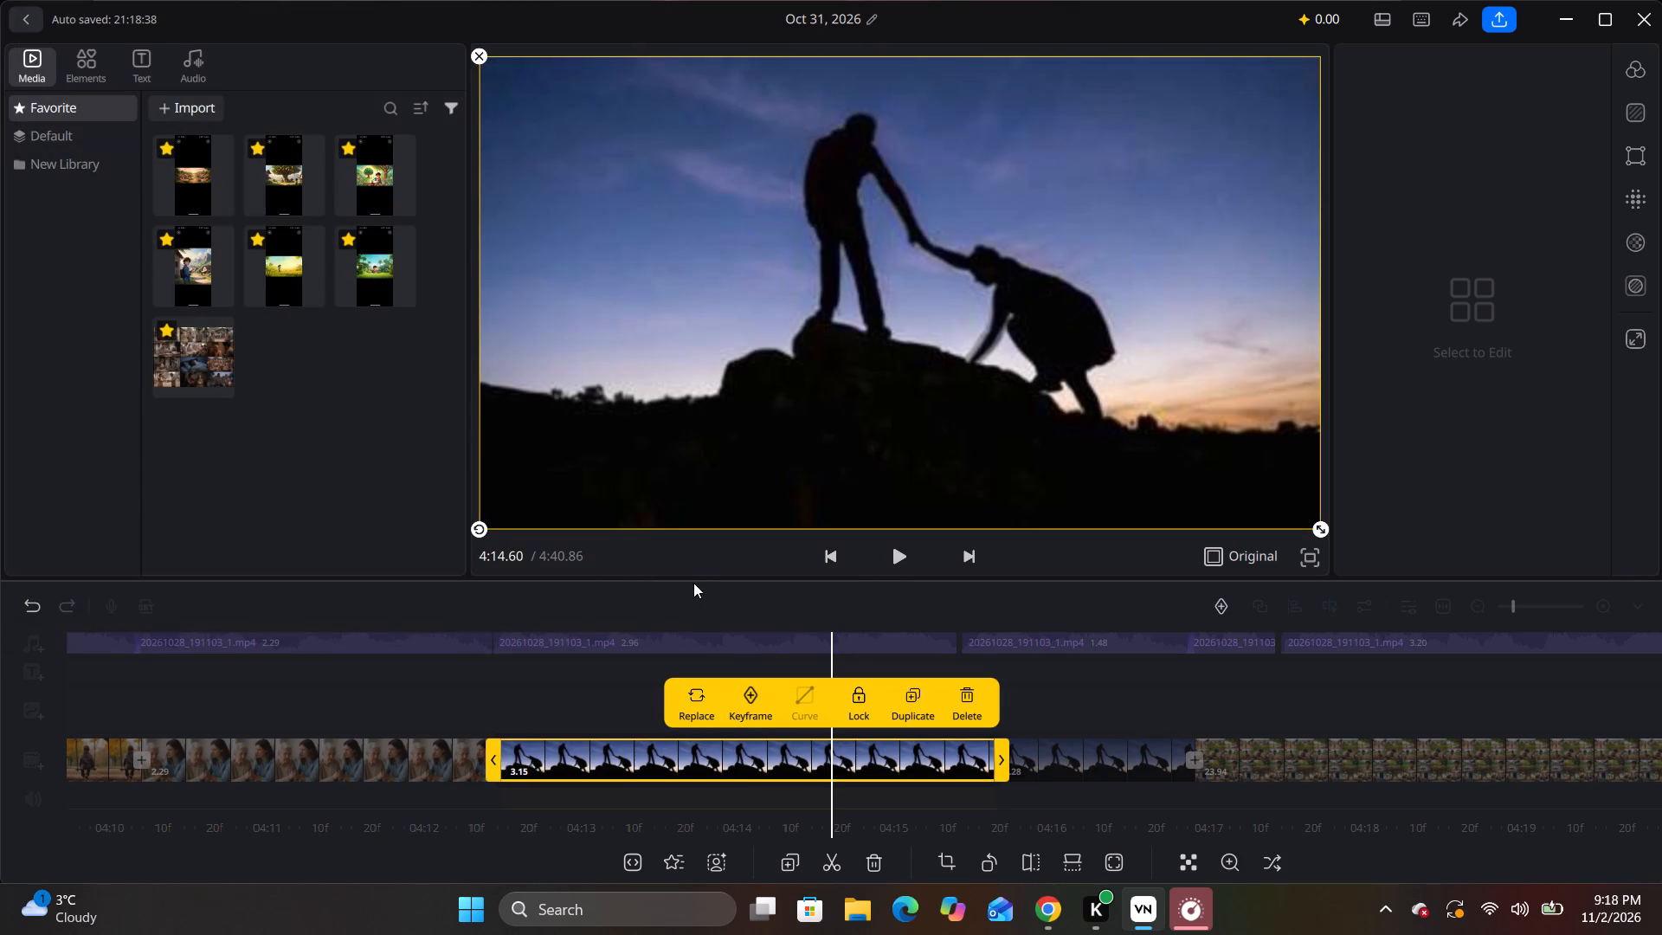
Listen to the narration from the boy-on-swing clip onward and split the remaining collage clip at 4:31.87.
drag(514, 693, 1041, 713)
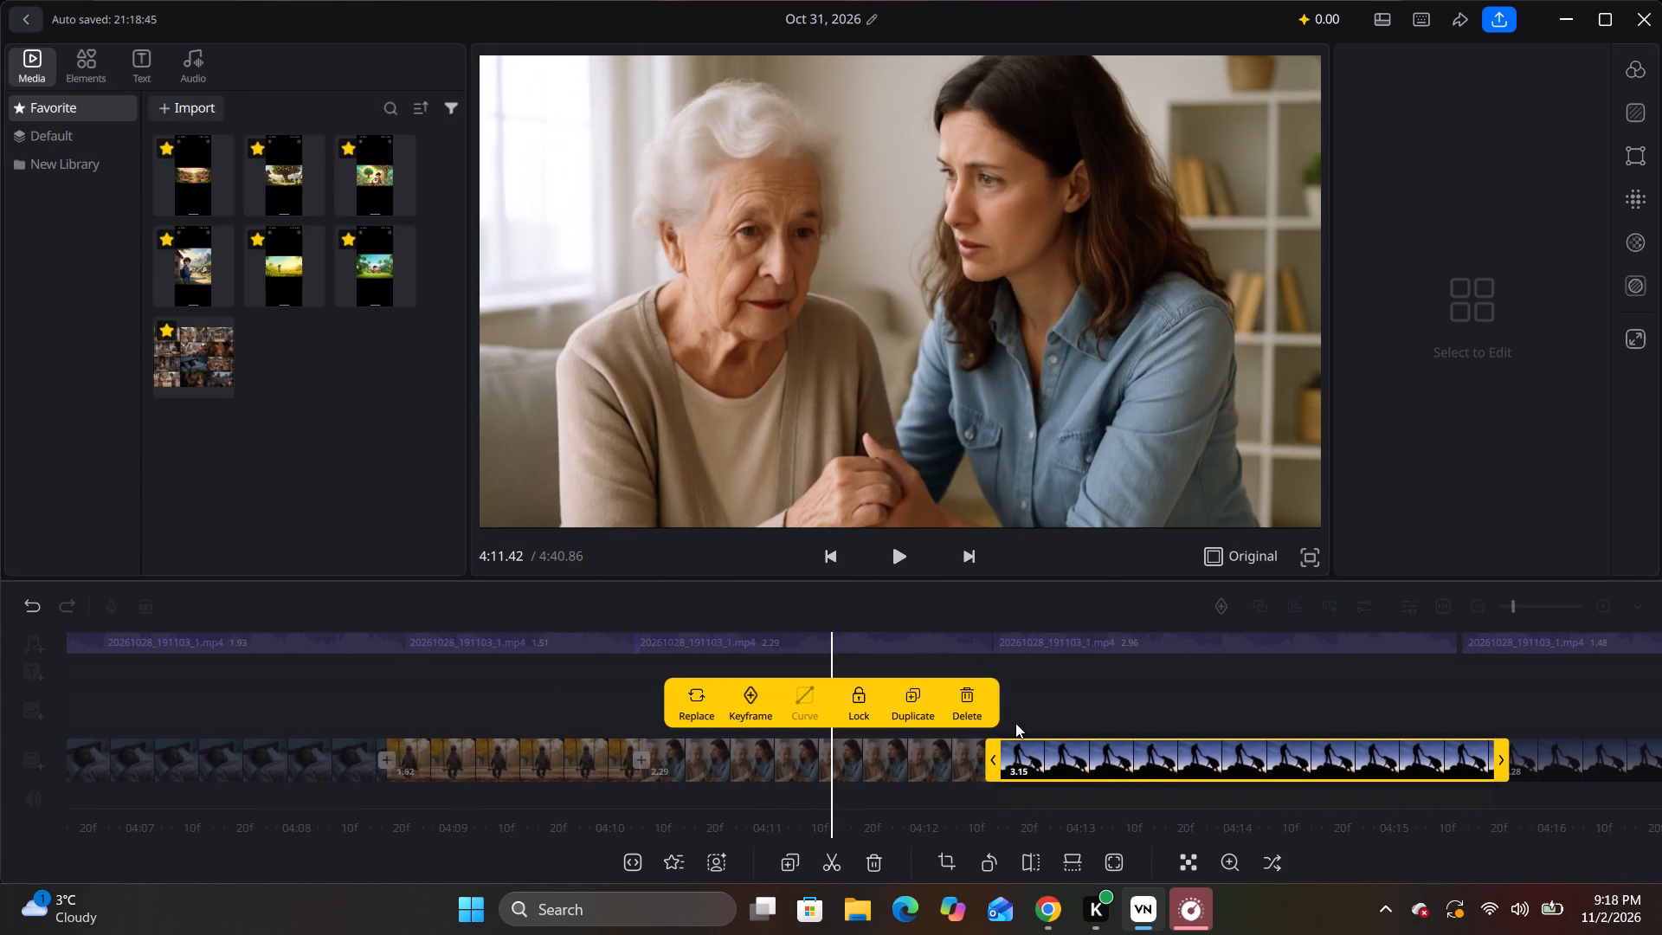
drag(451, 702, 826, 709)
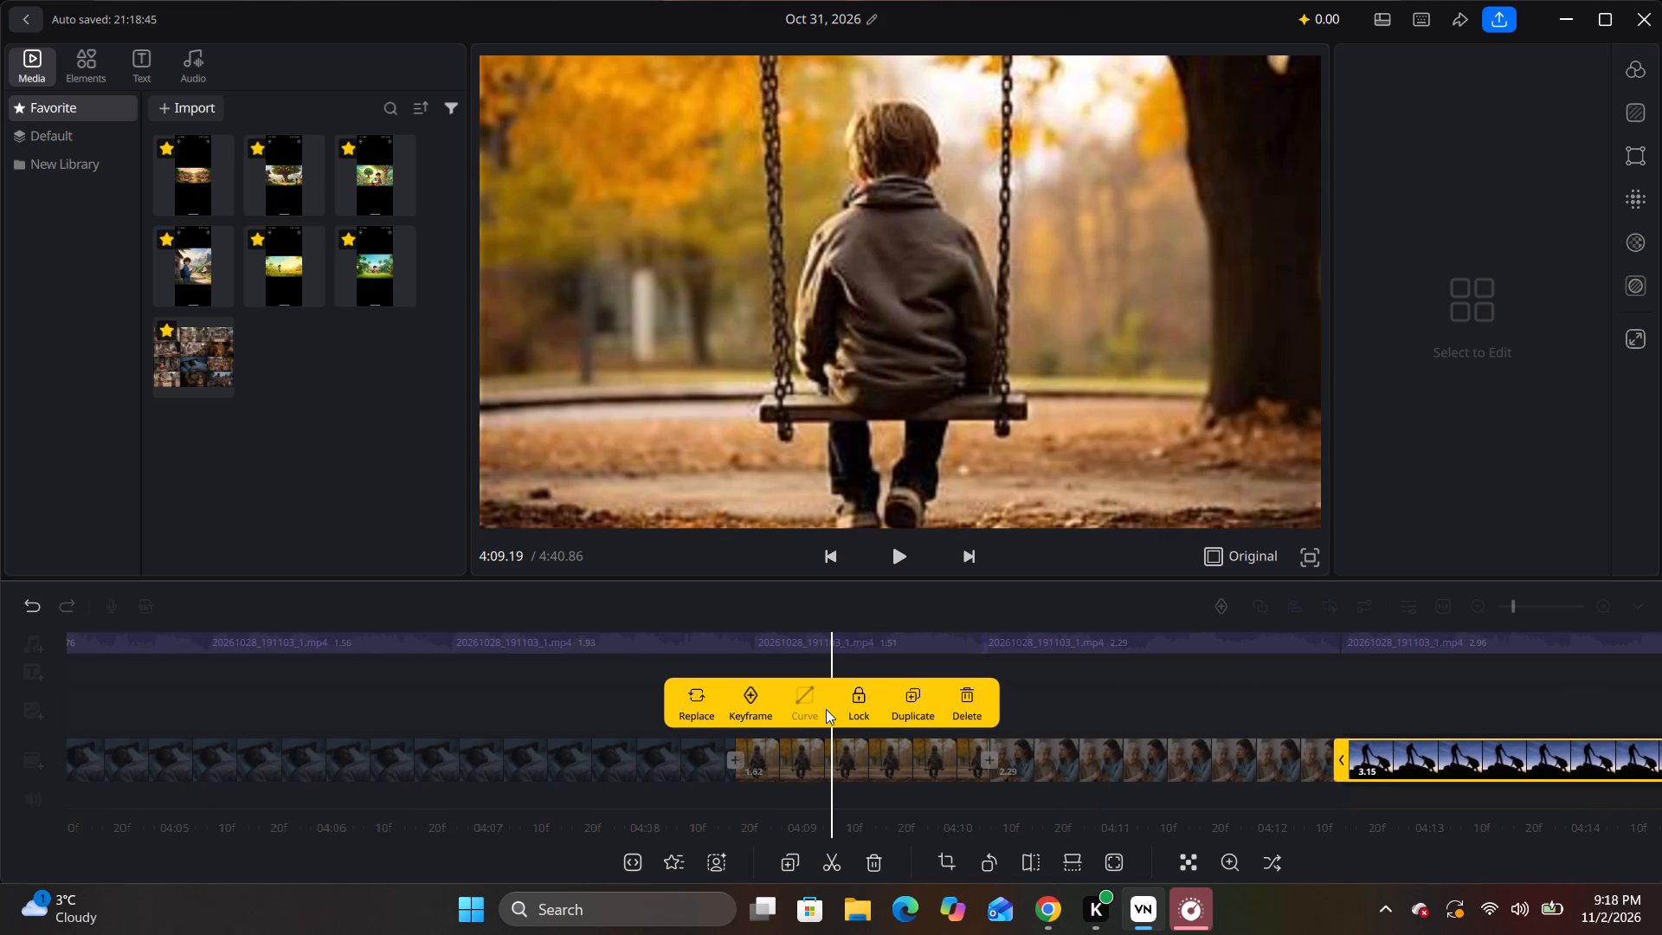
key(space)
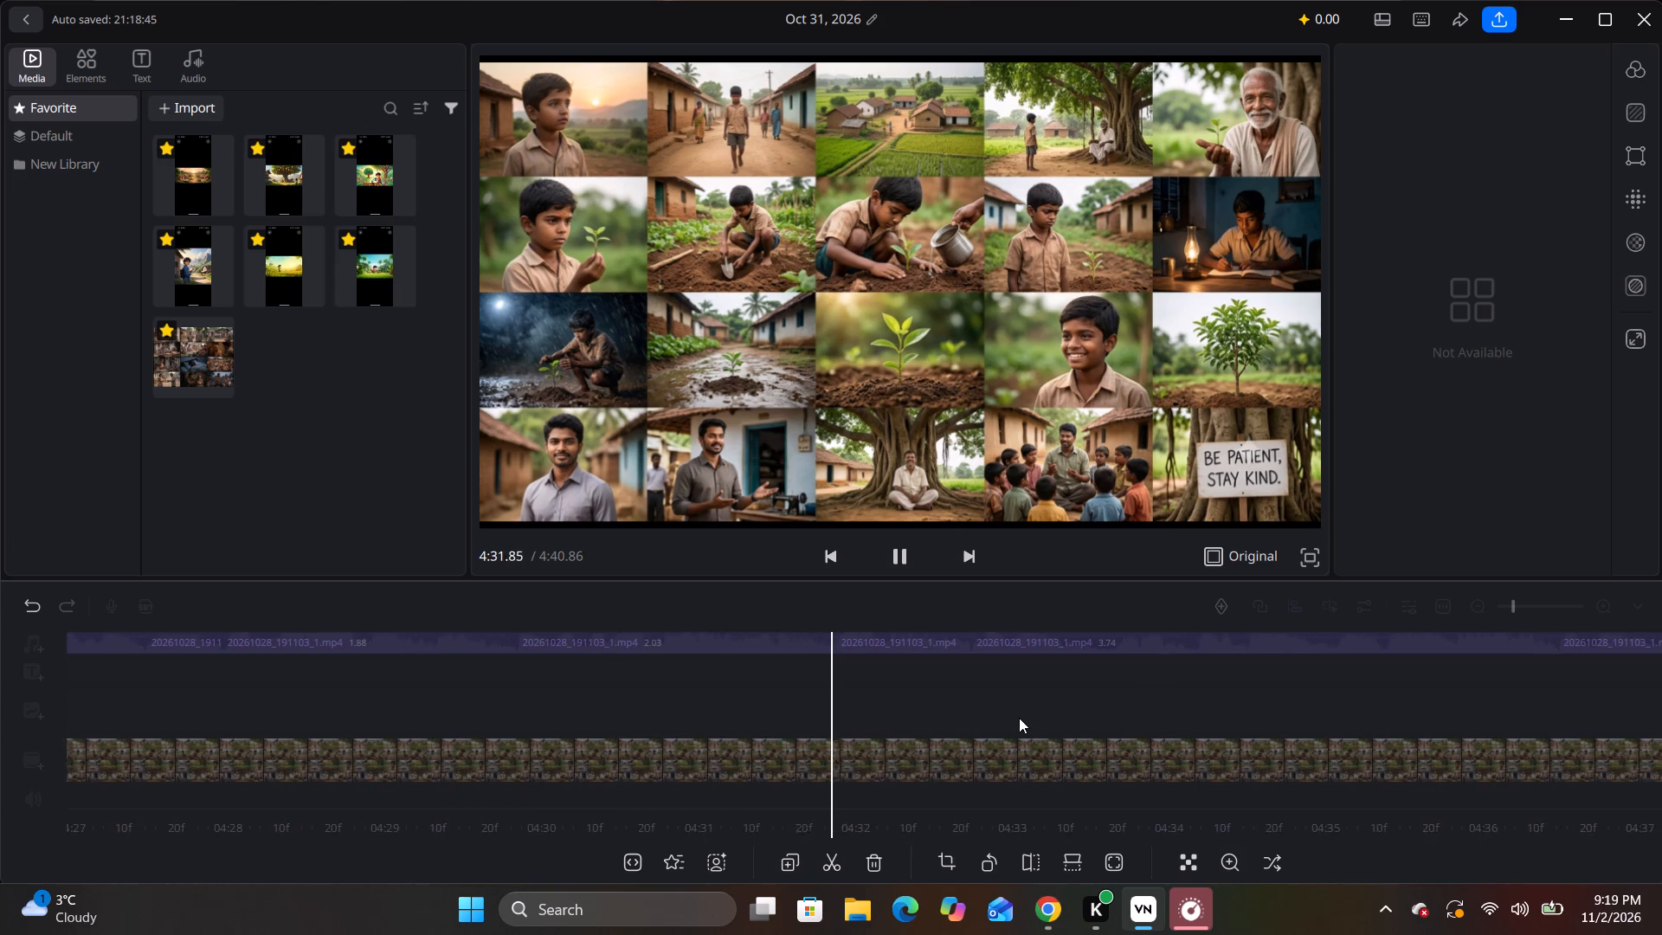
key(space)
drag(713, 706, 824, 727)
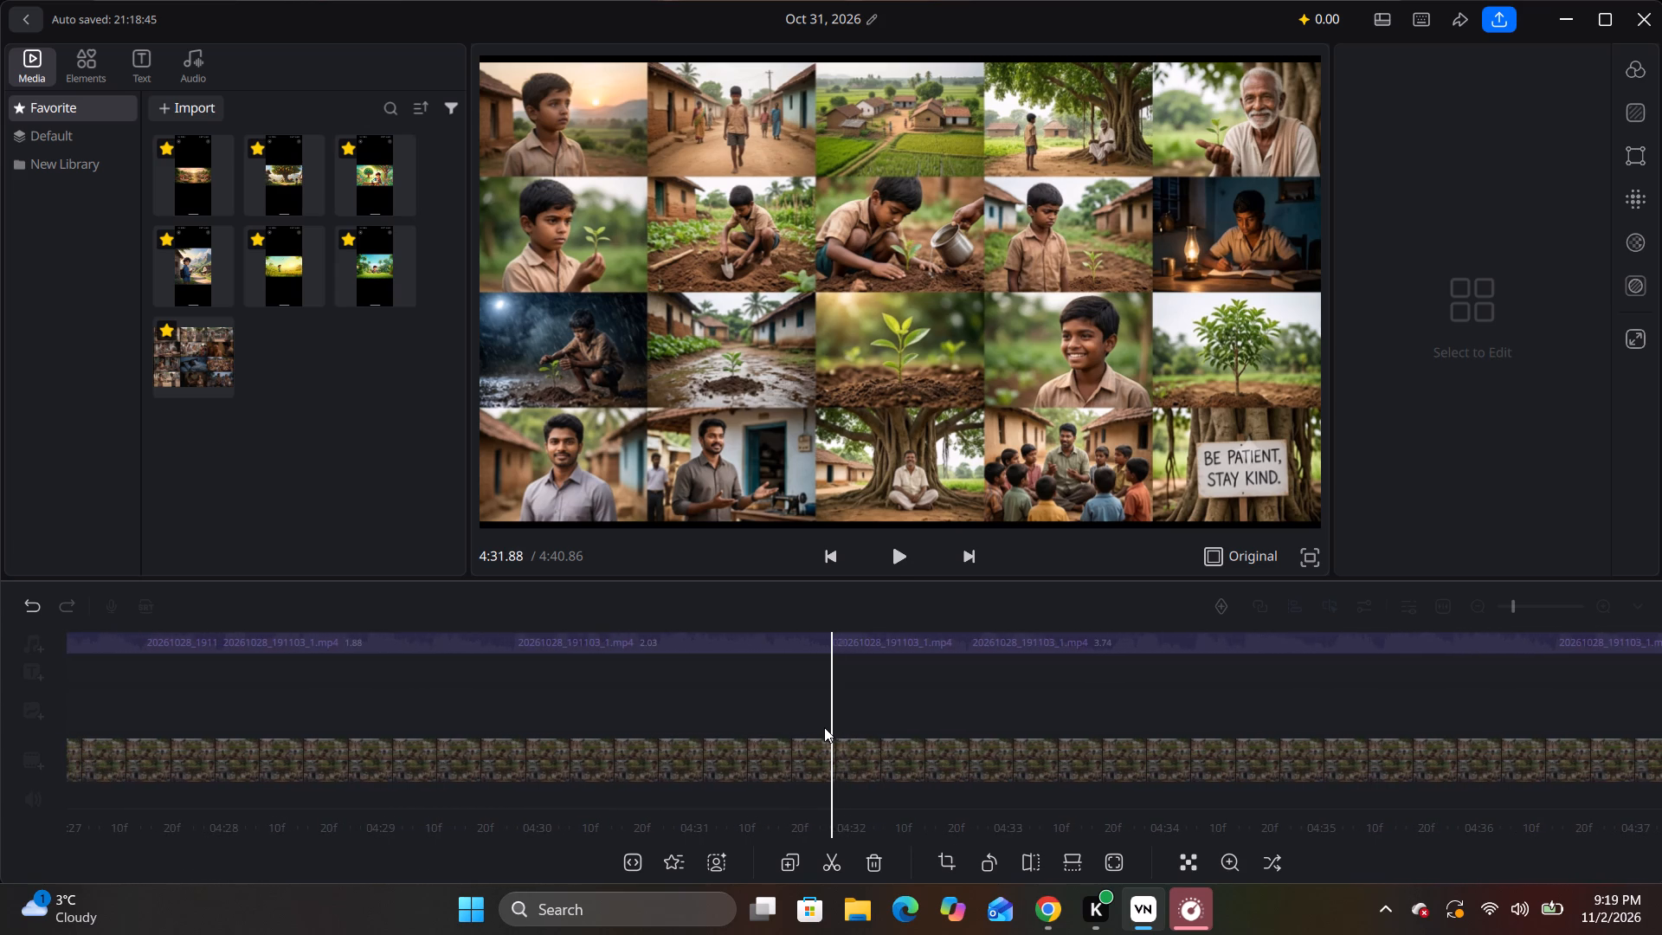
drag(824, 727, 827, 727)
click(835, 772)
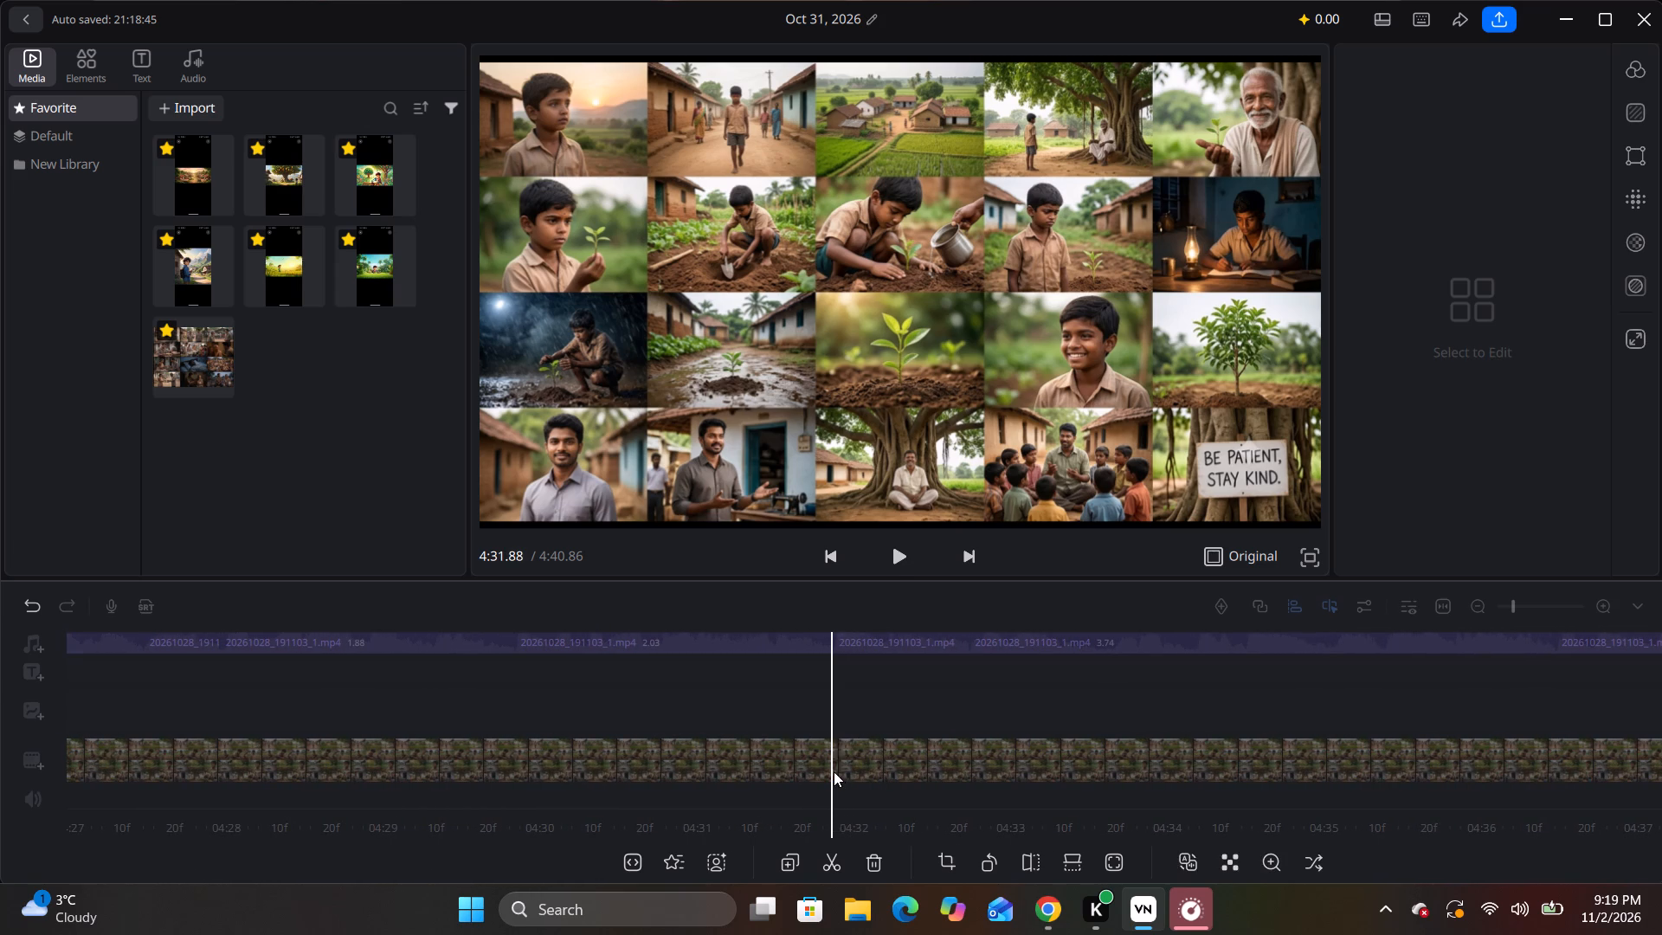
click(834, 771)
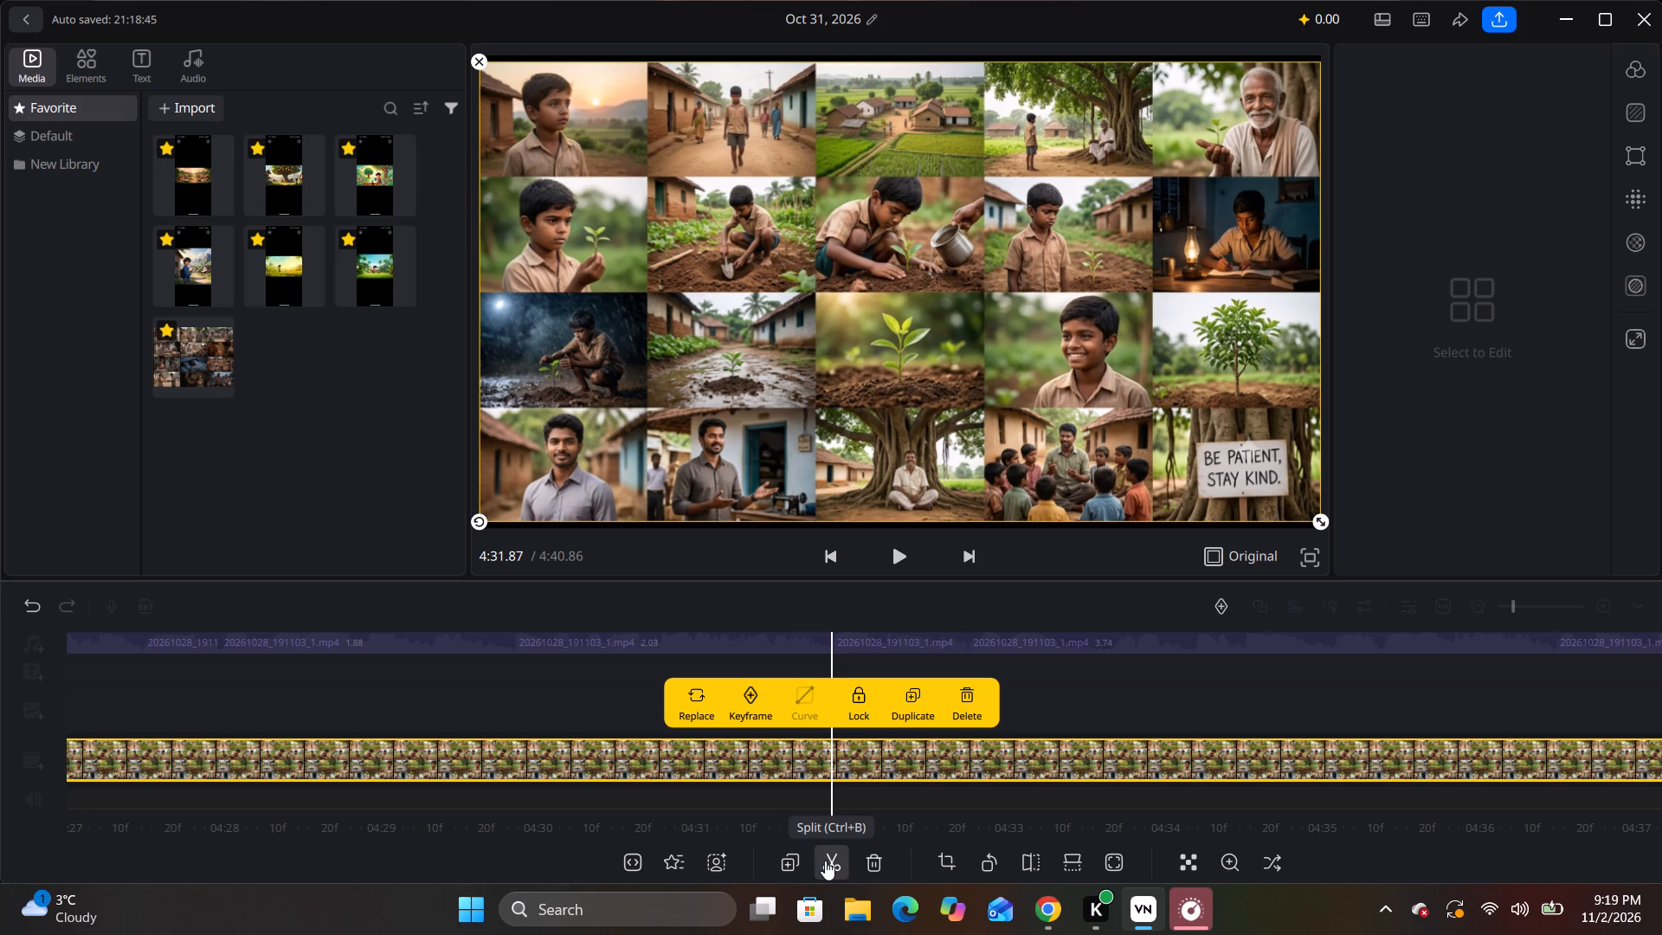
click(825, 861)
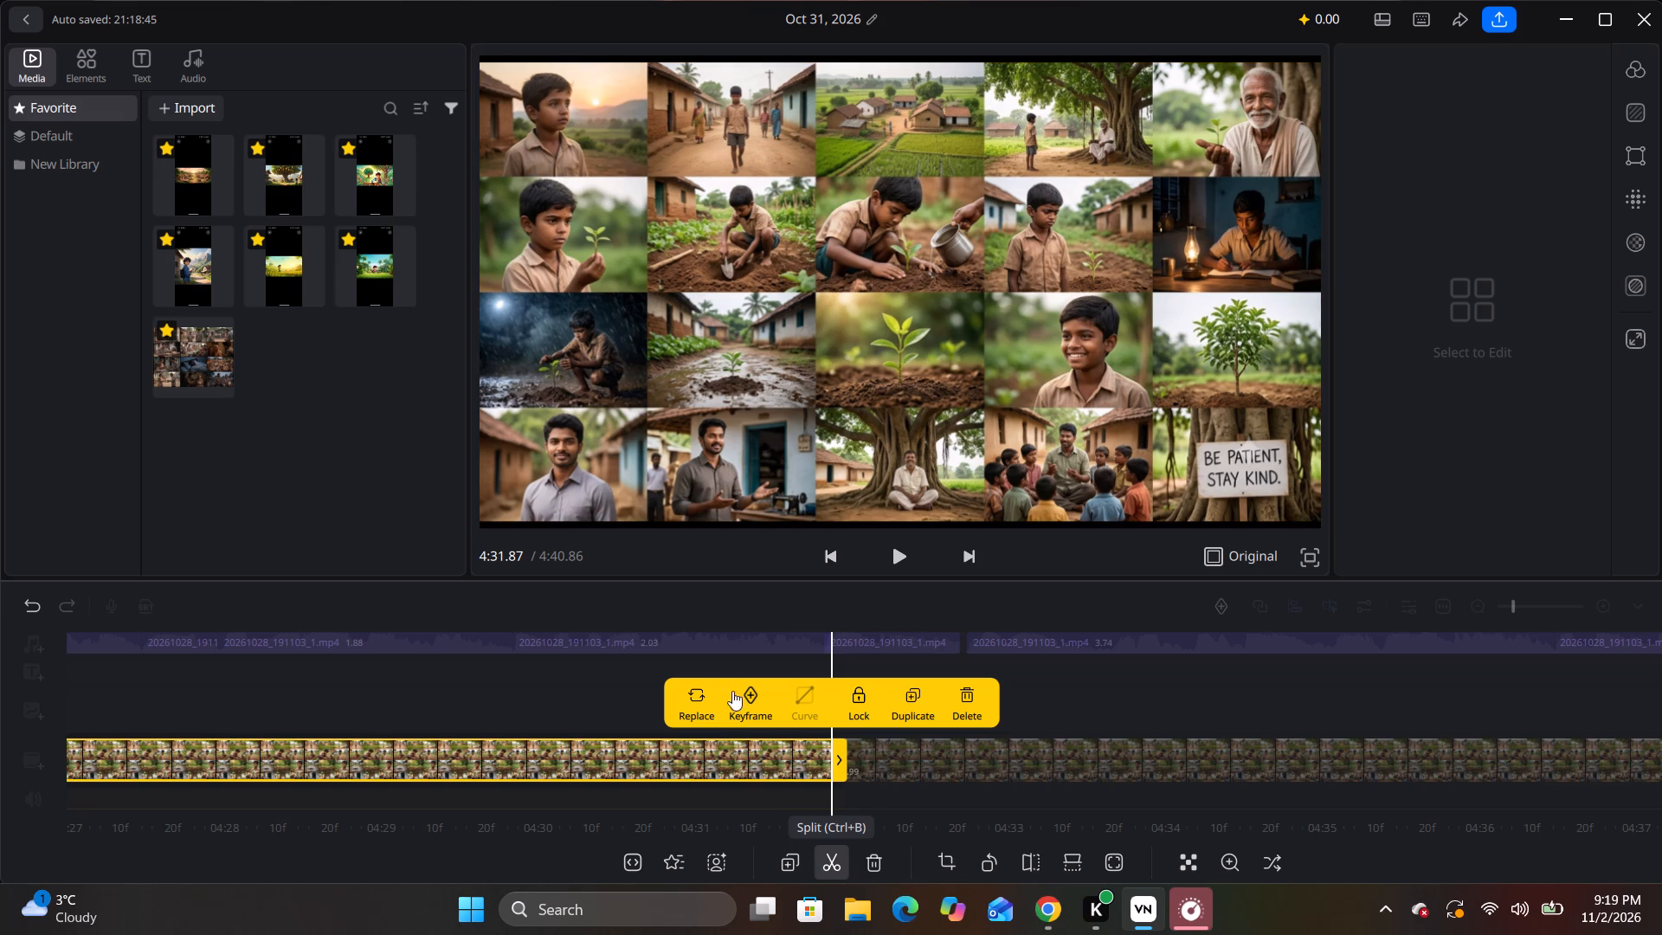
click(699, 699)
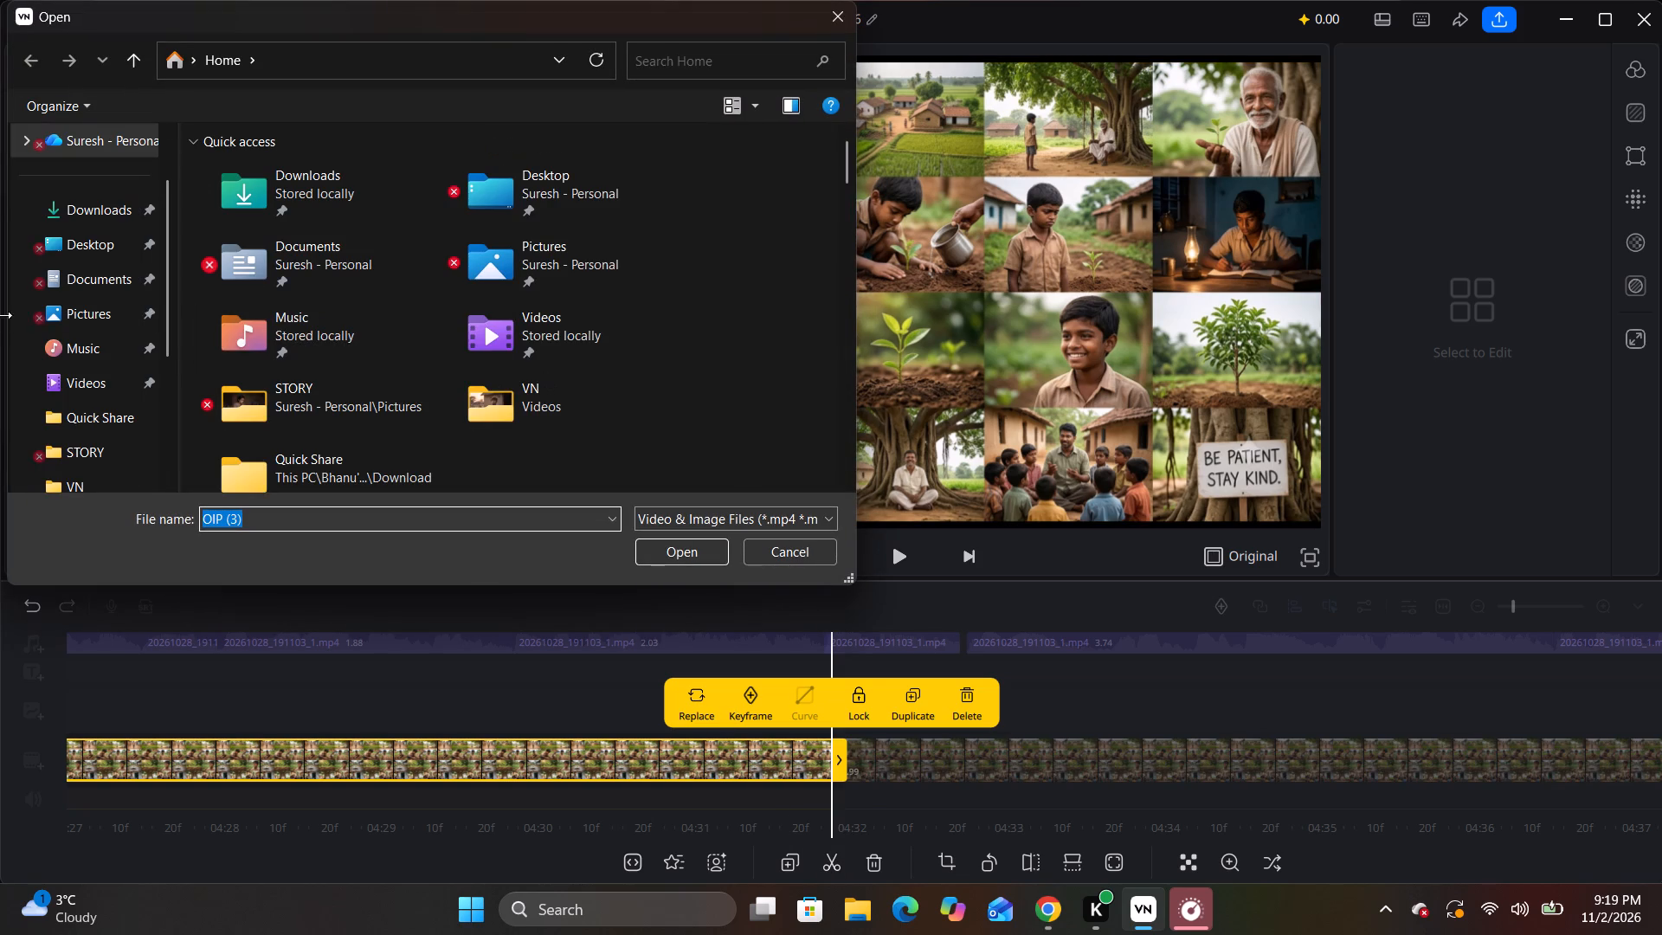
click(90, 465)
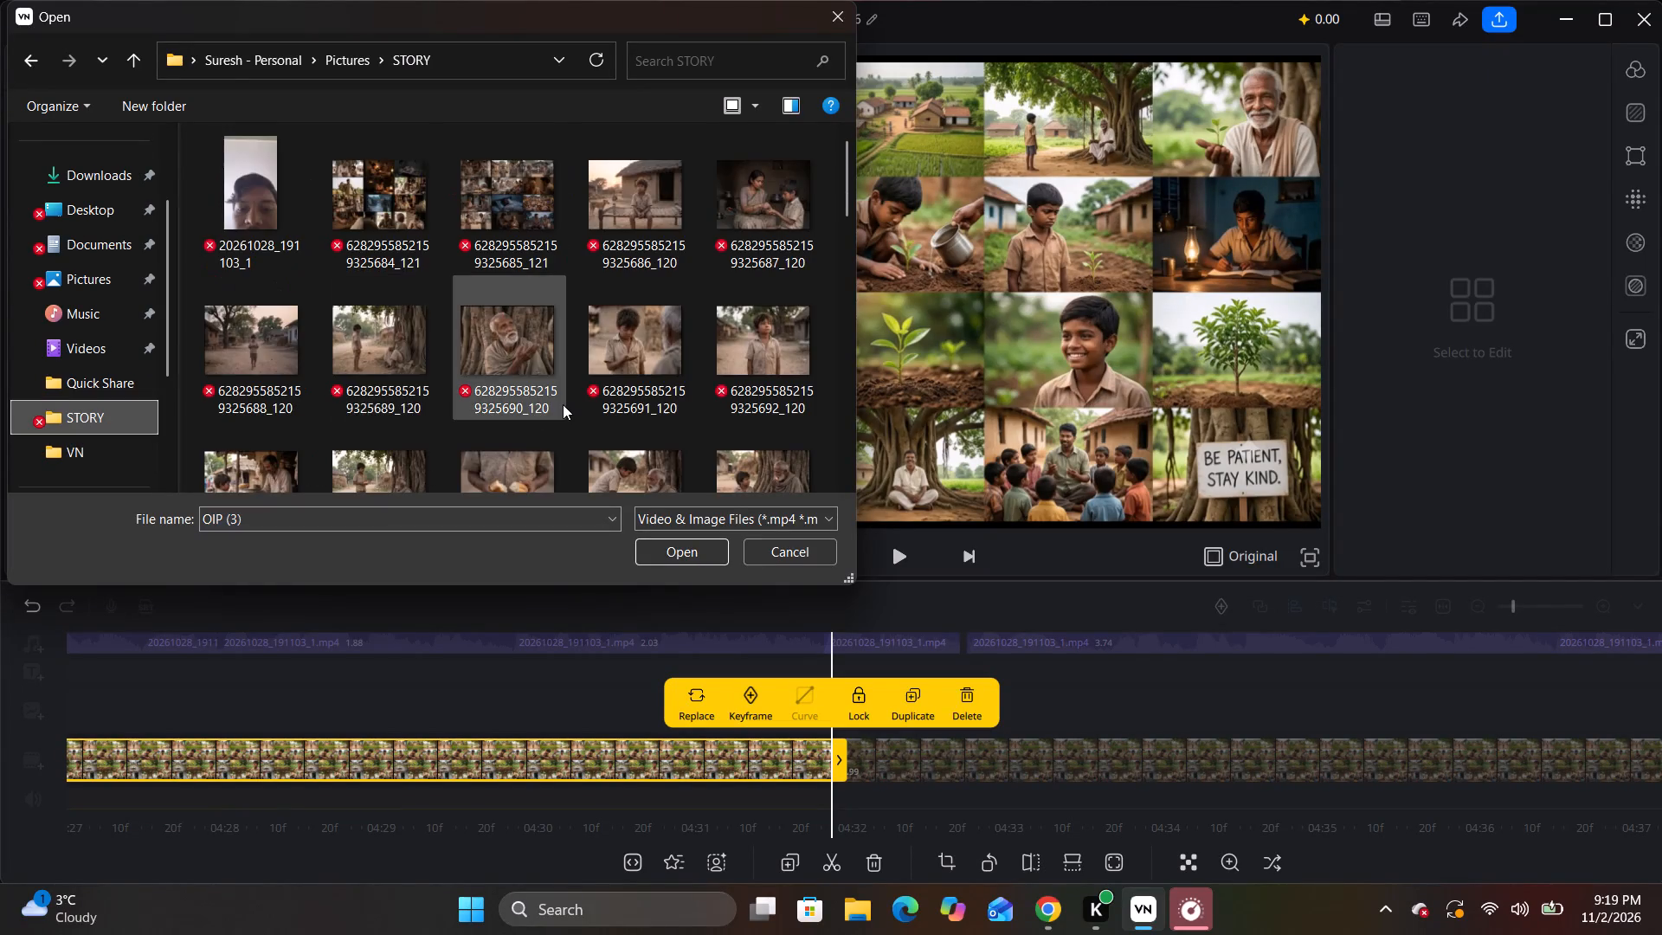
scroll(563, 404, down, 17)
scroll(563, 404, down, 6)
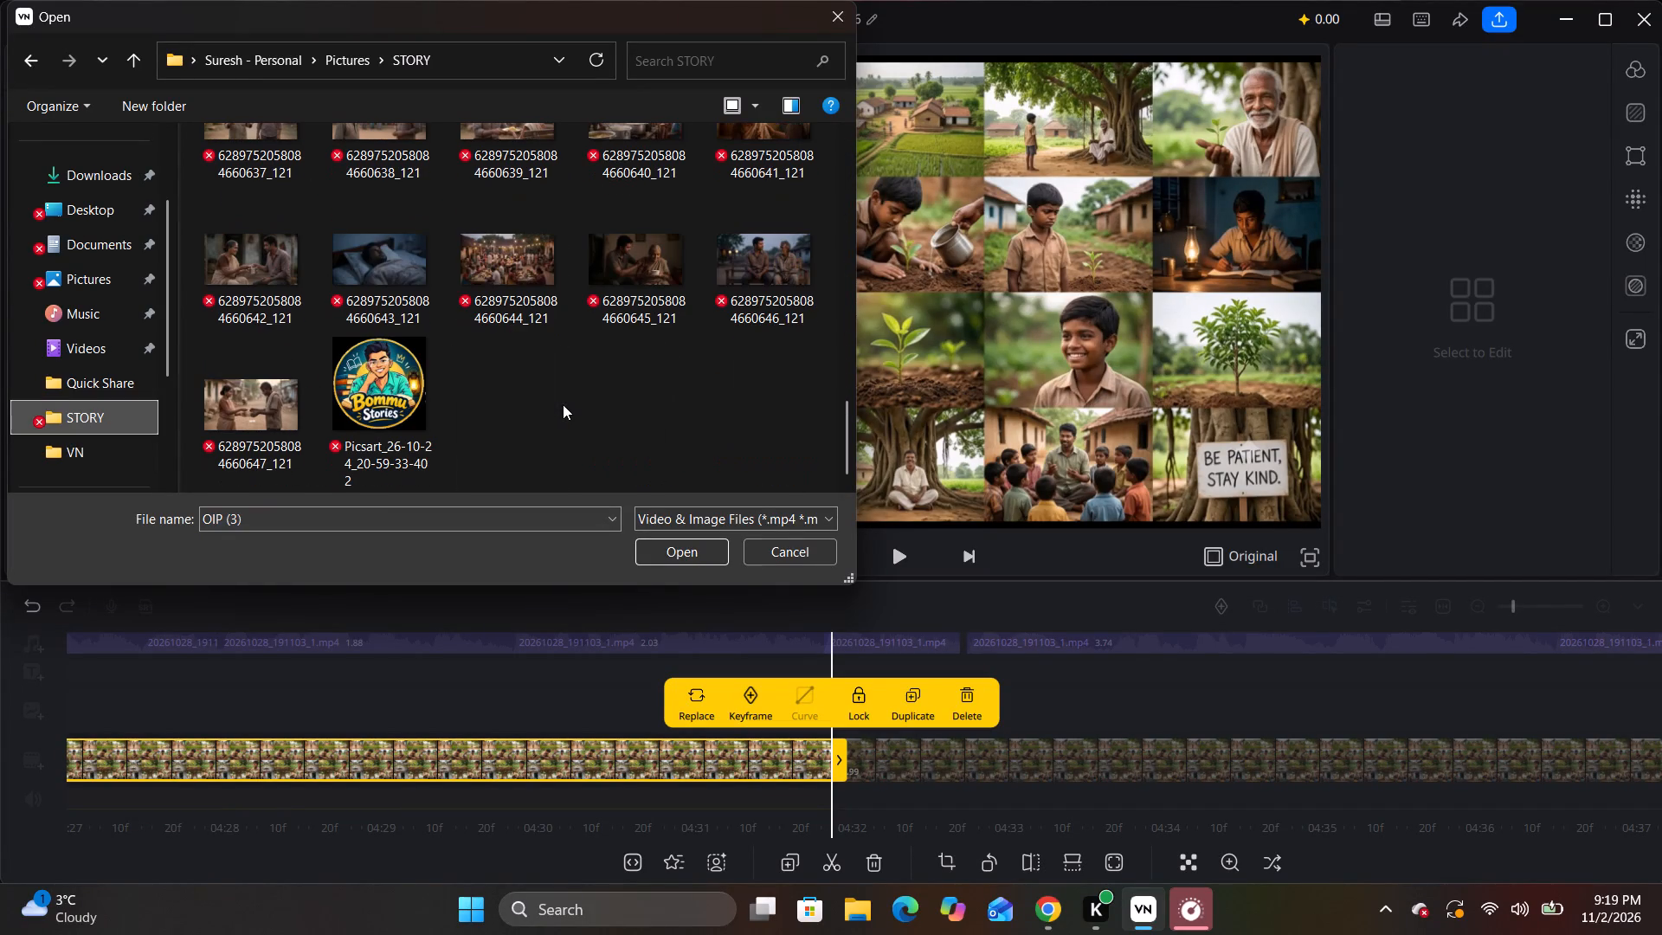
click(783, 272)
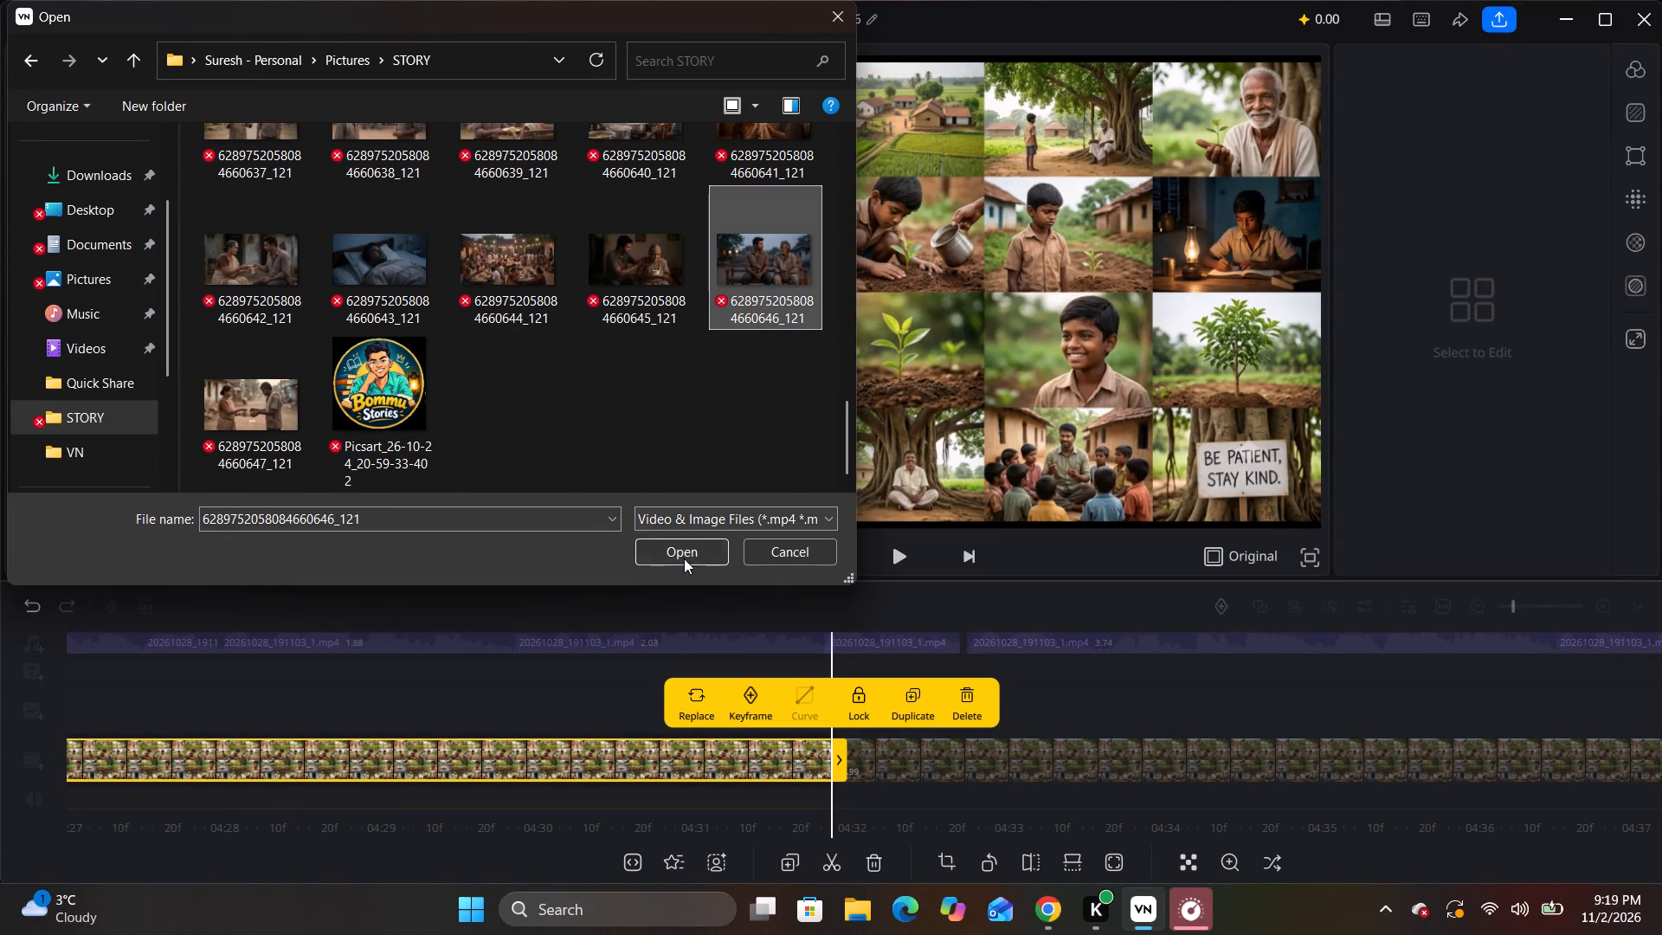
click(684, 556)
Listen to the narration over the last collage clip, from about 4:32 to the end of the video.
drag(592, 682, 918, 700)
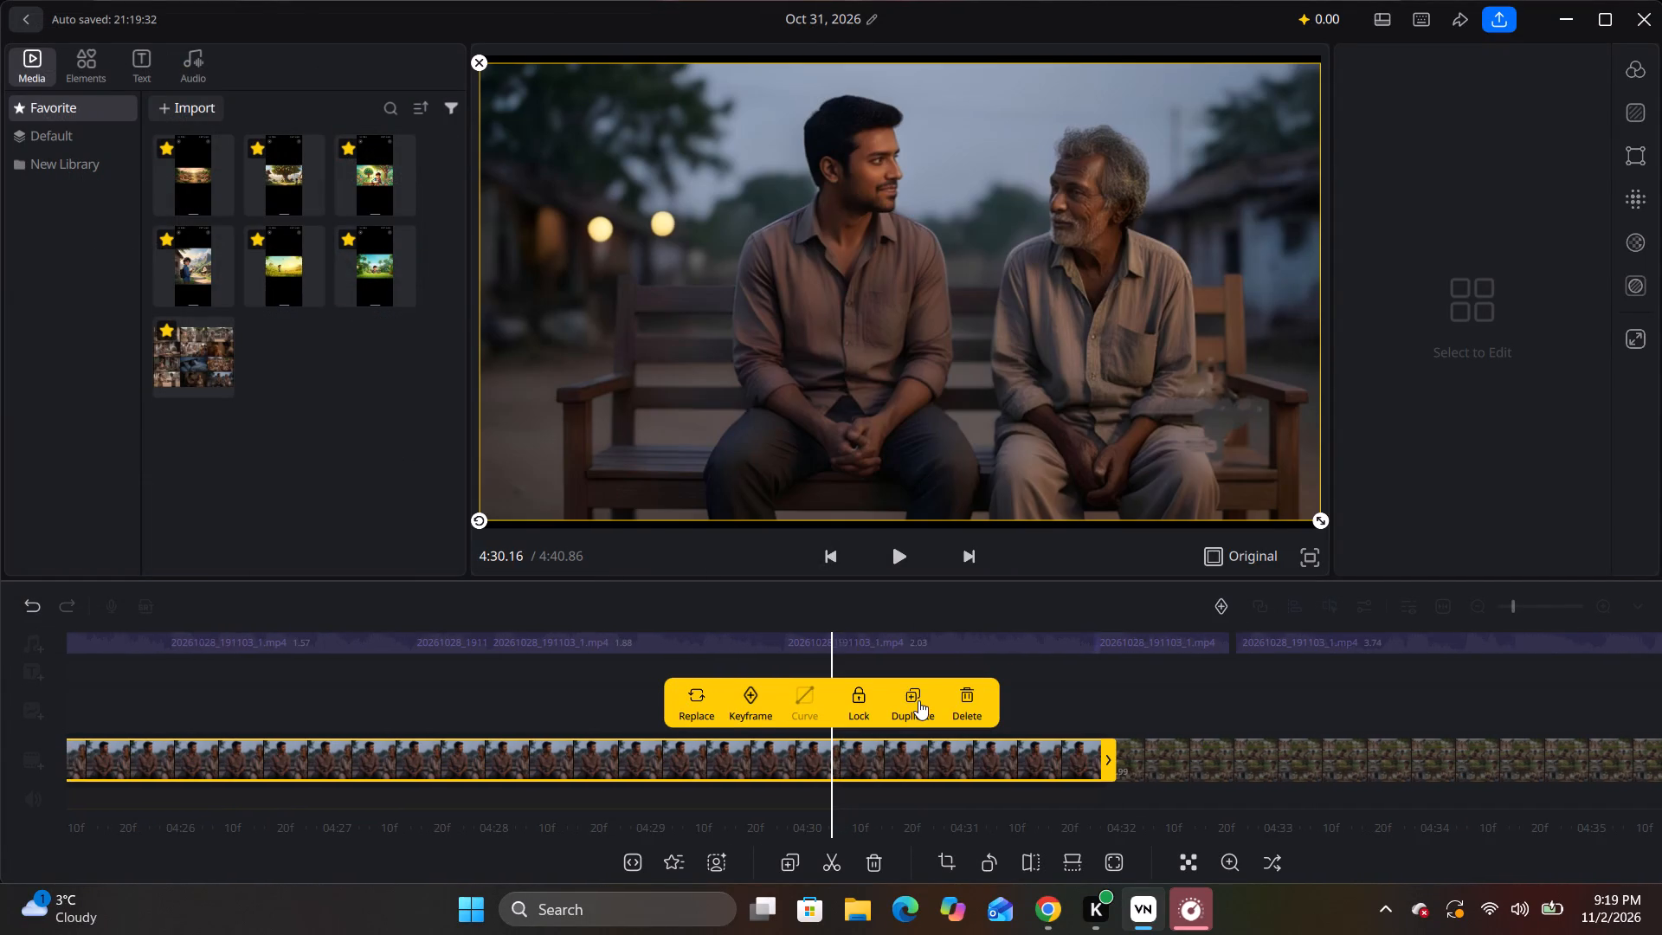
drag(918, 700, 567, 705)
click(822, 754)
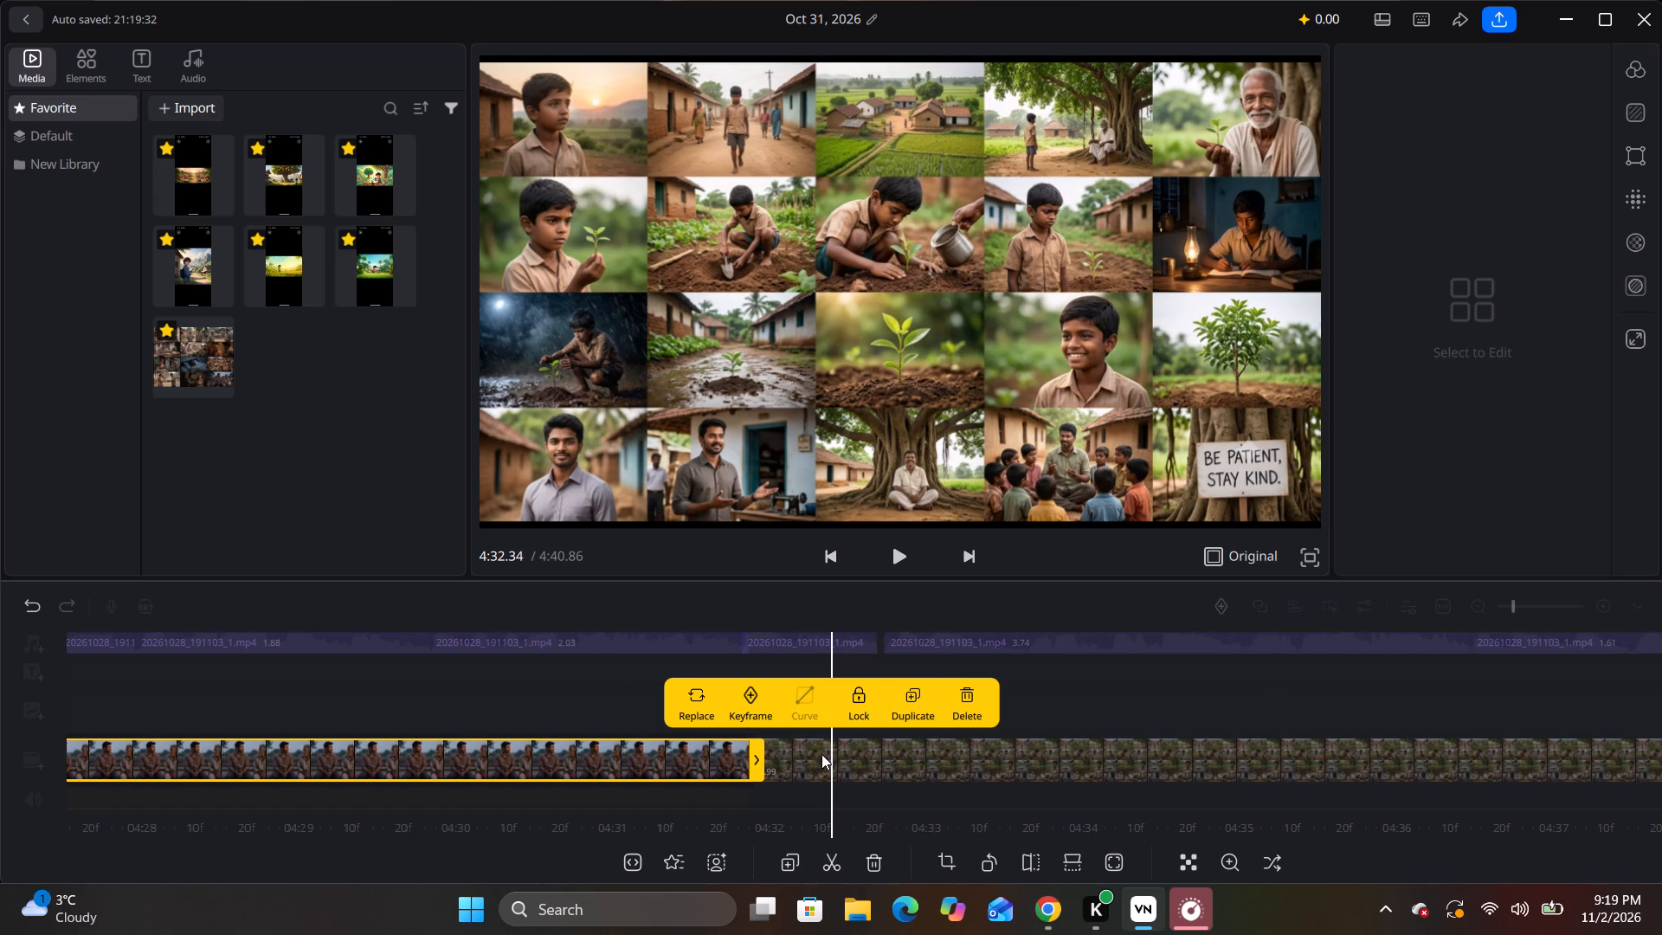
key(space)
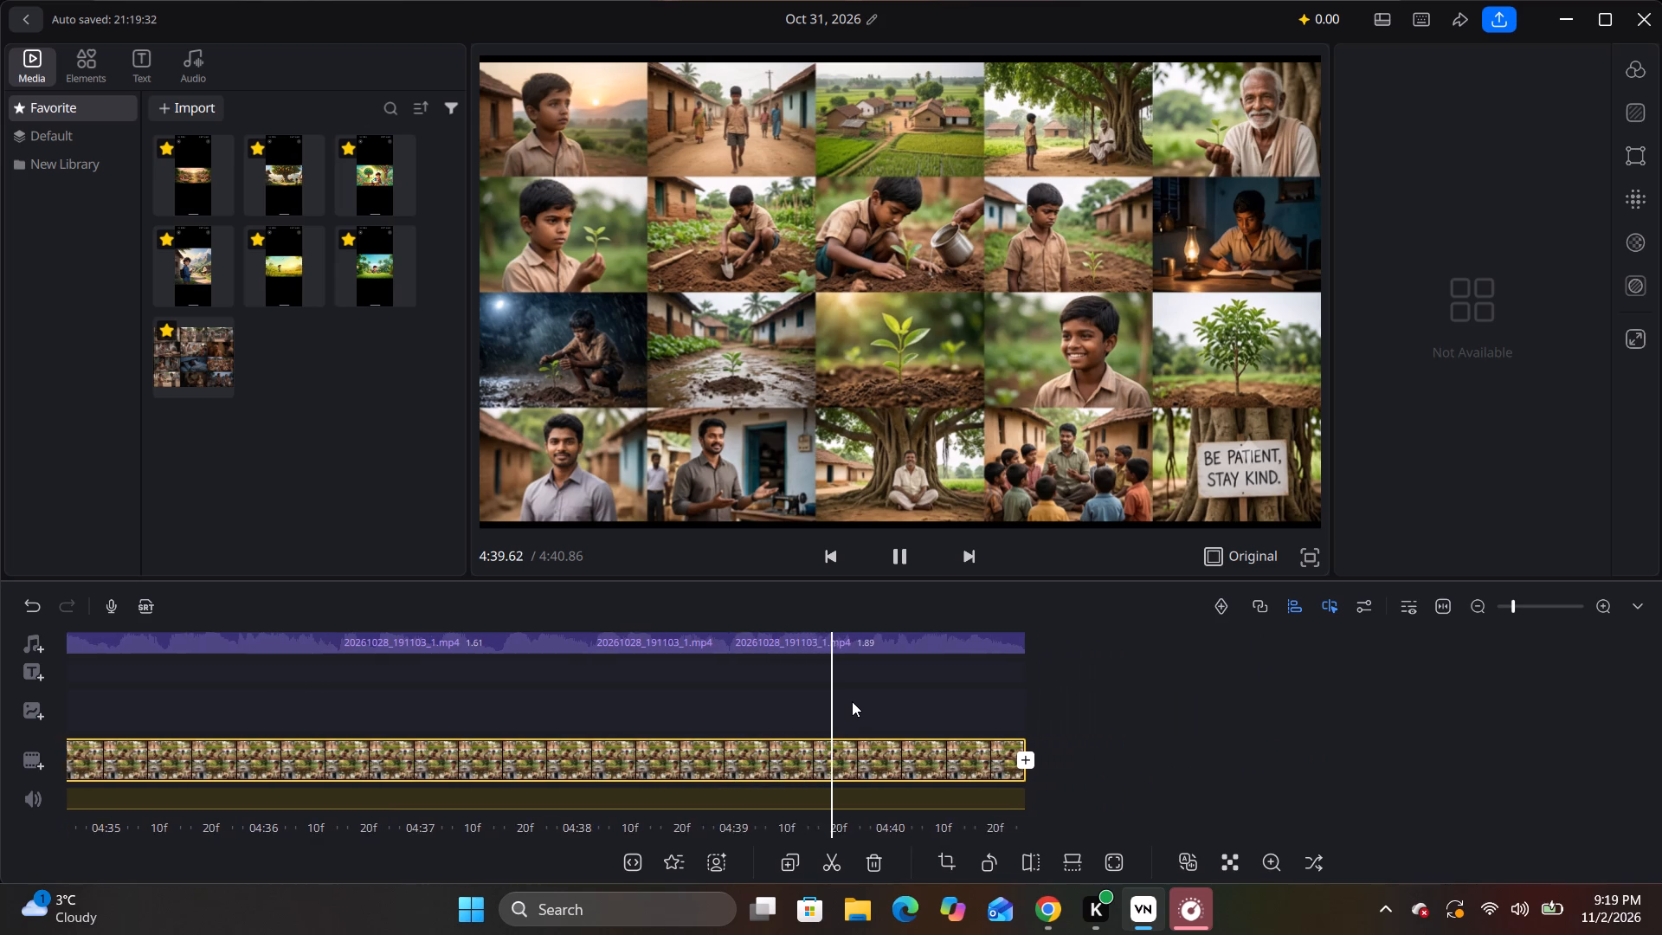
key(space)
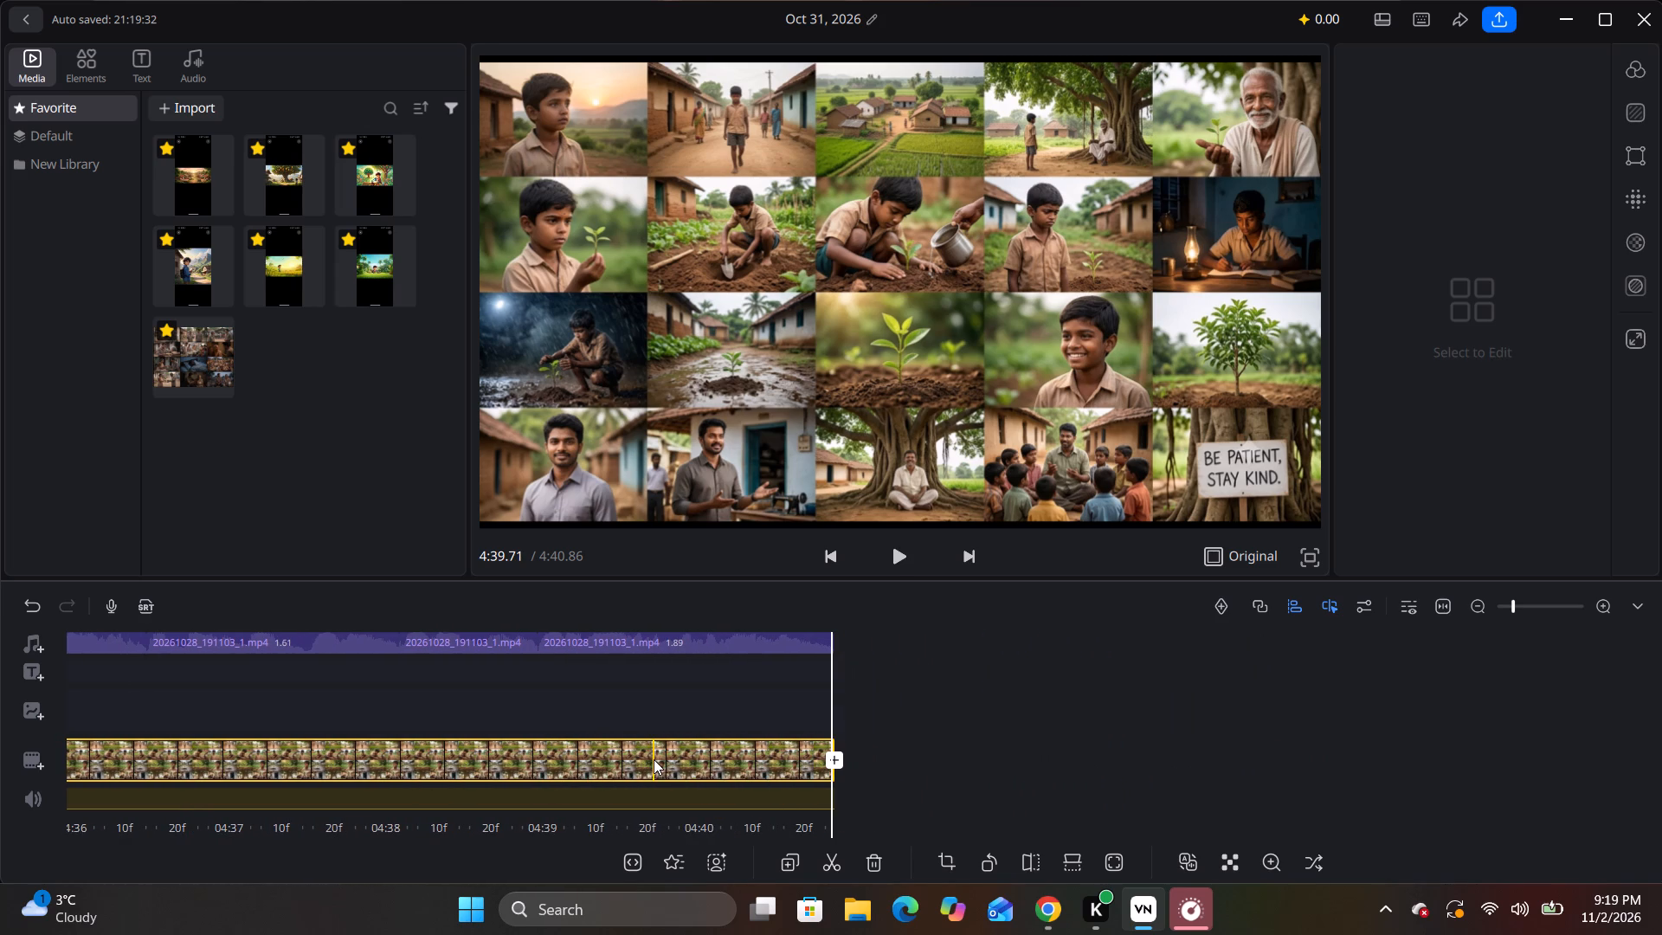
Look through the STORY folder and the recent files for a replacement image for the final collage clip.
click(654, 759)
click(691, 704)
scroll(501, 362, down, 2)
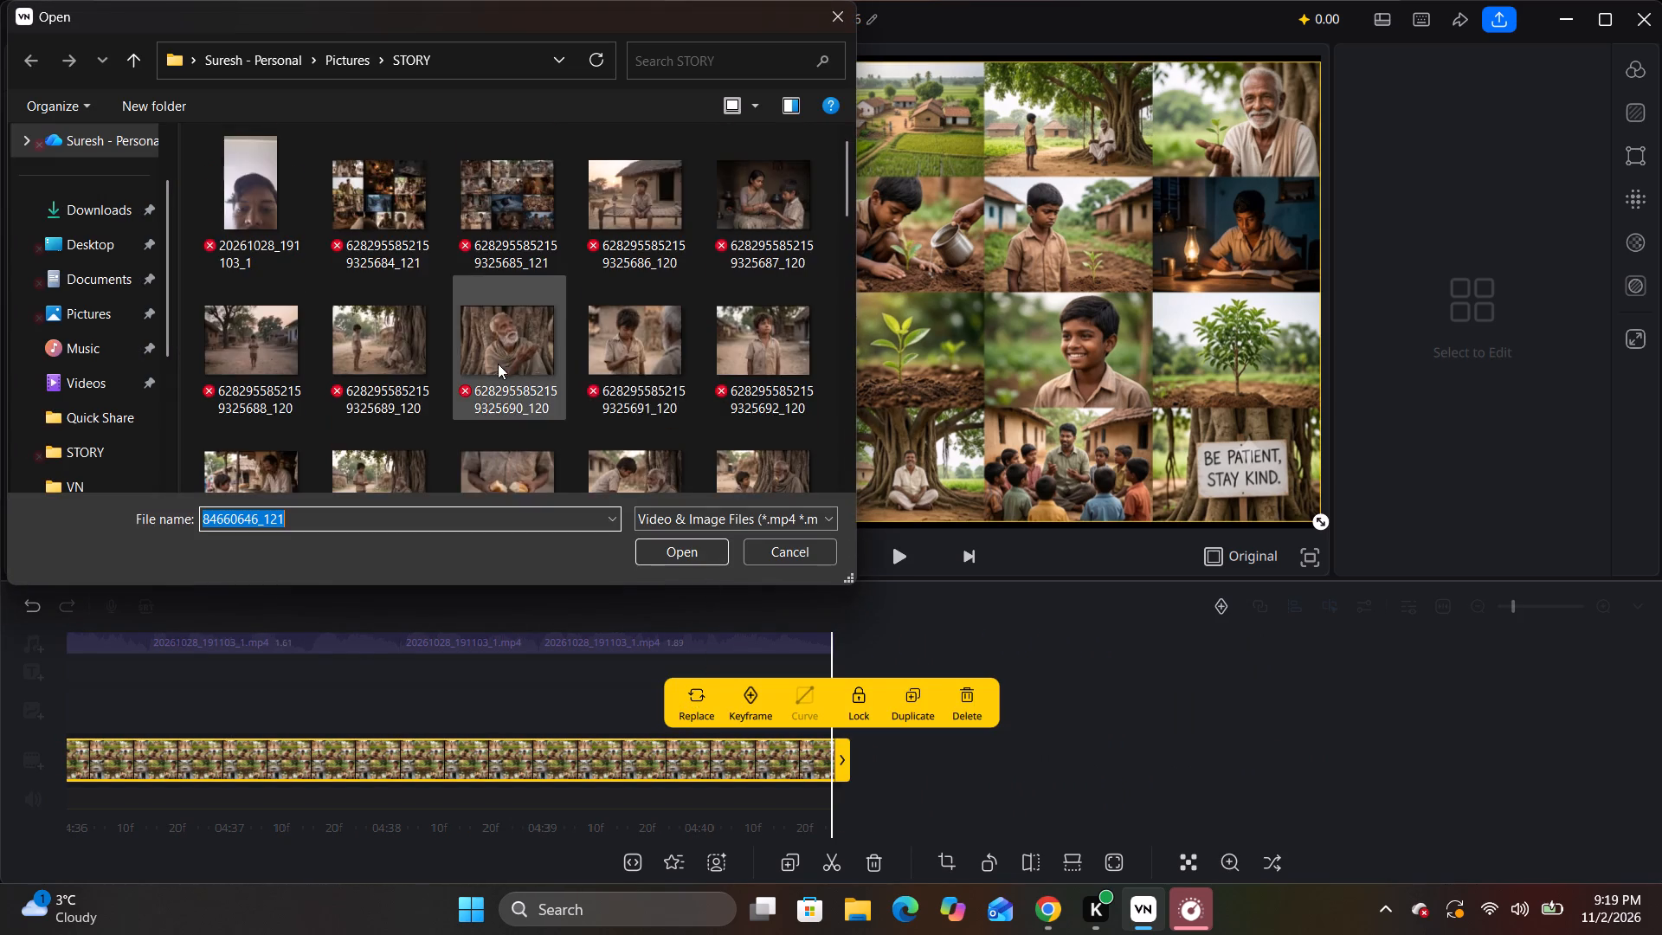
scroll(498, 364, down, 12)
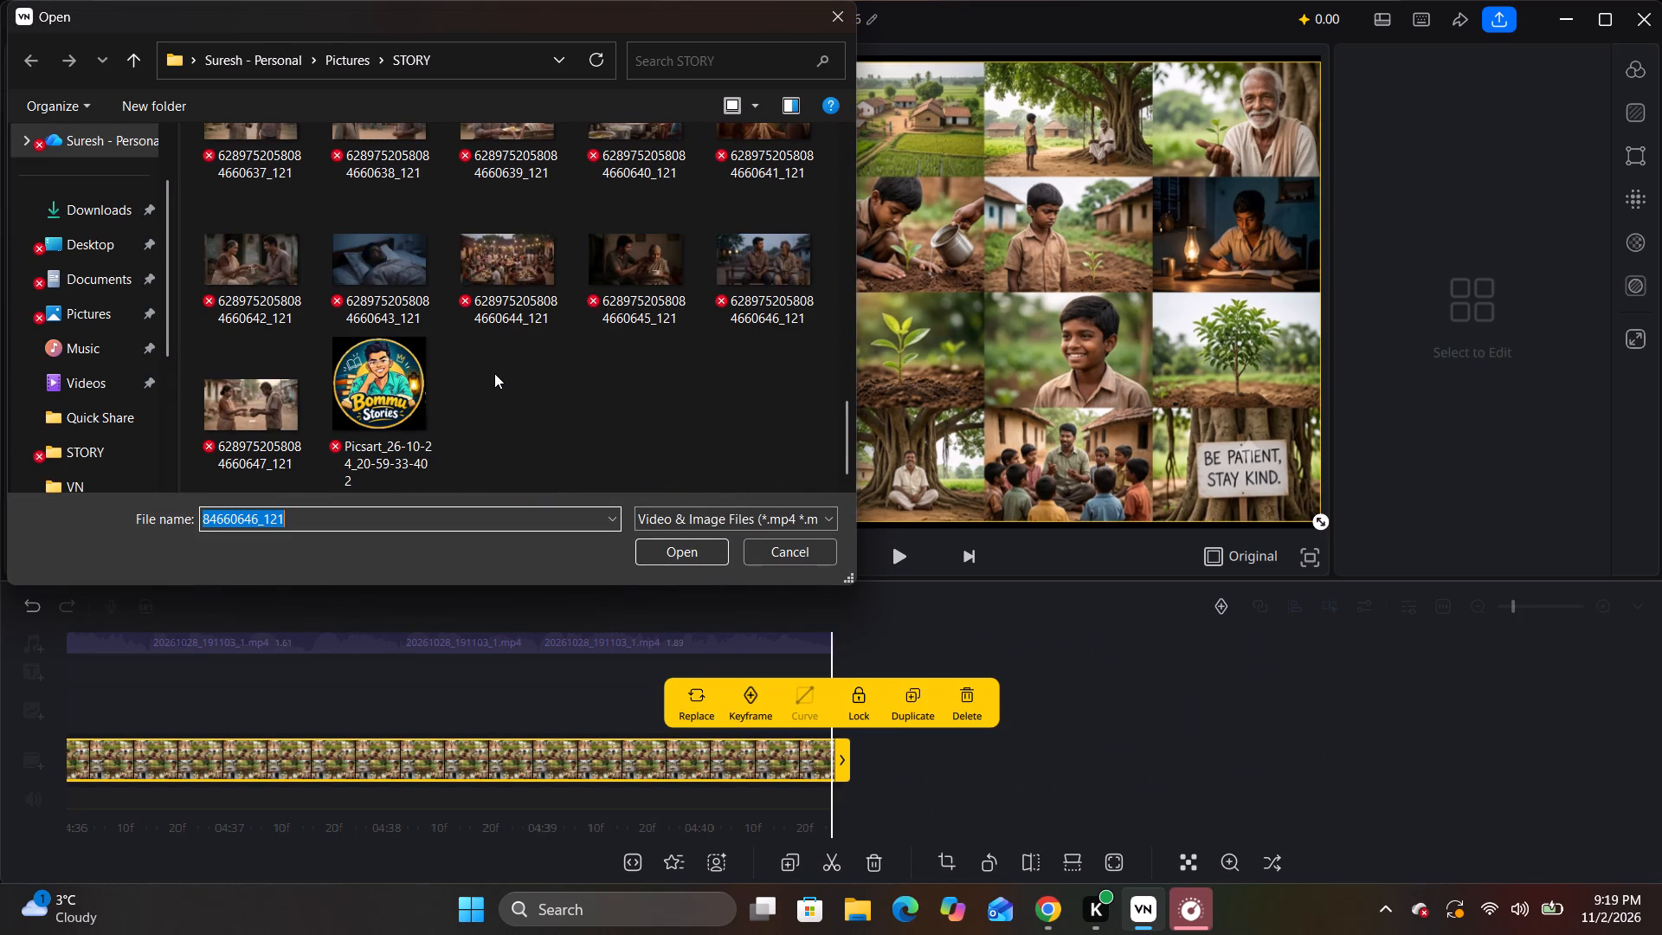
scroll(383, 343, up, 6)
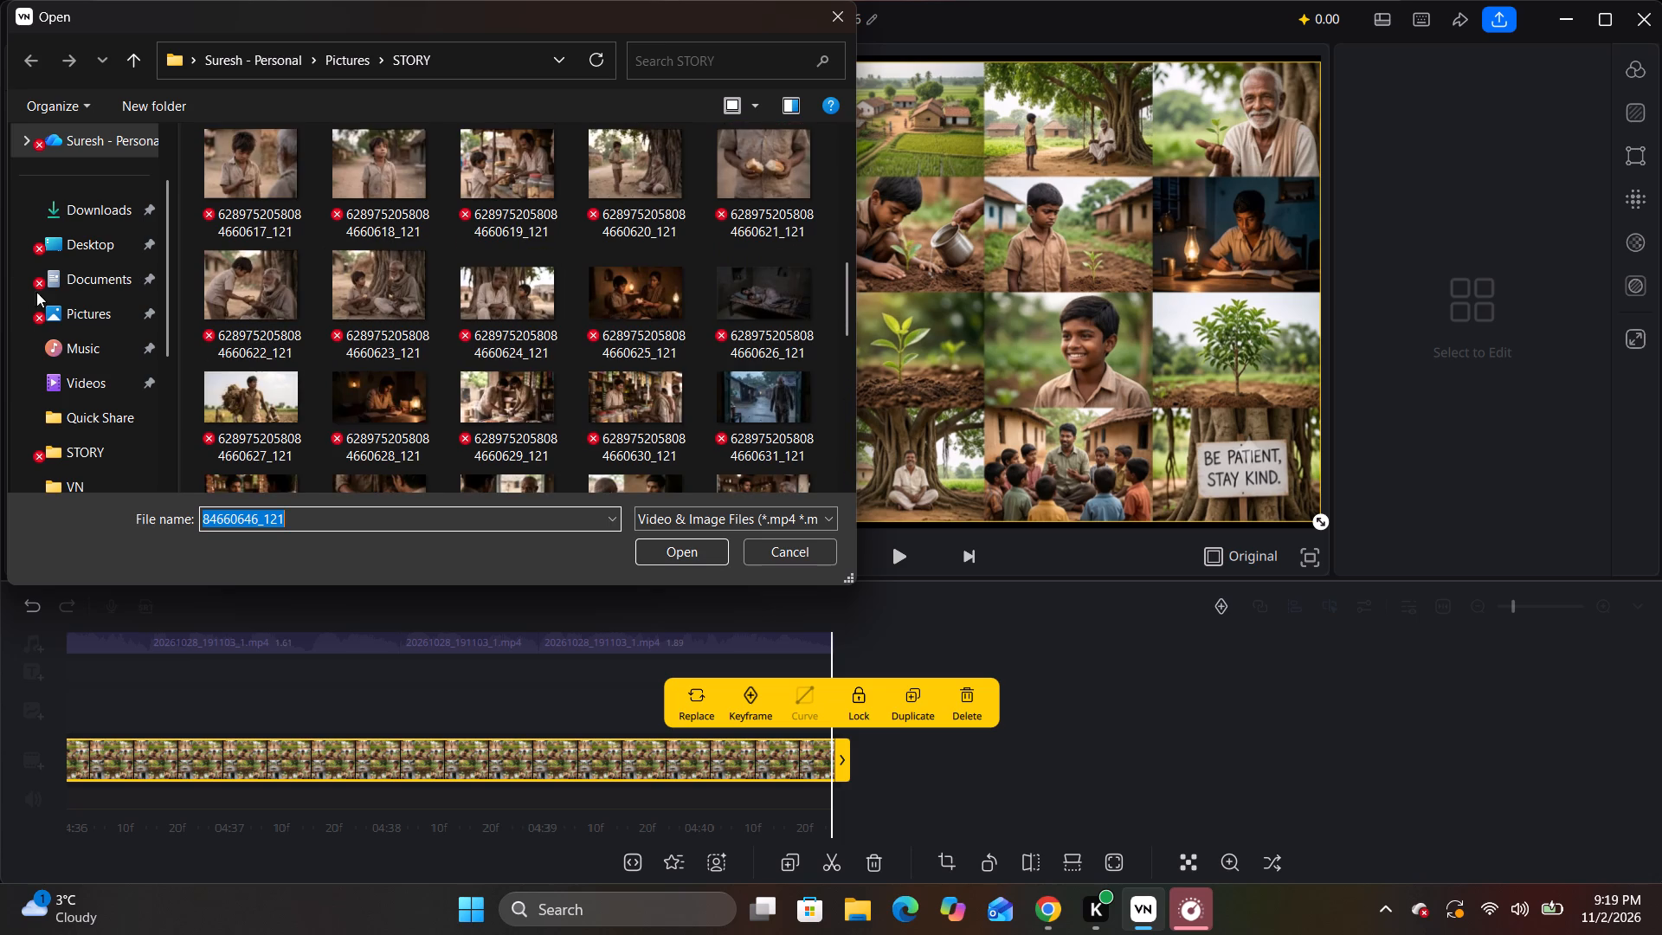
scroll(53, 292, up, 8)
click(78, 156)
scroll(356, 323, down, 3)
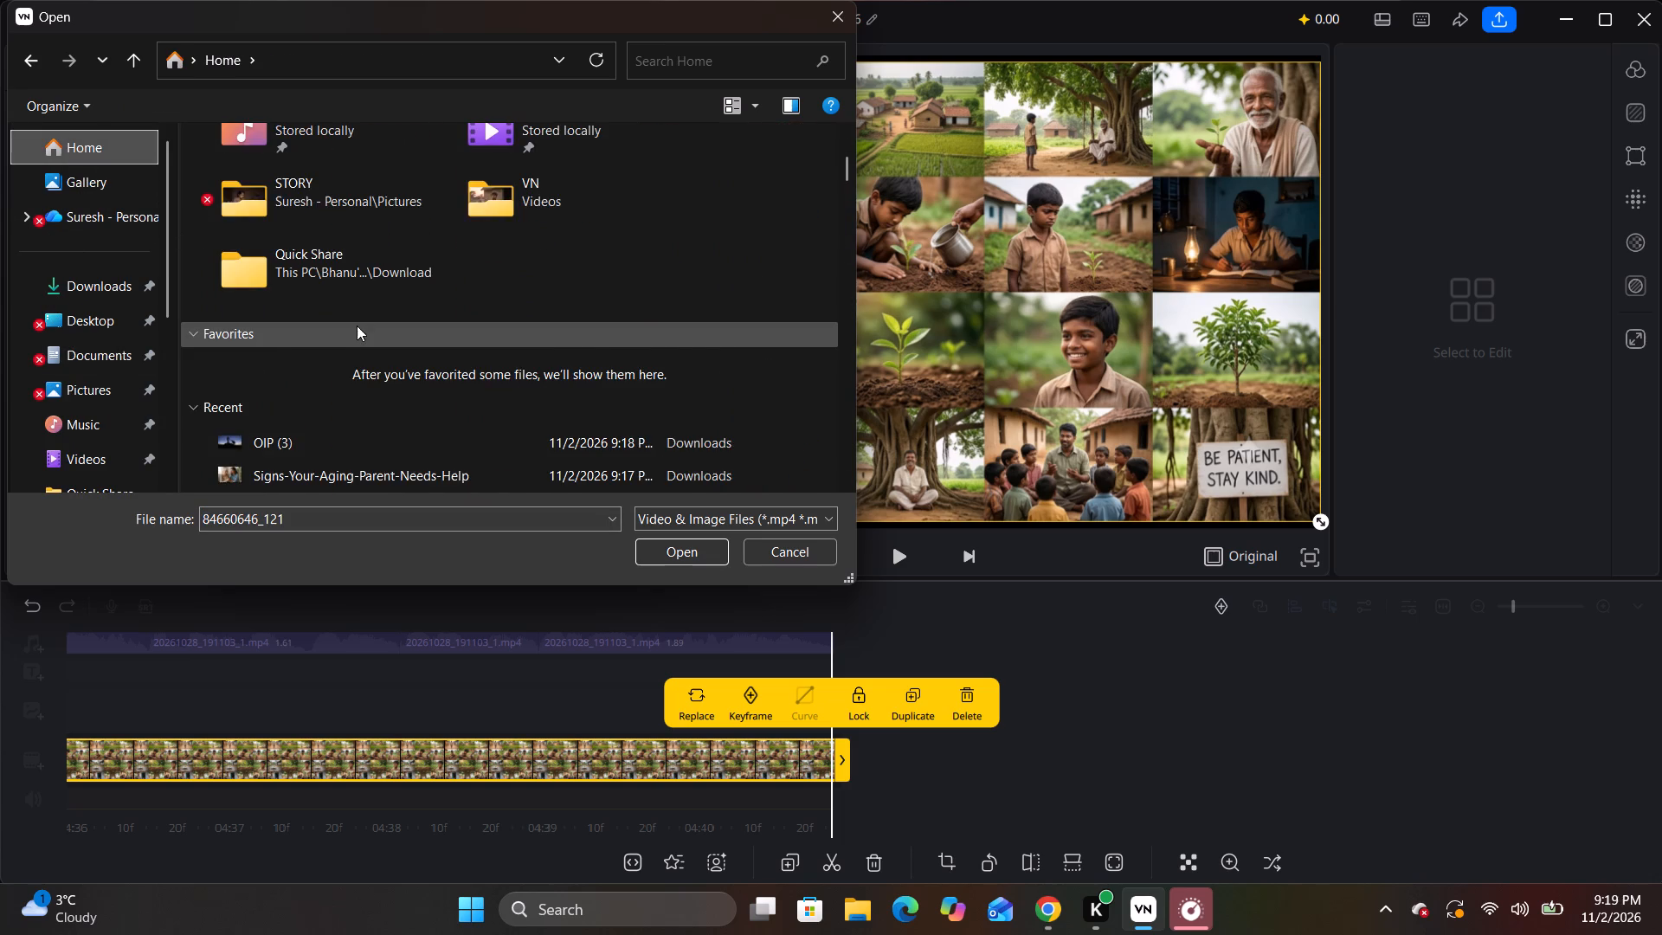
scroll(357, 326, down, 3)
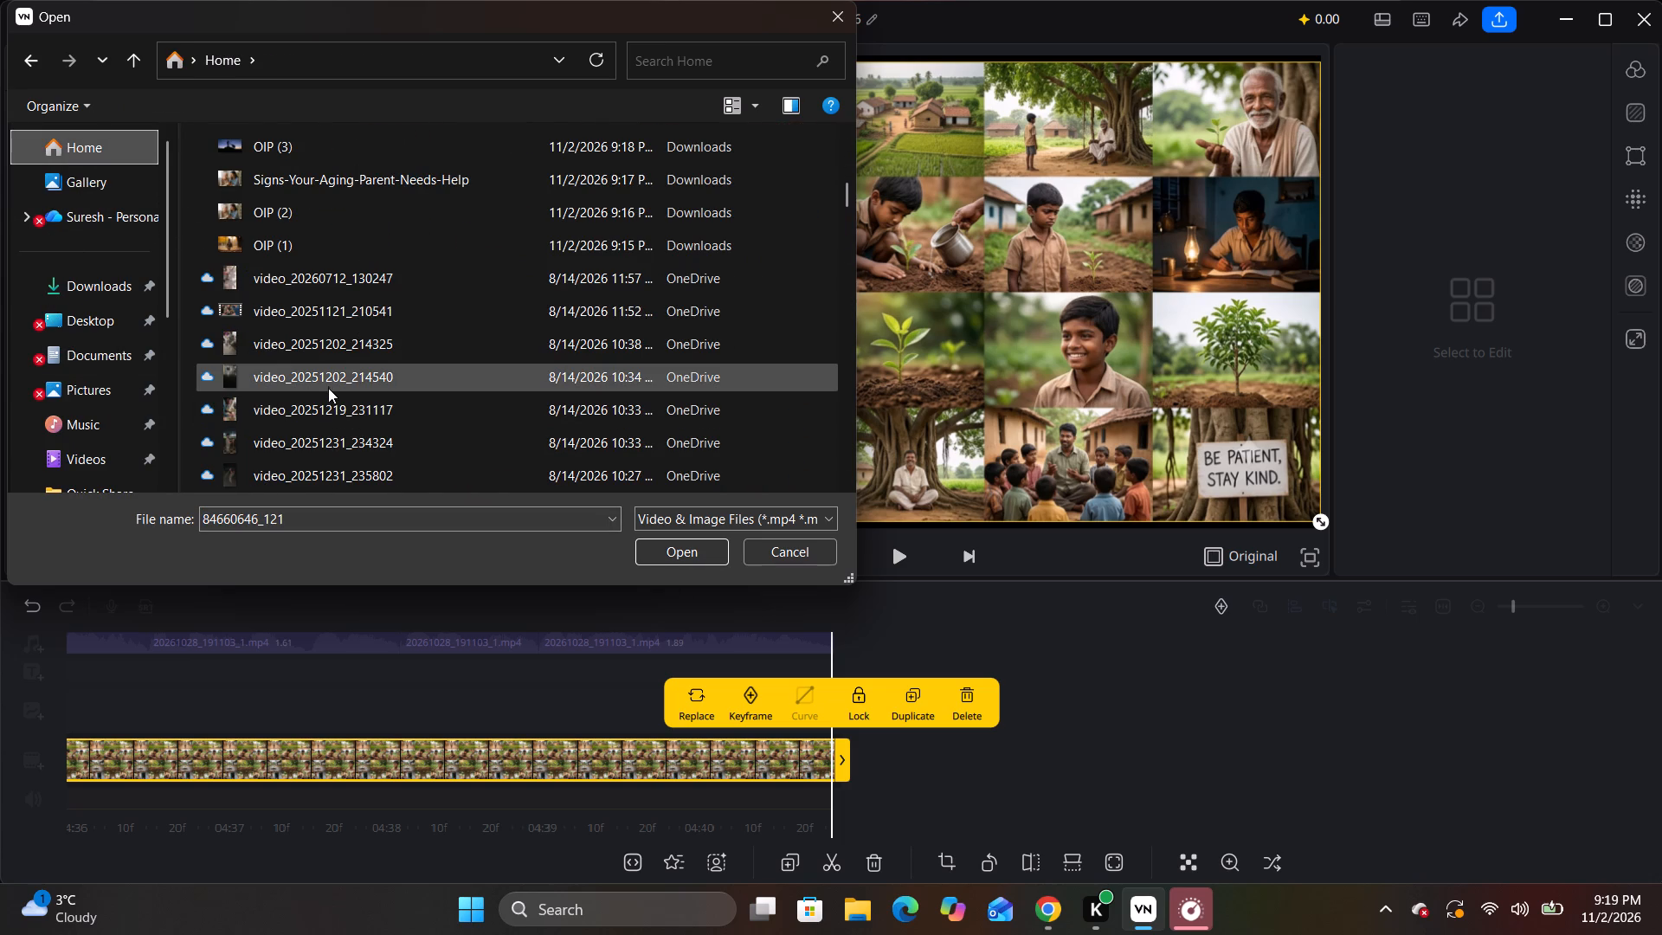
scroll(328, 388, down, 4)
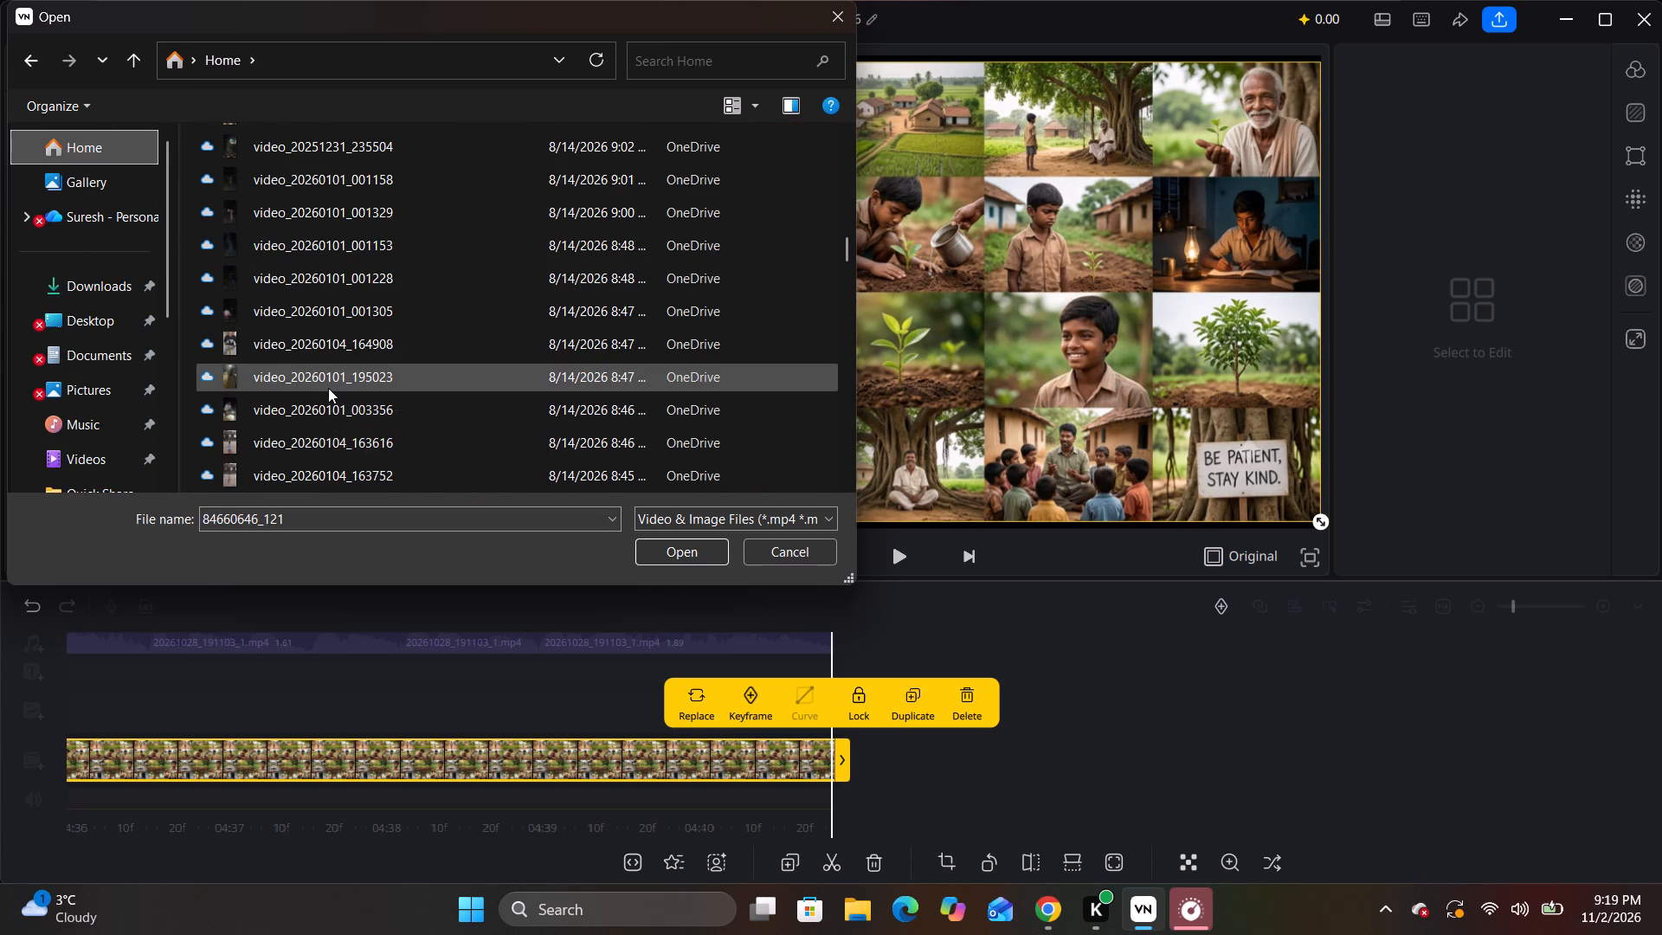
scroll(328, 388, down, 6)
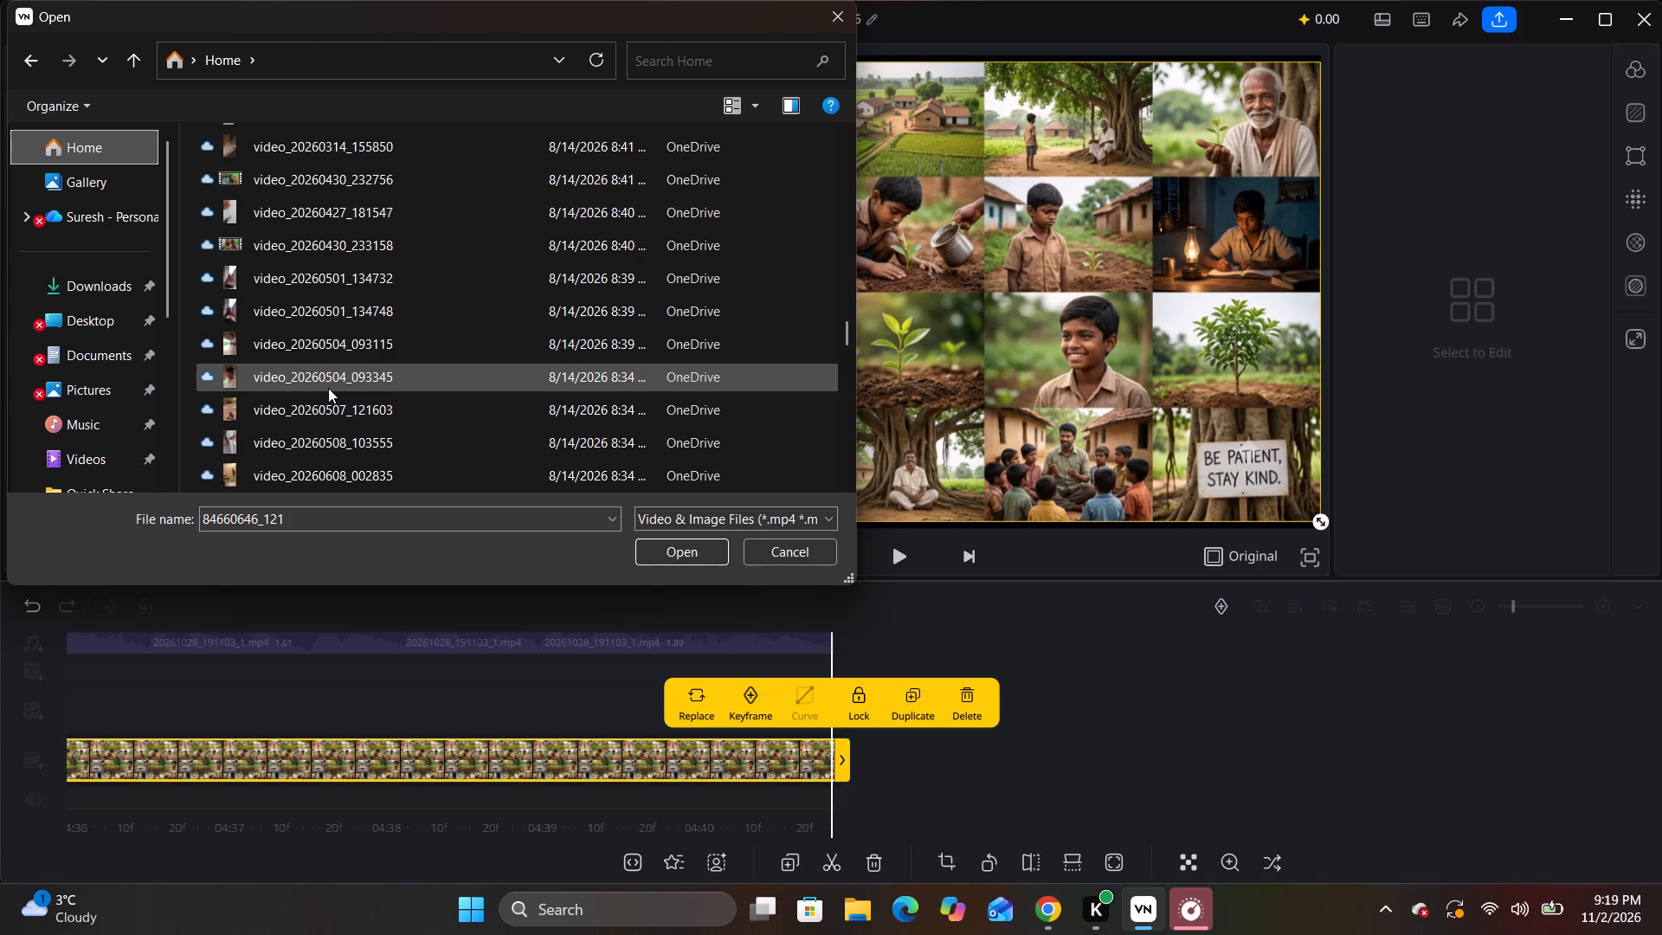
scroll(328, 388, down, 1)
scroll(328, 388, up, 4)
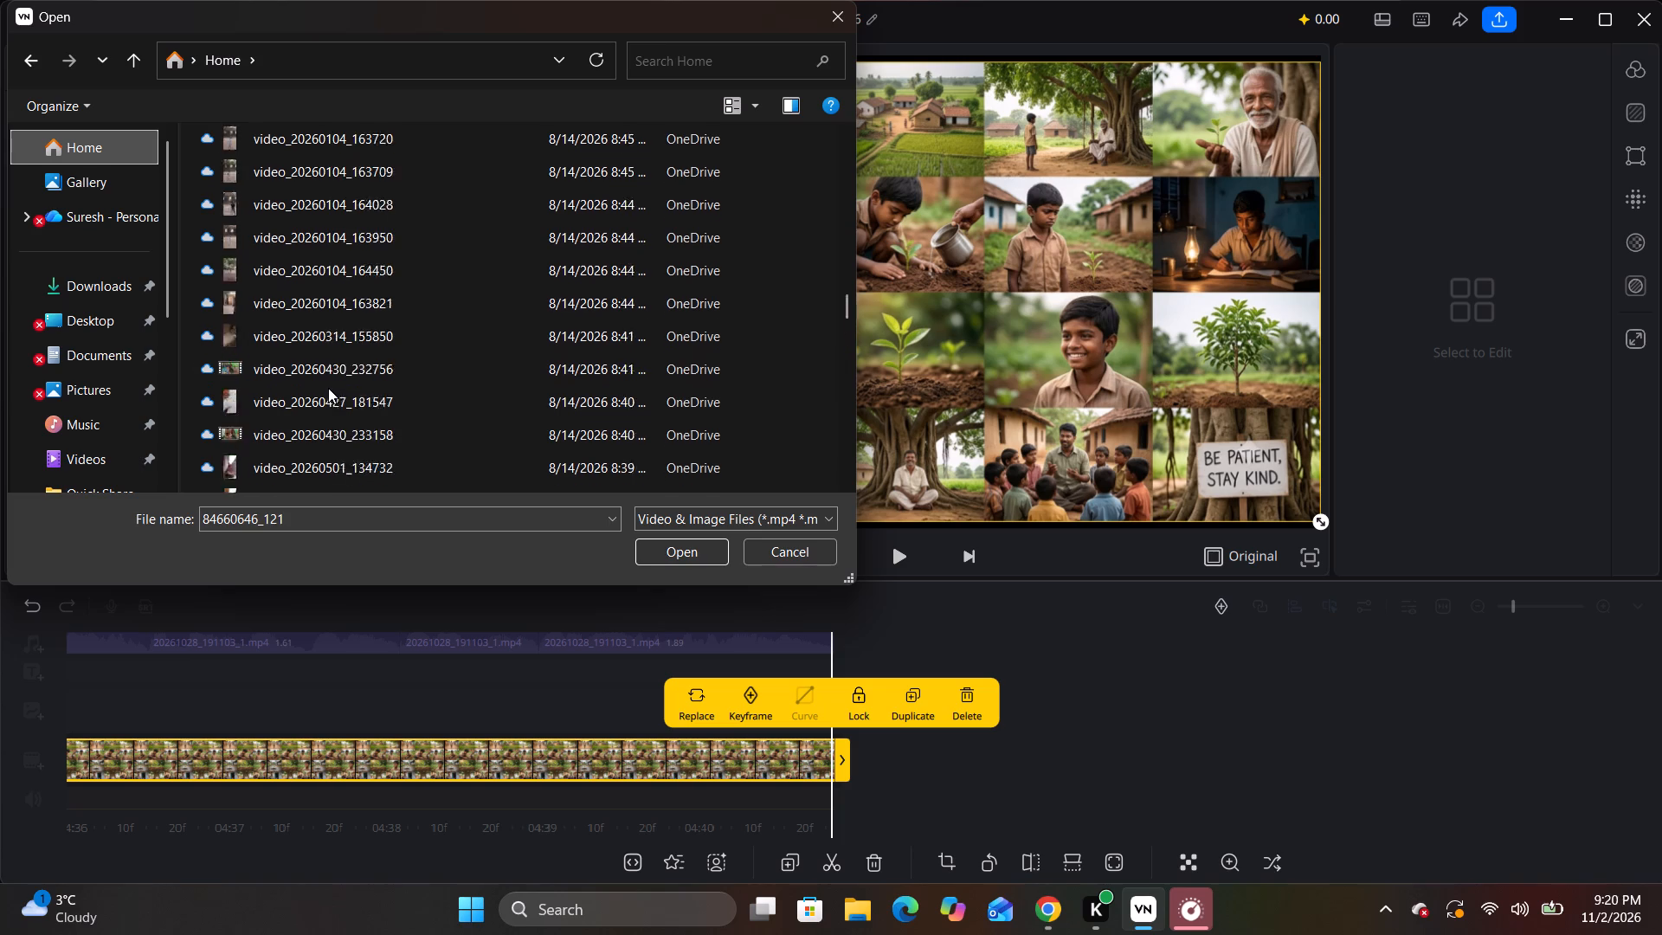
scroll(328, 388, up, 12)
scroll(328, 388, down, 1)
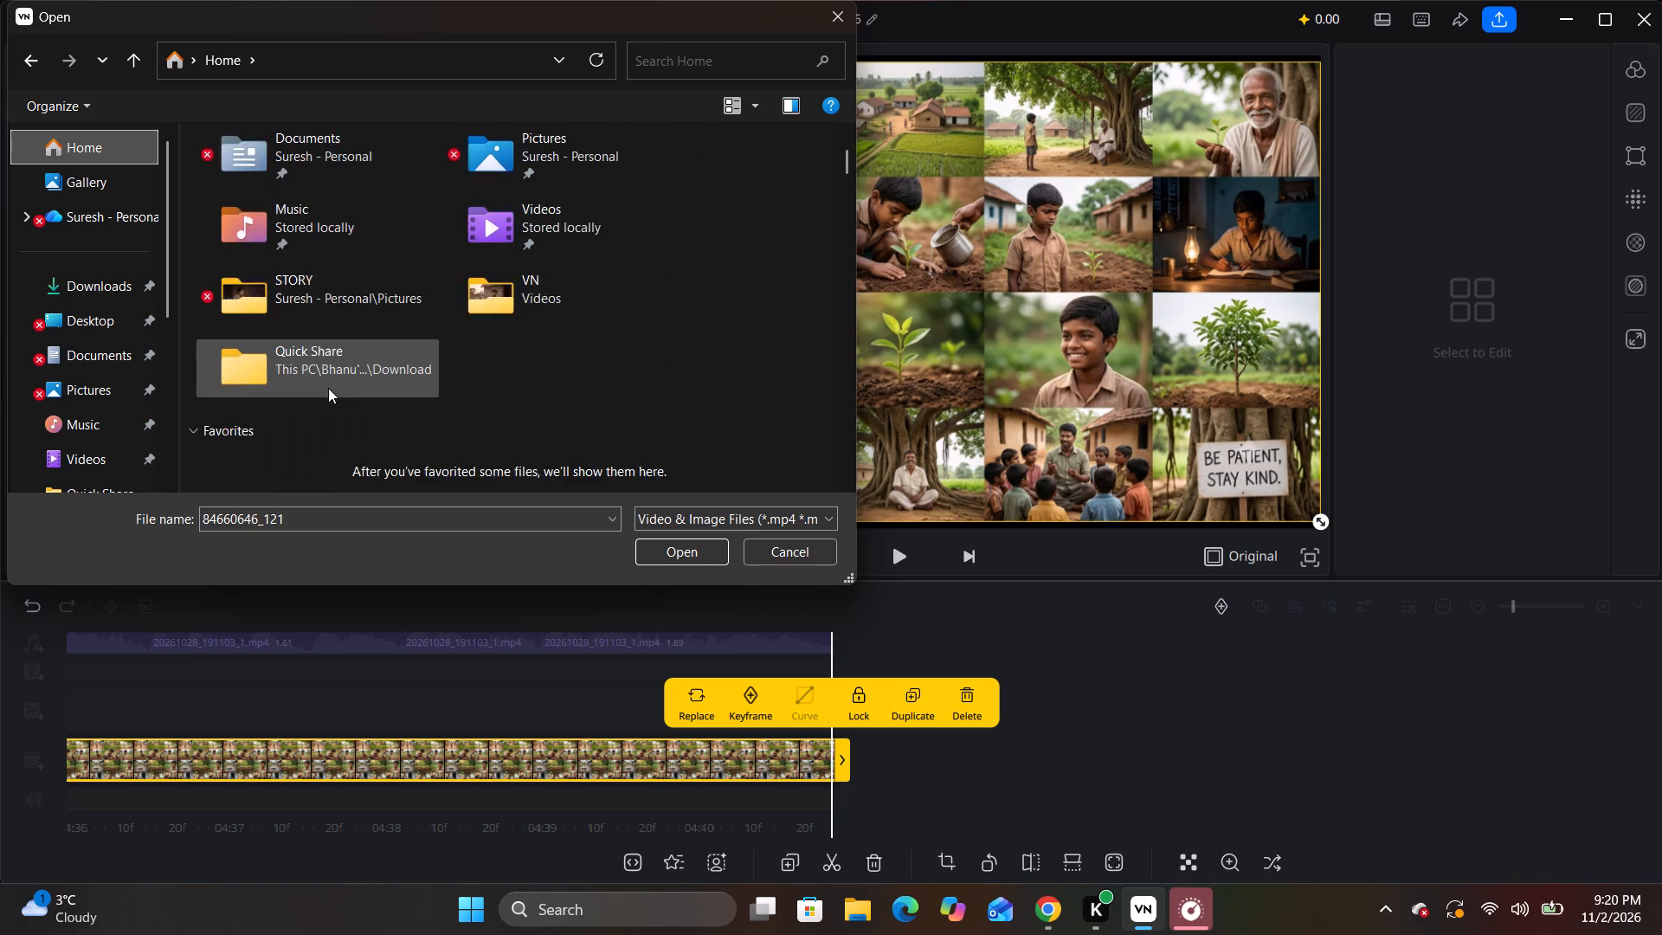
scroll(328, 388, down, 3)
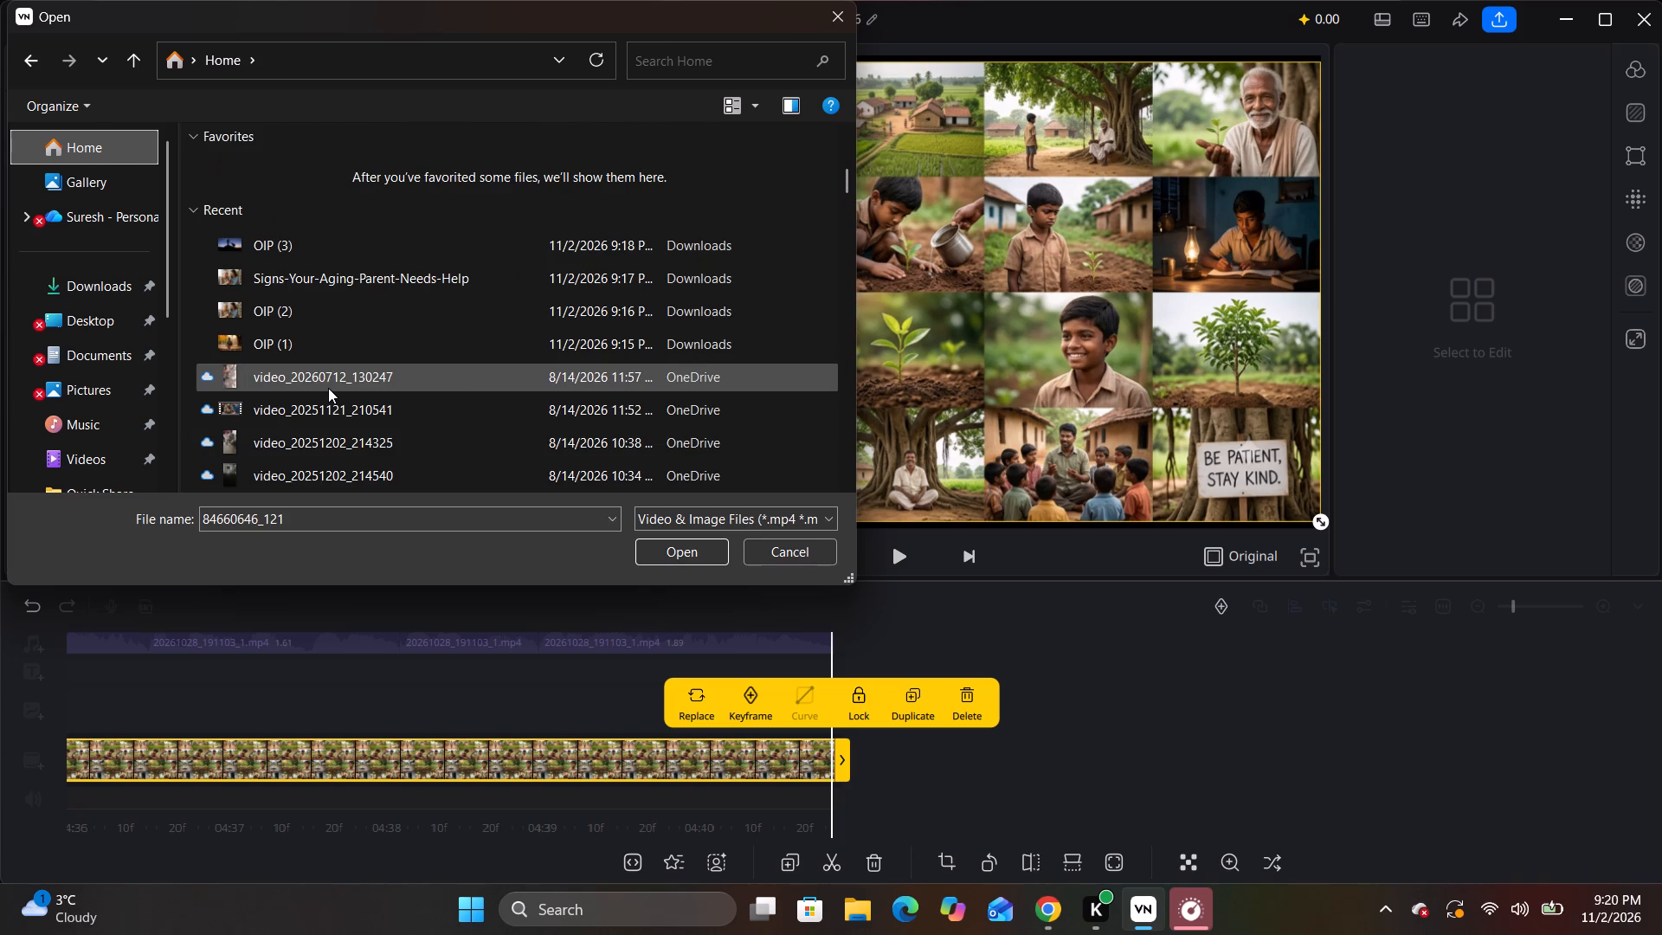
scroll(328, 389, down, 1)
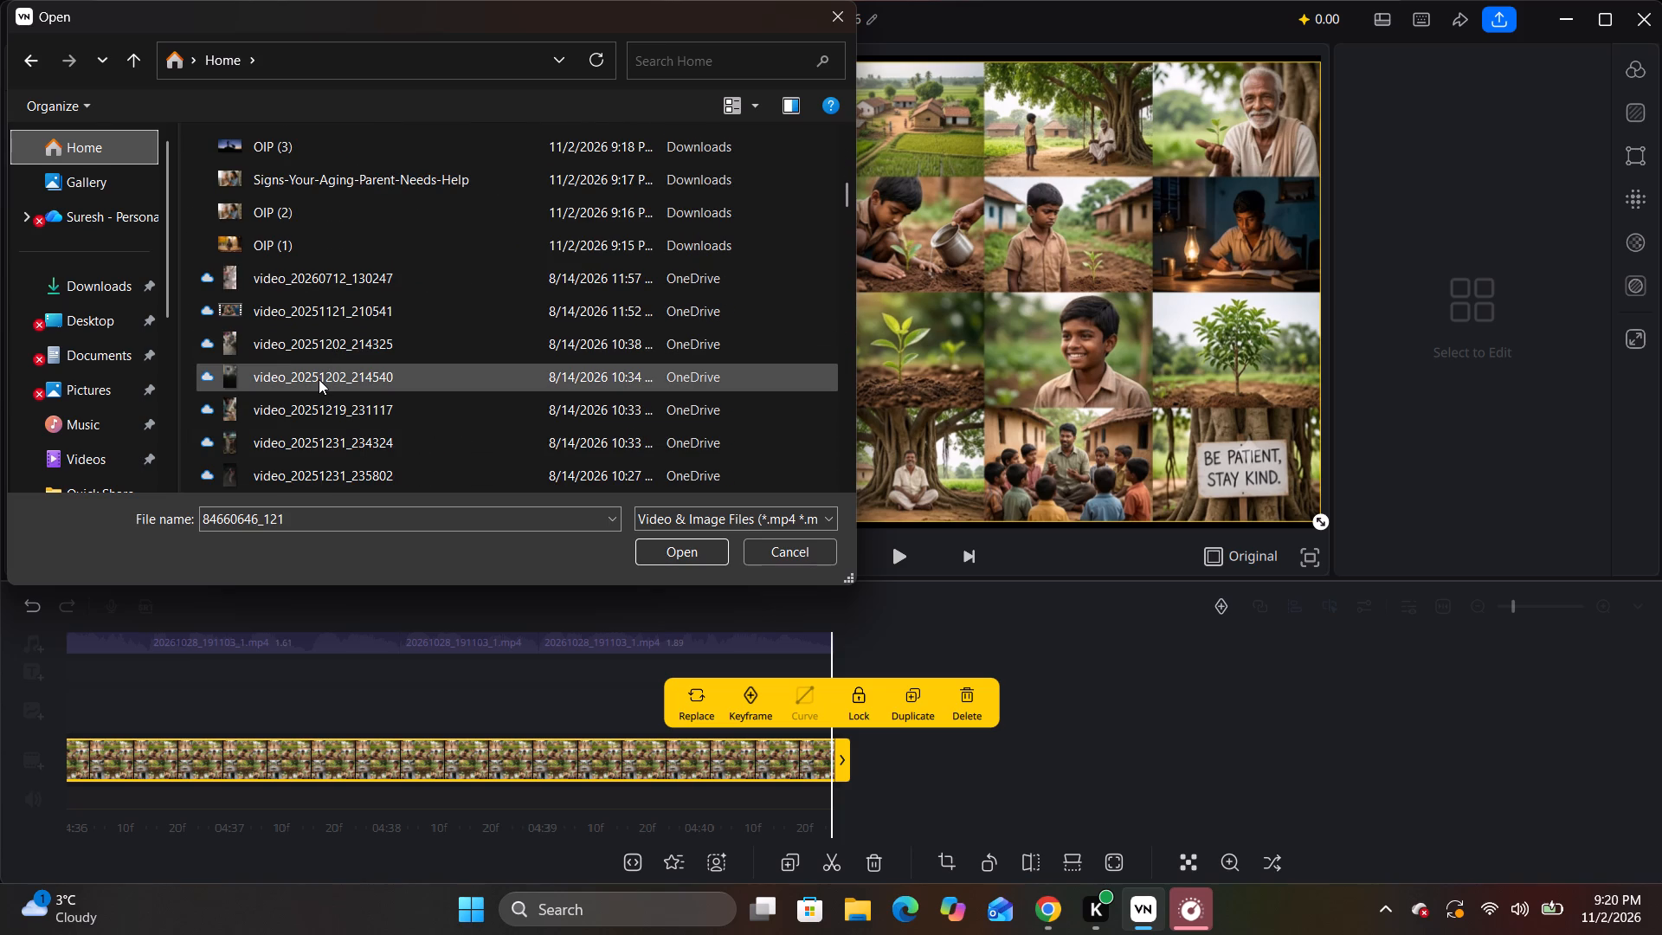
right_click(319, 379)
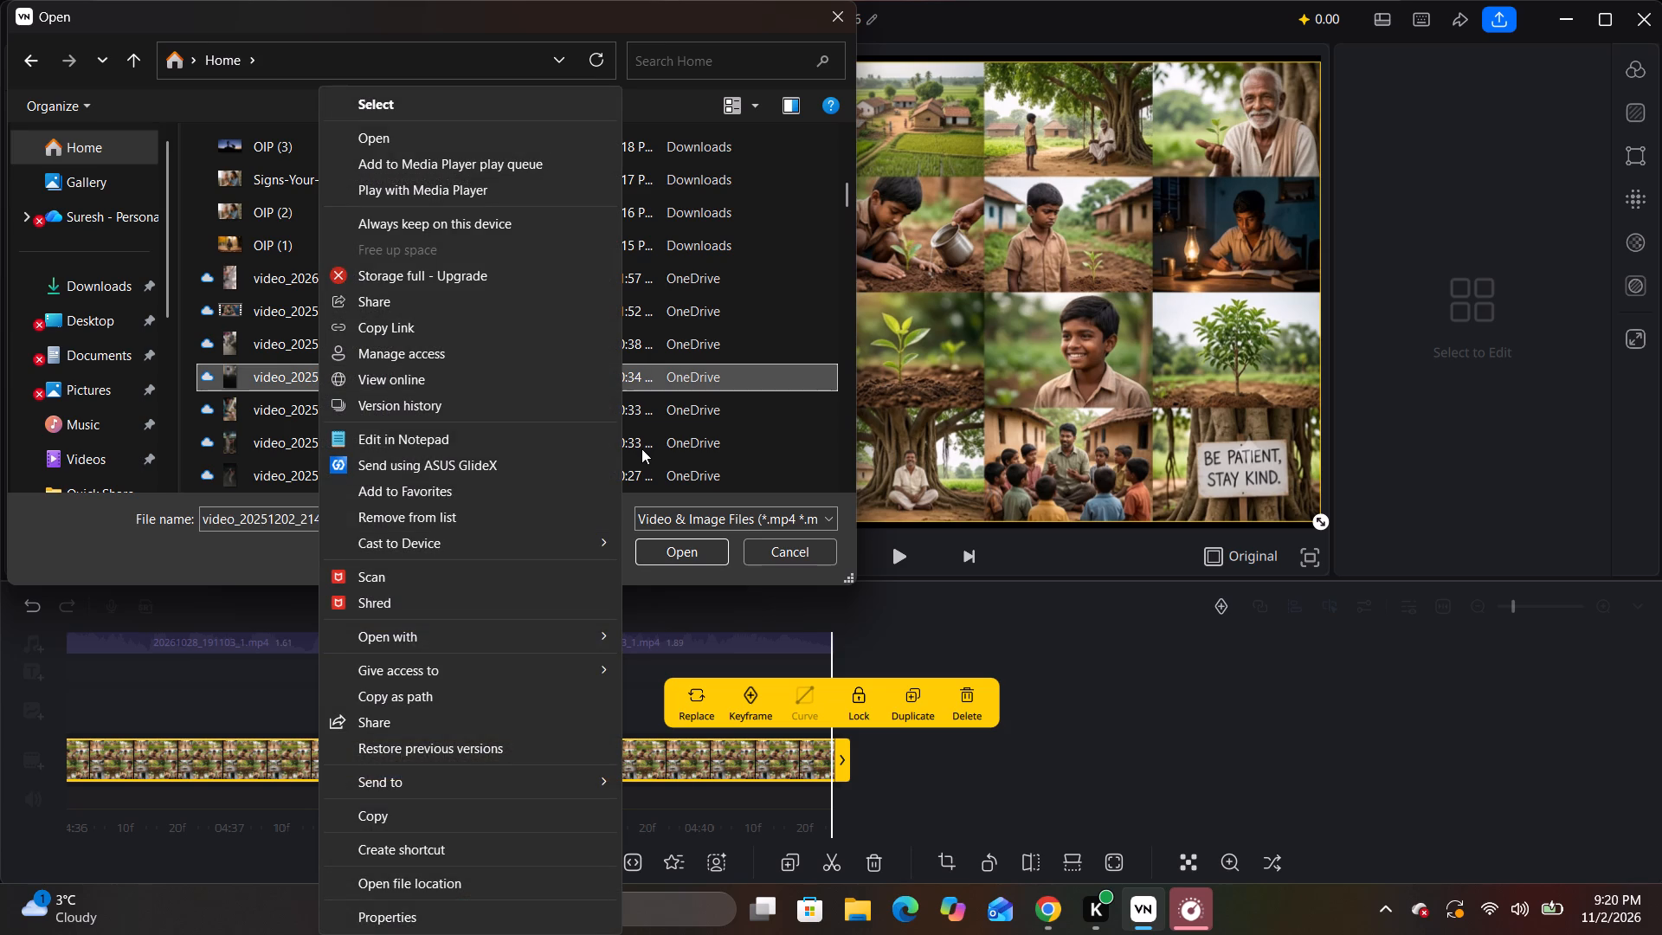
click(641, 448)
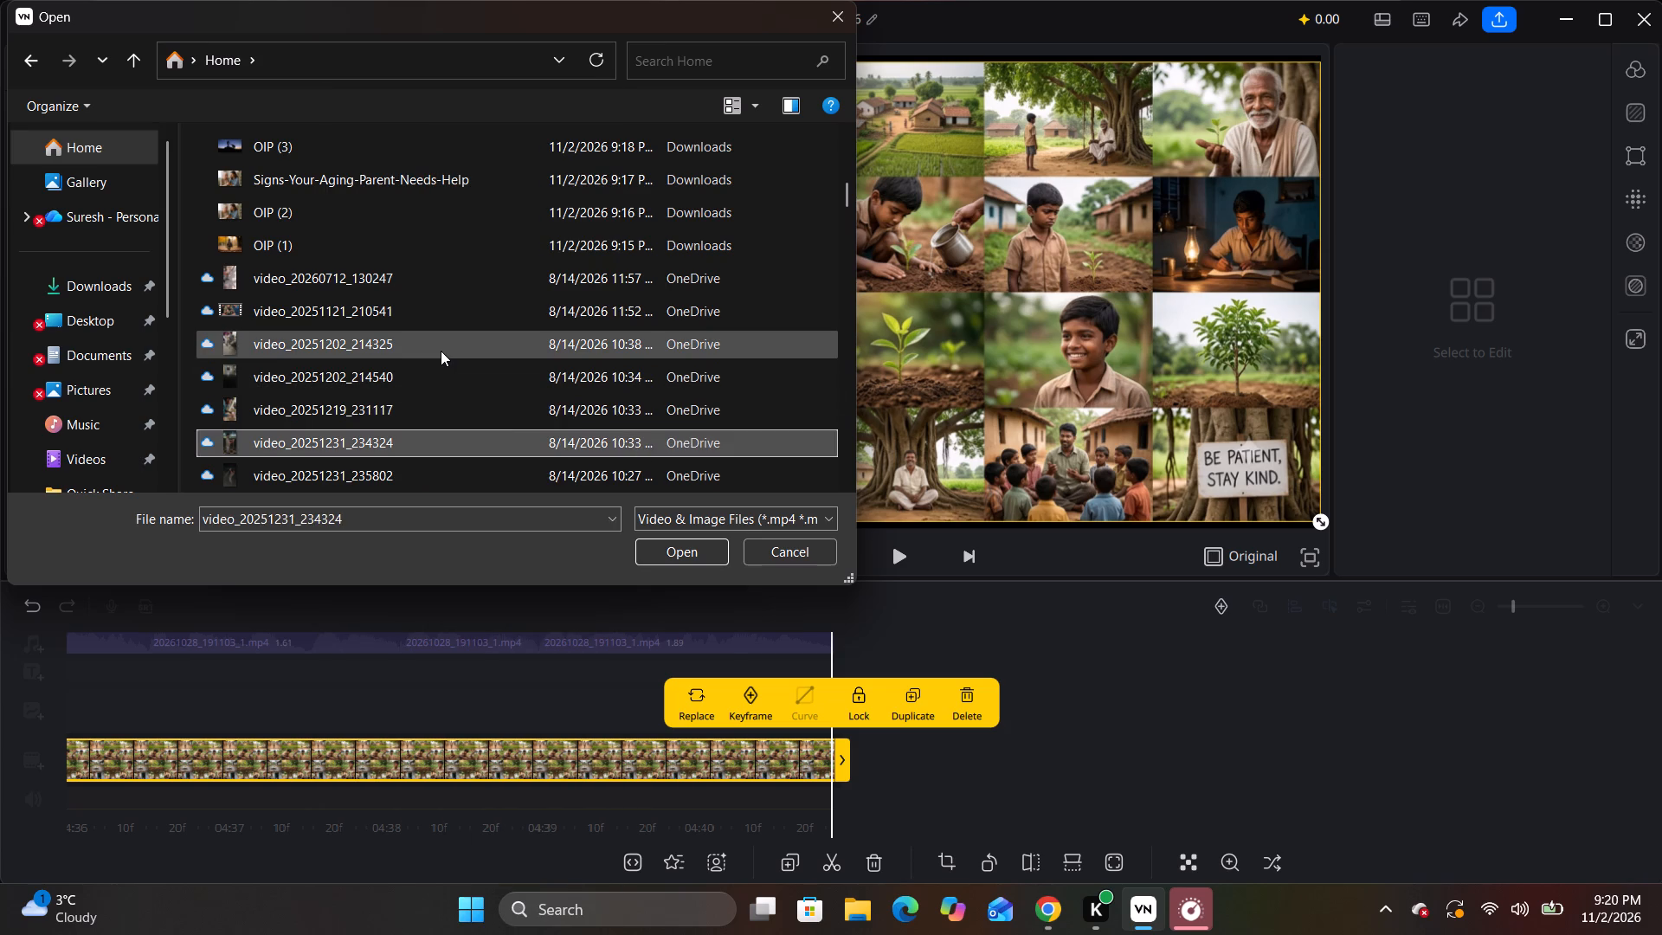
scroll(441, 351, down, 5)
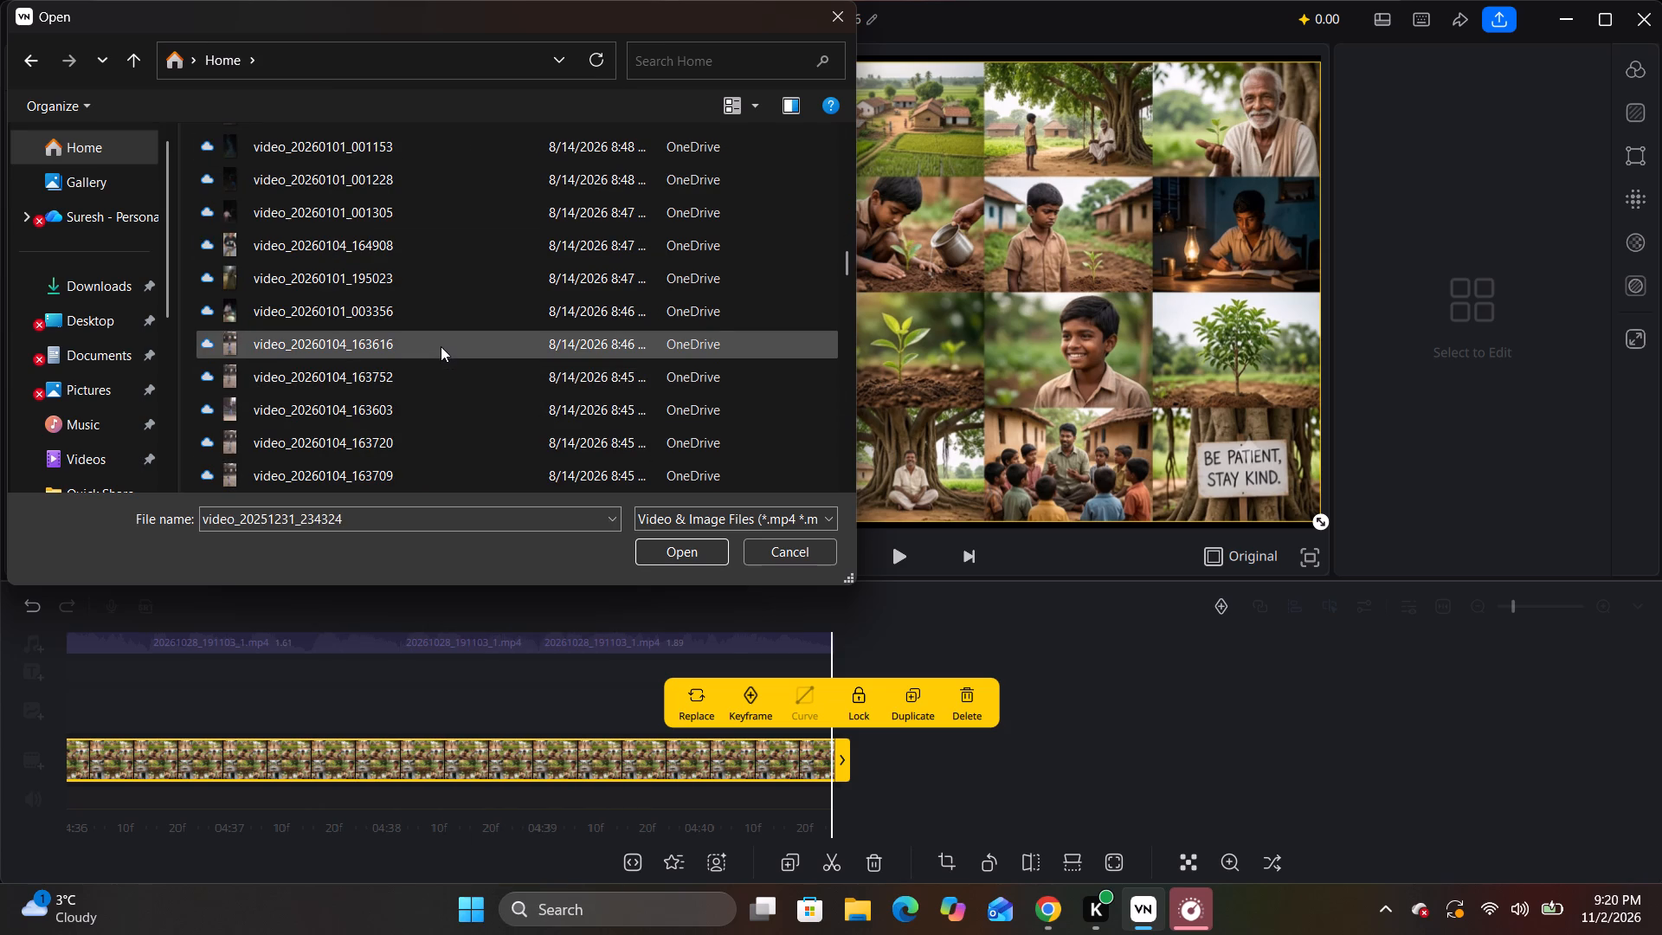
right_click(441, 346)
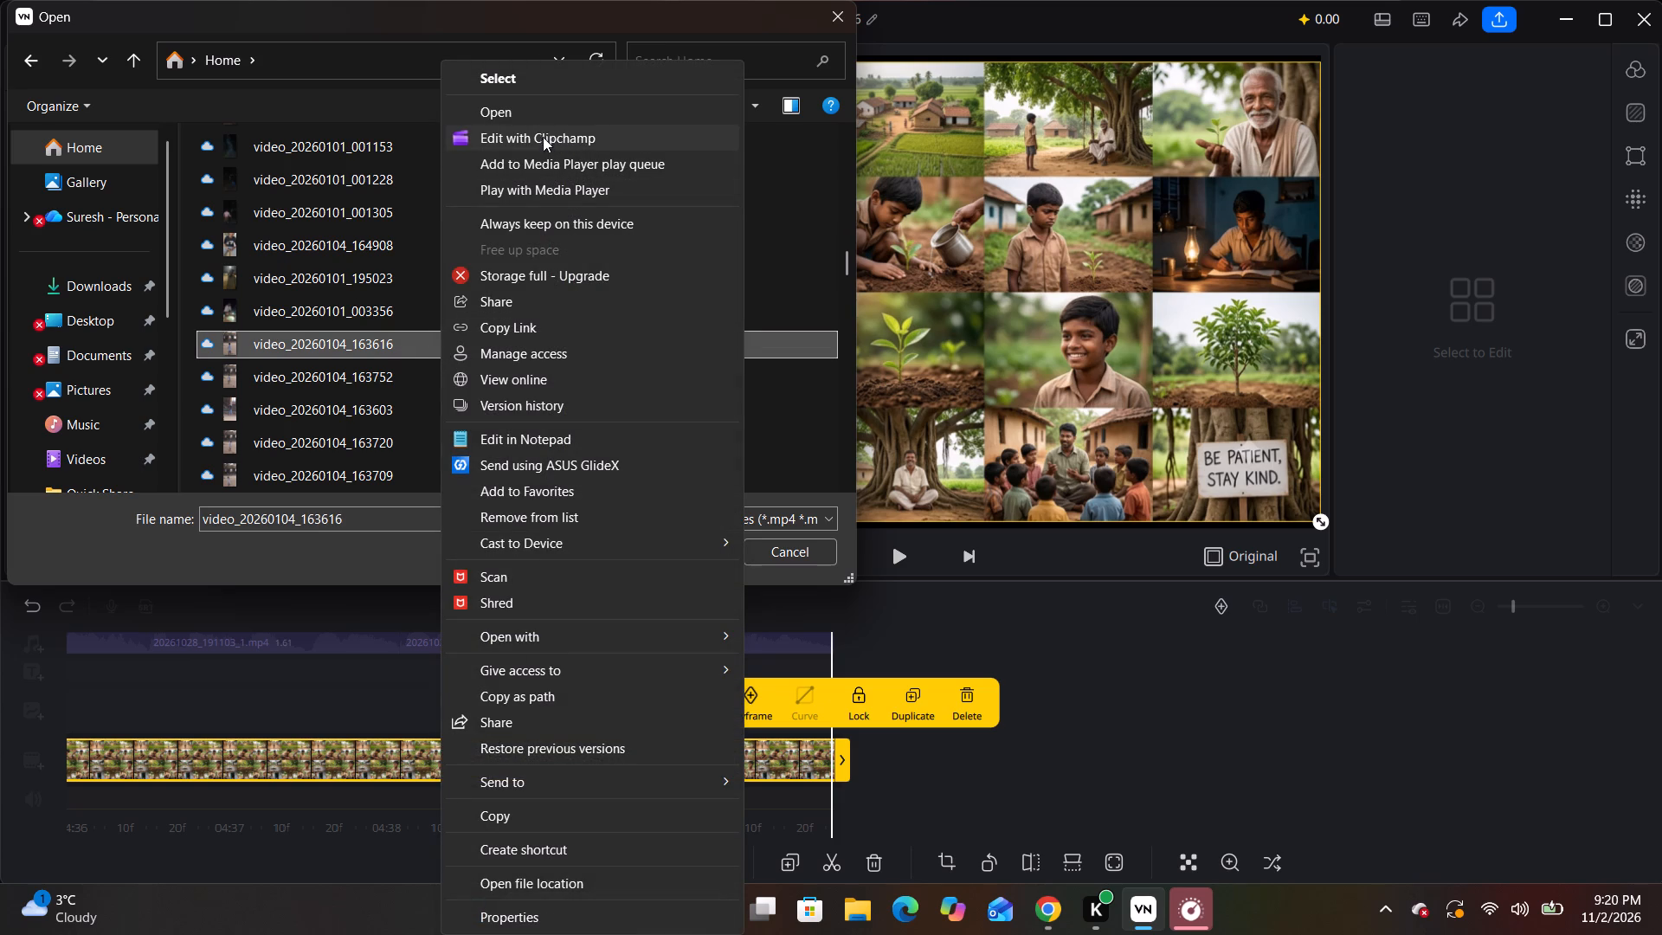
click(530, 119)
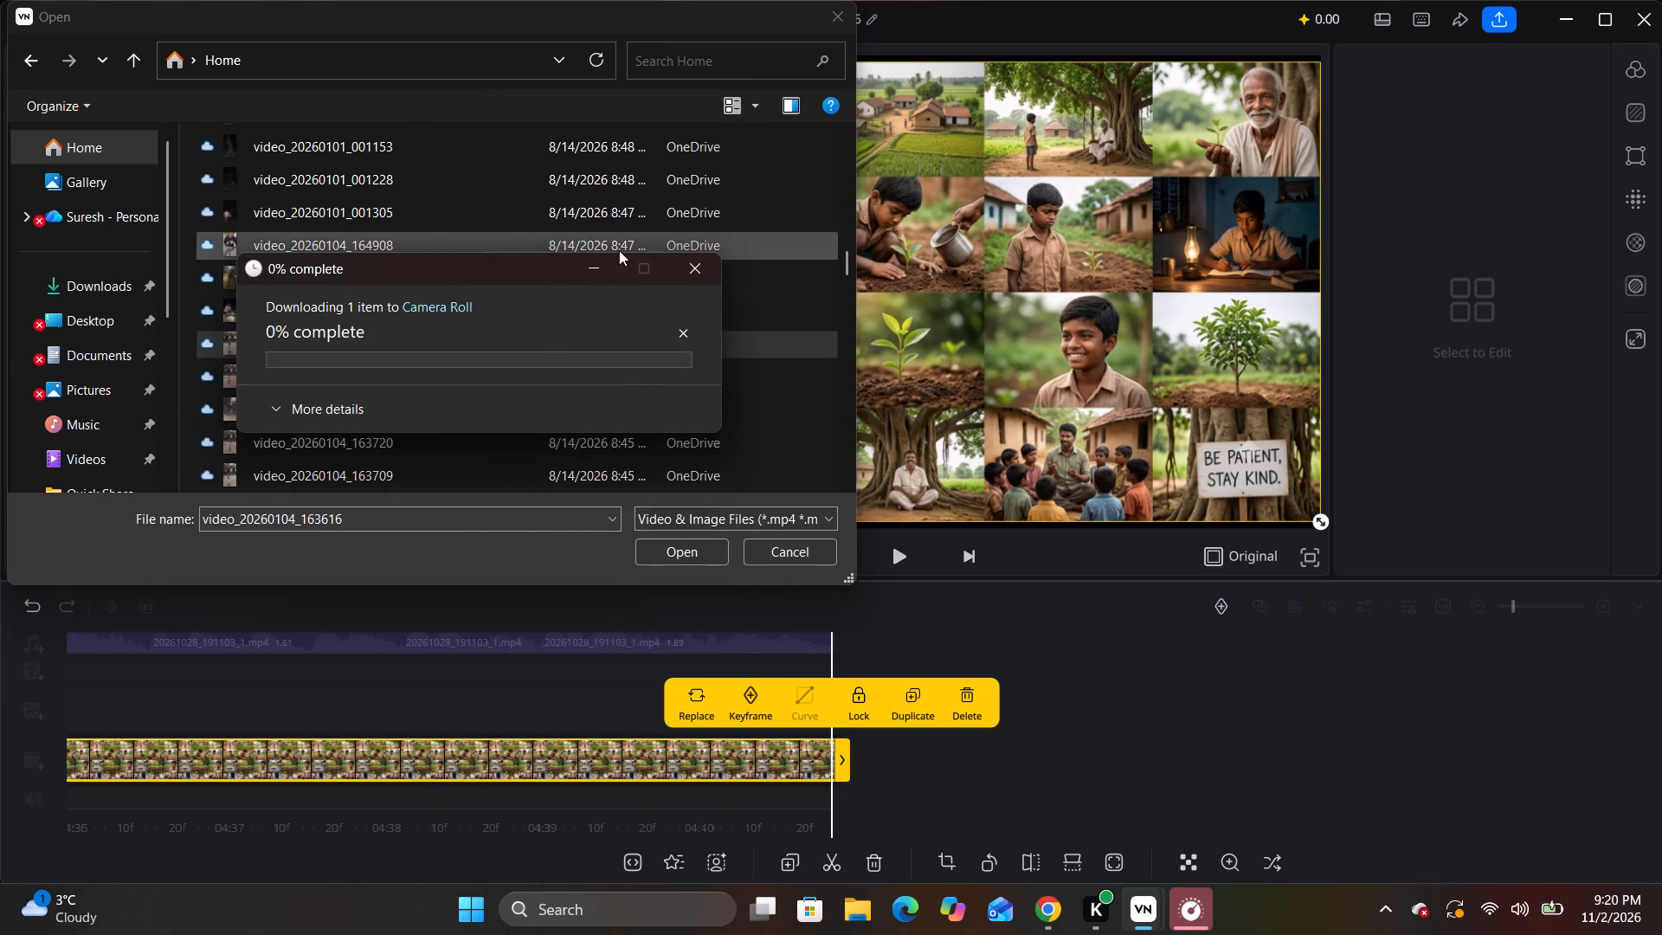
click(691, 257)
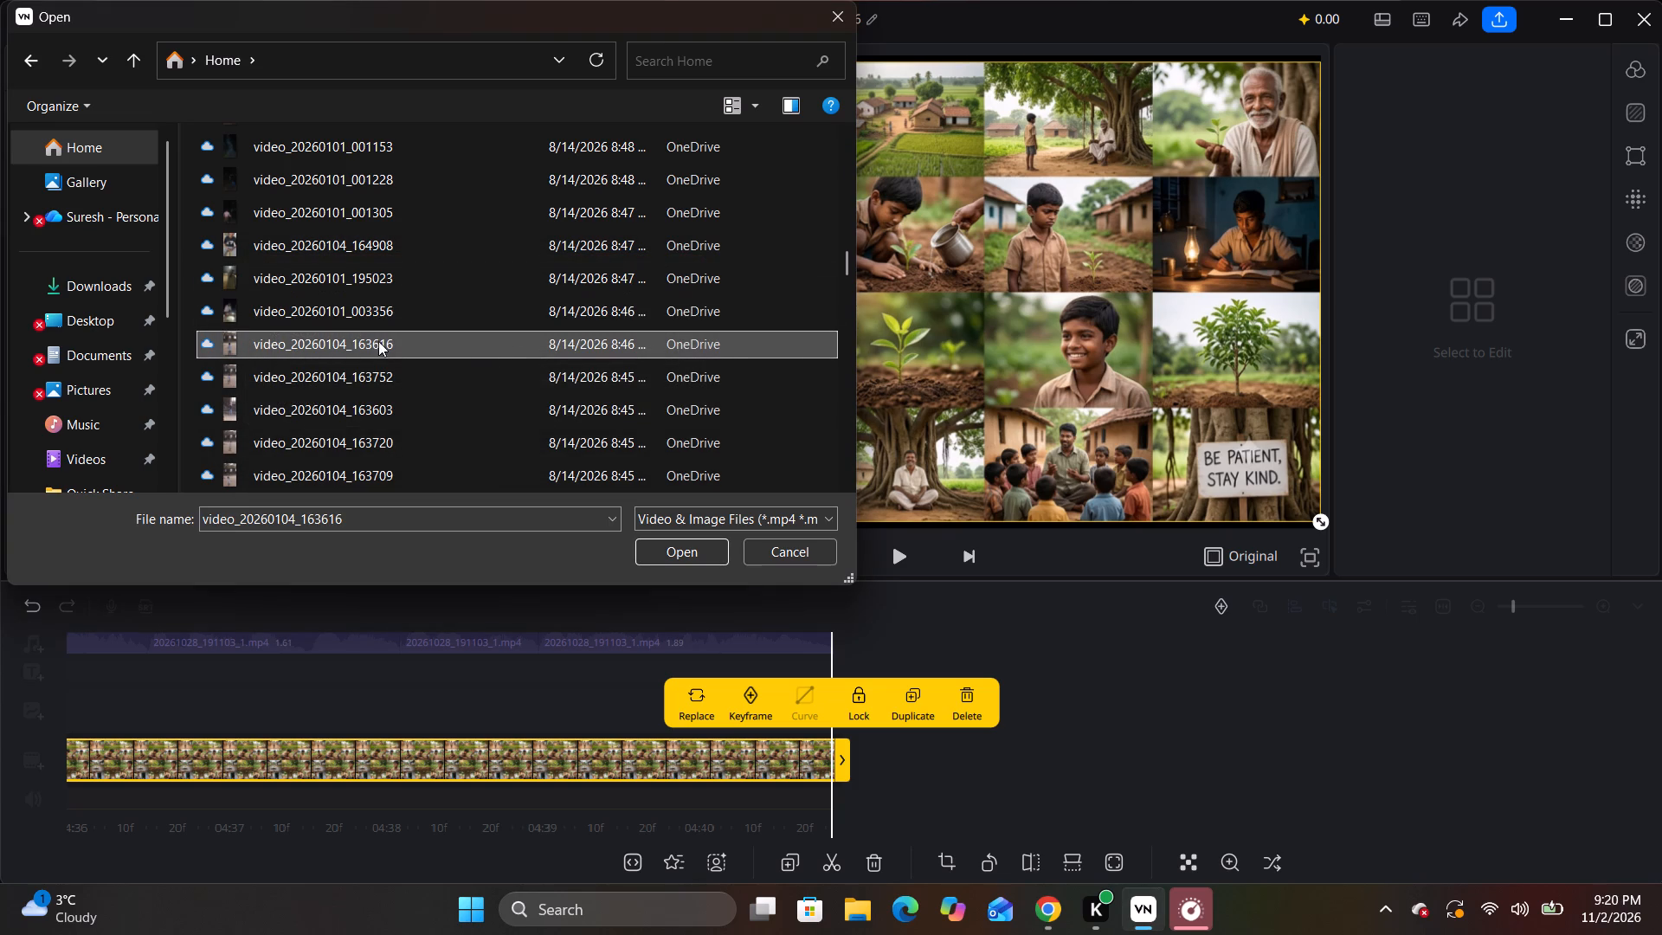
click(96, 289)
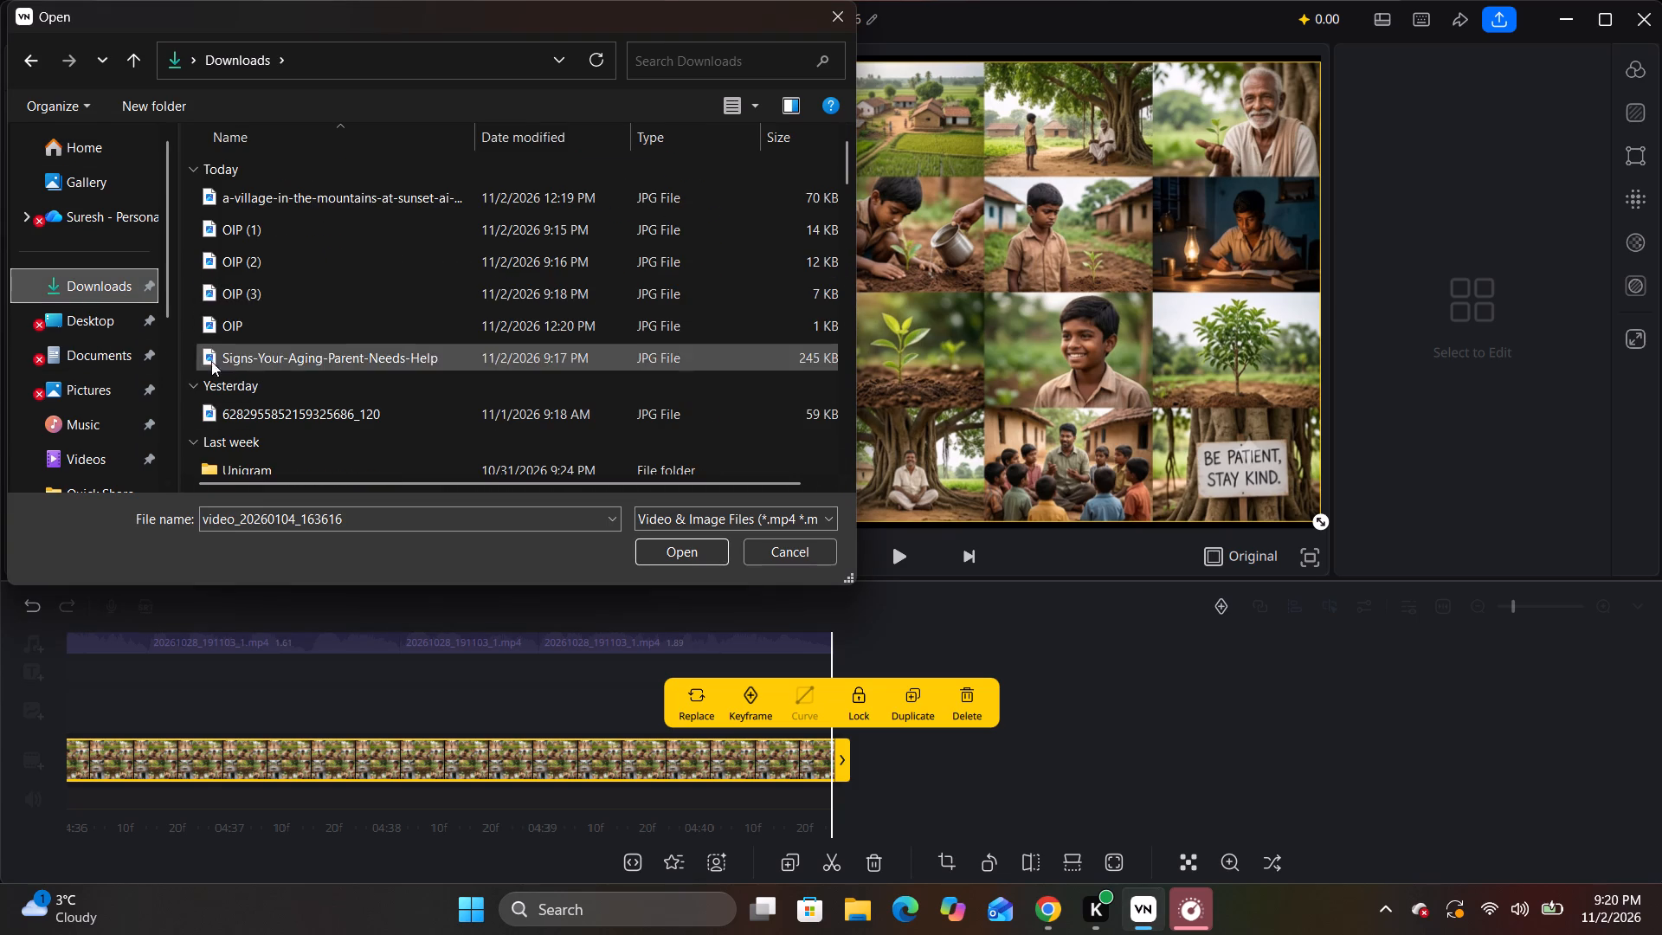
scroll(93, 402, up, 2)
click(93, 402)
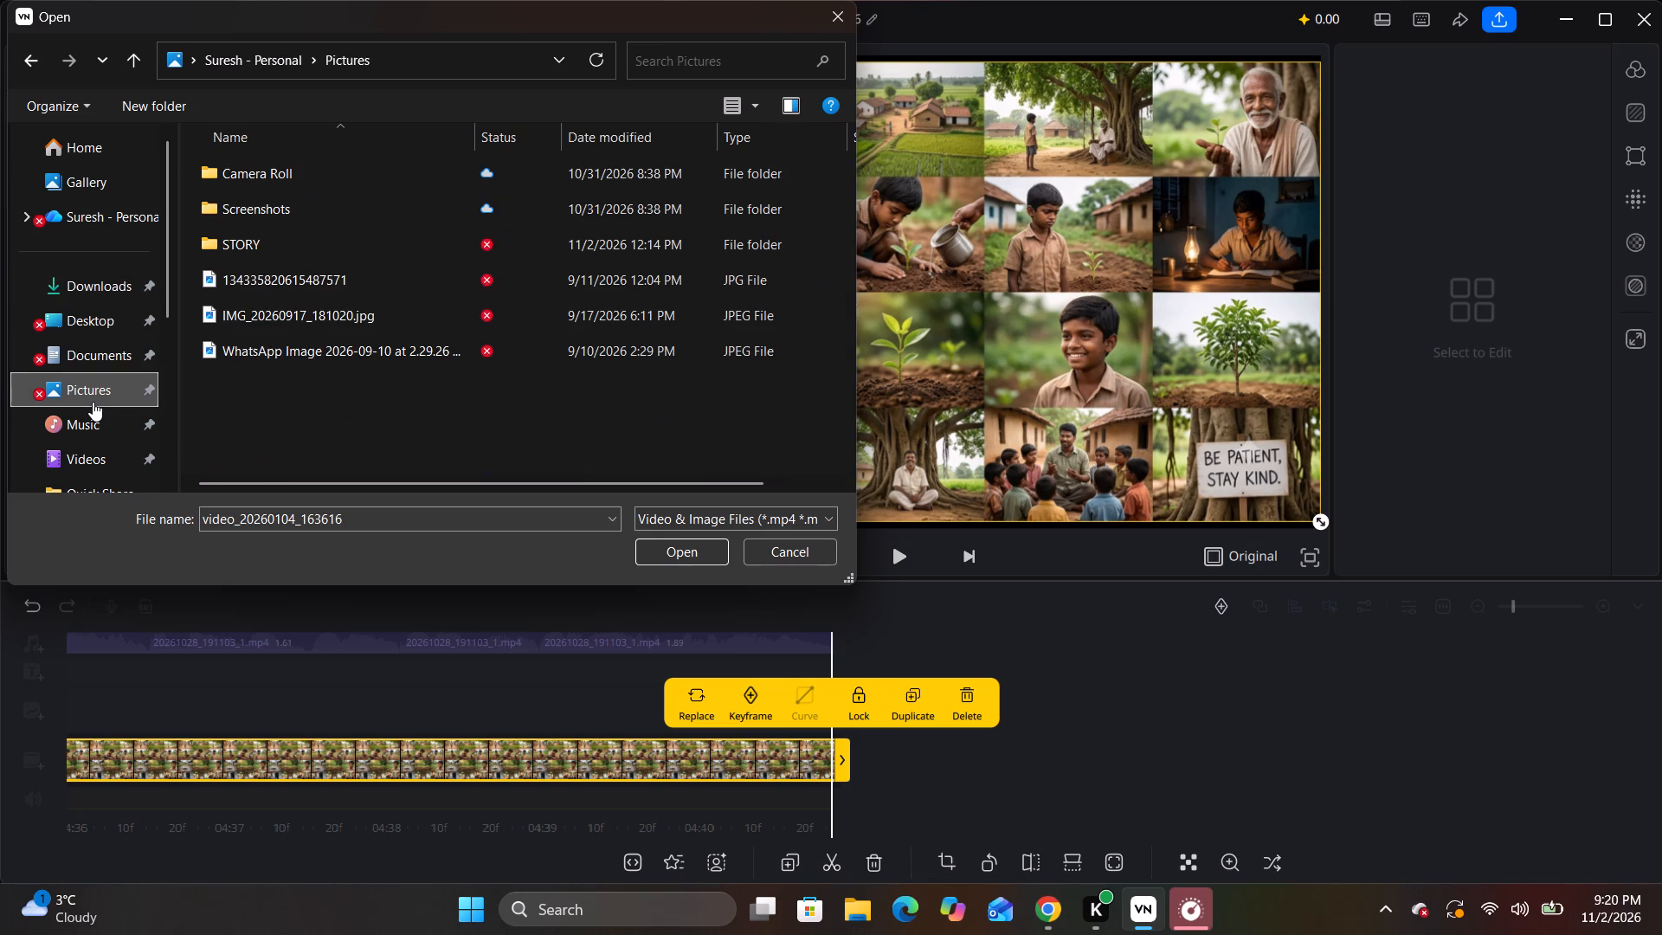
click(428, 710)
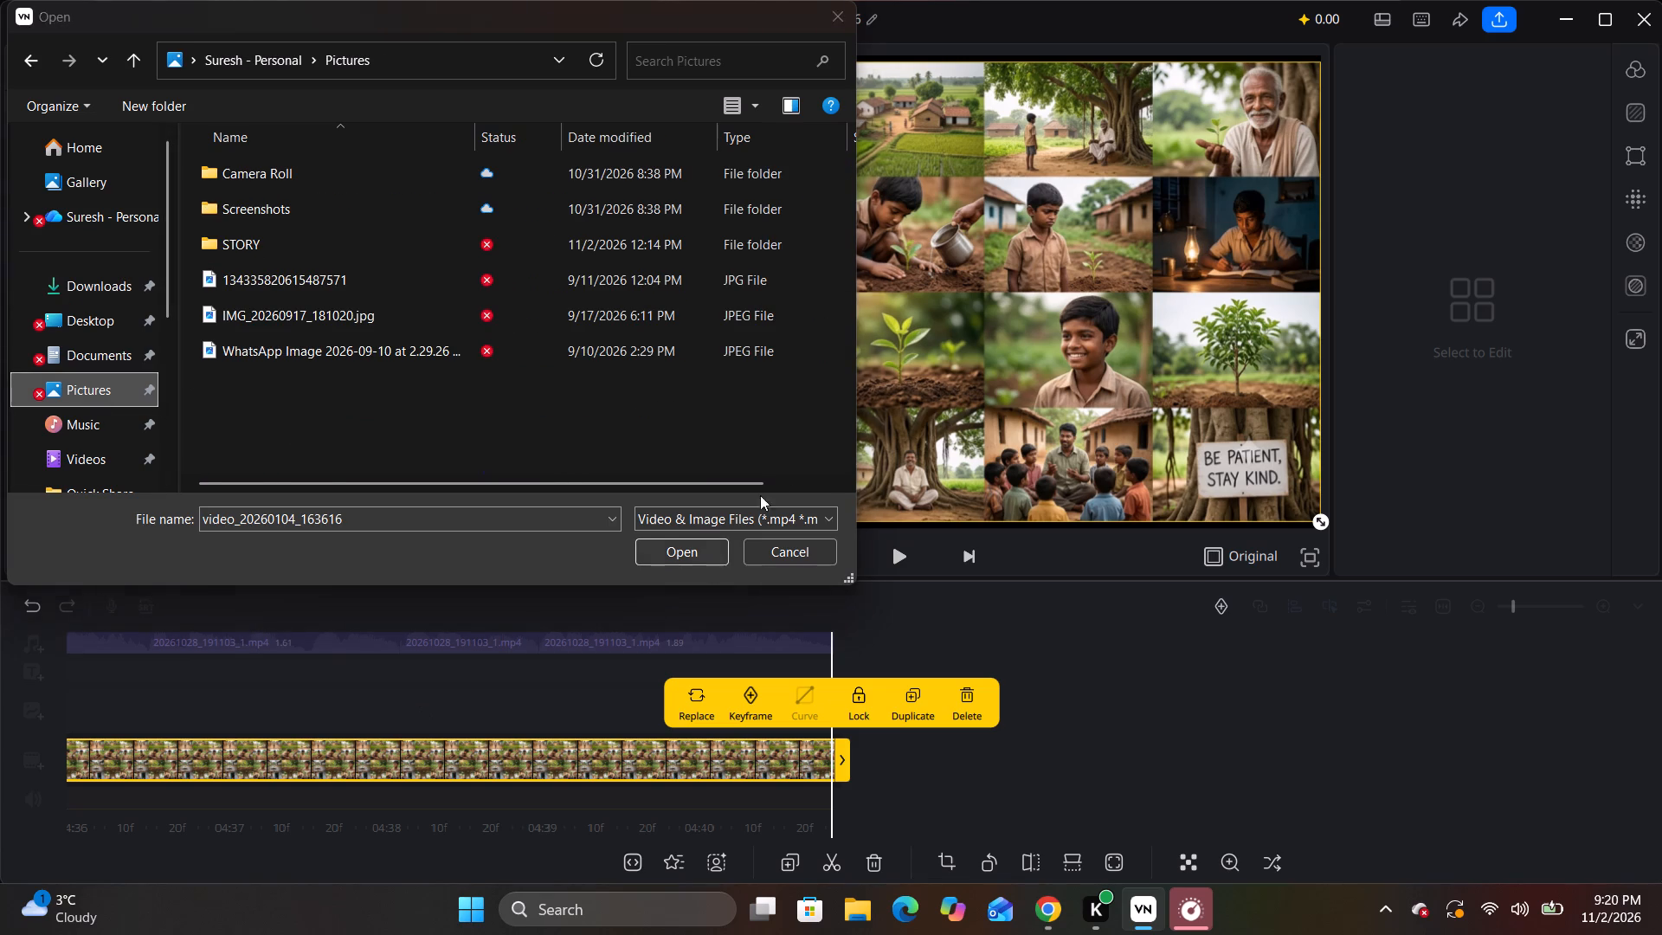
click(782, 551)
Duplicate the black clip at the very start of the video.
drag(372, 642, 1661, 680)
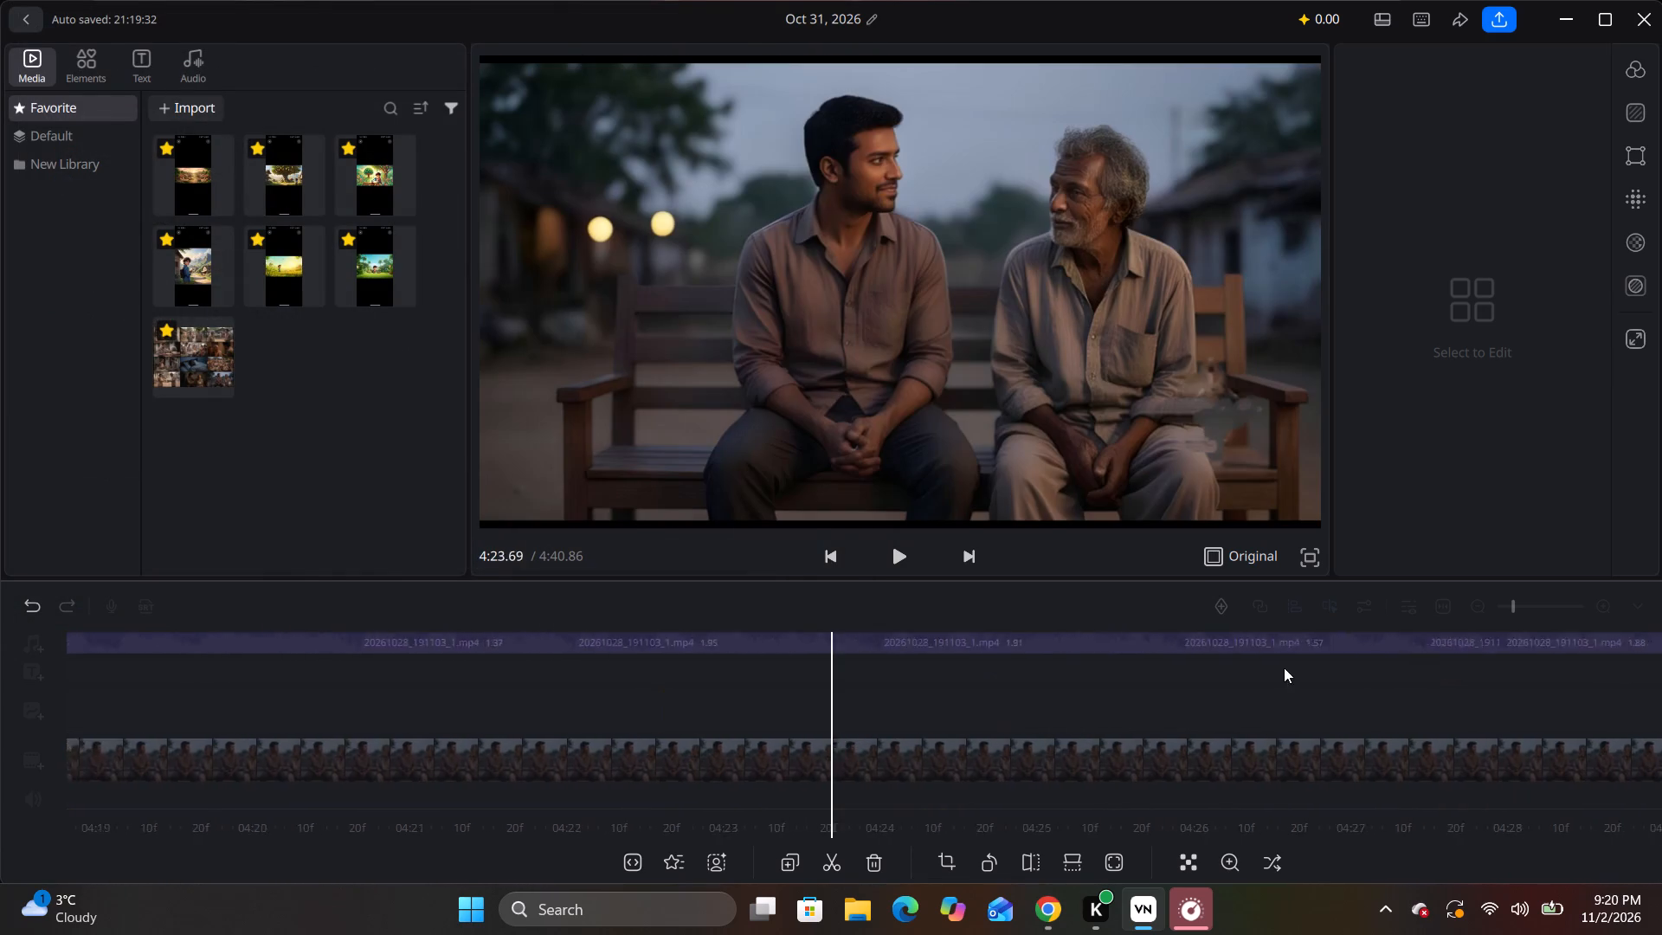
drag(430, 661, 1411, 732)
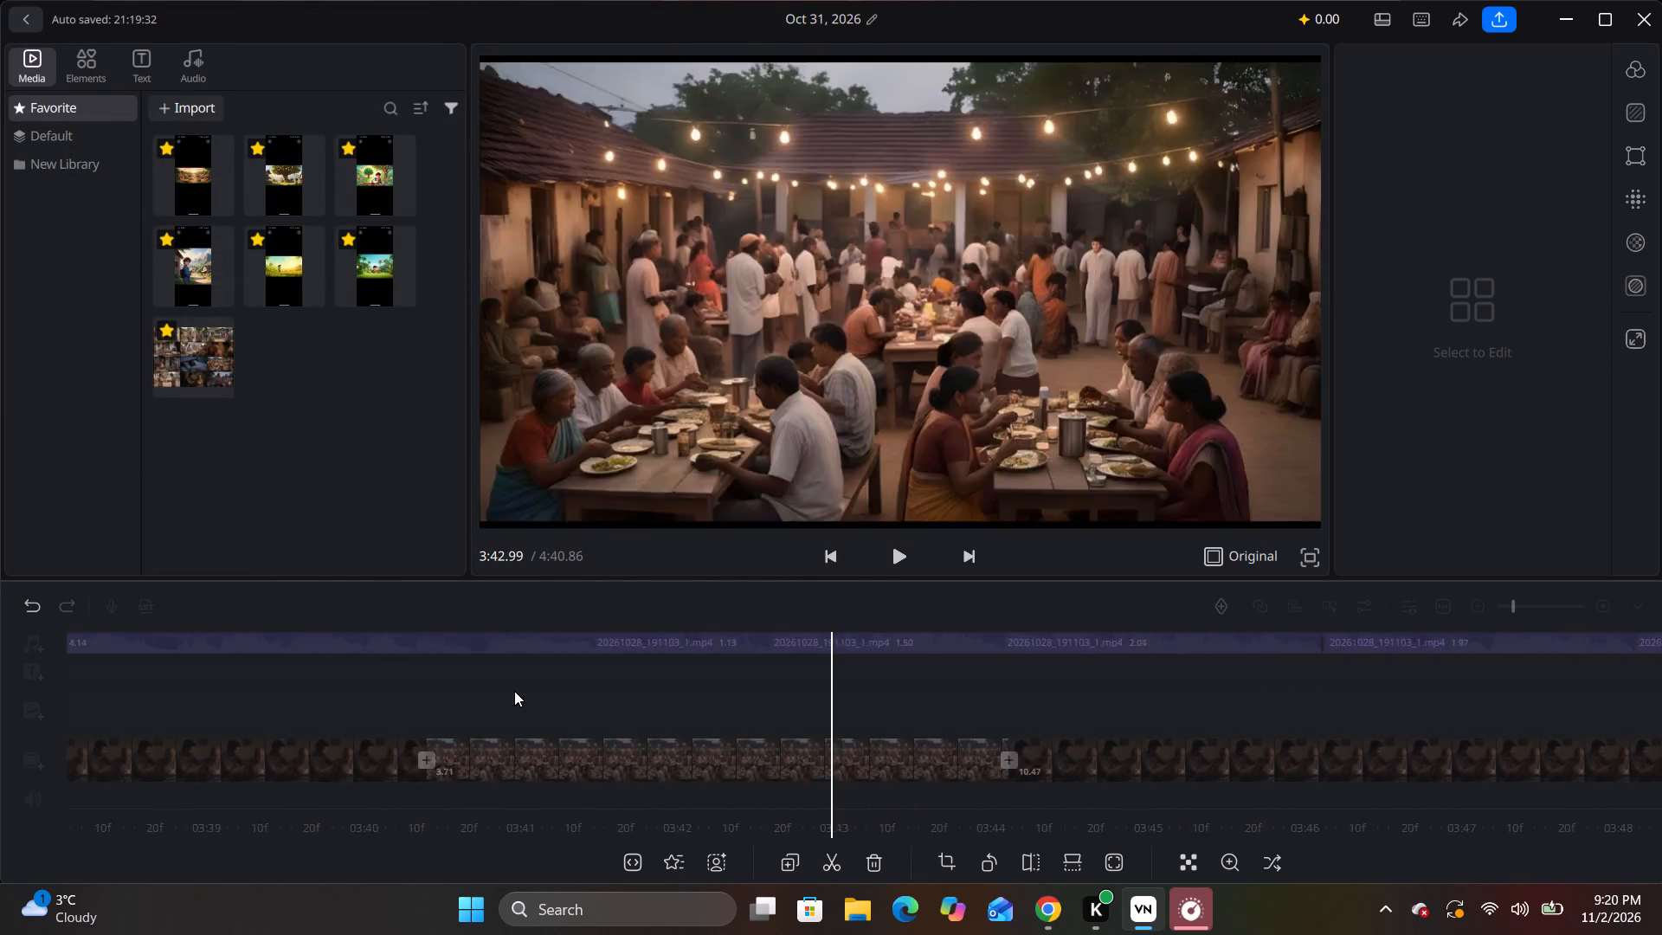
drag(514, 691, 1565, 772)
drag(740, 700, 1615, 744)
drag(711, 660, 1412, 740)
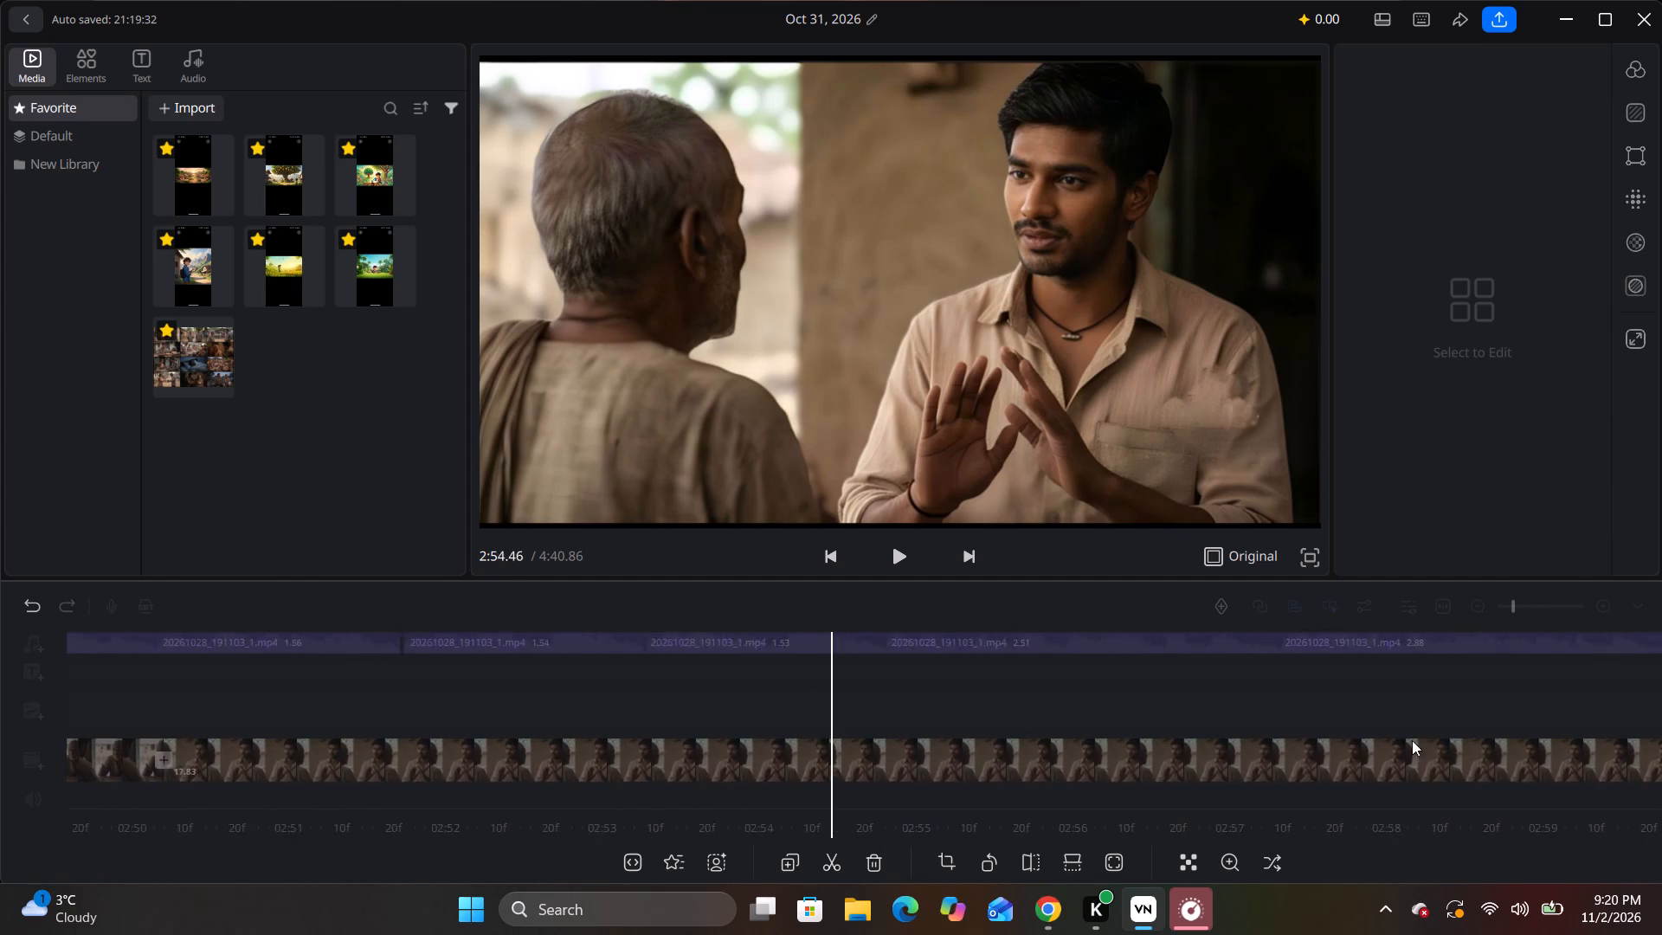
drag(1412, 740, 1647, 747)
drag(884, 699, 1537, 771)
drag(472, 711, 1234, 745)
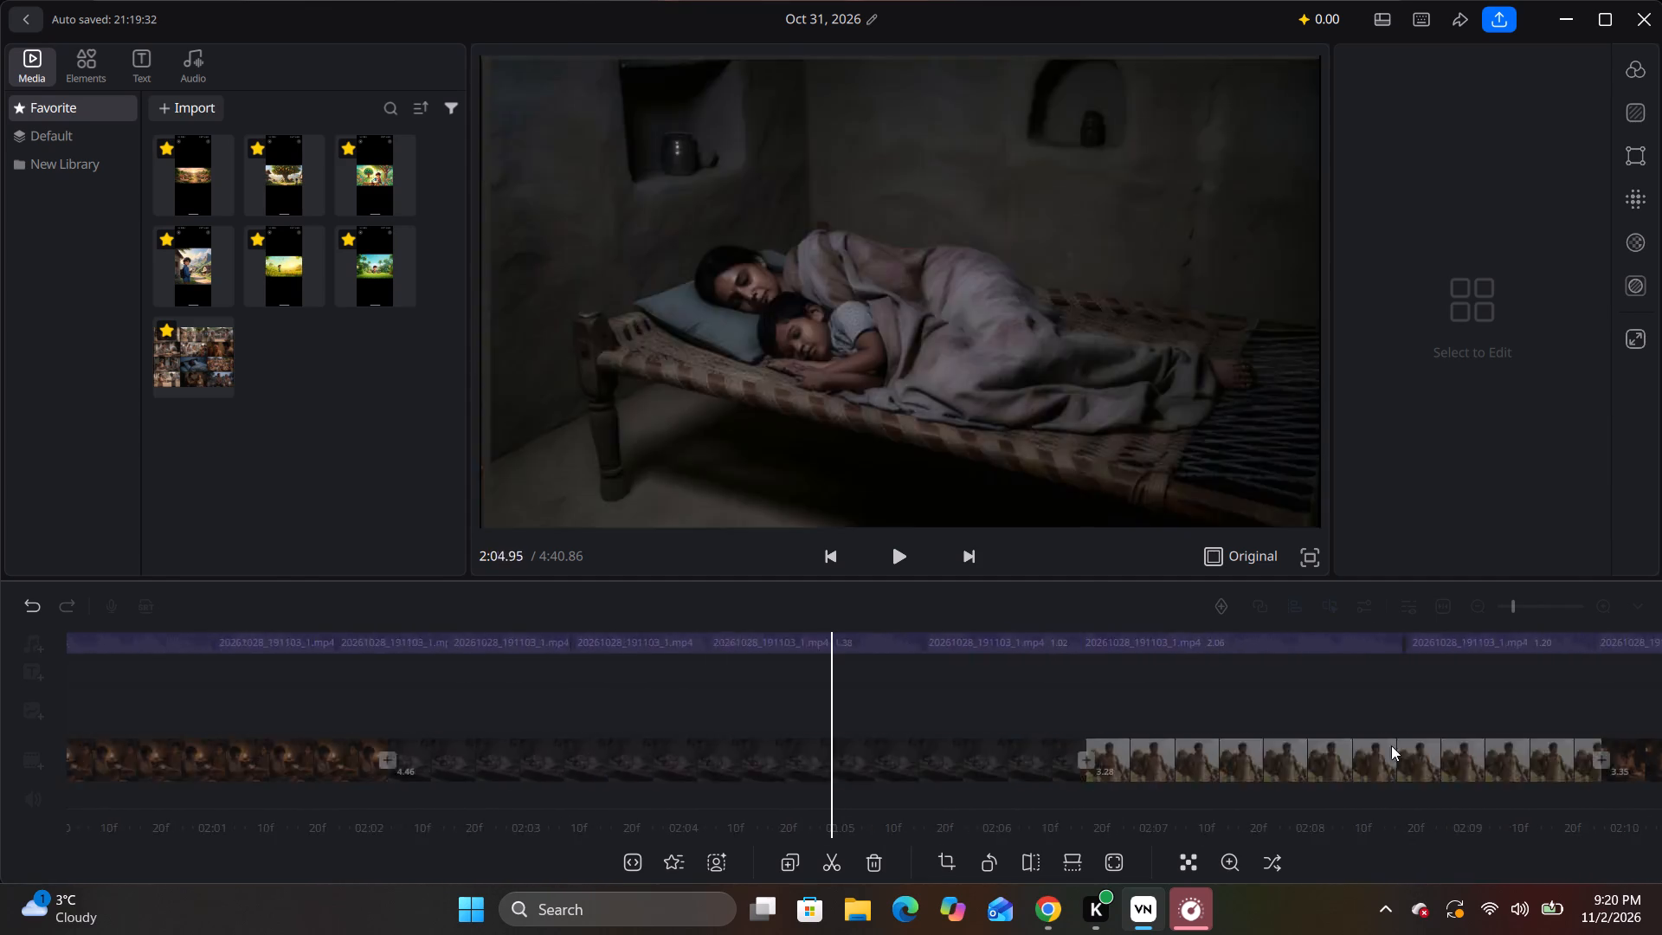
drag(552, 674, 1532, 740)
drag(653, 695, 1461, 755)
drag(817, 723, 1661, 817)
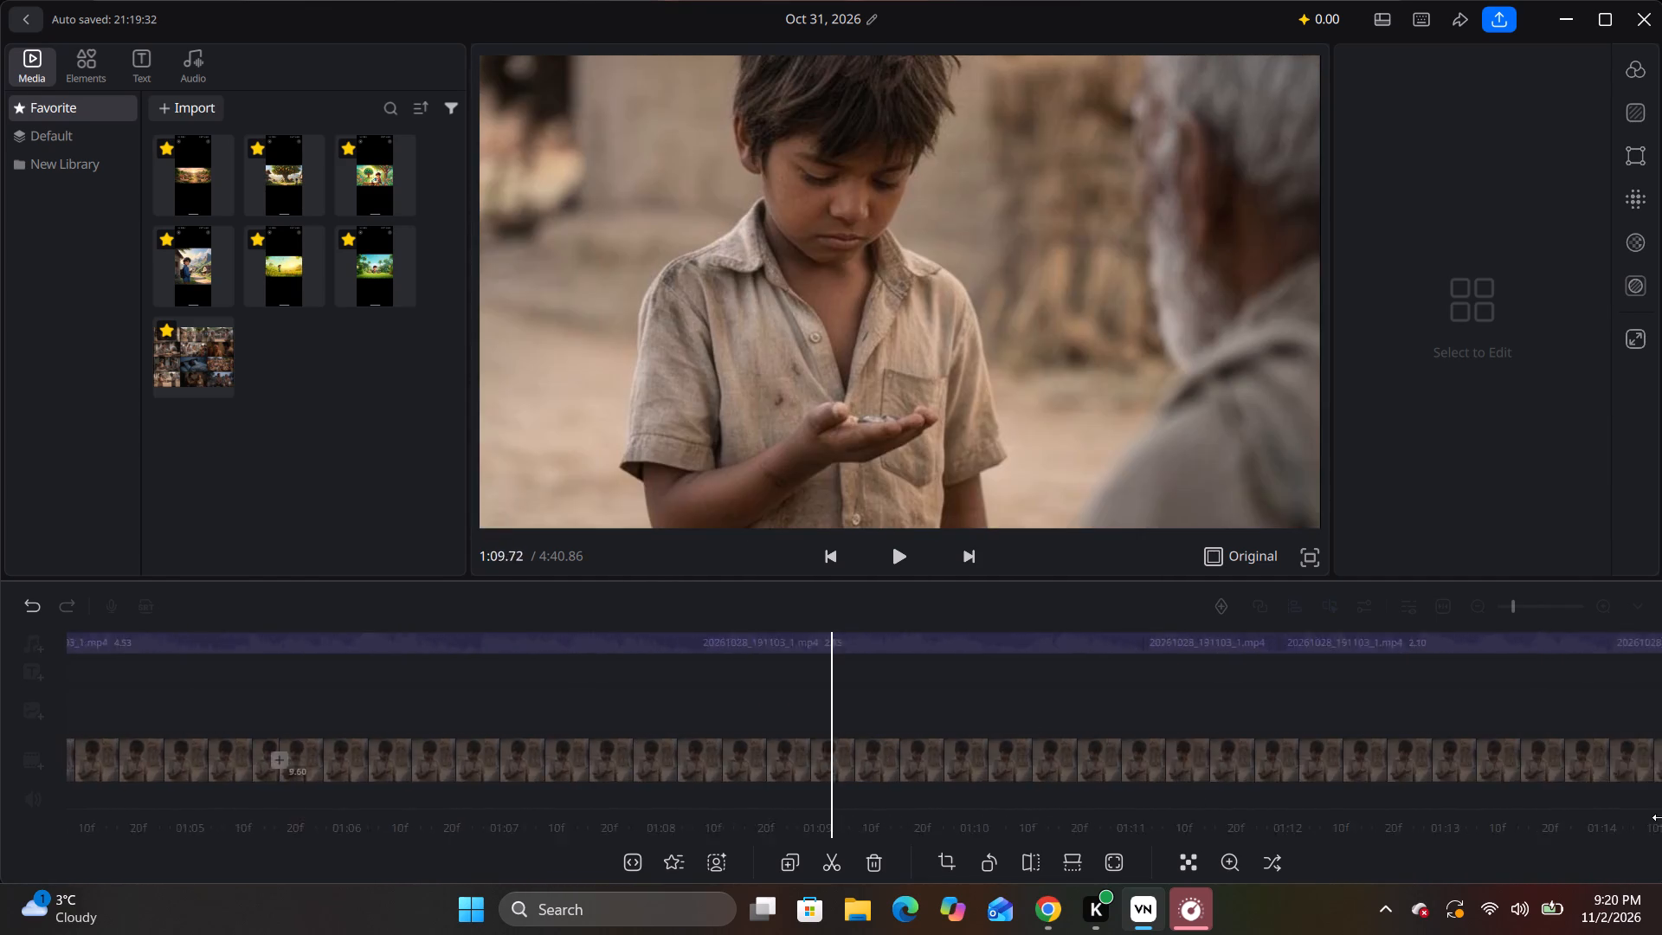
drag(857, 747, 1638, 817)
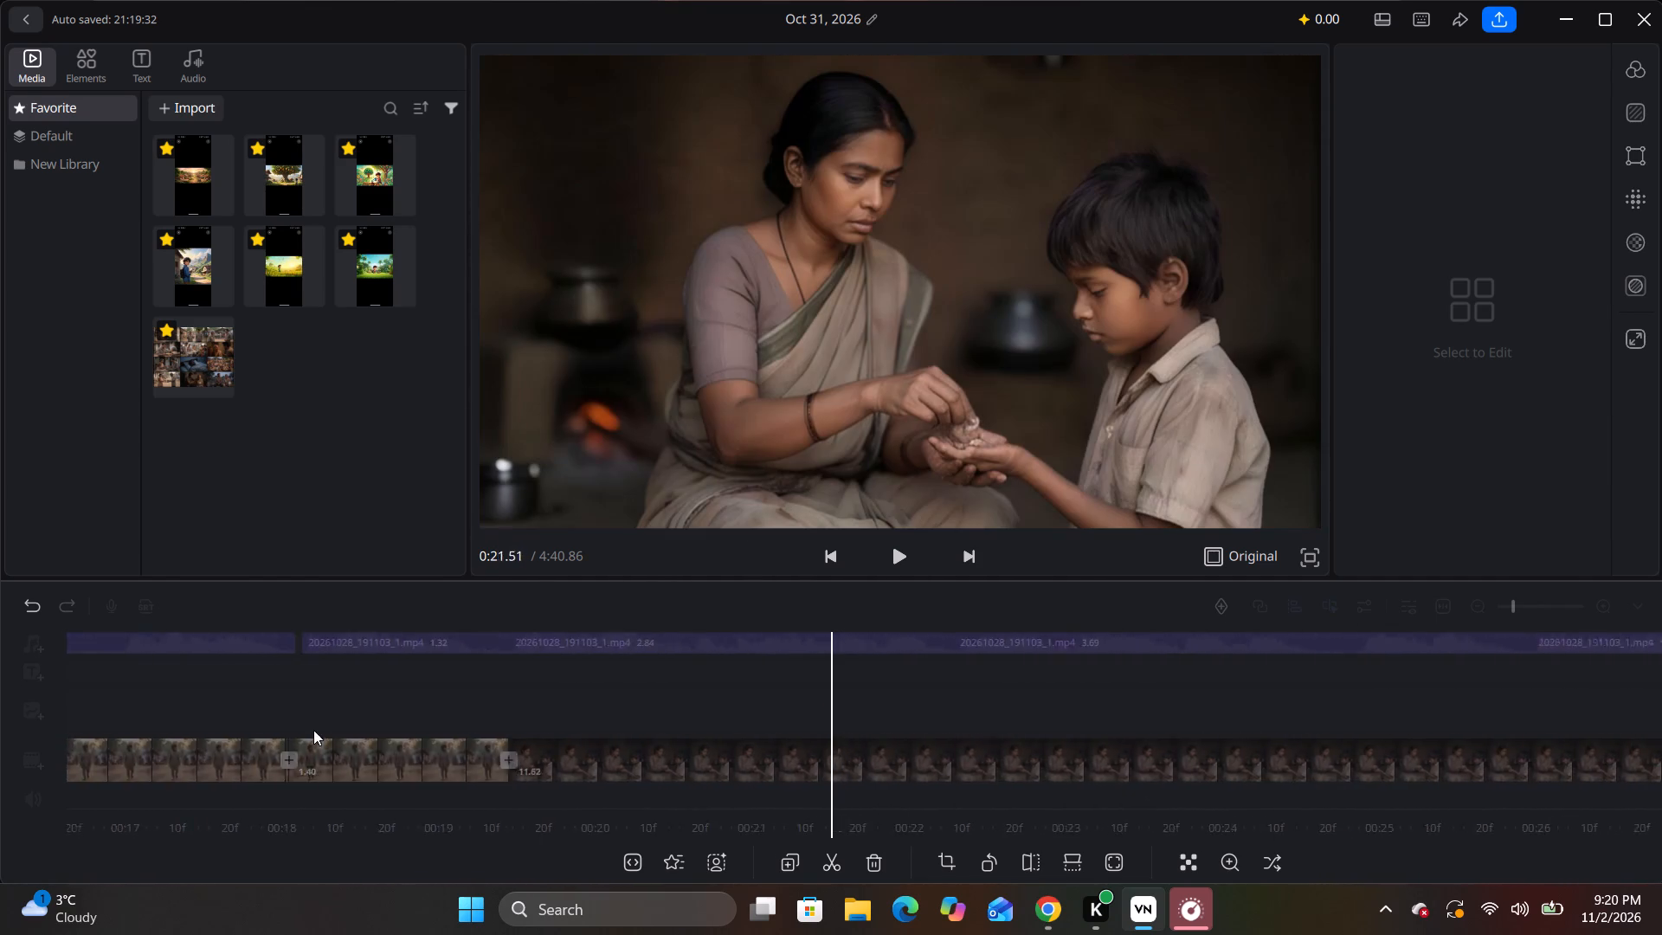
drag(352, 733, 1359, 768)
drag(280, 704, 1095, 748)
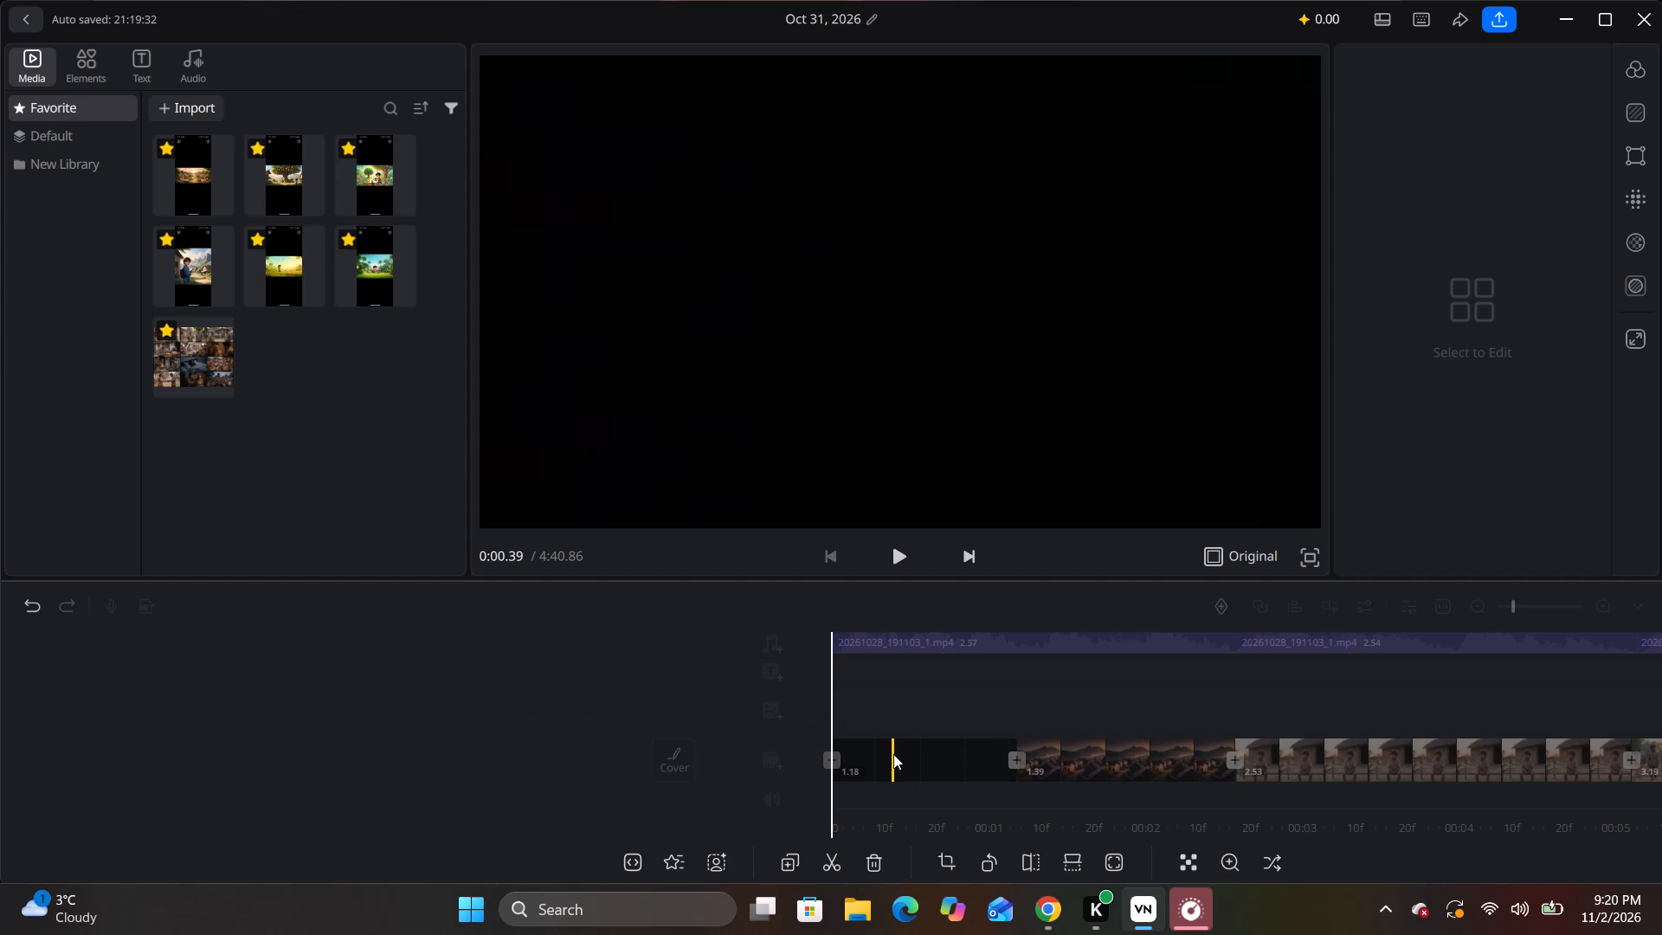
click(893, 754)
click(893, 754)
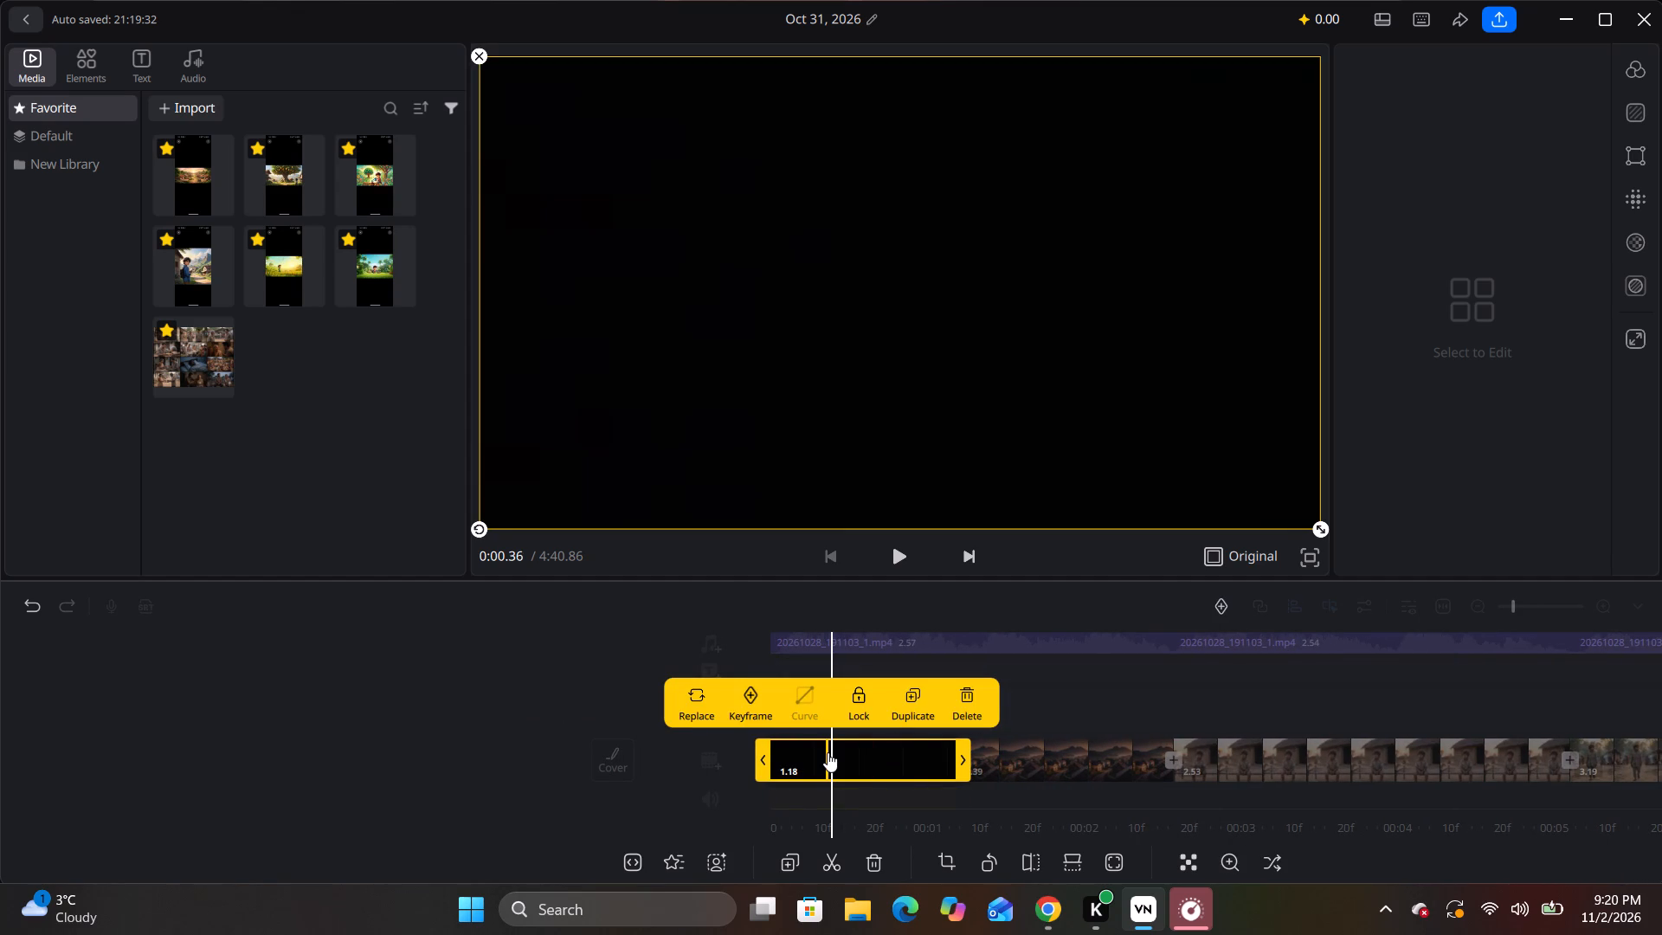
right_click(828, 752)
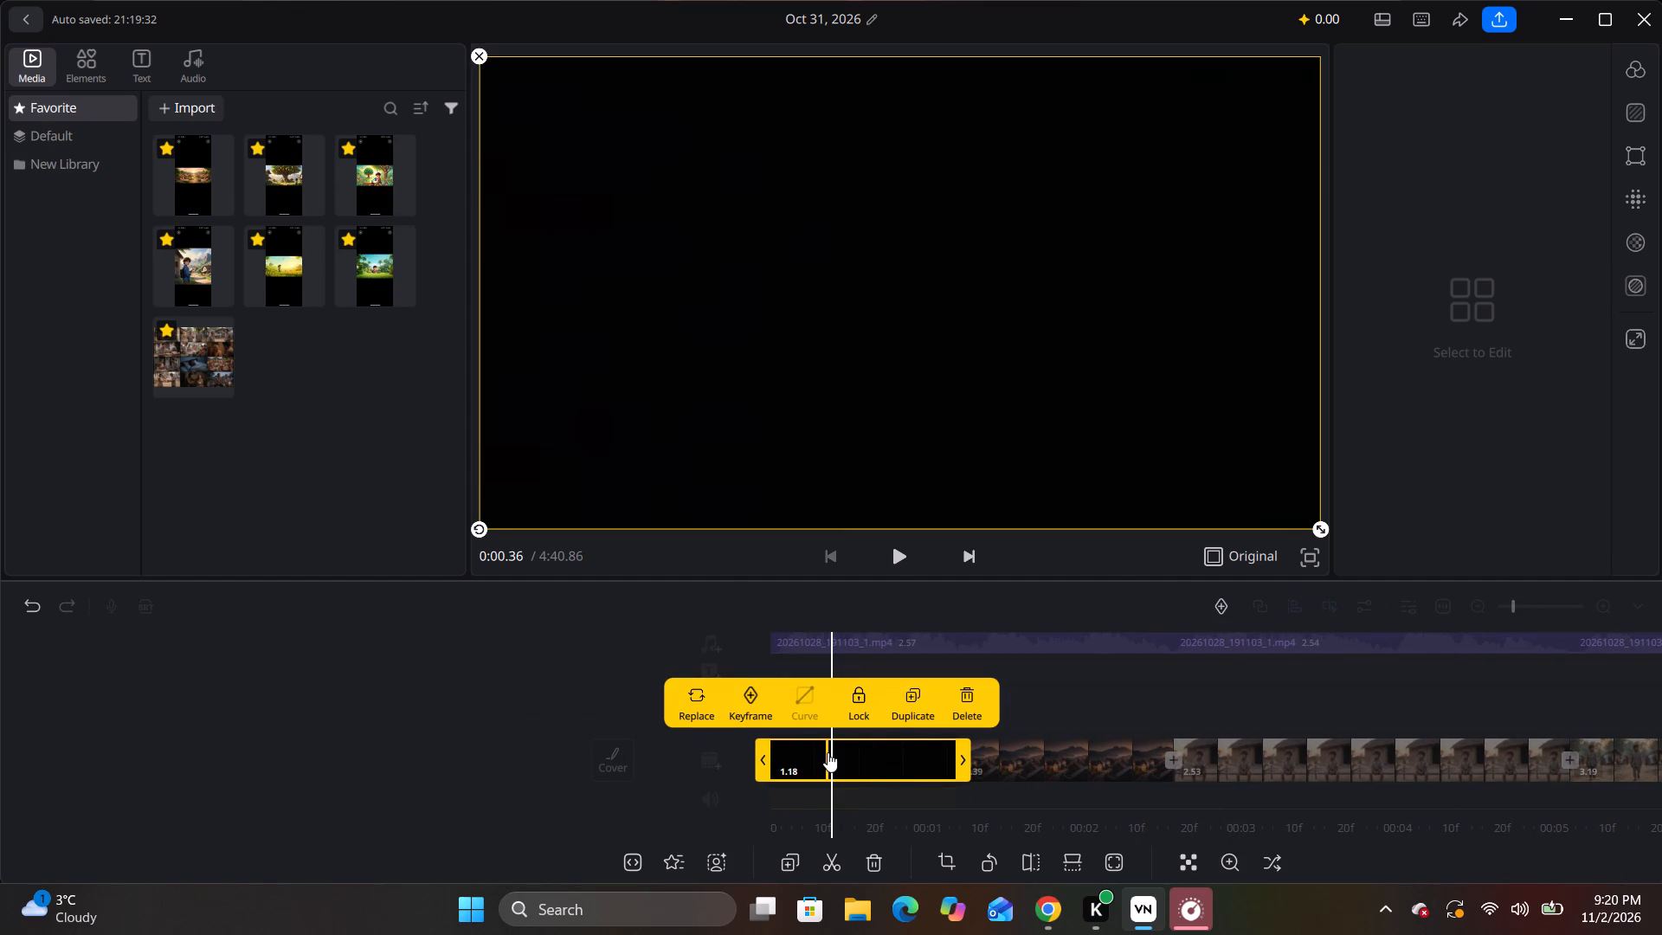
right_click(828, 752)
click(879, 759)
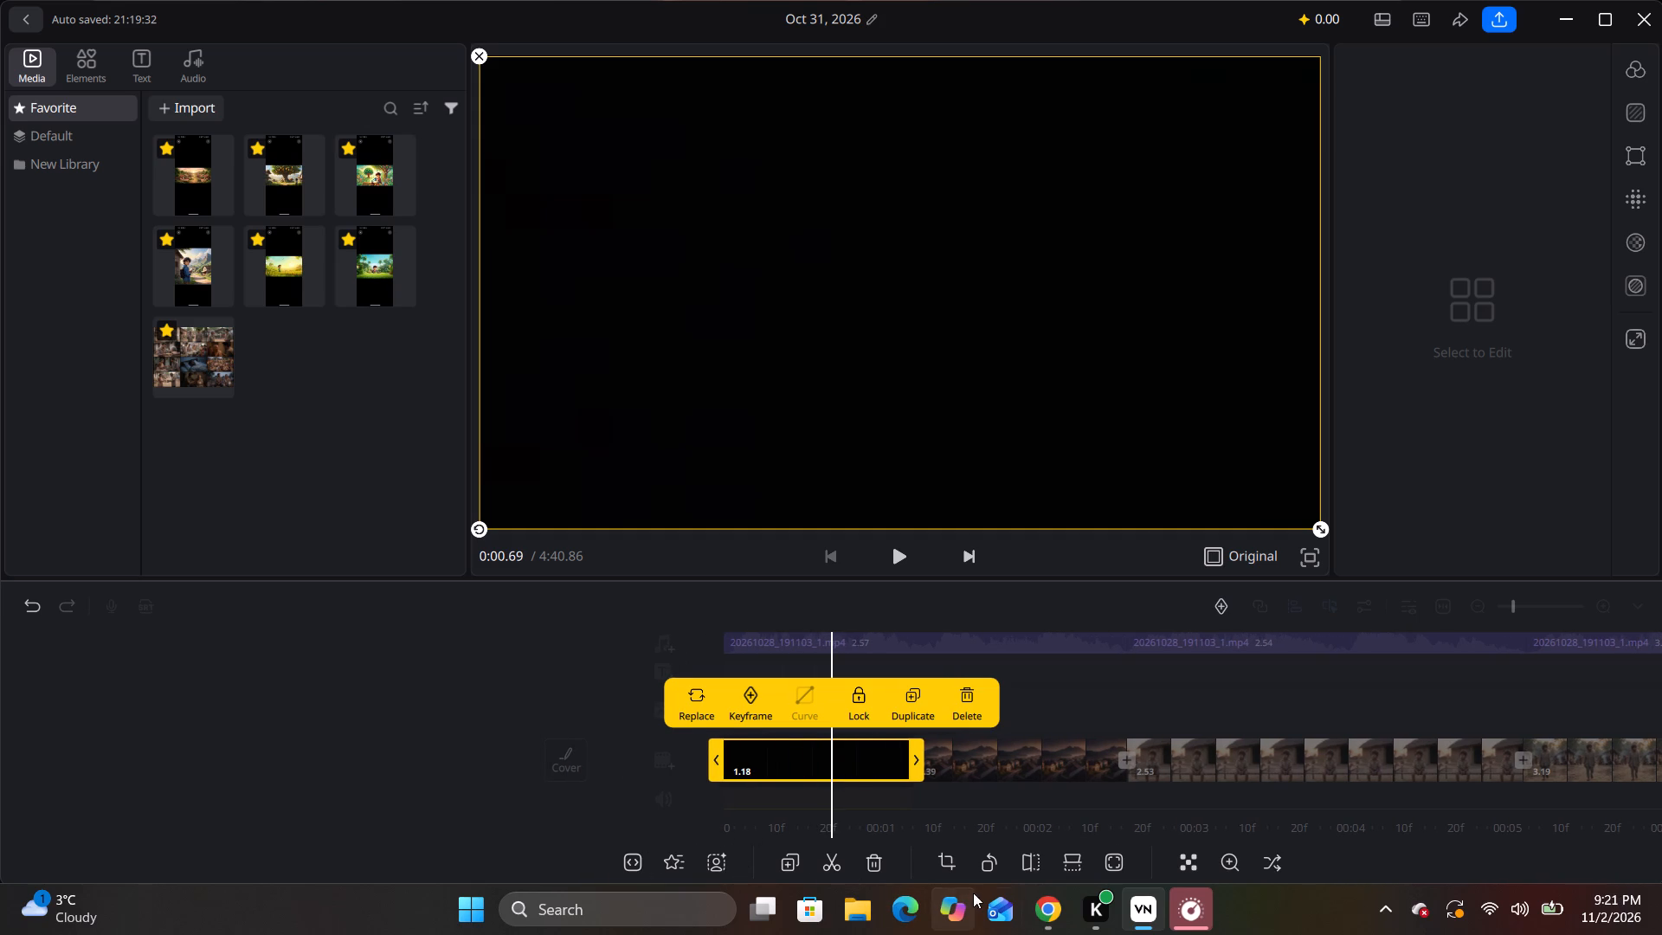
click(911, 694)
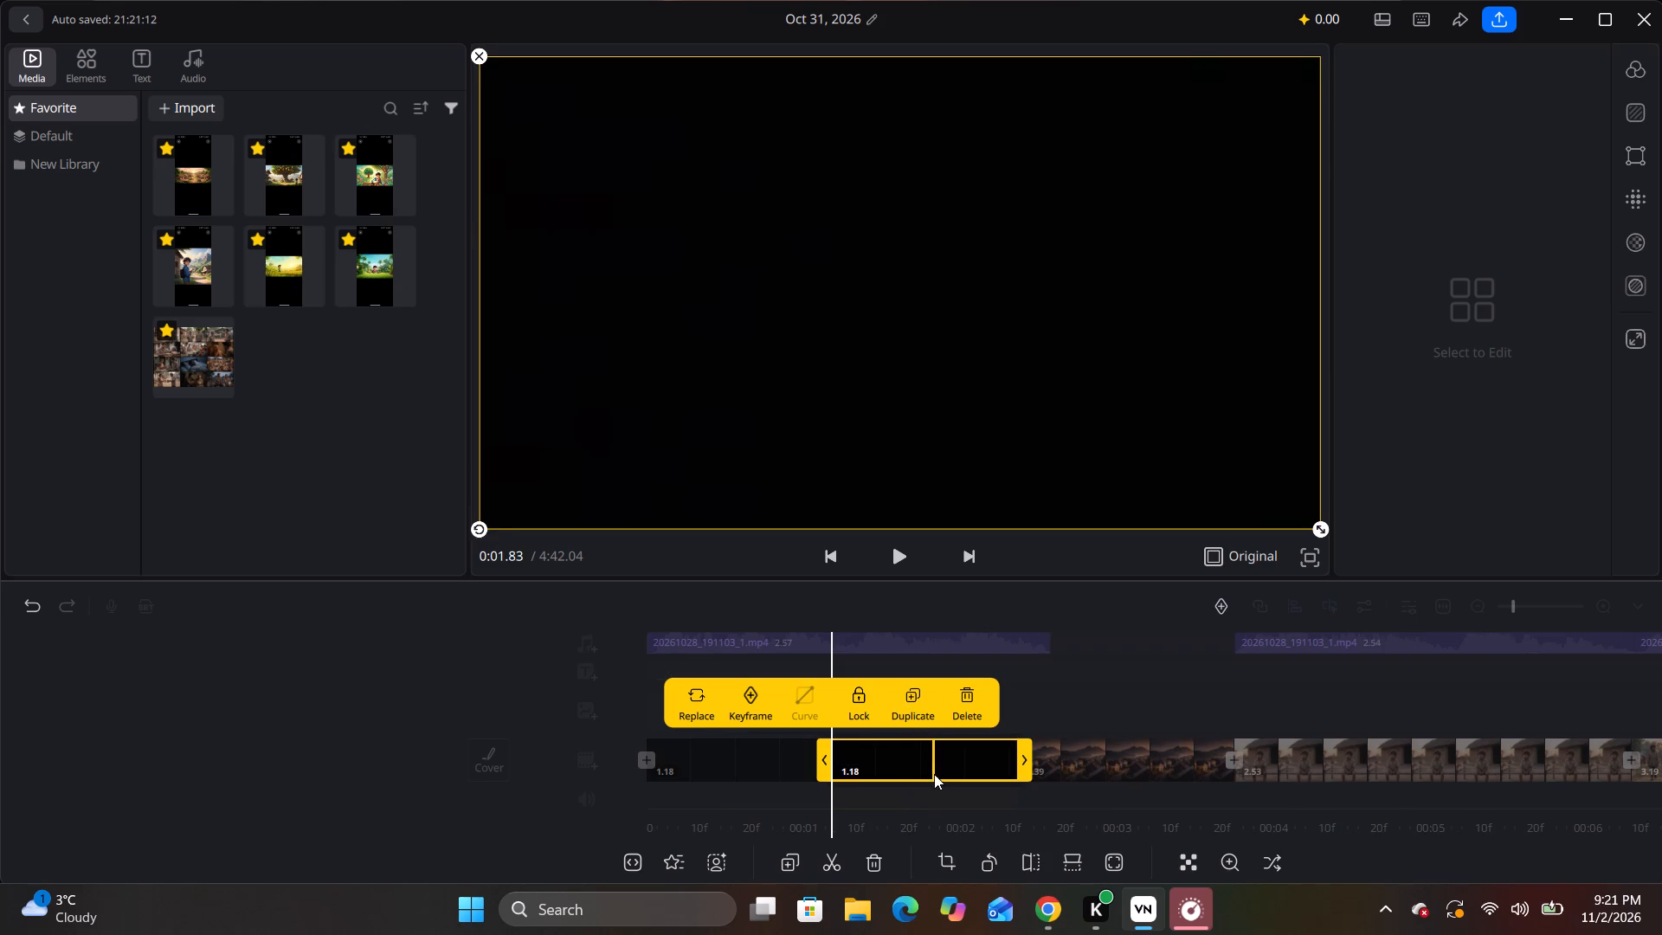
Move the duplicated black clip to the end of the timeline, after the final collage clip, and briefly play the opening.
drag(914, 762, 912, 762)
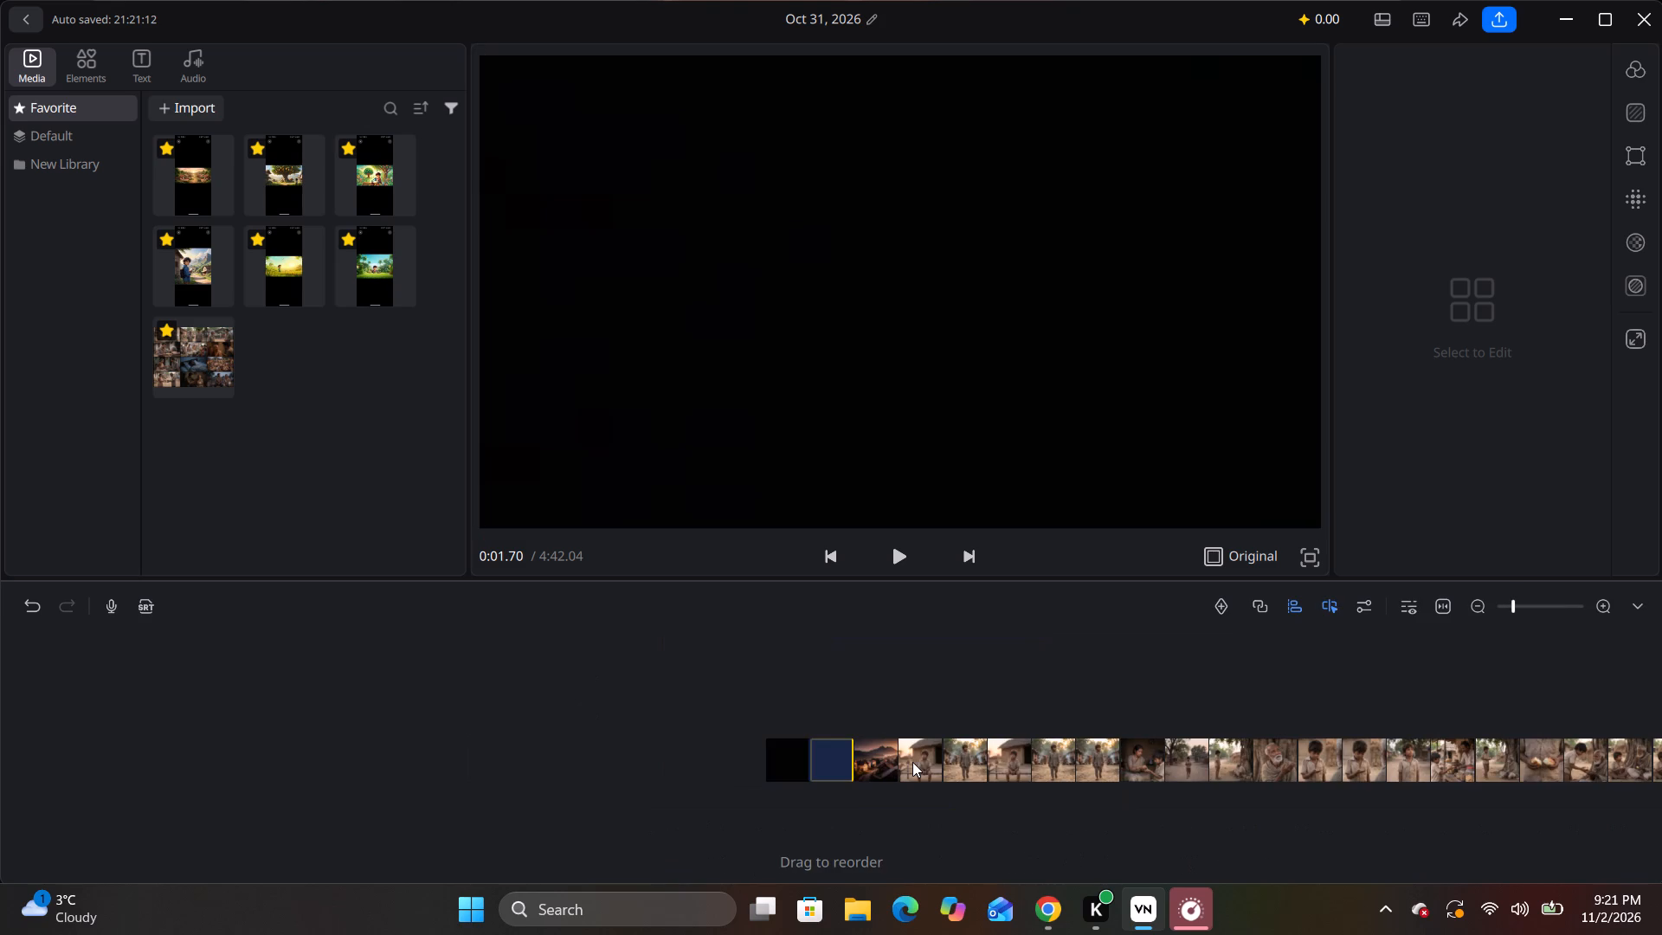
drag(912, 762, 1661, 776)
drag(1661, 776, 1342, 769)
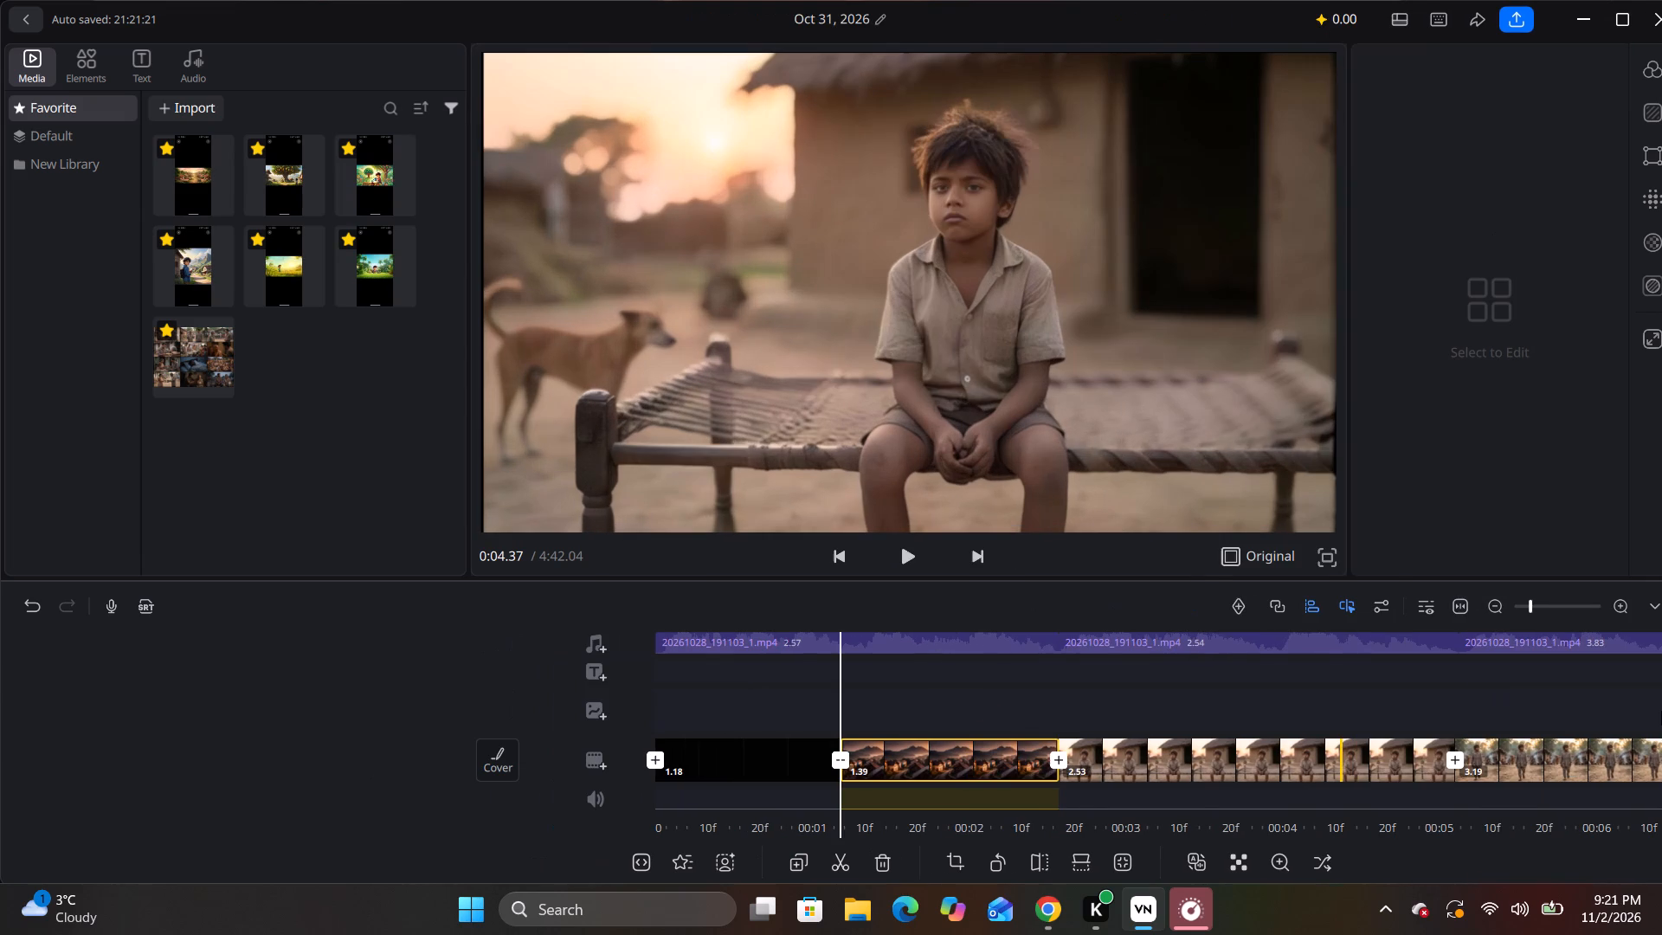
click(1661, 711)
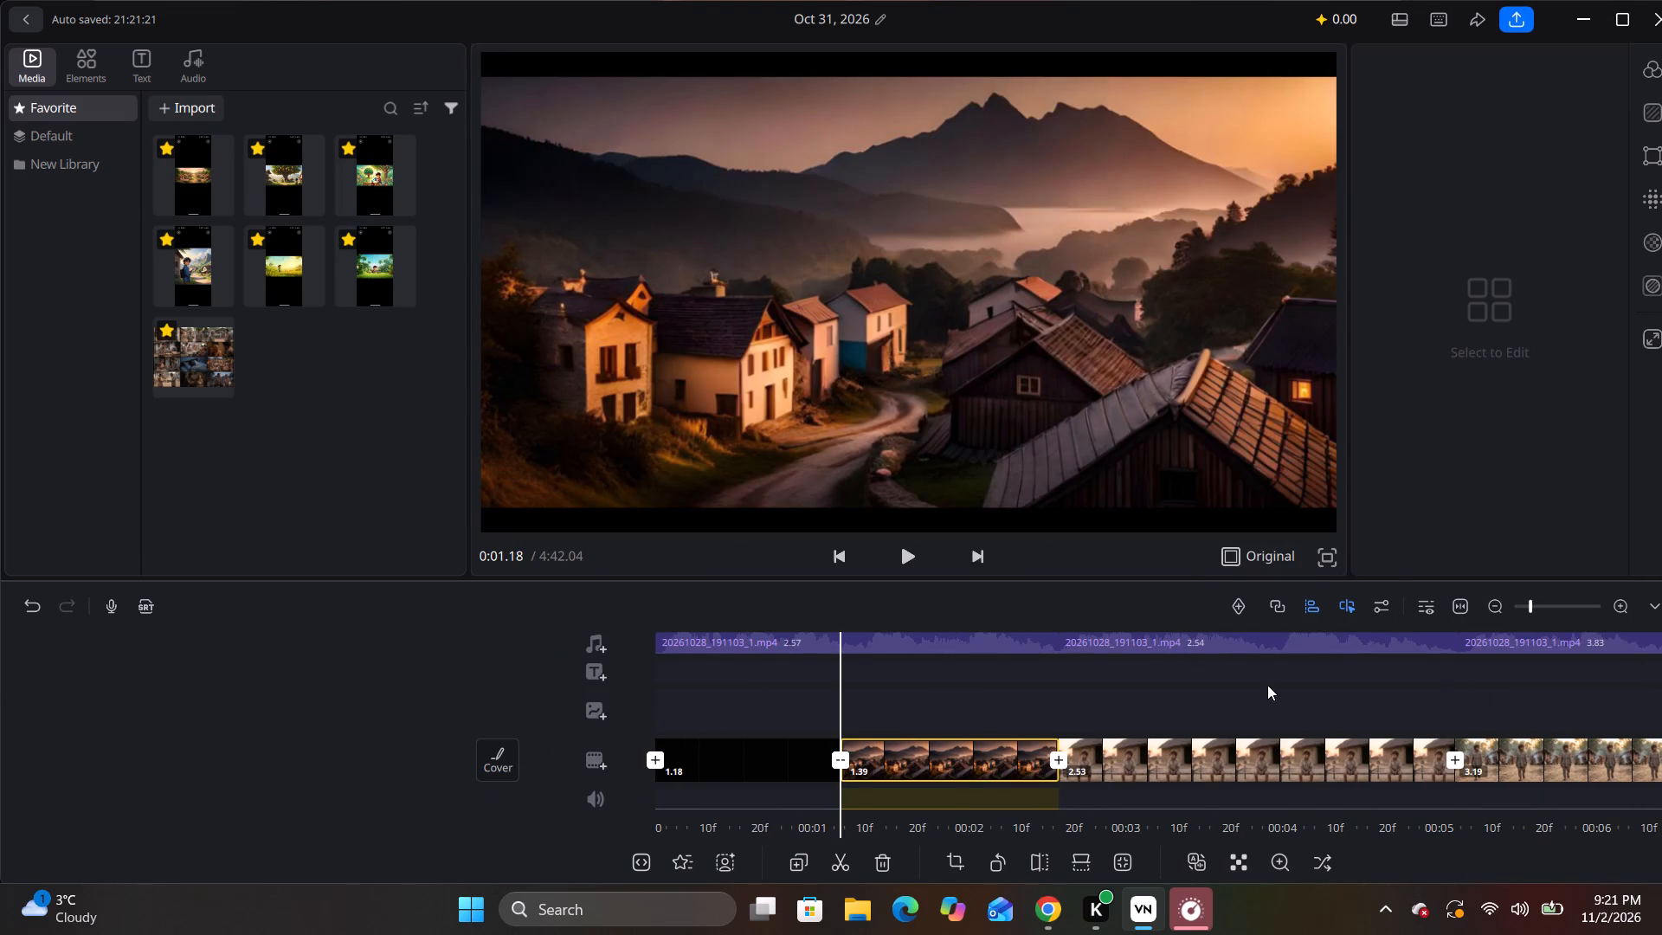
drag(806, 691, 1033, 702)
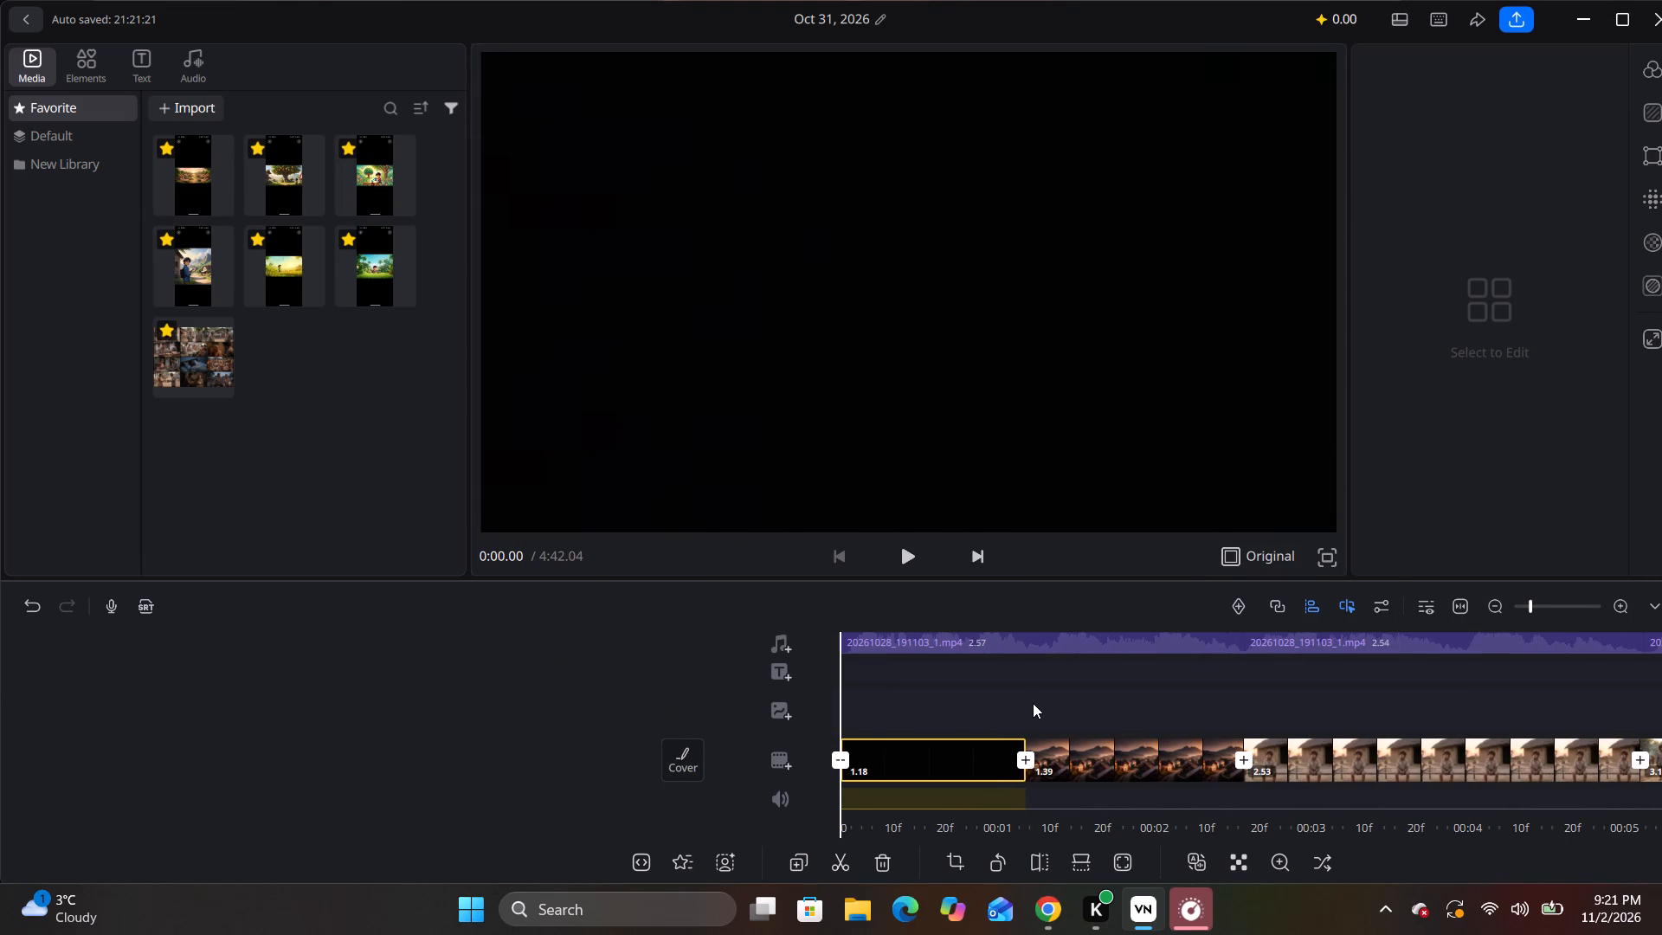
key(space)
key(space)
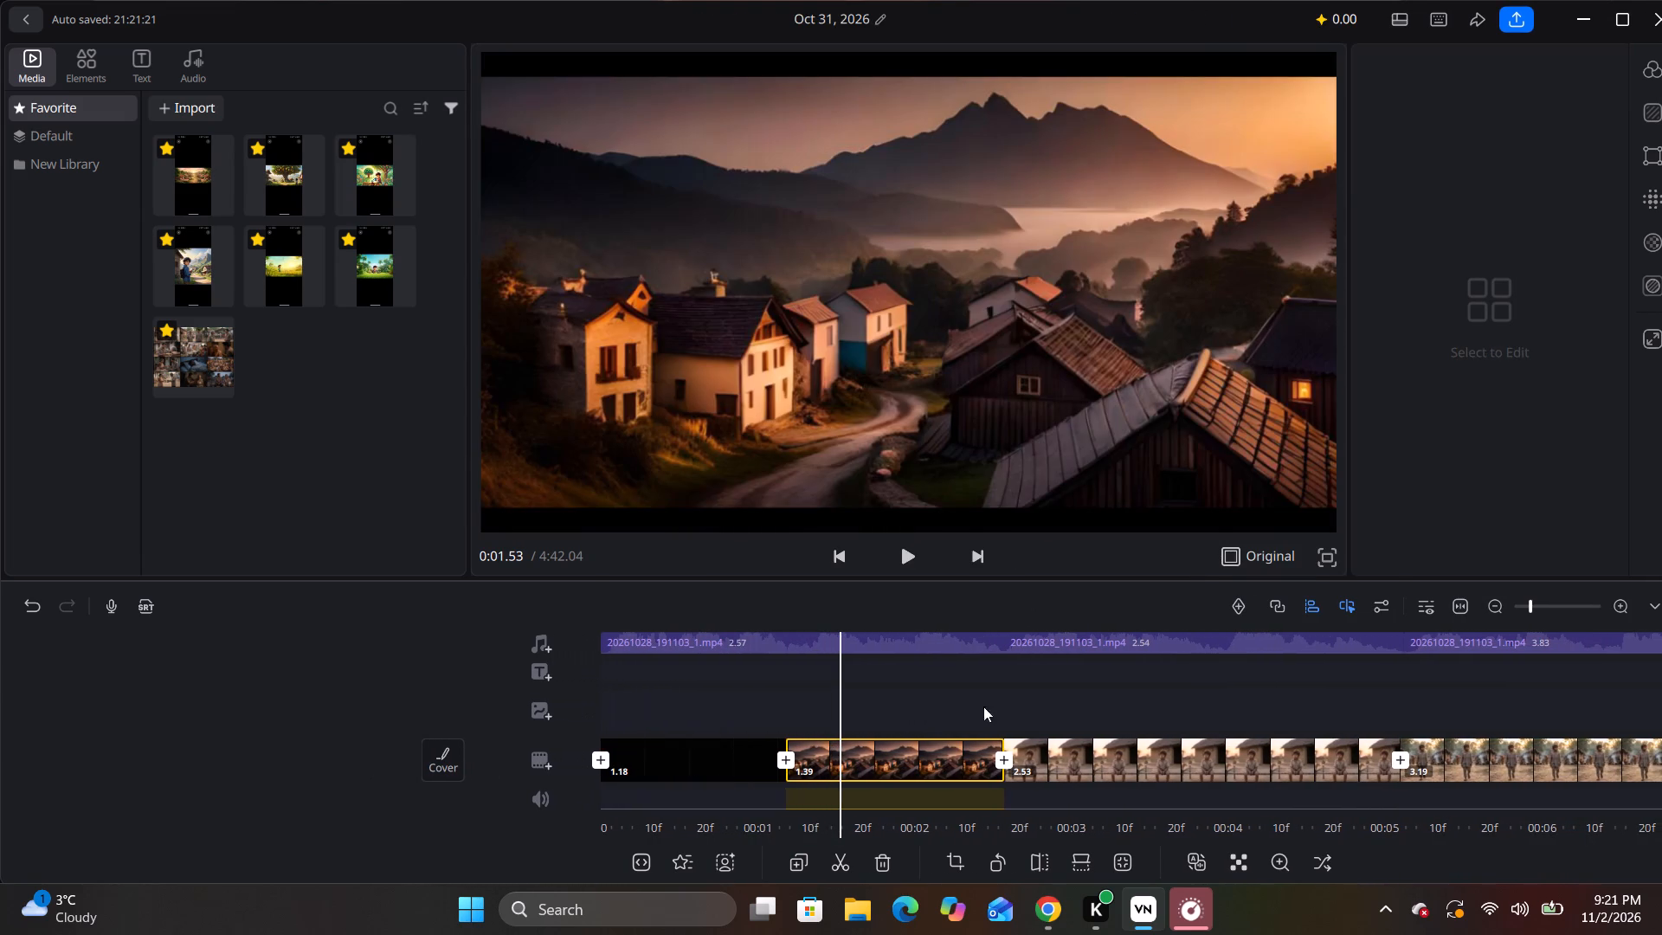
Trim the end of the final collage clip back to about 4:39.4, ahead of the black closing clip.
drag(1305, 715, 38, 705)
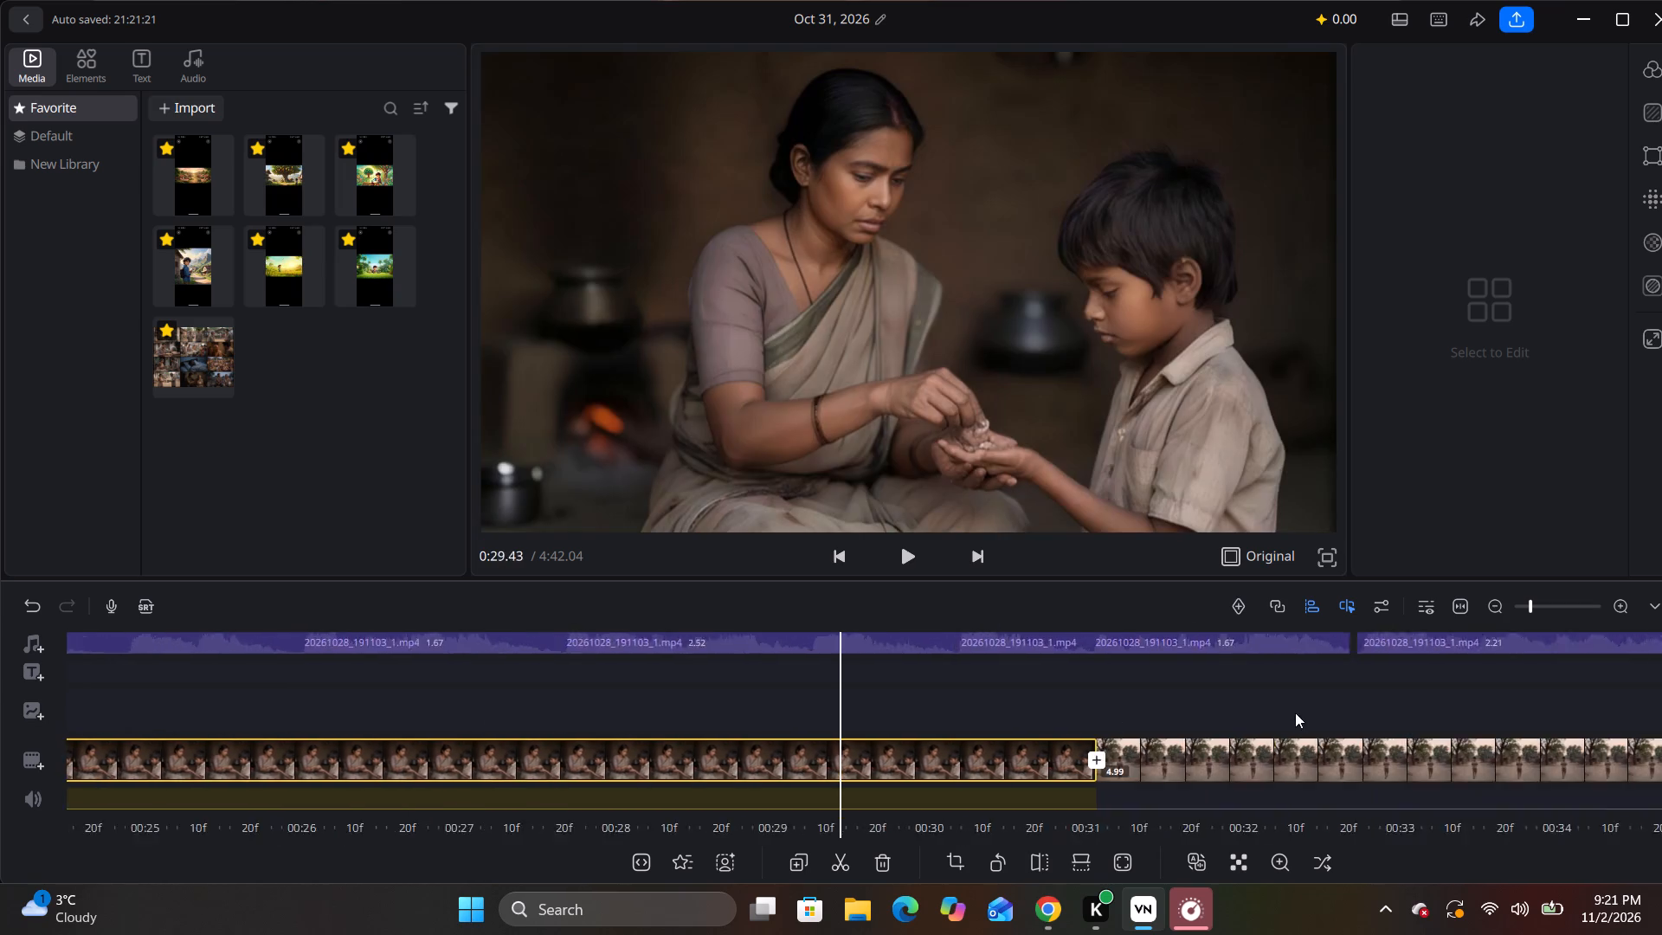
drag(1295, 713, 0, 716)
drag(1204, 711, 80, 713)
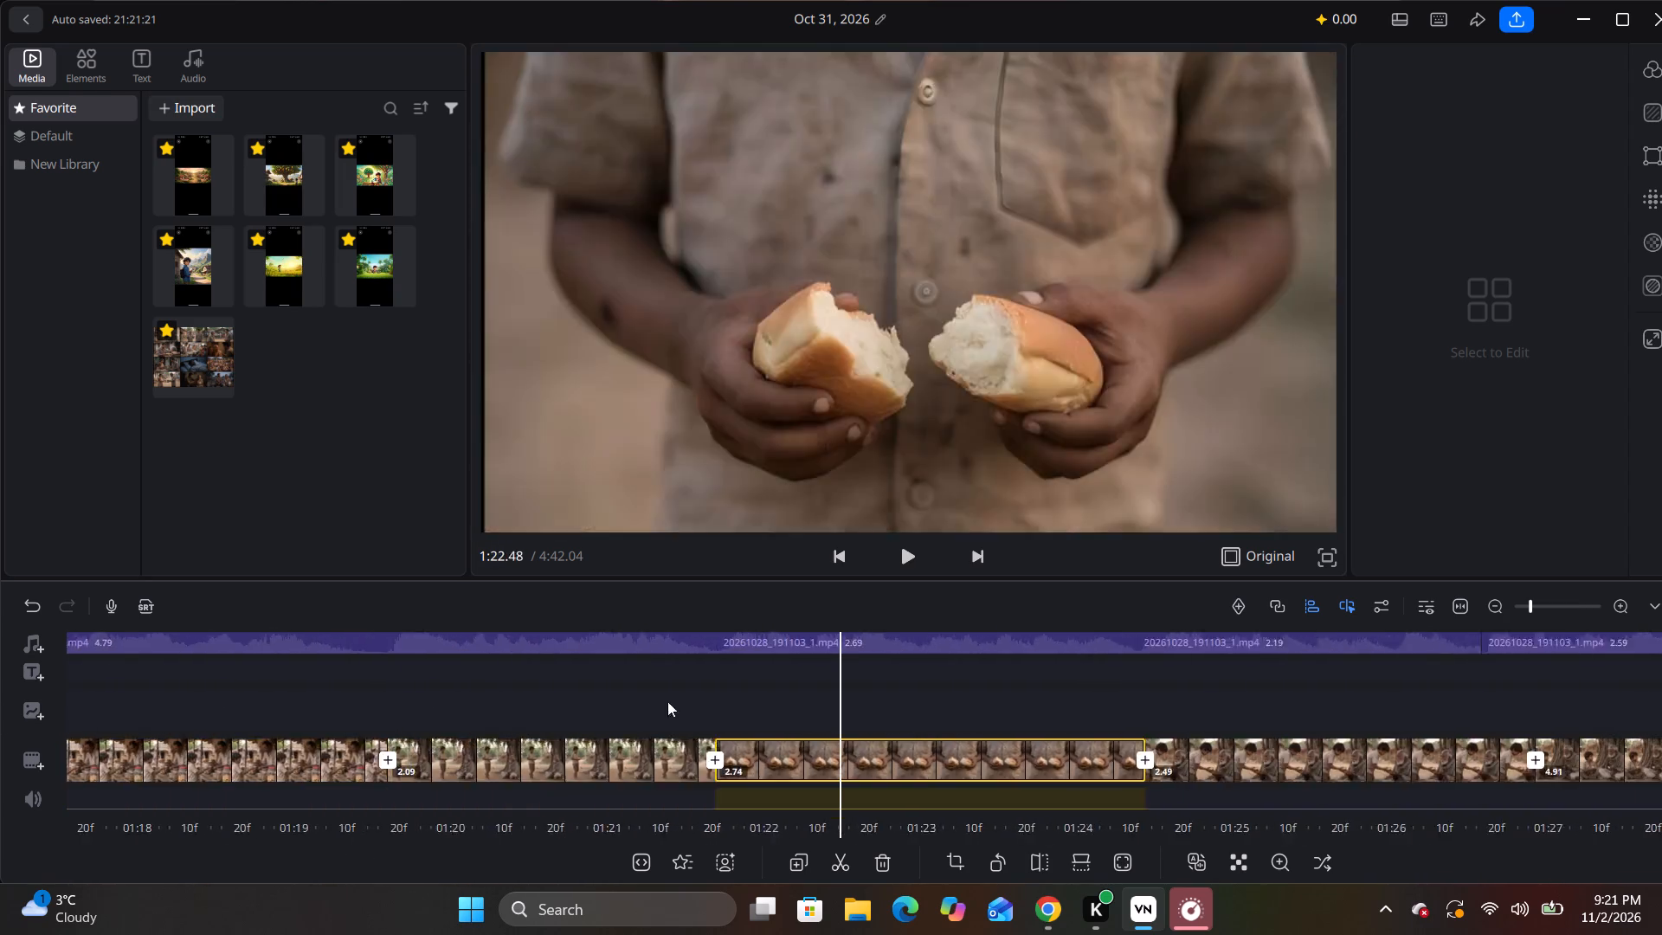
drag(1547, 719, 41, 733)
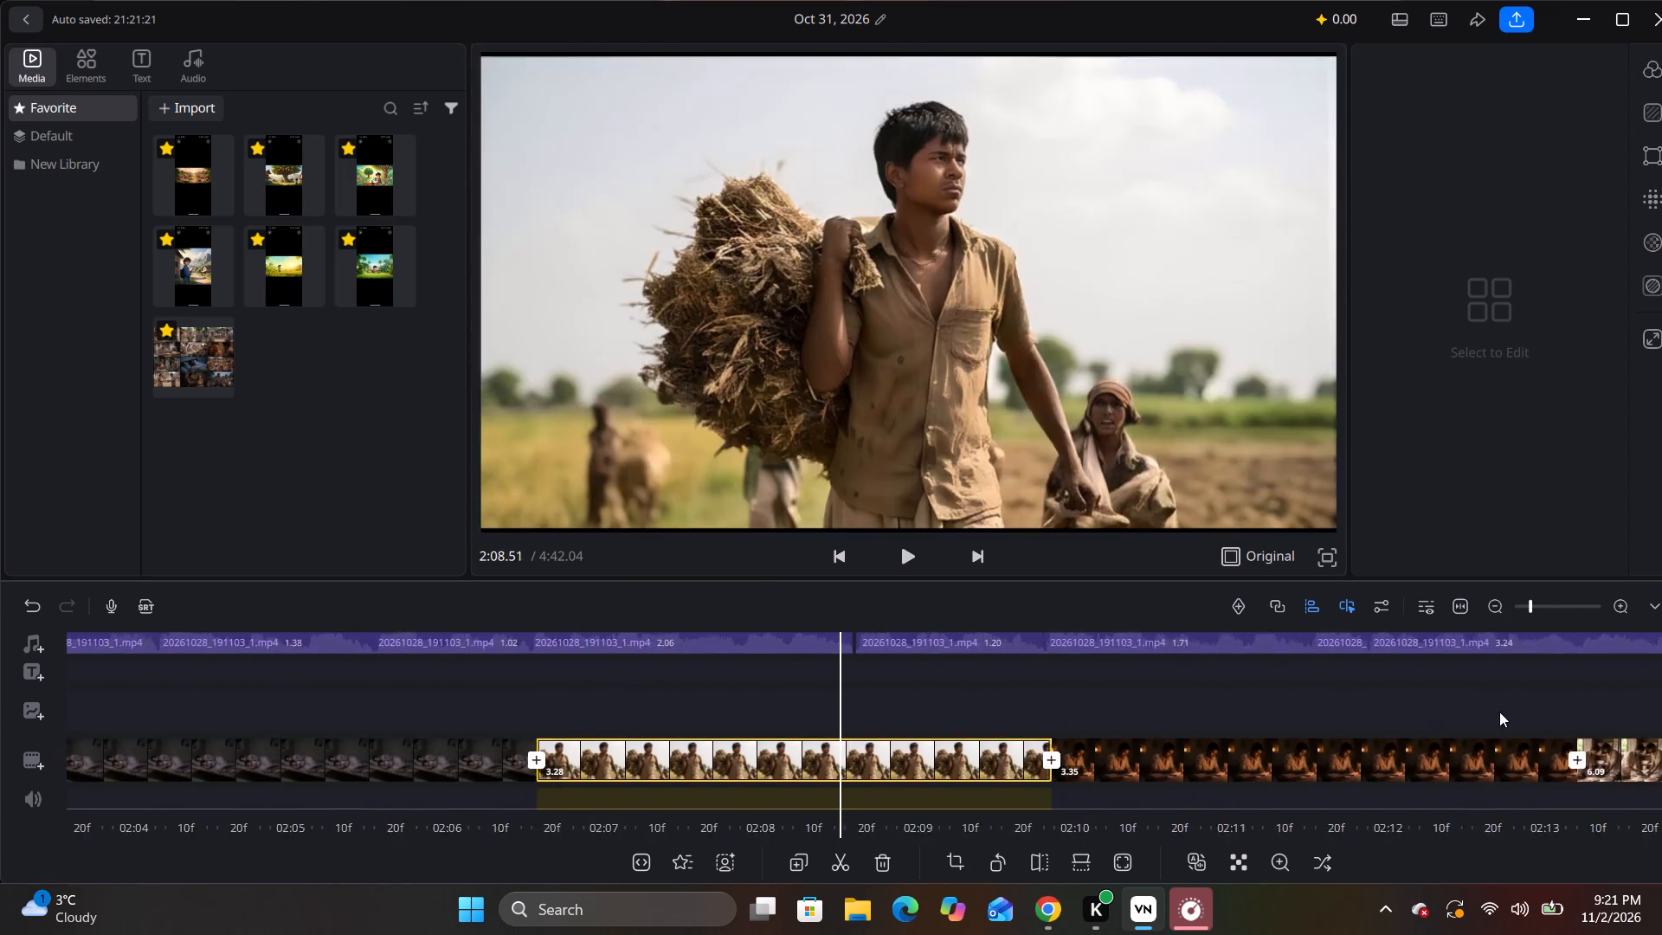
drag(1499, 712, 138, 717)
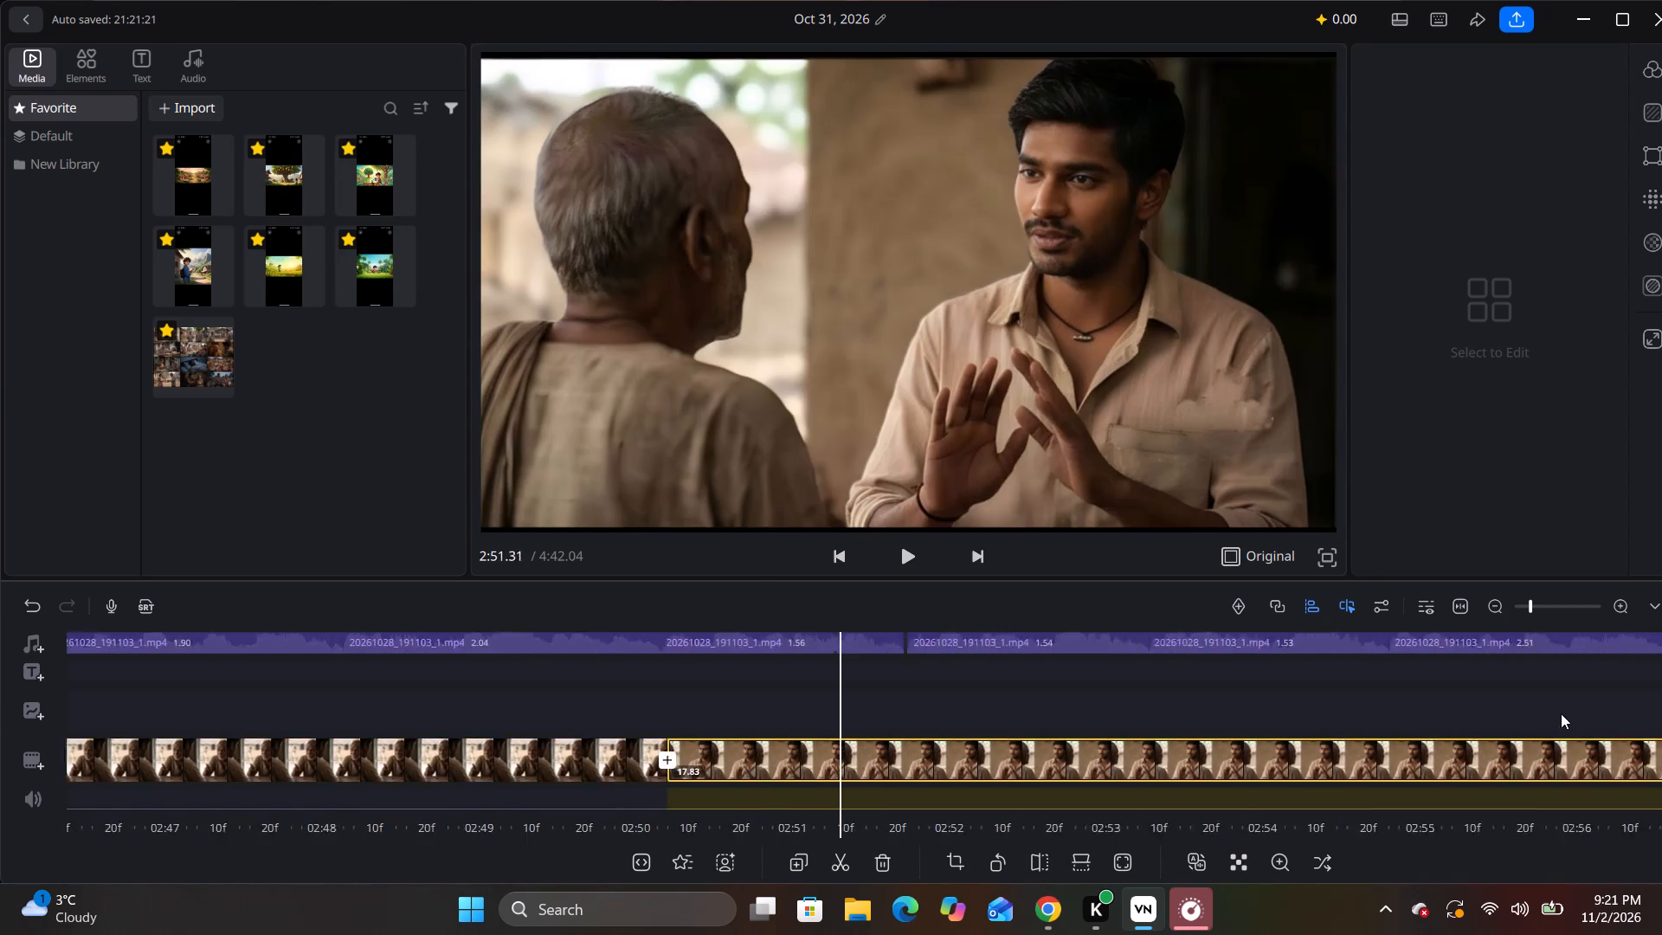
drag(1585, 713, 460, 713)
drag(1350, 700, 0, 700)
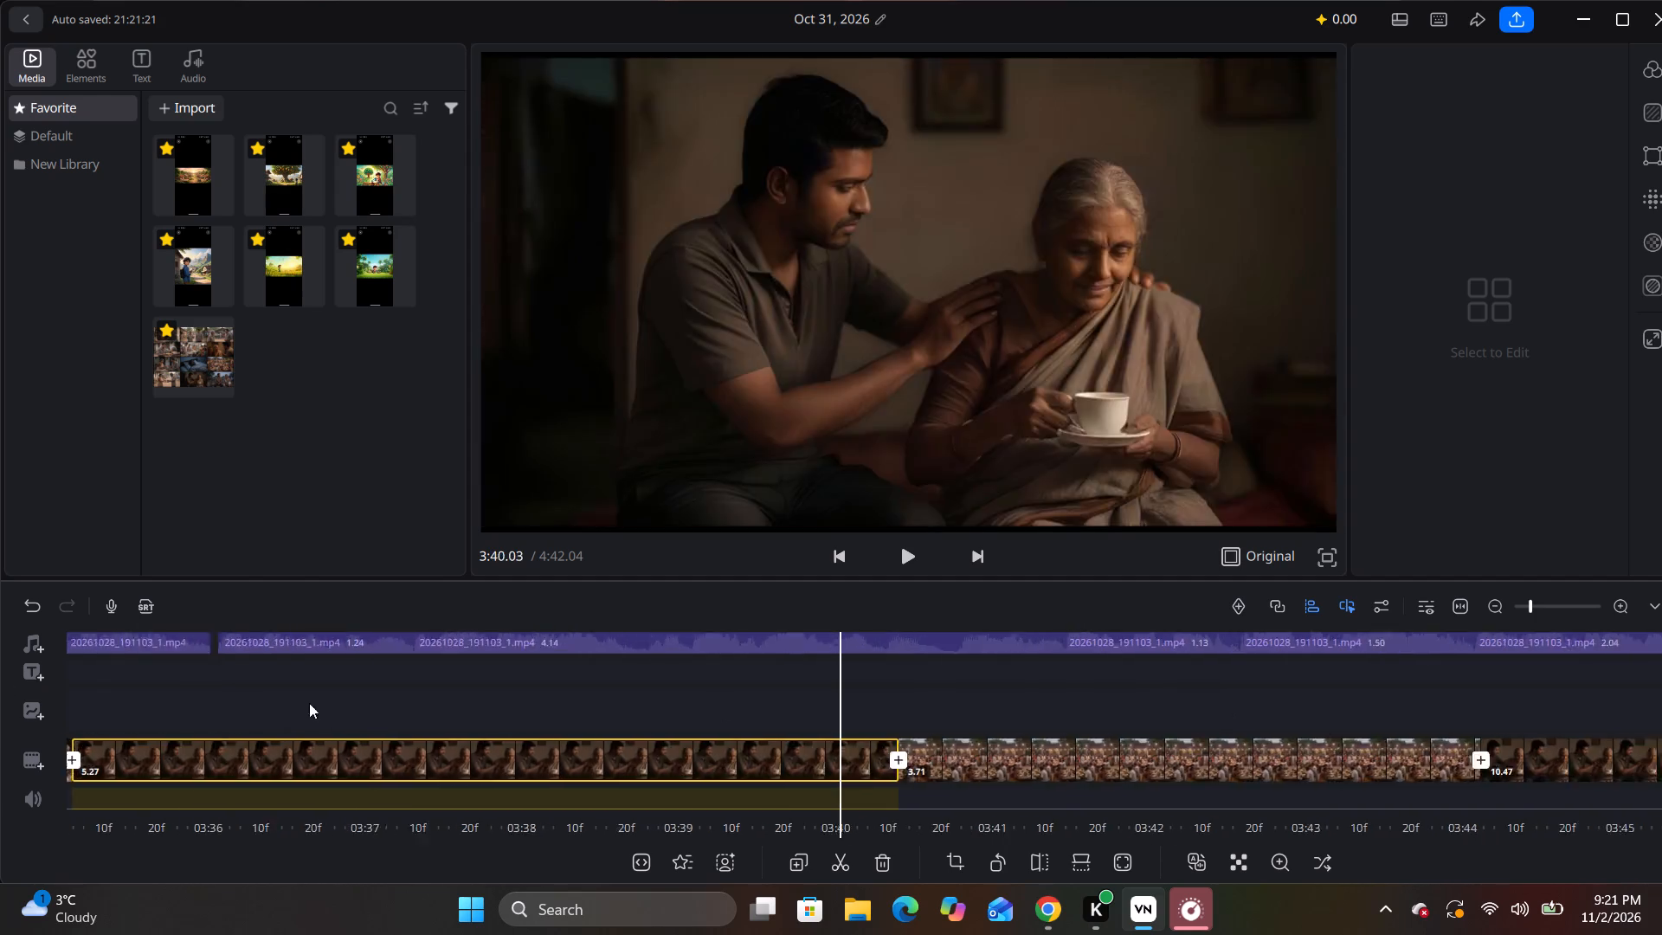
drag(1232, 697, 0, 700)
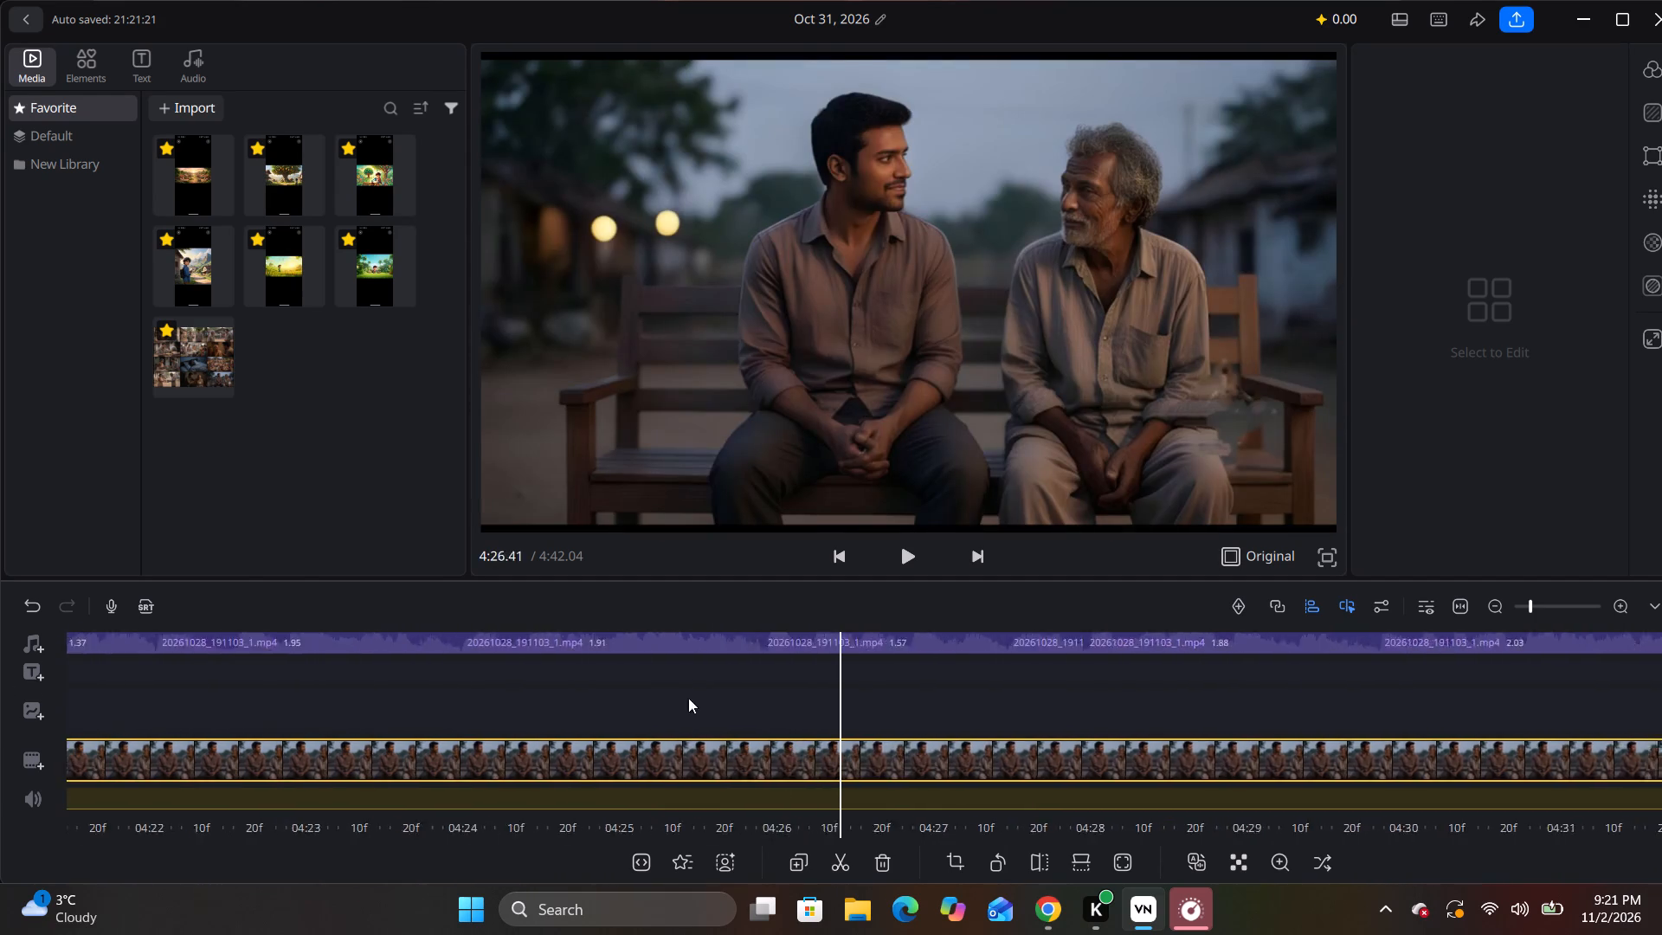
click(855, 705)
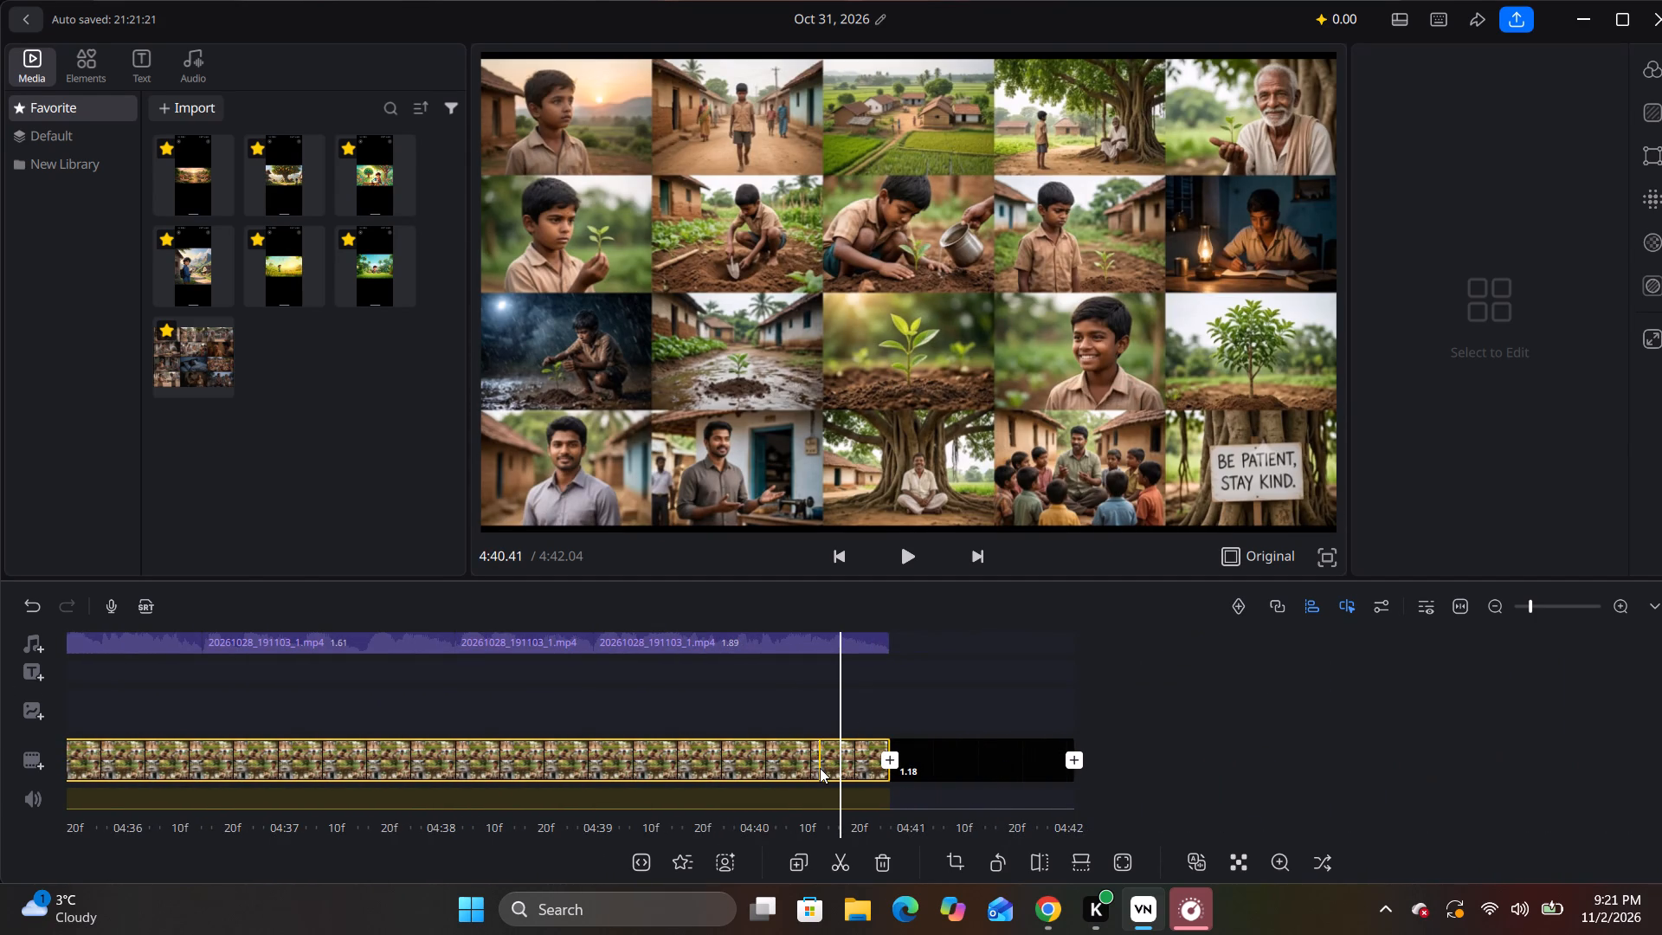
click(820, 767)
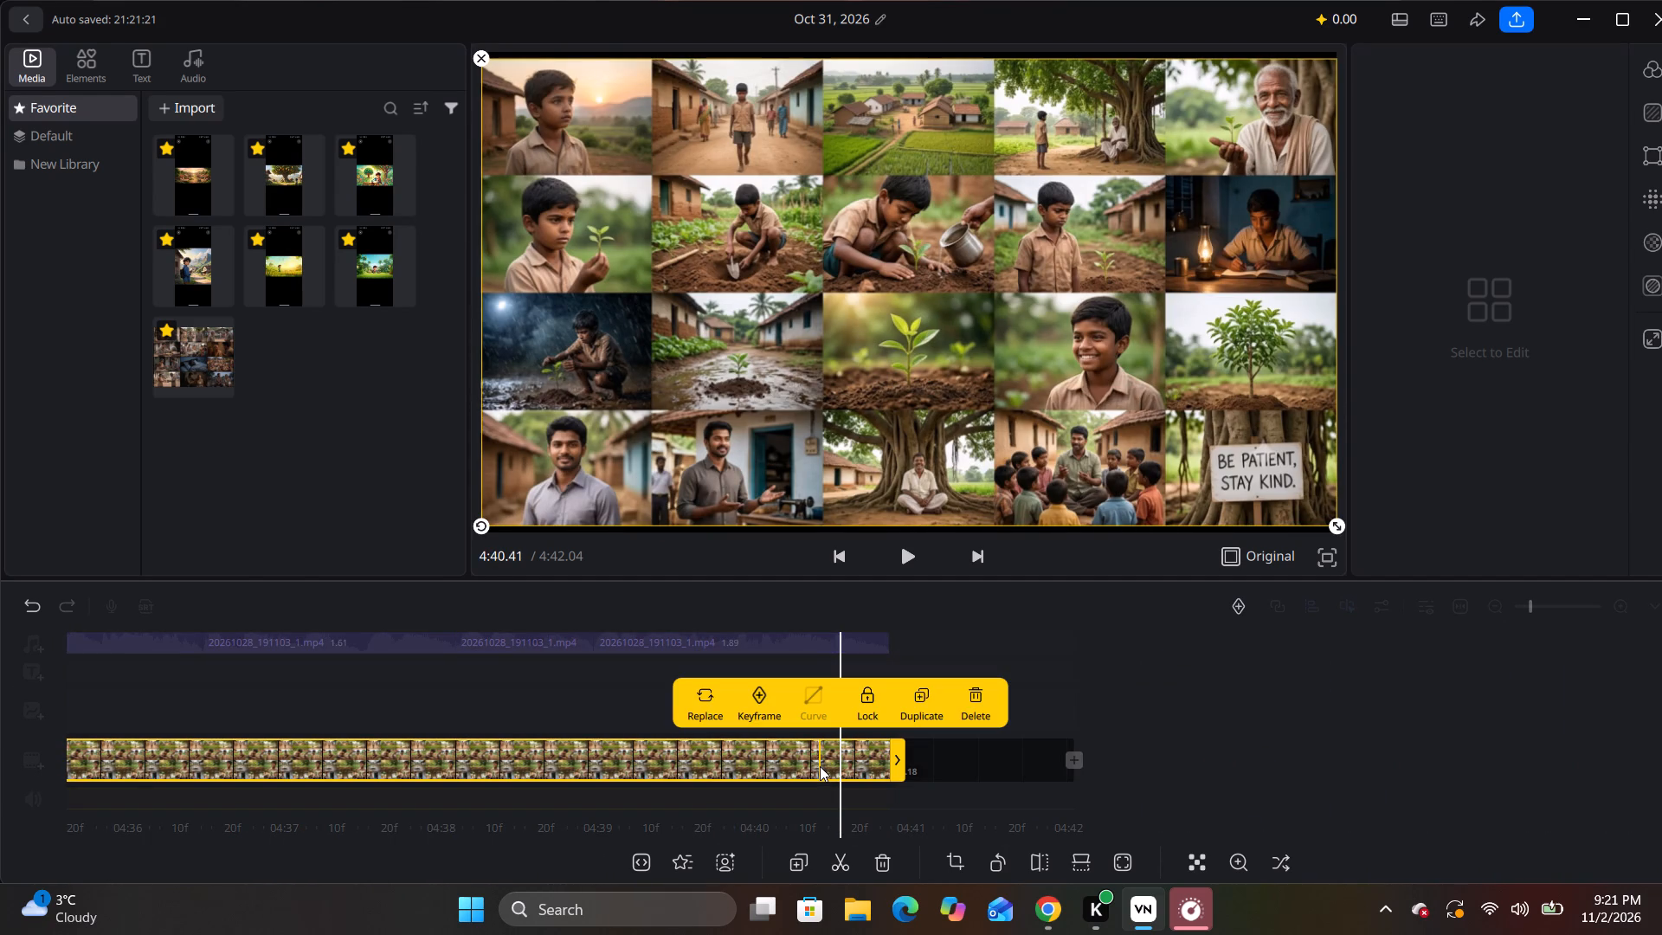
click(895, 758)
drag(895, 758, 777, 773)
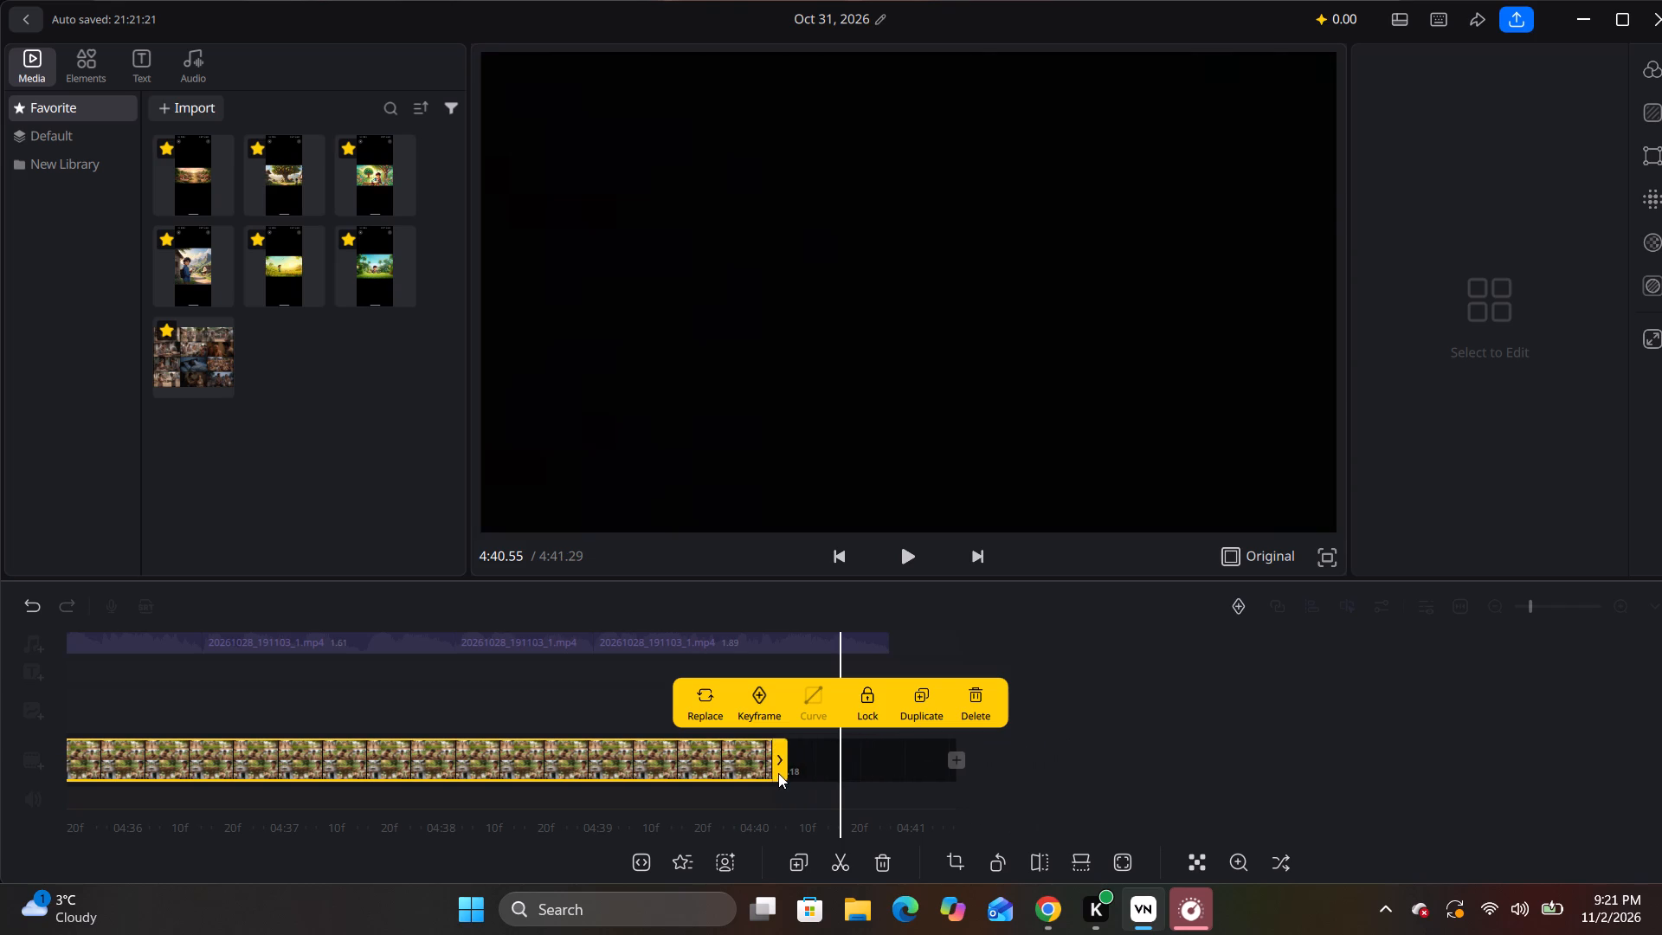
key(space)
key(space)
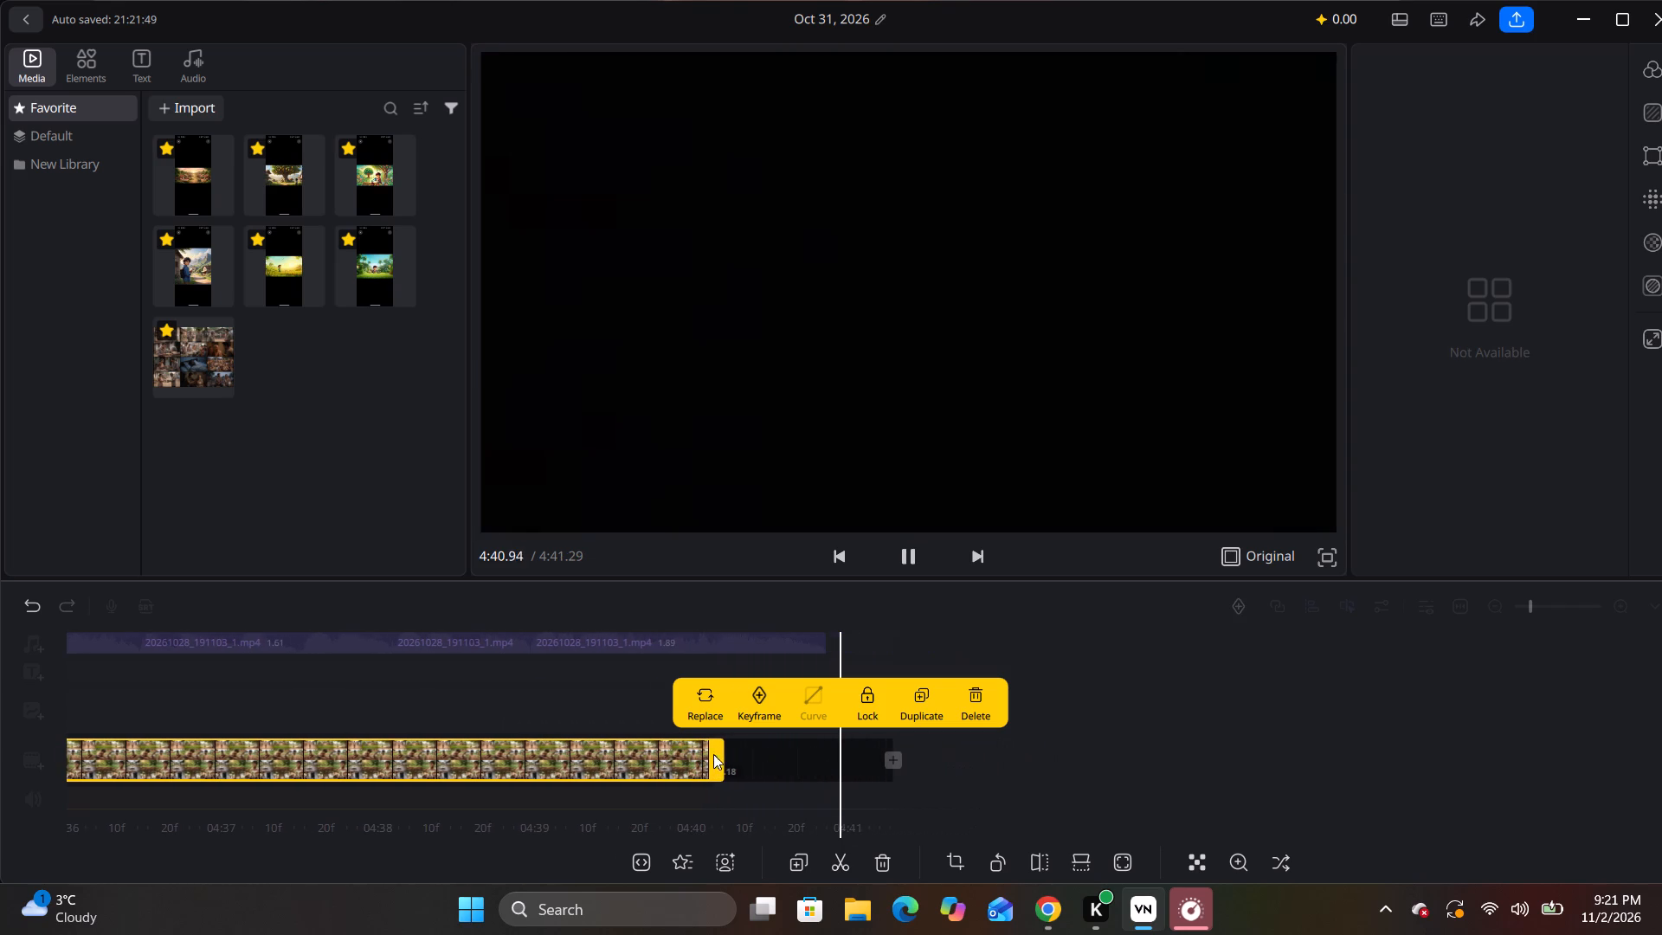
drag(706, 758, 320, 761)
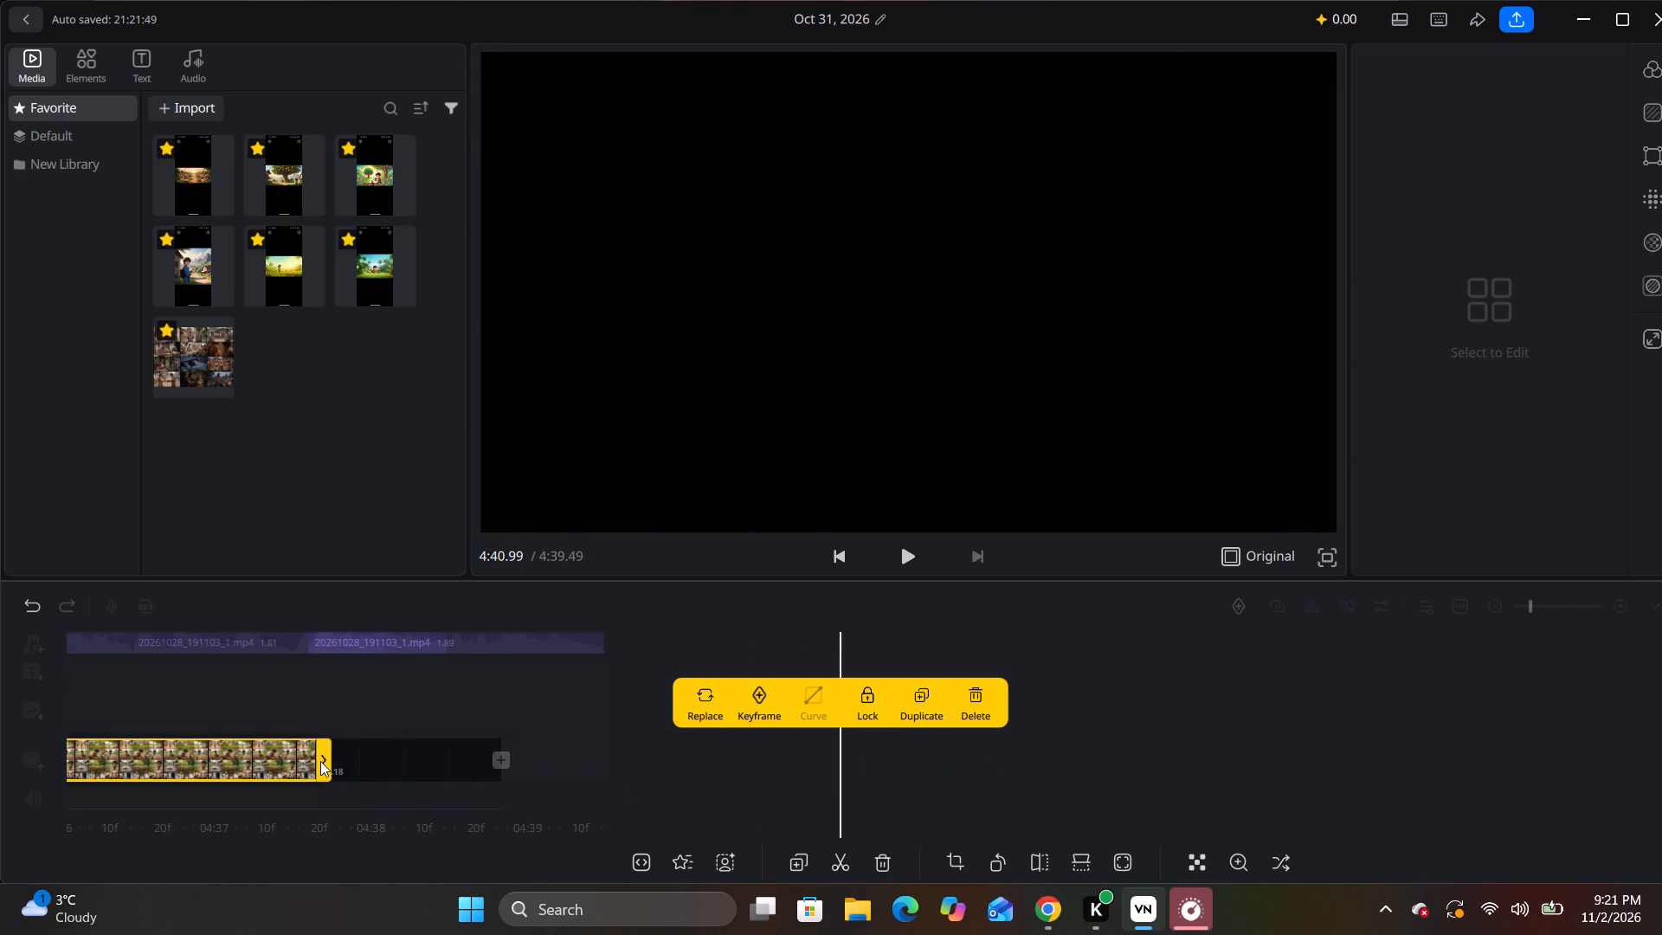
drag(320, 761, 596, 768)
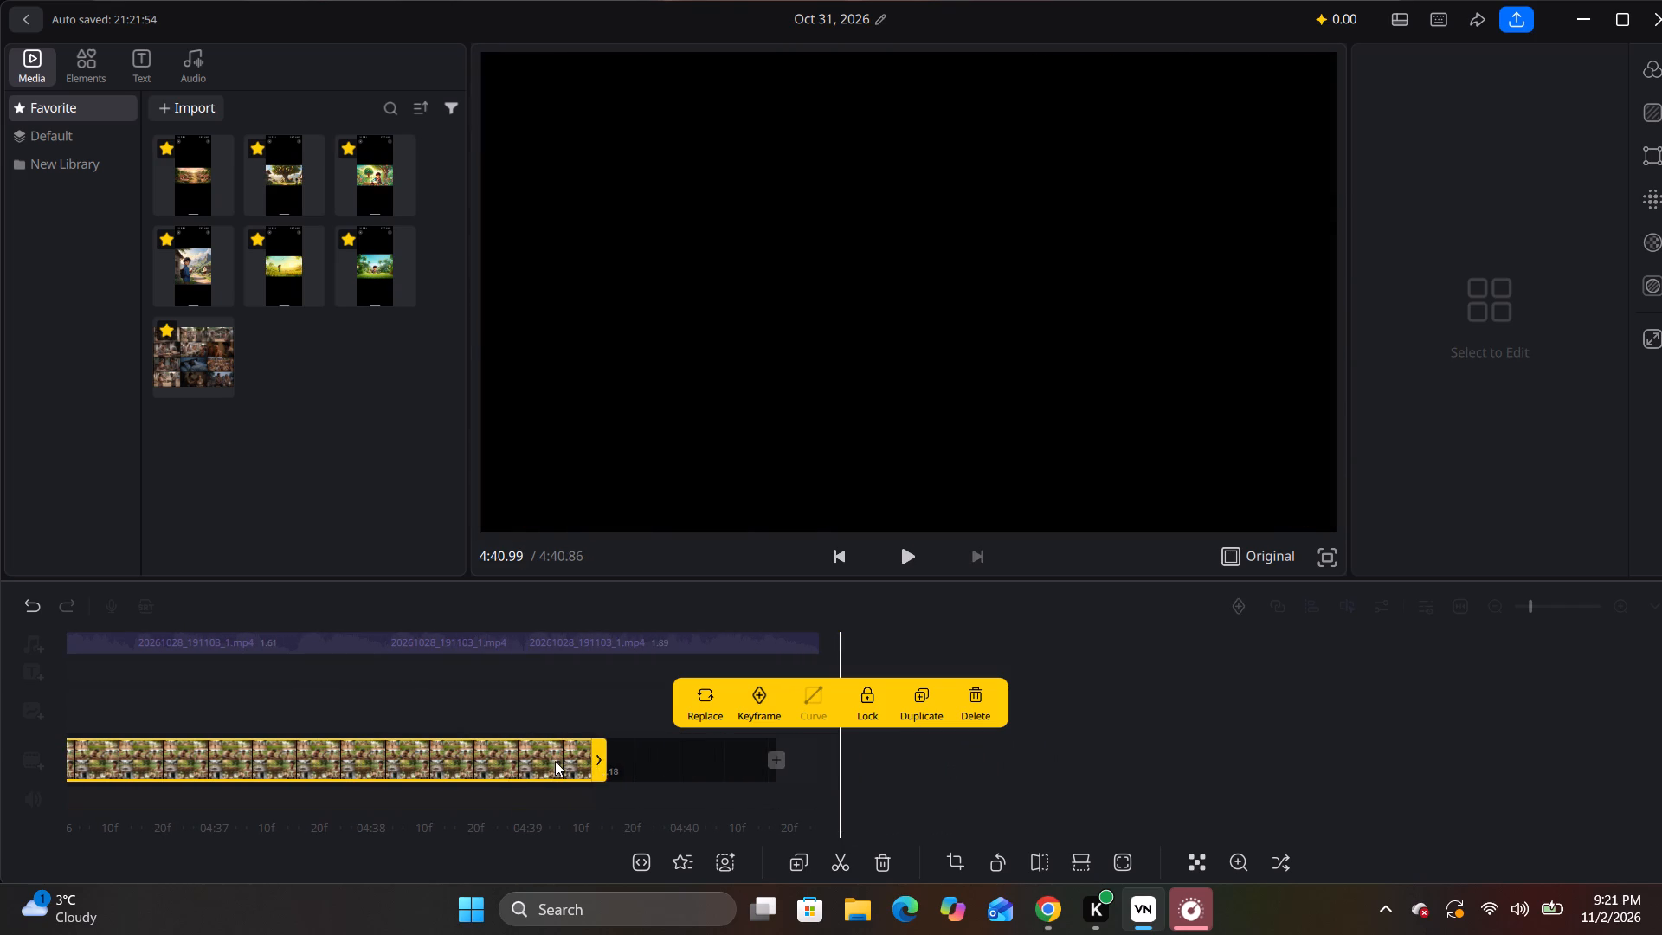
Extend the black closing clip to 4.03 seconds, past the end of the narration.
click(555, 761)
click(1263, 765)
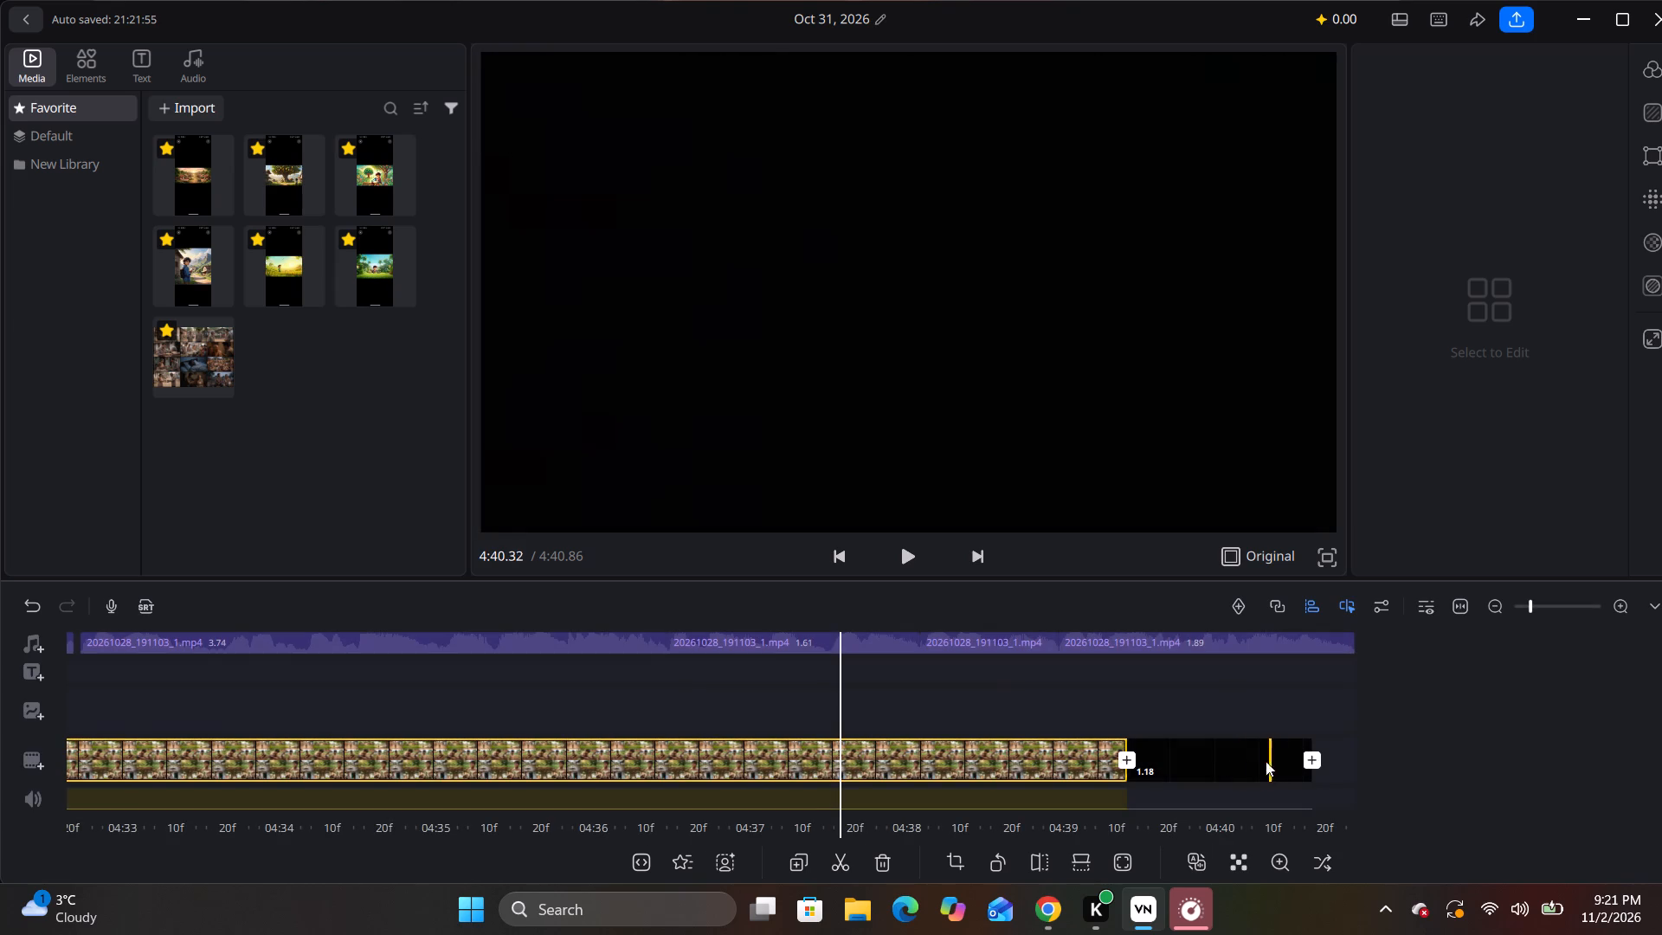
click(1227, 761)
click(900, 763)
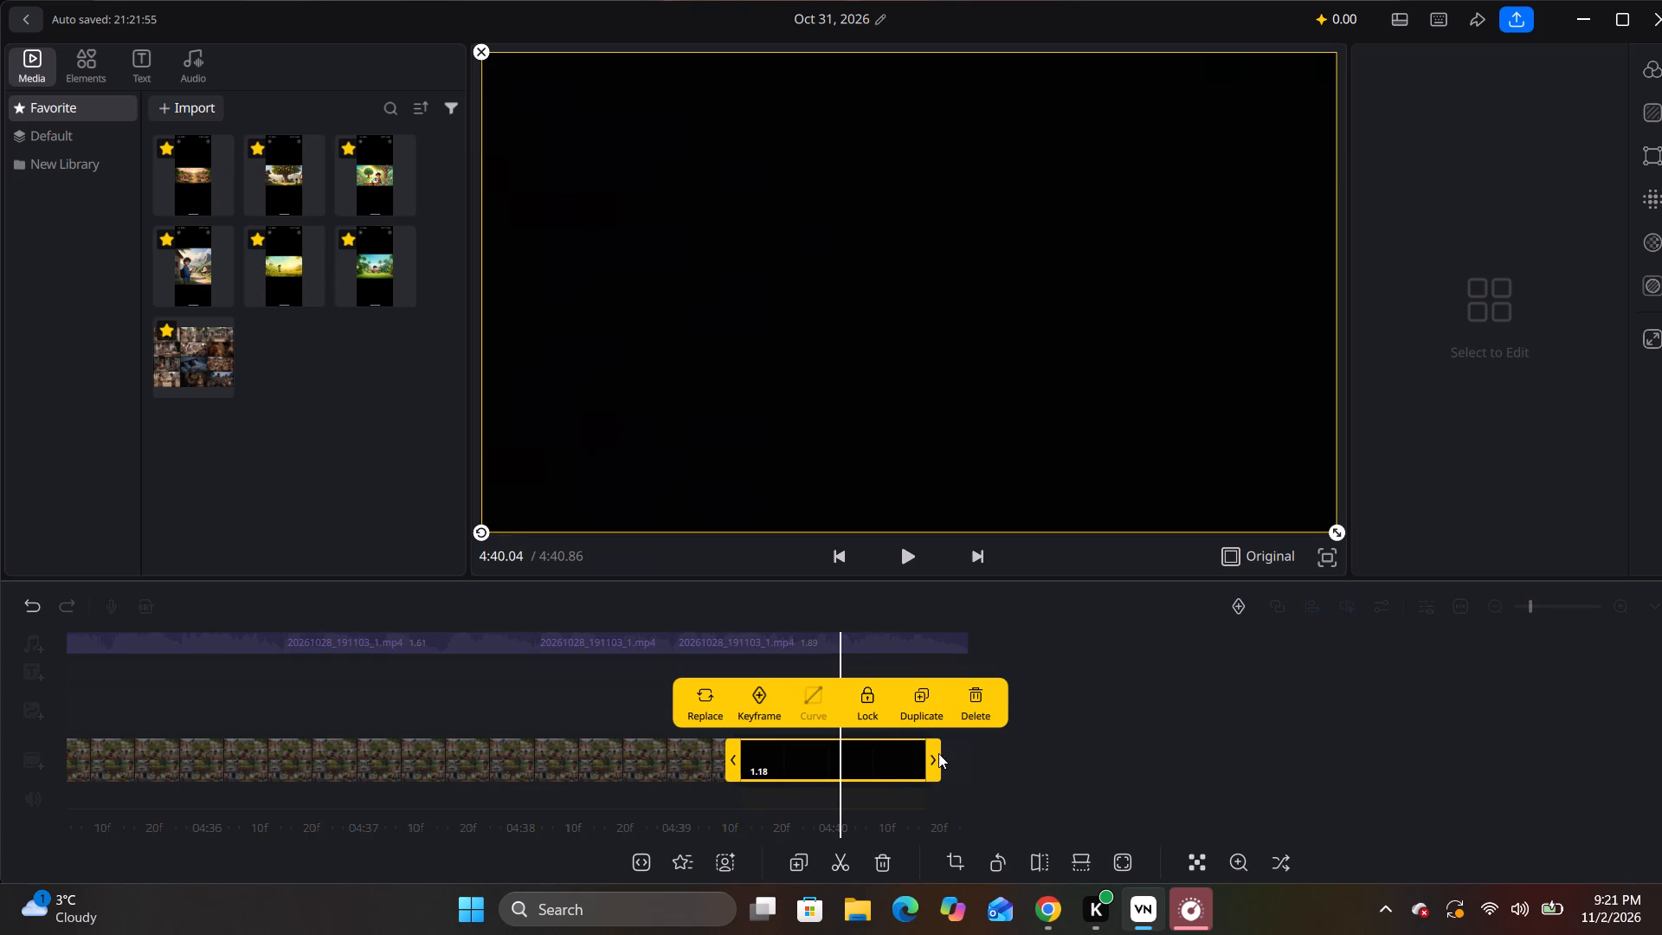
drag(932, 756, 1380, 764)
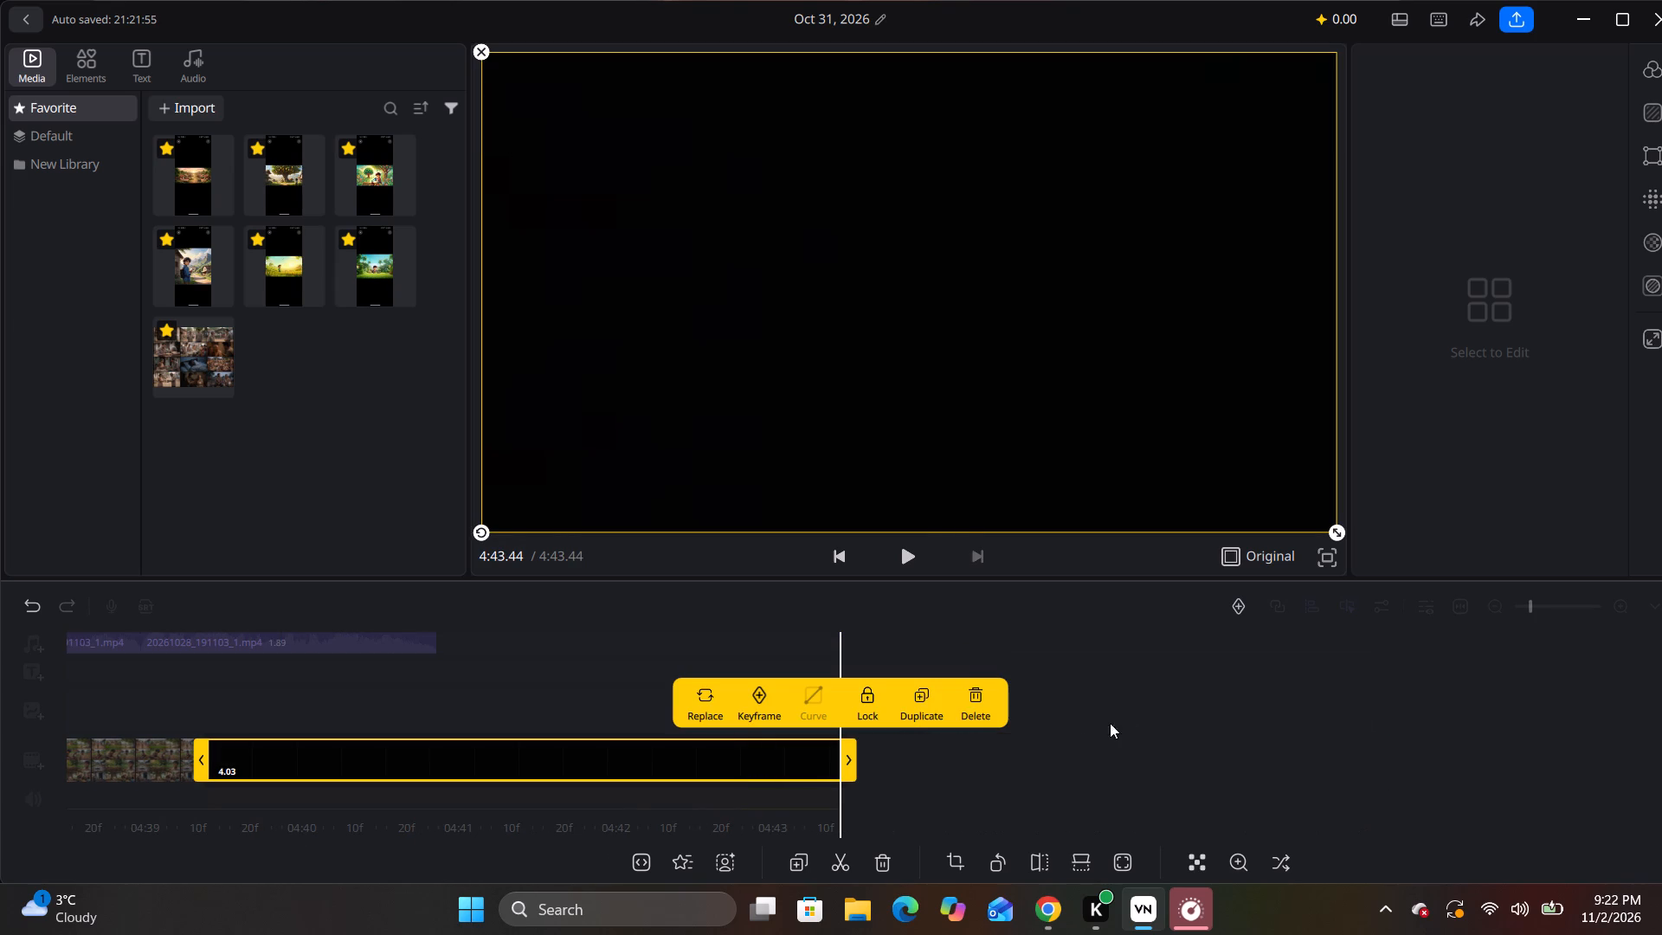
Trim the end of the final collage clip to about 4:39.1, making it 7.24 seconds long.
drag(379, 708, 1145, 724)
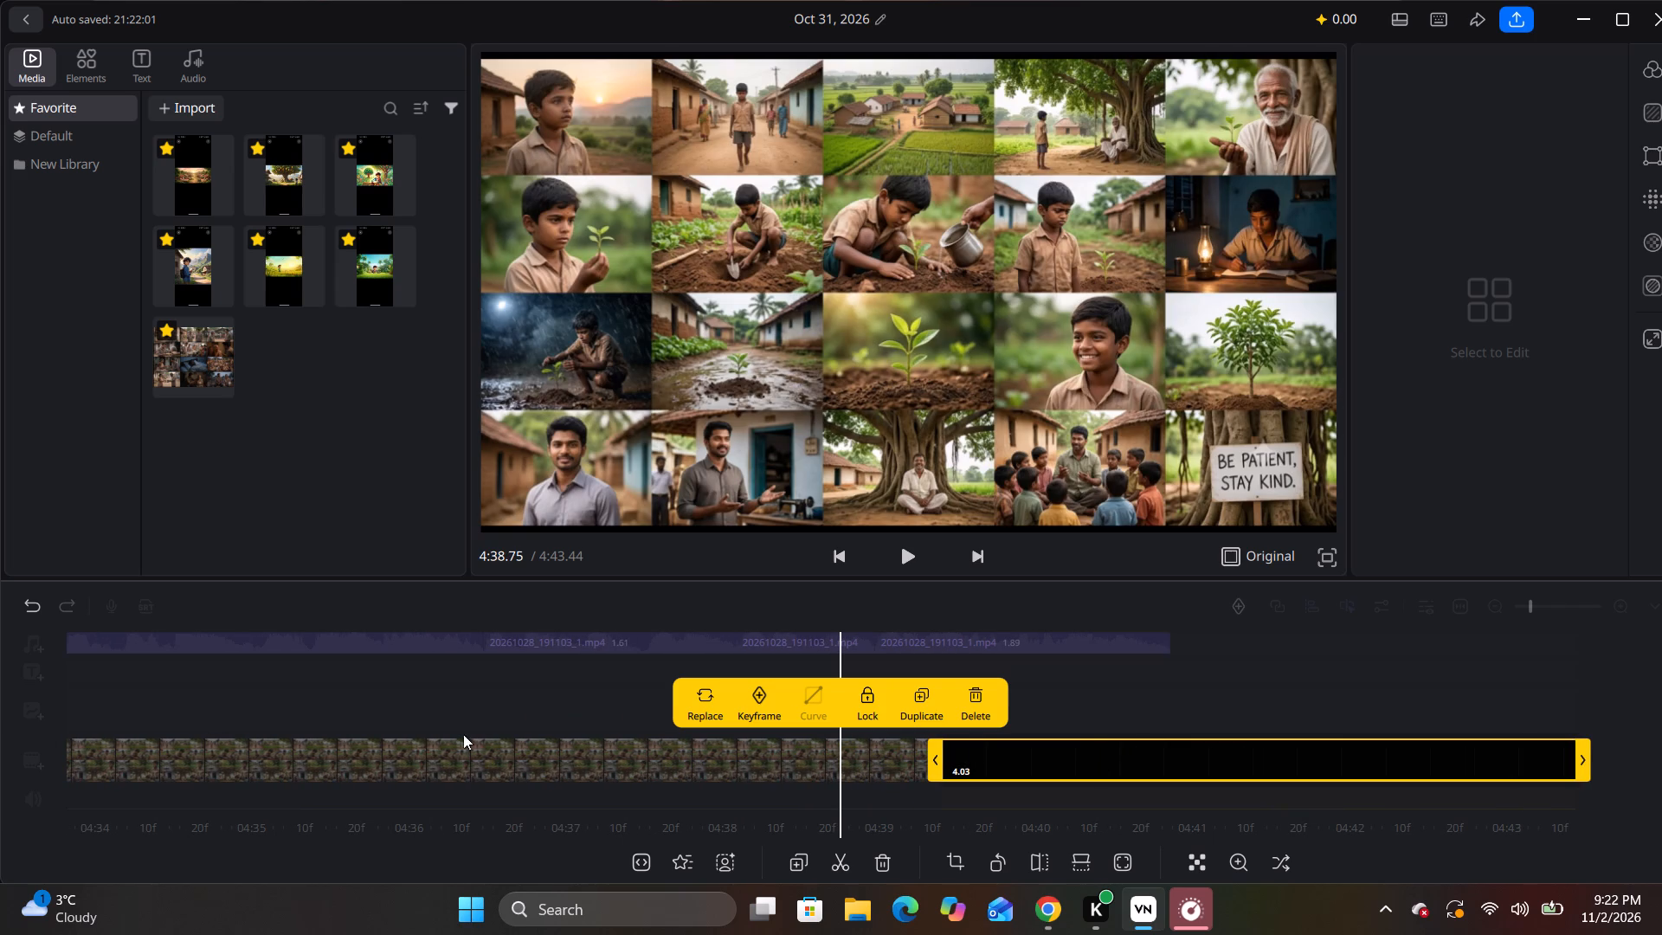
click(688, 749)
click(774, 756)
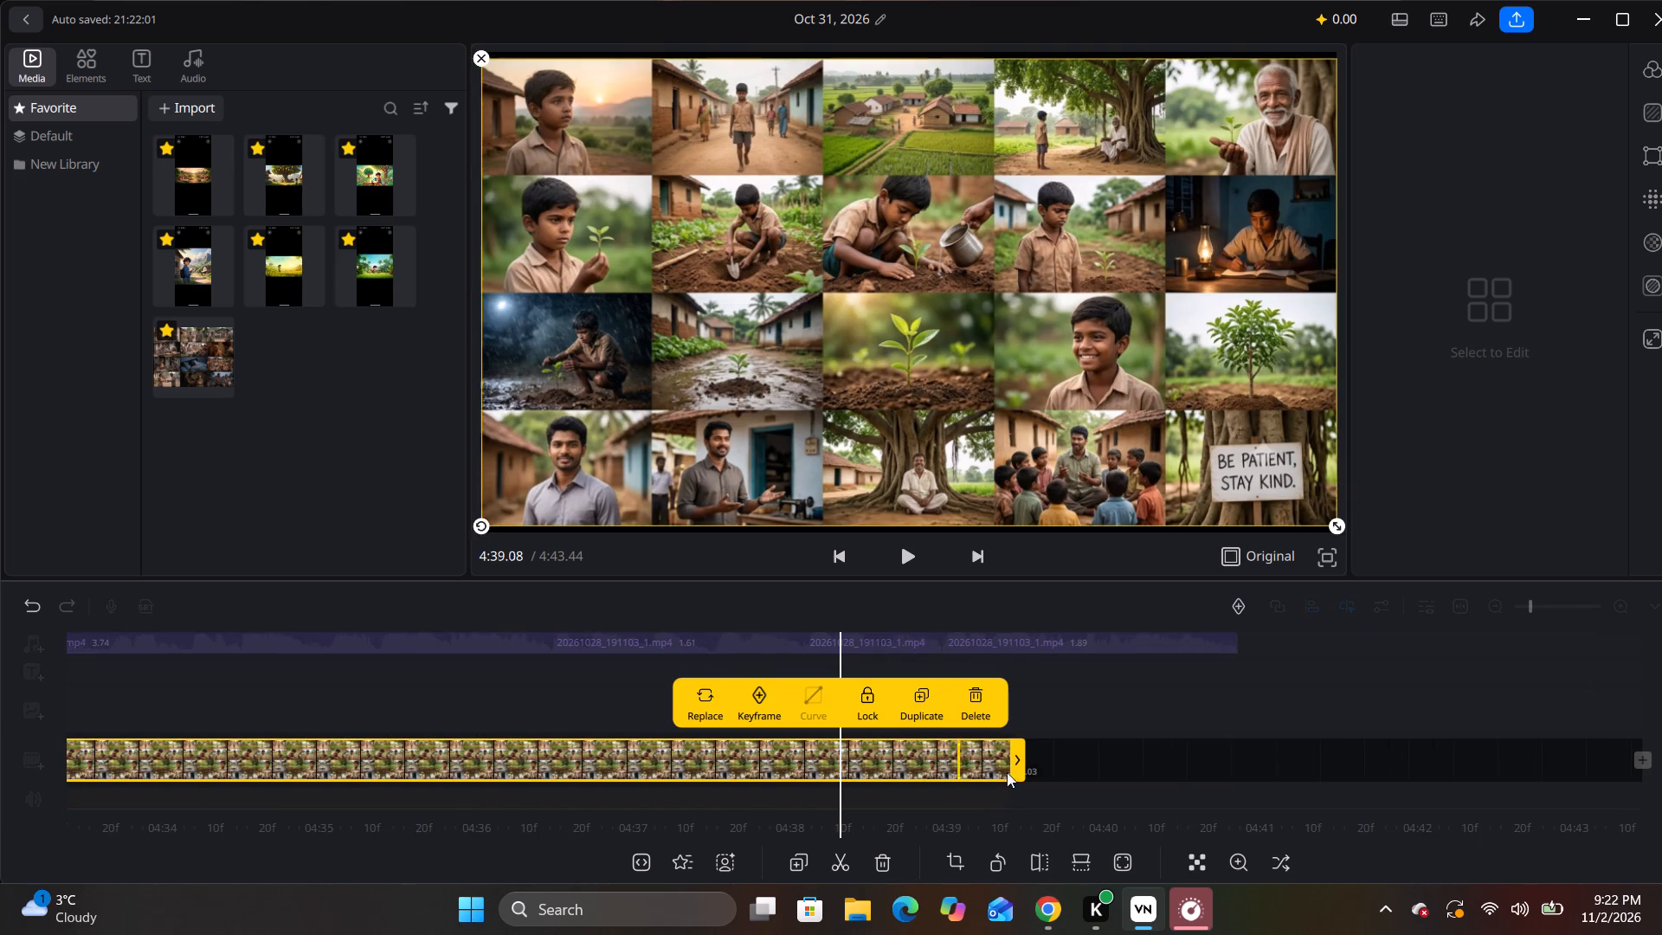
drag(1021, 762, 767, 763)
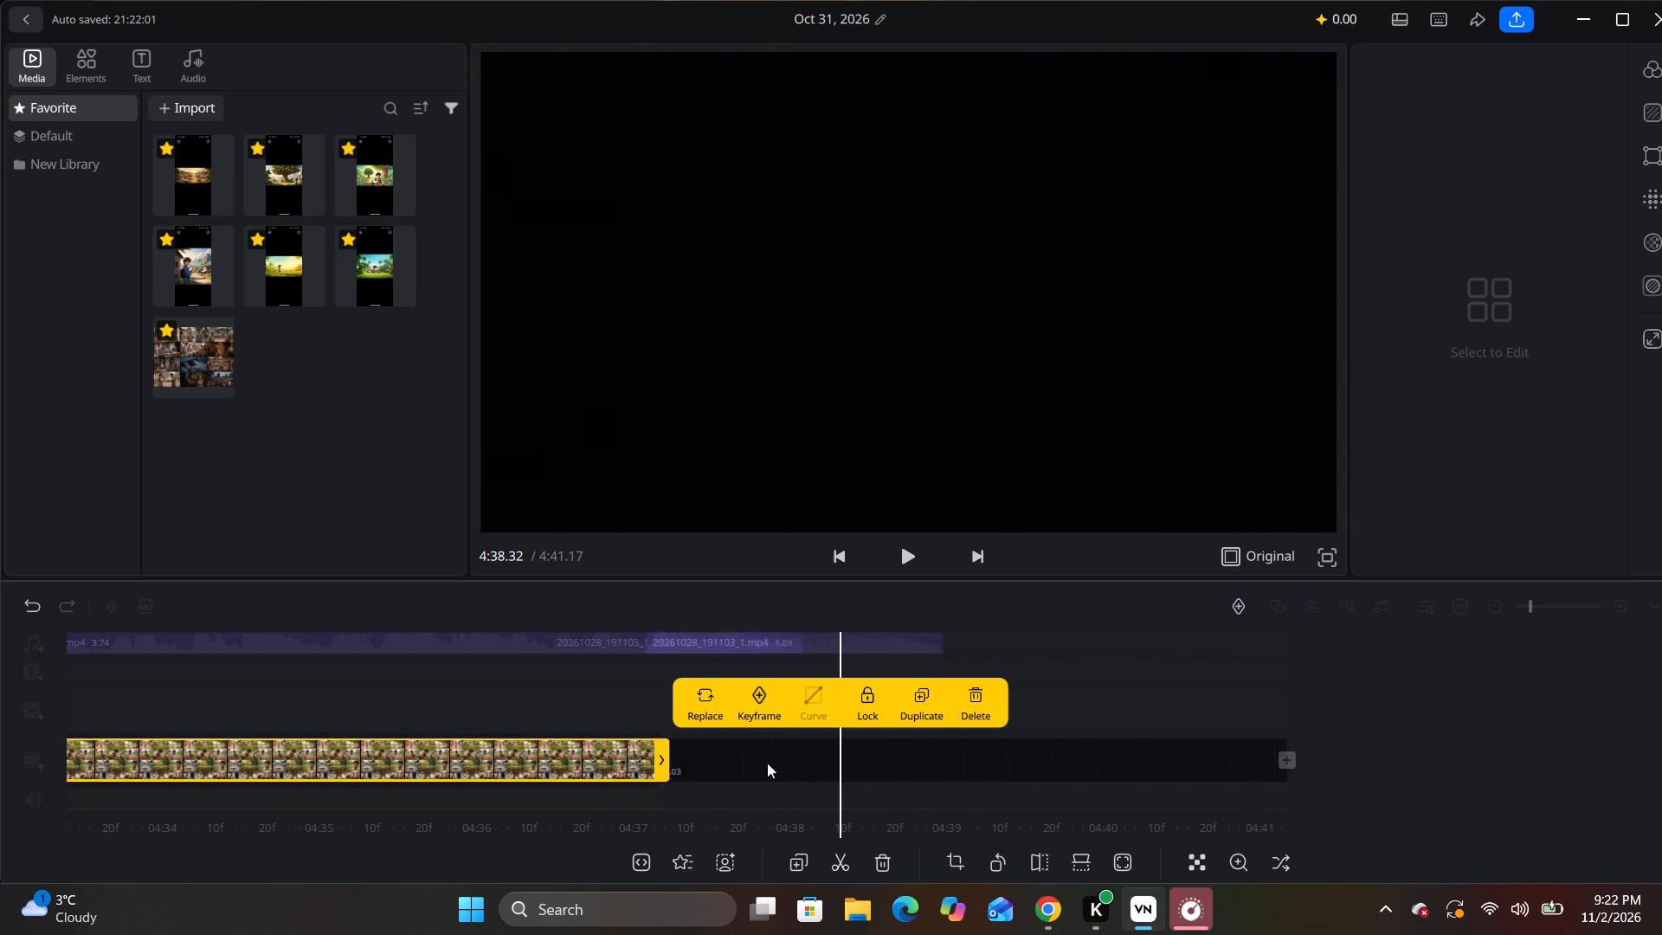
drag(767, 763, 975, 767)
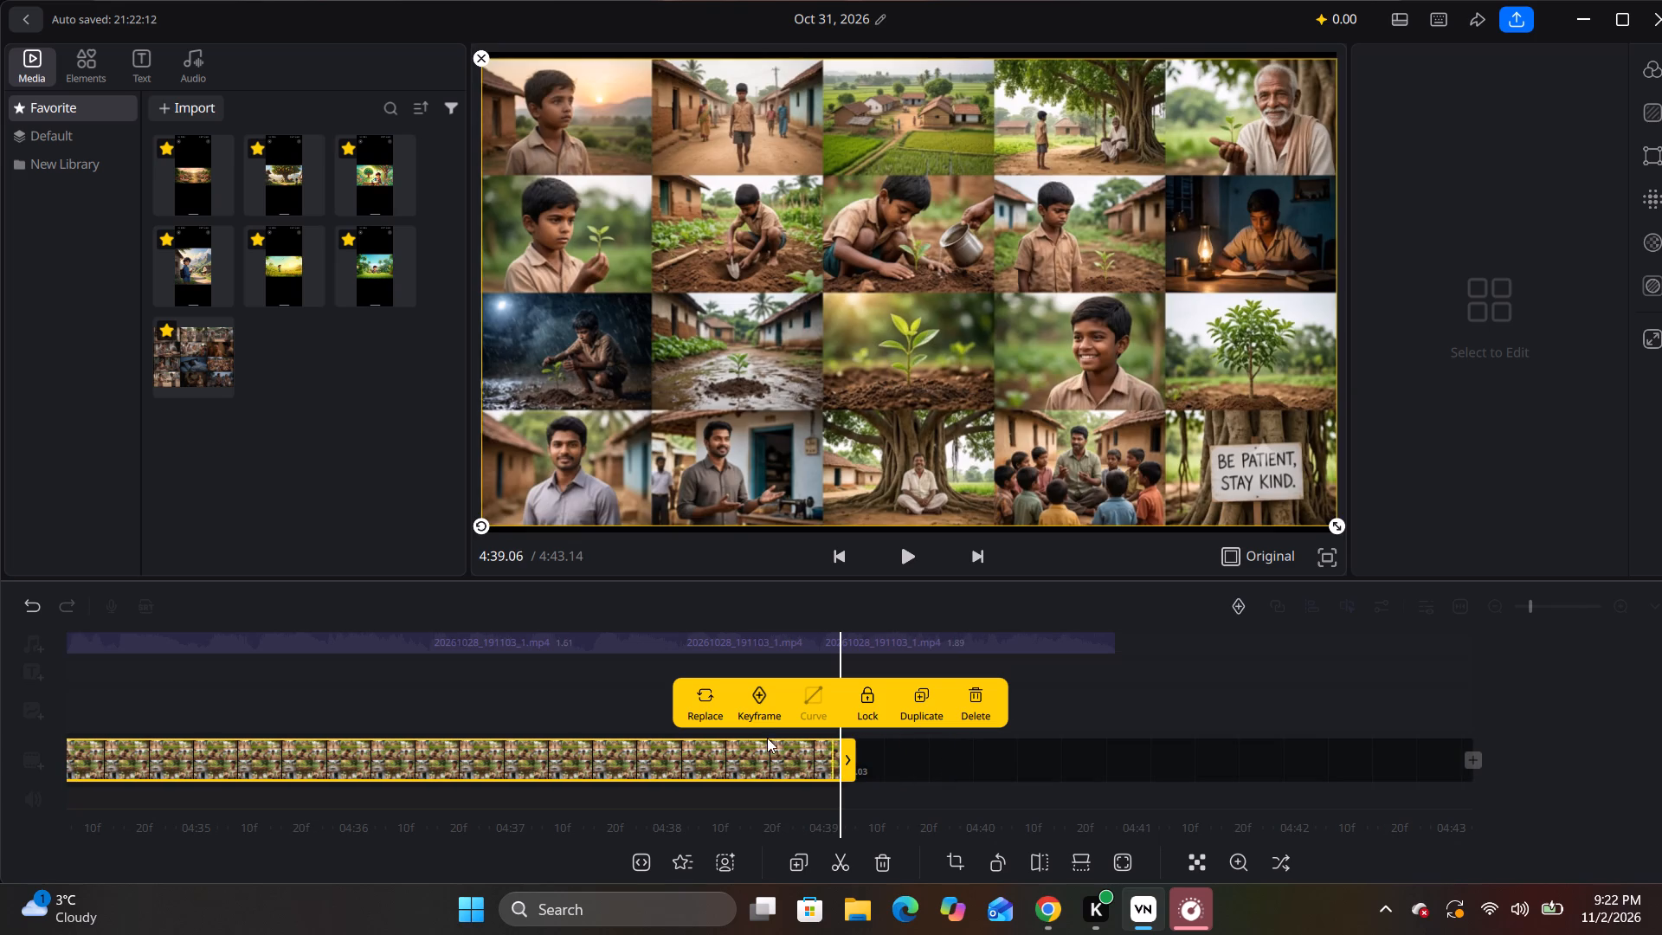
Play the end of the bench scene and reorder the black clip so it sits between that scene and the final collage clip.
drag(513, 698, 1179, 743)
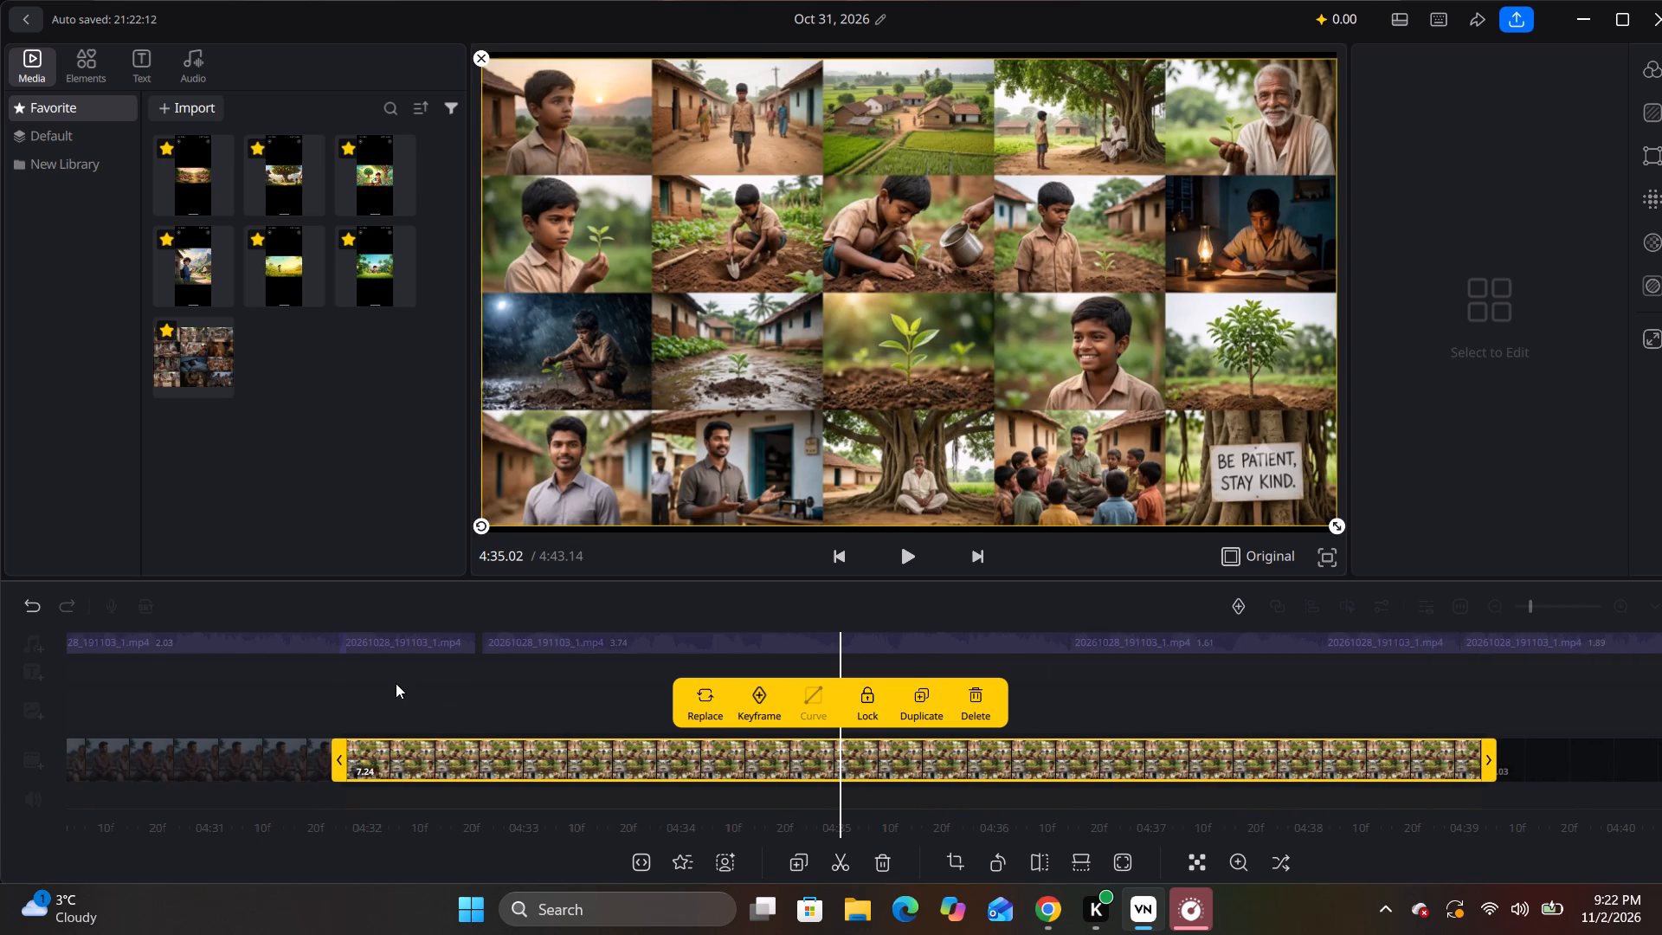
drag(396, 683, 1147, 716)
key(space)
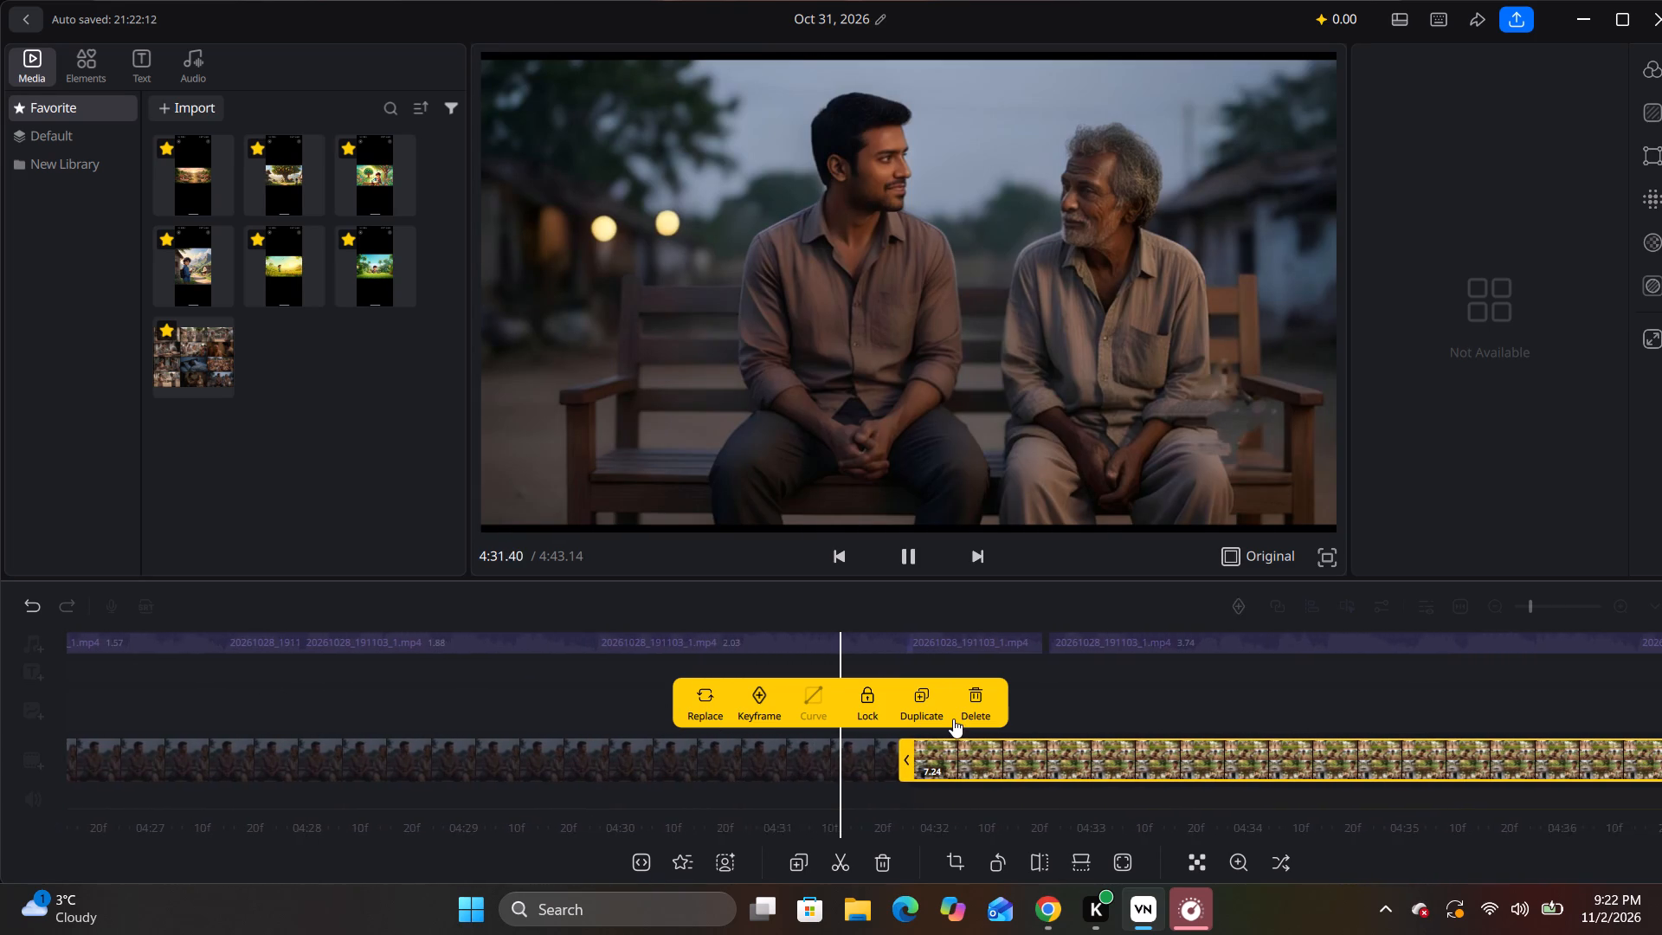
key(space)
drag(894, 751, 897, 751)
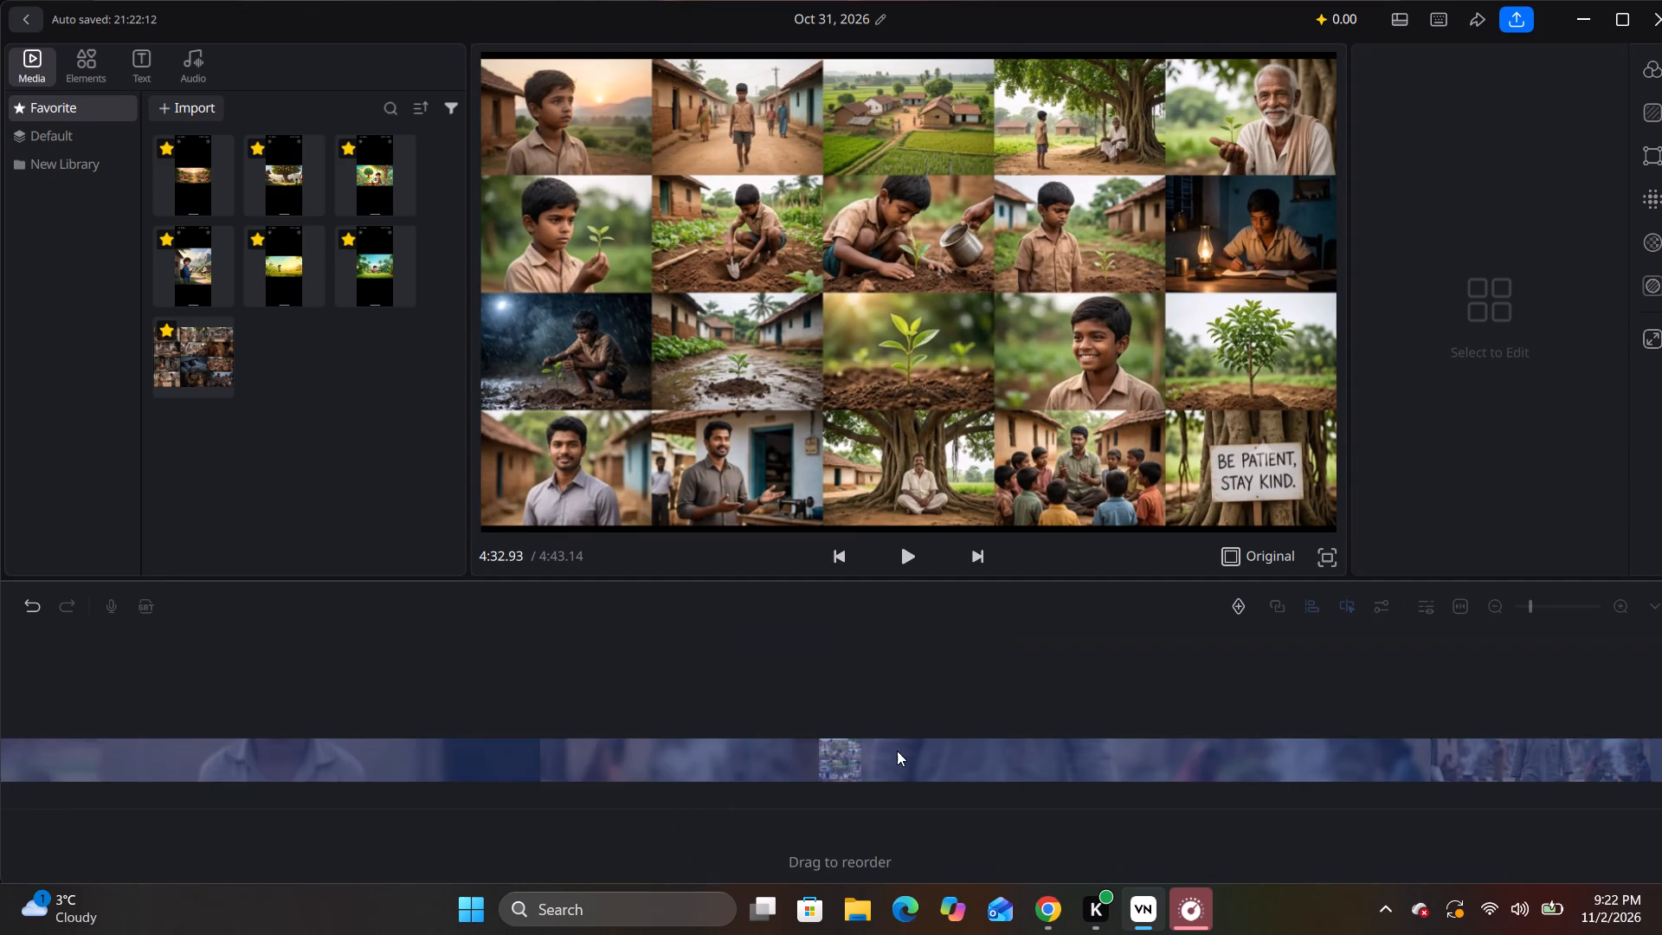
drag(897, 751, 1092, 756)
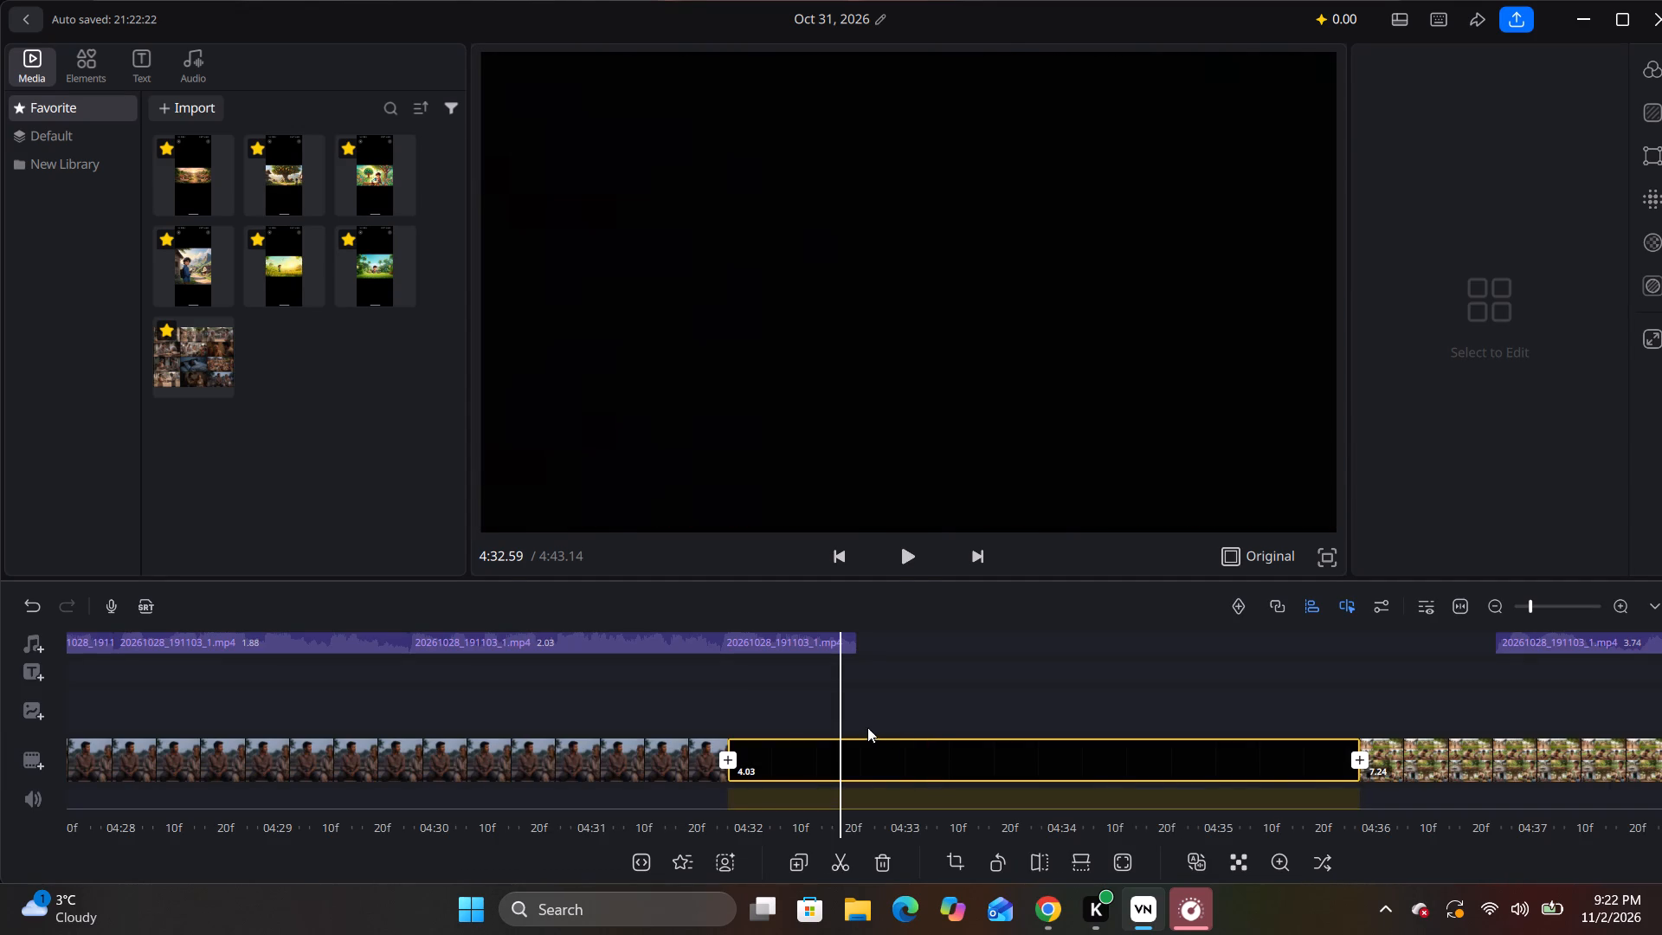
Review the timeline around the black clip and the start of the final collage, playing it against the narration.
drag(739, 706, 609, 706)
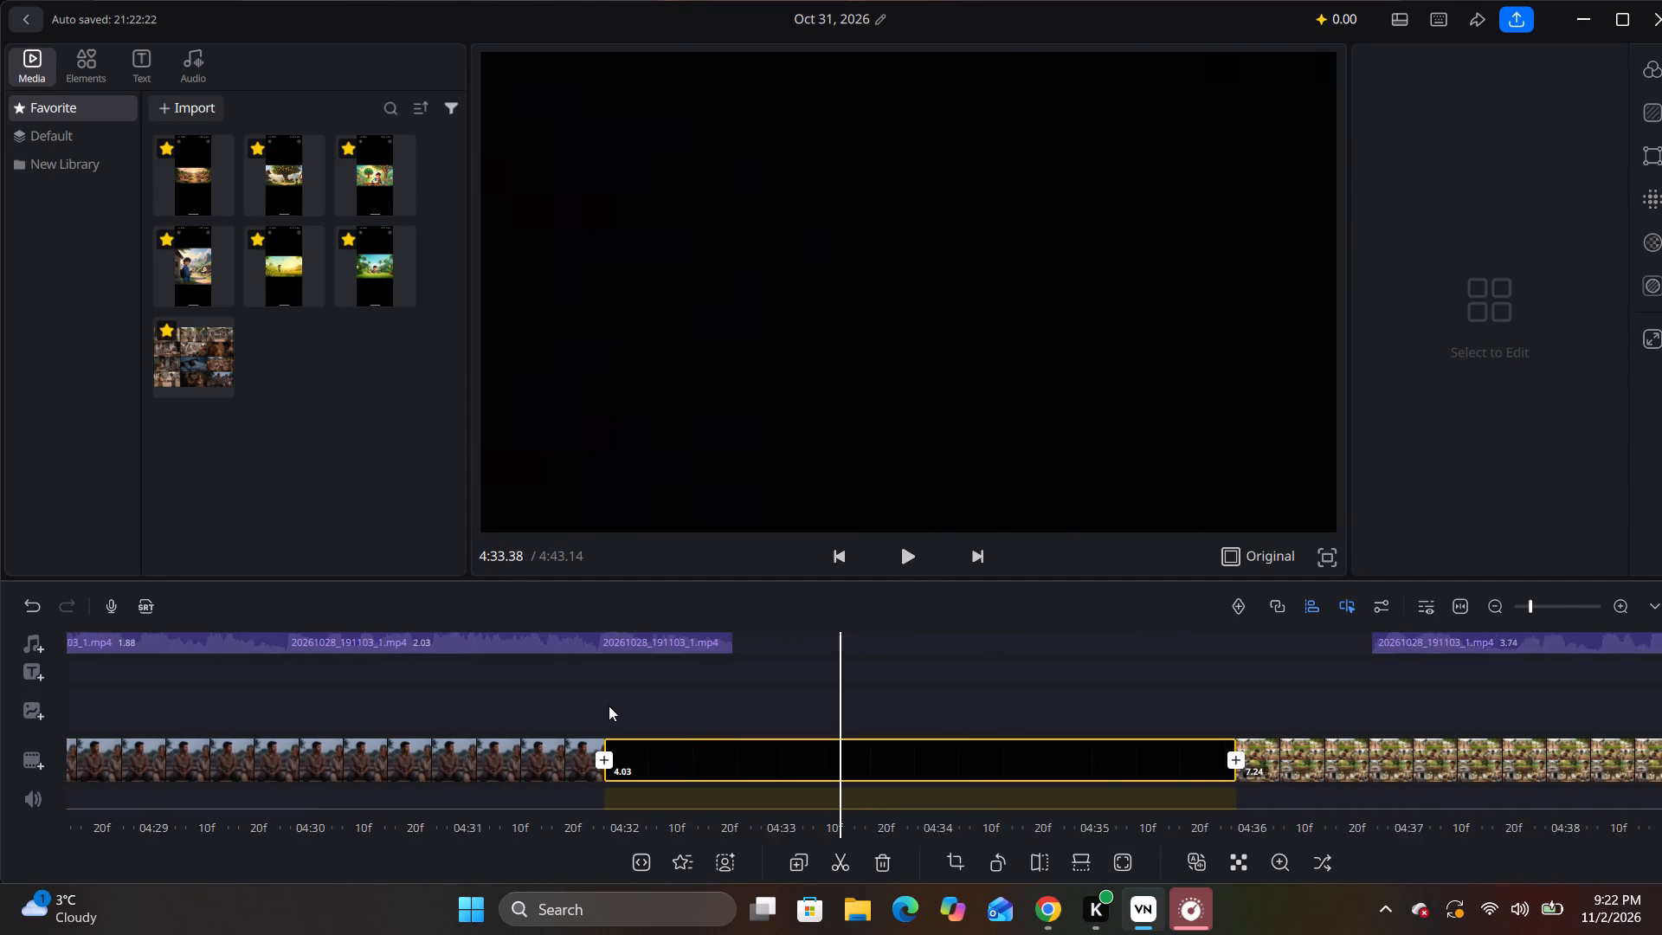
drag(609, 706, 549, 706)
drag(1121, 709, 750, 713)
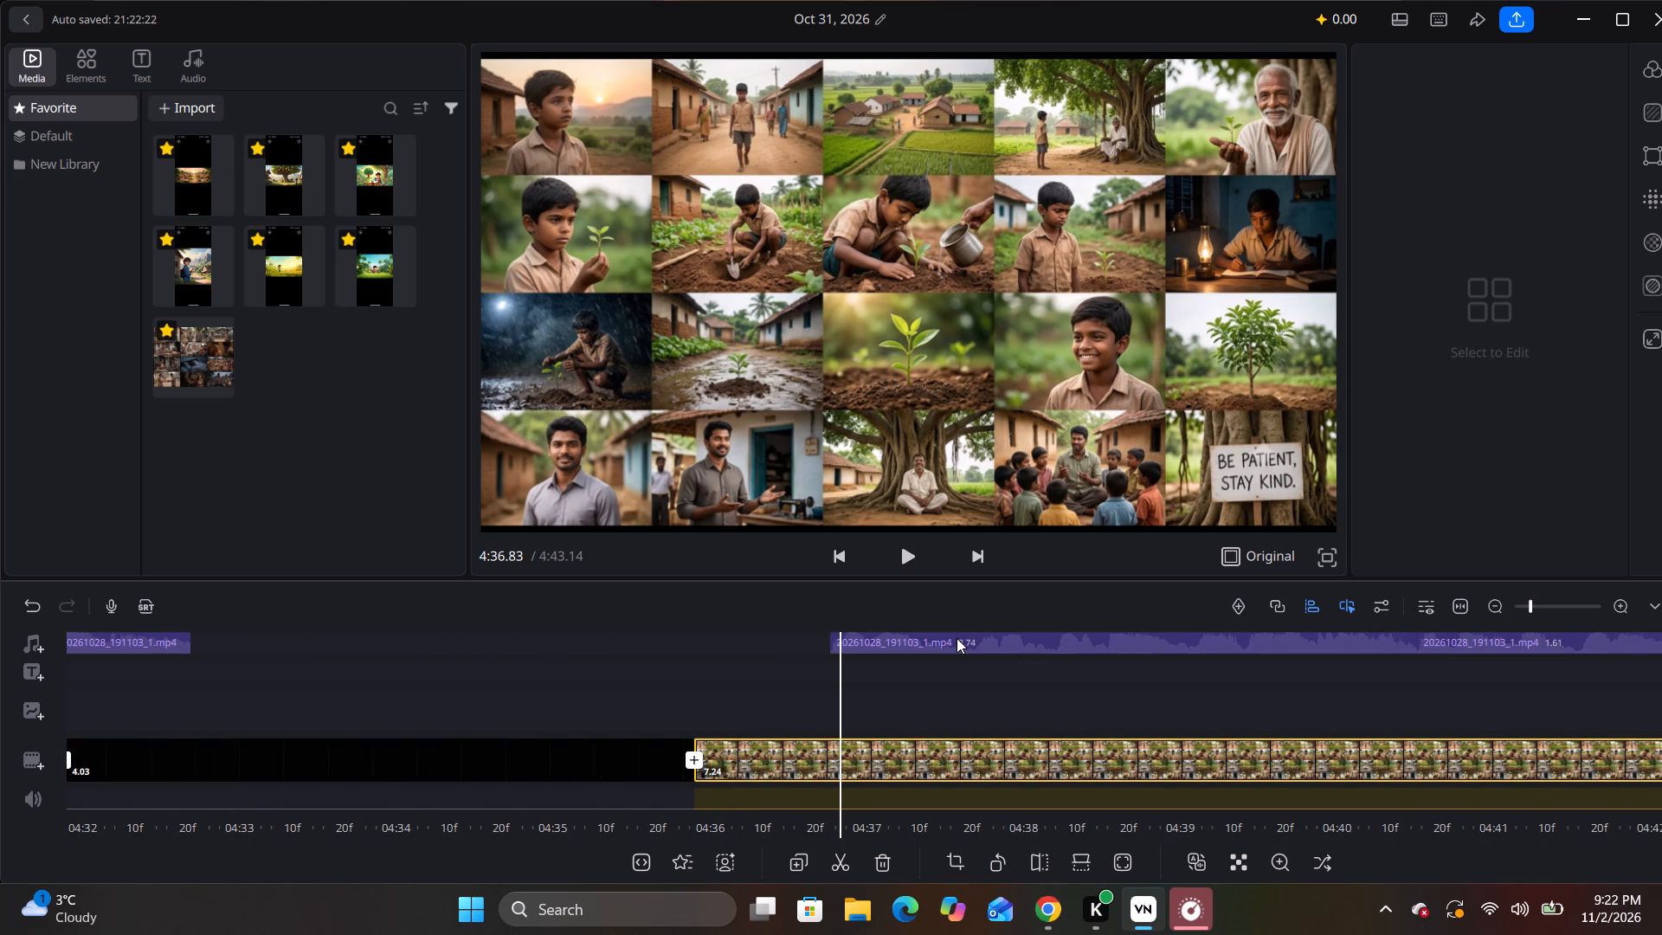
drag(783, 667, 925, 675)
key(space)
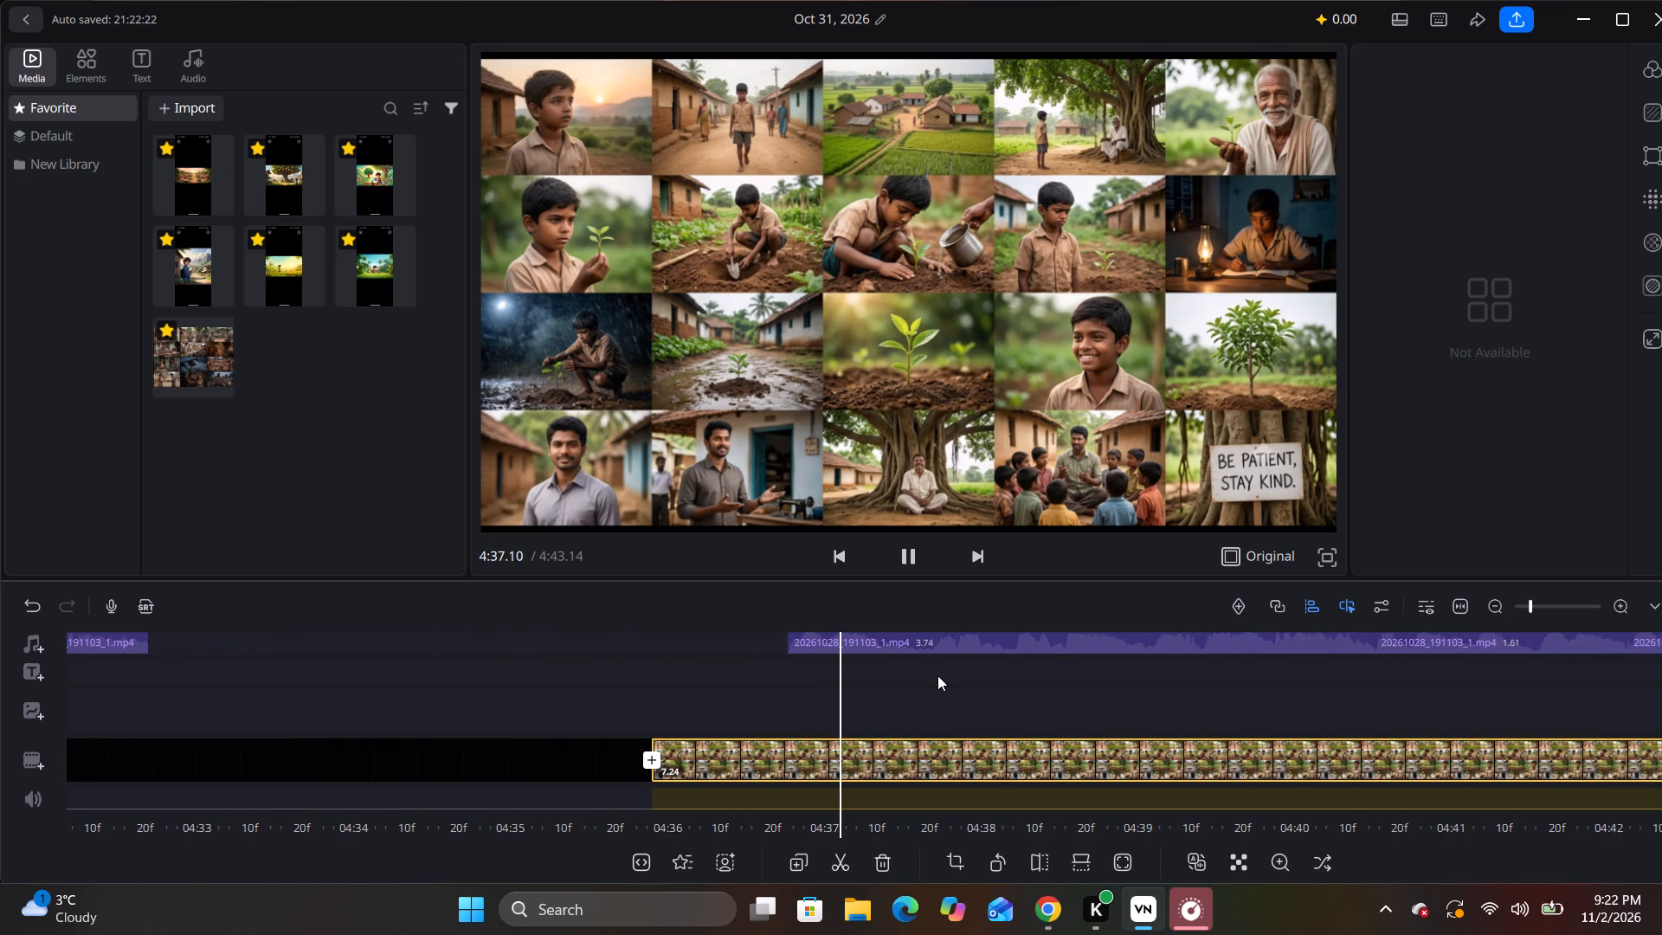
key(space)
drag(854, 679, 1297, 692)
drag(456, 693, 475, 693)
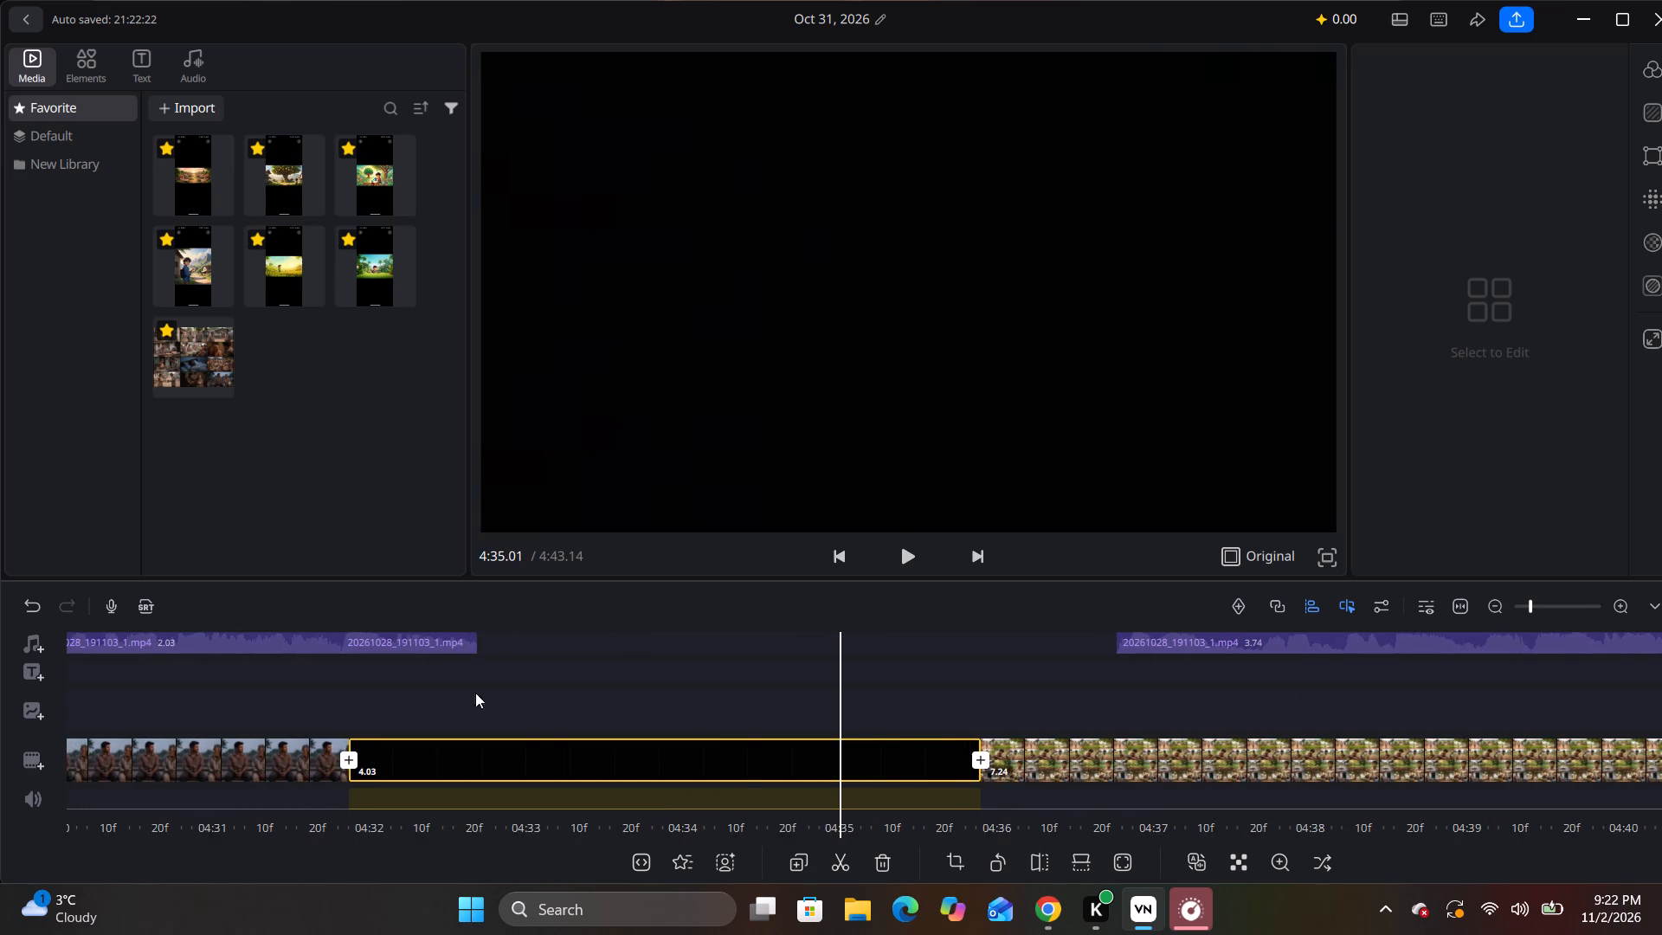
drag(475, 693, 1185, 693)
key(space)
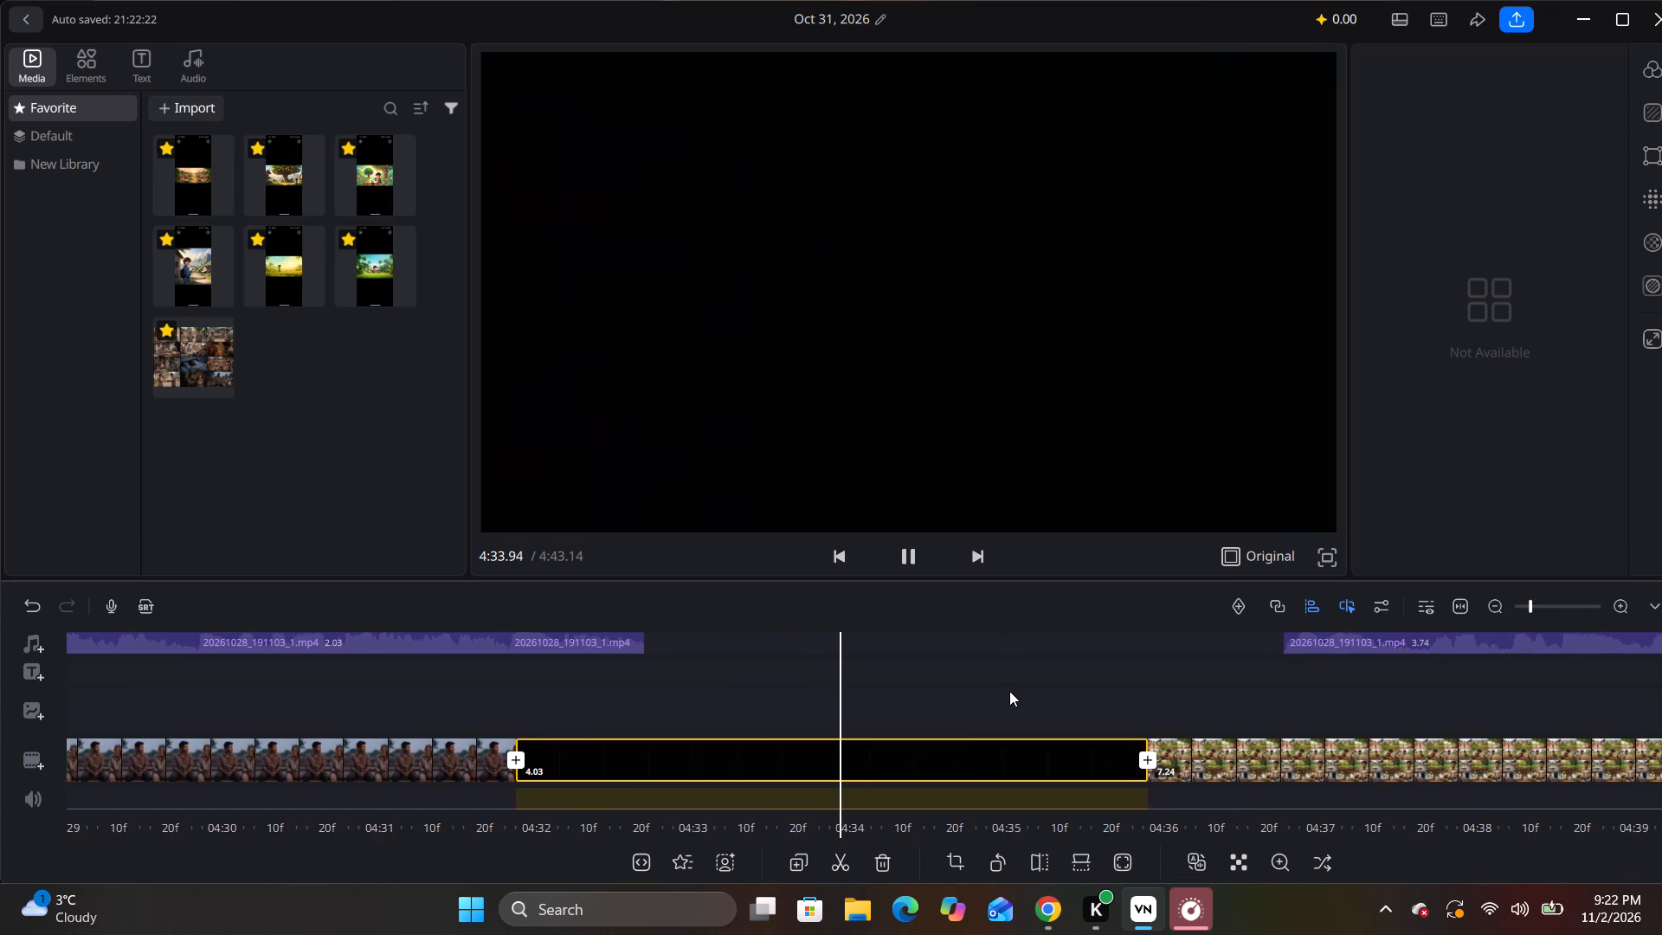
key(space)
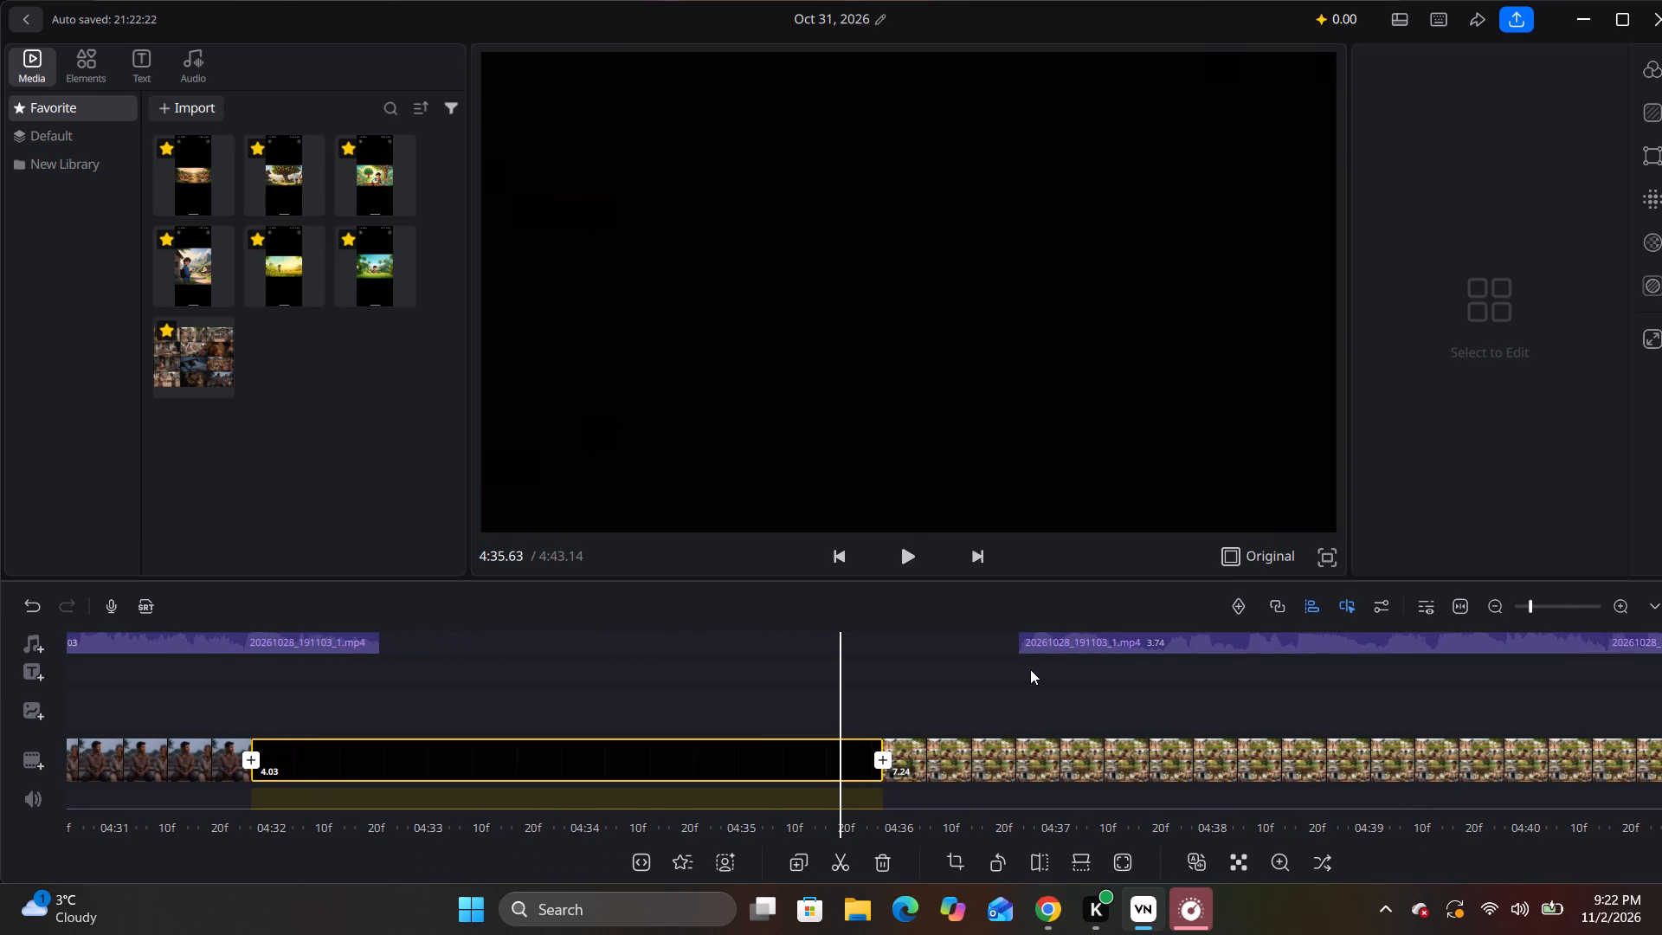
Move the 3.74-second and 1.61-second narration segments earlier to close the narration gap over the black clip.
click(1060, 642)
drag(1180, 648, 915, 652)
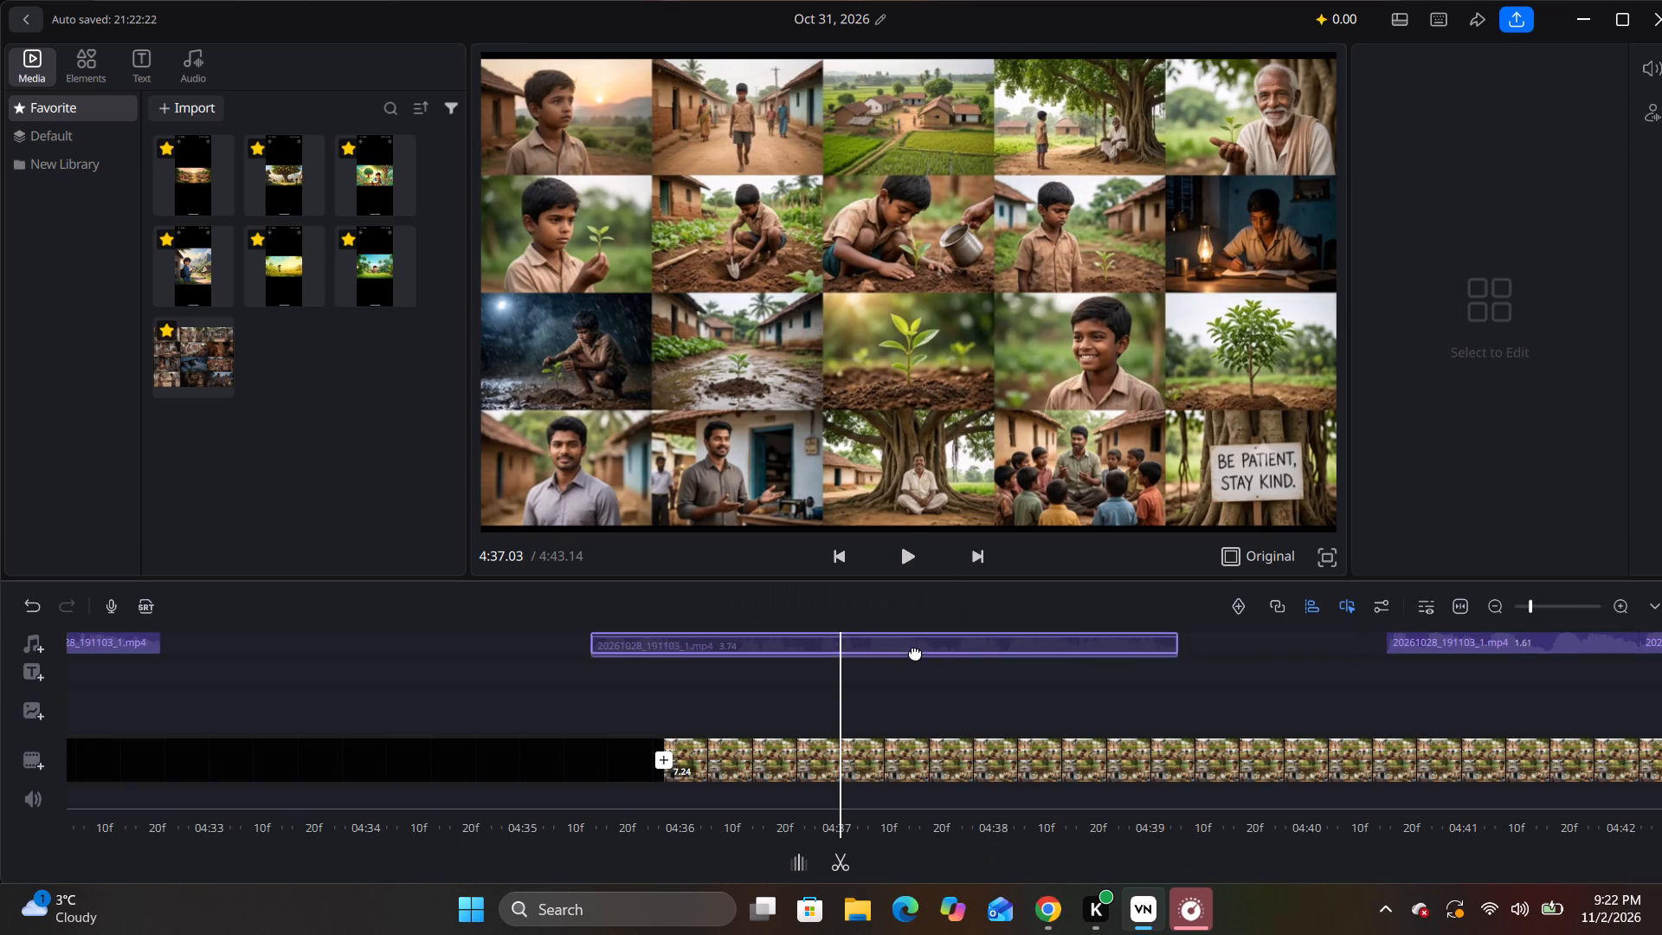
drag(915, 652, 540, 651)
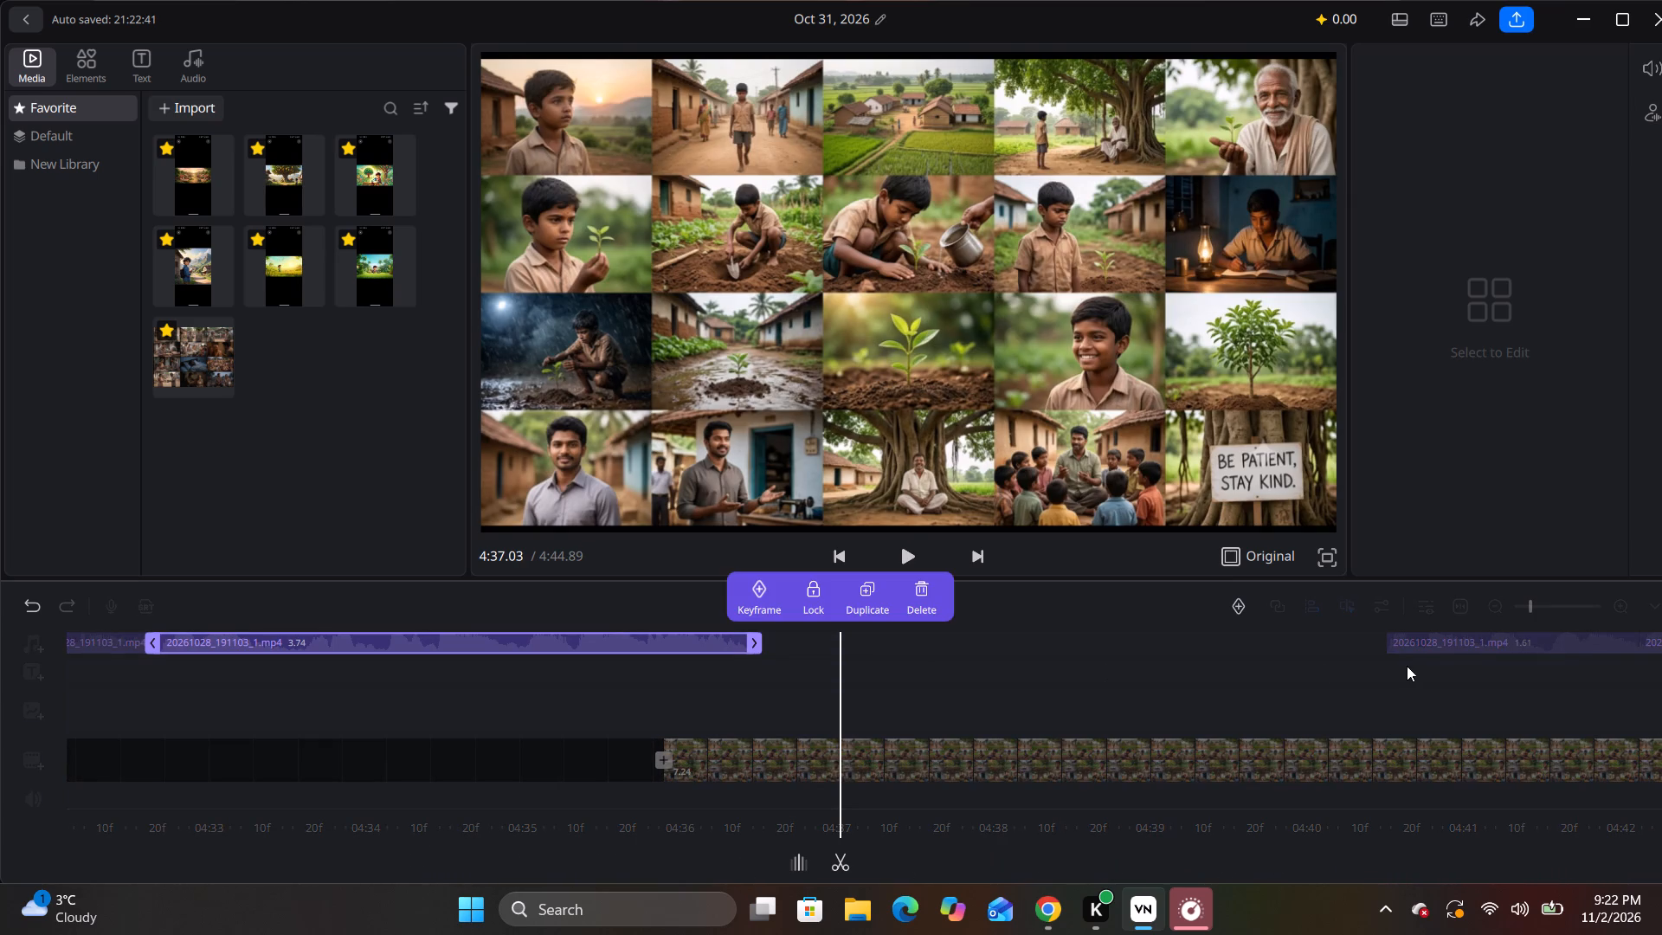
click(1424, 642)
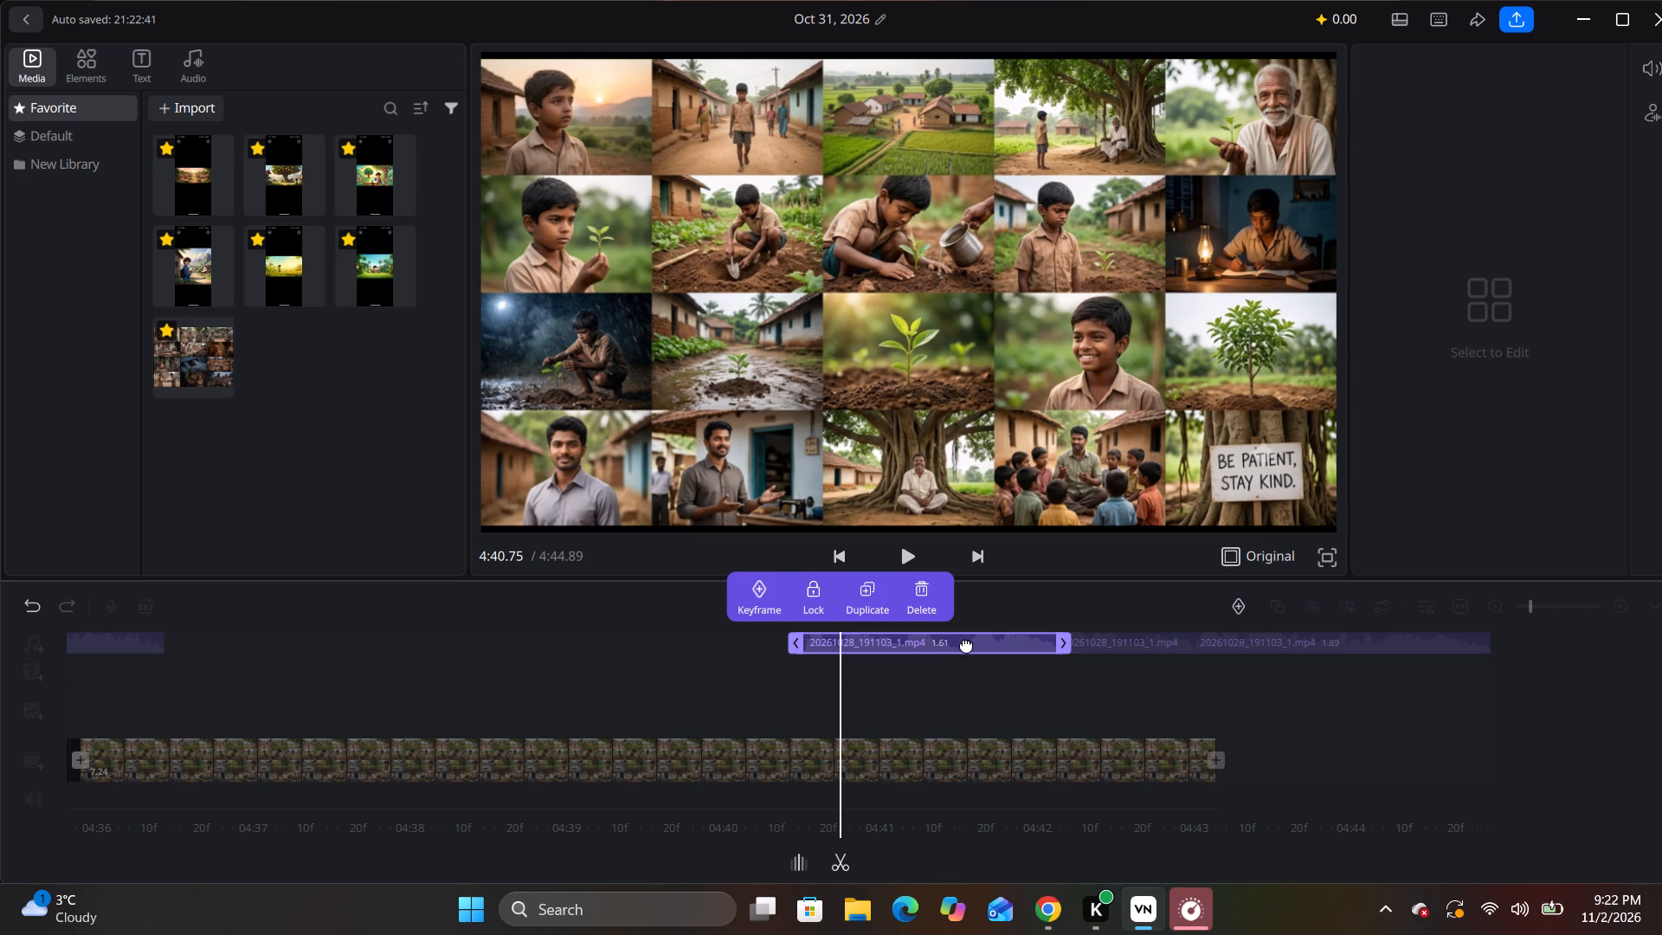
drag(966, 644, 332, 643)
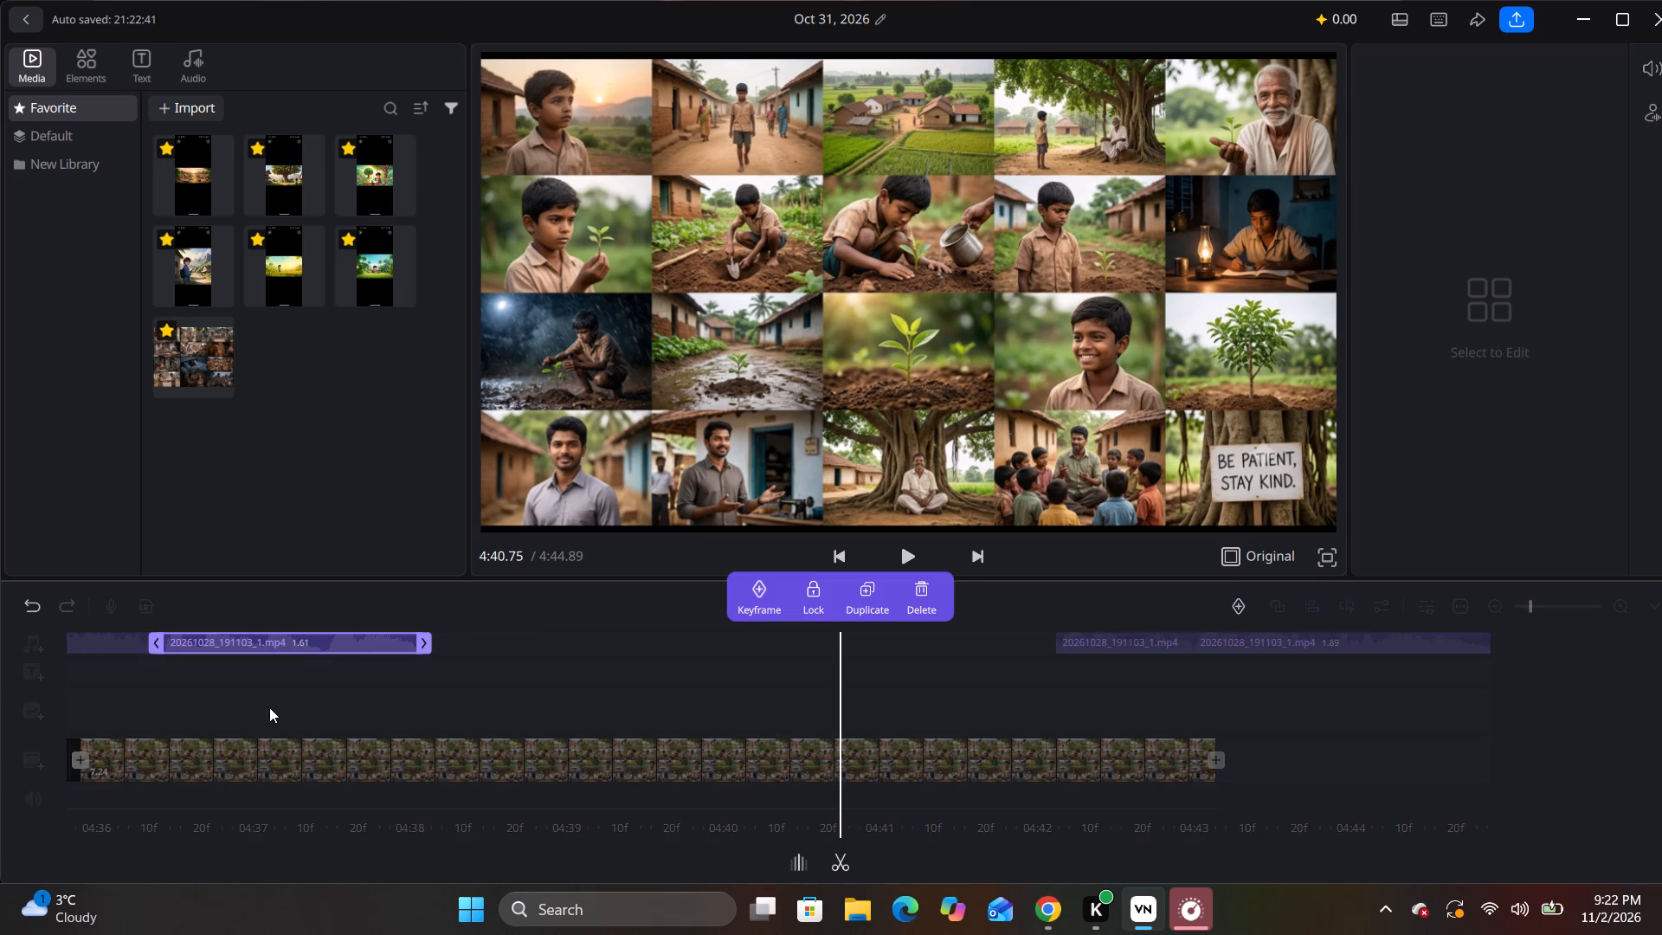
Extend the end of the black clip before the final collage to 6.74 seconds.
drag(268, 706, 984, 757)
click(493, 755)
click(559, 753)
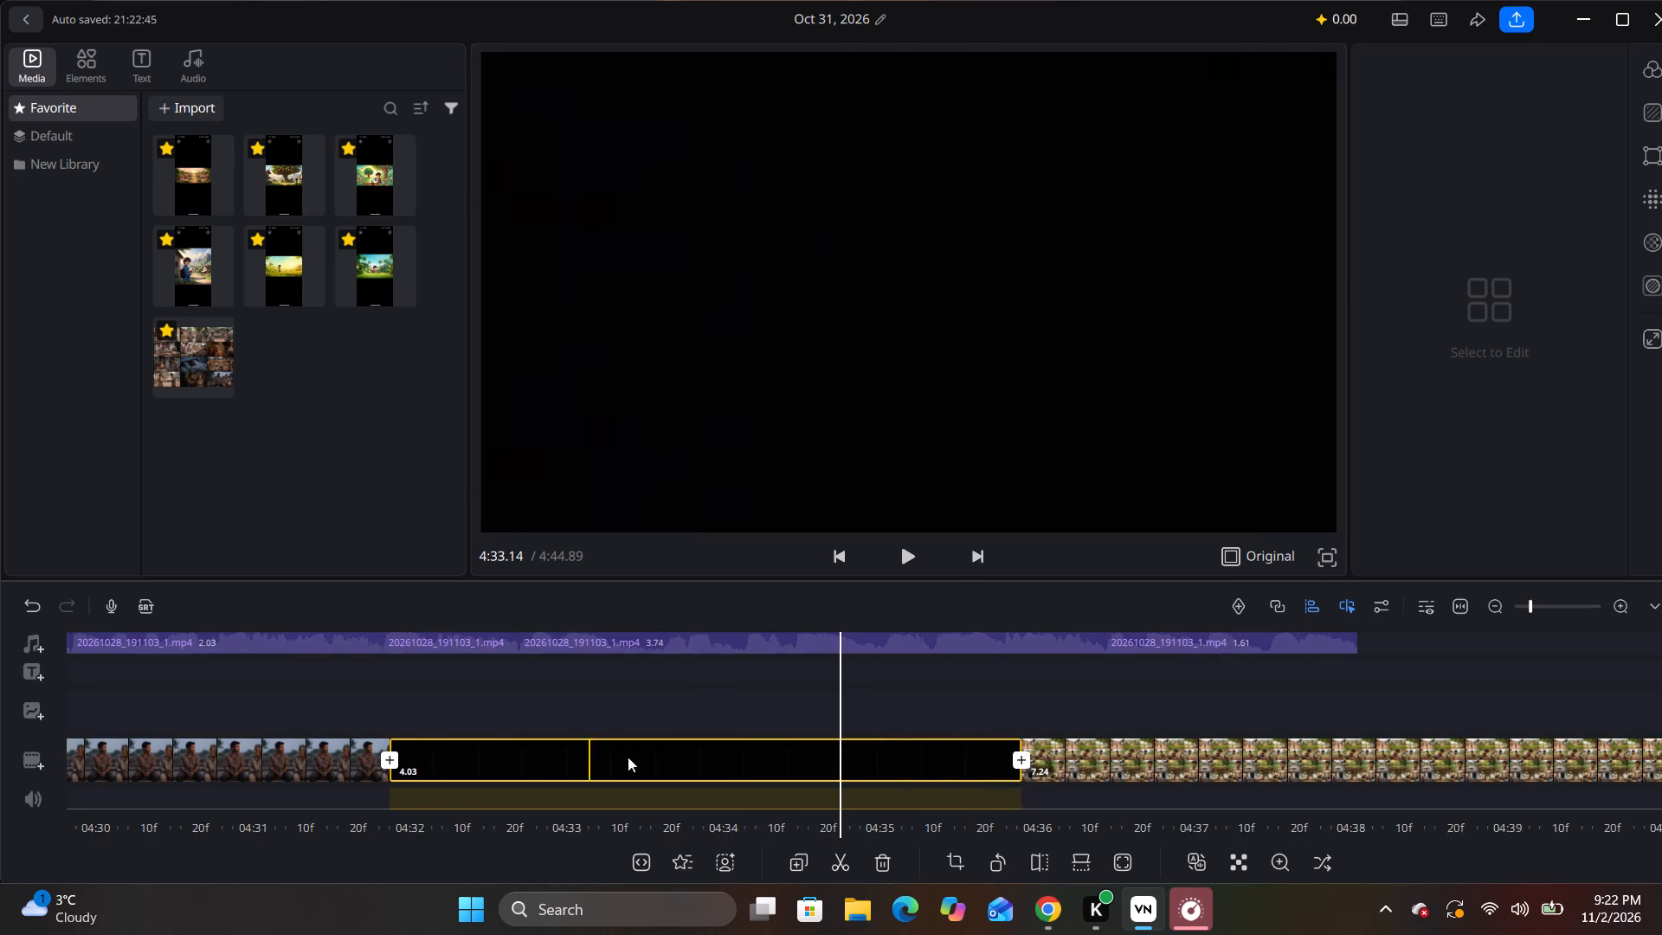
click(922, 774)
drag(1045, 767, 1044, 766)
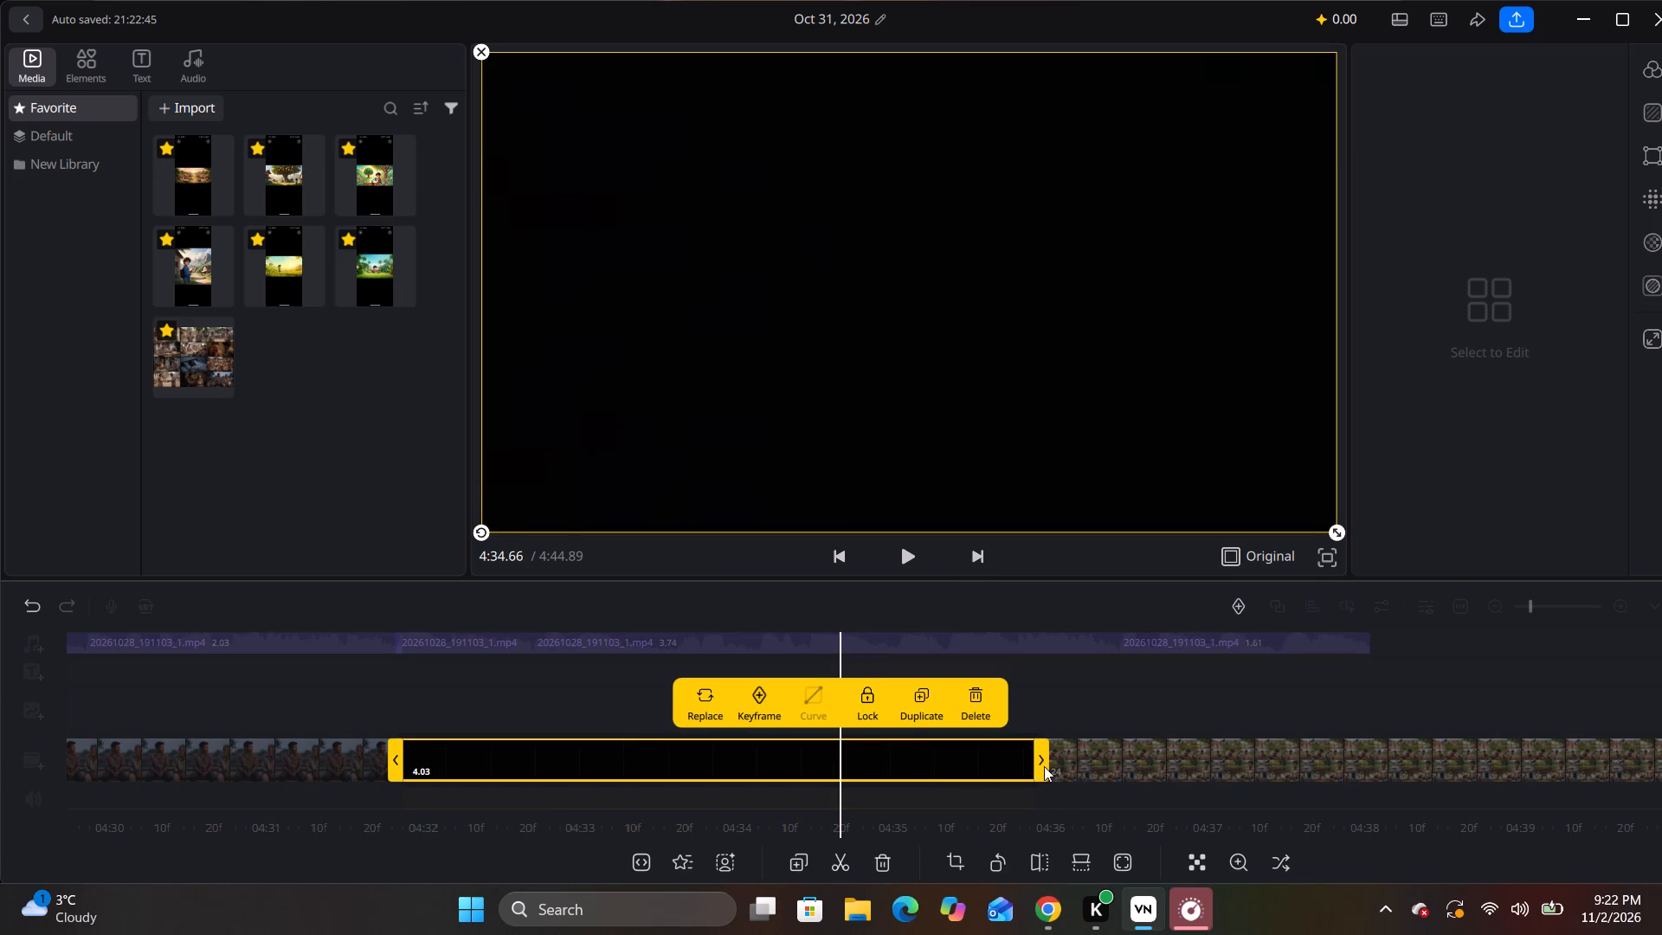
drag(1044, 766, 1469, 758)
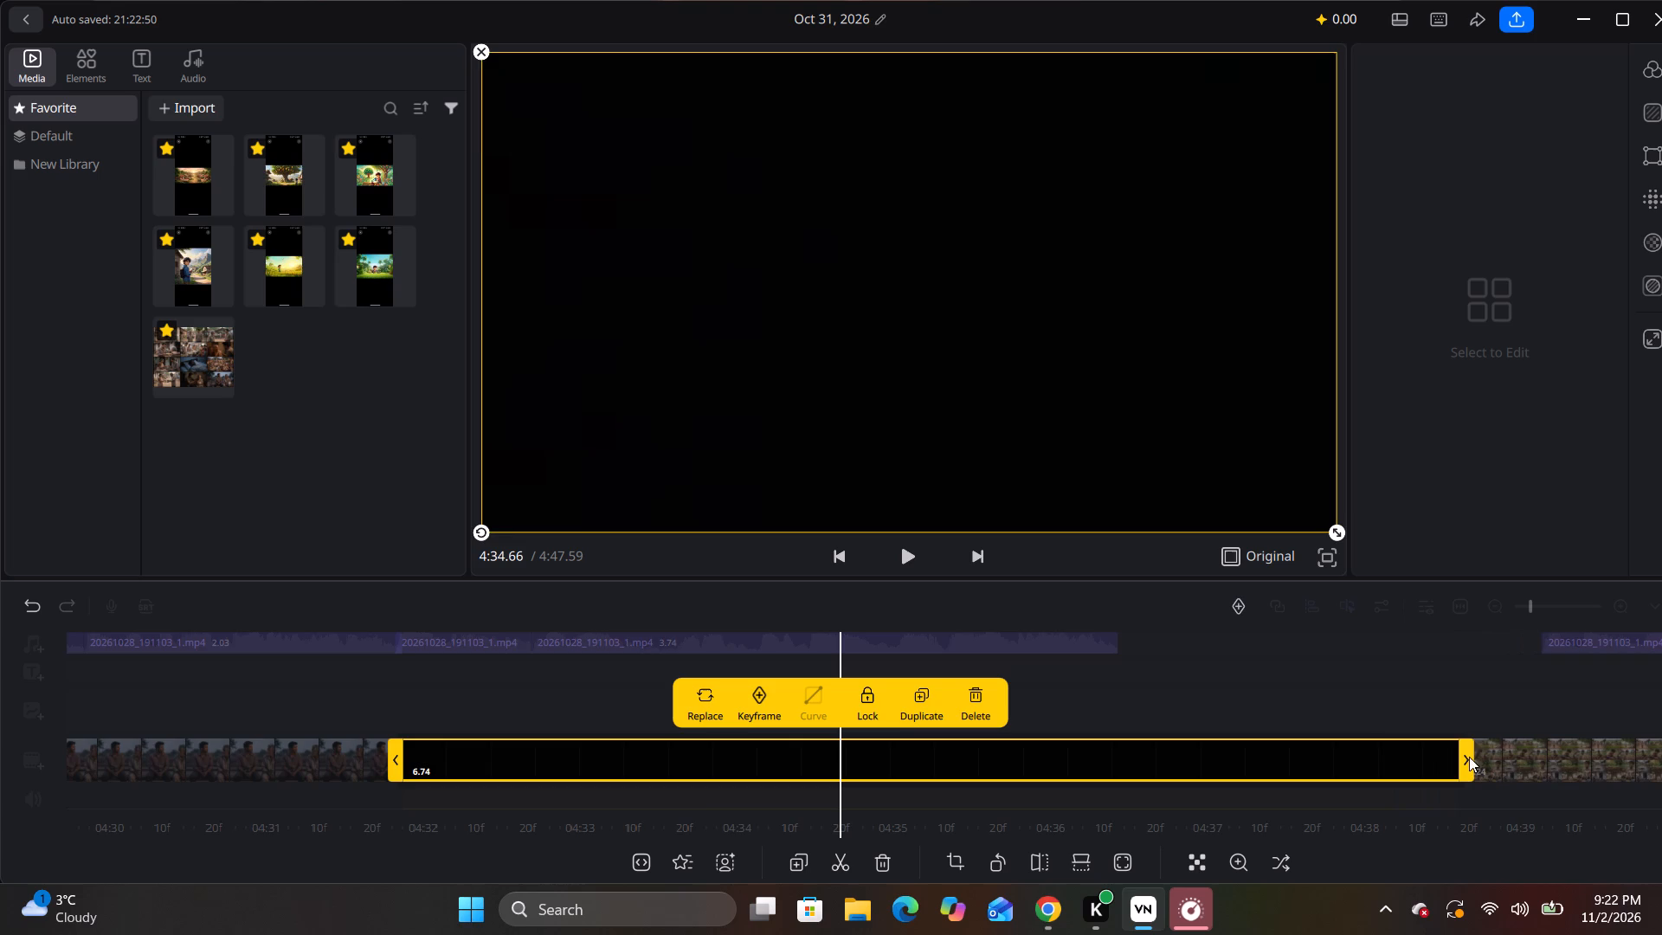
Move the 1.61-second narration segment back so it directly follows the 3.74-second segment.
drag(1371, 679, 1178, 731)
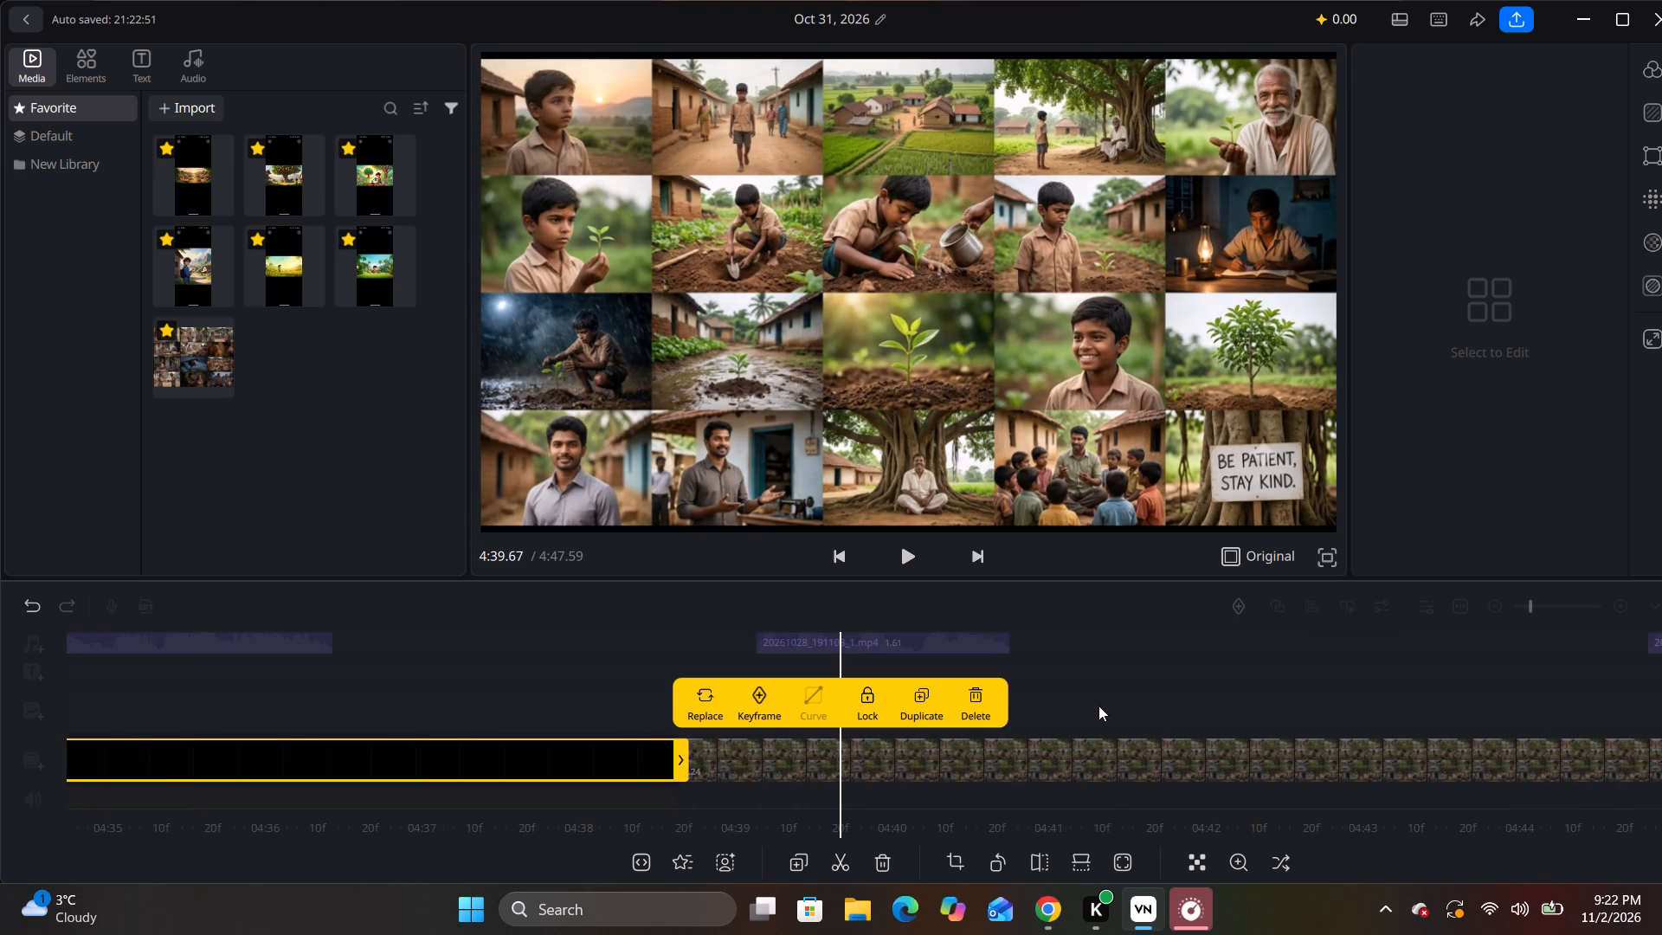
click(1098, 705)
click(872, 636)
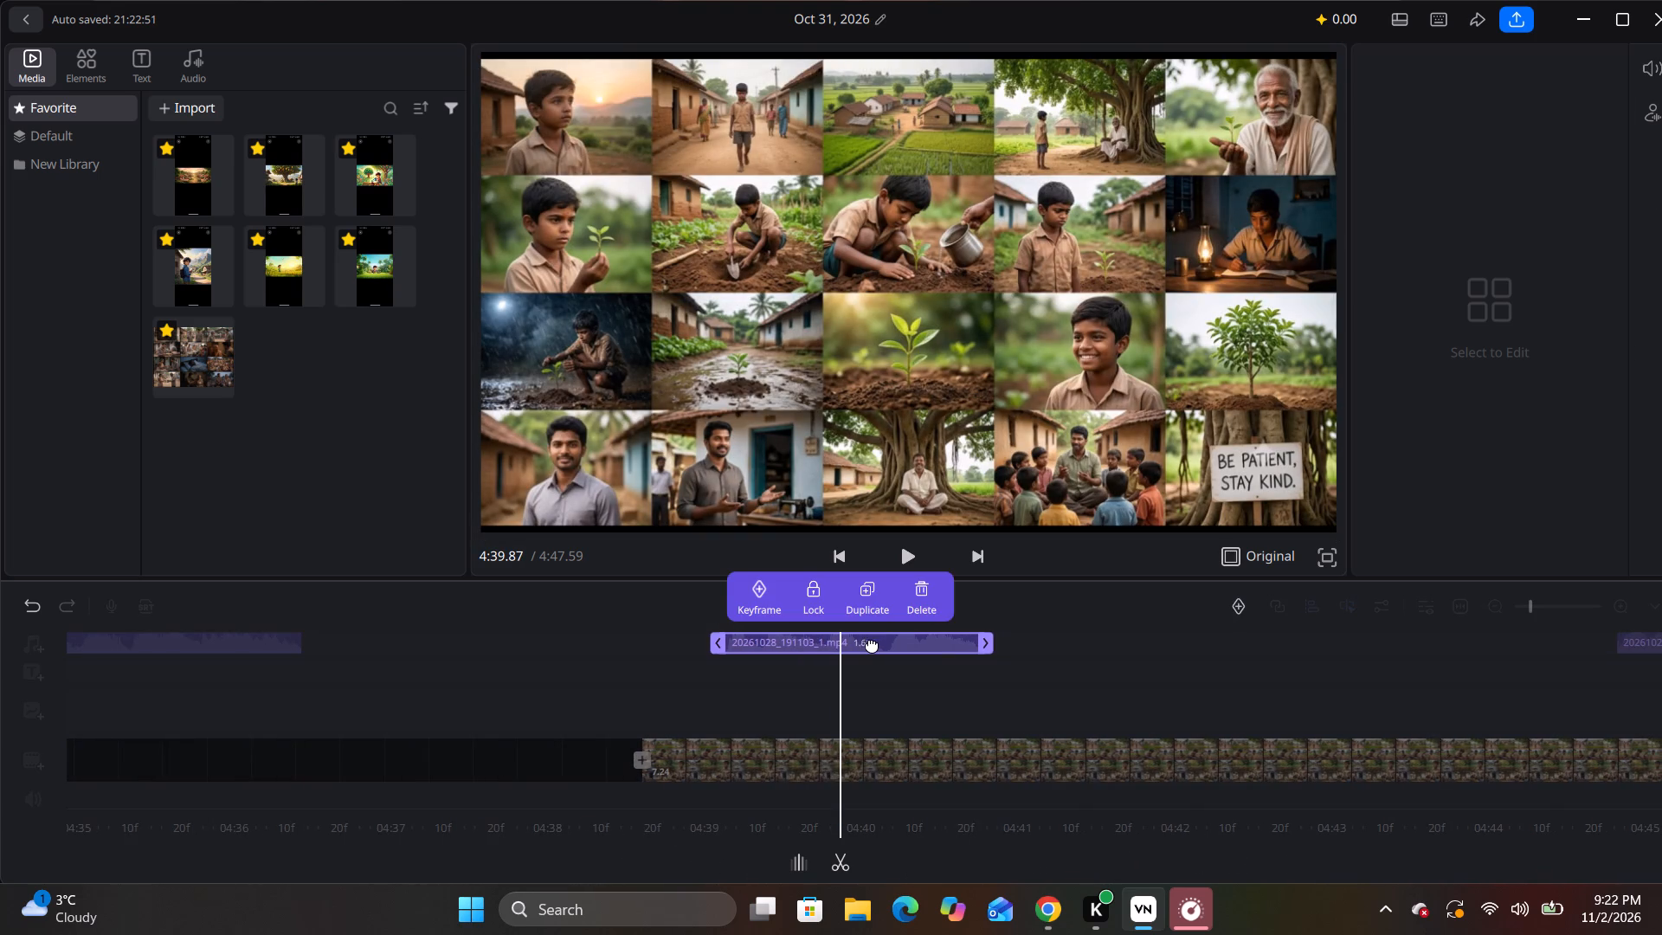
drag(873, 644, 450, 643)
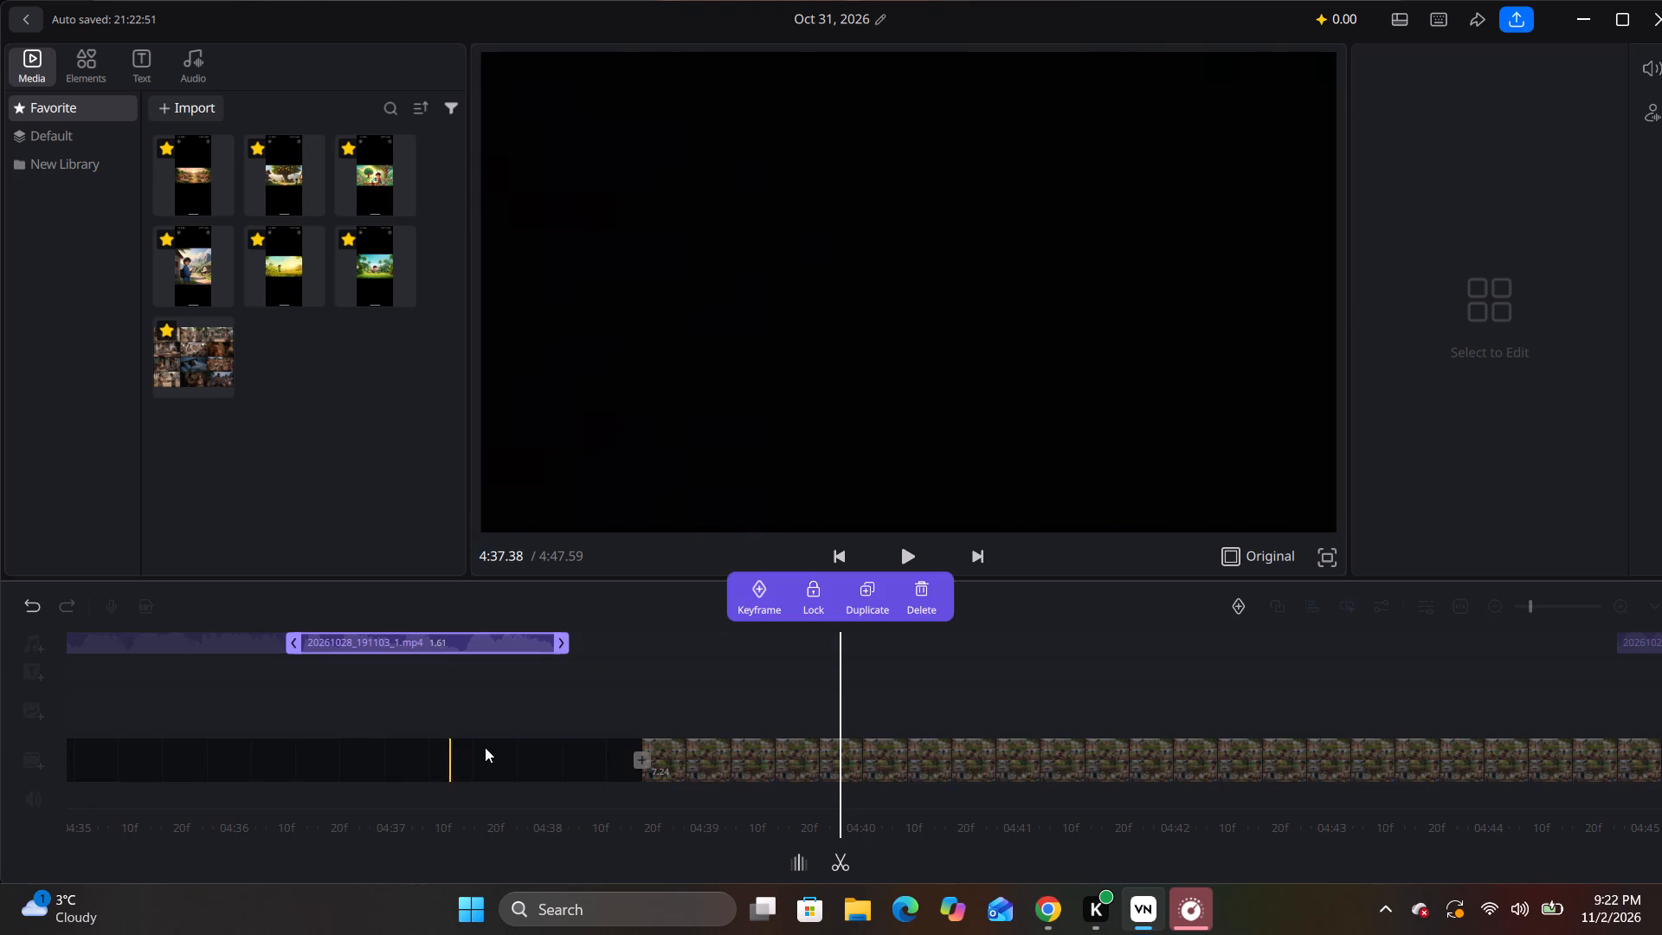
Extend the end of the black clip further, to about 4:40.6 on the timeline.
click(493, 754)
click(499, 754)
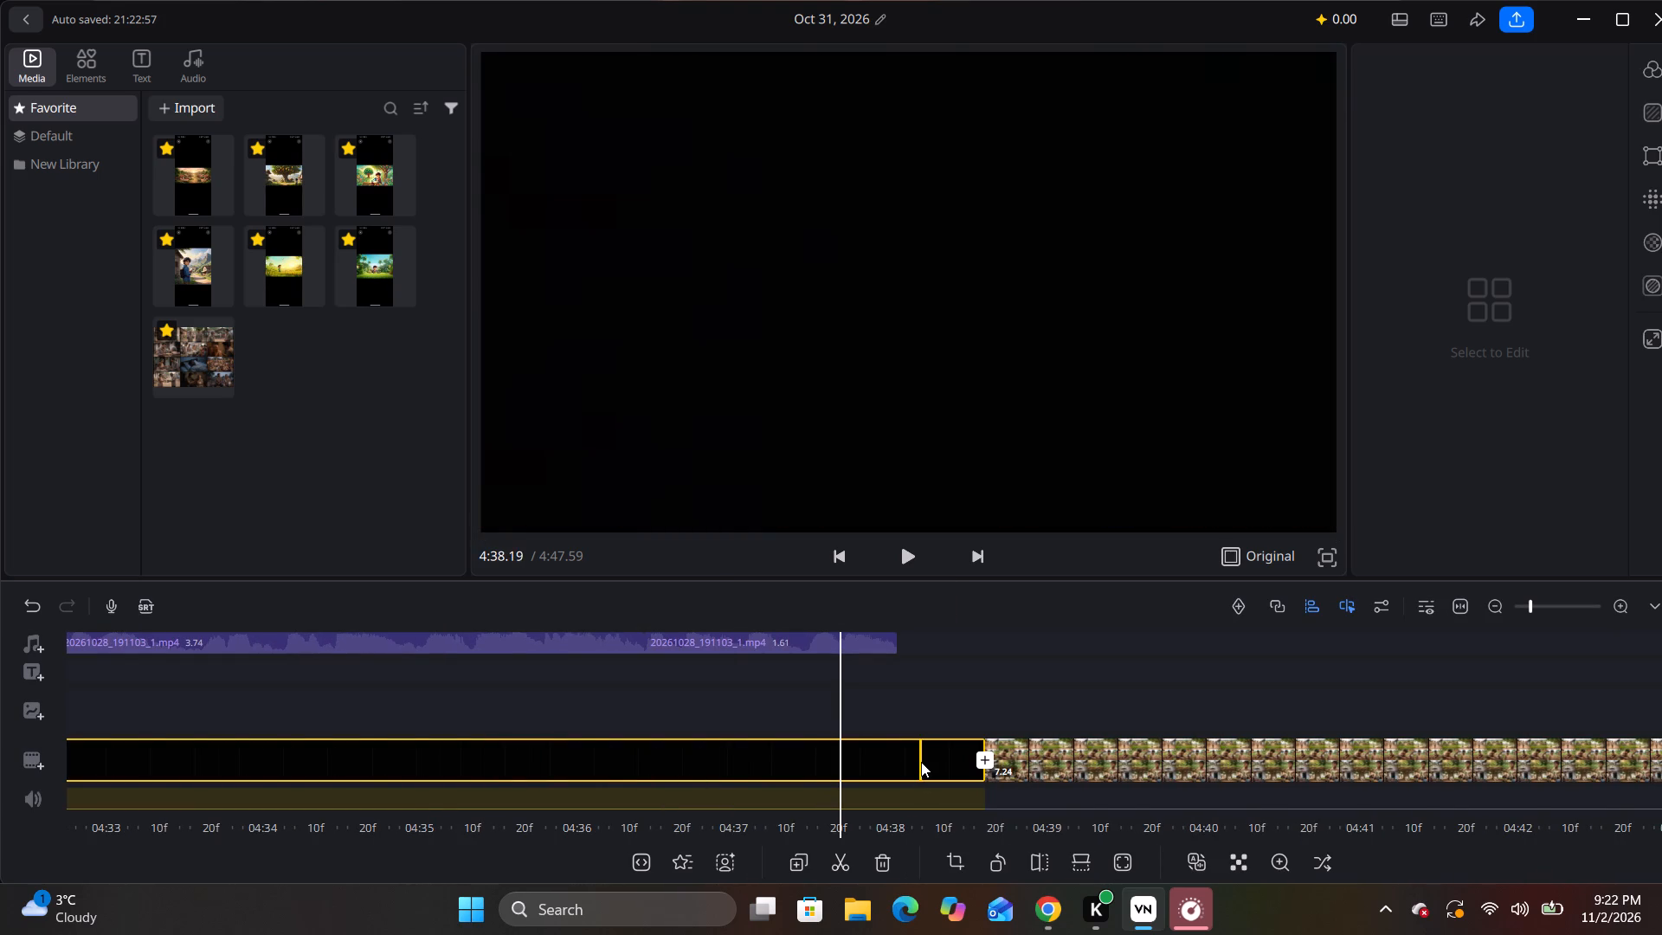
click(885, 760)
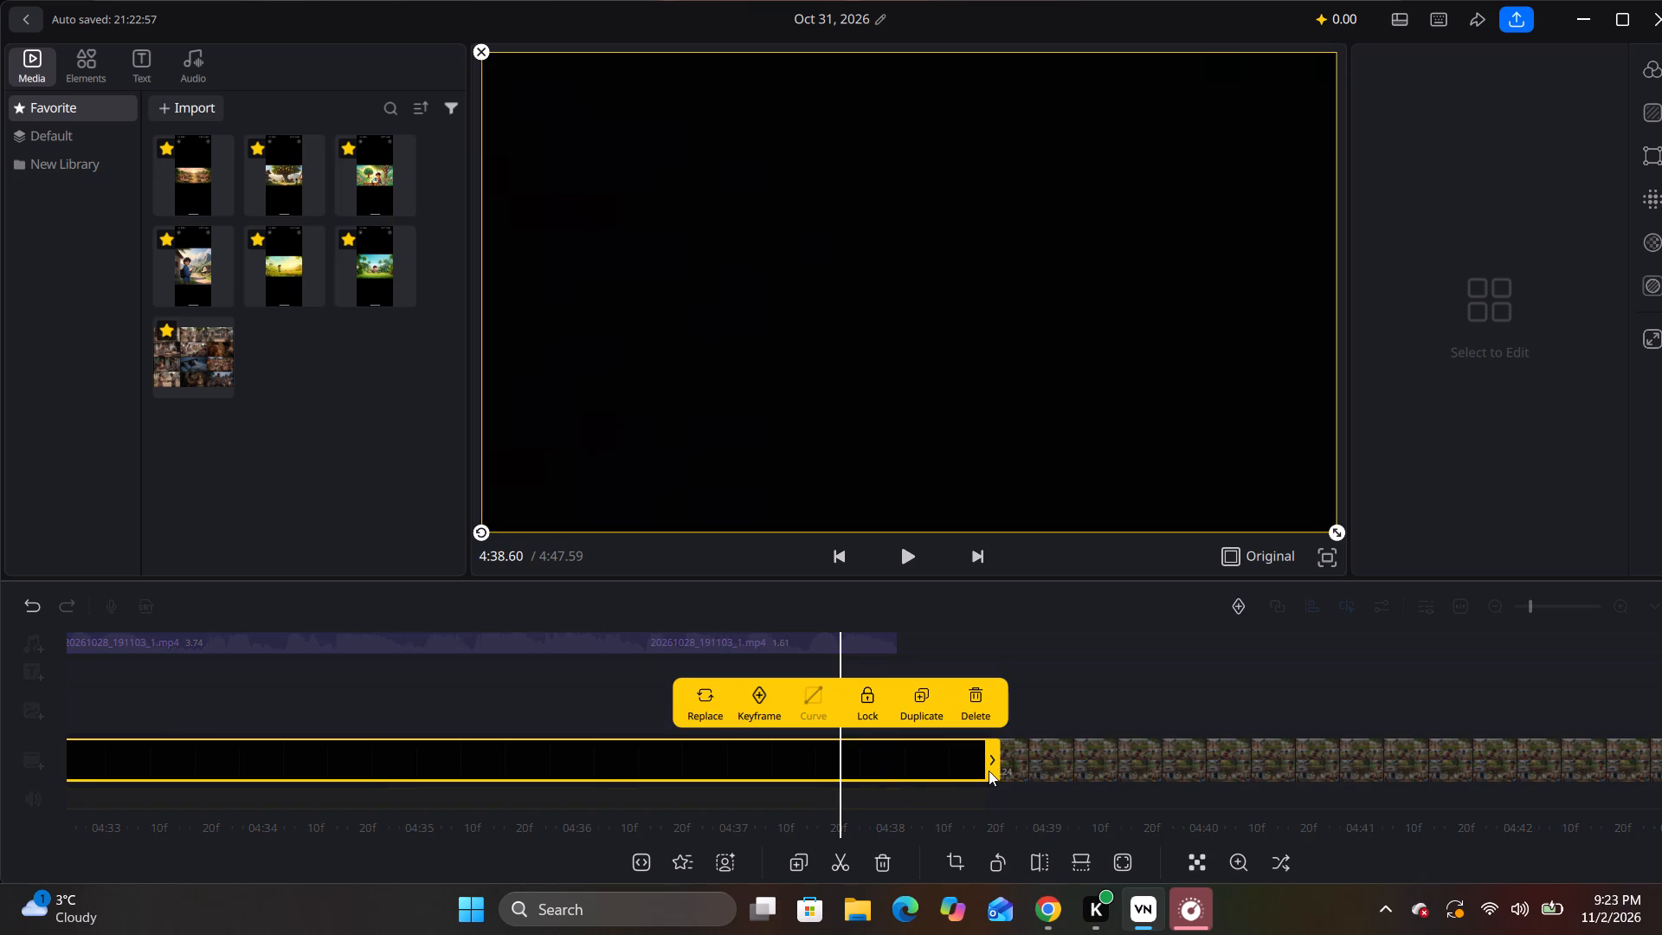
drag(989, 767, 1296, 766)
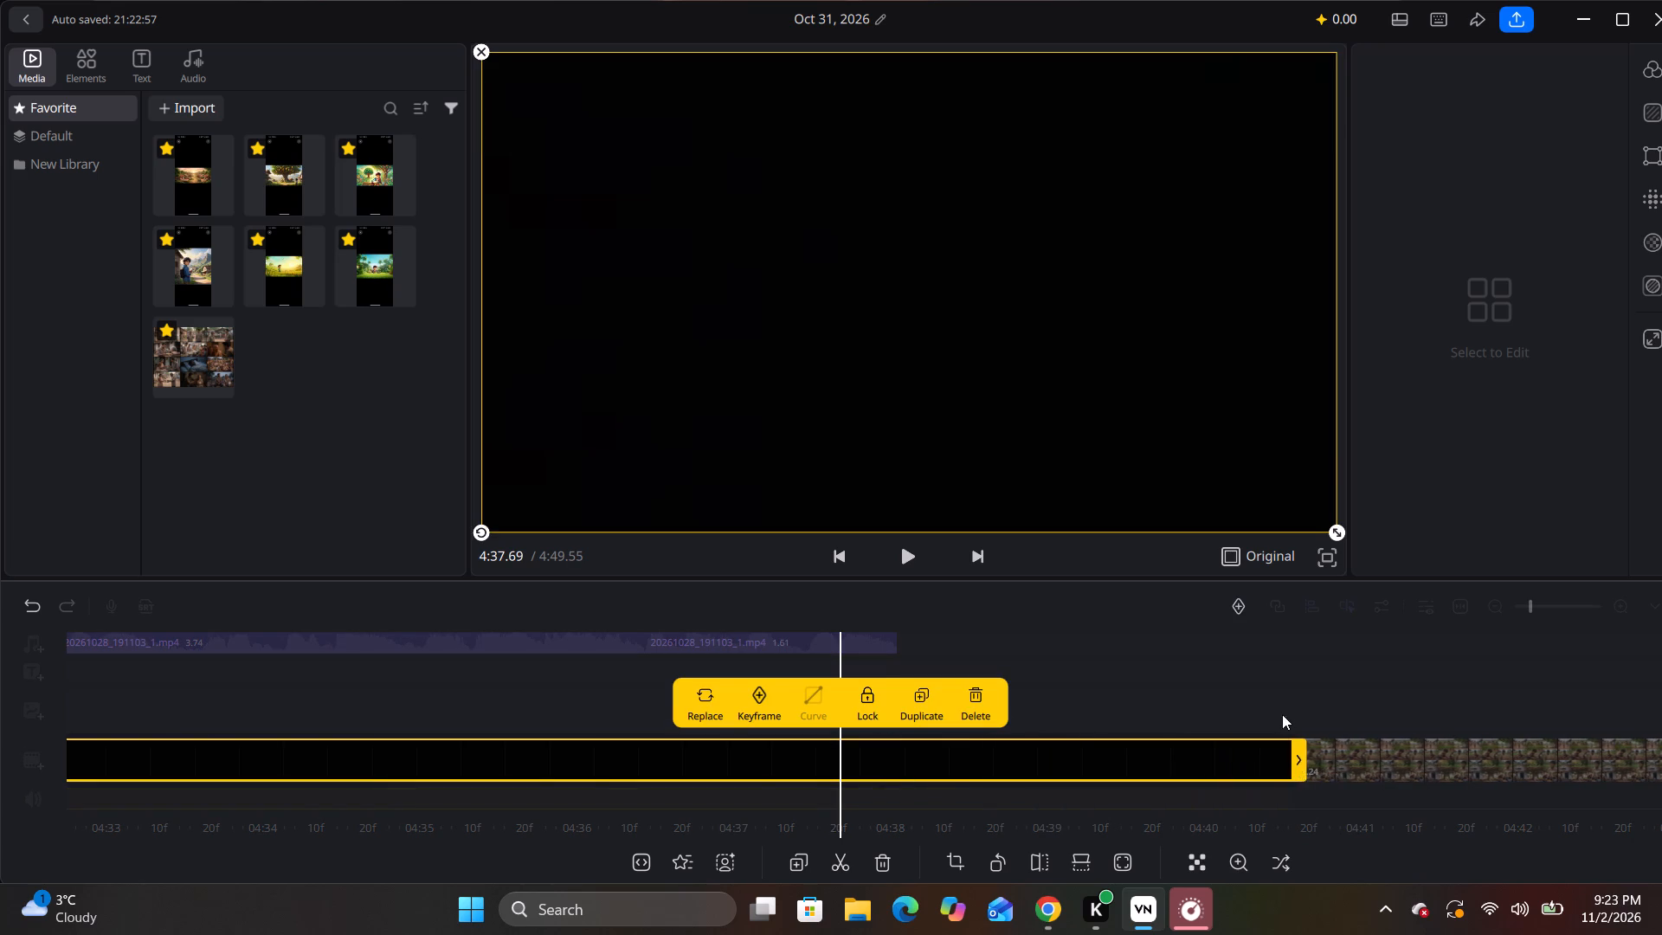
Move the last two narration segments earlier, bringing the short one to about 4:42.6 and the 1.89-second one to about 4:44.3.
drag(1280, 687, 614, 693)
drag(1128, 694, 1172, 698)
click(693, 635)
click(694, 647)
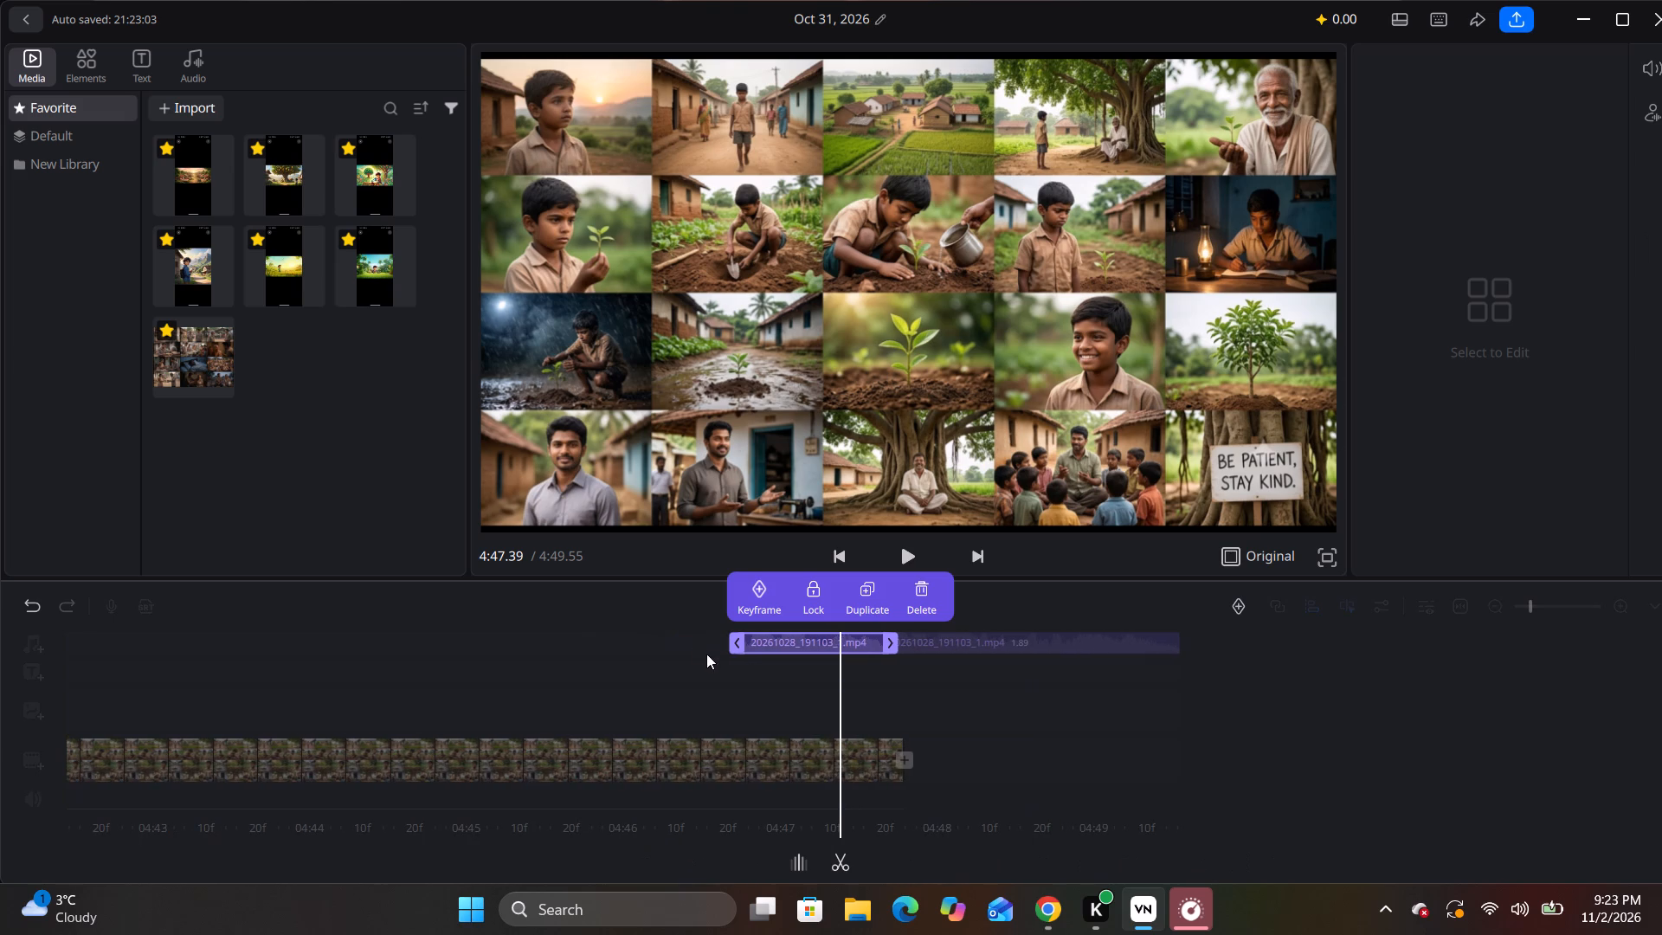
drag(841, 642, 196, 633)
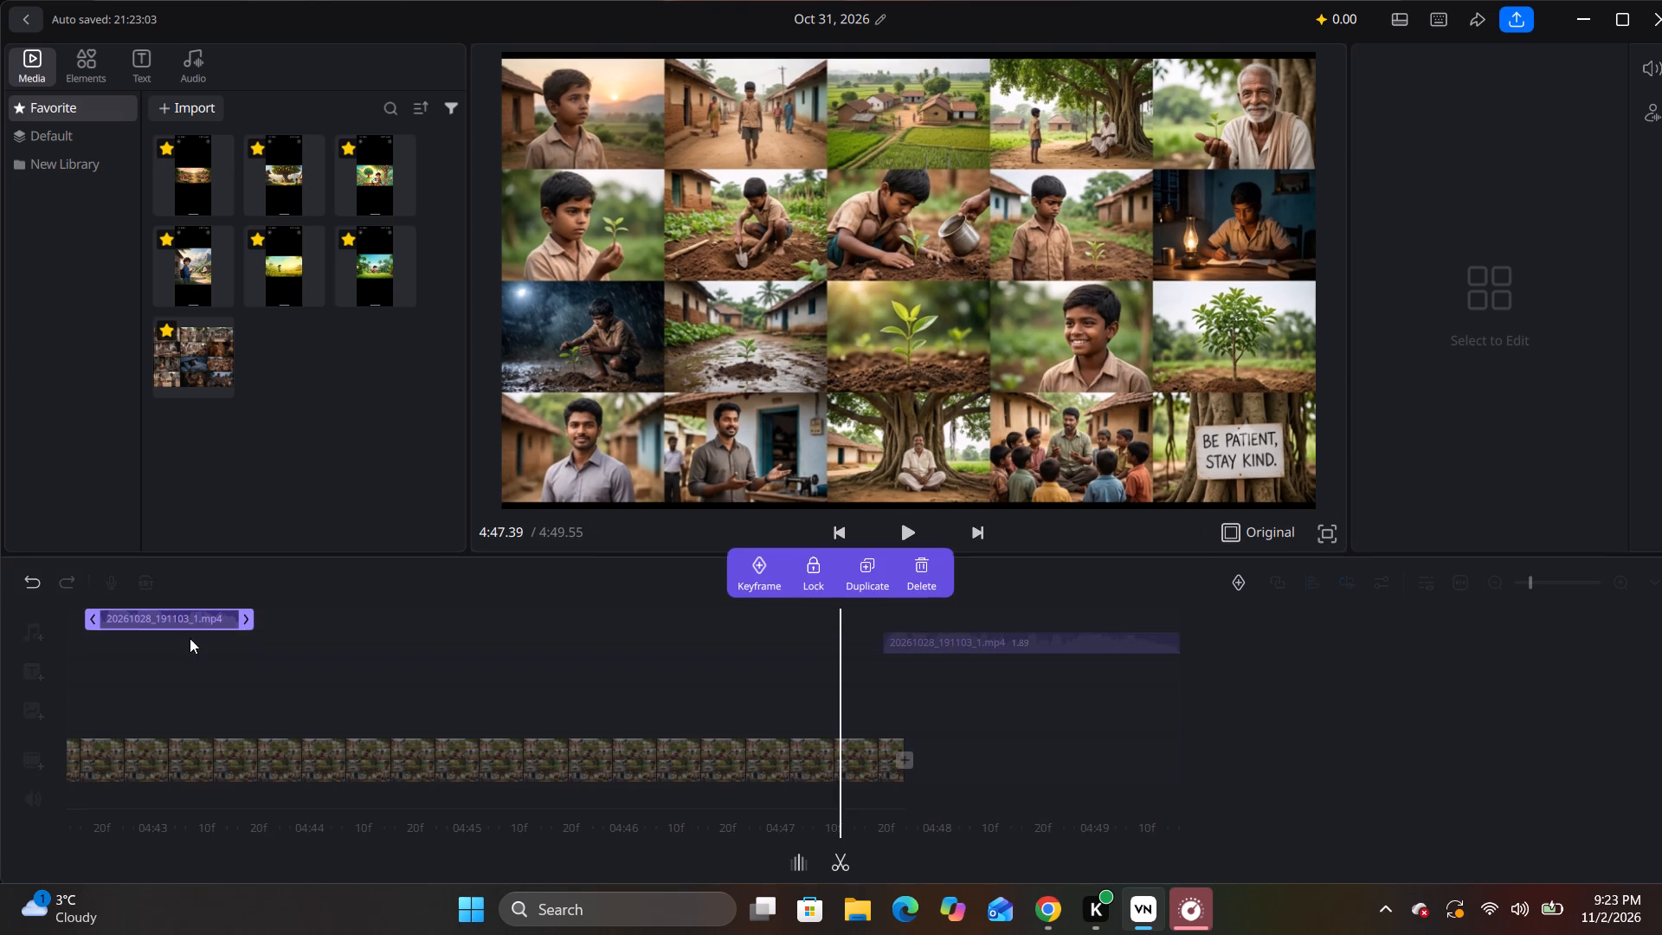
drag(1014, 643, 506, 642)
click(640, 643)
drag(949, 645, 438, 645)
drag(413, 694, 1614, 803)
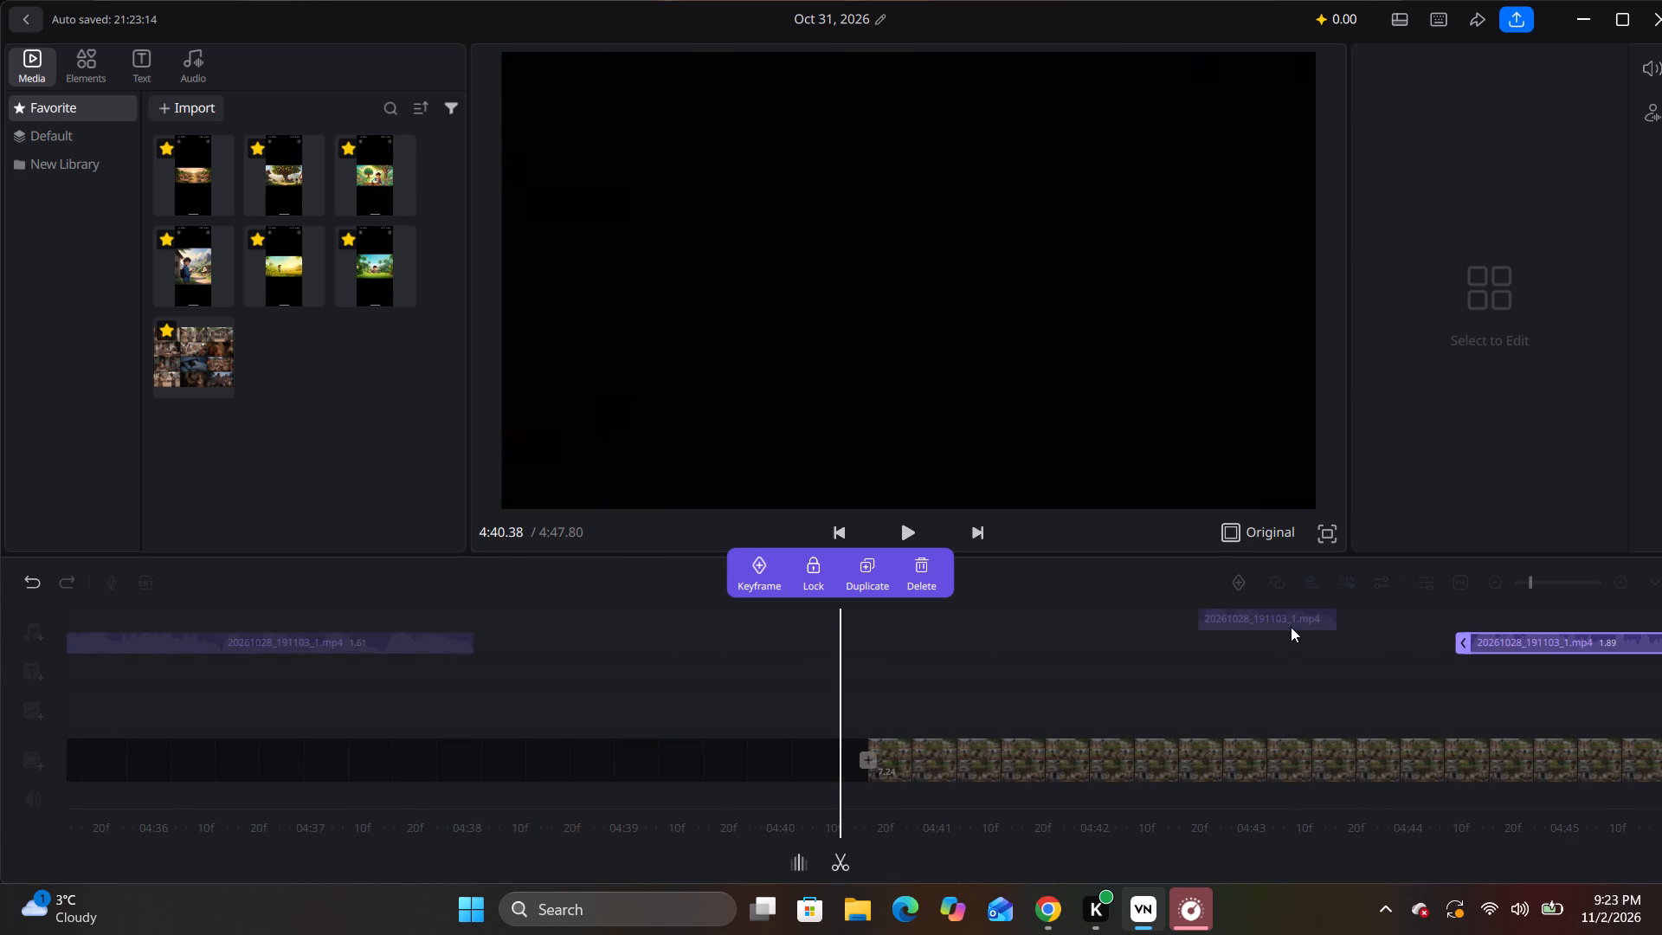
Move the short narration segment onto the main narration track, directly after the 1.61-second segment.
click(1291, 627)
drag(834, 619, 832, 620)
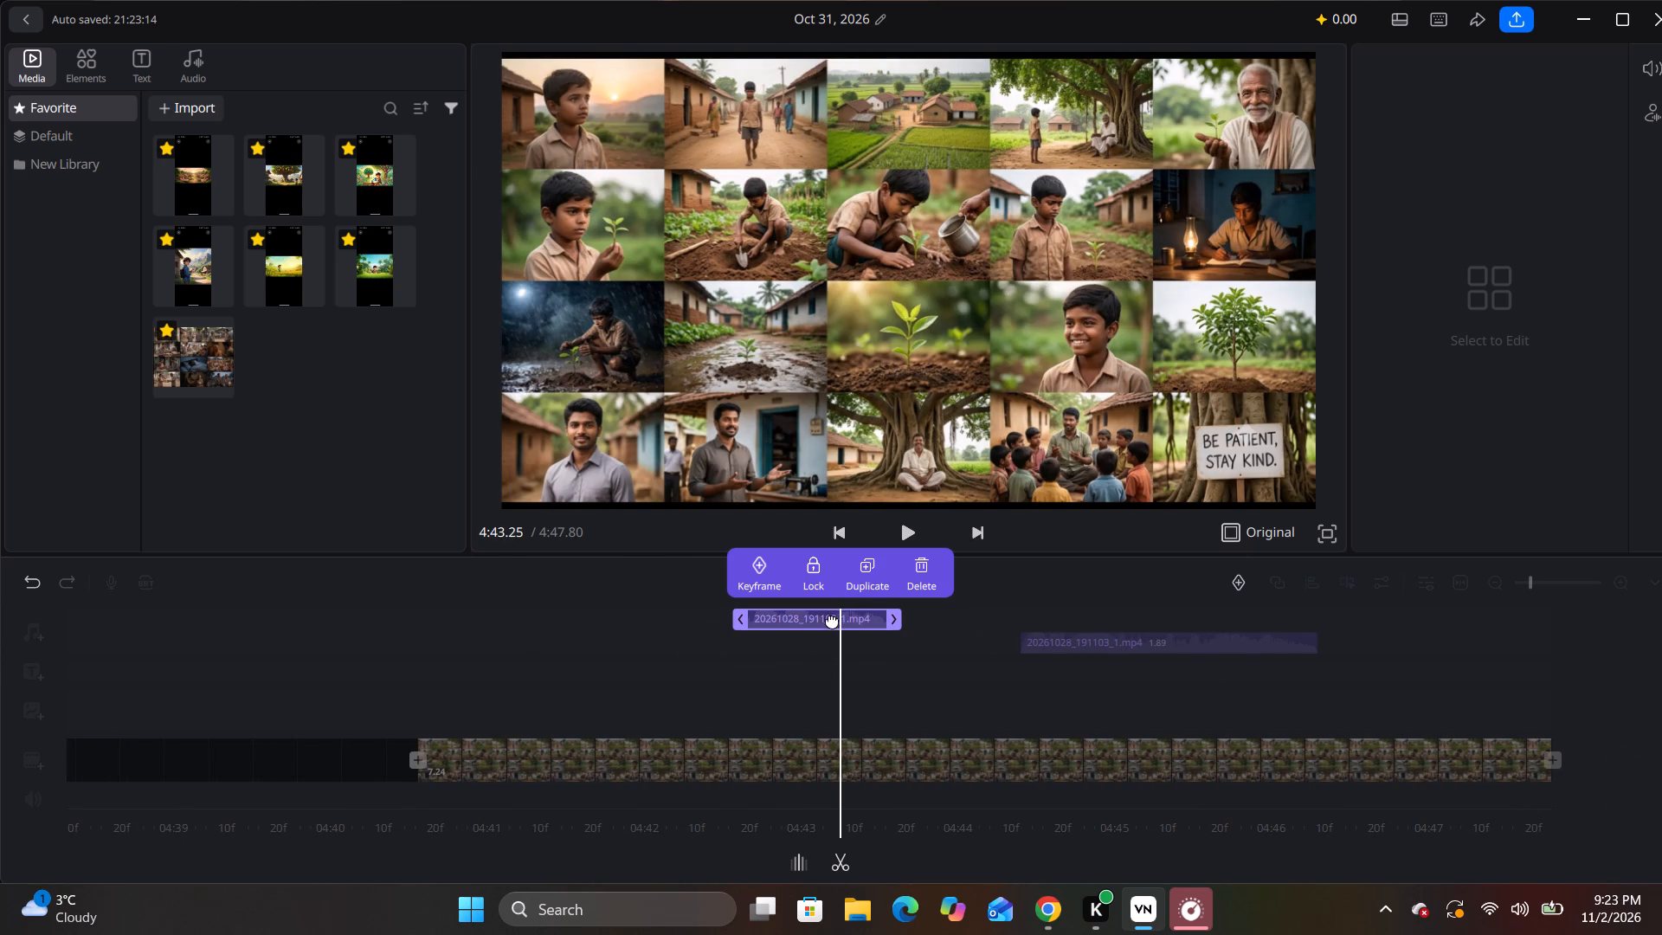
drag(832, 620, 248, 623)
drag(324, 670, 1156, 791)
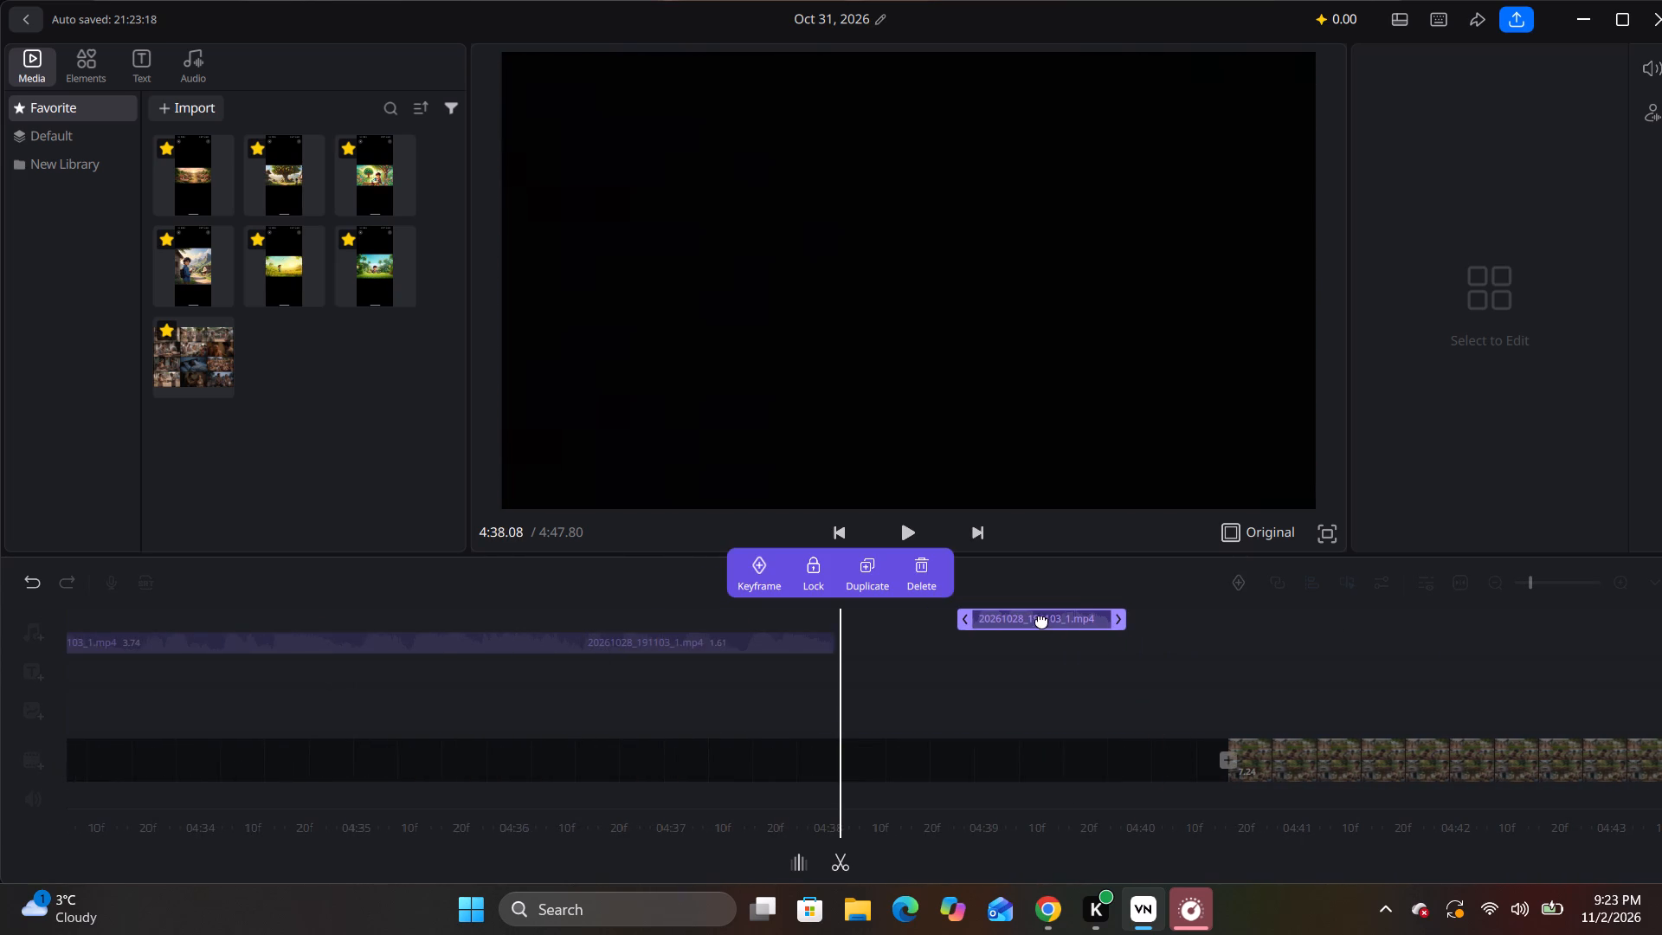
click(1037, 619)
drag(860, 616, 722, 647)
Move the final 1.89-second narration segment back so it directly follows the short segment on the narration track.
drag(1205, 717, 737, 715)
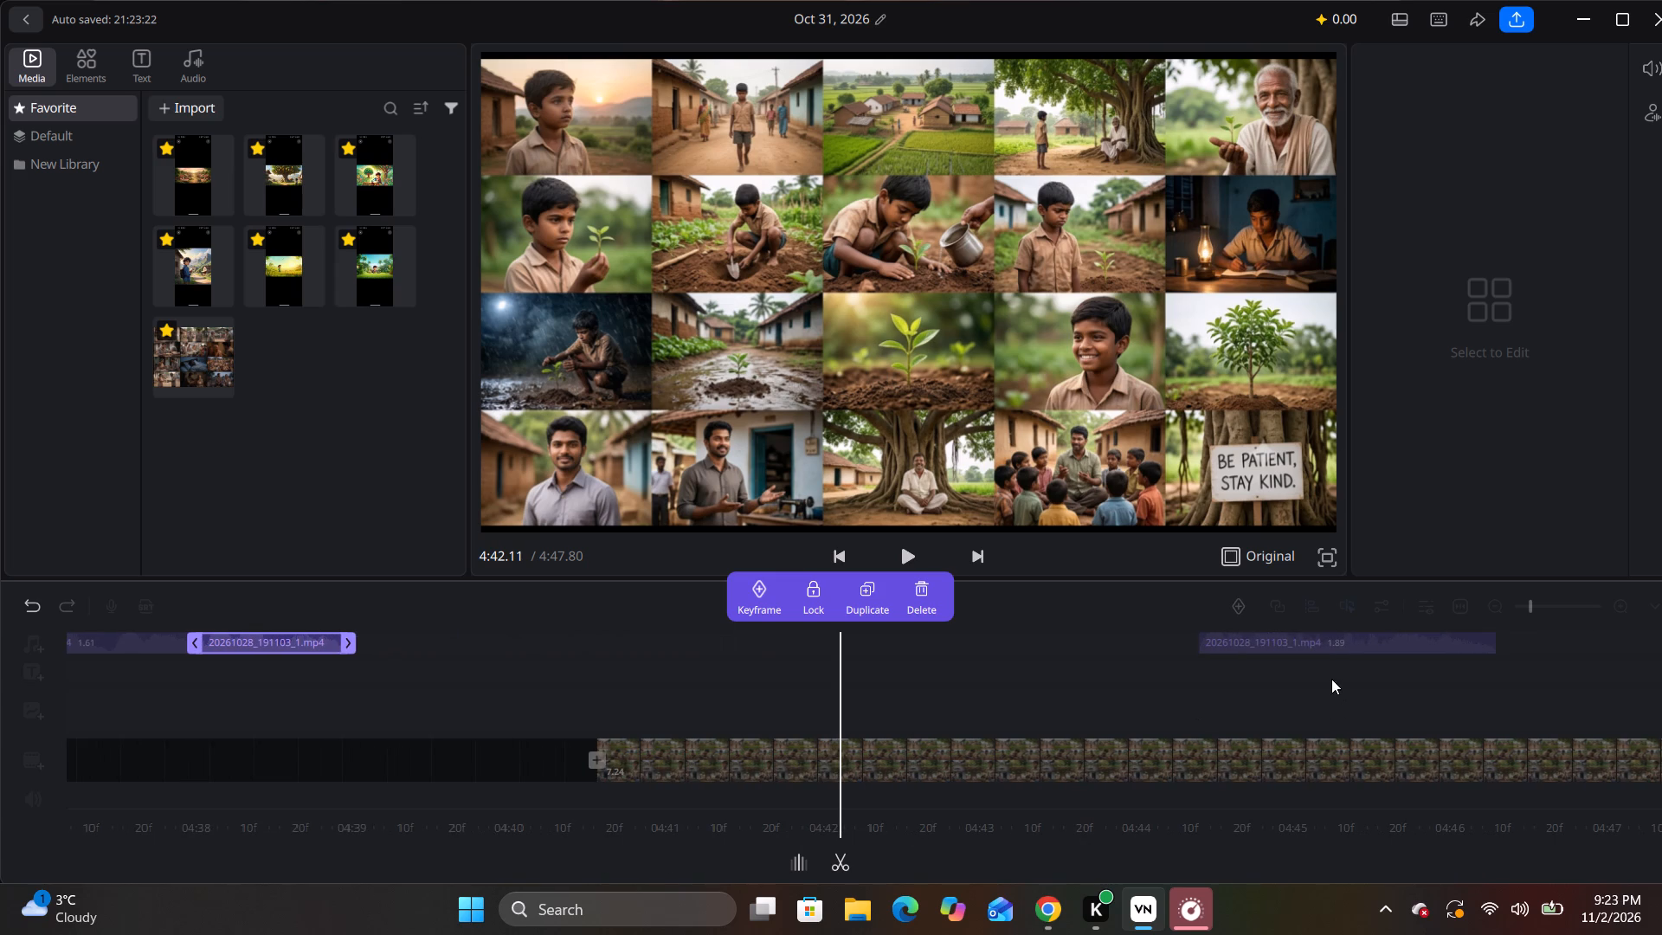
click(1324, 642)
drag(927, 646, 926, 645)
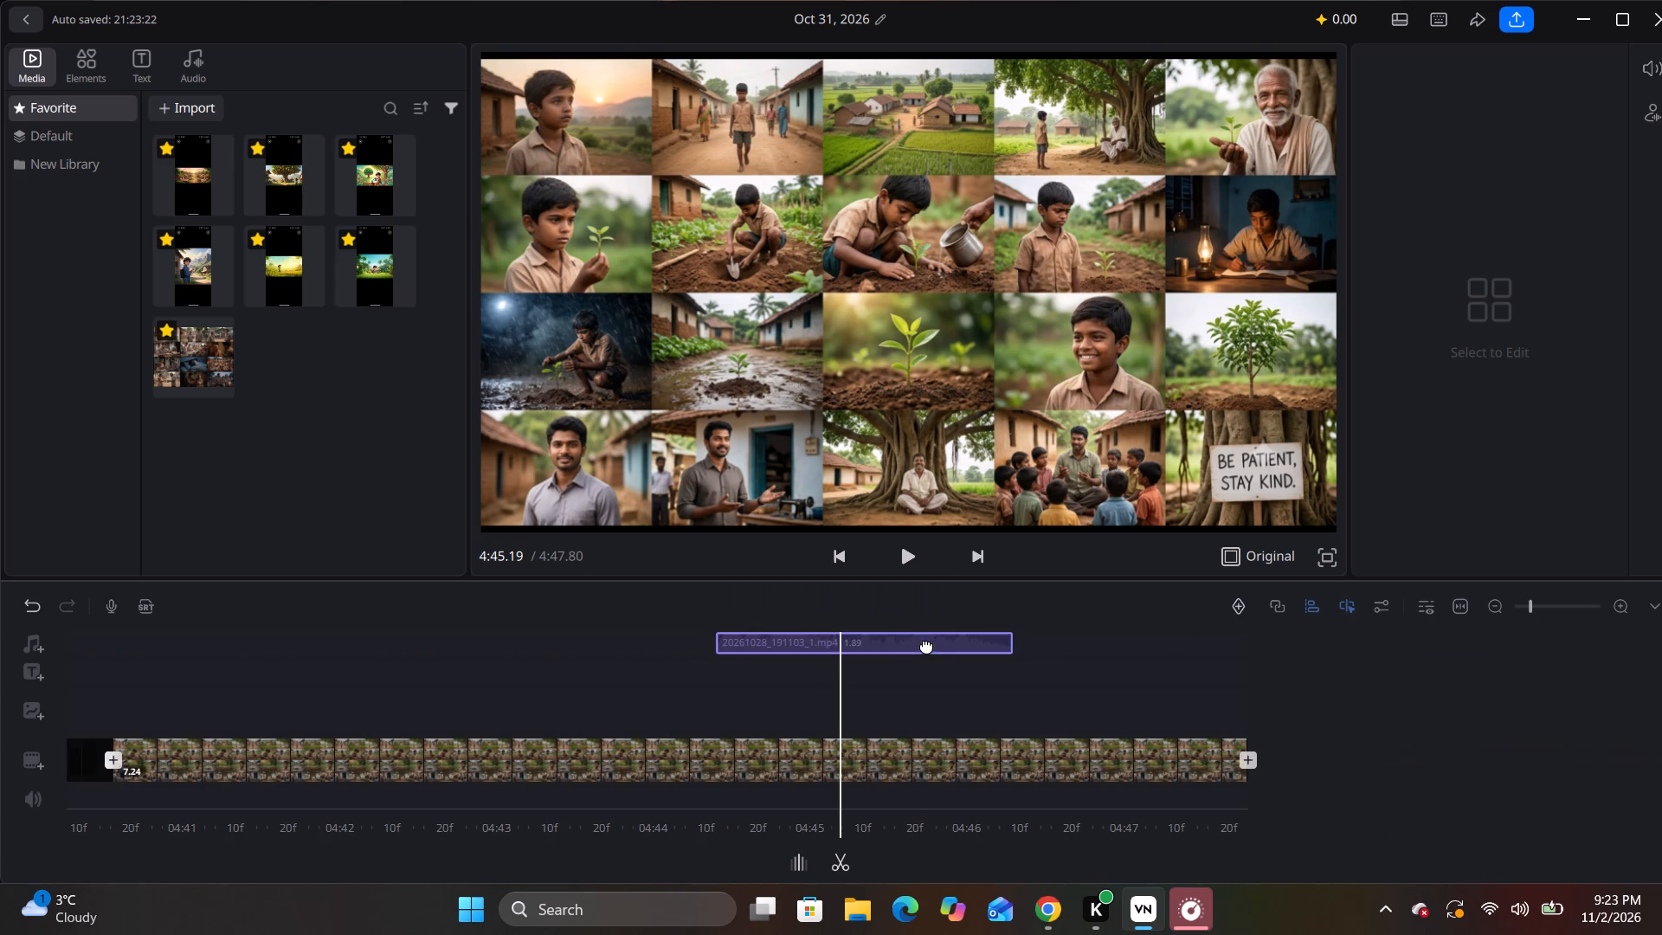
drag(926, 645, 499, 645)
drag(248, 701, 1163, 740)
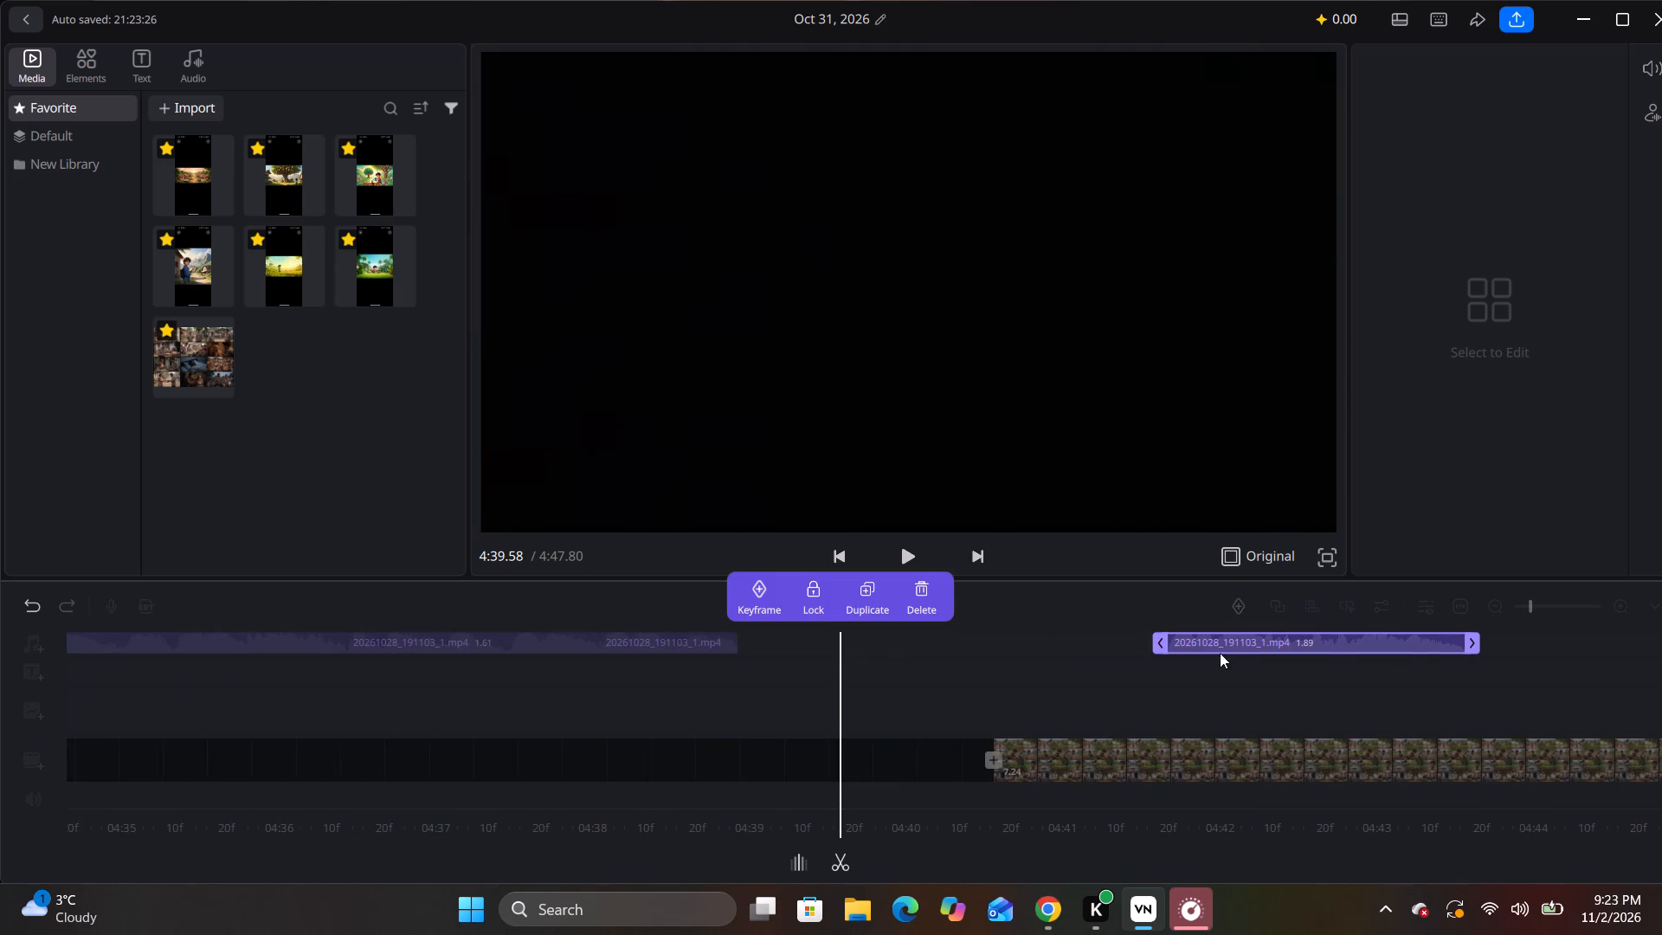
drag(1231, 642, 802, 643)
Extend the end of the closing black clip past the end of the narration, to about 4:40.88.
click(807, 740)
click(838, 758)
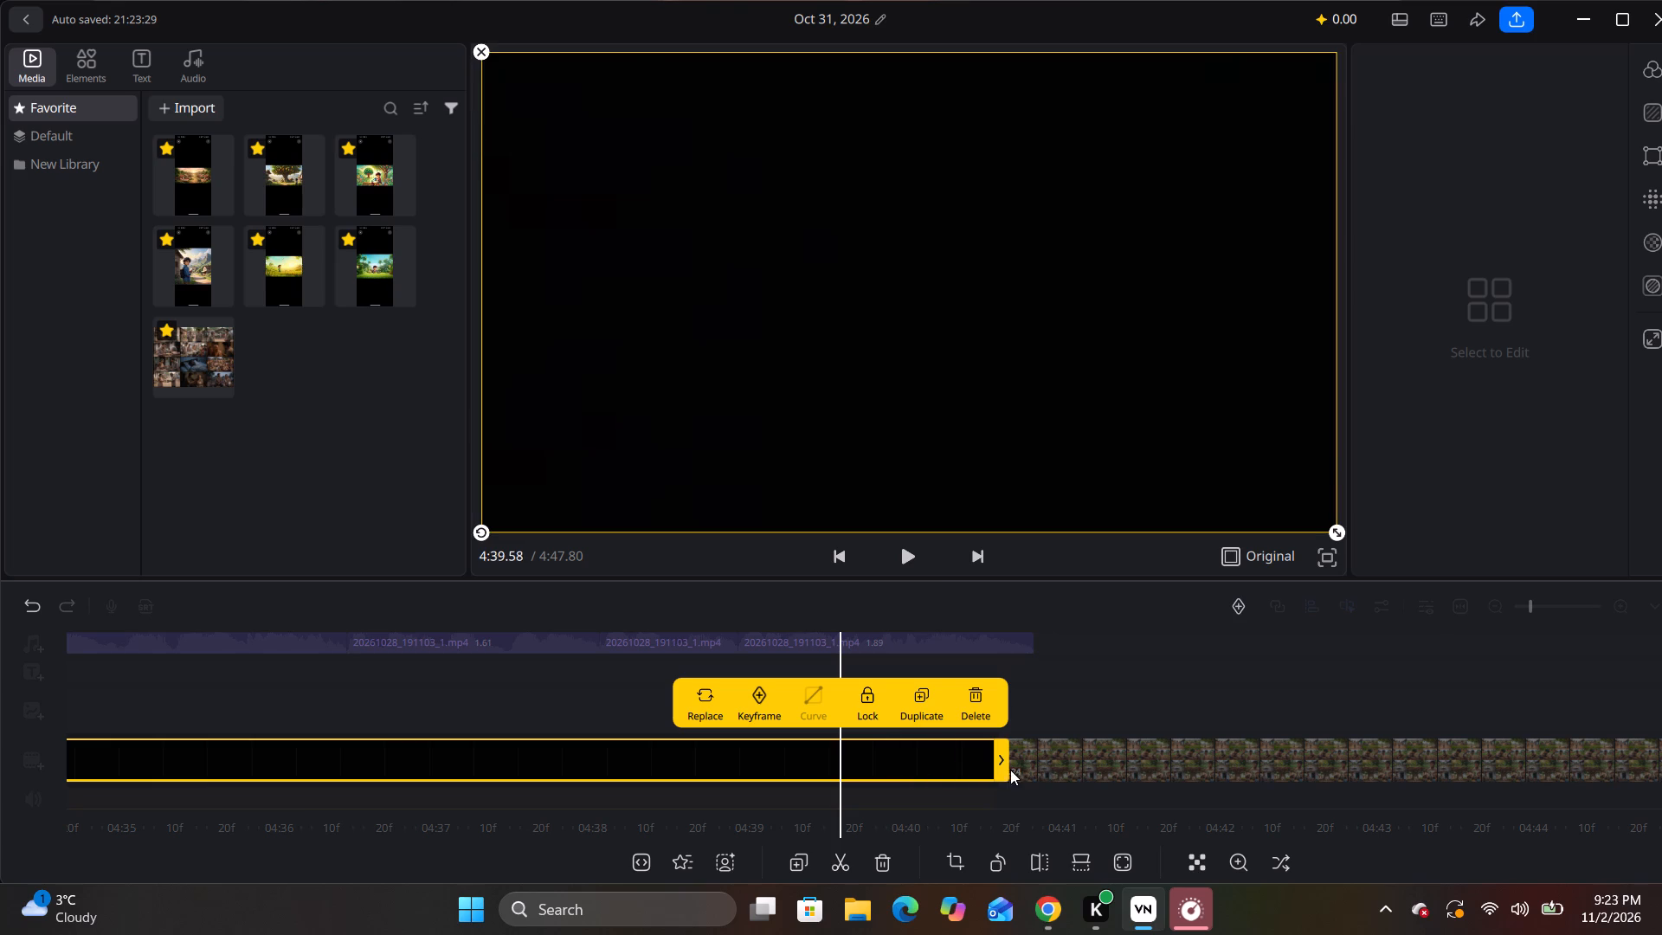
drag(995, 764, 1045, 760)
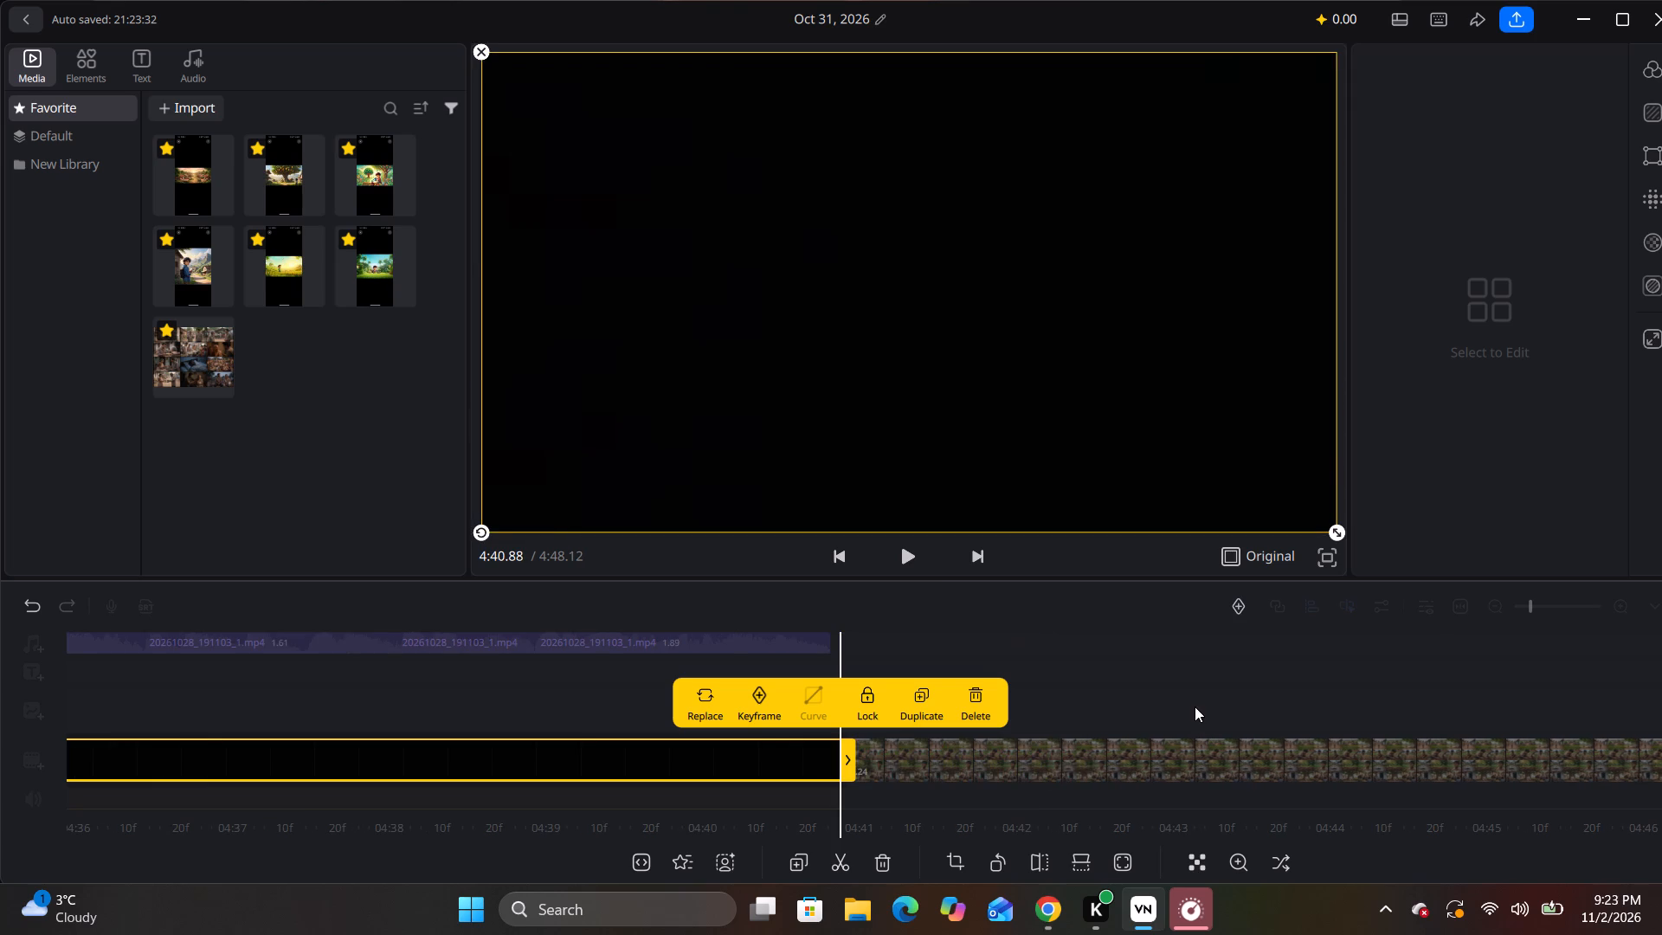
Delete the final collage clip after the closing black clip.
click(1063, 770)
click(1007, 766)
click(847, 748)
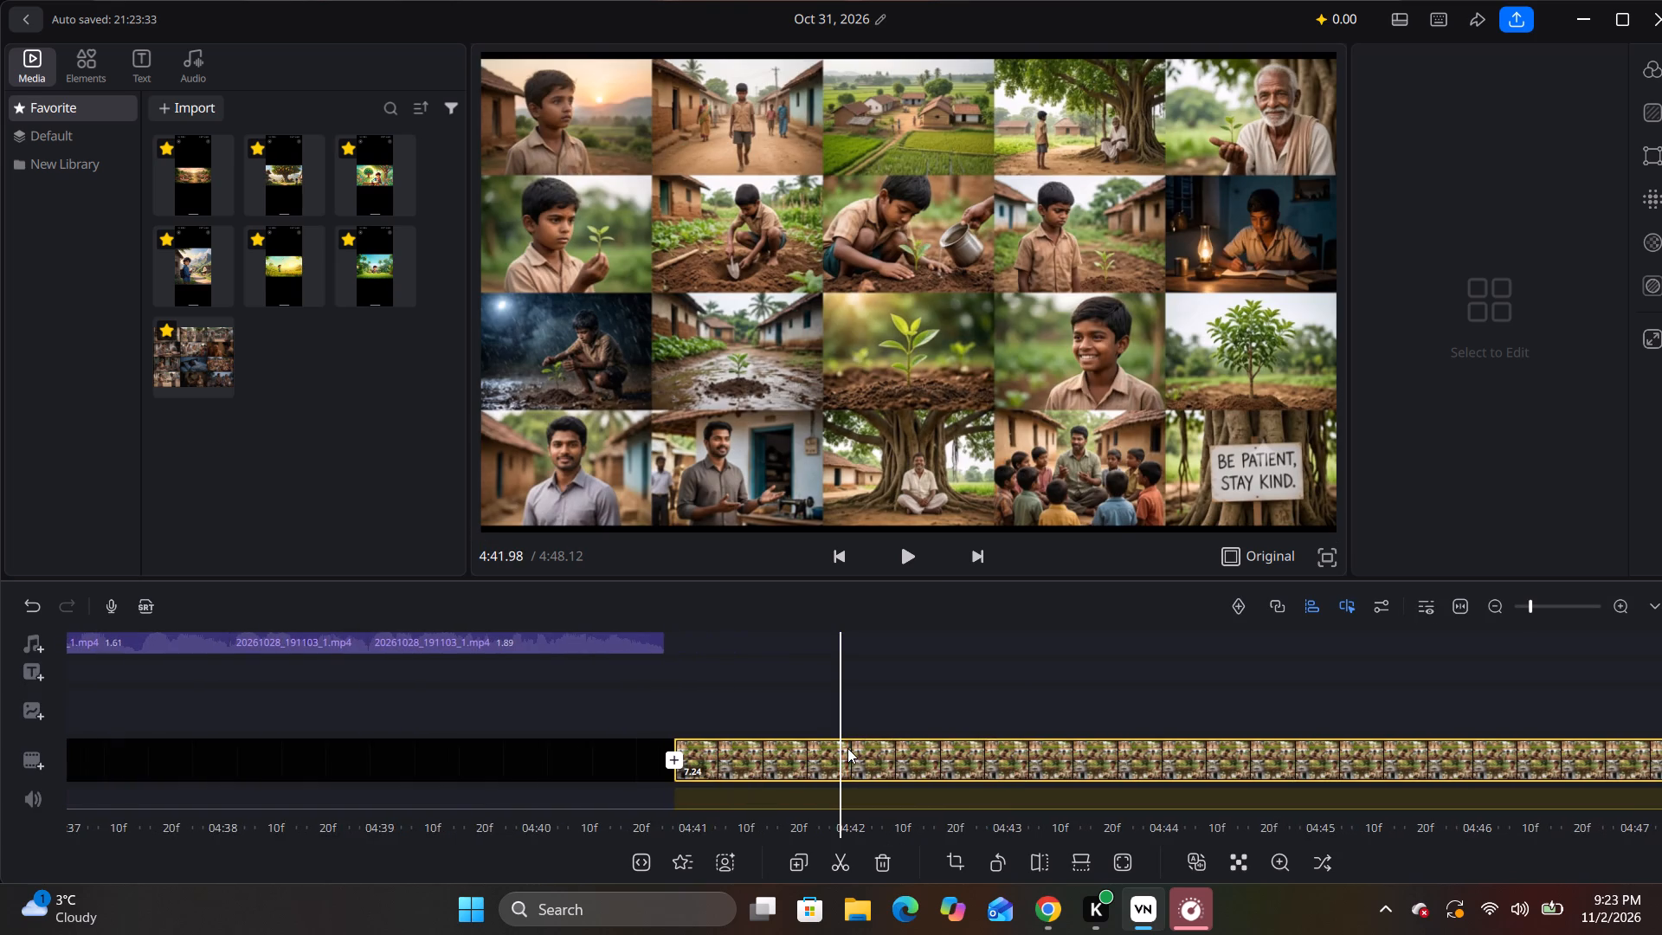
click(969, 700)
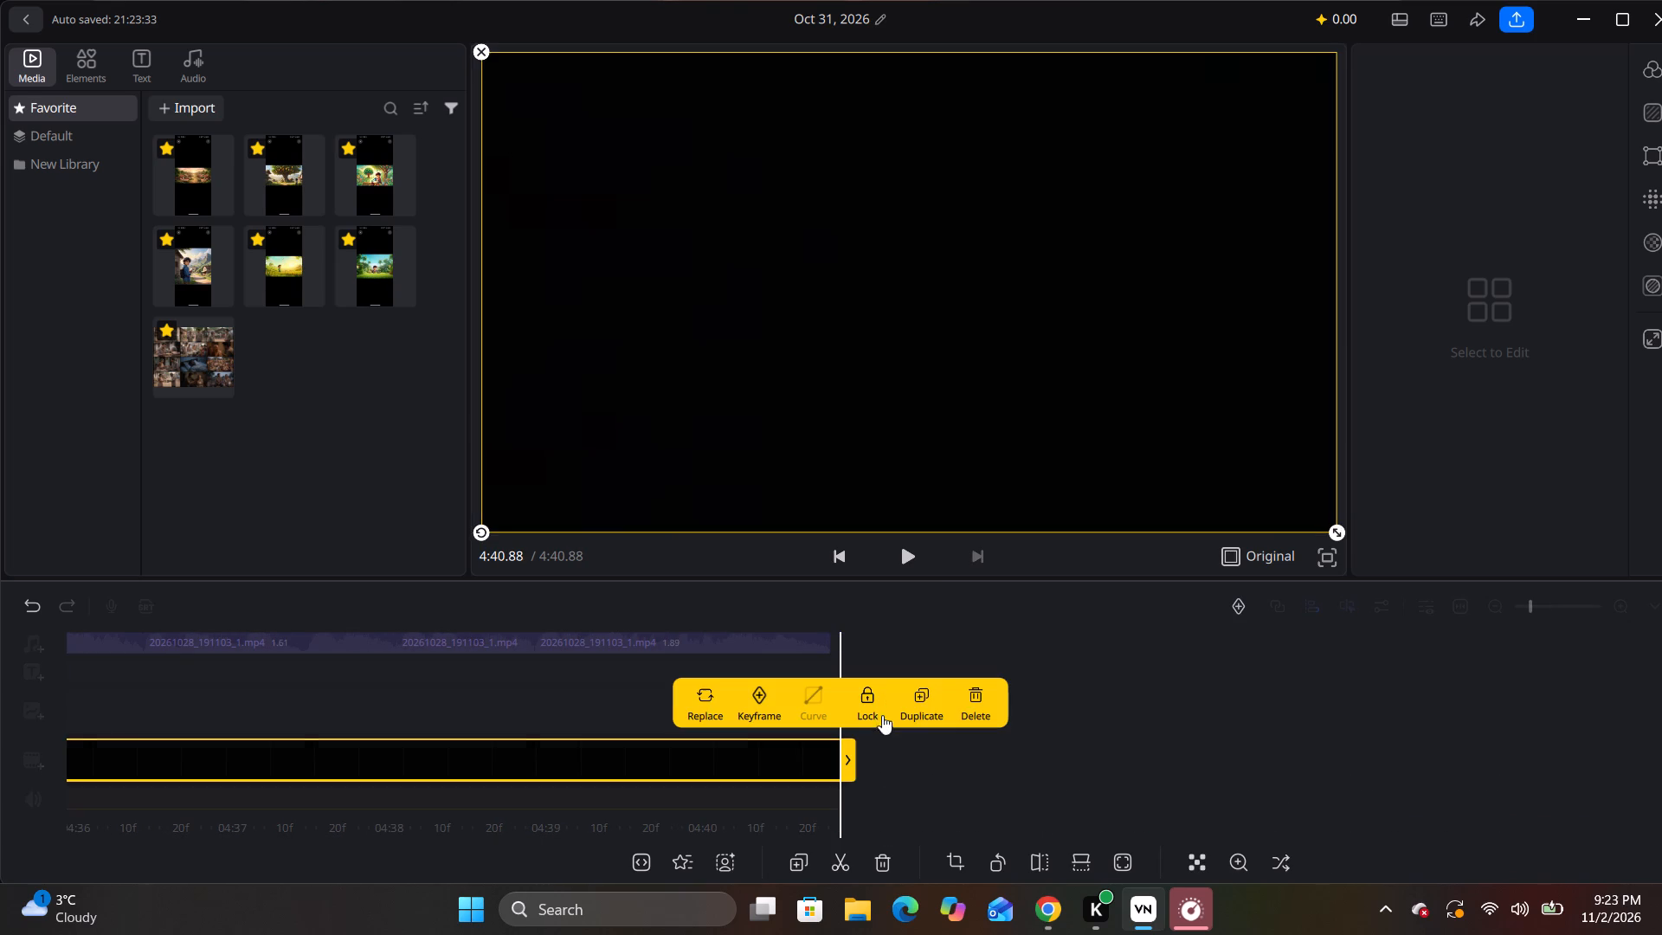
Trim the end of the closing black clip to 4:40.82, flush with the end of the last narration segment.
drag(851, 762, 828, 767)
drag(828, 767, 821, 769)
drag(776, 769, 851, 775)
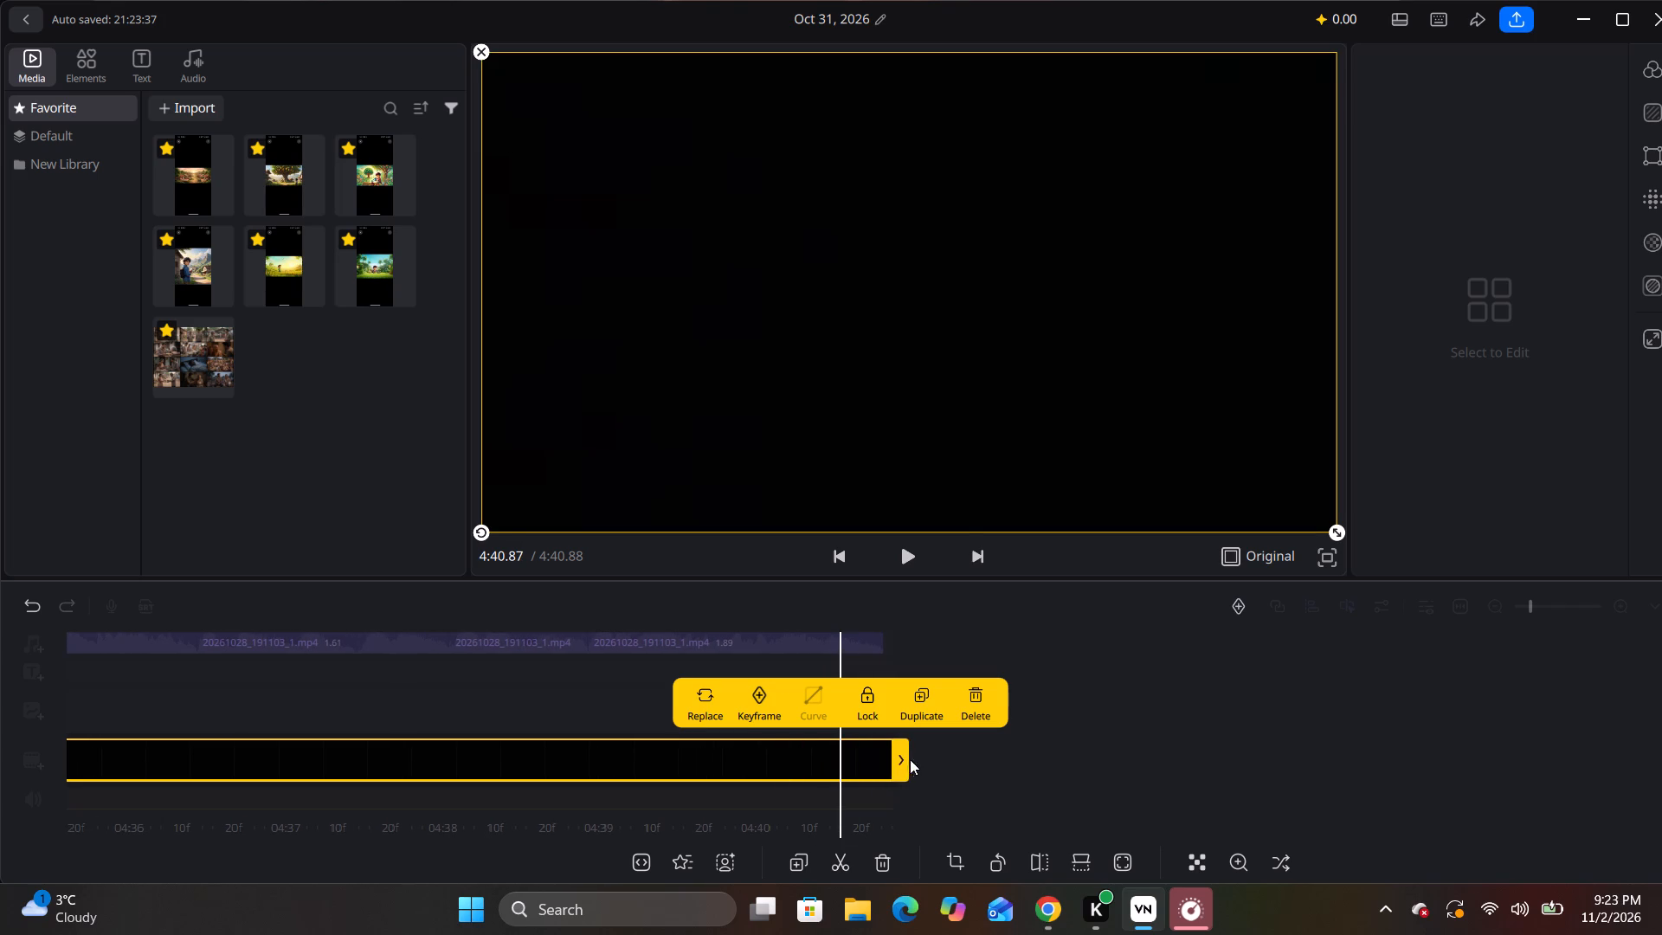
drag(895, 764, 869, 767)
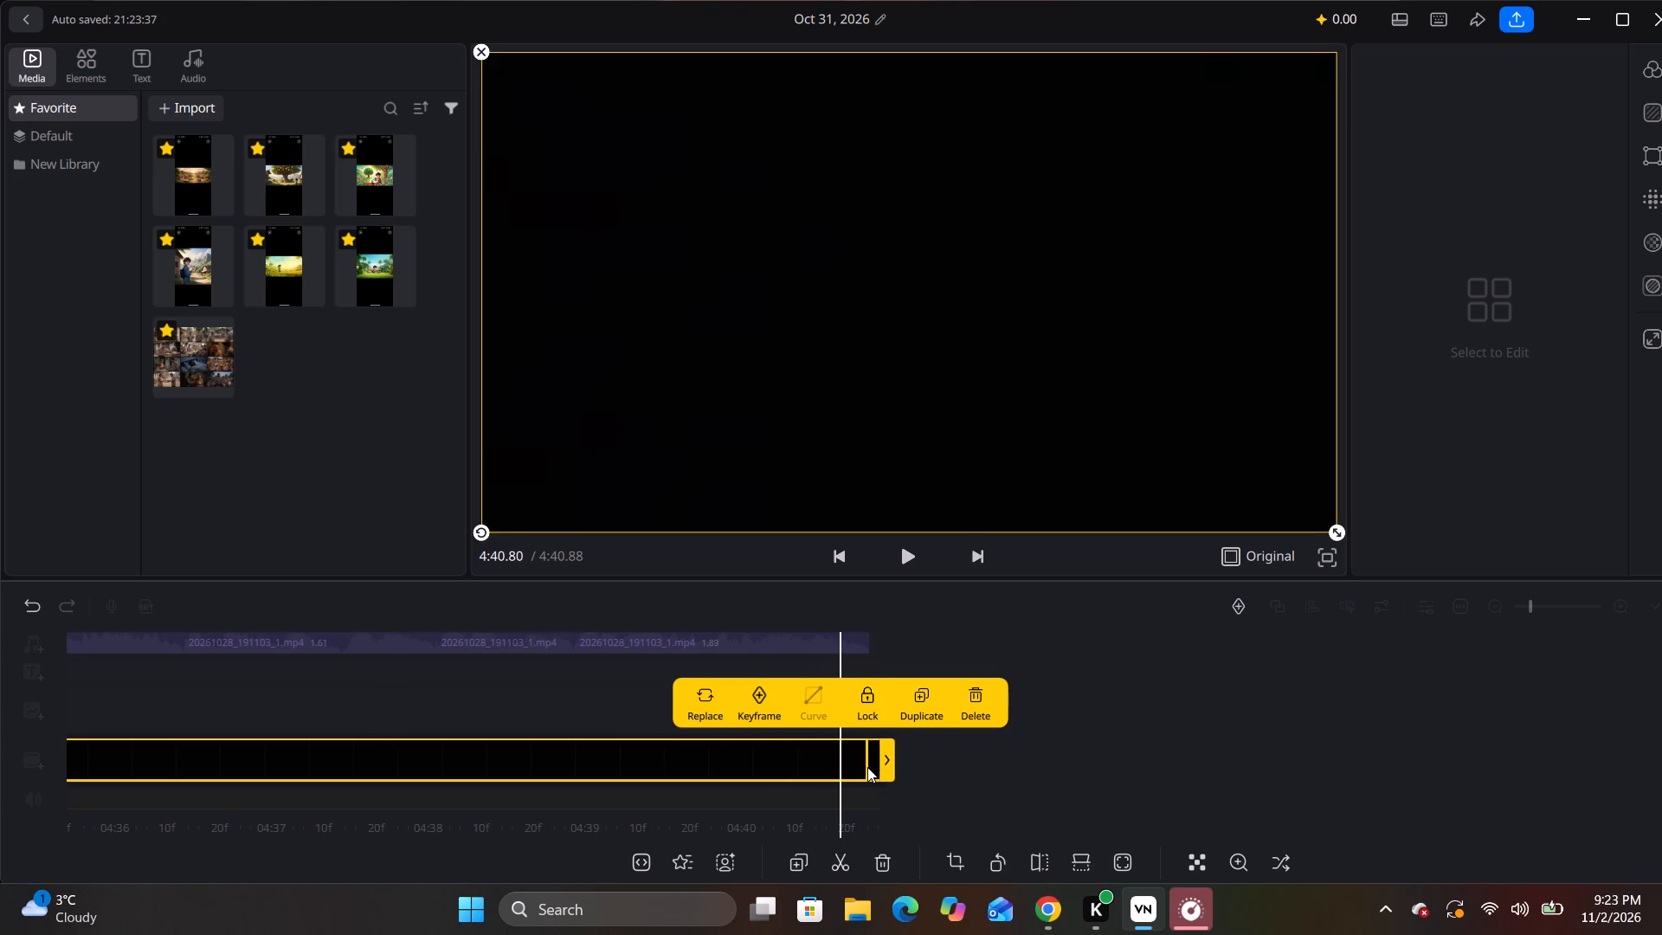
click(882, 757)
click(853, 757)
drag(885, 753, 876, 758)
click(910, 776)
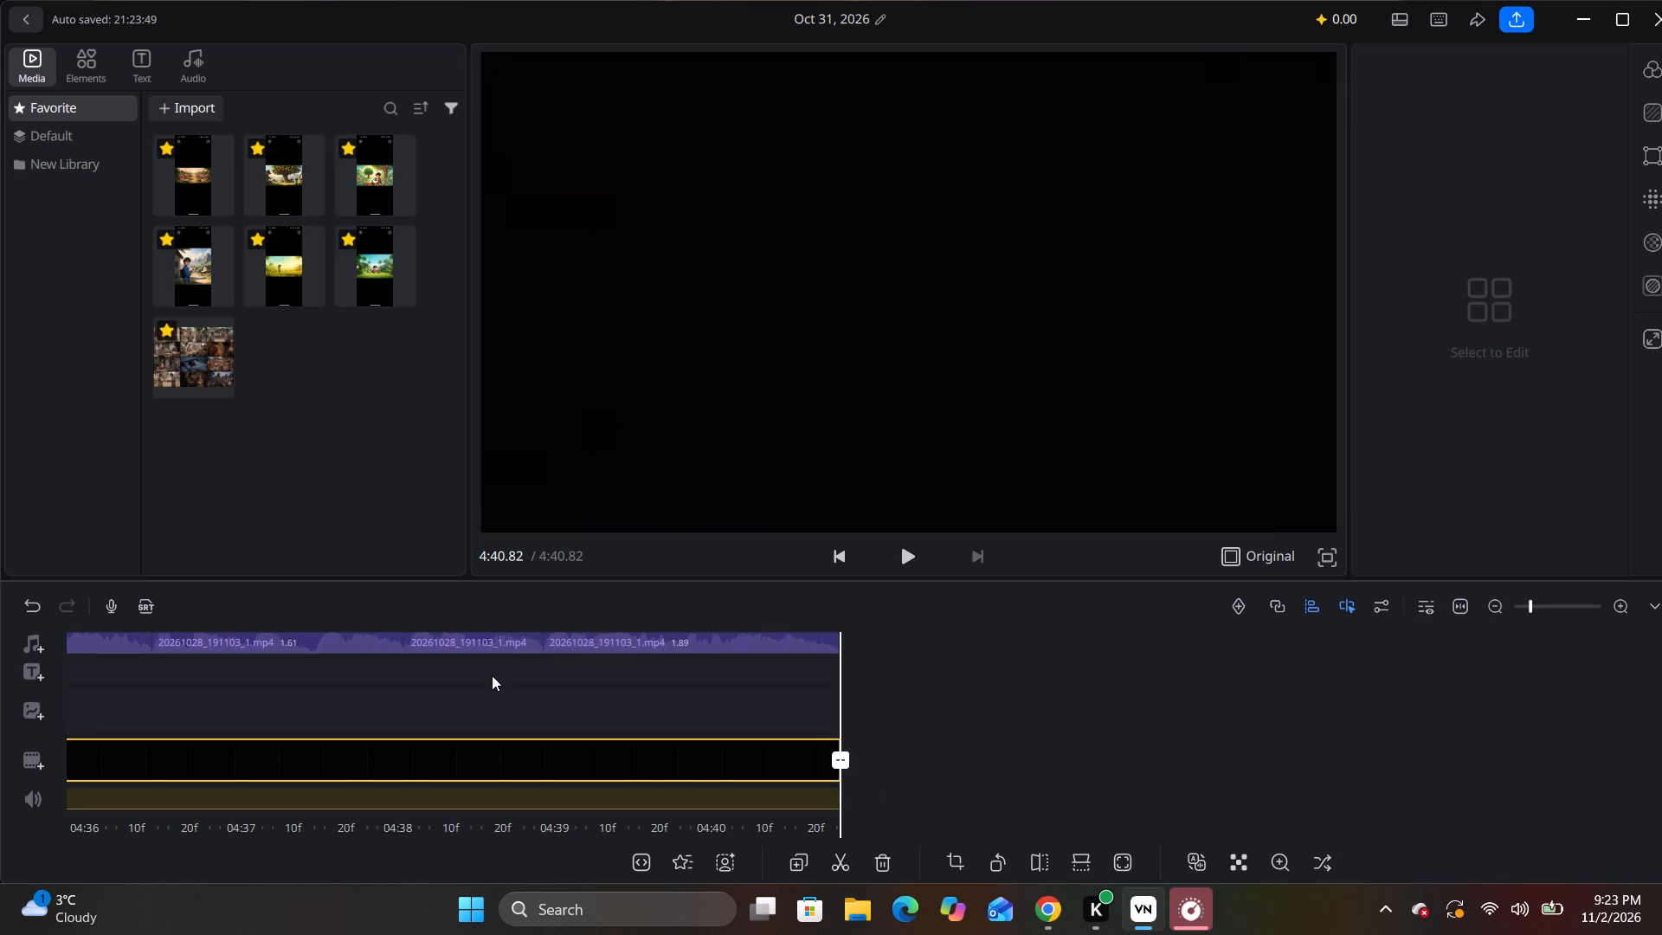
Add a Zoom 1 transition between the opening 1.18-second black clip and the sunset village clip.
drag(492, 675, 1498, 772)
drag(829, 706, 1592, 771)
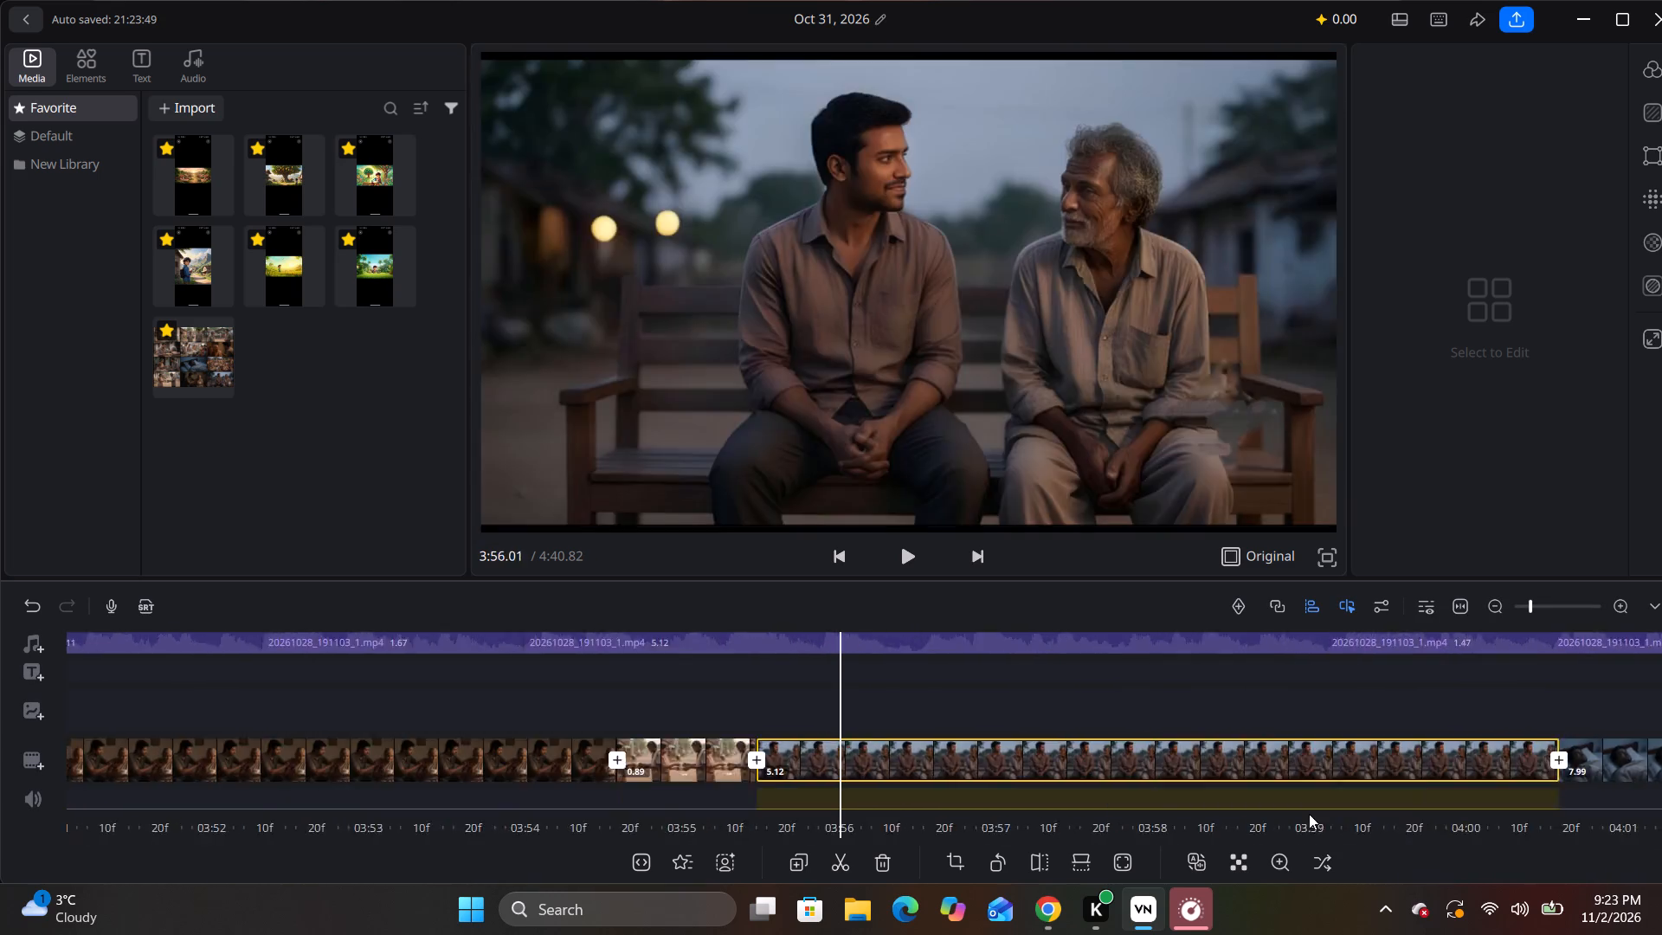
drag(372, 693, 1395, 751)
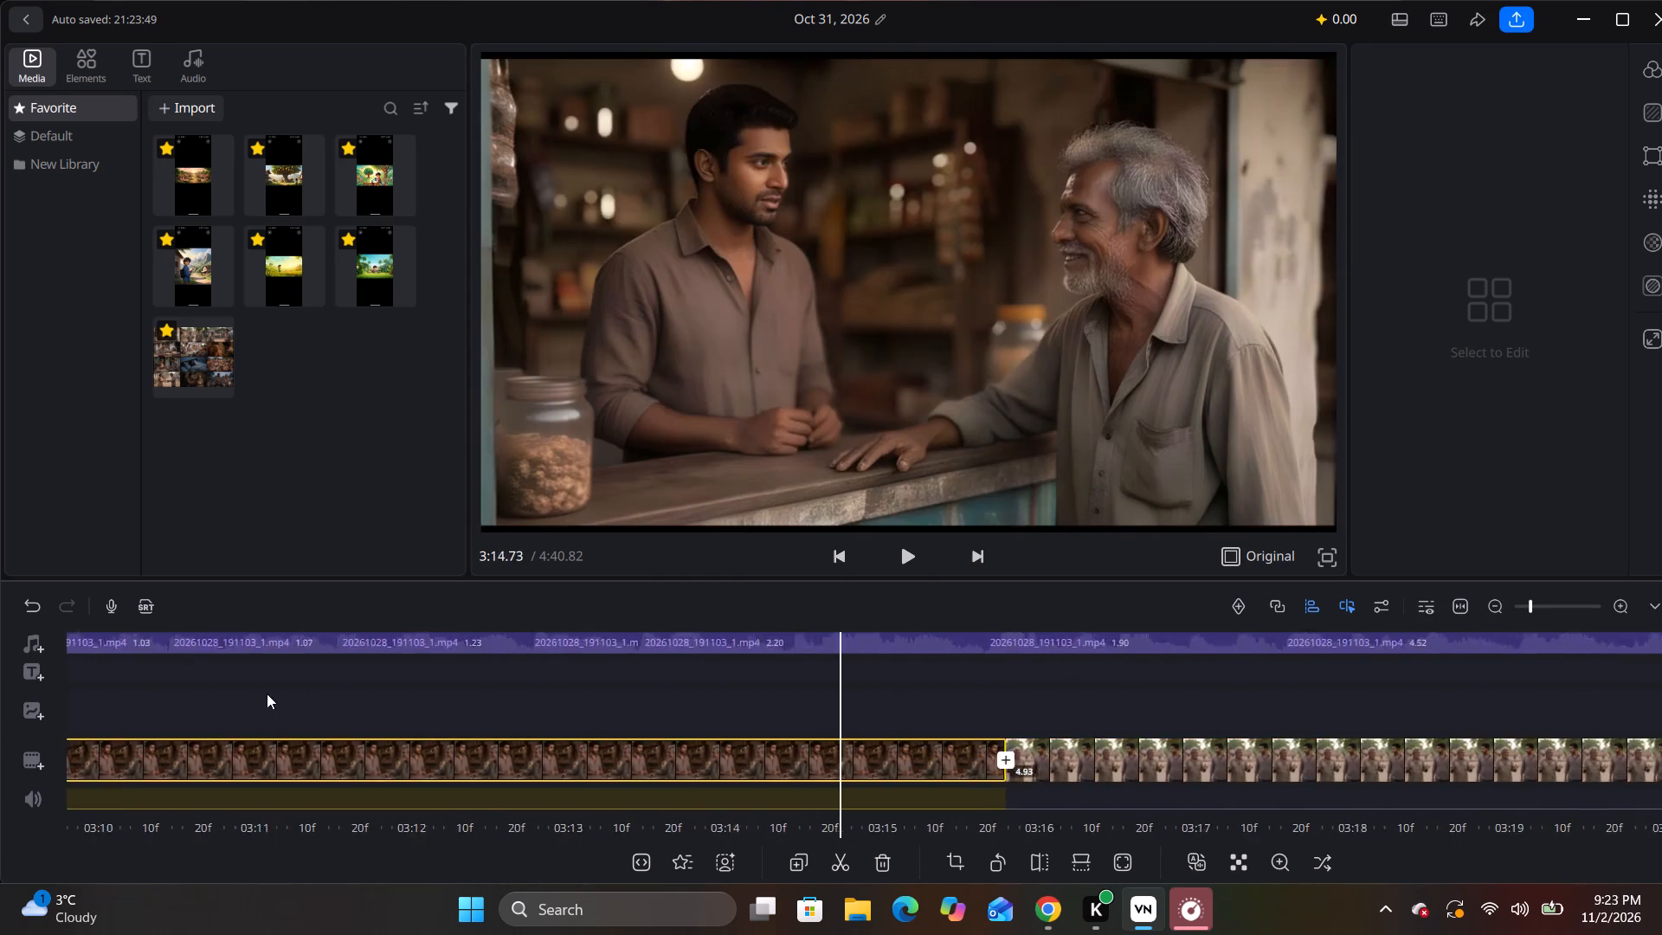
drag(267, 693, 1240, 749)
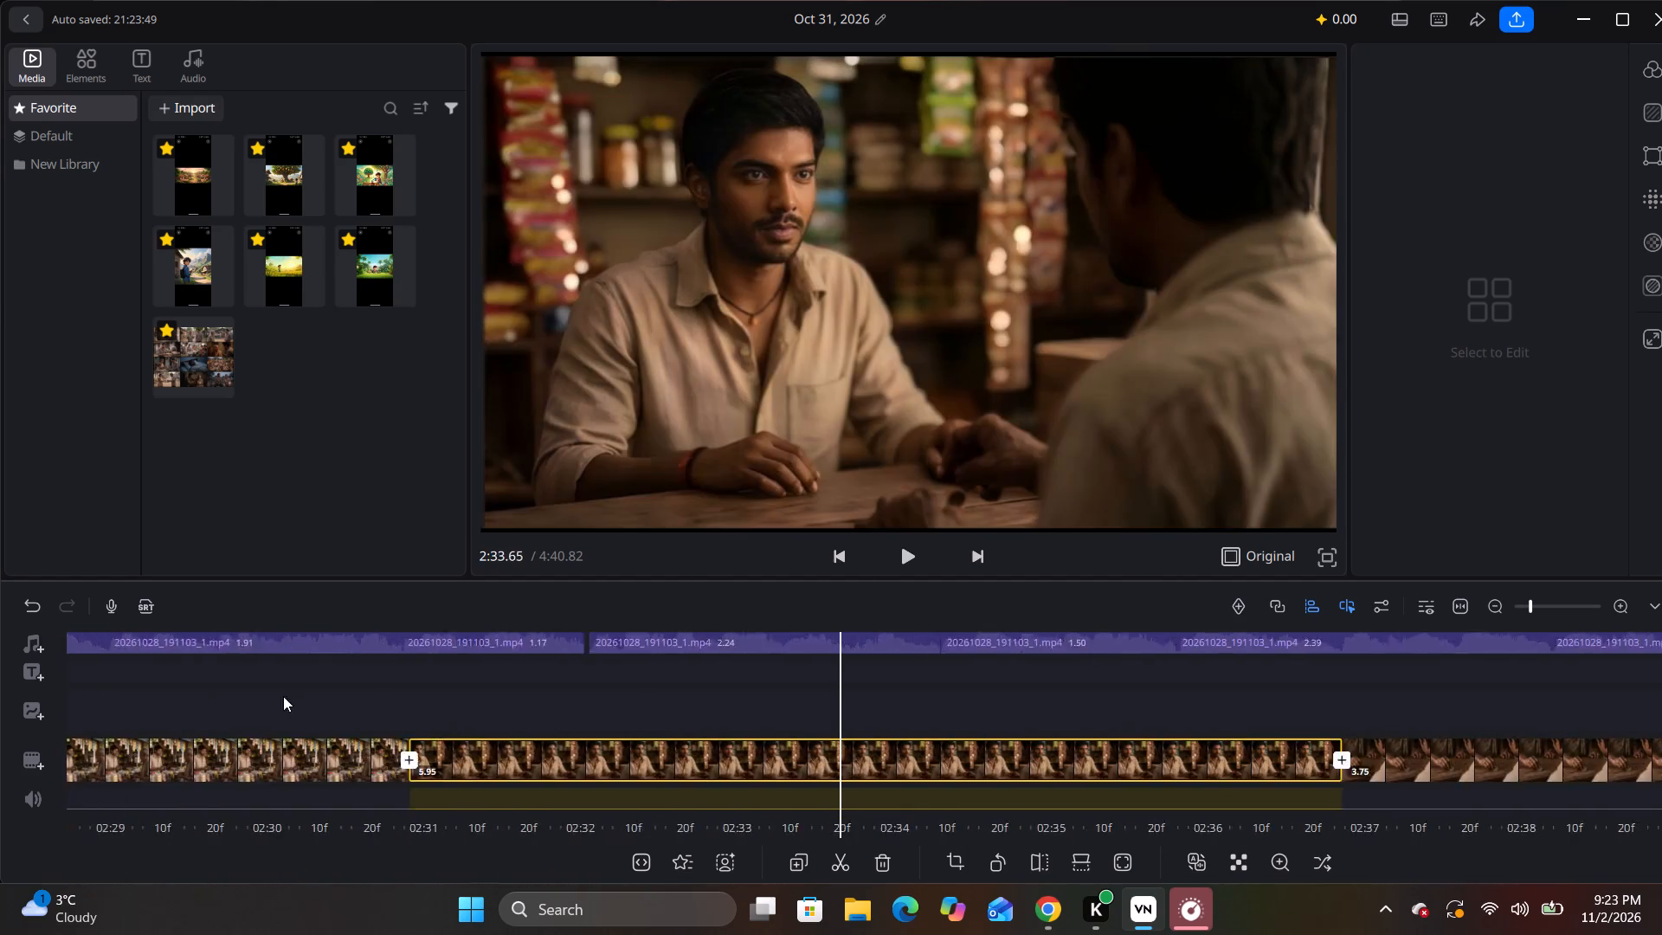
drag(216, 690, 1031, 718)
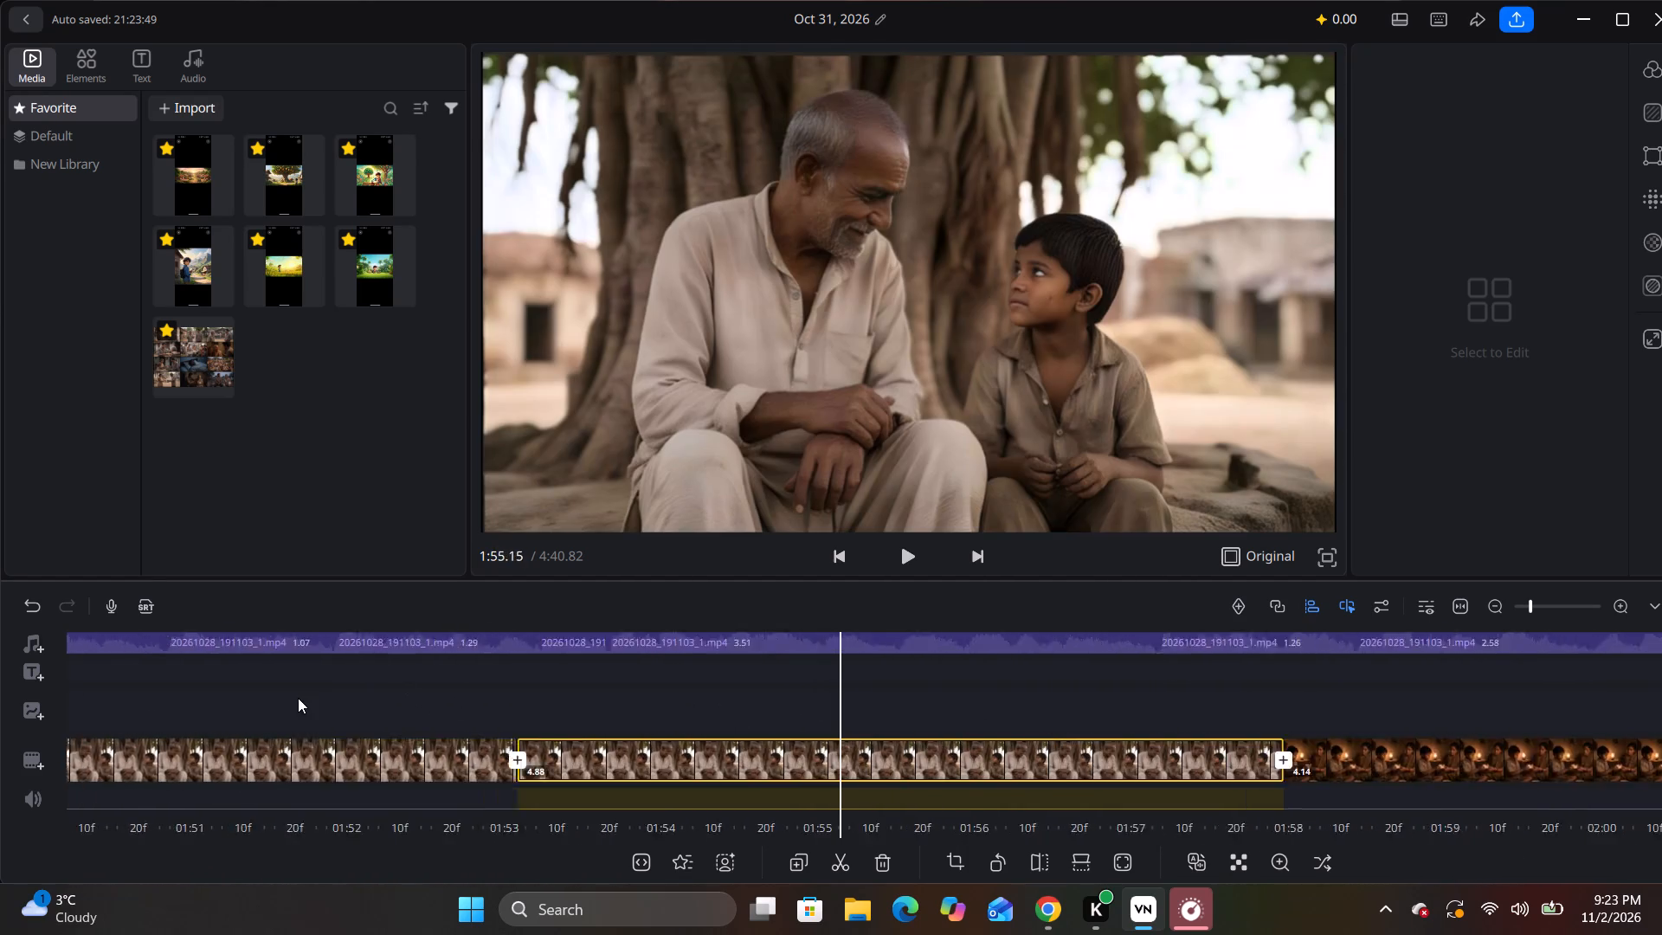
drag(298, 698, 921, 727)
drag(248, 679, 1348, 738)
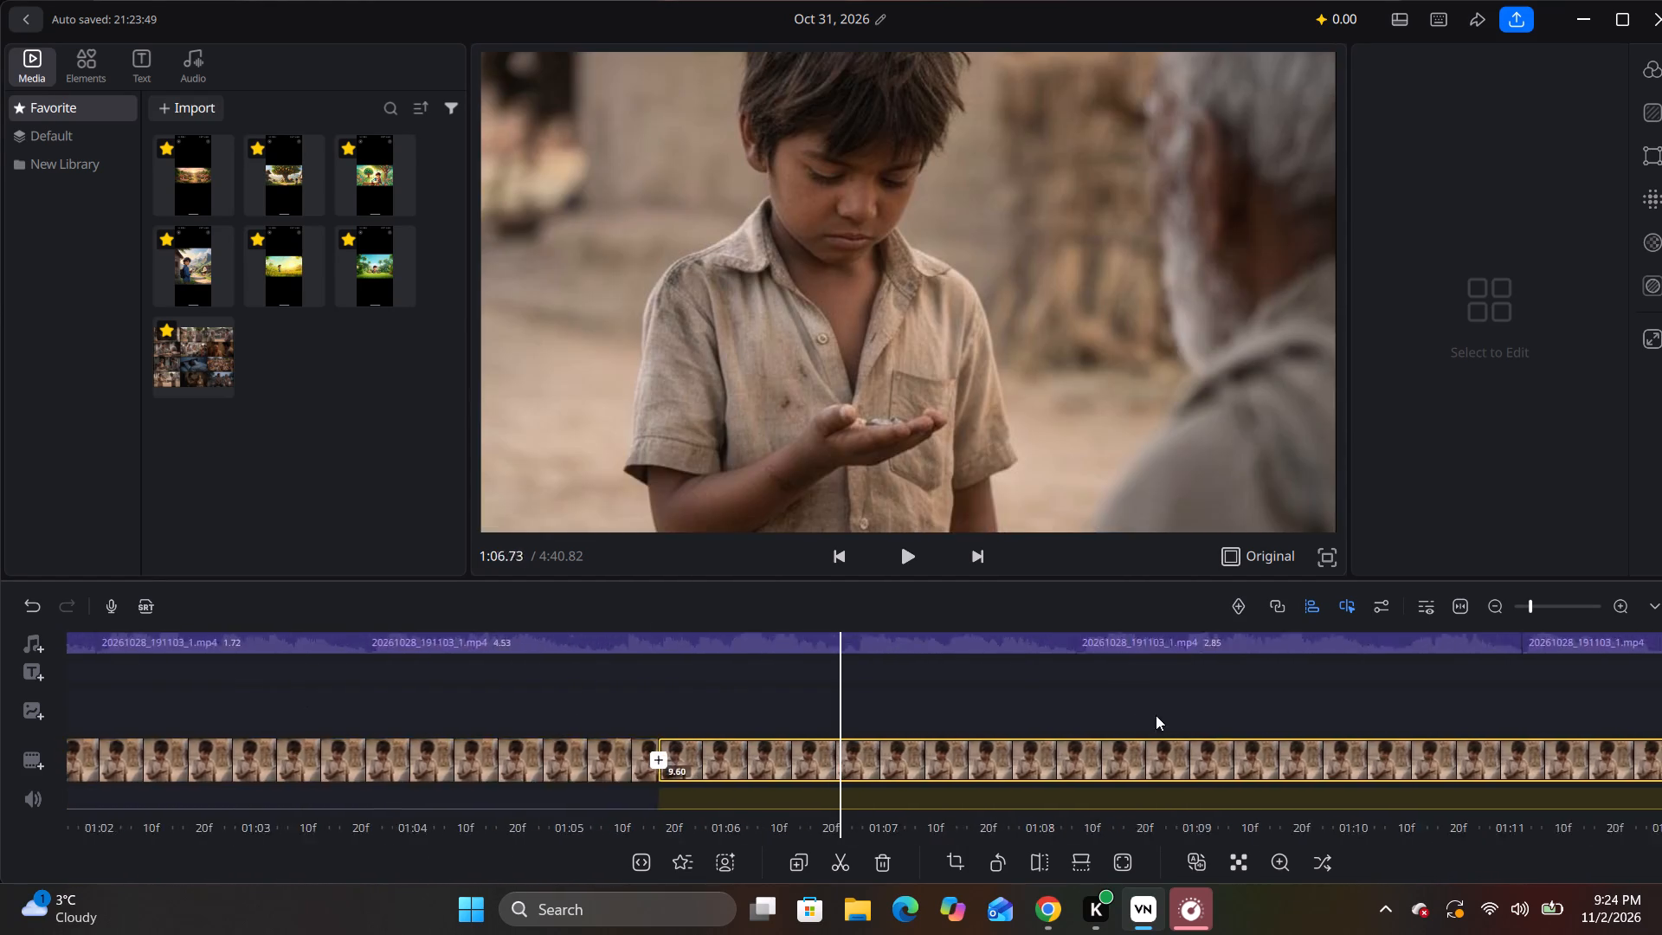
drag(363, 687, 1093, 725)
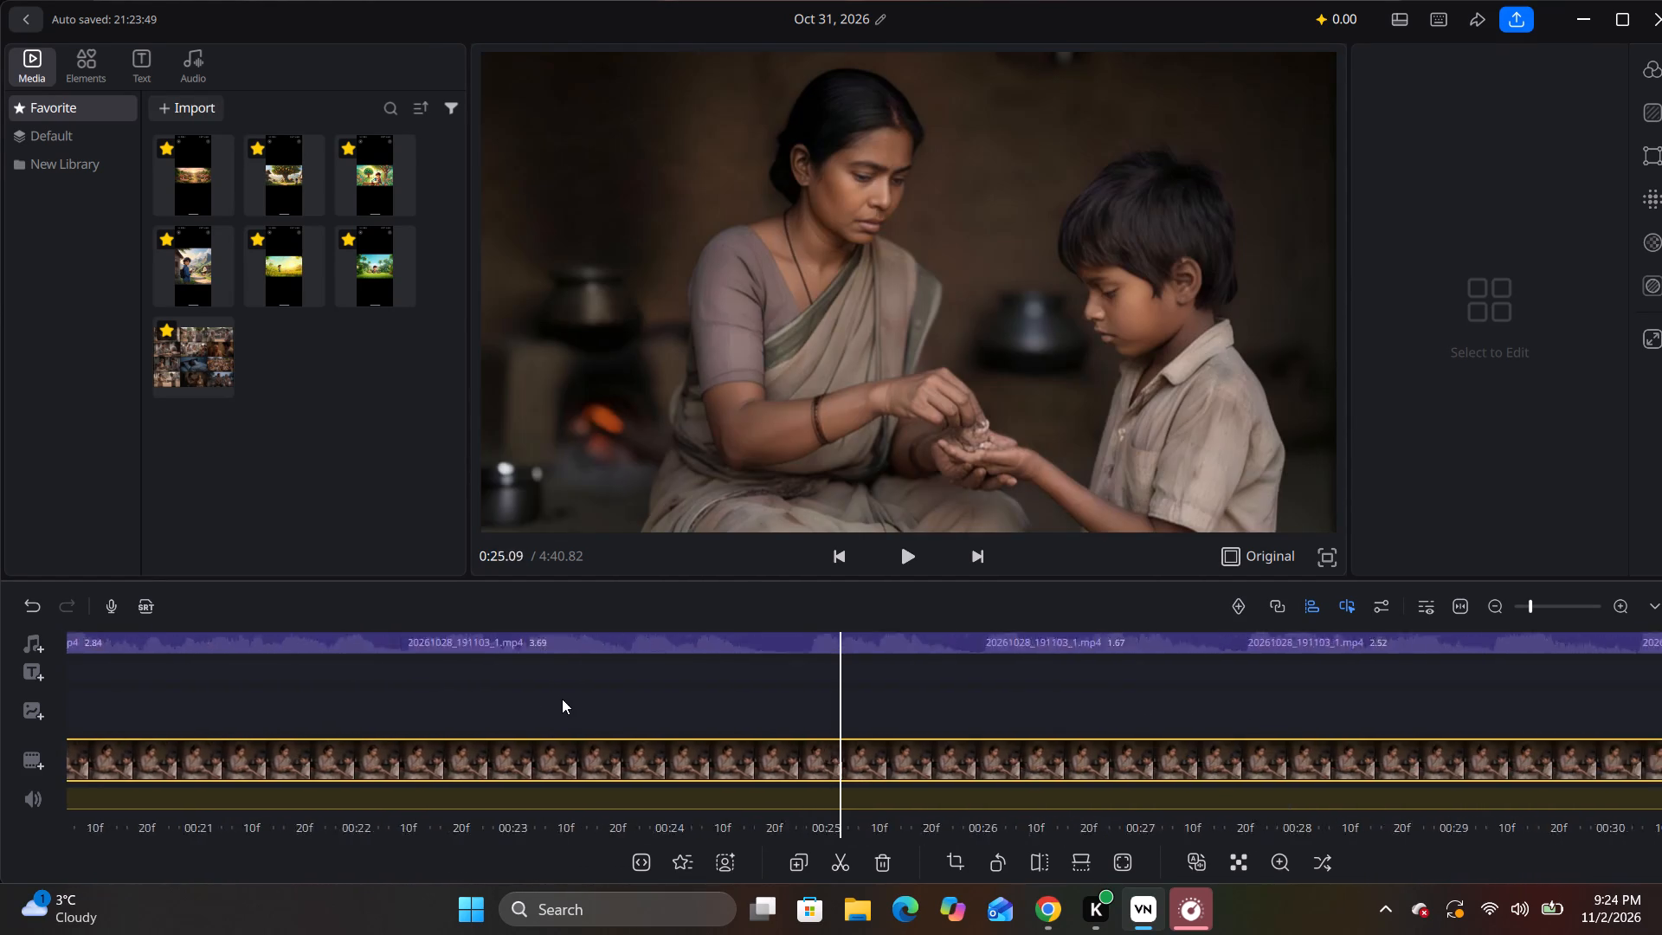
drag(435, 699, 1447, 714)
drag(1118, 708, 971, 709)
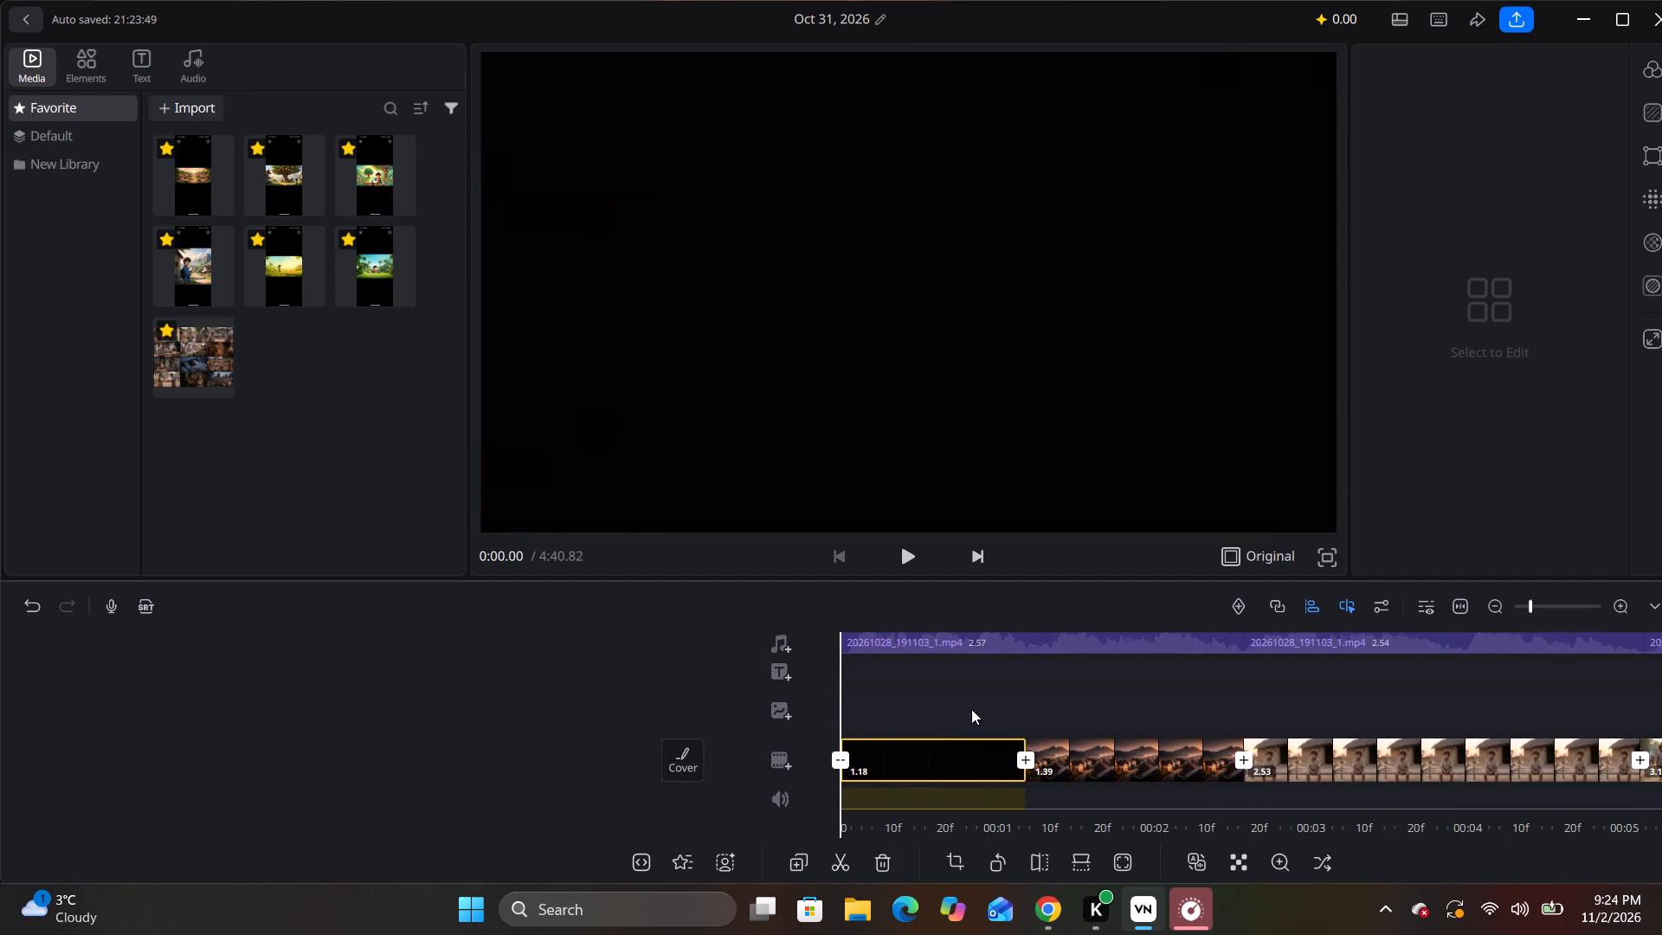
drag(971, 709, 802, 713)
click(731, 759)
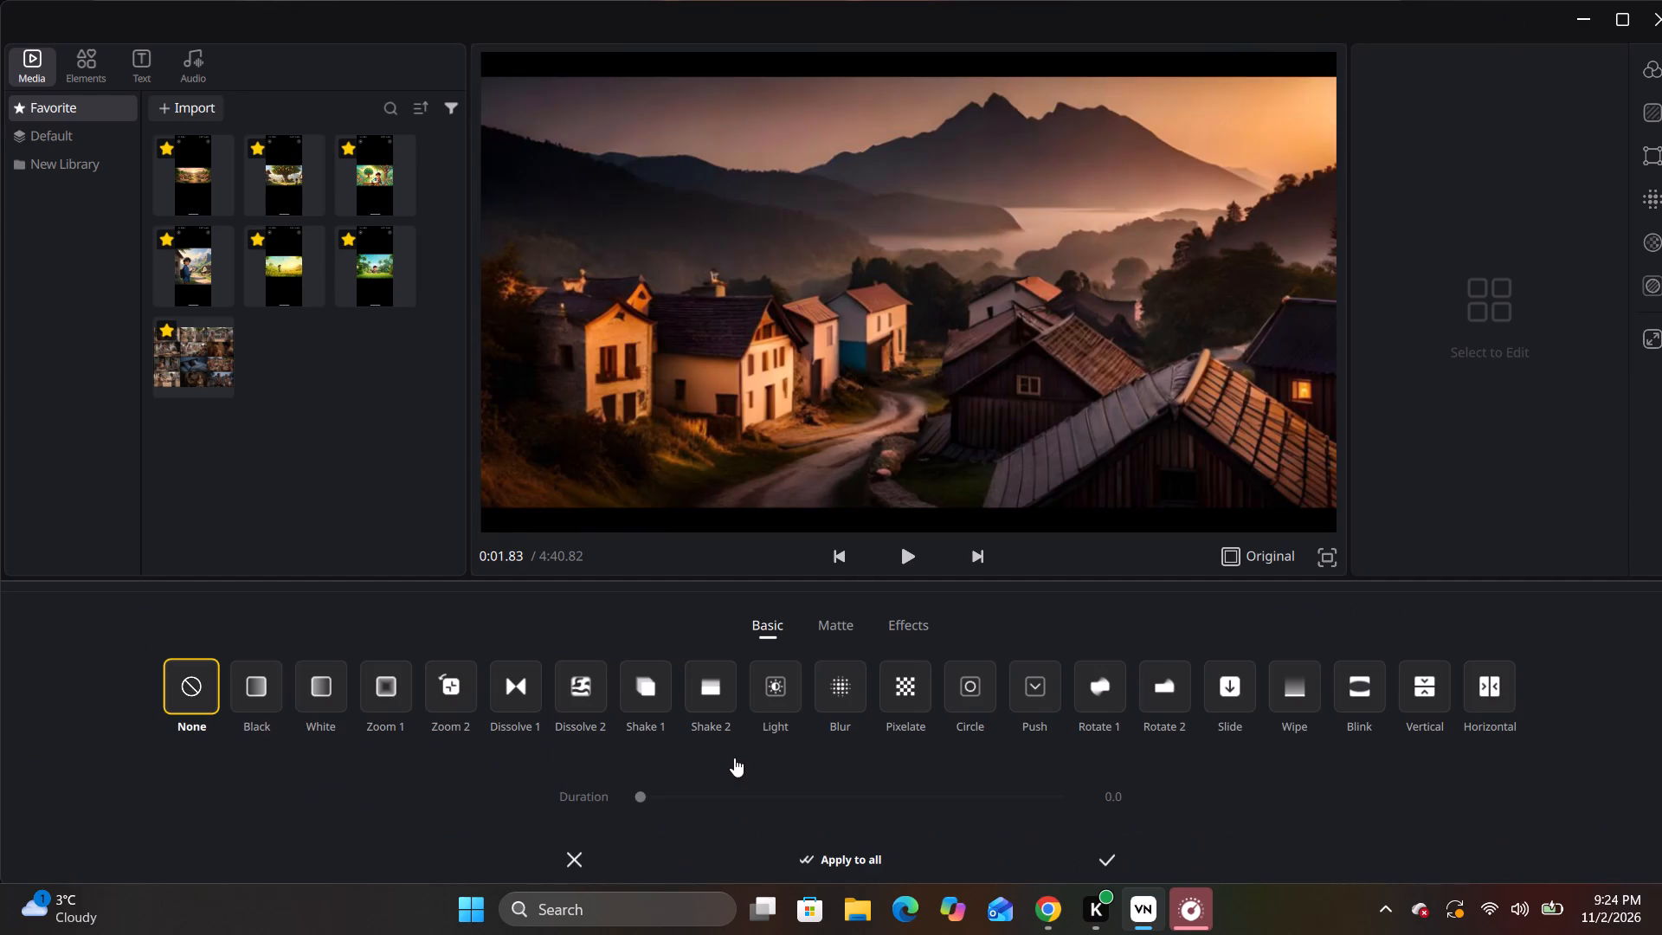
click(381, 689)
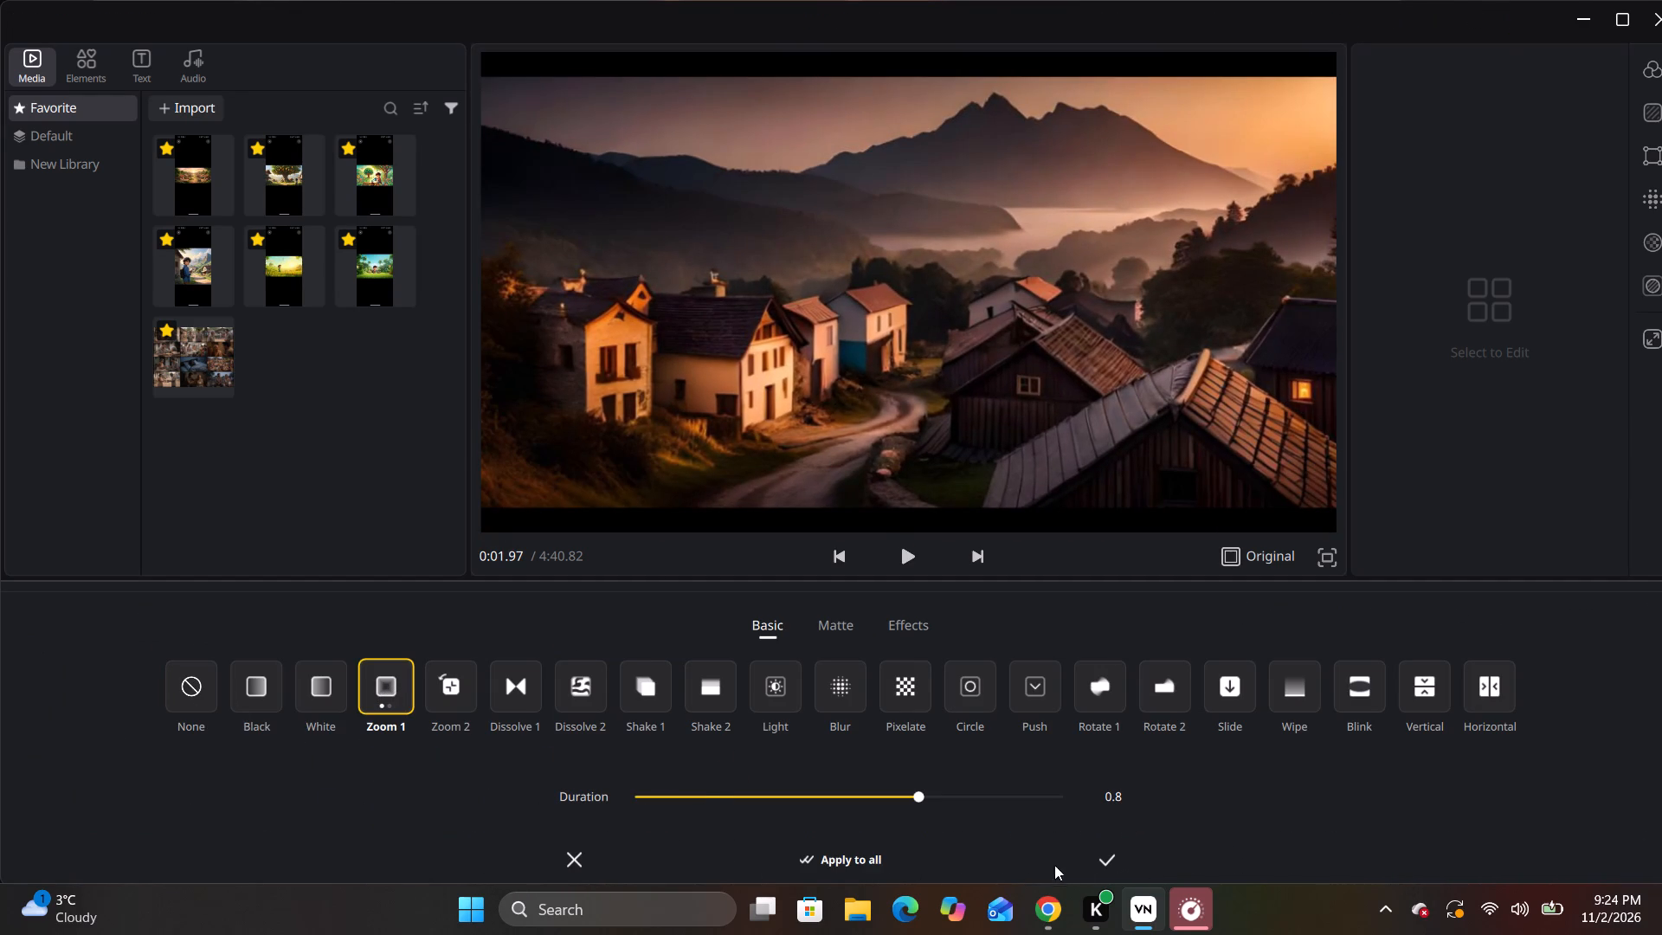
click(1111, 861)
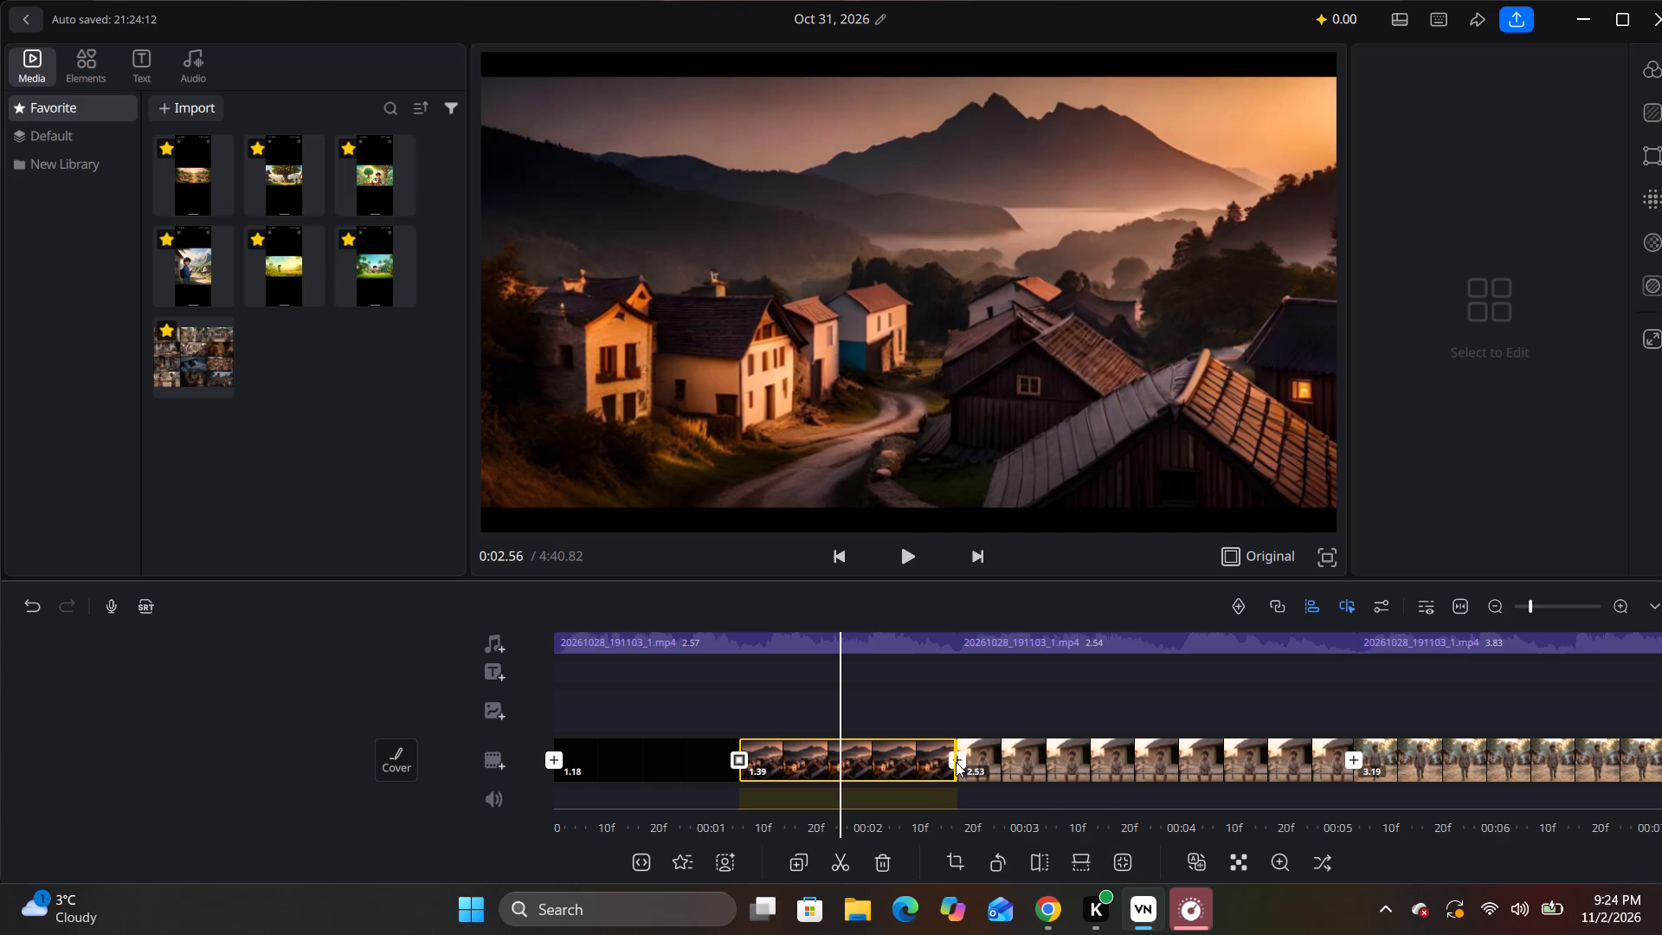
Add a Dissolve 1 transition between the sunset village clip and the 2.53-second clip of the seated boy.
click(957, 762)
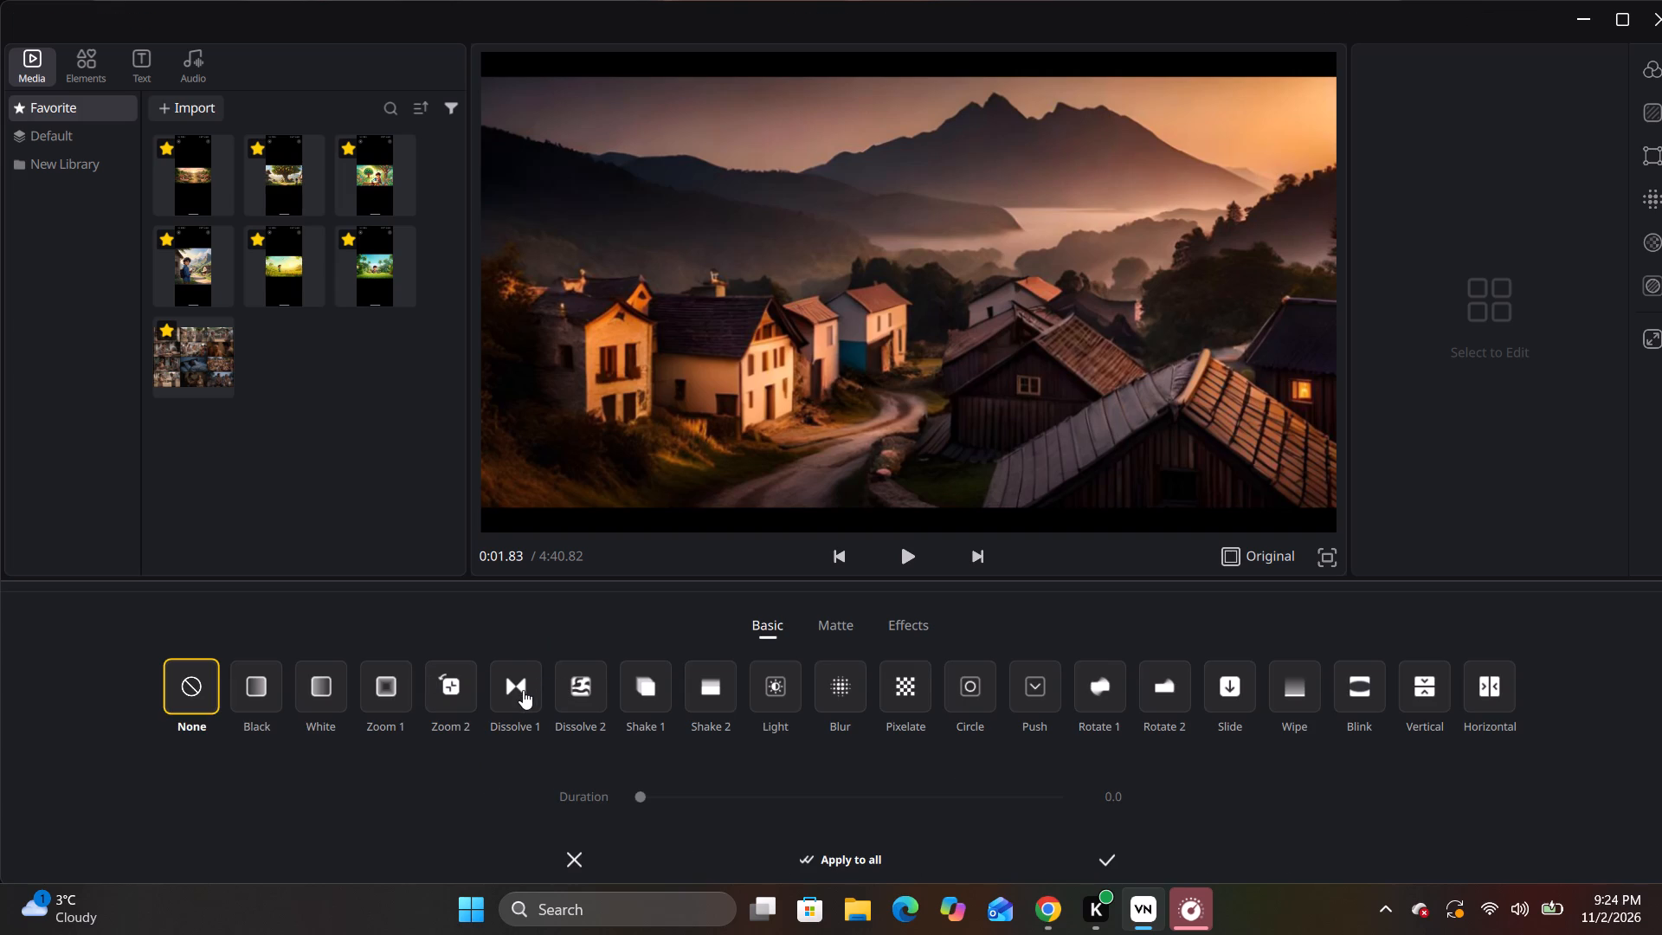
click(523, 690)
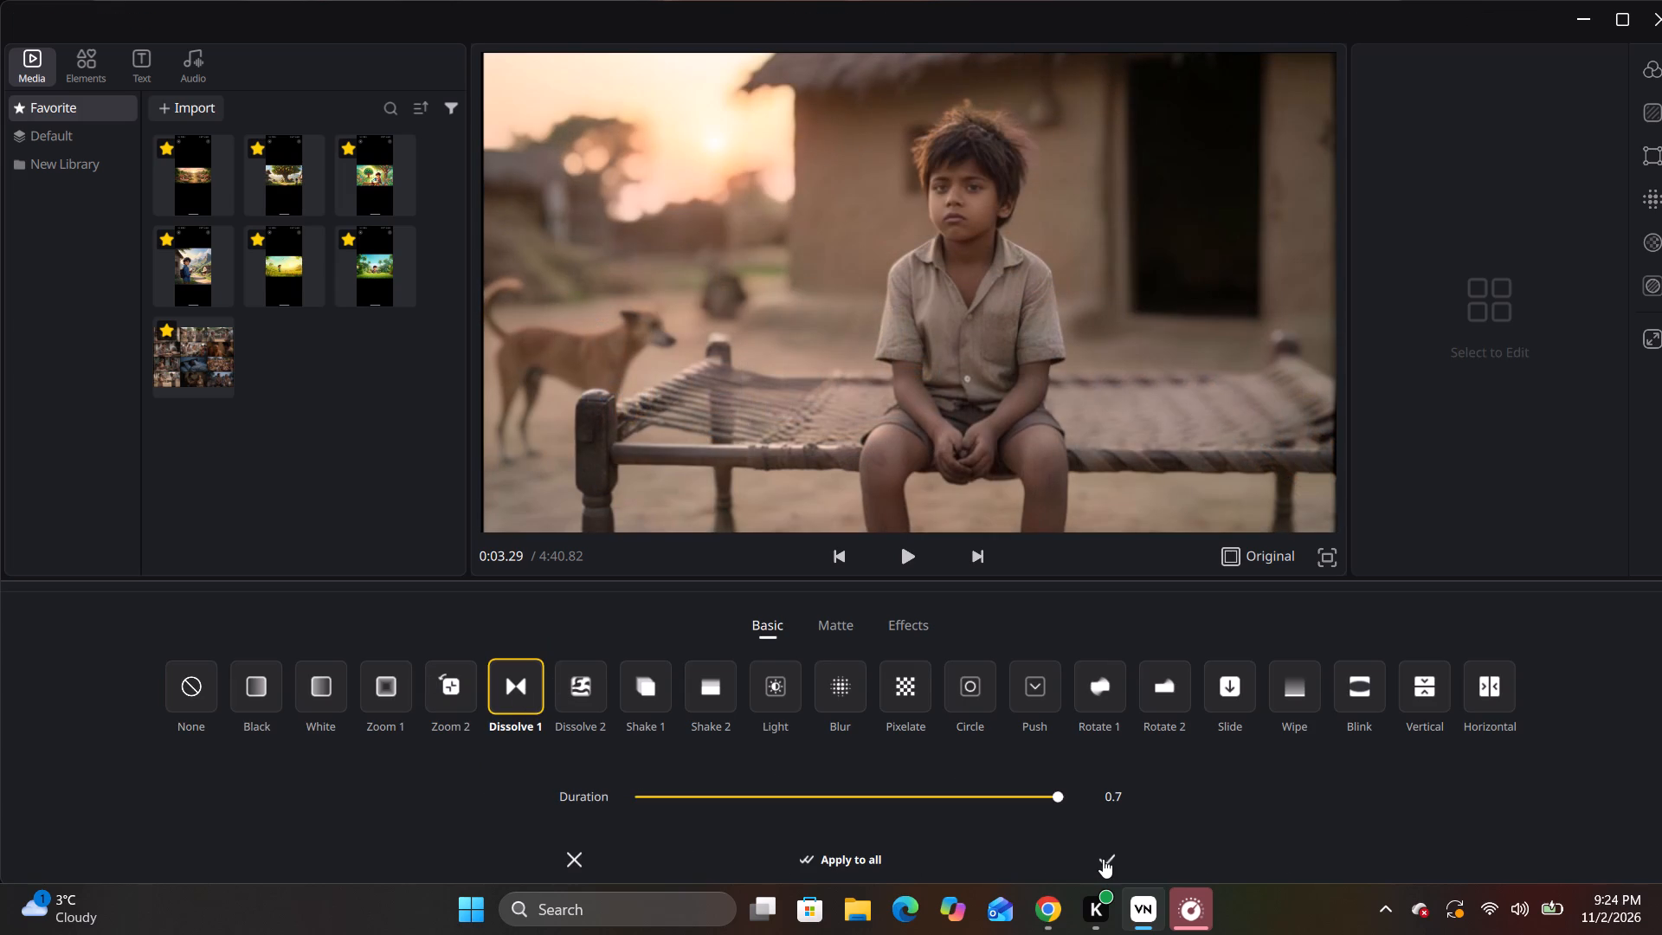
click(1106, 861)
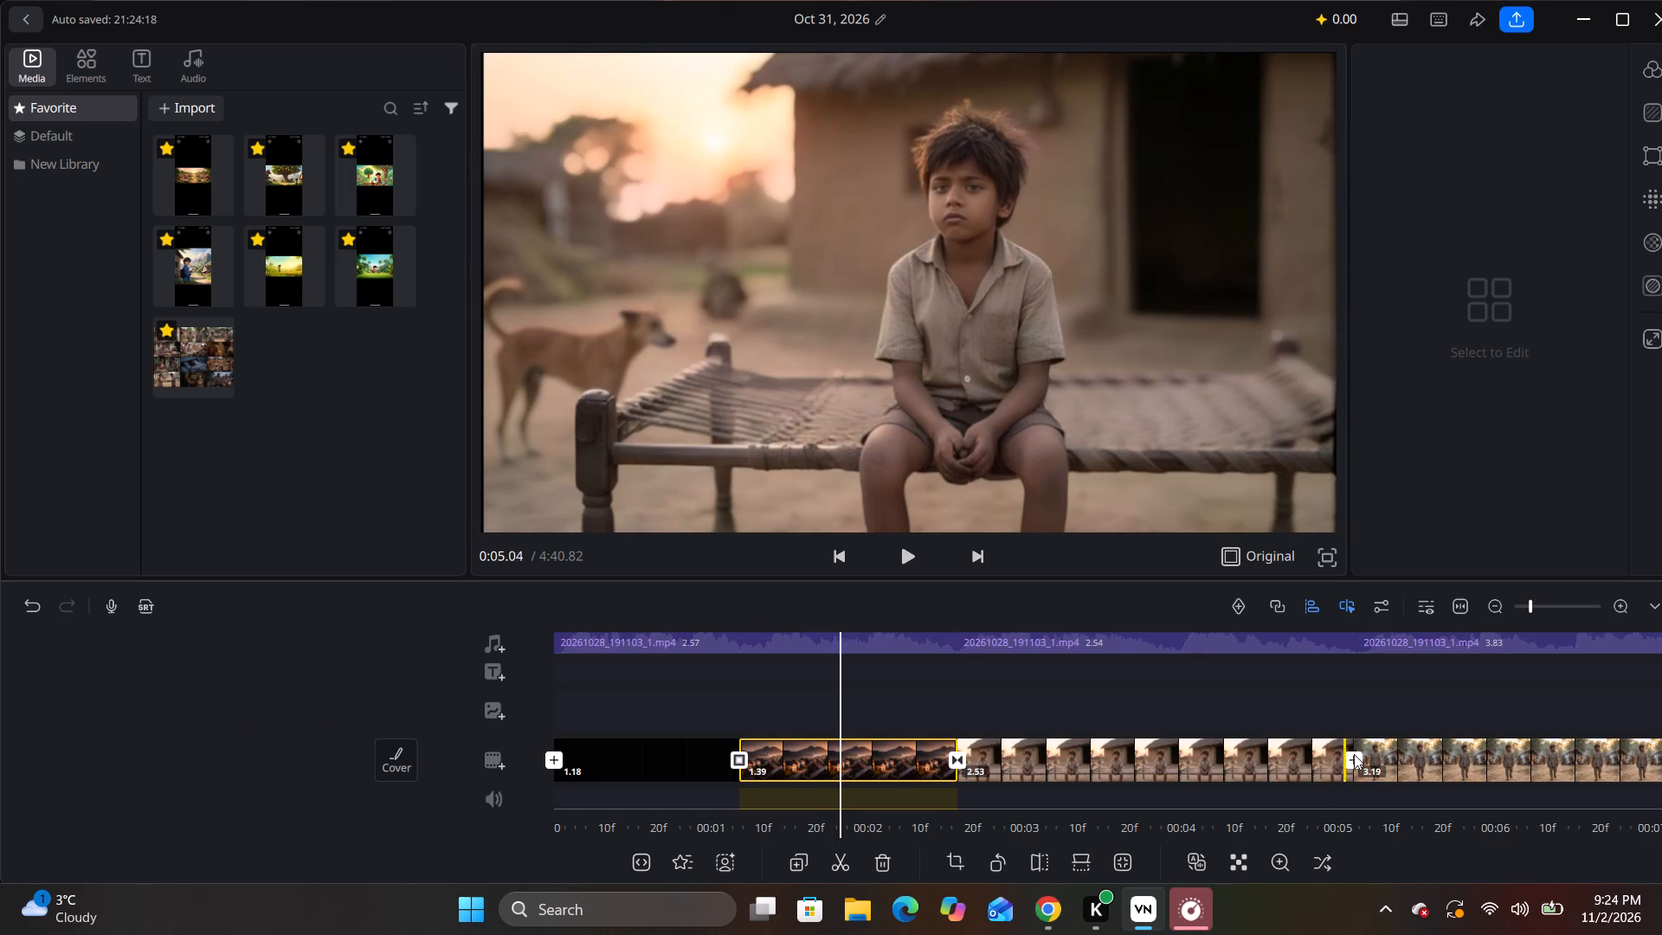
Add a Blur transition between the 2.53-second seated-boy clip and the 3.19-second walking-boy clip.
click(1352, 764)
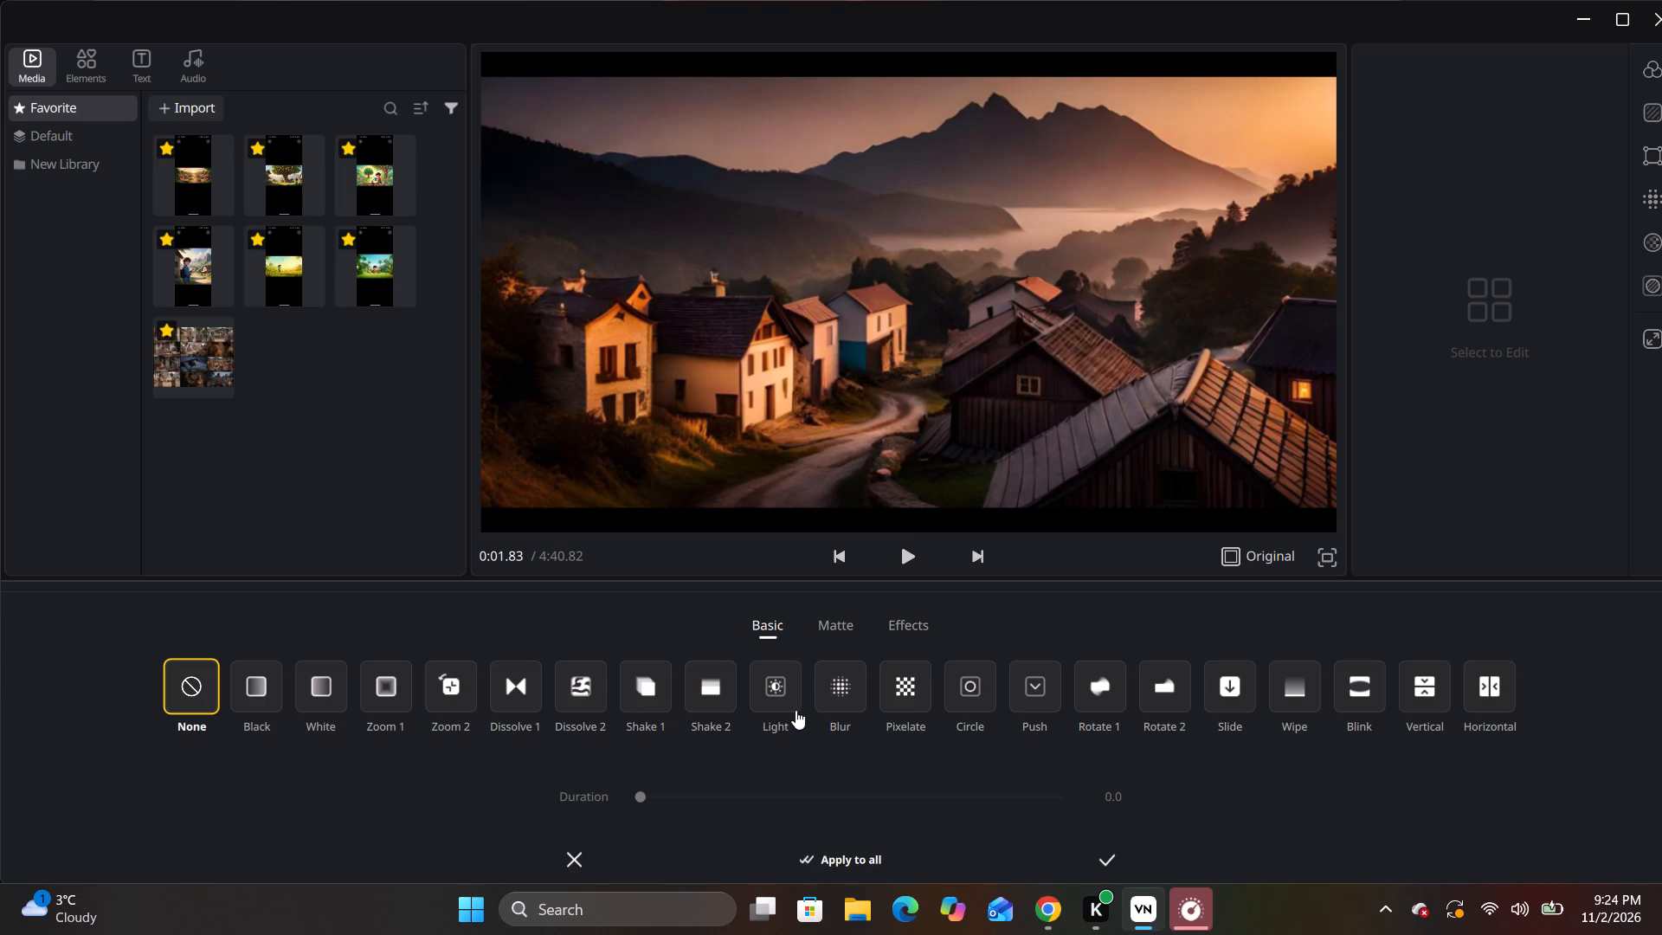
click(841, 693)
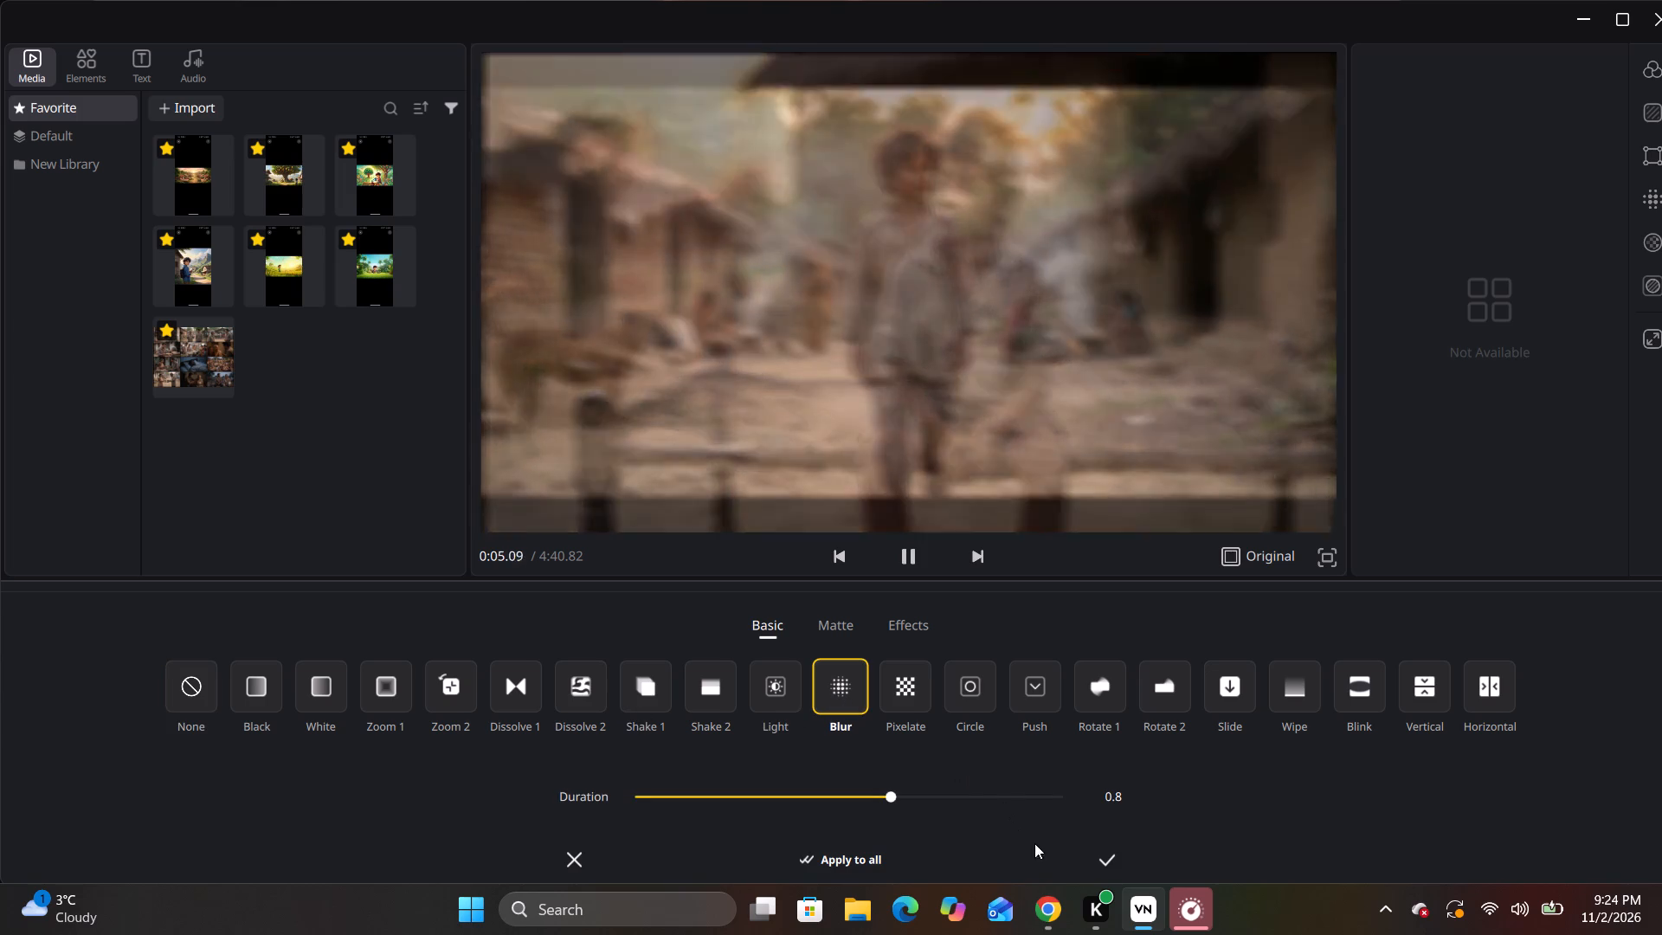
click(1110, 867)
Add a Blur transition between the 3.19-second walking-boy clip and the following 4.08-second seated-boy clip.
drag(1272, 761, 1217, 767)
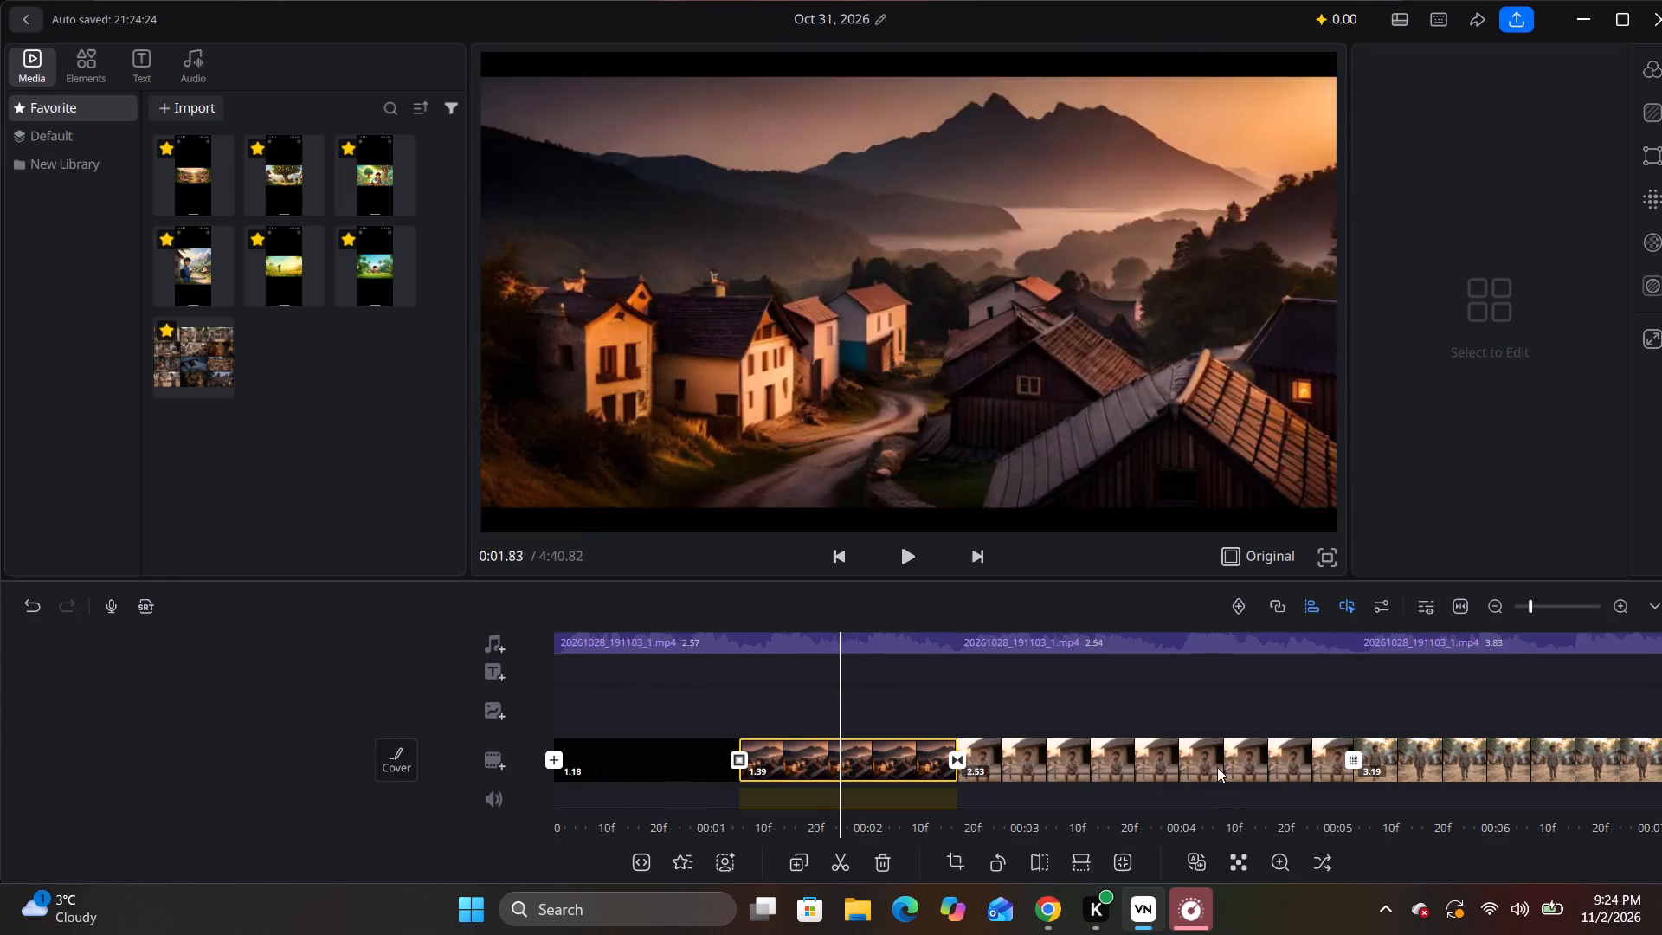
drag(1217, 767, 504, 766)
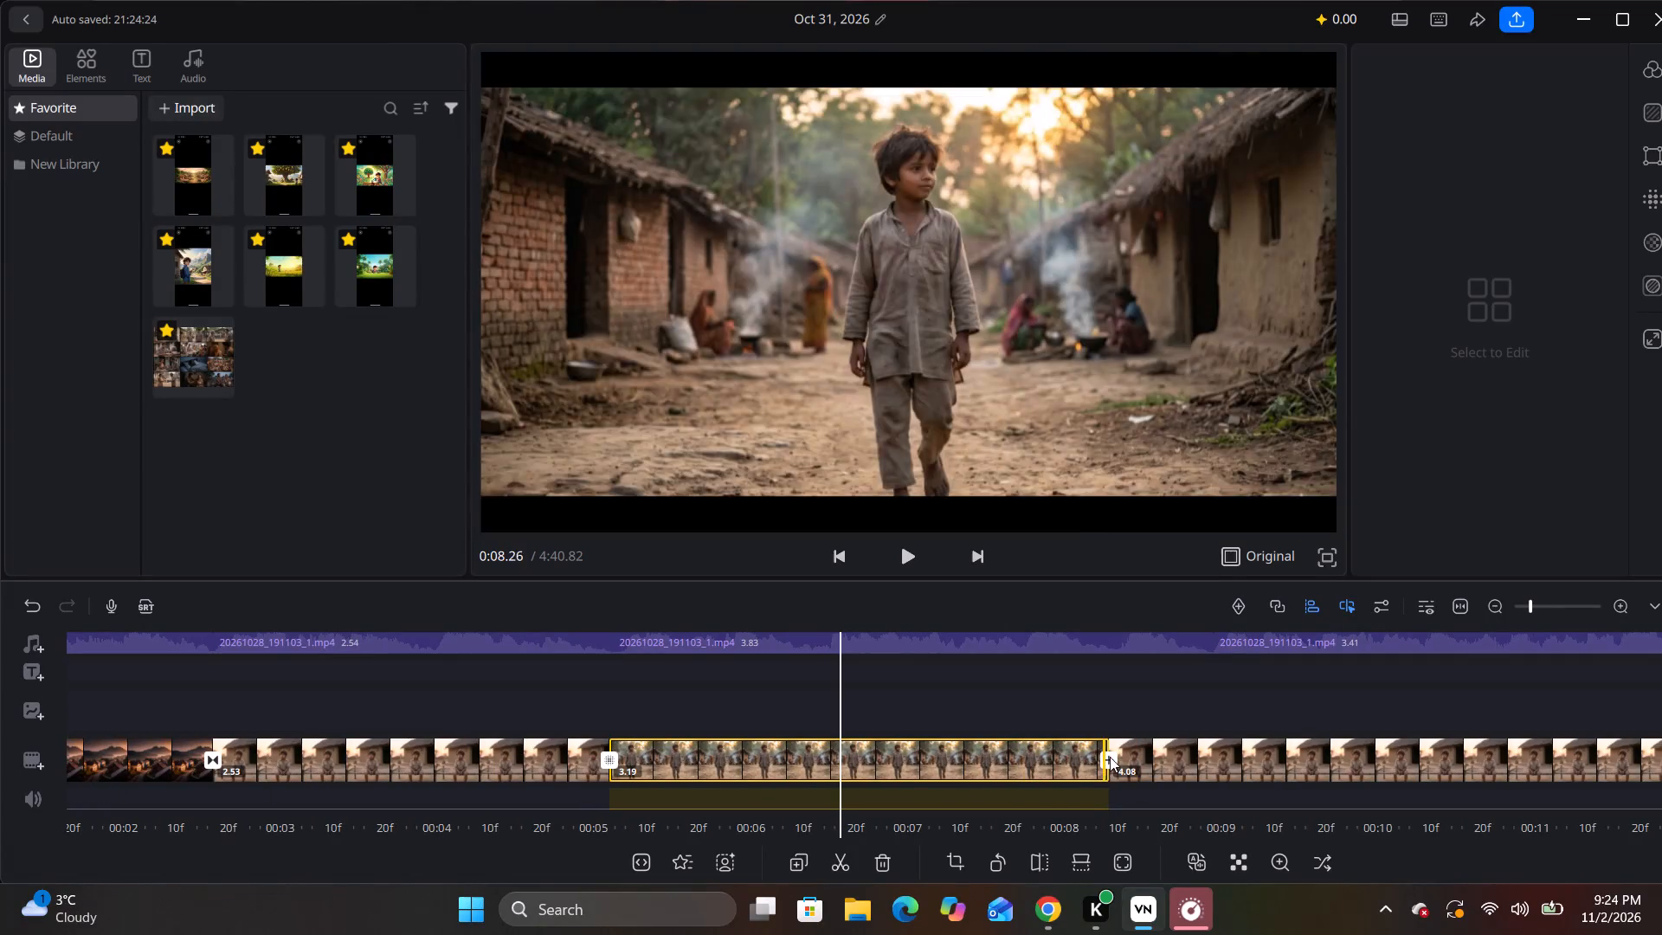
click(1113, 757)
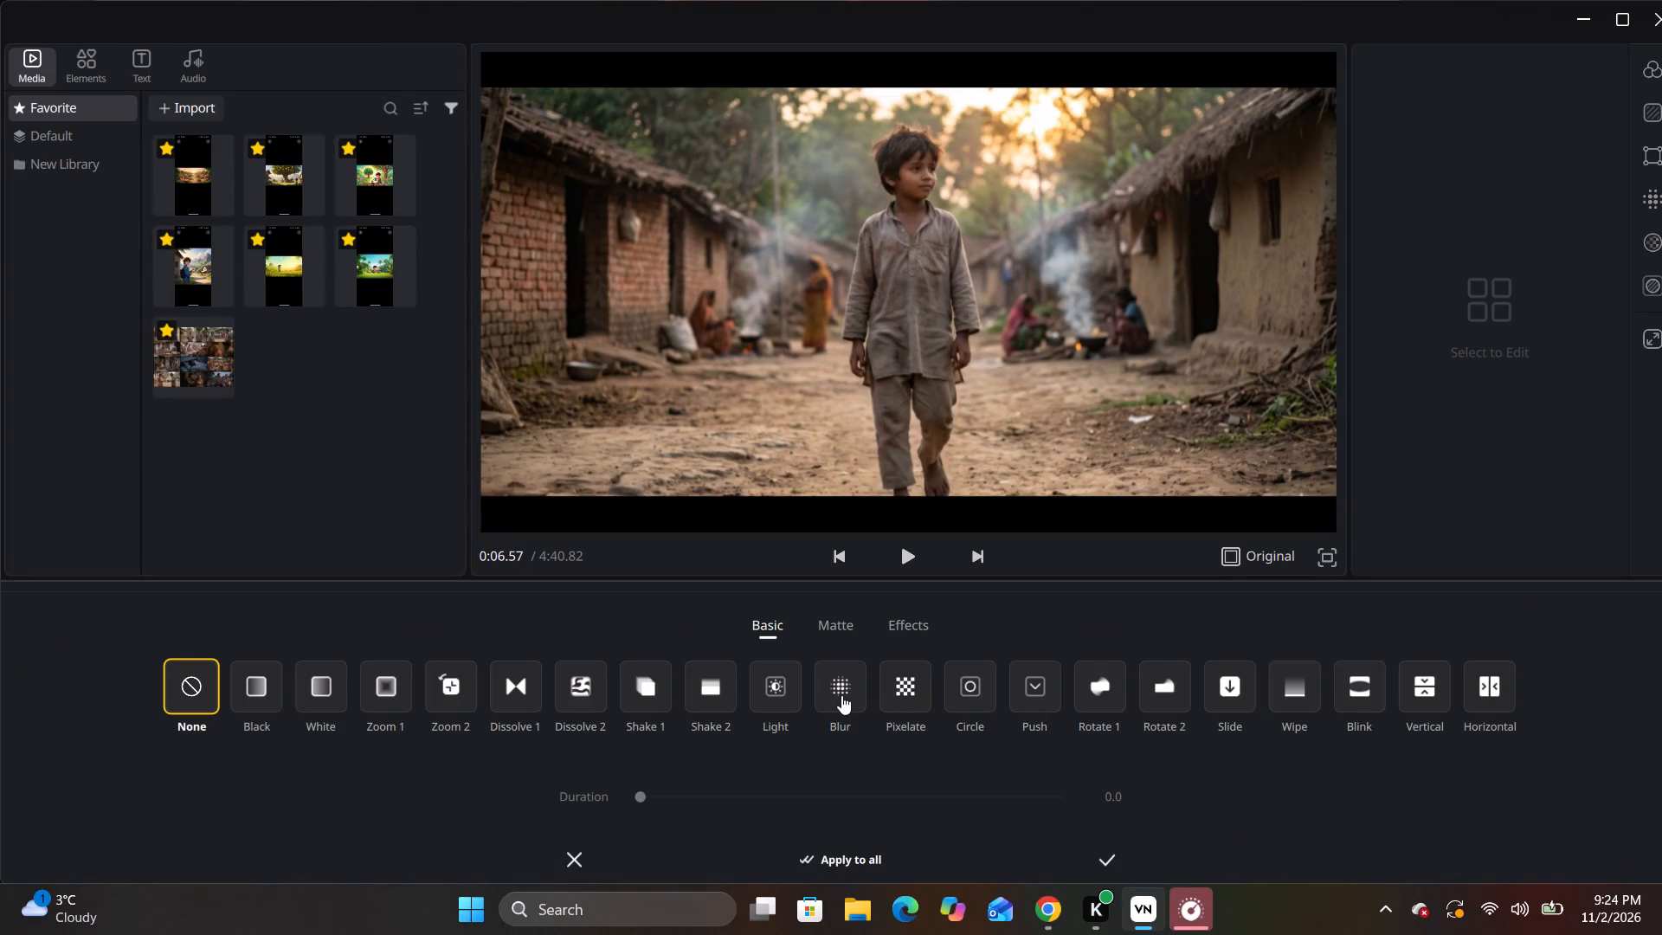
click(835, 694)
click(1106, 864)
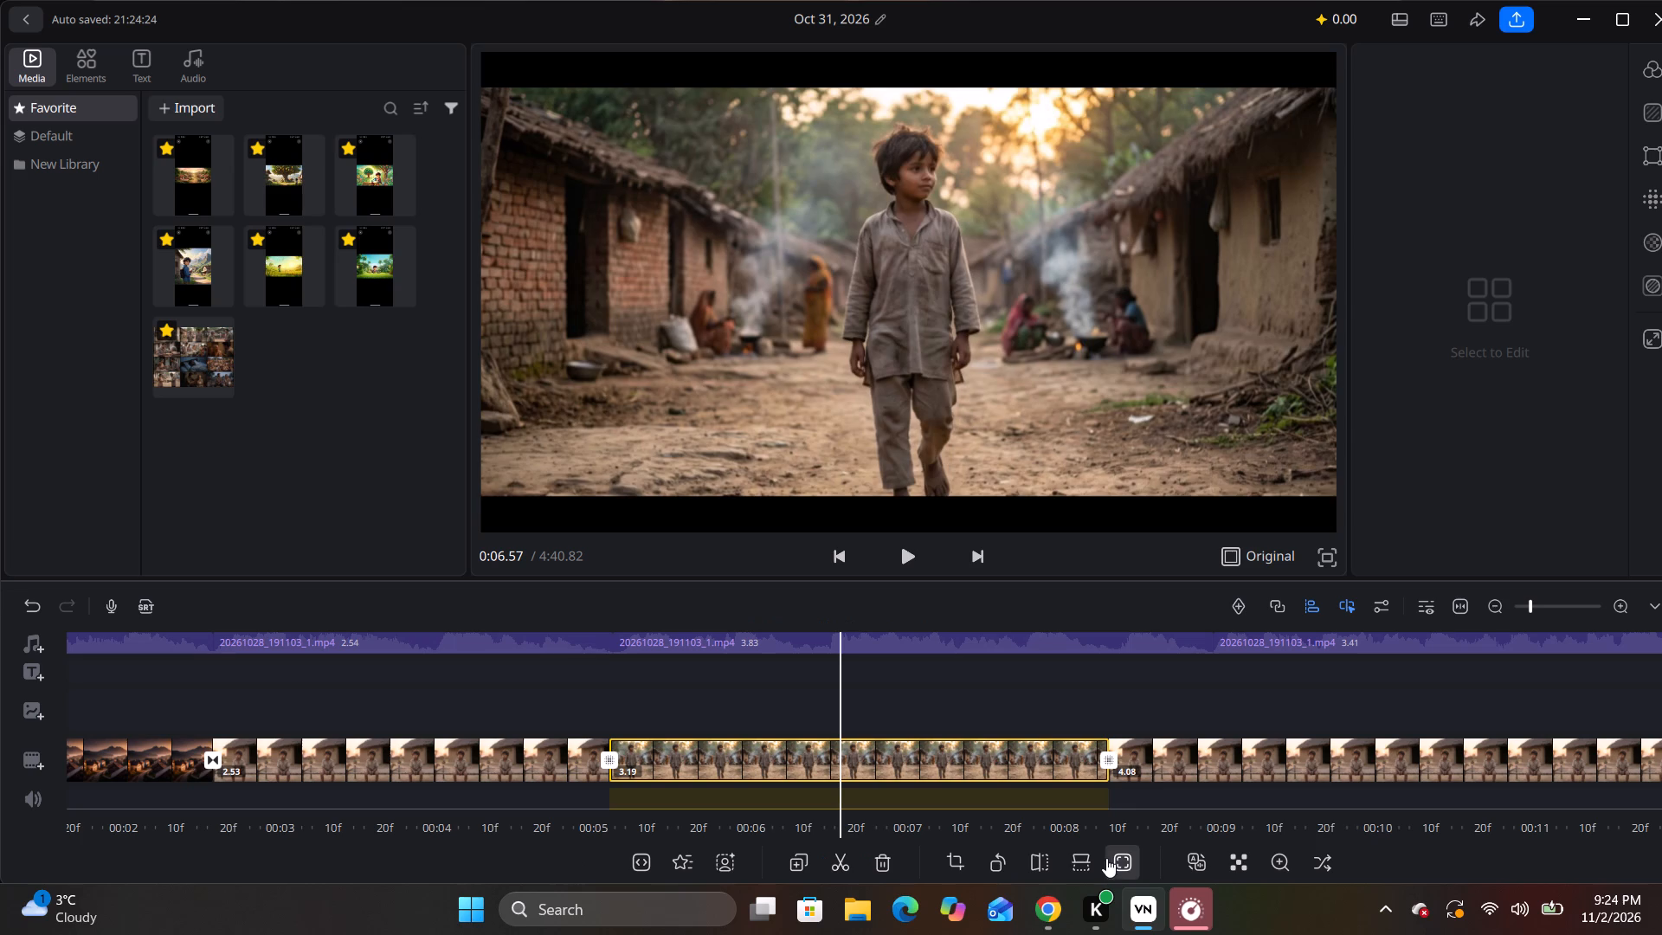
Add a Blur transition between the 4.08-second seated-boy clip and the 5.68-second walking-boy clip.
drag(1107, 719, 354, 729)
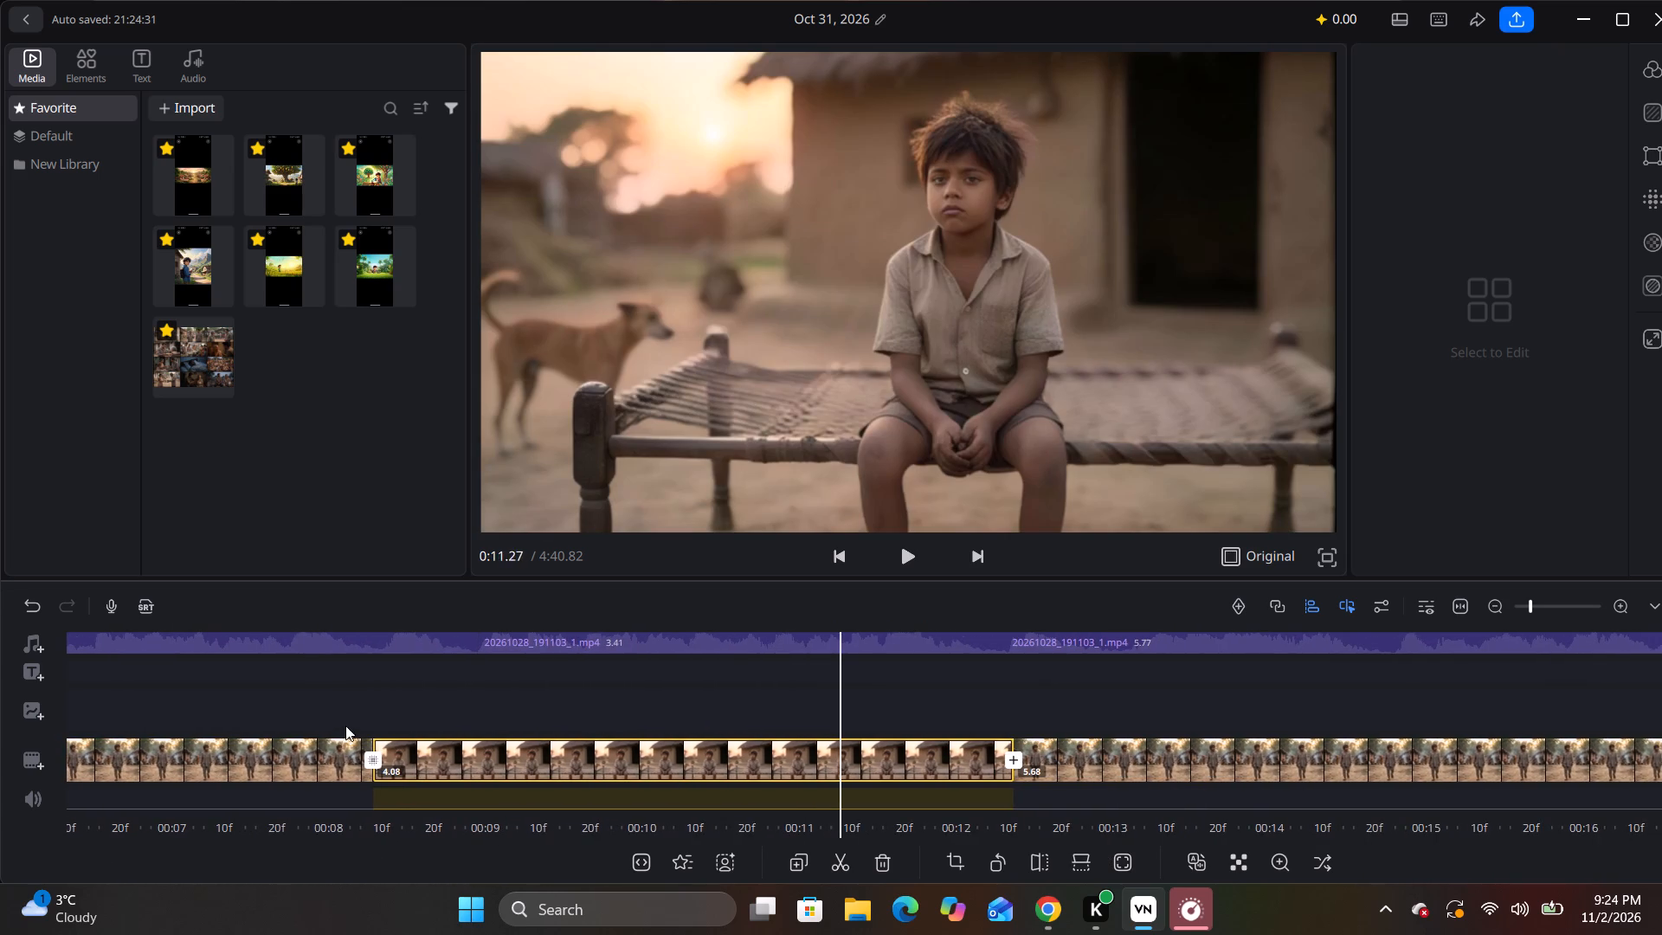
drag(1027, 717, 717, 719)
click(738, 760)
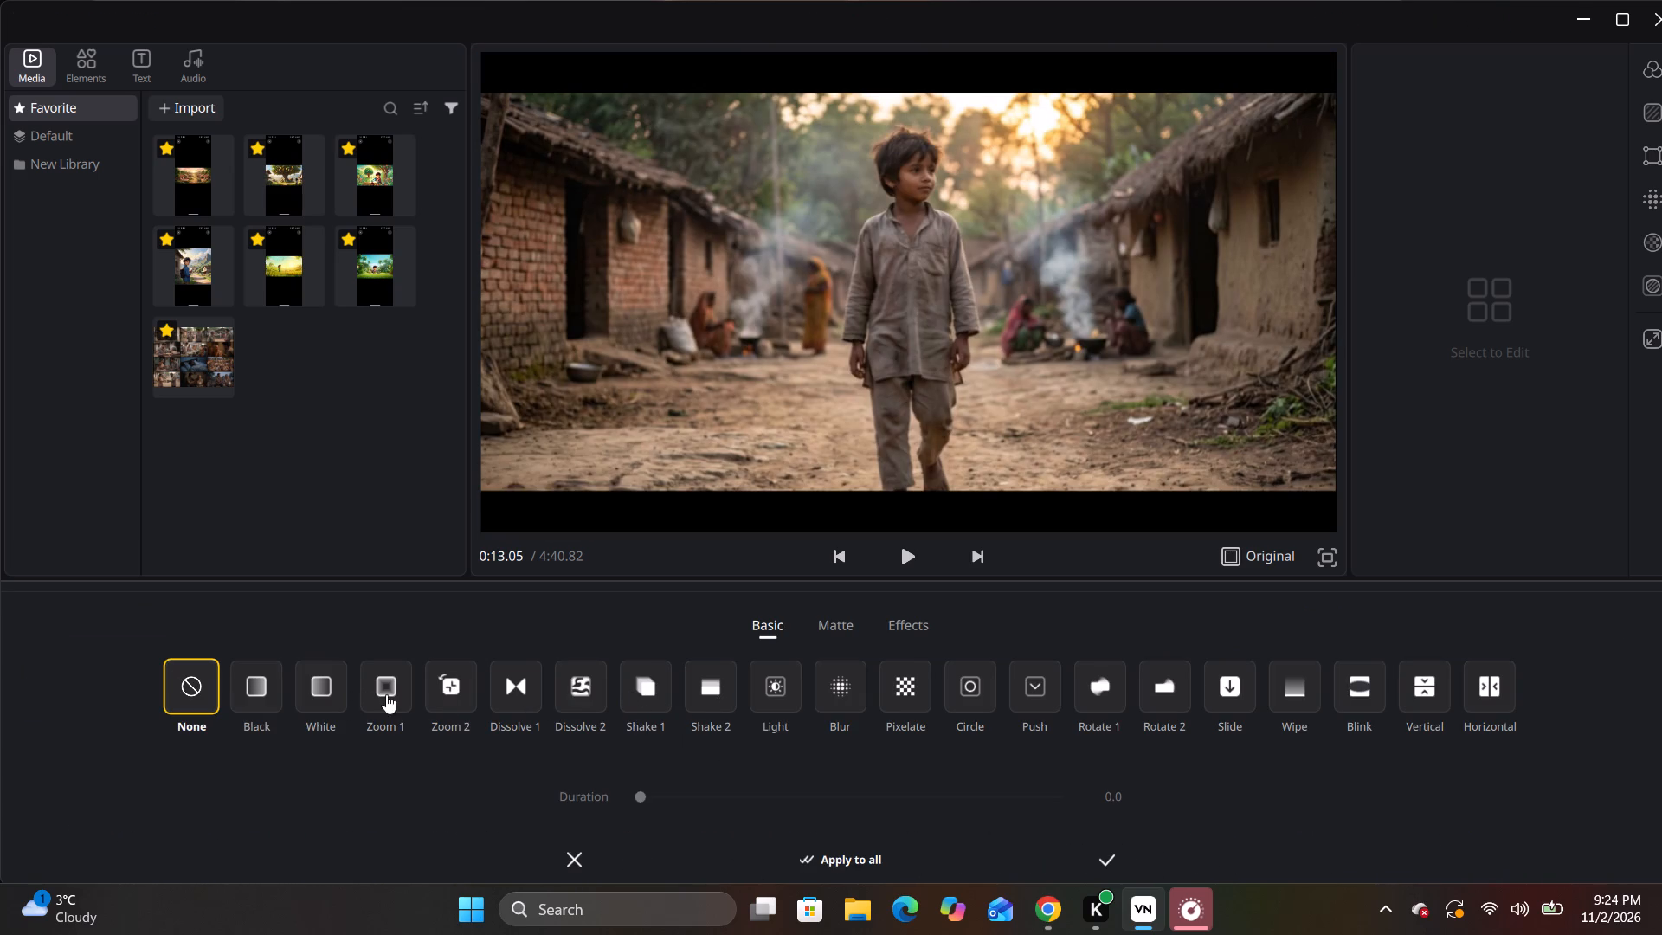
click(325, 693)
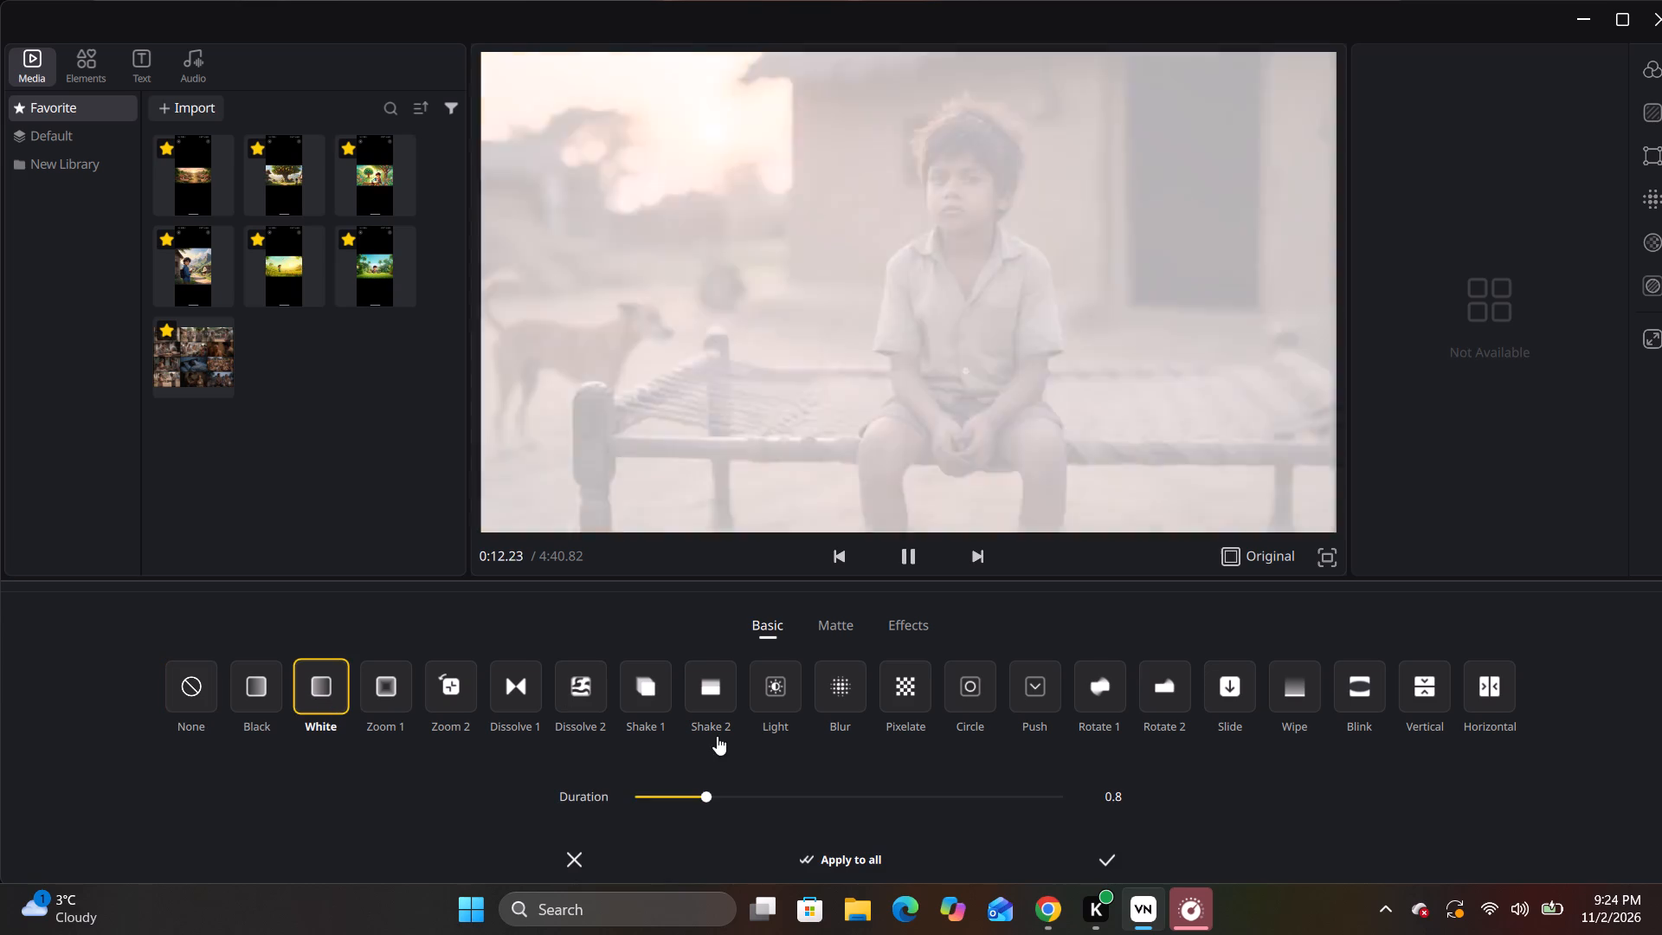
click(841, 690)
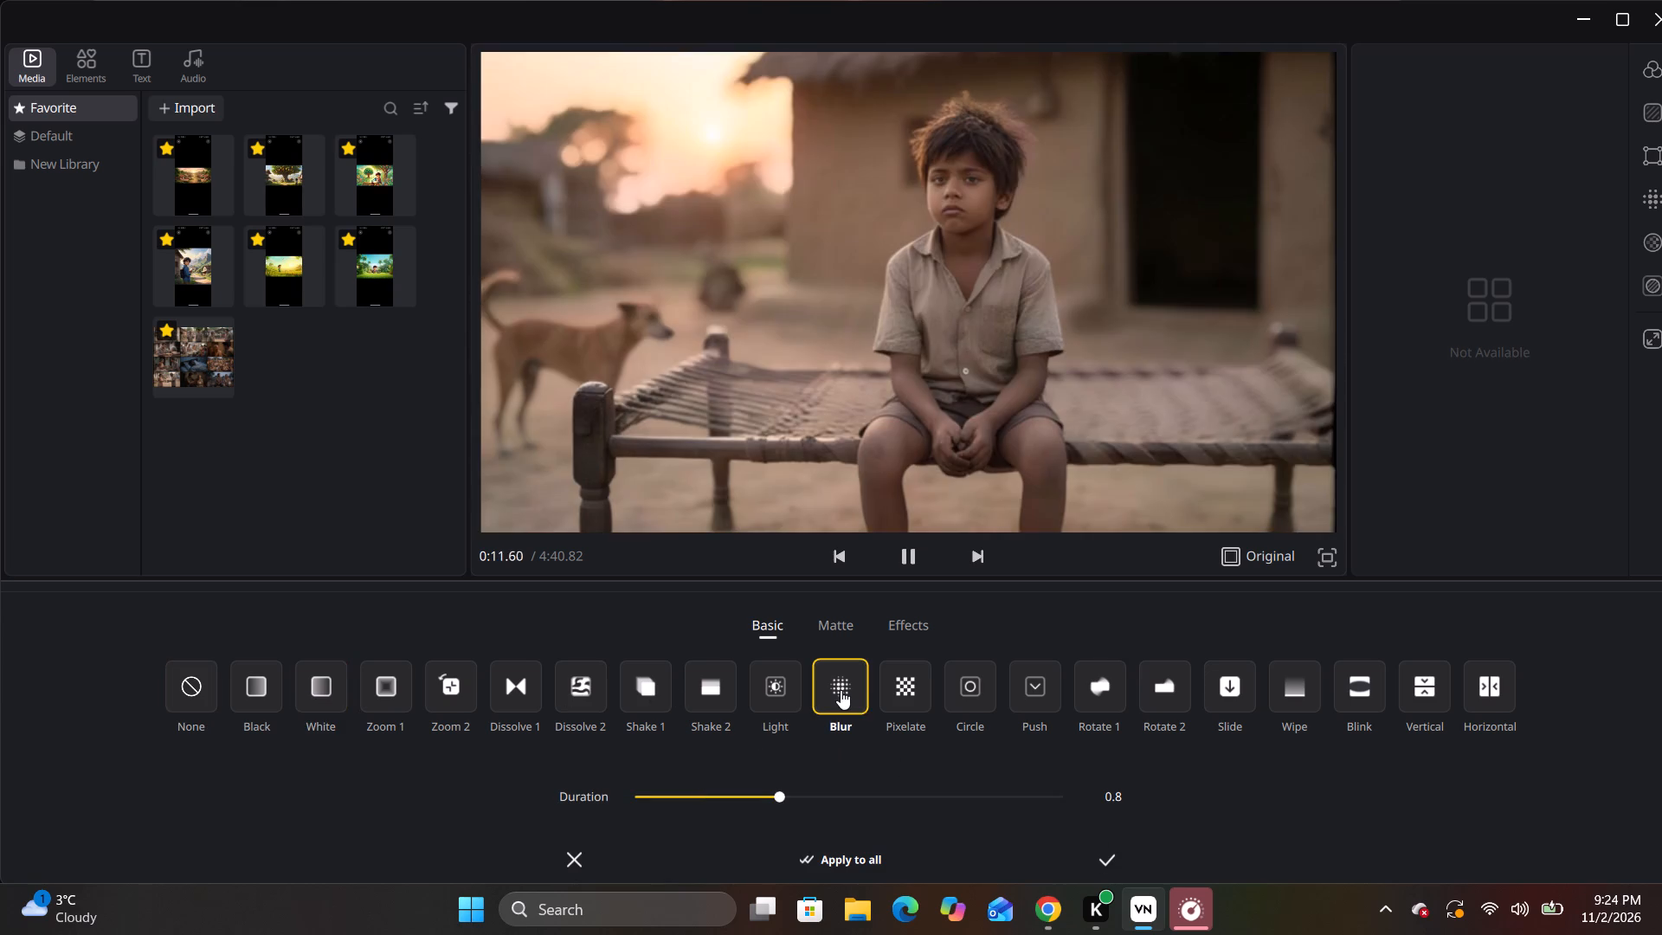
click(1116, 862)
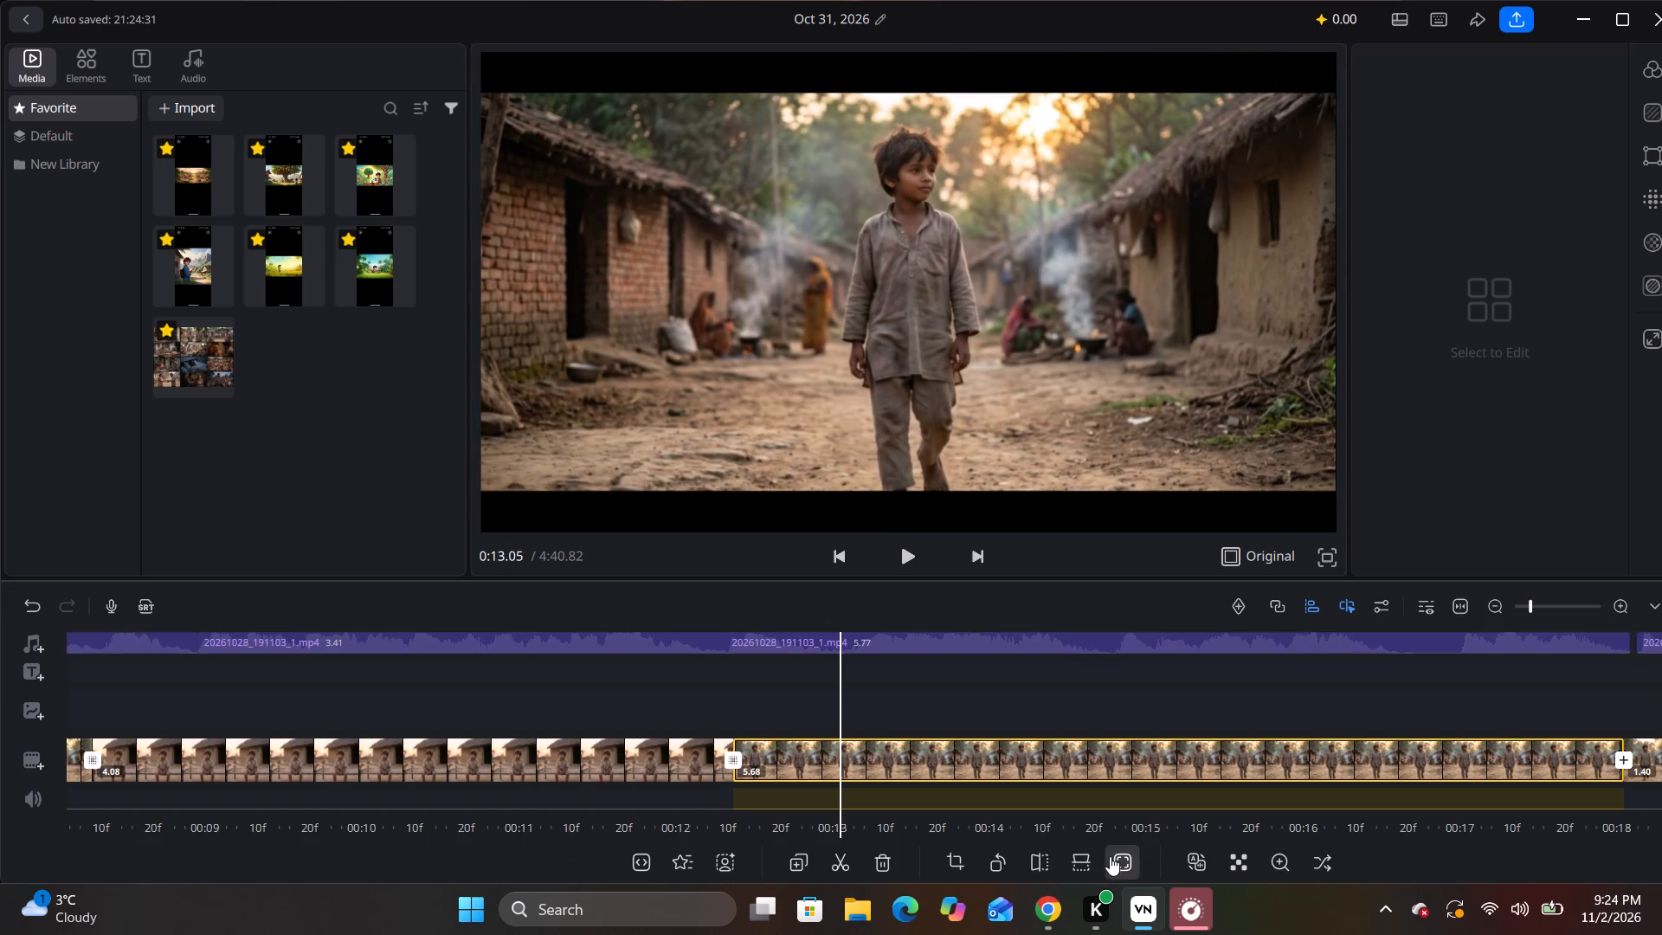
Add a Light transition between the 5.68-second walking-boy clip and the 1.40-second walking-boy clip.
drag(1150, 720, 255, 730)
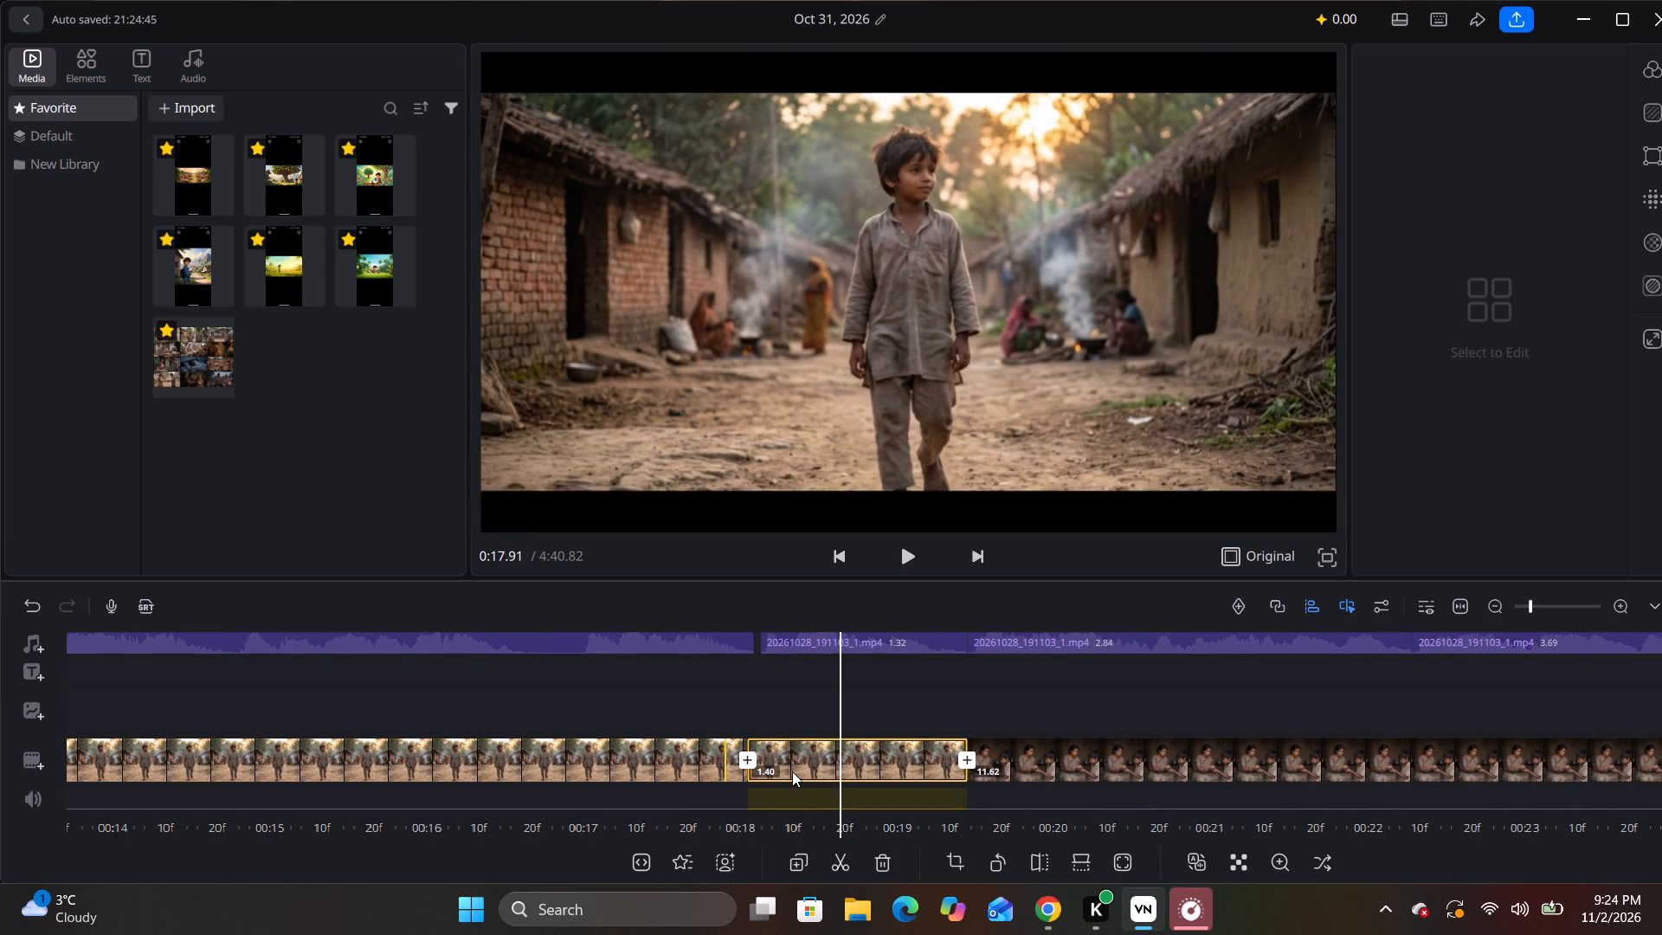
click(744, 756)
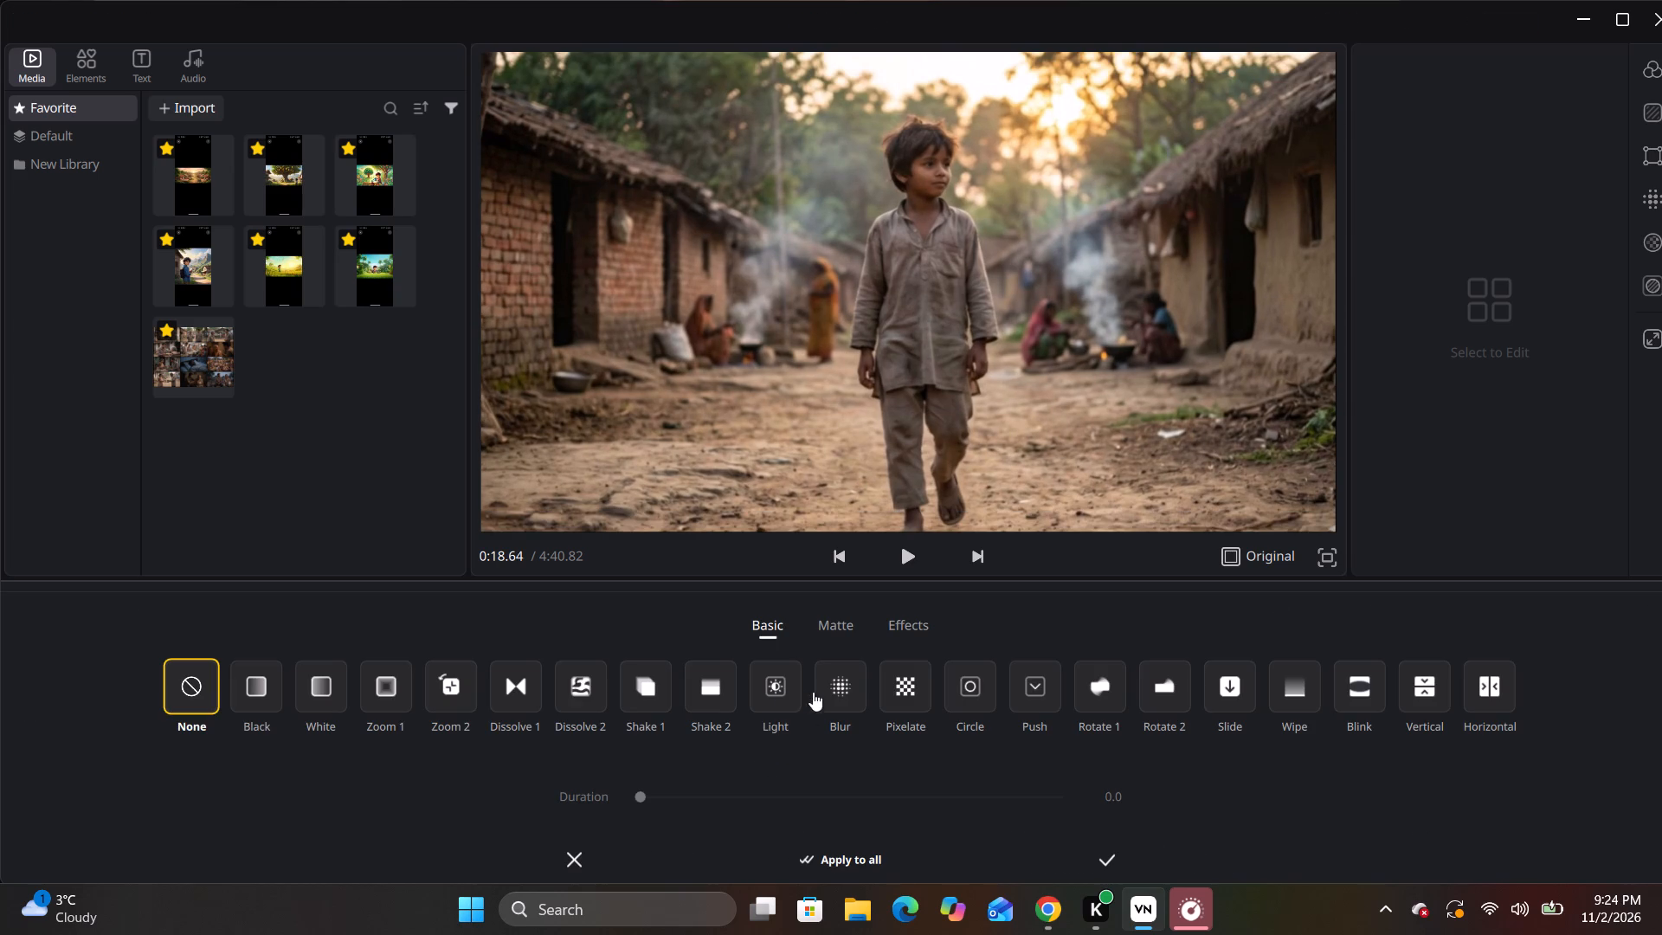
click(782, 694)
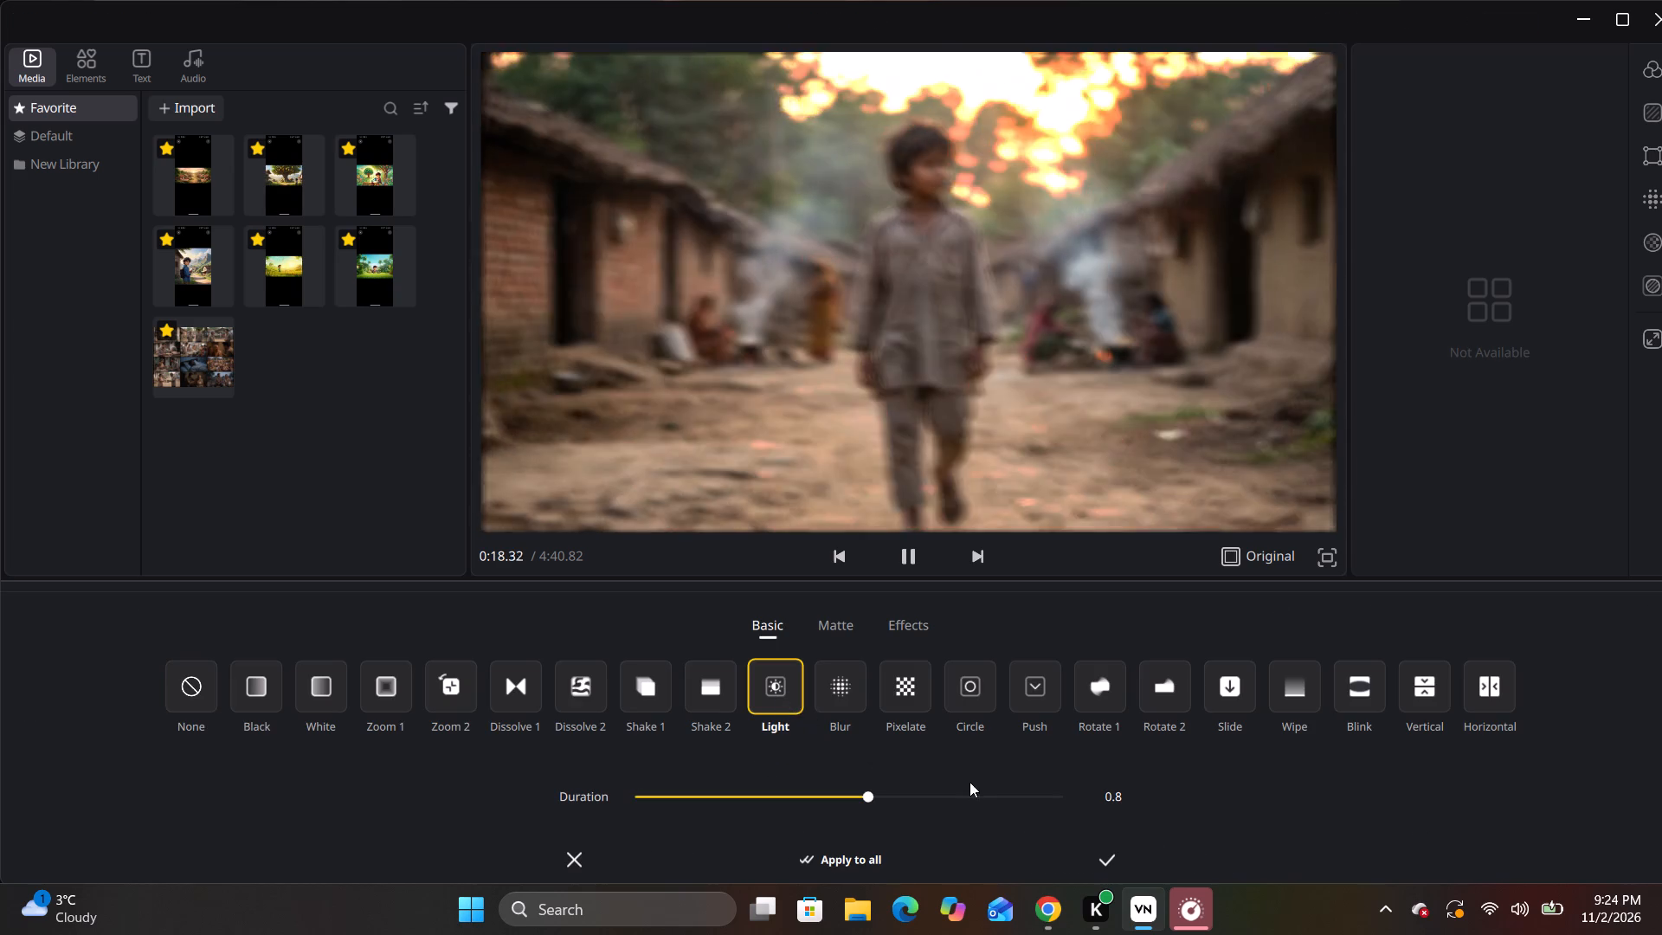
click(1111, 853)
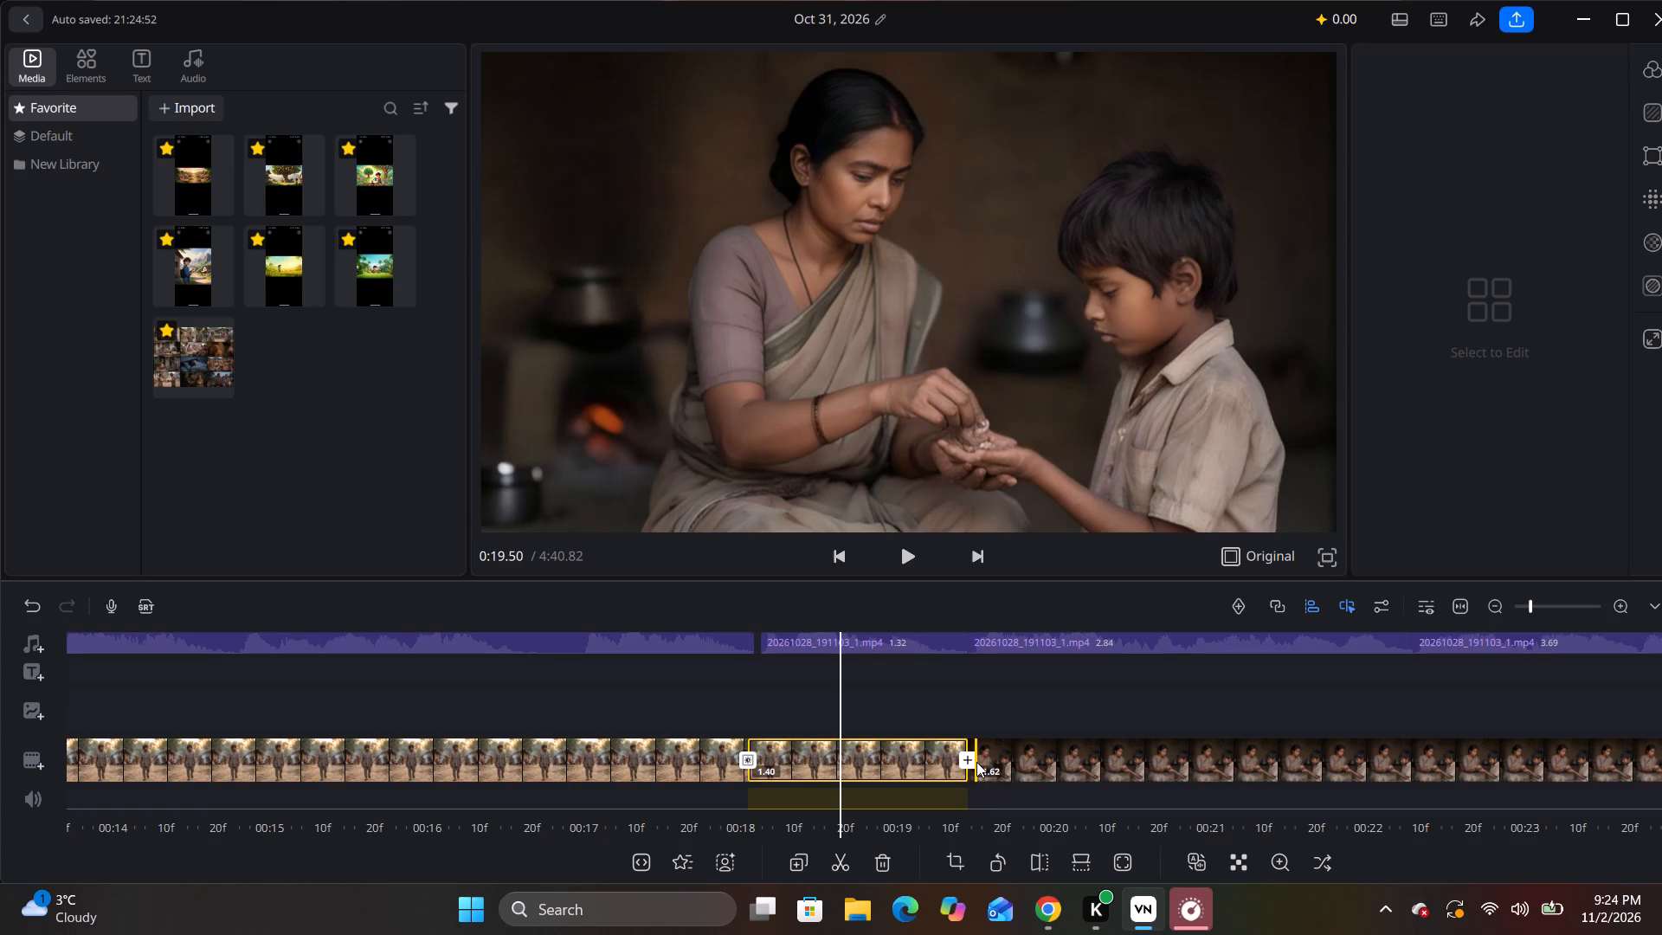
Add a Wipe transition between the 1.40-second walking-boy clip and the 11.62-second clip of the woman and boy.
click(976, 761)
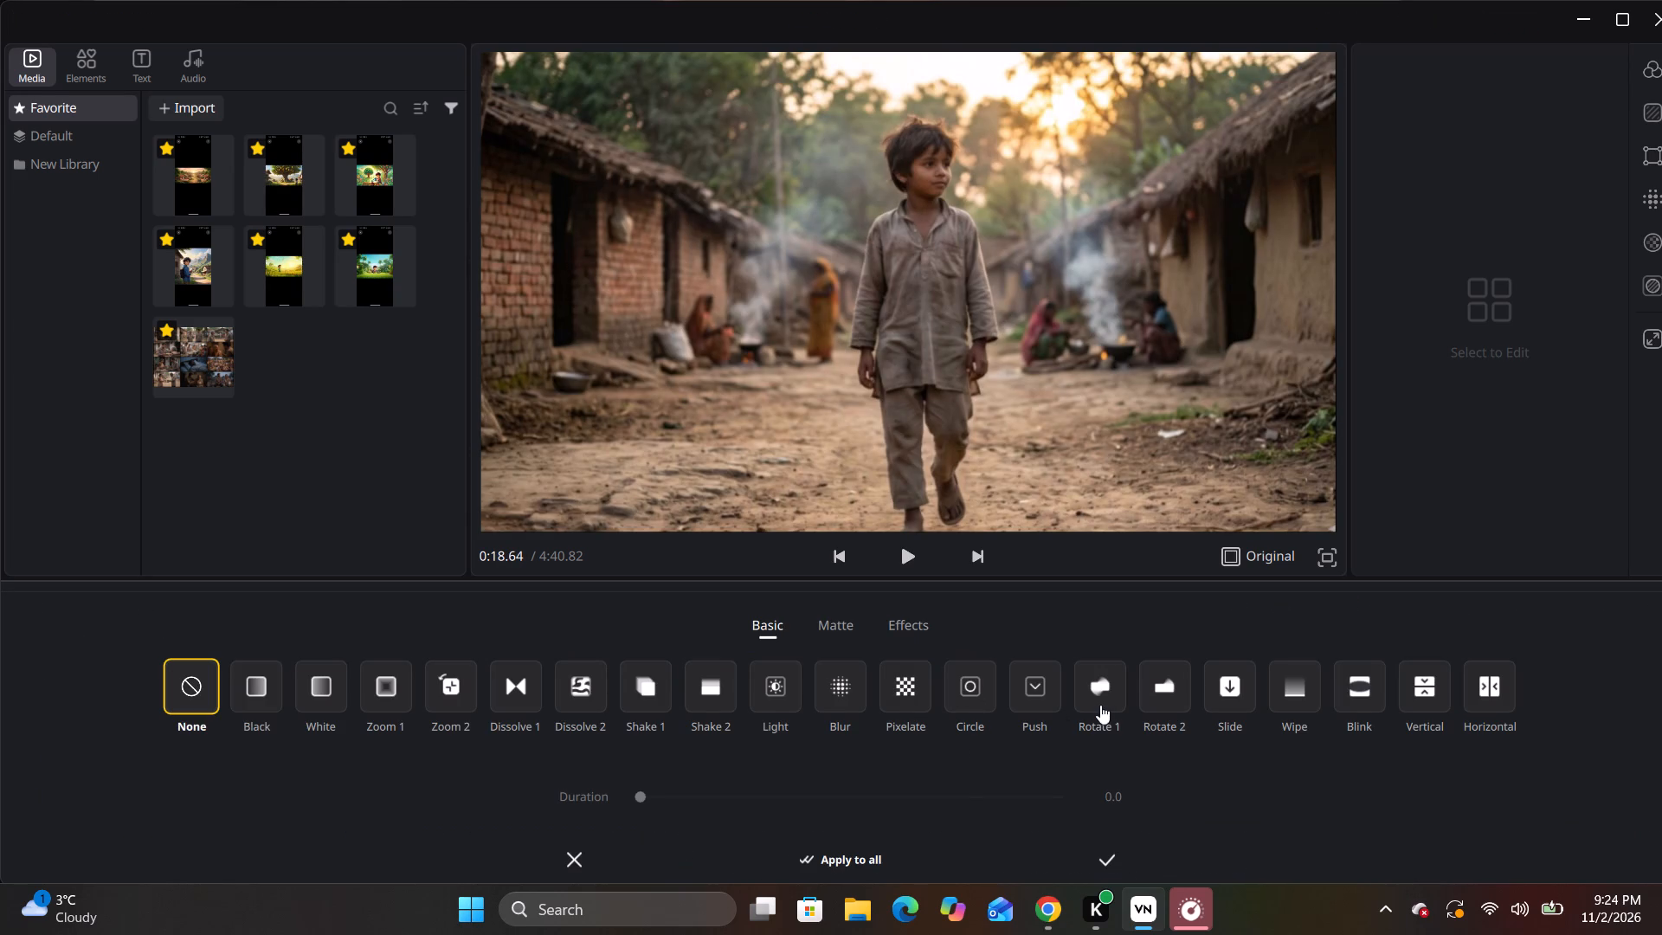
click(1294, 686)
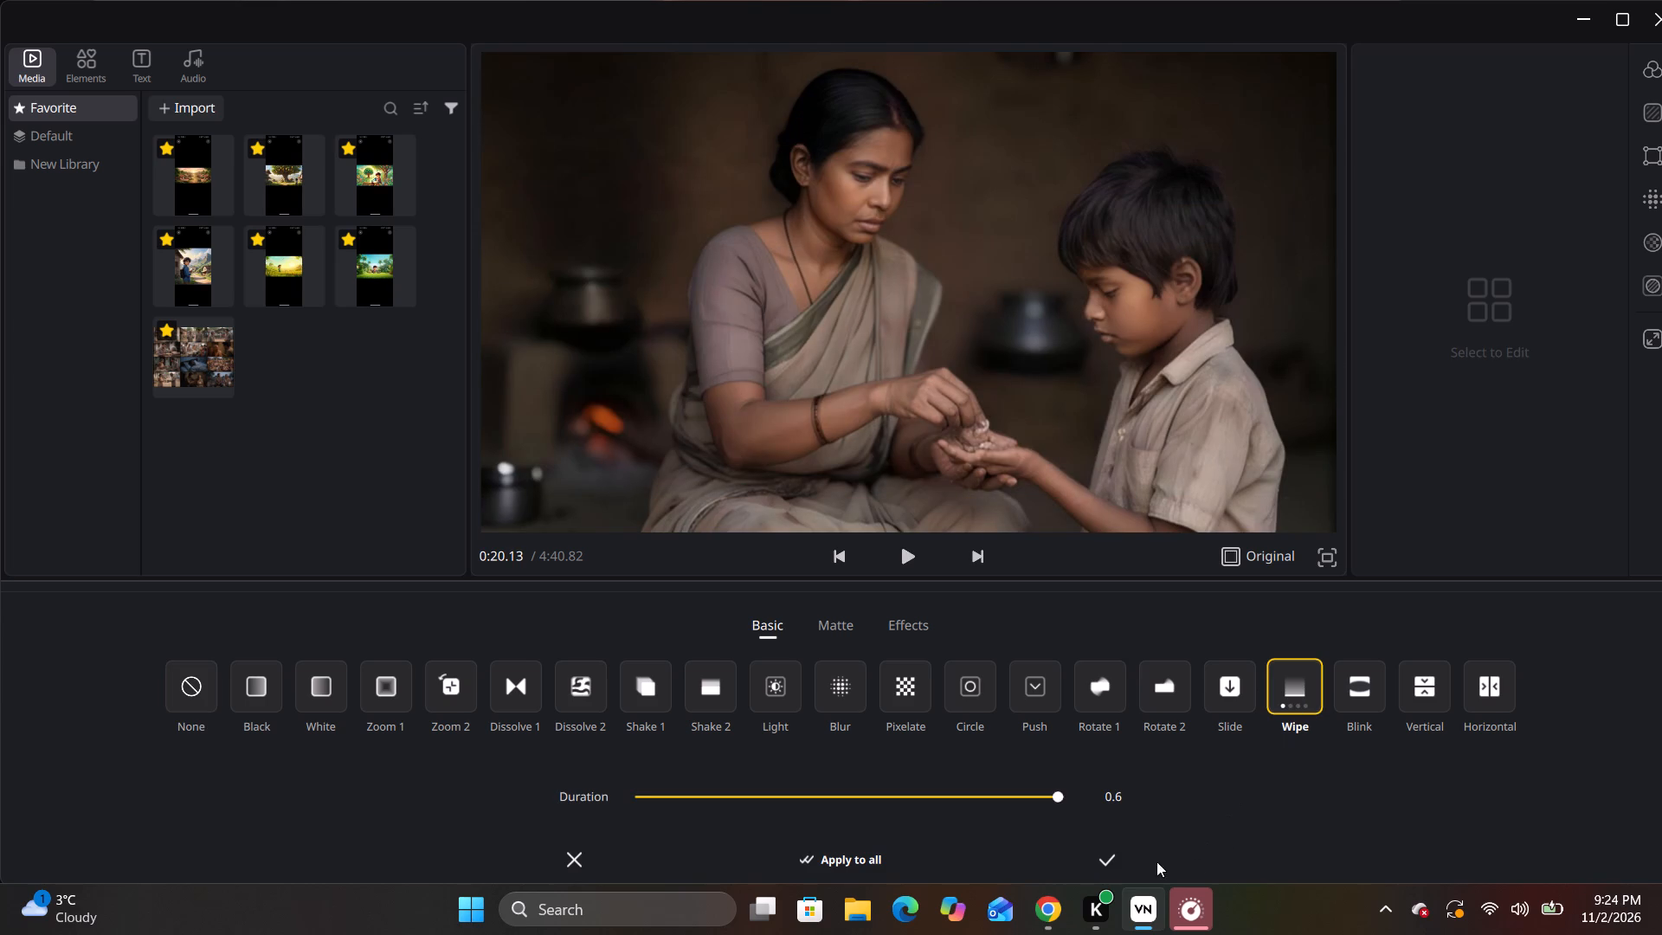
click(1103, 864)
Add a Dissolve 2 transition between the 11.62-second woman-and-boy clip and the 4.99-second clip of the boy on the village road.
drag(1244, 687, 612, 694)
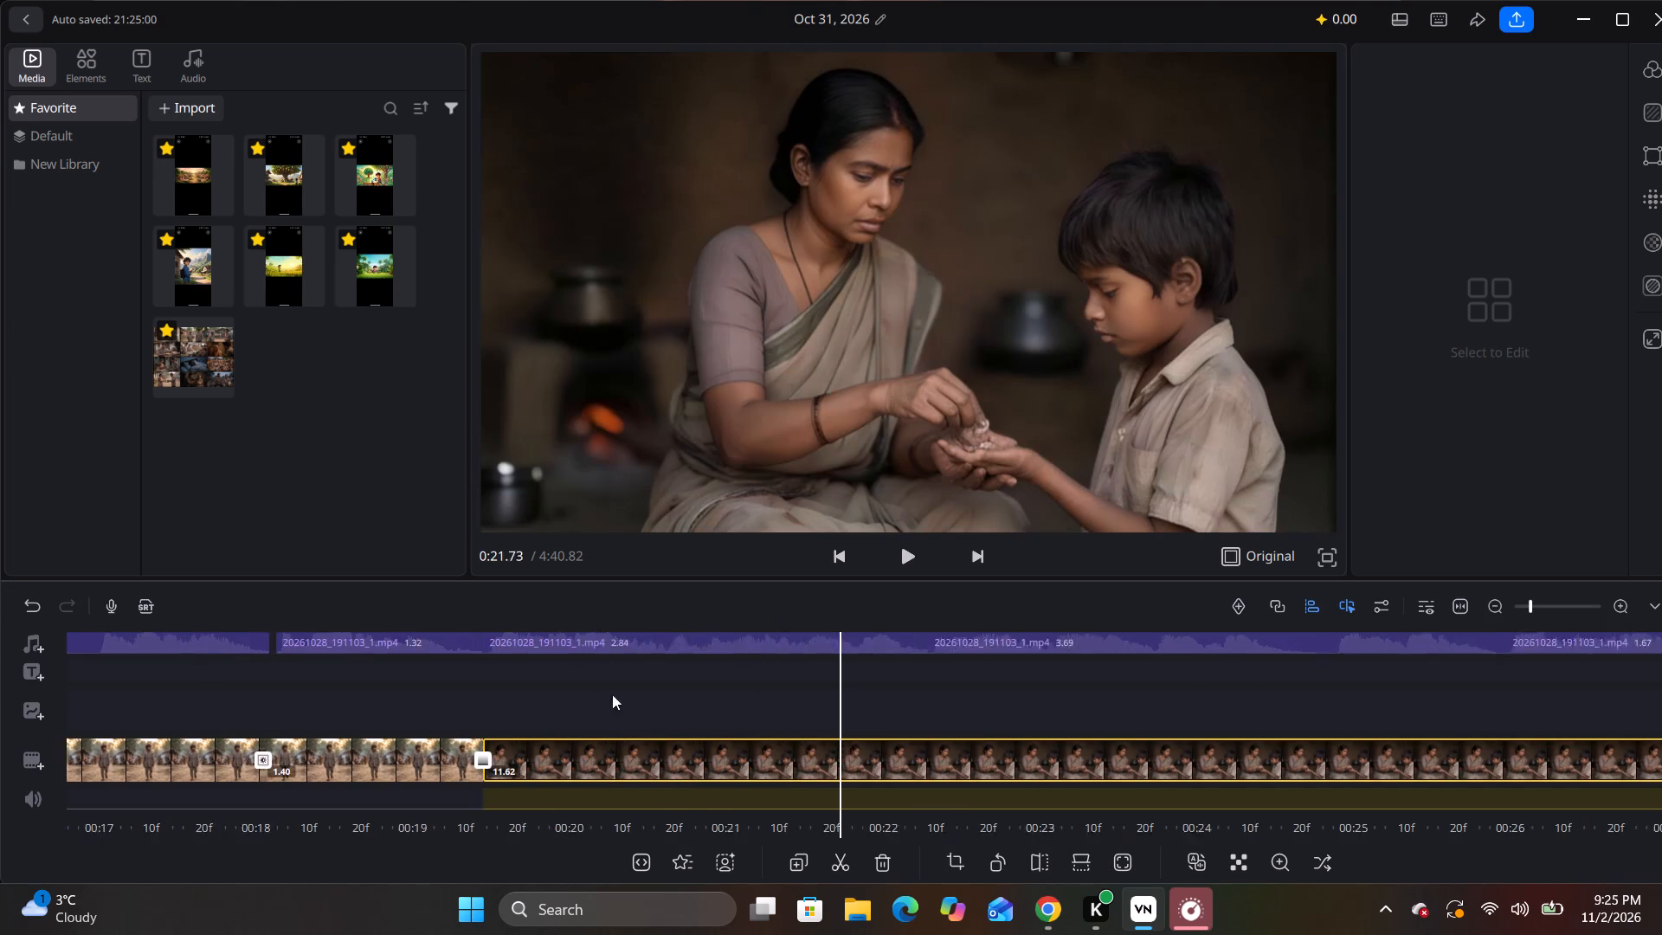
drag(612, 694, 410, 694)
drag(1209, 705, 582, 708)
drag(1277, 698, 888, 701)
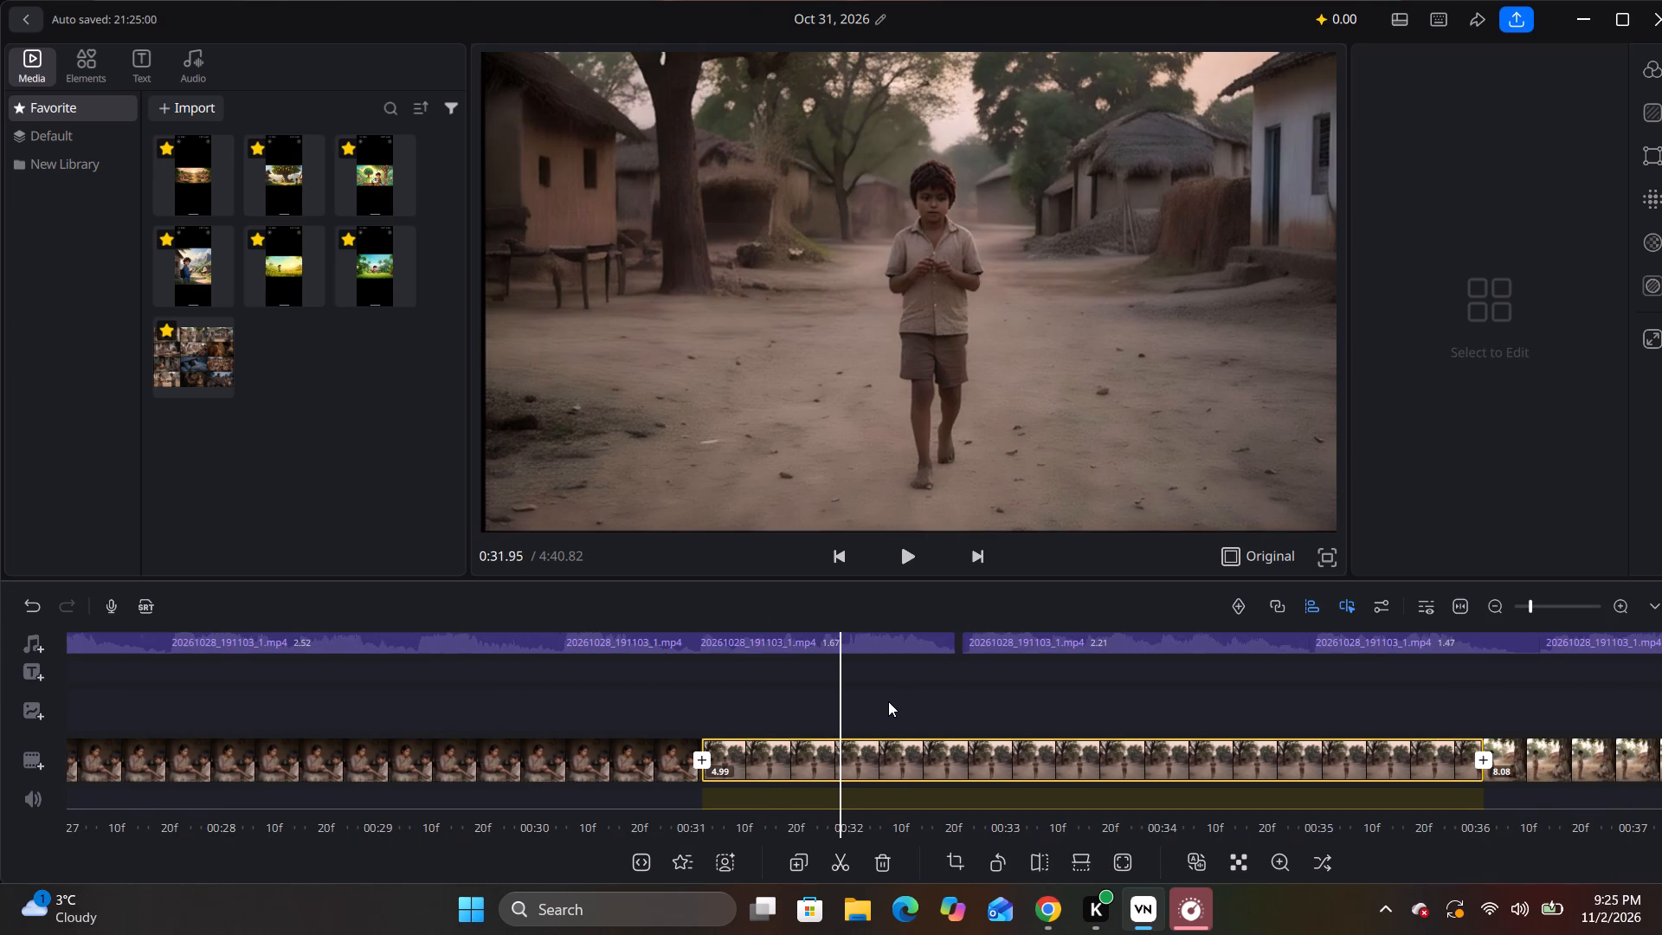
drag(888, 701, 887, 701)
click(698, 762)
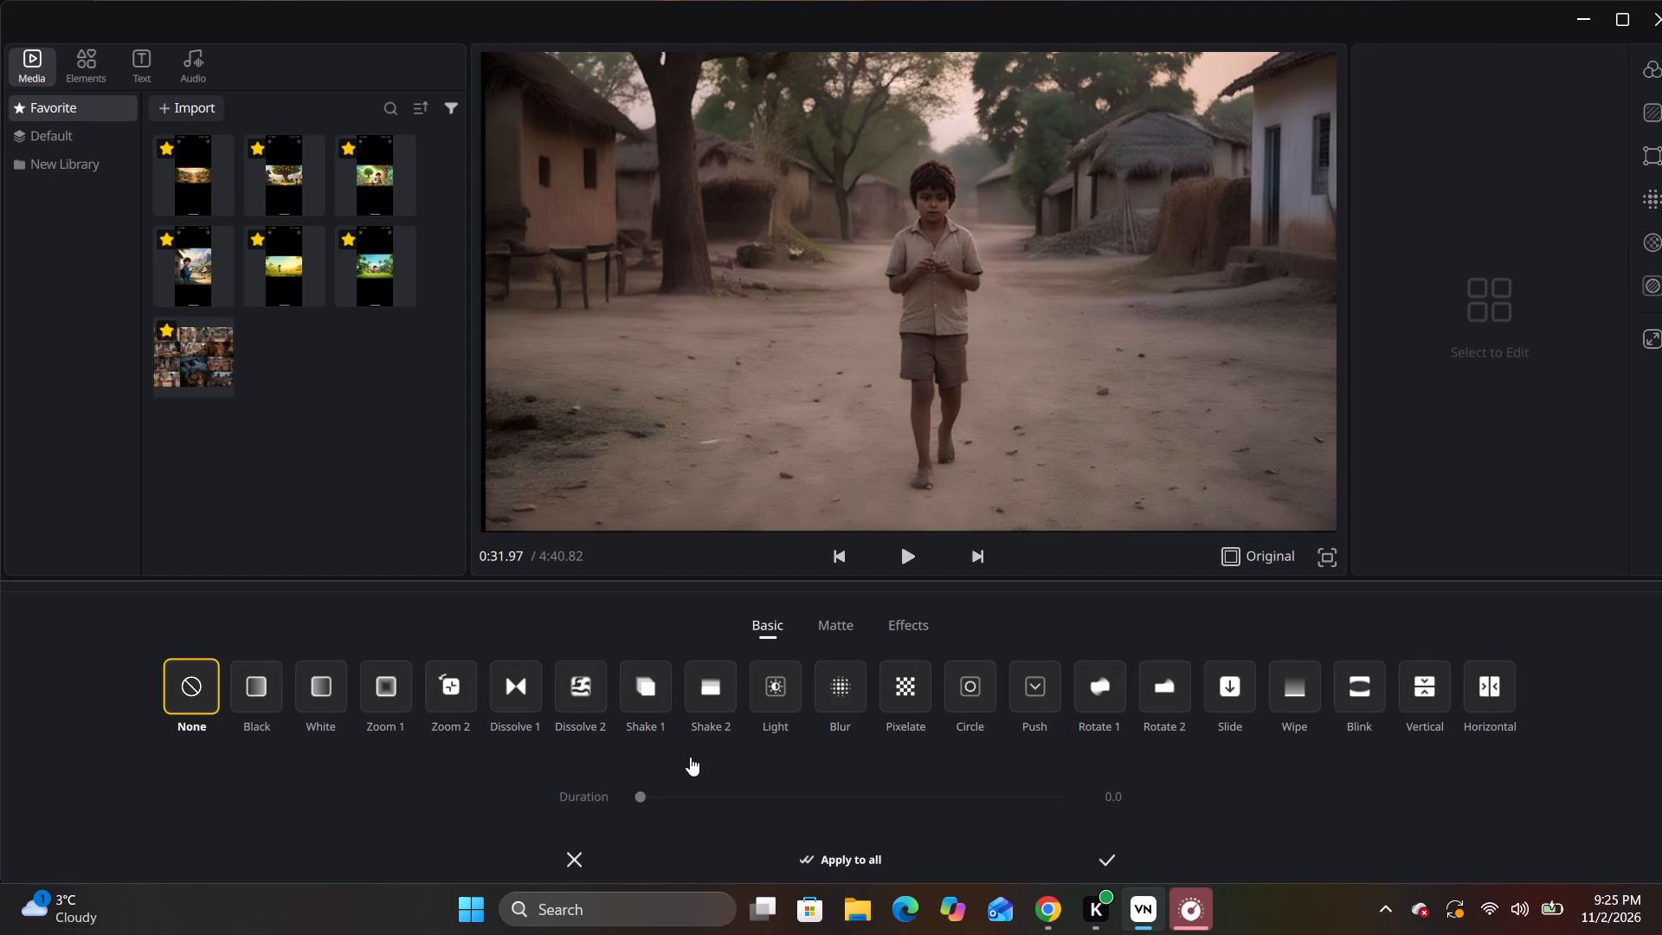
click(574, 700)
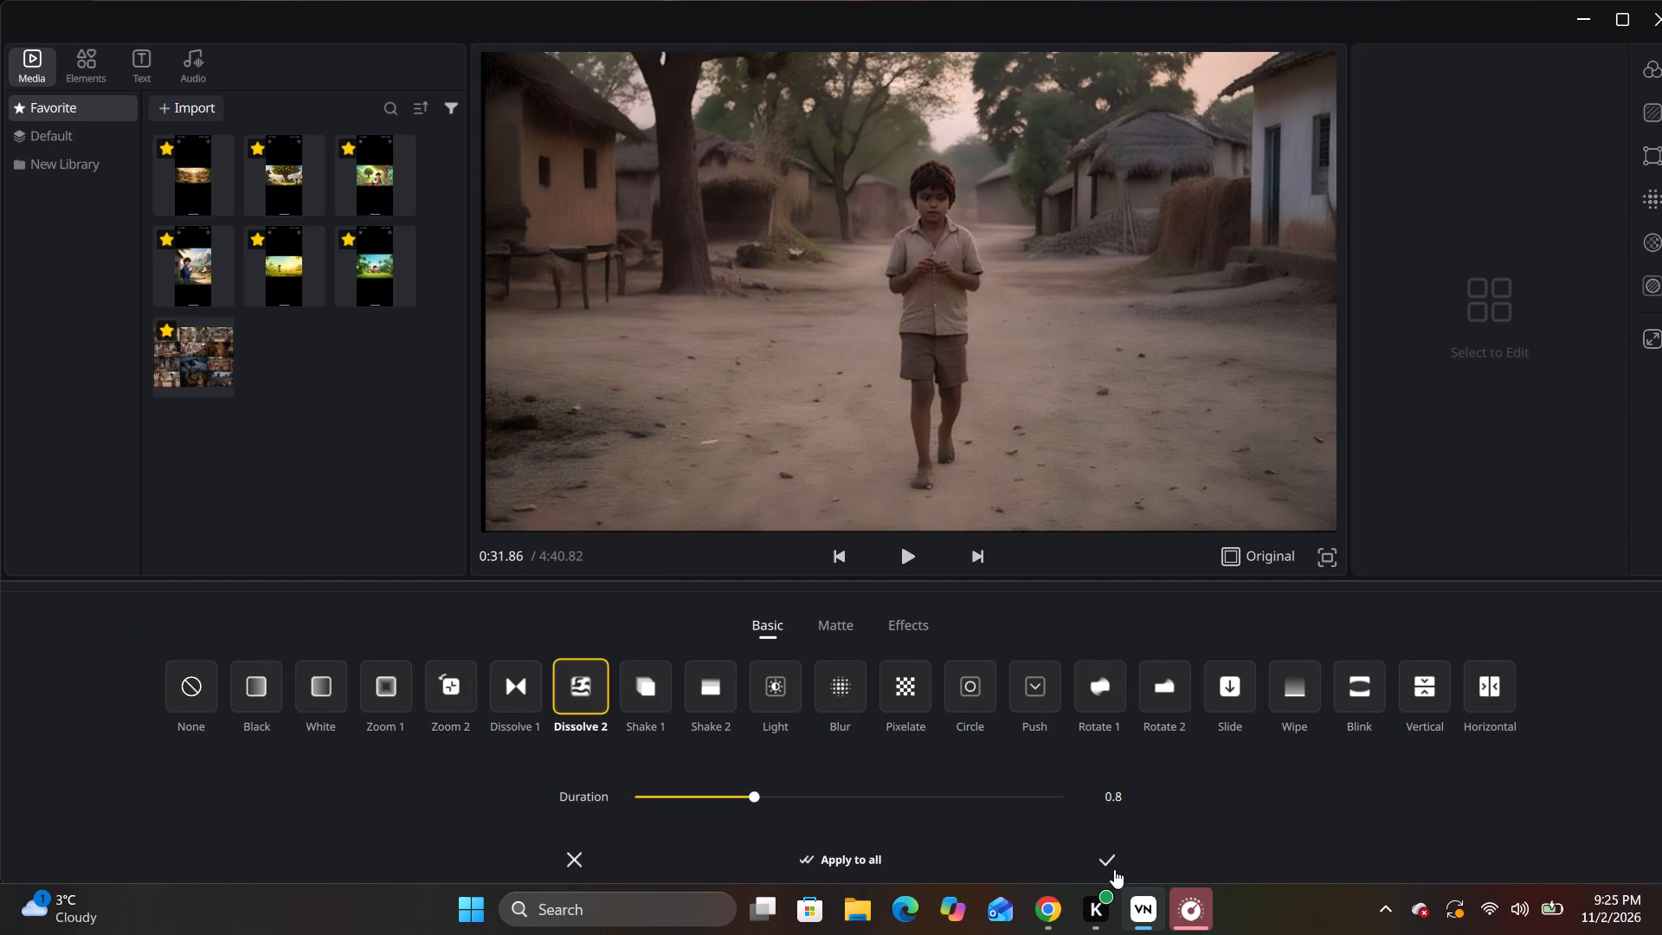
click(1109, 866)
Add a Circle transition between the 4.99-second village-road clip and the 8.08-second clip of the boy facing the old man.
drag(1329, 707, 504, 774)
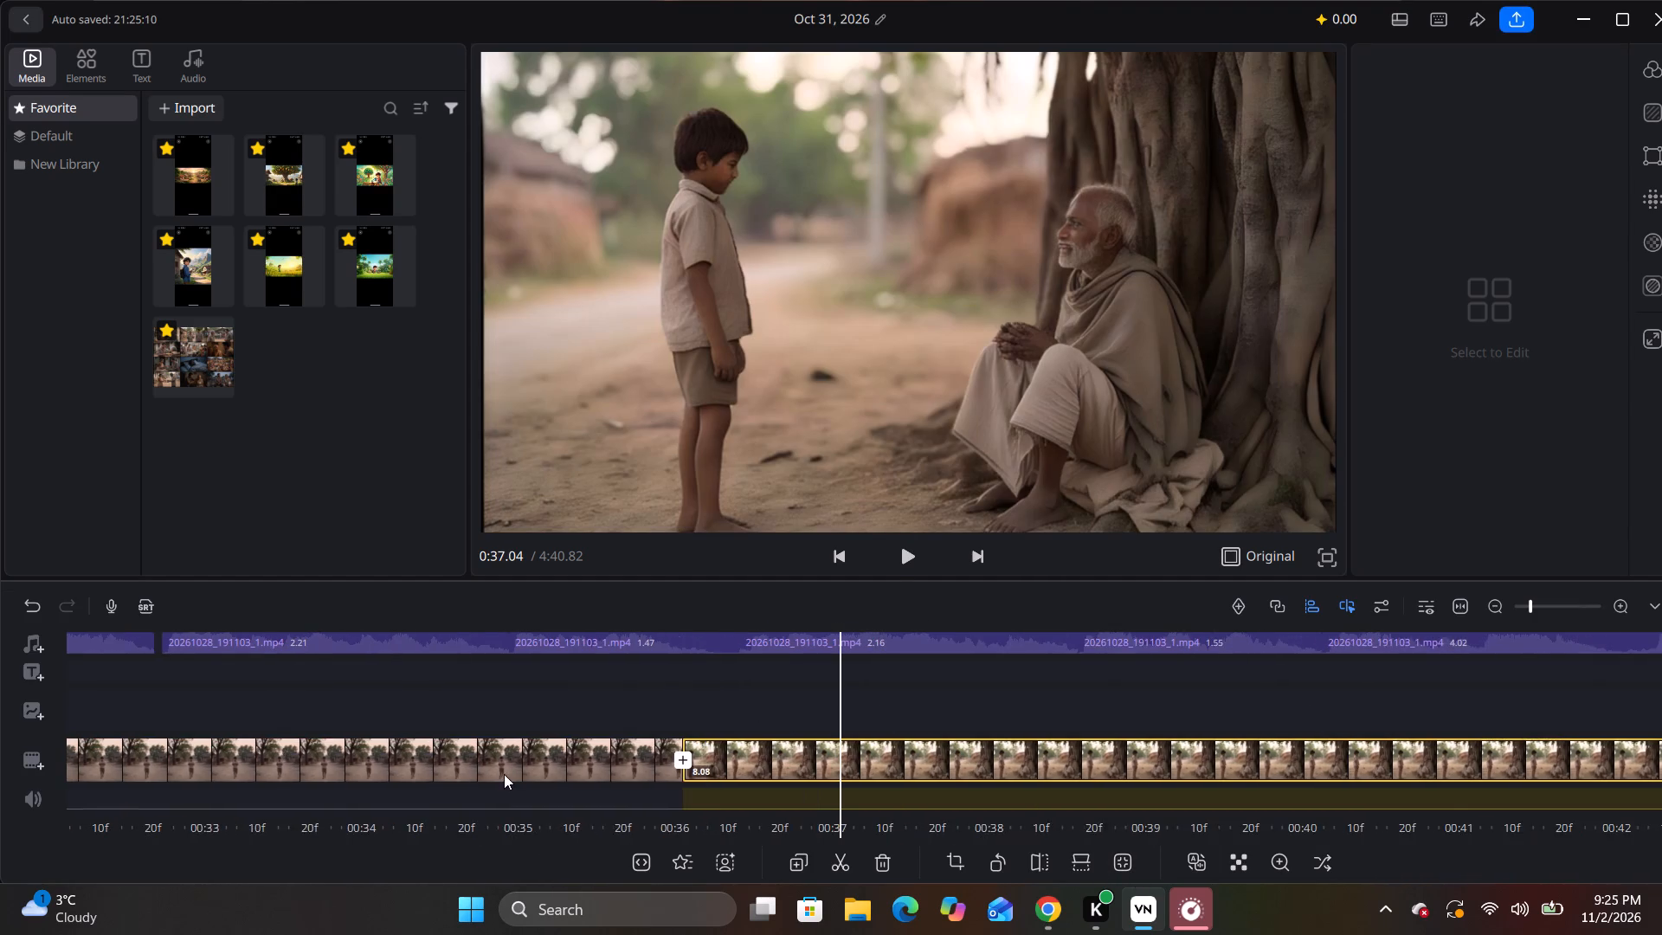
drag(504, 774, 749, 773)
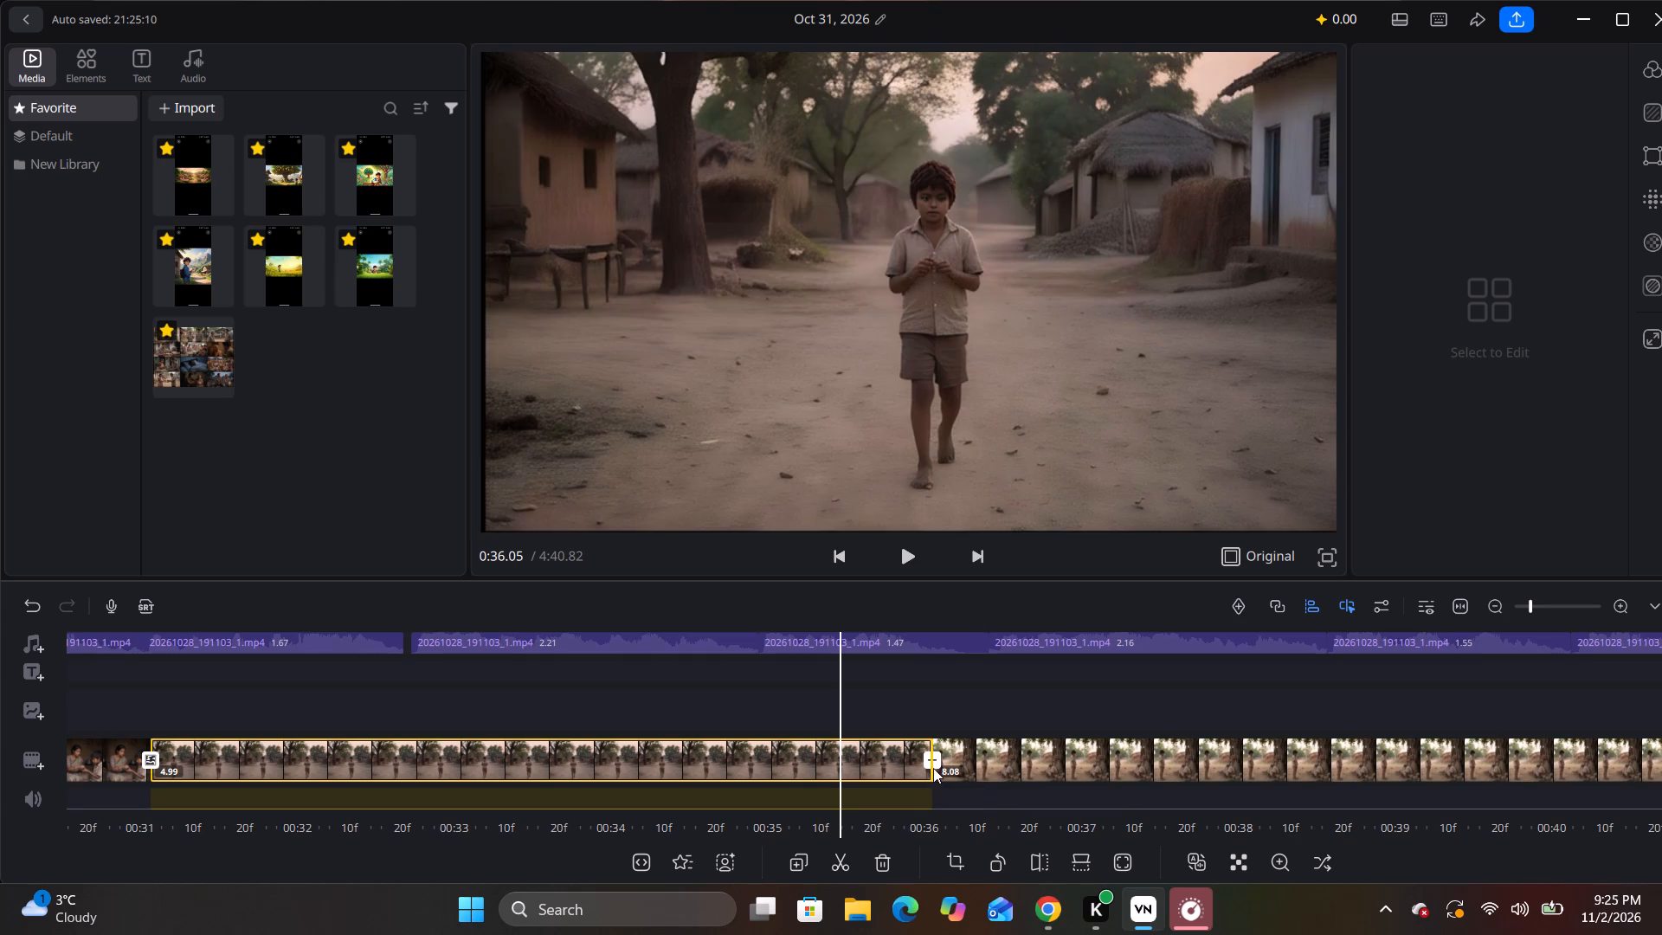
click(933, 760)
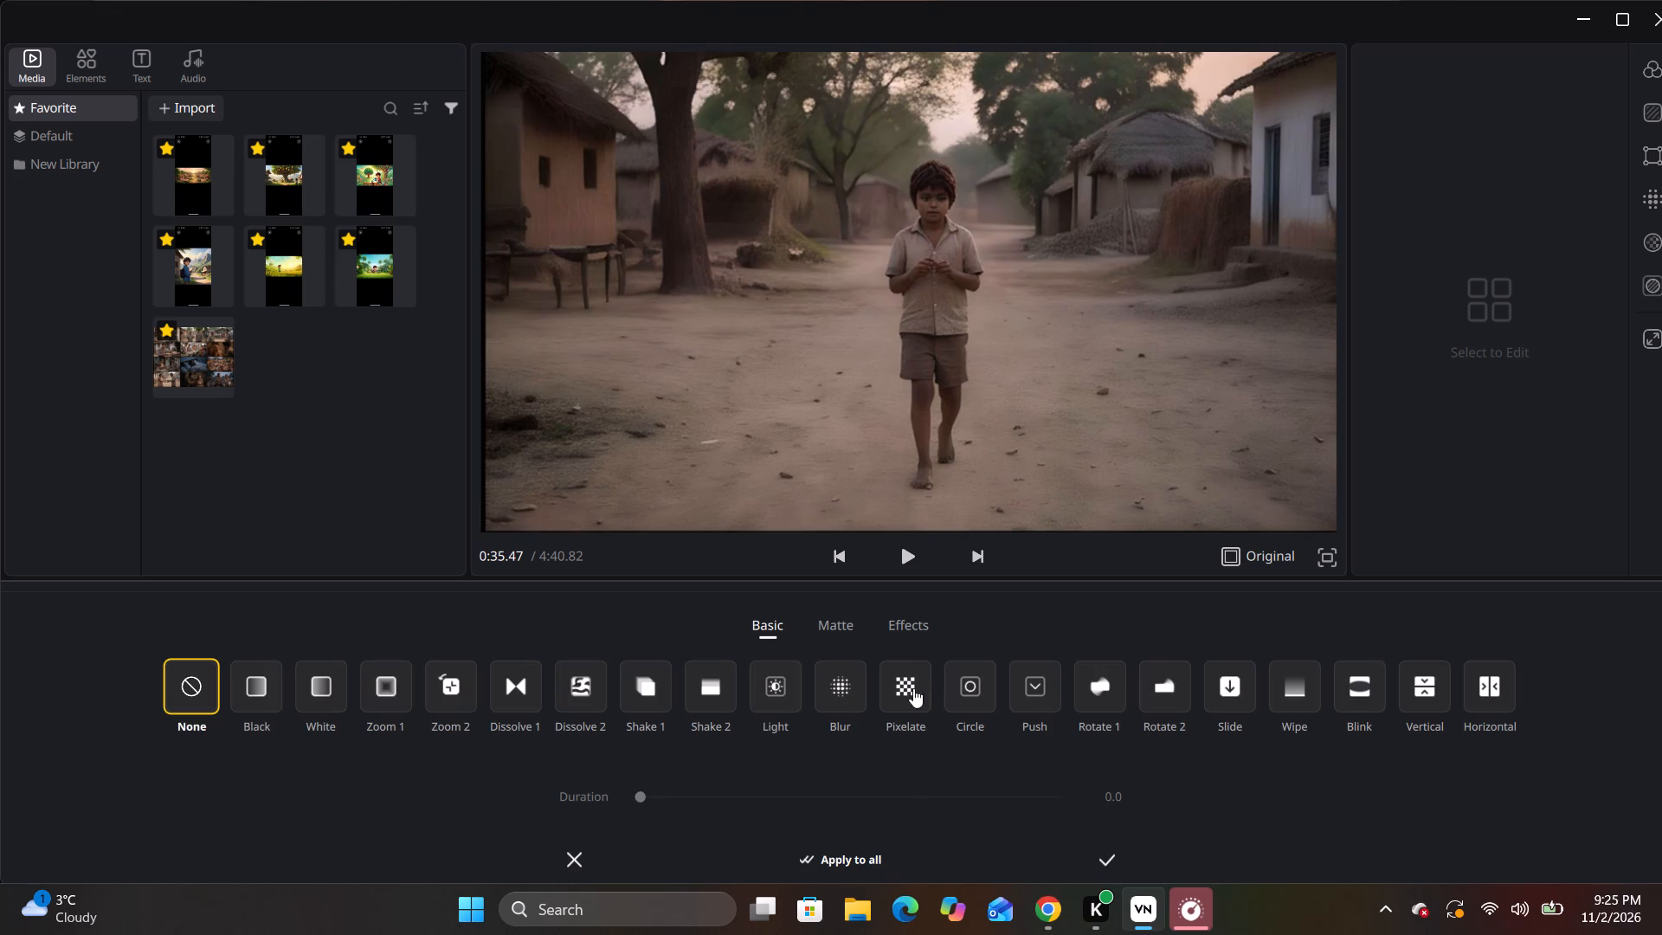
click(976, 694)
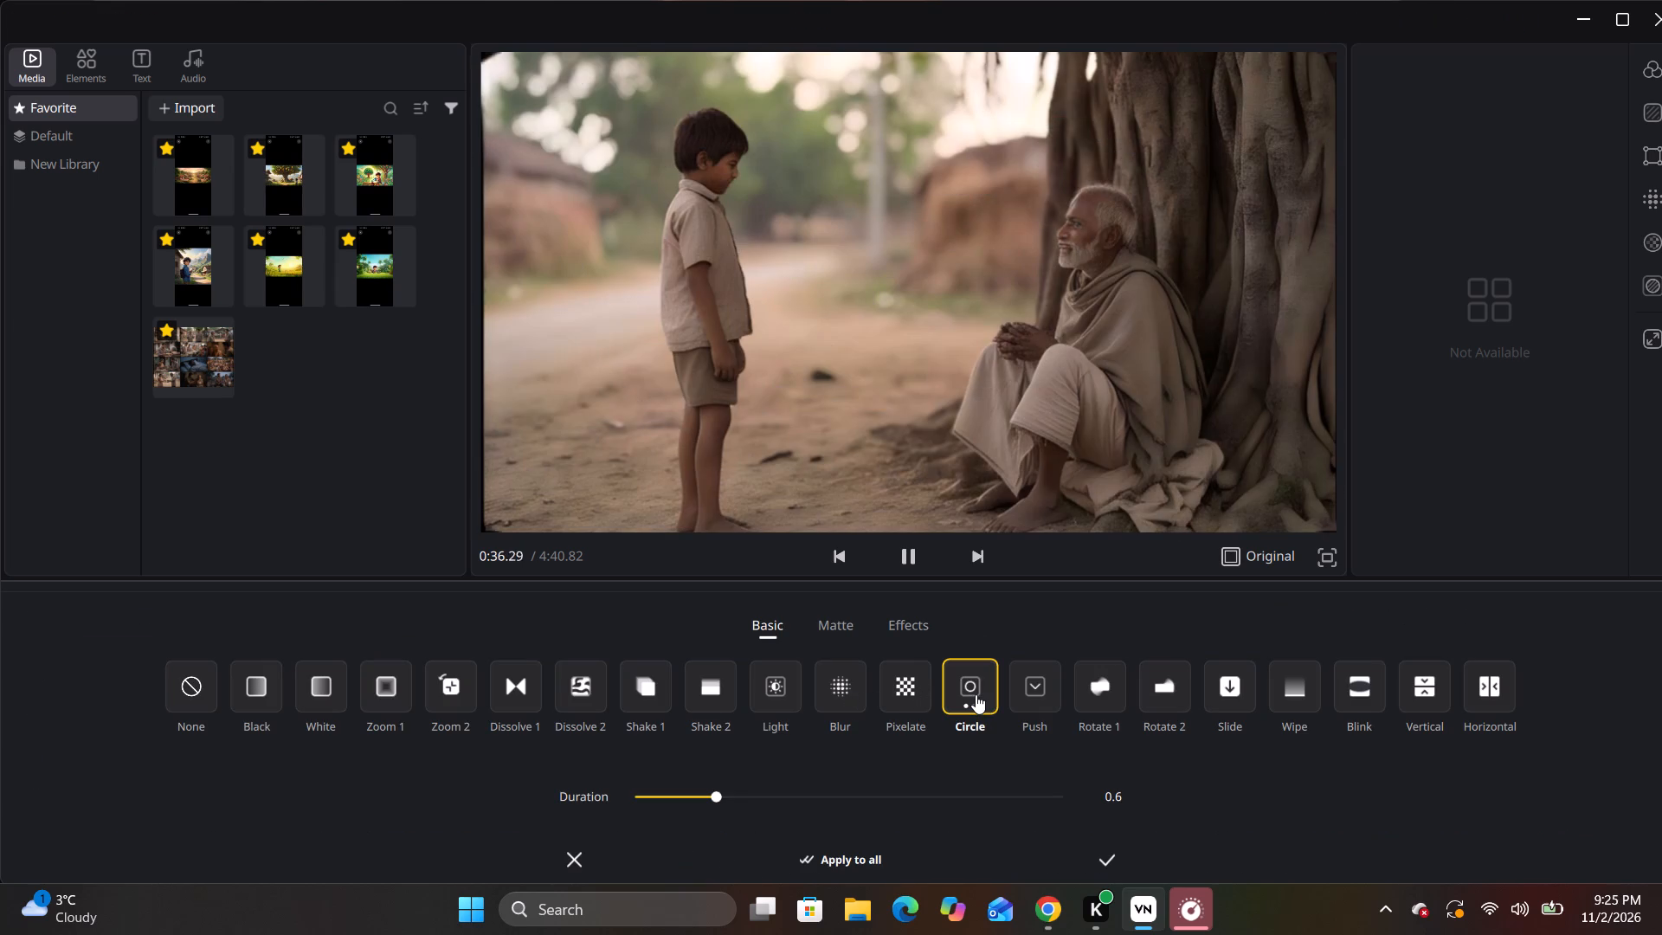
click(1110, 859)
key(space)
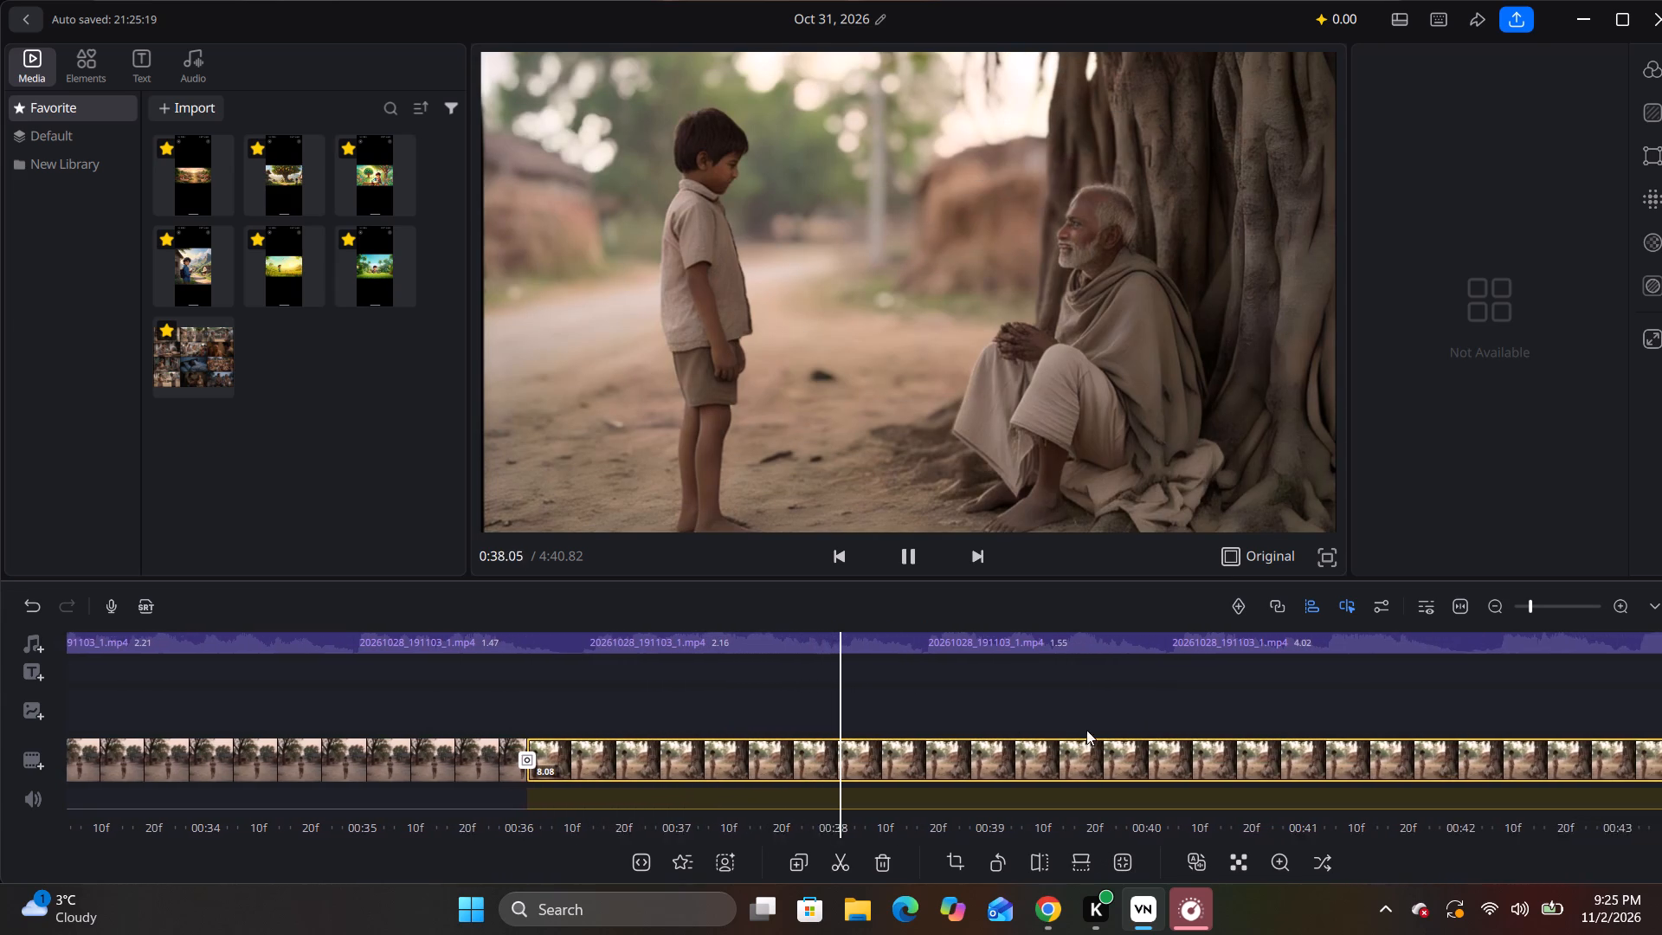
Add a Circle transition, second variant, between the 8.08-second boy-and-old-man clip and the 5.43-second close-up of the old man.
drag(1387, 701, 460, 761)
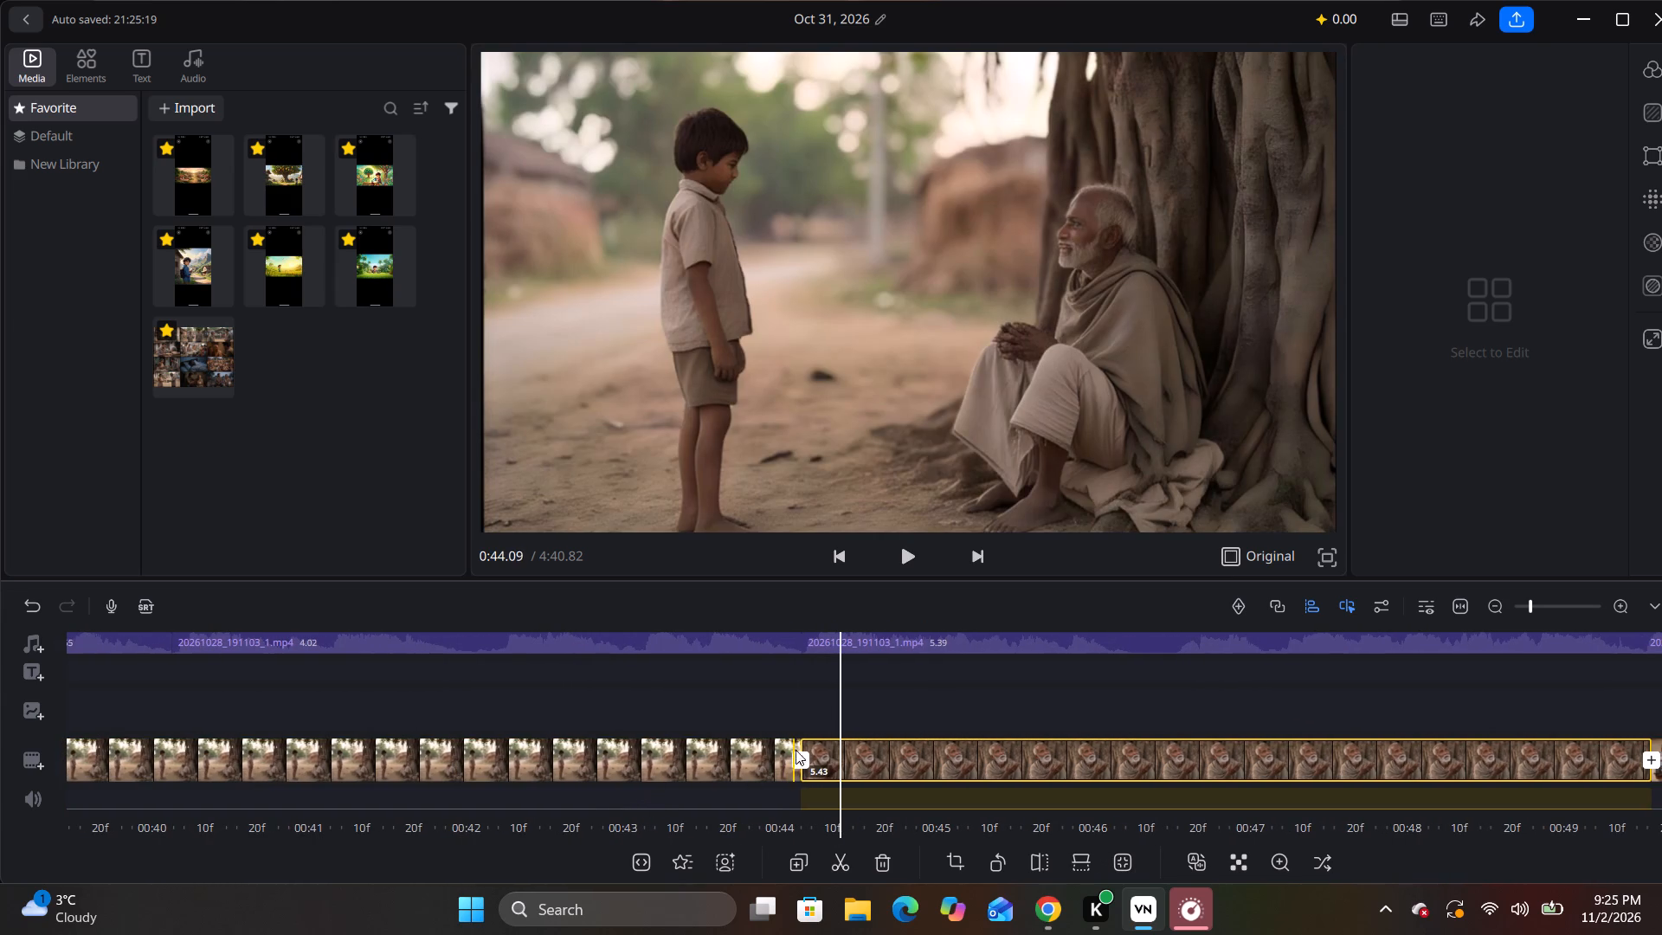
click(794, 756)
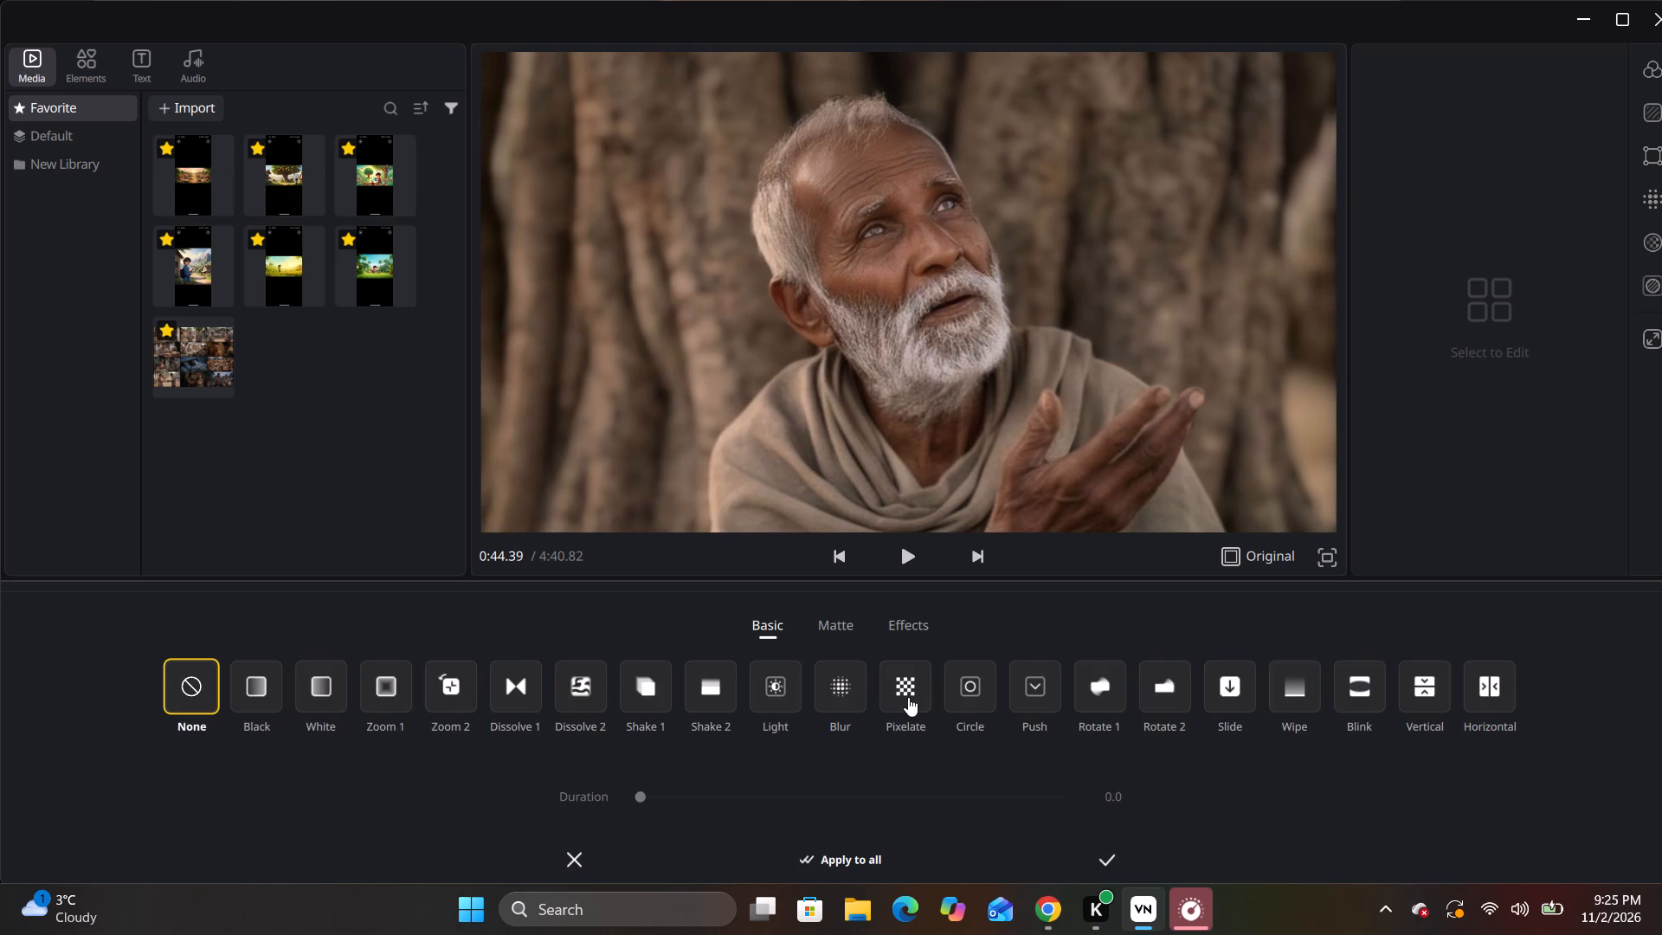
click(908, 697)
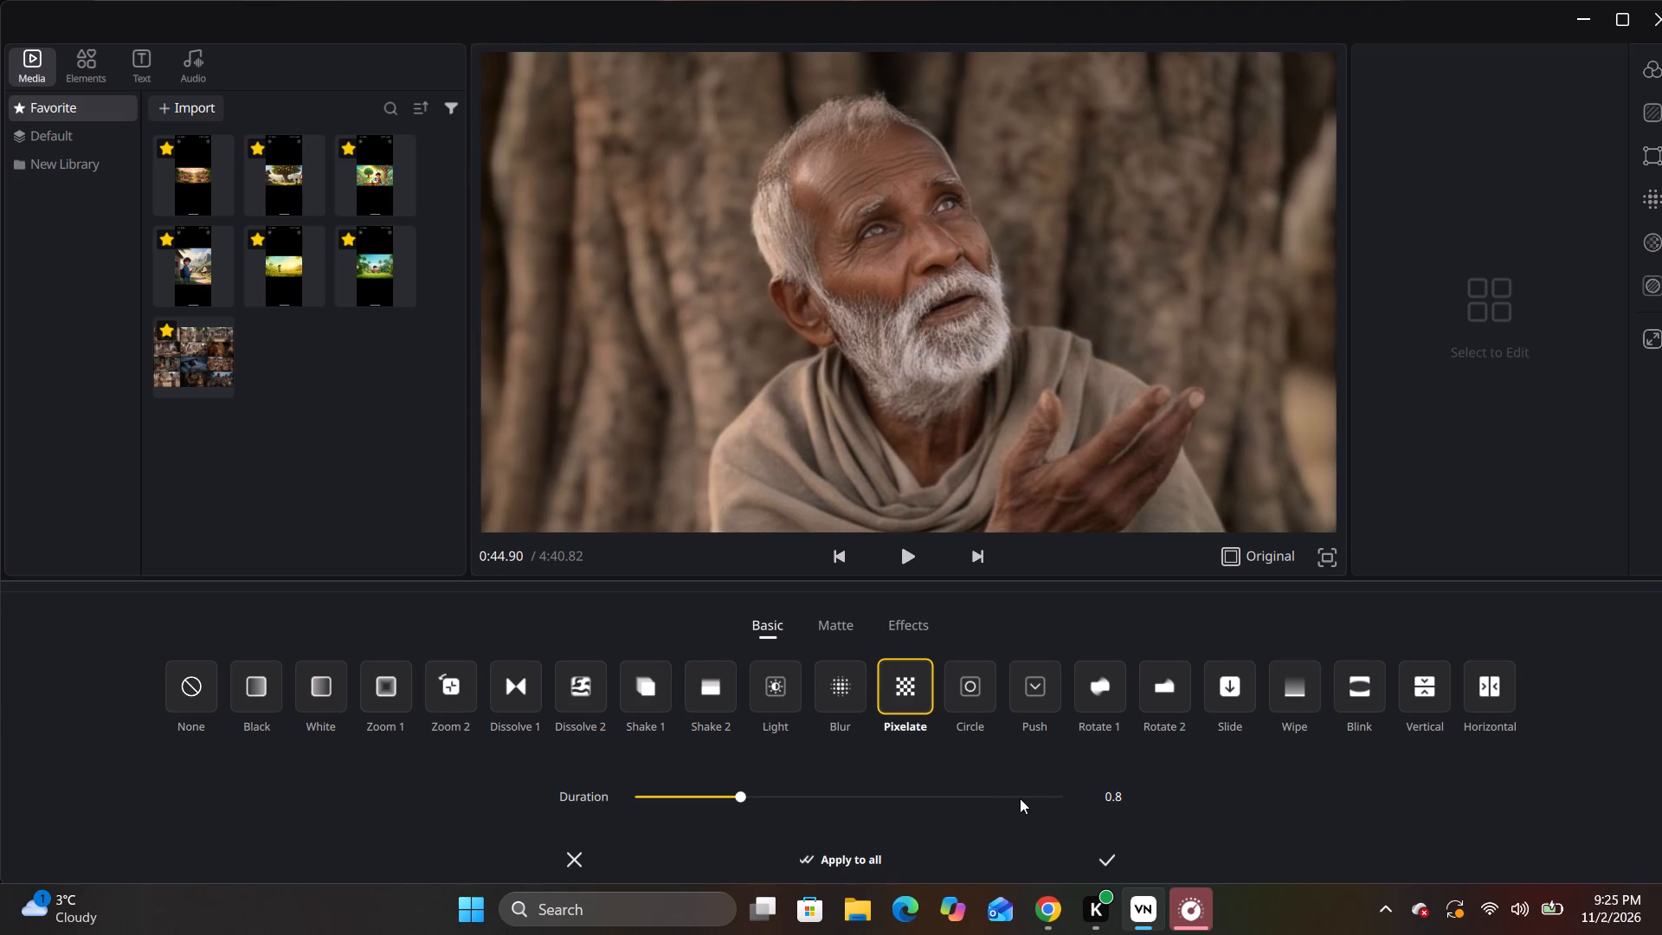
click(958, 690)
click(968, 682)
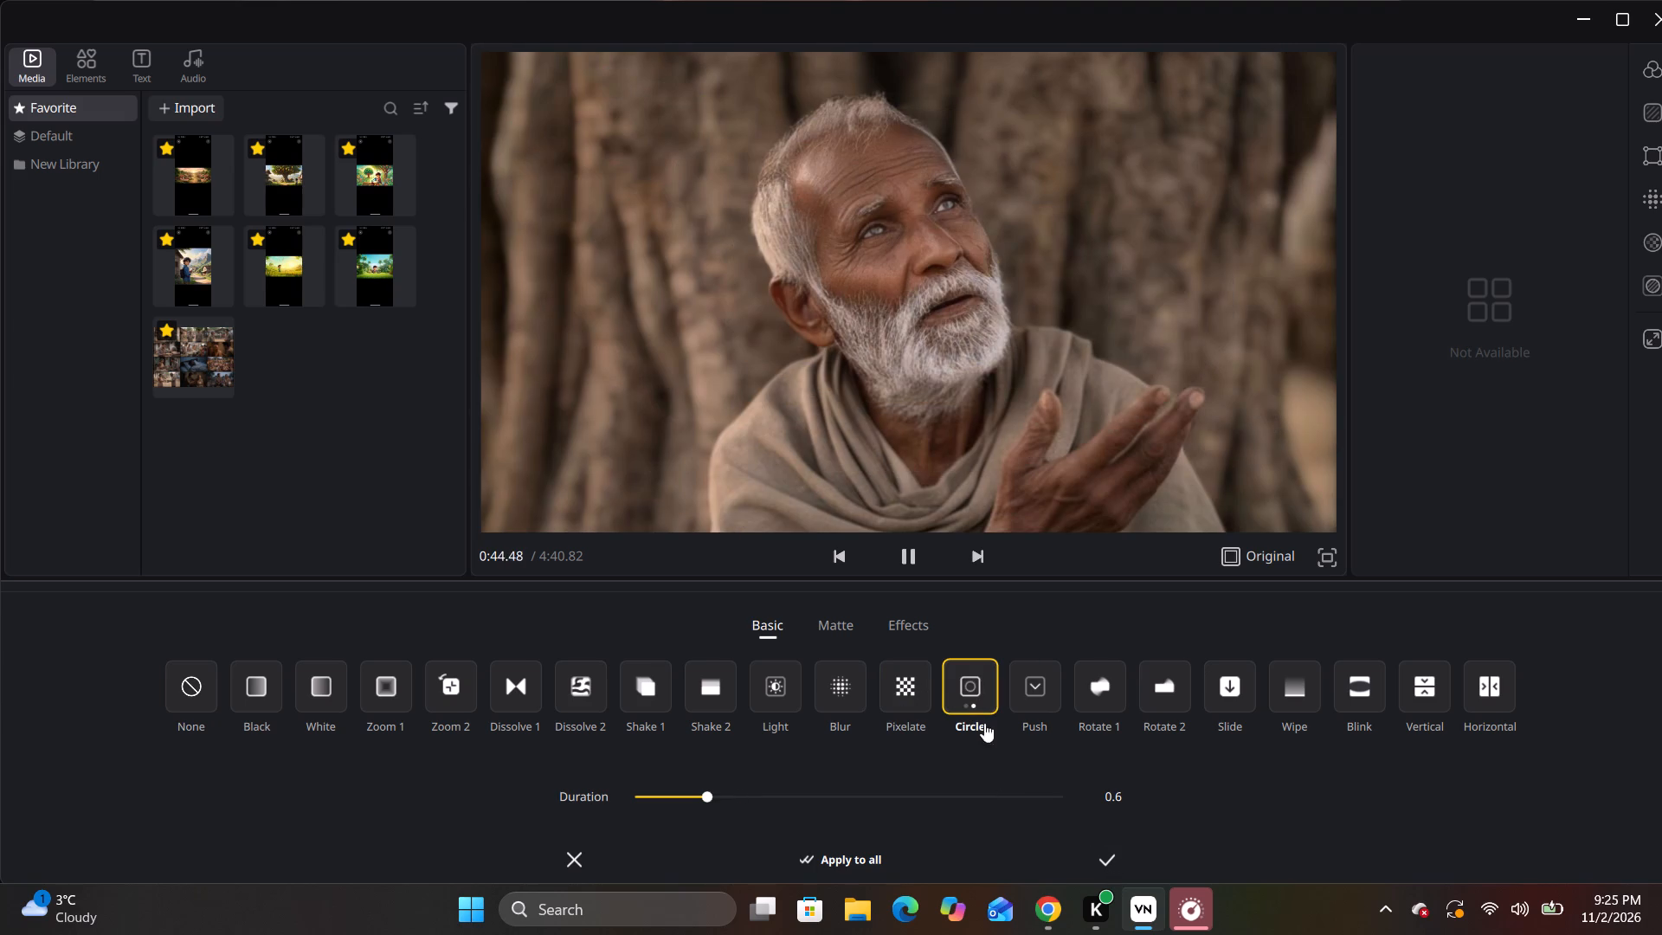
click(1114, 859)
Add a Dissolve 2 transition between the 5.43-second old-man close-up and the following clip of the boy looking at his open palm.
drag(1253, 693, 1078, 740)
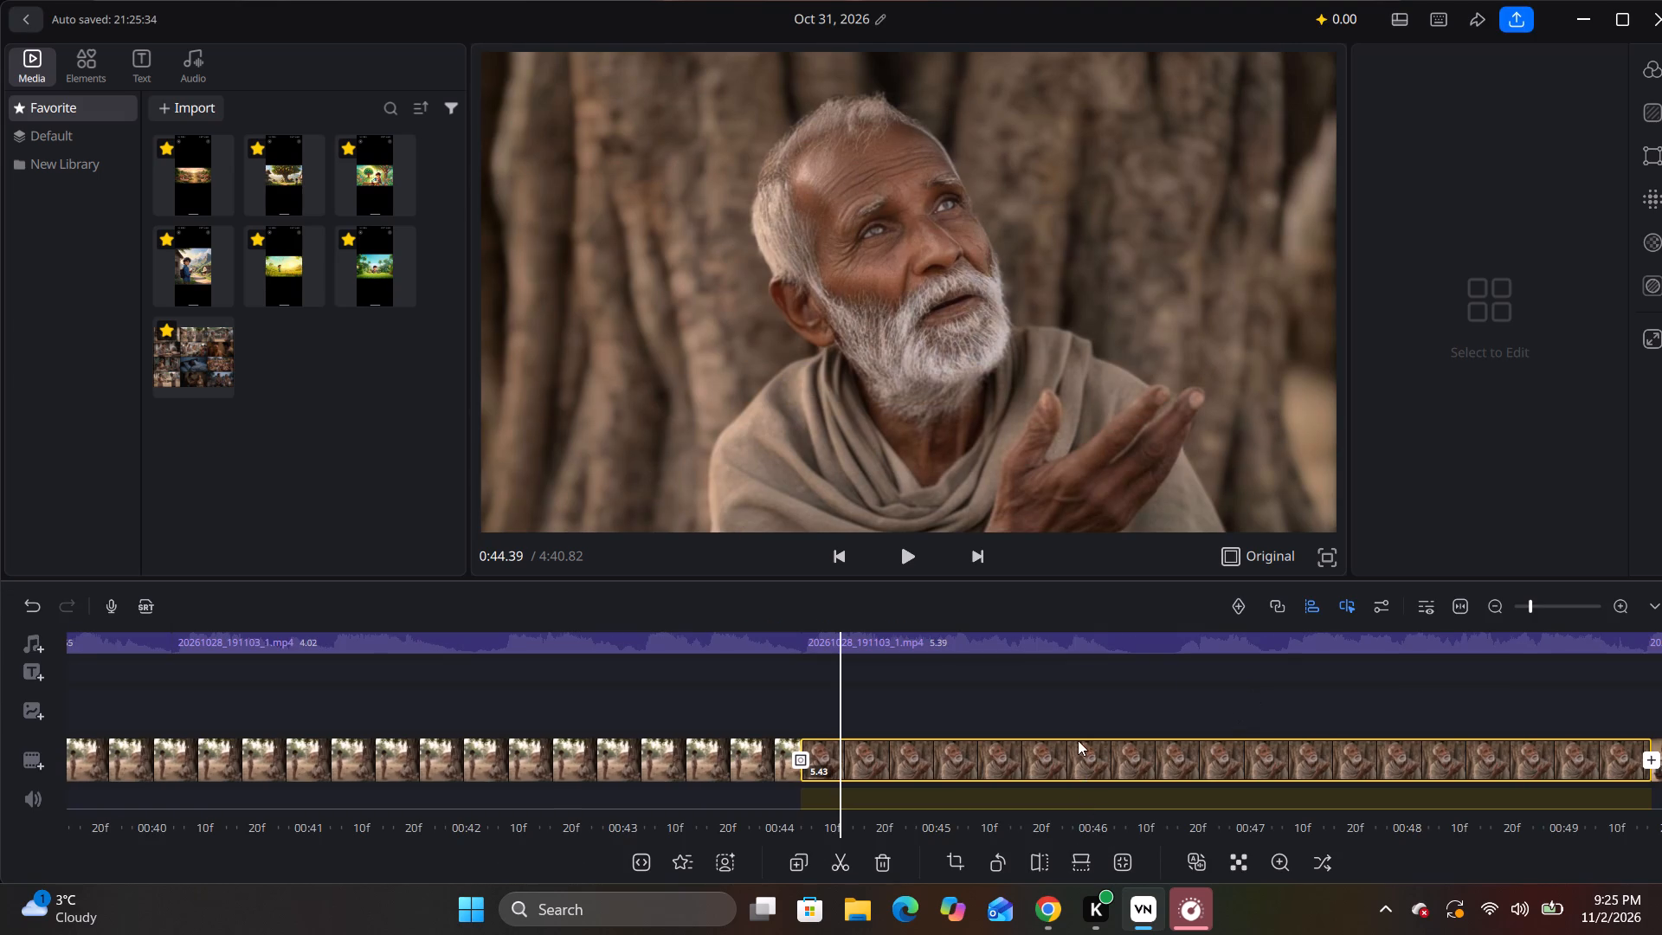
drag(1078, 740, 390, 768)
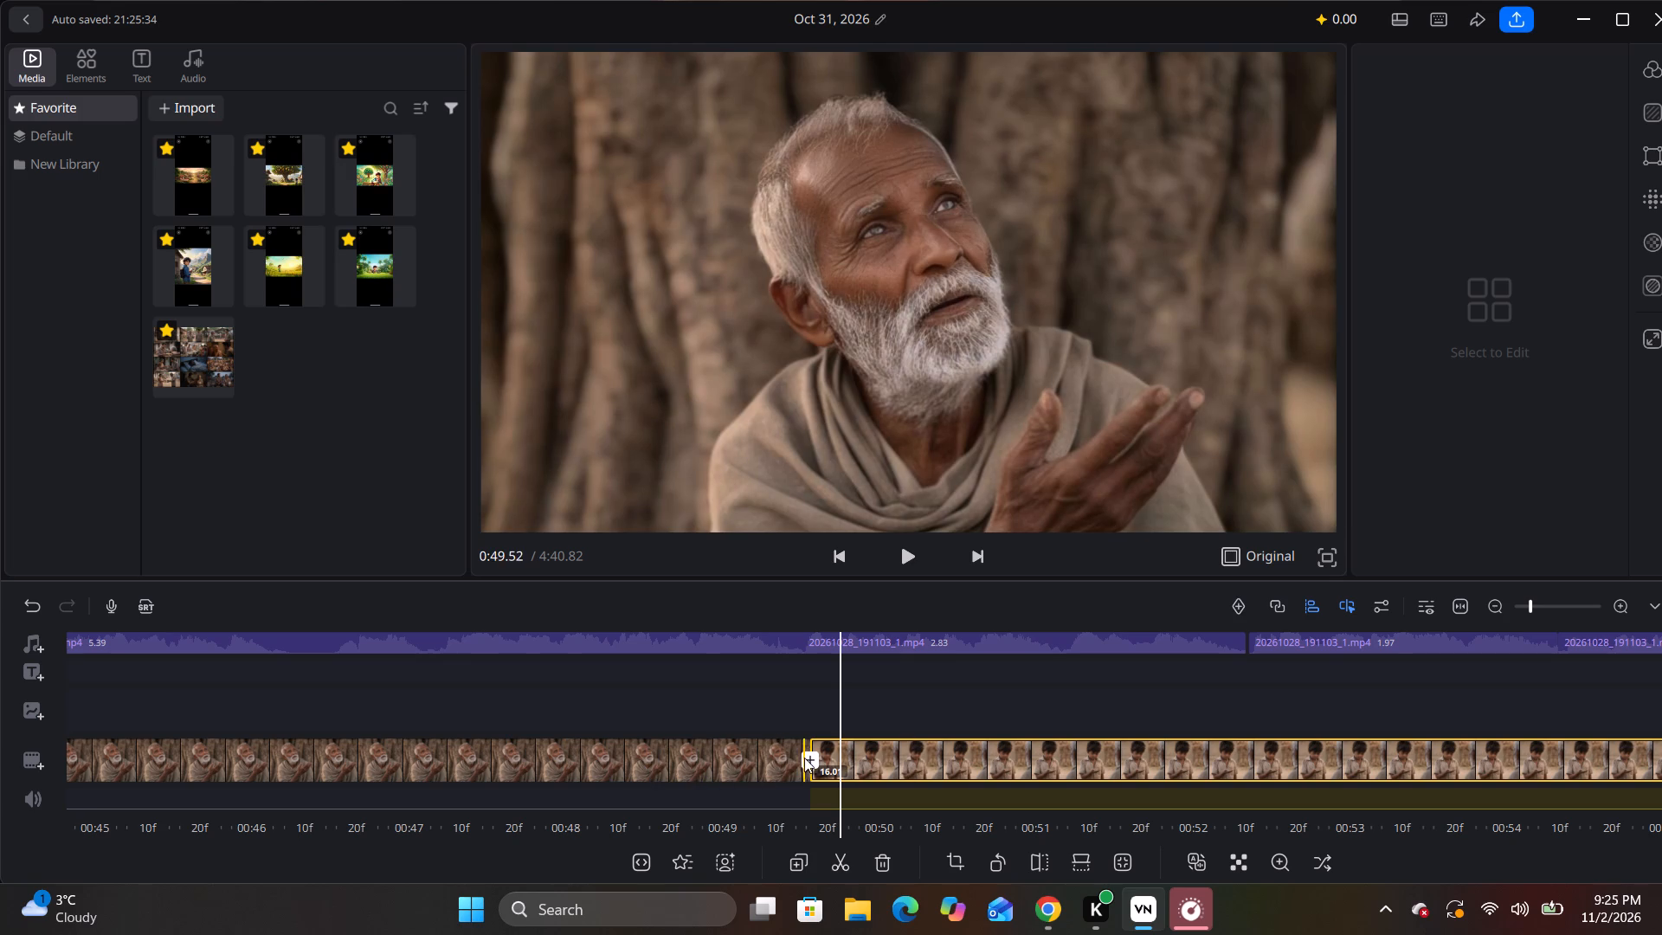
click(810, 757)
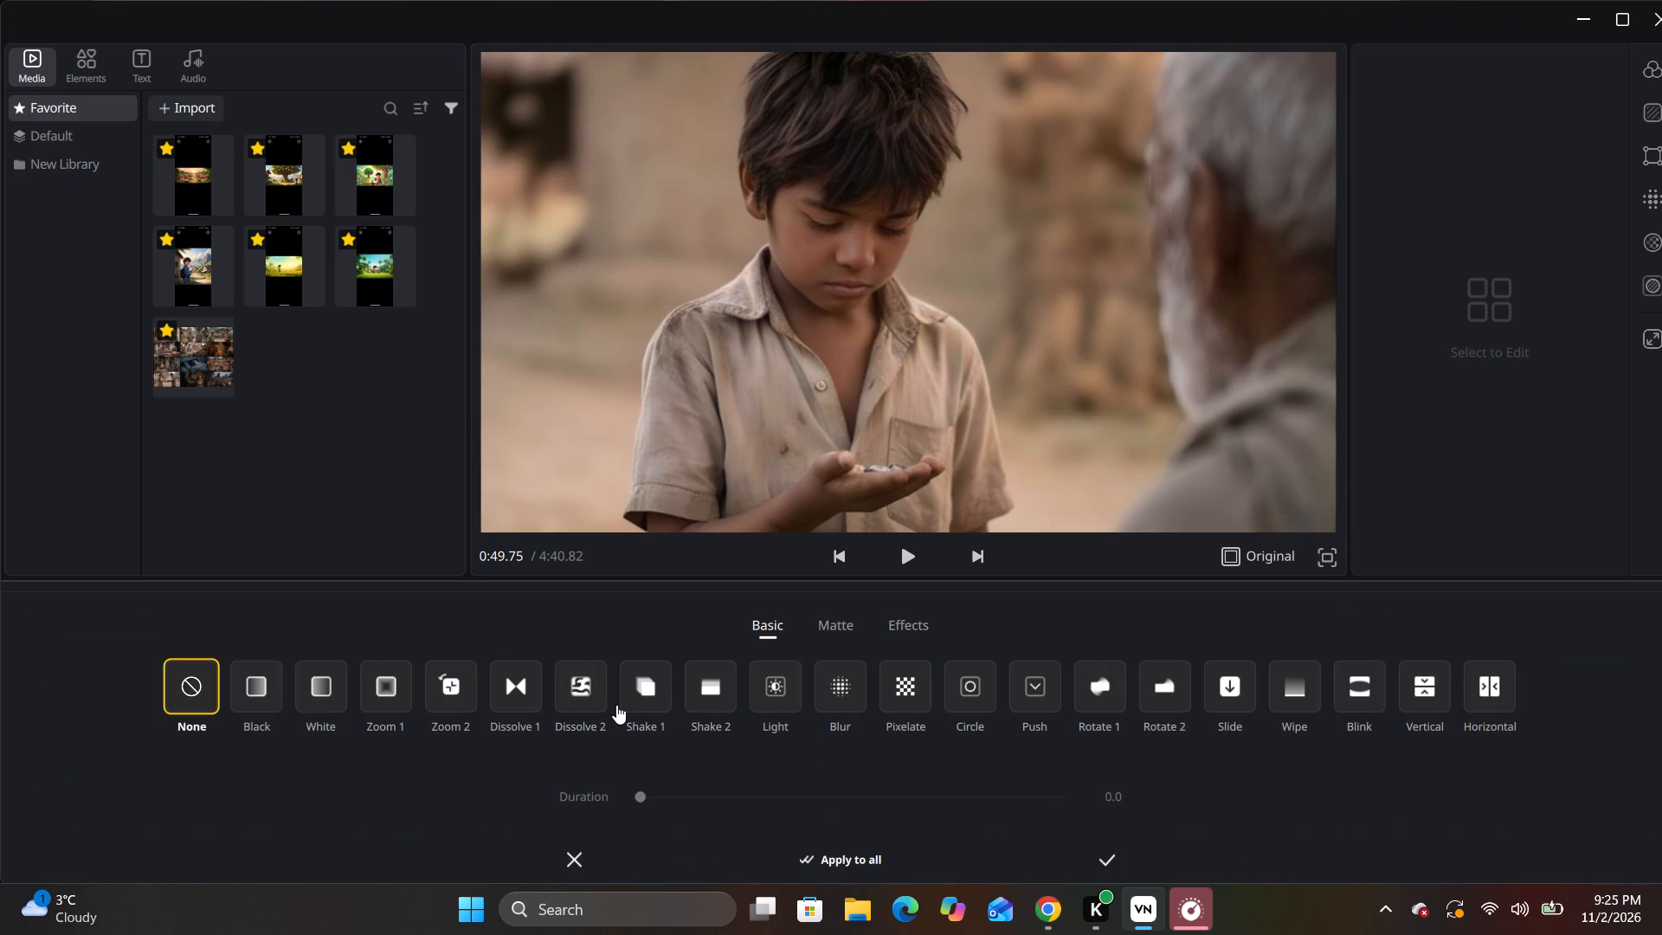
click(568, 690)
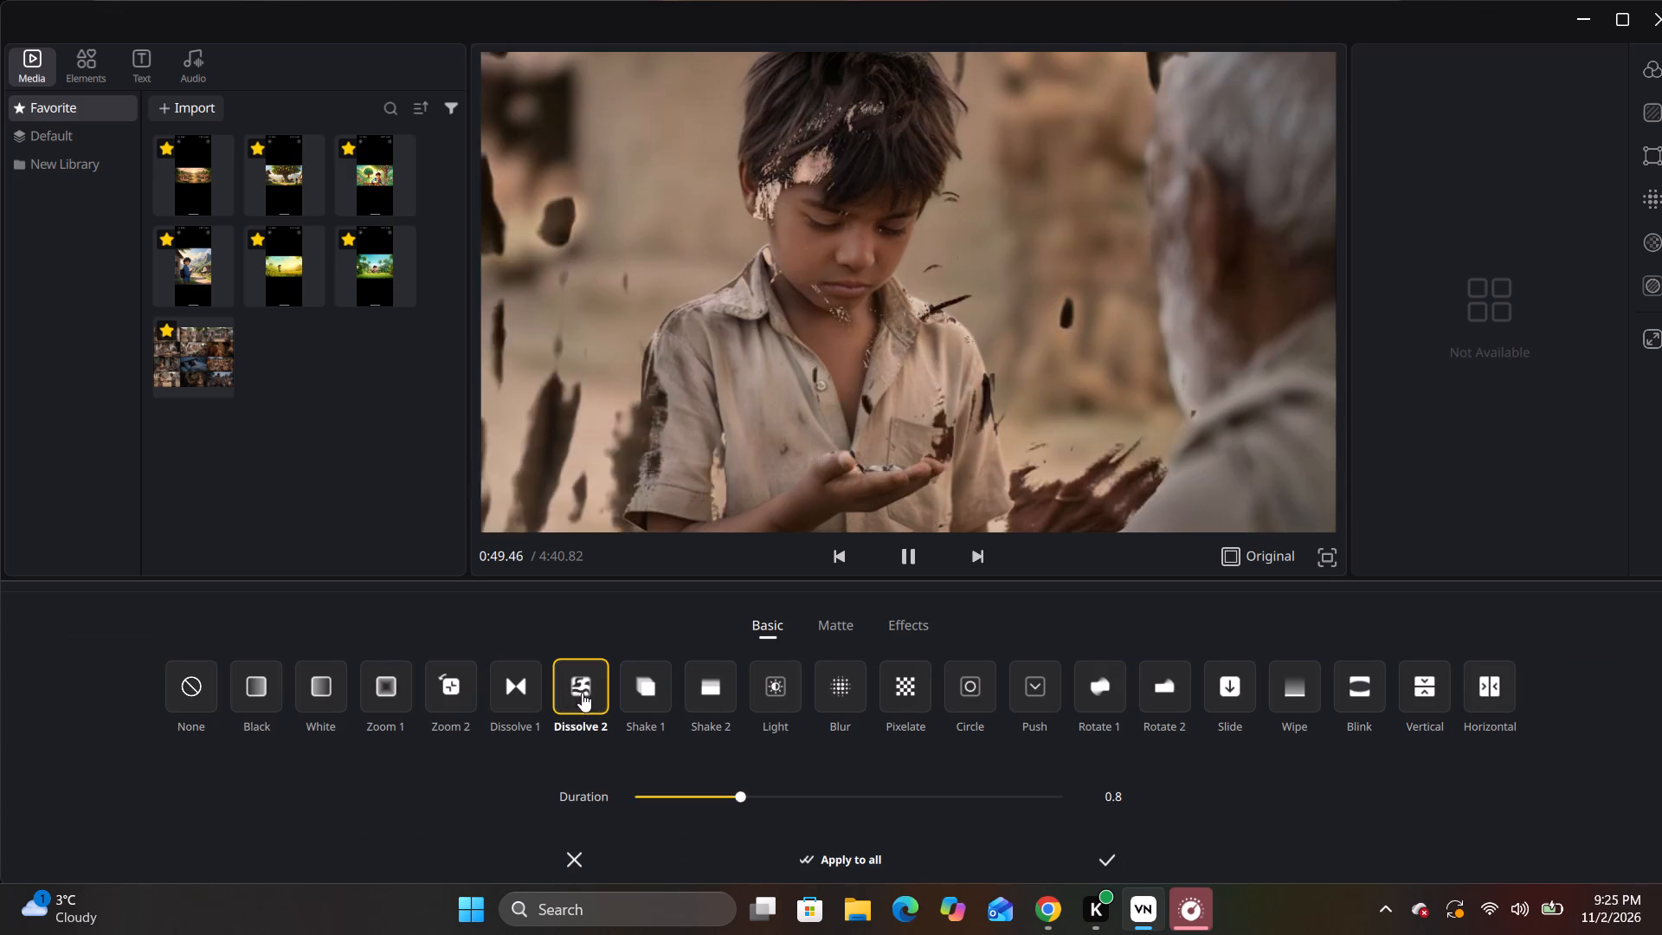
click(1114, 861)
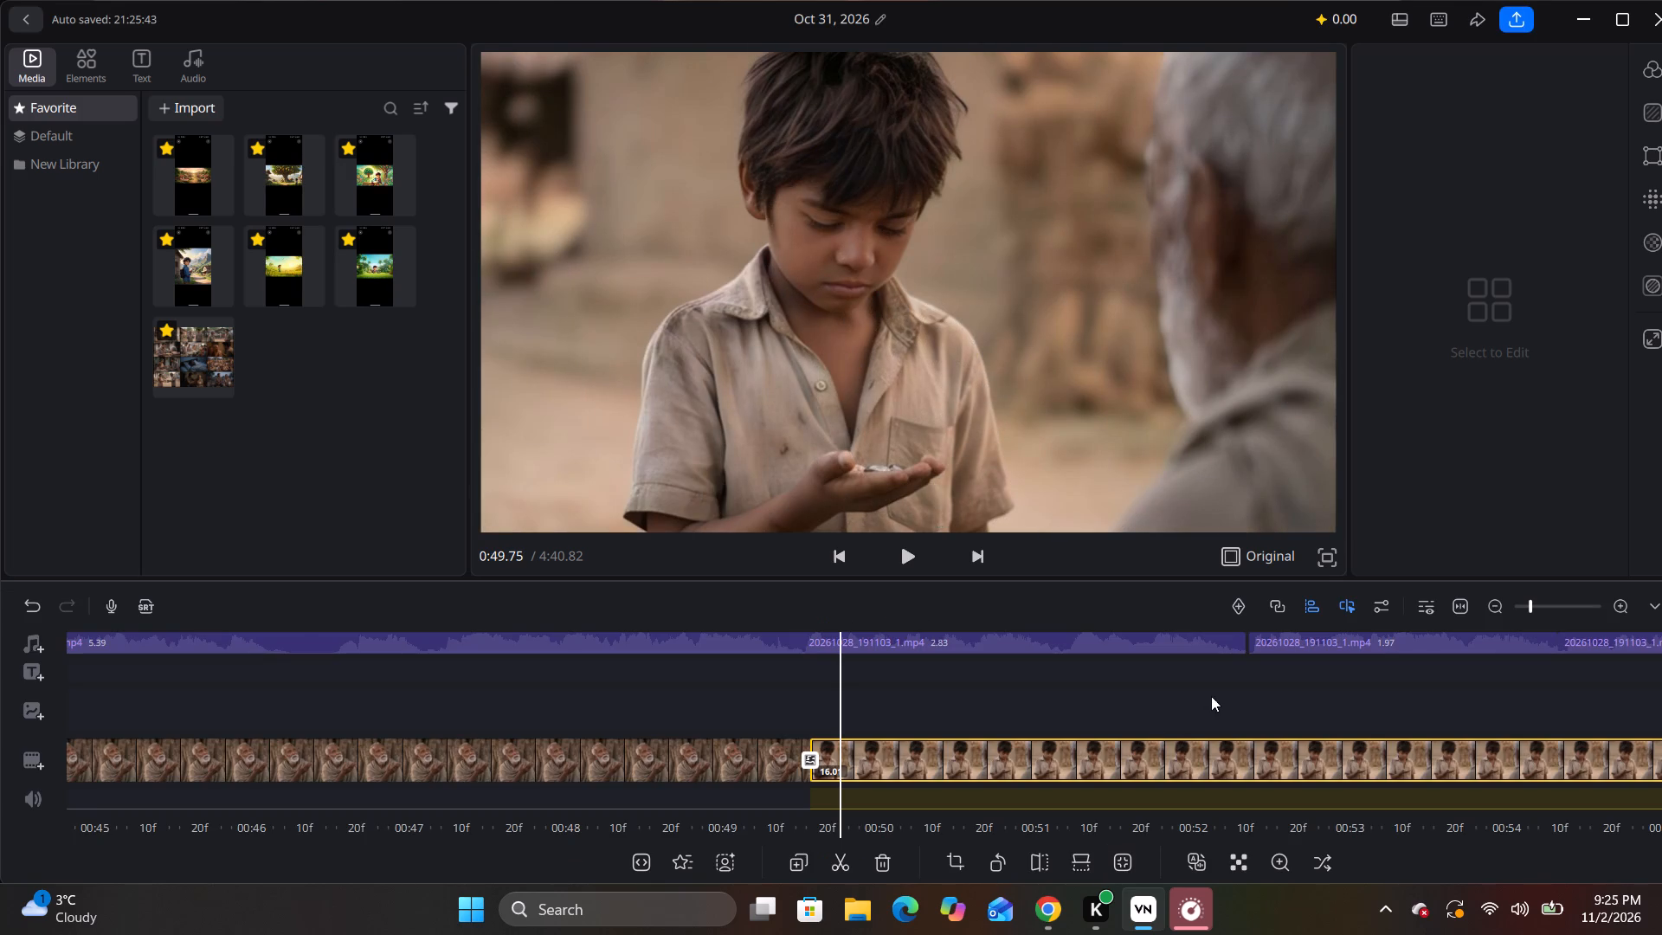
Add a Blink transition between the two clips of the boy looking at his open palm, before the 9.60-second one.
drag(1218, 696, 452, 732)
drag(1124, 720, 628, 732)
drag(1321, 724, 810, 731)
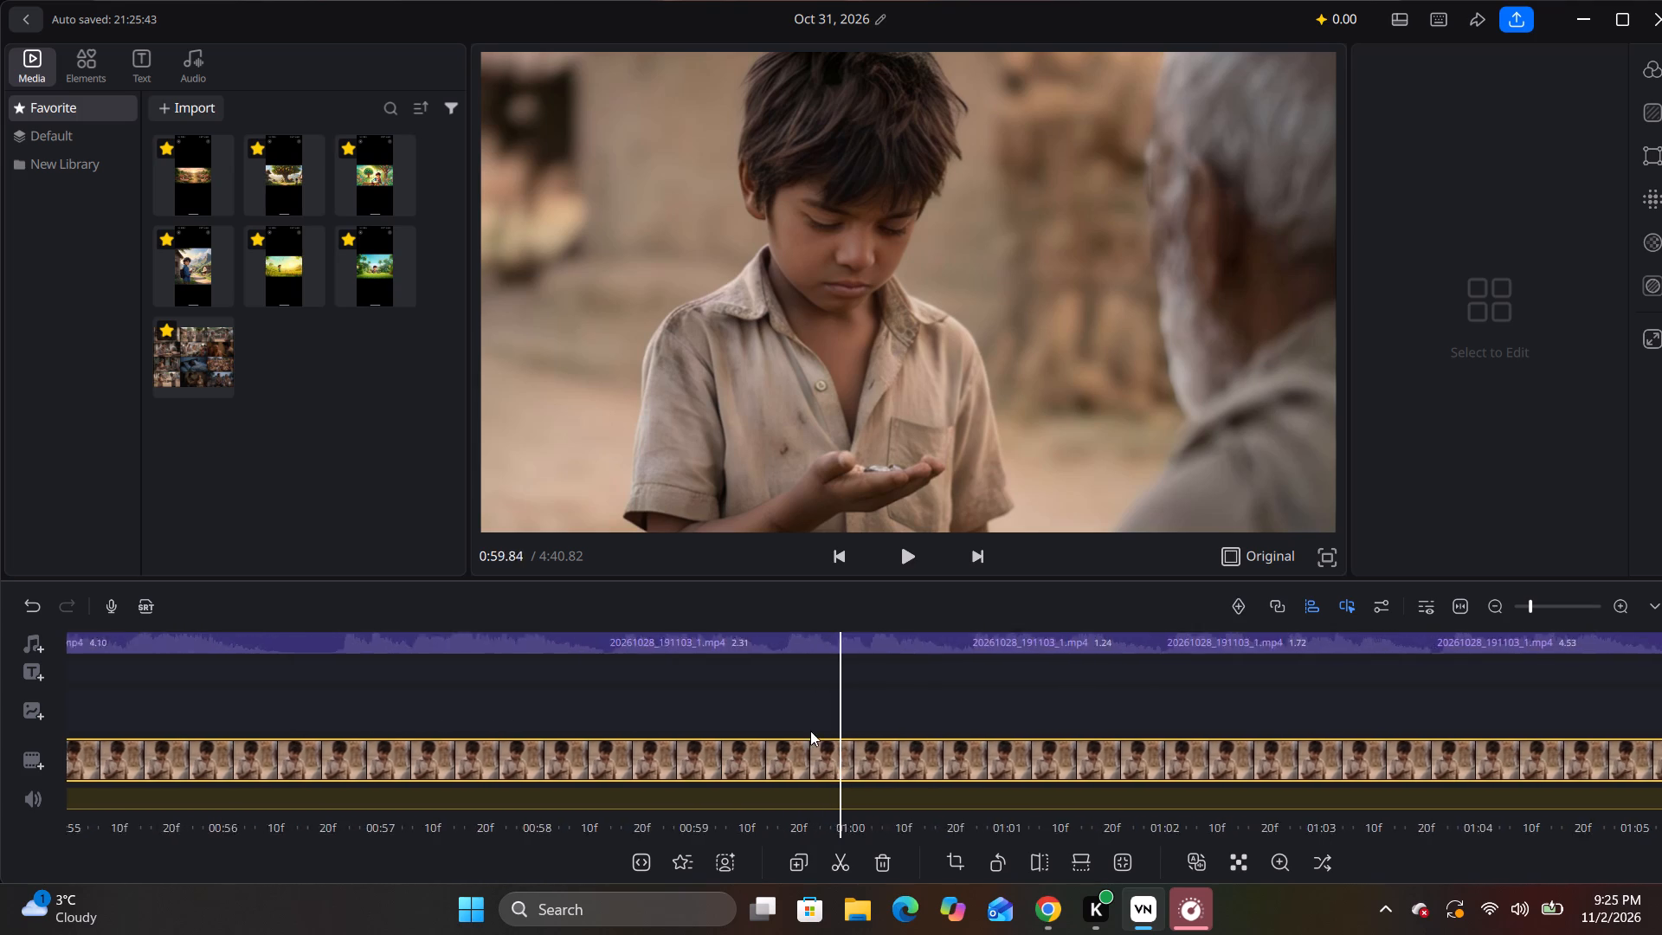
drag(810, 731, 856, 731)
drag(1496, 723, 1147, 727)
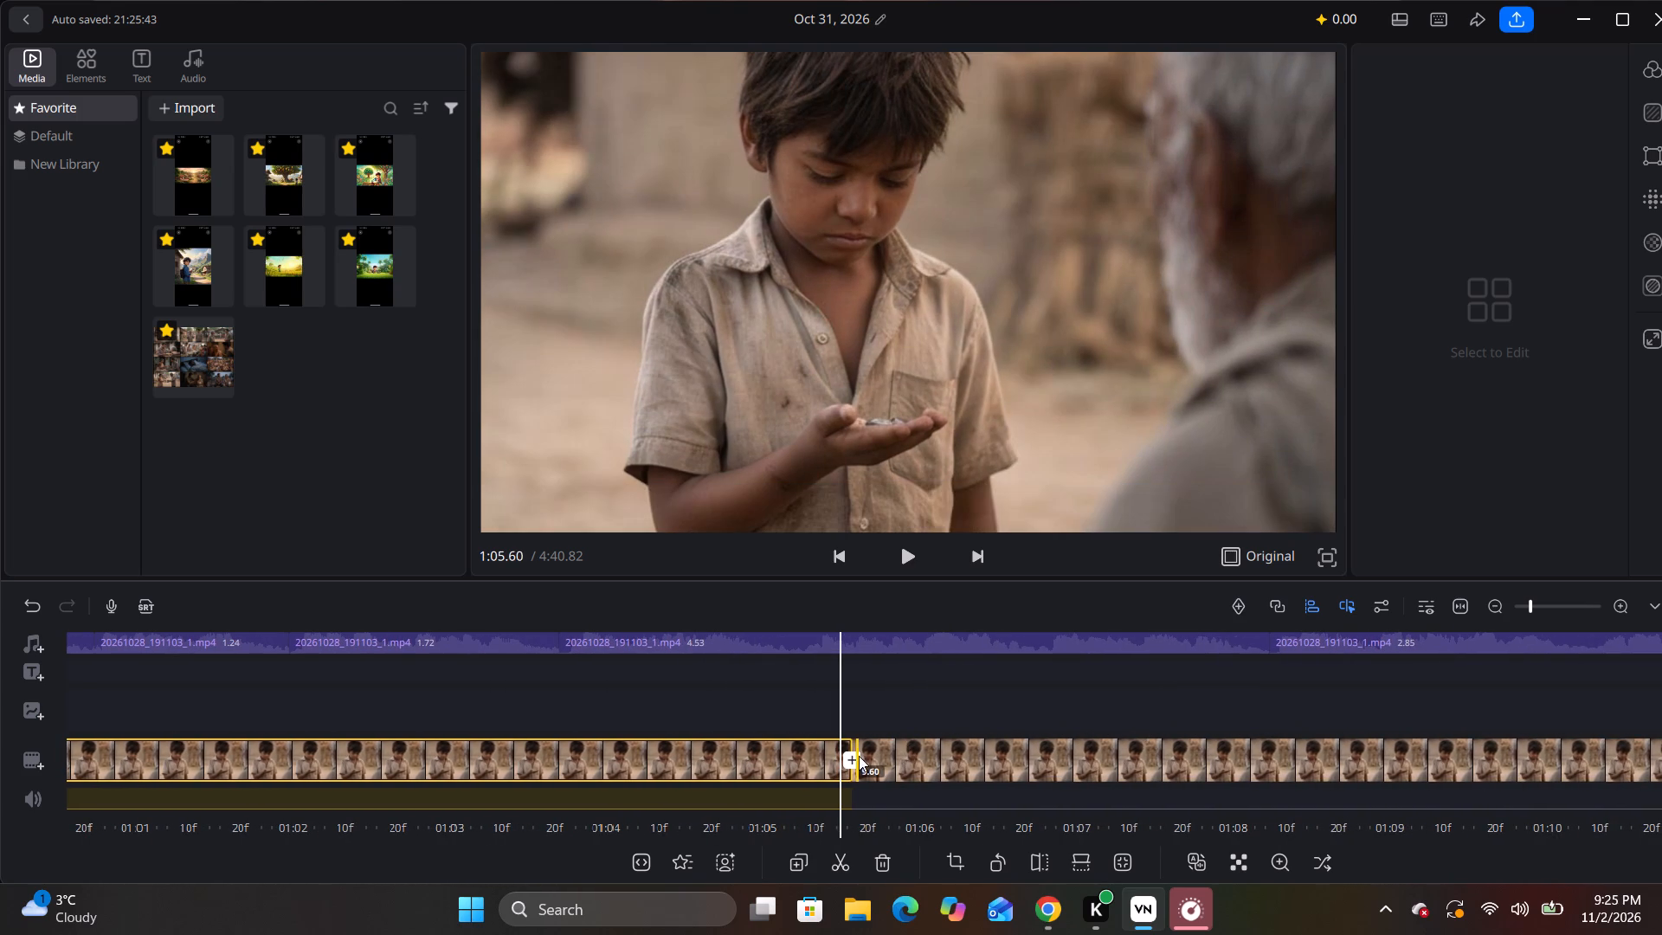
click(859, 760)
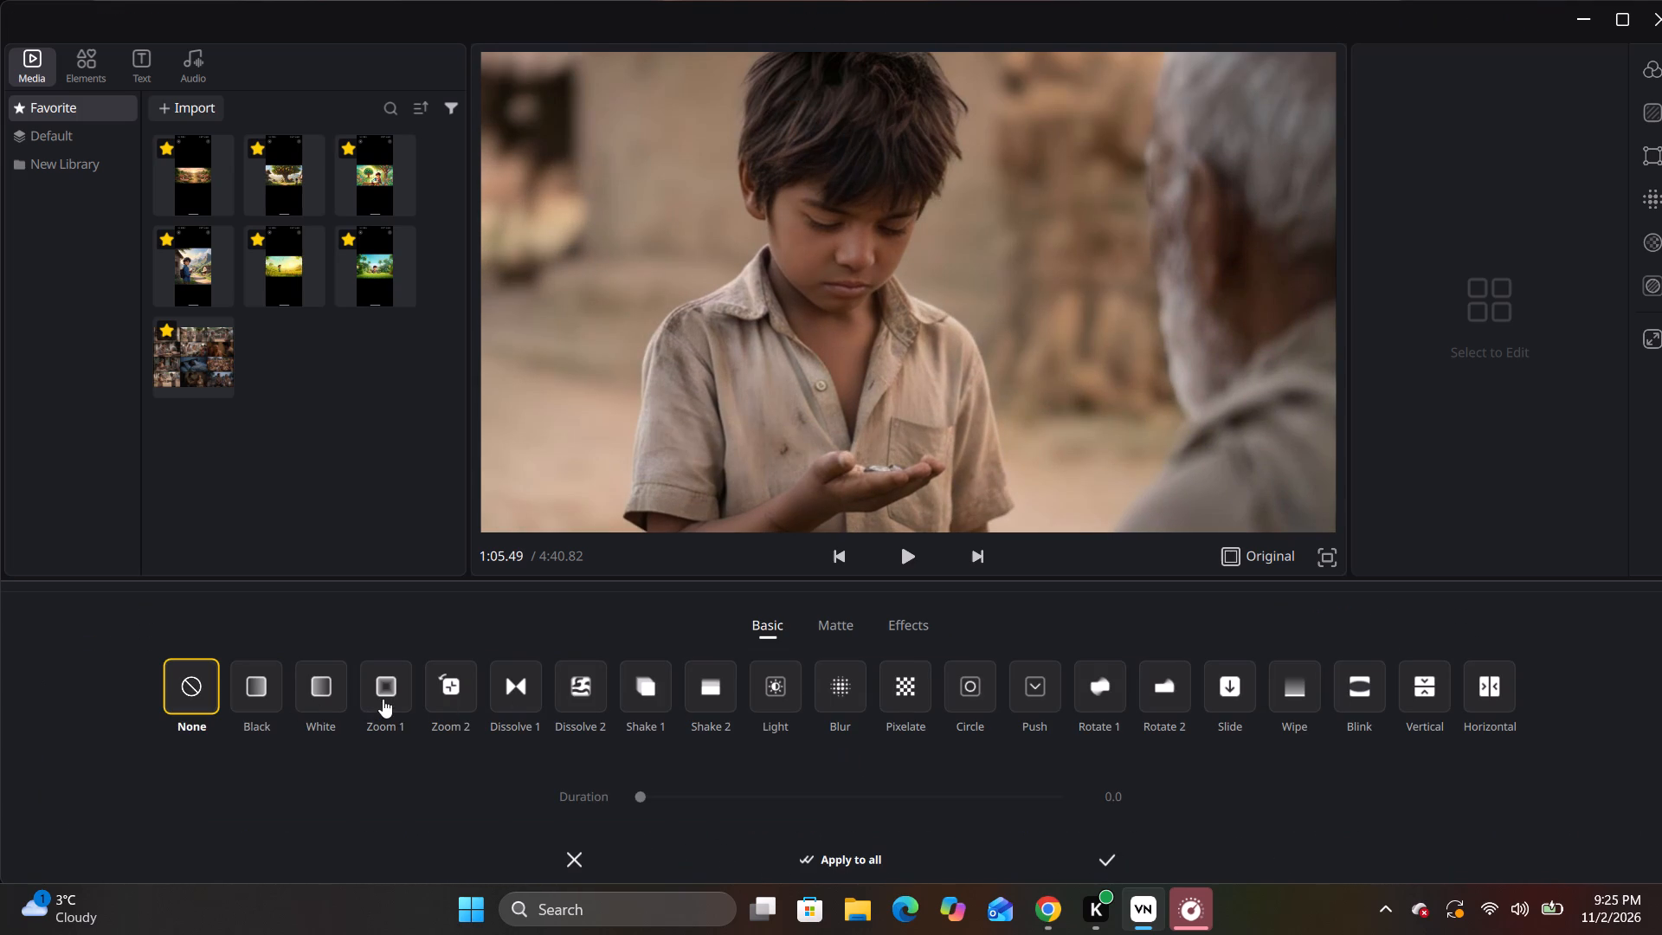
click(825, 627)
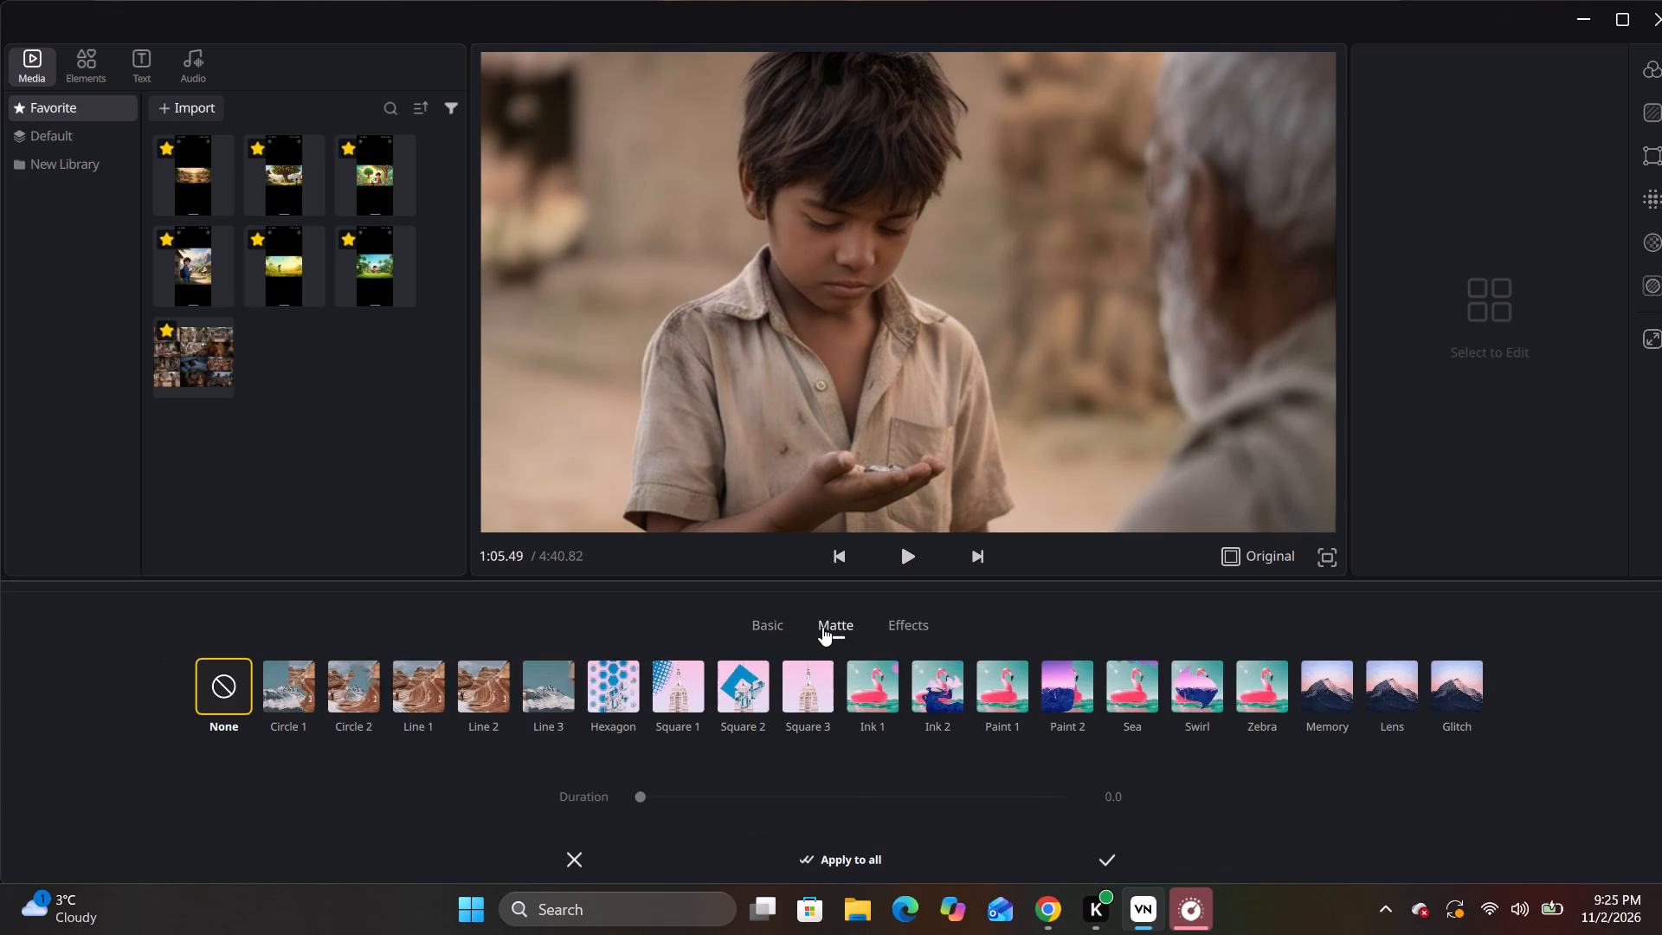
click(781, 633)
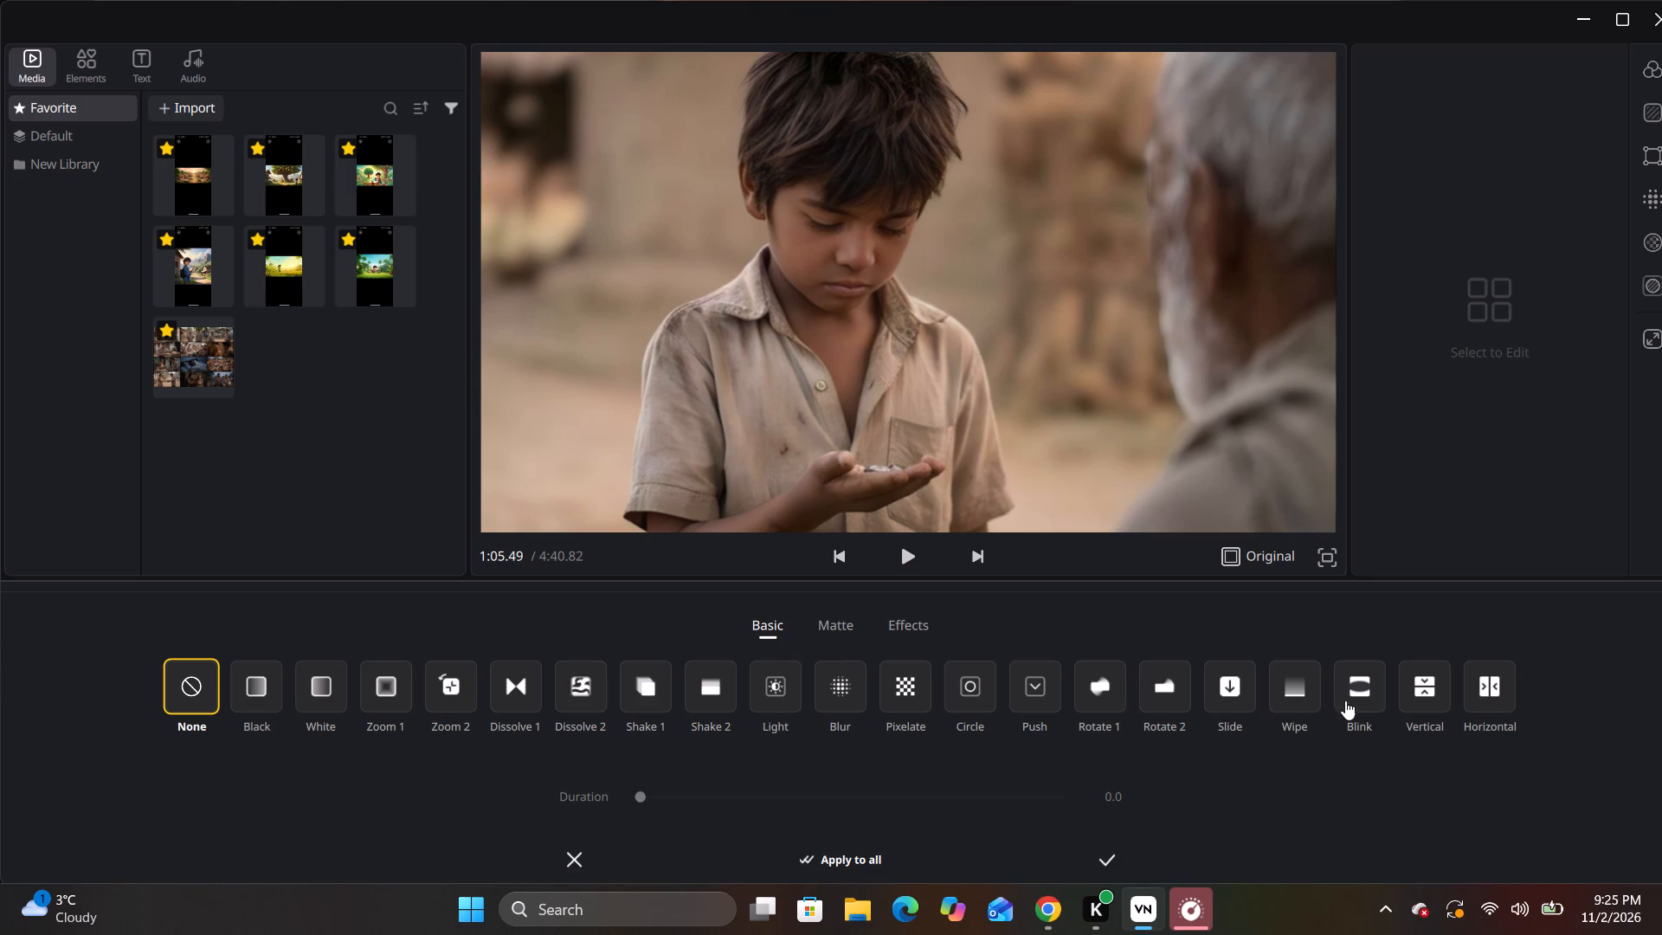
click(1343, 698)
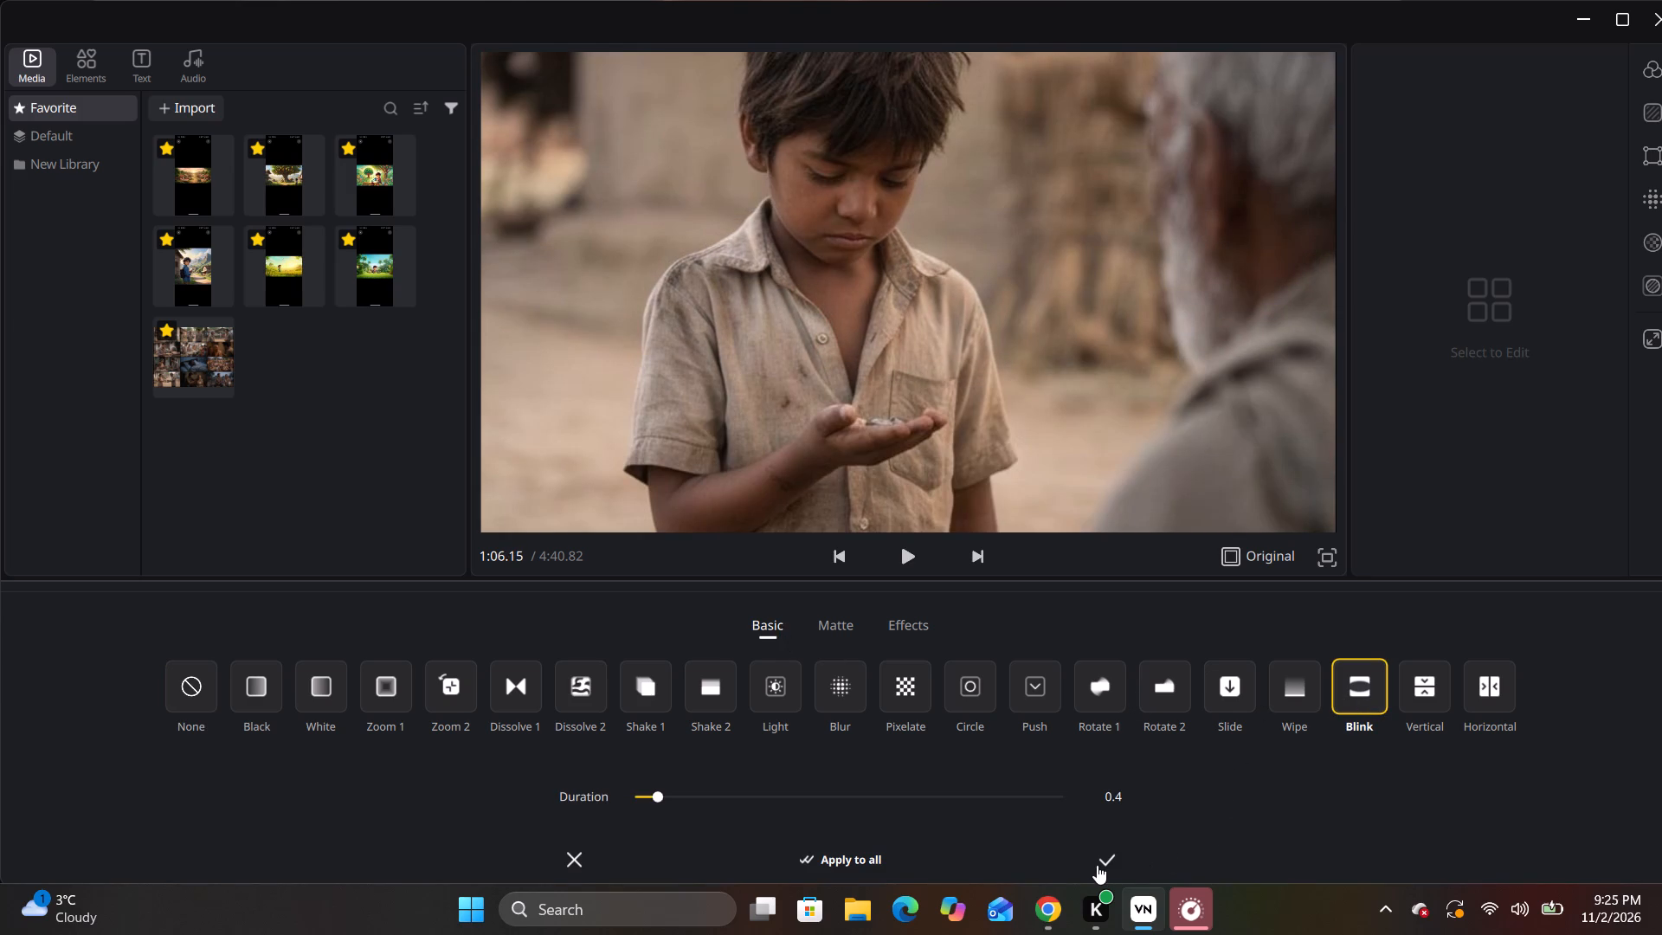
click(1105, 860)
Add a Vertical transition between the 9.60-second open-palm clip and the 2.03-second clip of the boy standing in the village.
key(space)
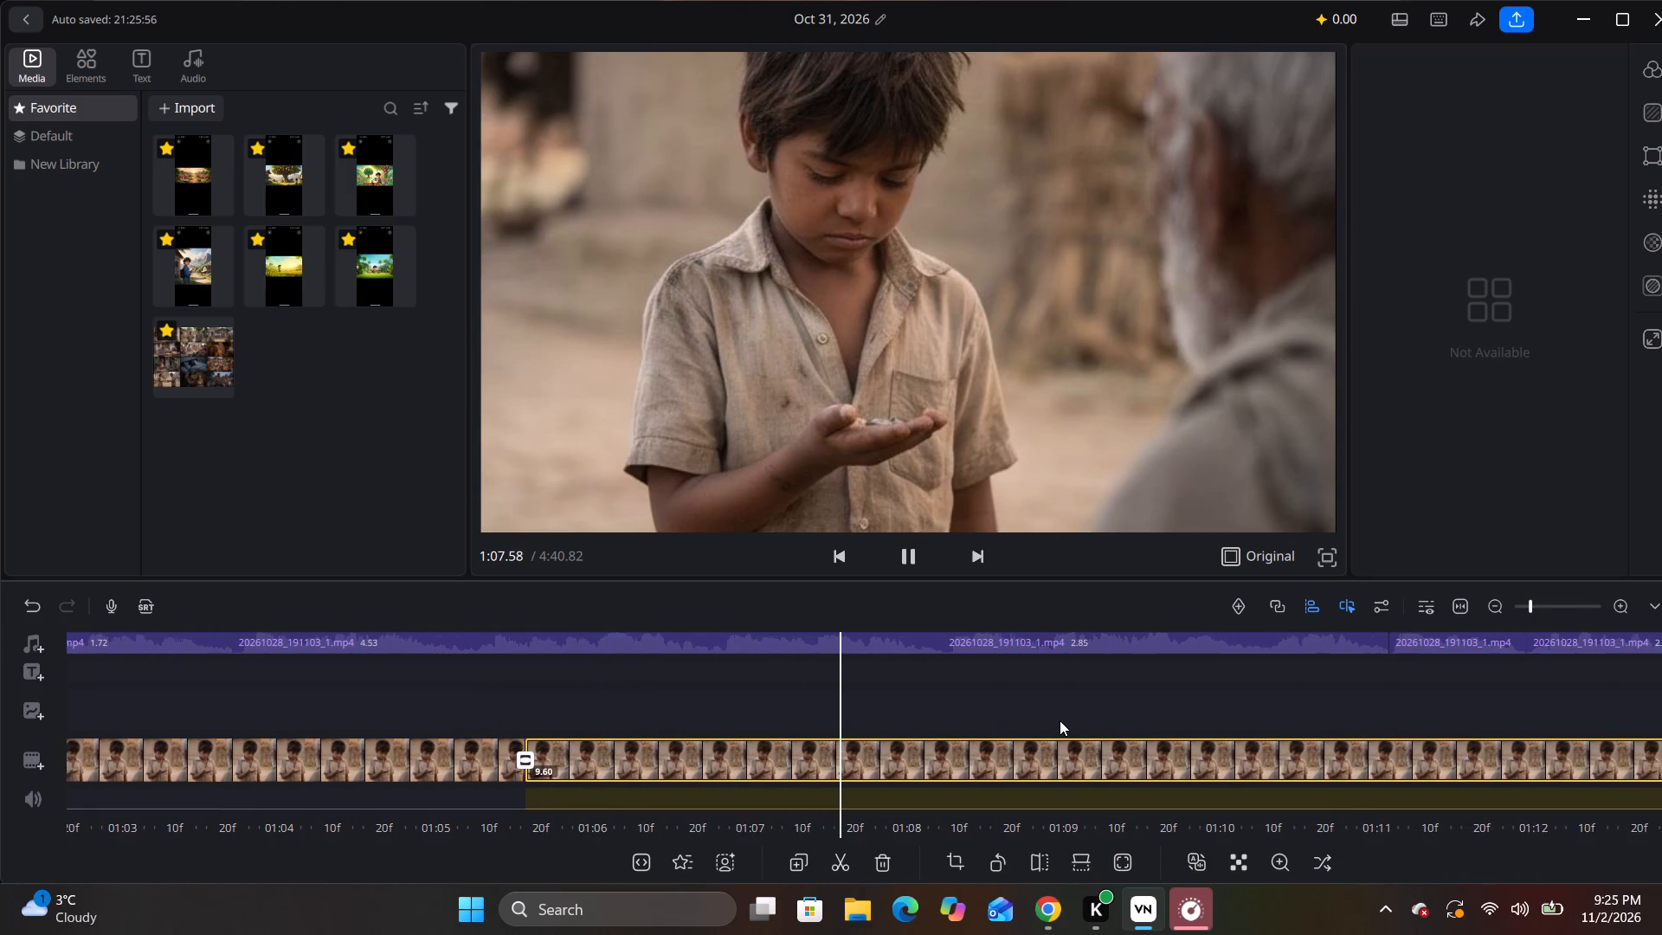
drag(1308, 708, 333, 758)
click(935, 755)
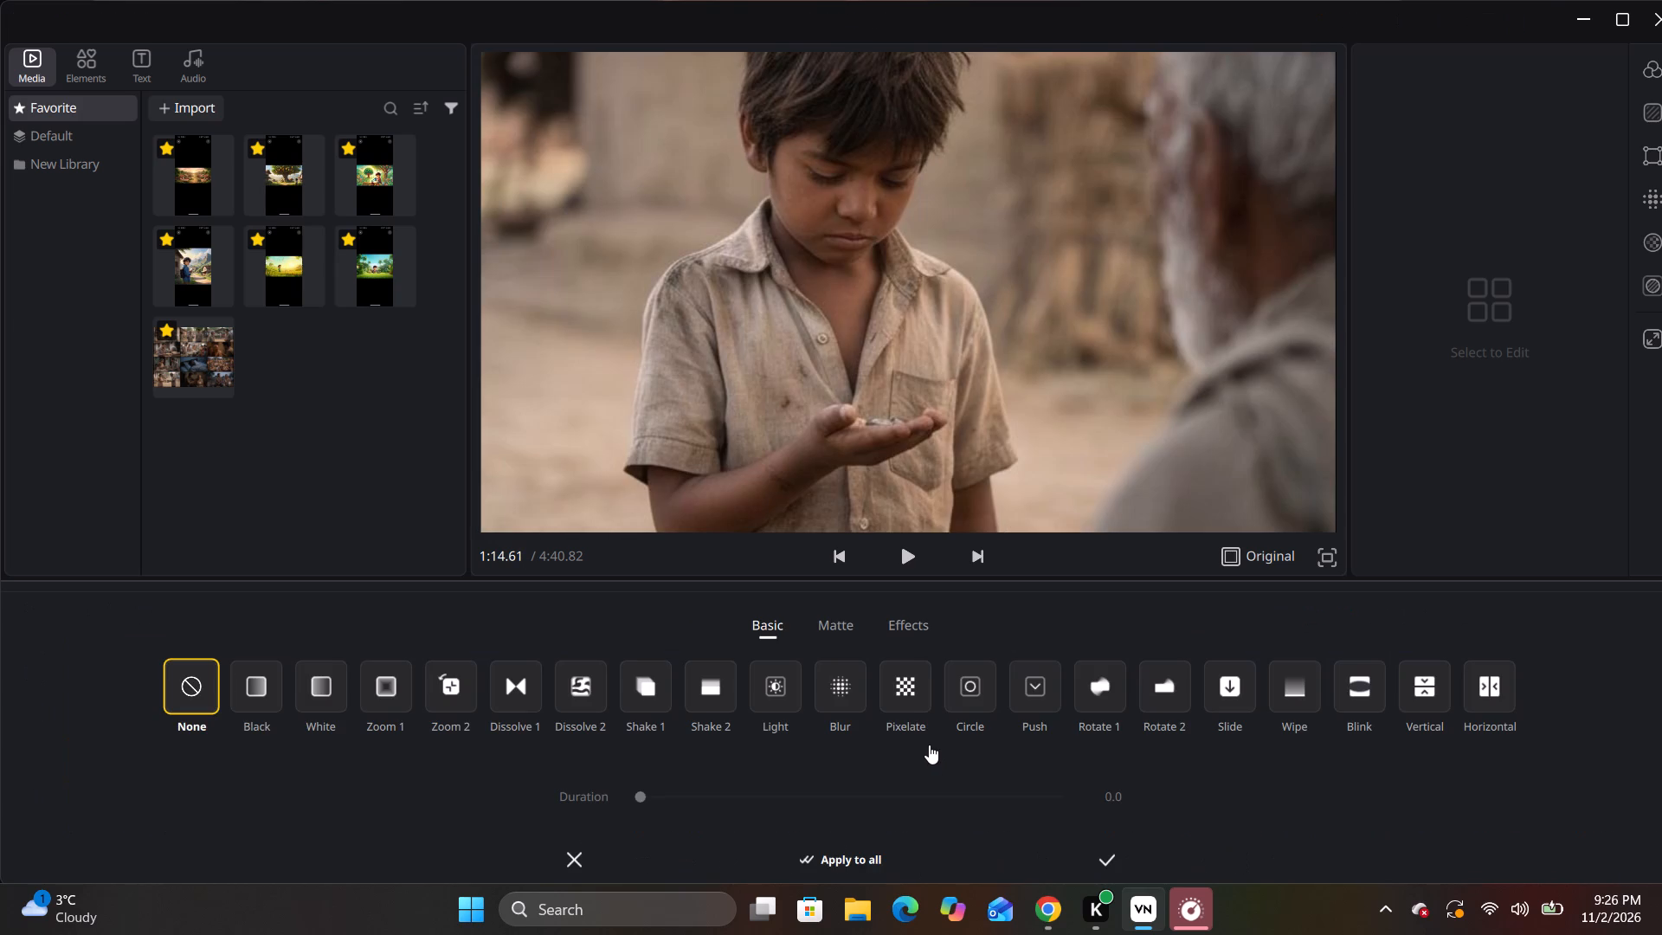
click(1433, 691)
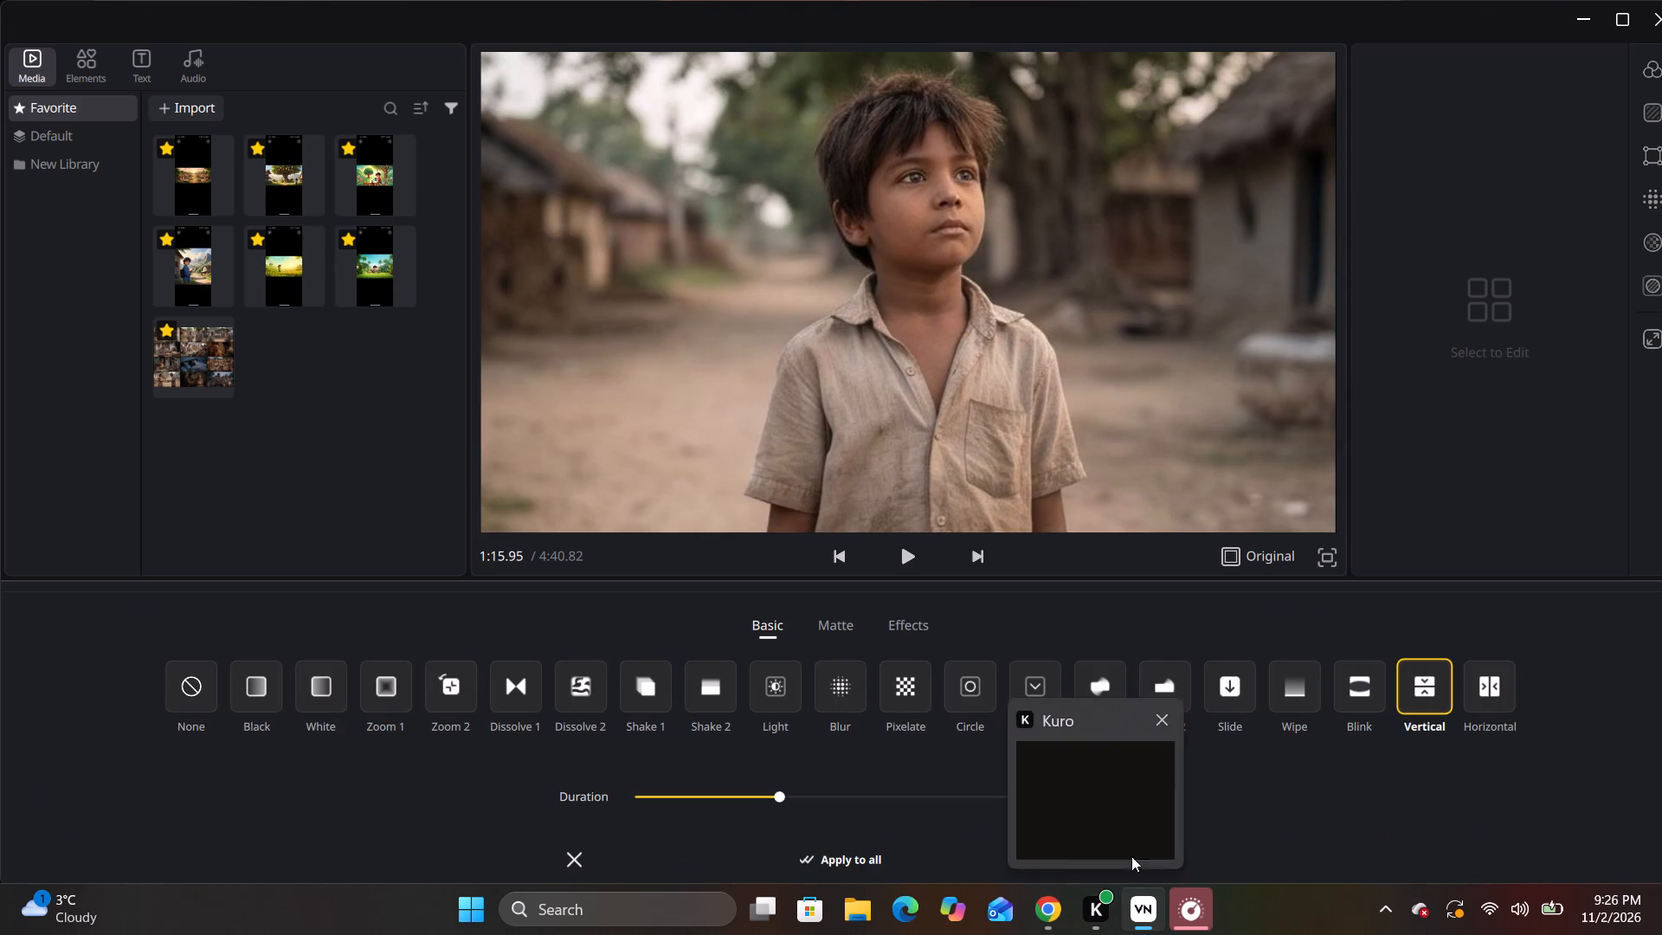
click(1116, 861)
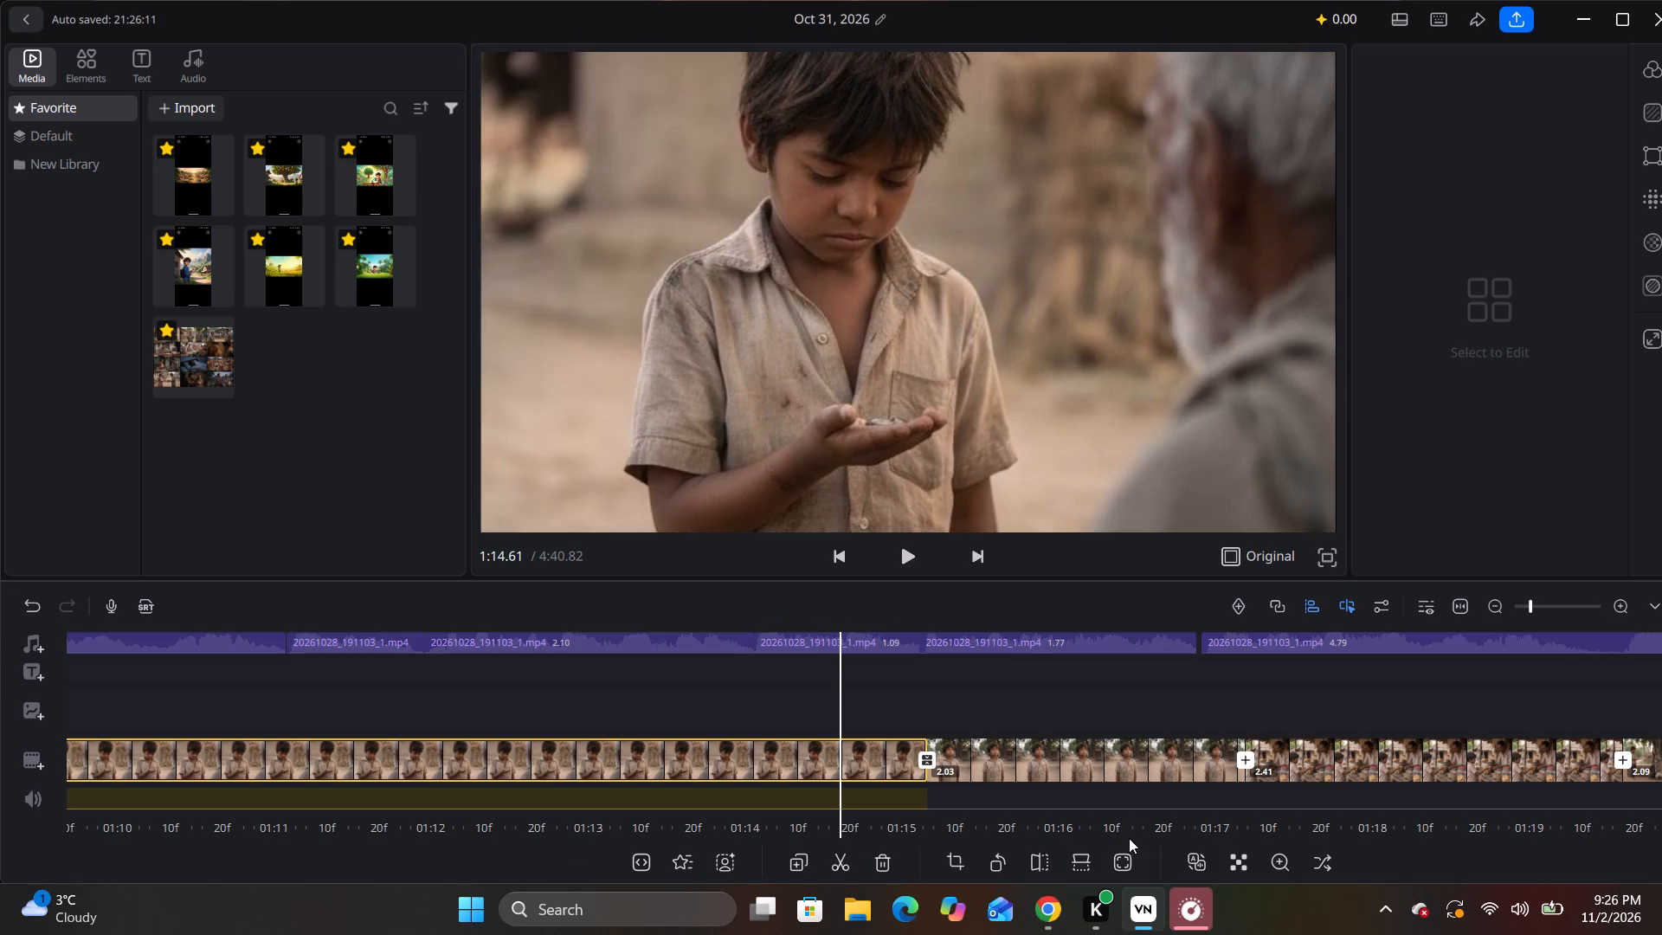
Add a Dissolve 1 transition between the 2.03-second village clip and the 2.41-second clip of the boy at the shopkeeper's stall.
drag(1272, 731, 836, 770)
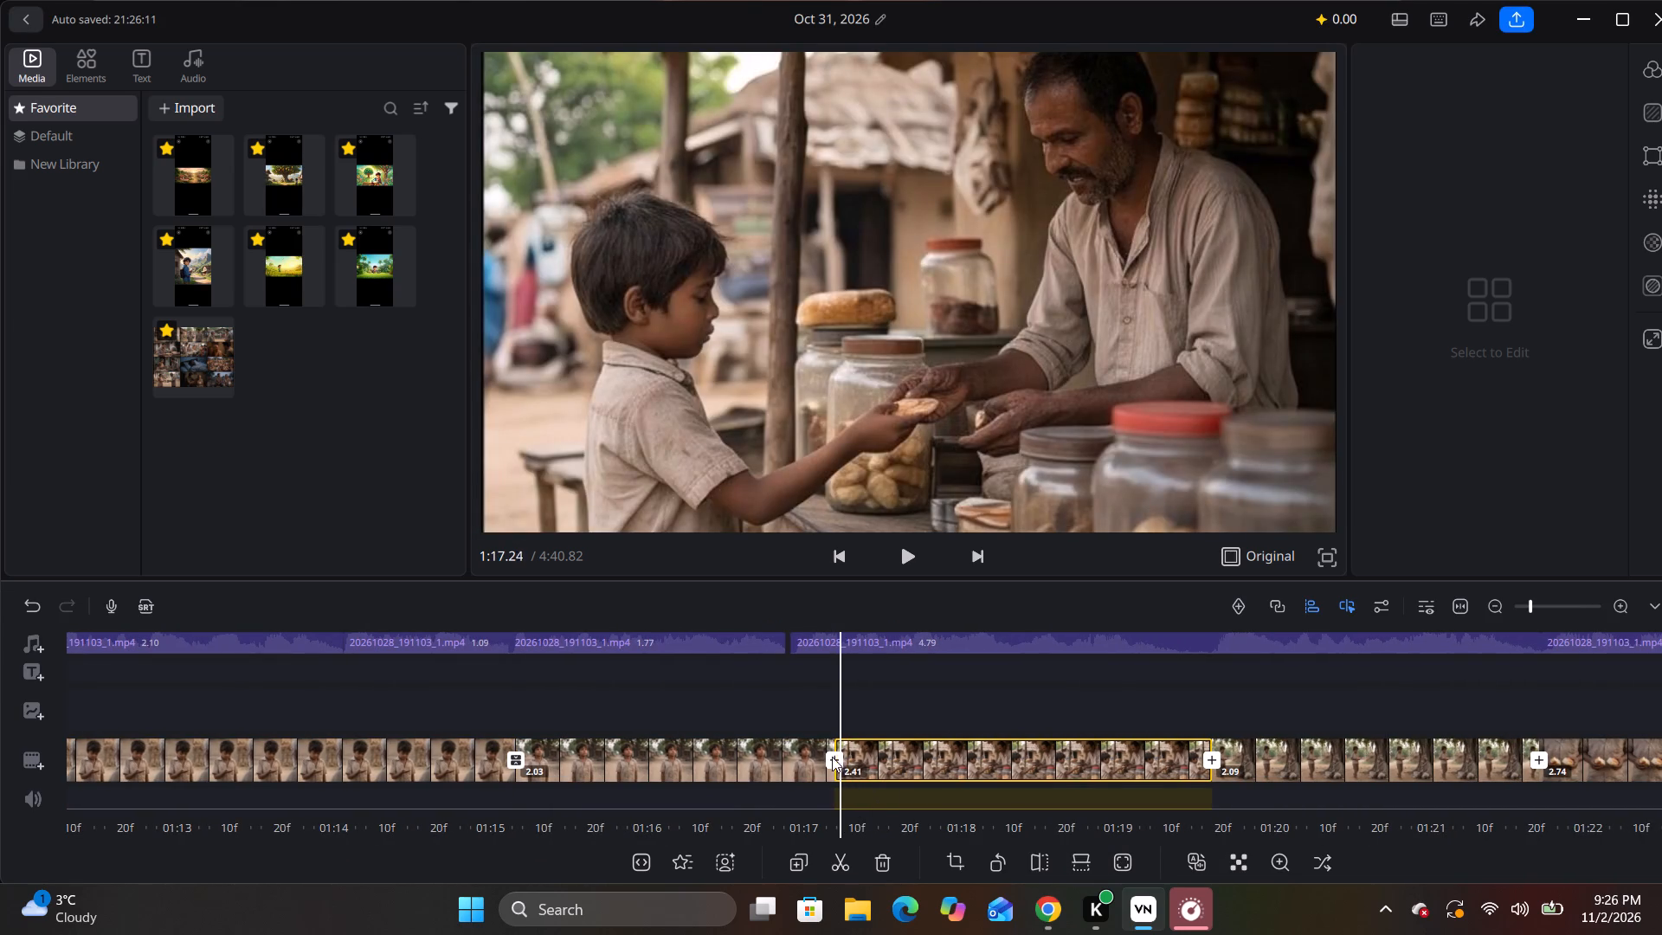
click(827, 751)
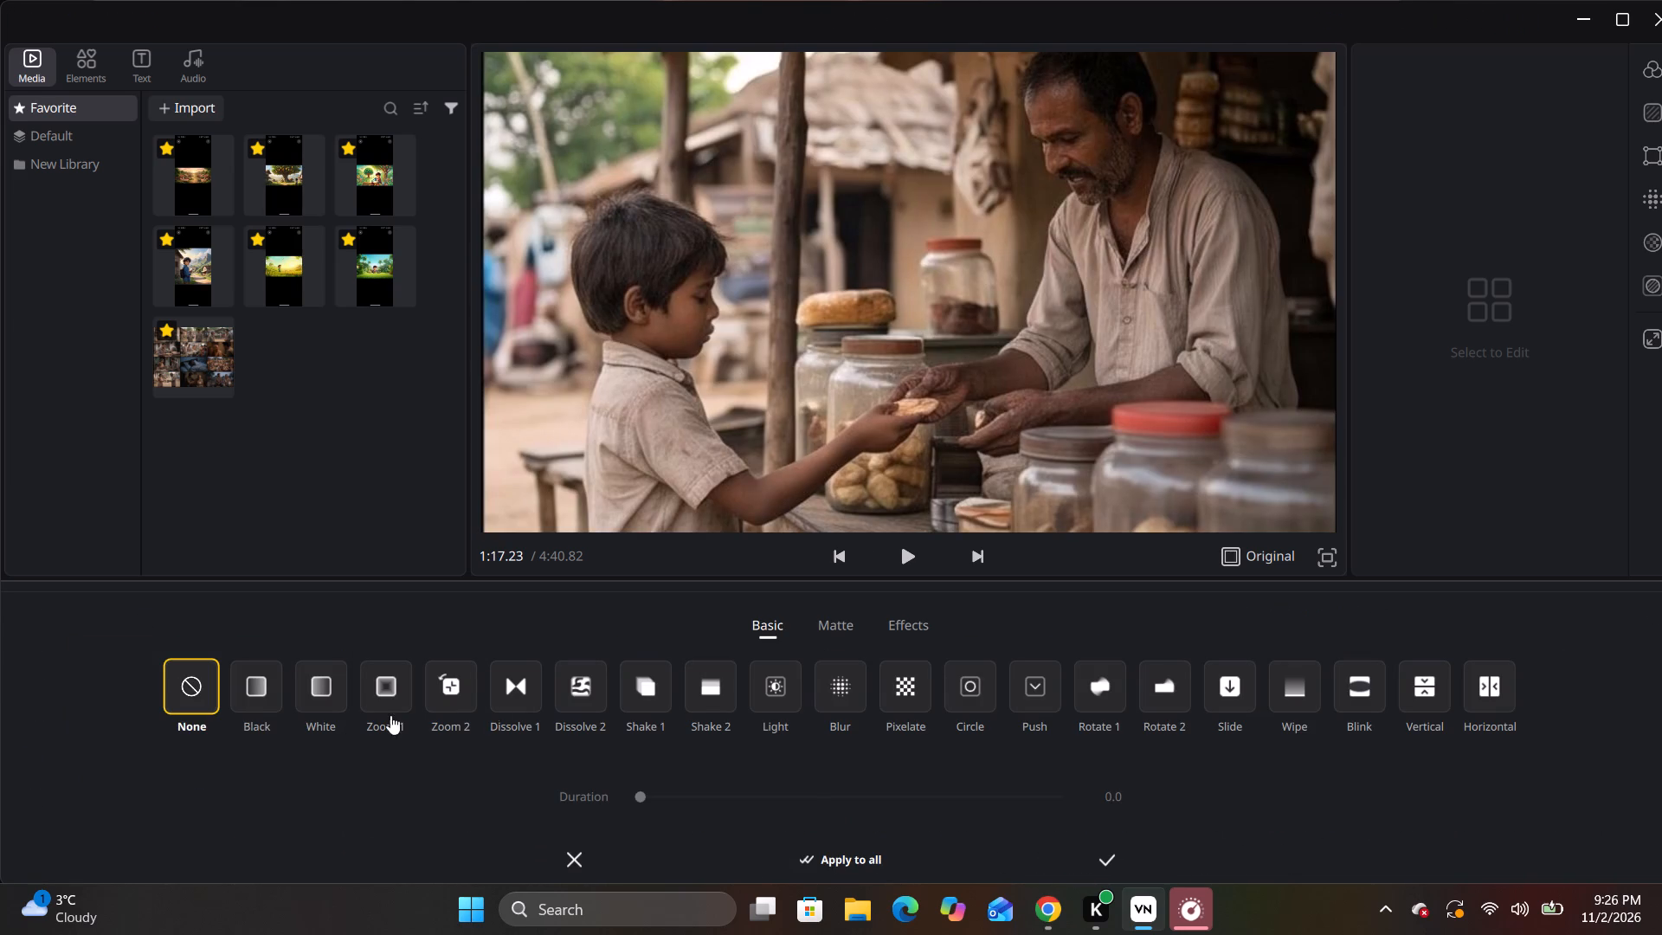
click(526, 691)
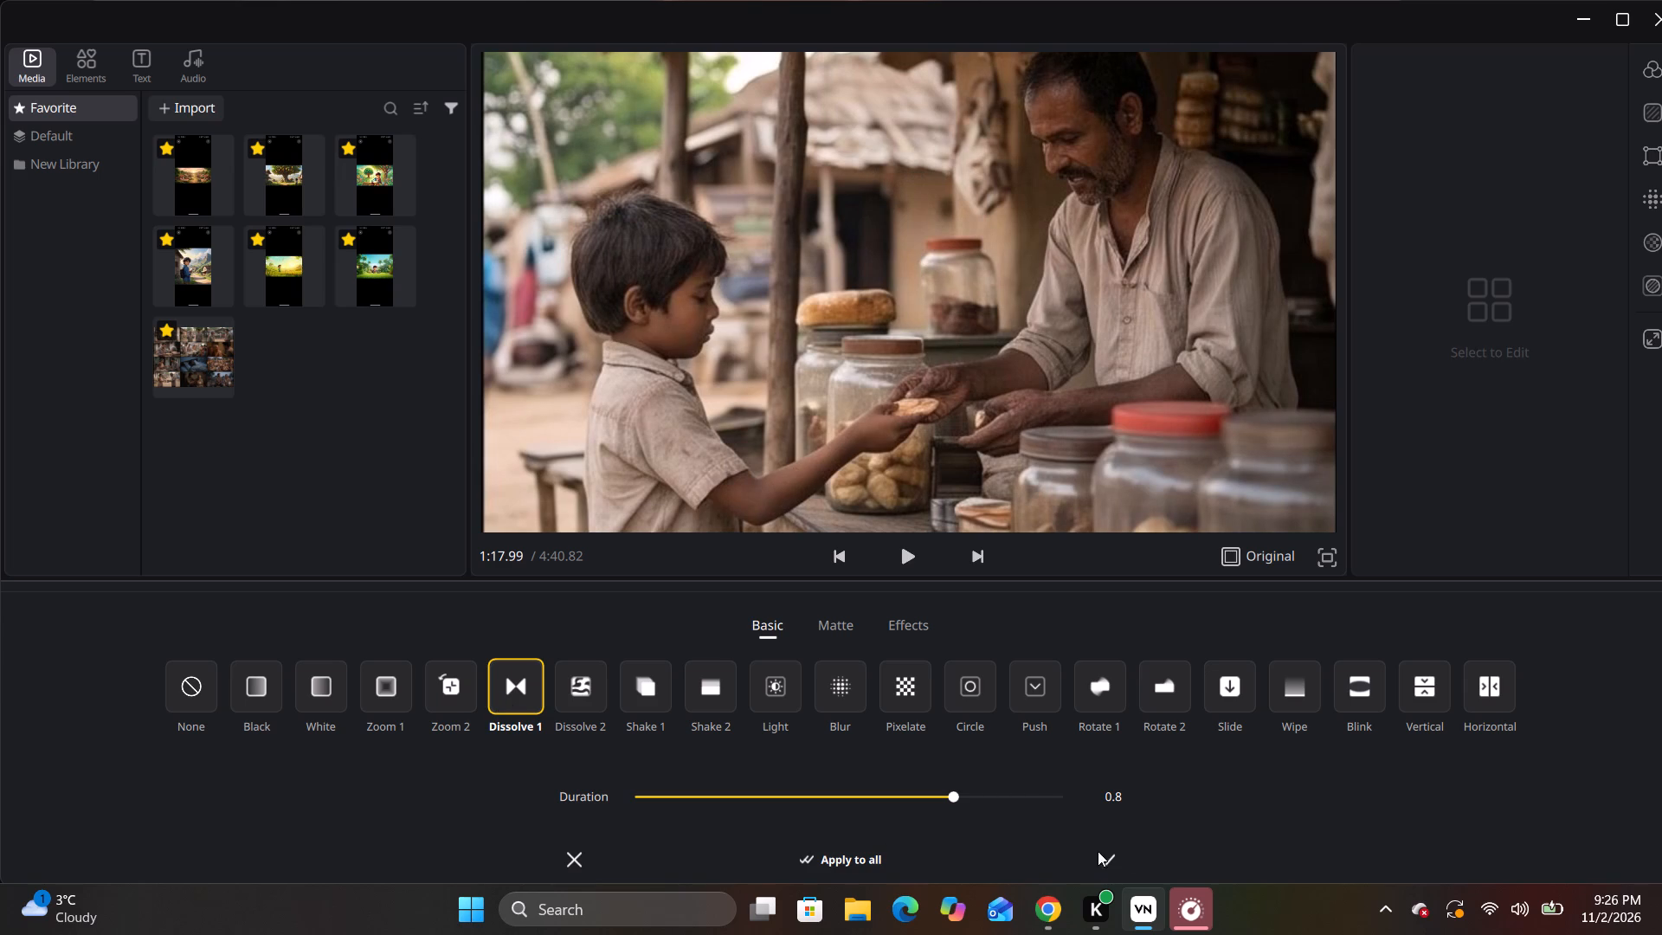
click(1116, 863)
Add a Dissolve 2 transition between the 2.41-second shopkeeper clip and the 2.09-second clip of the boy bringing bread to the old man.
drag(1160, 706, 959, 735)
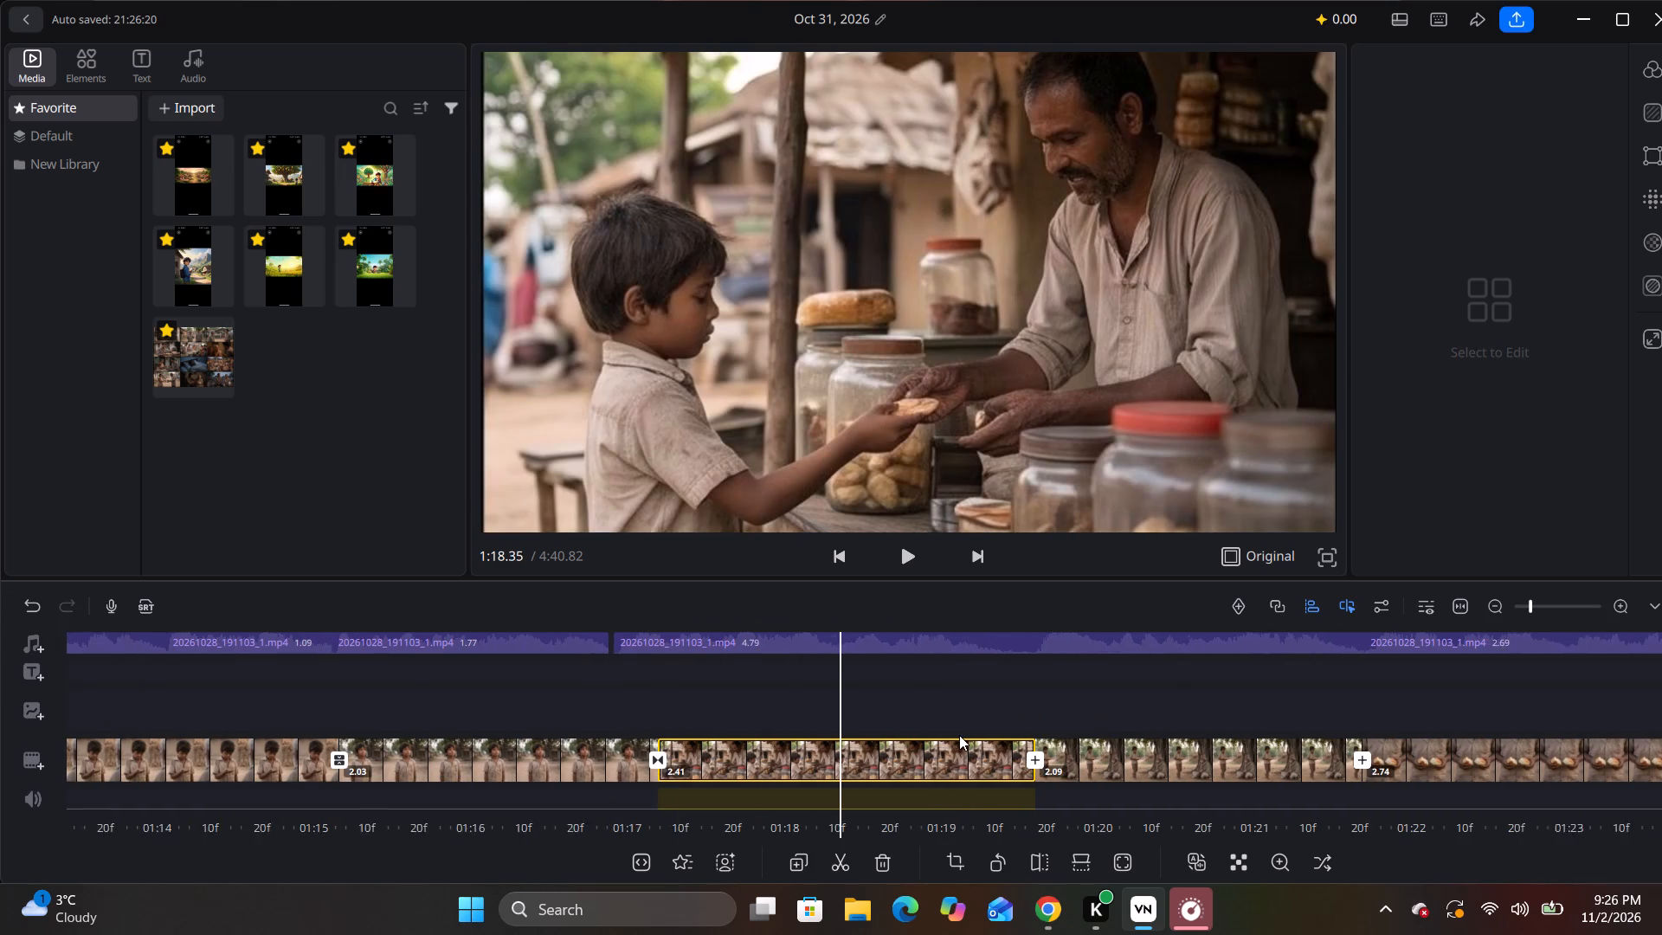
drag(959, 735, 862, 750)
click(937, 757)
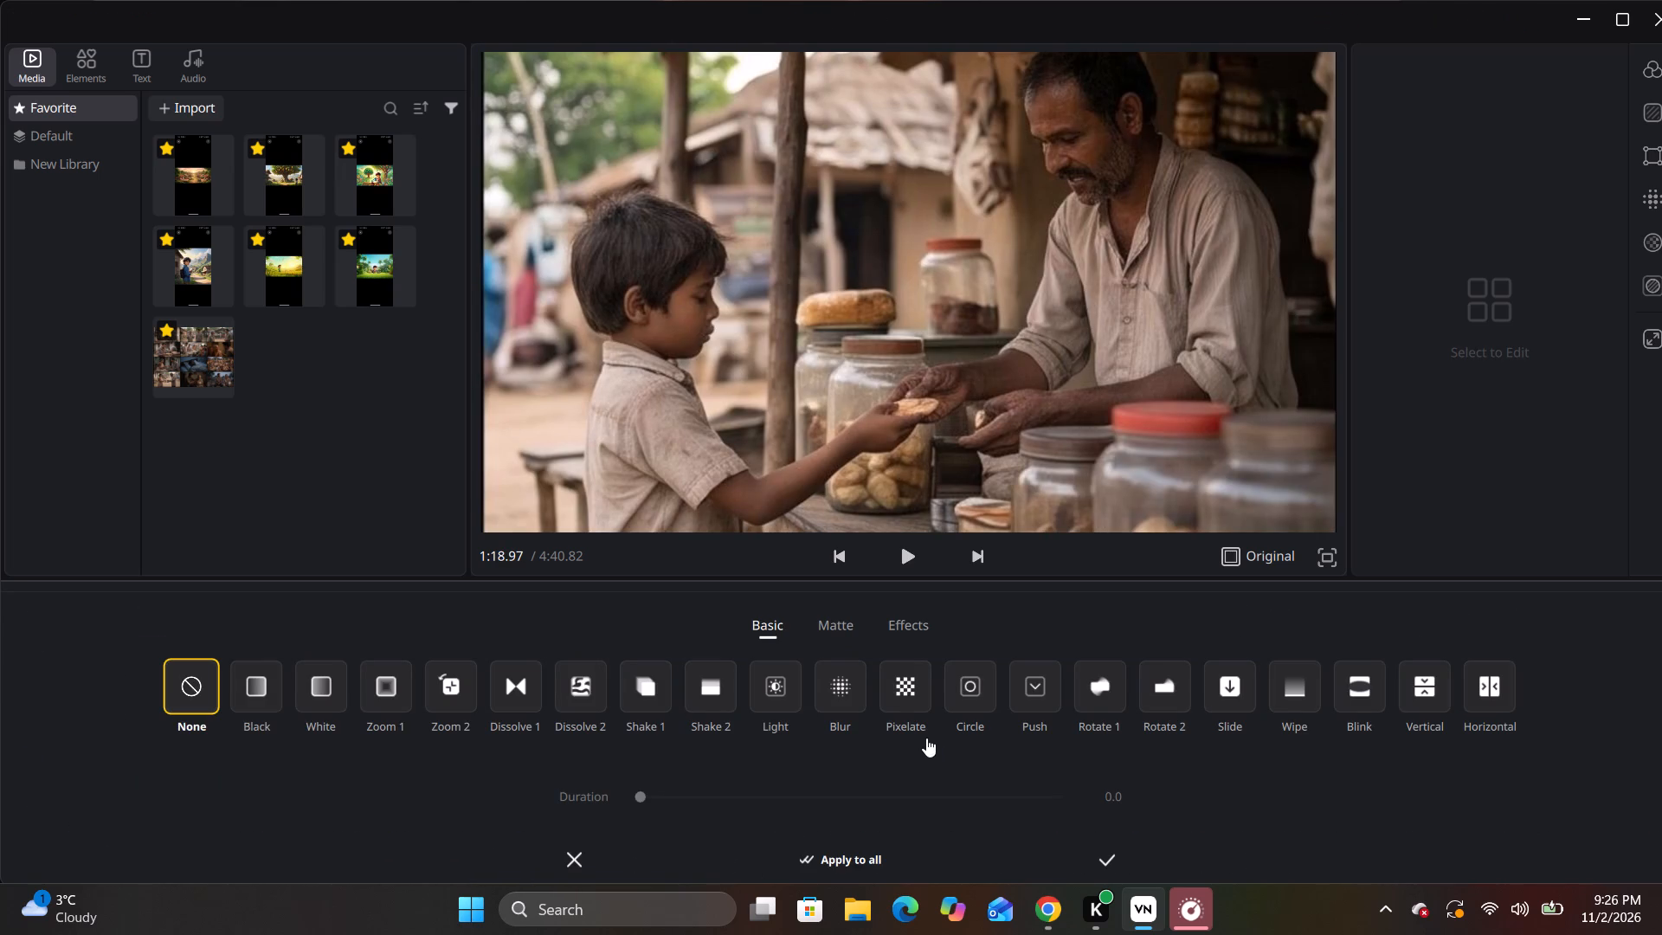
click(572, 693)
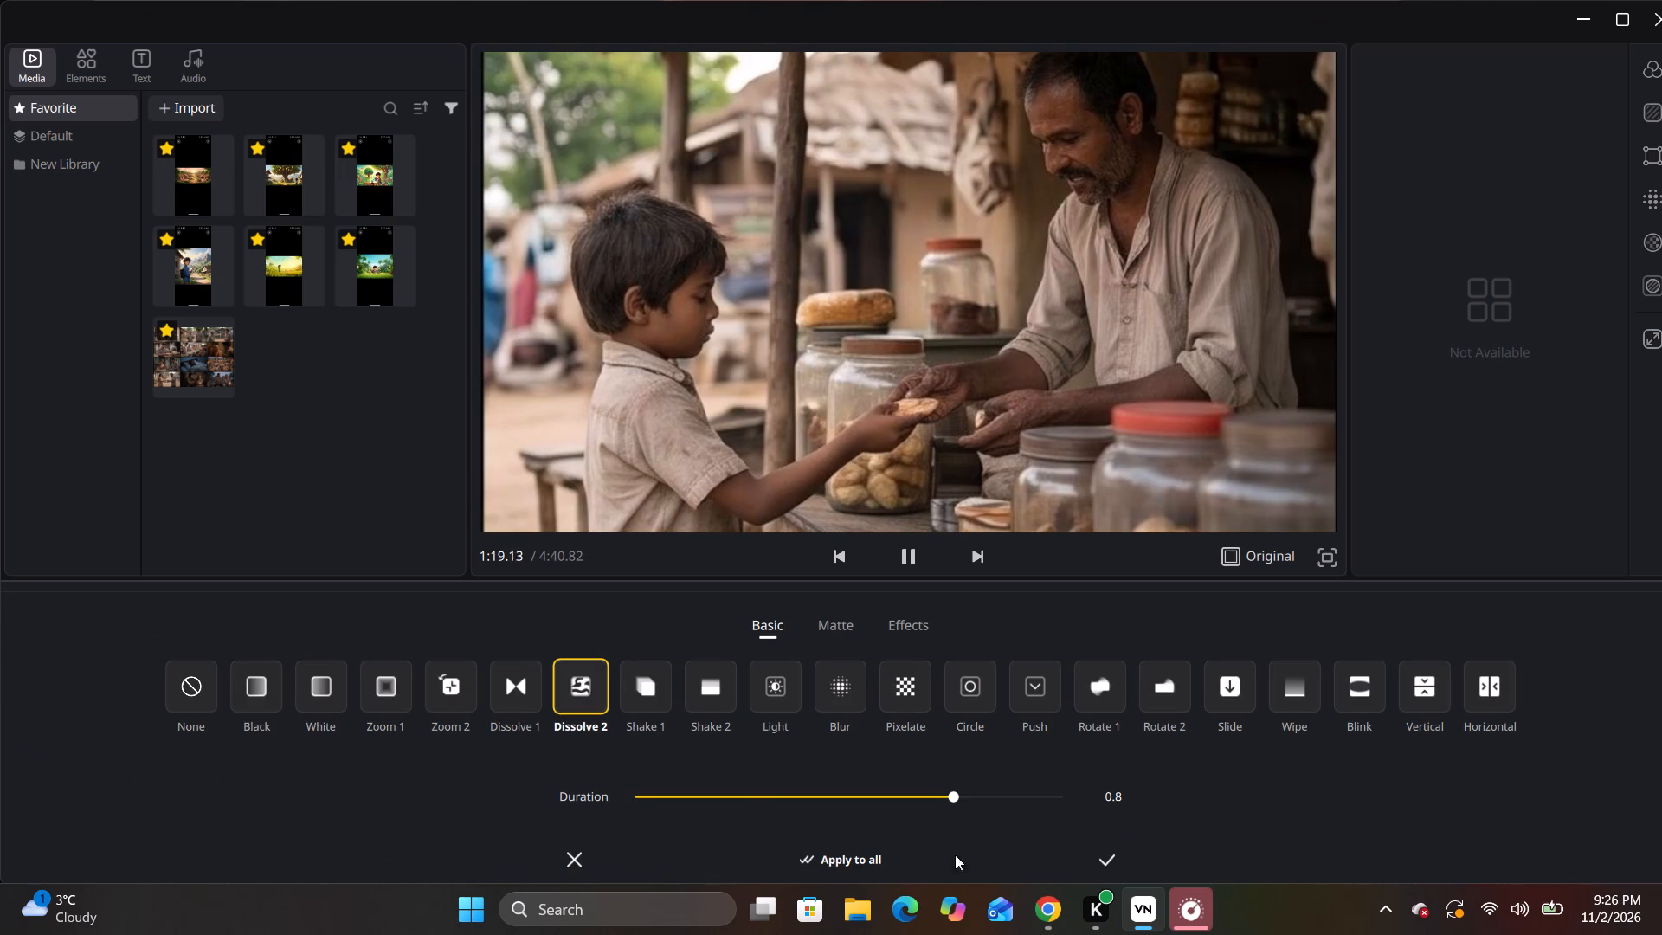
click(1108, 861)
Add a Push transition between the 2.09-second clip of the boy bringing bread and the 2.74-second clip of the broken bread.
drag(1221, 719, 935, 745)
click(1002, 758)
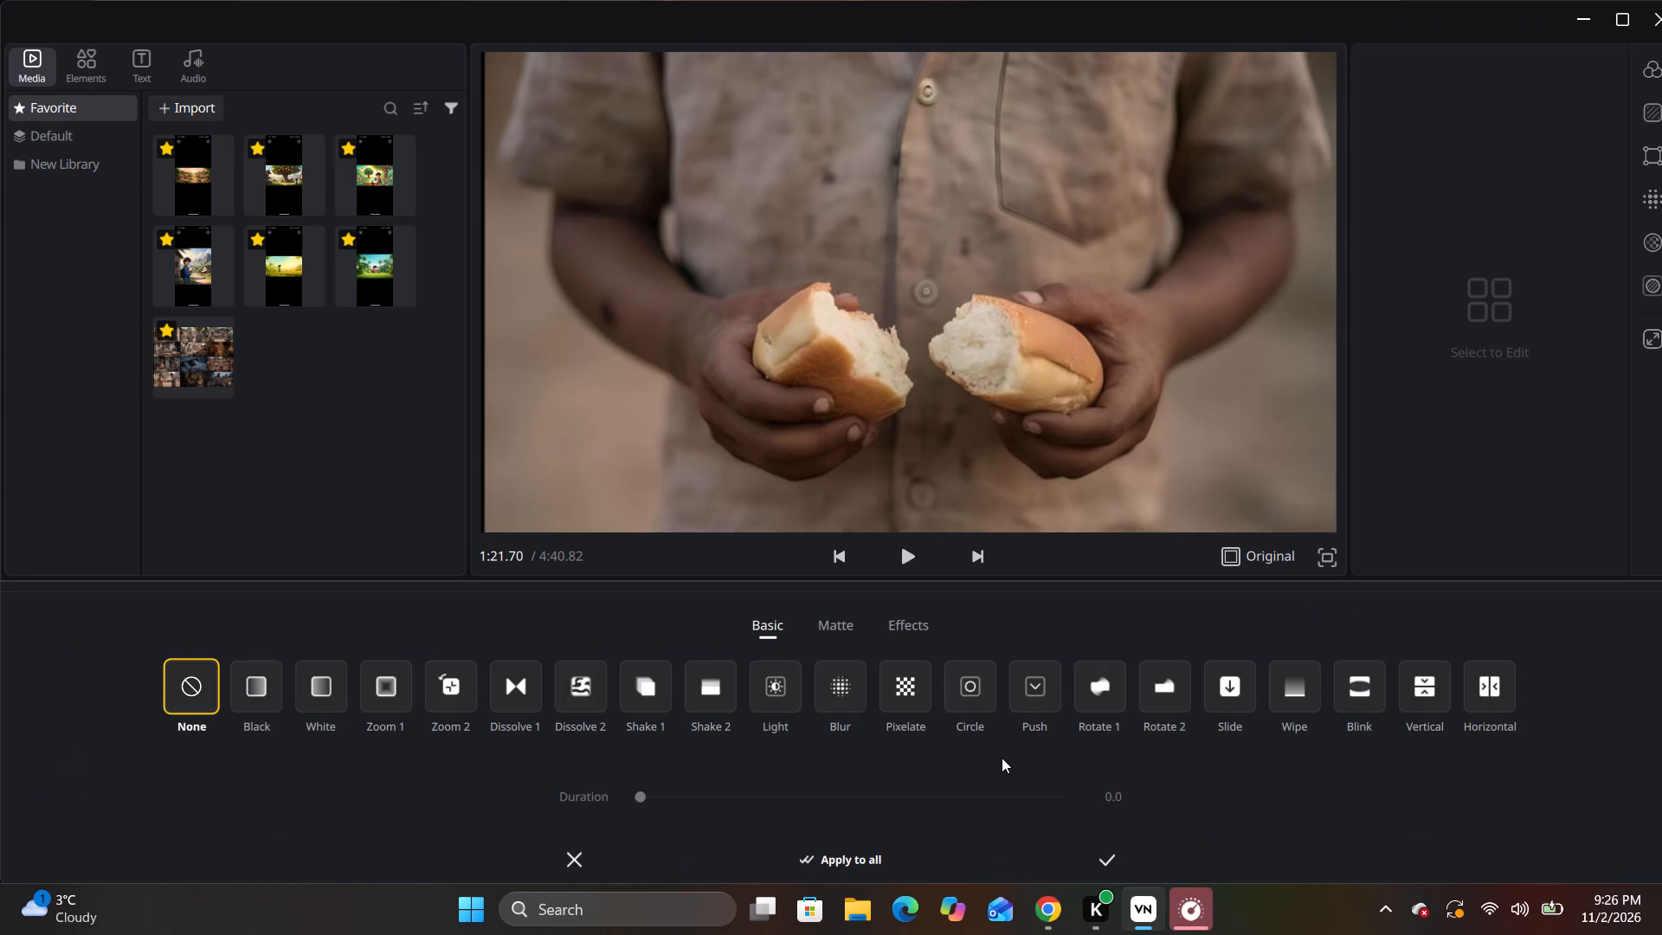
click(1042, 699)
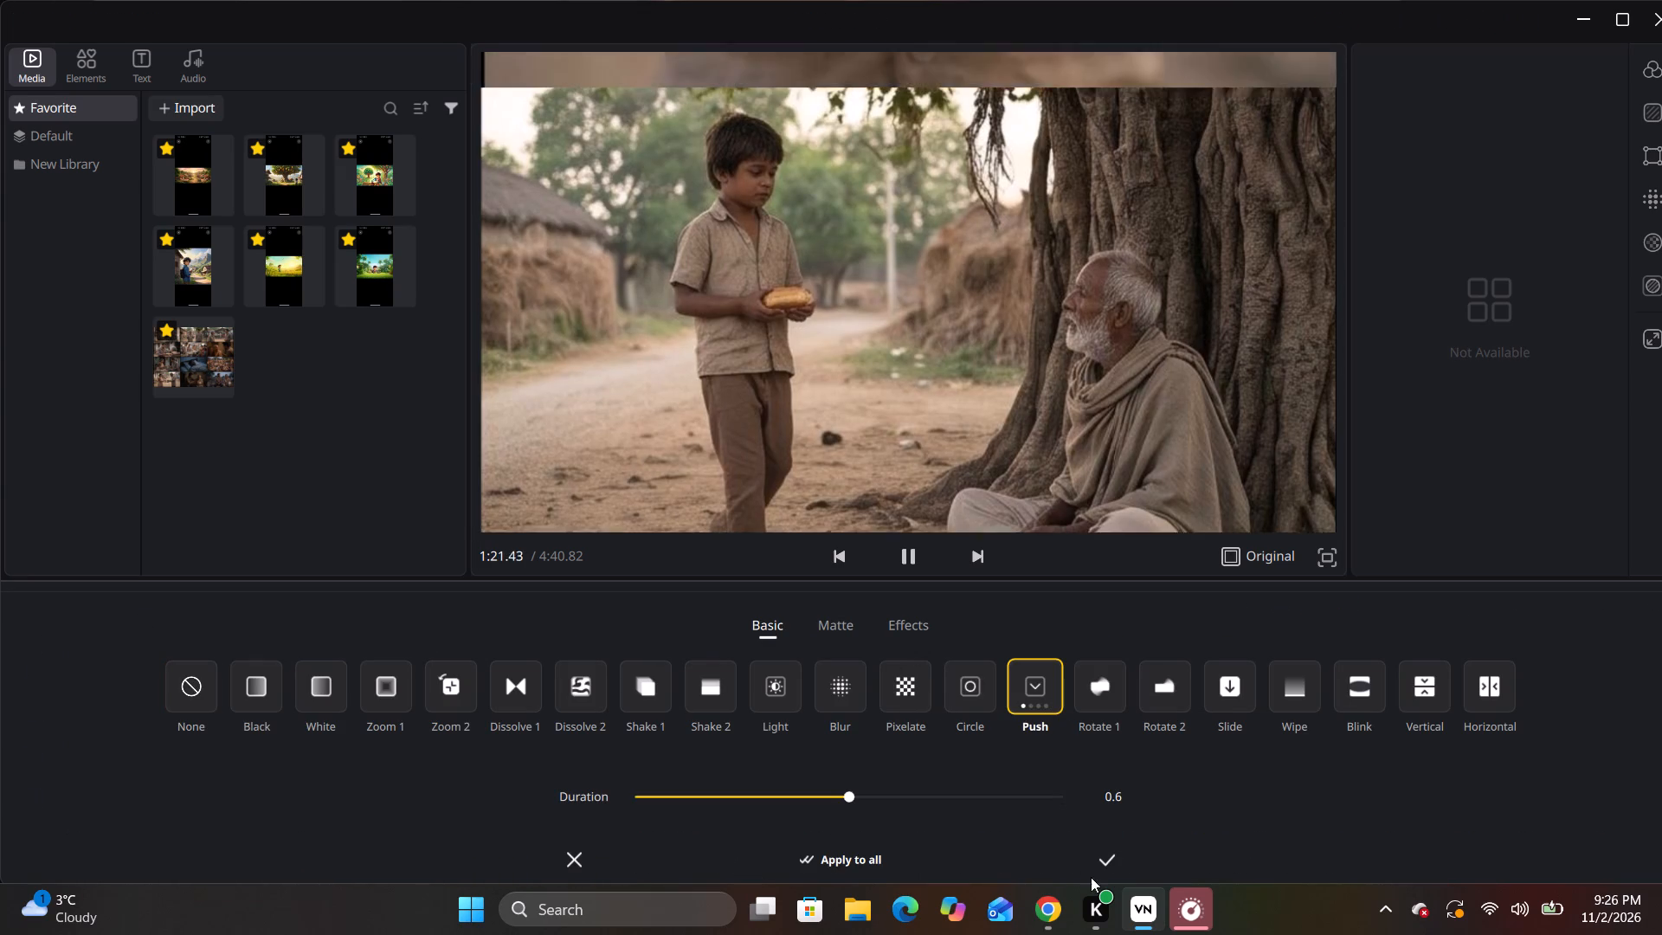
click(1104, 861)
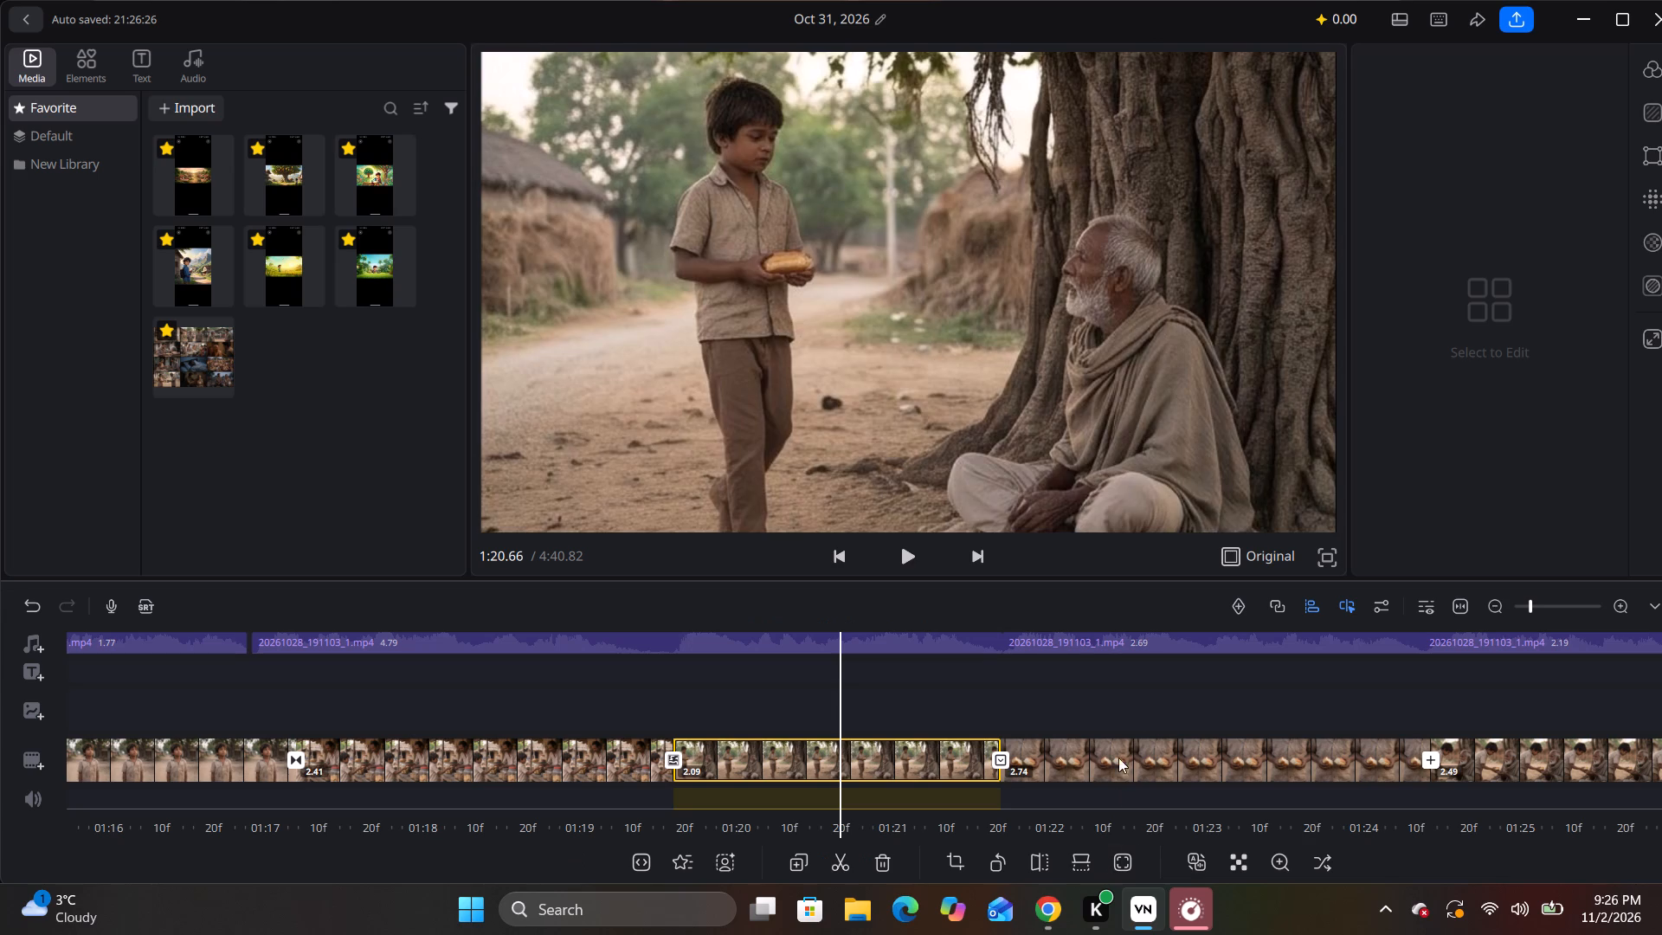
Add a Zoom 2 transition between the 2.74-second broken-bread clip and the 2.49-second clip of the boy handing bread to the old man.
drag(1311, 705, 758, 766)
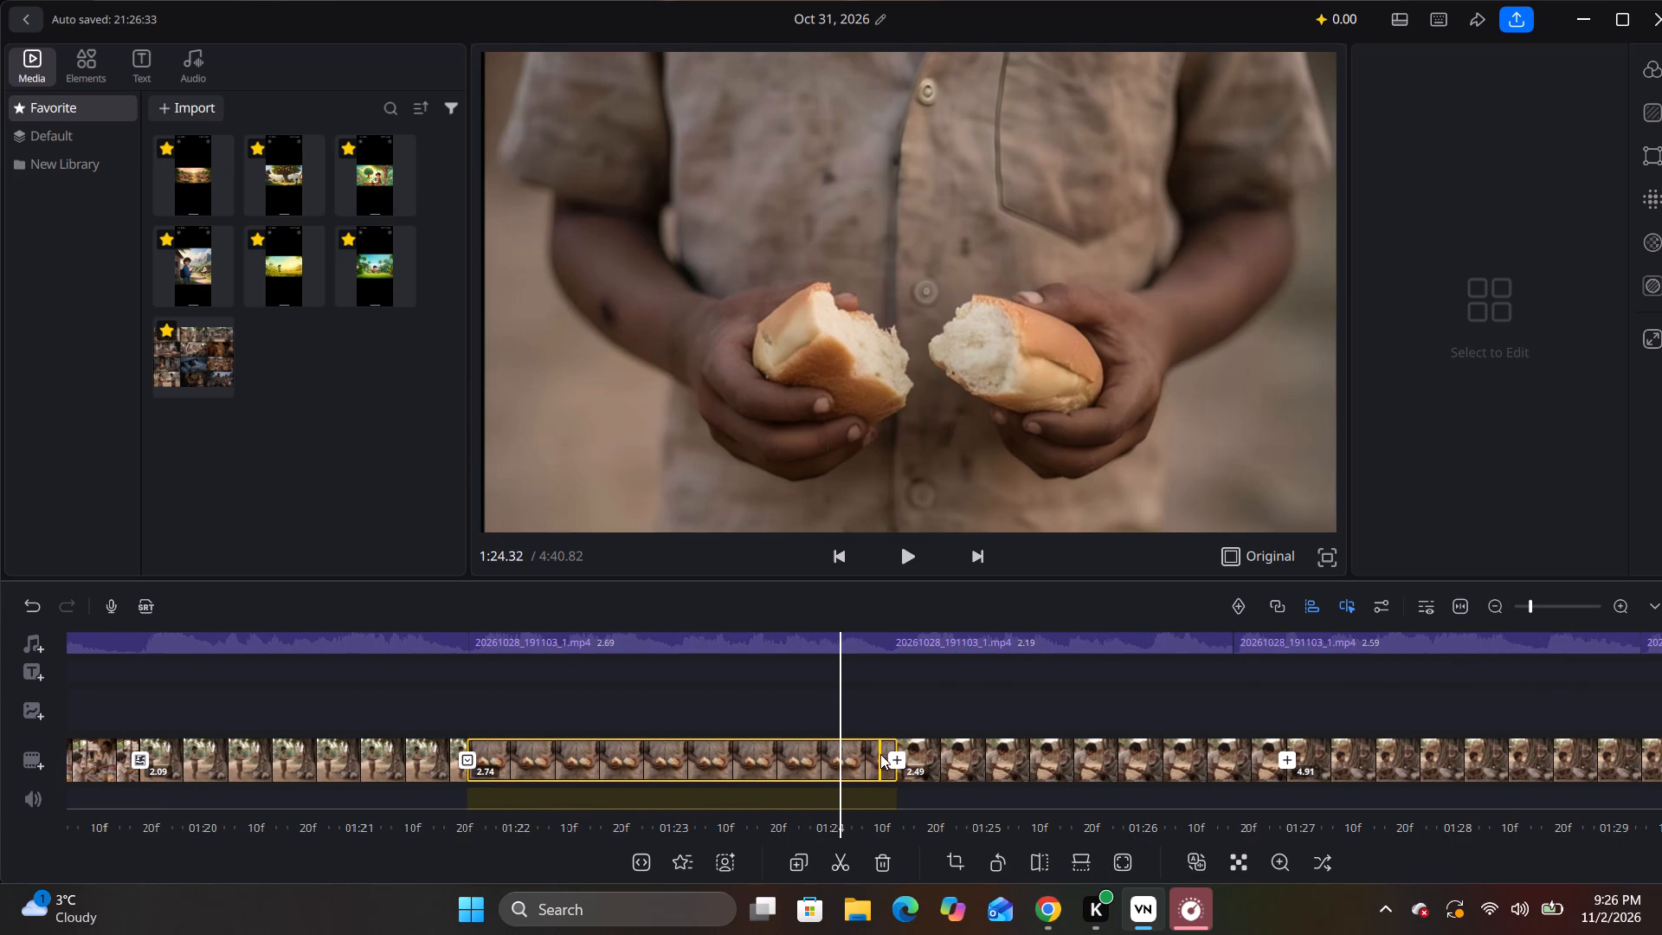
click(896, 757)
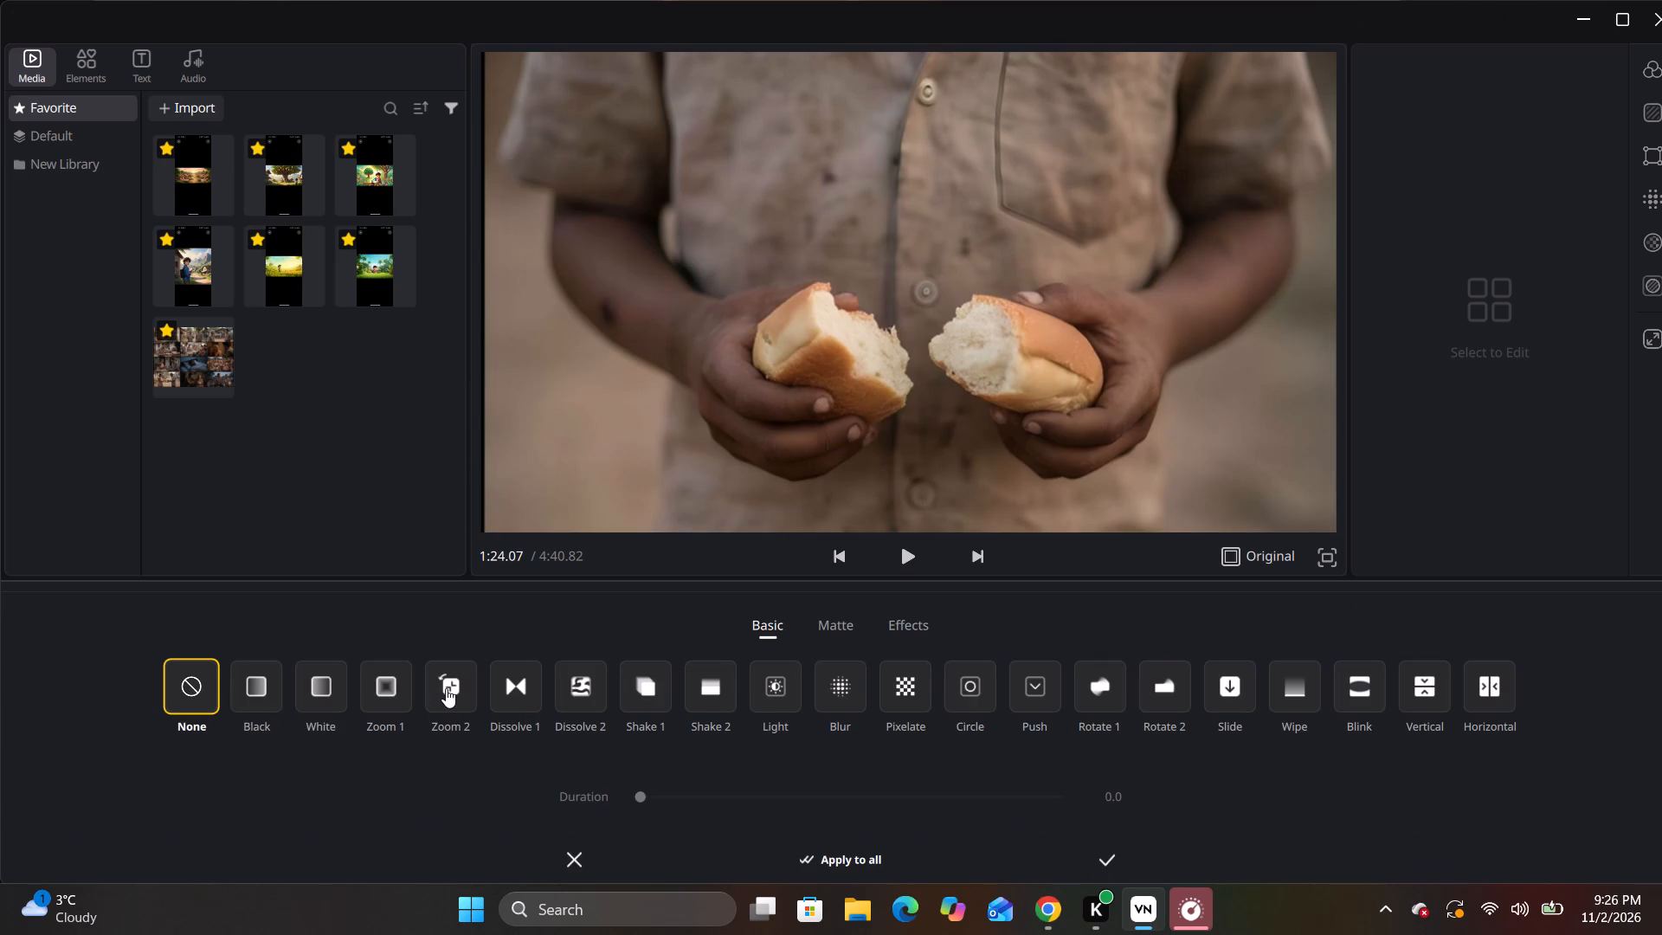
click(446, 688)
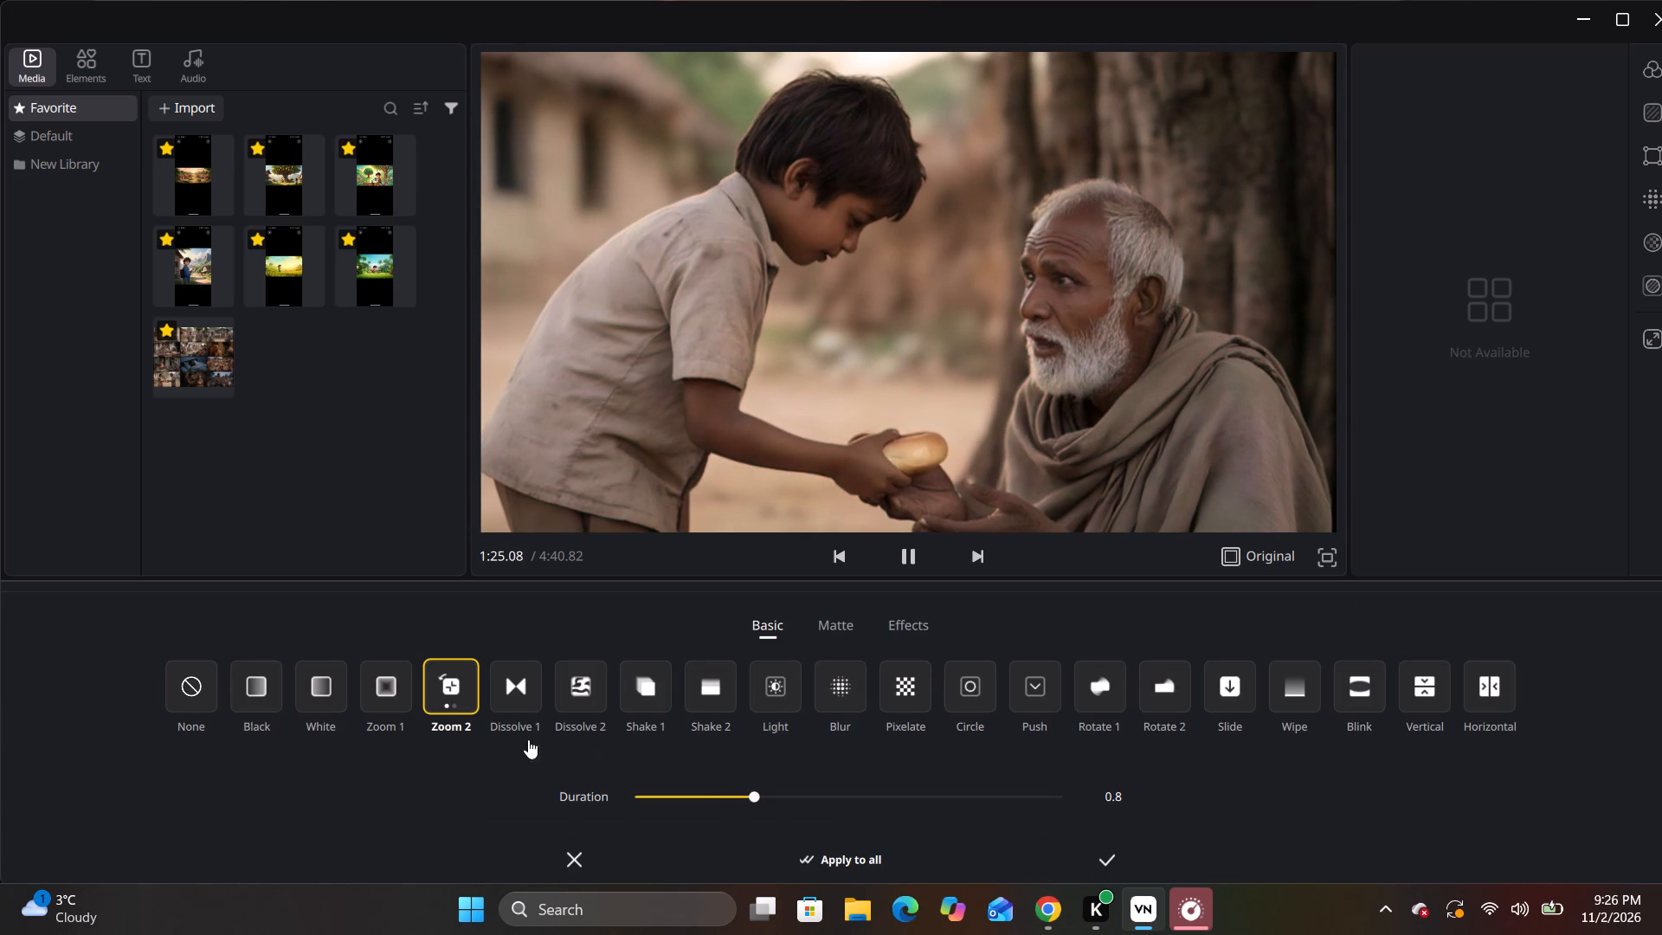
click(1113, 867)
Add a White transition between the 2.49-second bread-giving clip and the 4.91-second clip of the boy and old man eating.
drag(1249, 706, 826, 757)
click(880, 757)
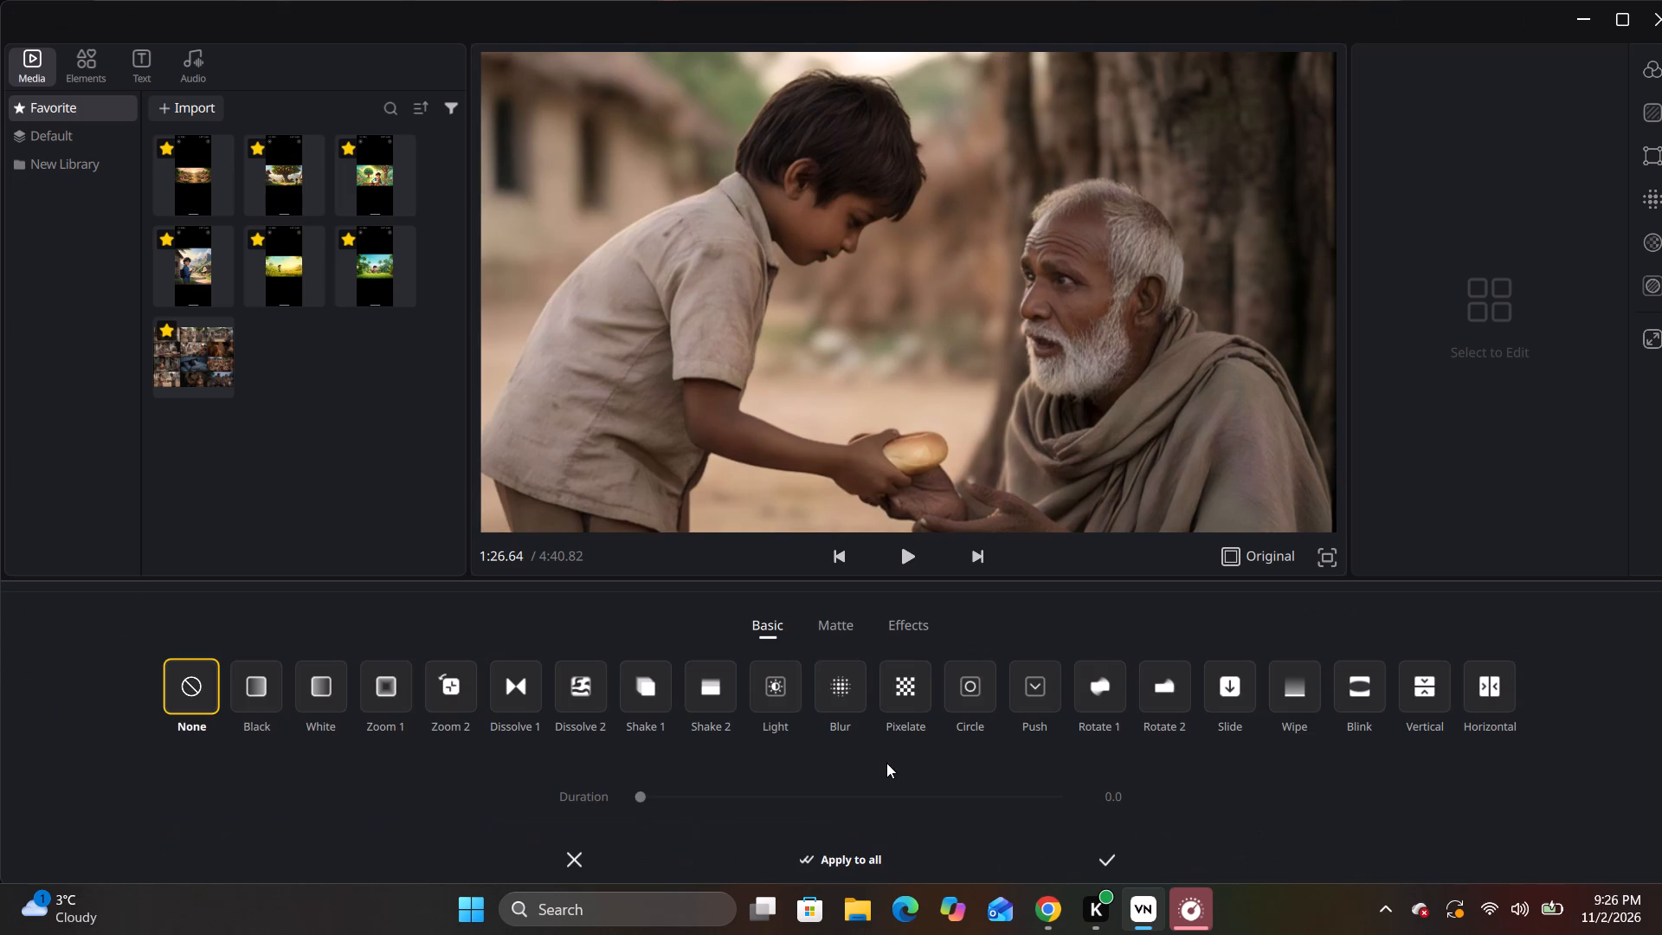
click(324, 700)
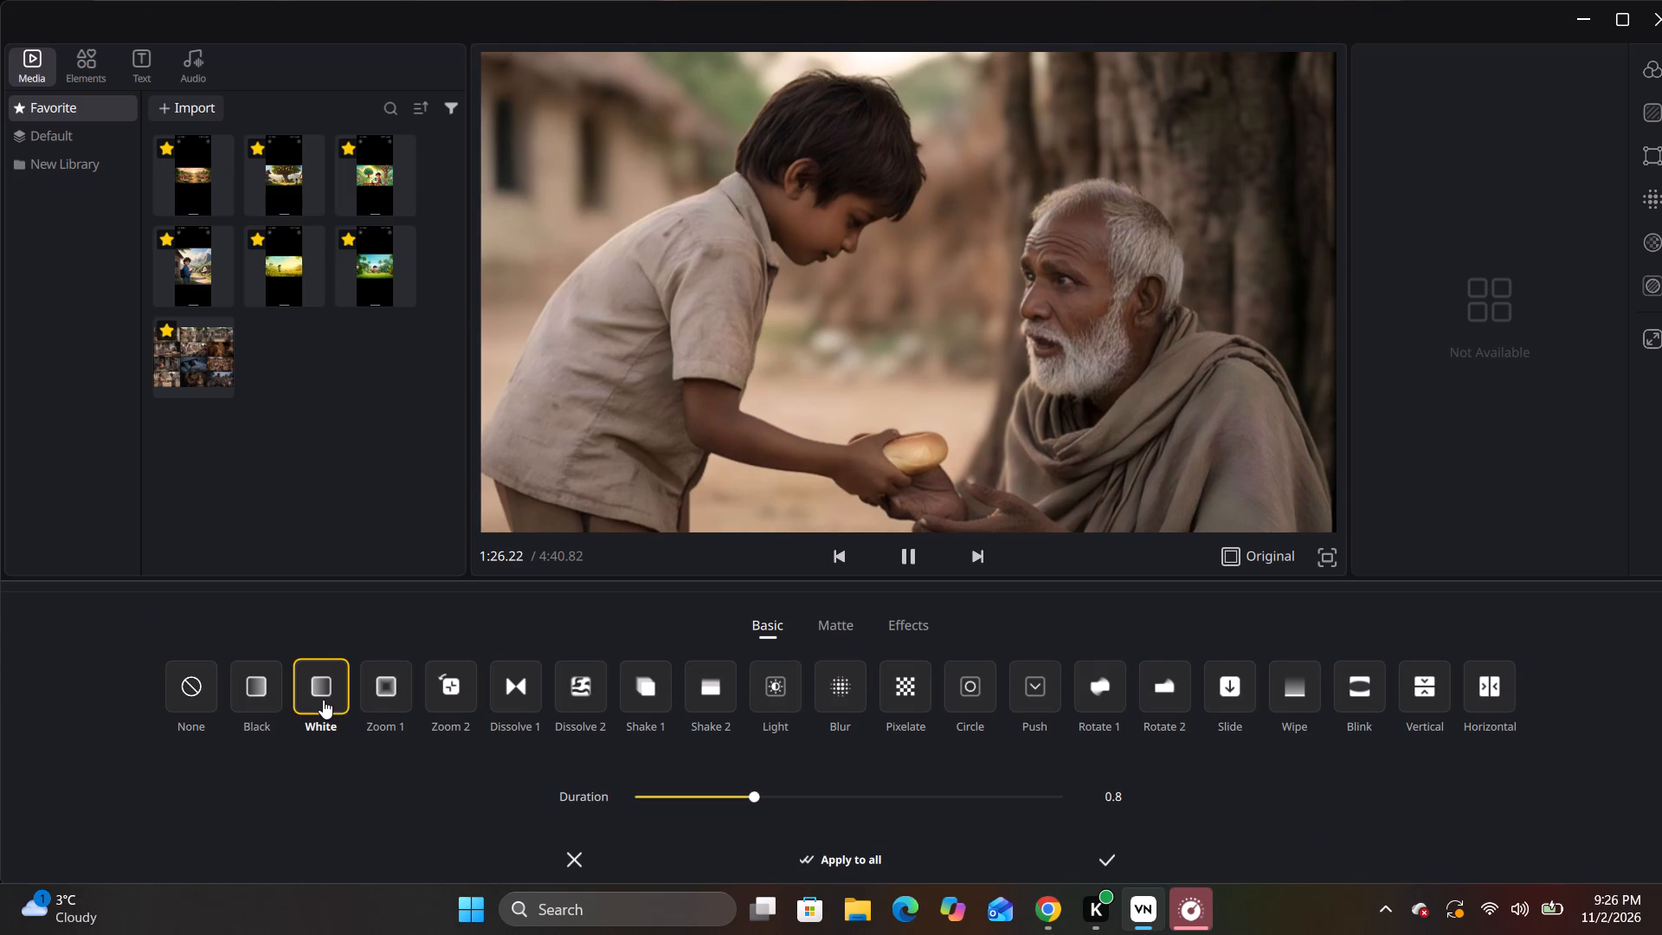
click(1101, 863)
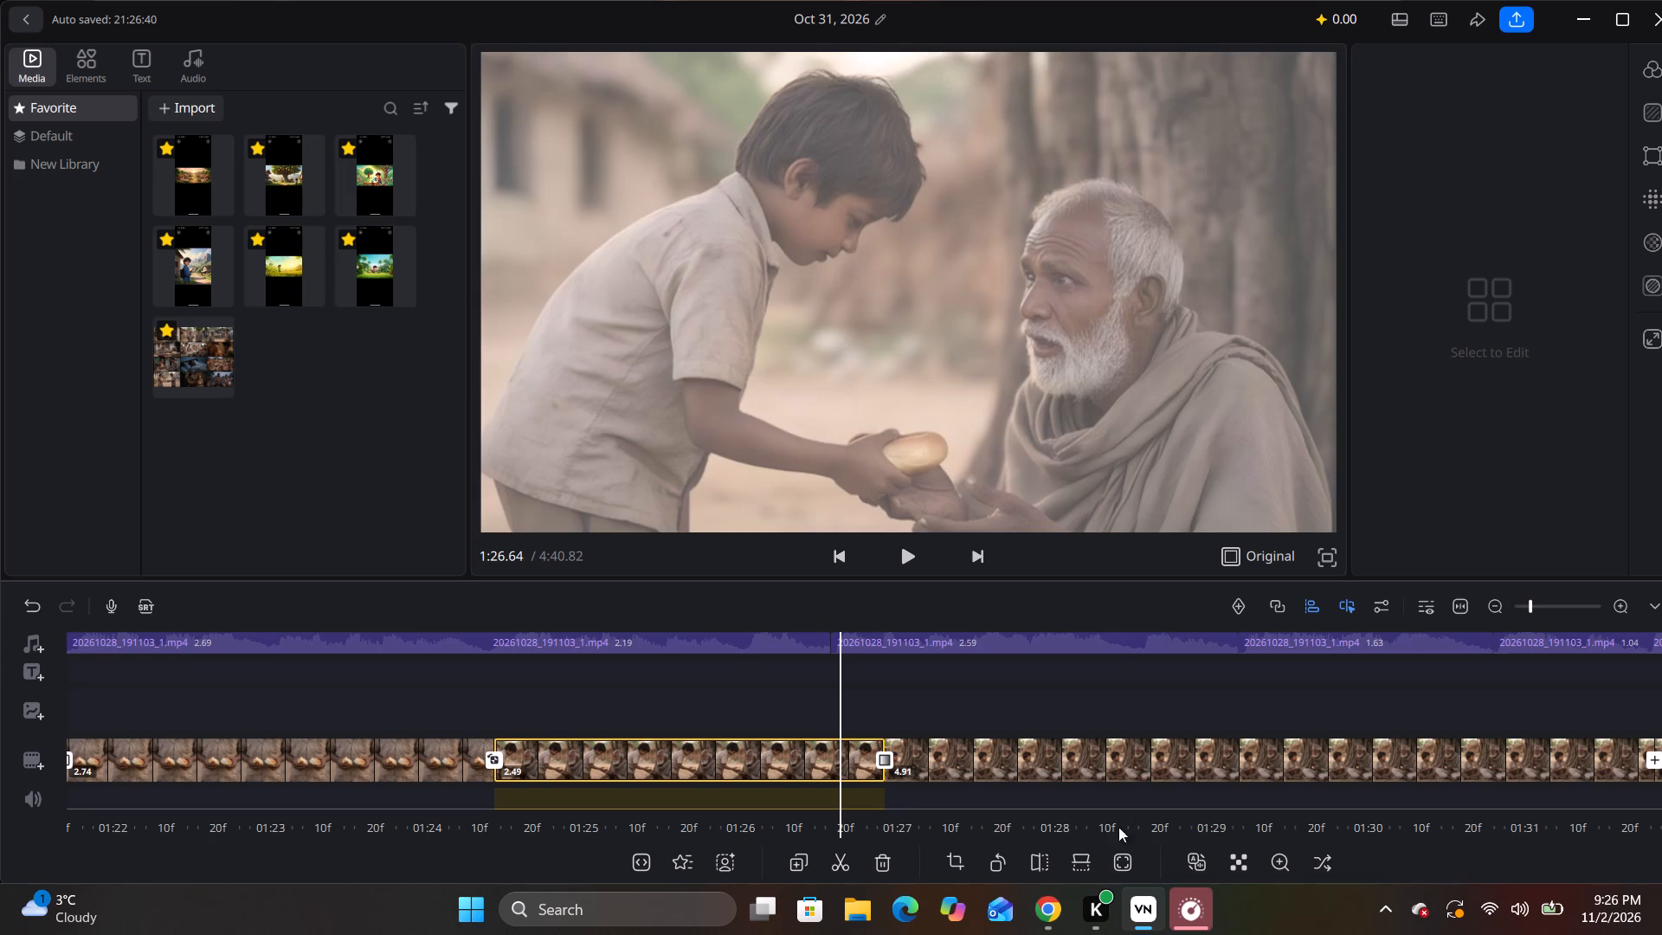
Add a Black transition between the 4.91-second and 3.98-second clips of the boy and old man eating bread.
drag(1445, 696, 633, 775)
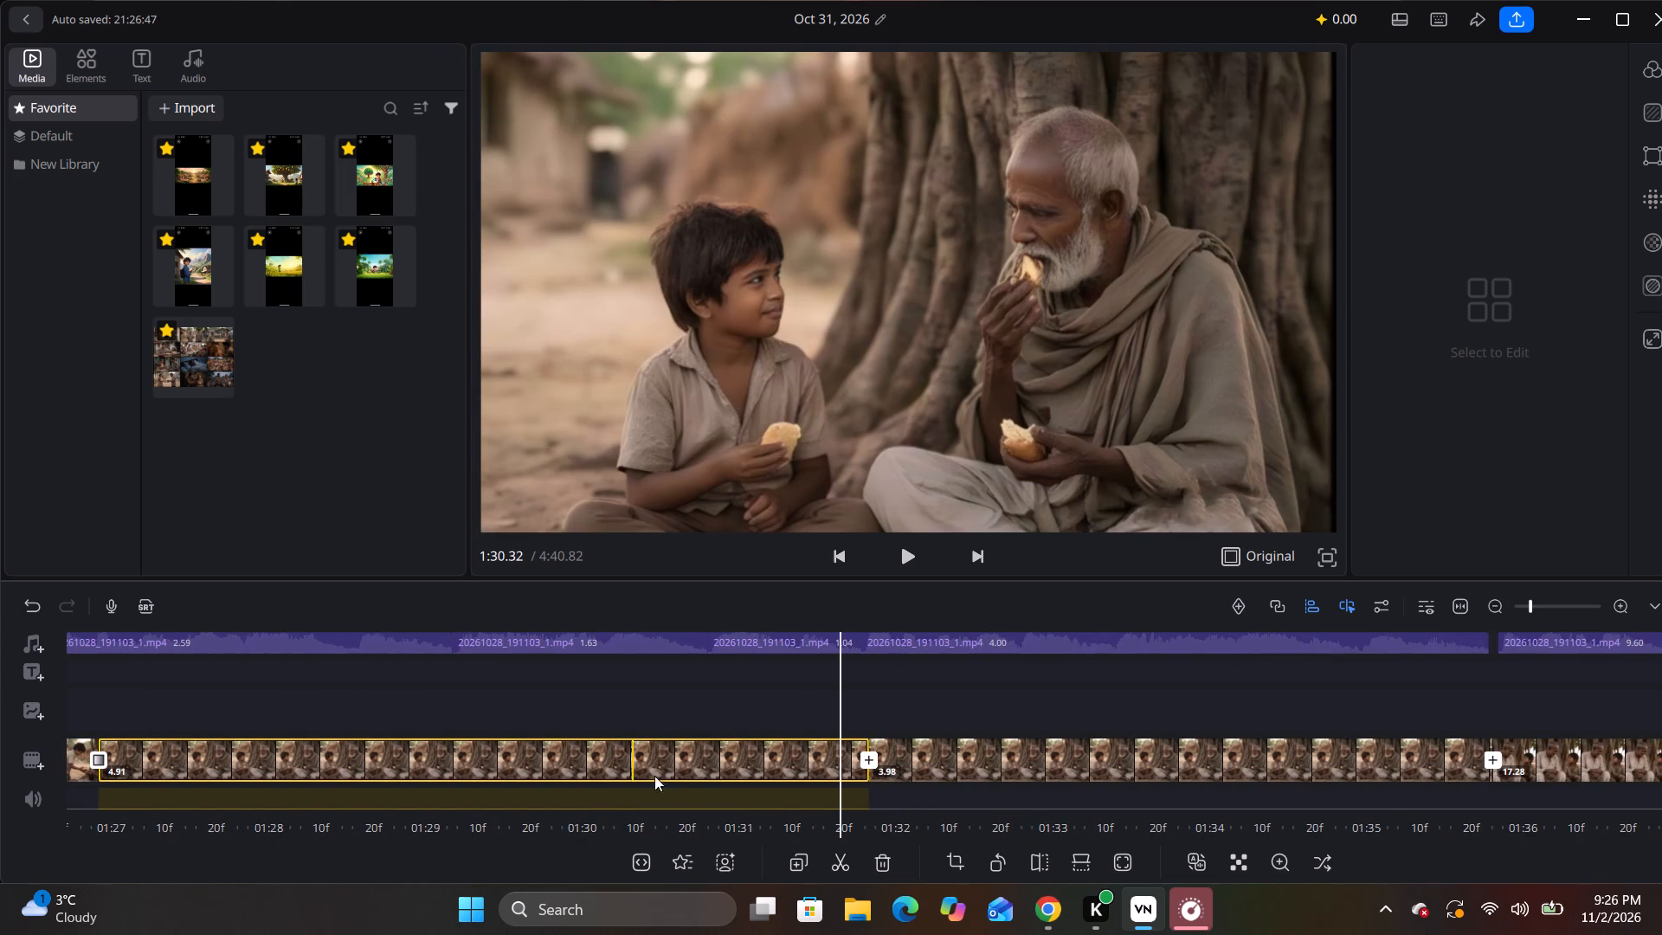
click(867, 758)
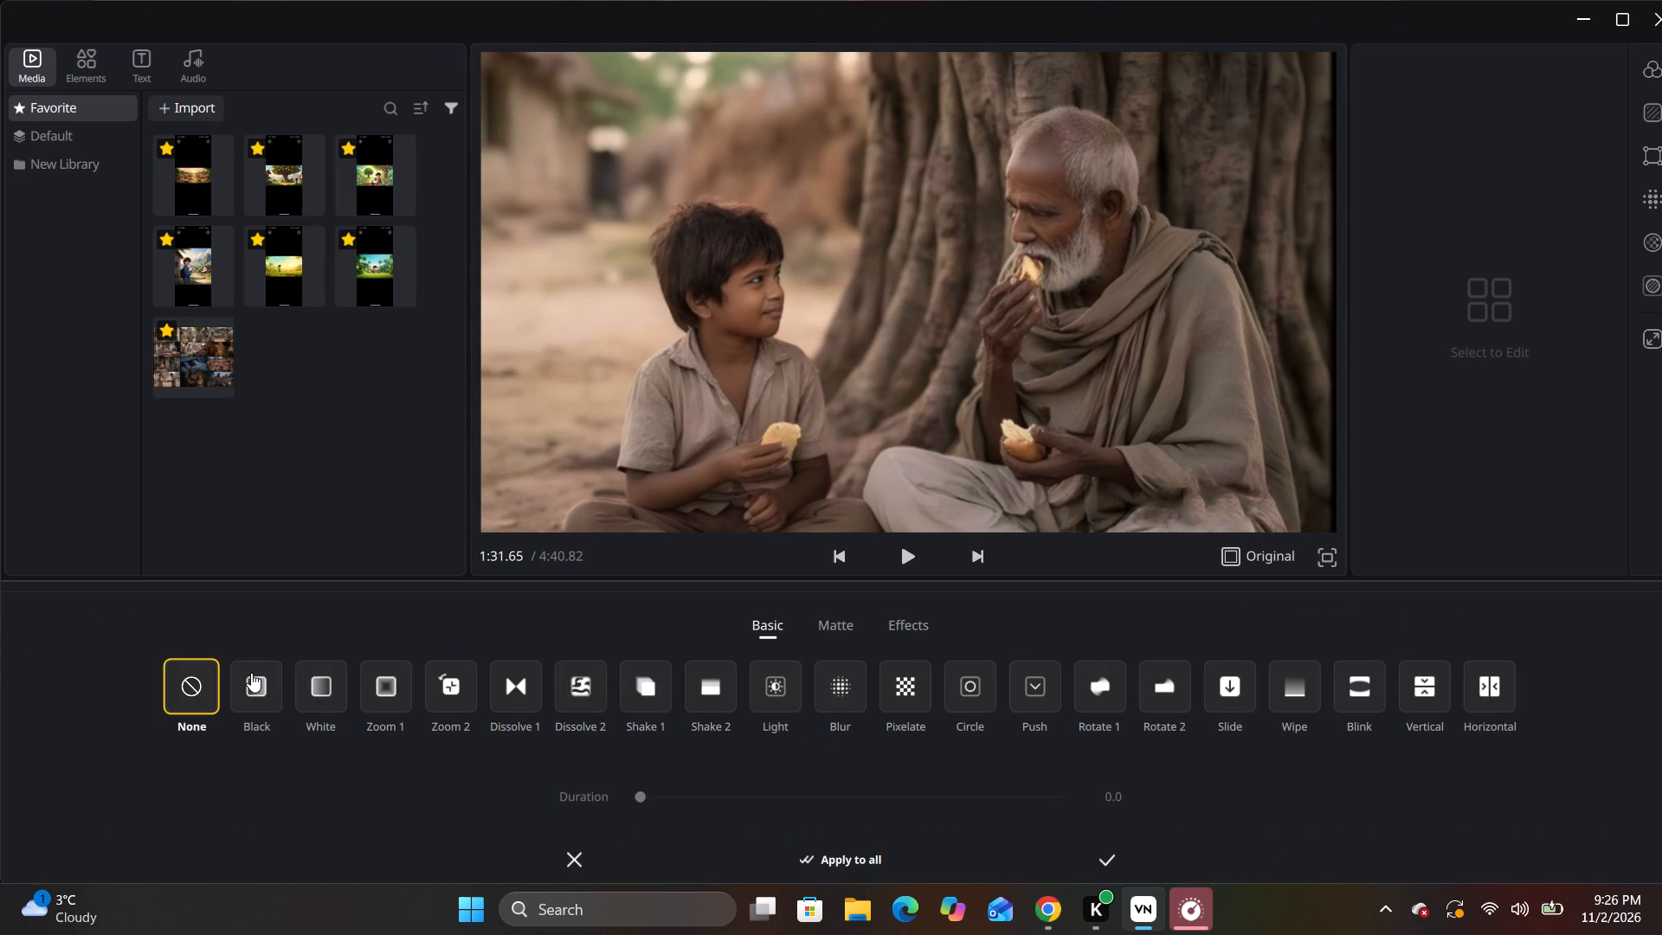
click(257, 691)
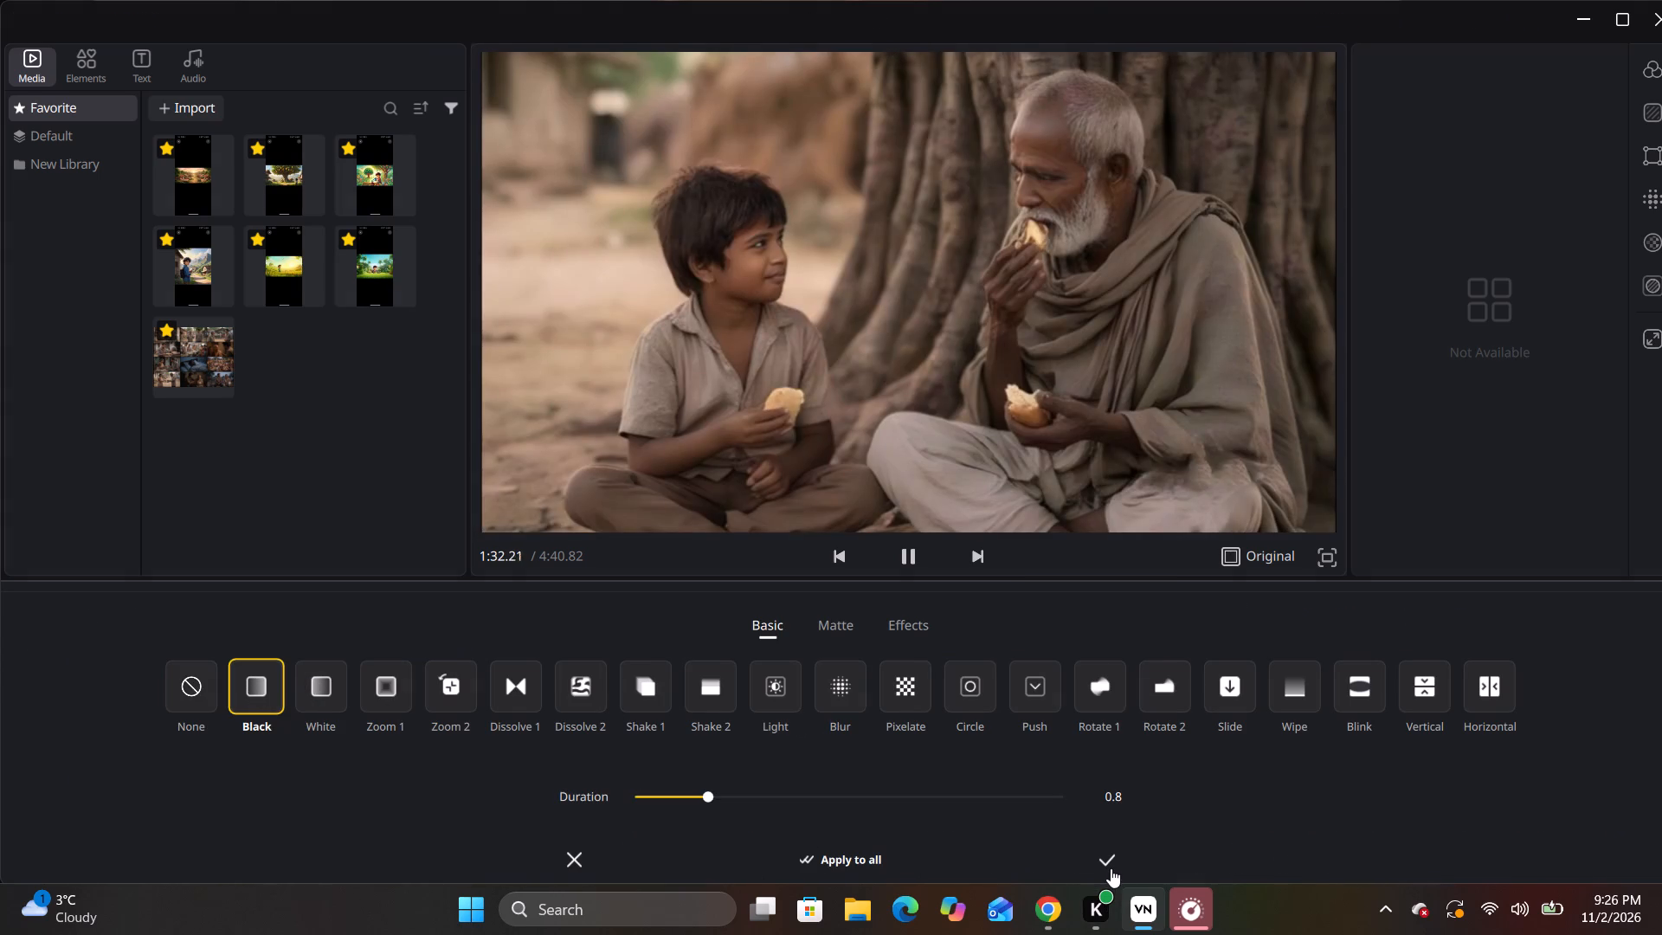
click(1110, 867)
Change the transition between the 4.91-second and 3.98-second eating clips to Horizontal, after trying Wipe.
drag(1299, 714, 712, 745)
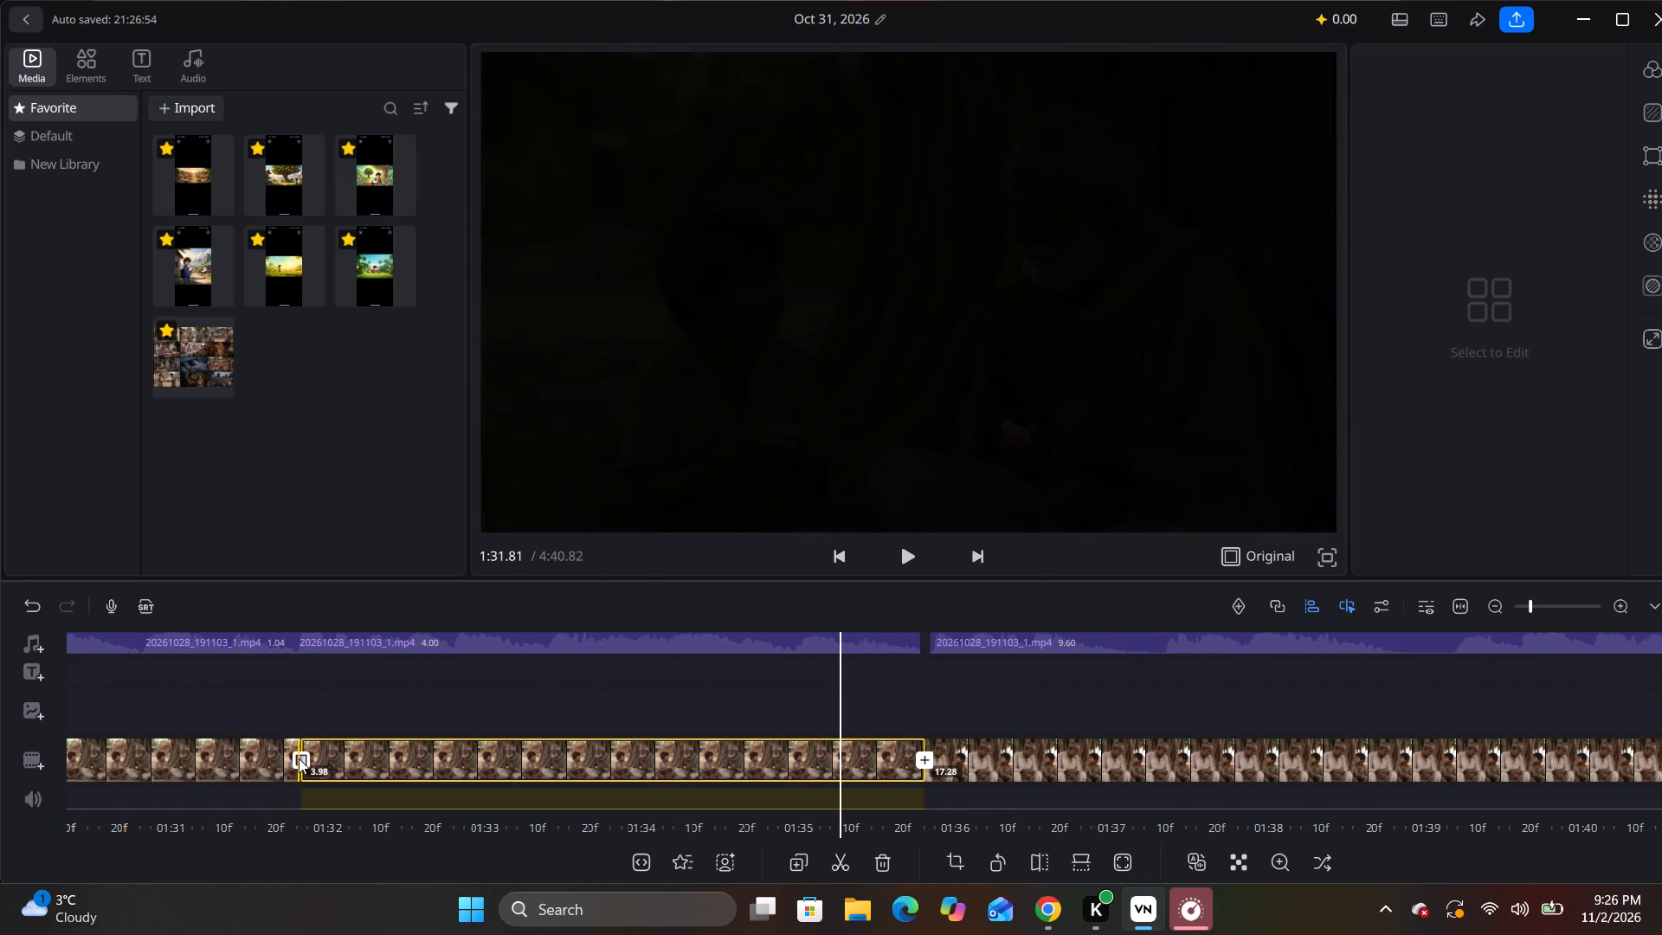
click(299, 758)
click(1313, 708)
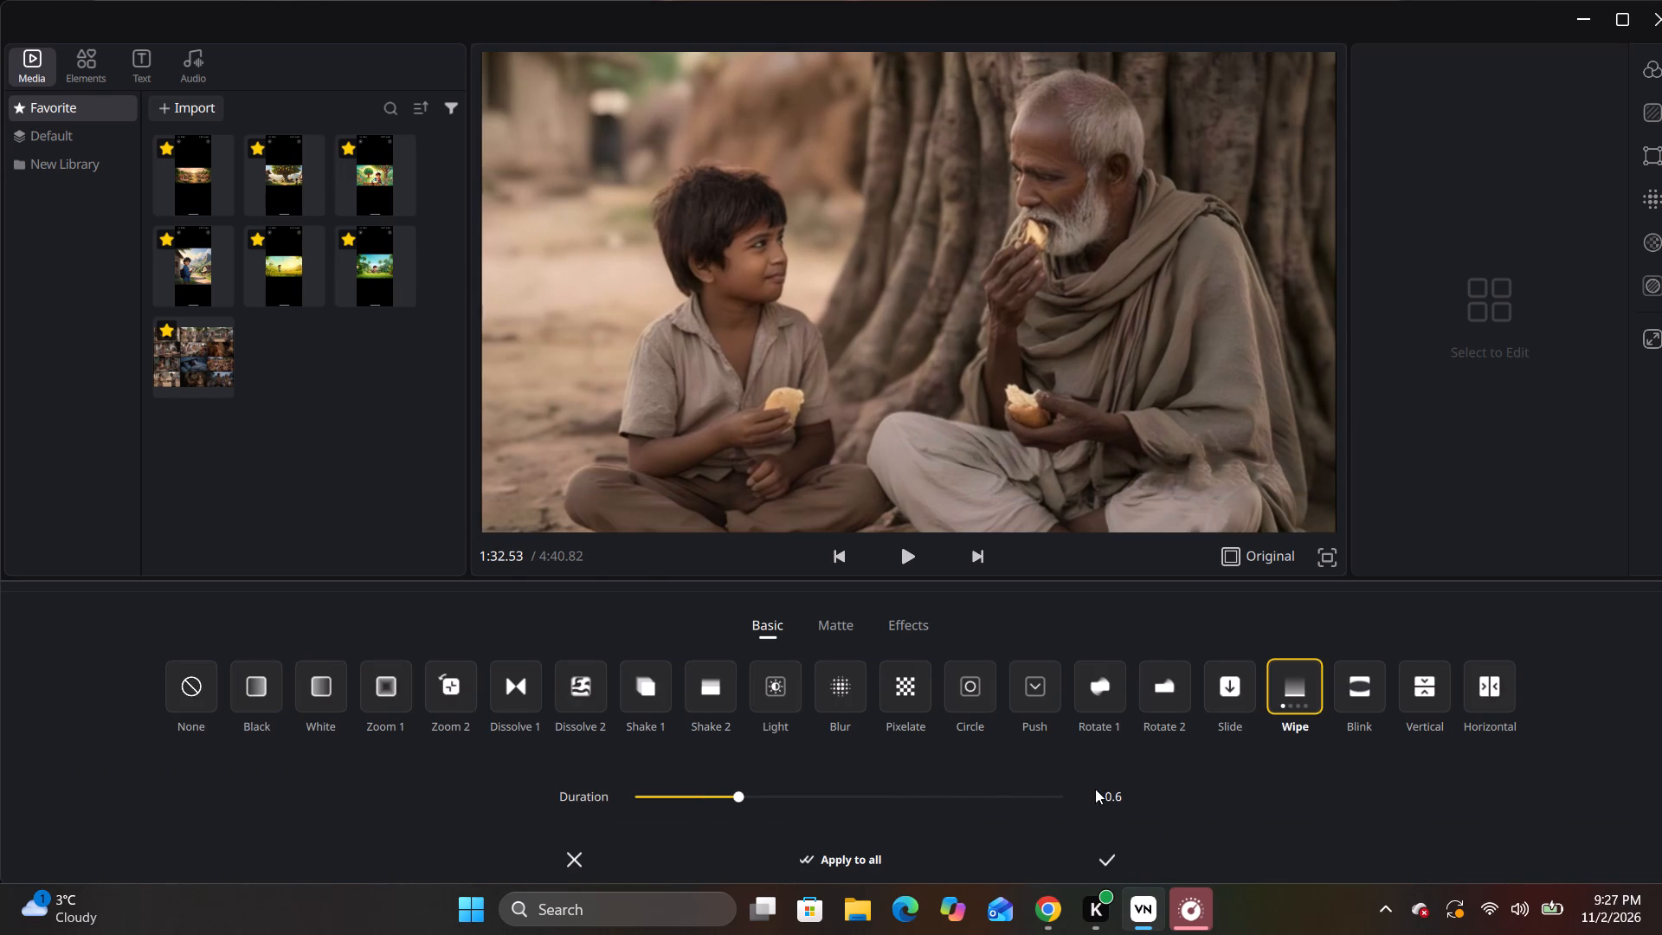
click(1507, 700)
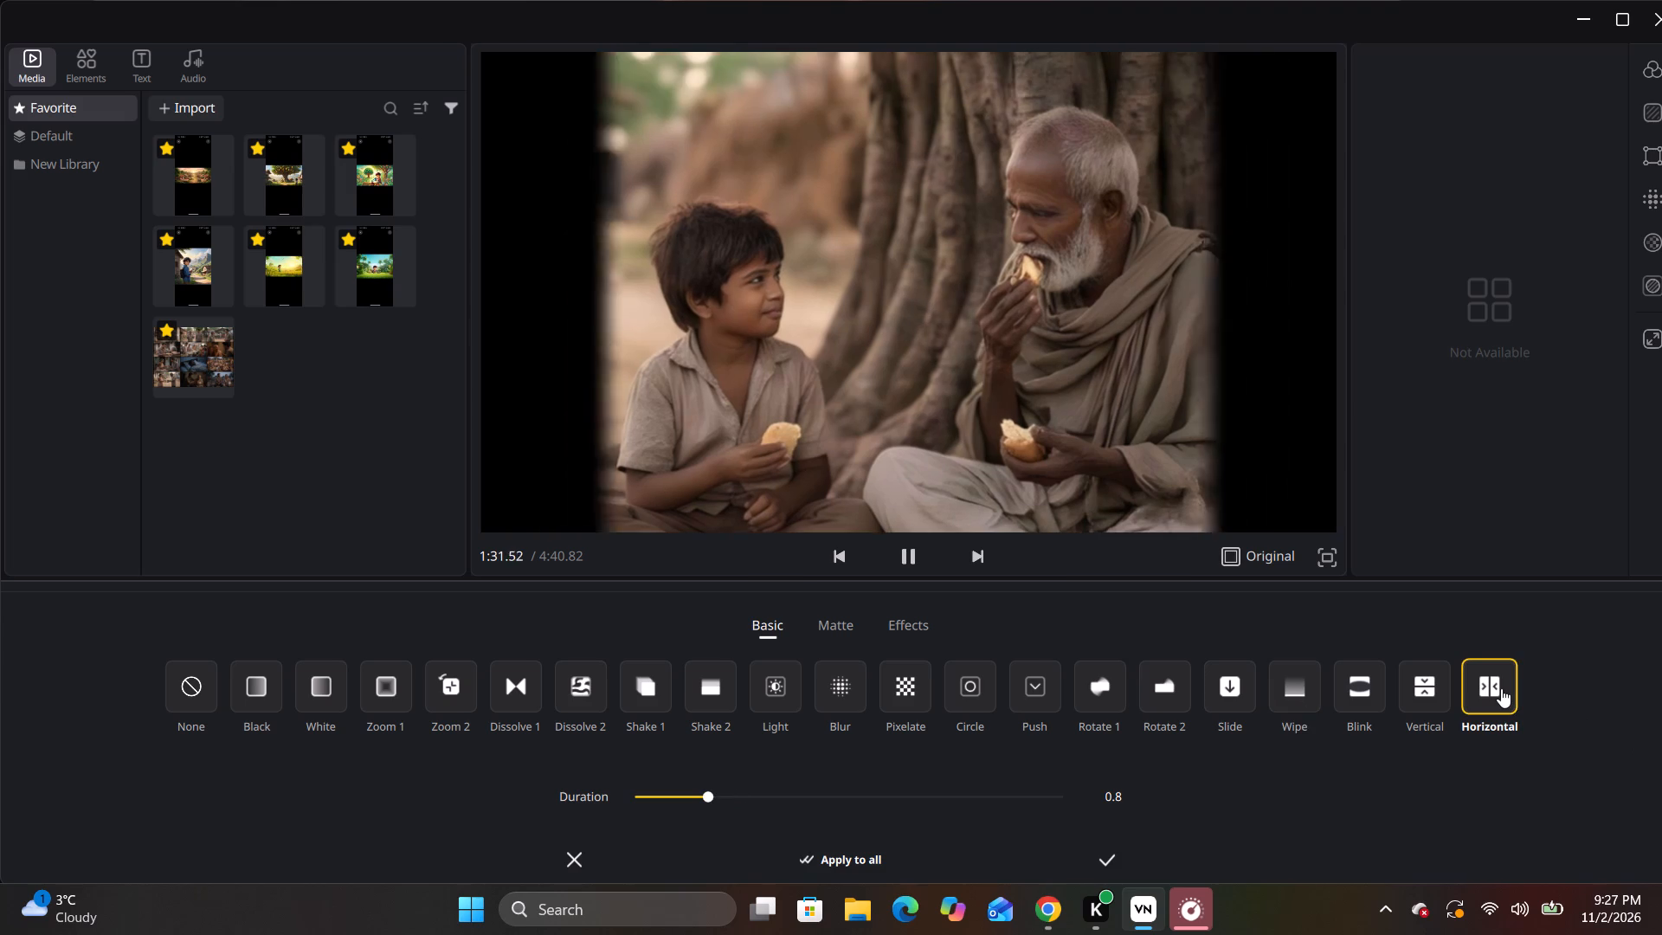
click(1098, 854)
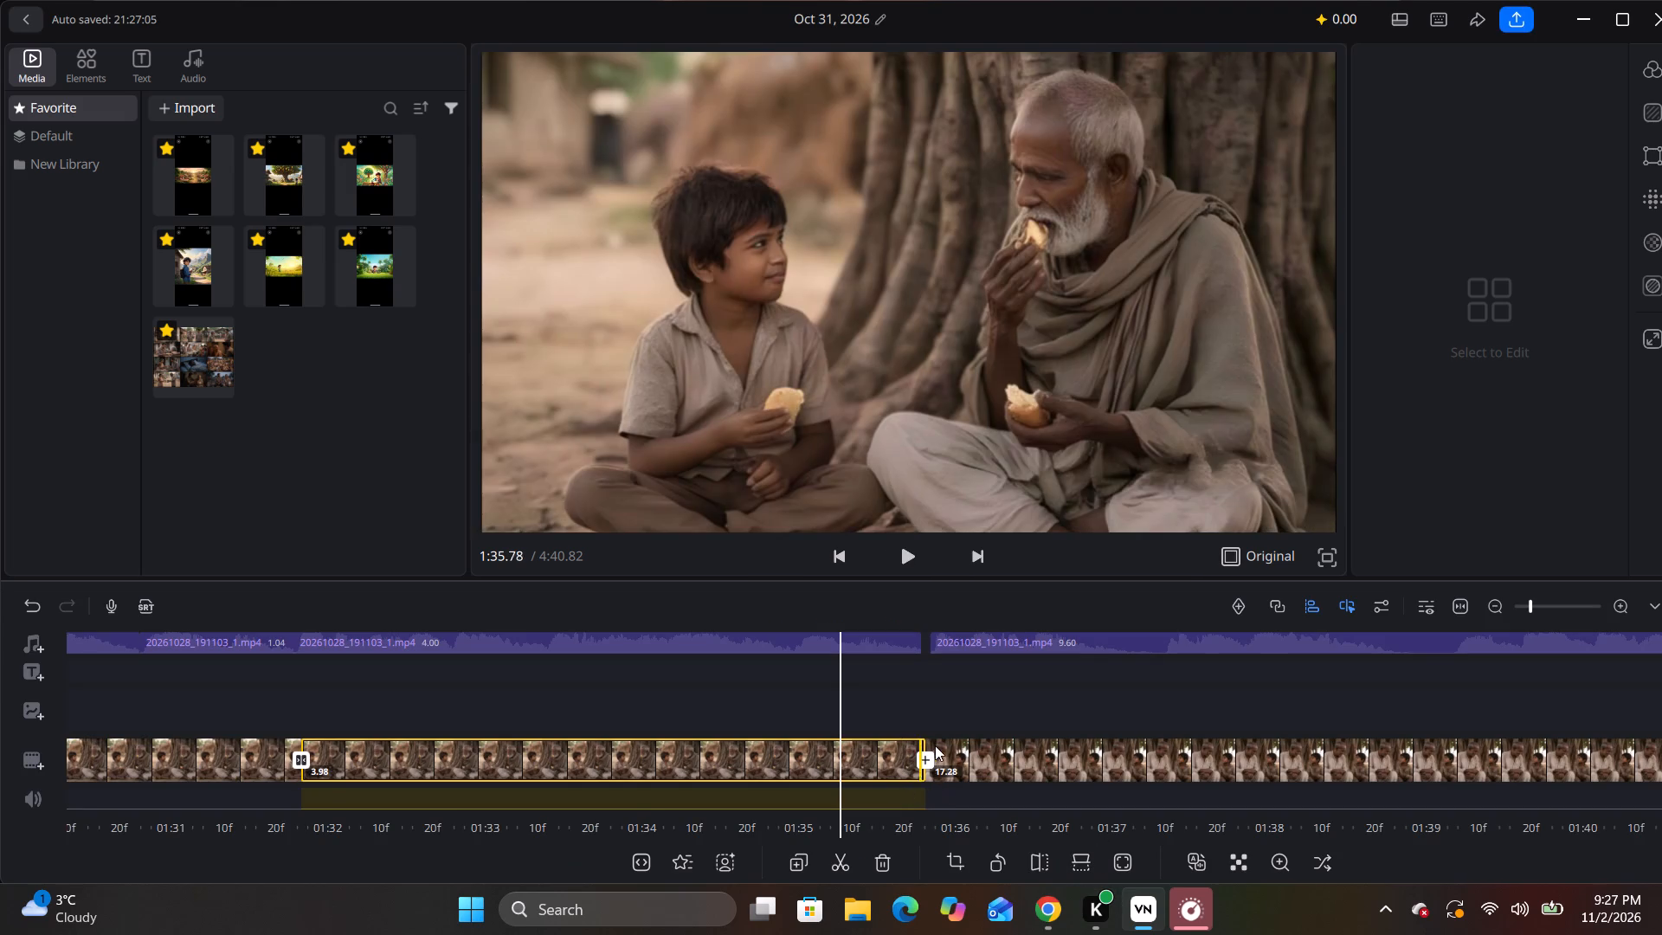
Add a Black transition between the 3.98-second eating clip and the 17.28-second clip of the man and boy sitting under the tree.
click(925, 758)
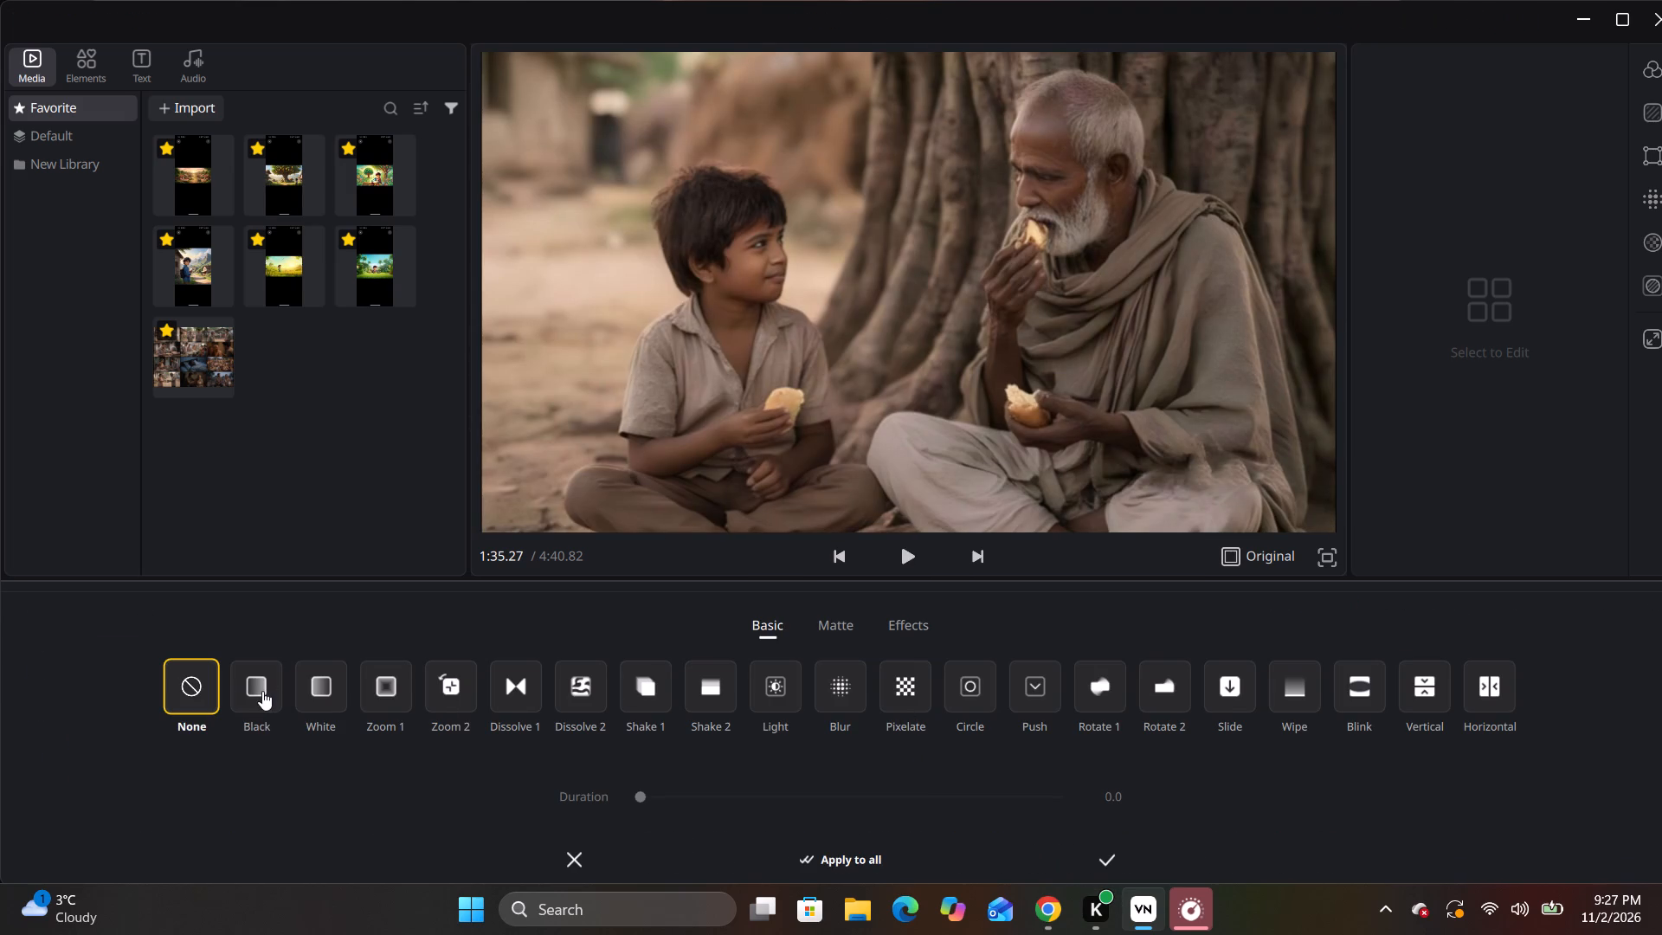
click(265, 687)
click(1115, 861)
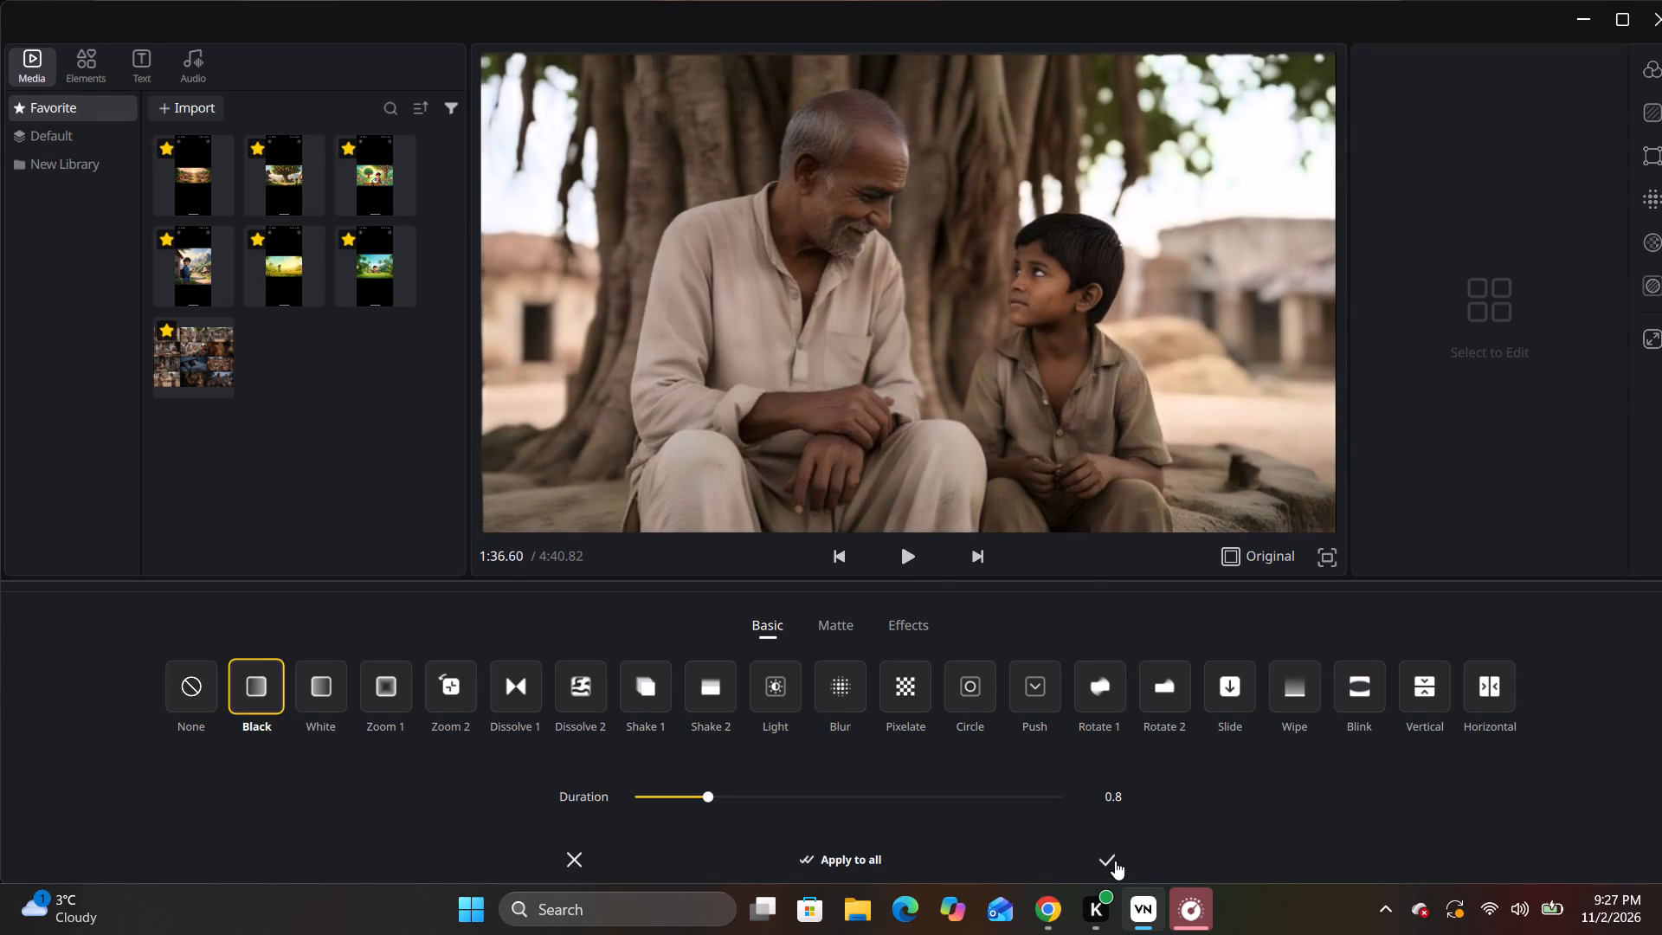
Add a Blur transition between the 17.28-second and 4.88-second clips of the man and boy sitting under the tree.
drag(1246, 706, 503, 747)
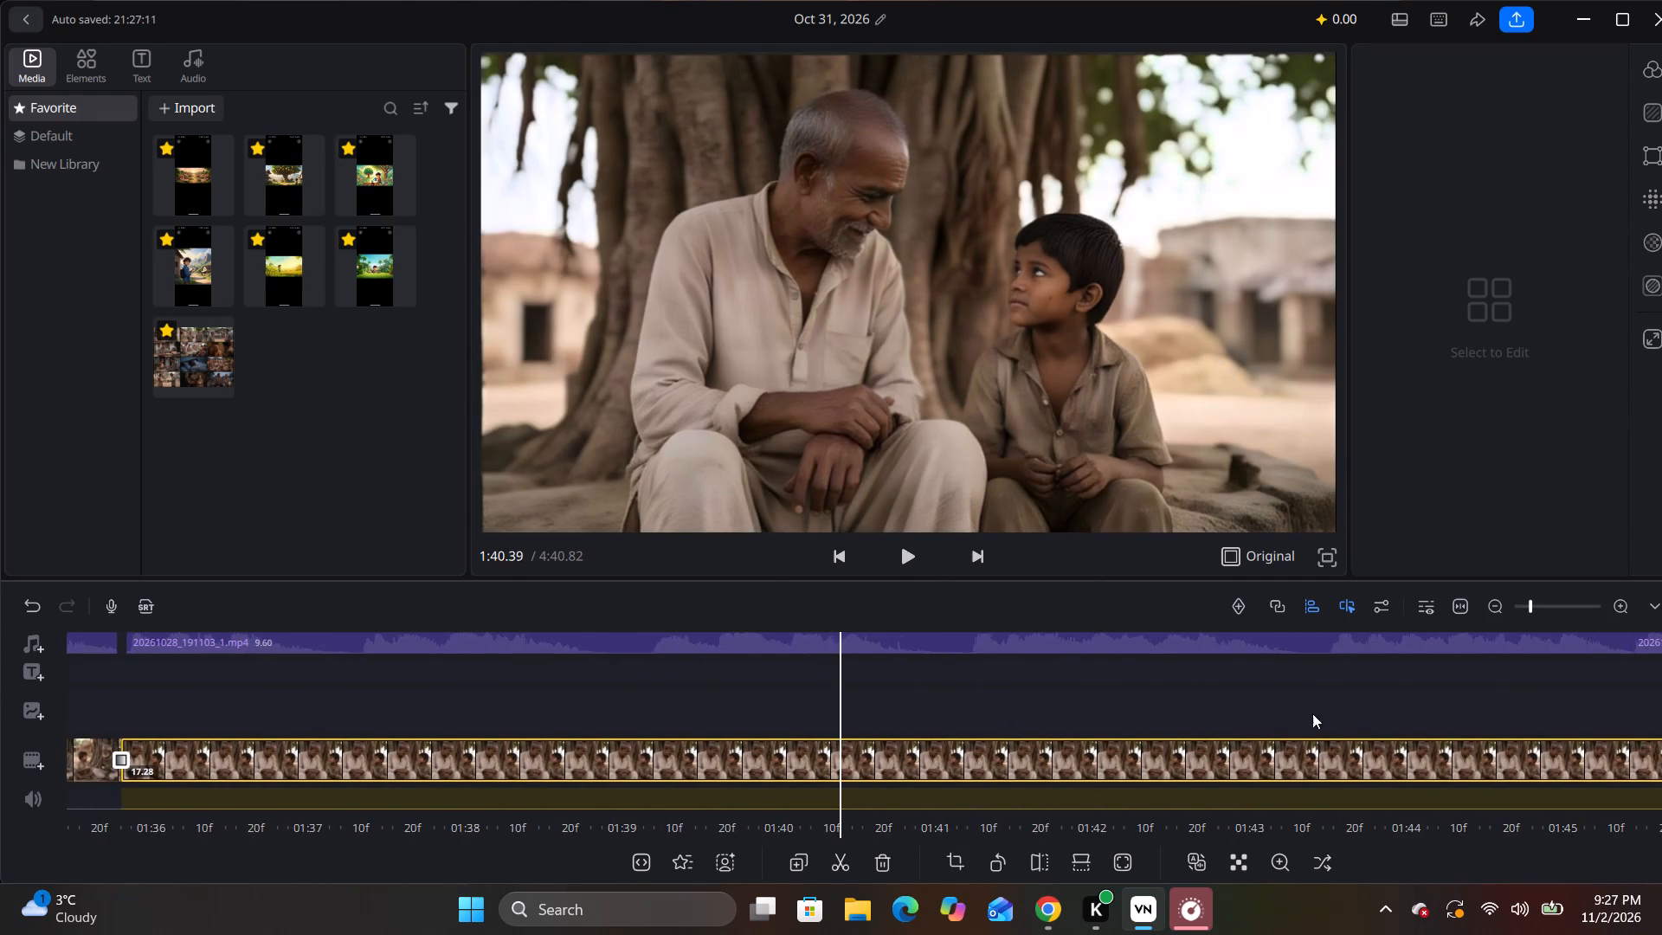
drag(1414, 706, 984, 713)
drag(1574, 702, 1003, 738)
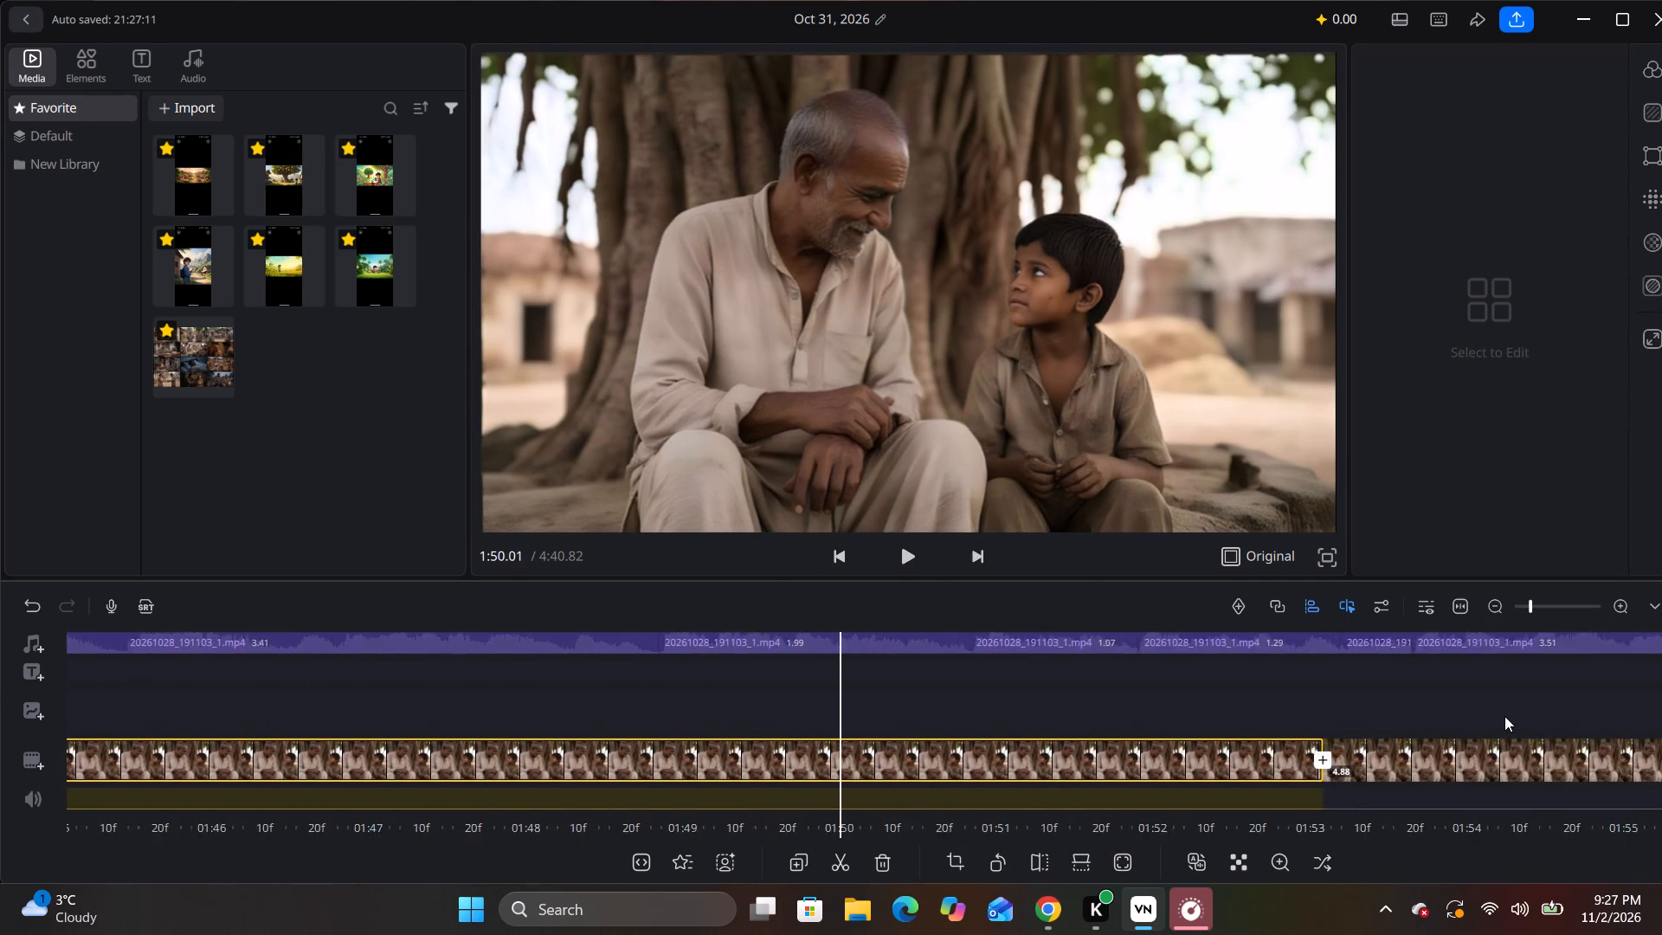
drag(1504, 716, 1131, 727)
click(841, 758)
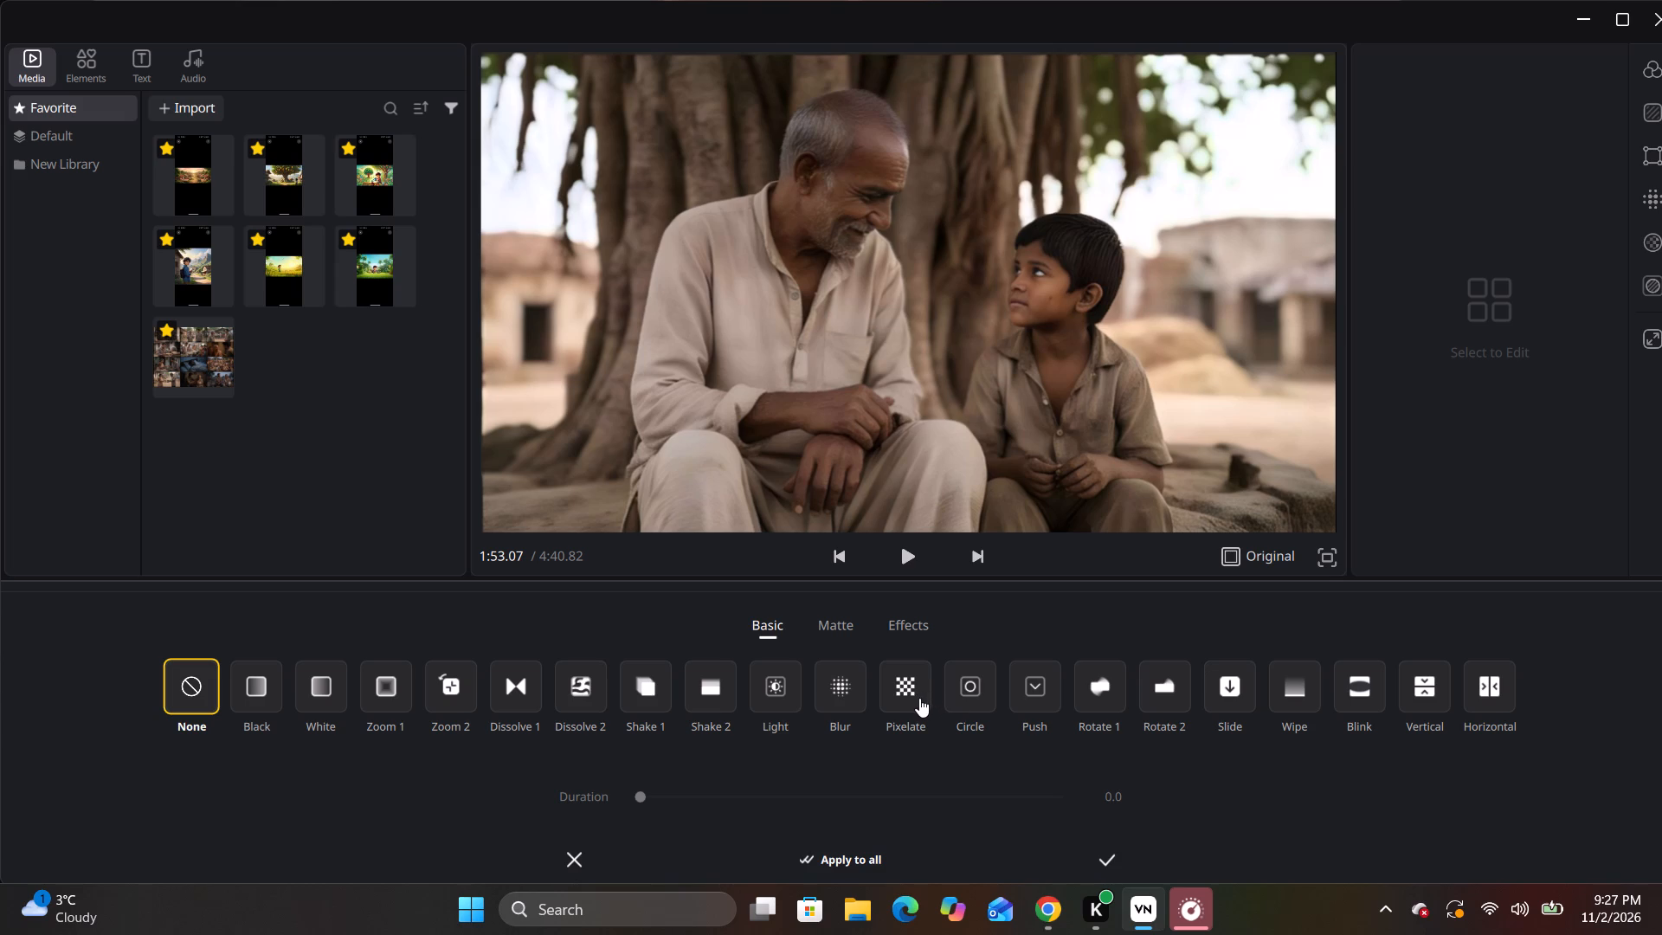
click(838, 686)
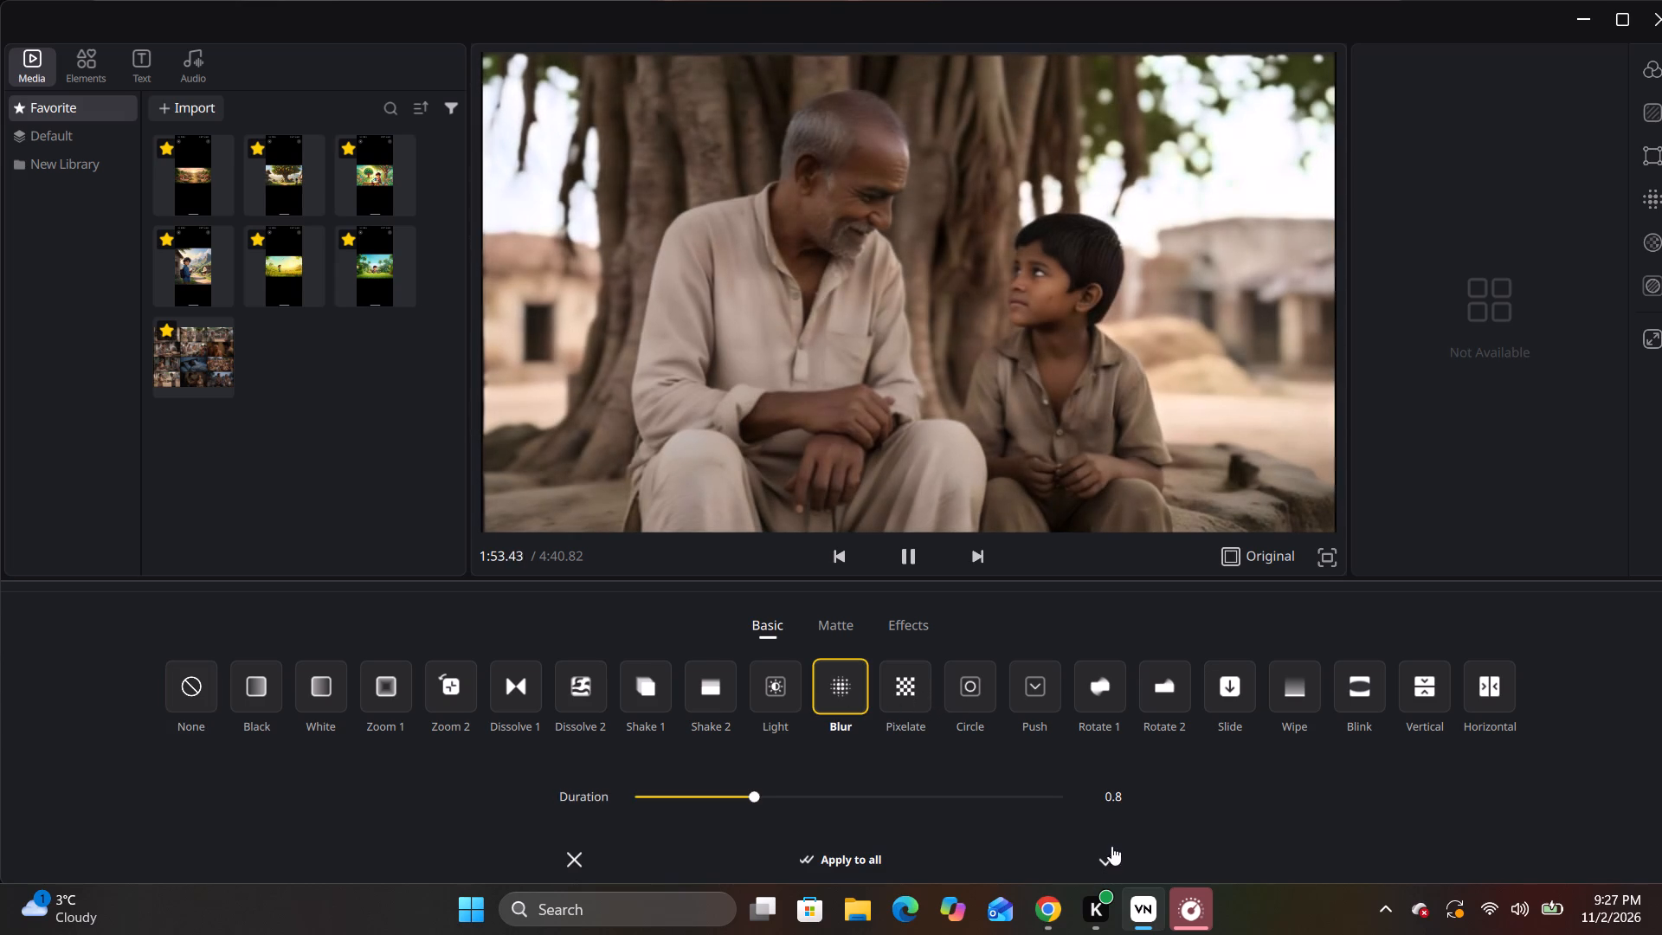
click(1109, 858)
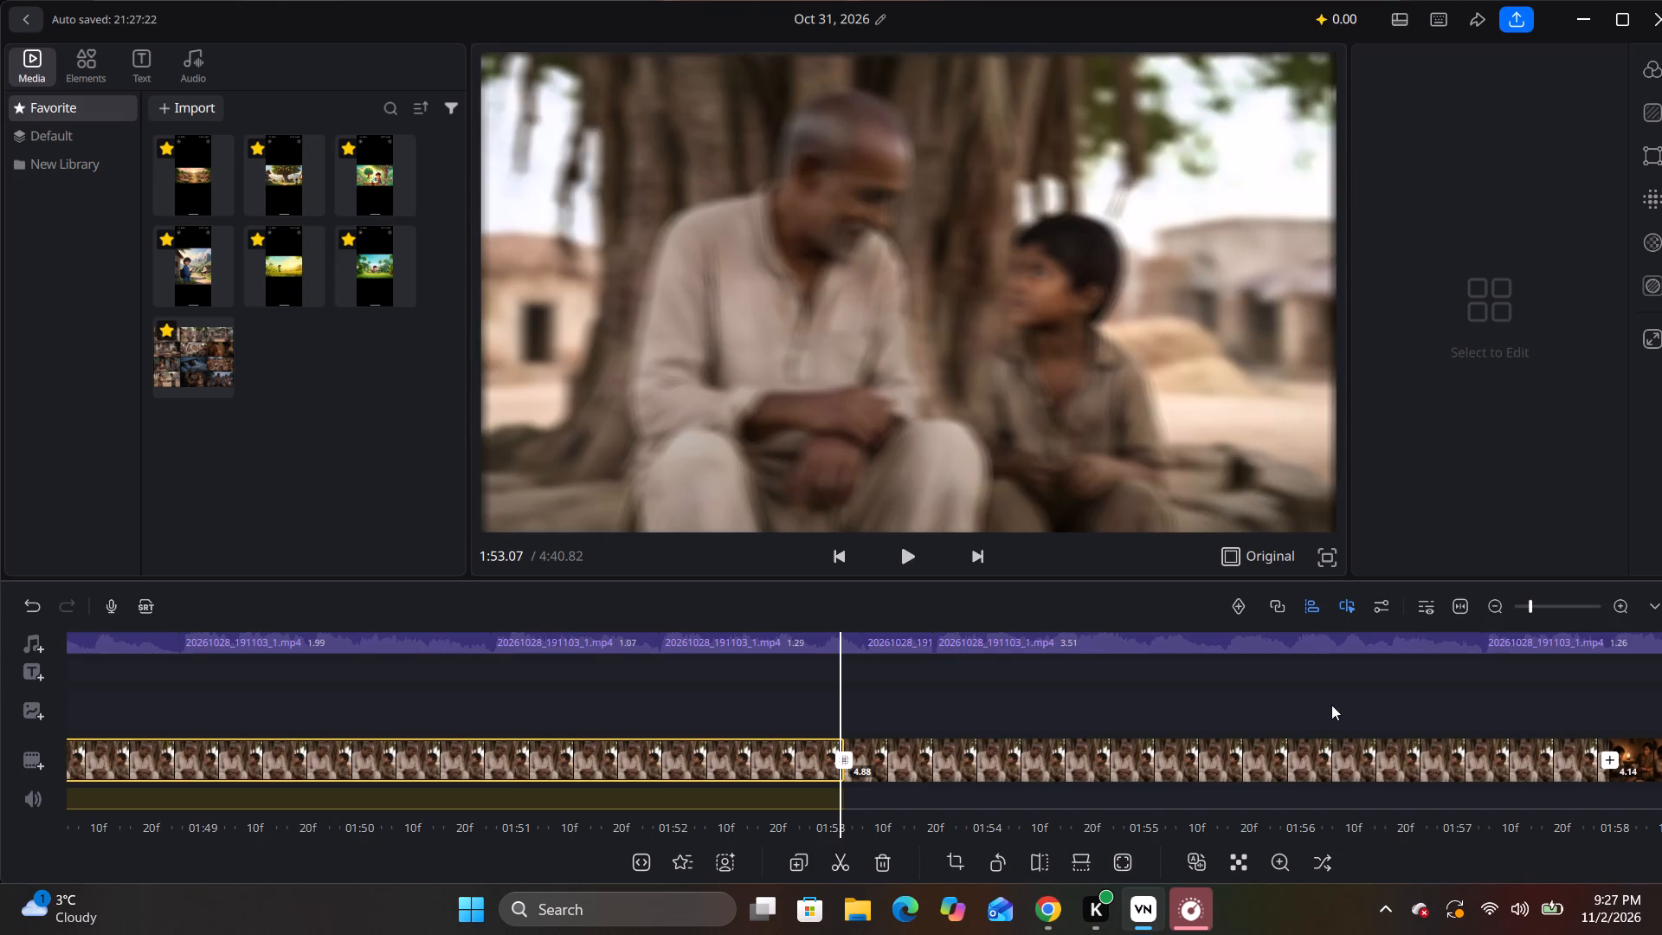
Add a Circle transition between the 4.88-second tree clip and the 4.14-second lamplit clip of the boy and woman, after trying Rotate 1.
drag(1392, 754, 1240, 758)
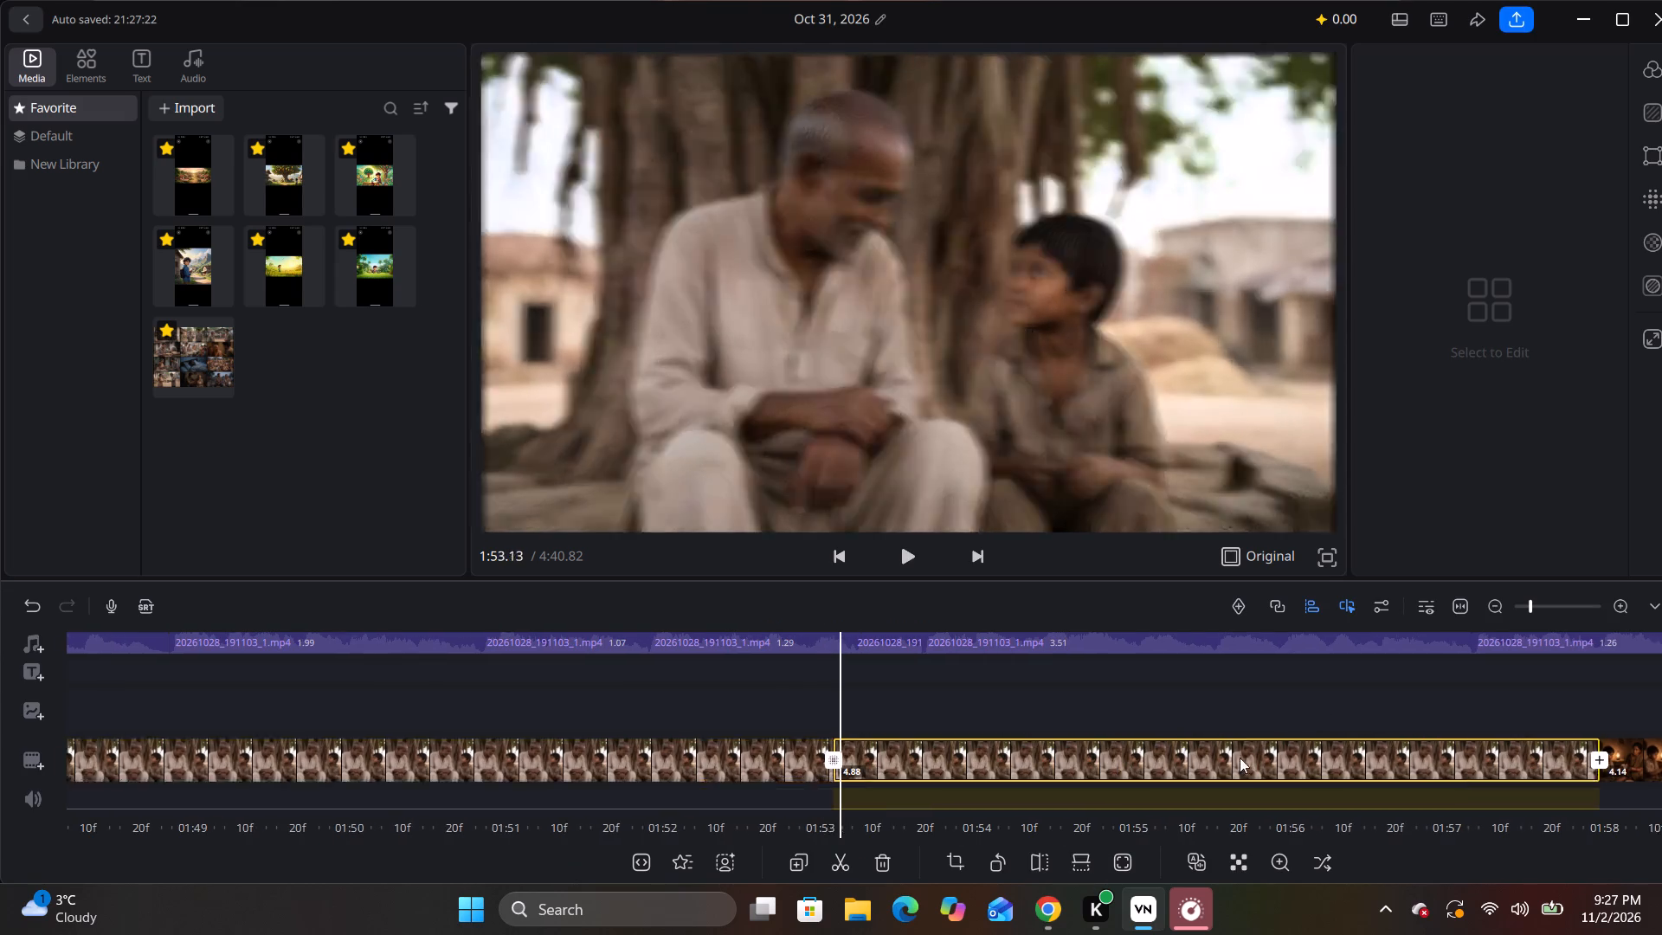
drag(1240, 758, 421, 783)
click(661, 755)
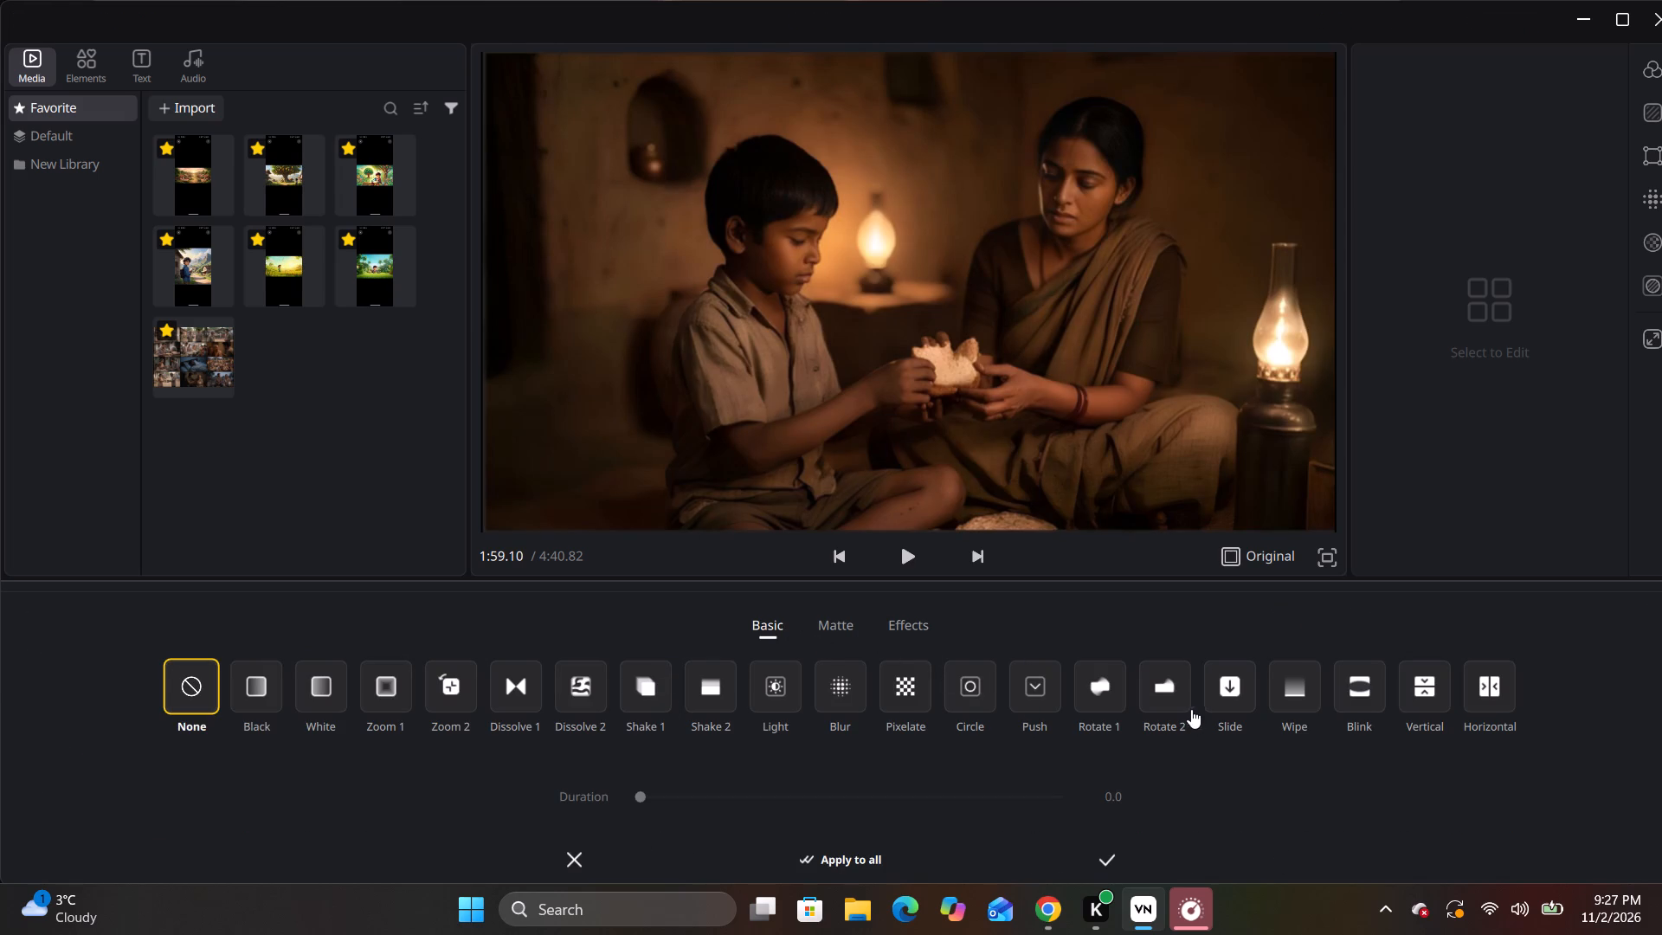
click(1095, 707)
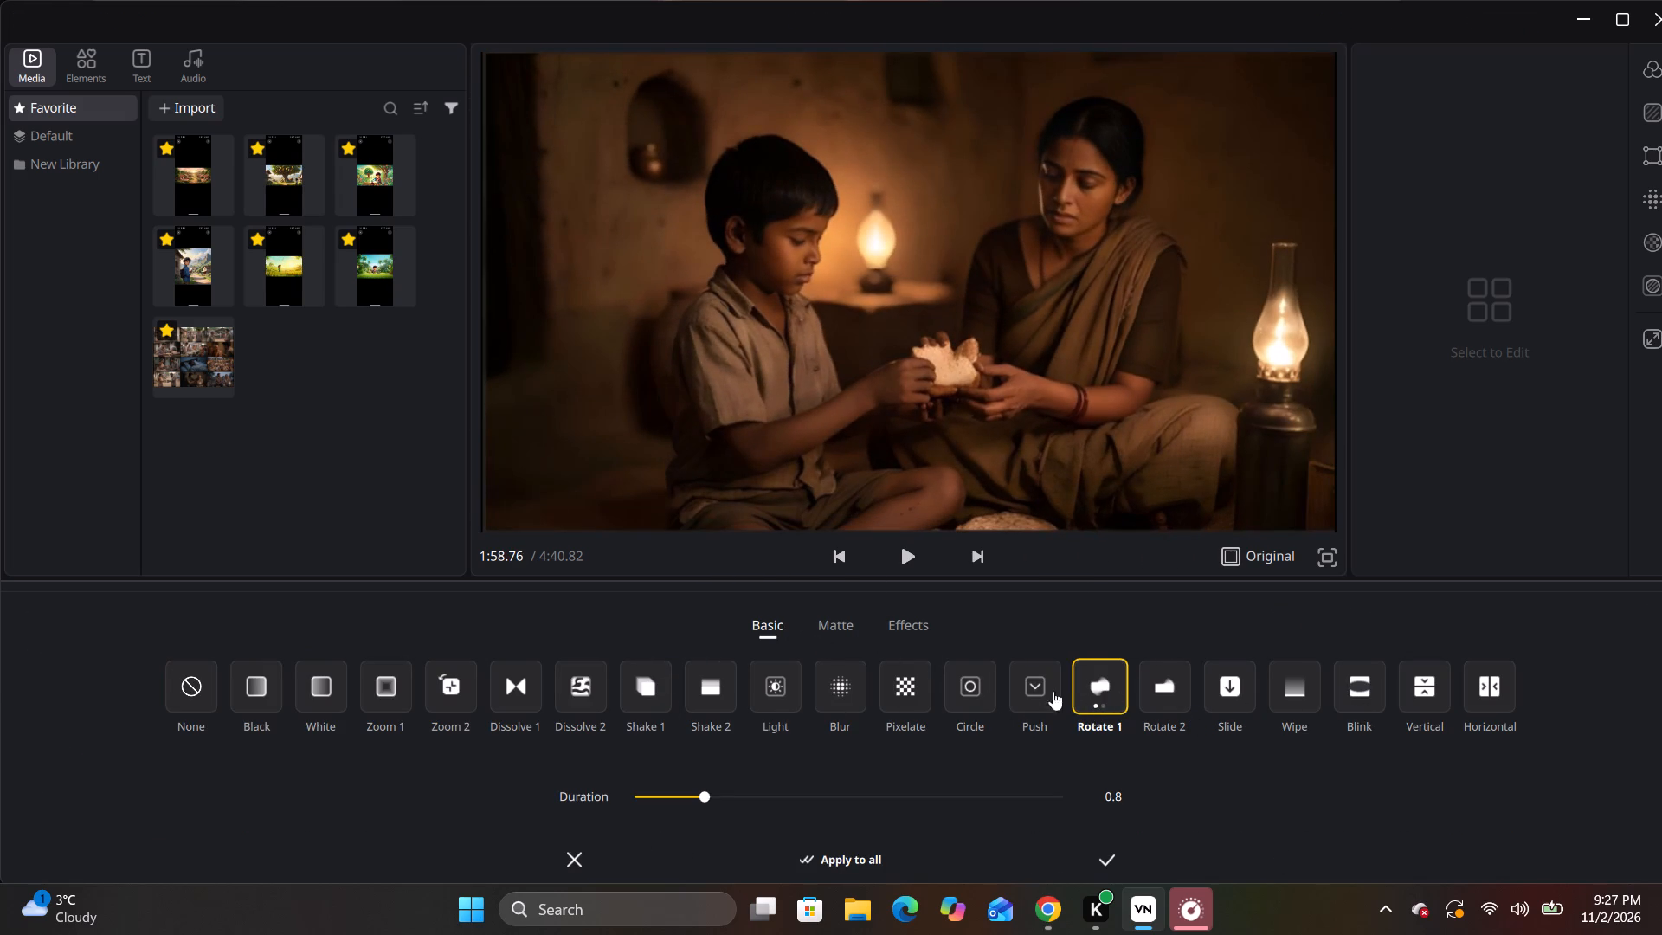
click(974, 692)
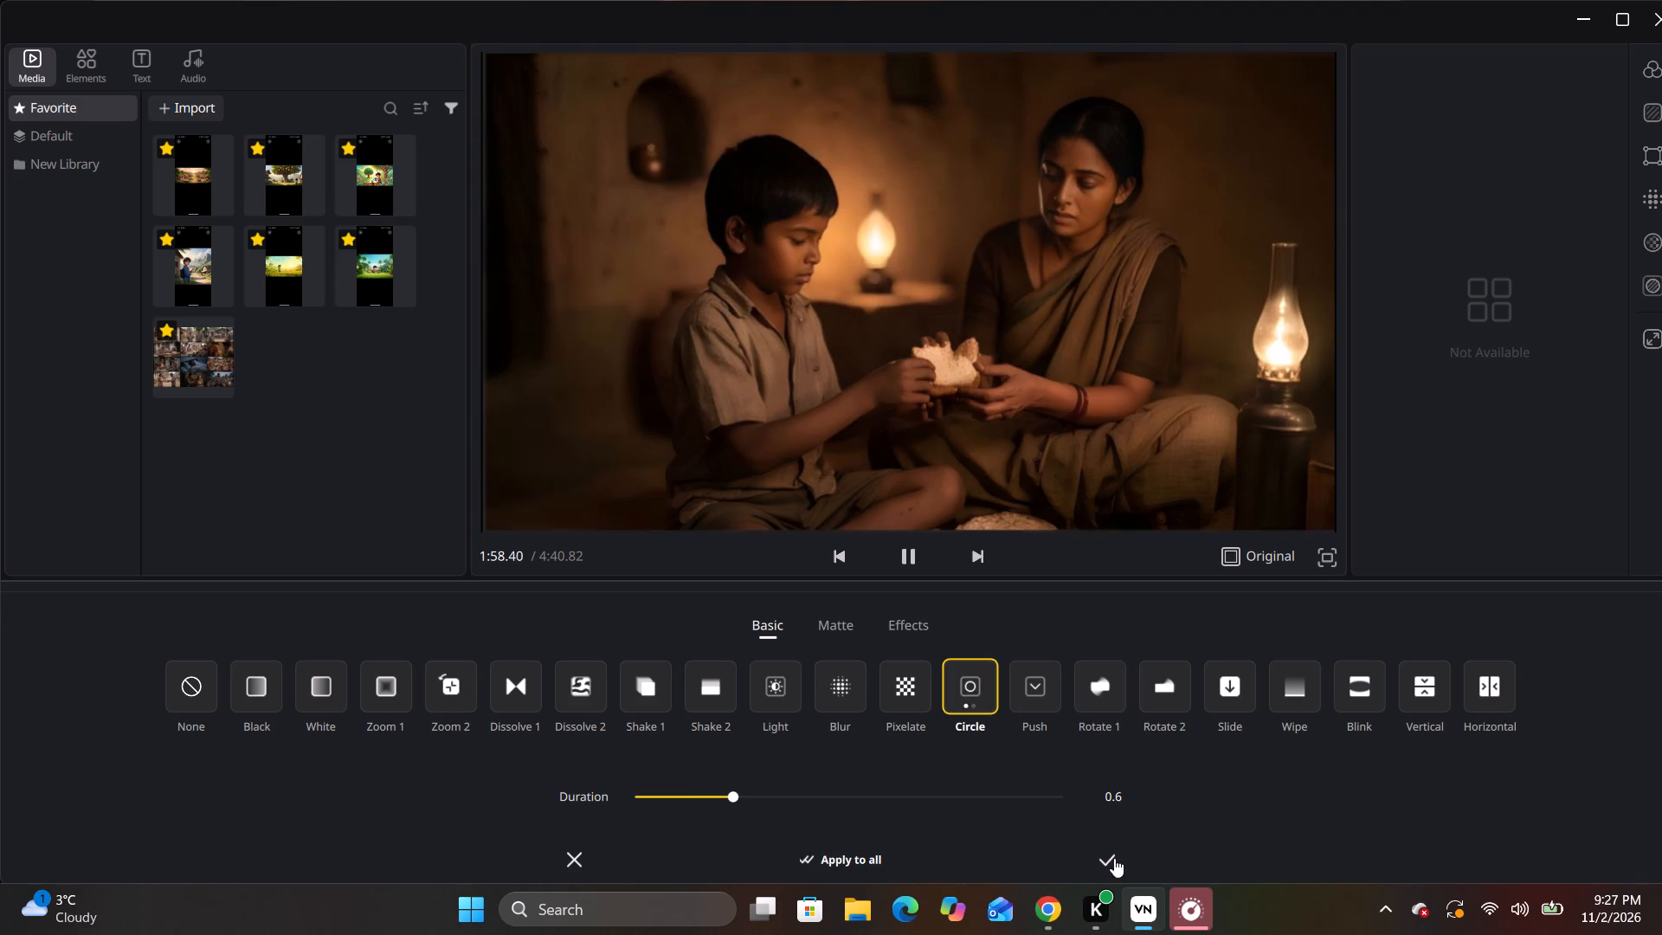
click(1114, 858)
Split the 17.28-second clip of the man and boy under the tree at about 1:47.
drag(695, 693, 1292, 712)
drag(630, 706, 1166, 705)
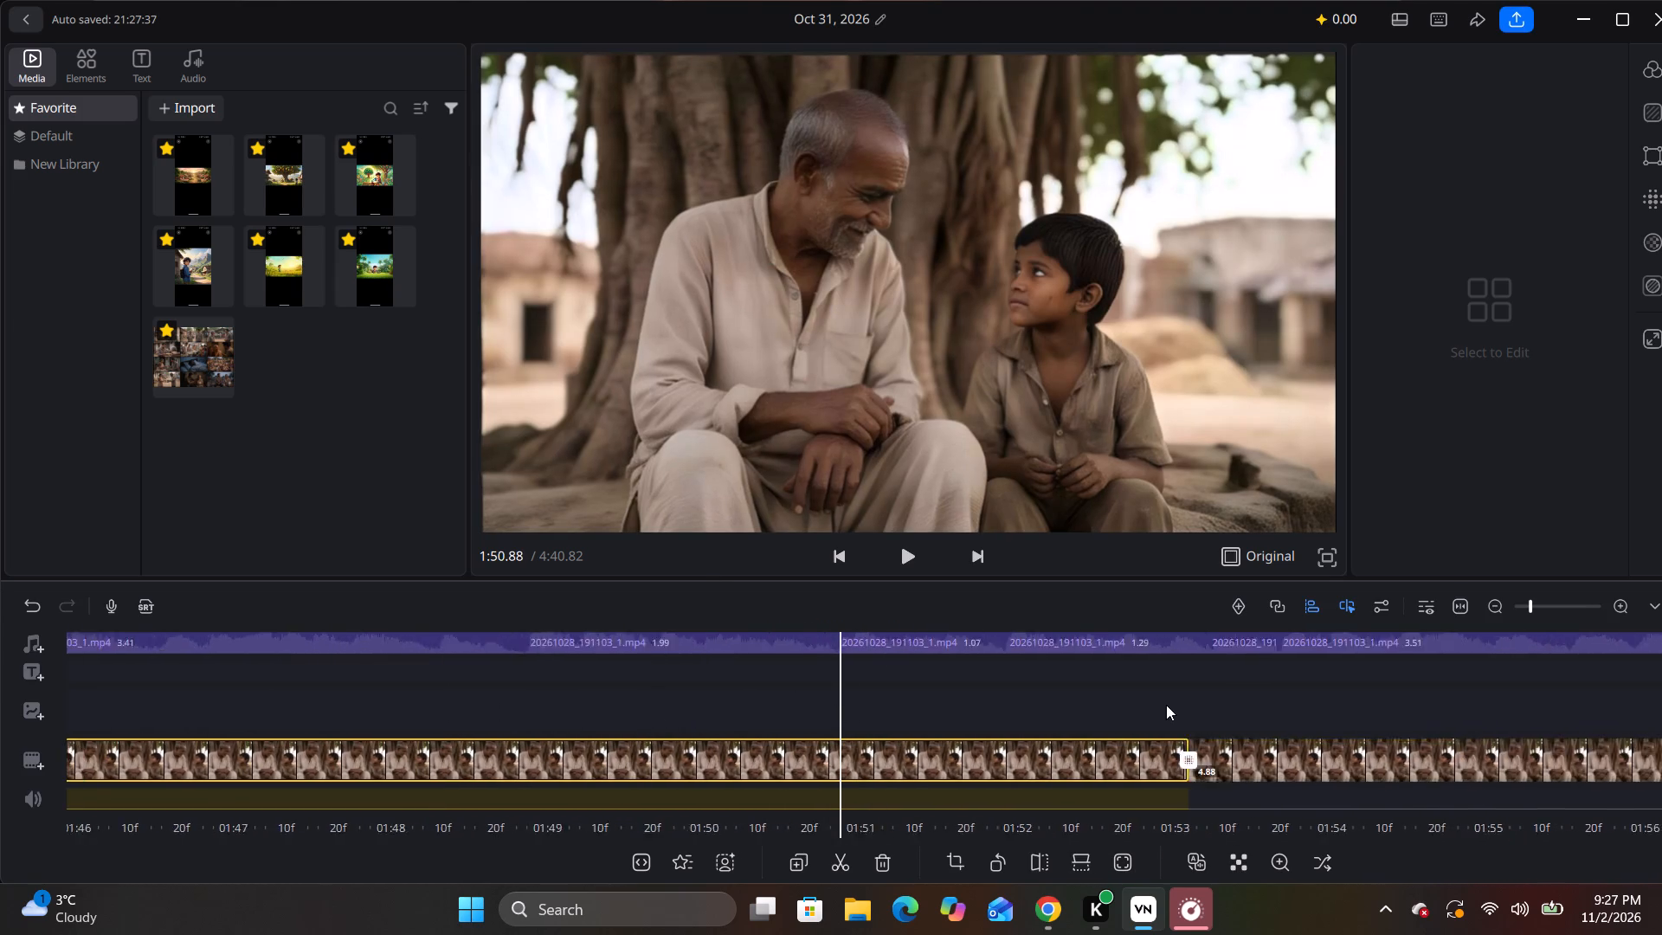
drag(638, 712, 1121, 710)
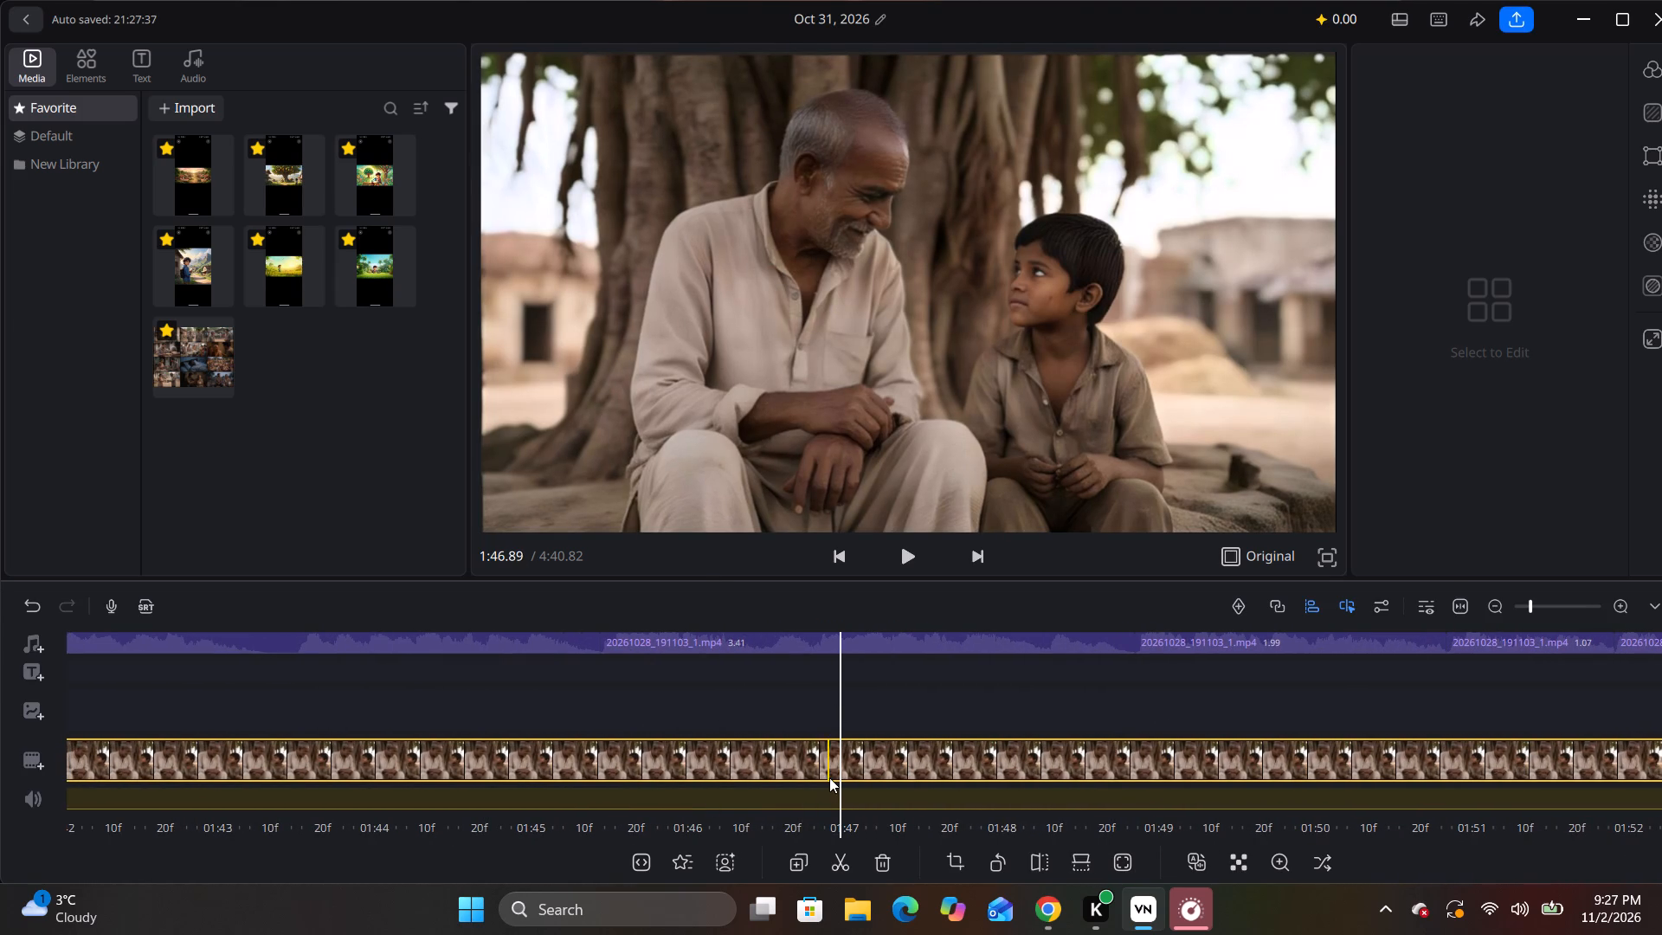
click(841, 766)
click(852, 856)
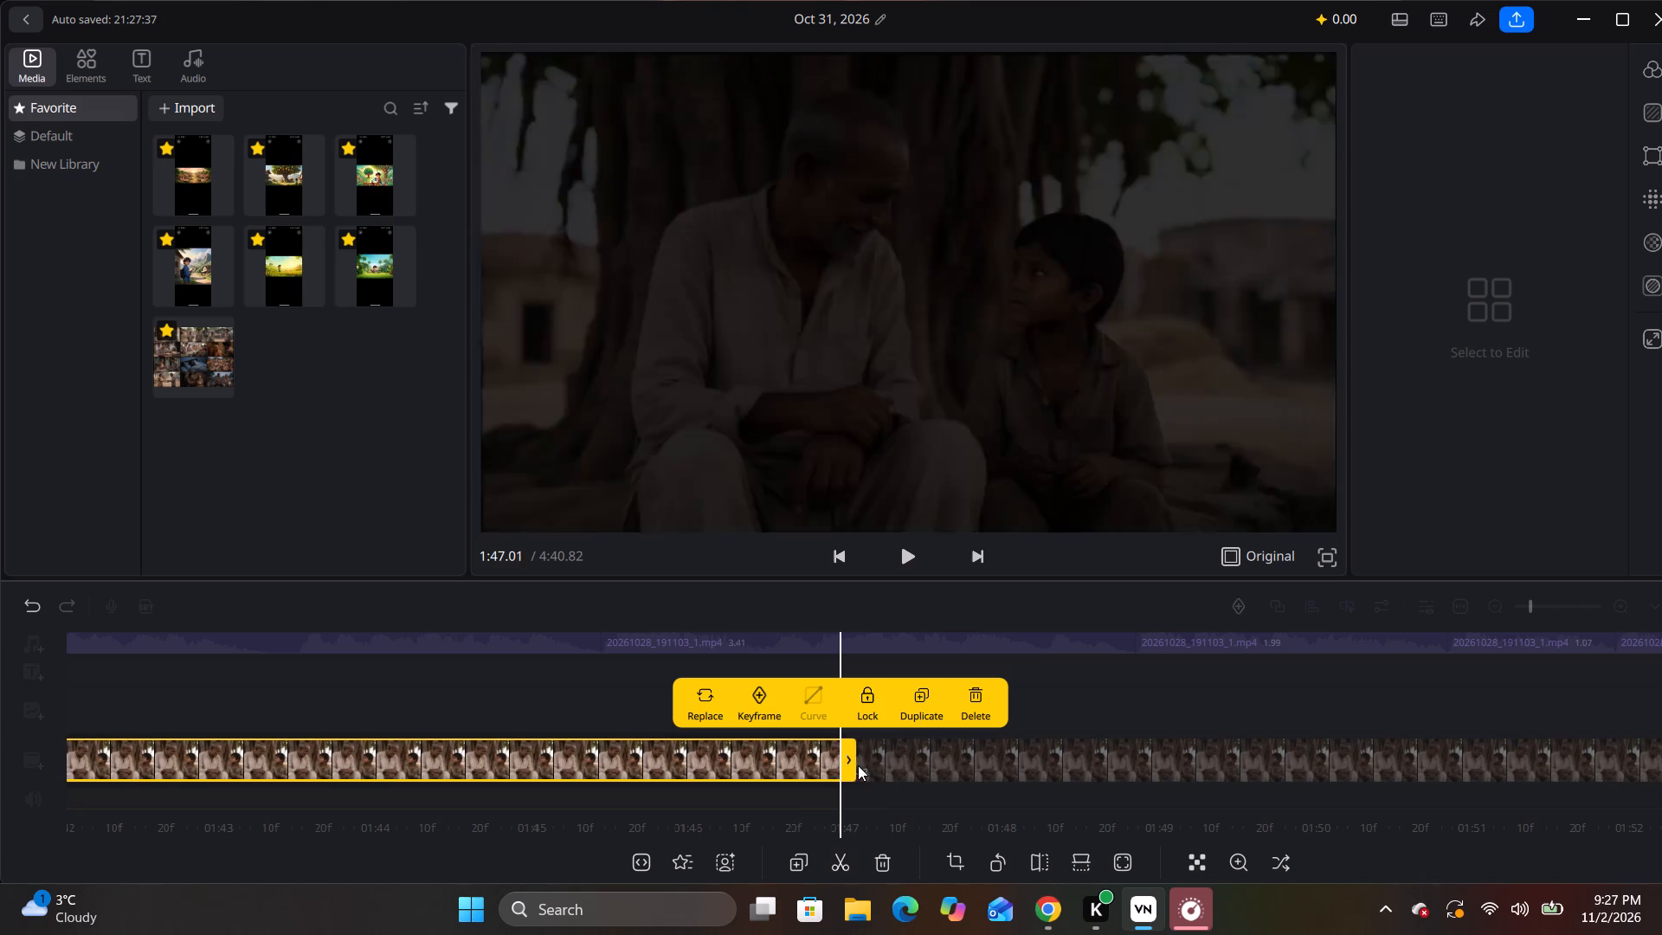
click(871, 763)
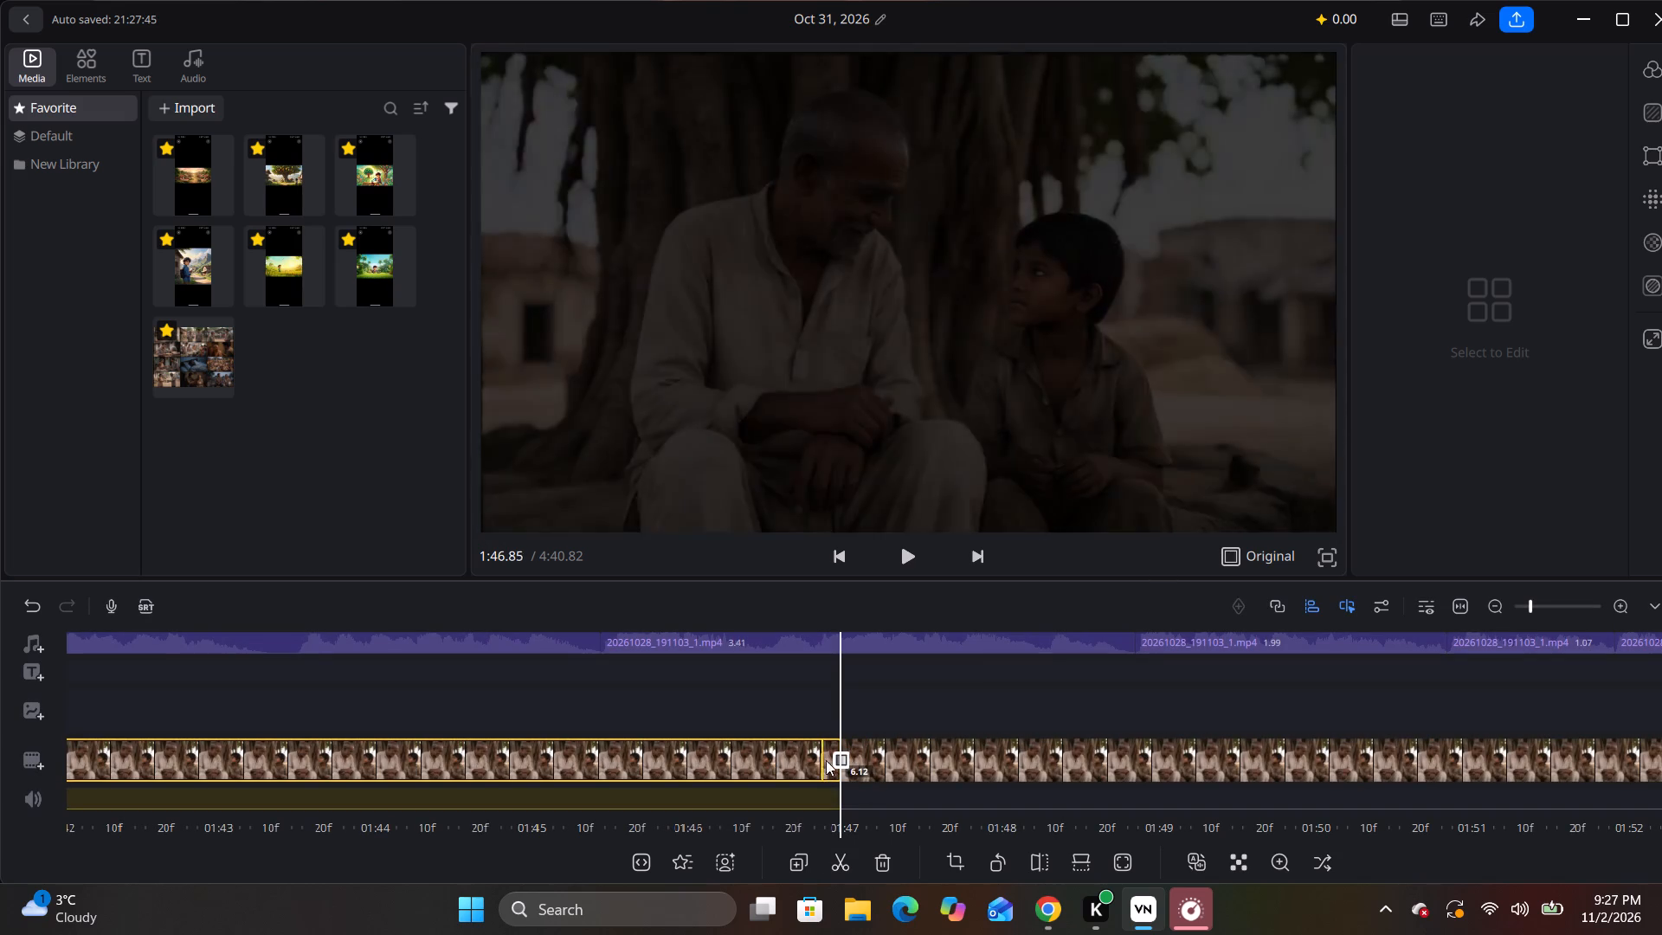
Change the transition at the new cut near 1:47 to Rotate 1.
click(841, 754)
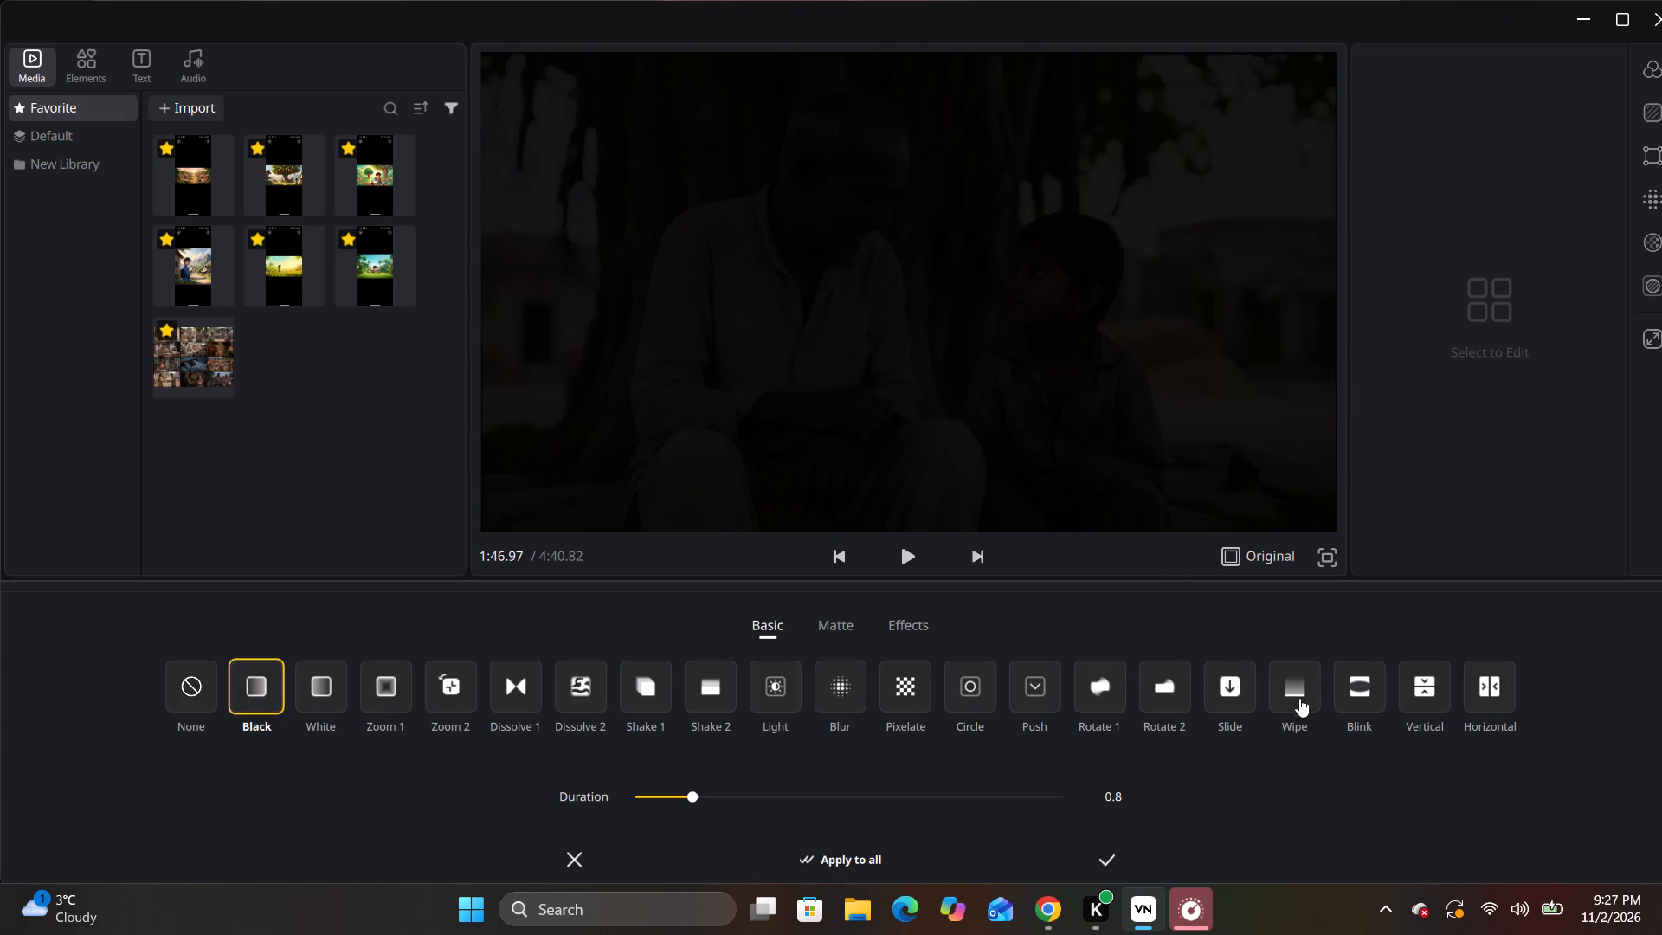
click(1095, 683)
click(1112, 857)
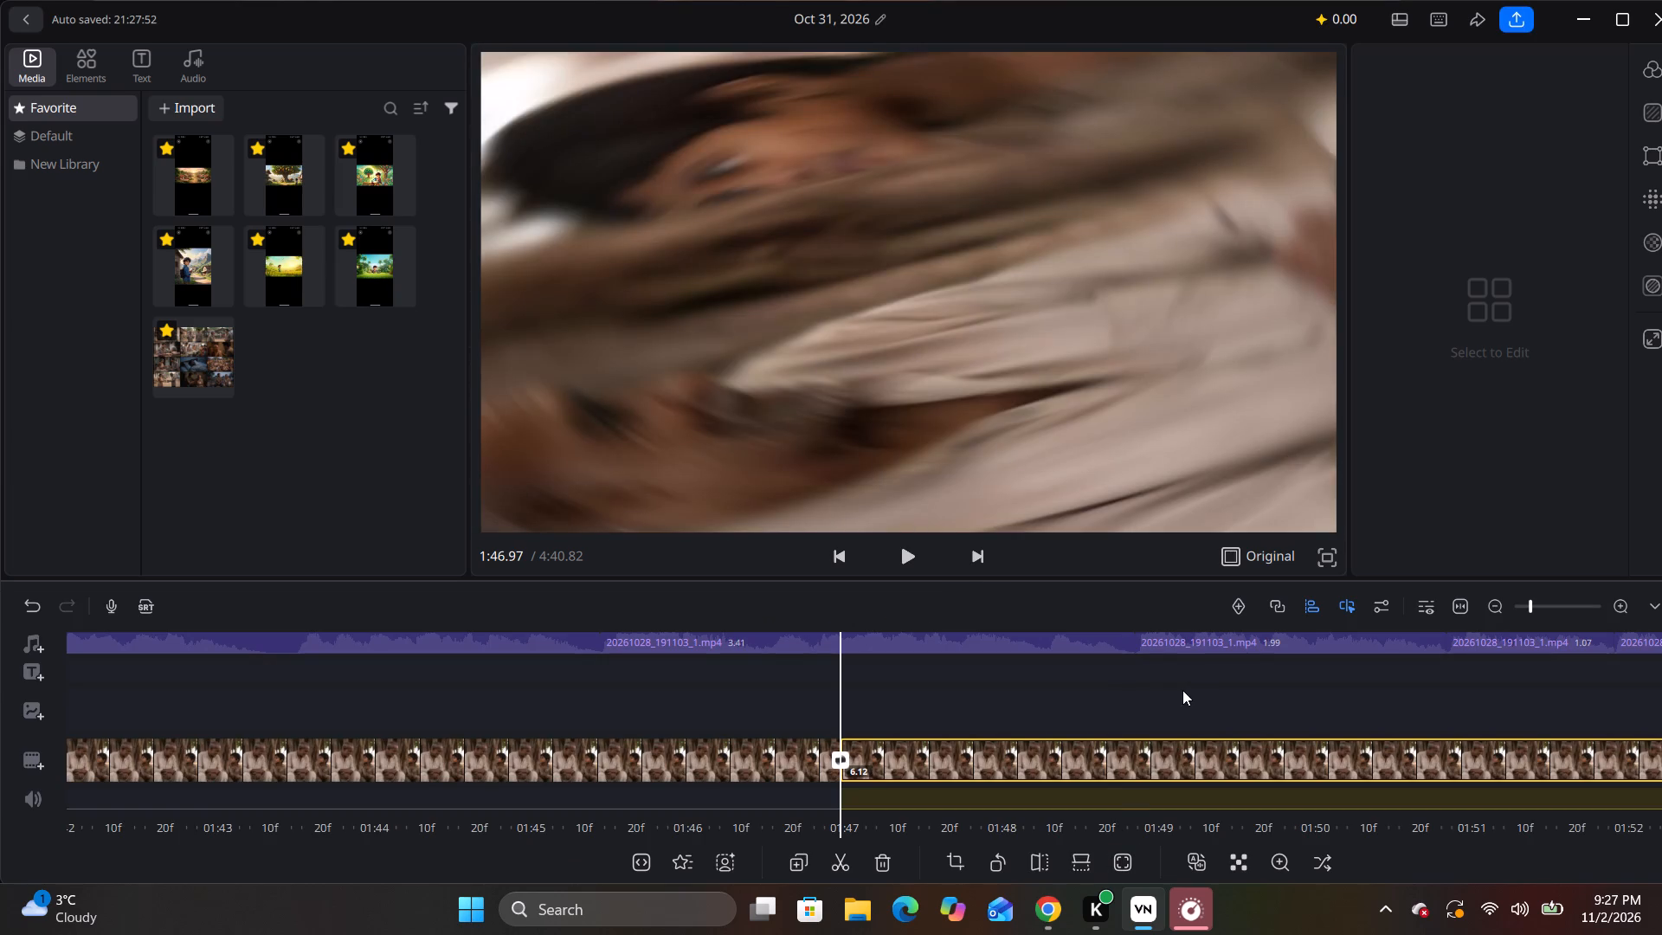
Split the 11.16-second clip of the man and boy under the tree at about 1:41.
drag(1189, 690, 776, 711)
drag(963, 725, 1264, 697)
drag(386, 719, 1040, 712)
drag(622, 724, 296, 711)
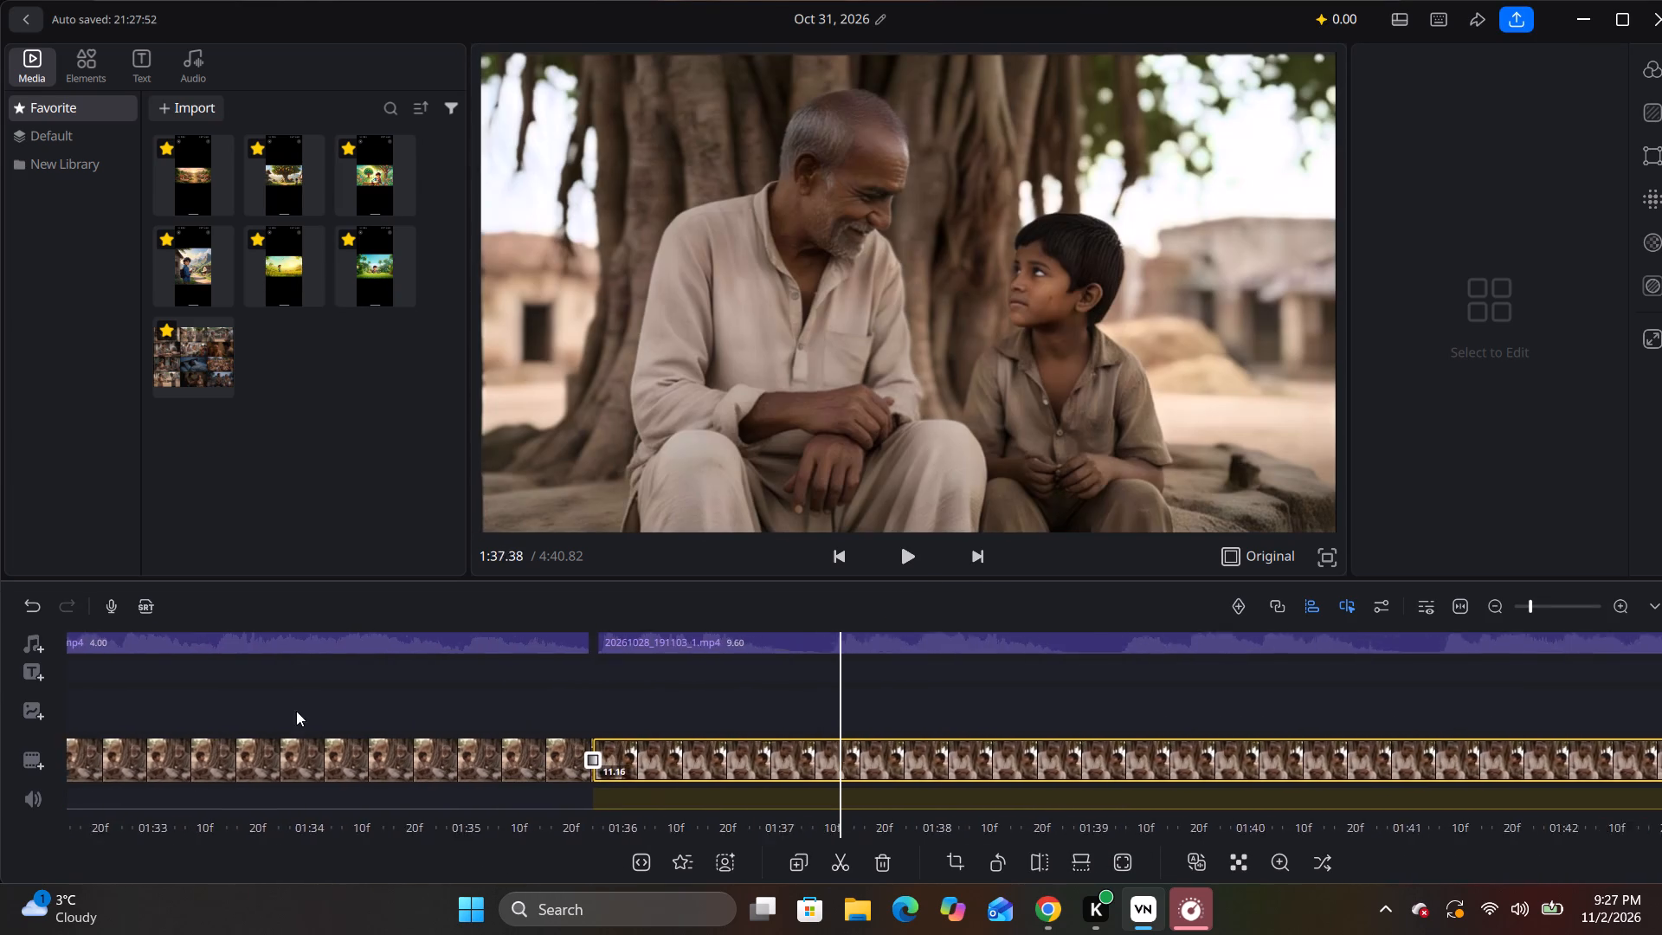
drag(296, 711, 319, 711)
drag(980, 701, 744, 722)
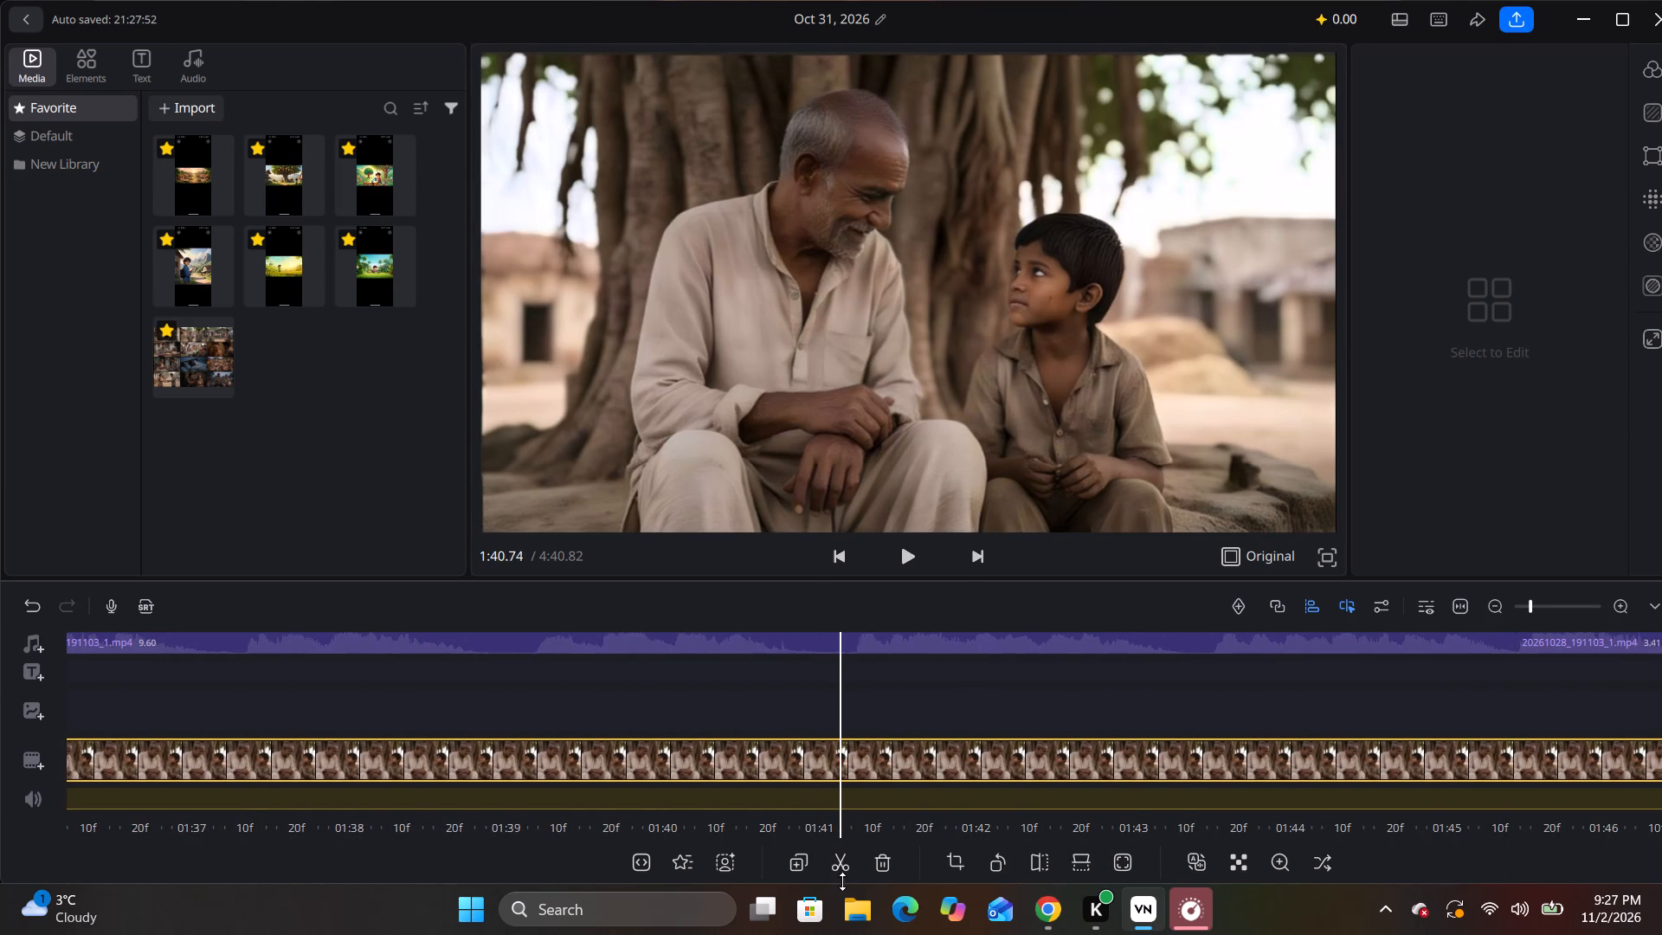
click(843, 861)
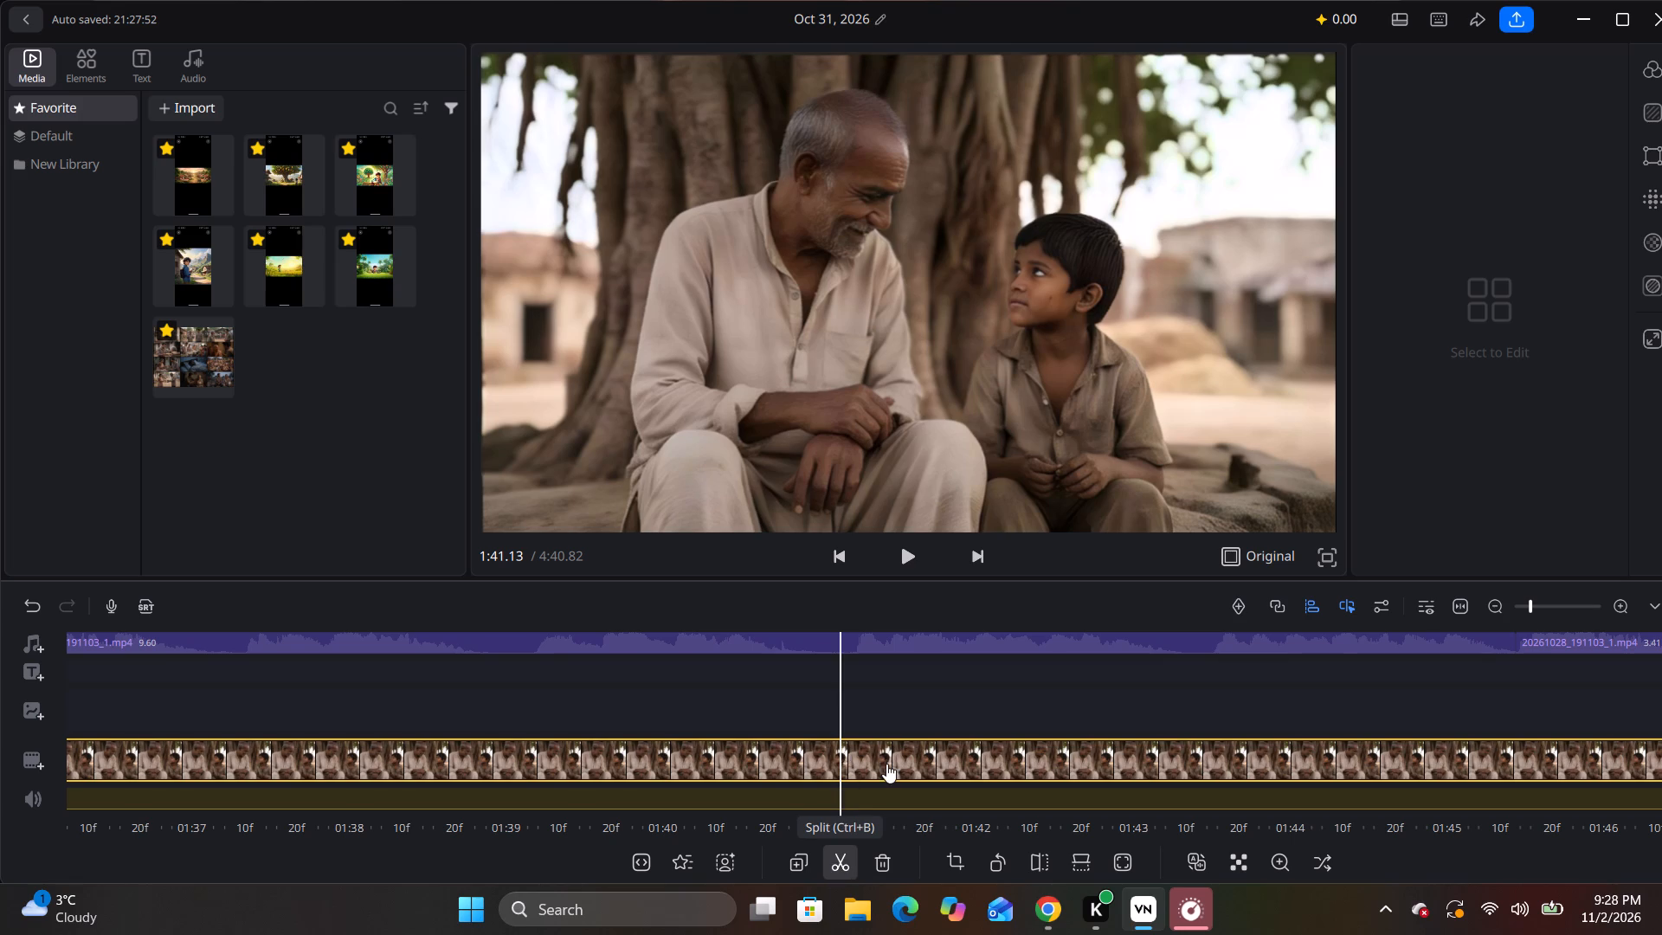
click(886, 764)
click(736, 763)
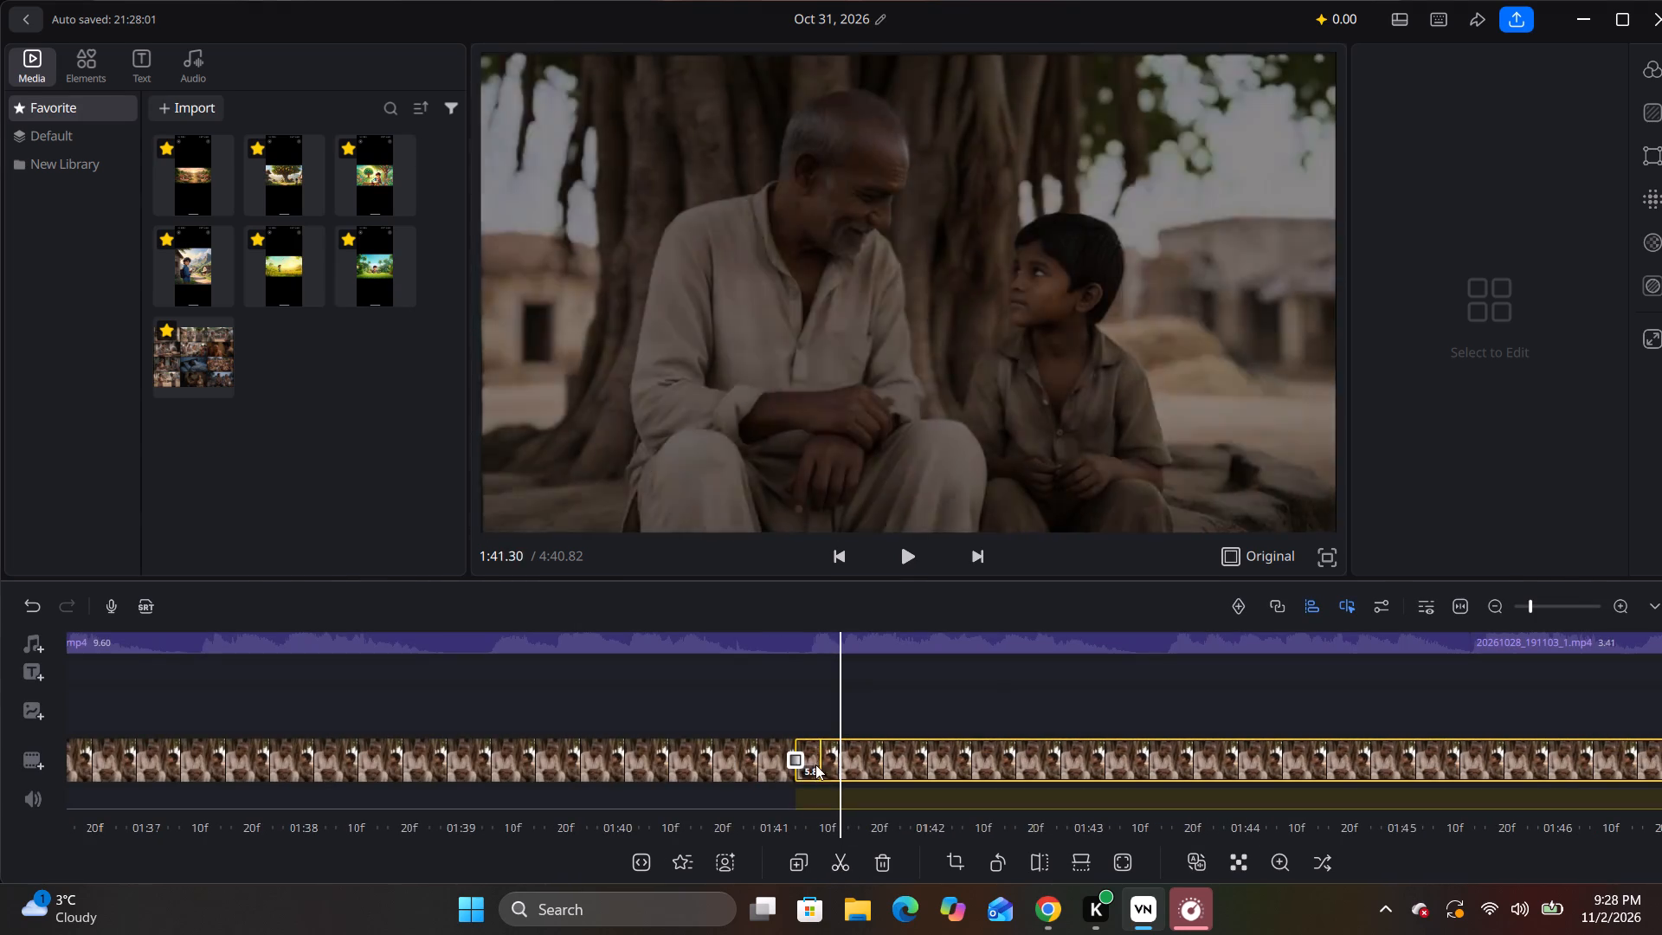
Change the transition at the new cut near 1:41 to the Hexagon matte.
click(799, 762)
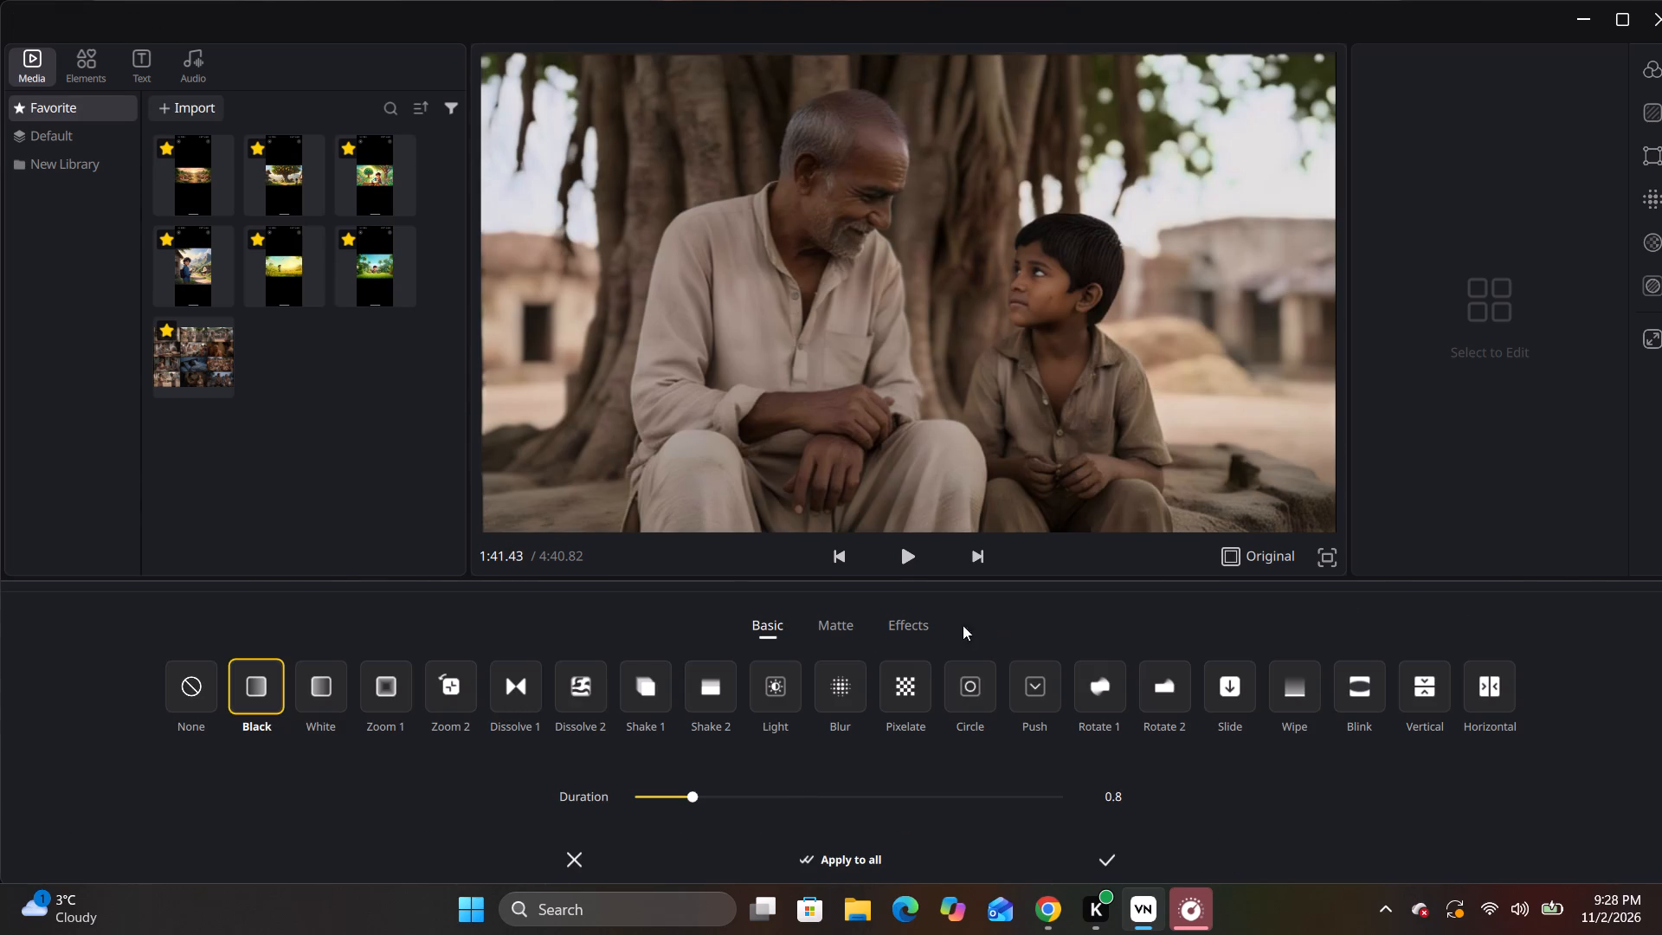
click(854, 629)
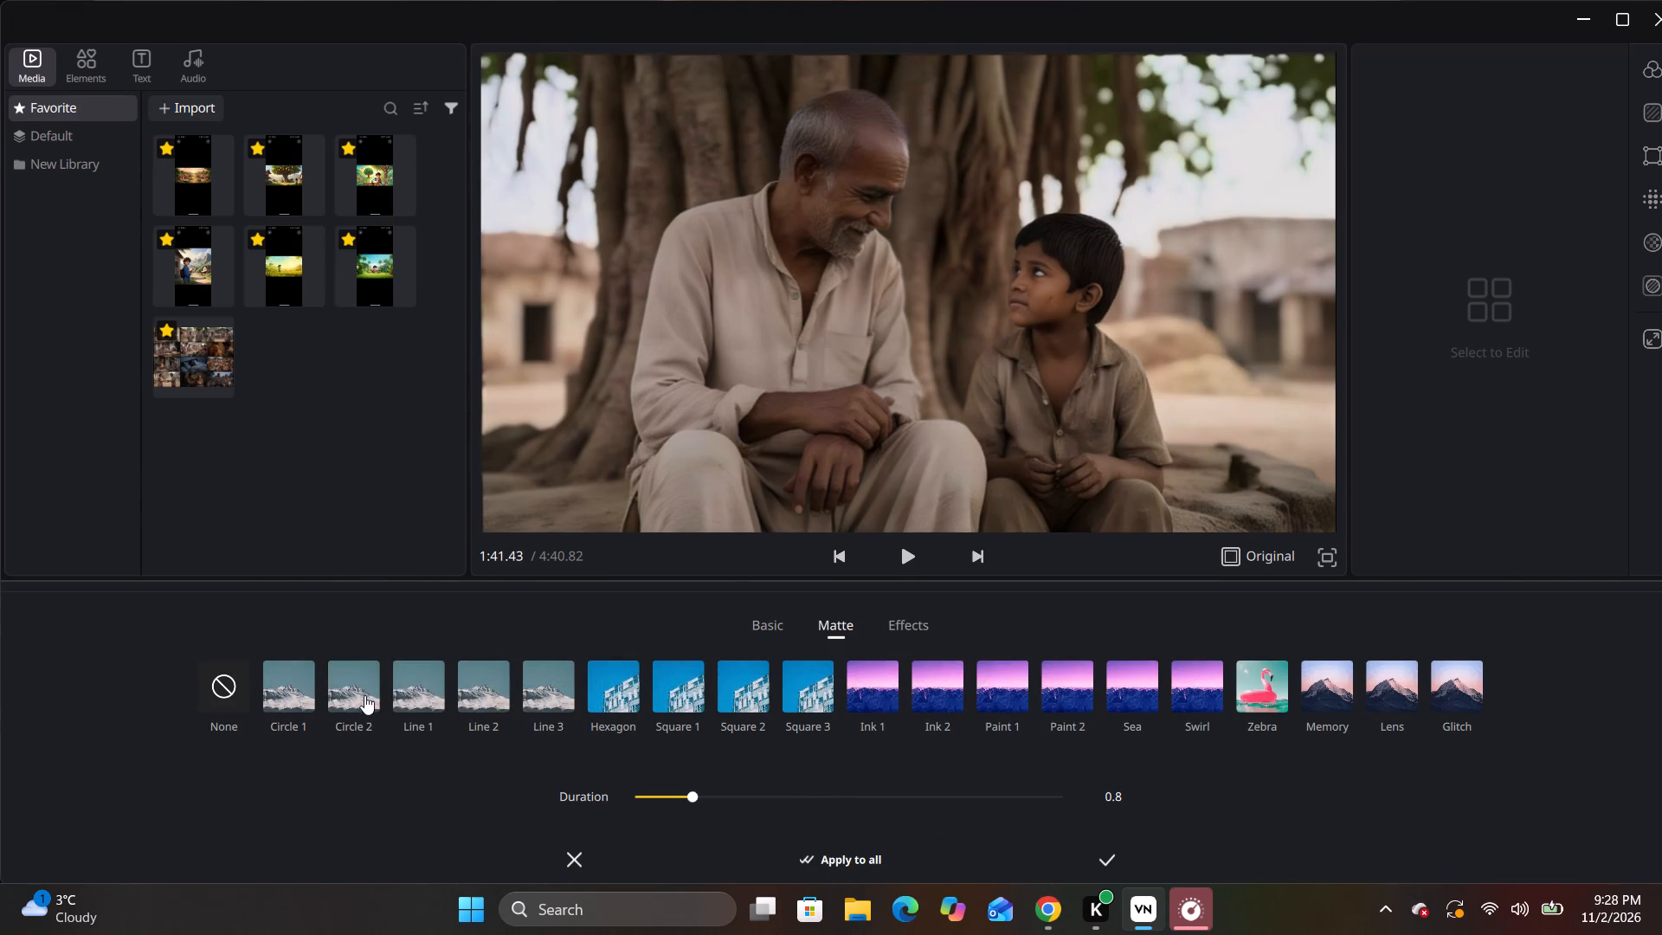
click(624, 689)
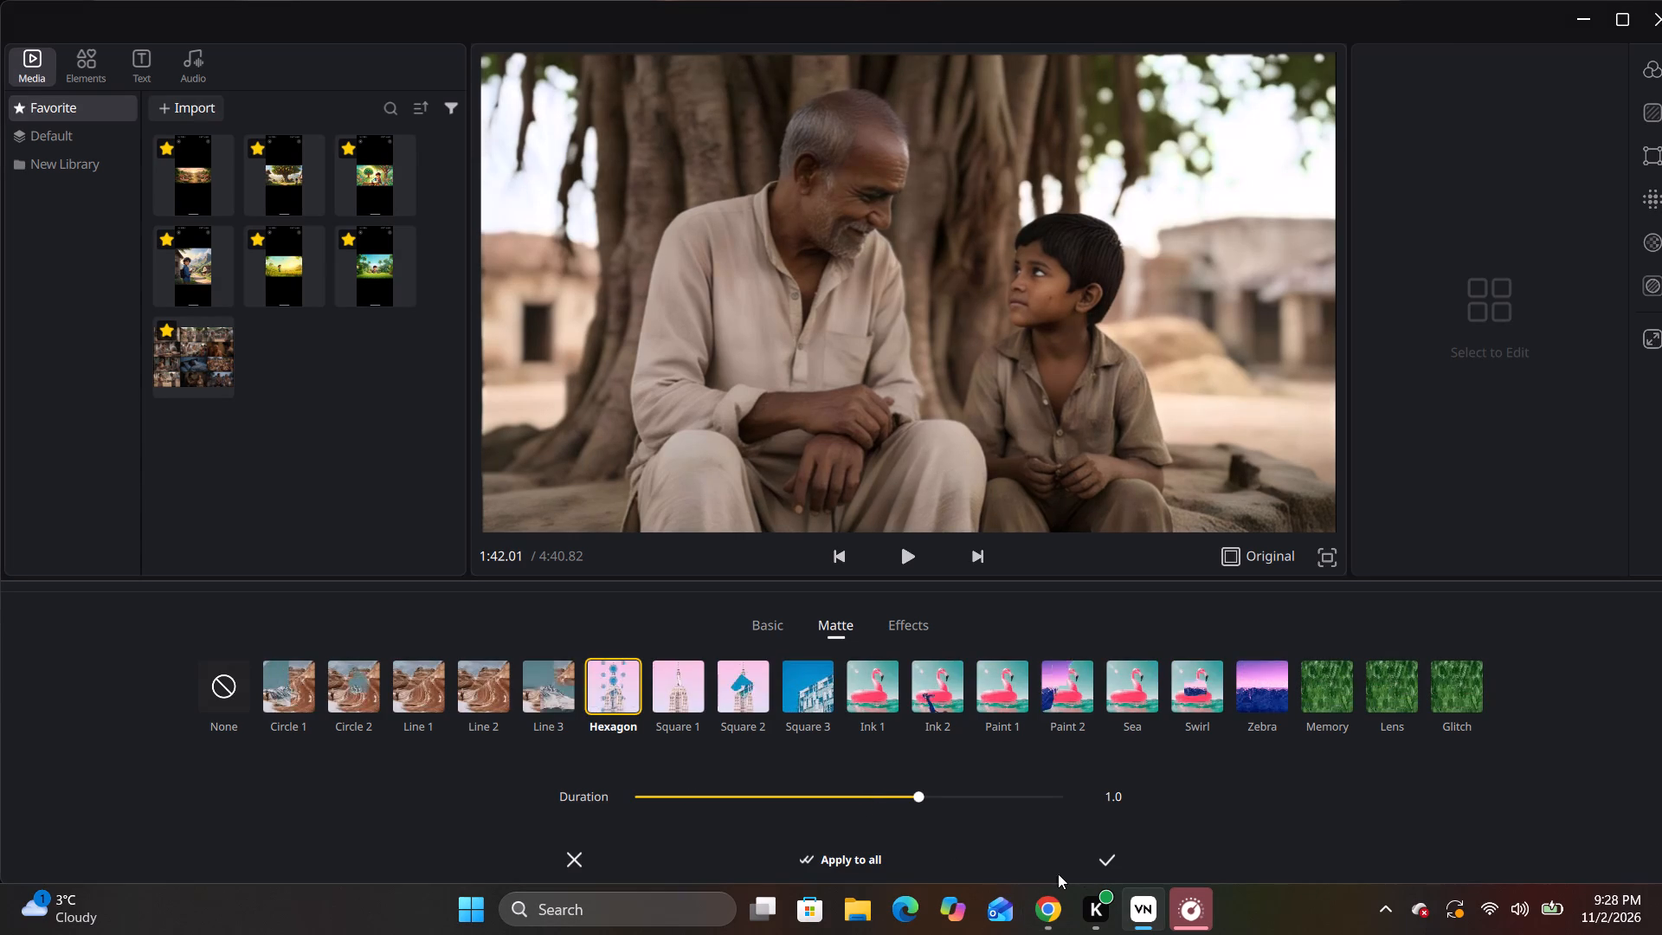
click(1111, 856)
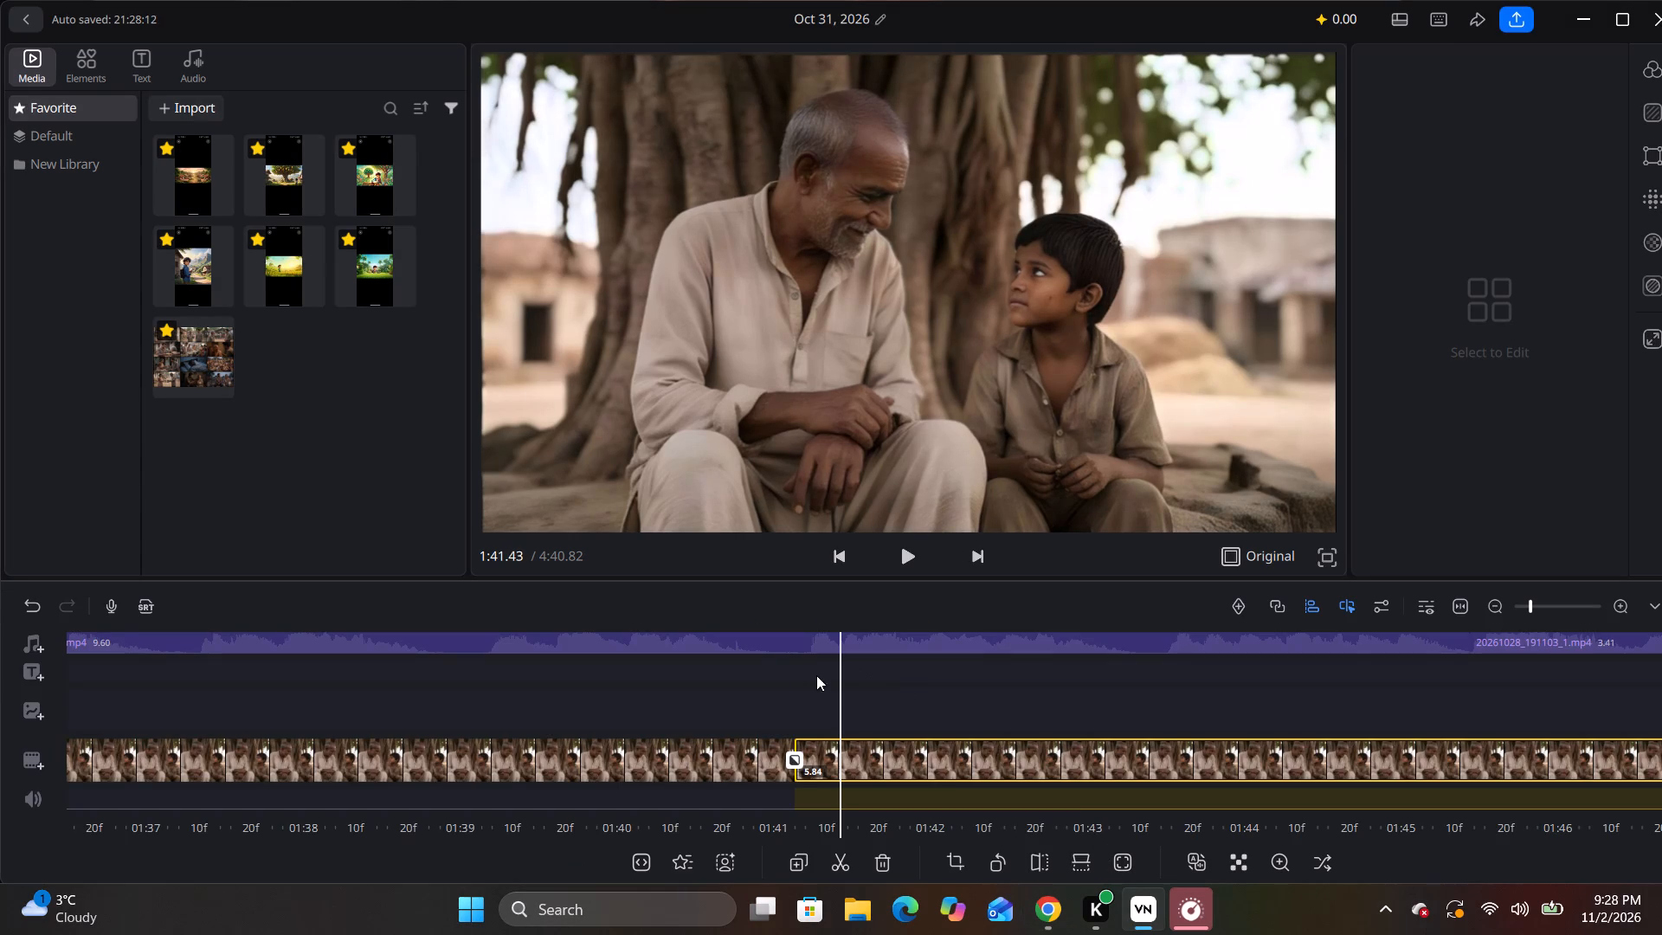
Play back the Hexagon transition from just before the cut near 1:41.
drag(734, 687, 1292, 699)
click(901, 551)
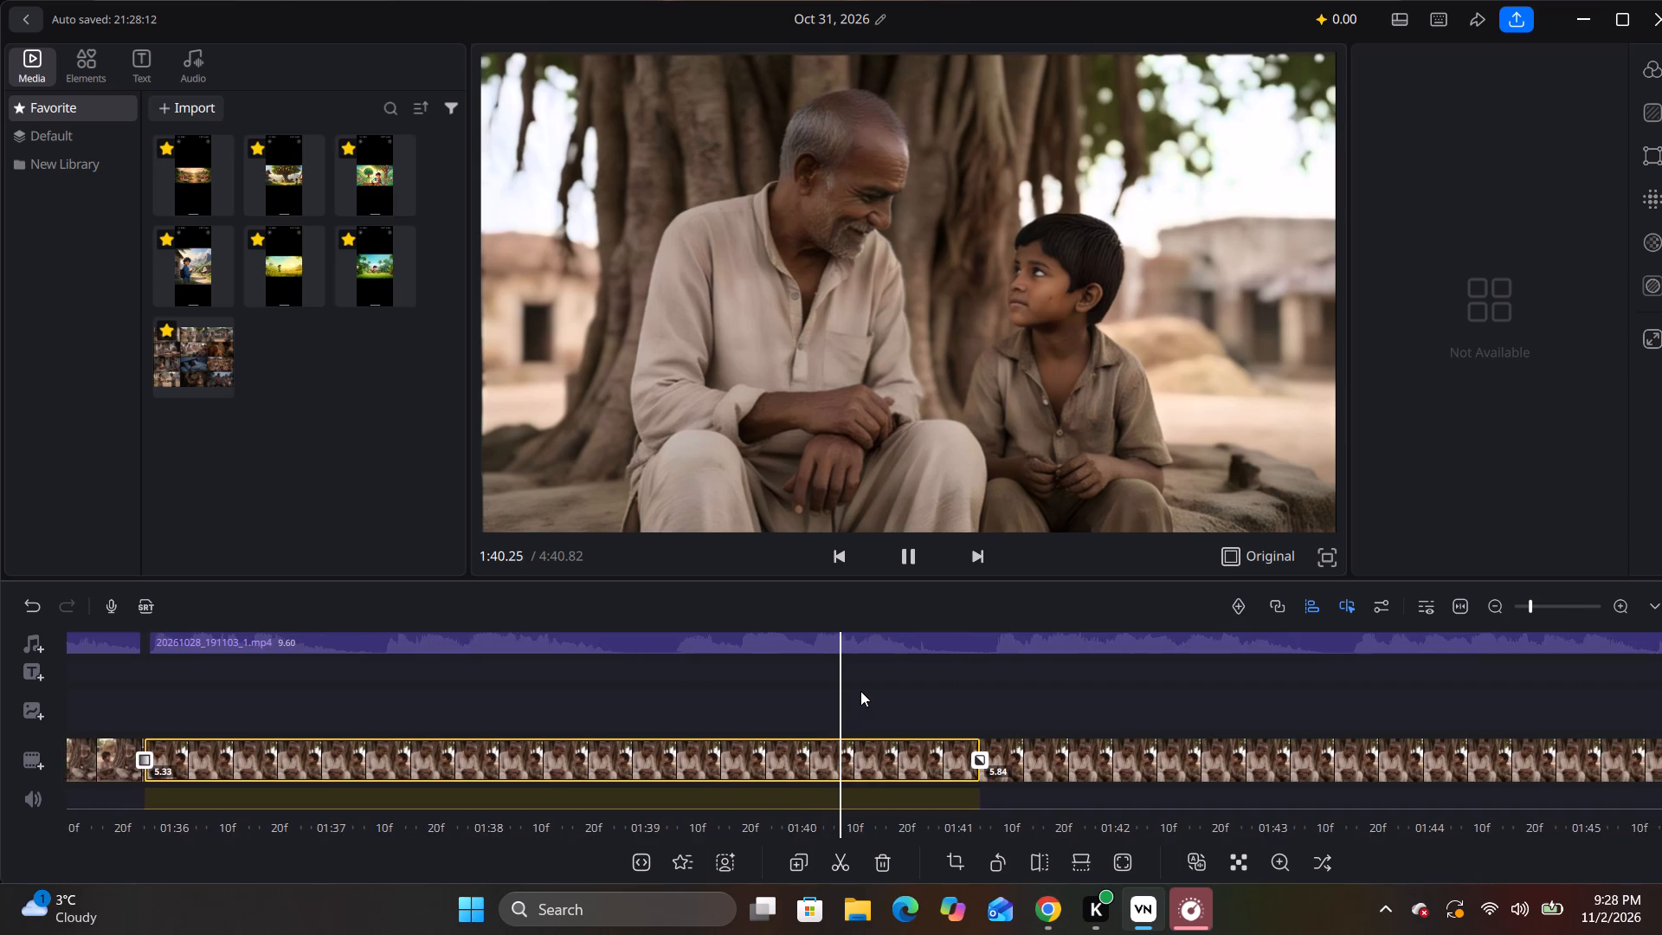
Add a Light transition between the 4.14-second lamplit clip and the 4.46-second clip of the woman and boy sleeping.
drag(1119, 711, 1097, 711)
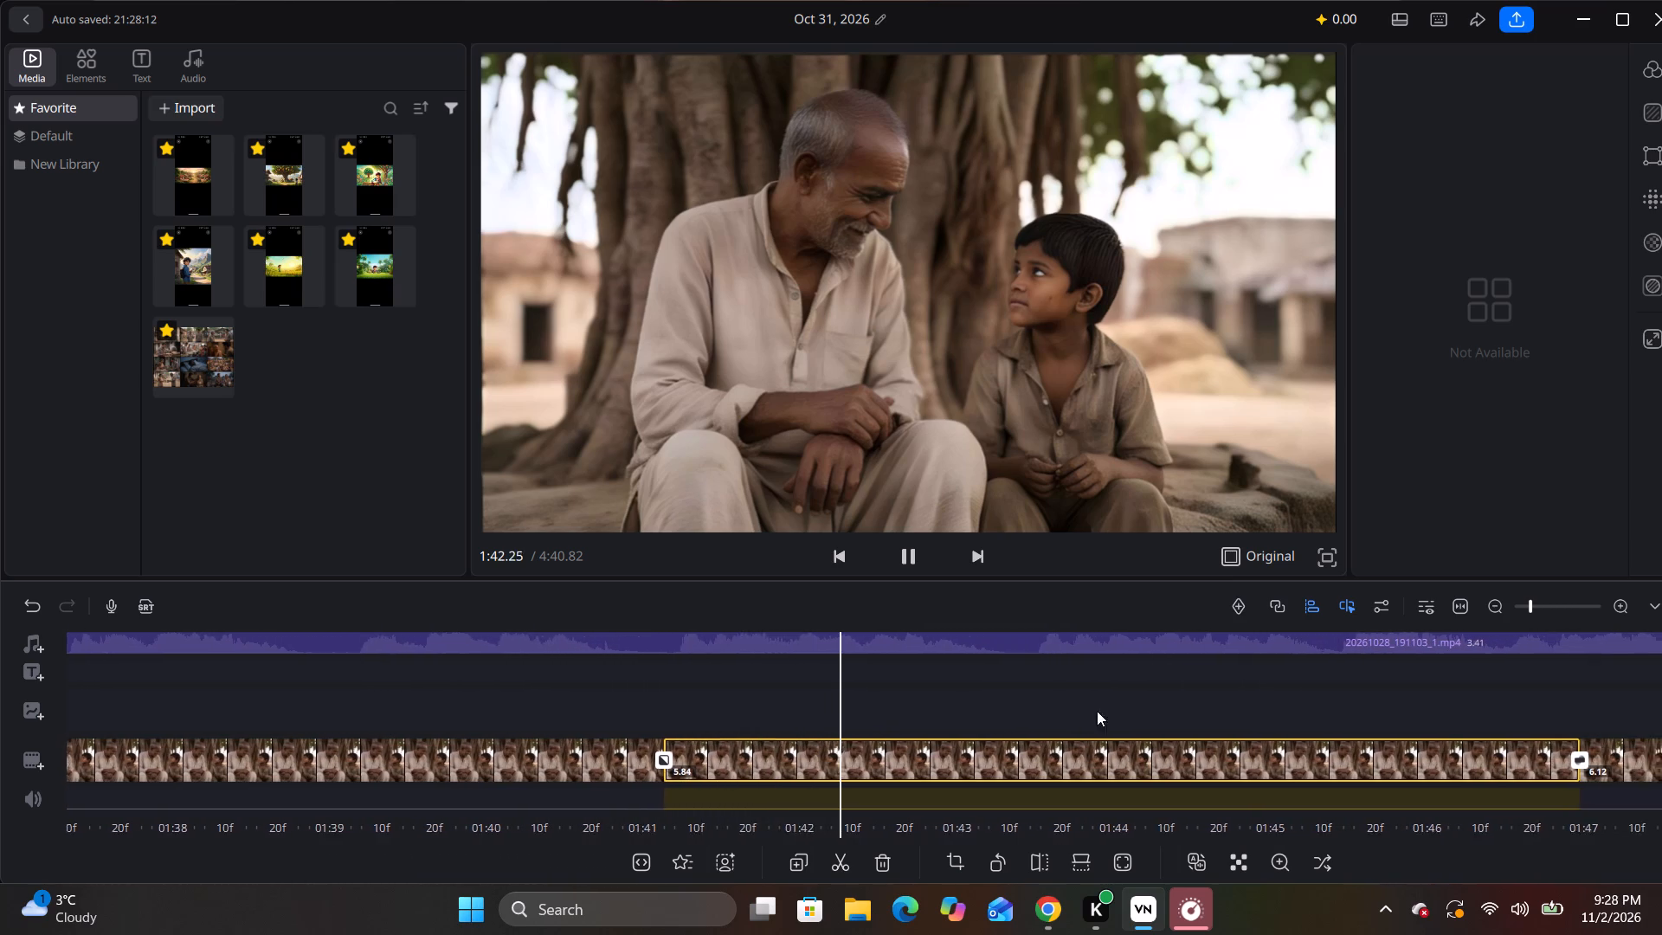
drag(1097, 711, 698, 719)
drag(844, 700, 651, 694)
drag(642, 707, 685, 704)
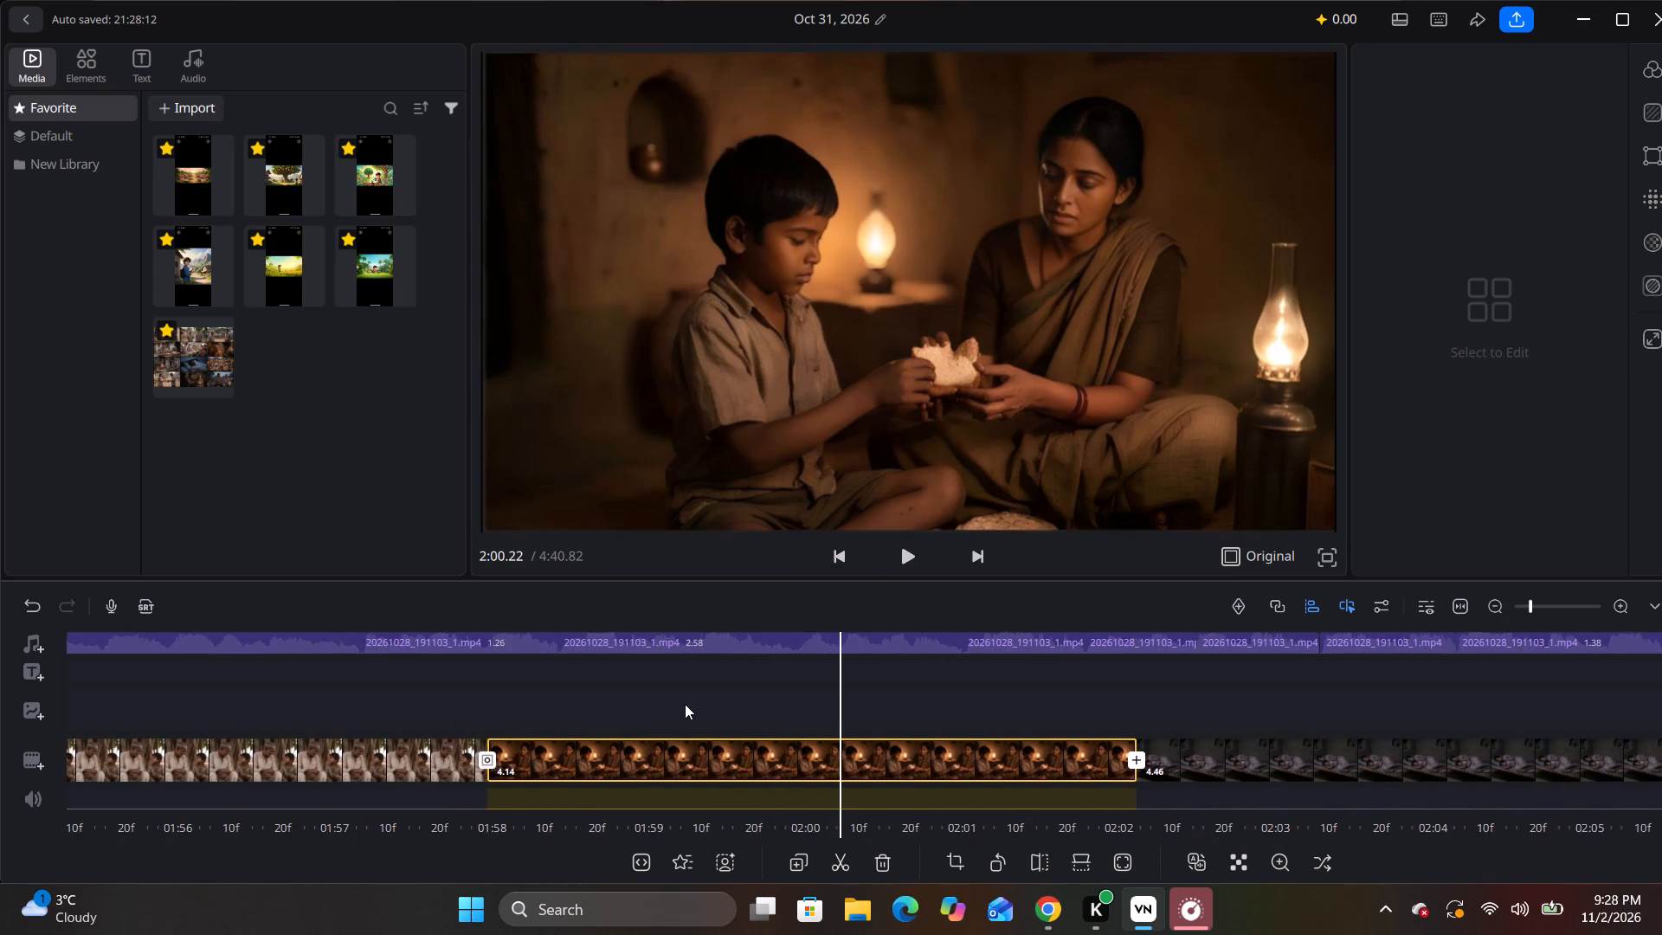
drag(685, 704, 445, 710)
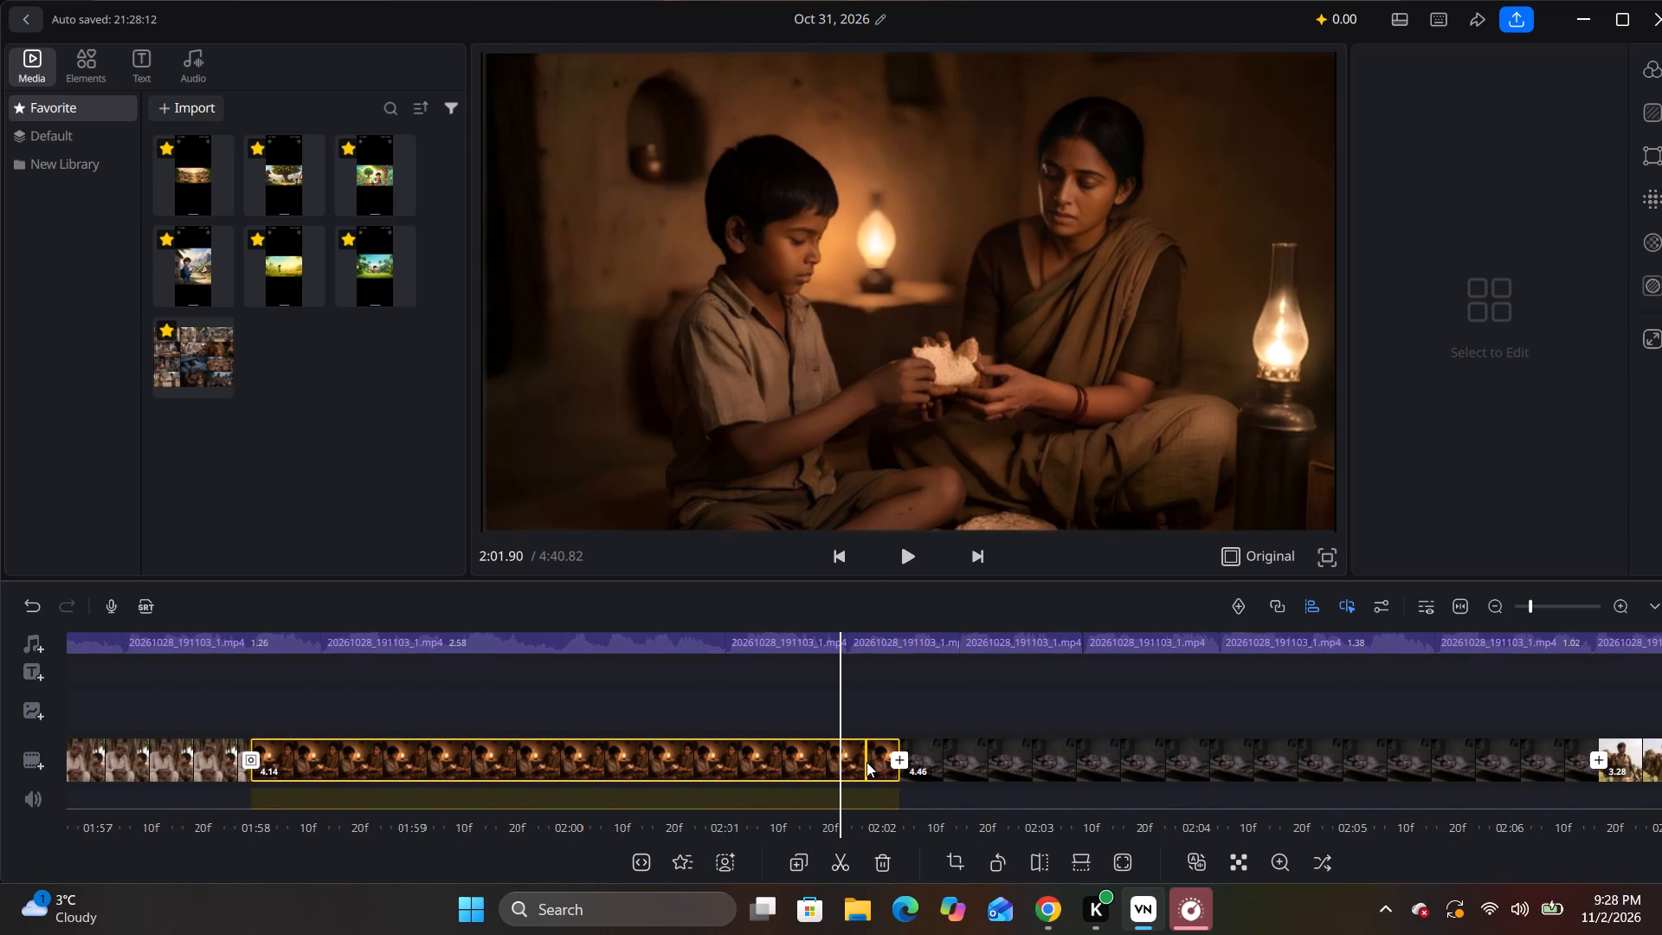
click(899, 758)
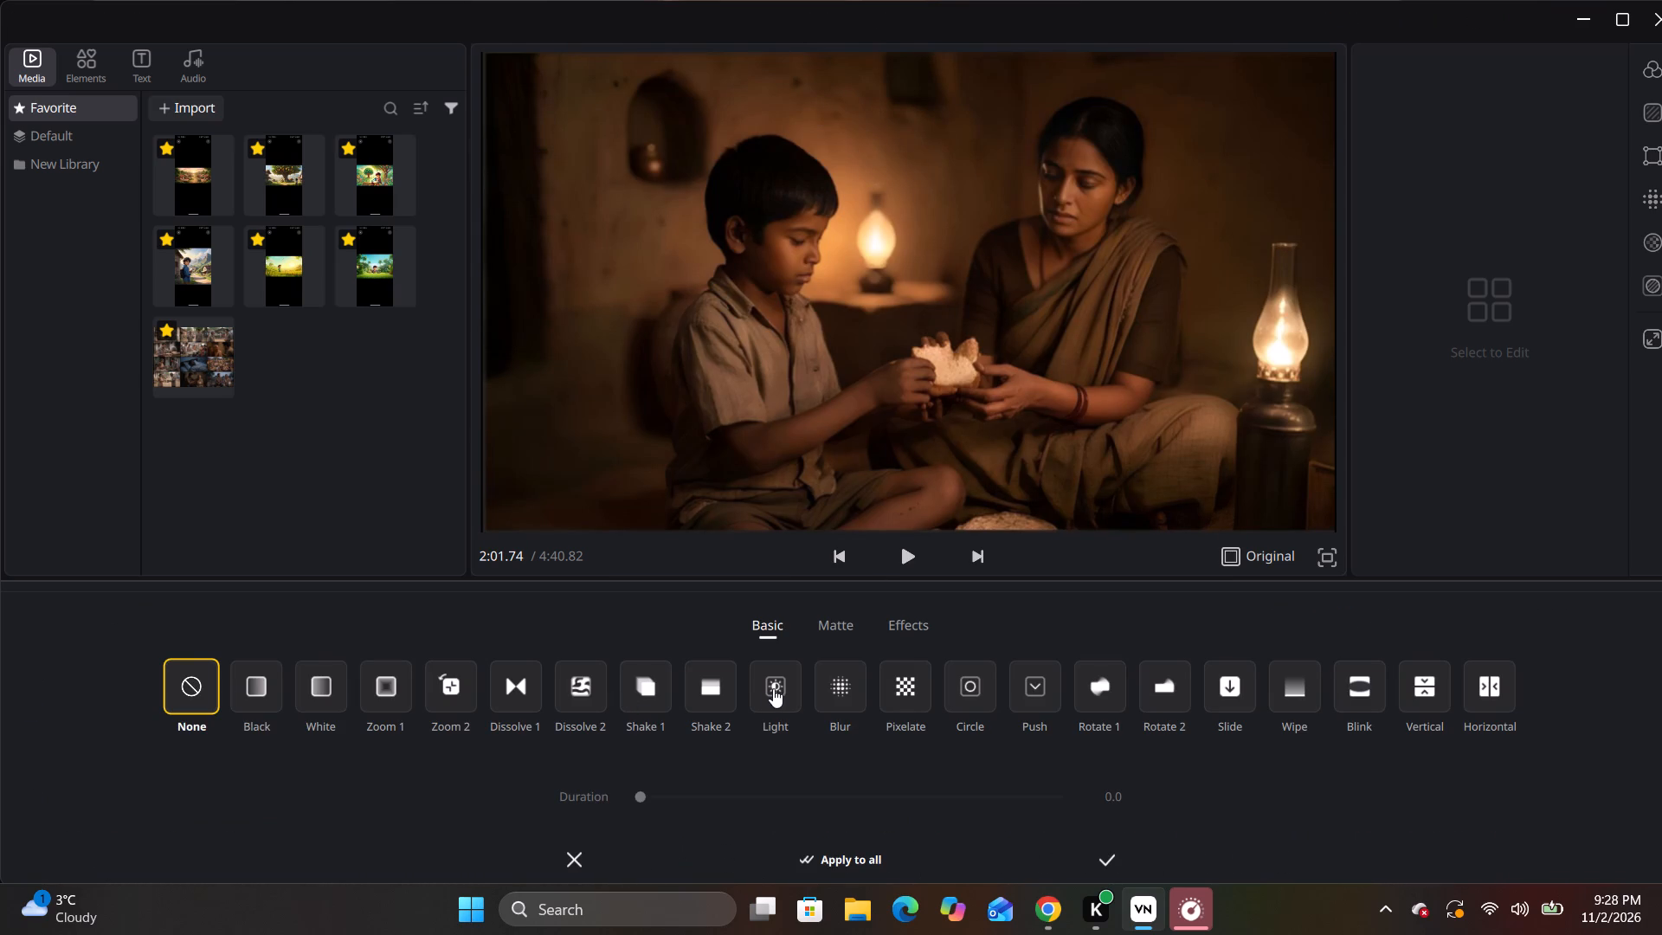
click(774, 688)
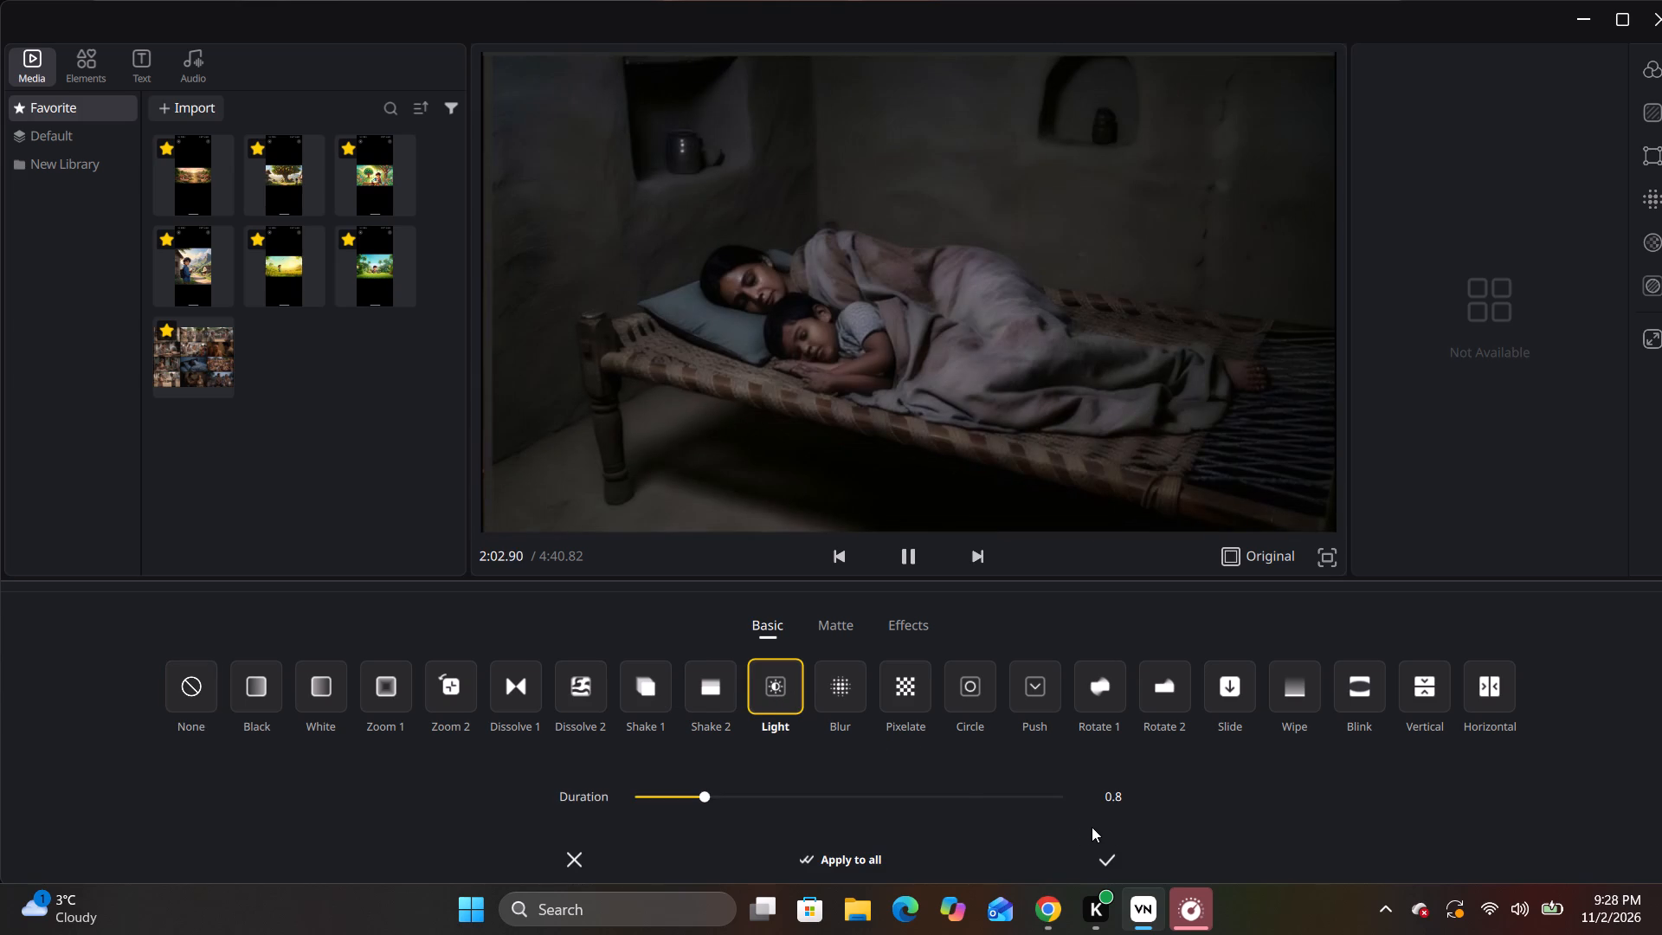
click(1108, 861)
Set the transition between the 4.14-second lamplit clip and the 4.46-second sleeping clip to Black.
drag(1305, 726, 972, 760)
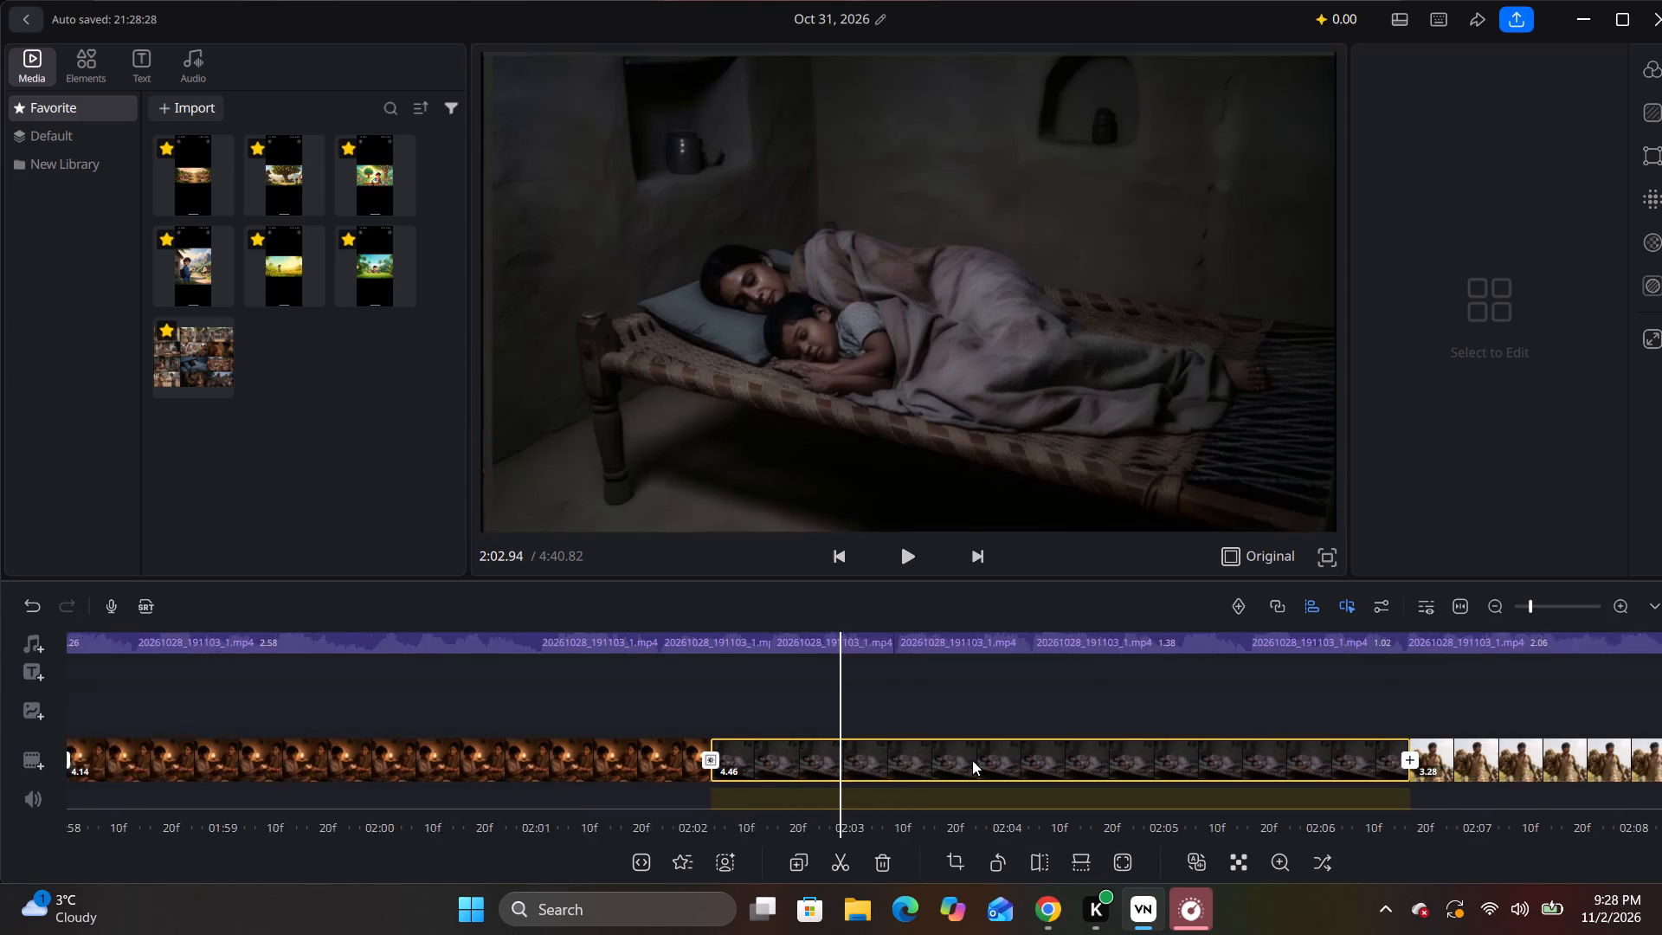
drag(972, 760, 615, 796)
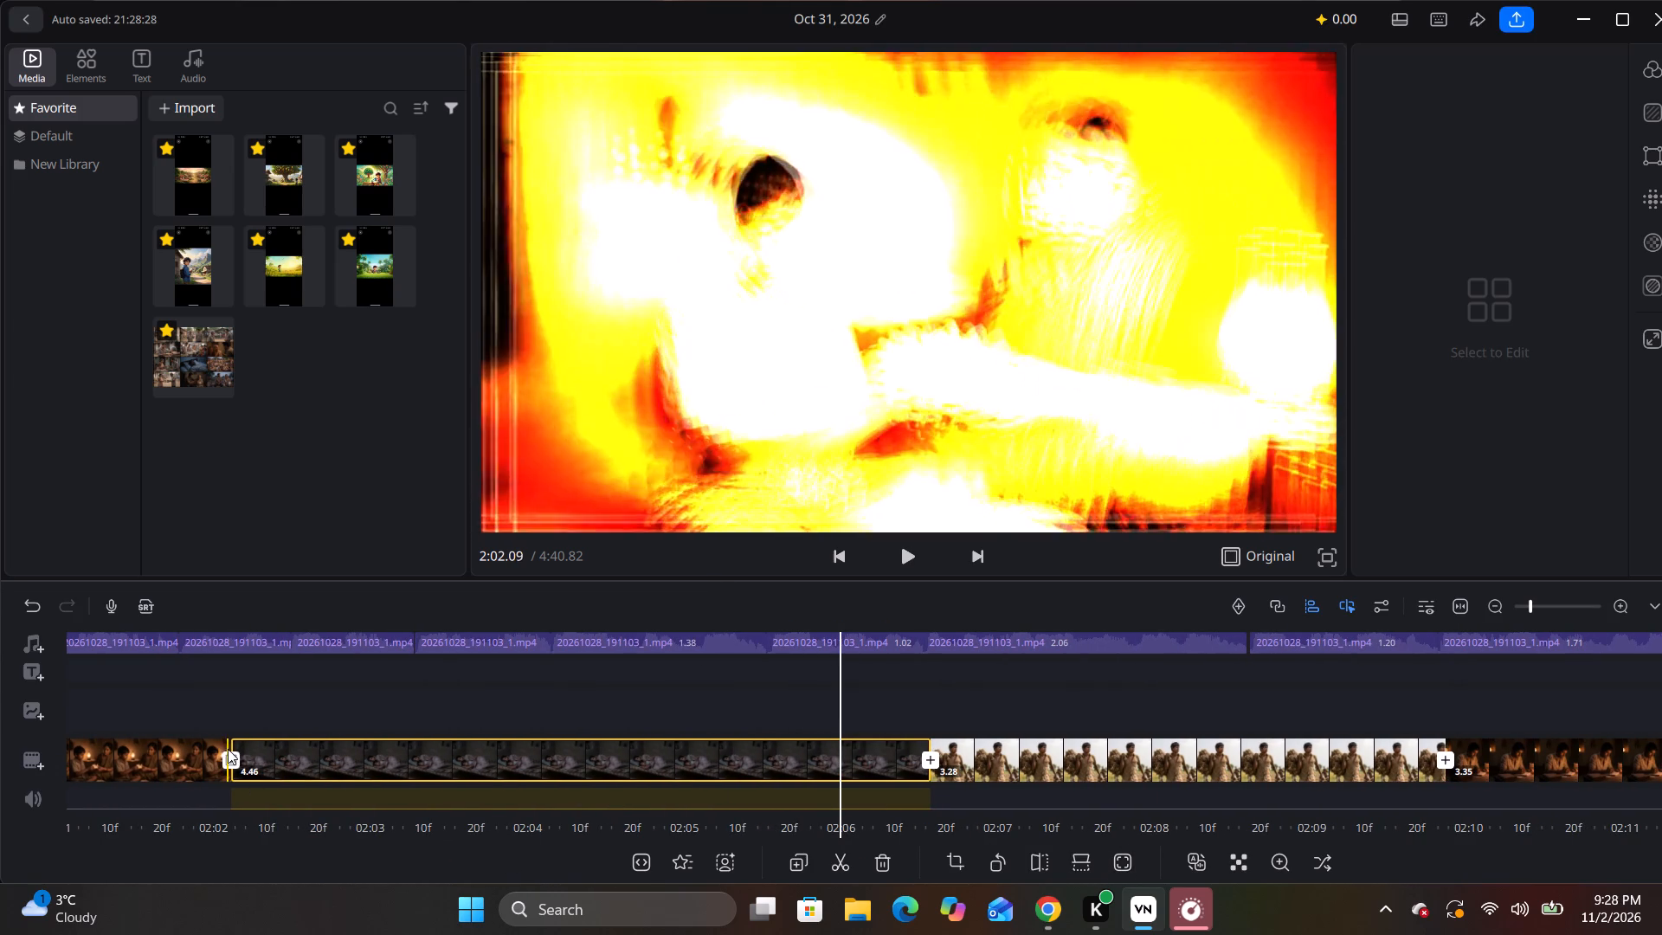
click(233, 762)
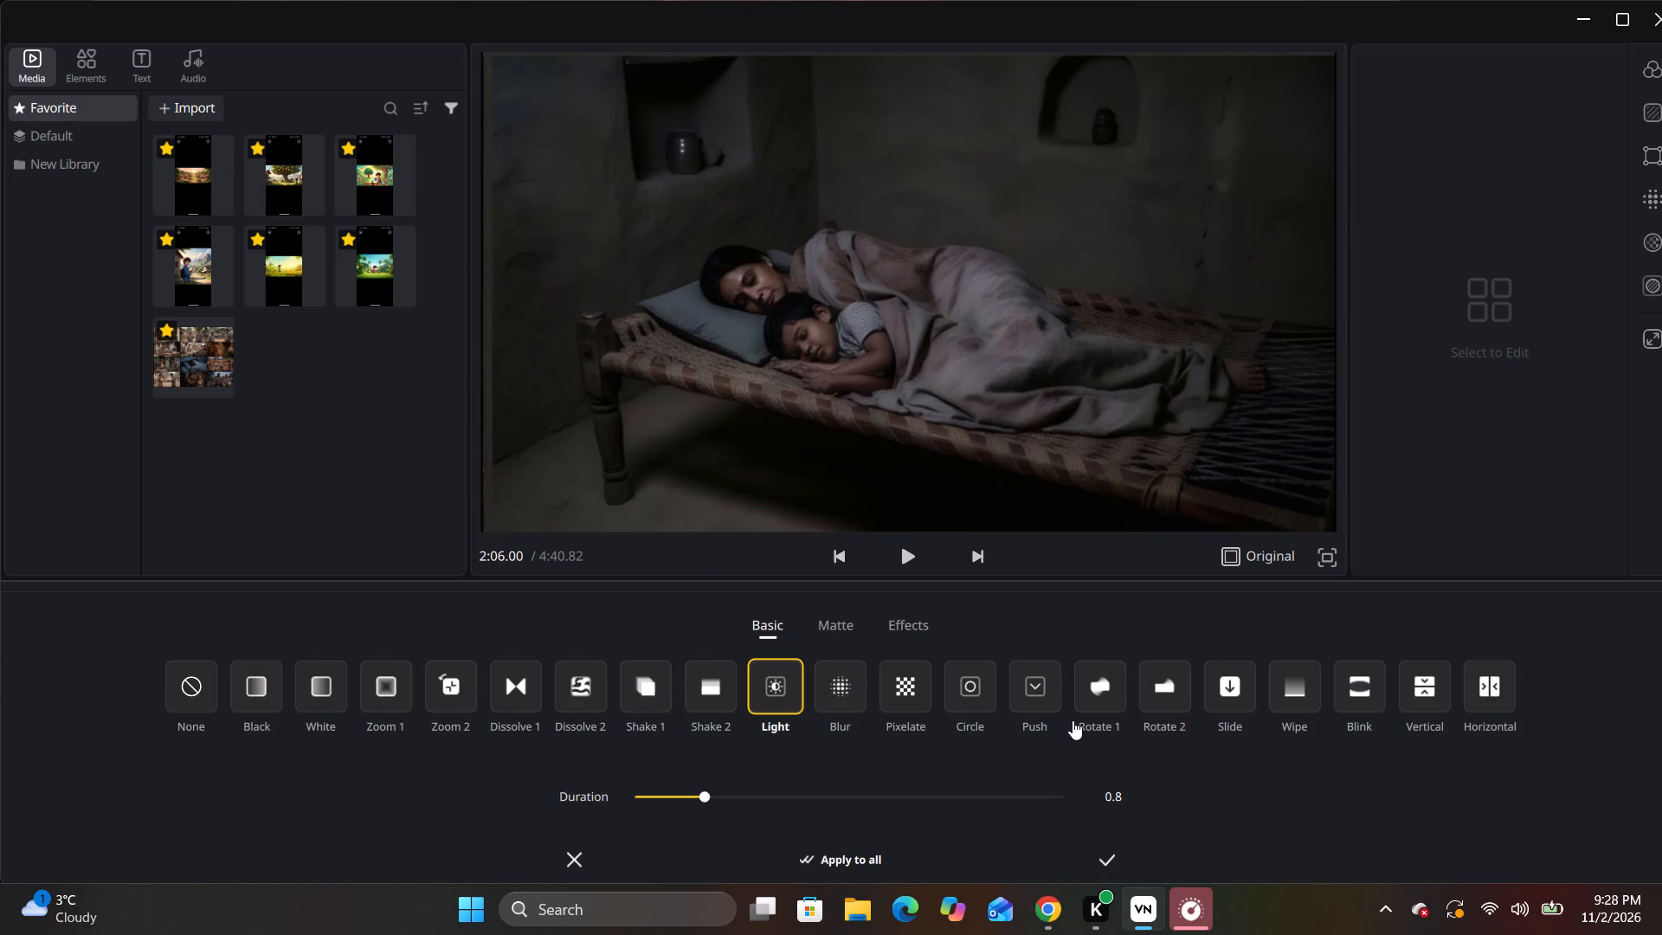
click(266, 687)
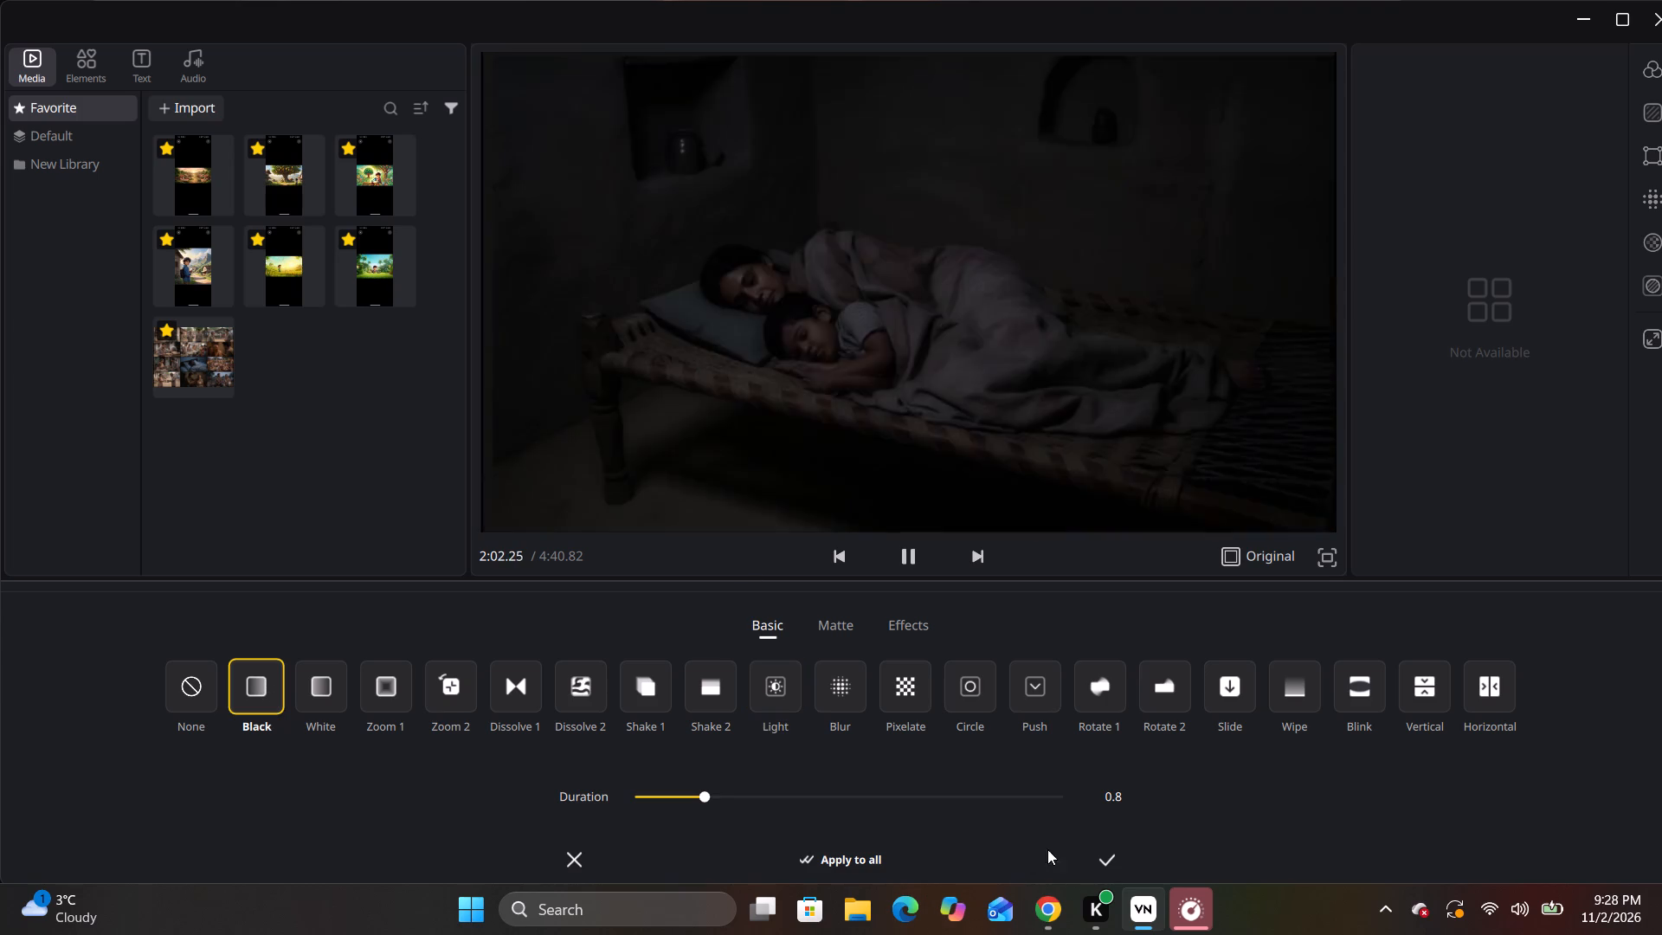
click(1096, 861)
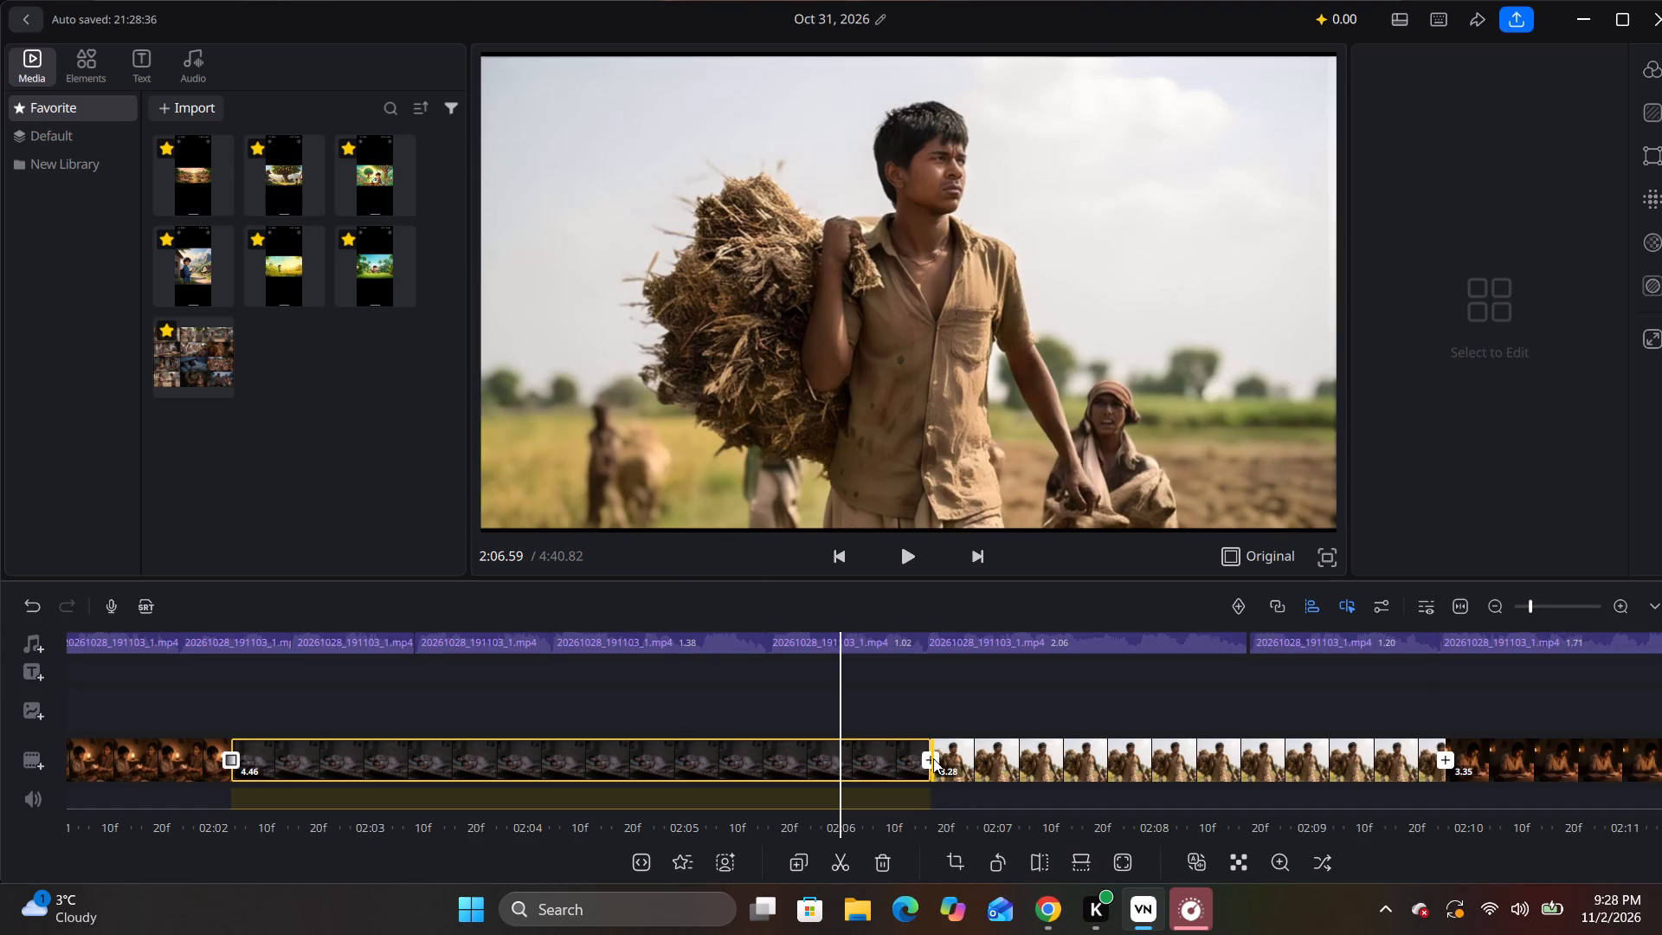
Add a Light transition between the 4.46-second sleeping clip and the 3.28-second clip of the boy carrying the hay bundle.
click(933, 758)
click(769, 695)
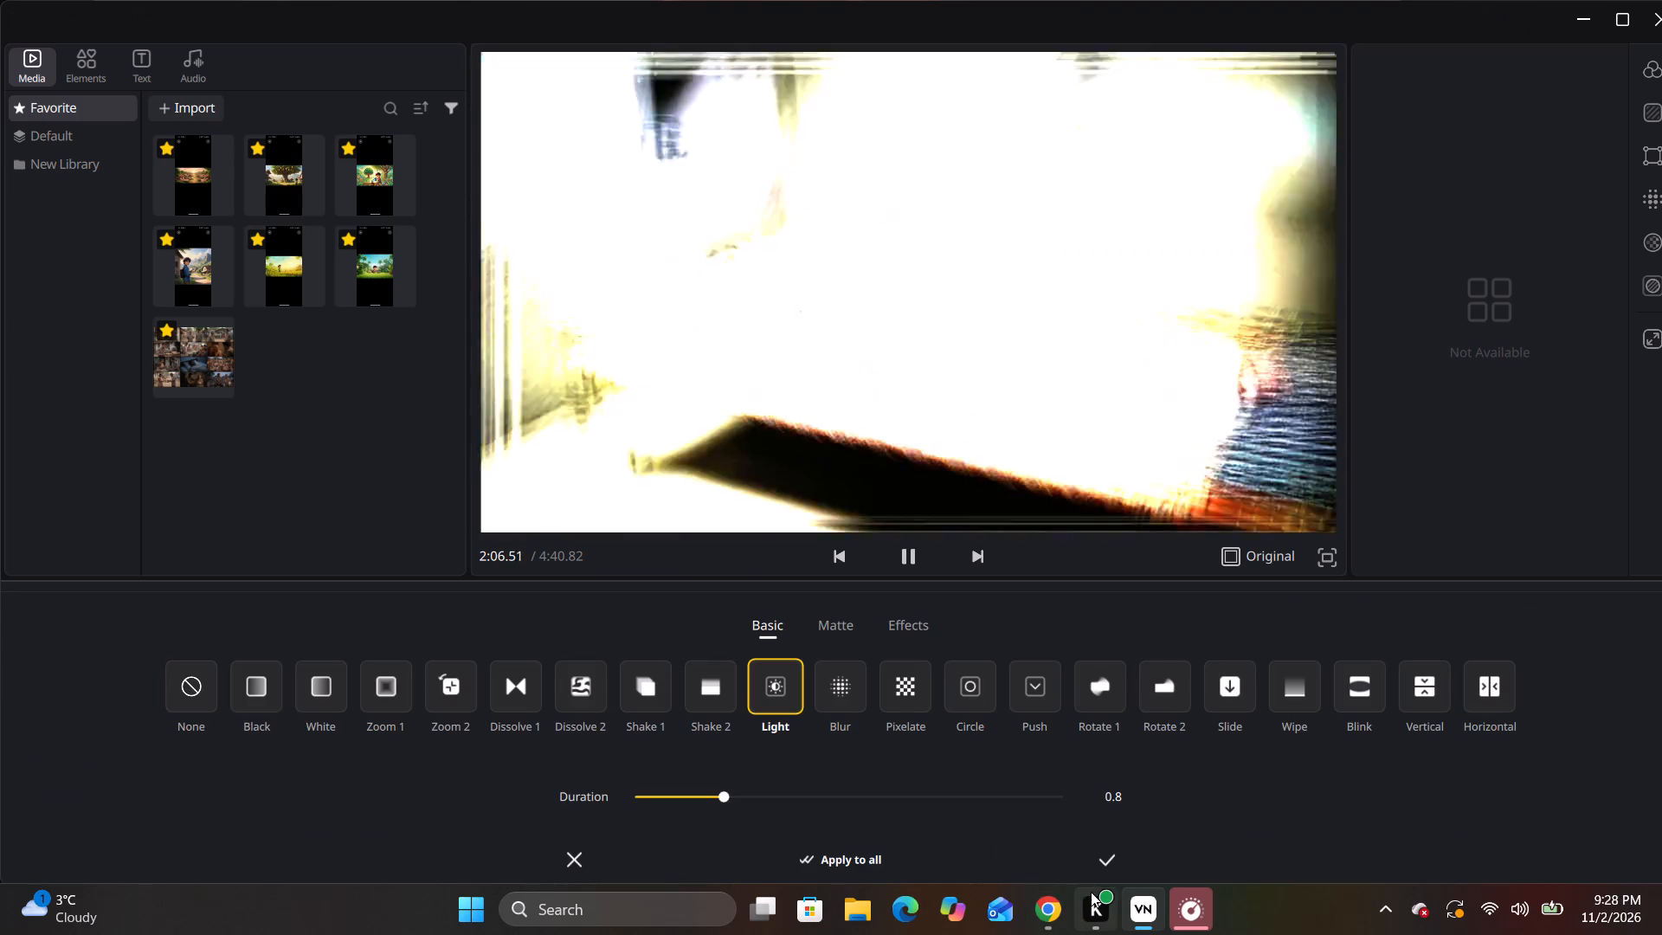
click(1105, 867)
Add a leftward Slide transition between the 3.28-second hay-carrying clip and the 3.35-second clip of the man writing by lamplight.
drag(1288, 693, 865, 717)
drag(781, 718, 758, 721)
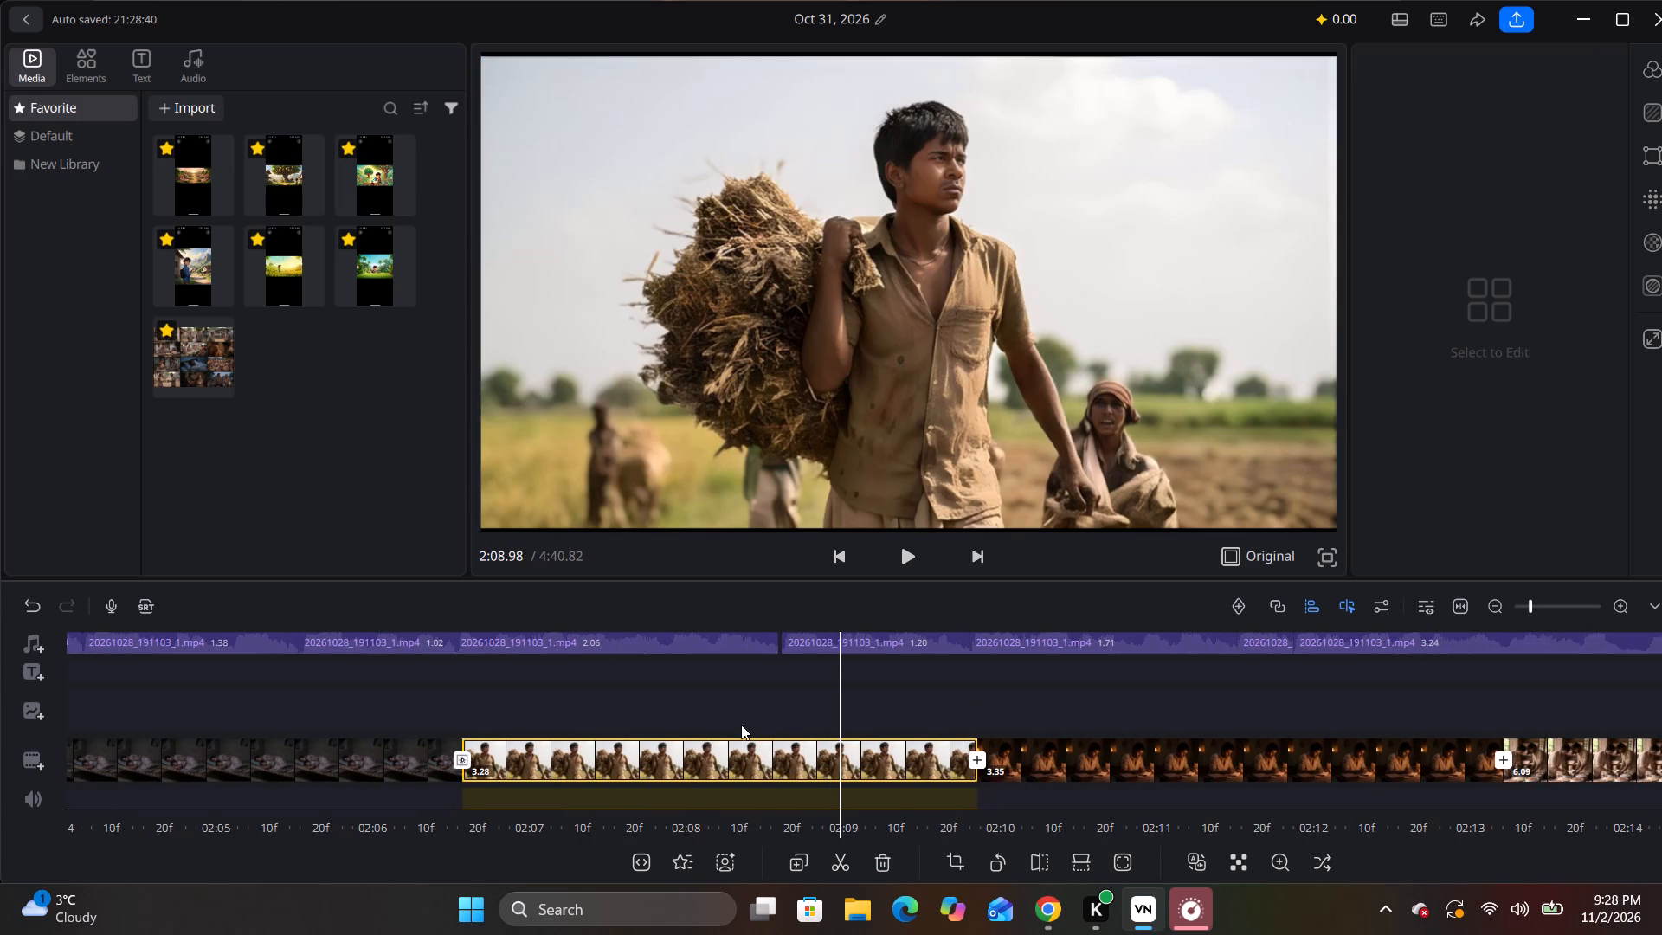
click(976, 758)
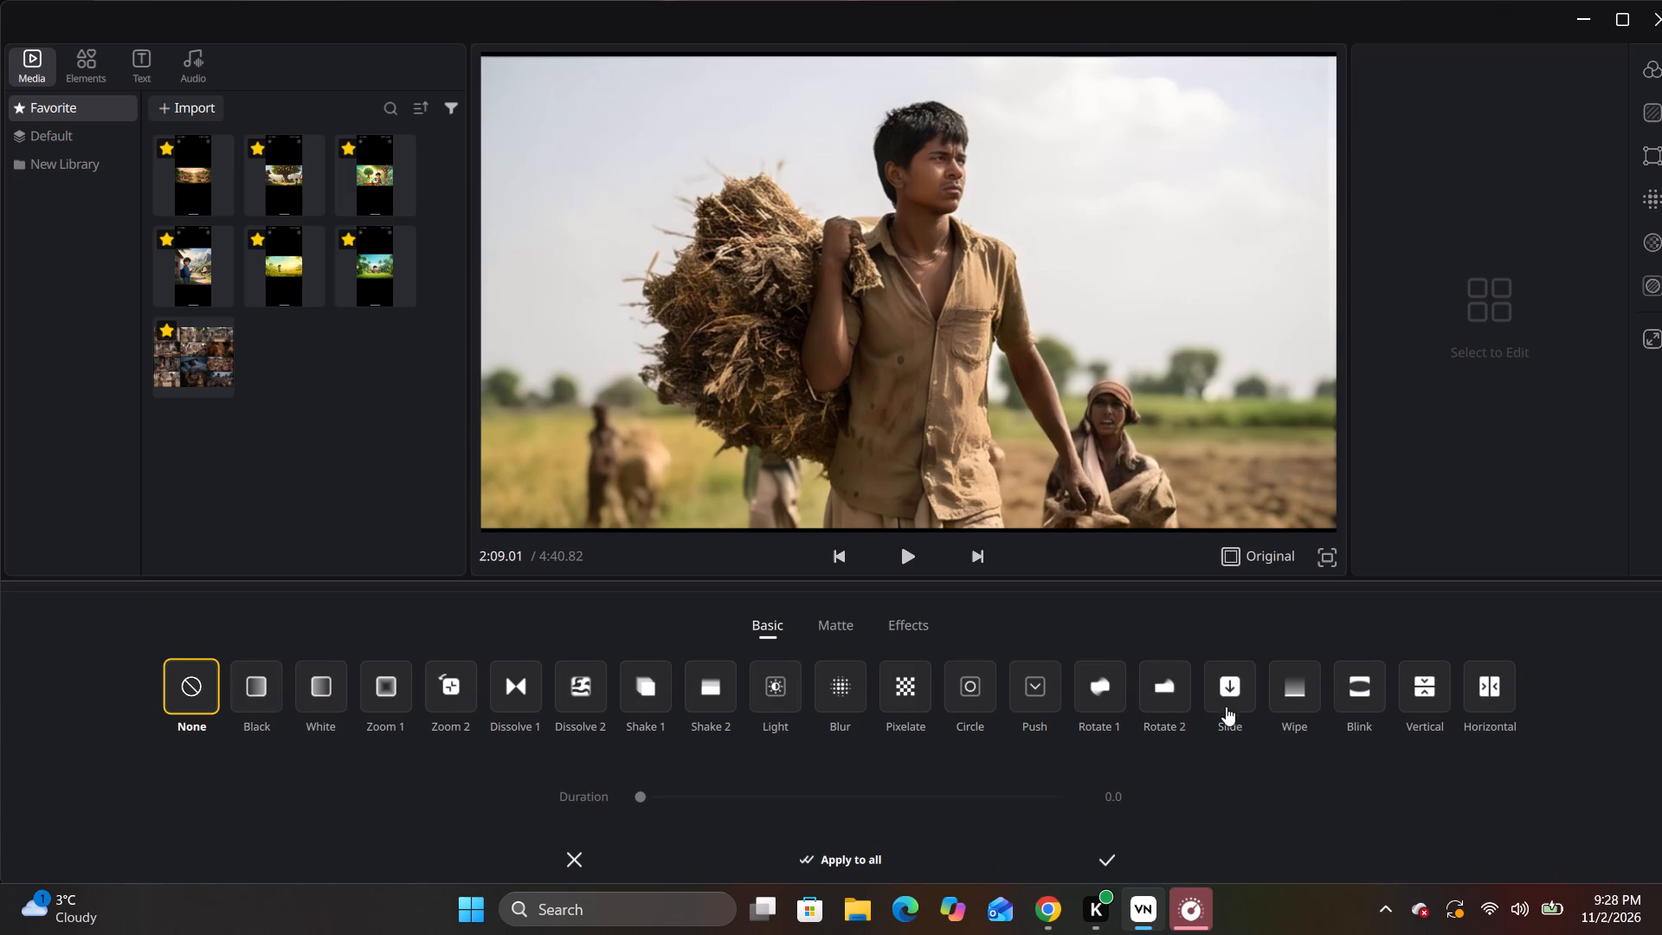
click(1217, 686)
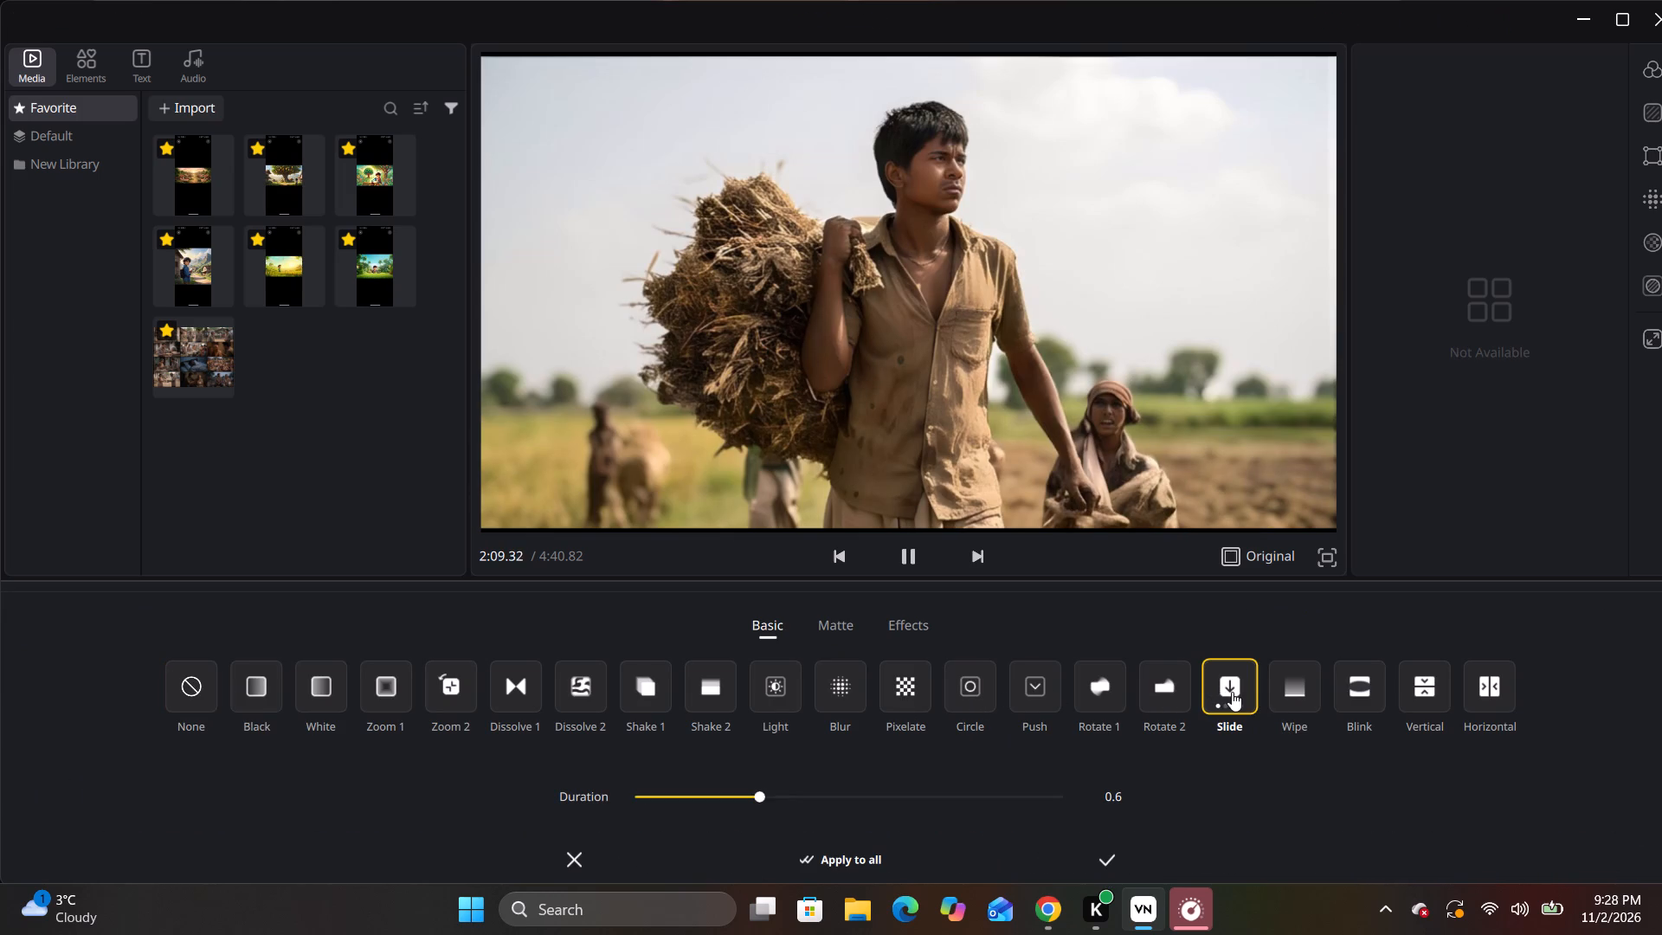
click(1234, 693)
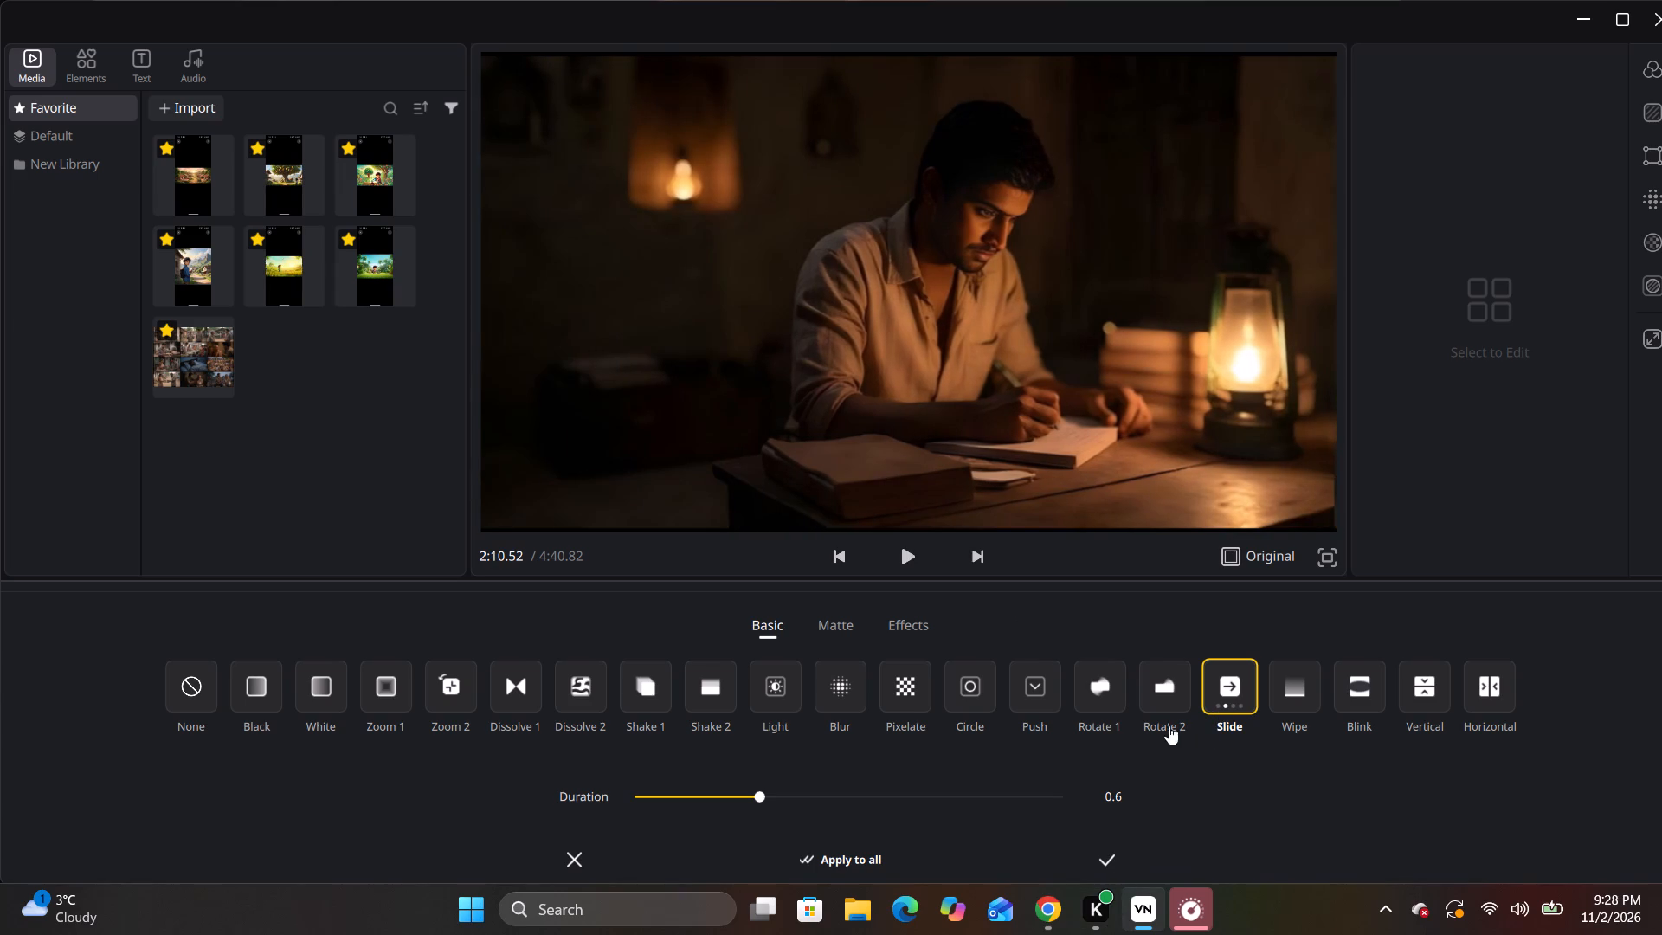
click(1225, 680)
click(1229, 689)
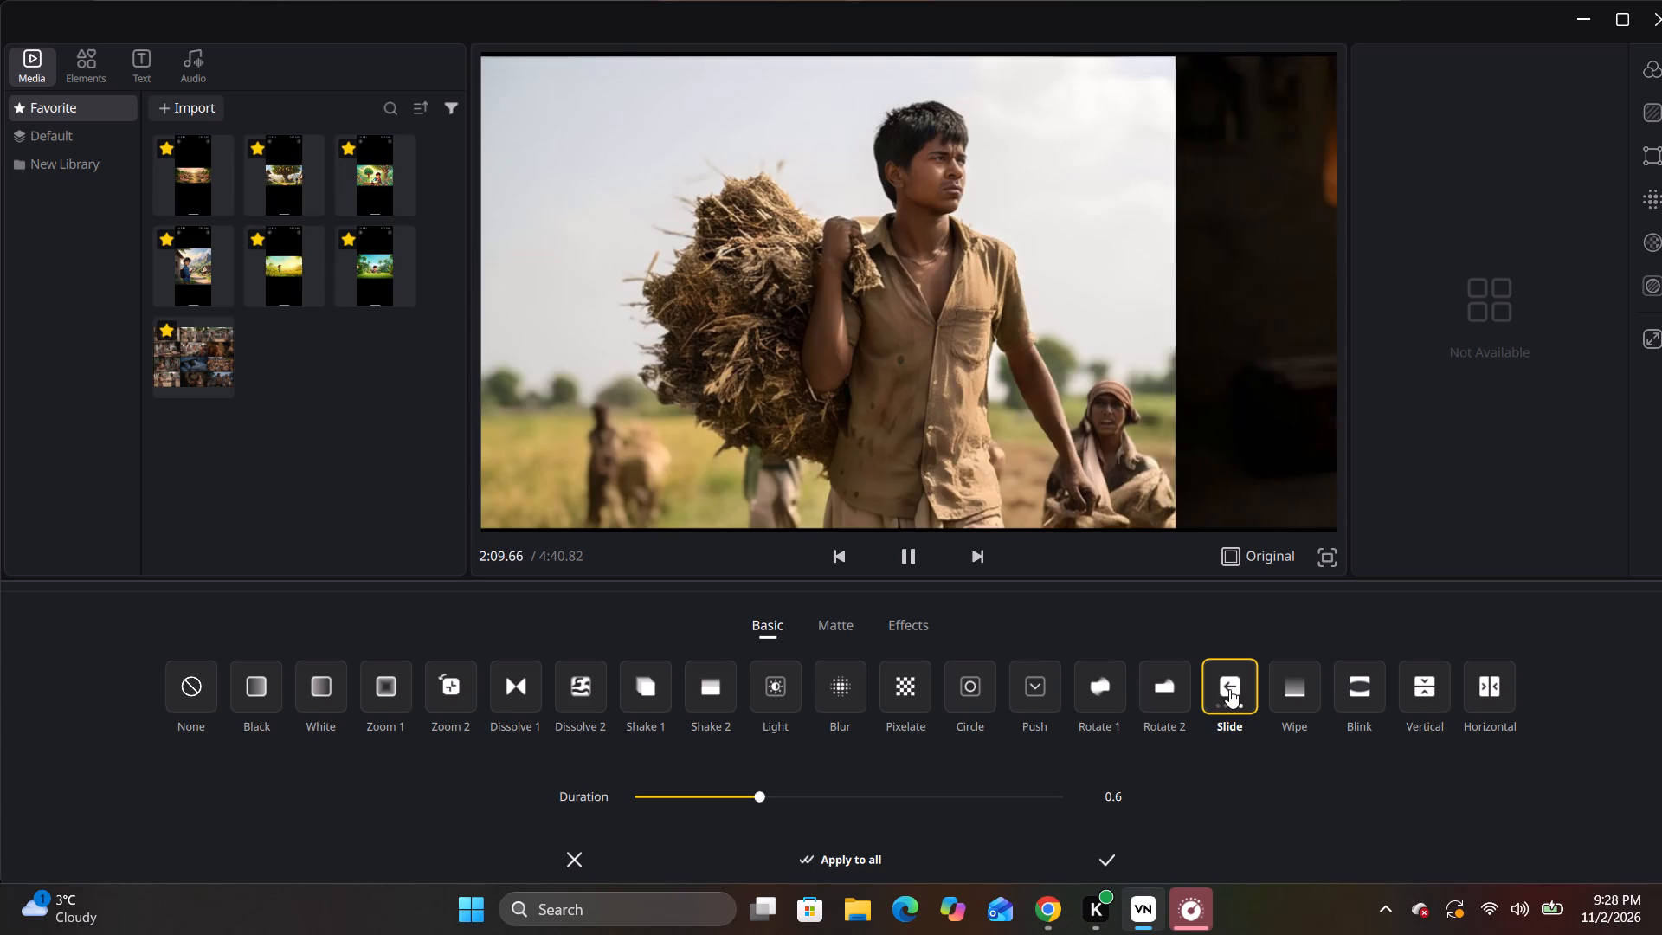
click(1111, 860)
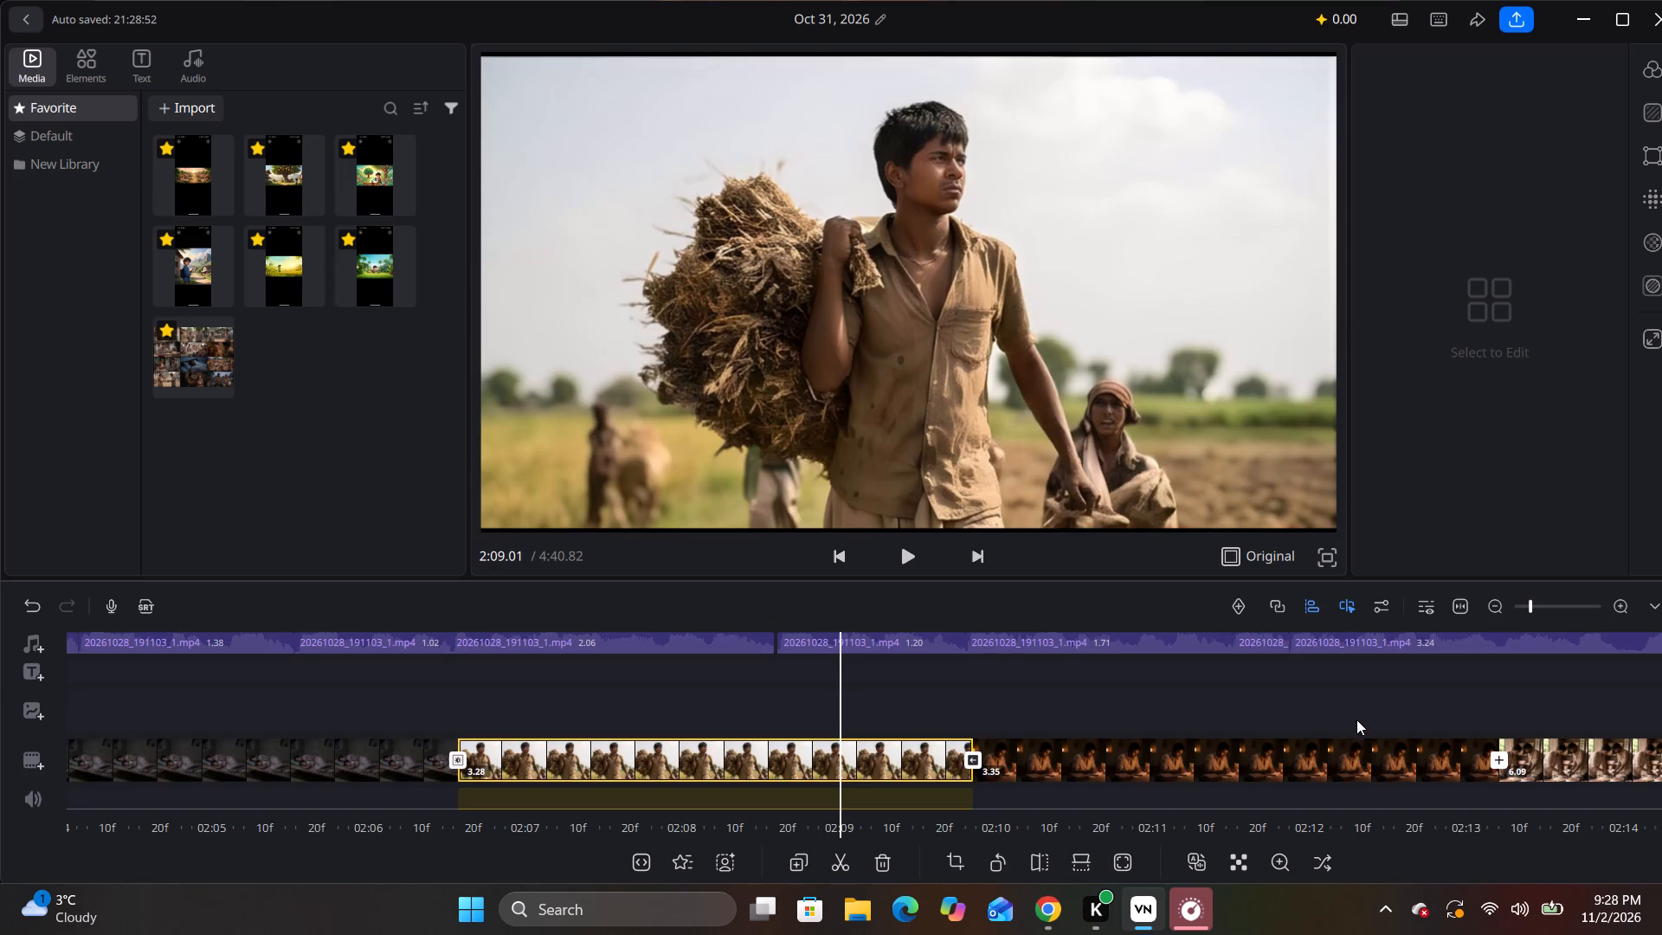
Add a Dissolve 2 transition between the 3.35-second lamplit writing clip and the 6.09-second clip of two men sorting grain.
drag(1356, 718, 600, 797)
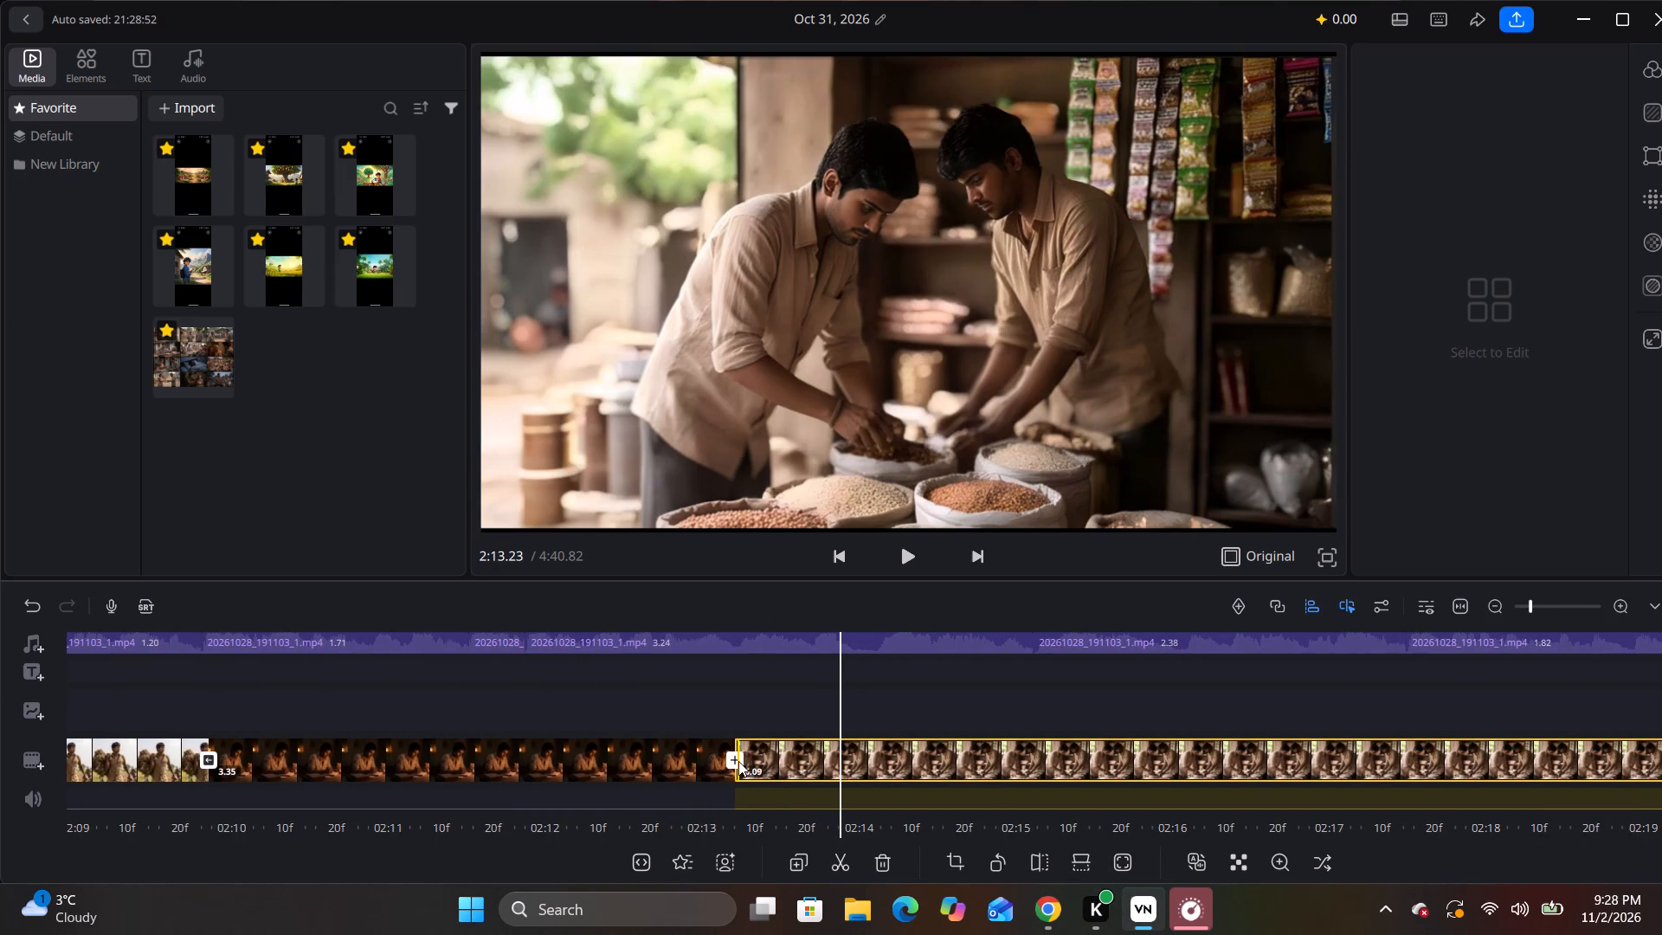
click(738, 761)
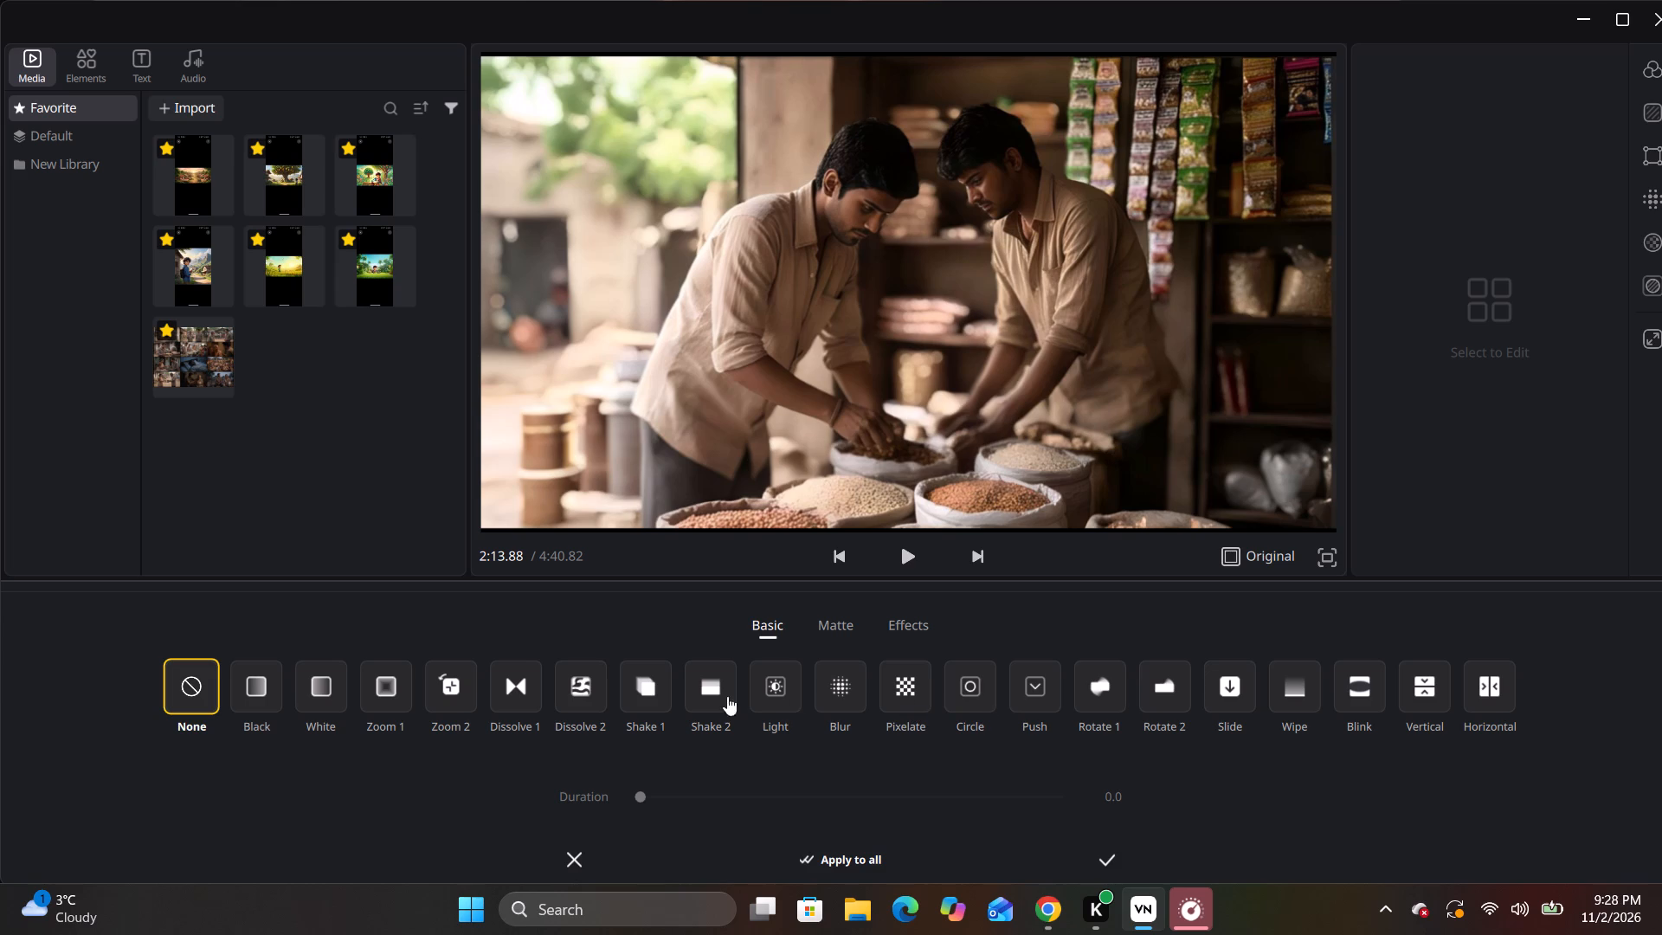
click(570, 699)
click(1105, 857)
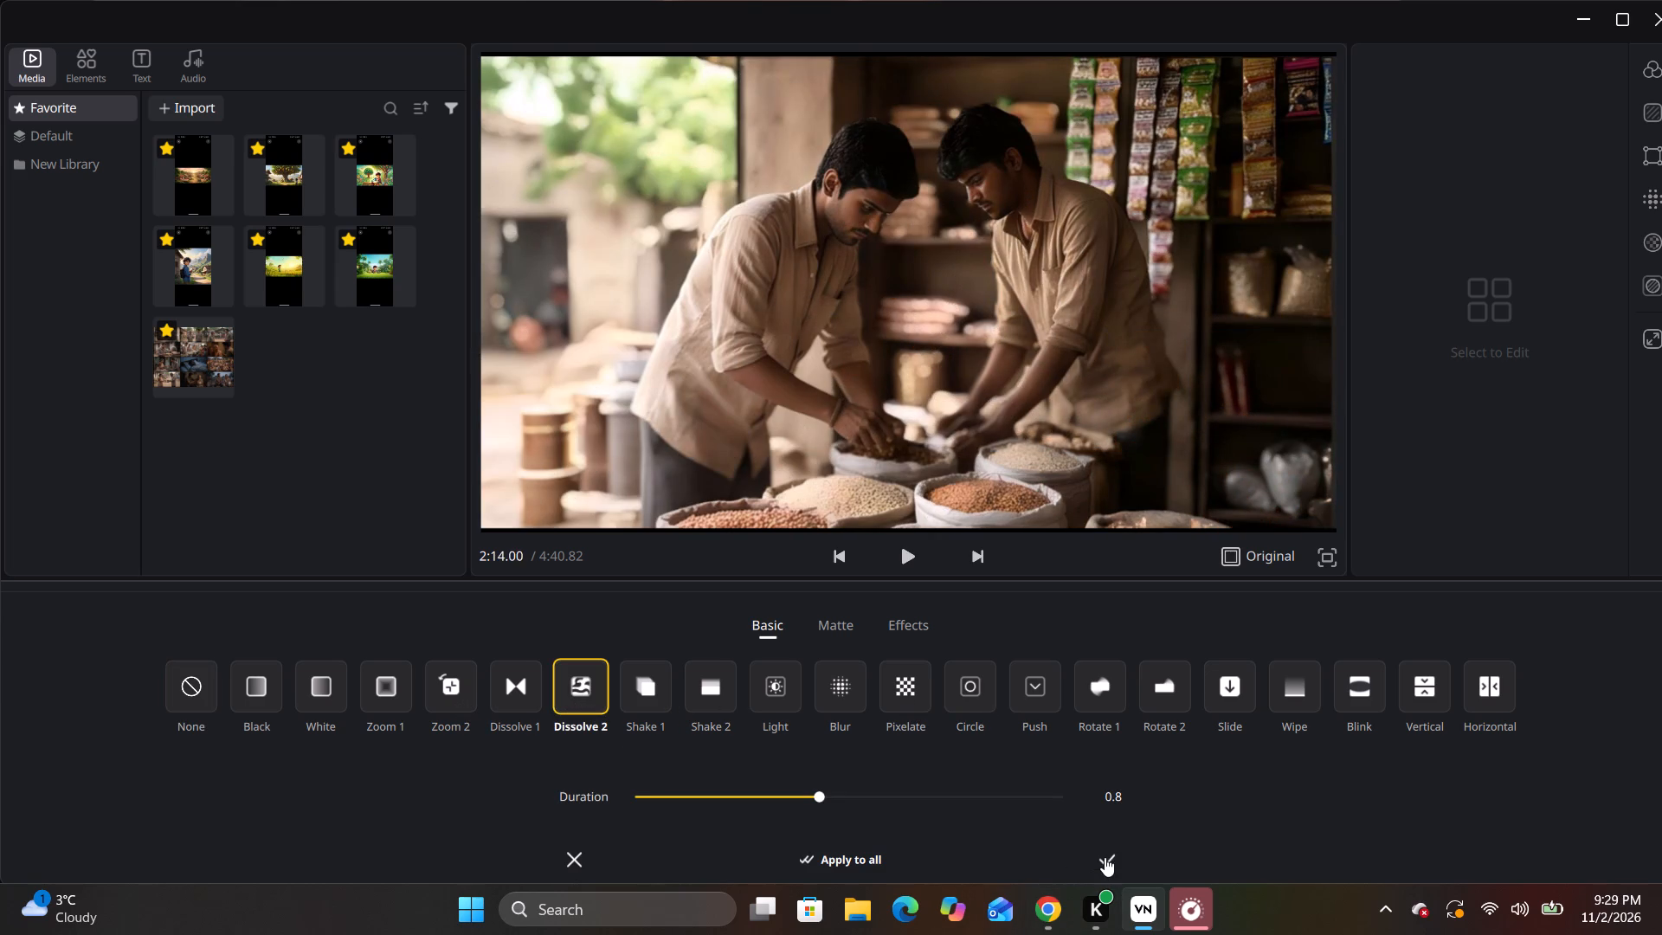
Add a White transition between the 6.09-second grain shop clip and the 6.84-second clip of the old man in the rain.
drag(1405, 709, 615, 737)
drag(686, 725, 695, 725)
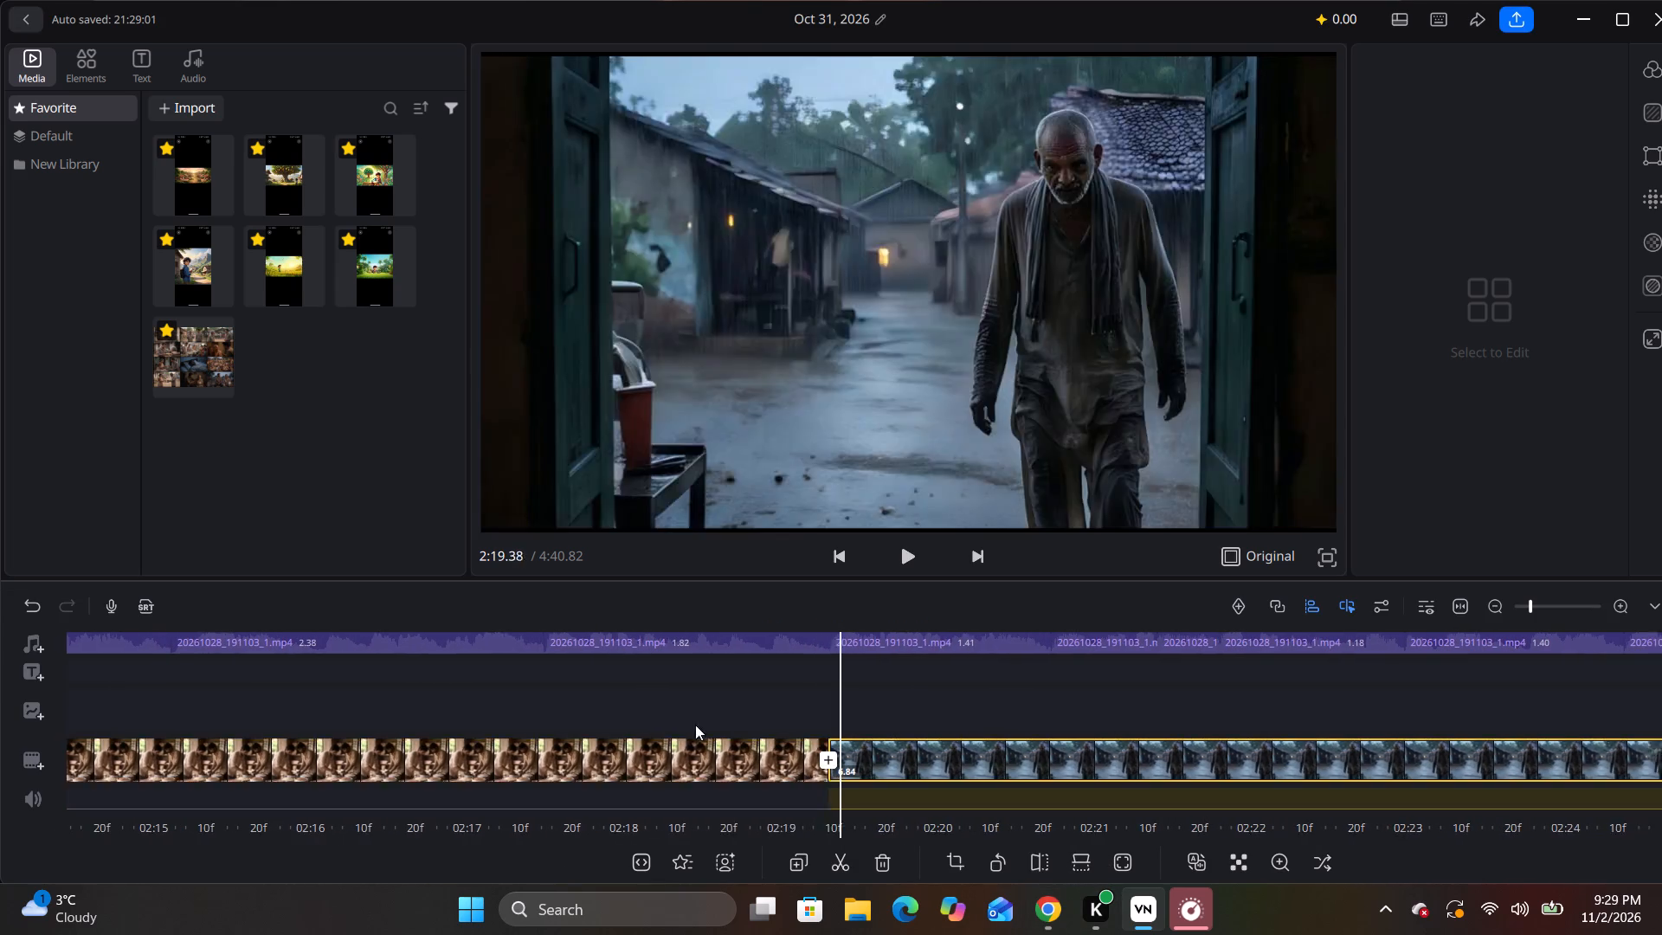
drag(695, 725, 706, 725)
click(850, 761)
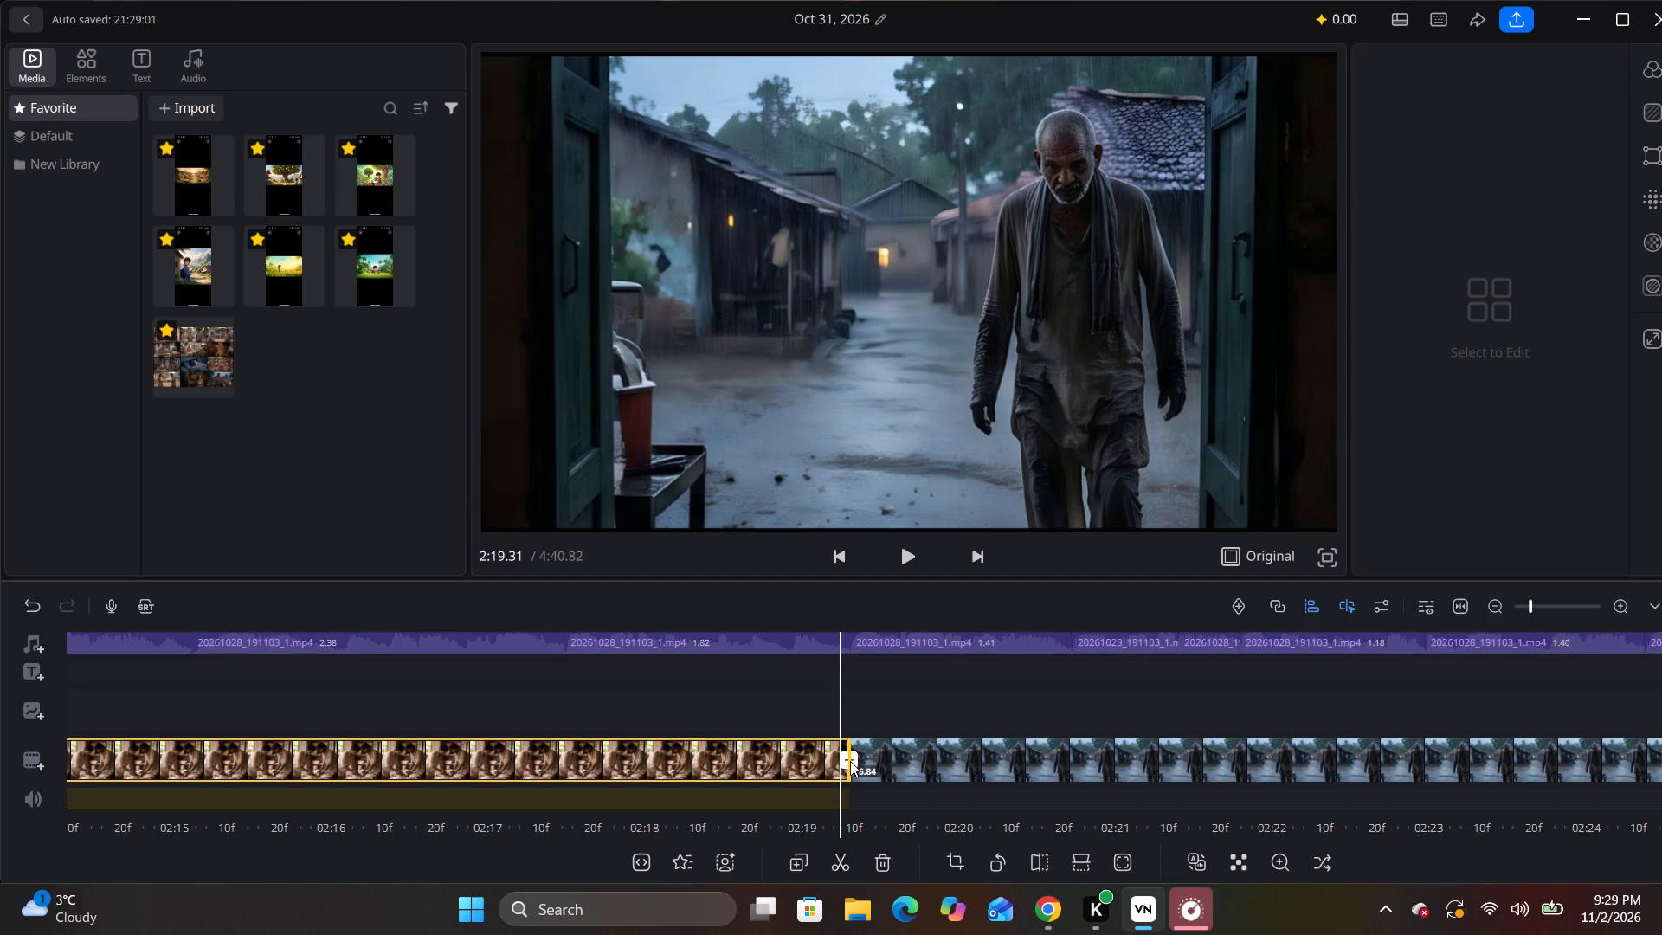
click(326, 693)
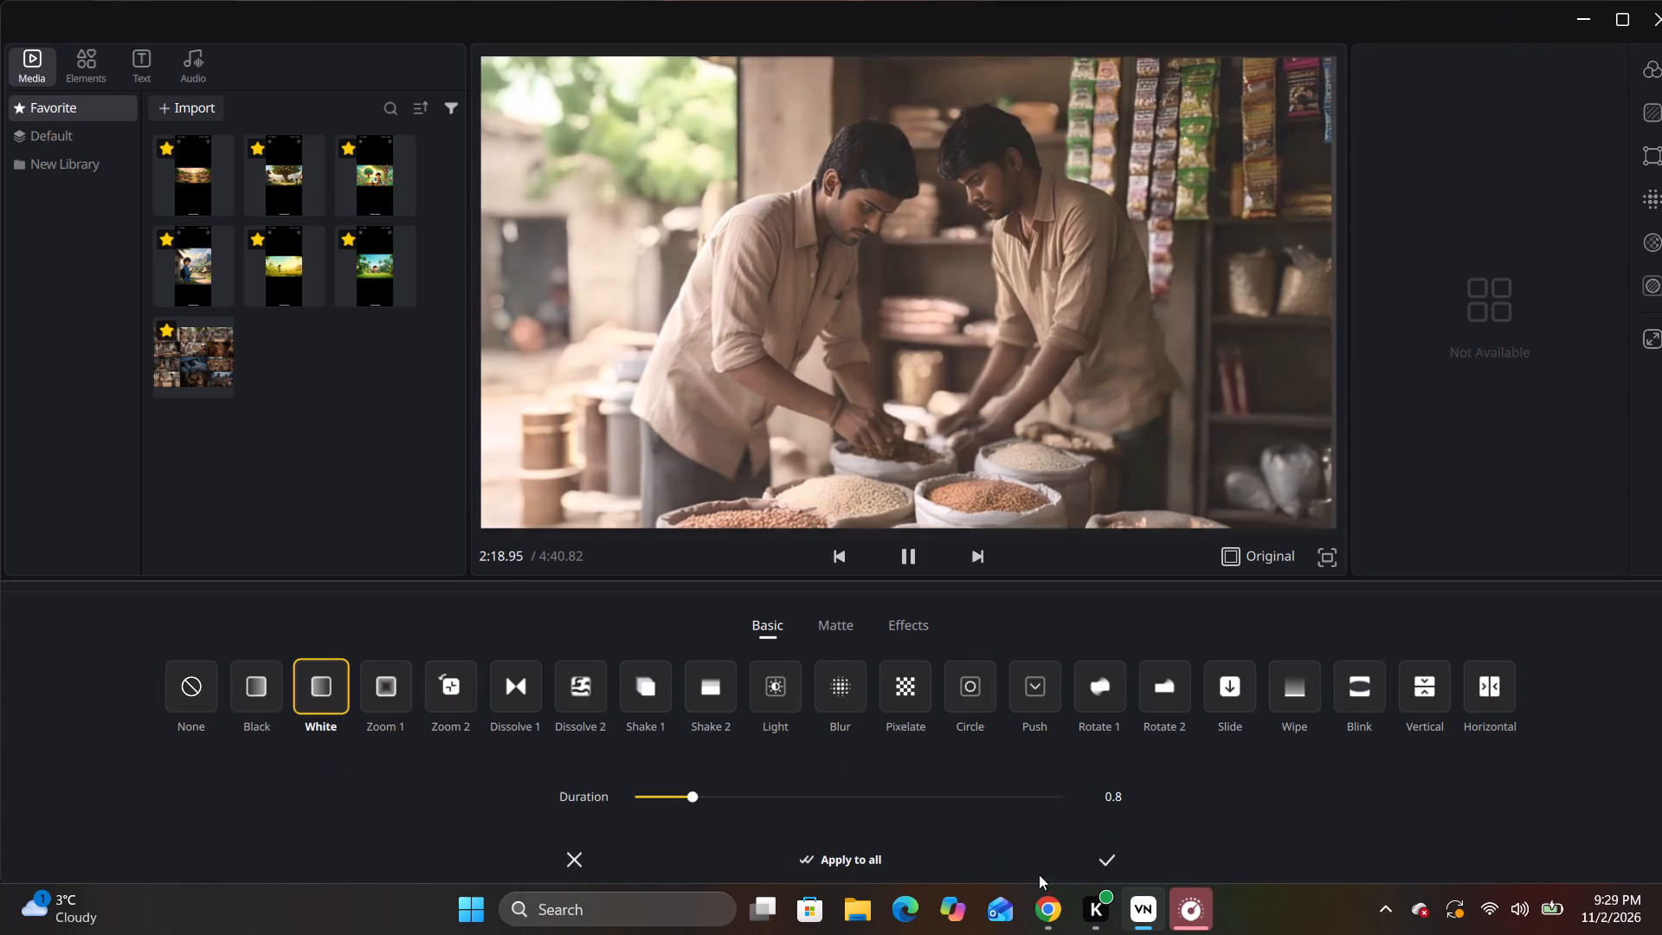
click(1104, 852)
Add a Rotate 2 transition between the 6.84-second rain clip and the 4.76-second clip of the shopkeeper serving customers.
drag(1218, 737, 460, 775)
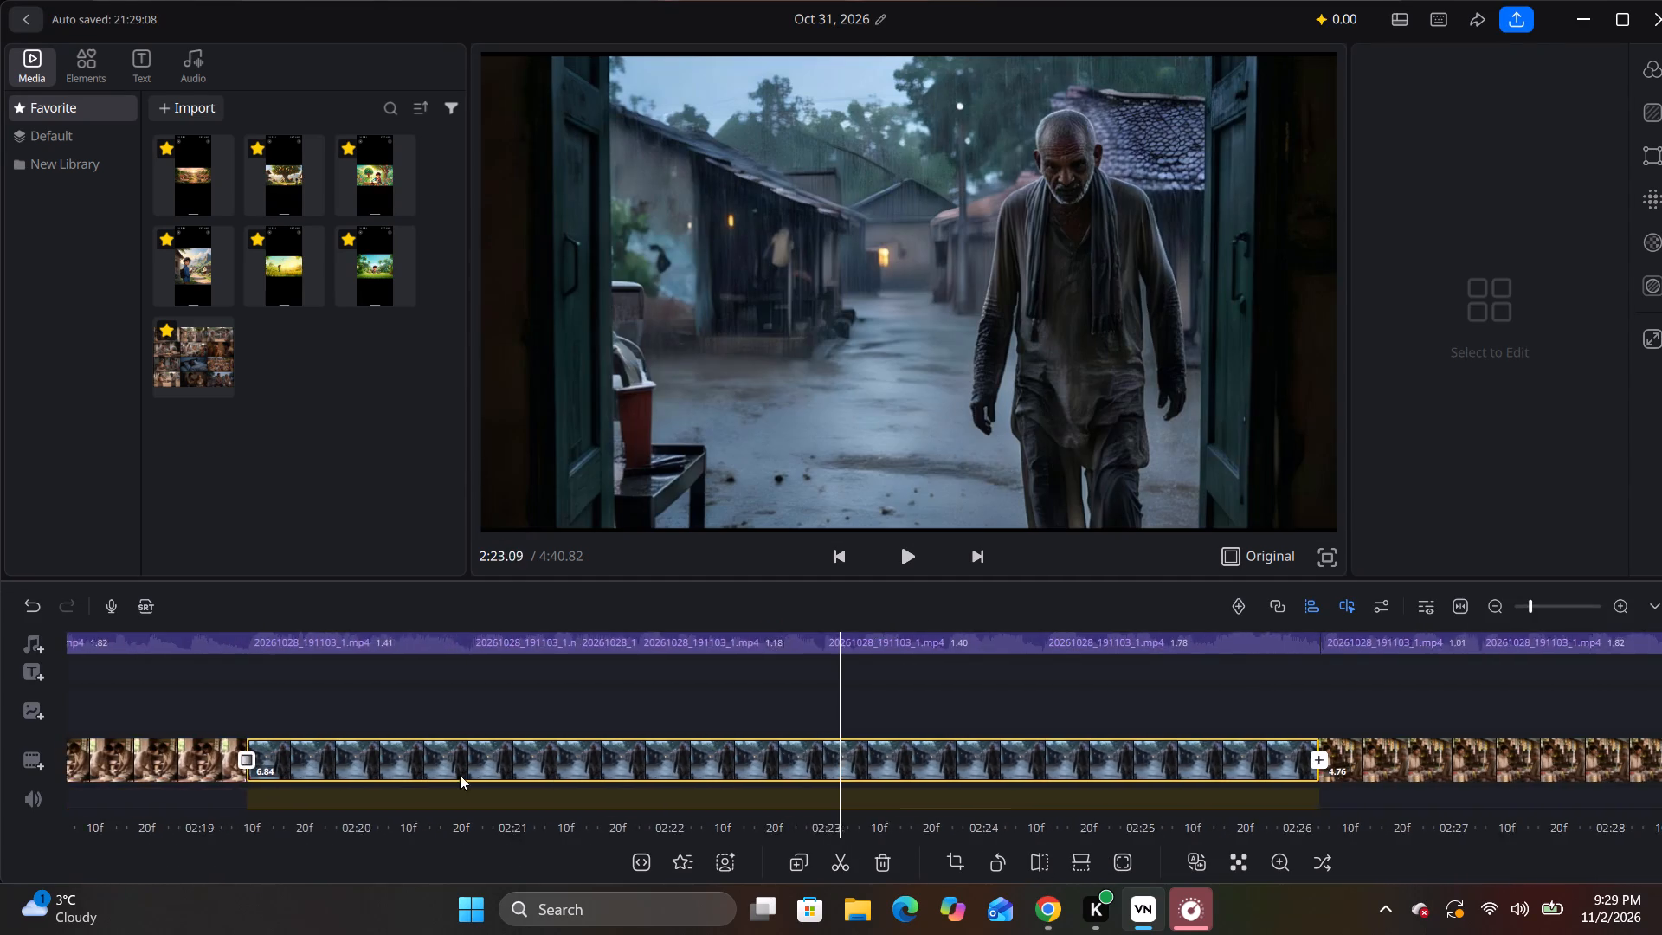
drag(460, 775, 300, 786)
click(1021, 762)
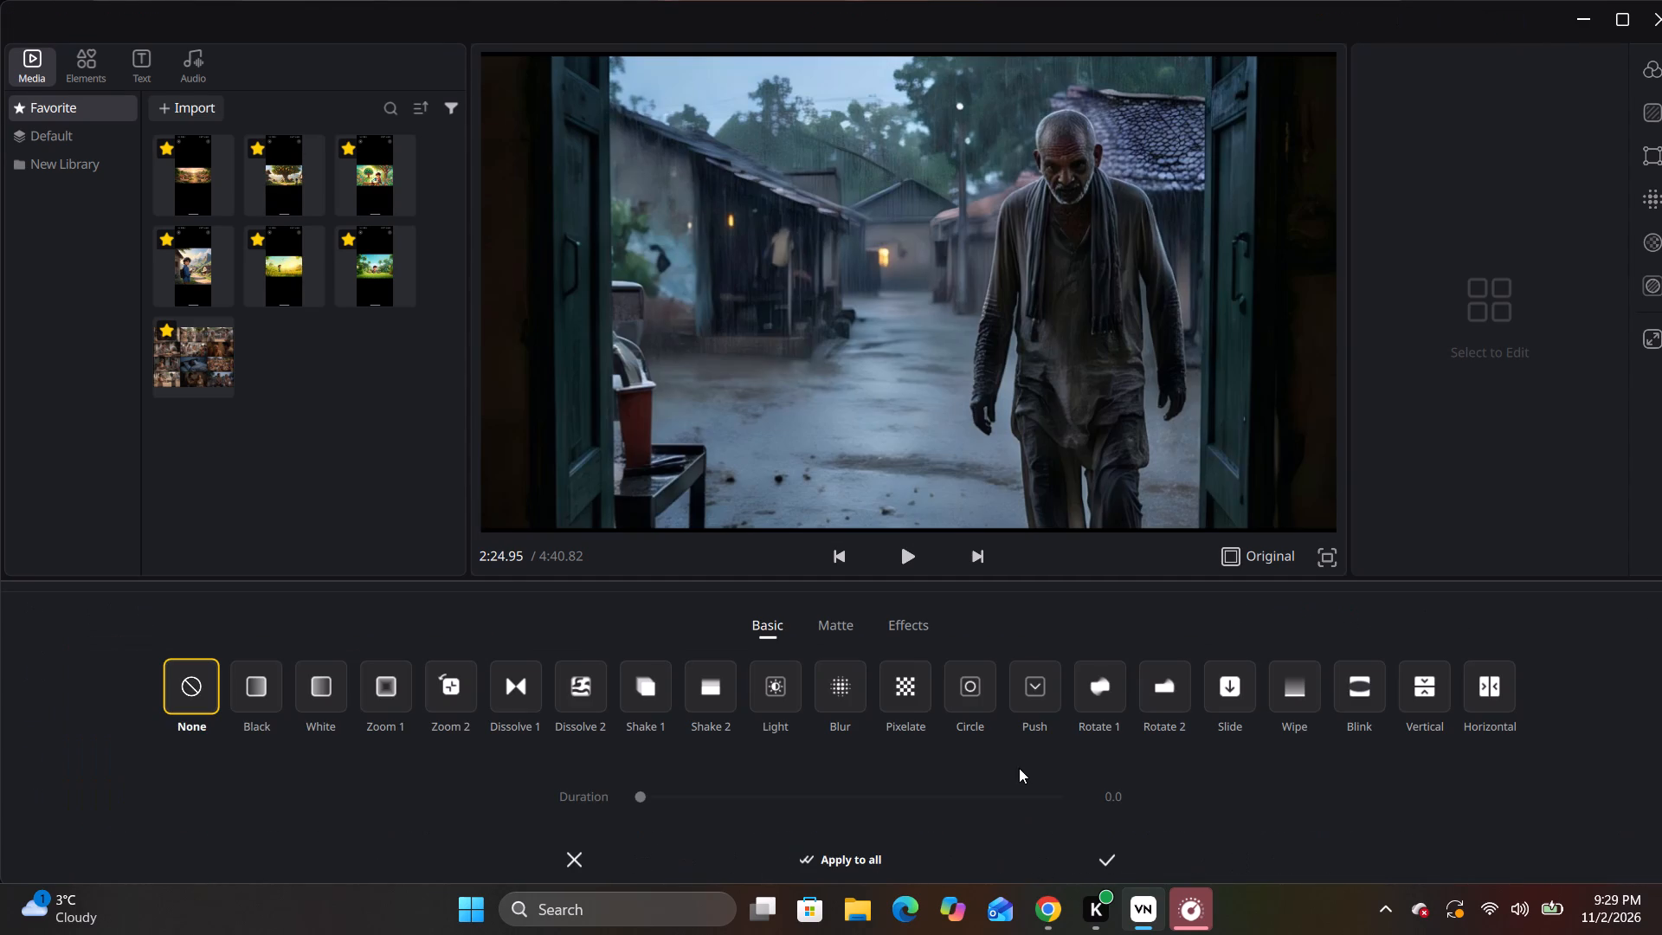
click(1158, 695)
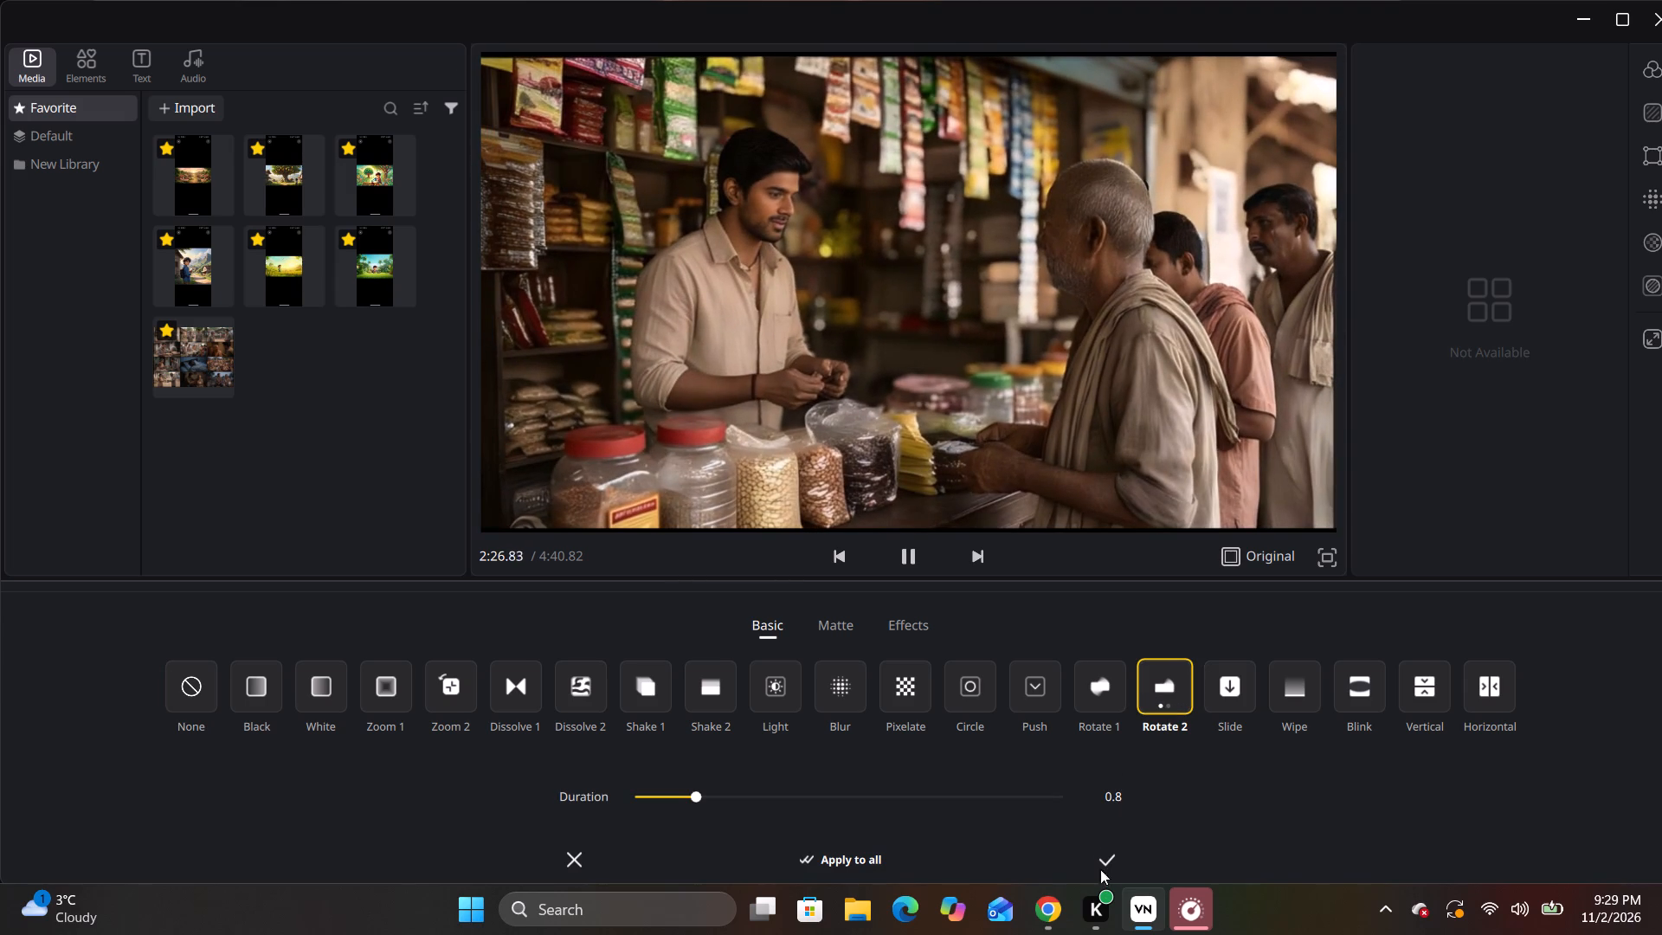
click(1110, 855)
Add a Wipe transition between the 4.76-second shopkeeper clip and the 5.95-second clip of two men talking across the counter.
drag(1294, 706, 673, 763)
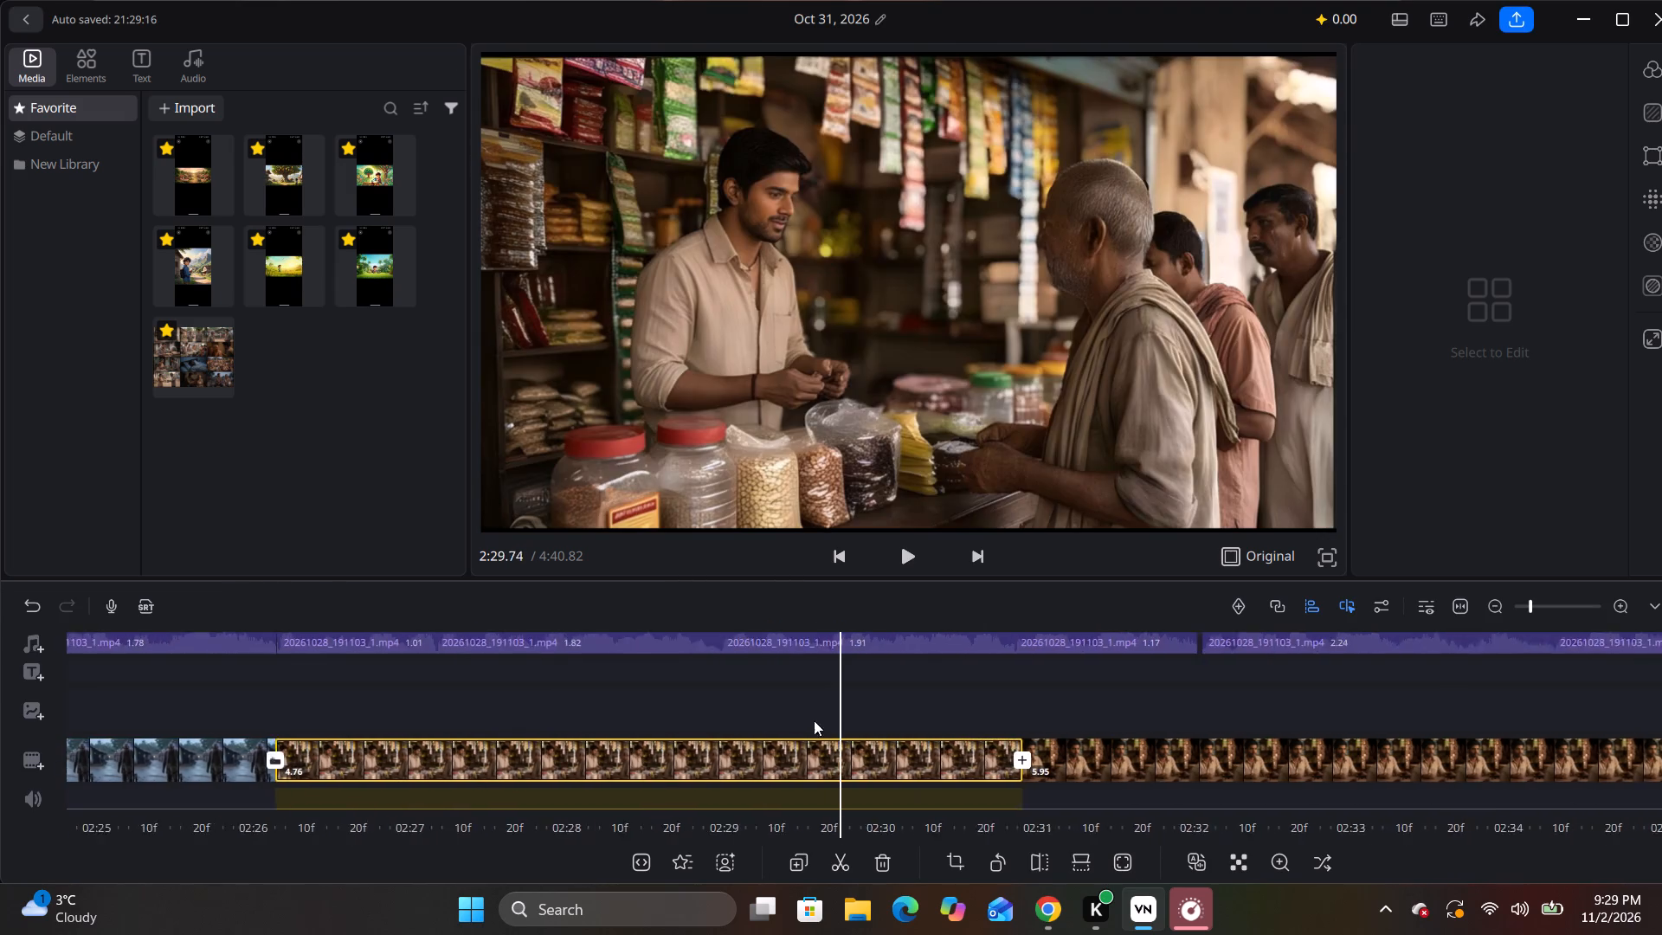
click(869, 708)
click(797, 763)
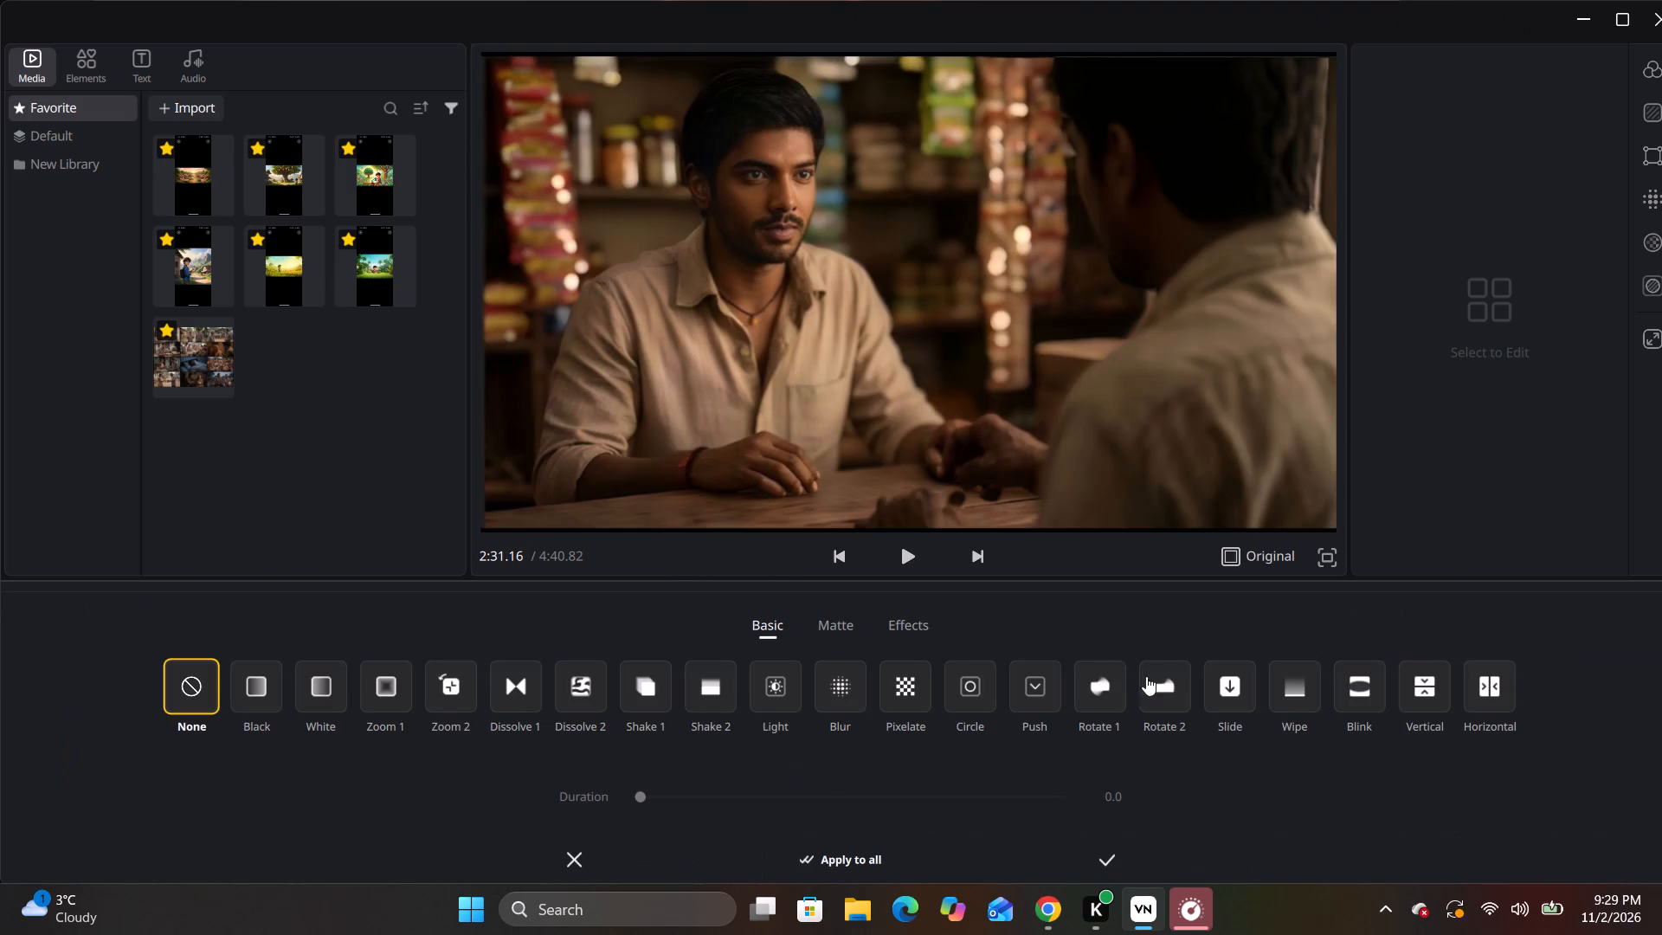
click(1311, 690)
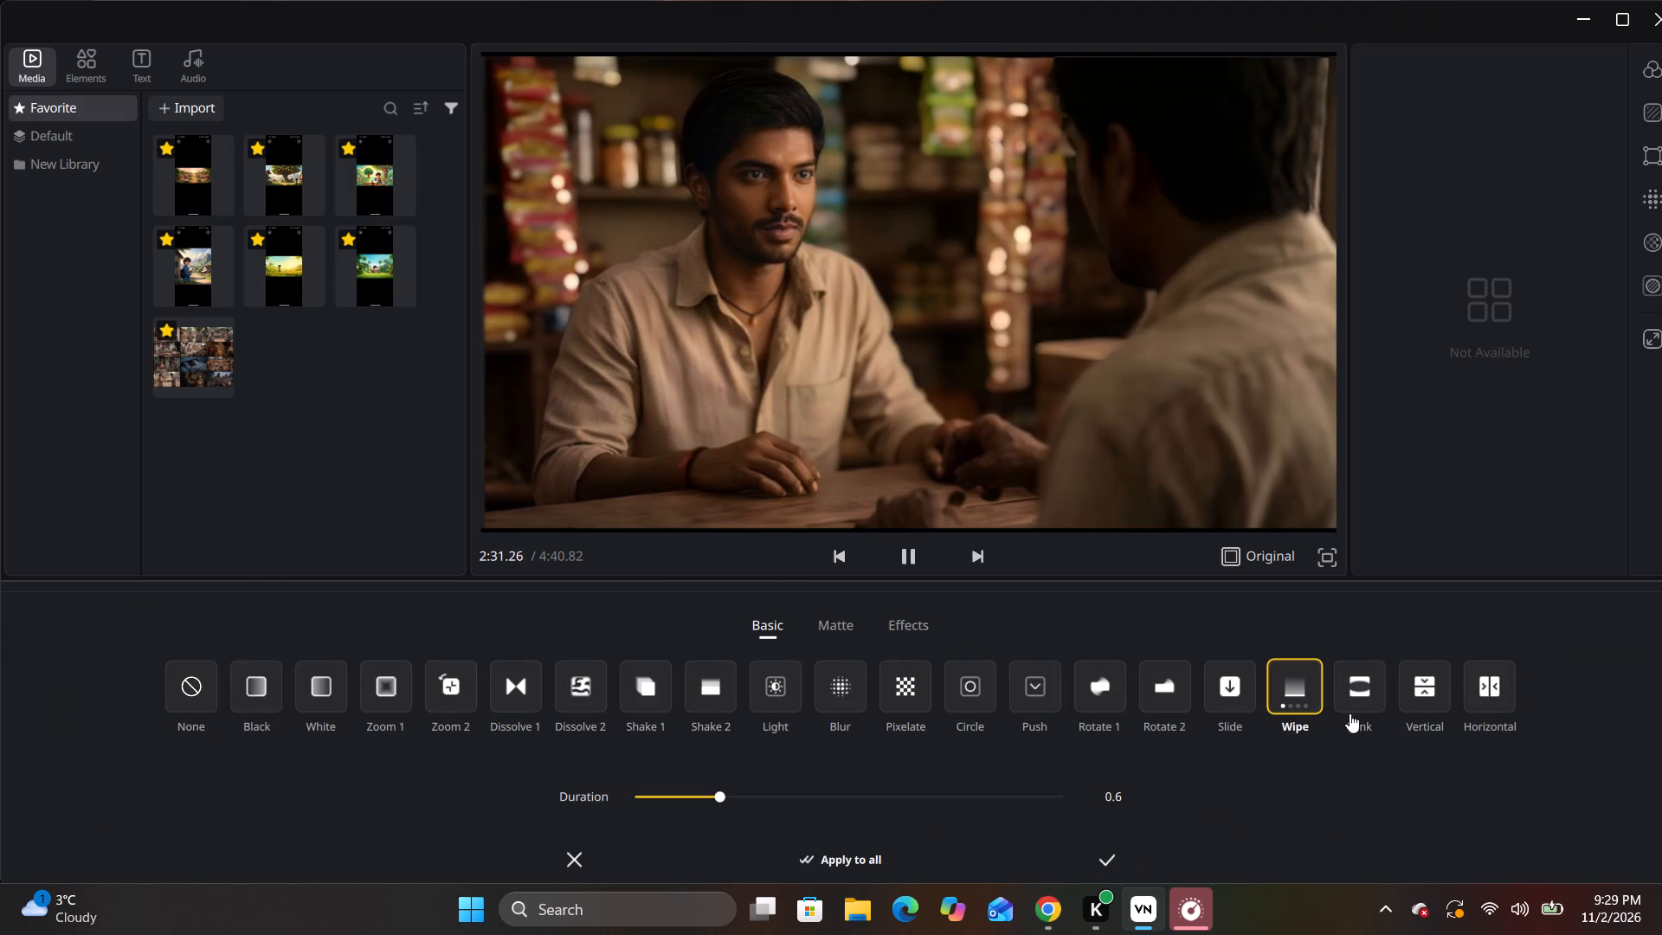
click(1111, 857)
Add a Blink transition between the 5.95-second counter conversation clip and the 3.75-second clip of the hand placing a coin.
drag(1256, 735, 802, 748)
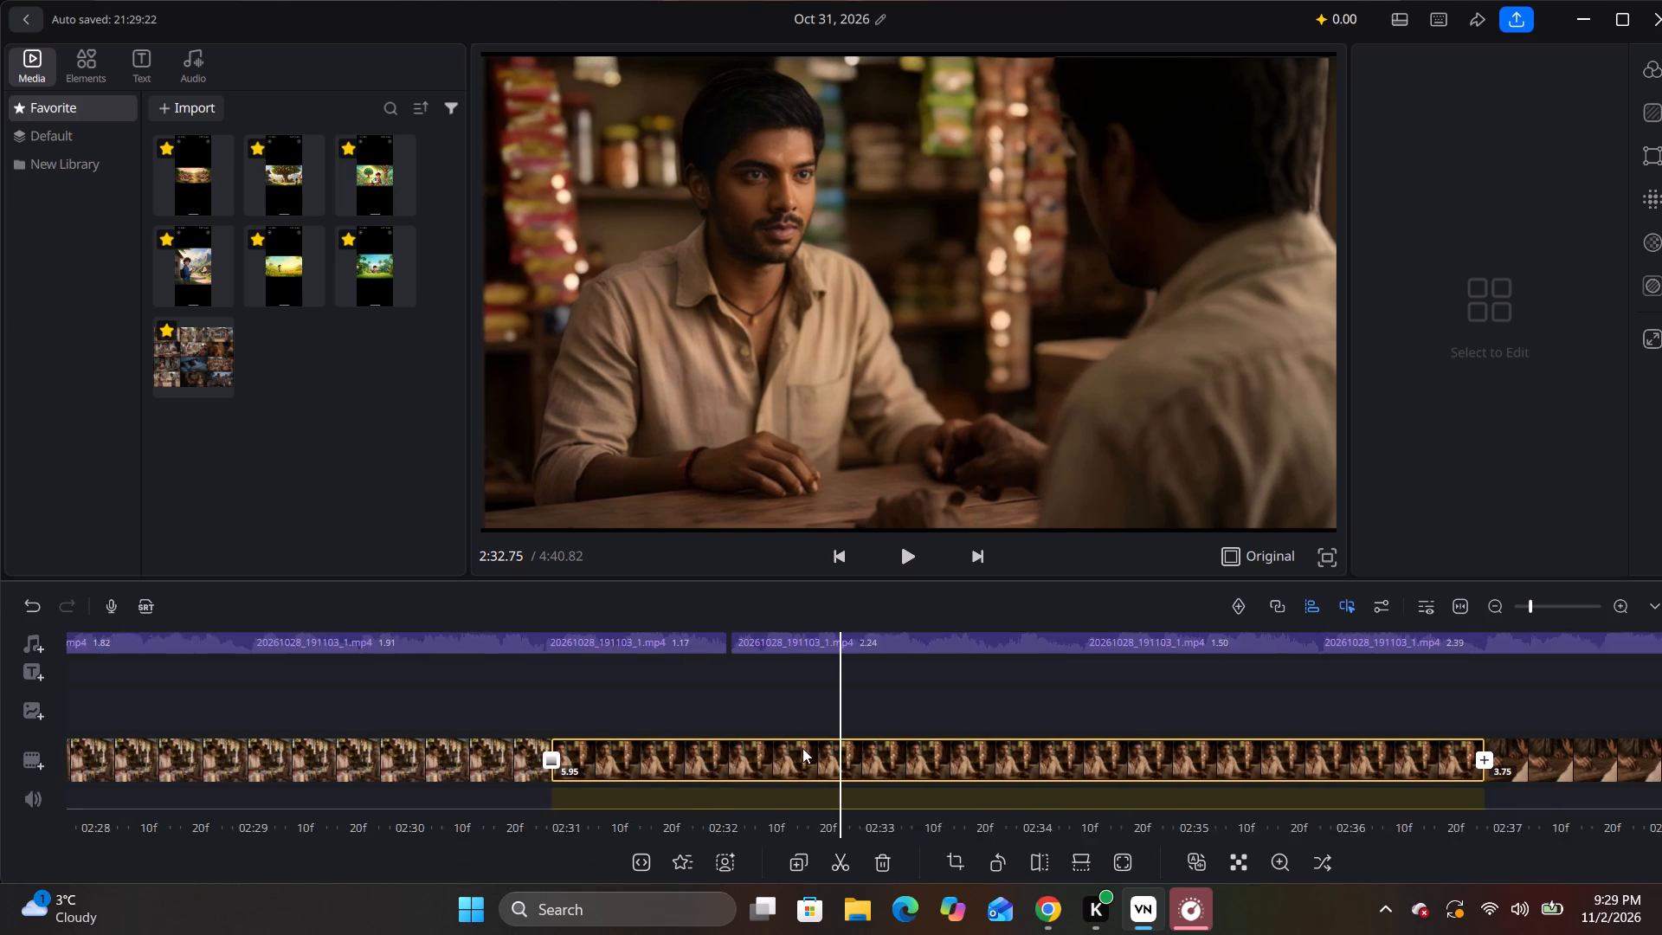
drag(802, 748, 462, 745)
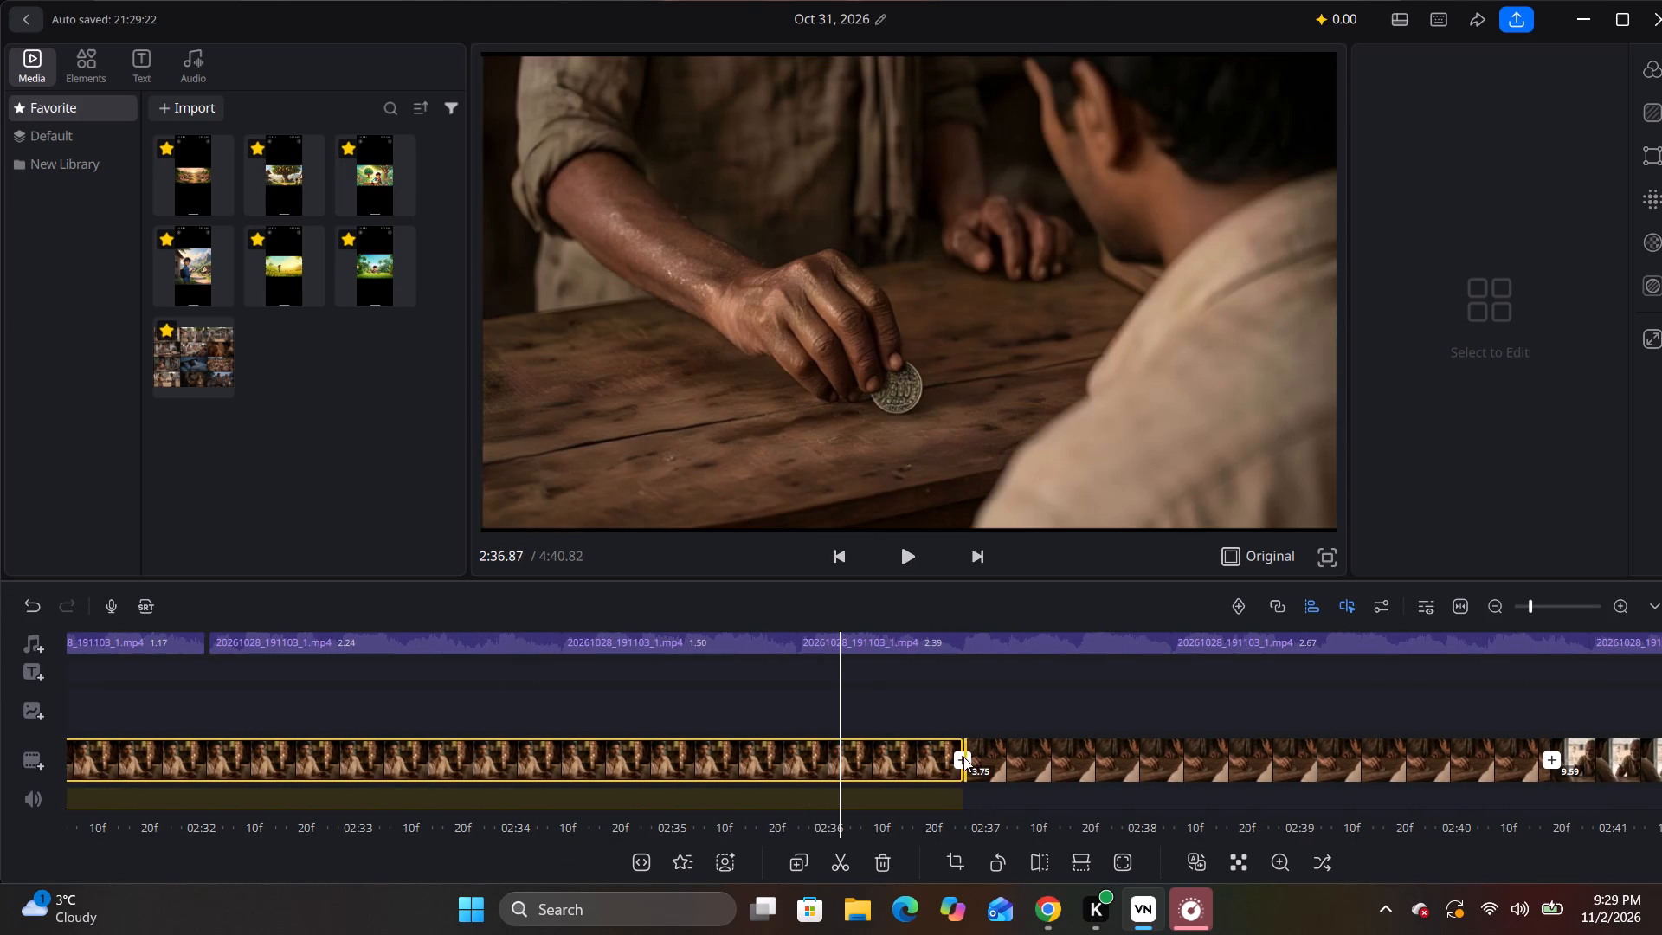
click(963, 757)
click(1370, 693)
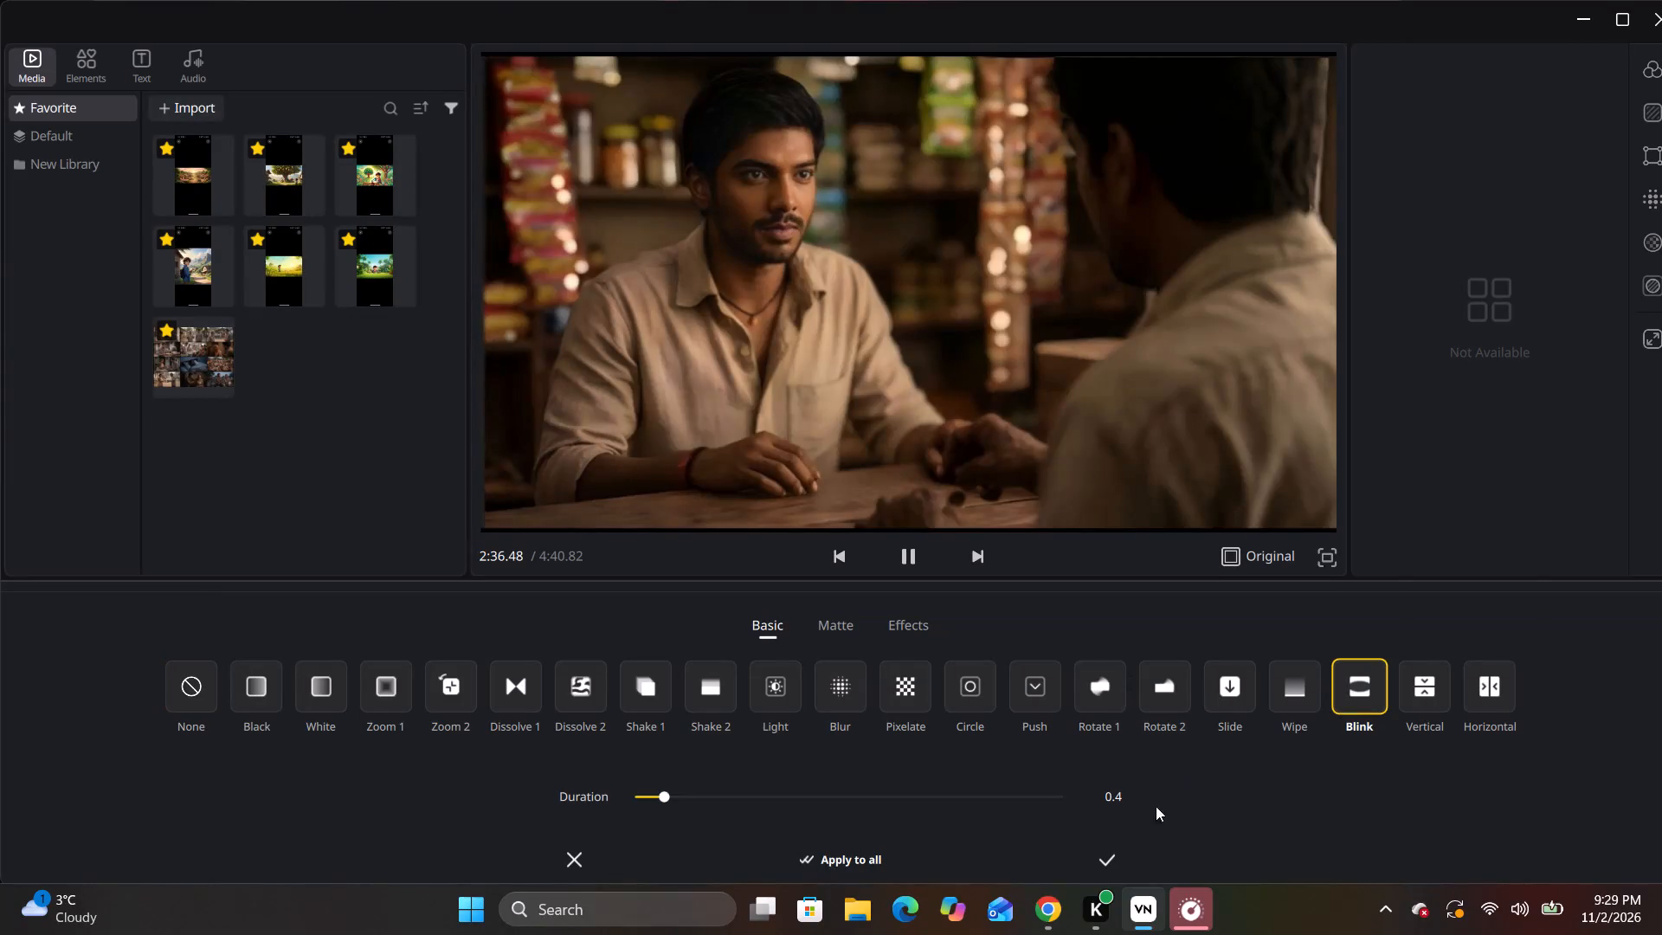
click(1107, 864)
Add a Zoom 2 transition between the 3.75-second coin clip and the 9.59-second clip of the old man pointing.
drag(1334, 705, 989, 775)
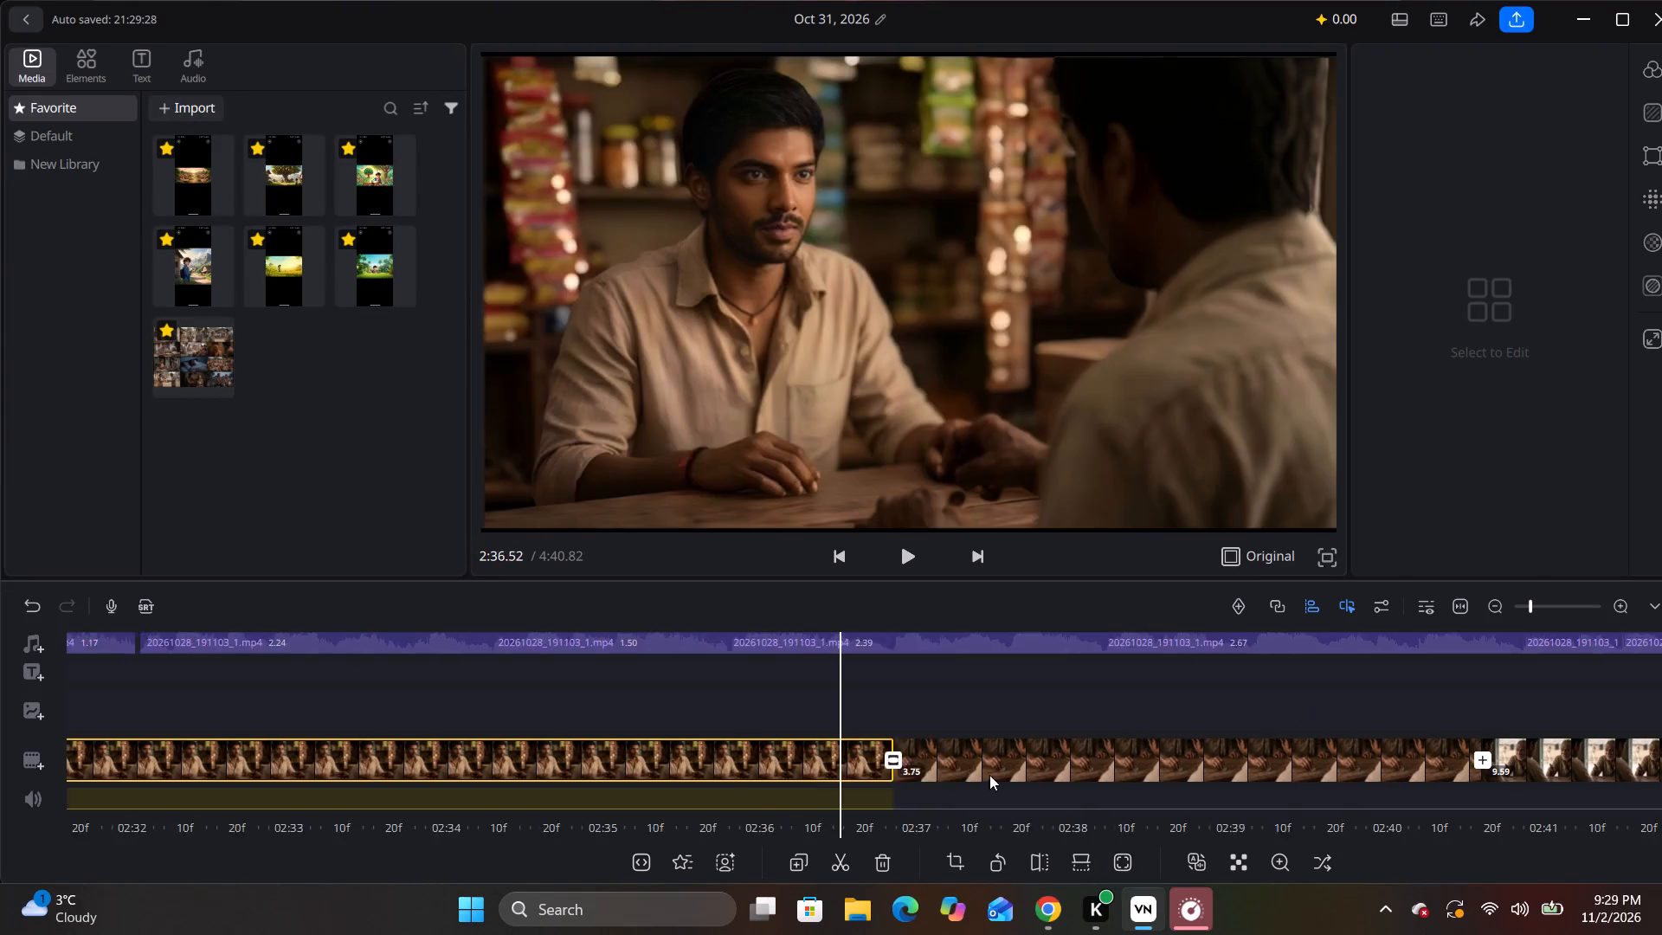
drag(989, 775, 799, 819)
click(1035, 766)
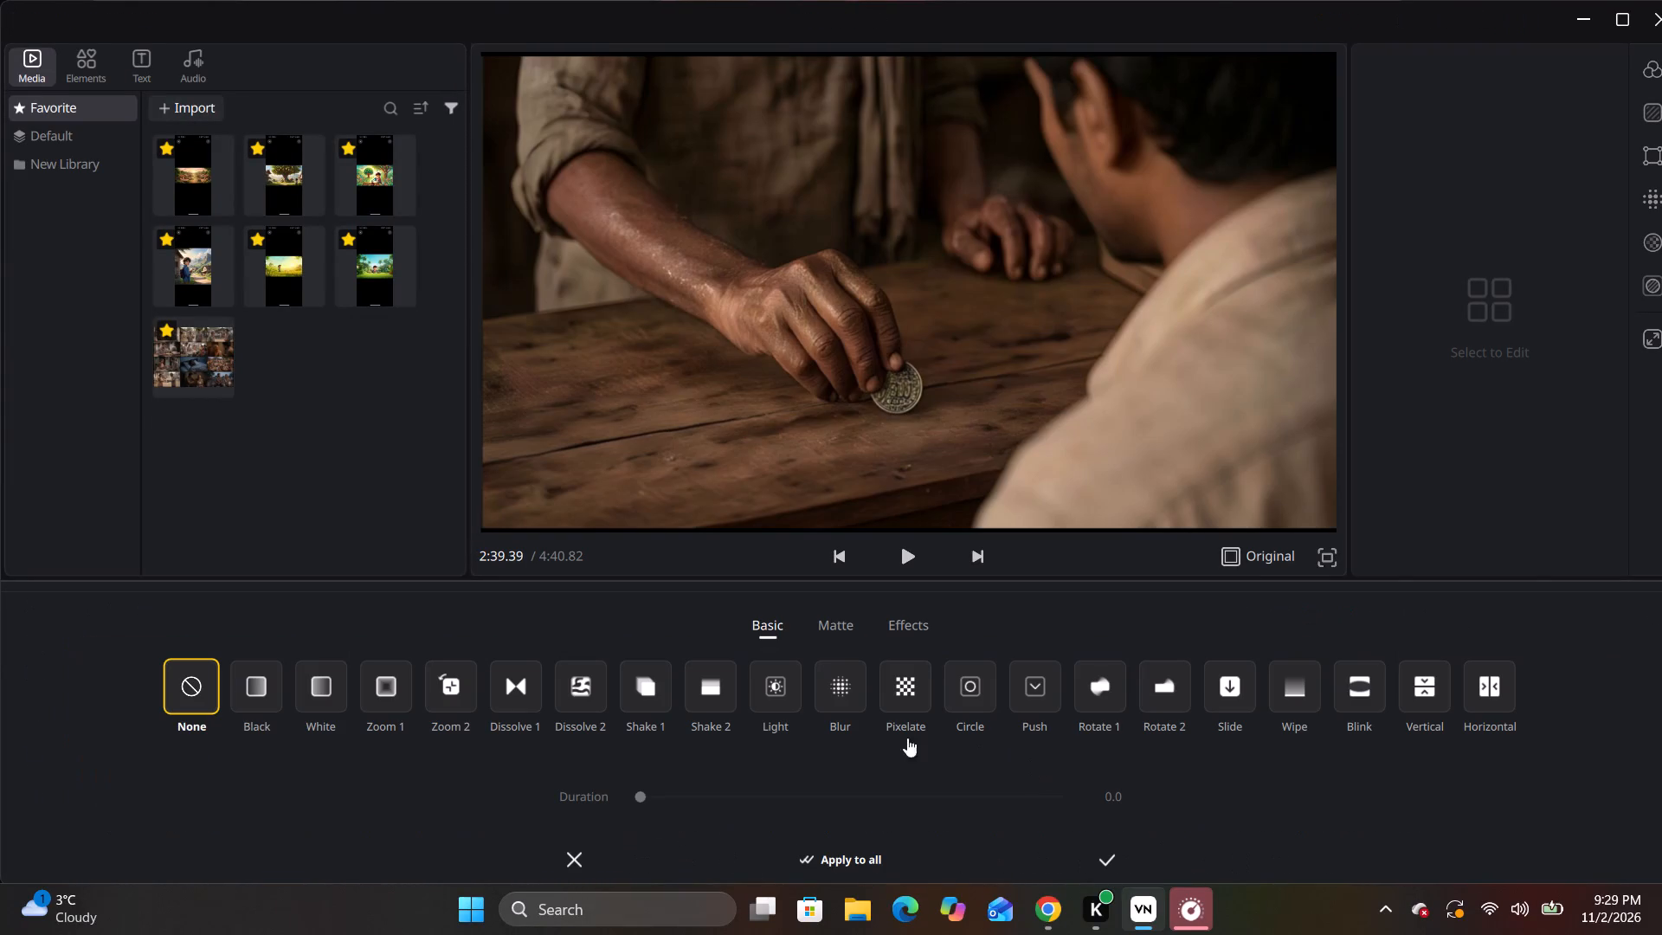
click(467, 693)
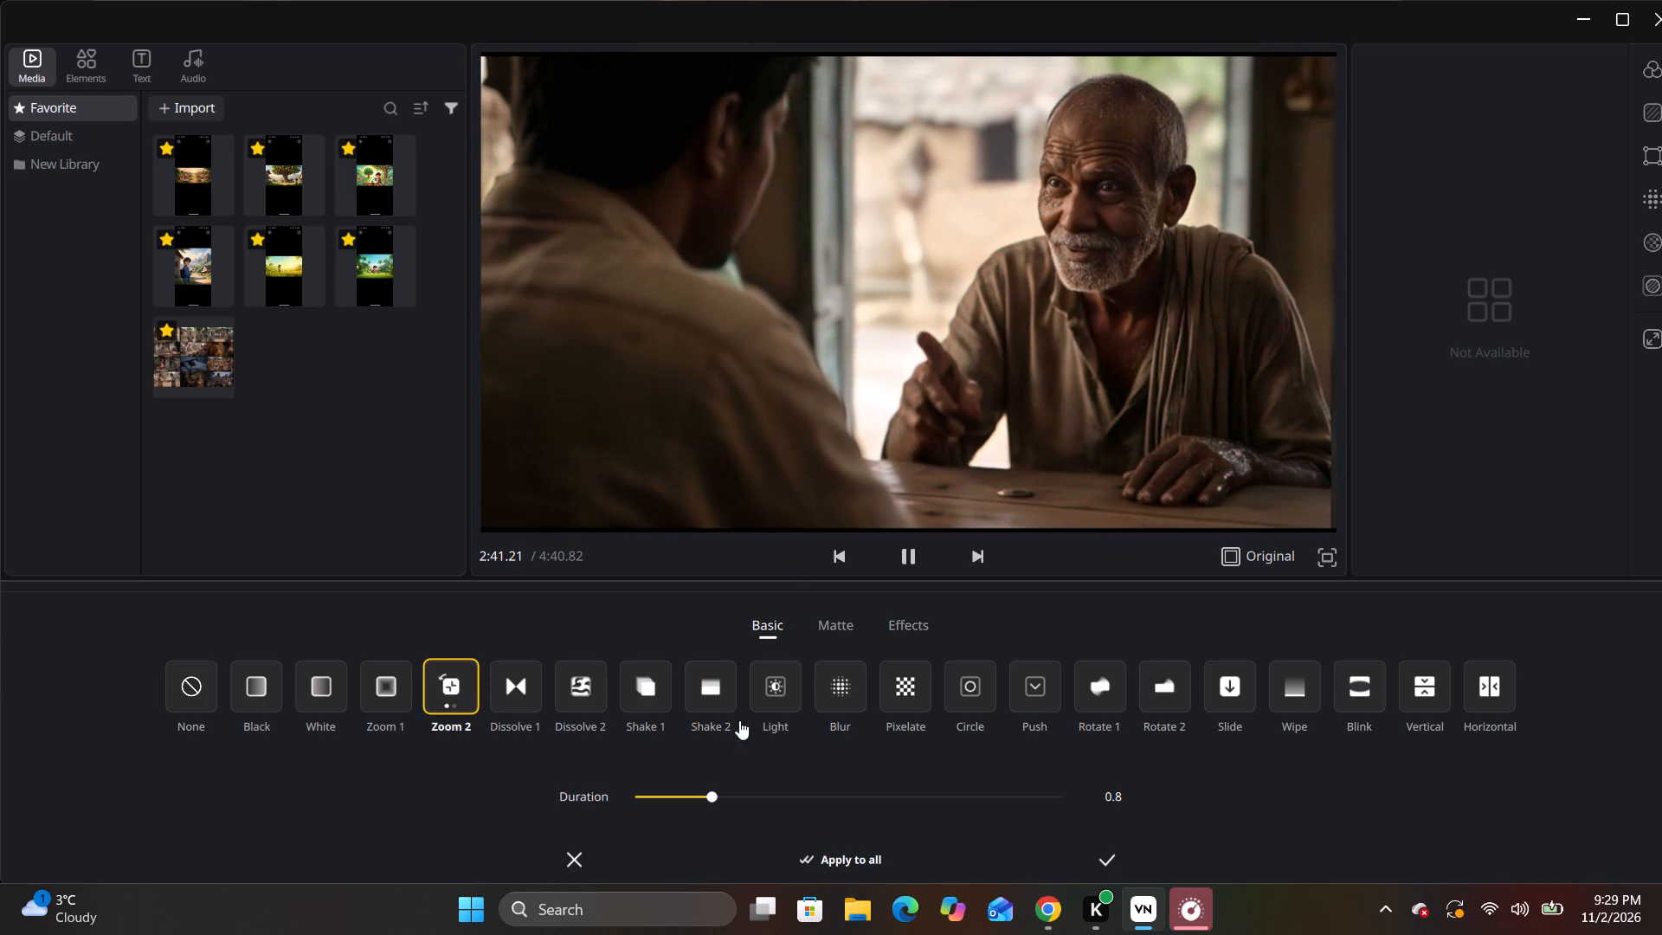
click(1118, 862)
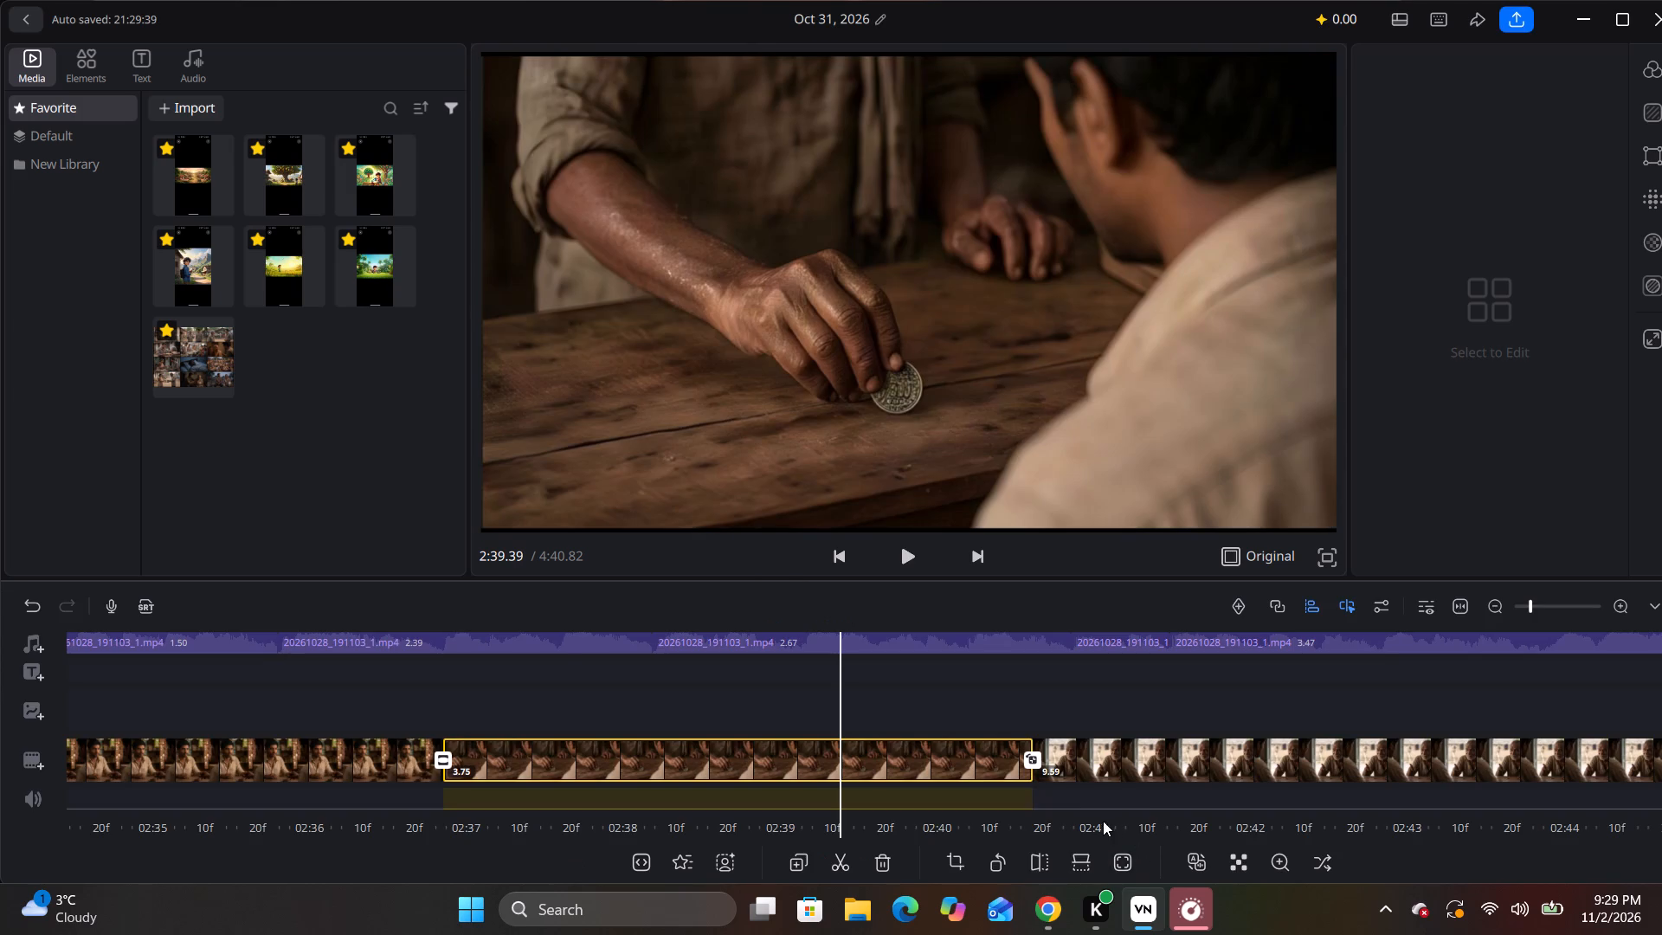
Add a Blur transition between the 9.59-second old man clip and the 17.83-second clip of the young man gesturing with both hands.
drag(1340, 705, 512, 763)
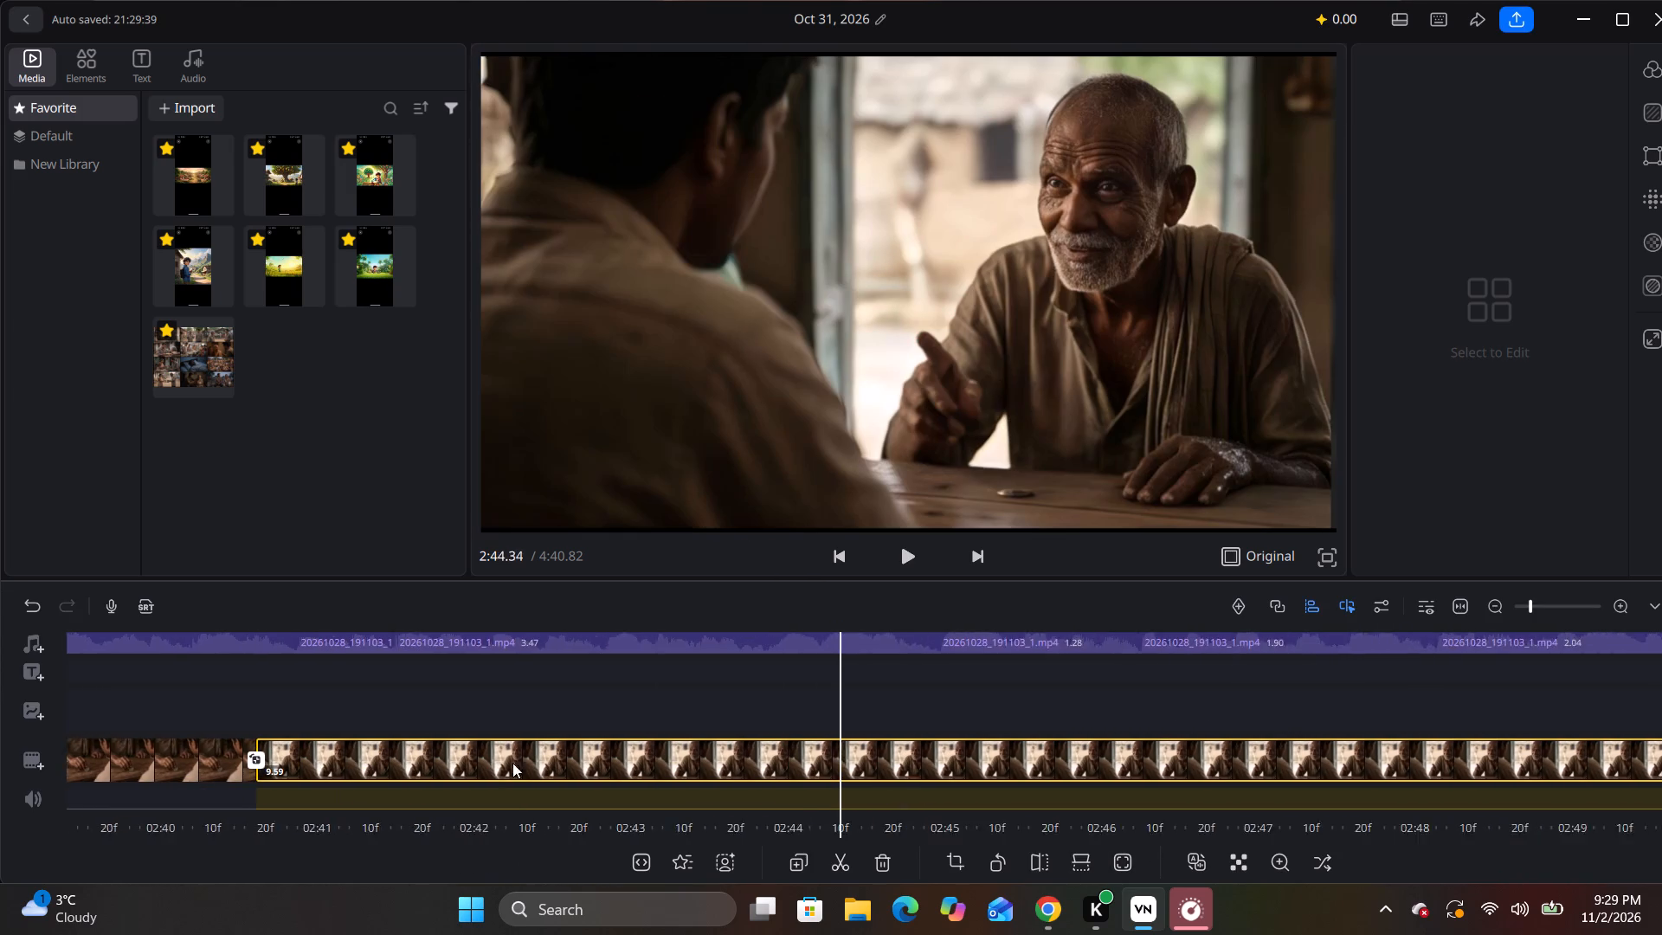
drag(512, 763, 478, 764)
drag(1524, 699, 773, 758)
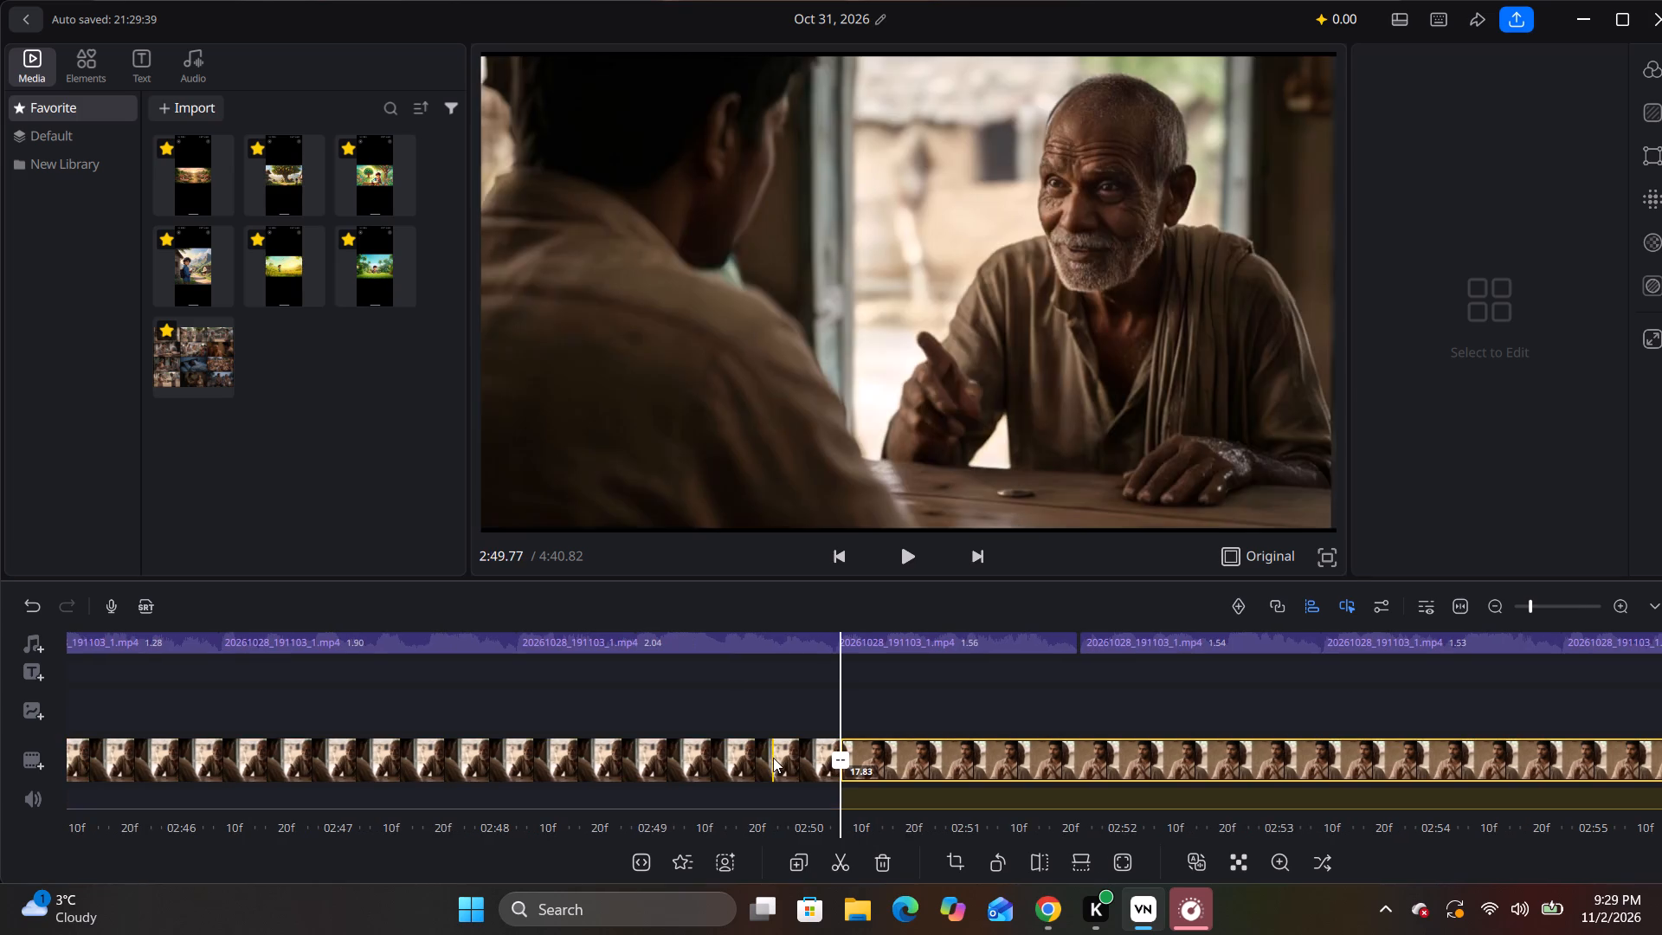
click(843, 765)
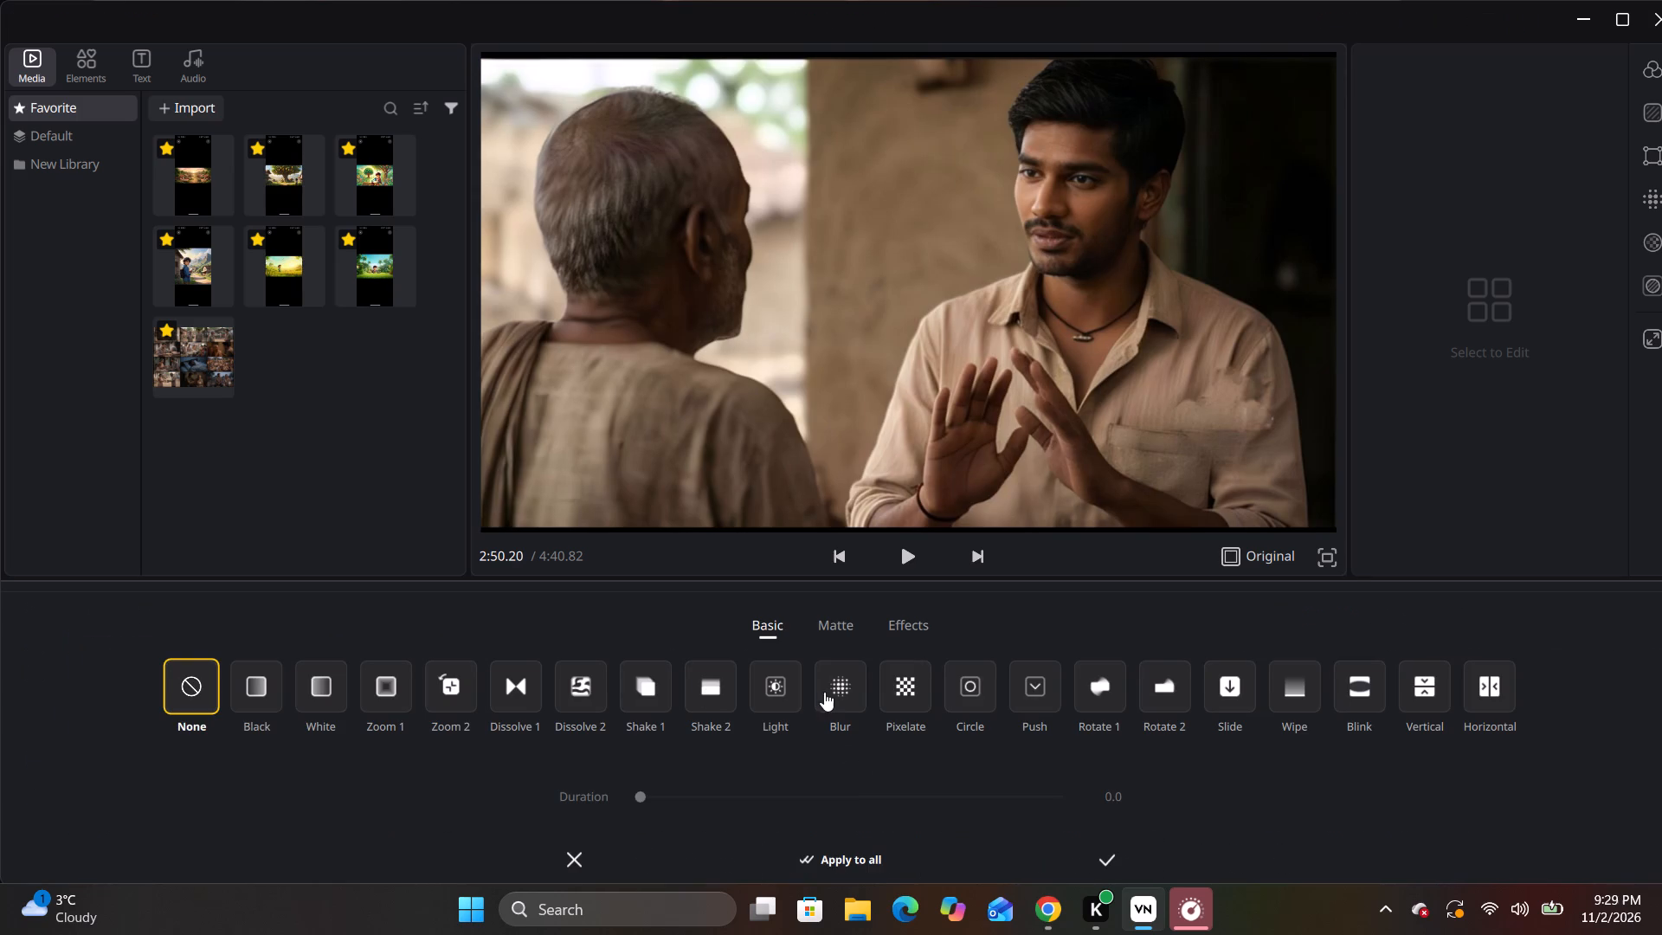
click(829, 692)
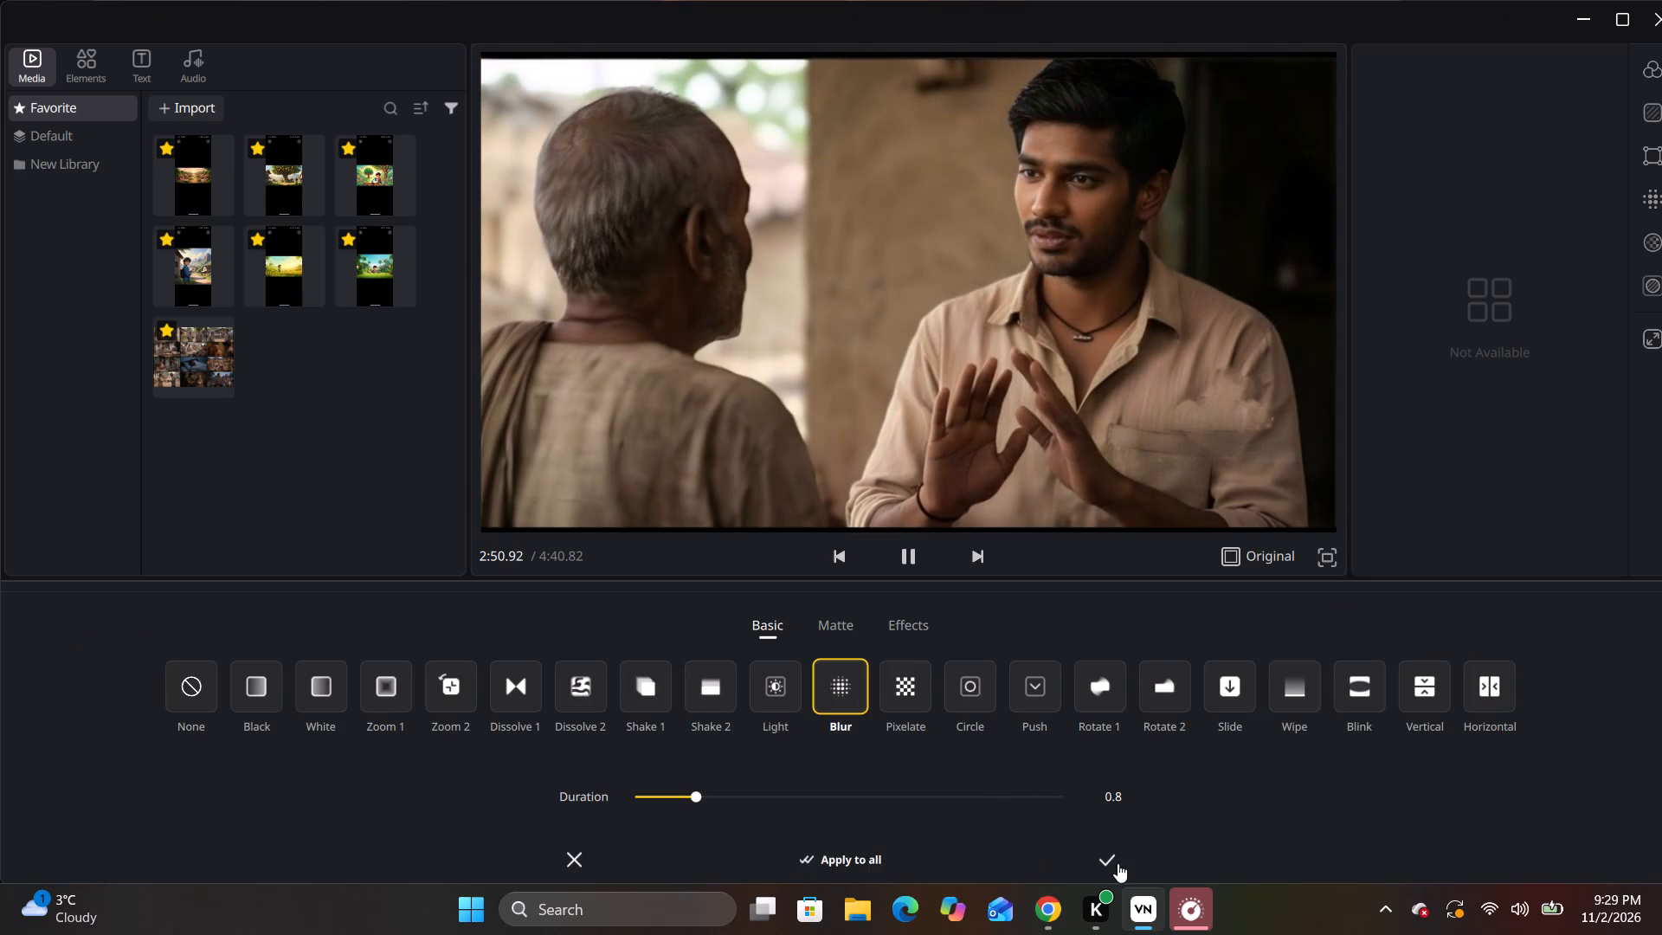
click(1111, 860)
Split the 17.83-second clip of the young man gesturing at about 2:58.07.
drag(1290, 690, 696, 737)
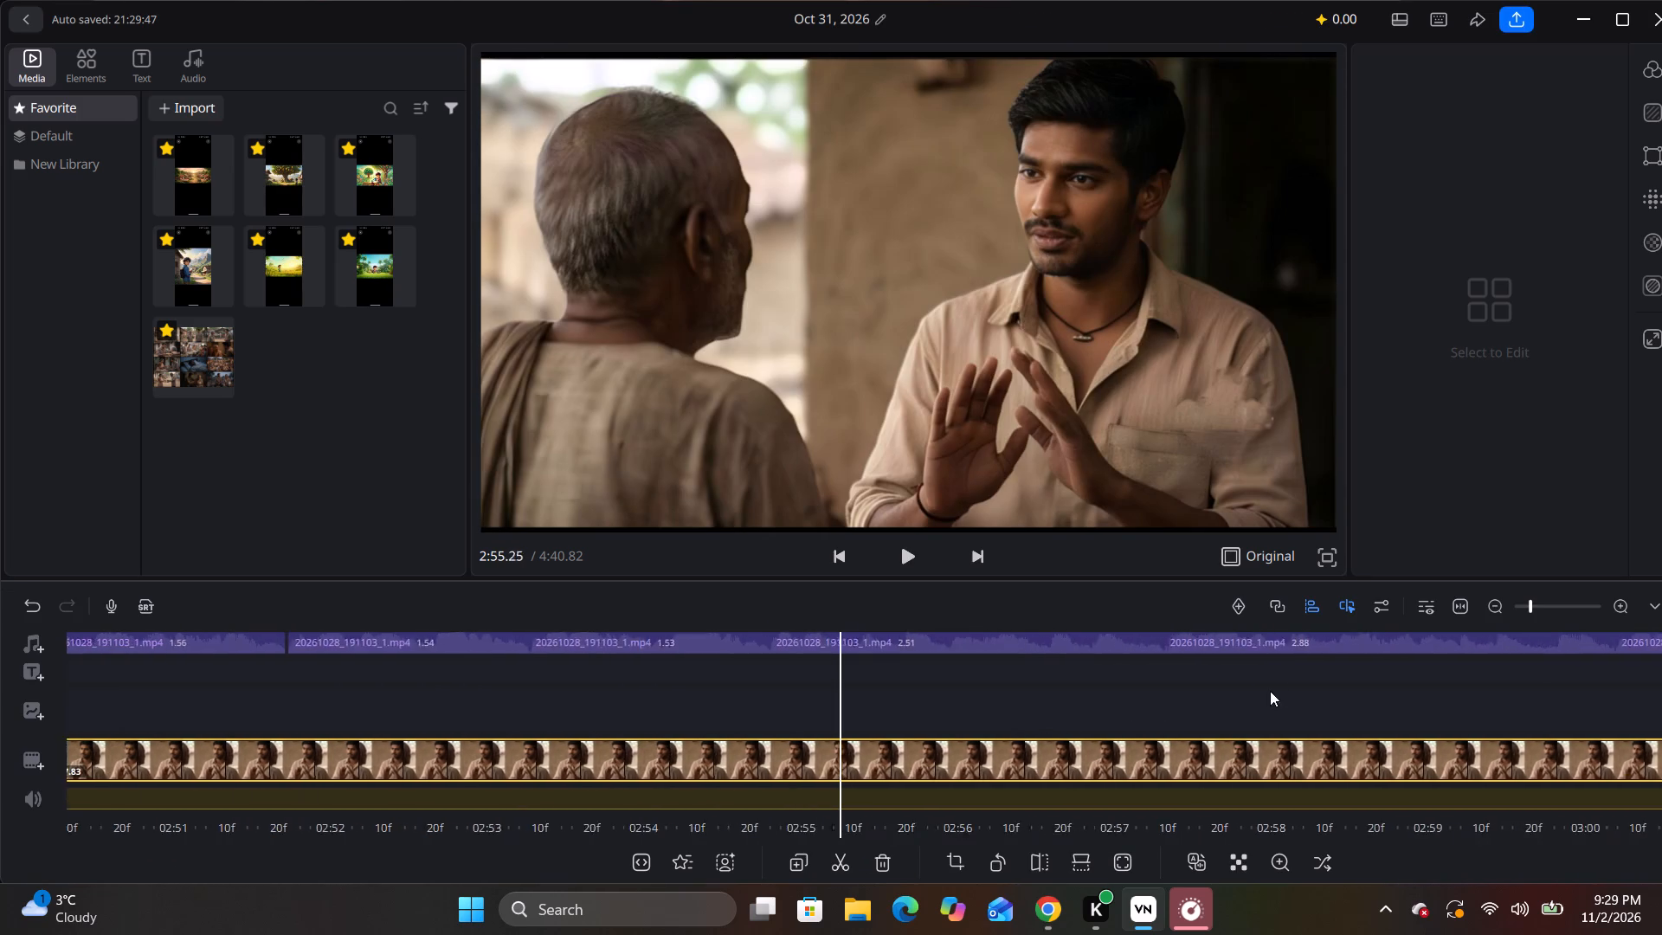
drag(1376, 691, 1090, 728)
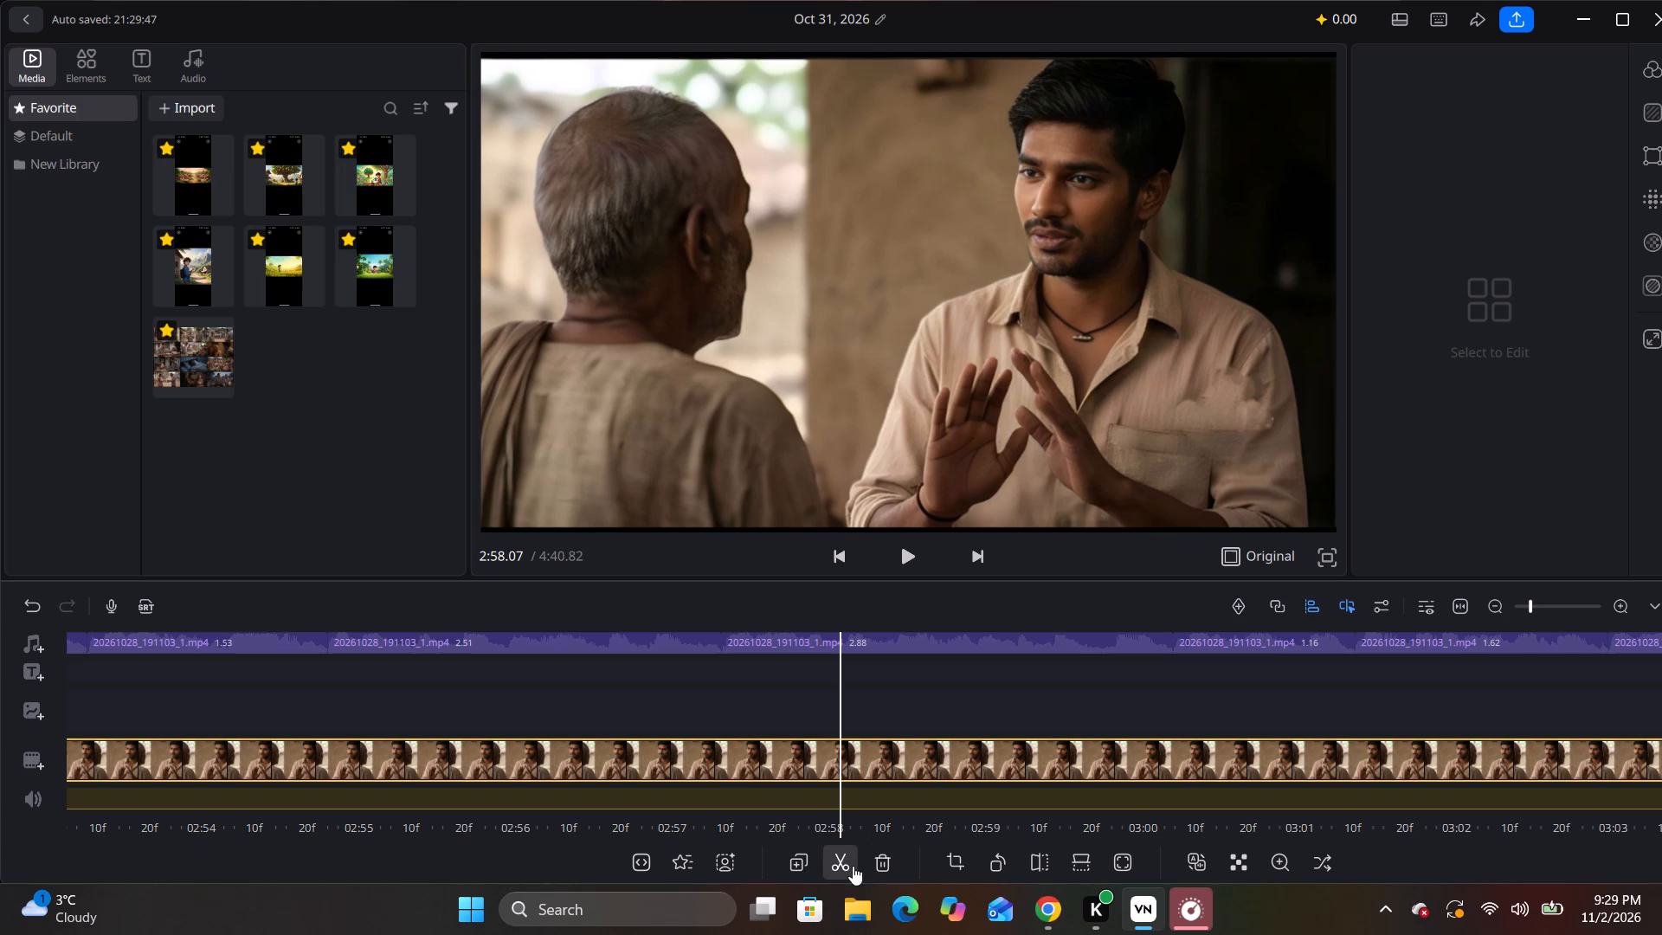
click(848, 871)
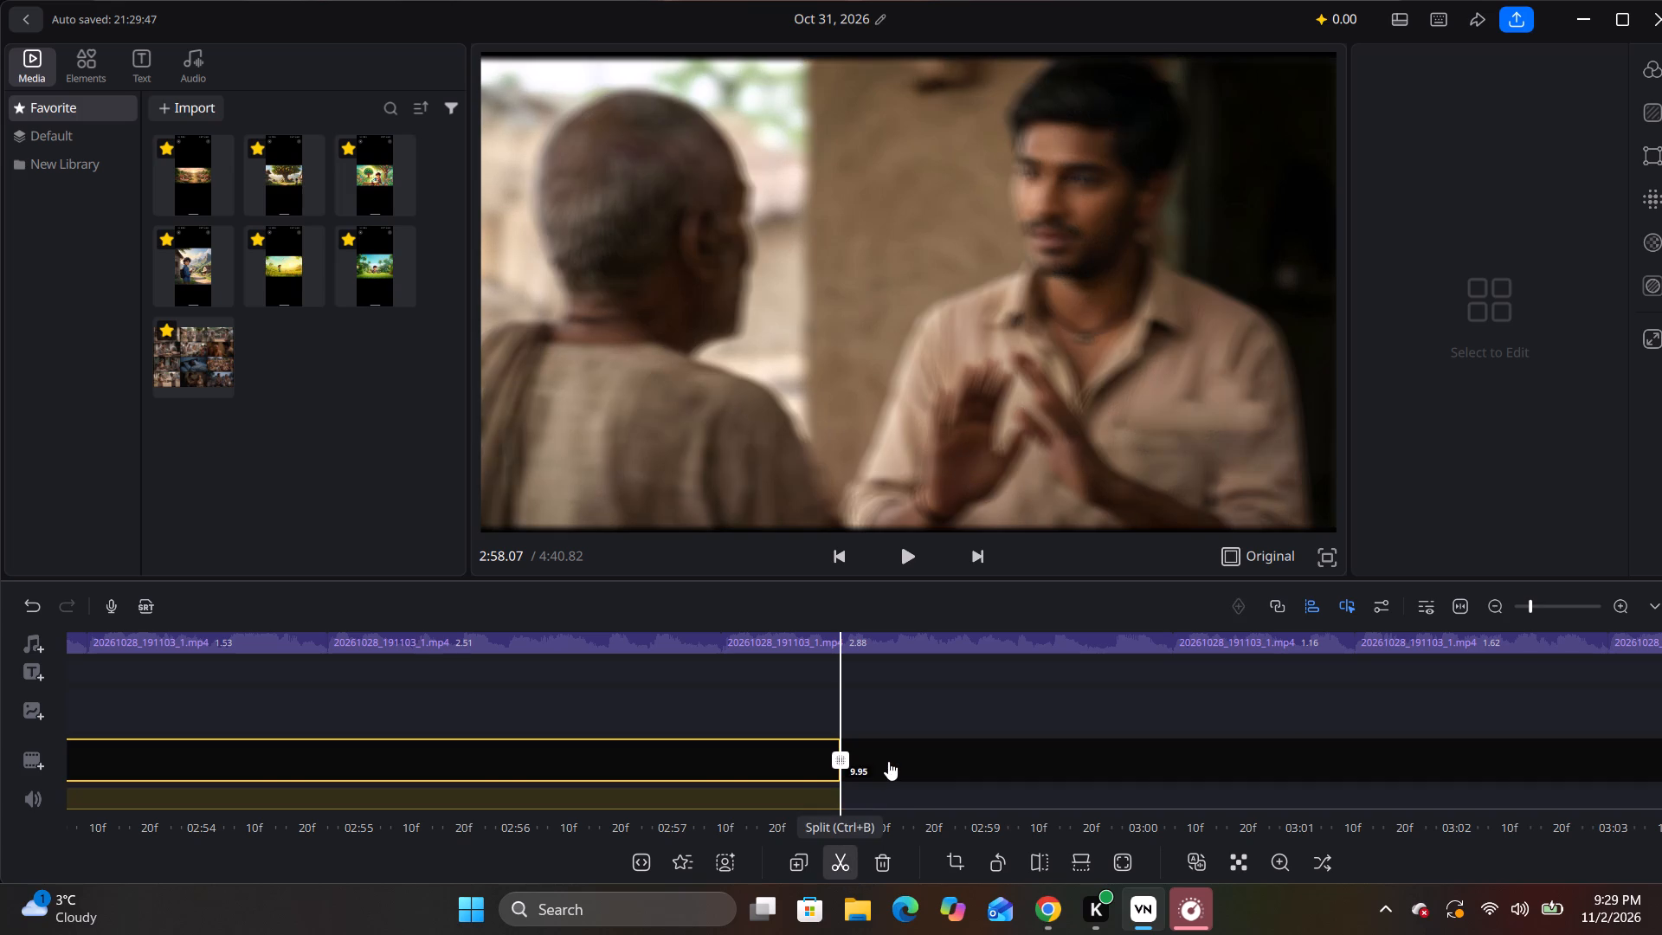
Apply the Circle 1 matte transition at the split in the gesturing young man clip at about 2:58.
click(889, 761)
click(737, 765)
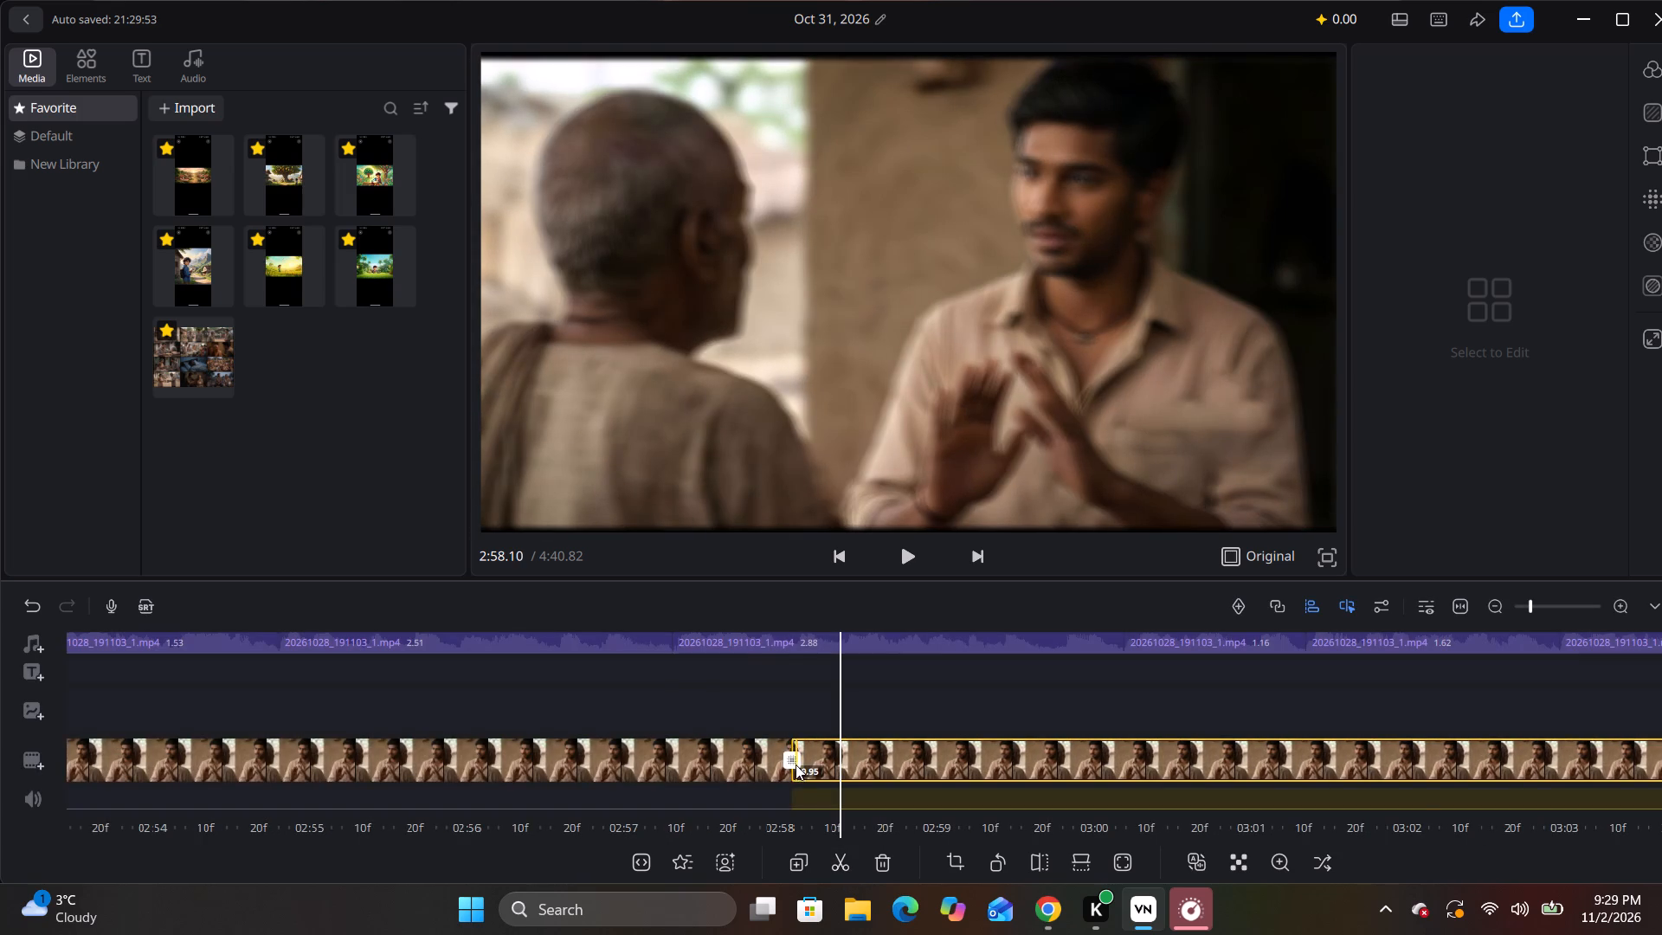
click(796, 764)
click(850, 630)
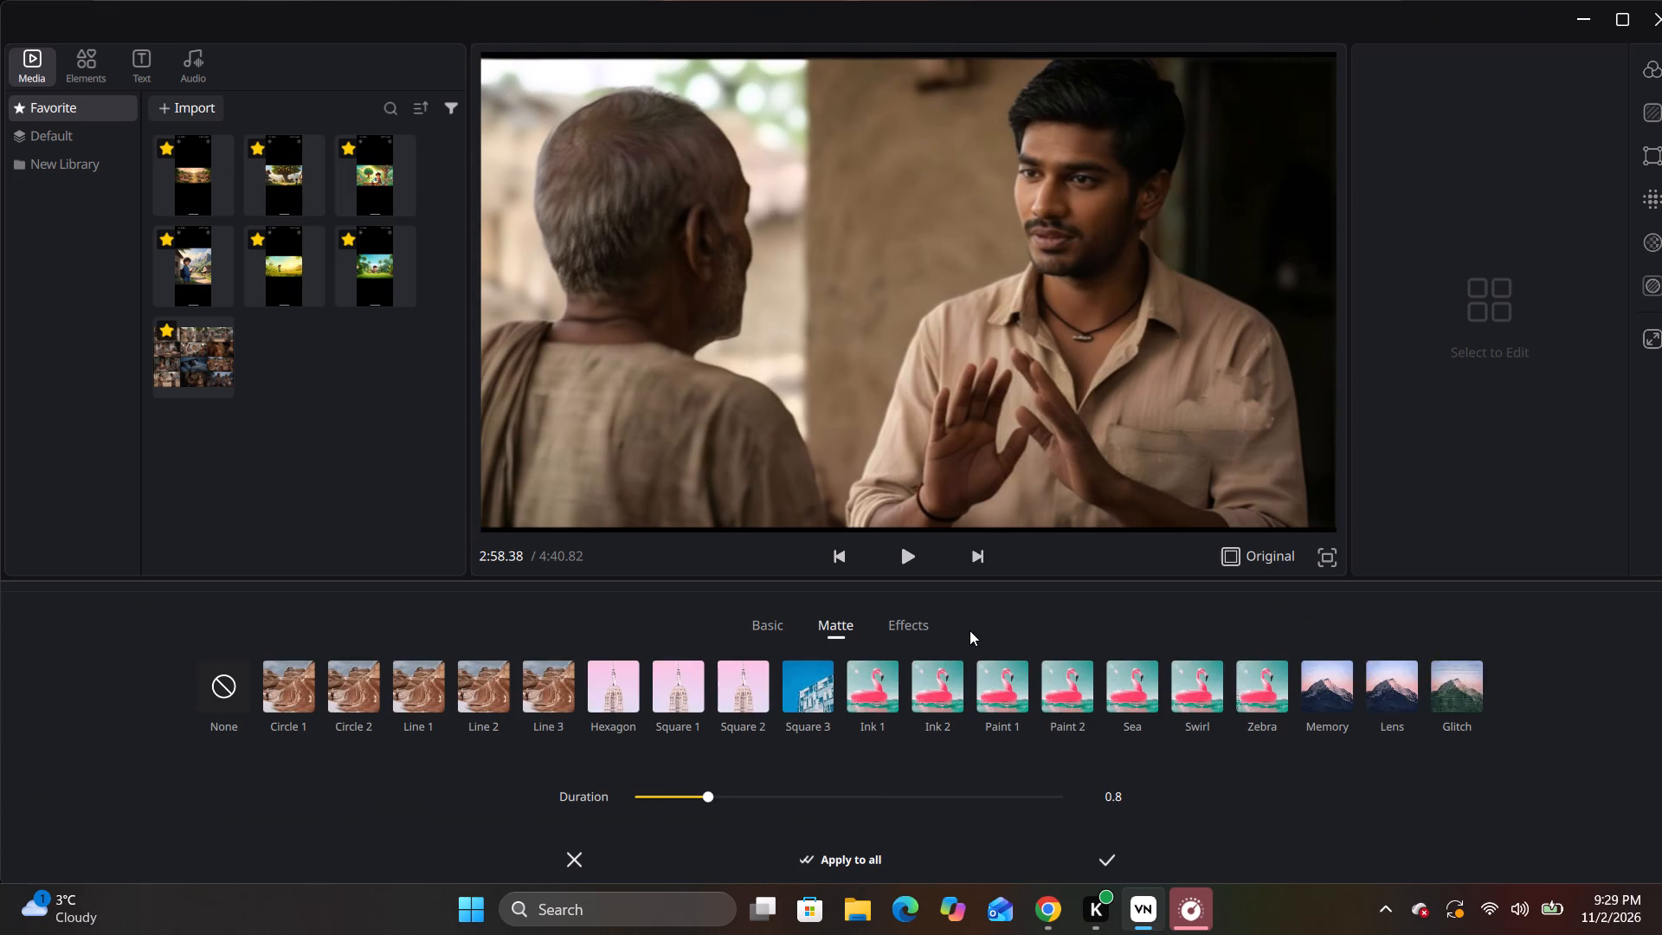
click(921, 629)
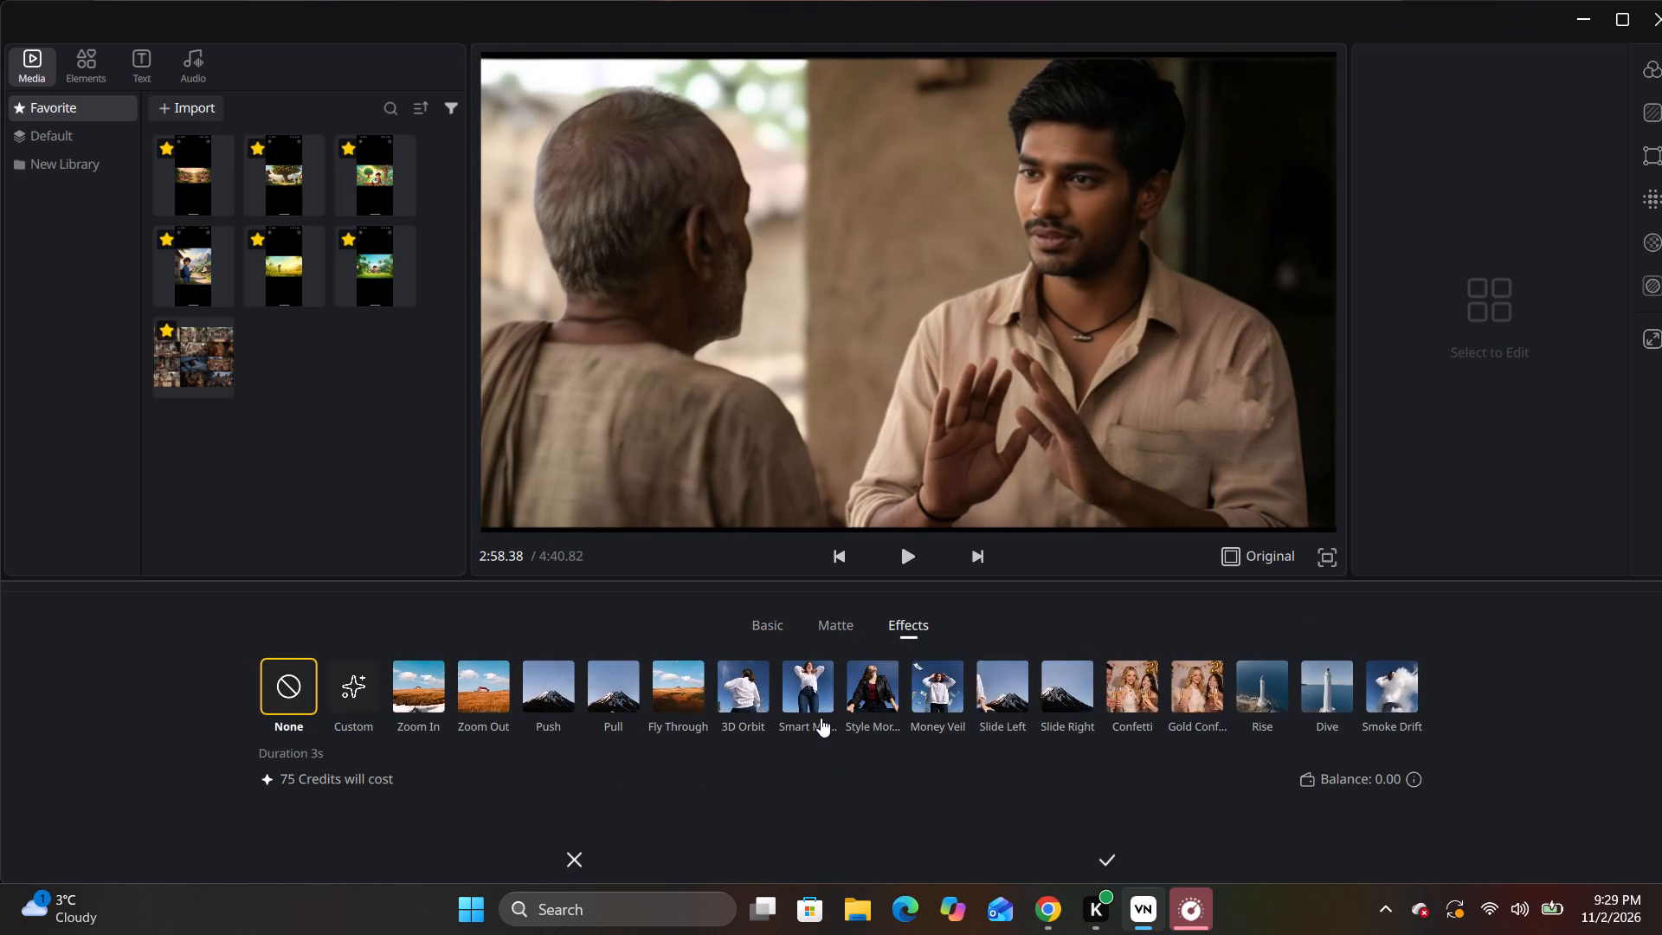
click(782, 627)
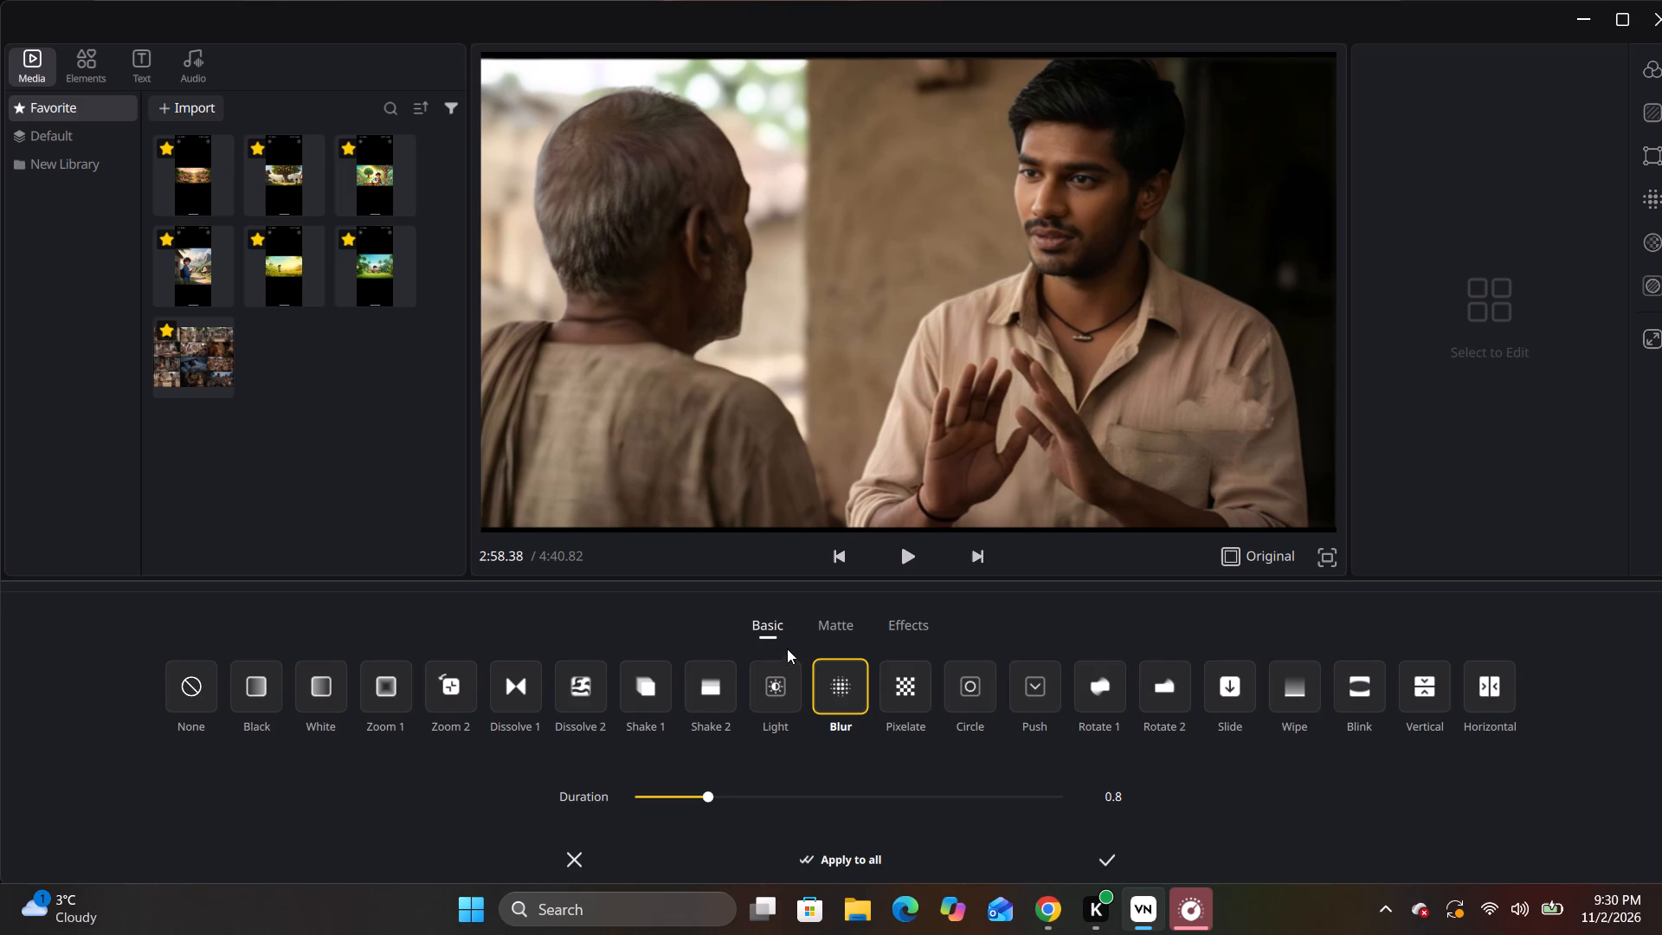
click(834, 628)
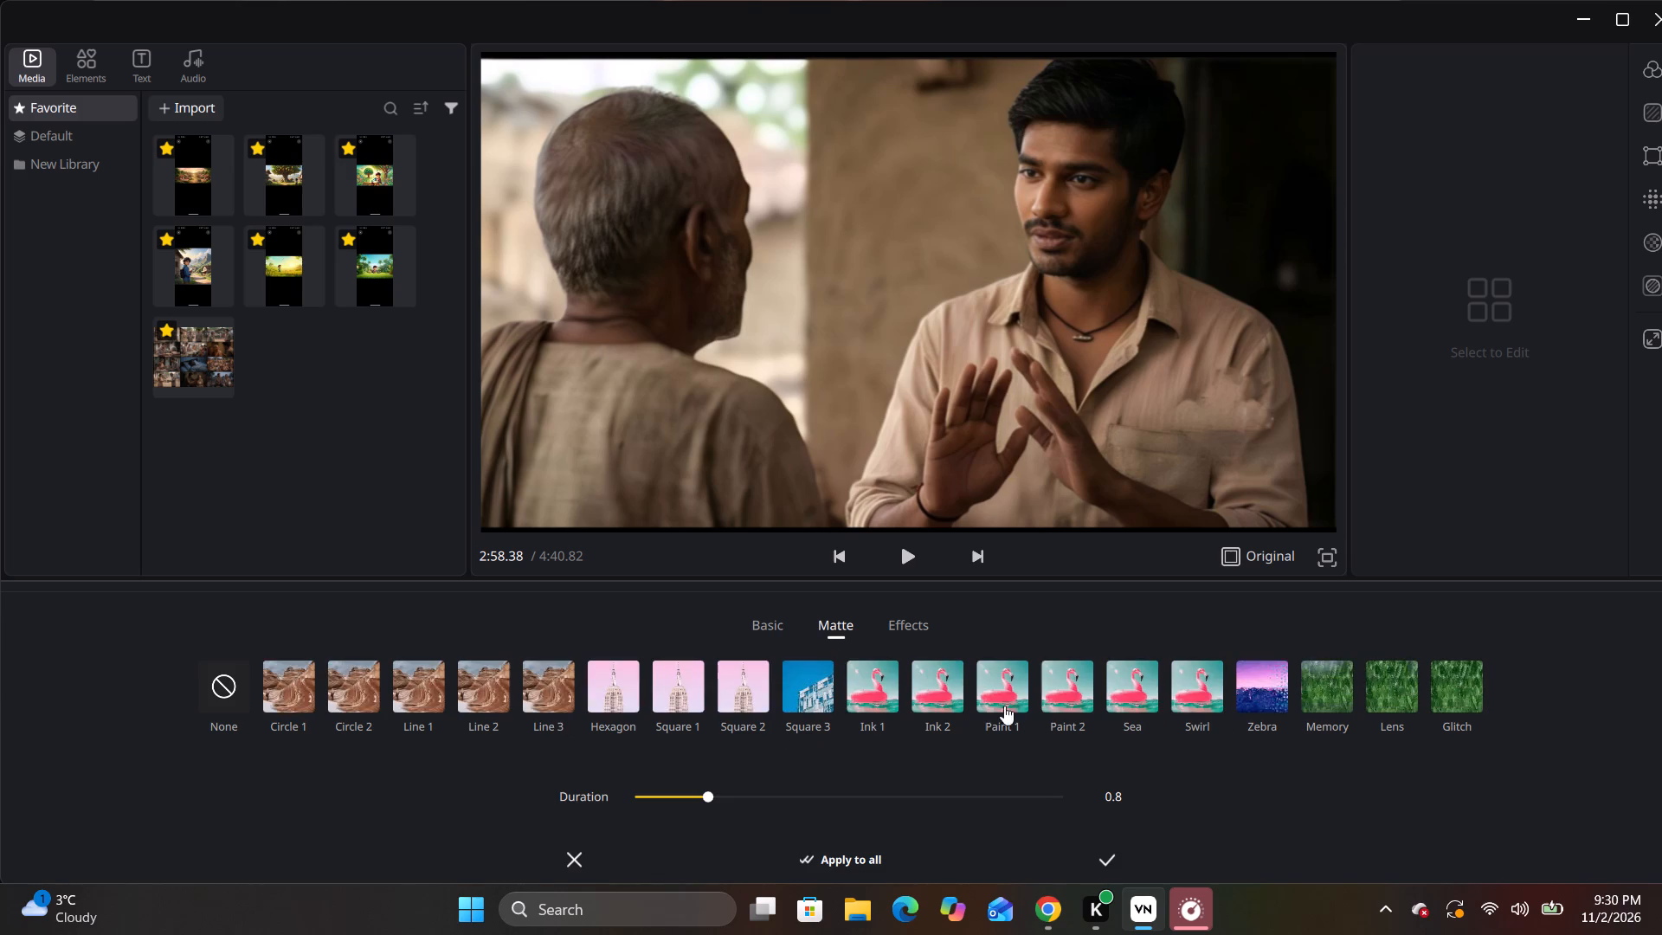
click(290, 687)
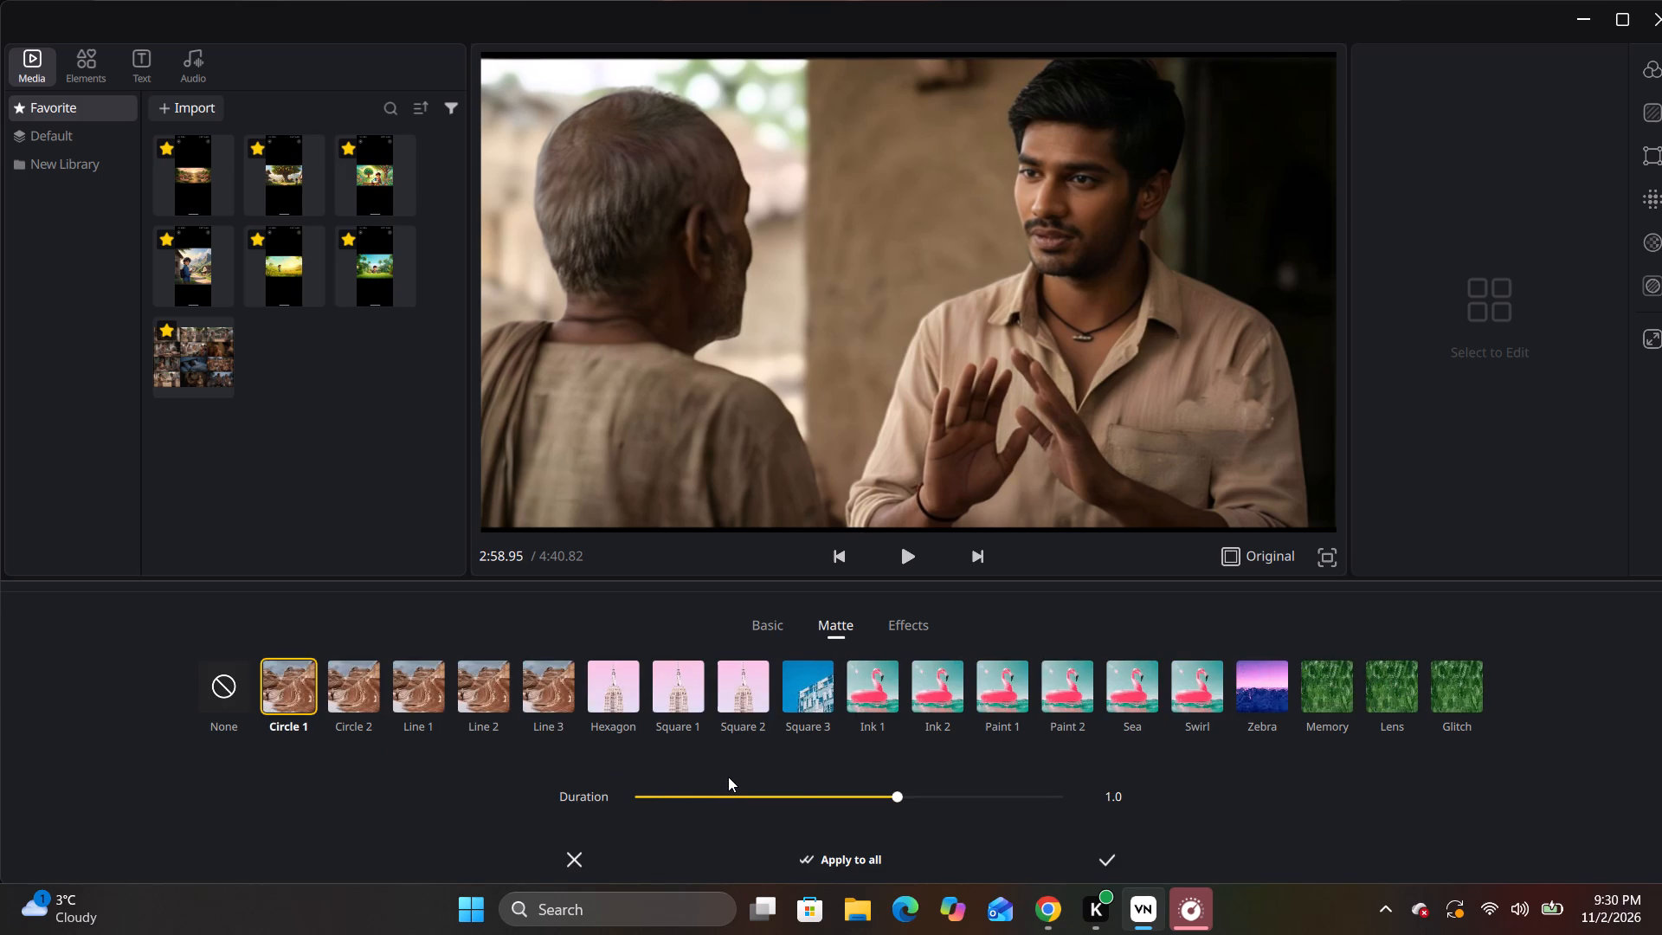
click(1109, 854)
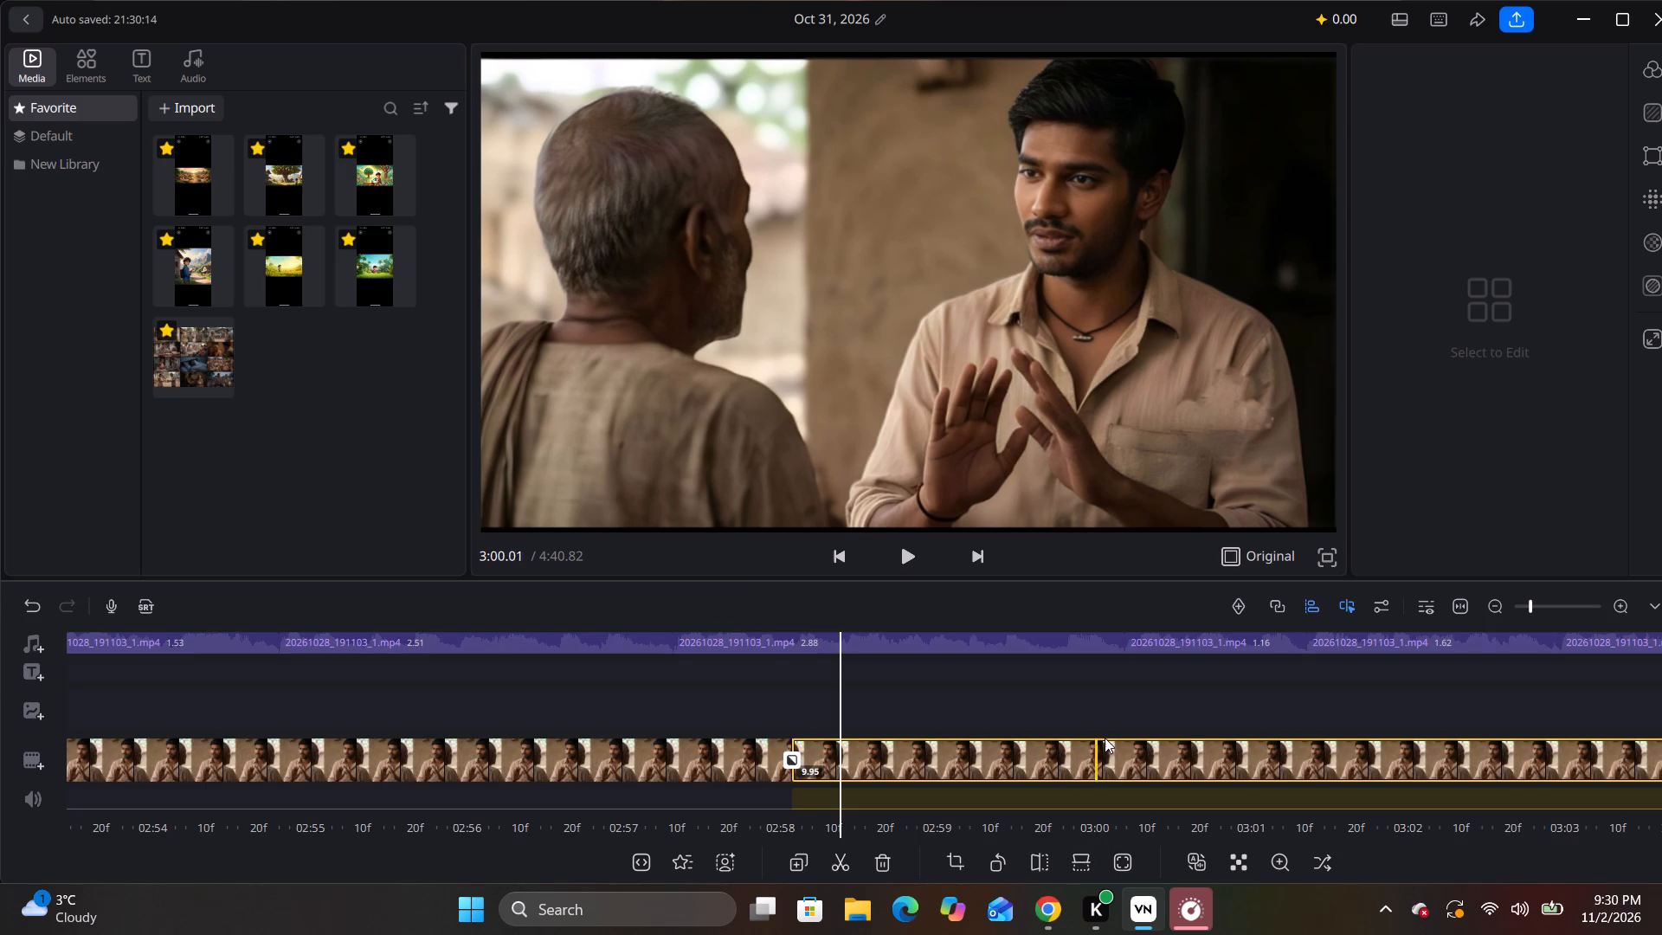
Set the transition at the split in the gesturing young man clip, at about 2:58, to Light.
click(796, 756)
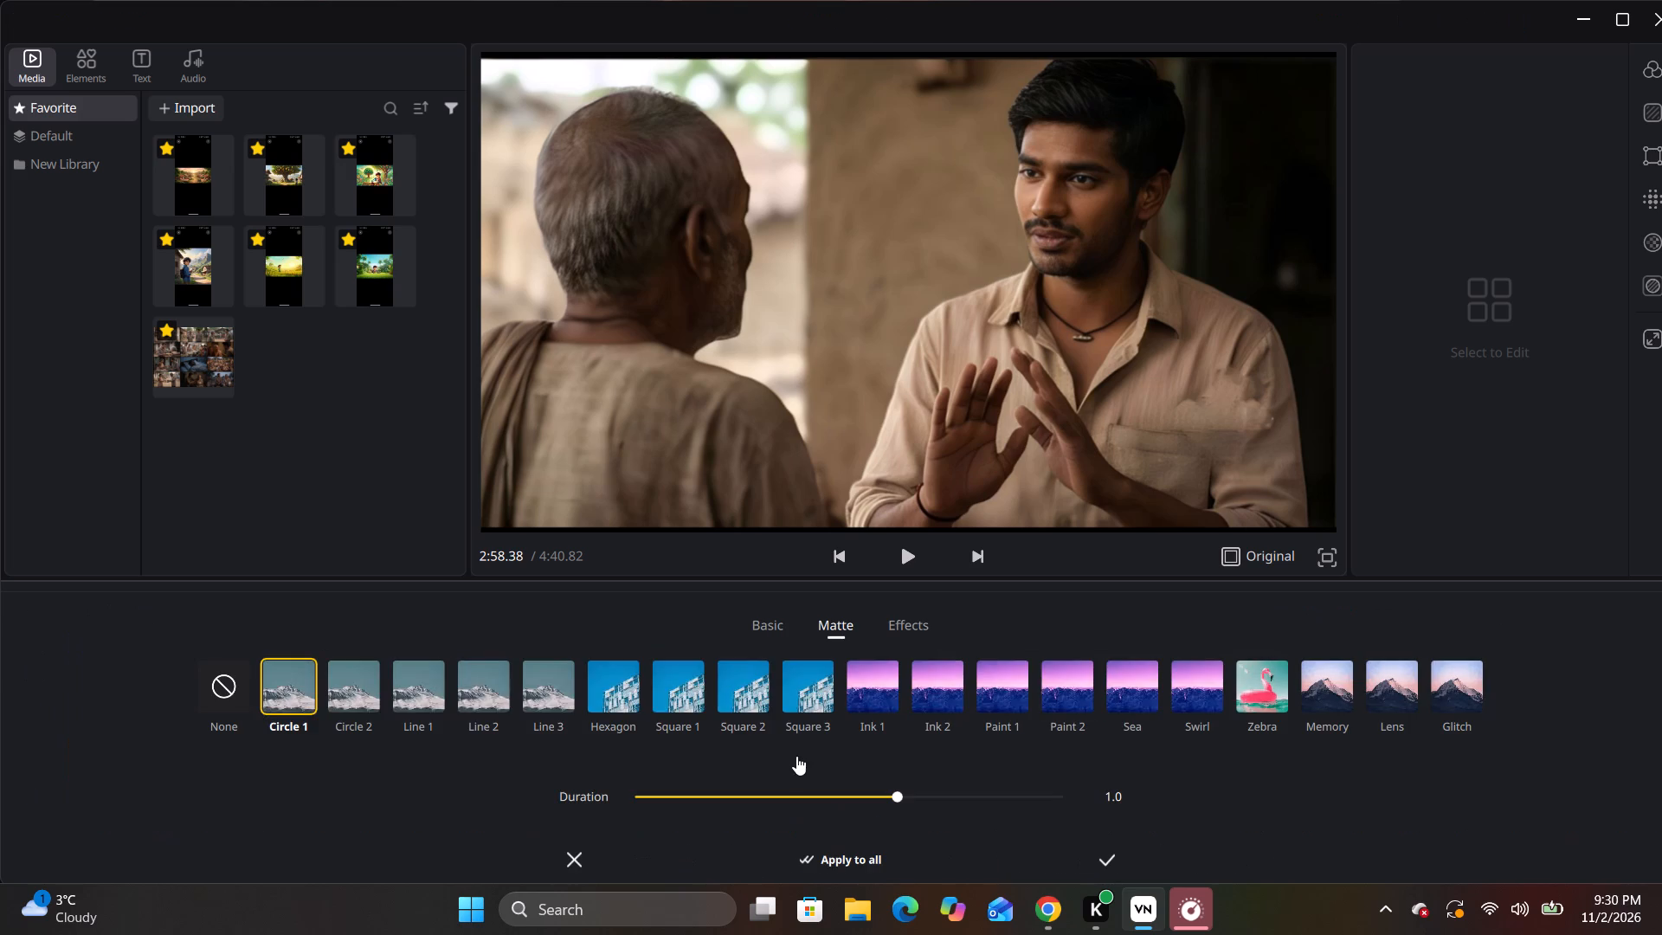
click(771, 632)
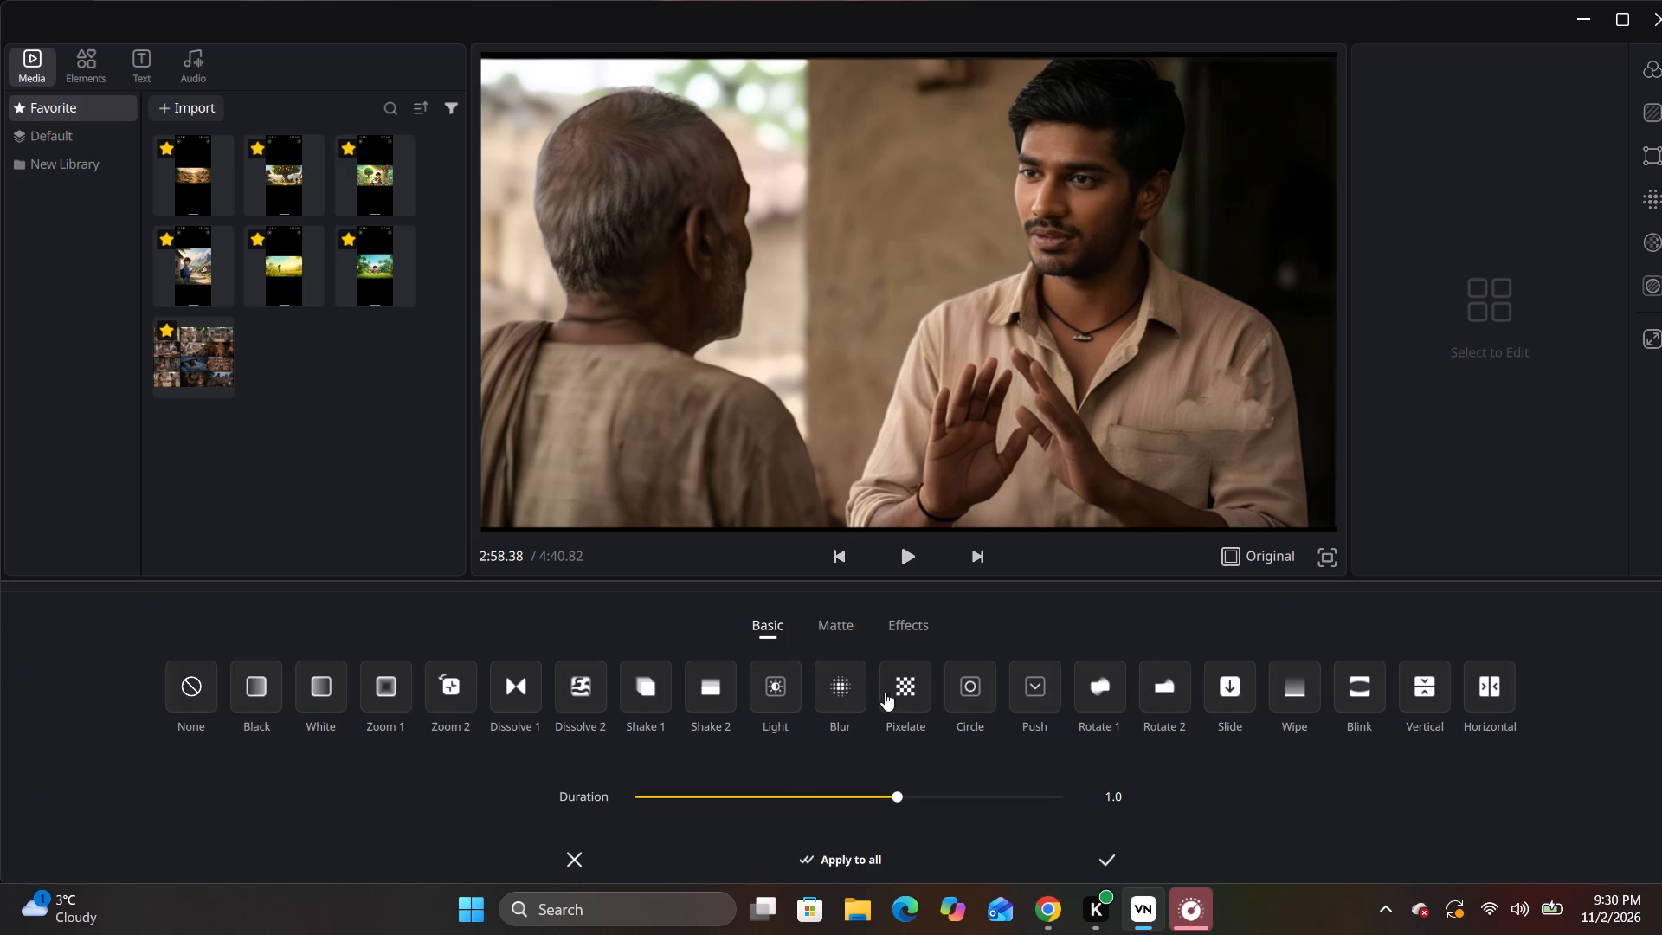
click(766, 693)
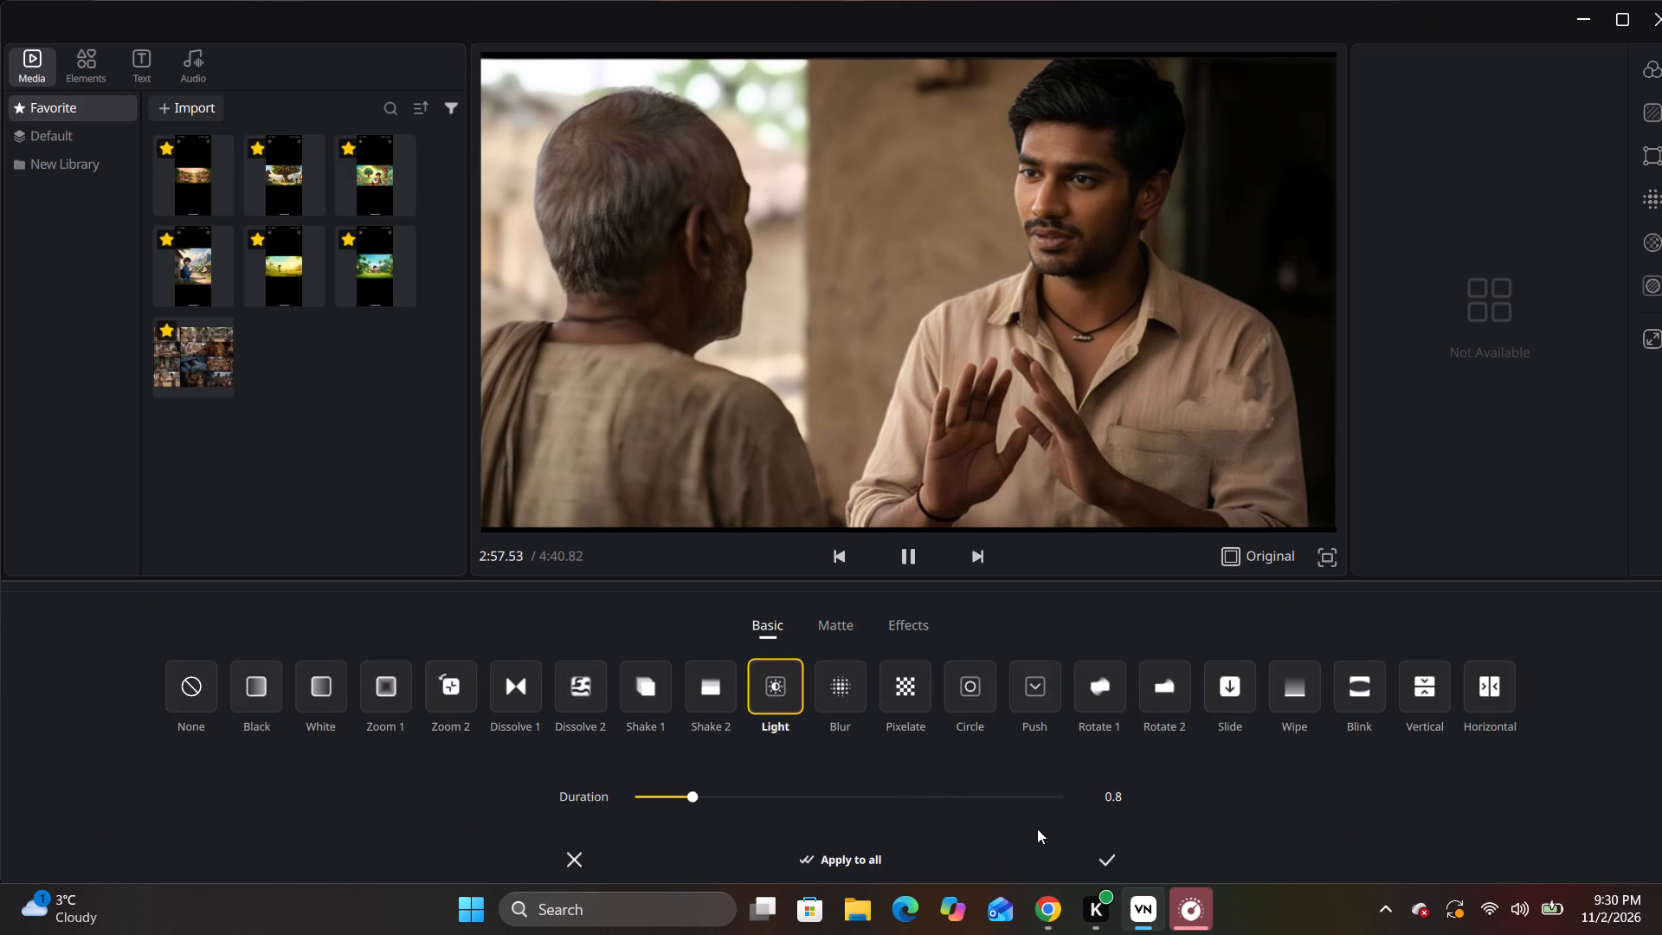
click(1107, 861)
Add a White transition between the 9.95-second gesturing clip and the 7.76-second shop counter conversation clip.
drag(1163, 693, 635, 719)
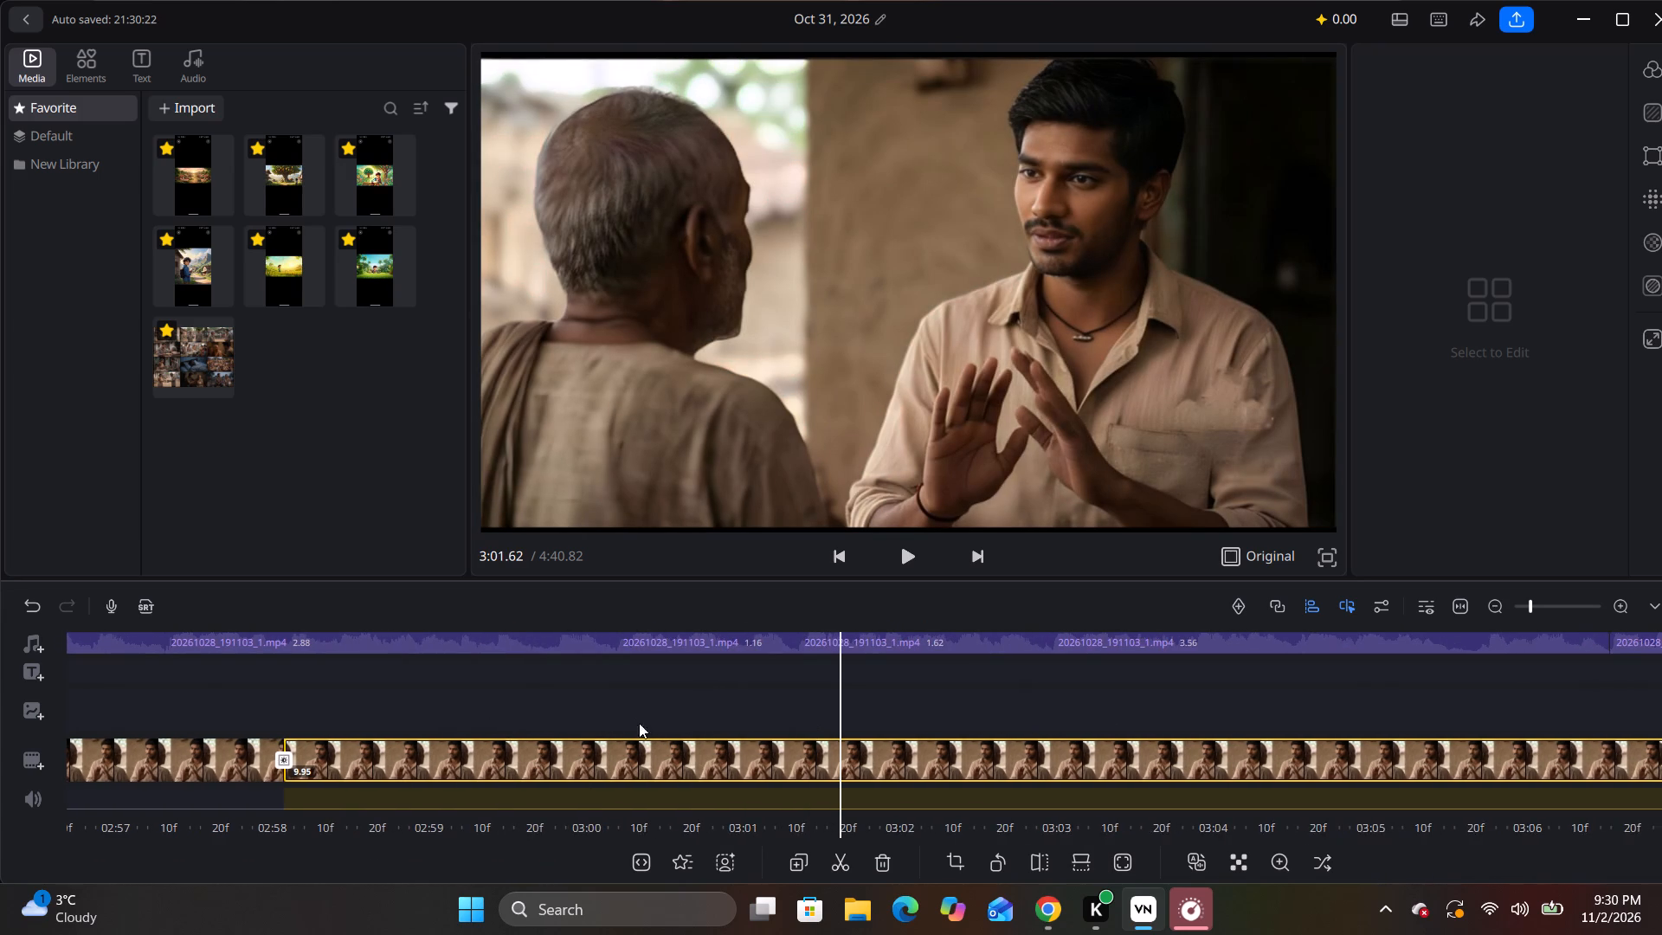
drag(1167, 713, 734, 723)
drag(1291, 706, 751, 746)
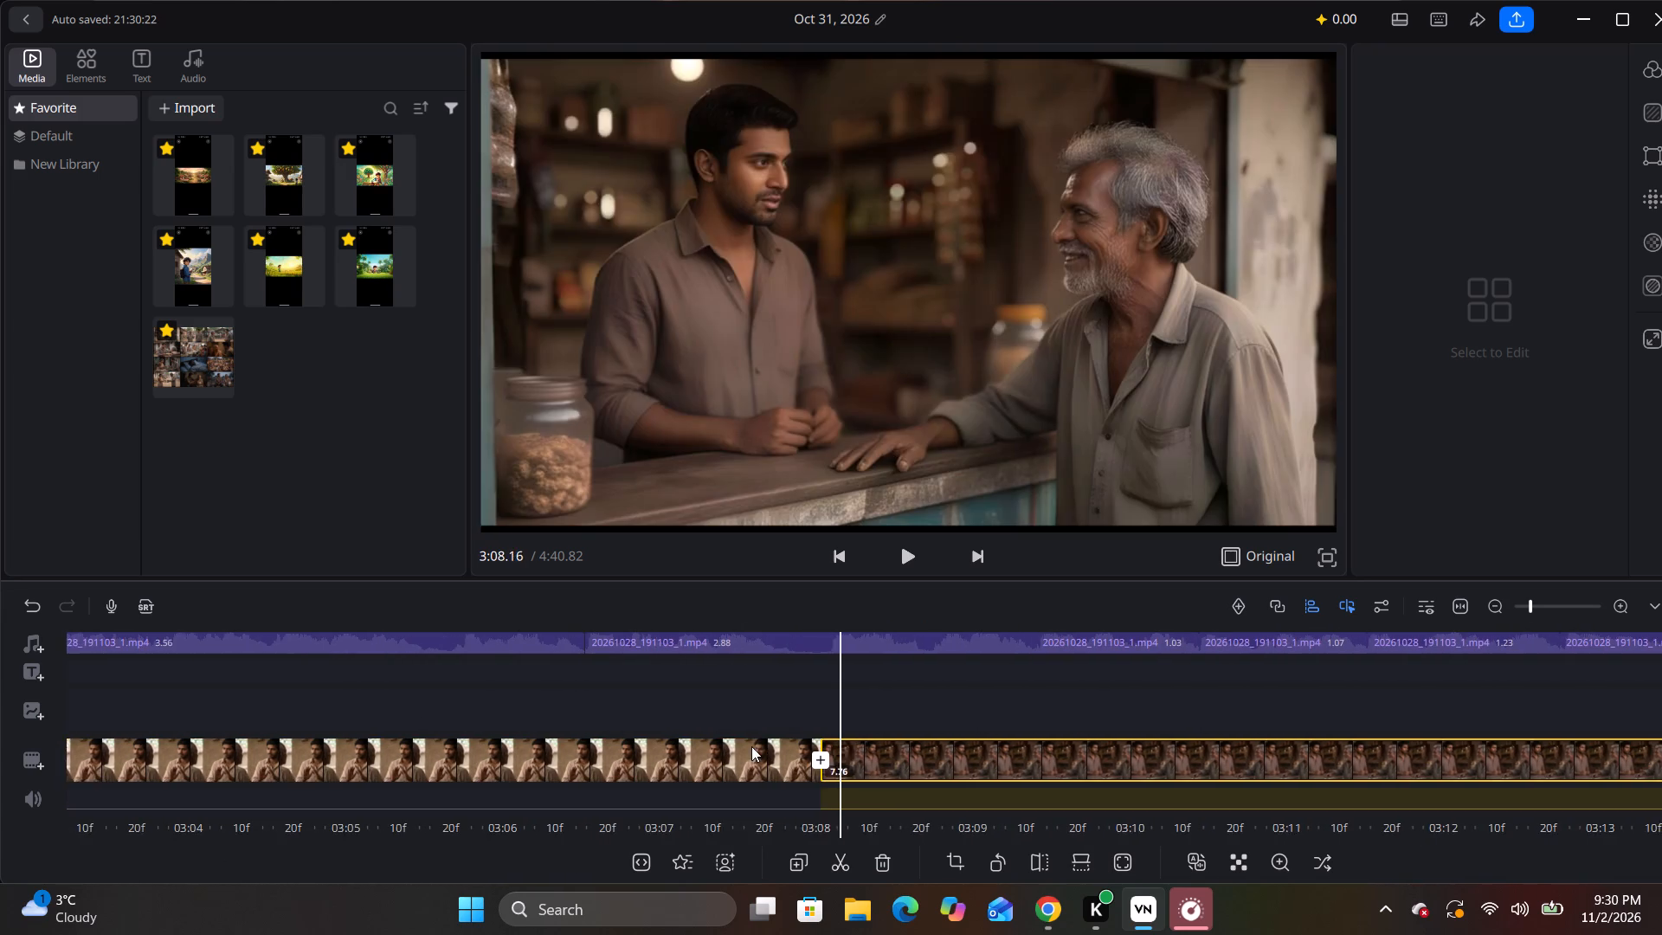
drag(751, 746, 733, 745)
click(782, 755)
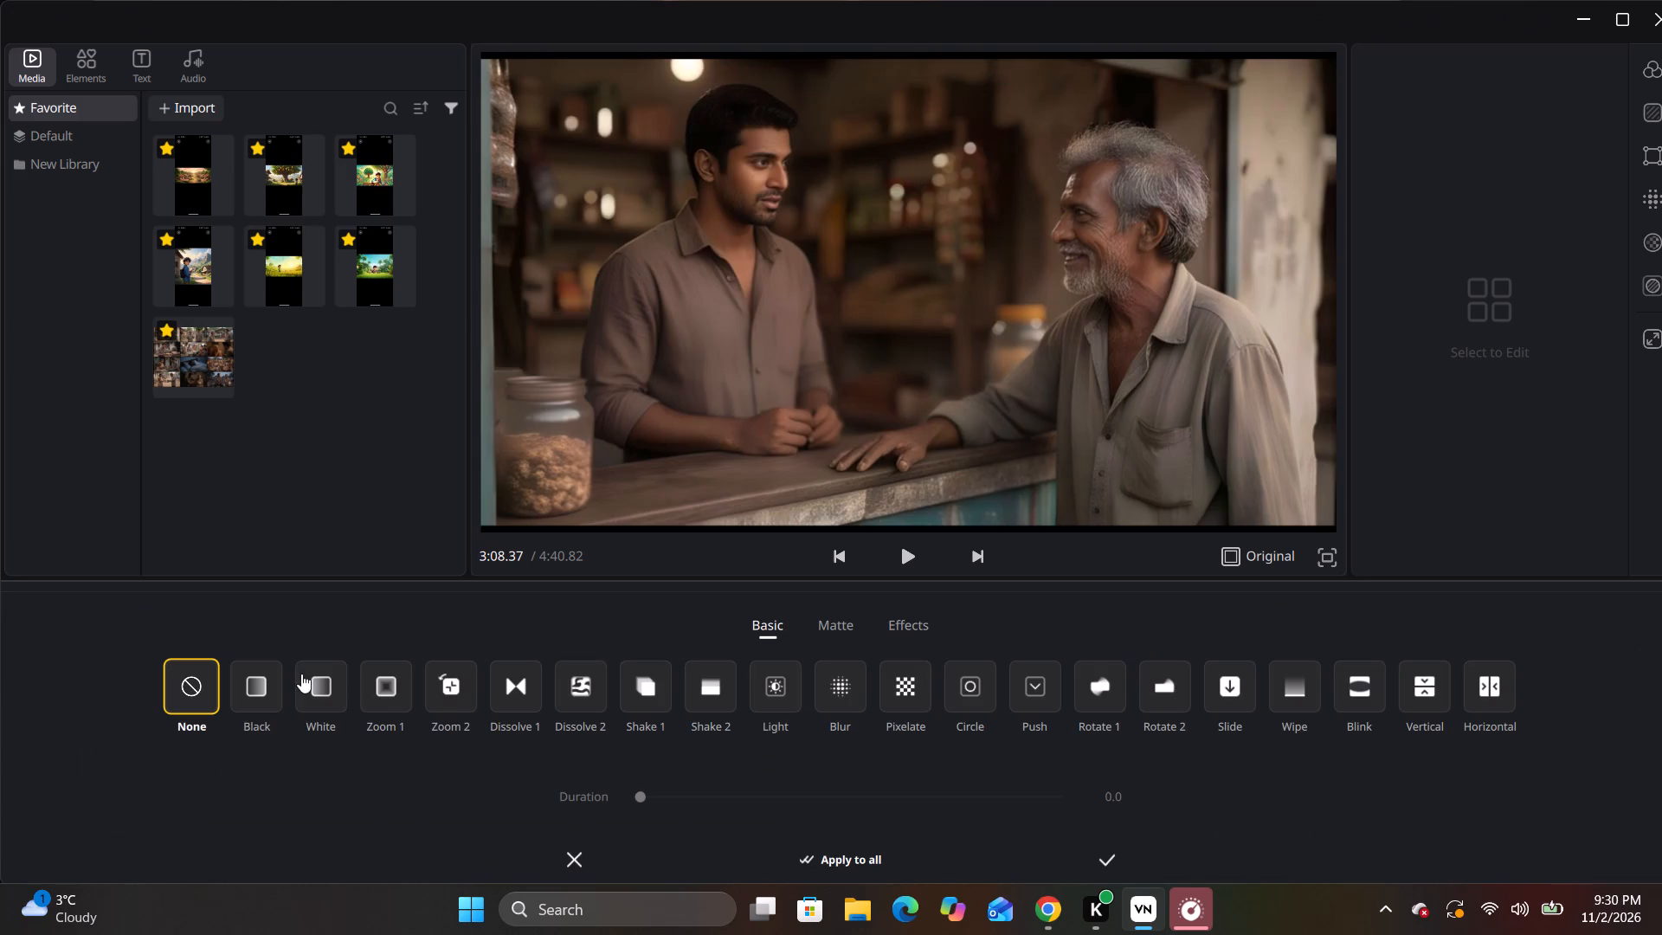
click(321, 675)
click(1114, 864)
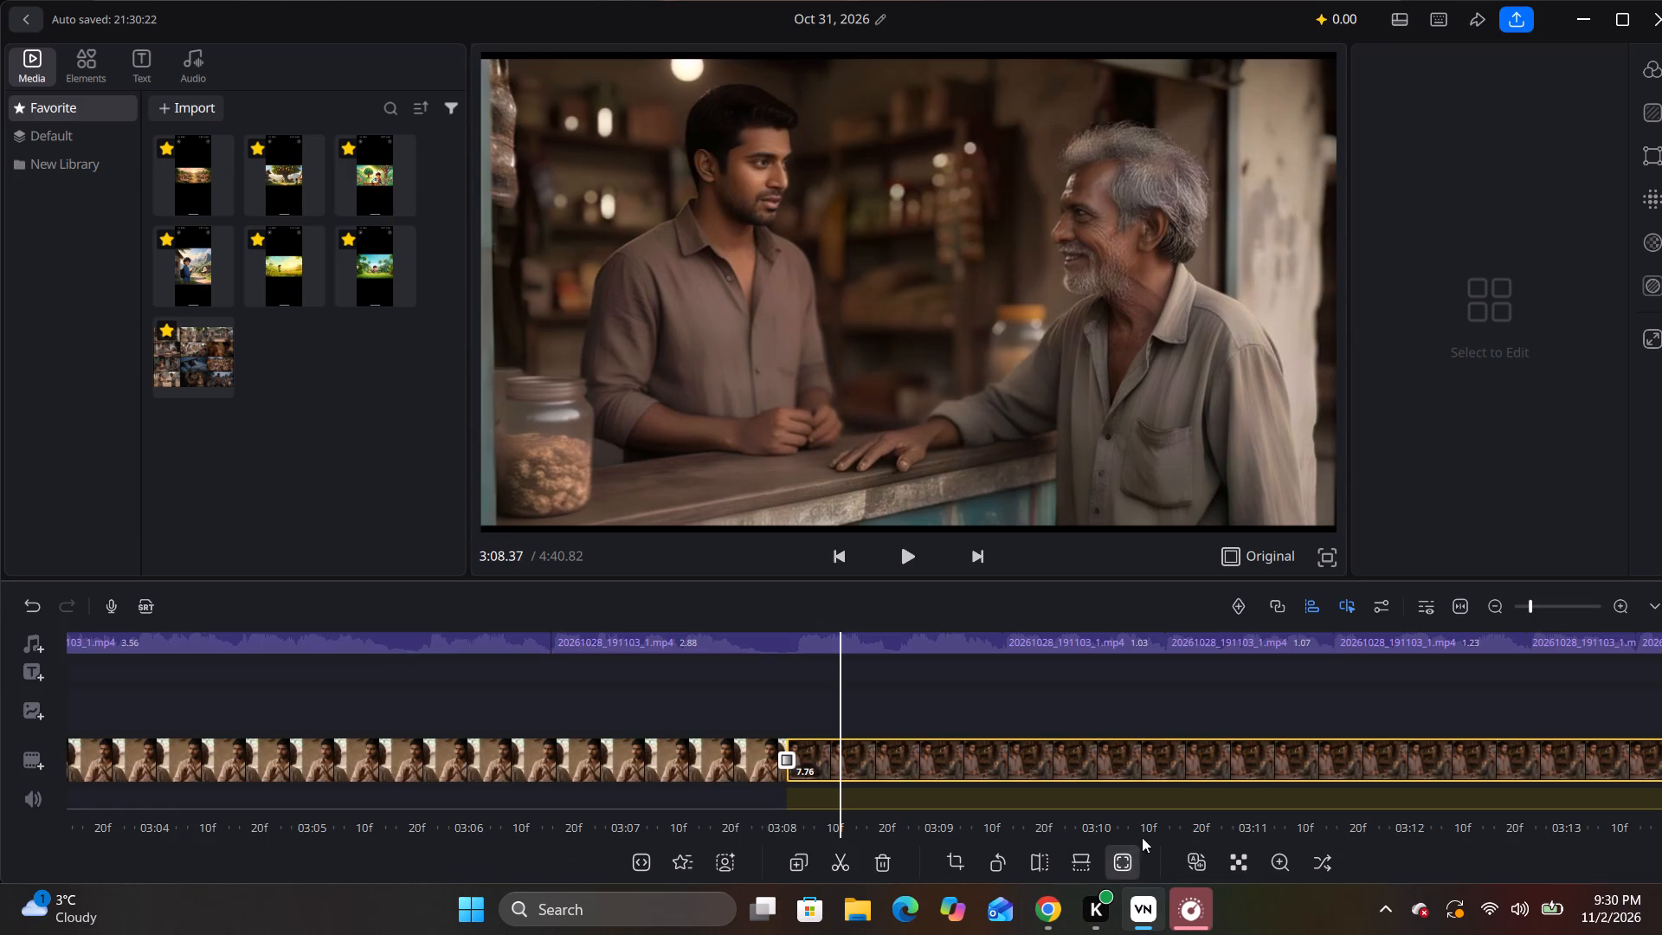
Add a Black transition between the 7.76-second shop counter clip and the 4.93-second clip of the two men on the village street.
drag(1304, 709, 435, 757)
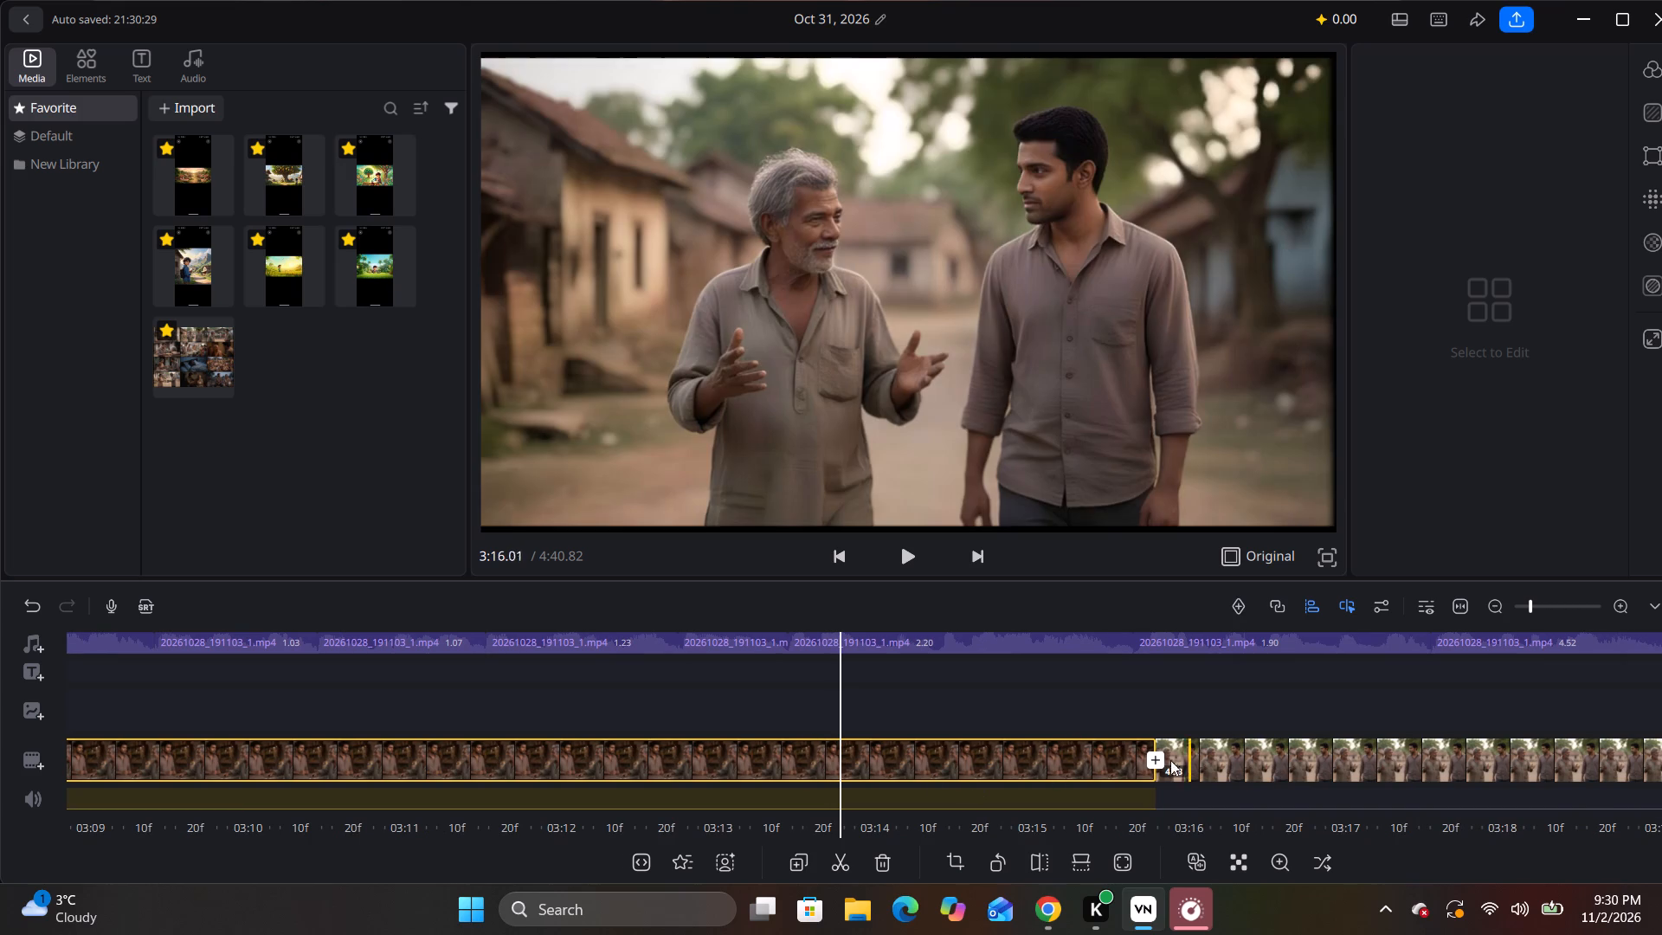
click(1159, 758)
click(256, 691)
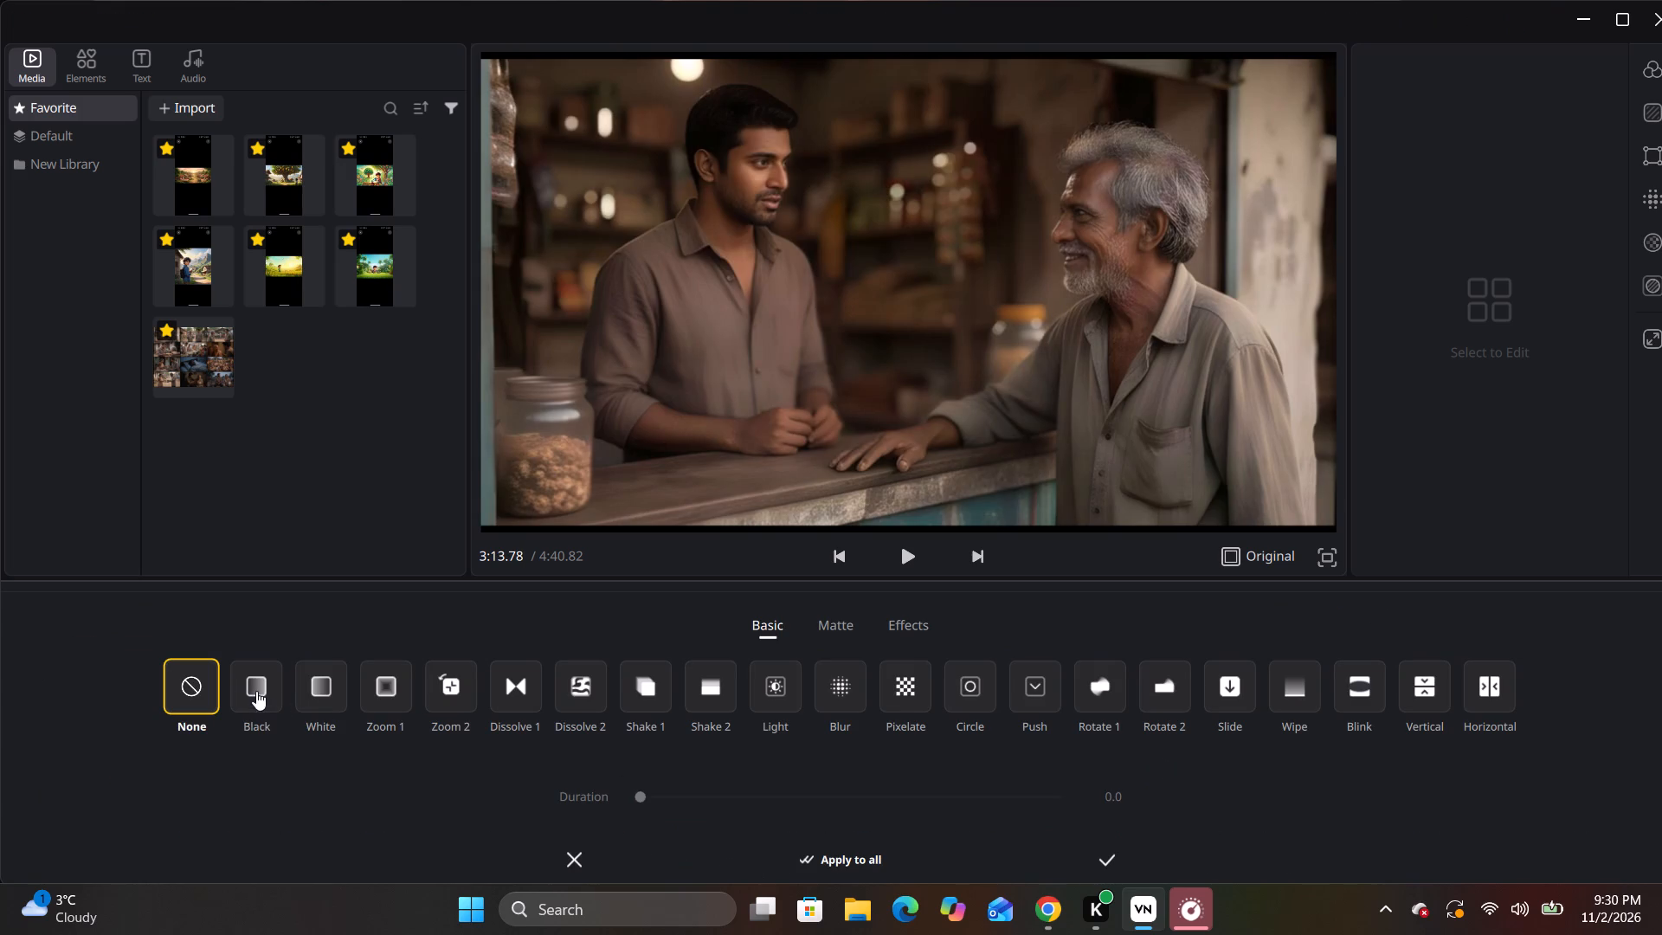
click(1100, 862)
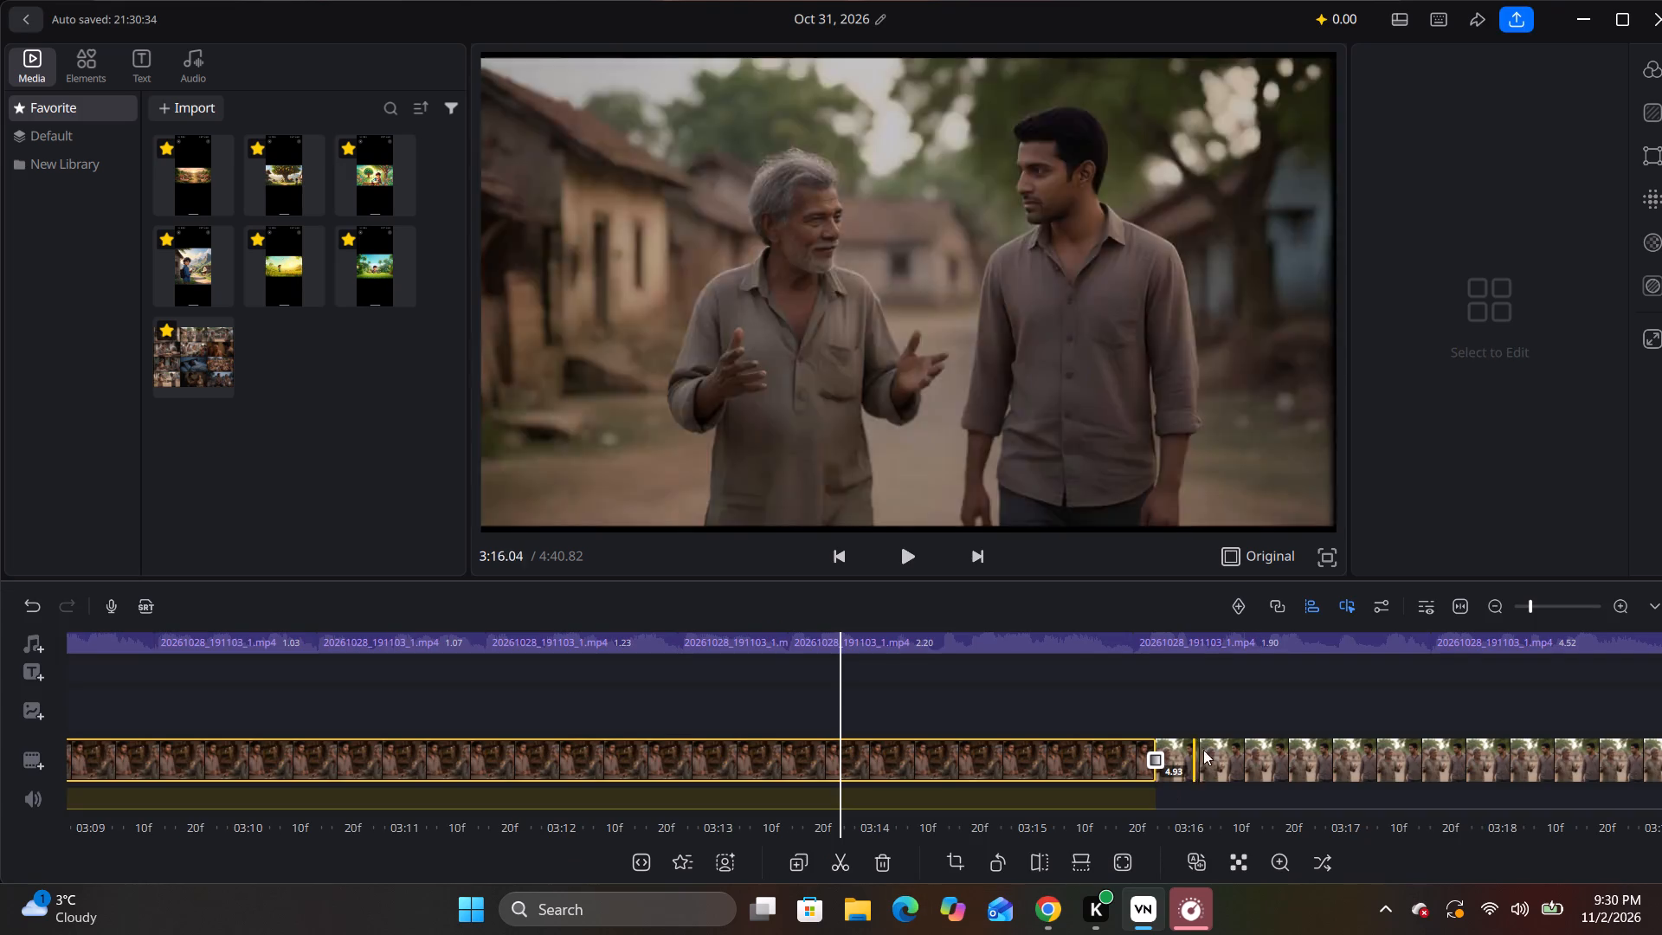
Add a Circle transition between the 4.93-second village street clip and the 4.50-second community kitchen clip.
drag(1279, 719, 254, 757)
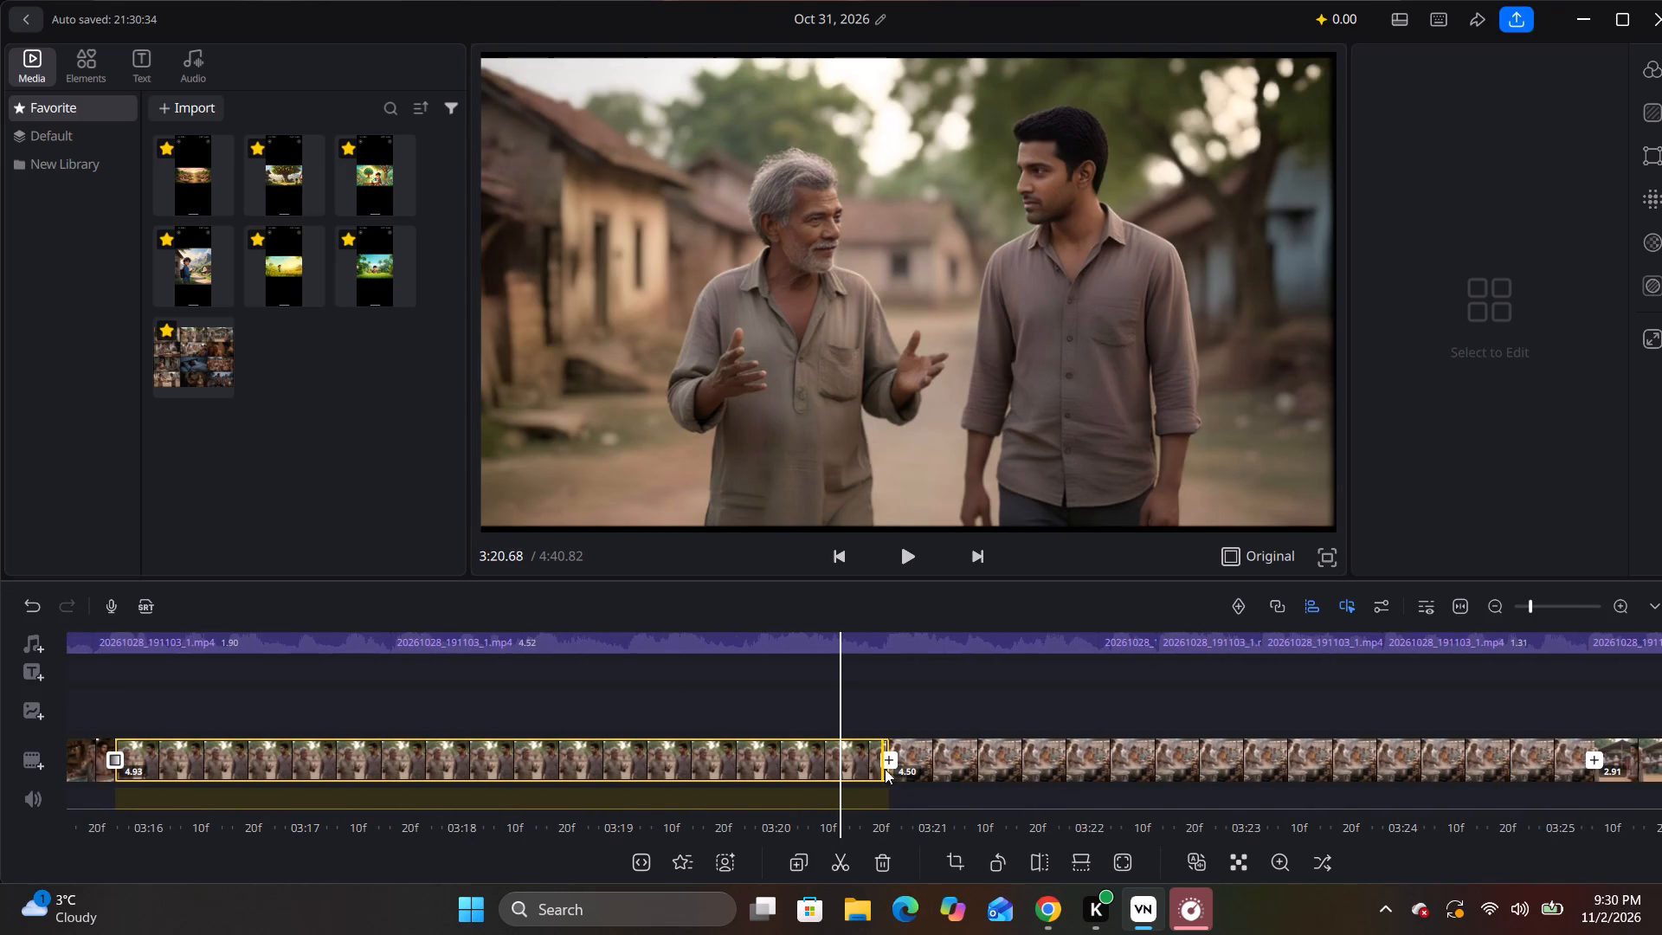
click(889, 758)
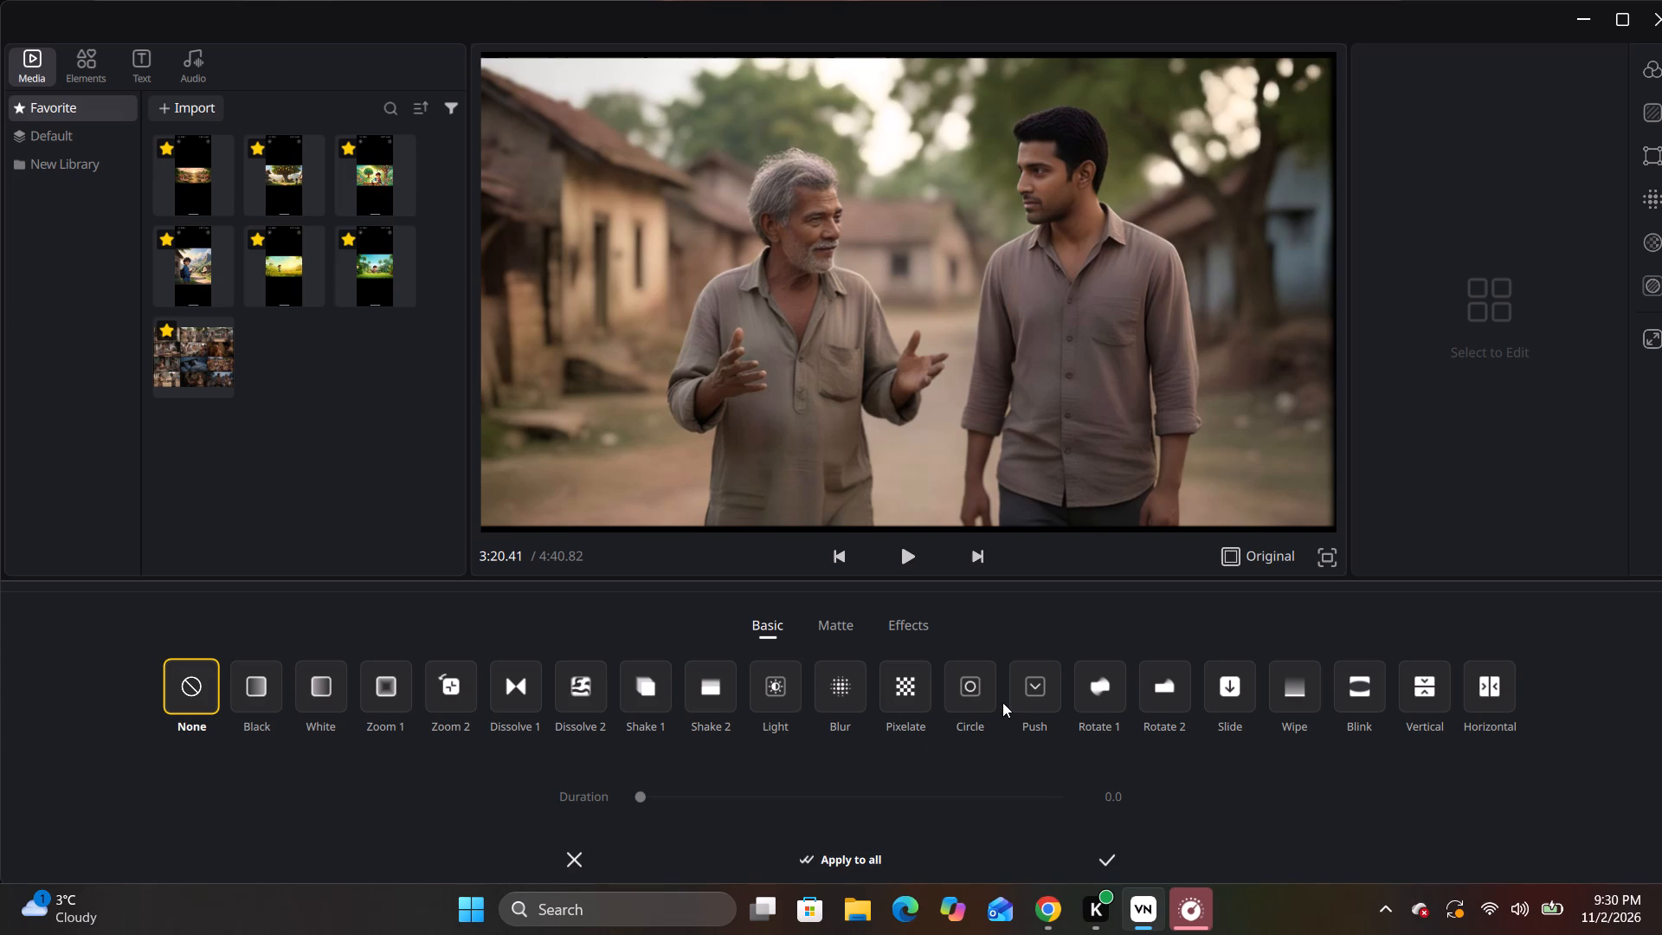
click(974, 697)
click(1110, 859)
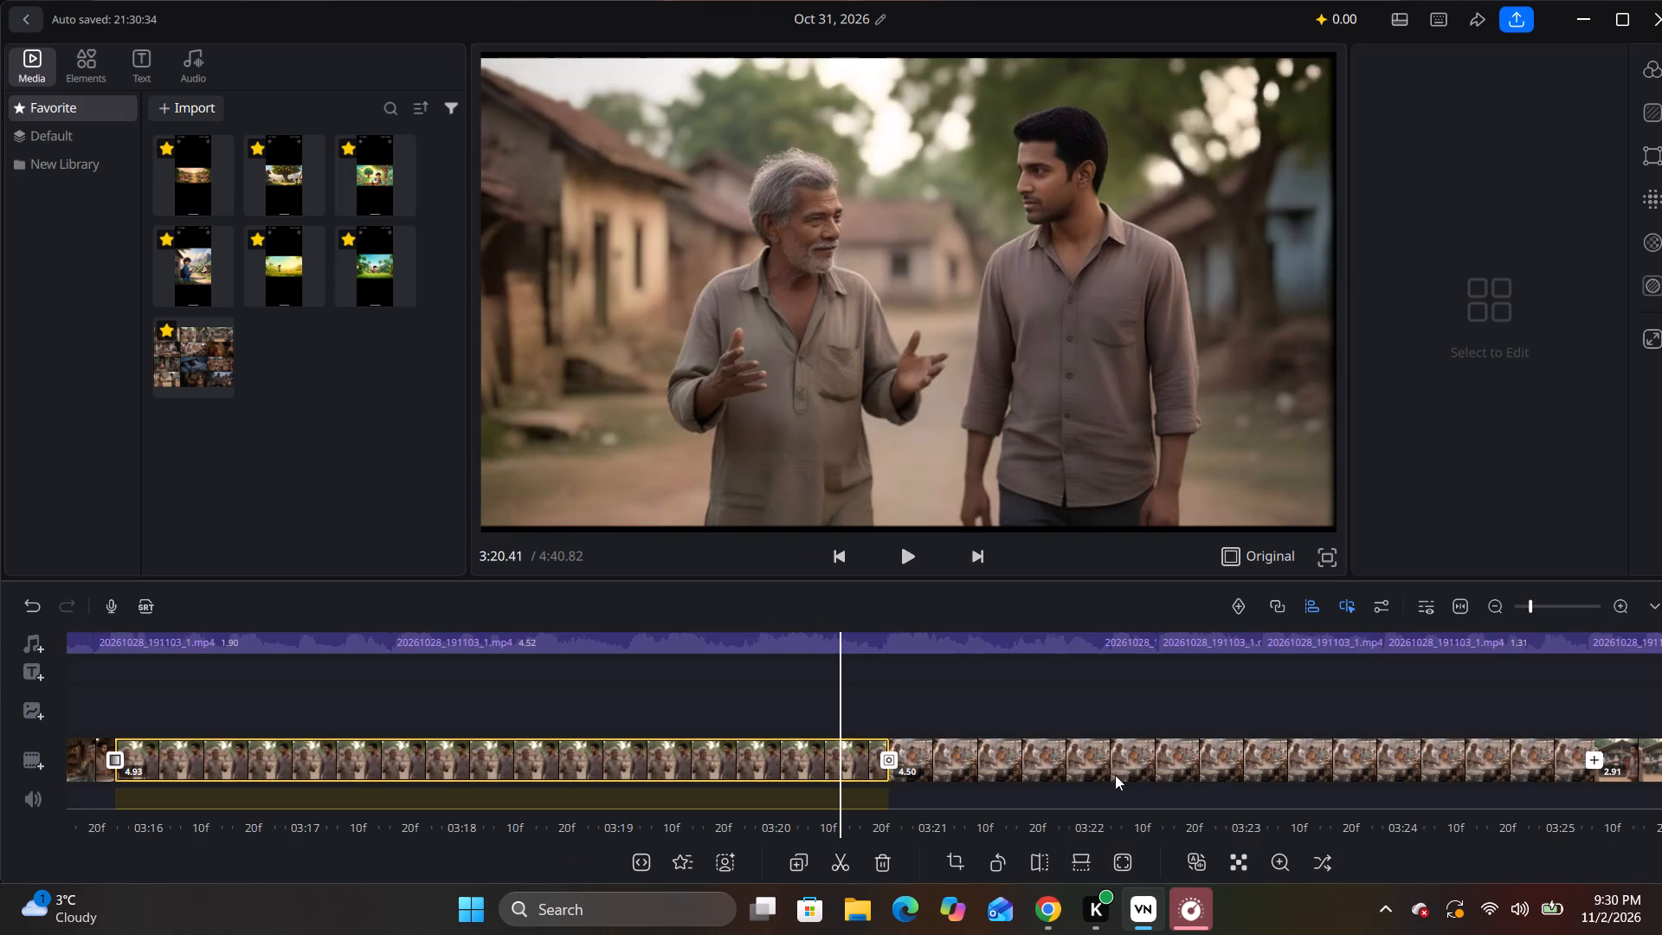
Add a Wipe transition between the 4.50-second community kitchen clip and the 2.91-second clip of the old man pointing.
drag(1245, 709, 521, 754)
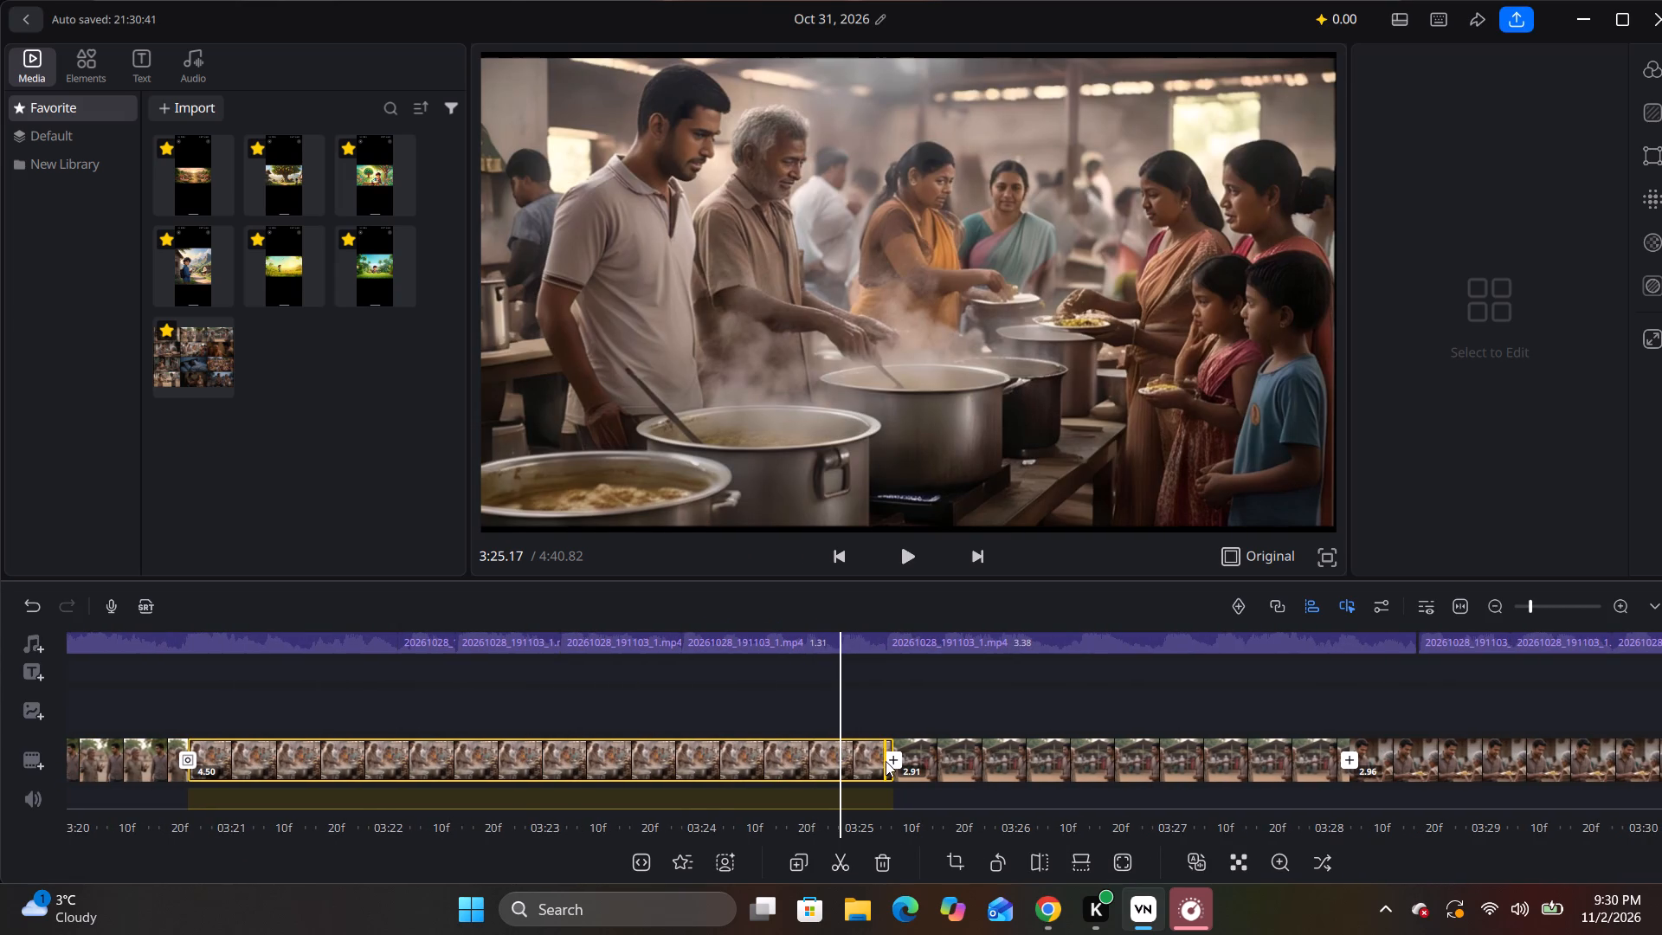
click(886, 761)
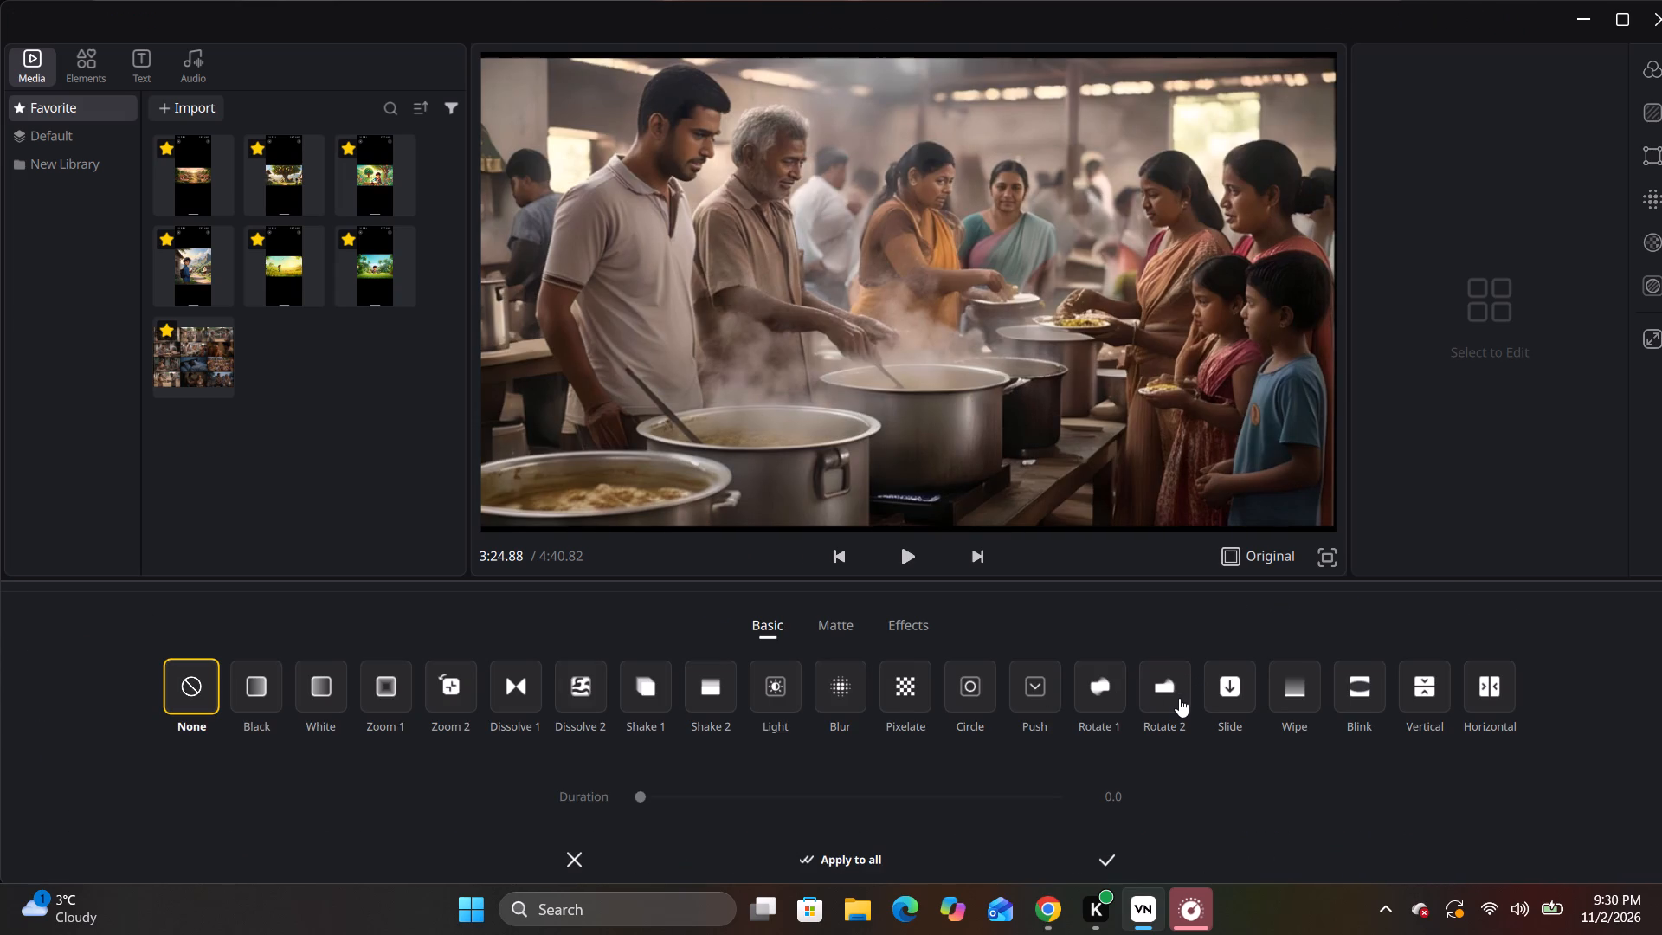
click(1302, 694)
click(1104, 859)
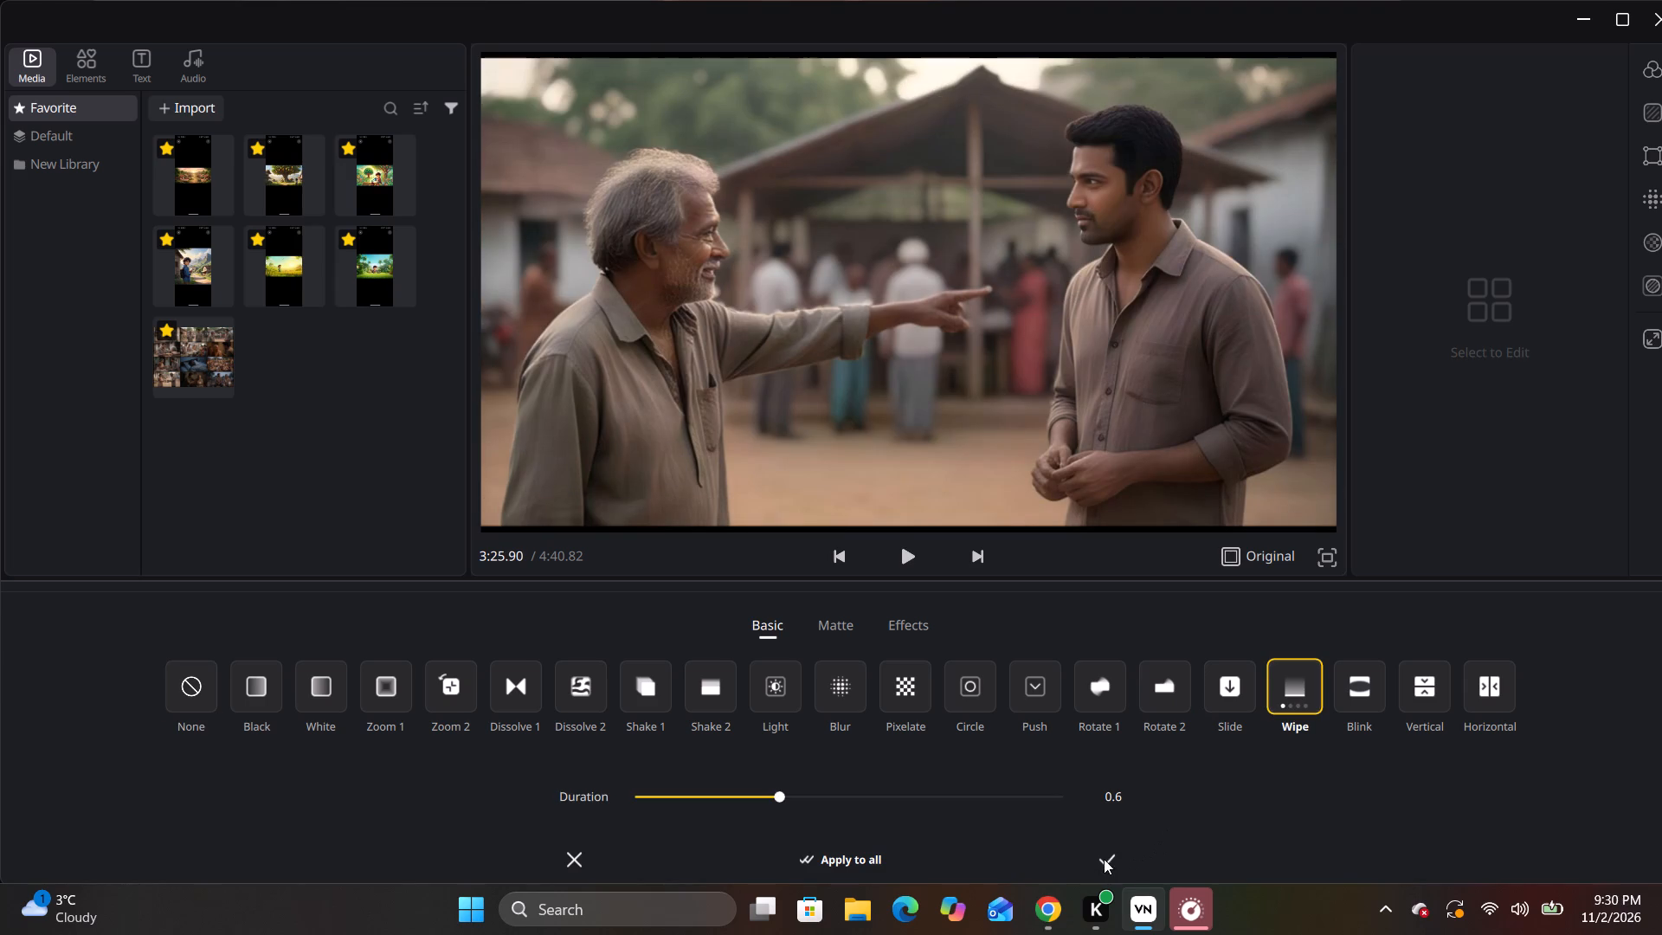
Add a Blink transition between the 2.91-second pointing clip and the 2.96-second clip of the young man handing over a plate.
click(1352, 762)
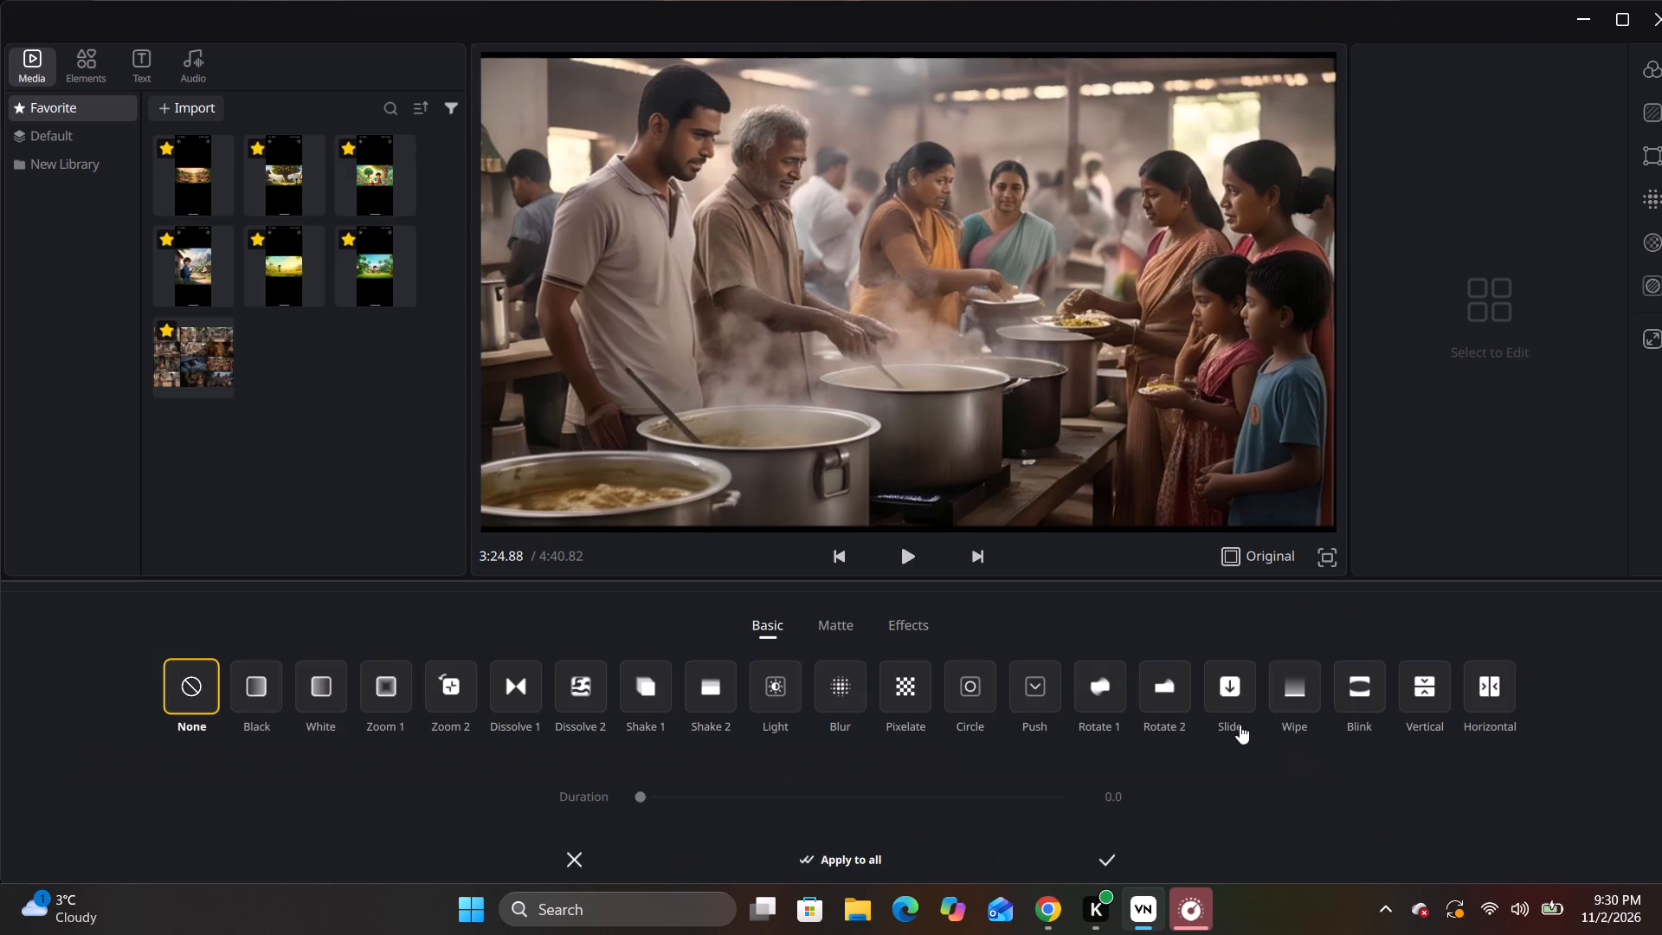
click(1352, 693)
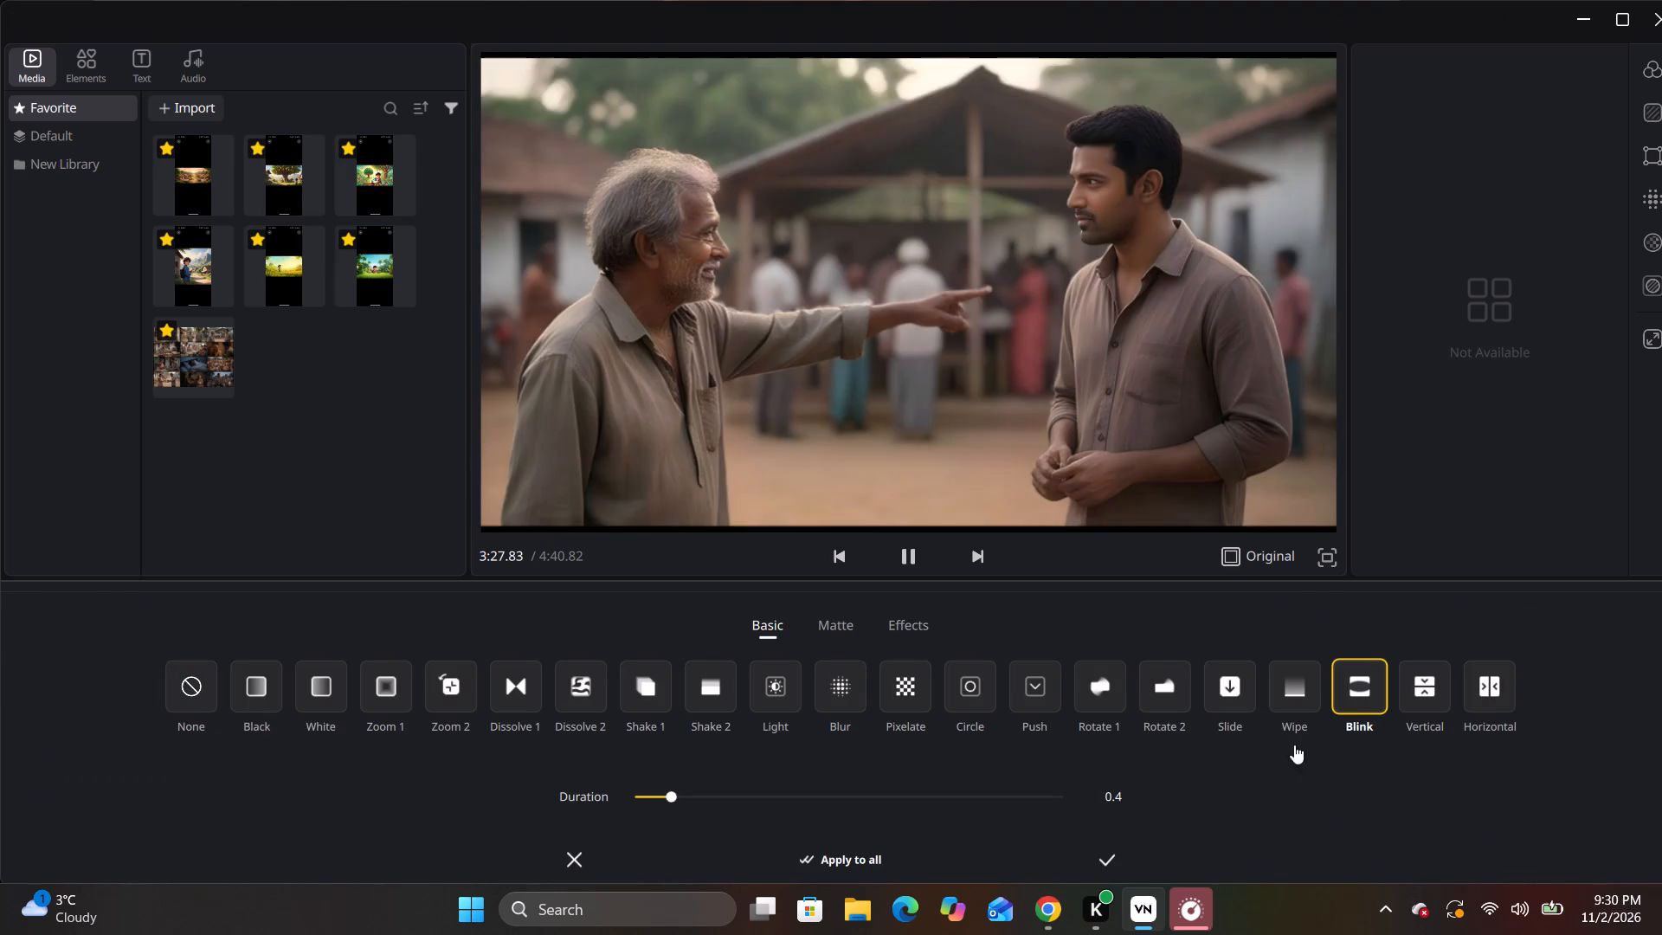
click(1111, 867)
Add a Dissolve 2 transition between the 2.96-second plate clip and the 4.04-second clip of the woman and young man holding a steel container.
drag(1464, 725, 1167, 741)
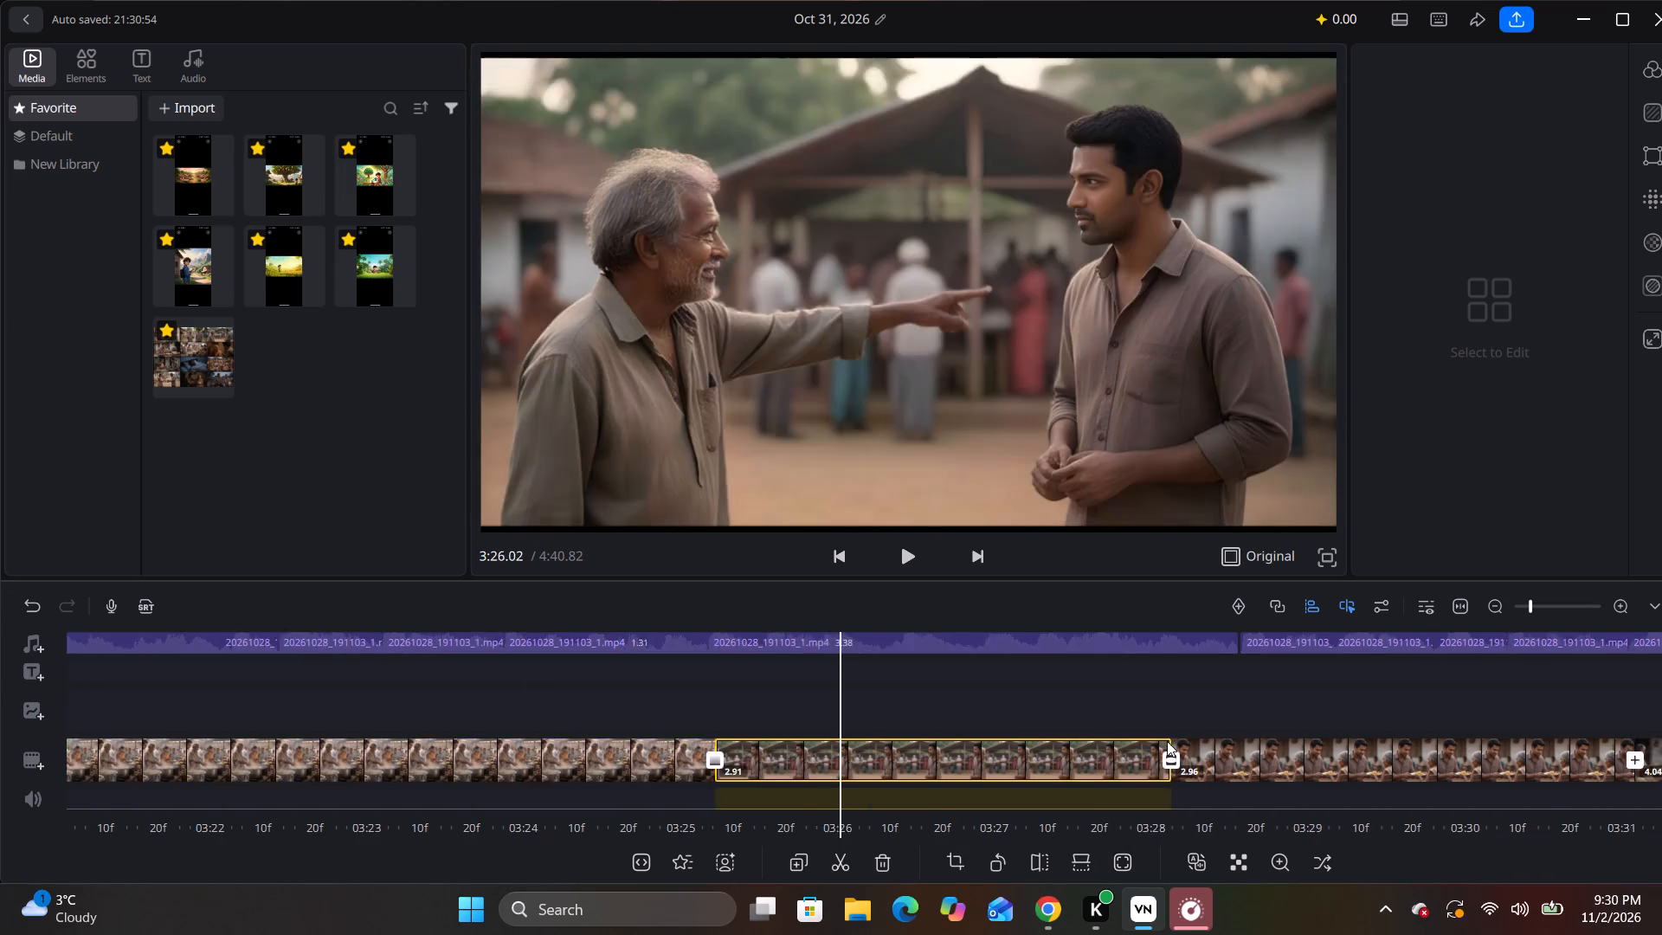
drag(1167, 741, 636, 758)
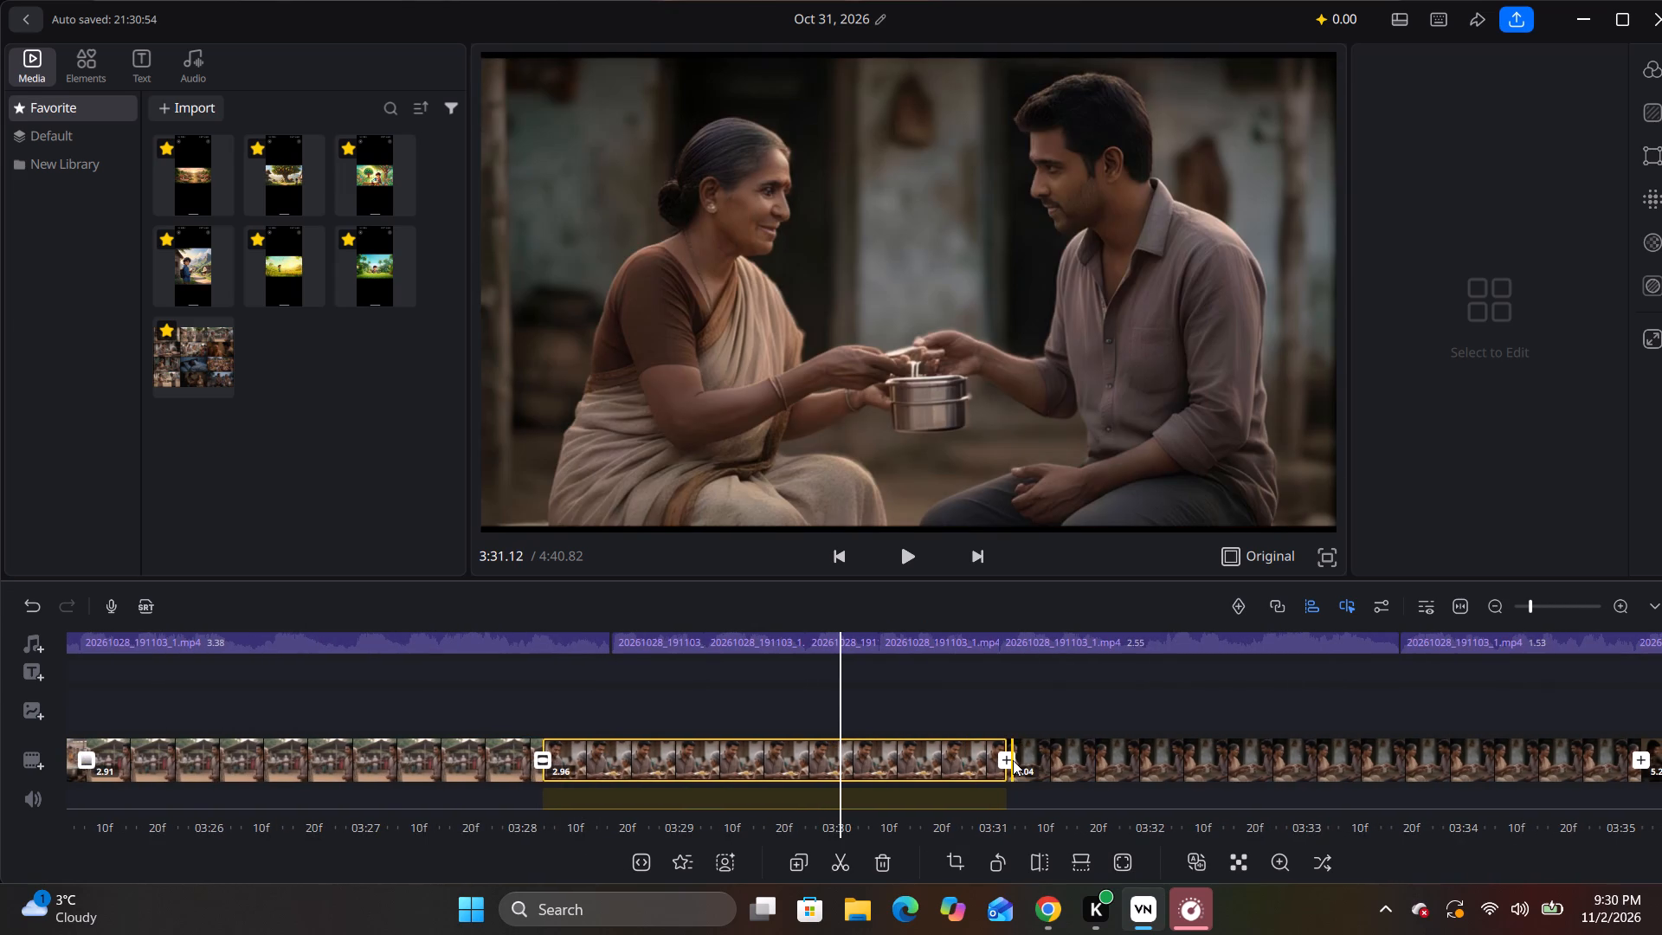
click(1013, 760)
click(580, 698)
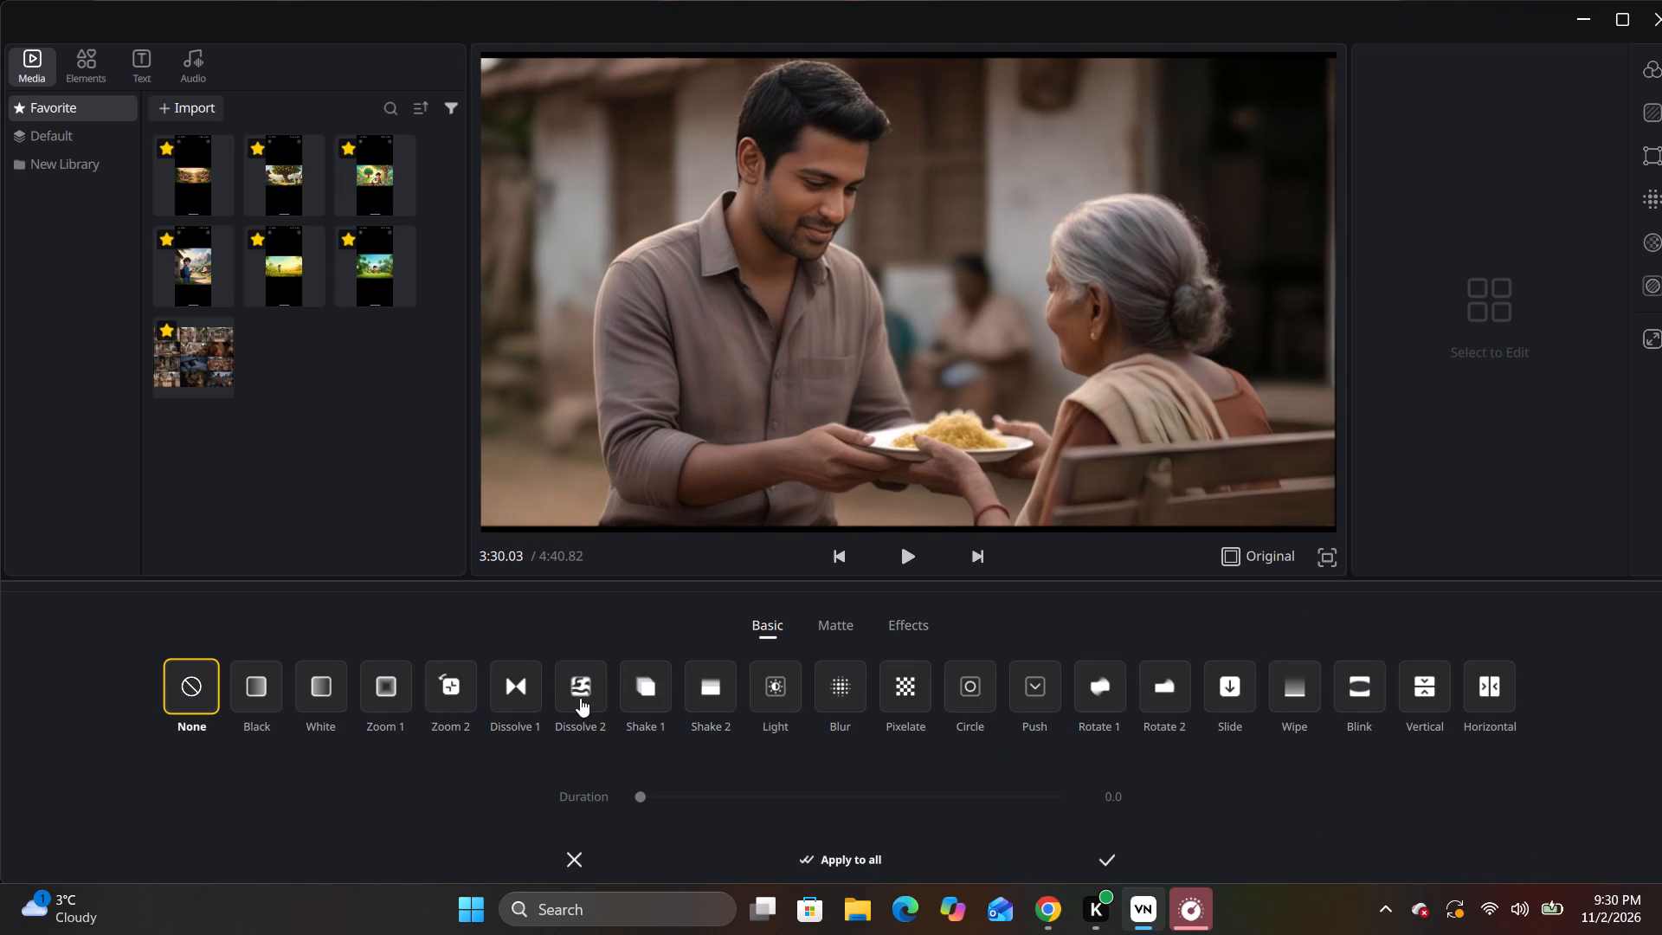
click(1104, 861)
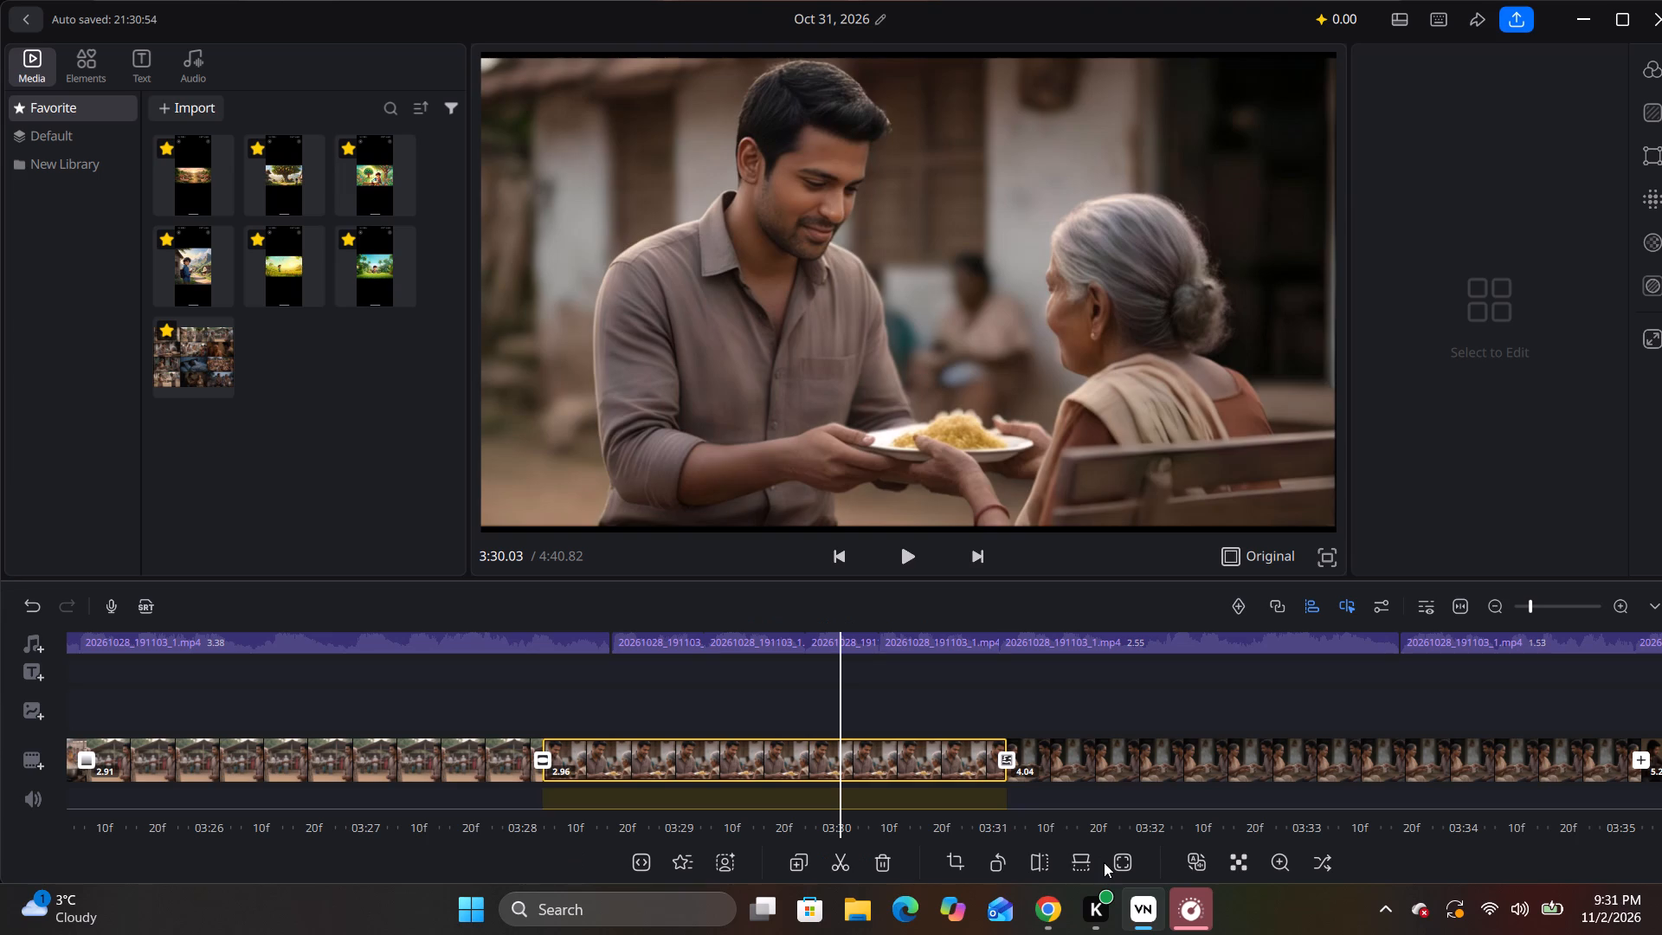
Add a Pixelate transition between the 4.04-second steel container clip and the 5.27-second clip that follows it.
drag(1443, 704, 813, 744)
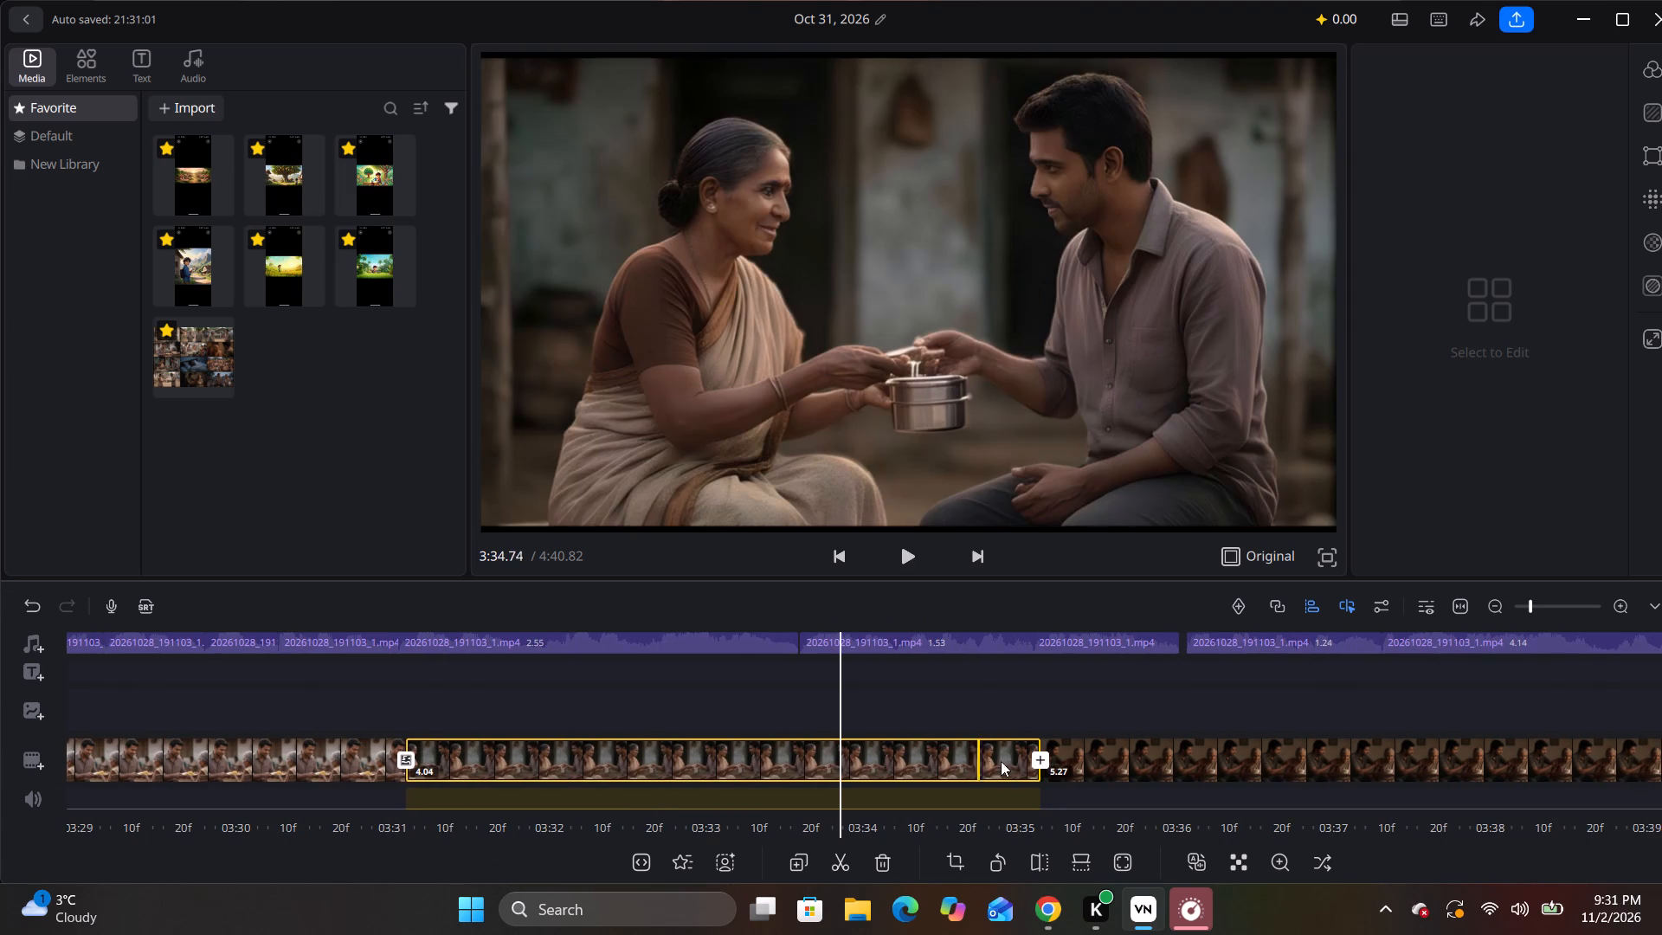
click(1040, 763)
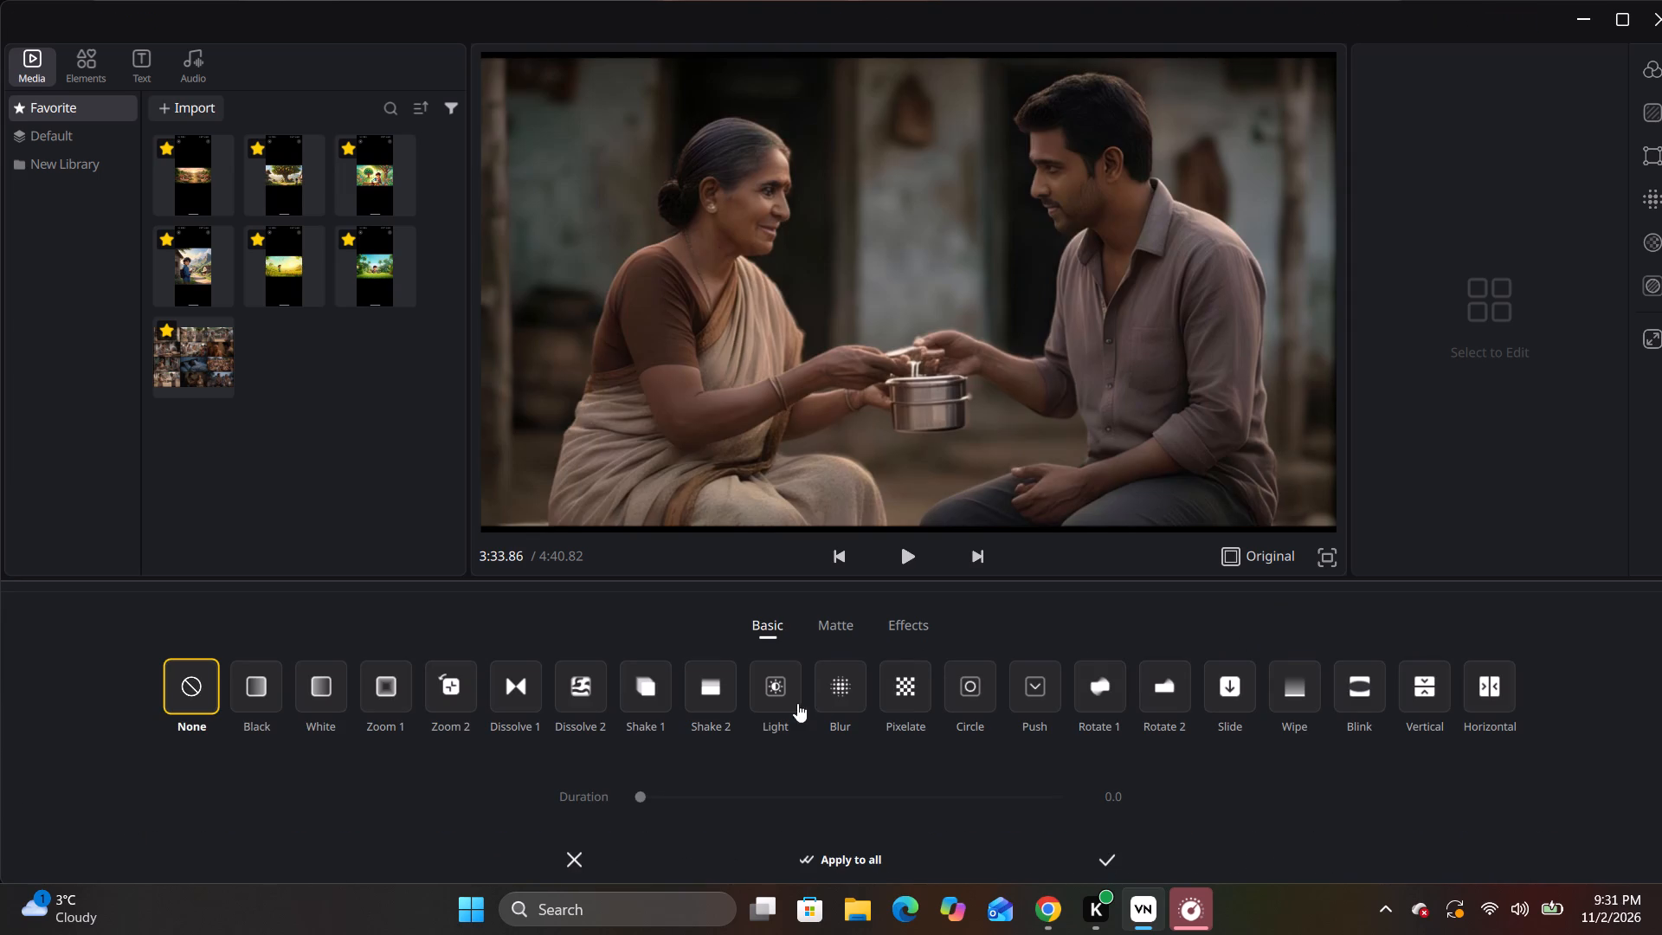
click(905, 695)
click(1104, 867)
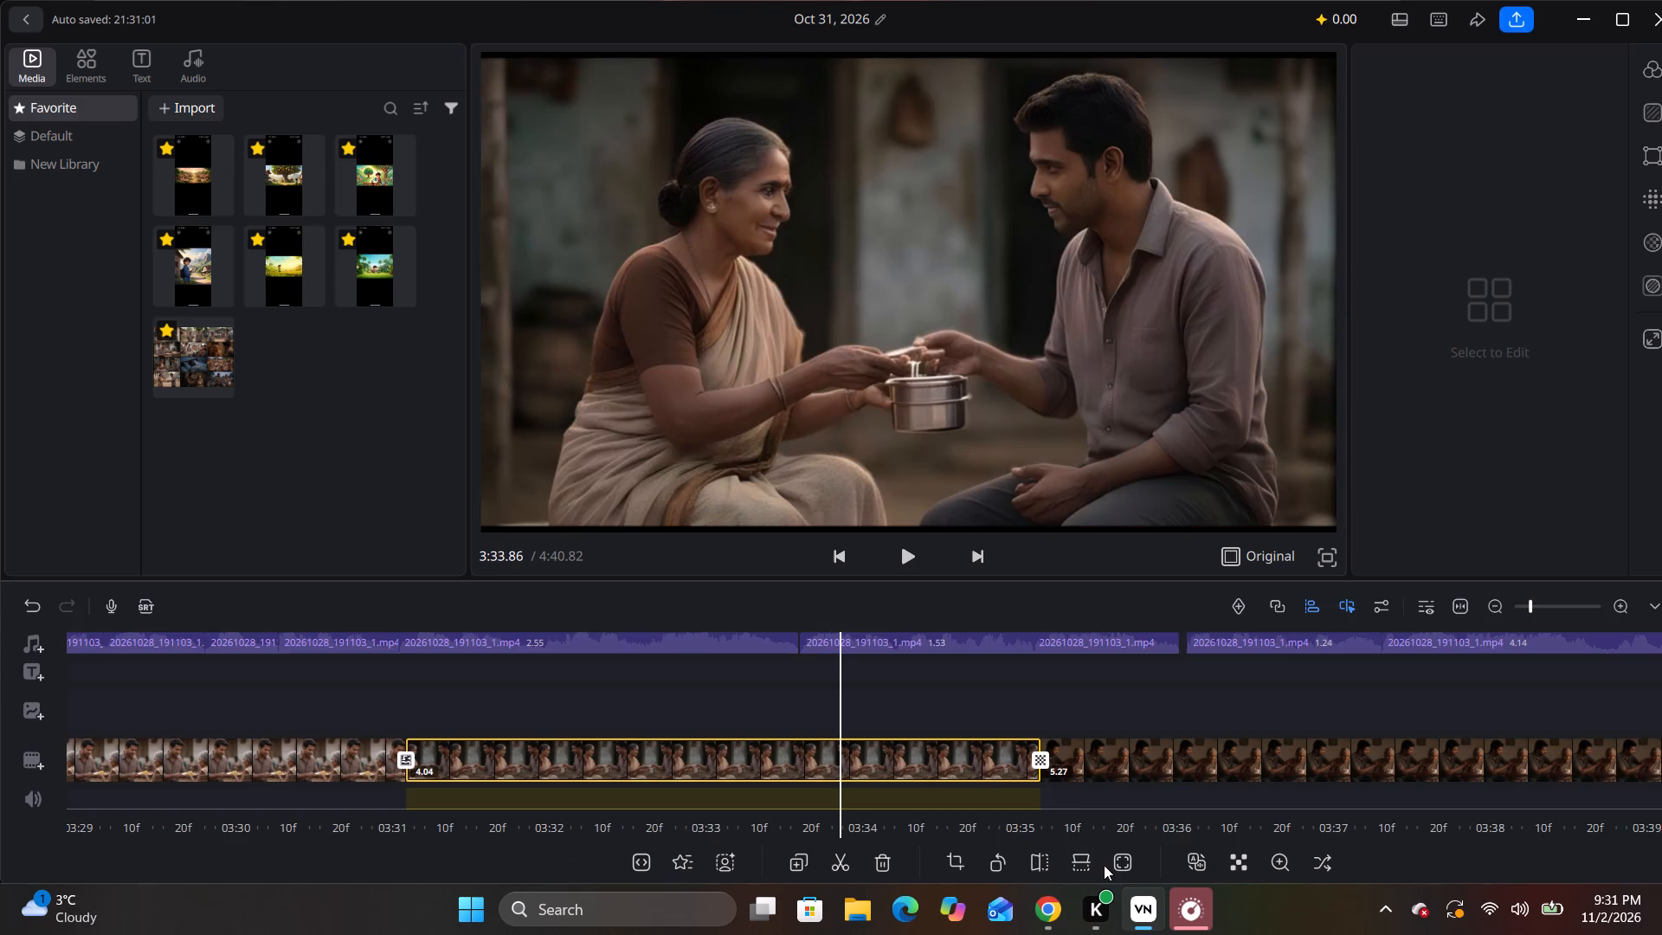
Add a Wipe transition in its second variant between the 5.27-second clip of the man comforting the woman and the 3.71-second village feast clip.
drag(1188, 725, 574, 746)
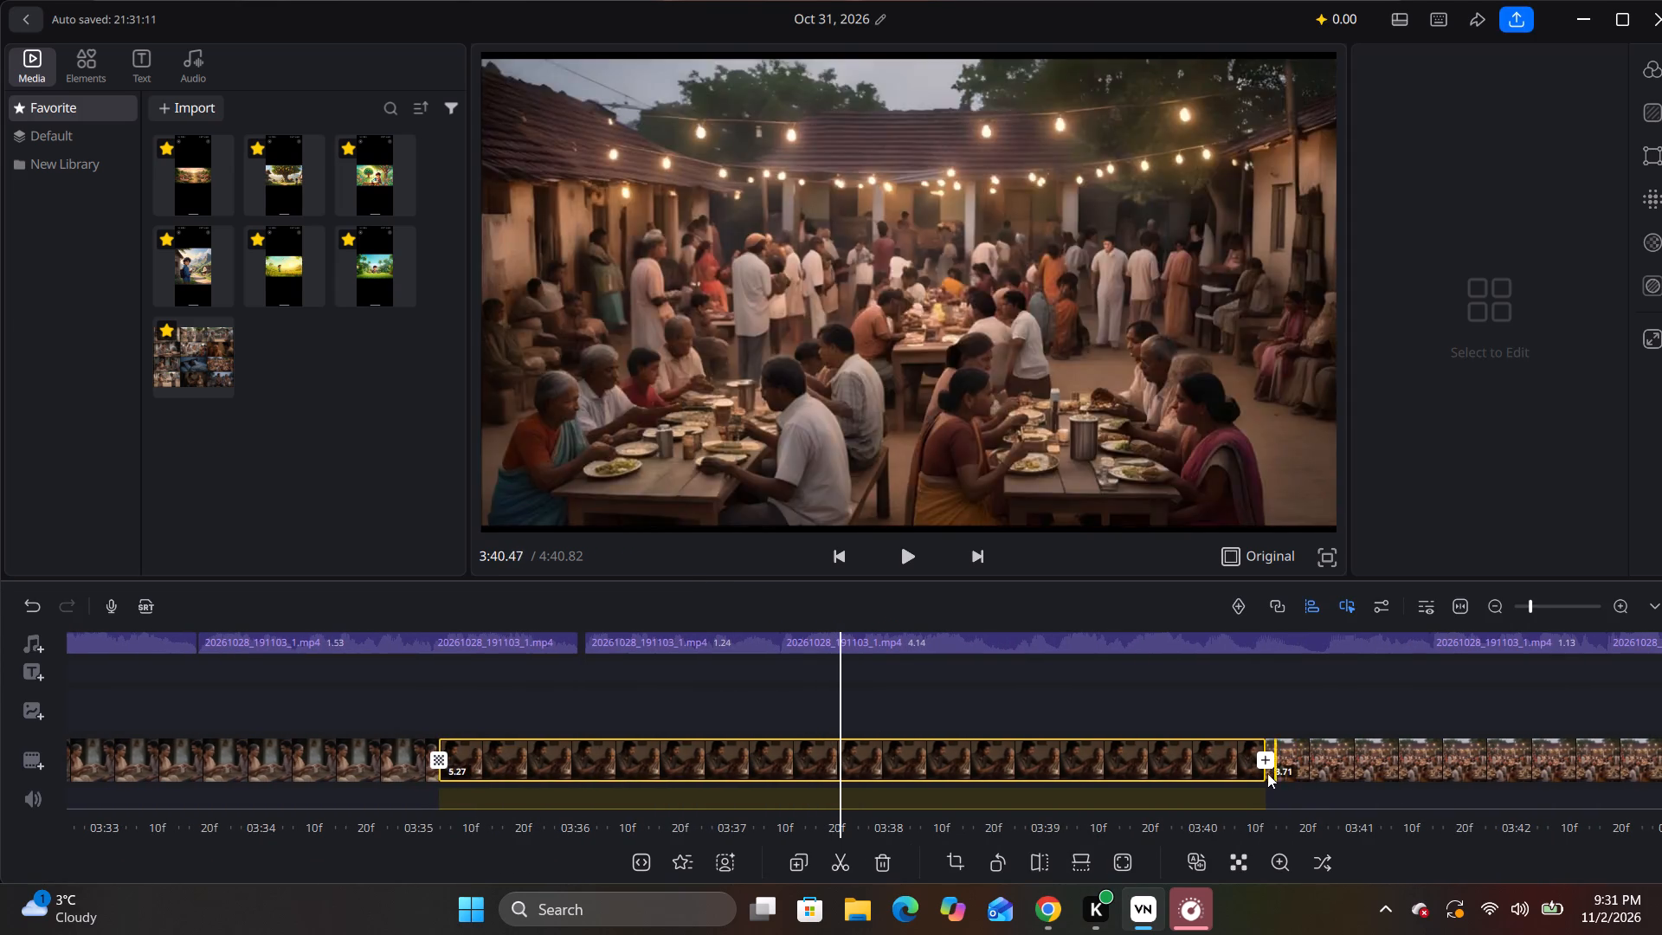
click(1265, 757)
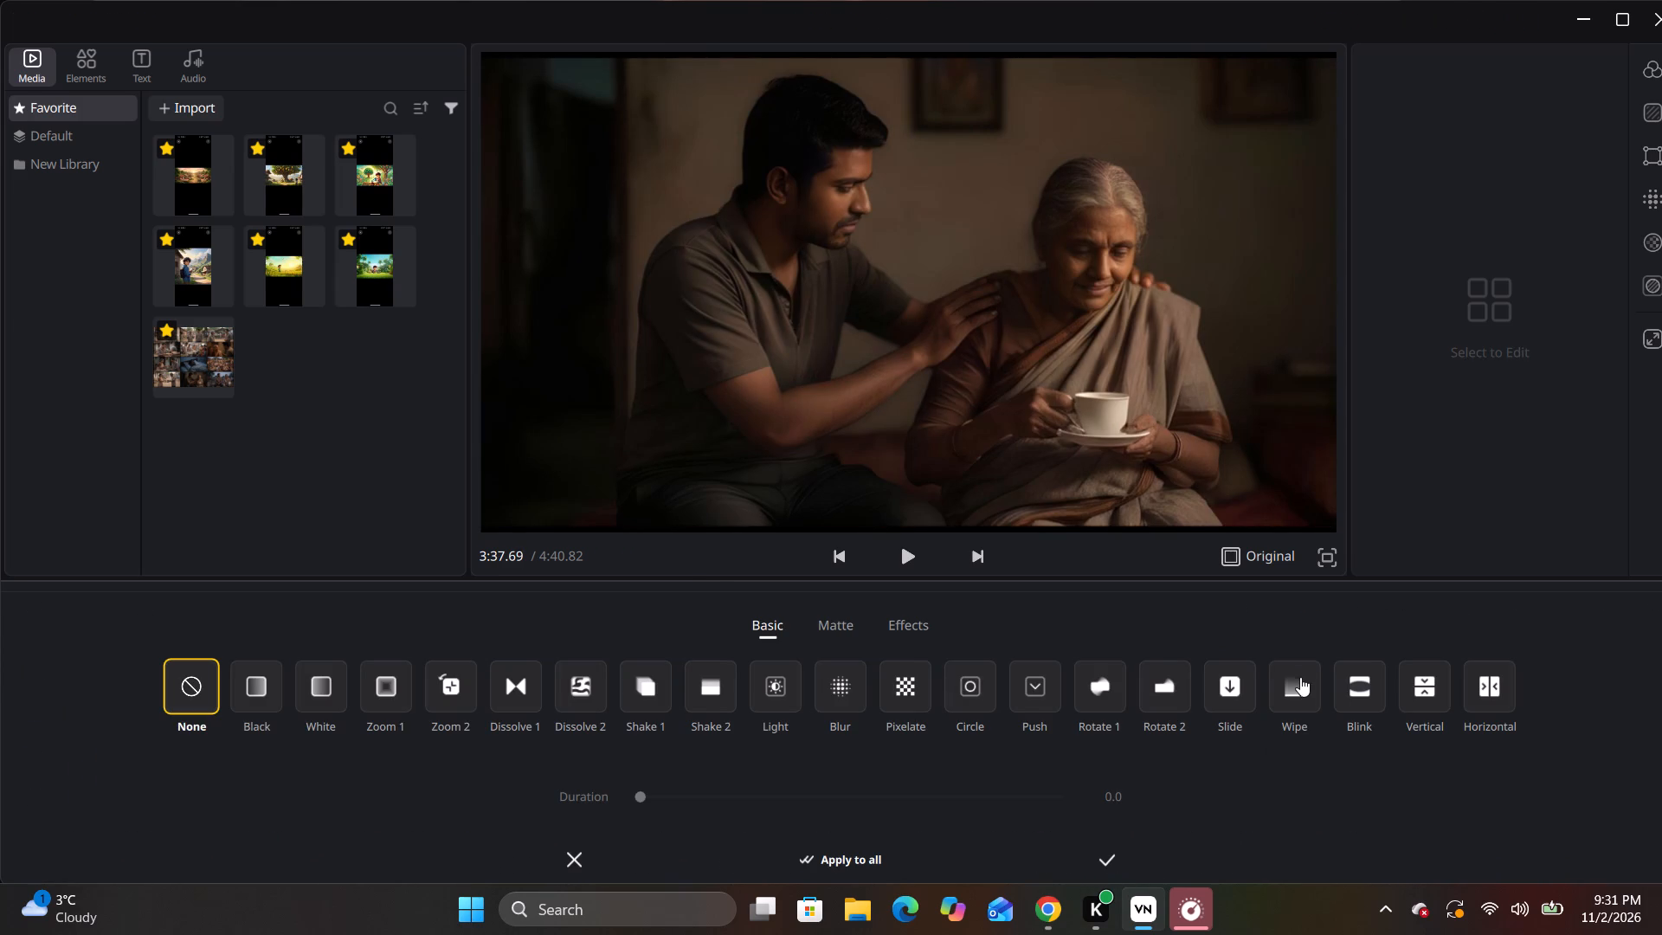
click(1300, 679)
click(1295, 699)
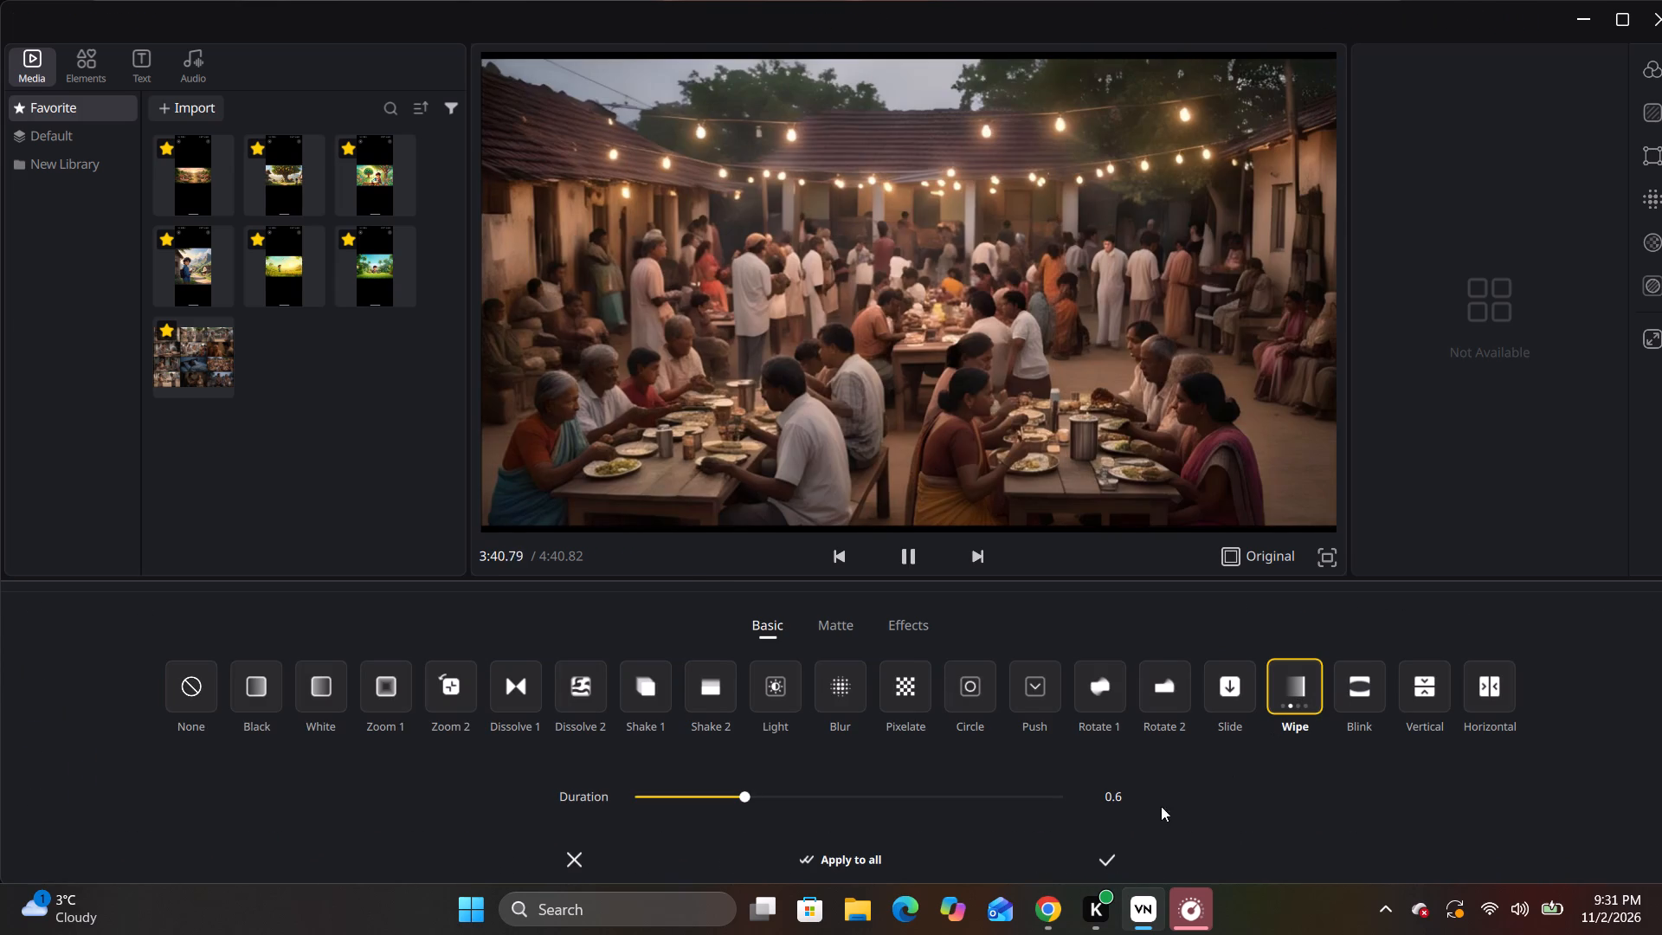
click(1106, 854)
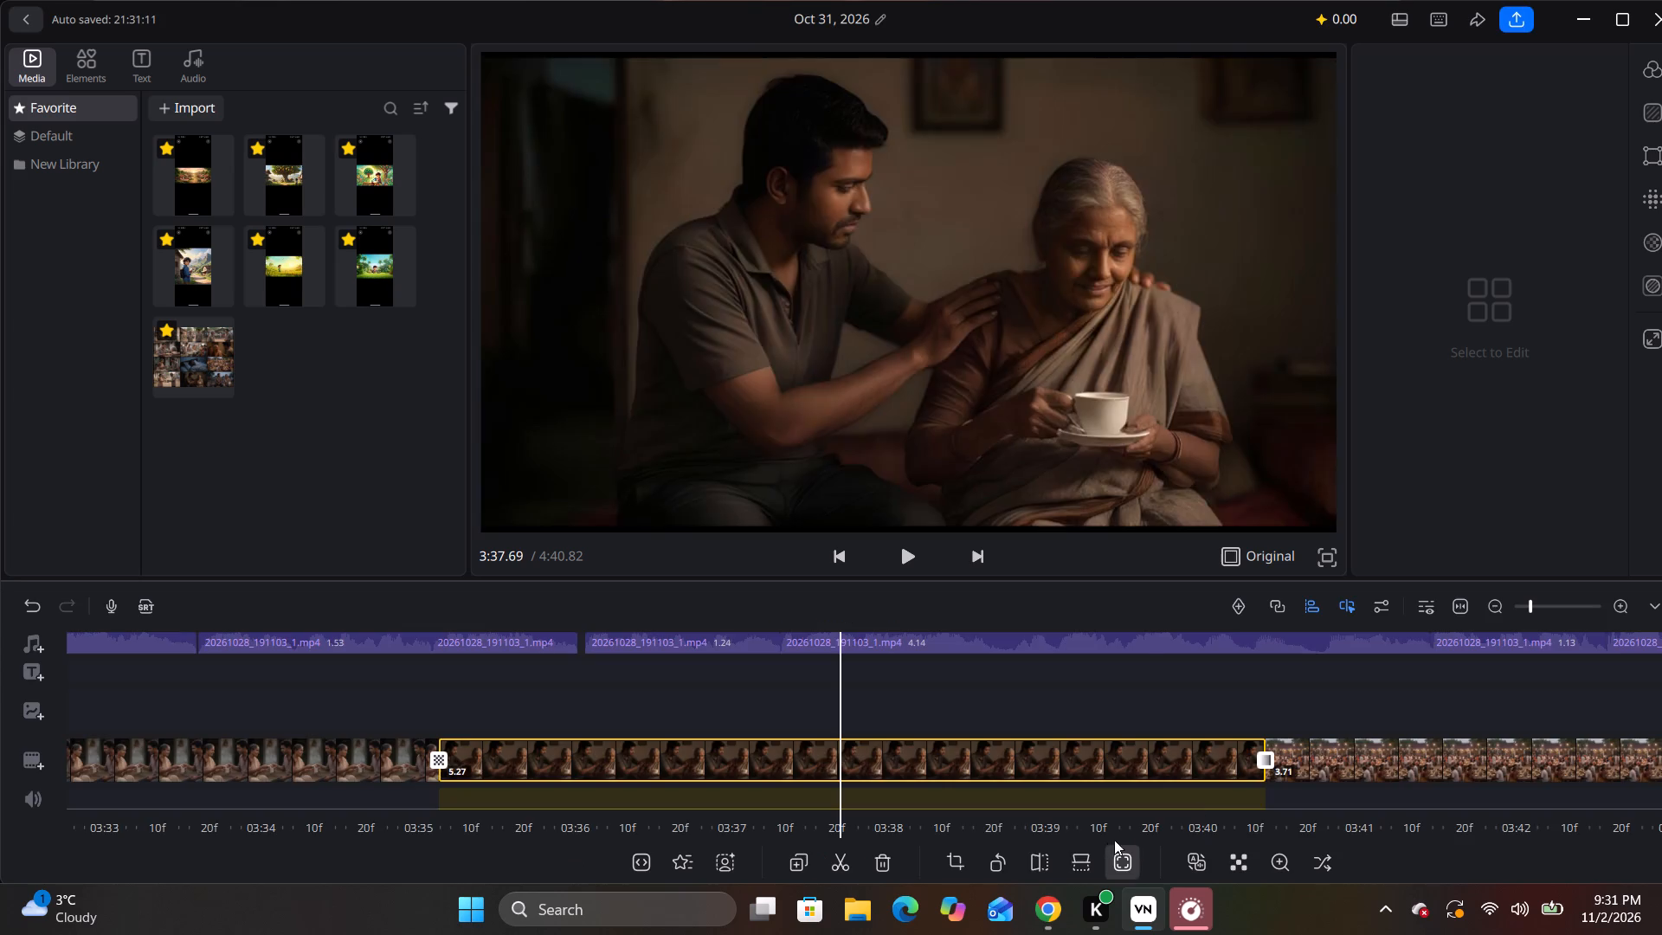
Add a Rotate 1 transition between the 3.71-second village feast clip and the 10.47-second clip of the man comforting the old woman.
drag(1369, 700, 611, 757)
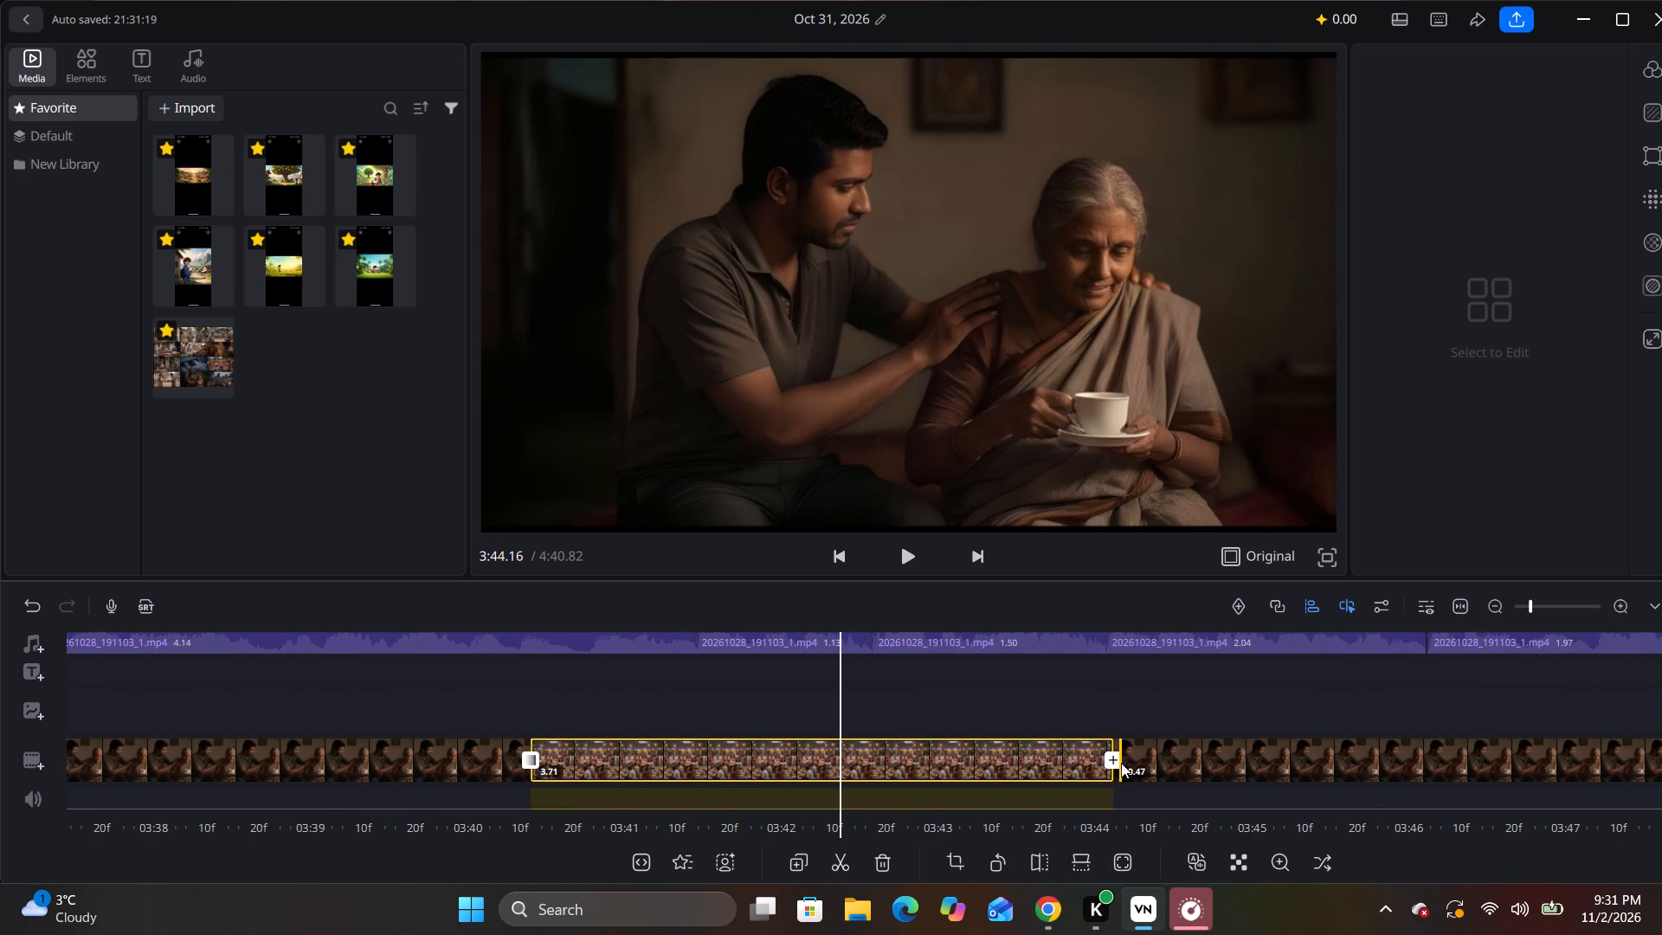
click(1118, 760)
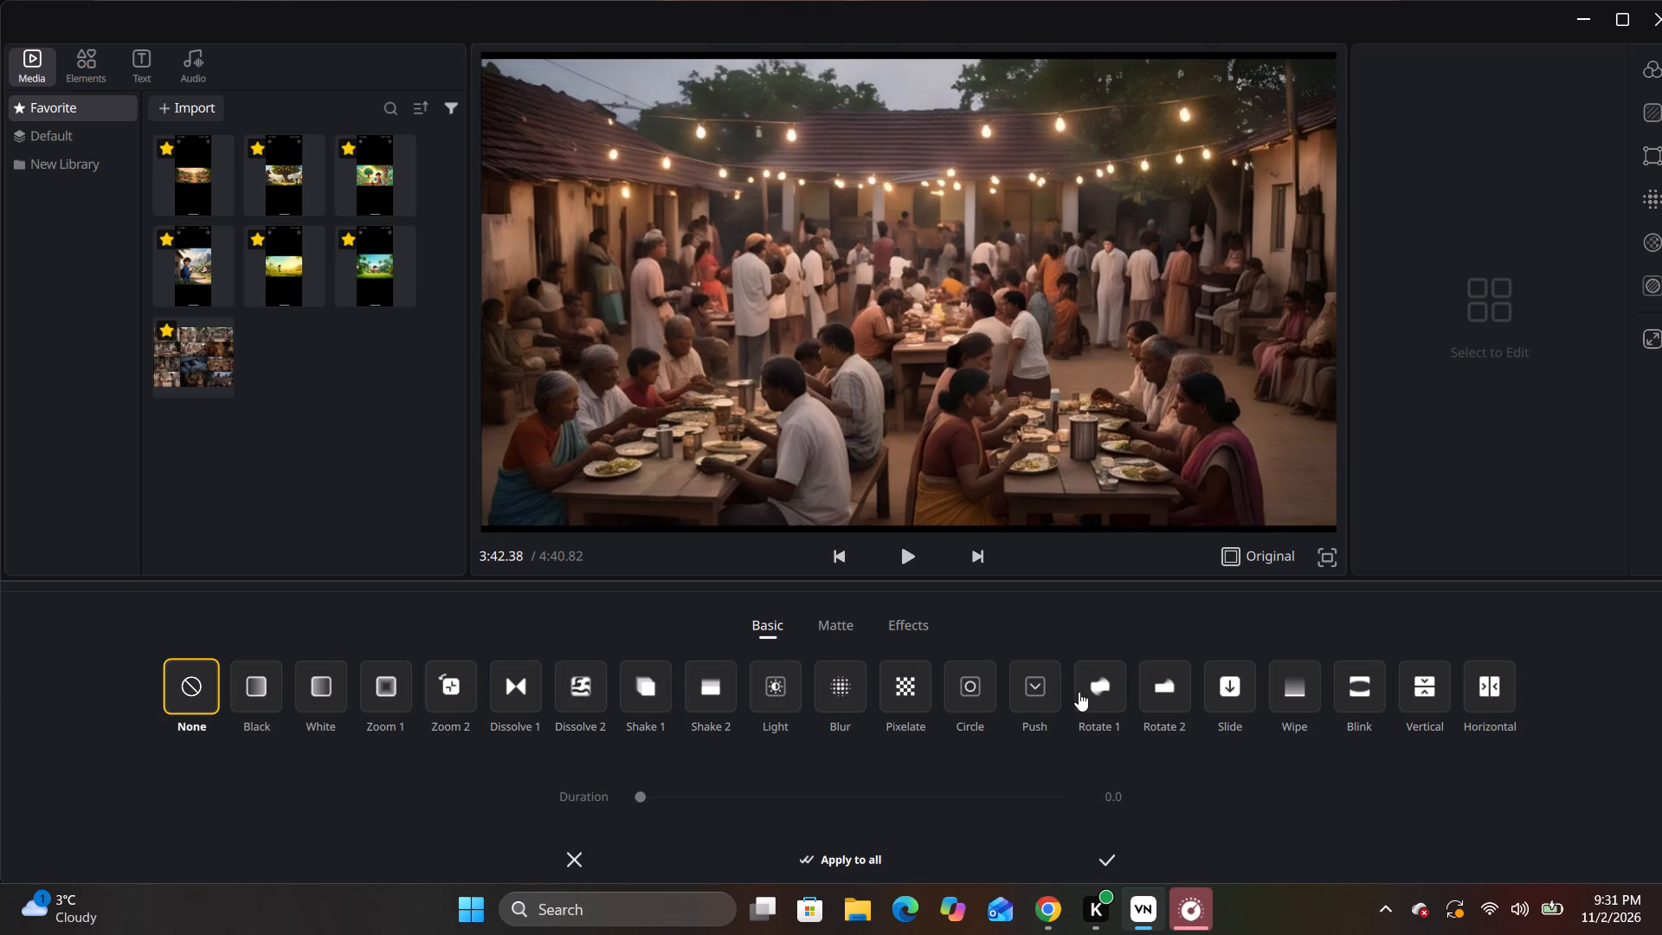
click(1087, 690)
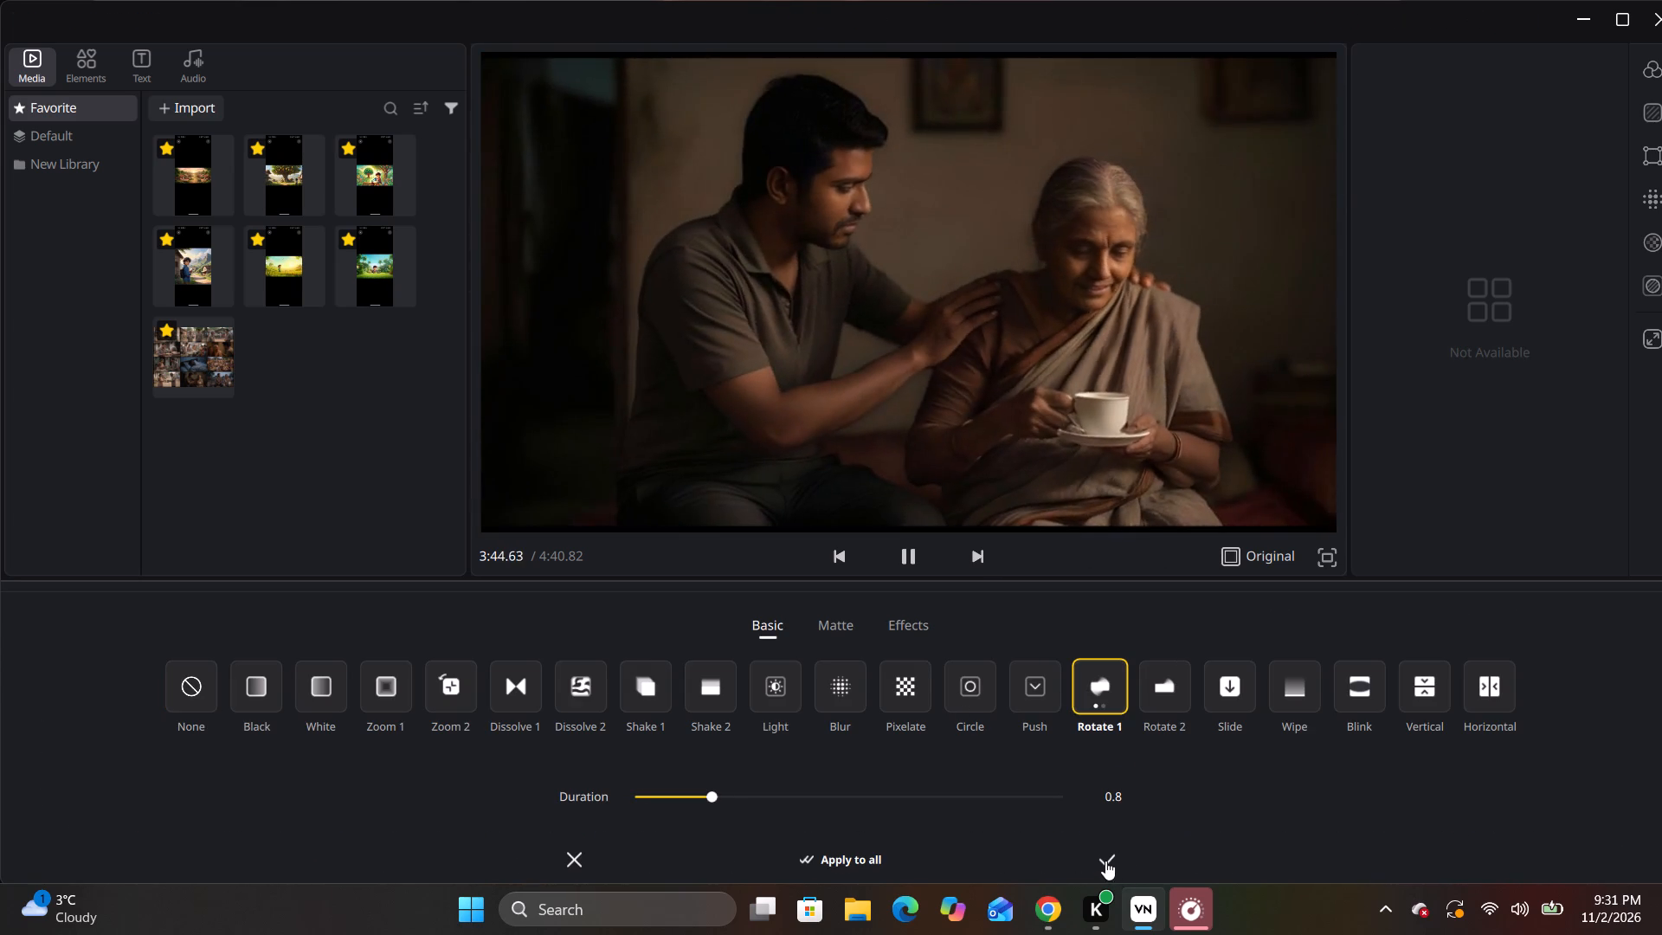
click(1105, 861)
Add a Circle transition between the 10.47-second clip and the 0.89-second clip of the woman handing food to a man.
drag(1348, 706, 745, 763)
drag(1375, 715, 1102, 747)
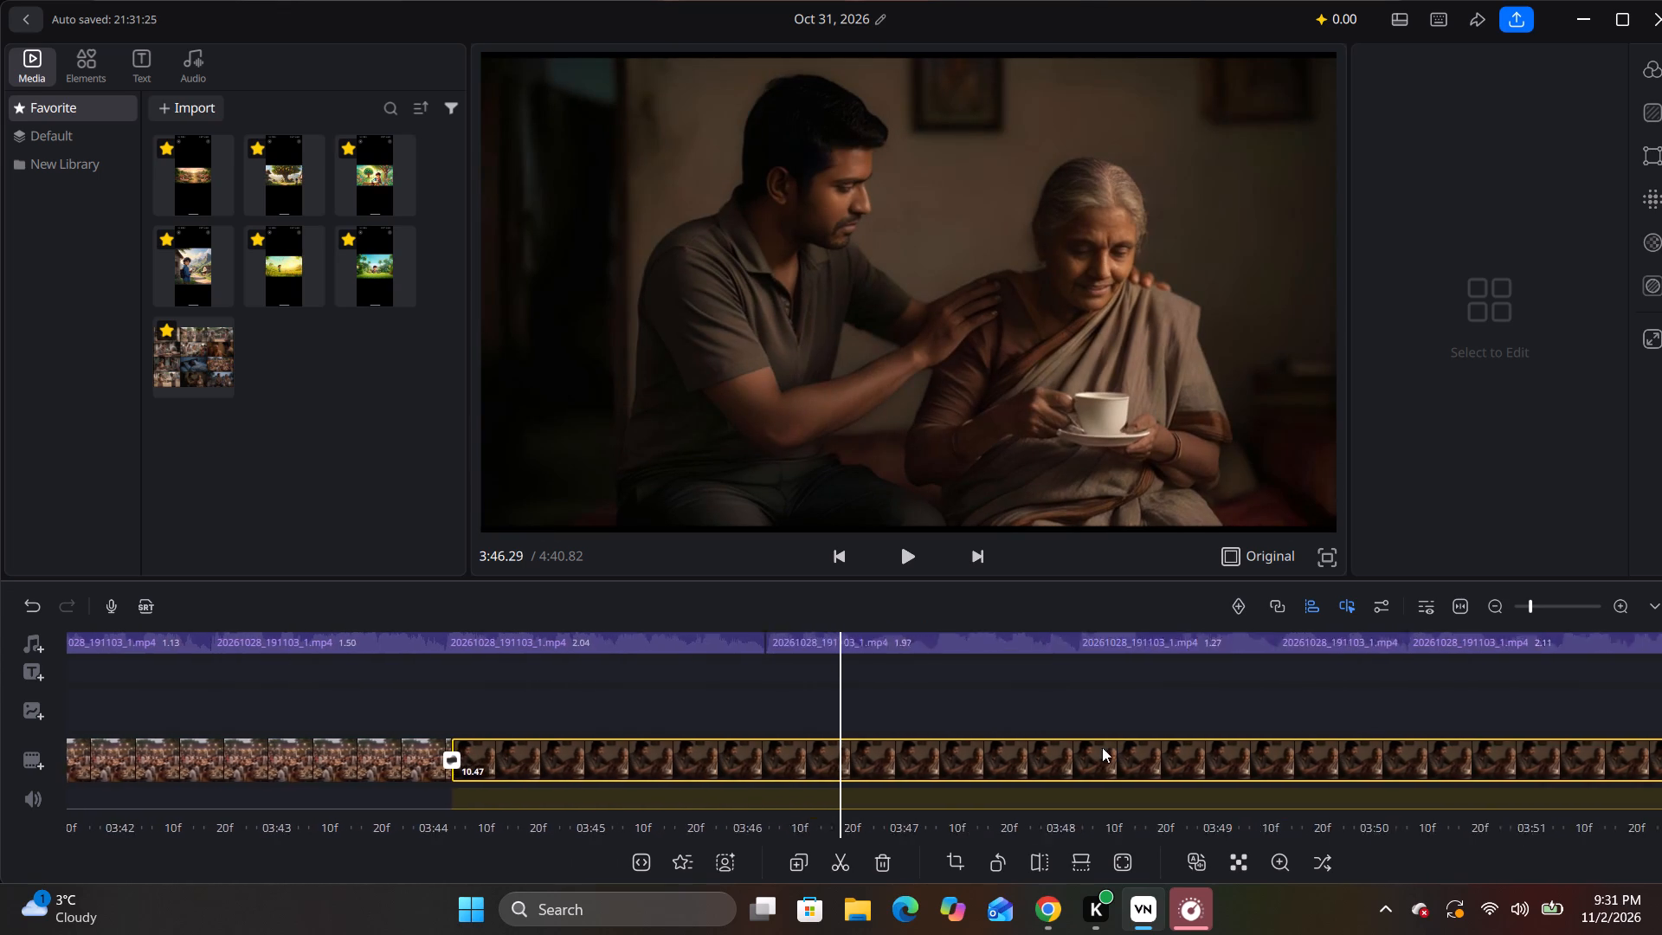
drag(1102, 747, 660, 762)
drag(1575, 697, 1087, 745)
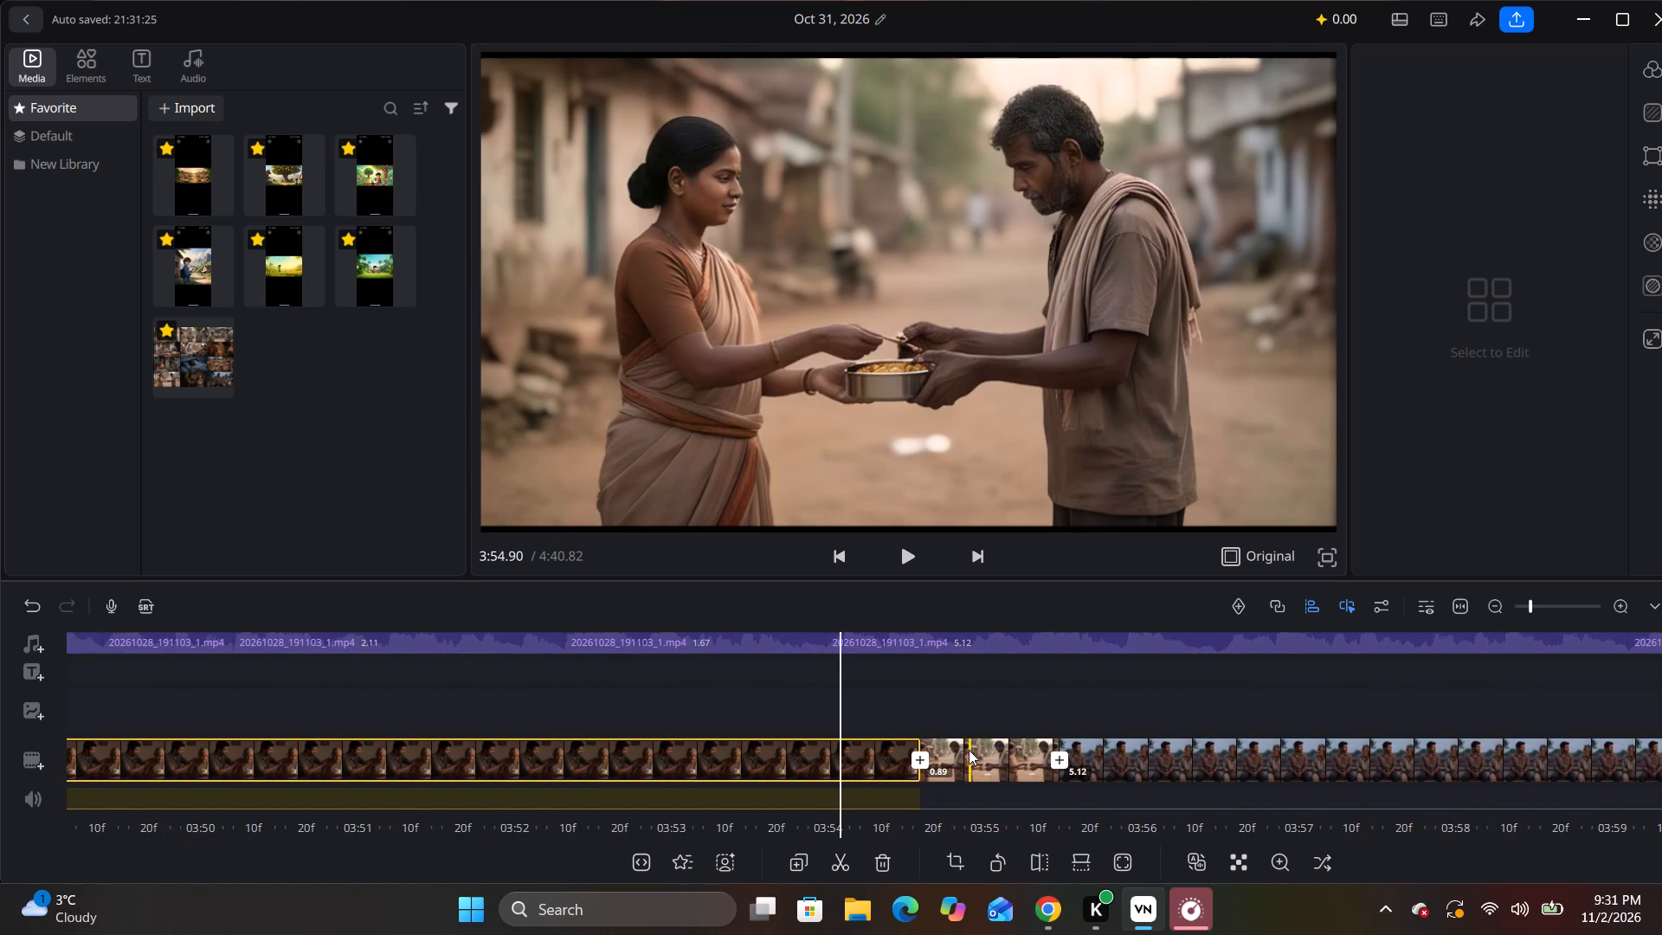
click(917, 761)
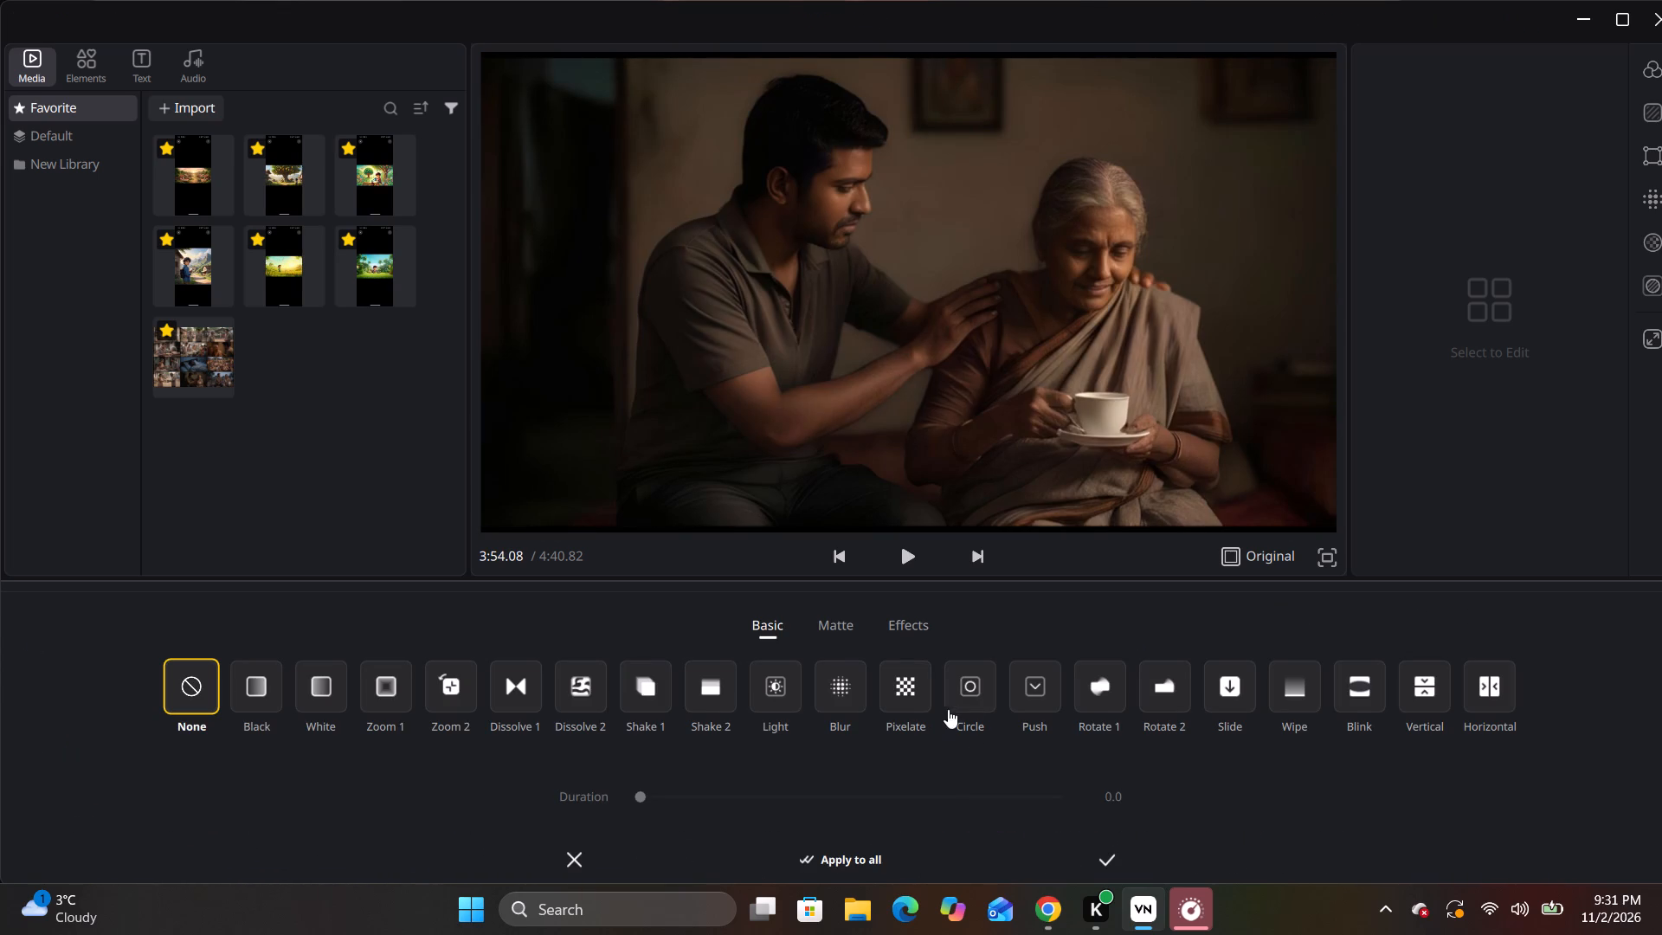
click(978, 692)
click(1109, 865)
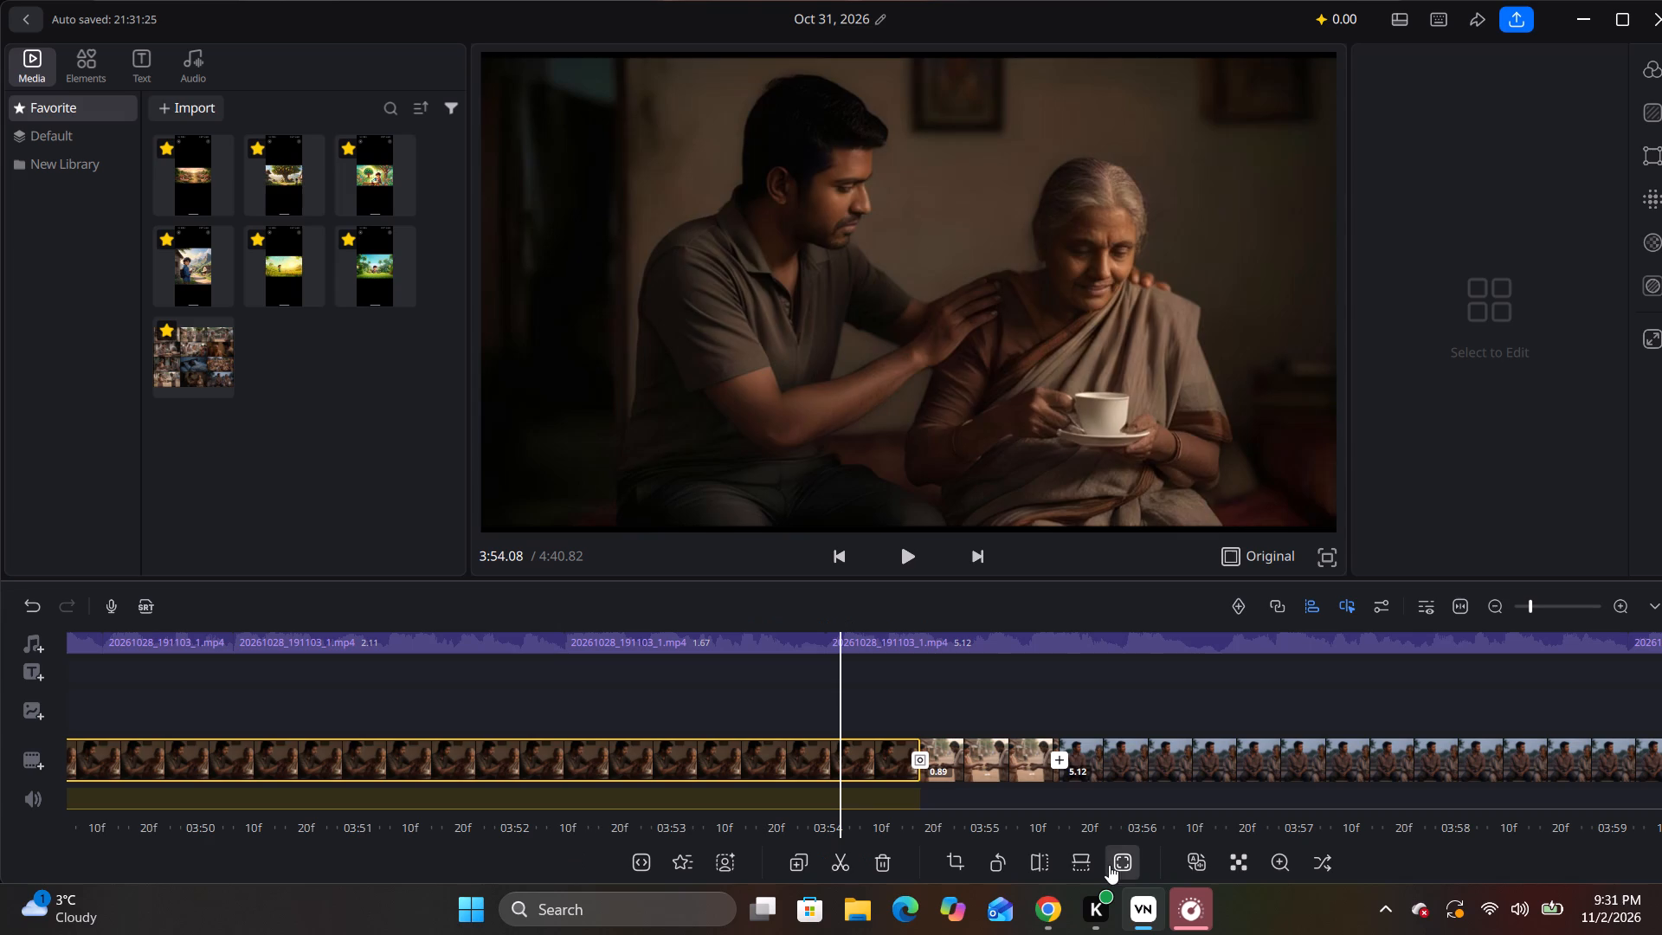
Add a Circle transition between the 0.89-second food handover clip and the 5.12-second clip of two men on a bench.
drag(1318, 689, 1053, 726)
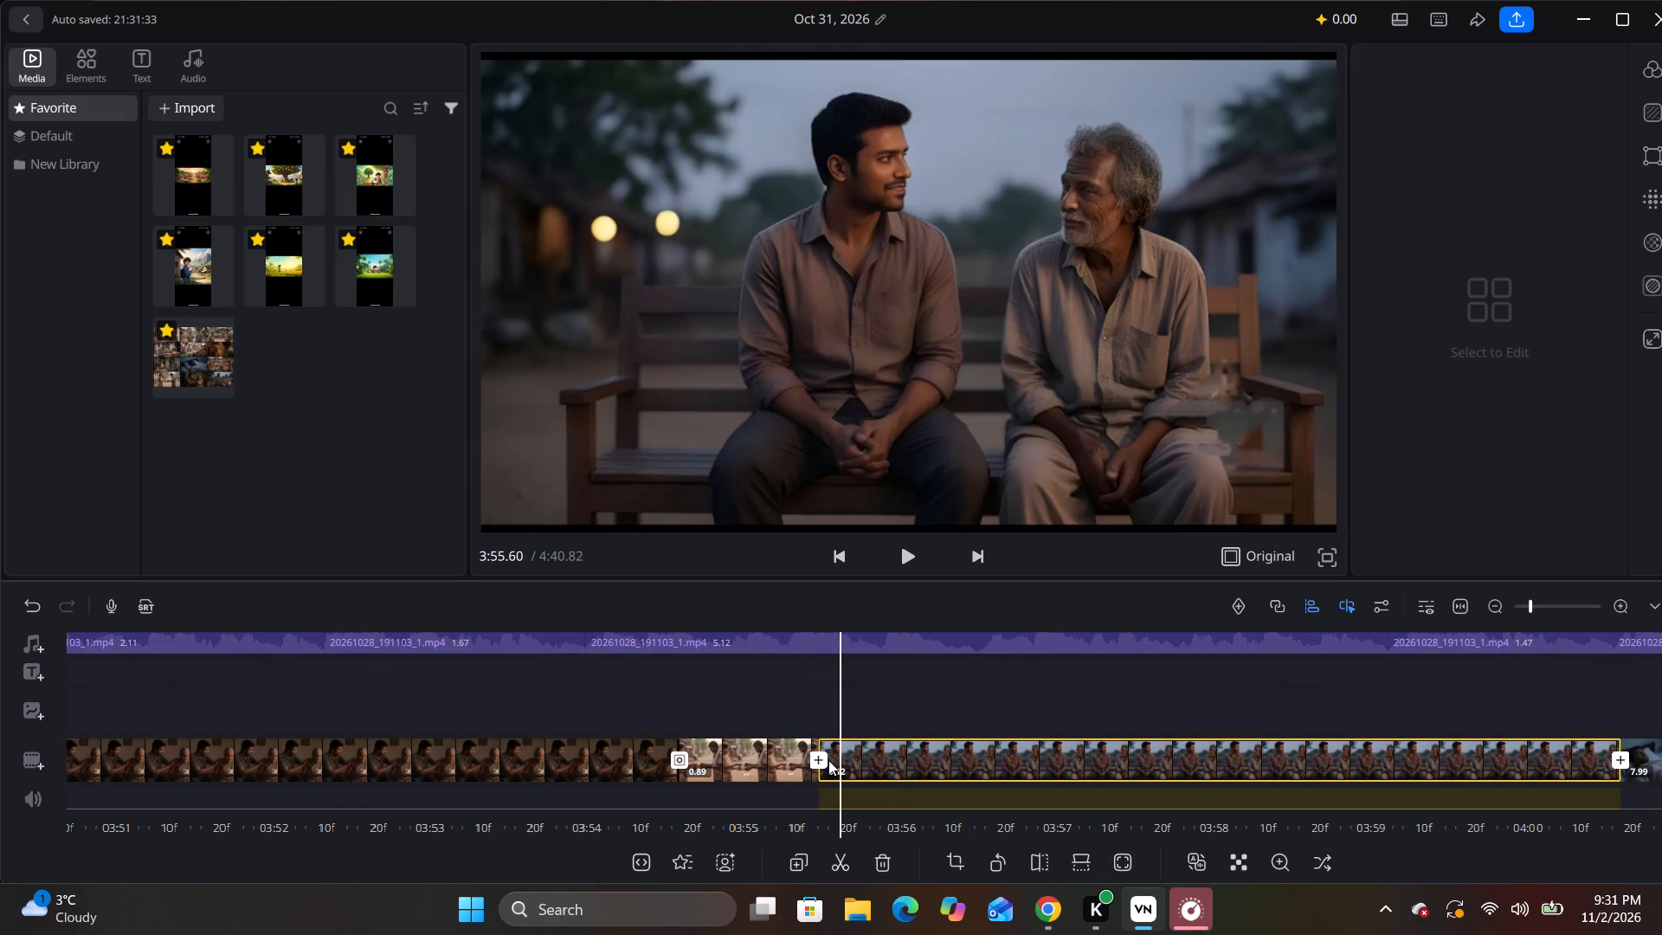
click(817, 761)
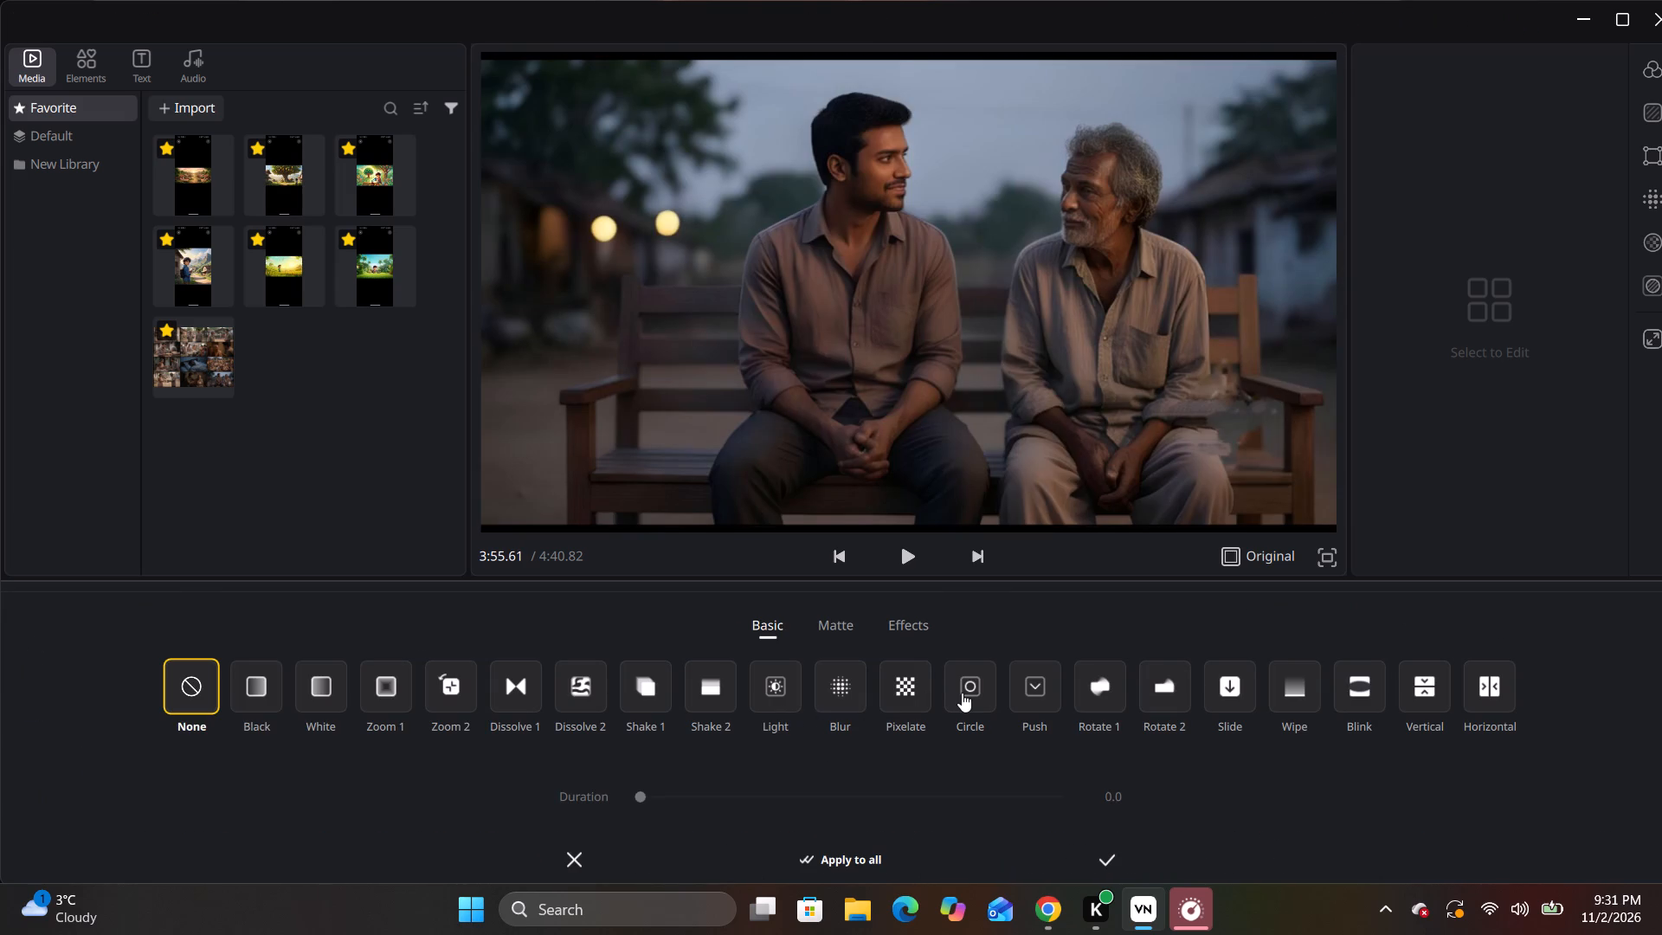
click(962, 692)
click(963, 692)
click(1107, 864)
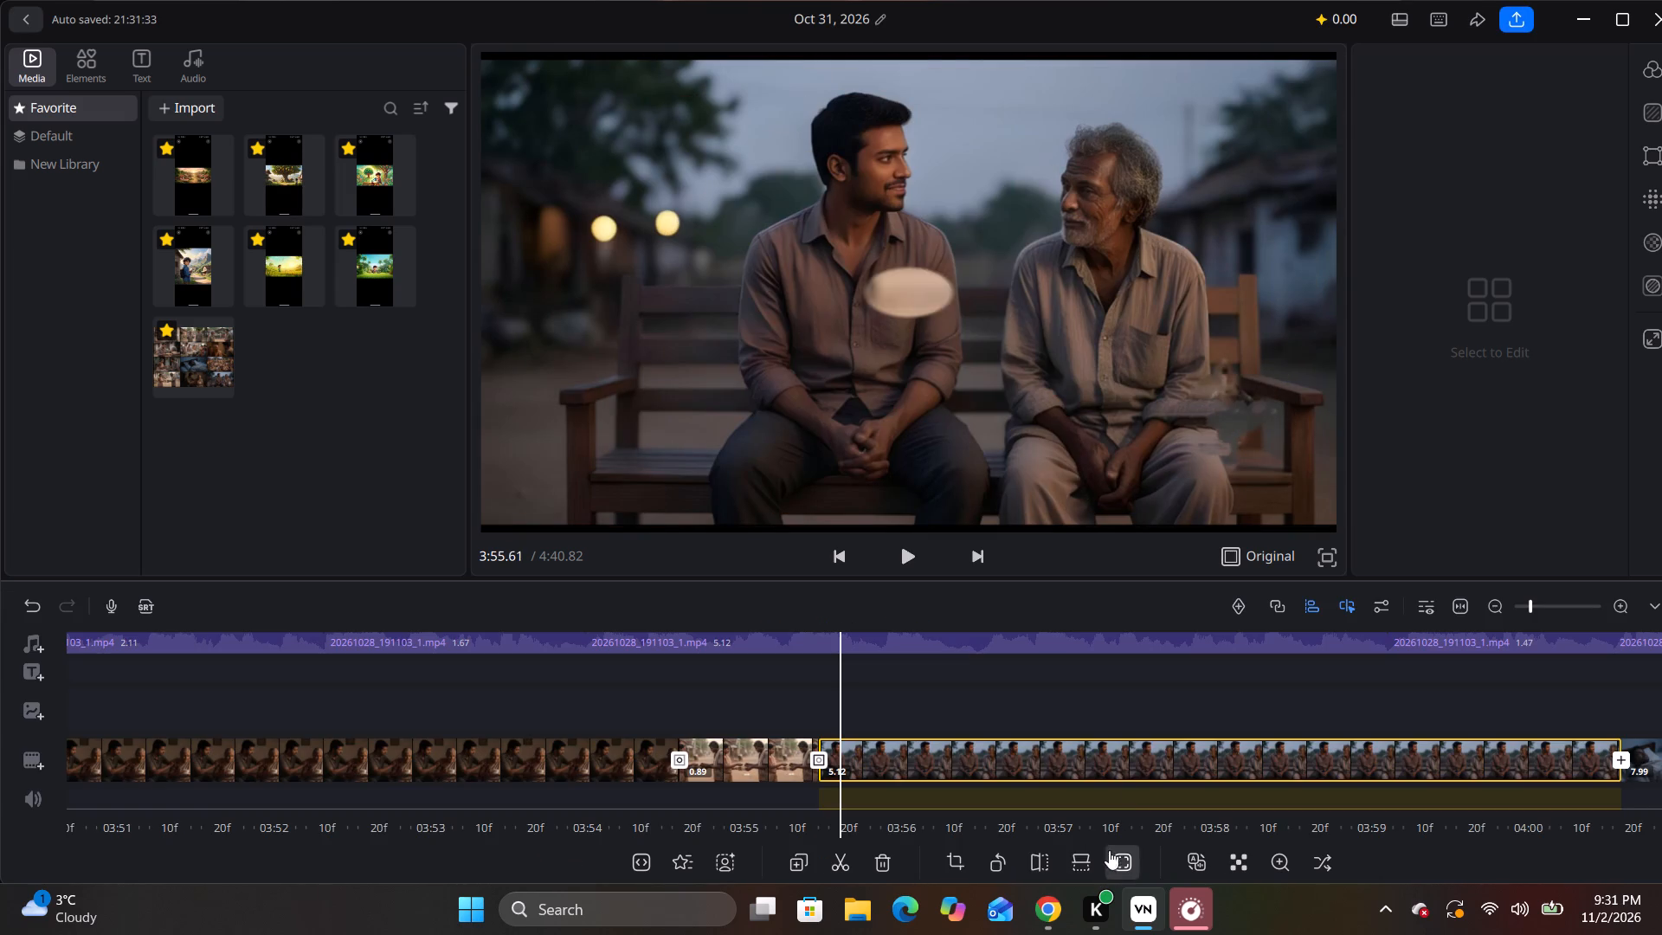
Add a Rotate 2 transition between the 5.12-second bench clip and the 7.99-second clip of the man lying in bed.
drag(1389, 706, 691, 813)
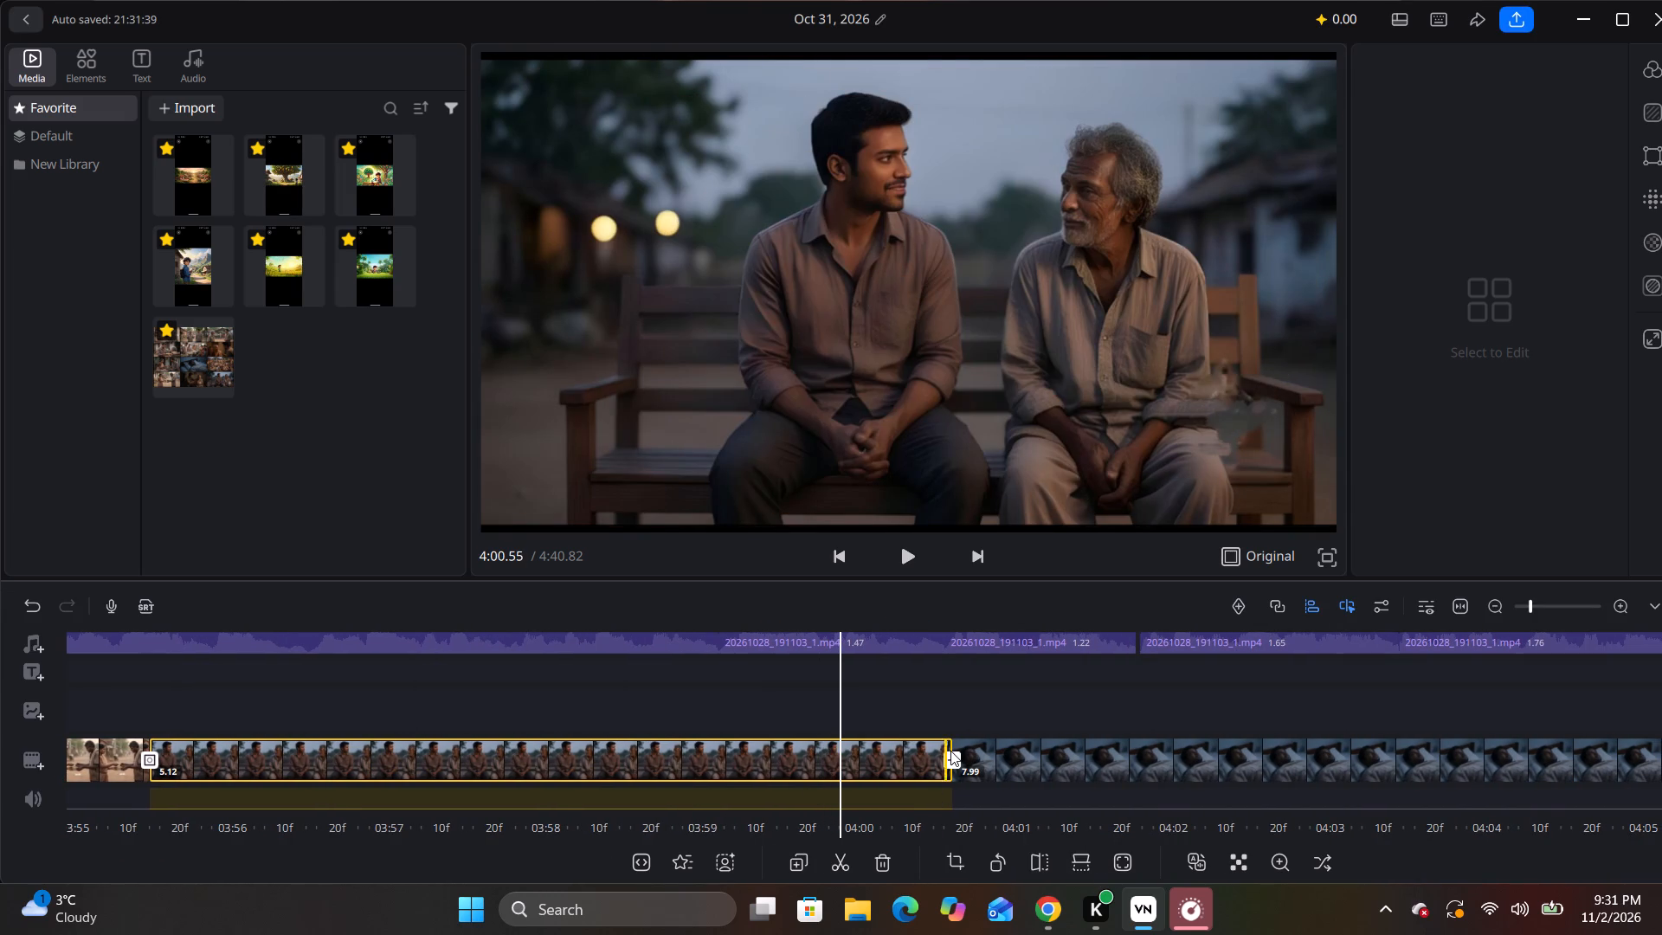
click(957, 756)
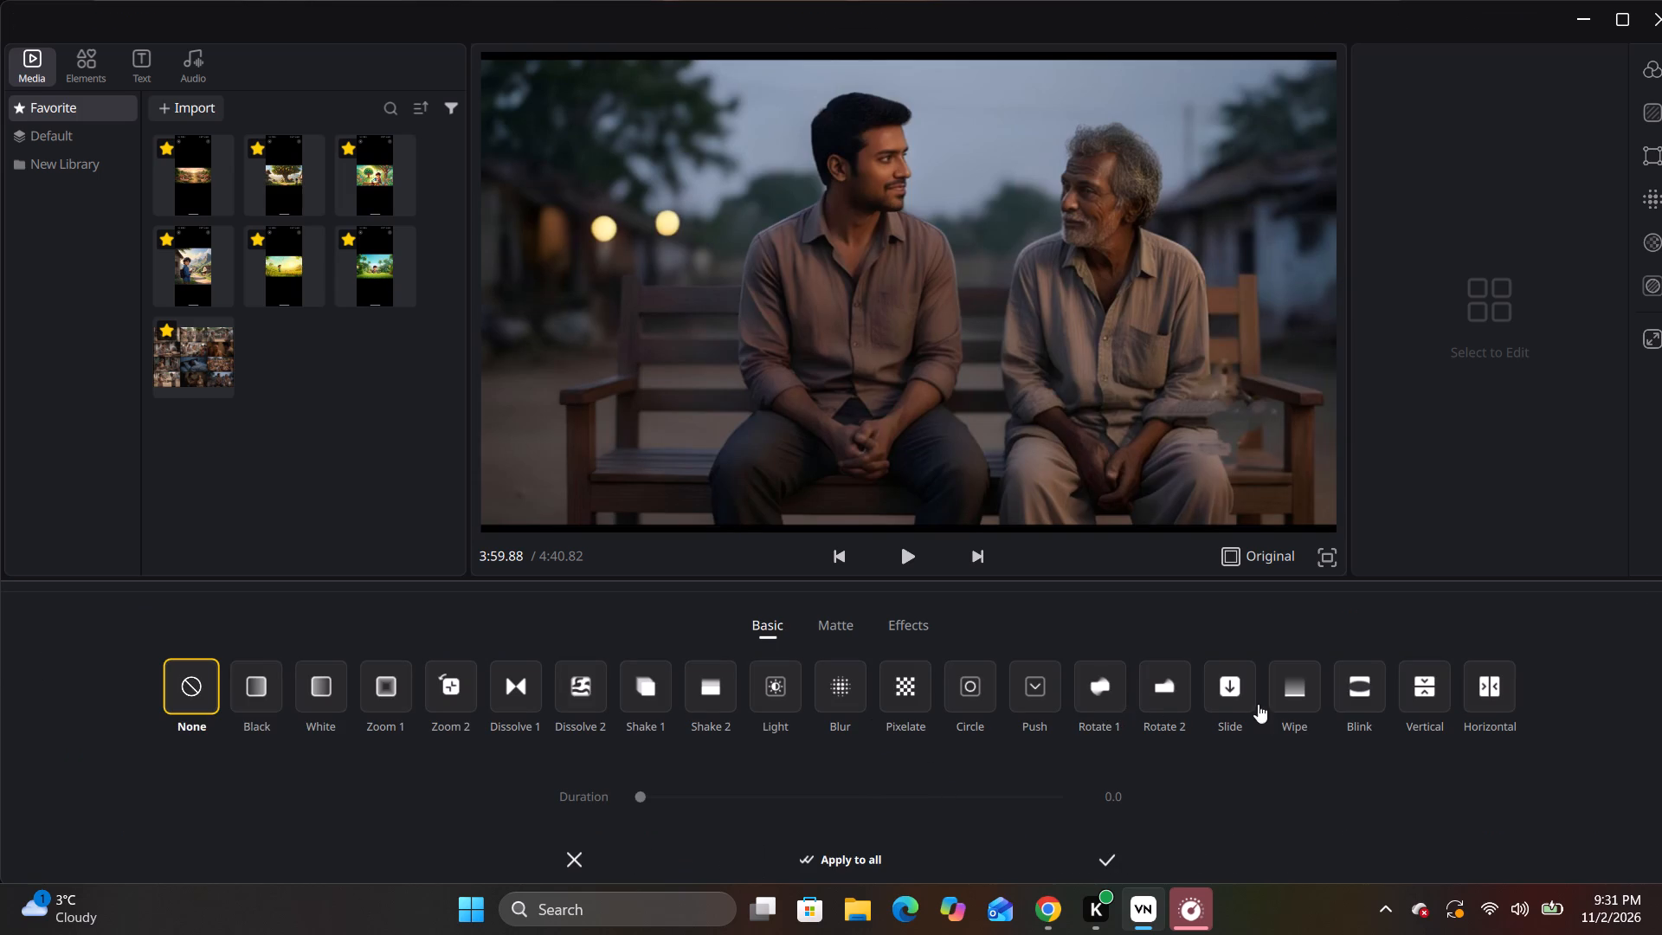
click(1158, 696)
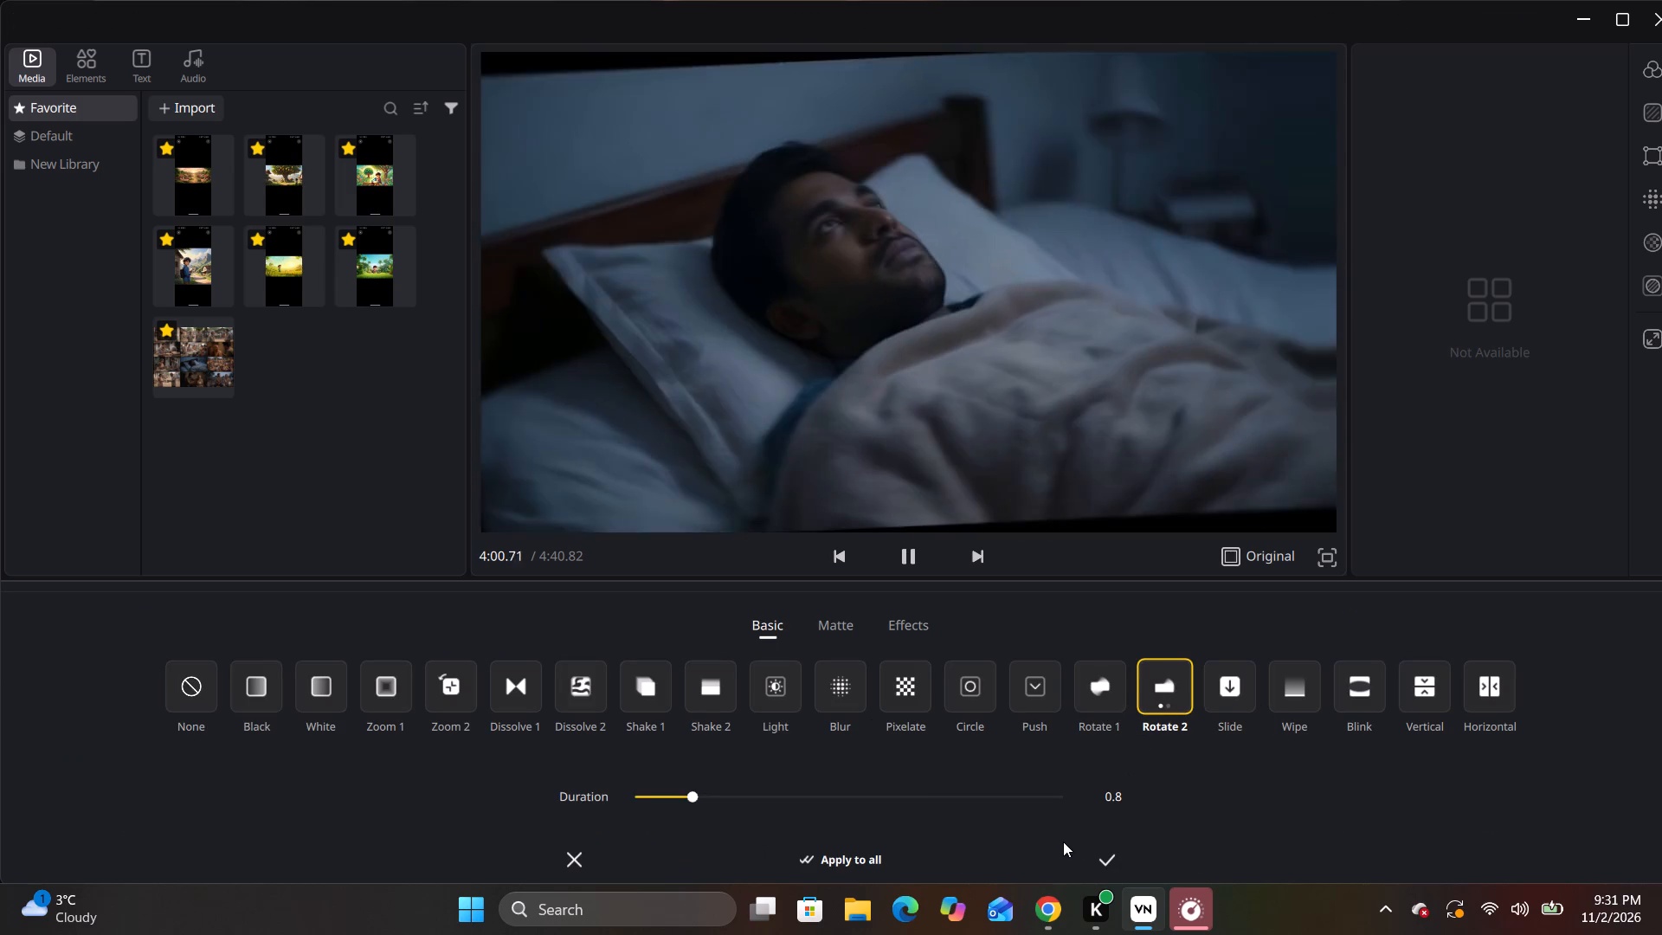
click(1098, 857)
Add a Dissolve 2 transition between the 7.99-second bed clip and the 1.62-second clip of the boy on a swing.
drag(1296, 719, 1082, 734)
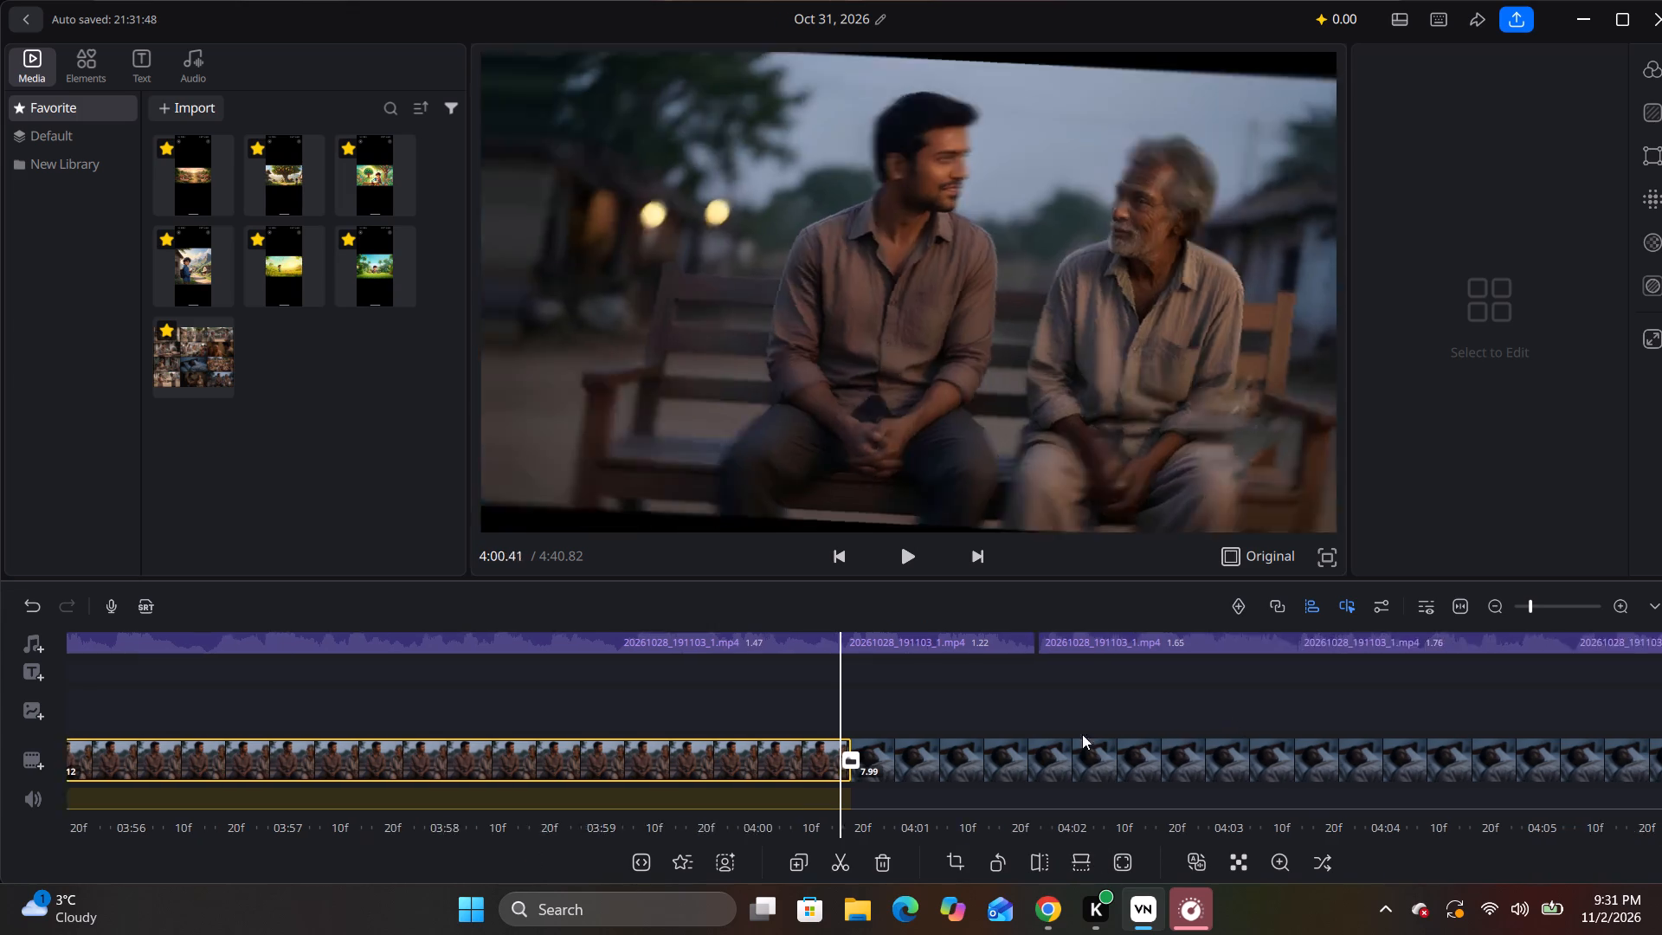
drag(1082, 734, 738, 746)
drag(1486, 718, 834, 749)
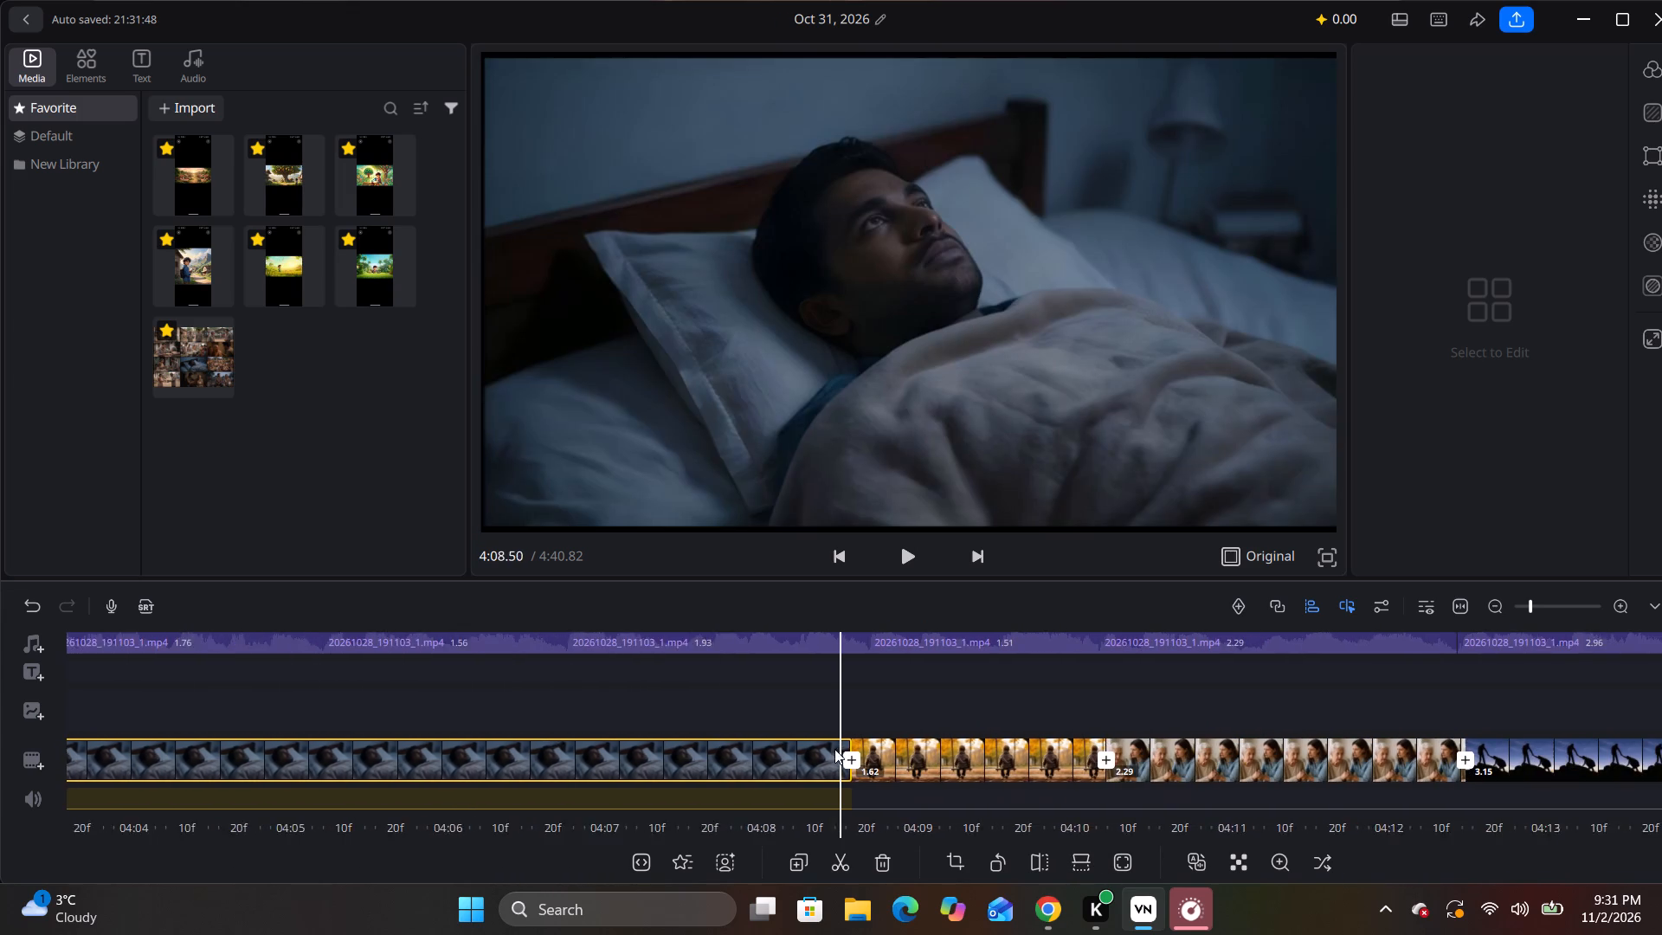
drag(834, 749, 712, 757)
click(728, 761)
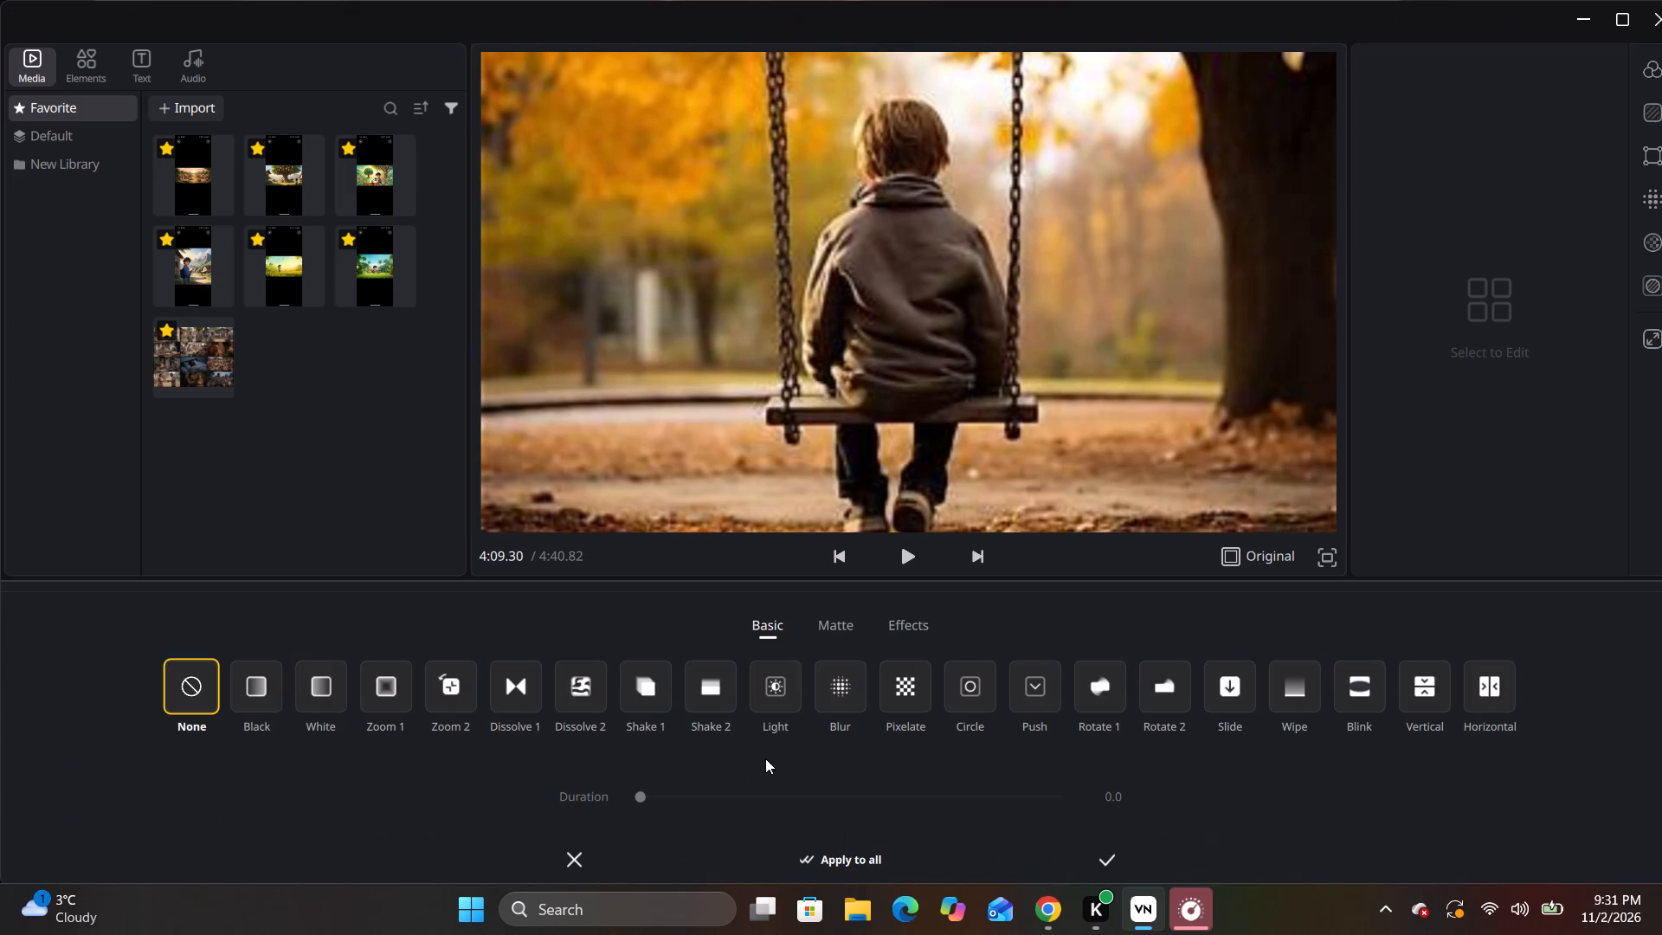
click(569, 695)
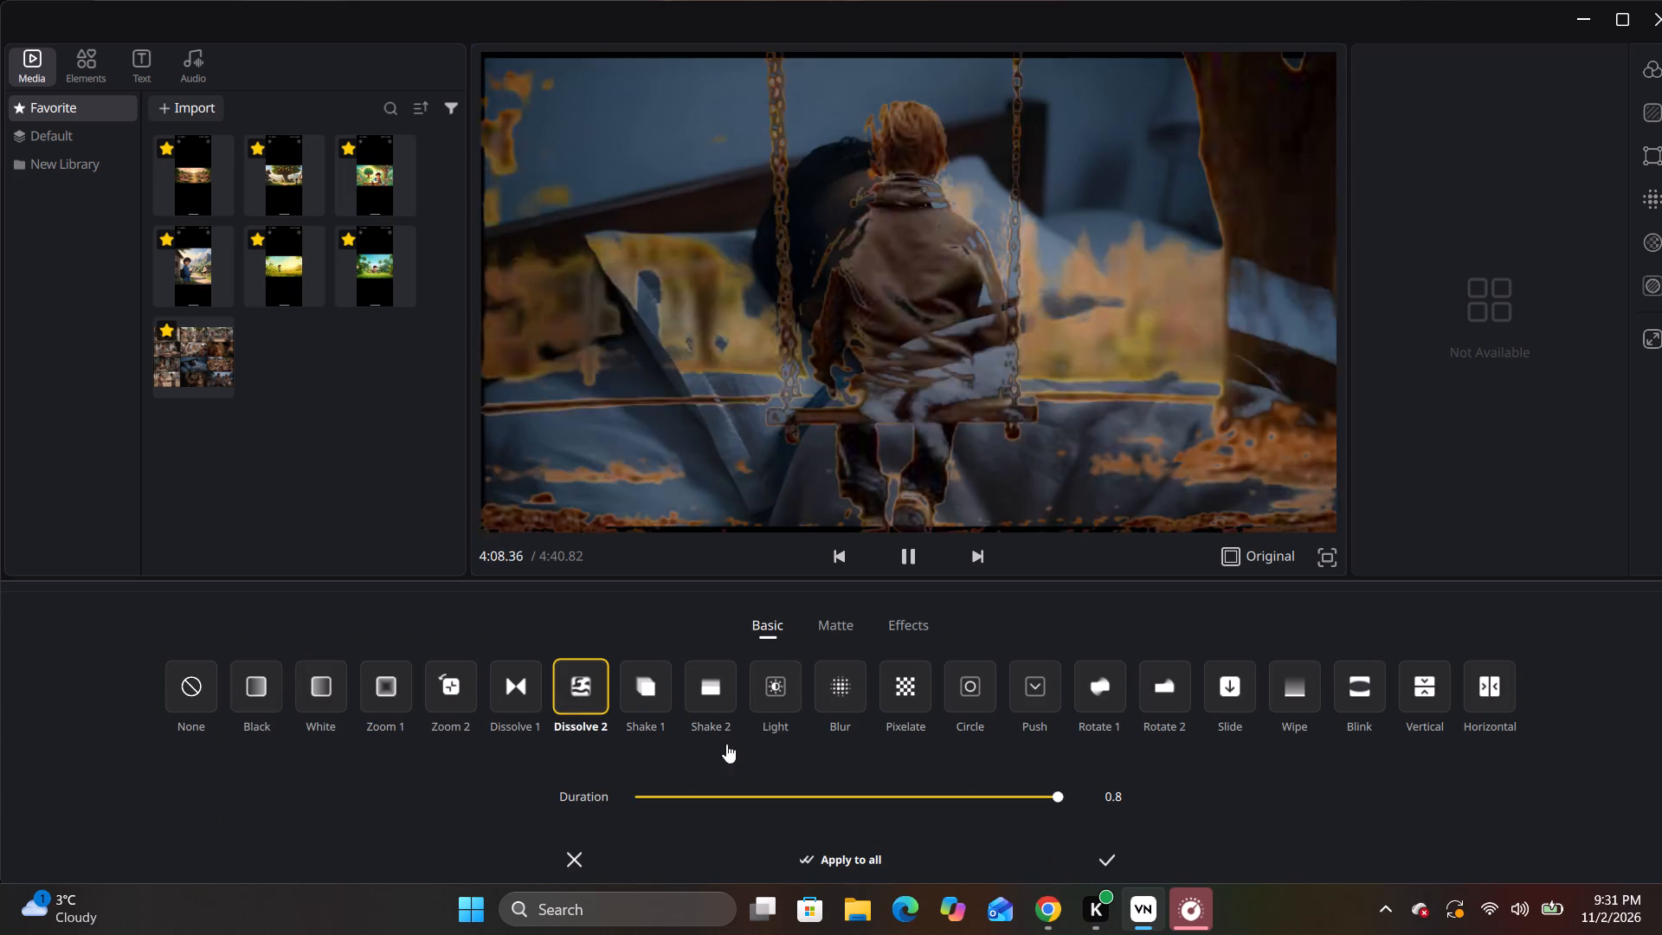
click(1106, 853)
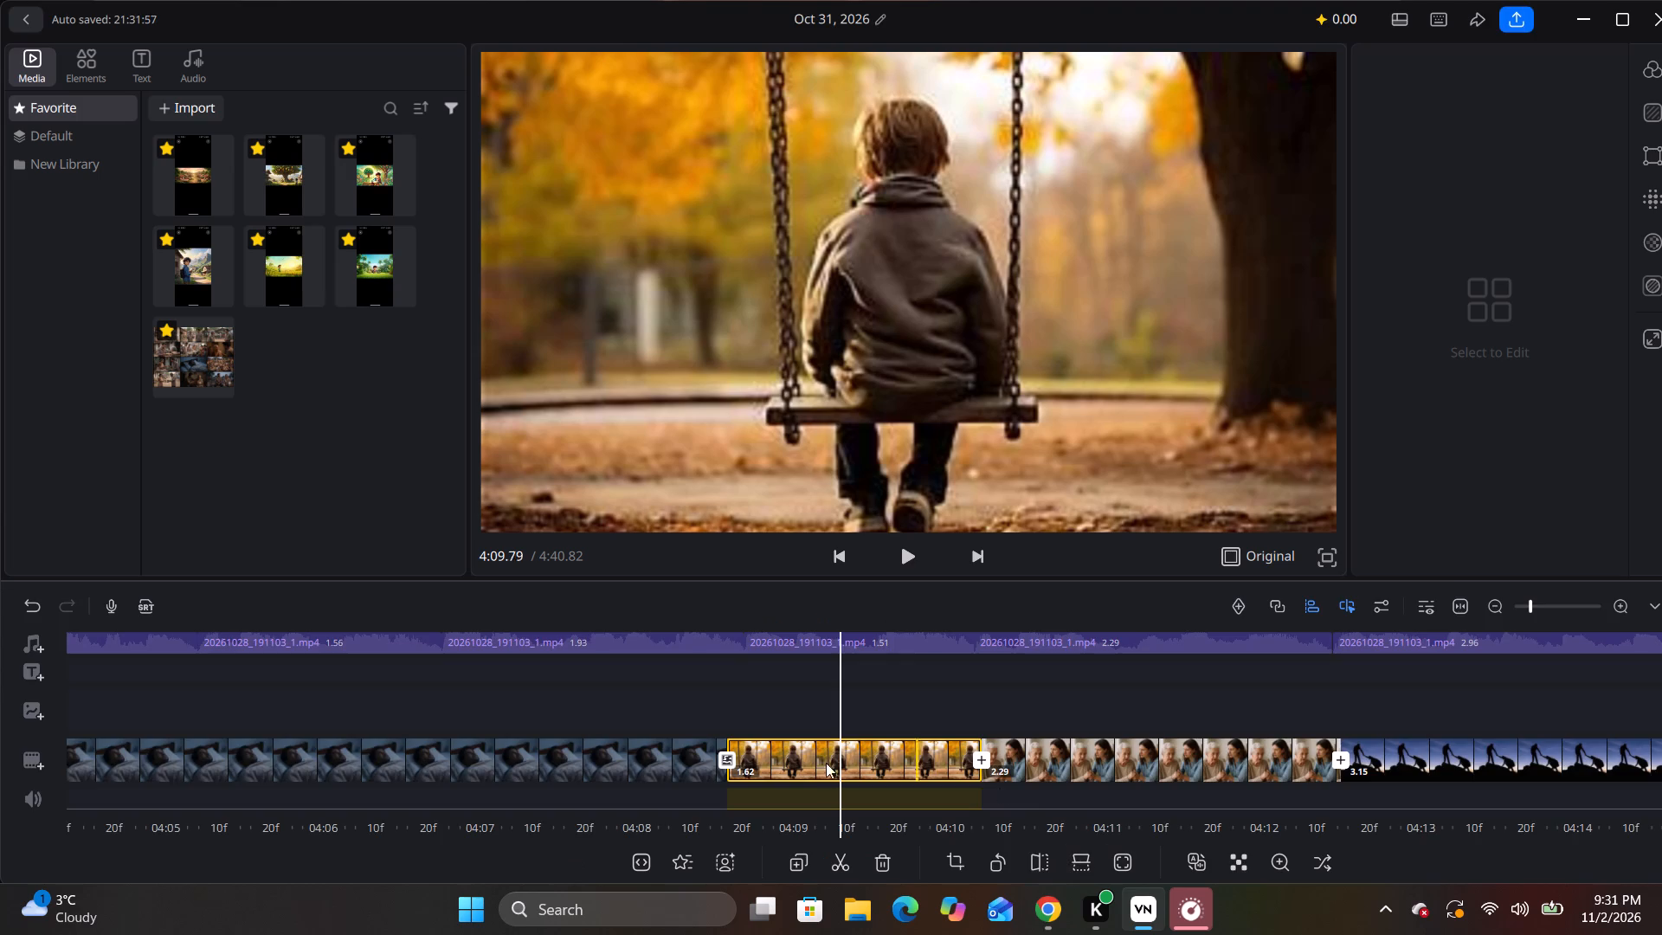
Add a Light transition between the 1.62-second swing clip and the 2.29-second clip of the elderly and younger women.
click(980, 760)
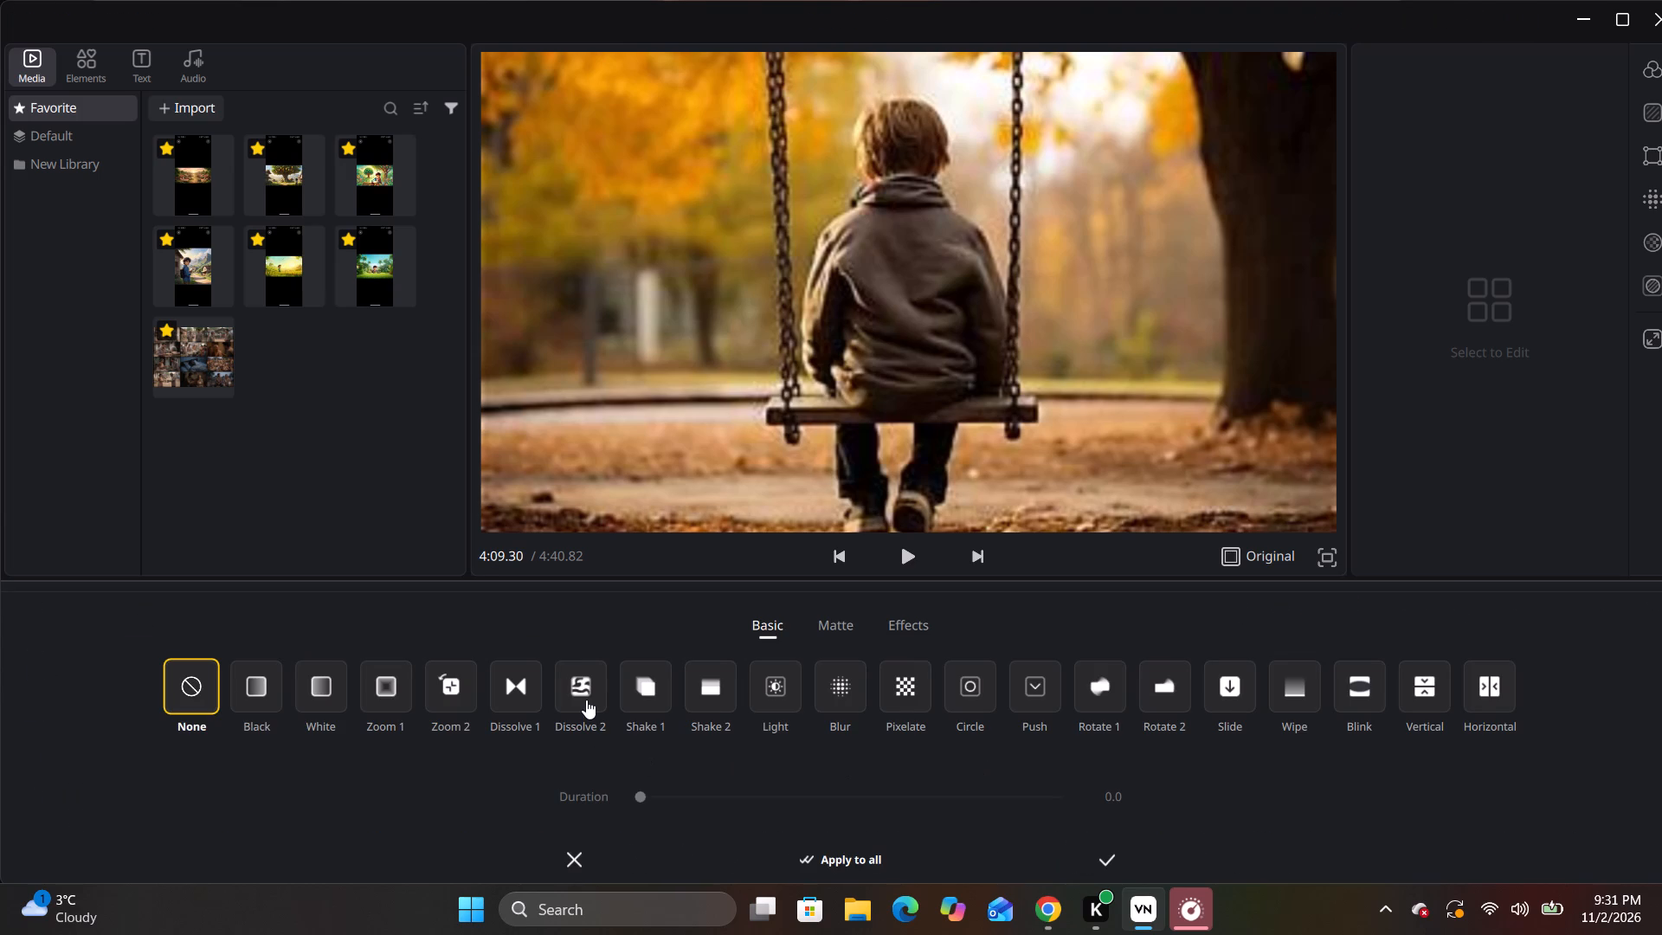
click(780, 691)
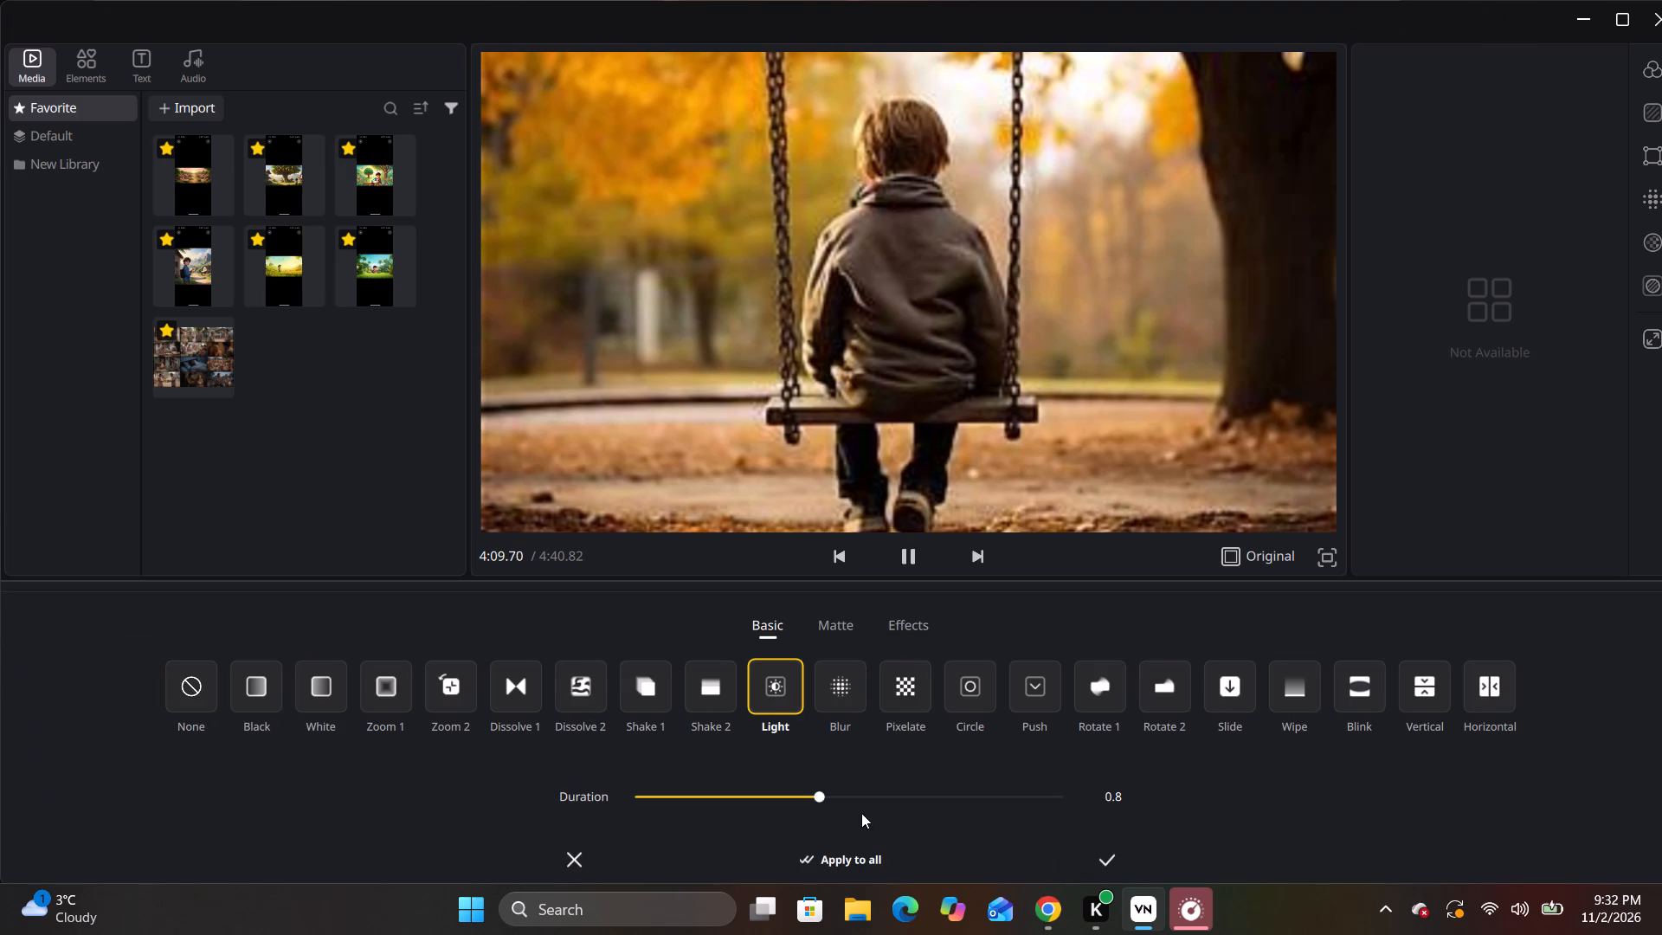
click(1101, 860)
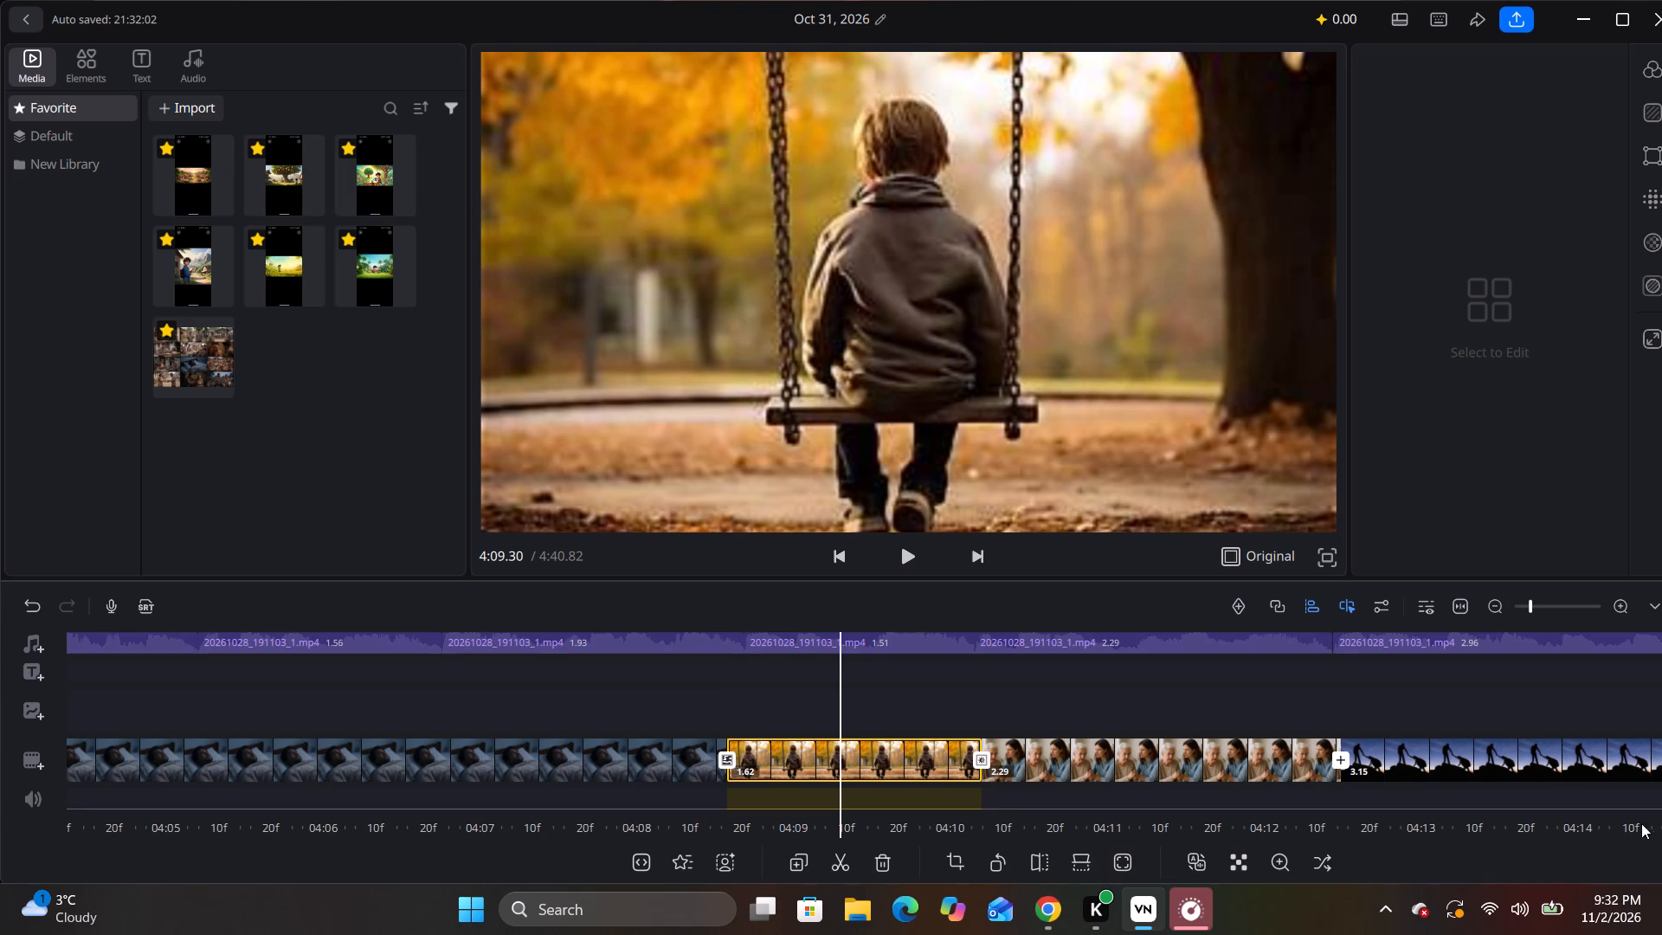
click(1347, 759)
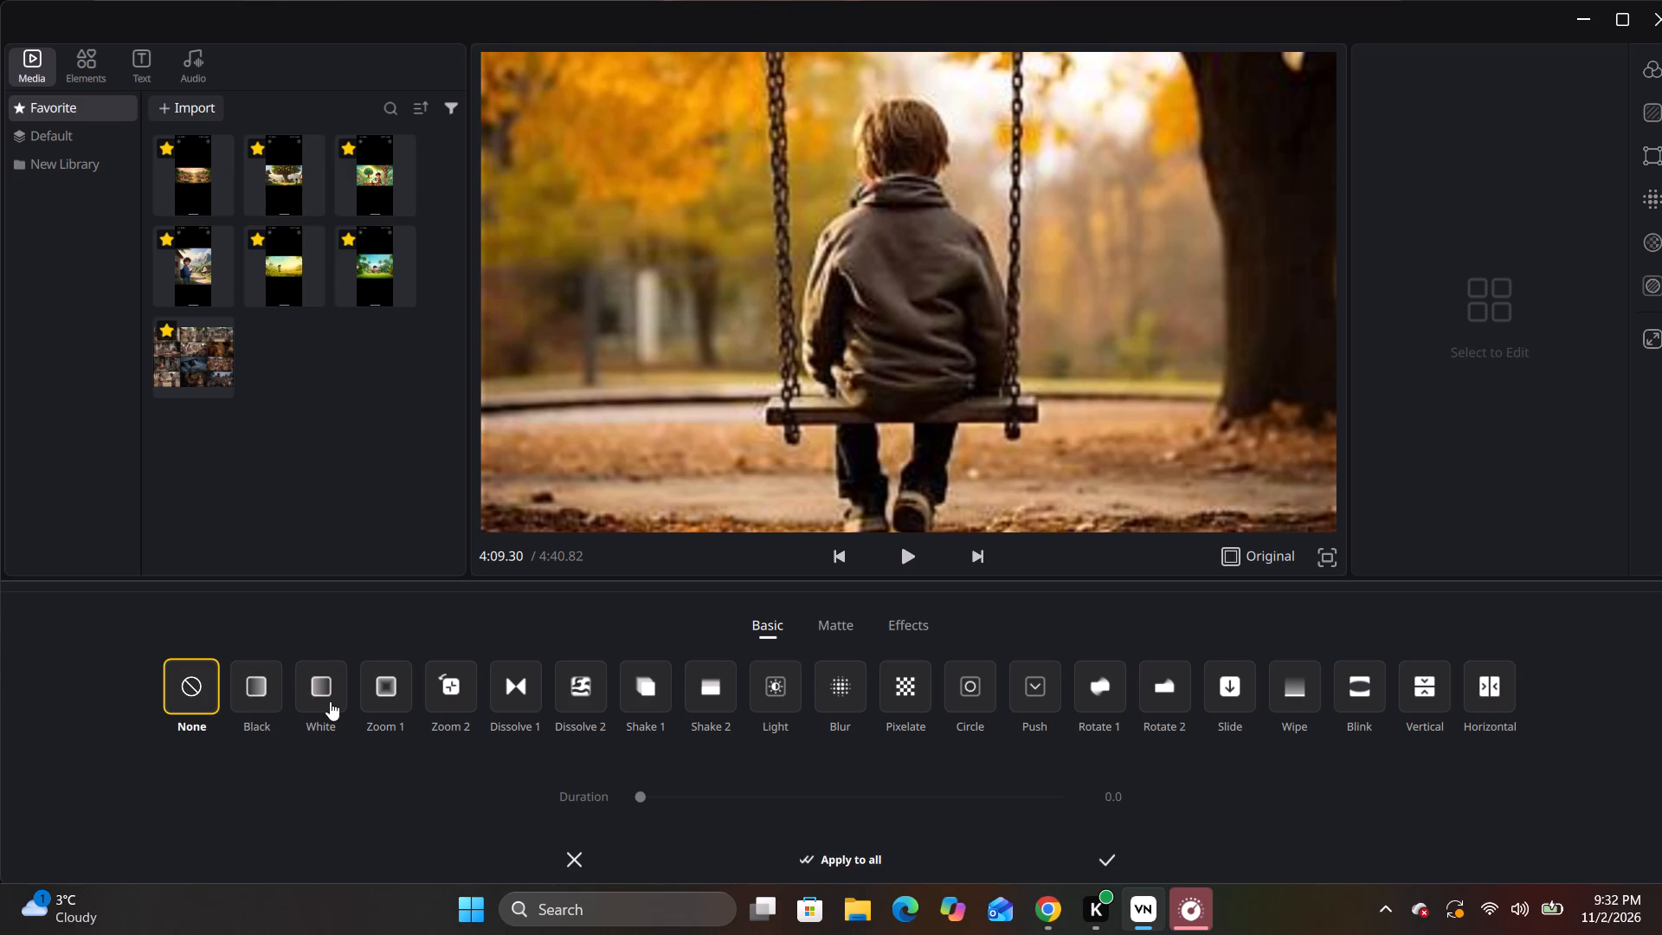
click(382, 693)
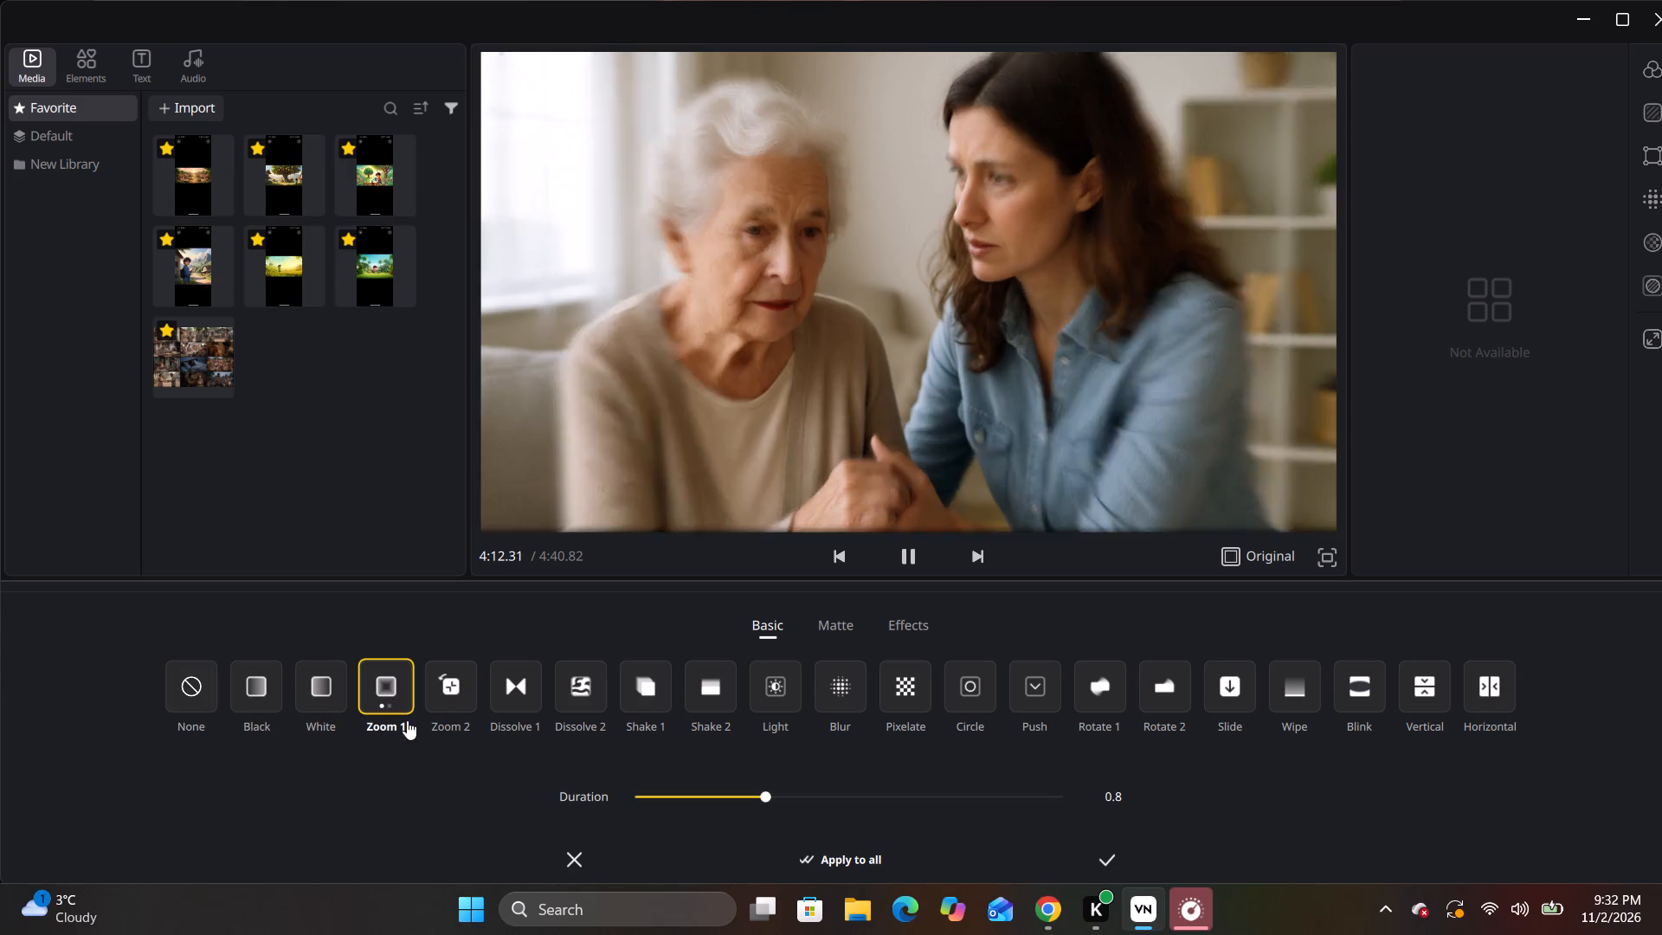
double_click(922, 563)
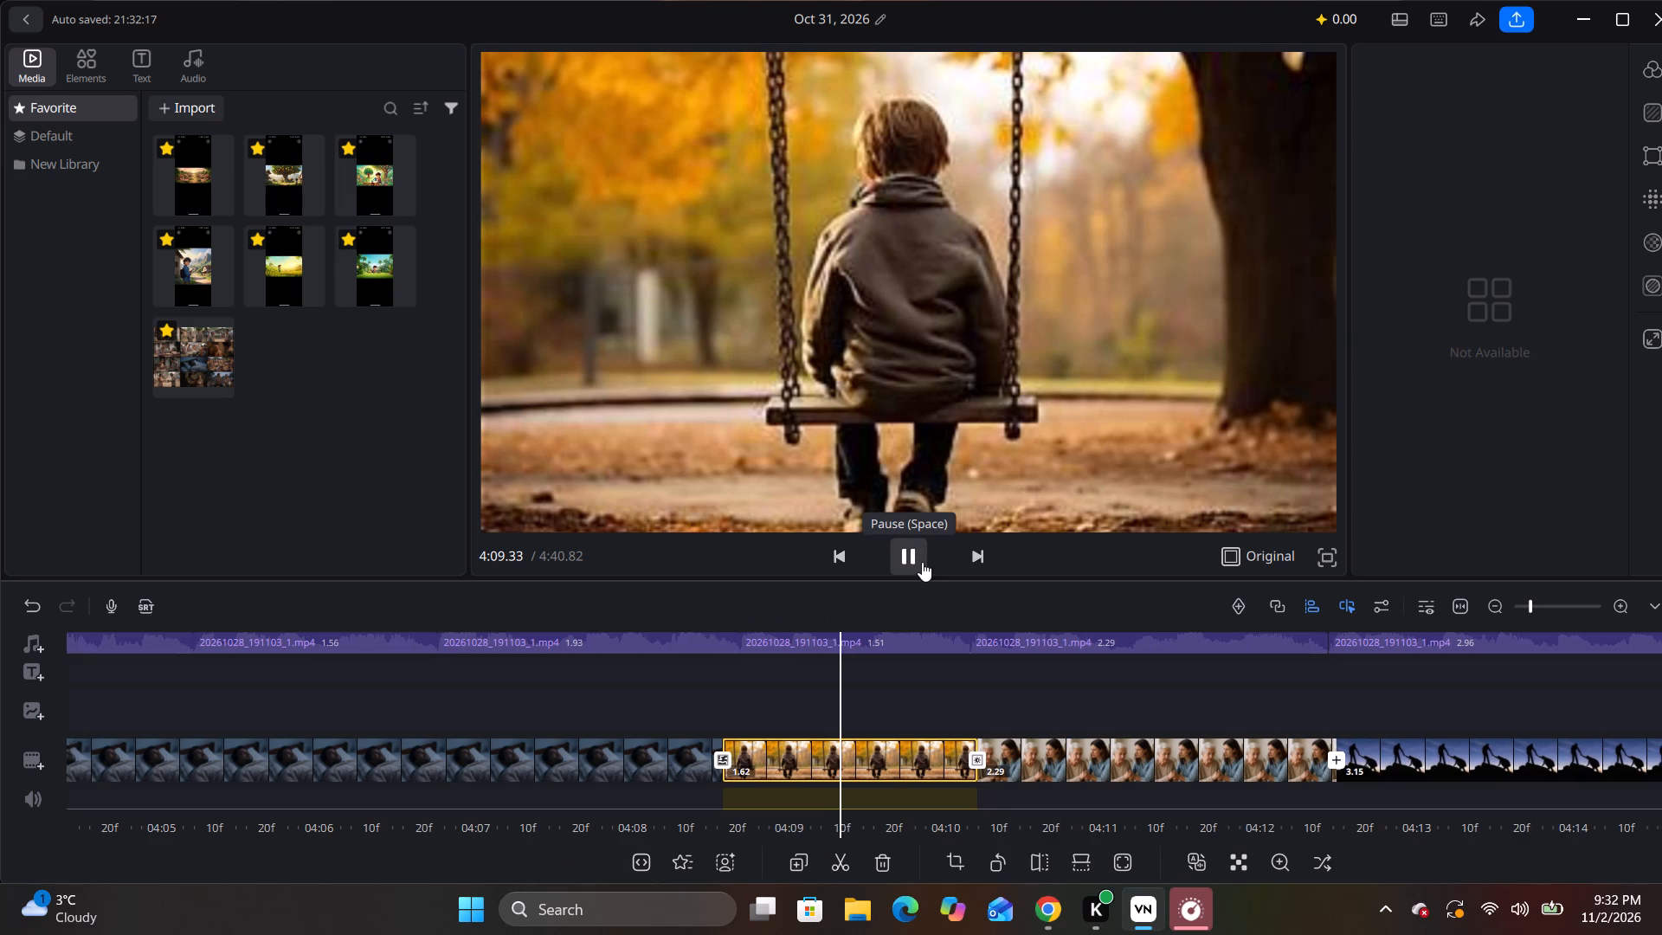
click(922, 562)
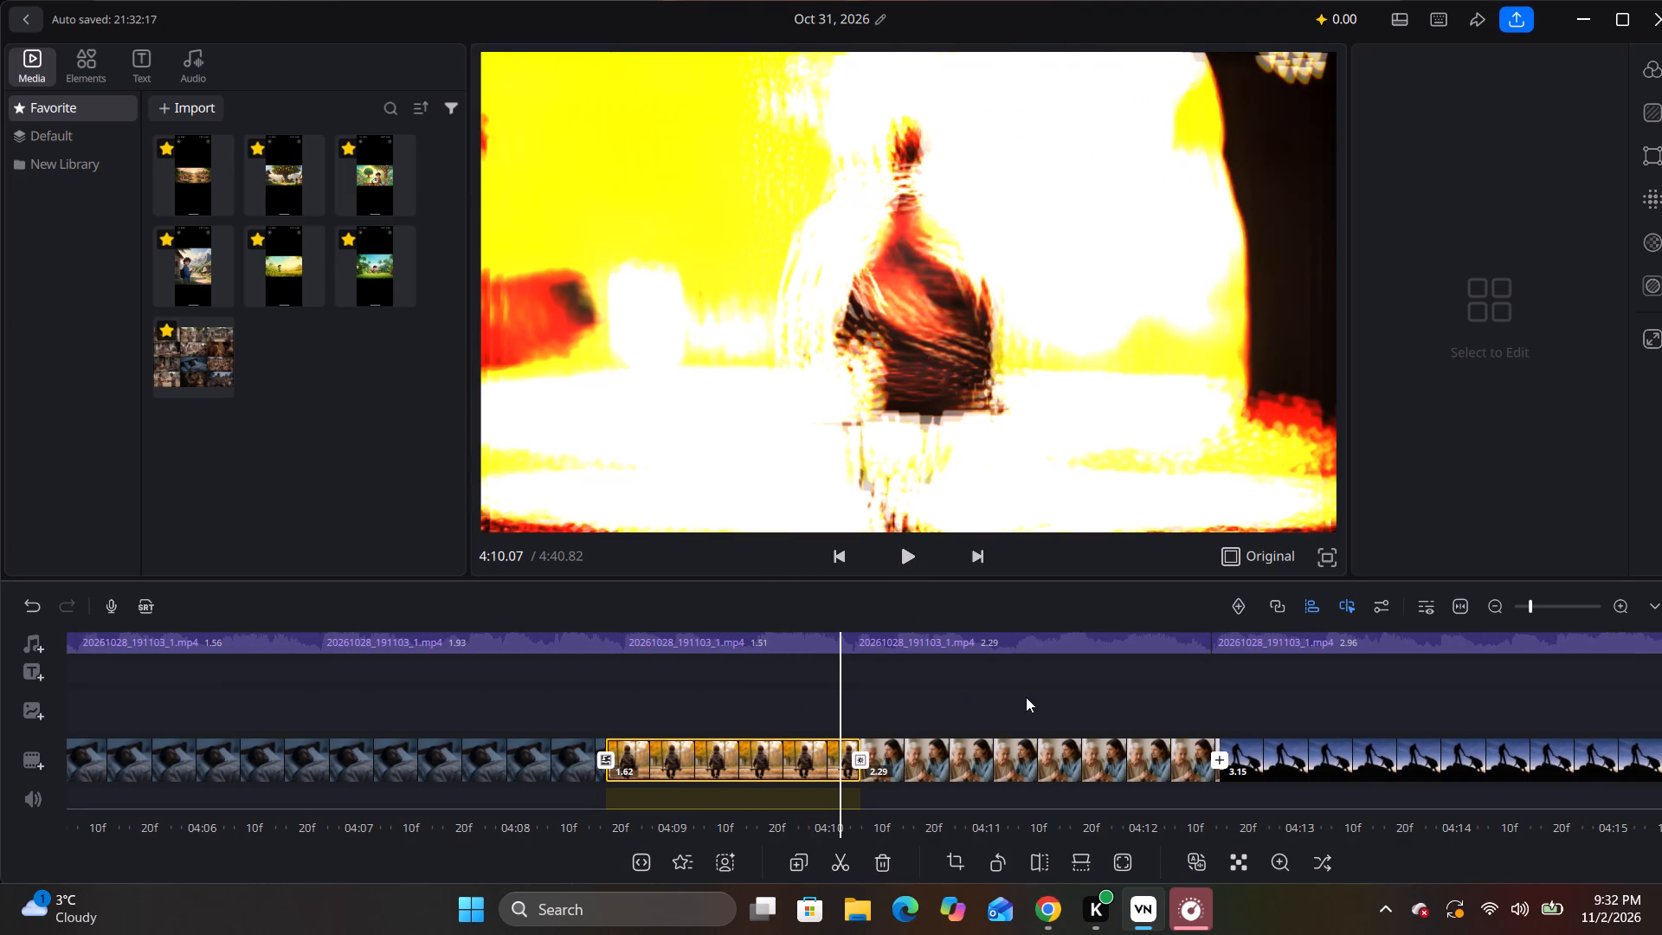
Add a Pixelate transition between the 2.29-second clip of the two women and the 3.15-second clip of the hill silhouettes.
drag(1026, 697, 746, 713)
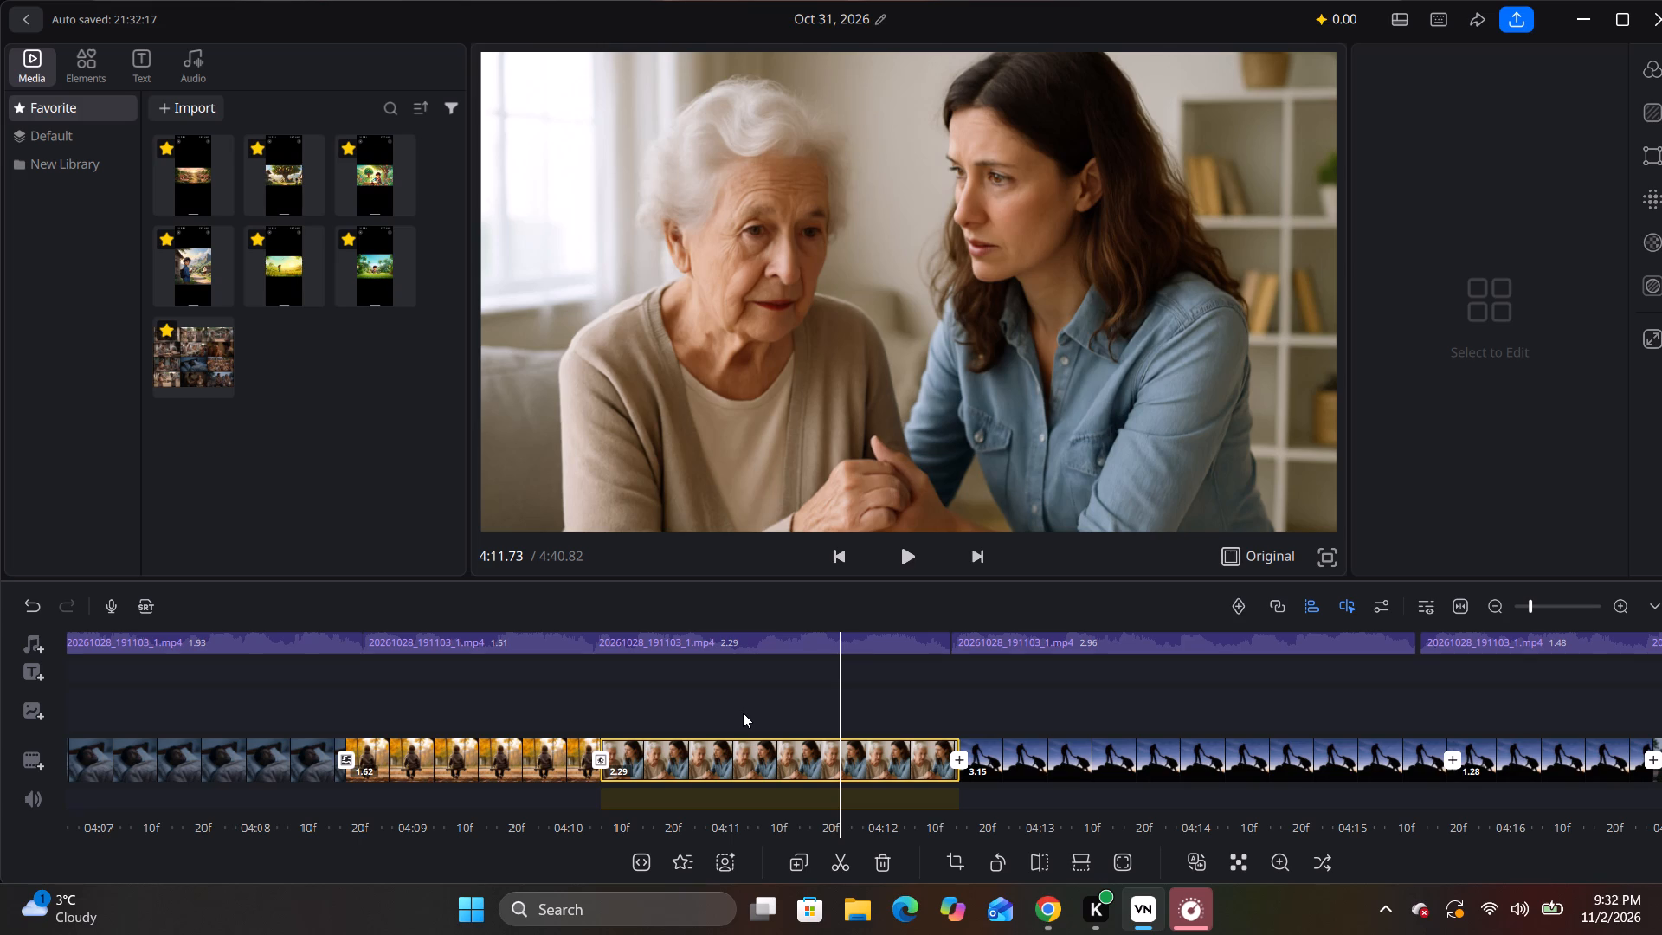
click(963, 758)
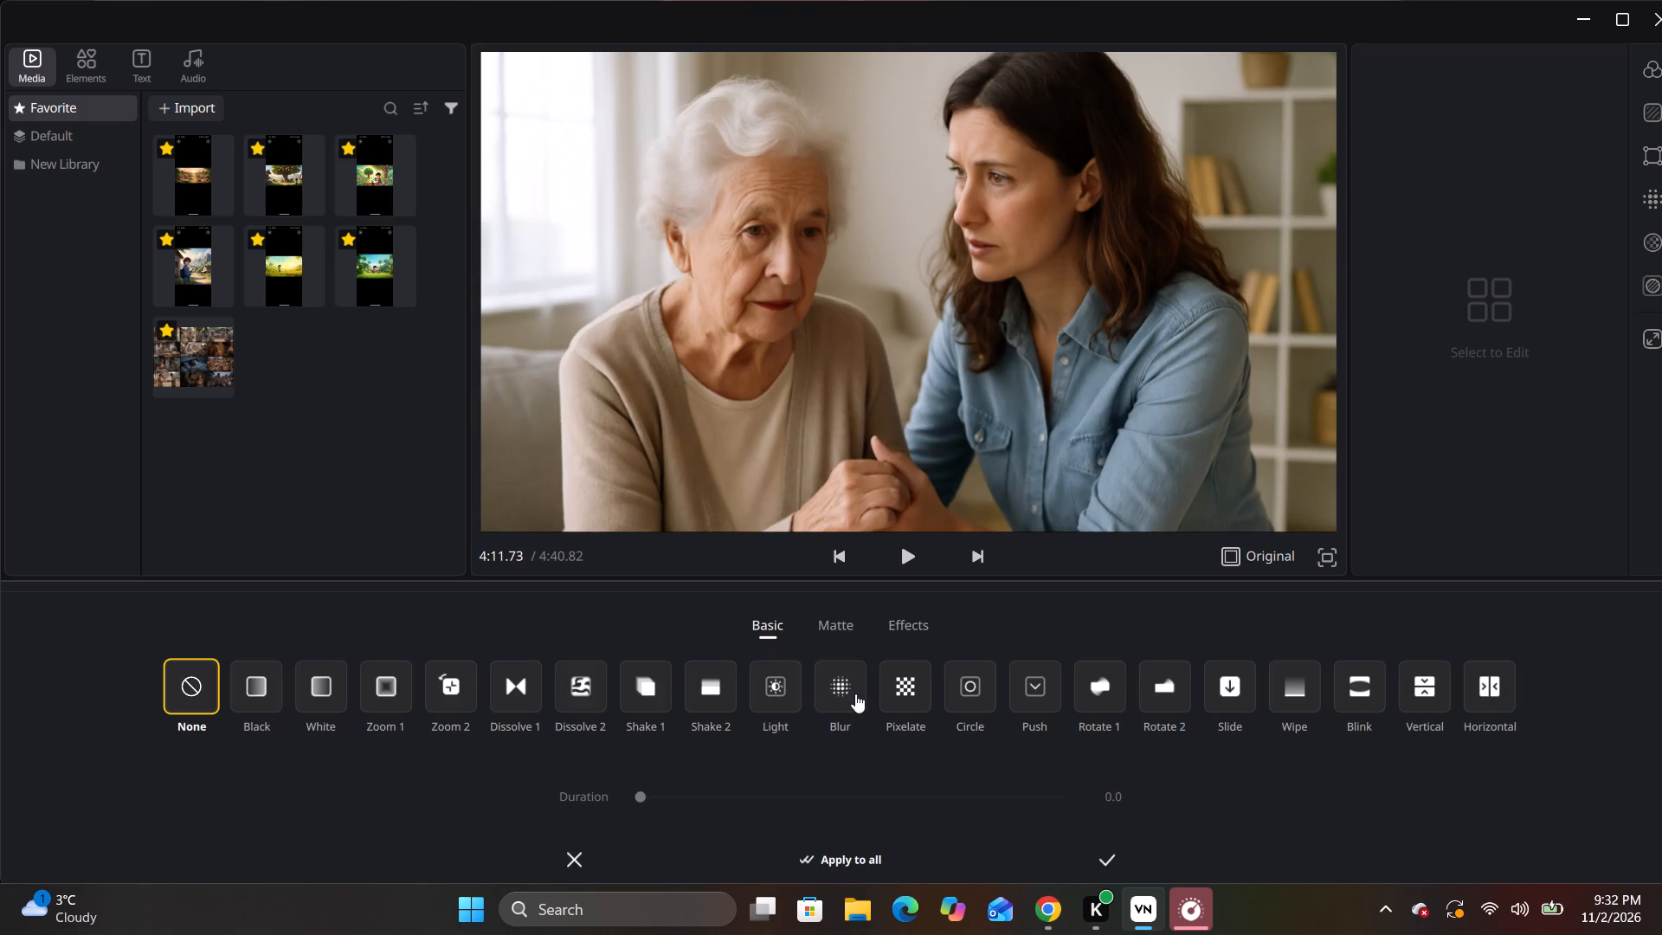
click(893, 693)
click(1098, 865)
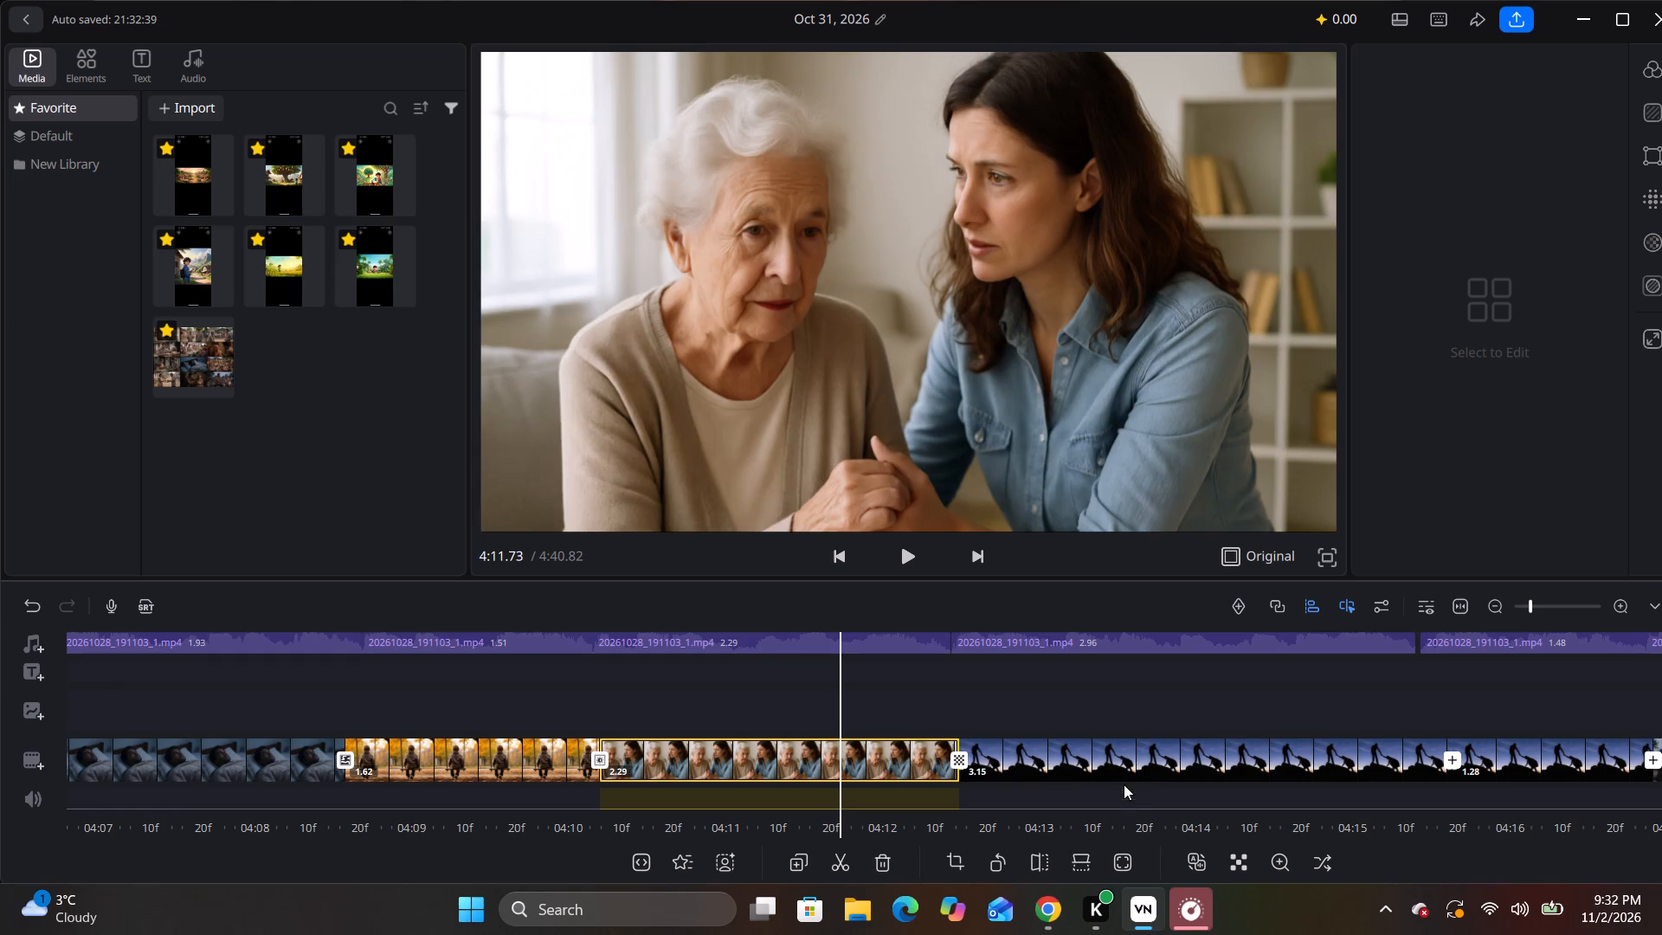
Add a Light transition between the 3.15-second and 1.28-second hill silhouette clips.
drag(1270, 709, 617, 788)
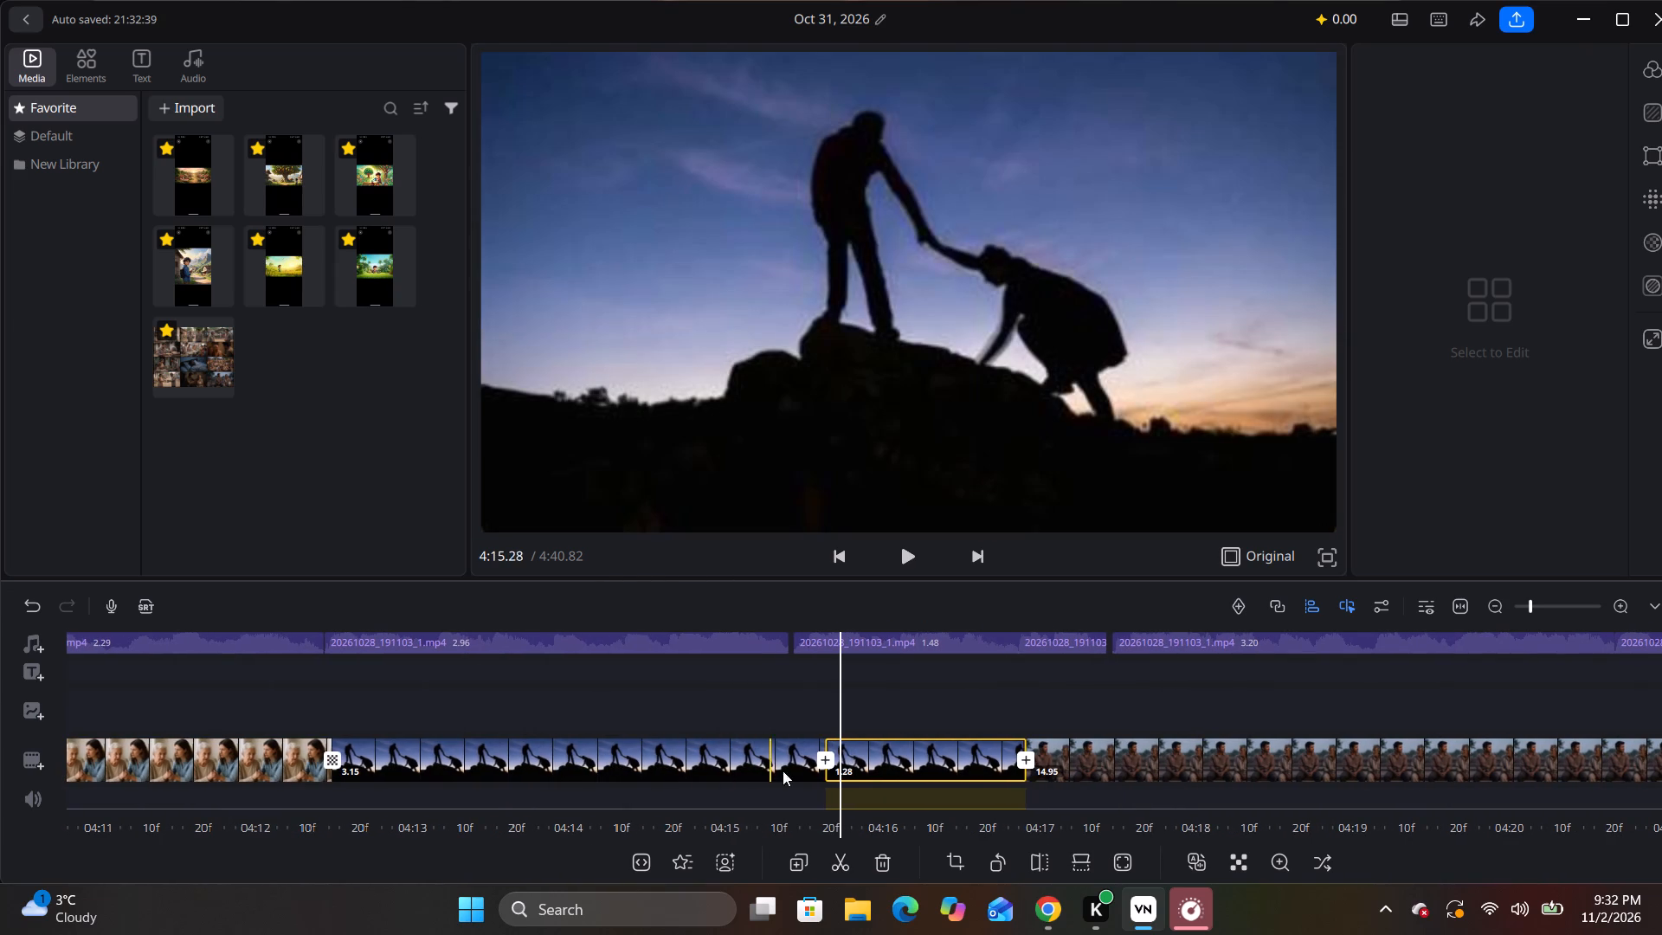
click(824, 758)
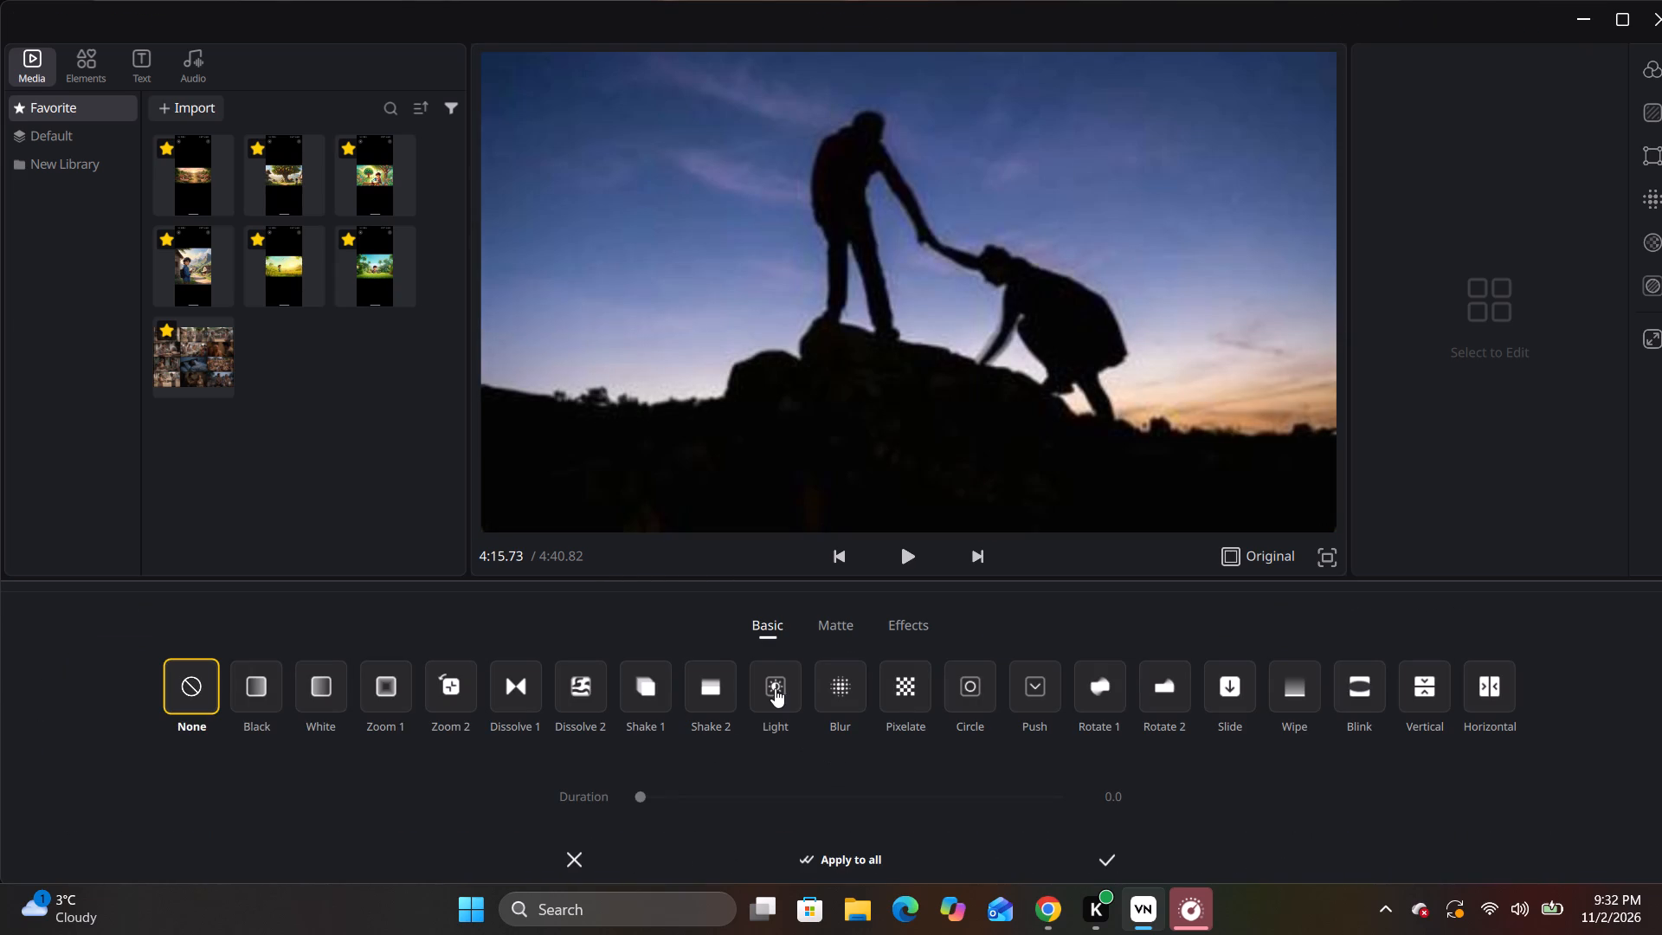
click(775, 688)
click(1111, 862)
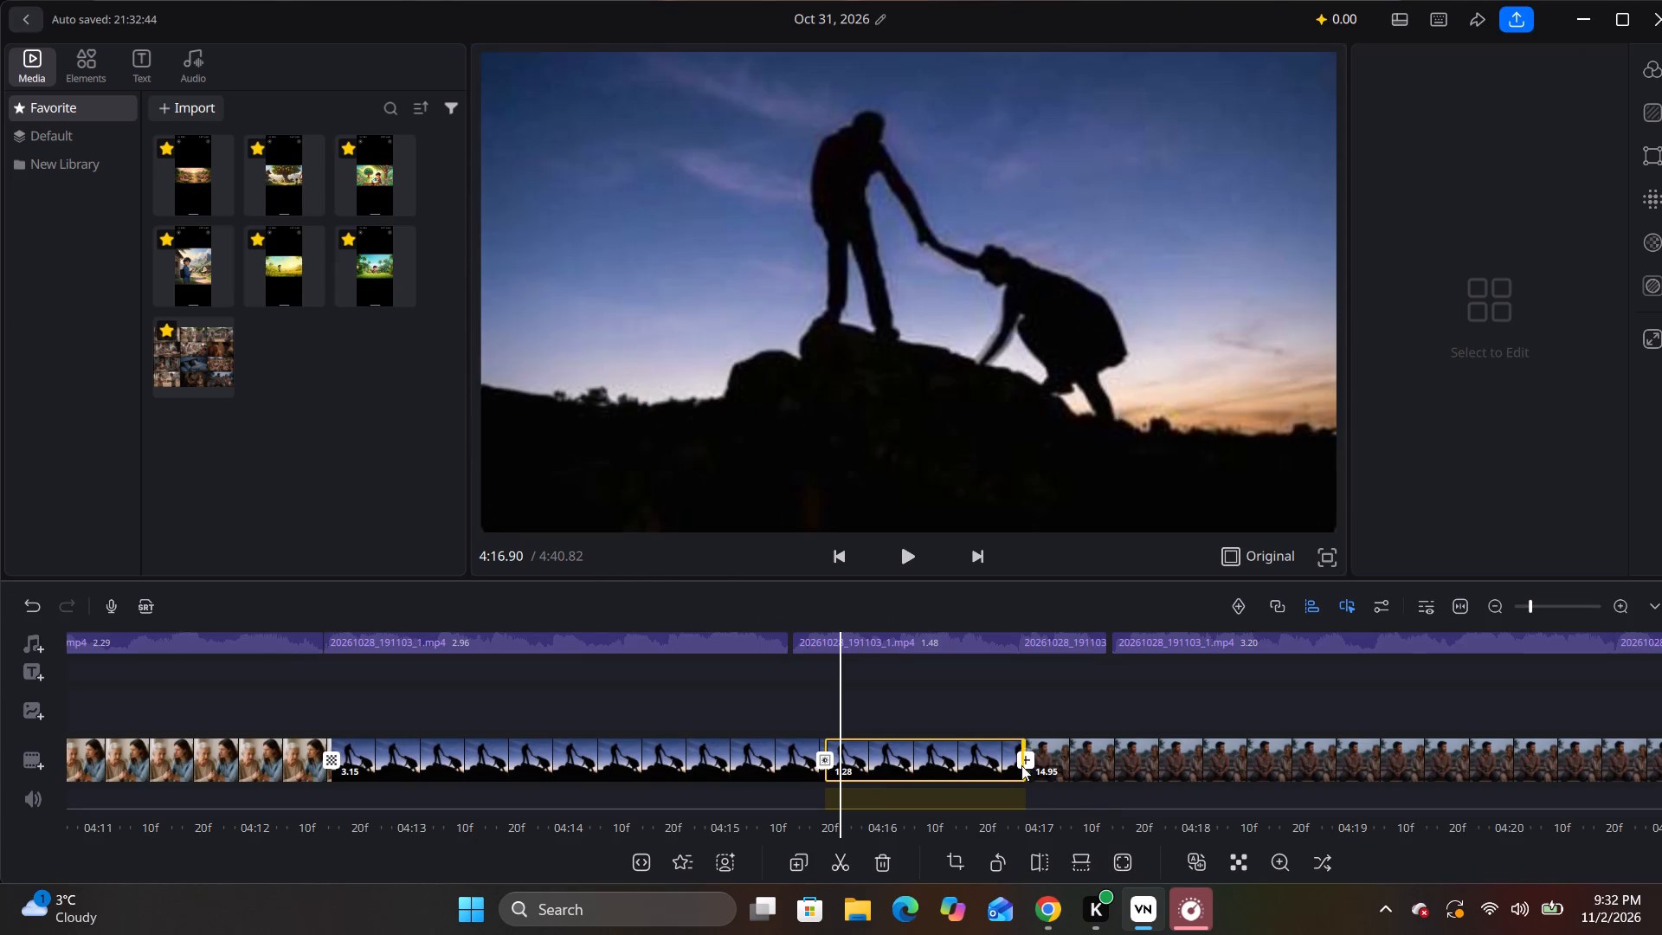
Add a rightward Push transition between the 1.28-second hill silhouette clip and the 14.95-second clip of two men on a bench.
click(1021, 764)
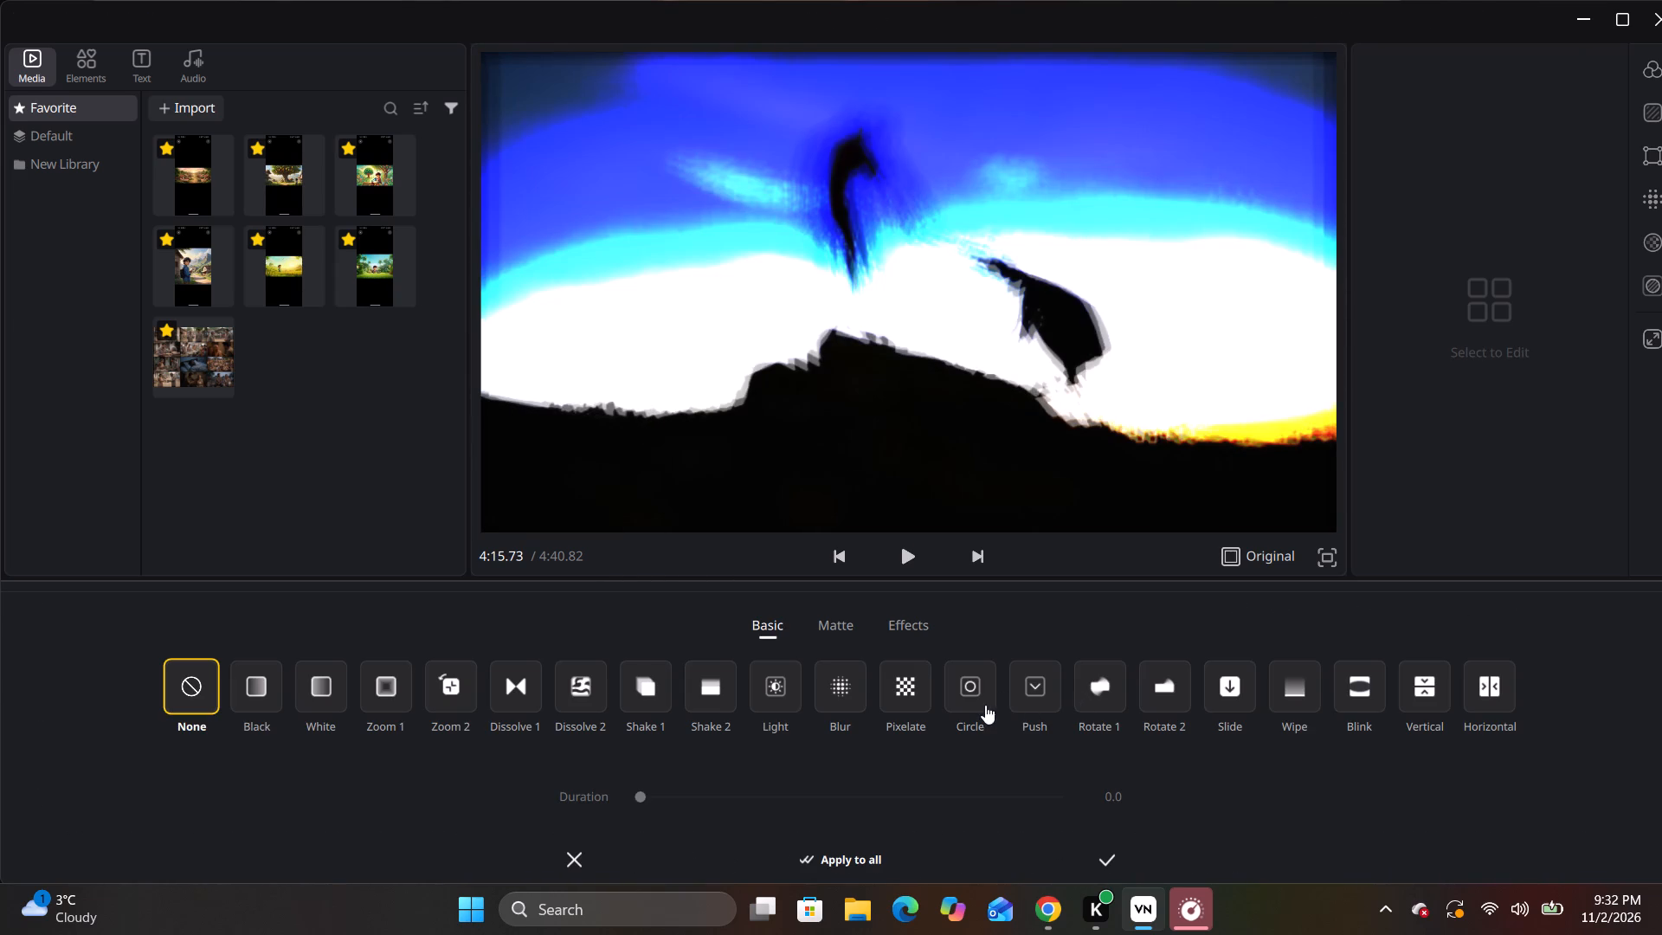
click(1043, 691)
click(1043, 691)
click(1043, 691)
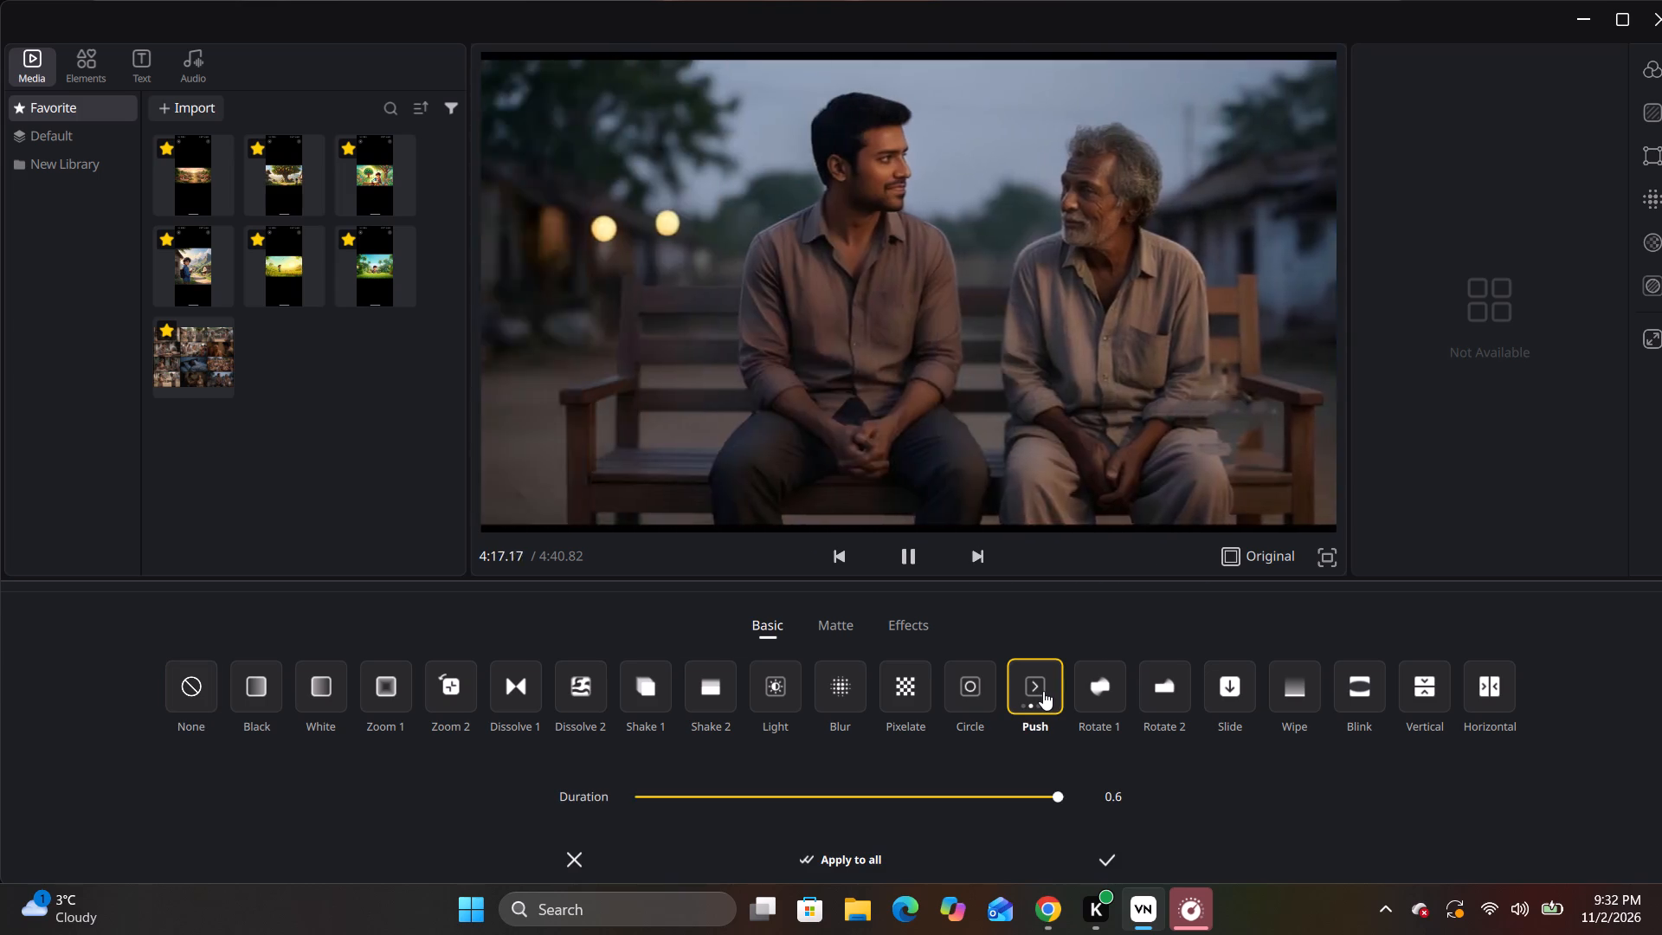
click(1100, 859)
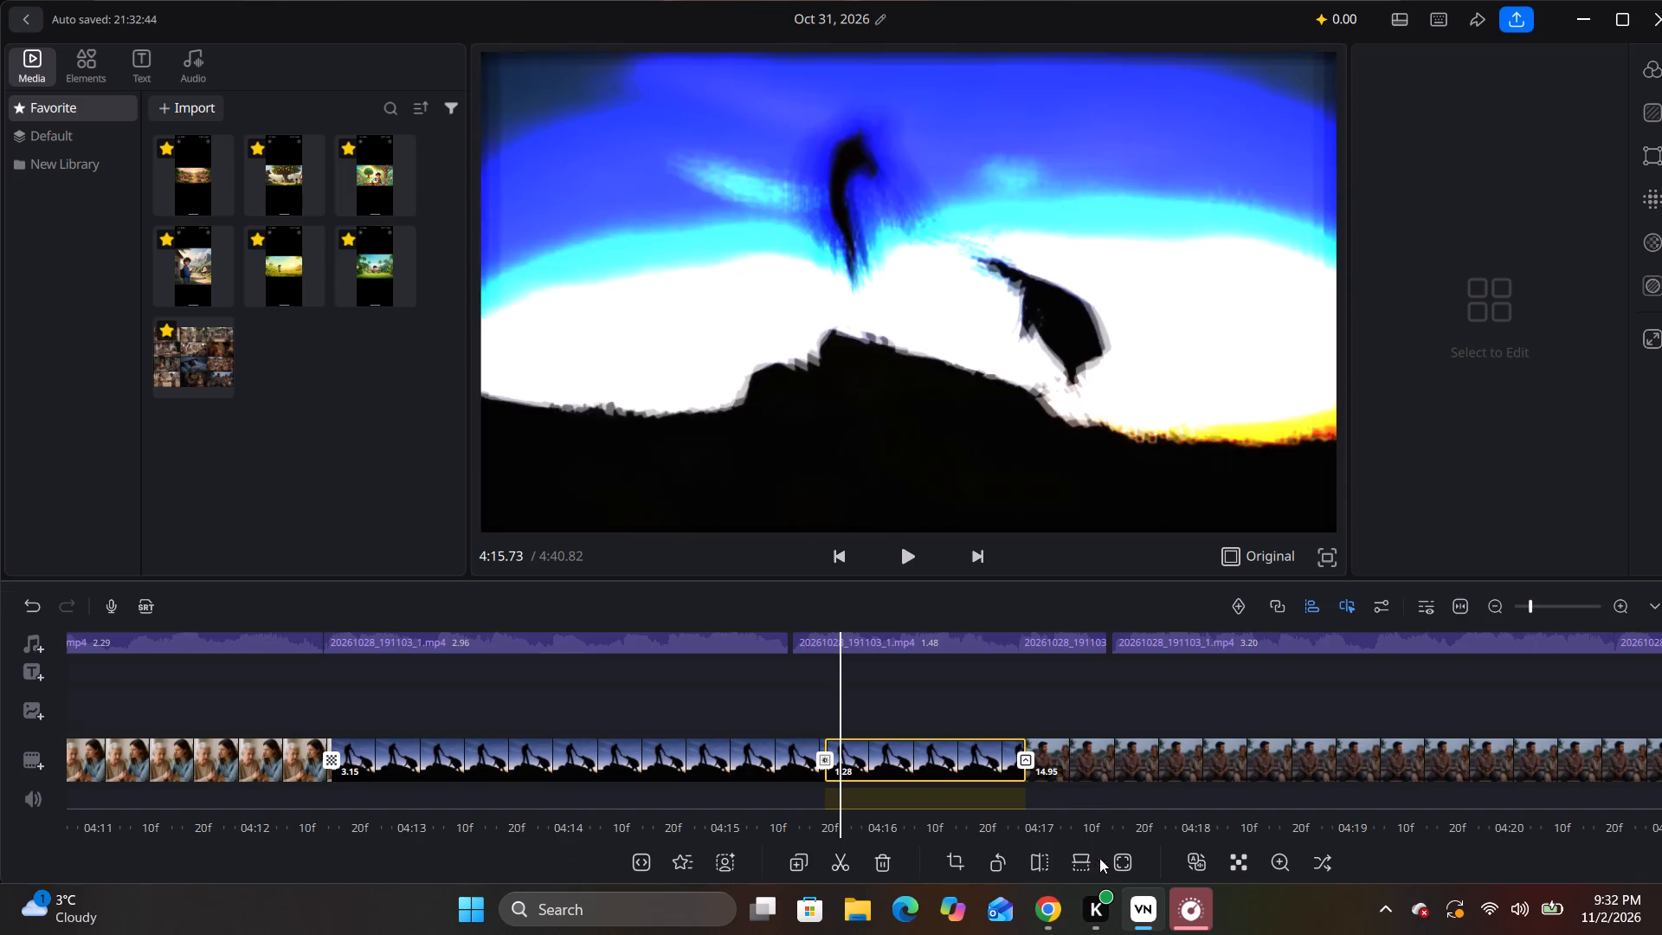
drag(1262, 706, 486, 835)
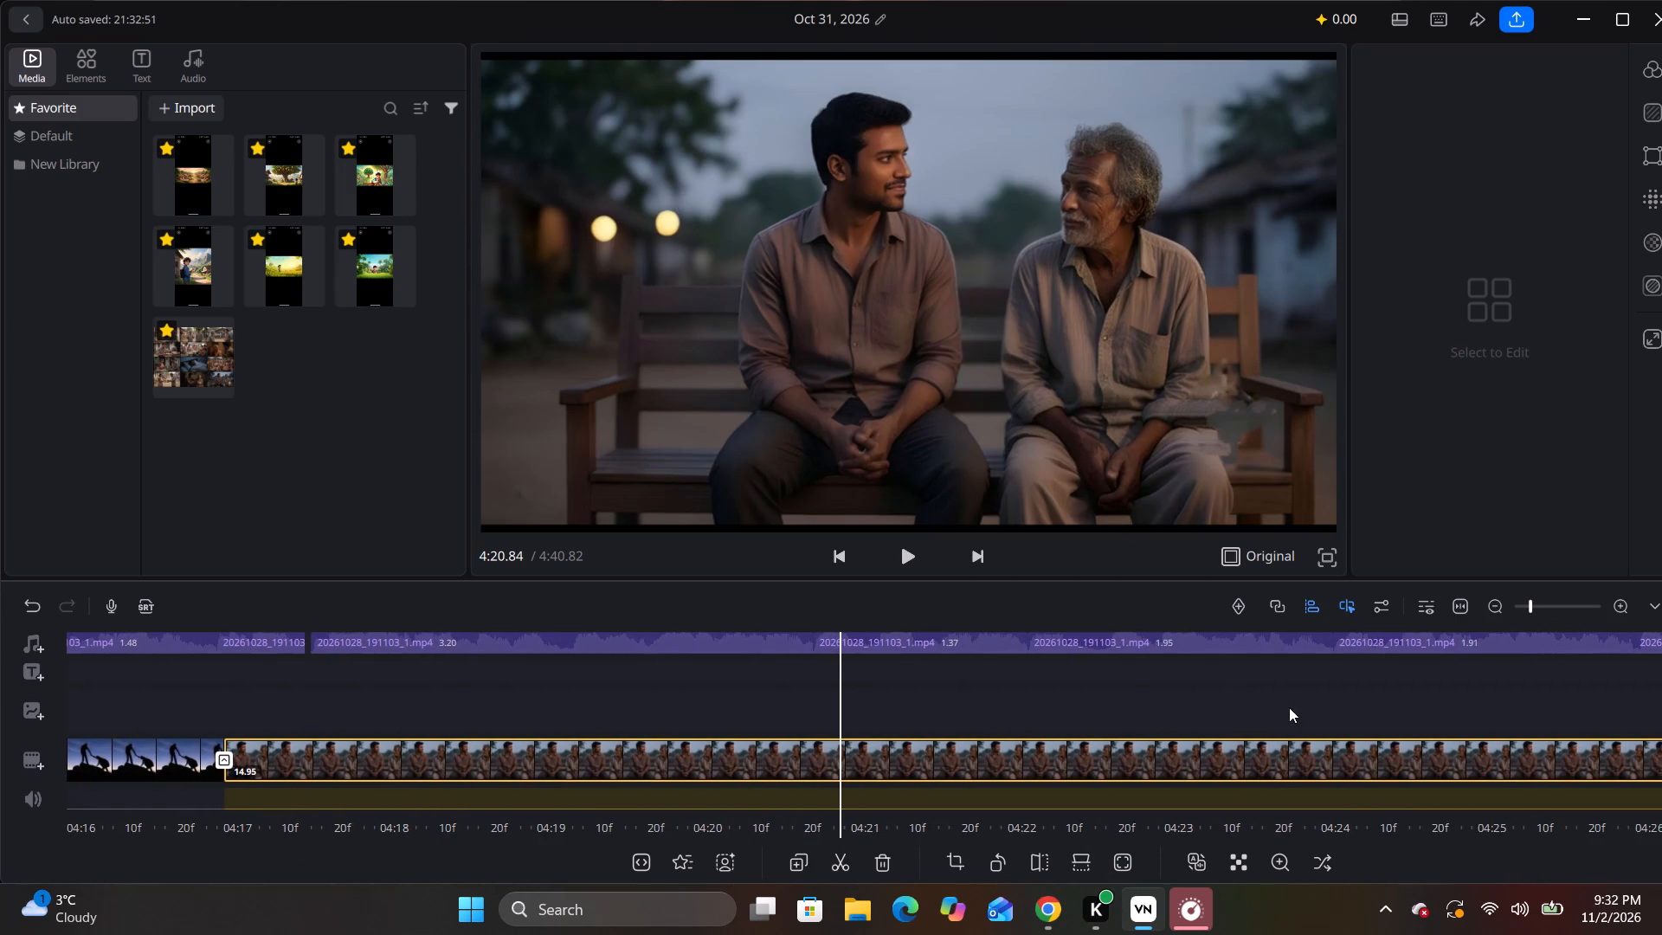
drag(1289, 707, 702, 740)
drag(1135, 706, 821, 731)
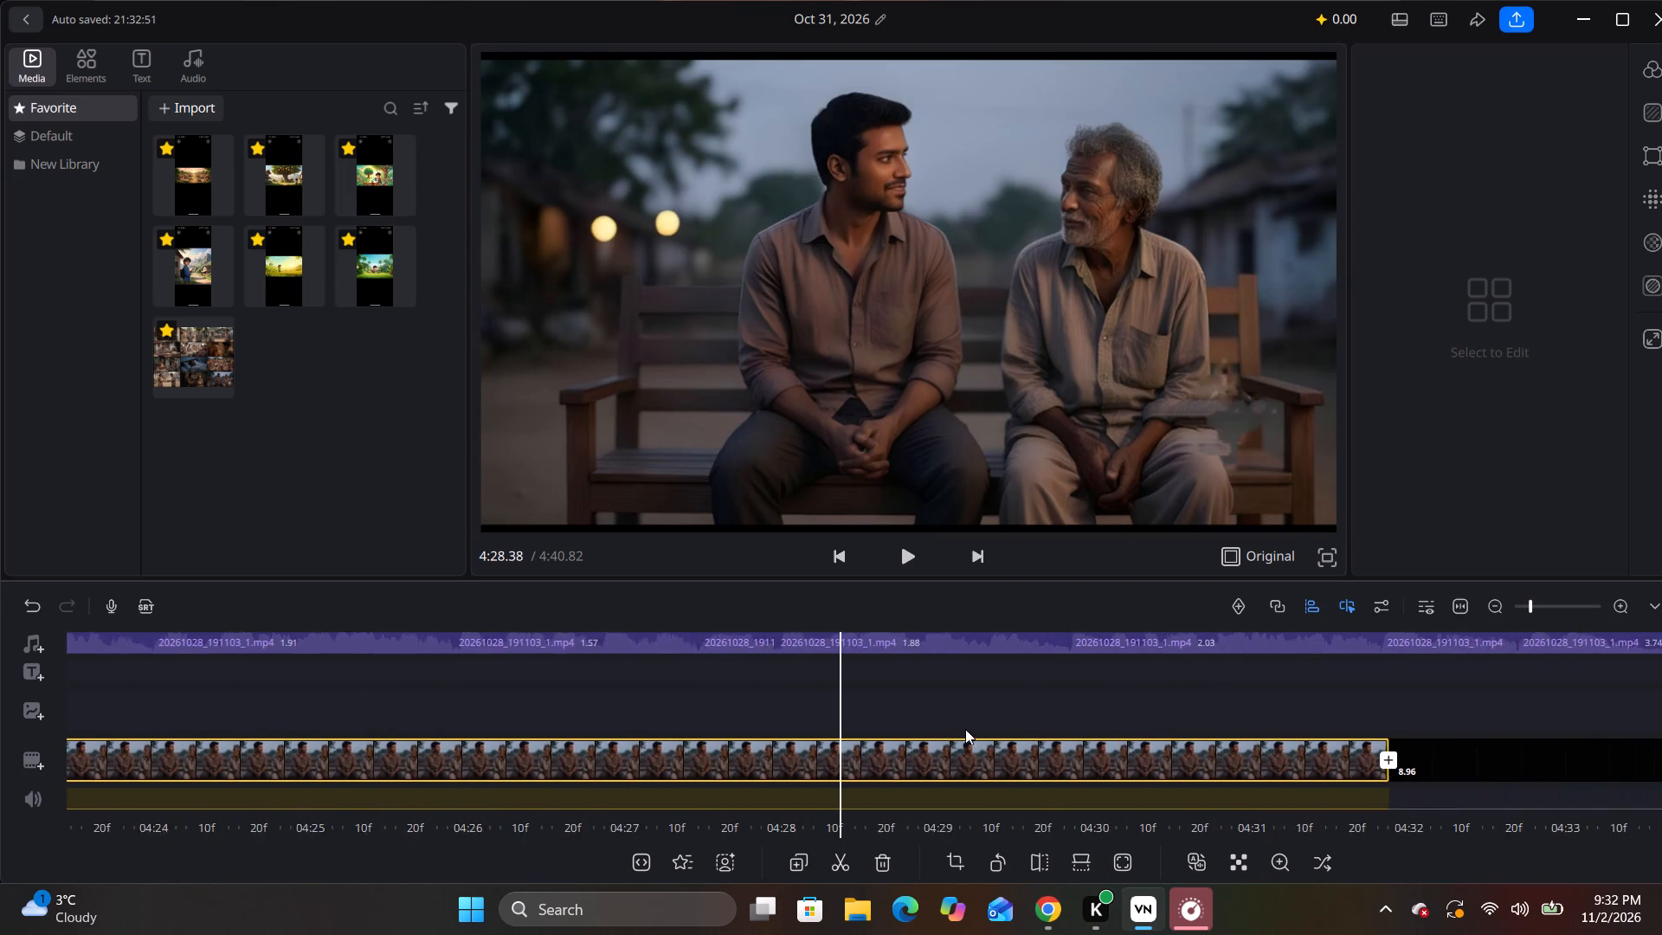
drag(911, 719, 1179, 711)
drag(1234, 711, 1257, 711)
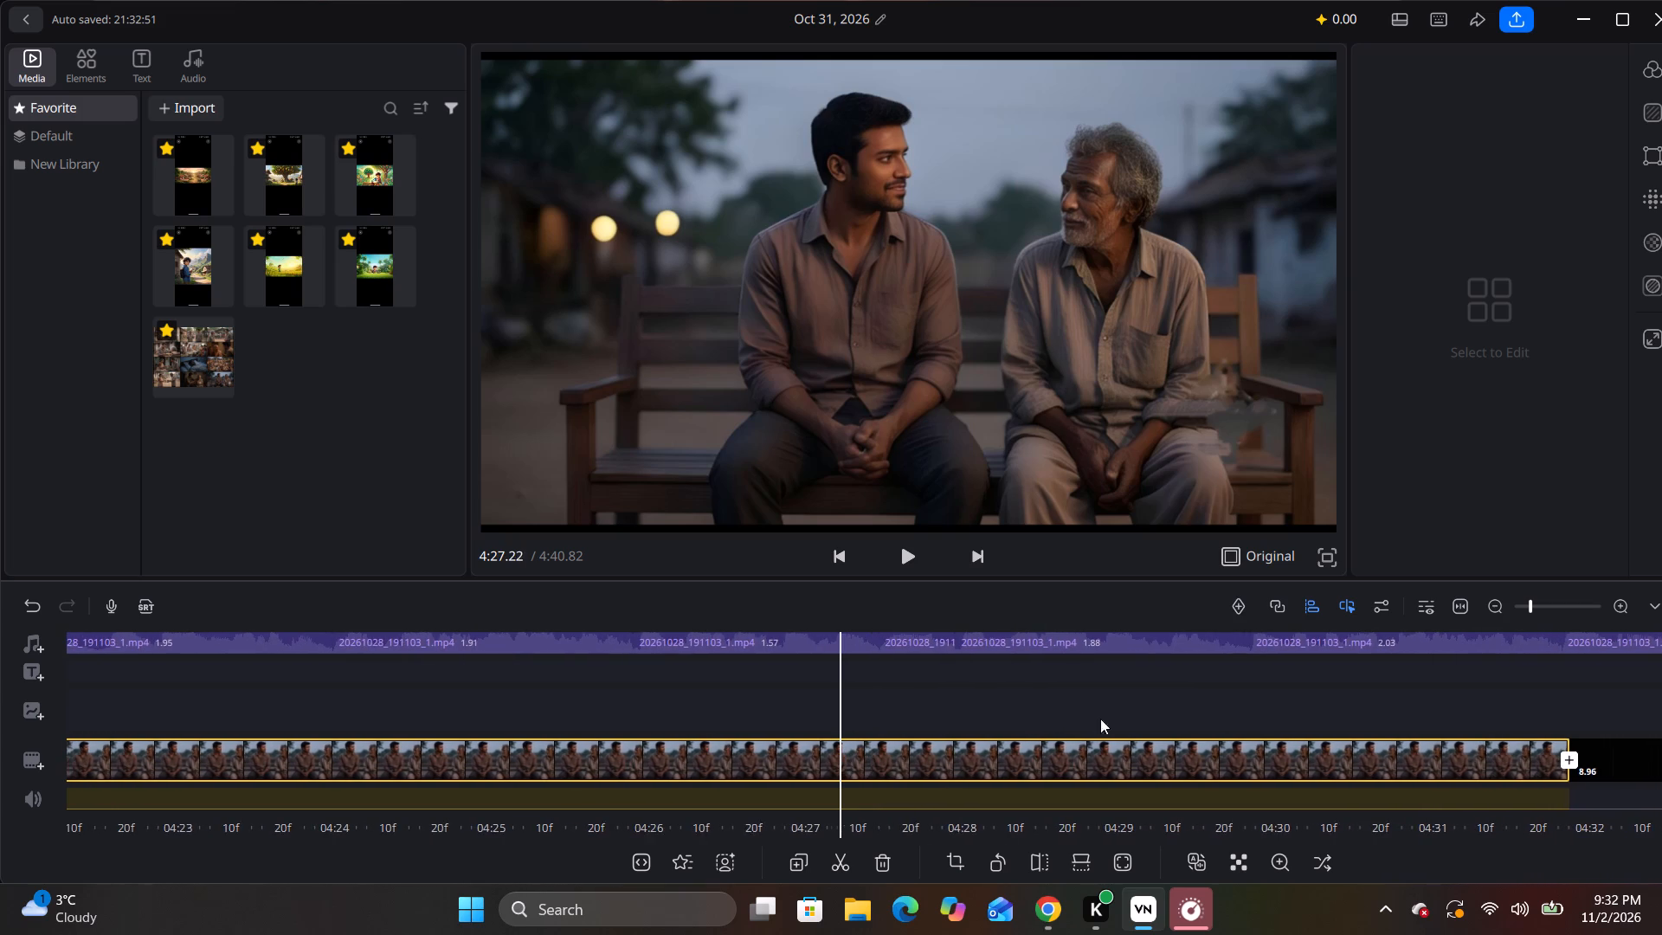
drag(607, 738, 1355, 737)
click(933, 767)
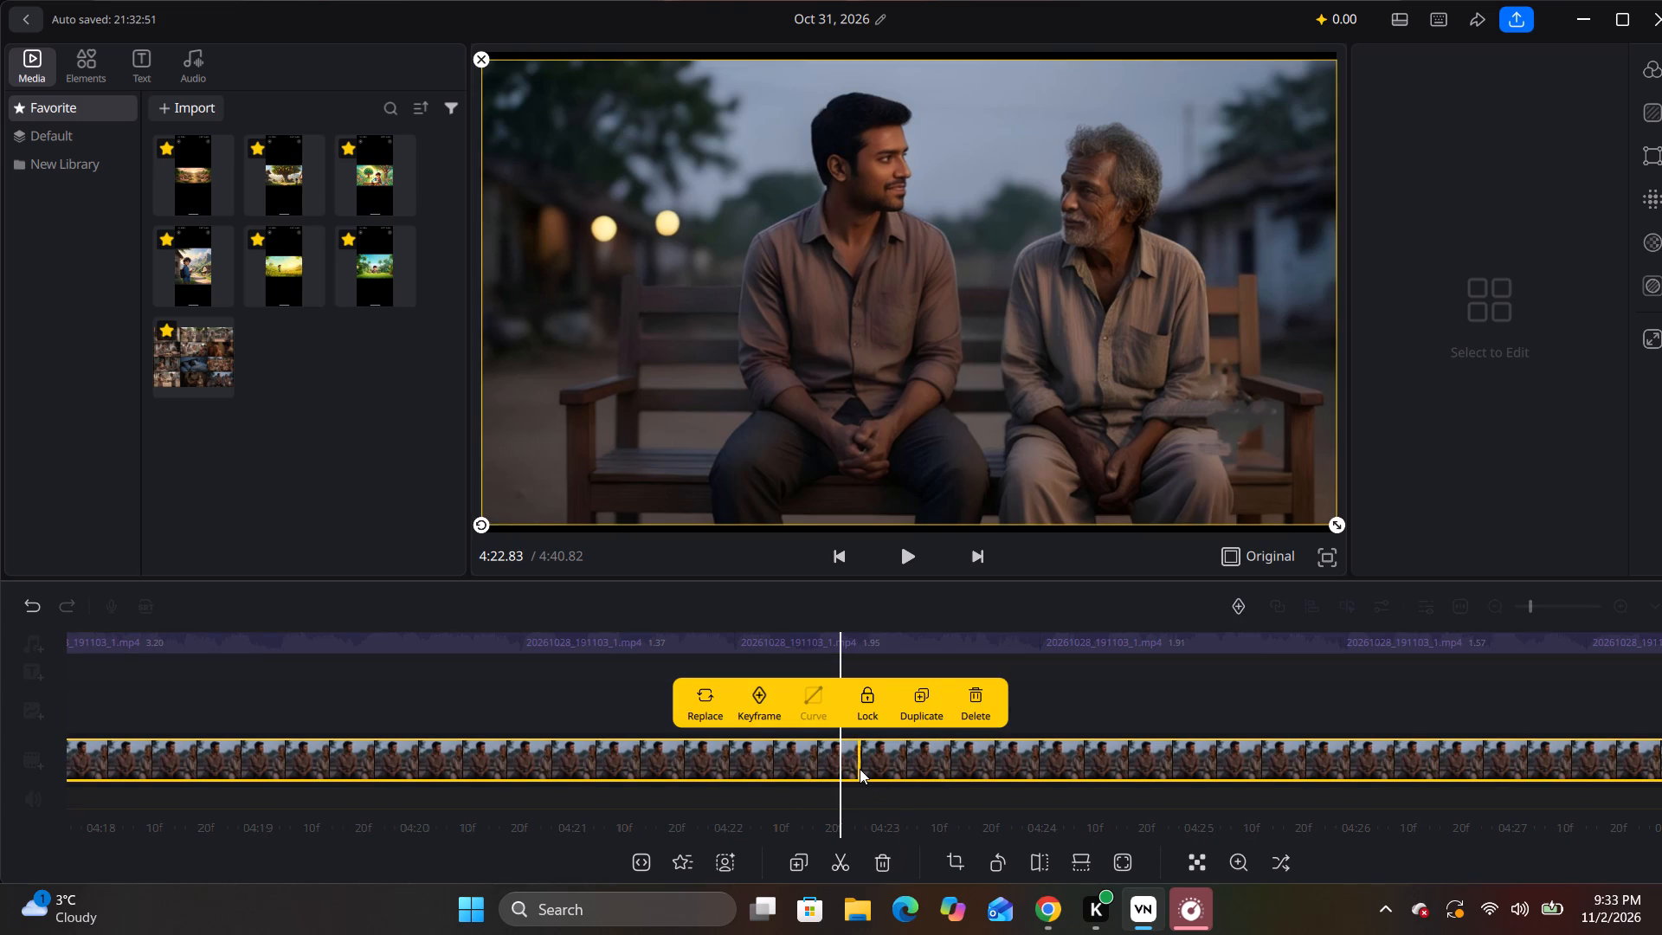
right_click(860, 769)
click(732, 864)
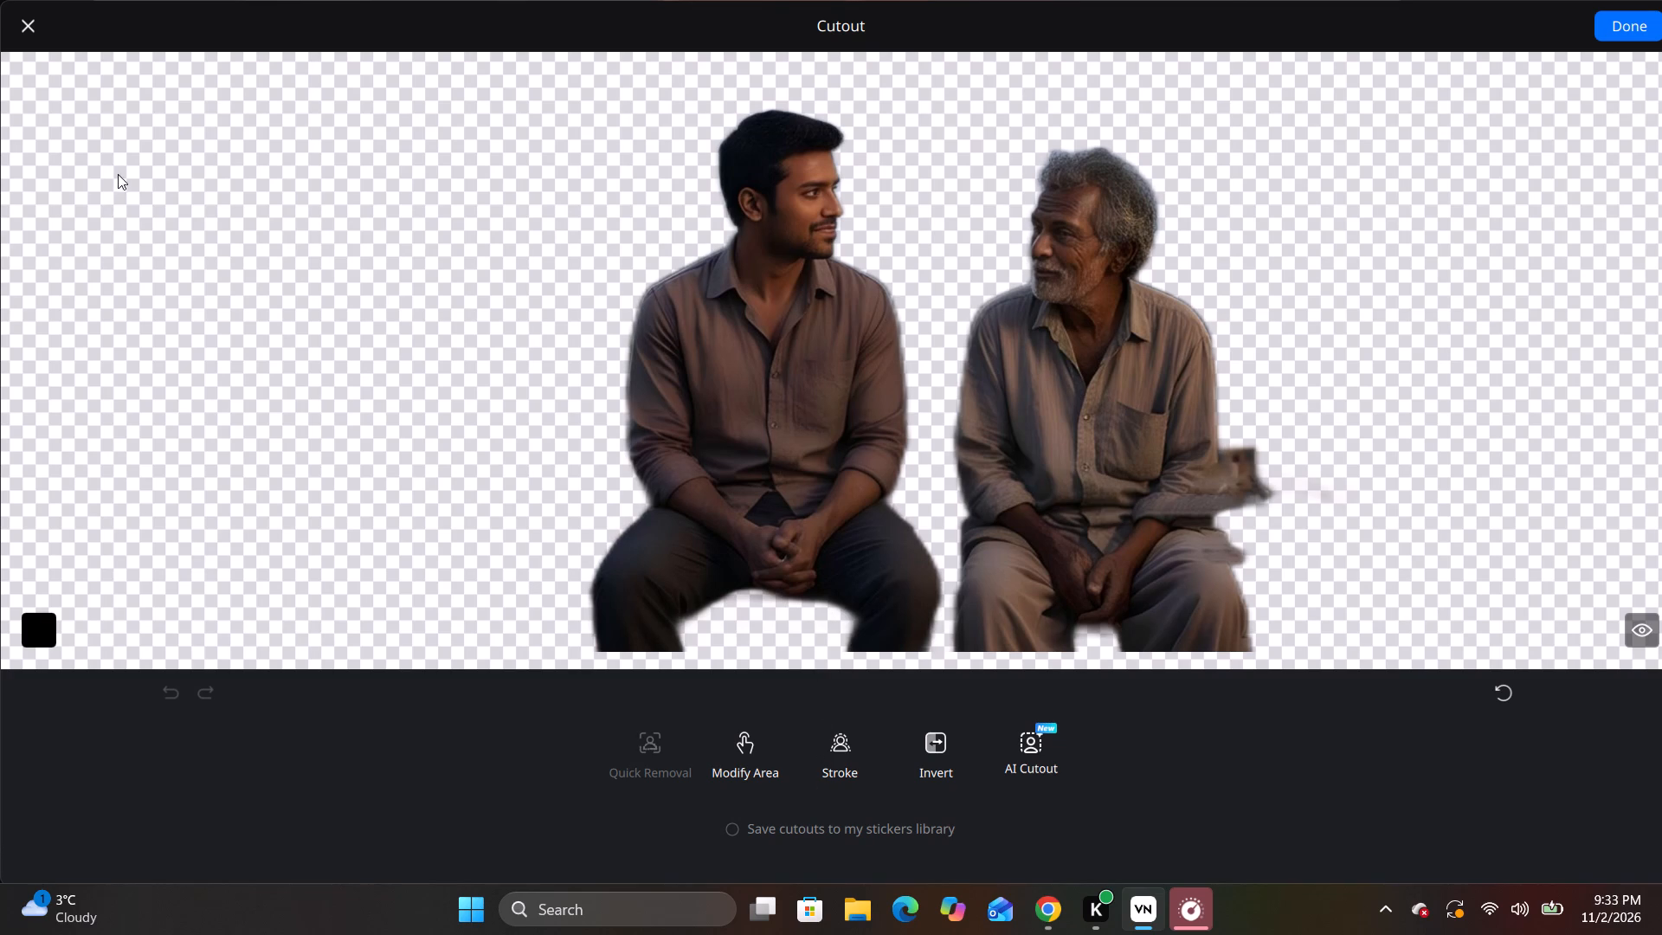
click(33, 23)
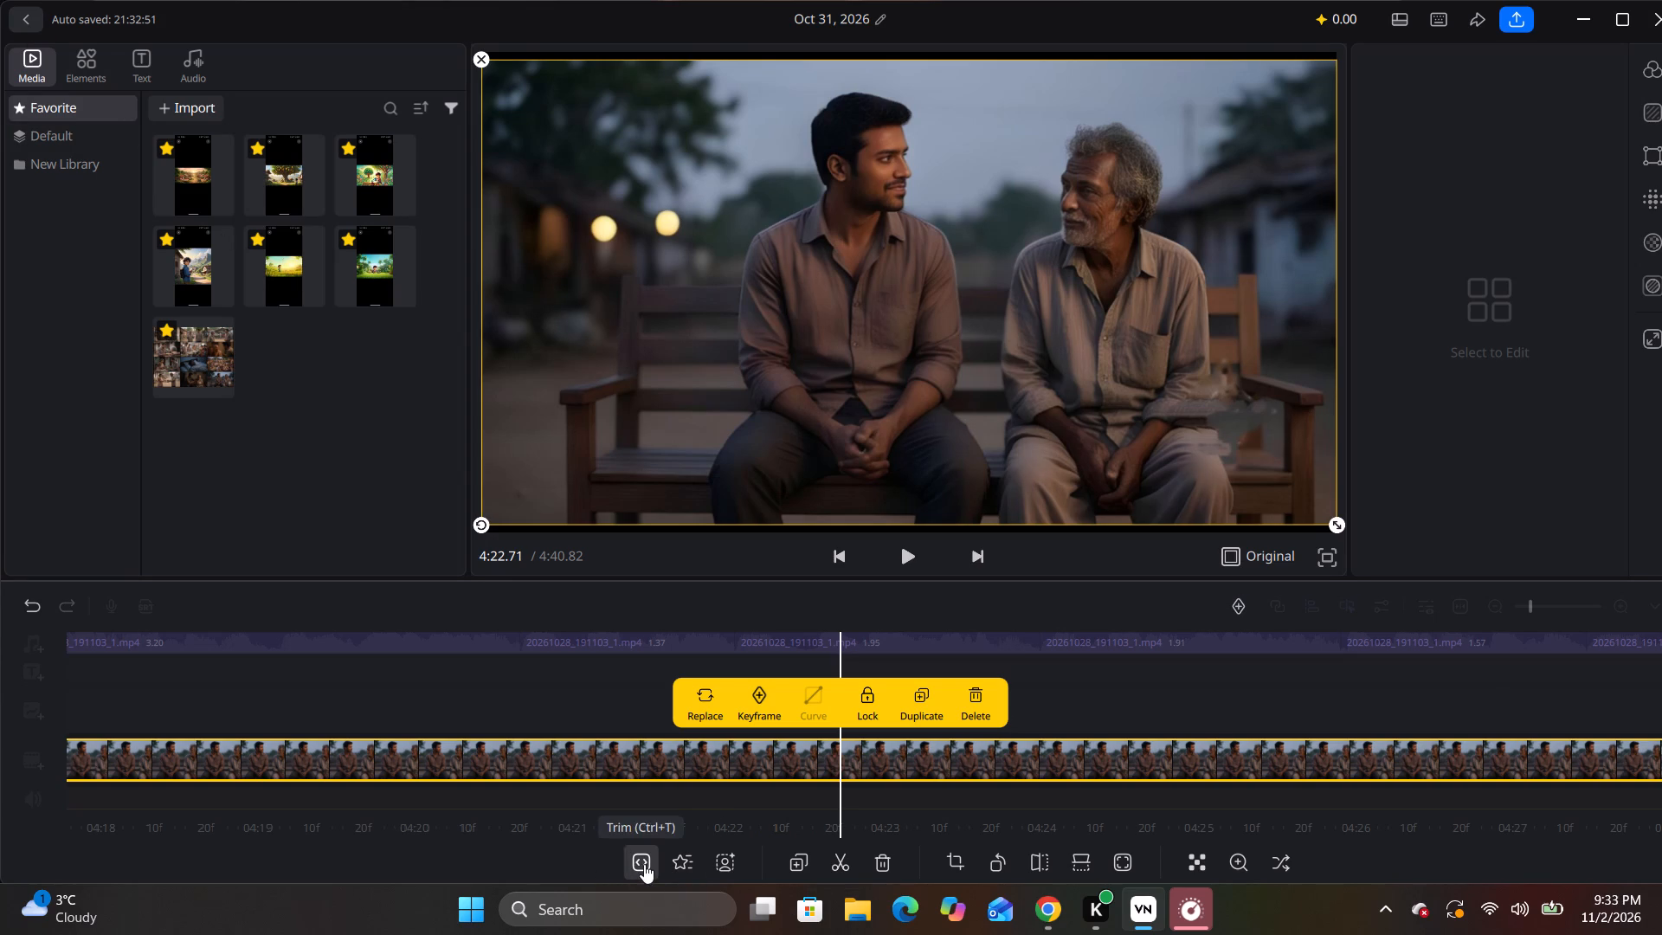
Apply the Speed Line effect to the 14.95-second bench clip, placing its 4.60-second span at the end of the clip.
click(699, 864)
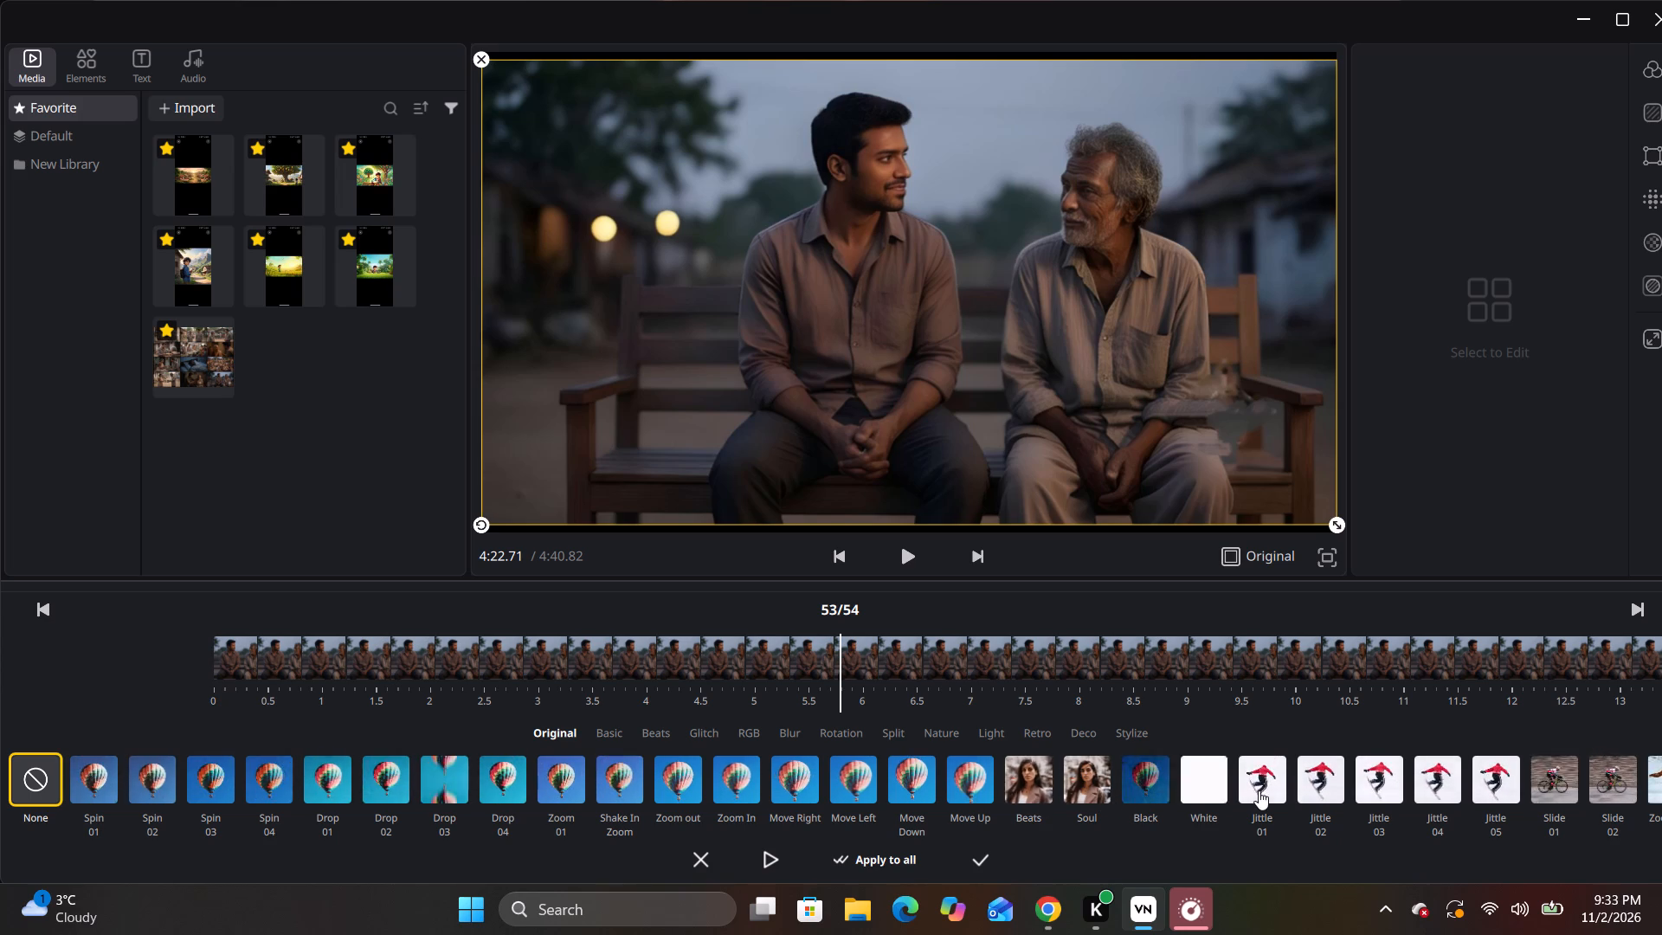
drag(1293, 786, 603, 809)
drag(1100, 790, 1180, 789)
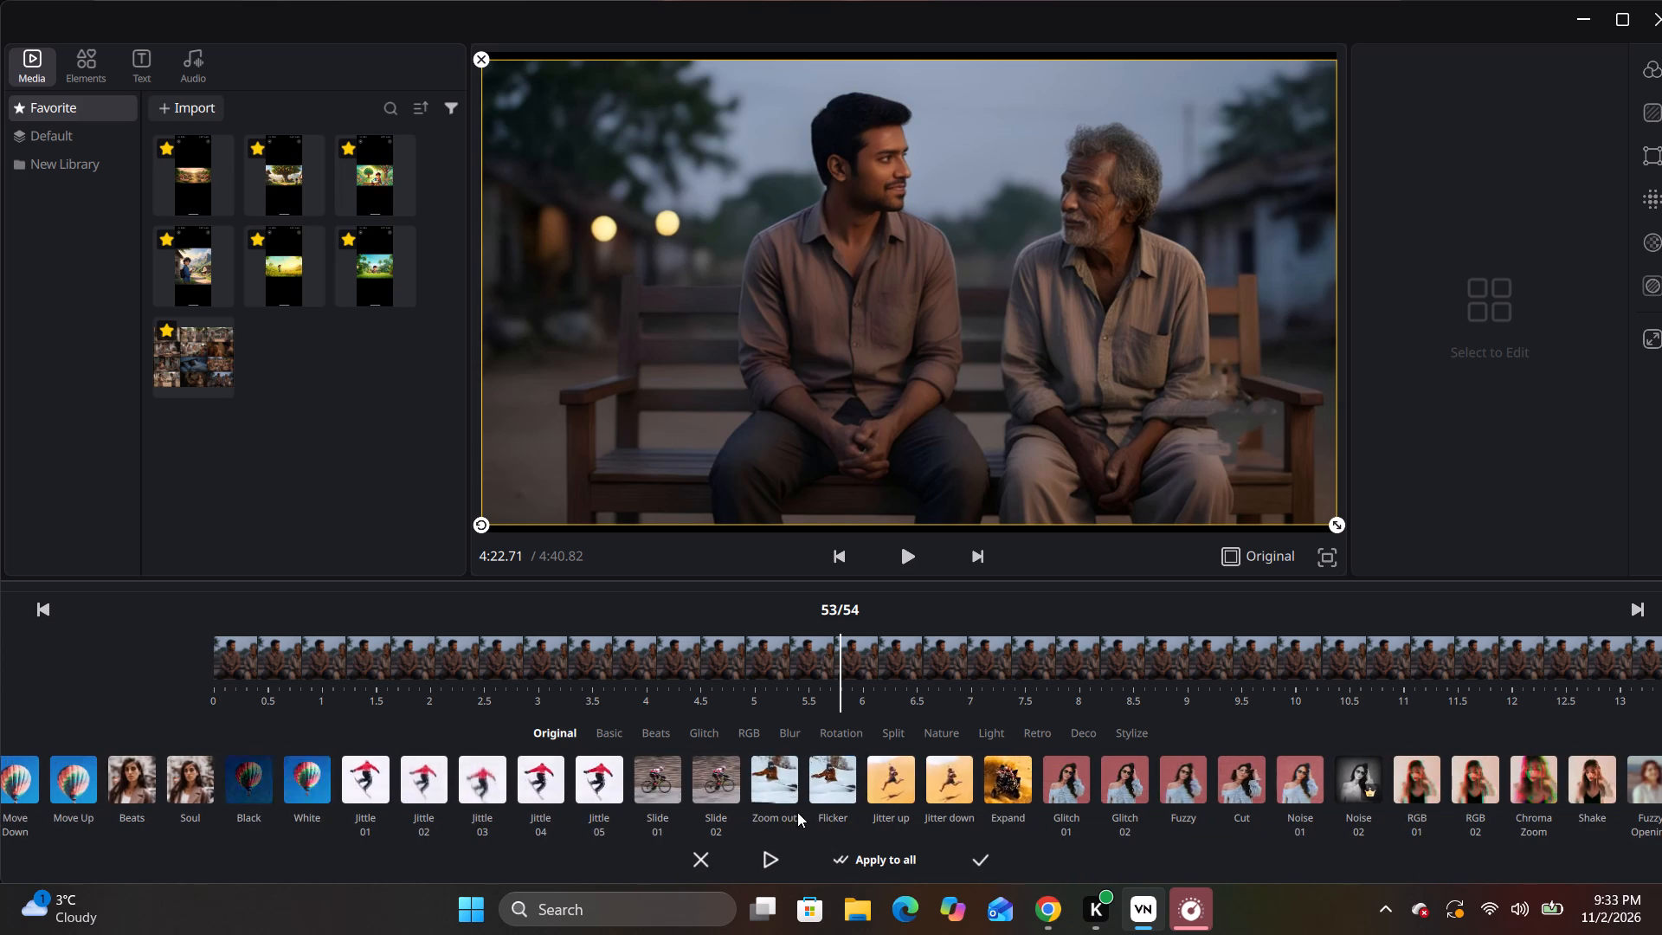
drag(1232, 806, 664, 822)
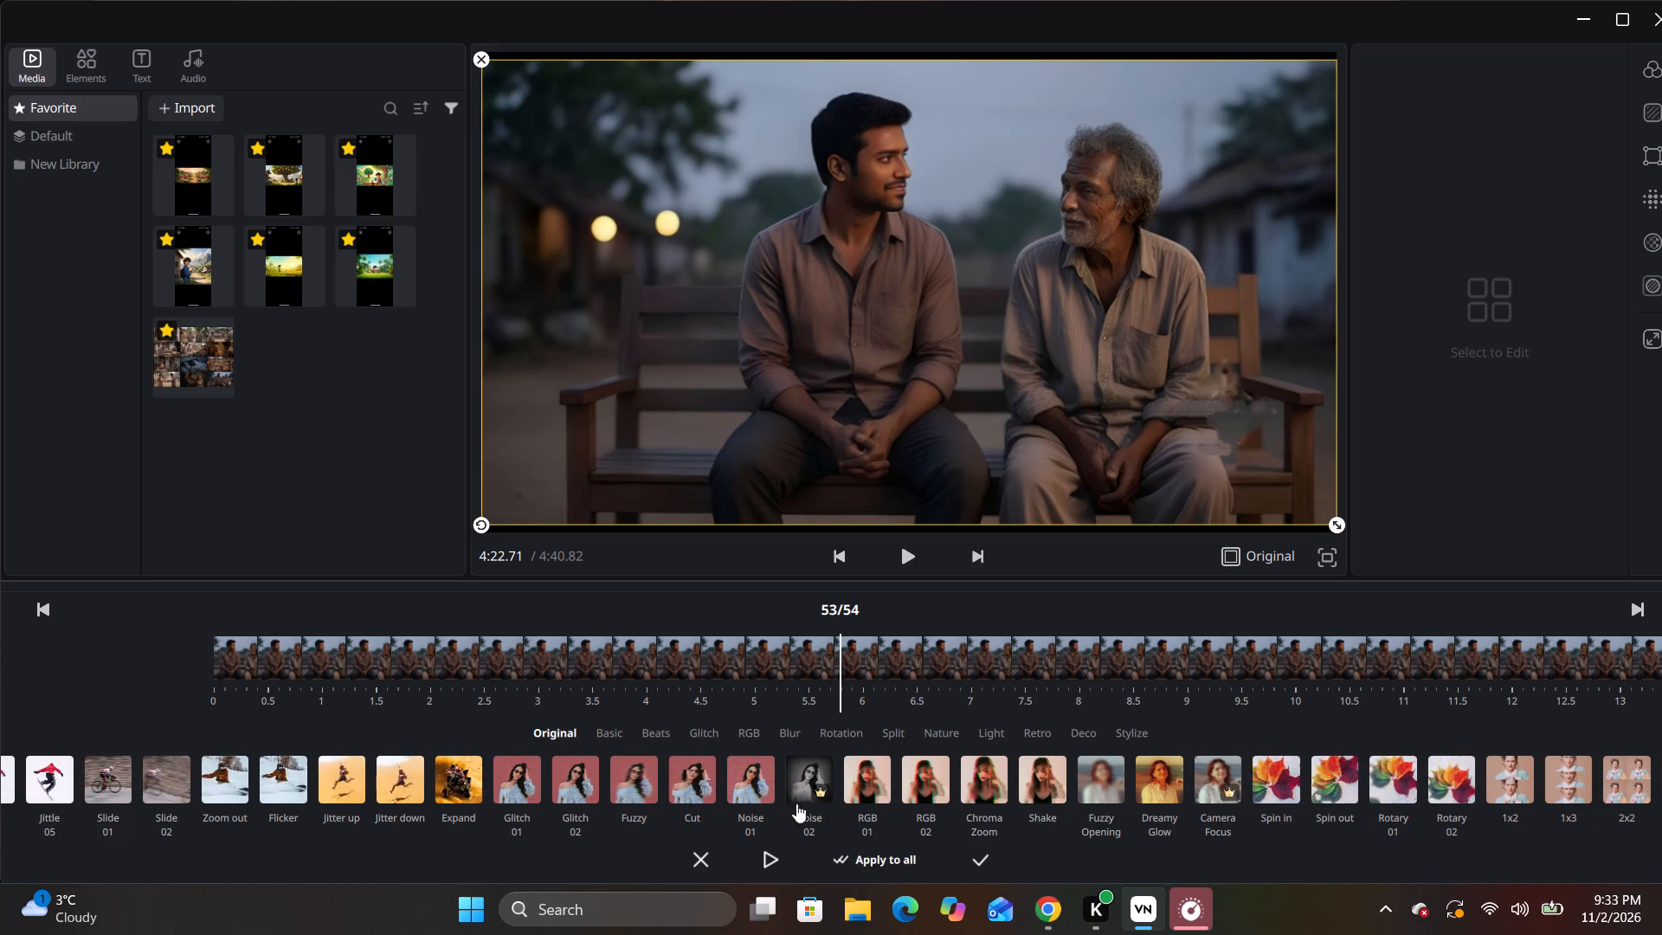
drag(1131, 796, 576, 820)
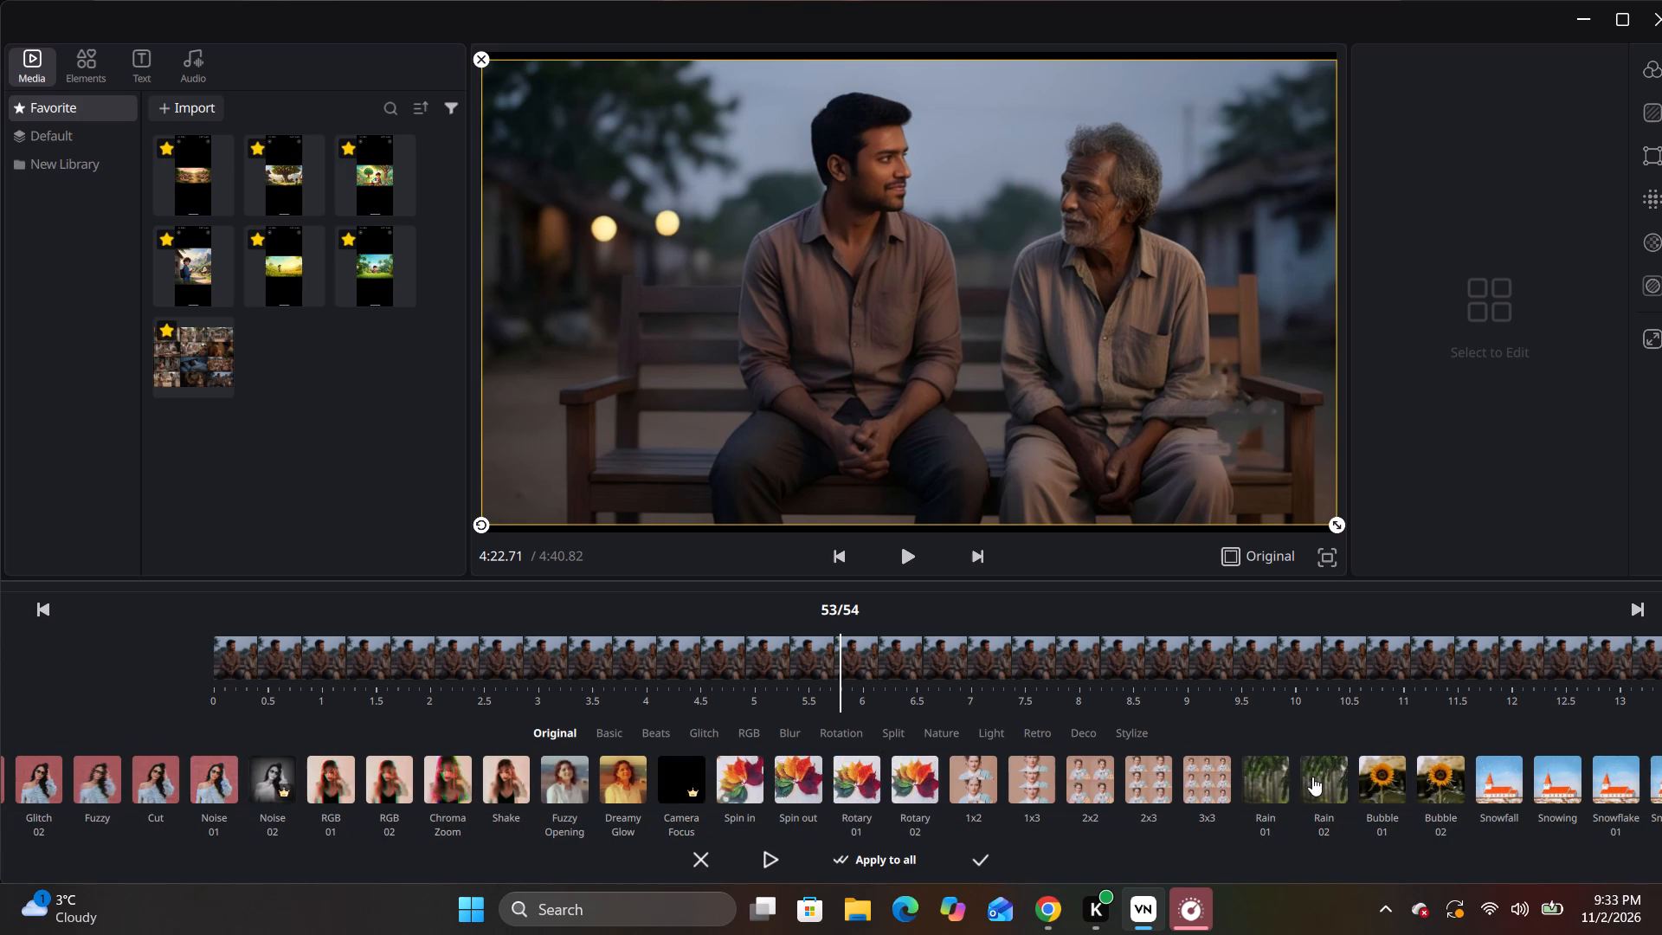
drag(1312, 777, 609, 826)
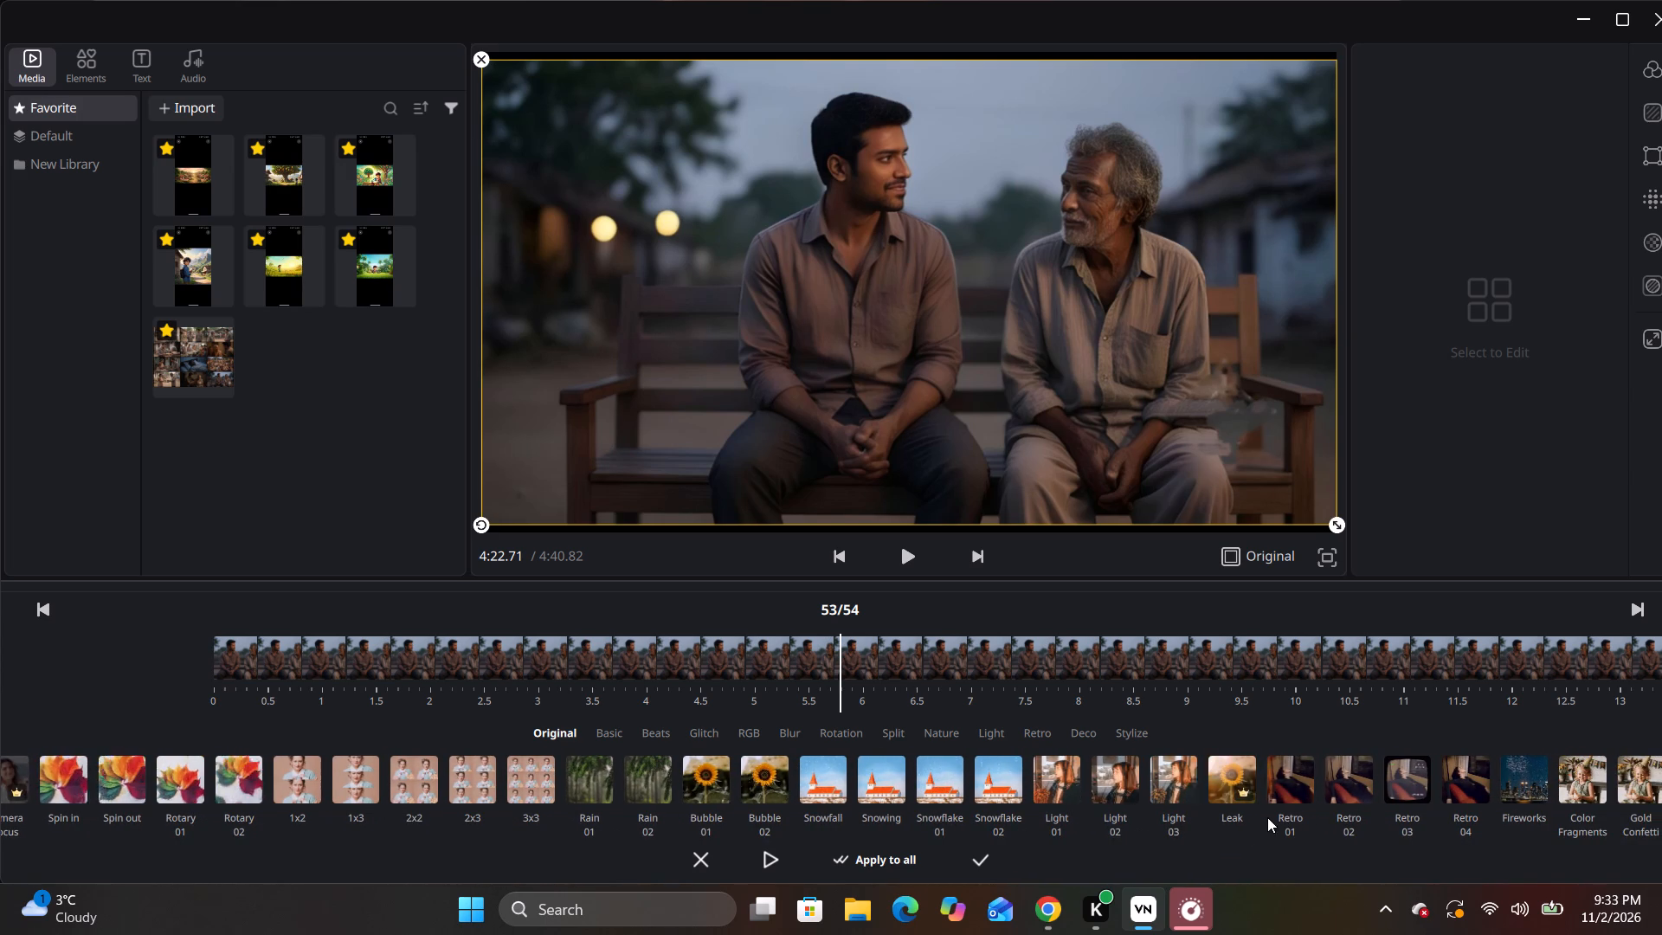
drag(1259, 816, 509, 844)
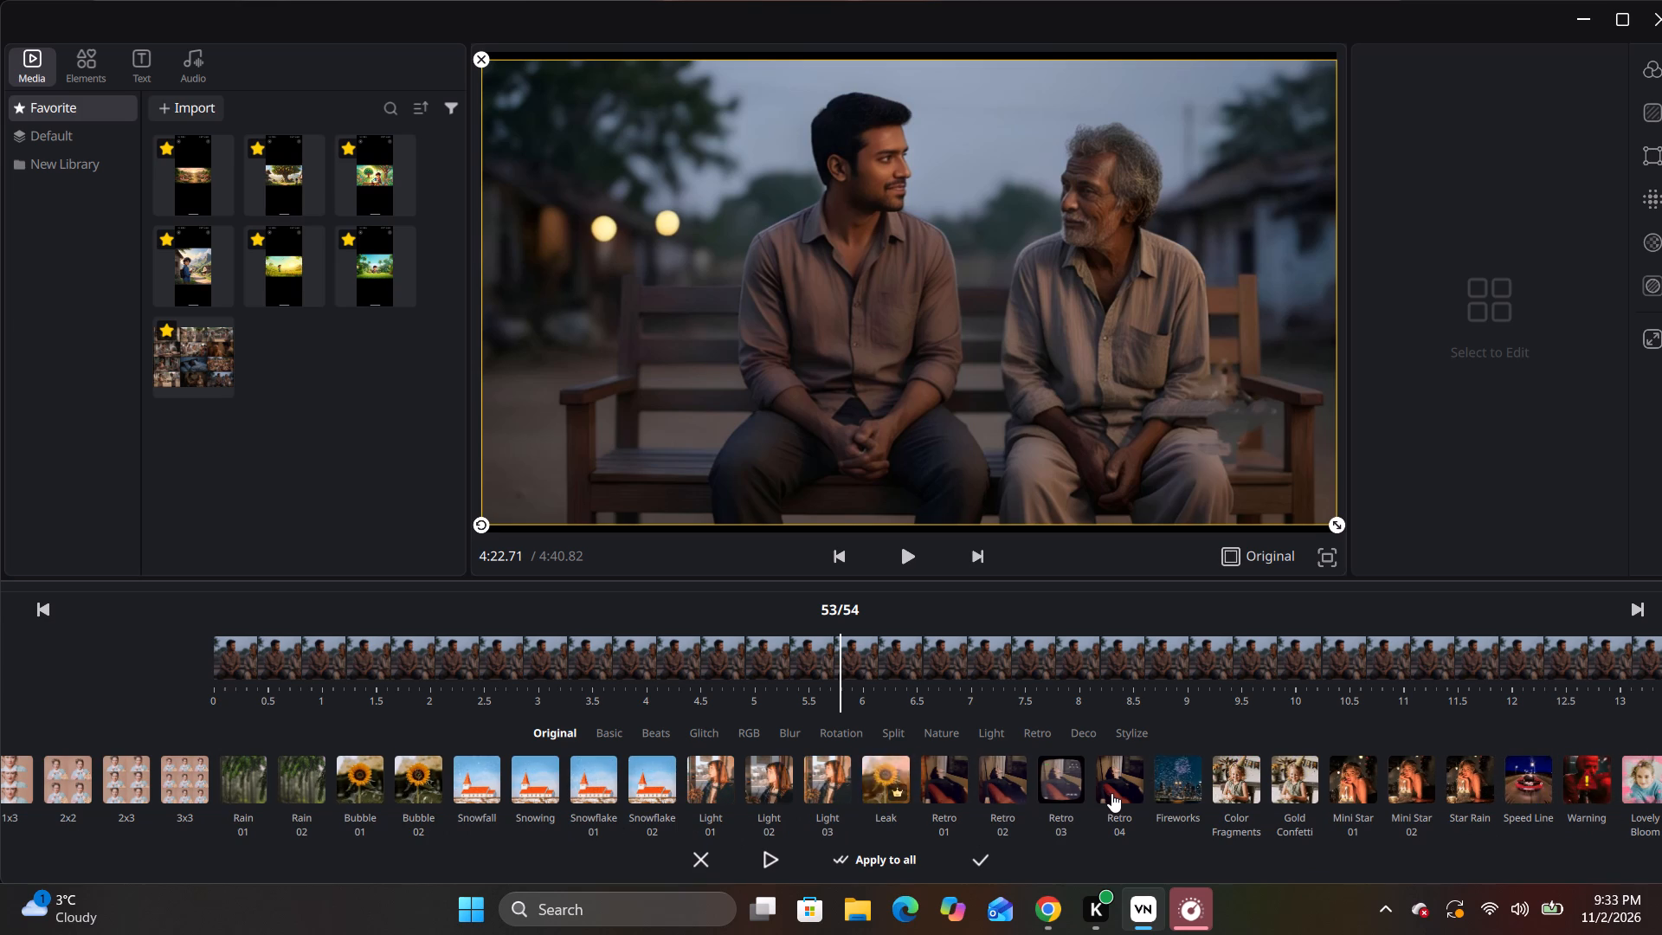
click(1518, 790)
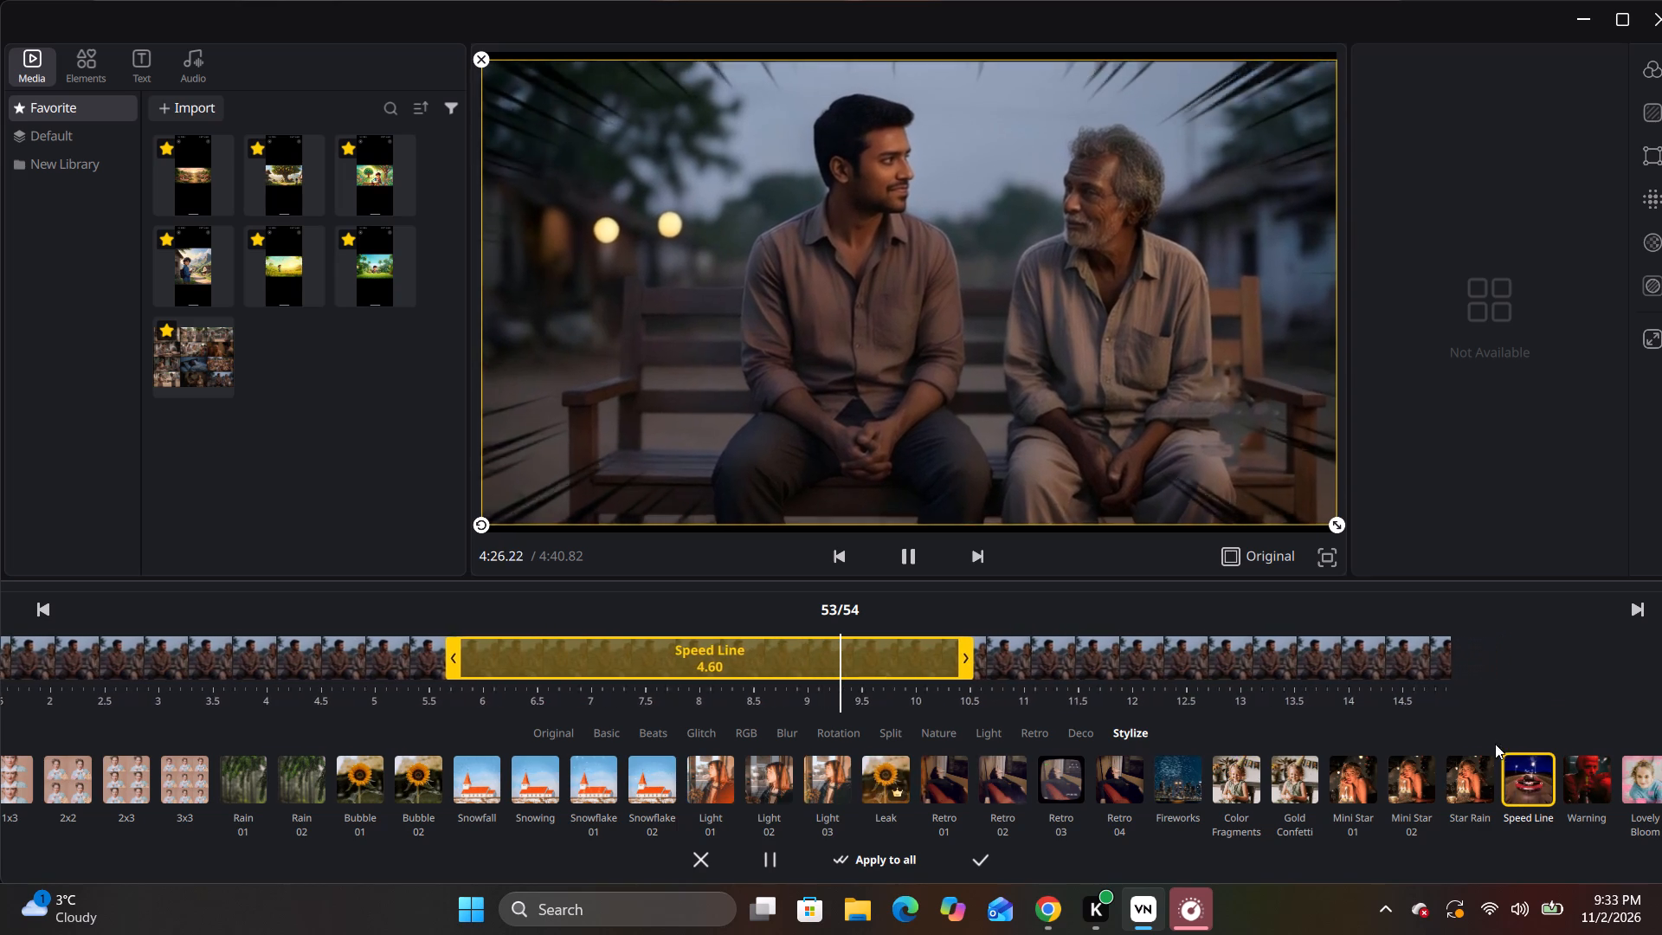
drag(653, 650, 699, 650)
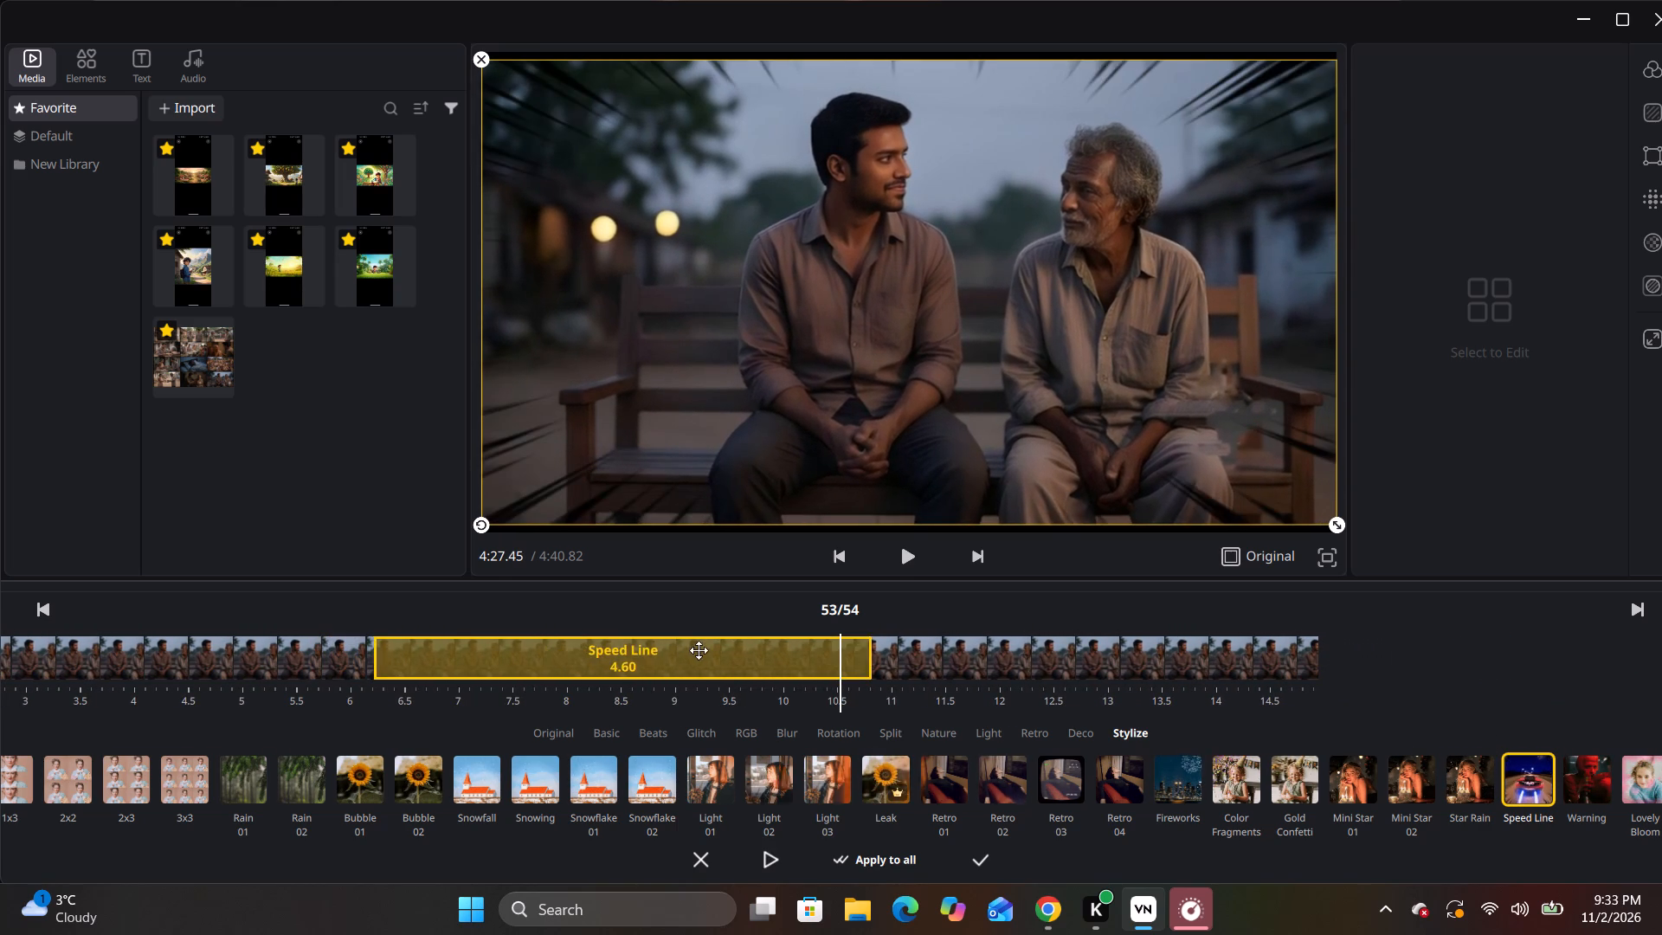
drag(699, 650, 1182, 645)
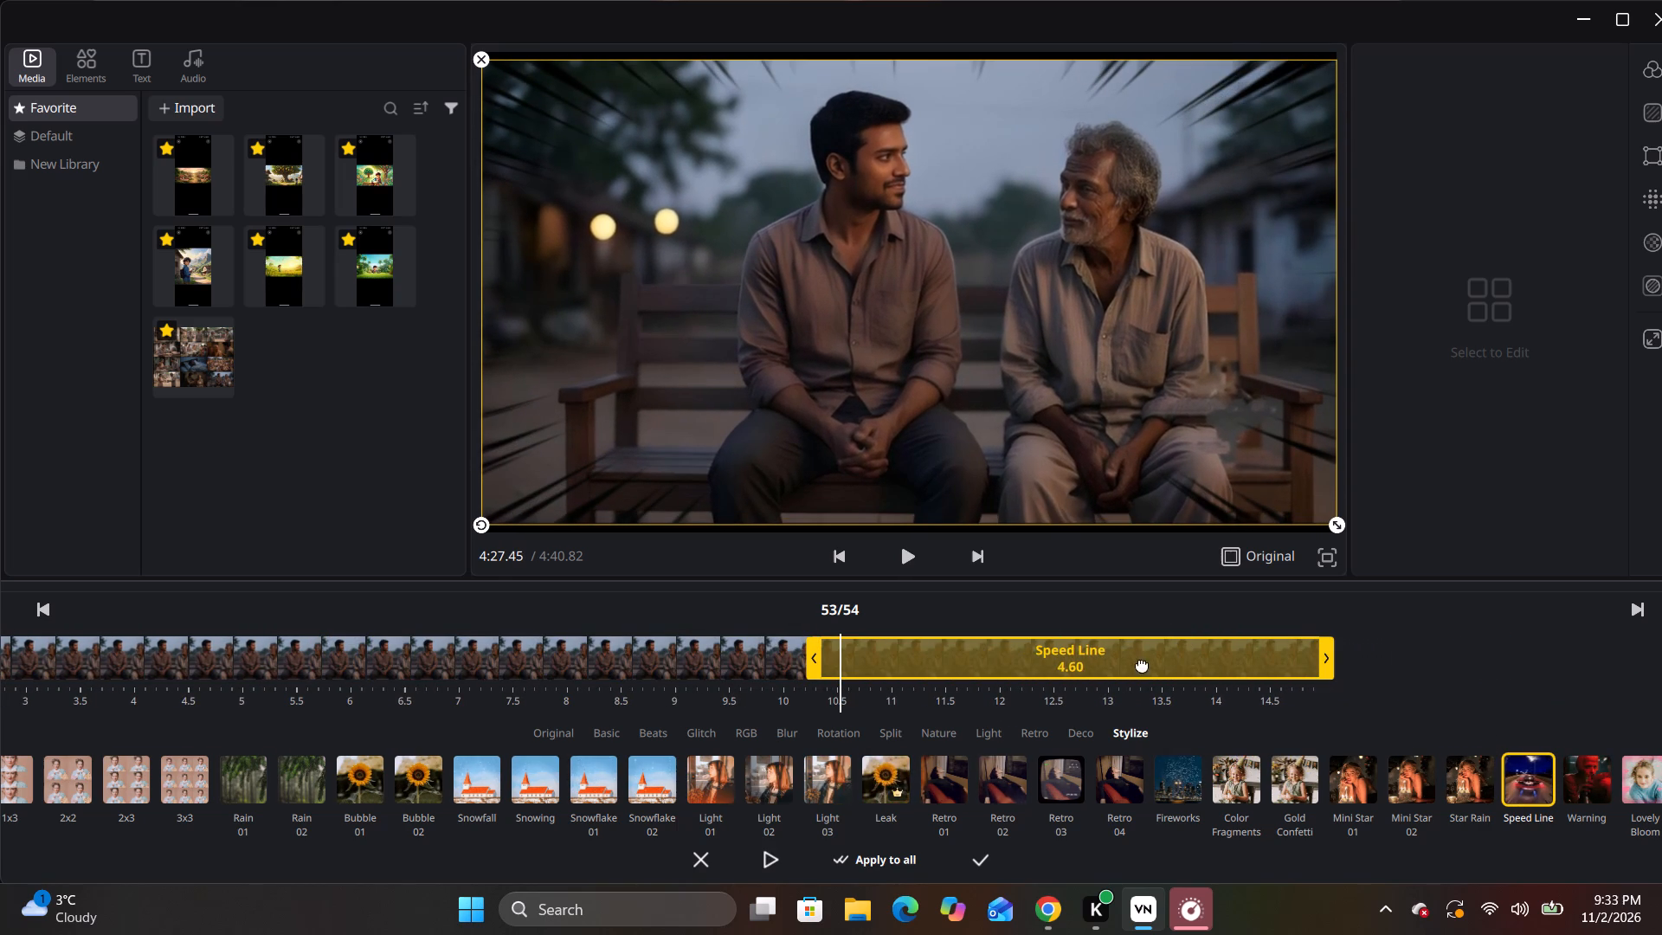
click(1414, 667)
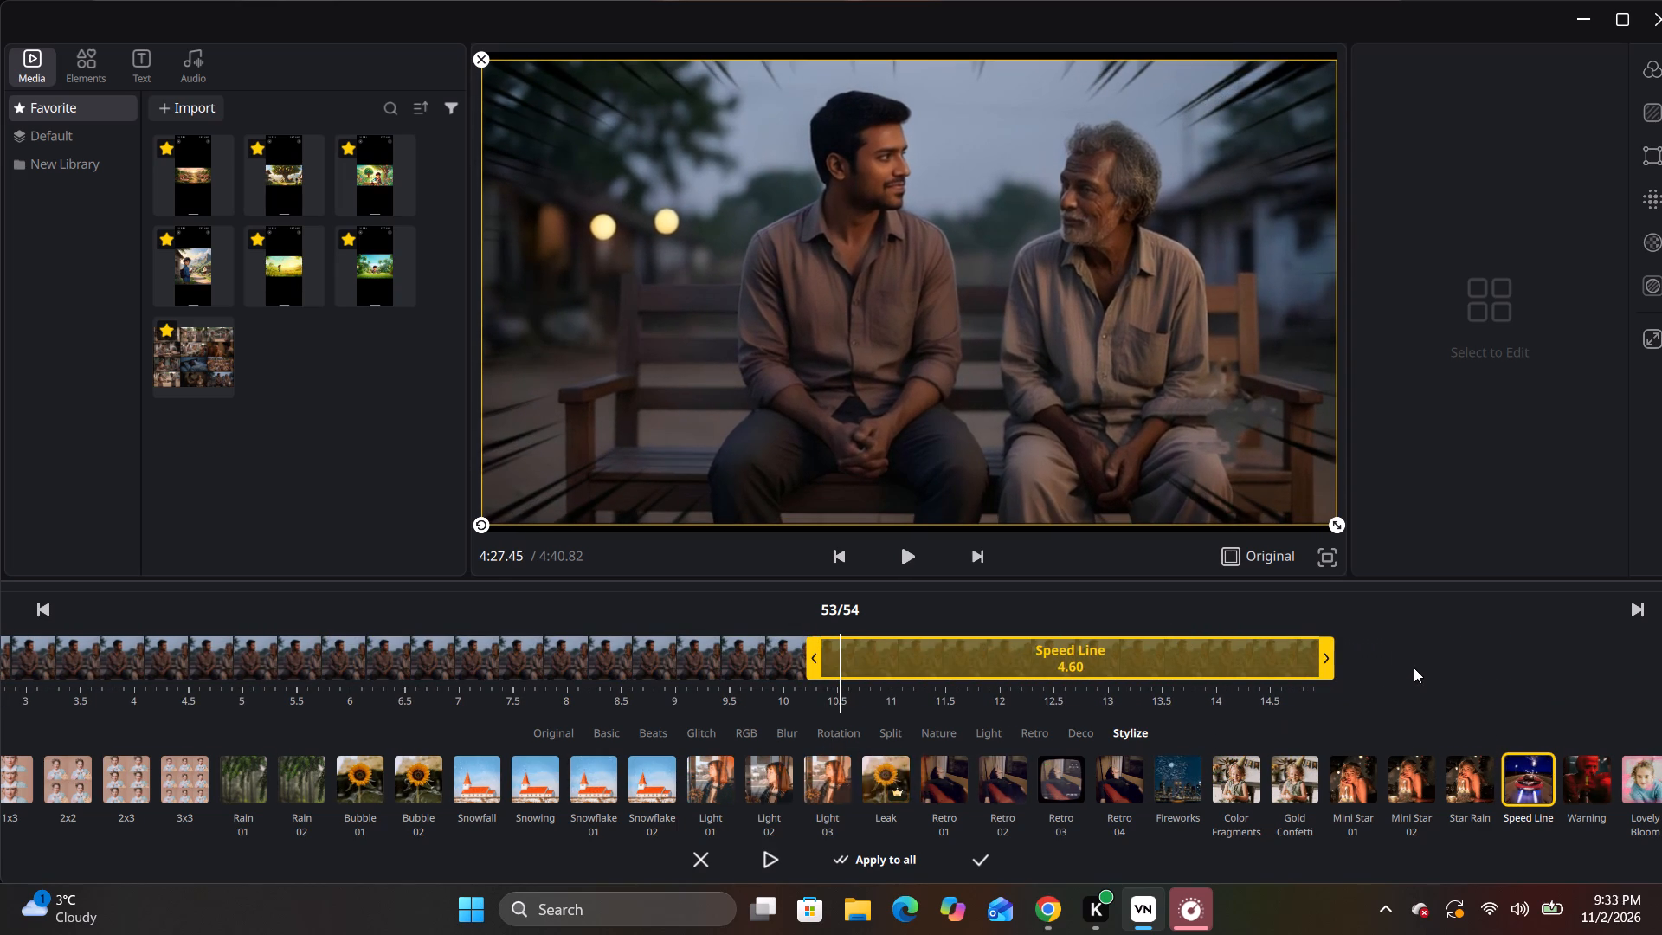
click(992, 861)
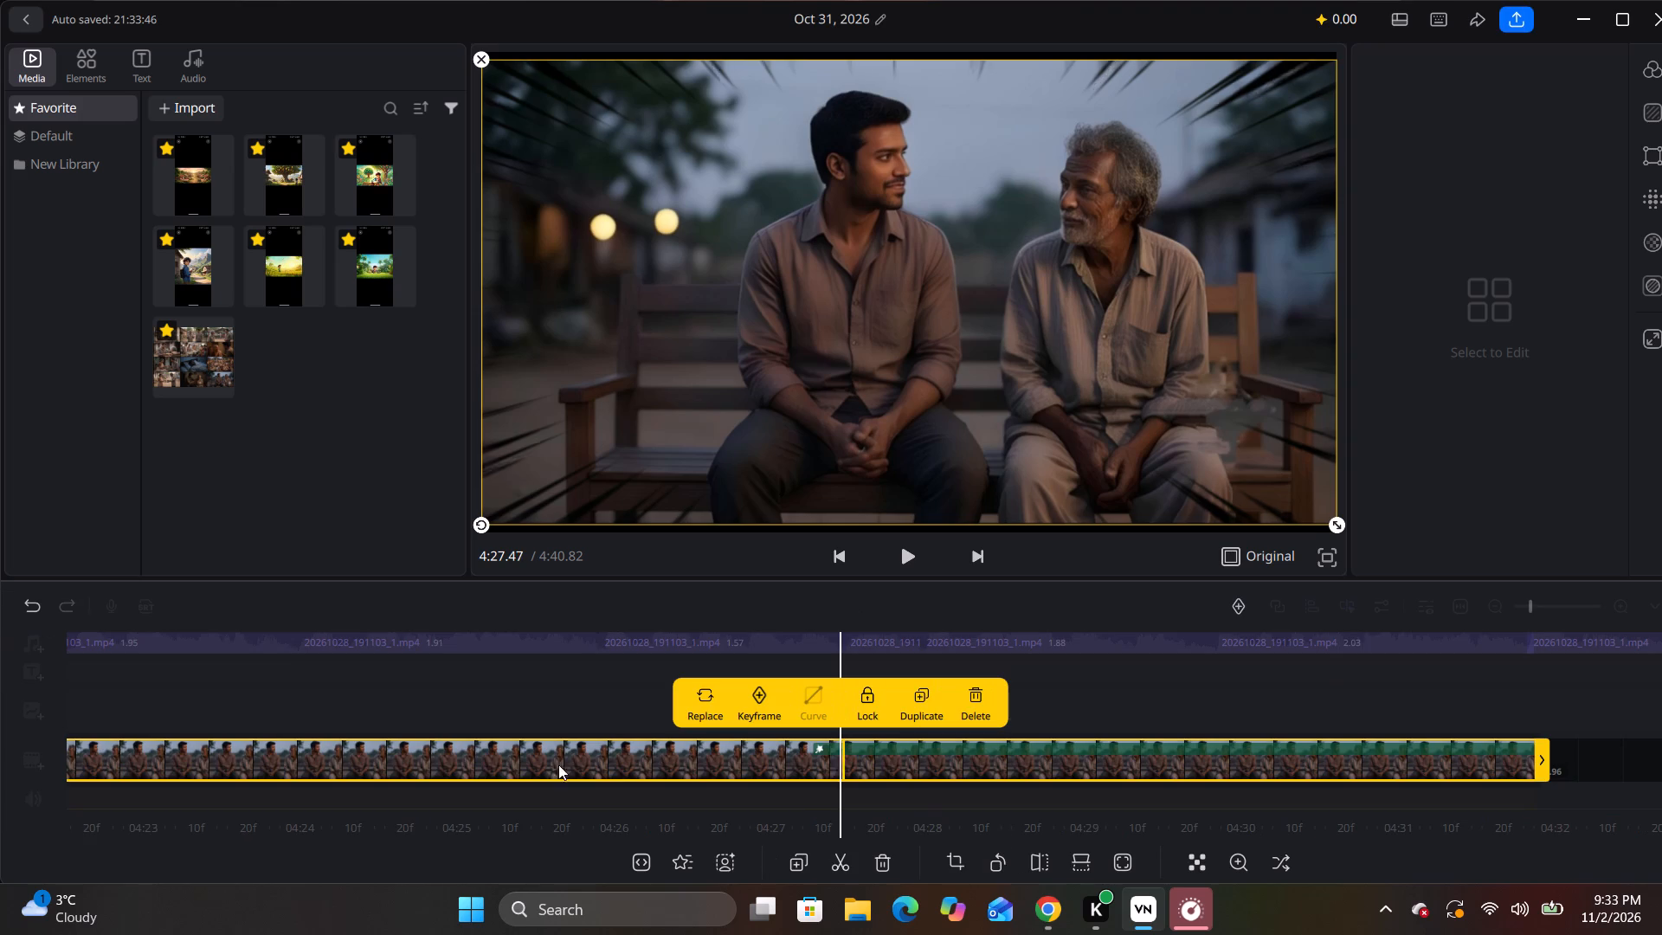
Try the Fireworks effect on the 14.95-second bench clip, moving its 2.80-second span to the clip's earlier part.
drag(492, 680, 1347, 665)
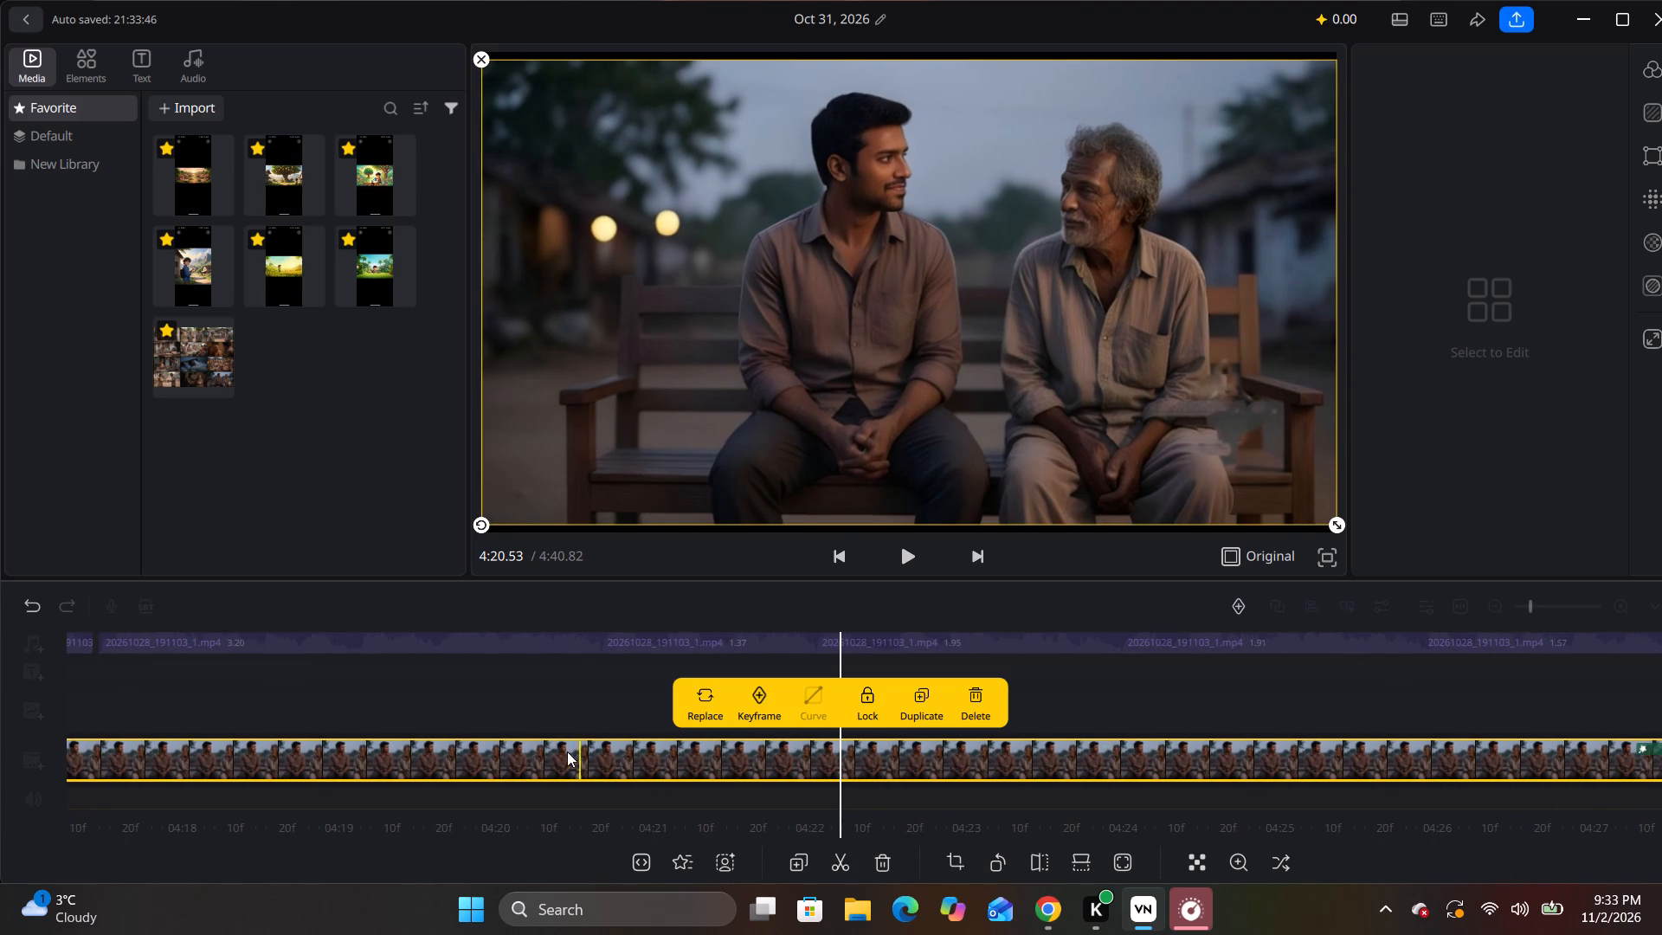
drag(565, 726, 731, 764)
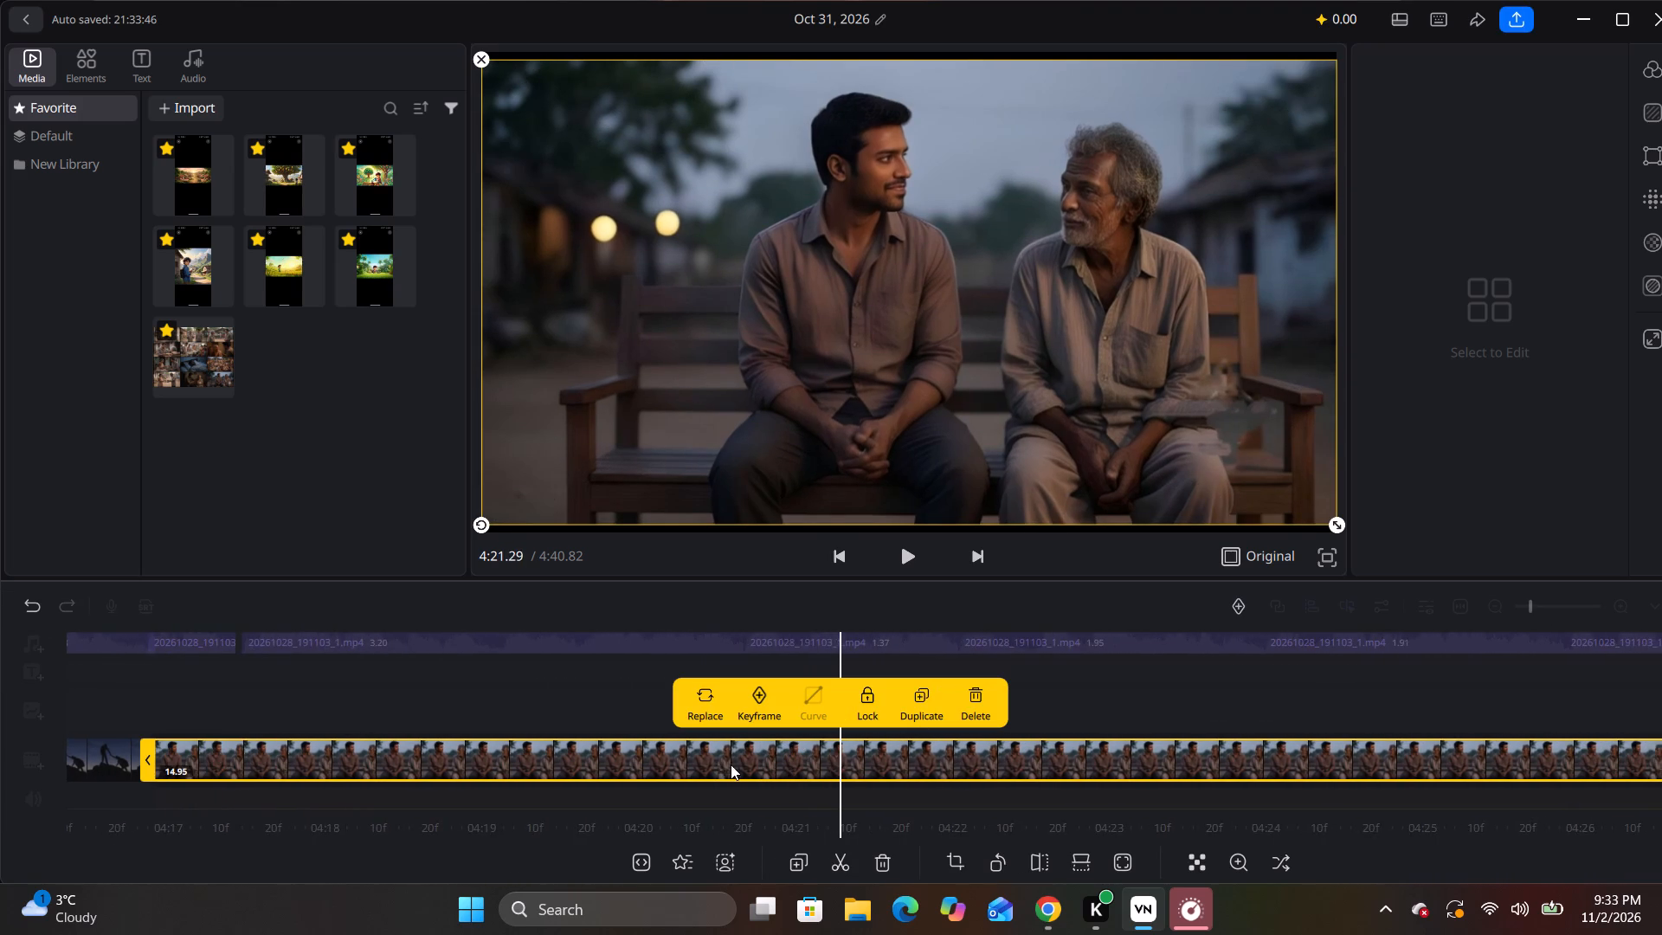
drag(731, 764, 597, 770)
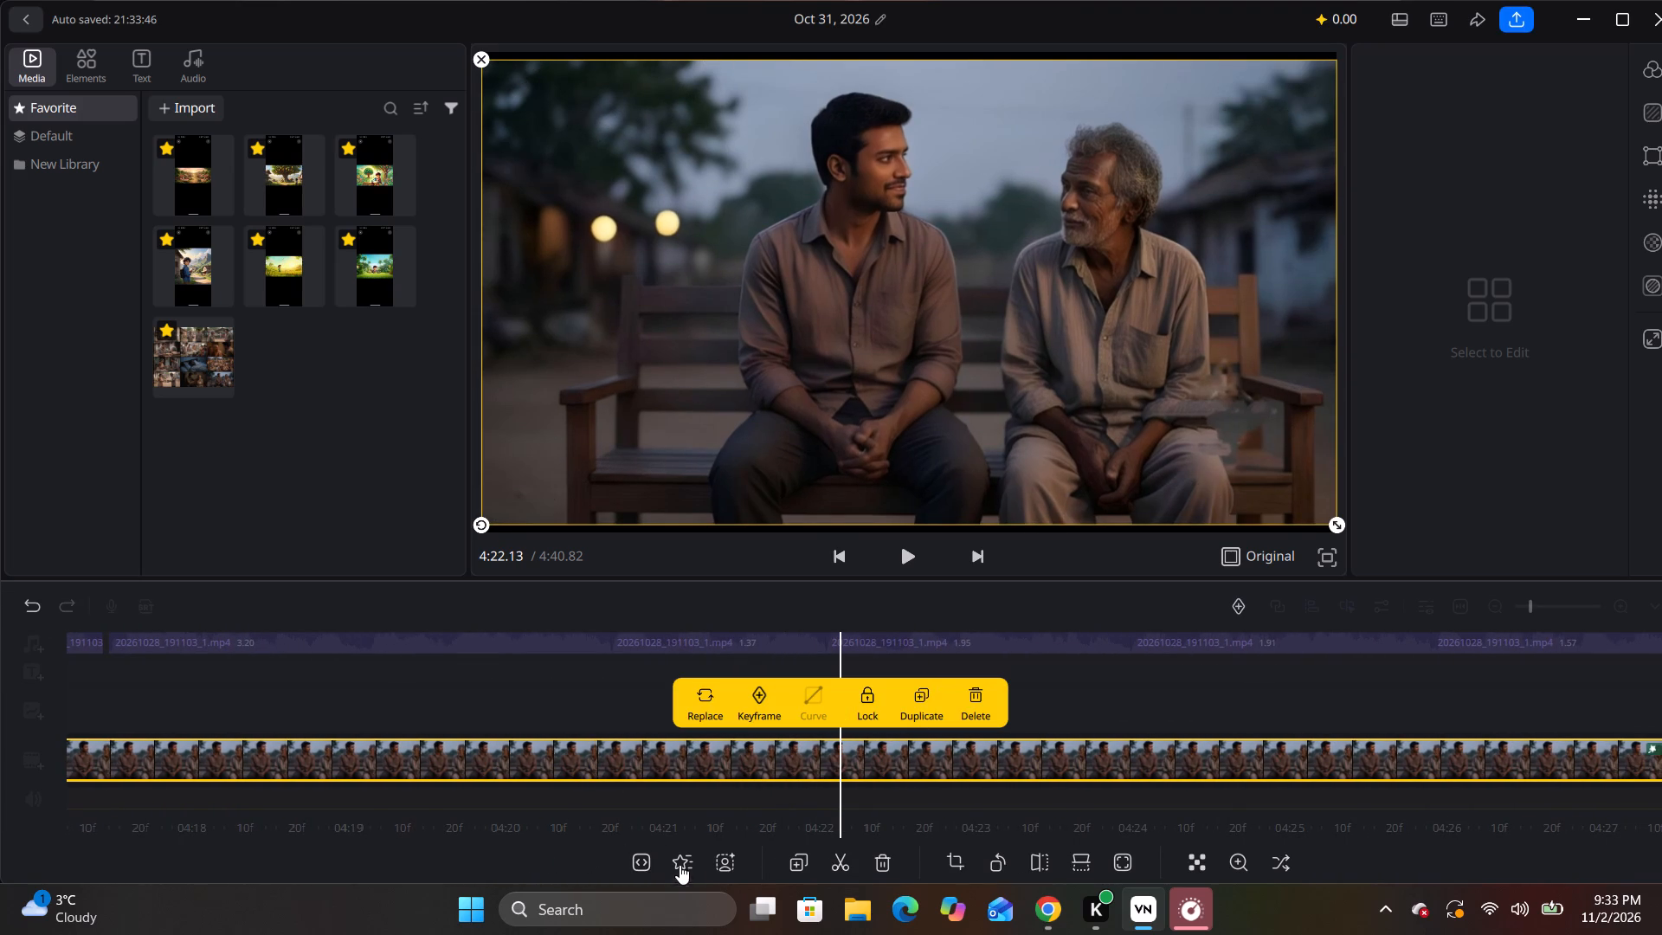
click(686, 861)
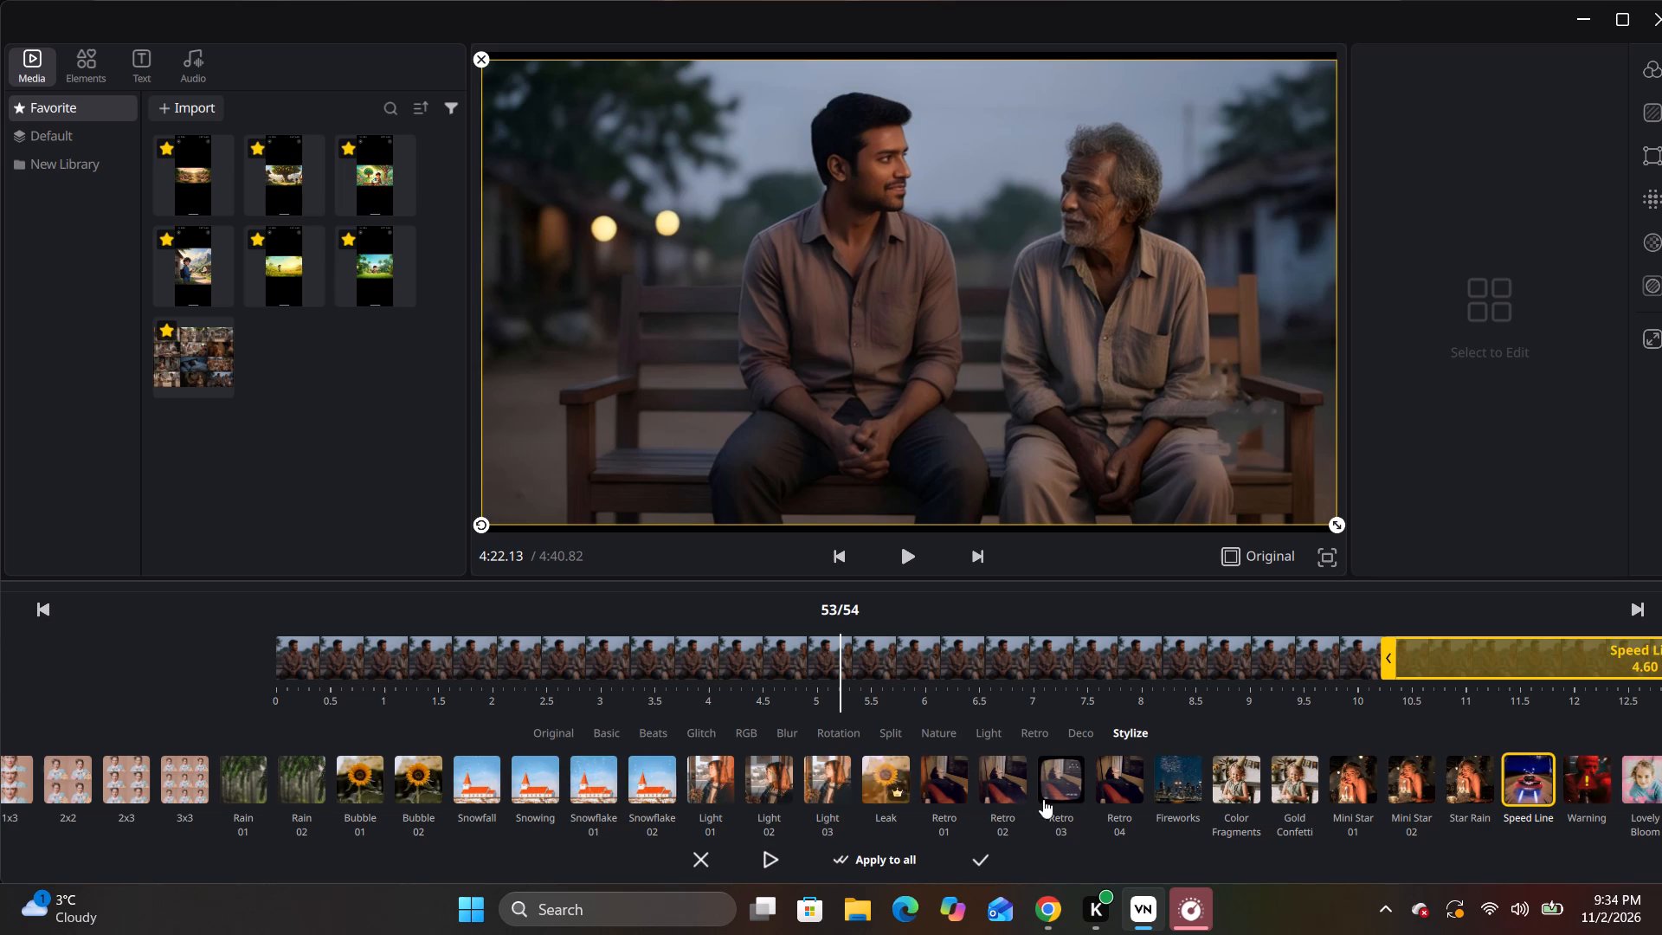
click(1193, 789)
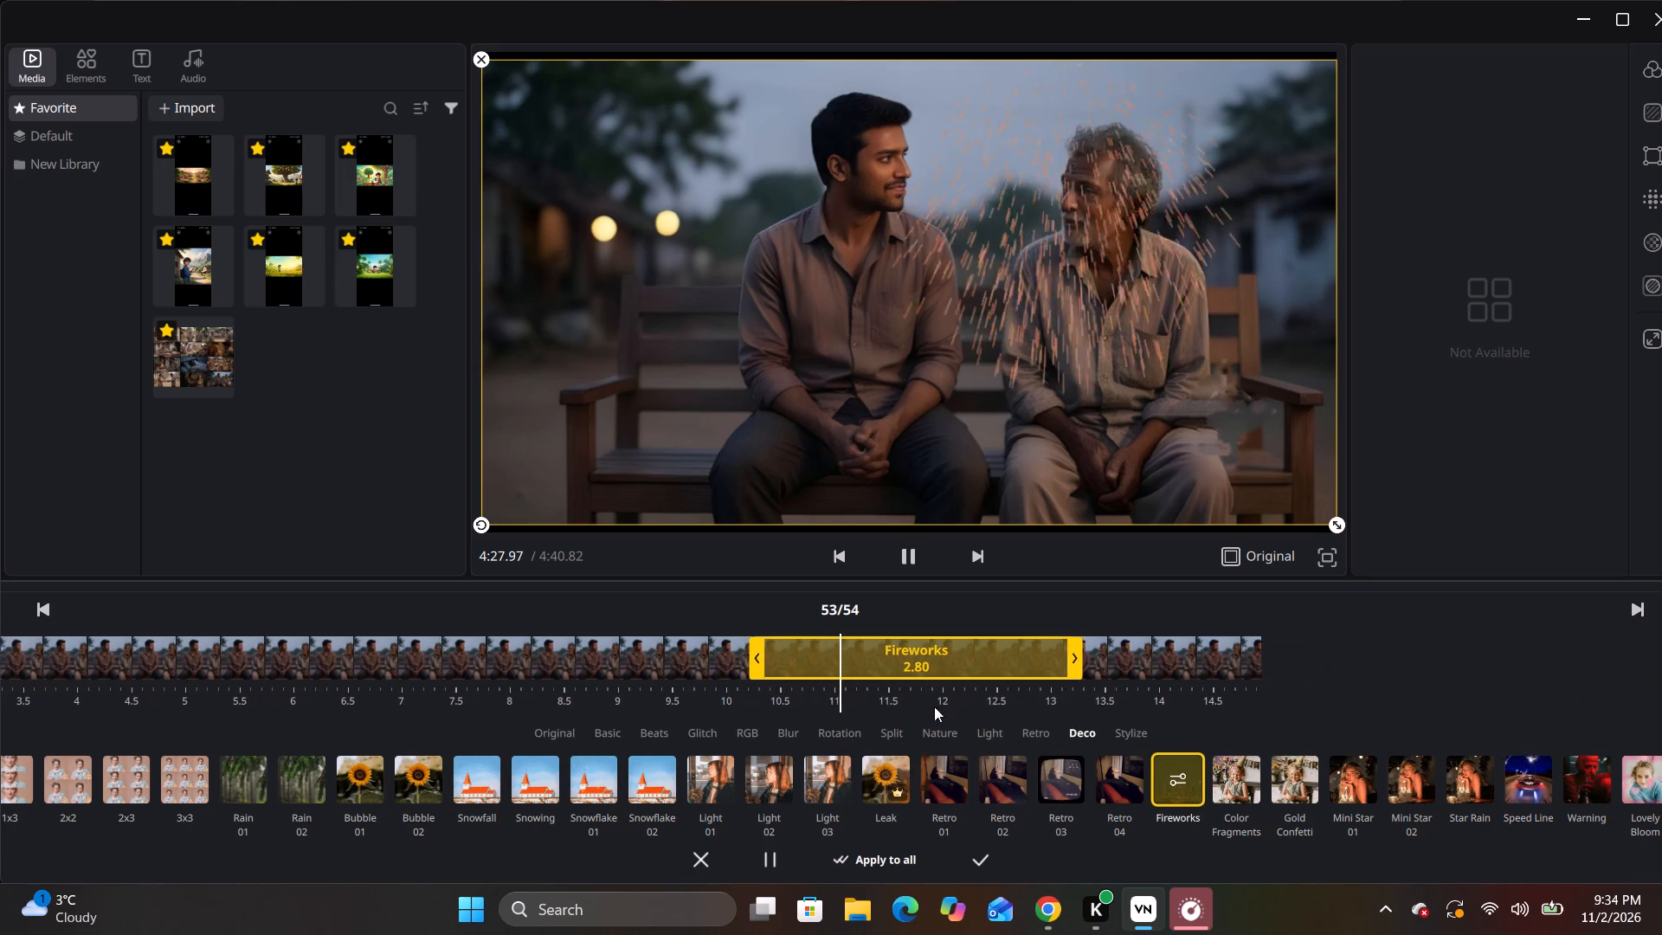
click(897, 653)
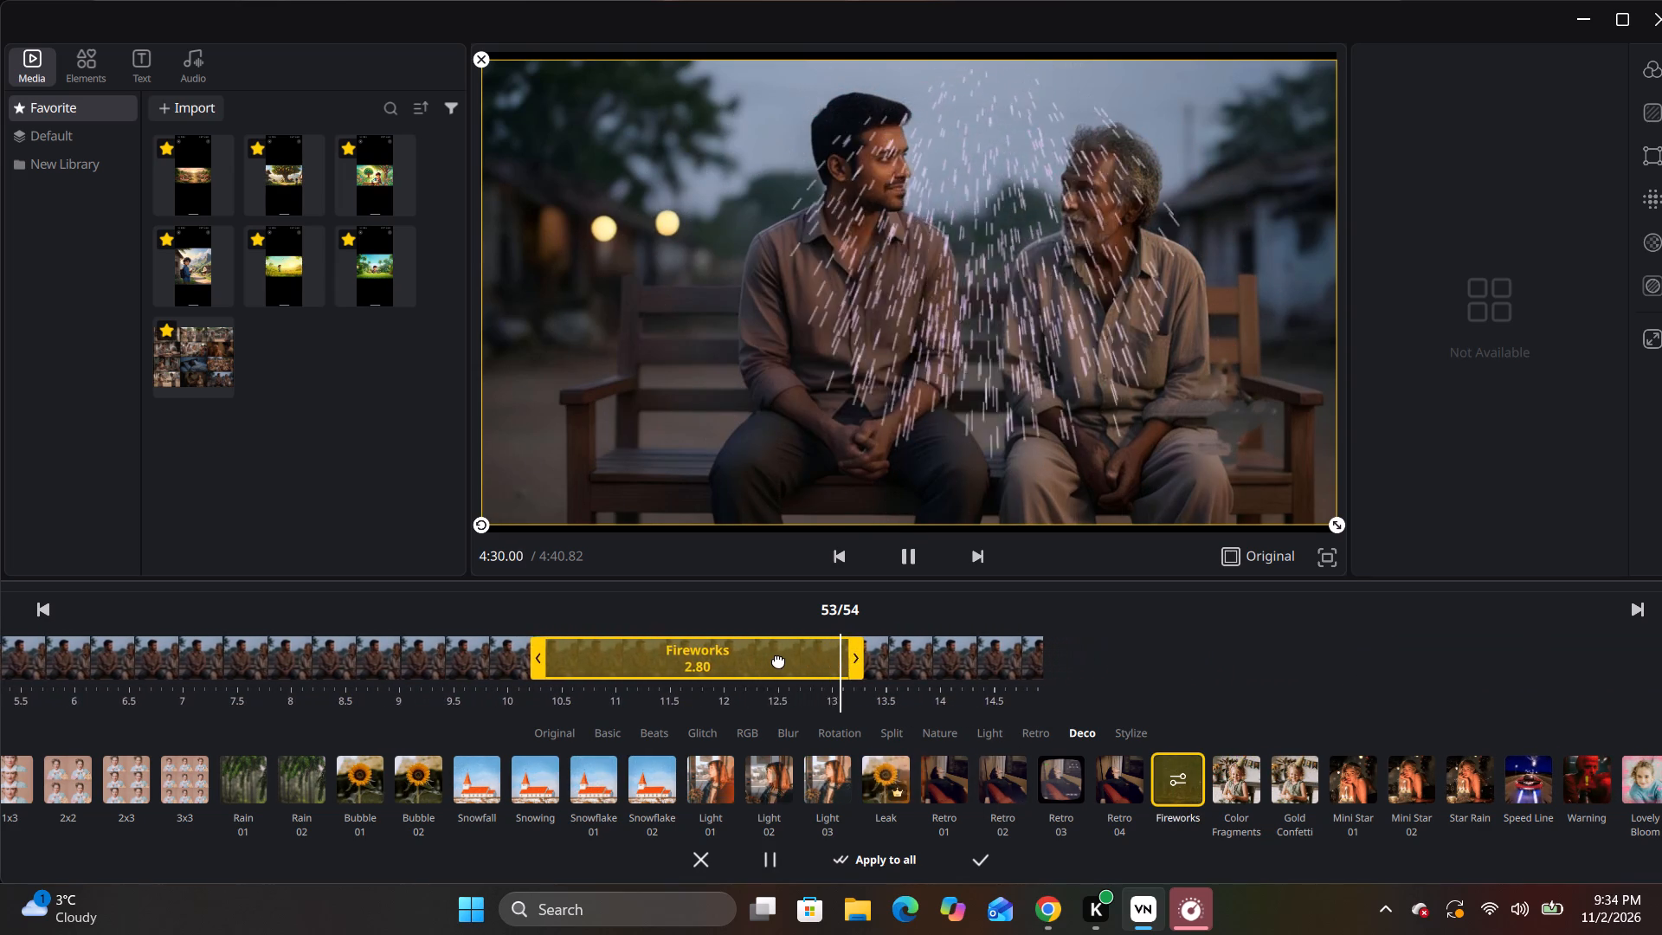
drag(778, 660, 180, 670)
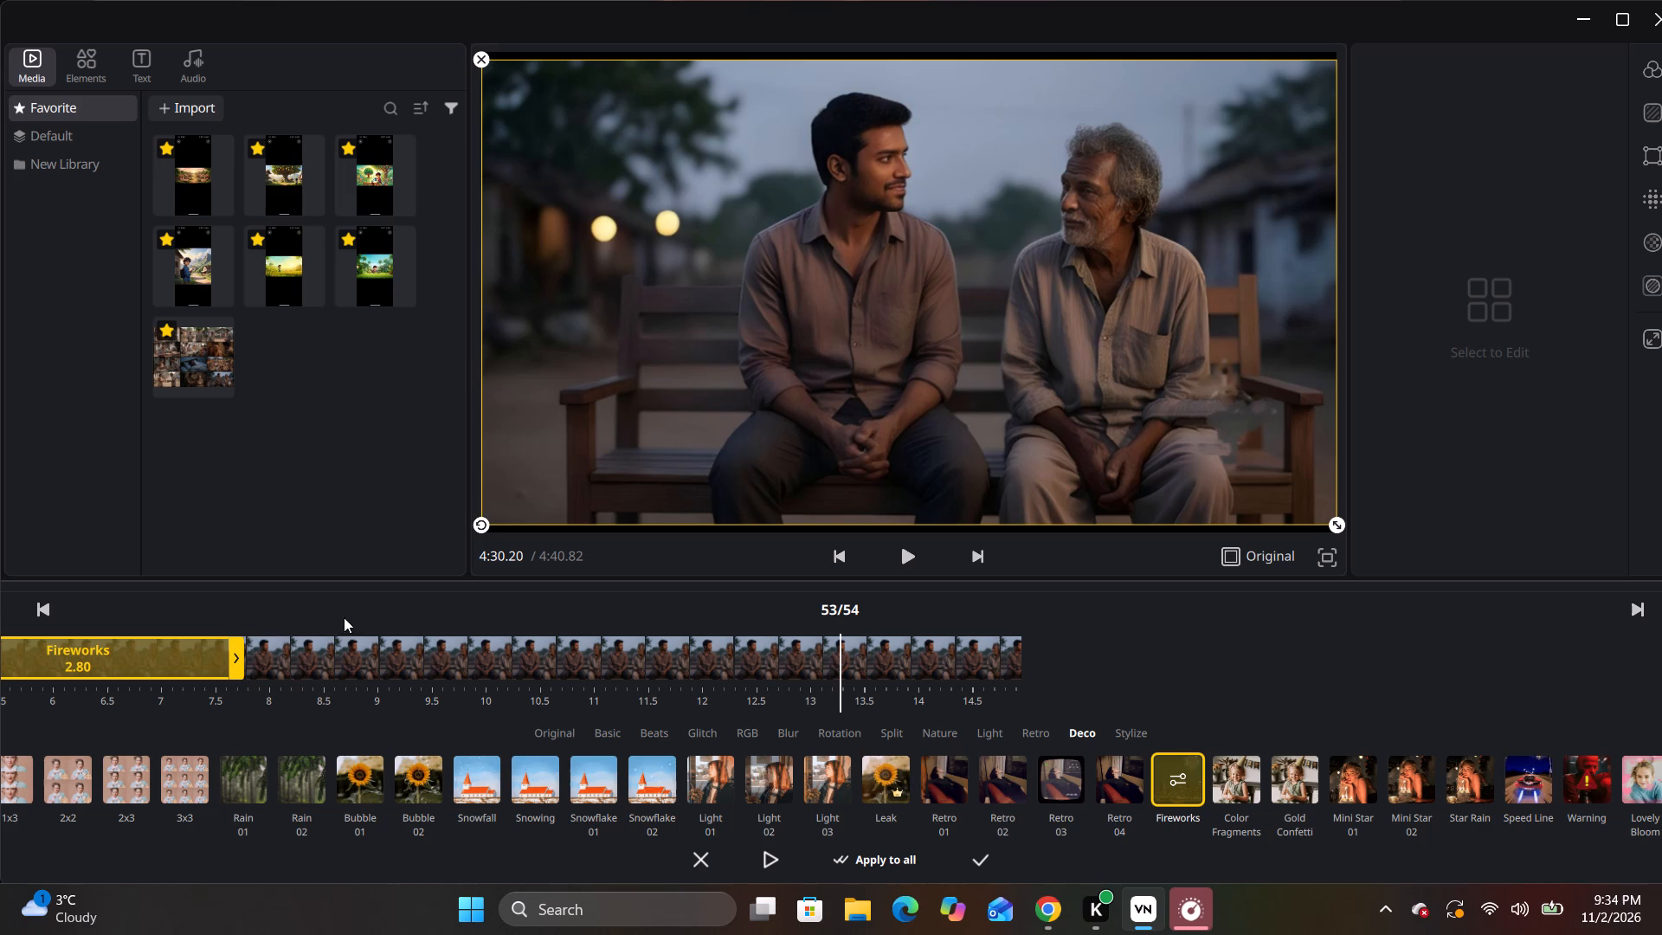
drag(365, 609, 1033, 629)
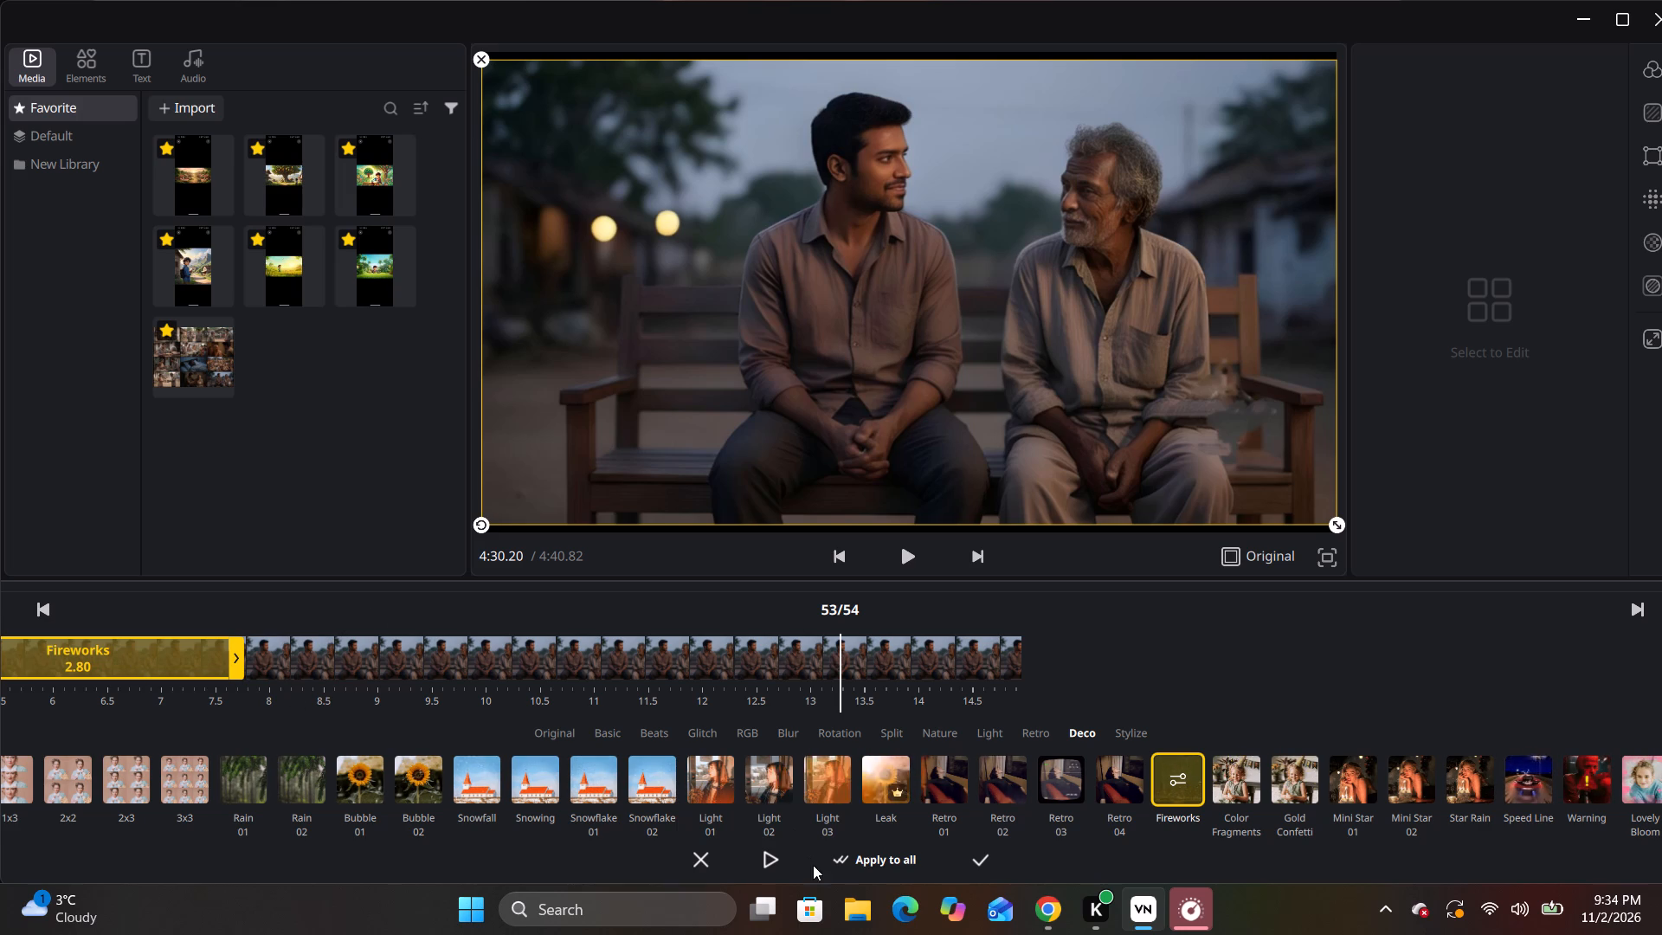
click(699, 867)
Play the video from about 4:23 to review the Speed Line effect at the end of the bench clip.
drag(428, 717, 1256, 750)
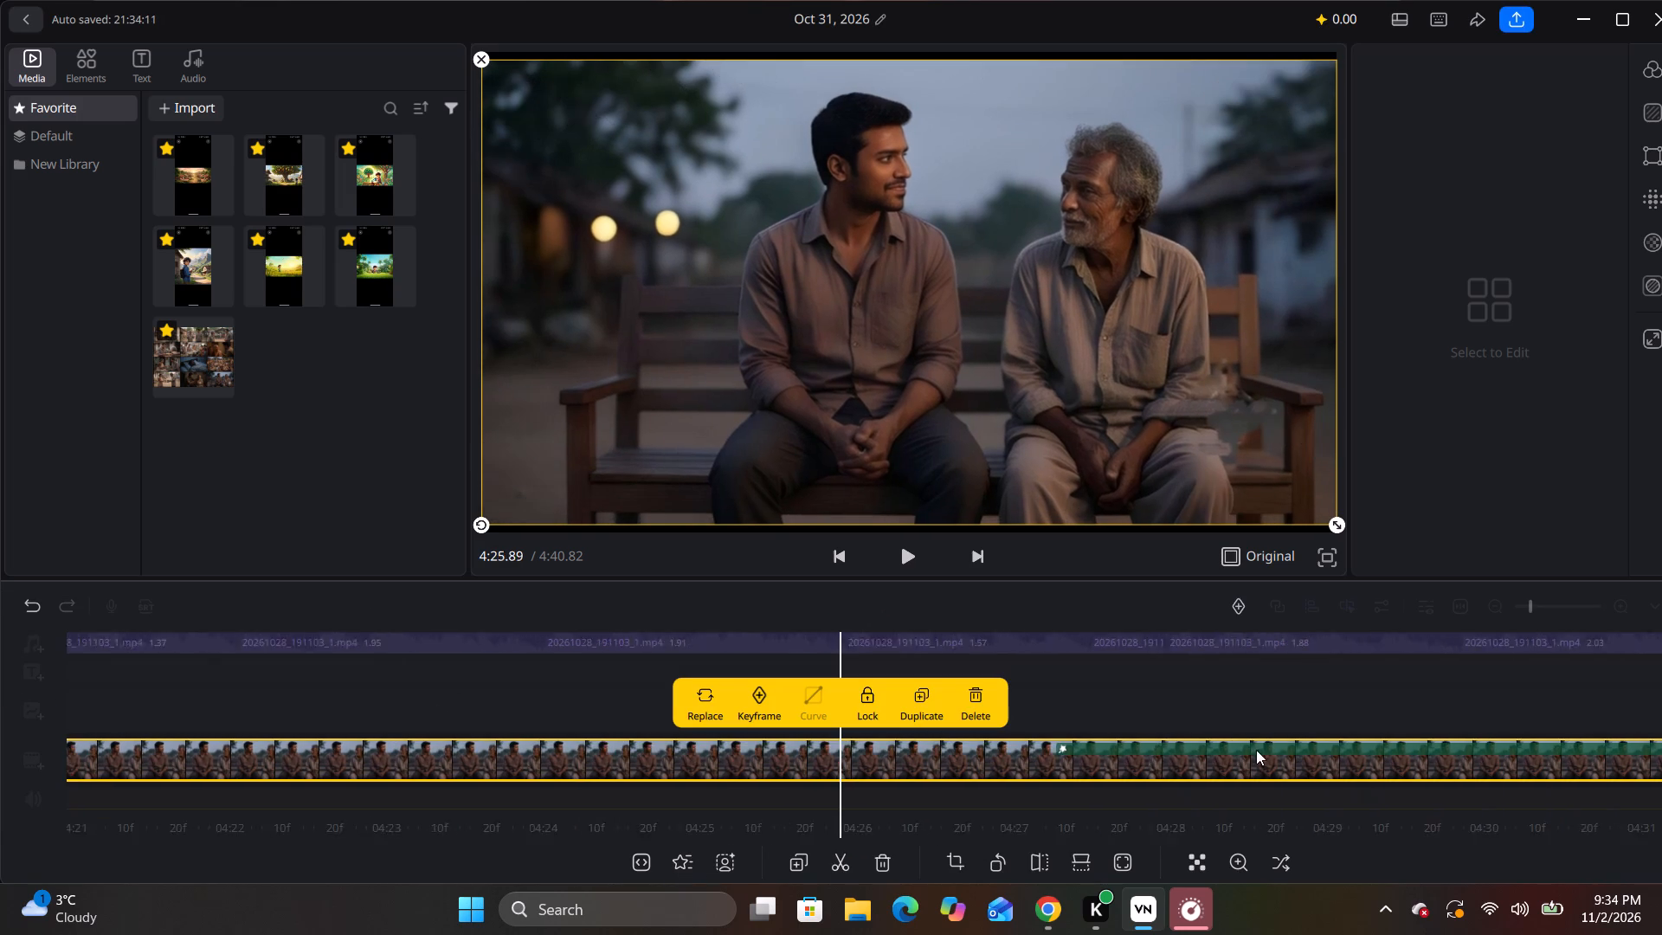
drag(1256, 750, 1447, 756)
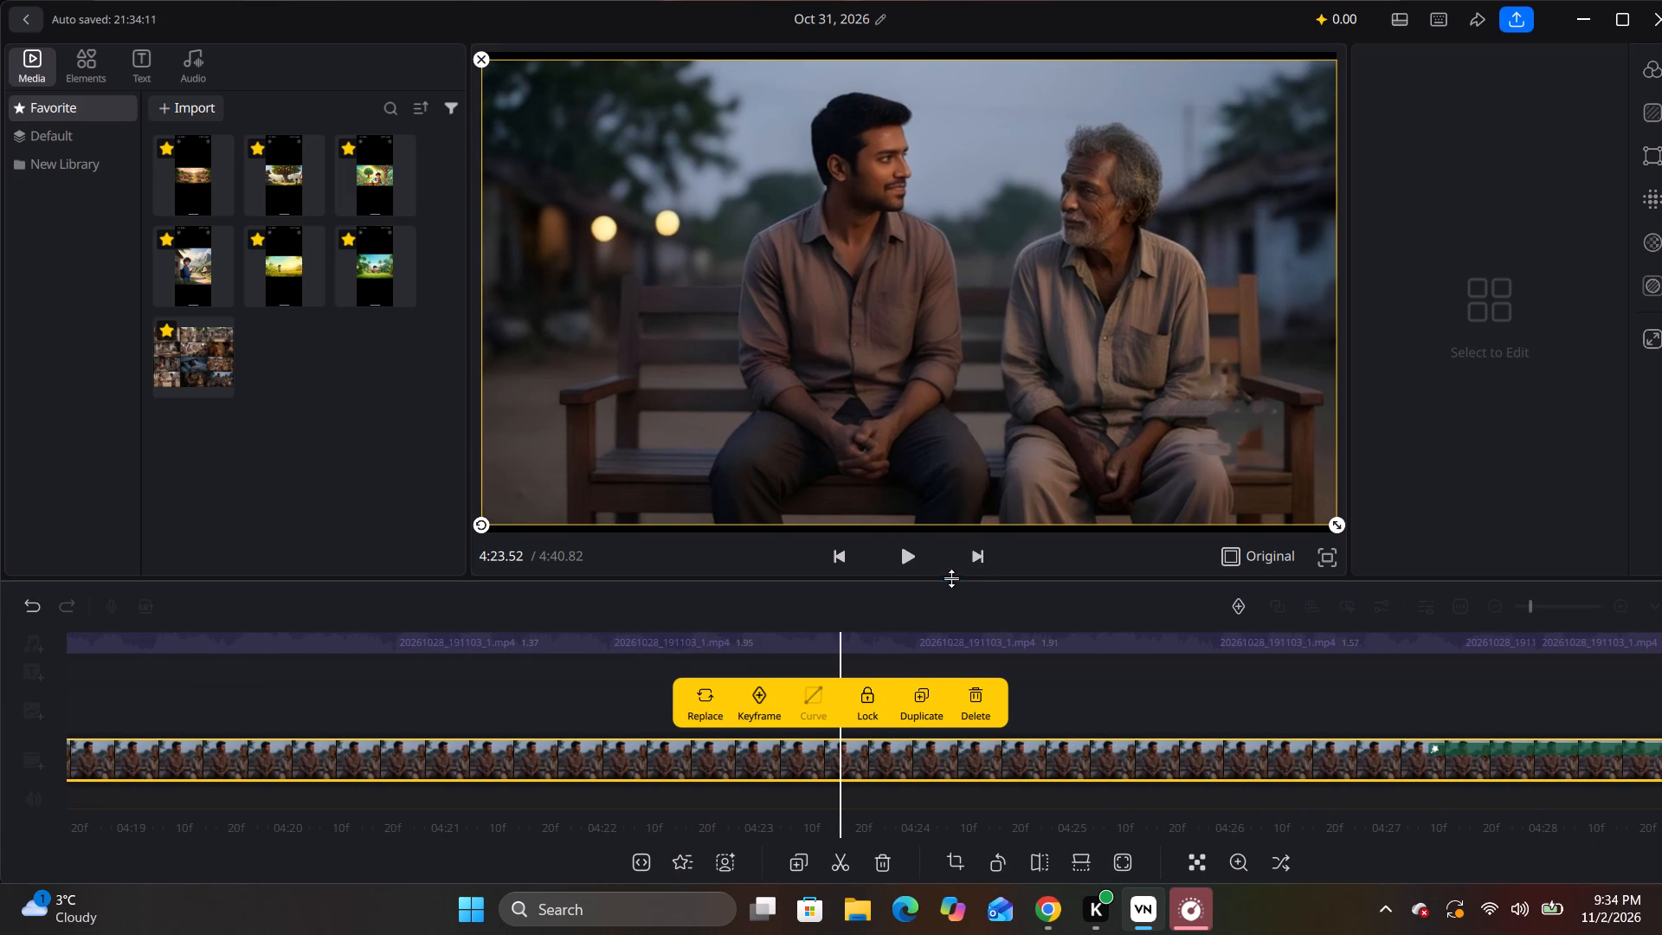
click(911, 564)
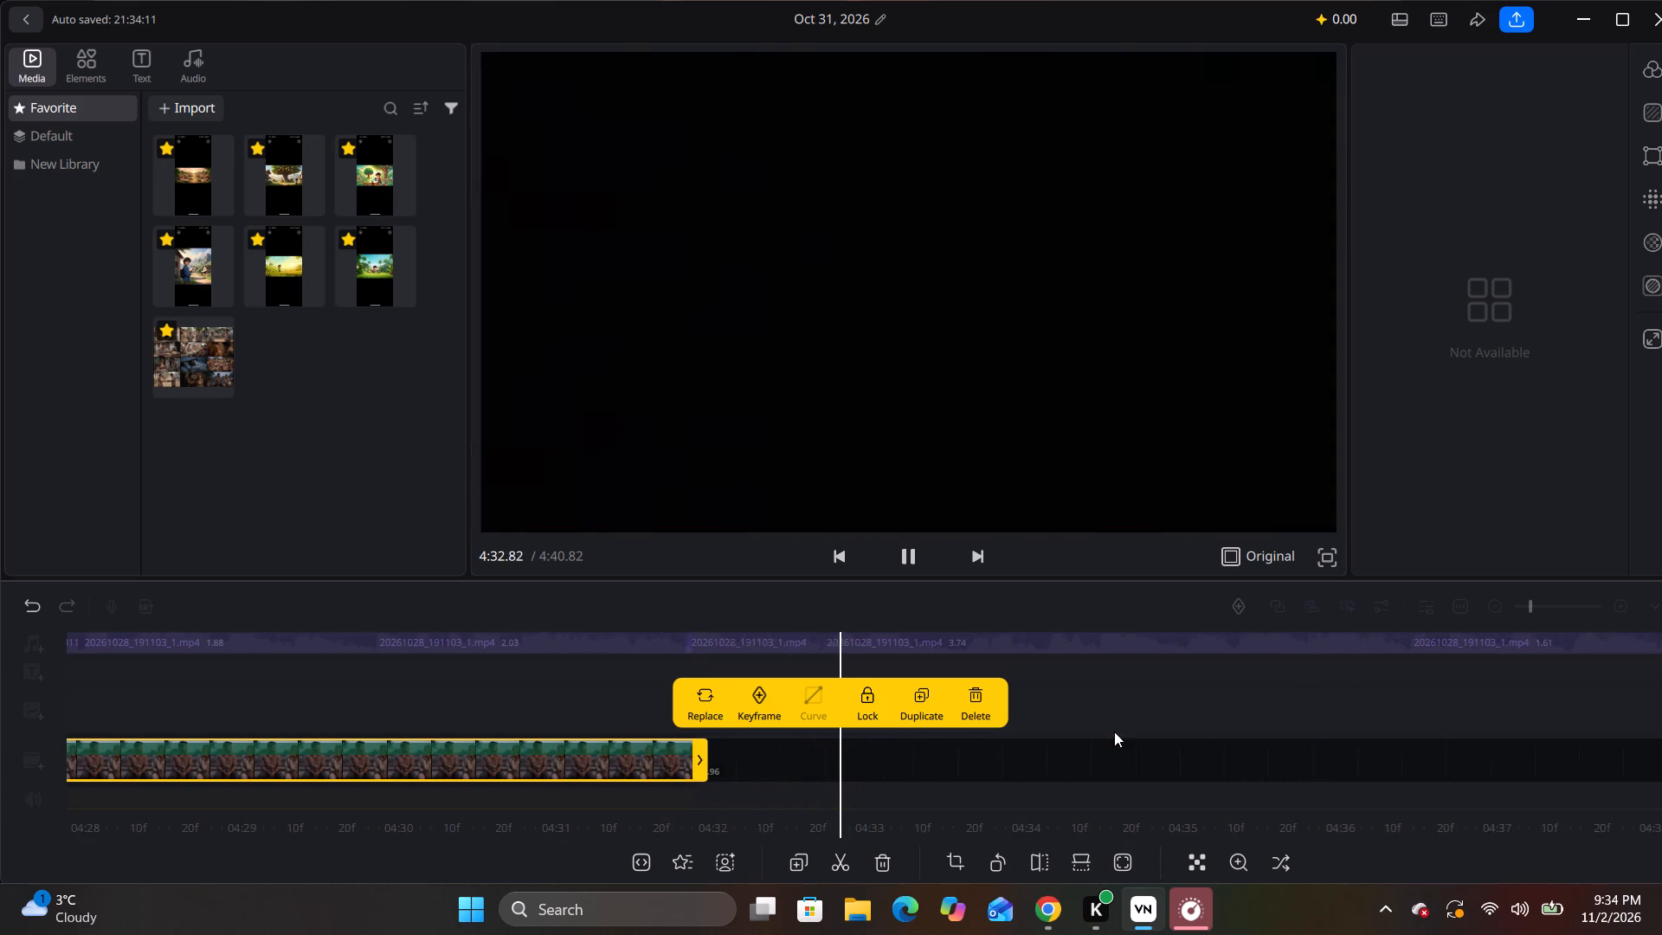
Export the video with manual quality settings at 2.7K resolution and 60 fps.
drag(1114, 731, 1393, 704)
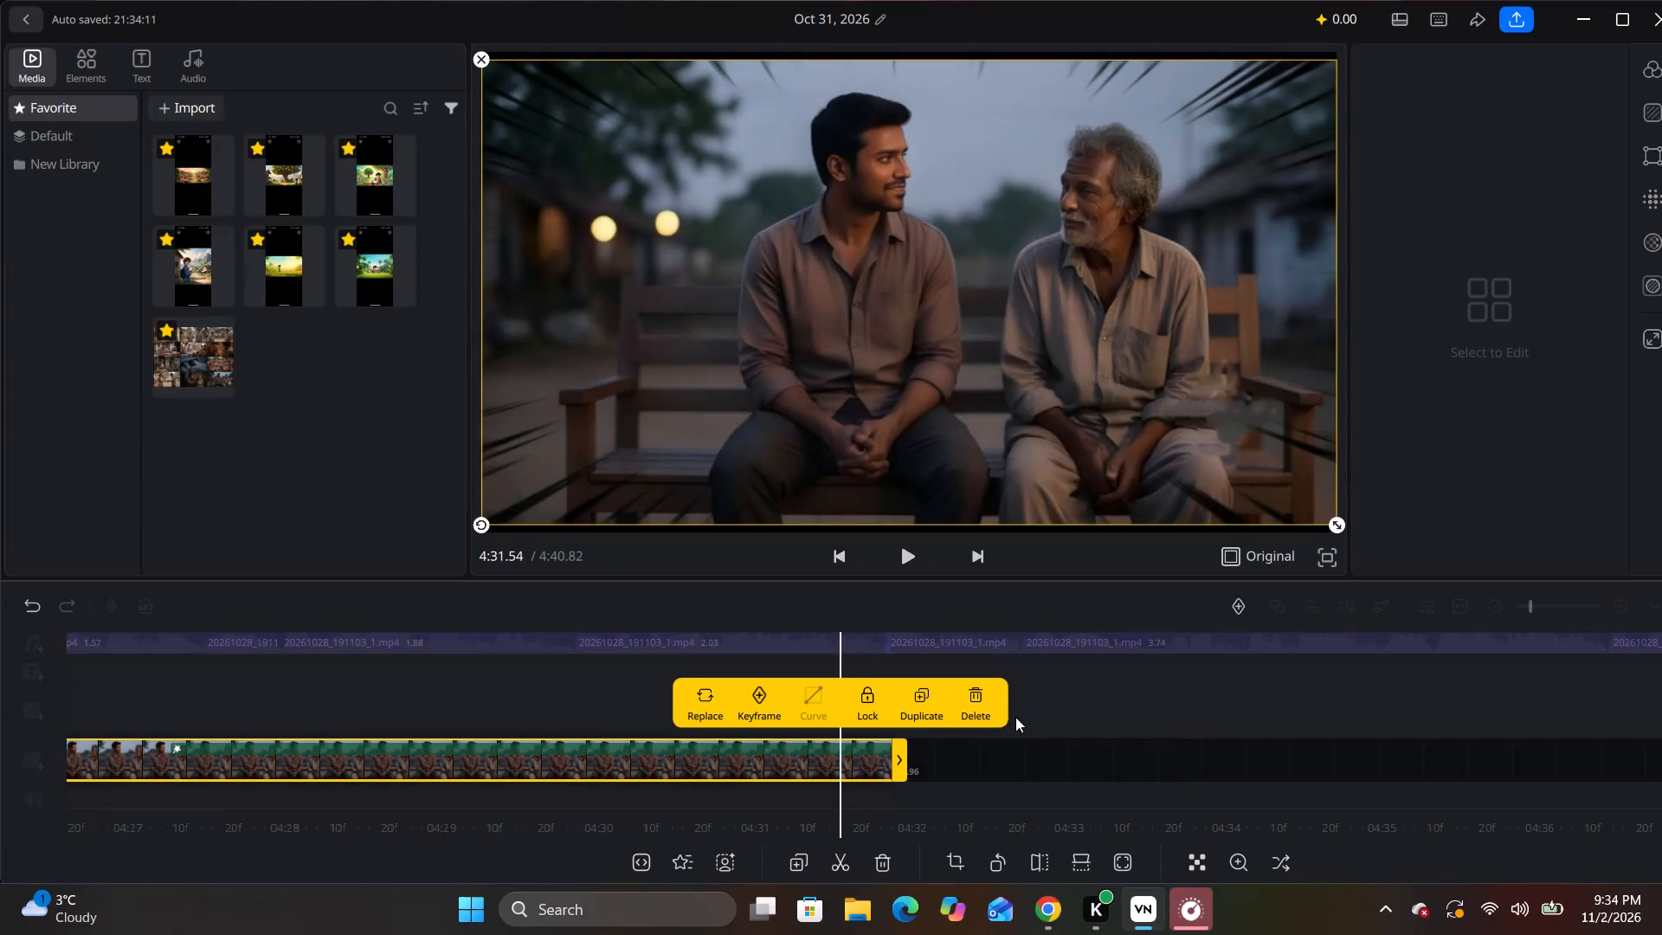
click(1511, 12)
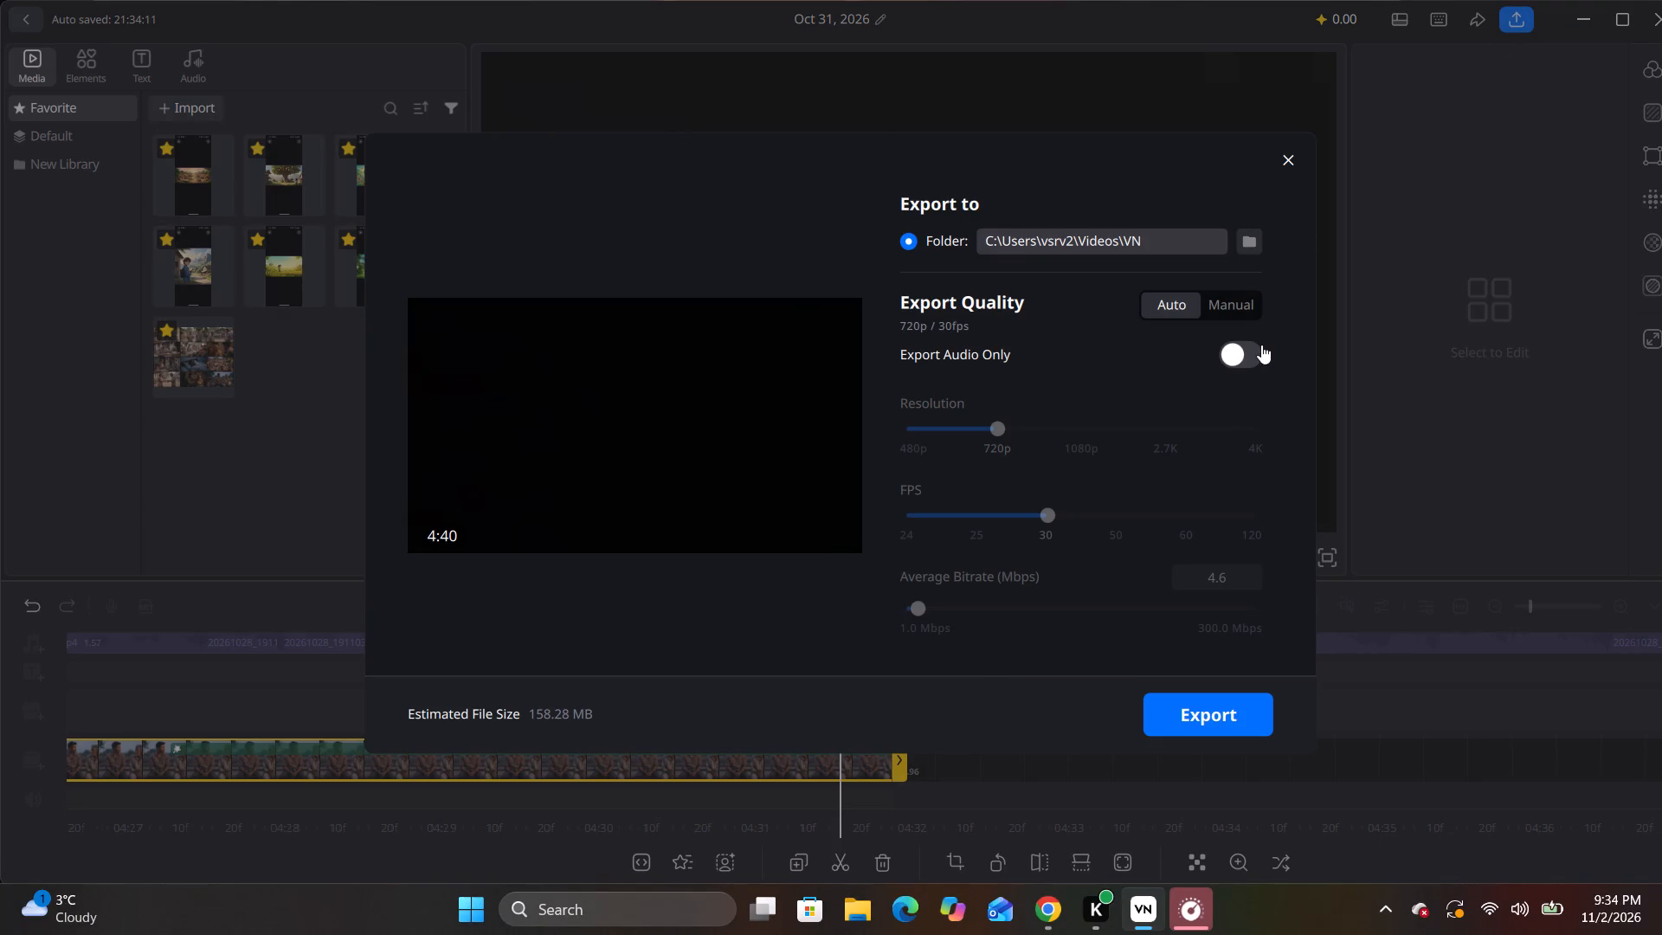
click(1240, 308)
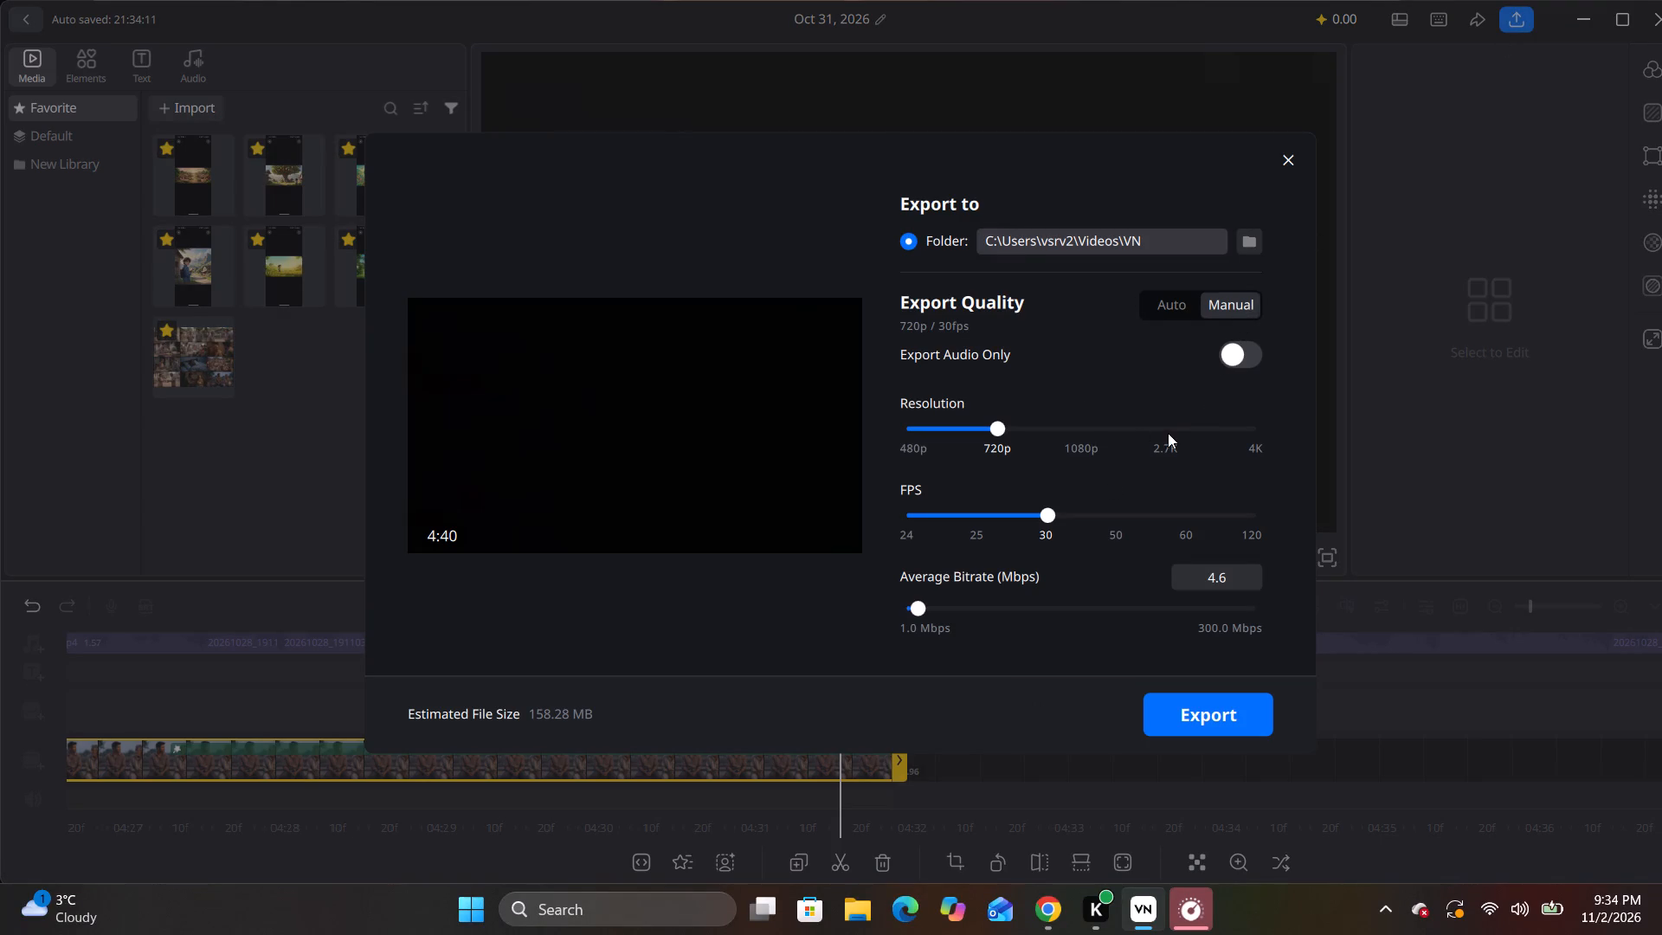
click(1168, 433)
click(1184, 523)
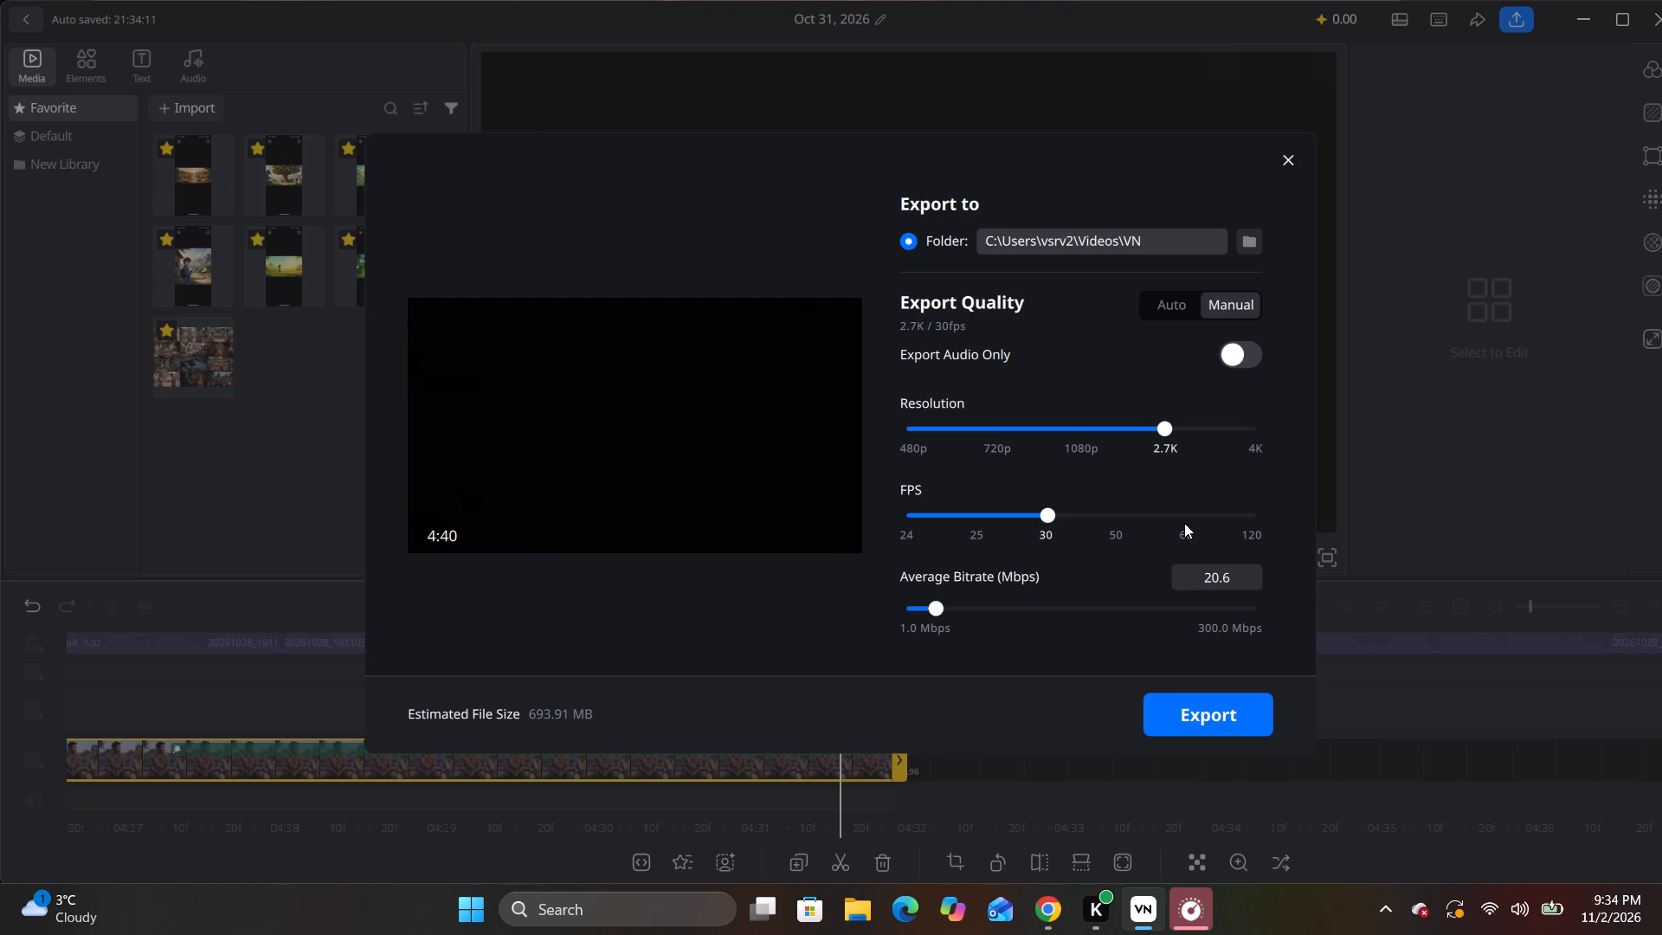
click(1185, 535)
click(1186, 514)
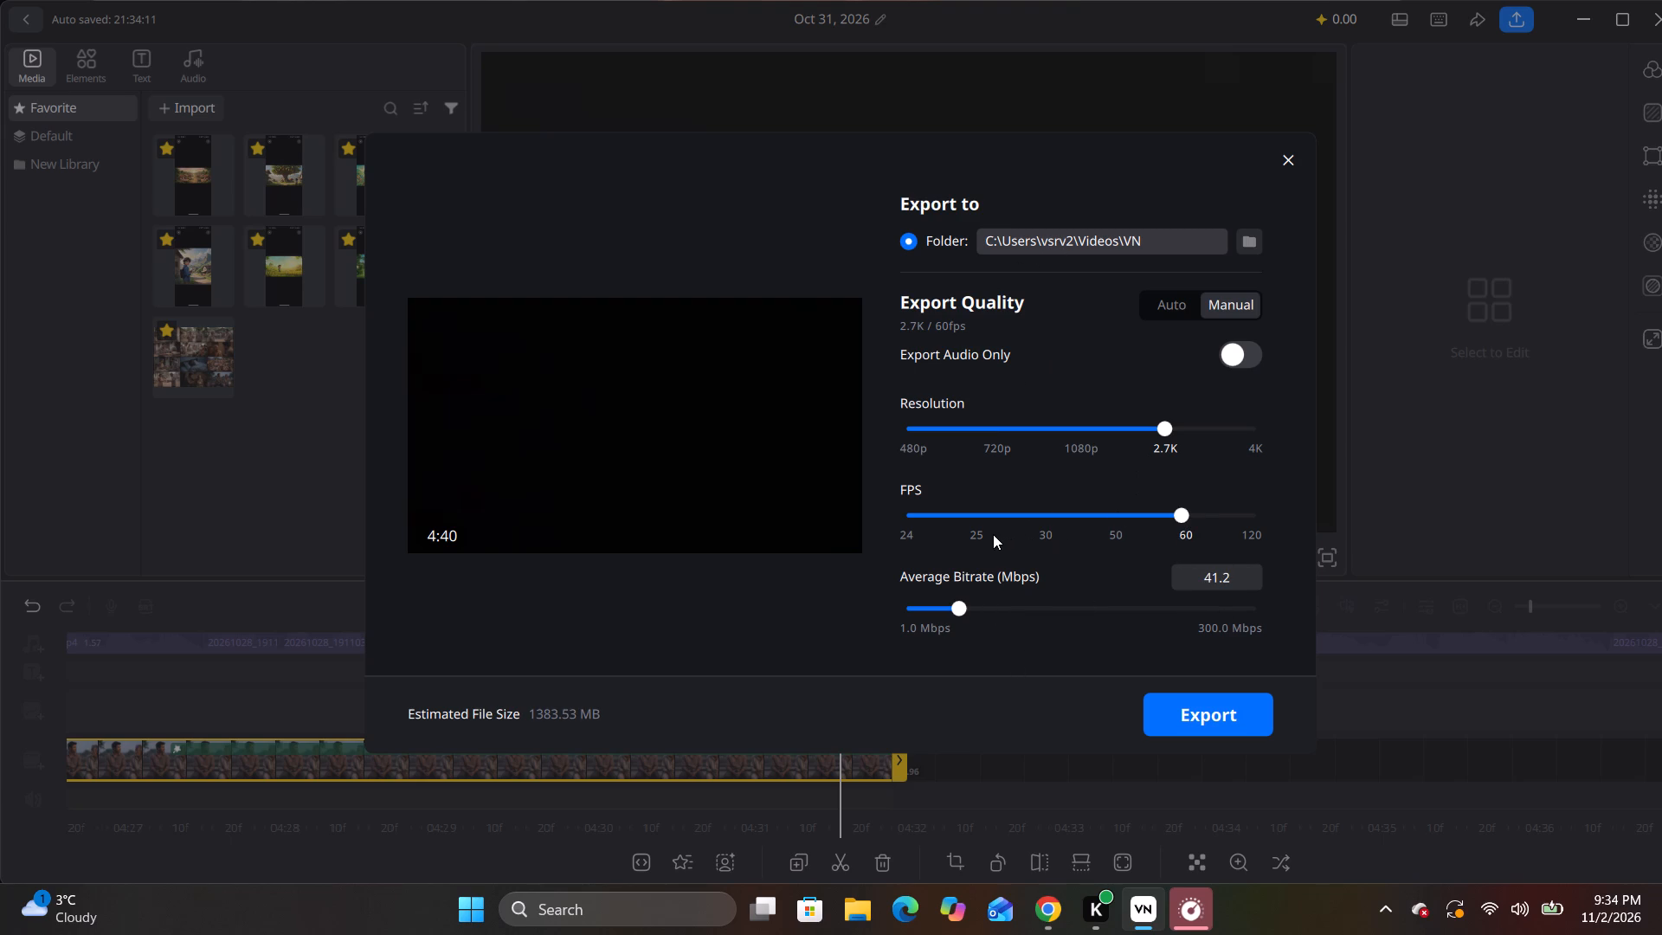
click(1203, 713)
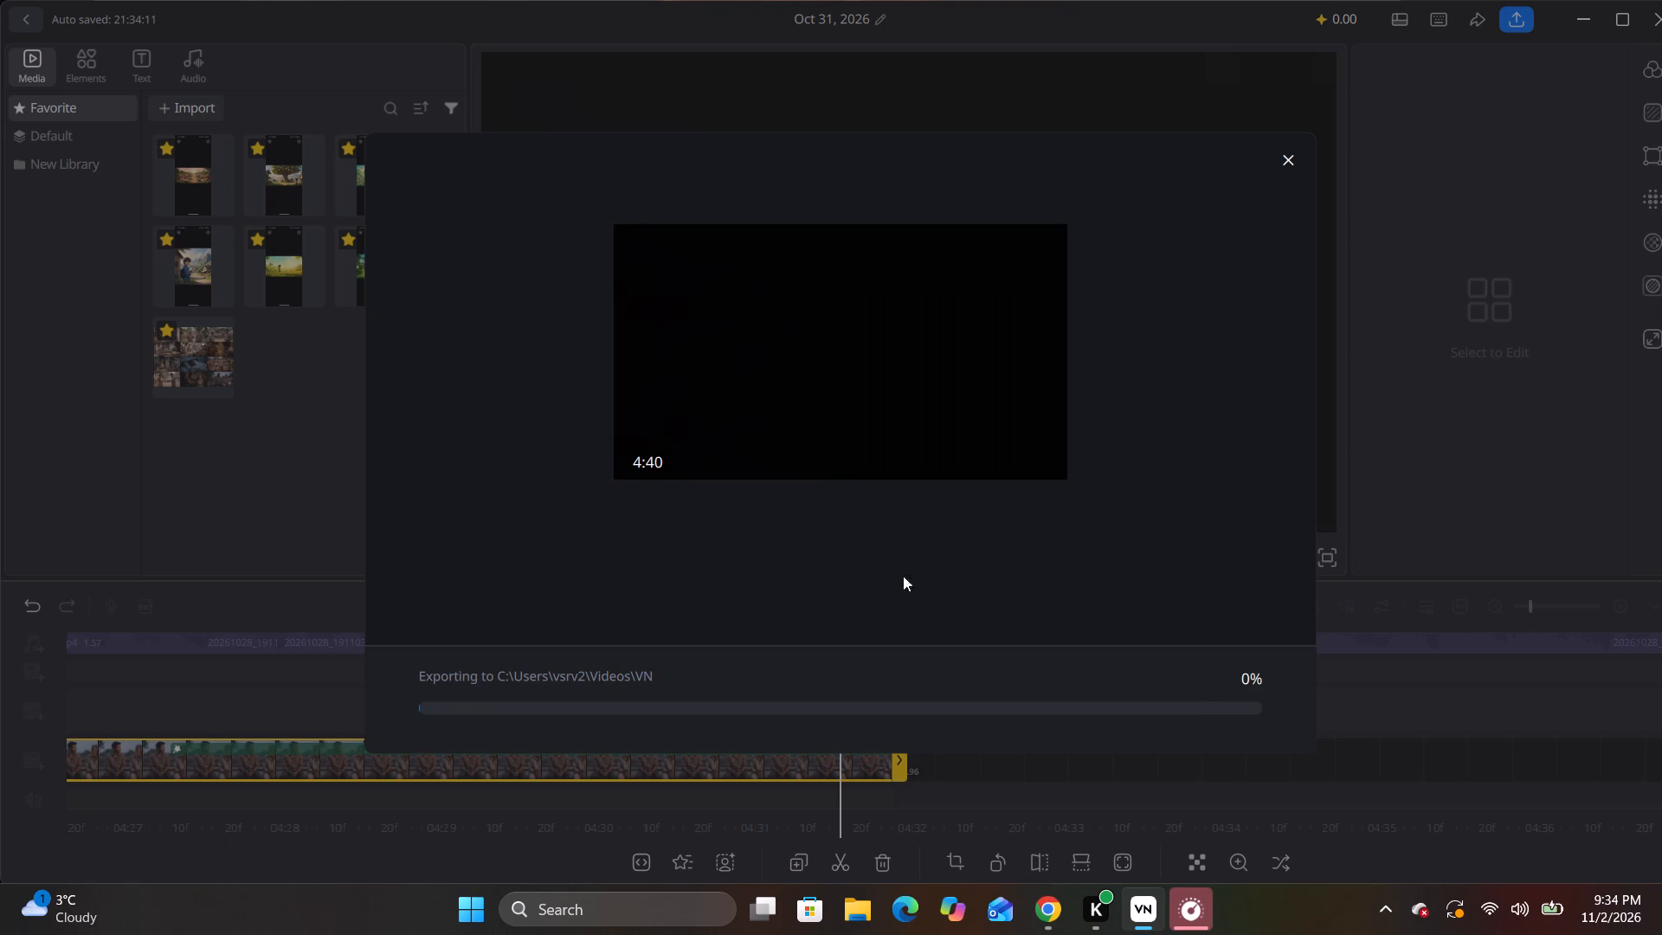
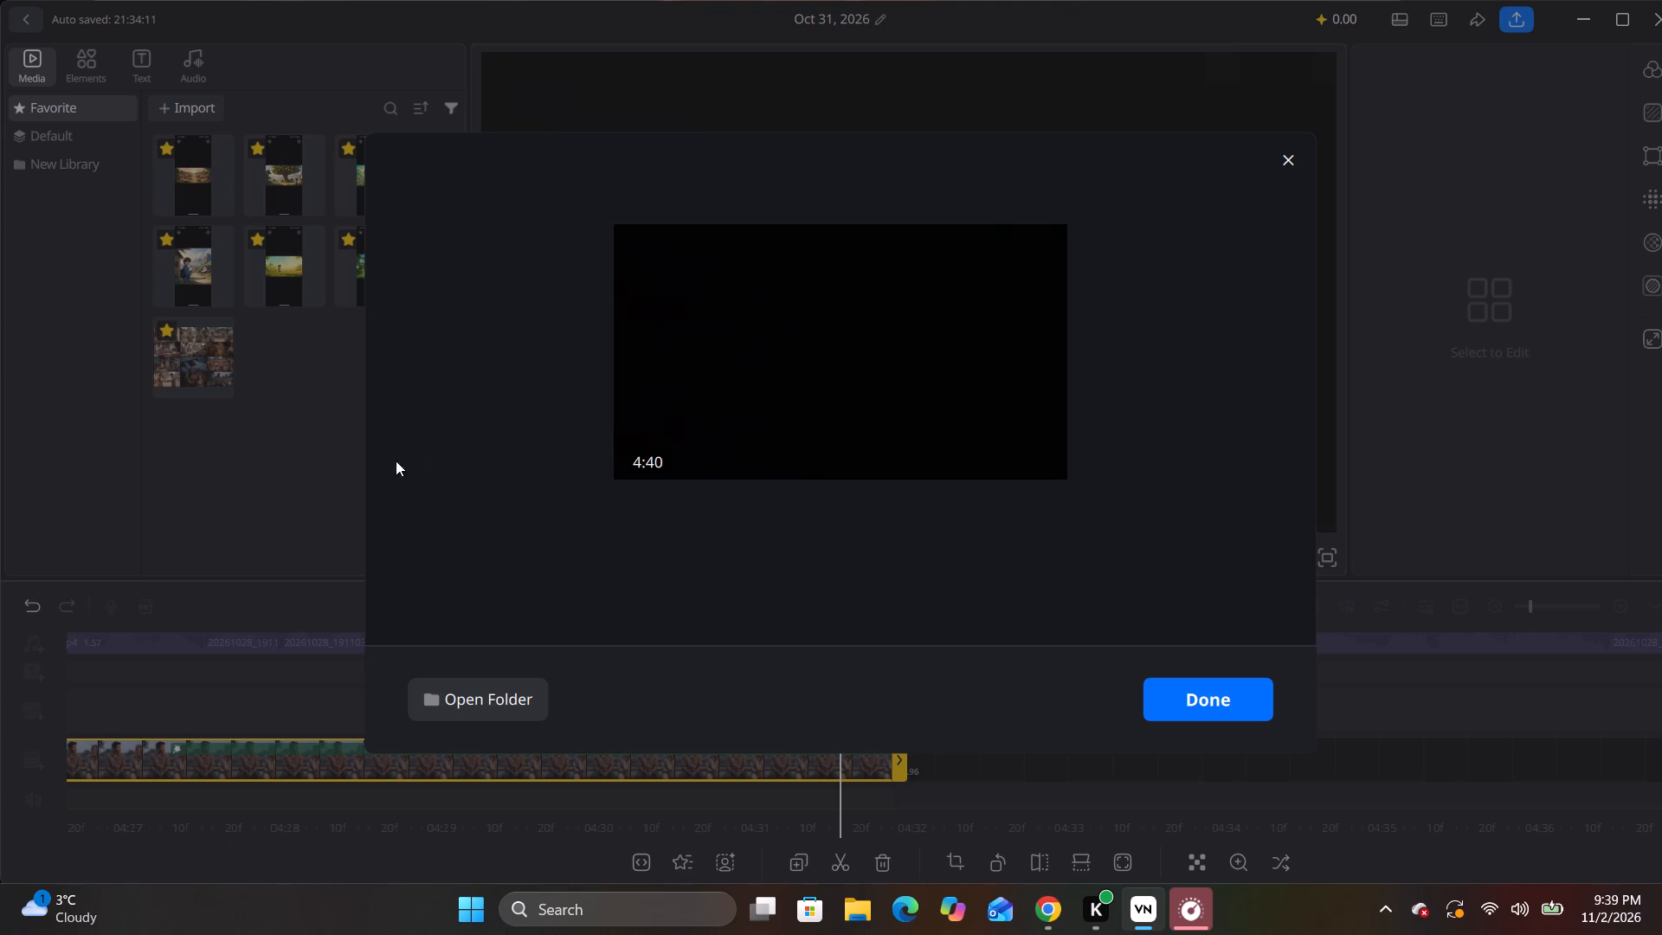
Finish the video export and return to the Oct 31, 2026 project's editing timeline.
click(1239, 699)
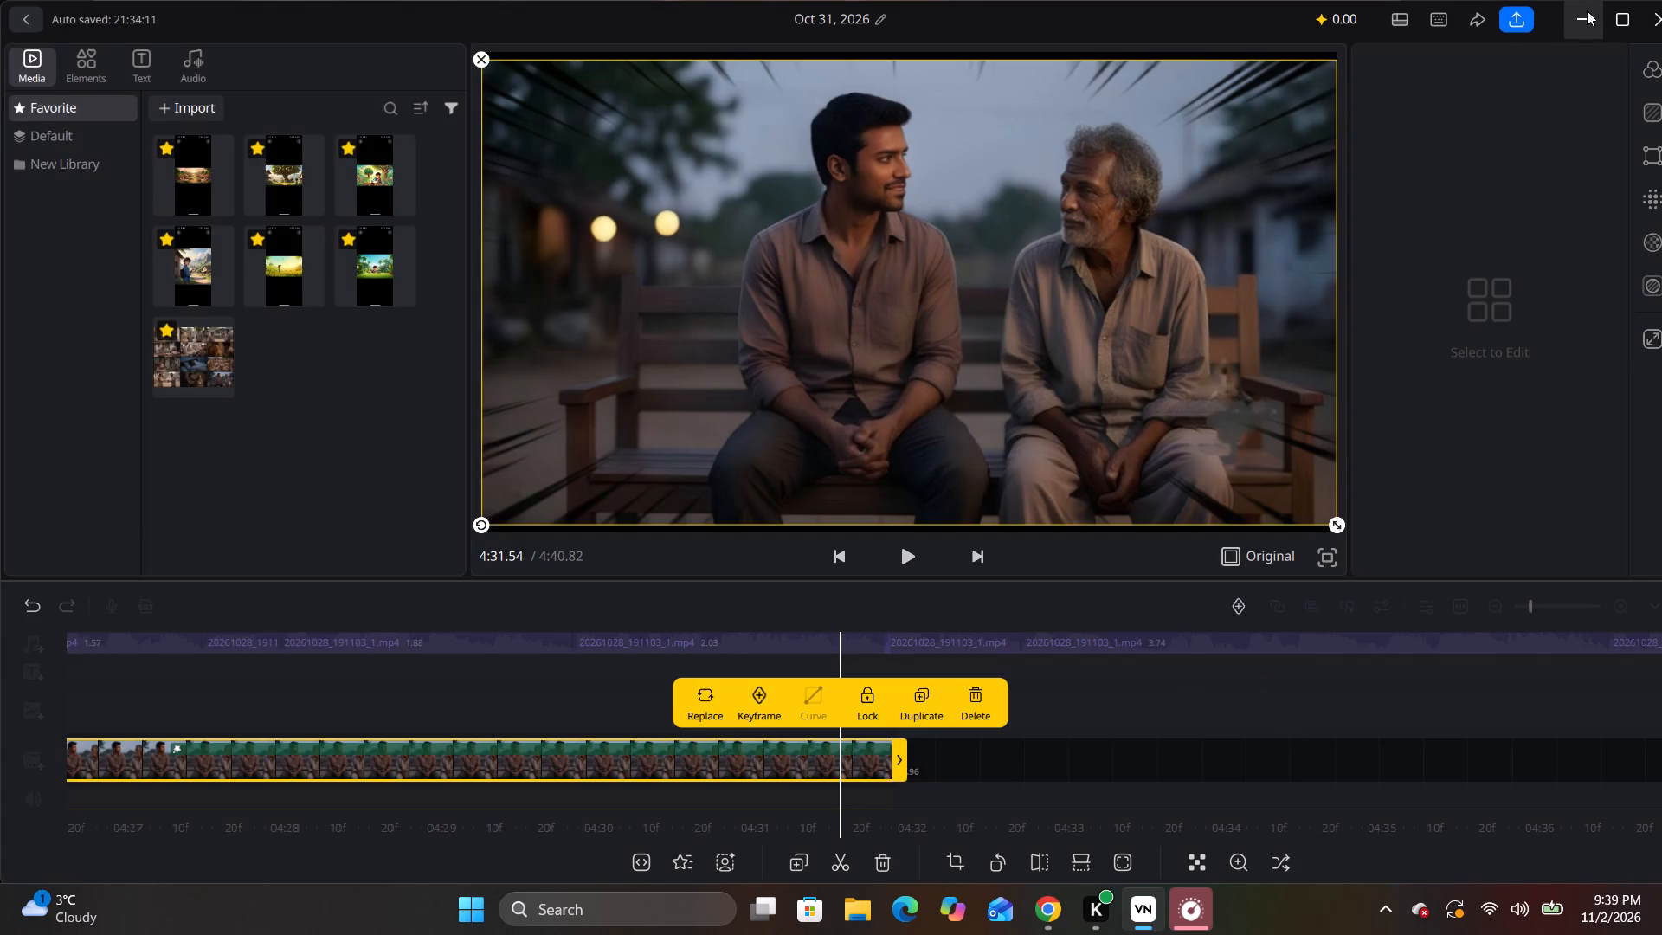
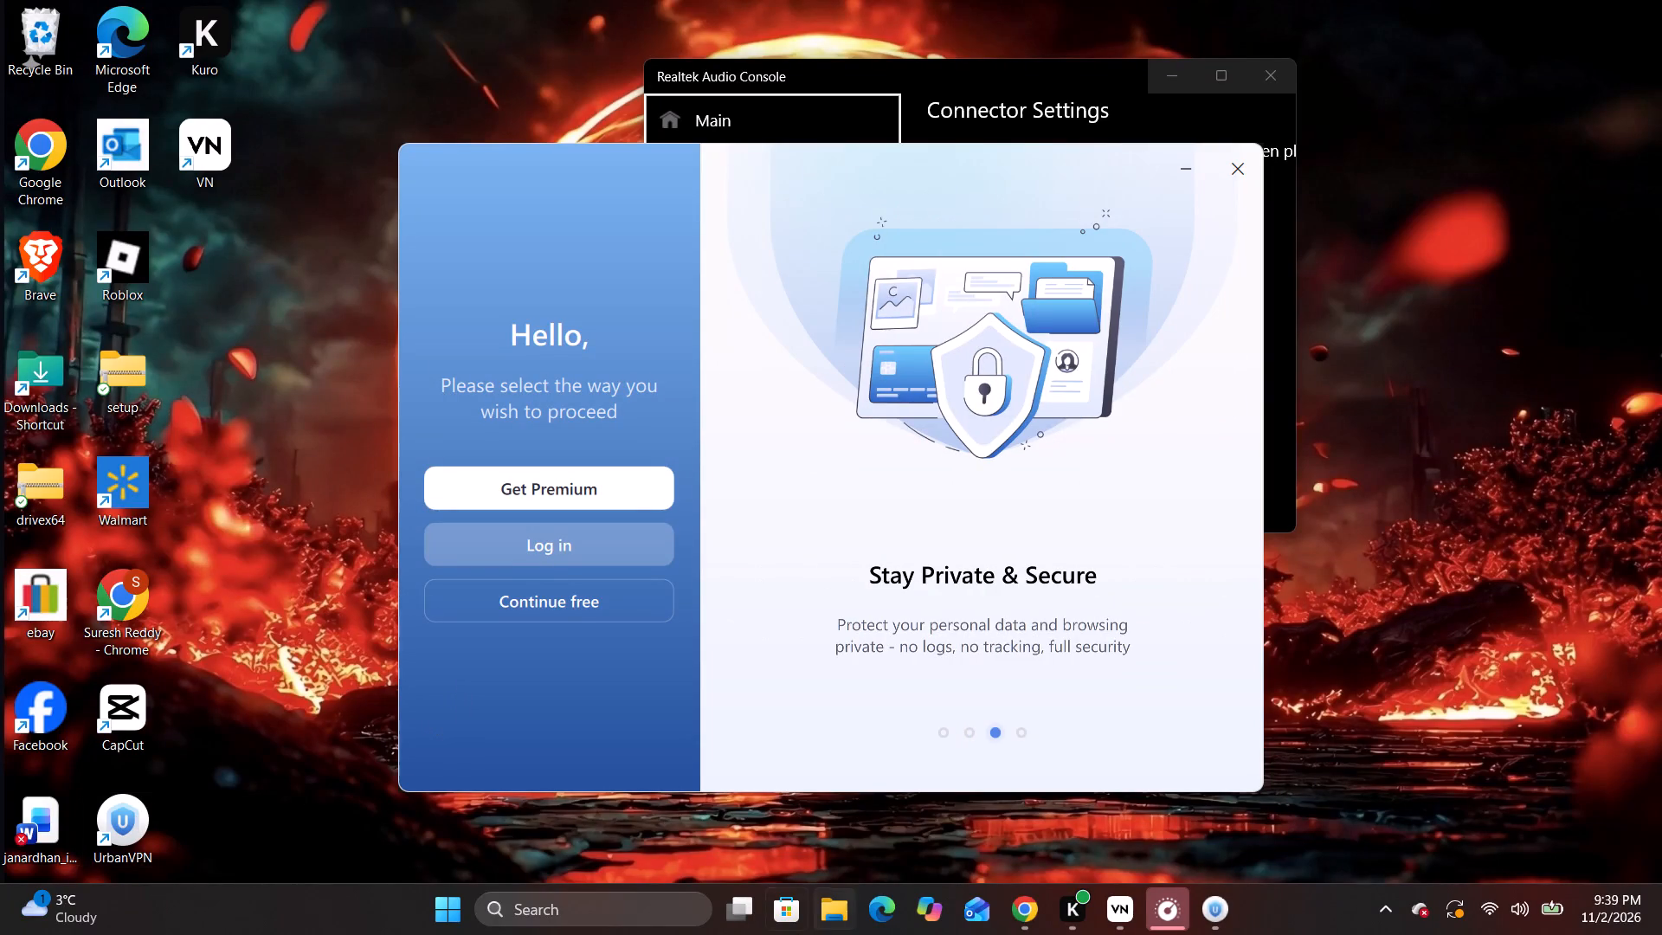
Continue with the free version of UrbanVPN, skip the Premium upgrade offer, and connect to the Russia server.
click(577, 610)
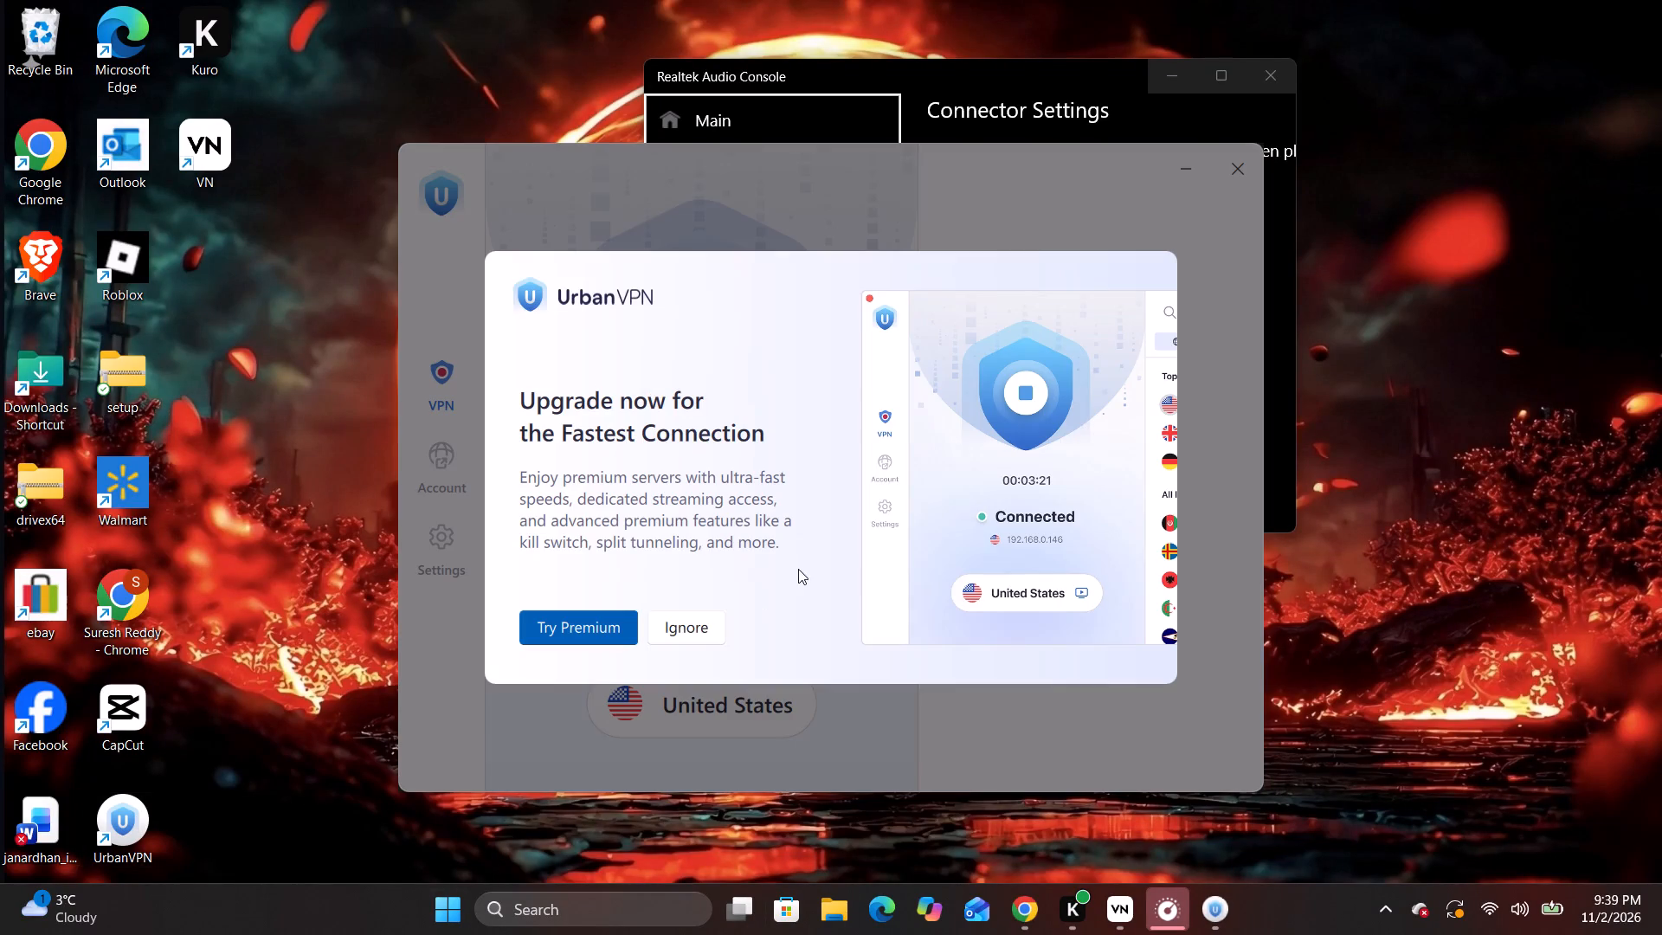
click(693, 631)
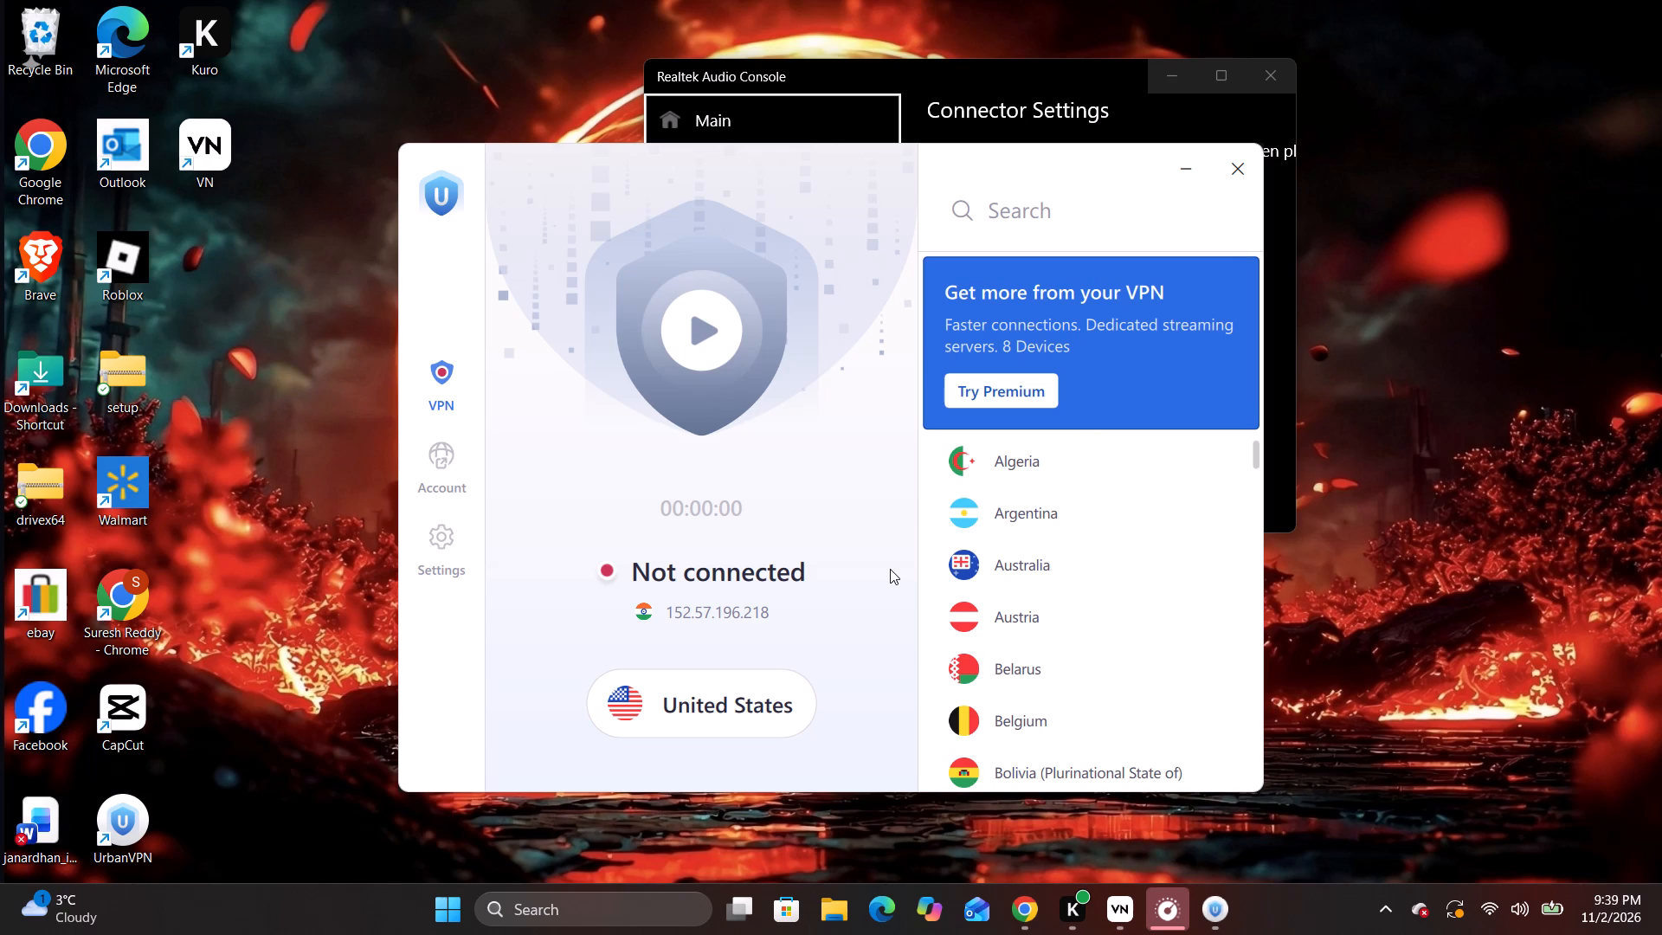
scroll(1111, 590, down, 7)
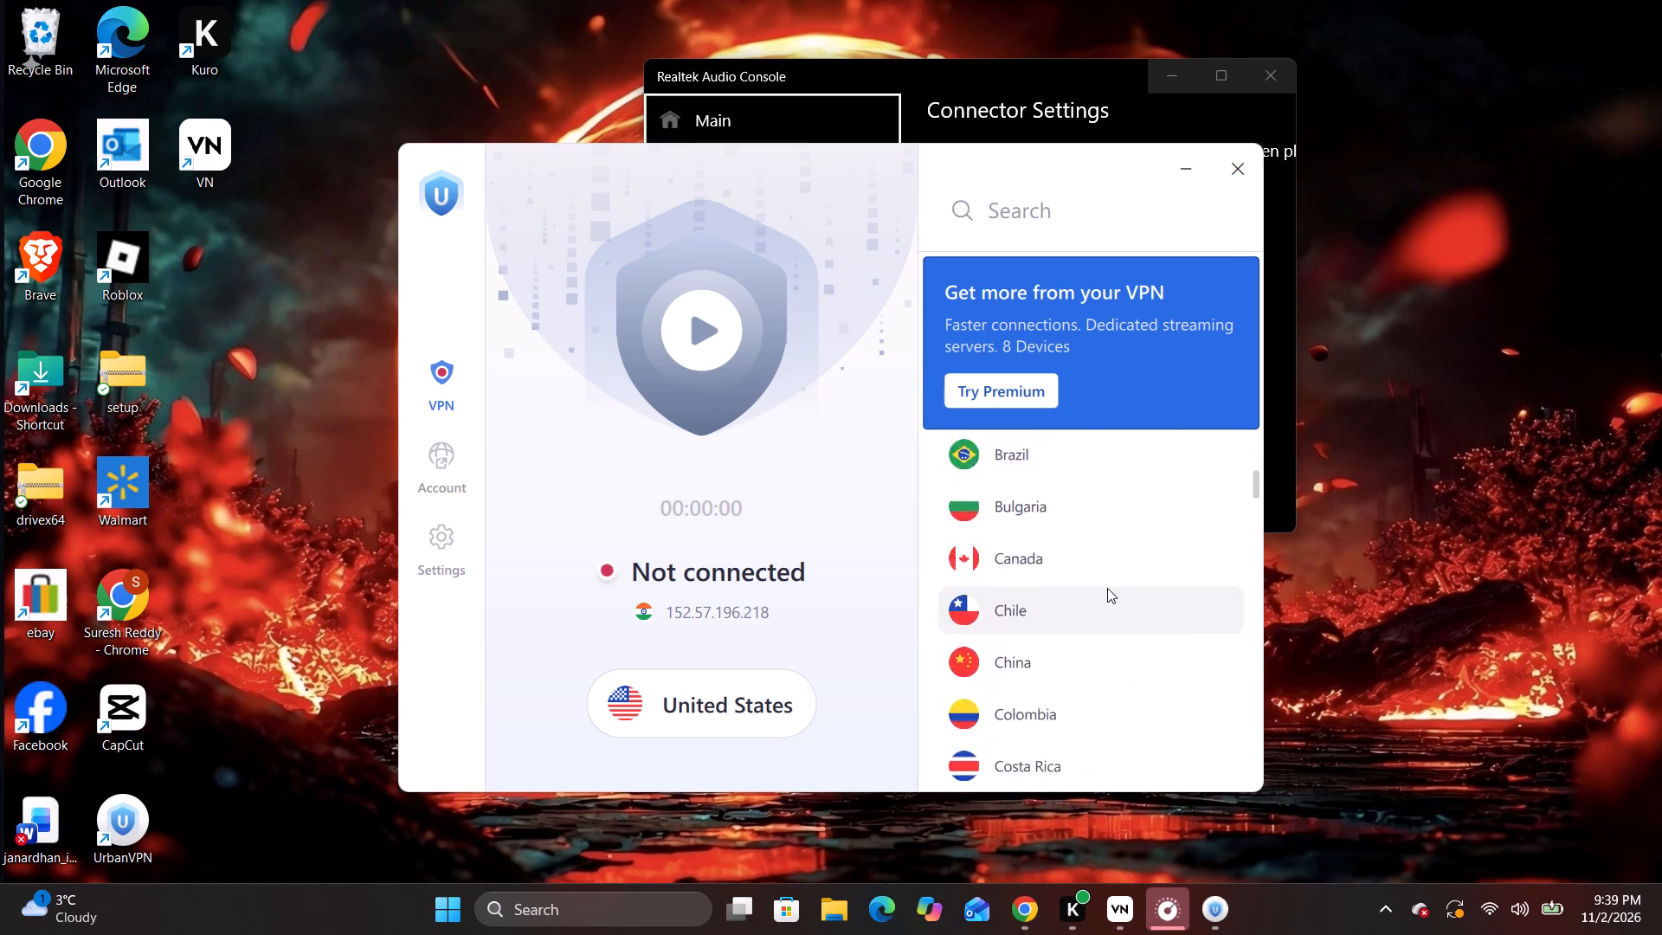
scroll(1107, 588, down, 13)
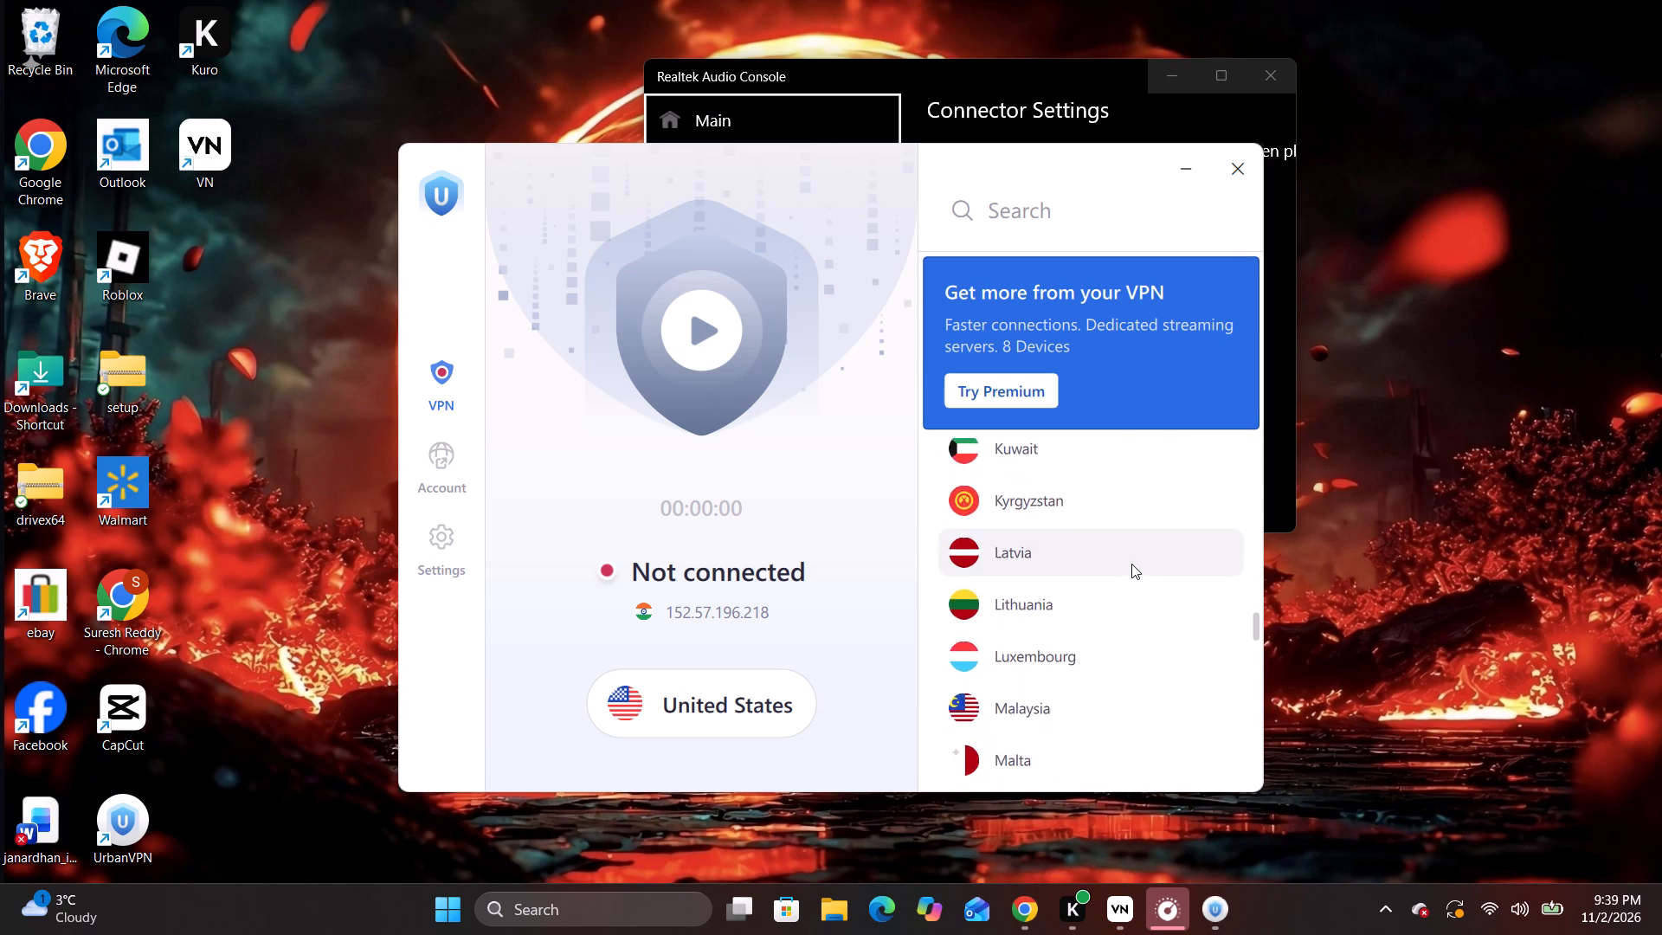
scroll(1131, 564, down, 7)
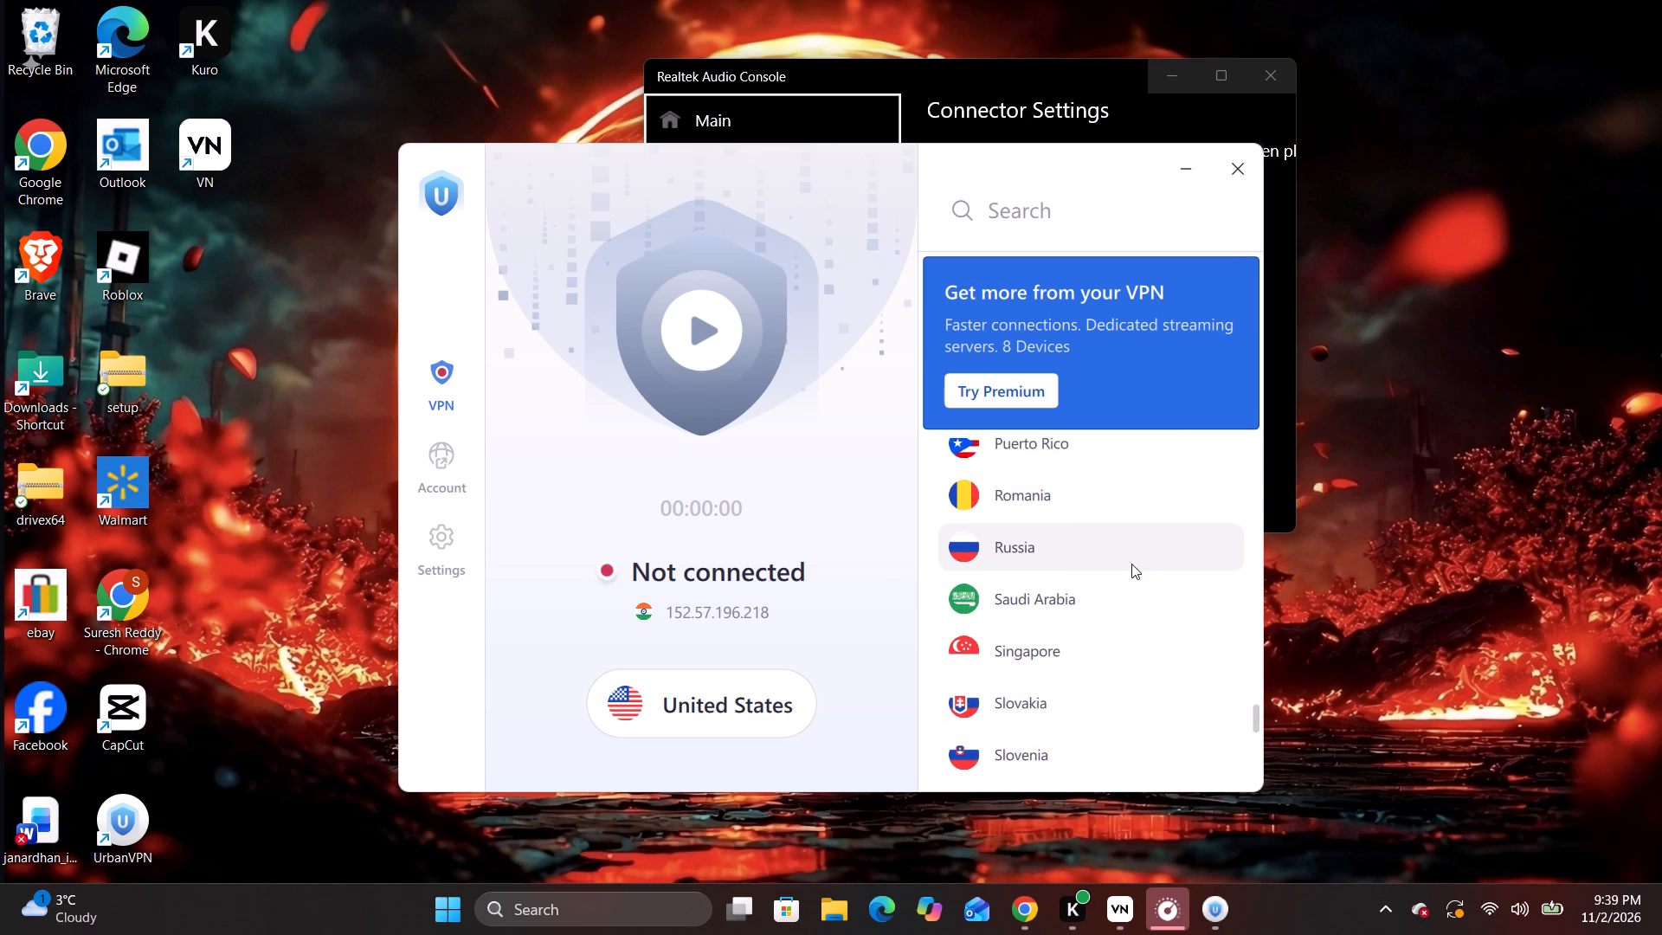
click(1085, 538)
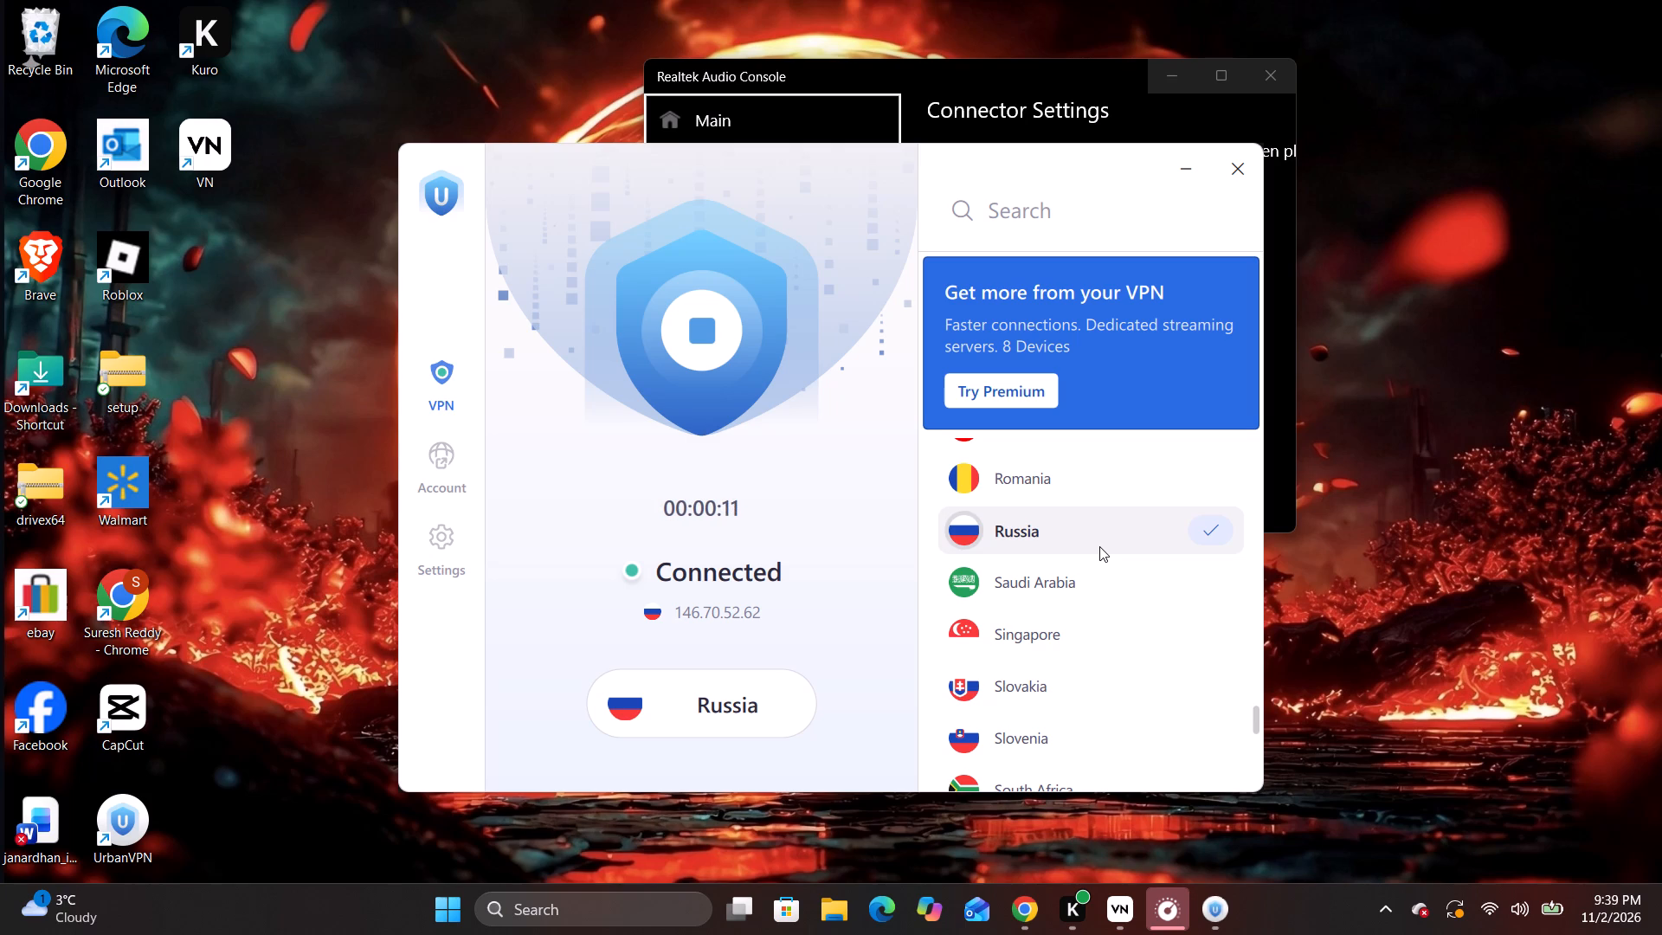
Launch CapCut and dismiss the CapCut Pro free trial offer.
double_click(124, 713)
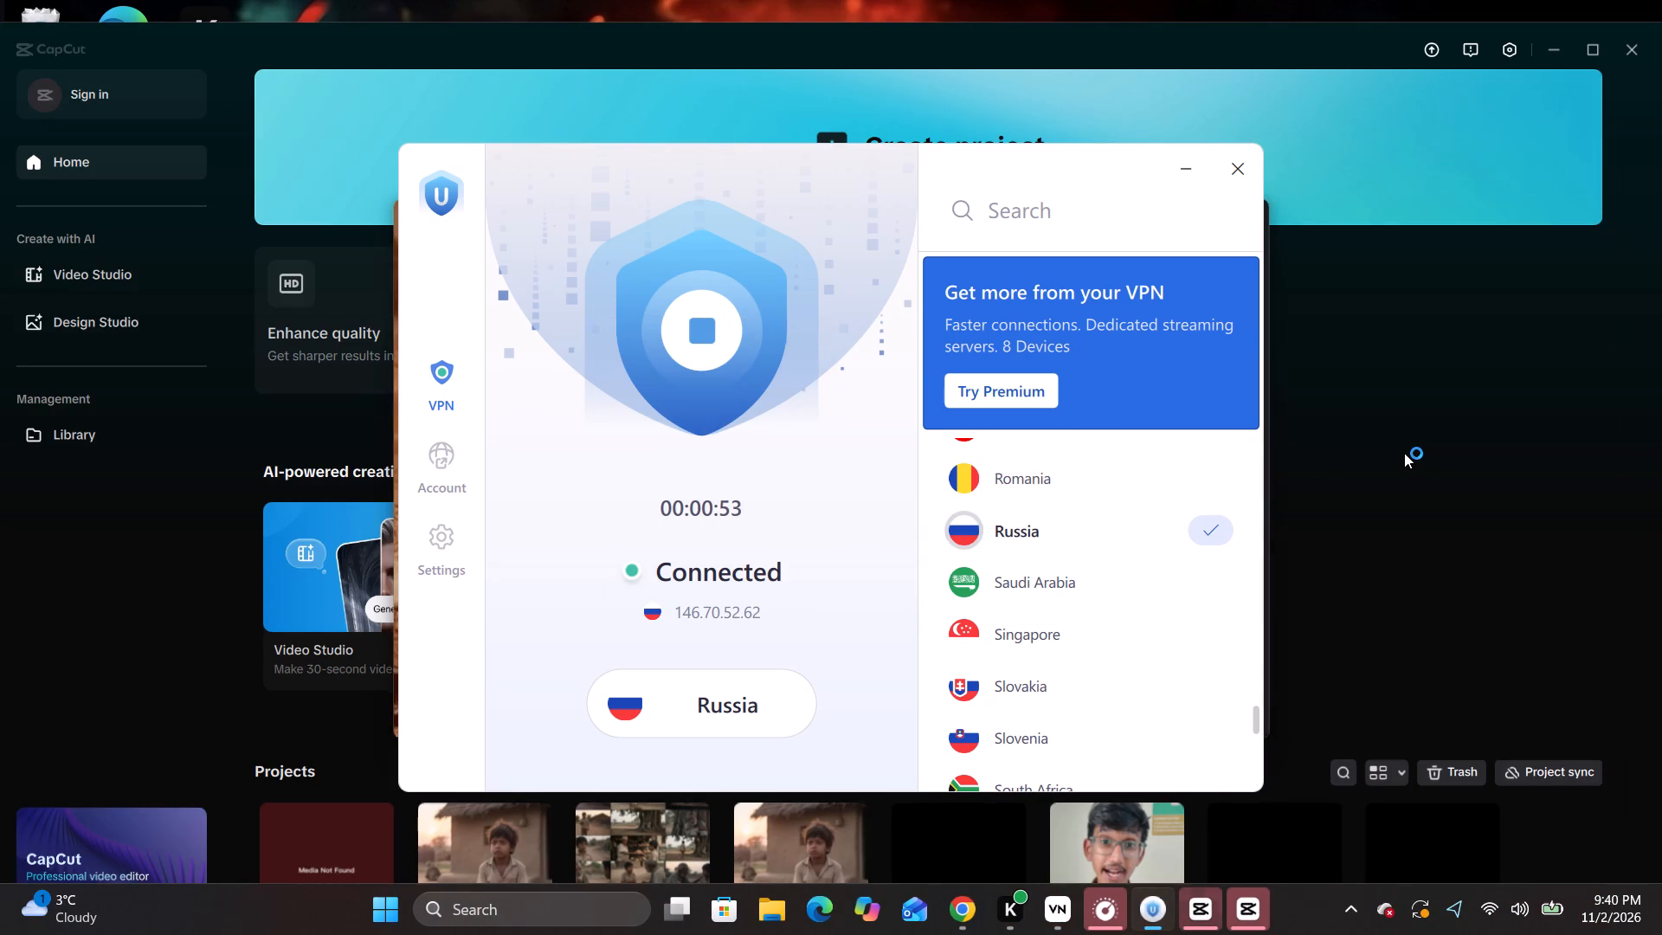
click(1404, 453)
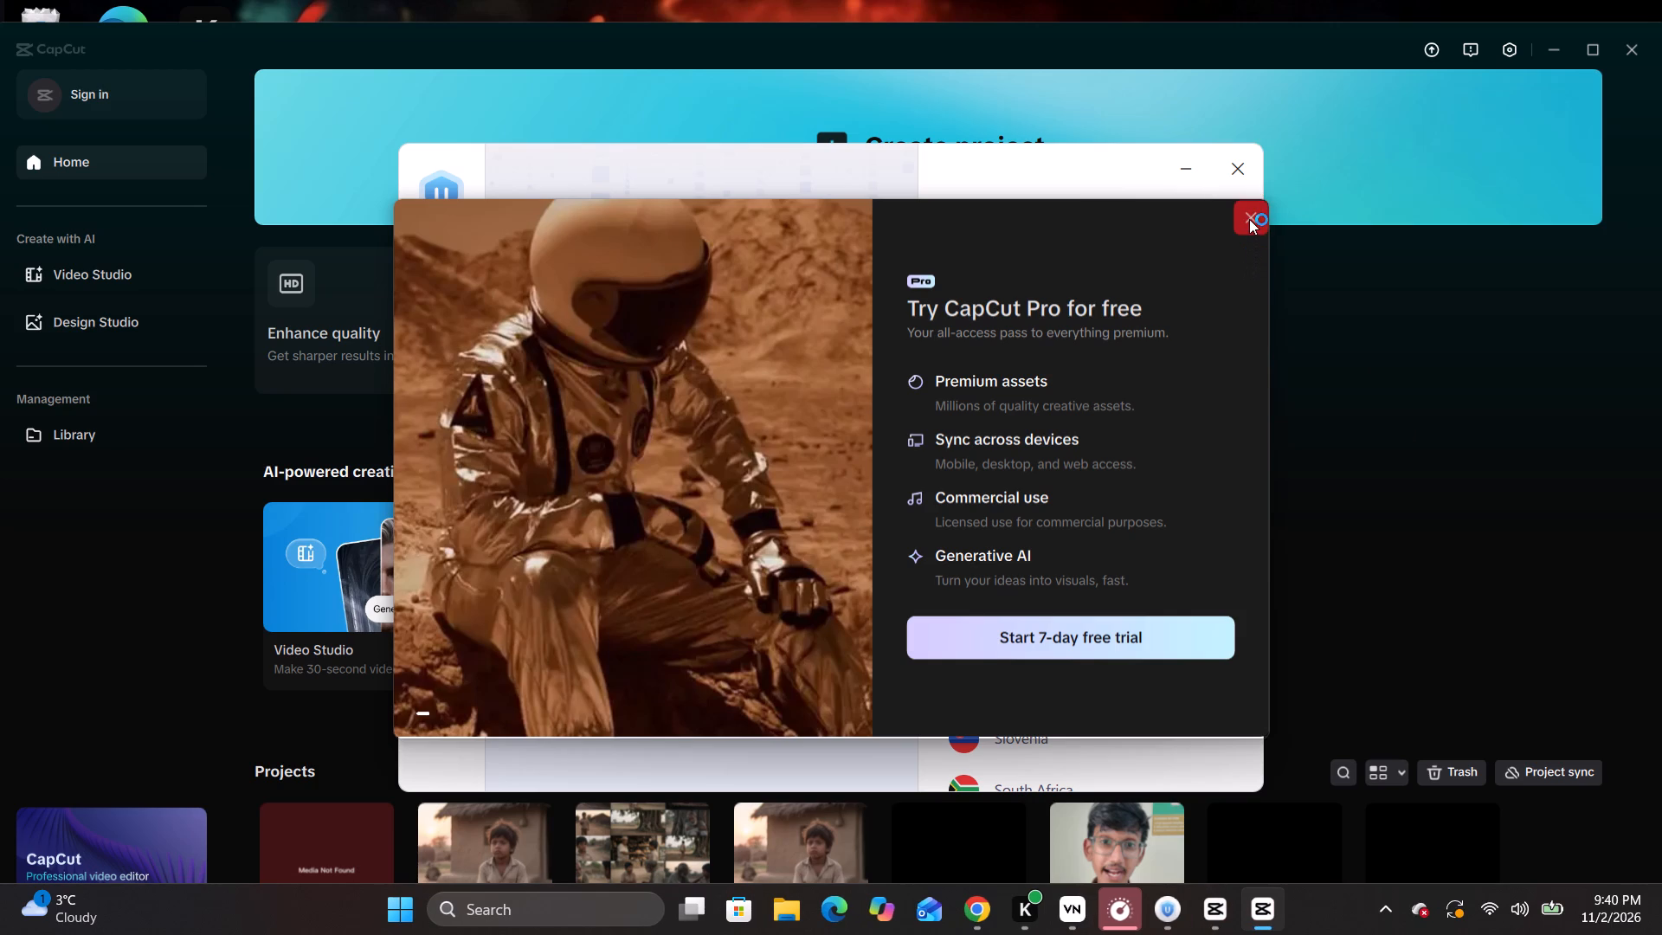
click(1433, 339)
click(1253, 216)
click(1410, 403)
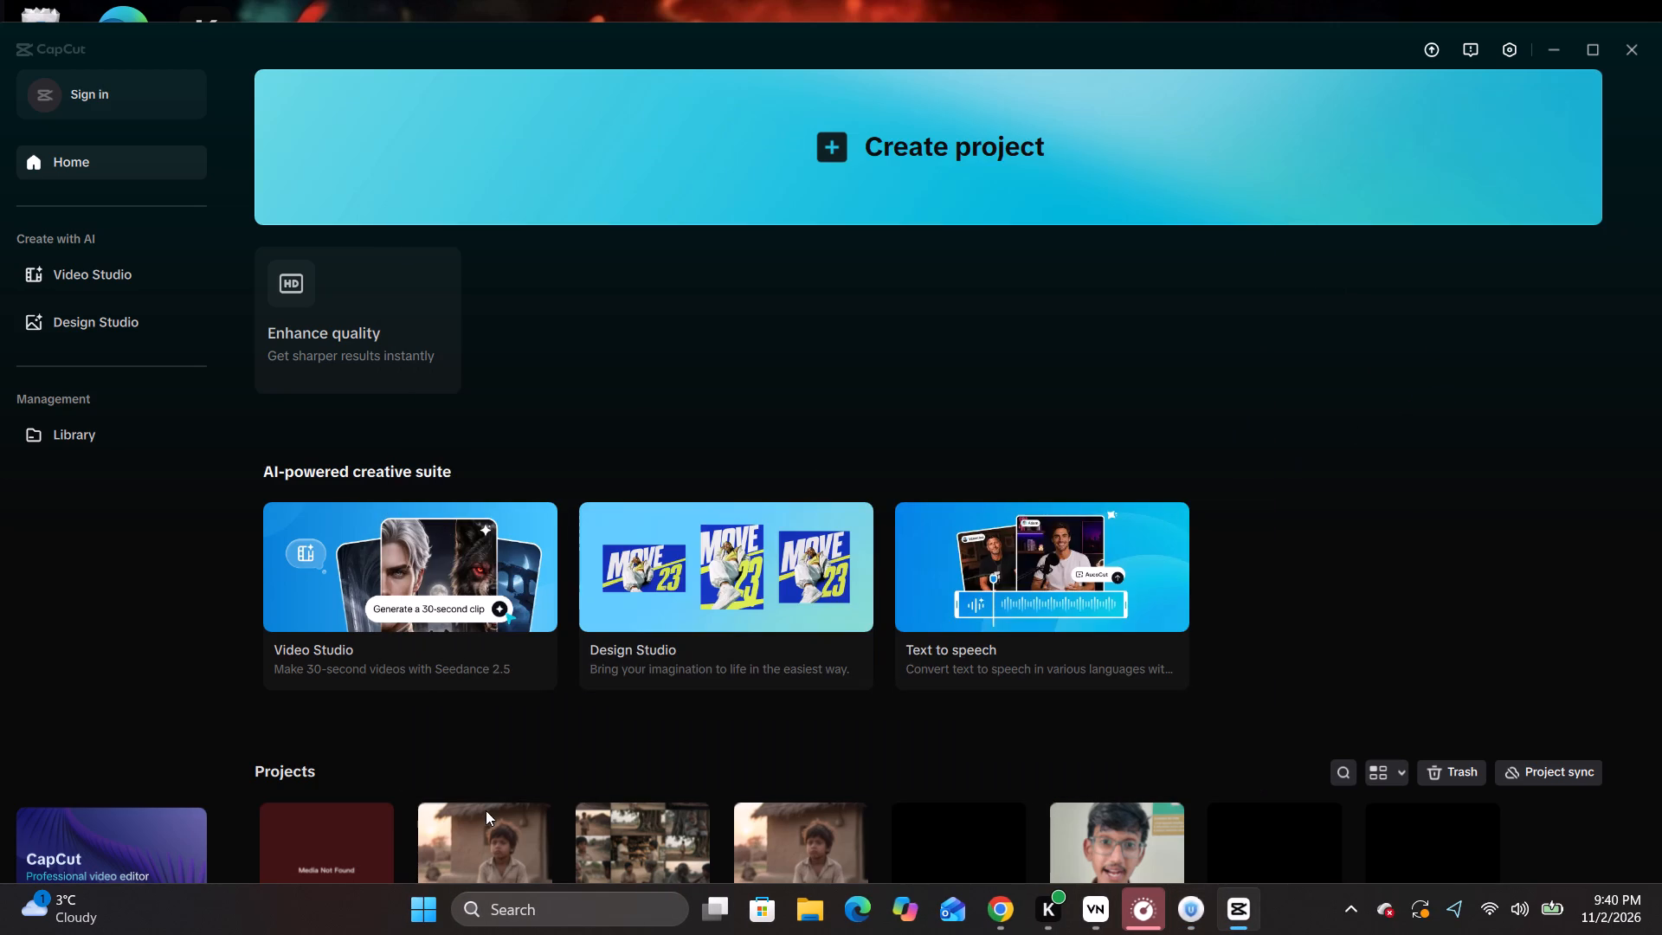
Create a new CapCut video project.
scroll(566, 746, down, 3)
scroll(566, 734, up, 4)
click(848, 172)
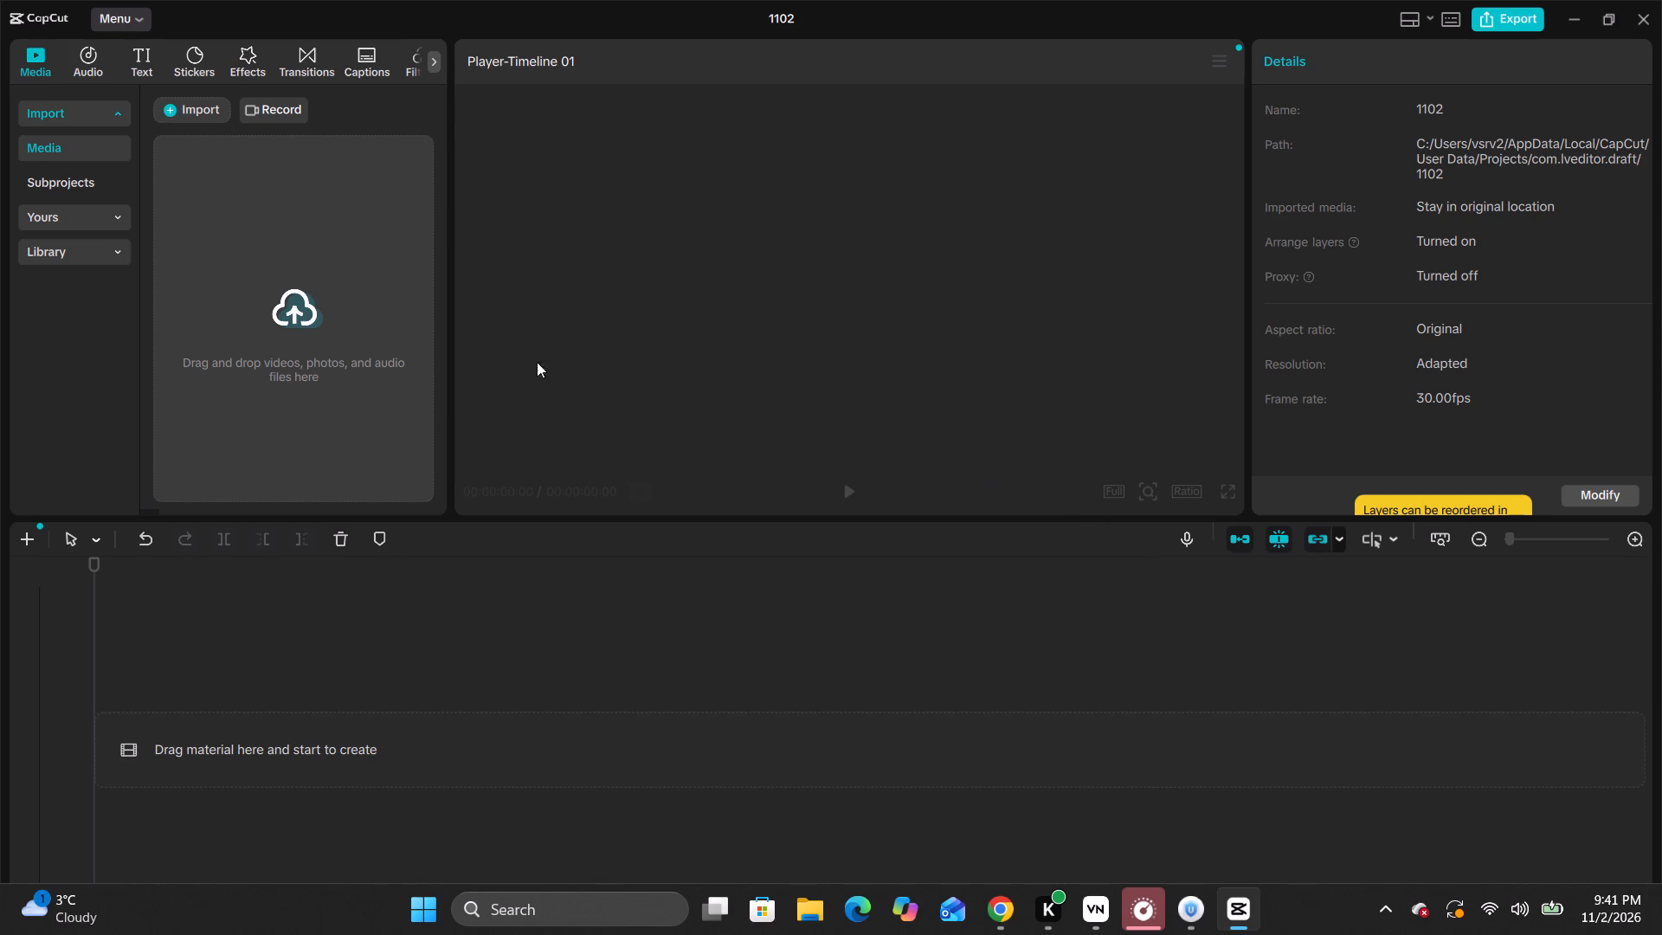
click(241, 311)
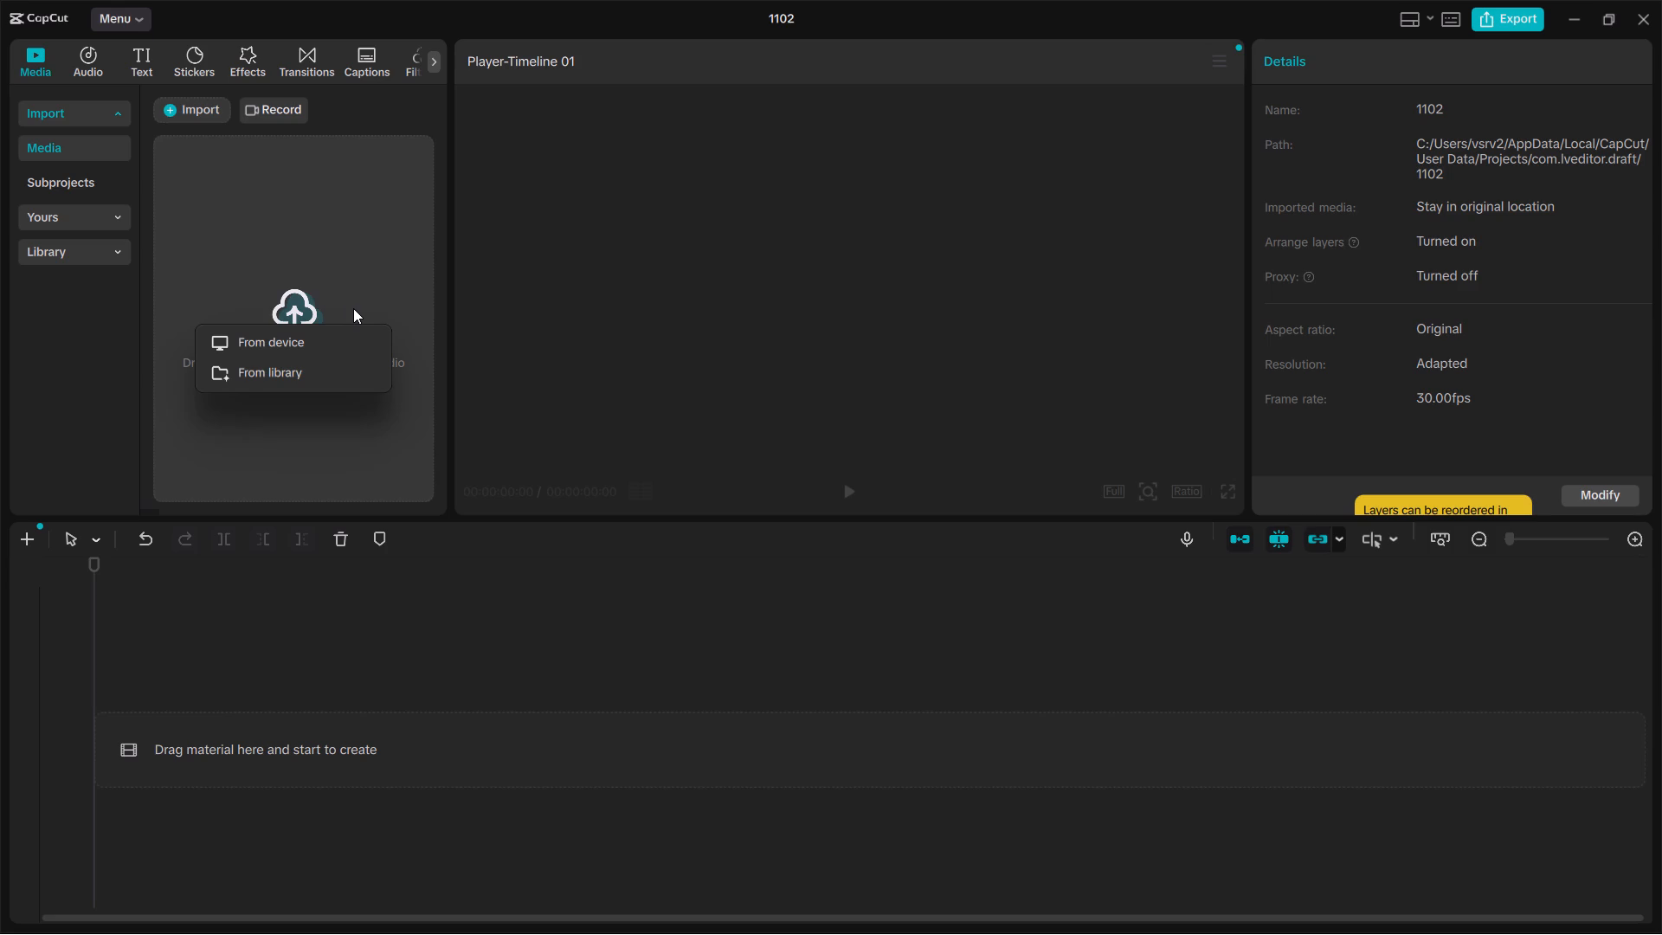
click(305, 334)
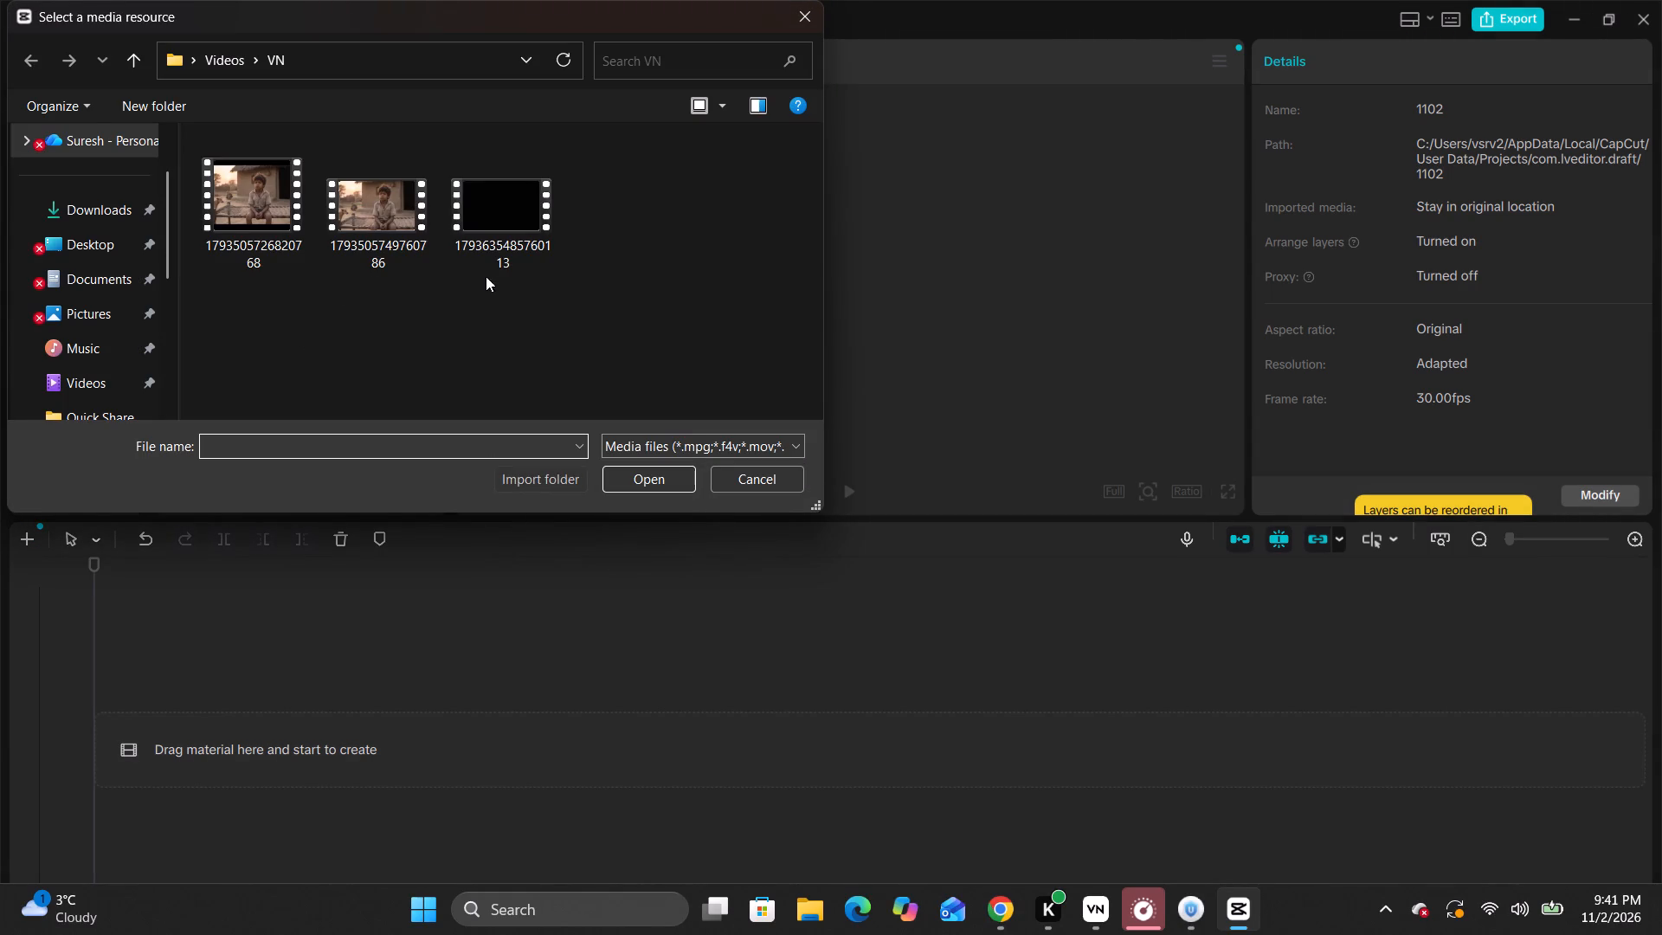
click(481, 218)
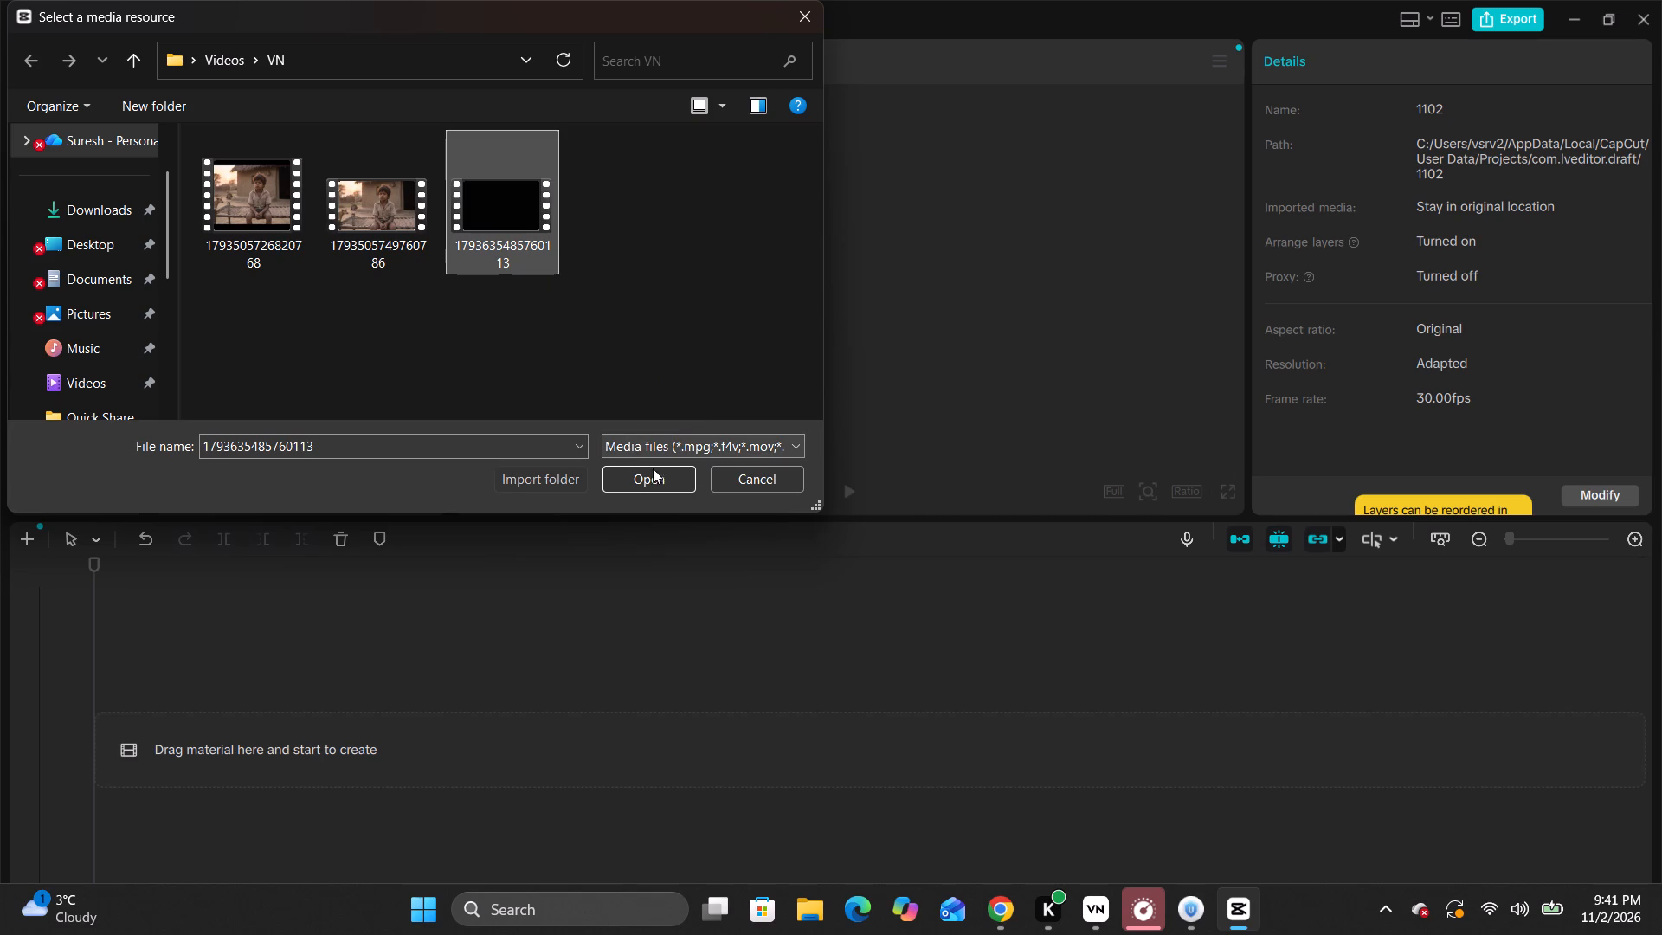
click(669, 486)
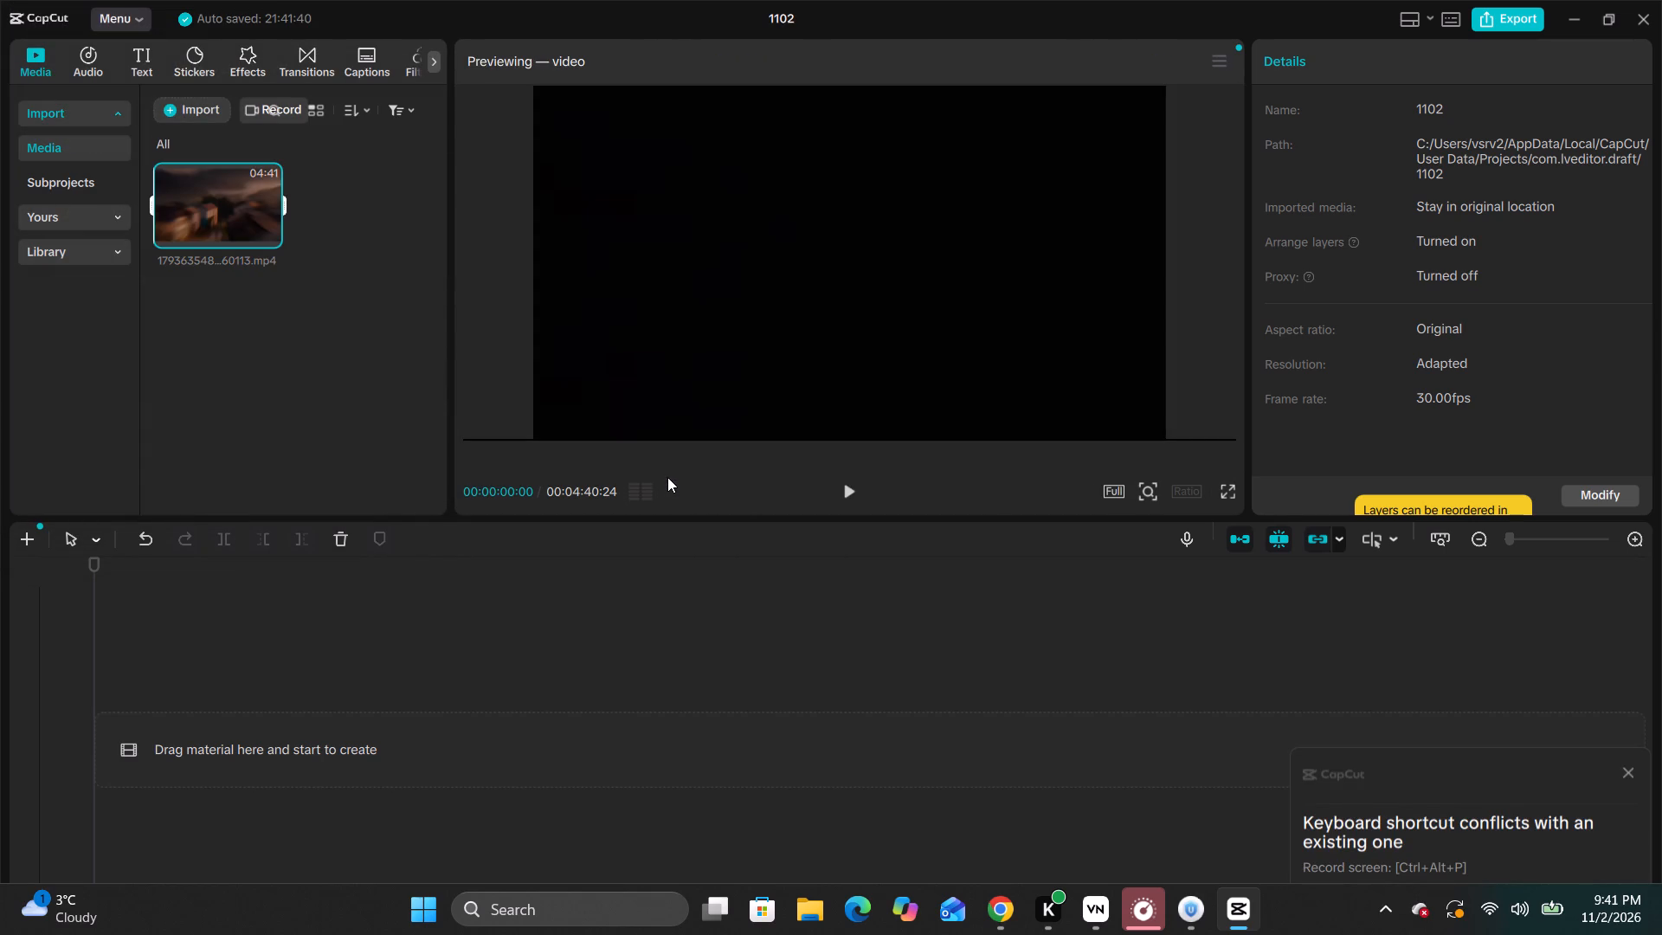
Place the imported video at the start of the empty timeline.
drag(241, 199, 254, 215)
drag(254, 215, 212, 735)
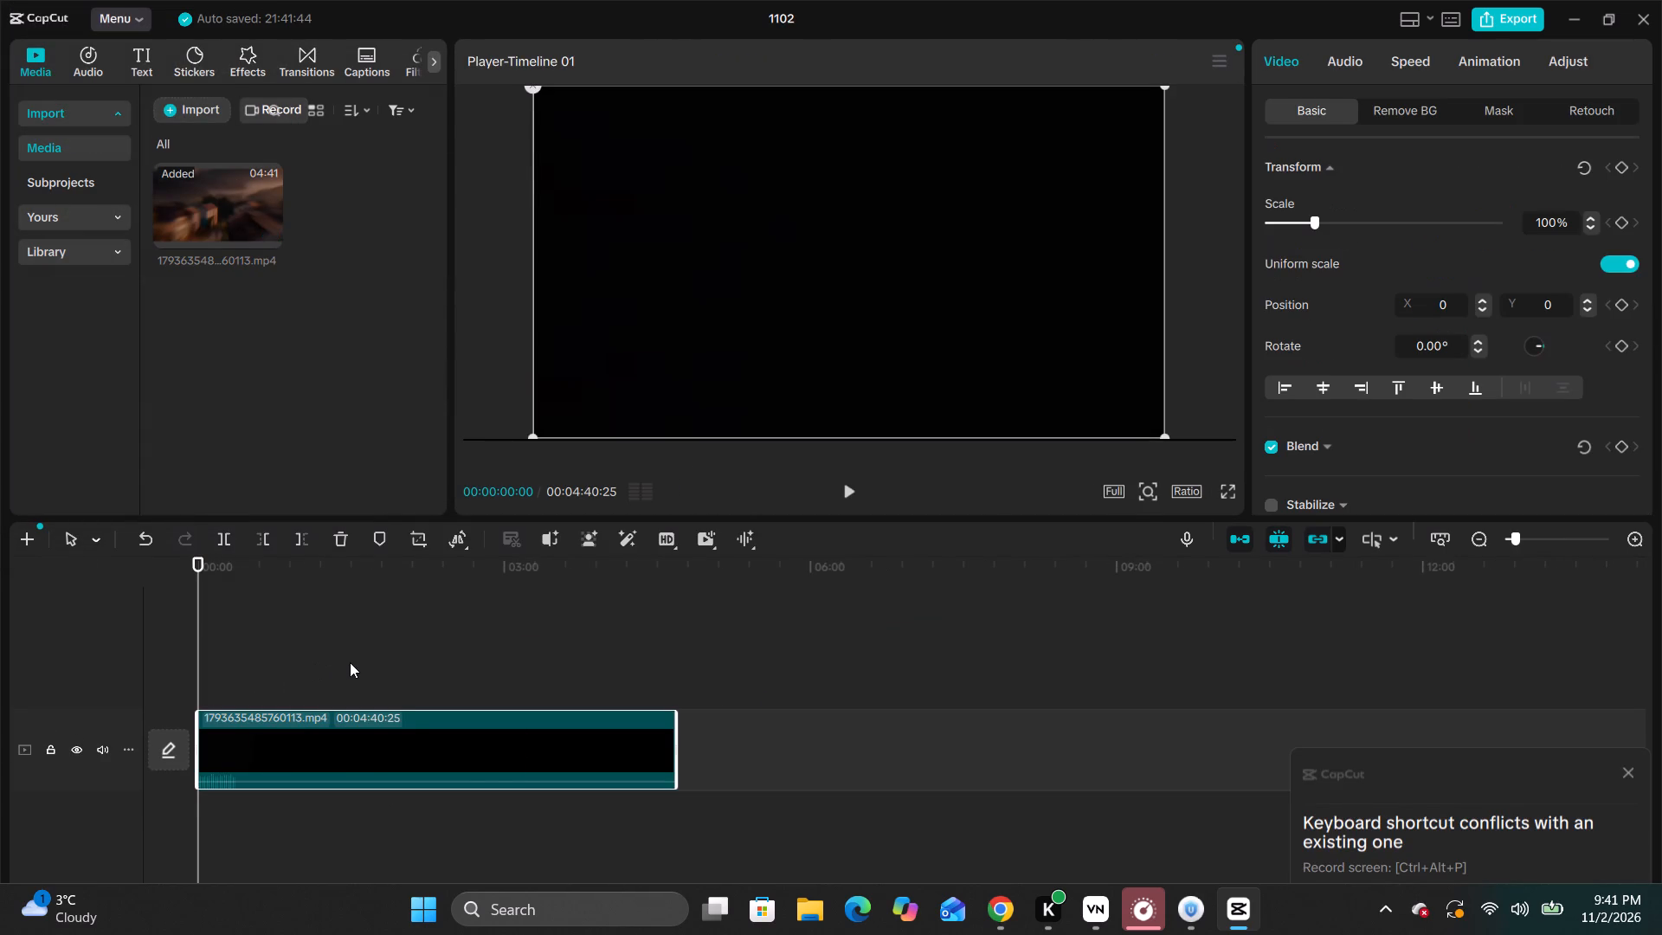
ctrl+scroll(350, 662, up, 13)
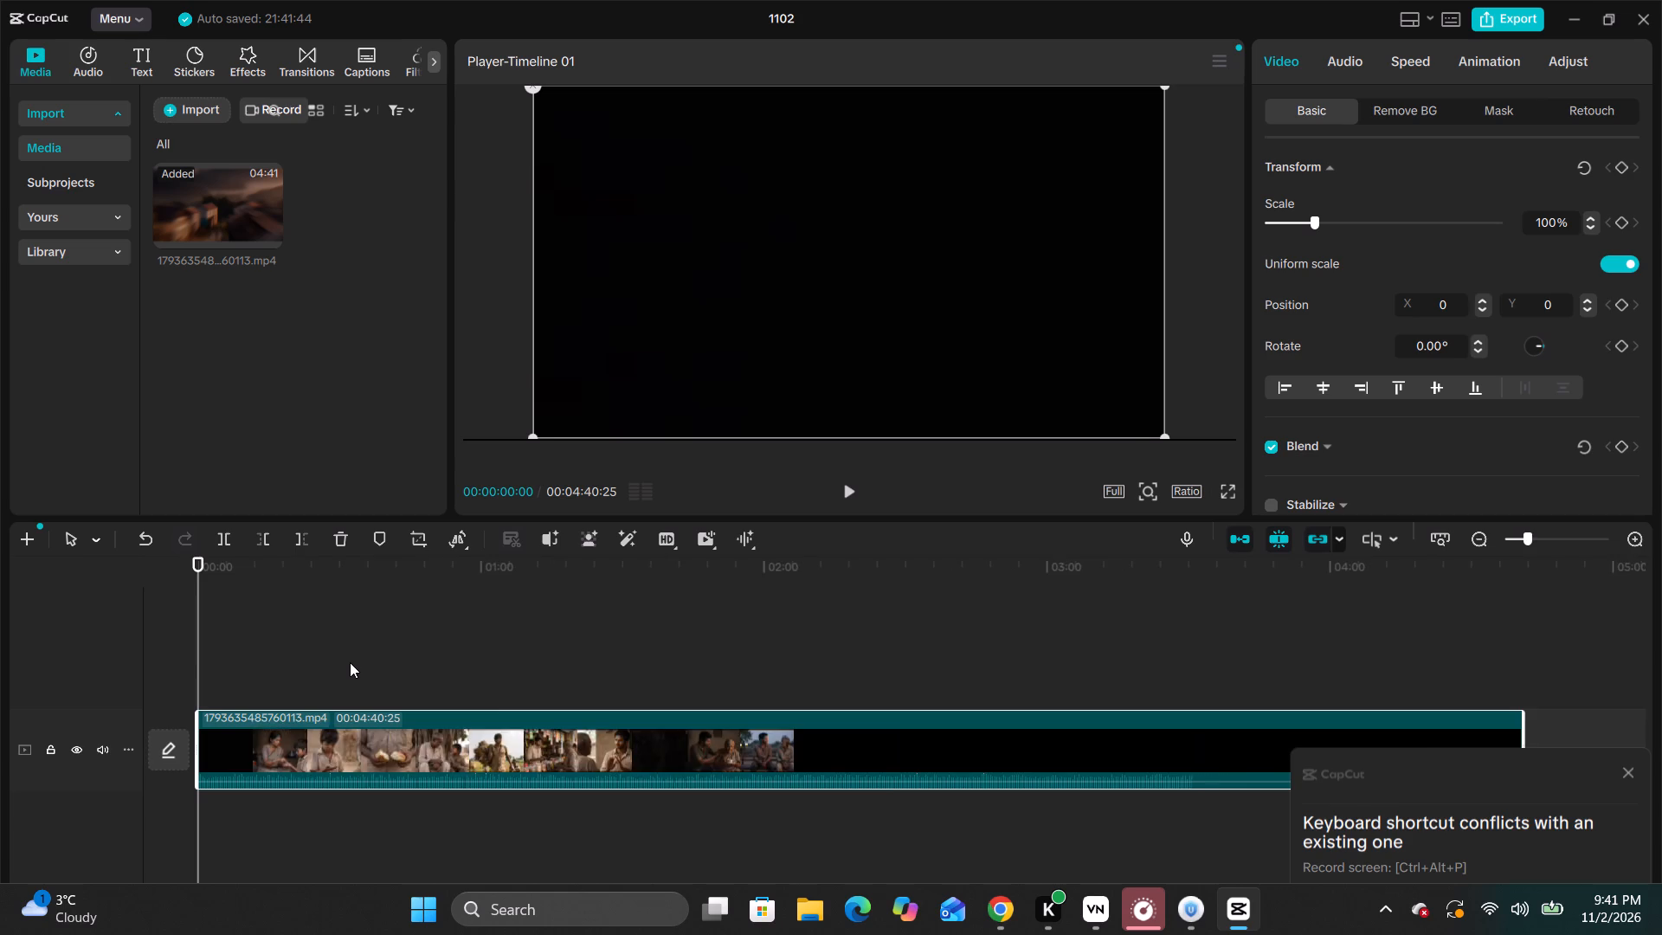
ctrl+scroll(350, 662, up, 17)
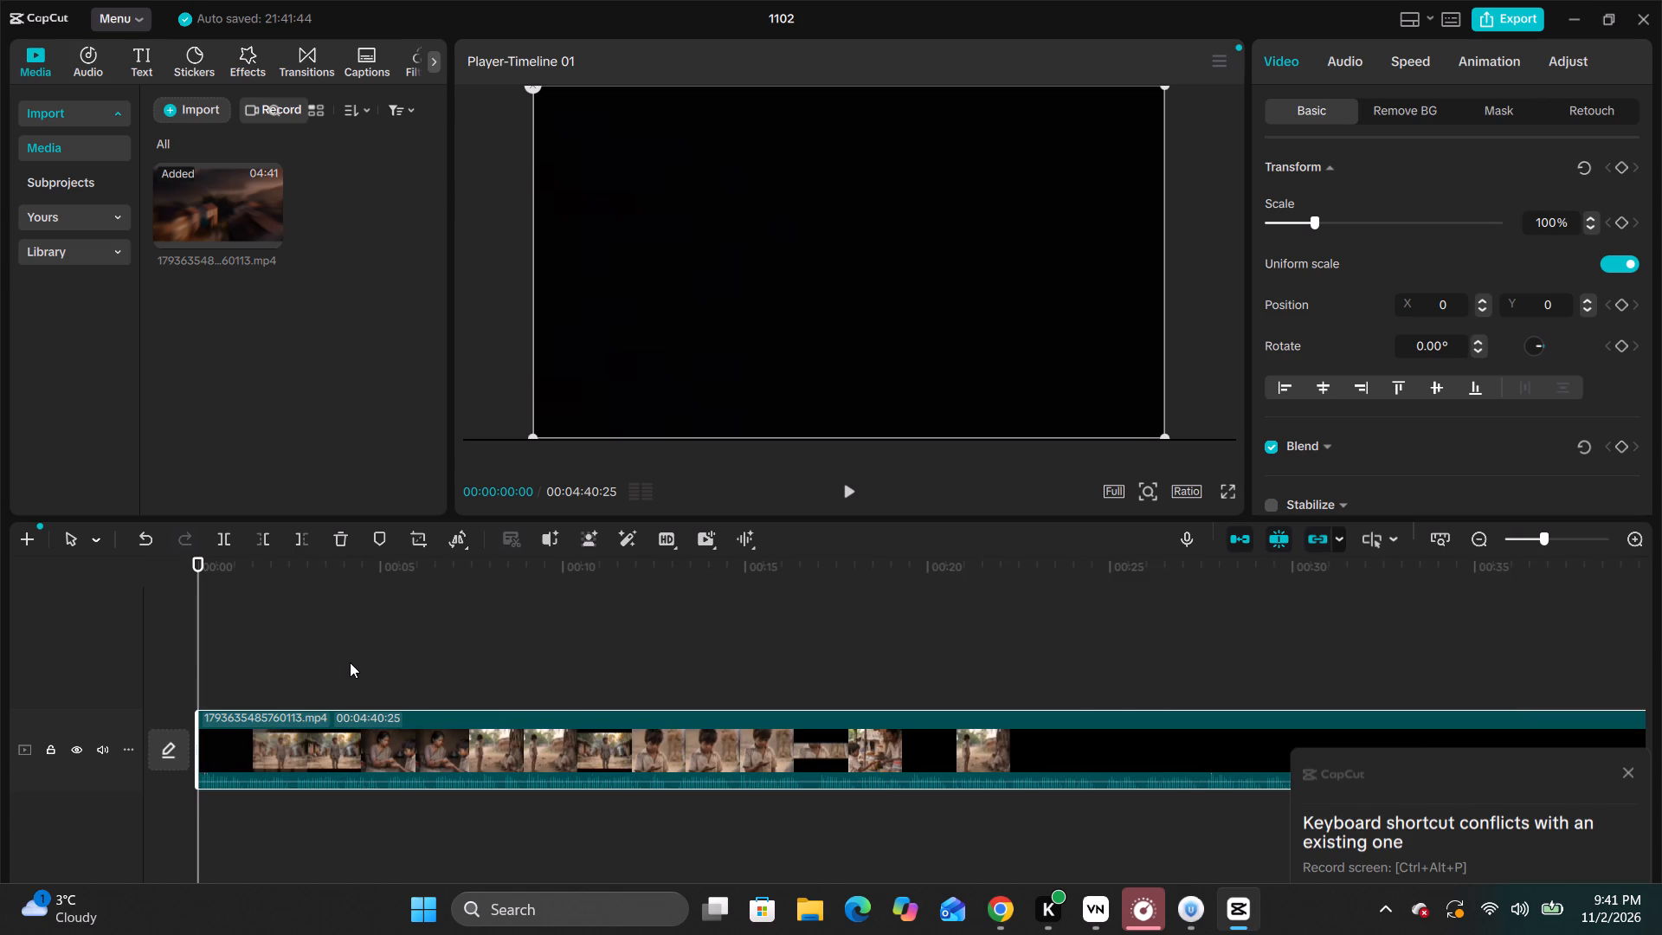
Switch to Chrome, open a new tab, and widen the browser window to the edge of the screen.
click(995, 902)
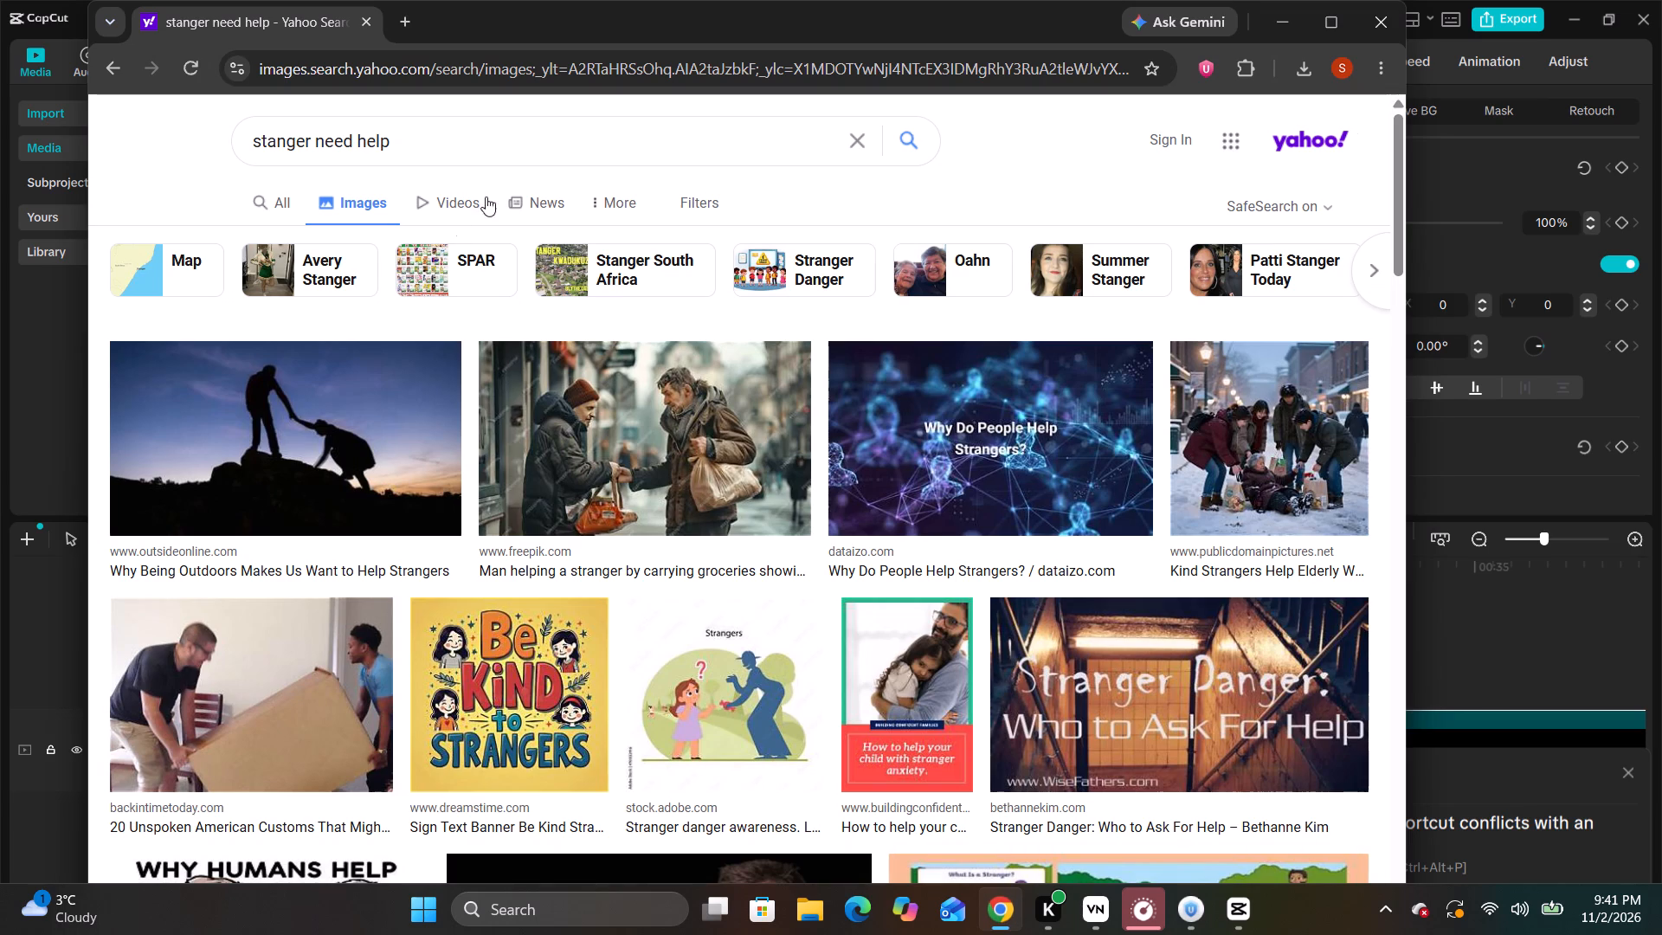
click(403, 23)
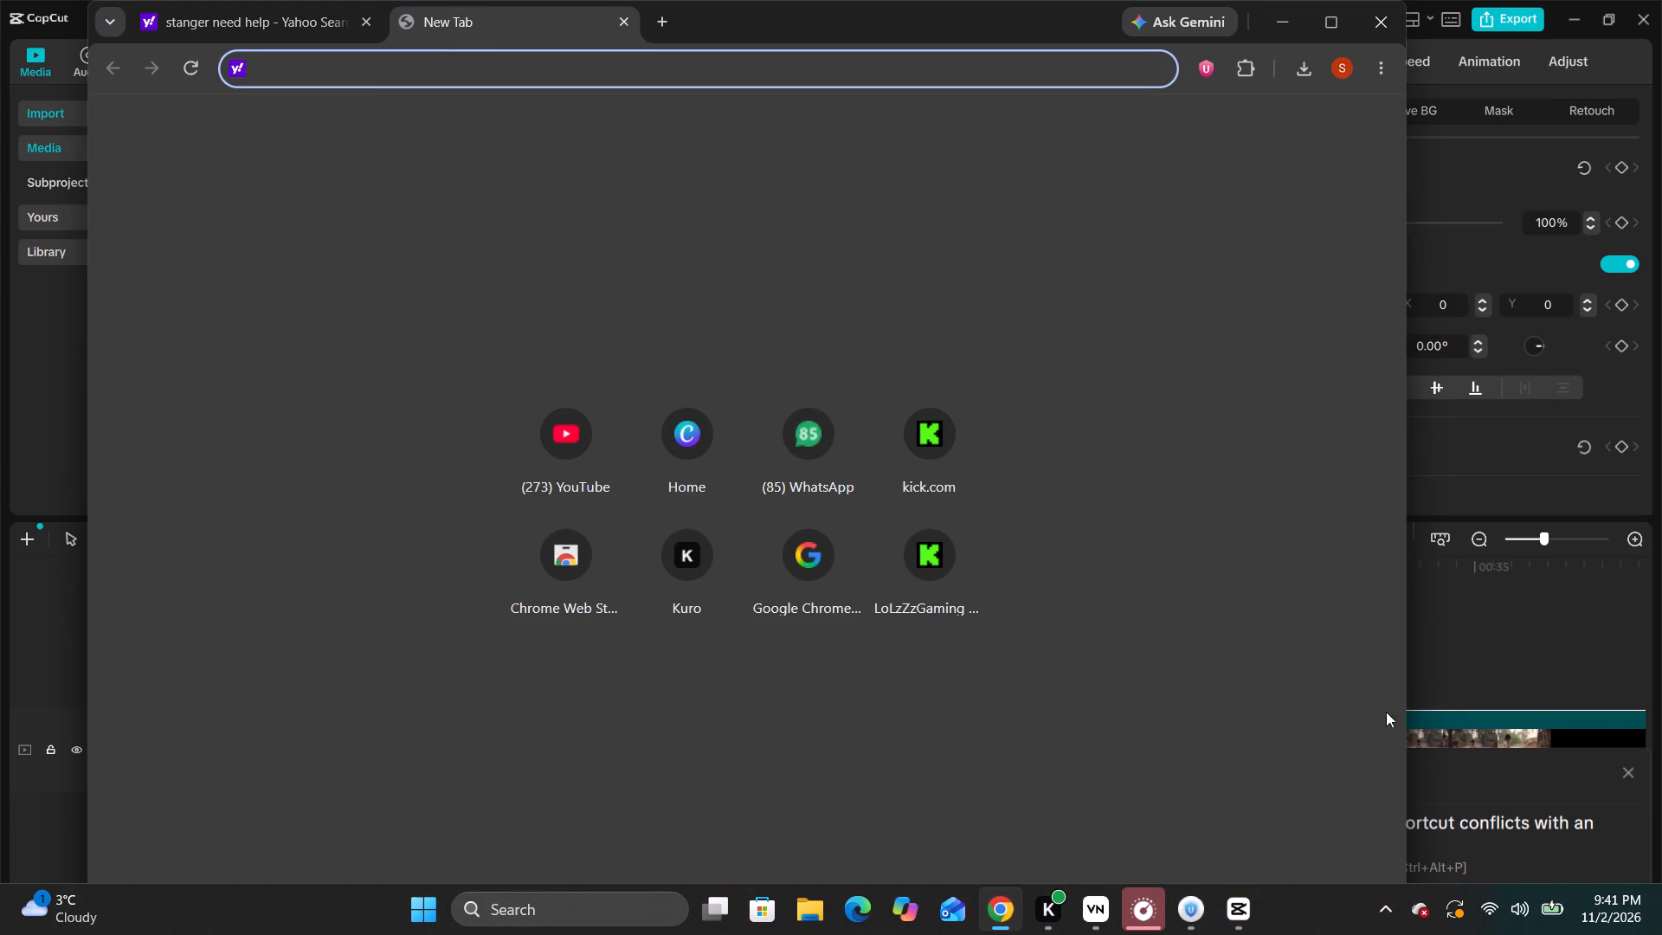
drag(1408, 874, 1648, 840)
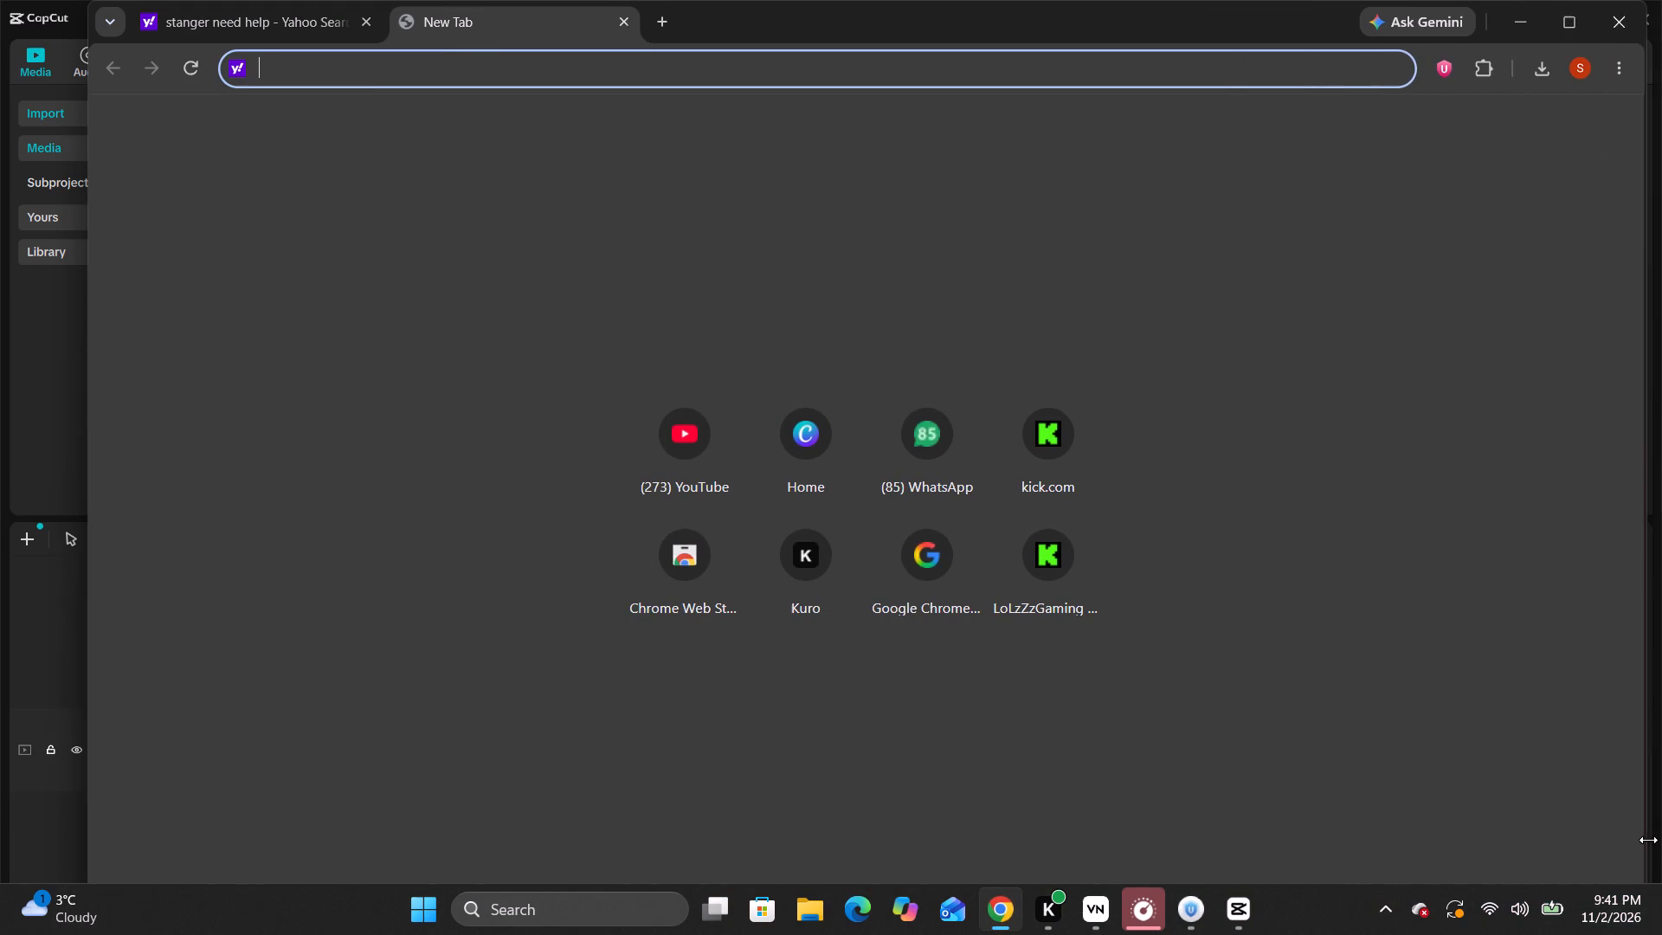
drag(1648, 840, 1661, 839)
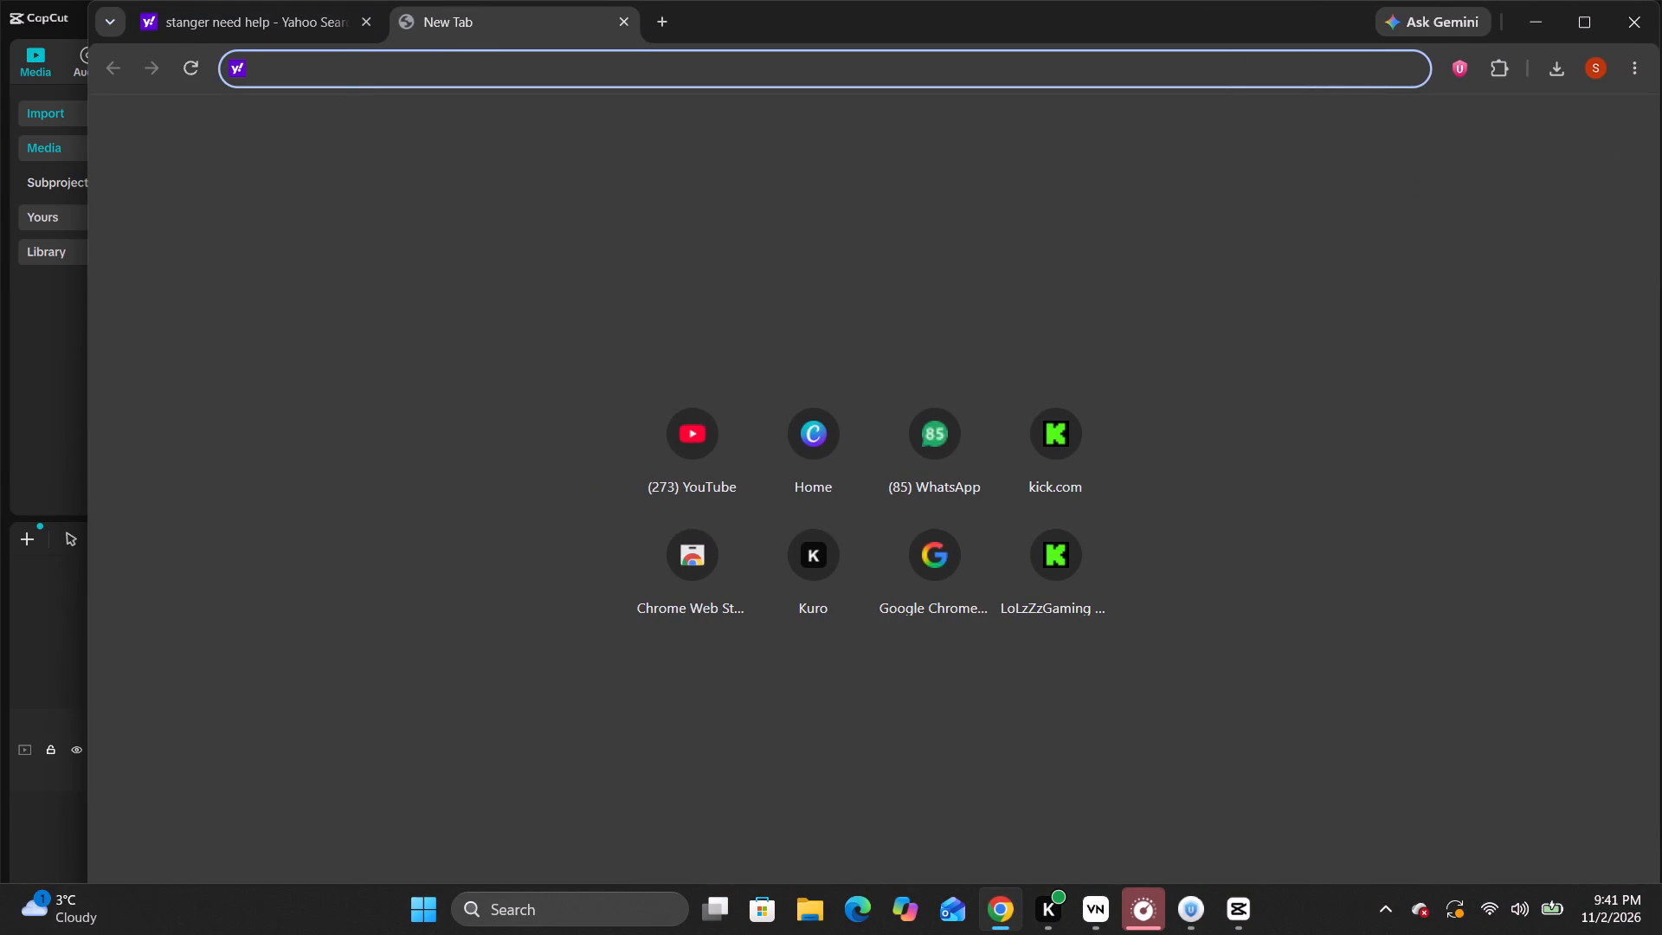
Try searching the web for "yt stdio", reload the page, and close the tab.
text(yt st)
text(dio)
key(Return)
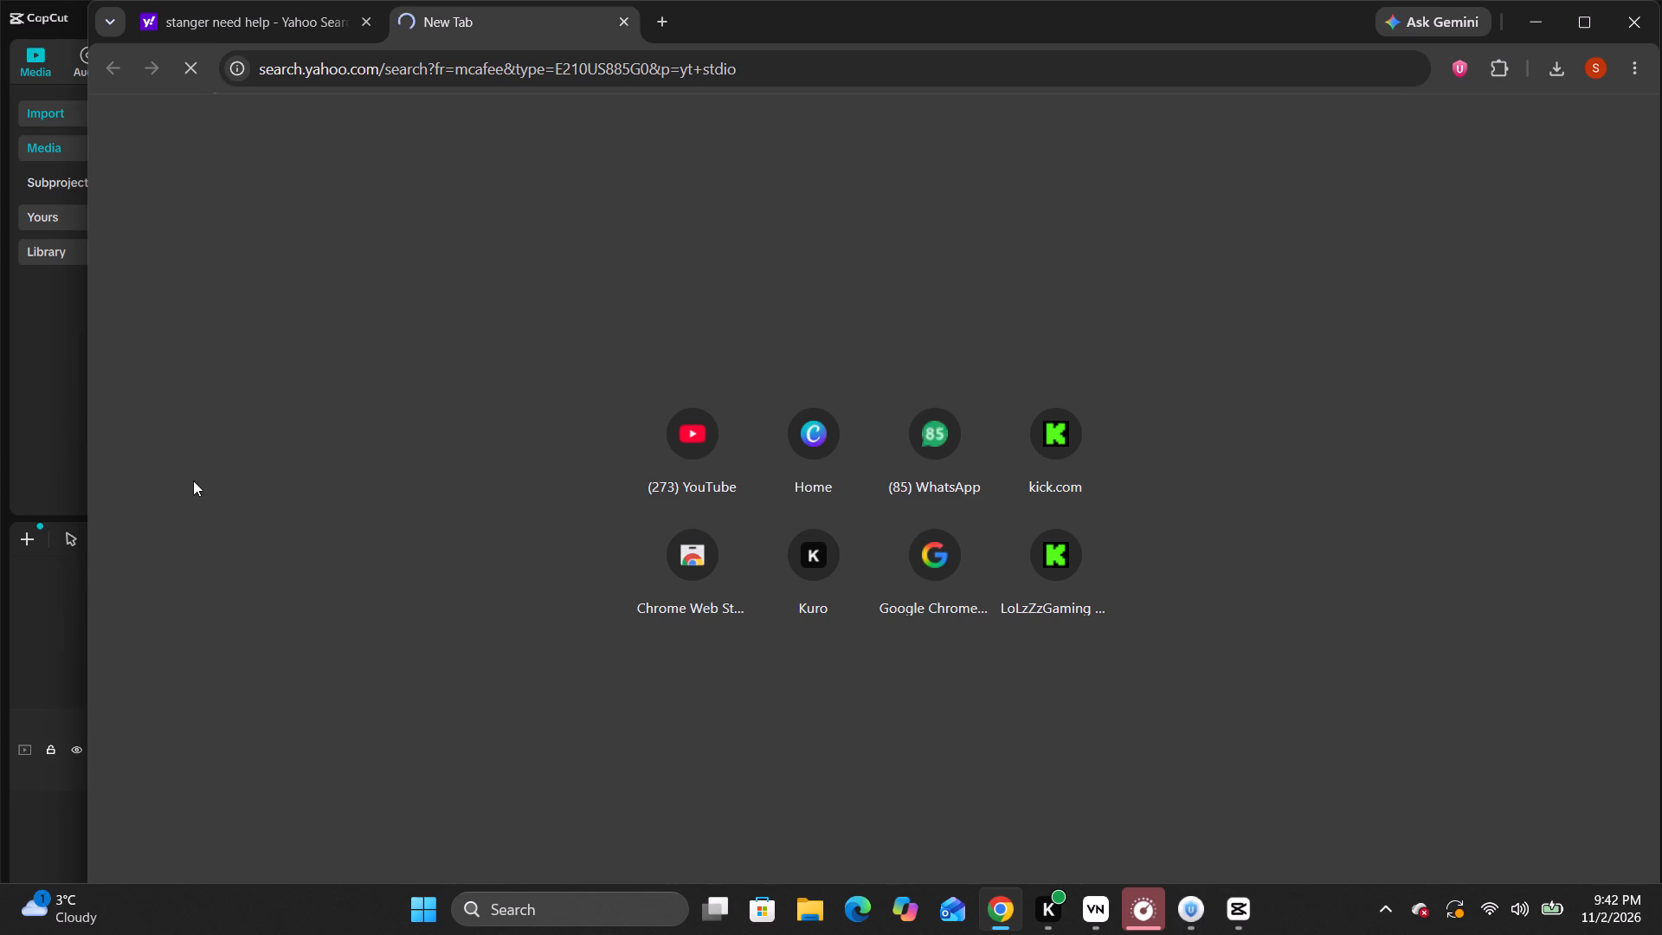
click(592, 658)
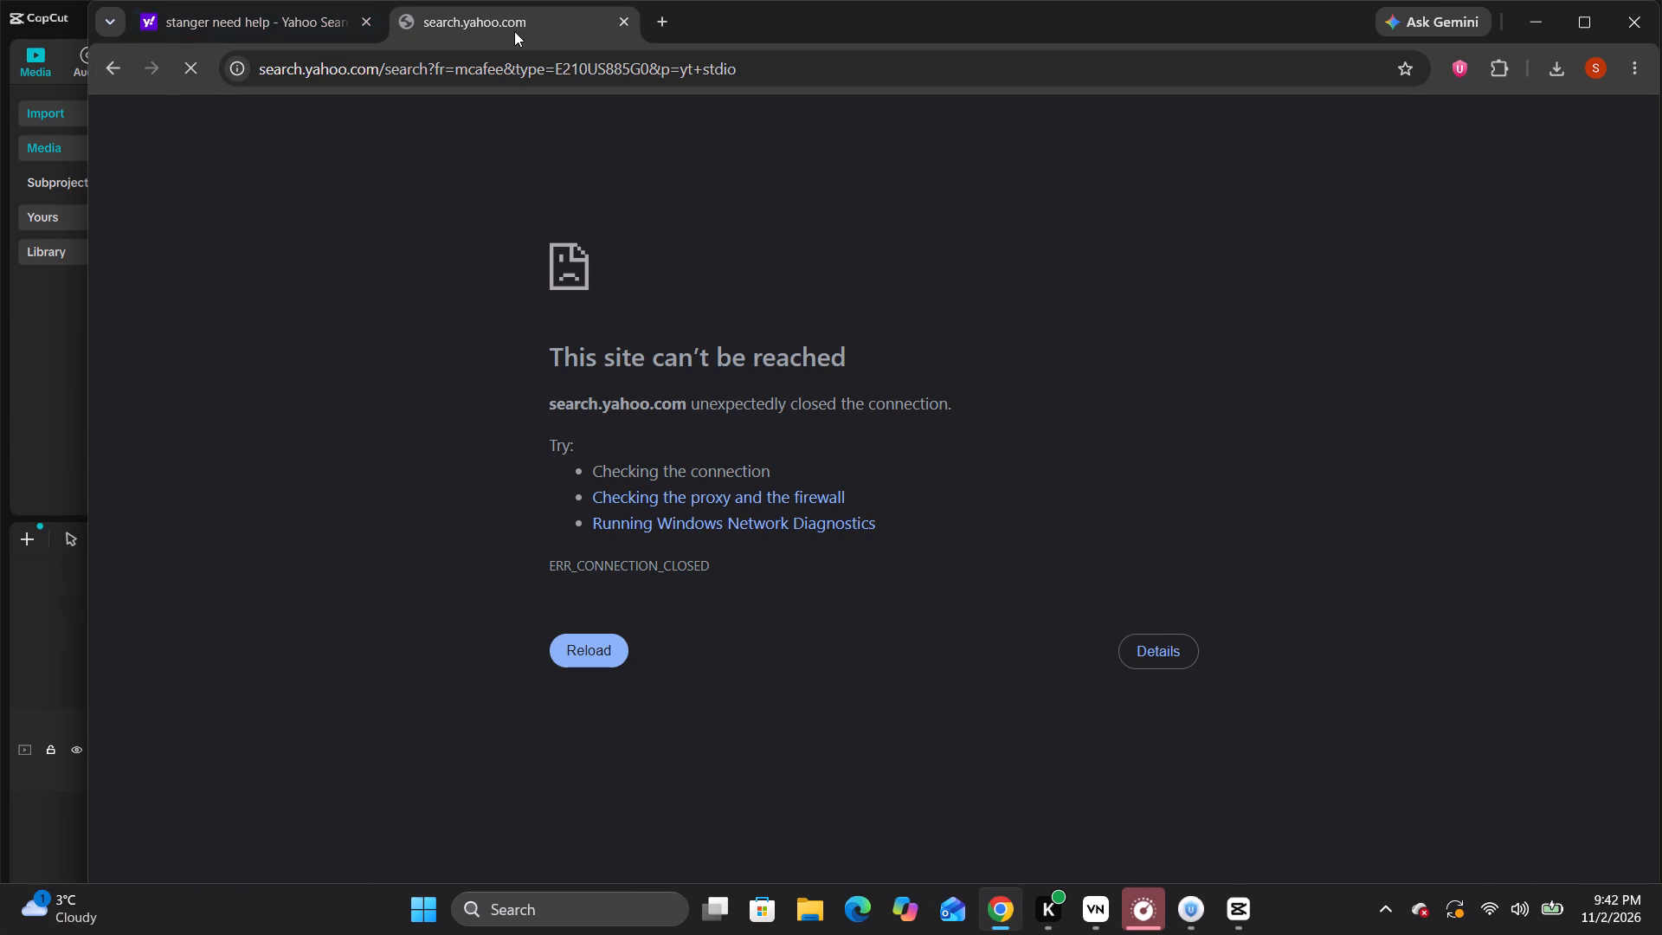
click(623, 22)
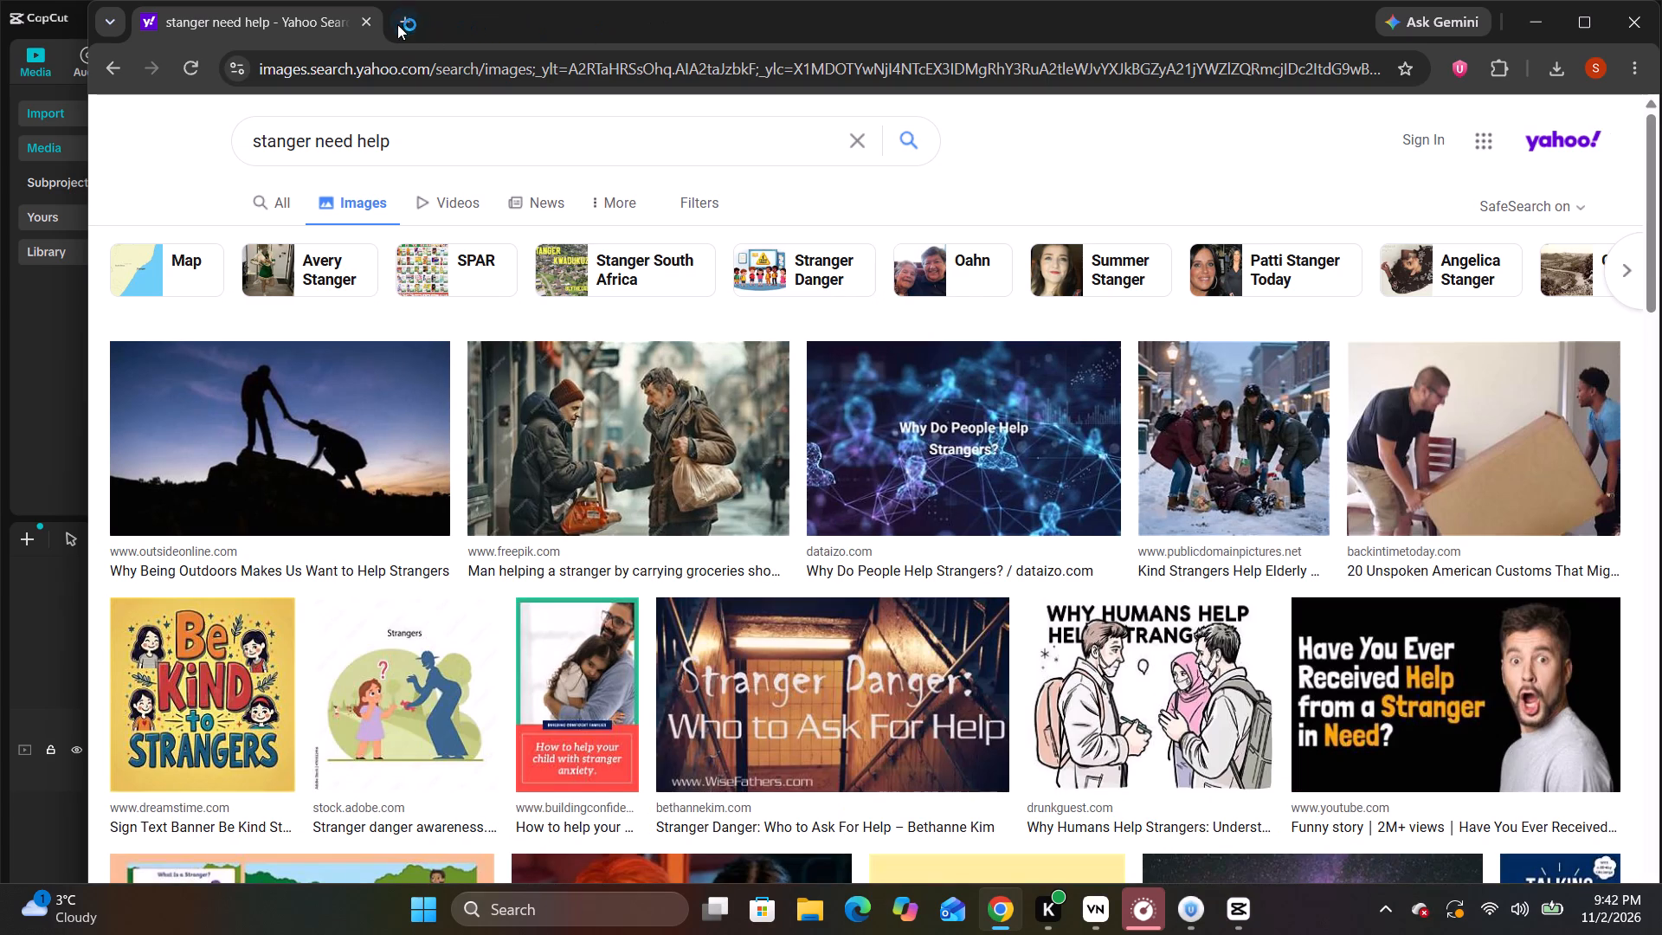
Search the web again for "yt stdio" in a new tab and reload the page.
click(400, 23)
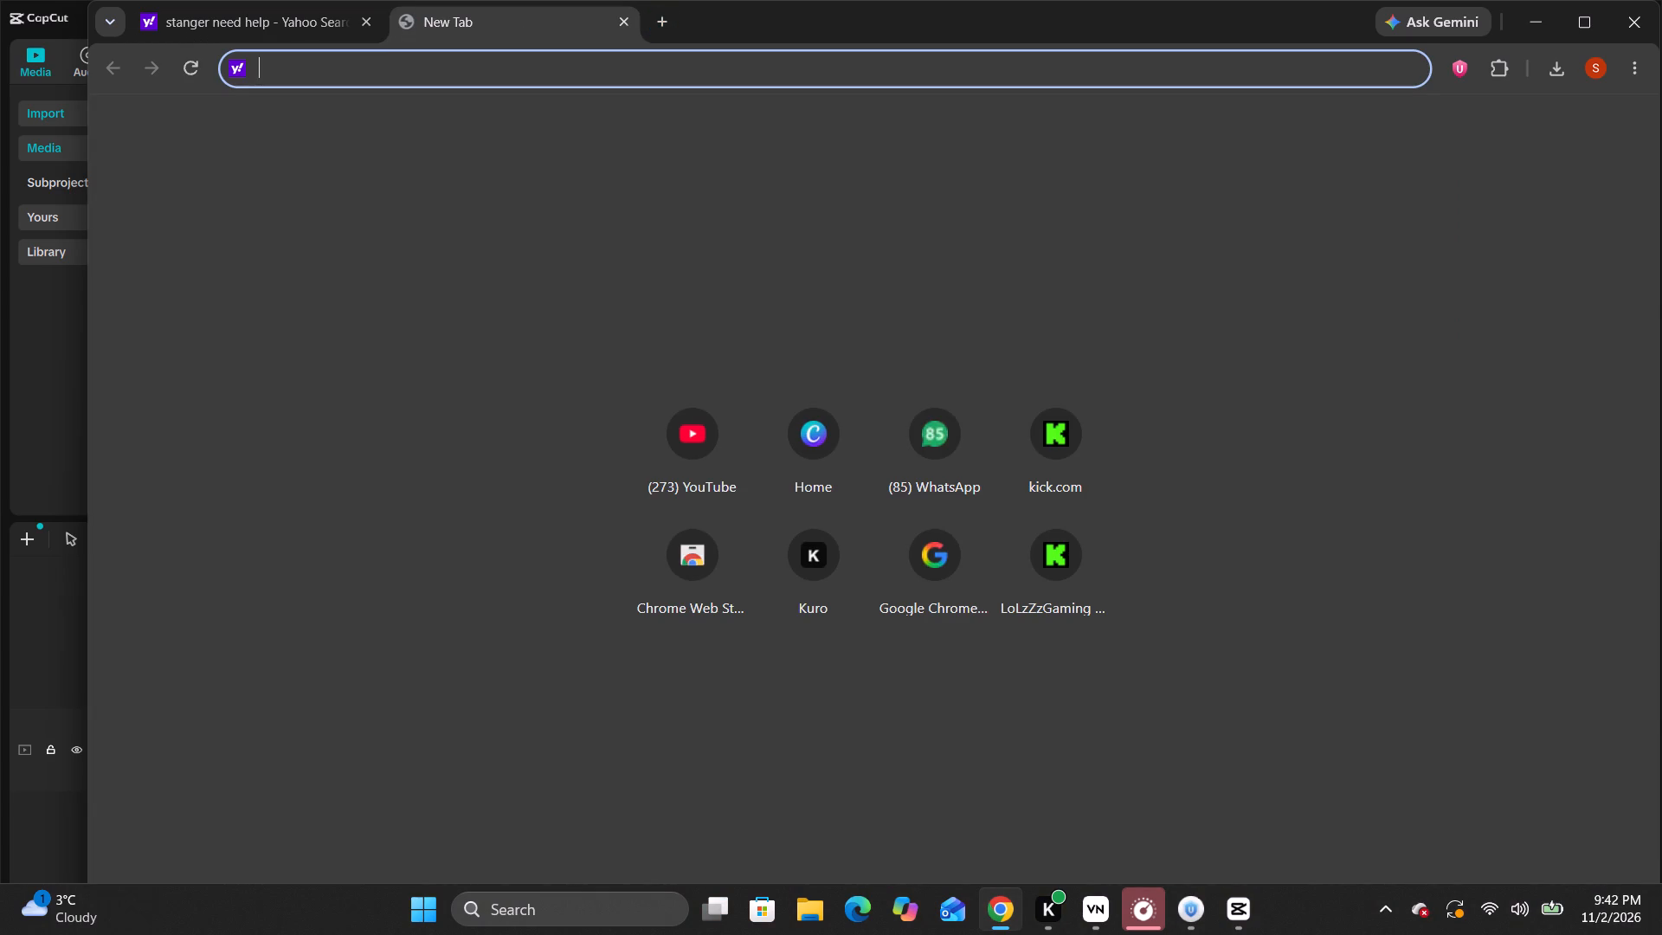
text(yt)
key(space)
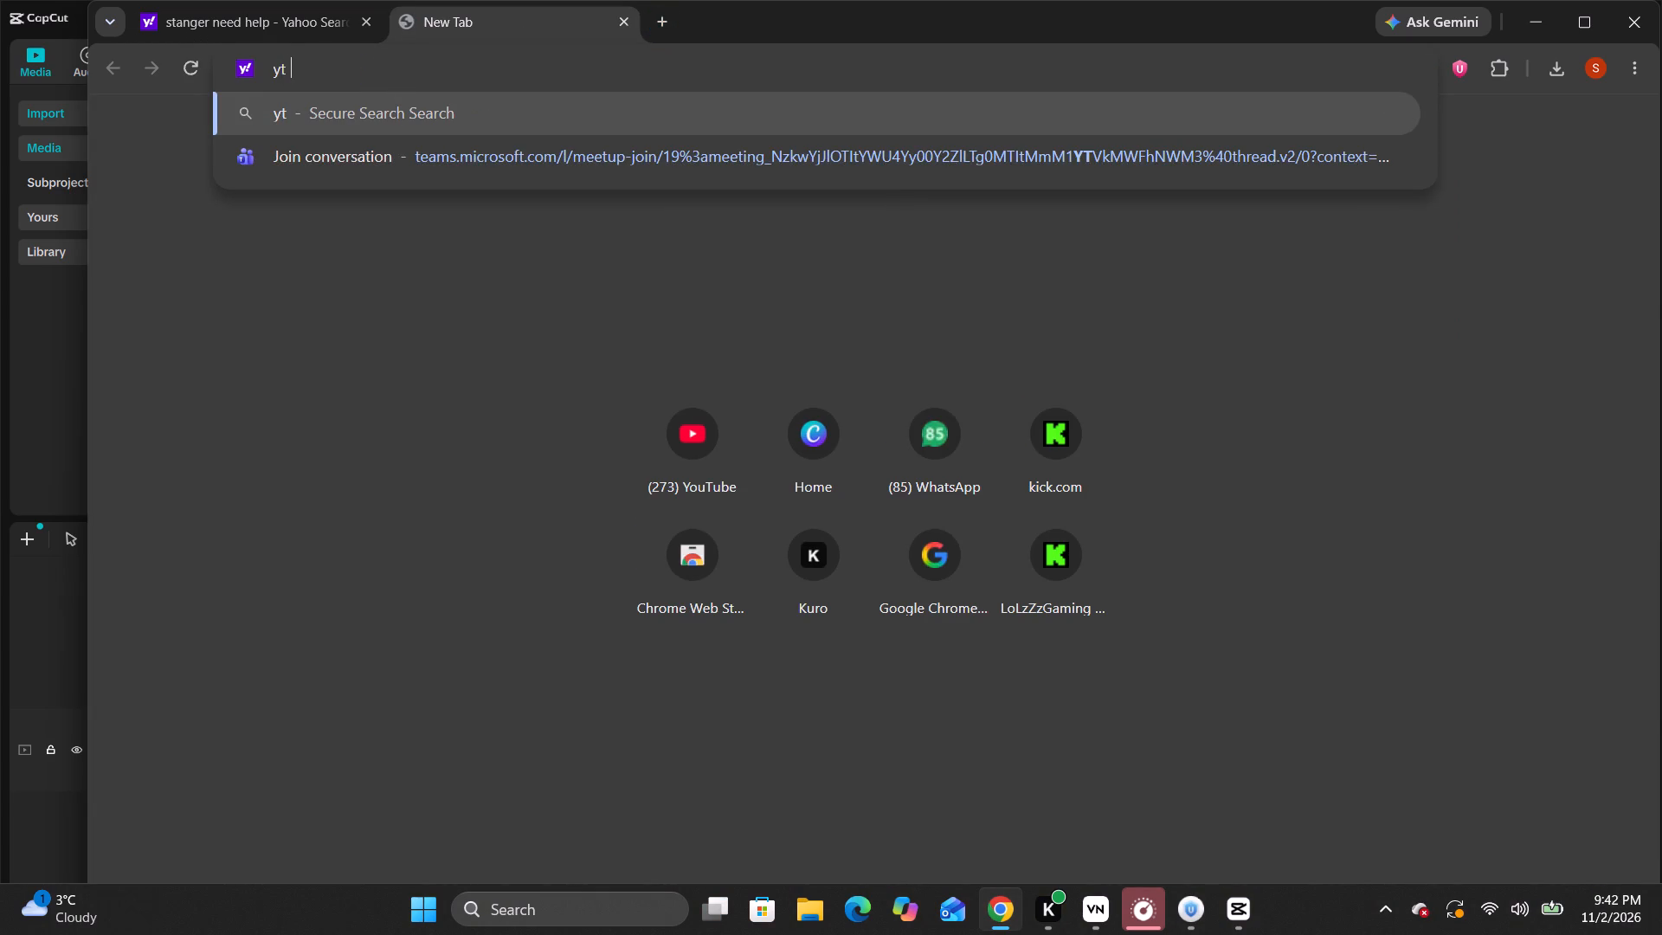
text(stdio)
key(Return)
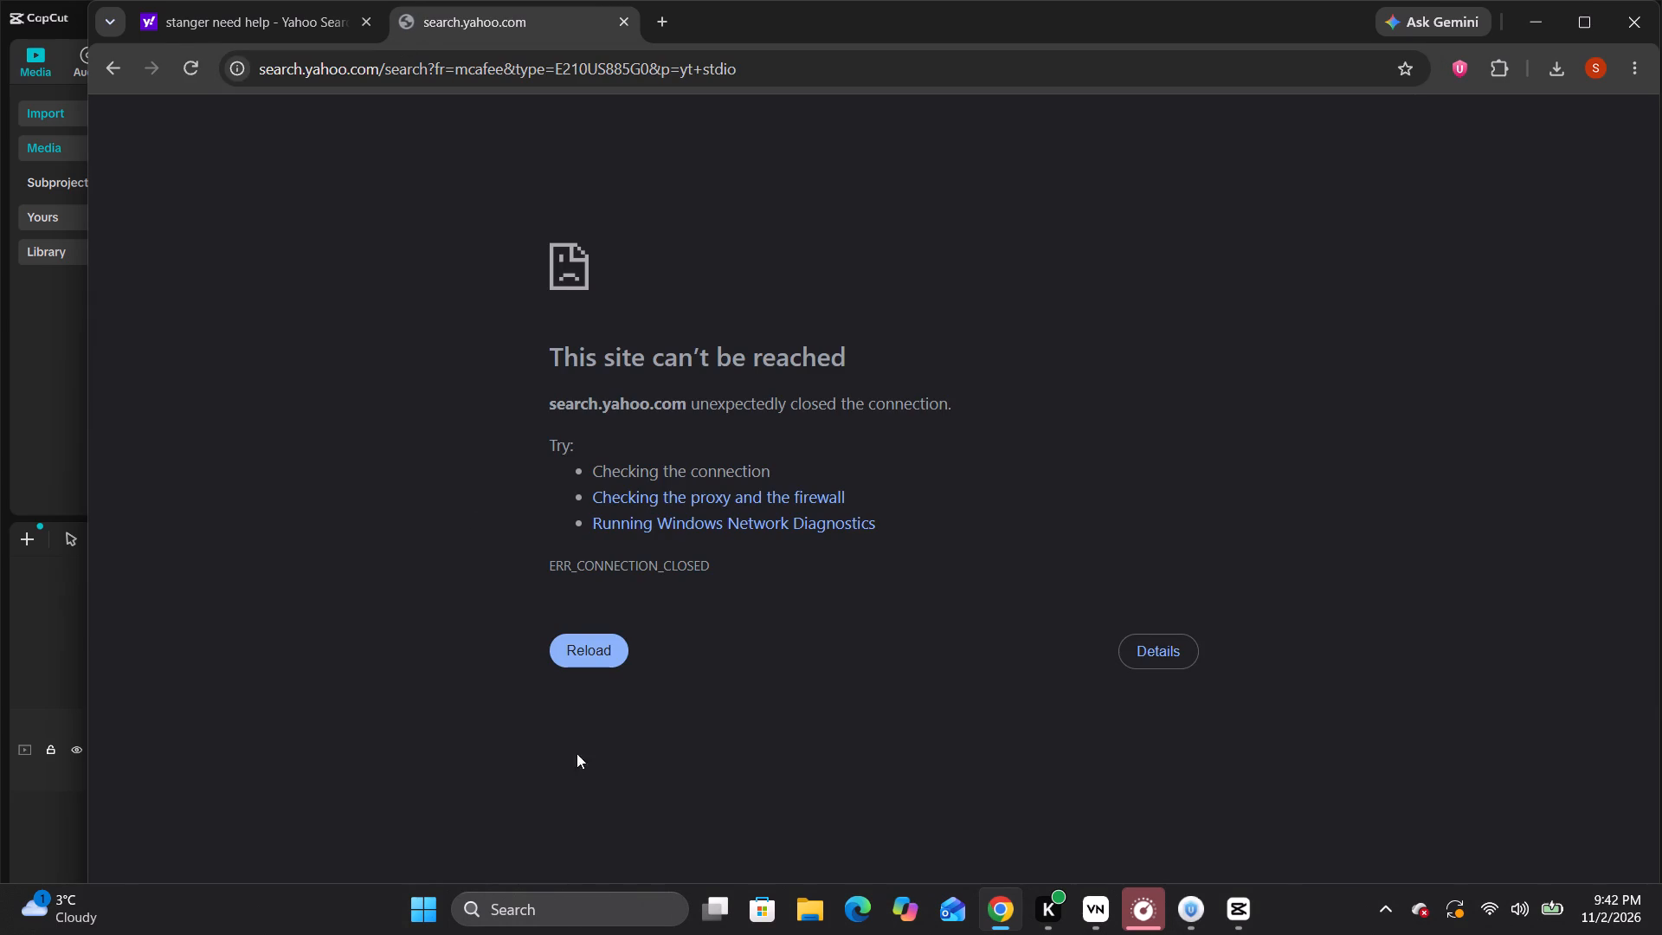
click(595, 648)
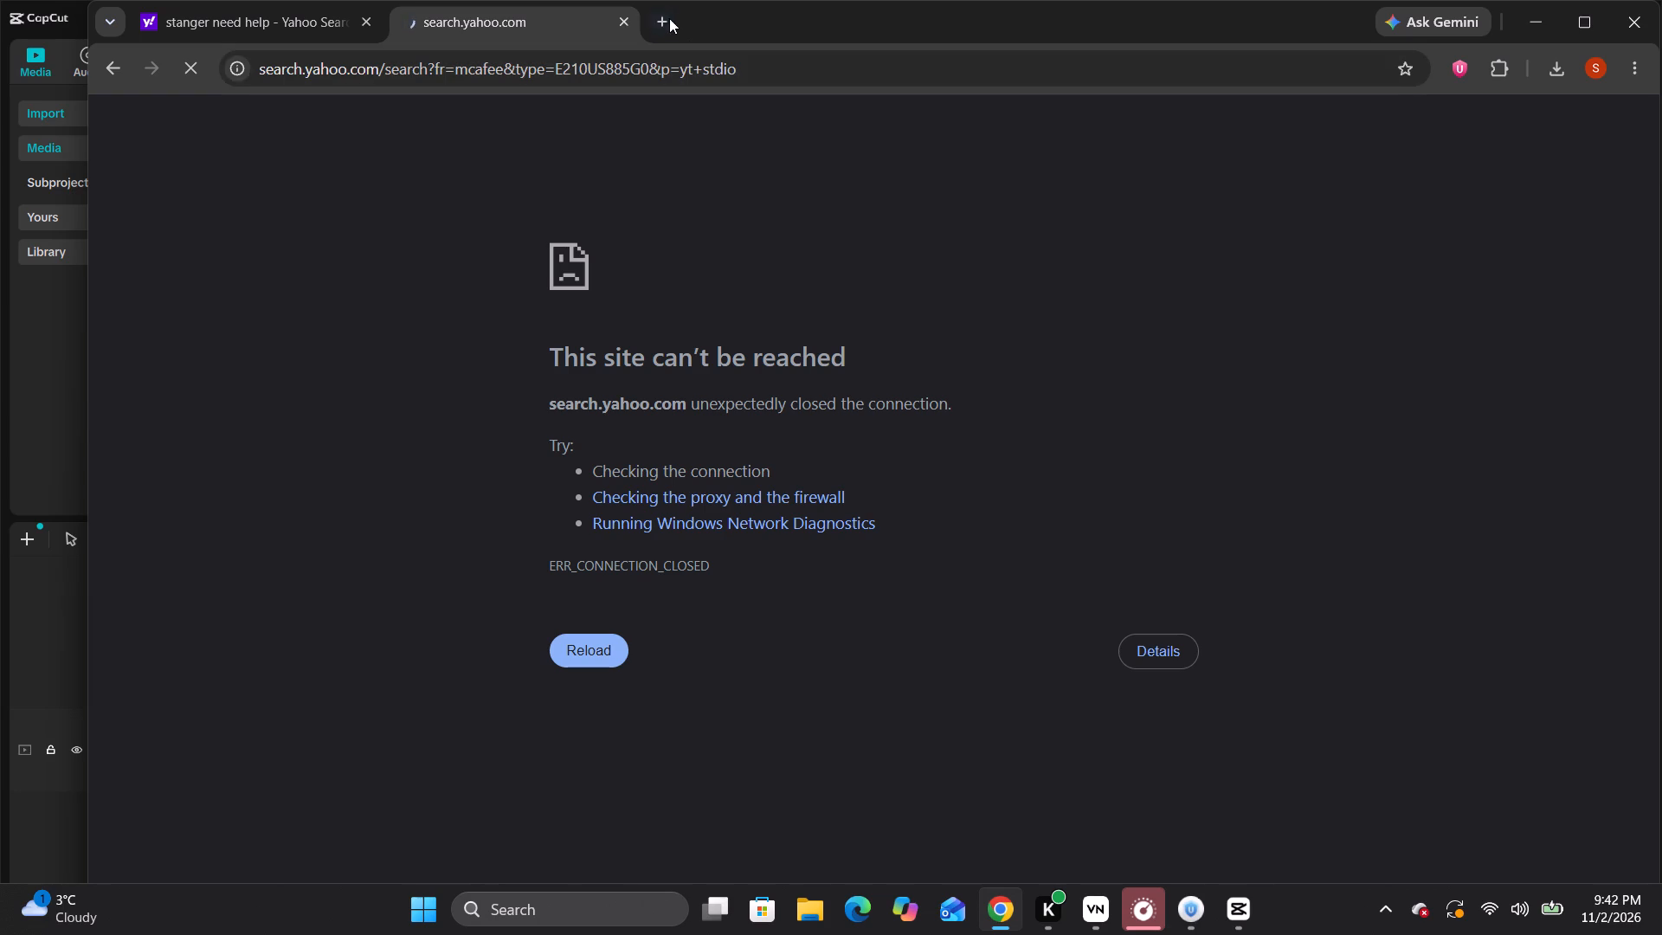
Search the web for "youtube studio" in another new tab.
click(662, 22)
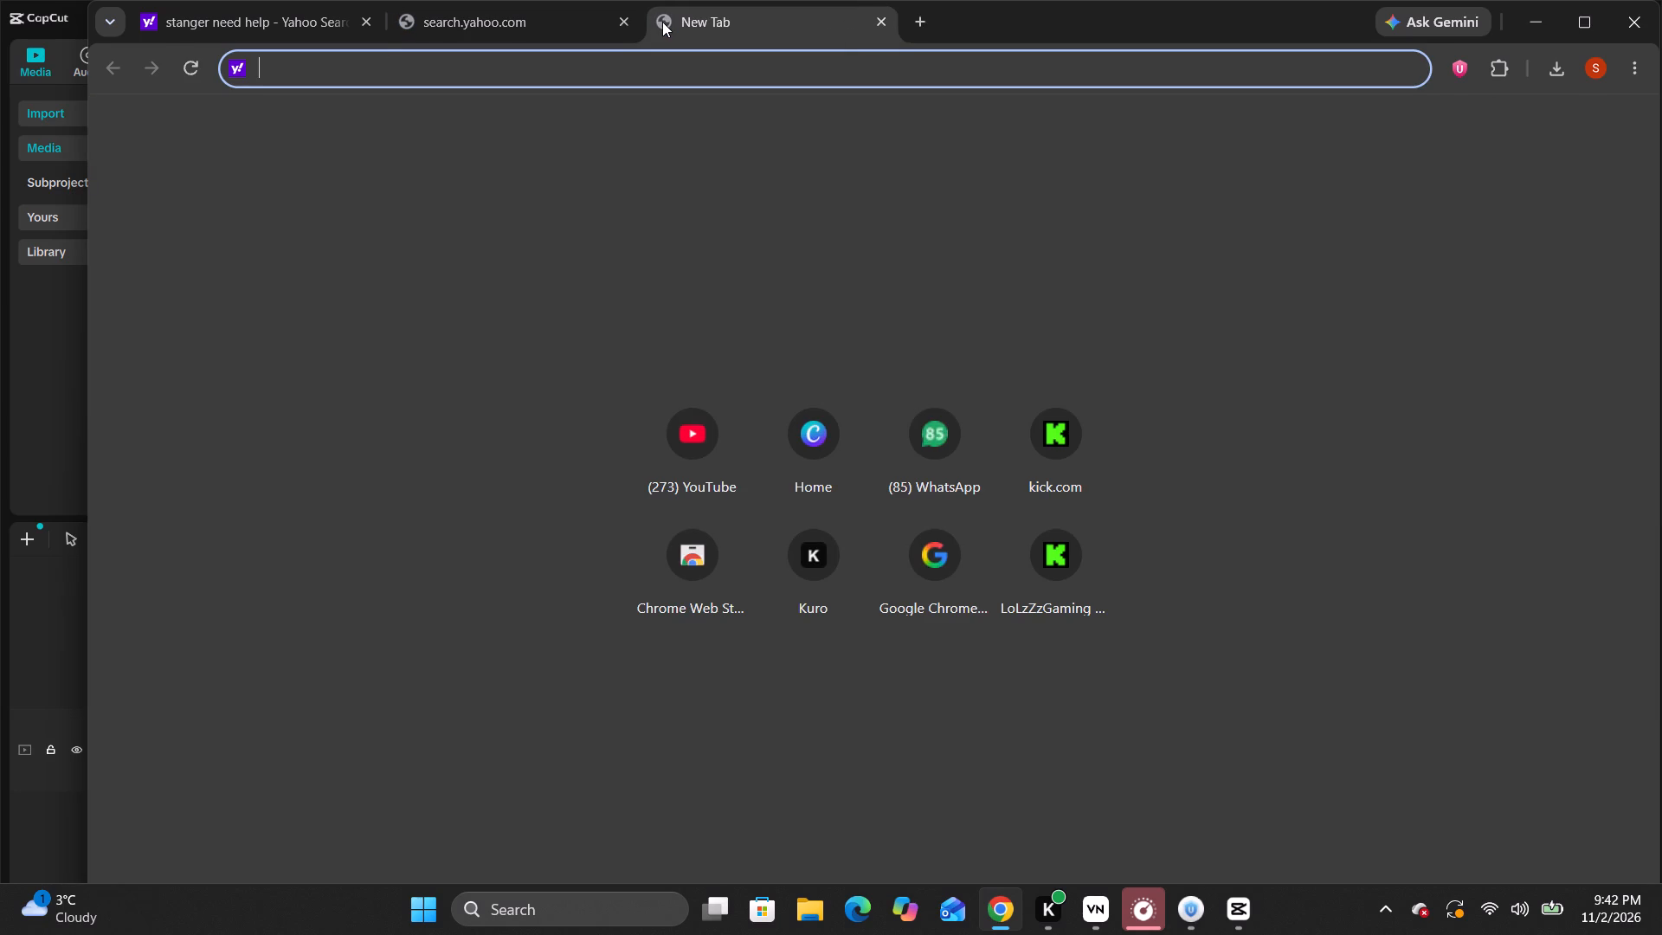
text(yt)
key(BackSpace)
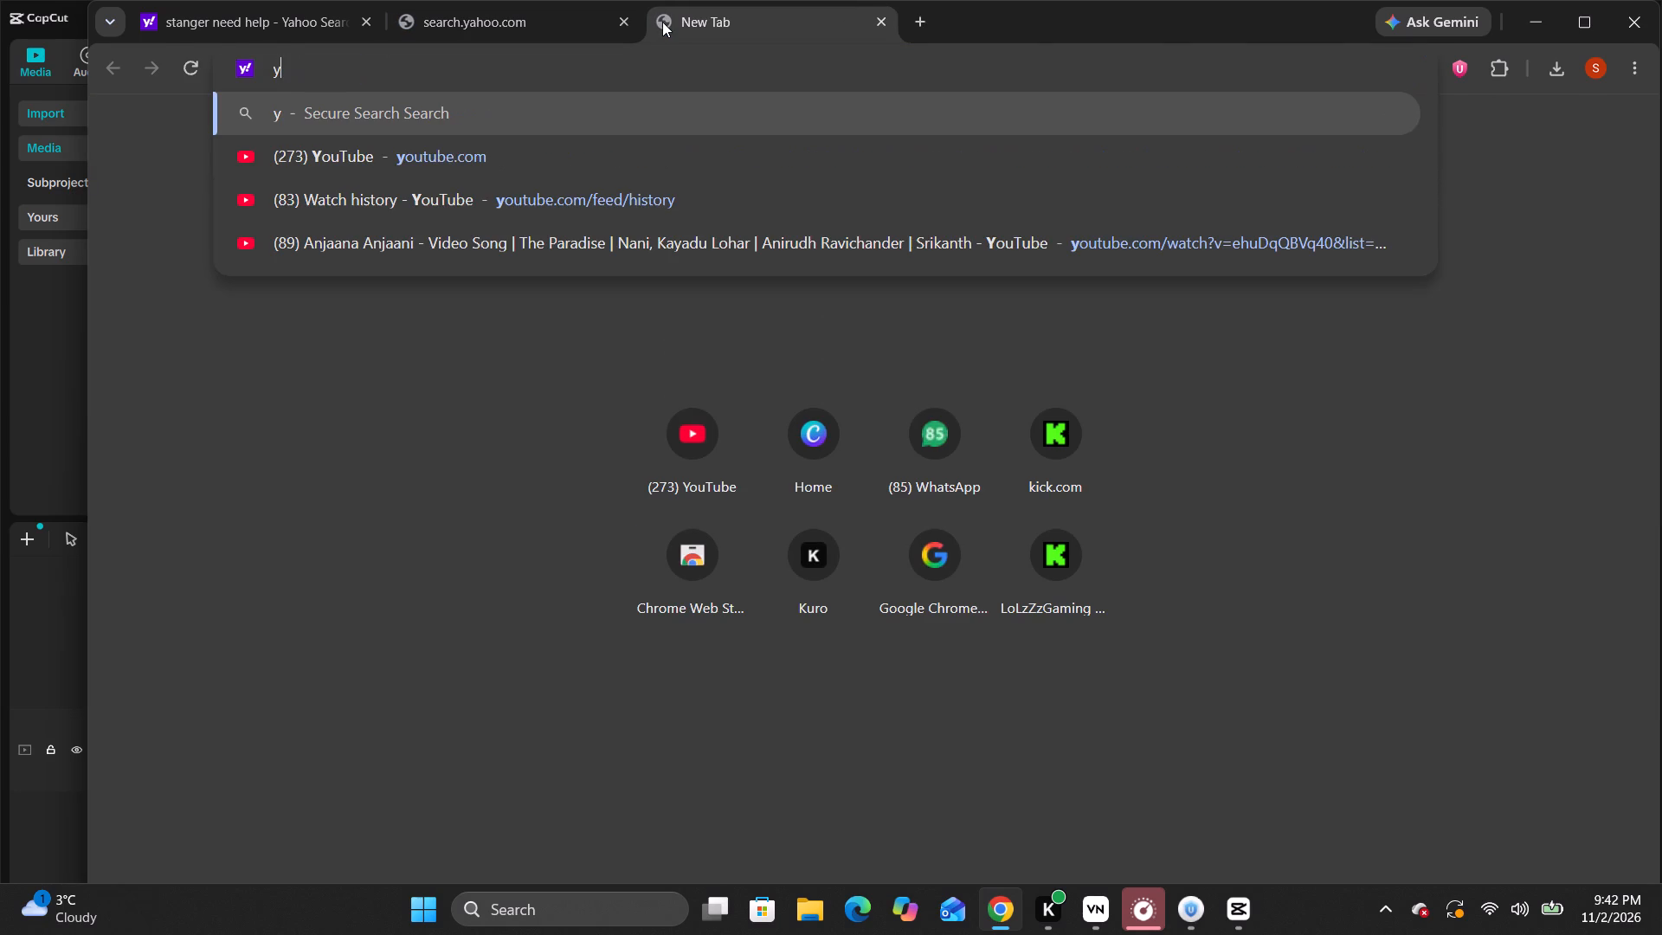
text(outube)
key(space)
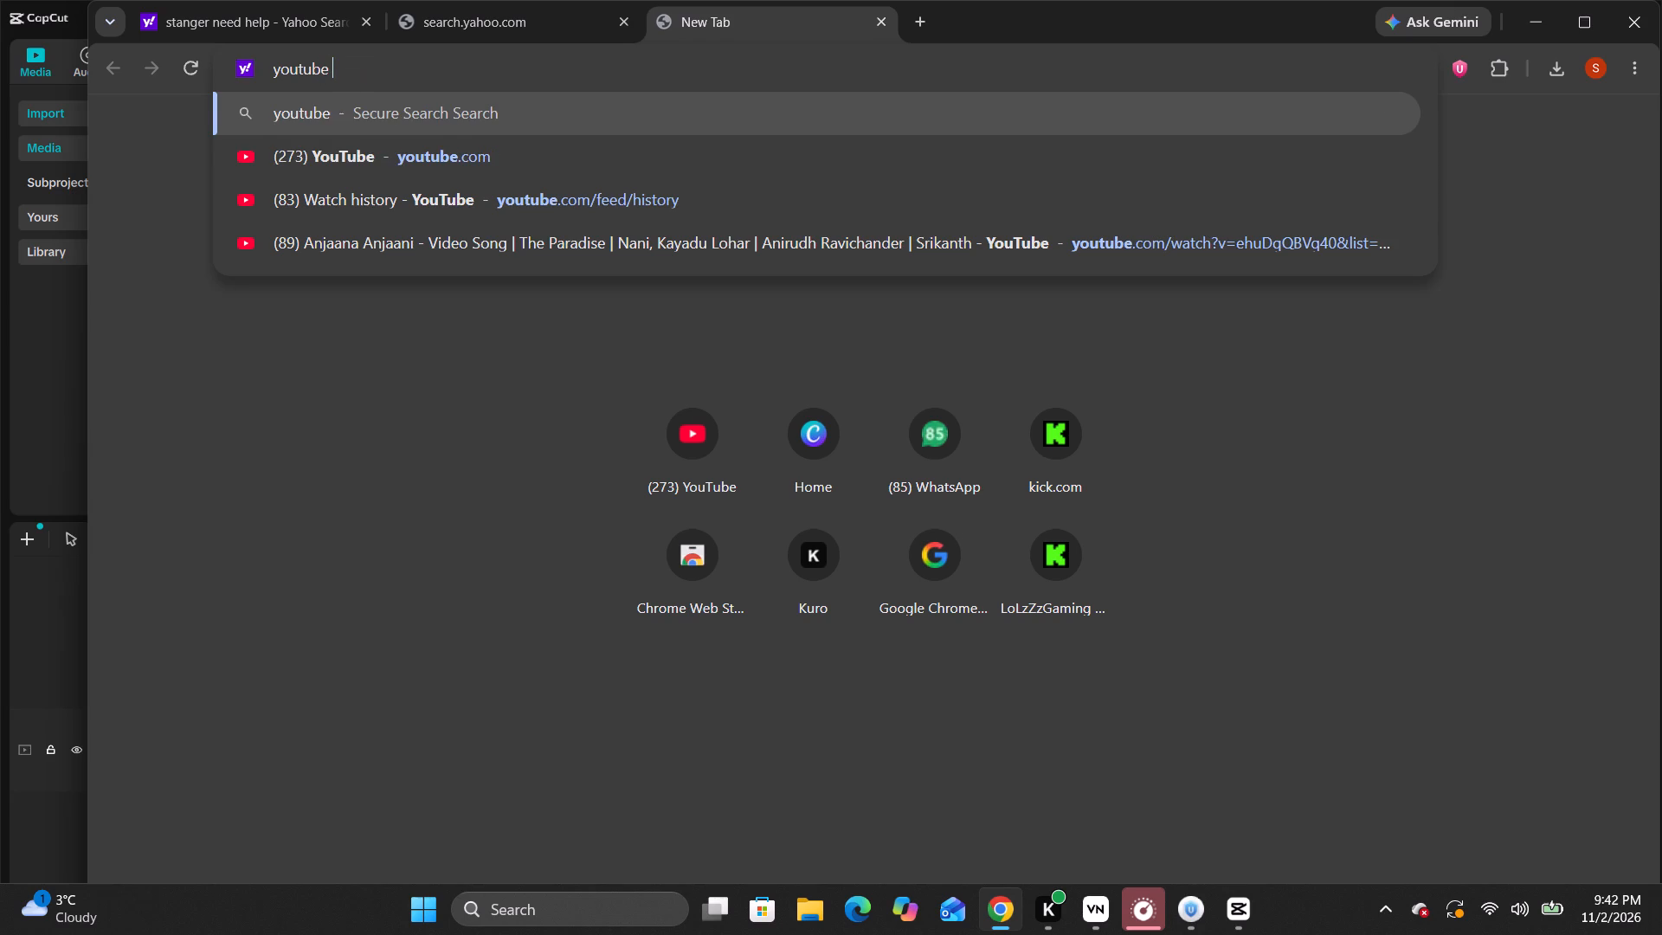
text(st)
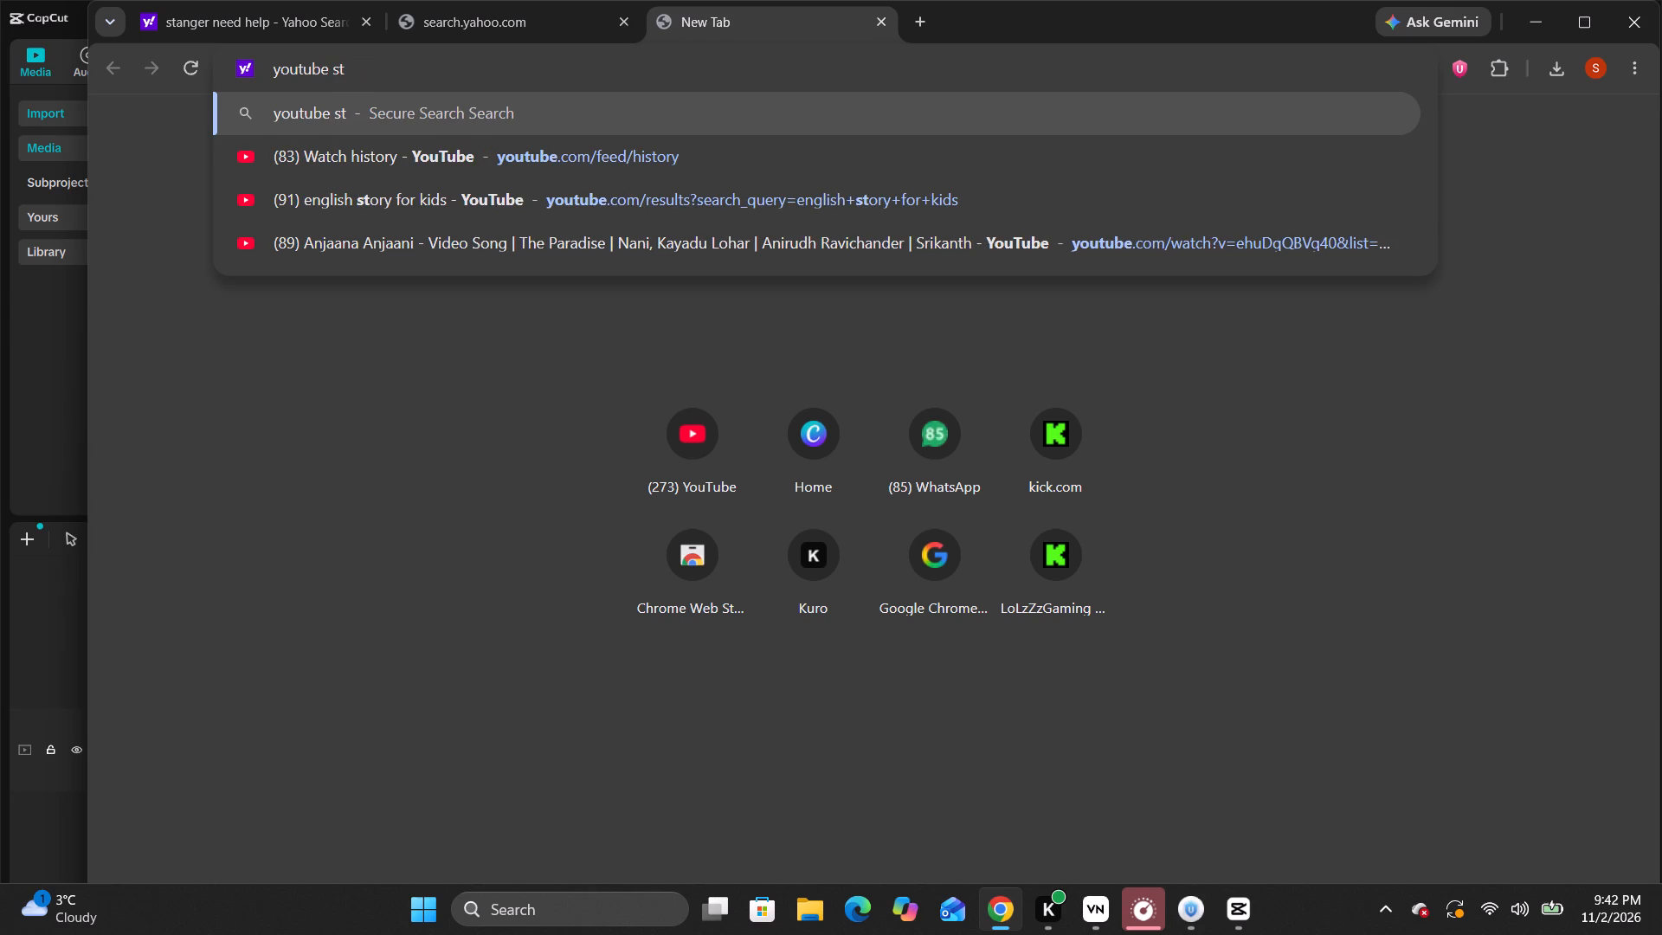
text(dio)
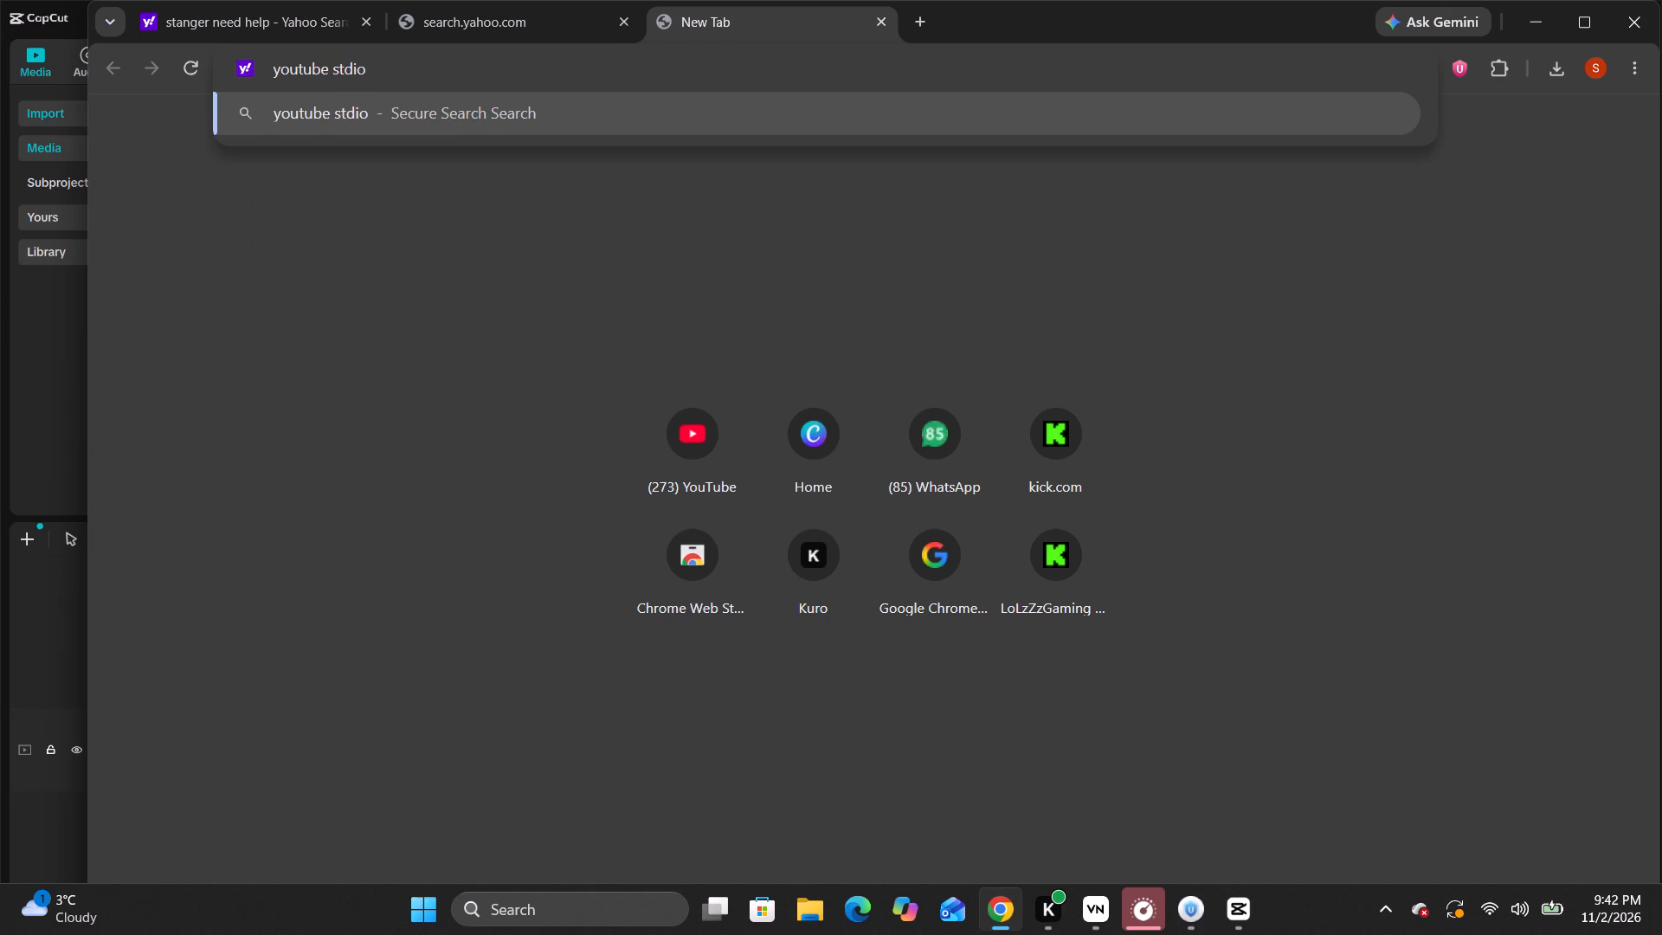
key(BackSpace)
key(BackSpace)
key(BackSpace)
text(udio)
key(Return)
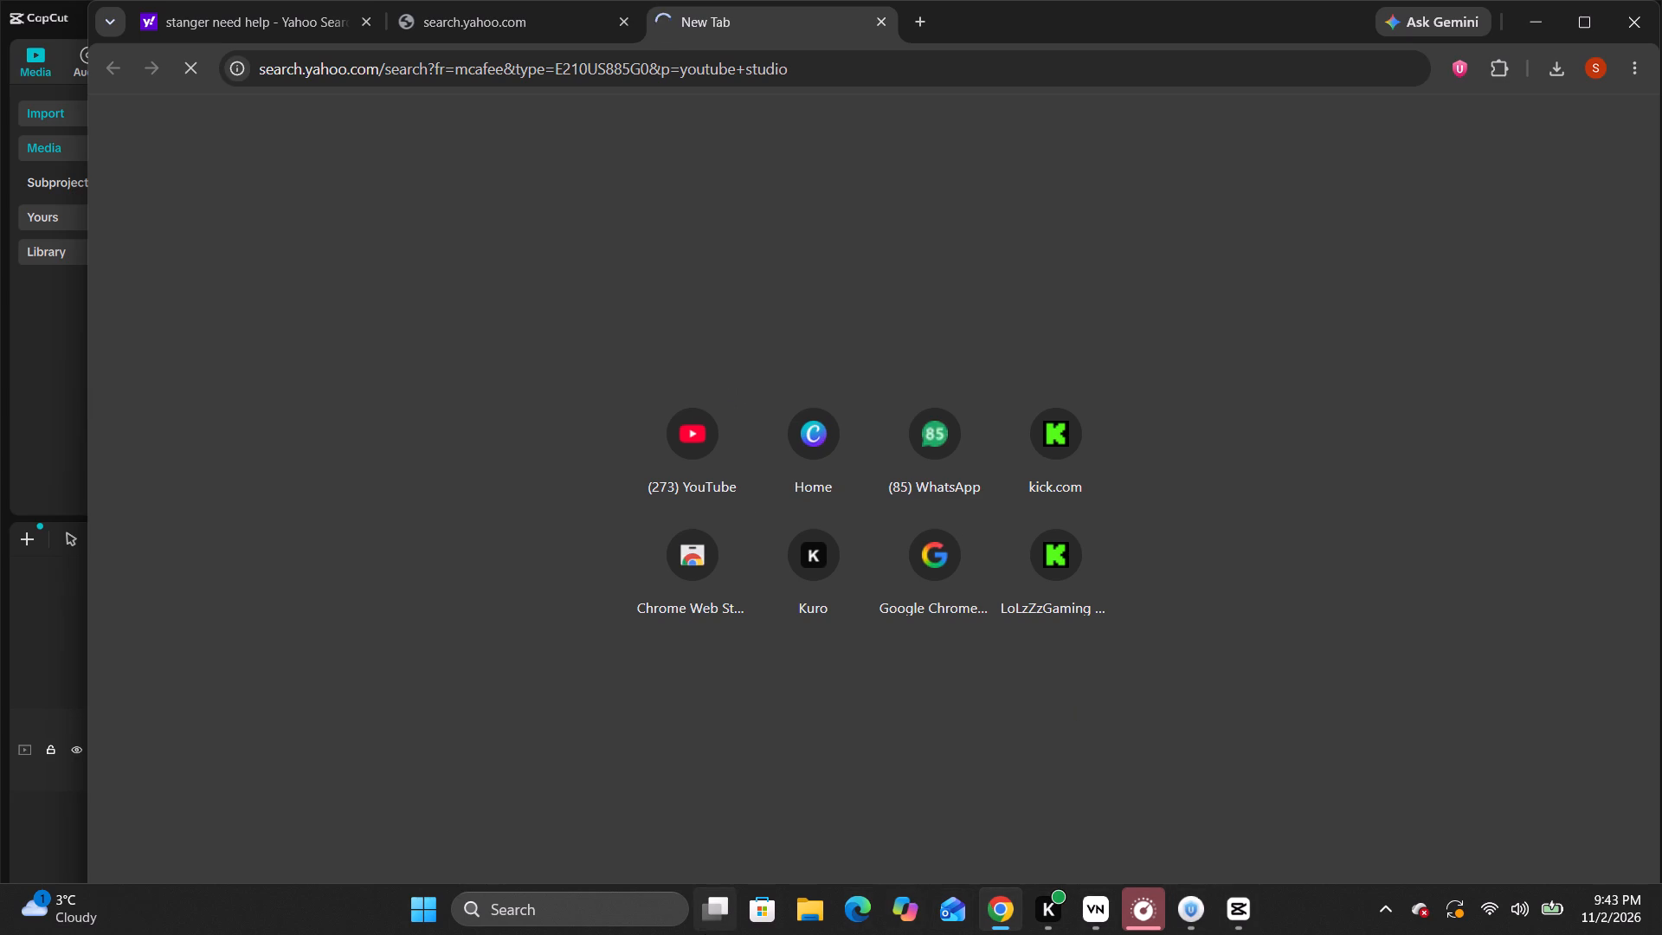
Launch Unigram from the recently added apps.
click(420, 923)
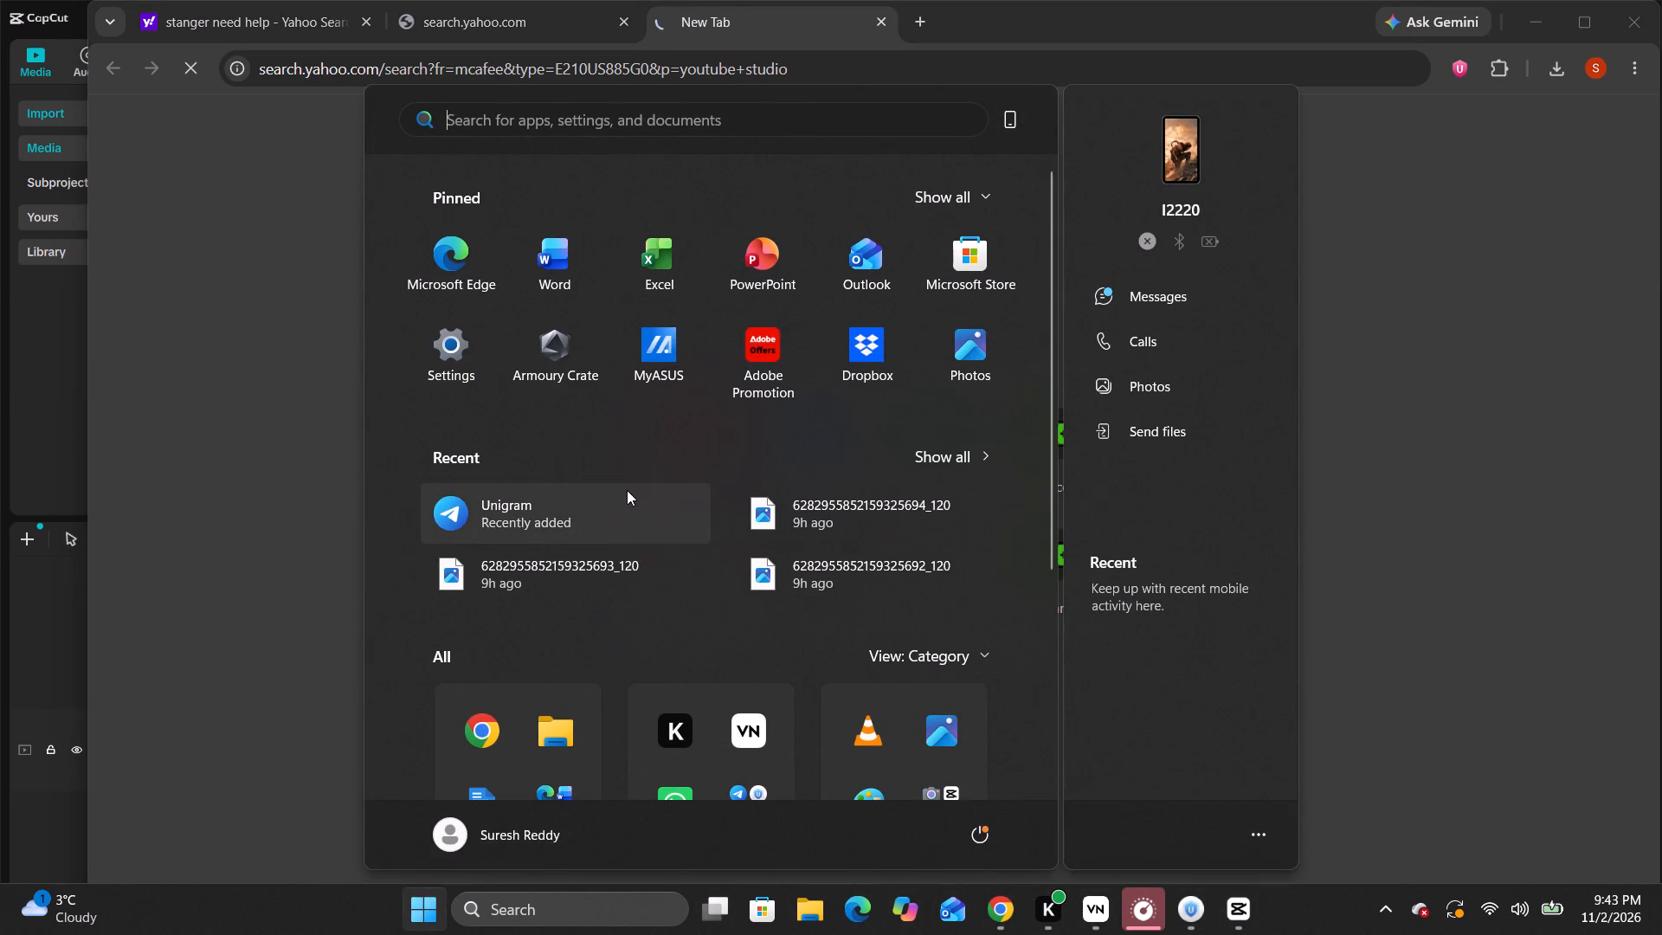
scroll(627, 490, down, 4)
scroll(603, 350, up, 1)
click(564, 274)
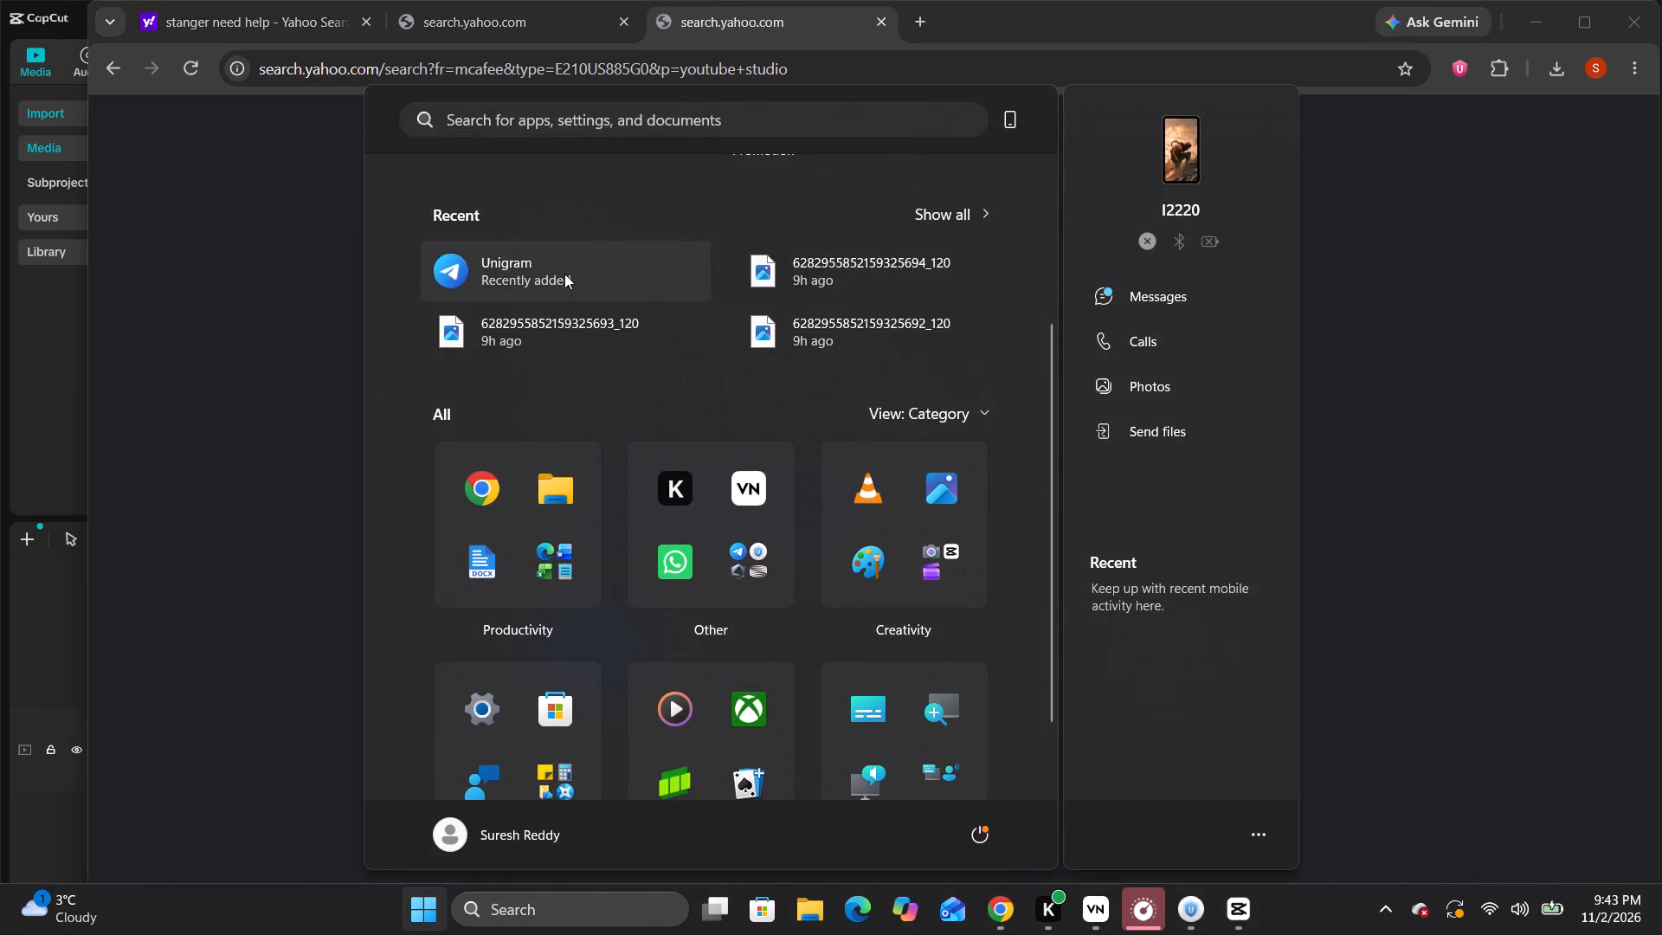
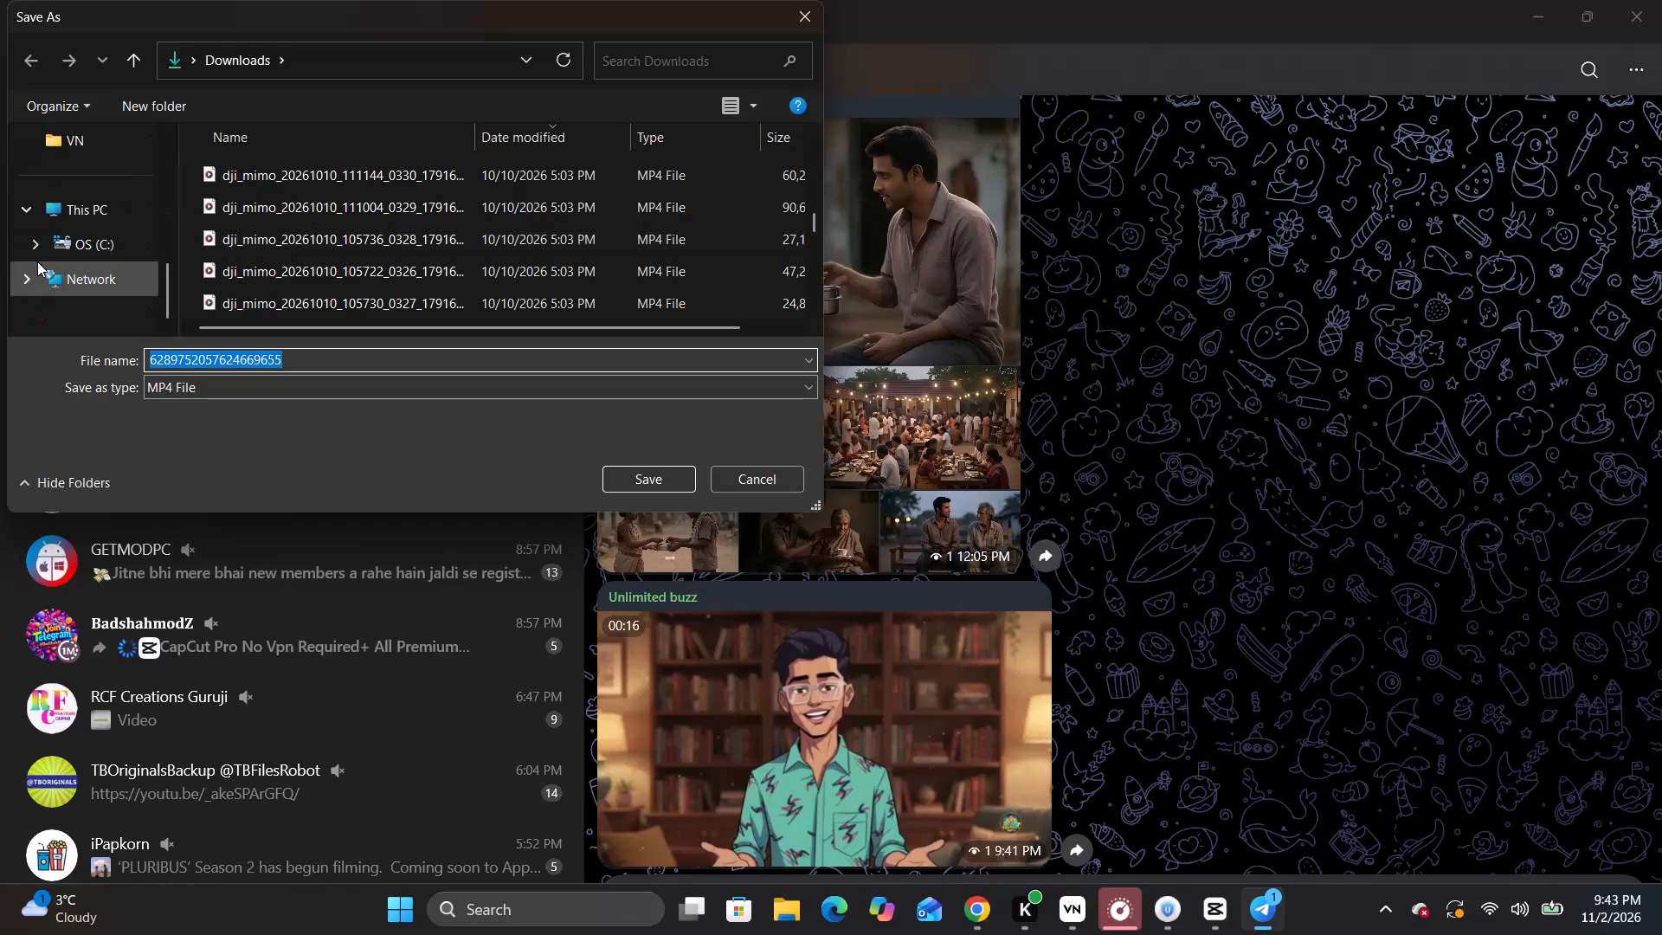
Save the chat video as an MP4 file in the STORY folder under Pictures, keeping the suggested file name.
scroll(48, 253, up, 2)
click(89, 300)
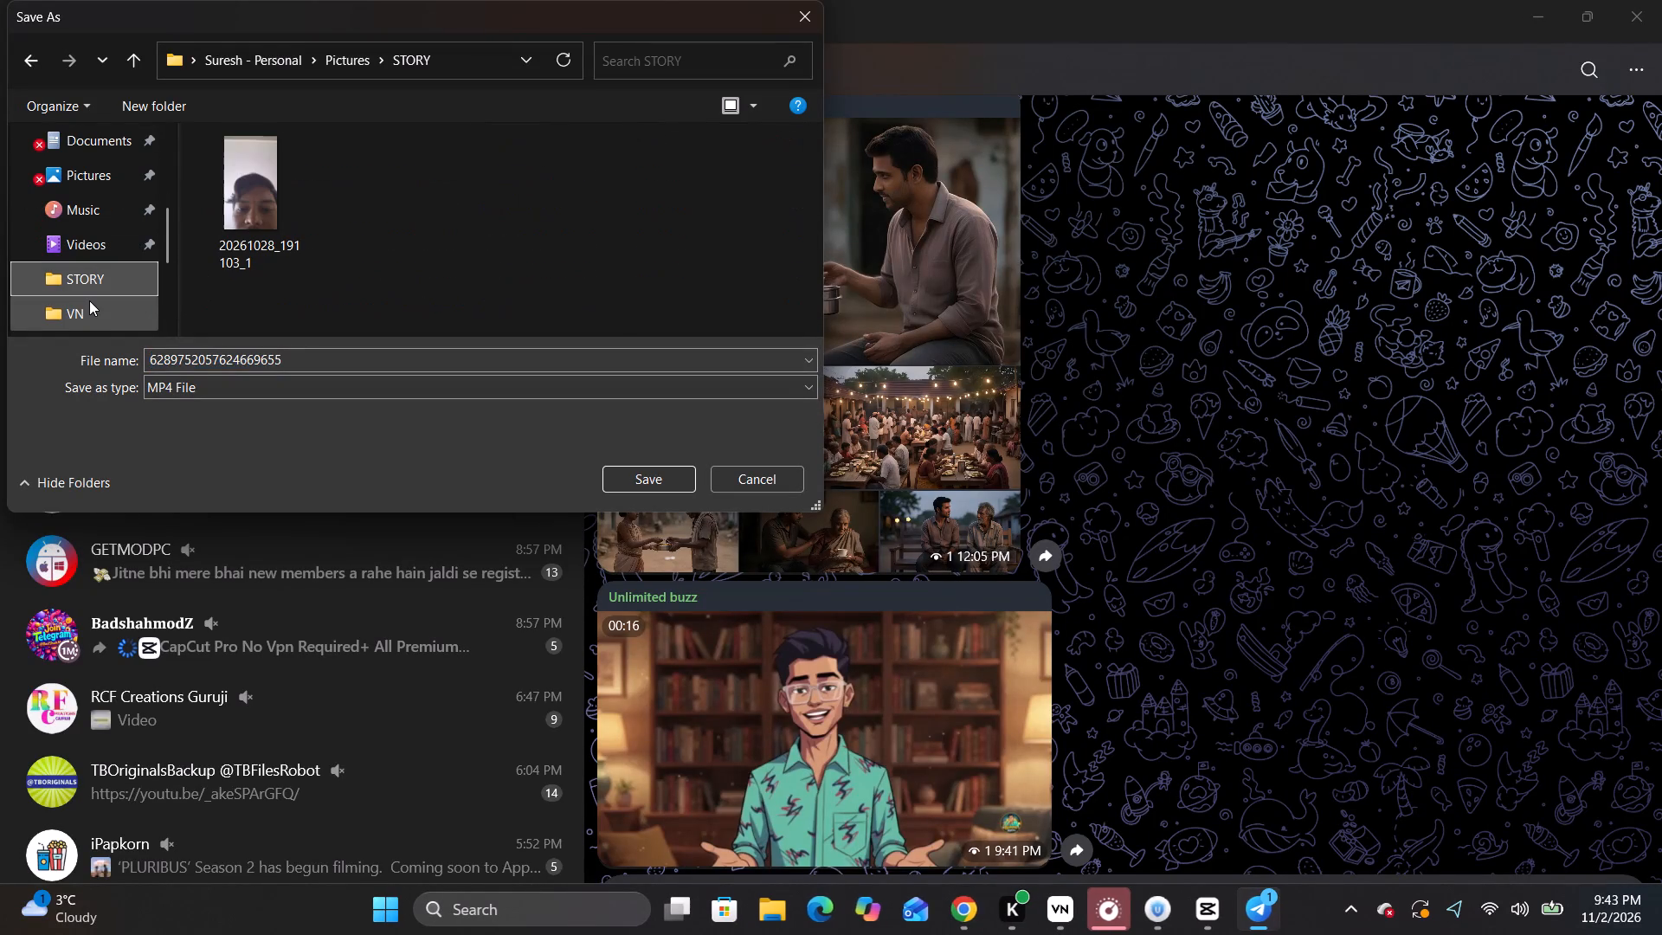
click(384, 216)
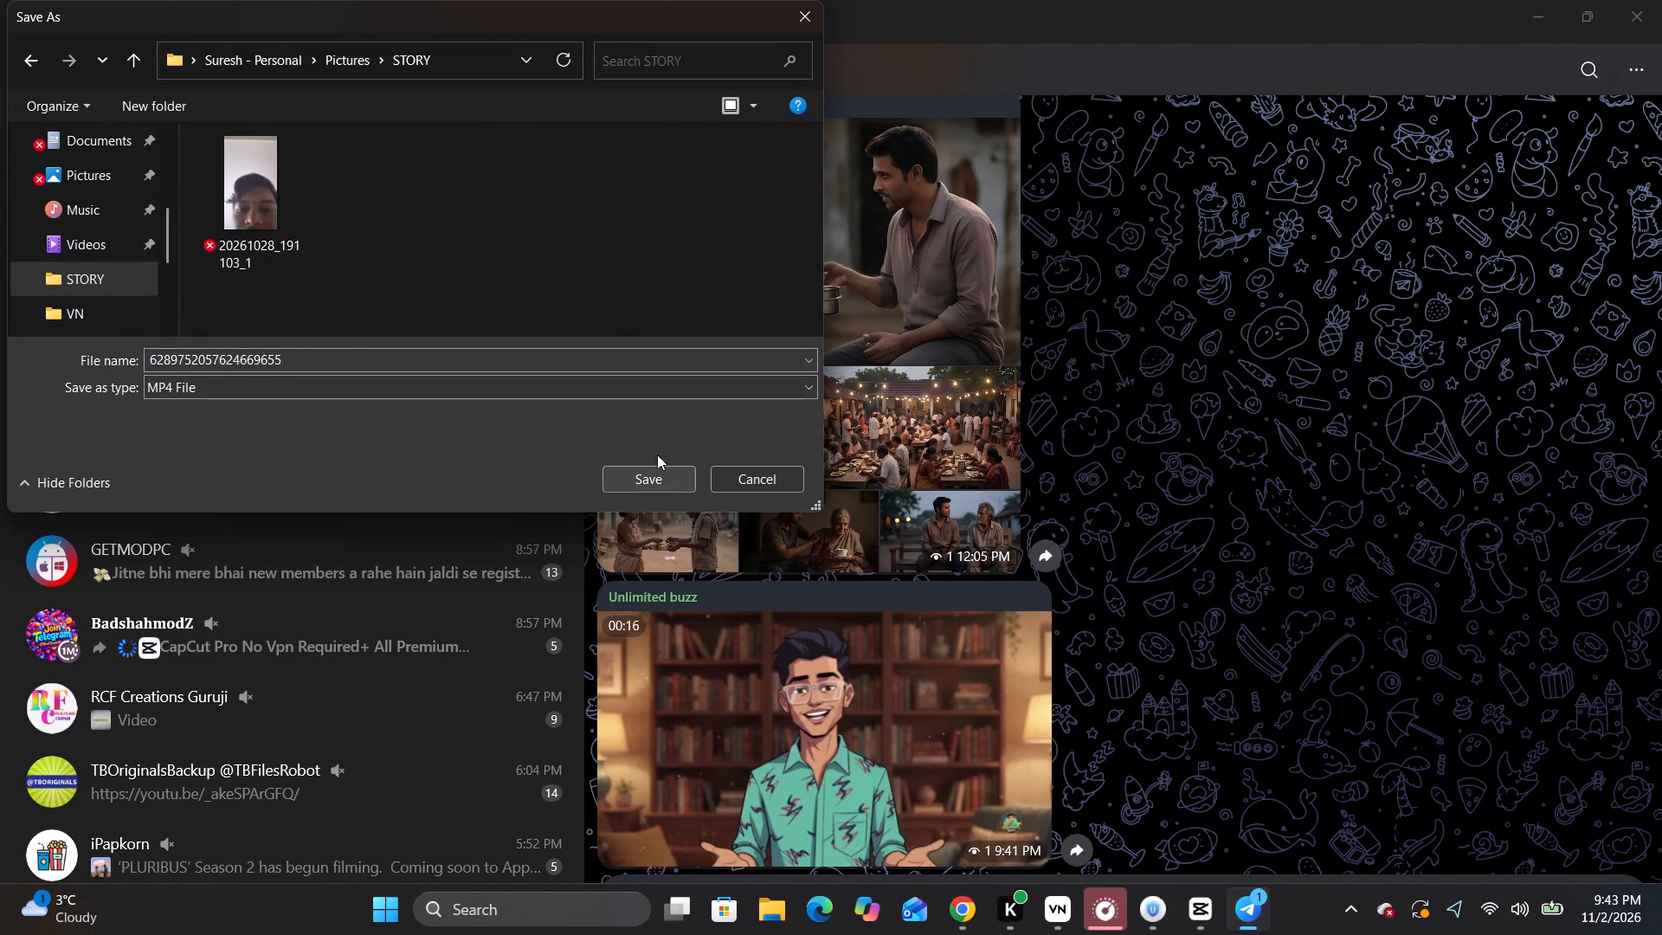
click(676, 395)
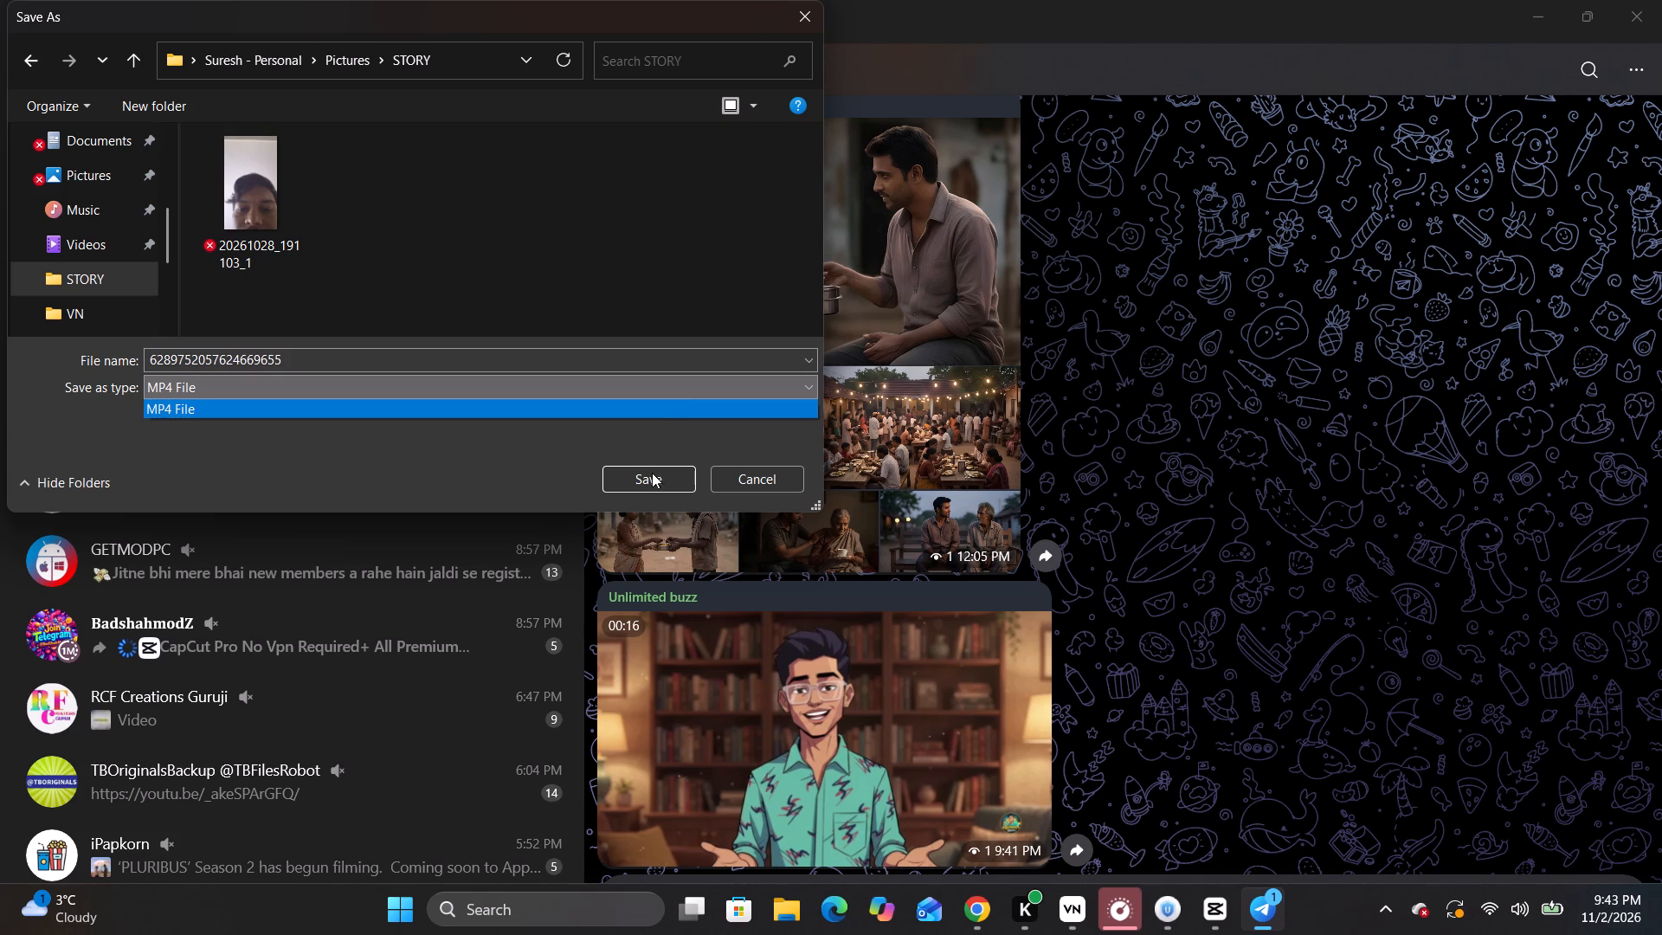
click(651, 480)
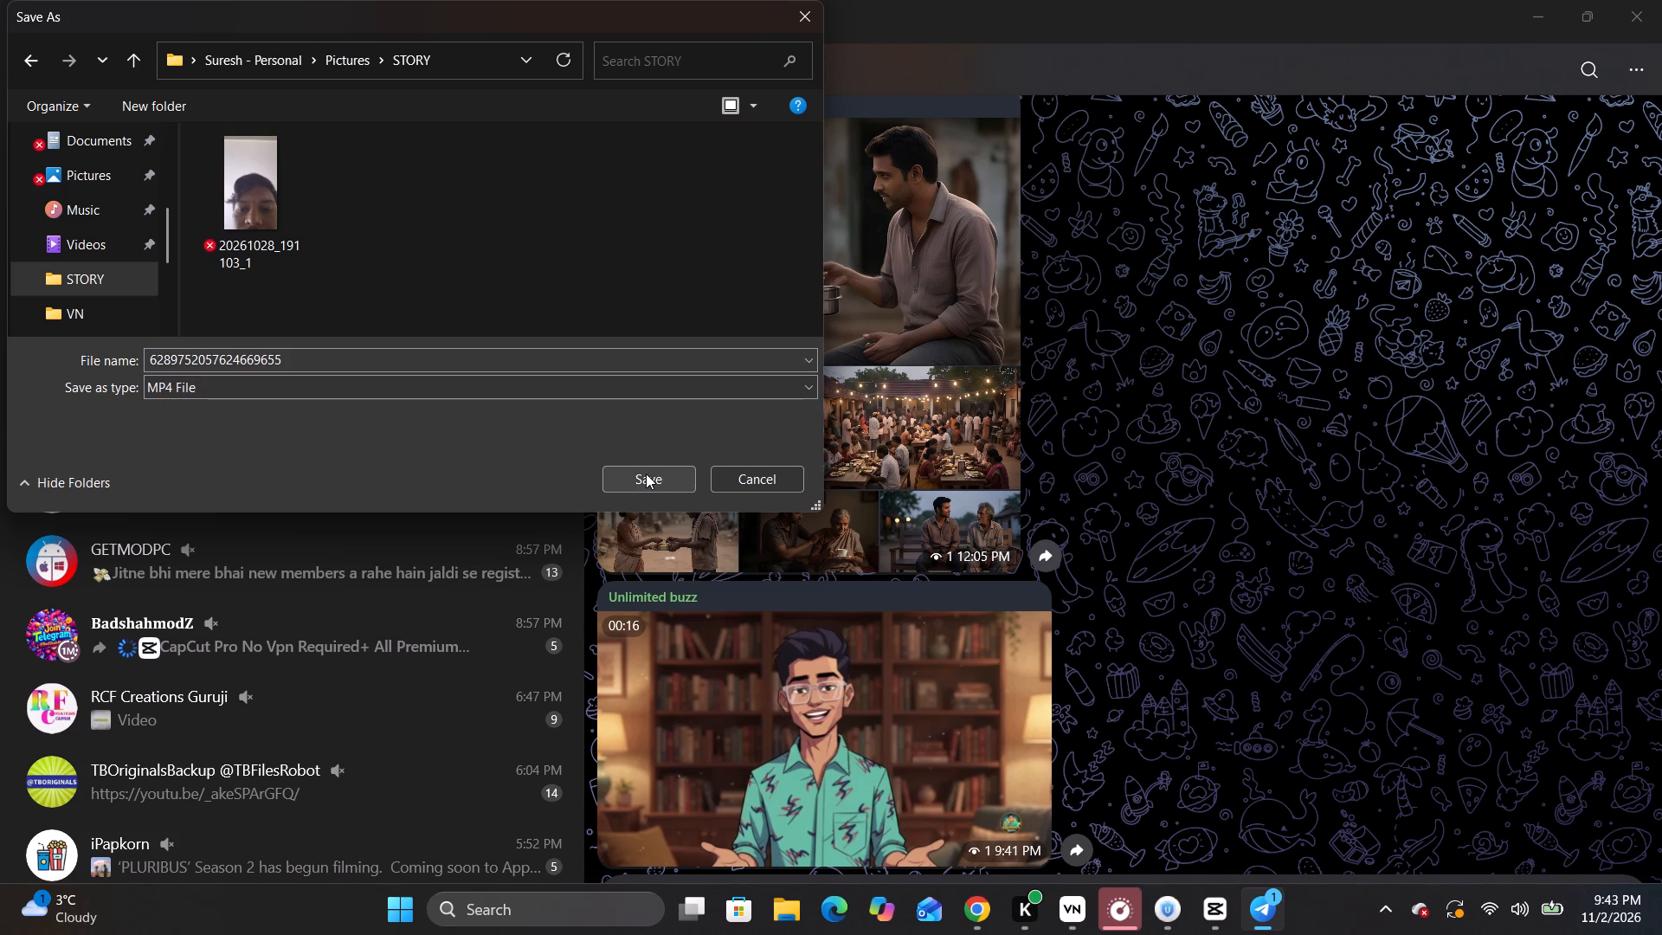
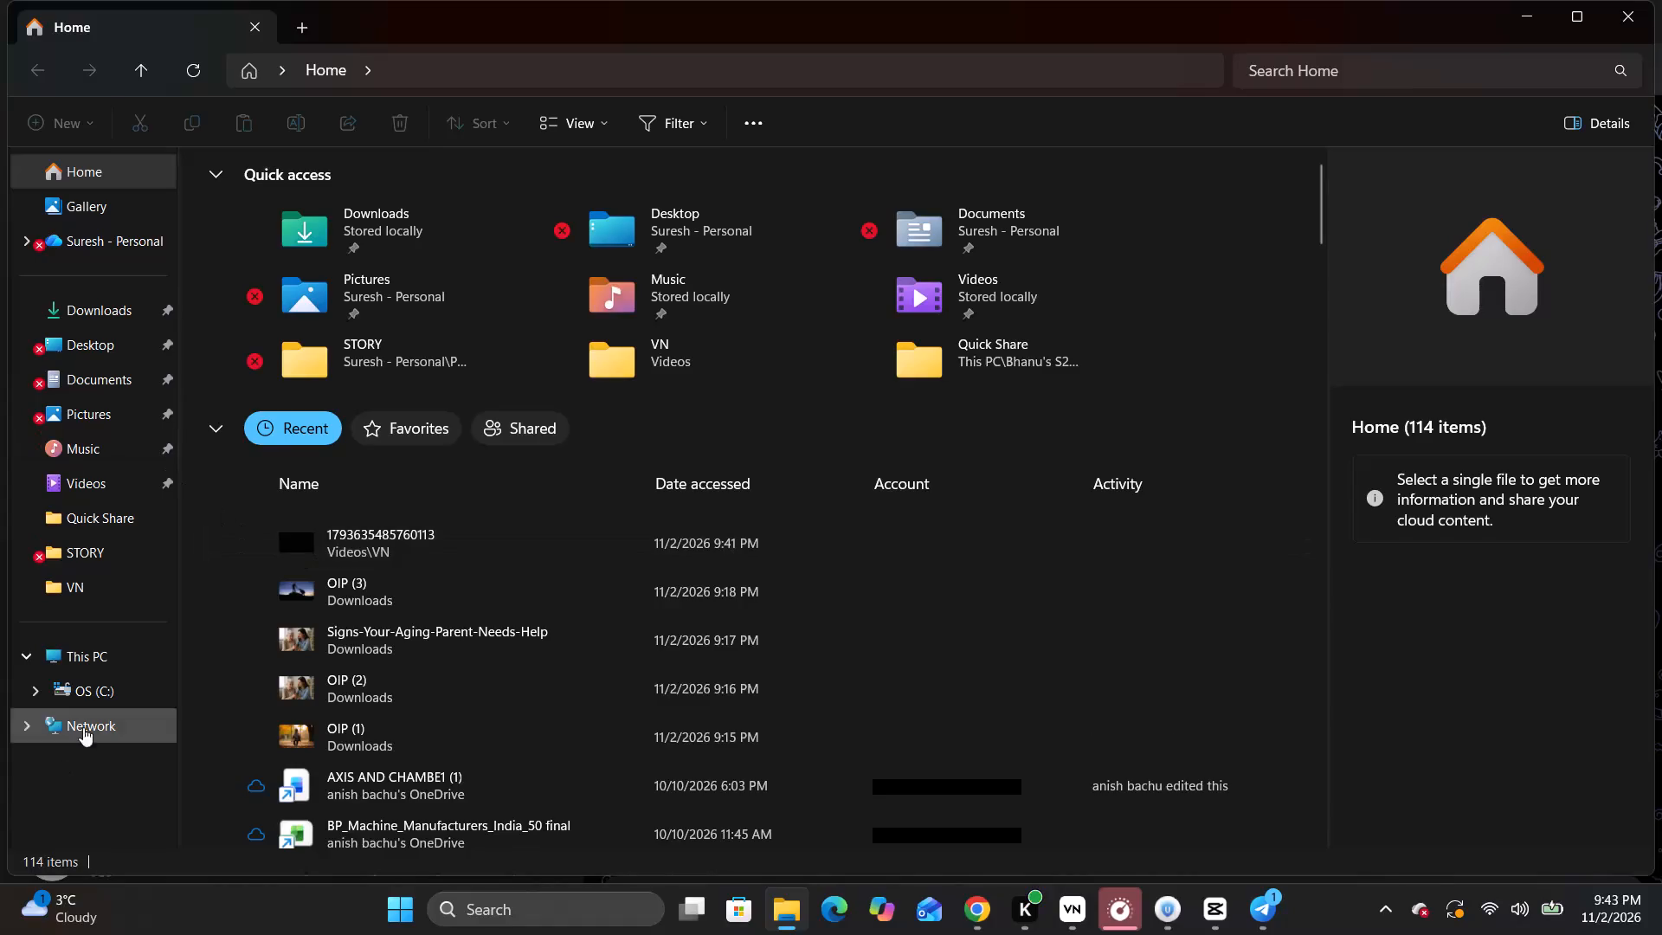
click(106, 565)
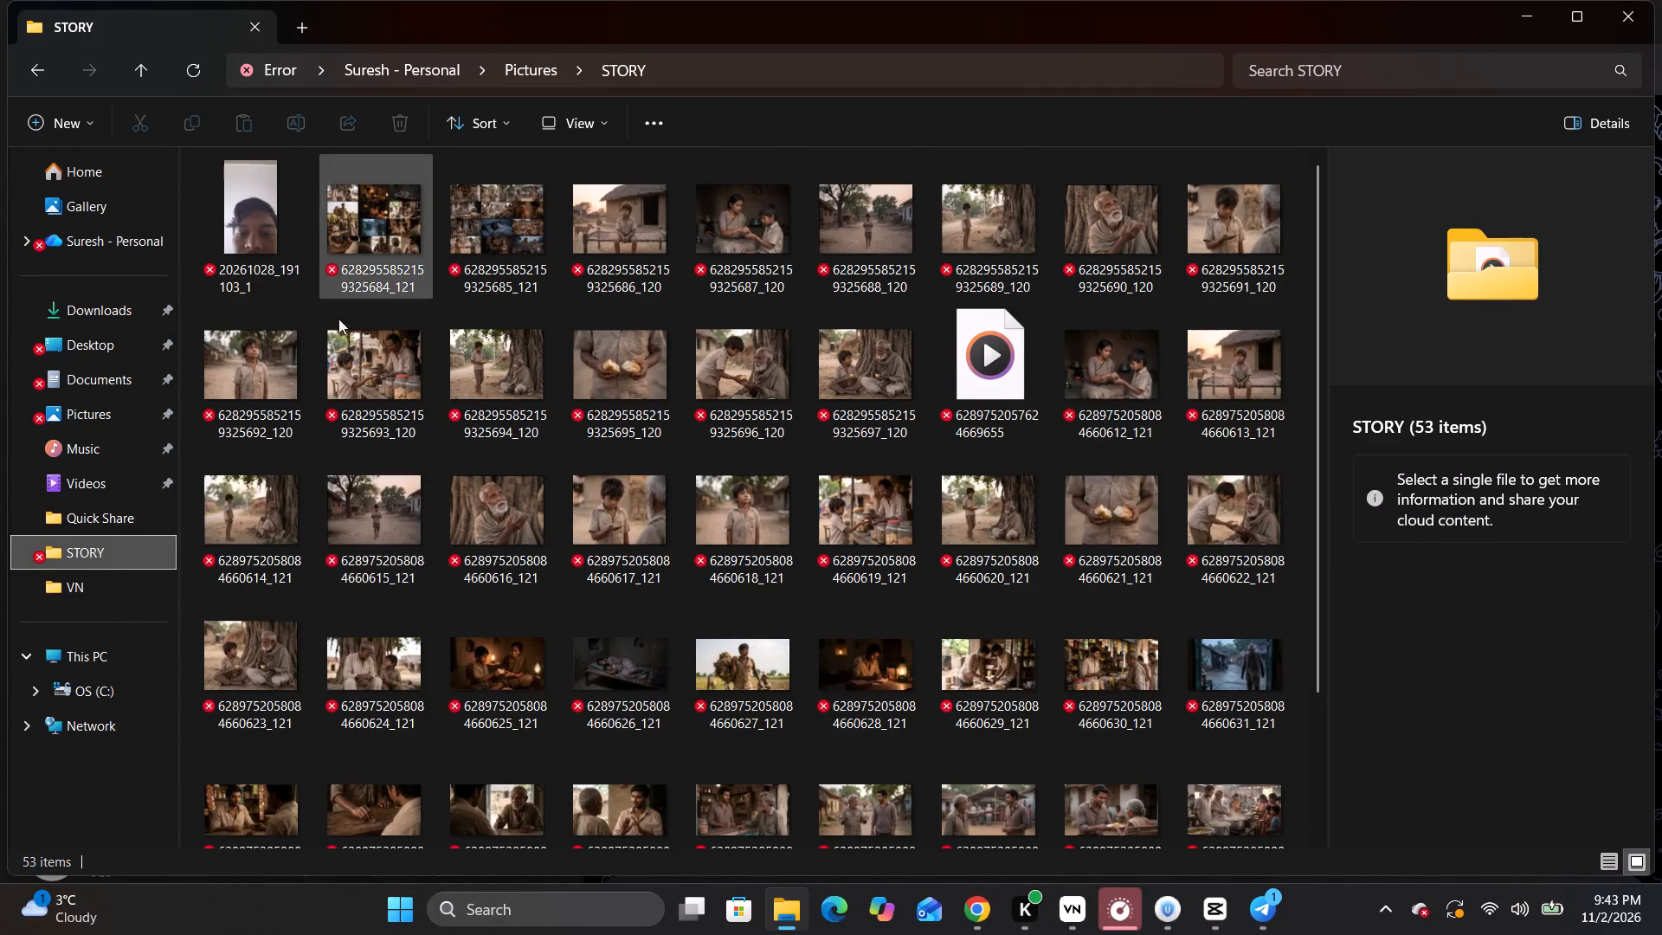
scroll(488, 519, down, 5)
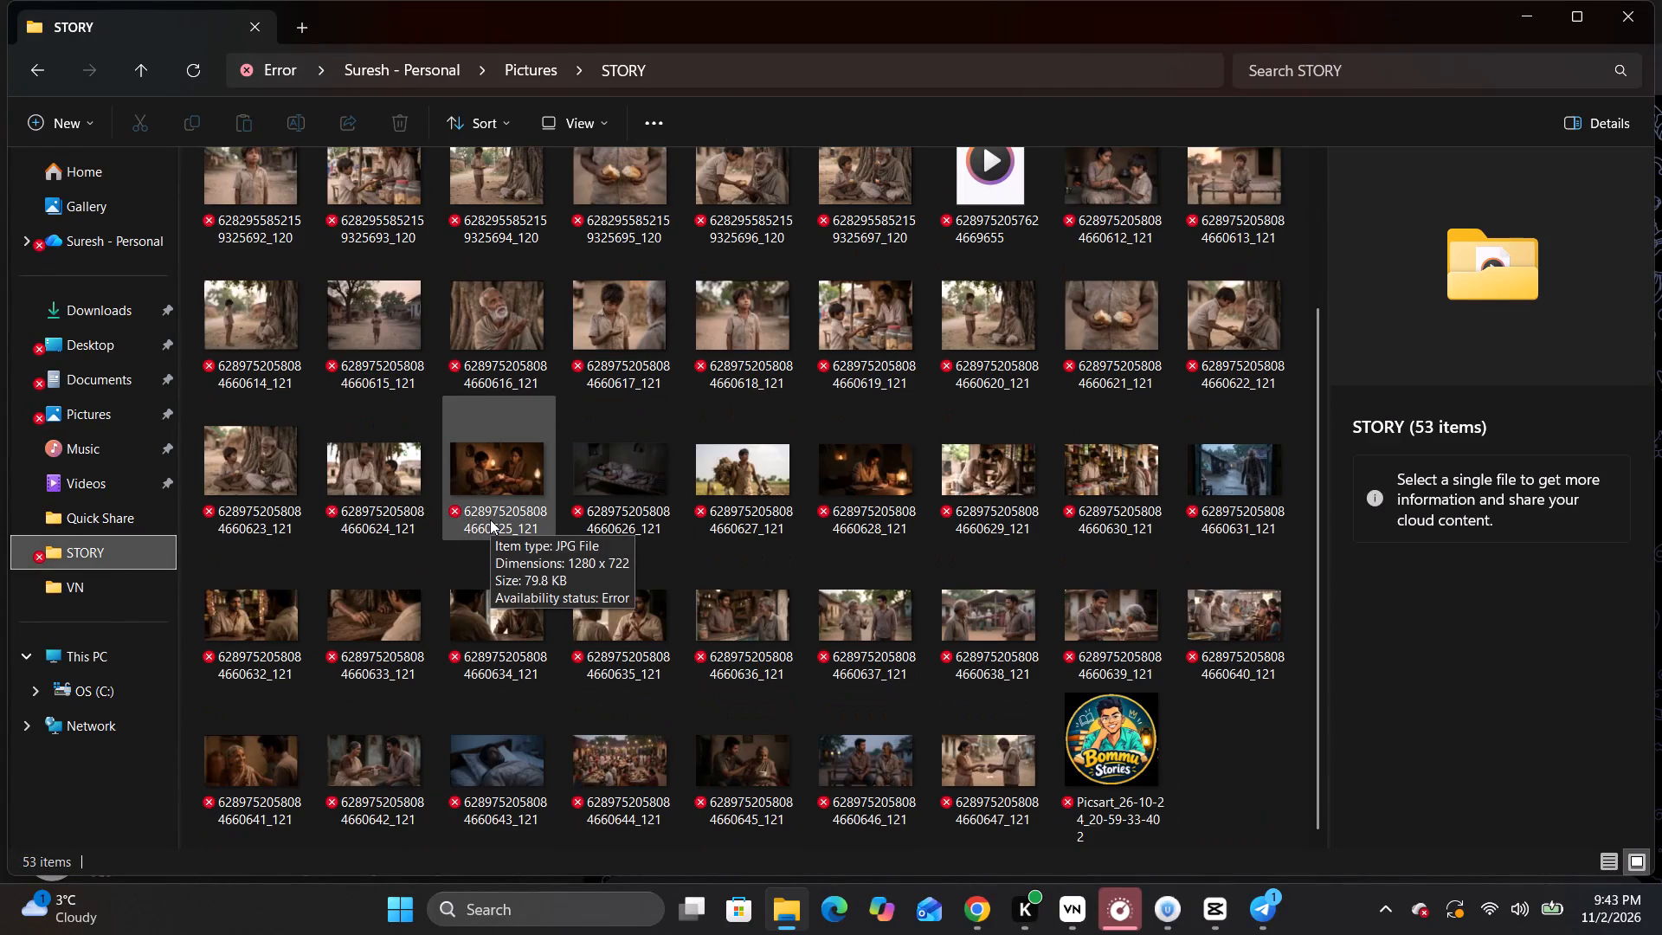
scroll(490, 519, up, 11)
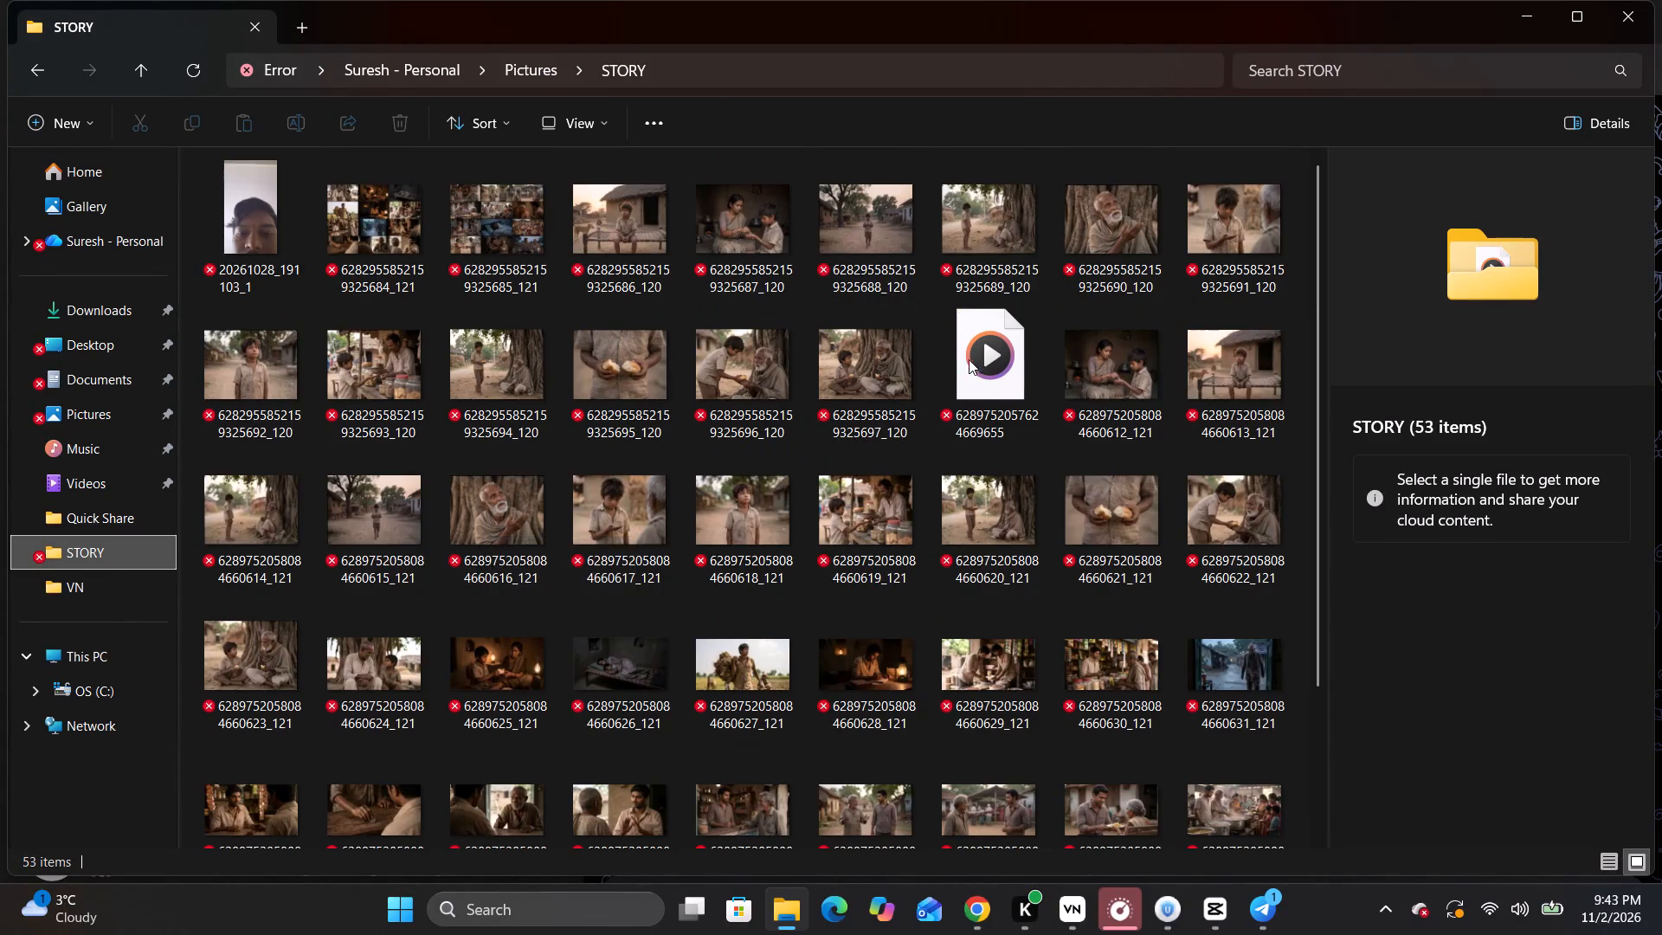
right_click(963, 353)
click(963, 353)
double_click(963, 353)
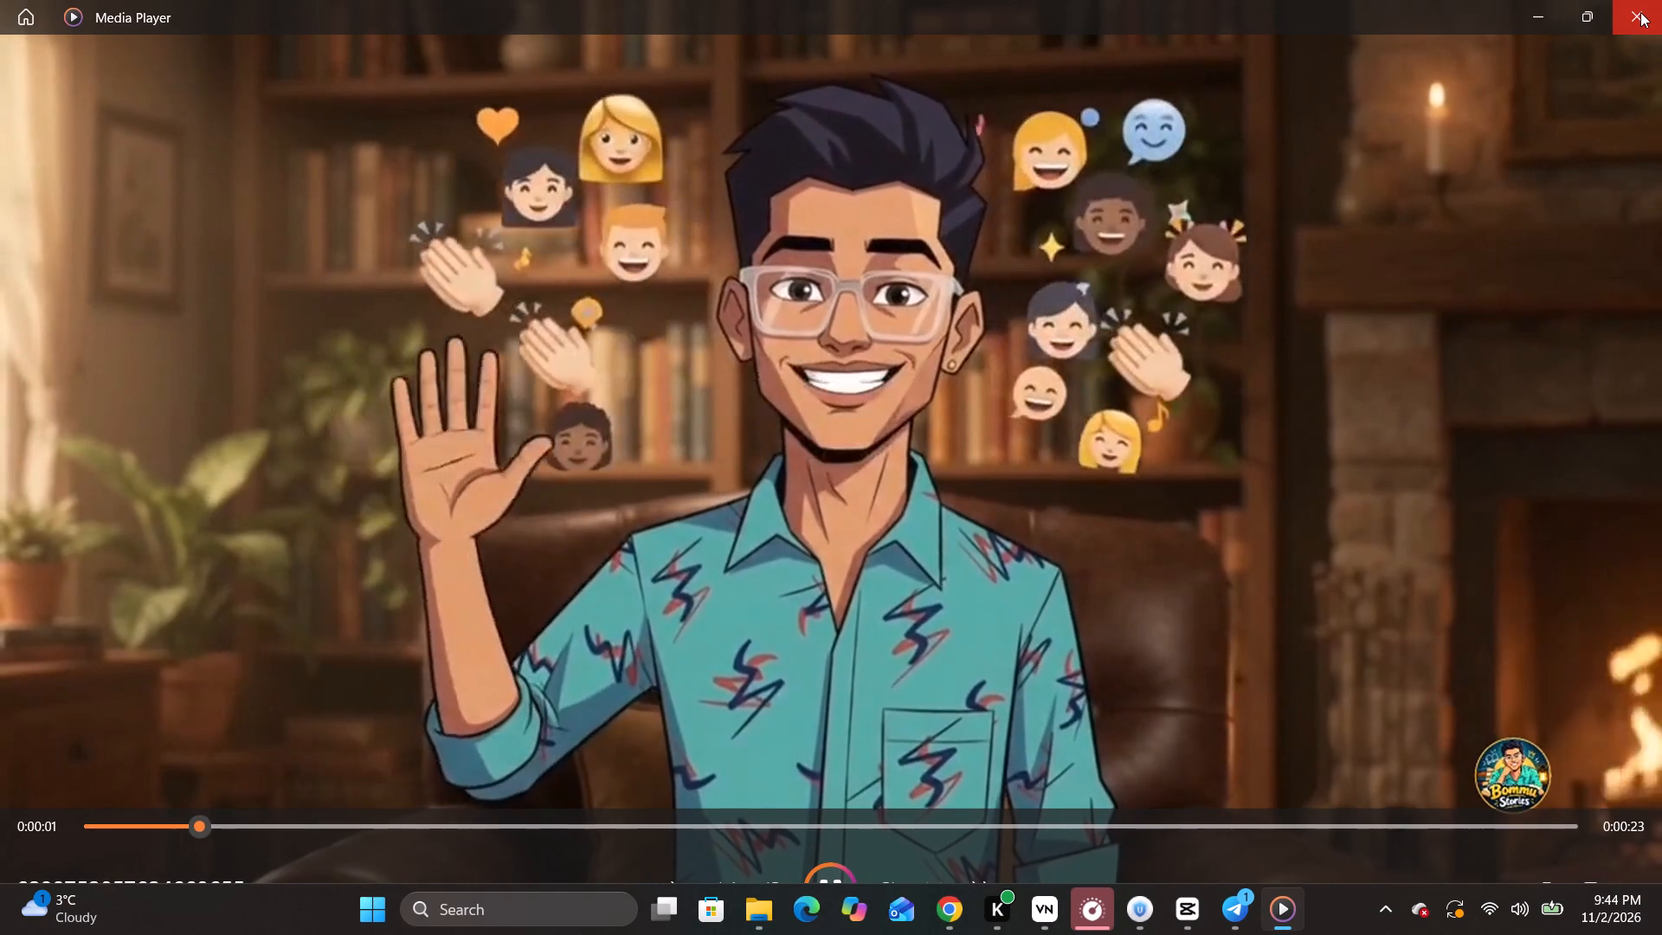
click(1640, 12)
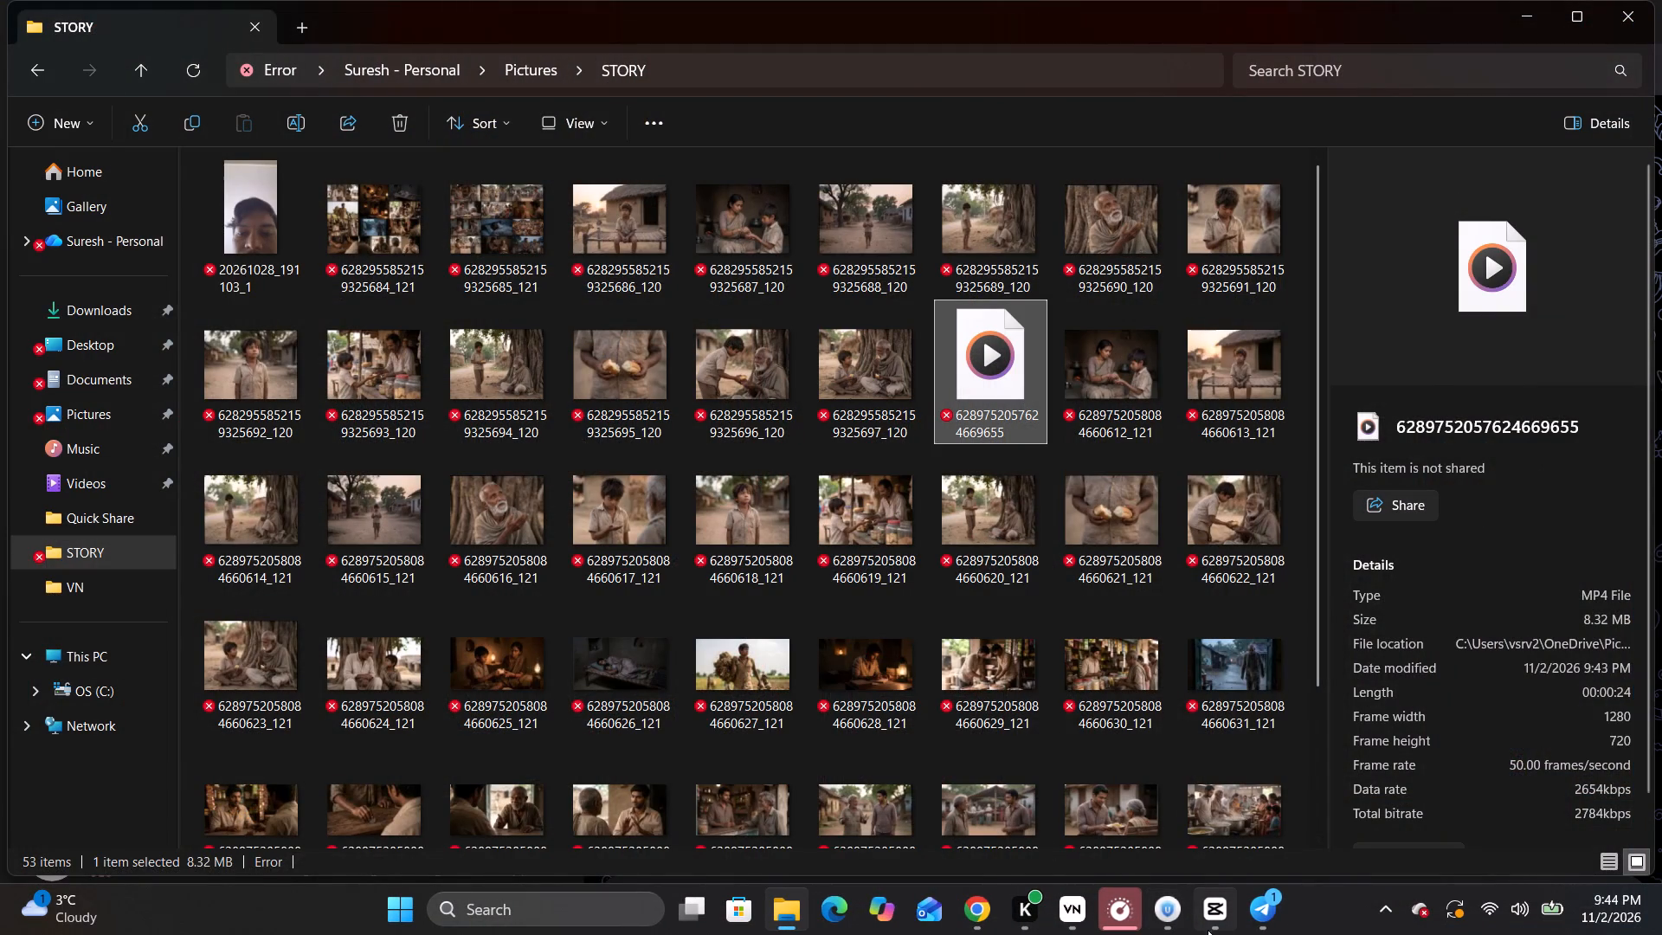
Switch to CapCut and look through the Trending, Classic, NEW and Favorites caption templates, dismissing the shortcut conflict notice.
click(1215, 919)
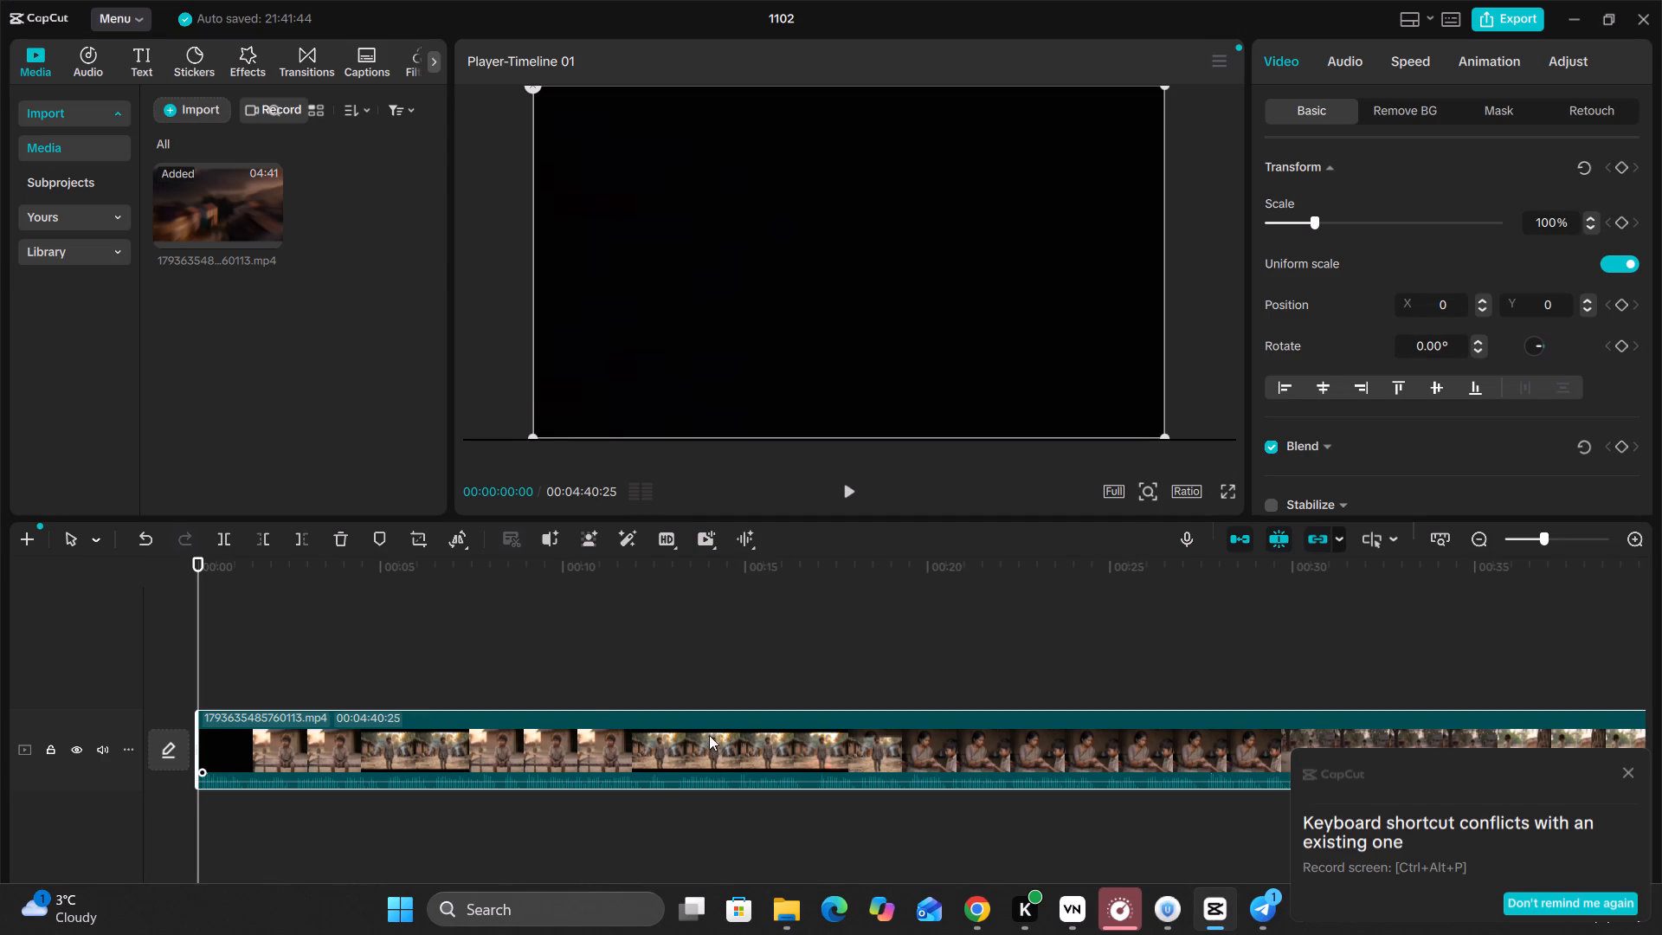
click(483, 737)
click(363, 62)
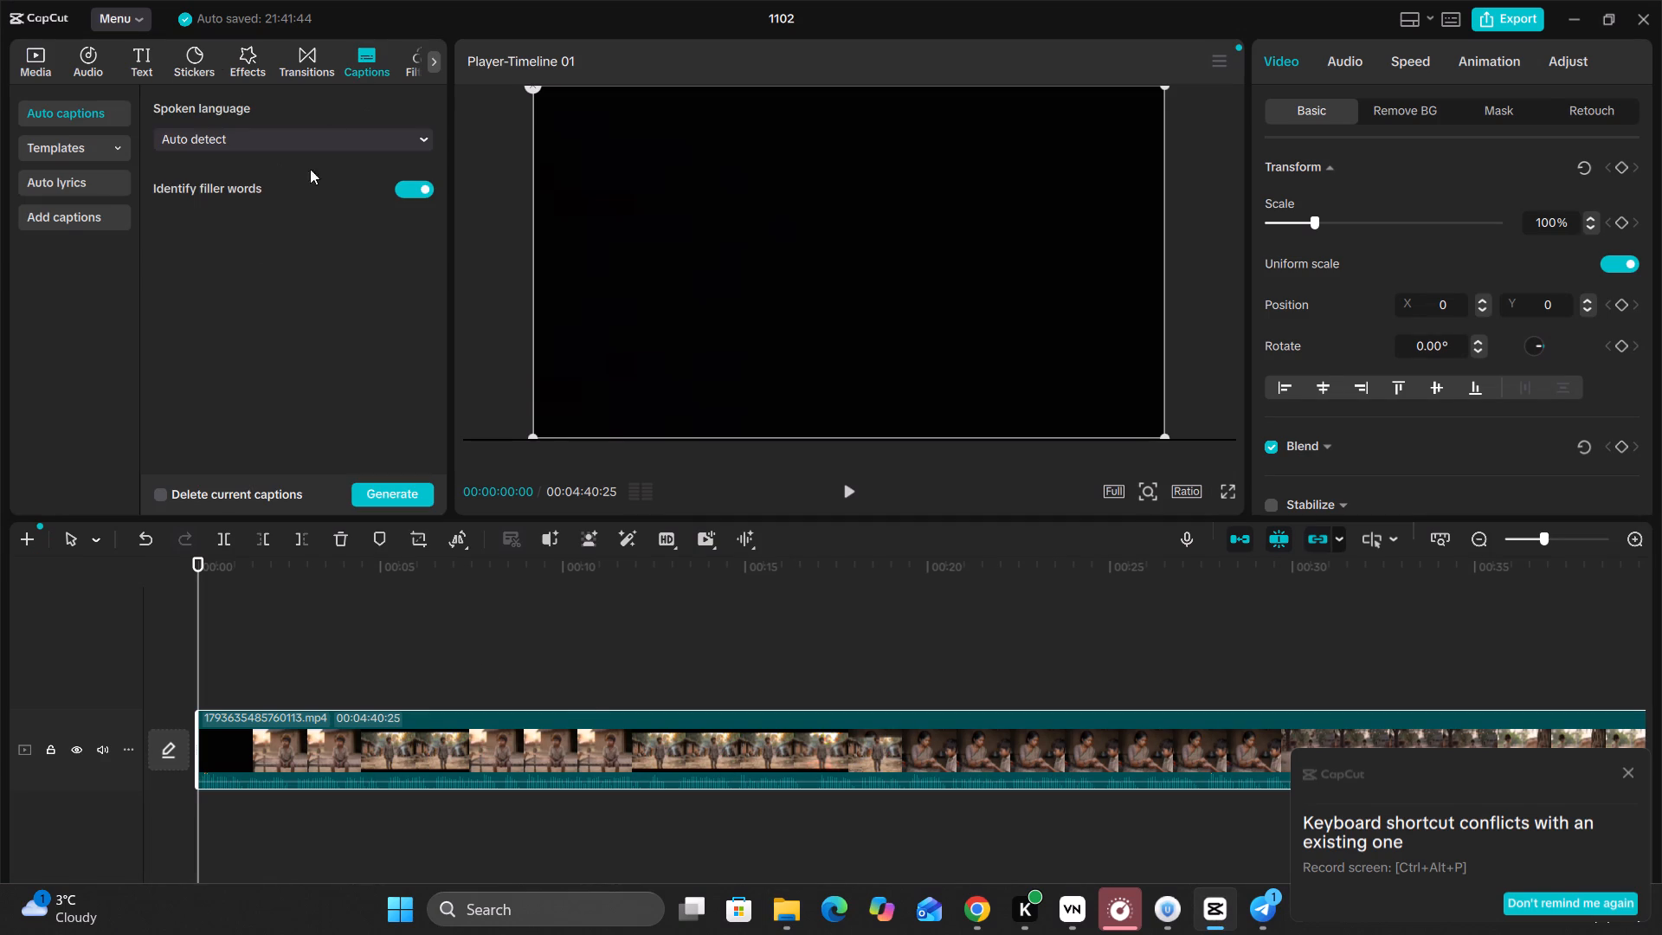
click(48, 150)
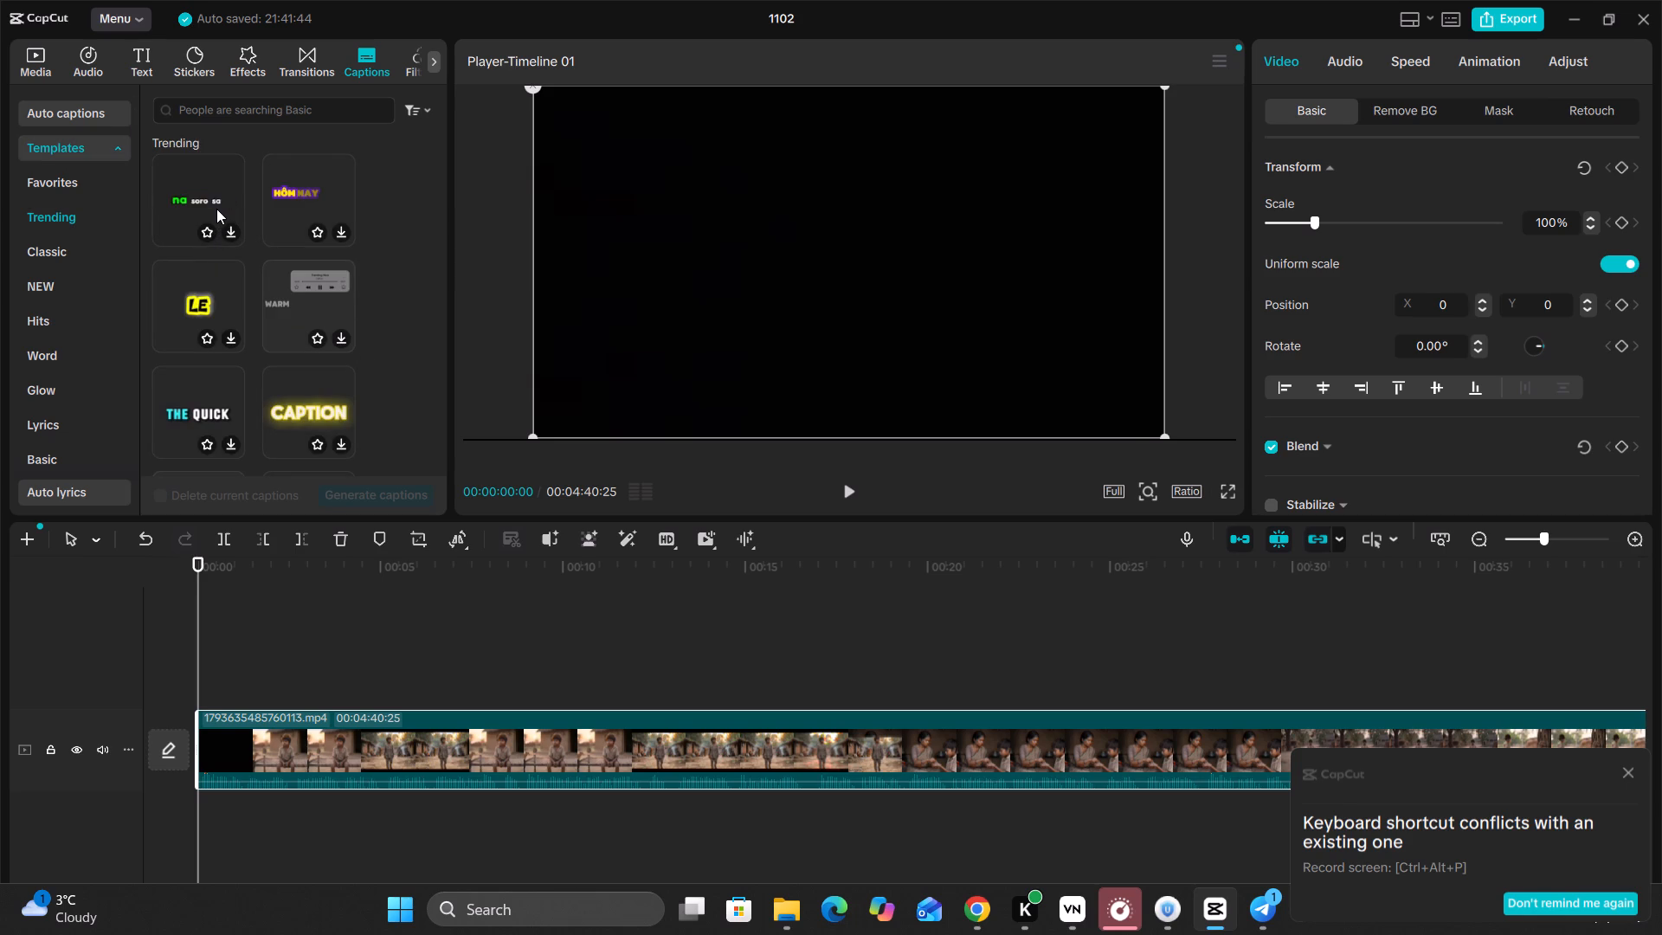
scroll(216, 209, down, 3)
scroll(216, 209, up, 3)
click(87, 249)
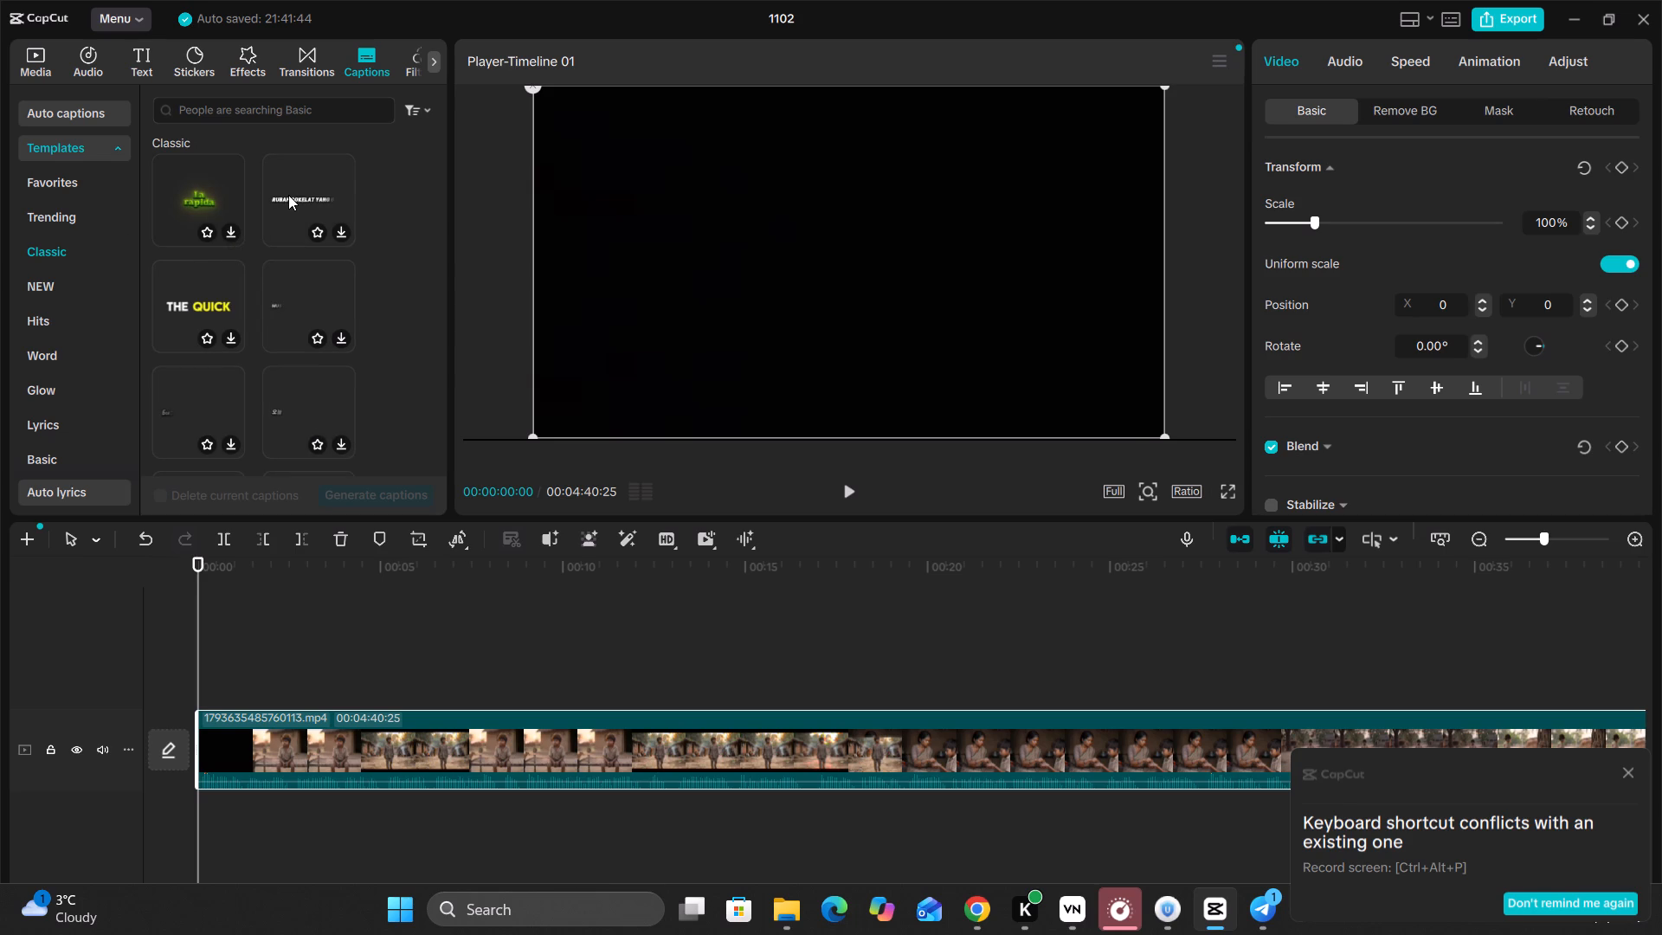
scroll(273, 293, down, 1)
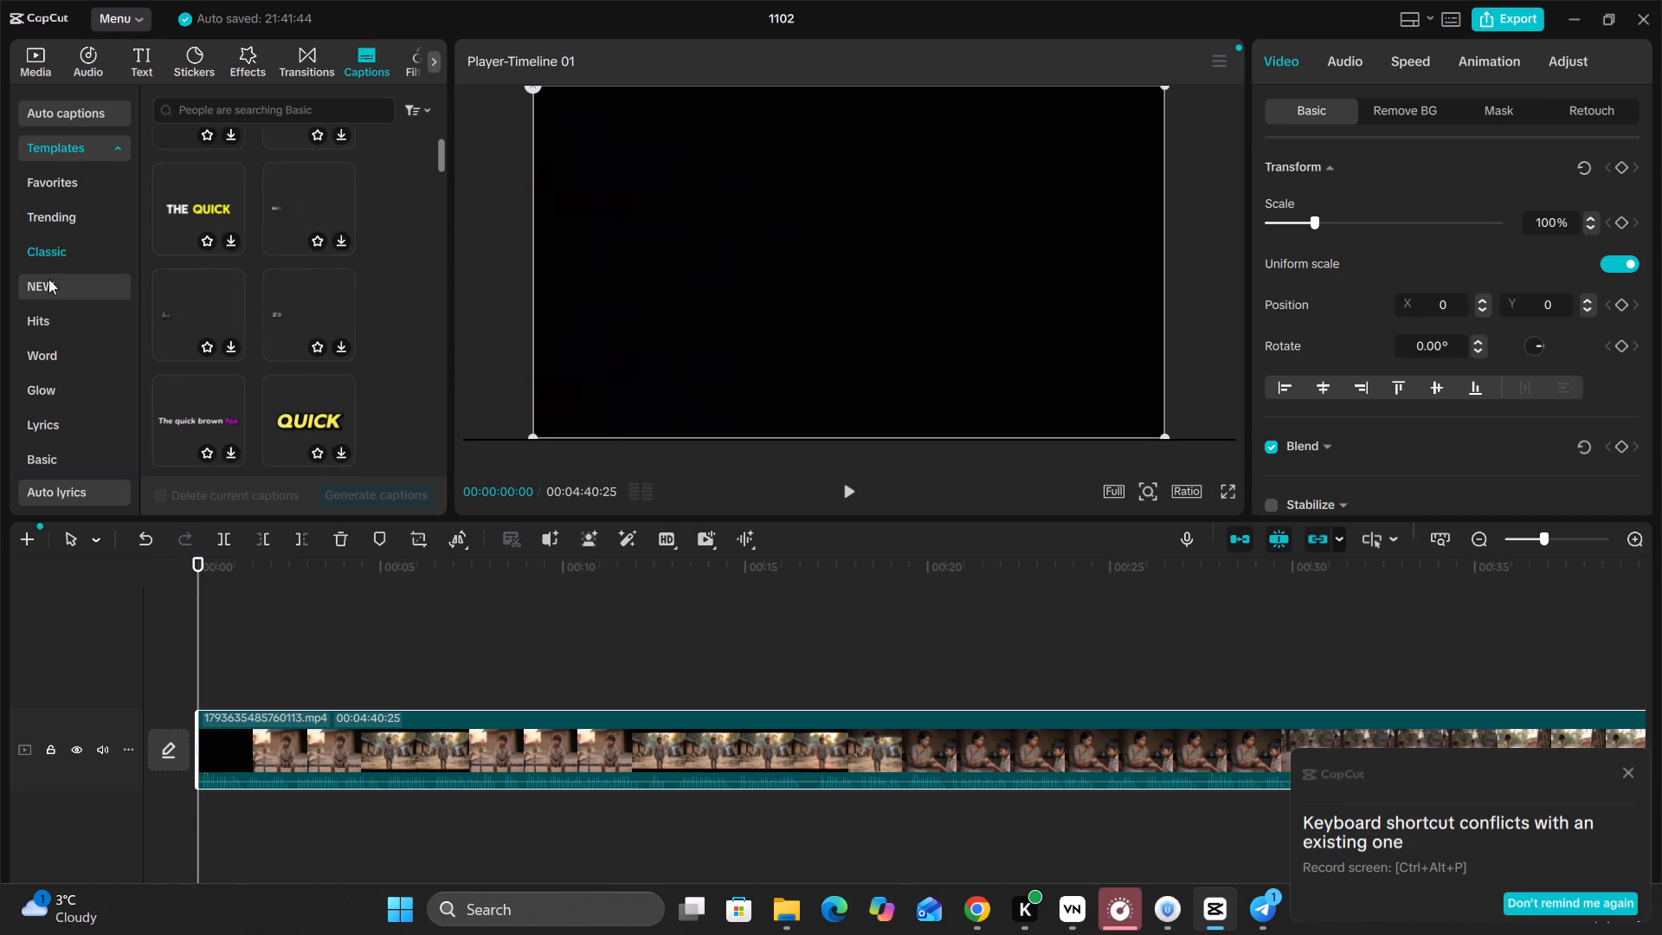
click(72, 287)
scroll(264, 262, down, 2)
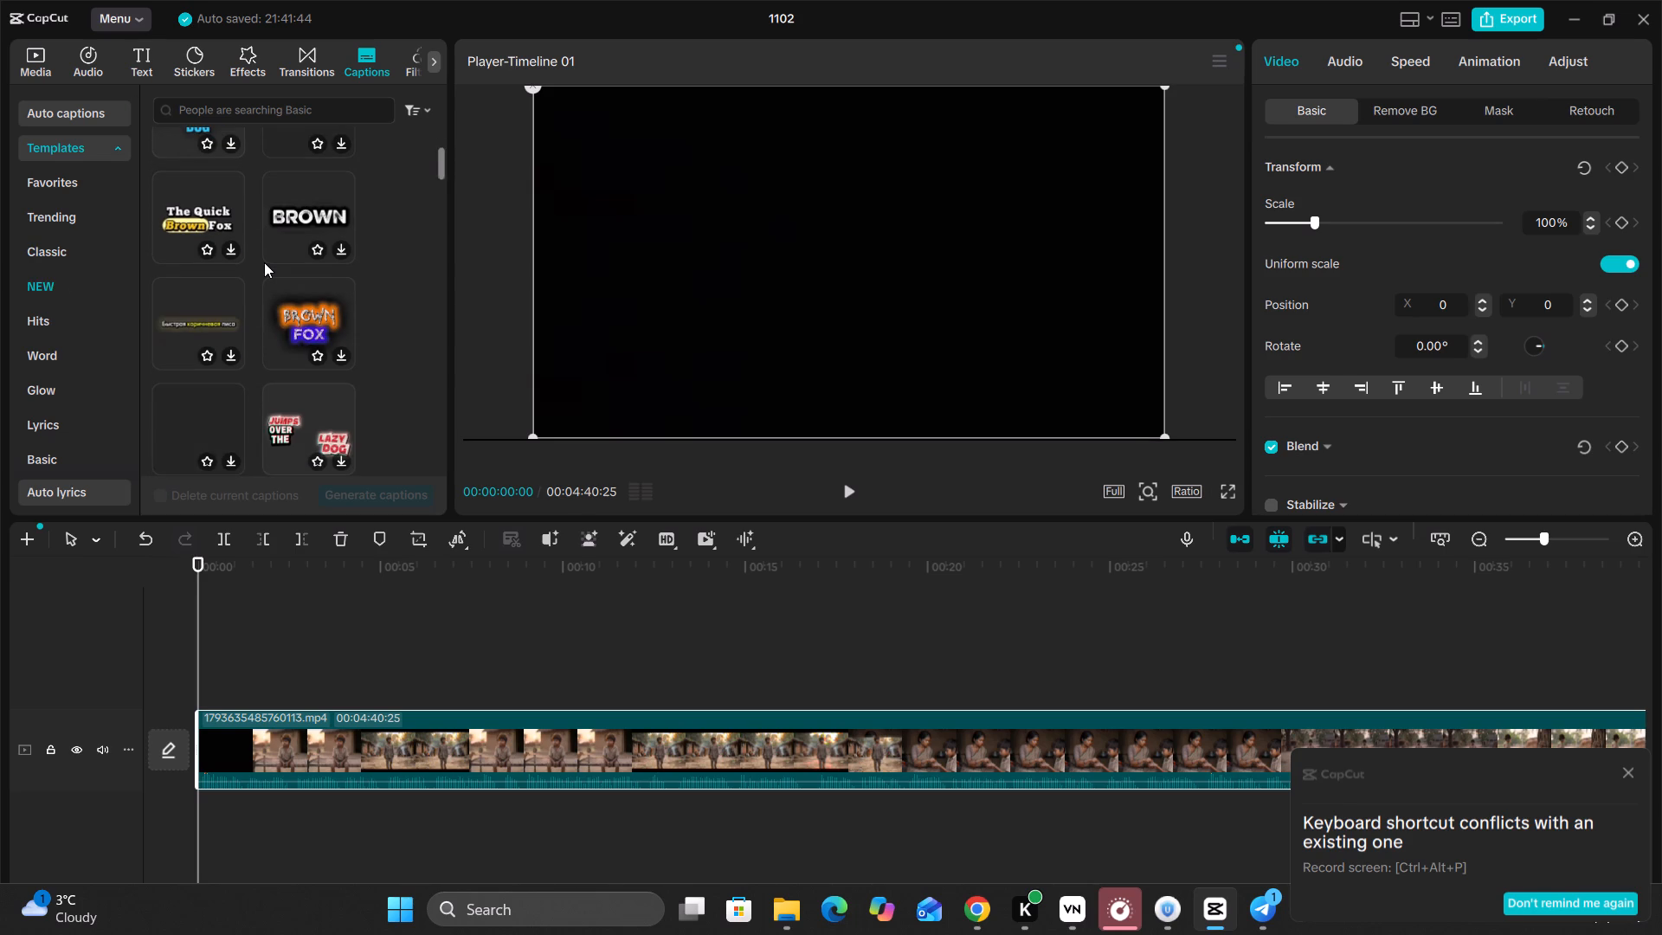
scroll(264, 262, up, 6)
scroll(104, 255, up, 2)
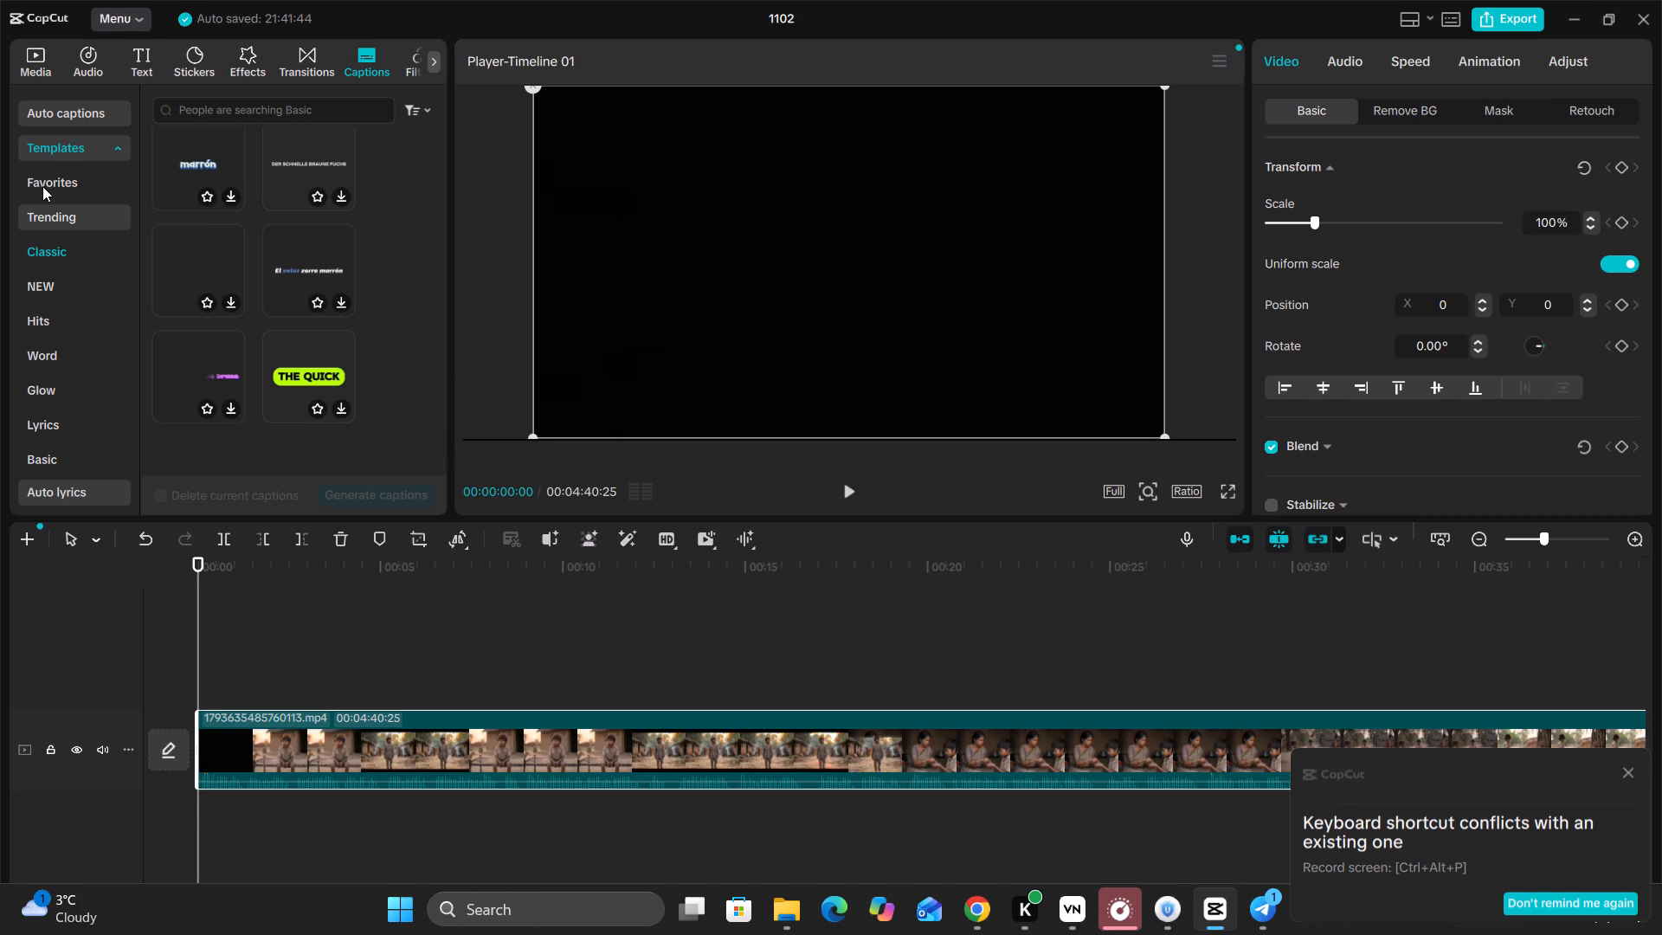
click(42, 186)
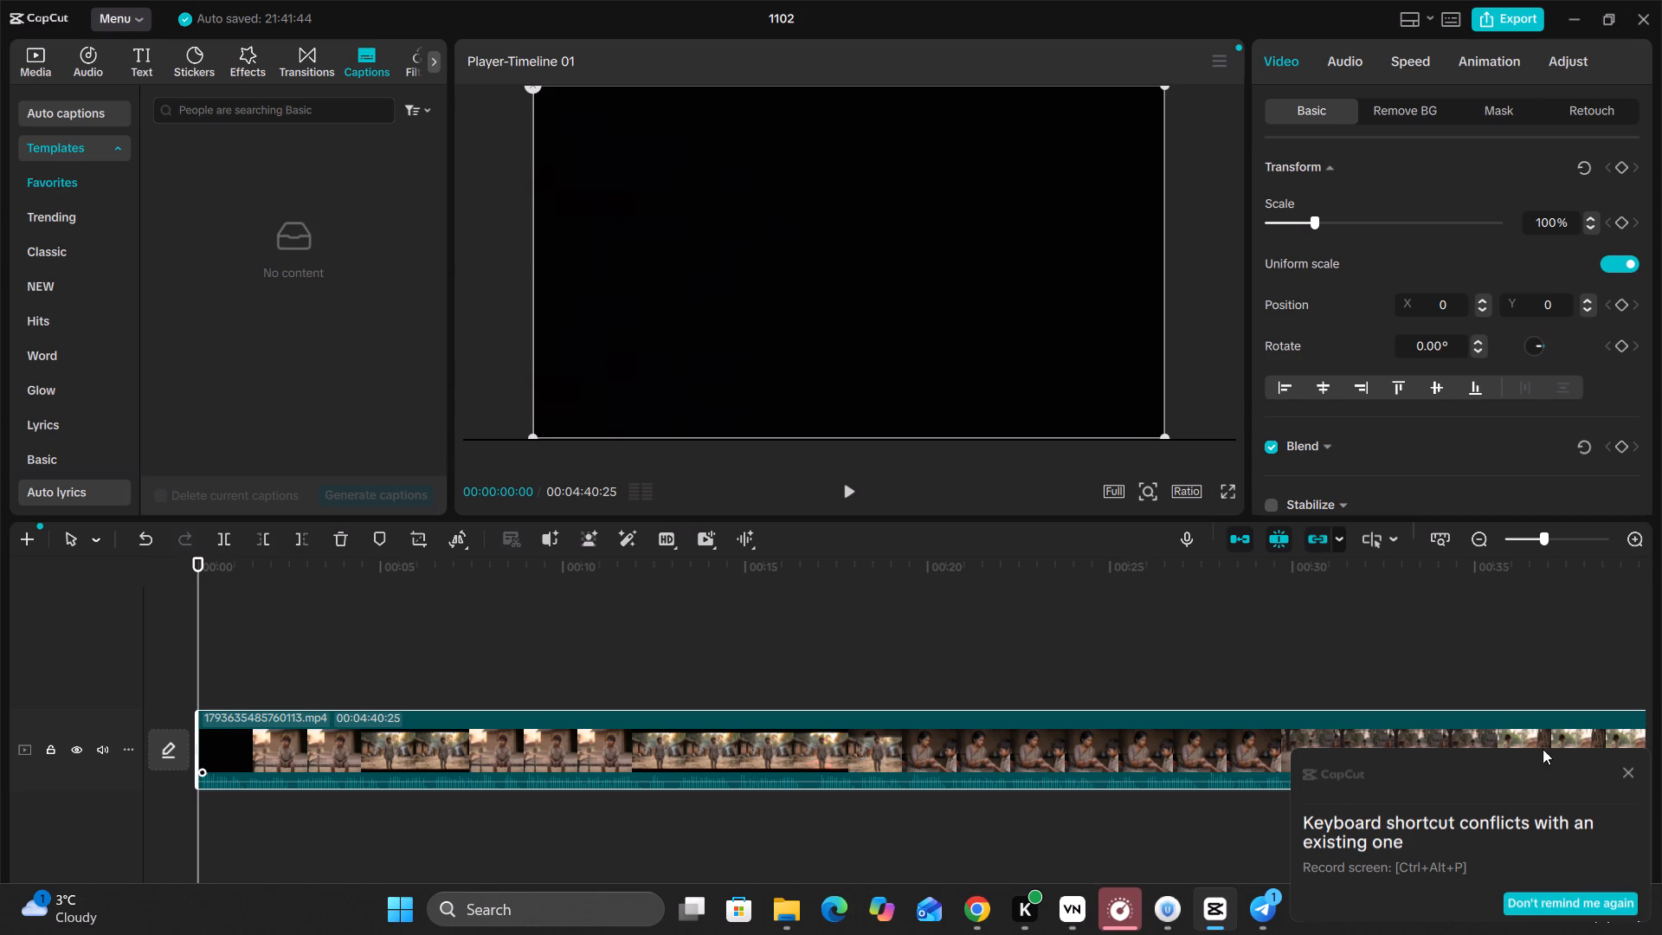
click(1629, 770)
Switch to Chrome, reload the YouTube Studio search, go to the studio.youtube.com result and open the channel's Audio library.
click(965, 914)
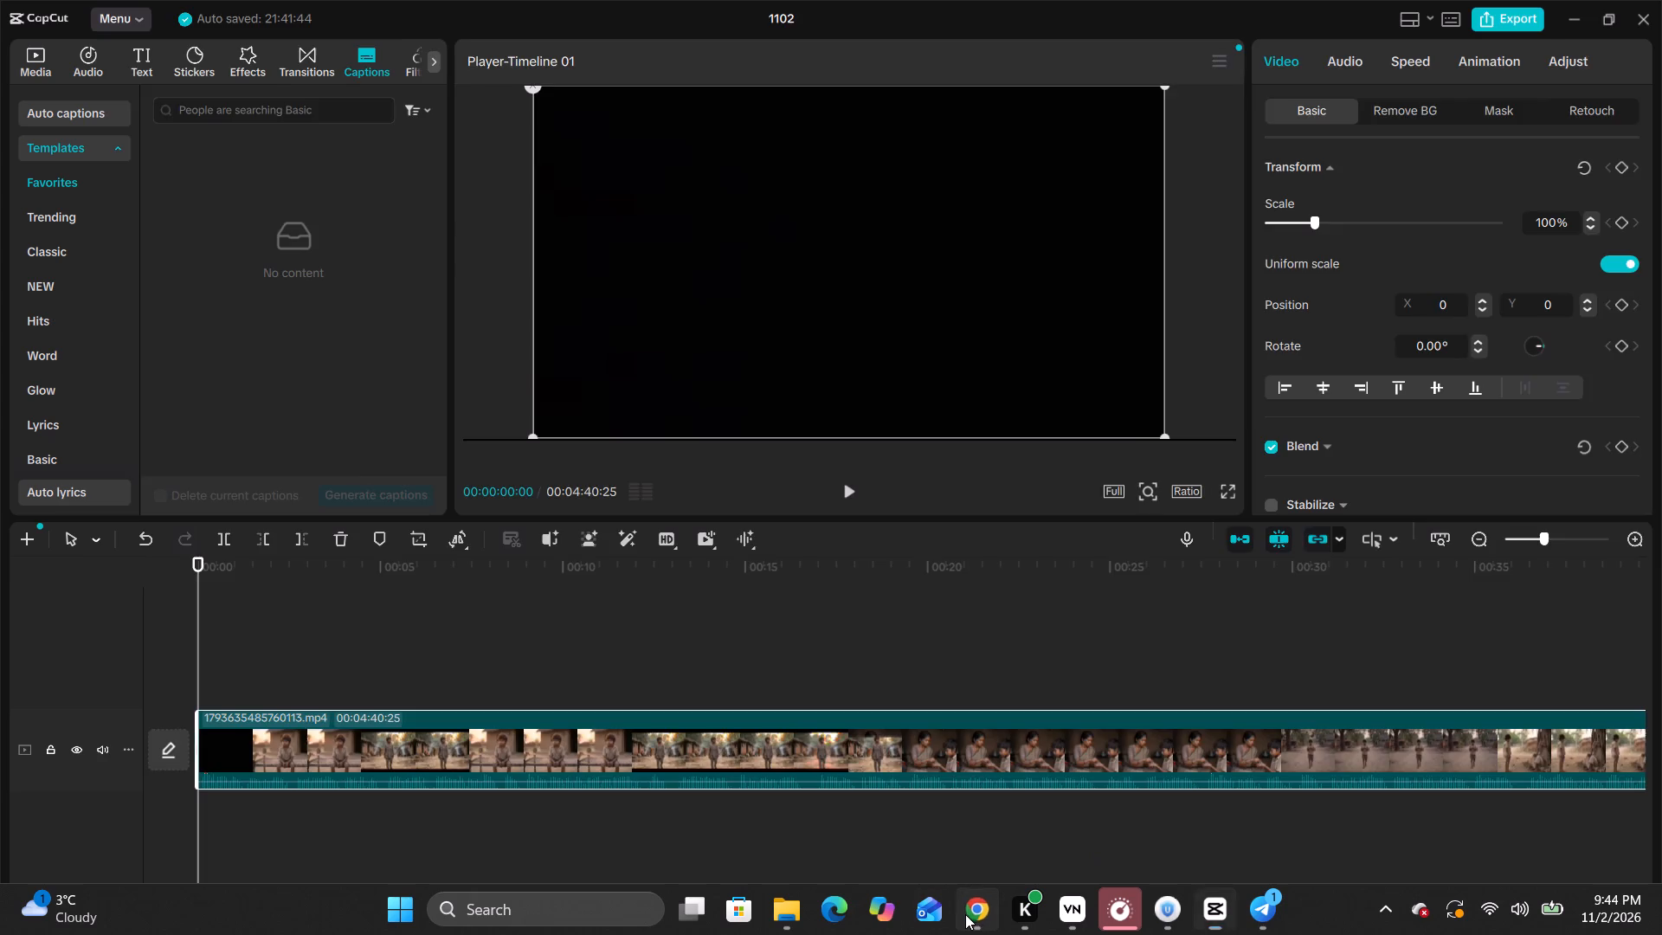
click(750, 21)
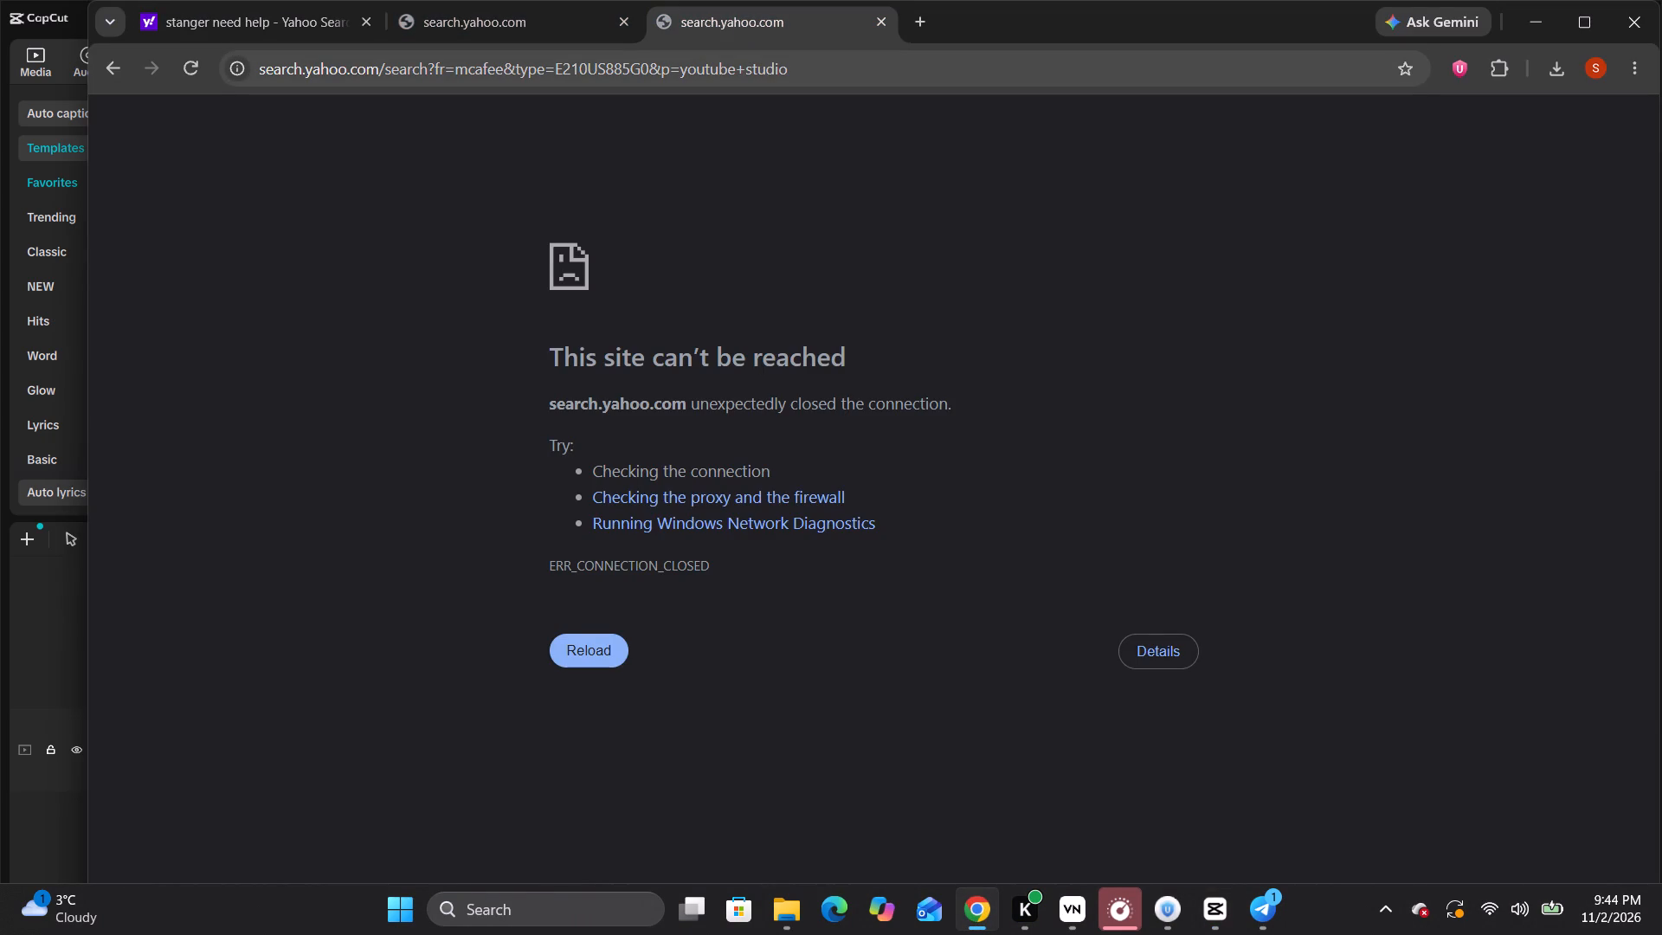
click(835, 62)
click(834, 74)
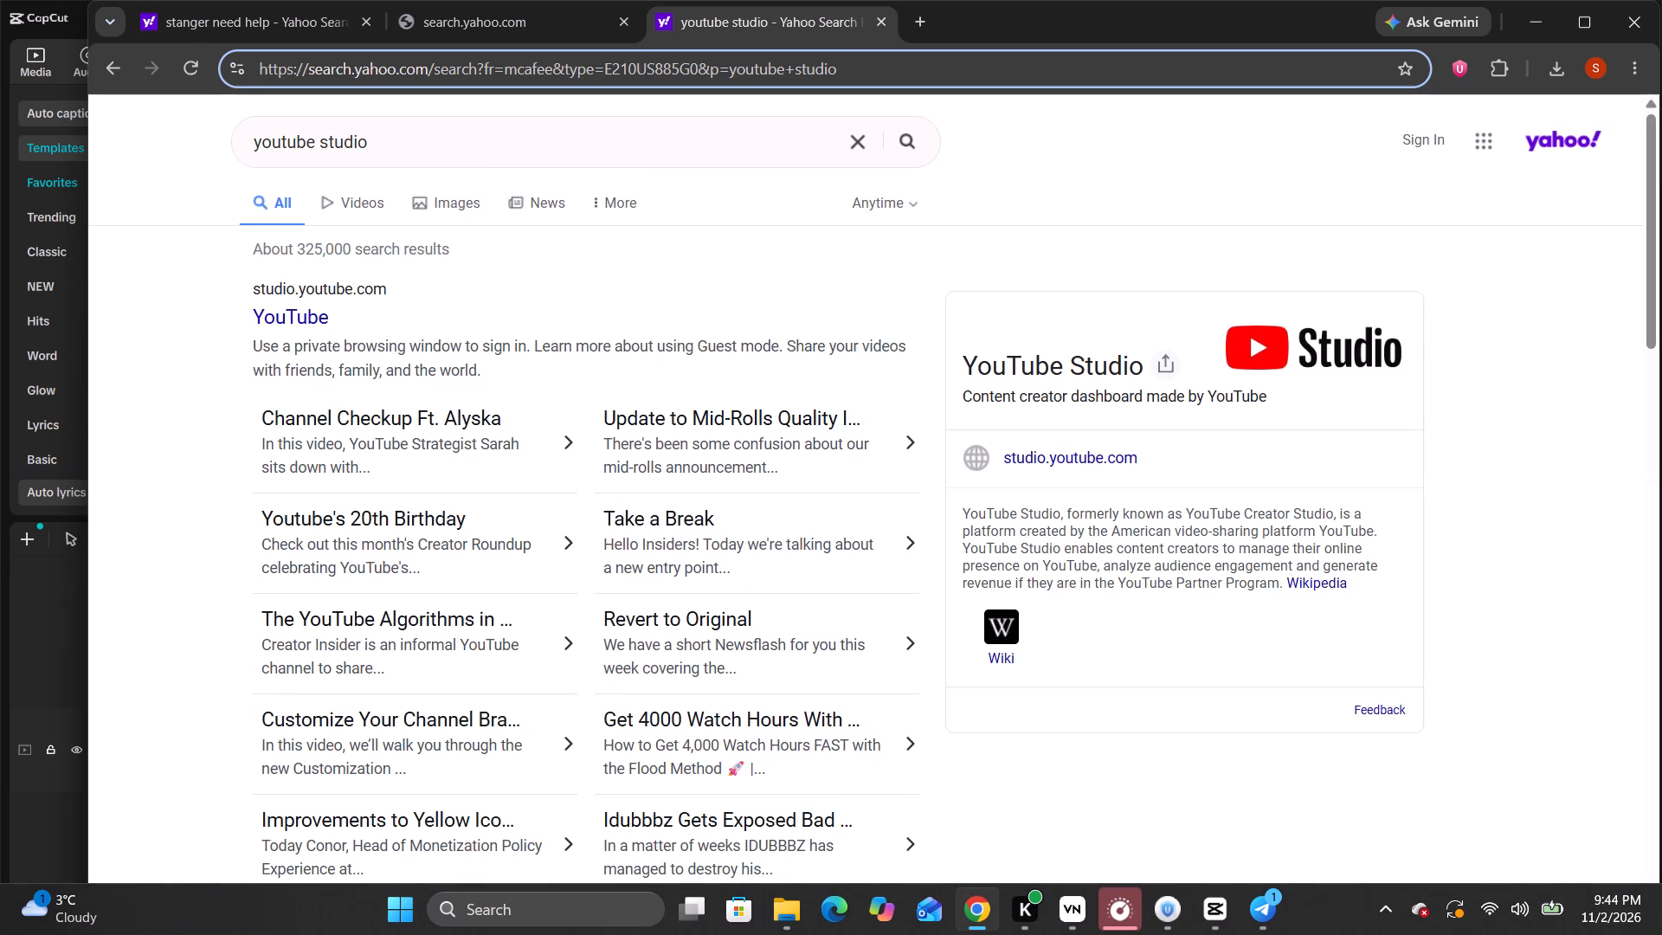
click(289, 326)
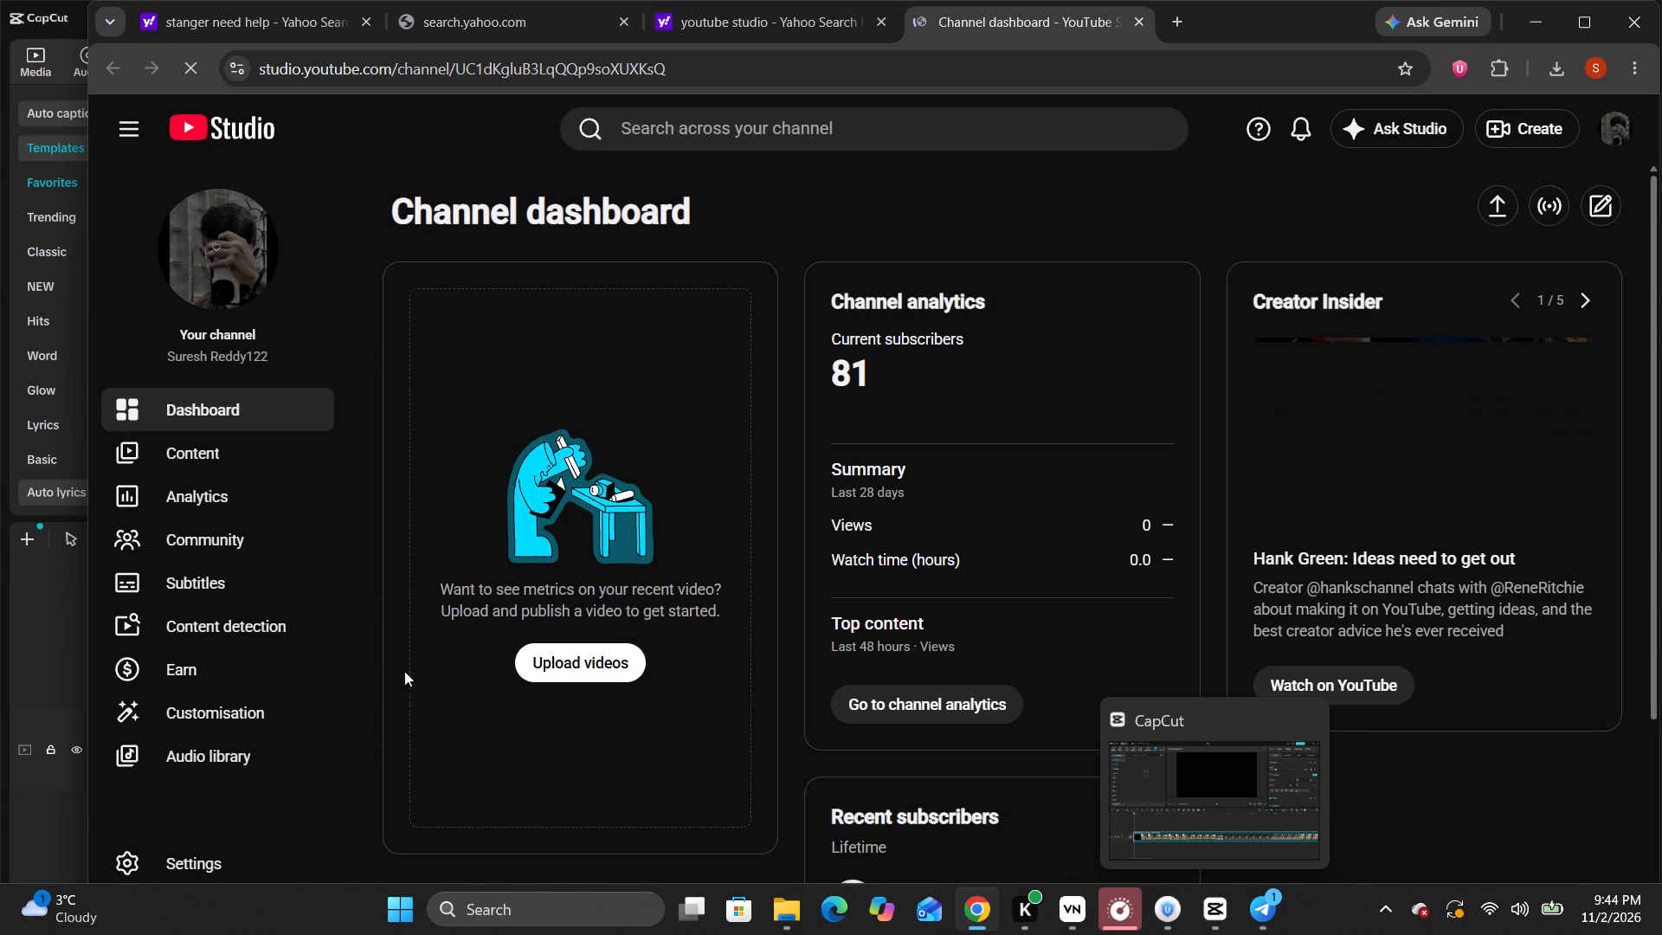
click(203, 725)
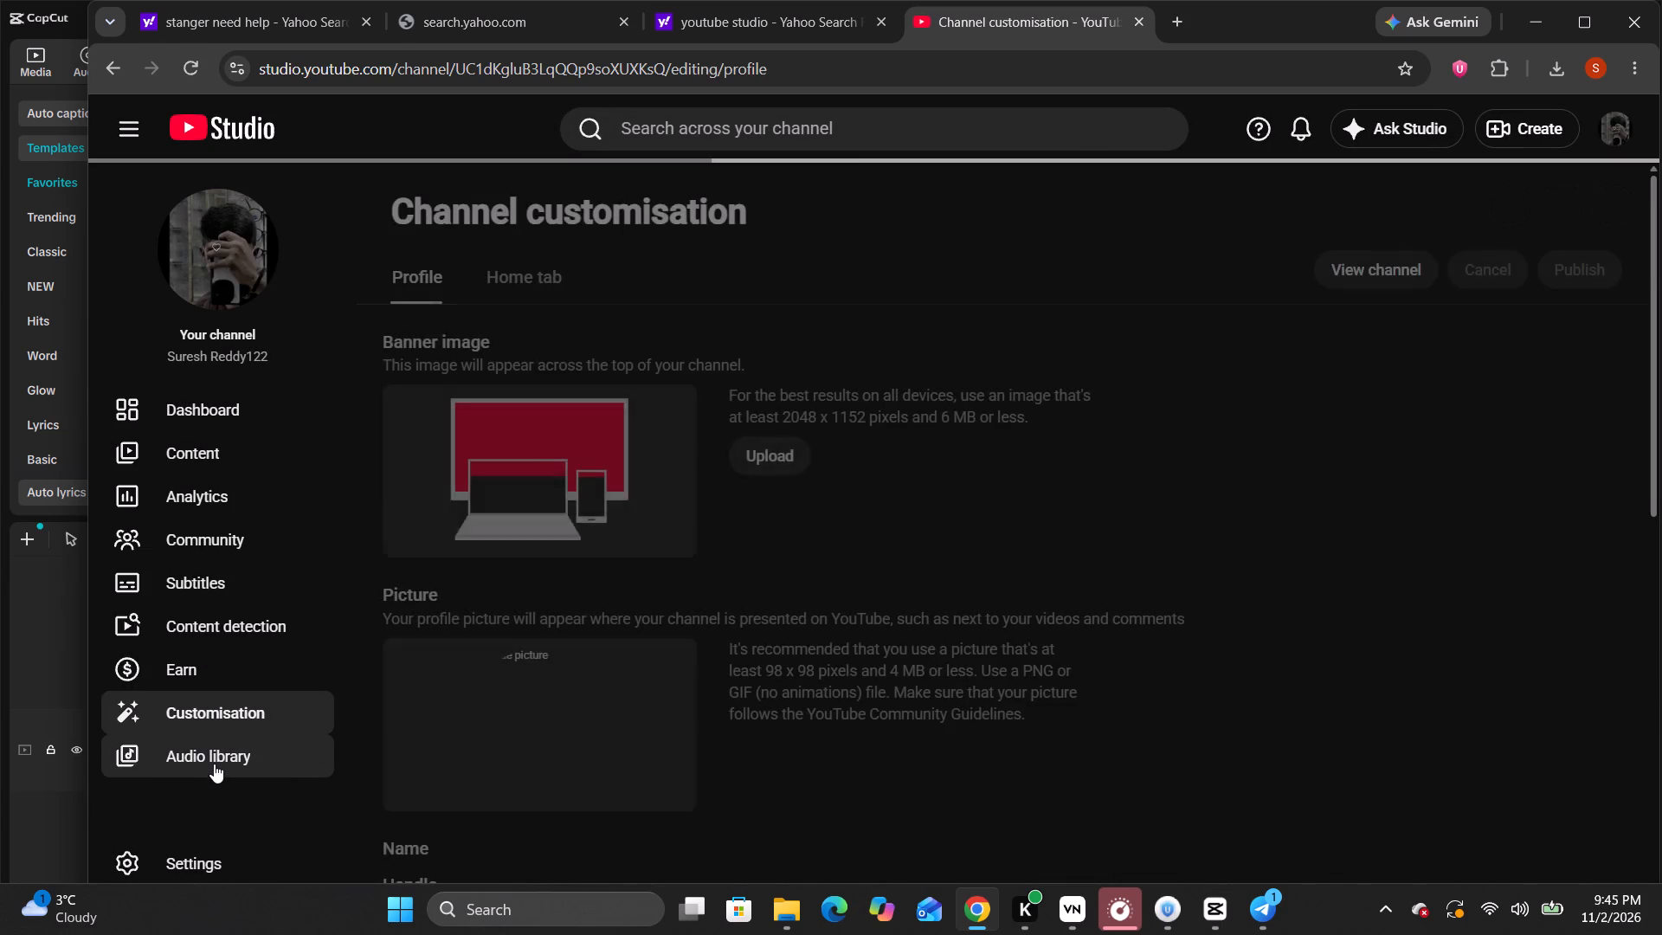
click(214, 764)
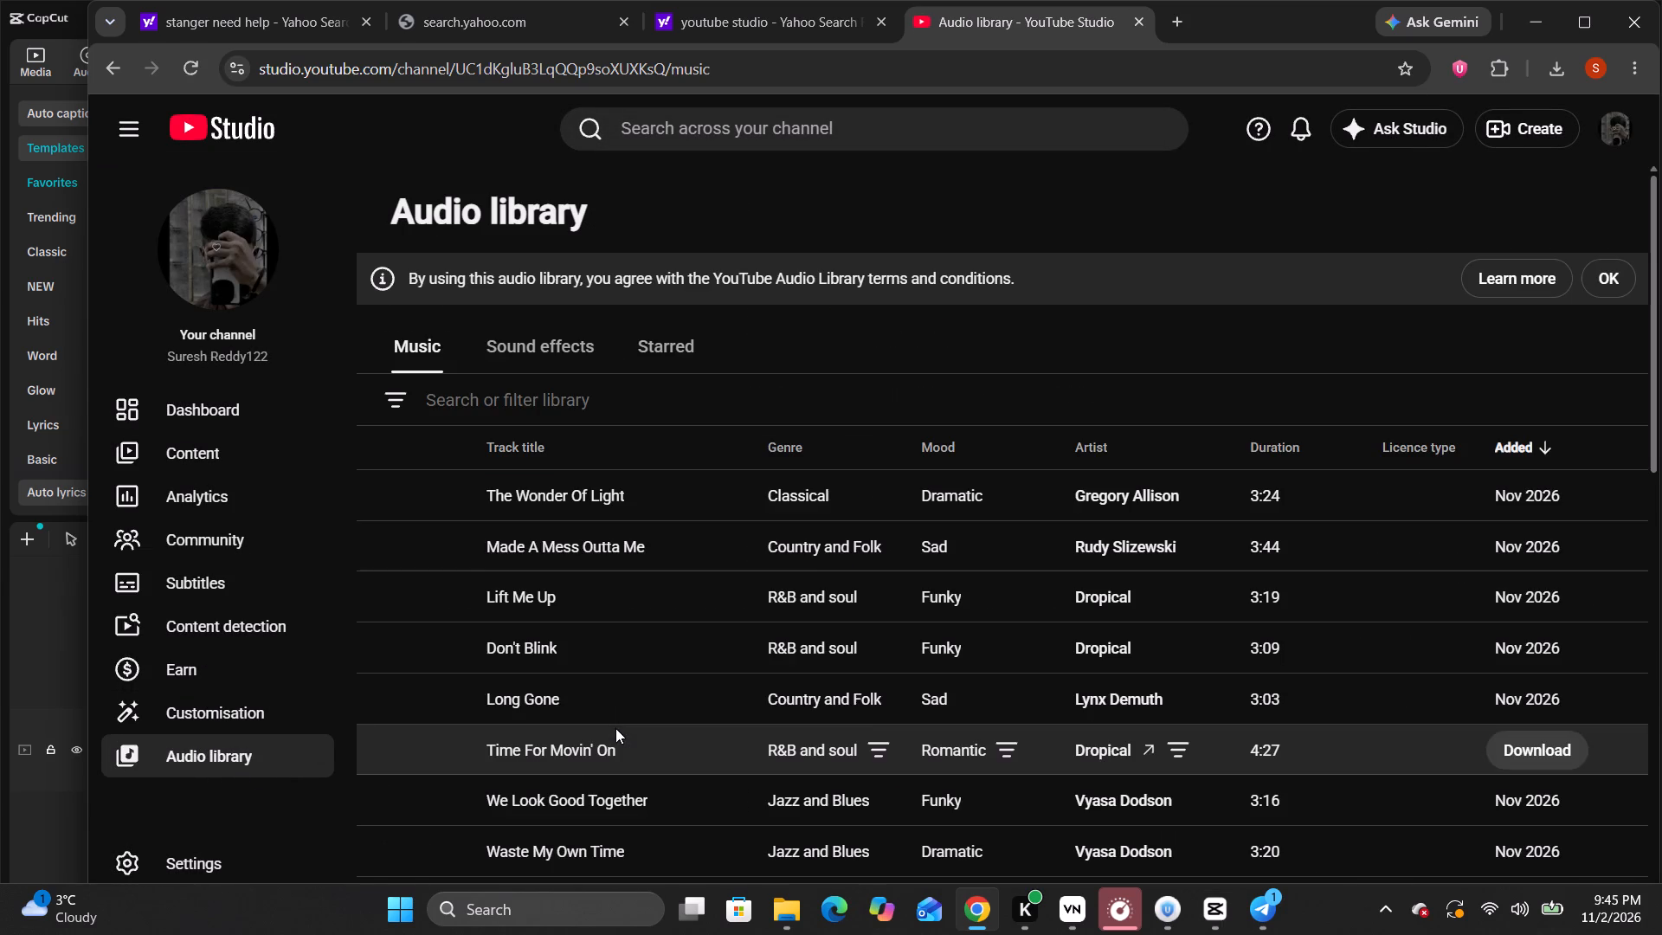
Preview the track The Wonder Of Light in the audio library.
click(401, 506)
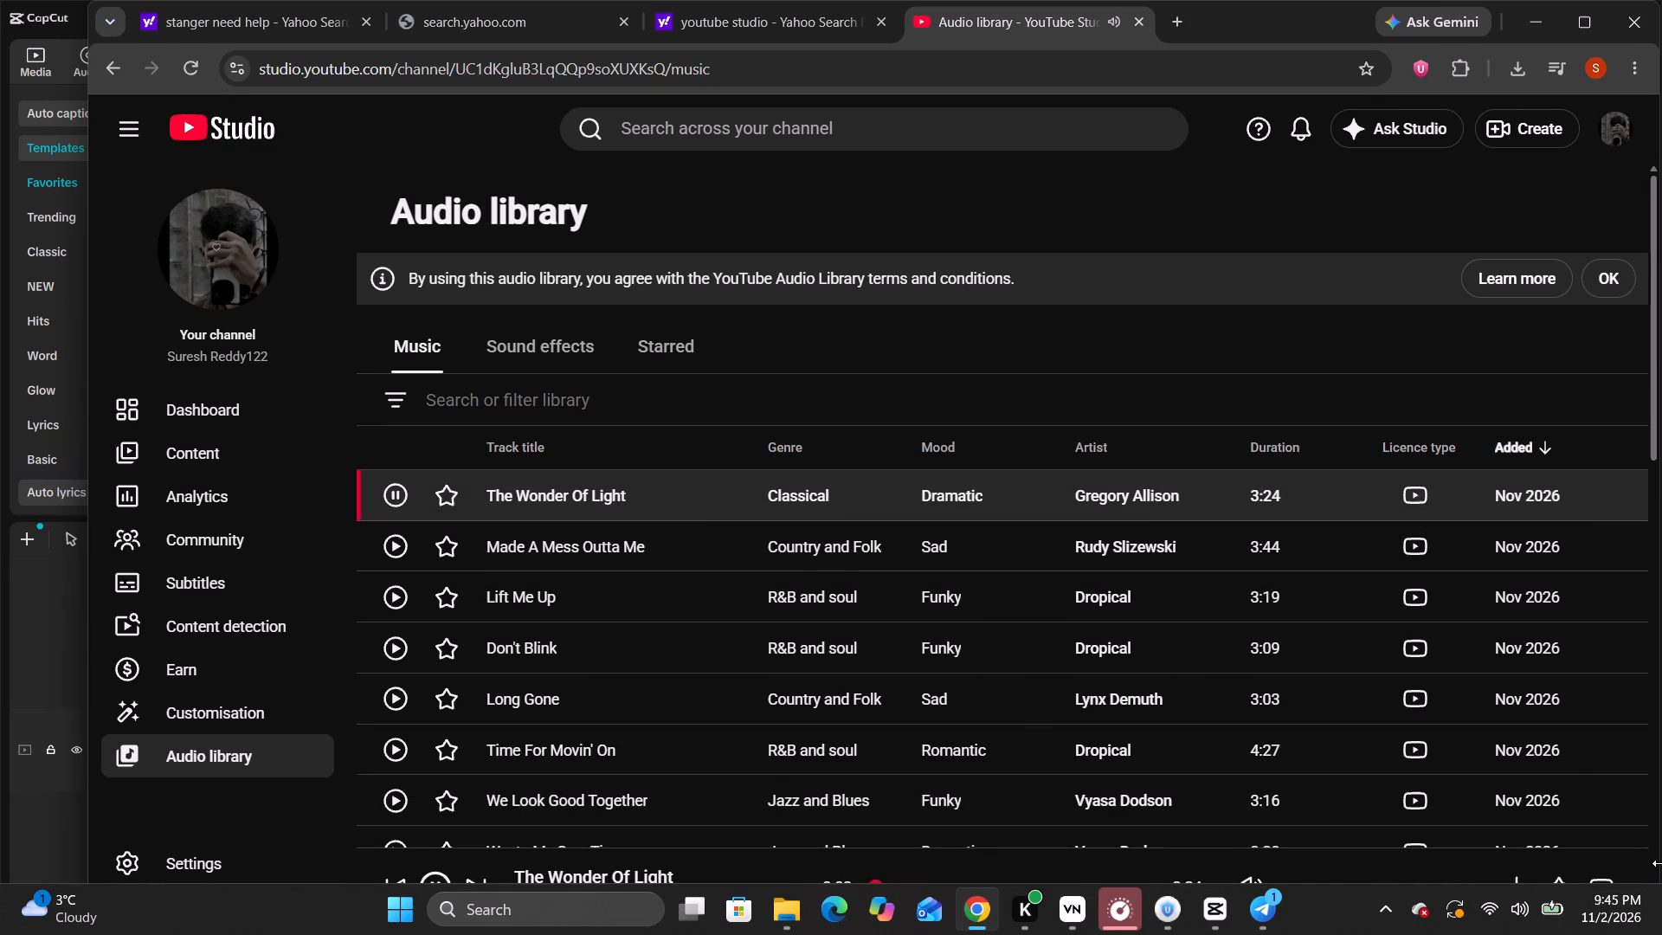
Shrink and reposition the browser window so the track player fits above the taskbar, and pause the track.
drag(1661, 863, 1430, 765)
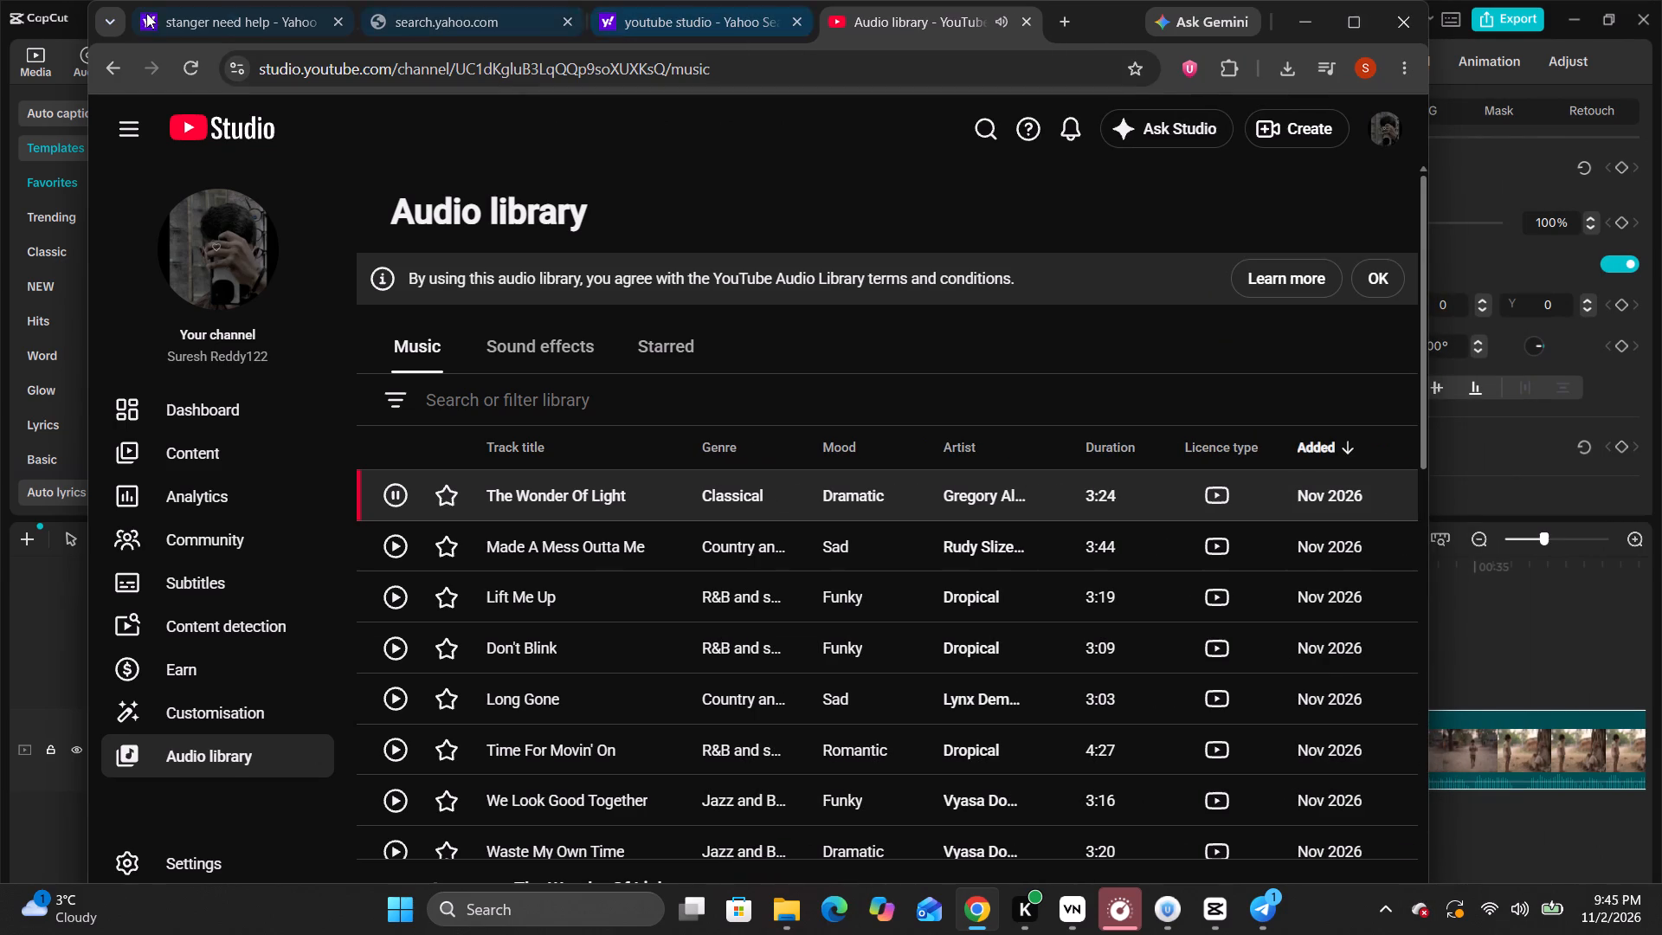
drag(84, 0, 123, 50)
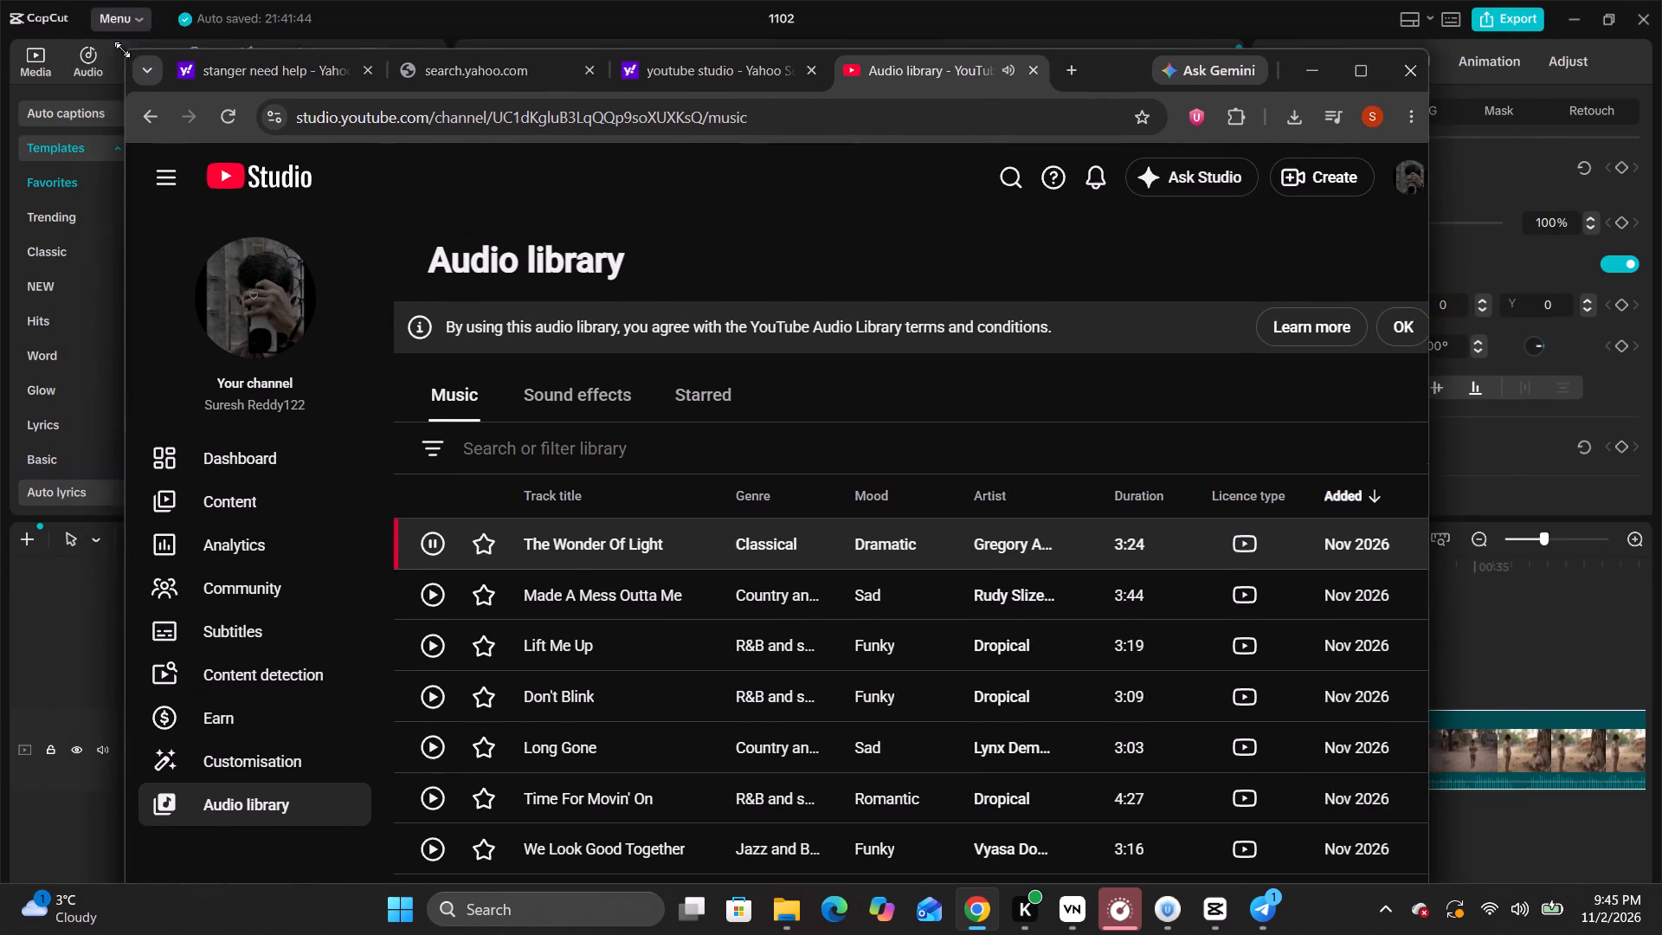
drag(123, 50, 166, 149)
drag(1105, 174, 939, 74)
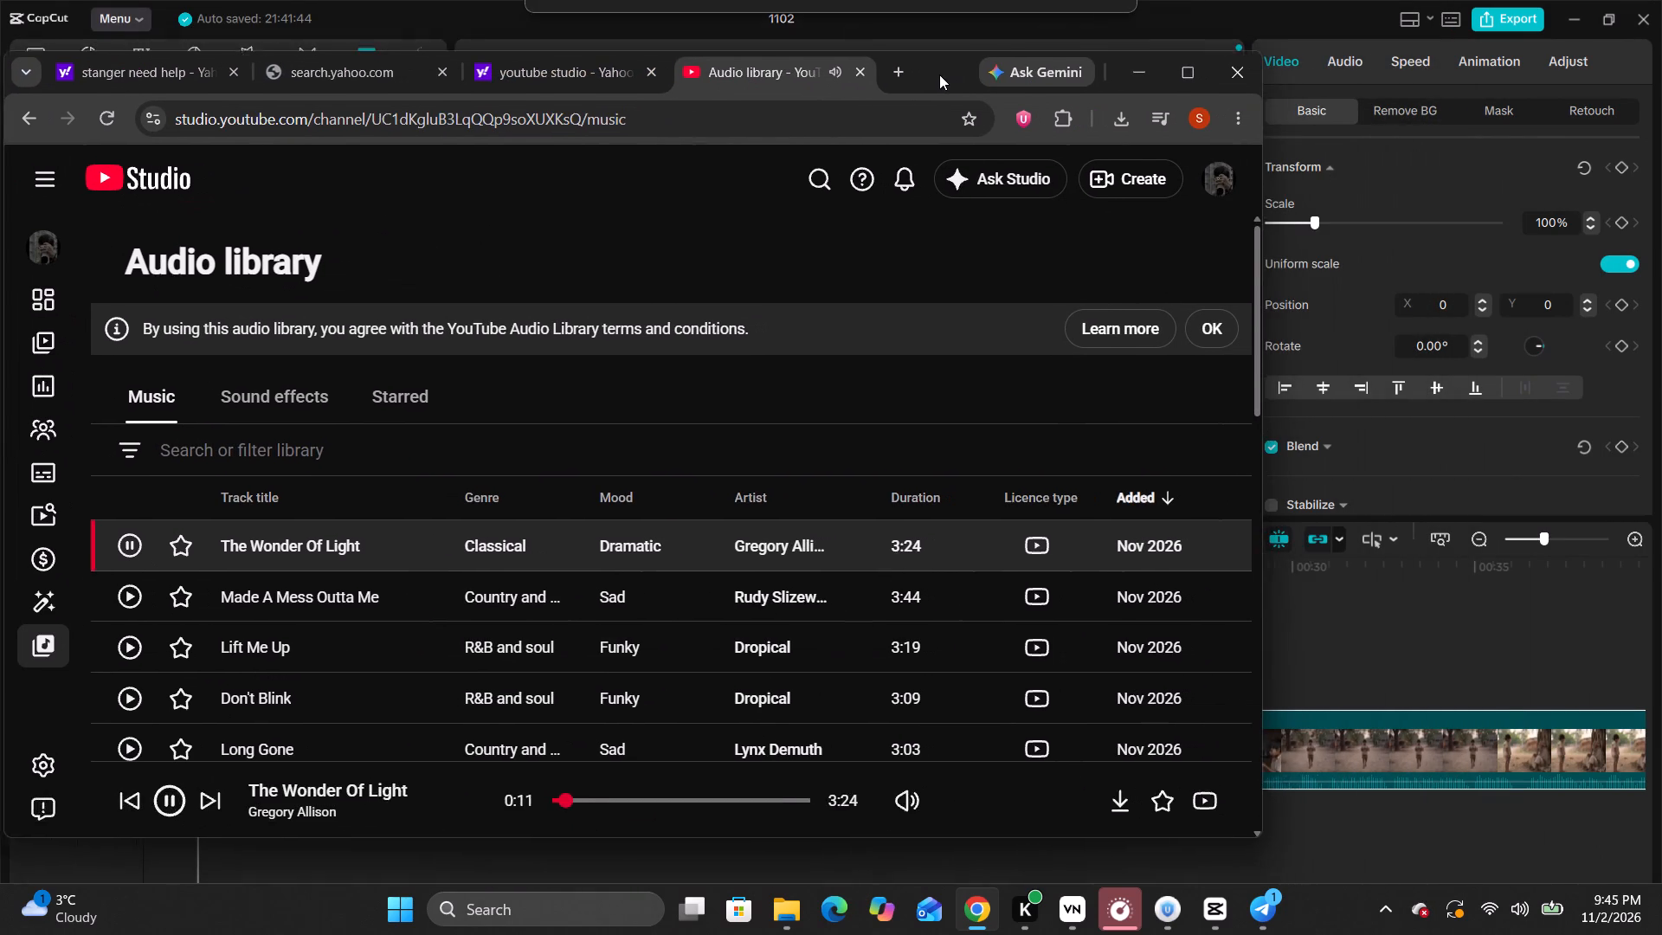
drag(939, 74, 1010, 84)
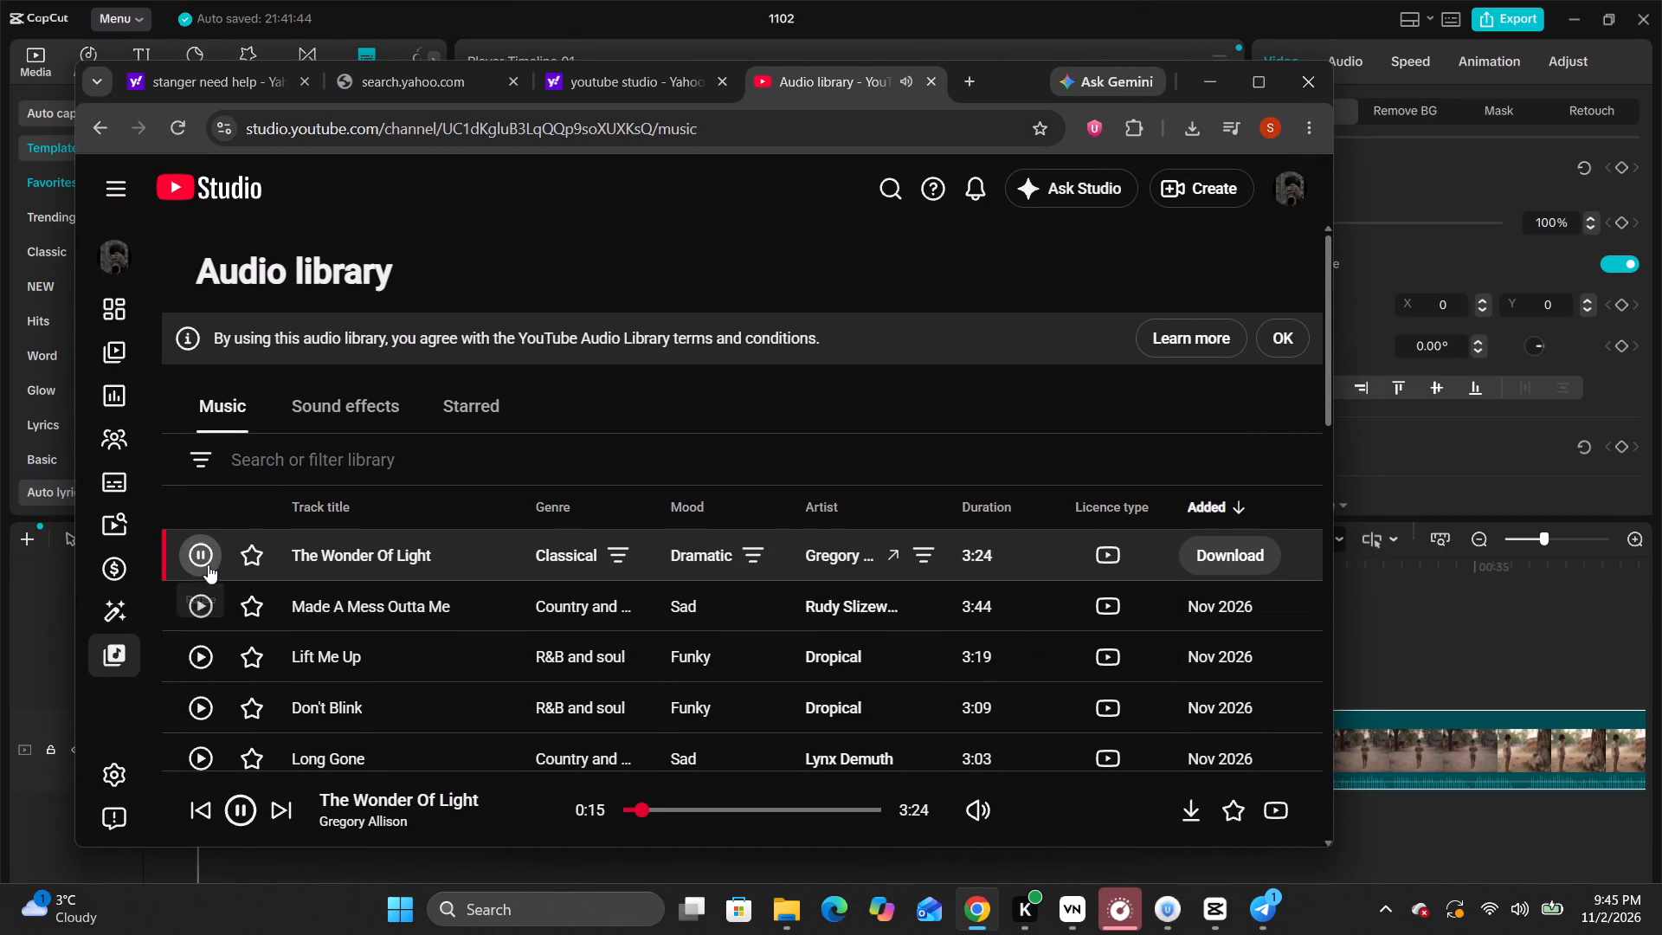
click(209, 564)
Look through the Mood filter options for the library's music without applying any.
click(208, 466)
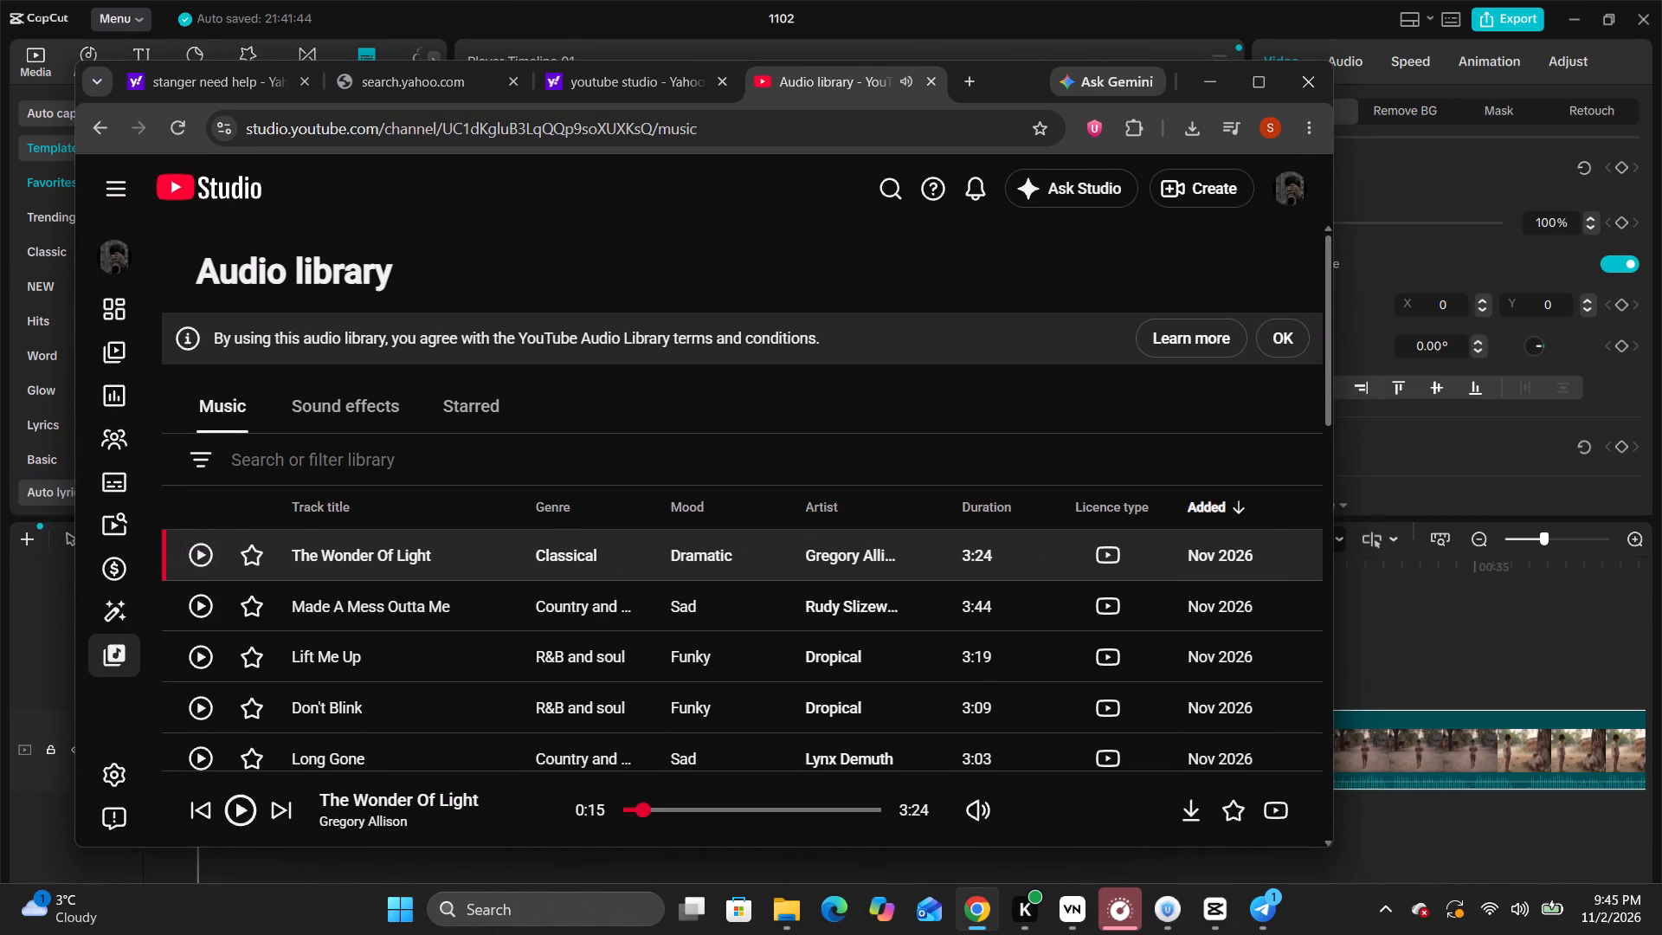
click(265, 455)
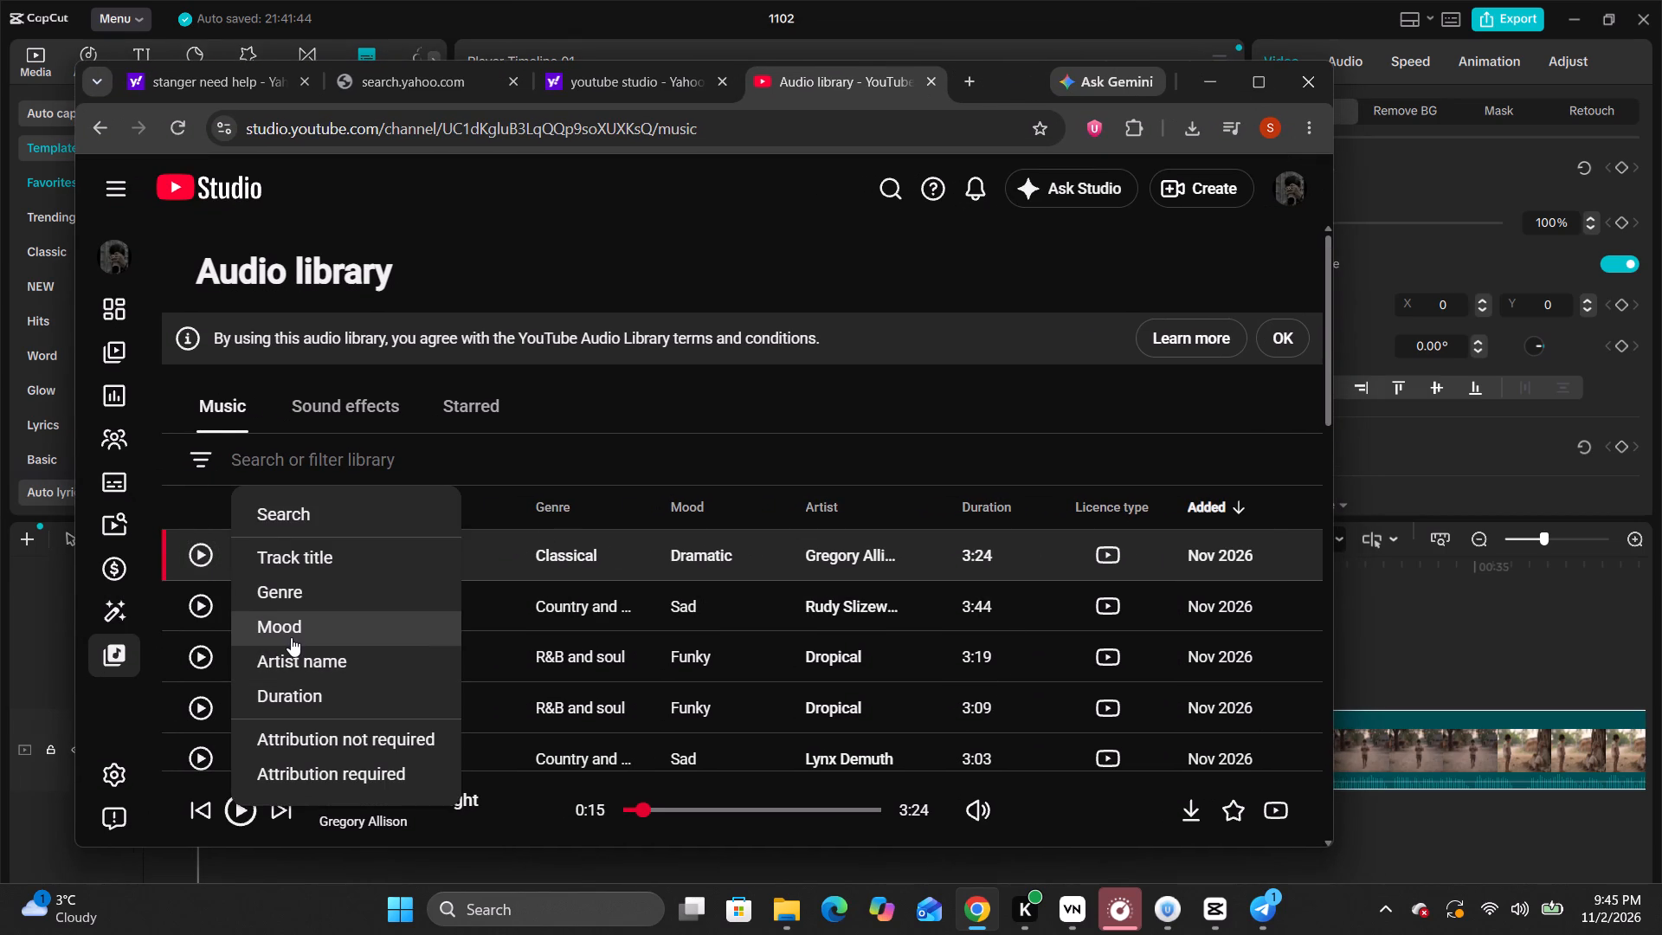
click(291, 637)
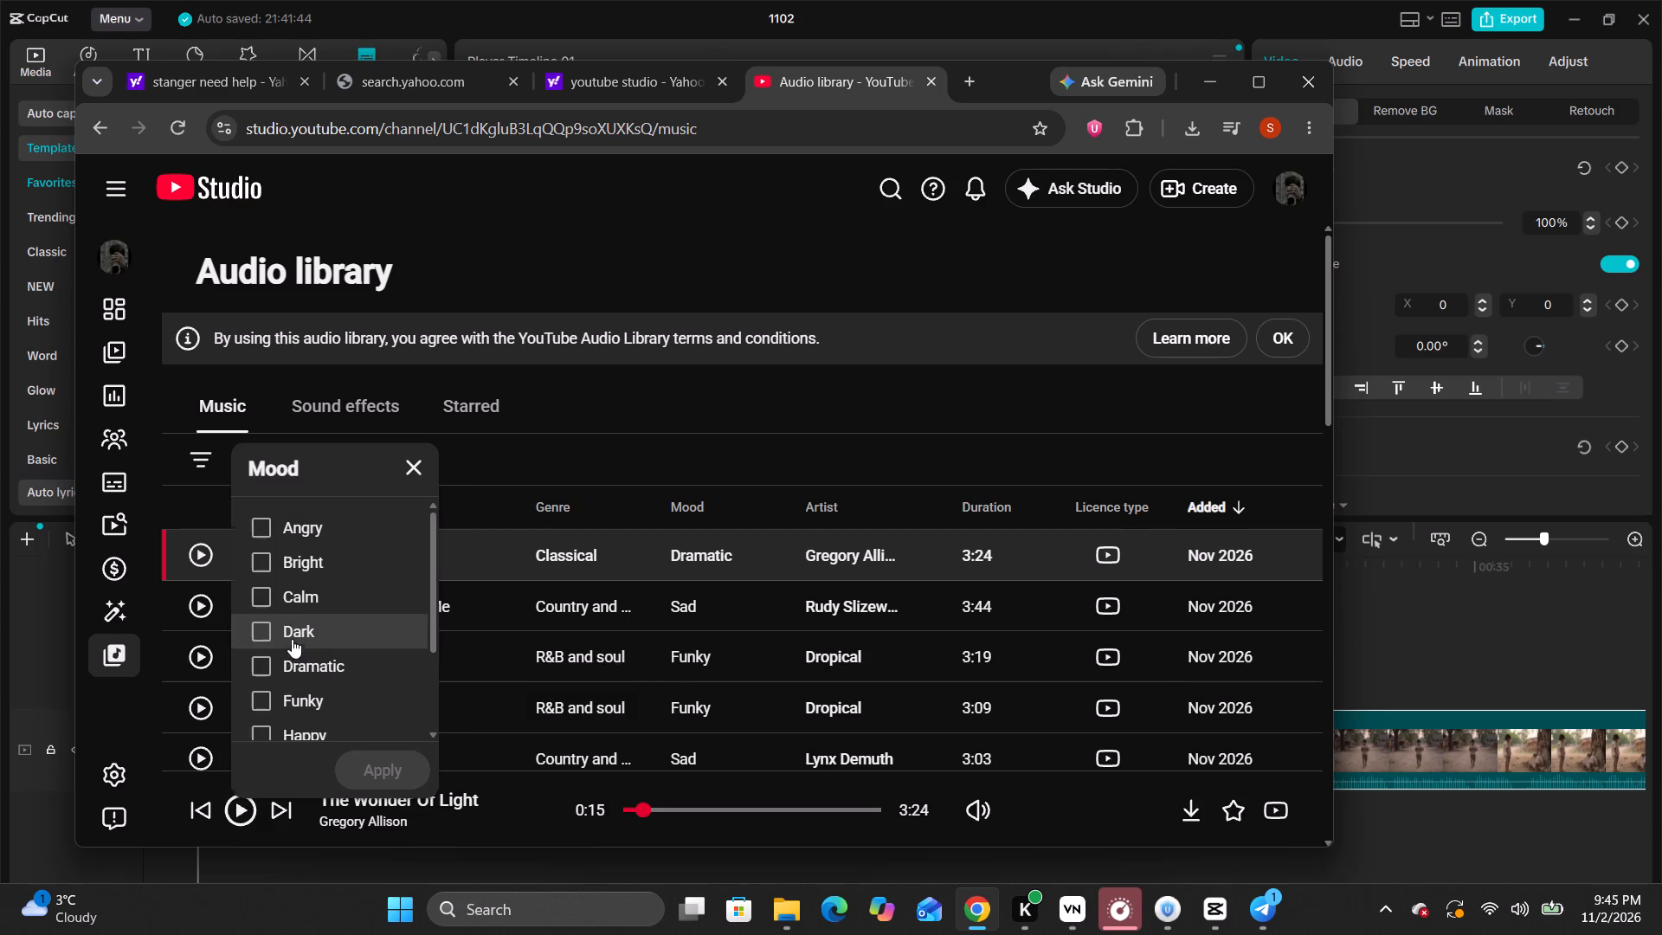
scroll(306, 598, down, 4)
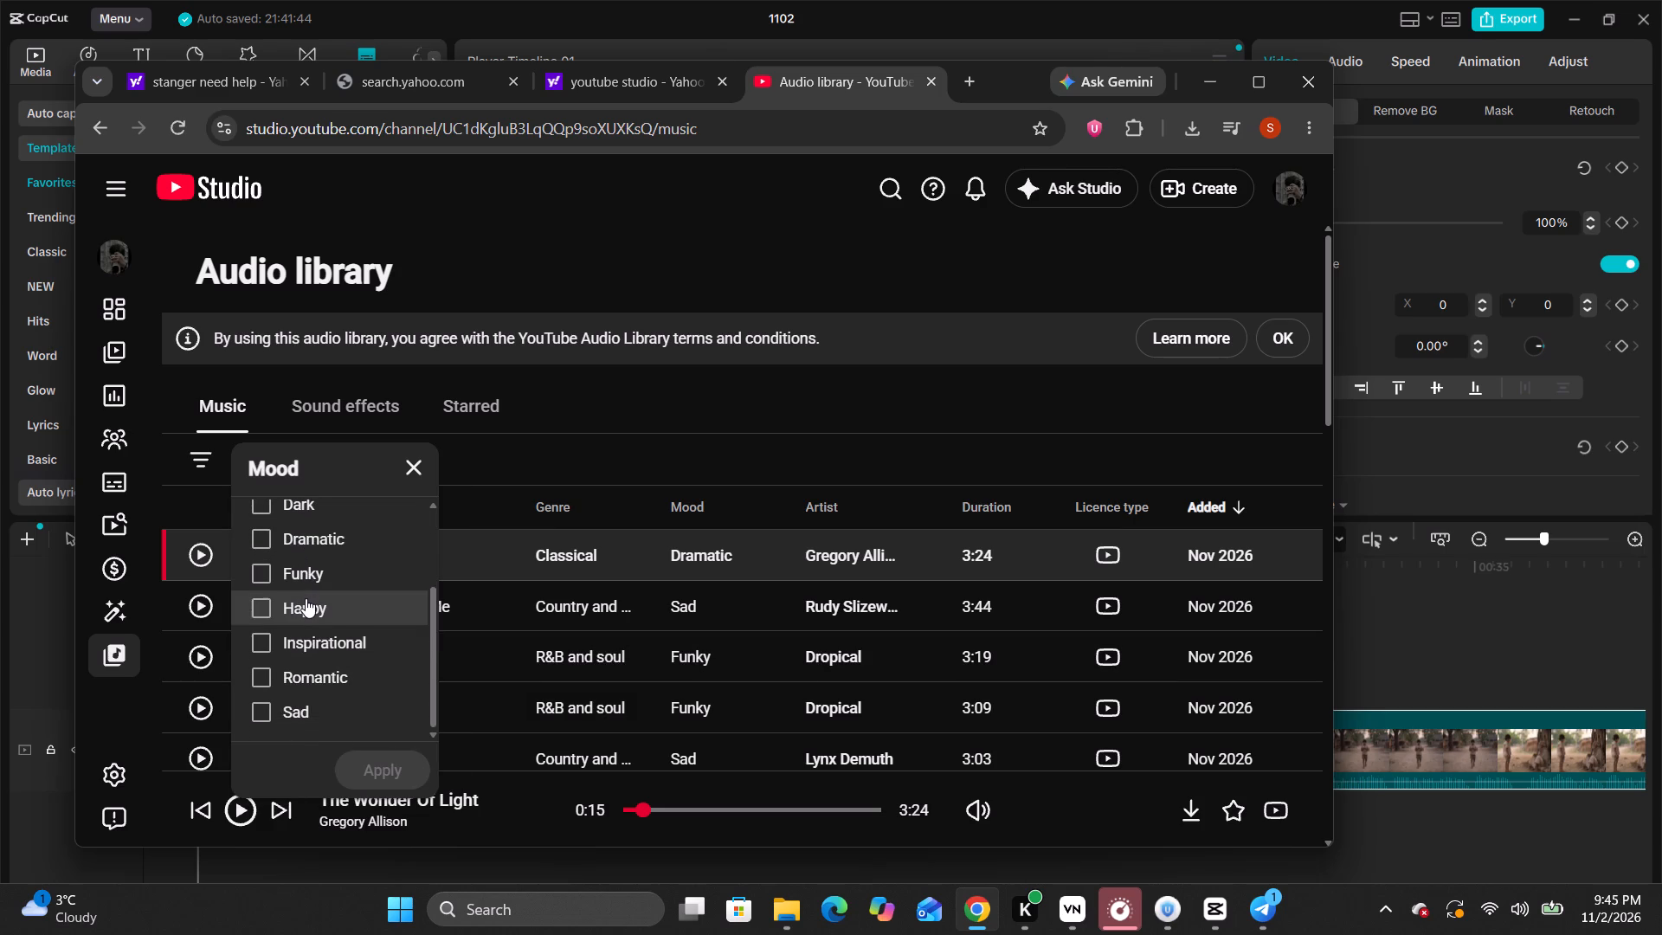
scroll(306, 598, down, 1)
scroll(303, 673, up, 1)
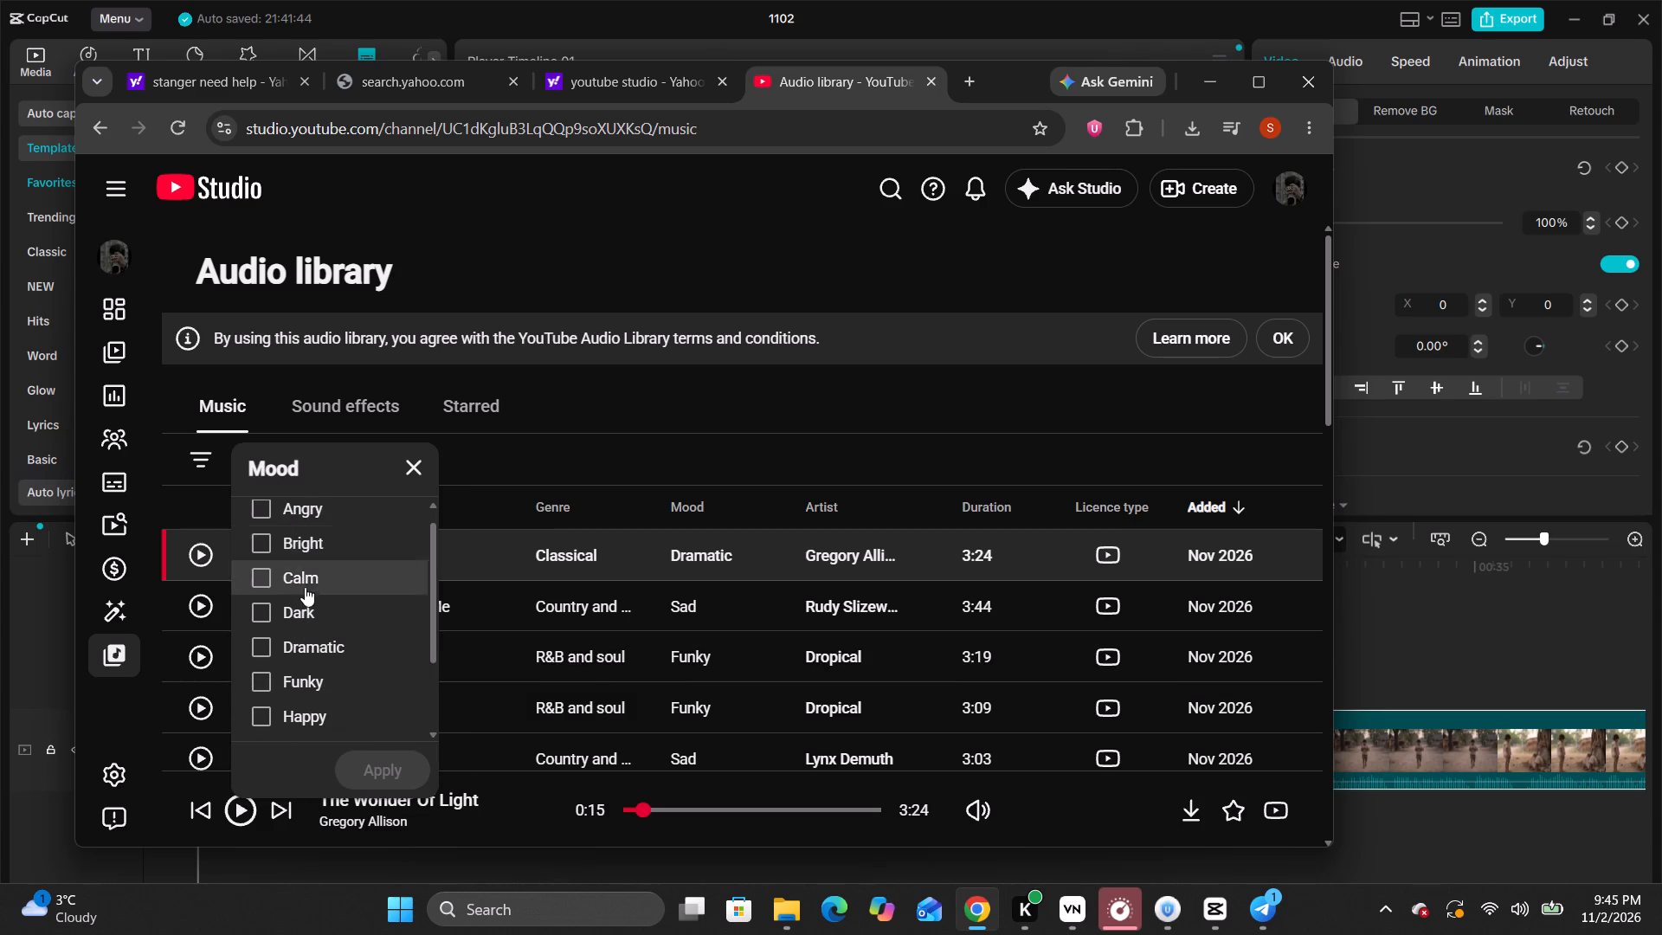
scroll(309, 662, down, 1)
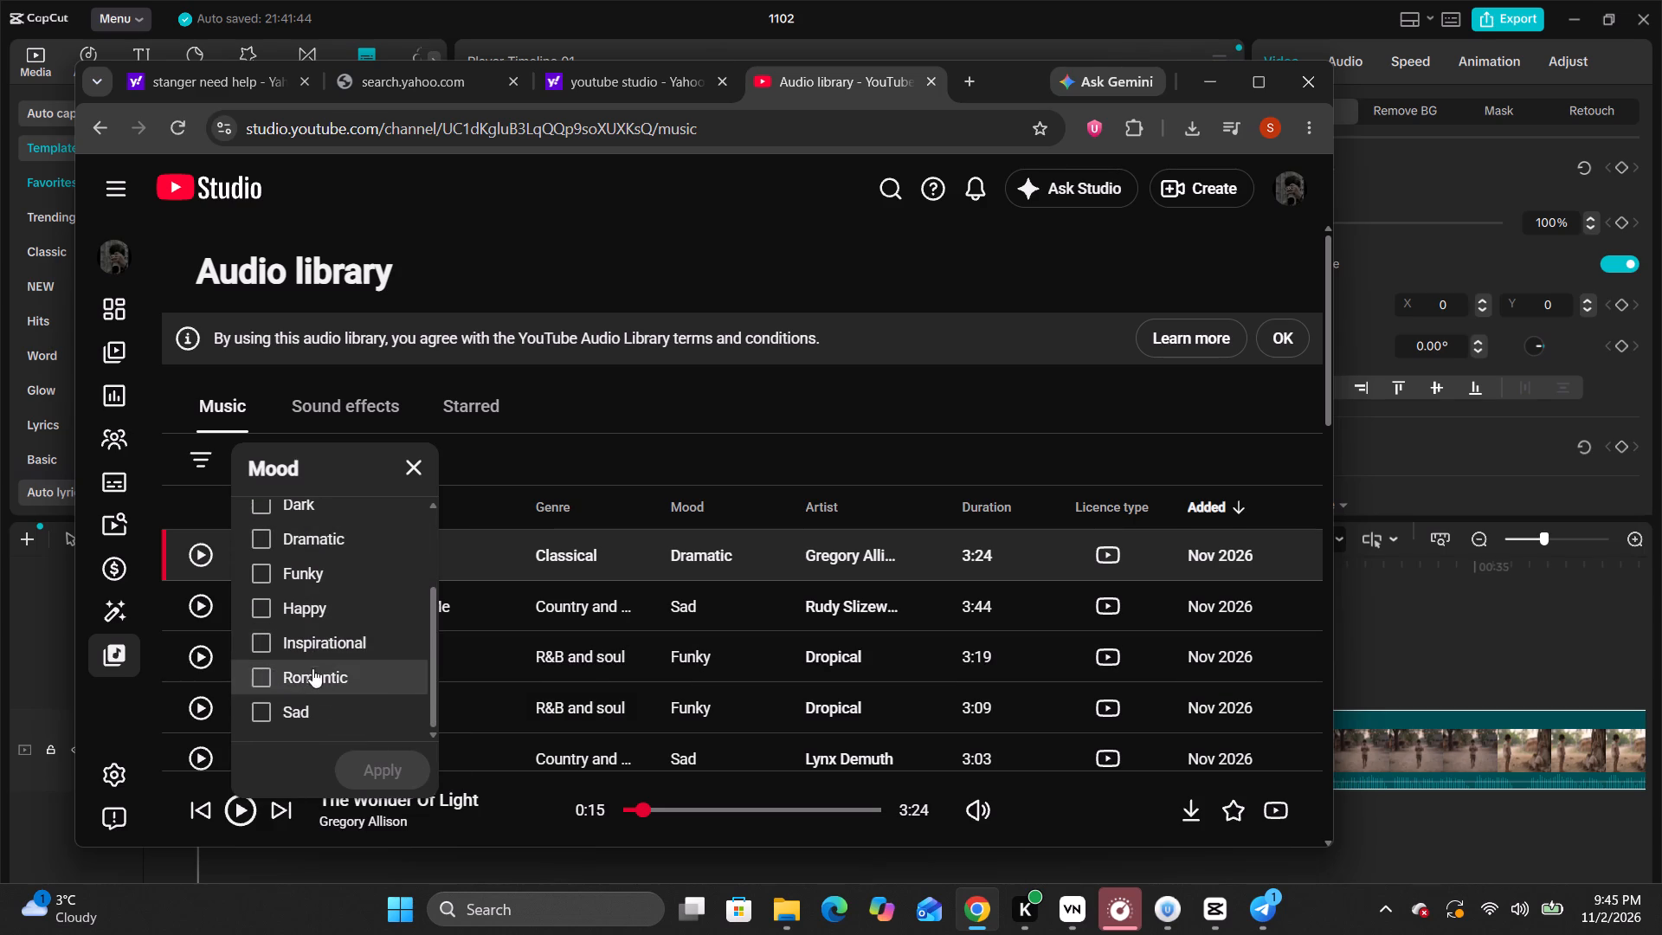
click(427, 477)
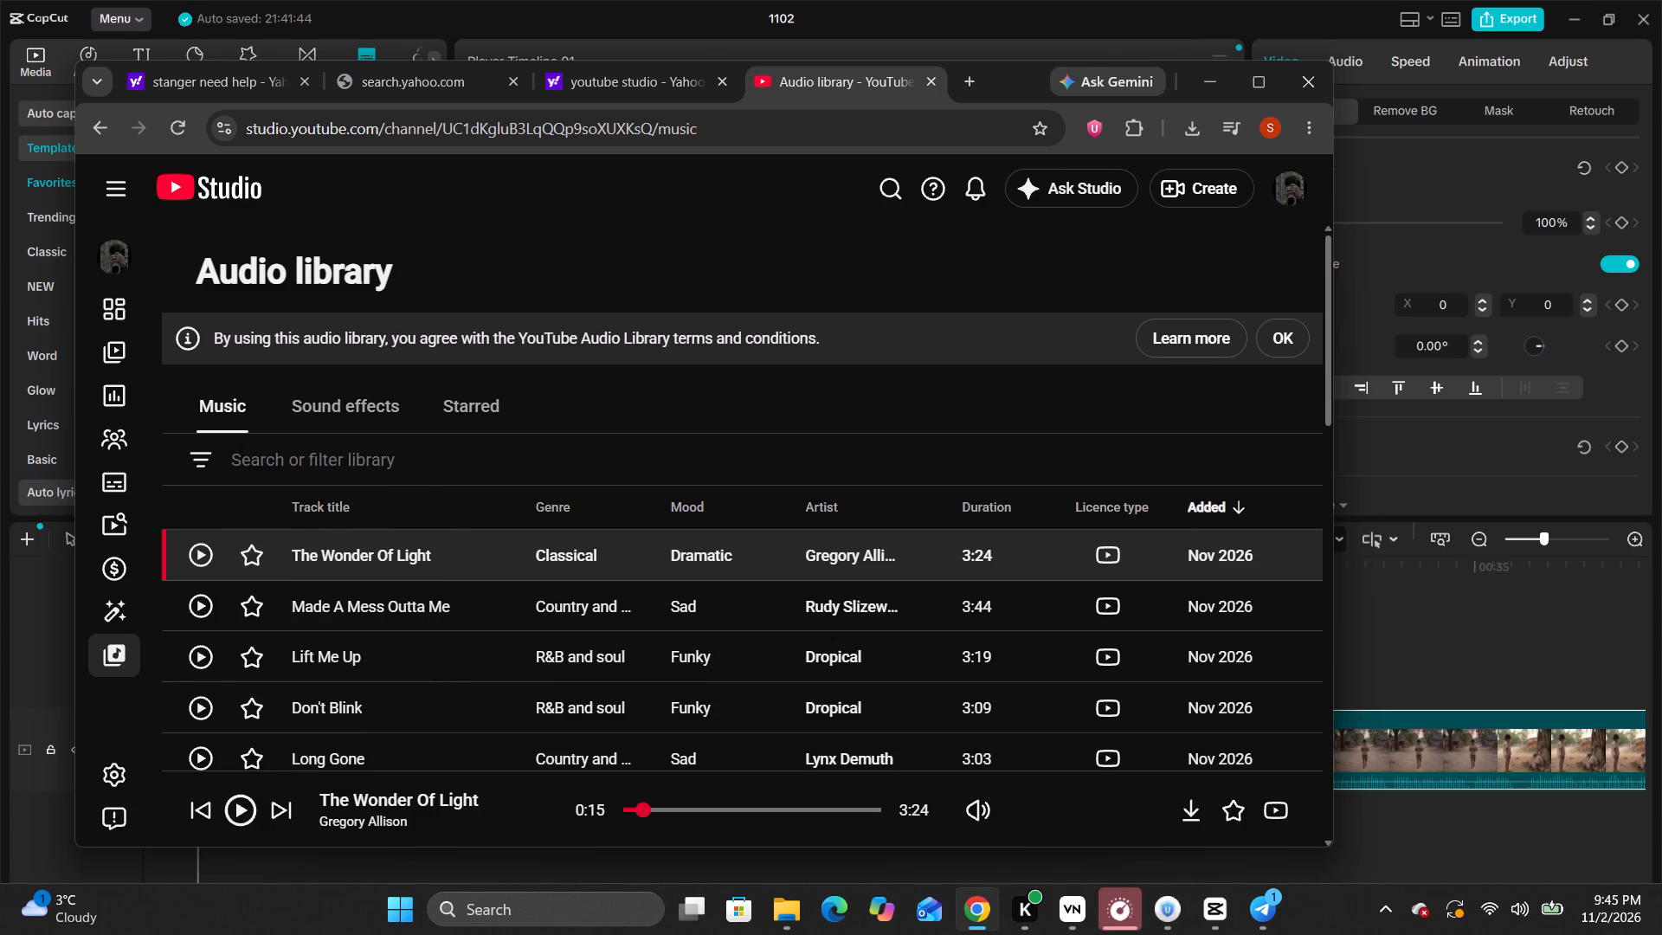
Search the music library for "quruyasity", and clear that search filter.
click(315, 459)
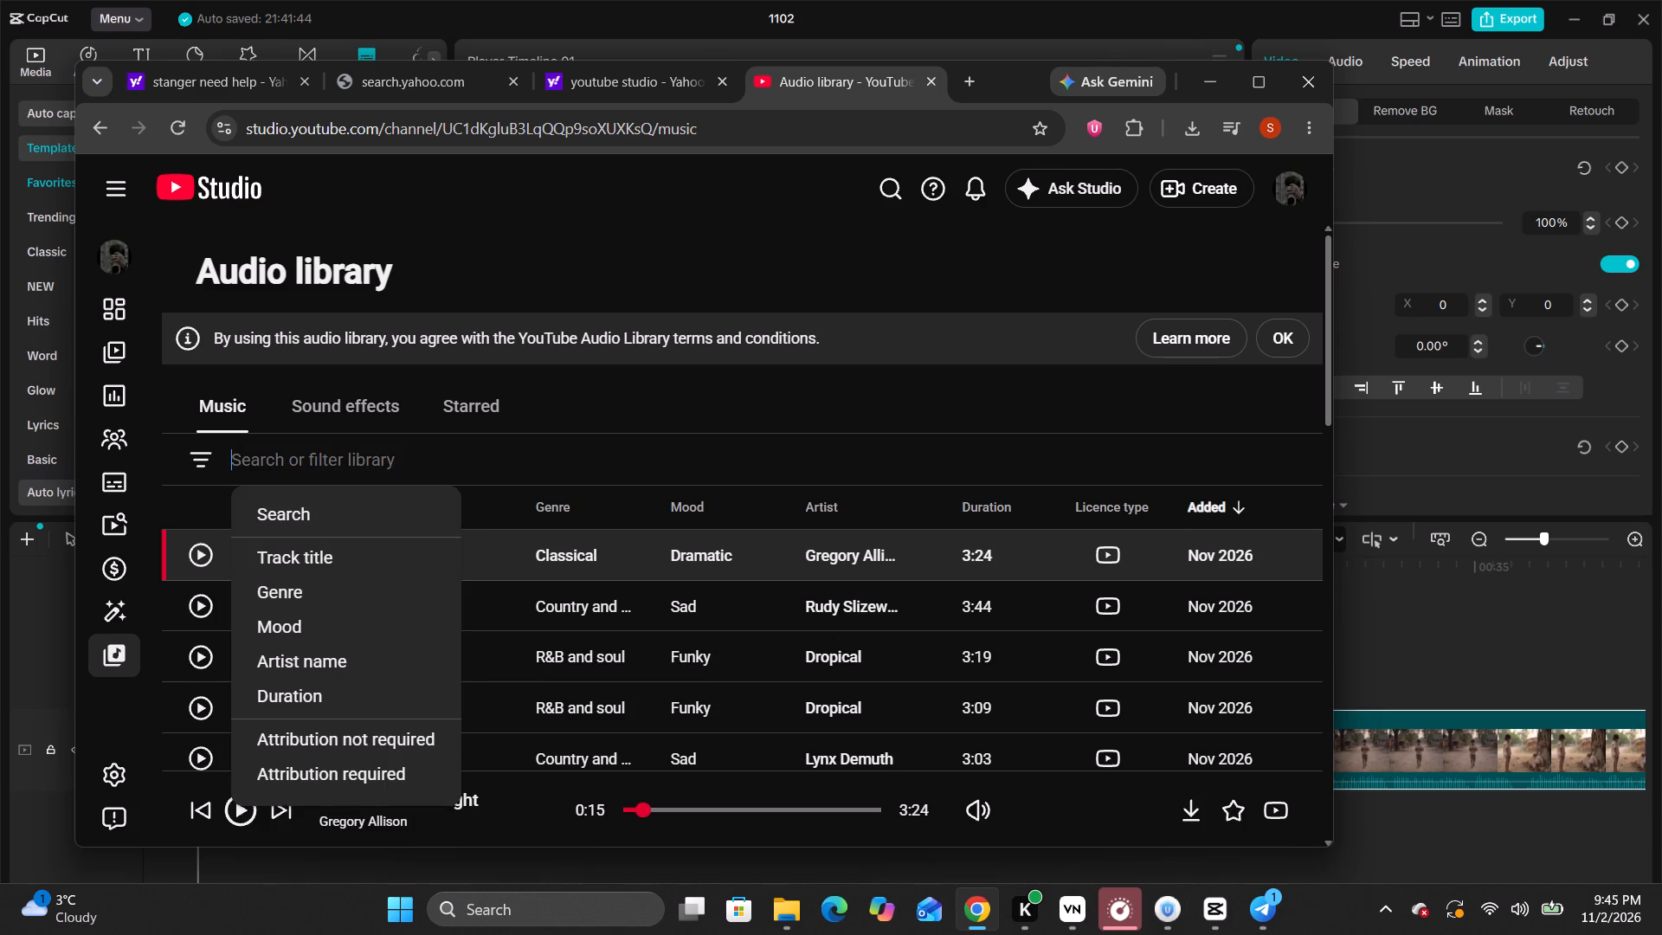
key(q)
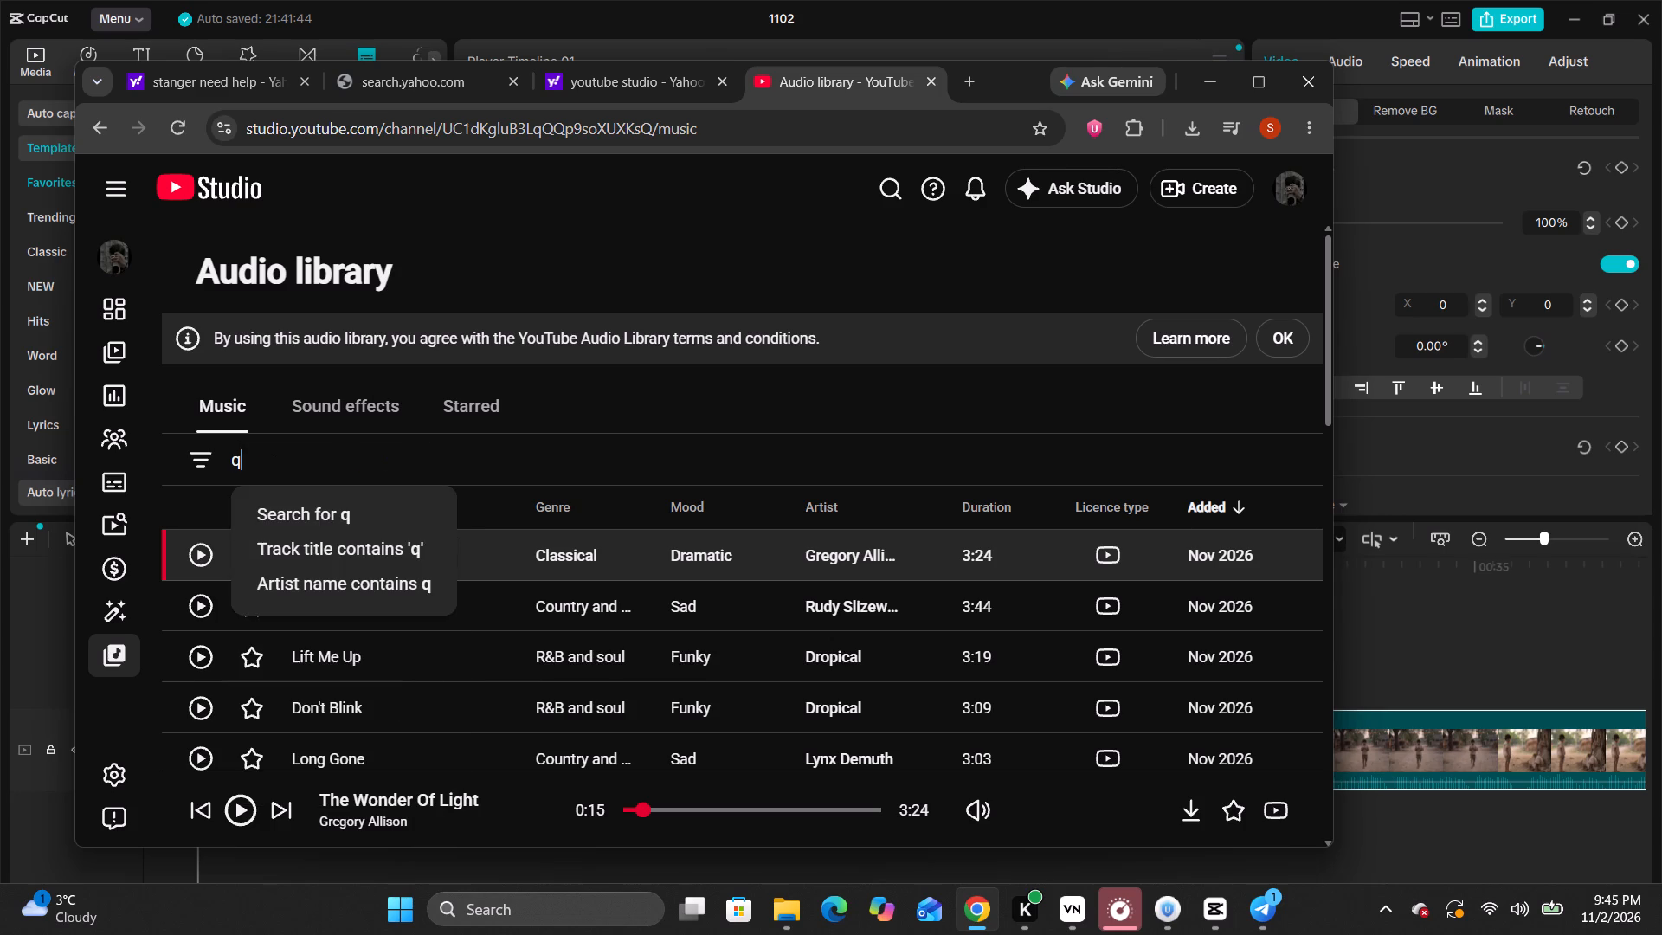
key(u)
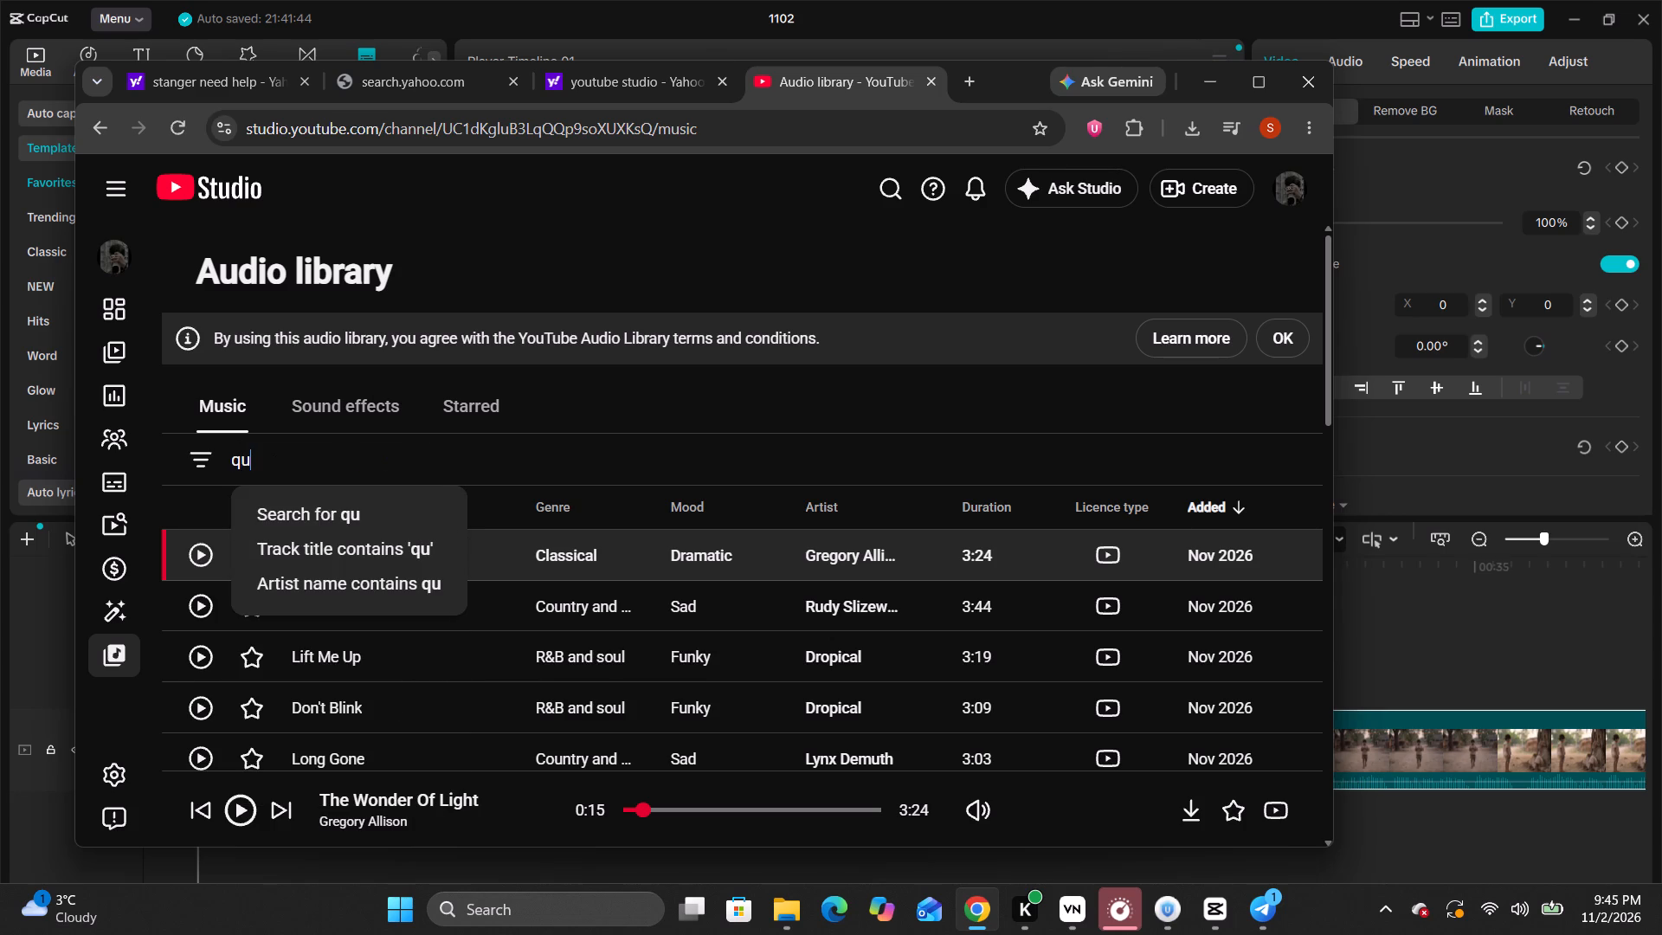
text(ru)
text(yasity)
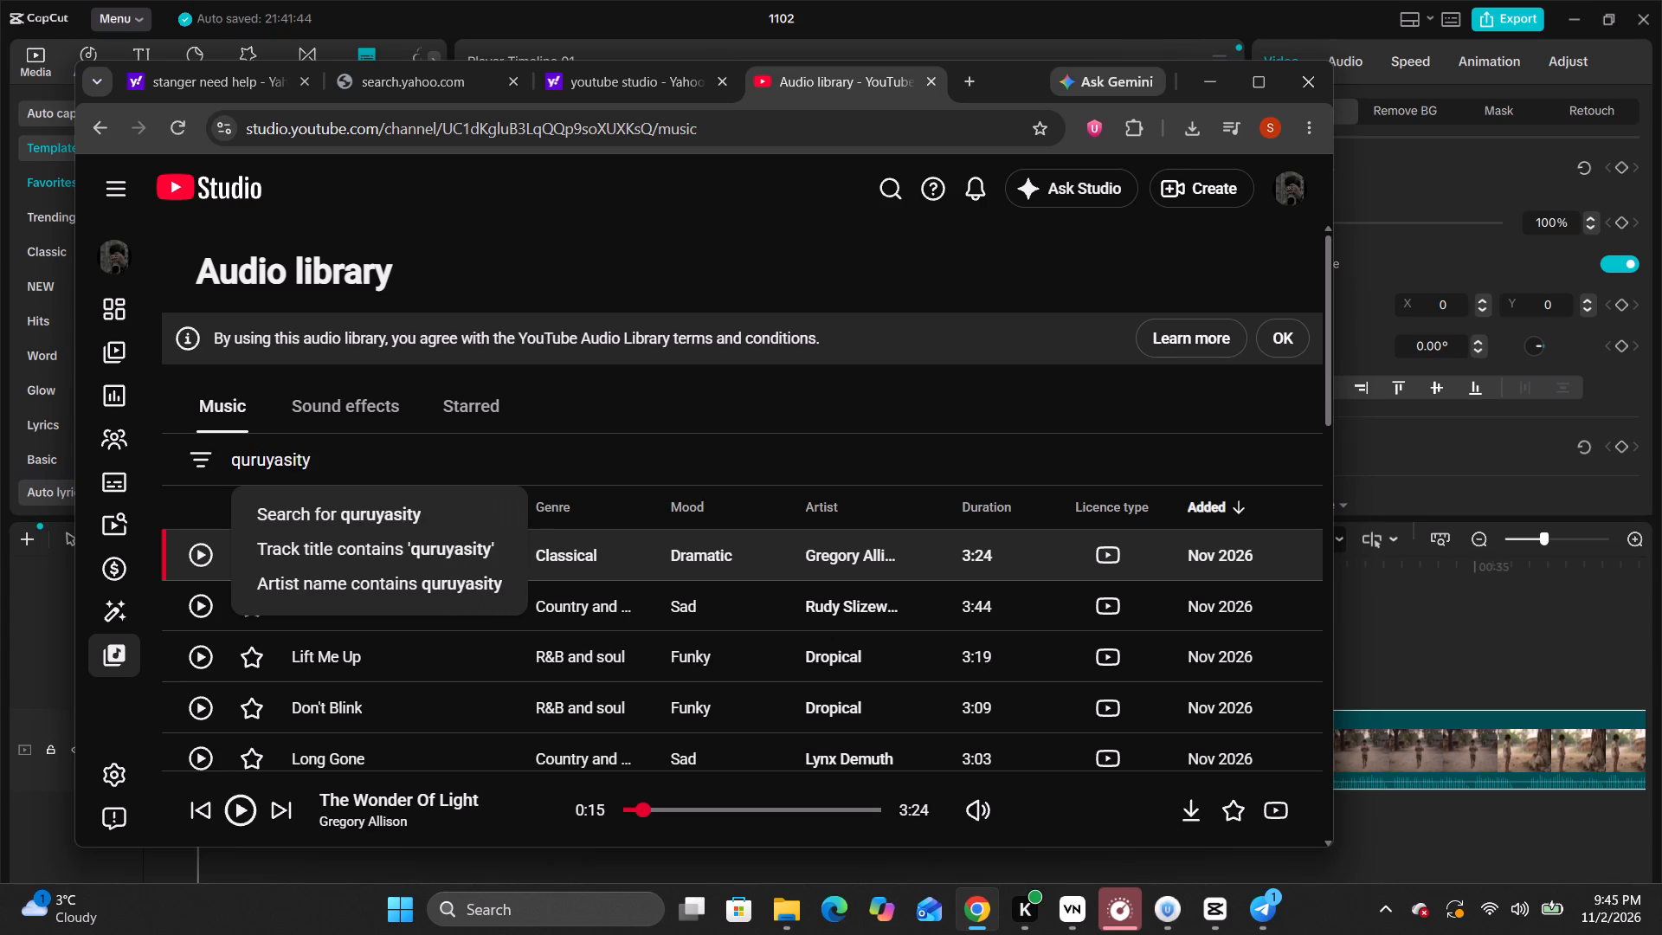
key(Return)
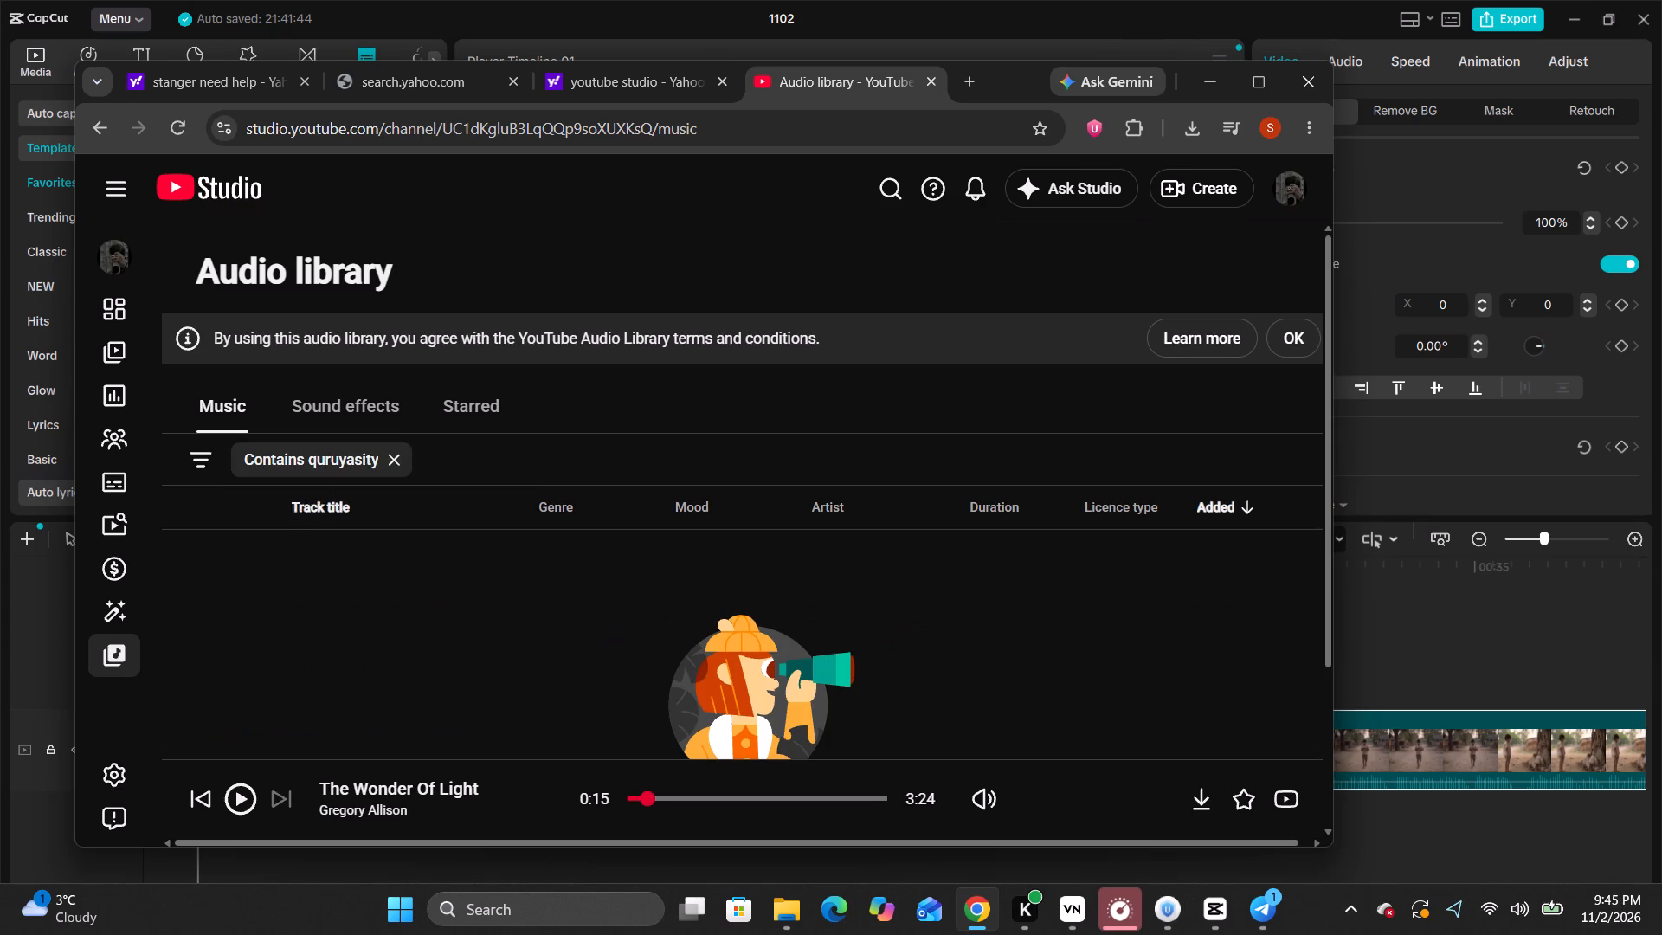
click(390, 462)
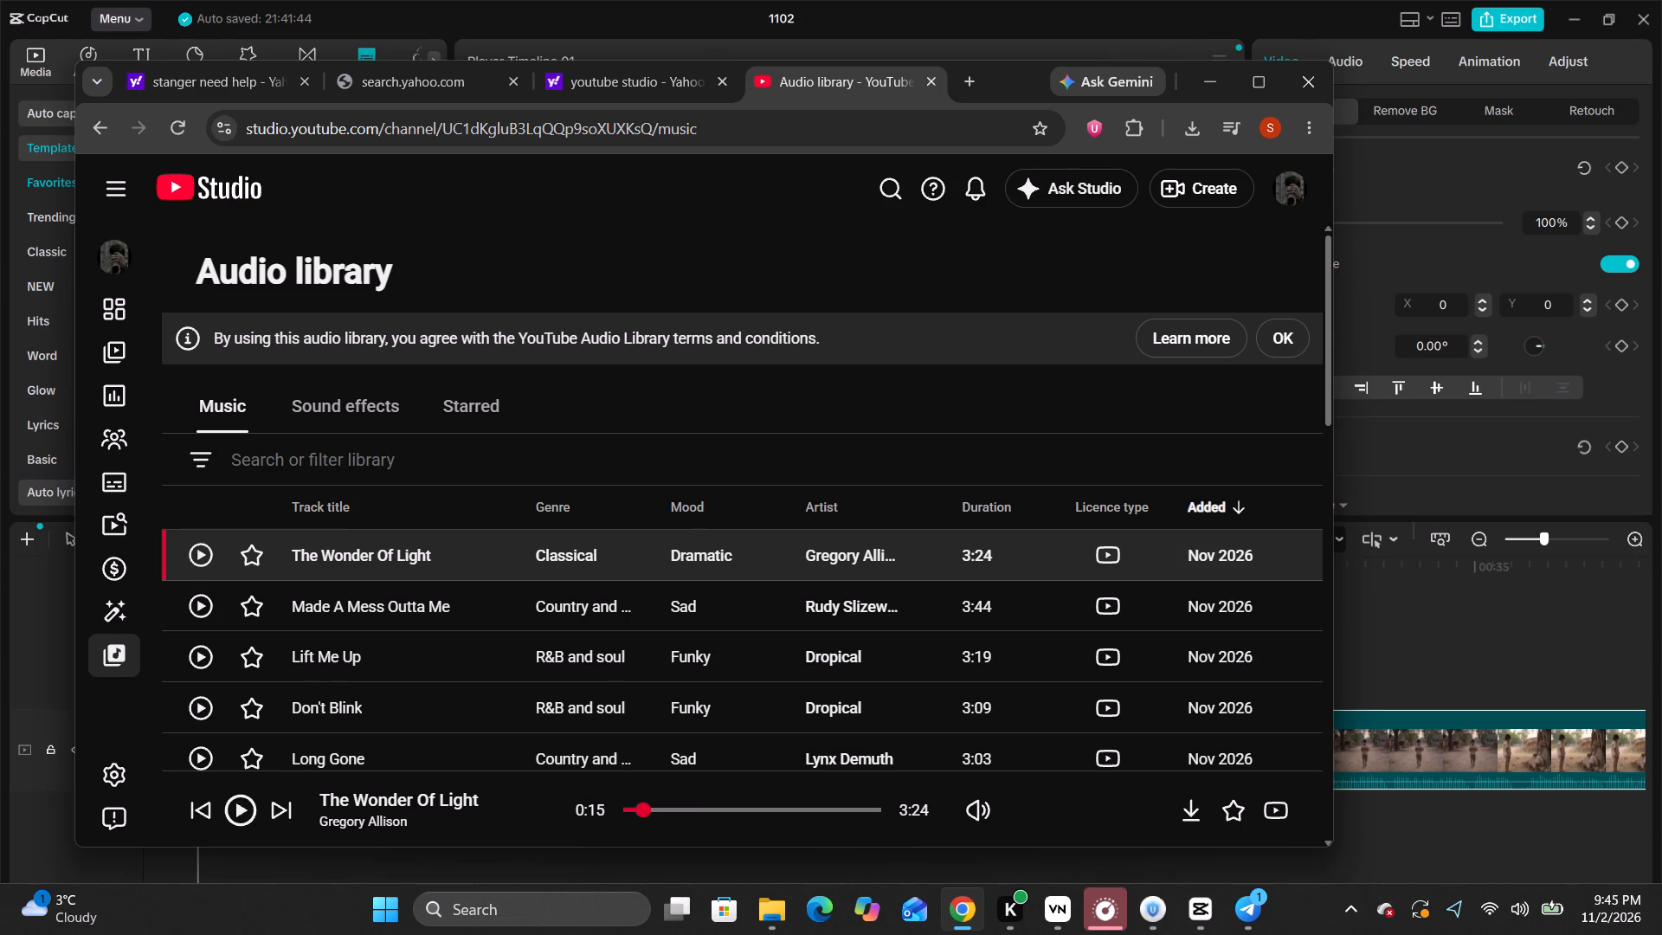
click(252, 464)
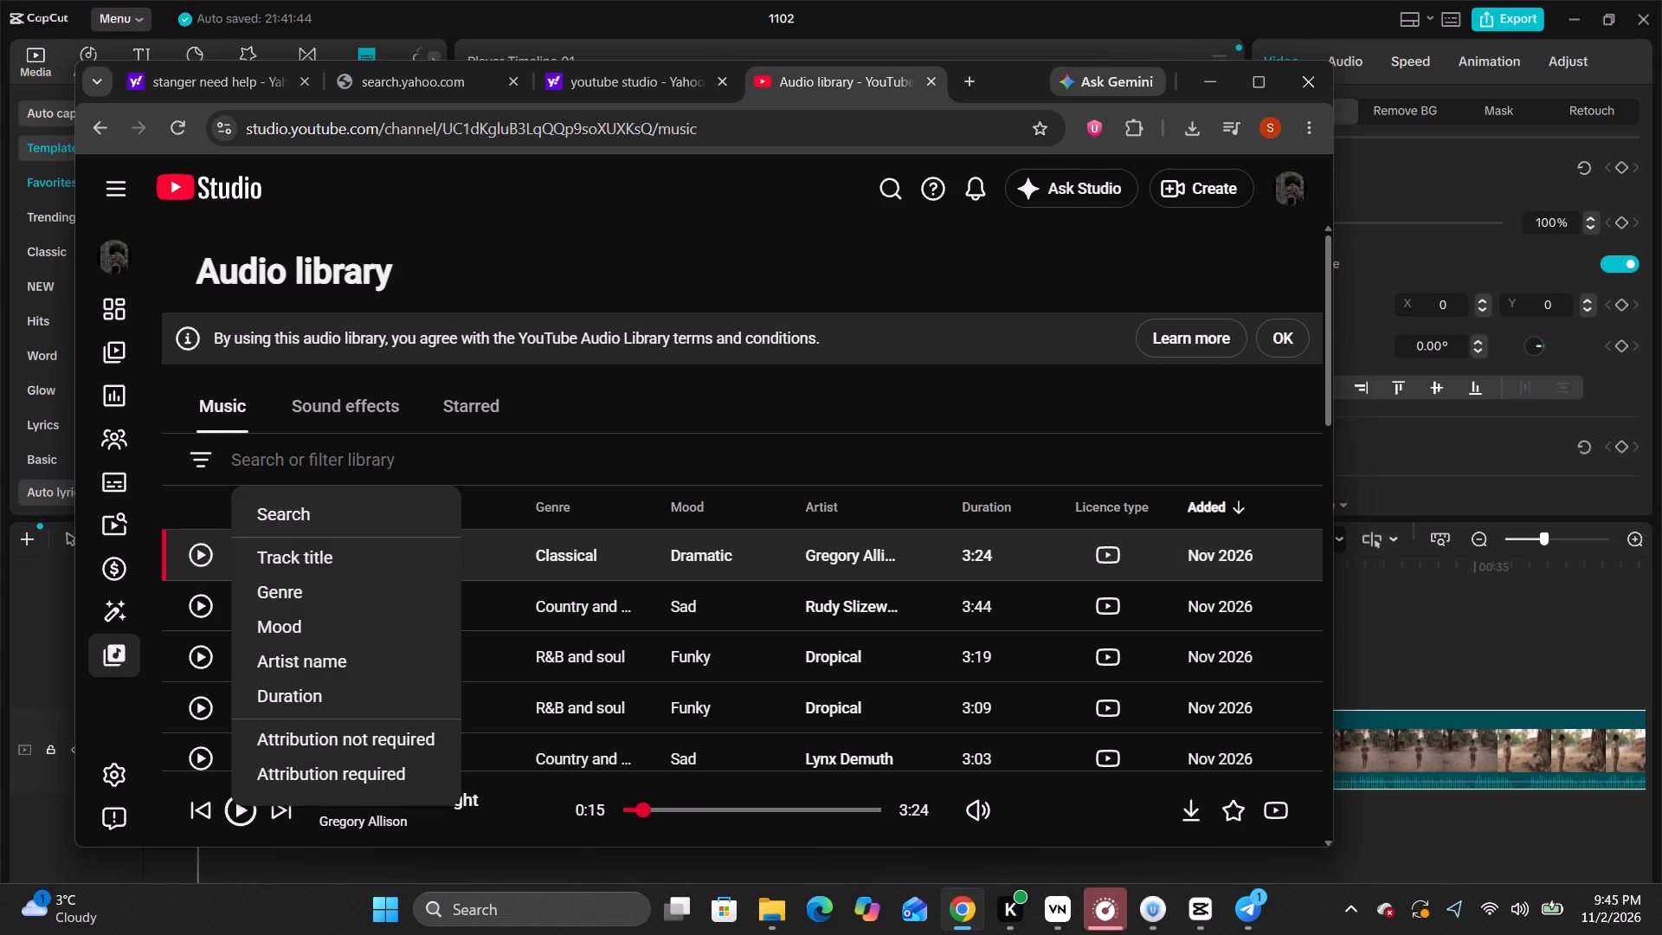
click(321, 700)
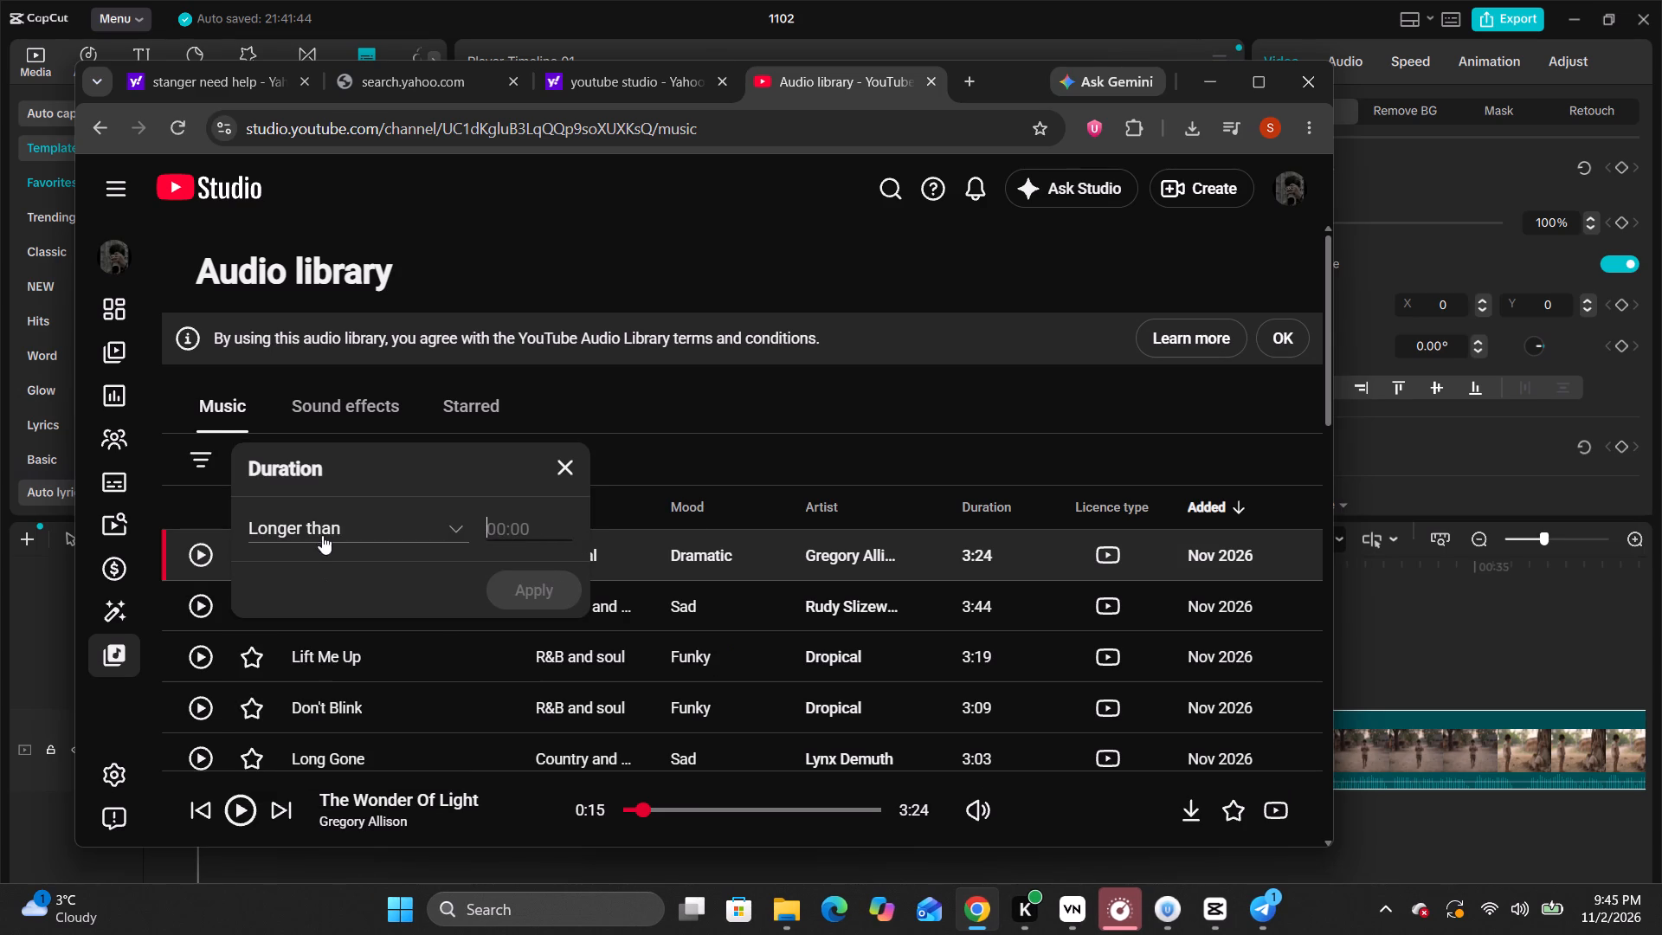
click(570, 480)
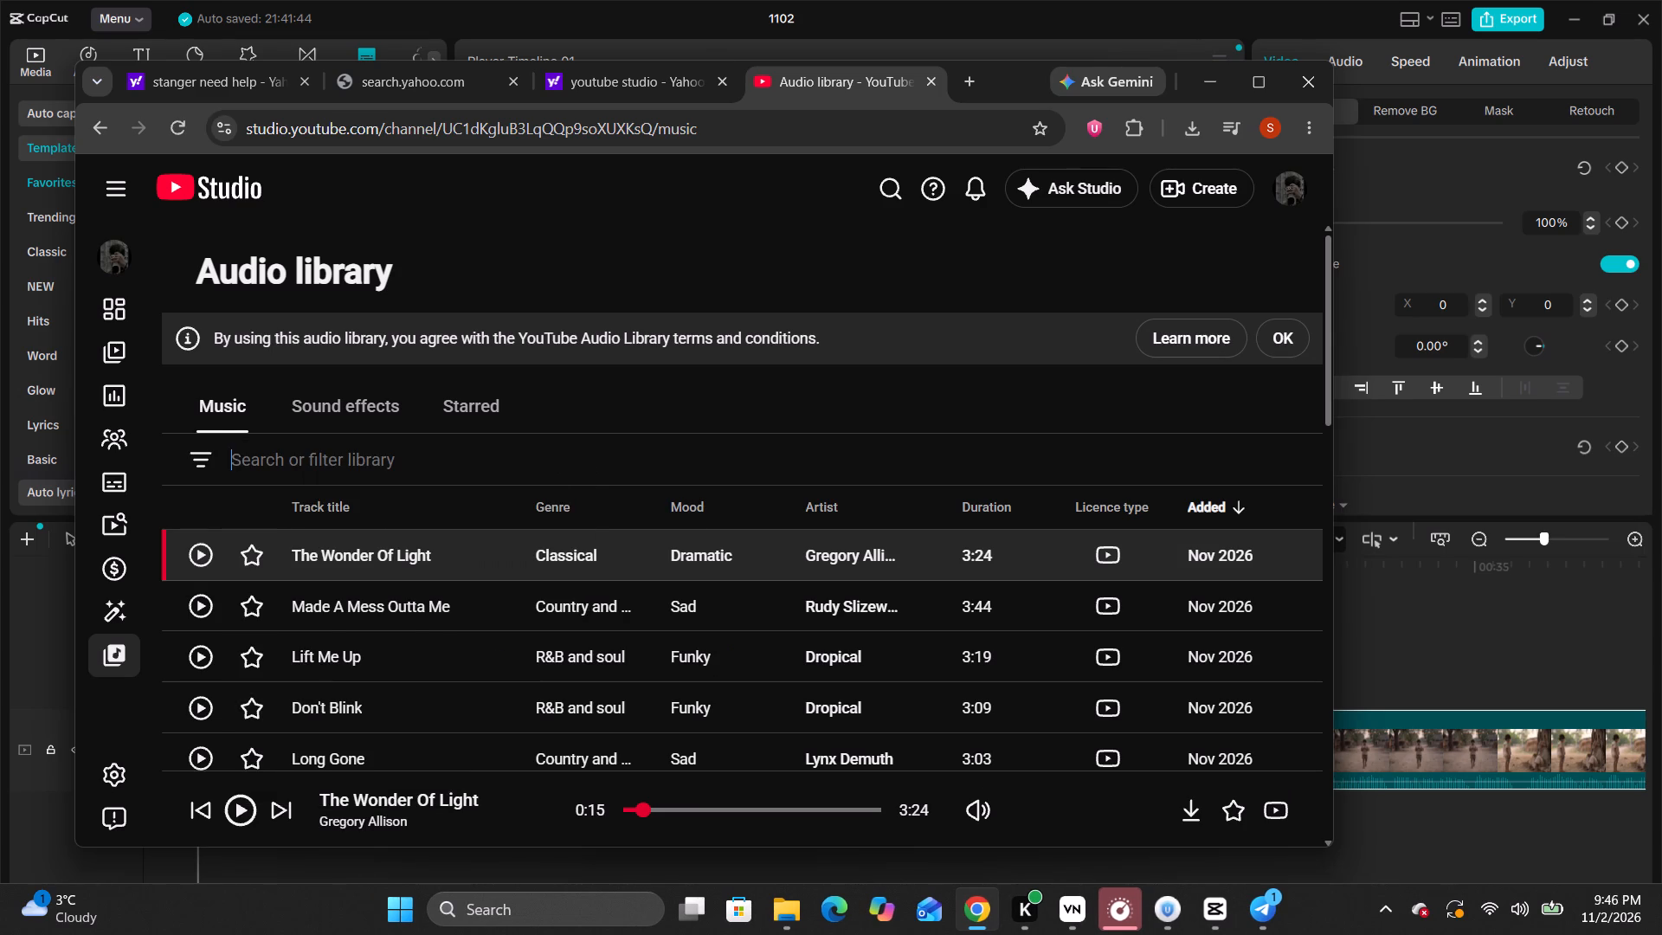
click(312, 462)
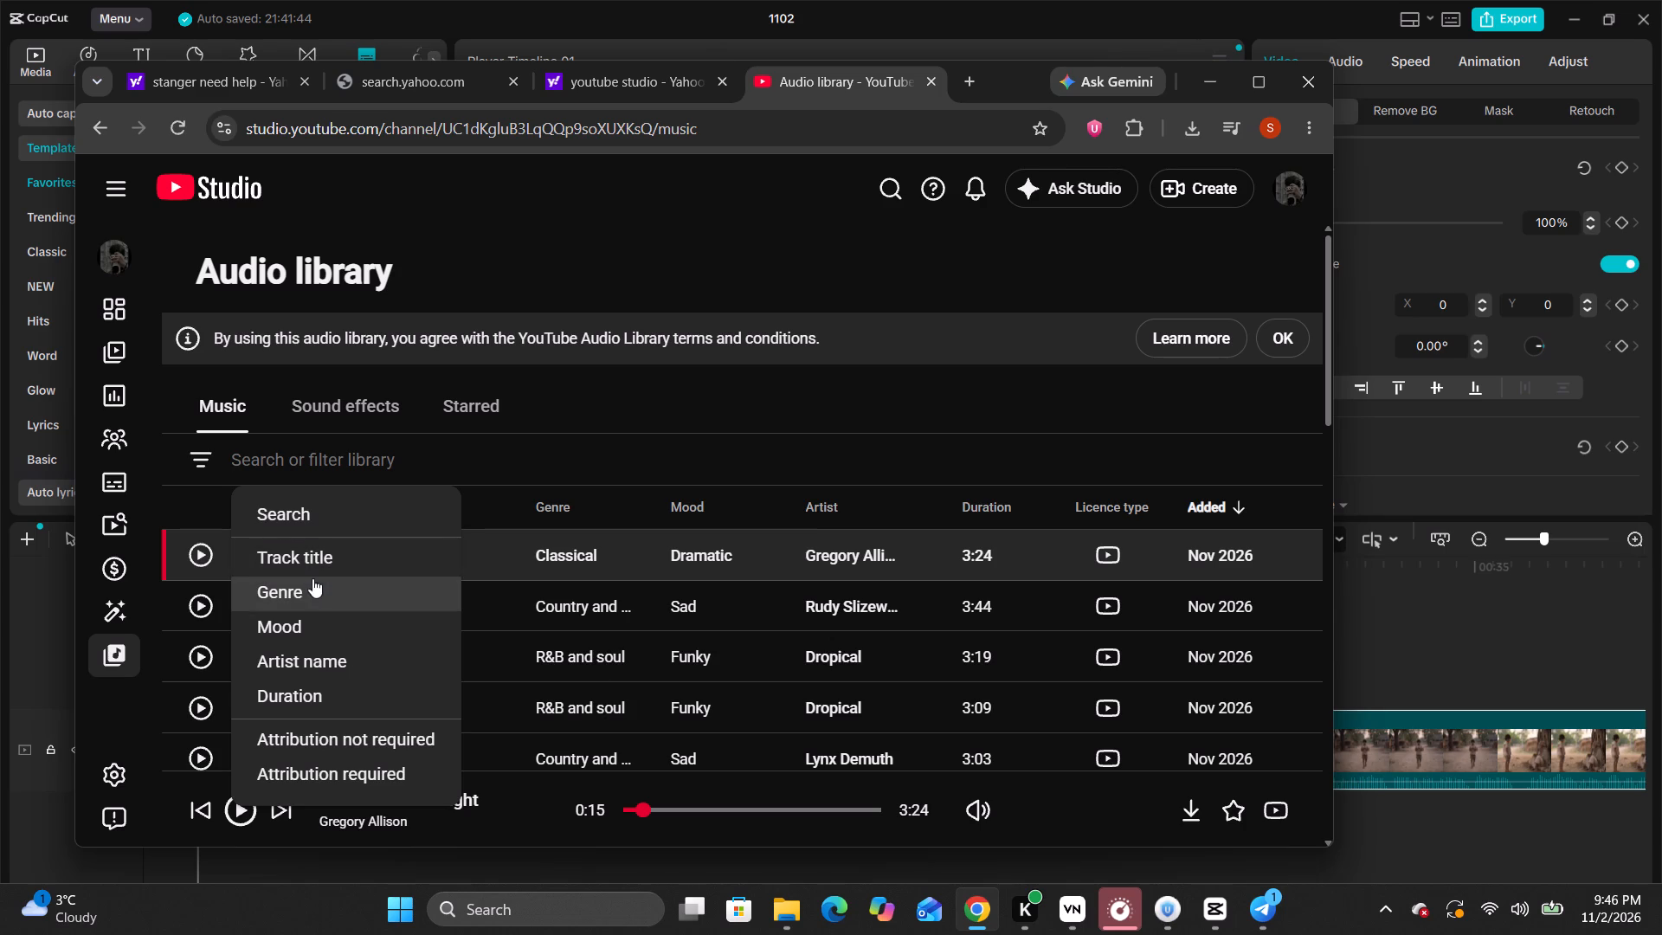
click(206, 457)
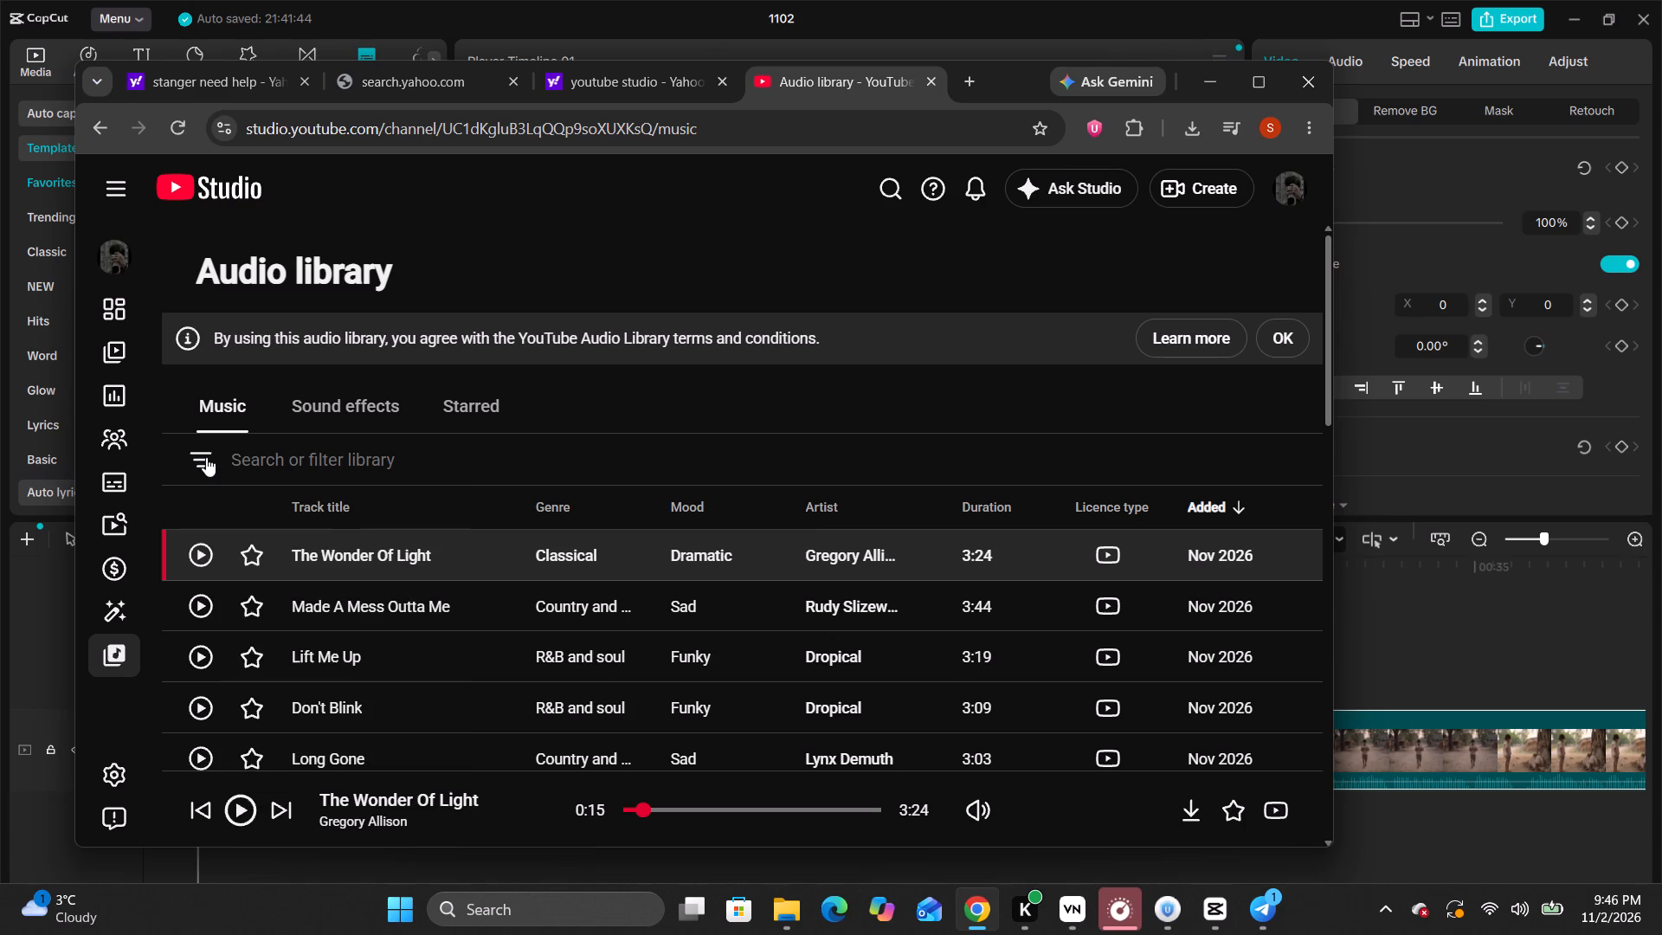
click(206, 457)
Search the music library for "music".
text(mu)
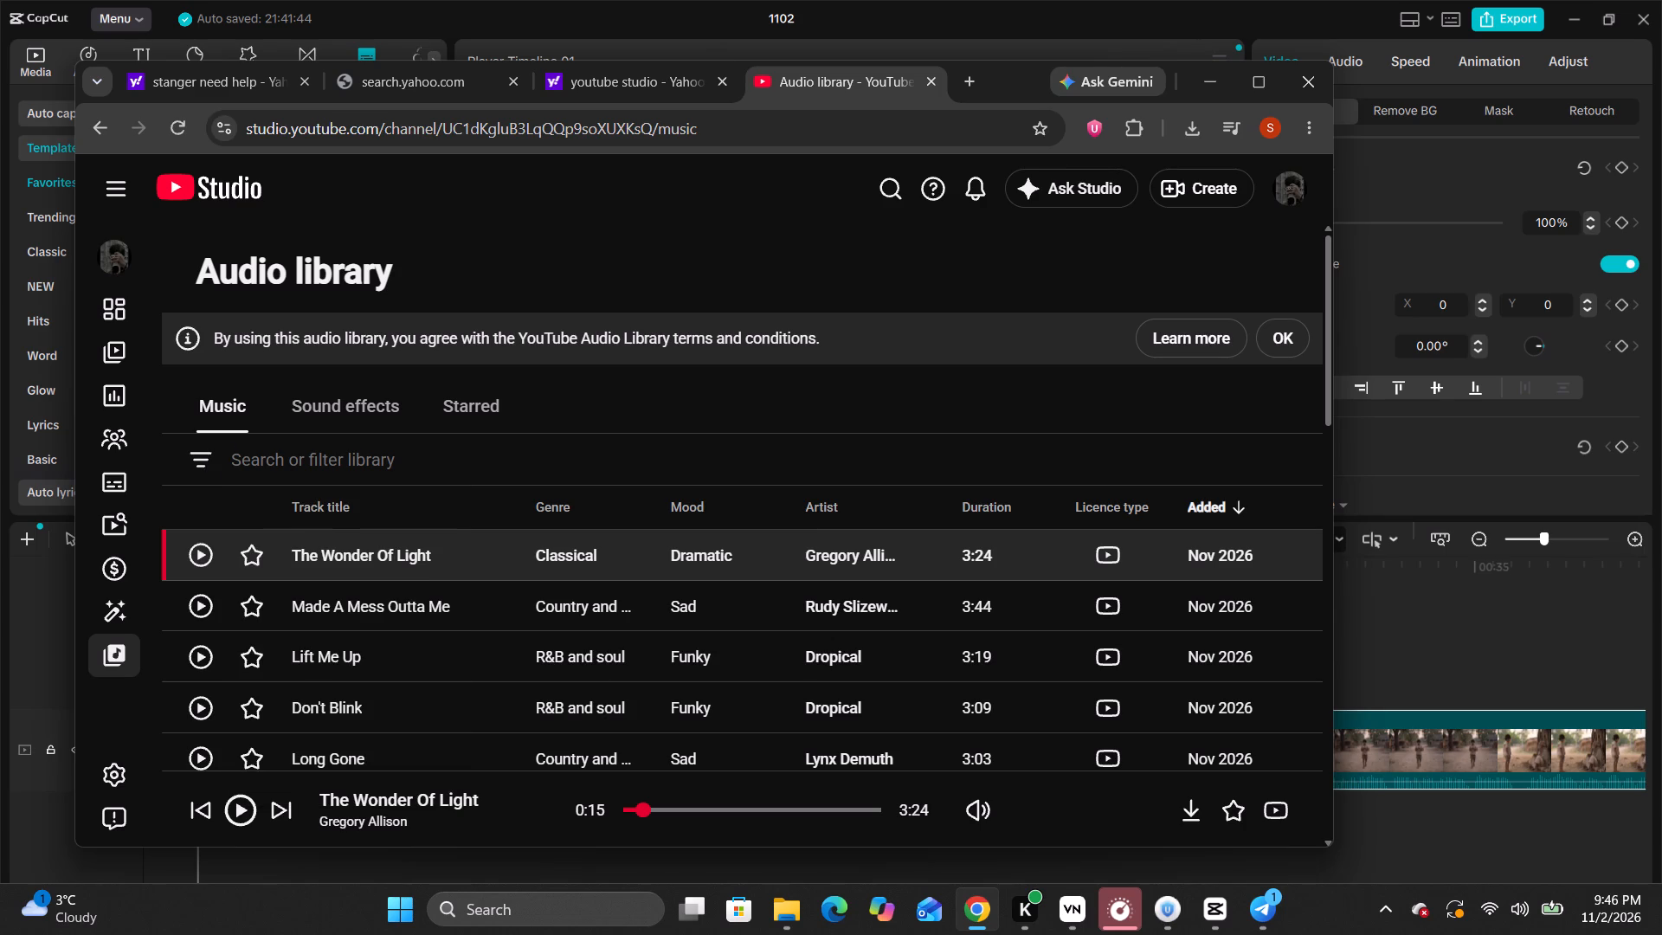
click(290, 475)
text(music)
key(Return)
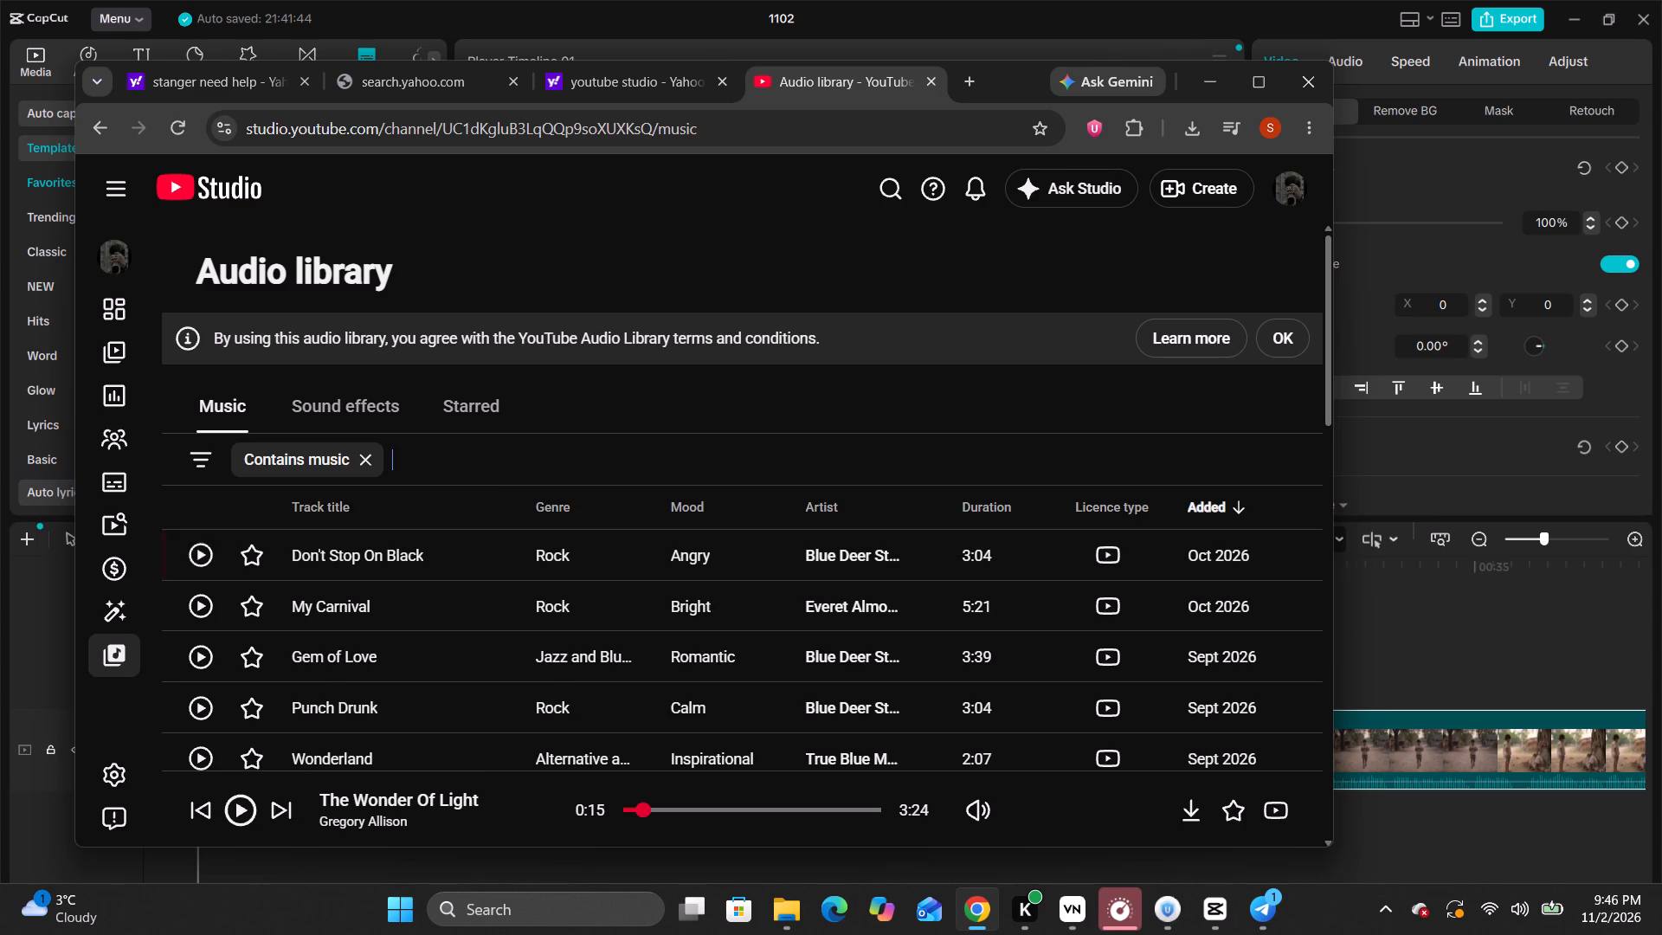
Preview the tracks Don't Stop On Black and My Carnival, lowering the player volume to about a third.
click(193, 562)
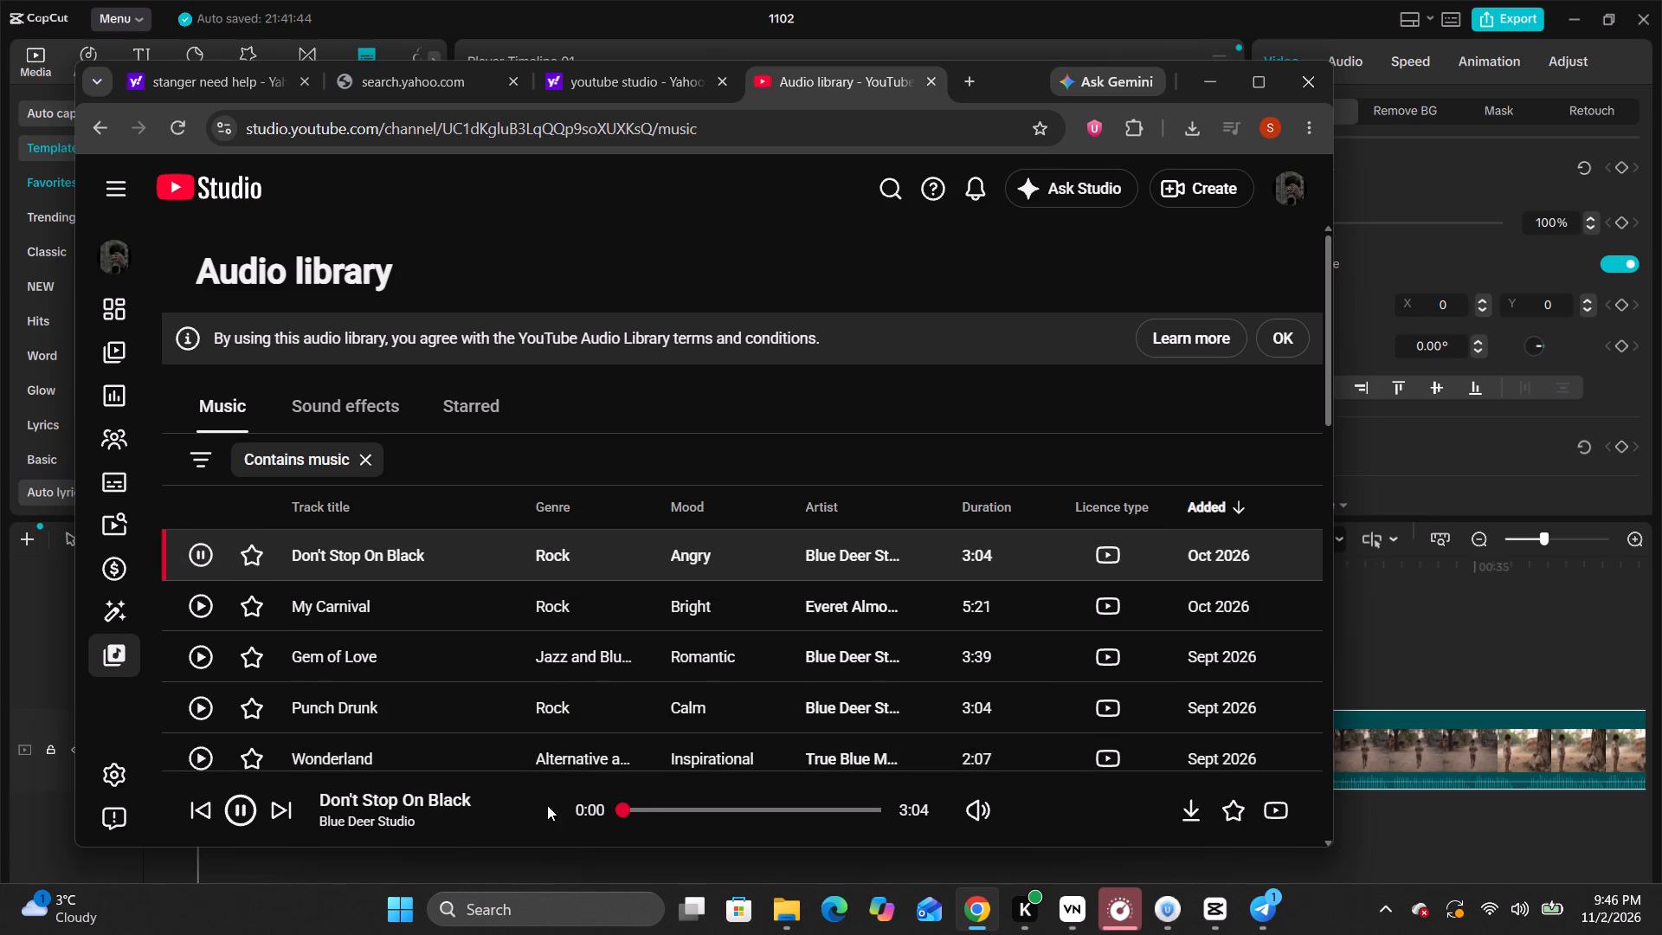
click(644, 821)
click(190, 603)
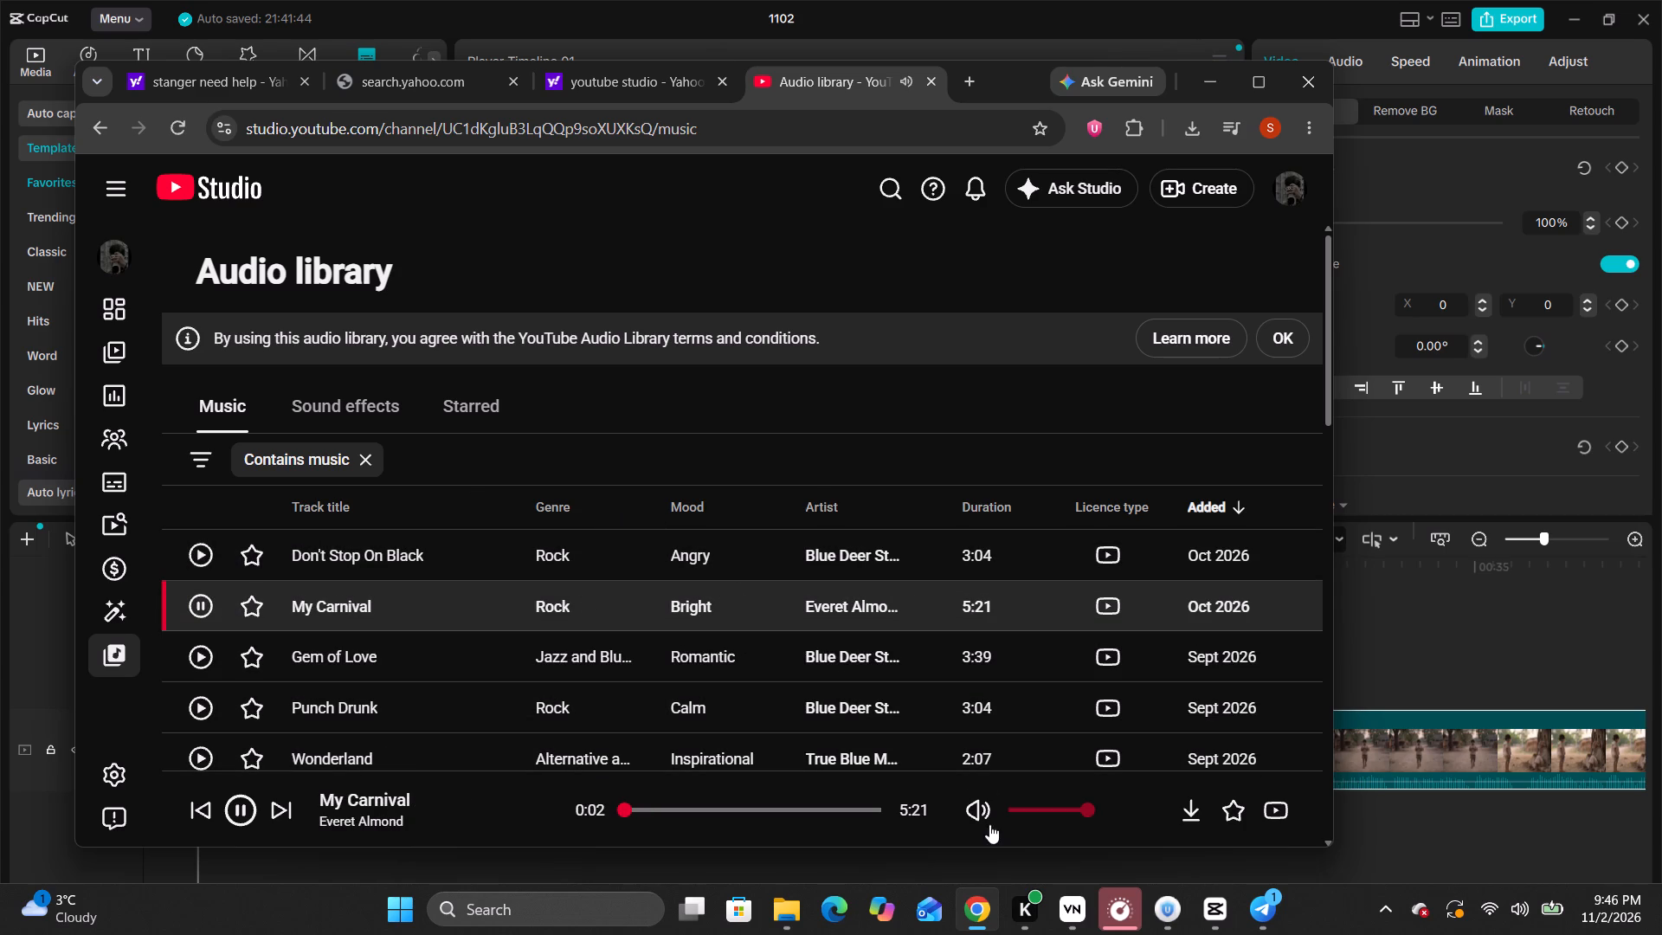
click(1037, 817)
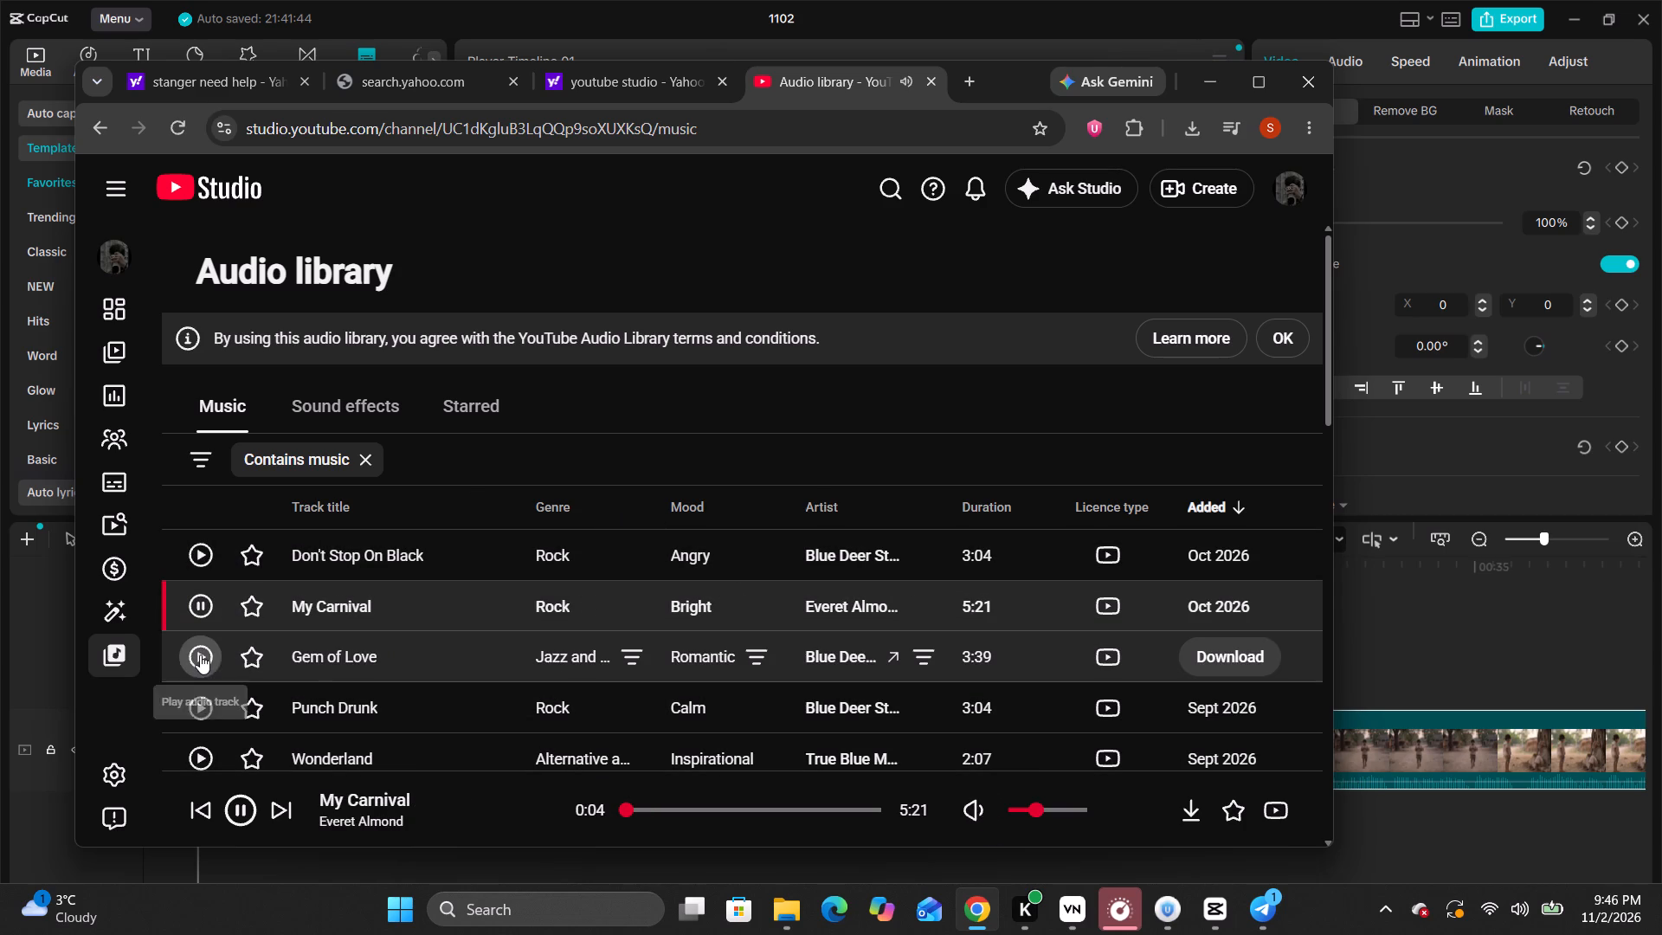
Preview the tracks Gem of Love and Punch Drunk, skipping ahead to the middle of each, and start Wonderland.
click(200, 654)
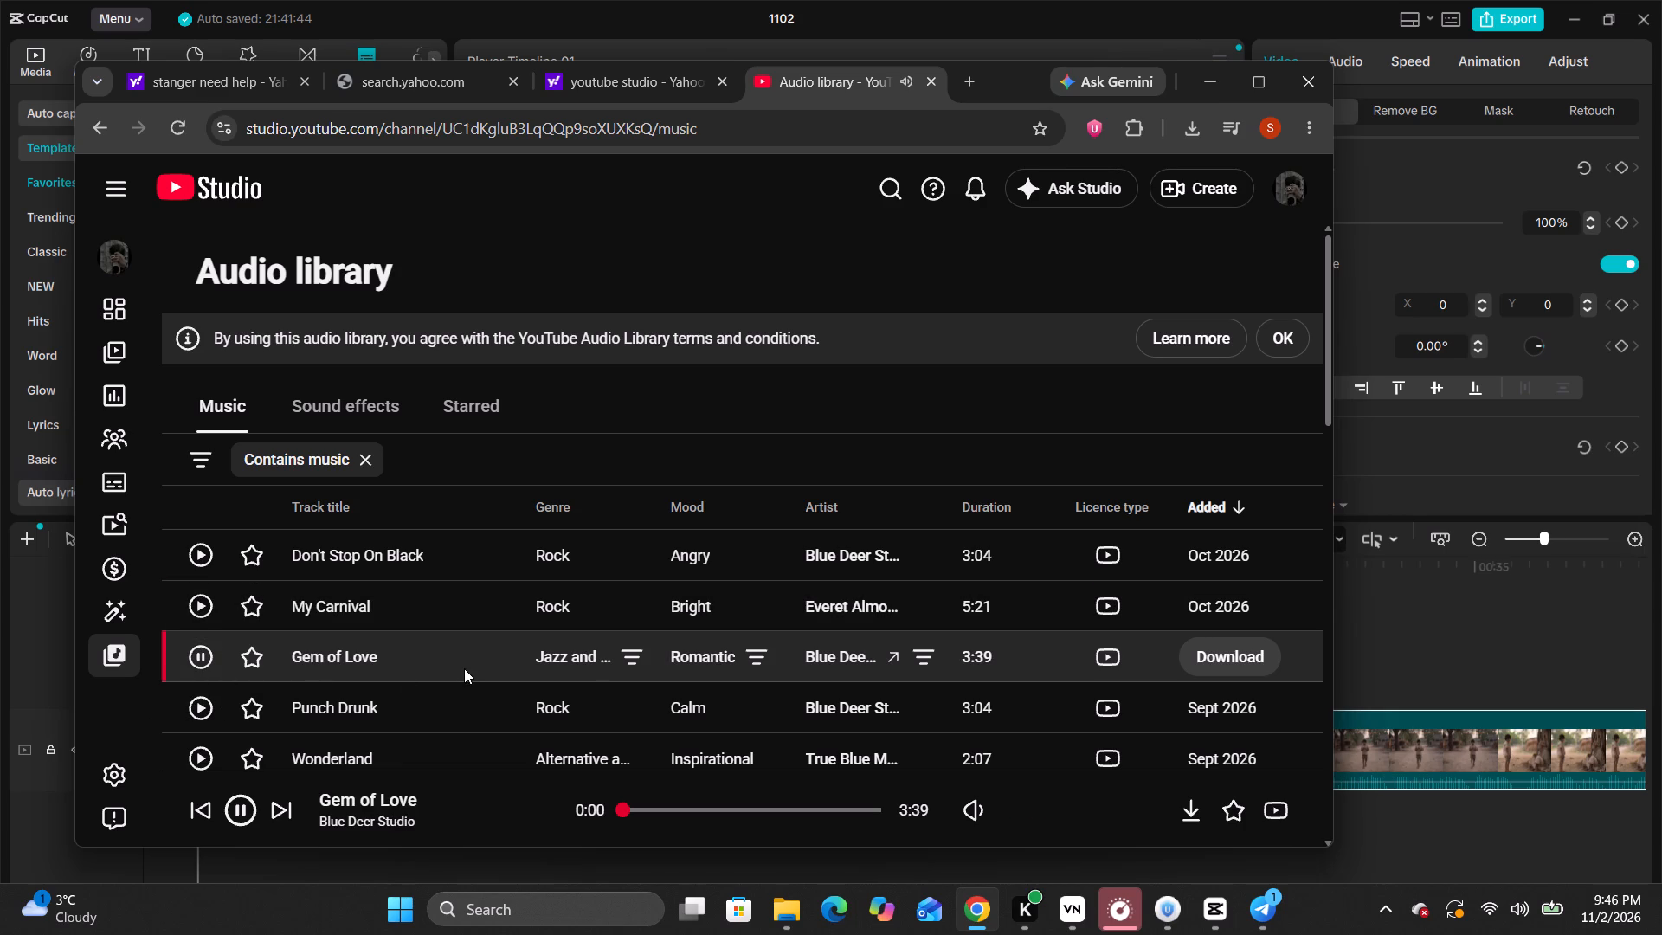
scroll(466, 667, down, 1)
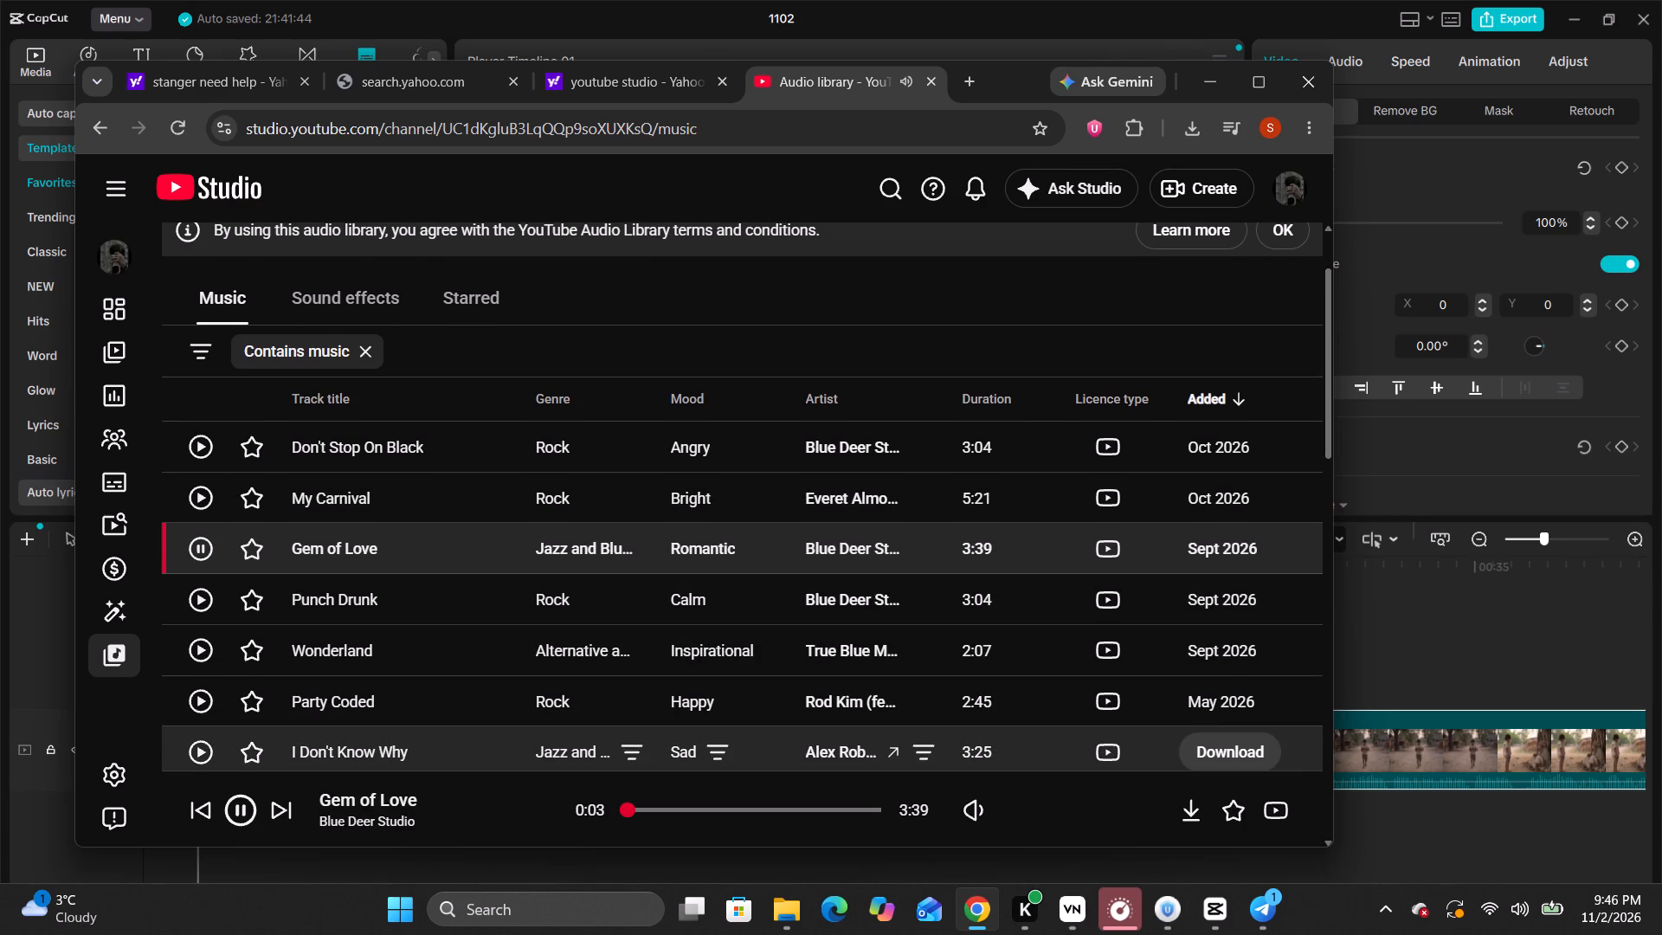
click(743, 821)
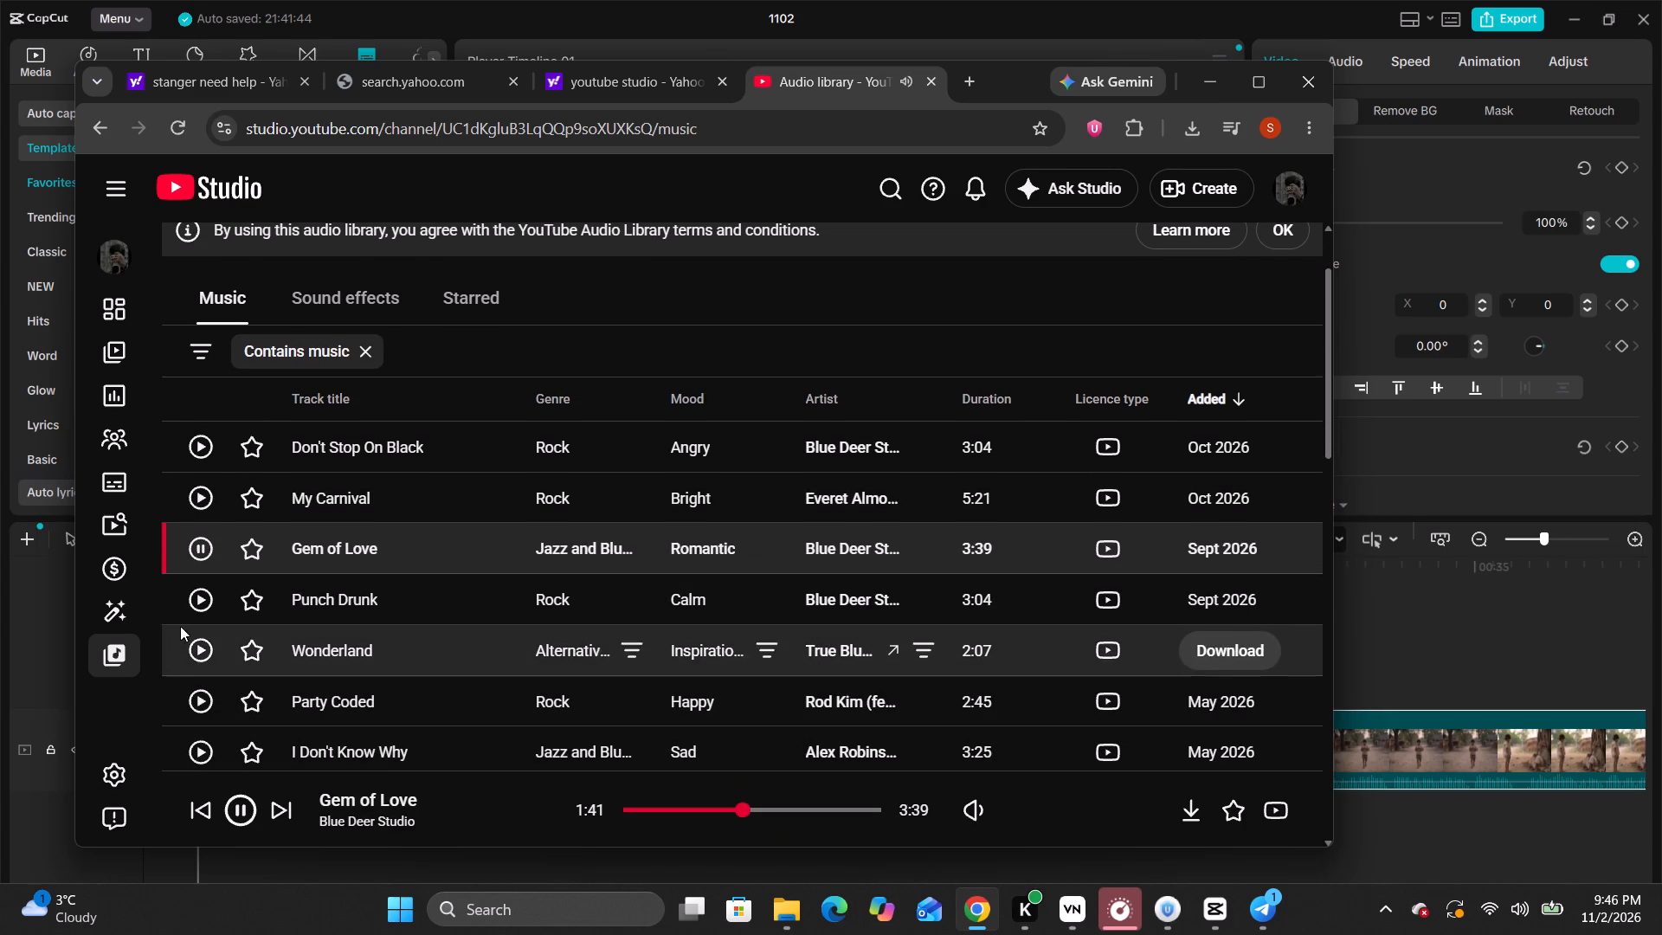
click(189, 602)
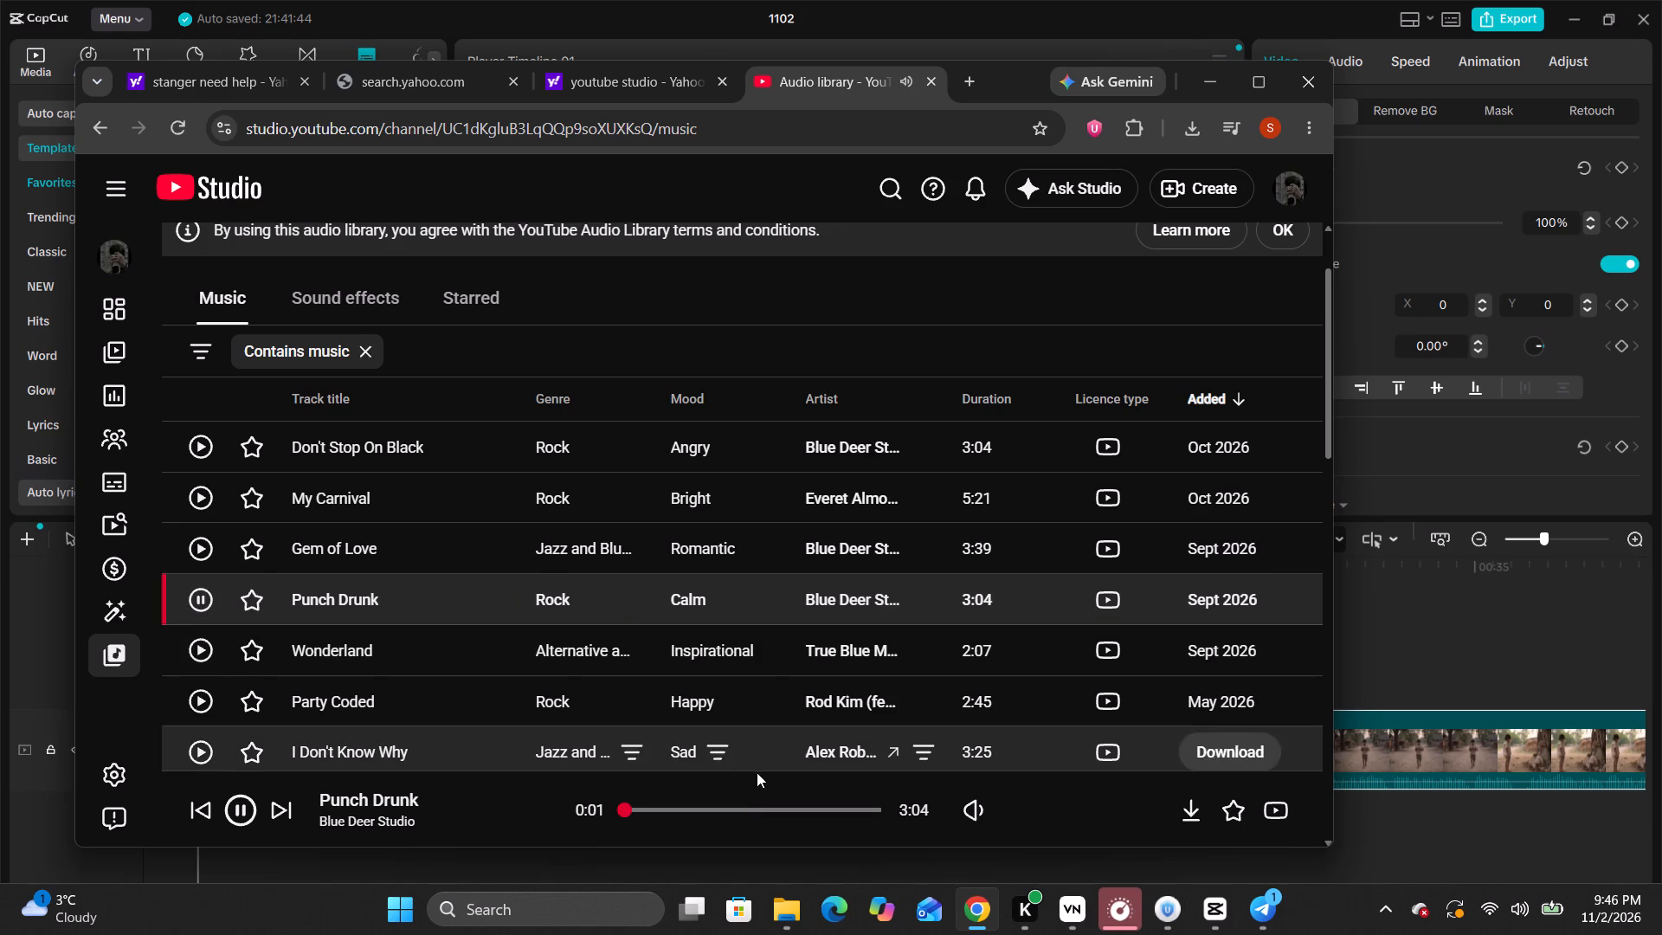
click(739, 822)
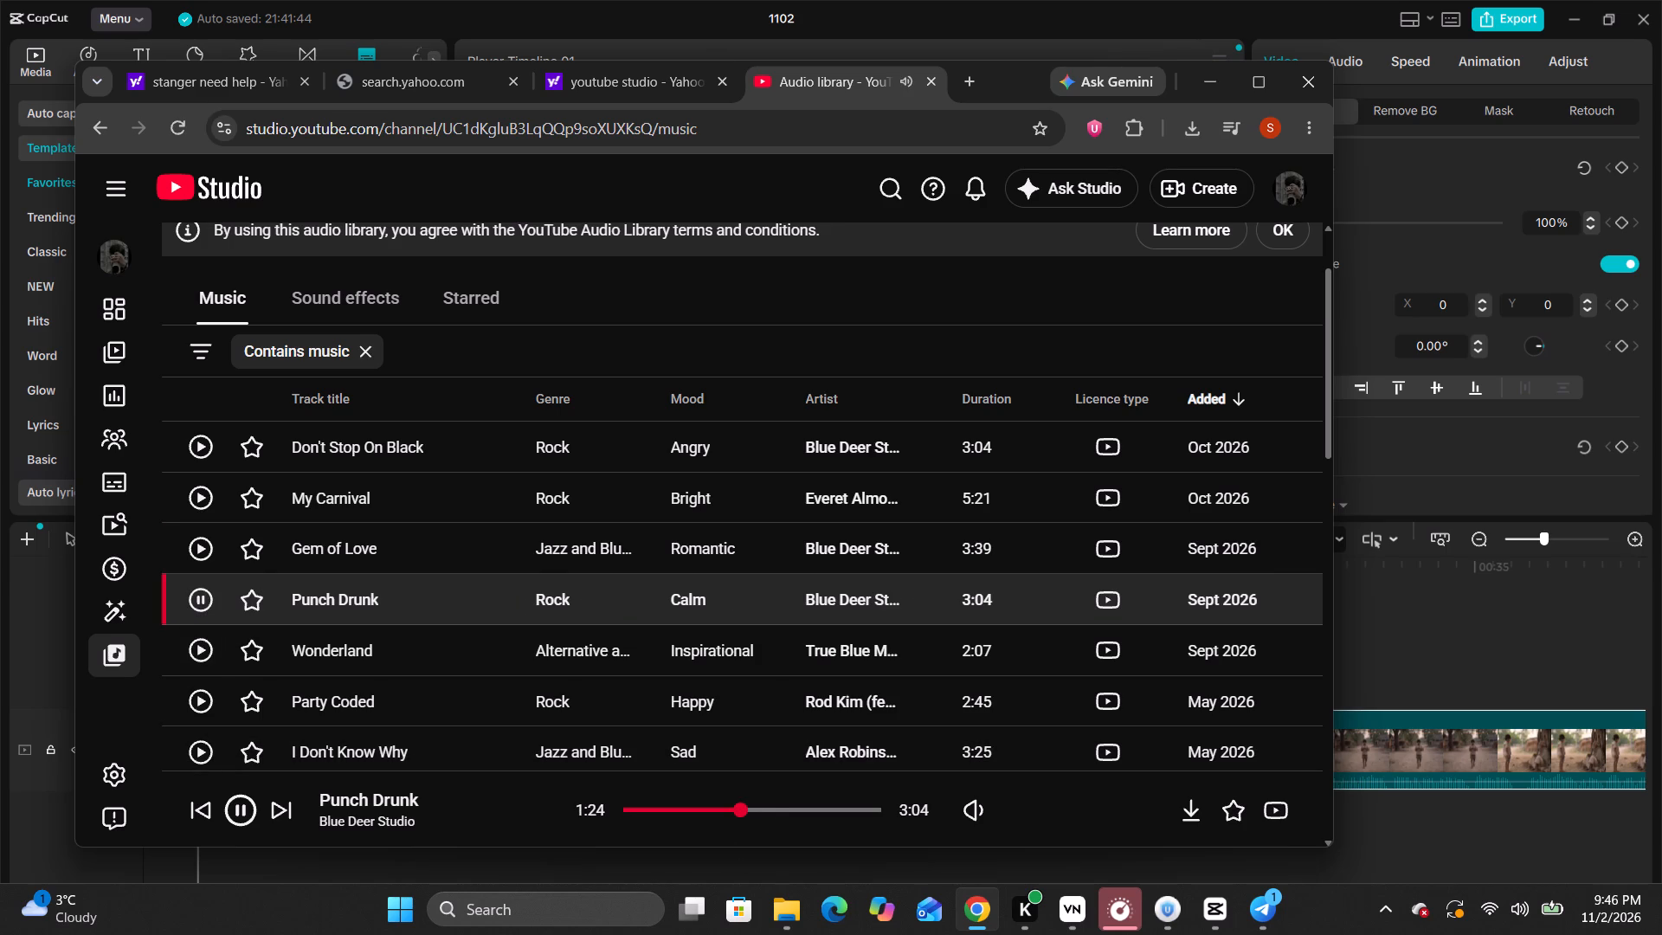
click(770, 816)
click(186, 649)
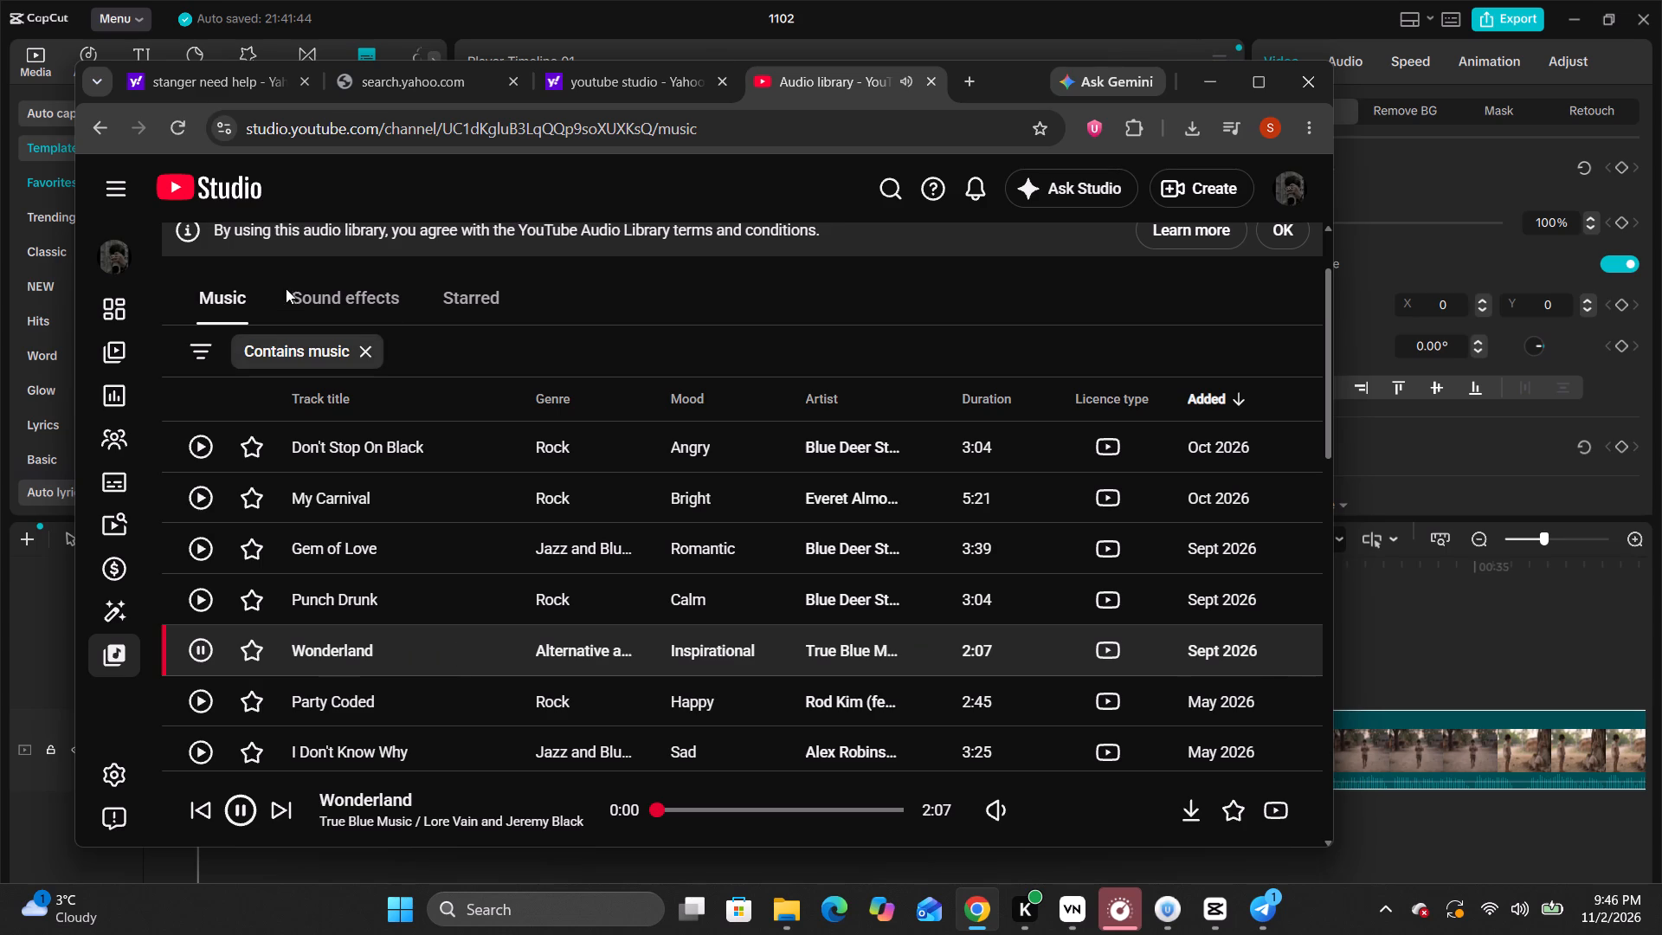
Go to the library's sound effects and preview the first Kids Playing effect, skipping about a third of the way in.
click(379, 303)
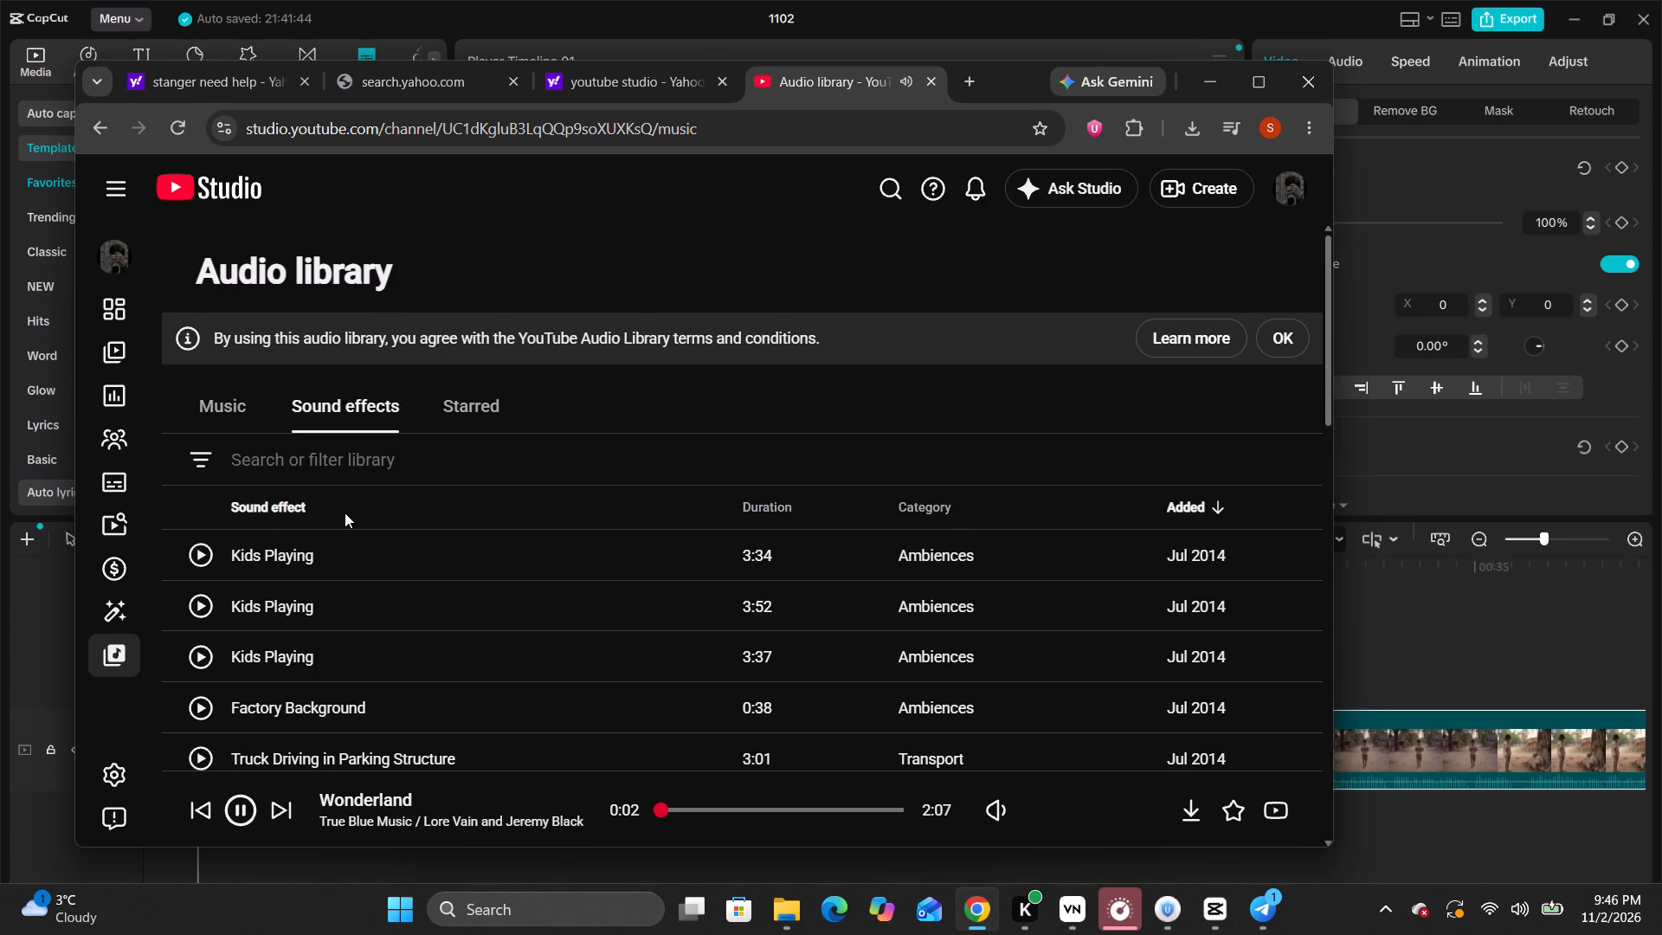
click(208, 558)
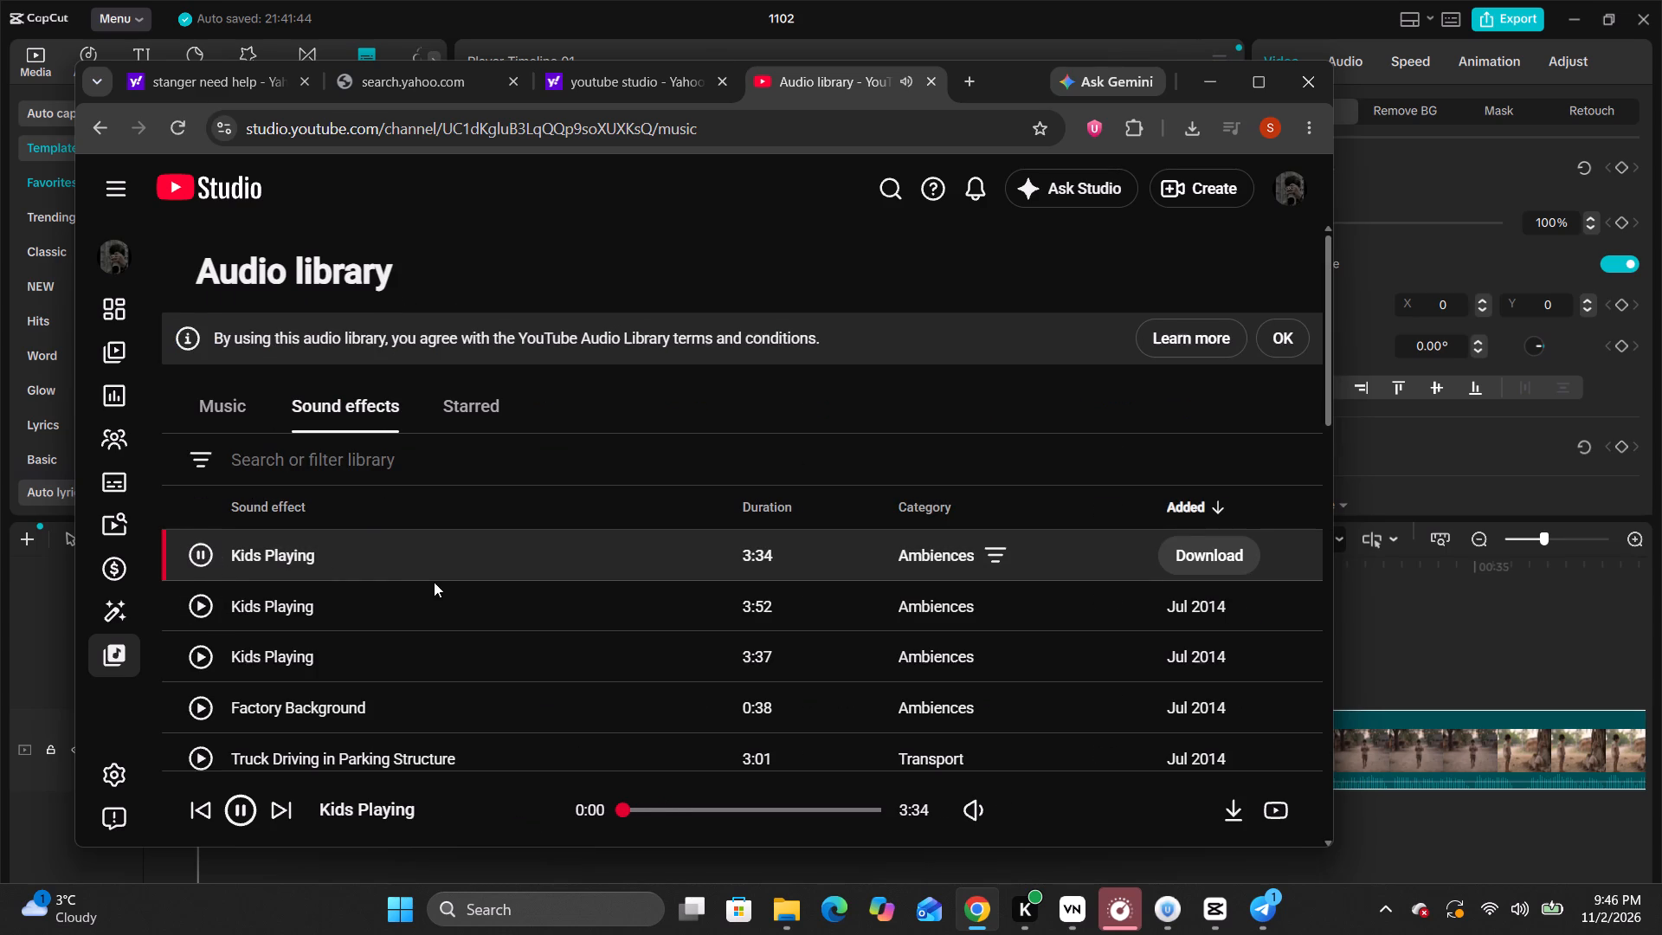
click(703, 816)
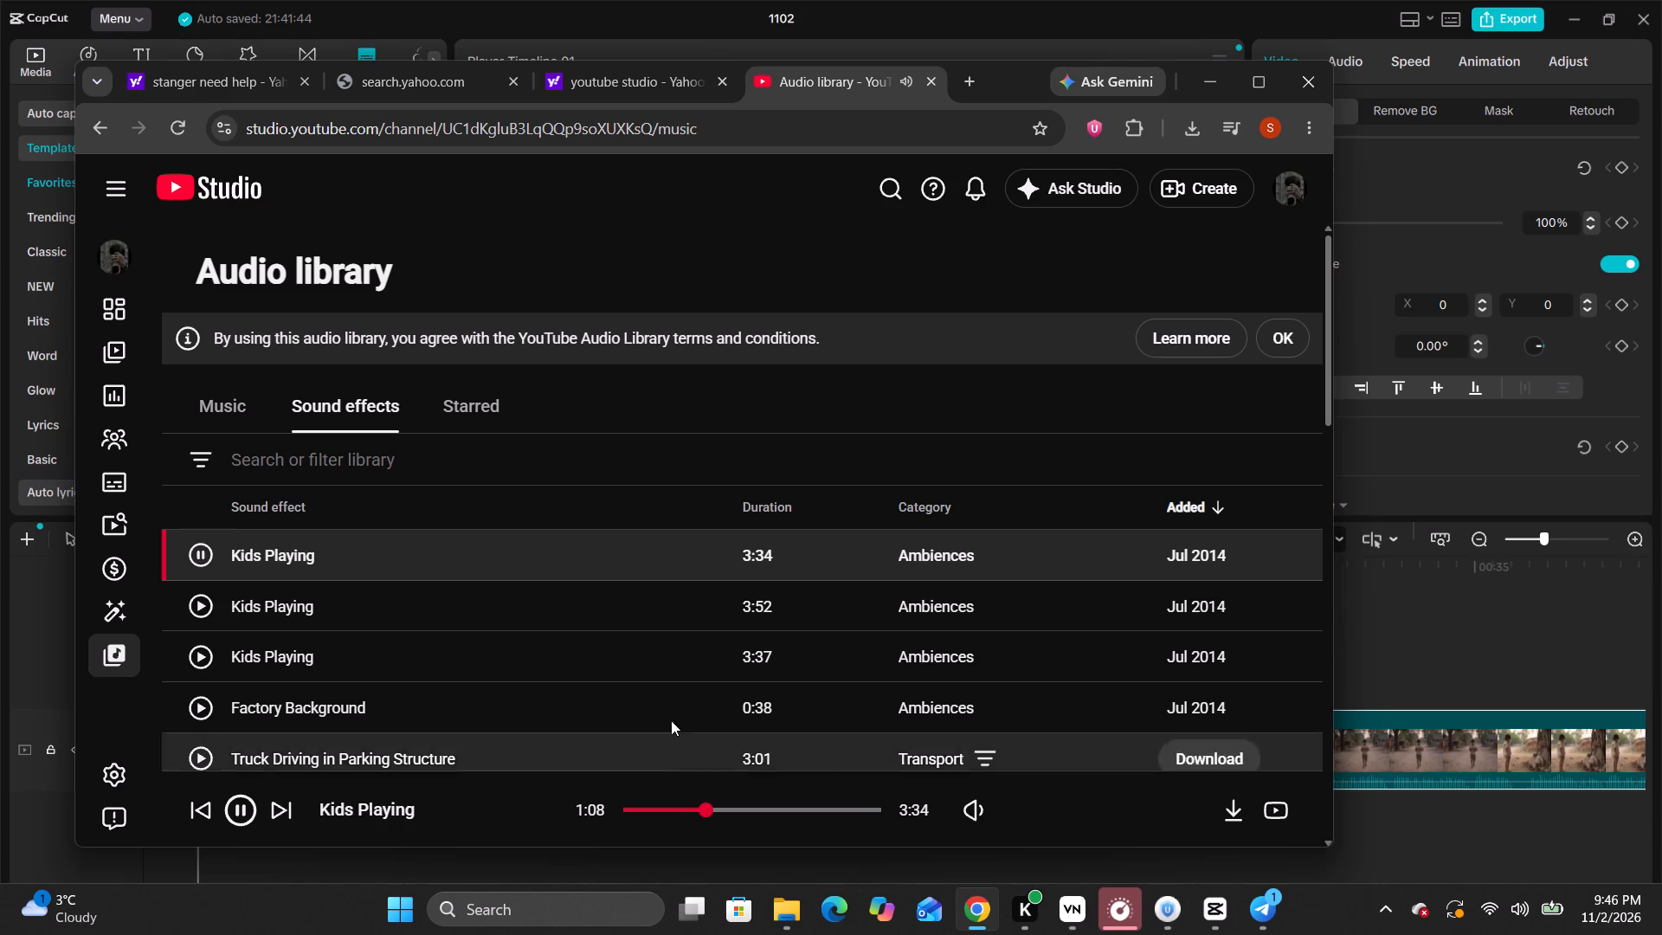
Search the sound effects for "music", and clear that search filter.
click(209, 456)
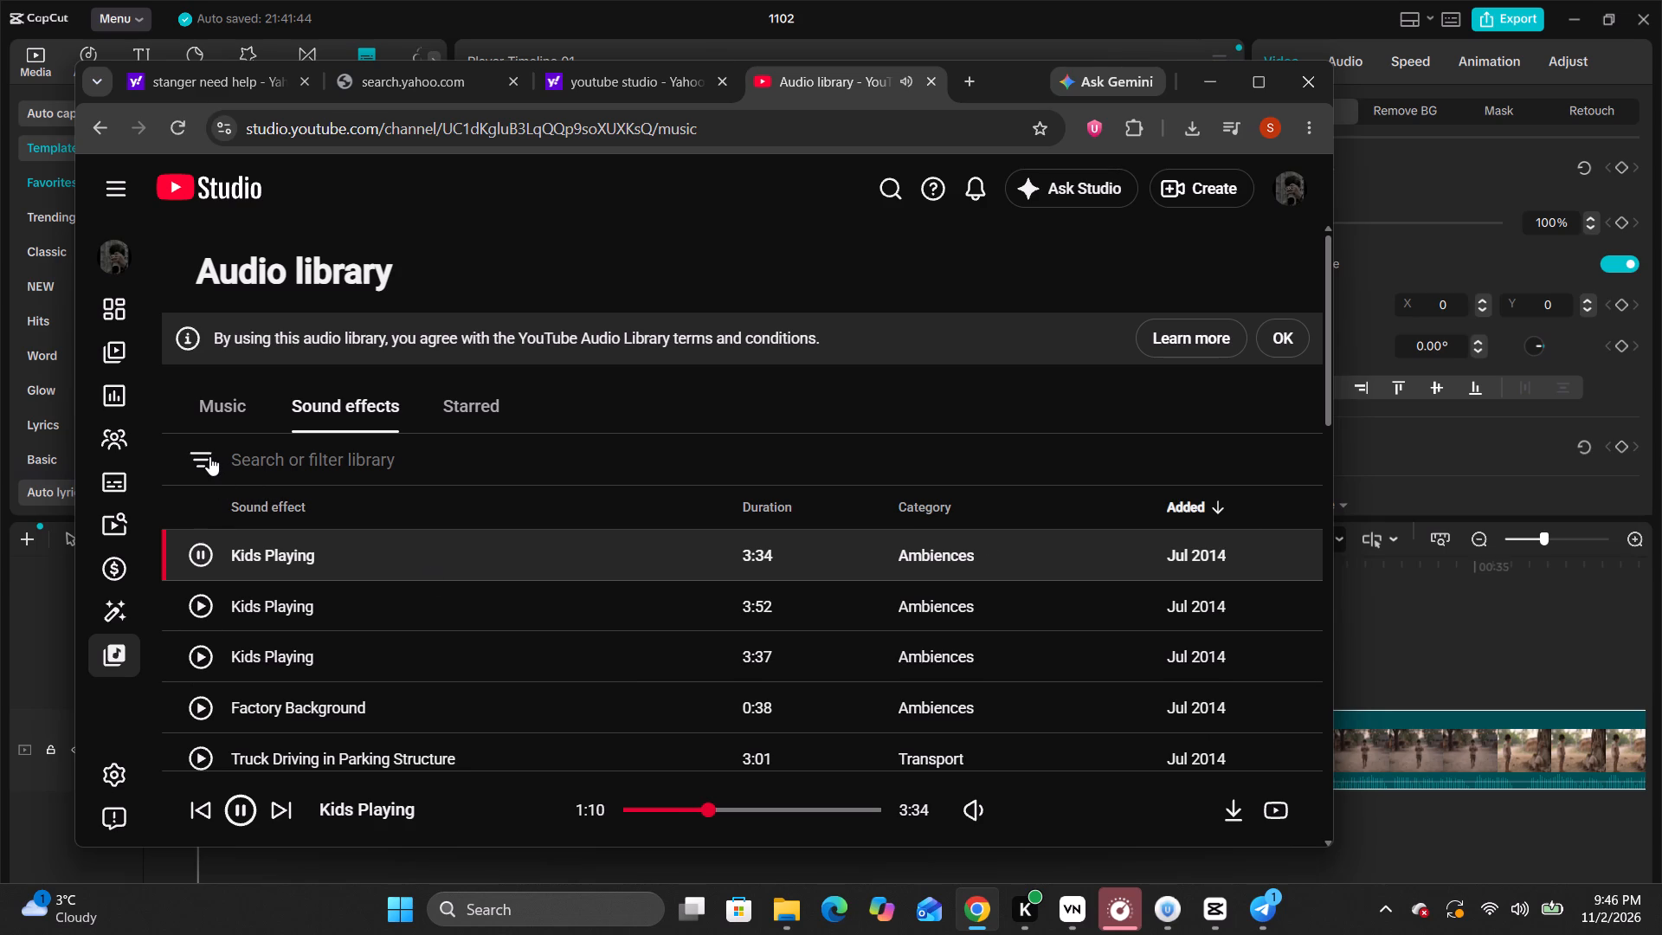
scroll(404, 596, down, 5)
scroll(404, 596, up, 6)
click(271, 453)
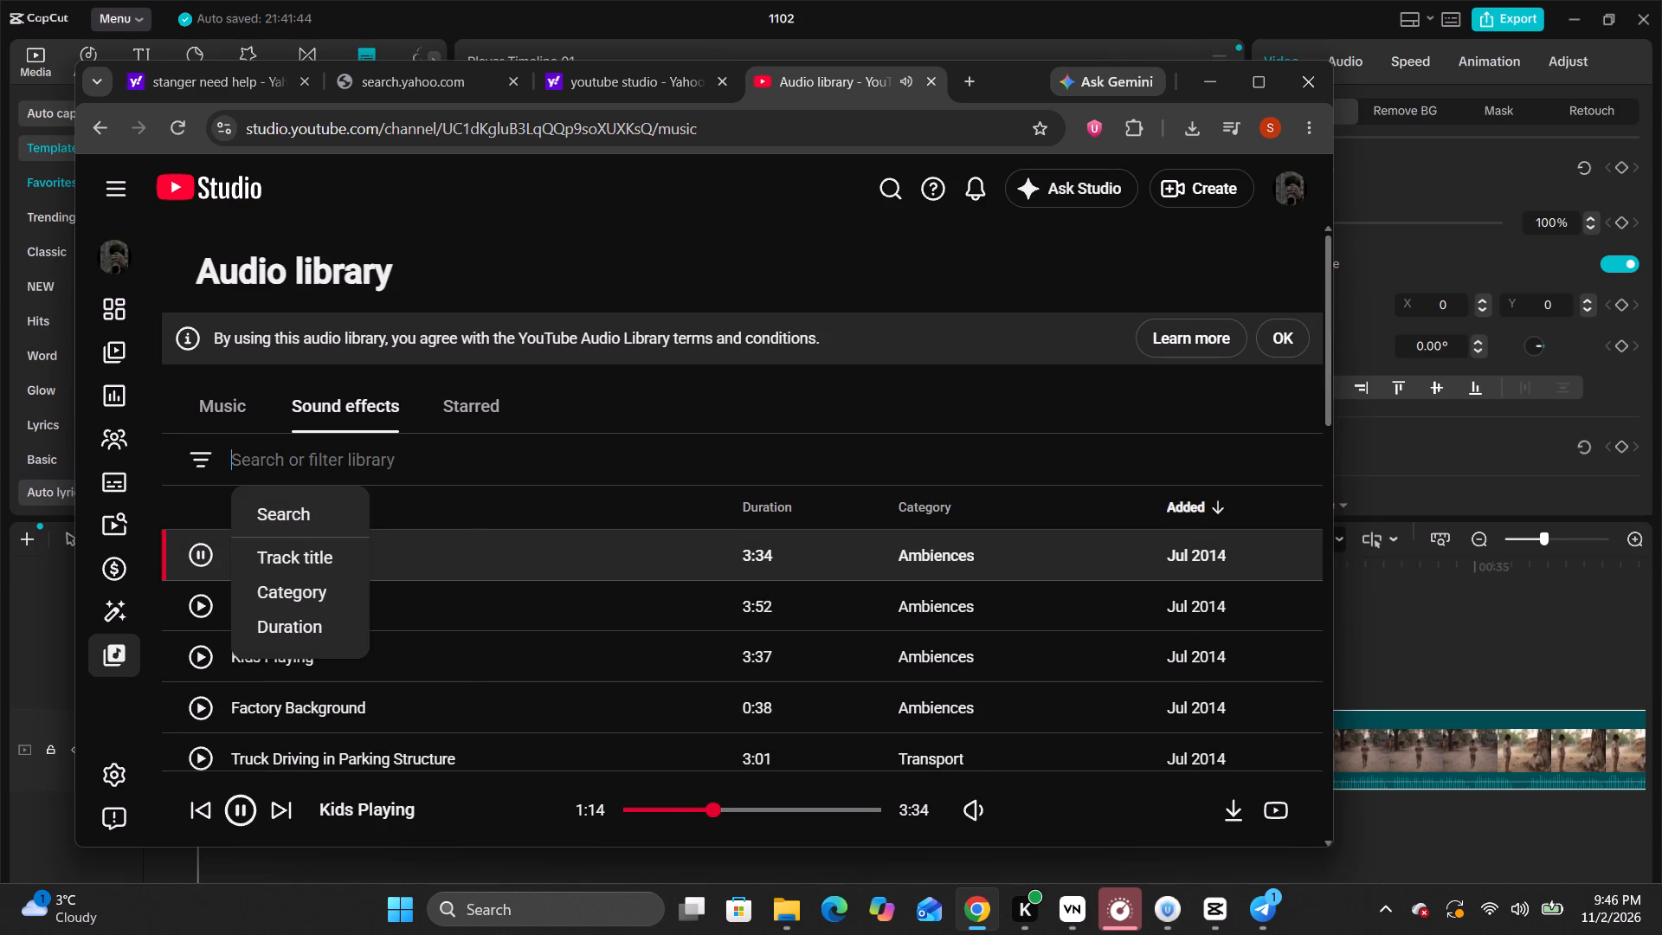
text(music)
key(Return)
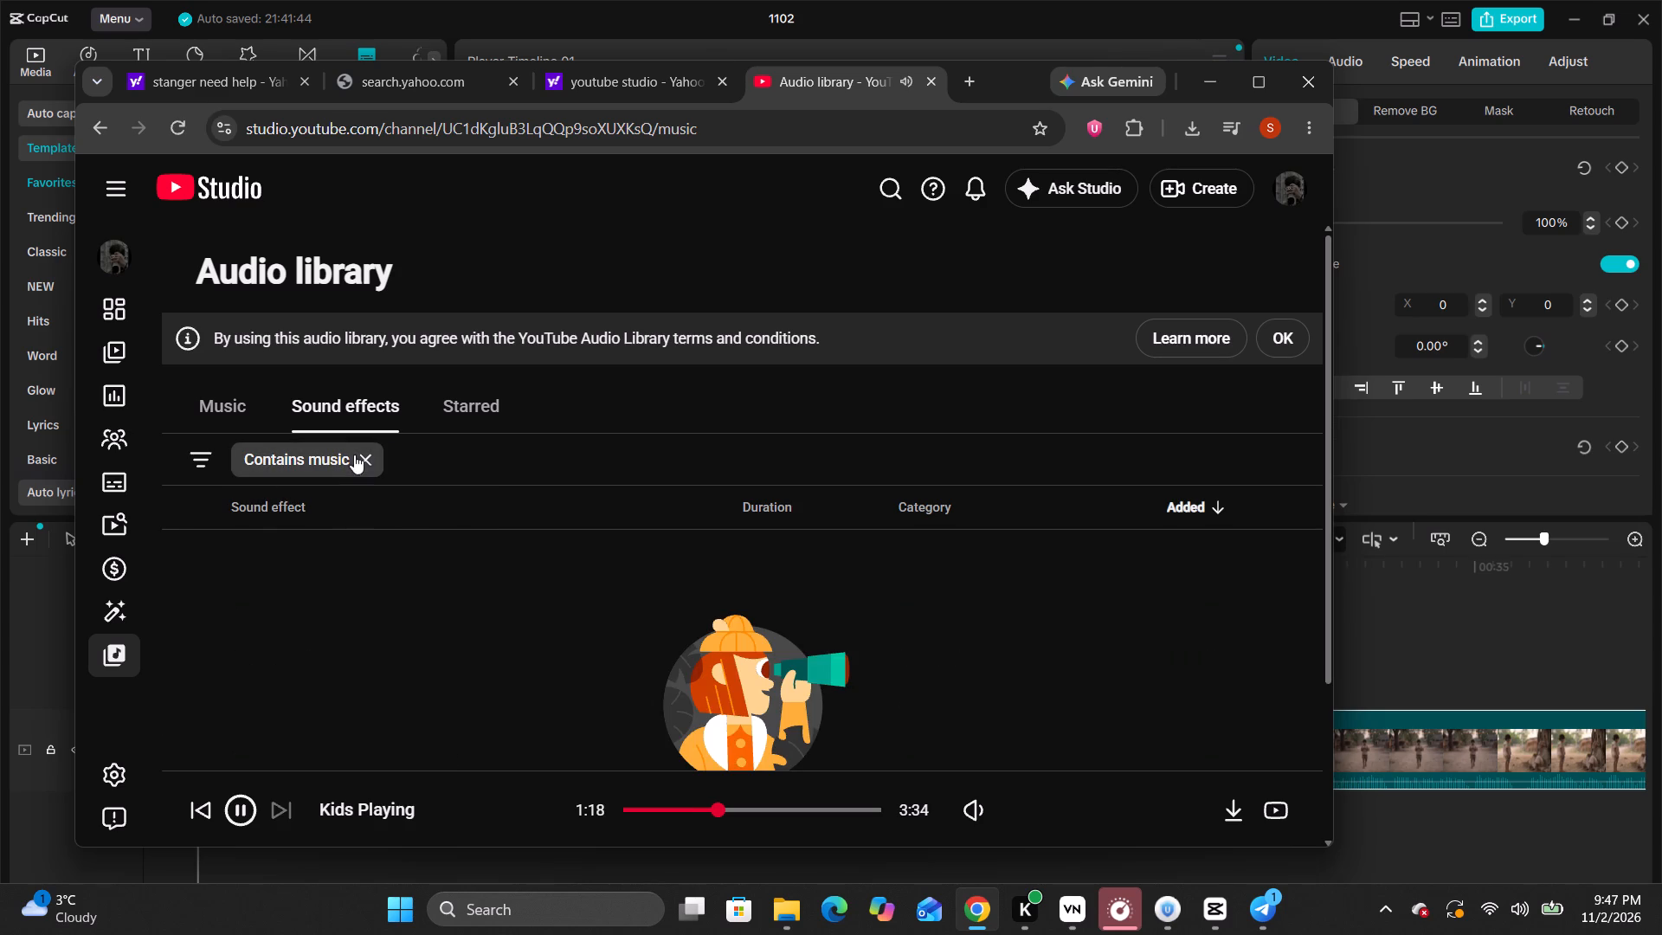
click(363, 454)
Check the library's starred tracks.
click(467, 406)
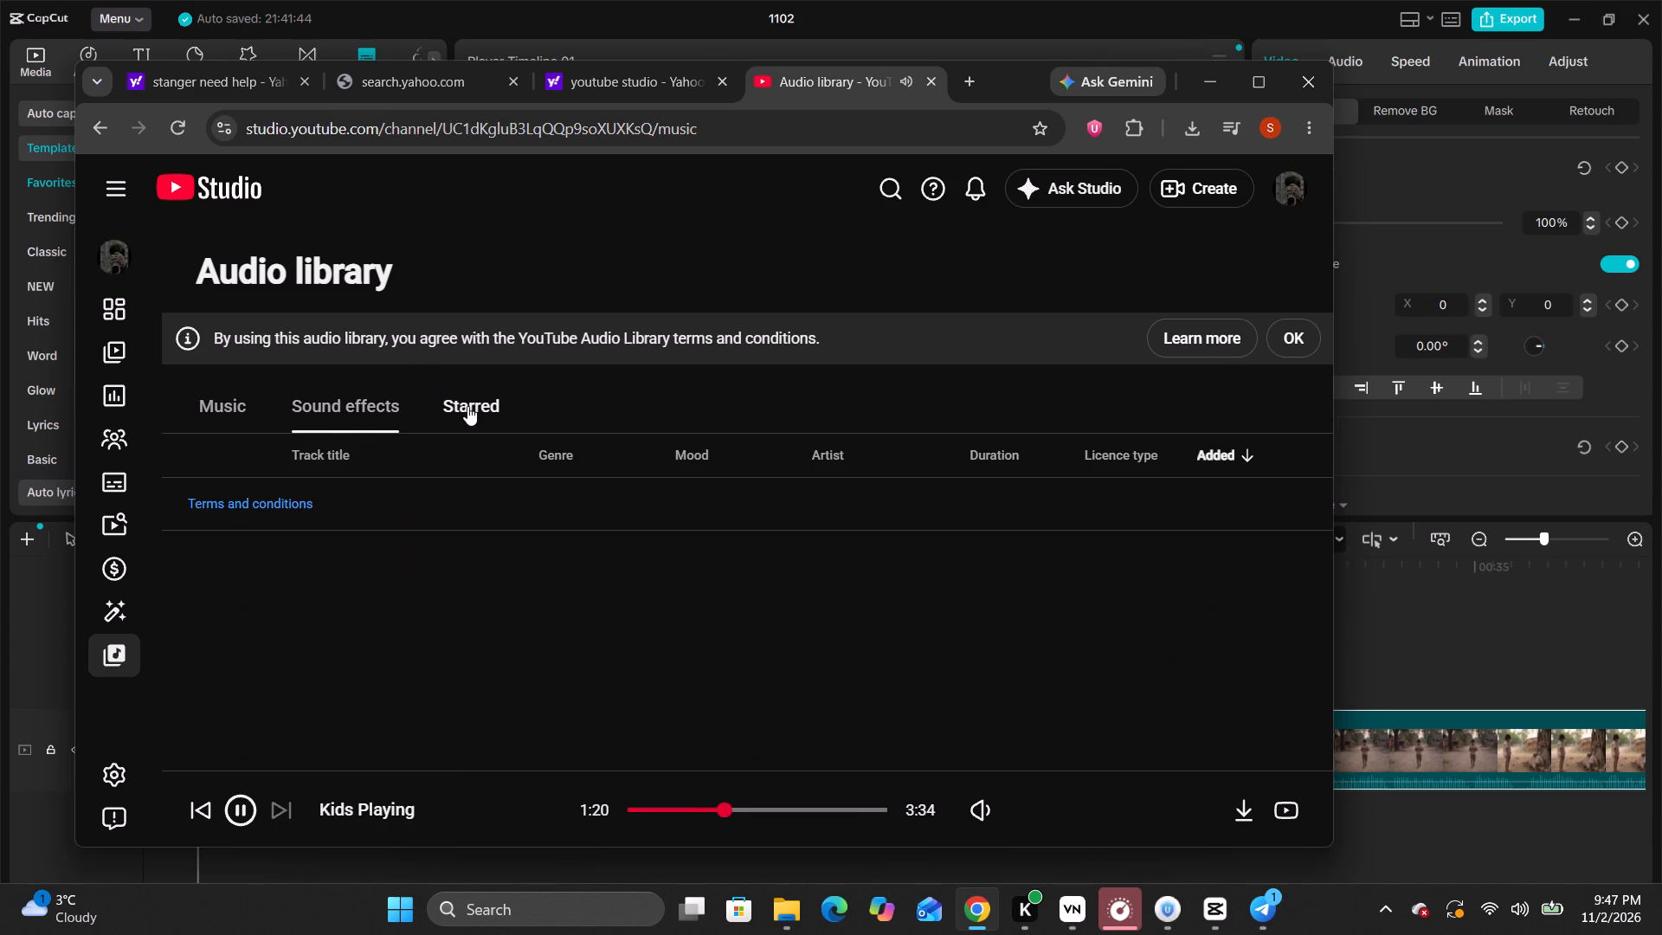
click(249, 405)
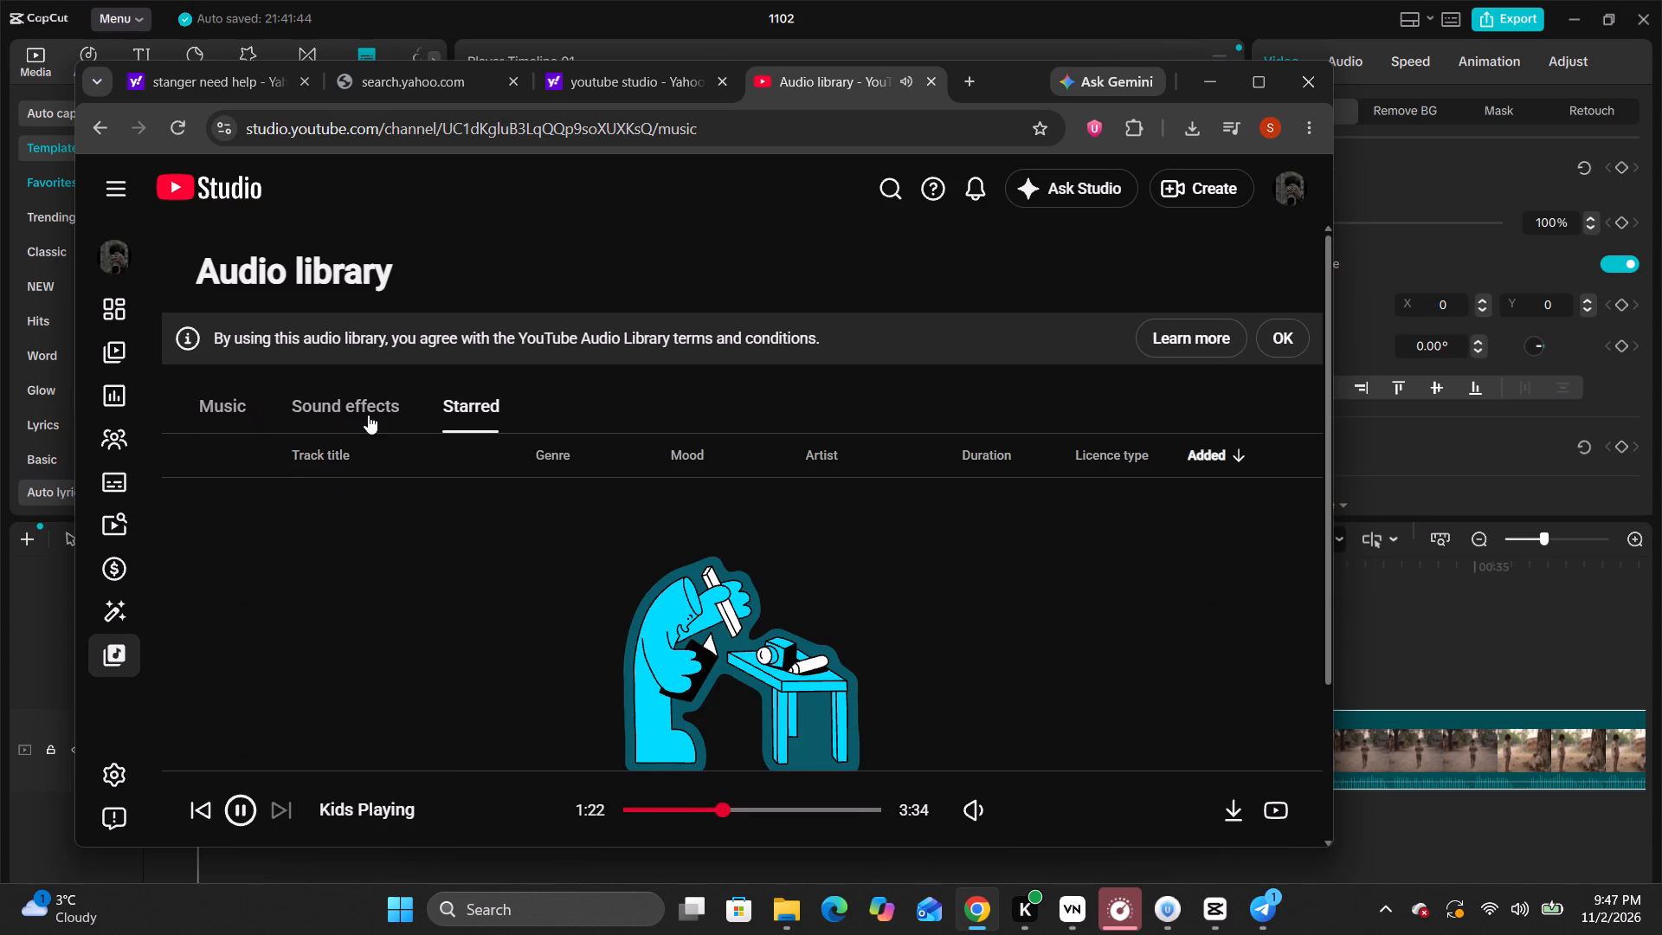
Preview the 0:16 and 0:06 Straw Squeak sound effects, and return to the music list.
click(369, 415)
scroll(379, 616, down, 6)
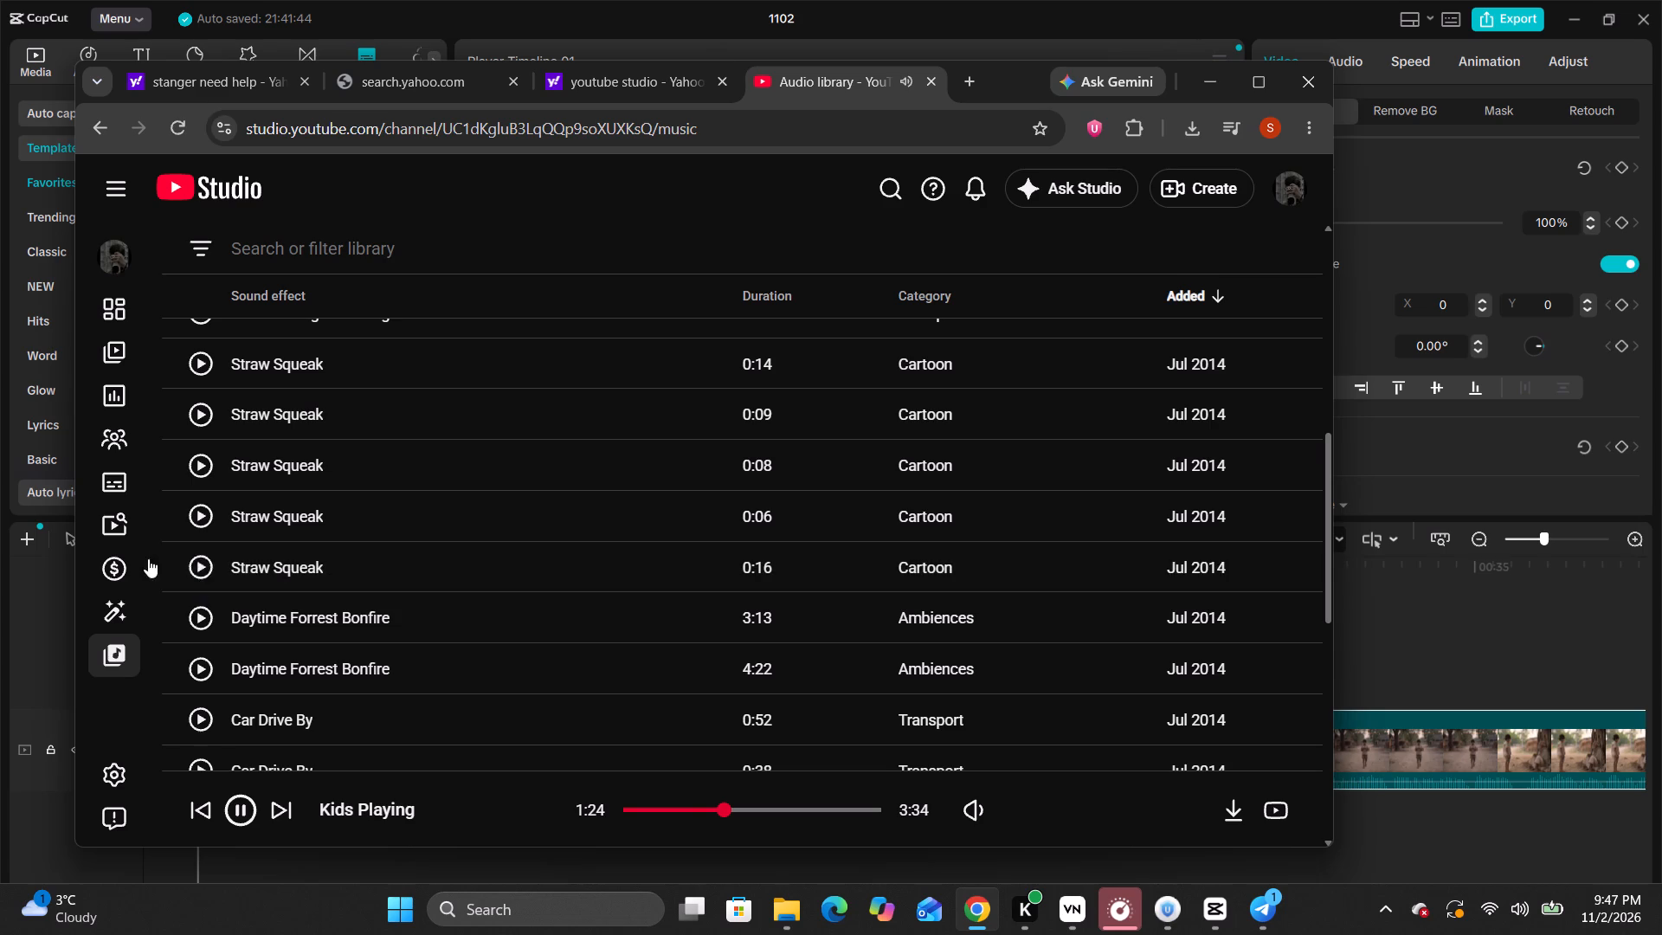
click(194, 564)
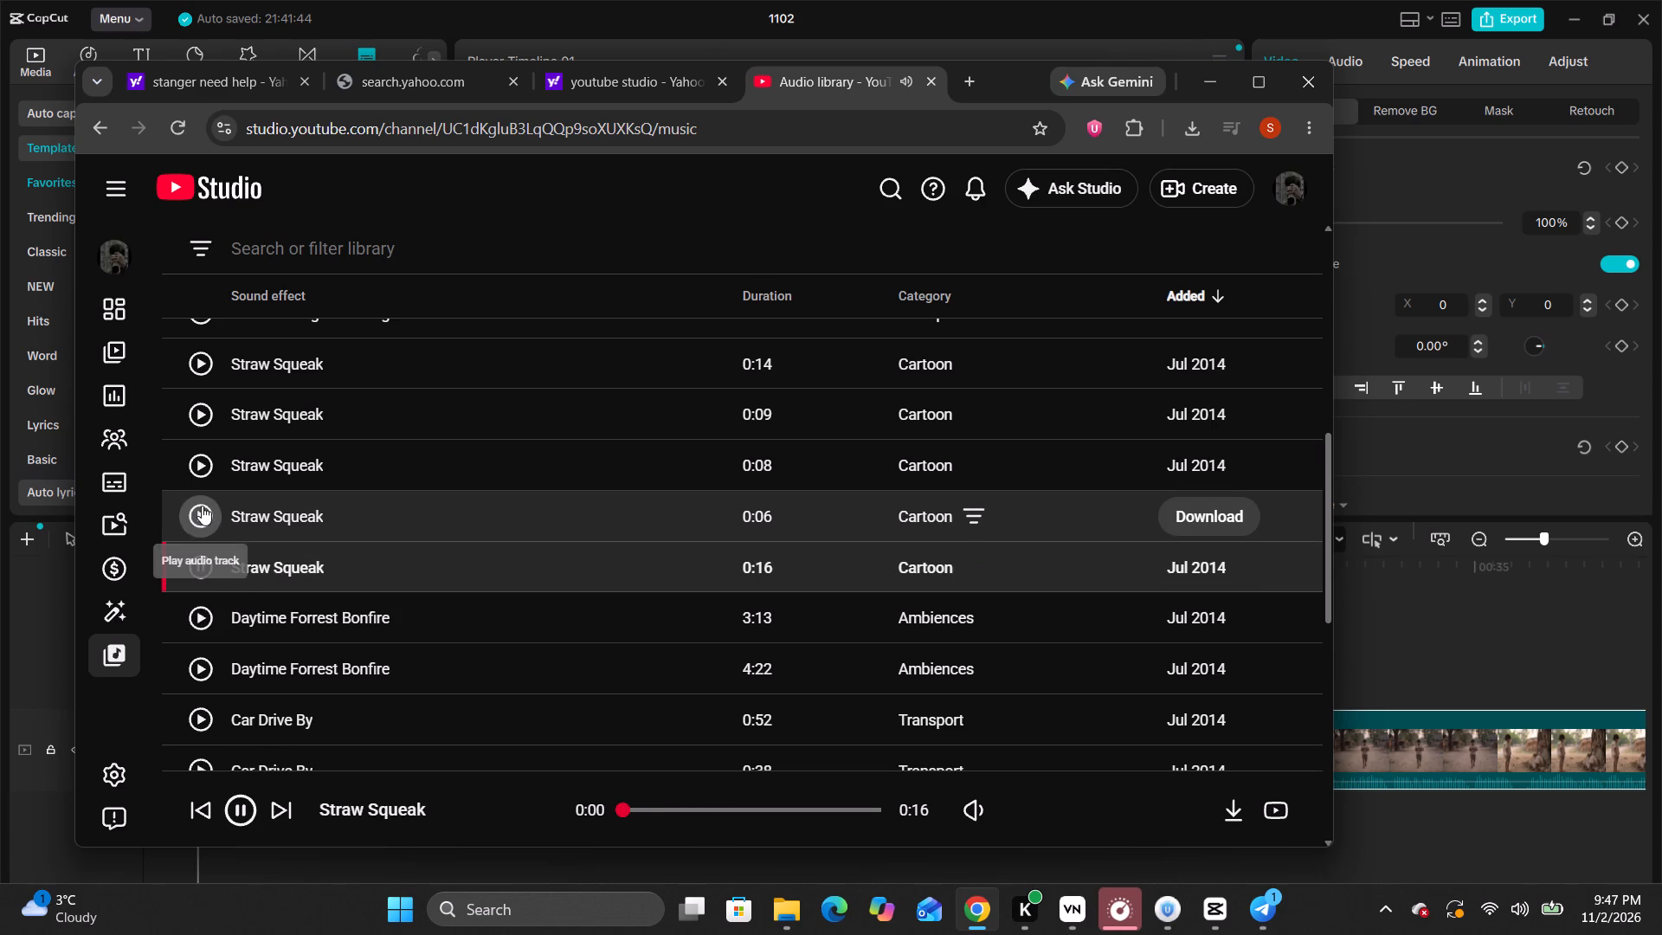
click(202, 506)
scroll(364, 544, up, 8)
click(212, 414)
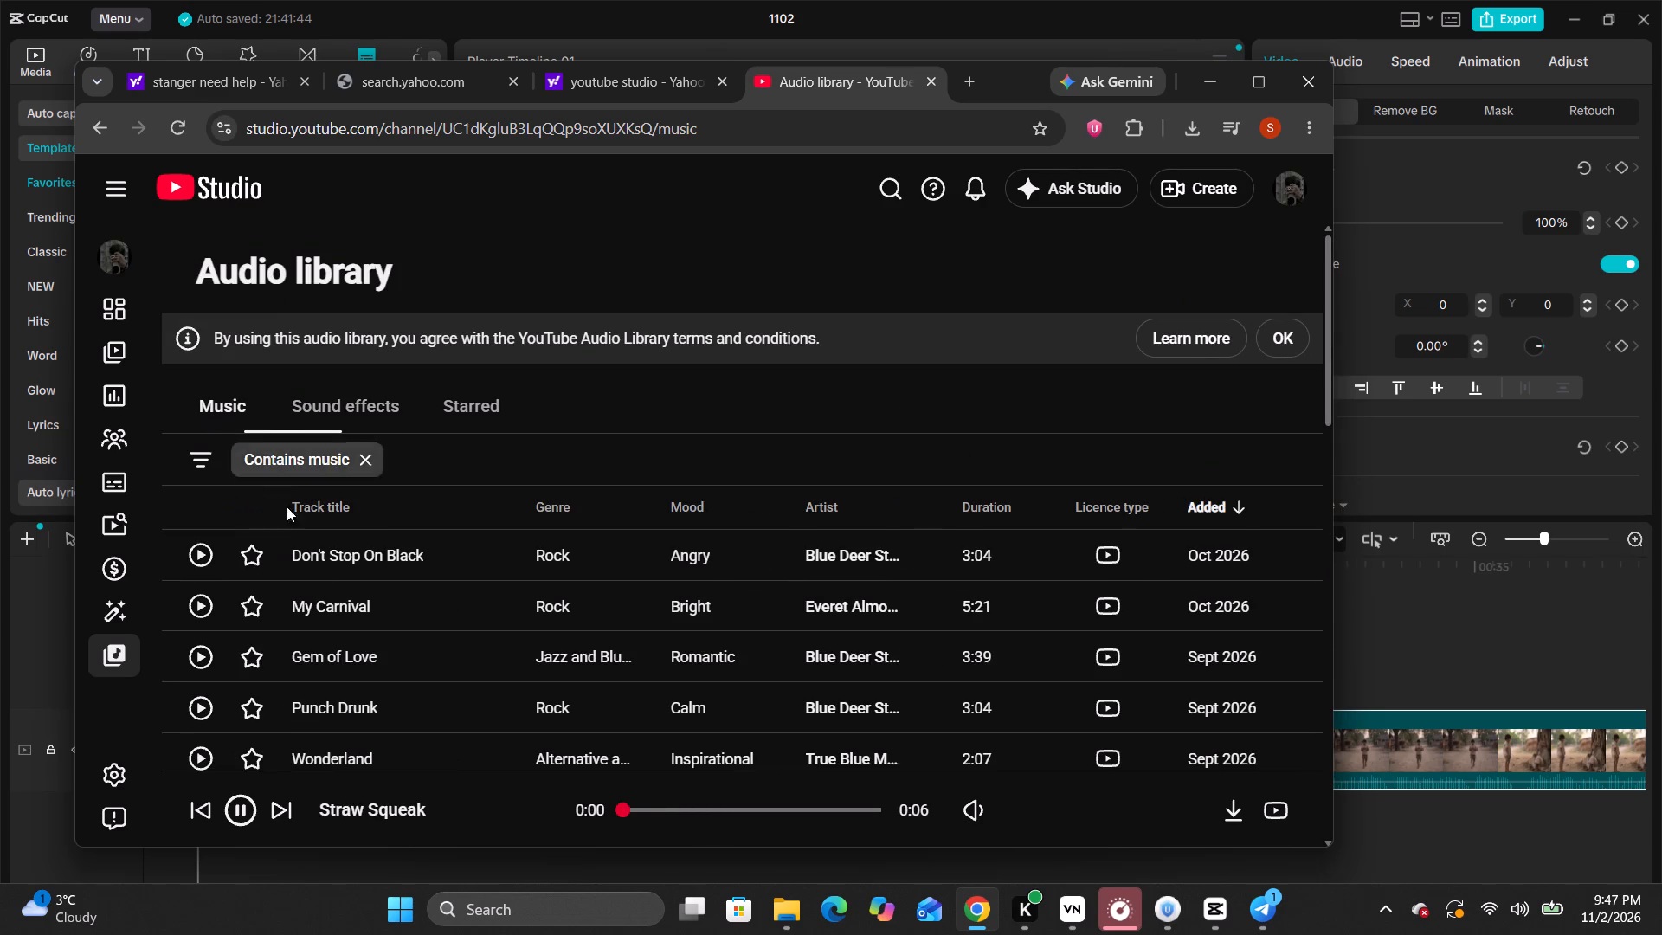
Clear the "music" filter from the music list and preview My Dear One, skipping ahead to about 1:30.
click(367, 460)
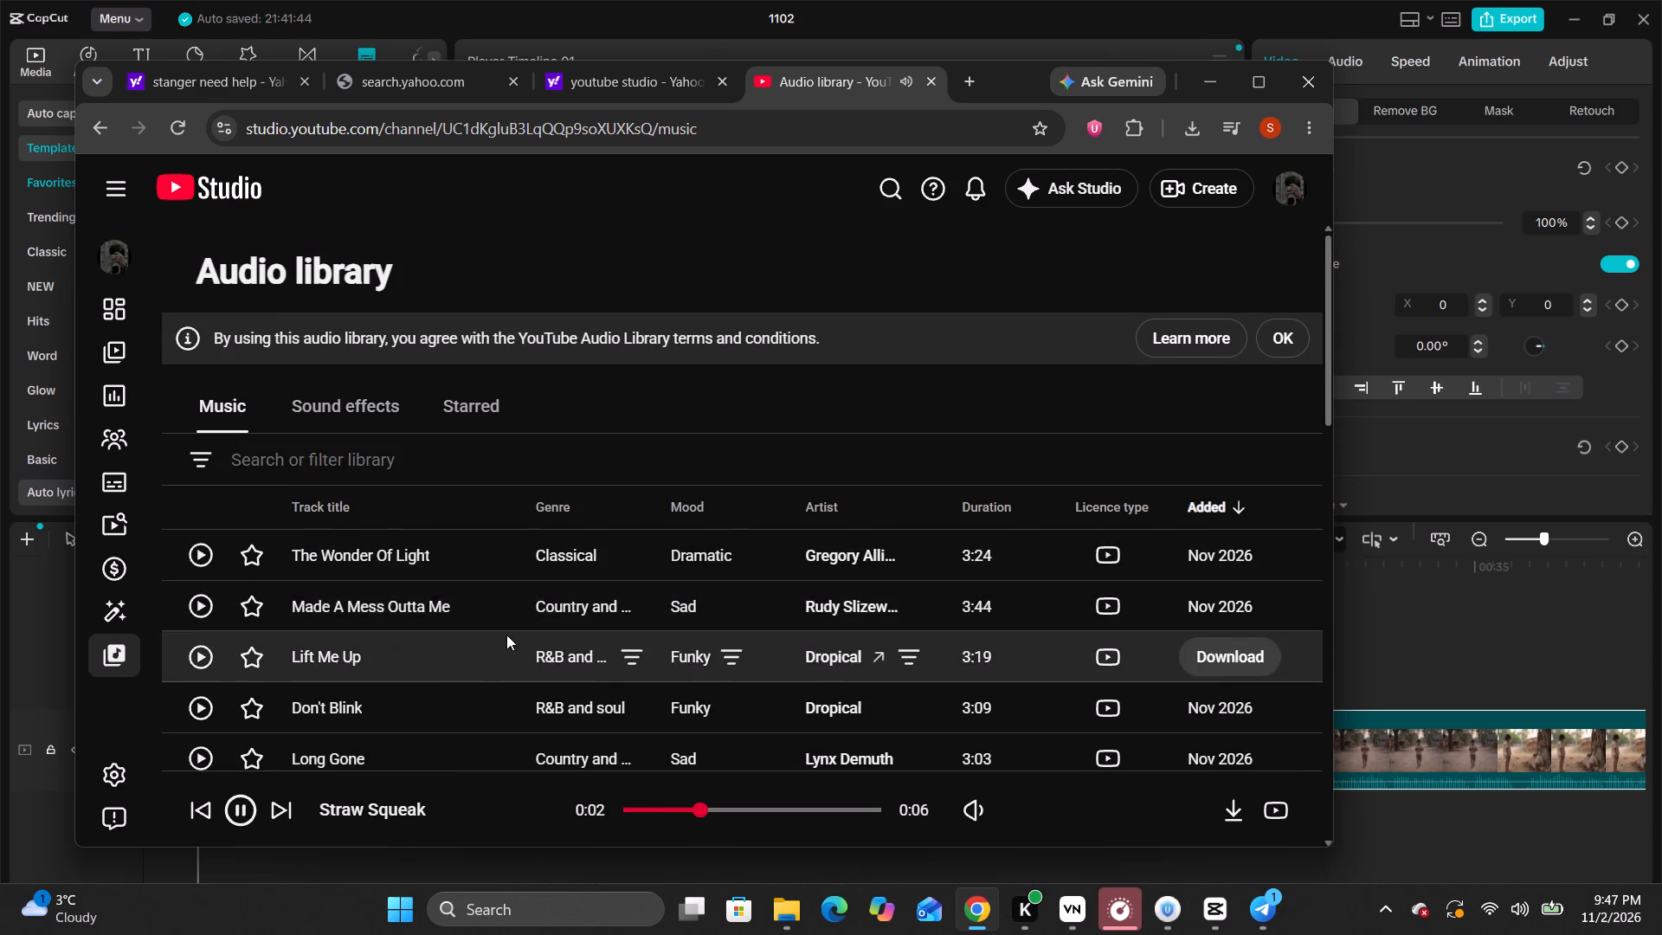
scroll(506, 636, down, 5)
click(201, 528)
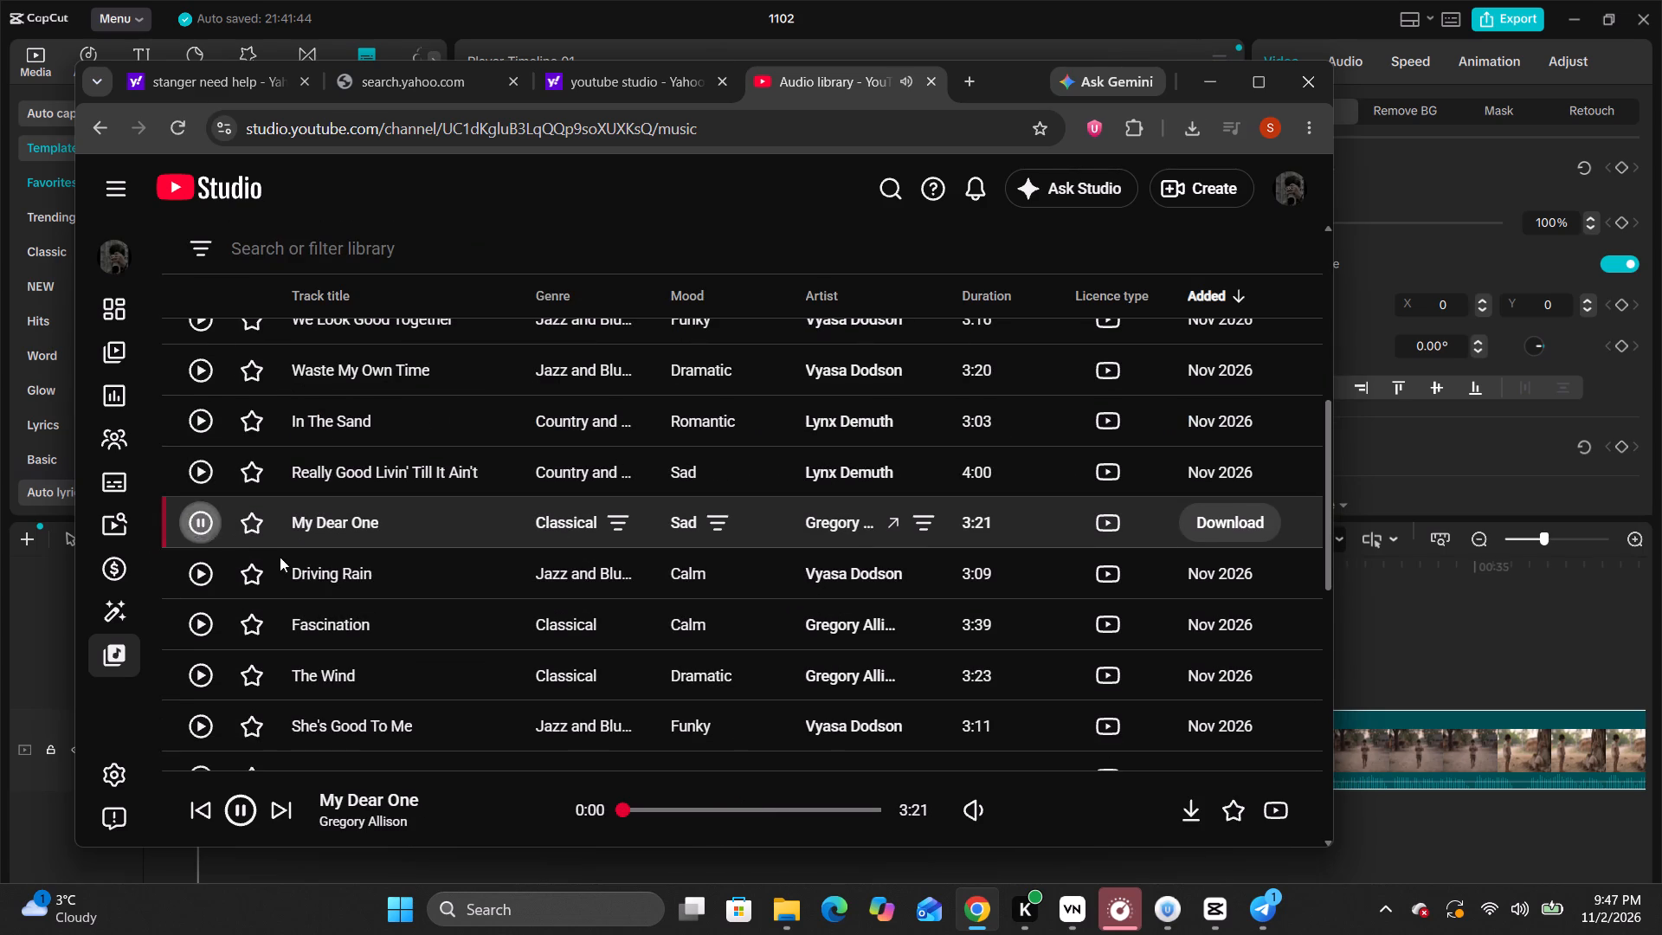
click(685, 815)
click(738, 818)
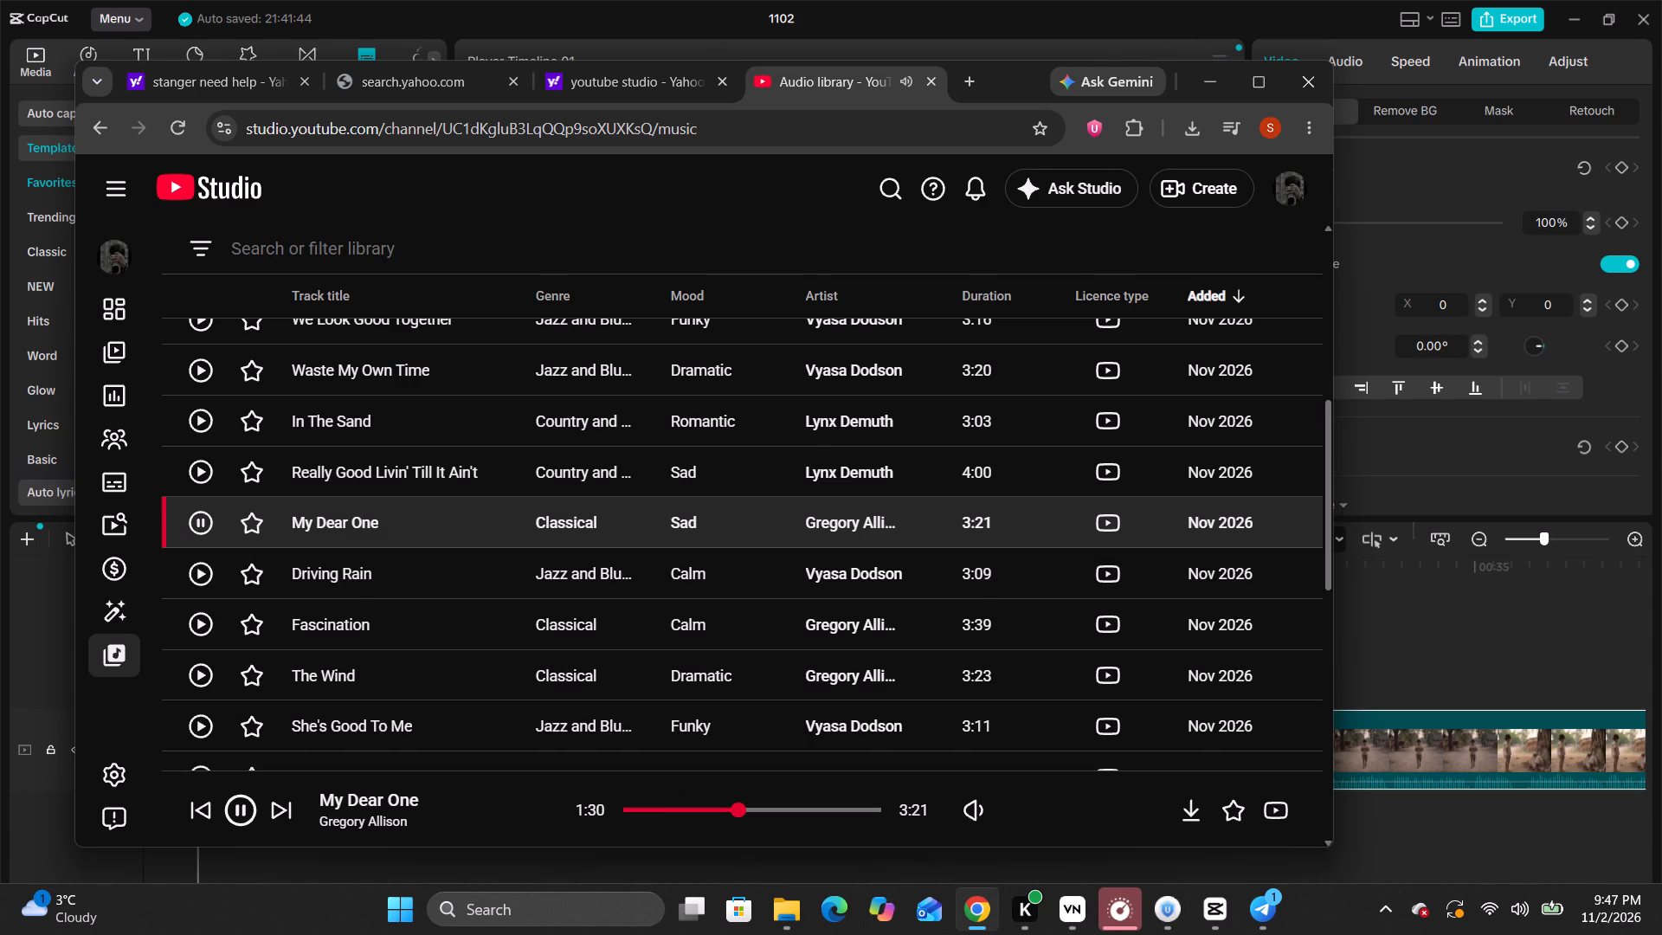
Preview Driving Rain and The Wind, skipping to several points in each track.
click(190, 578)
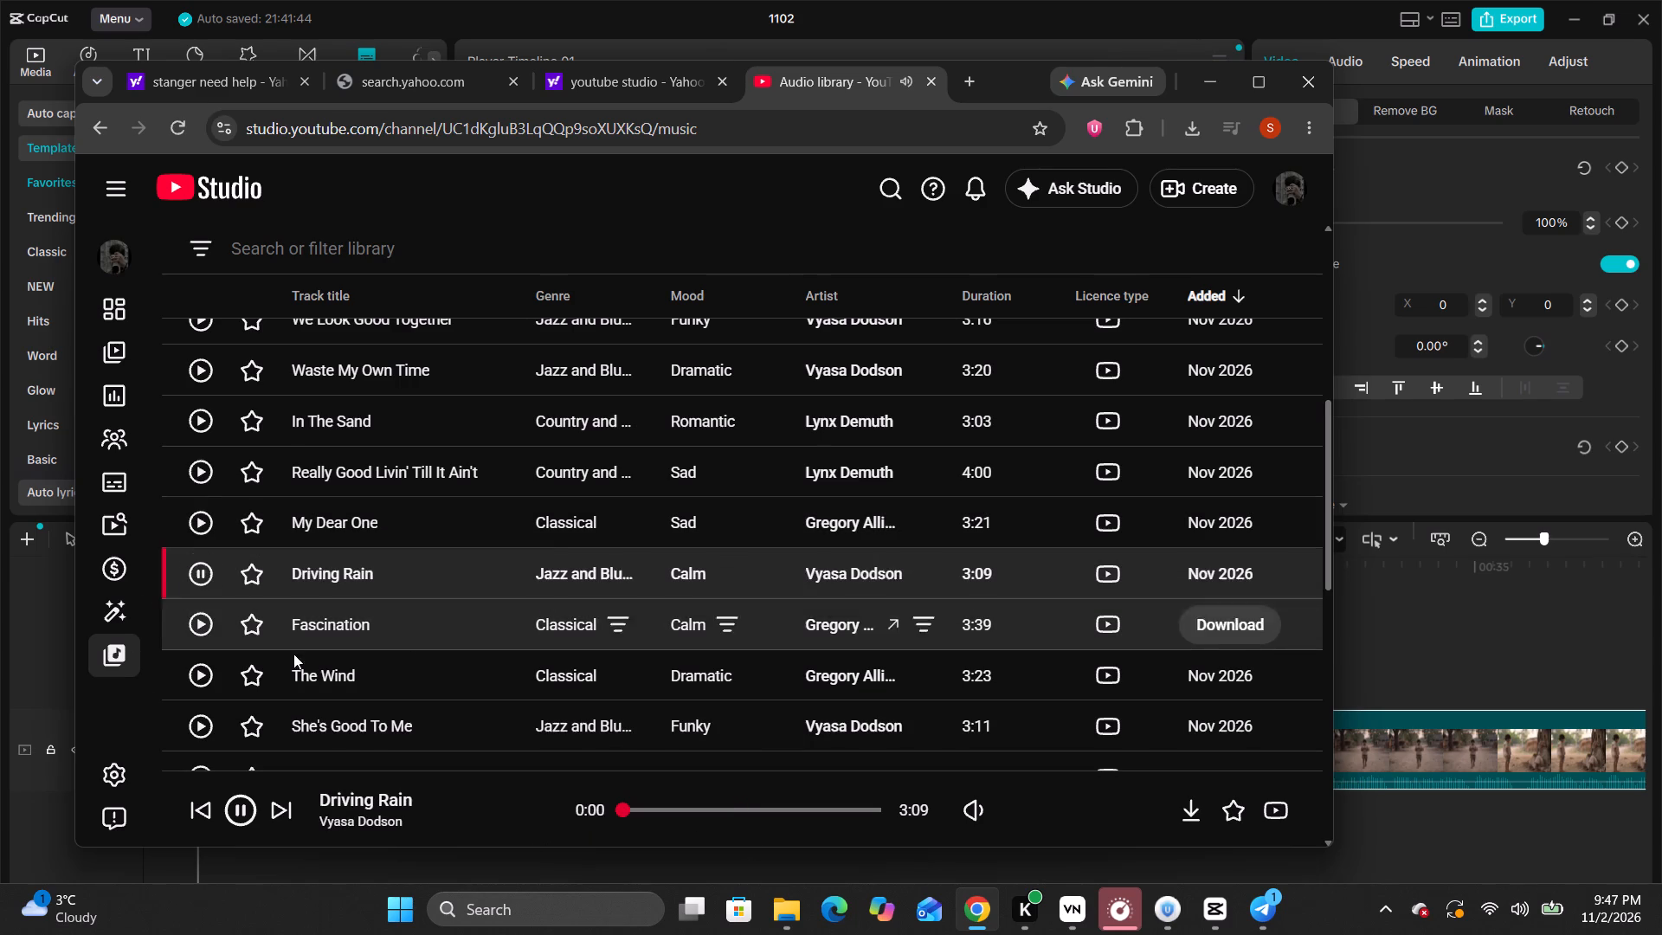
click(659, 835)
click(670, 810)
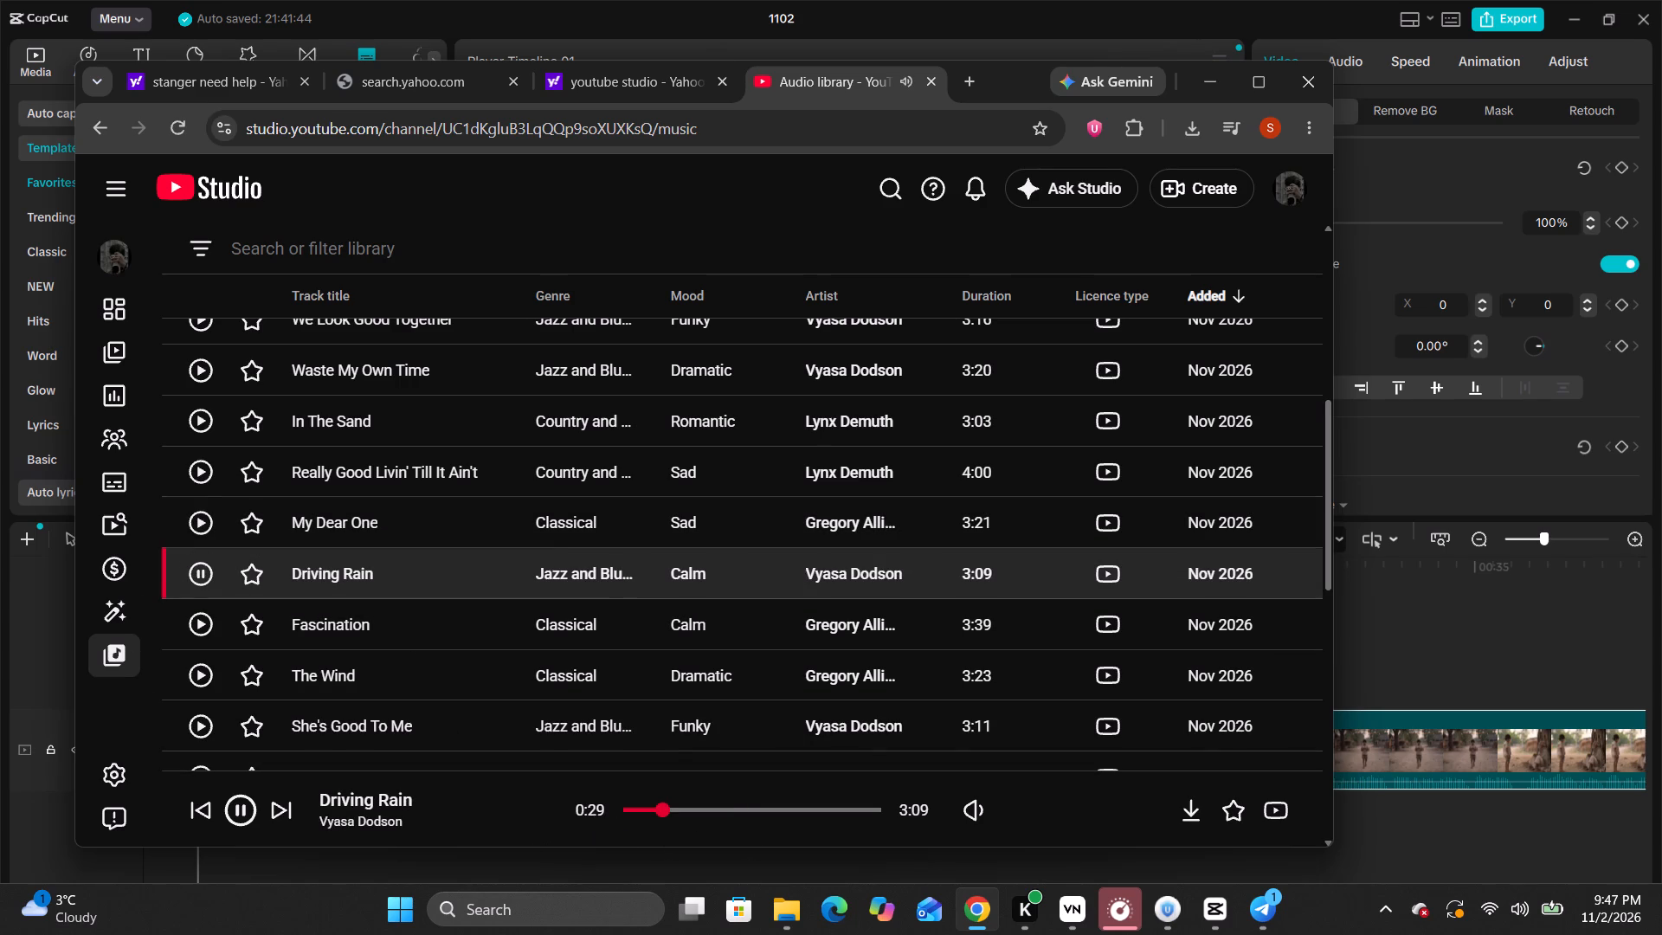
click(774, 816)
click(848, 817)
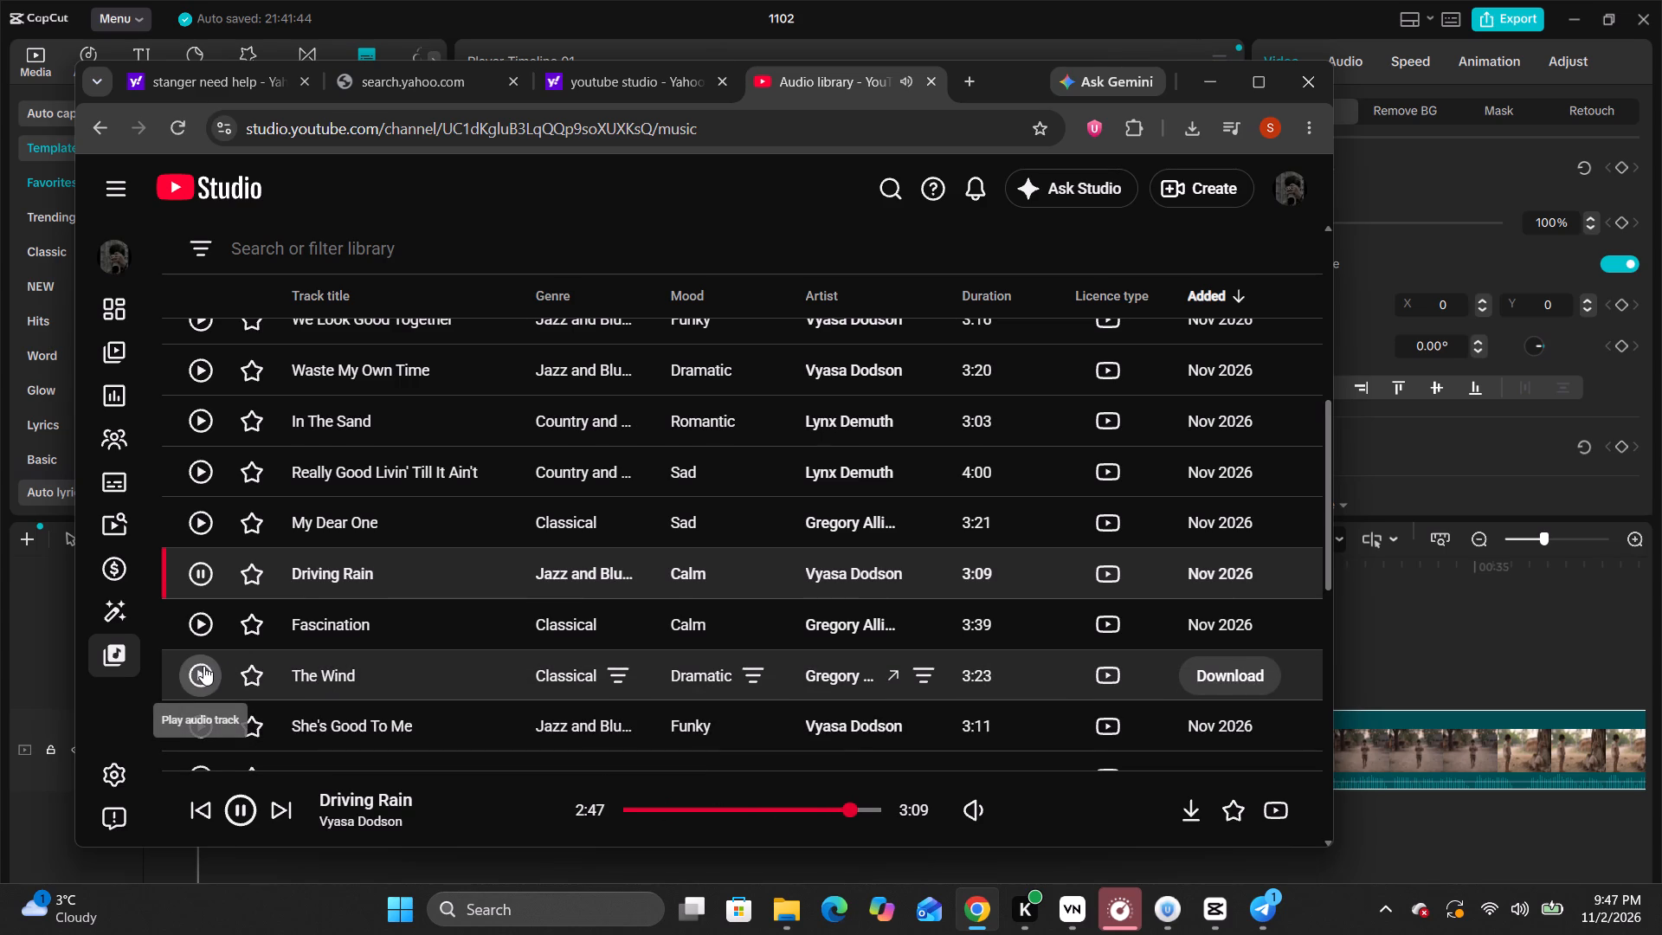
click(675, 818)
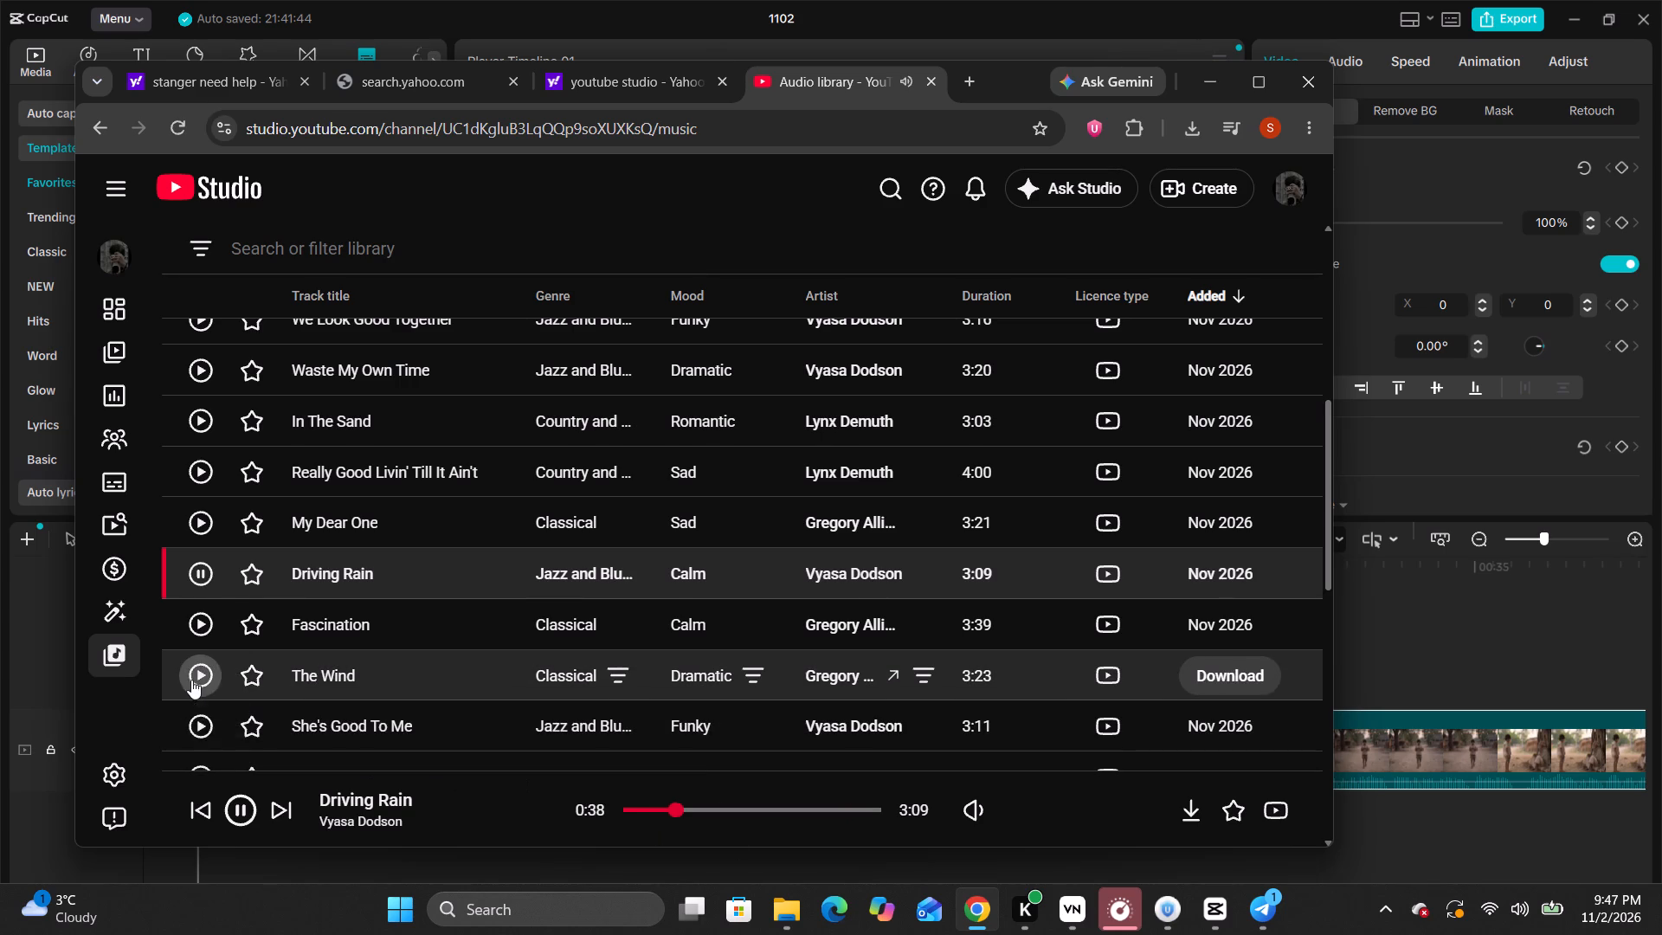
click(191, 680)
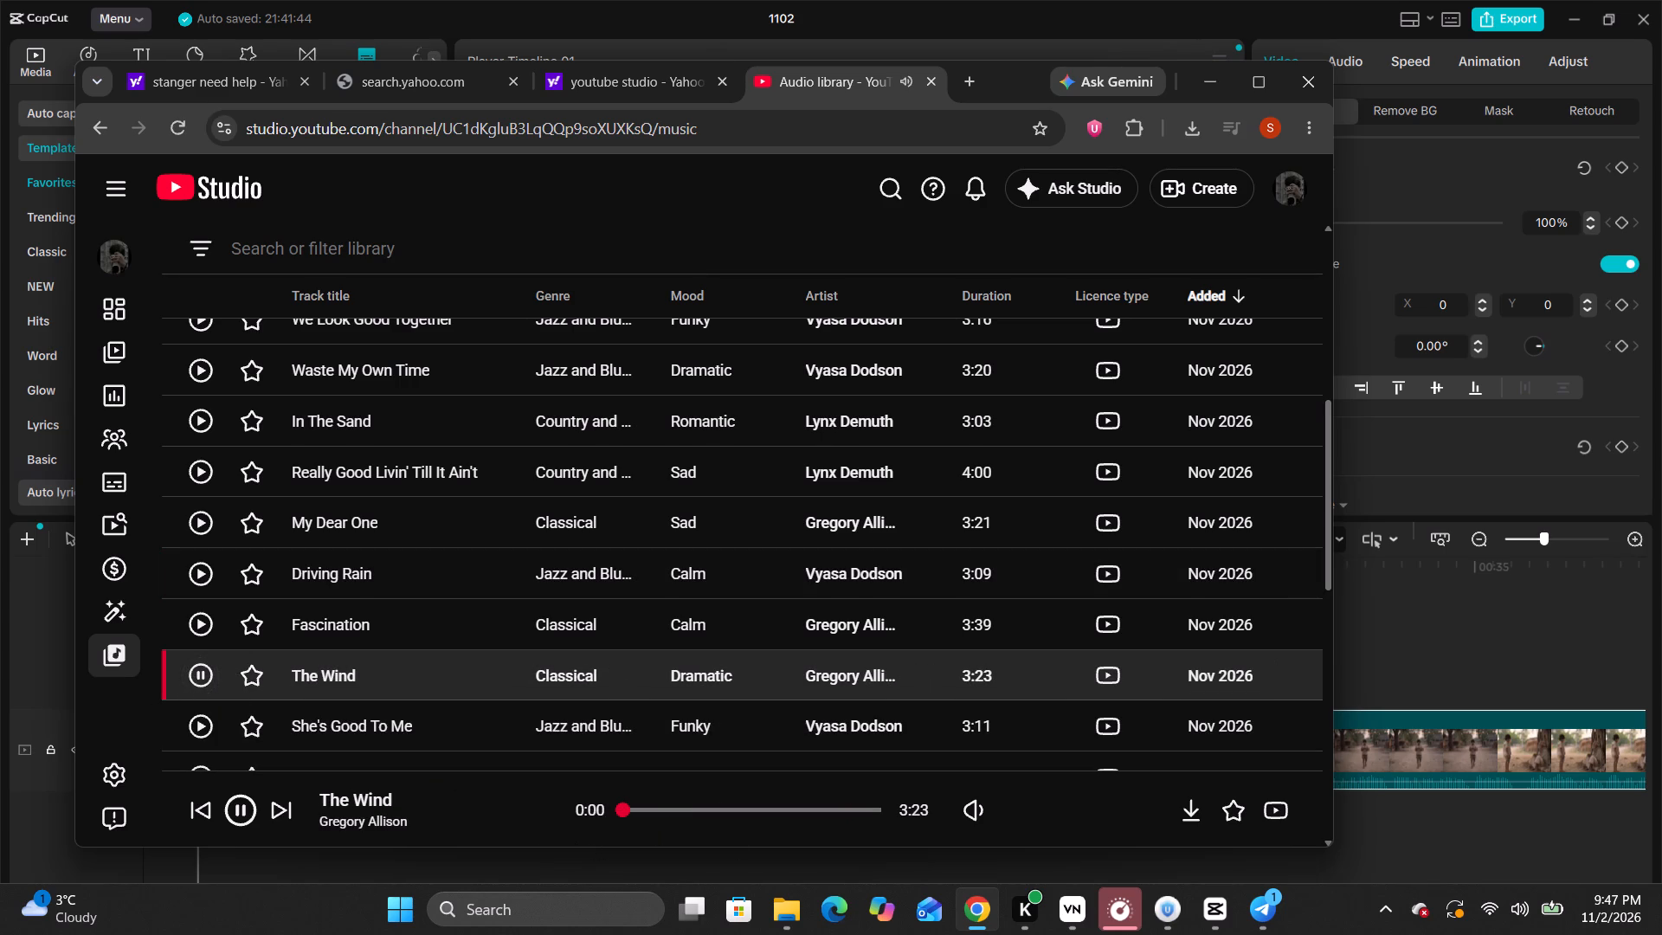
click(721, 815)
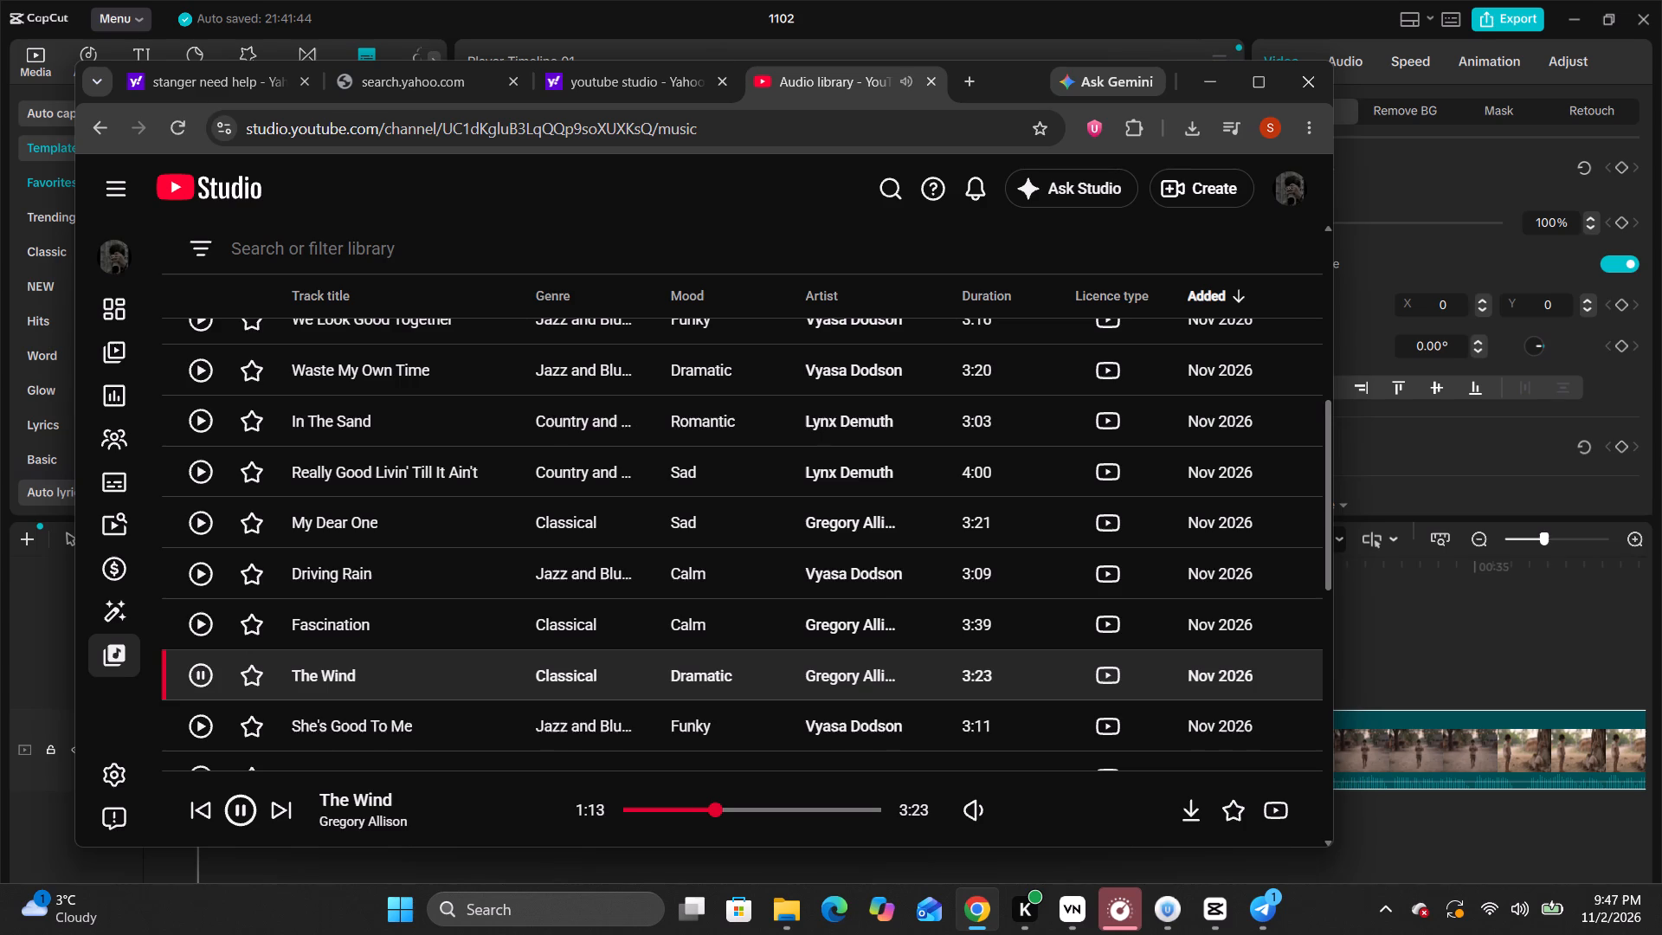
click(796, 810)
Preview Pavane Op 50 (Gabriel Fauré) at several points, and download the track.
scroll(290, 654, down, 4)
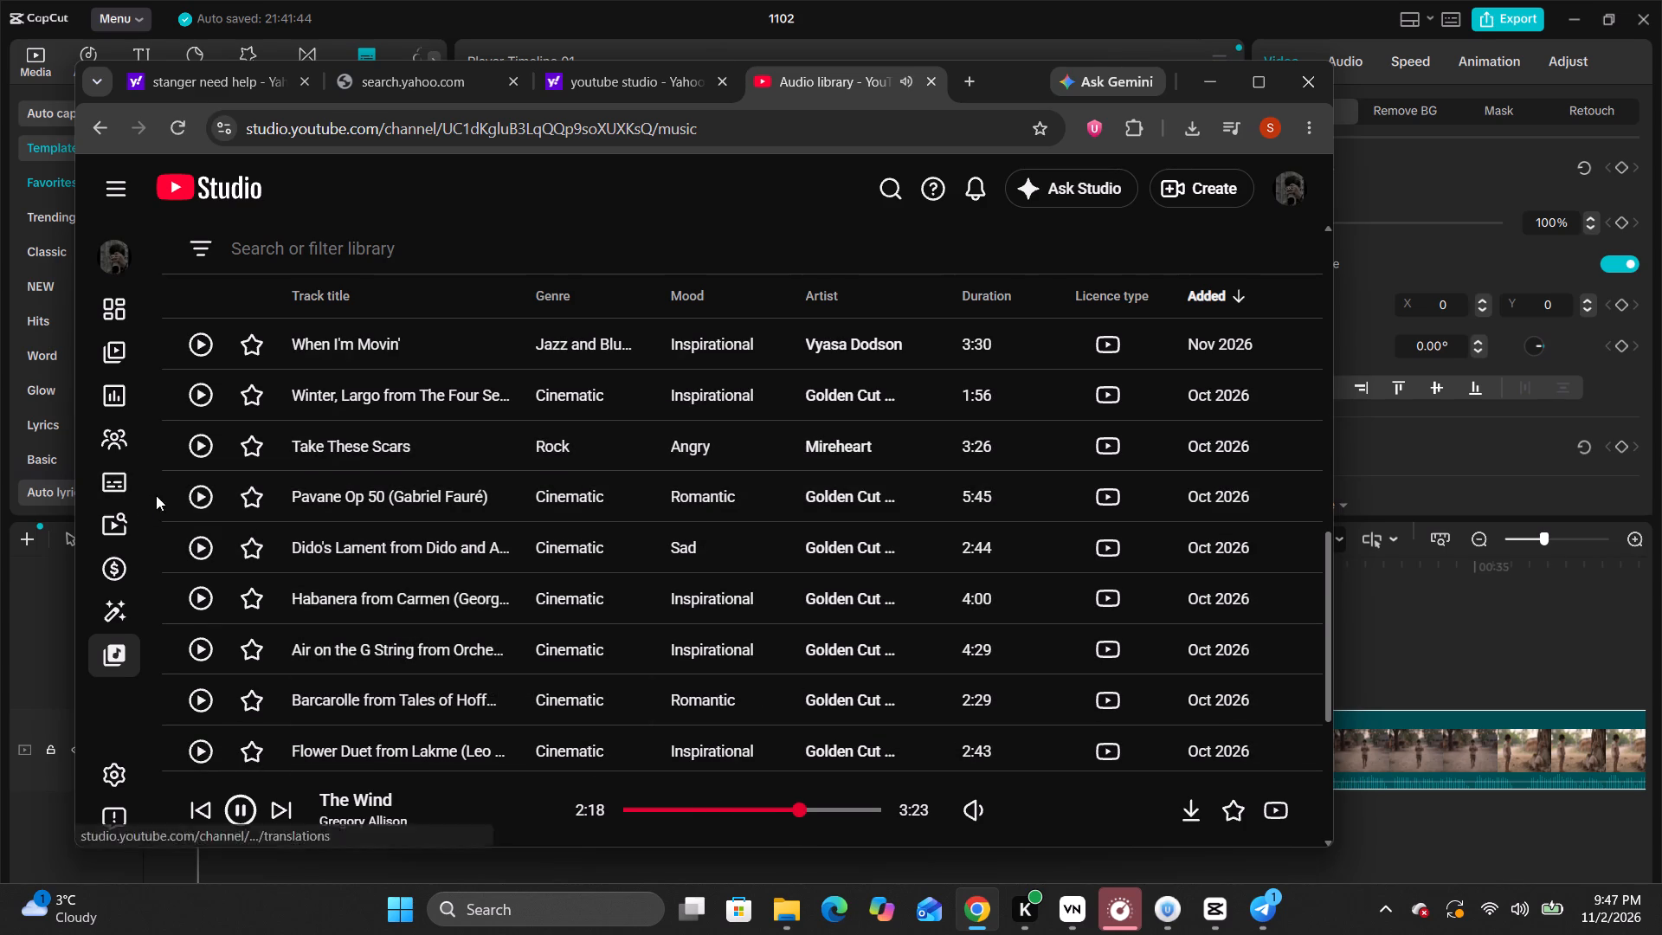
click(190, 490)
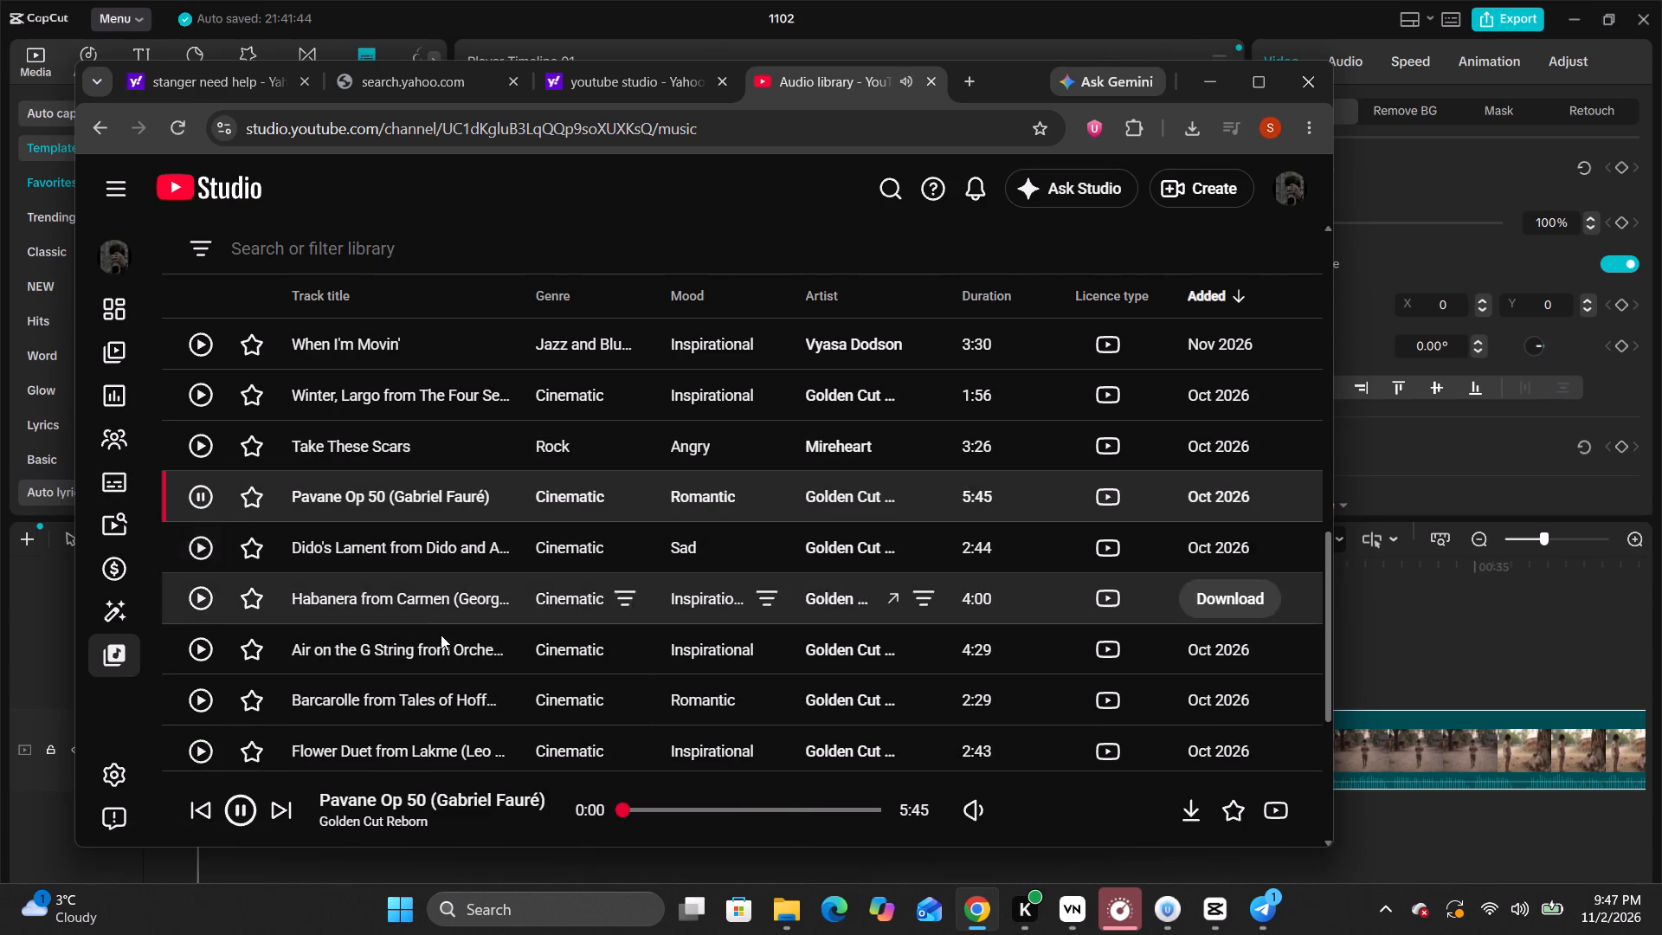
click(699, 814)
click(802, 817)
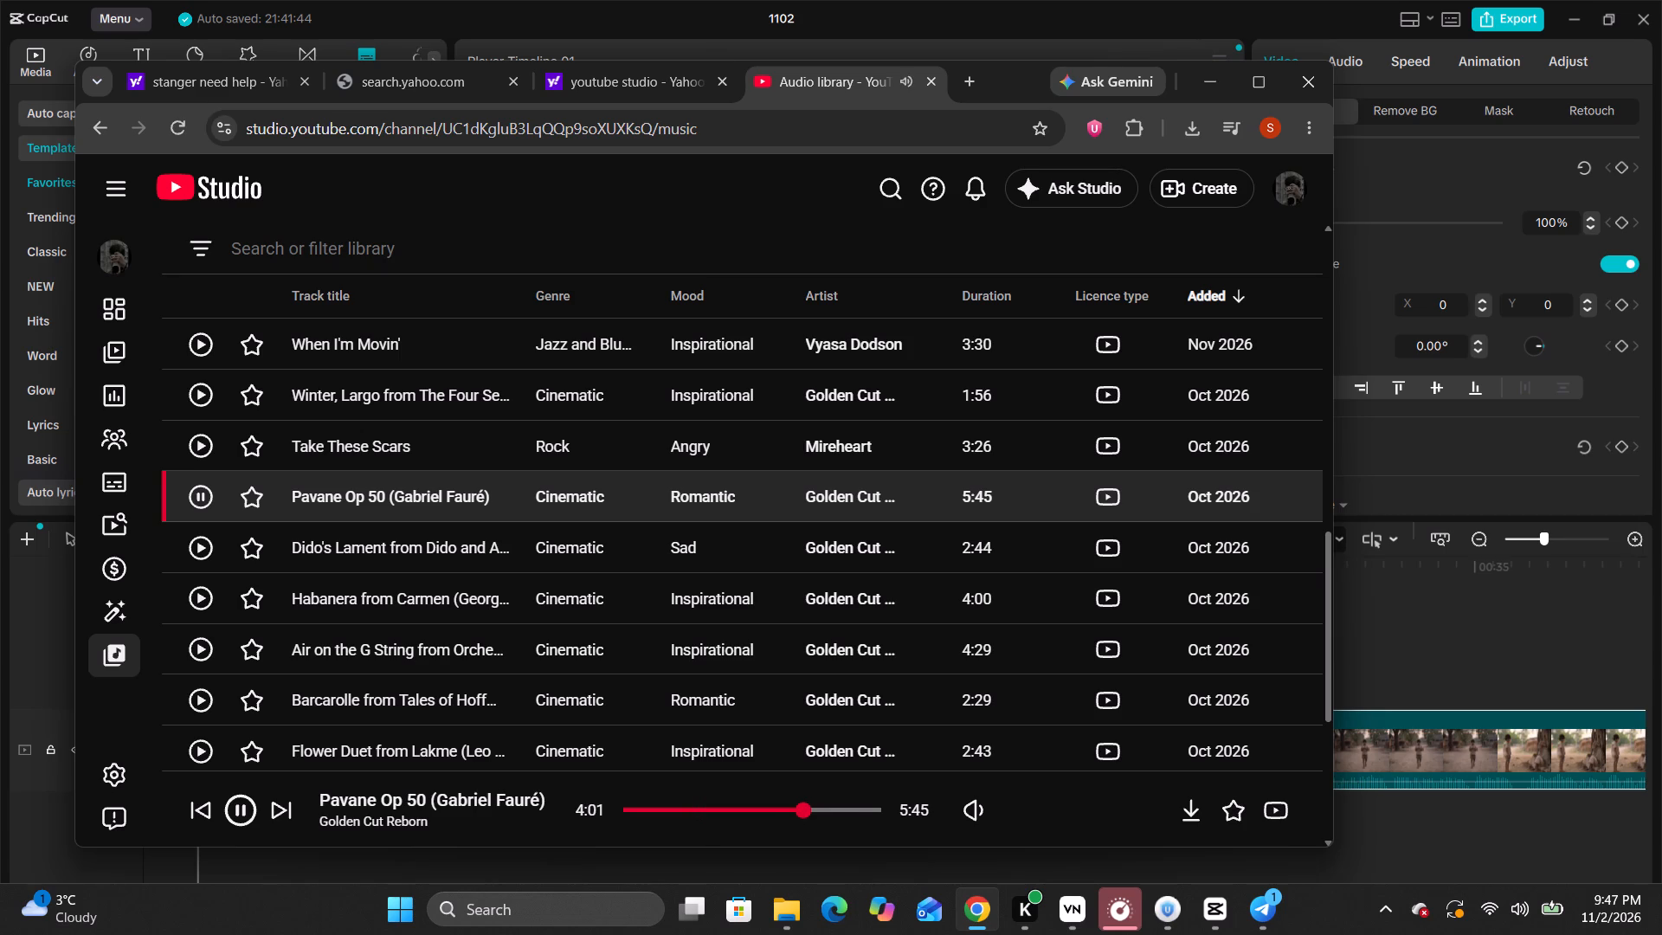
click(850, 817)
click(879, 816)
click(635, 815)
click(667, 814)
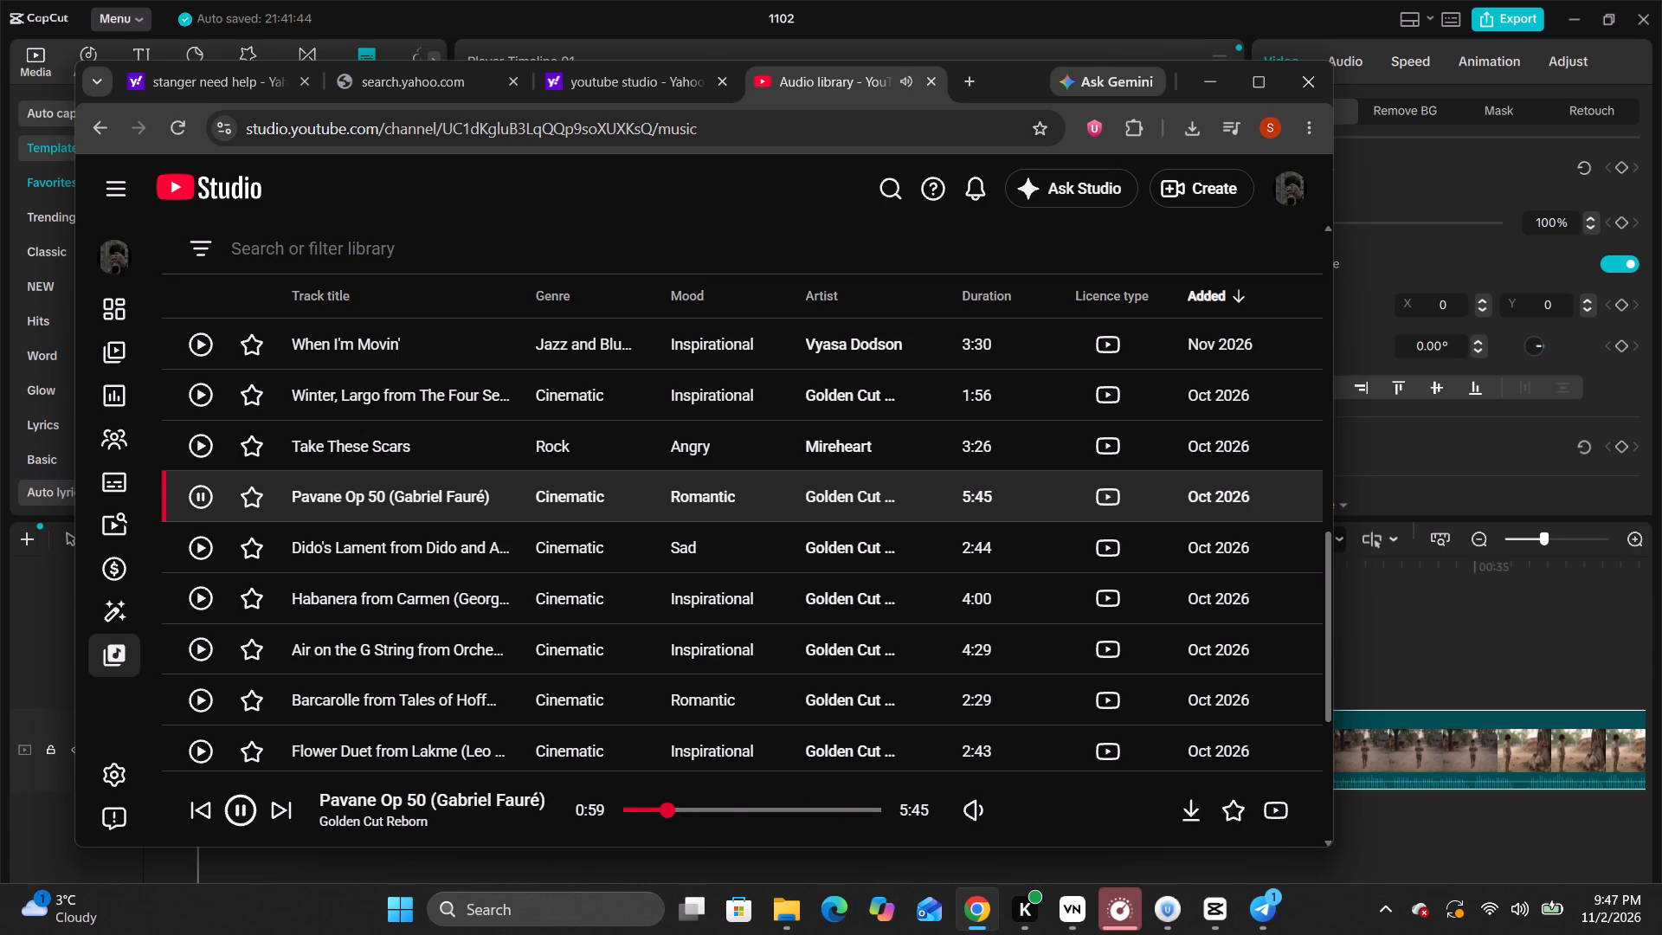
click(730, 814)
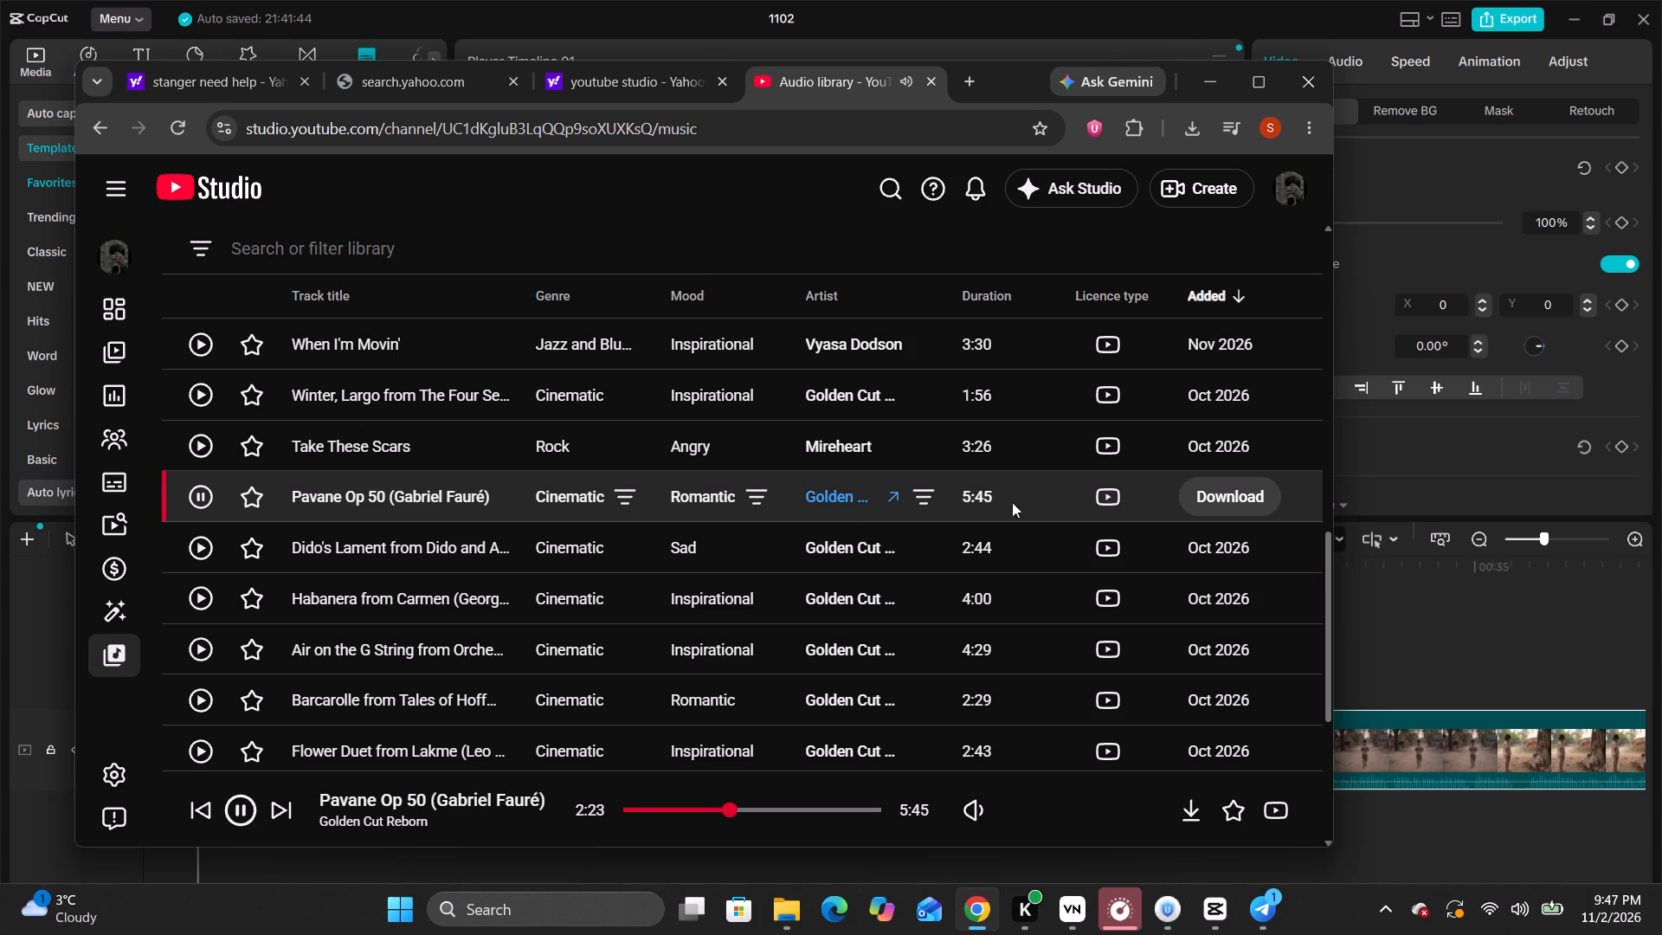
click(1211, 491)
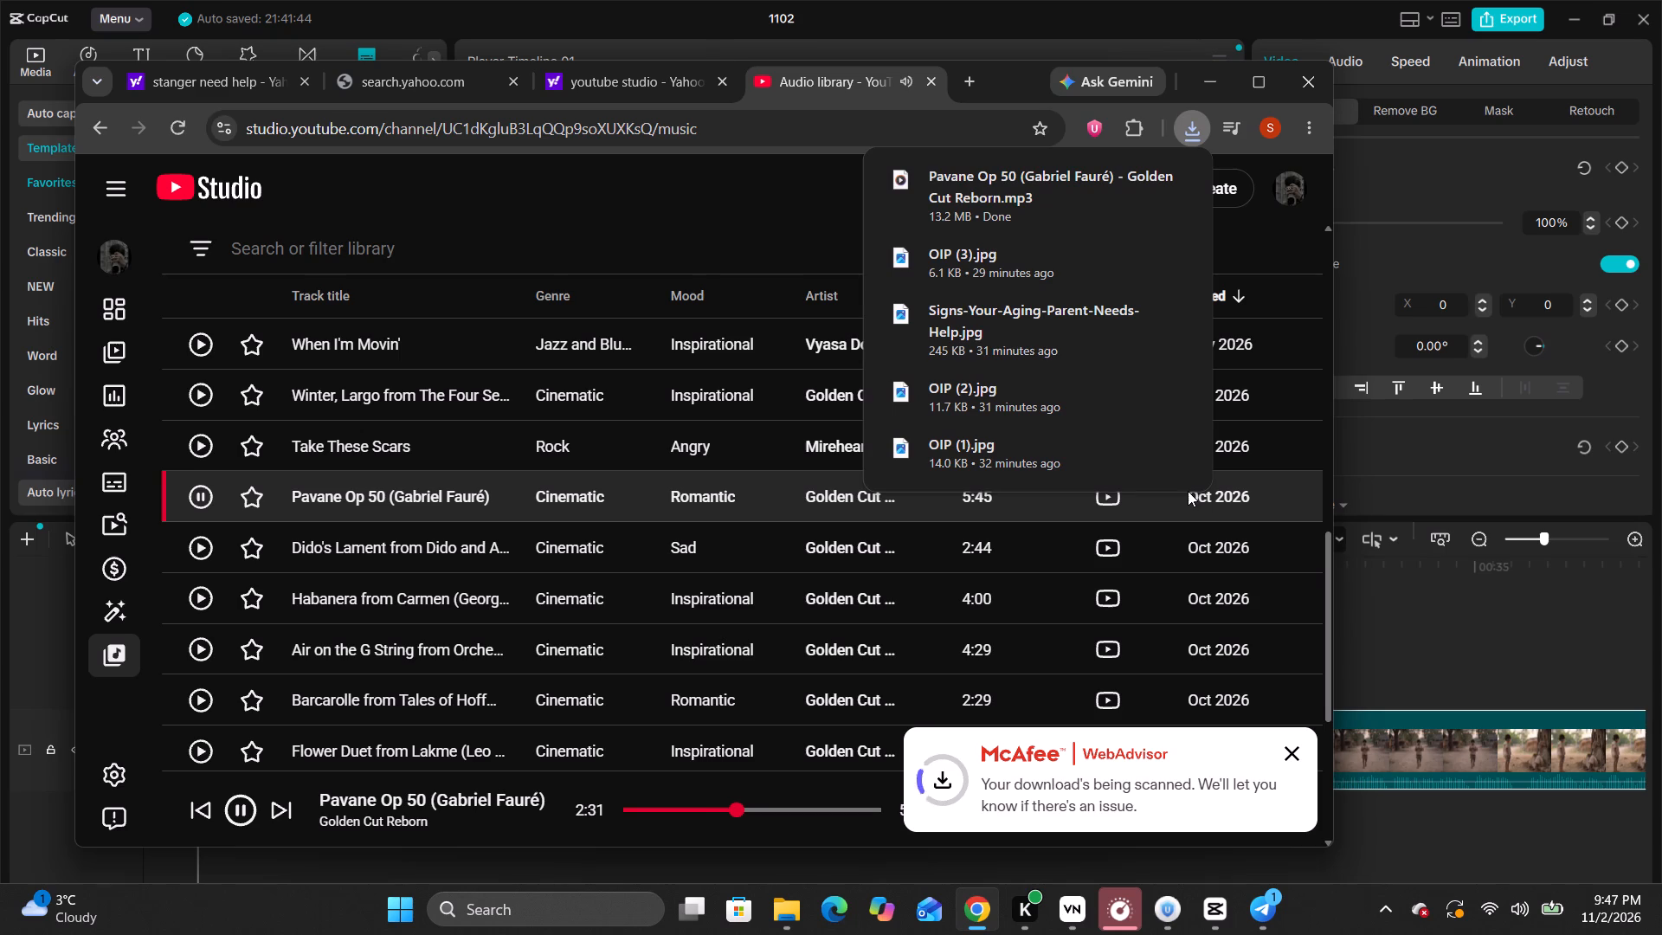
Preview Dido's Lament and Habanera from Carmen, sampling early and late passages of each.
click(212, 553)
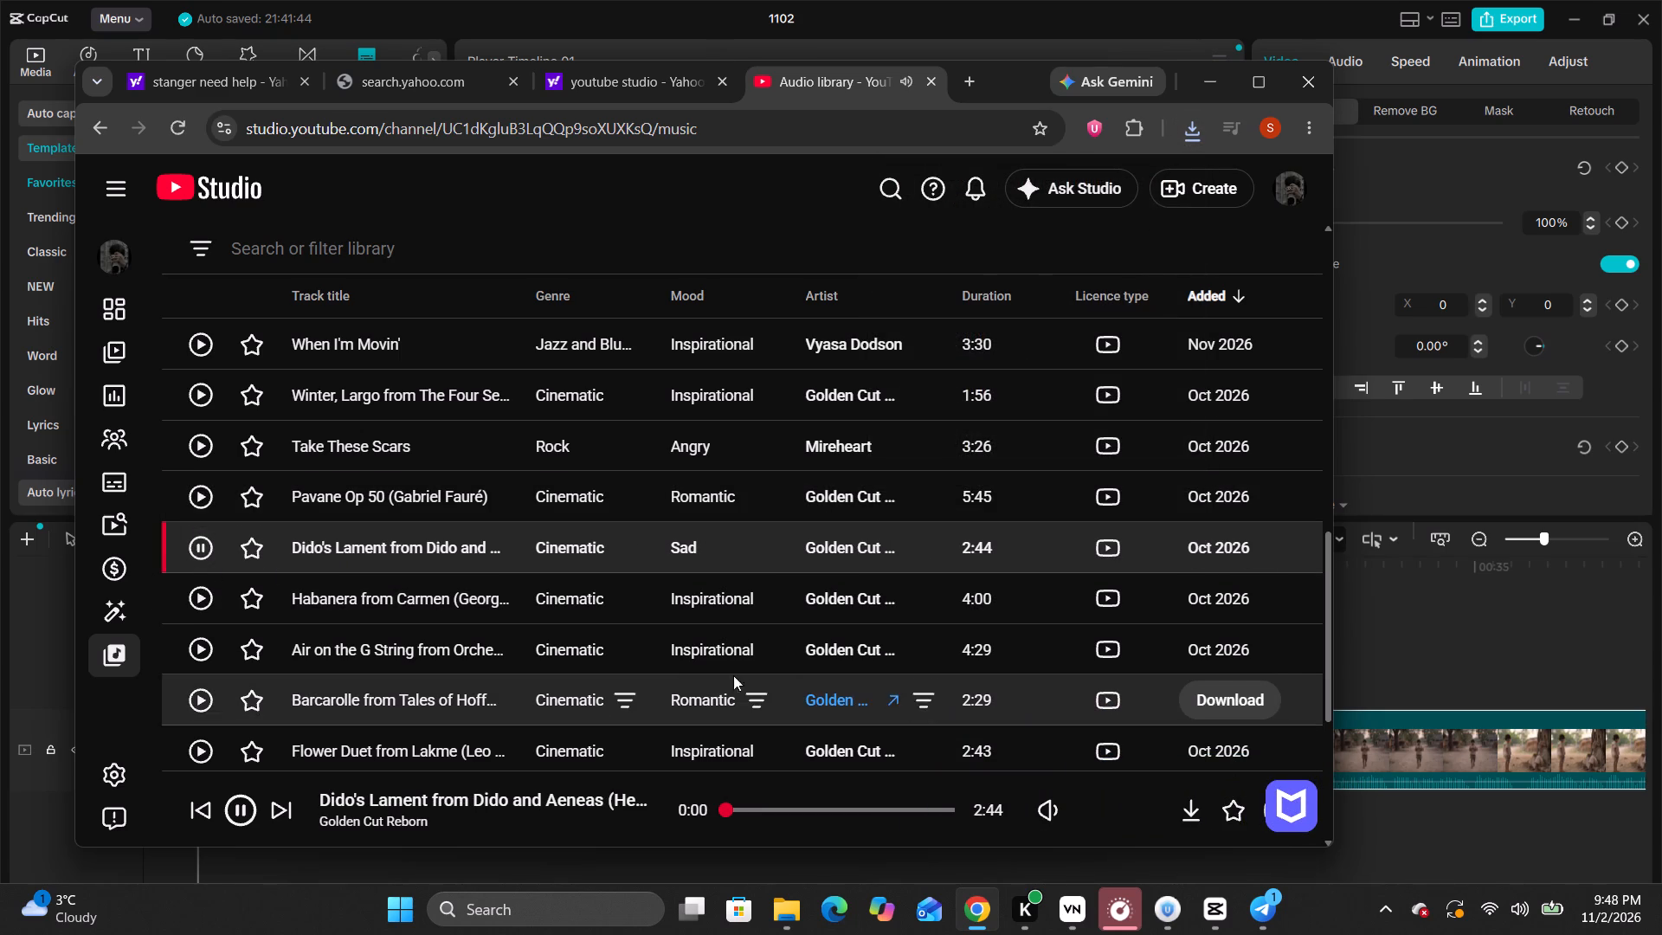
click(757, 816)
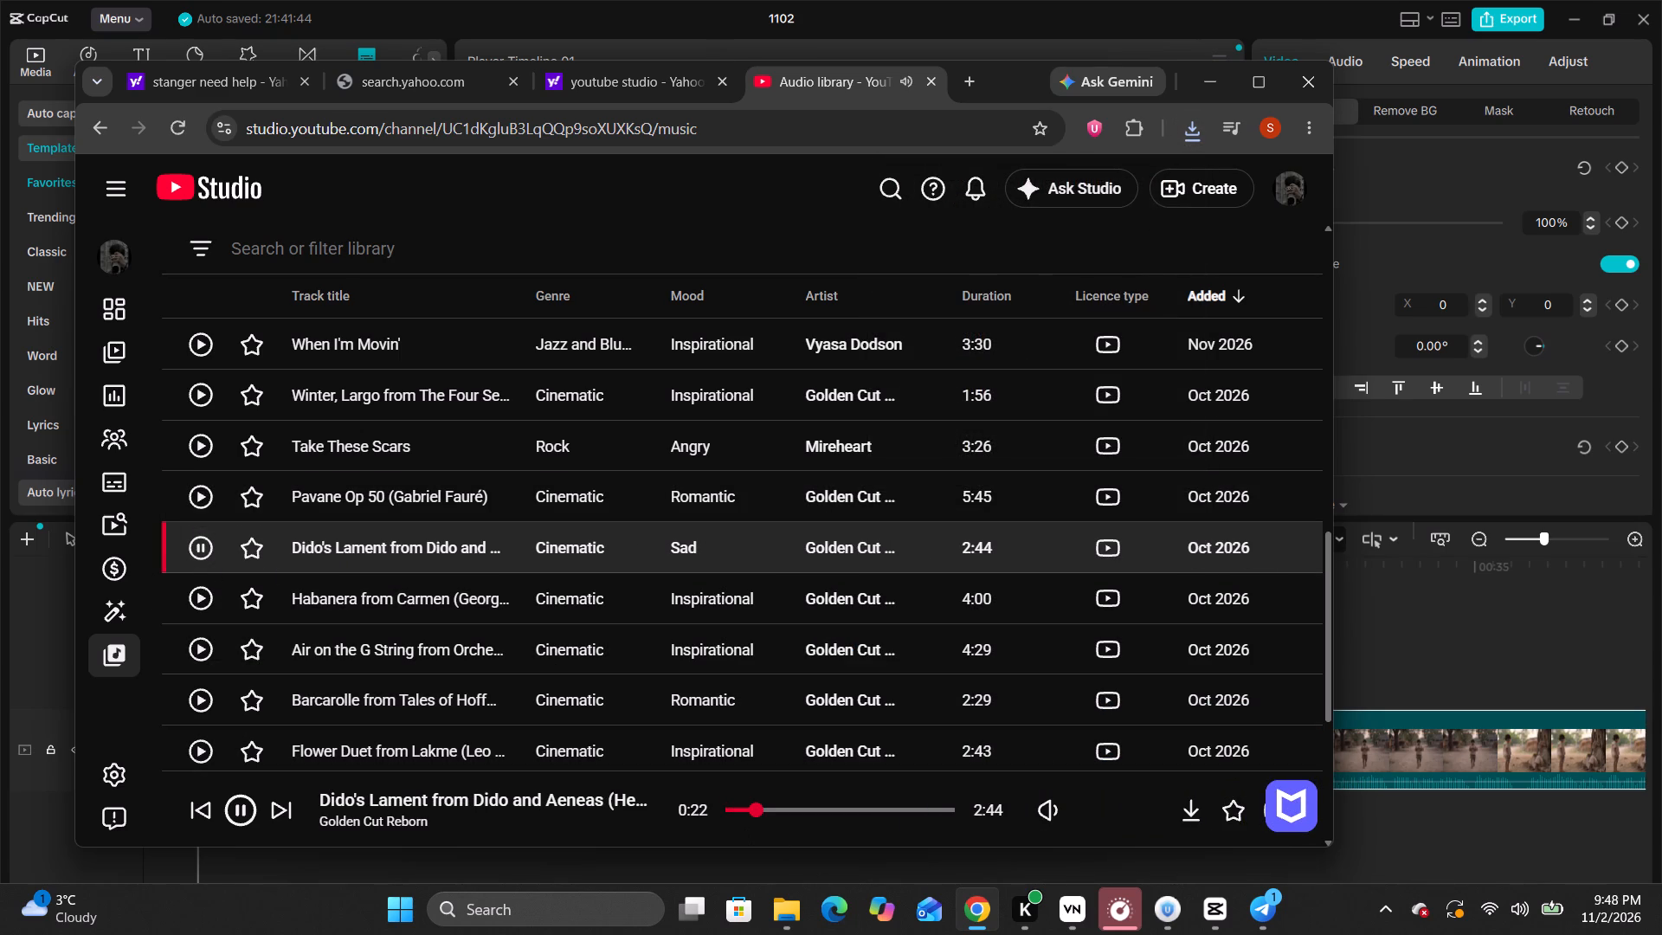
click(870, 822)
click(196, 607)
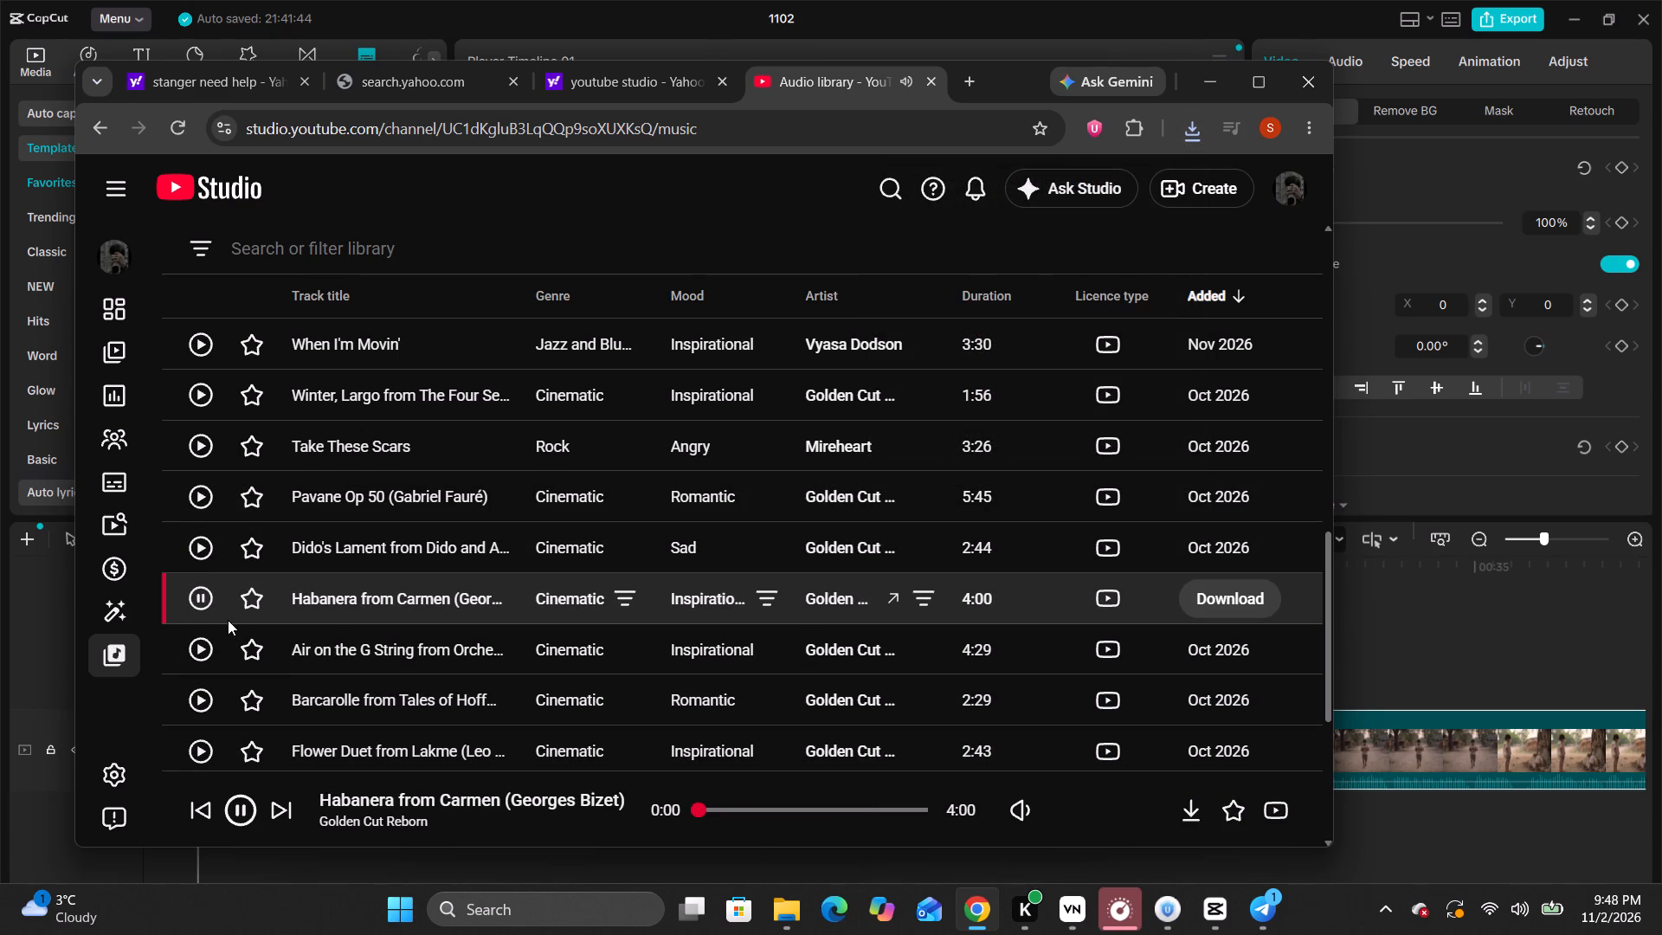
click(735, 818)
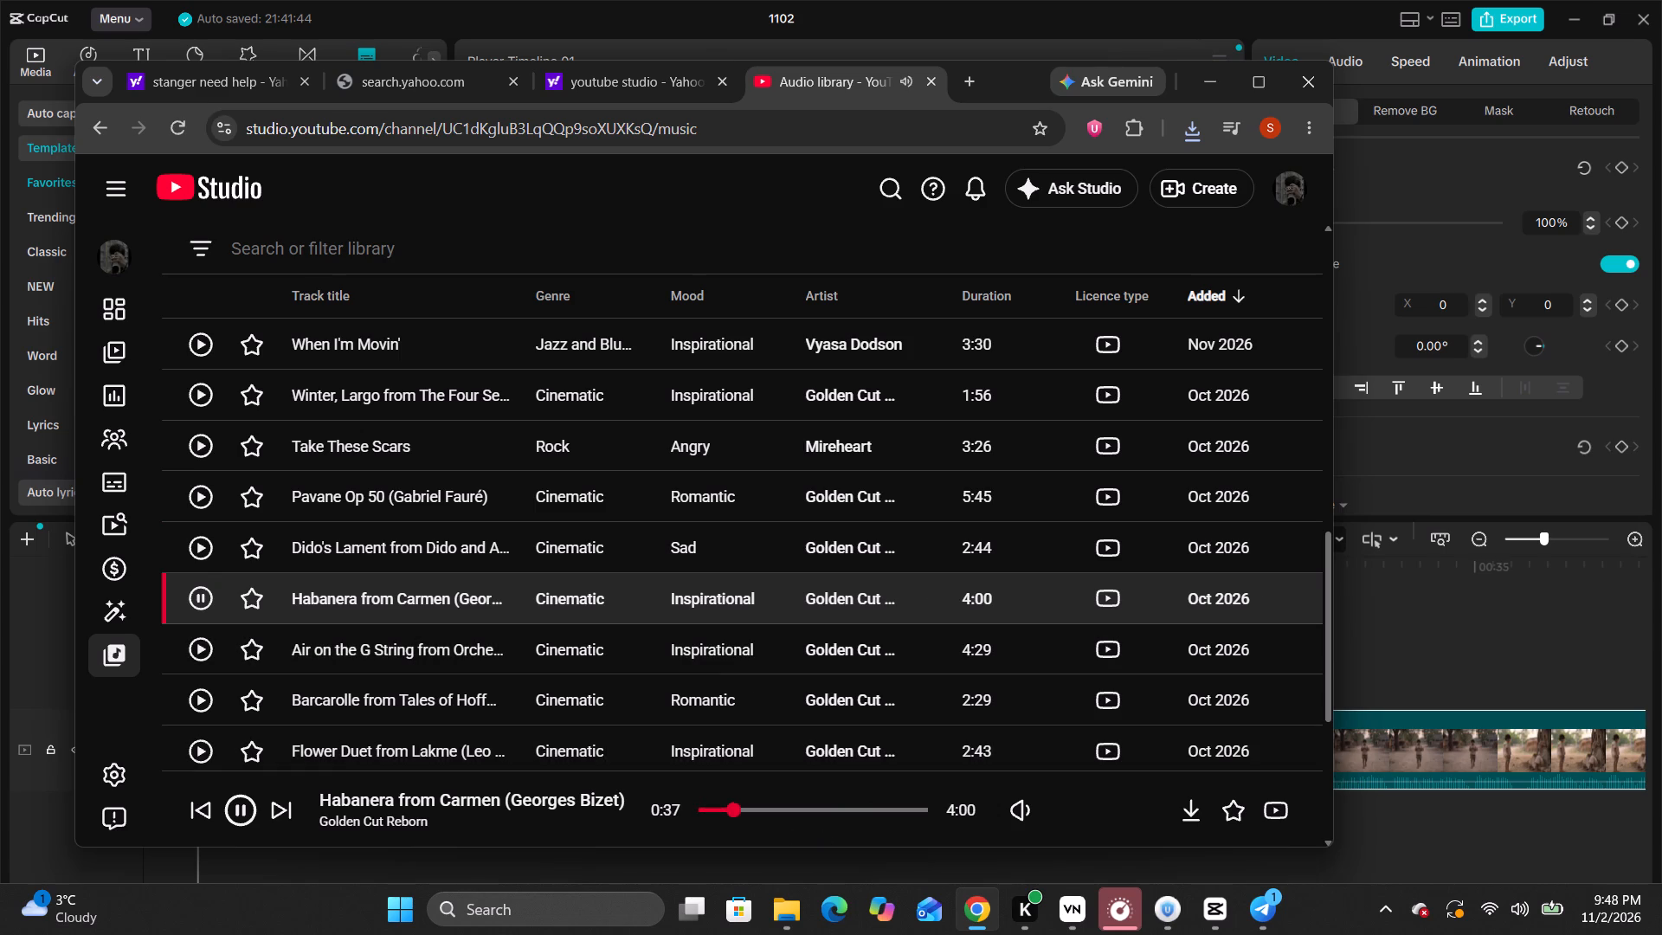
click(821, 816)
click(876, 814)
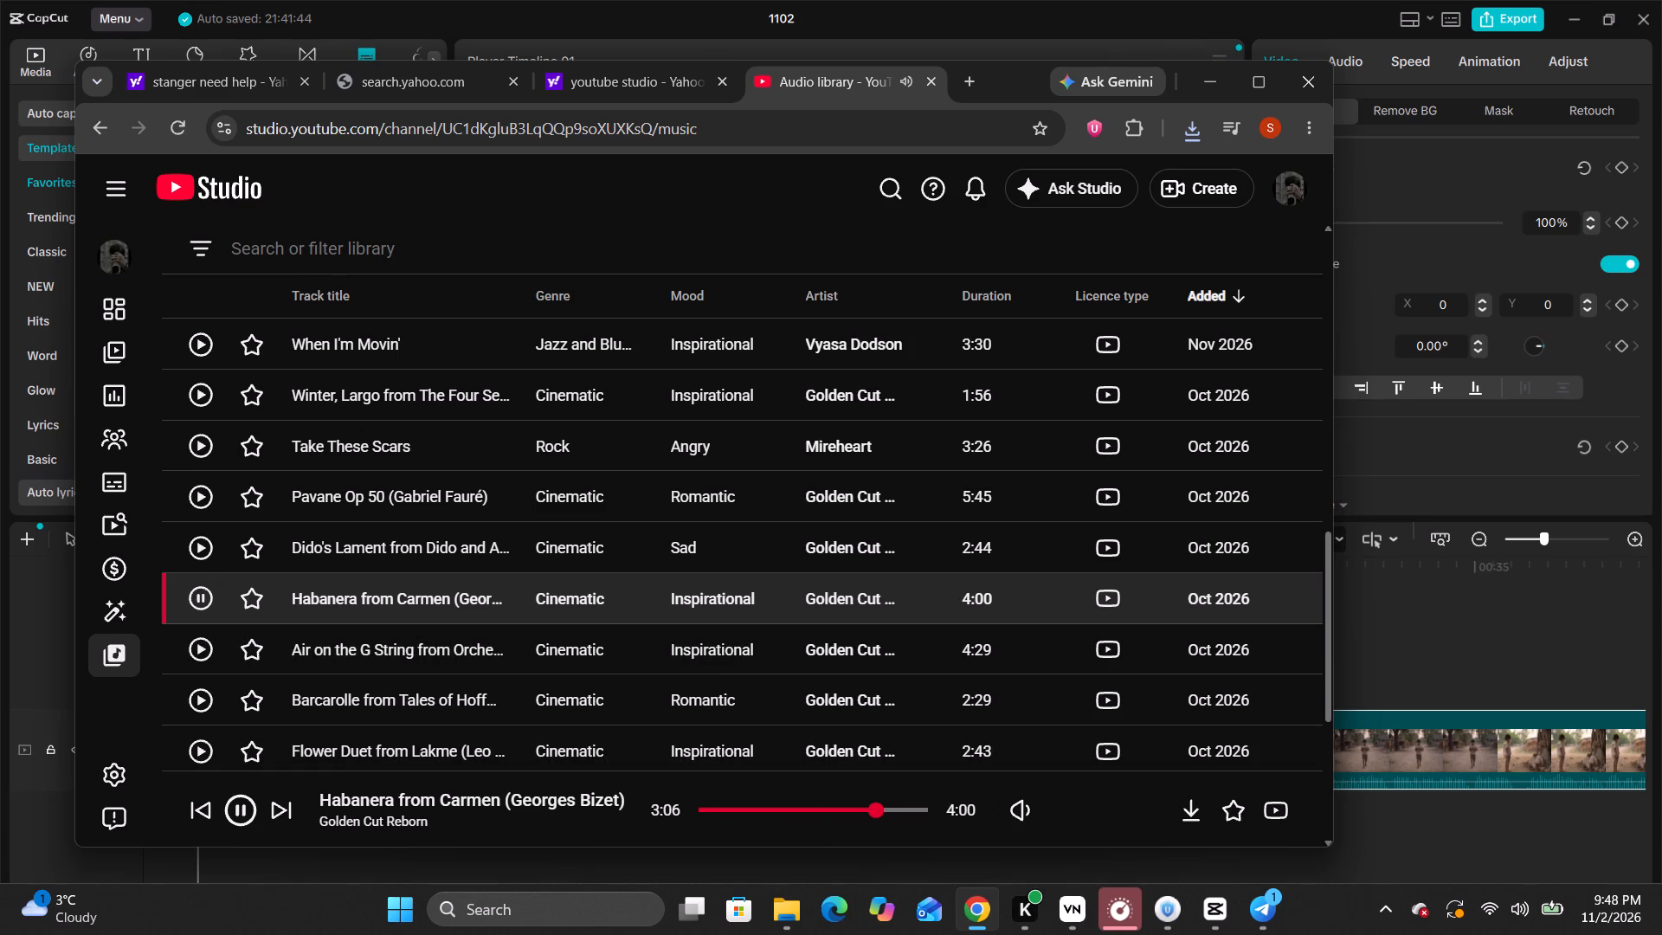
Preview Air on the G String and Barcarolle from Tales of Hoffmann, skipping forward through each.
click(192, 658)
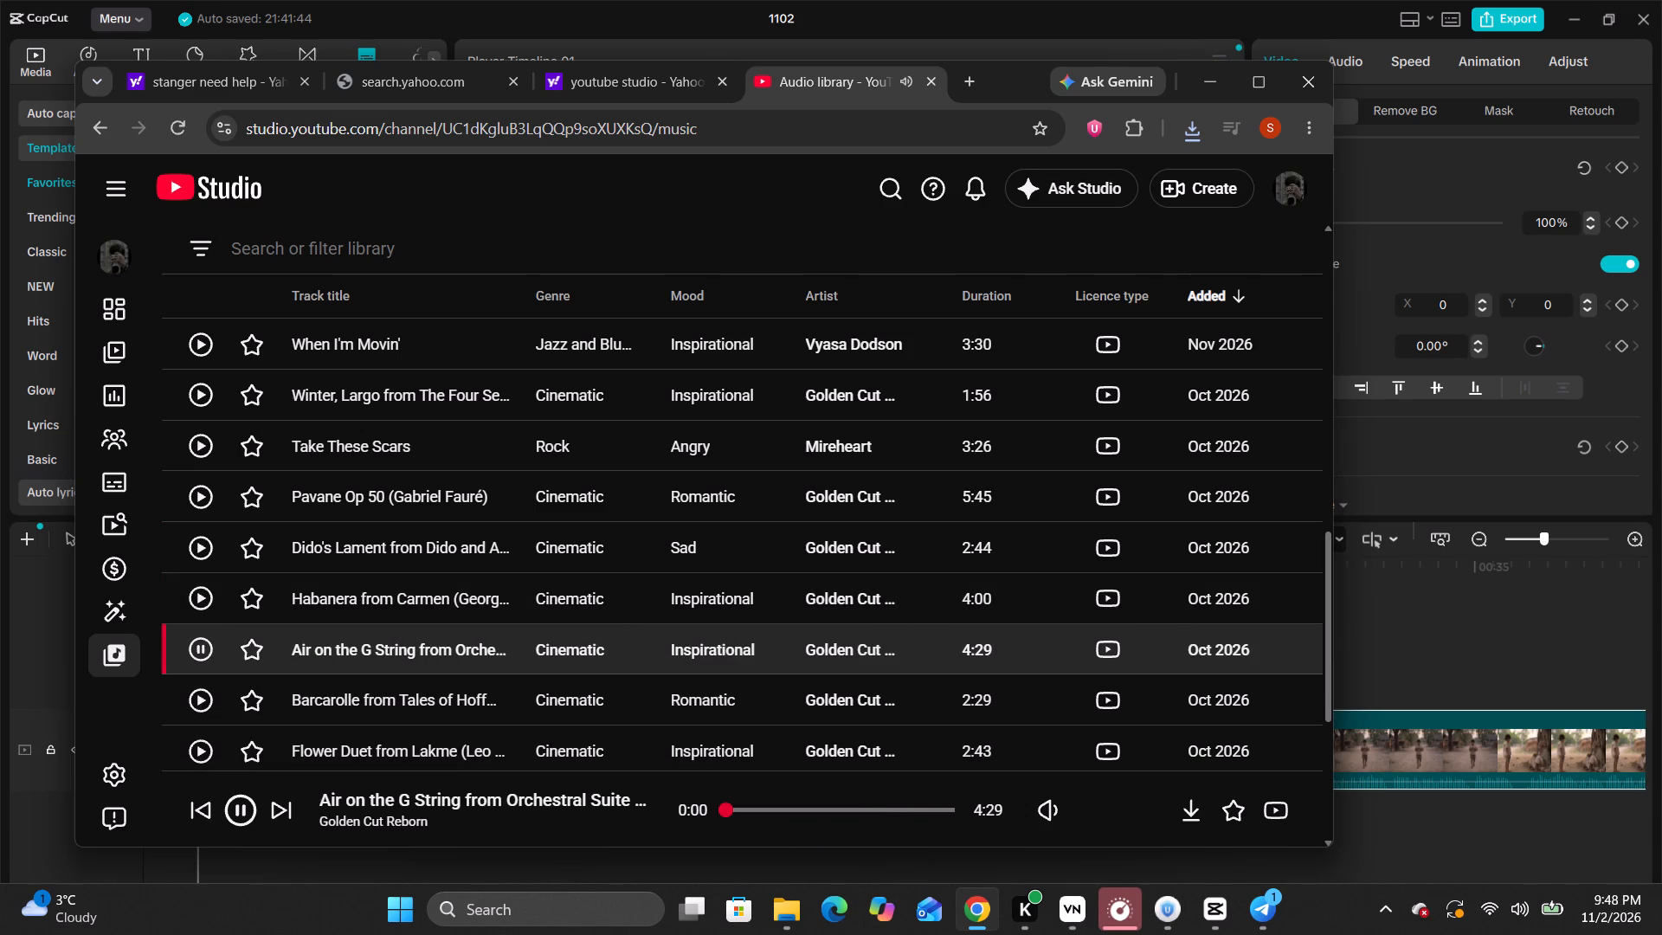
click(752, 822)
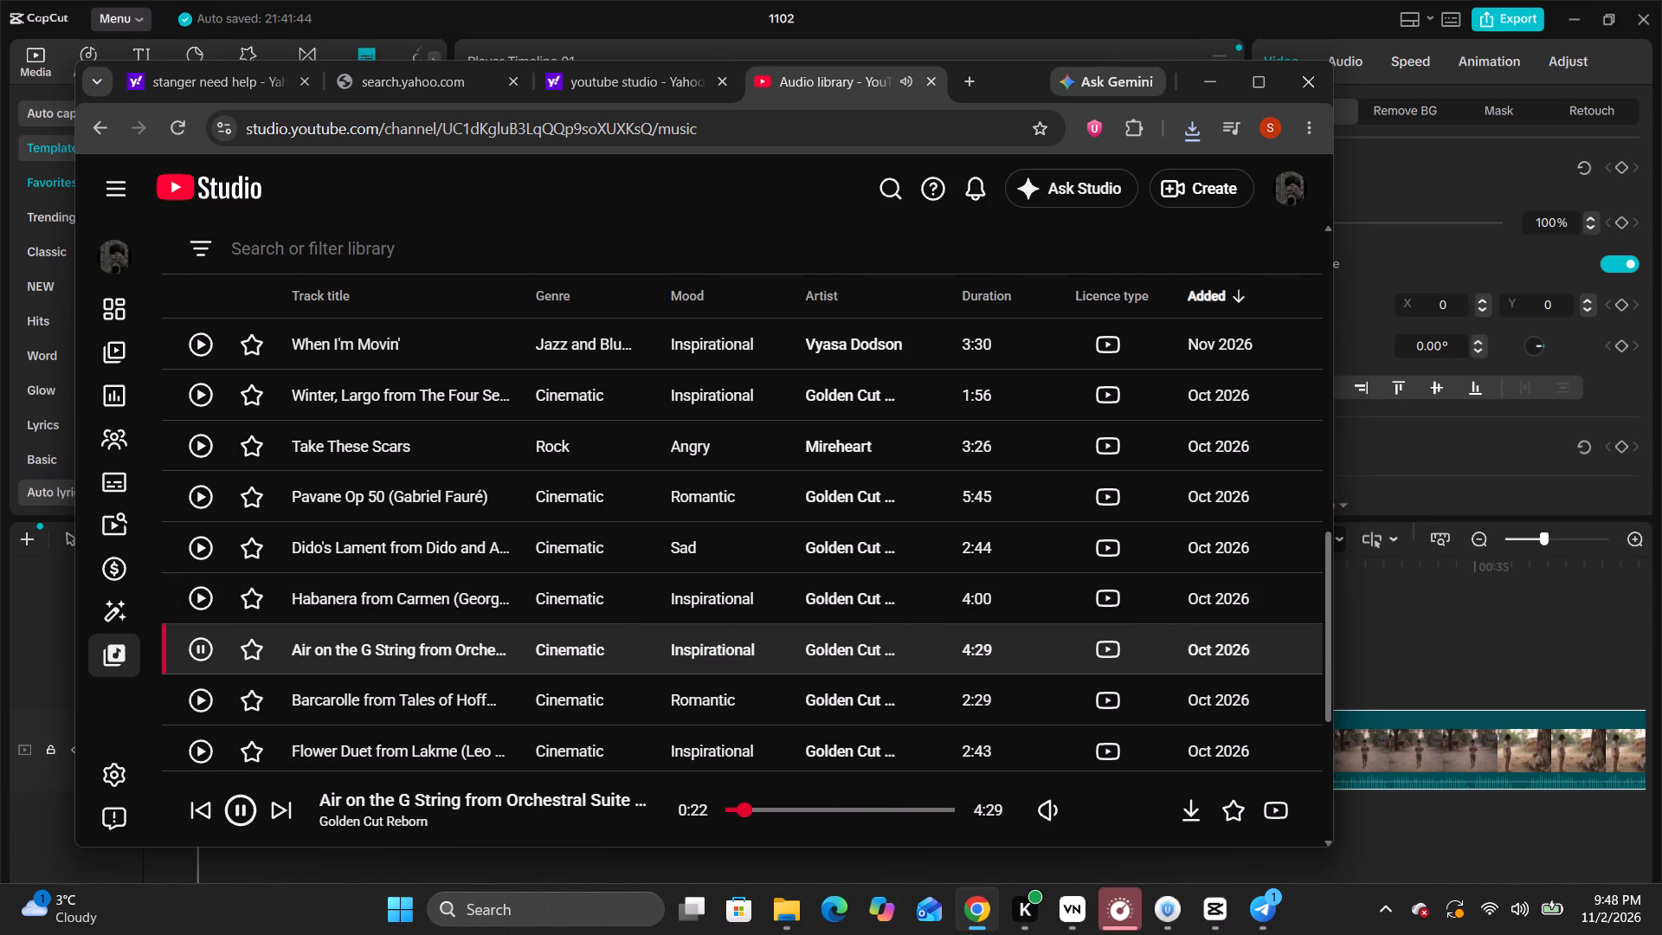
click(823, 821)
click(207, 698)
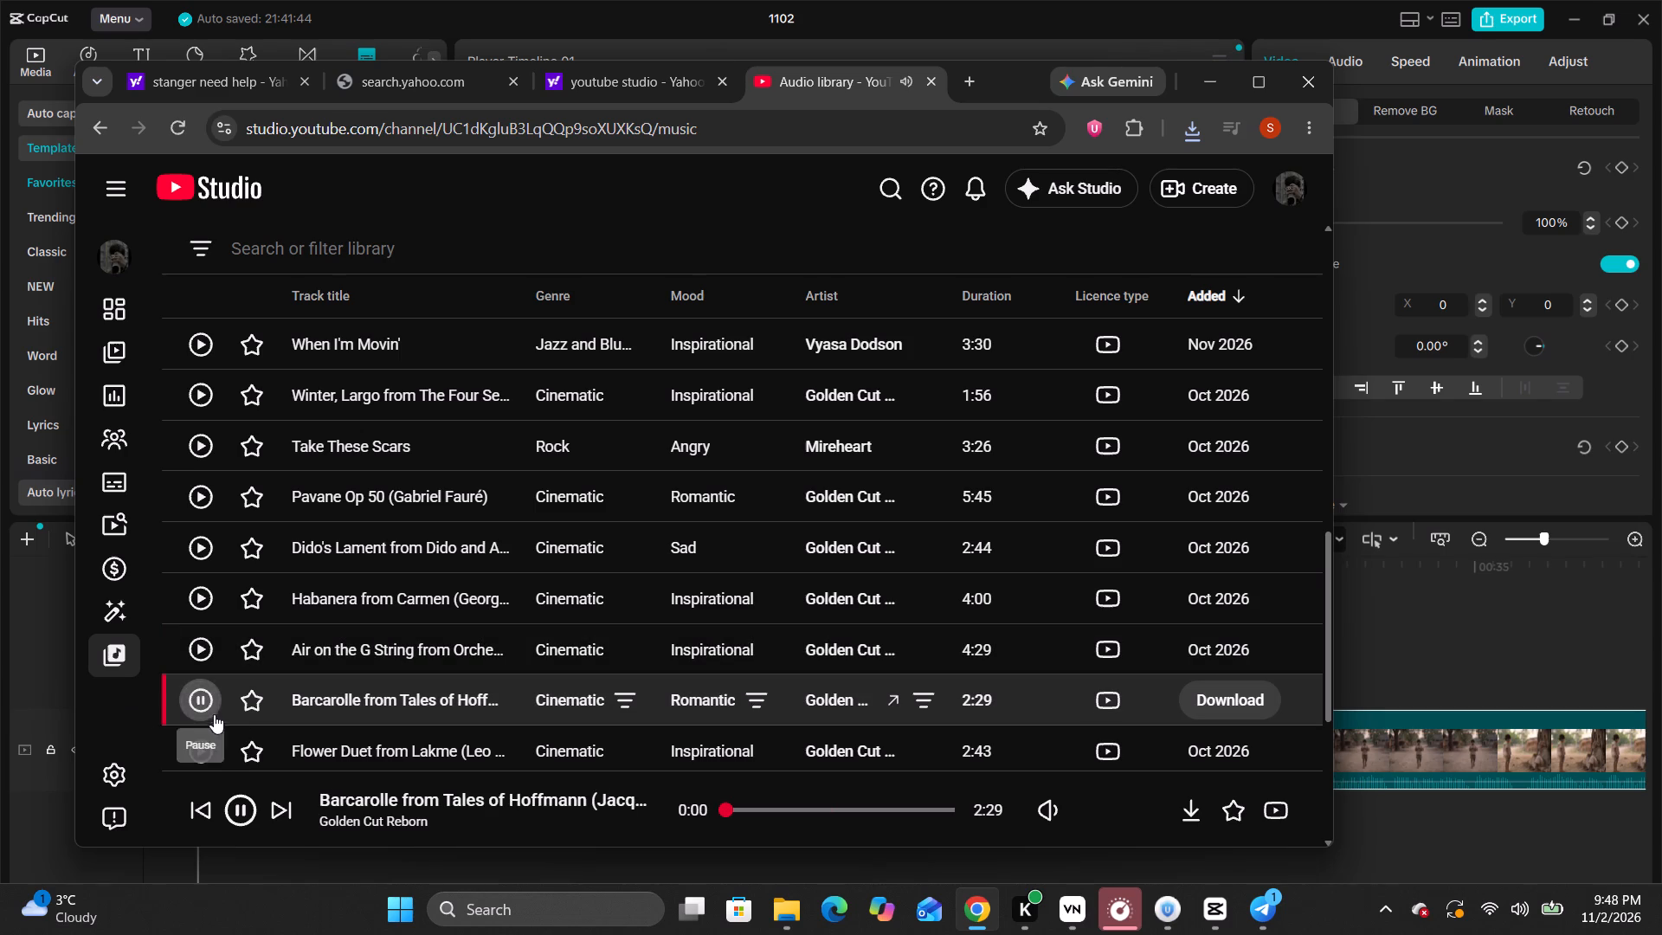
click(768, 821)
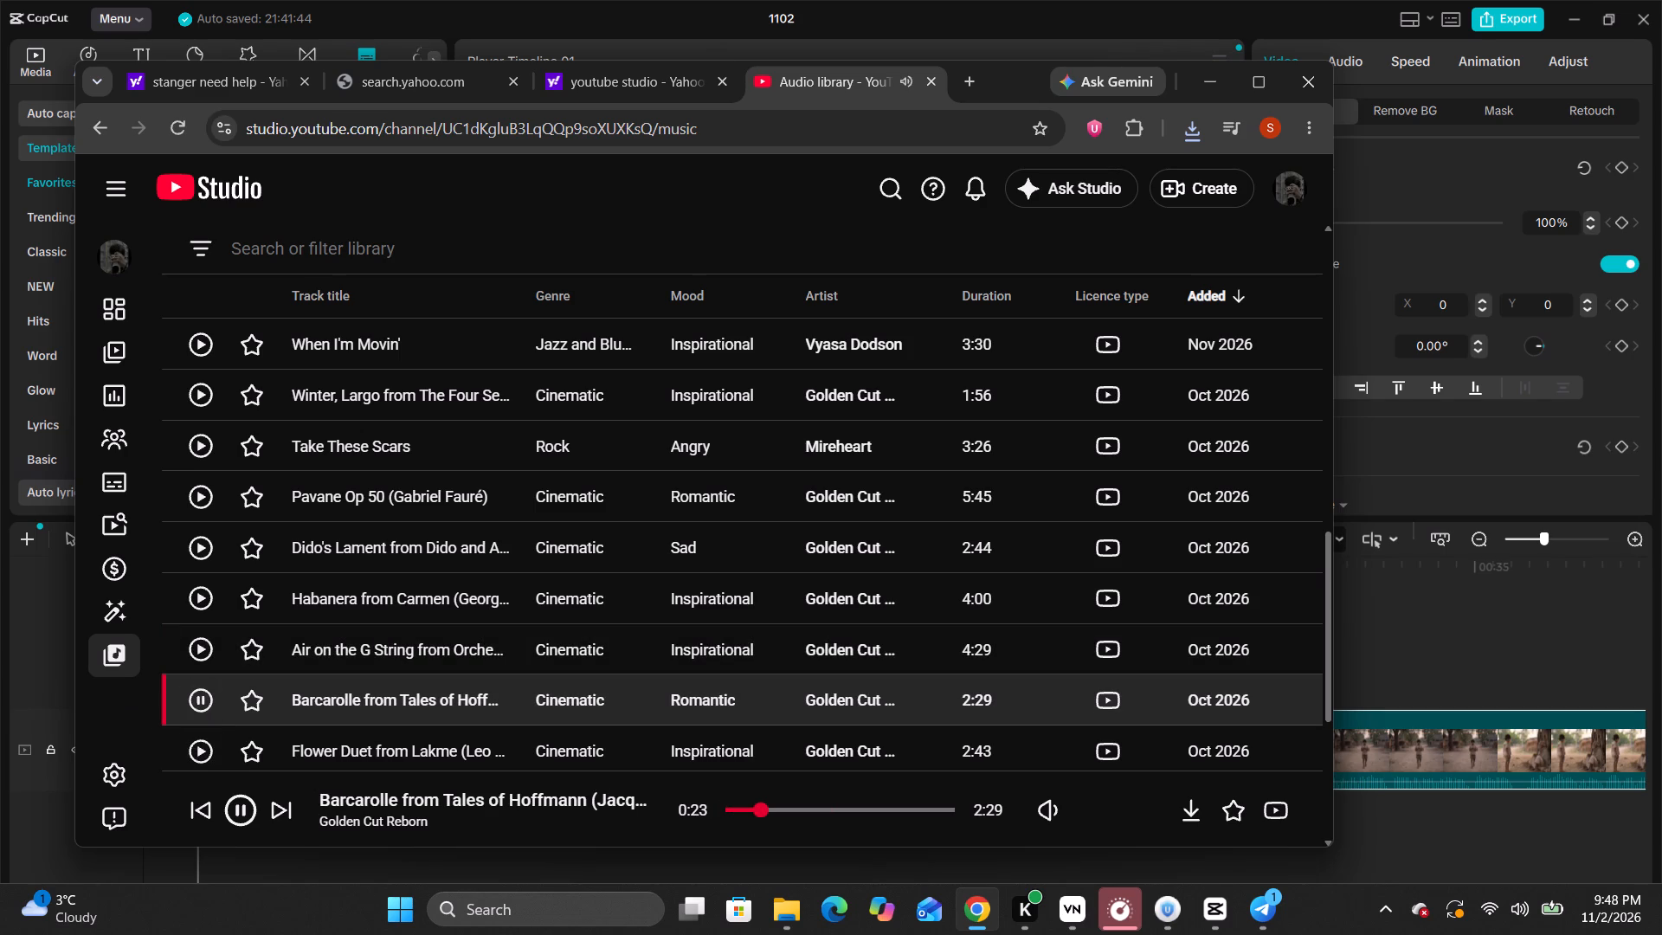
click(857, 815)
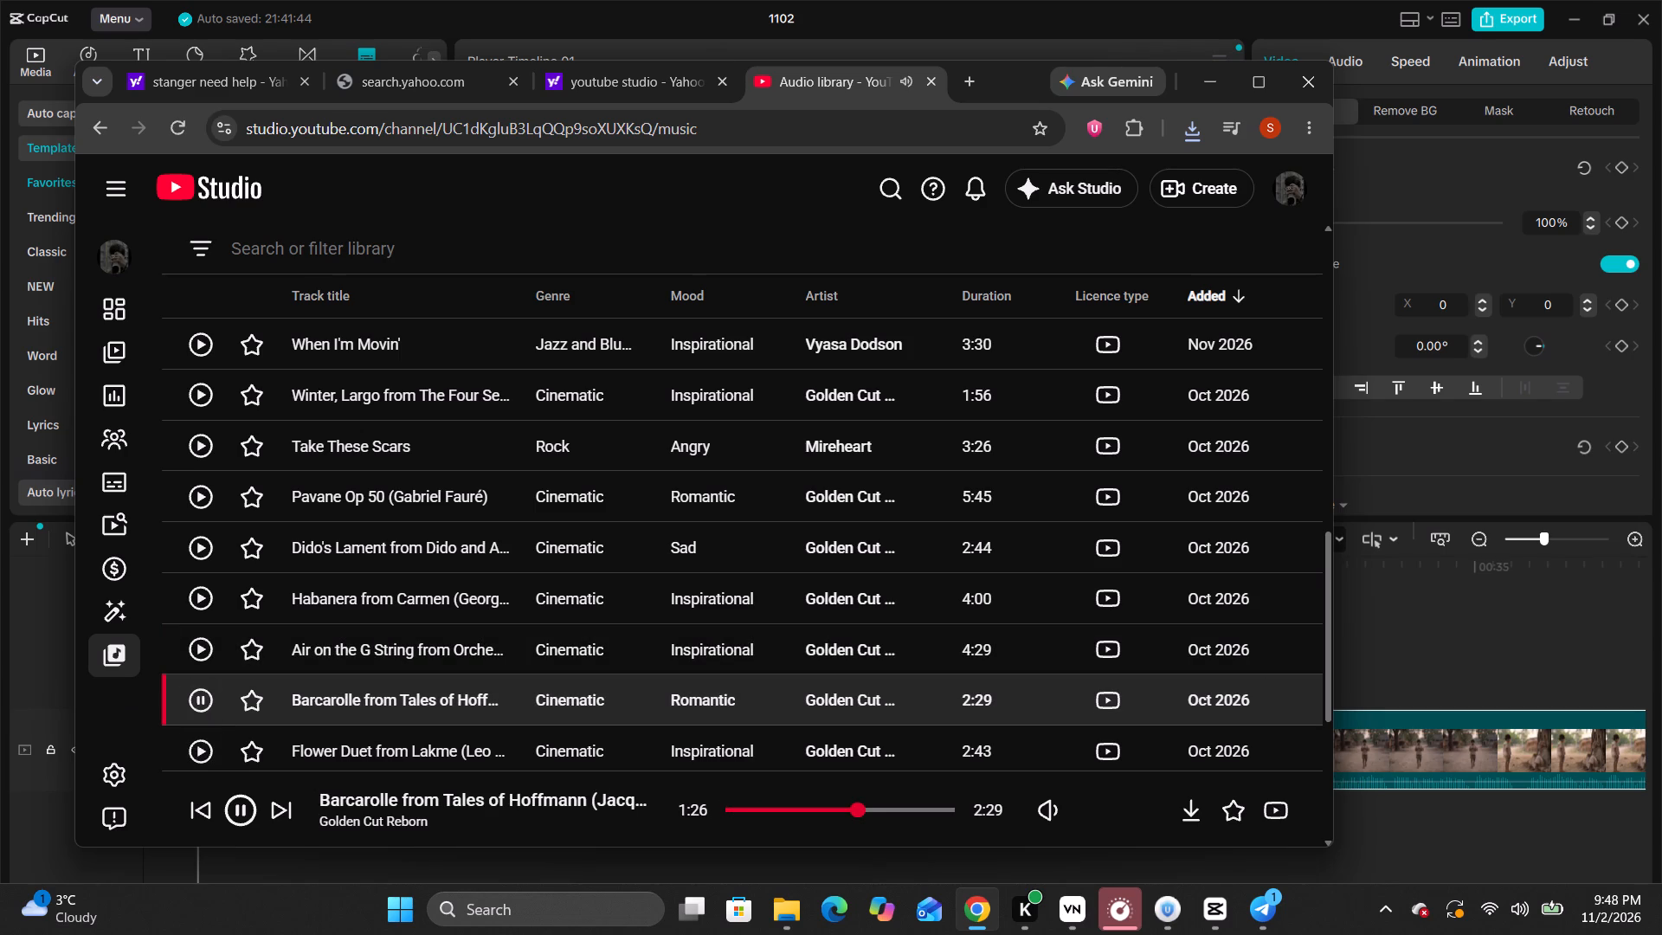
click(920, 813)
Preview Canzonetta from Don Giovanni and Ave Maria Op 52 No 6 at several points, and pause the playback.
scroll(306, 648, down, 3)
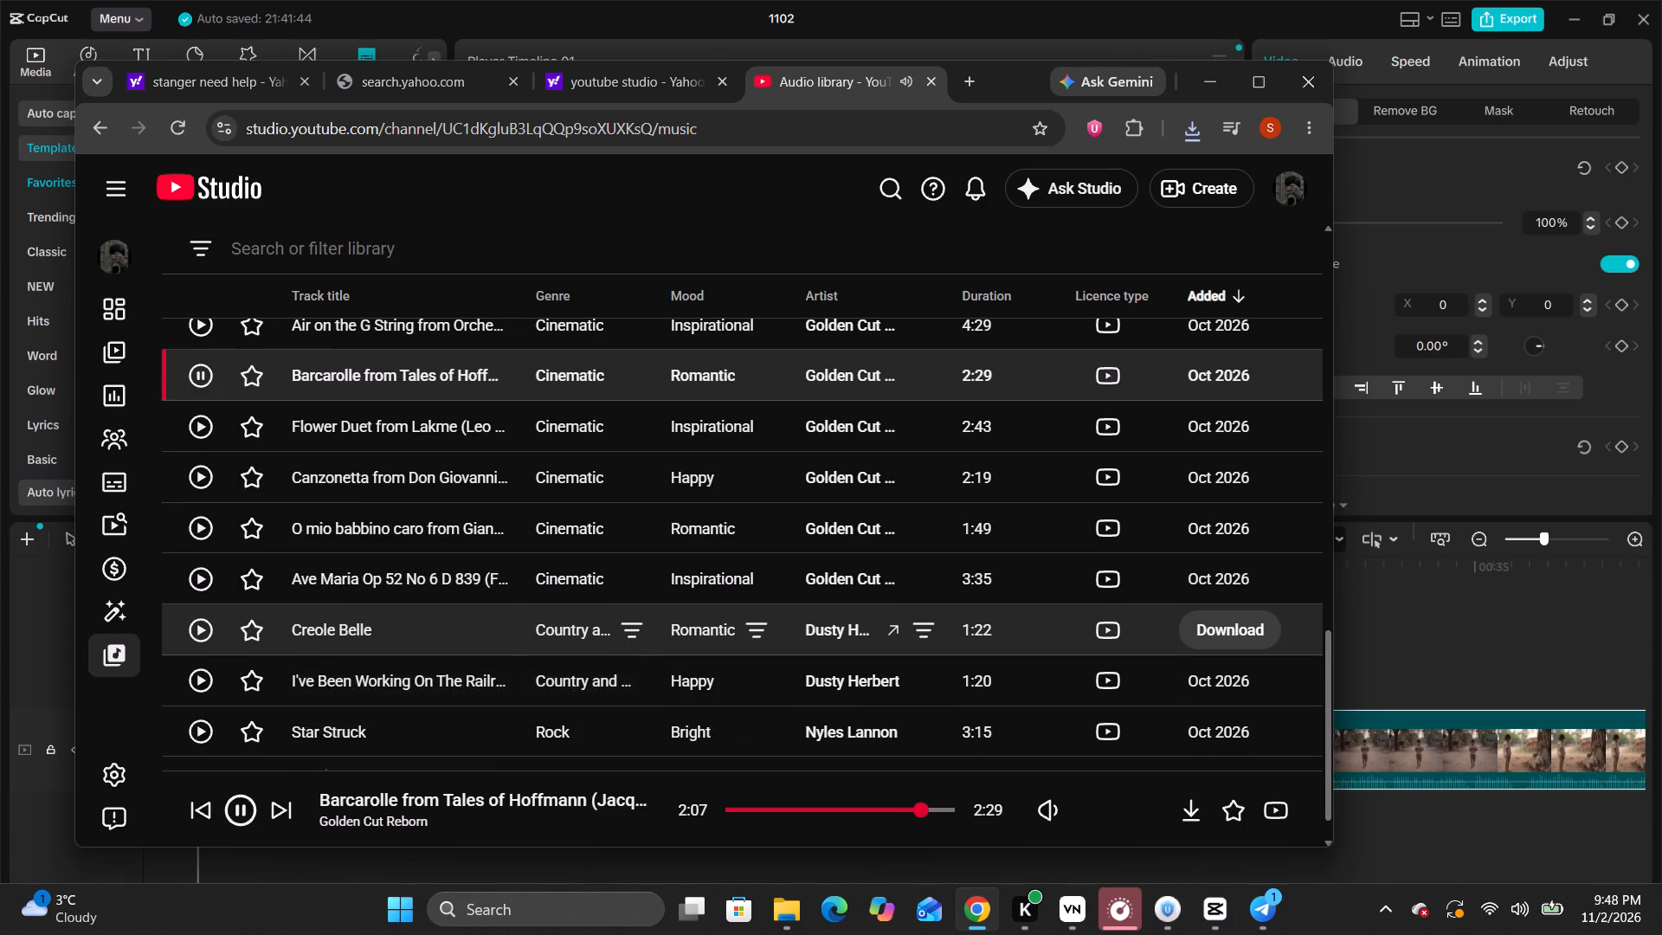
click(195, 484)
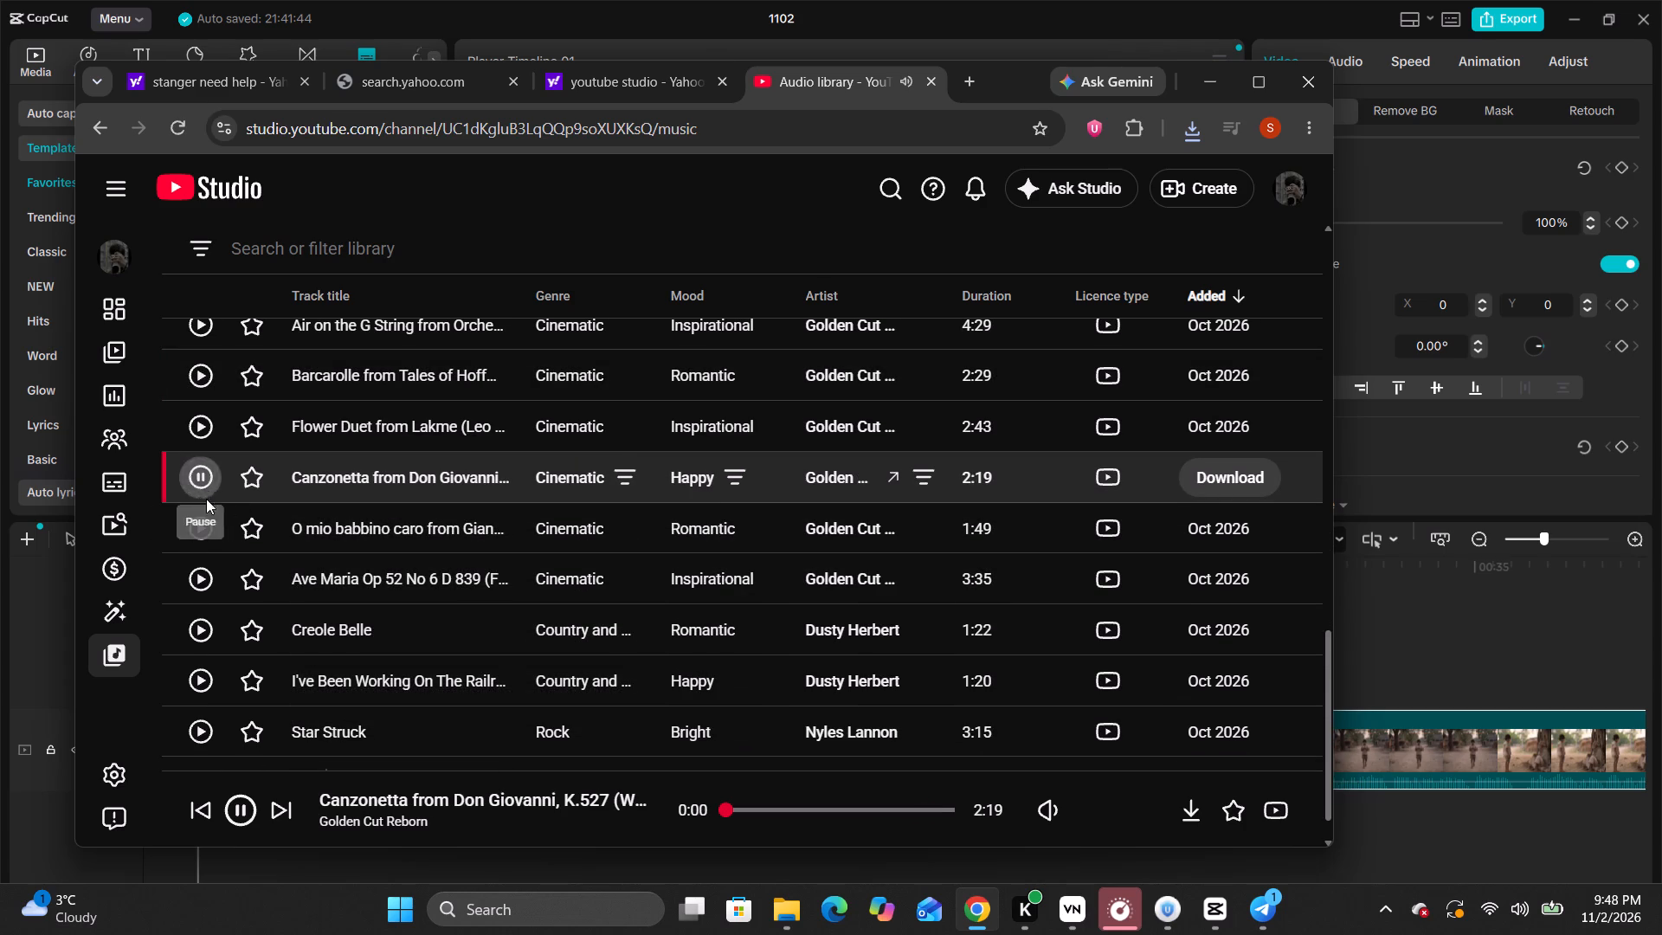
click(767, 819)
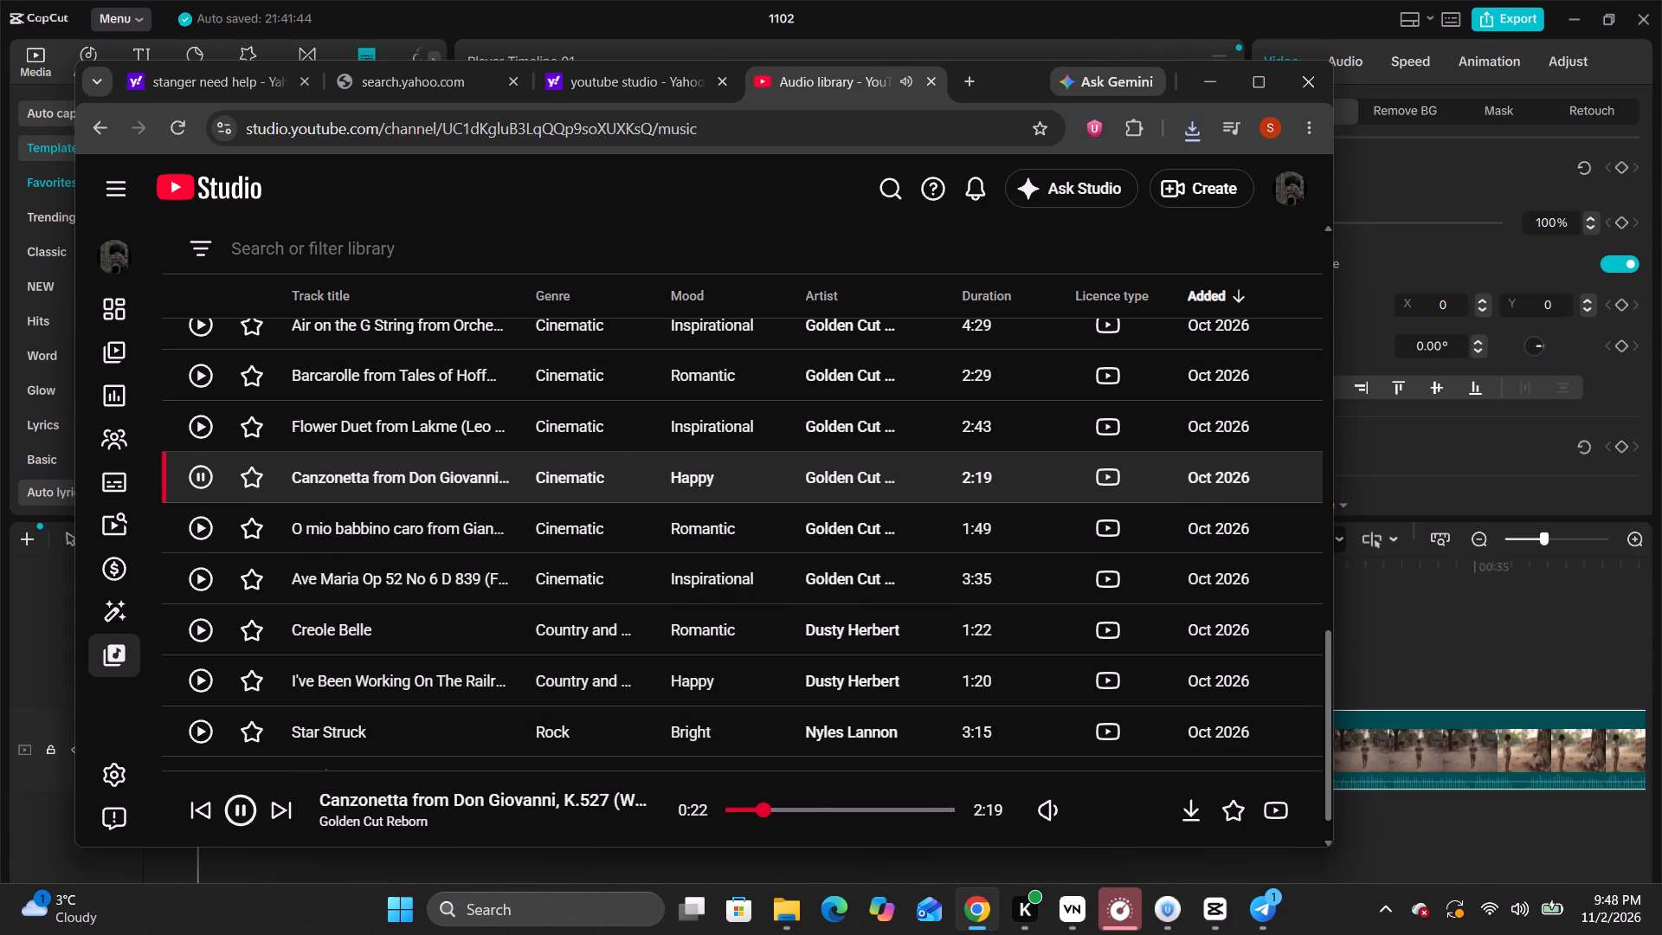
click(813, 816)
click(871, 816)
click(899, 816)
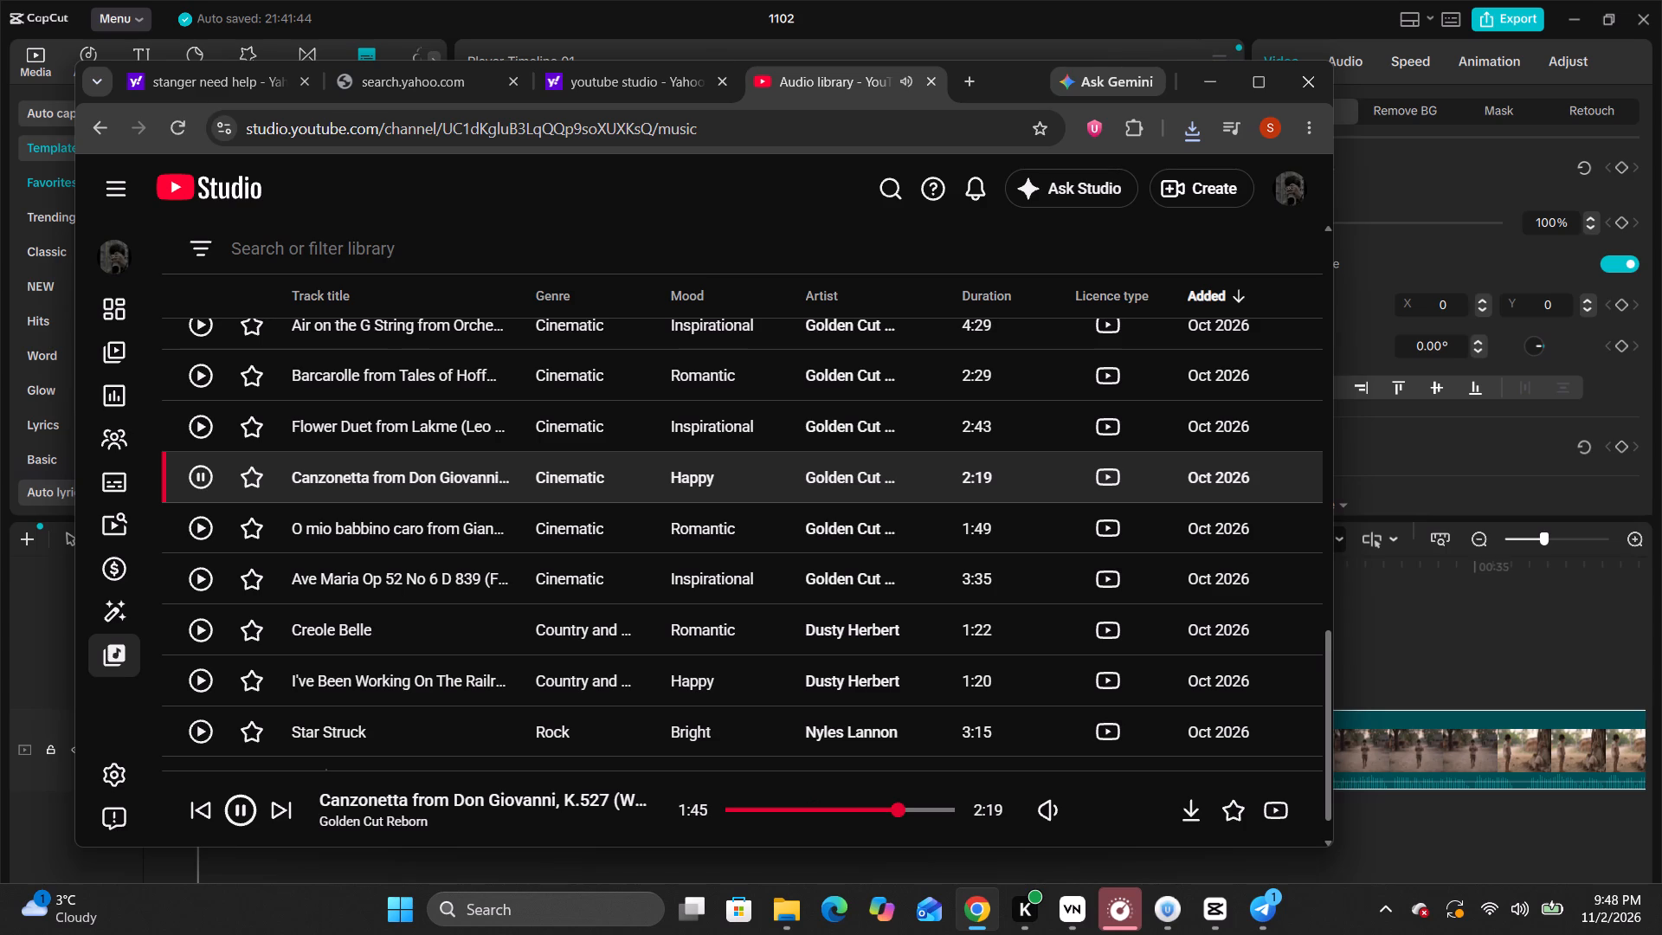
click(197, 584)
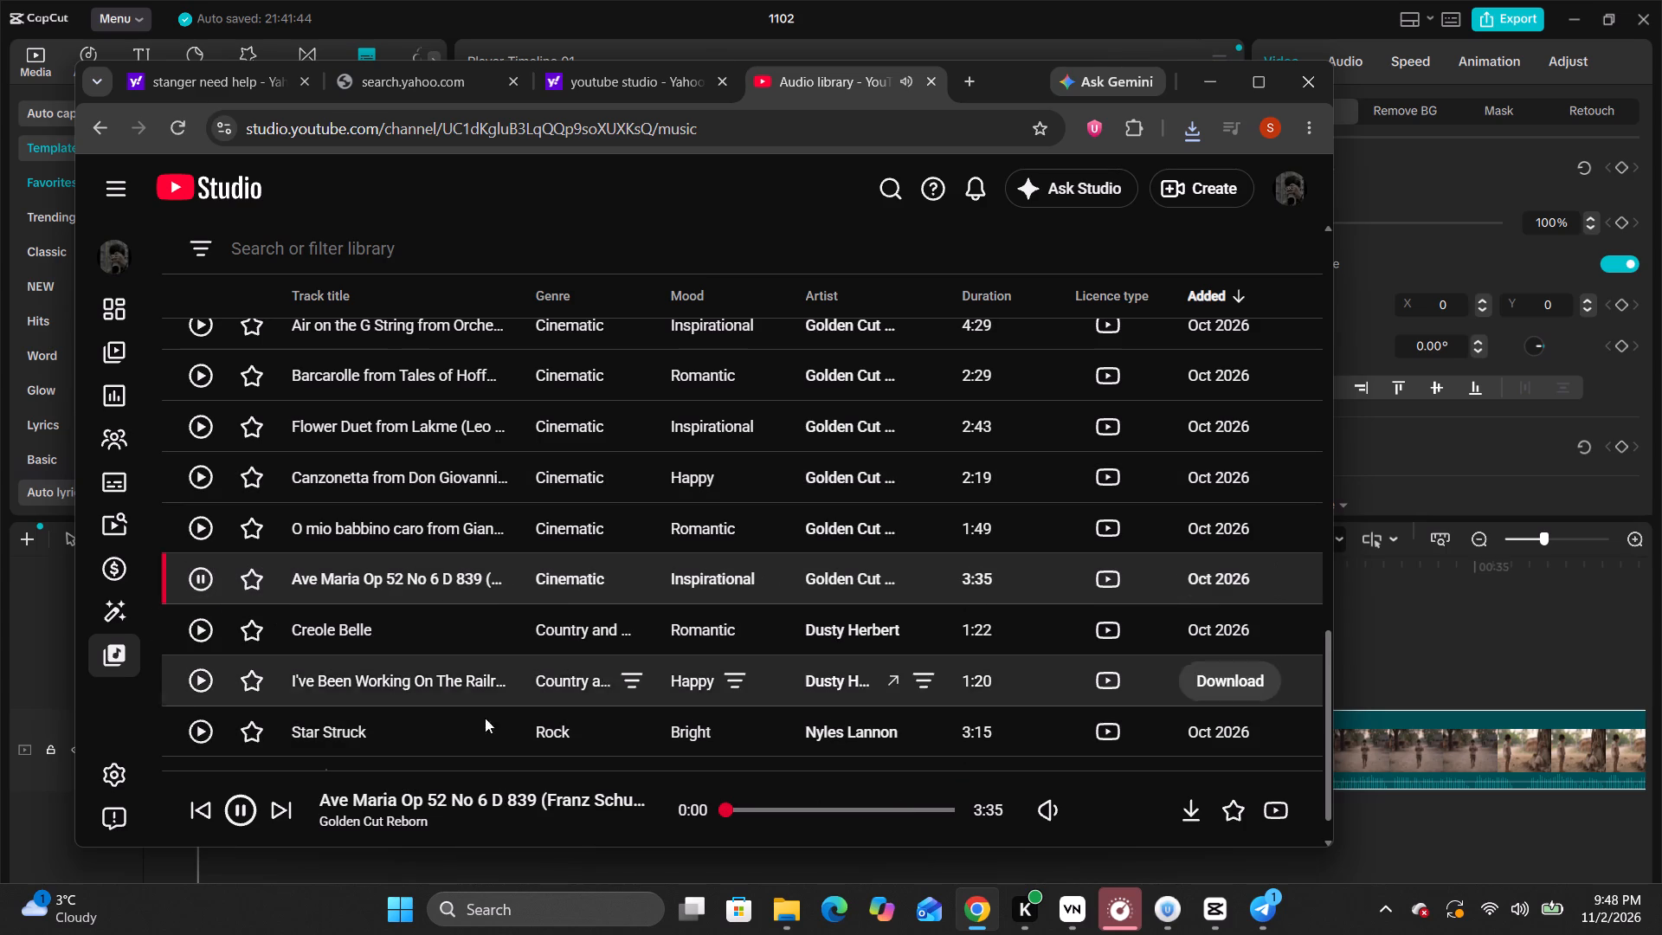
click(776, 822)
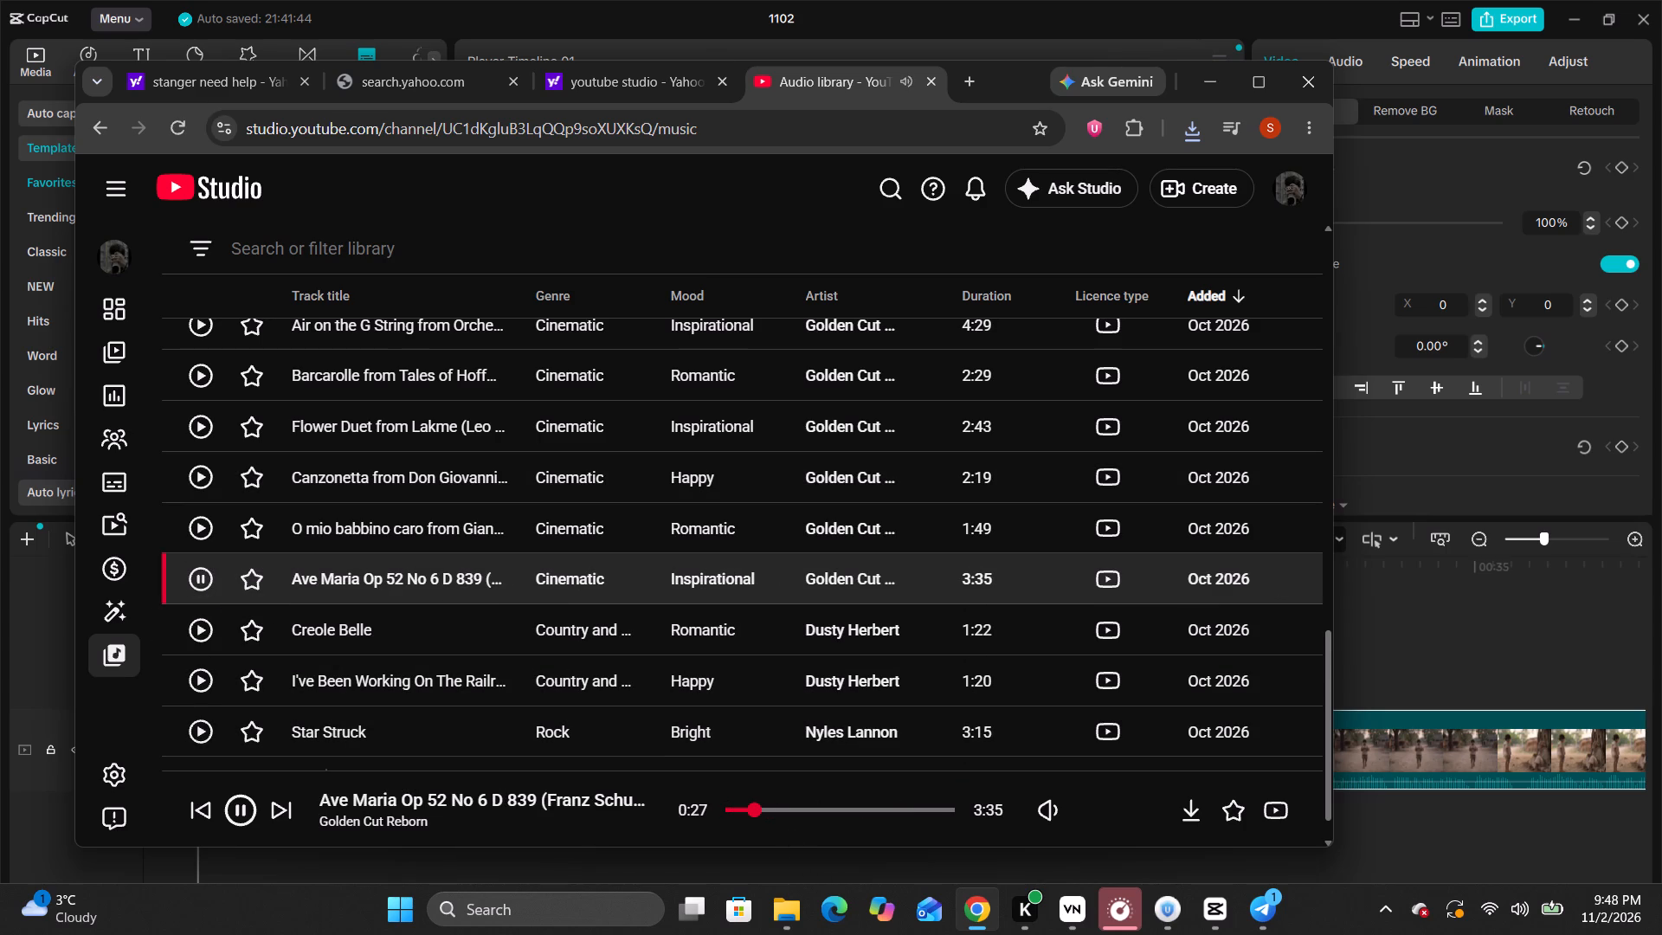
click(873, 820)
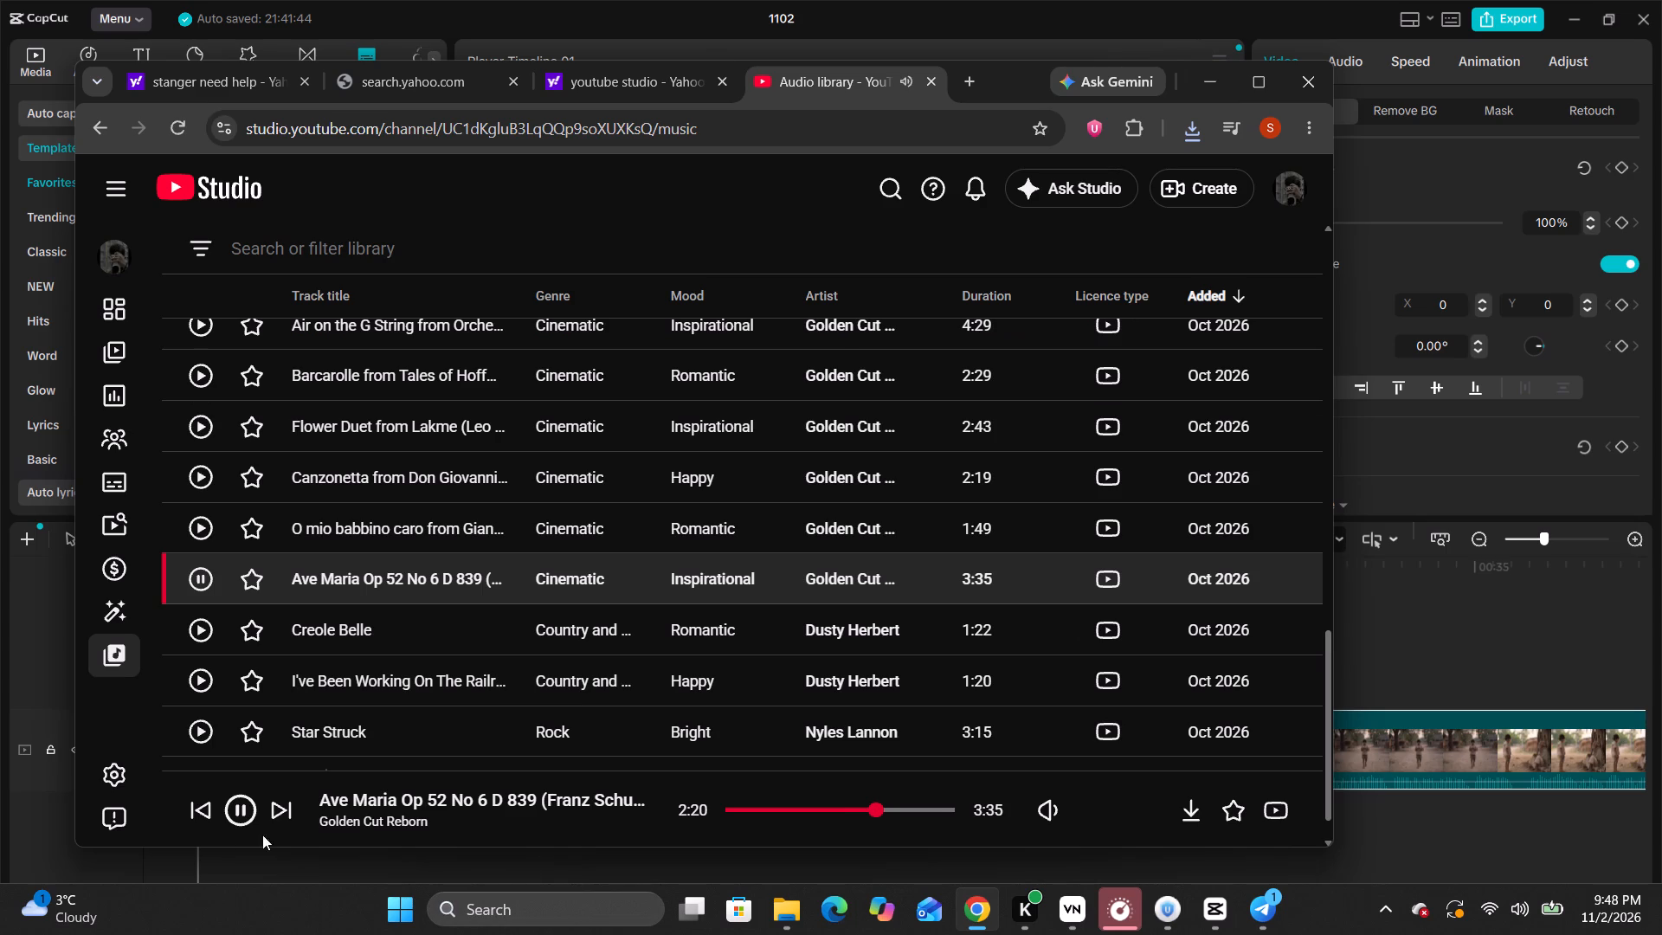
click(231, 805)
Switch back to the 1102 project in CapCut.
click(1483, 638)
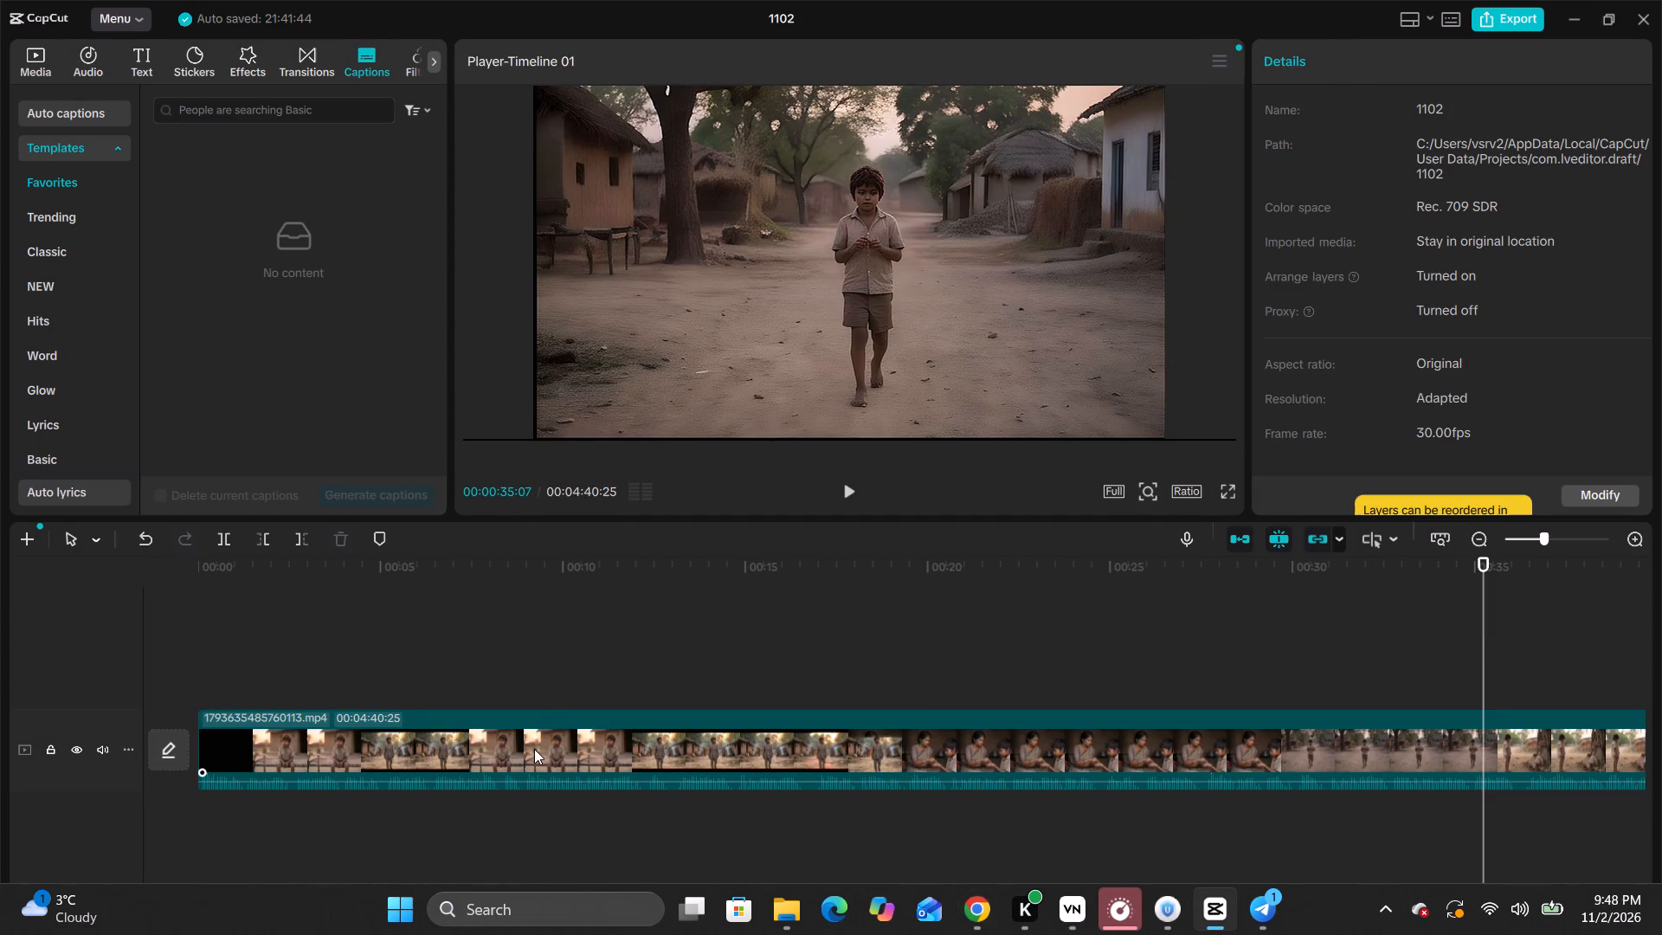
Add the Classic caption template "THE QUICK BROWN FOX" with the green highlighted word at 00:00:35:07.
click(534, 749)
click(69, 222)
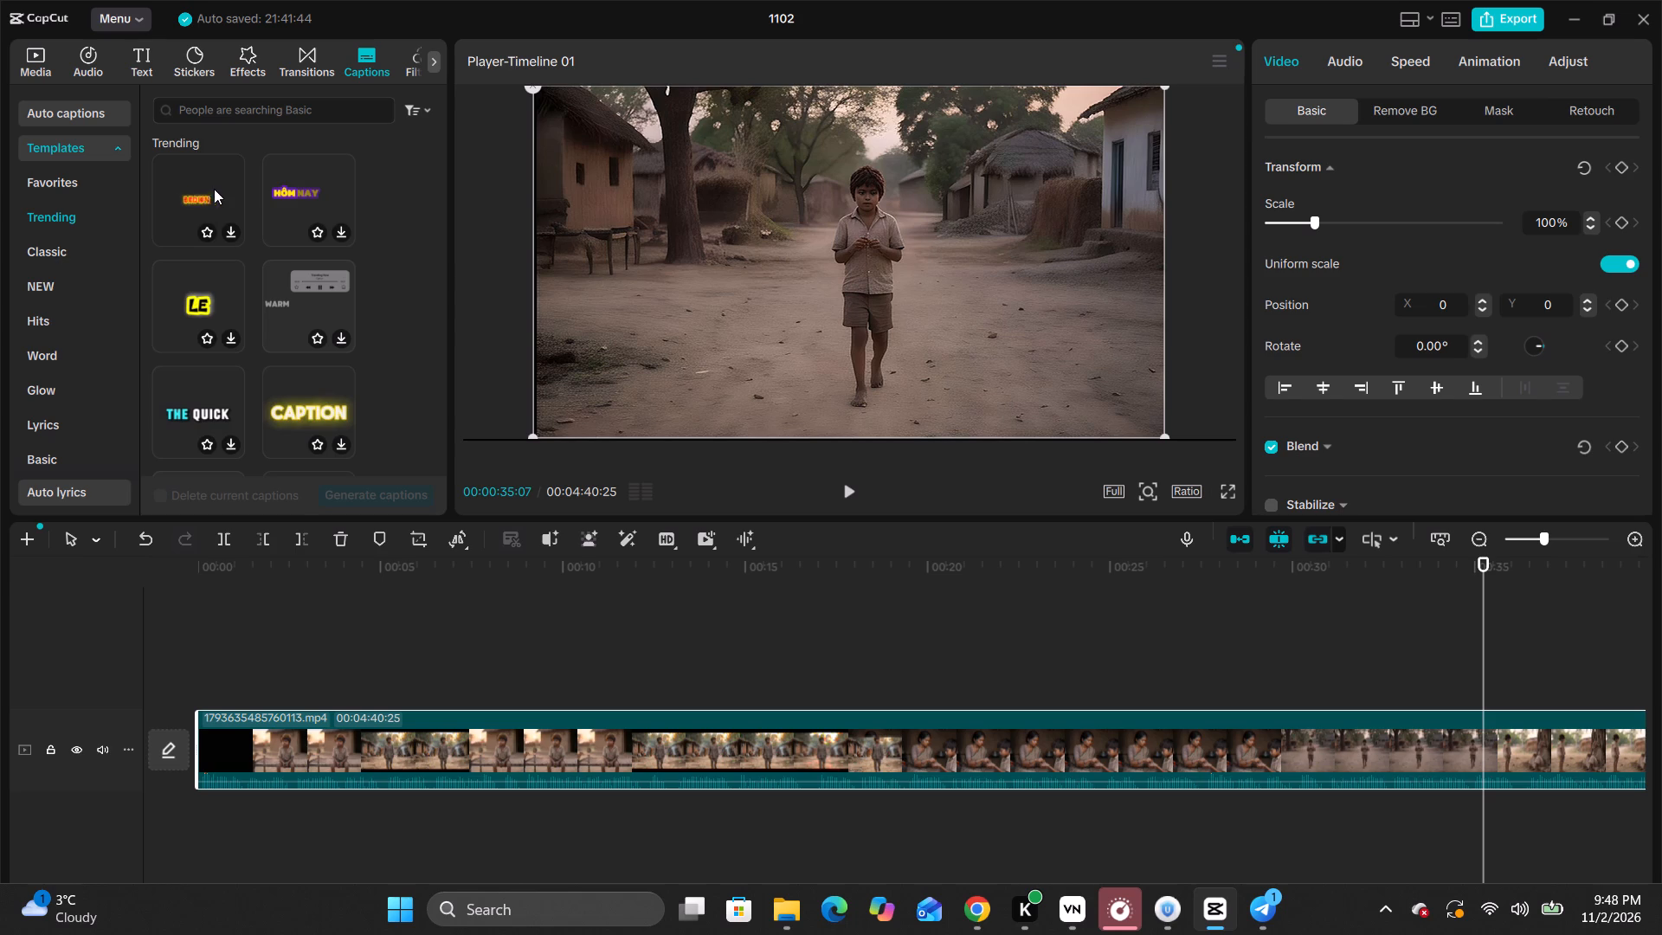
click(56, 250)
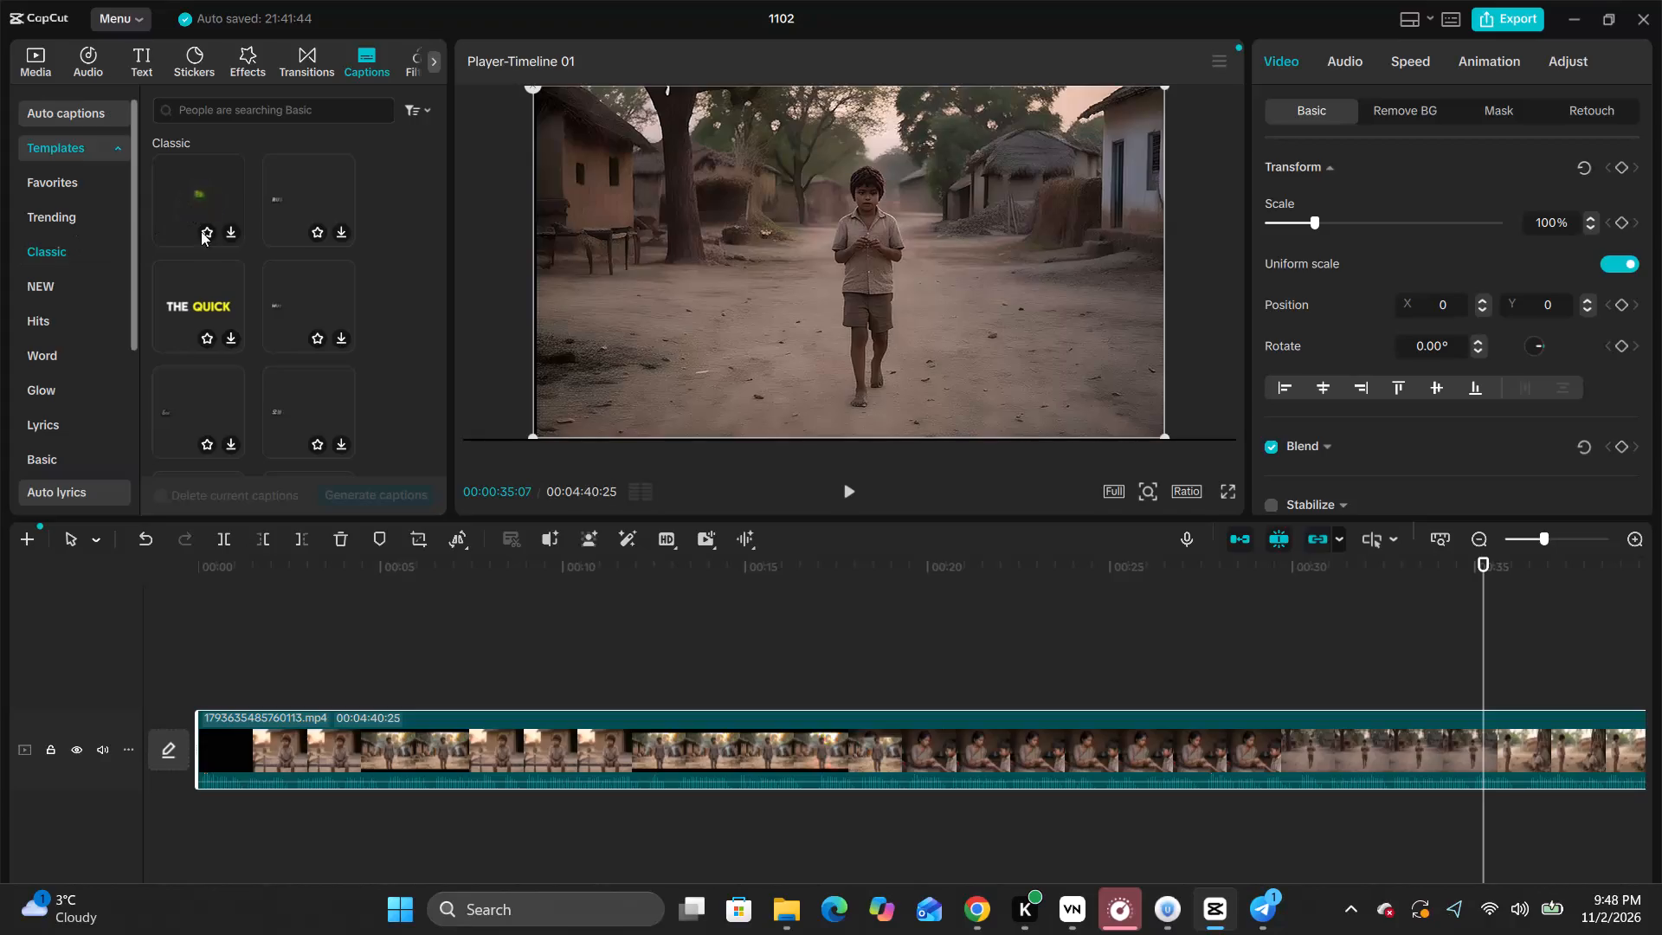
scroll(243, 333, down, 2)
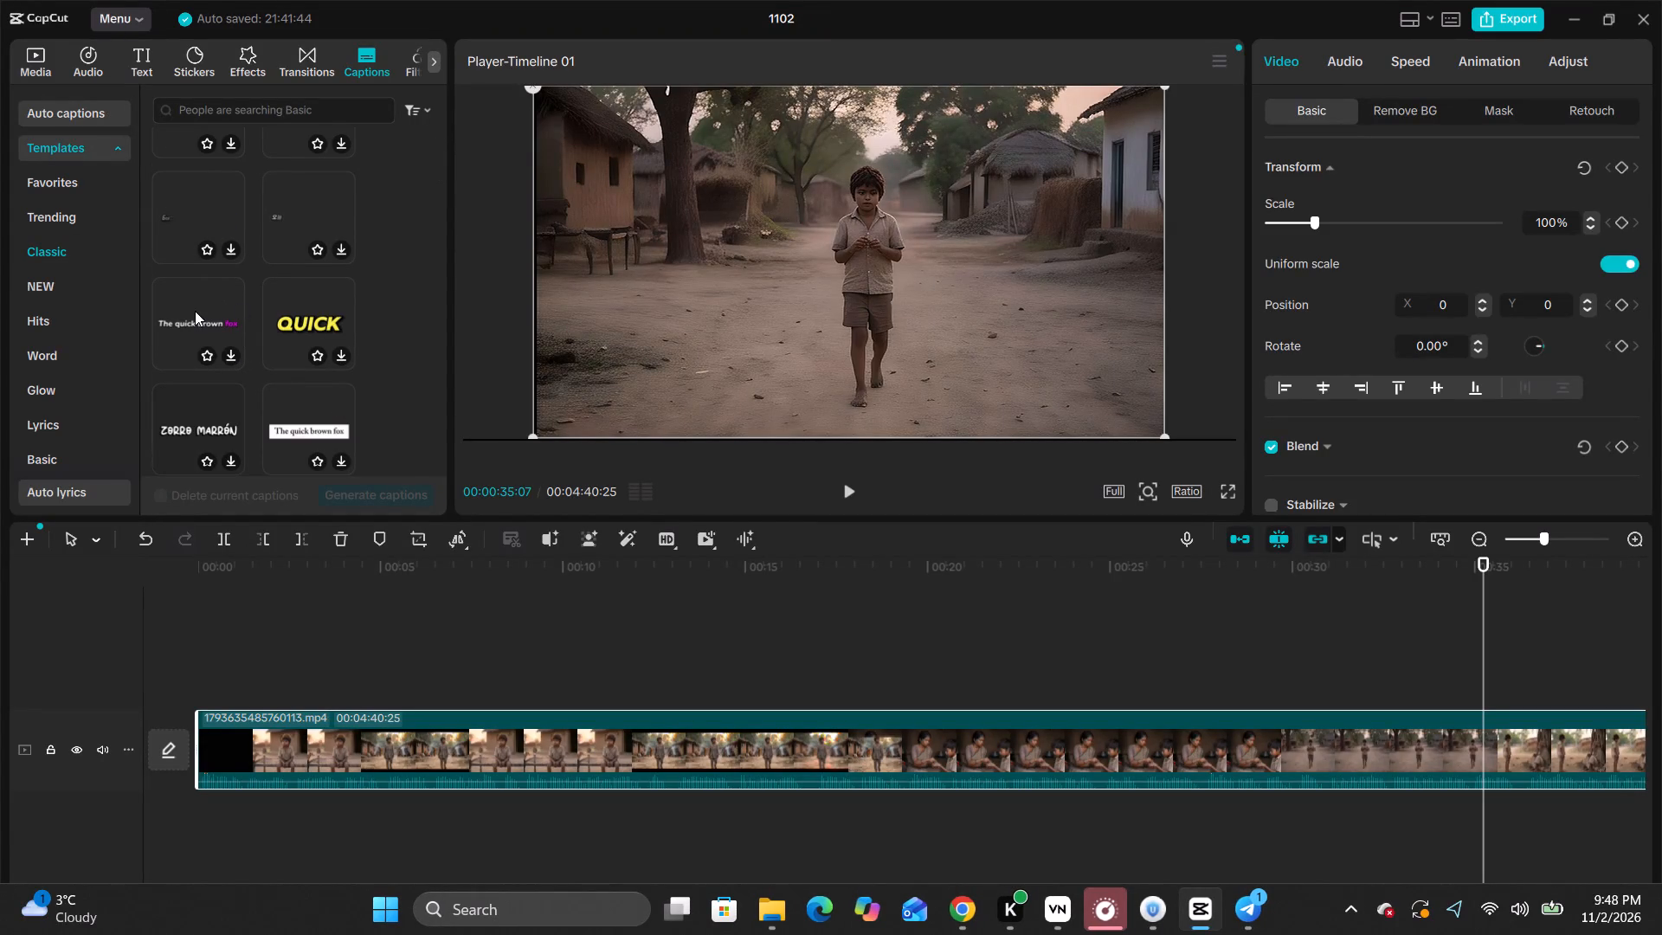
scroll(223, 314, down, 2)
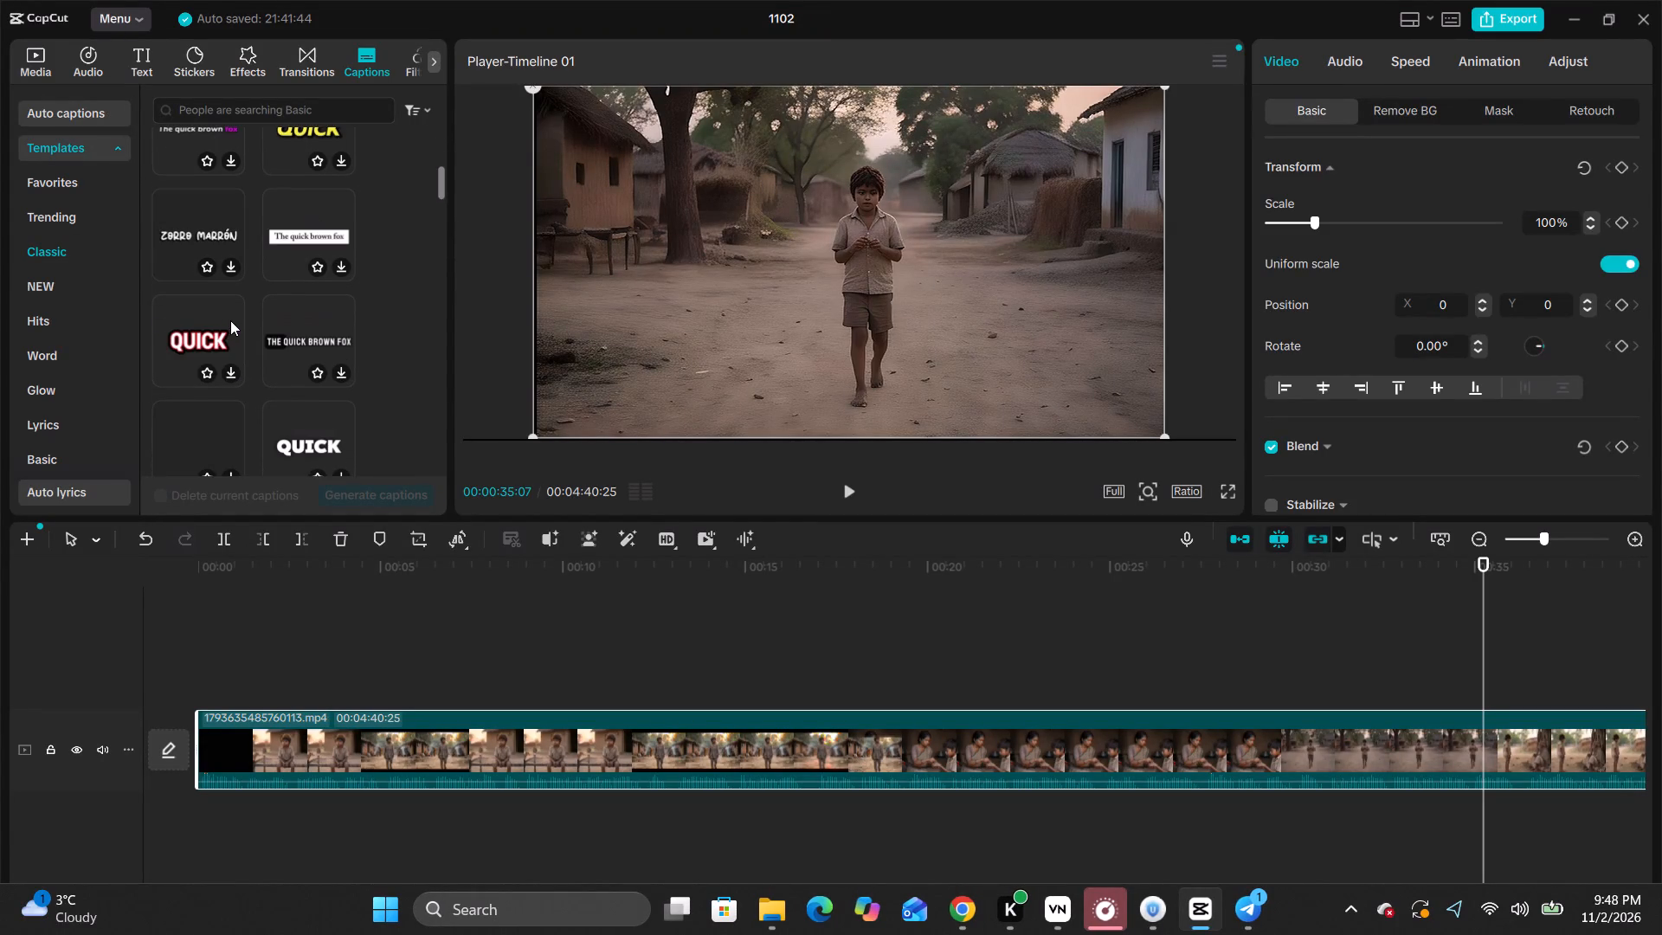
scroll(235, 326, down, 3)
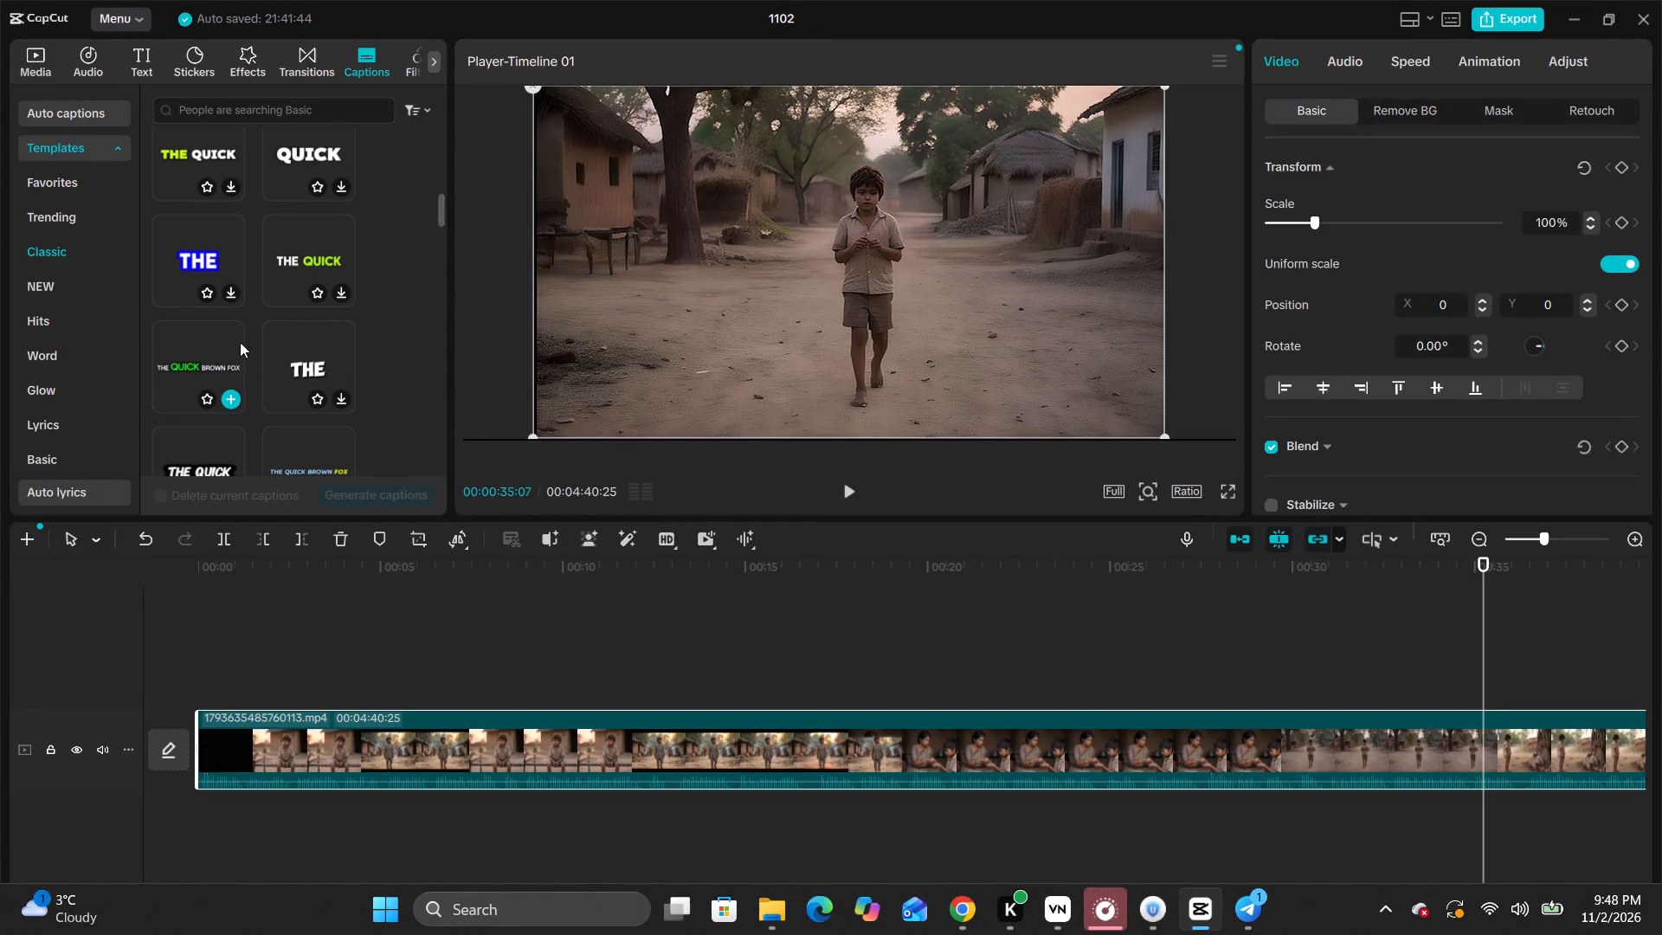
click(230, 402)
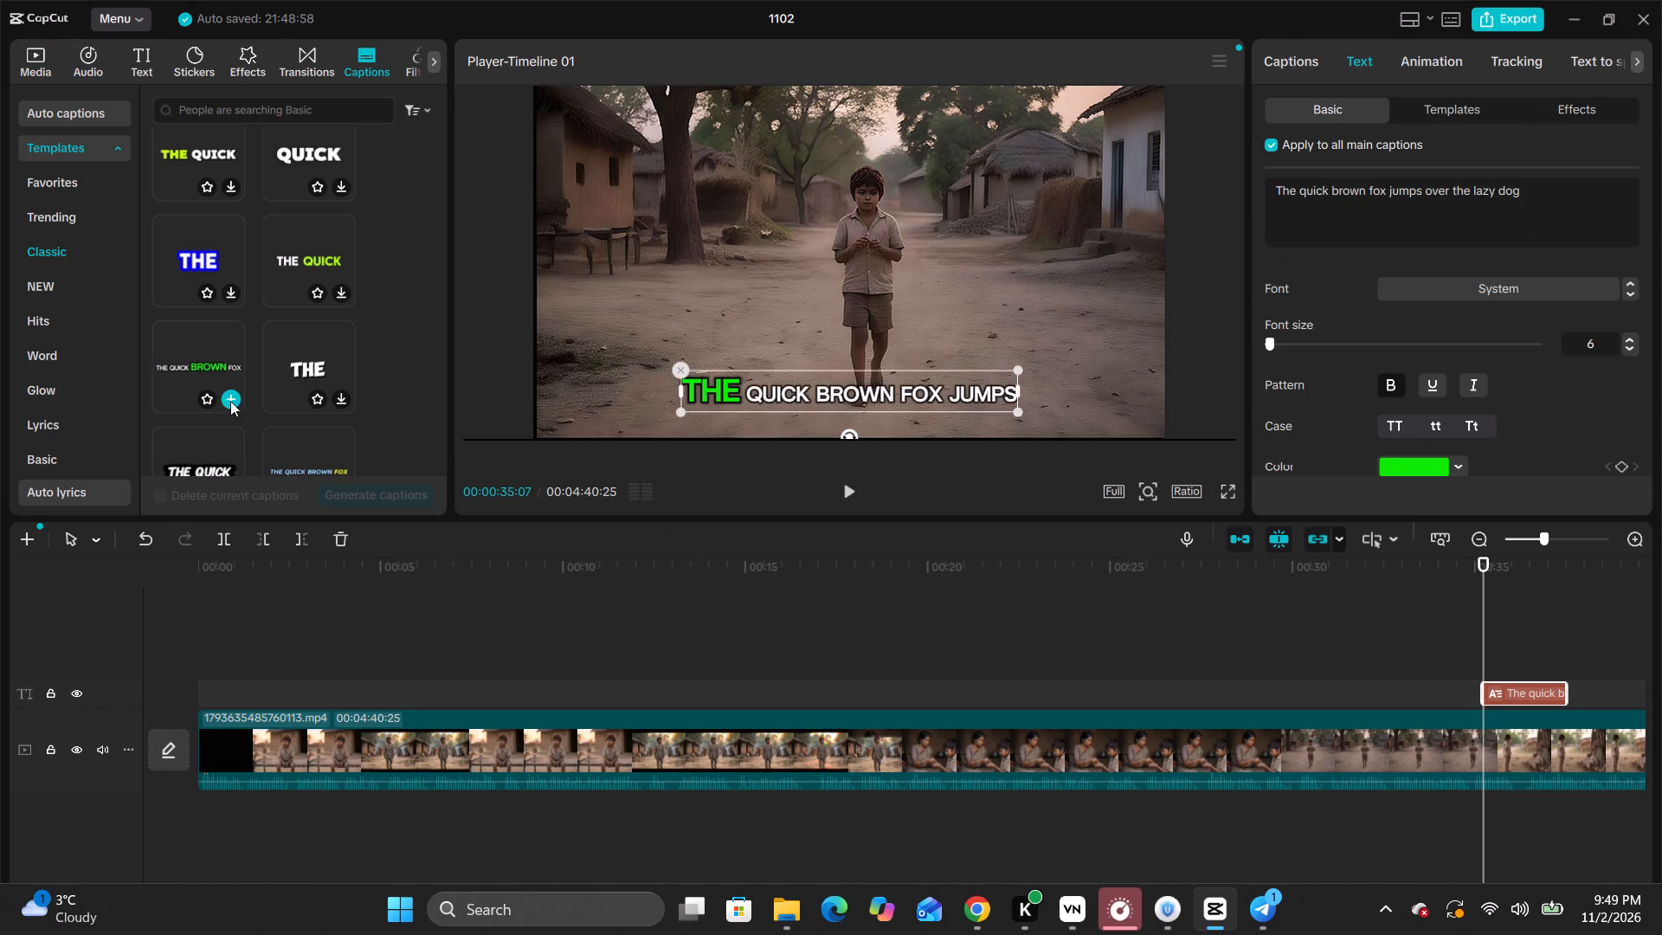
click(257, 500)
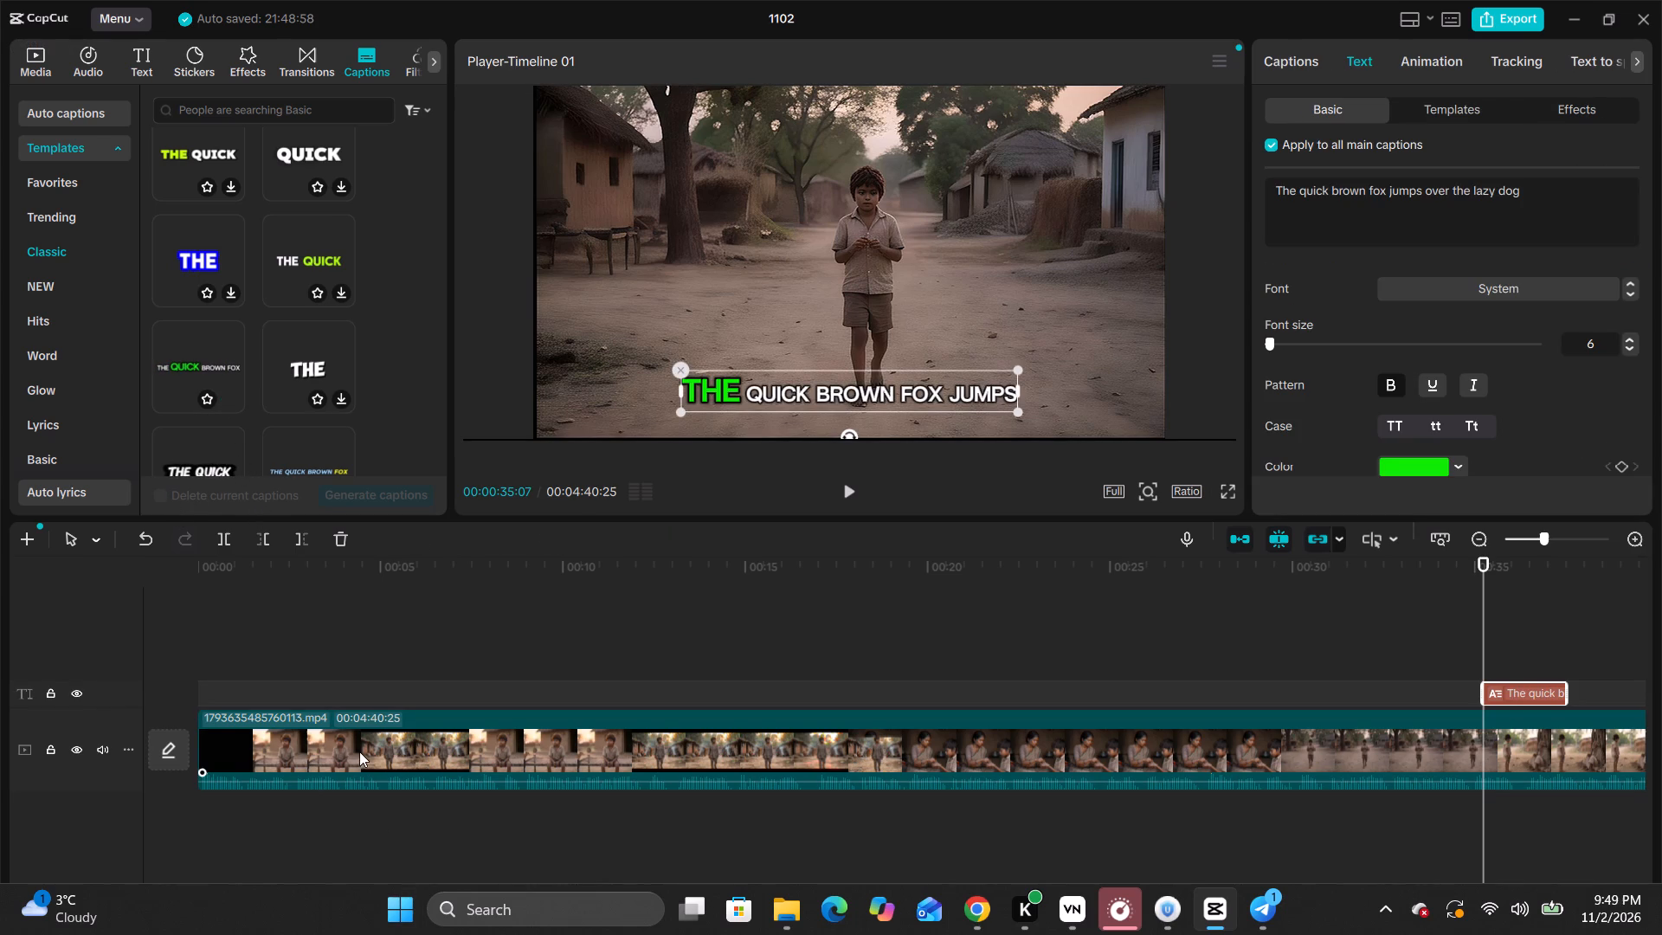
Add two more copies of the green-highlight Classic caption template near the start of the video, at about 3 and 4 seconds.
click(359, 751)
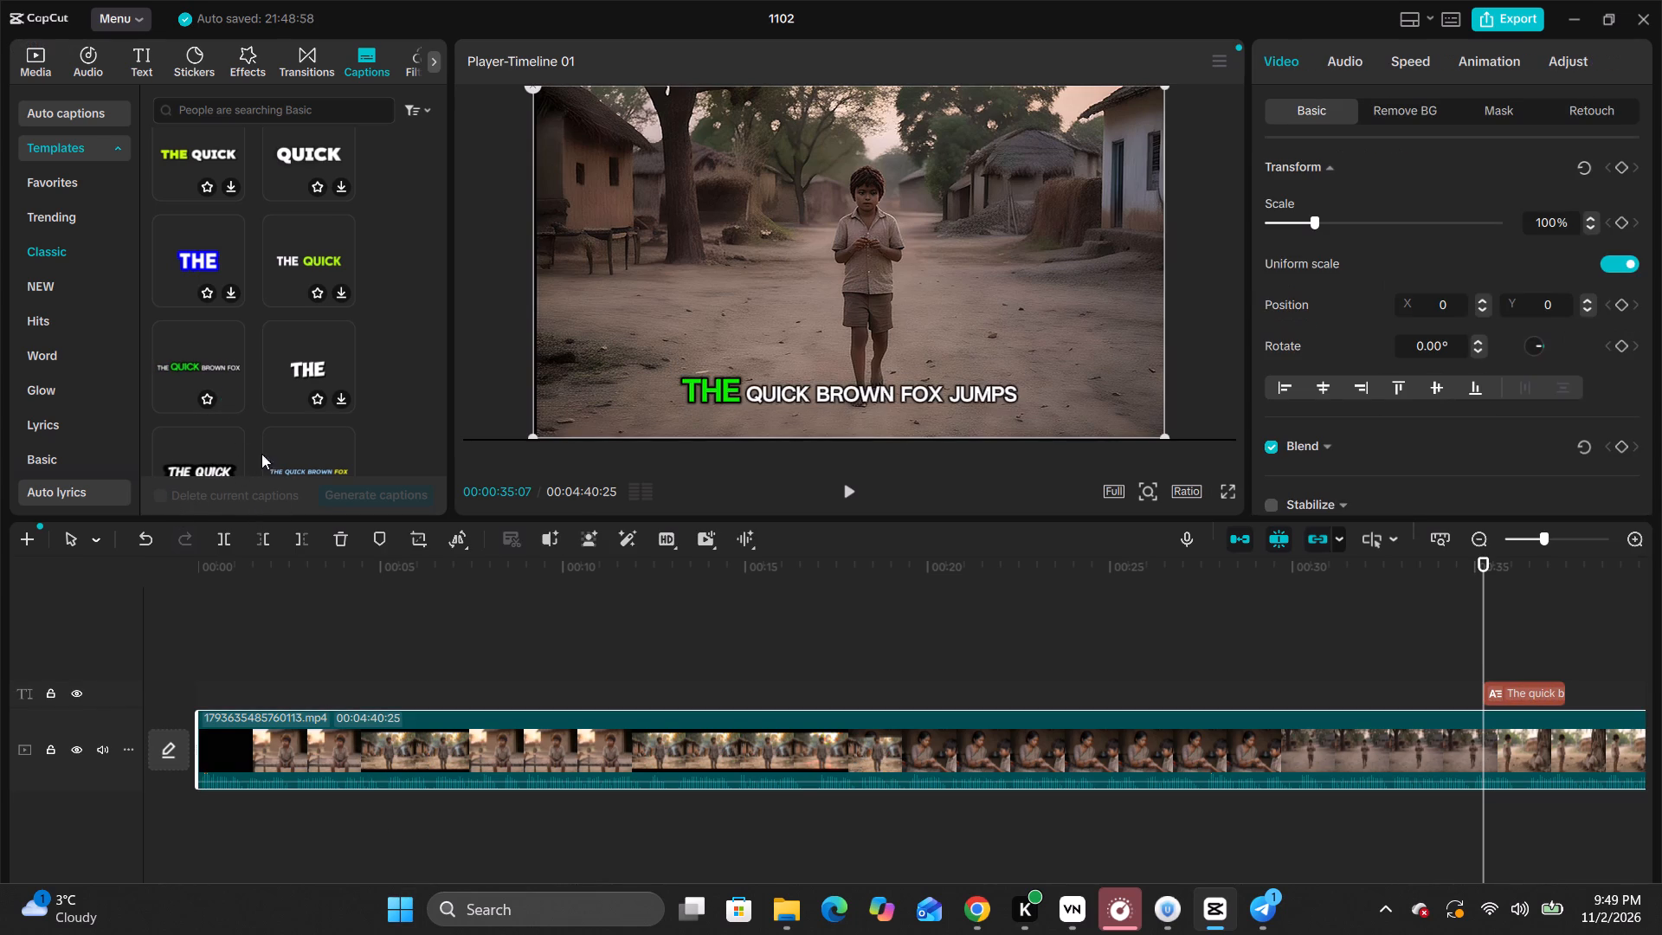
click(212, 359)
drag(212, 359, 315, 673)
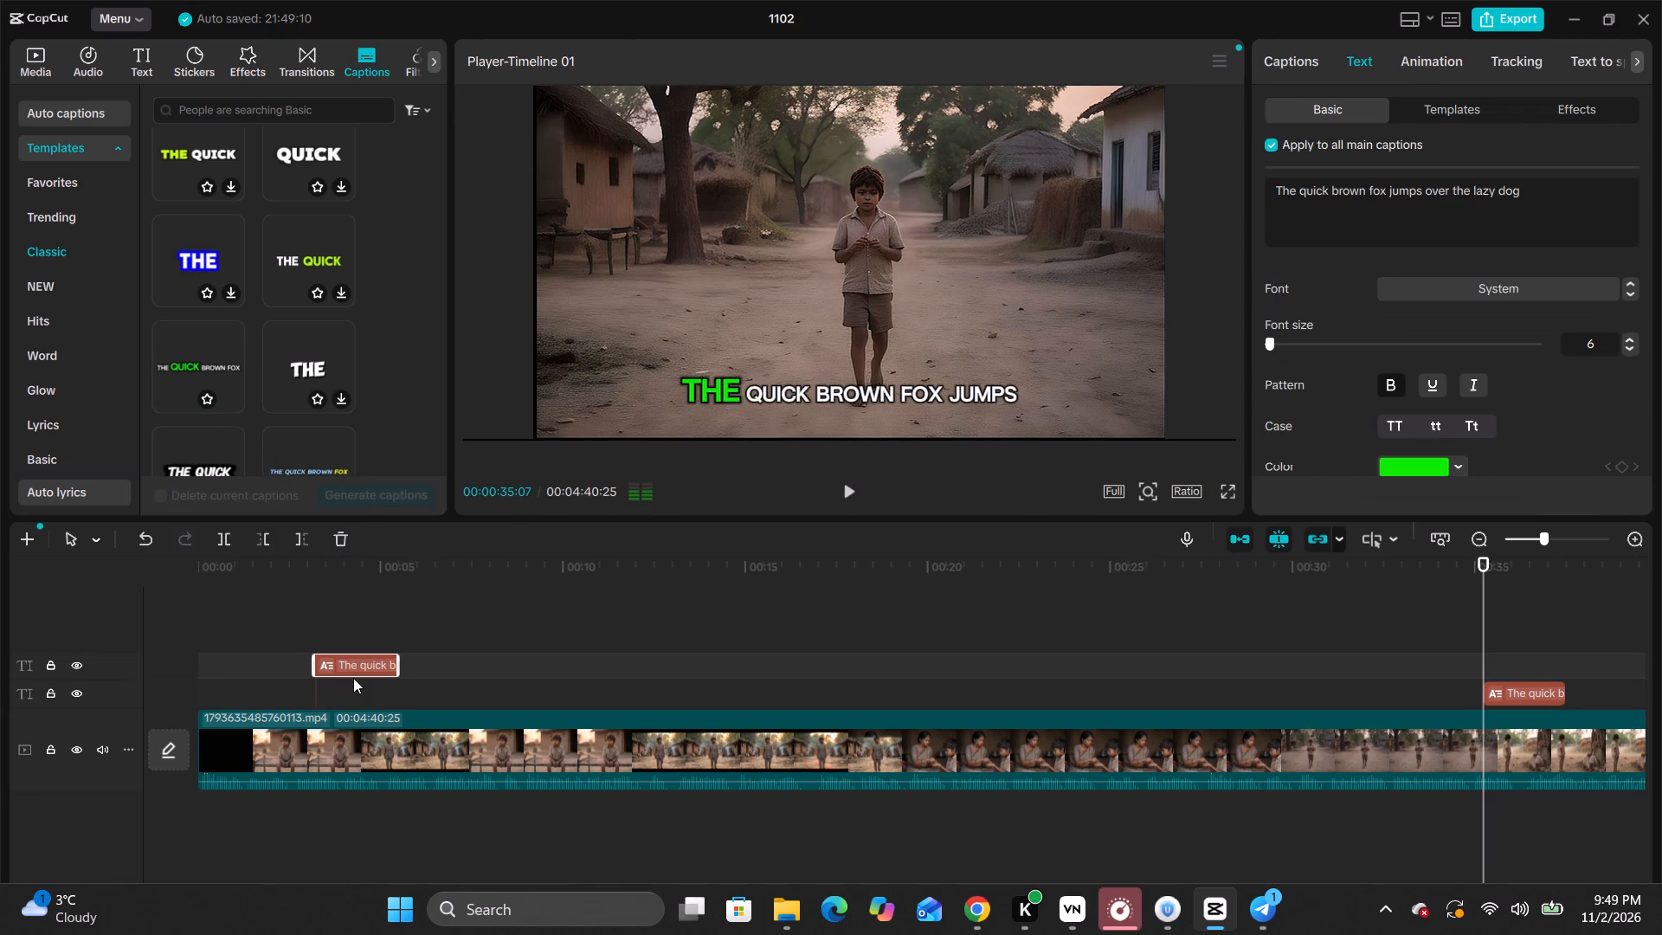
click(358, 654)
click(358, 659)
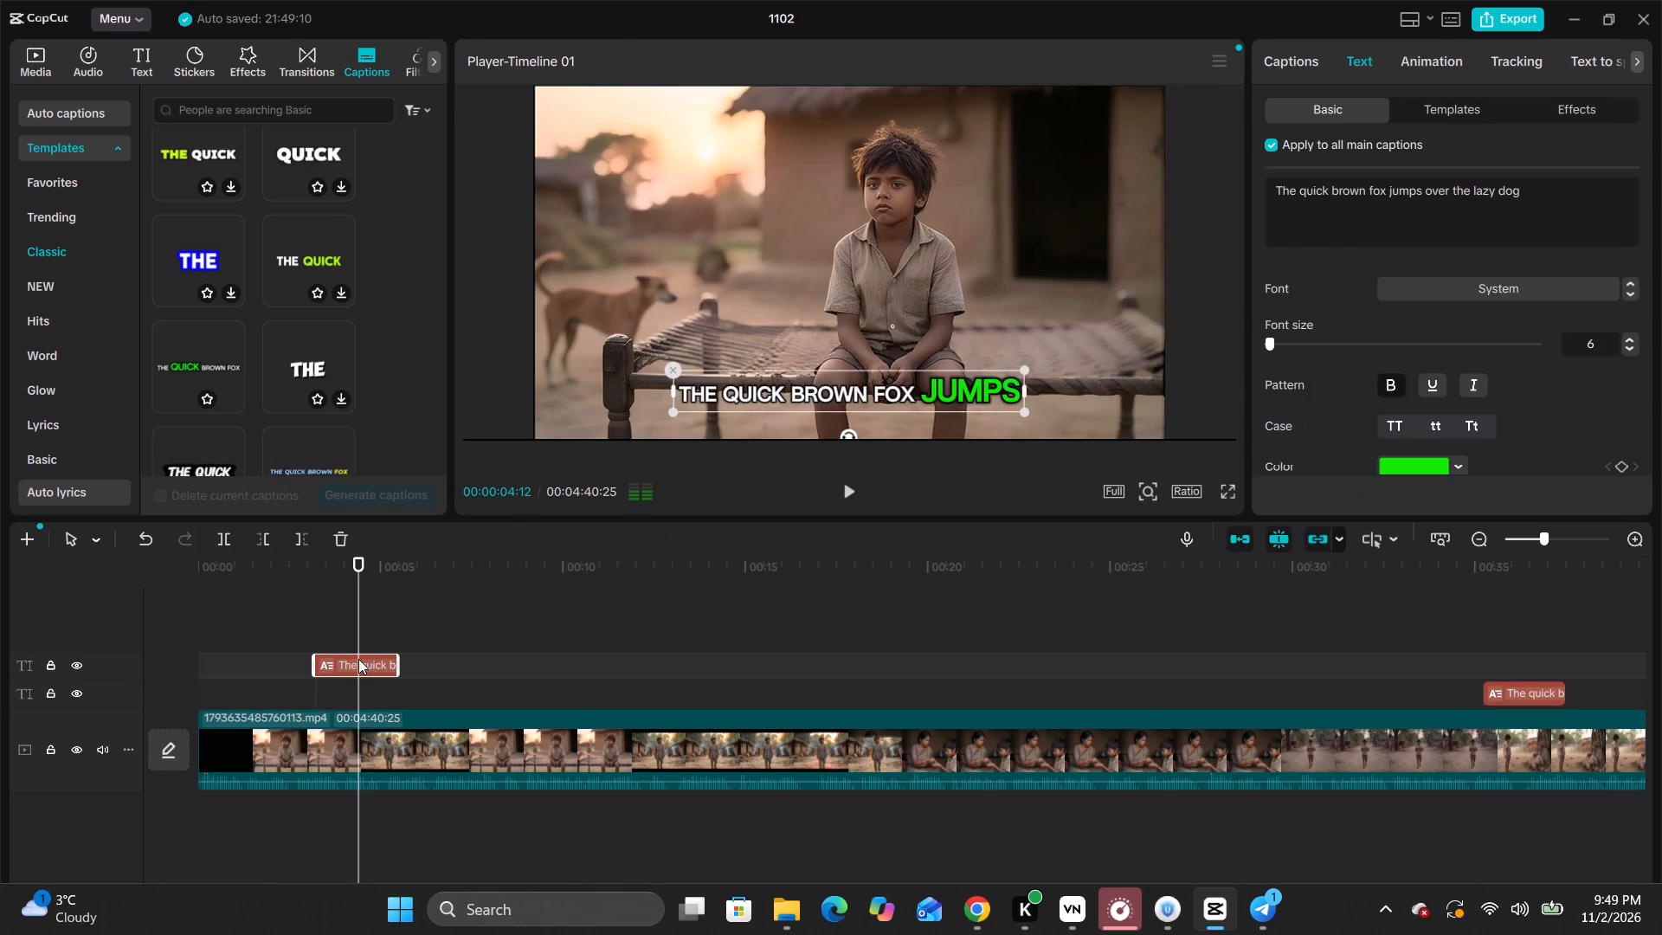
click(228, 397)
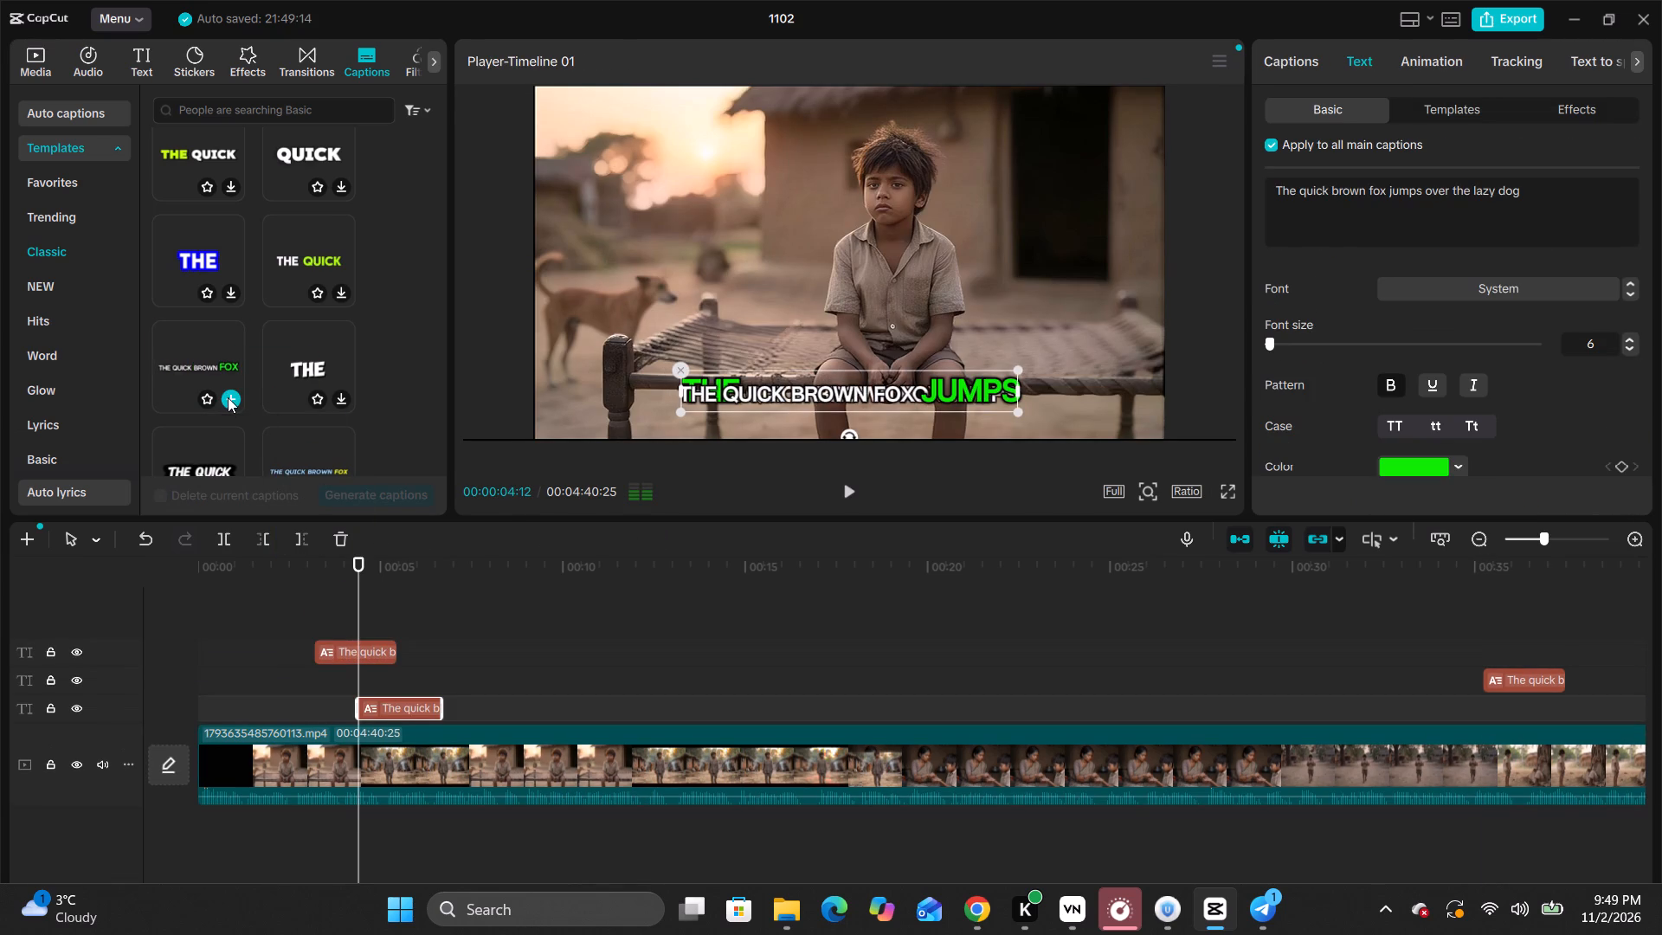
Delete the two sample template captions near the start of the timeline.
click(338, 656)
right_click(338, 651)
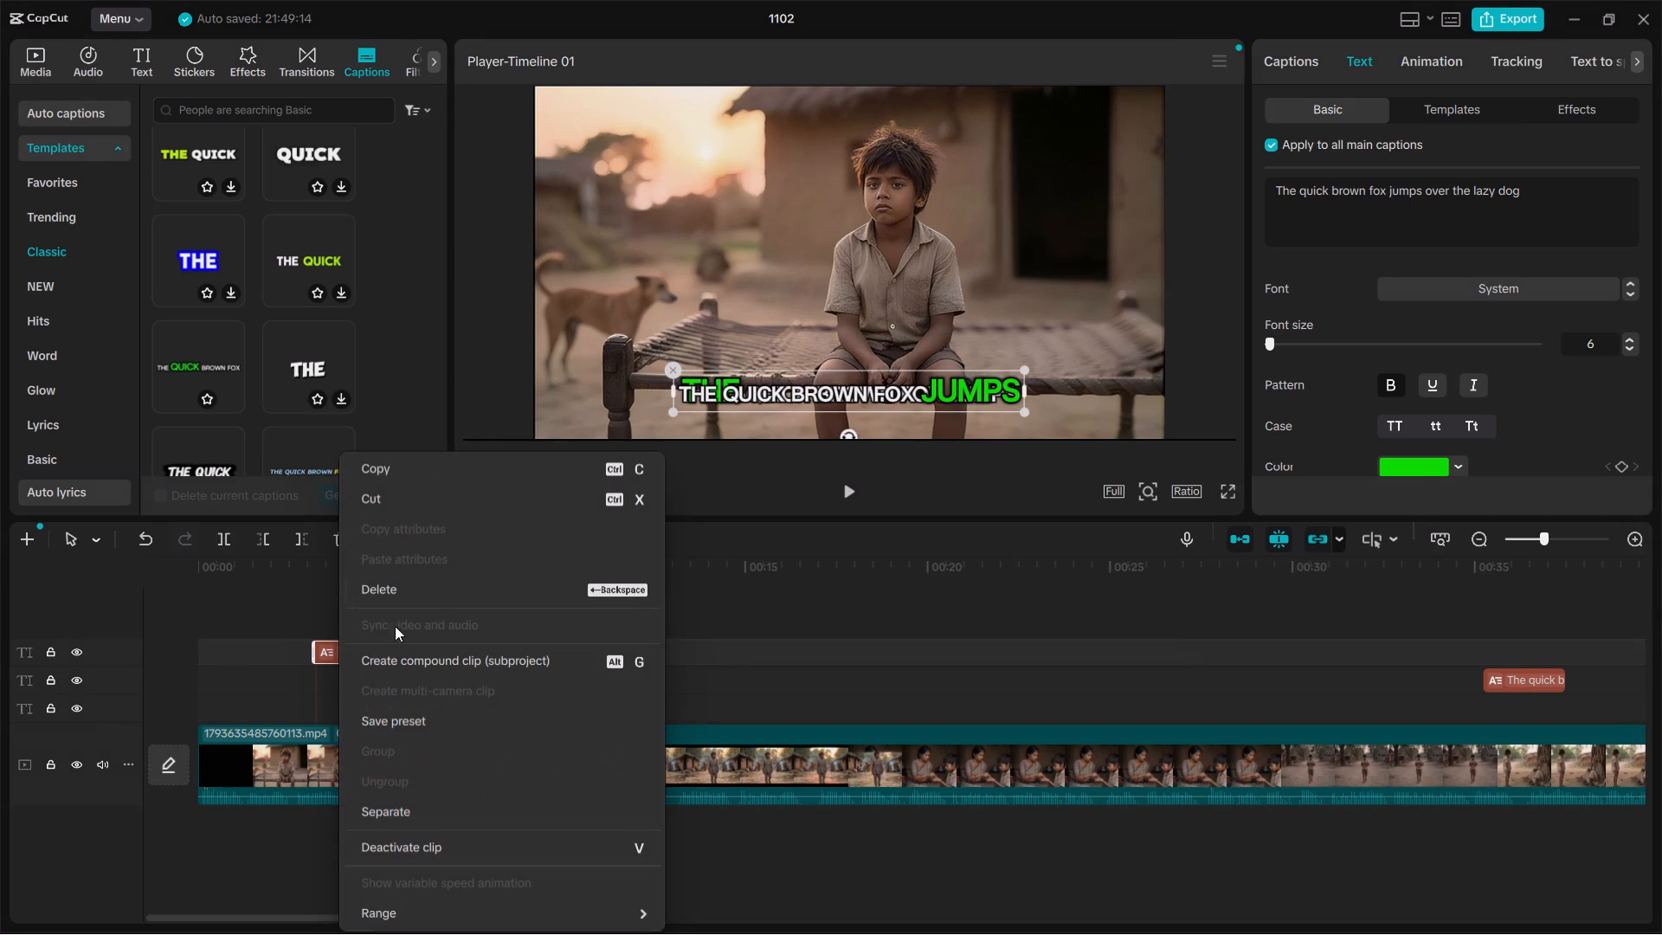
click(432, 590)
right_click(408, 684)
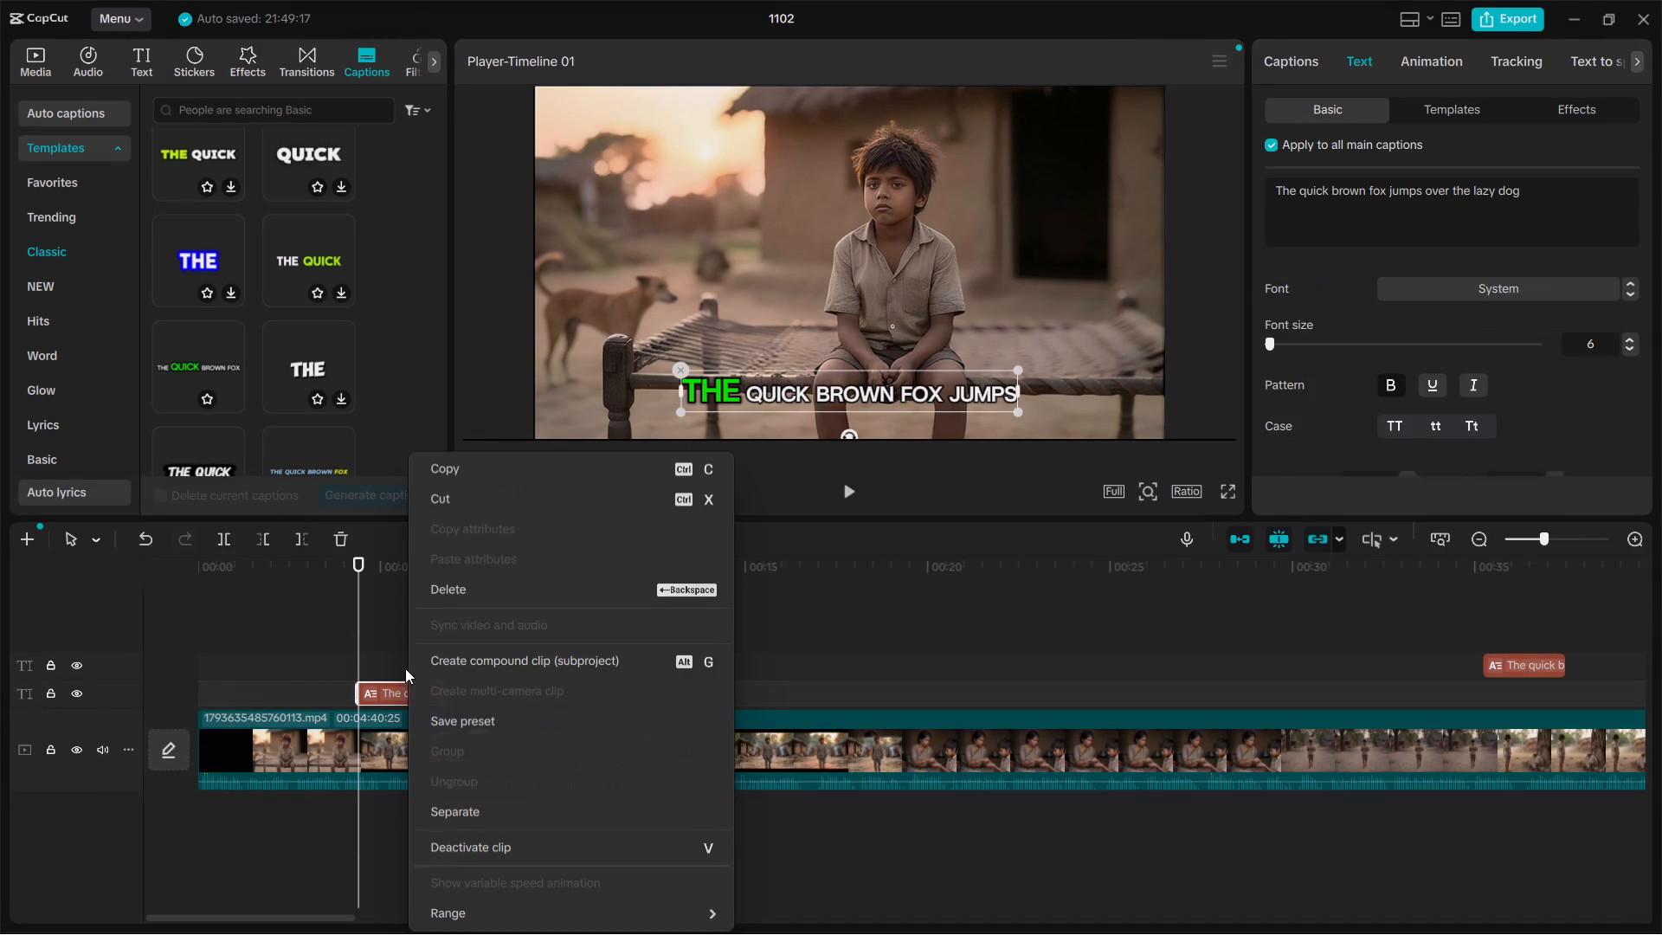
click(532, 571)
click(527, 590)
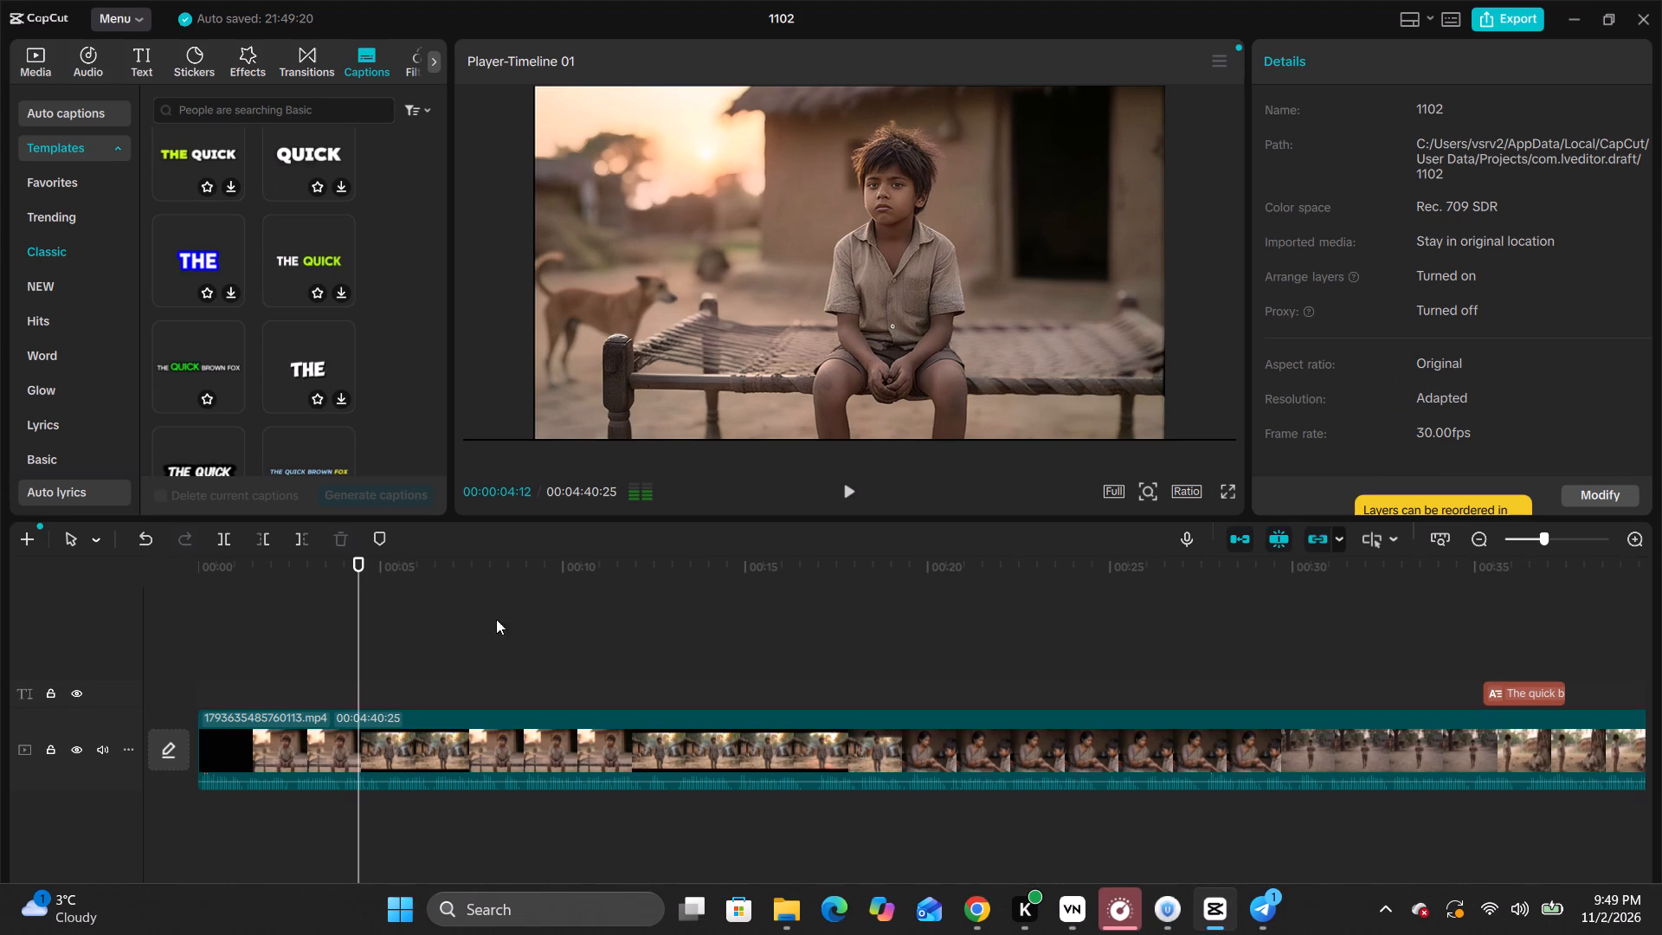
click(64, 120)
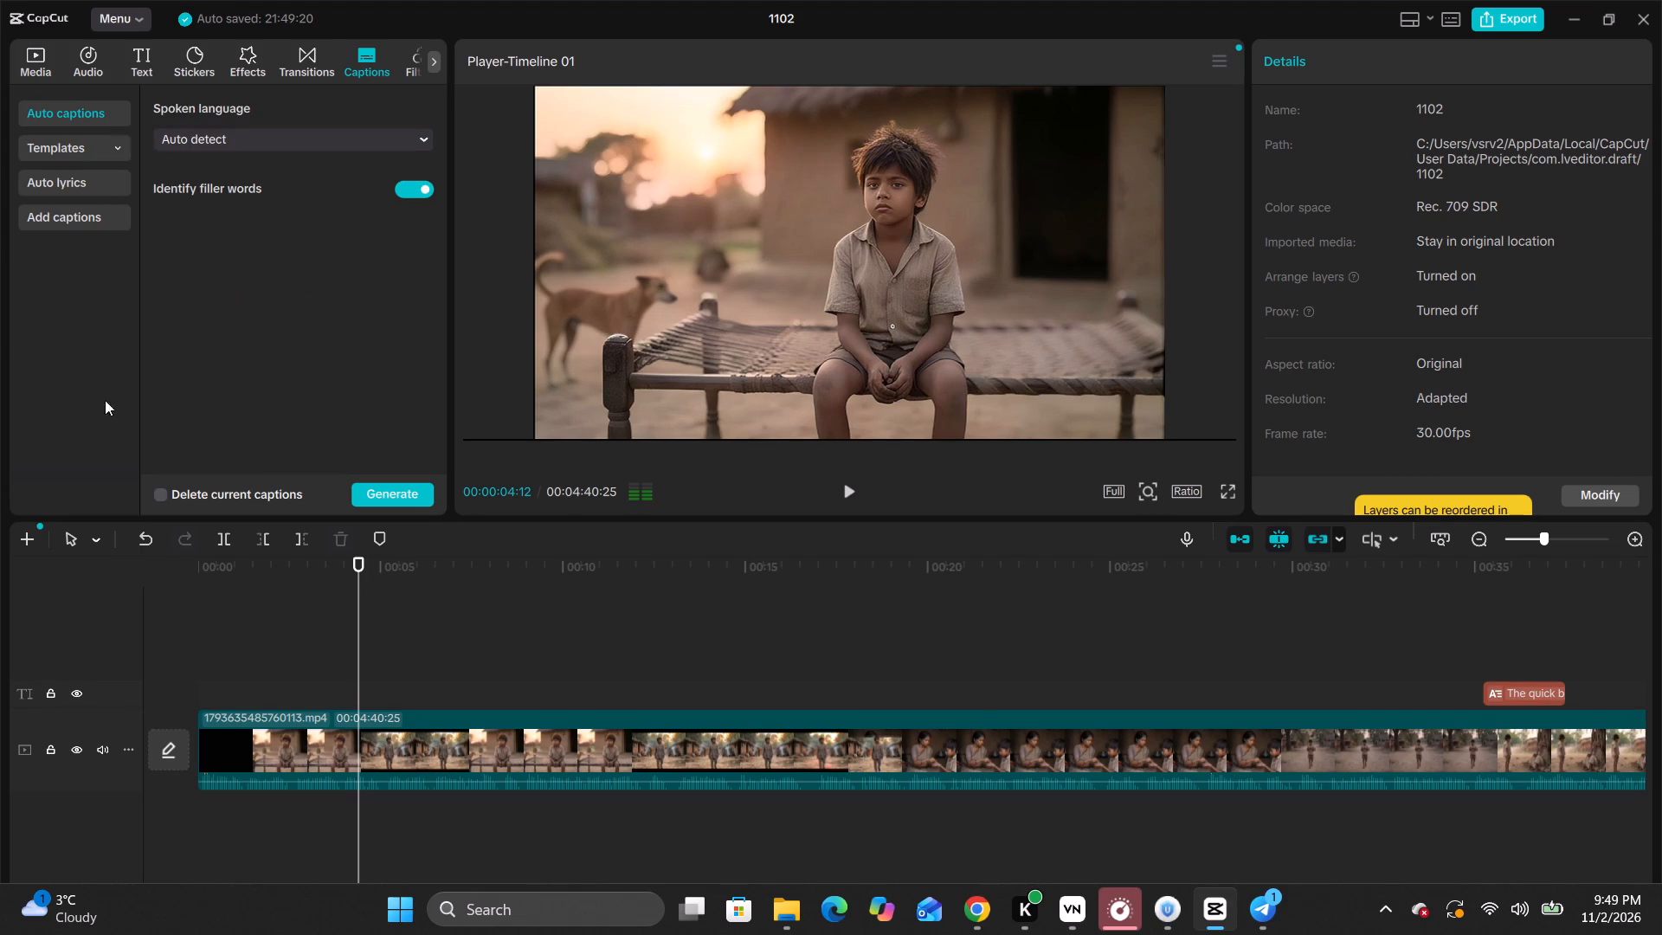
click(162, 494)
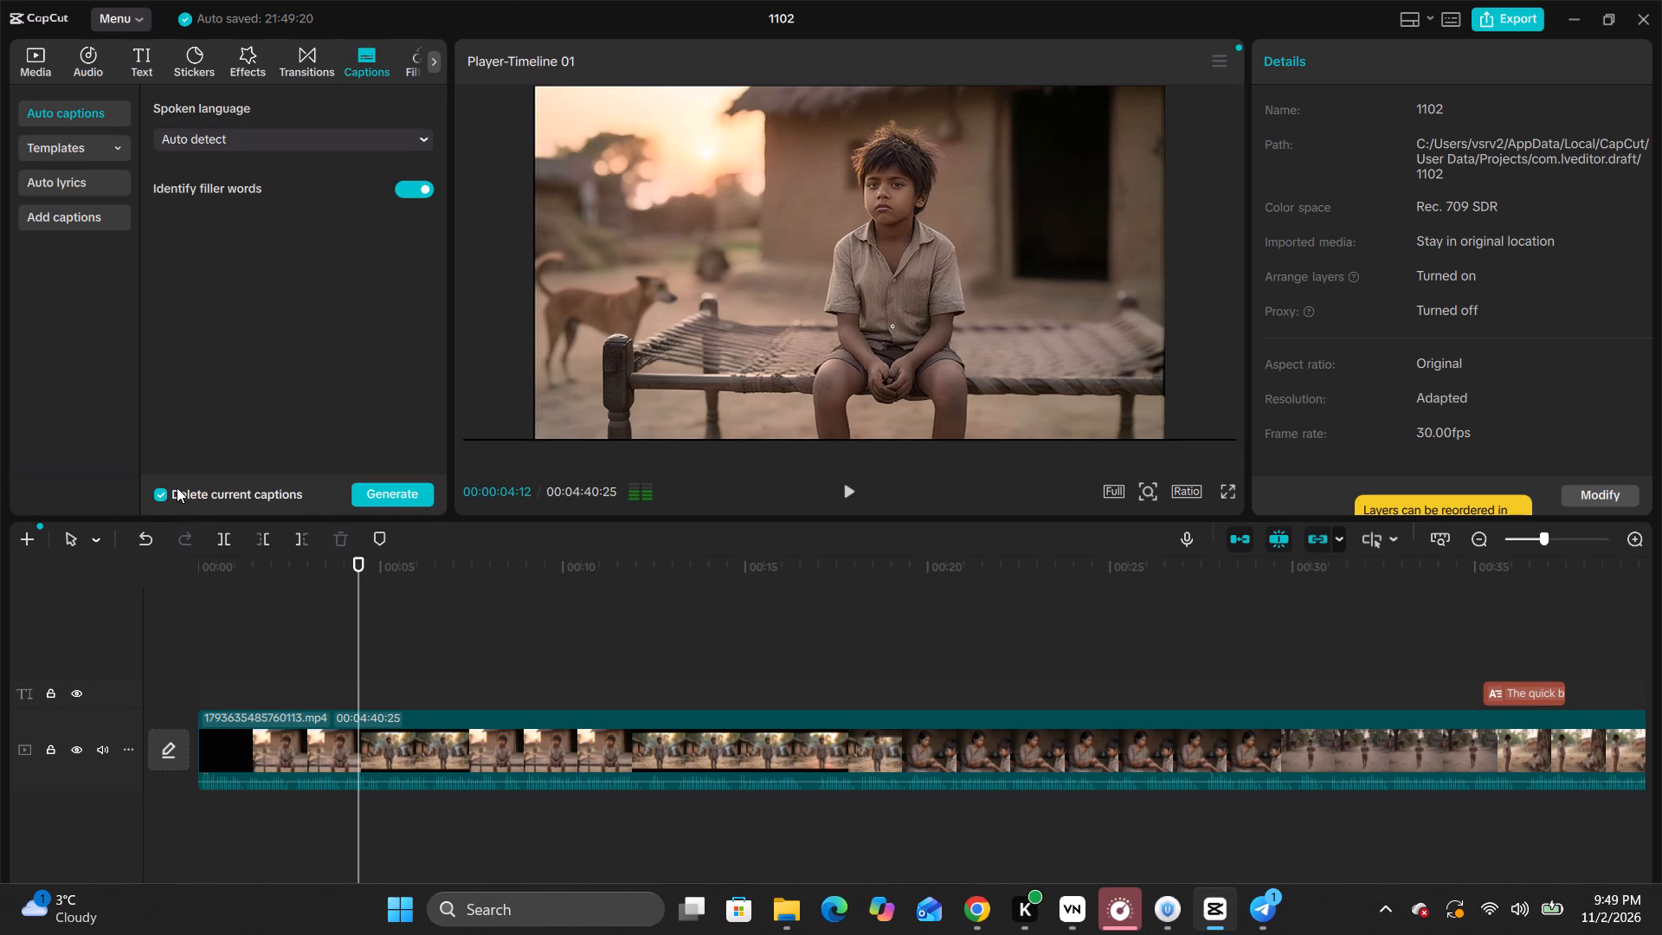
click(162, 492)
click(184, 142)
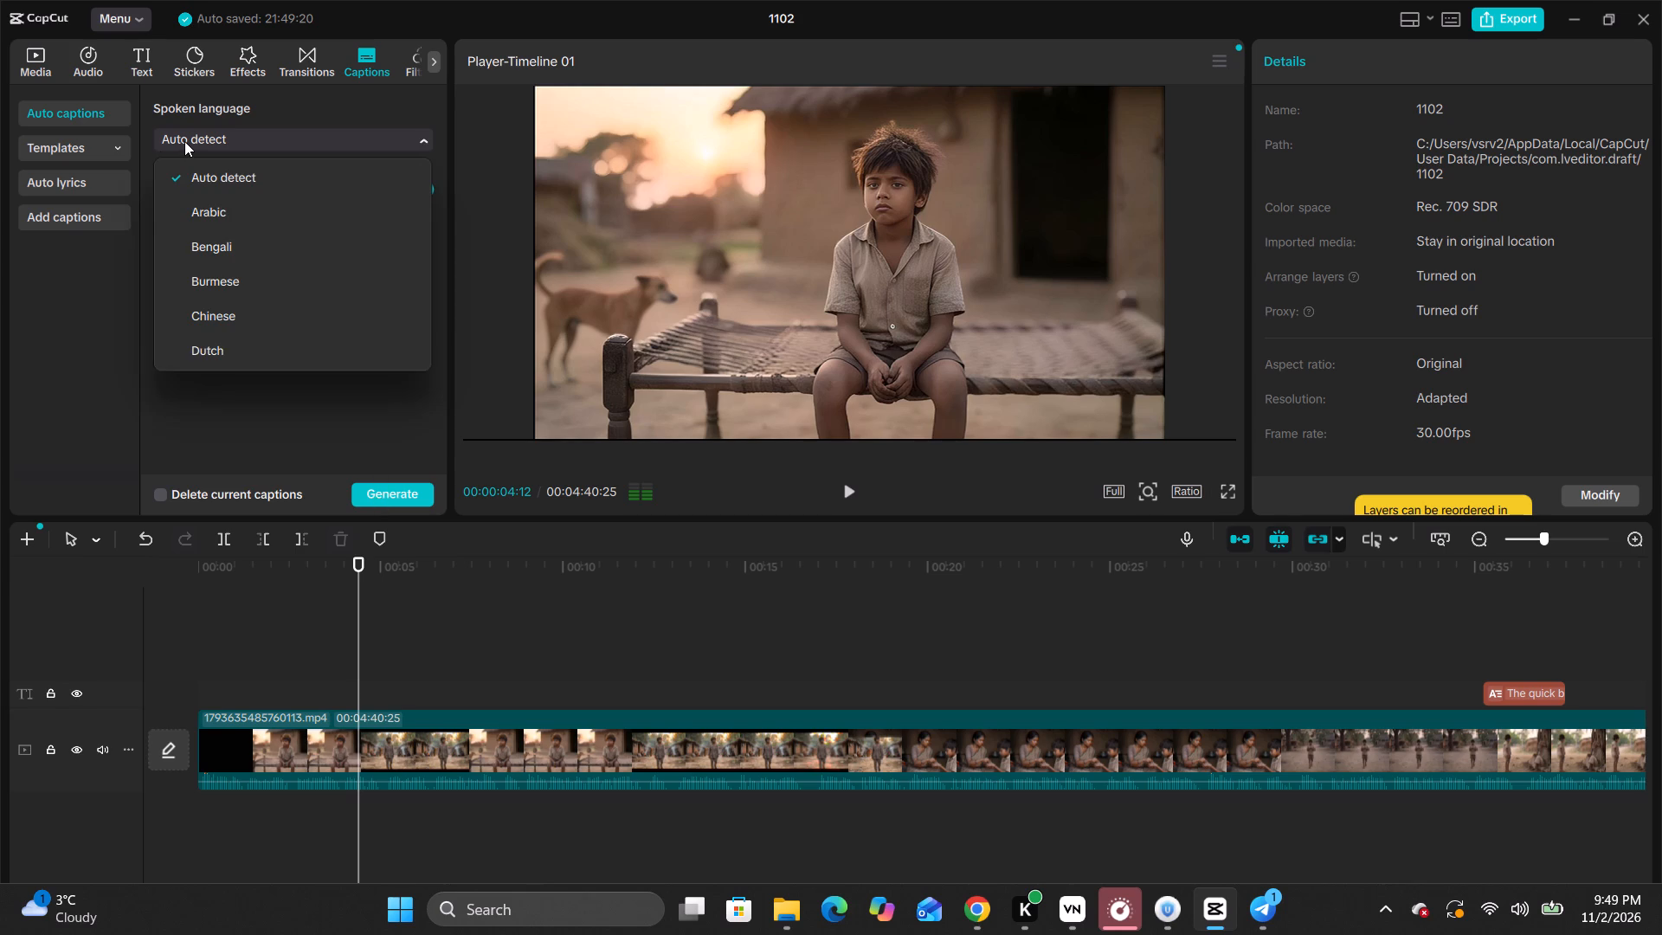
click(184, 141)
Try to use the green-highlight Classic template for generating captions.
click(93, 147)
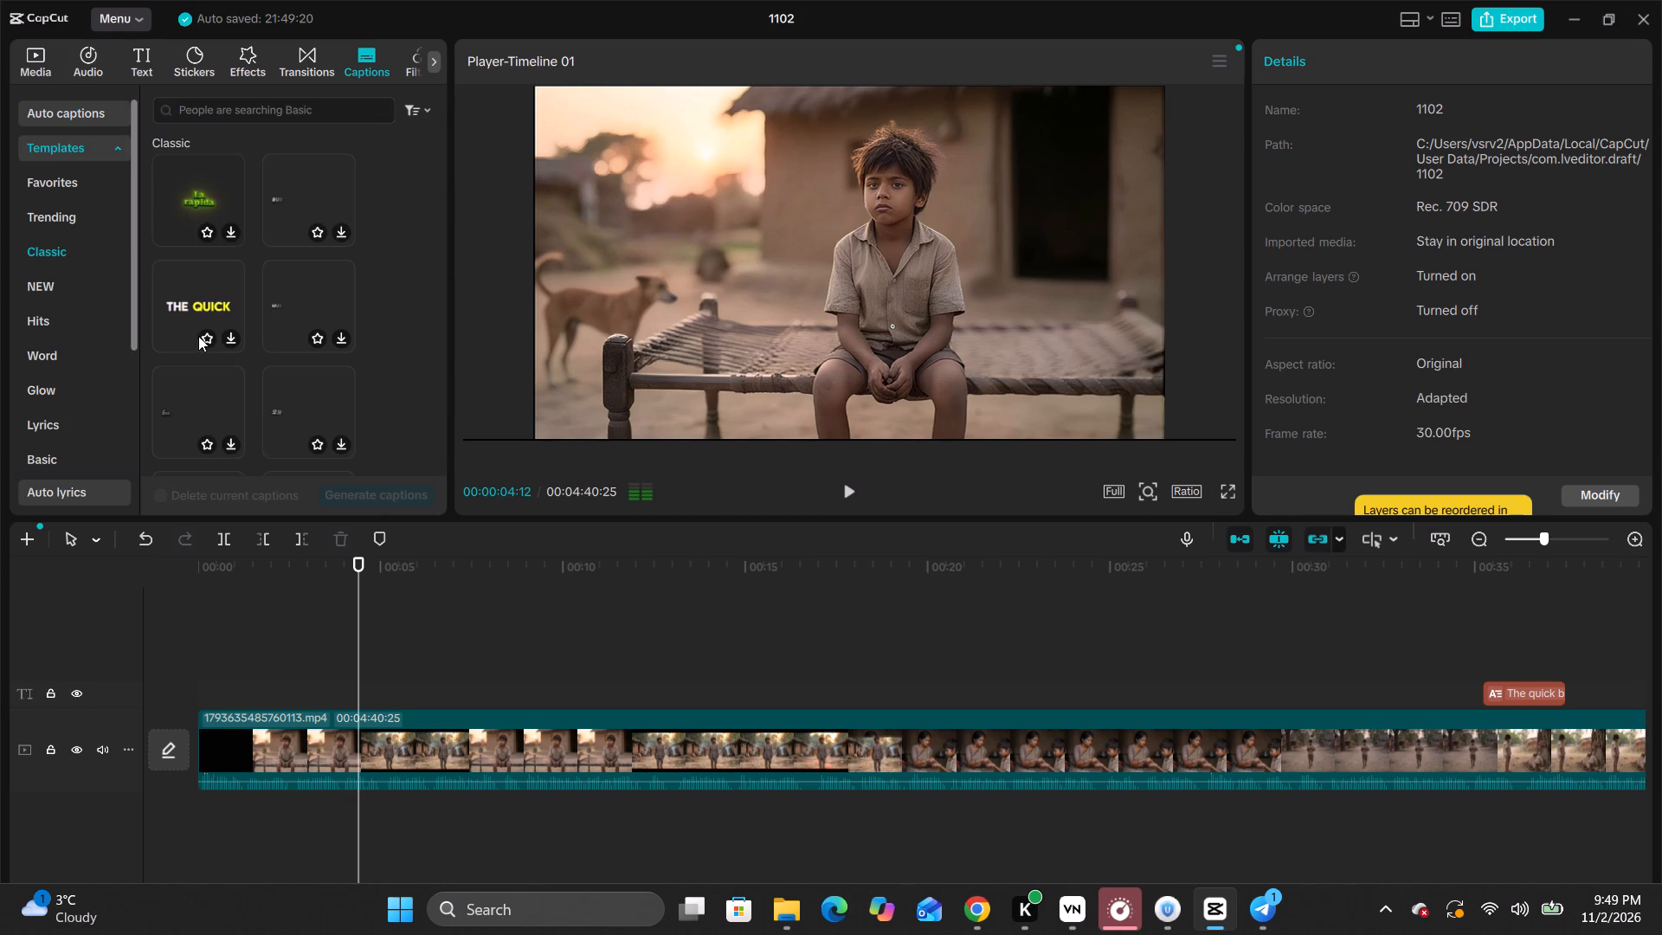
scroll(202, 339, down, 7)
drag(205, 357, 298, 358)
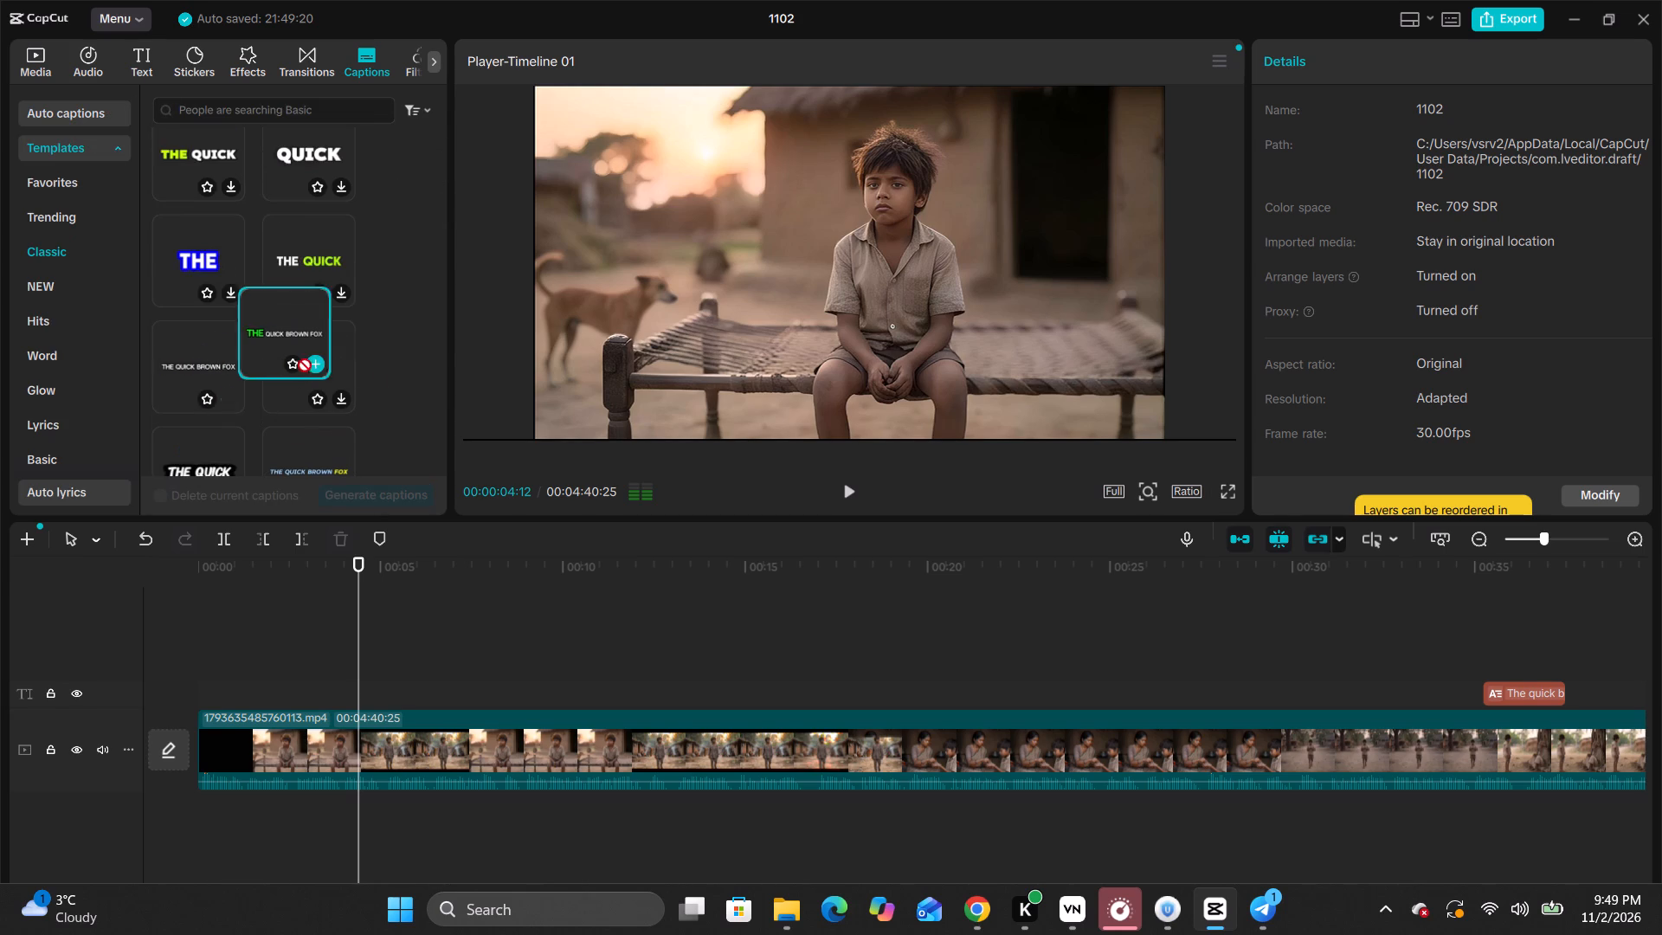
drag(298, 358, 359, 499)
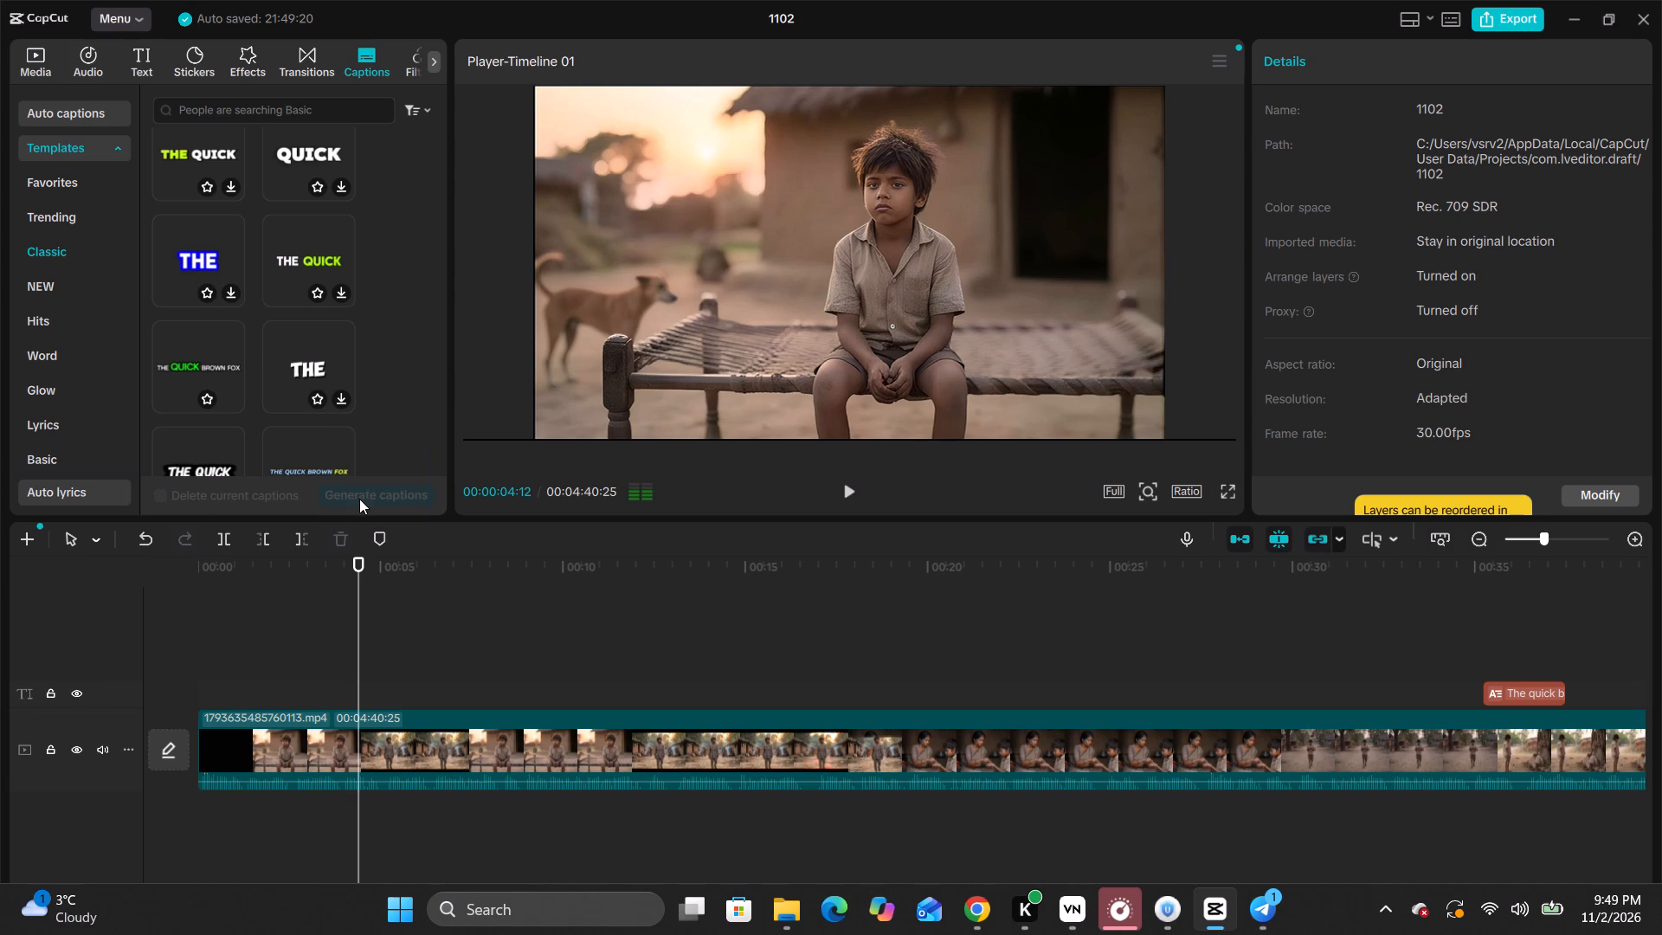
Generate auto captions for the story video with the spoken language on Auto detect and filler word identification enabled.
click(55, 115)
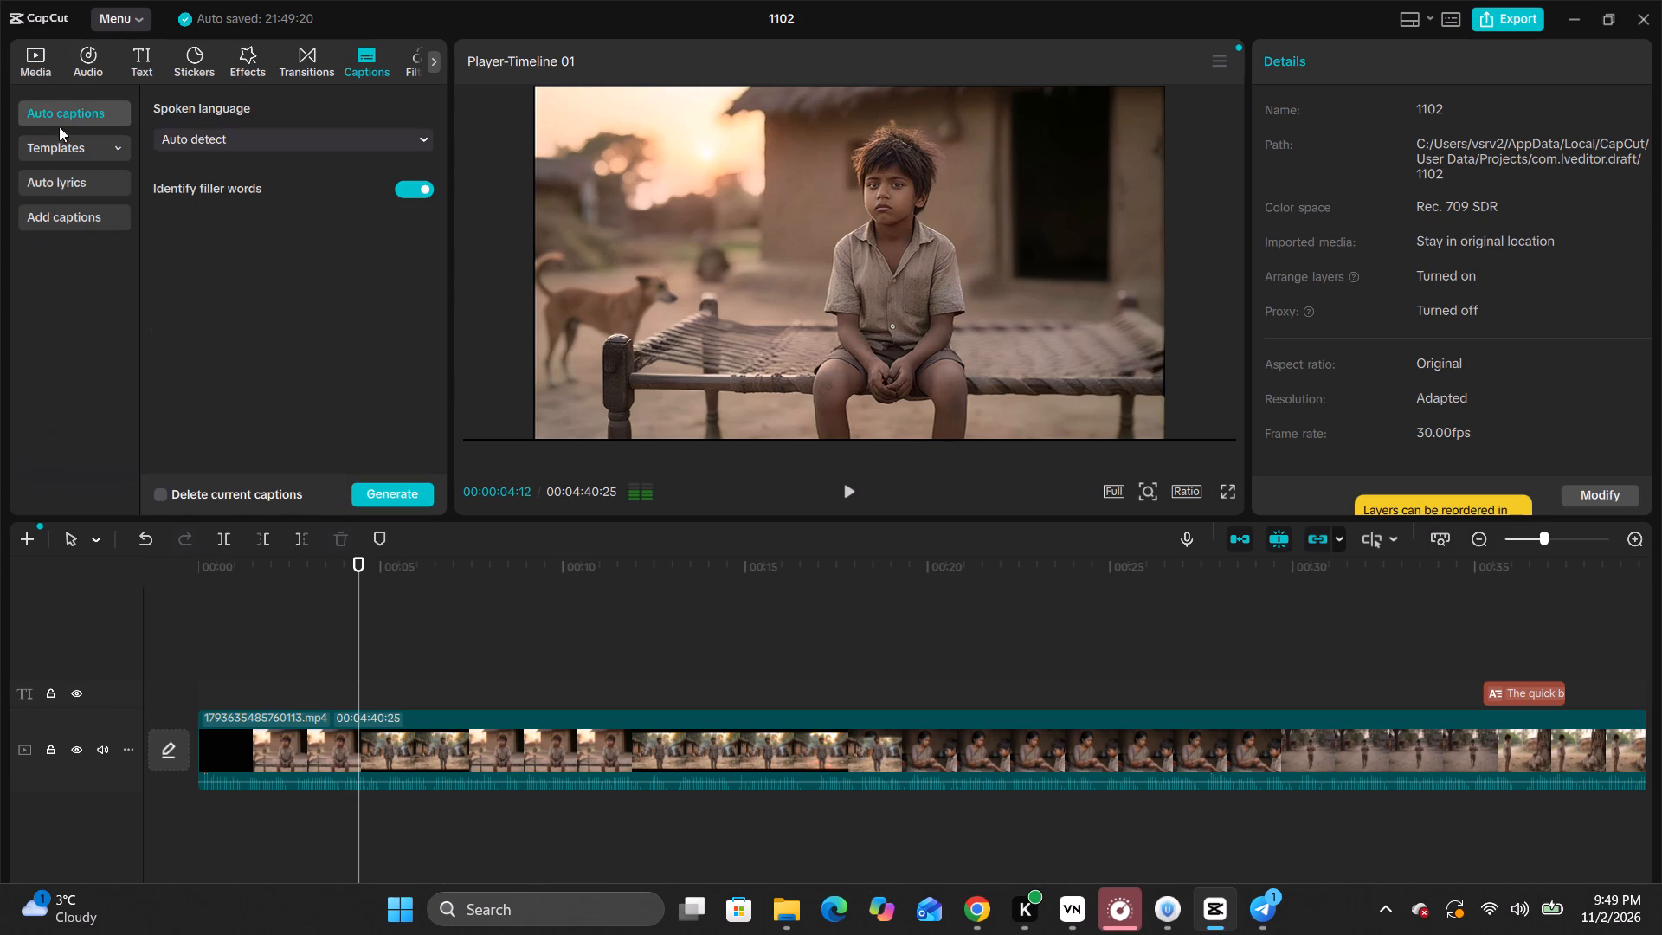
click(96, 215)
click(87, 184)
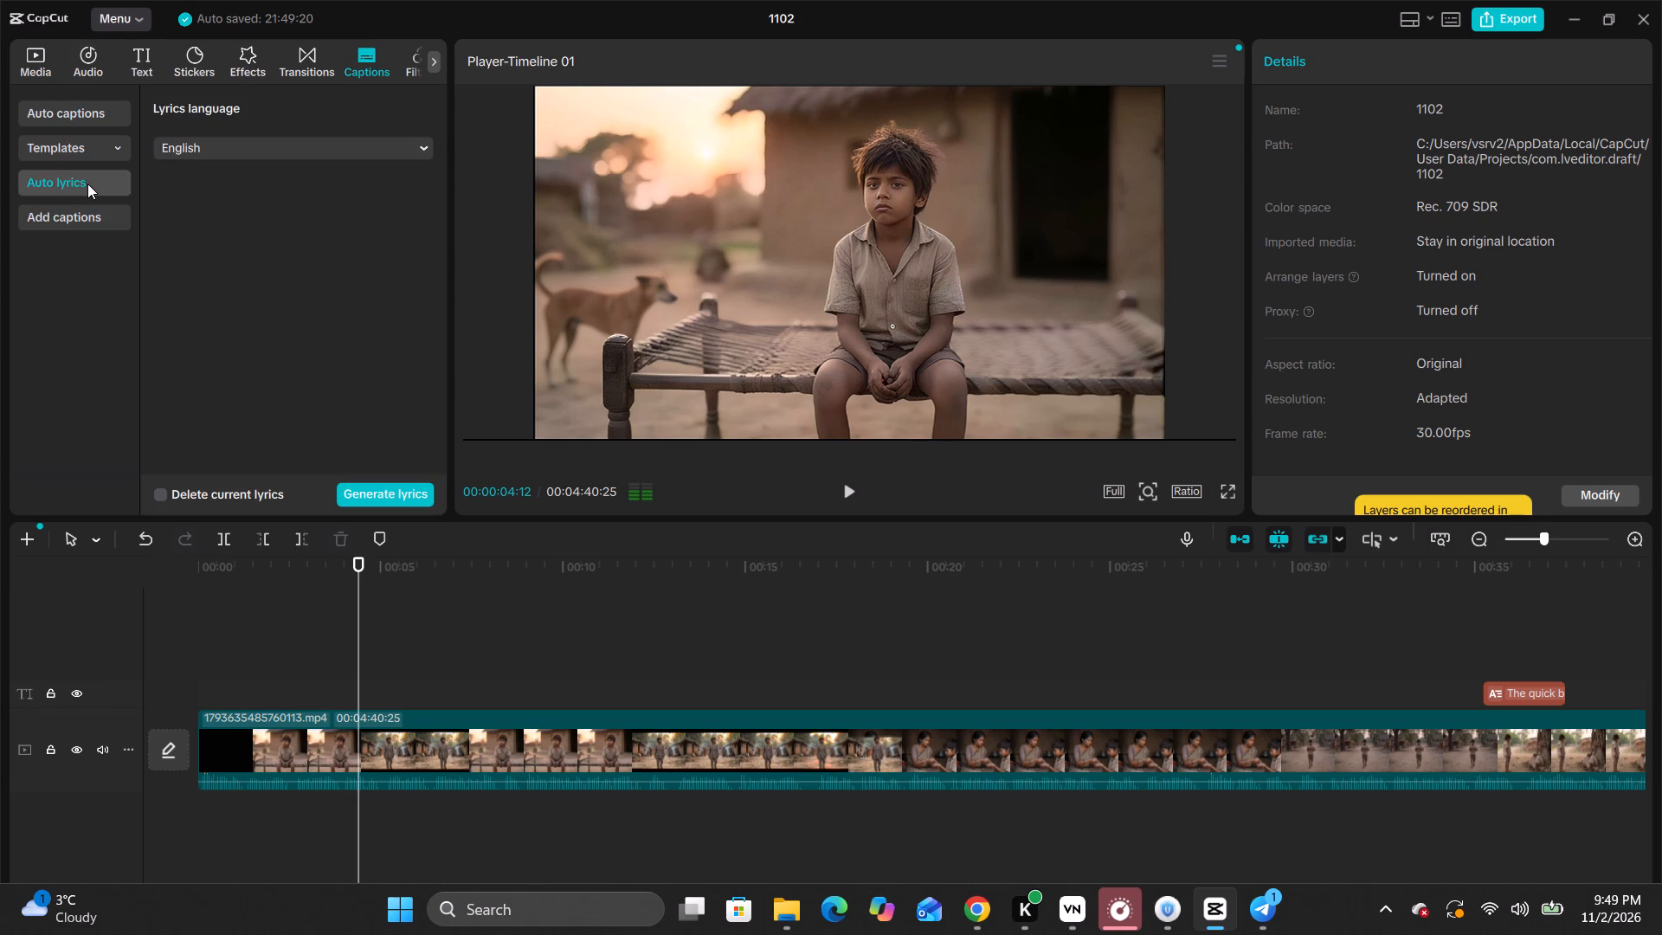
click(75, 120)
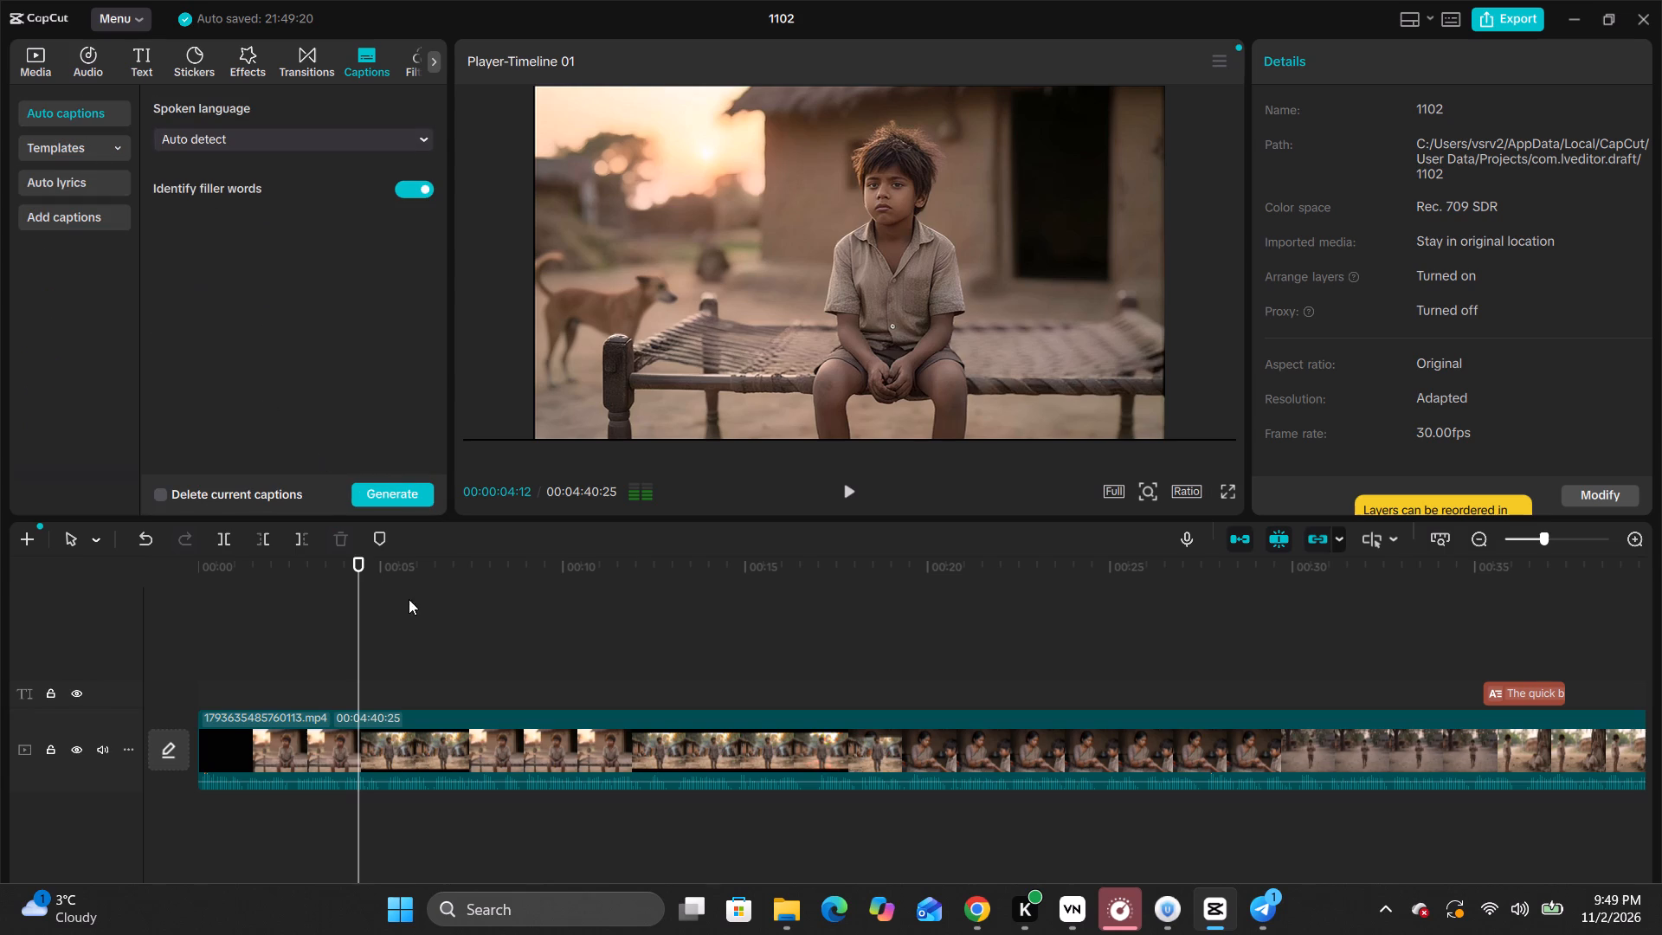
click(382, 494)
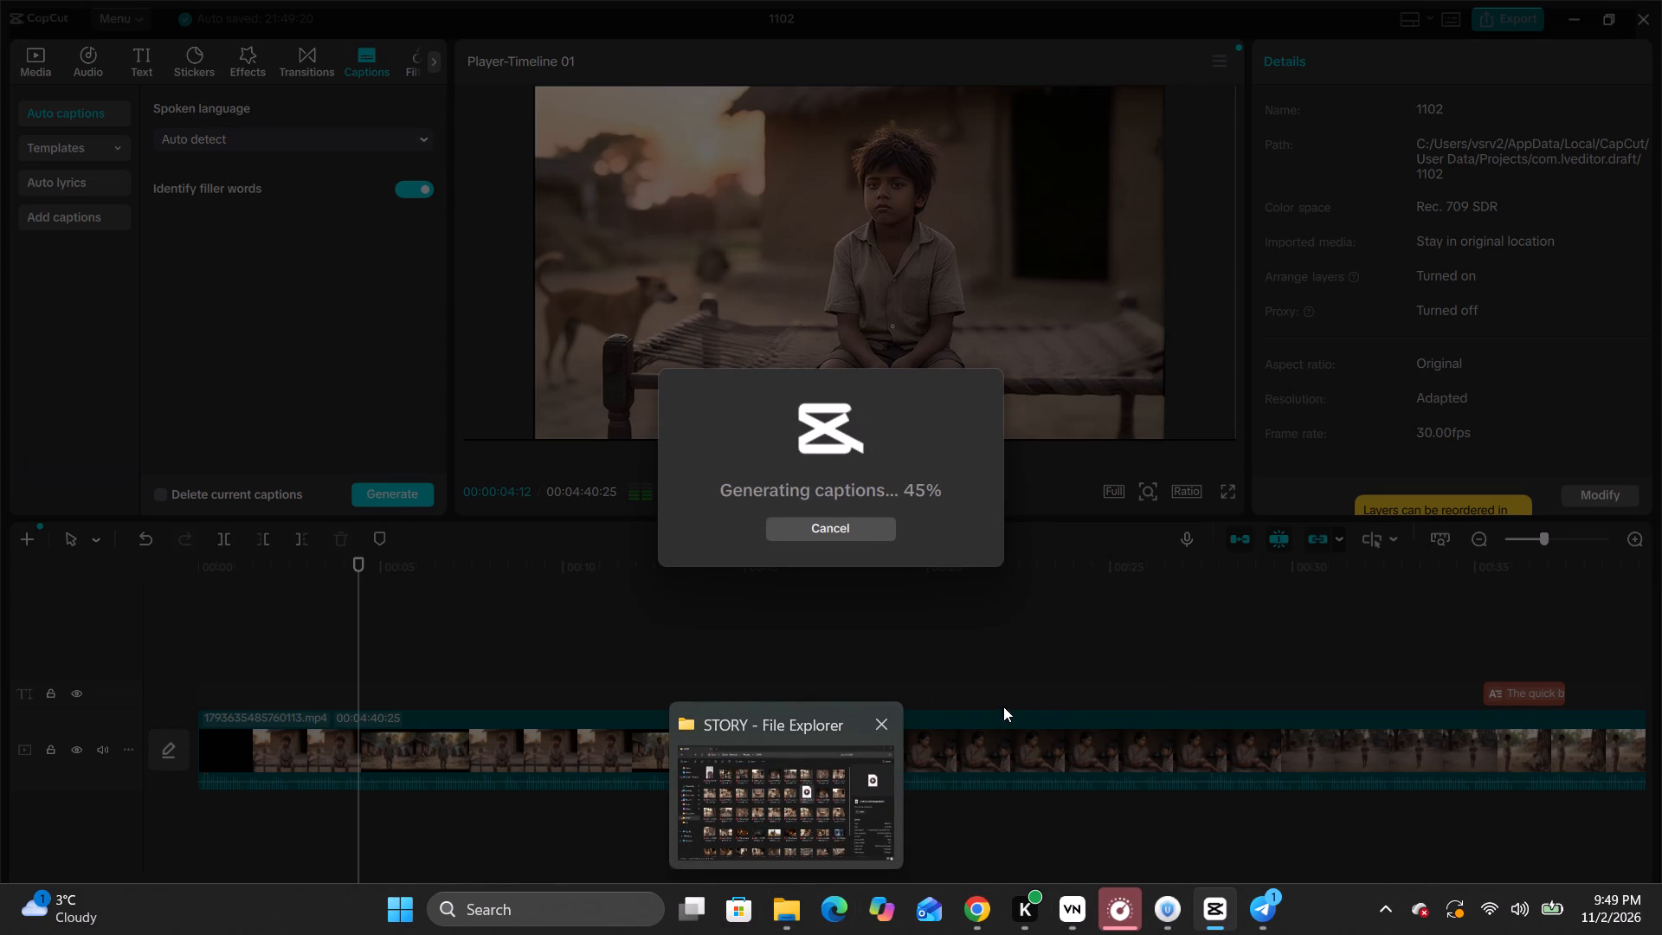
Close the STORY folder window in File Explorer.
click(1019, 685)
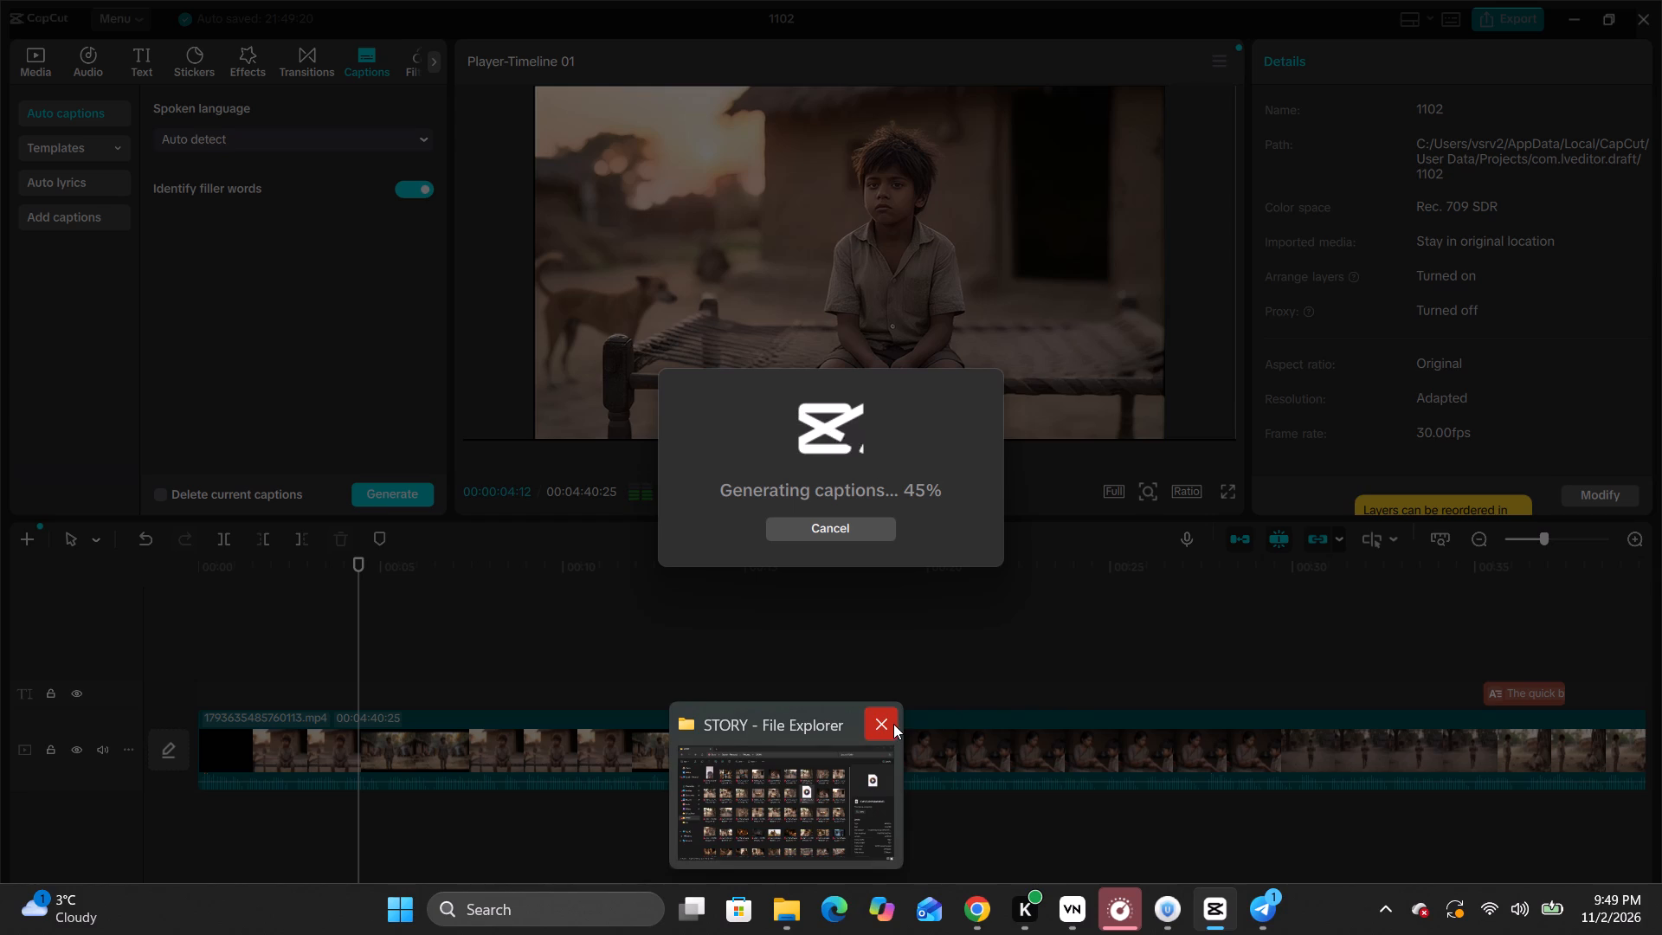
click(893, 724)
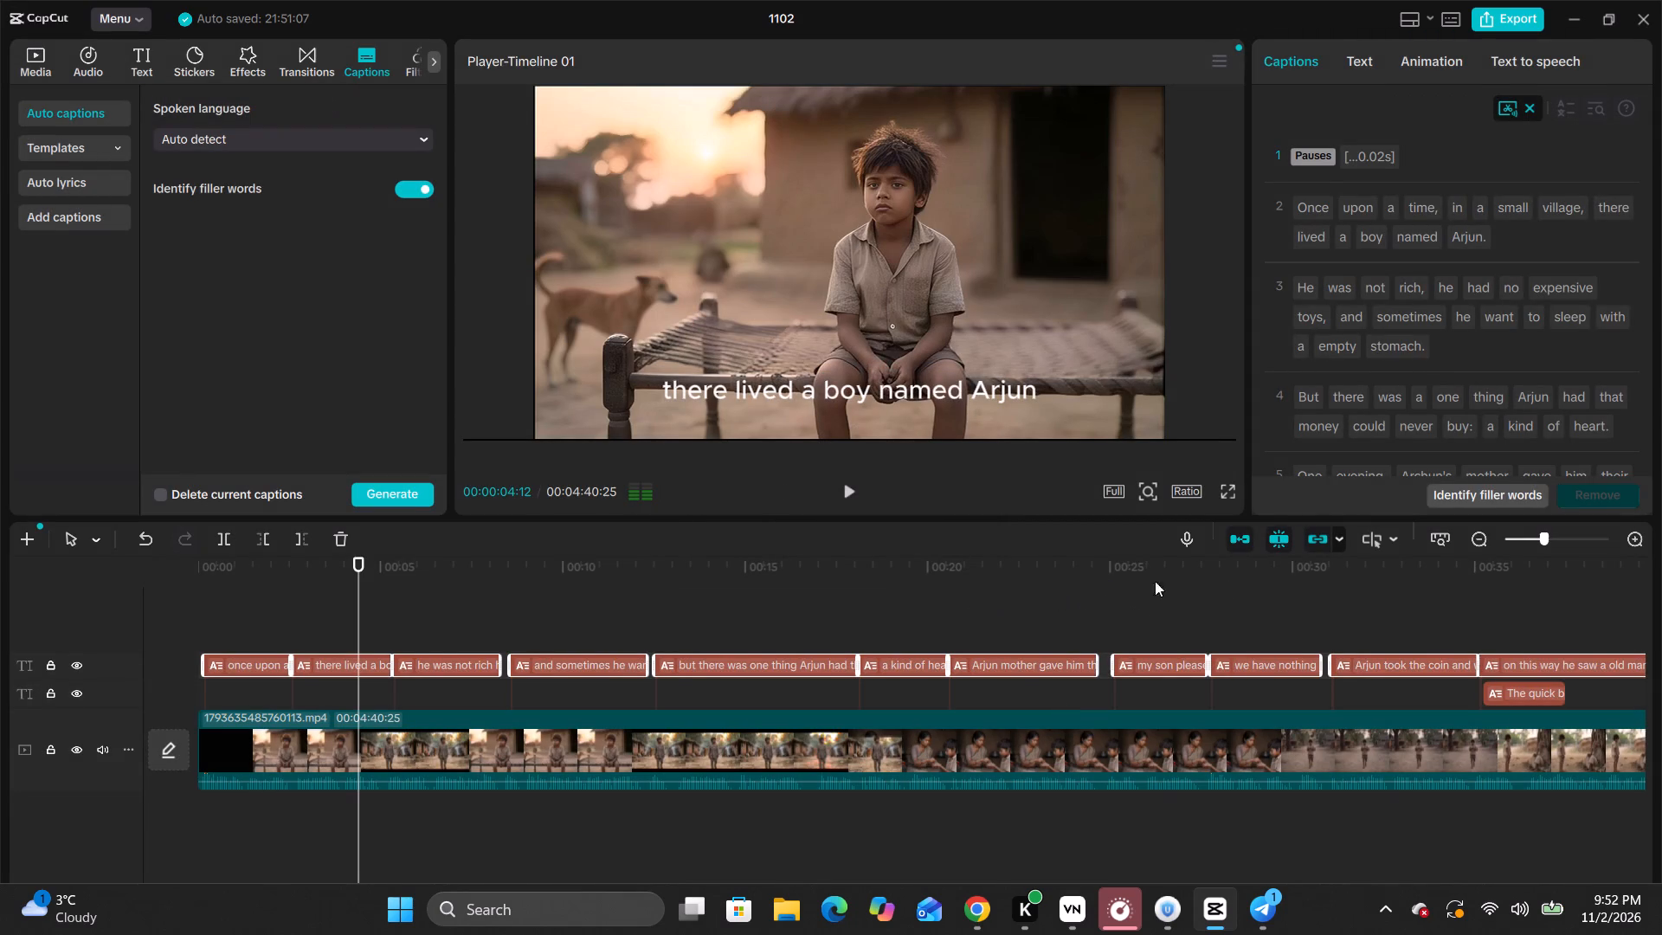
Read through the generated transcript from the opening to the bread-sharing lines, checking the old man's question in the preview.
scroll(1417, 360, down, 4)
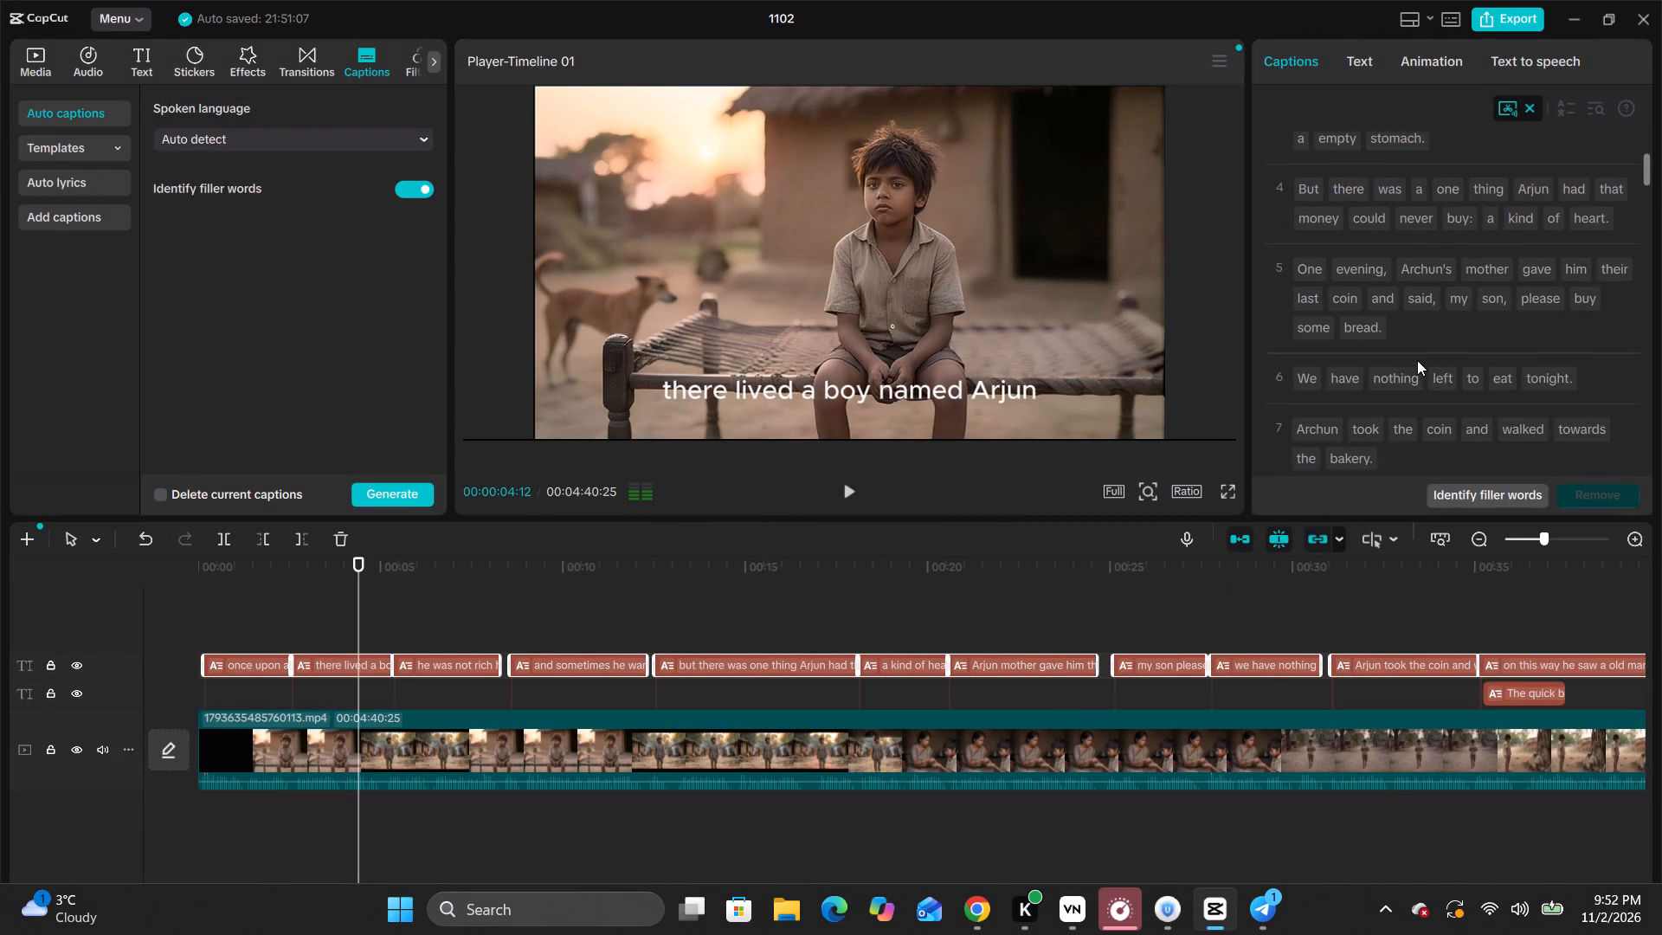
scroll(1417, 360, down, 11)
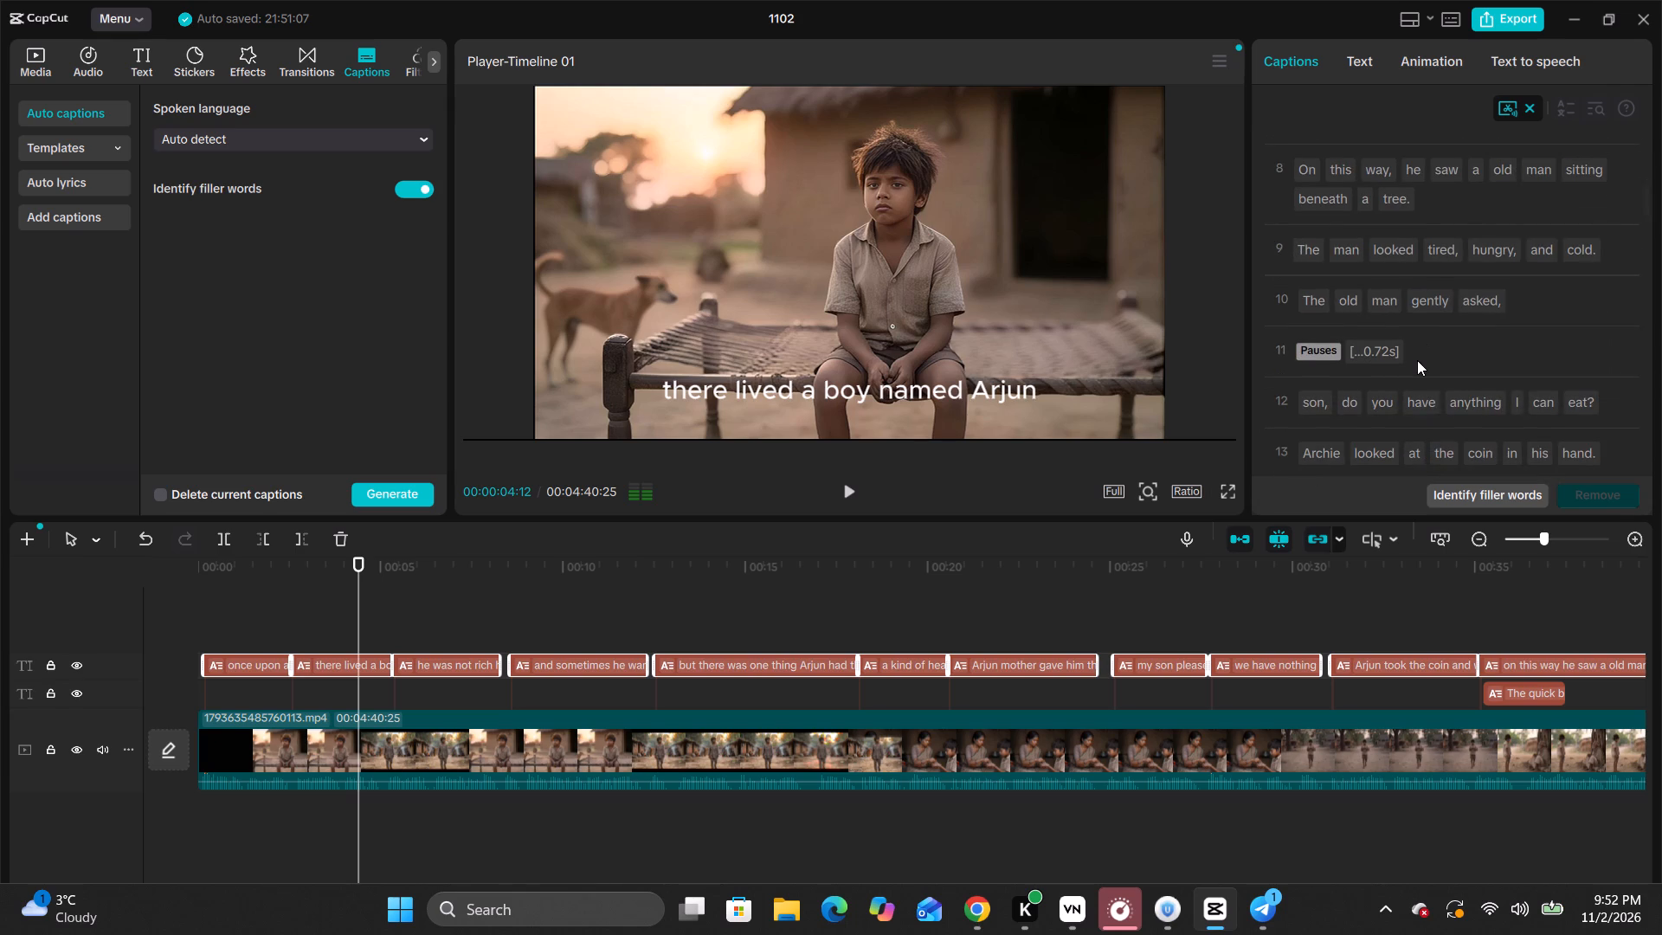
click(1417, 360)
scroll(1417, 360, down, 8)
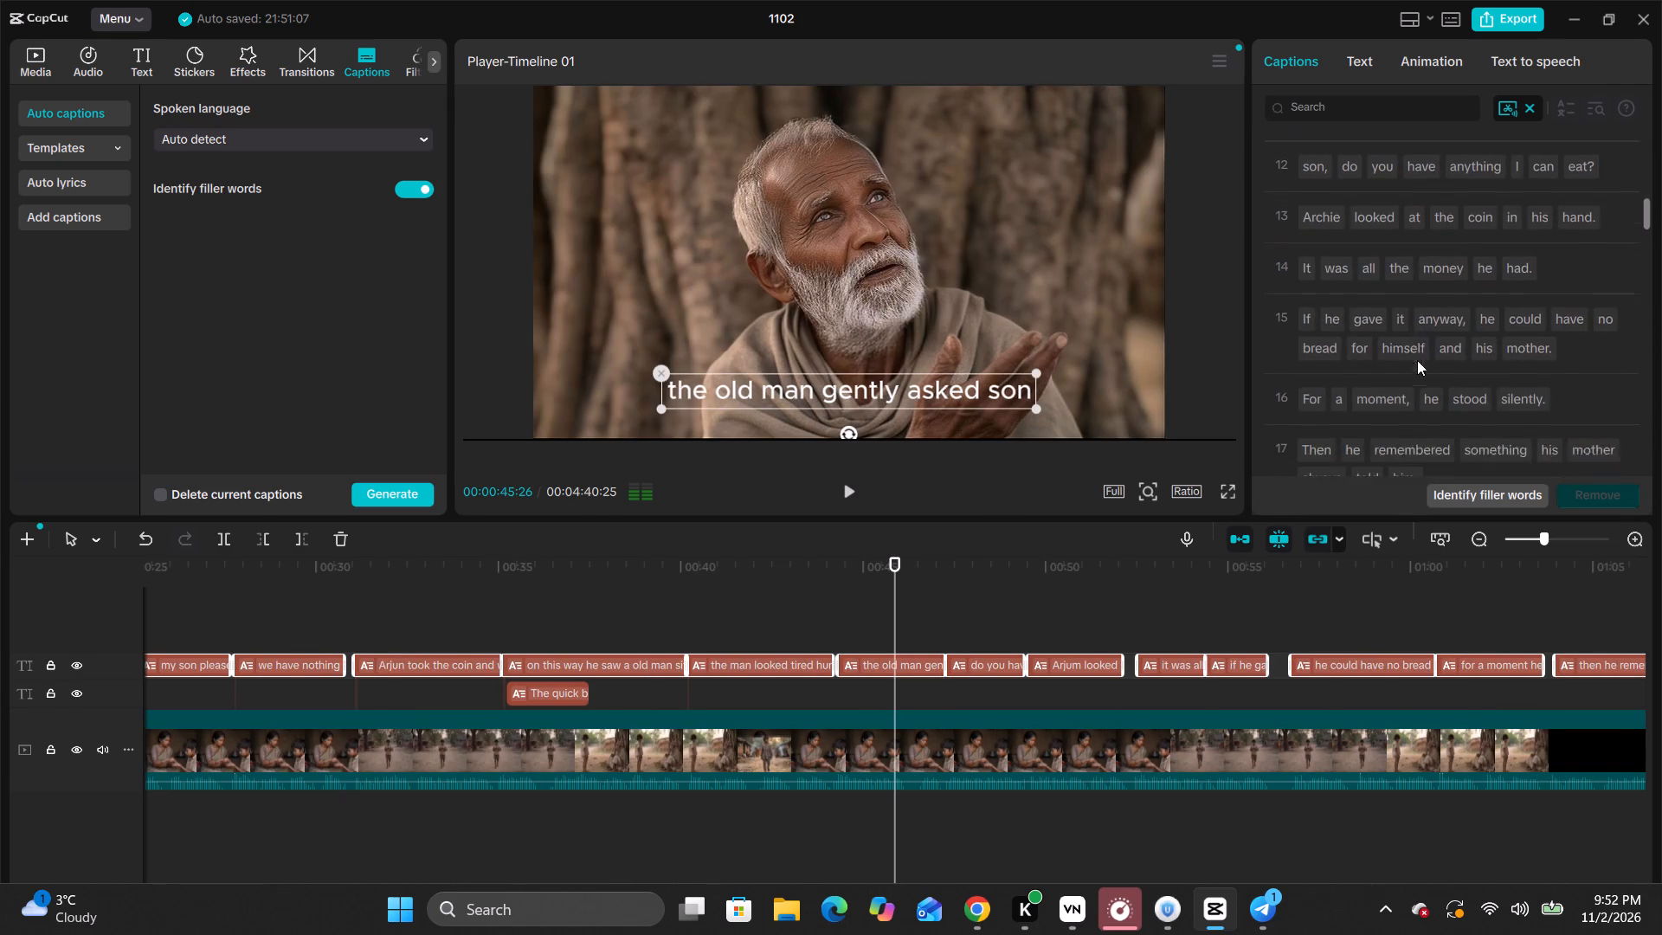
scroll(1417, 360, down, 12)
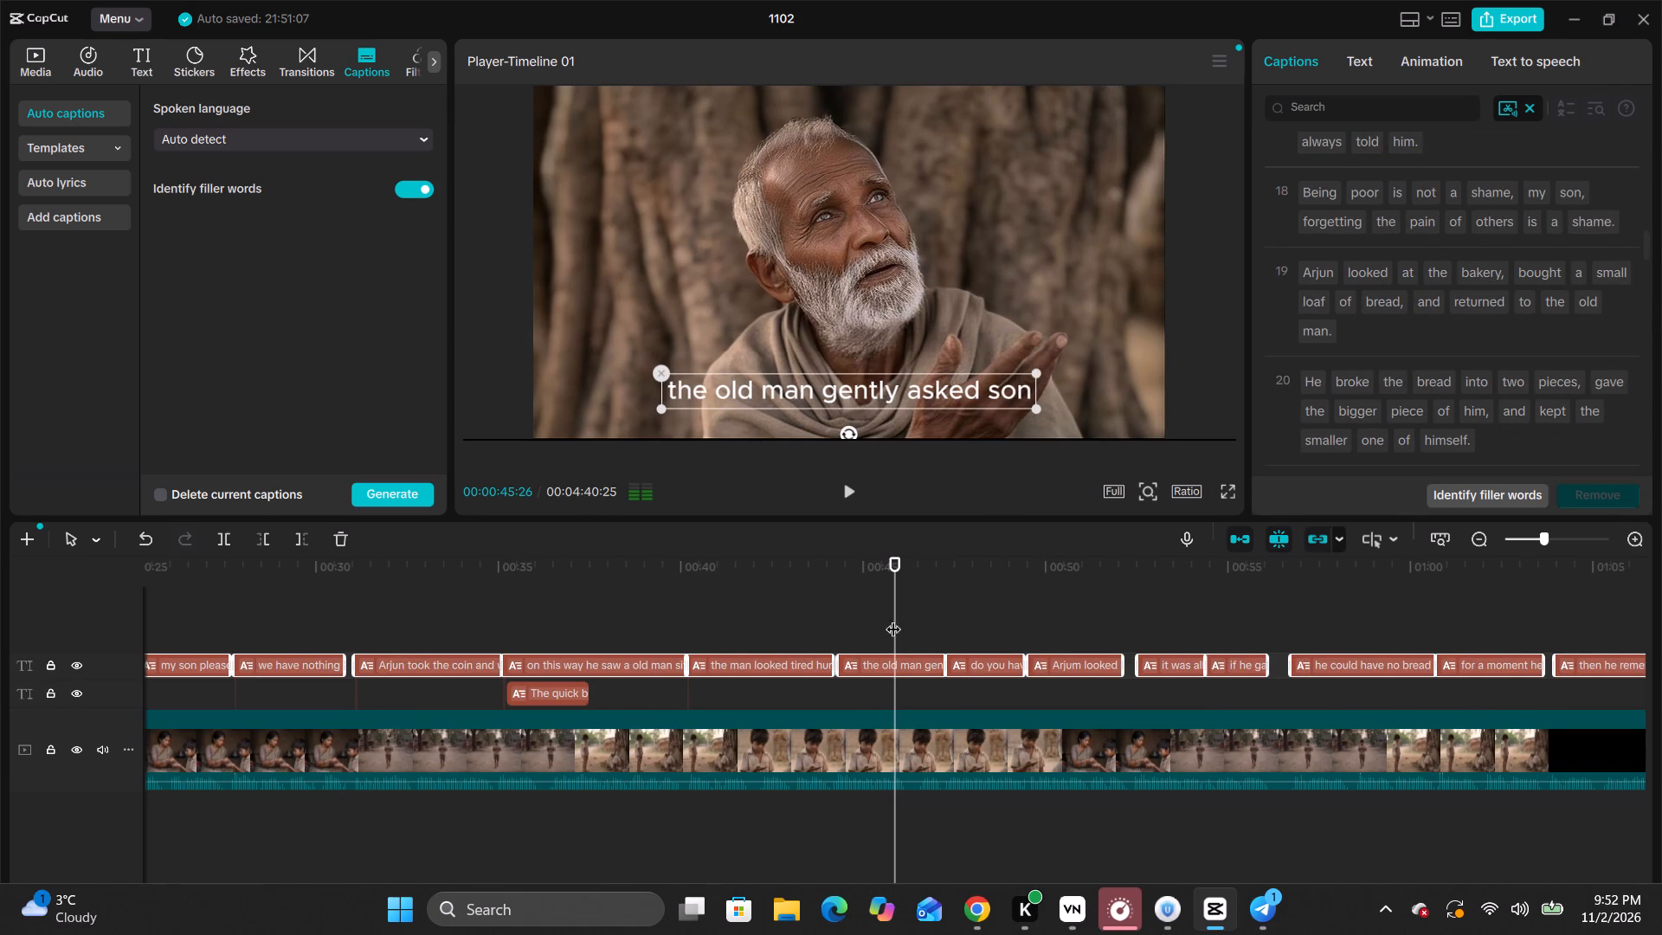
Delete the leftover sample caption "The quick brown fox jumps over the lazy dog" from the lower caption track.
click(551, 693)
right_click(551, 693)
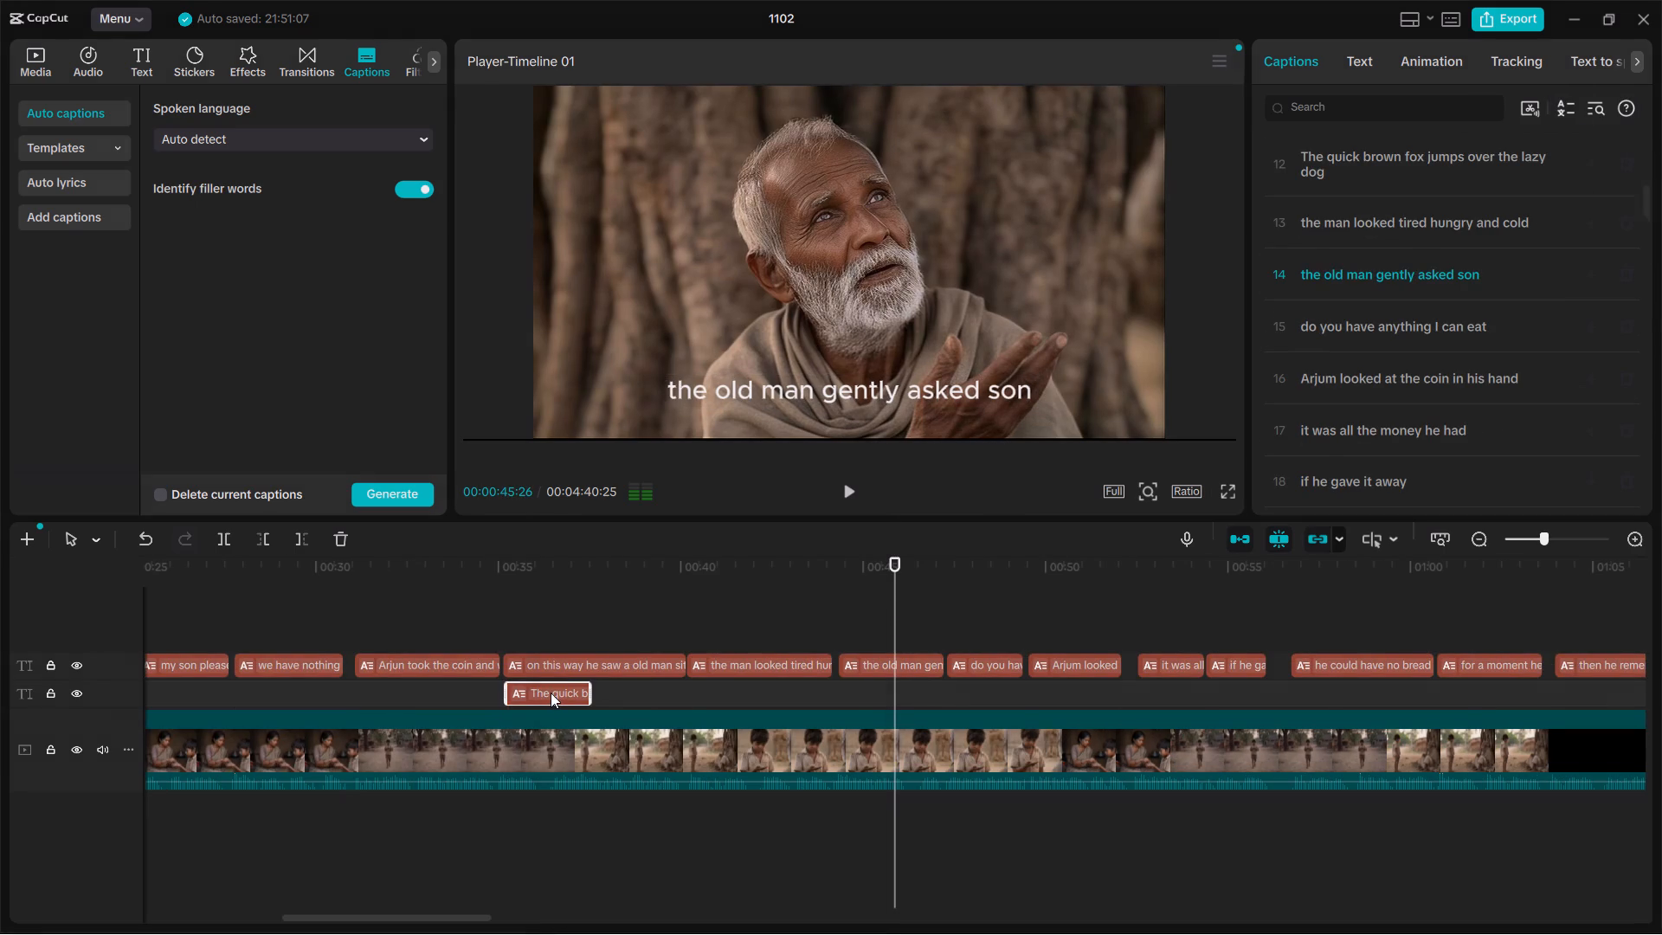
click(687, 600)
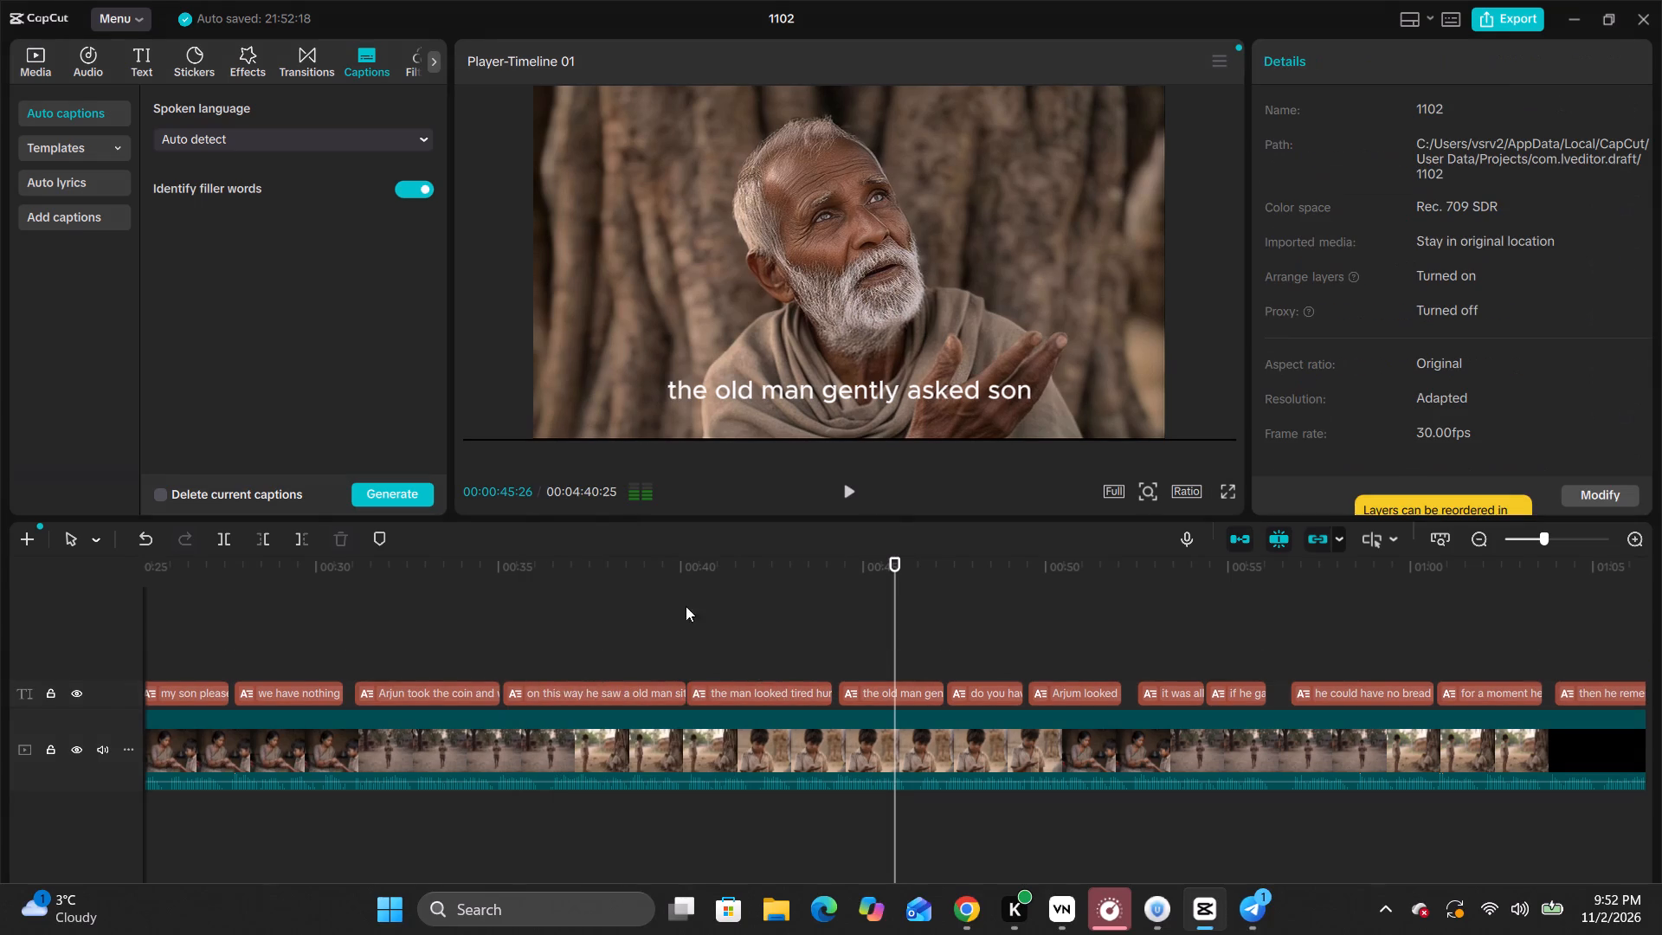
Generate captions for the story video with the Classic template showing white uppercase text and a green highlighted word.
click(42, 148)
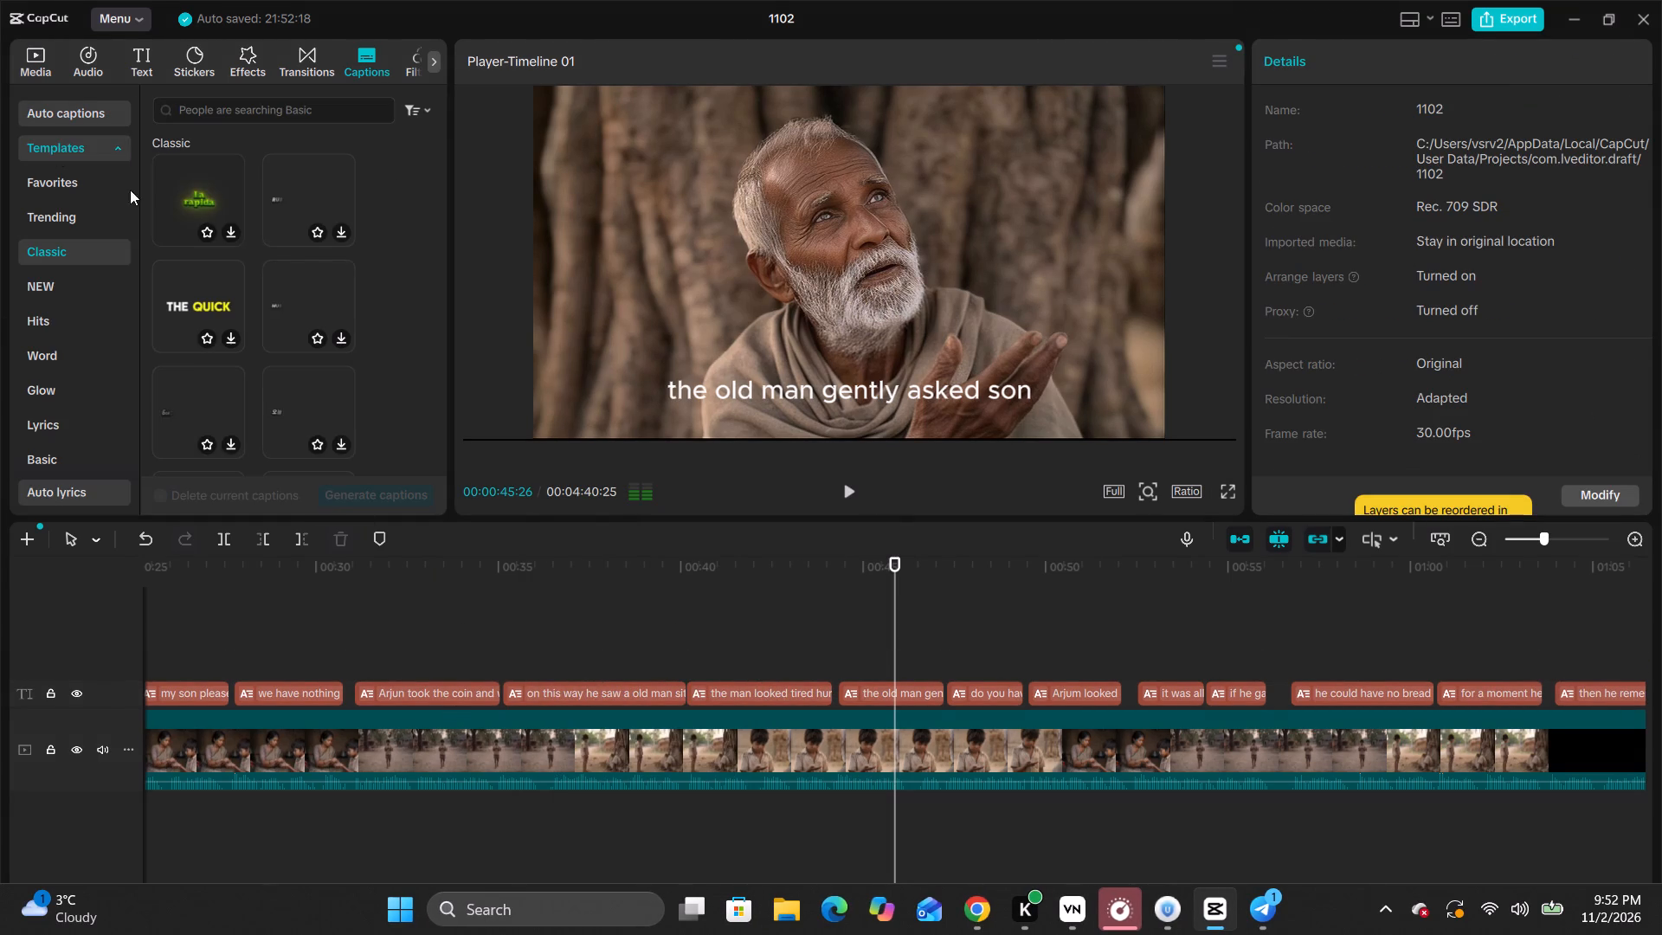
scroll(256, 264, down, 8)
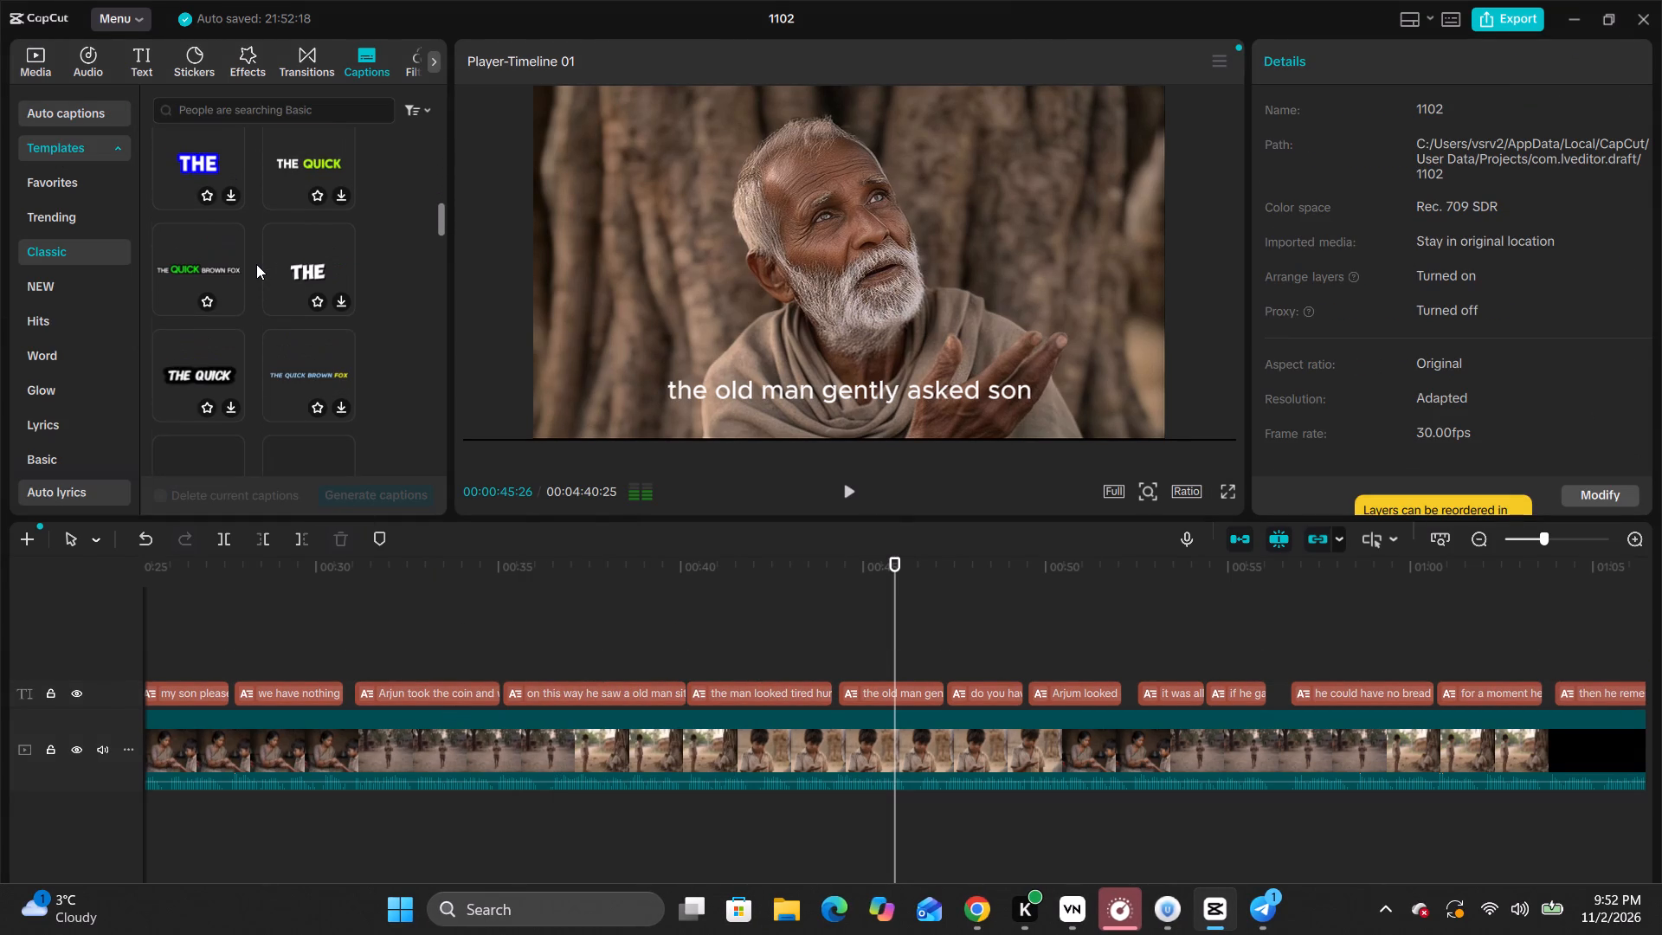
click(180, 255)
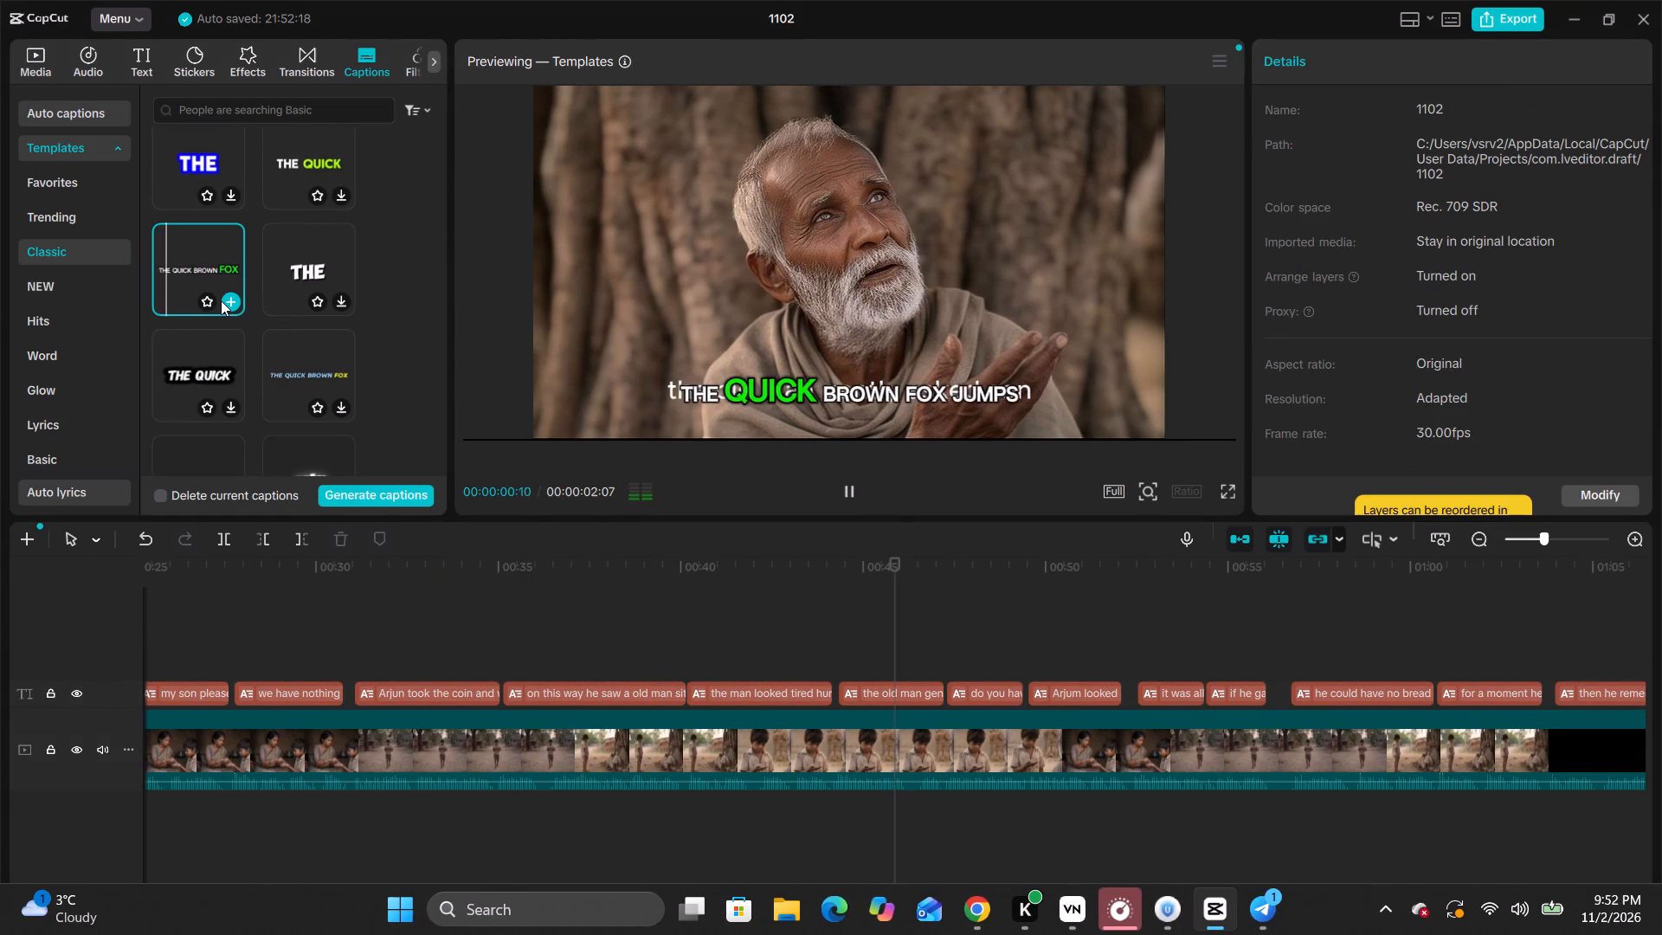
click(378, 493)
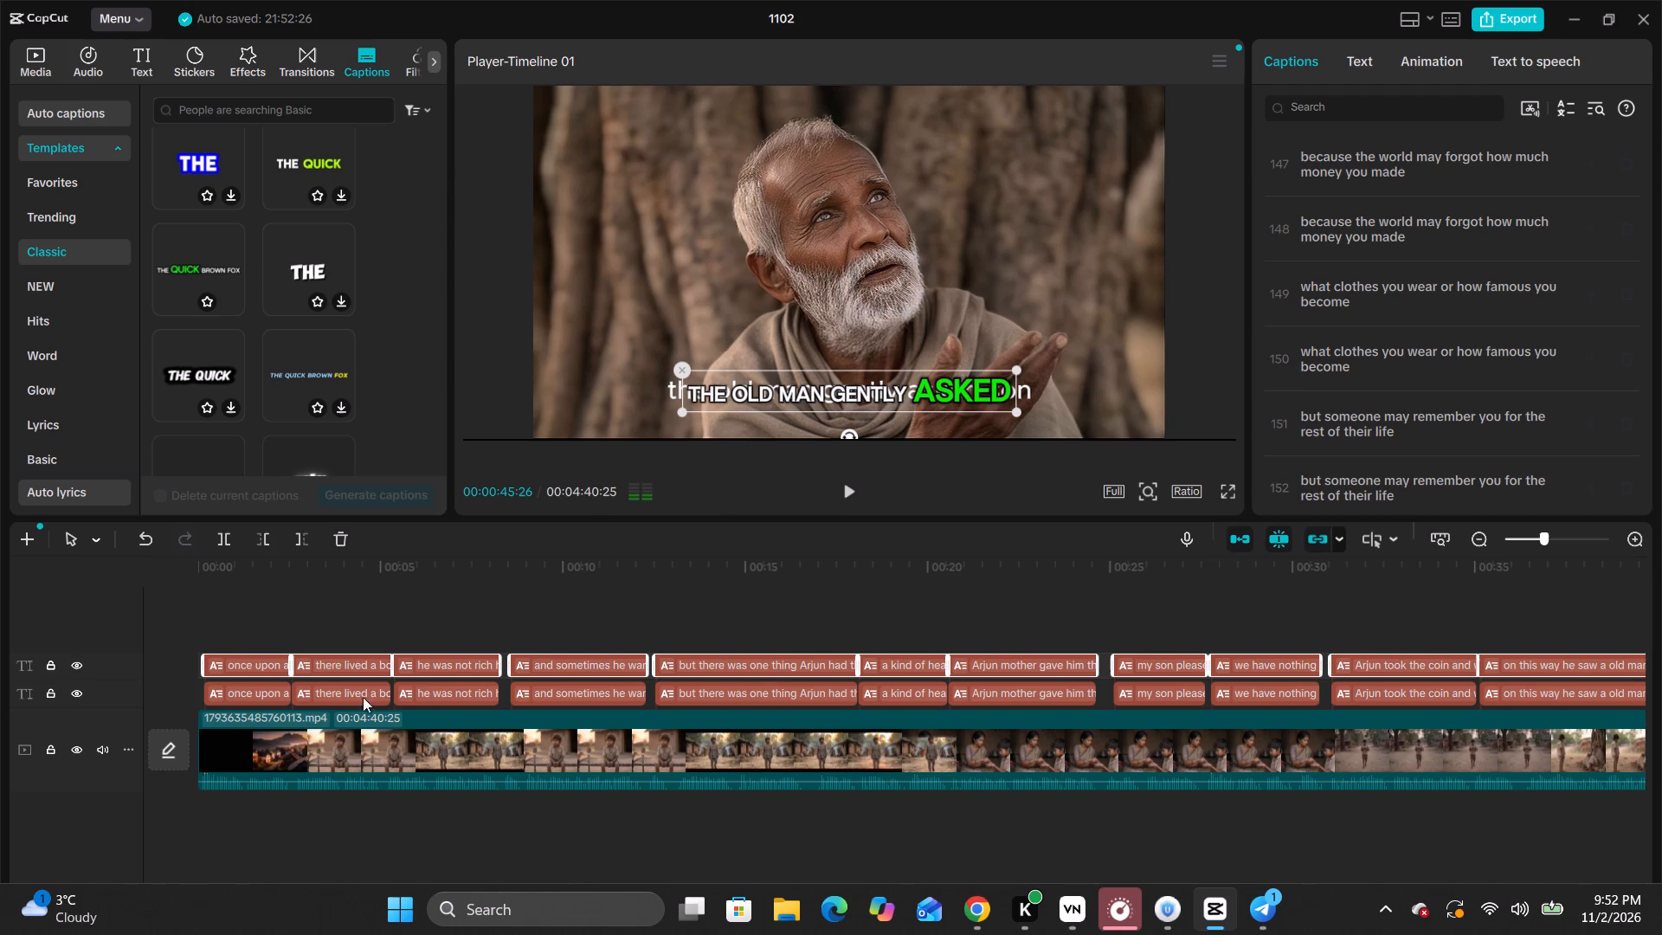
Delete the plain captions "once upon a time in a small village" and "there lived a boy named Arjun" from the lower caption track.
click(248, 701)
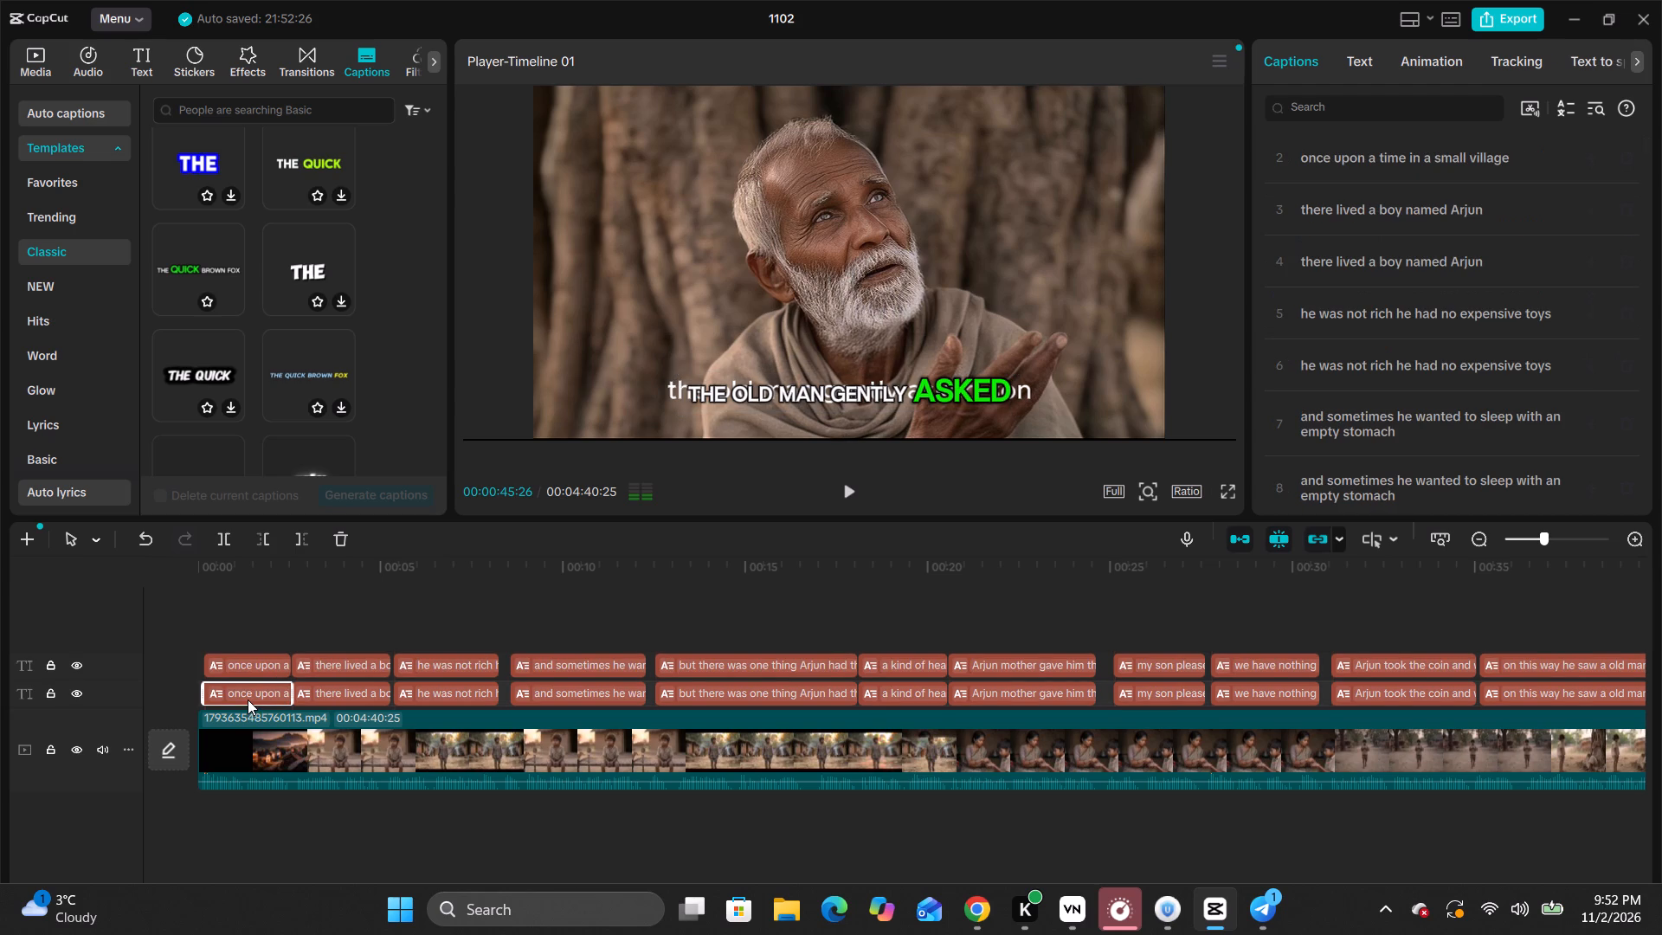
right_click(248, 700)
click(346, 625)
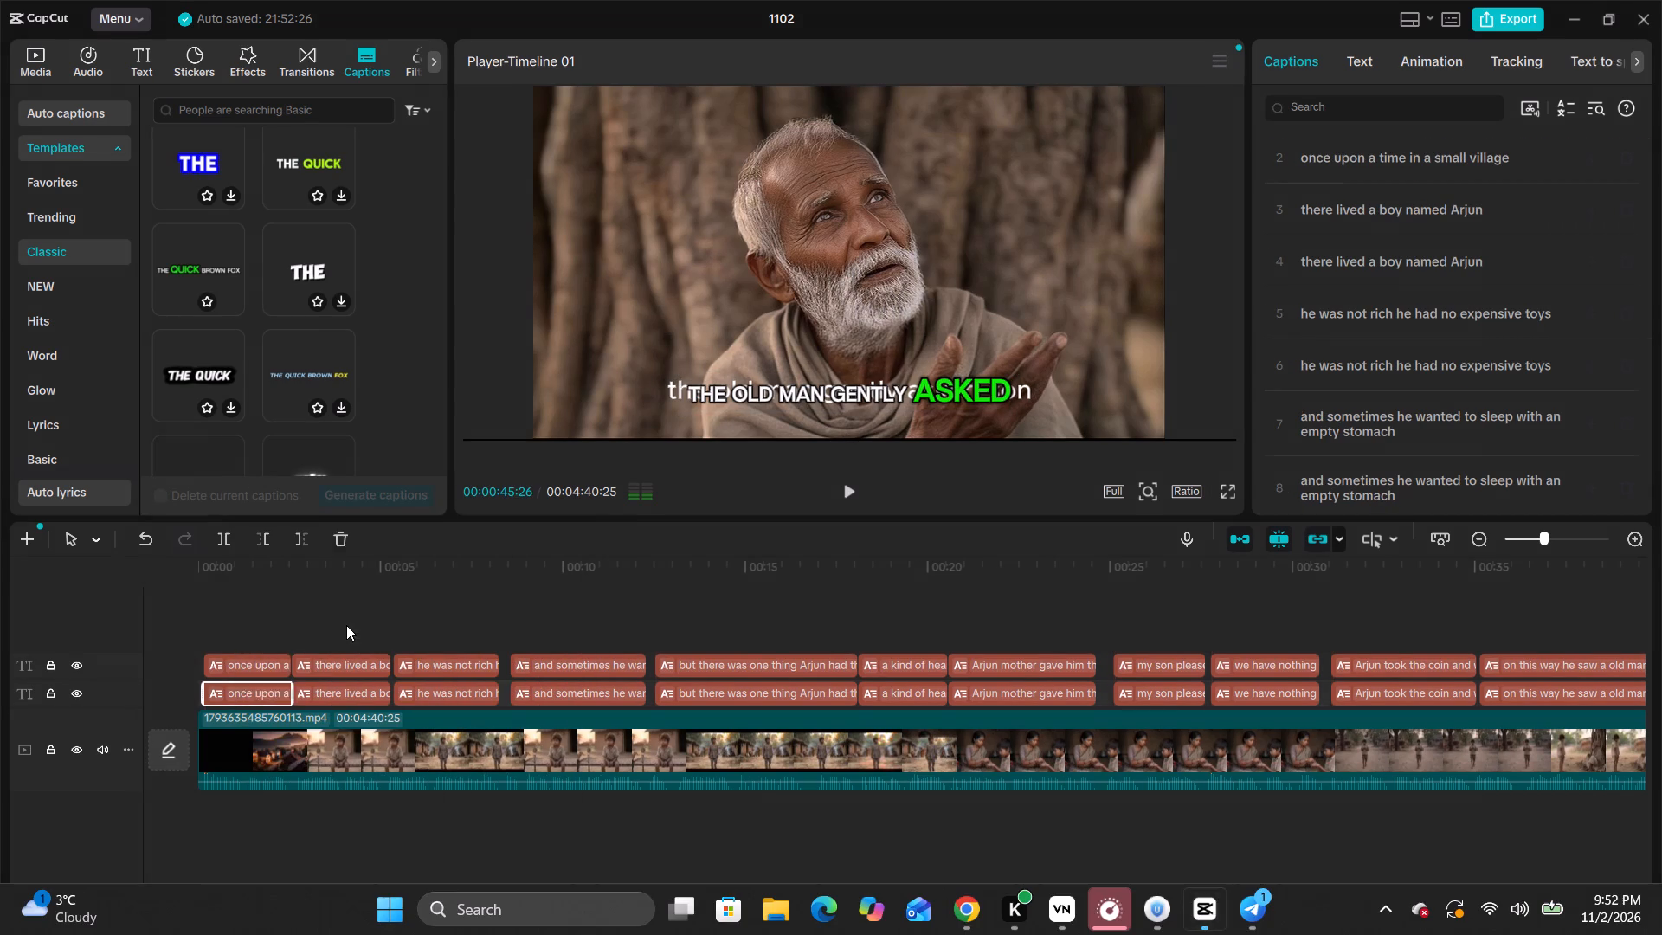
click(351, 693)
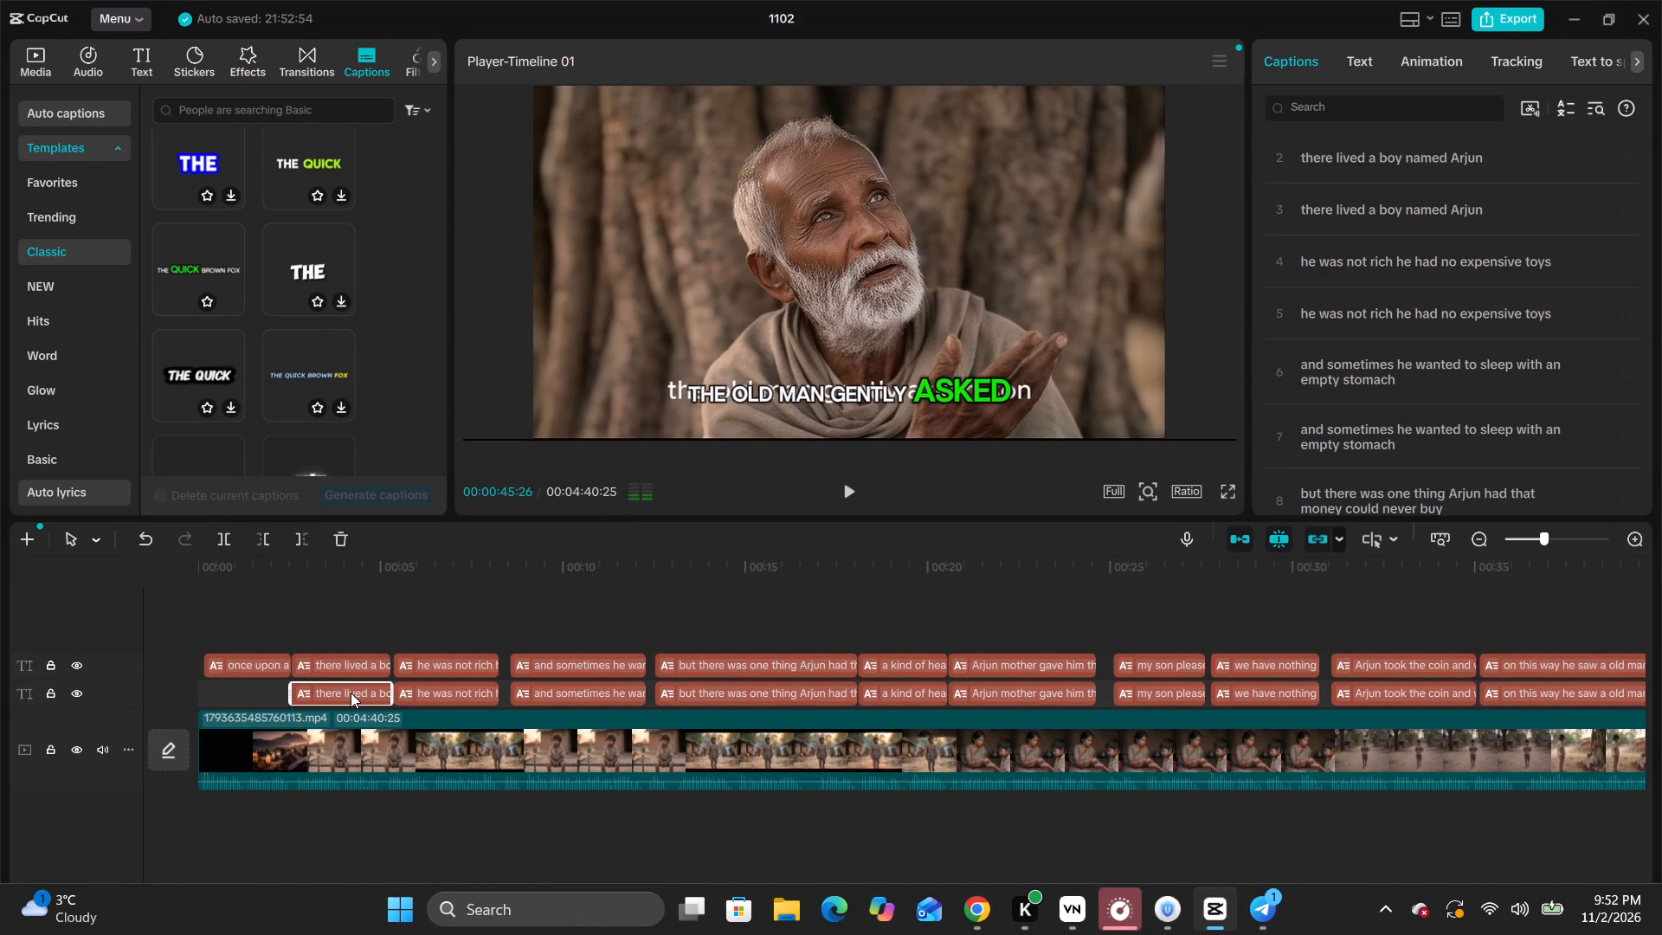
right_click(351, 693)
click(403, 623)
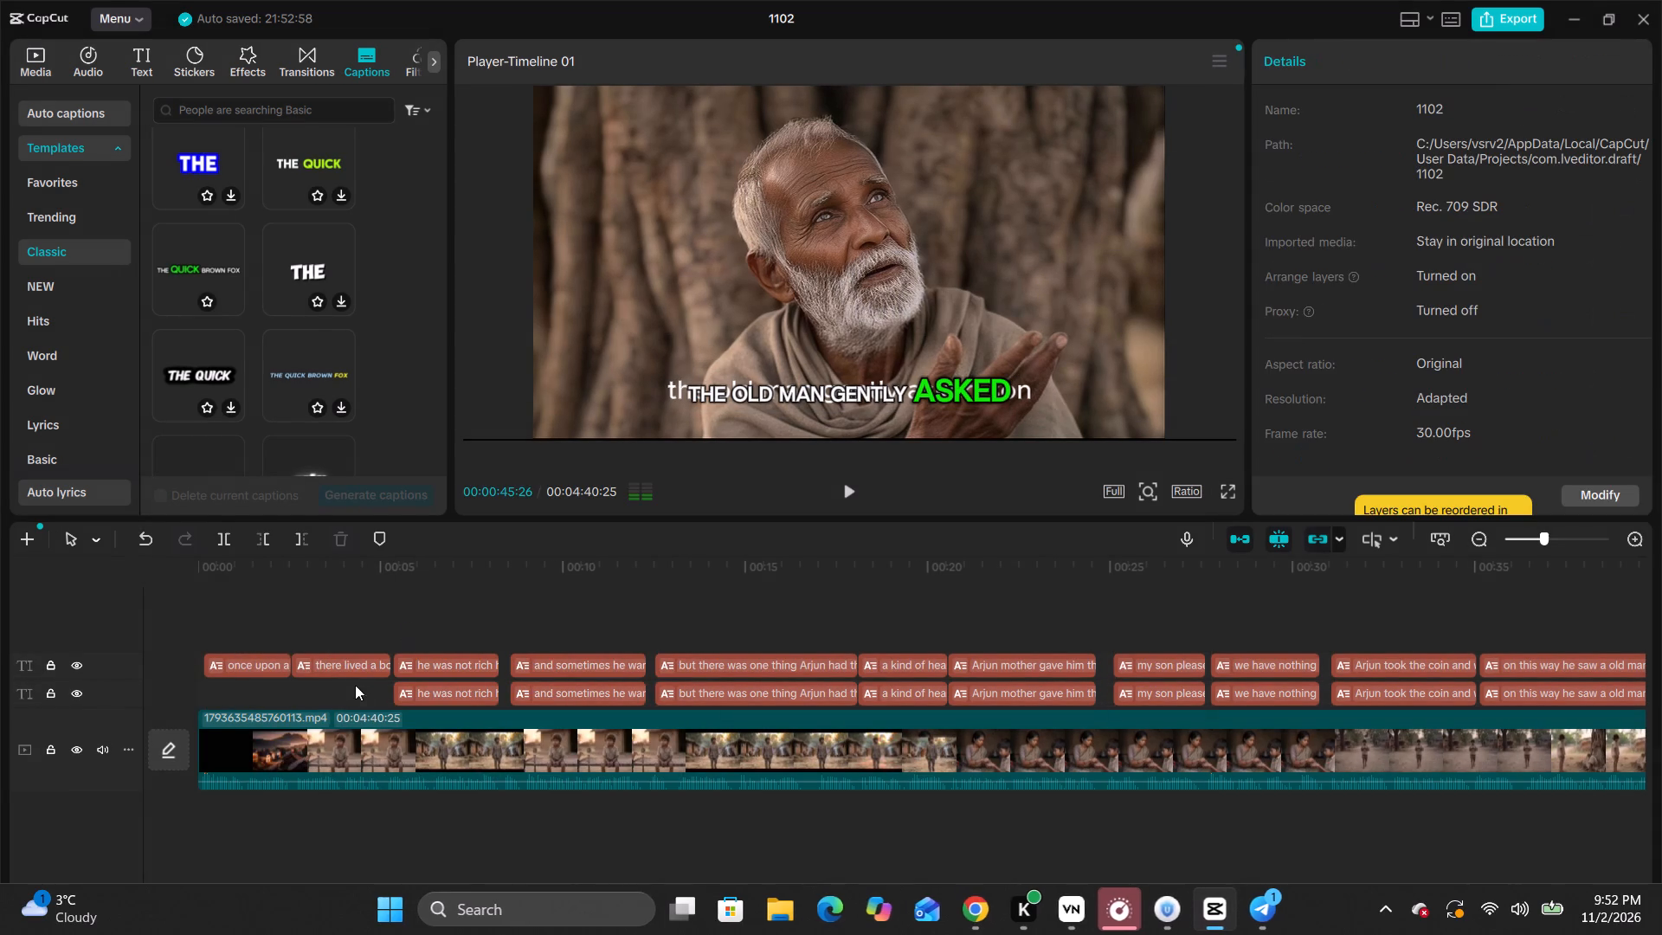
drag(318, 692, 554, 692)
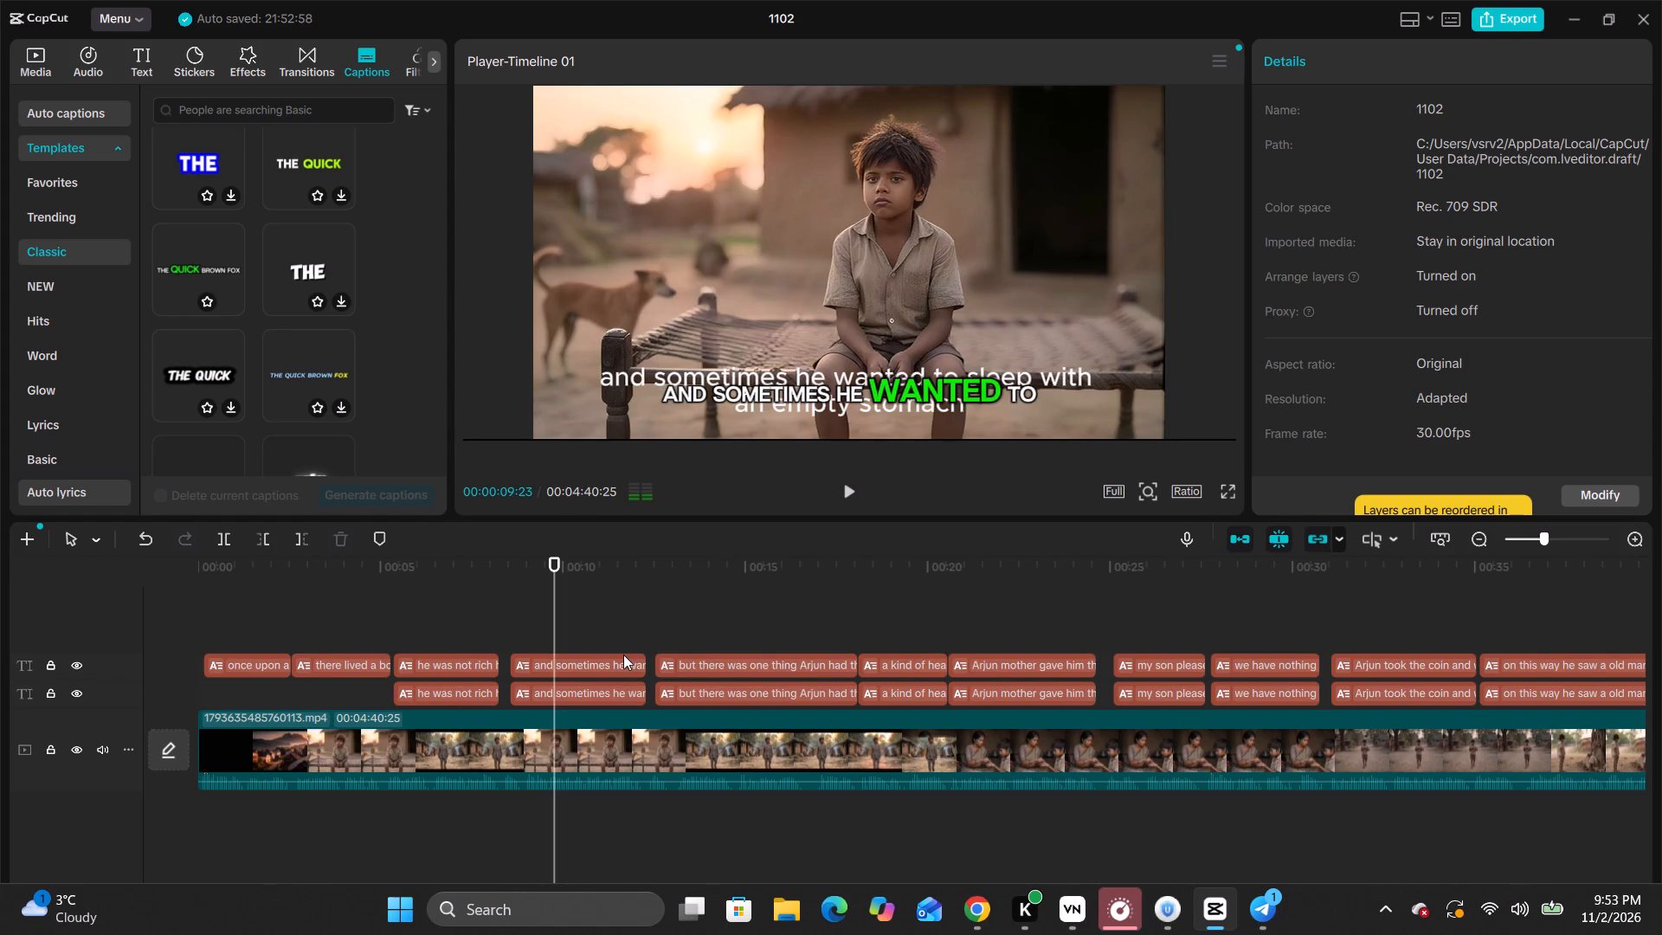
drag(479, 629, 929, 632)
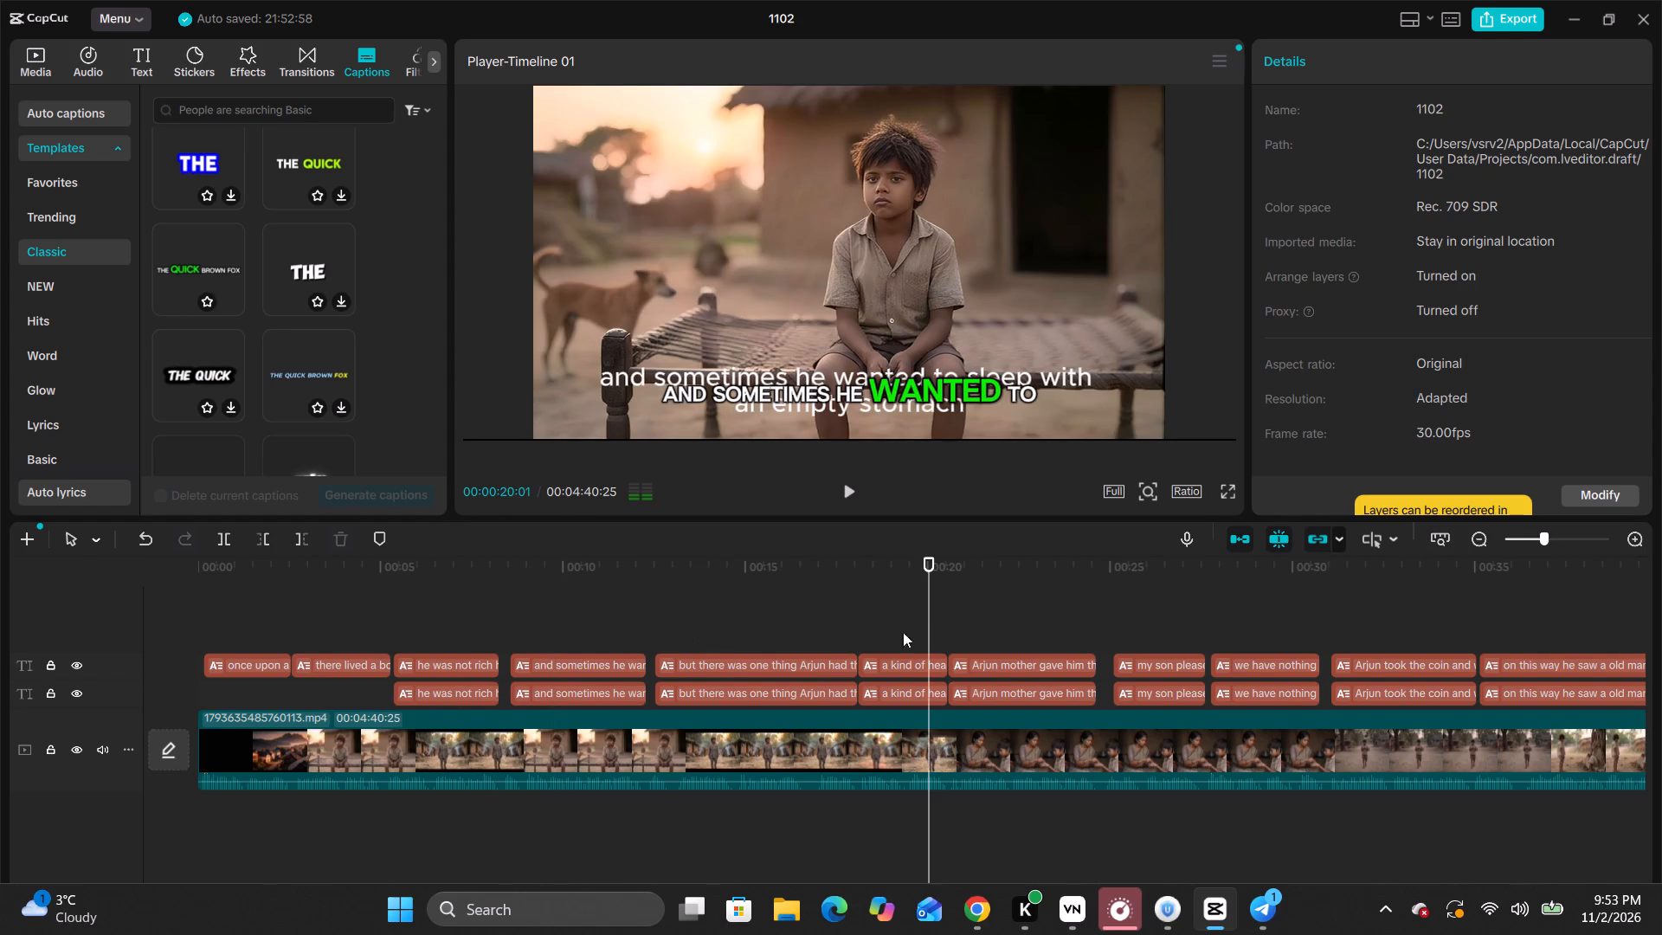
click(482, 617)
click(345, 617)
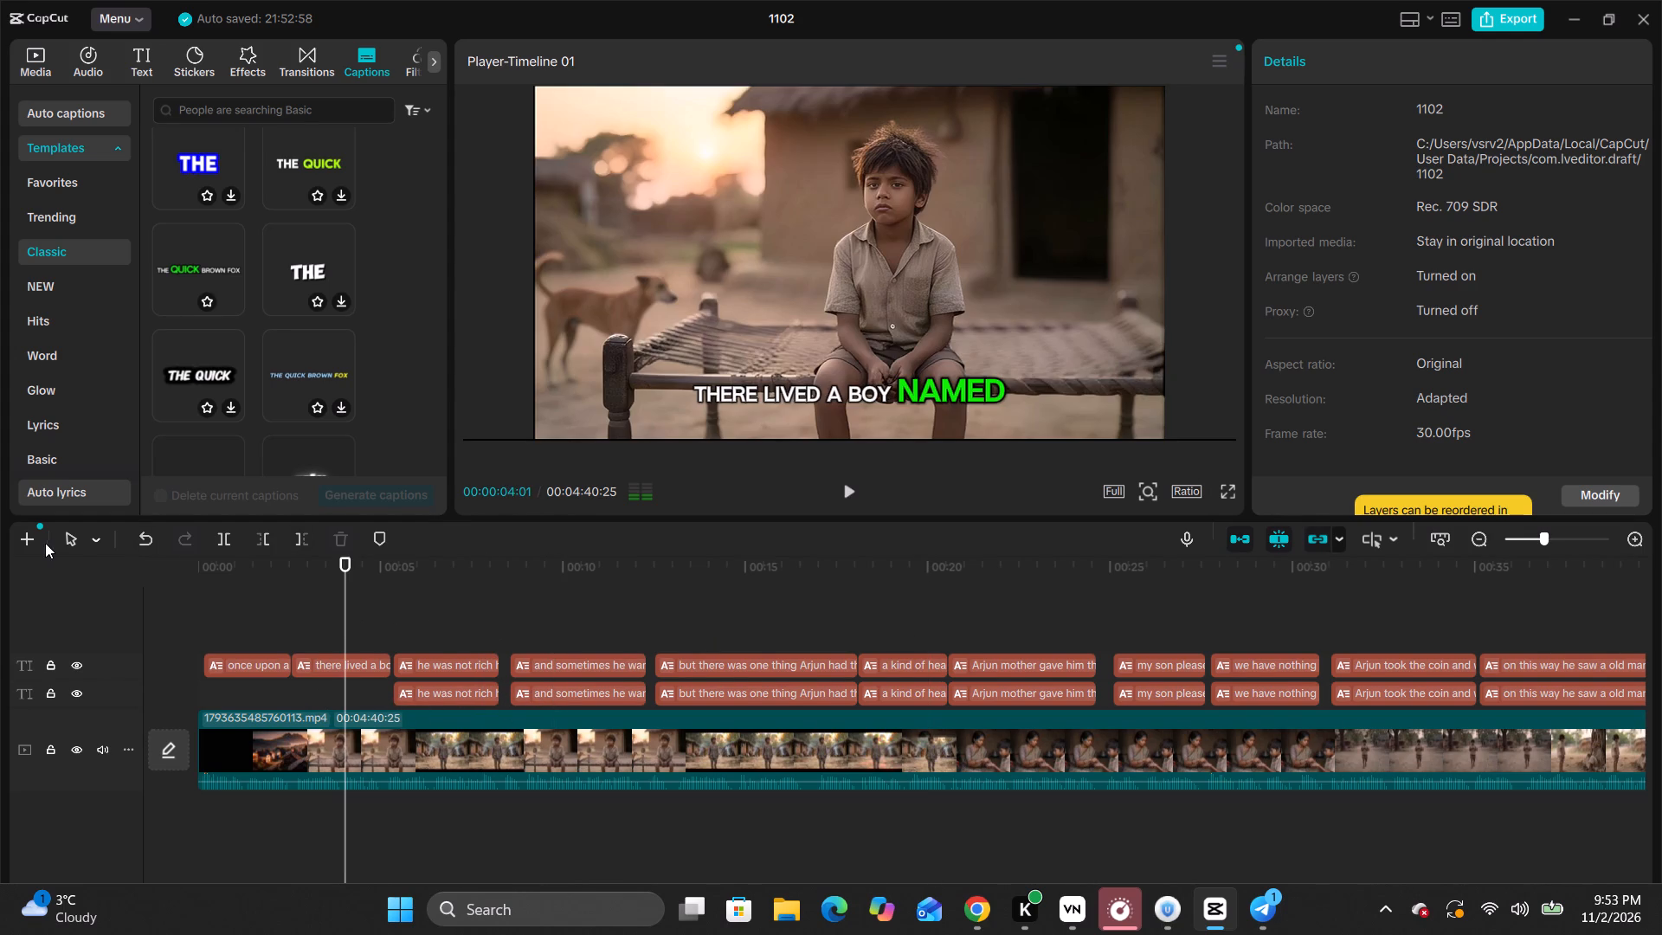
Undo the caption edits back until every caption is gone, keeping only the story video clip on the timeline.
click(145, 539)
click(145, 539)
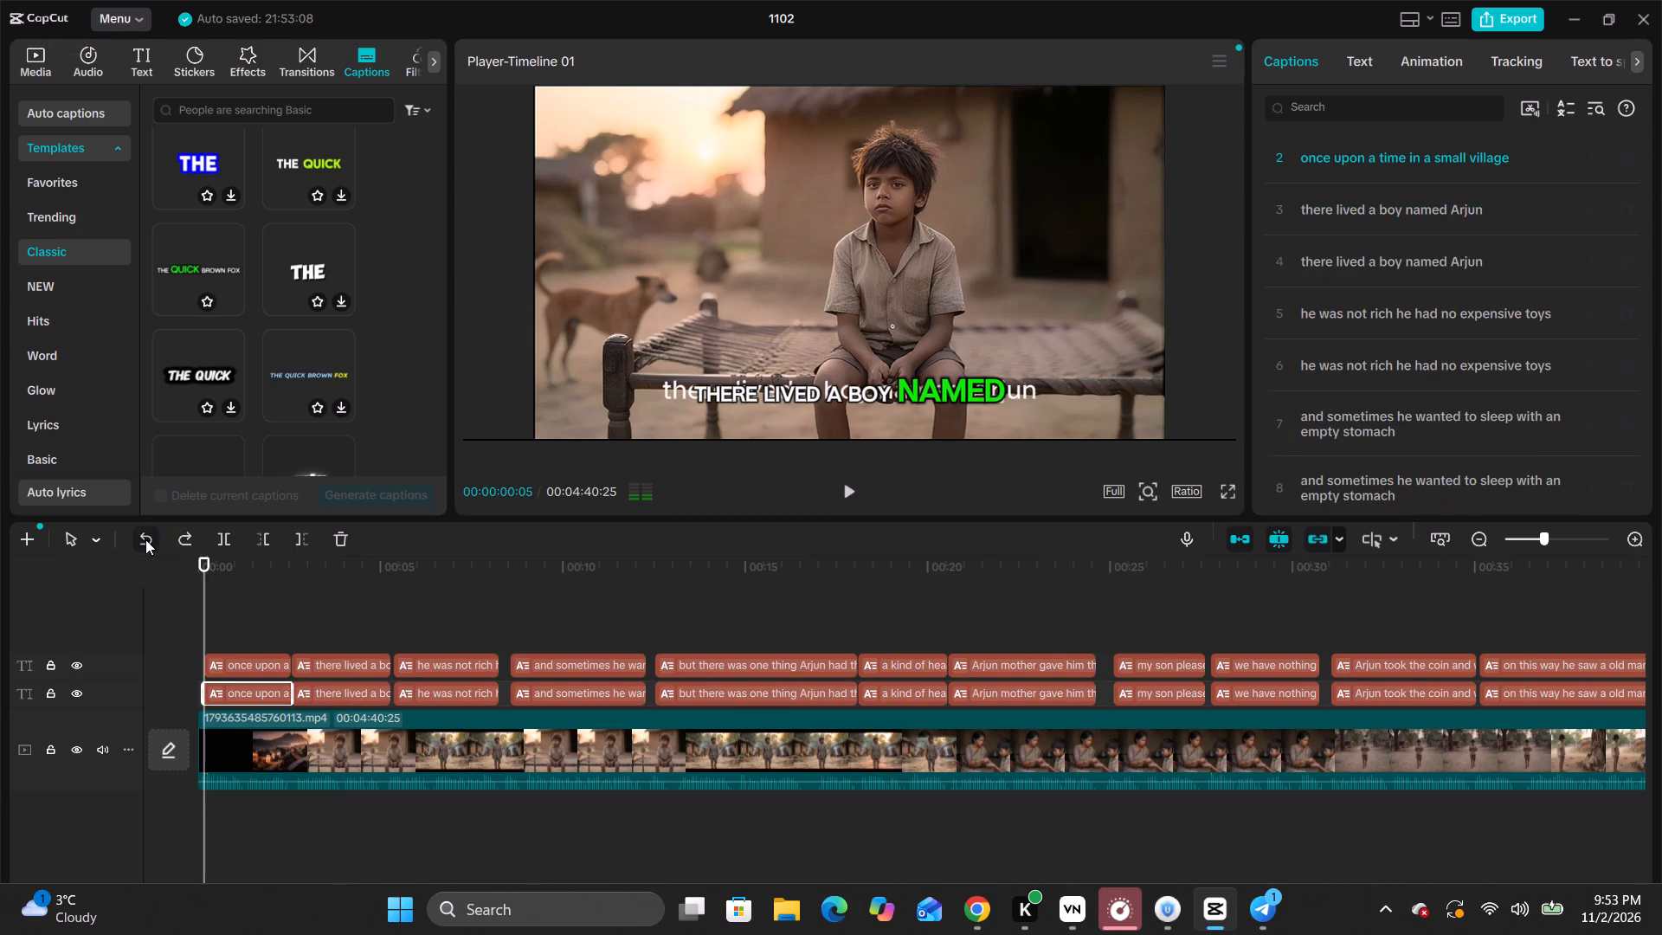
click(145, 539)
click(145, 539)
click(145, 539)
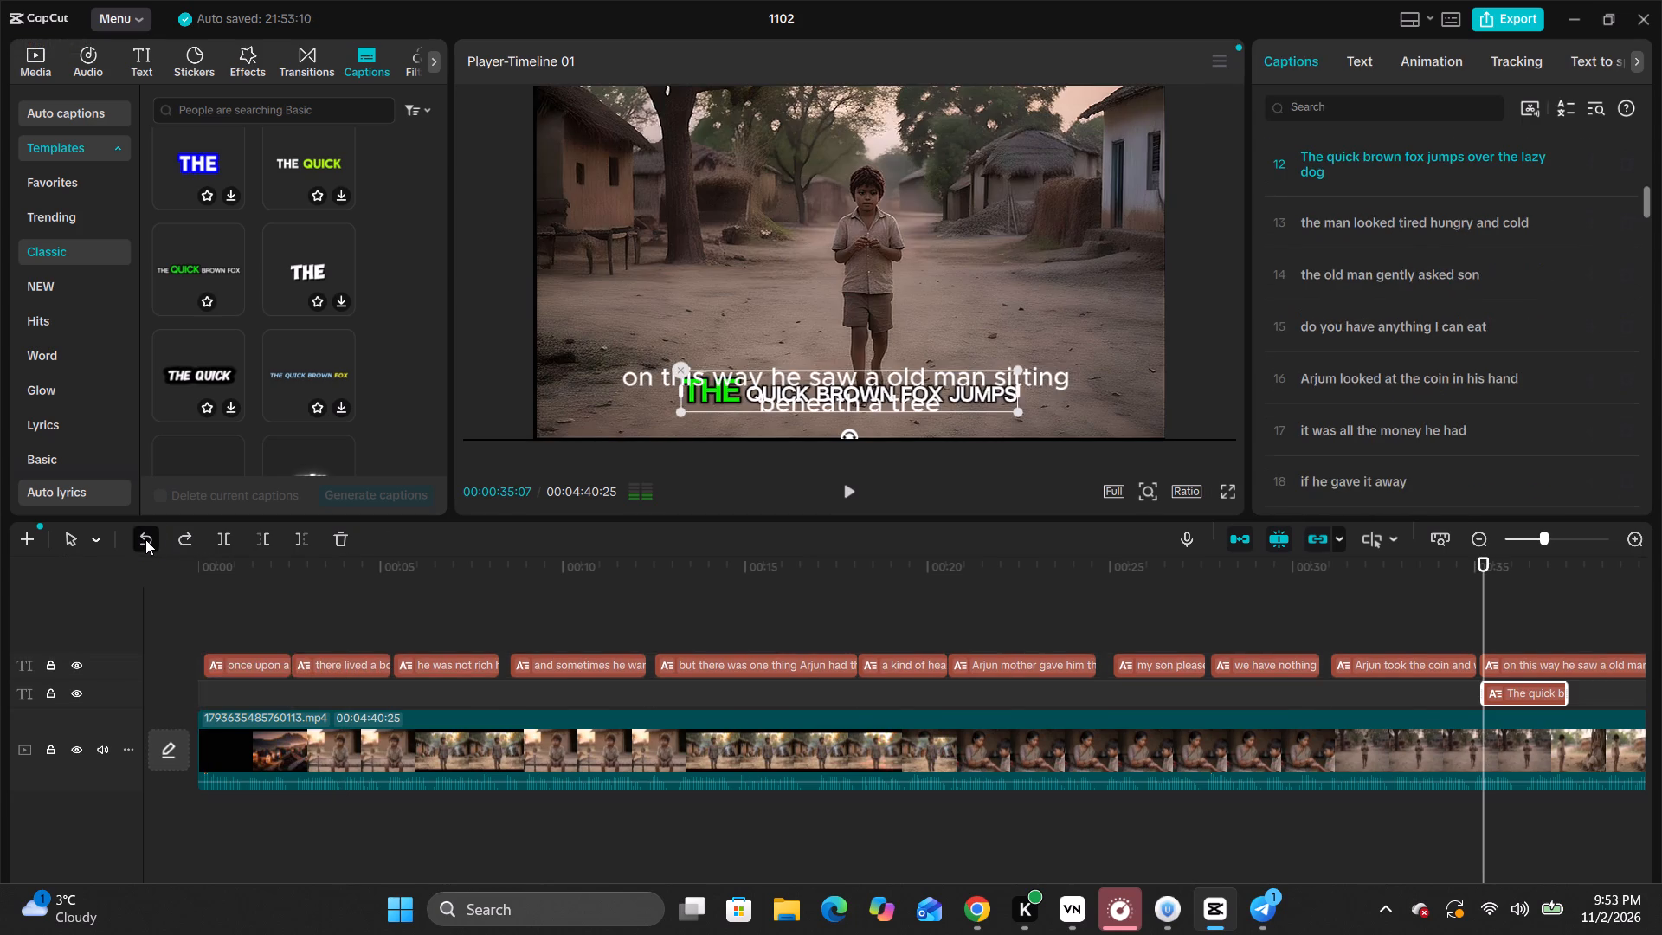
click(145, 539)
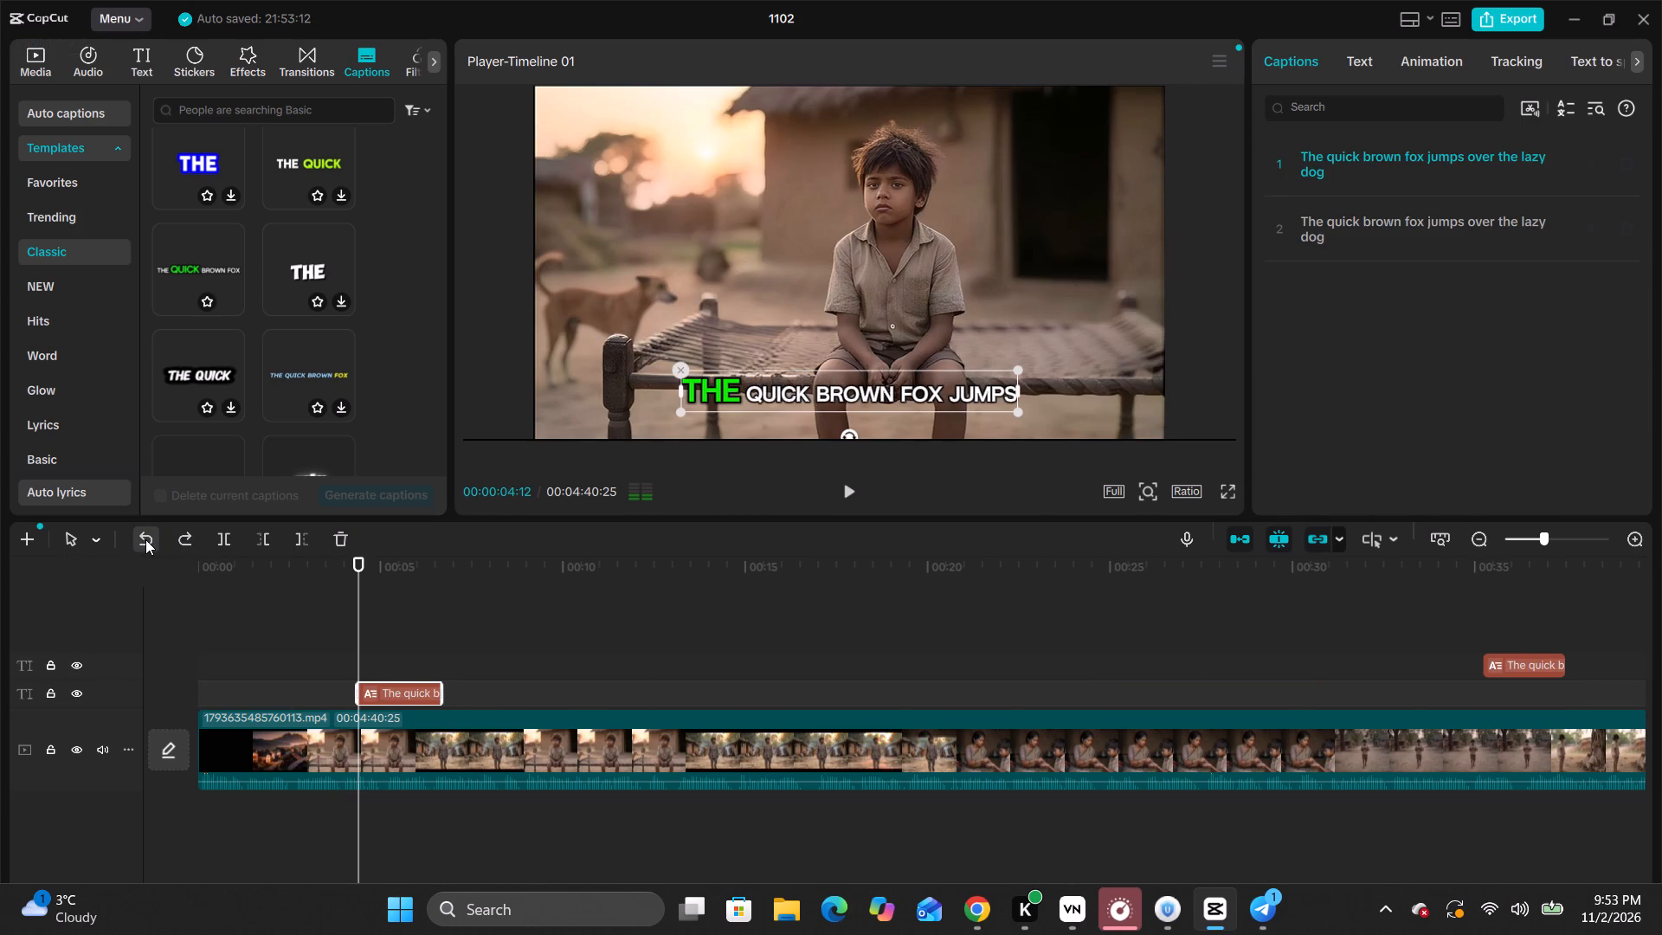
click(145, 539)
click(145, 539)
click(145, 539)
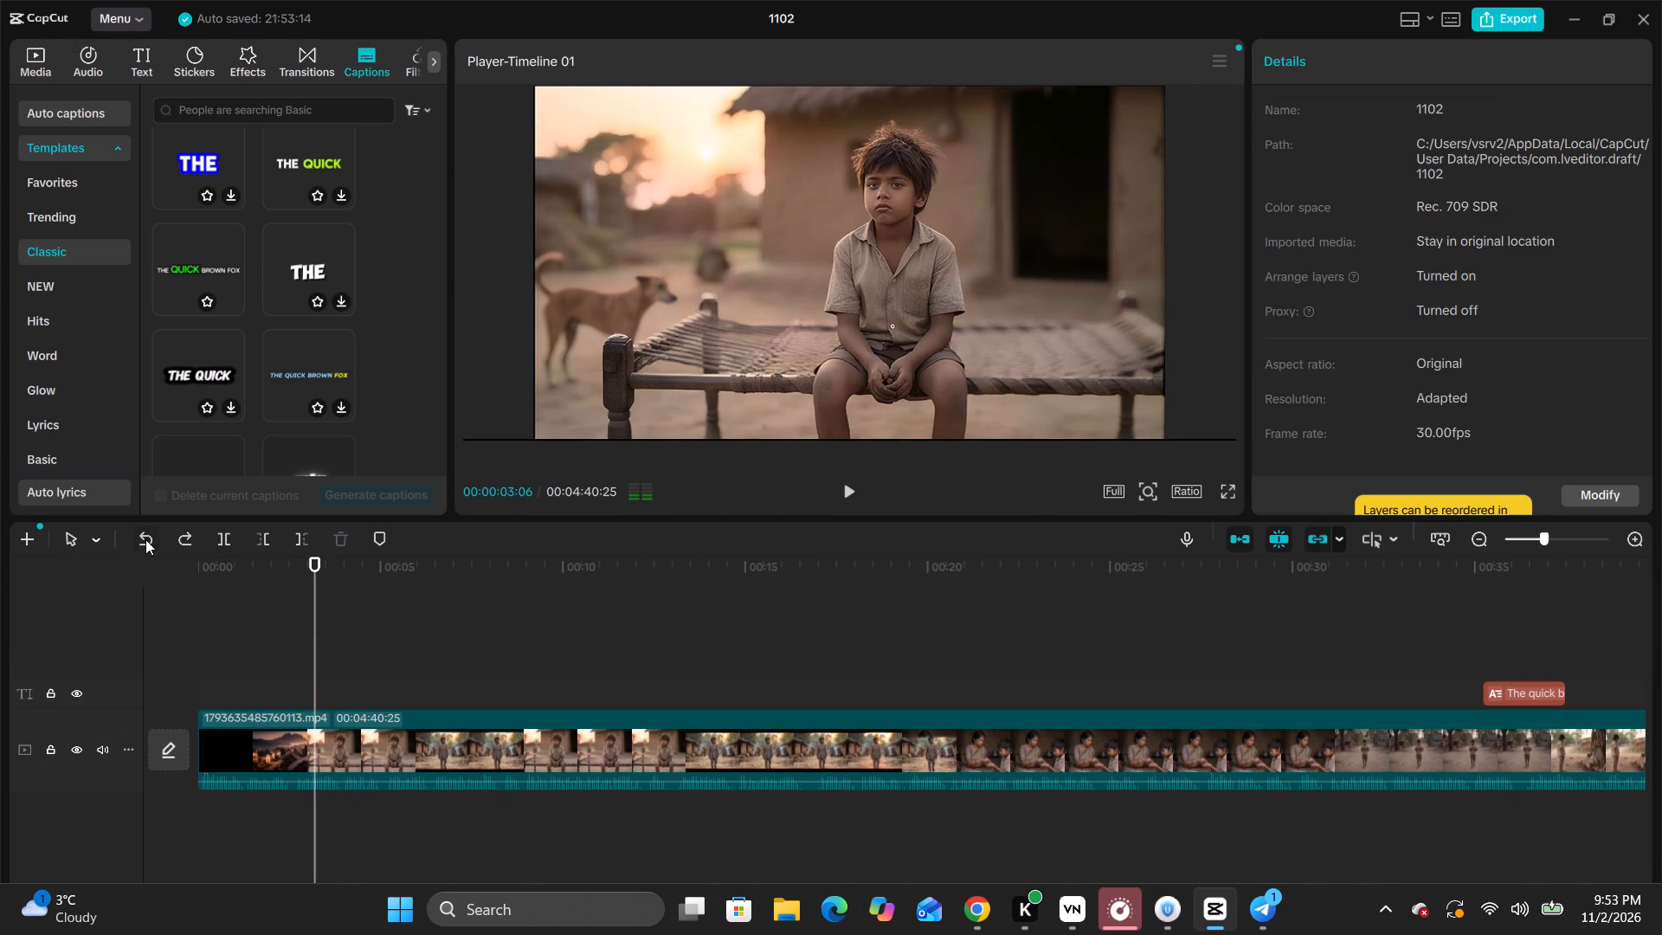
click(145, 539)
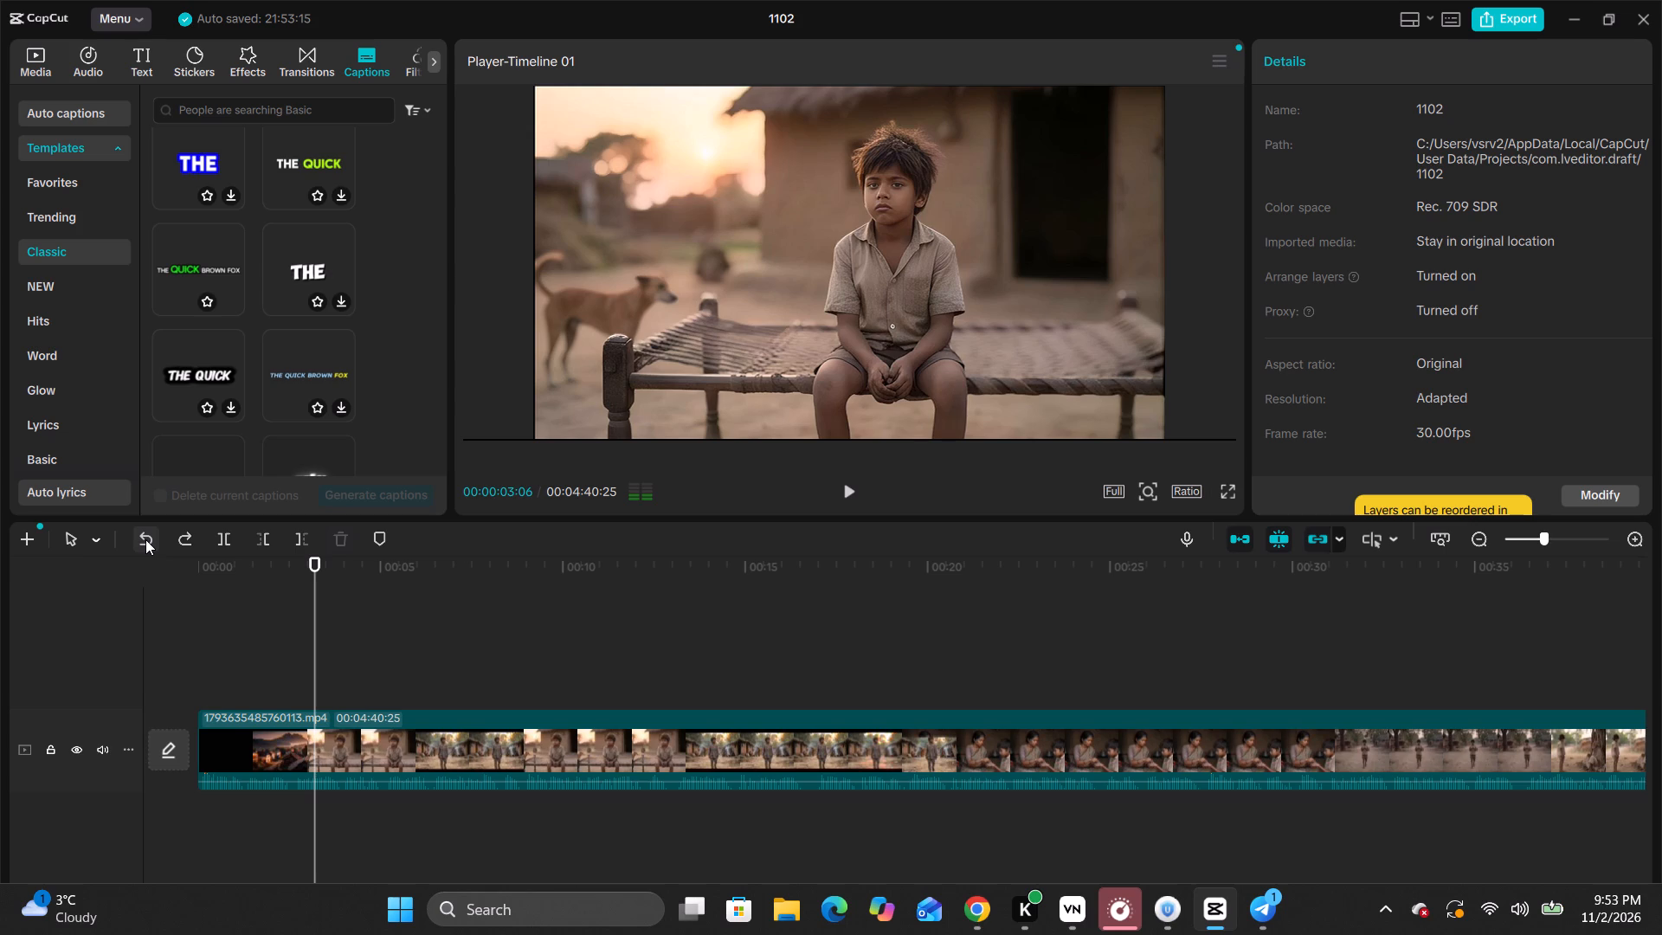
click(145, 539)
click(176, 540)
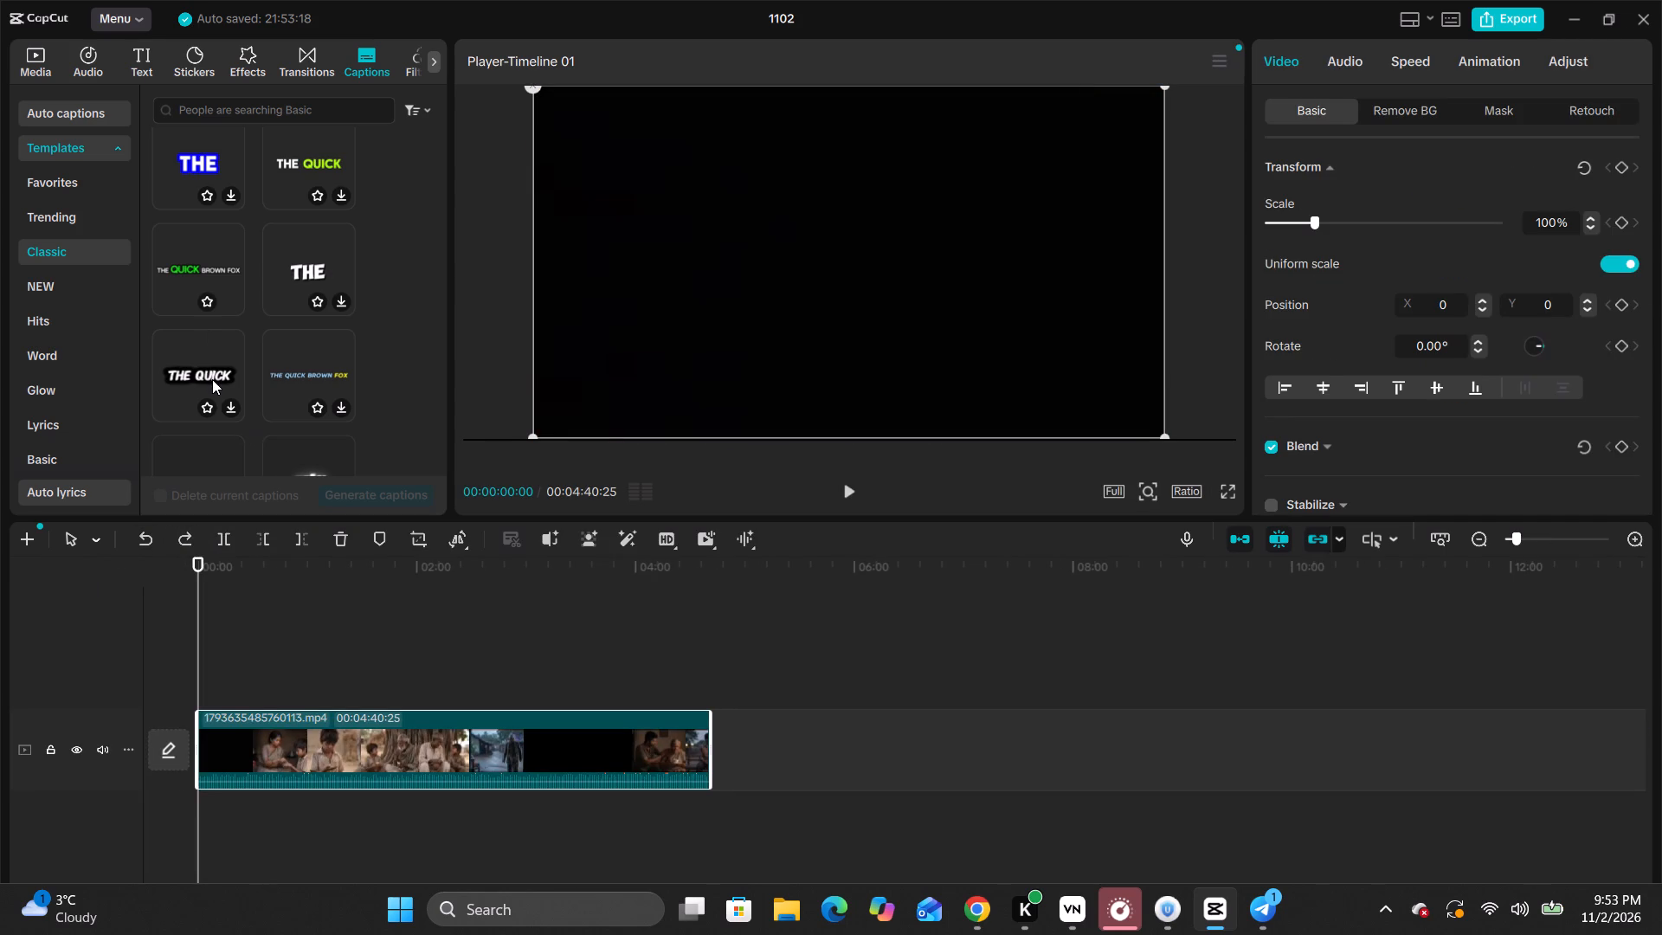
Generate captions for the bare story video using the Classic uppercase template with the green highlighted word.
scroll(212, 379, down, 3)
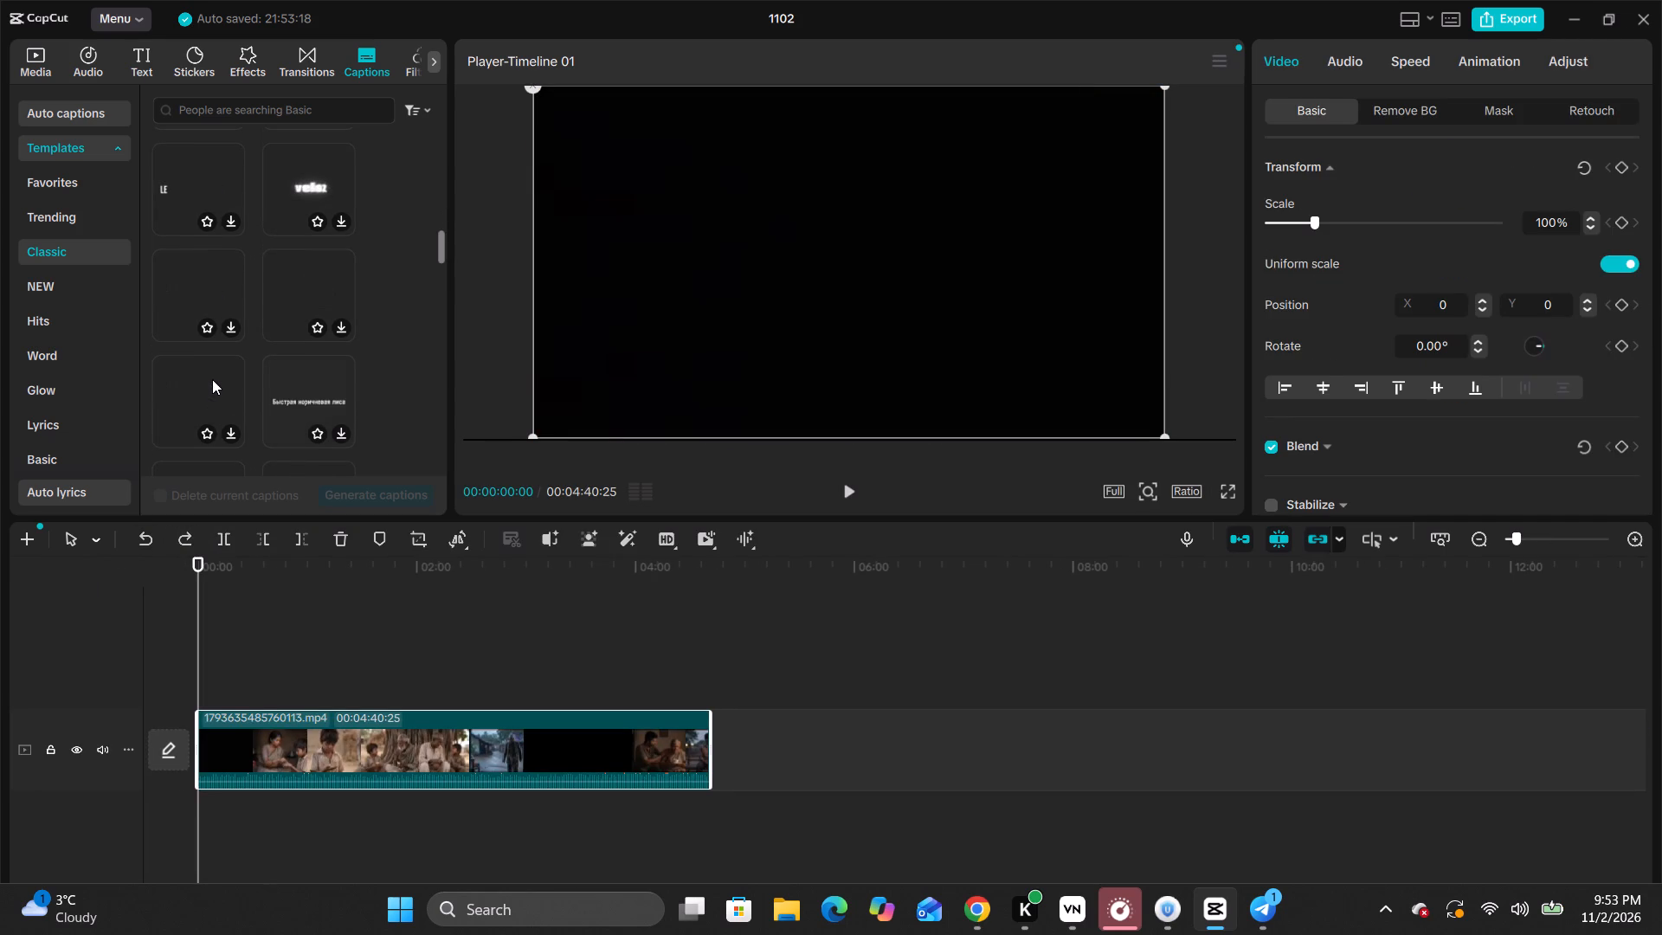
scroll(212, 379, down, 2)
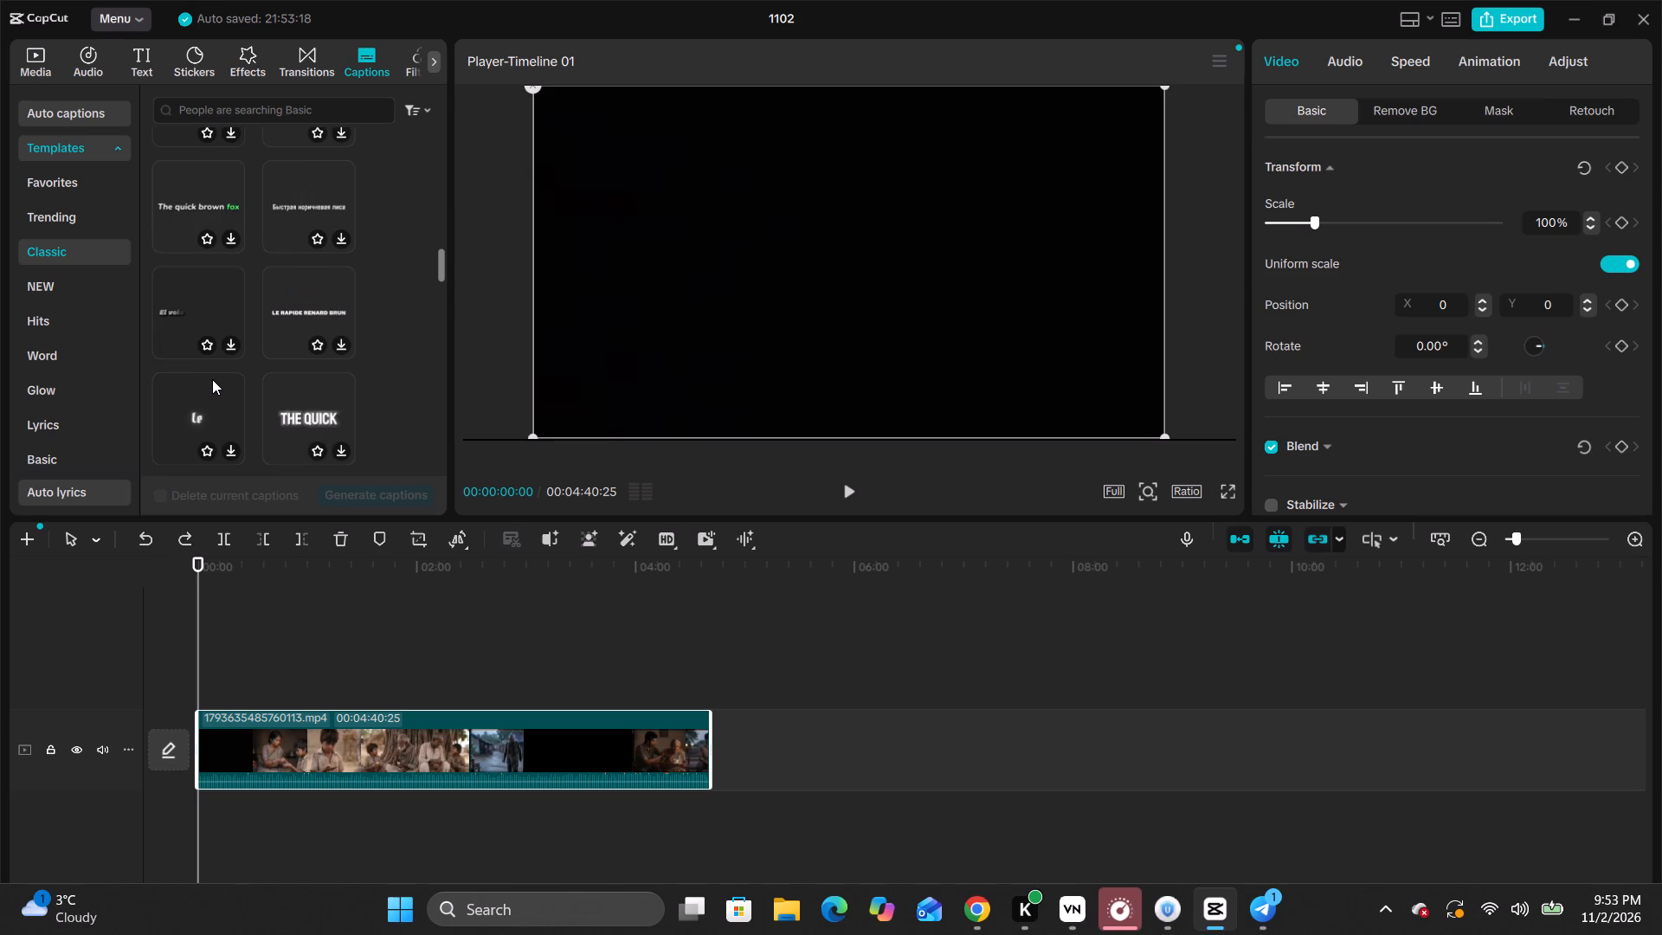
scroll(212, 379, up, 11)
scroll(212, 379, down, 2)
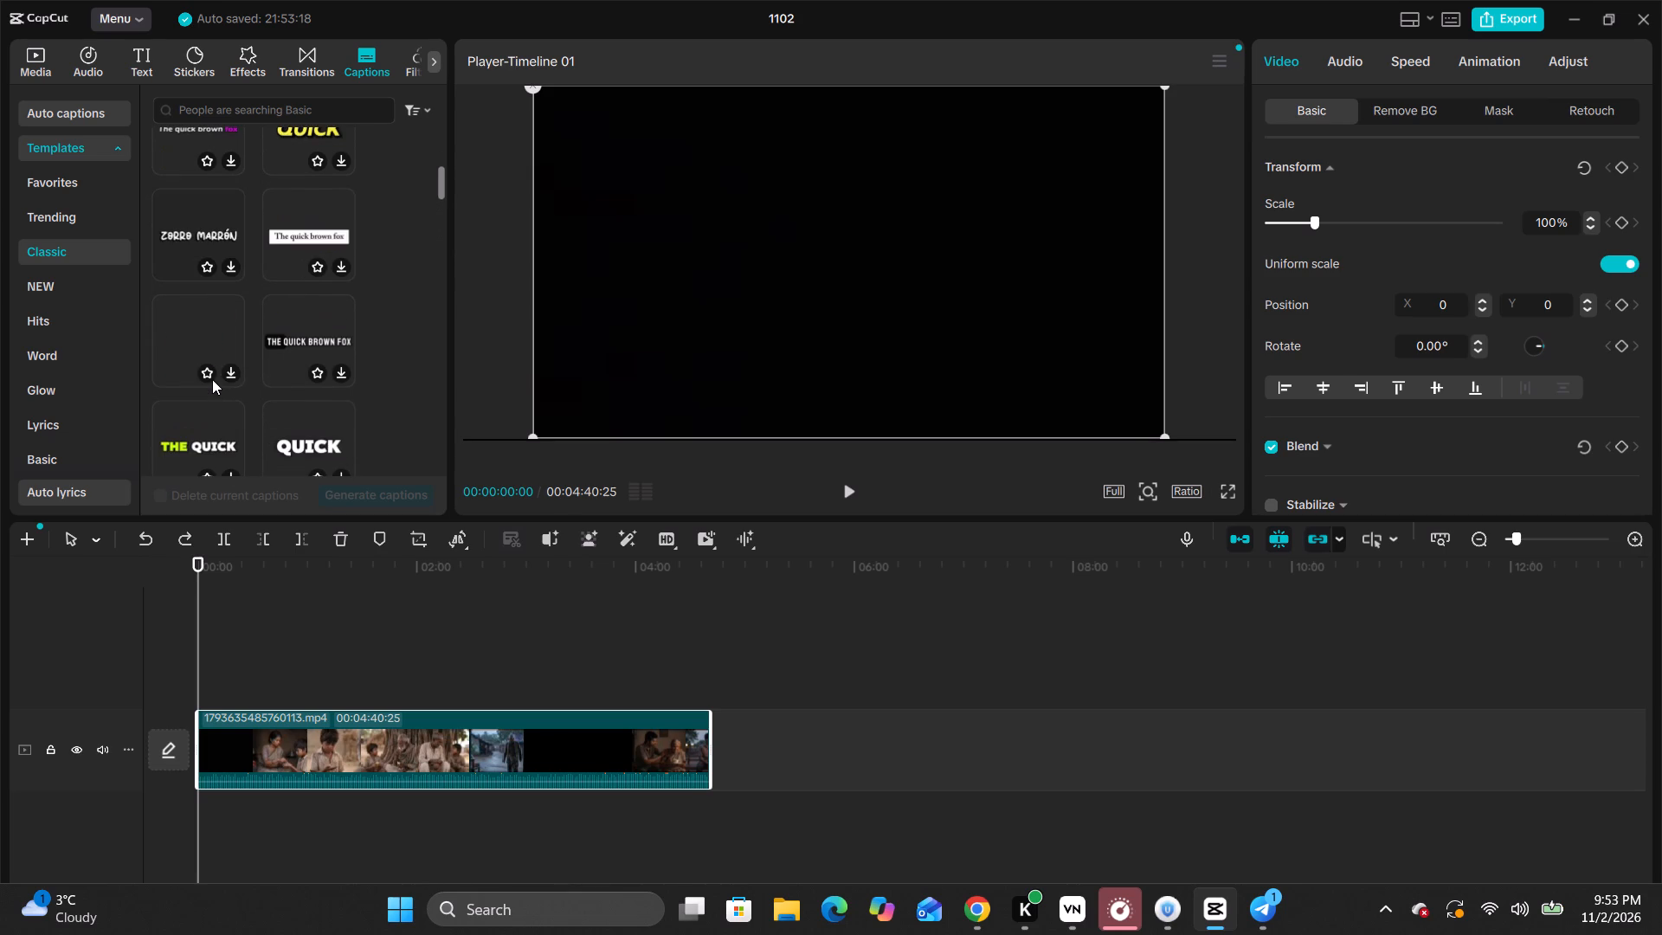
scroll(212, 379, up, 4)
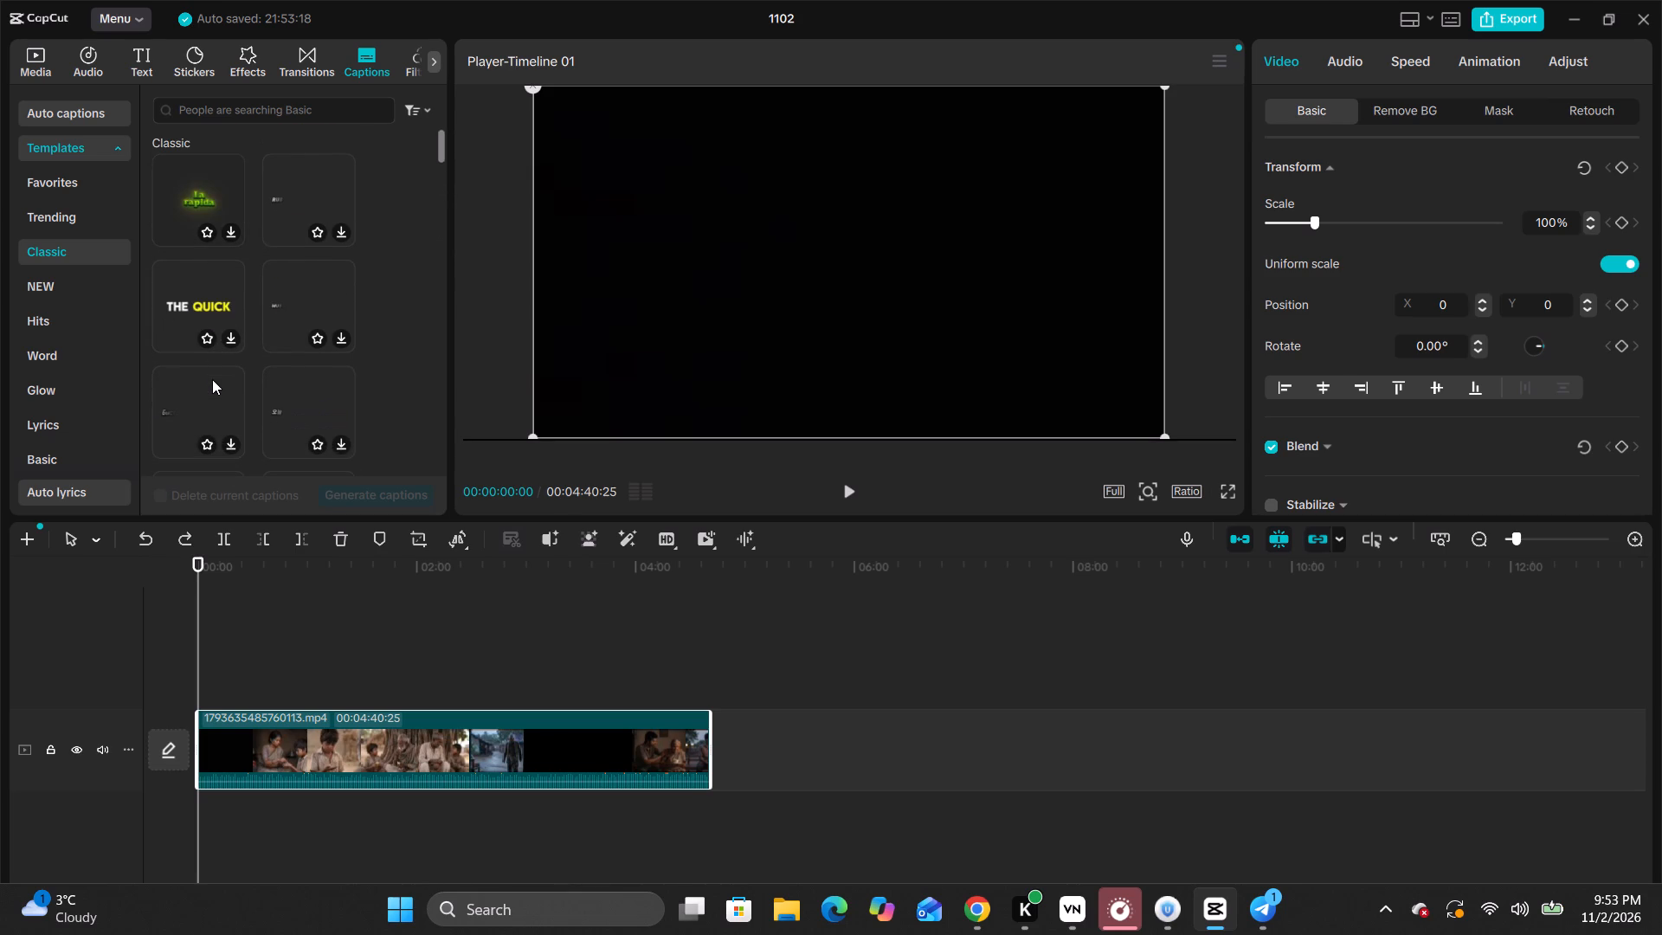
scroll(212, 379, down, 2)
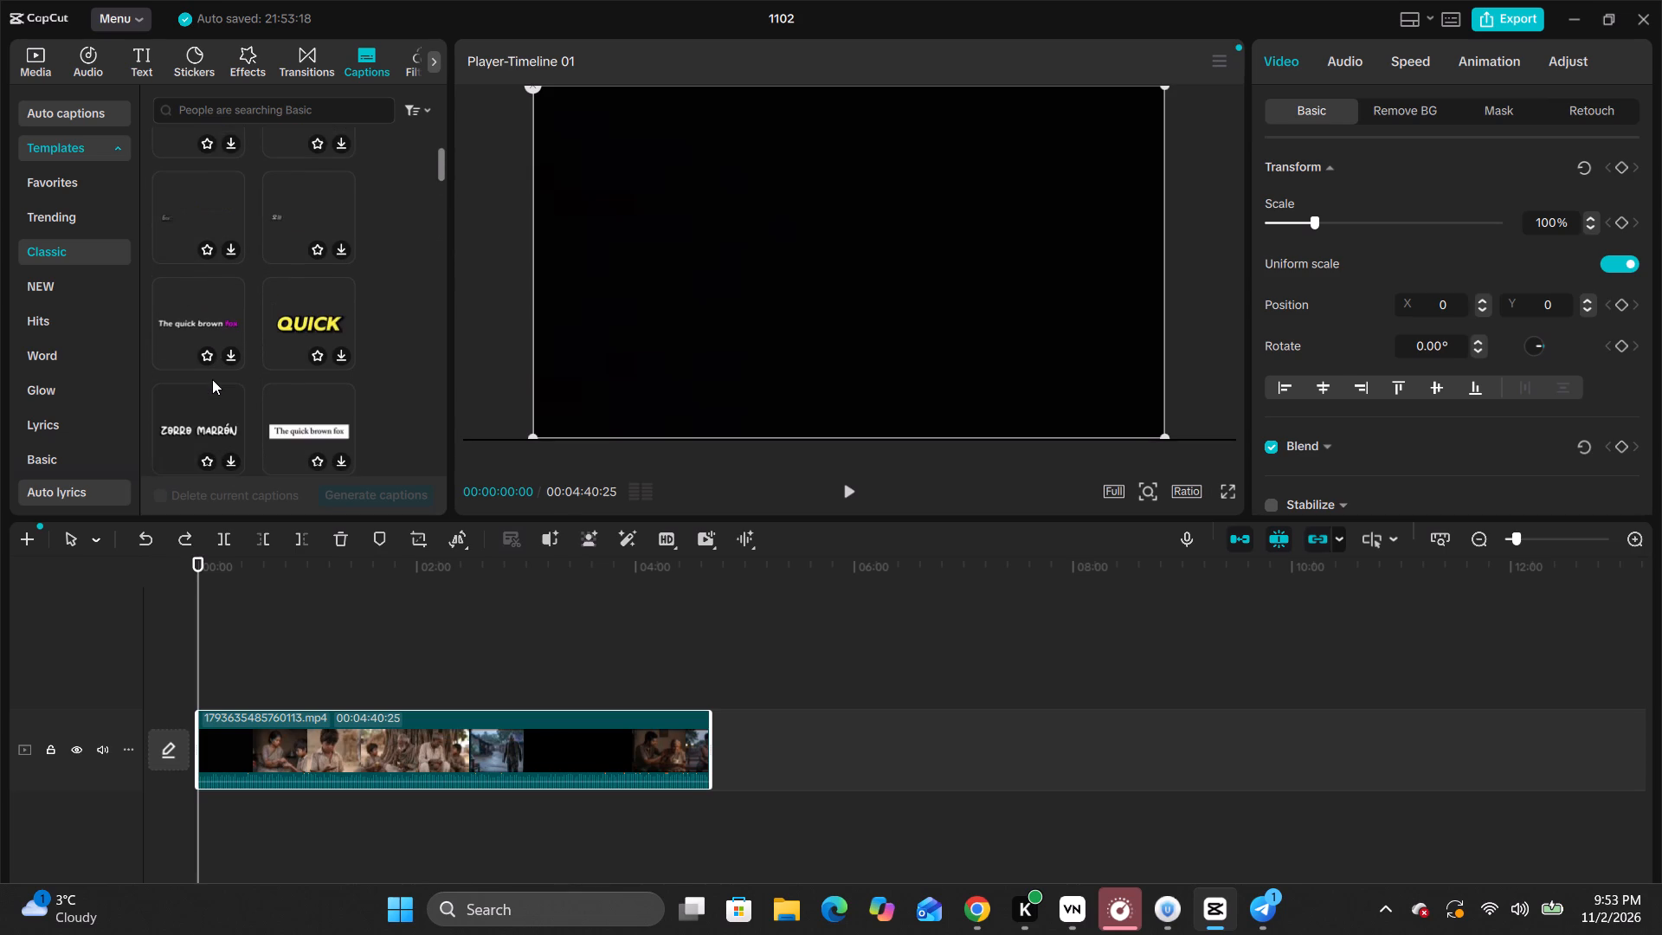
scroll(212, 379, down, 4)
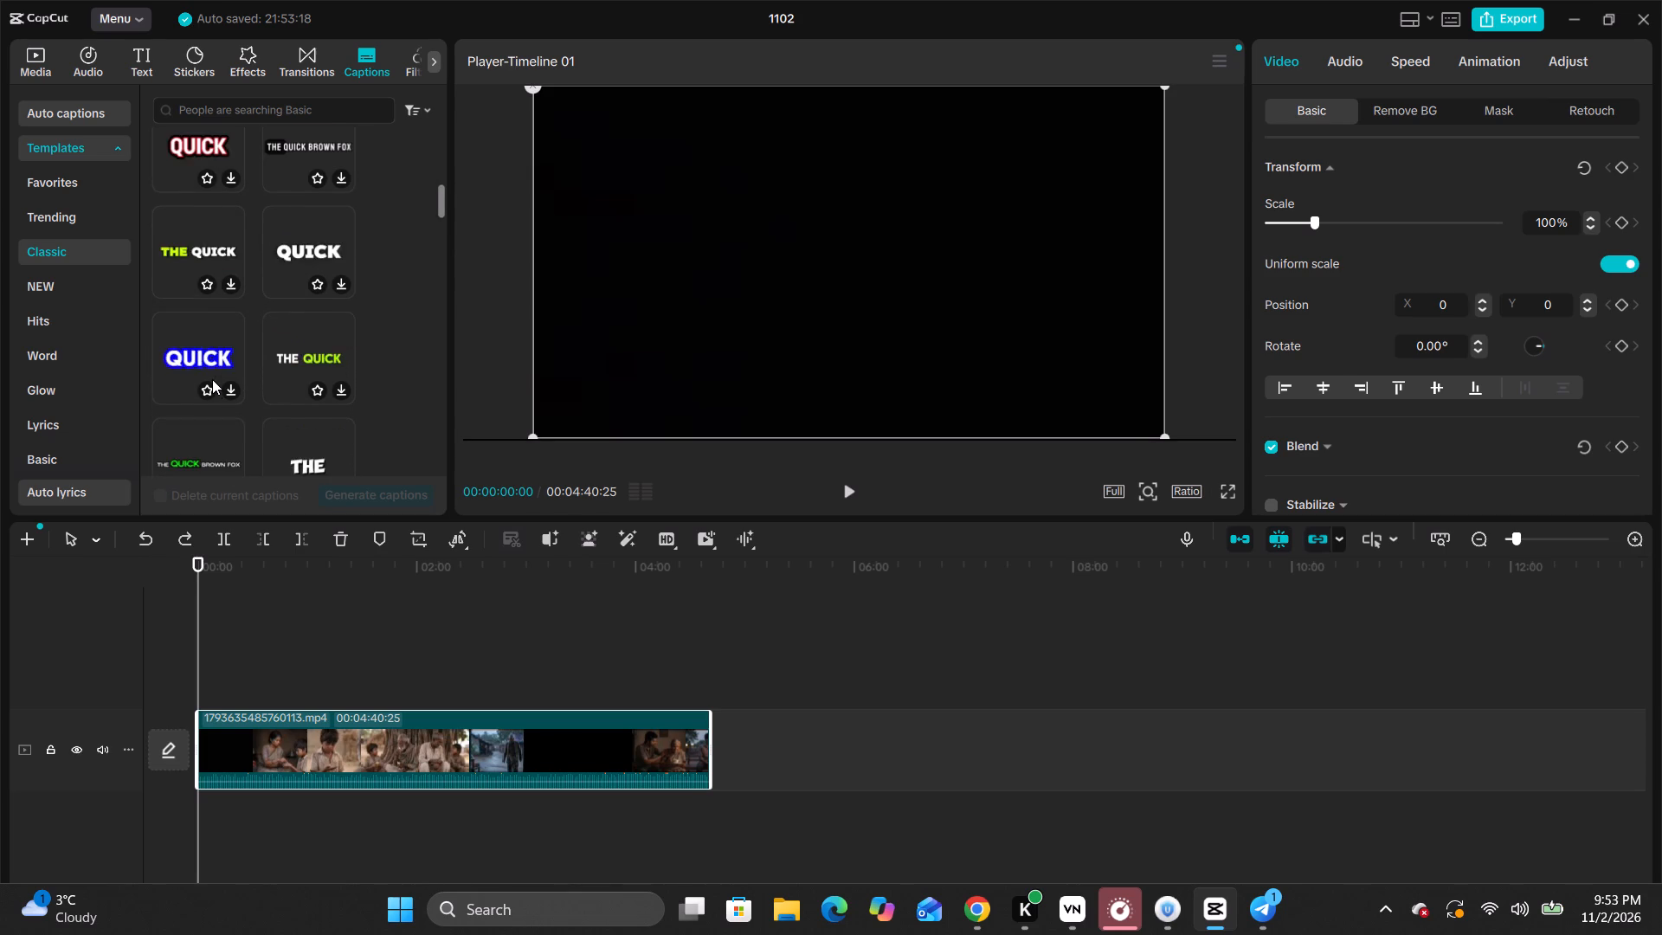
scroll(212, 379, down, 1)
click(213, 369)
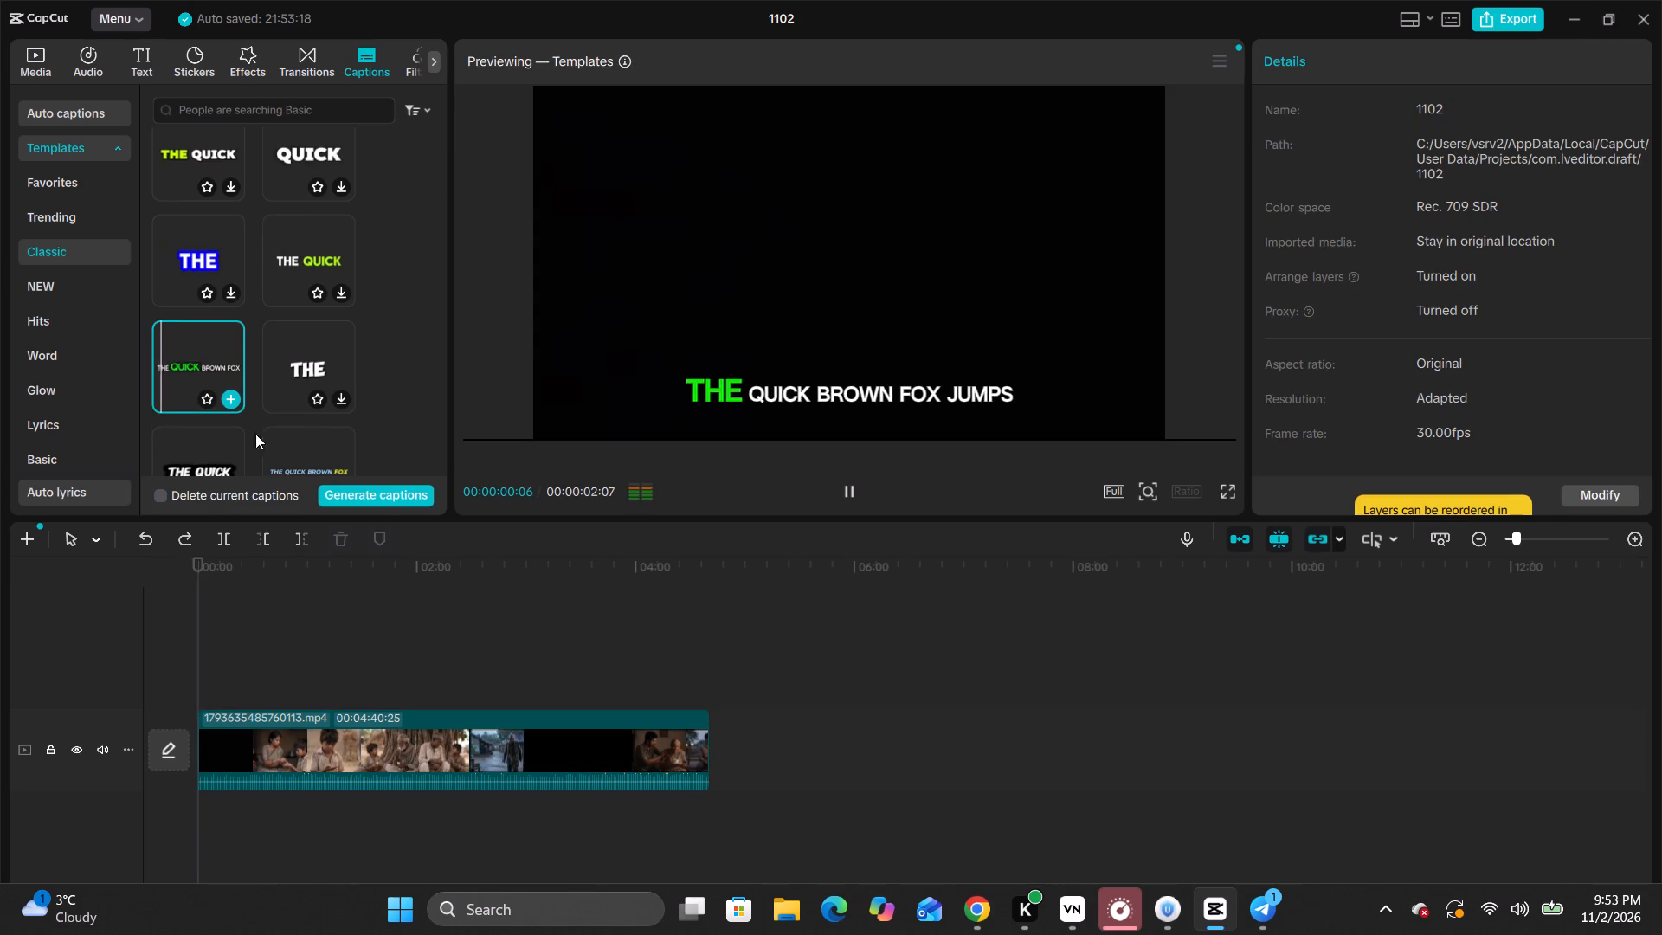
click(370, 498)
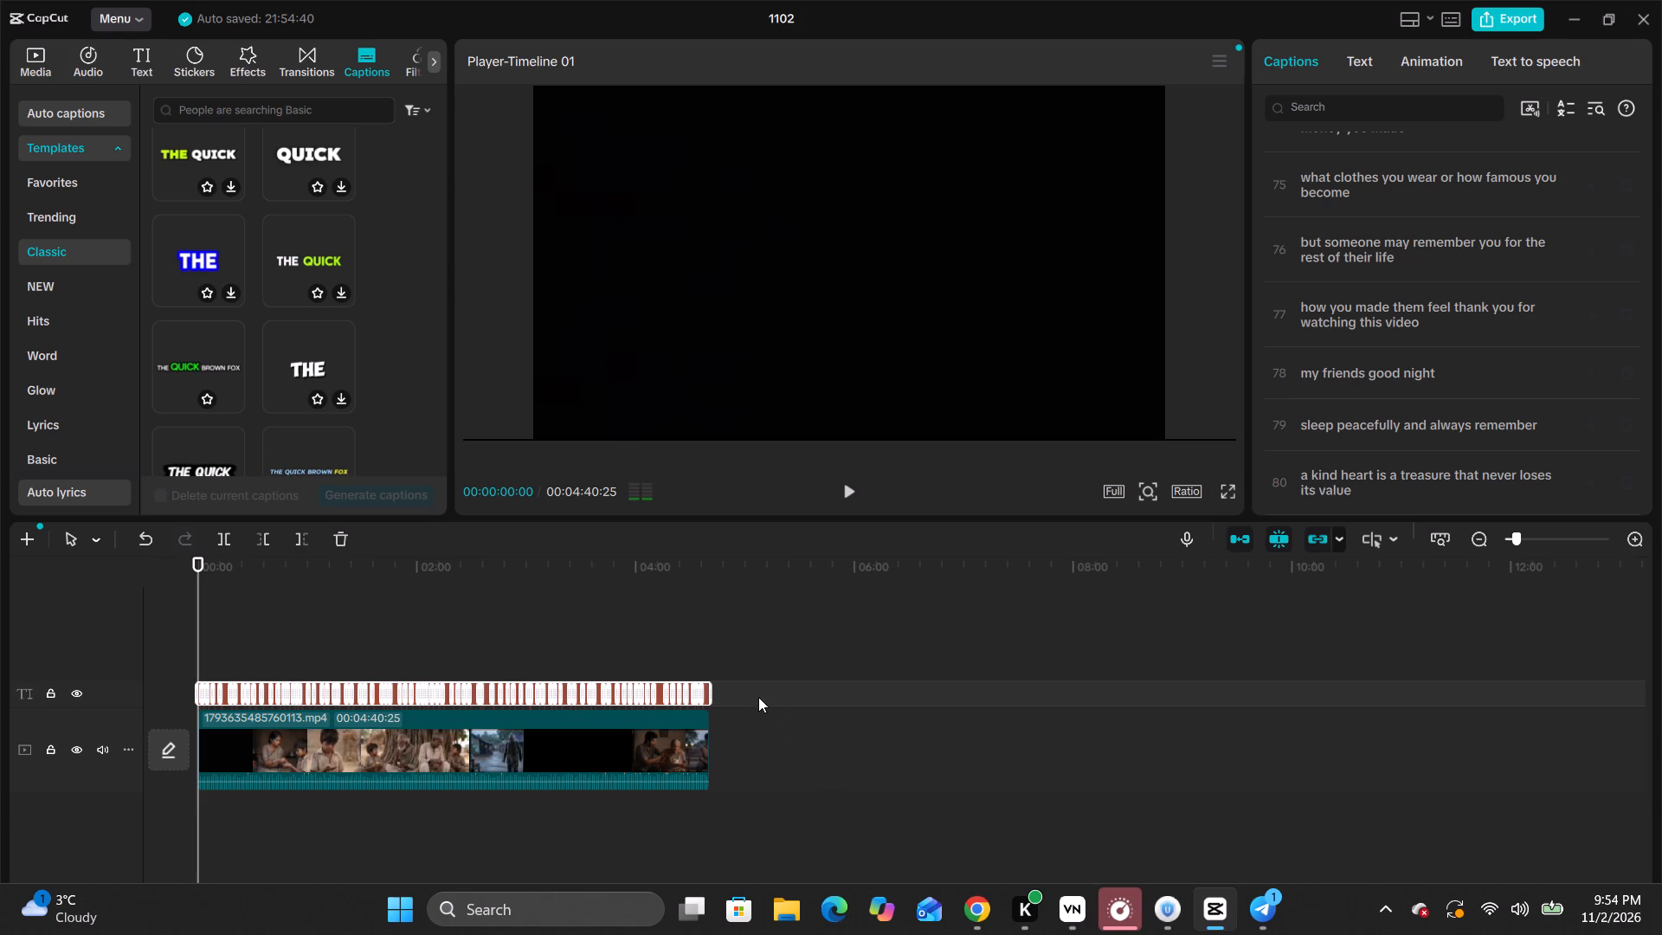
Play the story video from the start to check the newly generated captions against the narration.
ctrl+scroll(694, 681, up, 6)
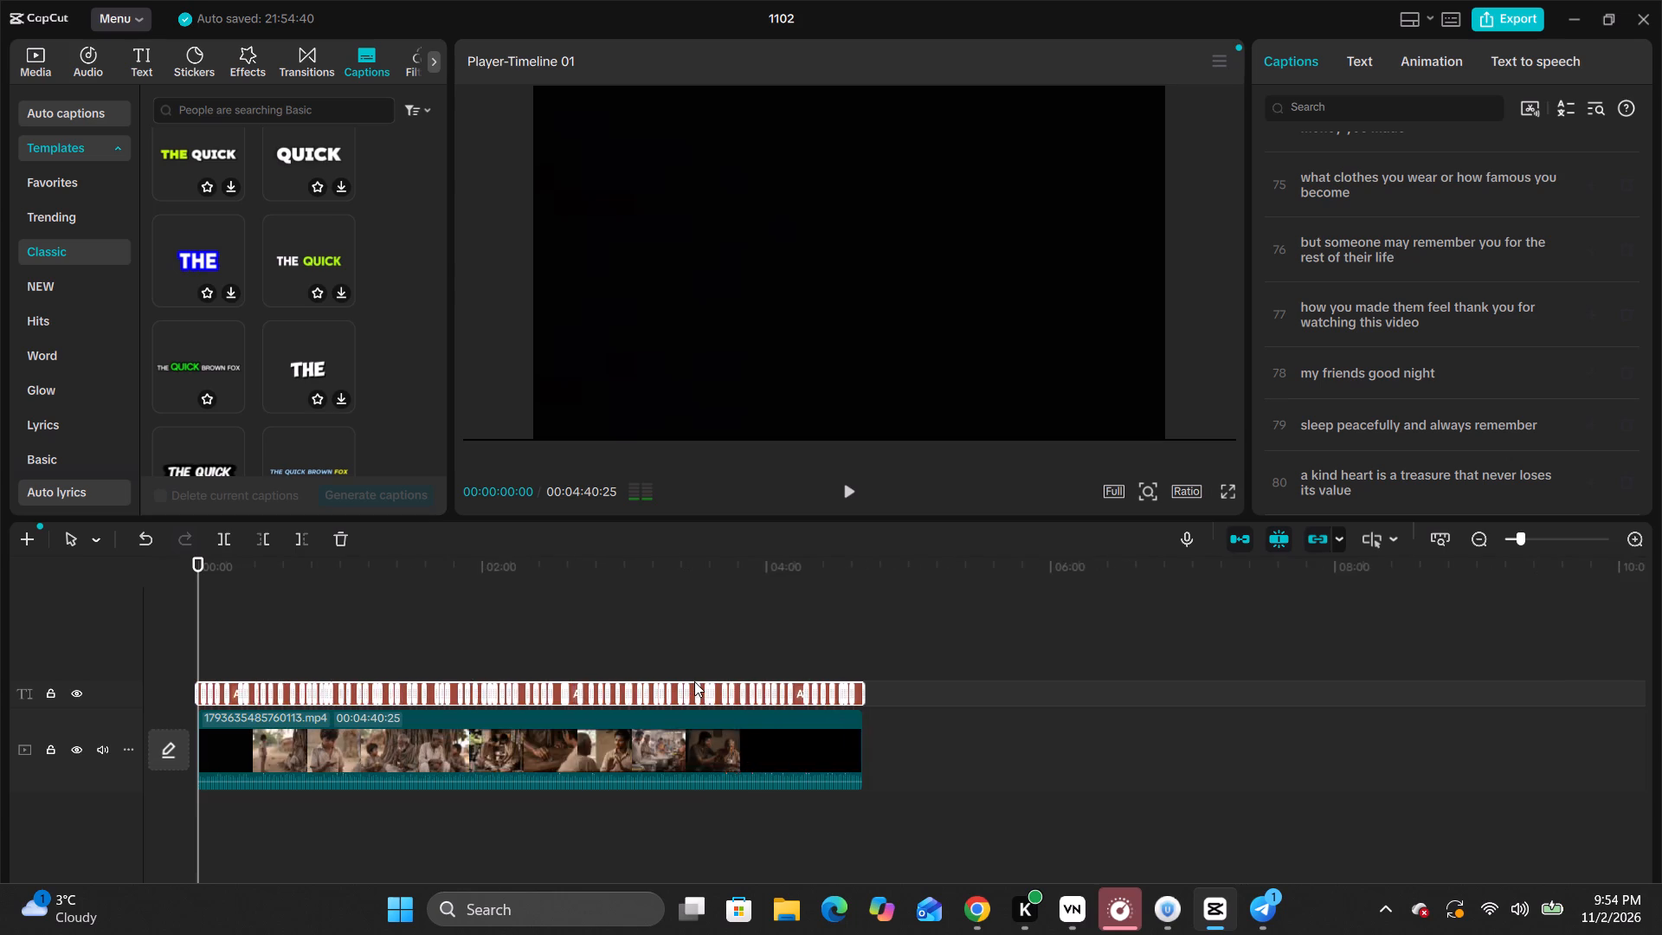
ctrl+scroll(694, 681, up, 20)
ctrl+scroll(694, 681, up, 19)
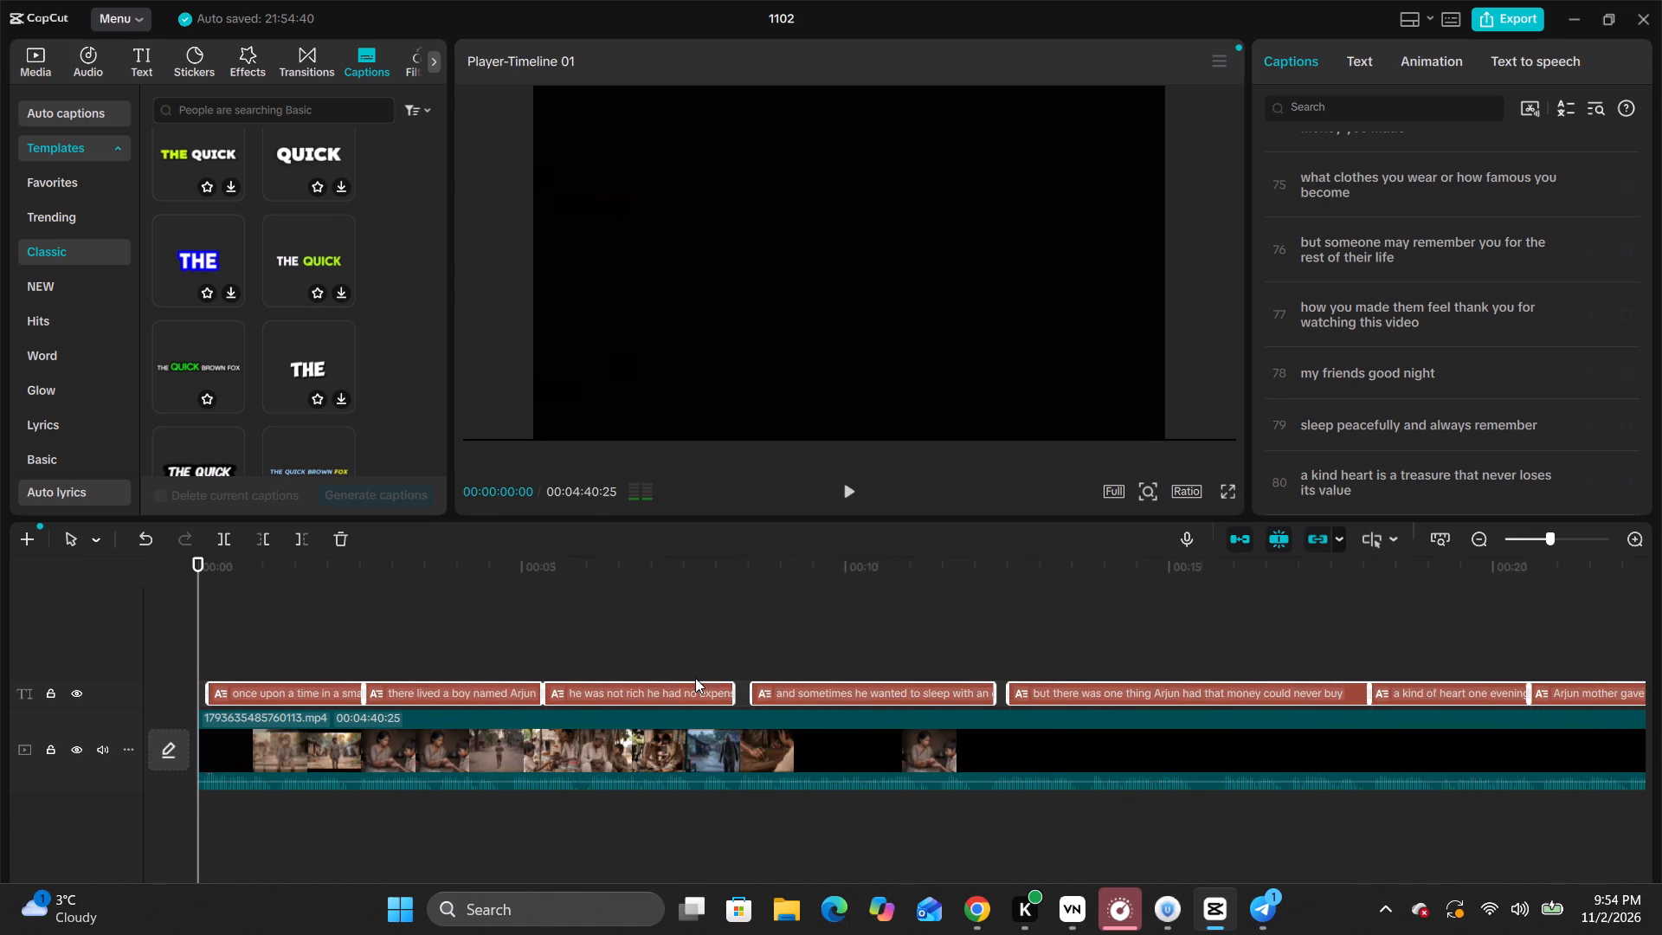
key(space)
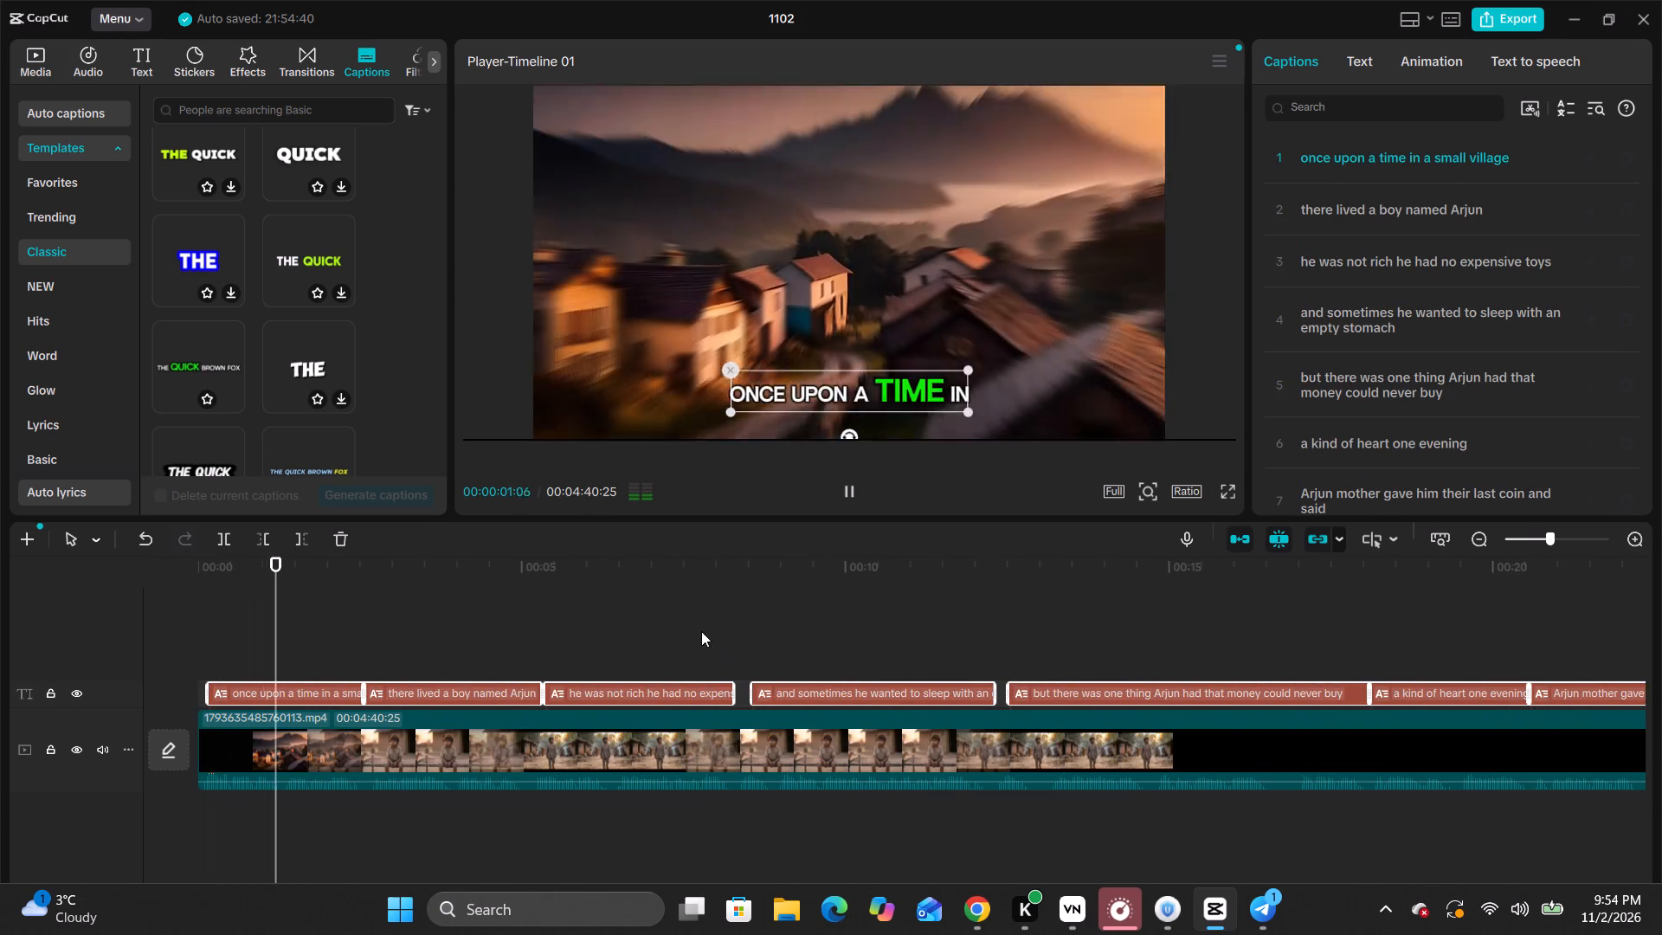
Check the styled captions against the opening village and boy scenes in the preview.
key(space)
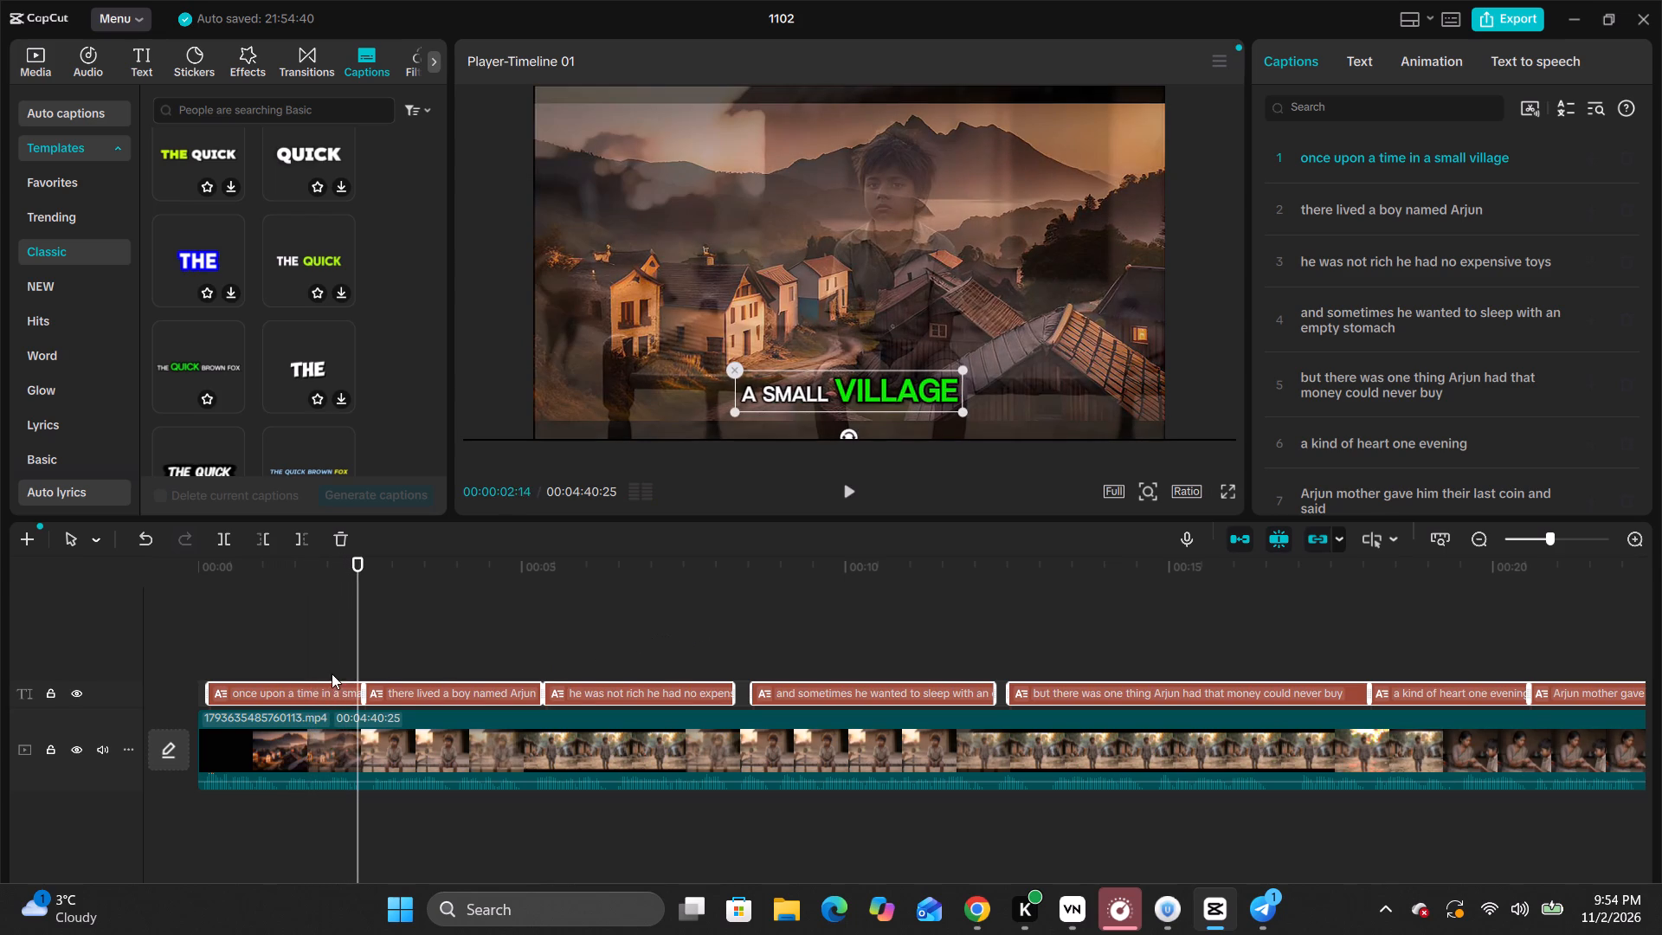
ctrl+scroll(406, 655, up, 15)
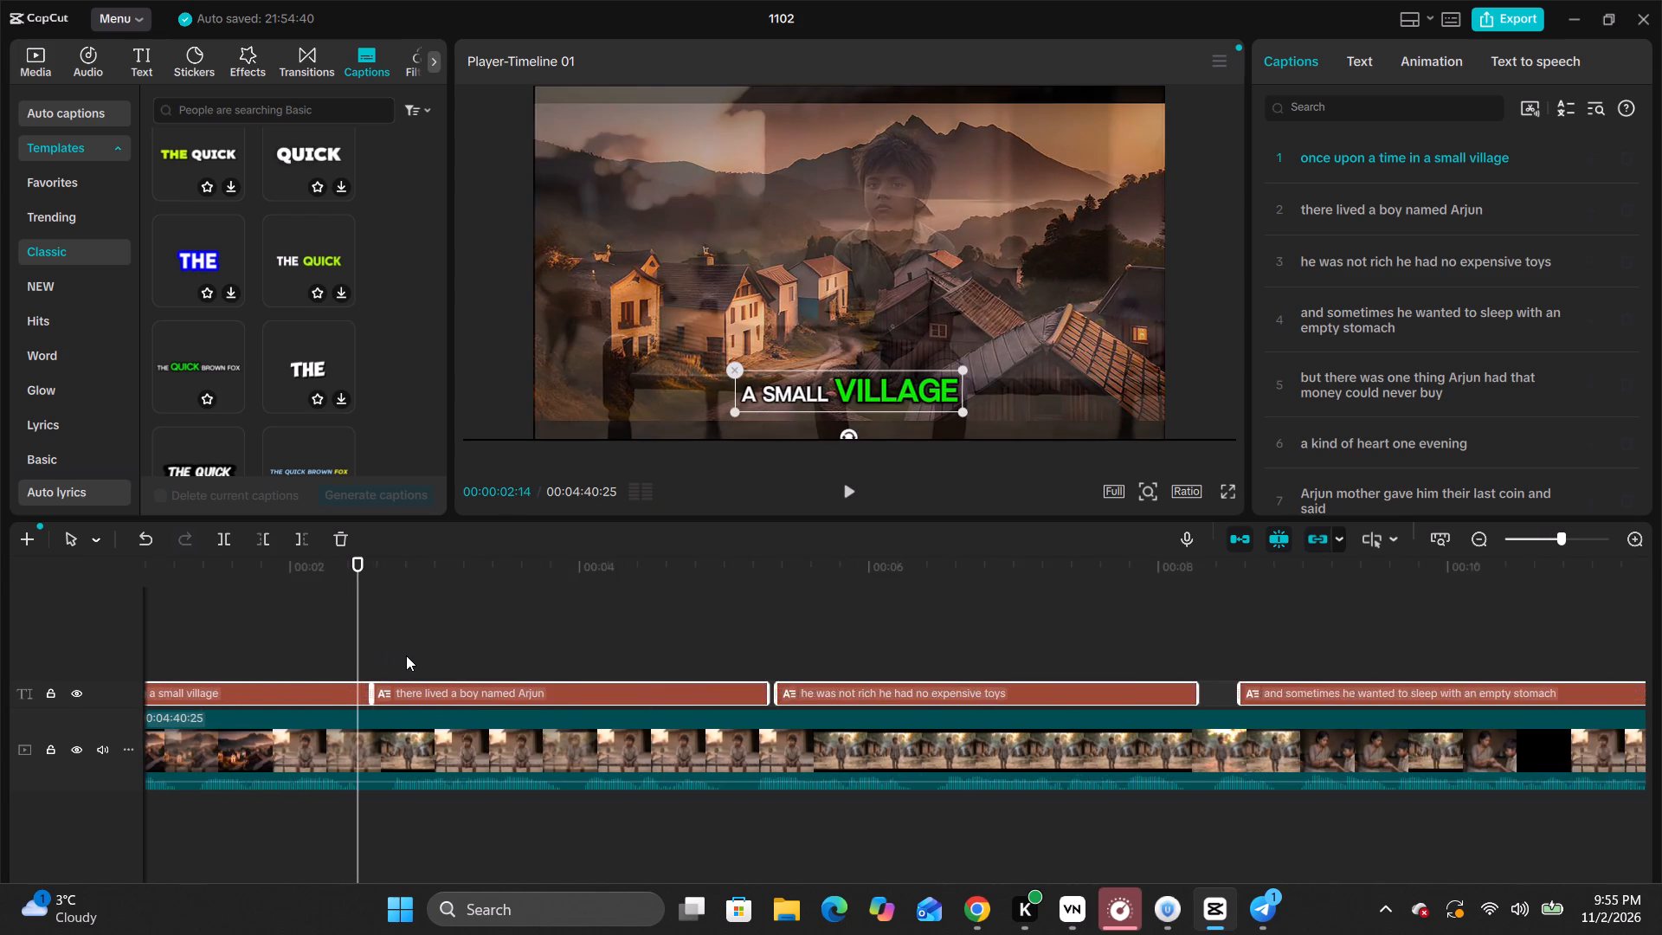
ctrl+scroll(406, 655, up, 3)
drag(345, 649, 760, 649)
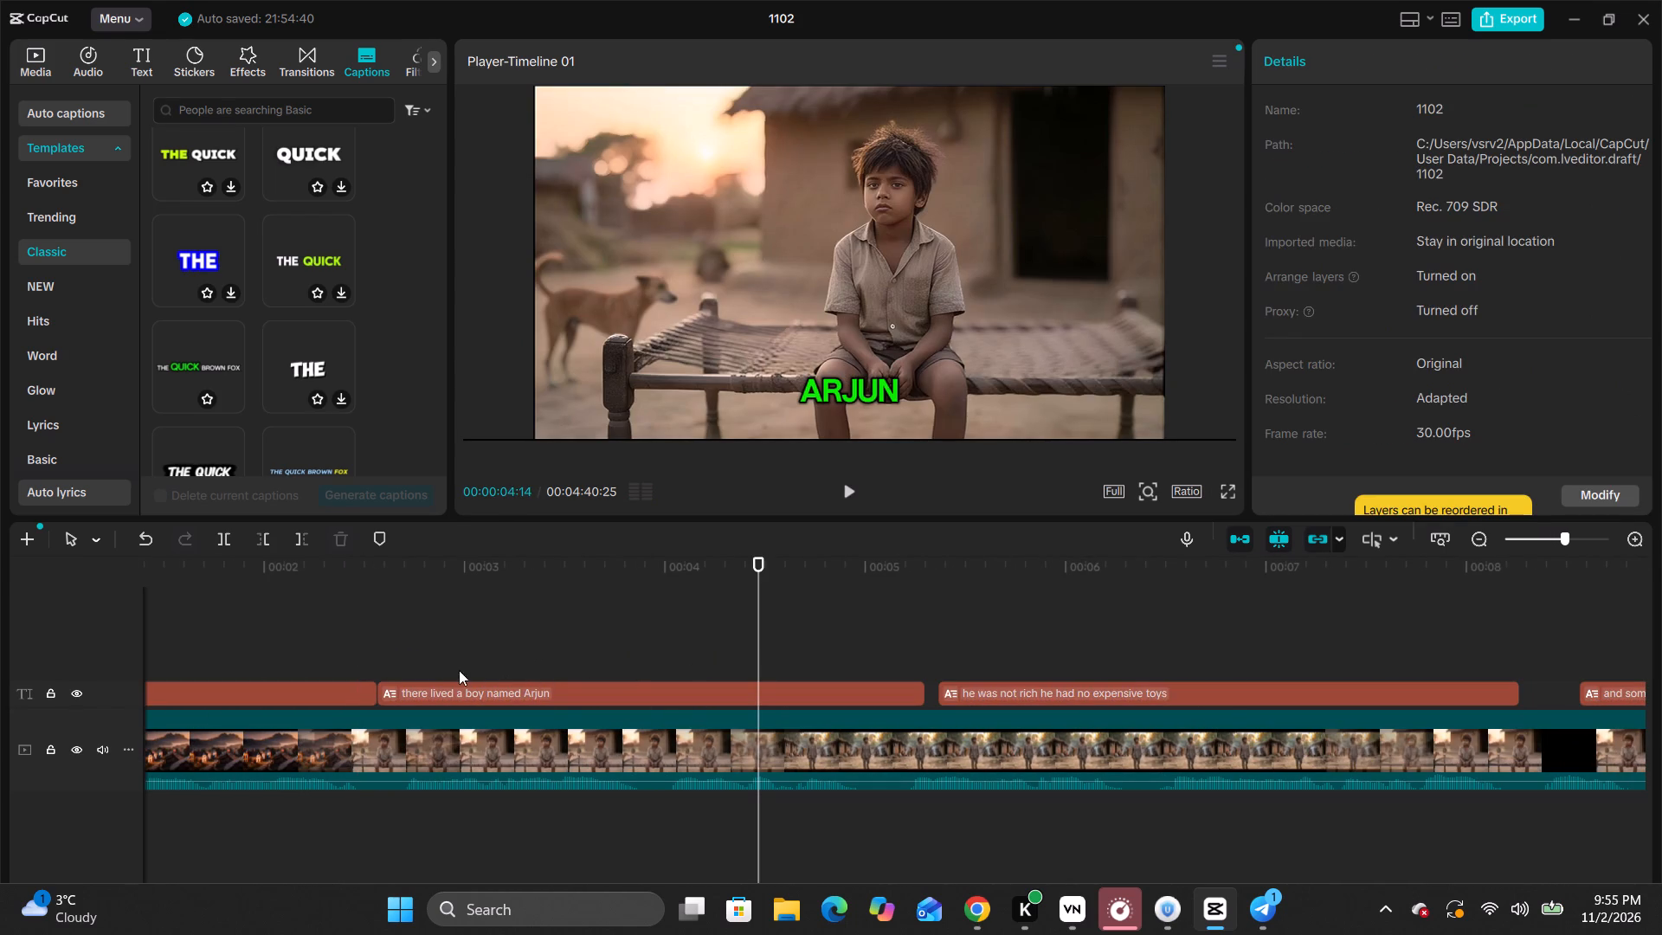
drag(458, 670, 600, 650)
Split the story video clip at 00:00:01:08, just before the village picture begins.
drag(757, 560, 142, 621)
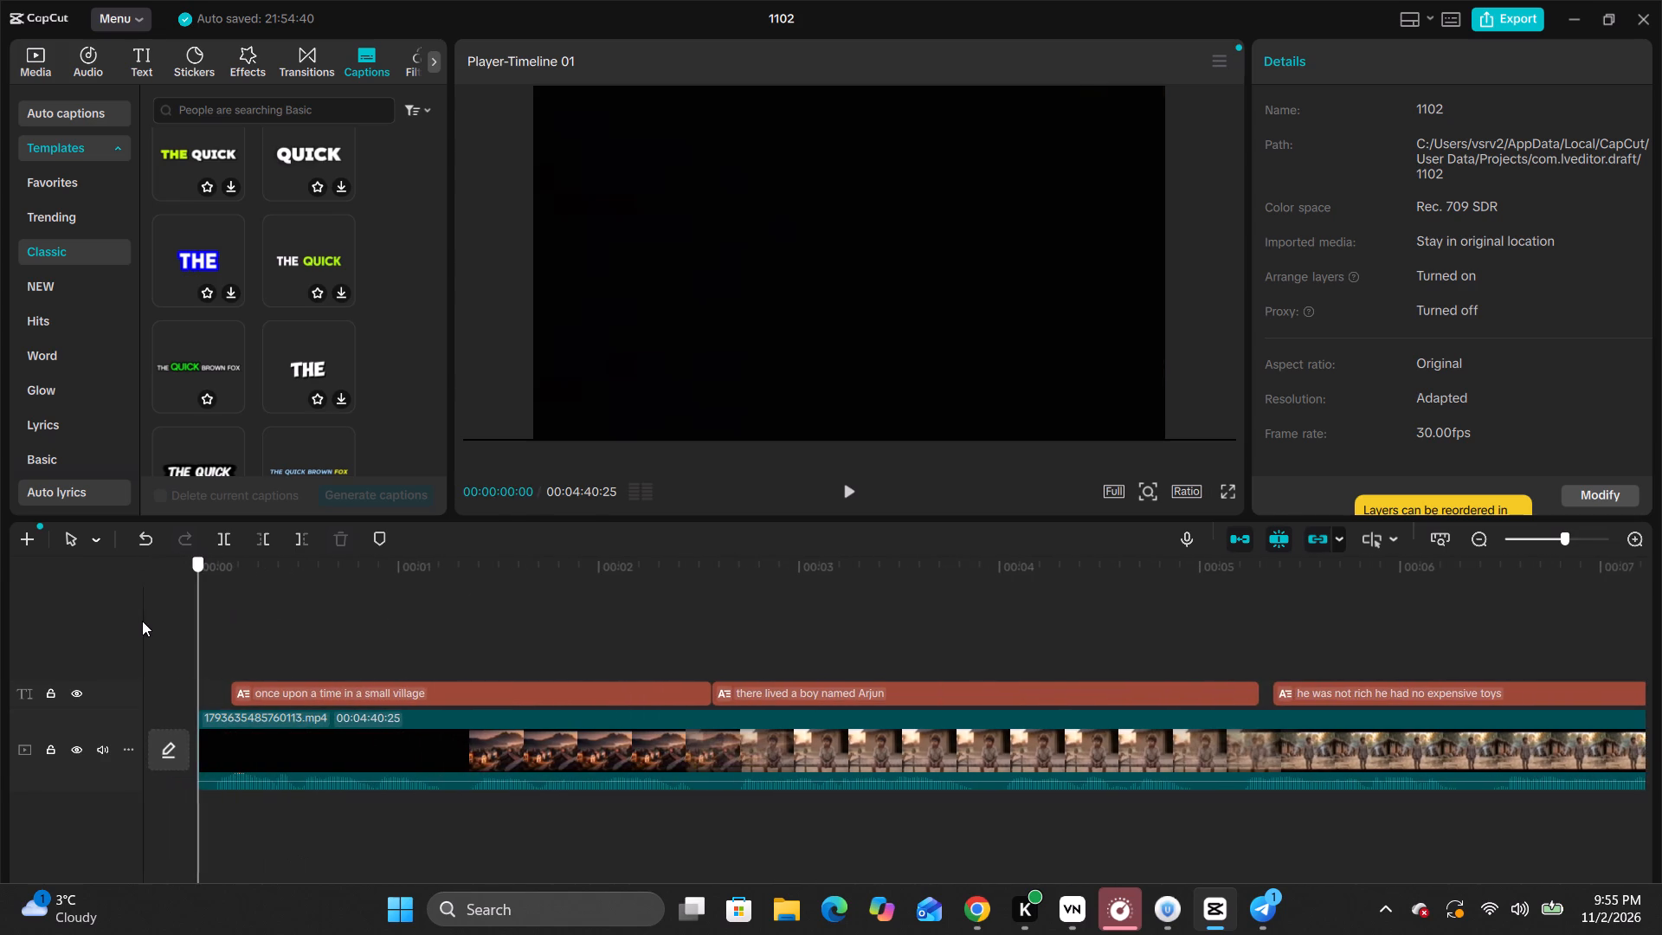
drag(142, 621, 411, 634)
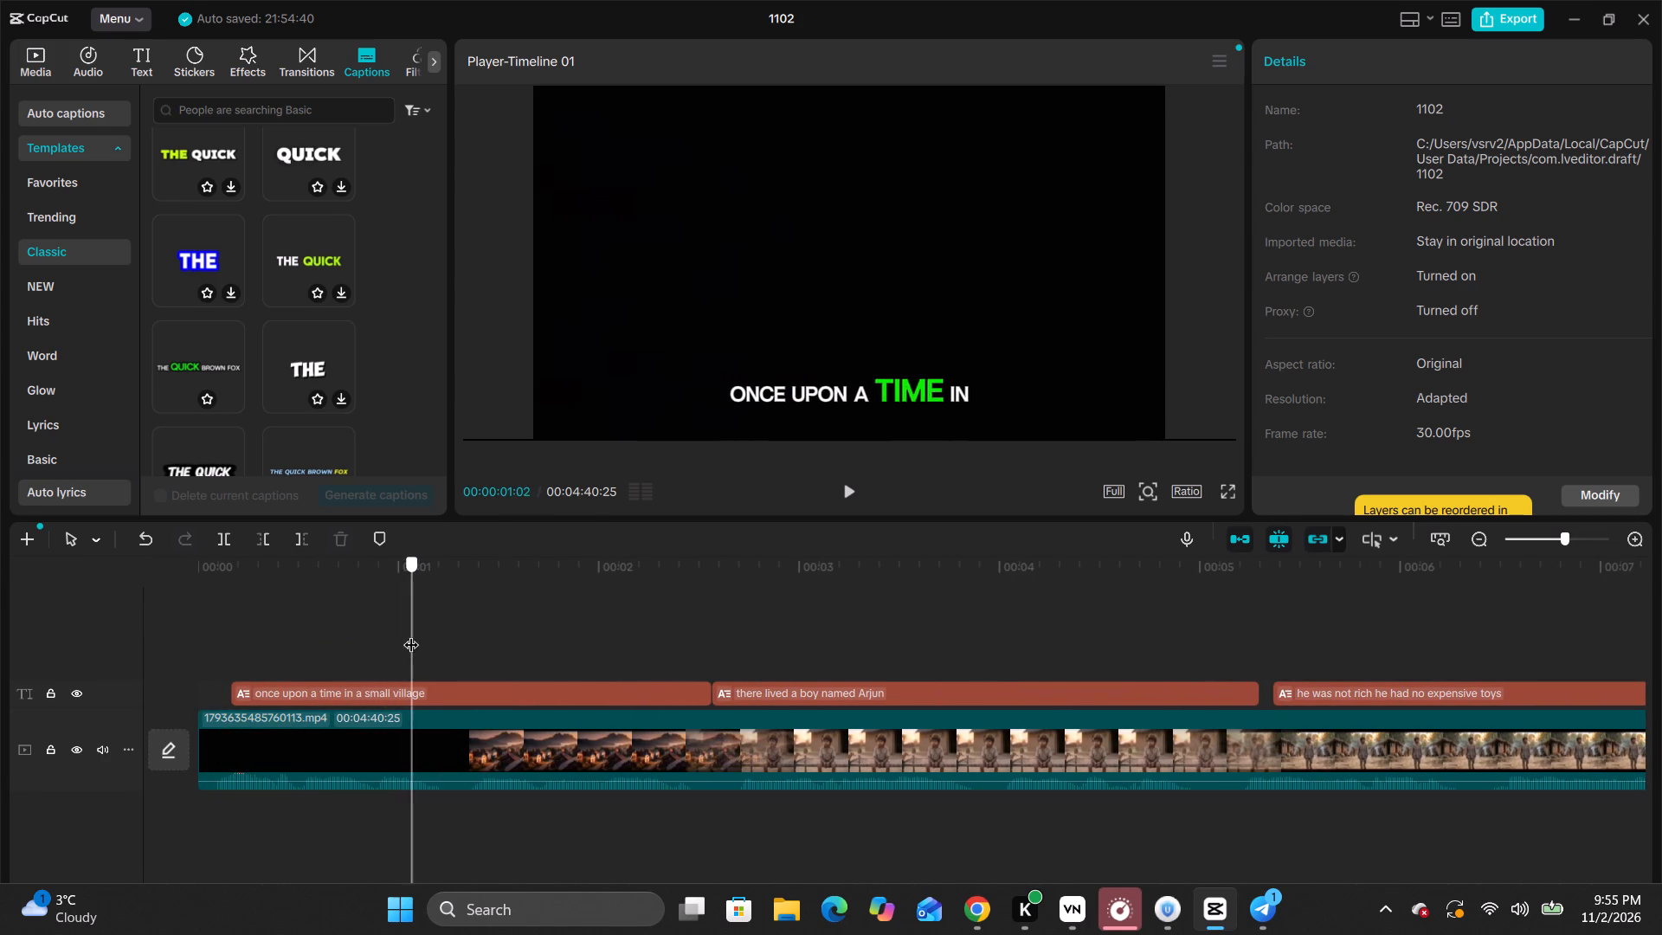
drag(411, 634, 461, 634)
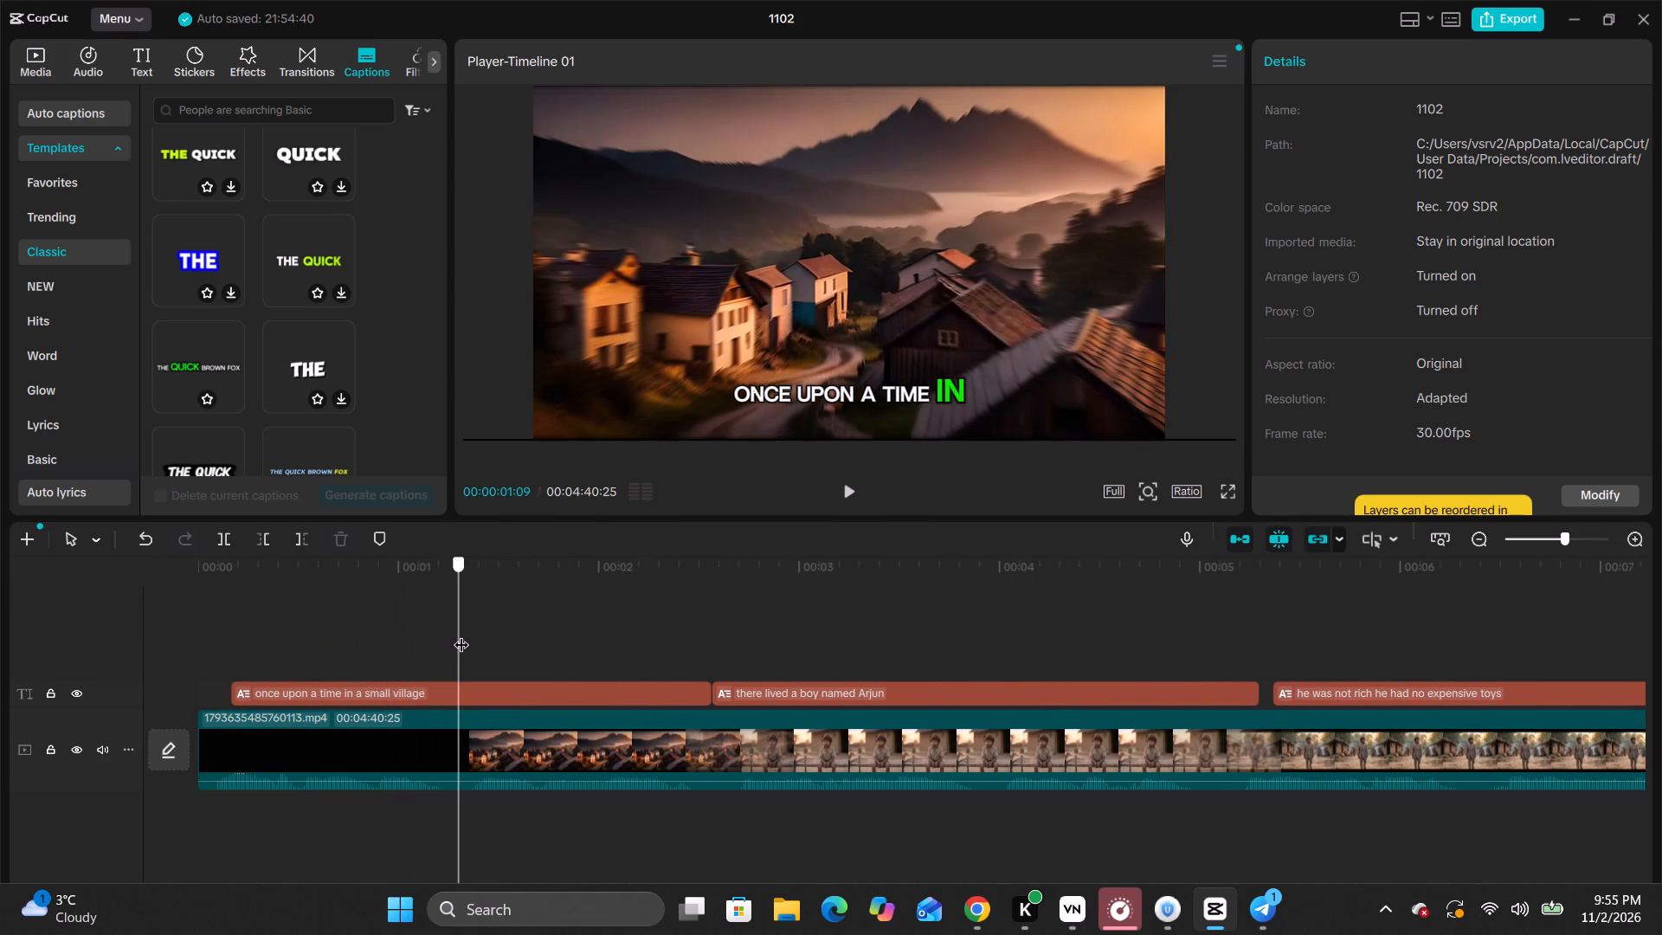
drag(461, 634, 454, 635)
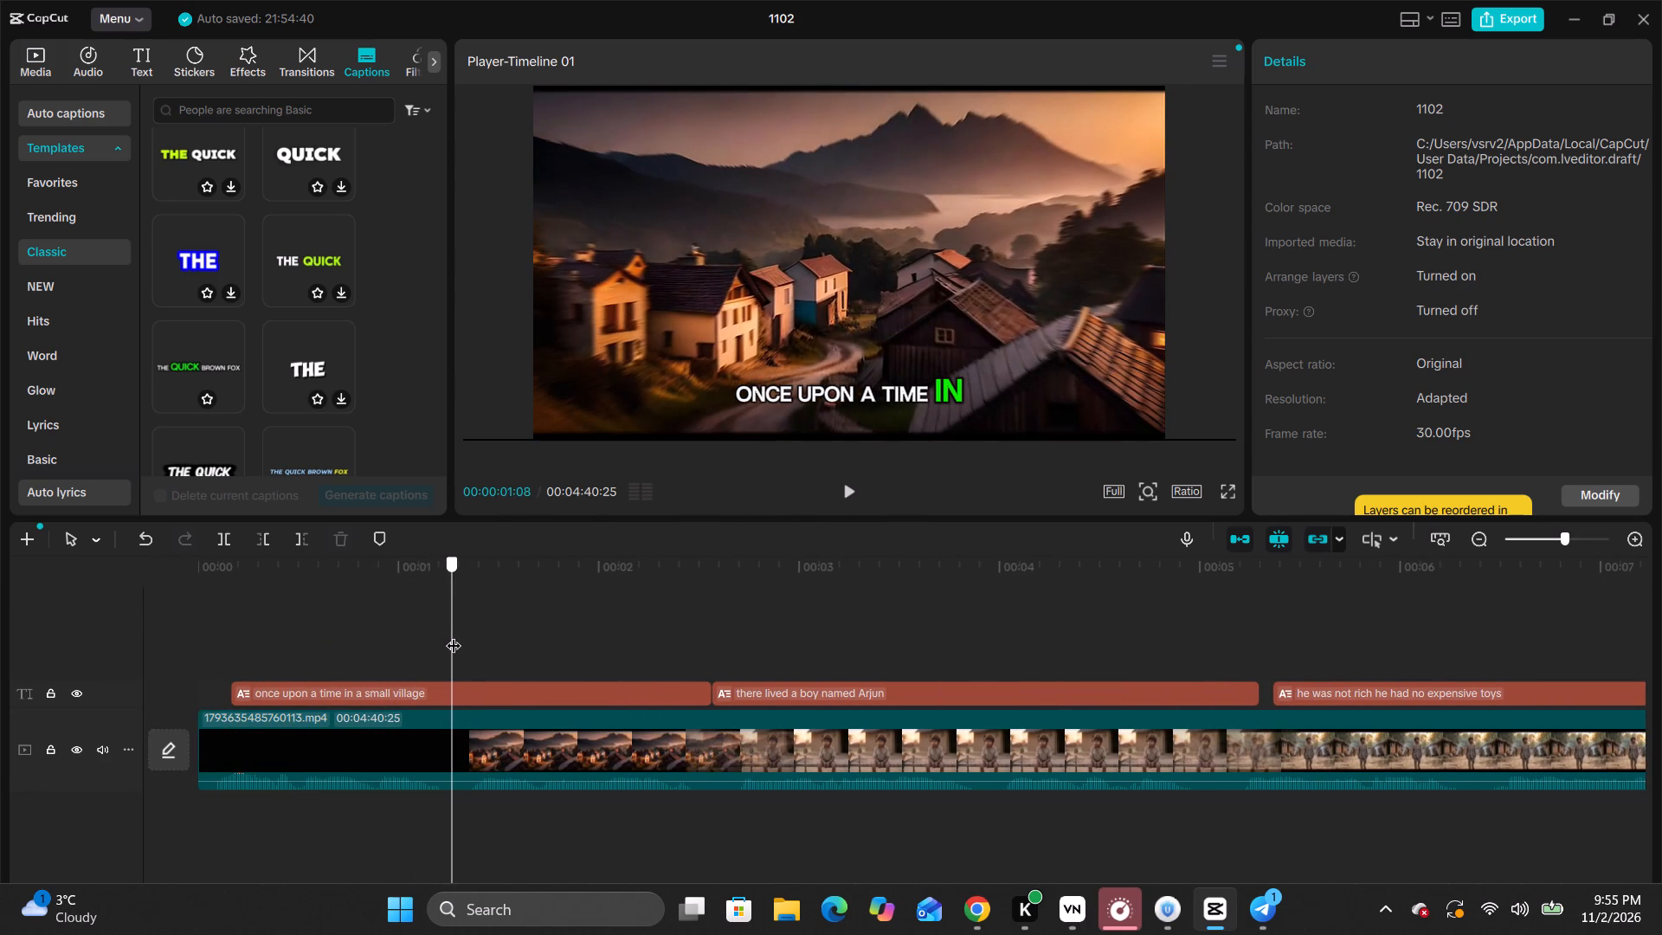
drag(454, 635, 450, 636)
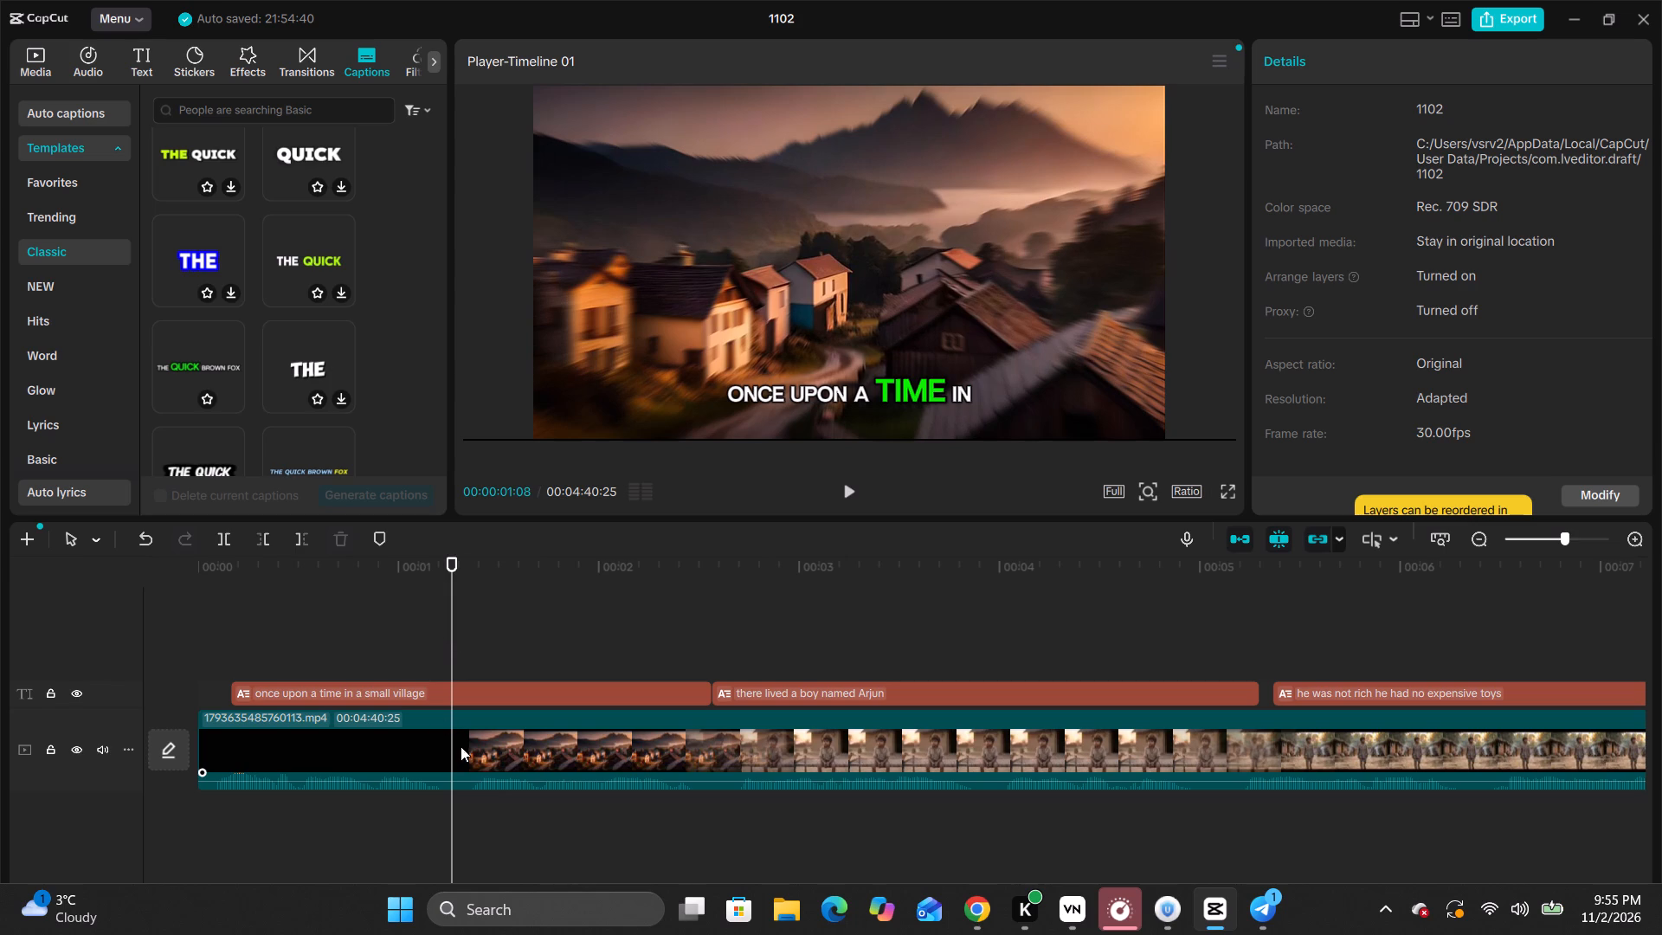
click(453, 746)
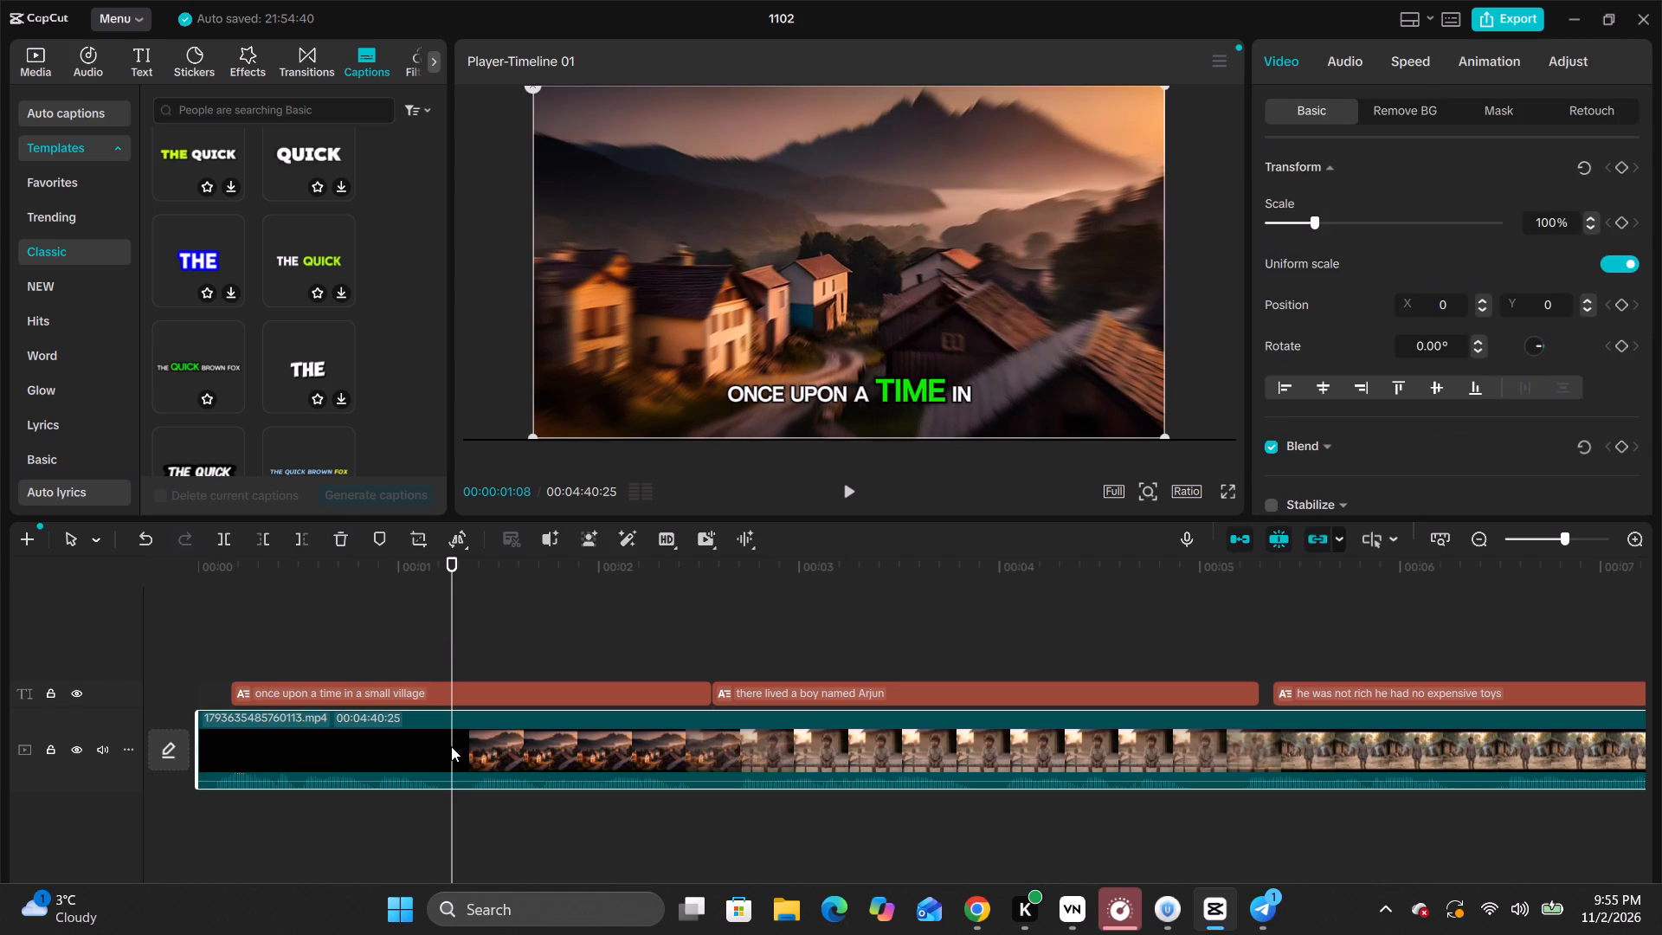
click(451, 746)
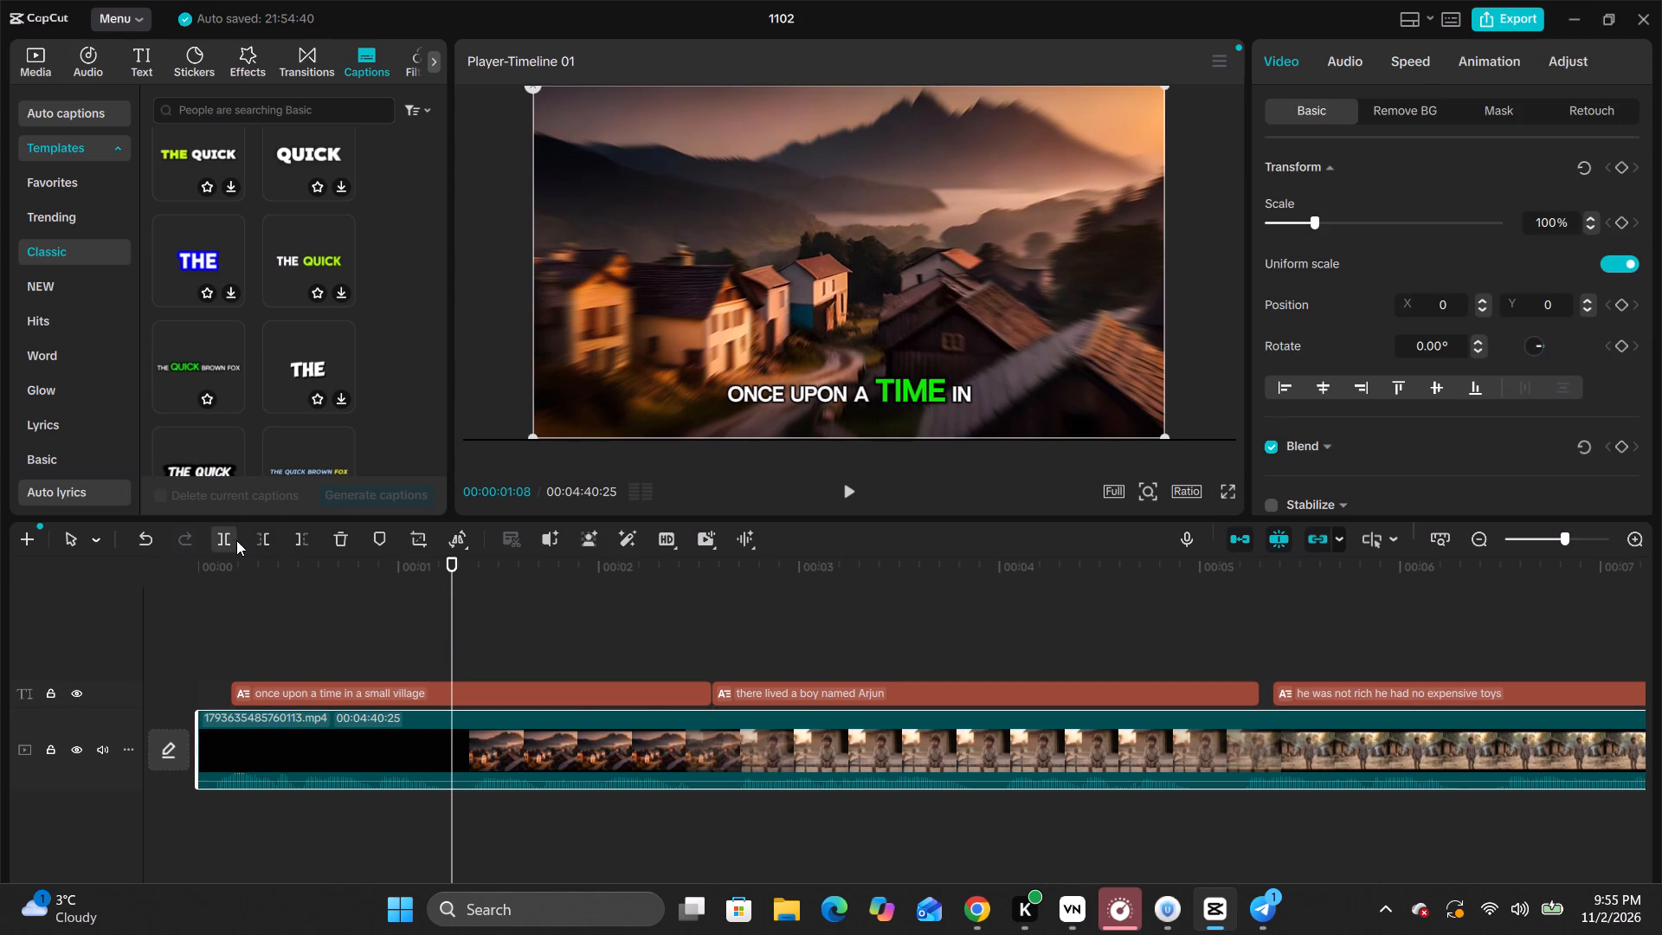
click(233, 538)
Split the caption "once upon a time in a small village" at 00:00:01:08 and delete its first part.
click(448, 691)
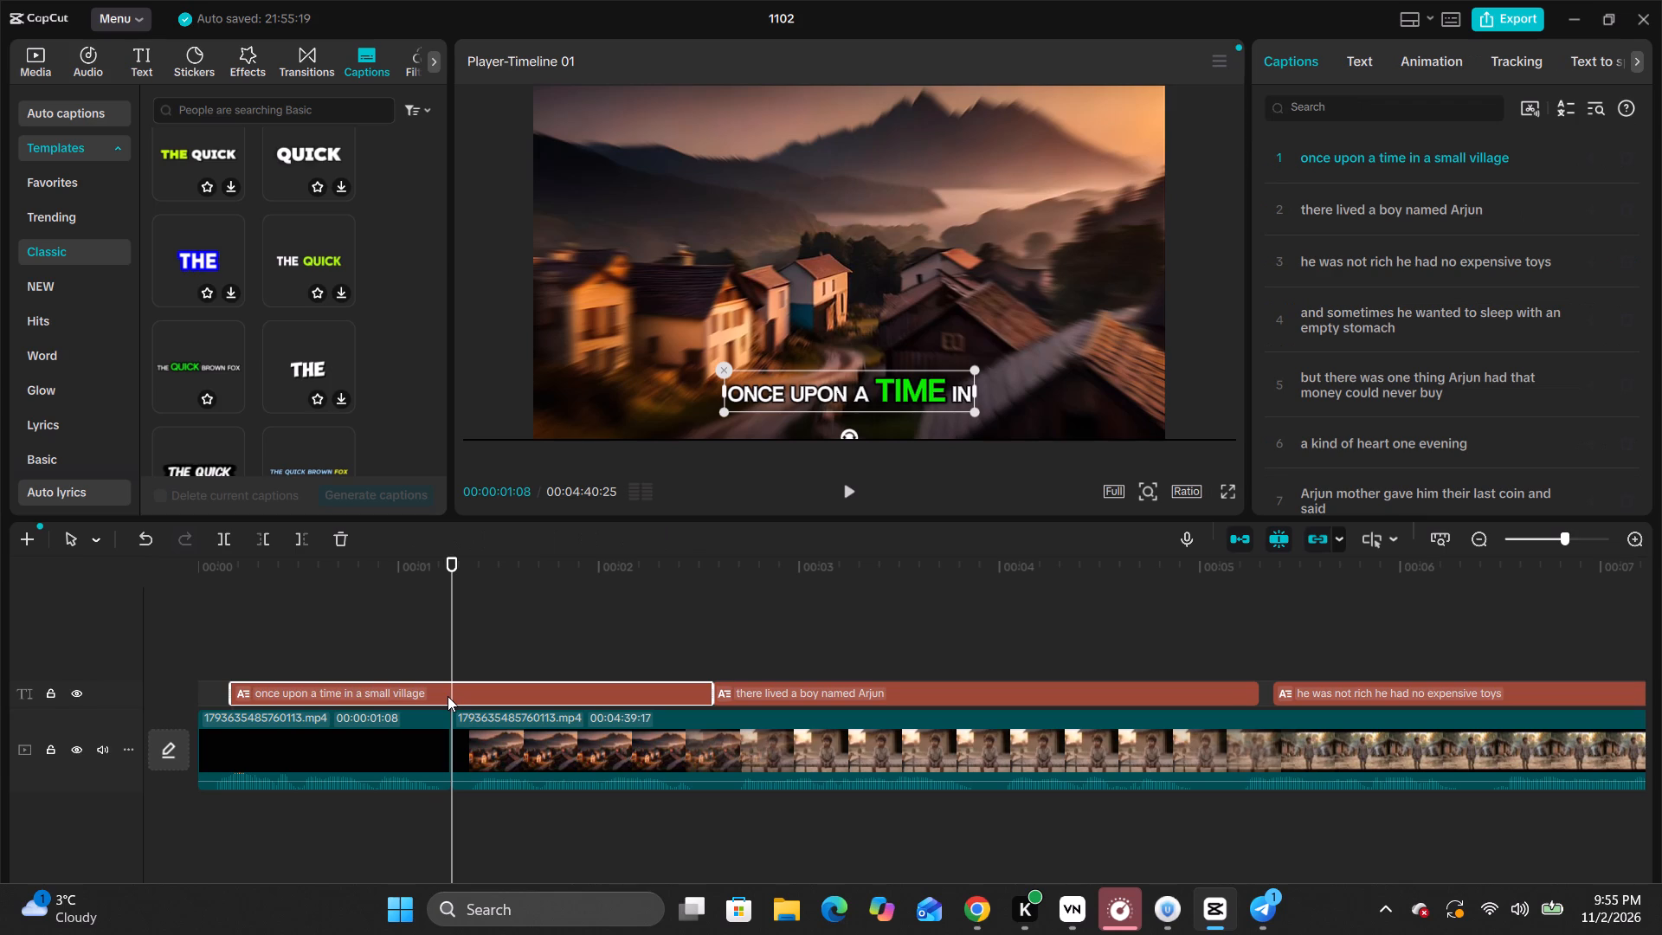
click(227, 534)
click(368, 694)
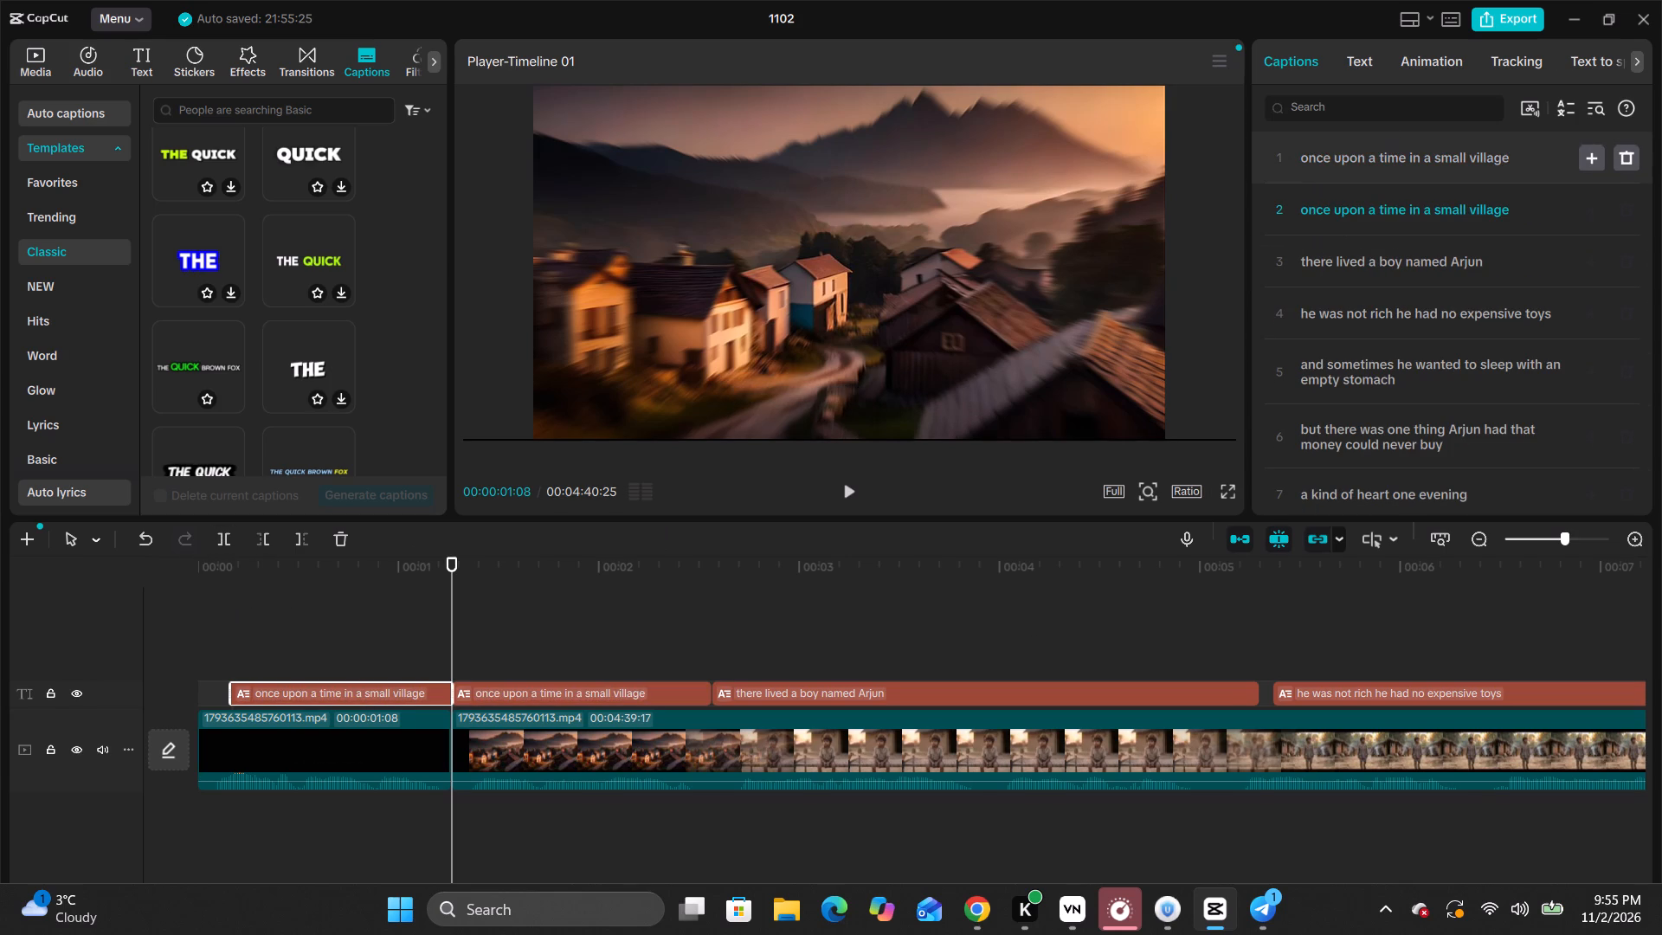
click(1432, 160)
drag(1515, 160, 1300, 162)
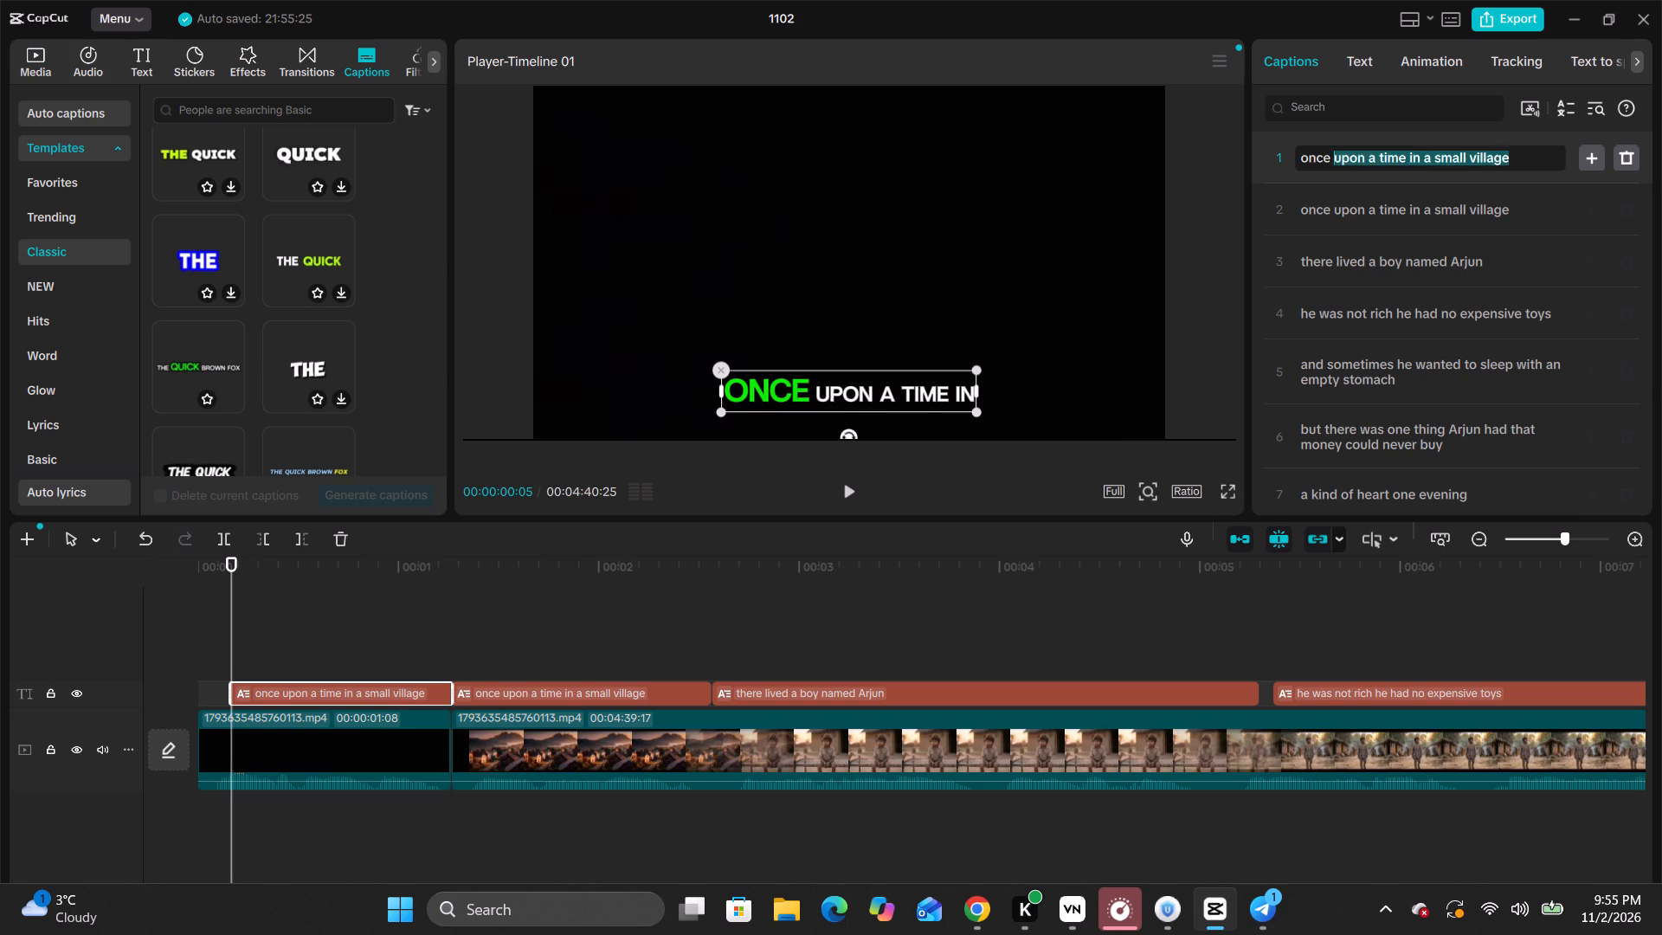
drag(1300, 162, 1316, 148)
click(1624, 158)
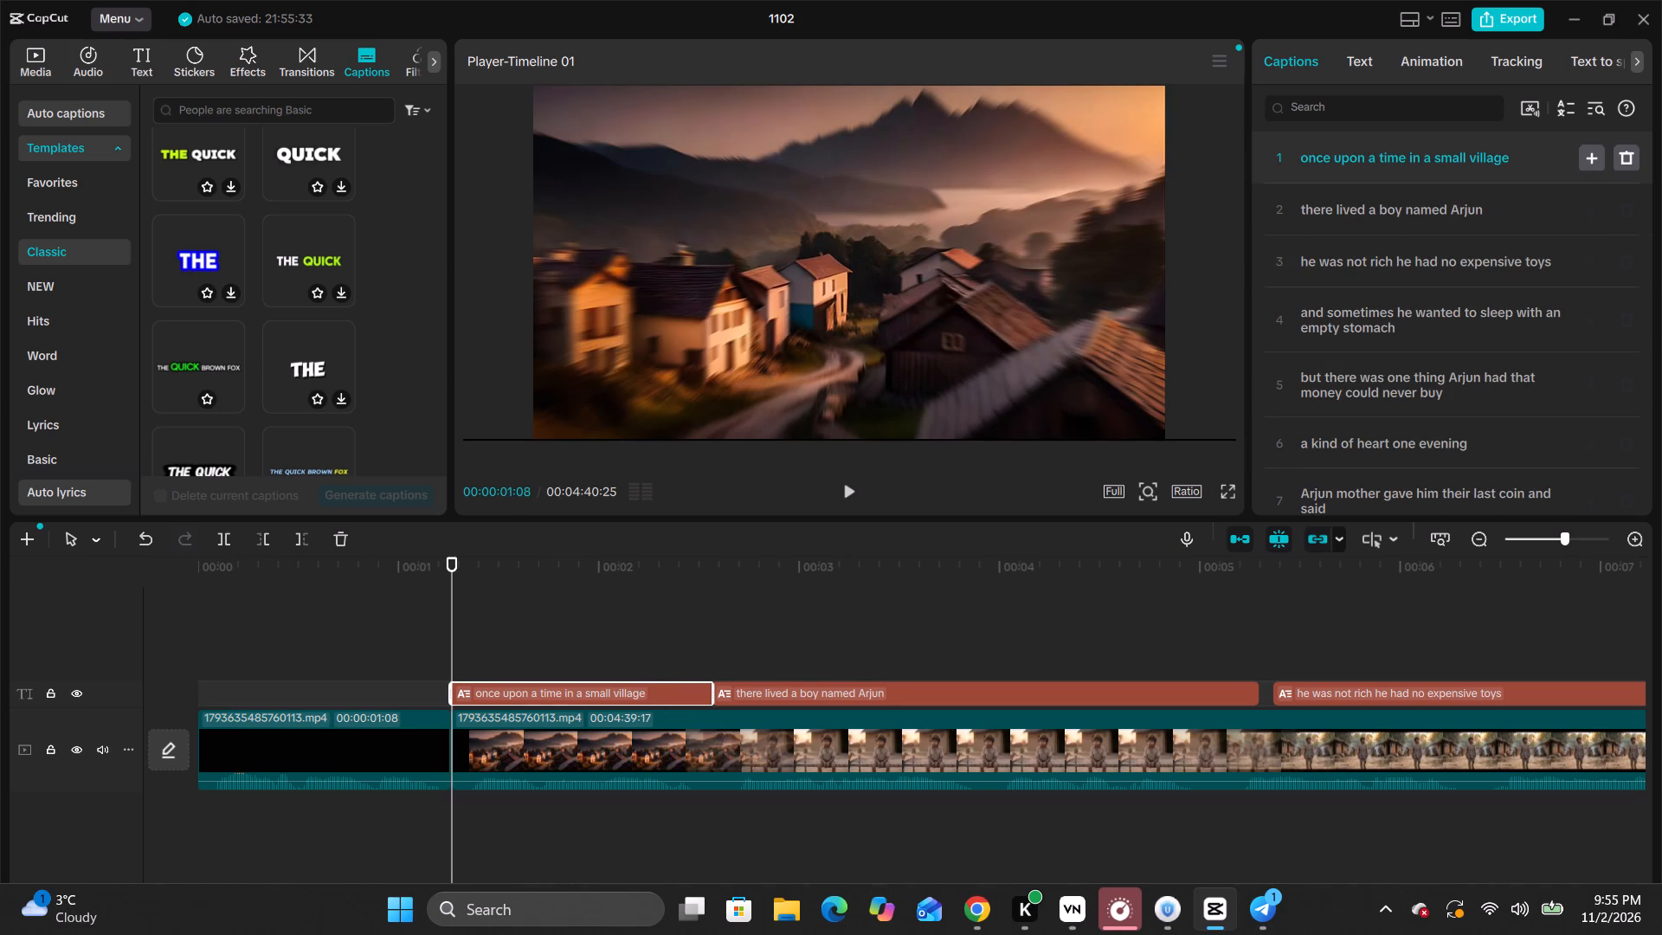
Remove the words "once upon a time" from the remaining first caption so it reads "in a small village".
click(1405, 160)
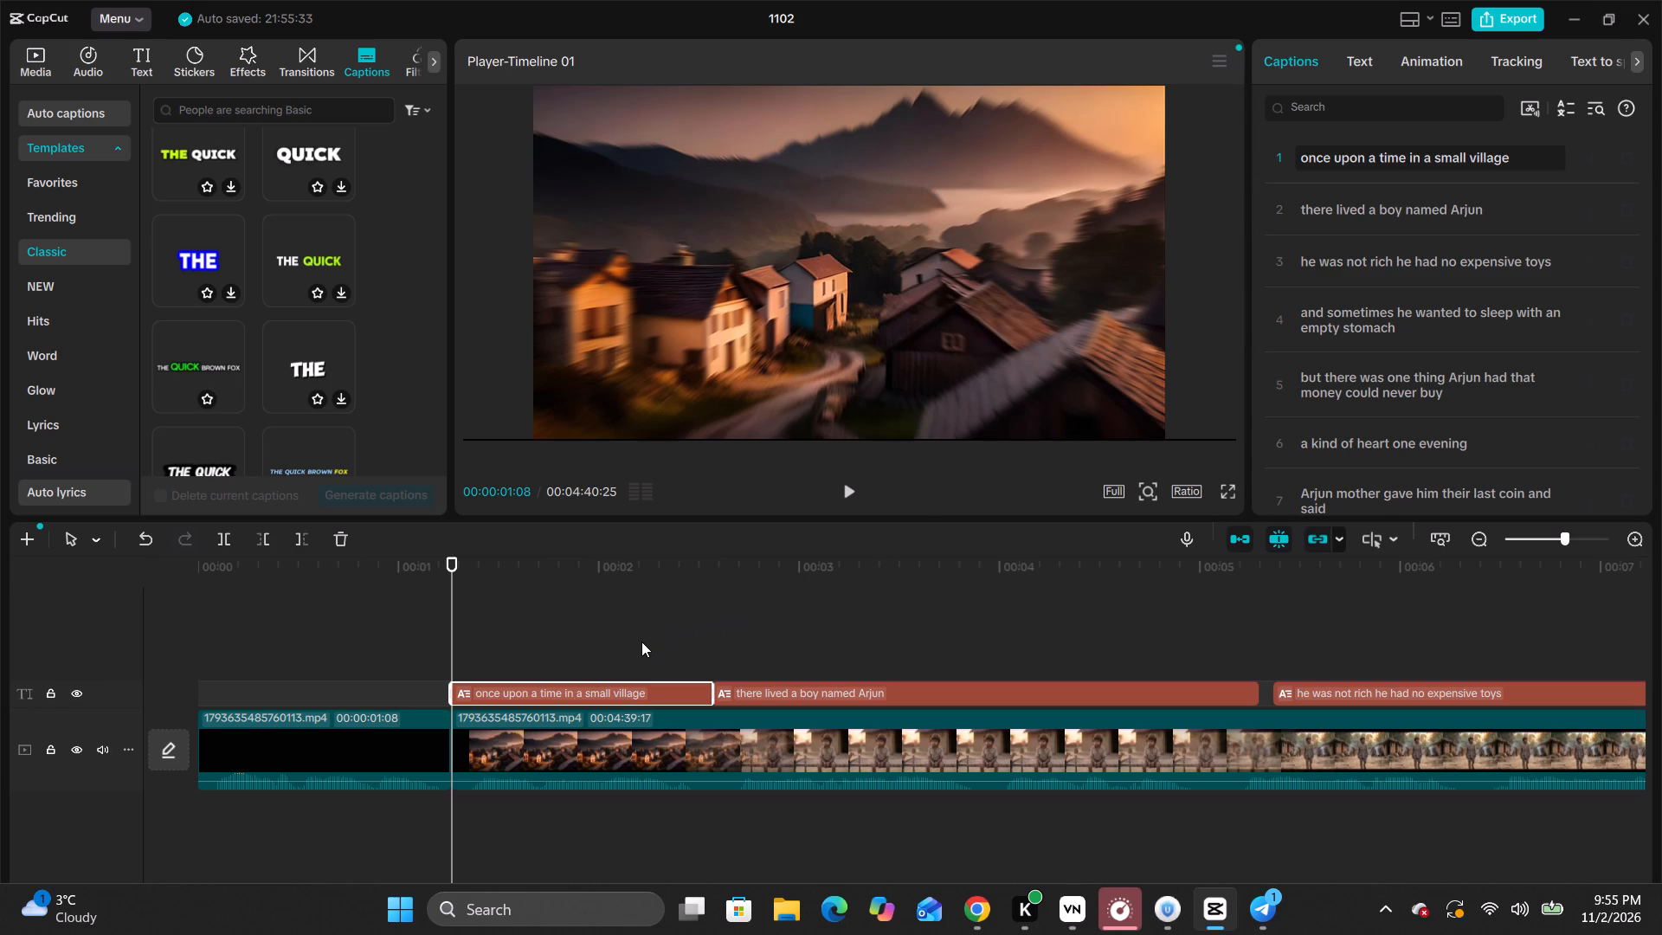
drag(639, 635, 806, 630)
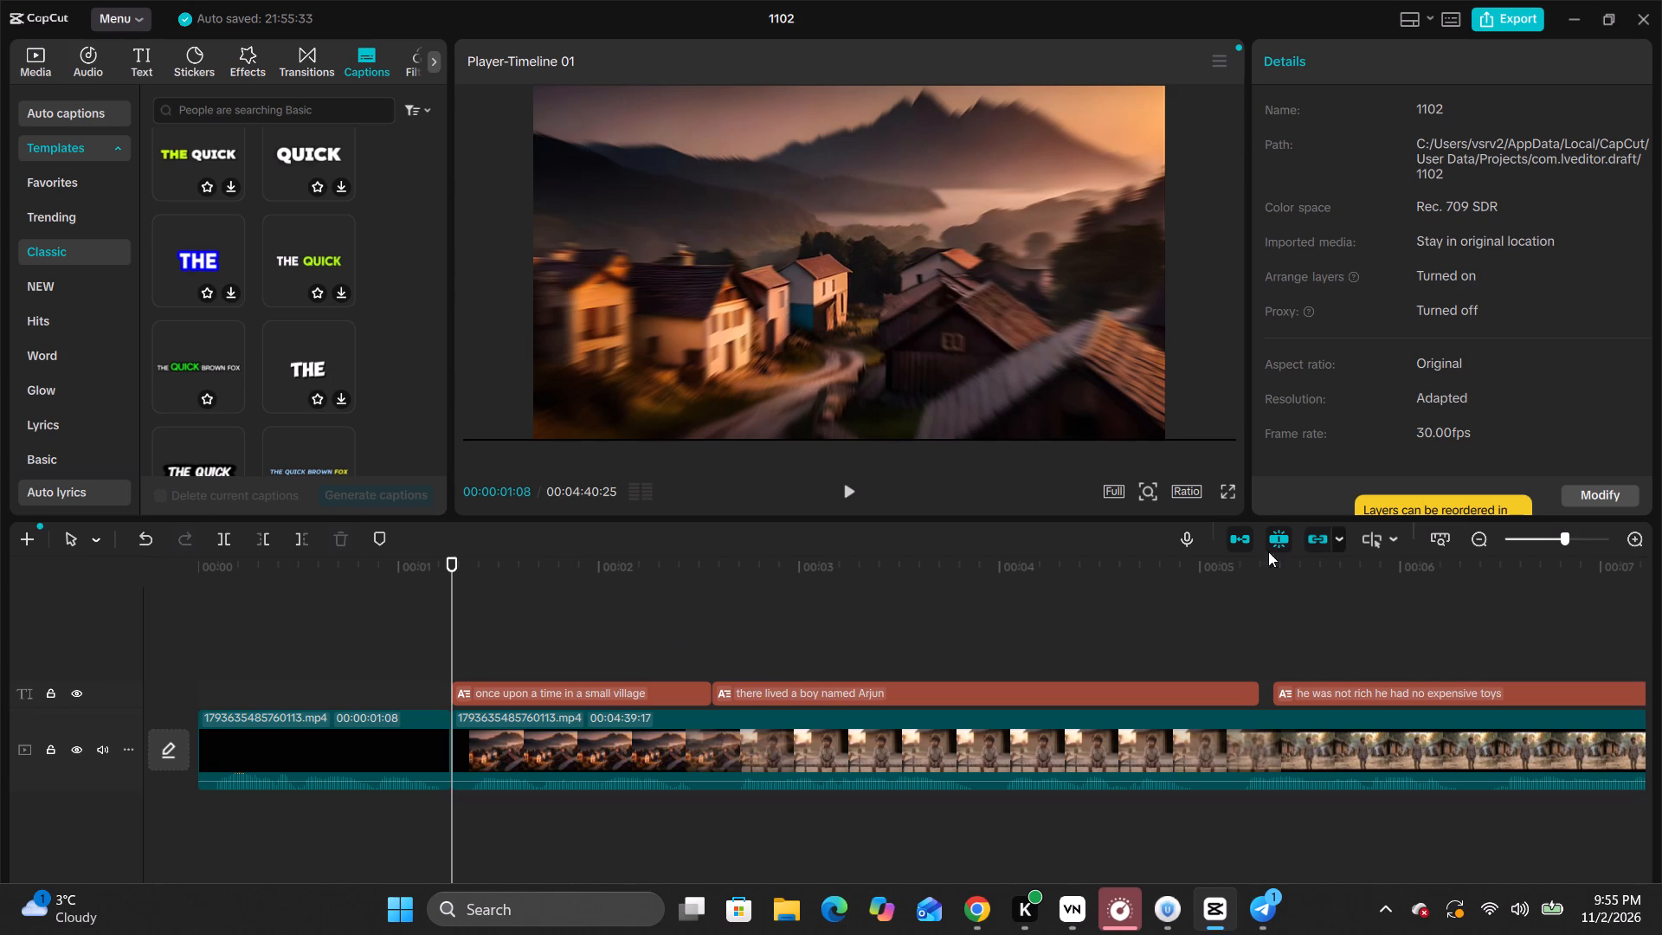
click(589, 704)
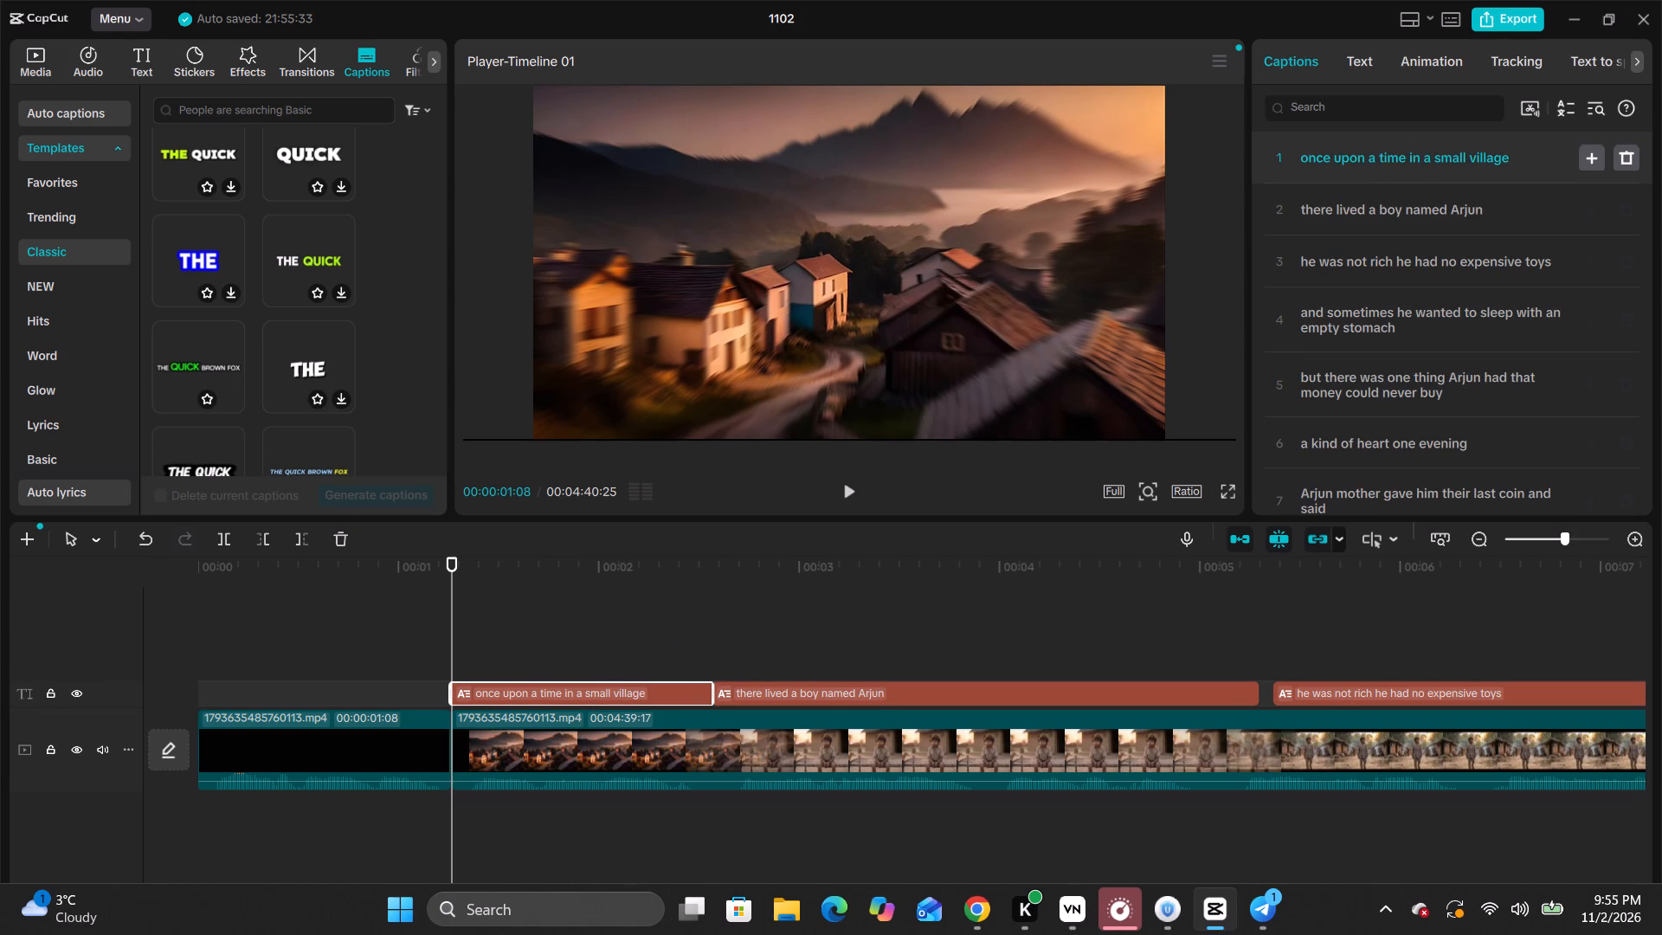
drag(1404, 153, 1286, 158)
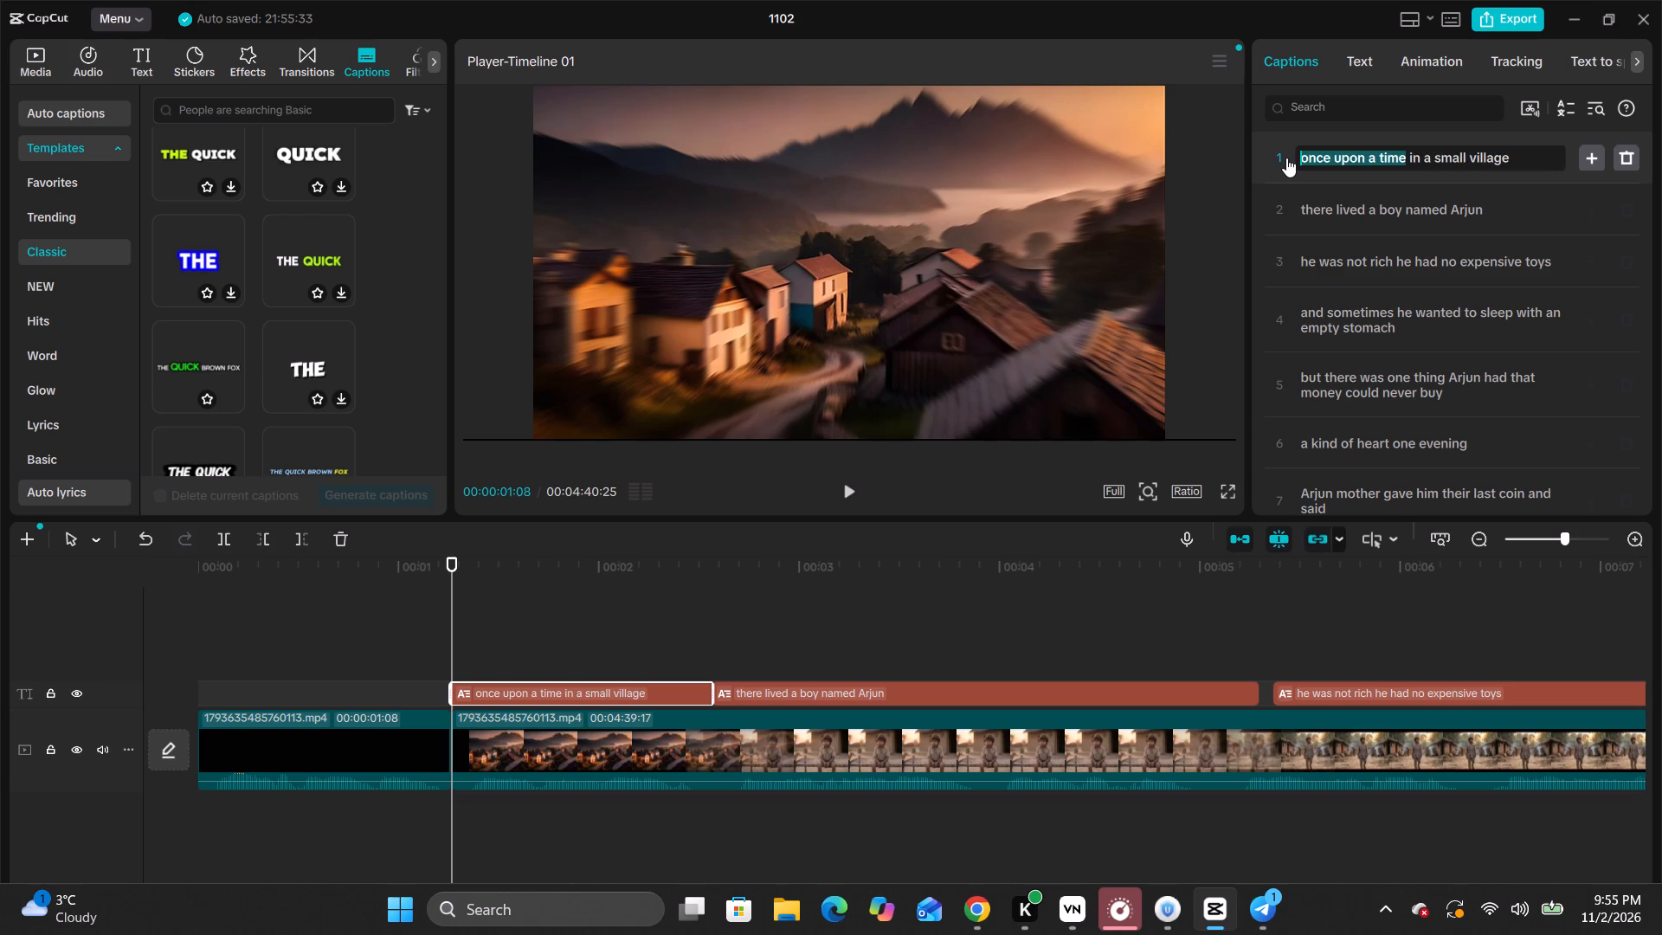
key(BackSpace)
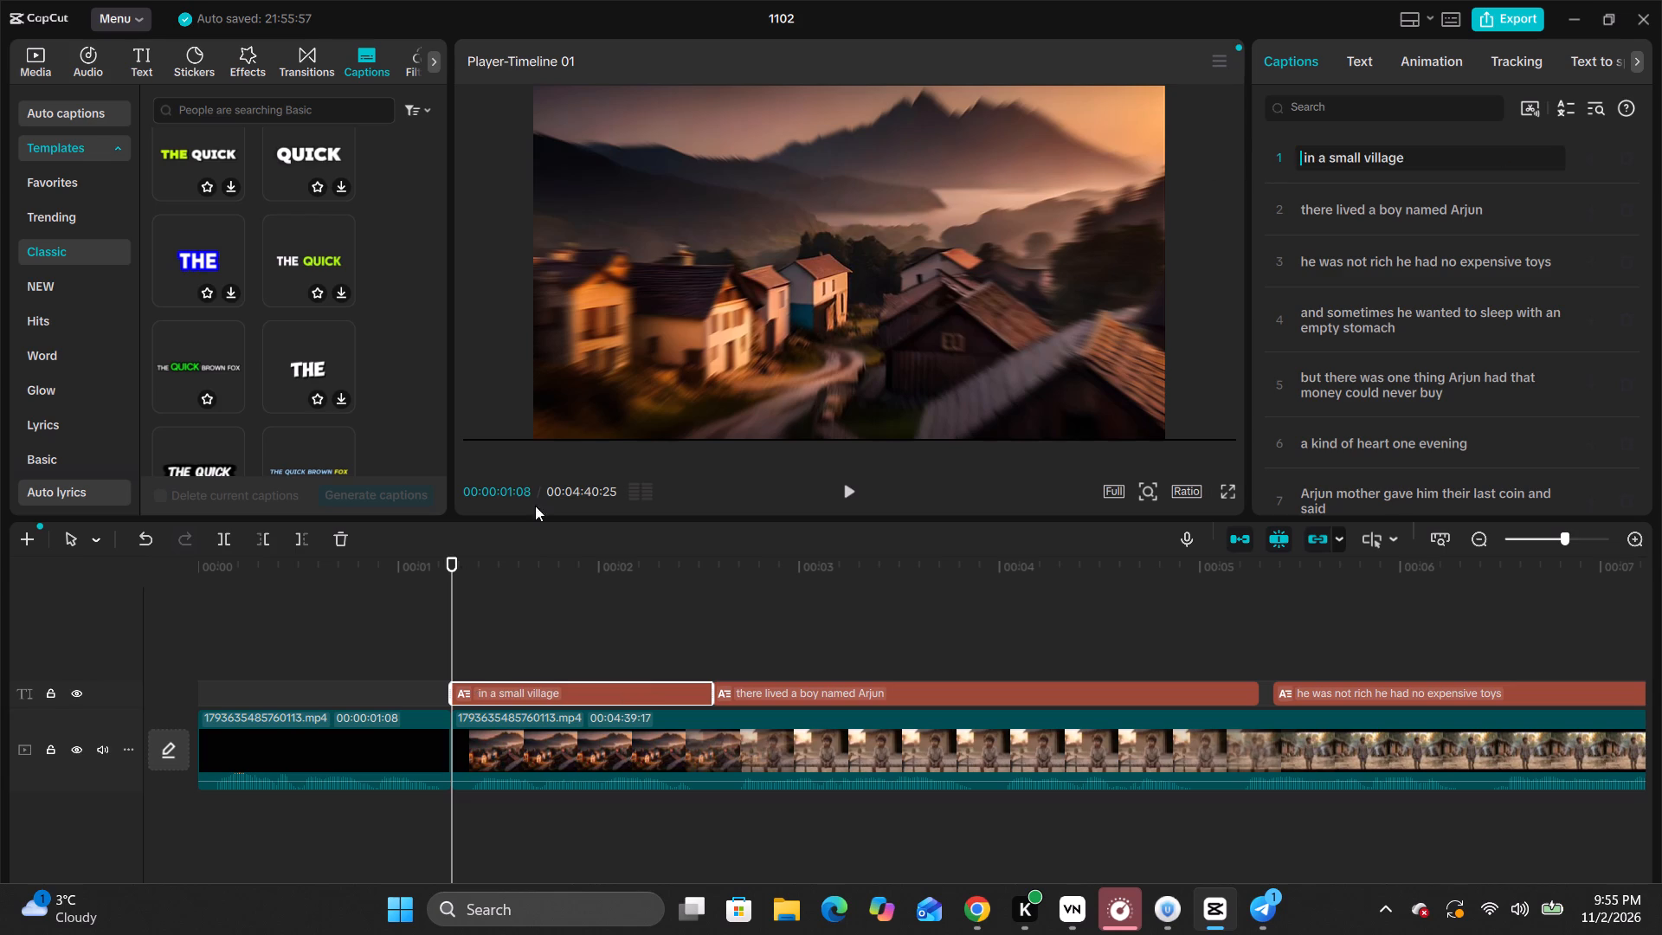
click(392, 593)
click(377, 610)
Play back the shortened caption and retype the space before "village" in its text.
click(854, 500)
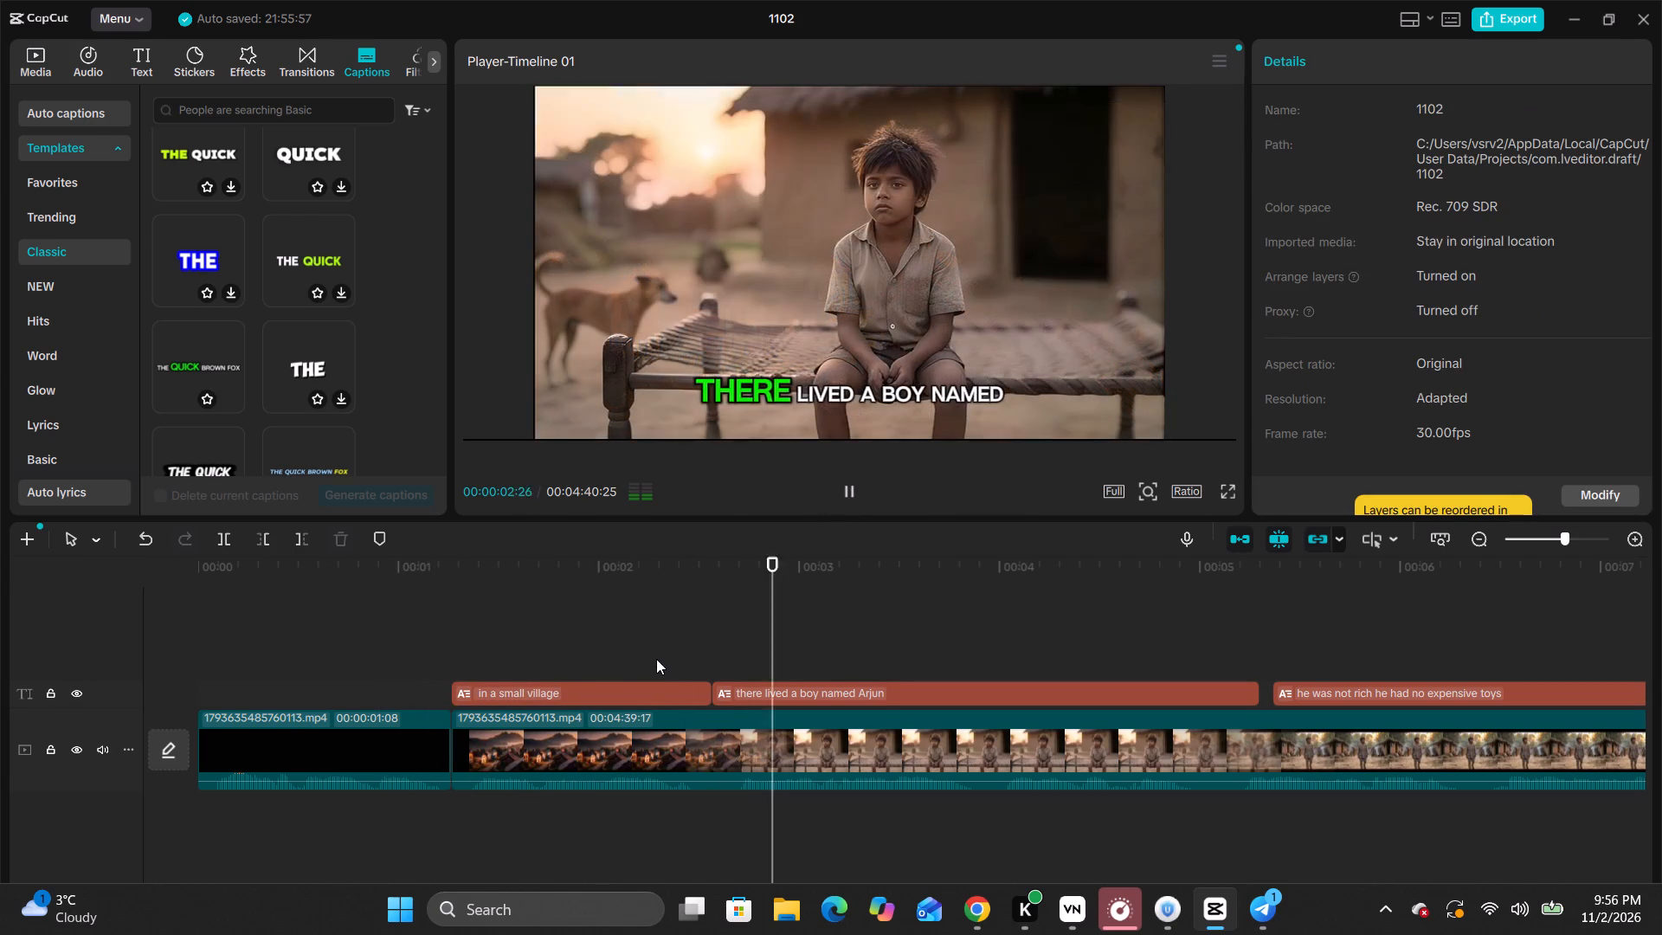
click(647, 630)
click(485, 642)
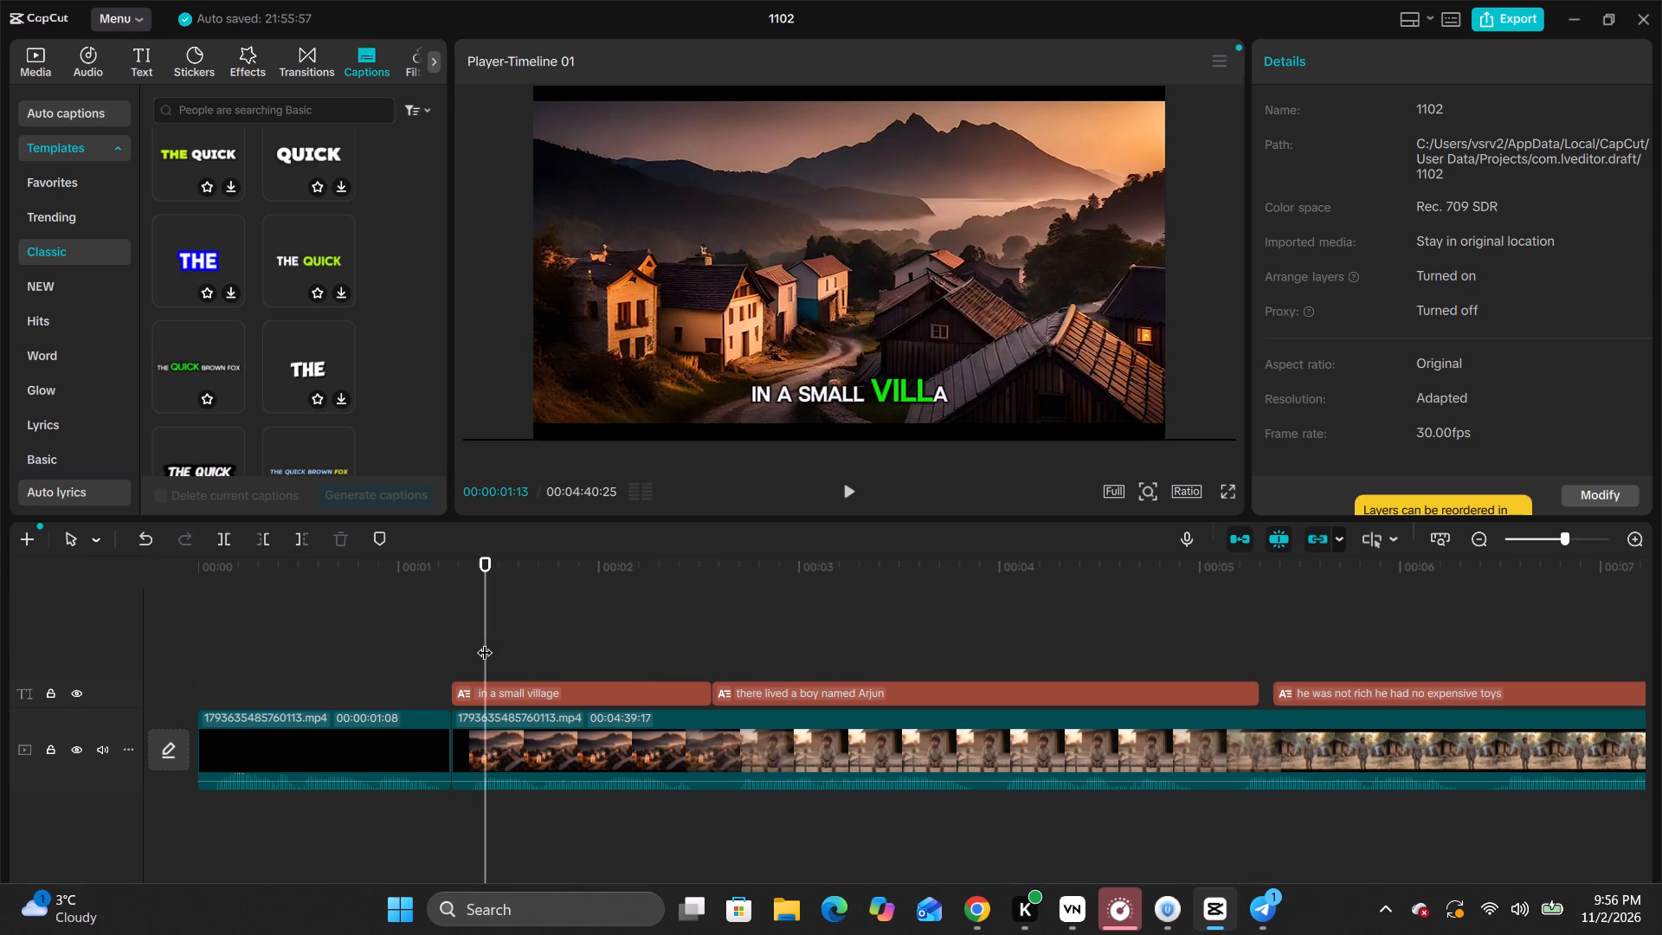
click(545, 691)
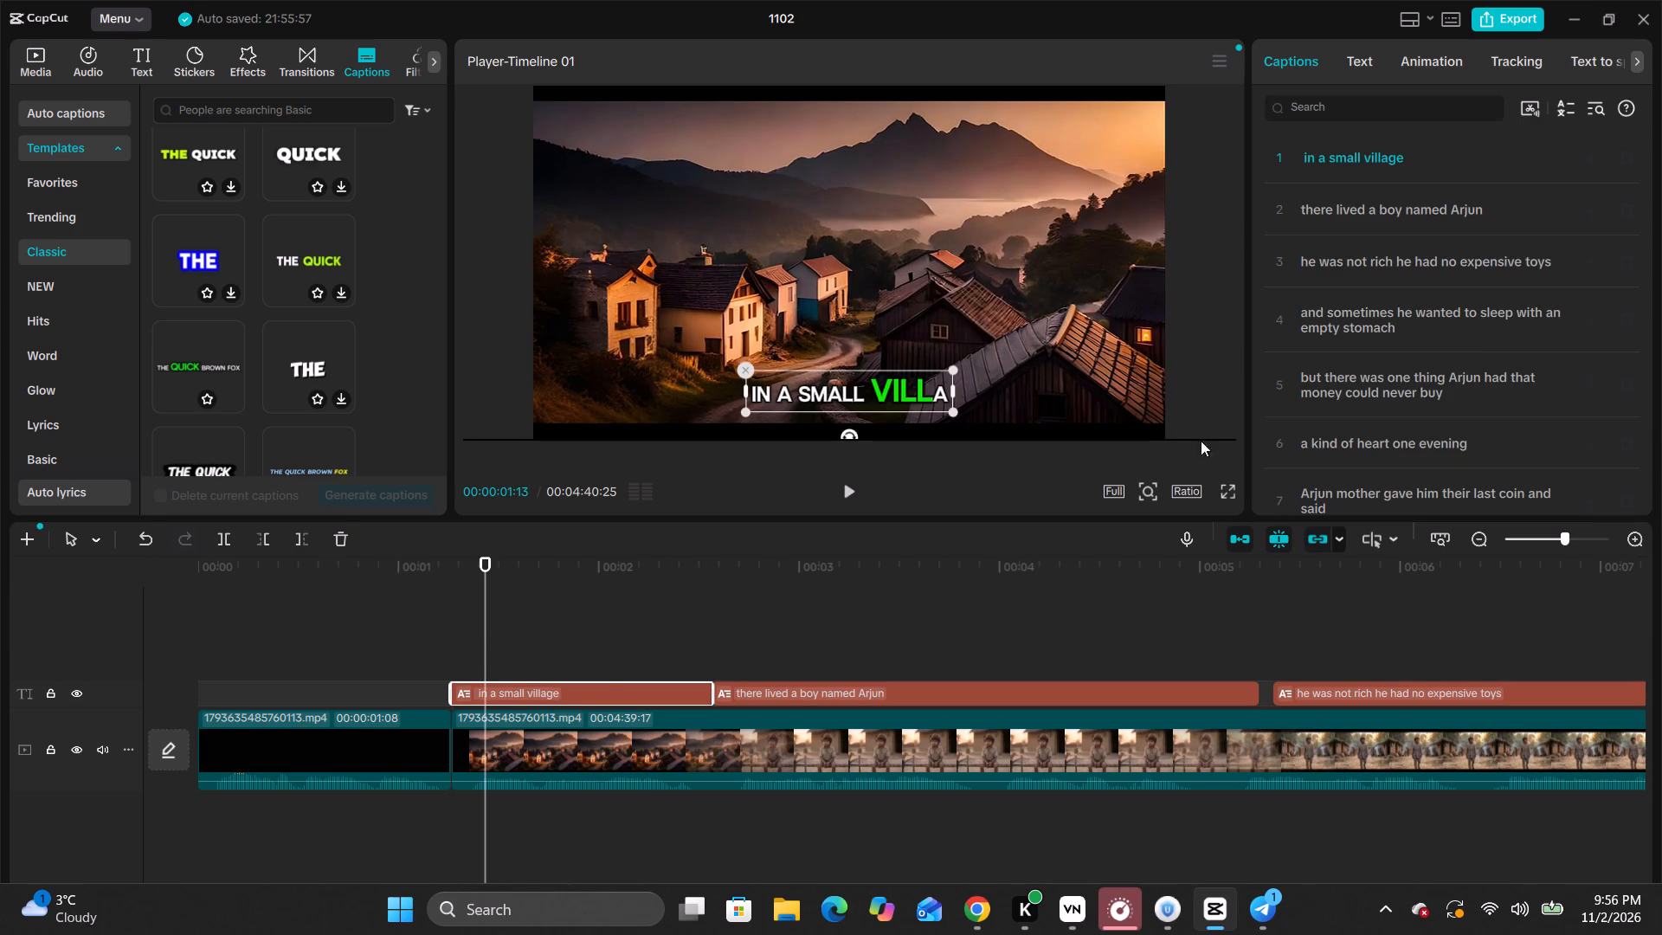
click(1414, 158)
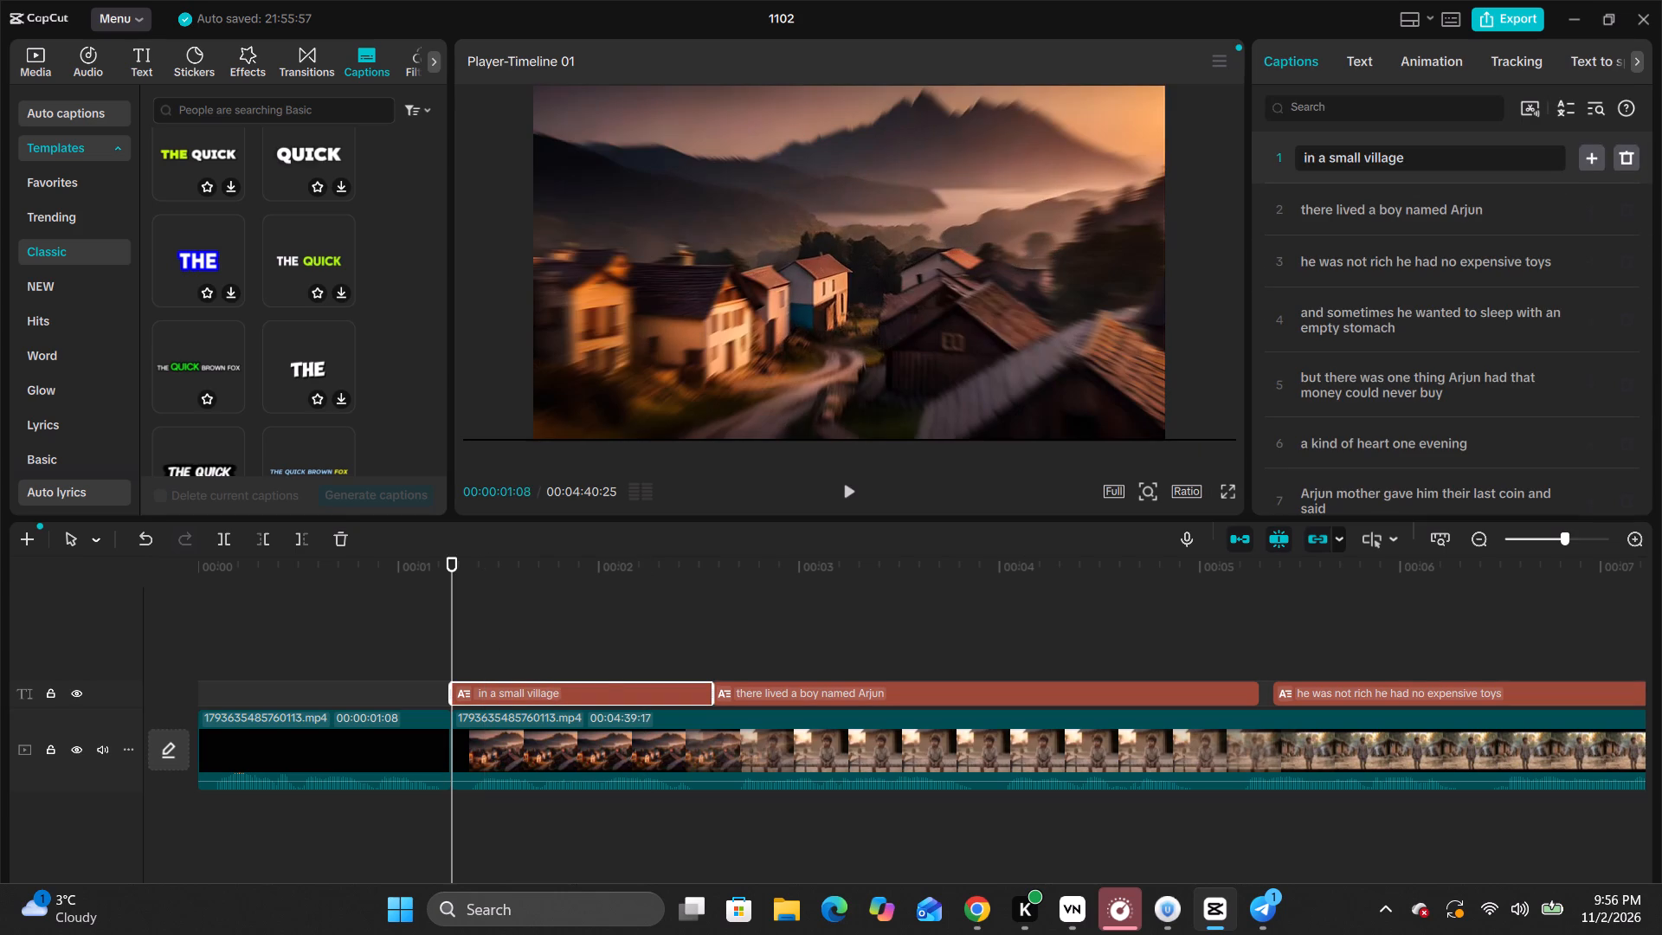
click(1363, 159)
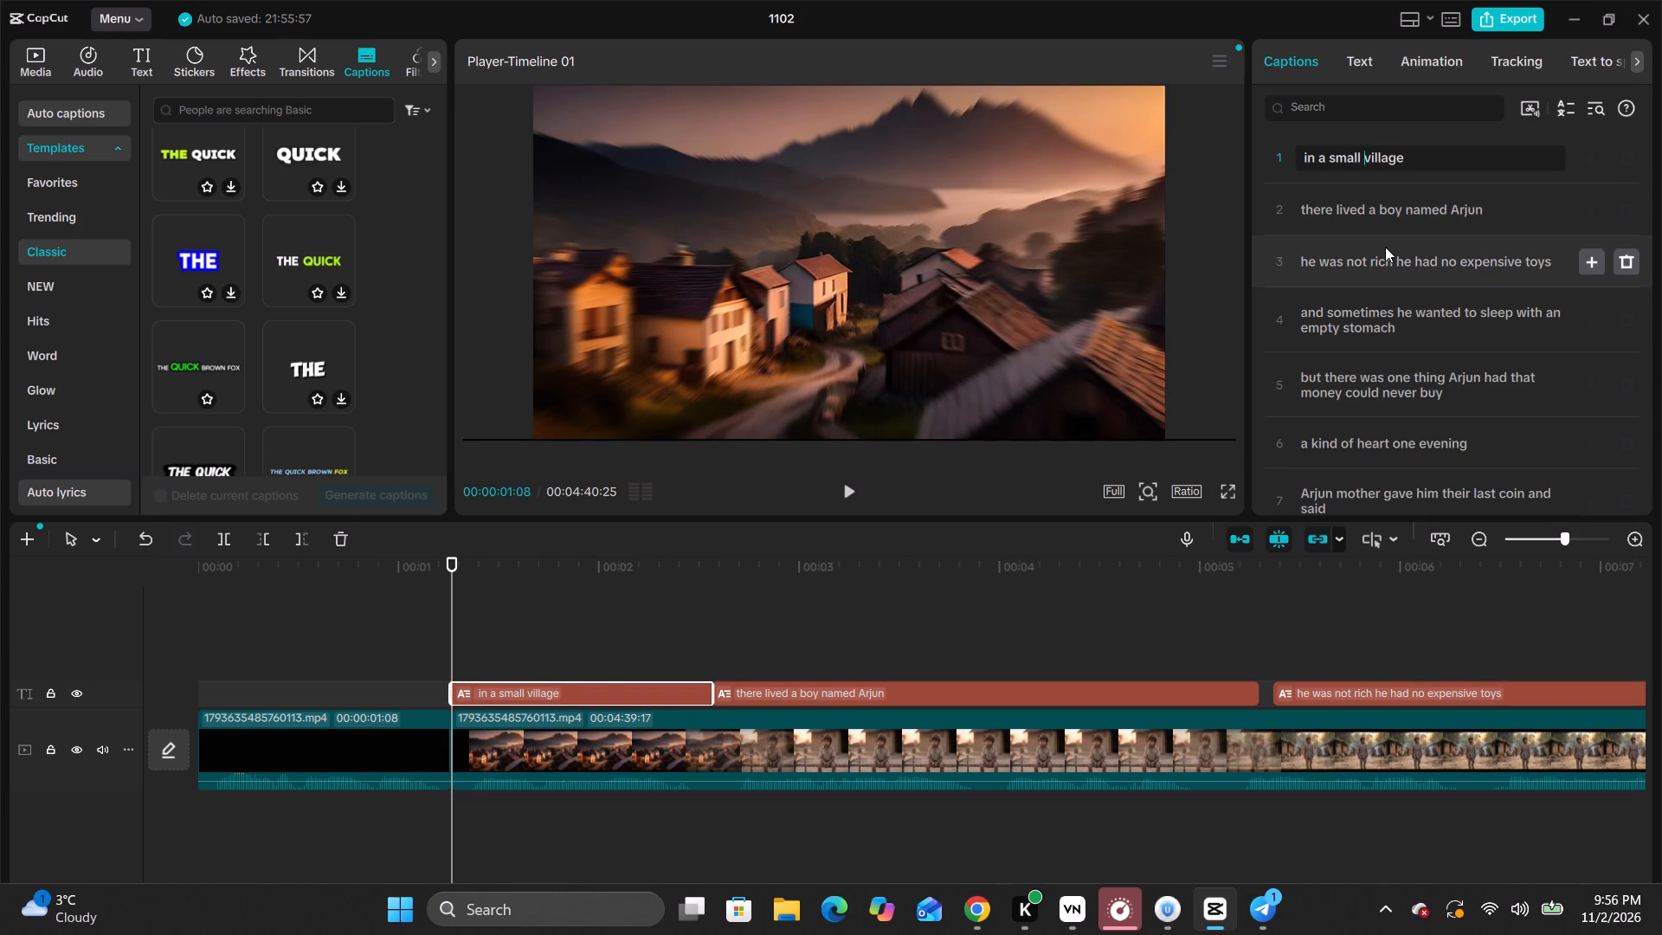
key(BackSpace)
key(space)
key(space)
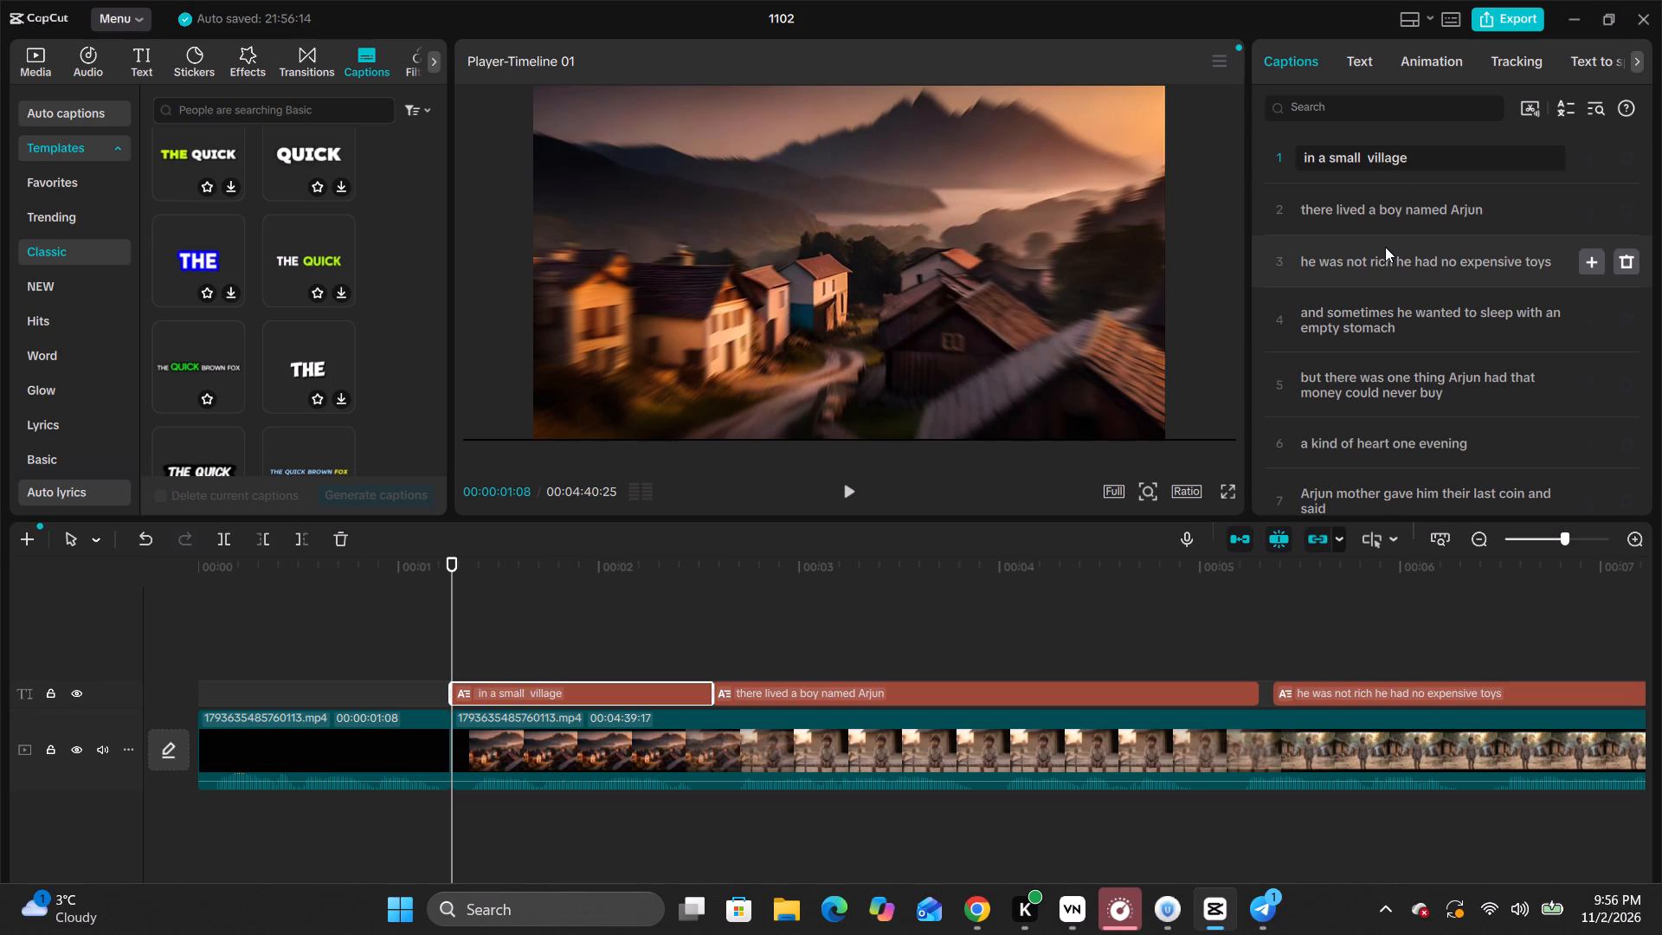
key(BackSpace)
Play back the village scene to check how the caption "in a small village" animates.
click(853, 502)
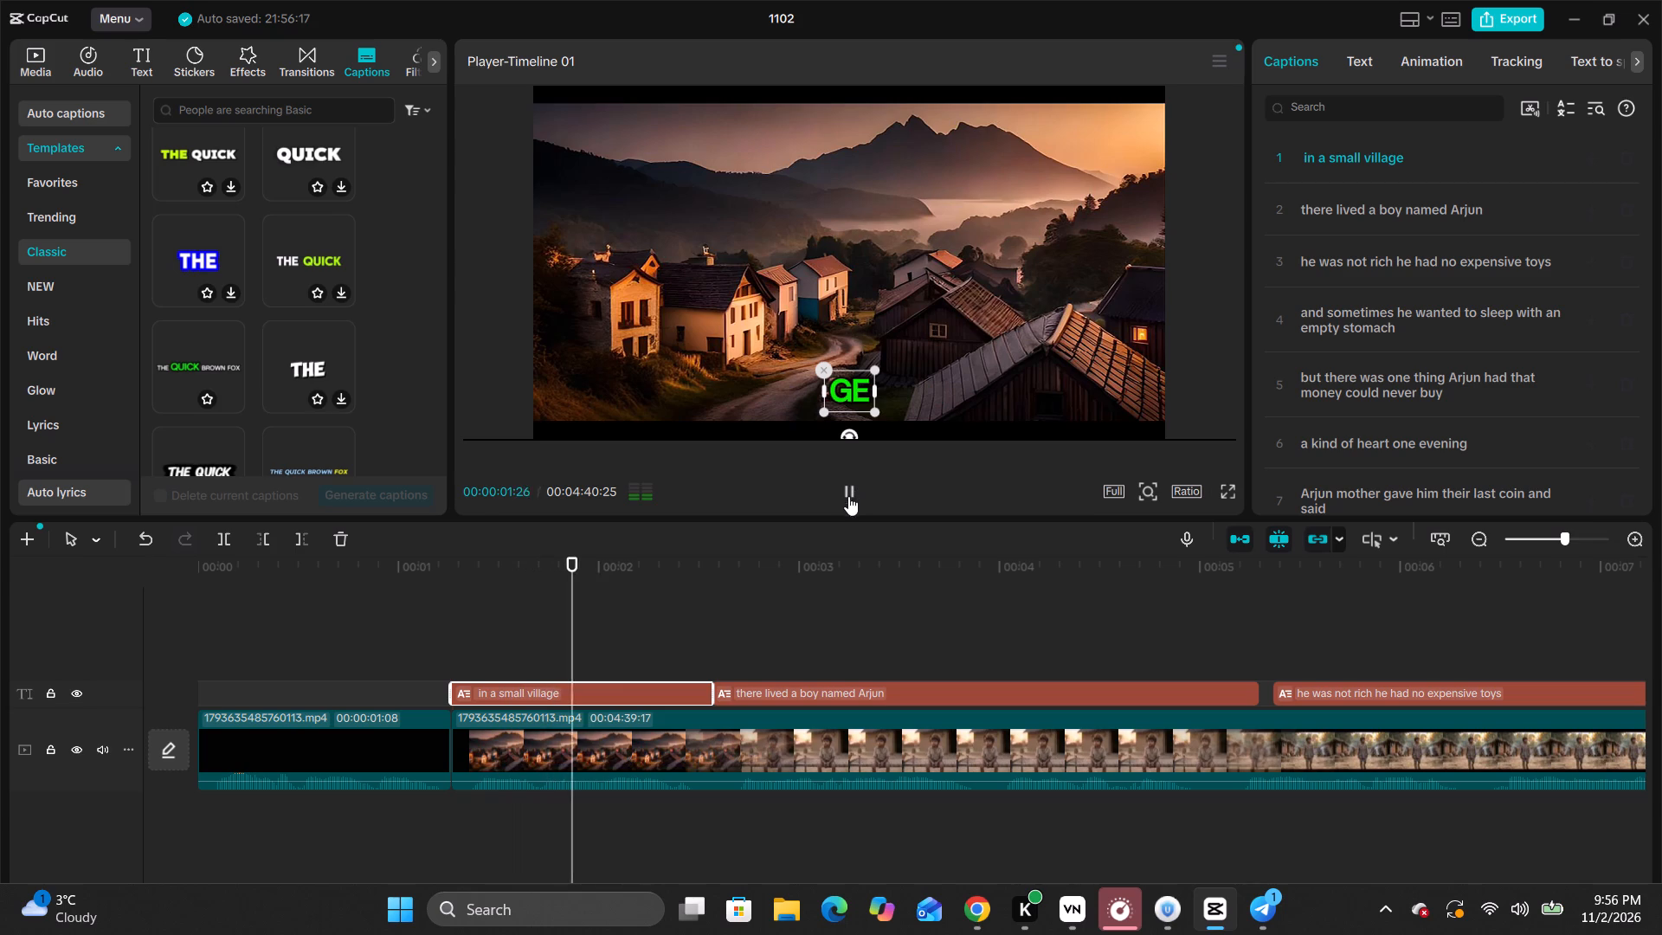
key(space)
drag(628, 558, 574, 561)
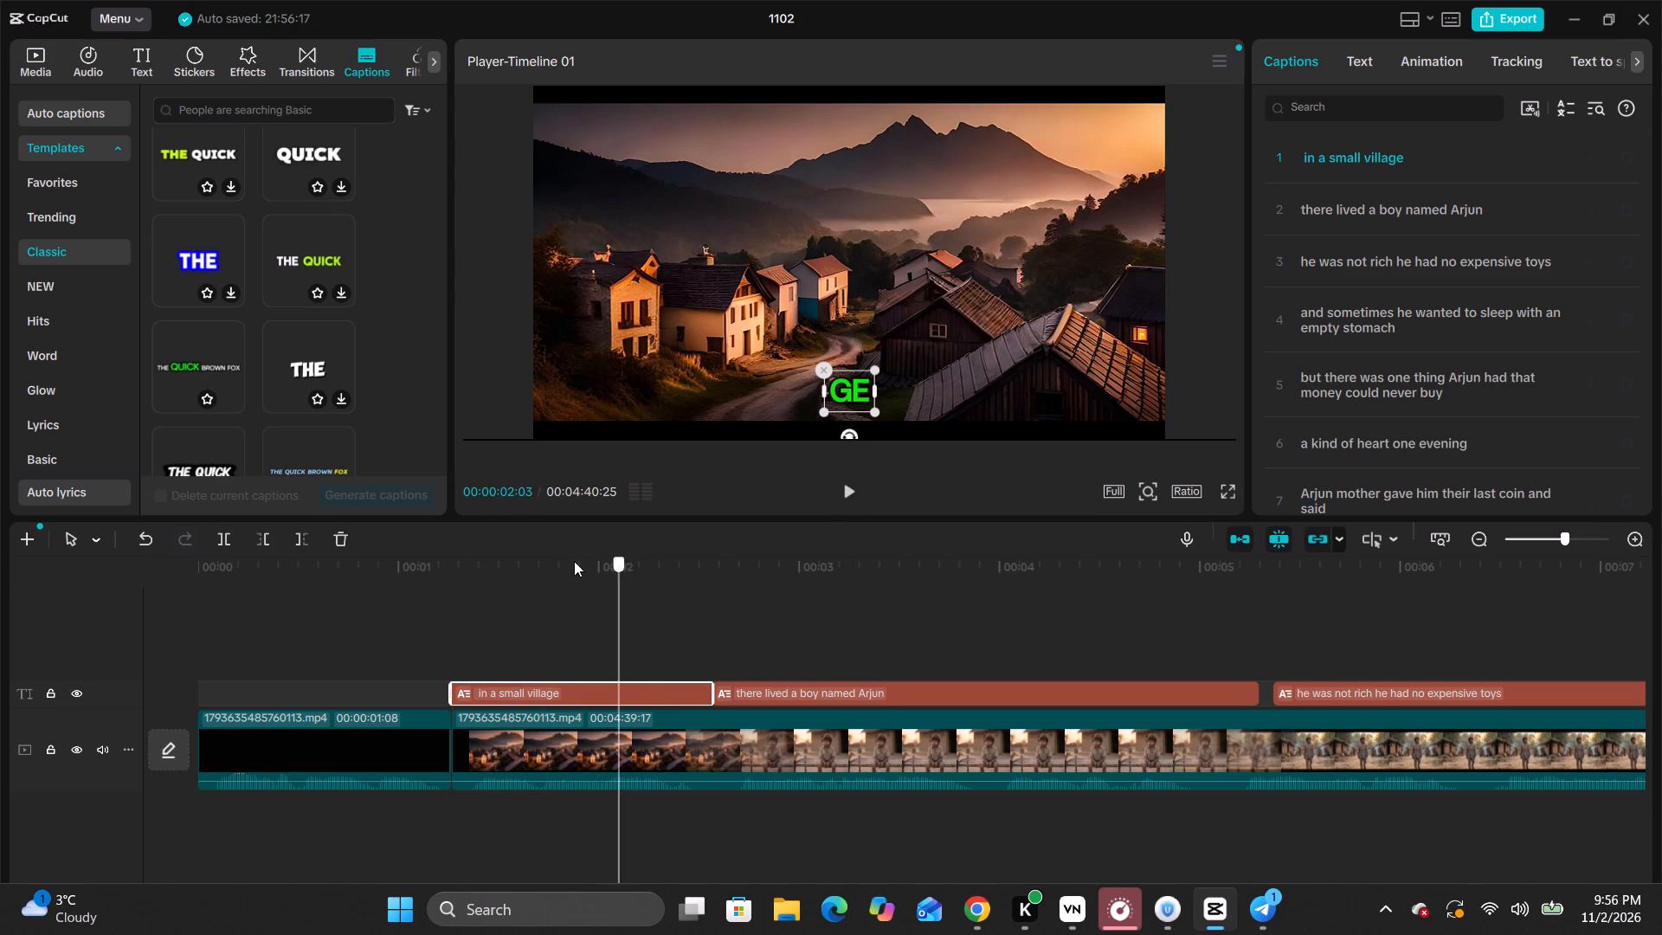
drag(574, 561, 399, 584)
key(space)
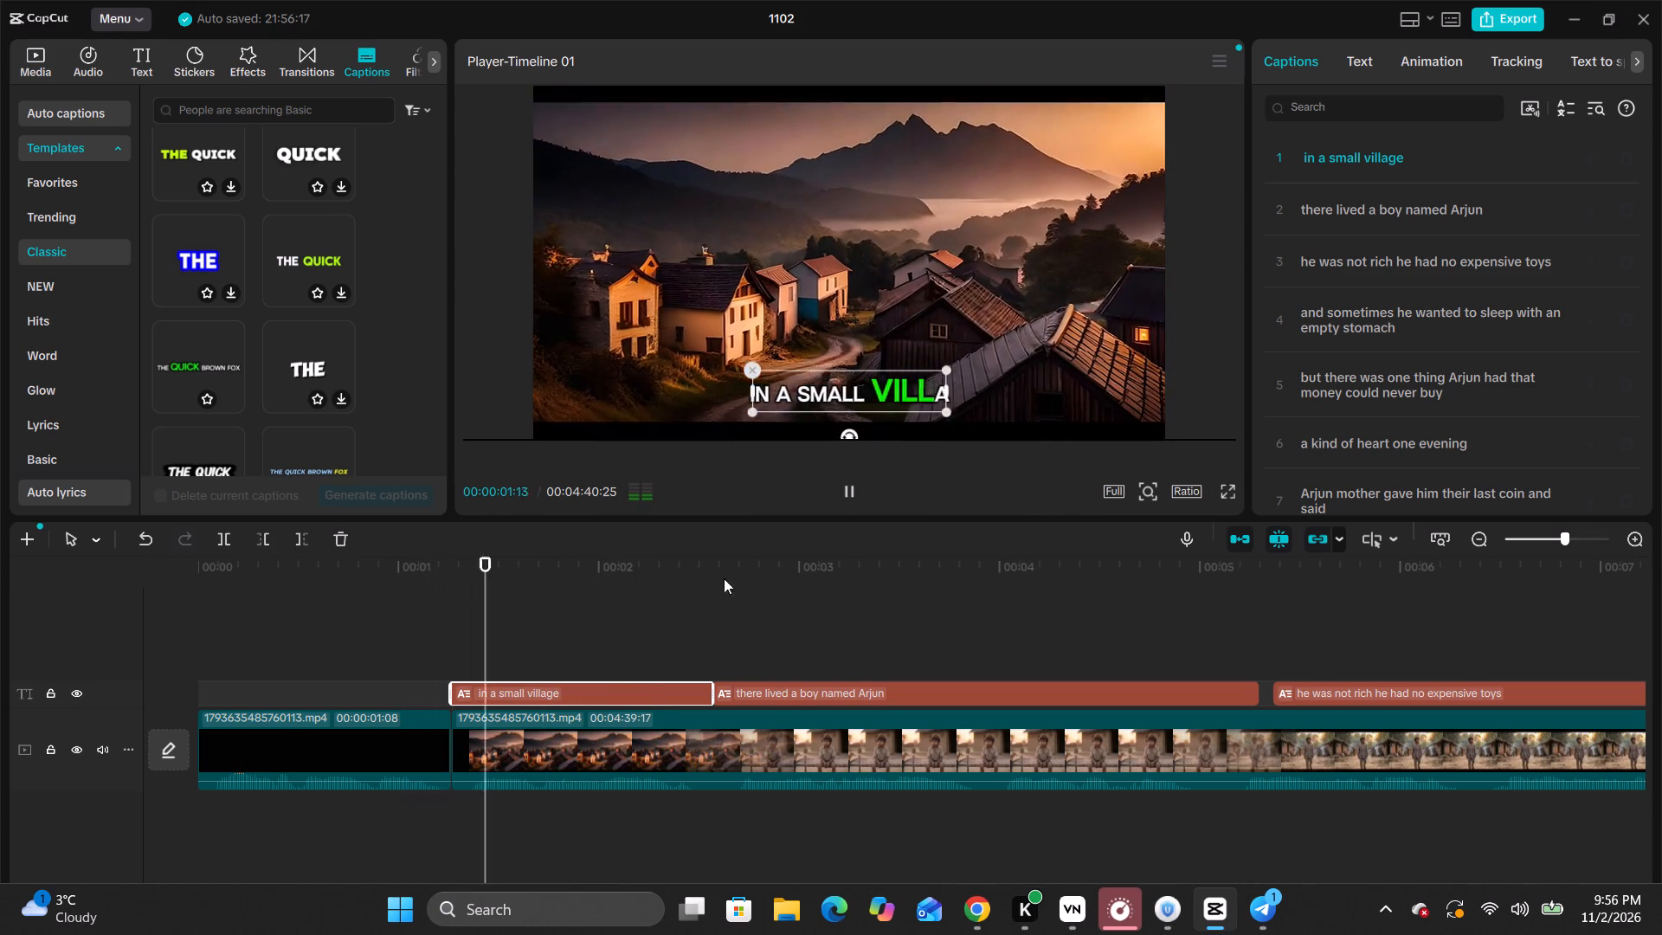
key(space)
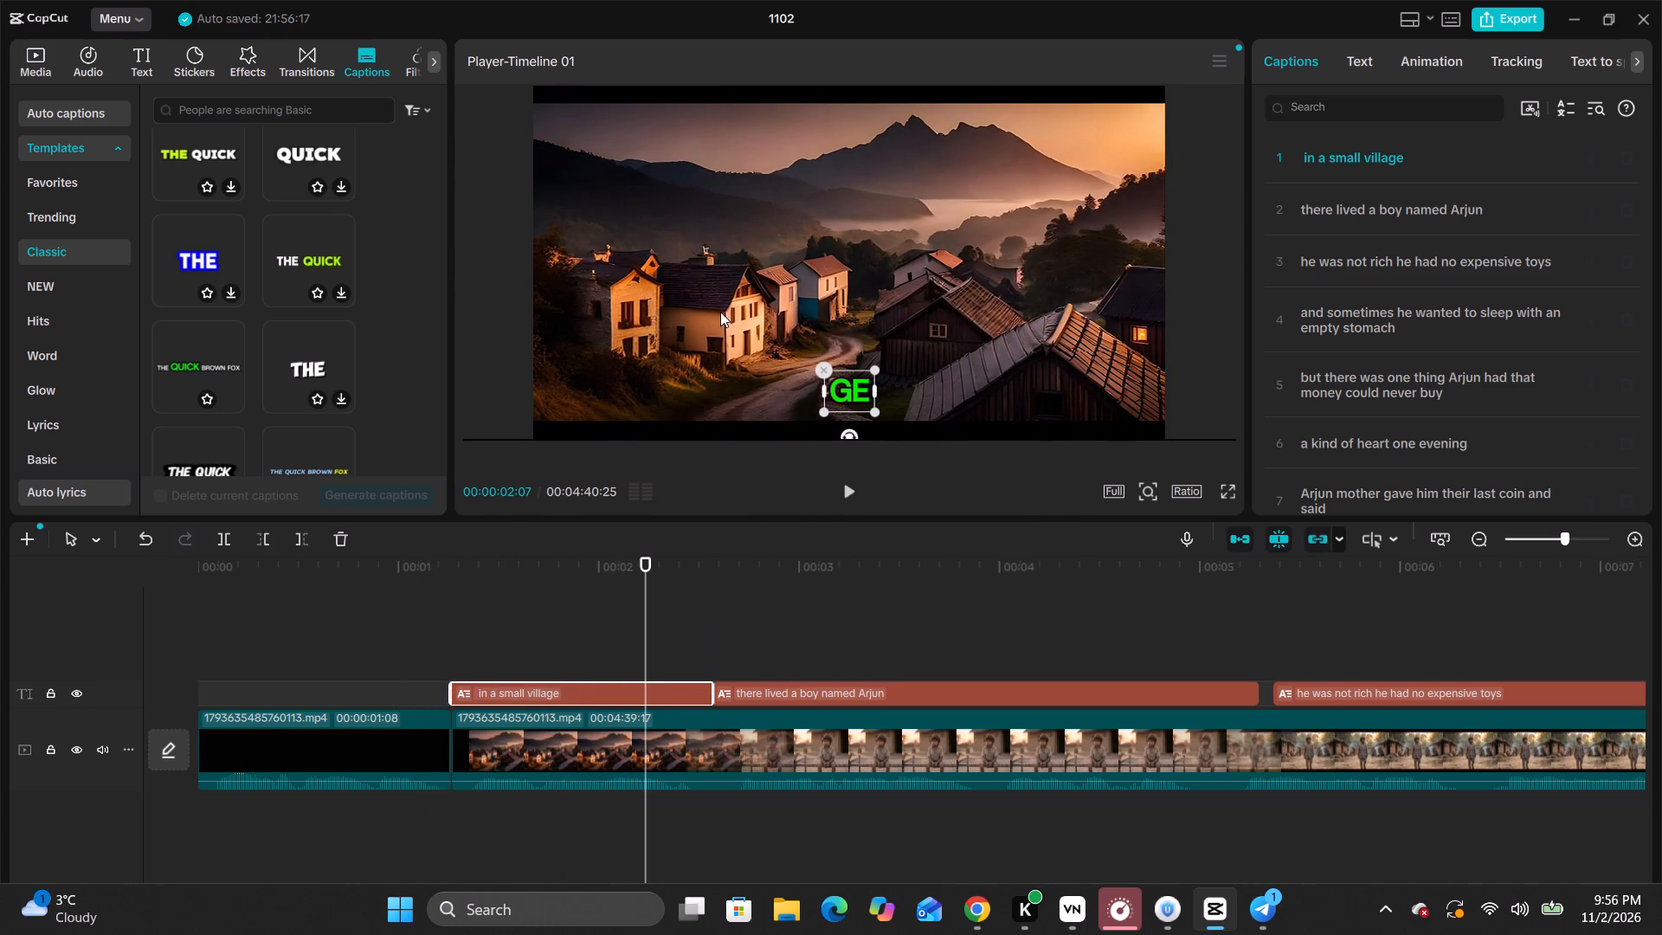
Crop the black bands off the top and bottom of the long story clip, trimming its side edges very slightly.
click(720, 312)
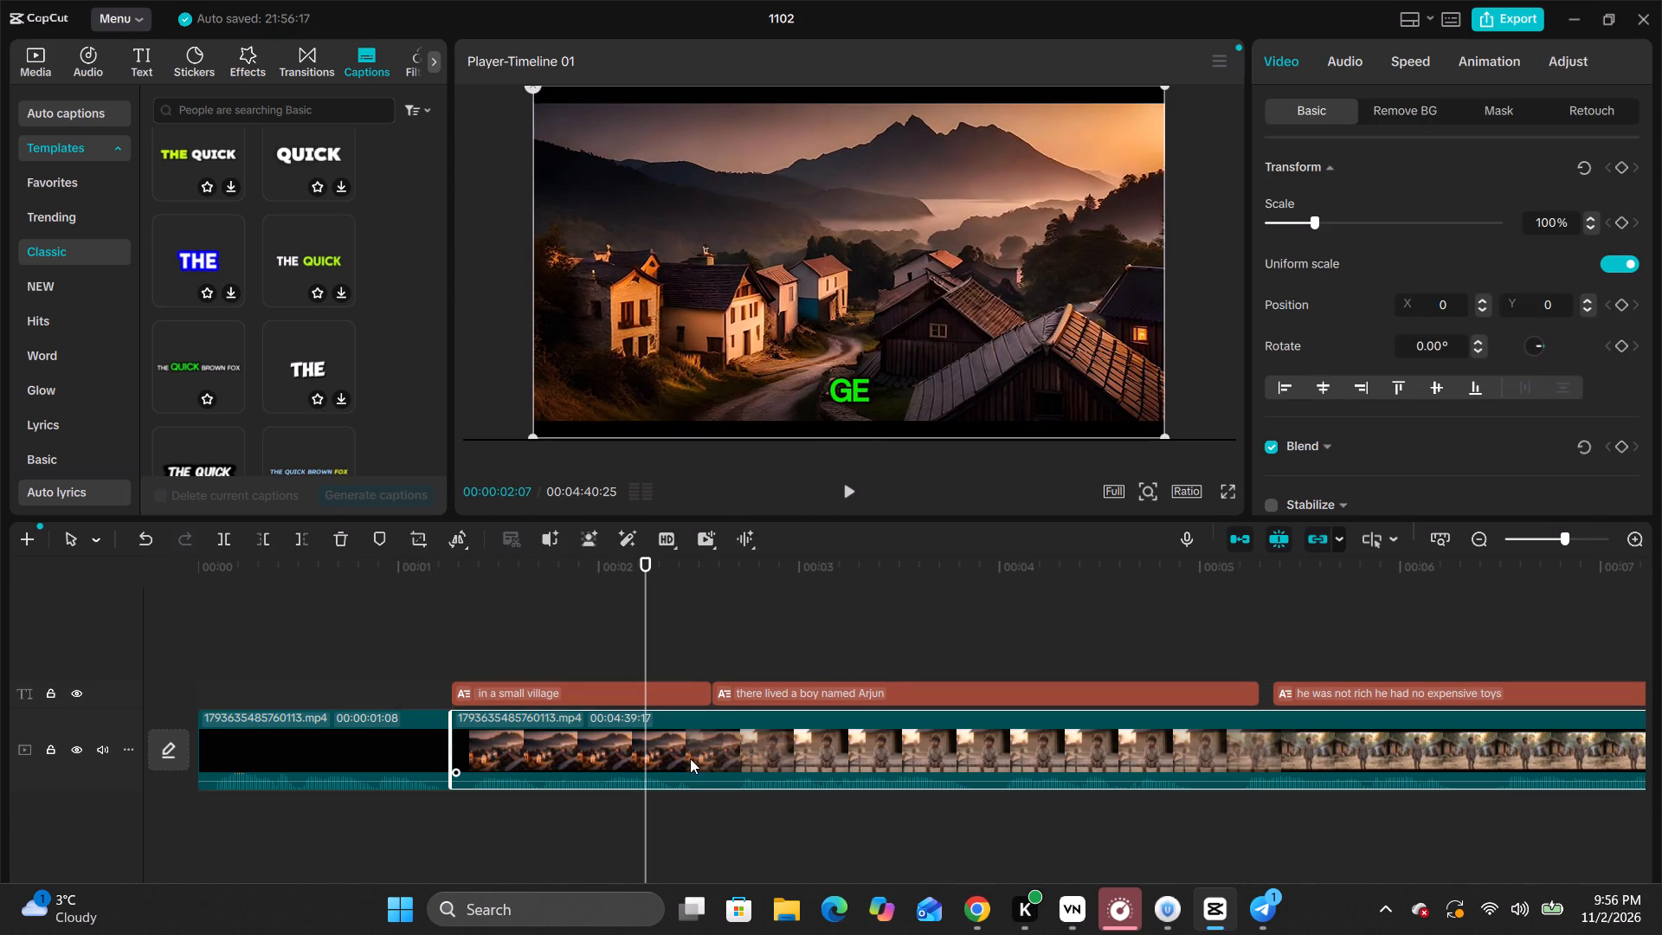
click(687, 754)
click(616, 749)
click(33, 61)
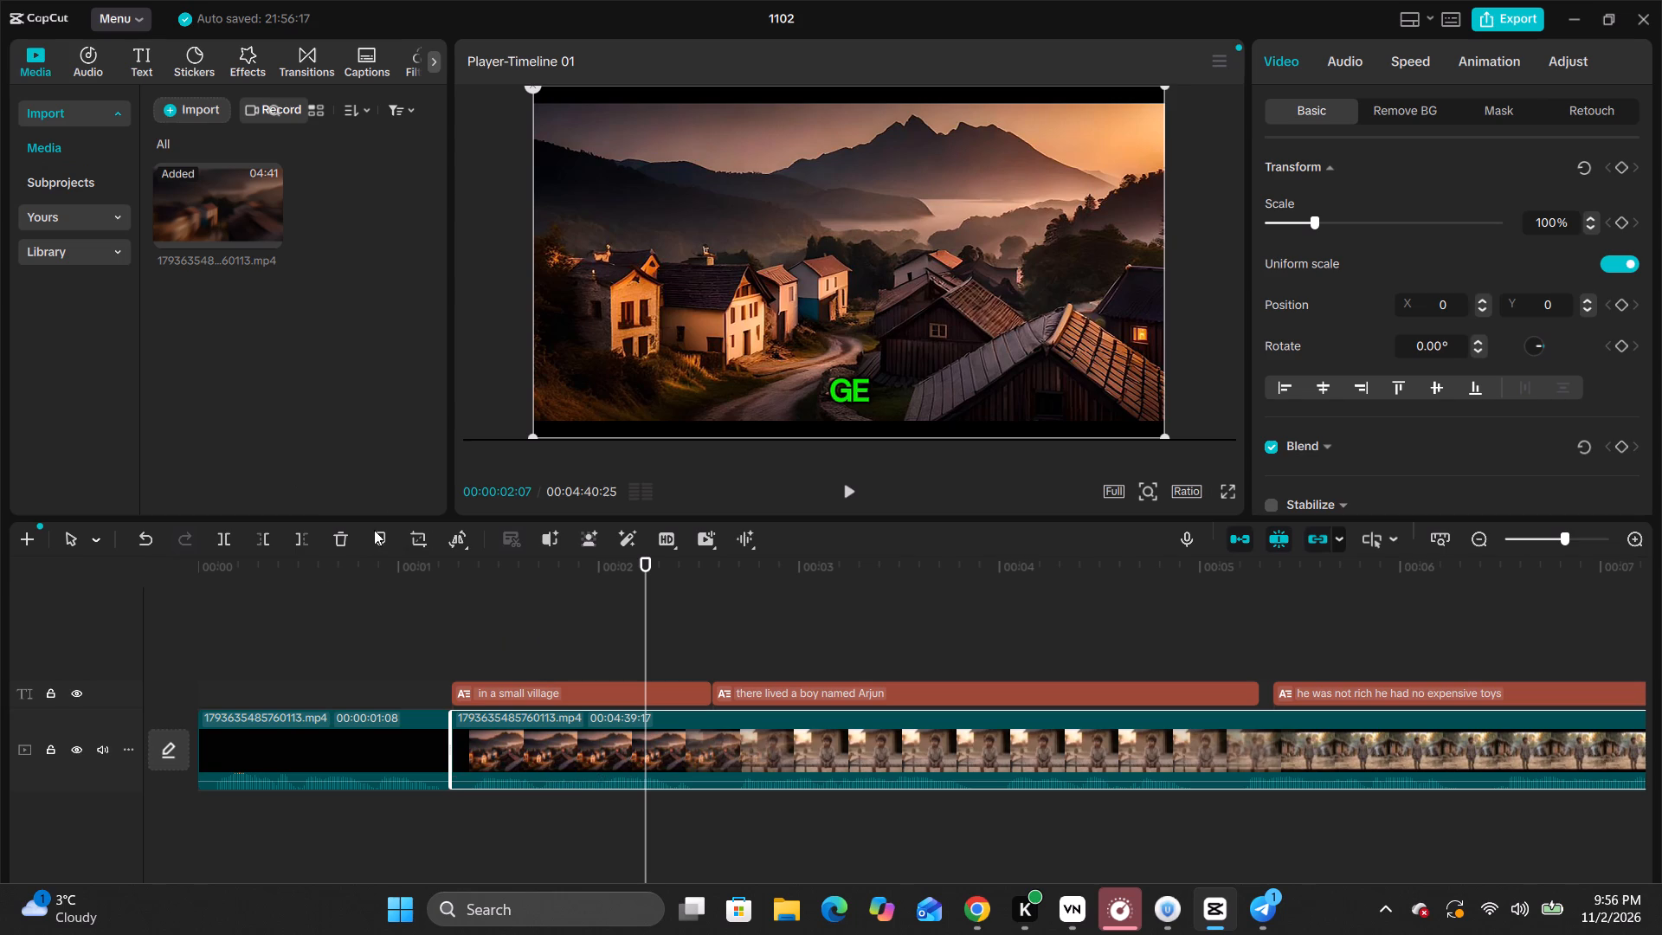
click(417, 545)
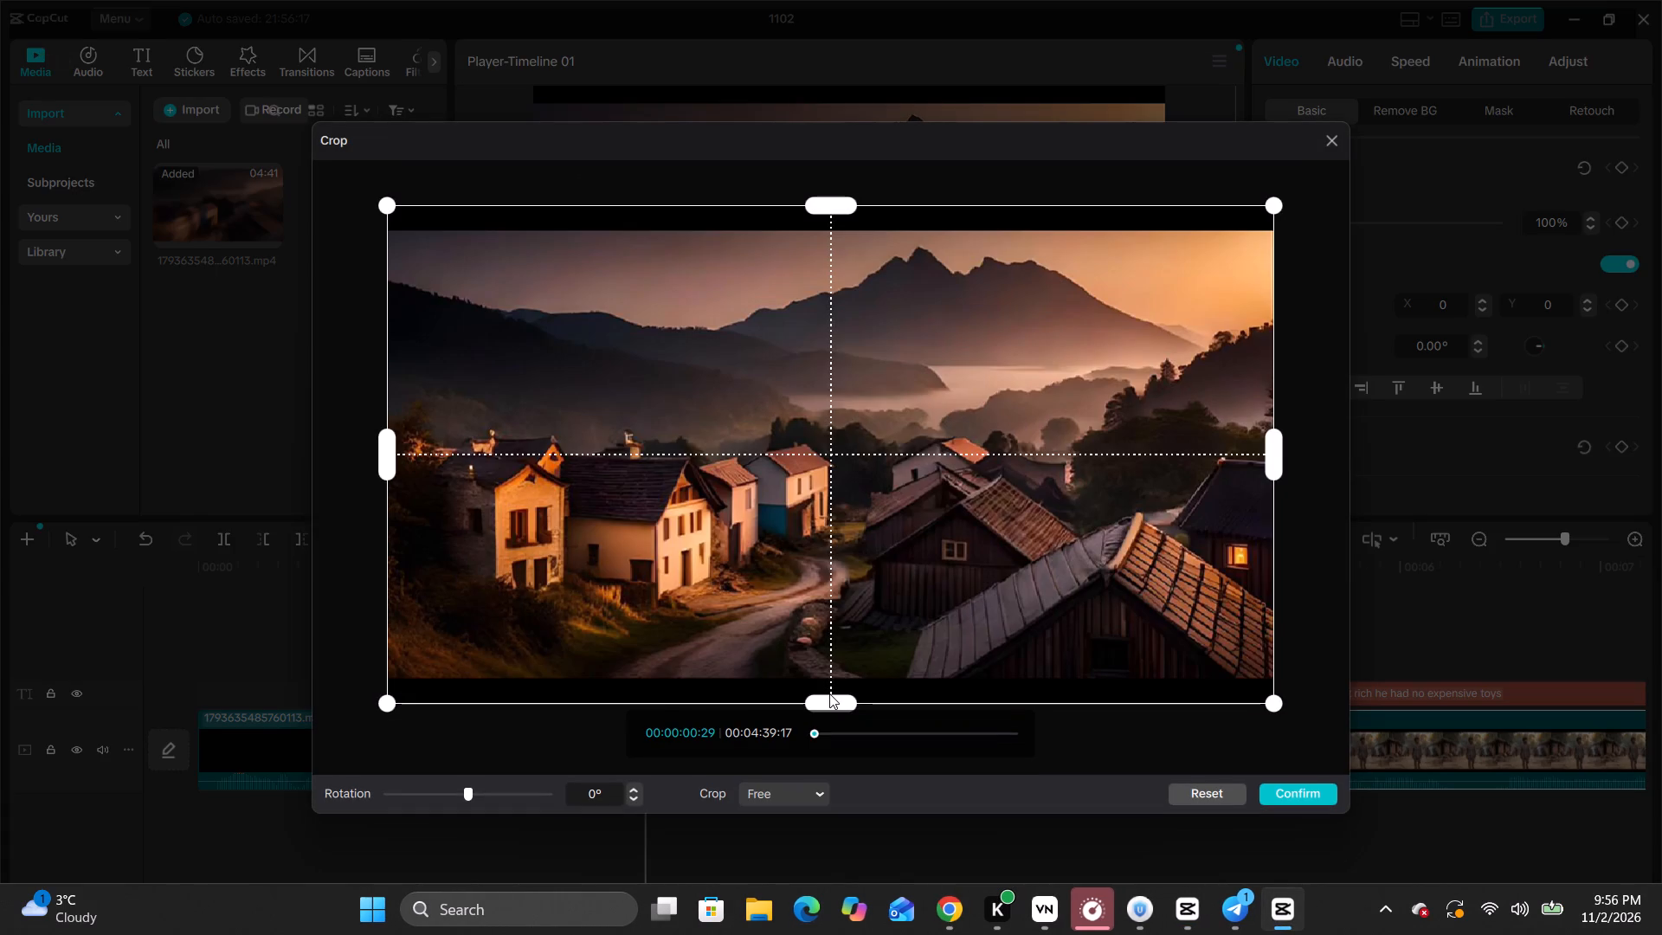
drag(829, 693, 830, 650)
drag(834, 203, 834, 201)
drag(834, 201, 839, 244)
drag(830, 700, 831, 643)
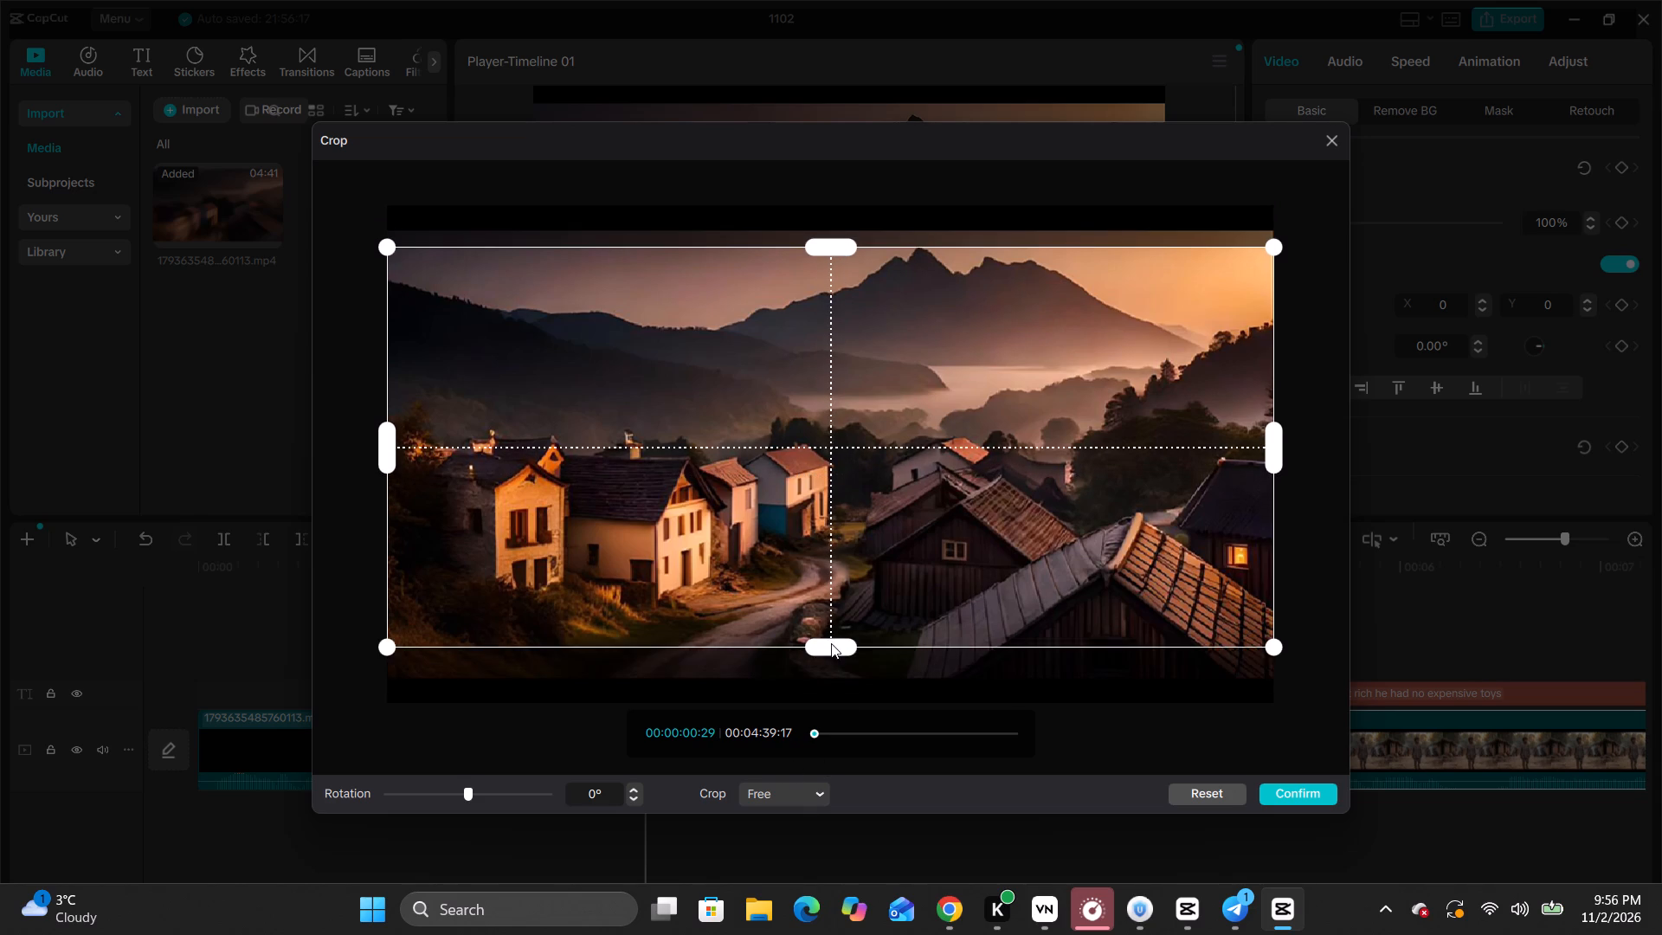
drag(831, 643, 831, 670)
drag(1279, 461, 1315, 461)
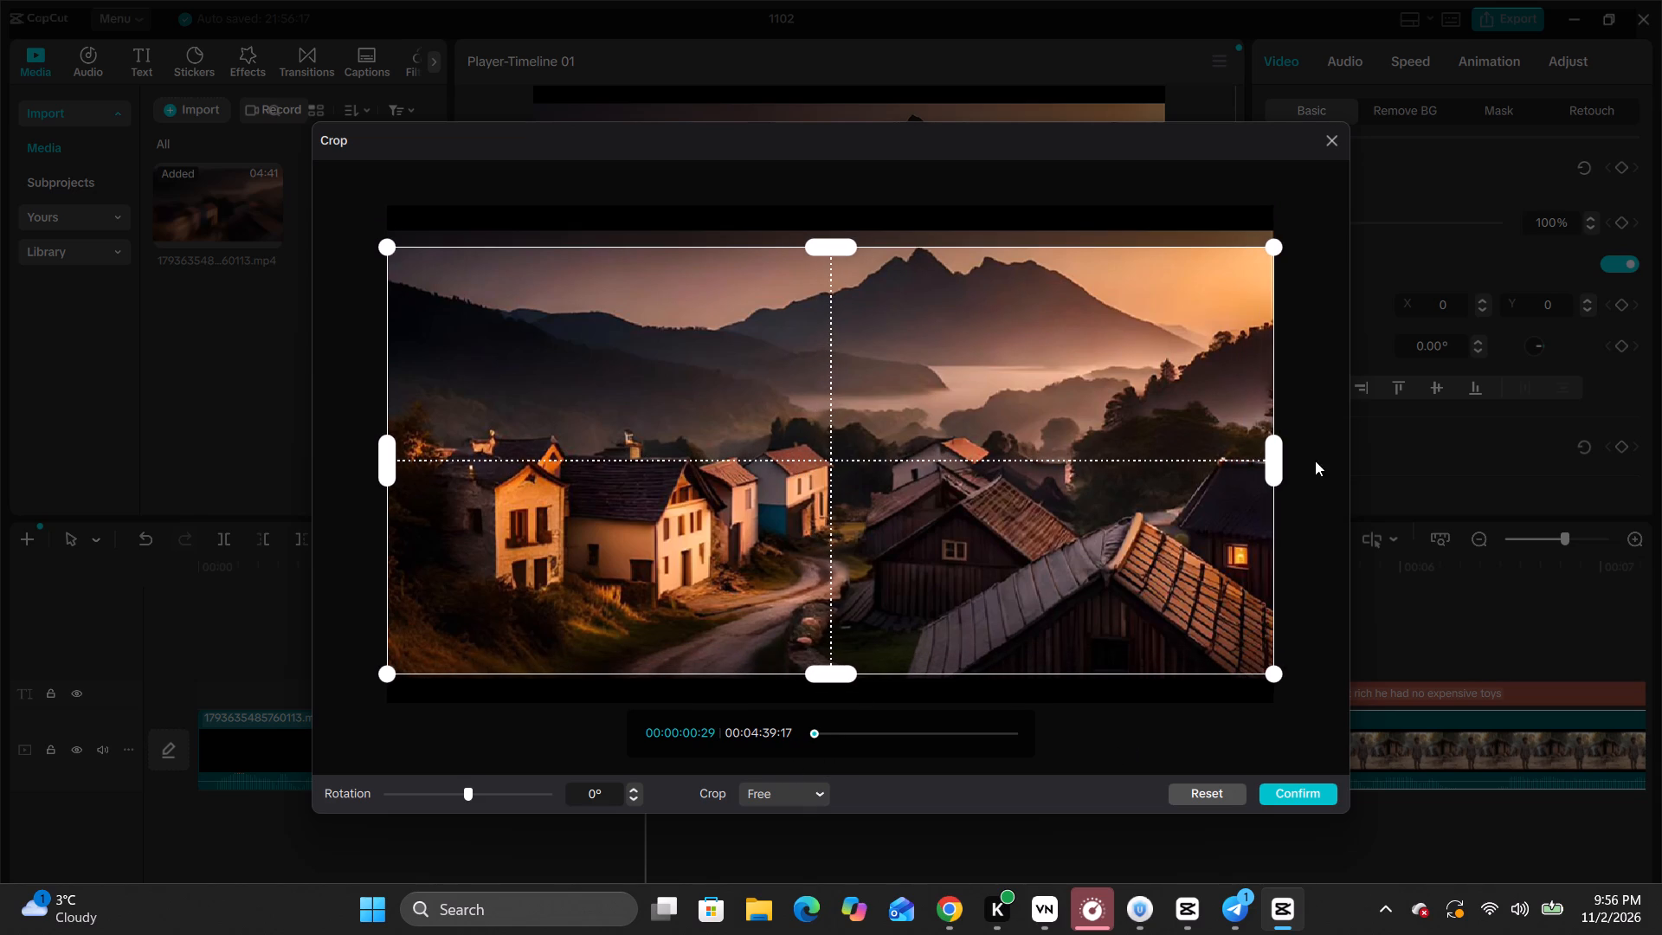
drag(1315, 461, 1278, 471)
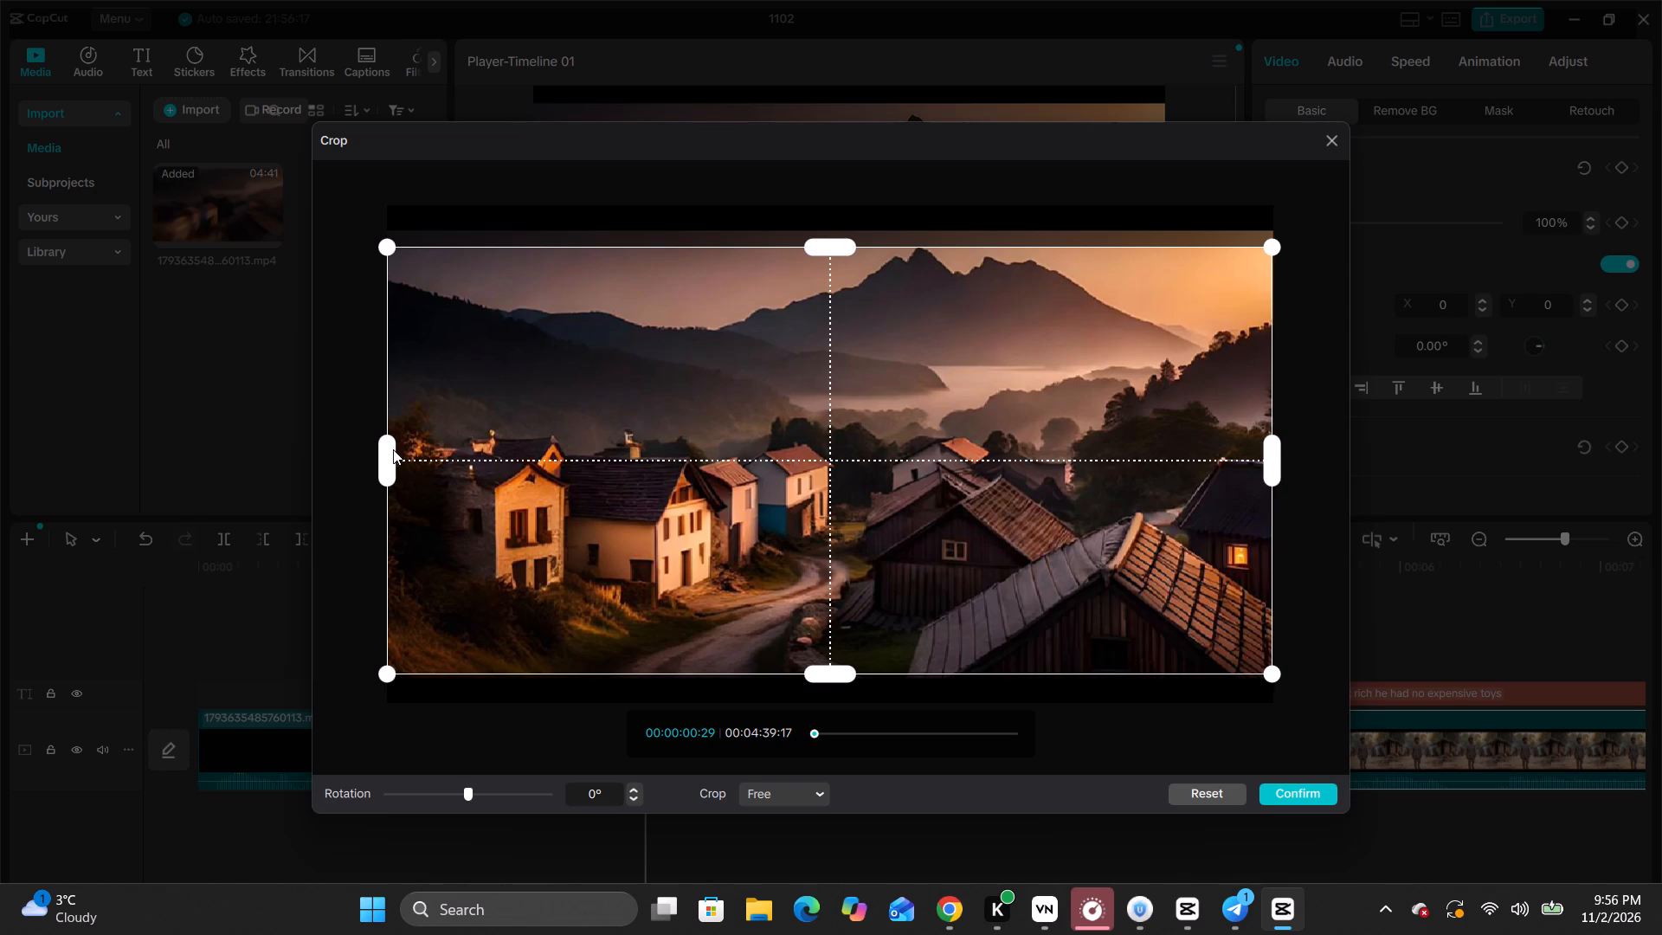
click(390, 447)
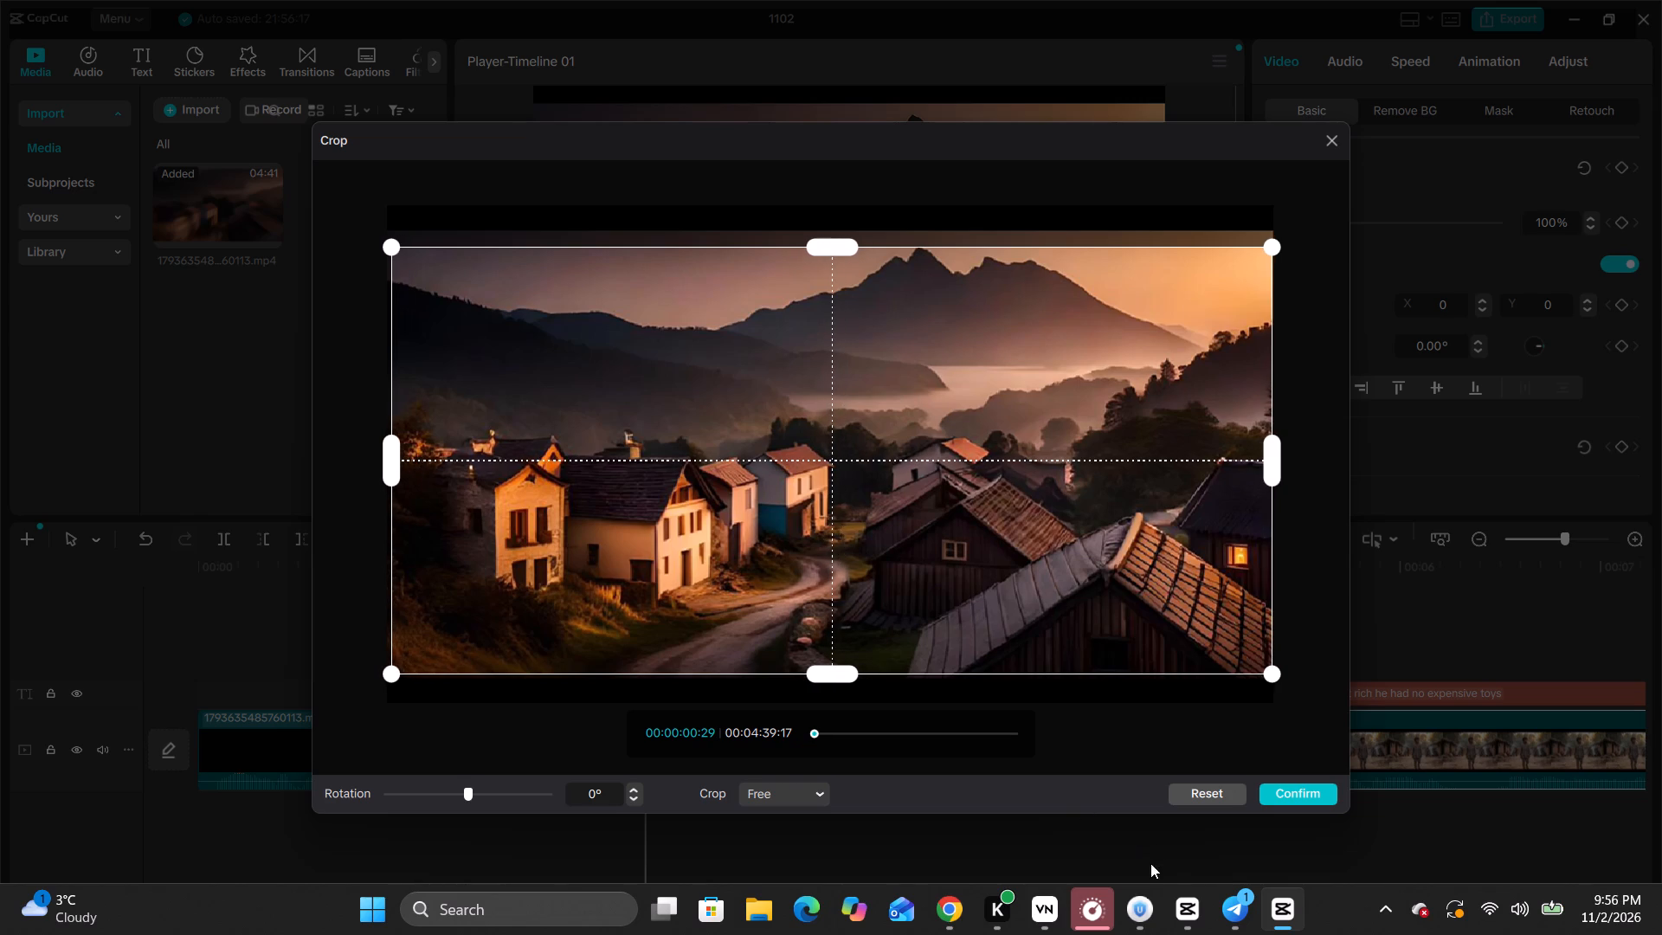
click(1282, 794)
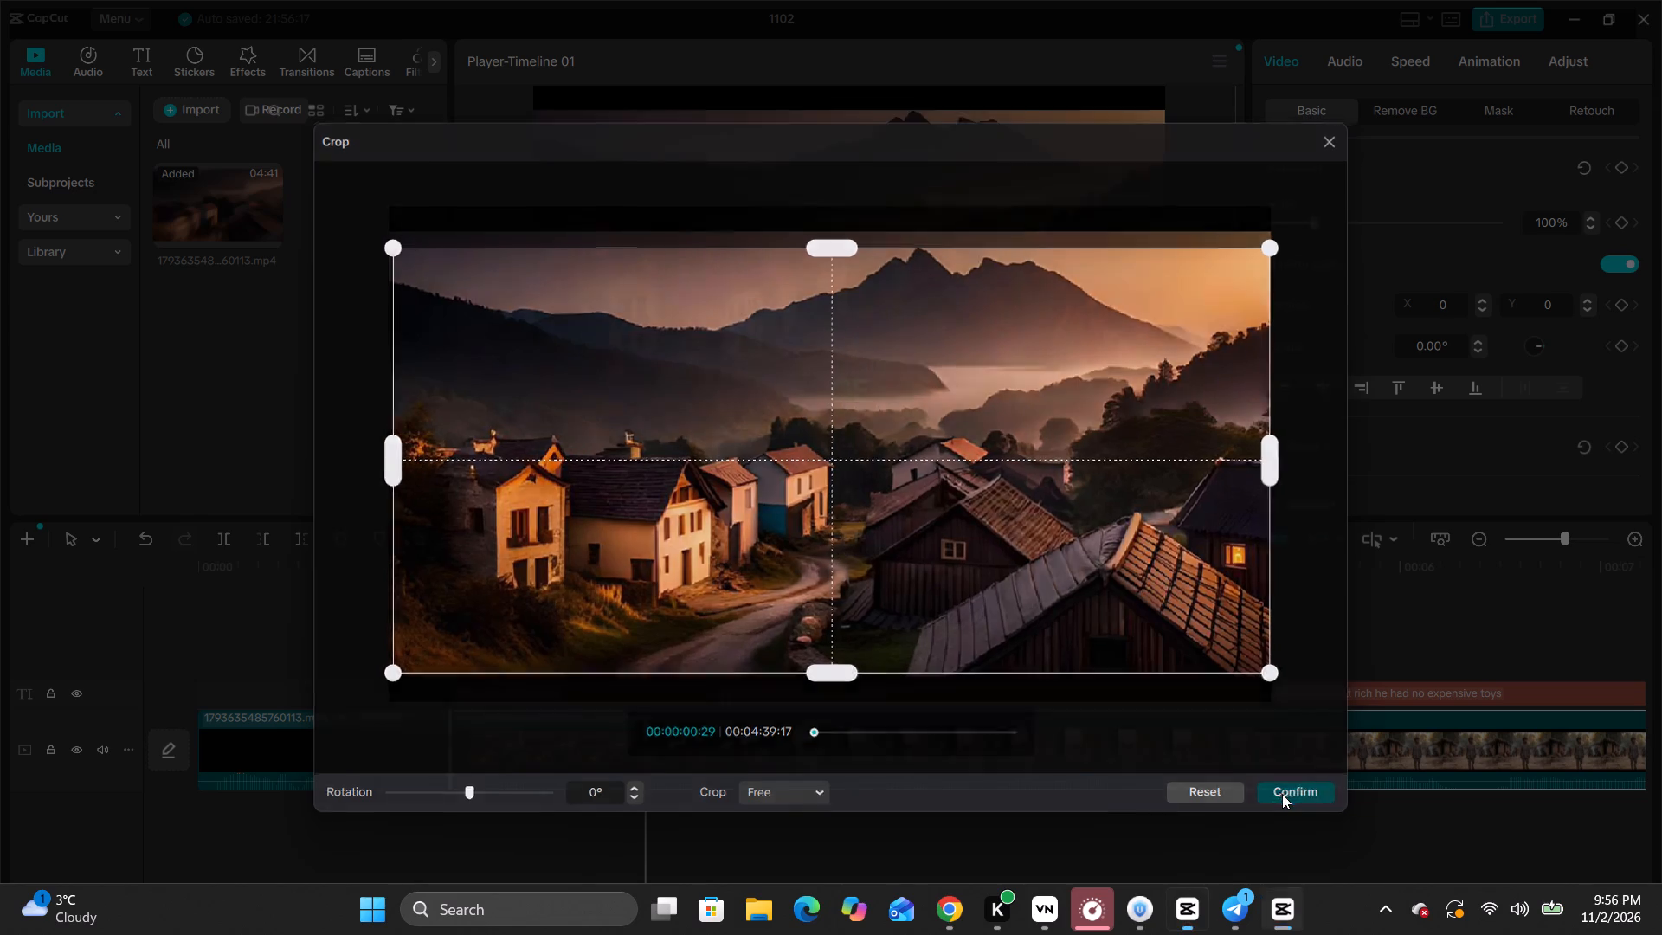
Play back the cropped clip through the caption "there lived a boy named Arjun" to check the framing.
key(space)
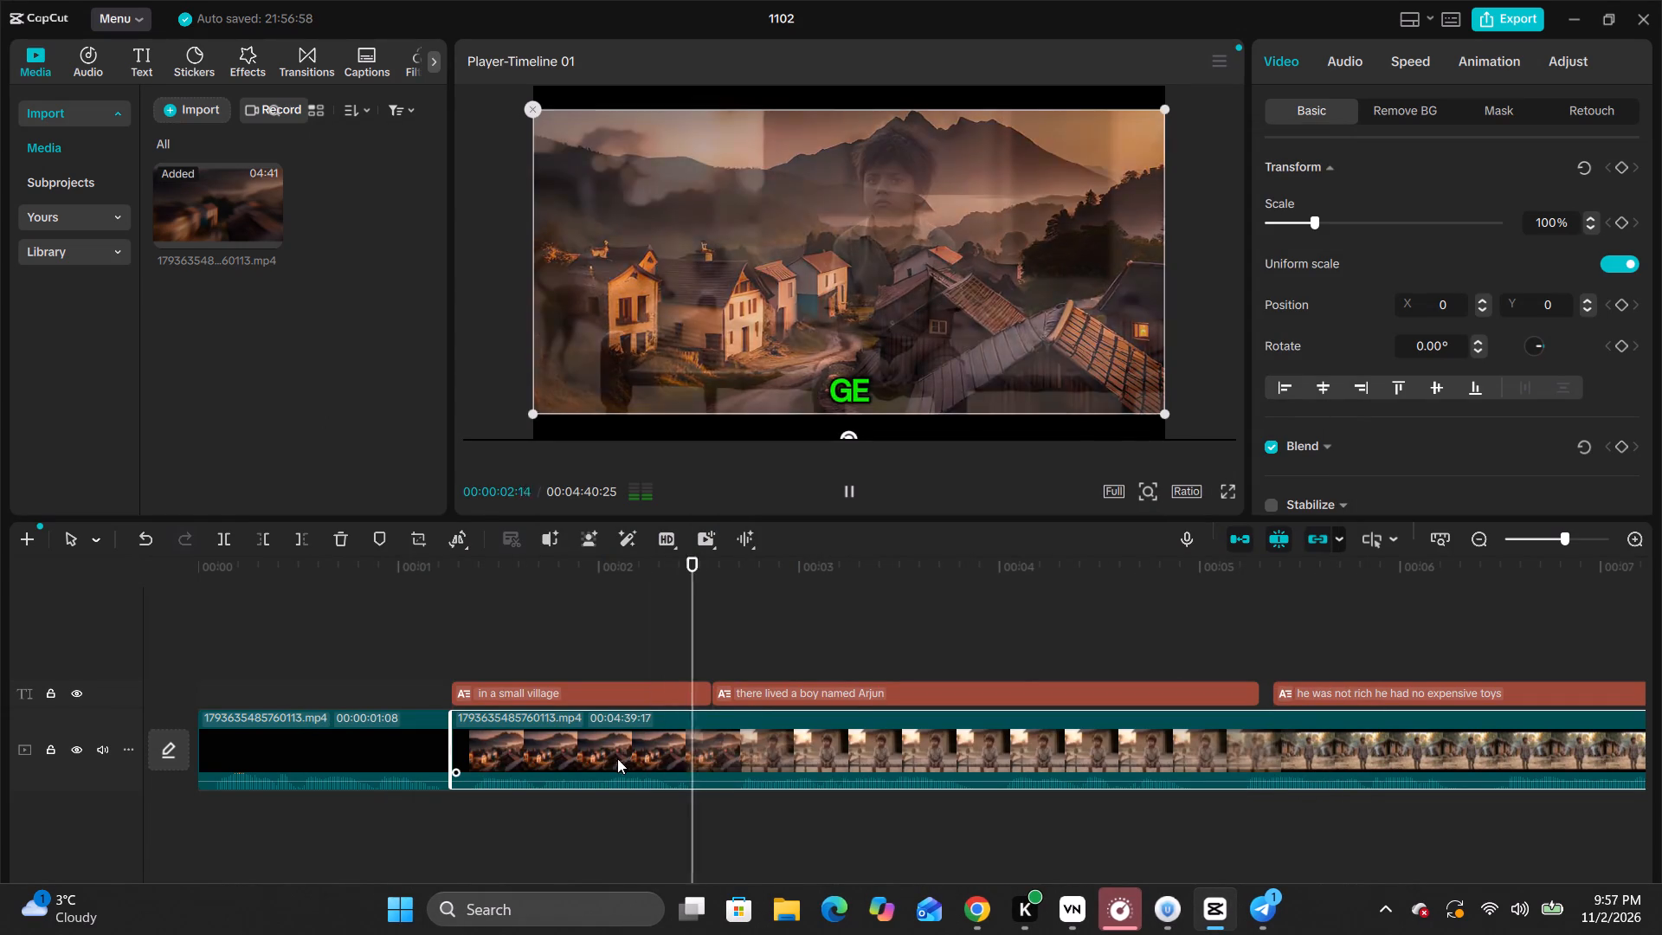
key(space)
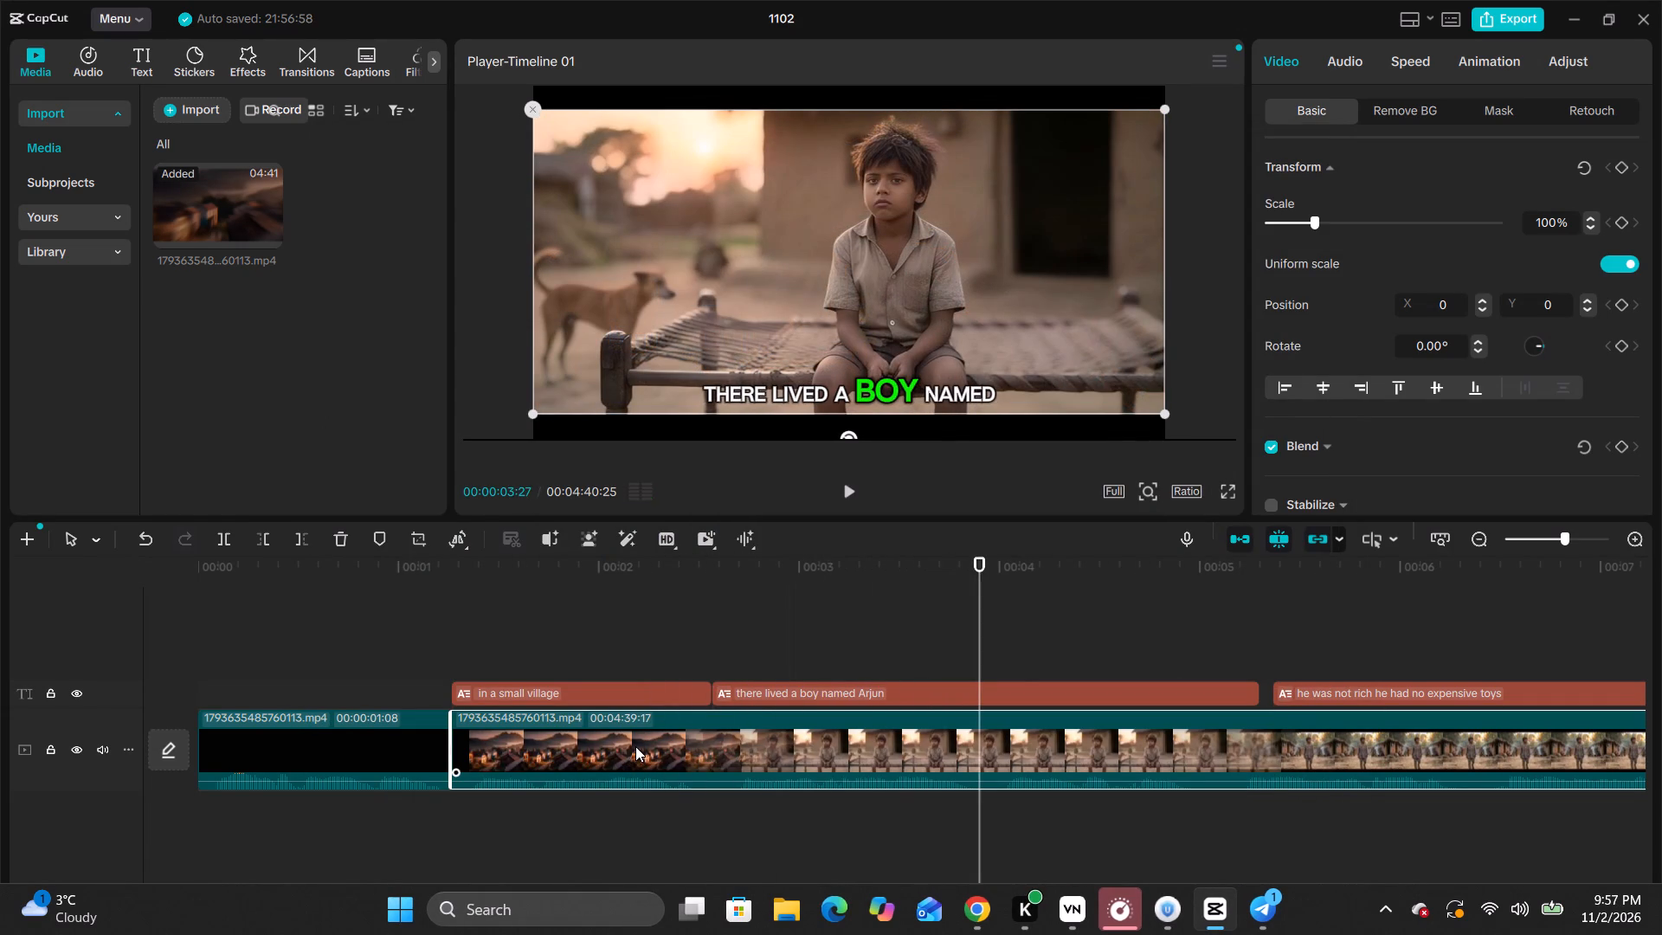
key(space)
key(space)
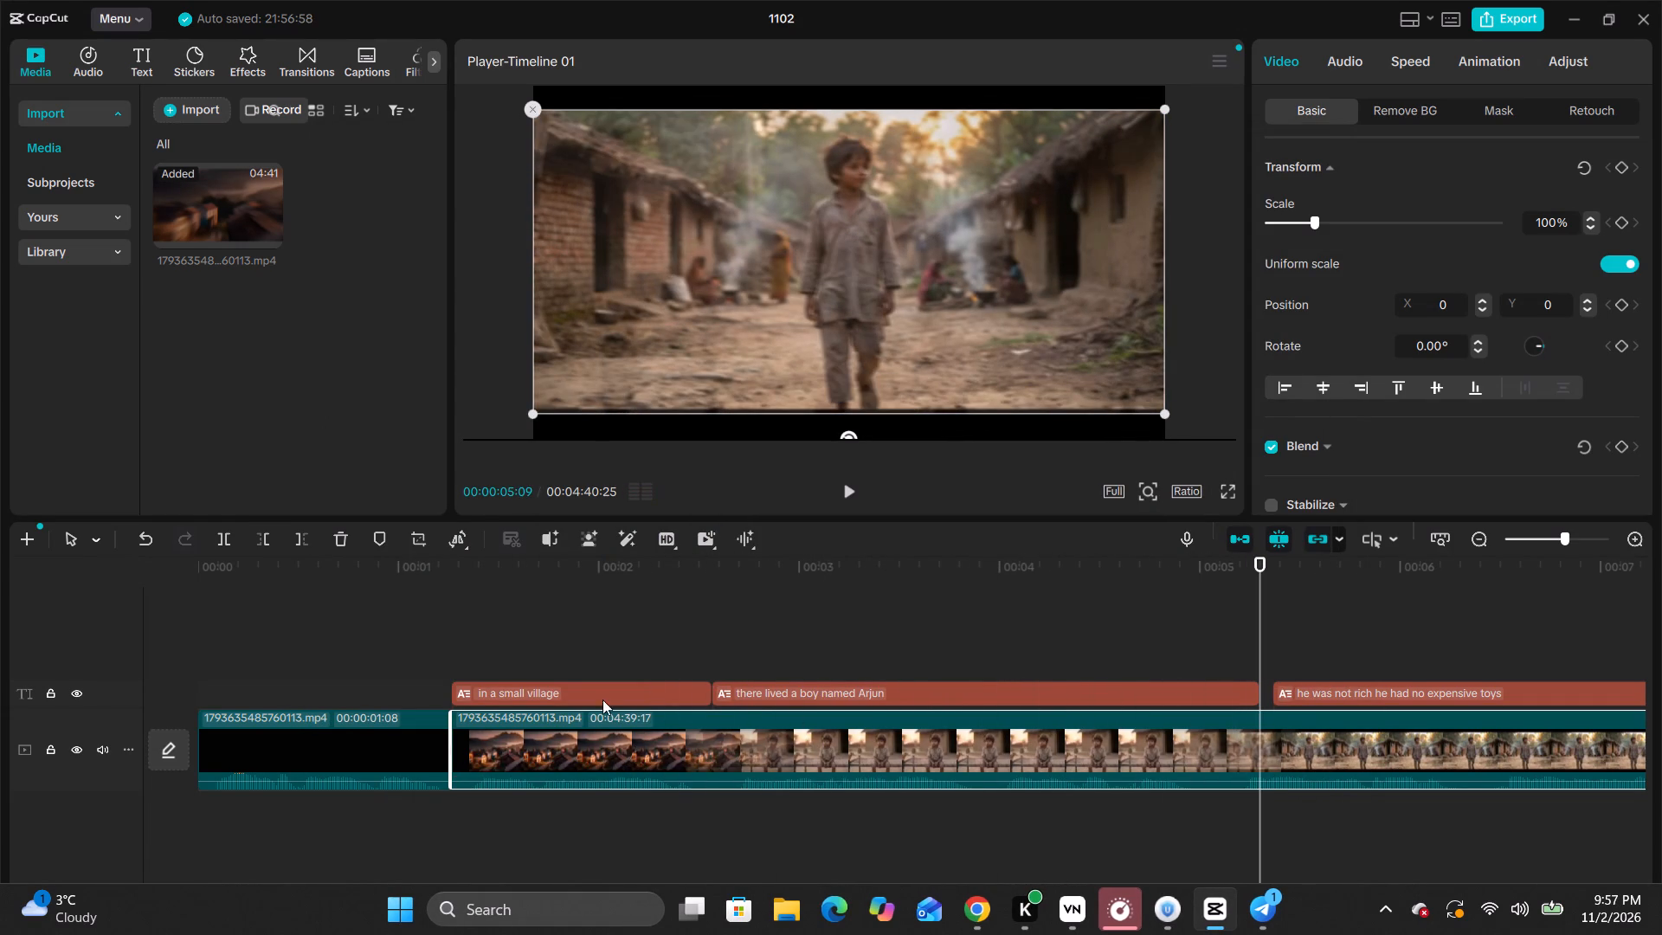
Add two extra spaces before "village" in the first caption, "in a small village".
click(642, 691)
click(637, 693)
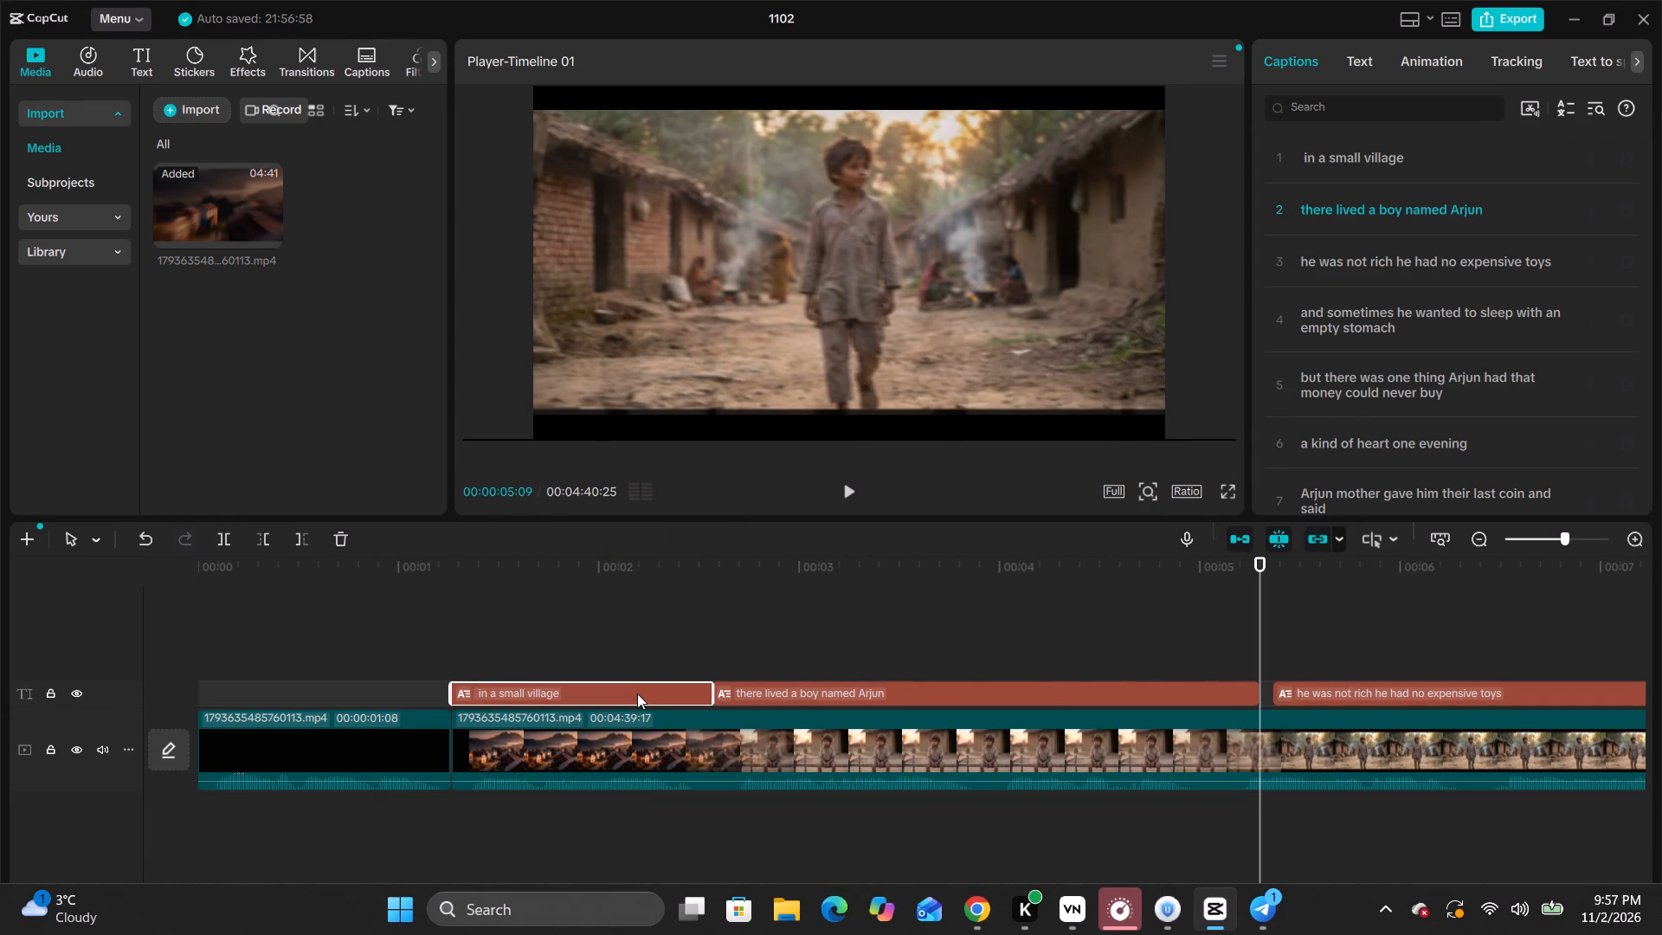
click(626, 695)
drag(1259, 559, 649, 642)
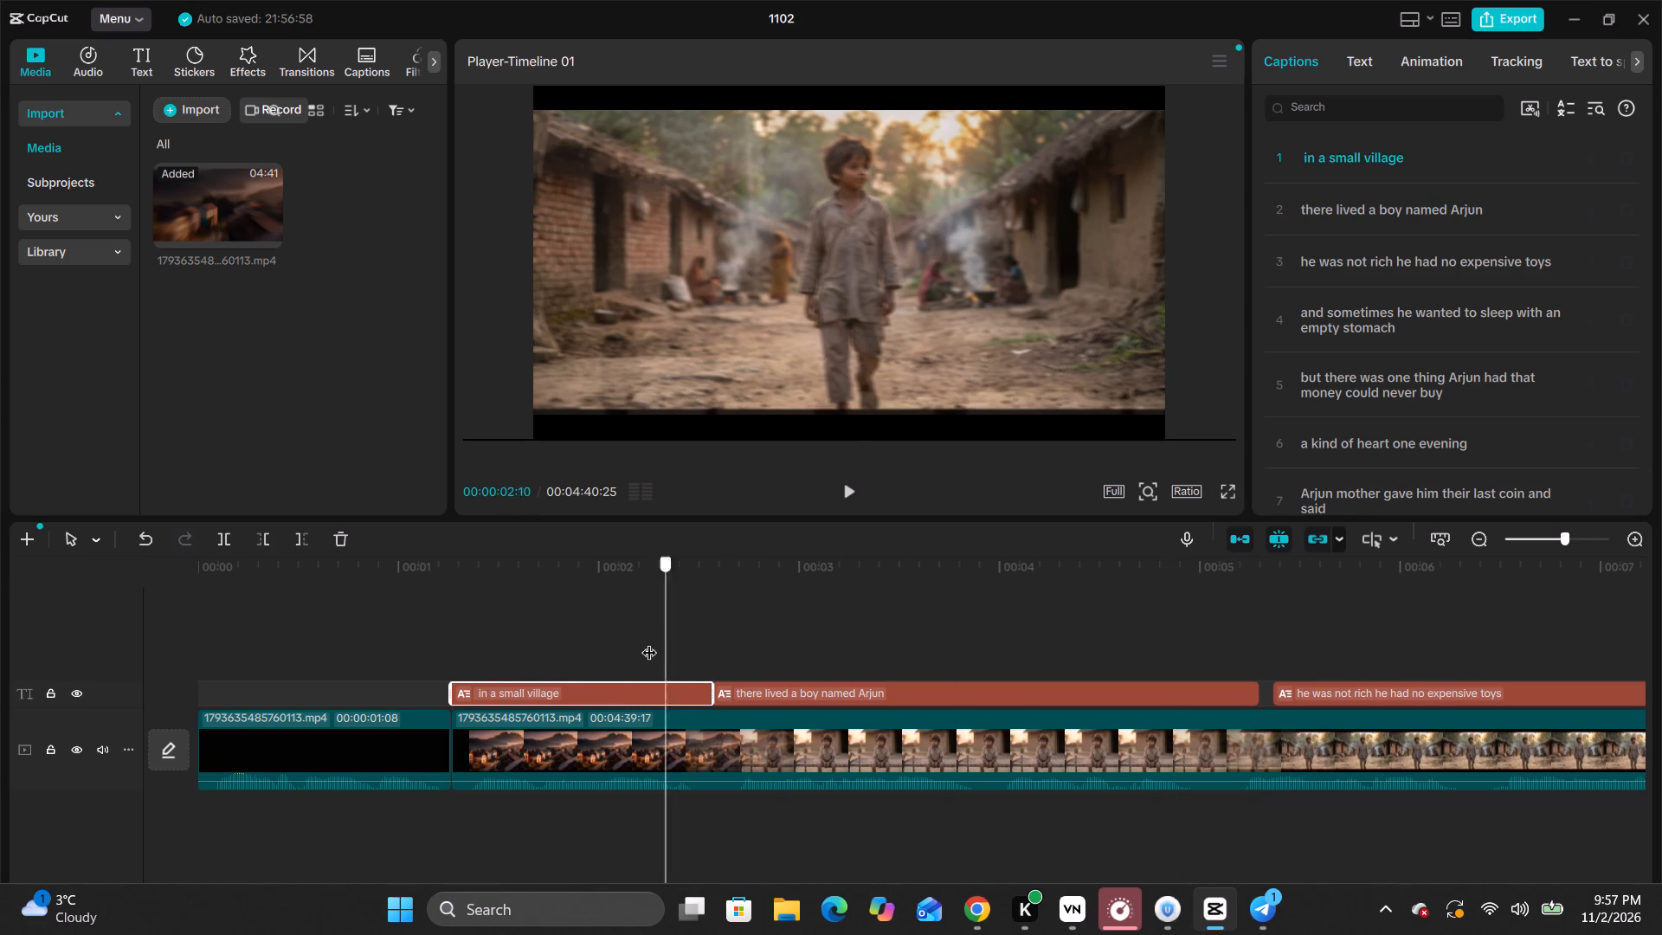
drag(649, 642, 618, 648)
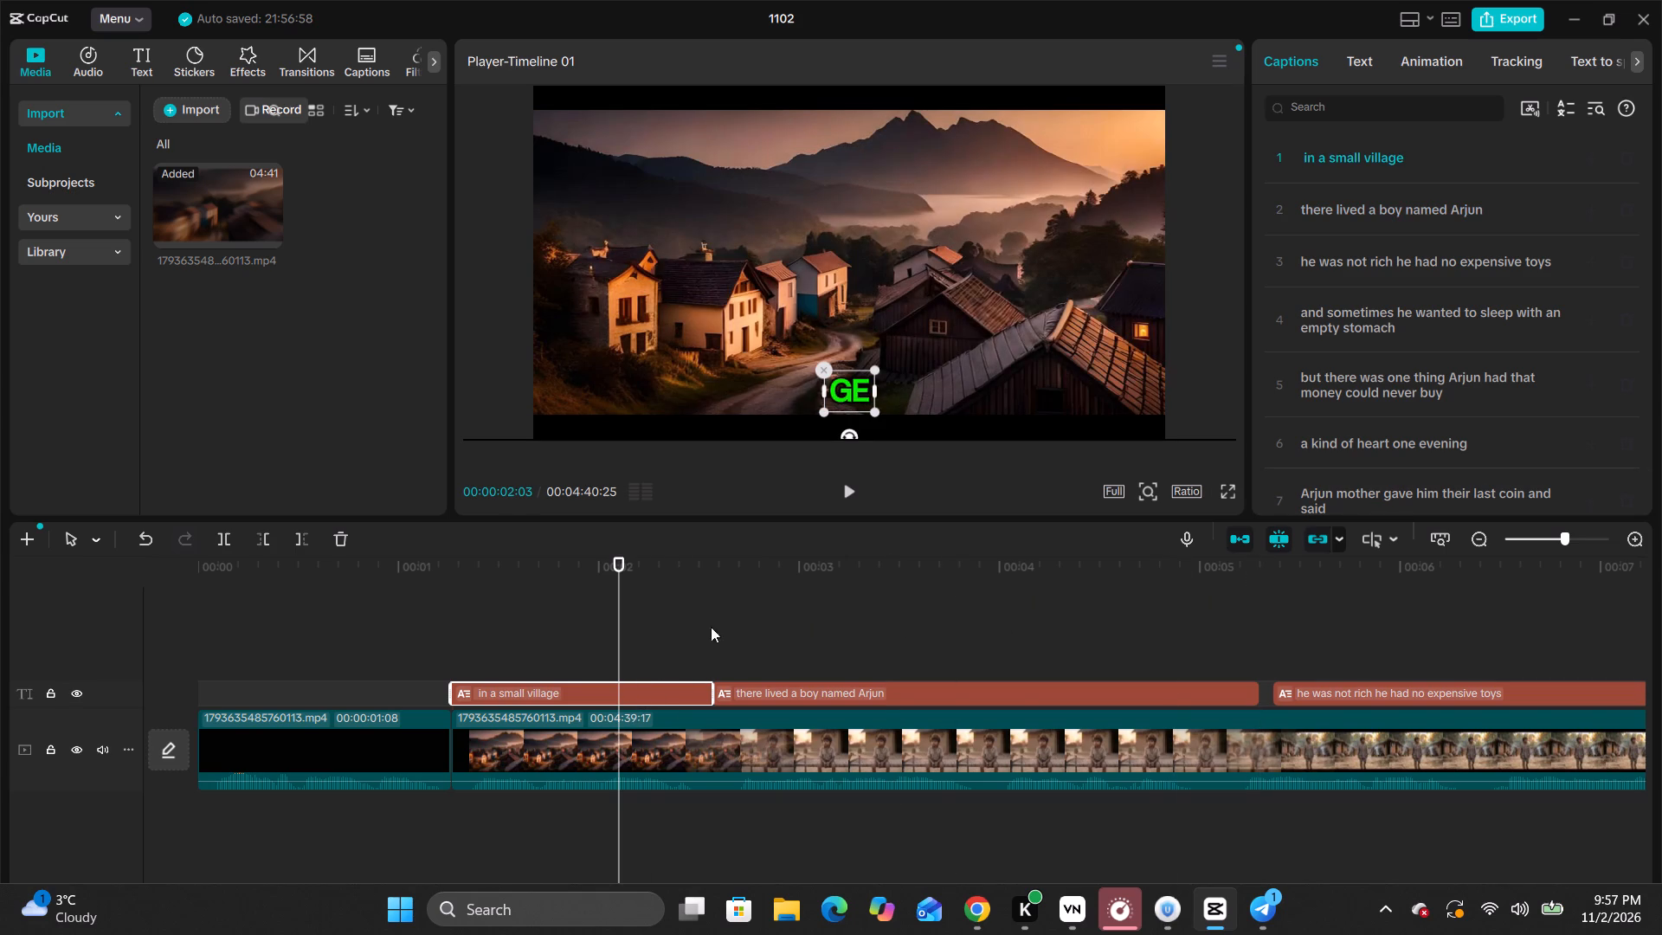
click(1361, 154)
key(space)
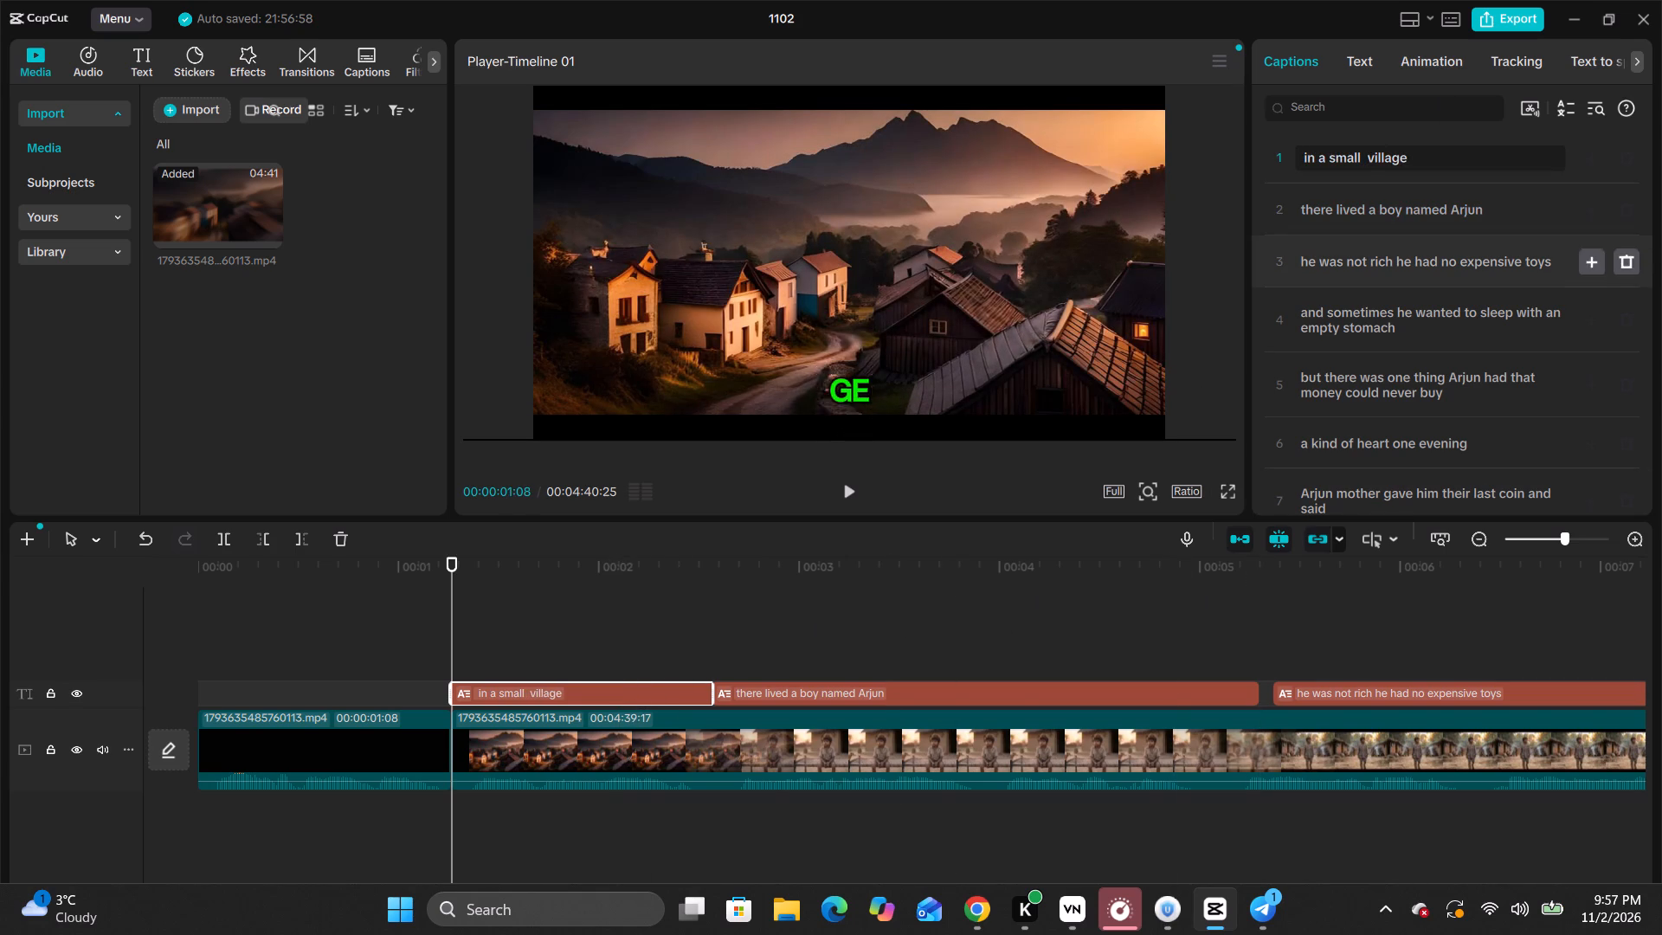
key(space)
key(space)
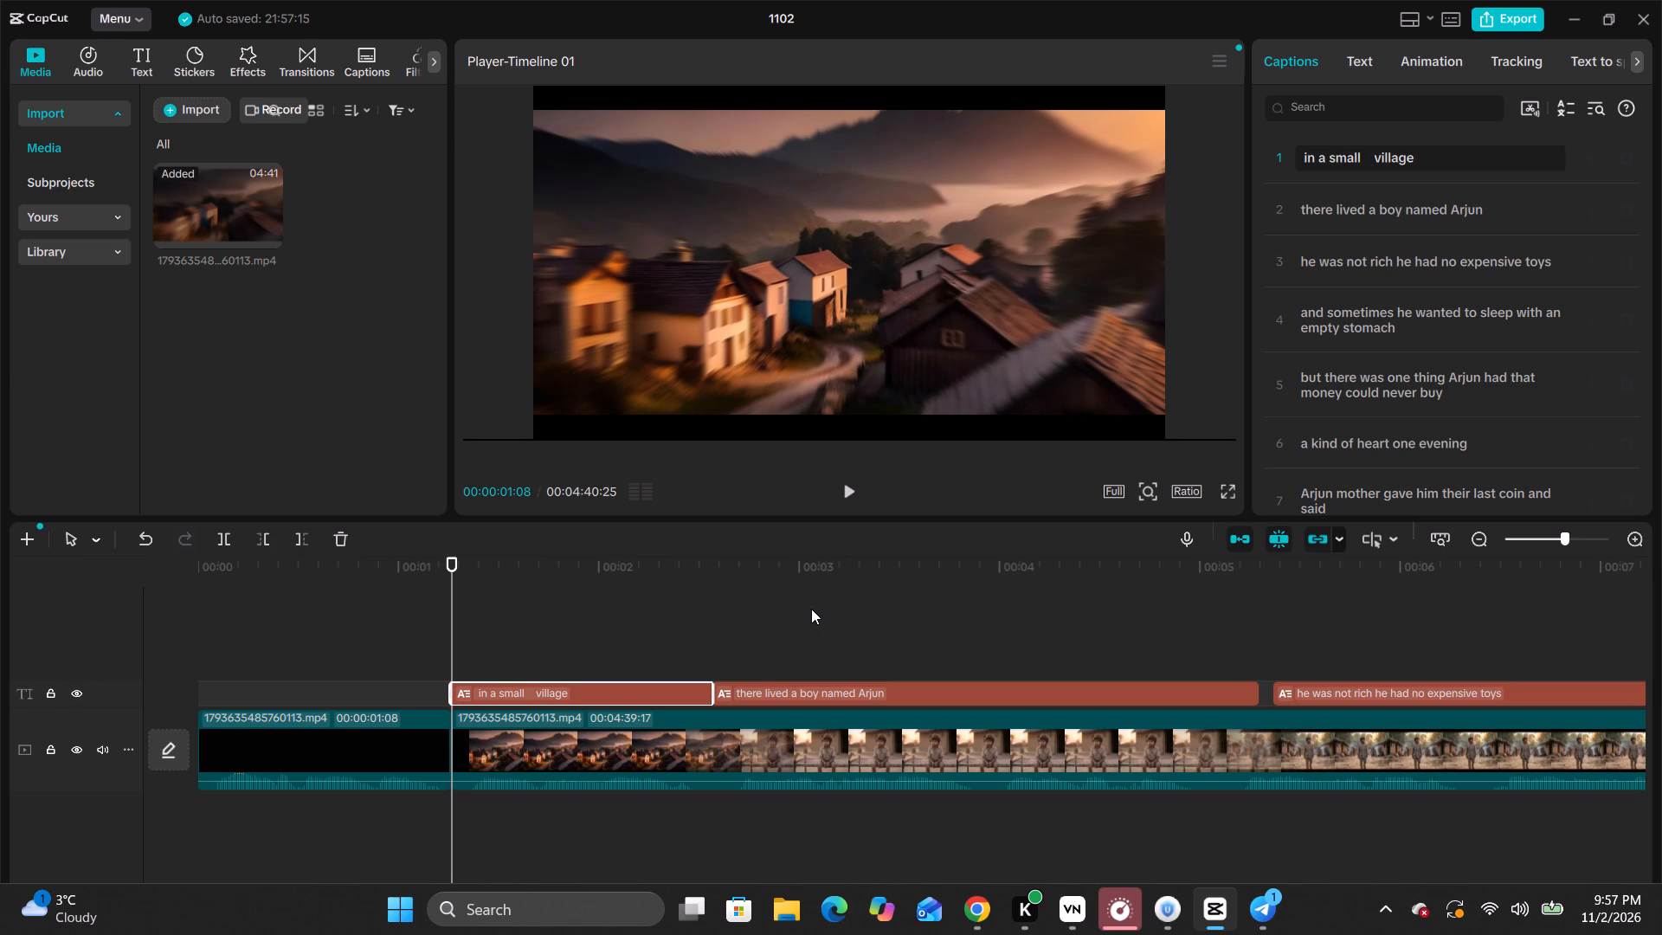
key(BackSpace)
Replay the village scene from the start of the first caption to check how the respaced text displays.
click(796, 648)
key(space)
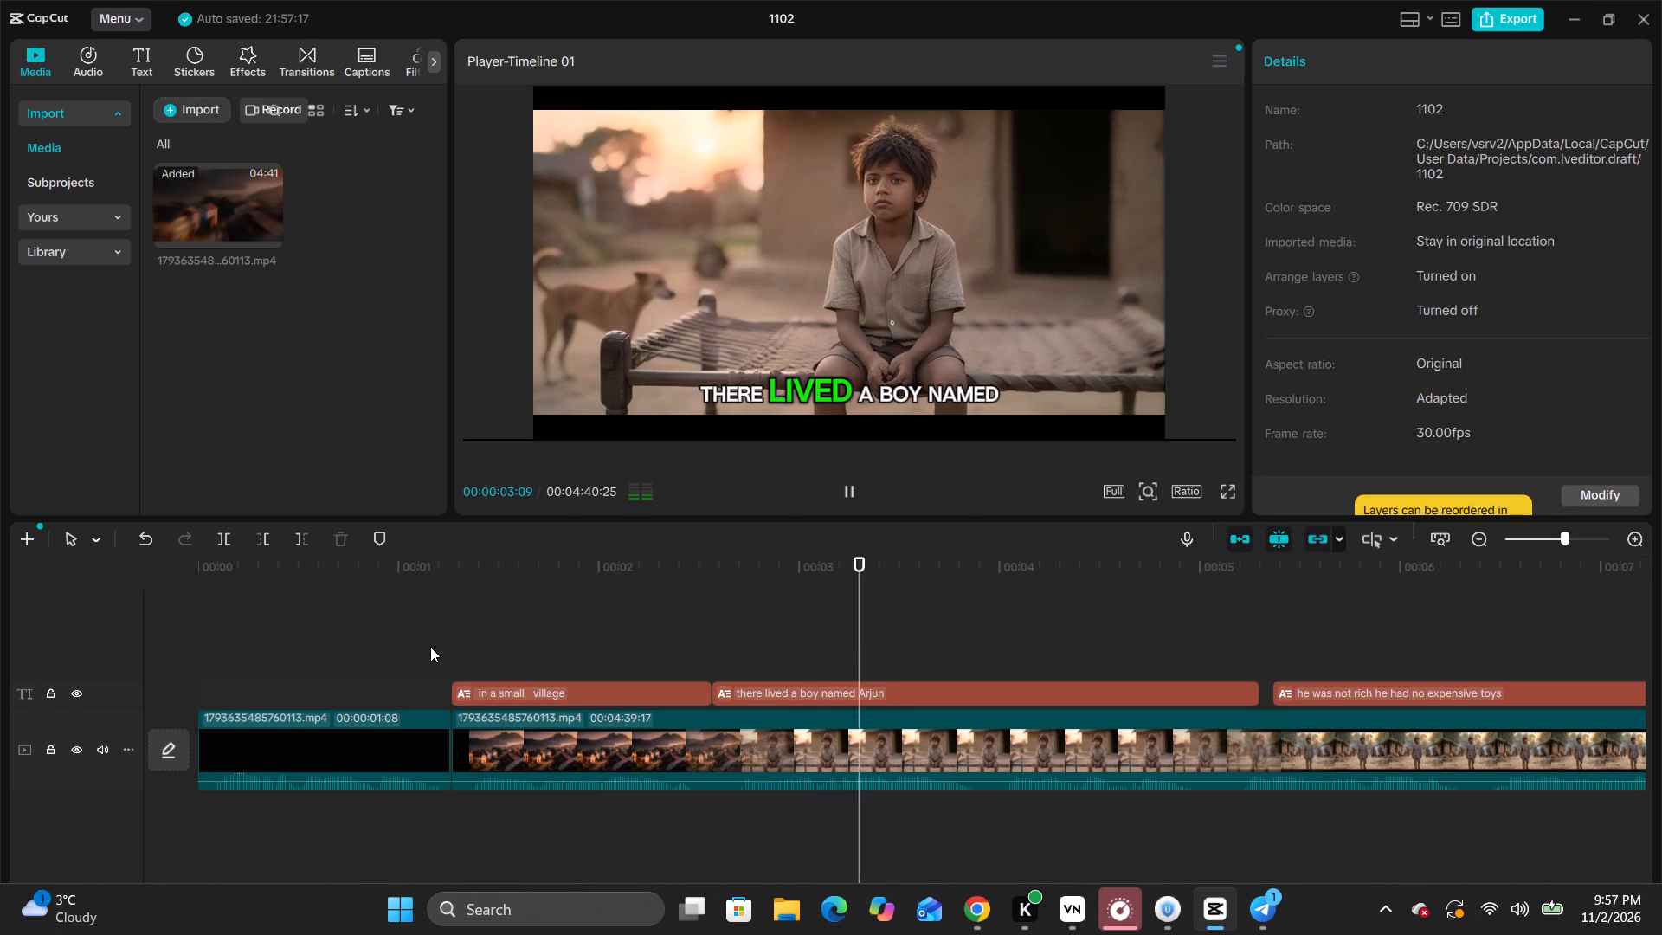
click(431, 645)
key(space)
key(space)
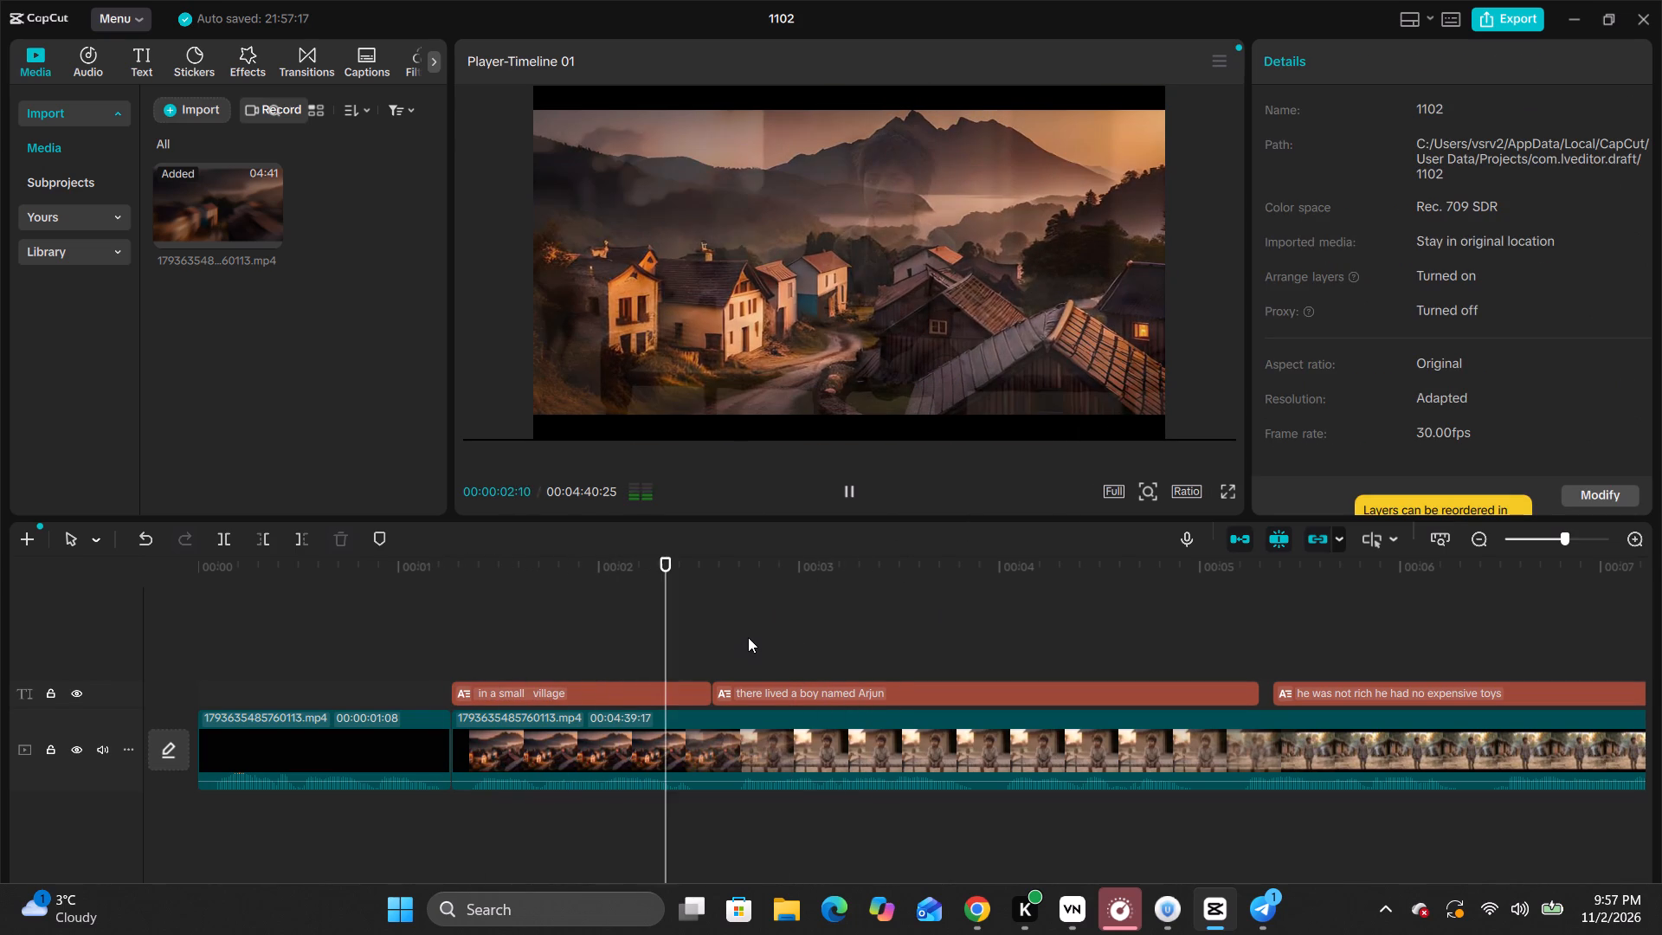
key(space)
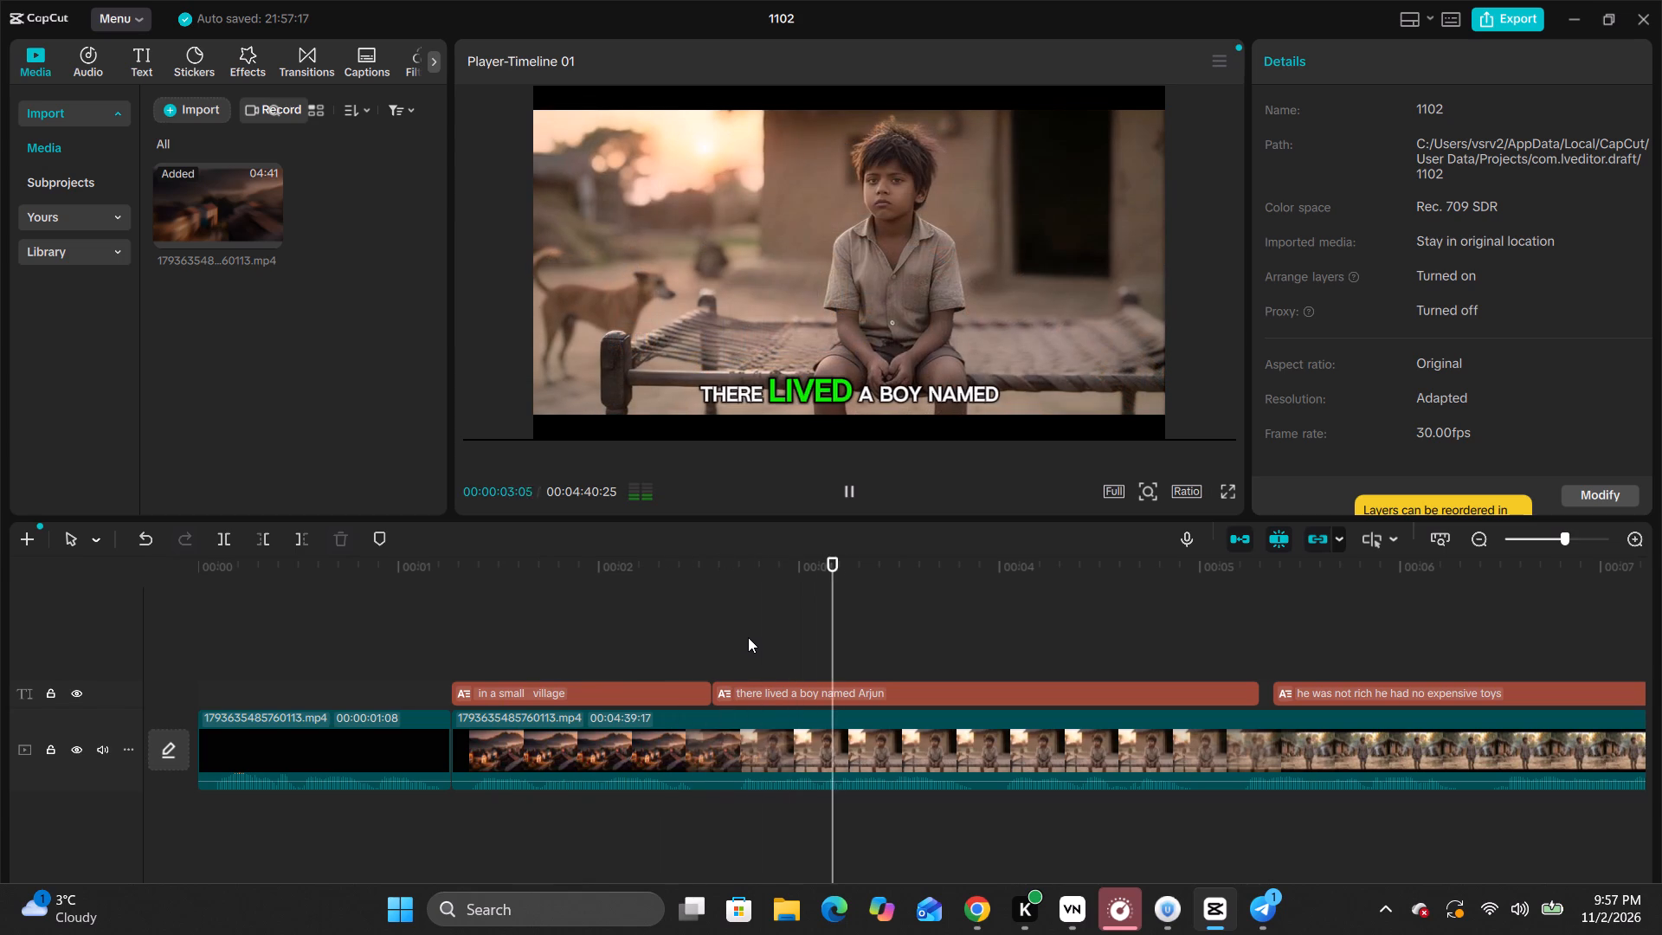
key(space)
Widen the text box of the caption "there lived a boy named Arjun", recentre it near the picture's lower edge and enlarge it slightly.
click(609, 700)
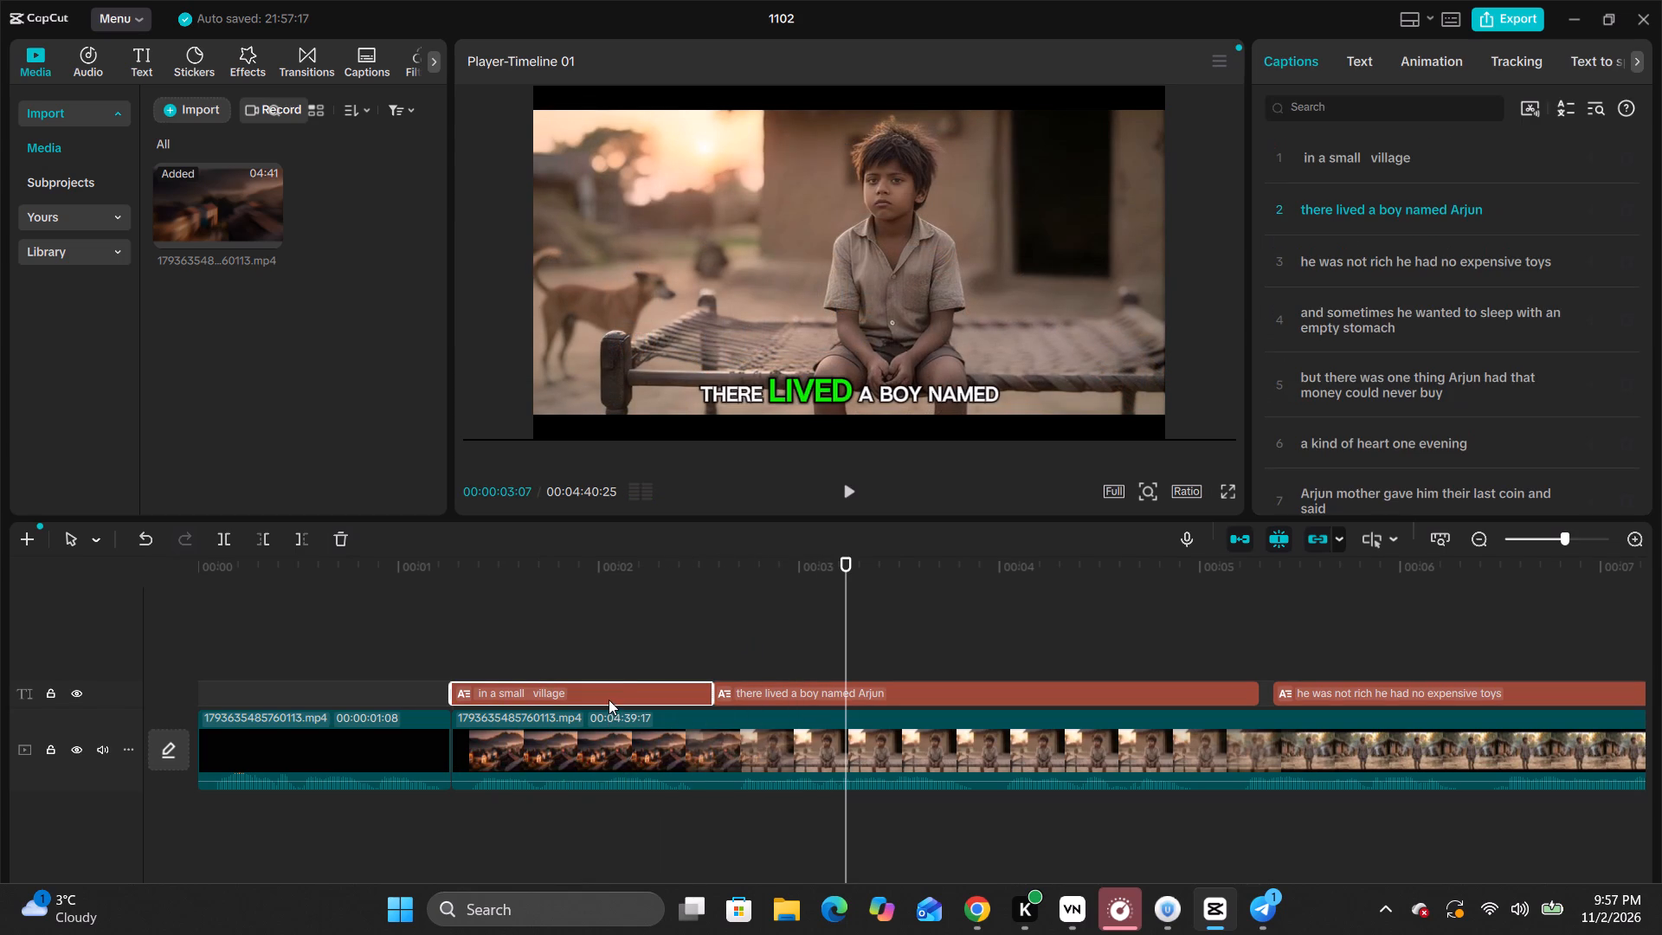
click(839, 393)
drag(839, 393, 840, 384)
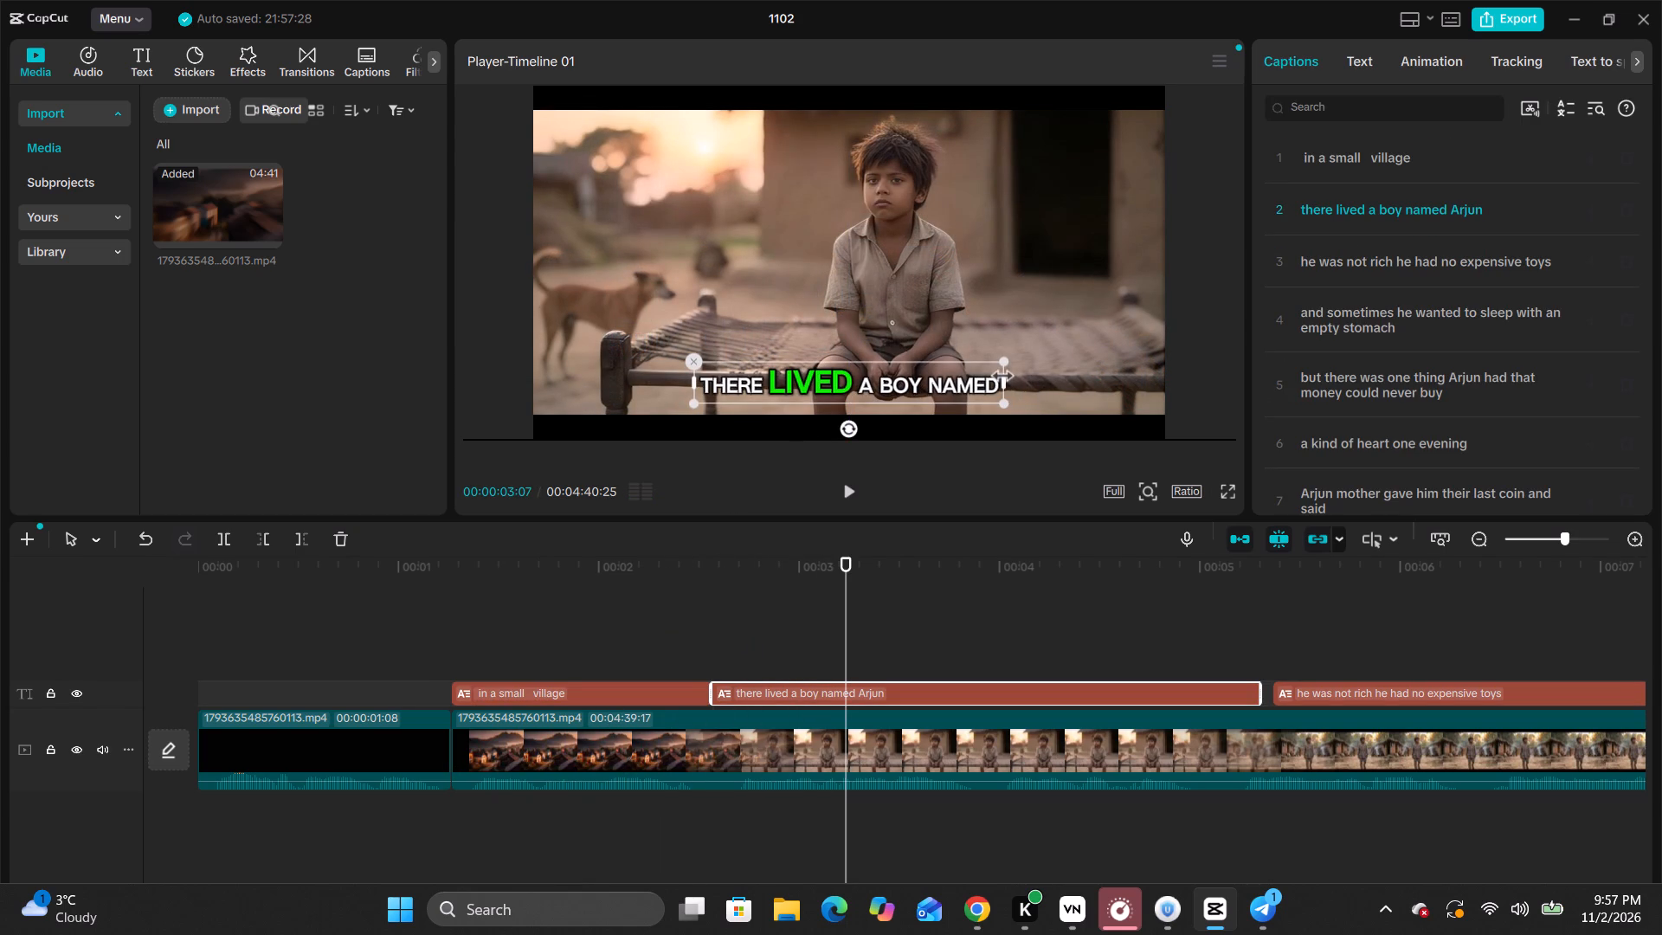
drag(1003, 380, 1155, 377)
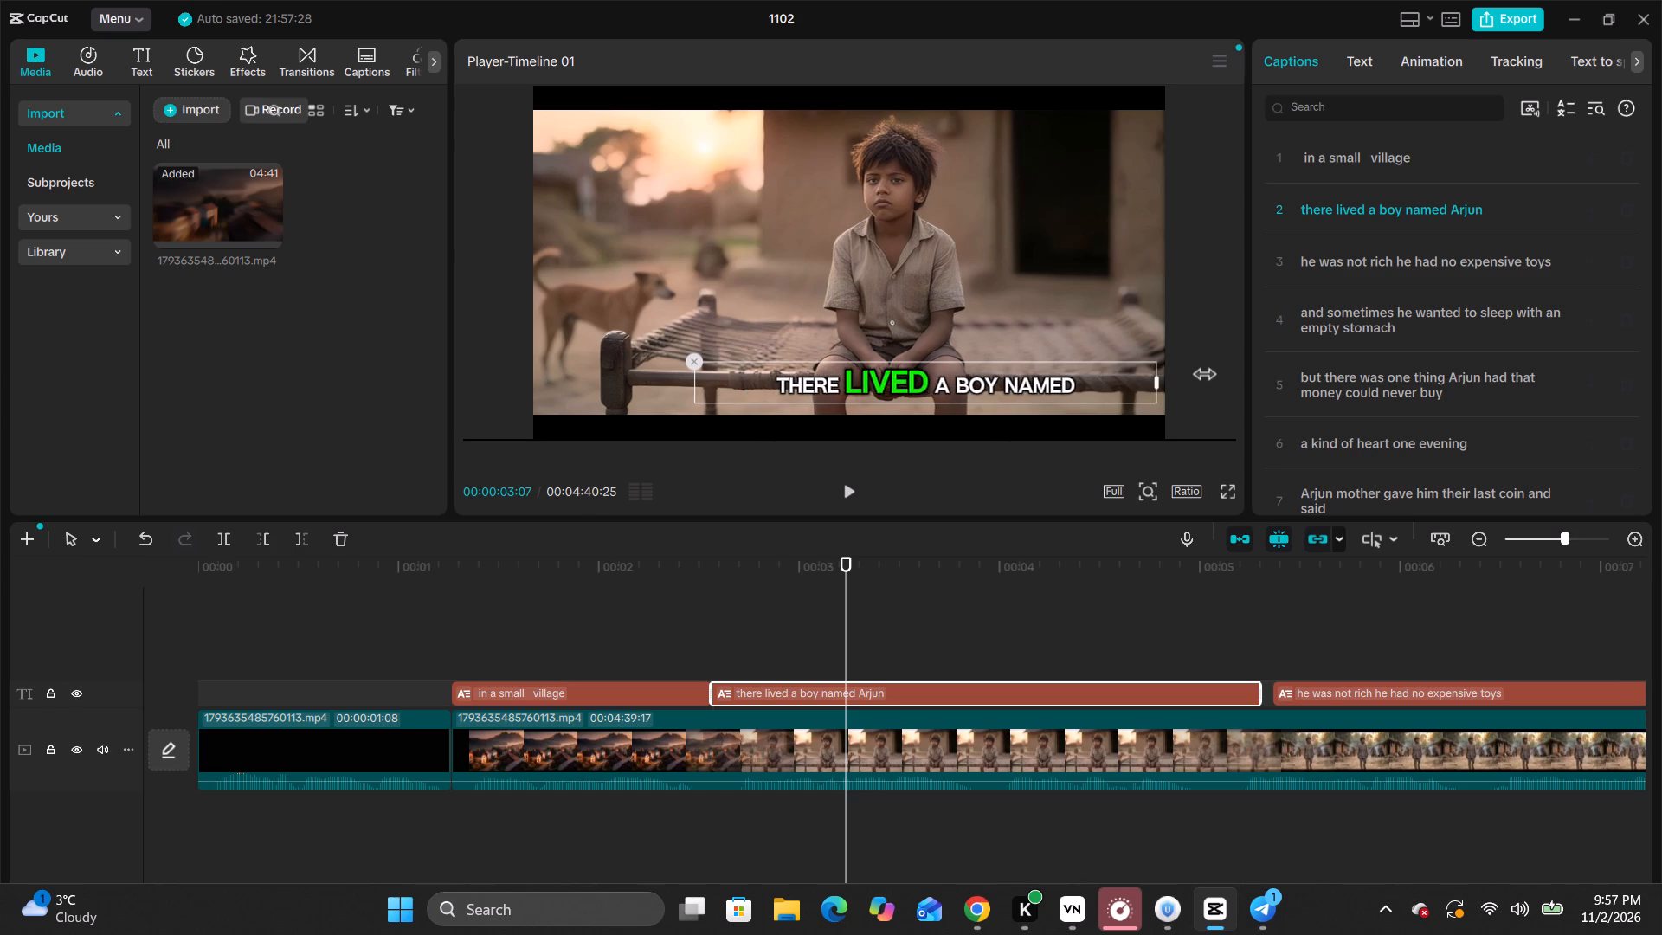
drag(1155, 377, 1151, 377)
drag(968, 384, 892, 392)
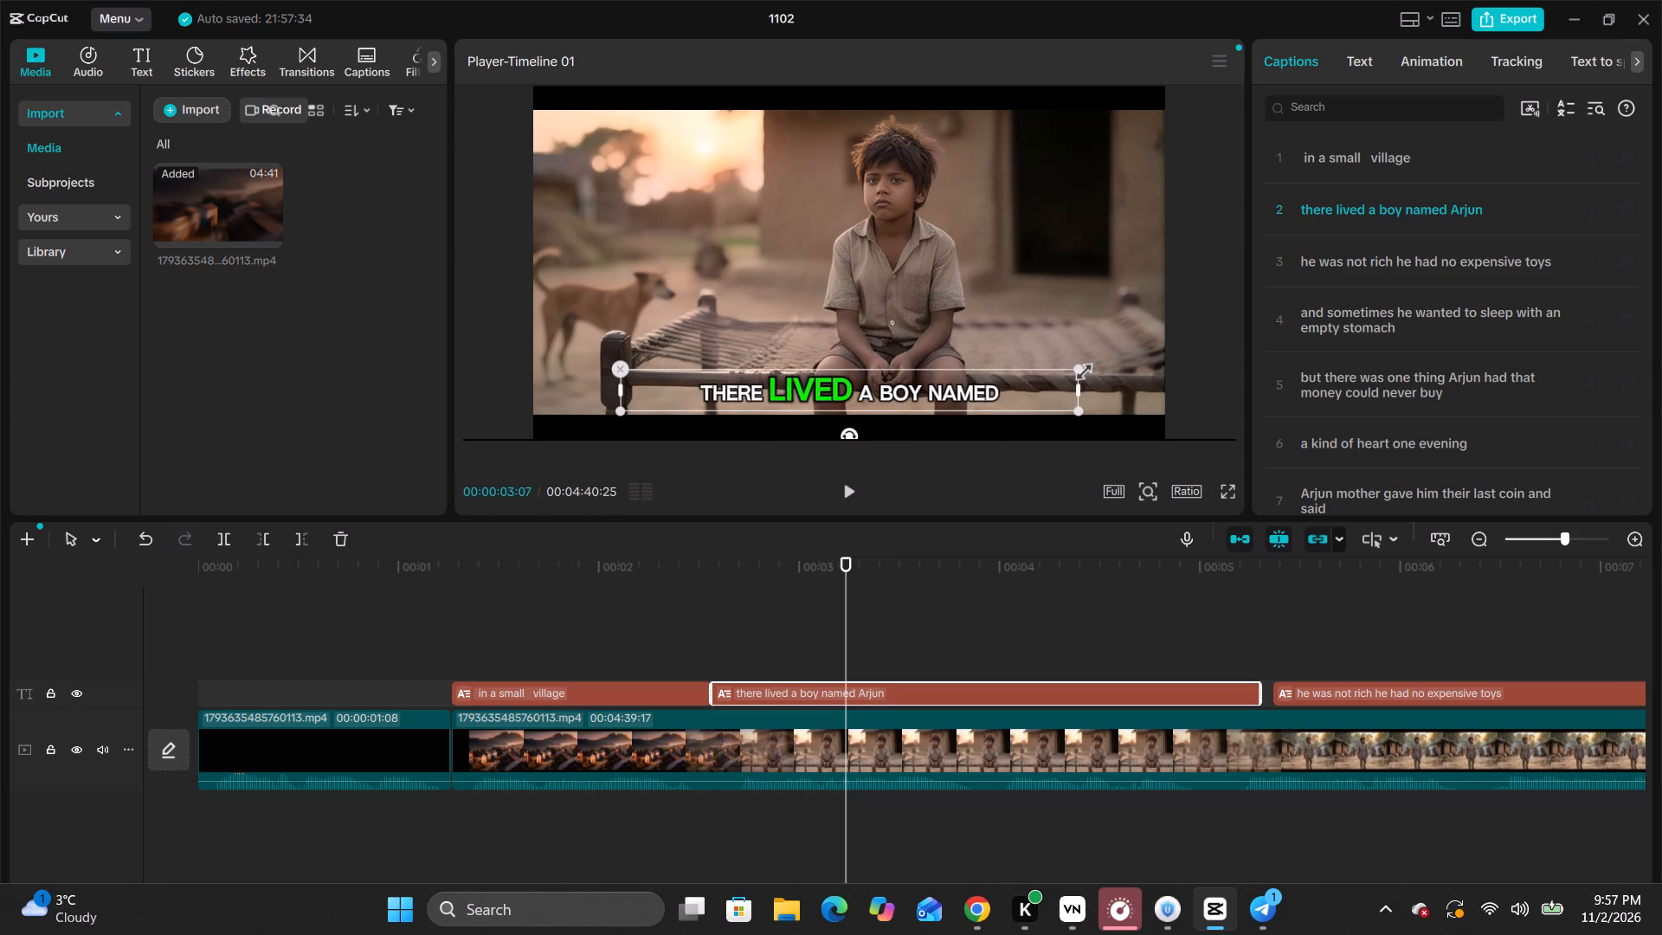
click(1081, 369)
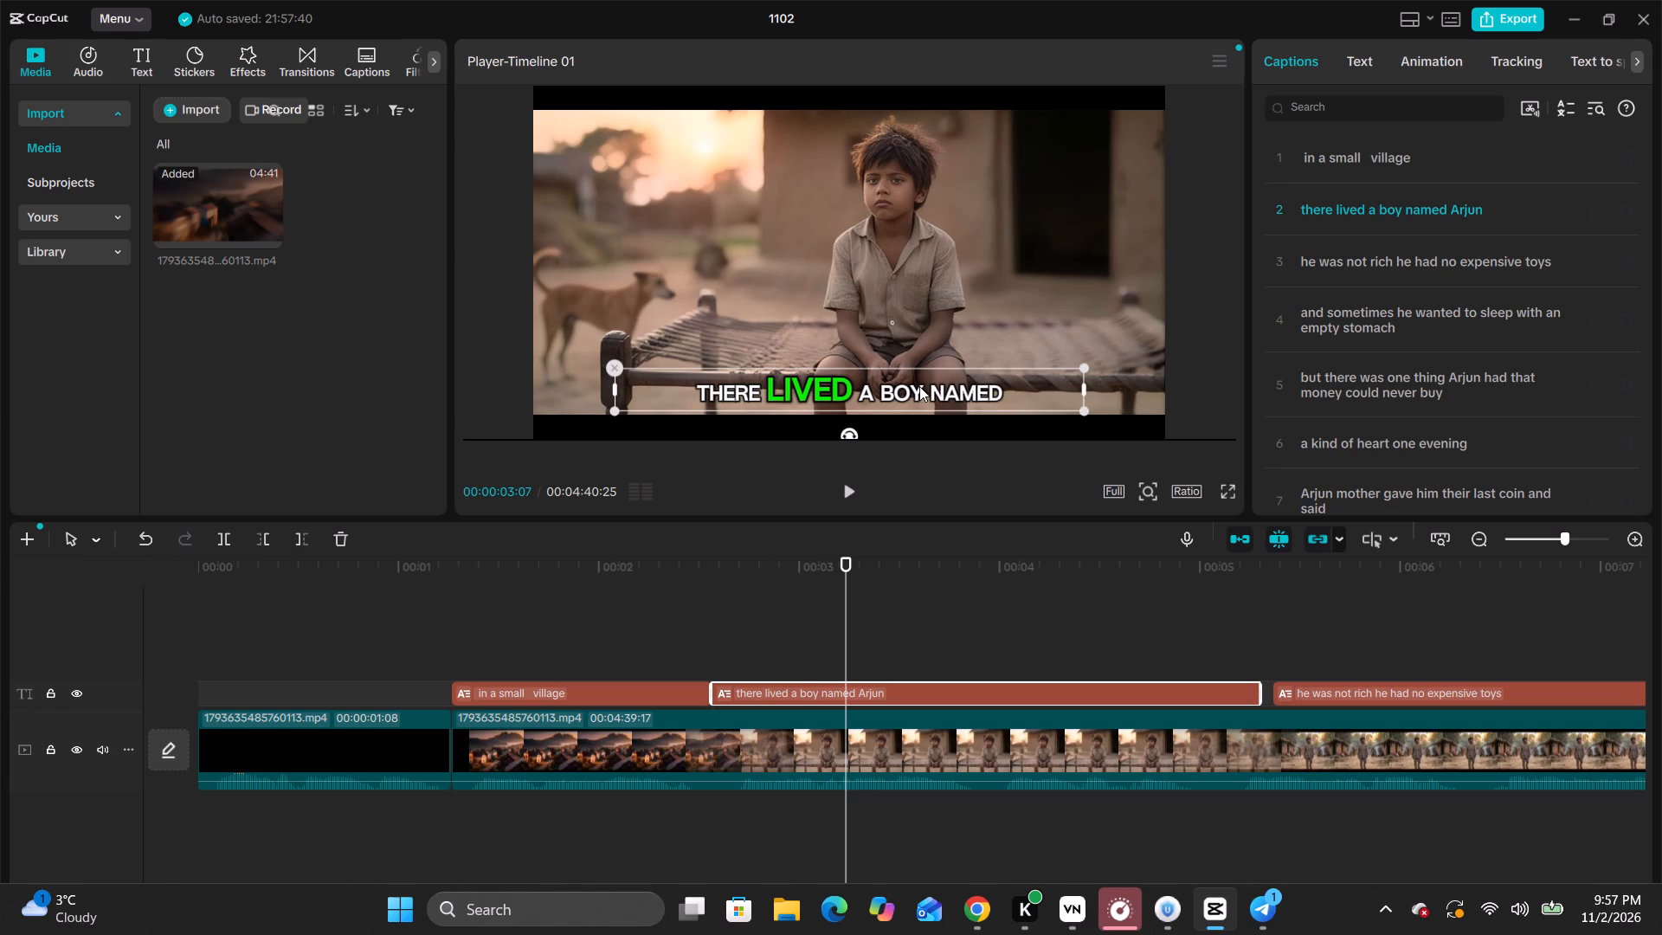
drag(918, 383, 918, 389)
drag(918, 389, 918, 396)
Play on to 00:00:16:17 and crop the remaining black strip off the bottom of the story clip.
click(880, 623)
key(space)
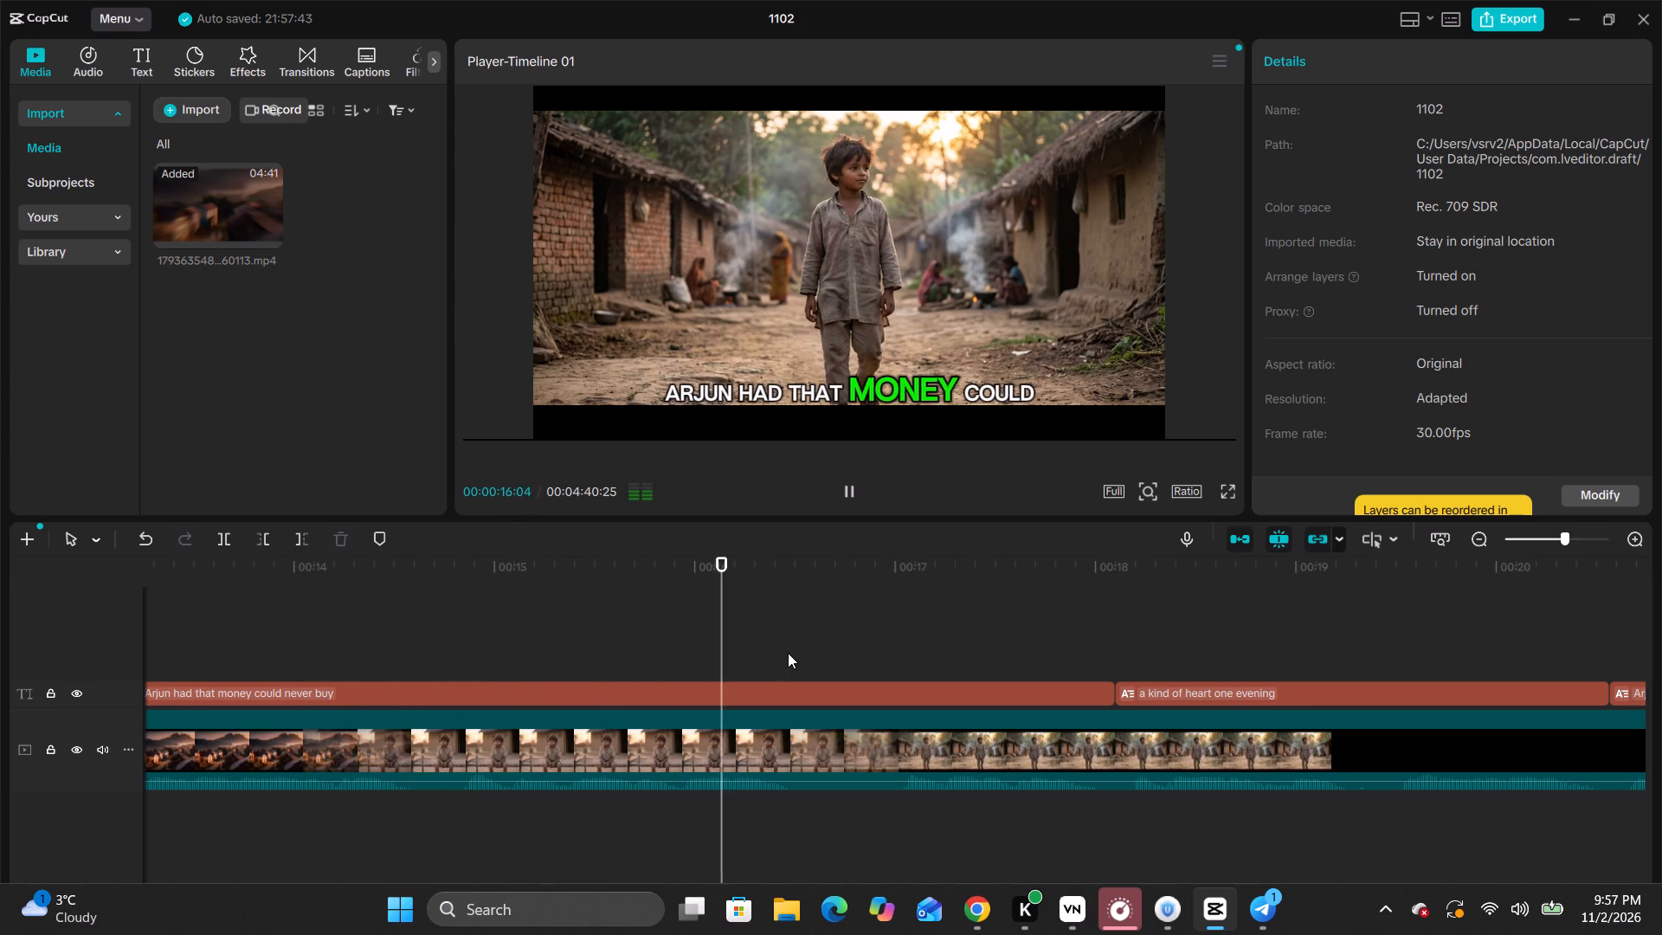
key(space)
click(821, 738)
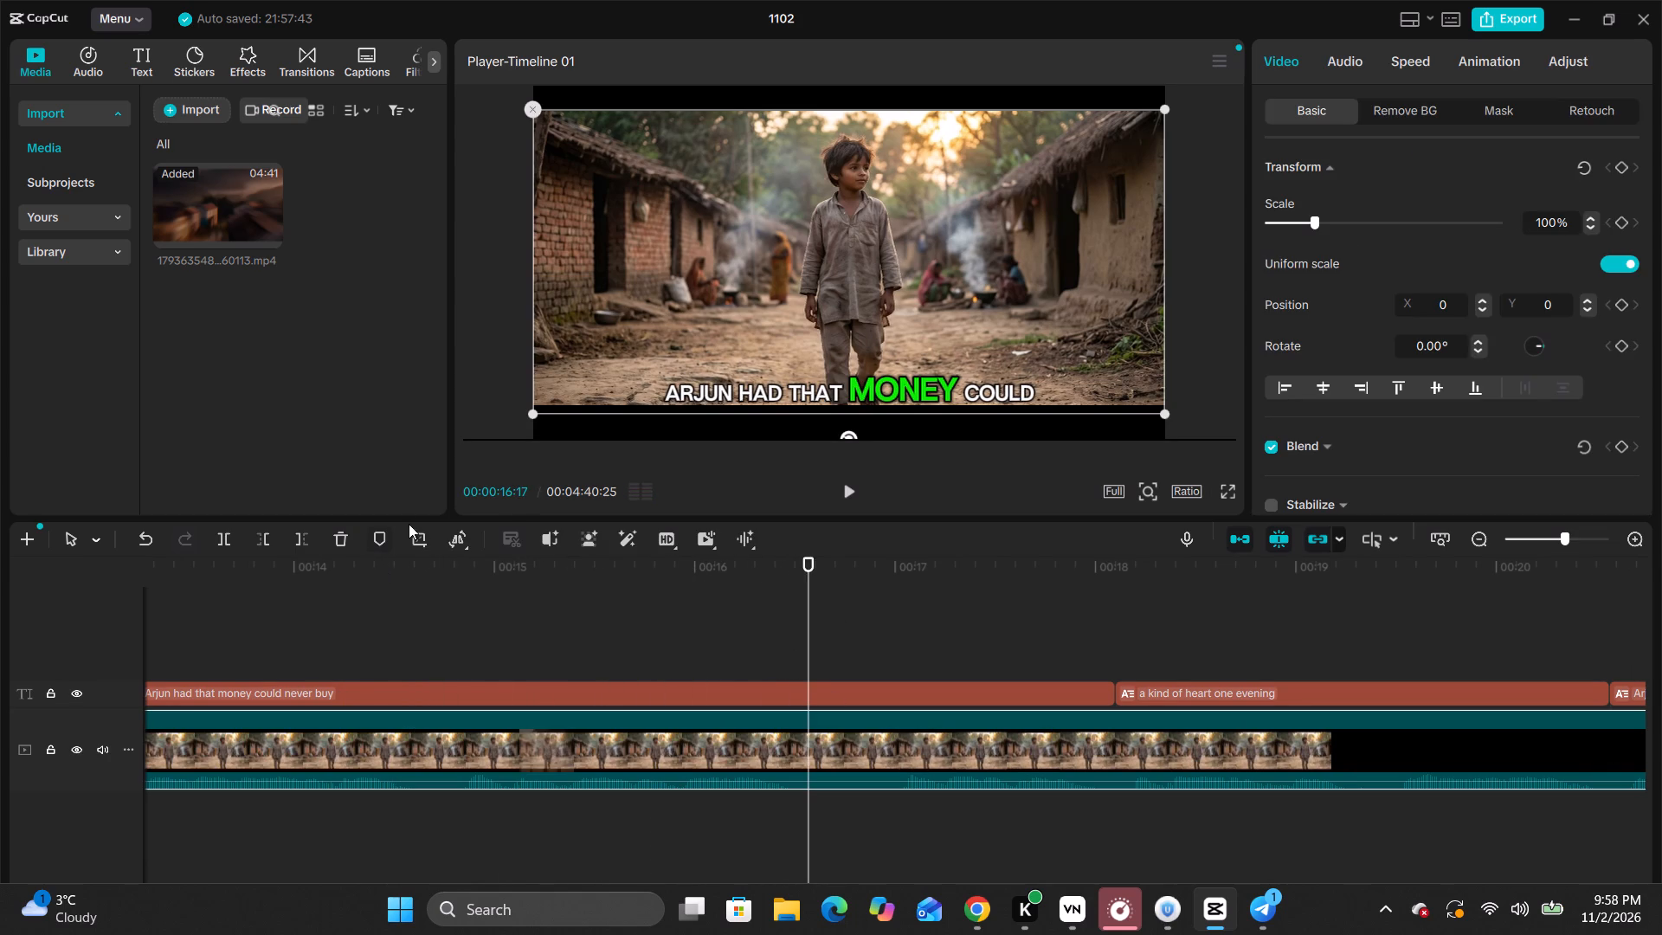
click(422, 536)
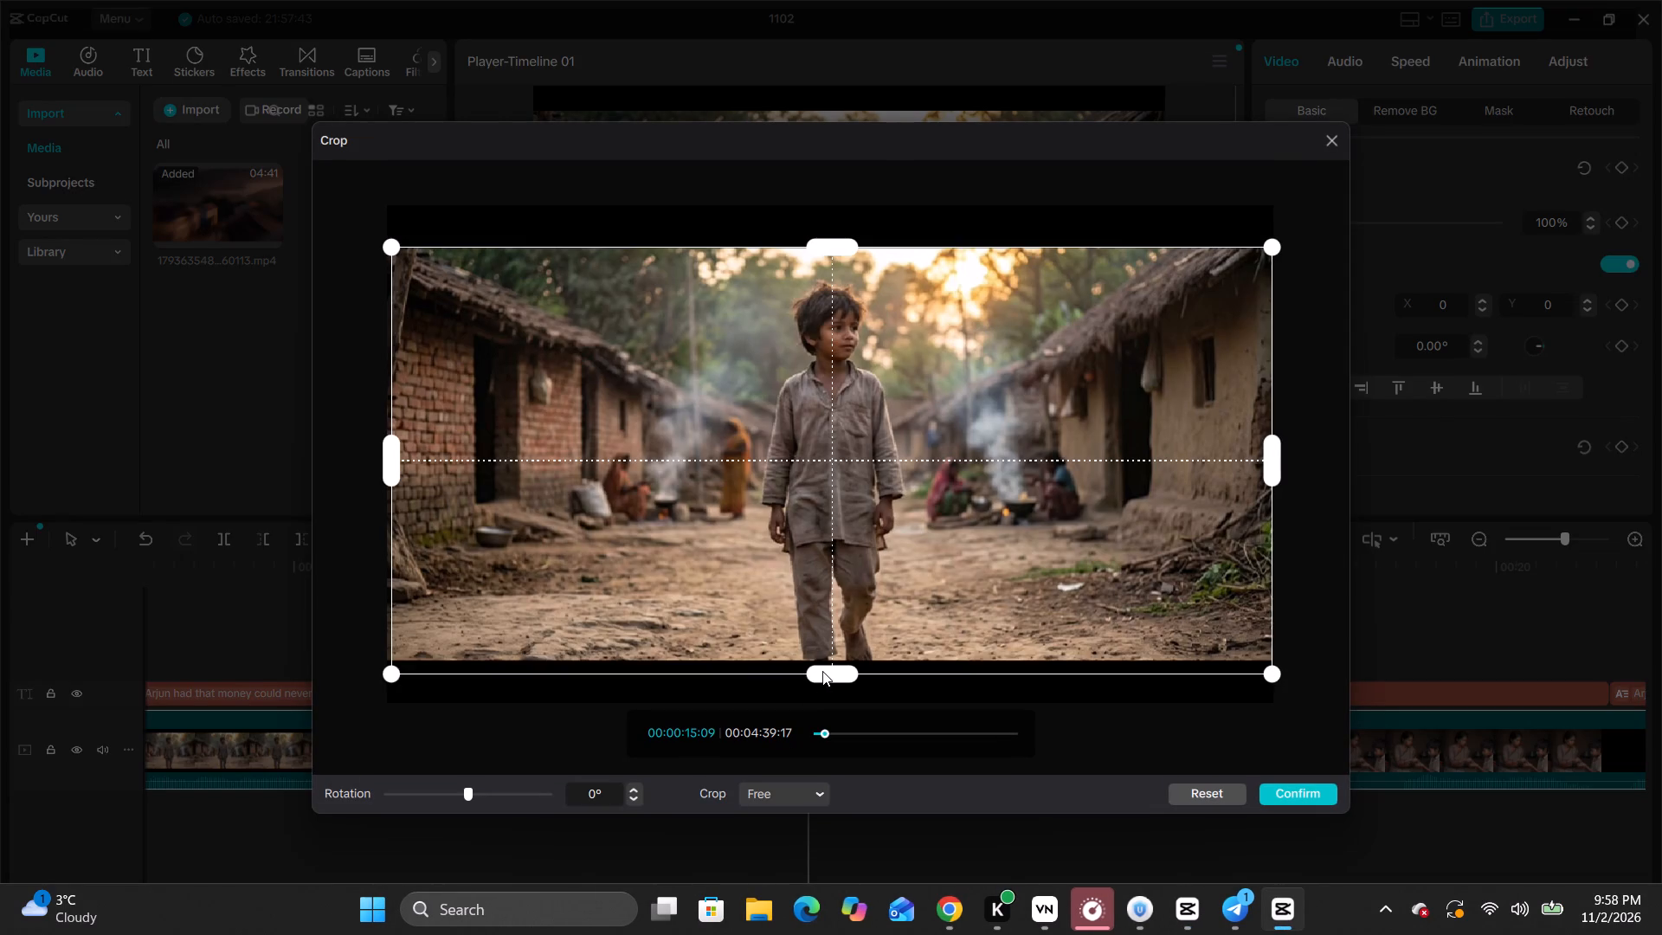
drag(822, 671, 826, 657)
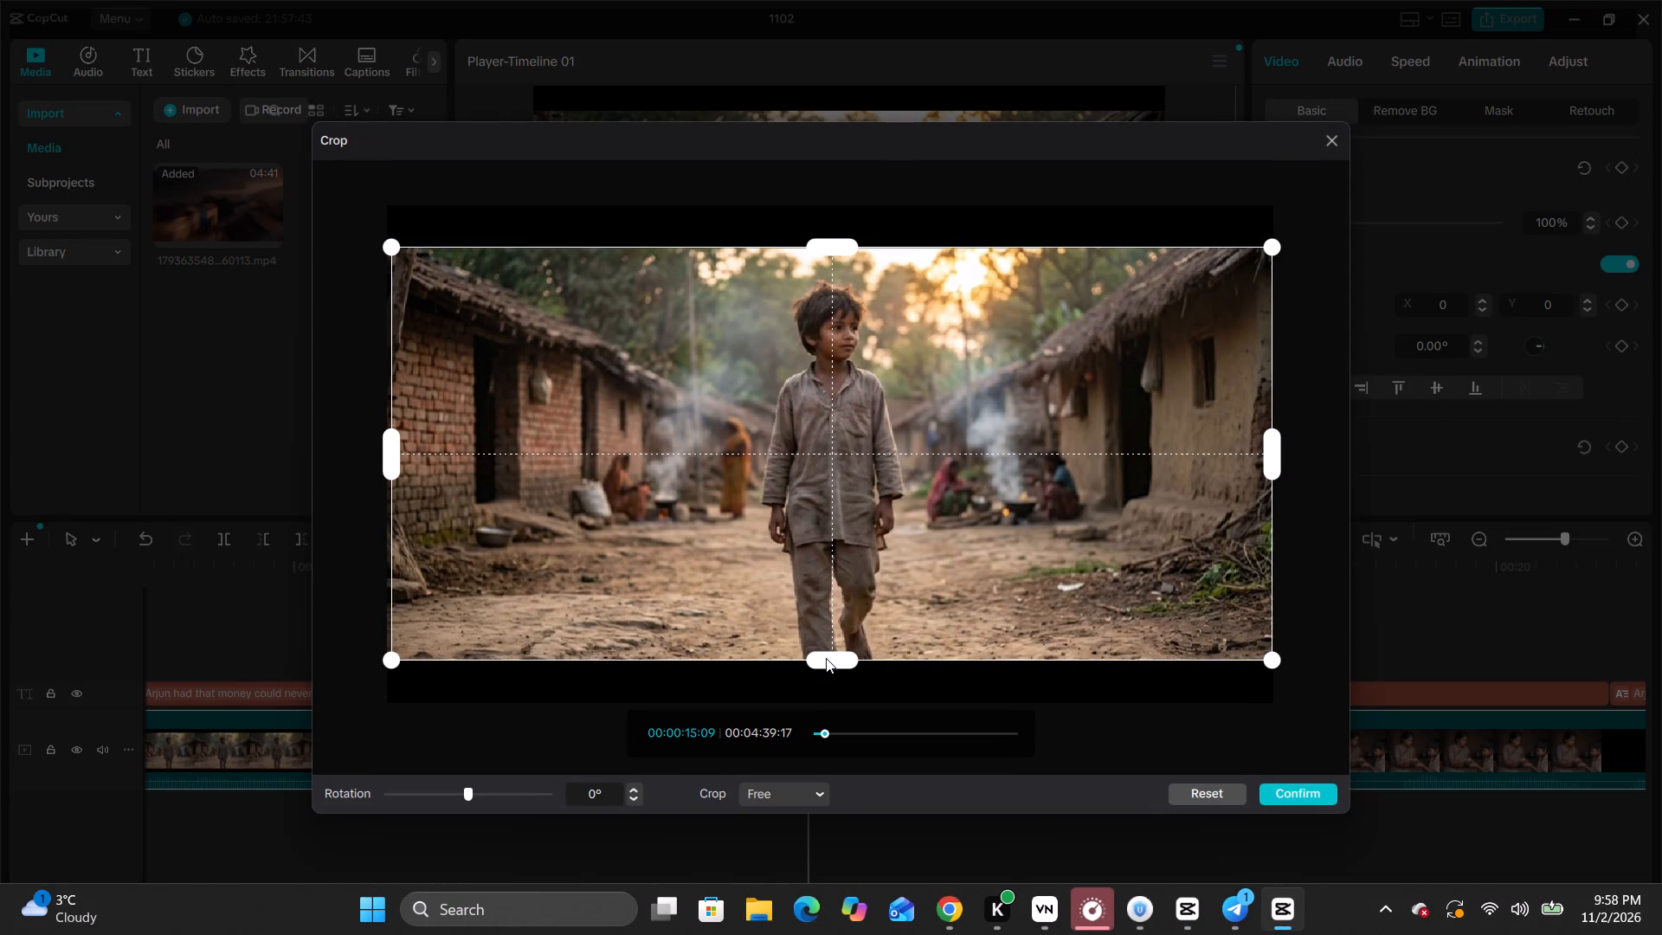
click(1313, 797)
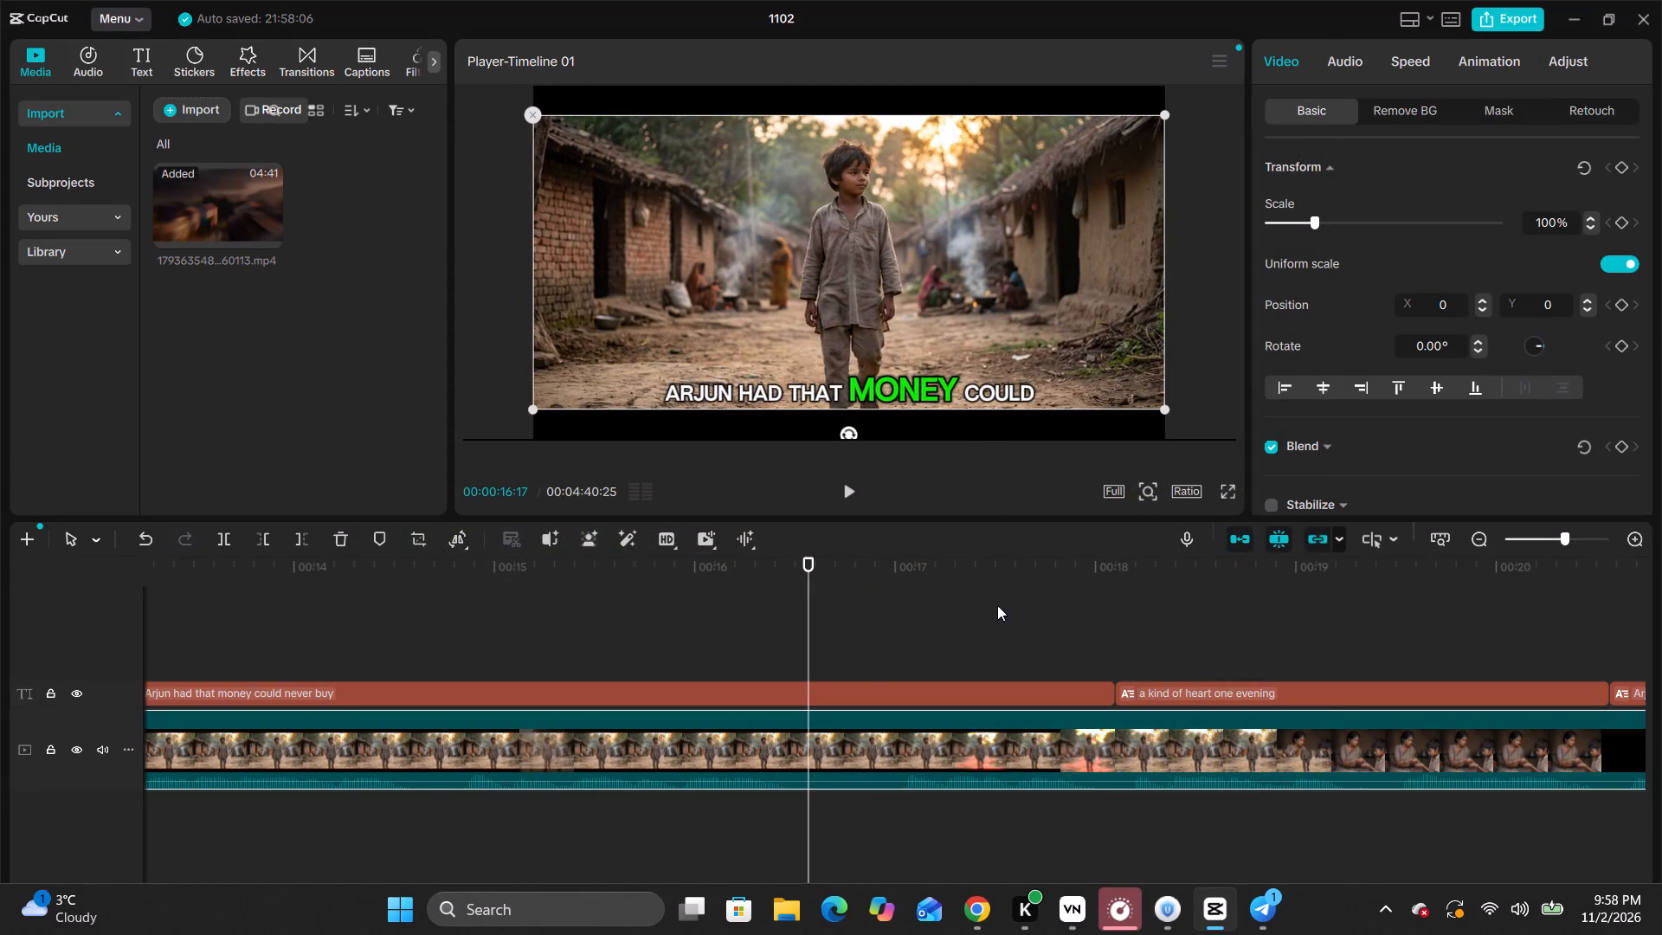
Play the cropped story clip from 00:00:16:17 into the caption "a kind of heart one evening" to check the picture.
key(space)
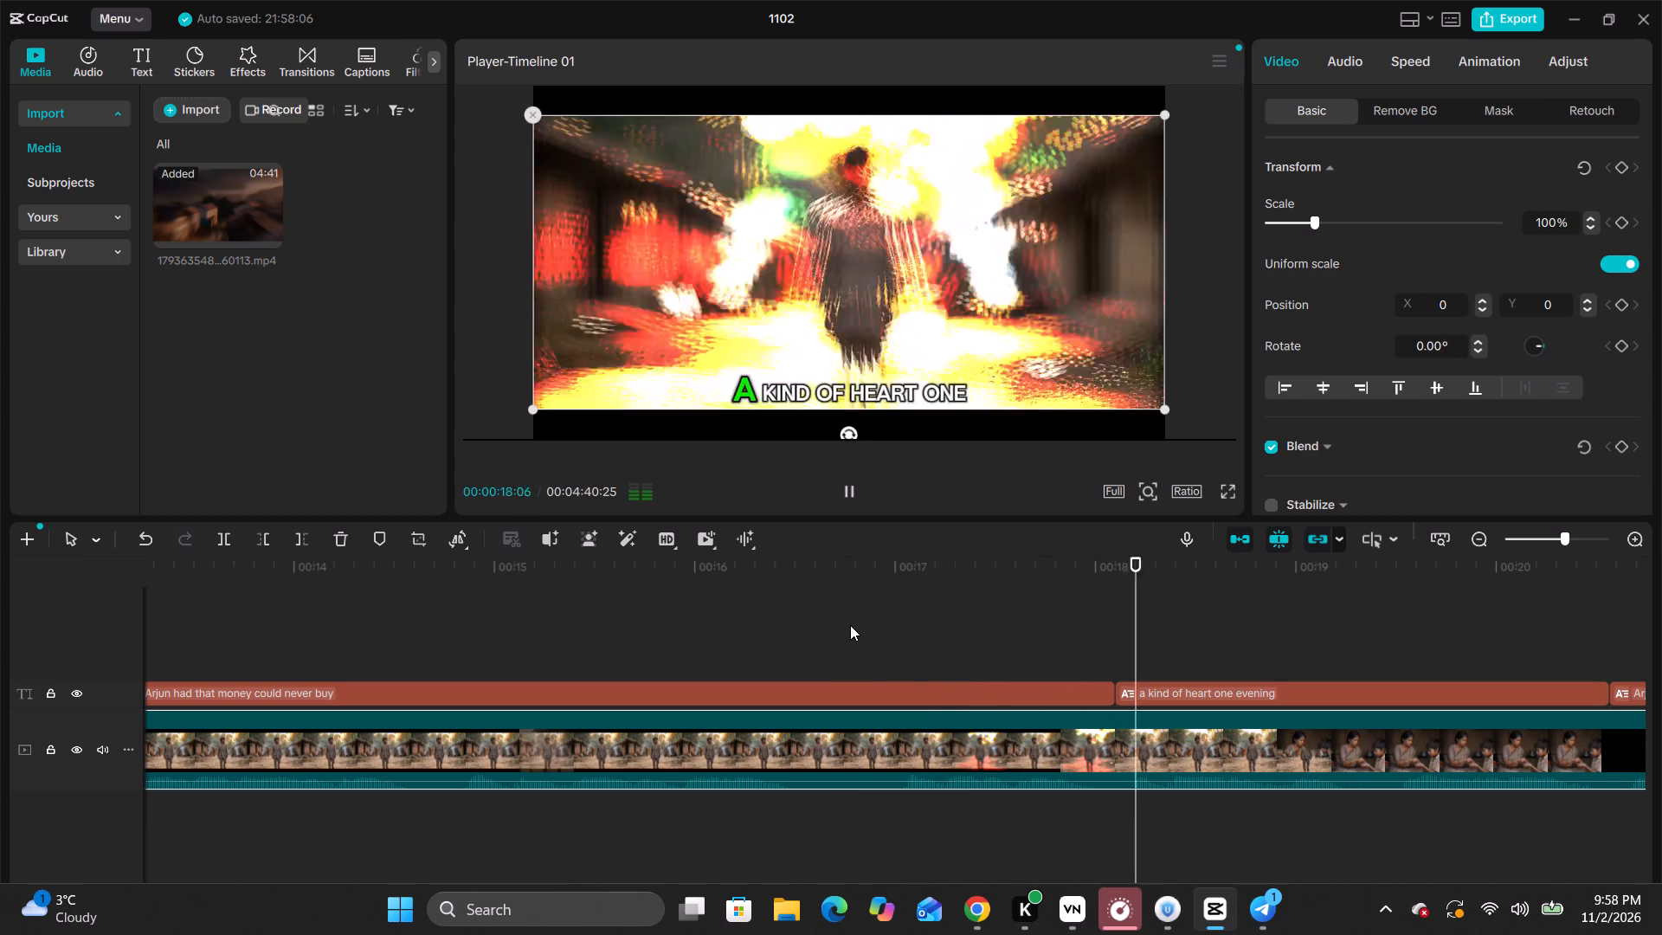
key(space)
drag(719, 636, 848, 636)
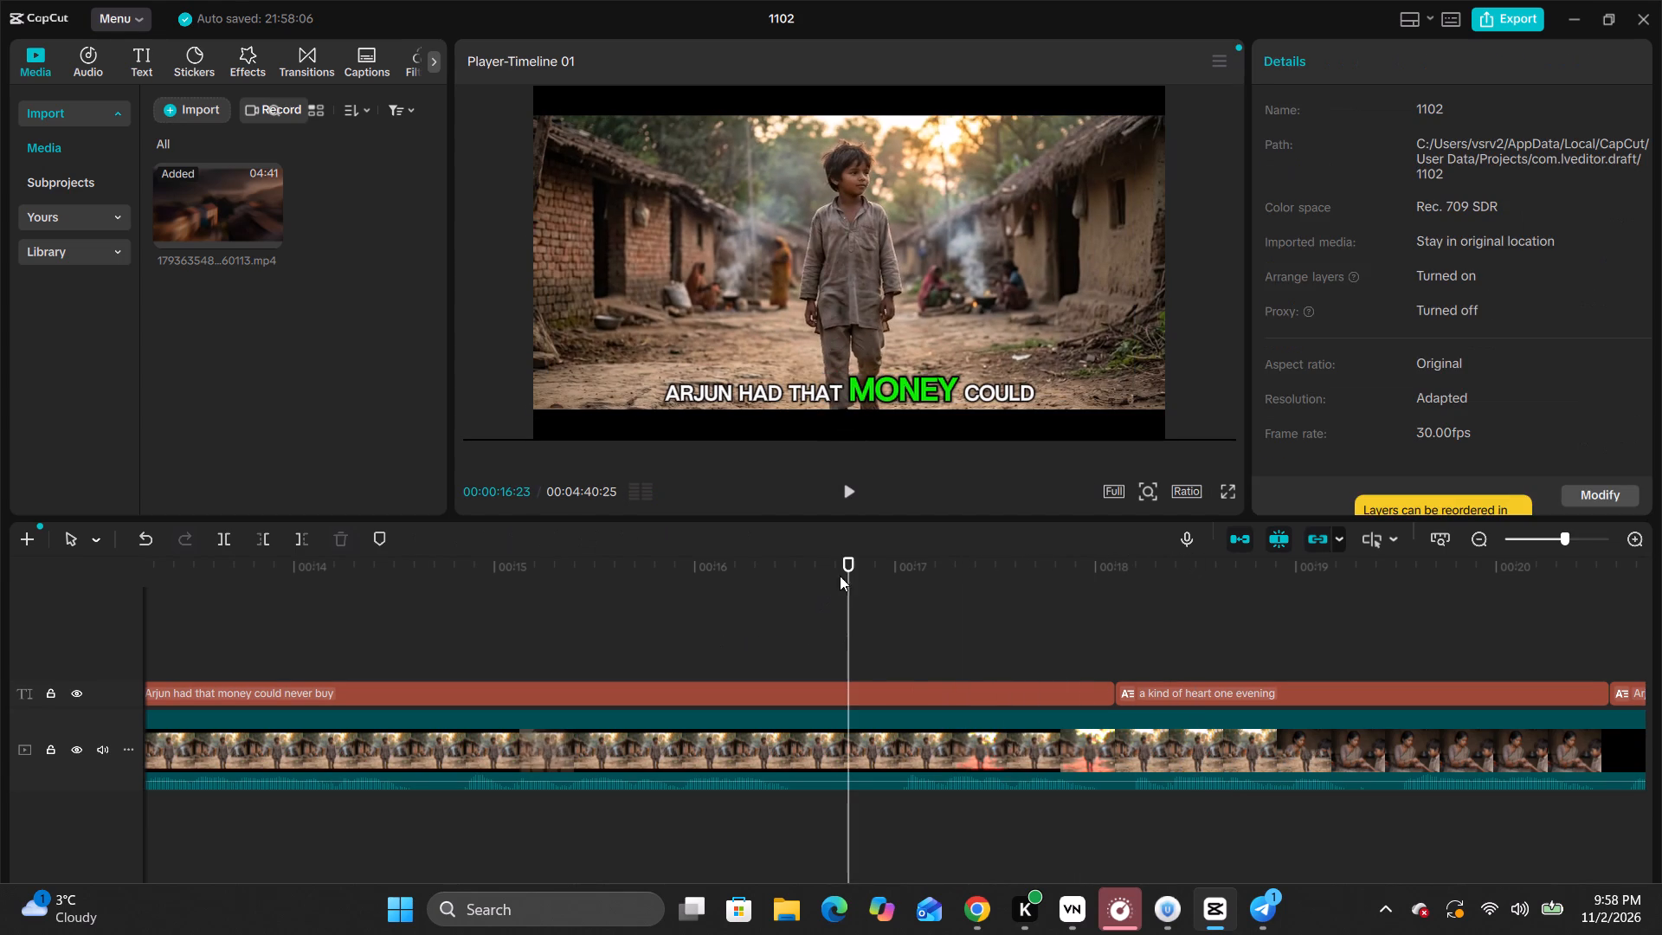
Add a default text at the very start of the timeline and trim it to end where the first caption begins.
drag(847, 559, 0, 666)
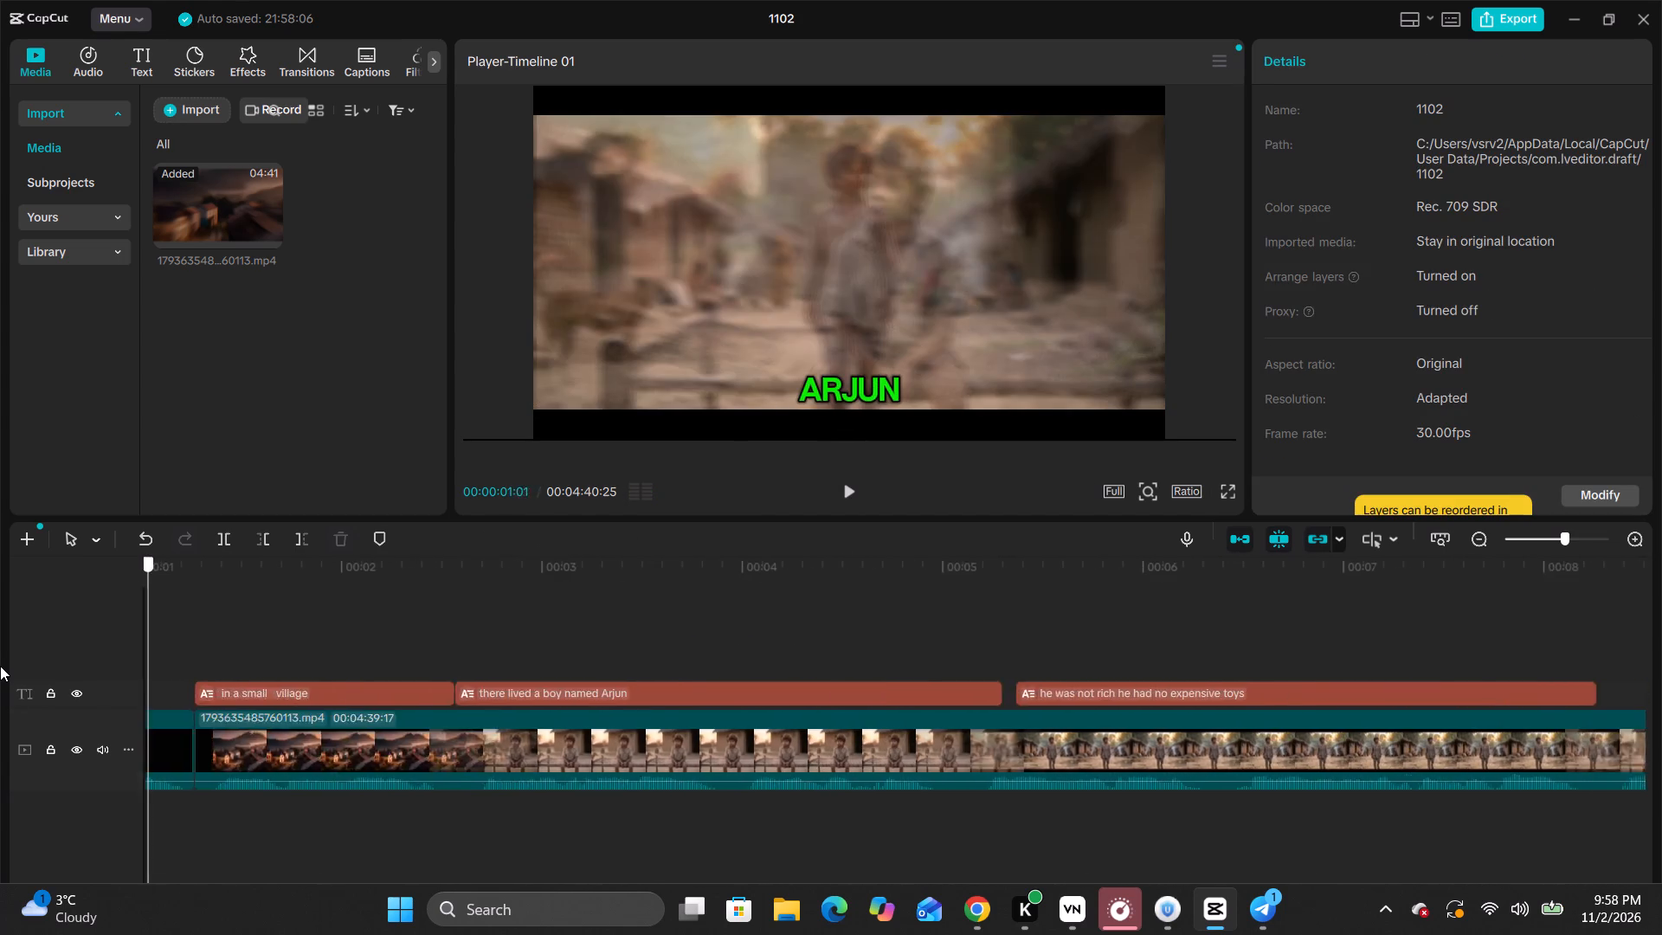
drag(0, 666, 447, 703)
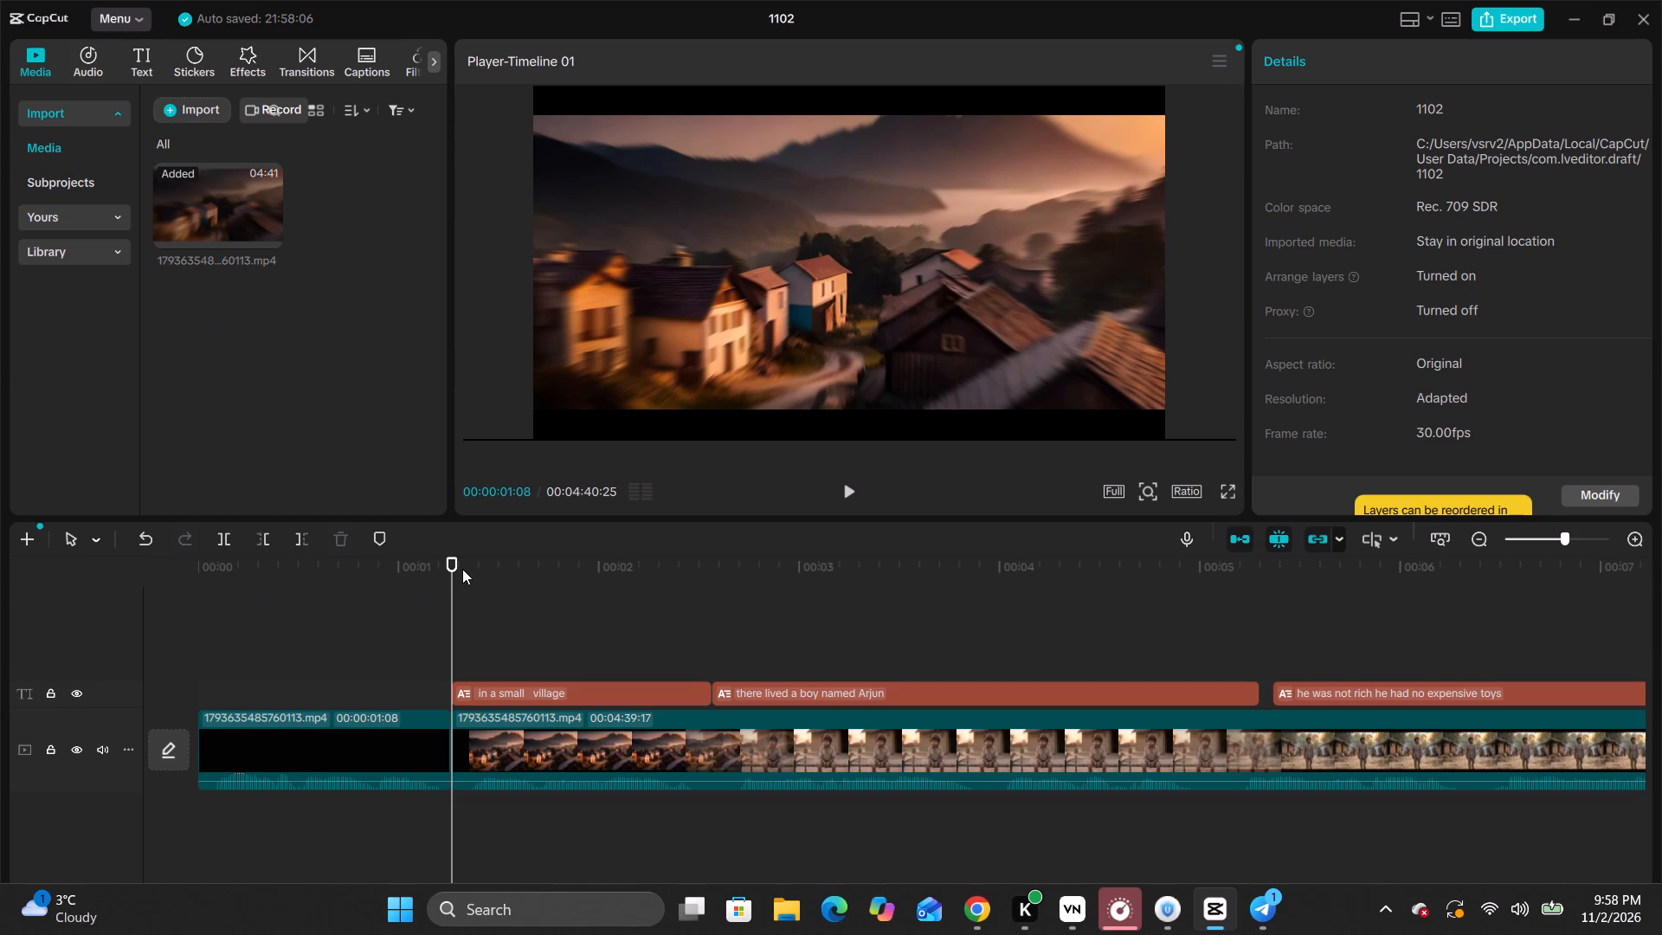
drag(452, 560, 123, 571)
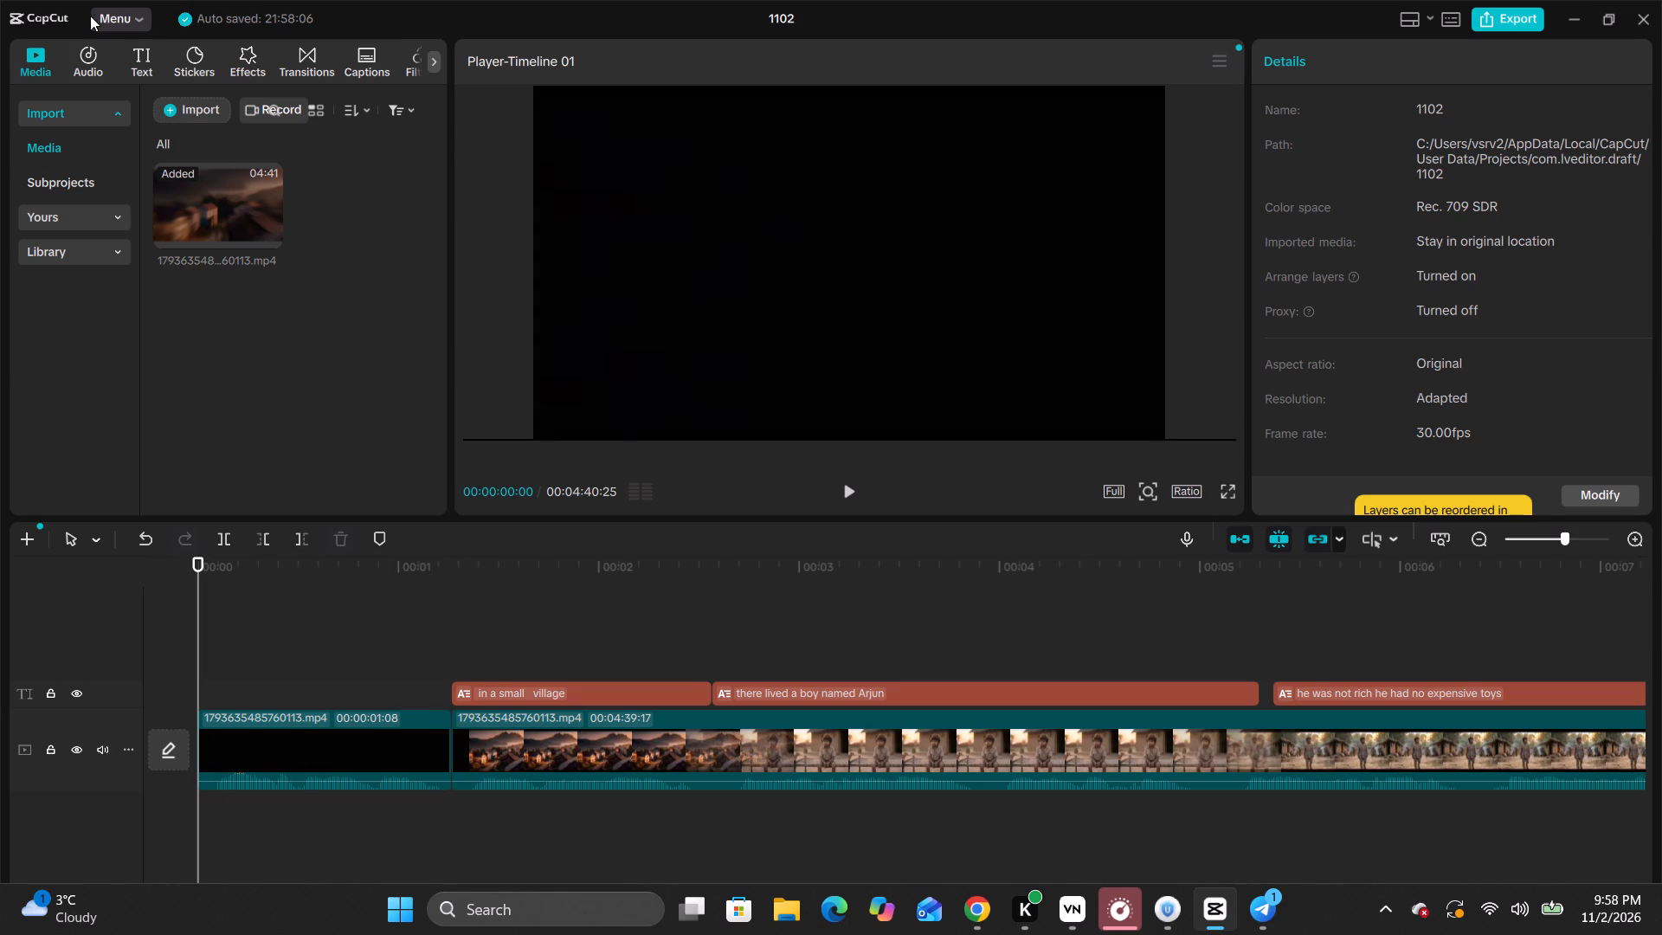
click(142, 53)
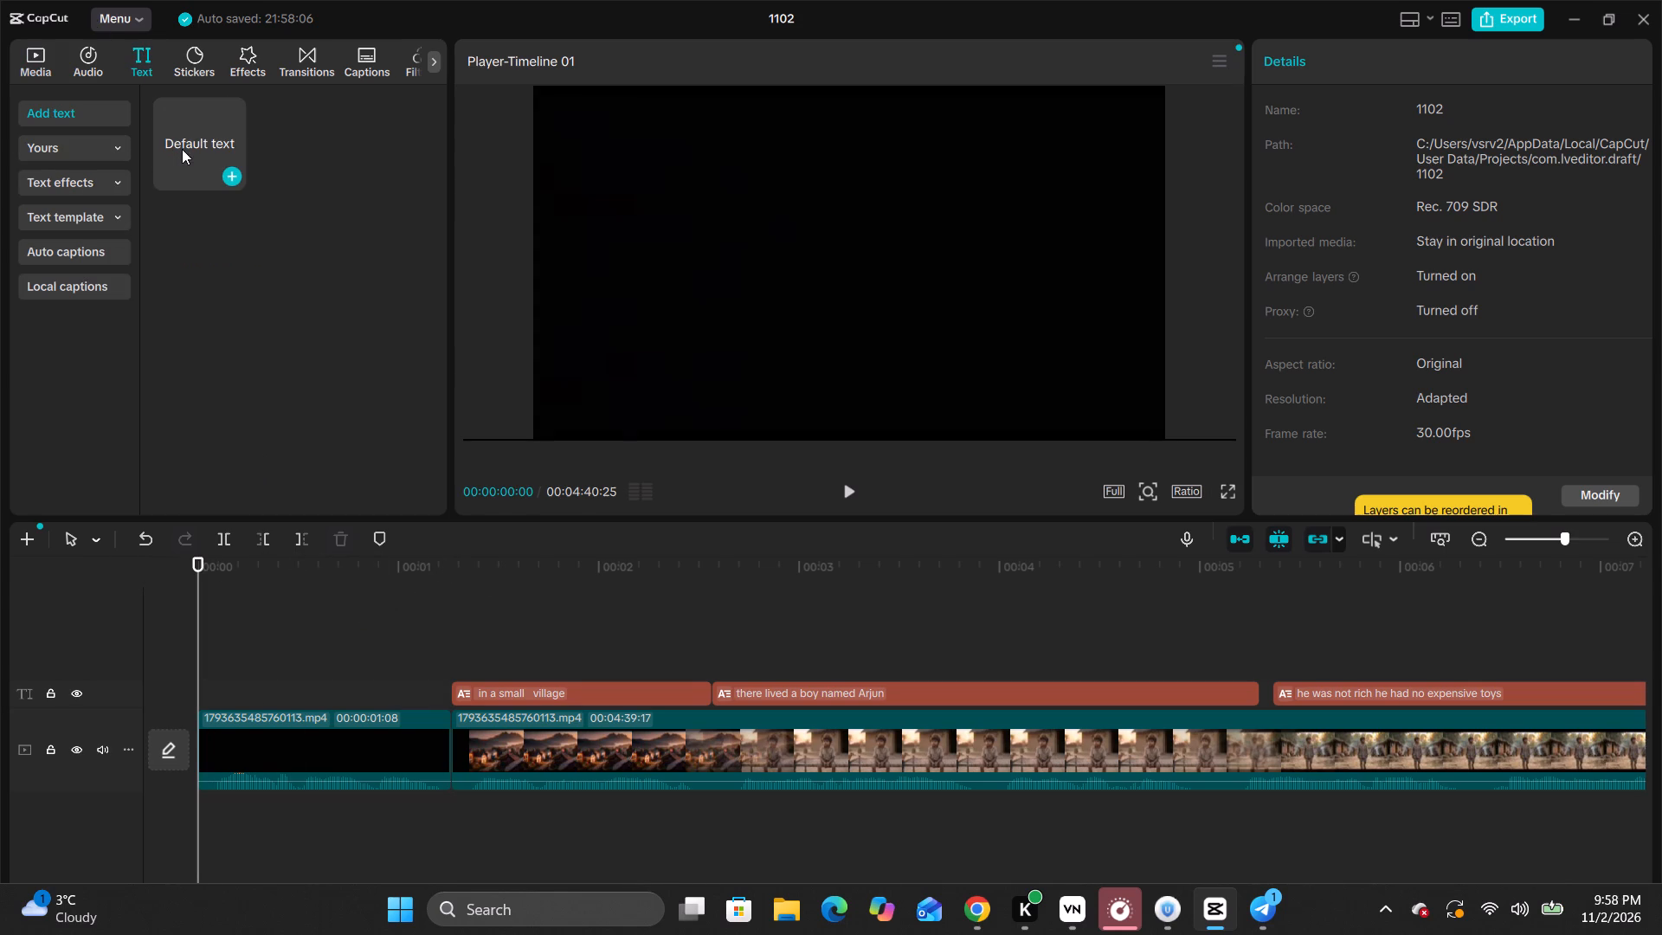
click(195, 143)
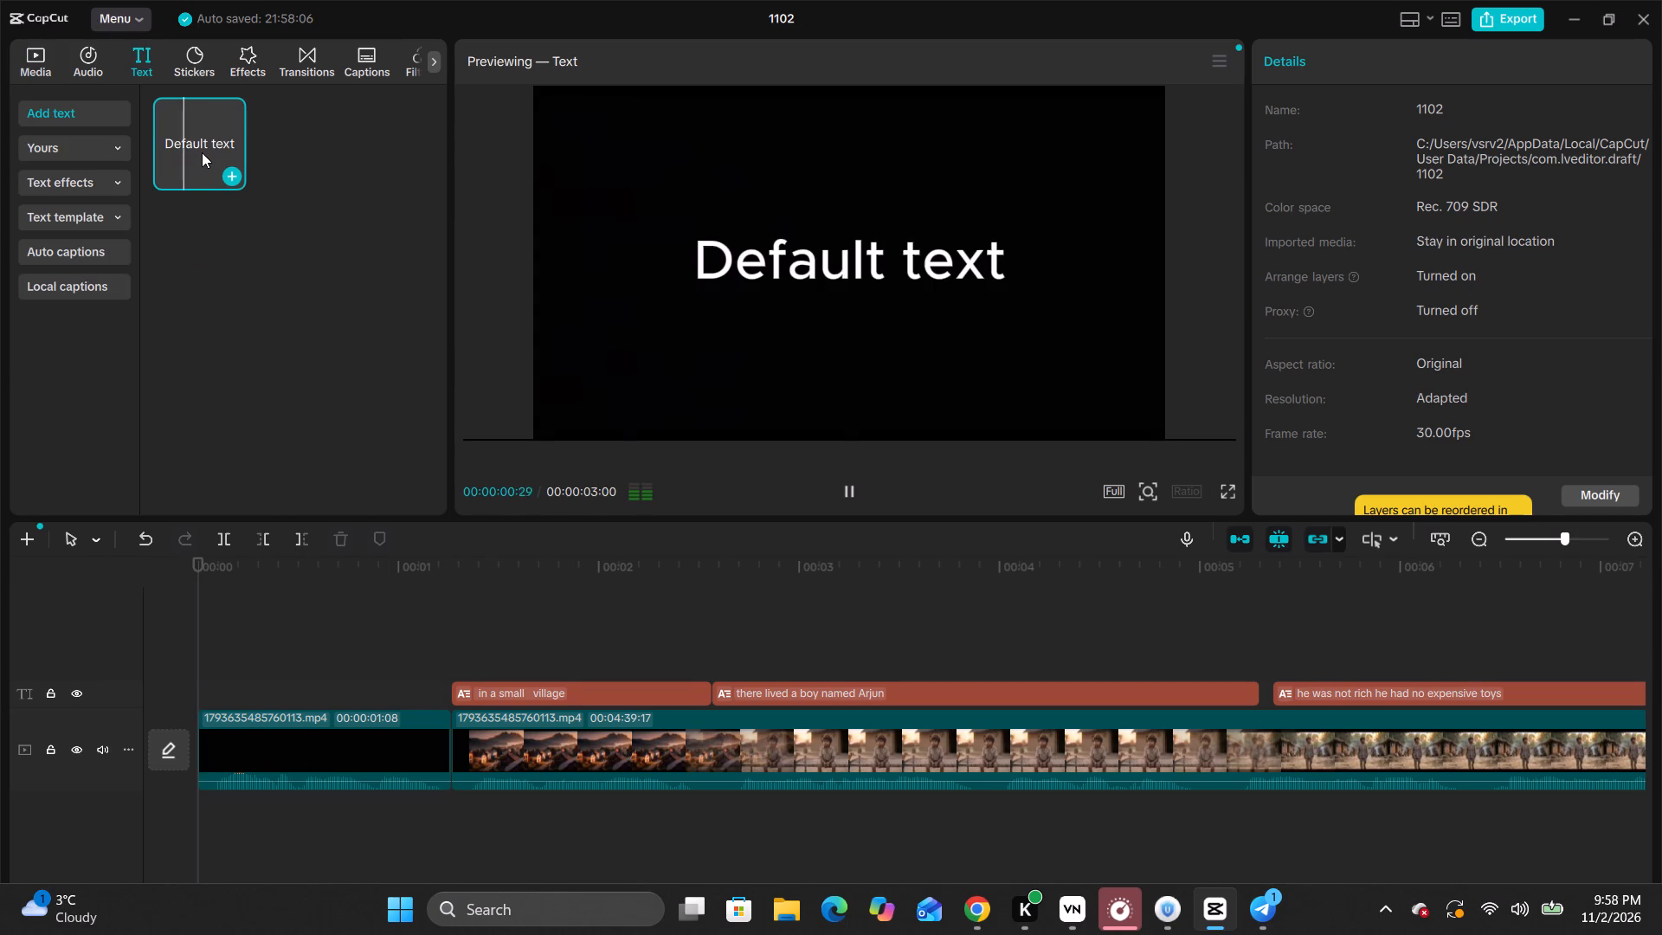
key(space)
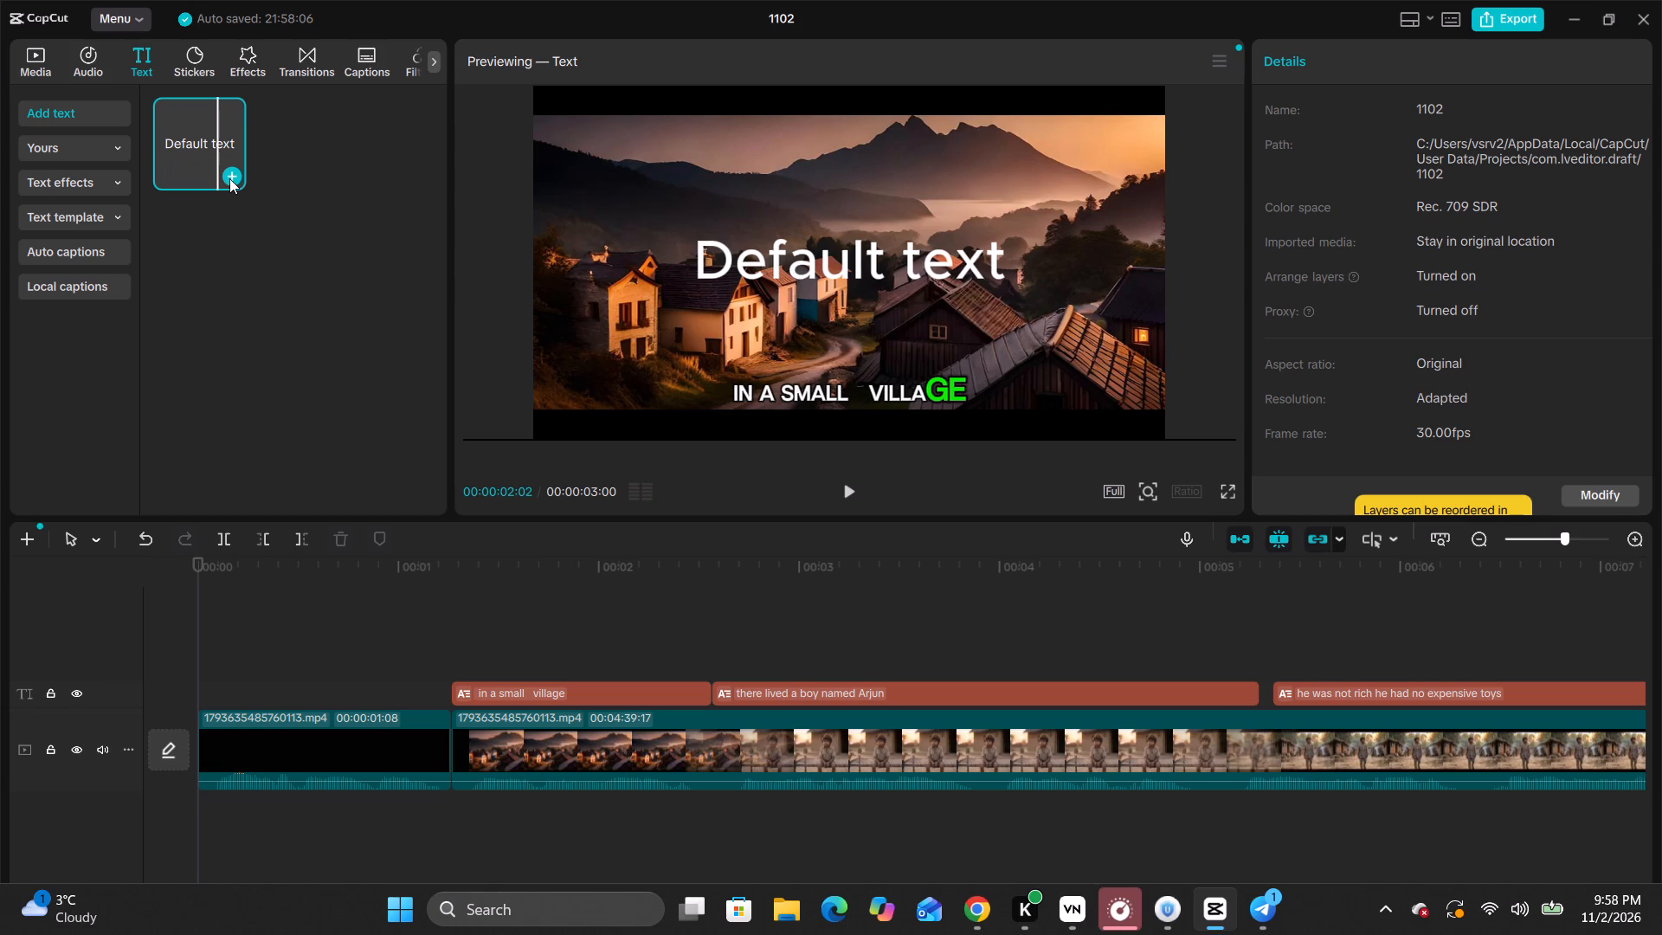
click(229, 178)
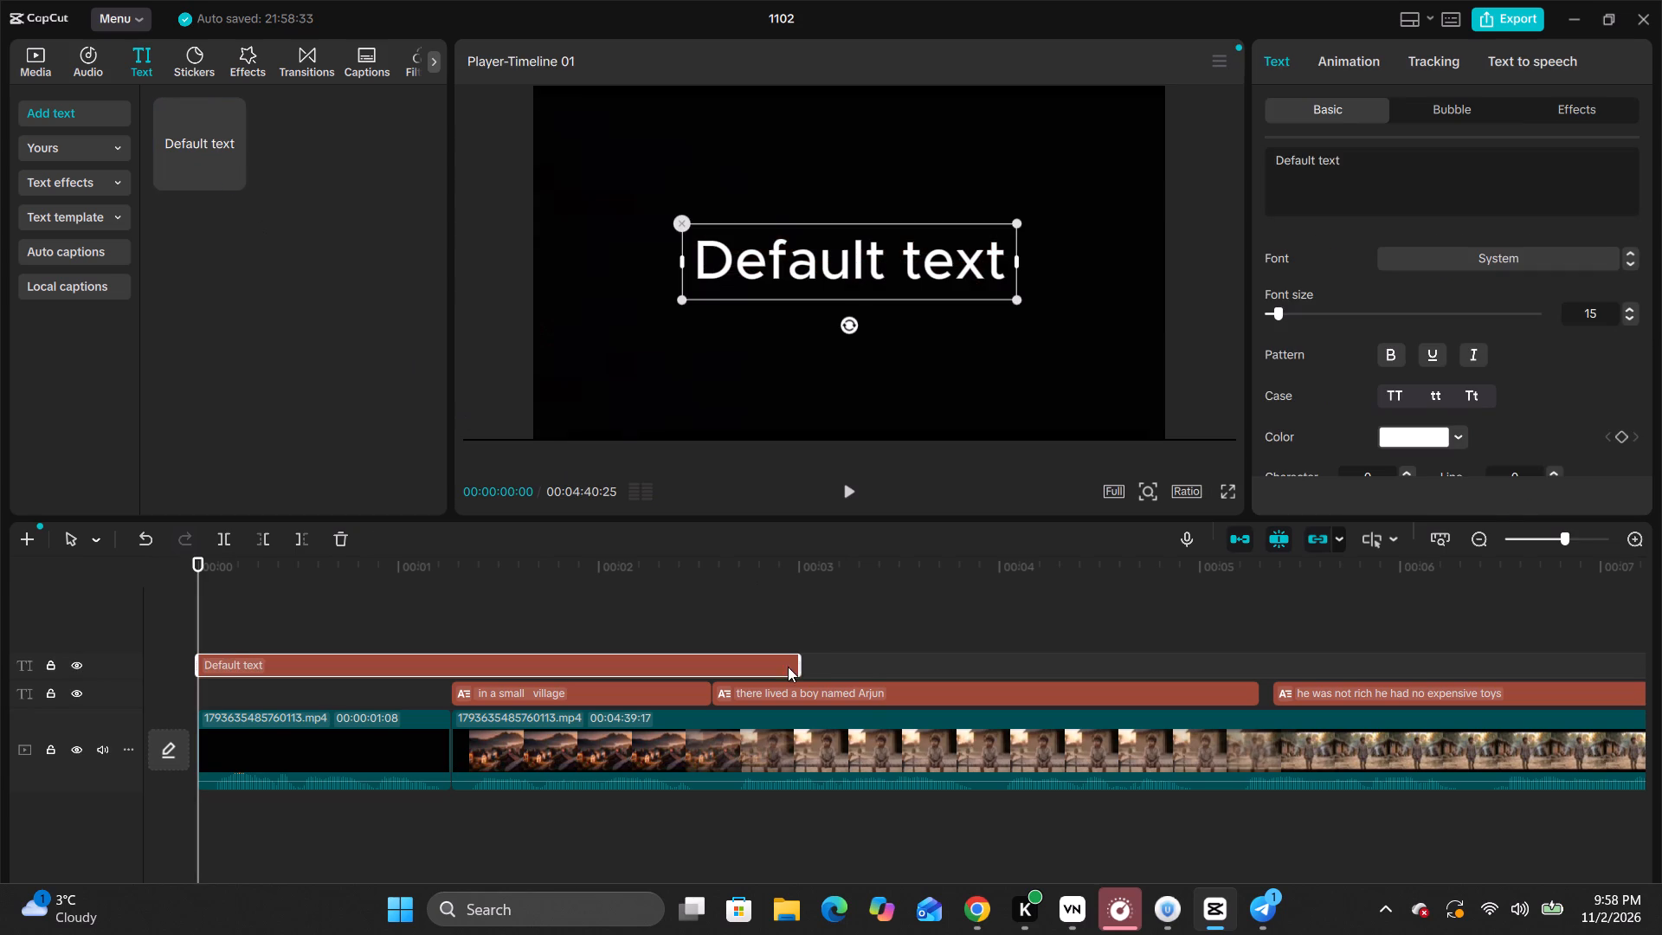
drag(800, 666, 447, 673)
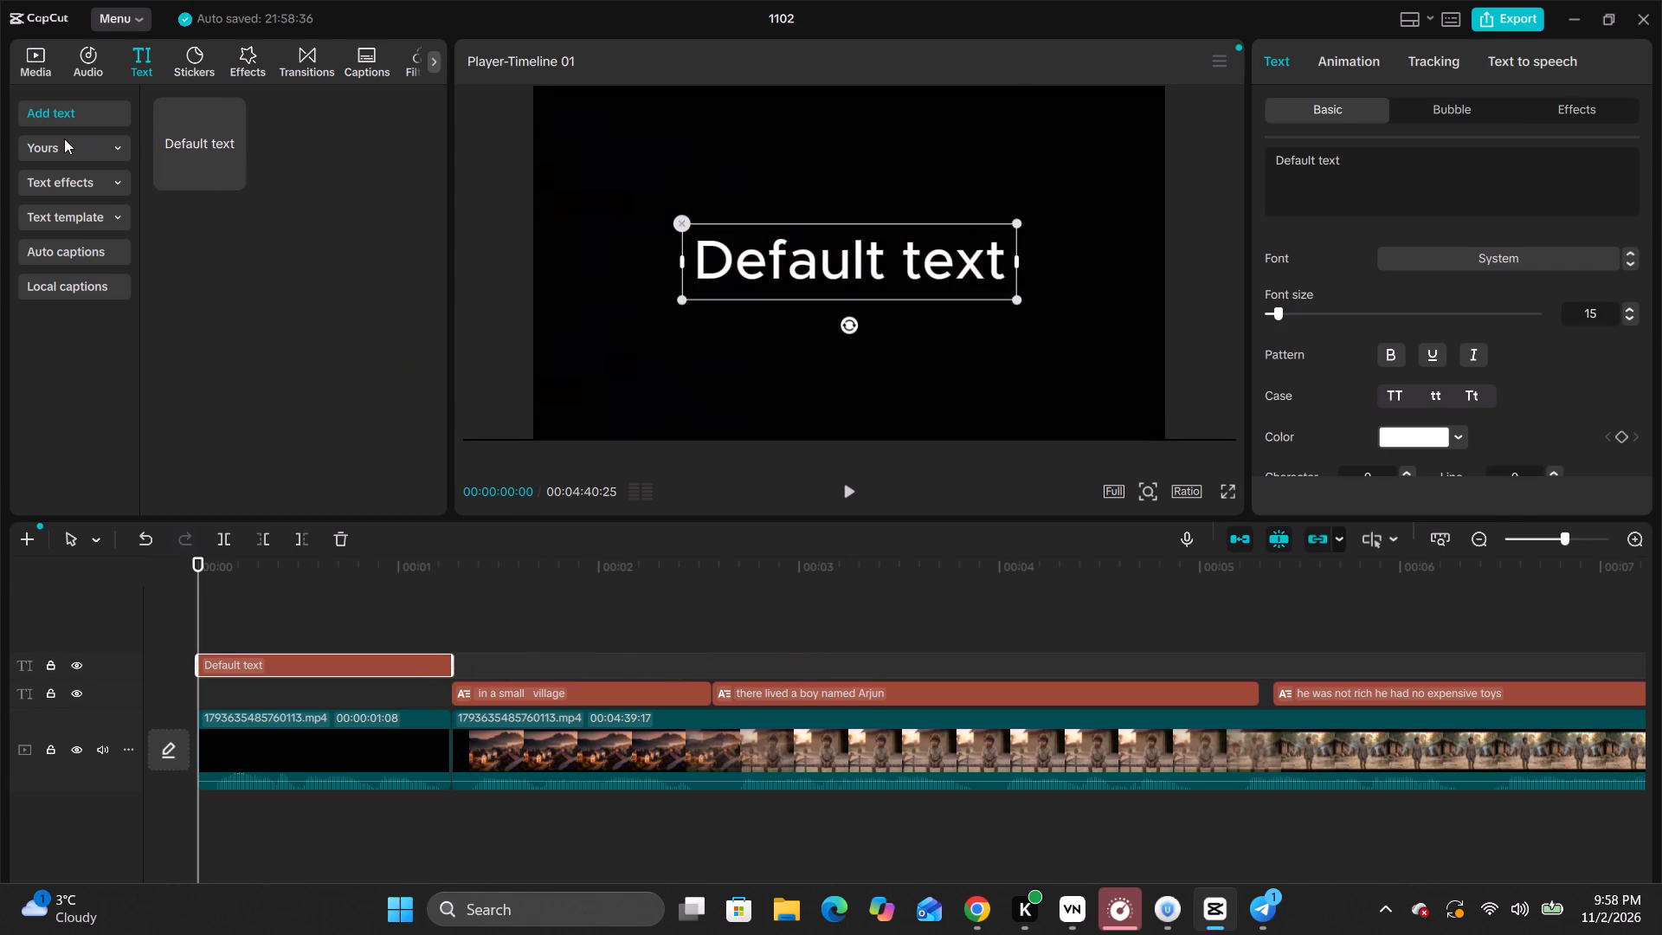
Look through the saved text styles and the Halloween text effects for a title style.
click(64, 139)
click(380, 227)
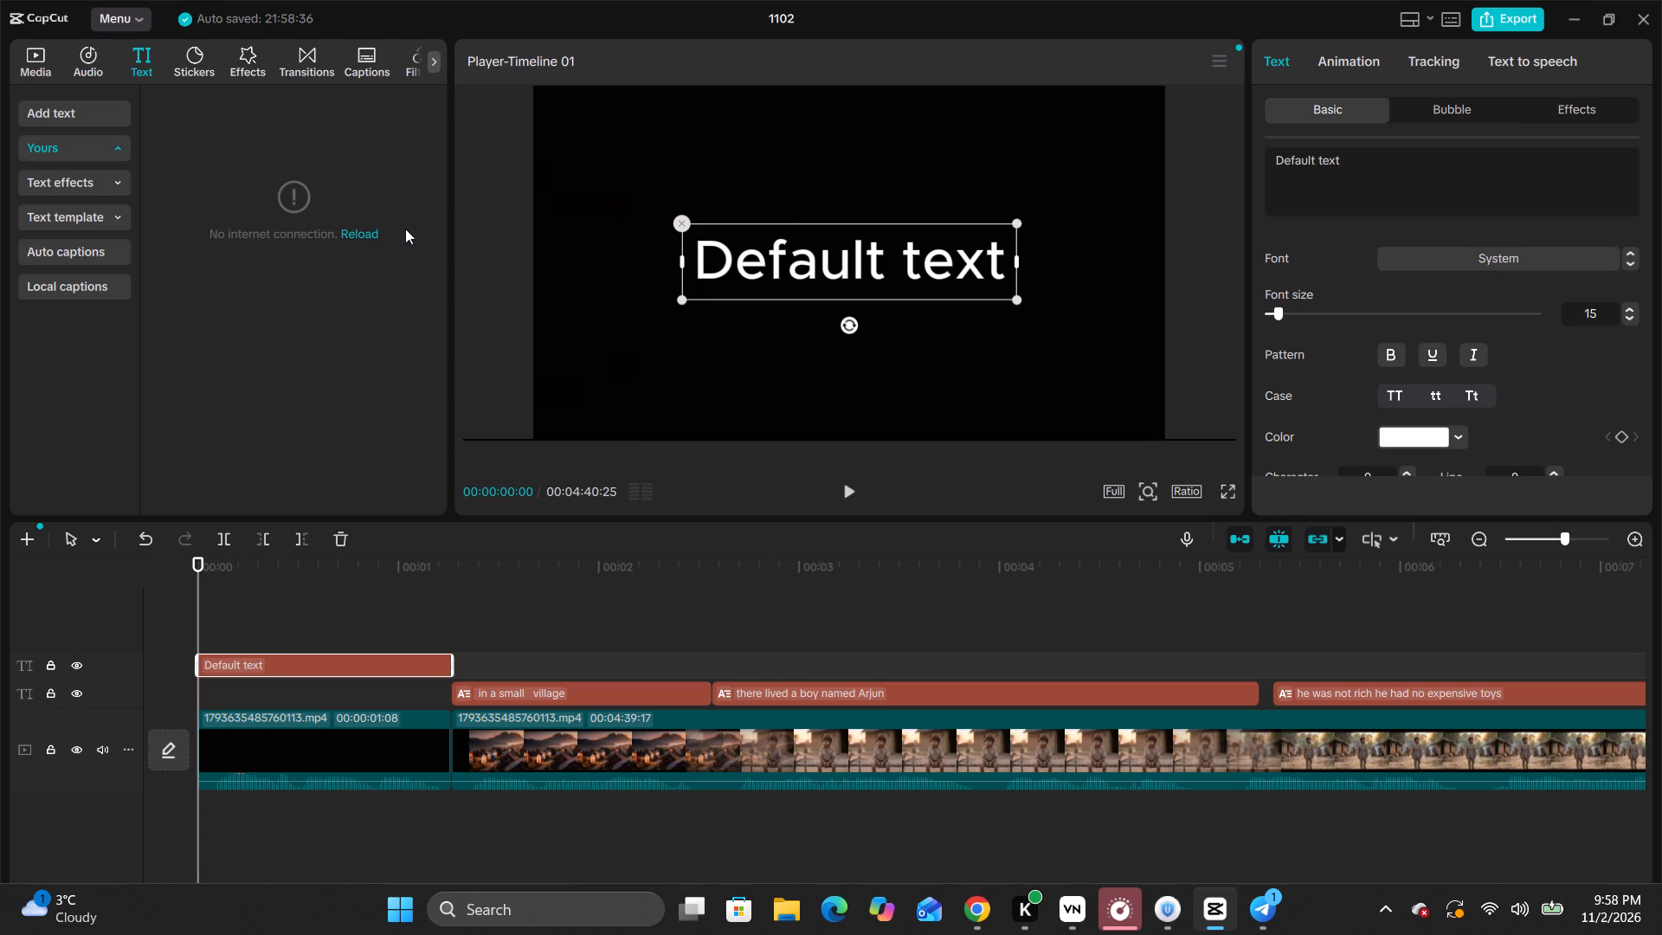
triple_click(370, 230)
click(60, 178)
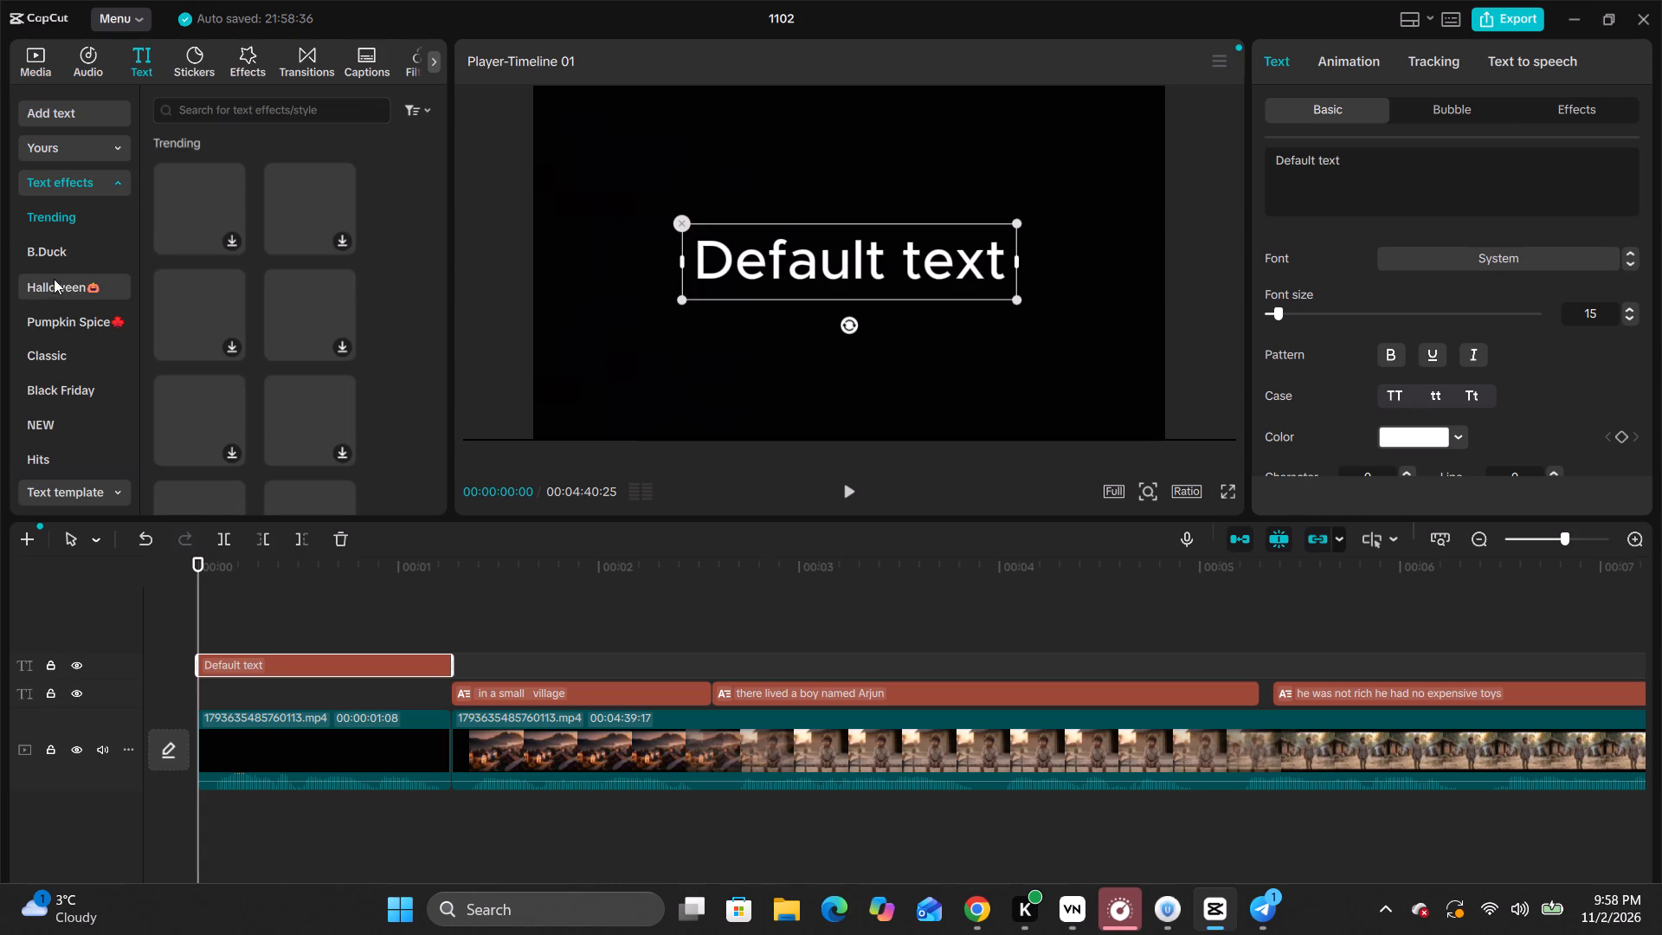
click(74, 293)
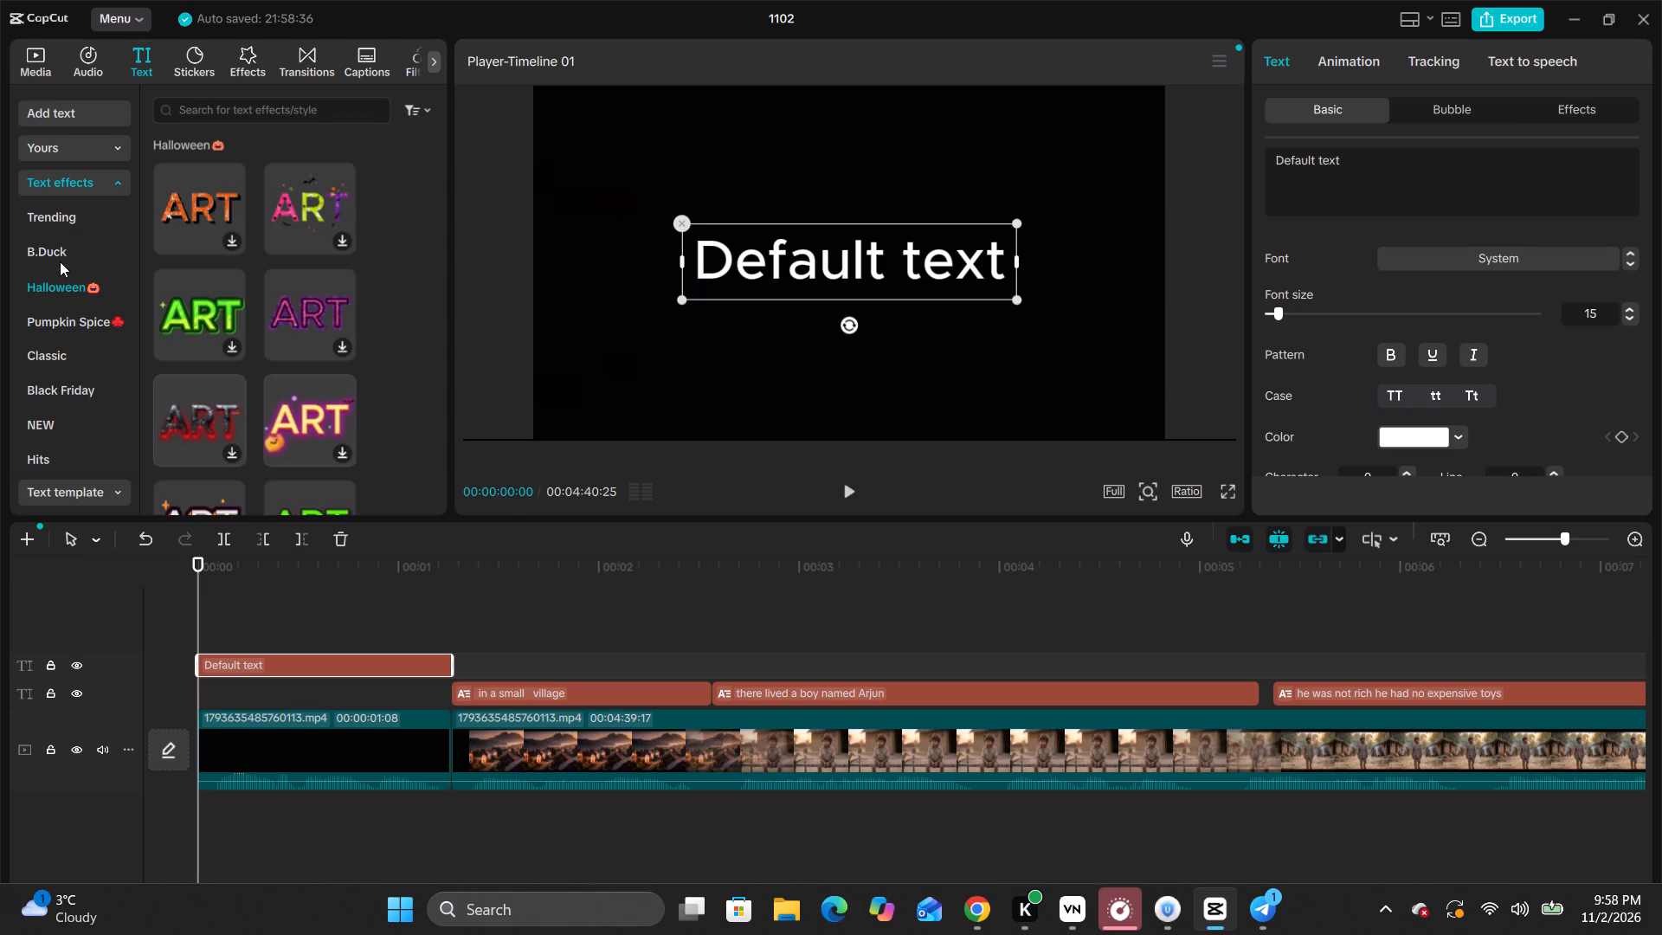
click(60, 139)
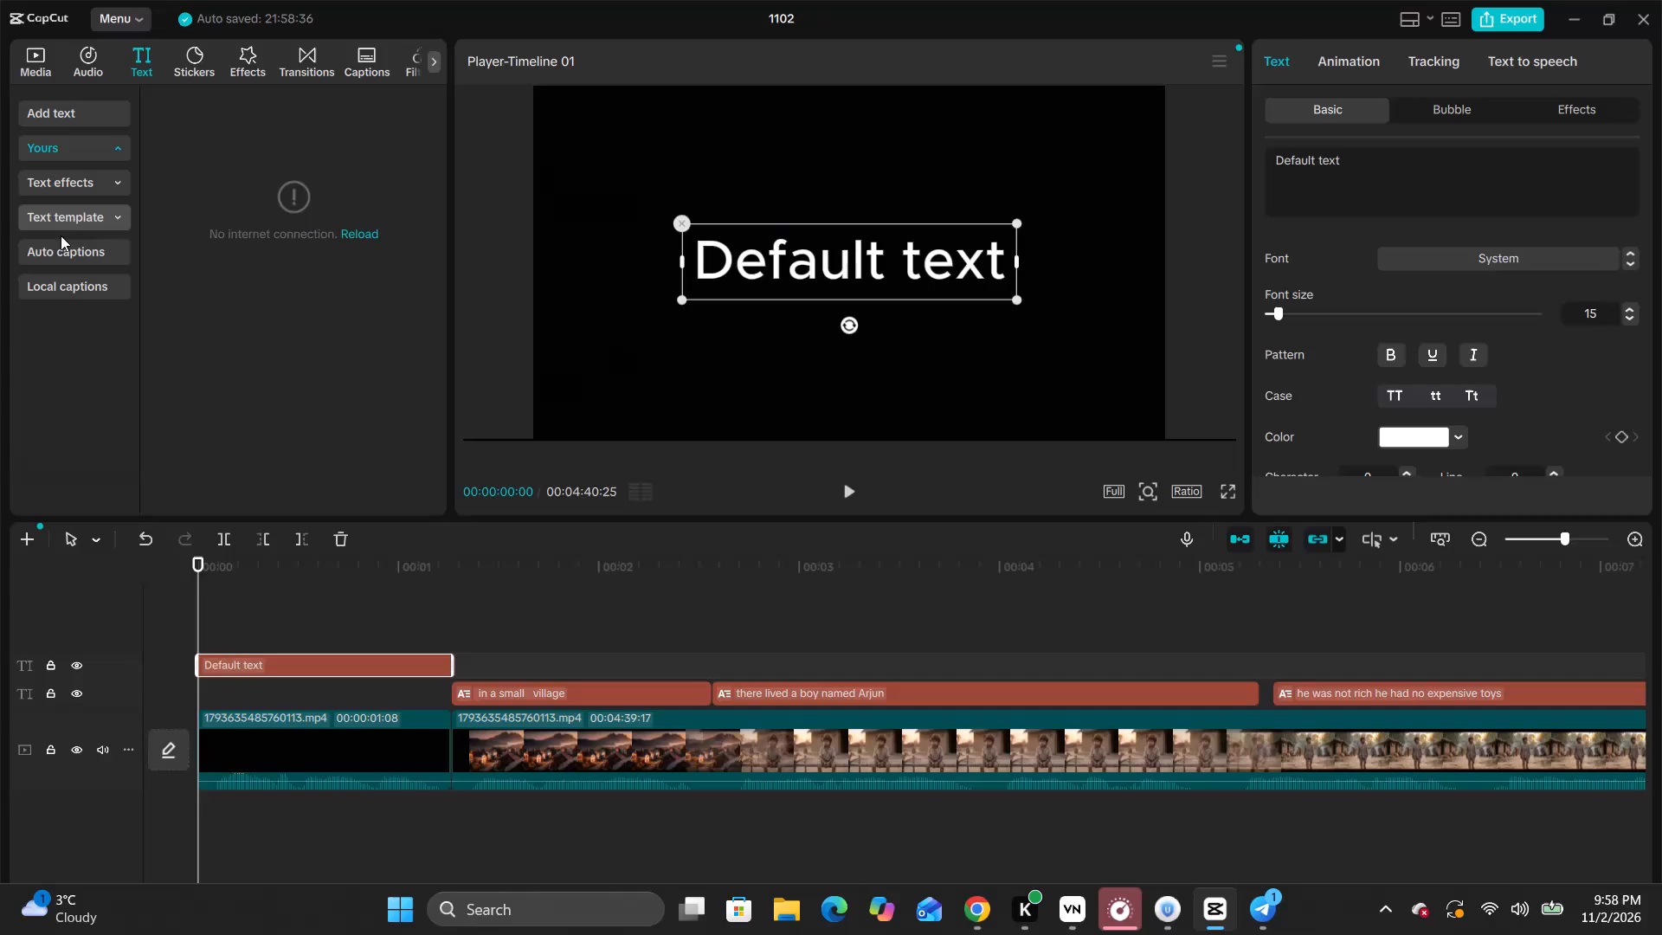
Browse the Trending, Classic and NEW text templates, download the "Focusing on Myself" template and preview it.
click(61, 223)
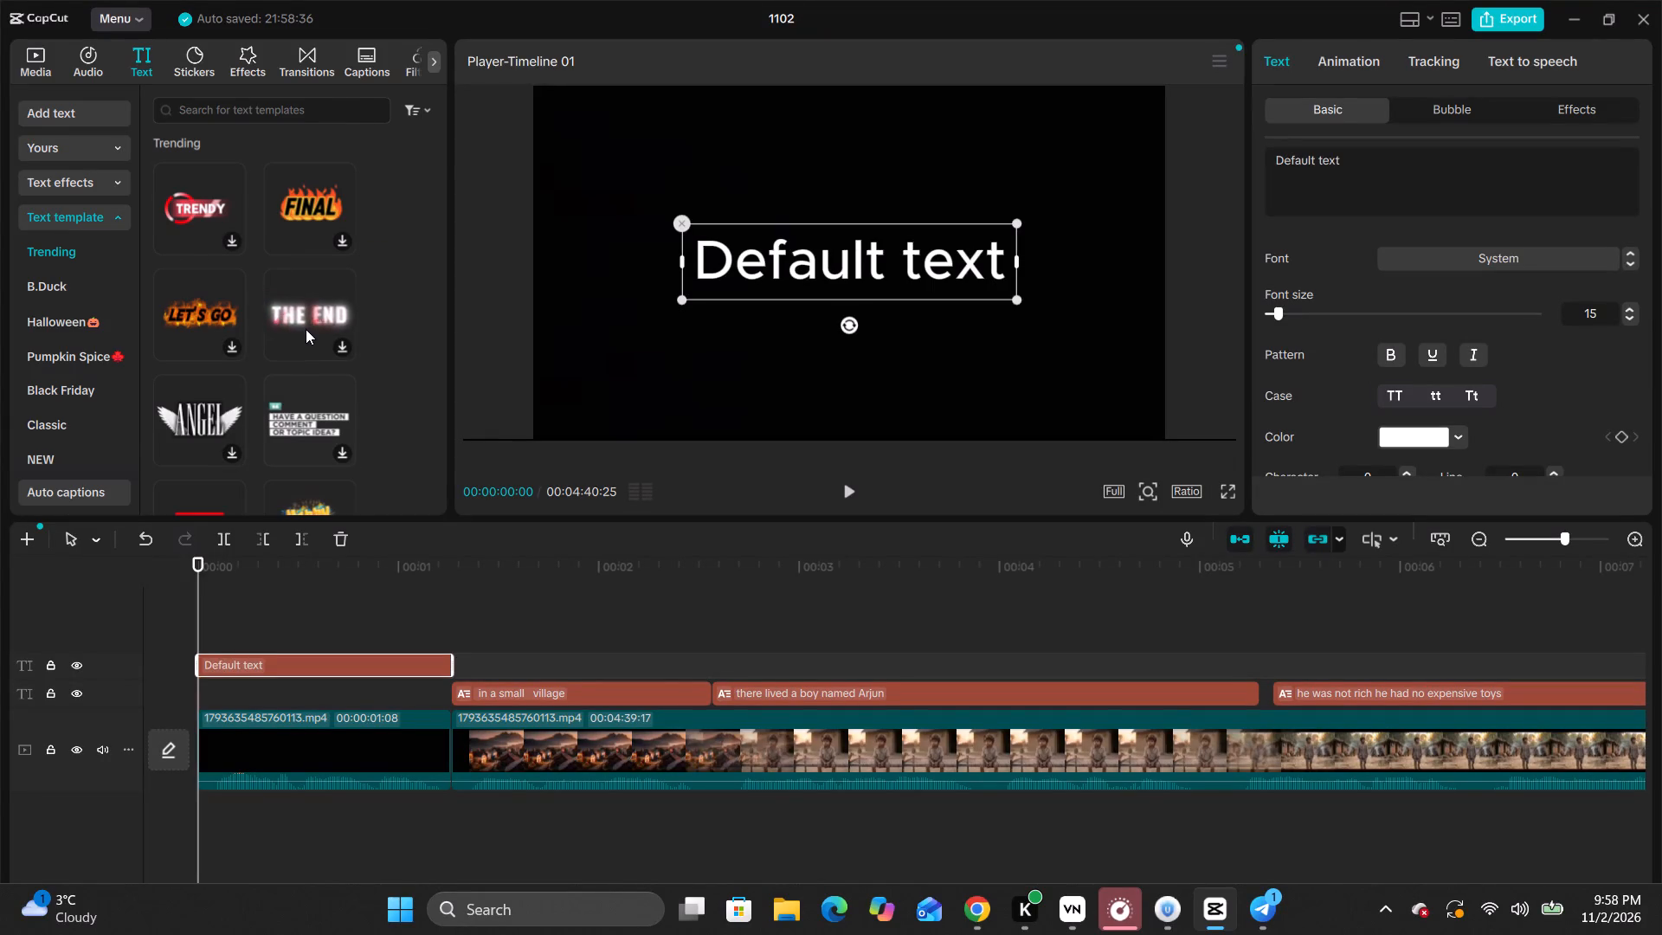
scroll(306, 329, down, 4)
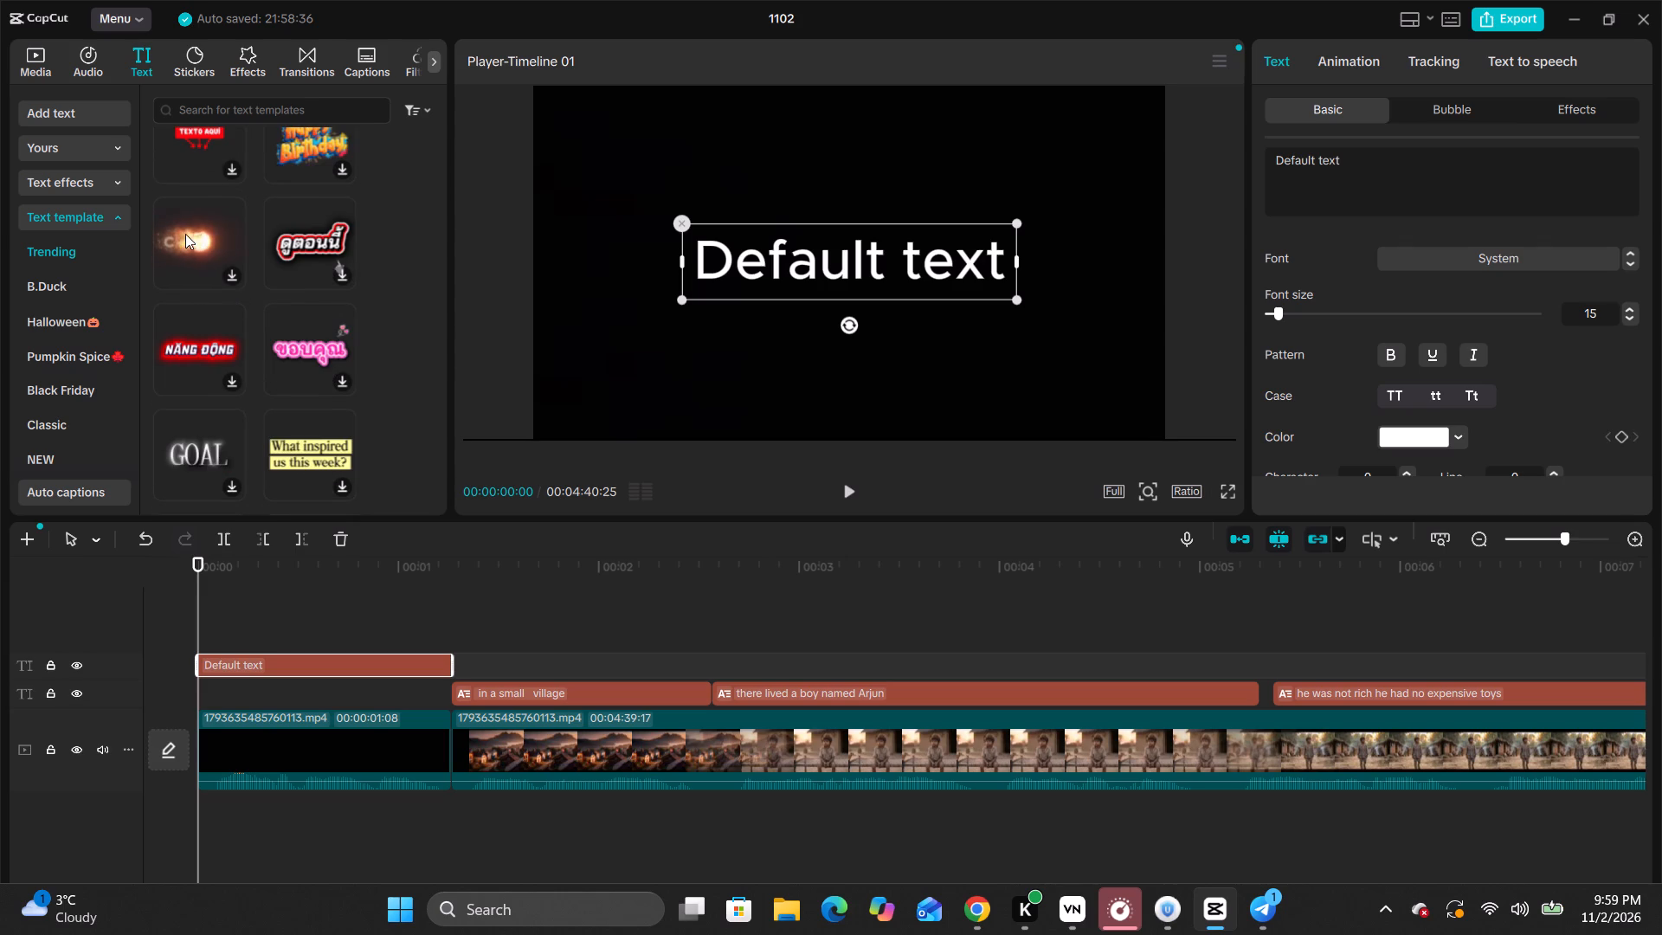
scroll(207, 259, down, 2)
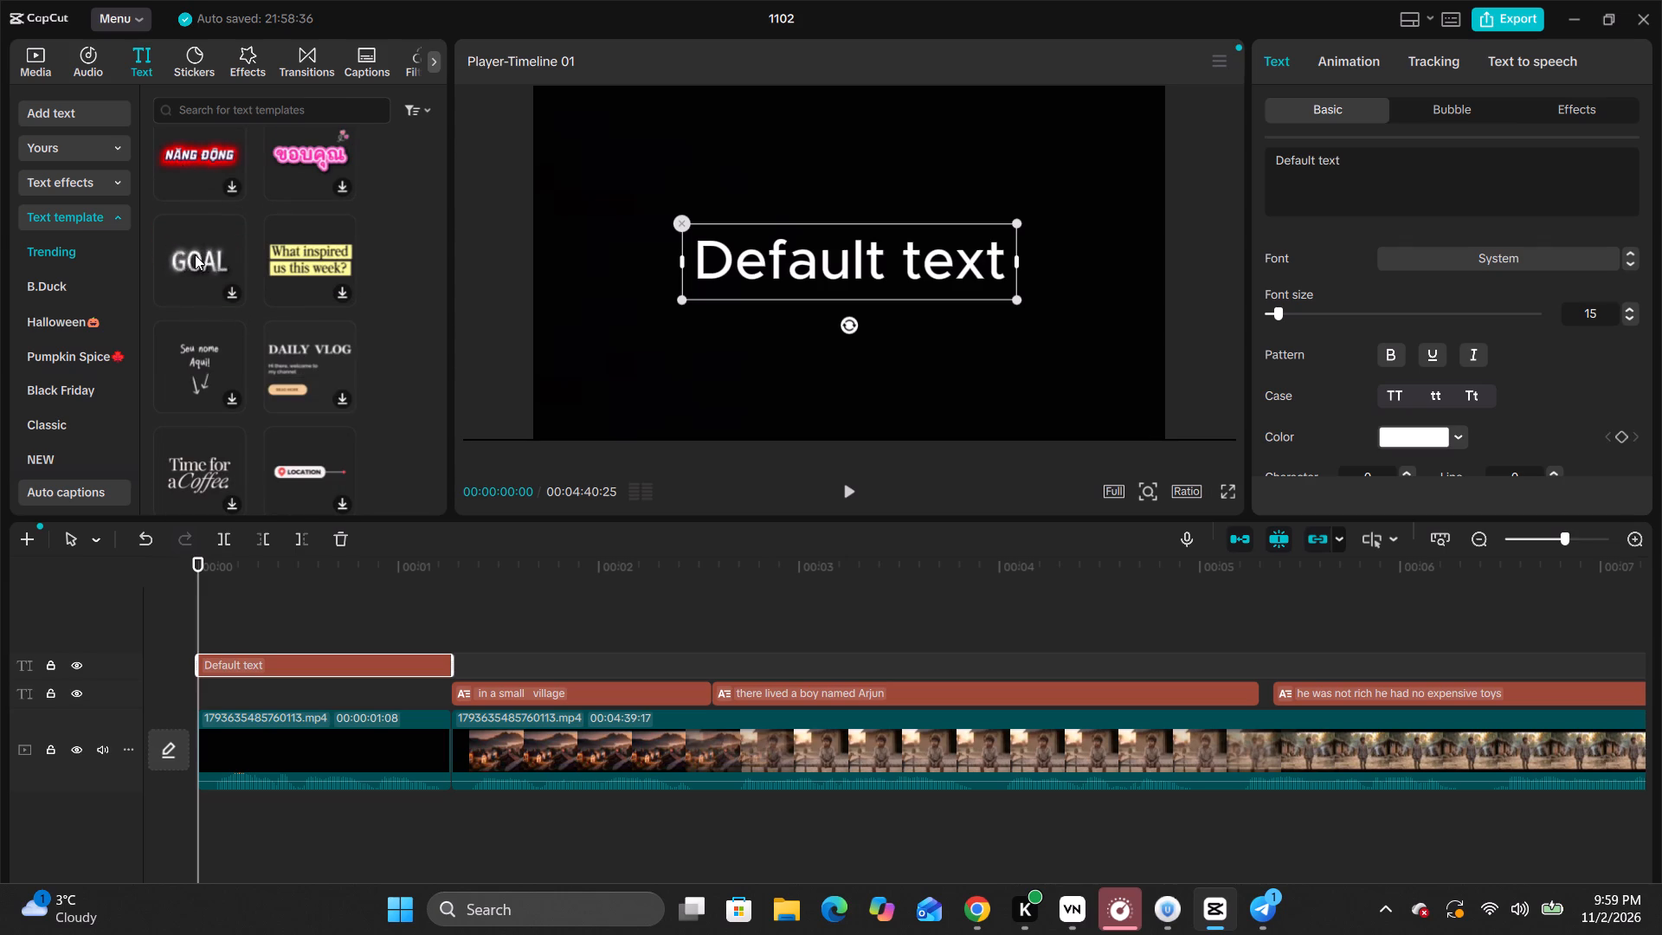
click(69, 422)
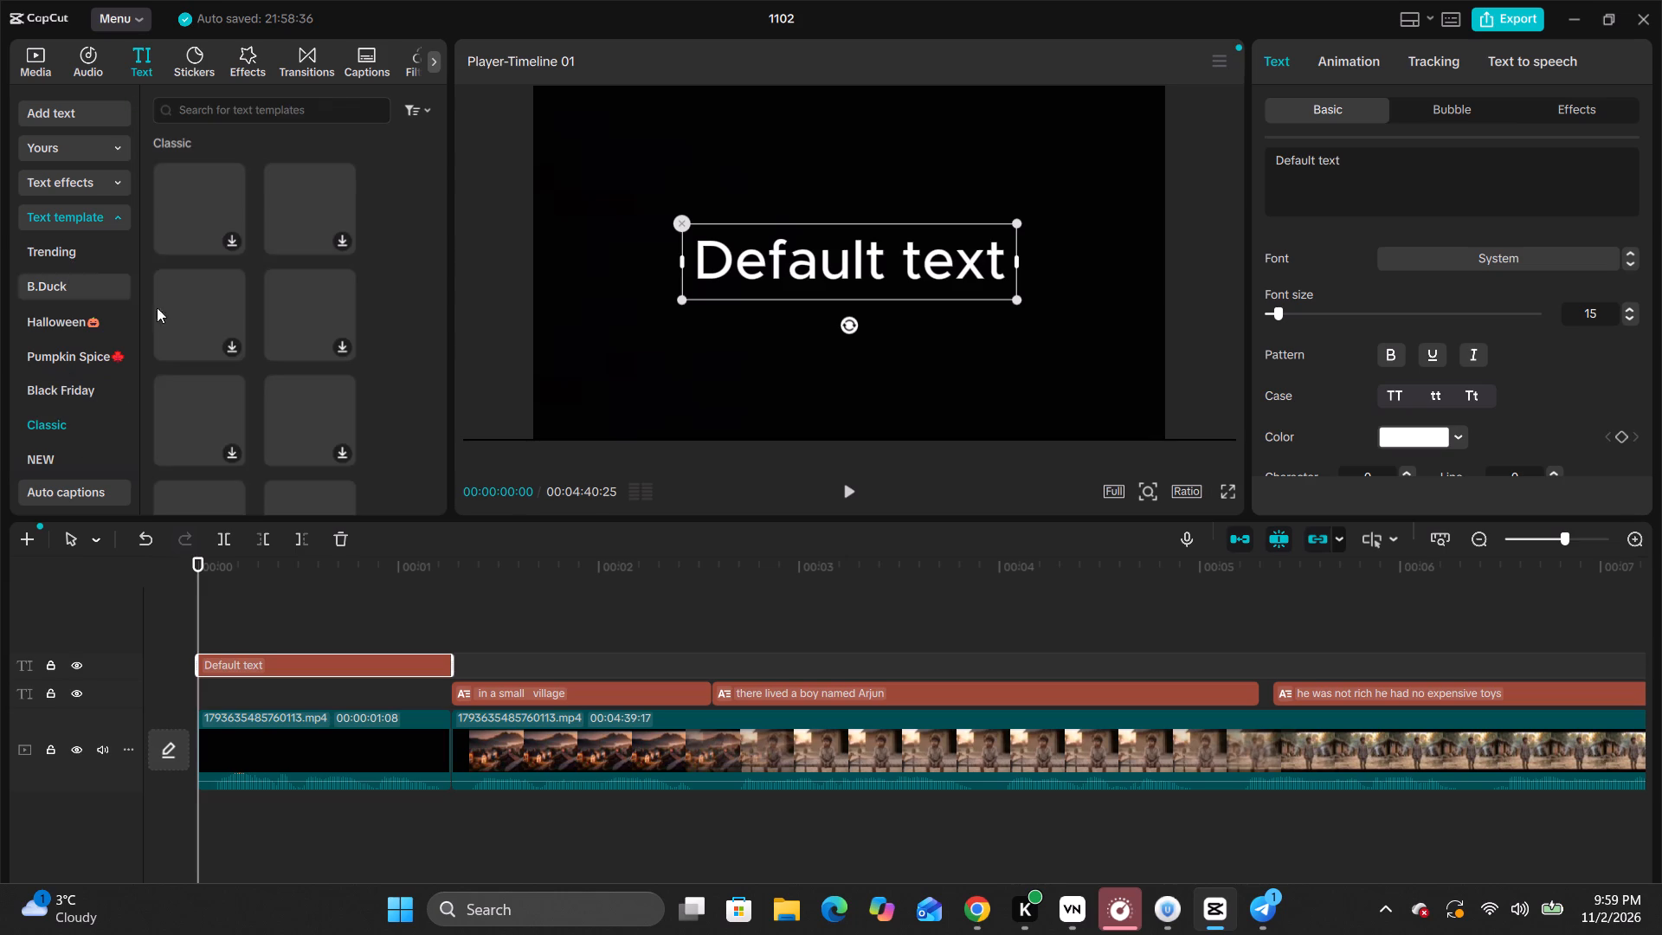
scroll(205, 299, down, 2)
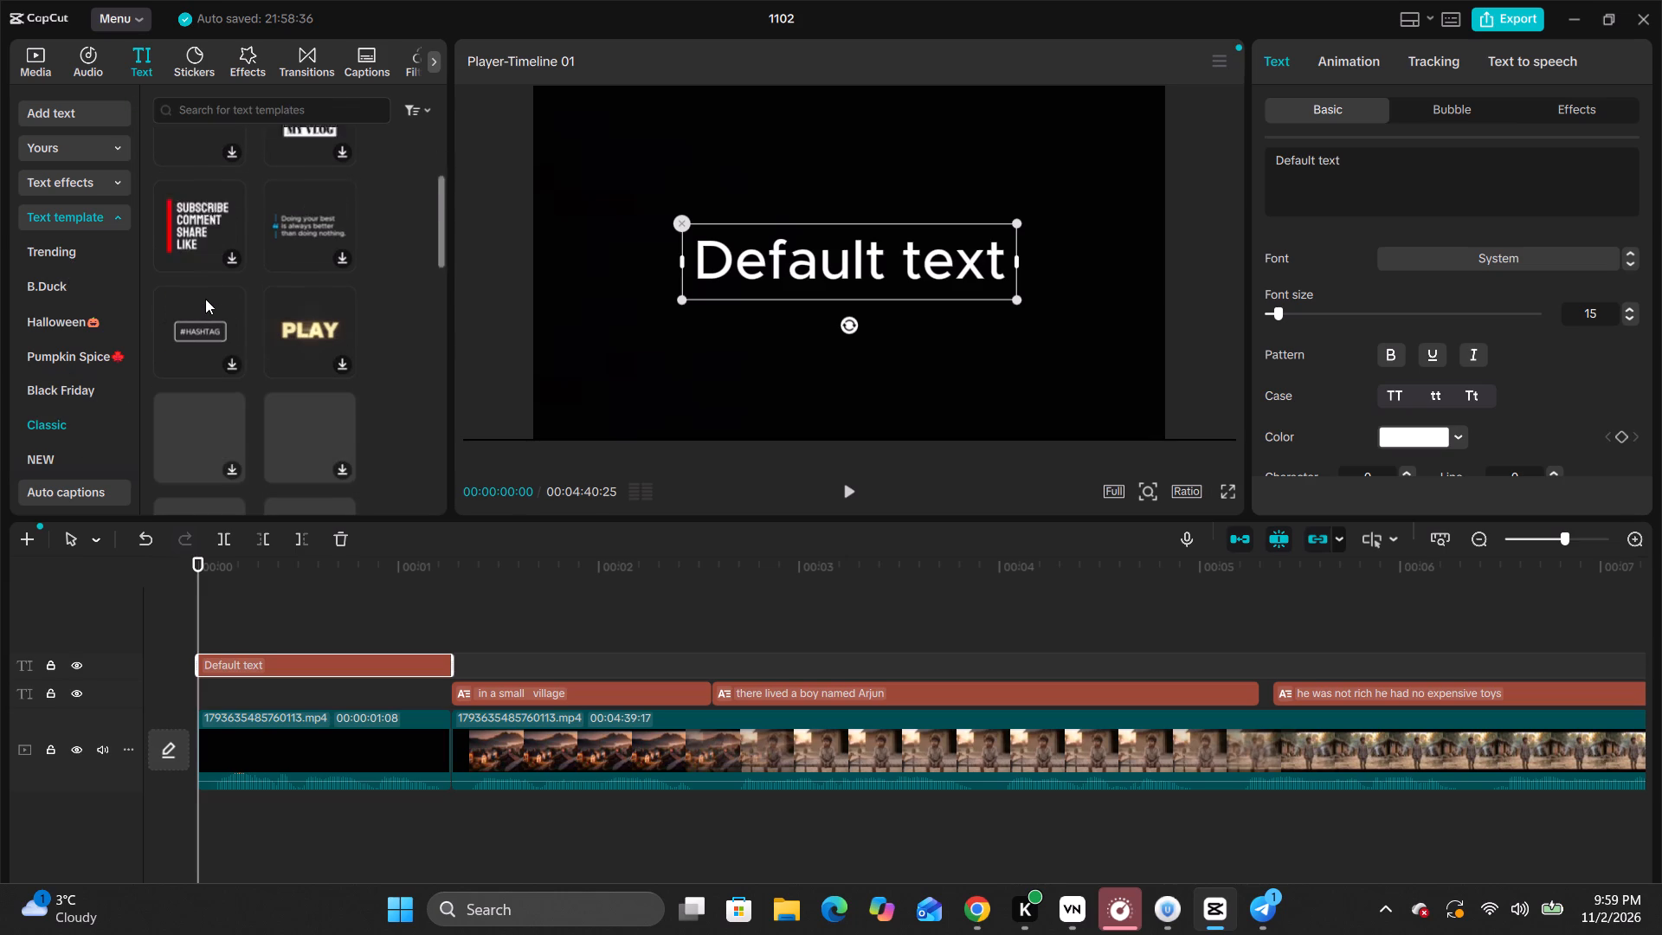
scroll(205, 299, down, 1)
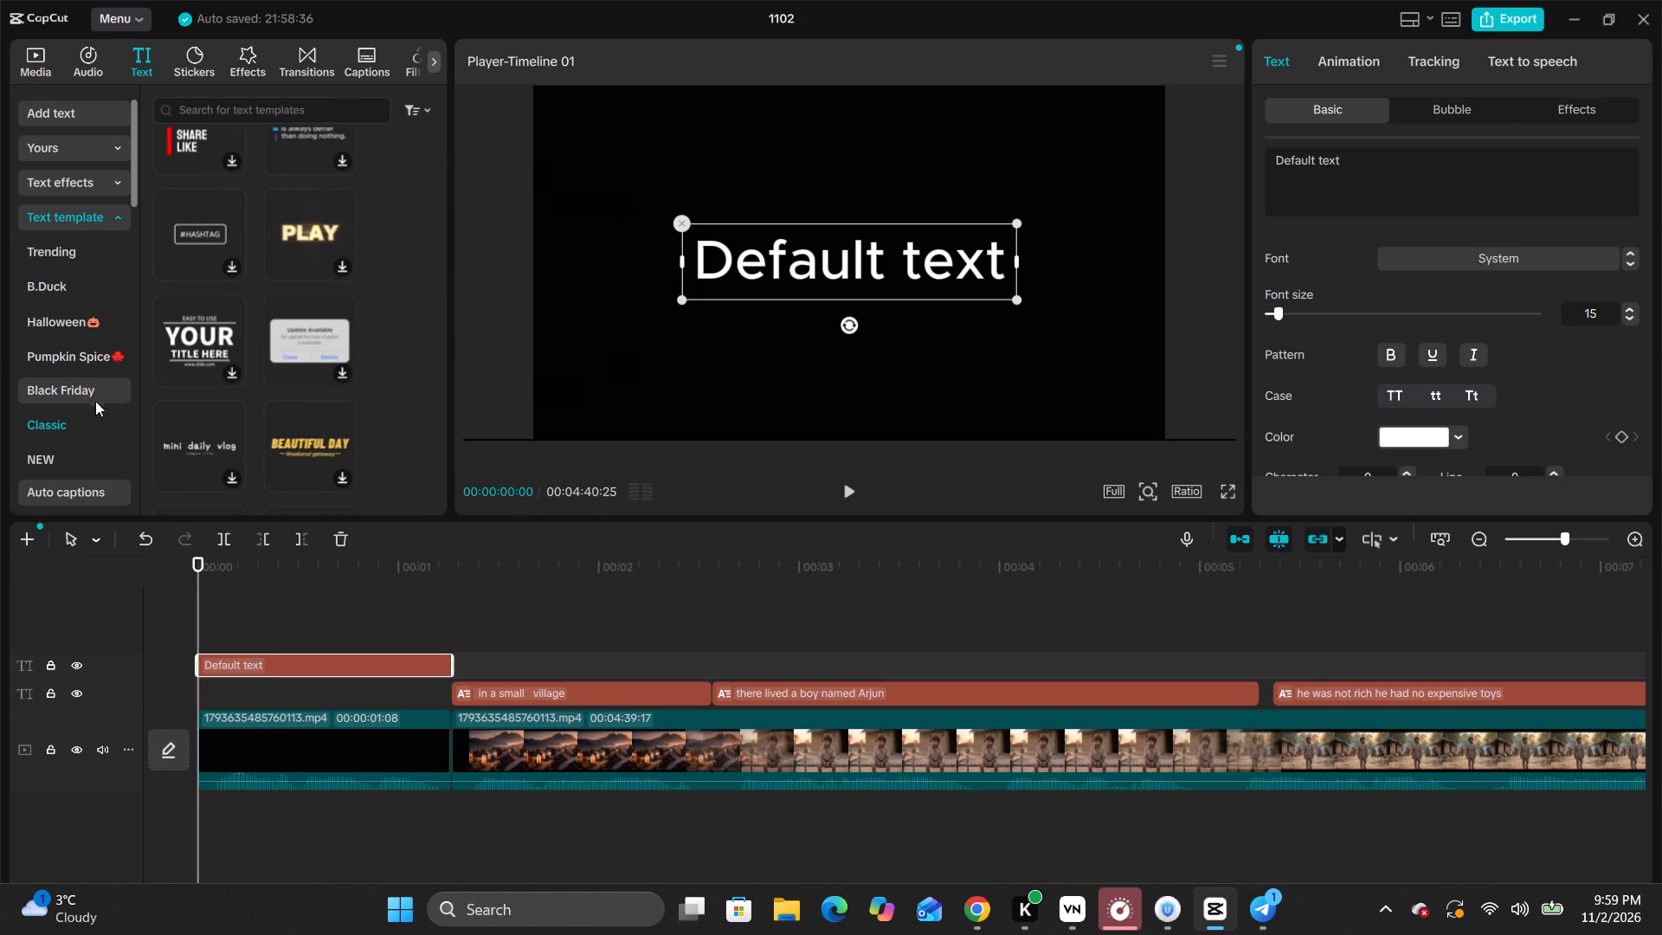
click(76, 465)
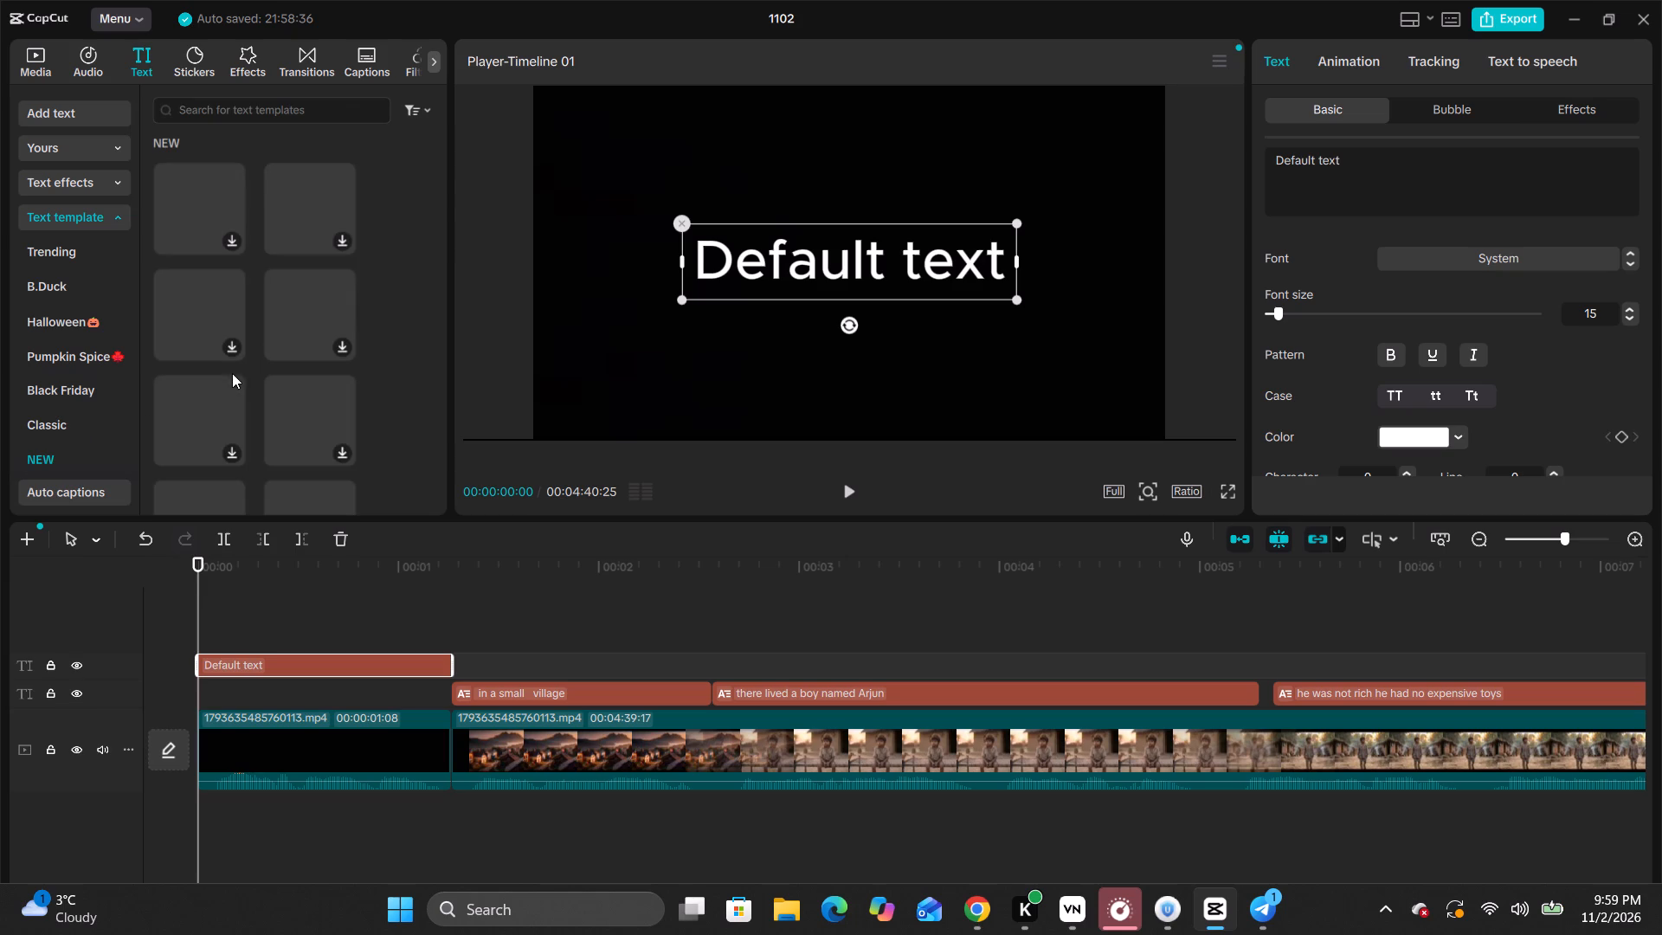
scroll(256, 310, down, 2)
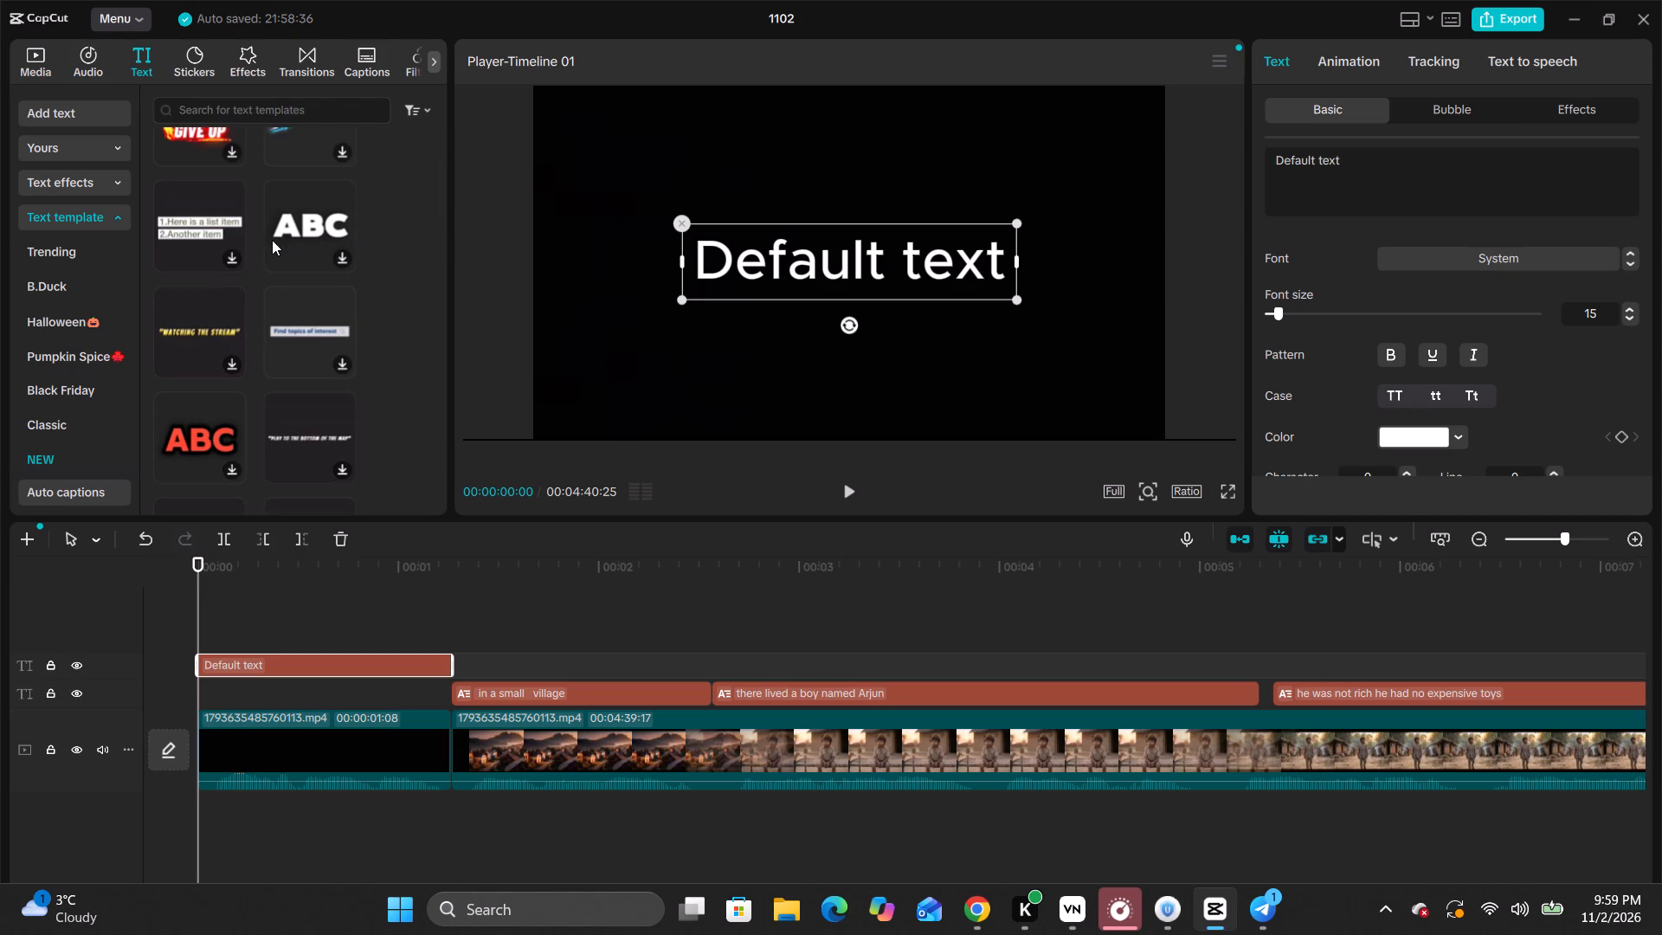
scroll(271, 242, down, 2)
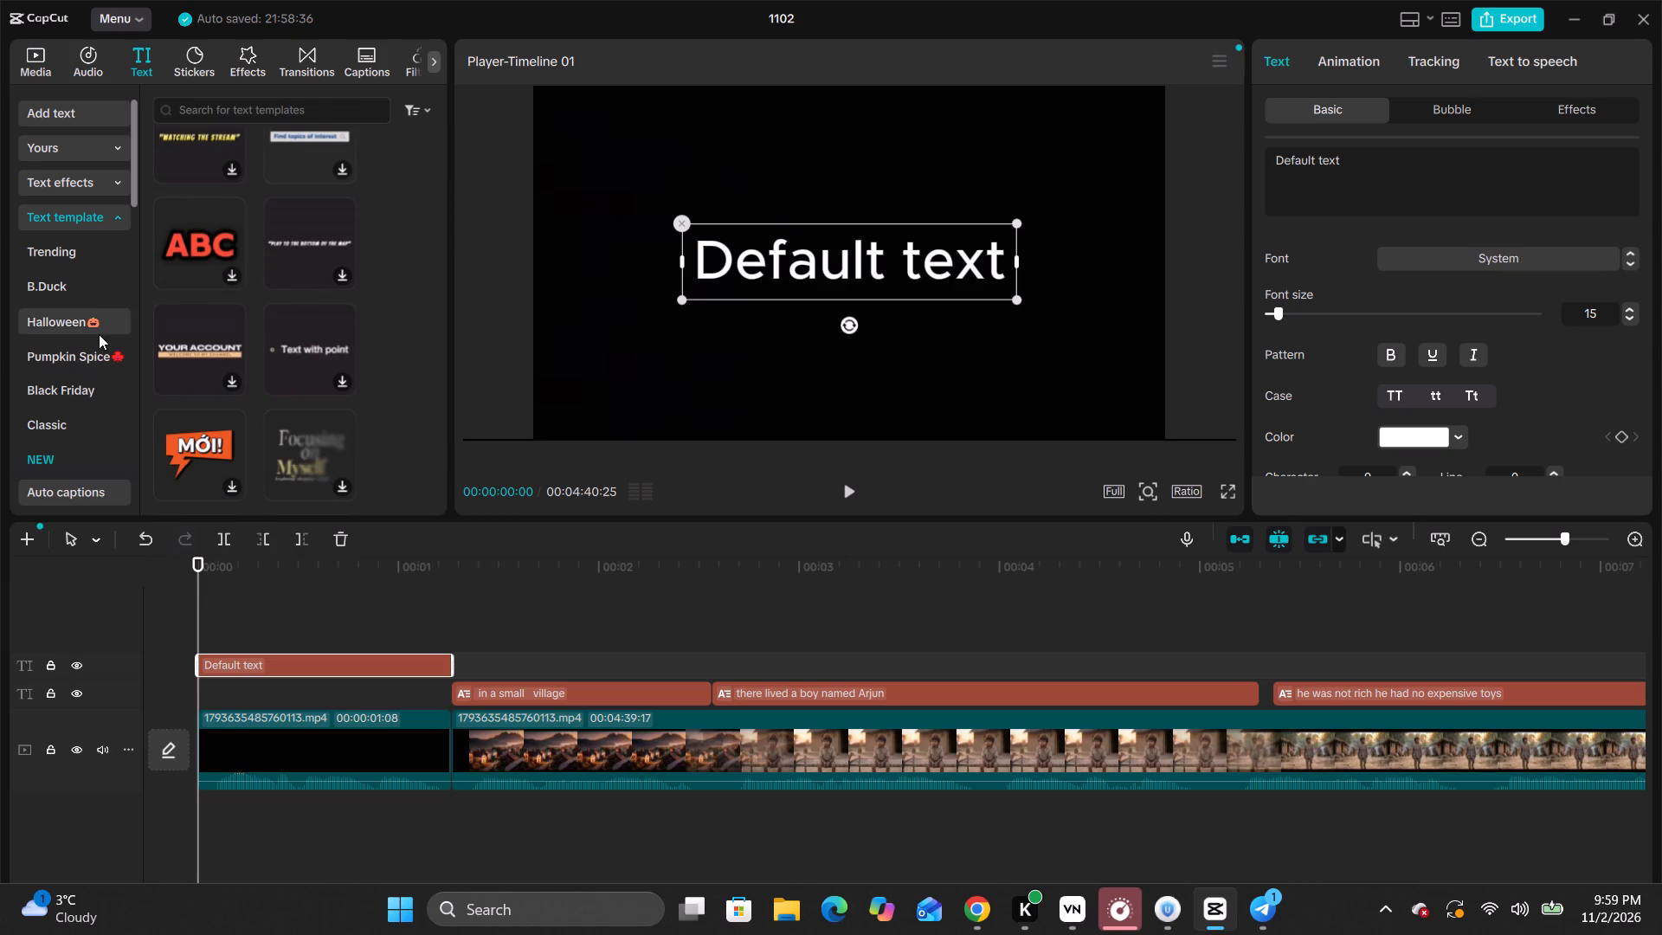
scroll(93, 341, down, 1)
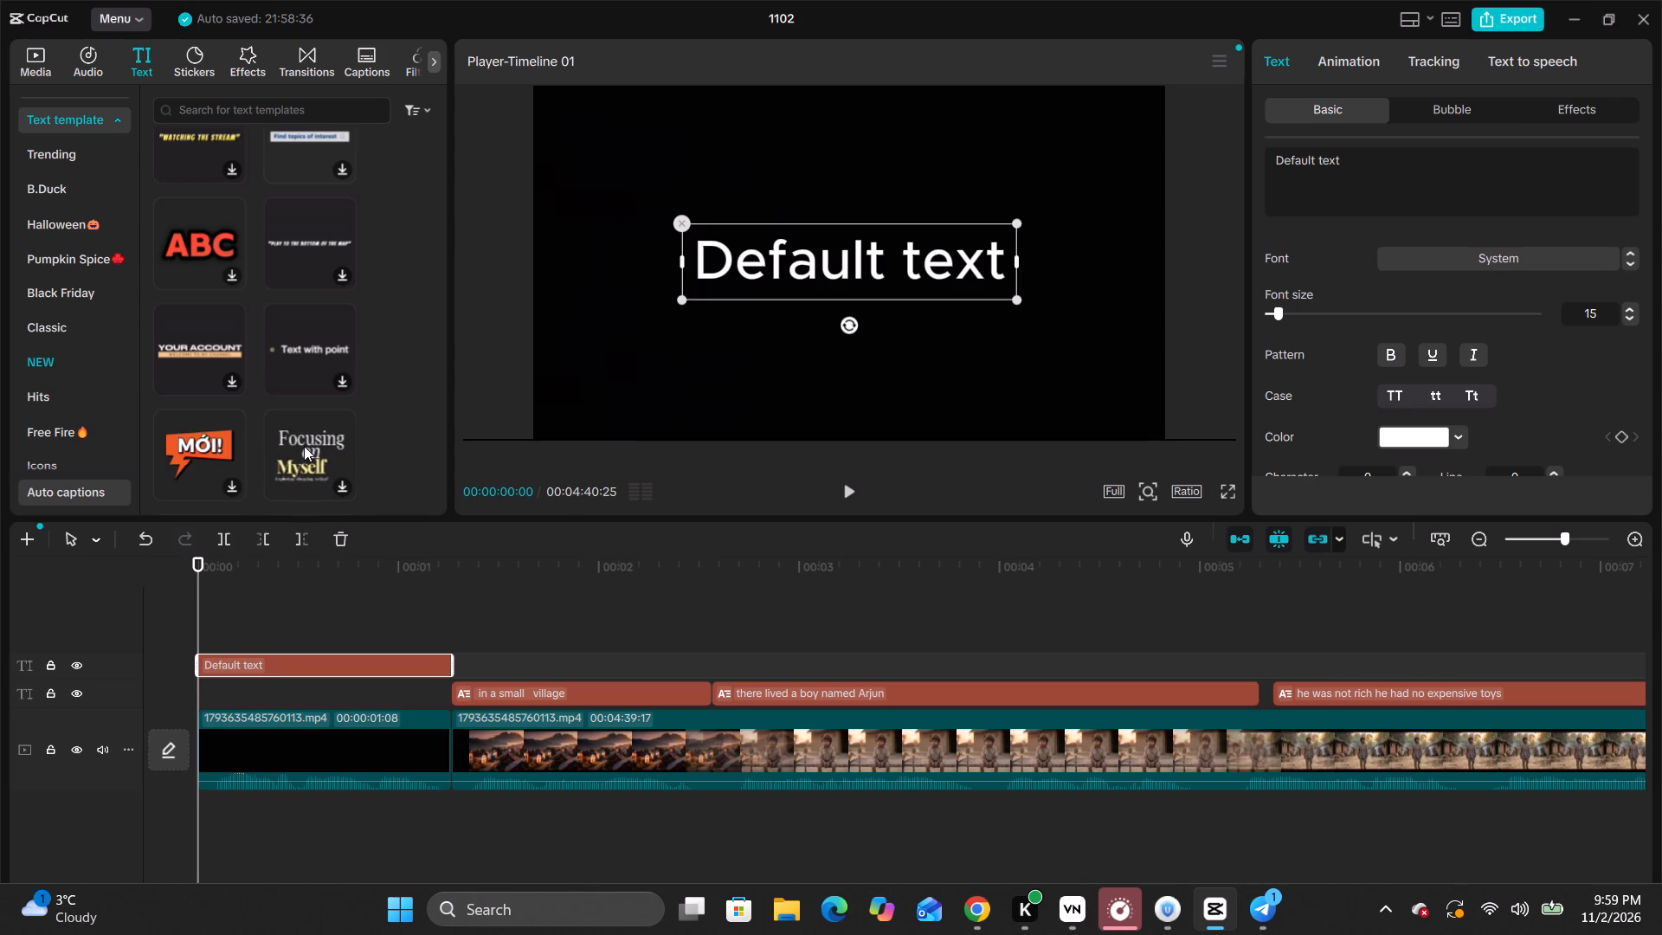
click(347, 486)
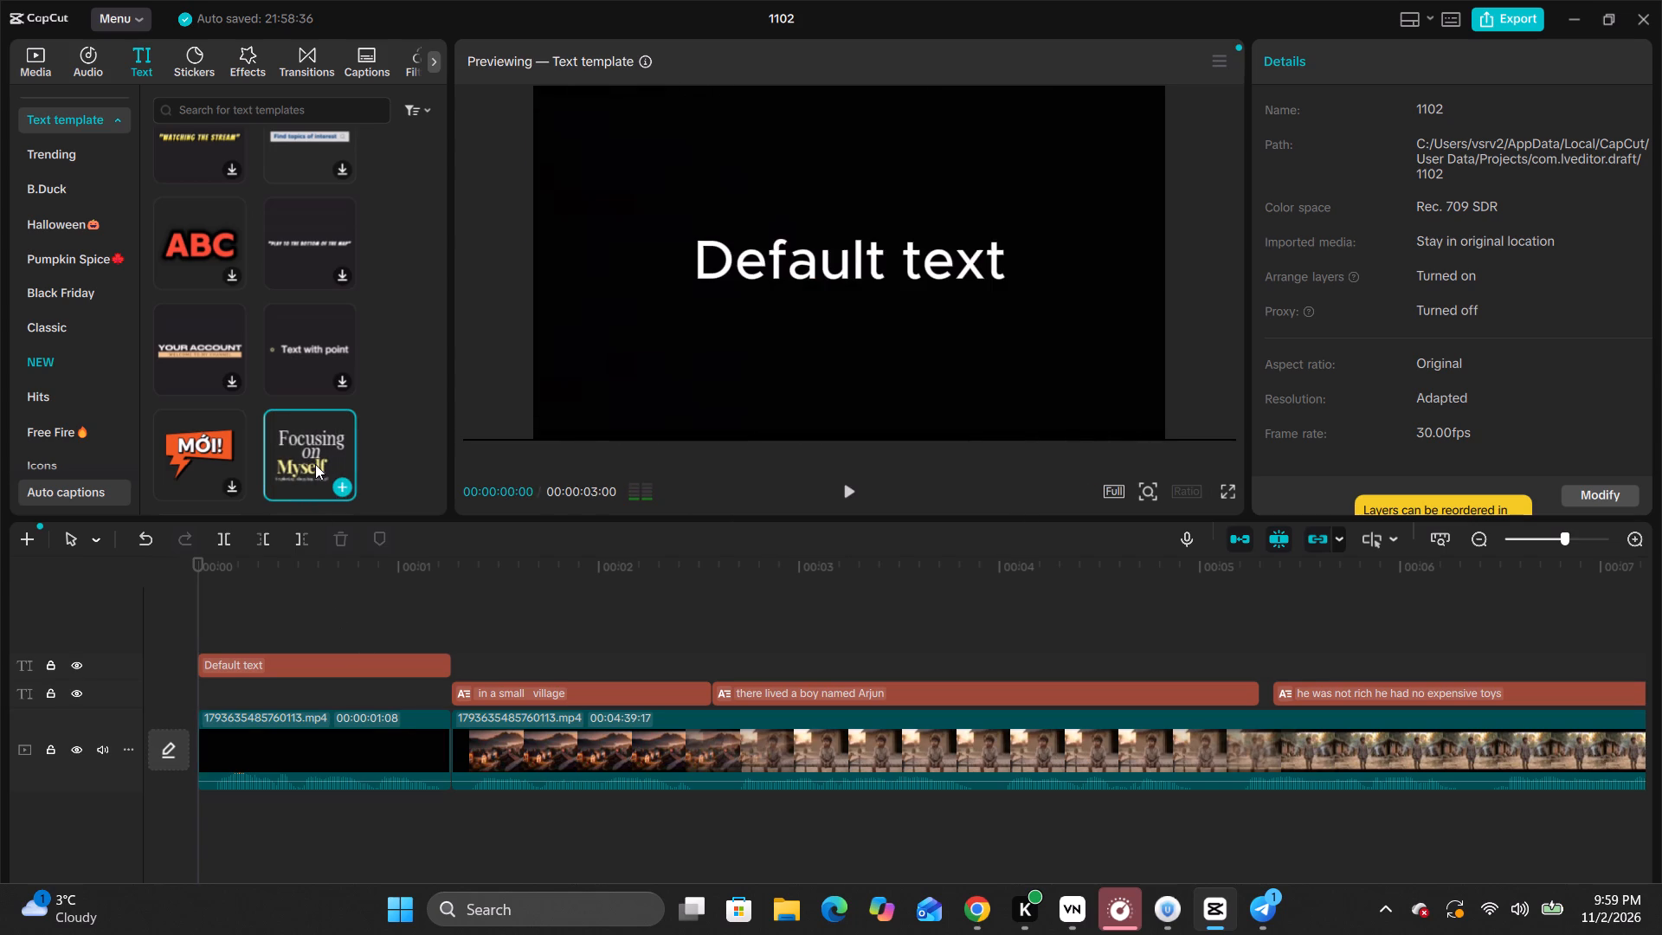
click(315, 464)
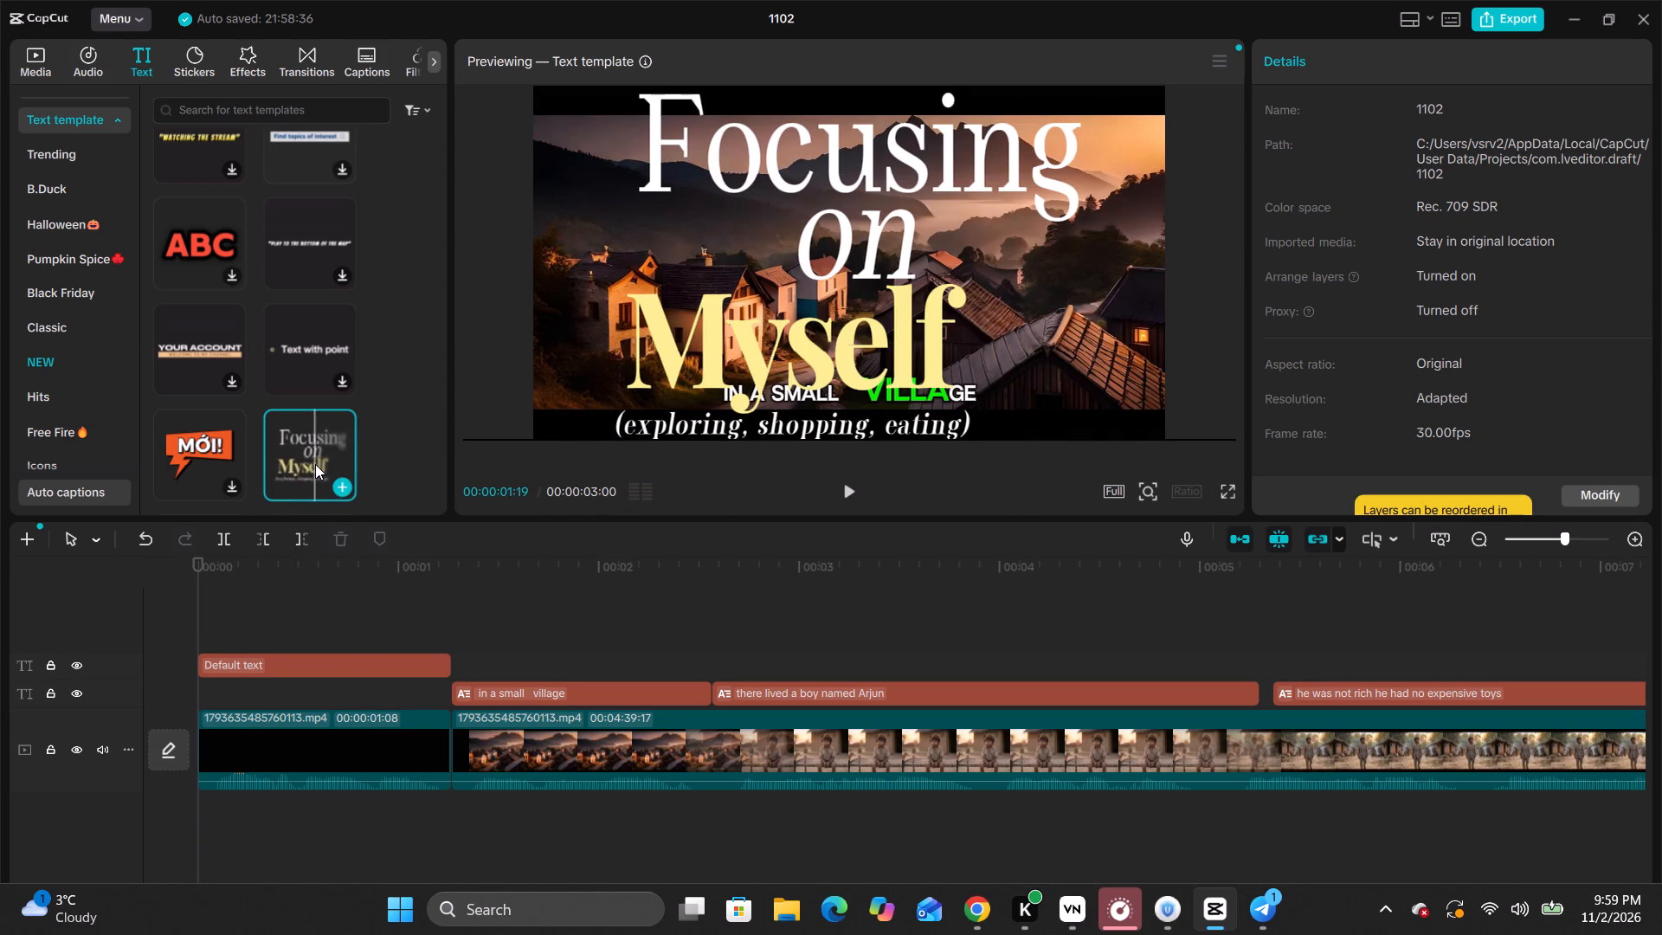
Place the "Focusing on Myself" template at the timeline start and trim it to the length of the black opening clip.
drag(315, 464, 313, 501)
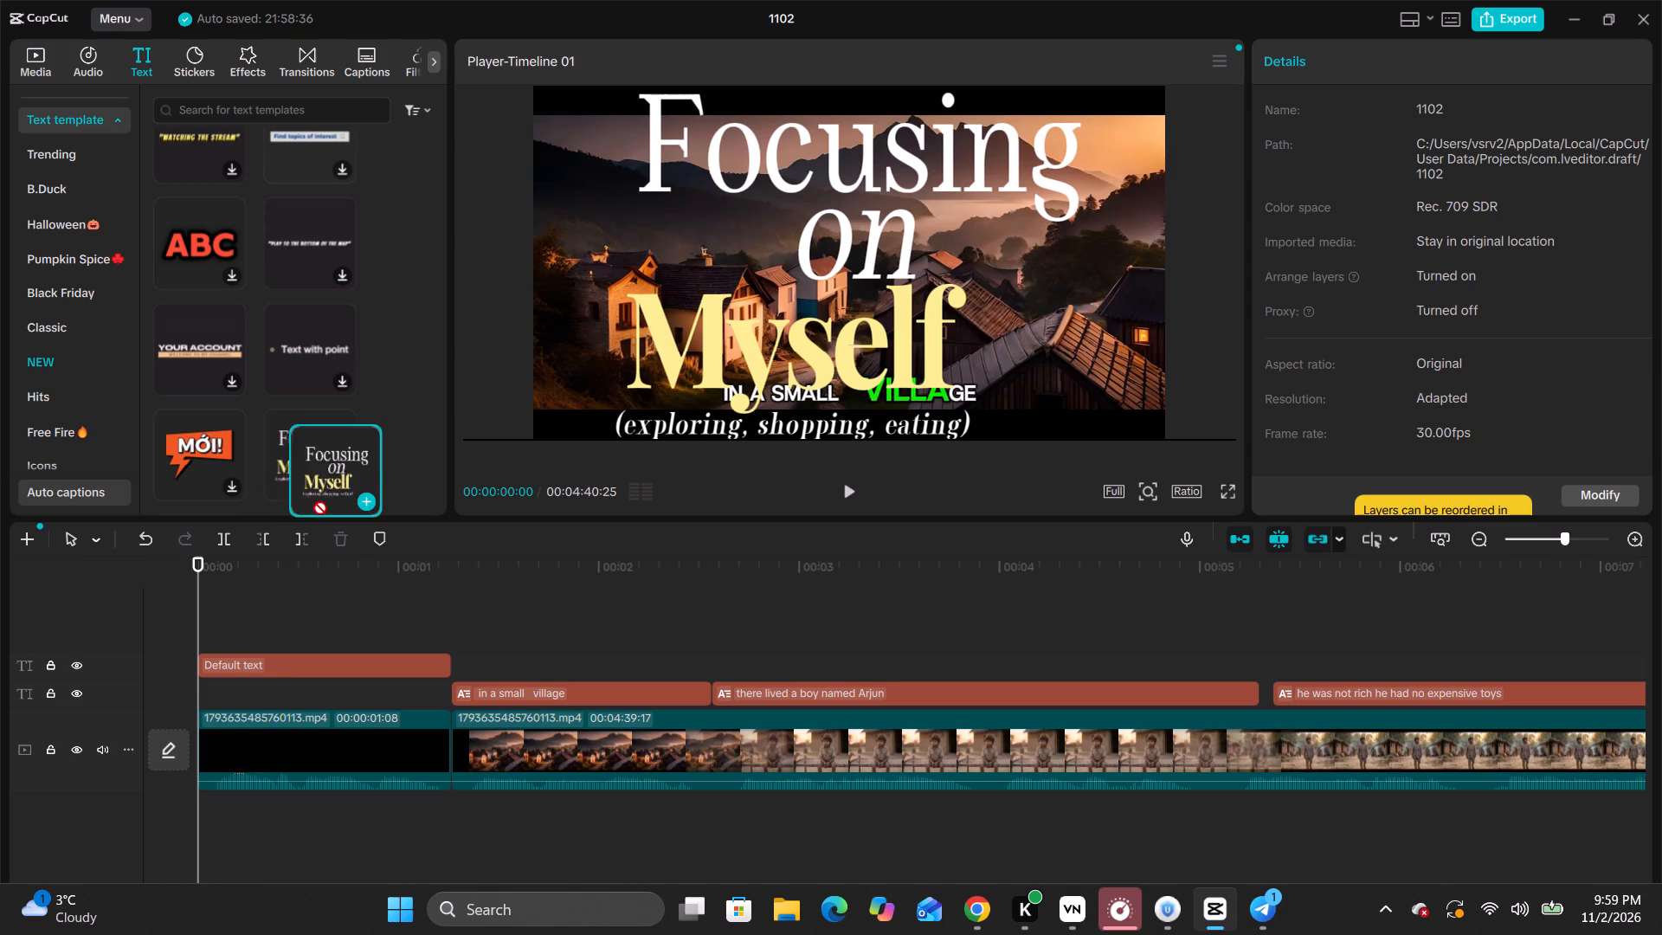
drag(313, 501, 195, 648)
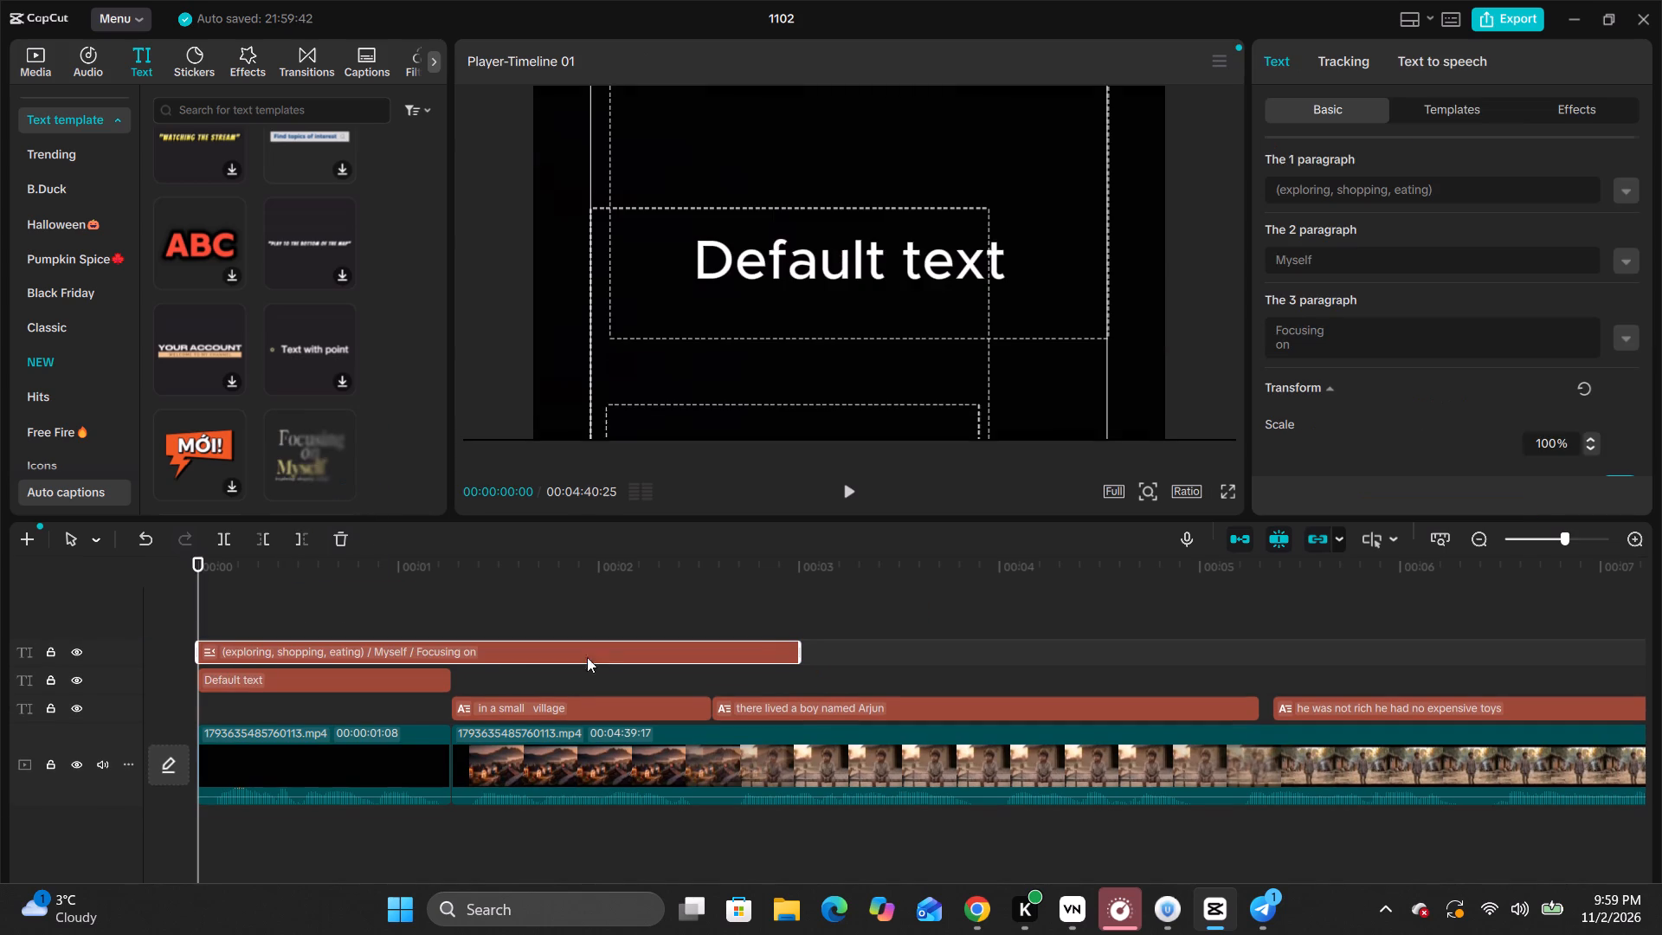
drag(800, 649, 396, 654)
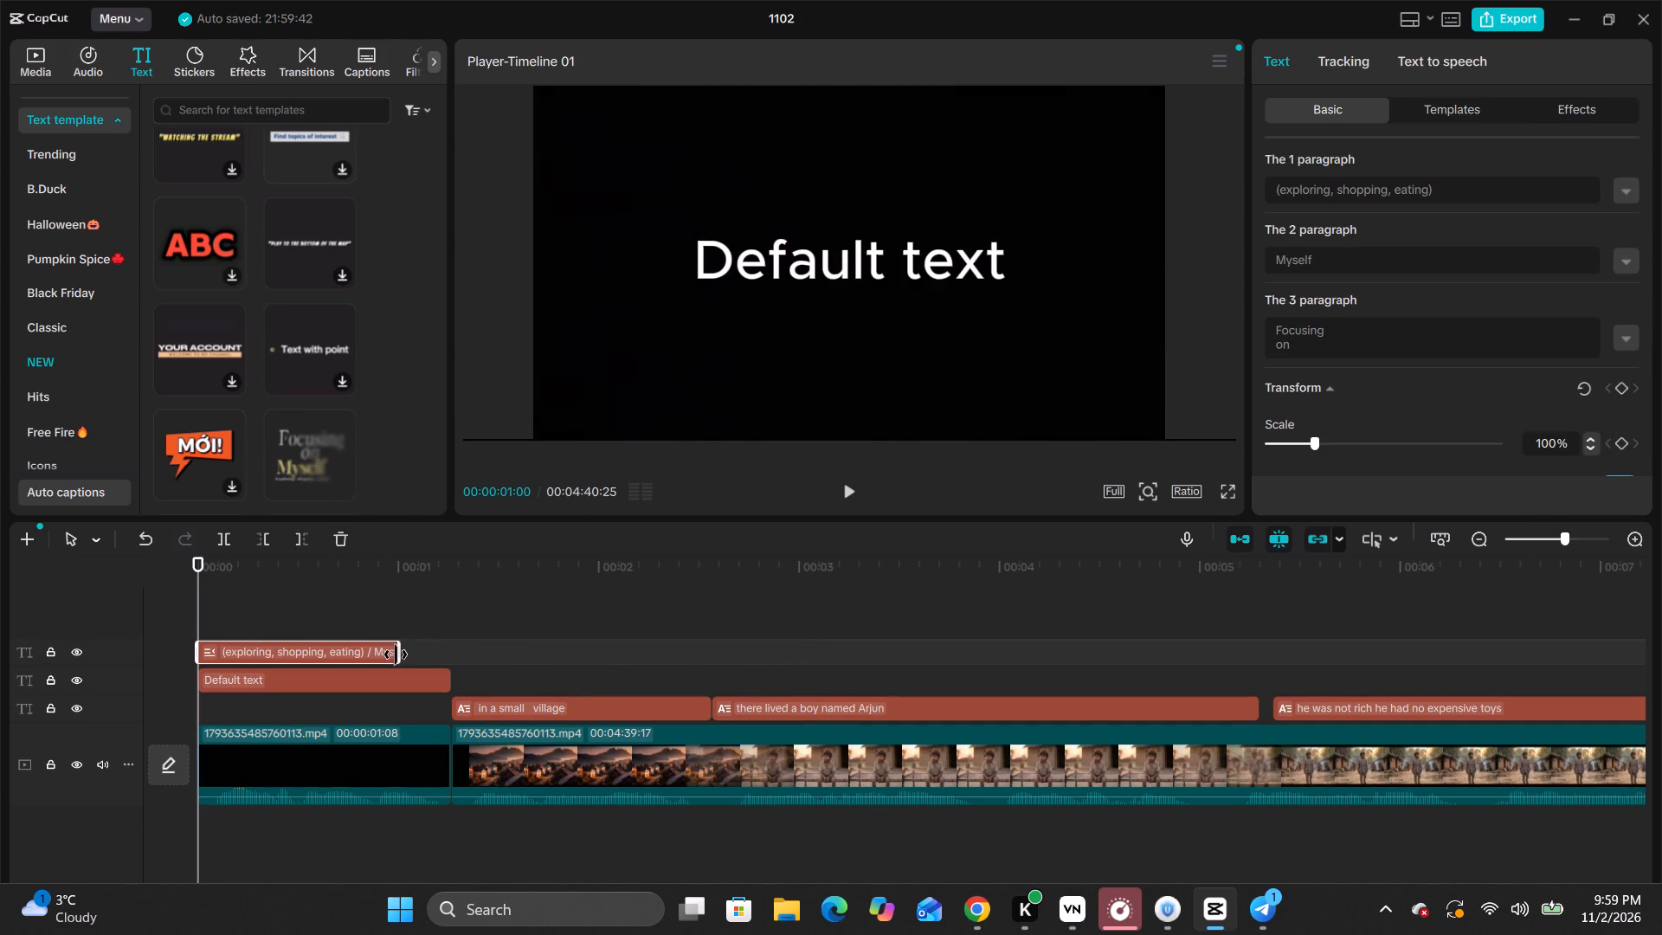
drag(396, 654, 449, 657)
Move the "Focusing on Myself" template down onto the caption track, directly before the caption "in a small village".
drag(333, 642, 328, 668)
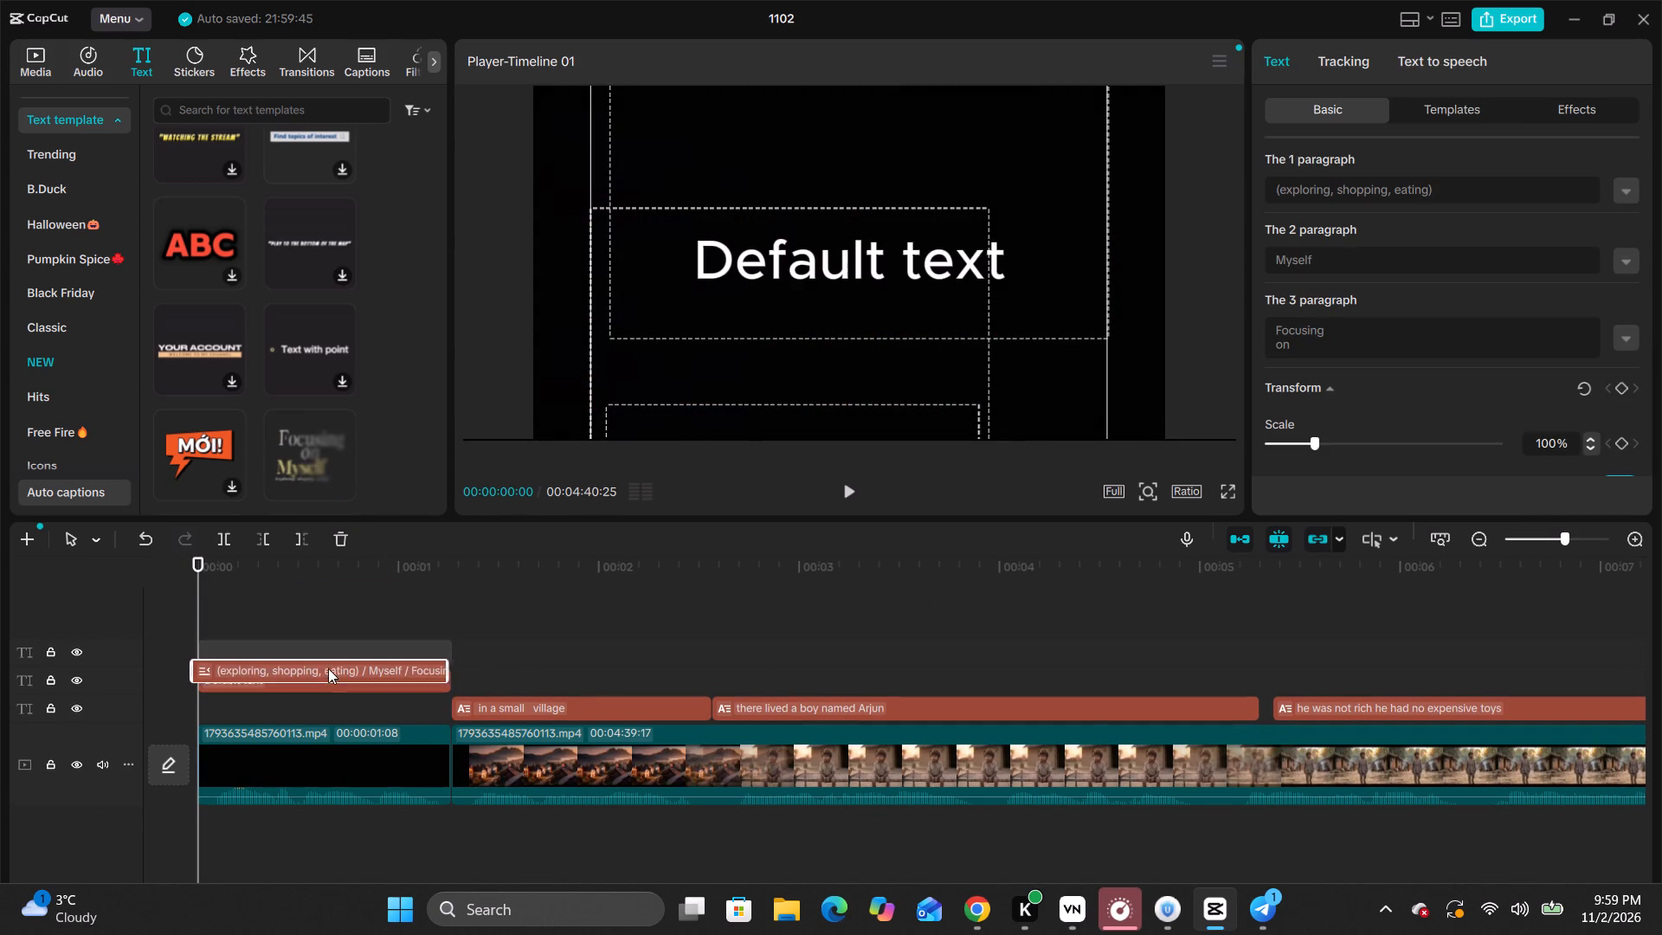
drag(328, 668, 332, 697)
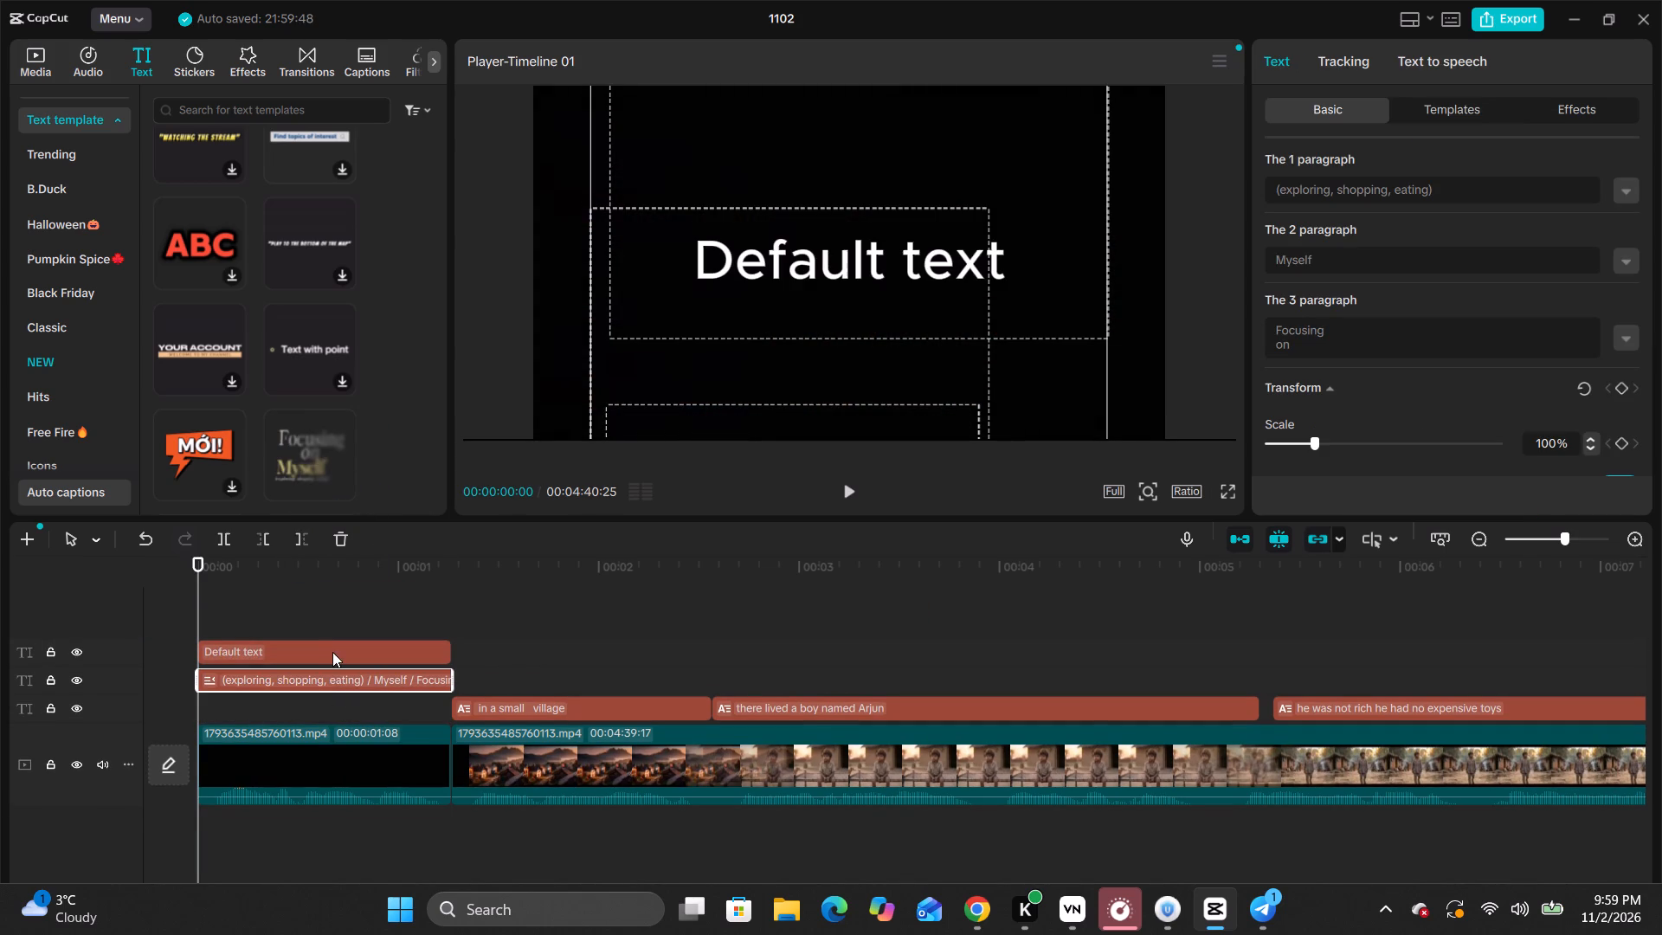
drag(328, 667, 327, 691)
click(326, 677)
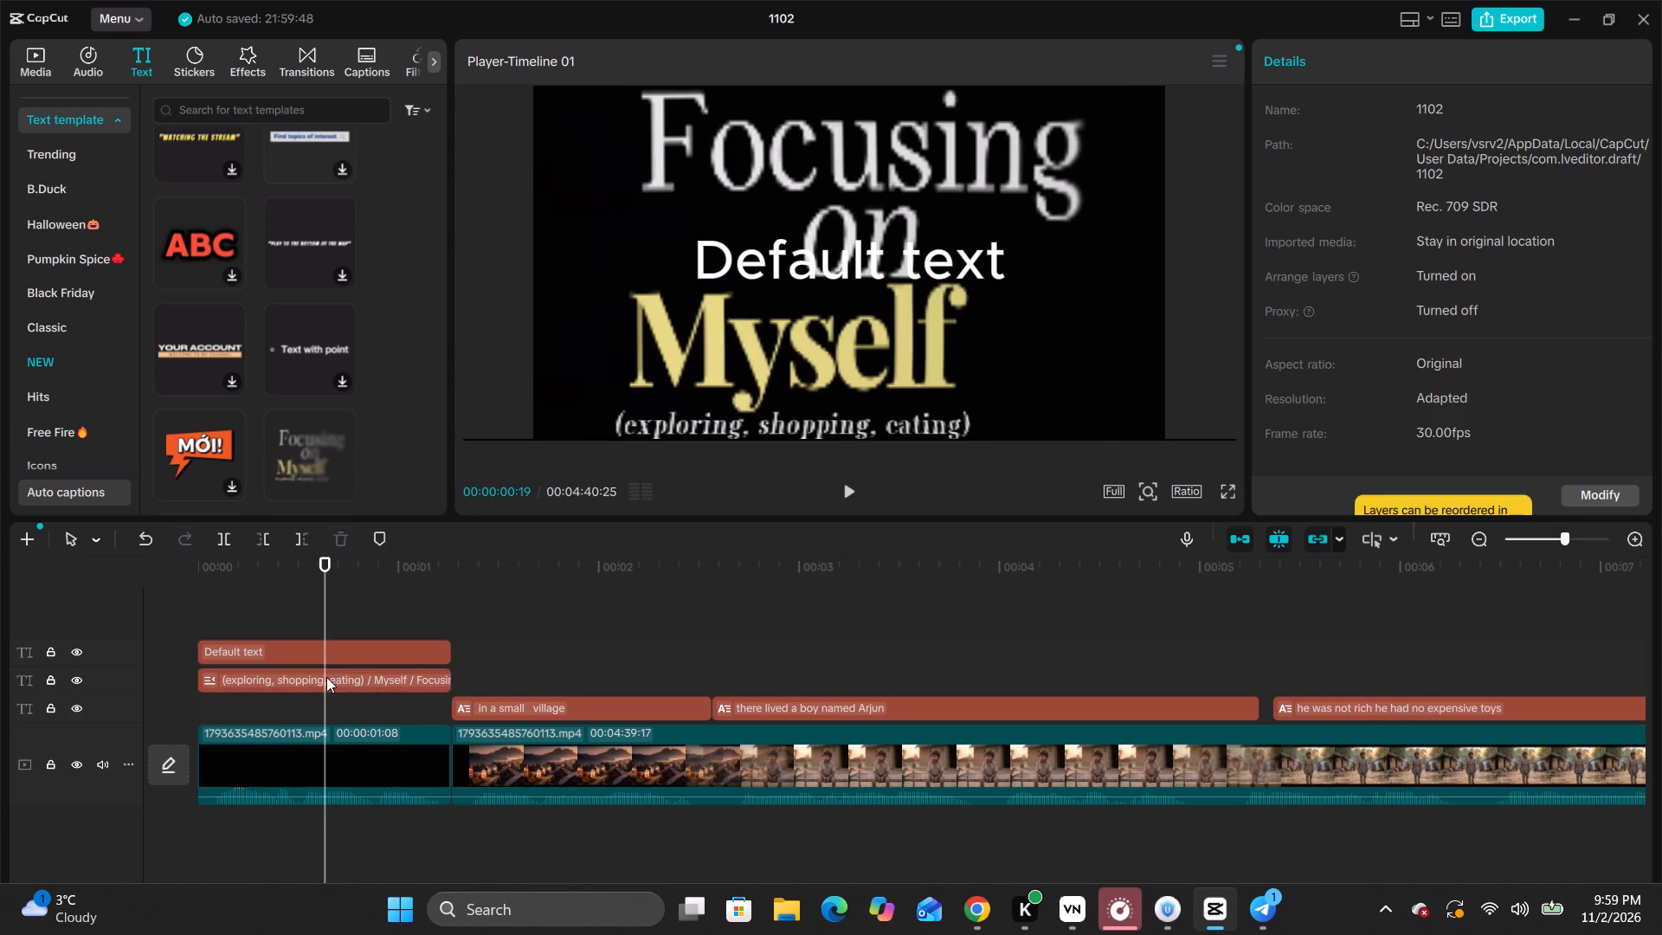
drag(312, 675, 309, 700)
drag(306, 673, 306, 694)
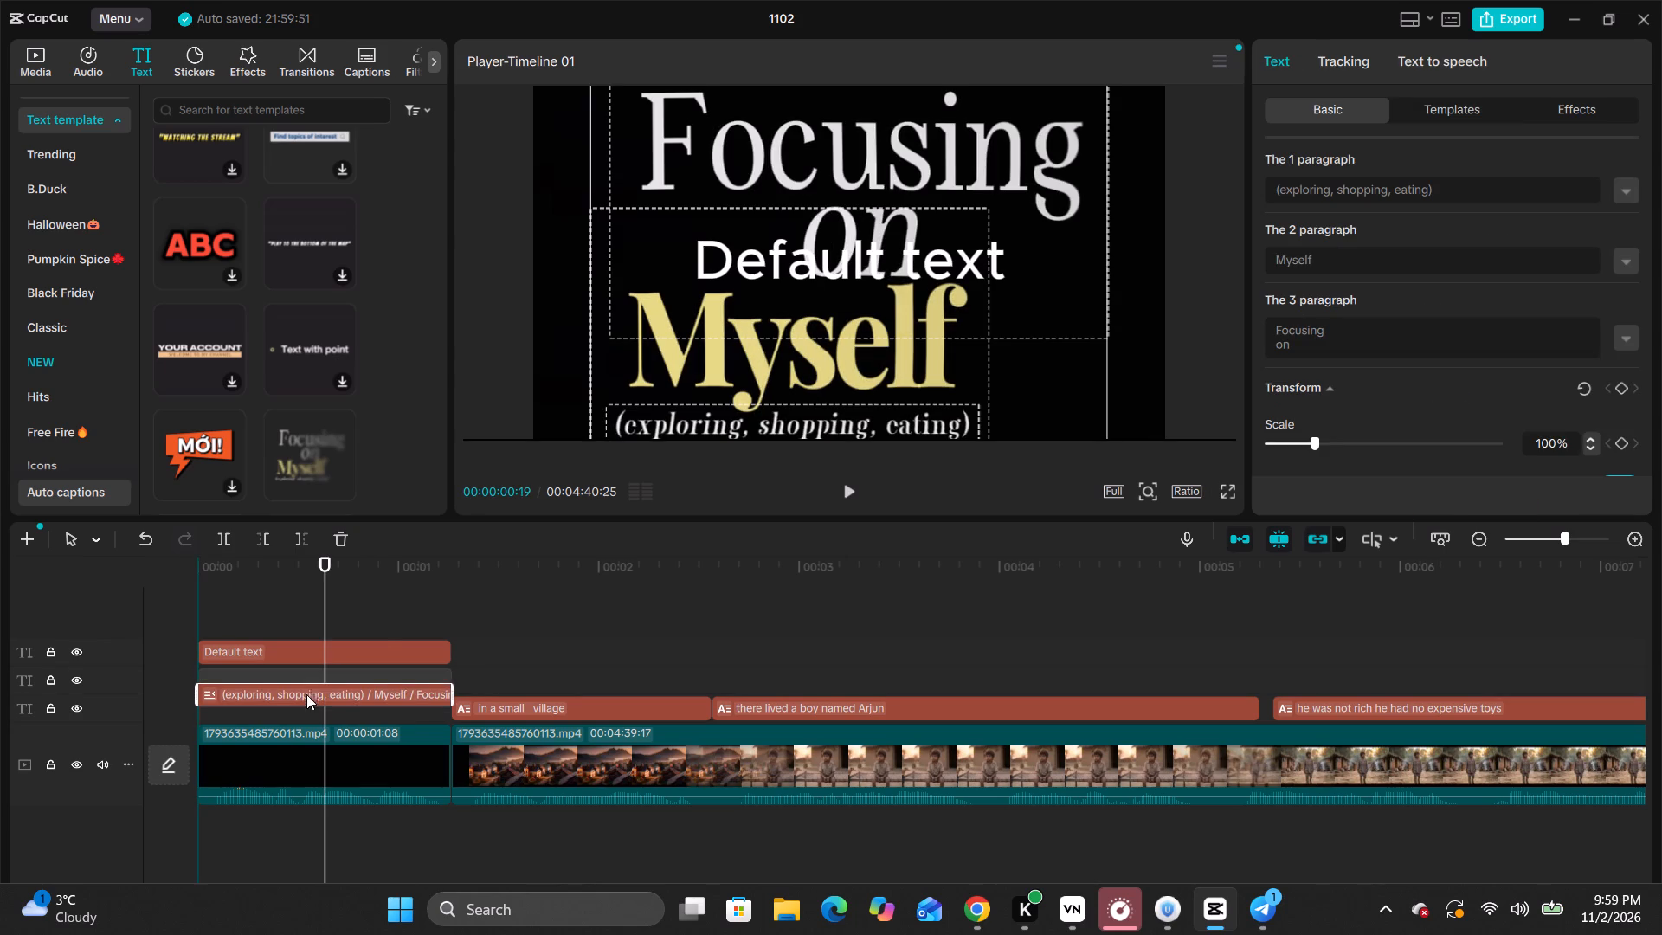
drag(306, 694, 308, 701)
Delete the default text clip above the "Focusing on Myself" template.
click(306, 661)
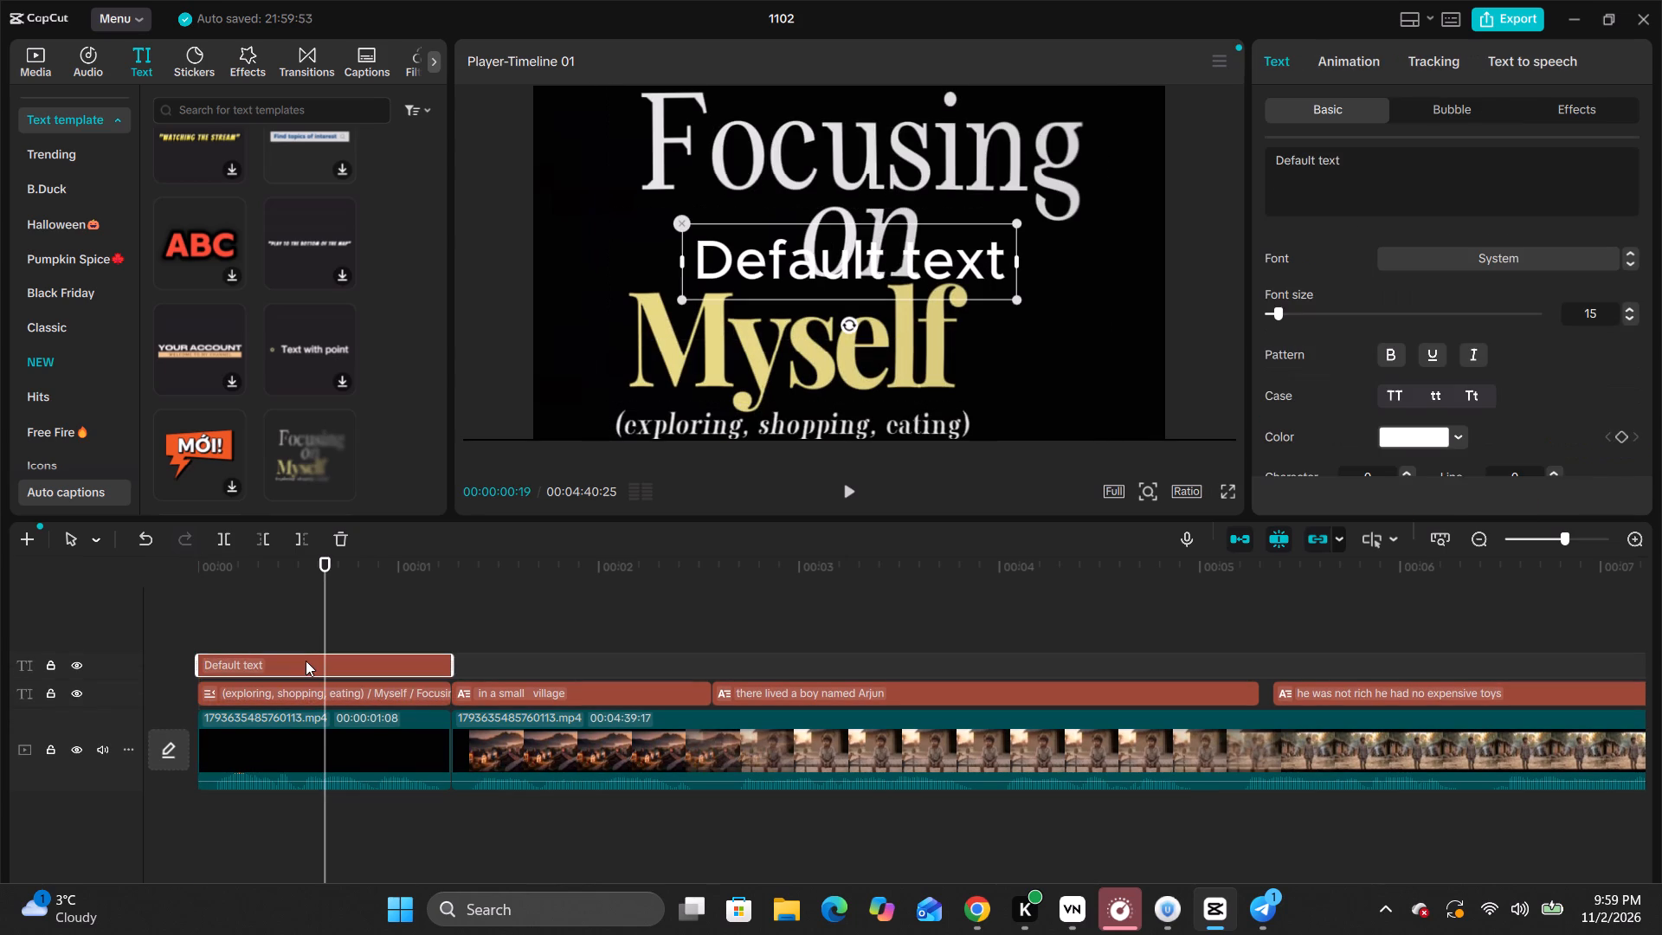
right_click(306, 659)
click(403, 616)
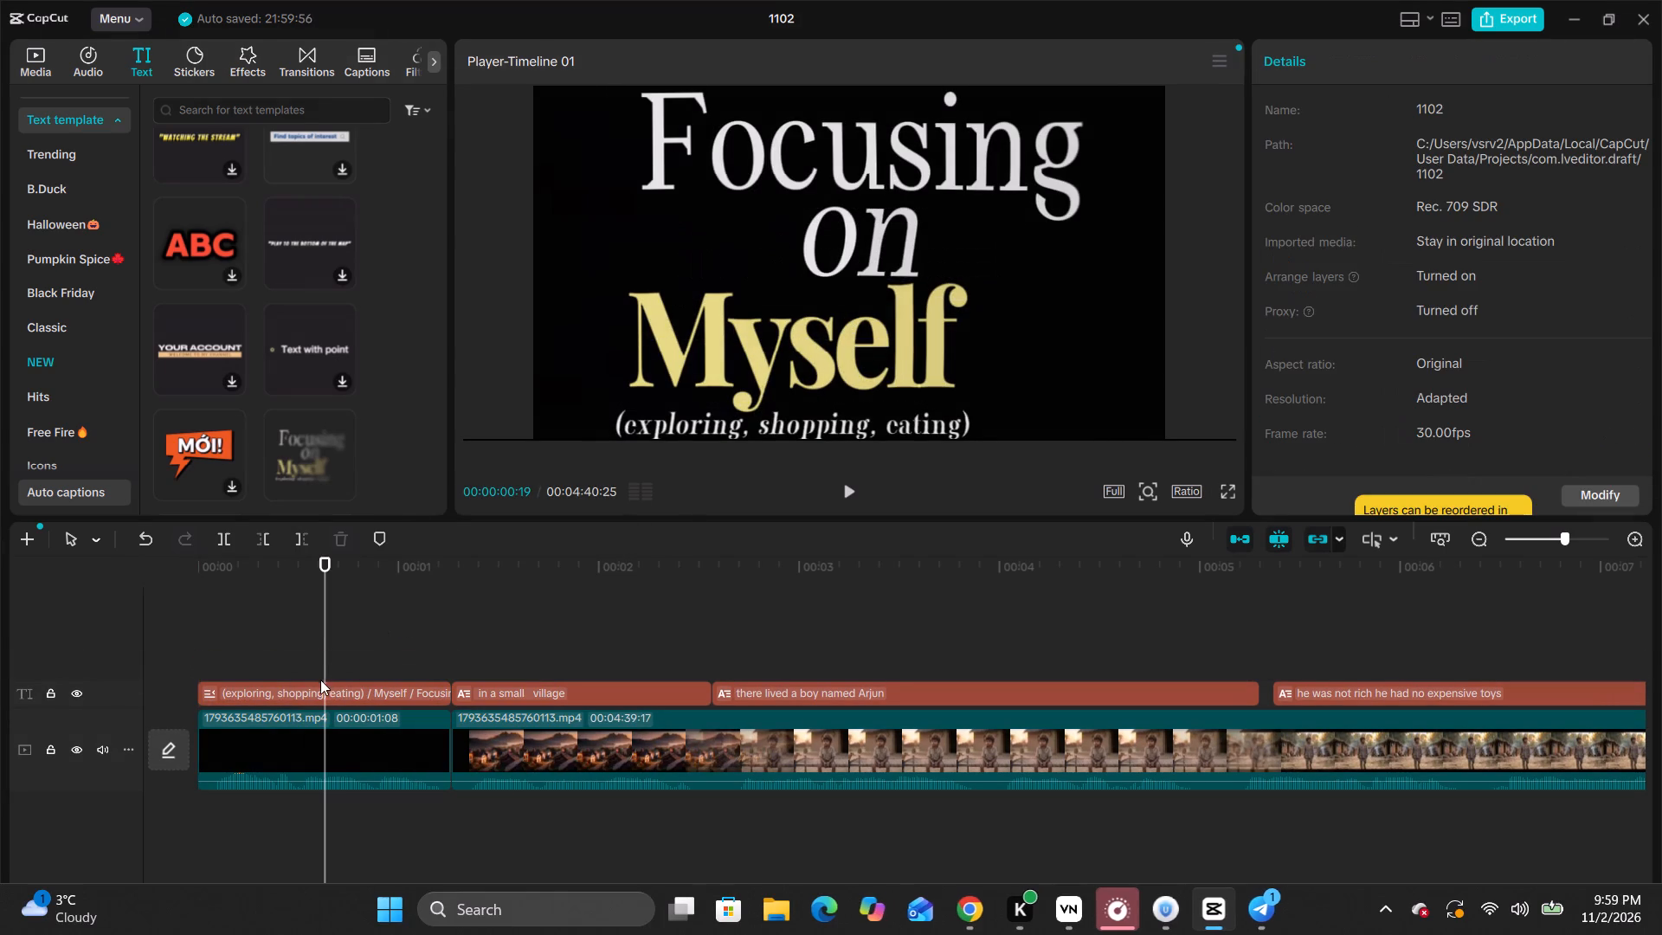
Scale the opening title template down to 78% and centre it so all its text fits inside the frame.
click(302, 693)
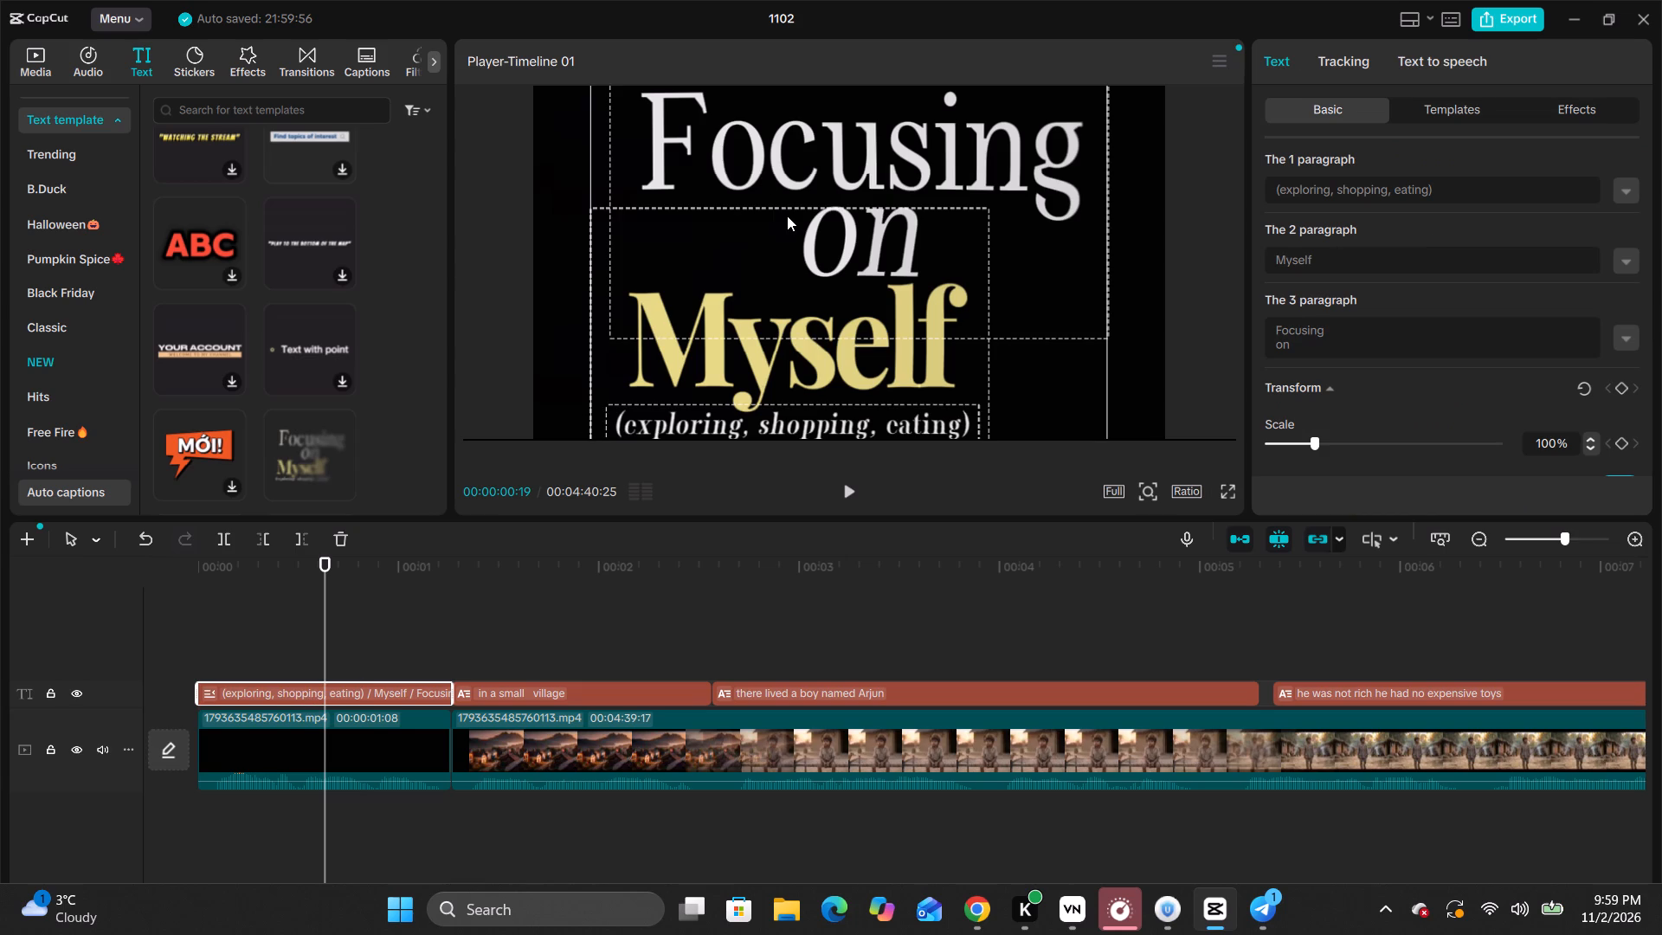
click(1111, 356)
click(878, 320)
drag(781, 261, 776, 359)
drag(1109, 152, 1101, 156)
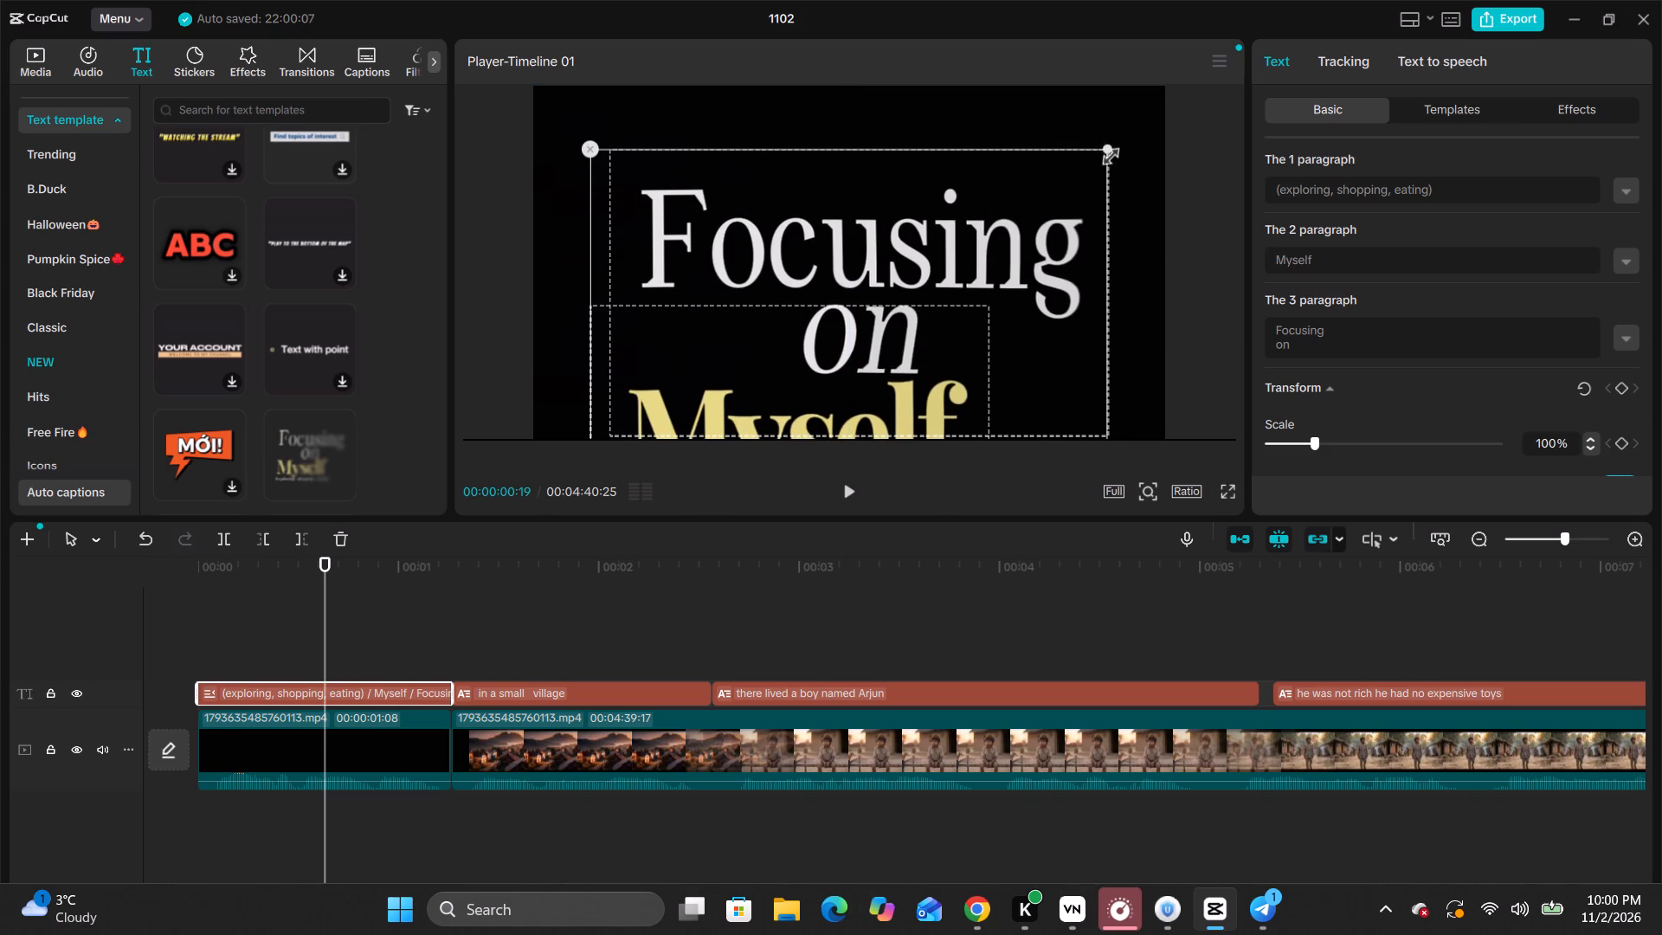
drag(1101, 156, 941, 267)
drag(853, 266, 848, 172)
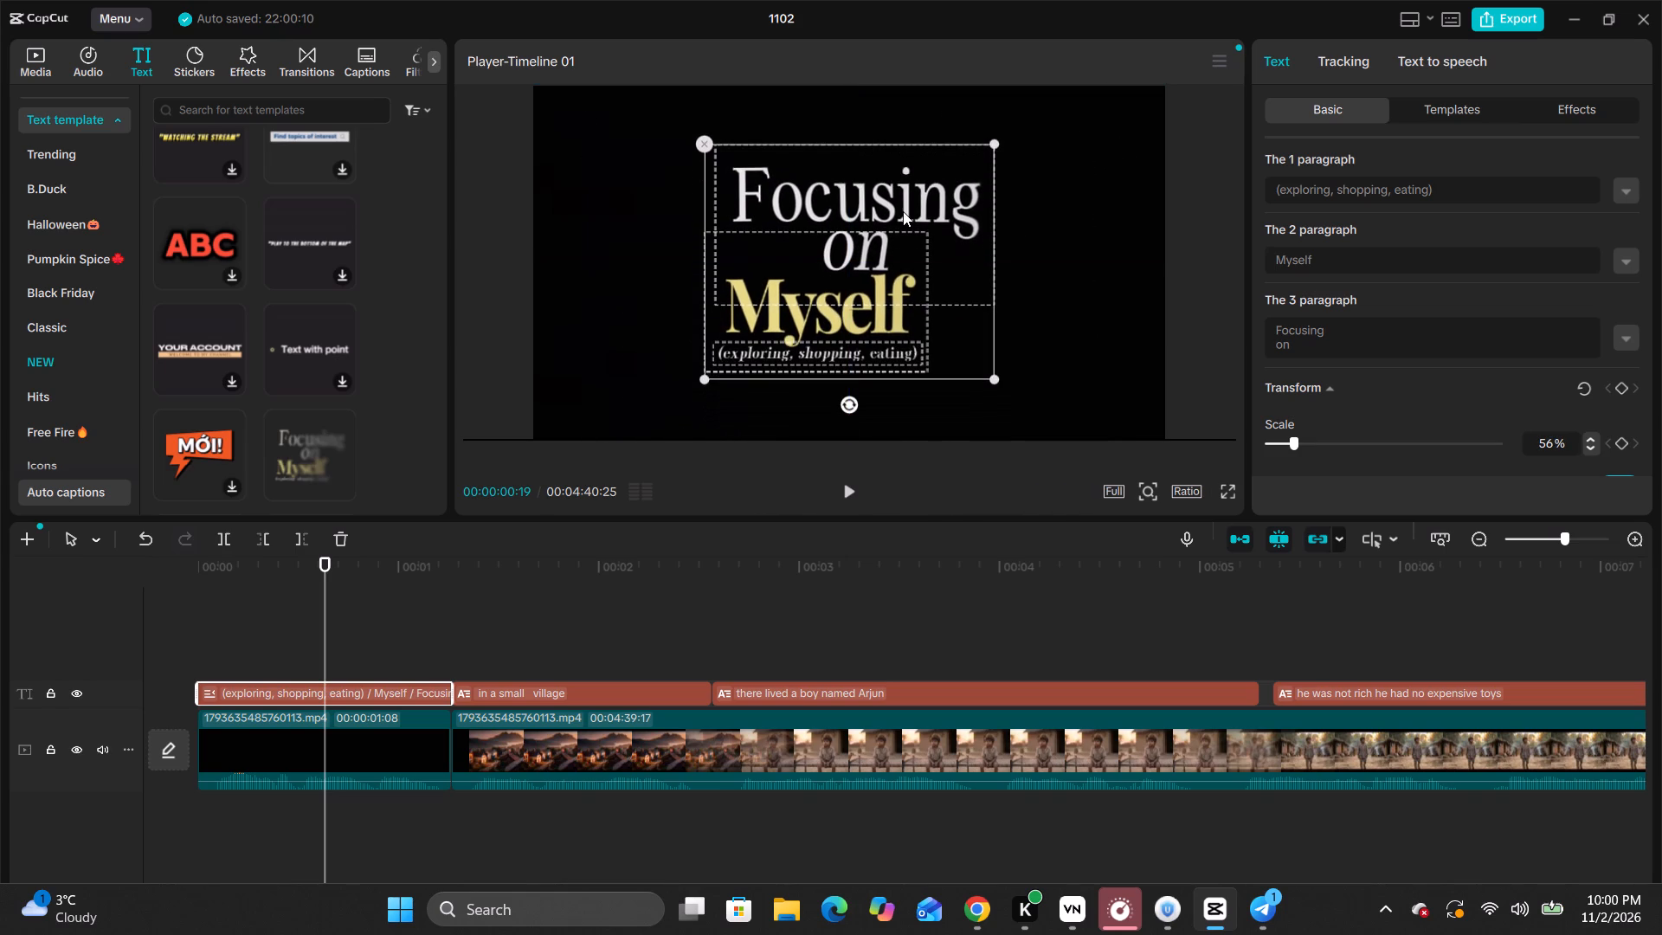
drag(991, 376, 1047, 437)
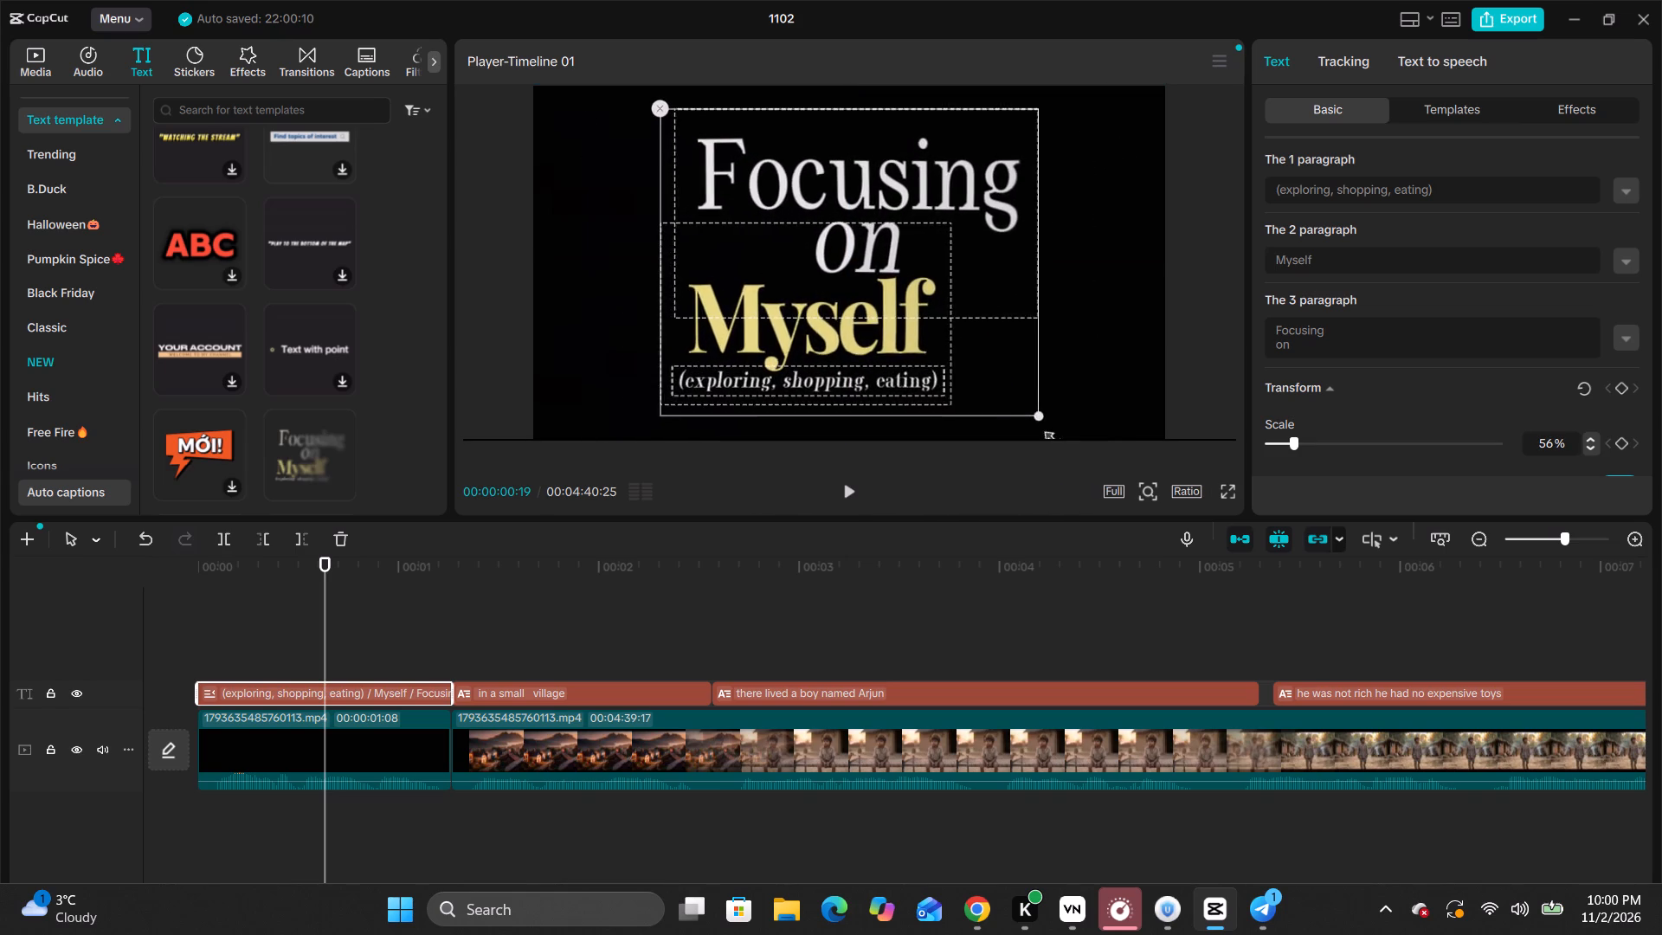
drag(1047, 437, 1059, 460)
Replace the title template's third paragraph "Focusing on" with "ONCE" on the first line and "up" on the second.
click(875, 177)
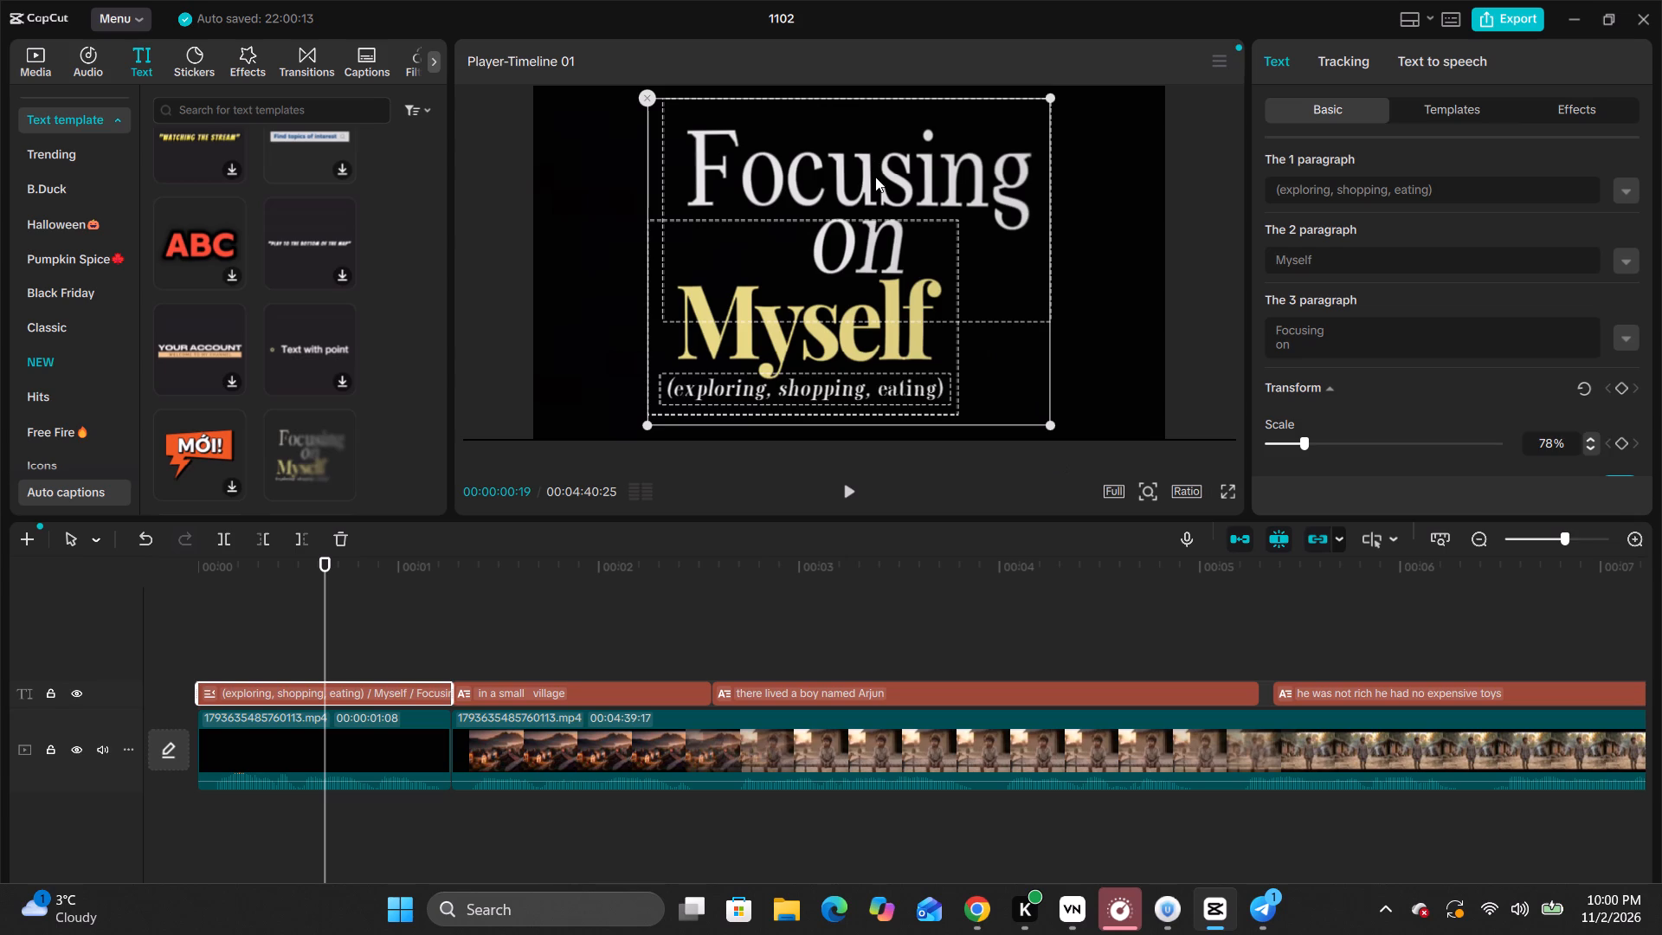
double_click(877, 182)
click(877, 182)
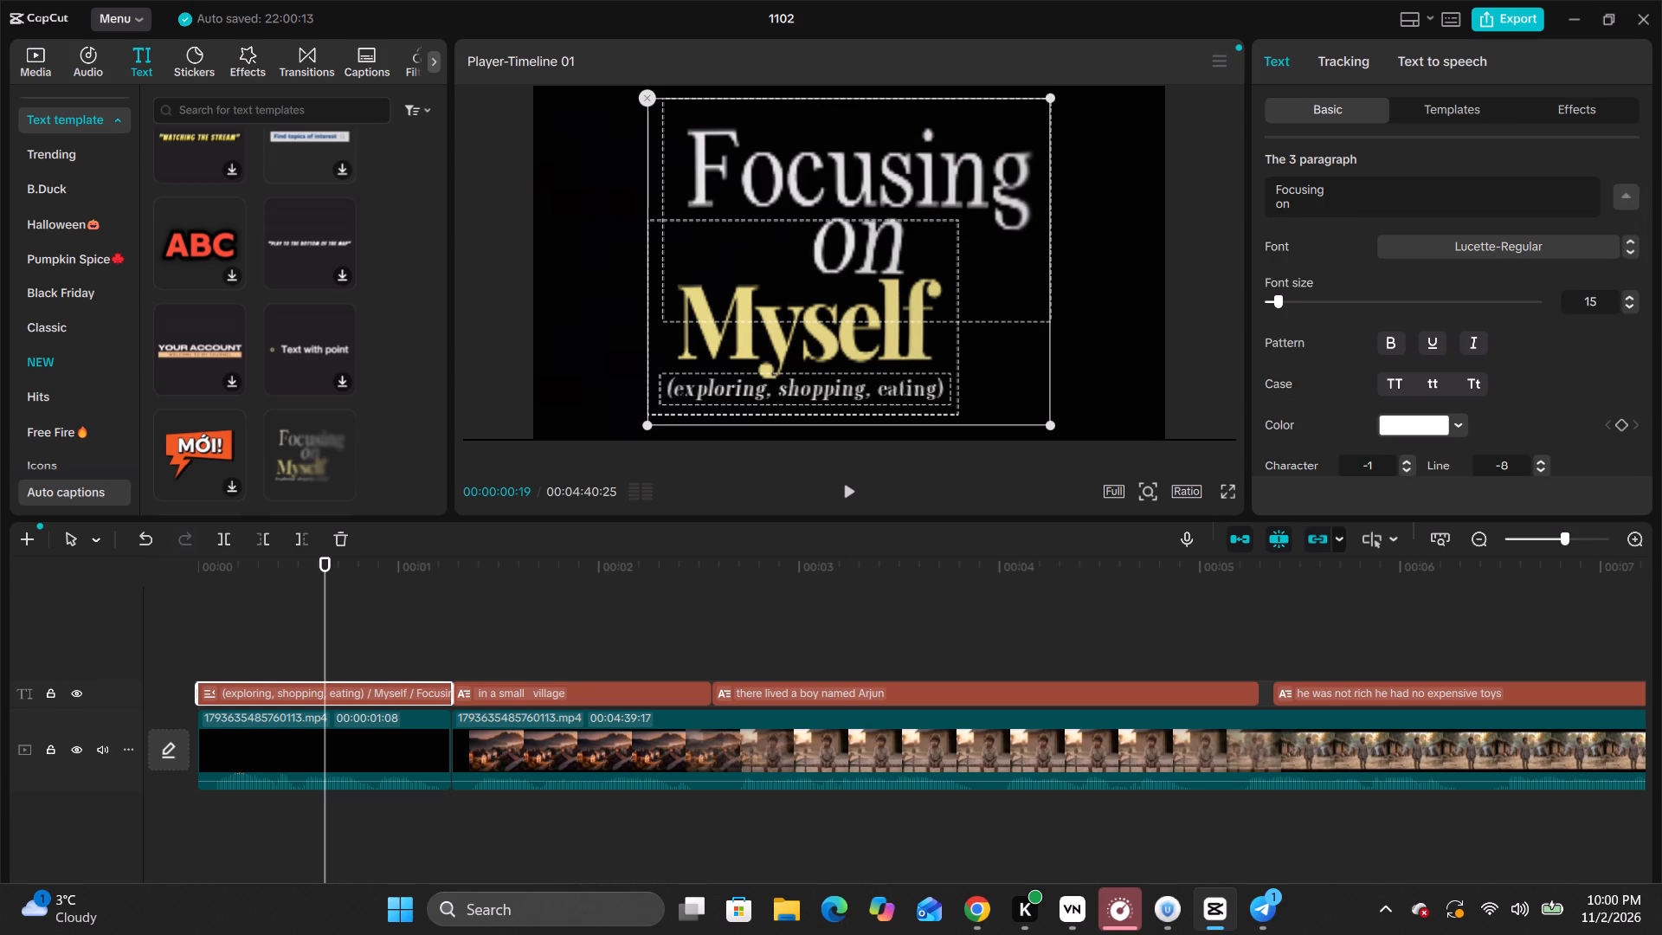
double_click(877, 182)
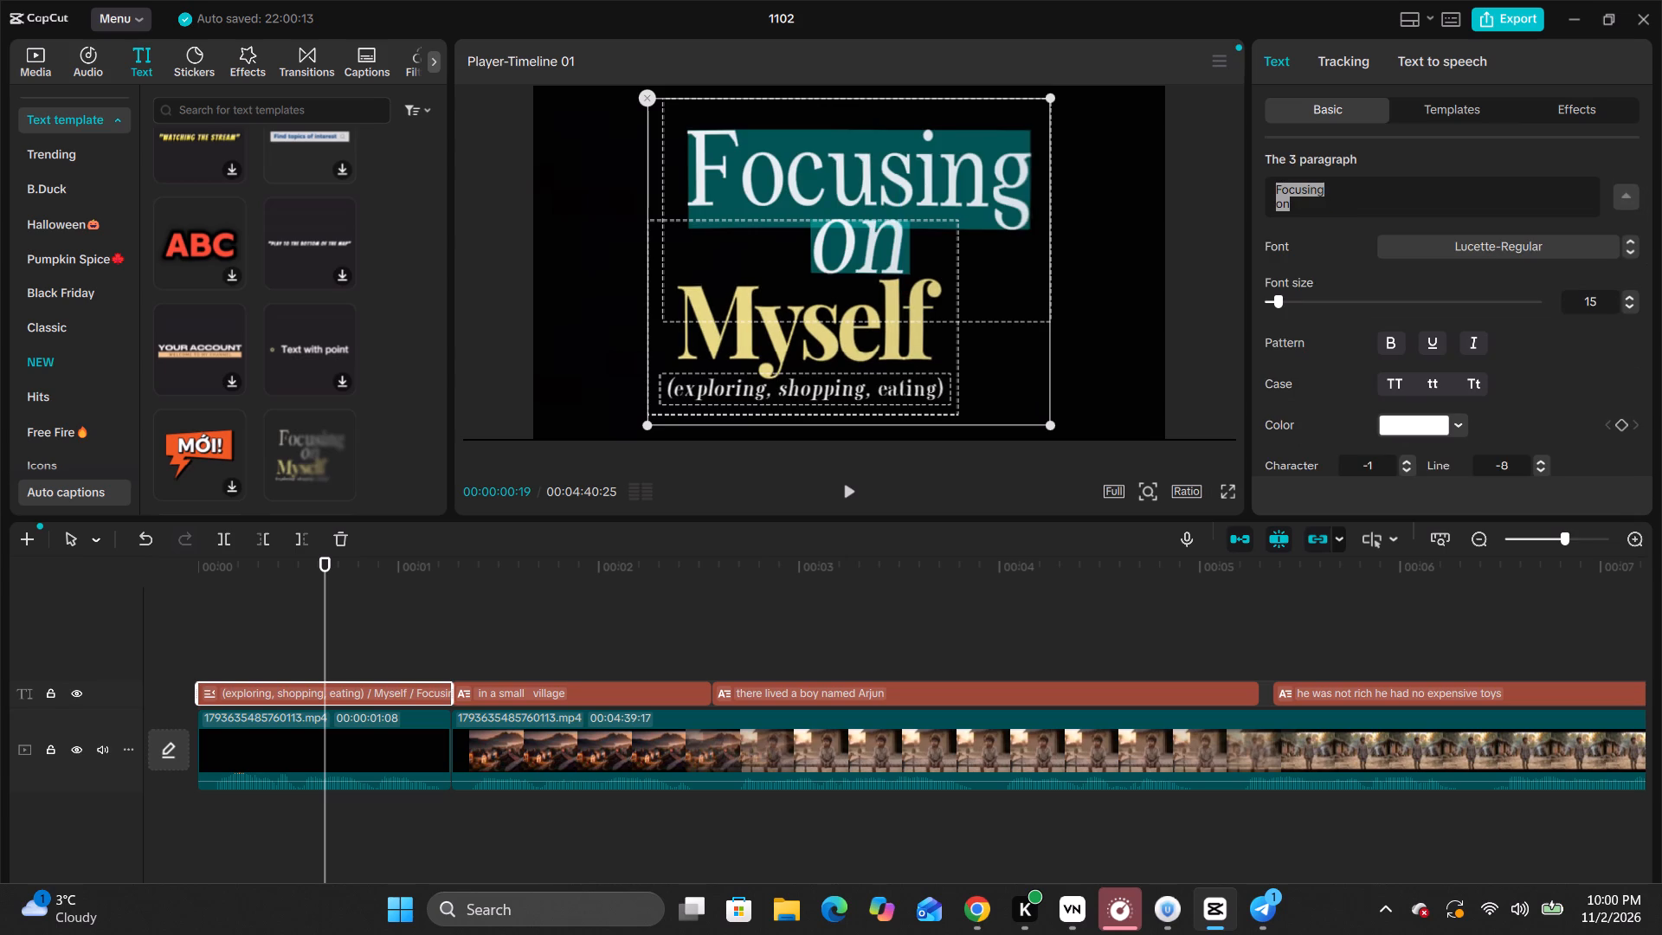
click(877, 182)
drag(1357, 191, 1234, 198)
click(1304, 206)
click(1298, 206)
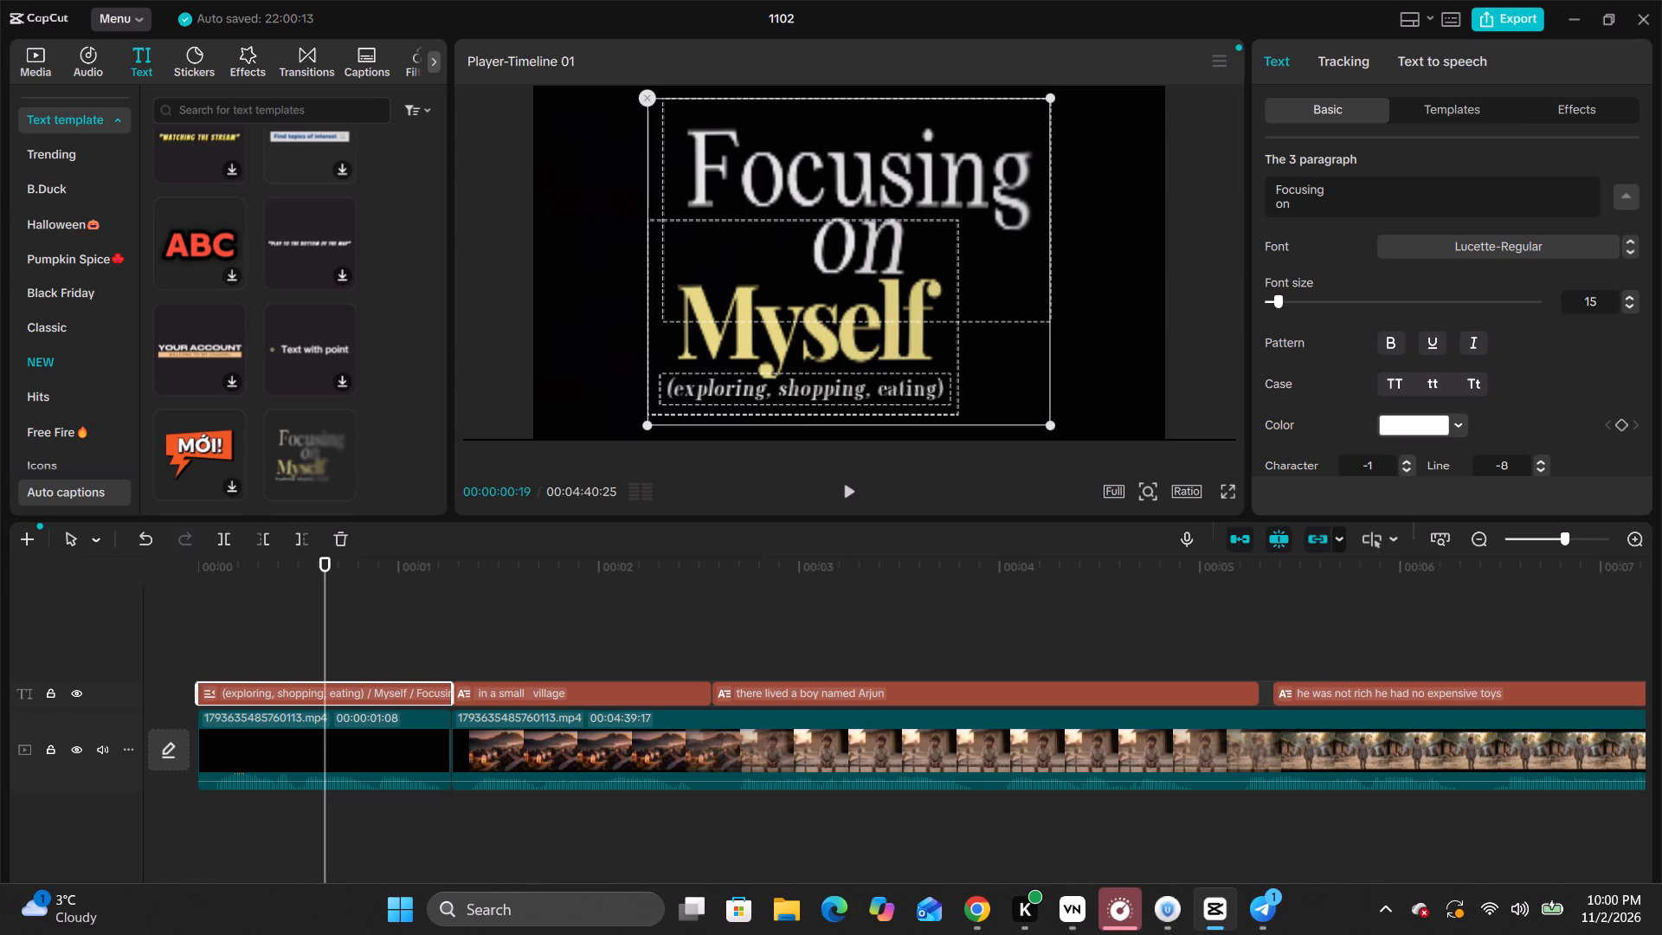
drag(1326, 190, 1253, 197)
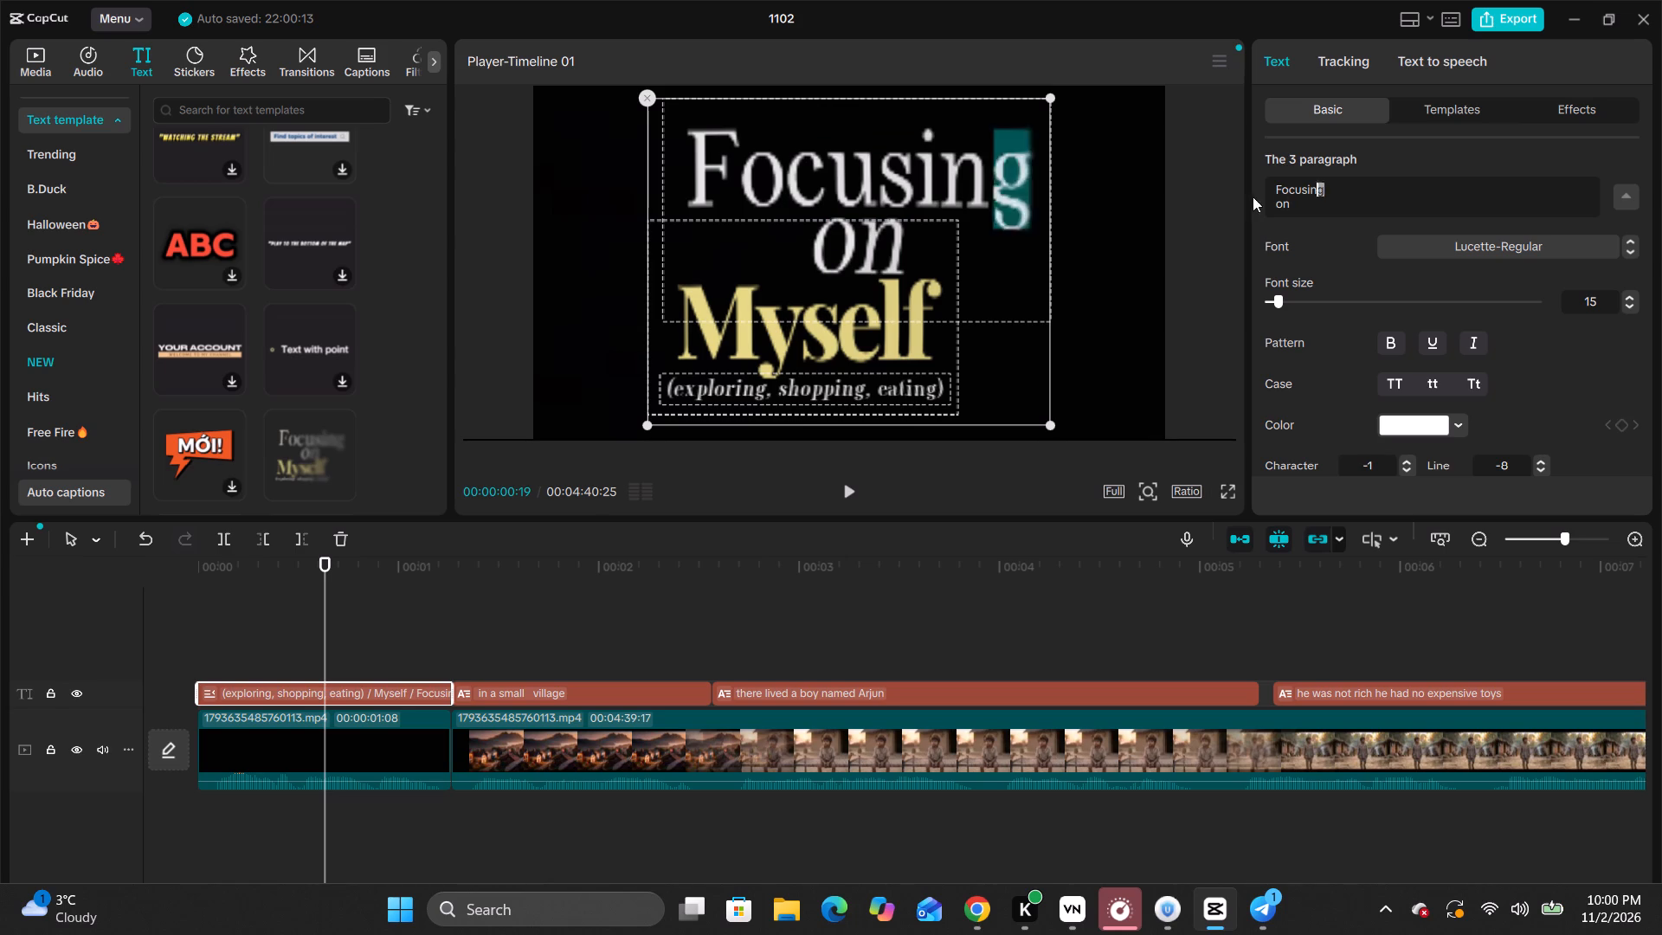
drag(1253, 197, 1303, 182)
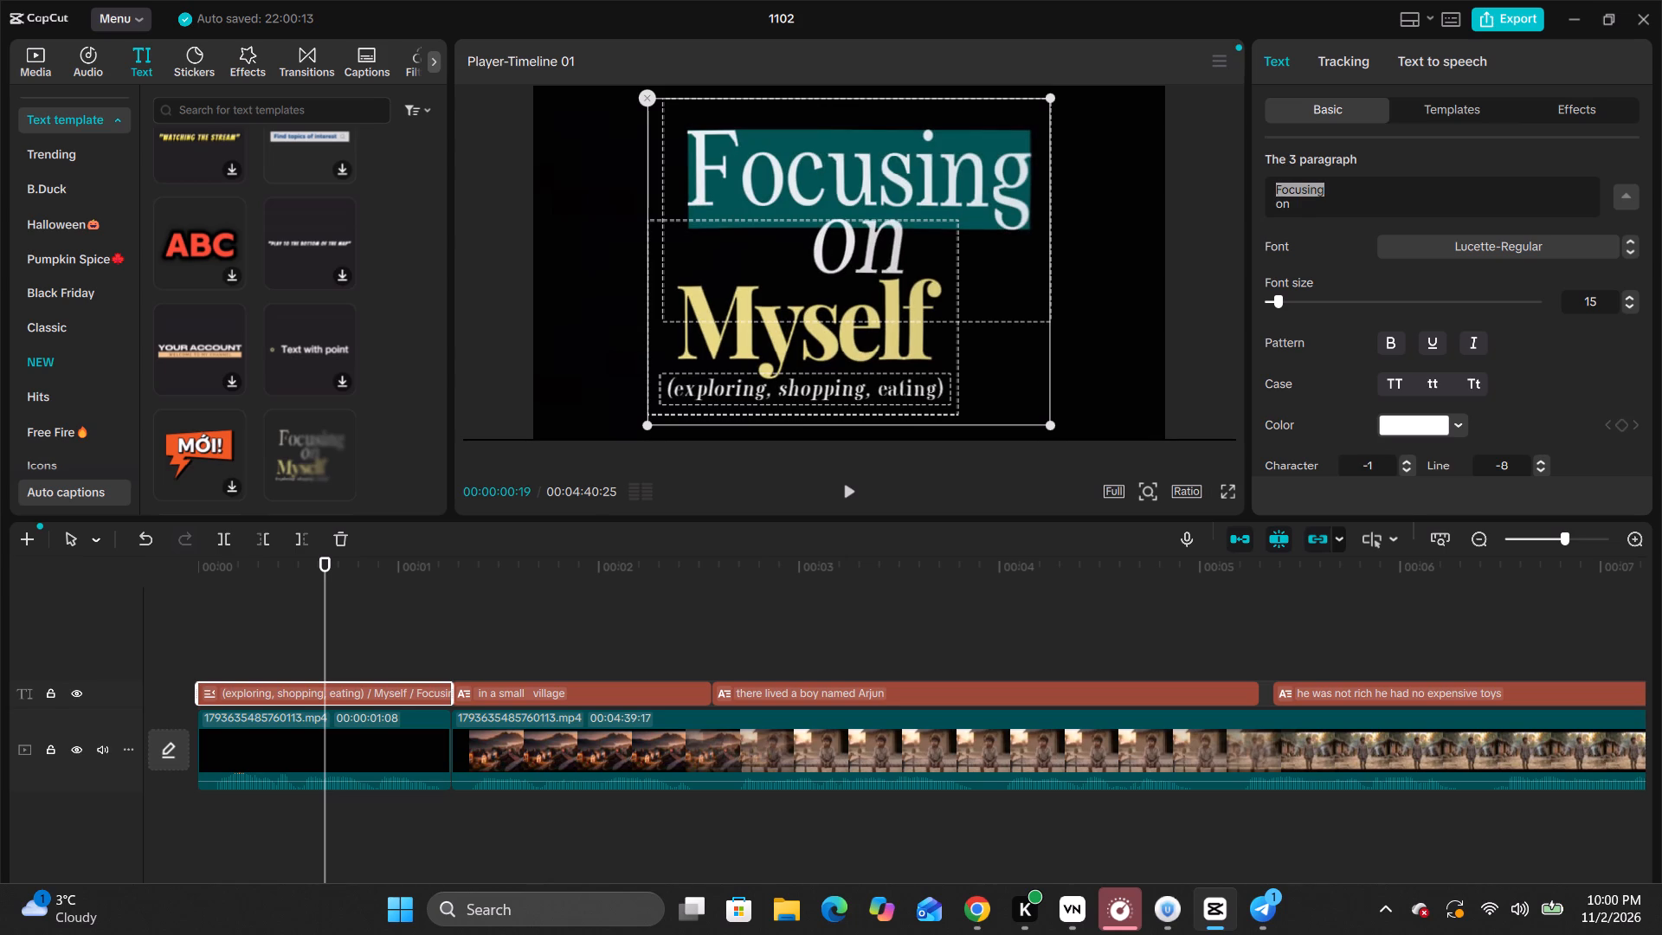
text(ONCE)
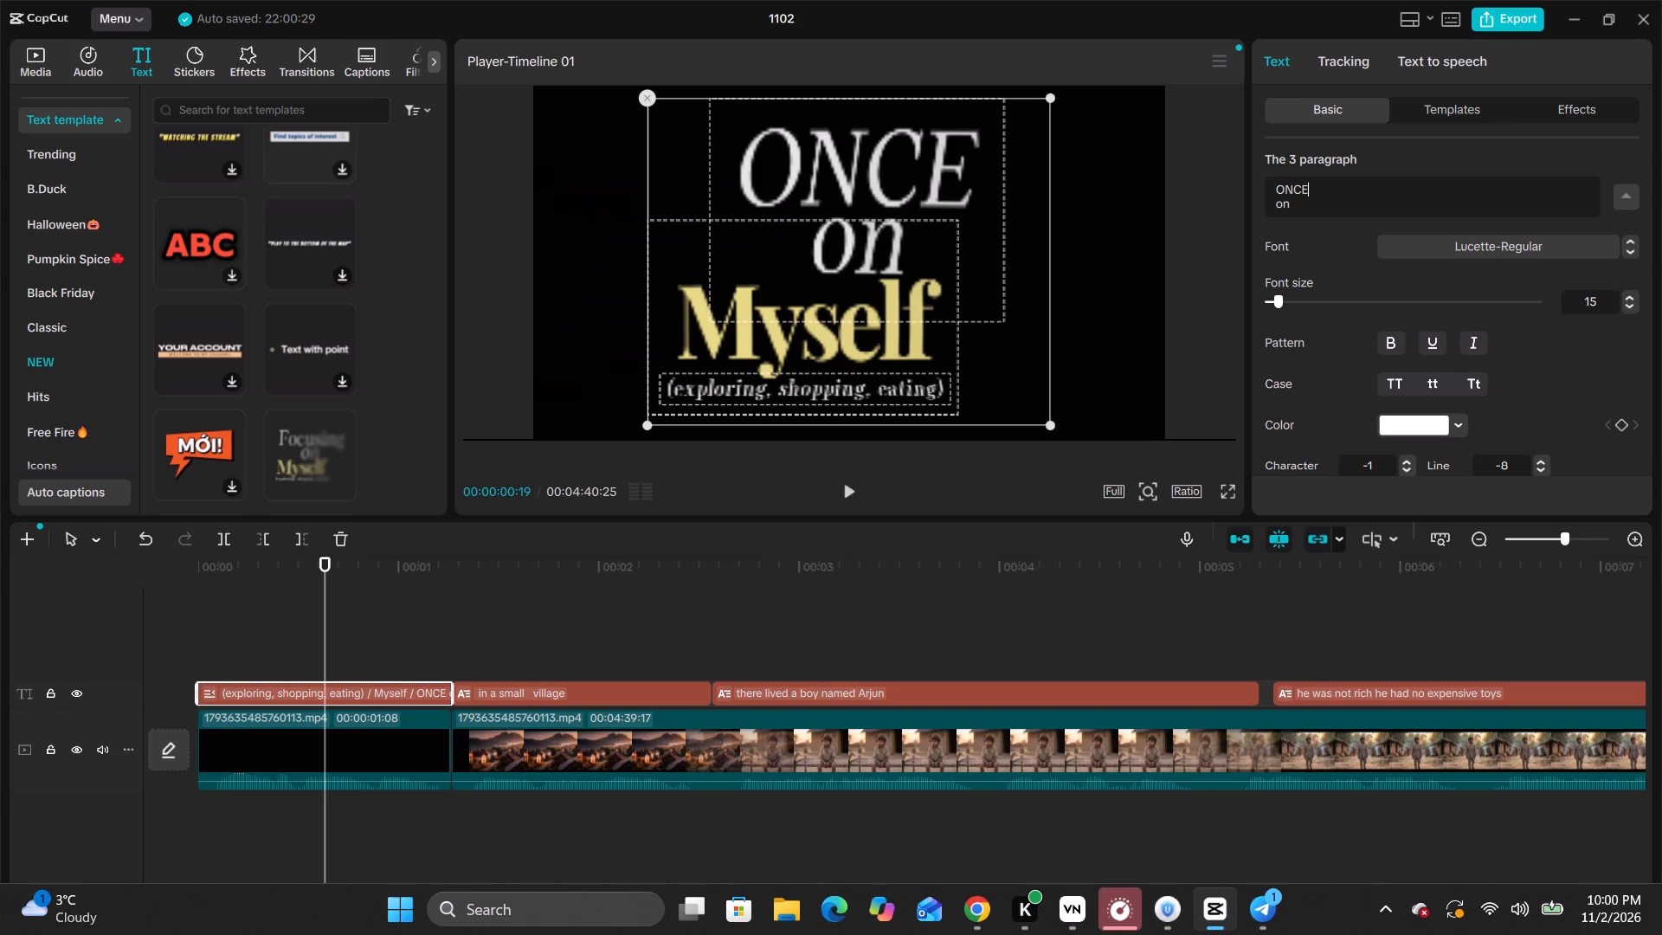
click(1294, 203)
drag(1296, 203, 1252, 218)
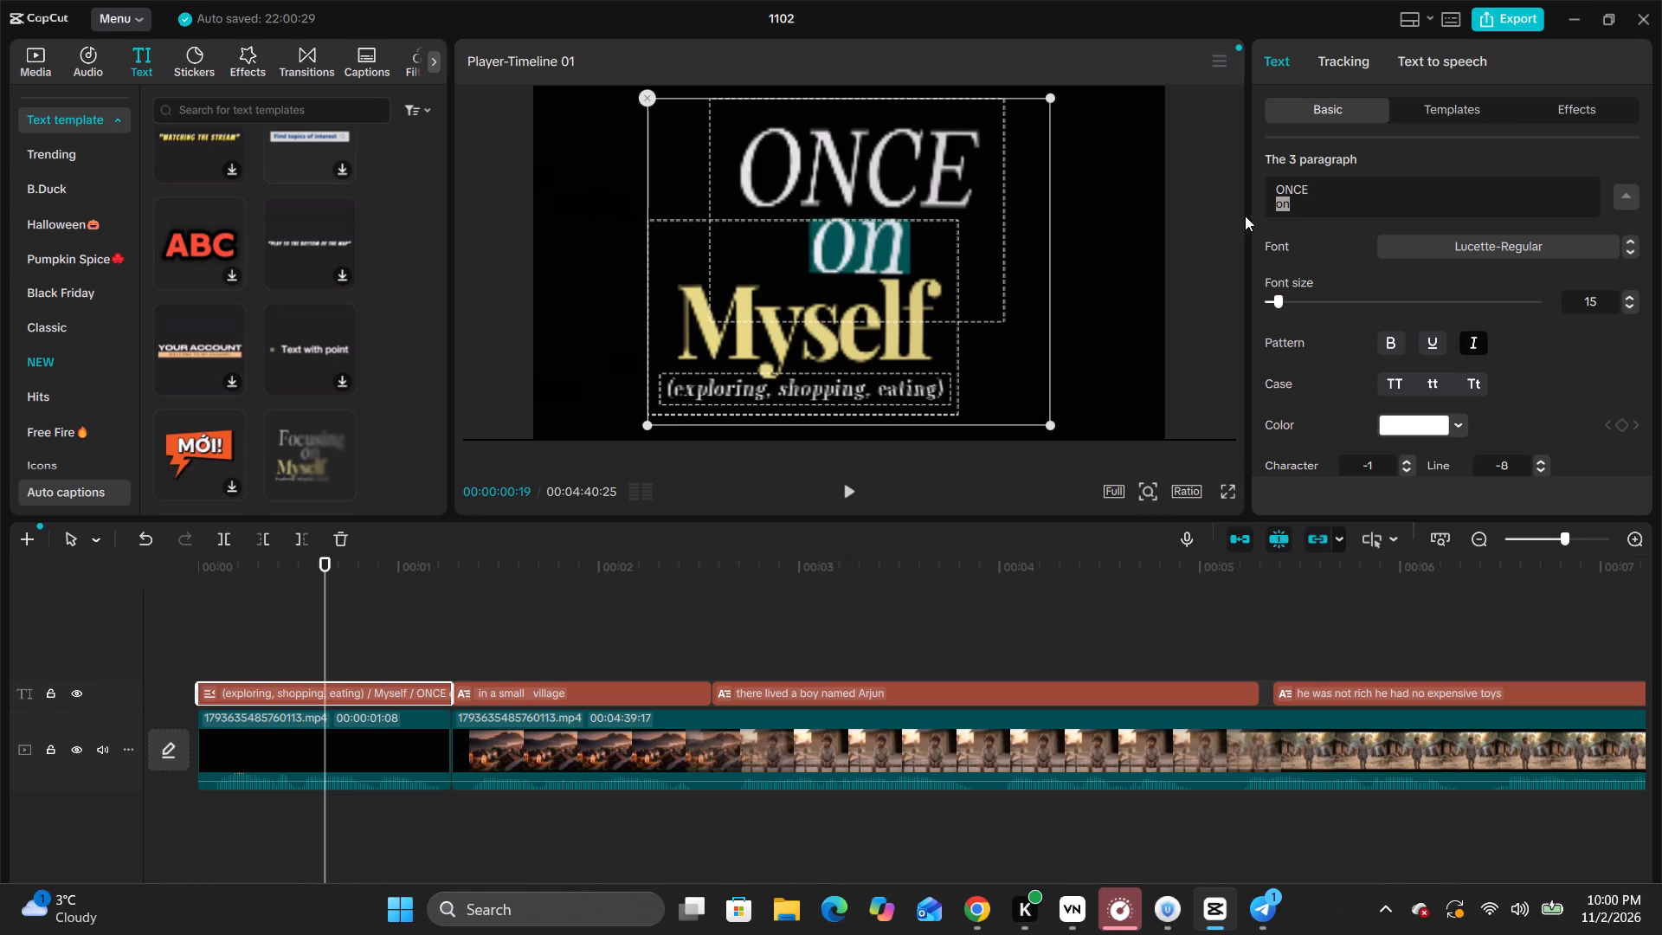
text(up)
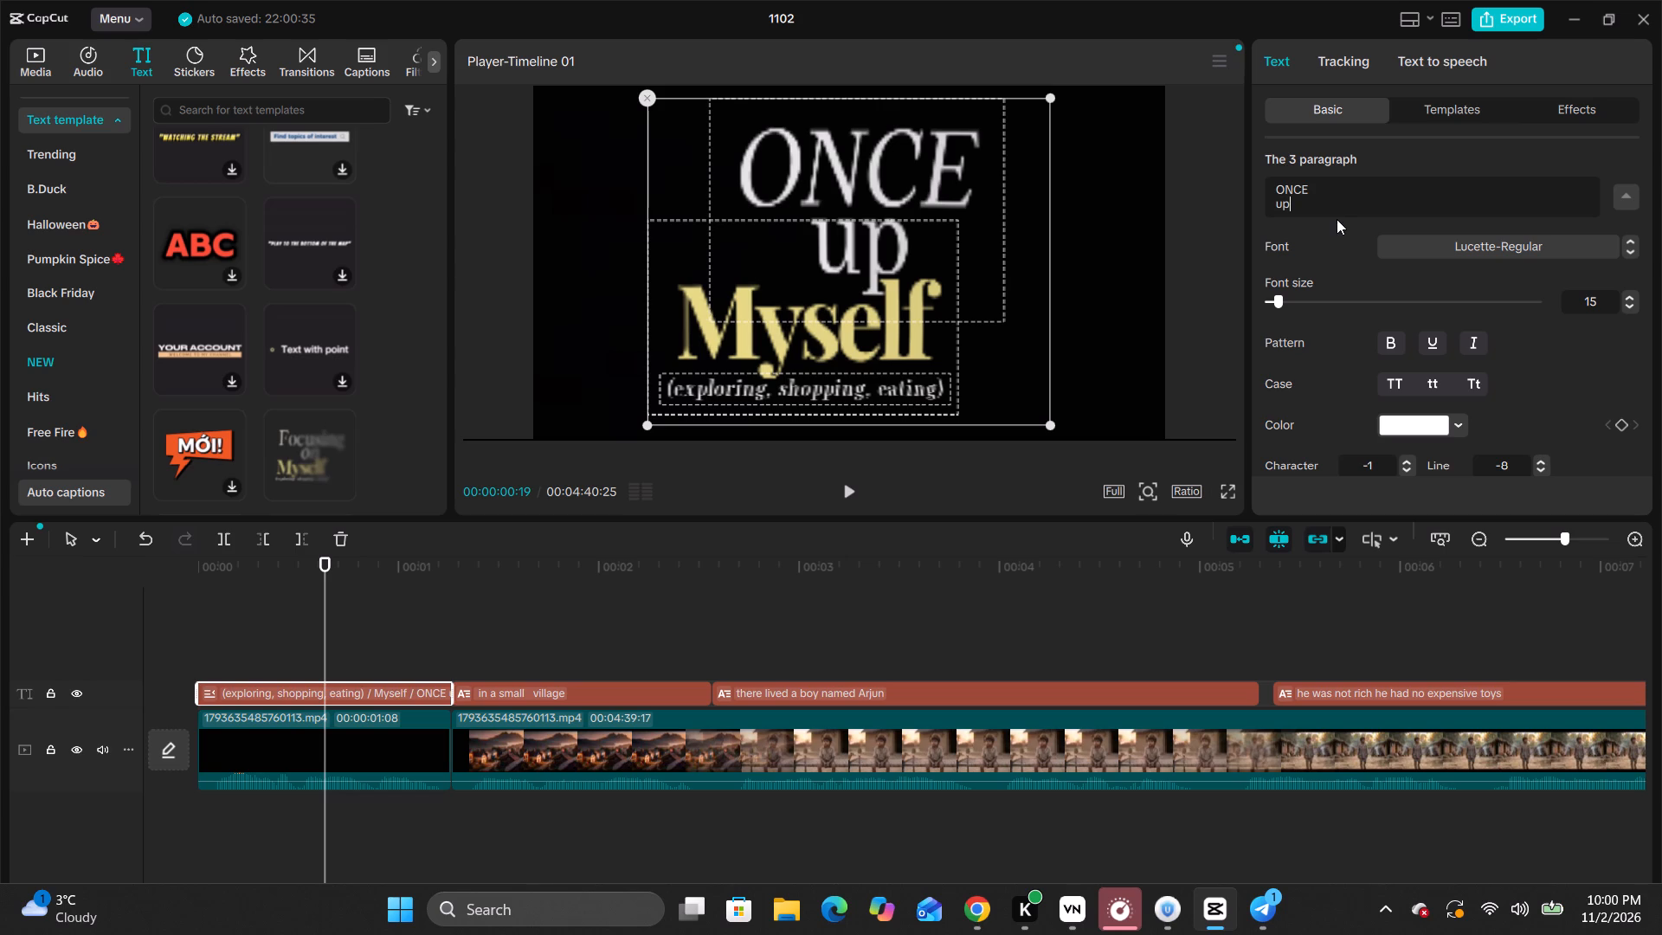
Delete the text "(exploring, shopping, eating)" from the title template's first paragraph.
click(891, 393)
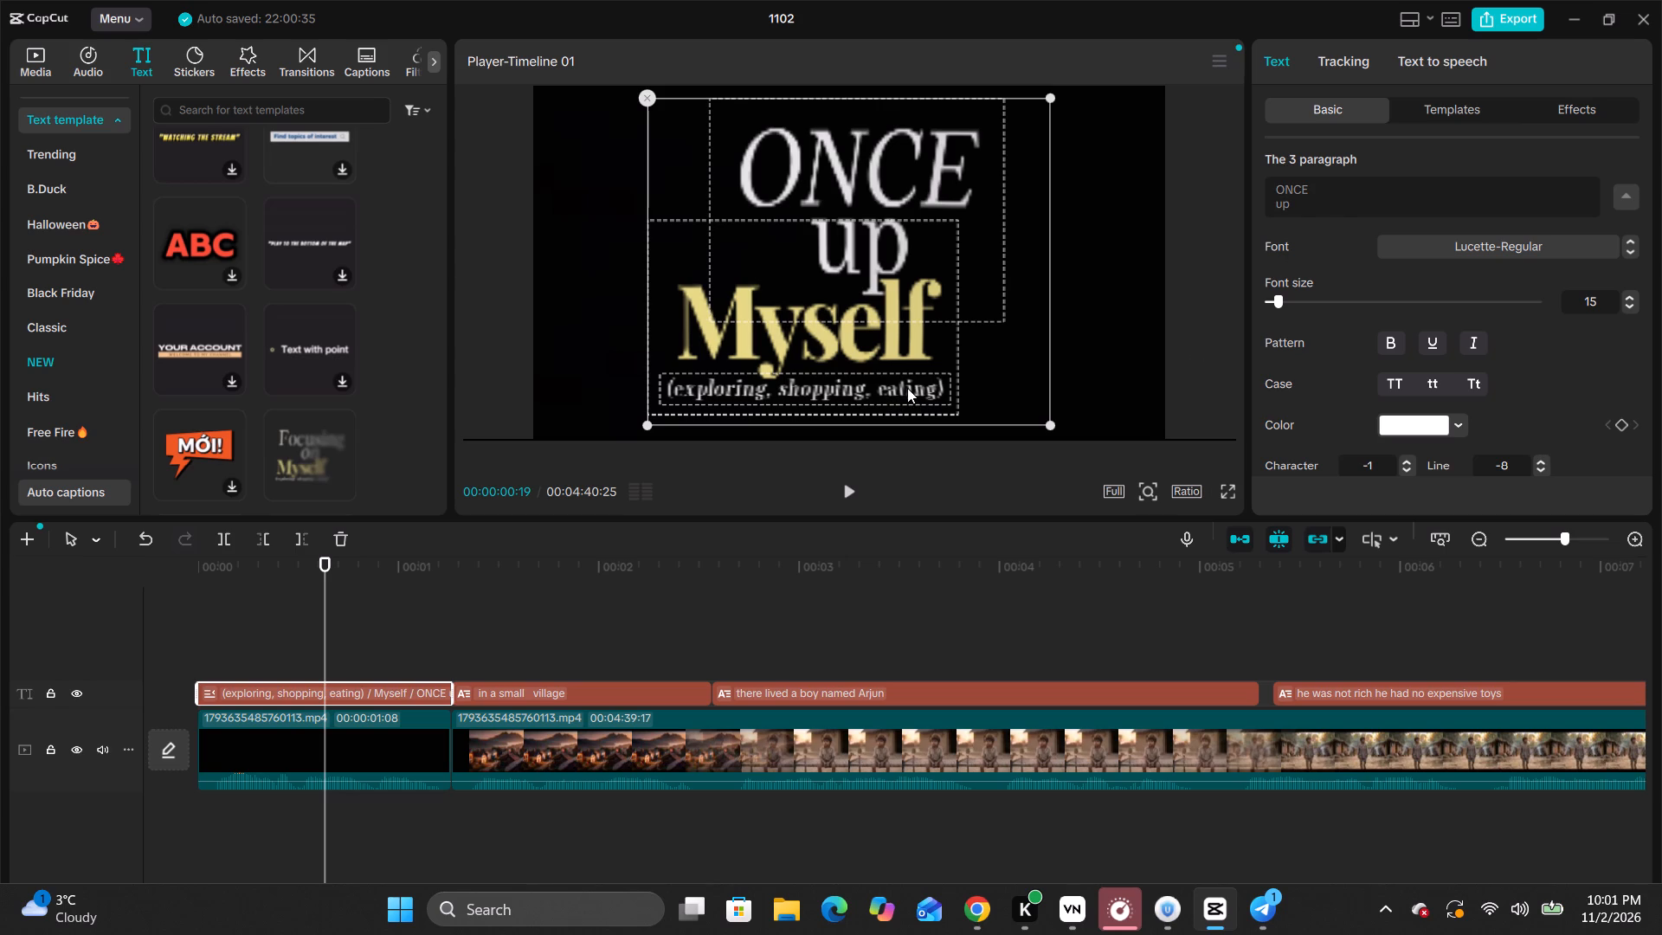
click(907, 388)
click(907, 388)
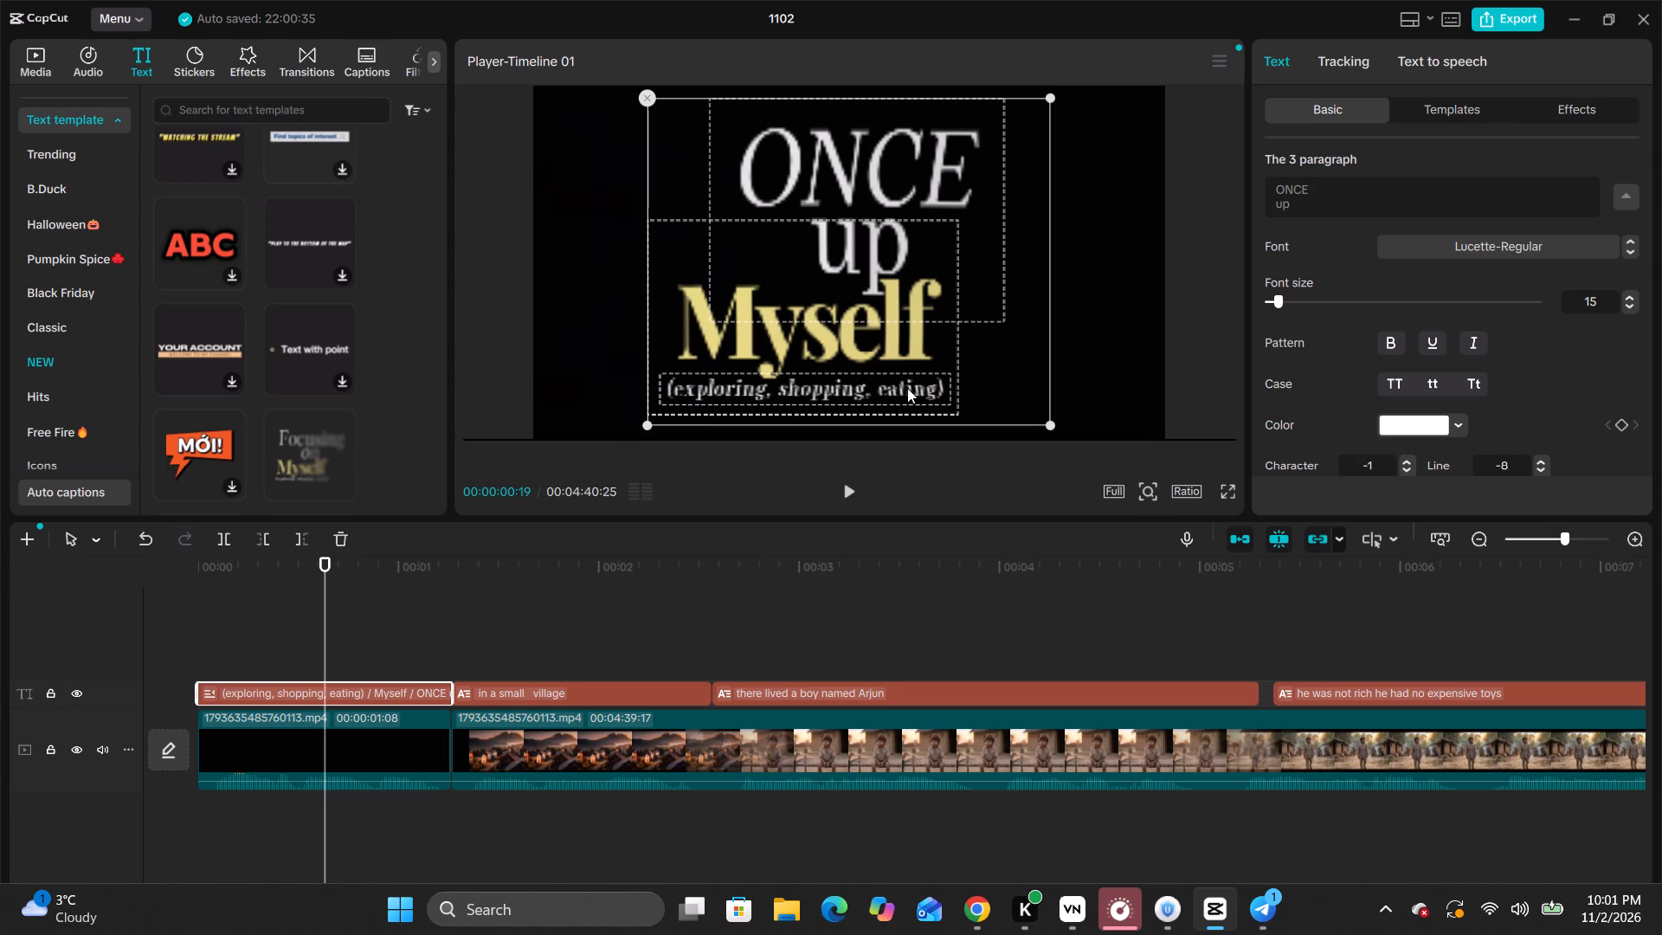
double_click(907, 388)
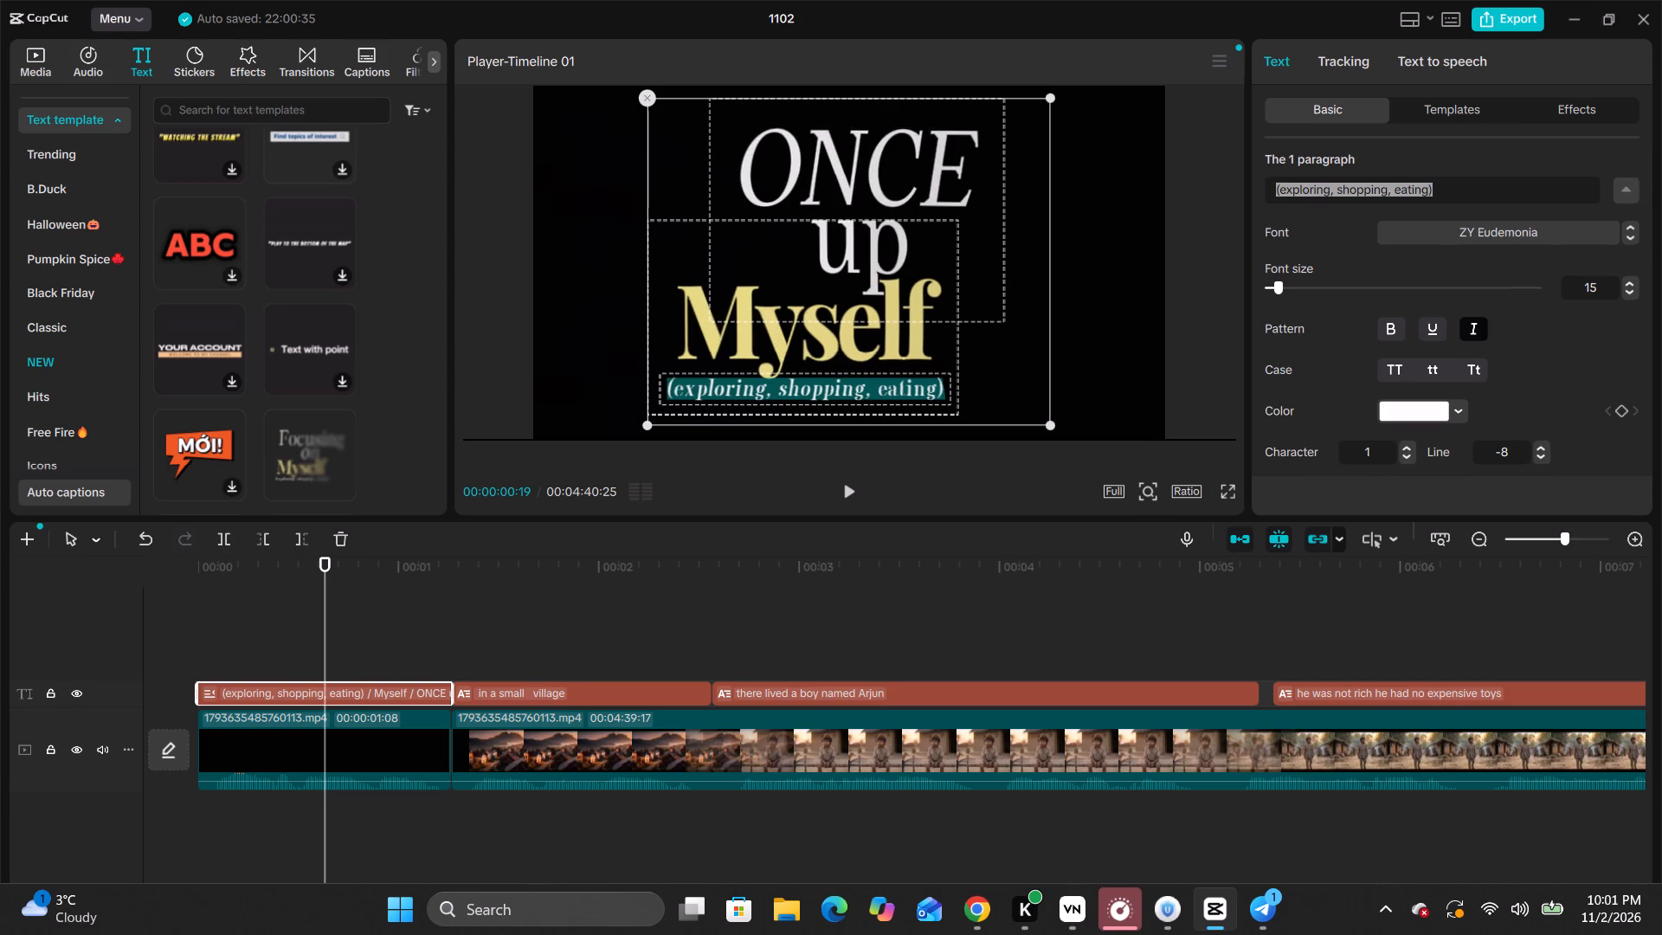
key(BackSpace)
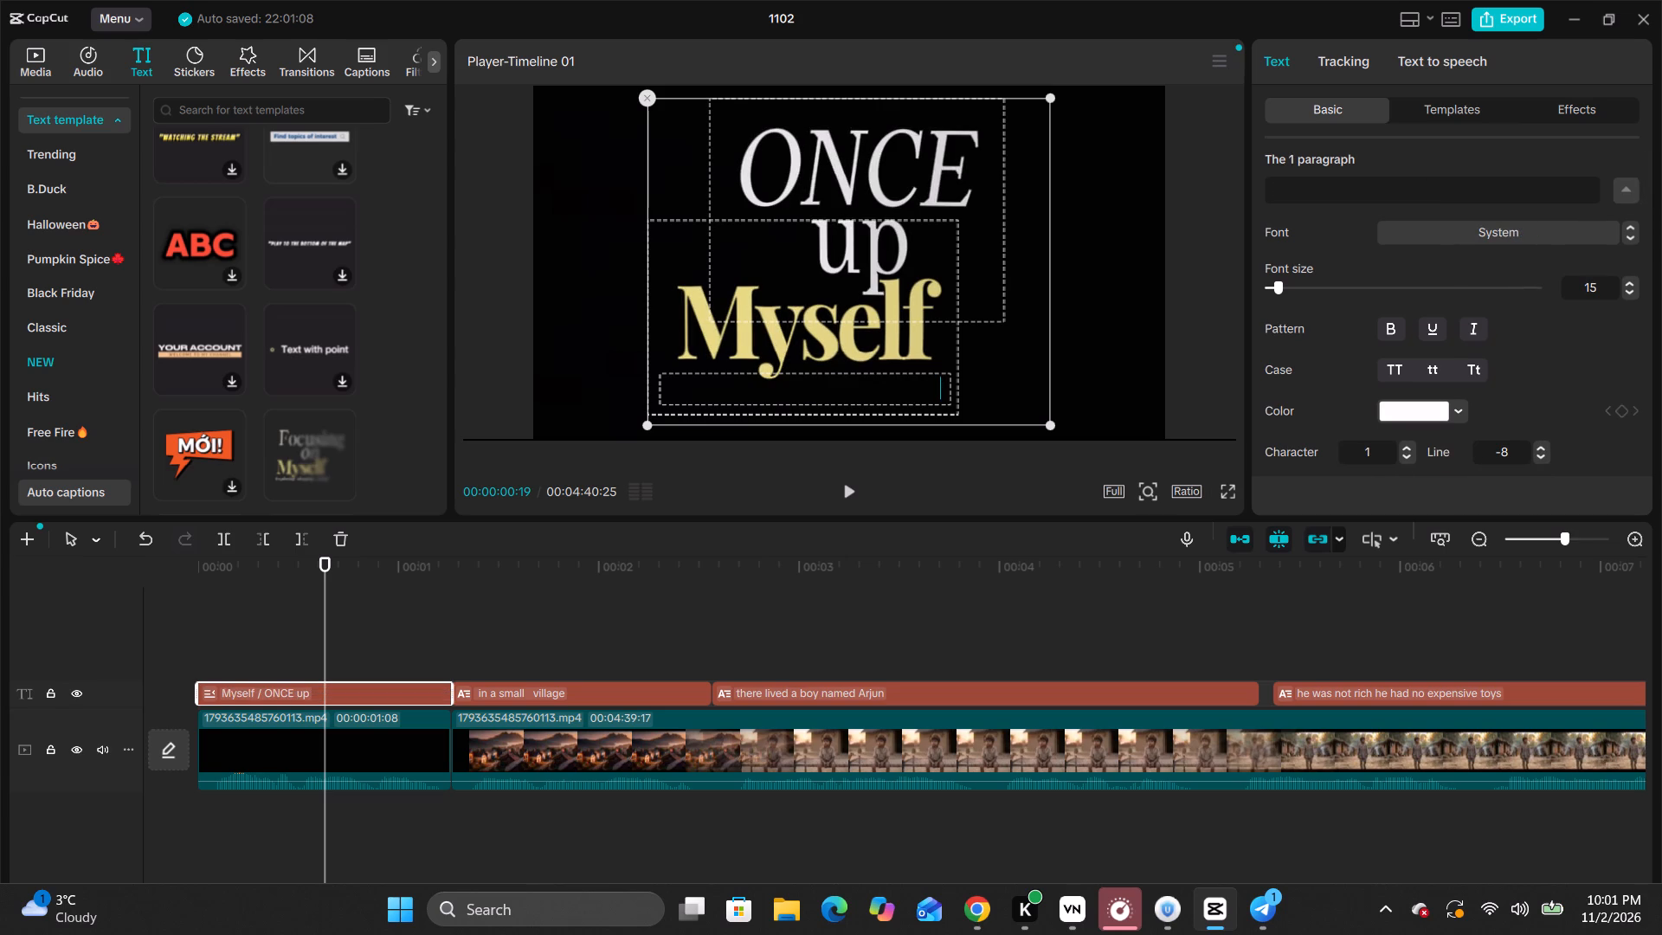
Replace the title template's second paragraph "Myself" with "TIME".
click(802, 345)
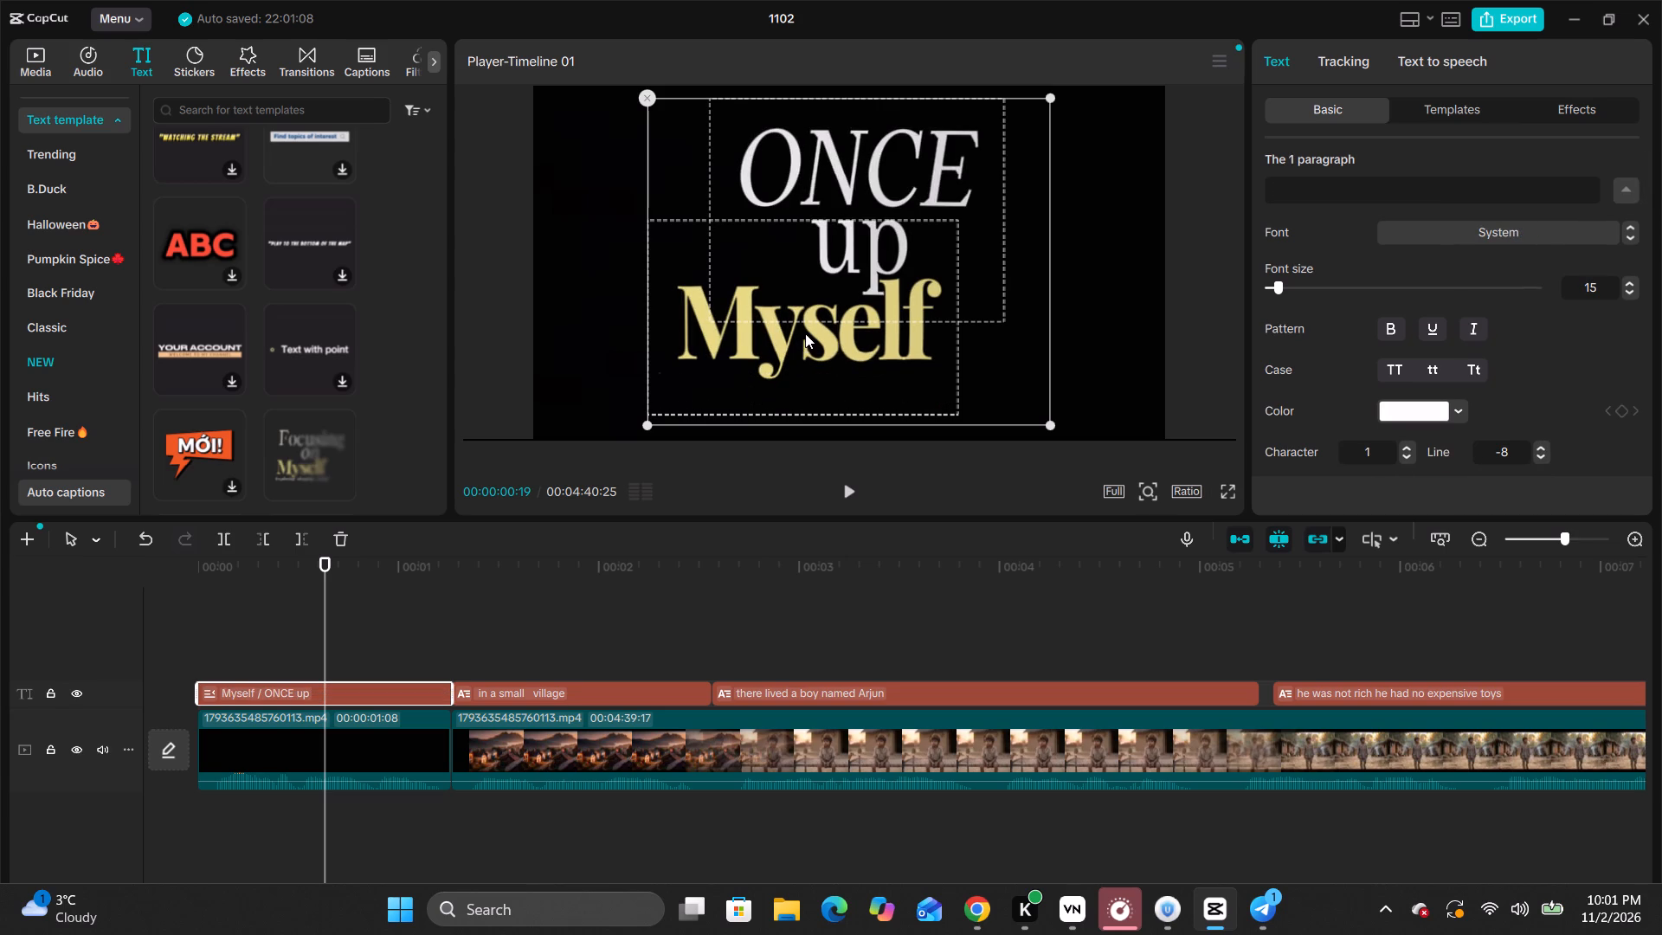
double_click(805, 333)
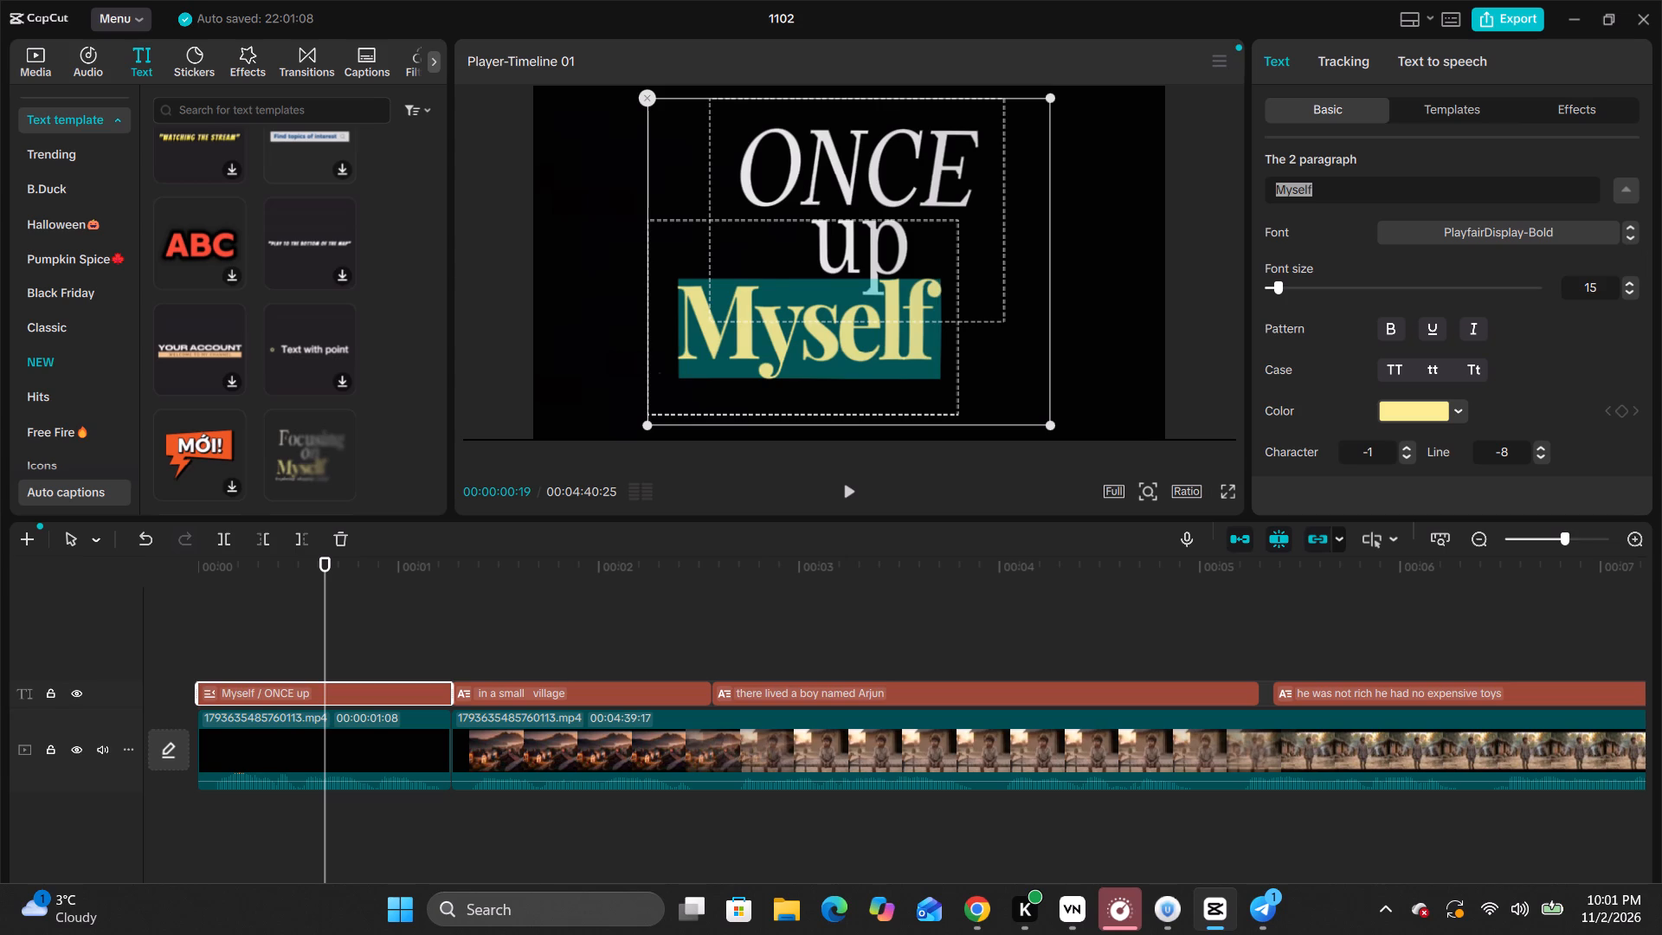
text(TIME)
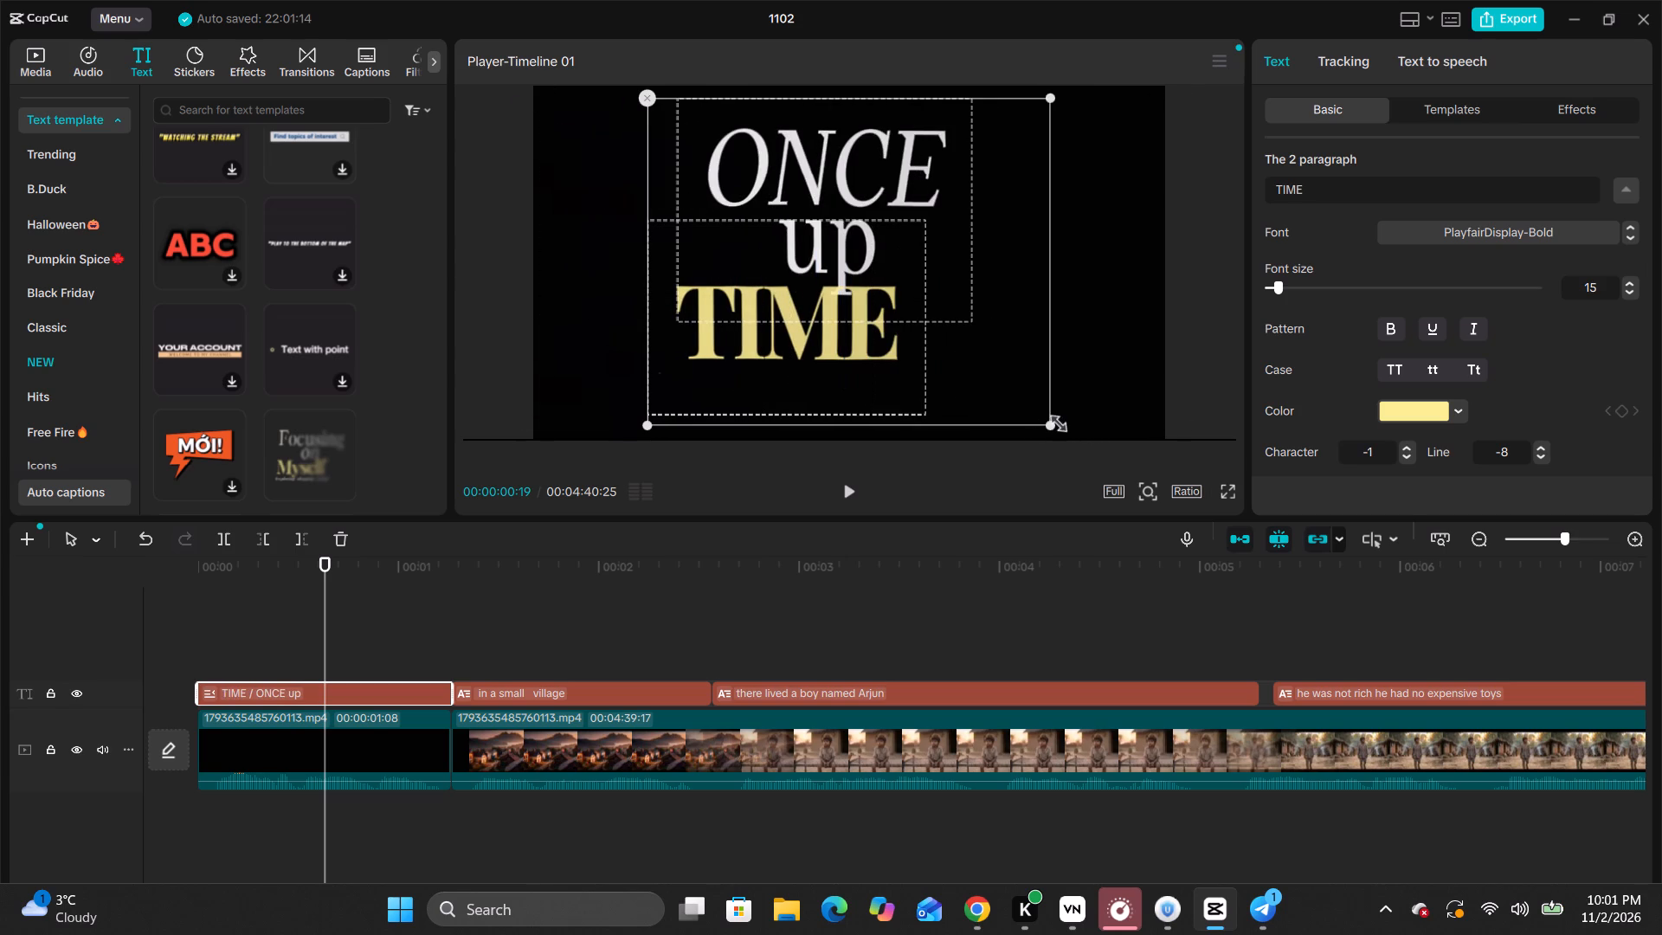
Enlarge the edited opening title and reposition it so "ONCE up TIME" sits centred in the frame.
drag(1047, 422, 1105, 505)
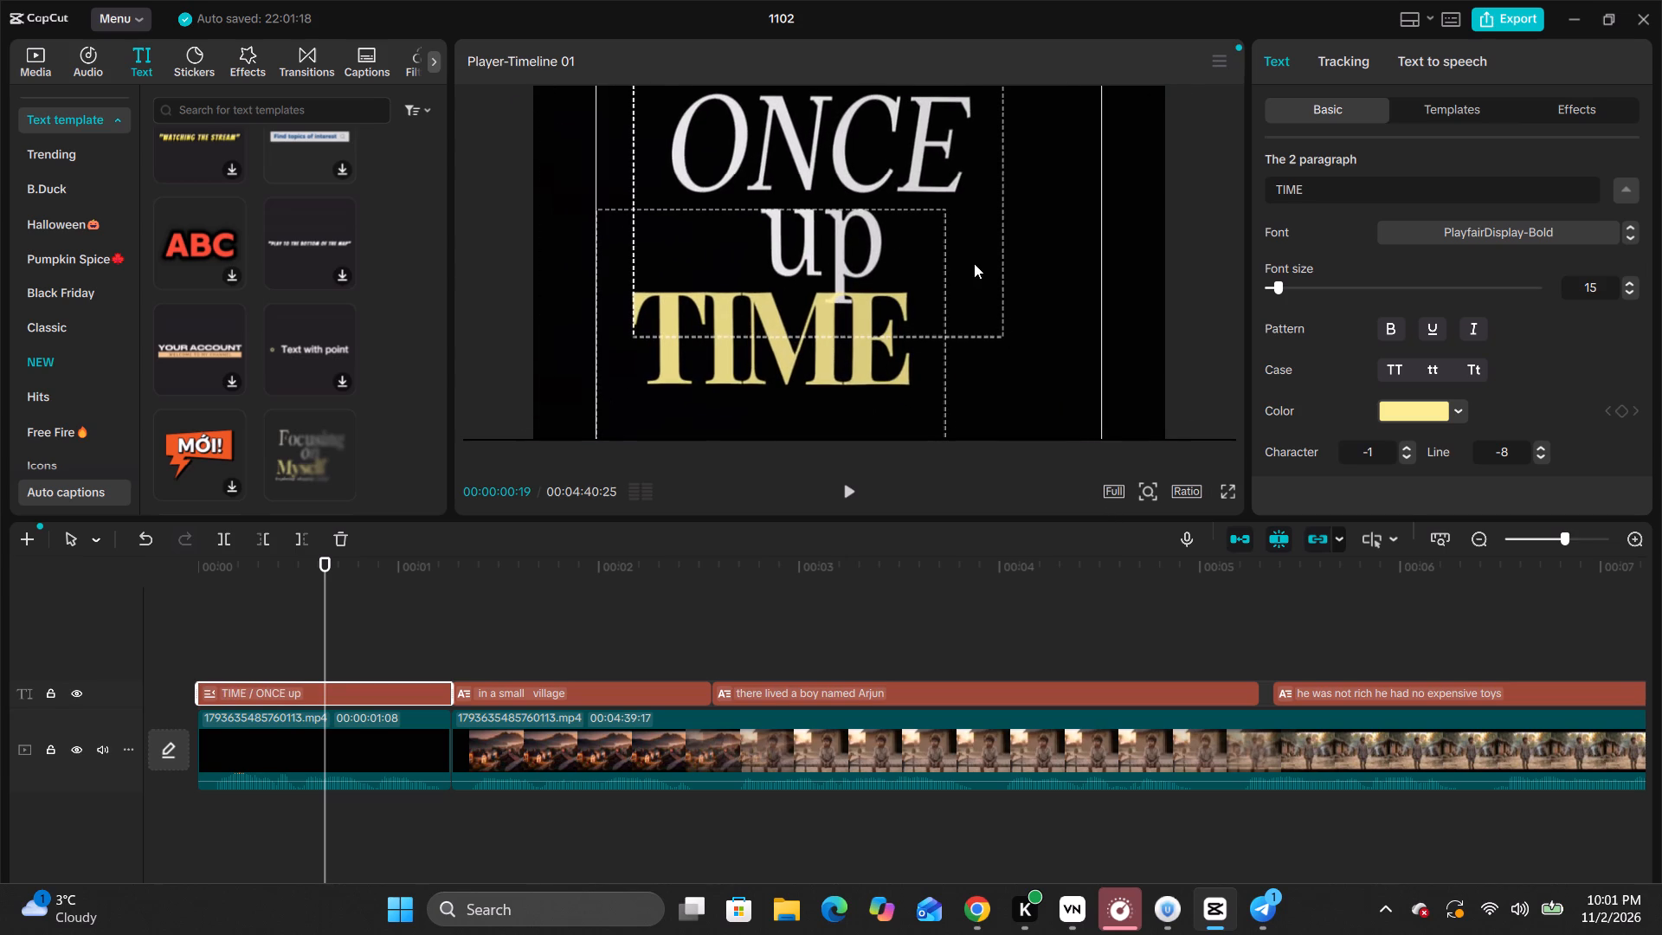
drag(974, 263, 1002, 300)
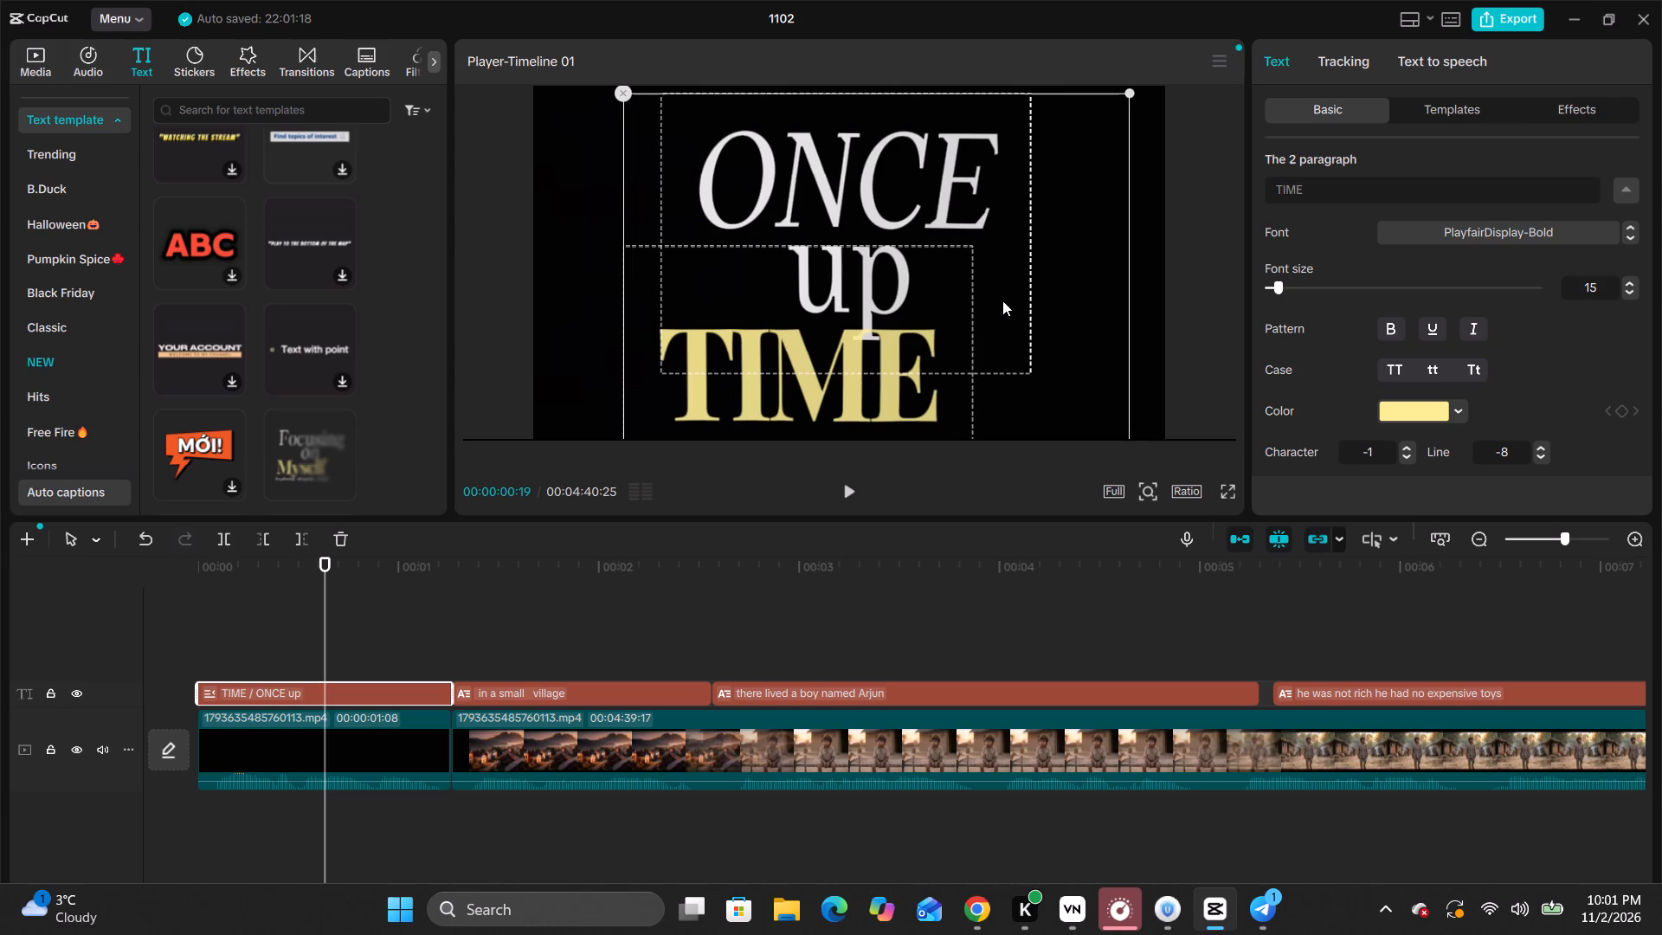
drag(1002, 300, 1002, 302)
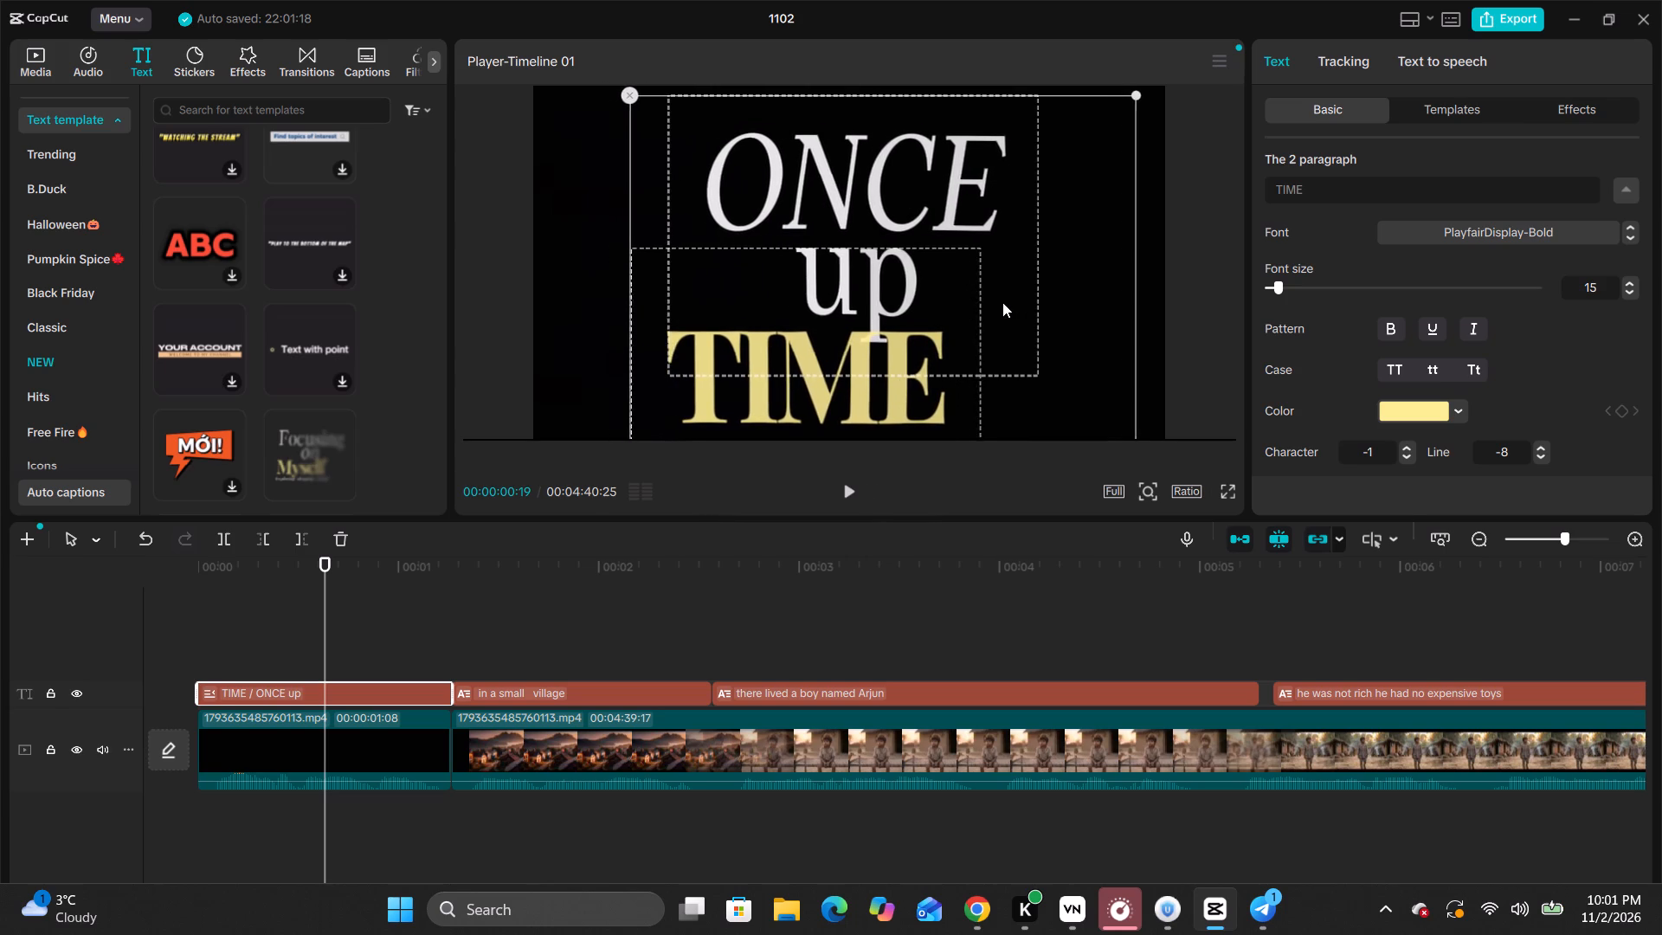
drag(1002, 302, 1002, 297)
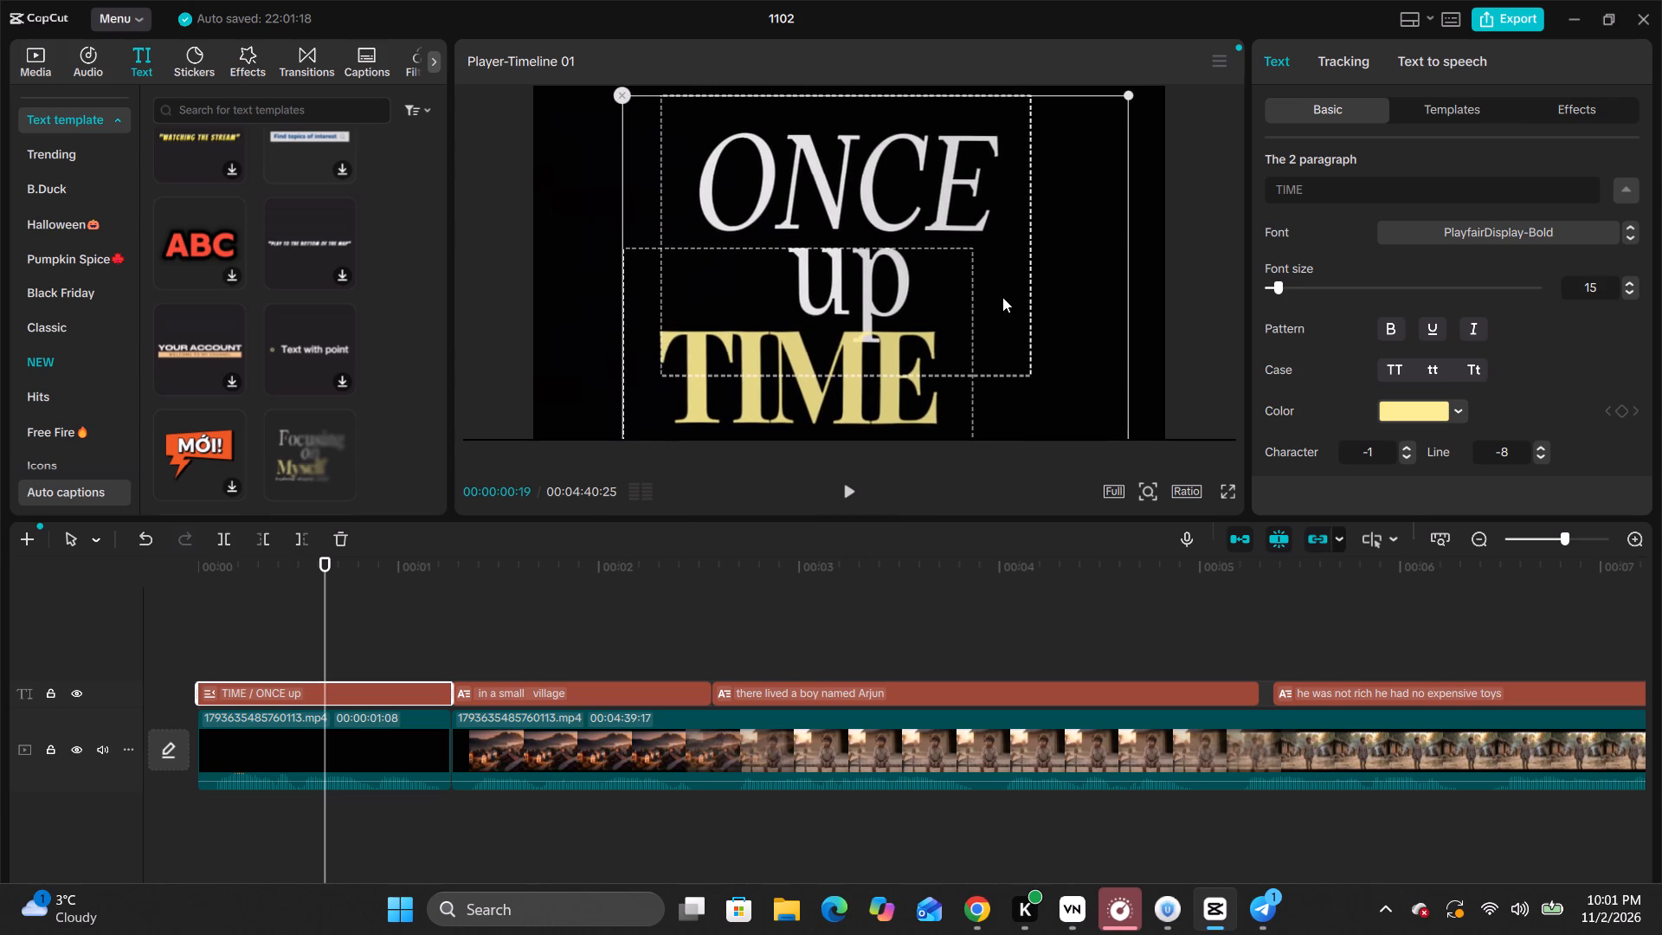
drag(1002, 297, 1004, 291)
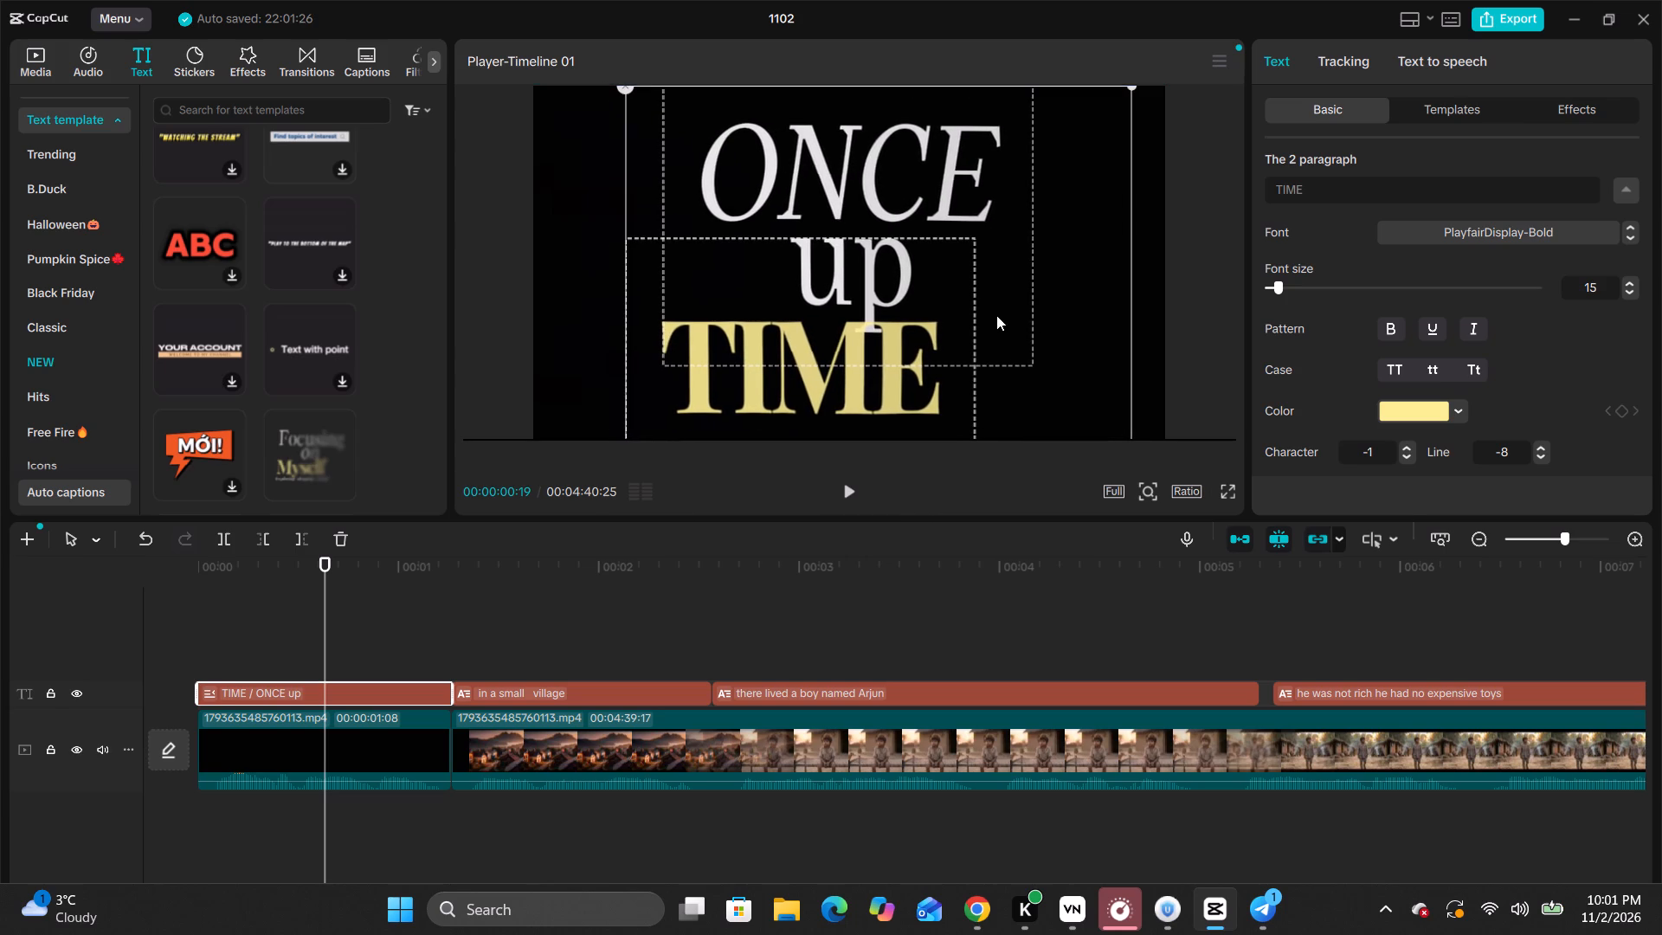
Play the video from the start to check the opening title and the first captions.
click(659, 650)
drag(485, 642, 186, 642)
key(space)
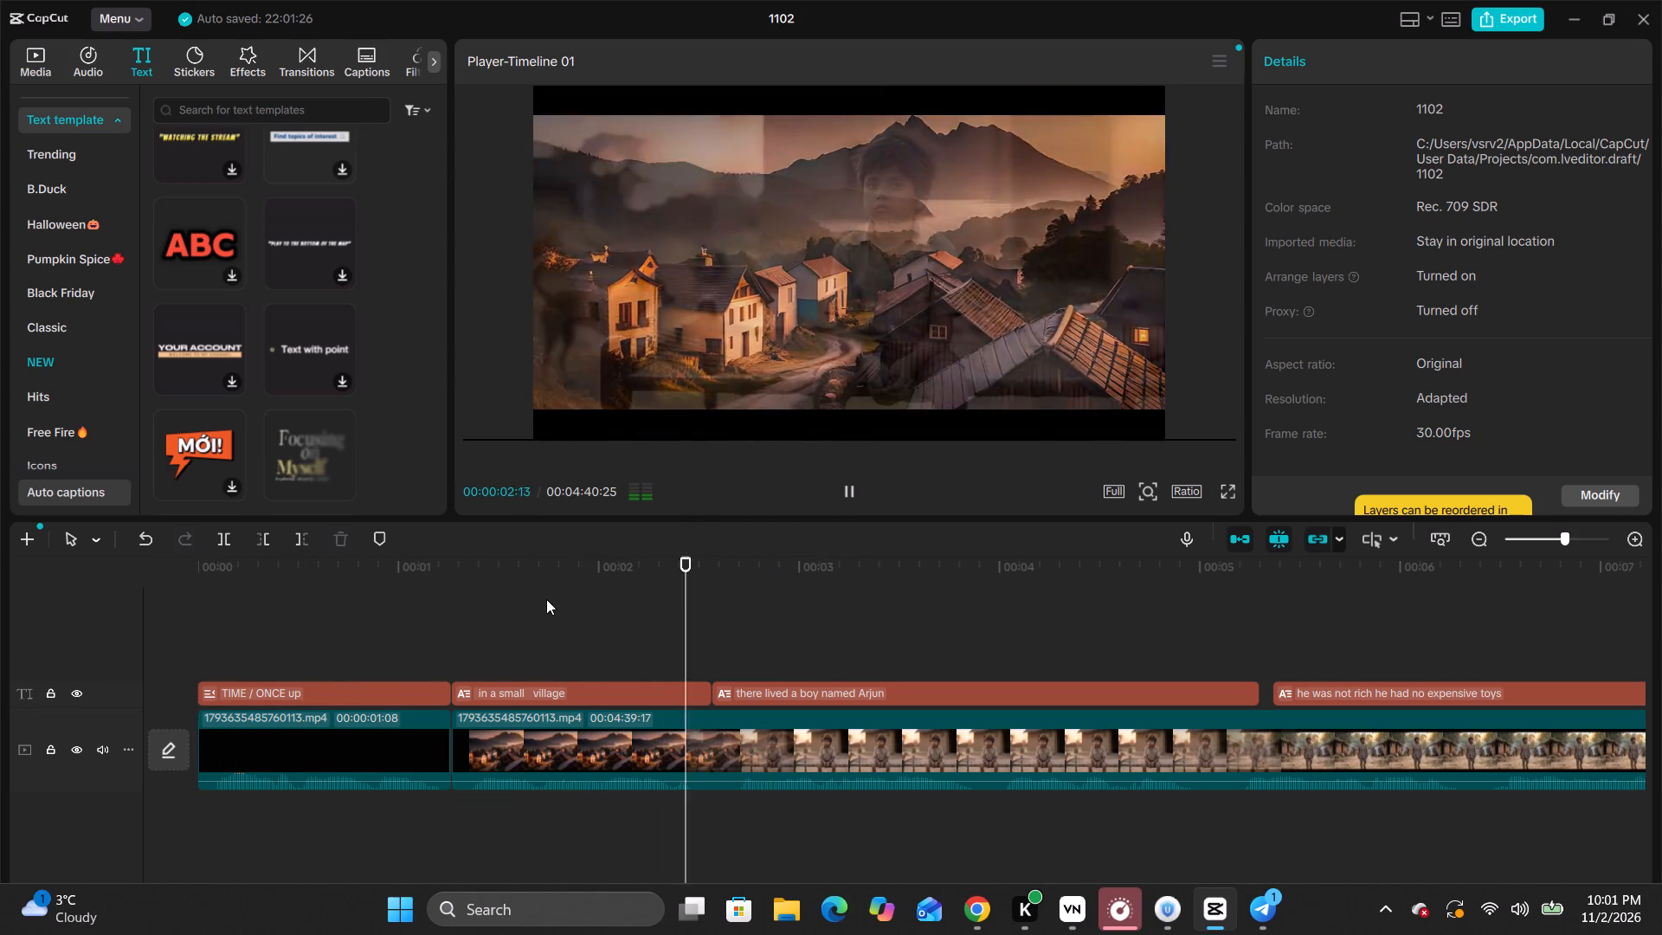
key(space)
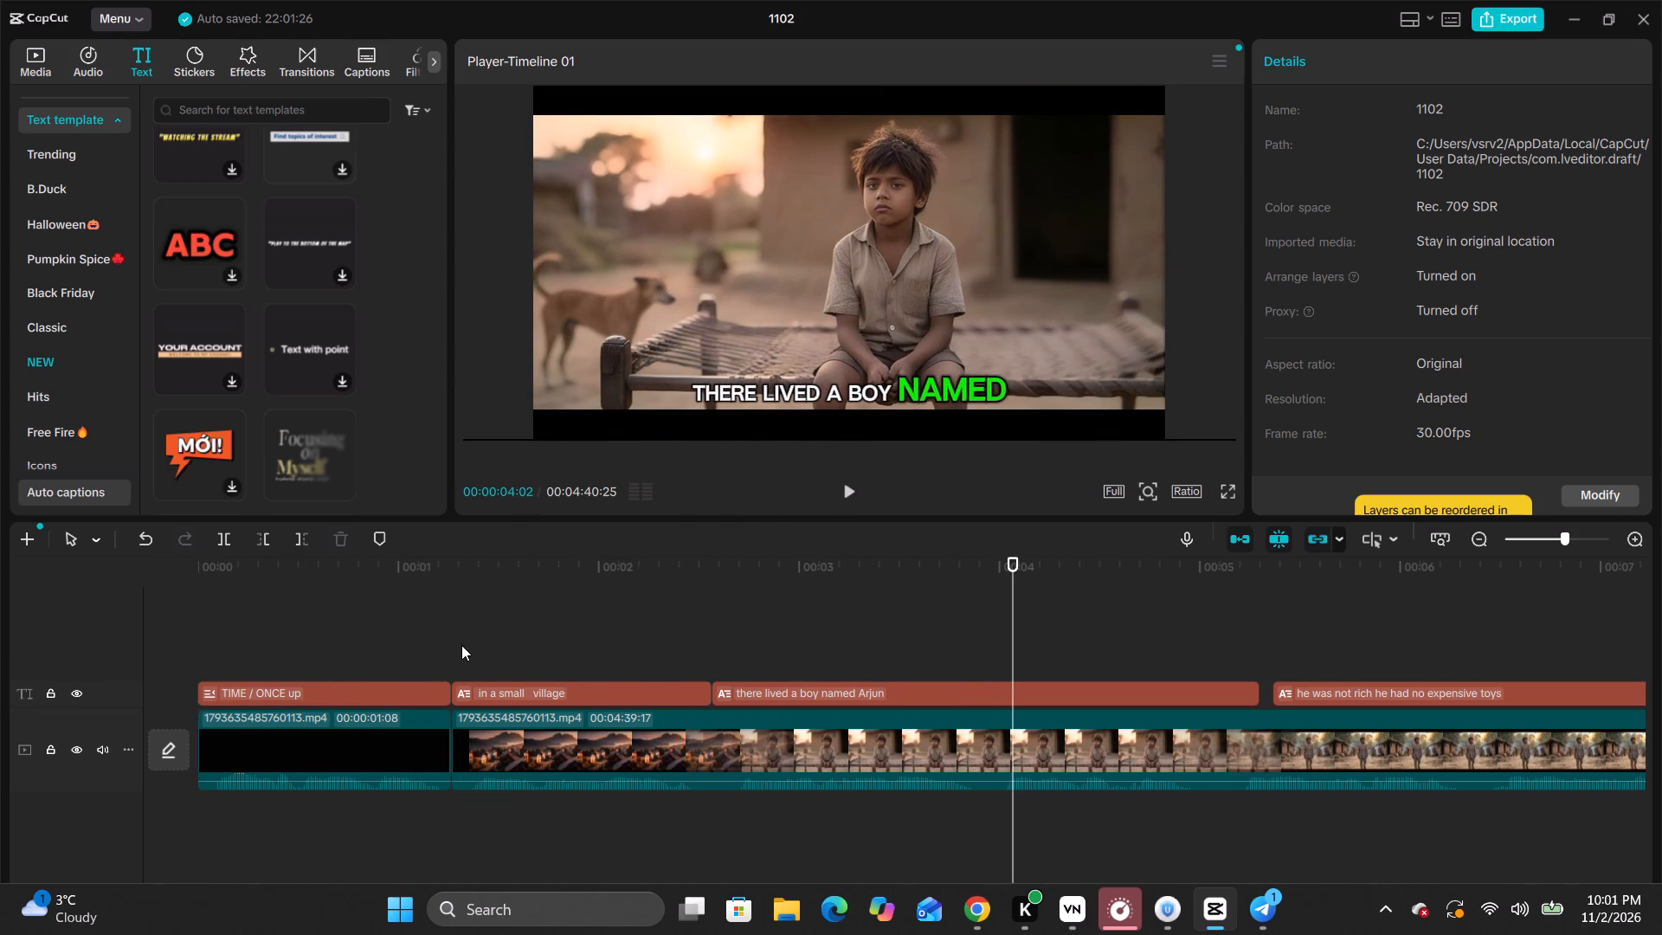
Open the media import dialog and look through the Home and Music folders for the downloaded music track.
click(458, 646)
click(20, 65)
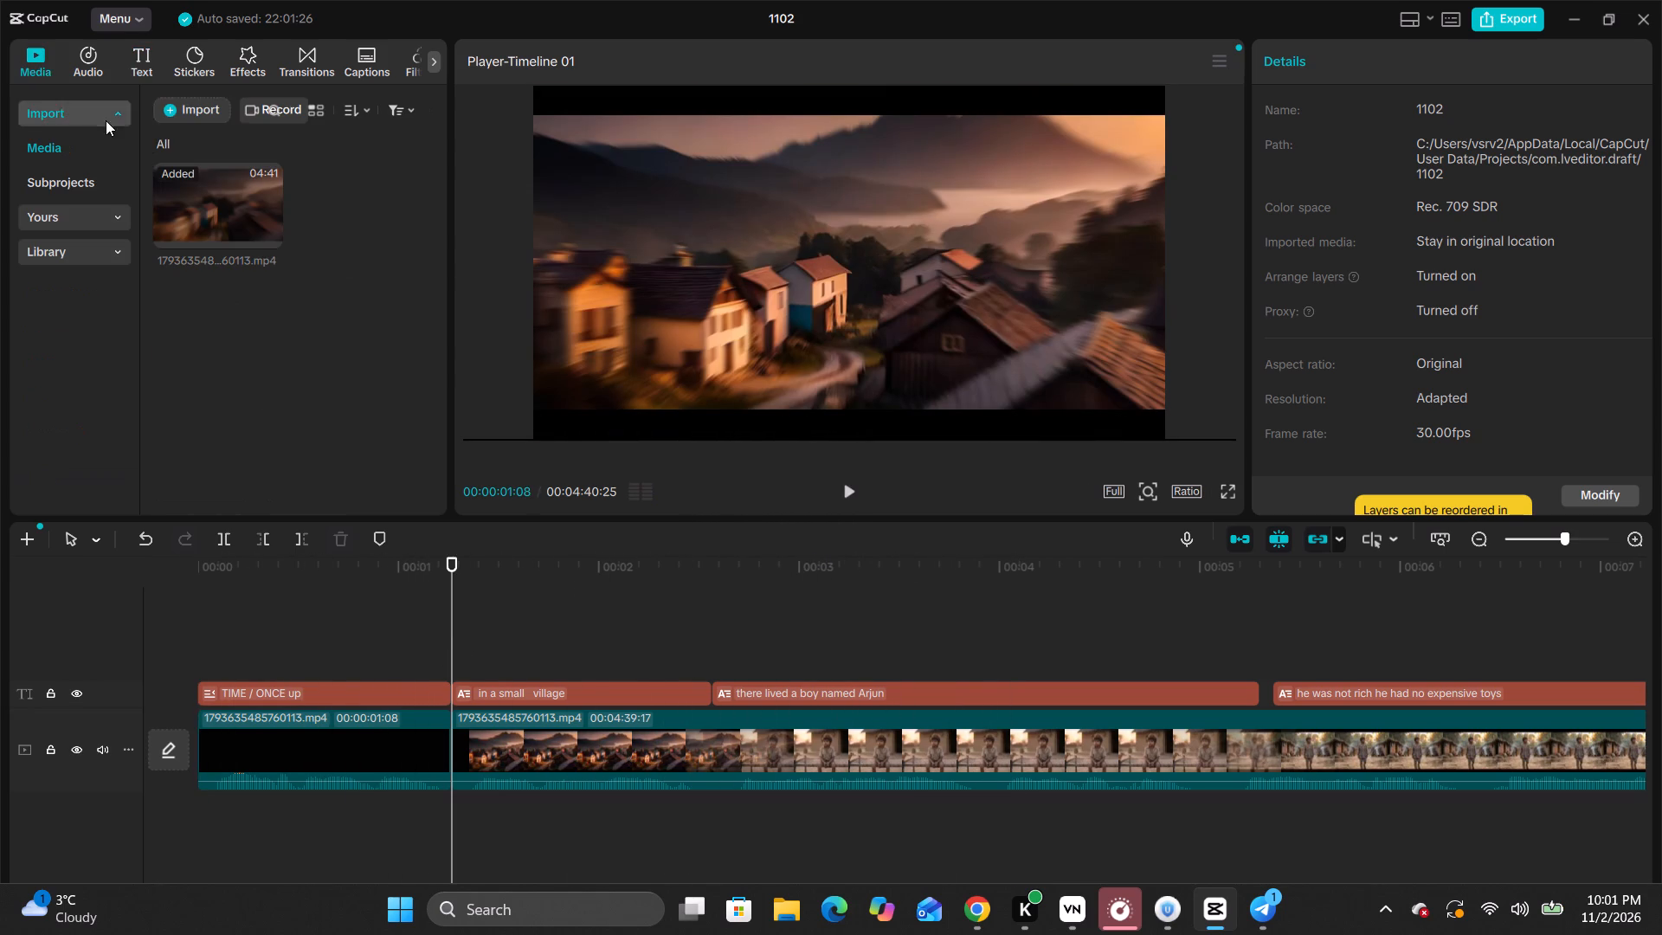
click(203, 115)
click(213, 146)
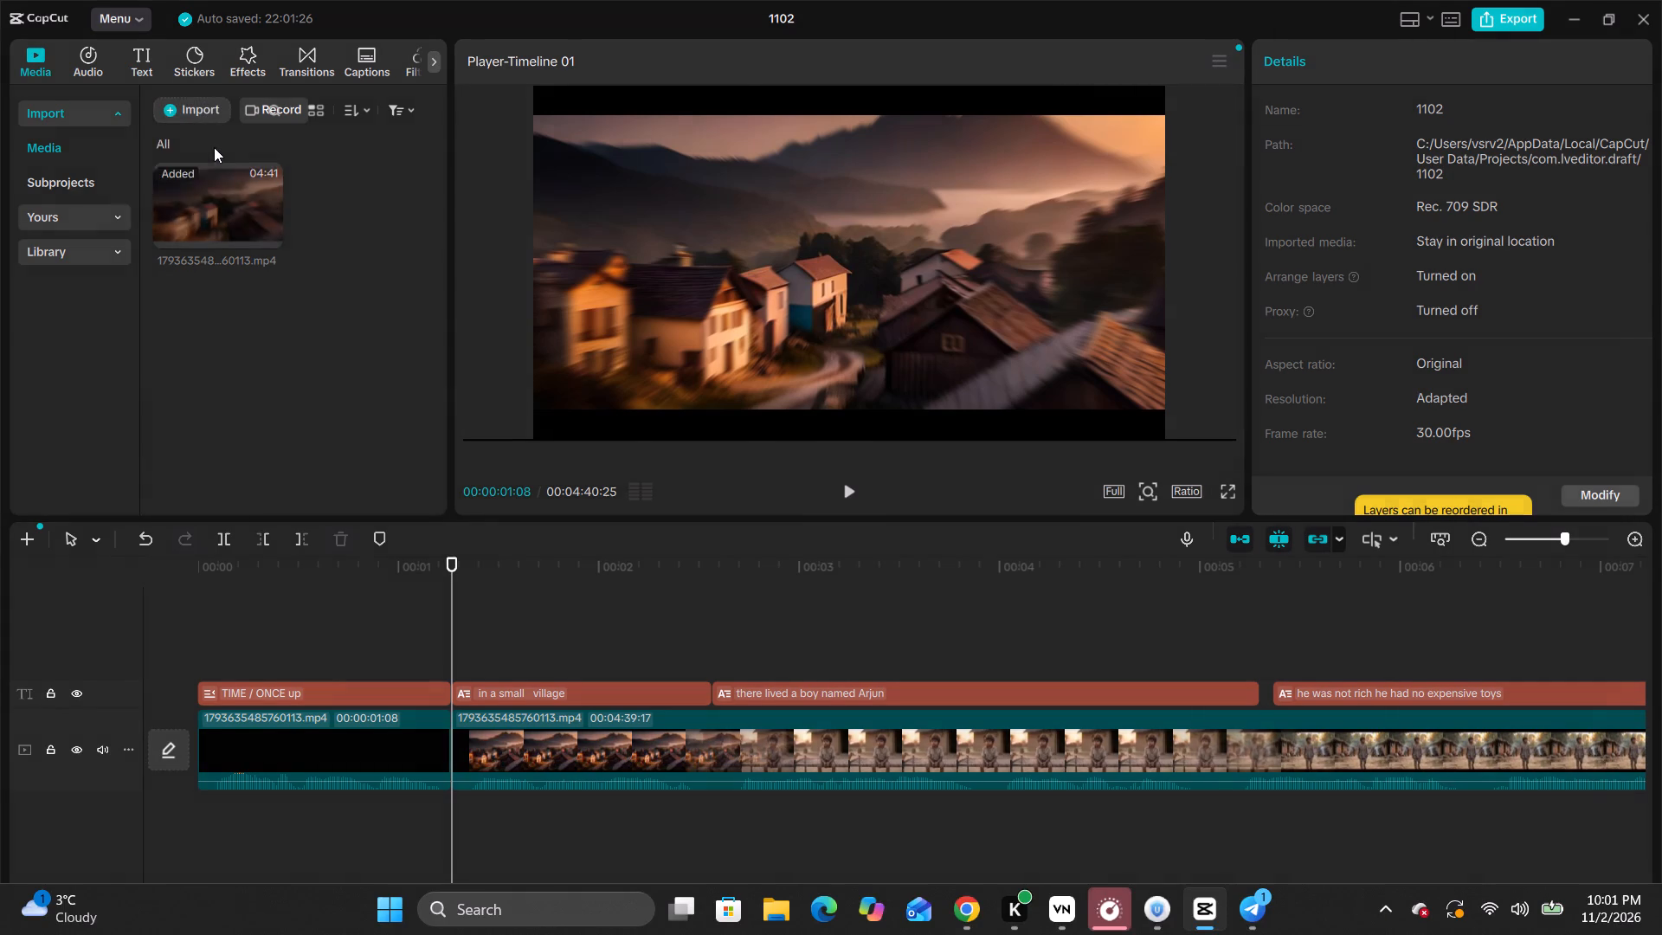
scroll(81, 222, up, 6)
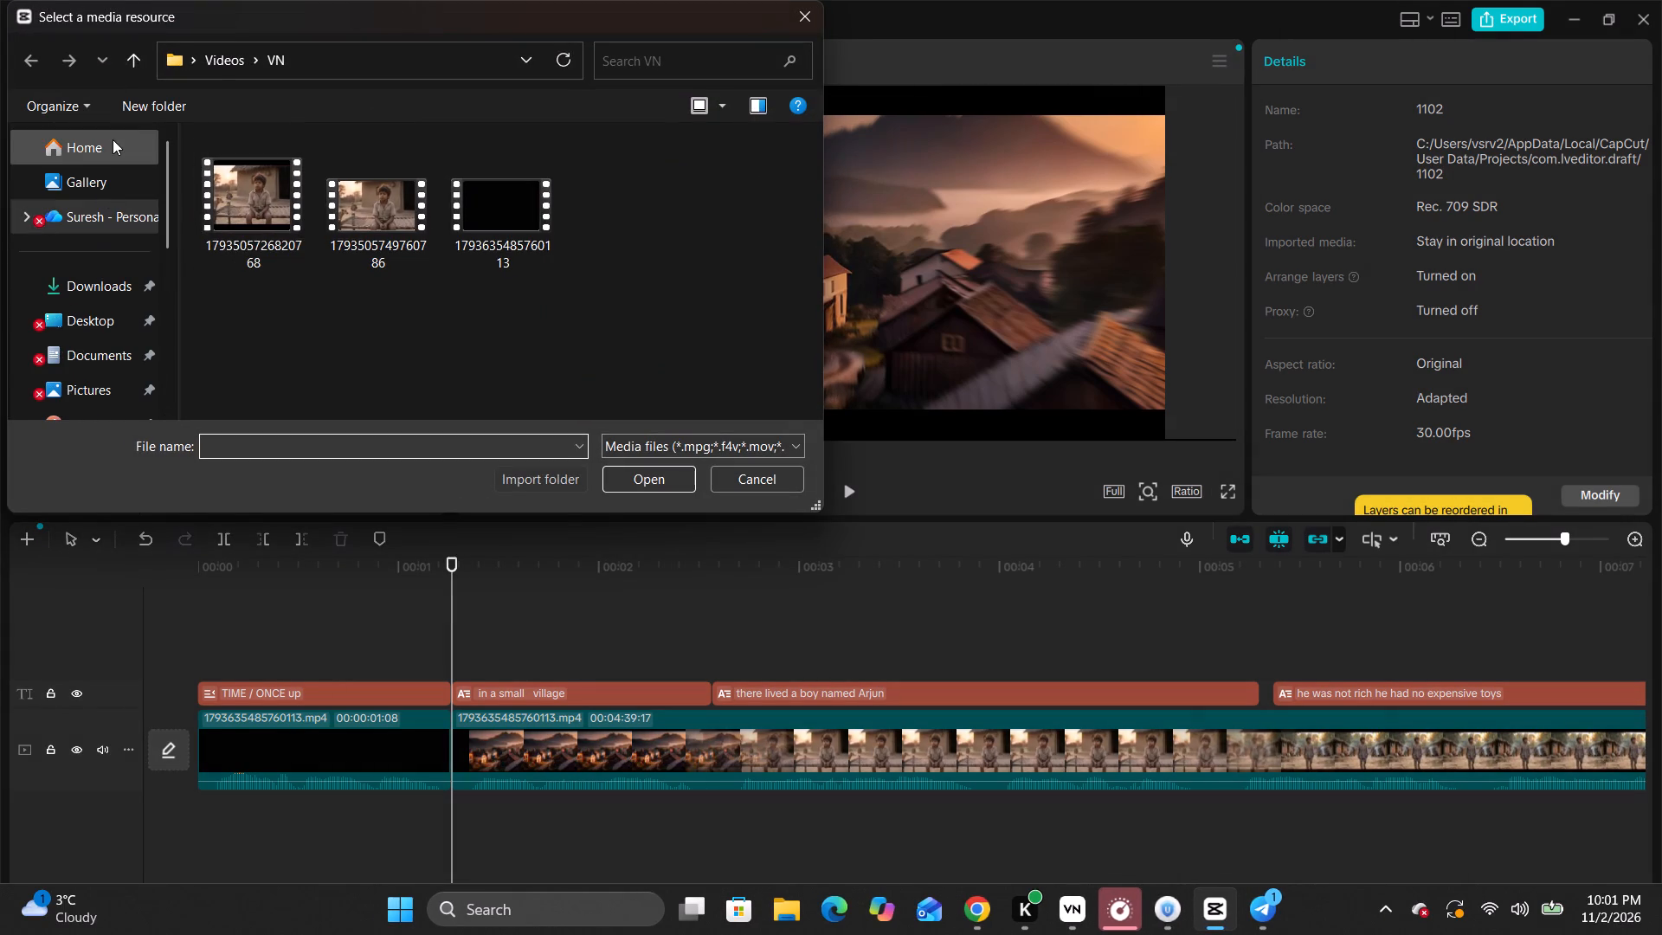
click(113, 139)
scroll(293, 268, down, 4)
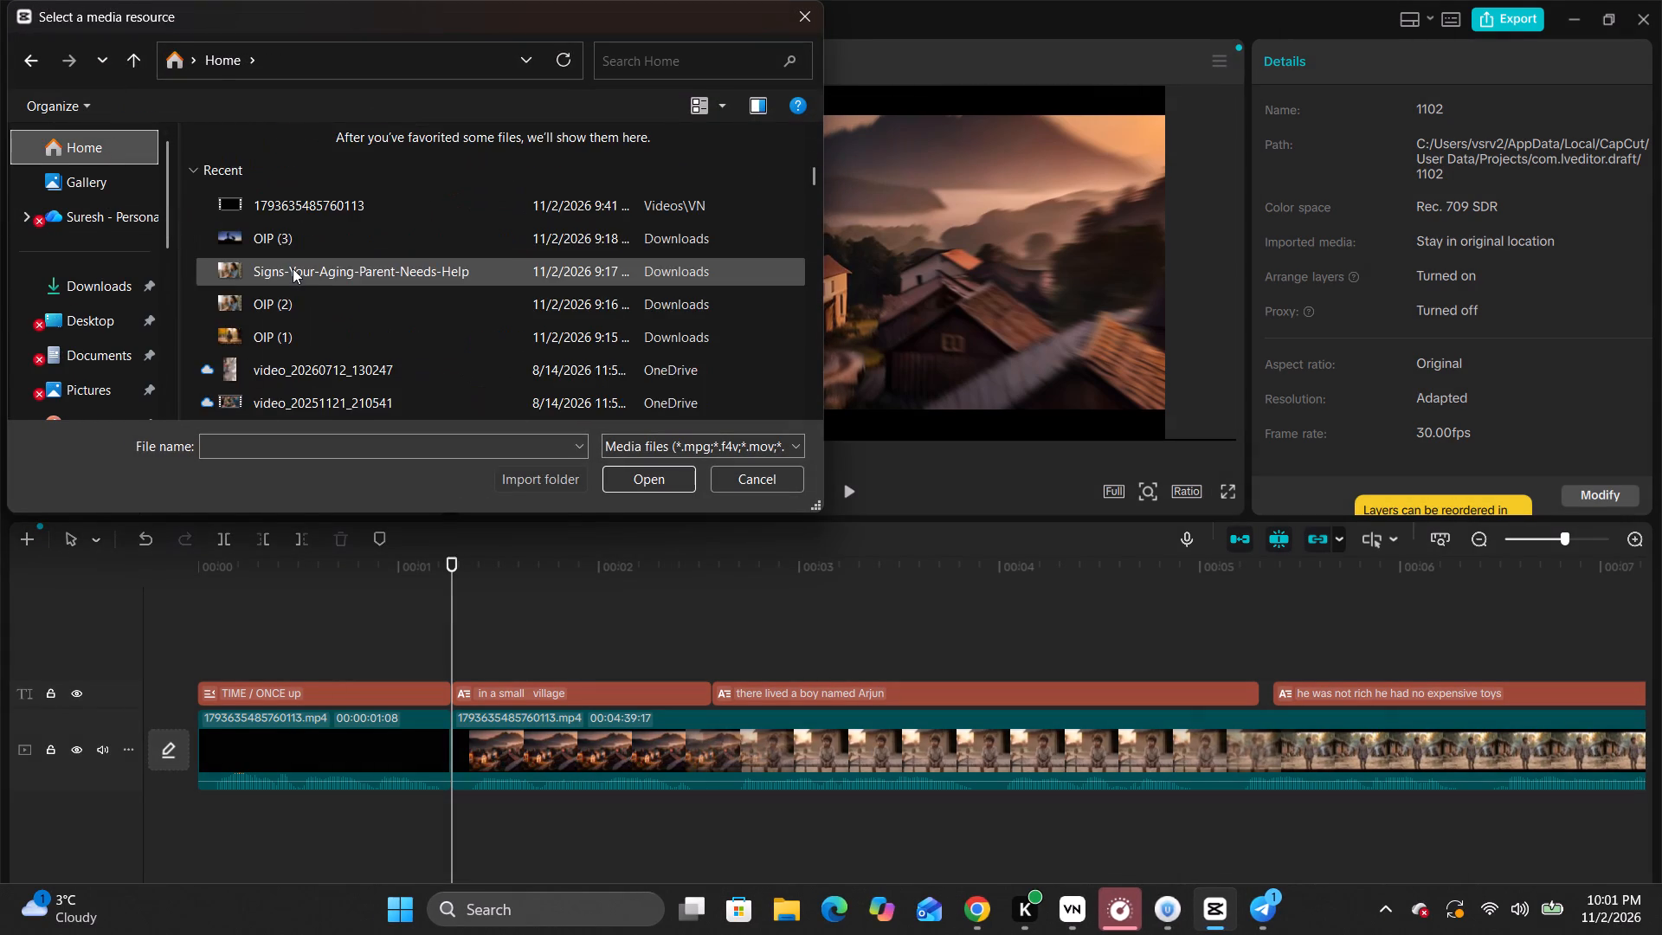
scroll(293, 268, up, 2)
click(311, 216)
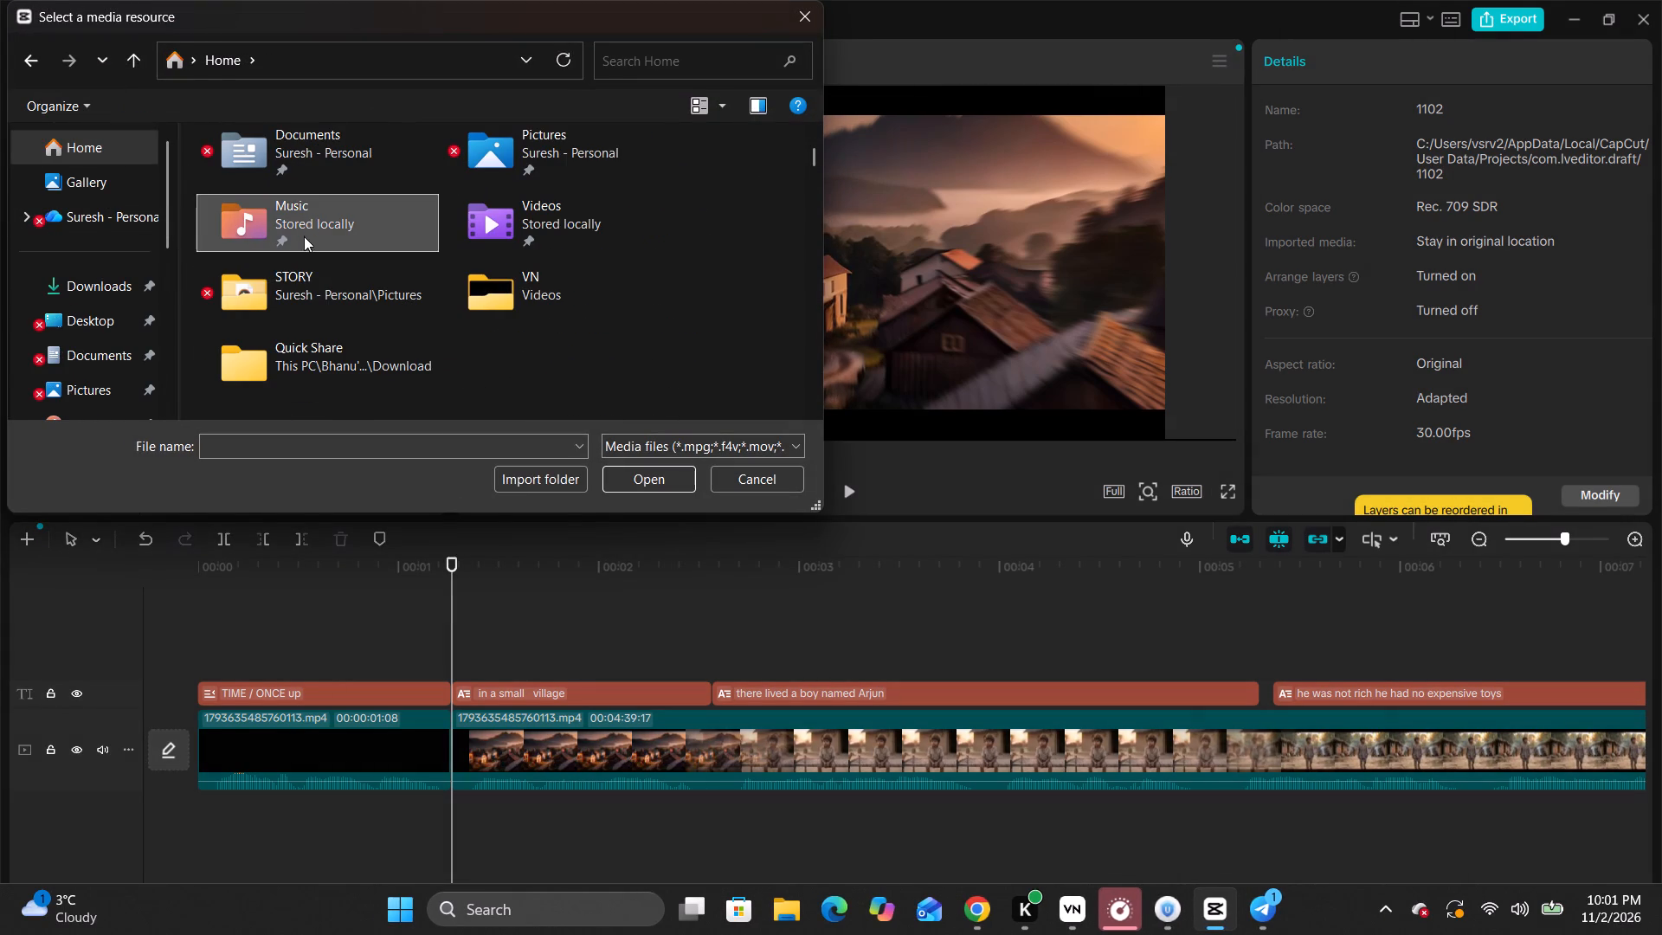
double_click(352, 228)
click(85, 156)
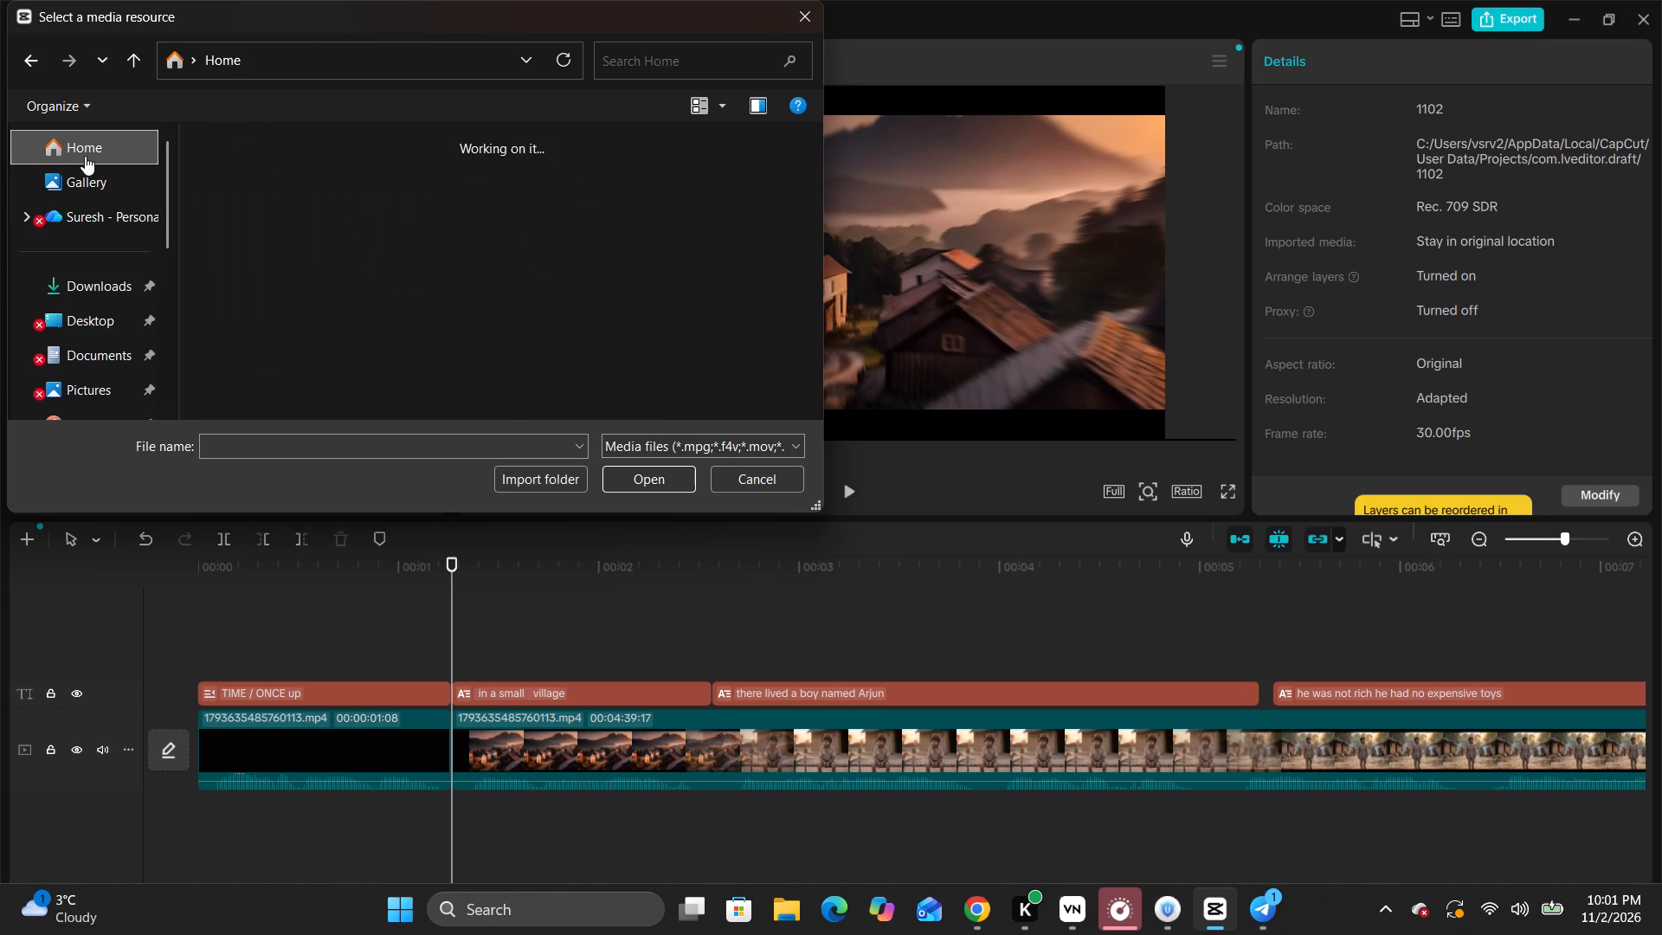
scroll(269, 273, down, 3)
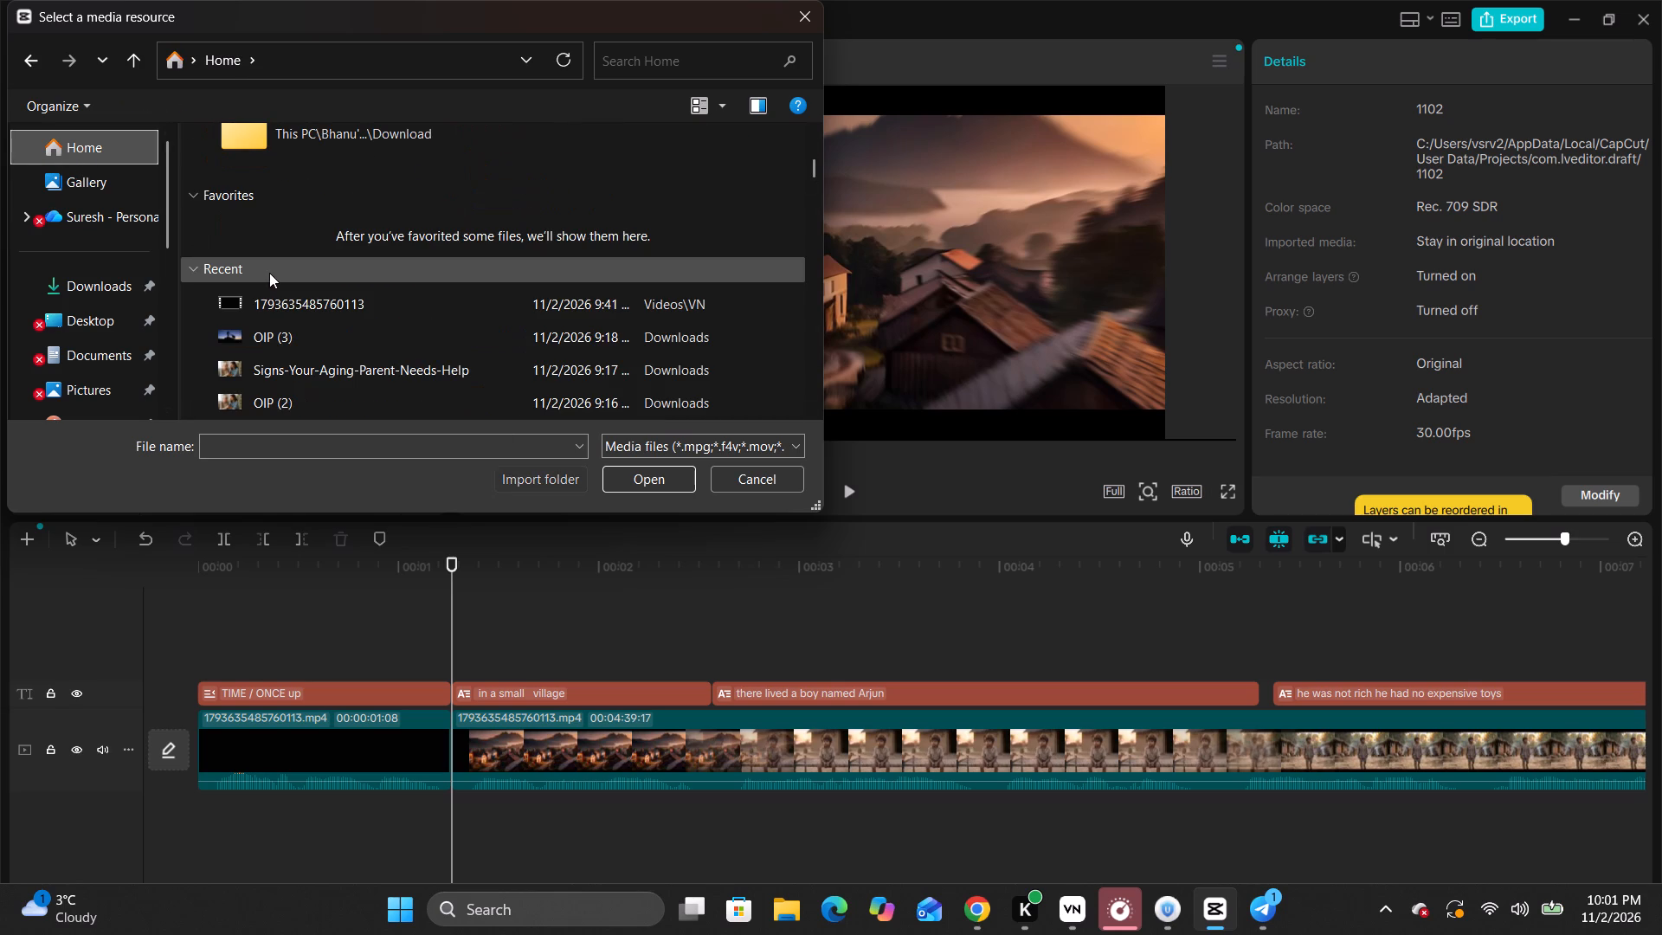
Switch to Chrome and show the downloaded "Pavane Op 50 (Gabriel Fauré)" MP3 in its folder.
click(973, 916)
click(1182, 128)
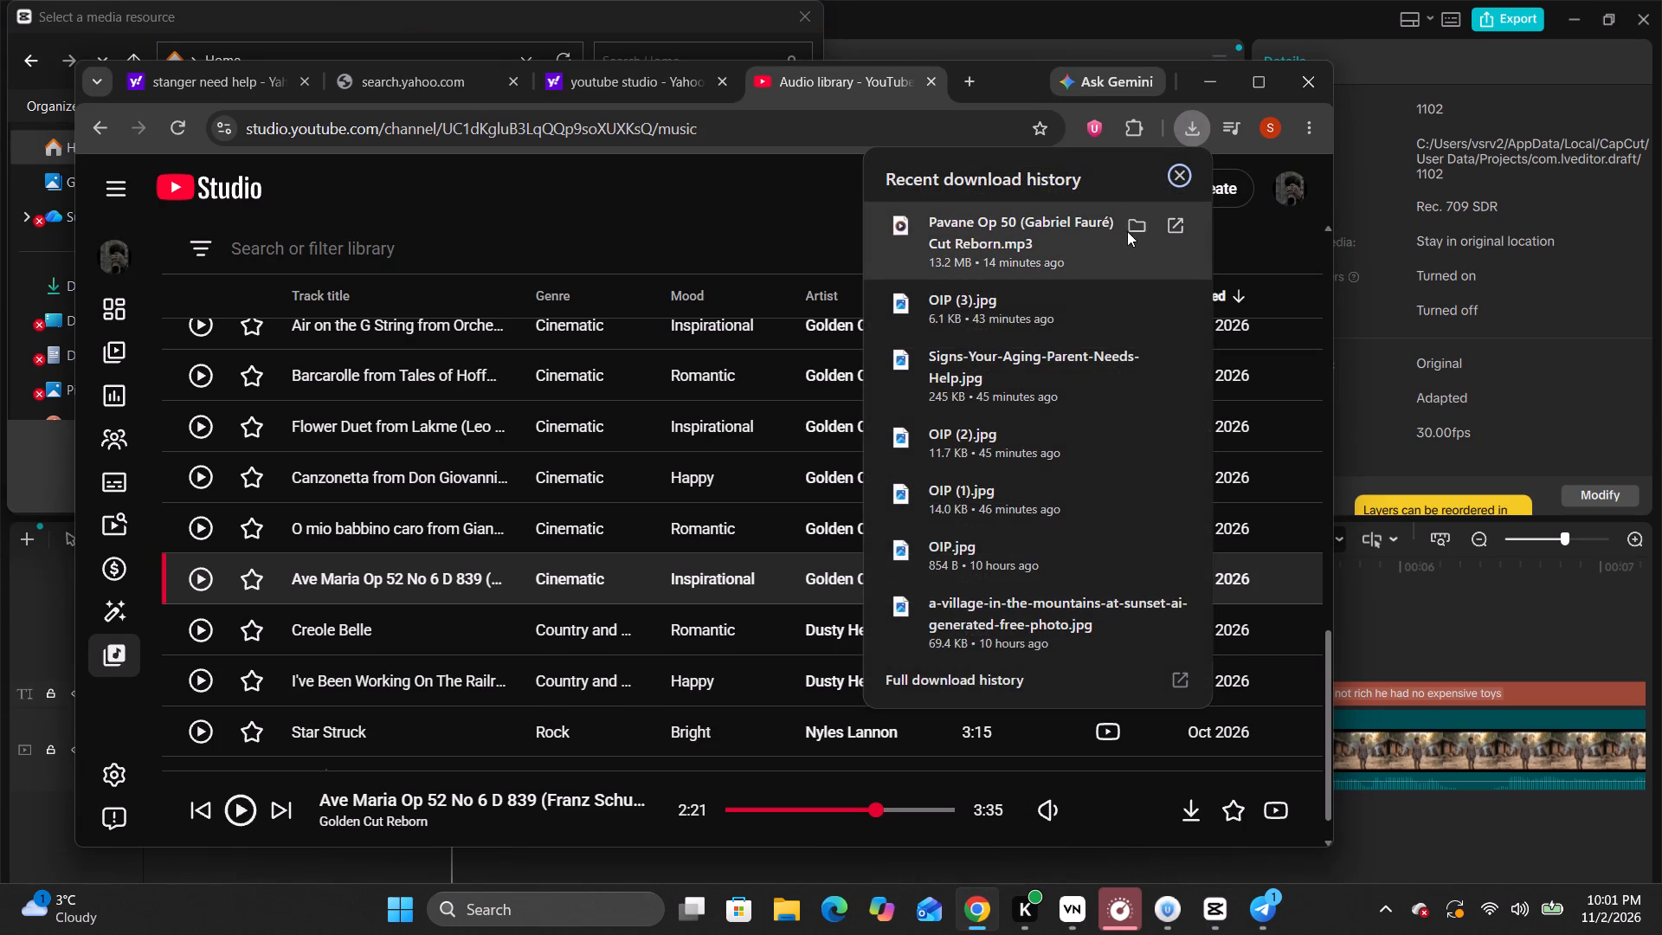
click(1140, 222)
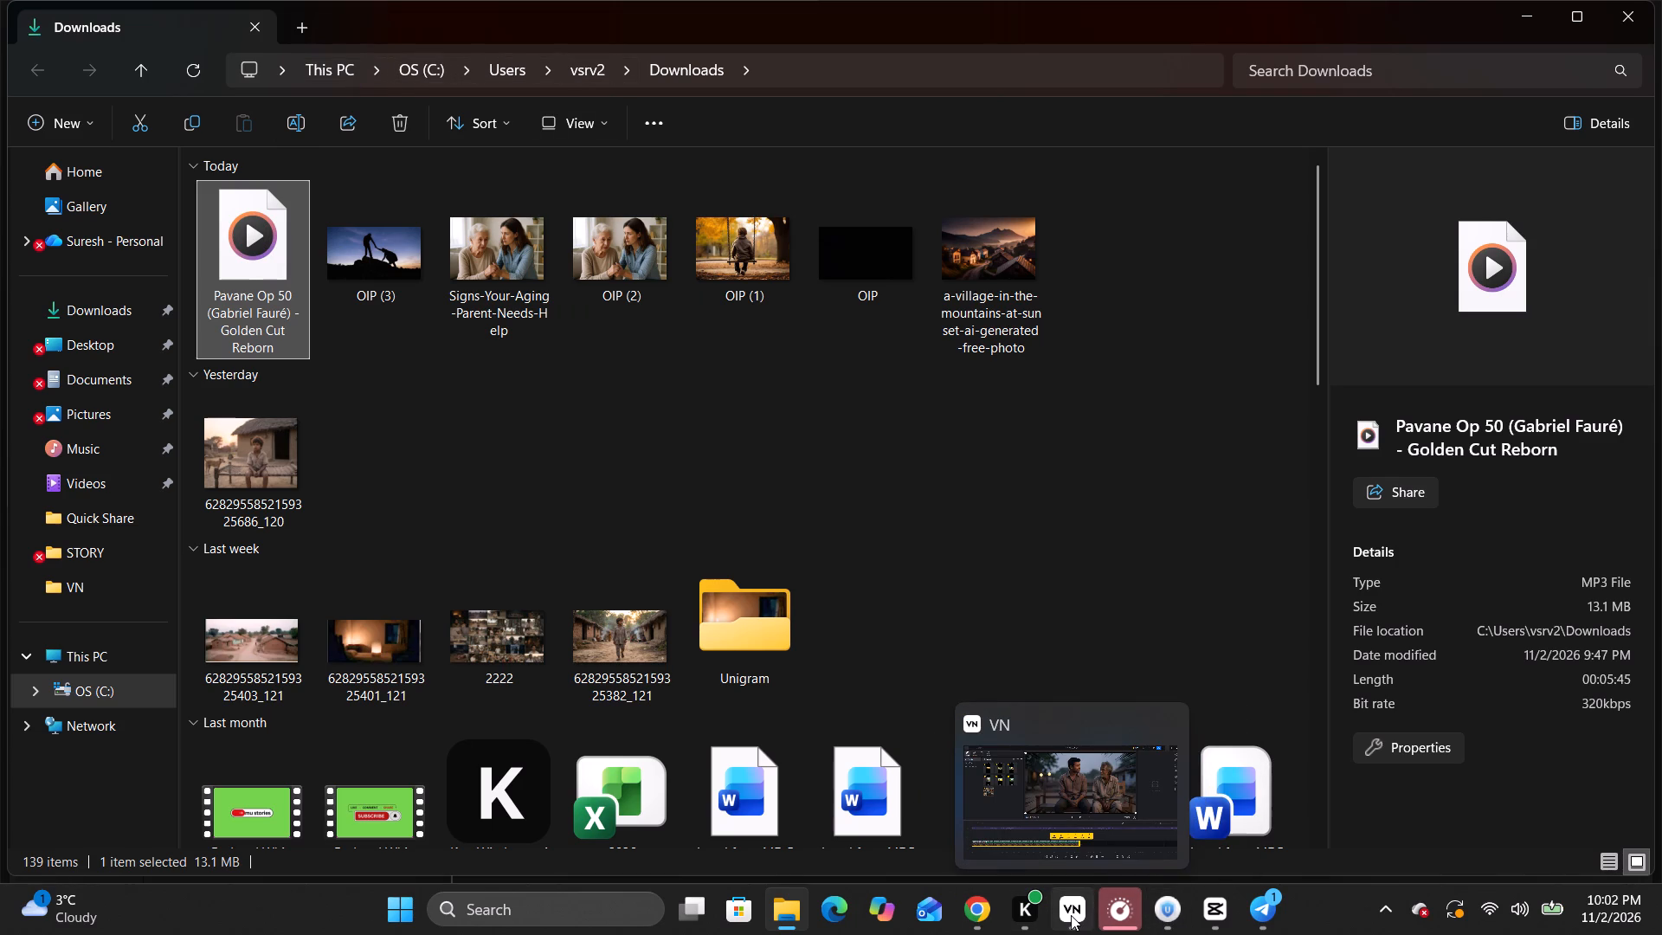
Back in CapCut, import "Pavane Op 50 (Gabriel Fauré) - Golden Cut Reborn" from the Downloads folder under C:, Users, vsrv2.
click(1218, 925)
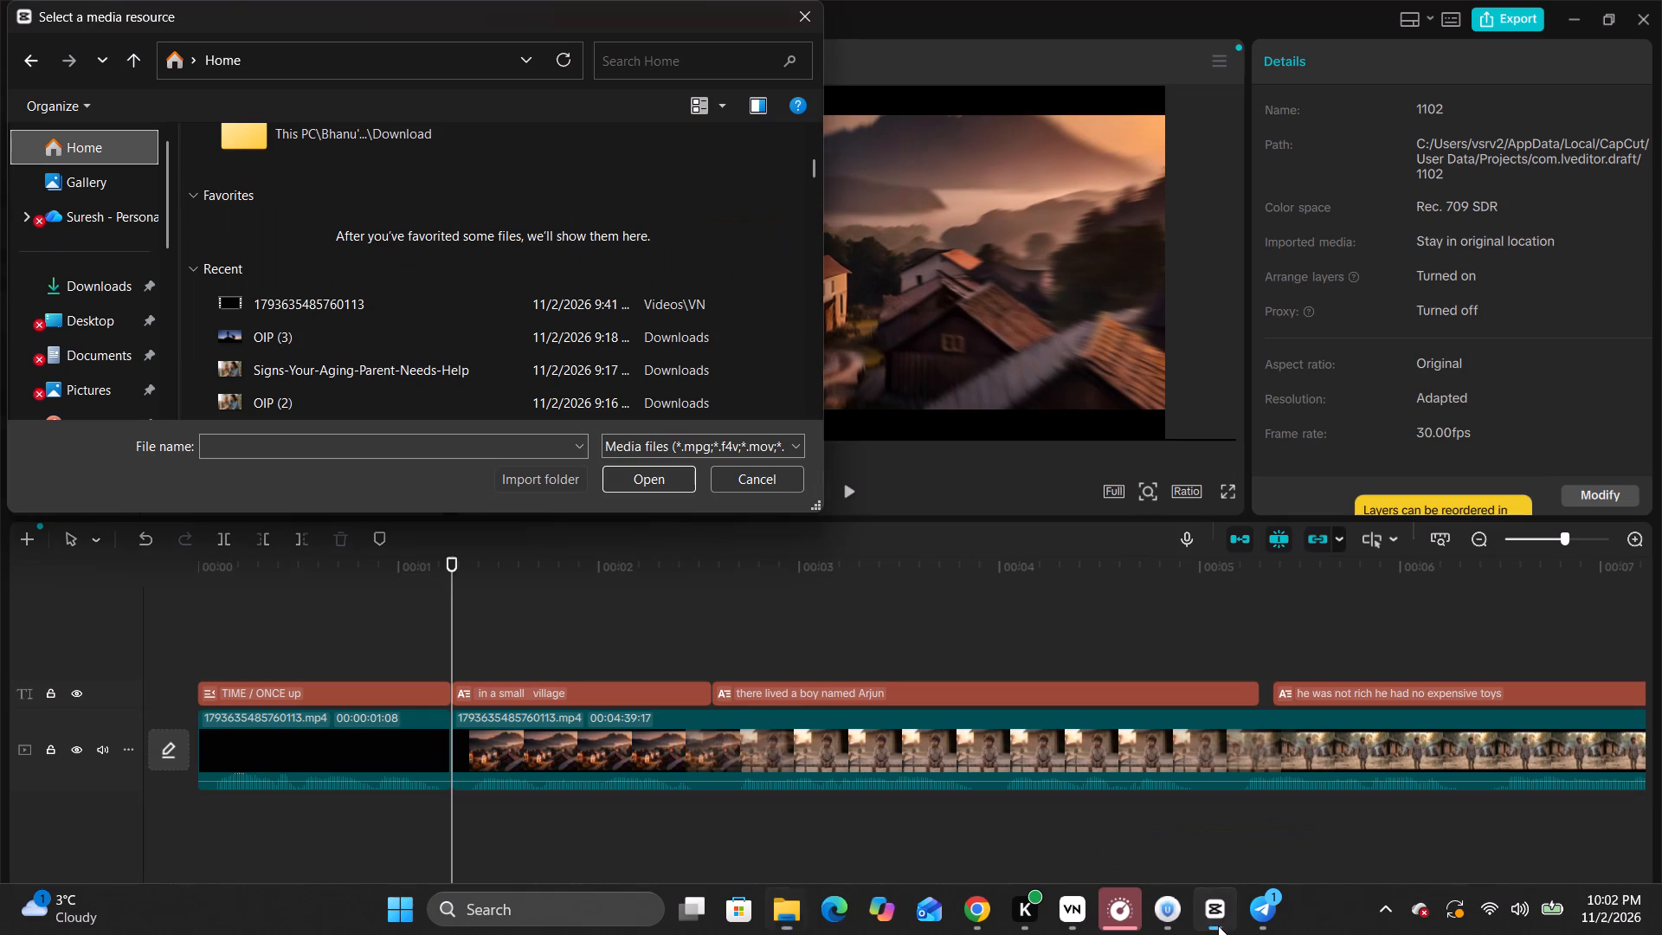
scroll(57, 252, down, 3)
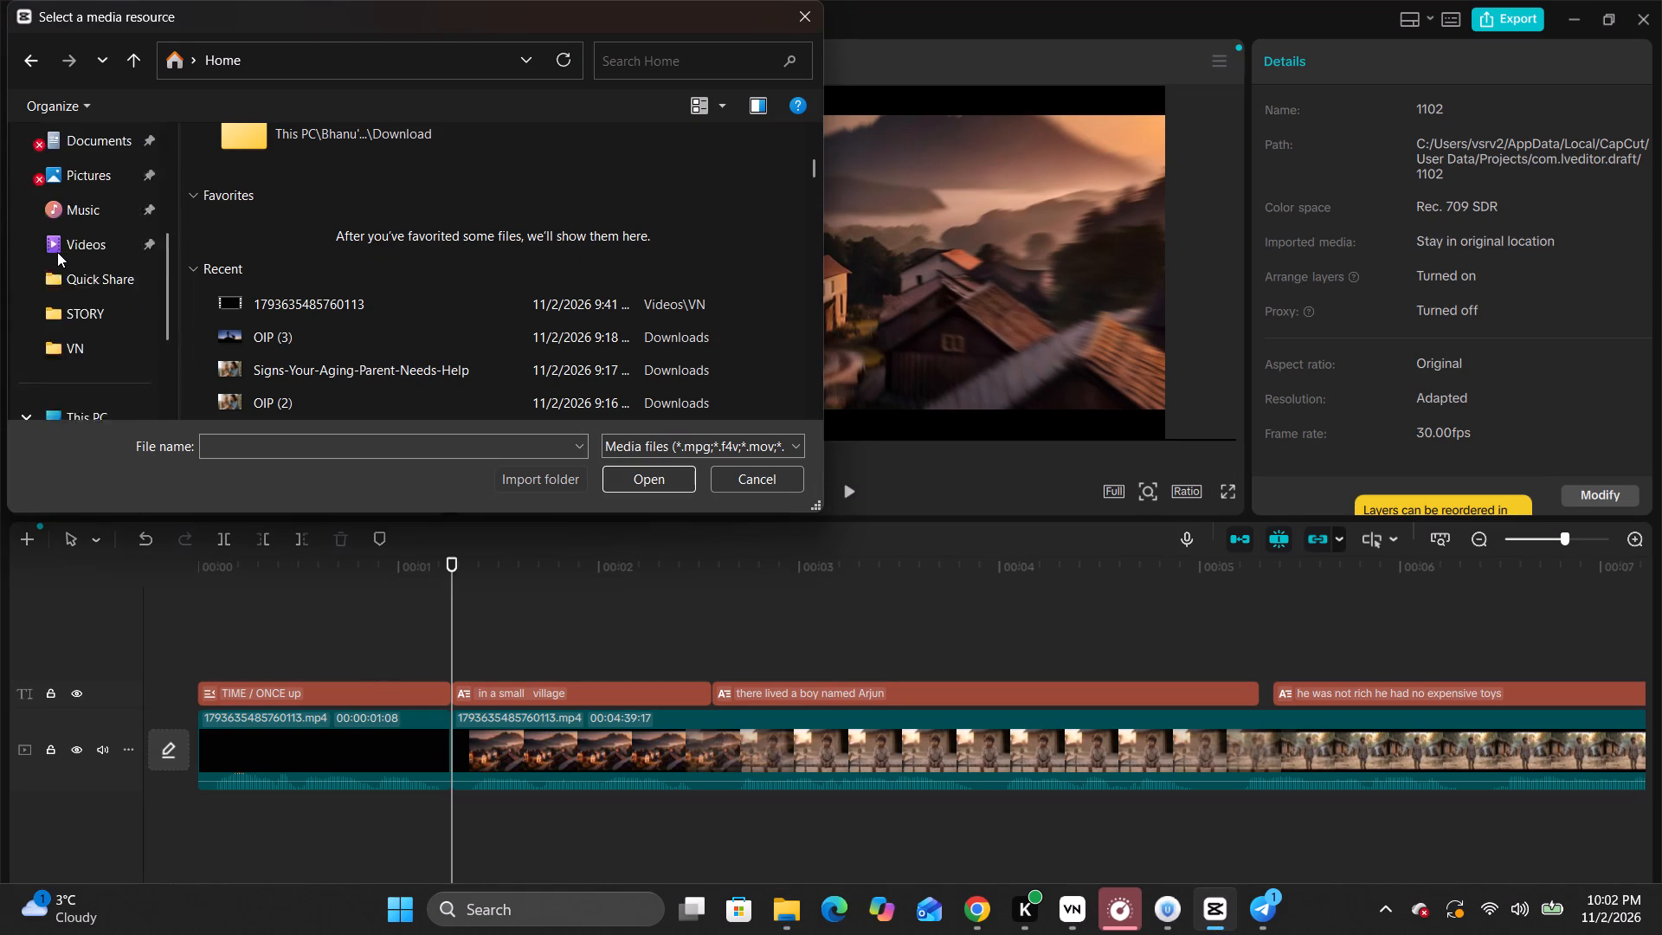
click(104, 335)
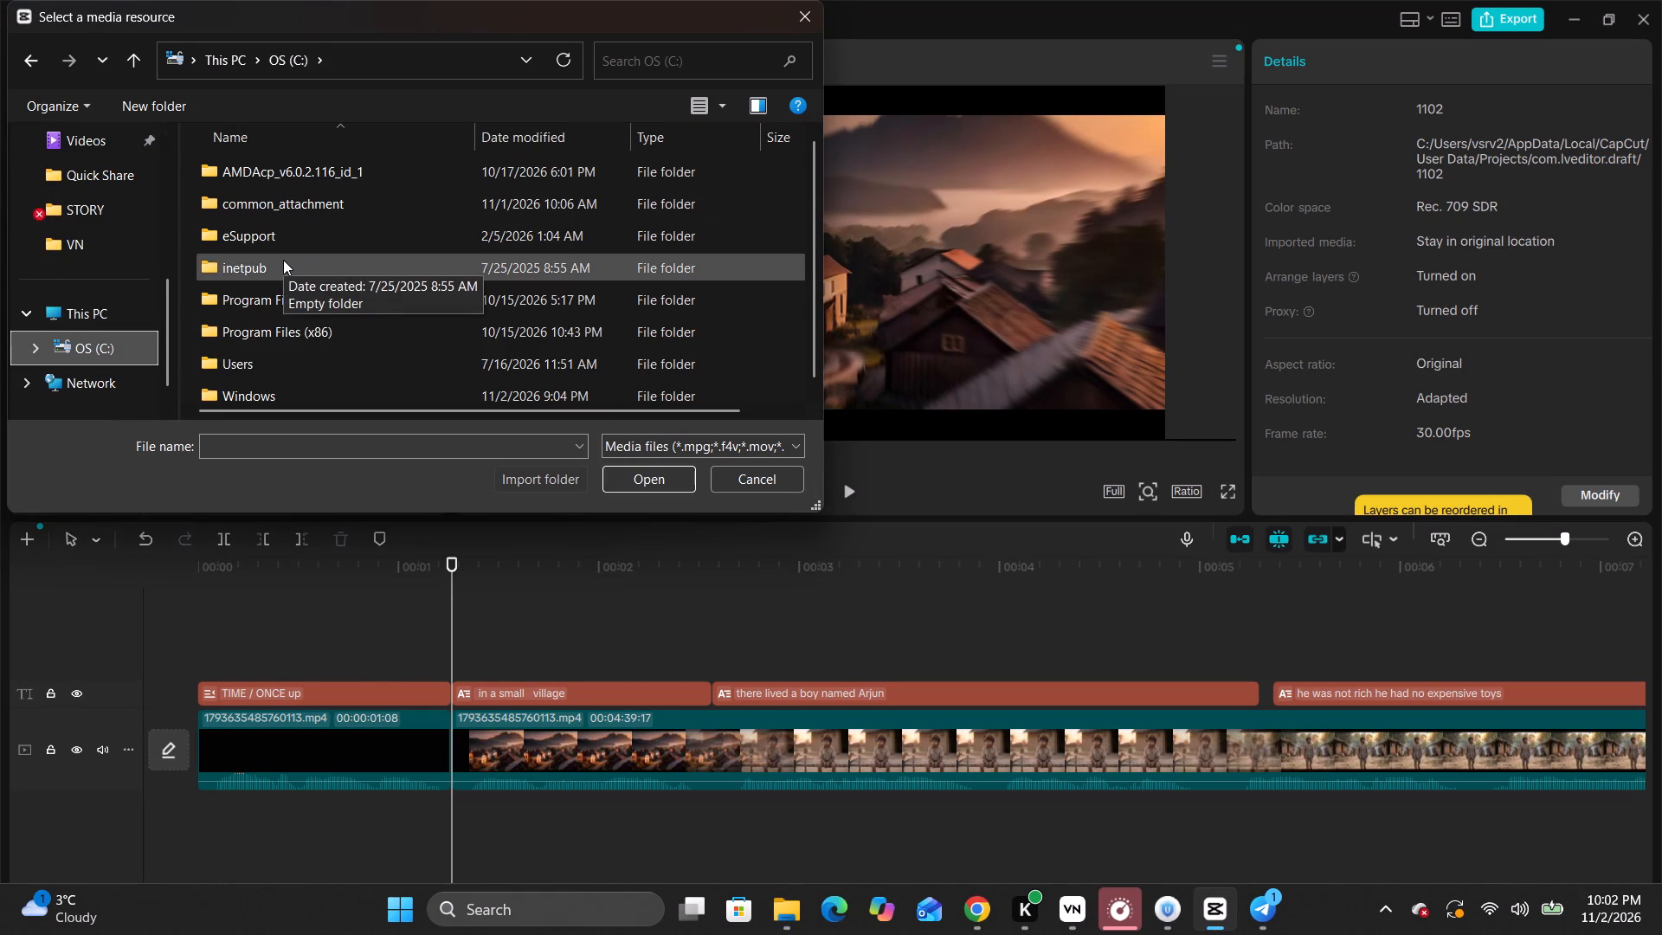
scroll(284, 260, down, 3)
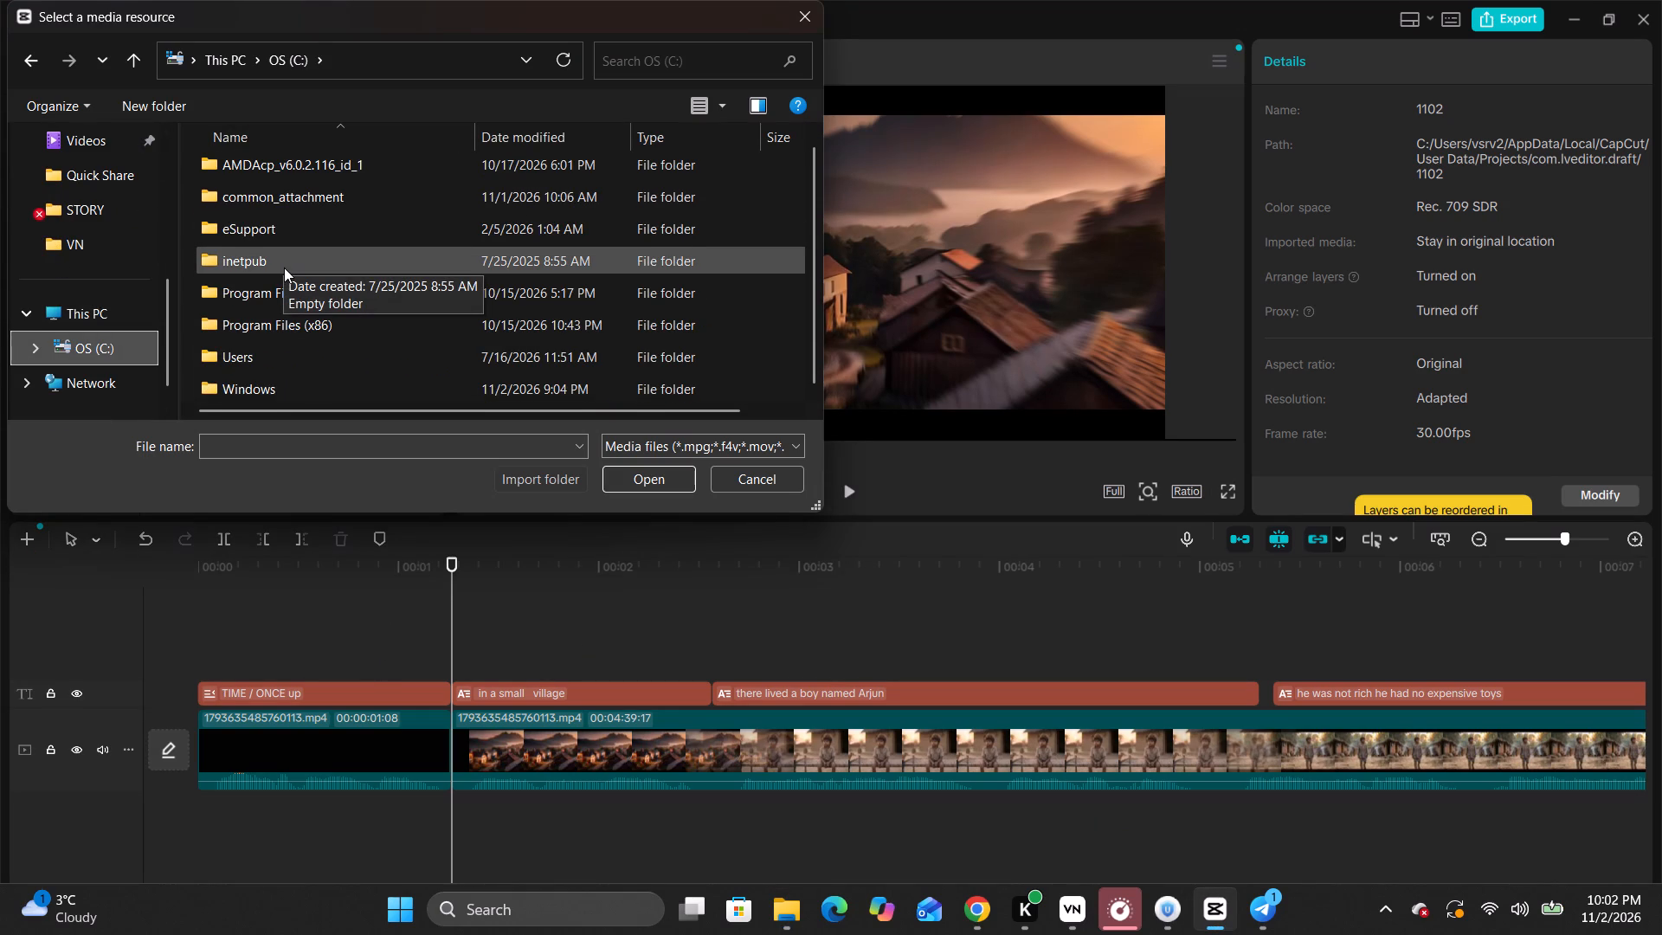
click(259, 364)
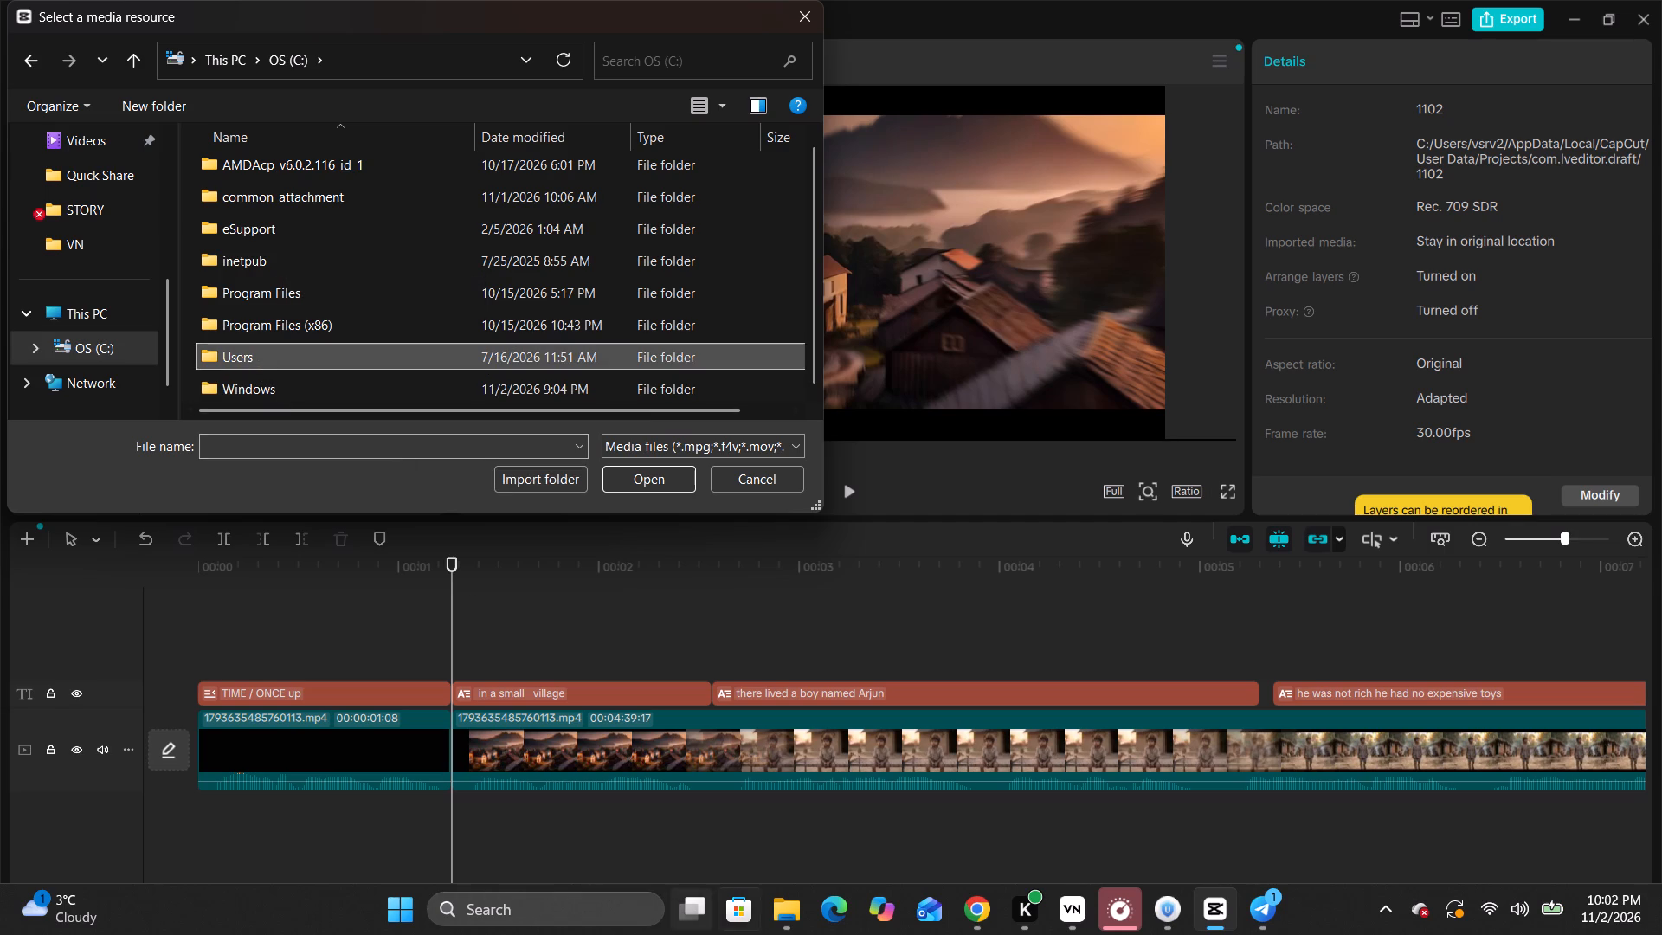
click(802, 916)
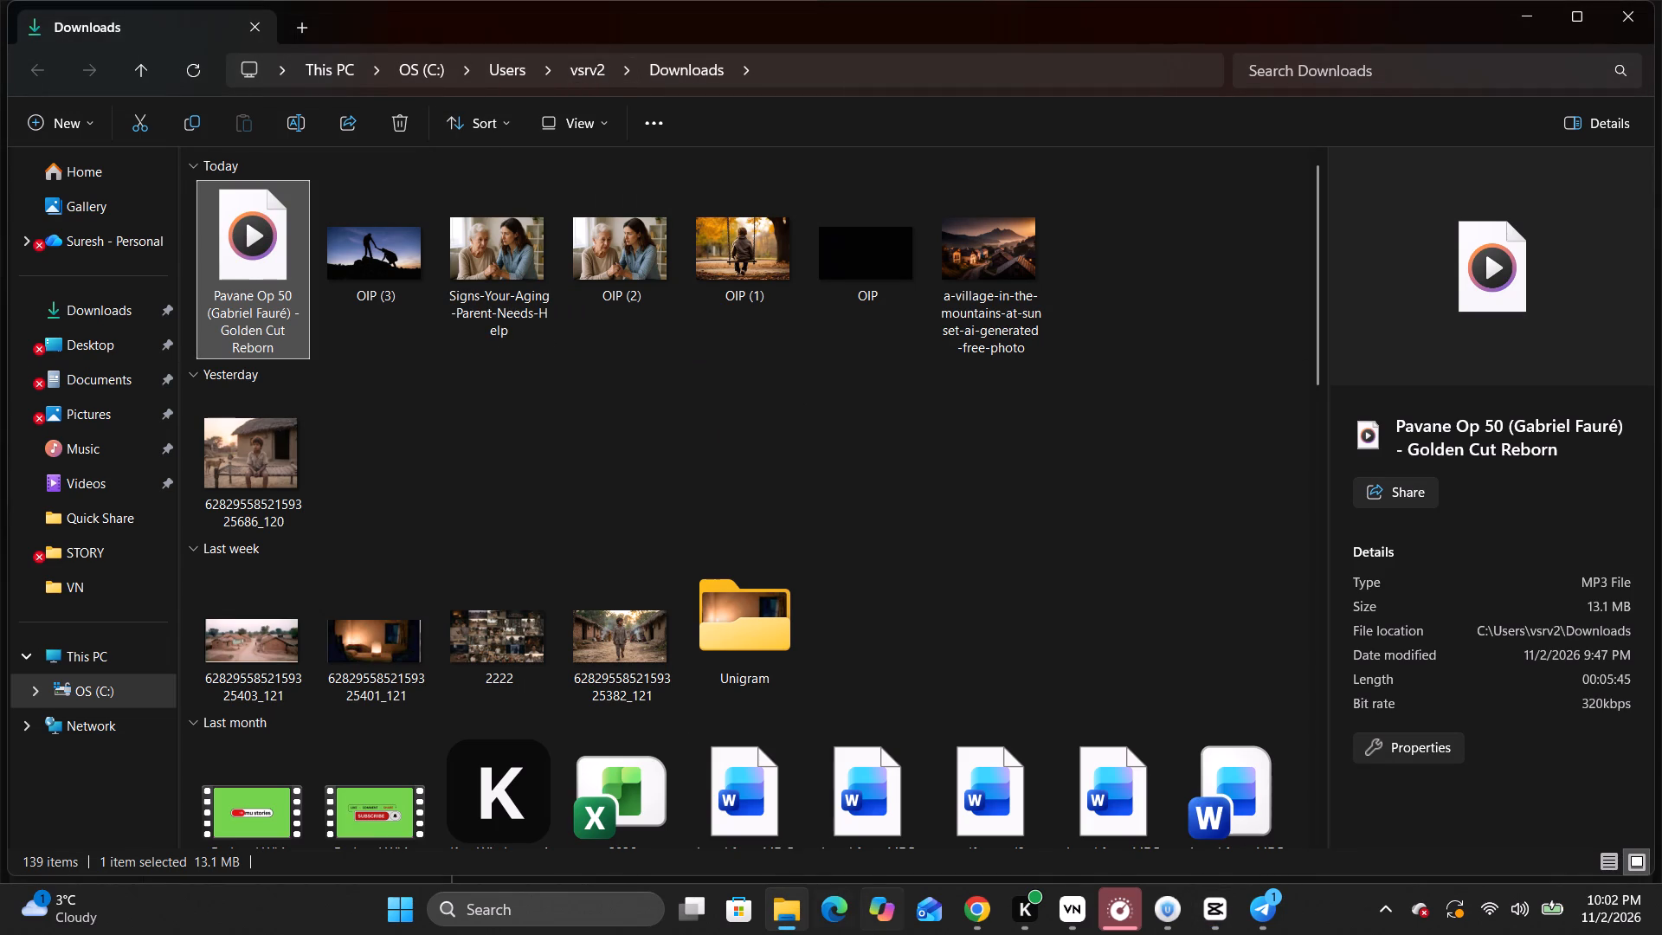
click(1221, 914)
double_click(317, 355)
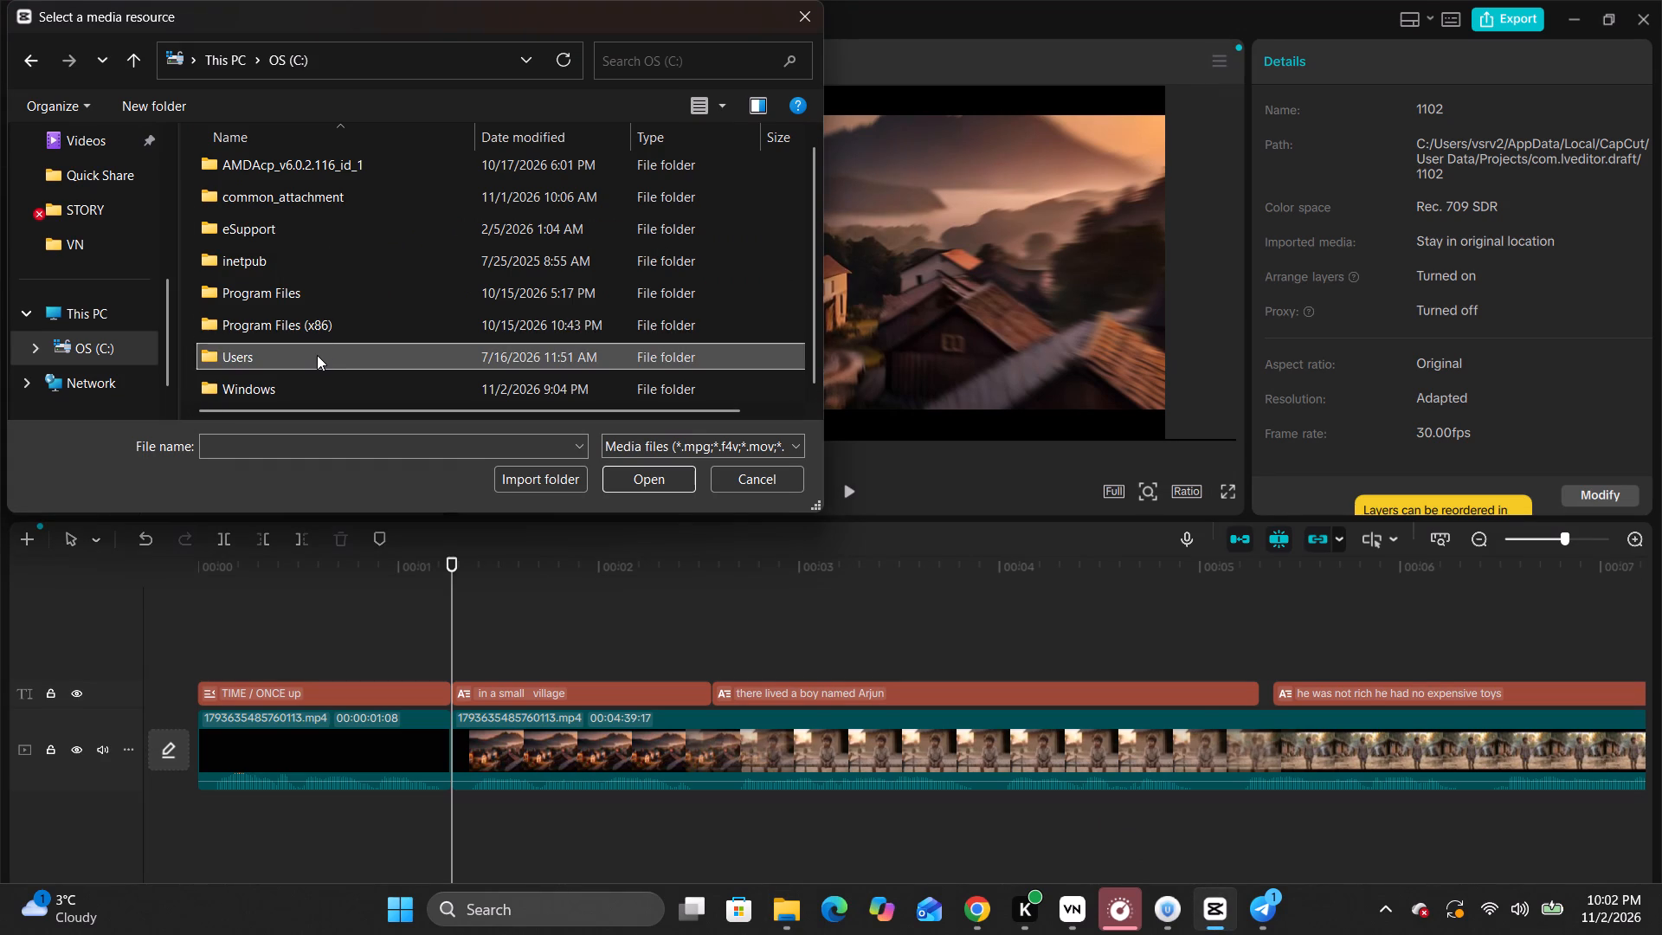
double_click(293, 194)
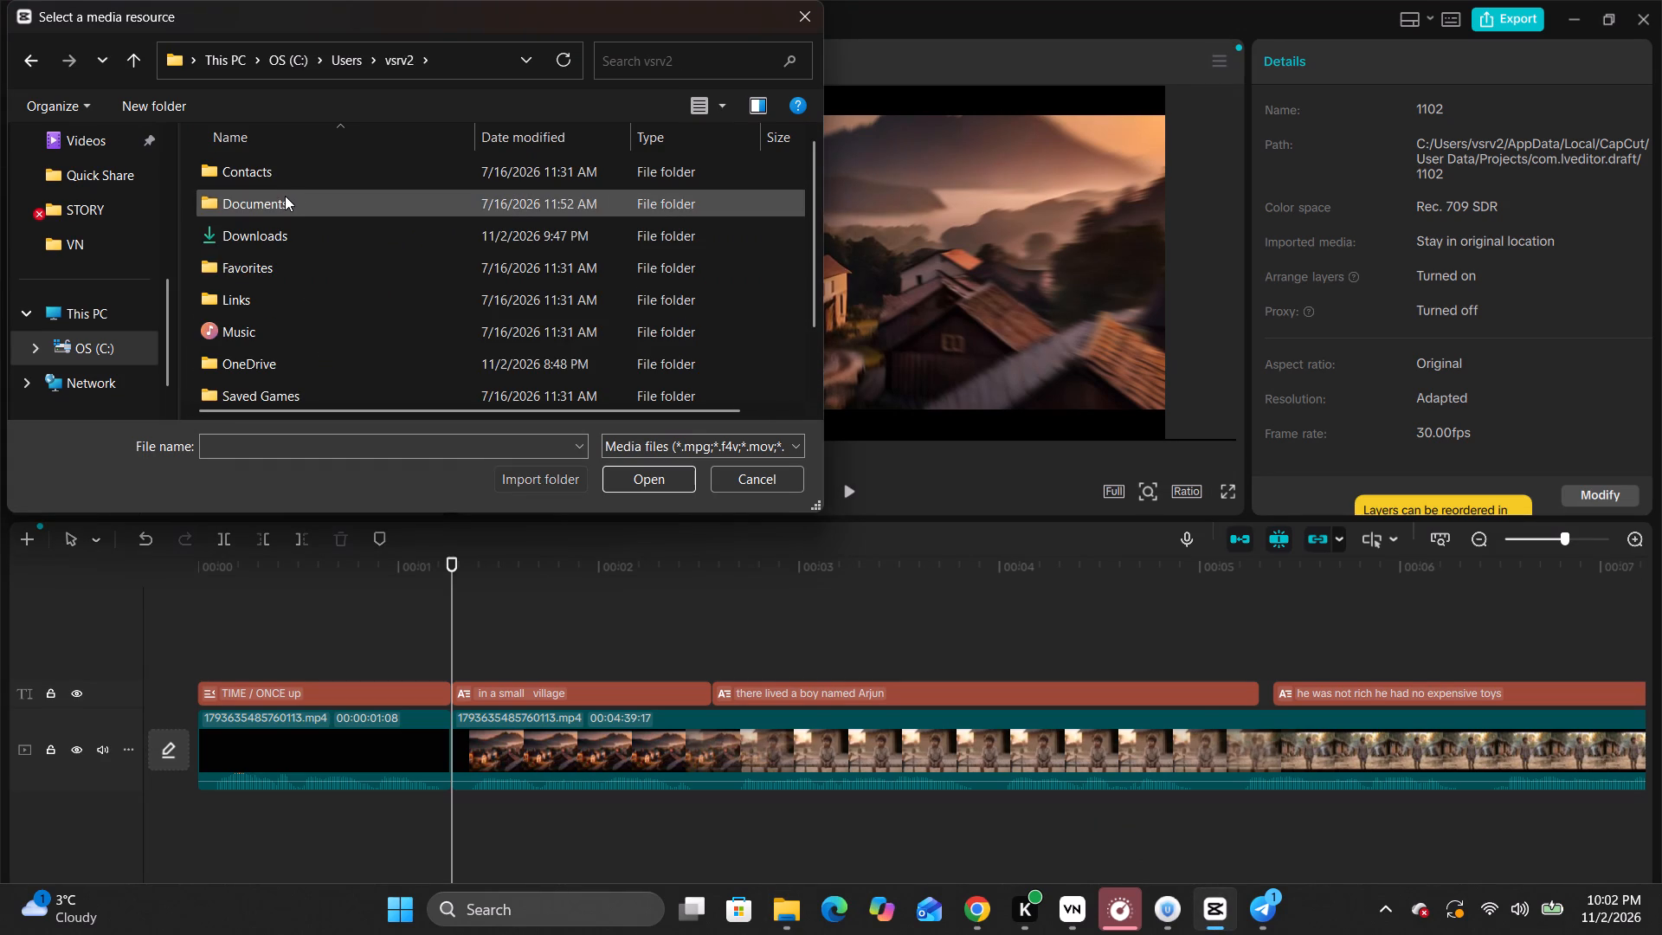
double_click(295, 233)
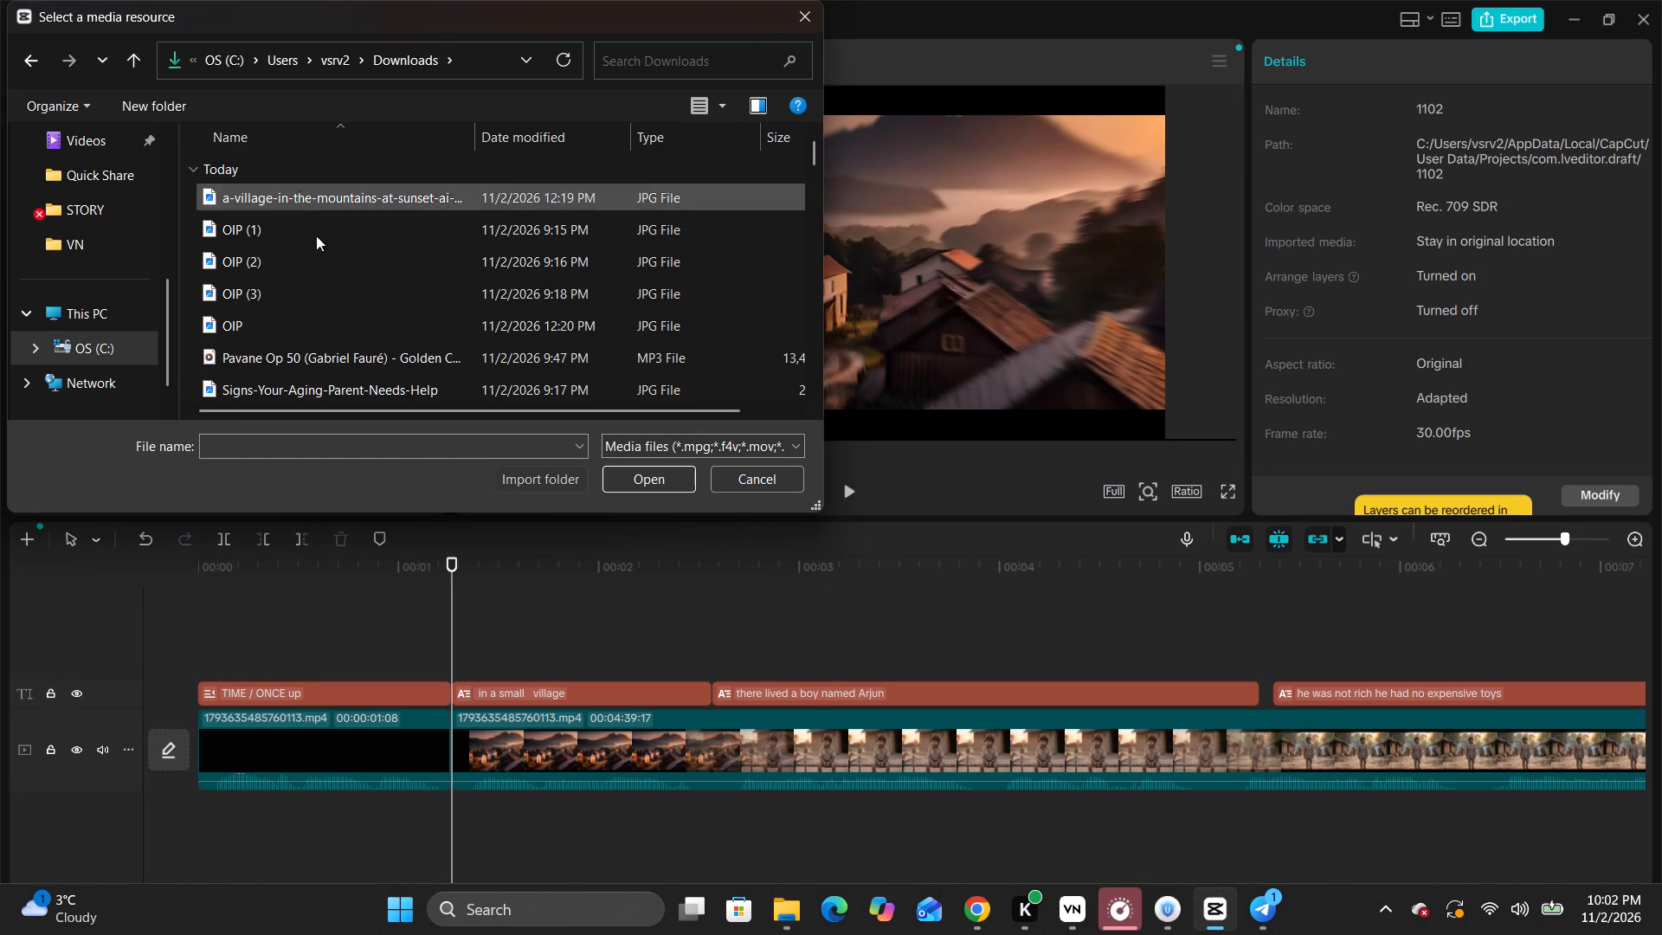
click(332, 353)
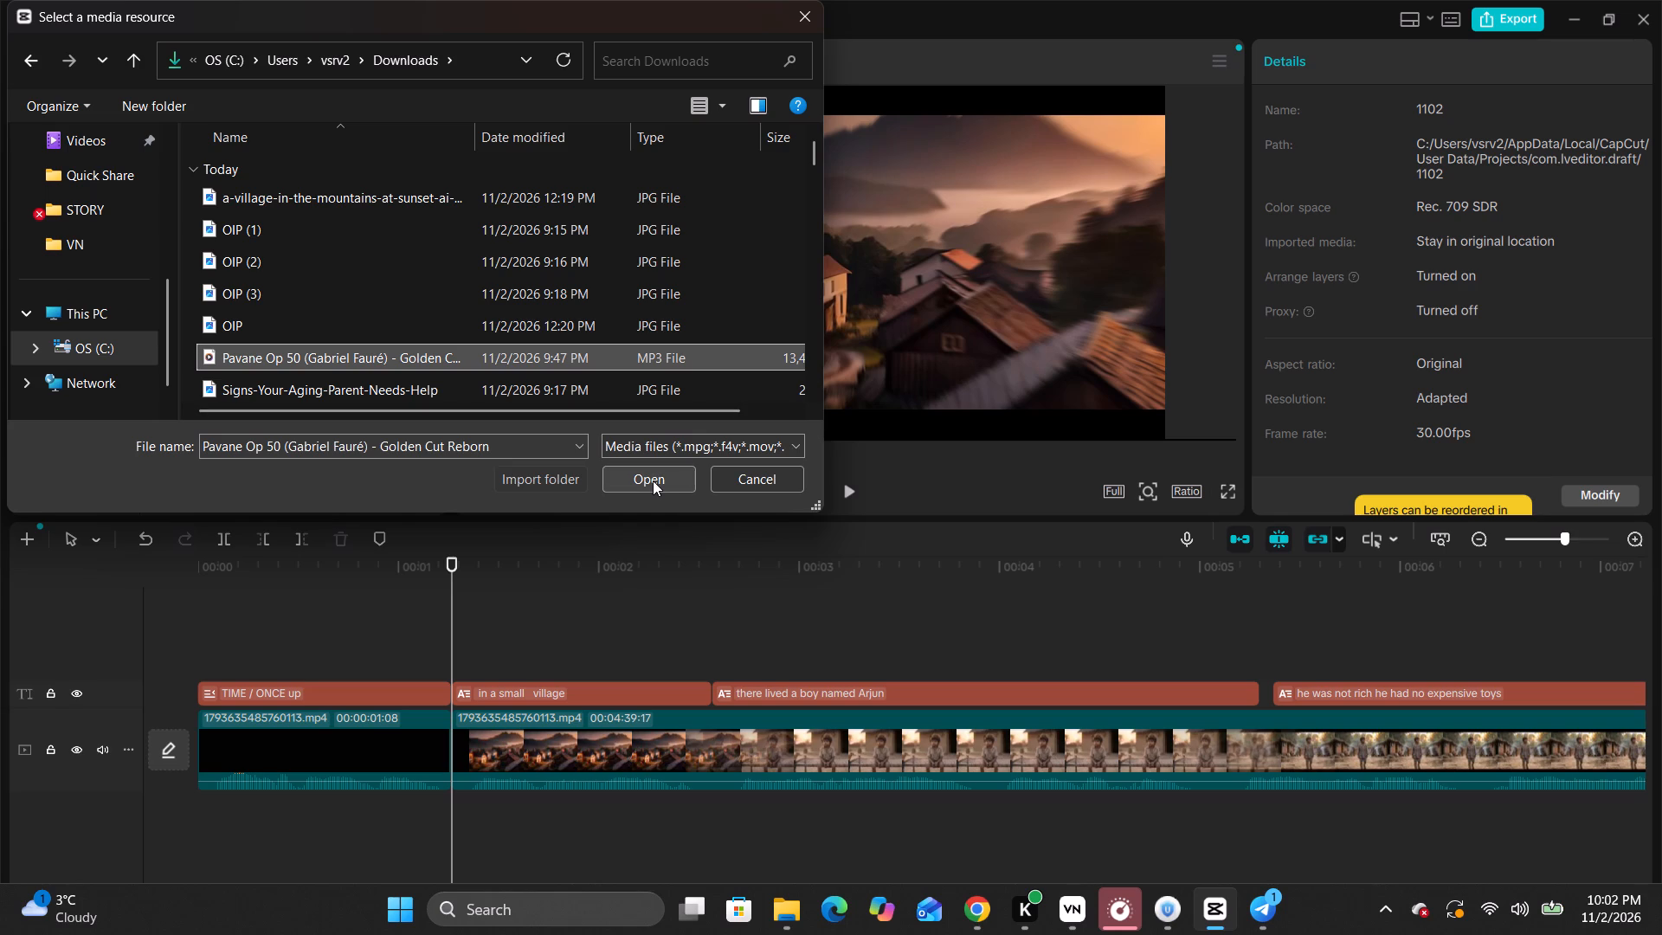
click(653, 480)
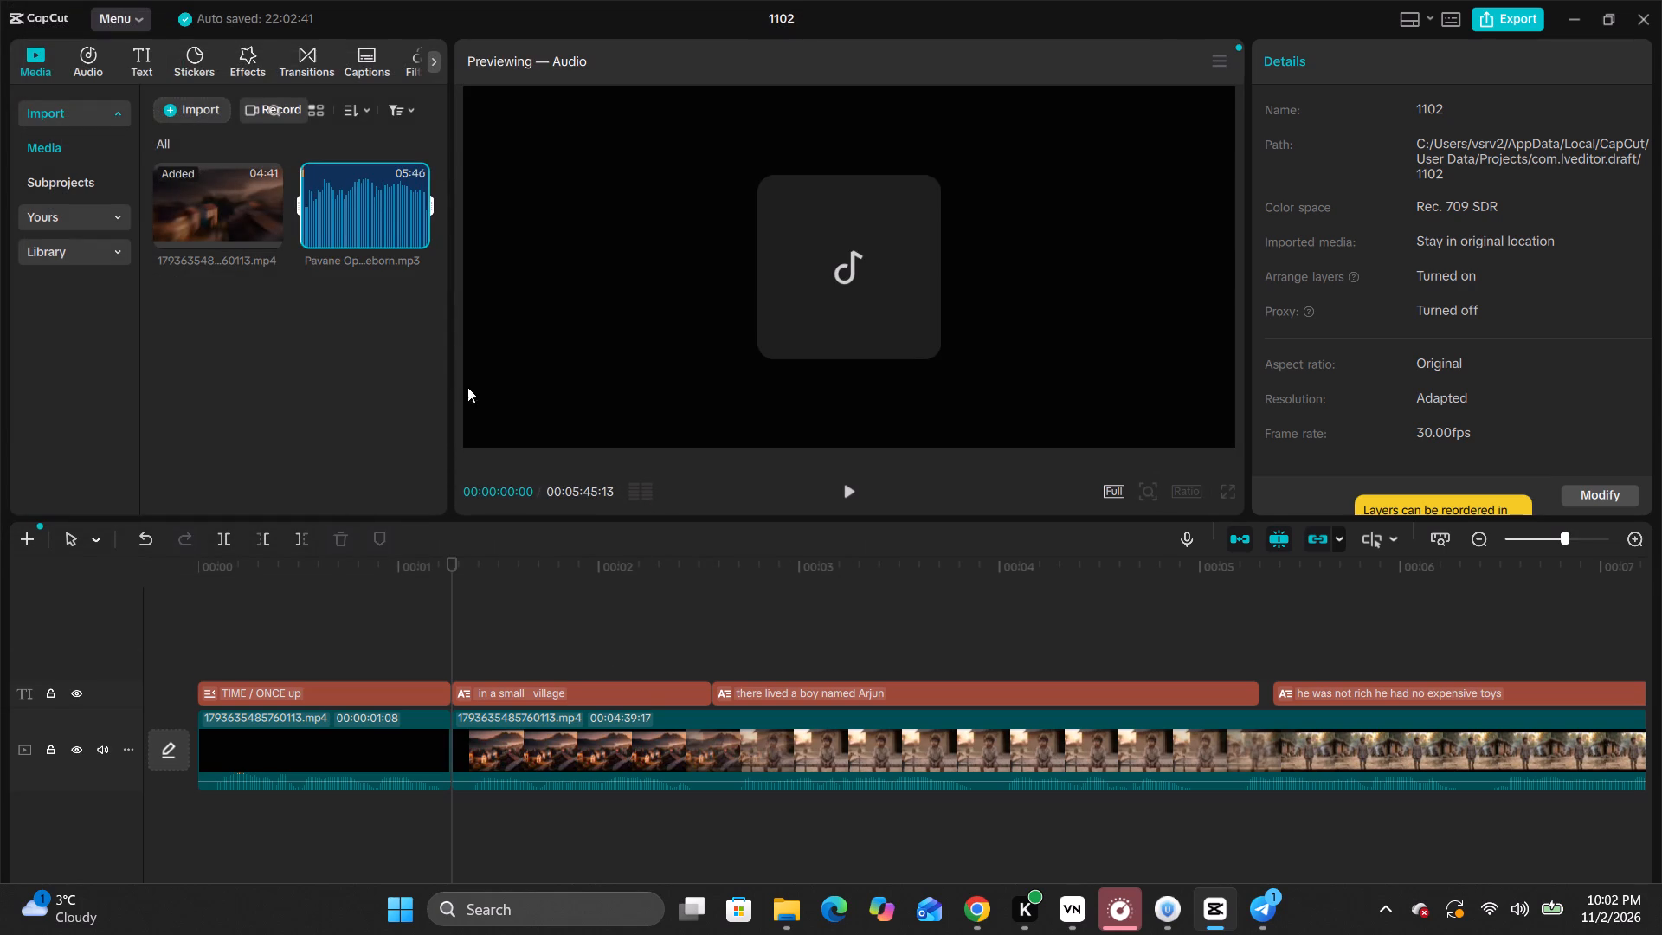
Add the Pavane music to the timeline as an audio track starting where the second story clip begins.
drag(370, 203, 492, 607)
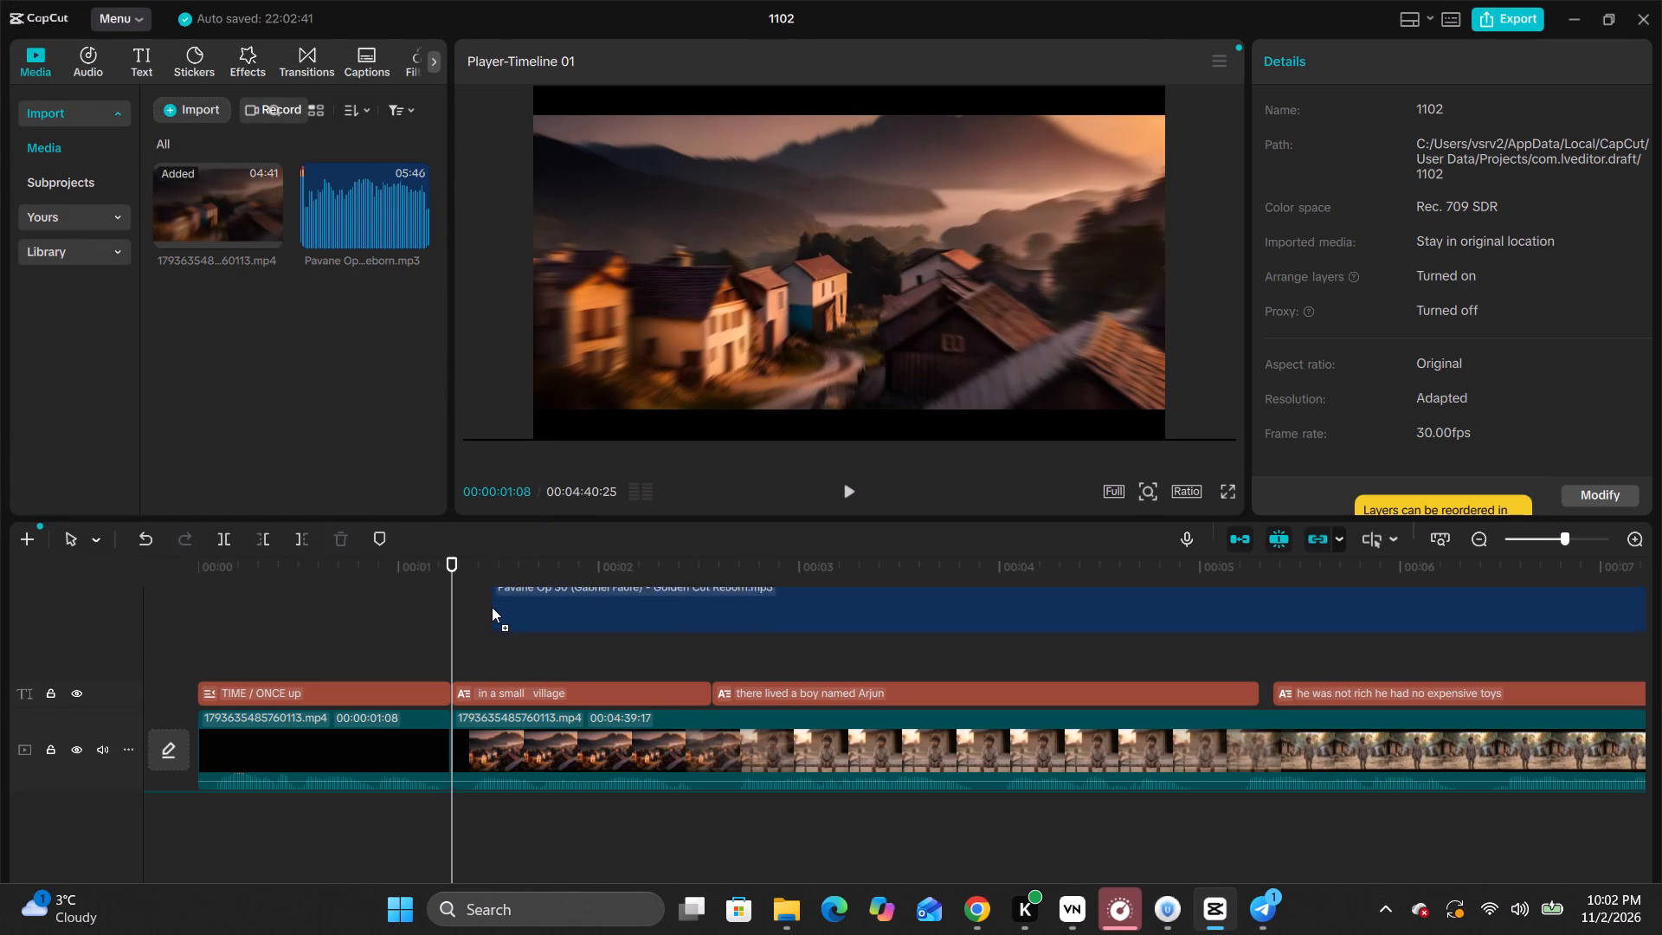
drag(492, 607, 450, 654)
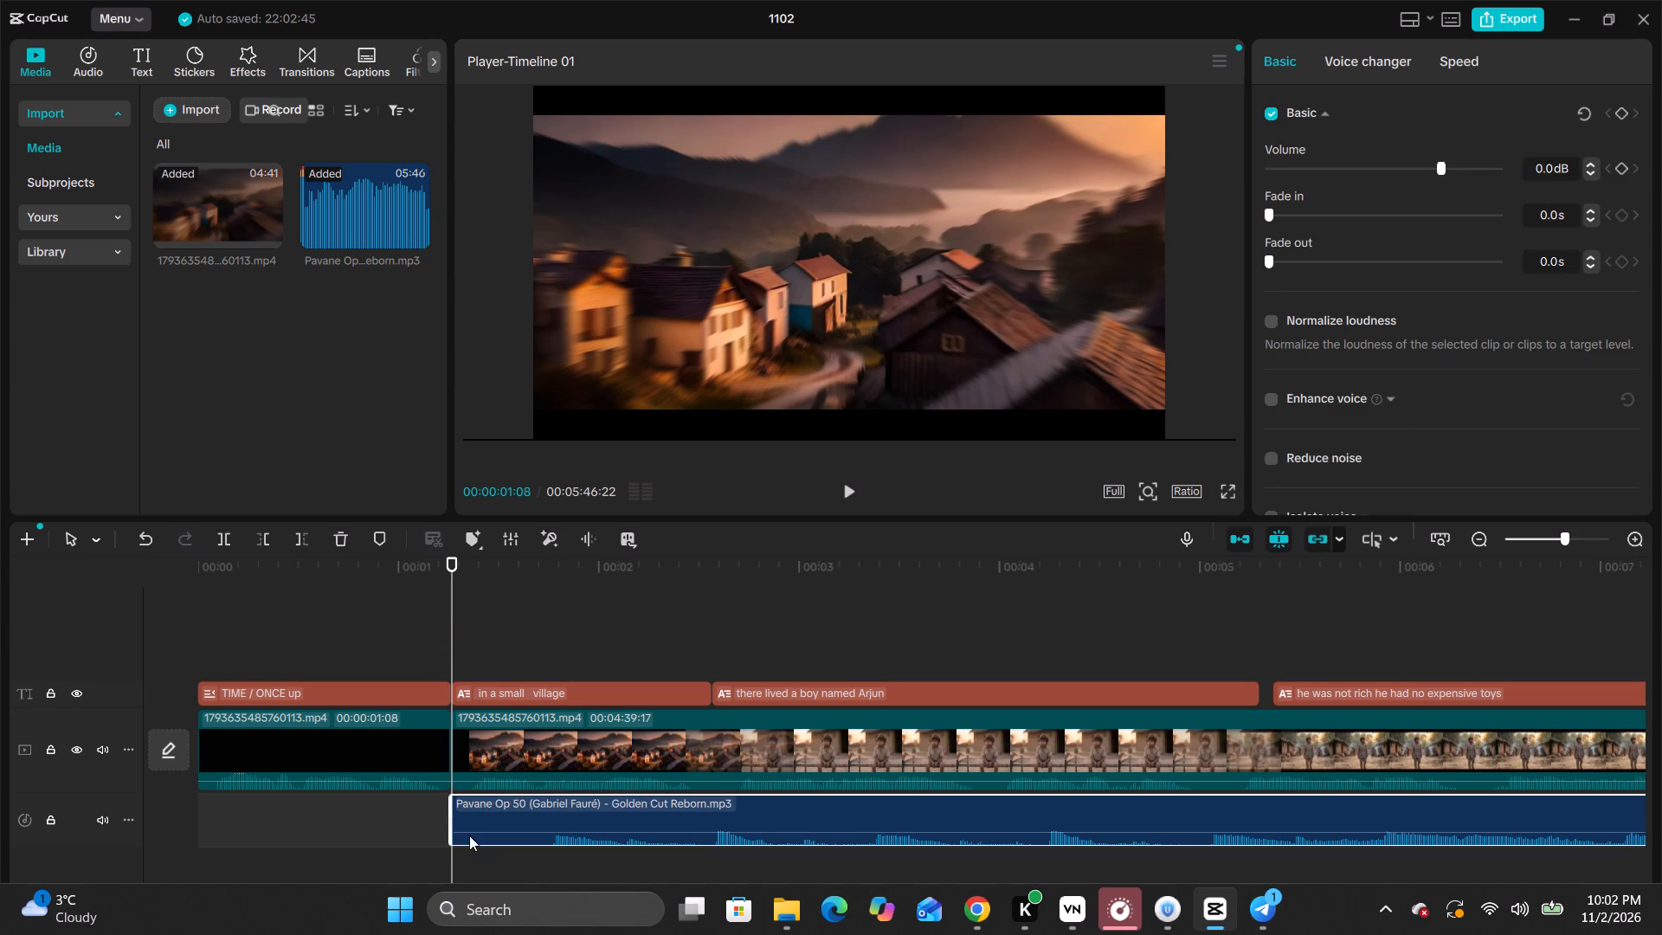
drag(243, 814, 600, 806)
drag(454, 564, 140, 593)
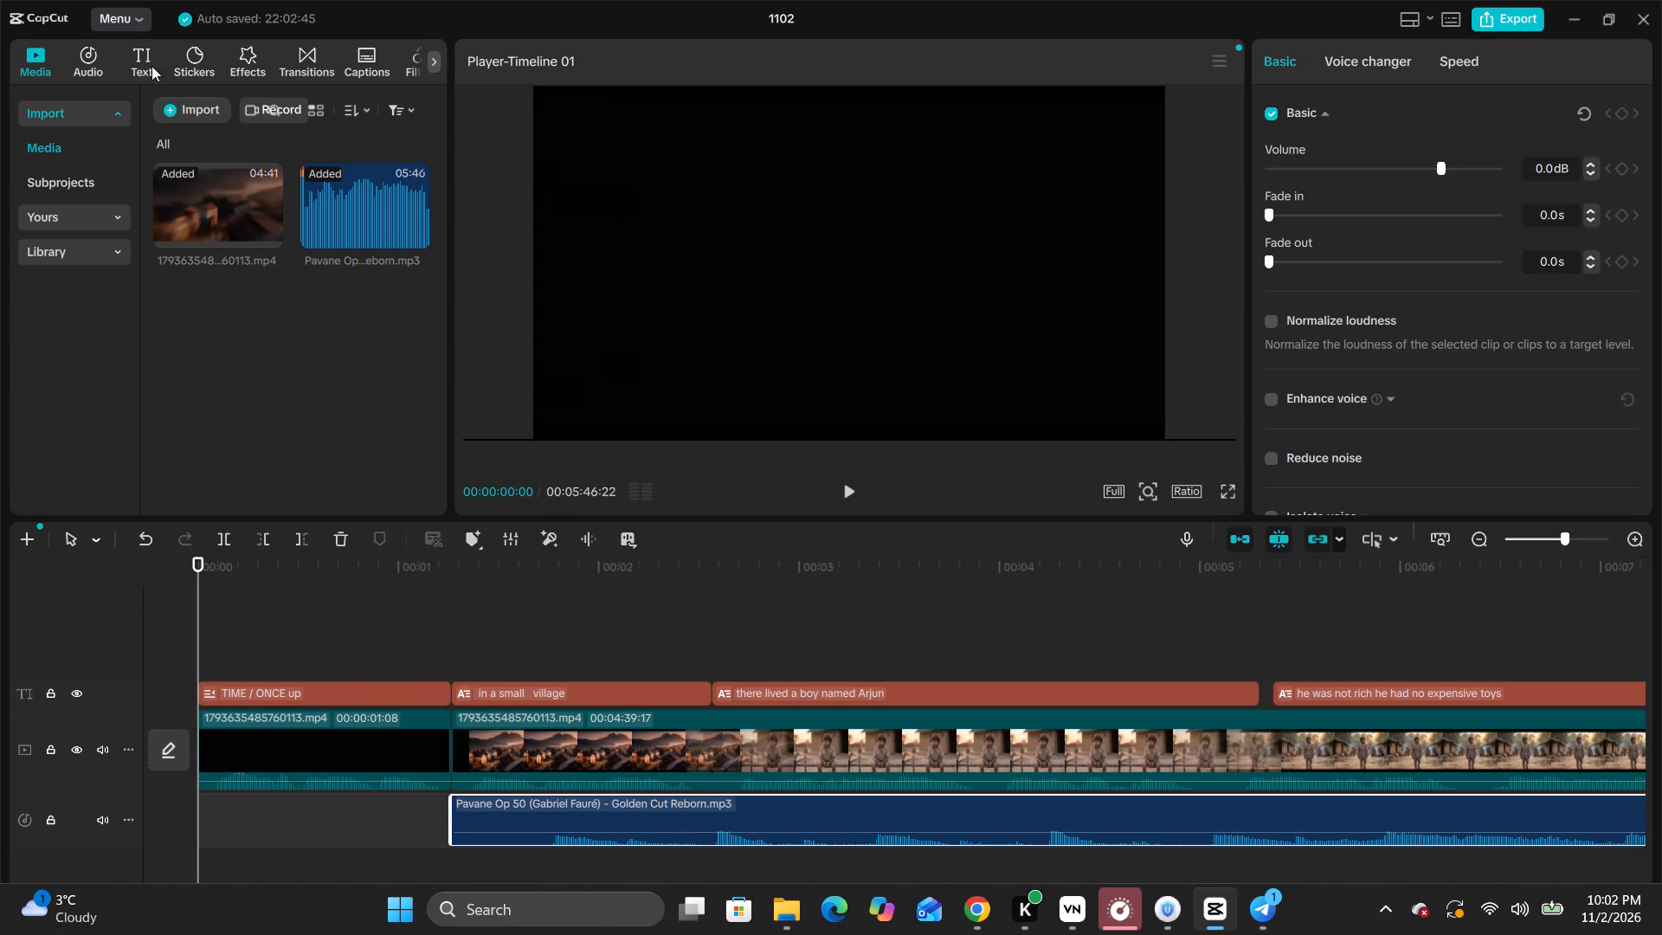
click(191, 106)
click(221, 155)
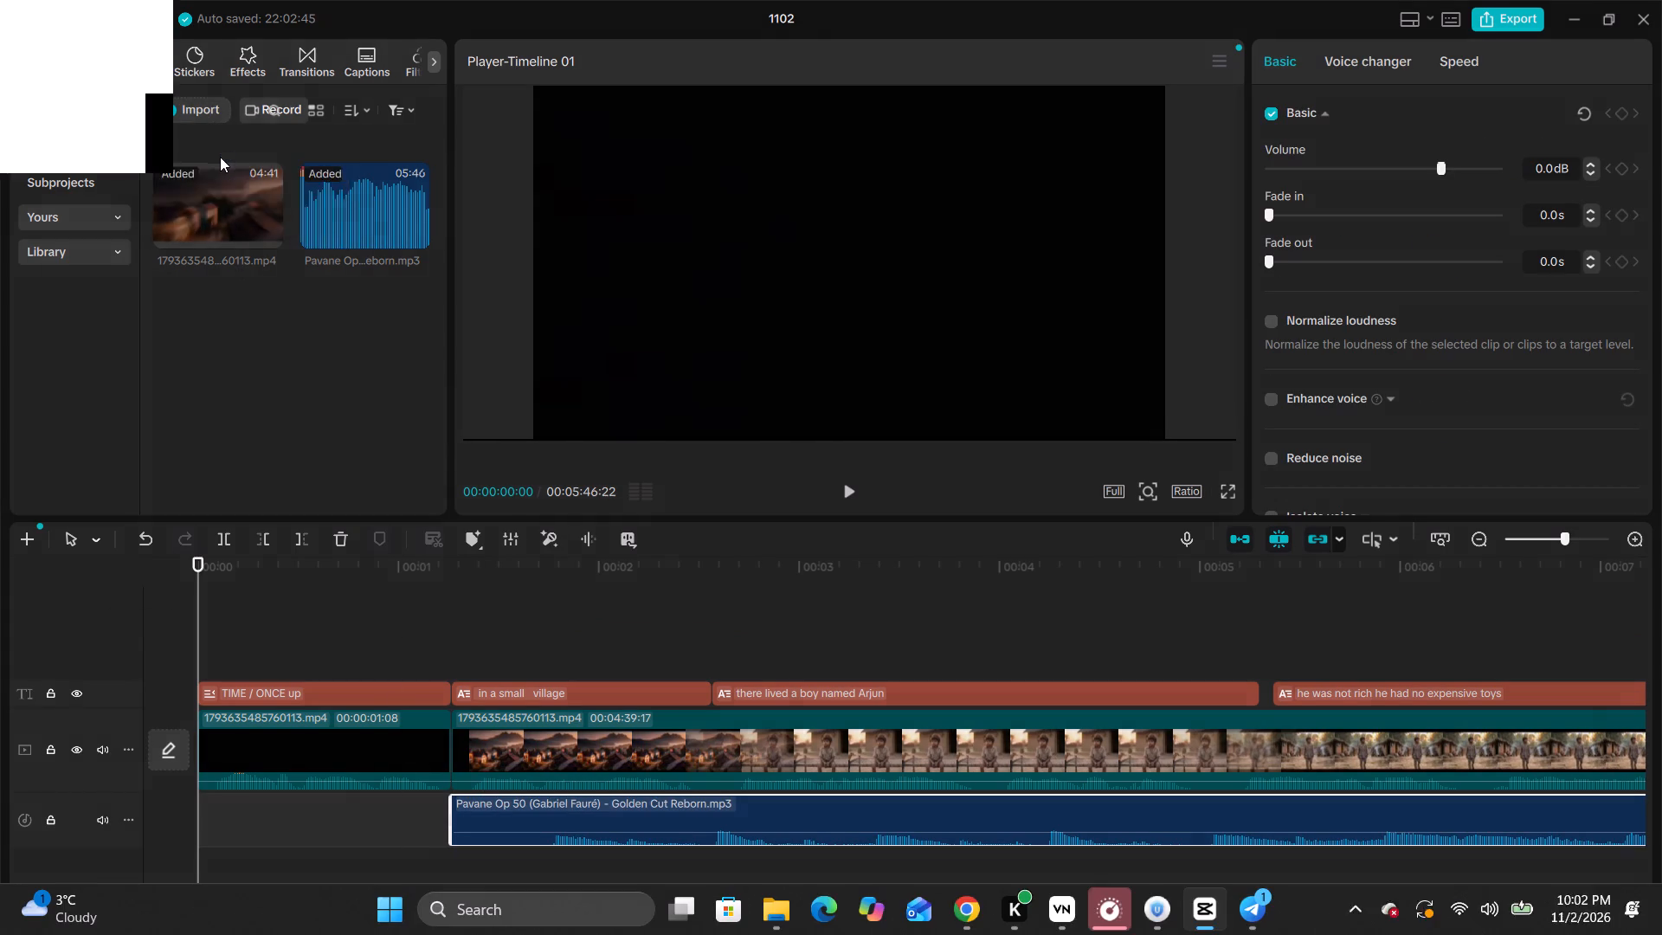
click(80, 210)
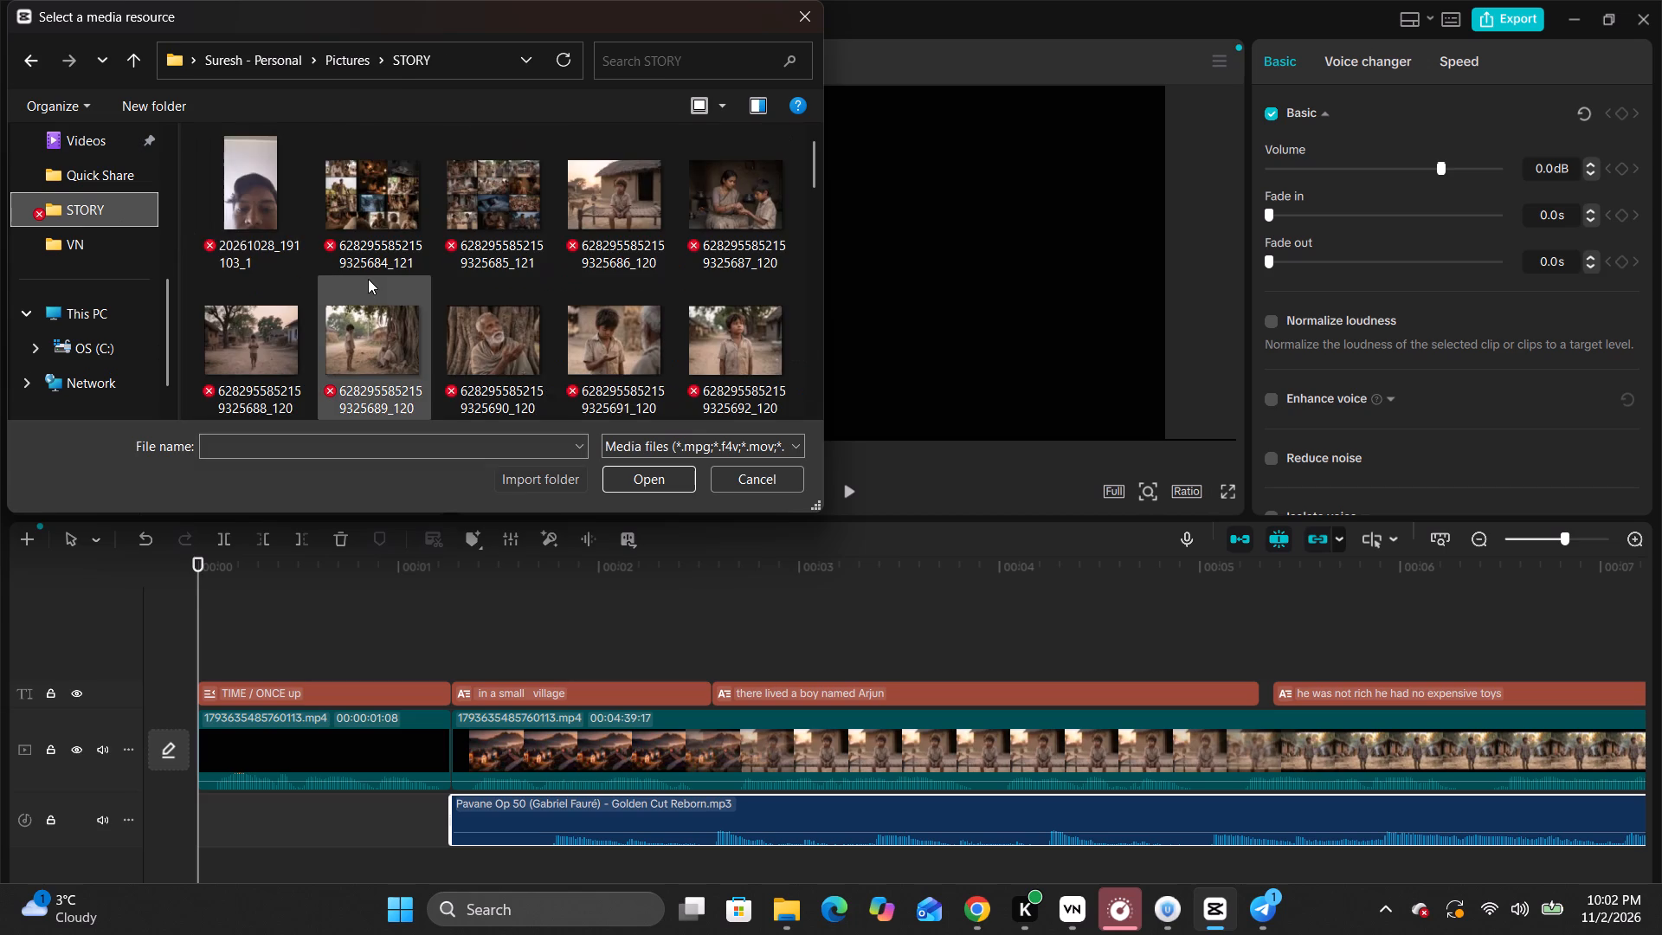
scroll(369, 279, down, 3)
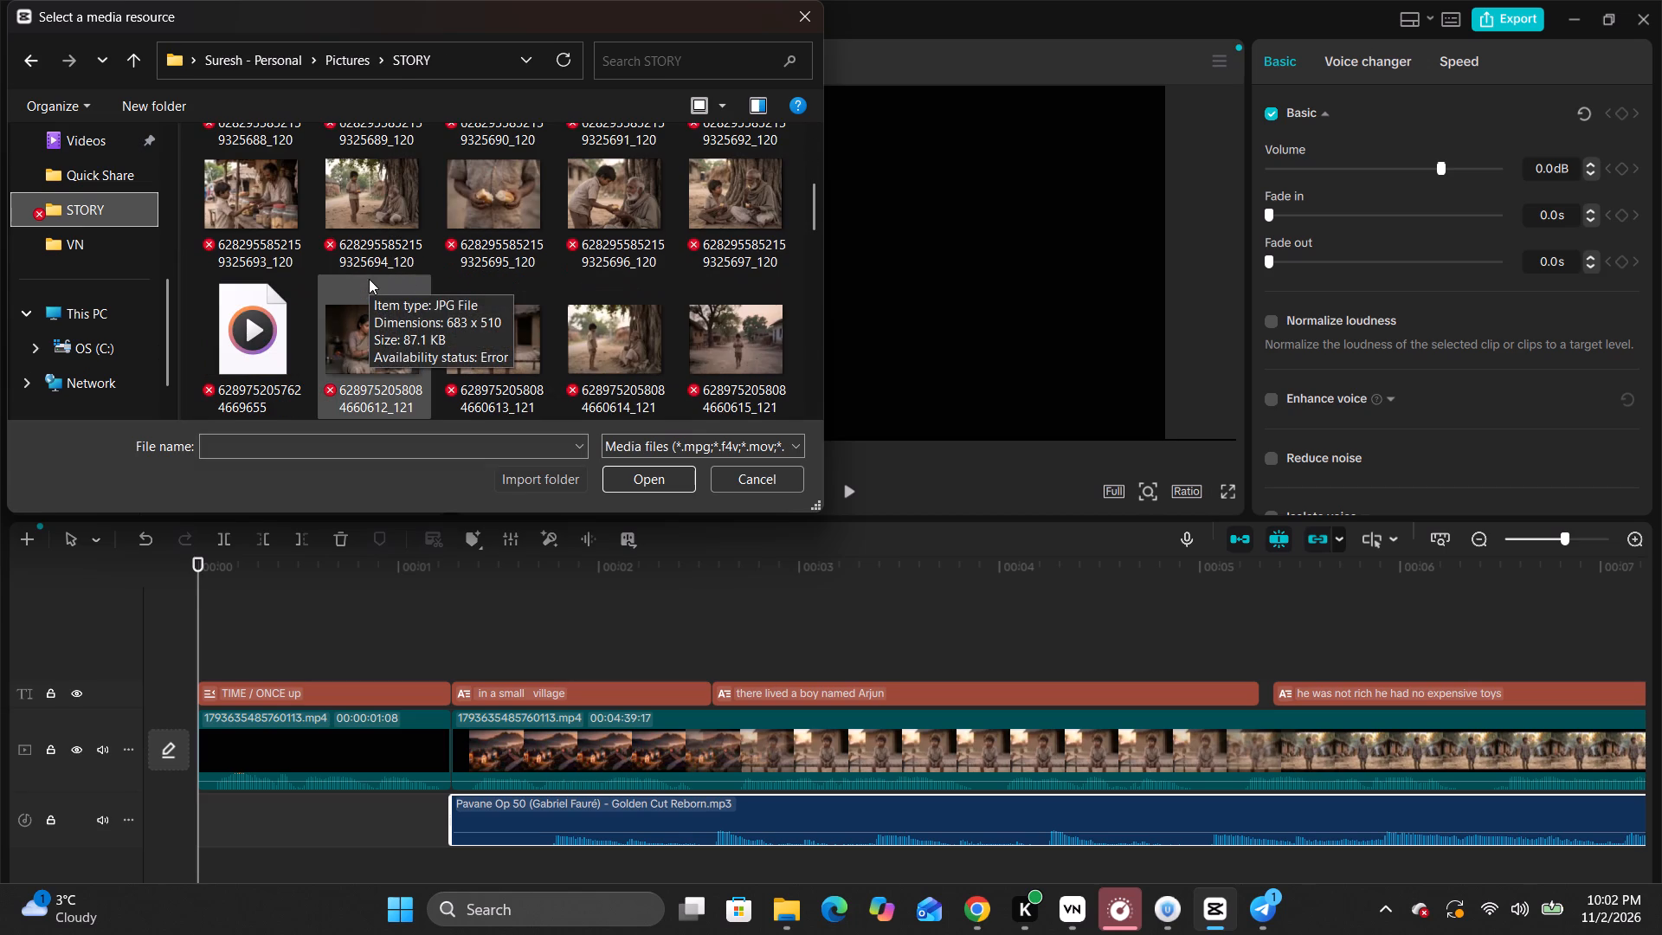
click(236, 348)
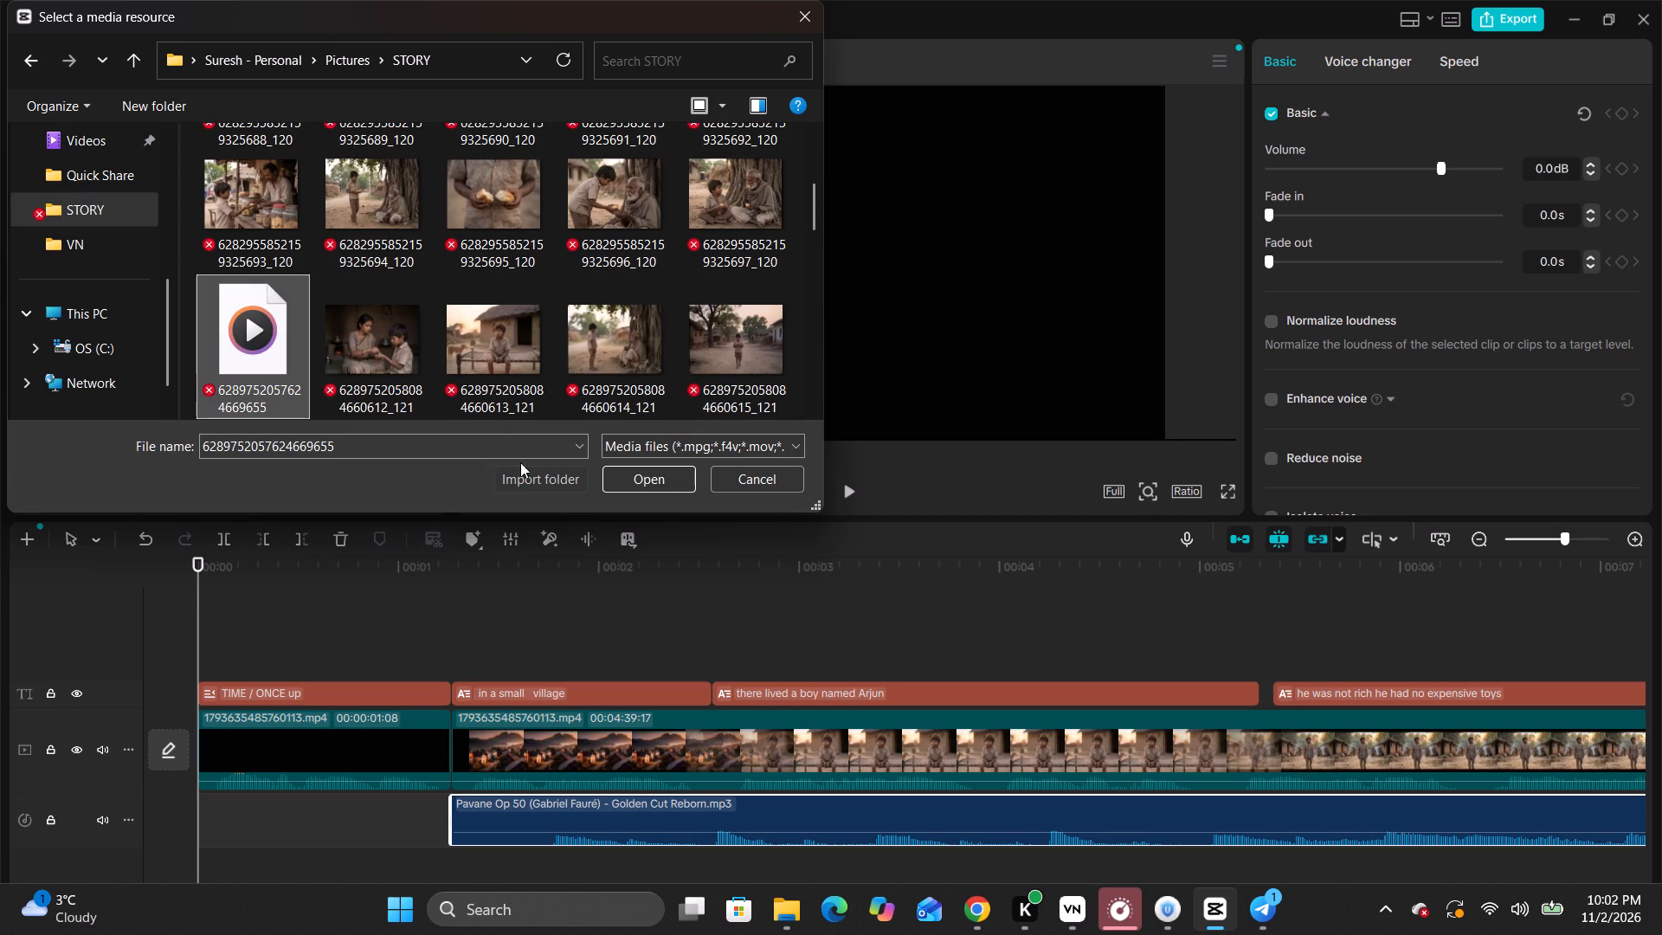
click(680, 474)
Insert the imported intro video at the very start of the main track, ahead of the opening title clip.
drag(229, 313, 230, 435)
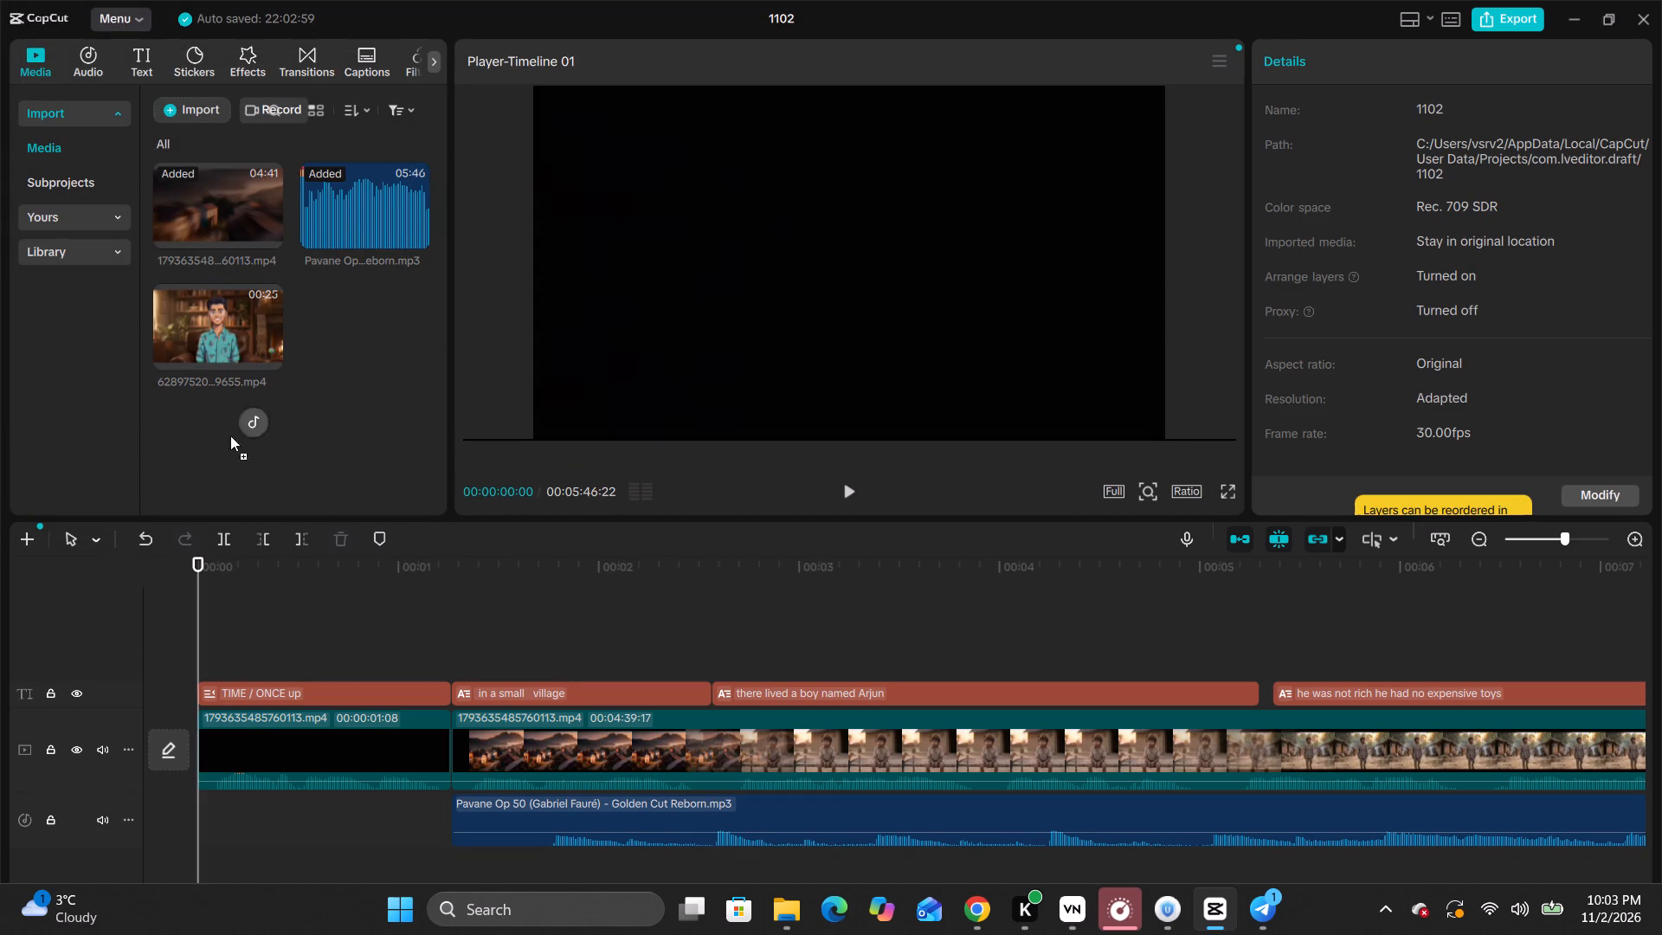
drag(230, 435, 158, 719)
Move the Pavane music clip along the audio track so it starts where the long story clip begins after the intro.
ctrl+scroll(464, 711, up, 4)
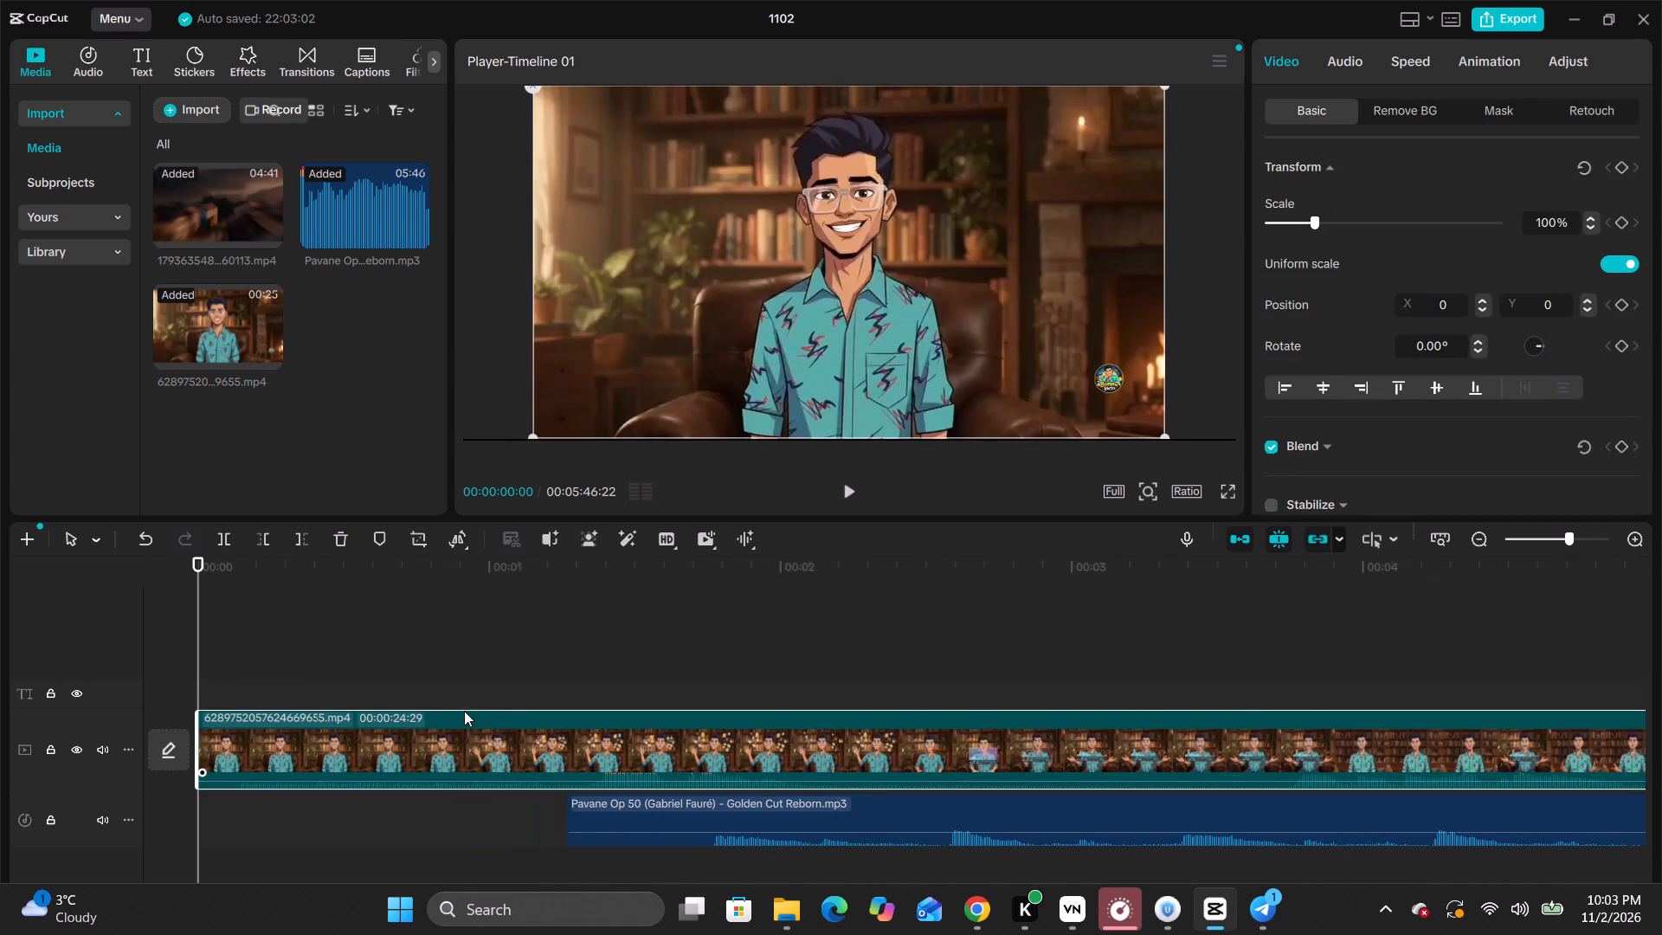
ctrl+scroll(471, 719, down, 16)
ctrl+scroll(464, 685, down, 5)
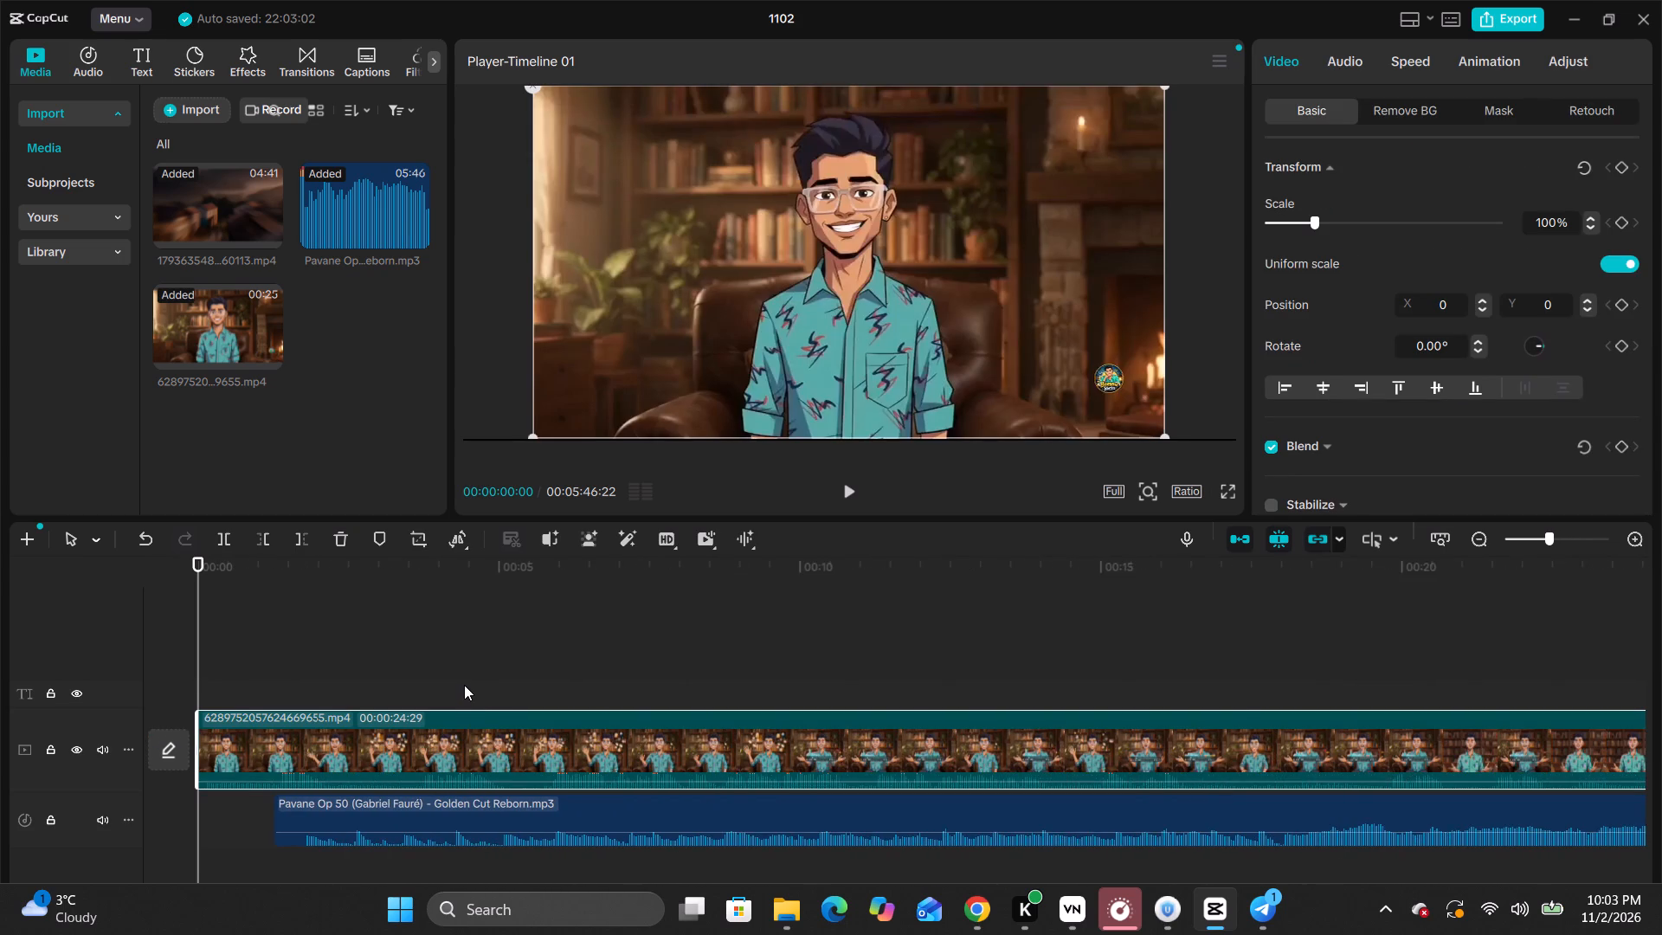
ctrl+scroll(463, 683, down, 15)
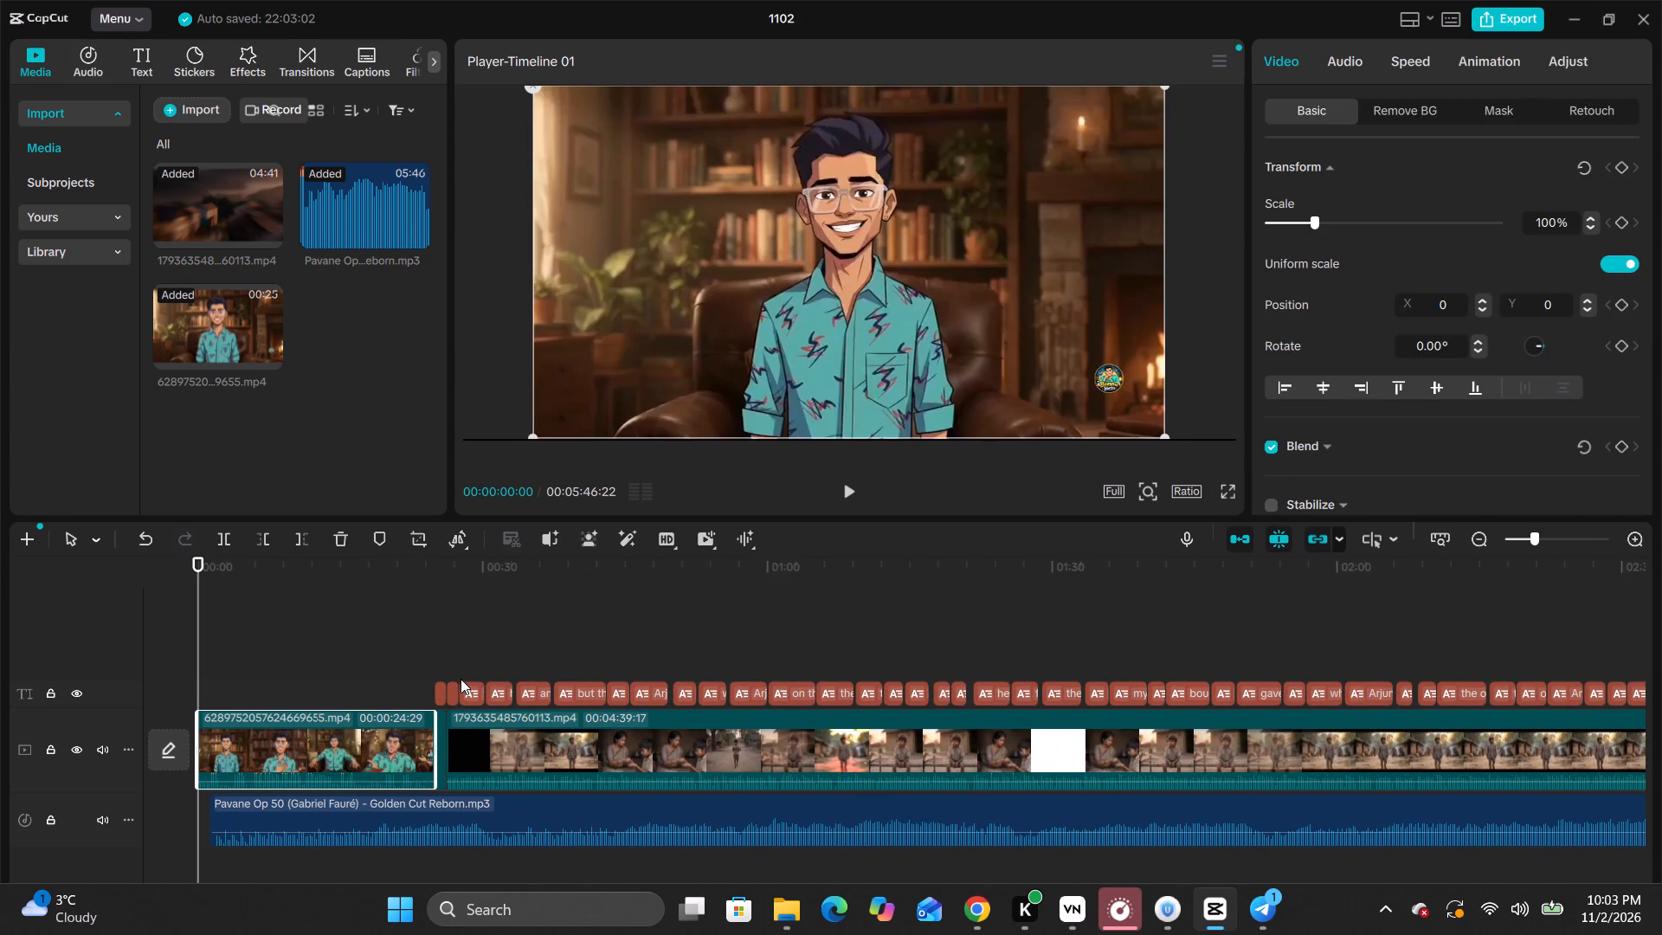
ctrl+scroll(358, 672, down, 4)
drag(249, 804, 413, 806)
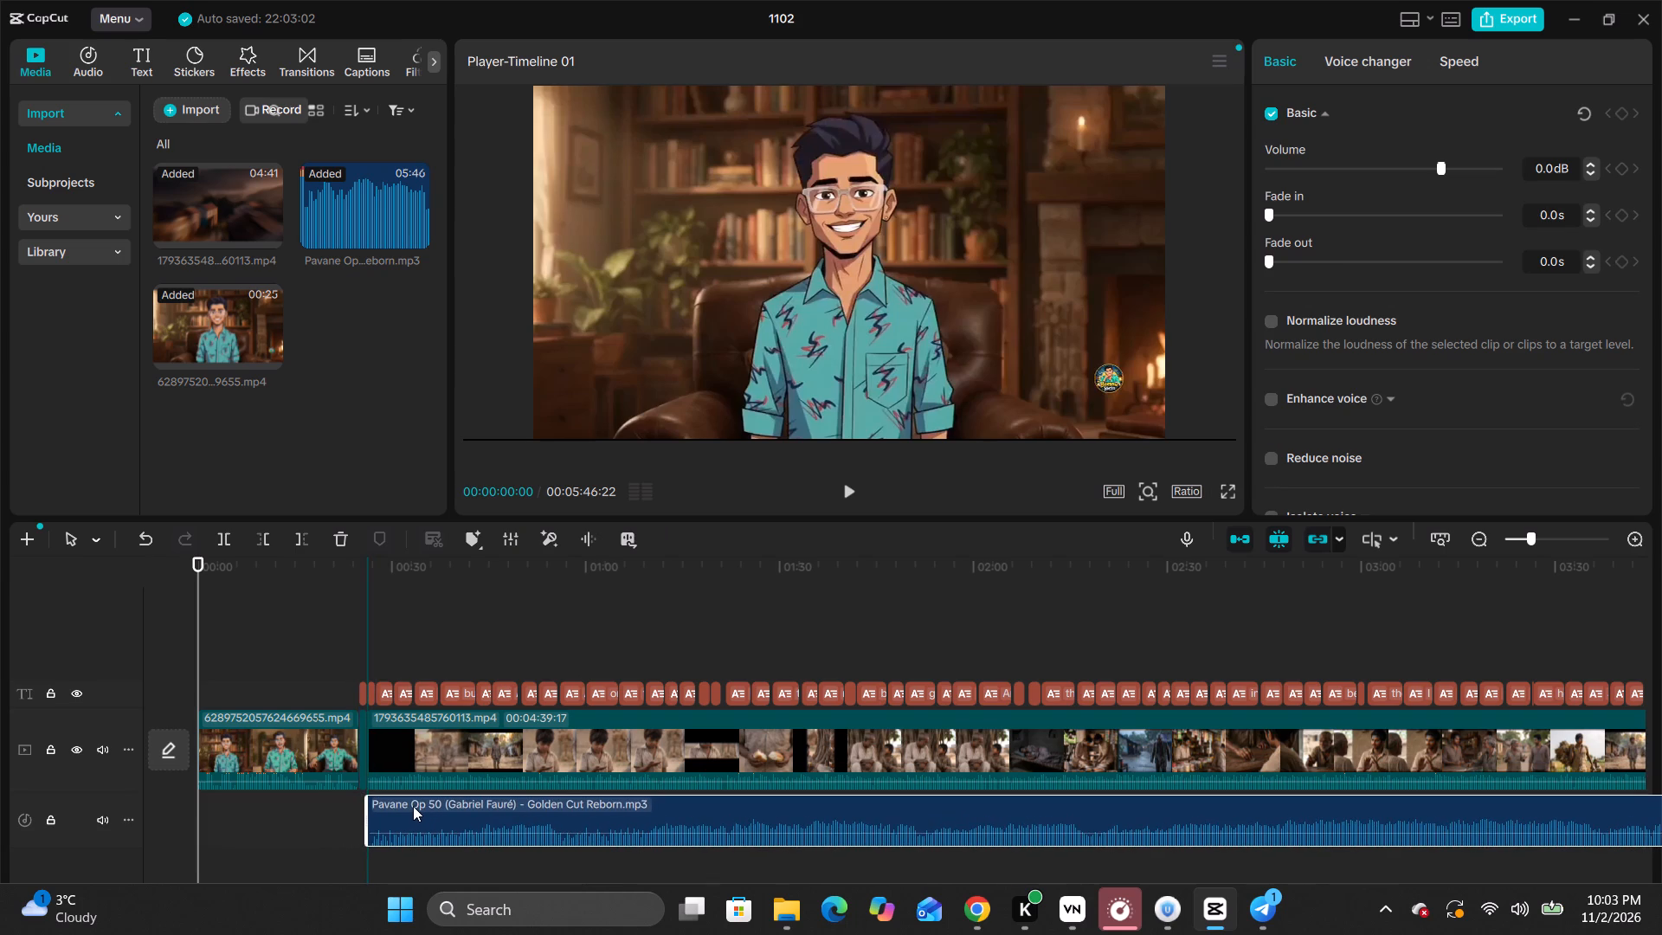
drag(413, 806, 415, 806)
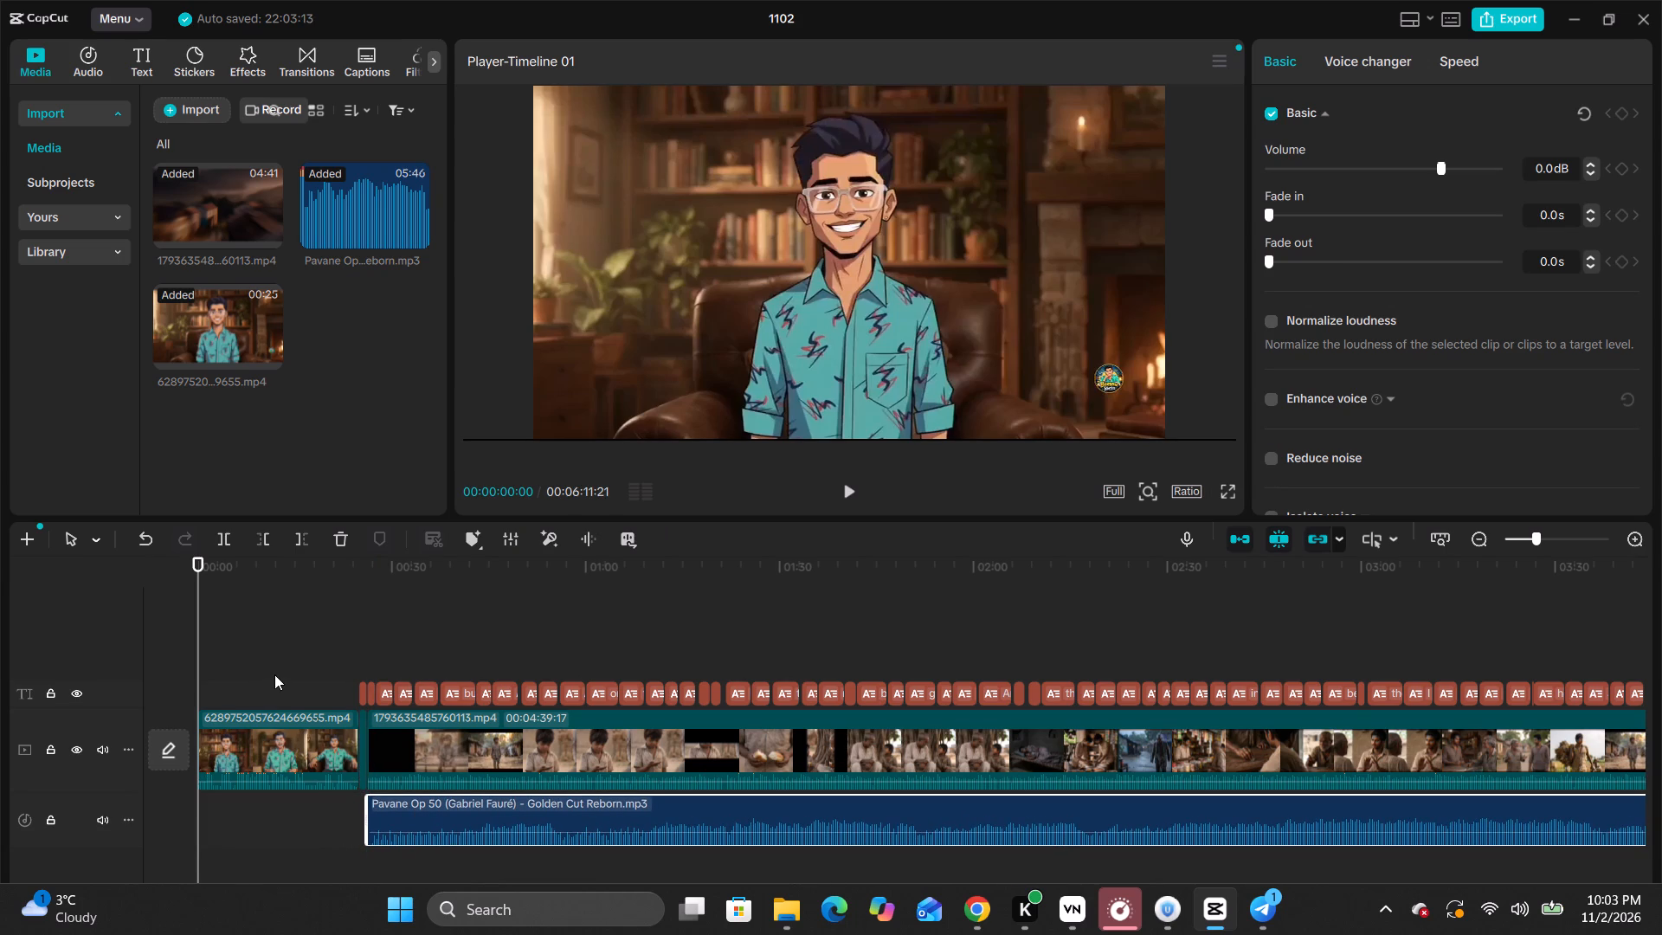
Play the video from the start to check the intro, the opening title and the music's entry.
key(space)
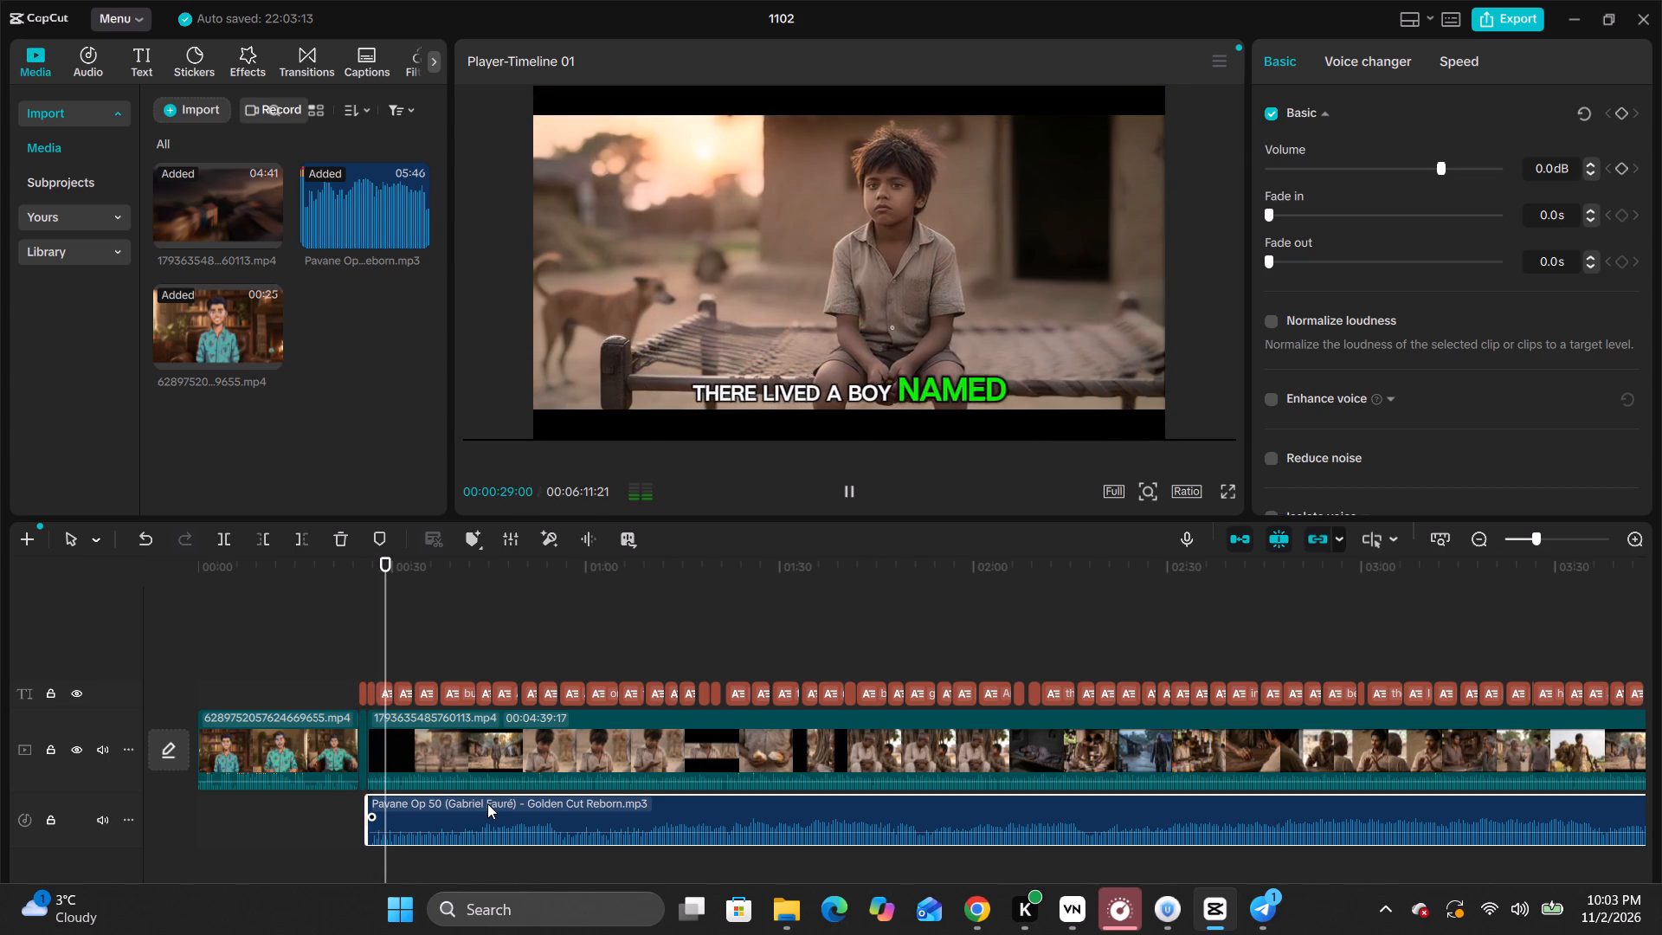
Lower the Pavane music clip's volume to -18.4 dB, playing the story to judge it against the narration.
click(469, 816)
click(469, 829)
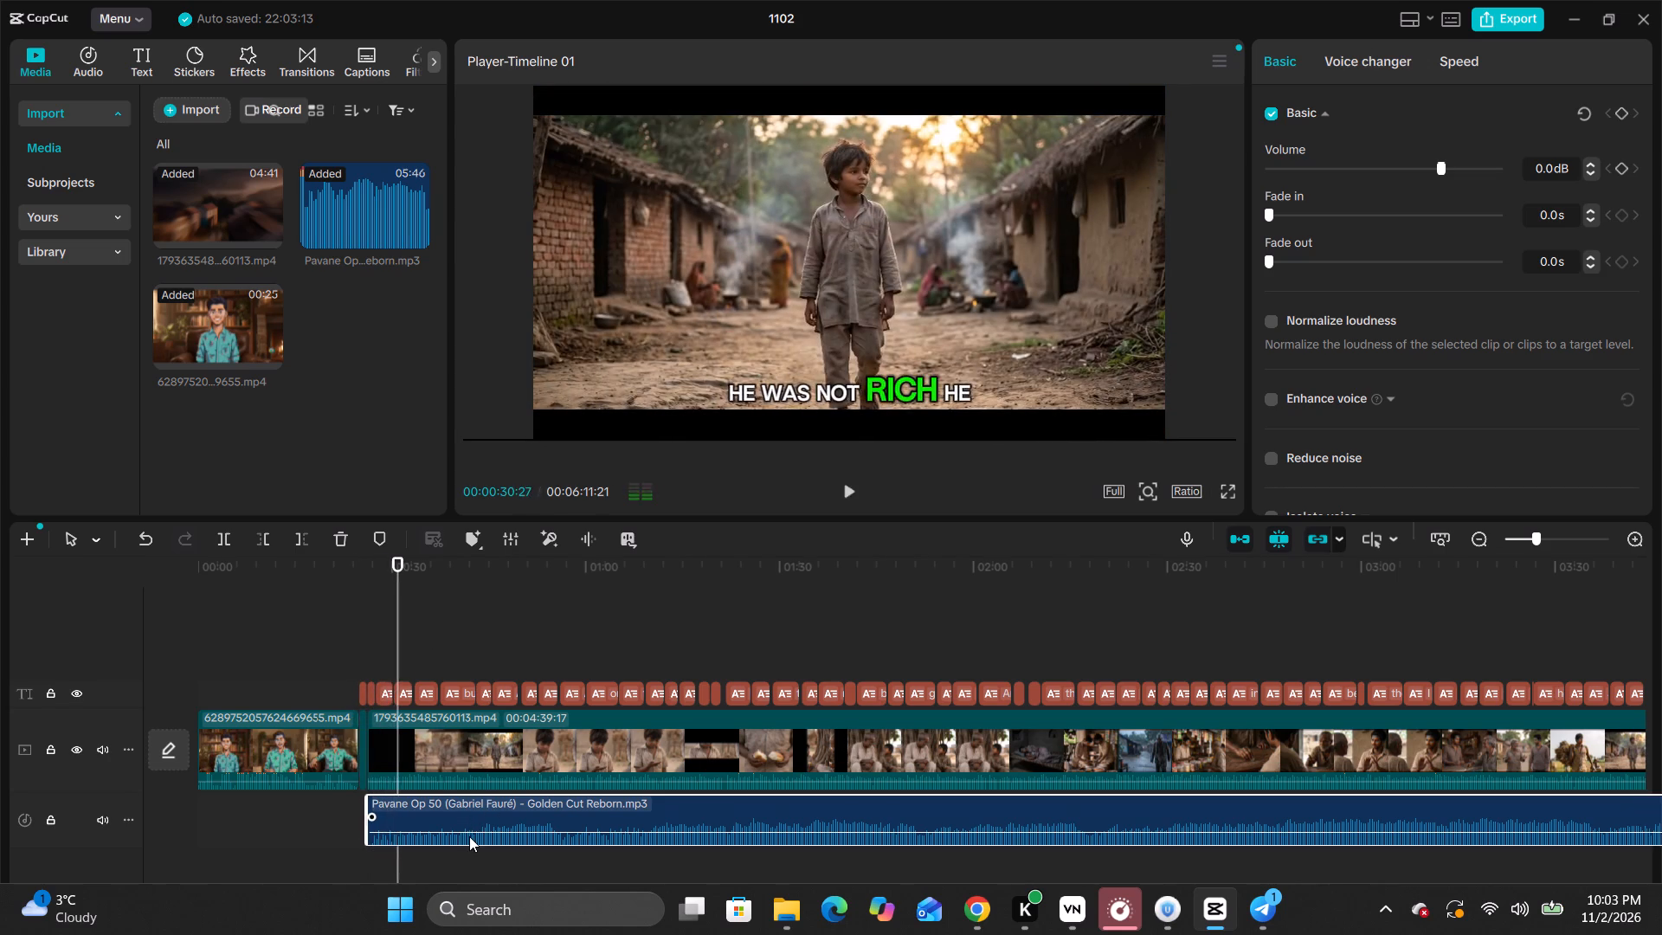
click(471, 834)
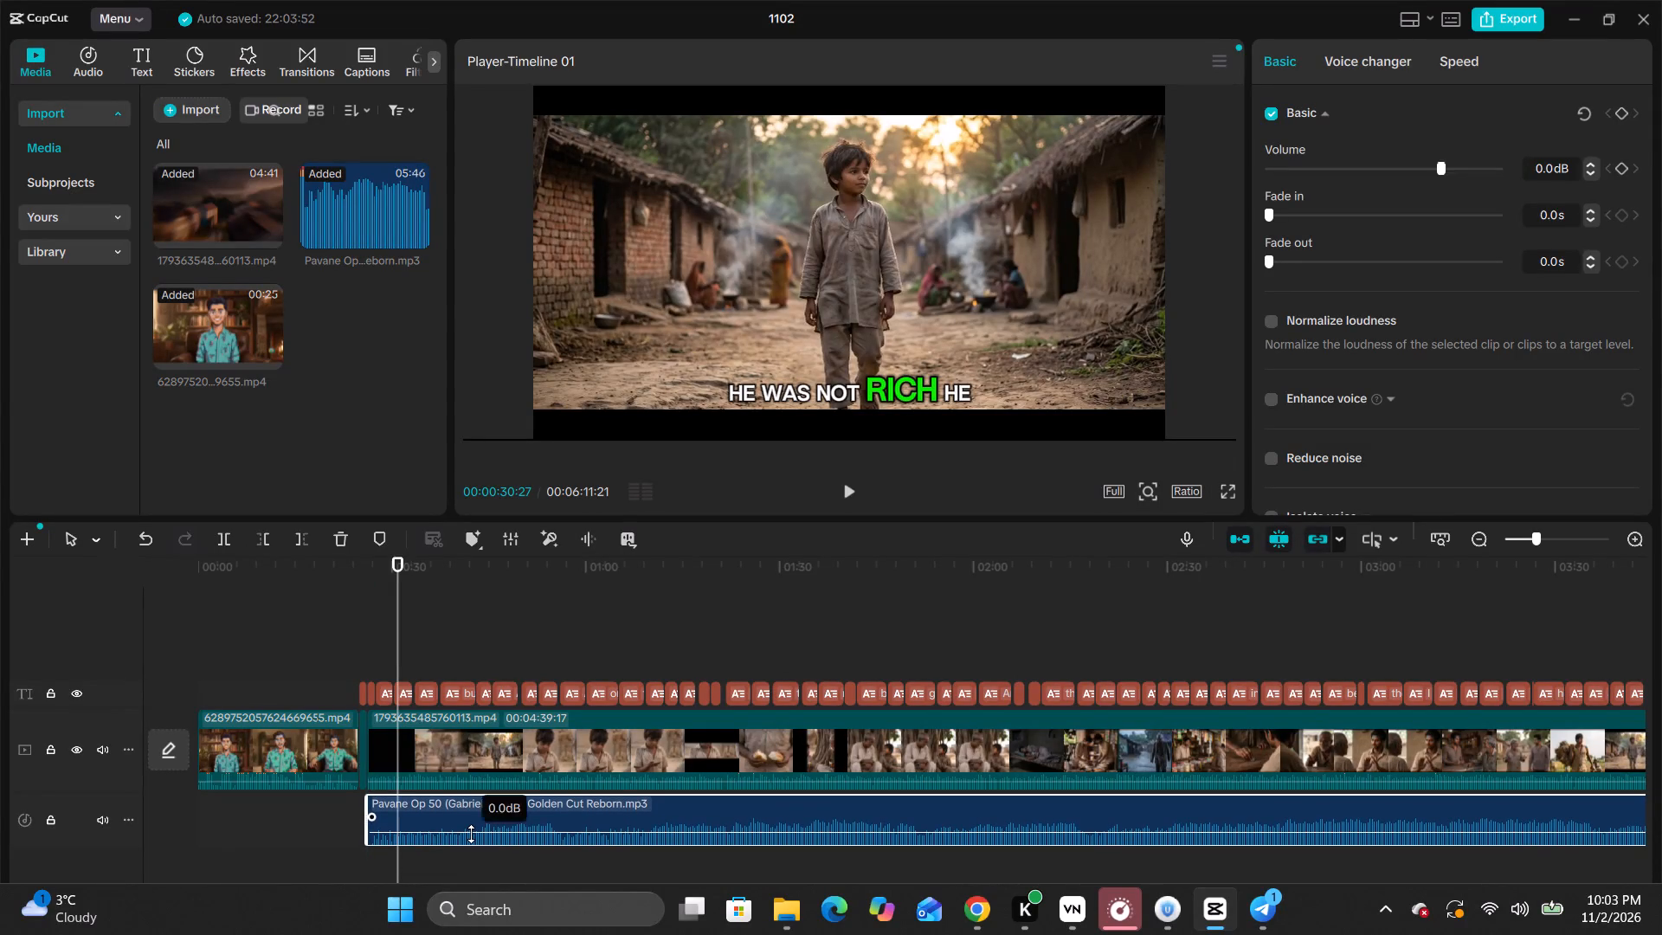
click(471, 834)
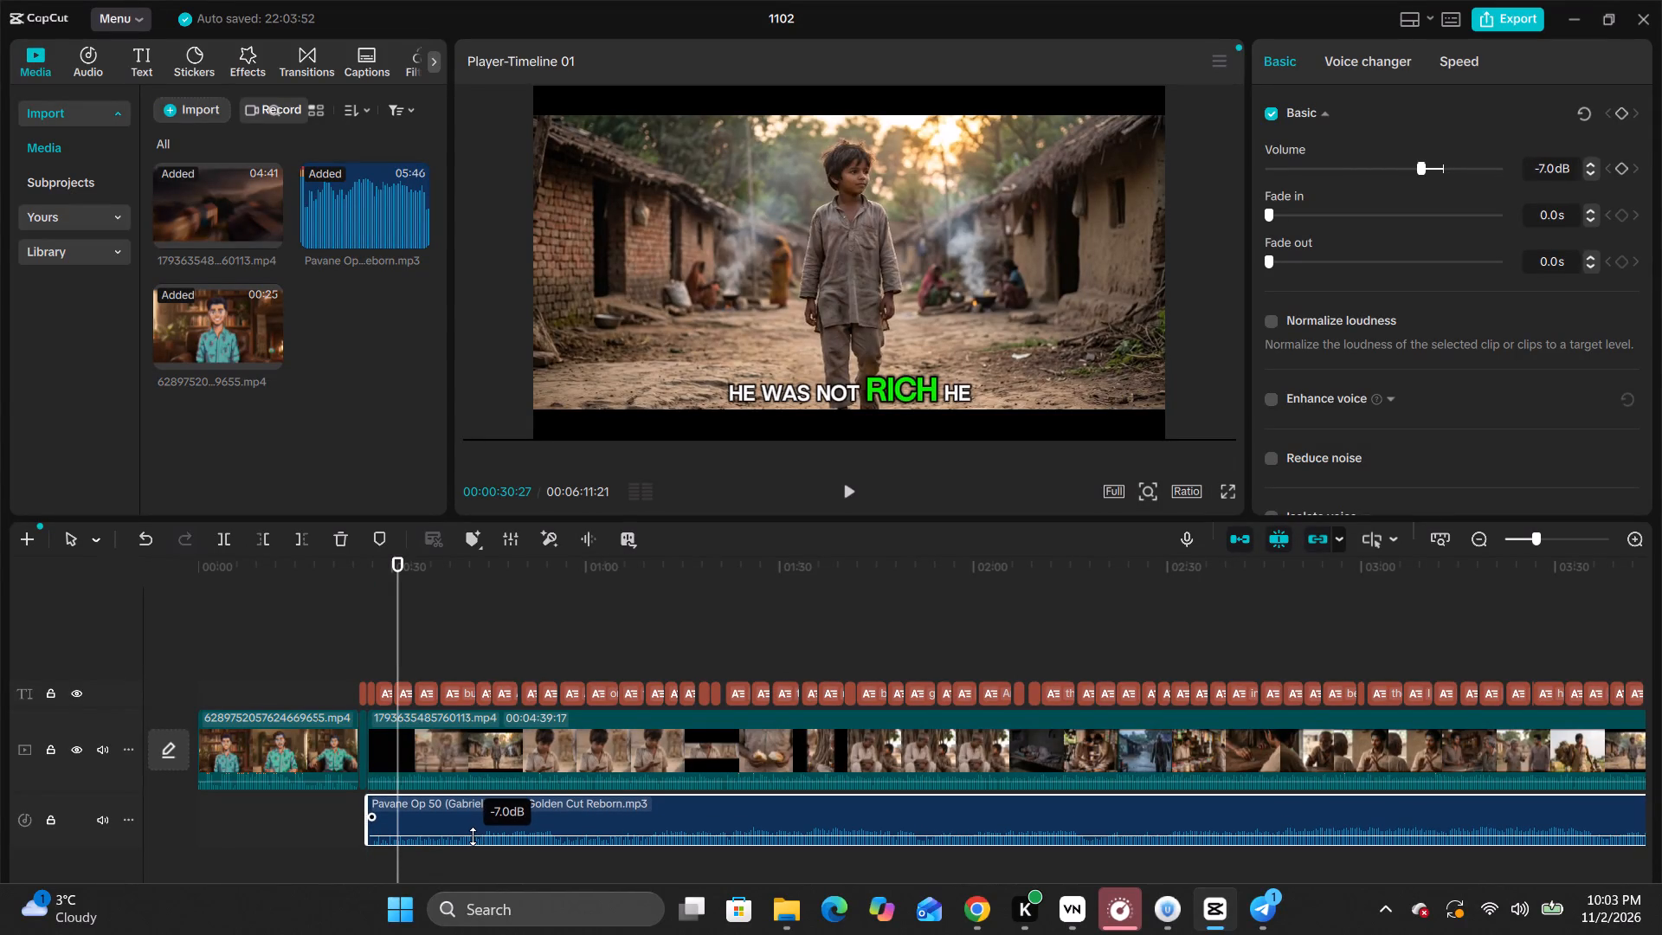
key(space)
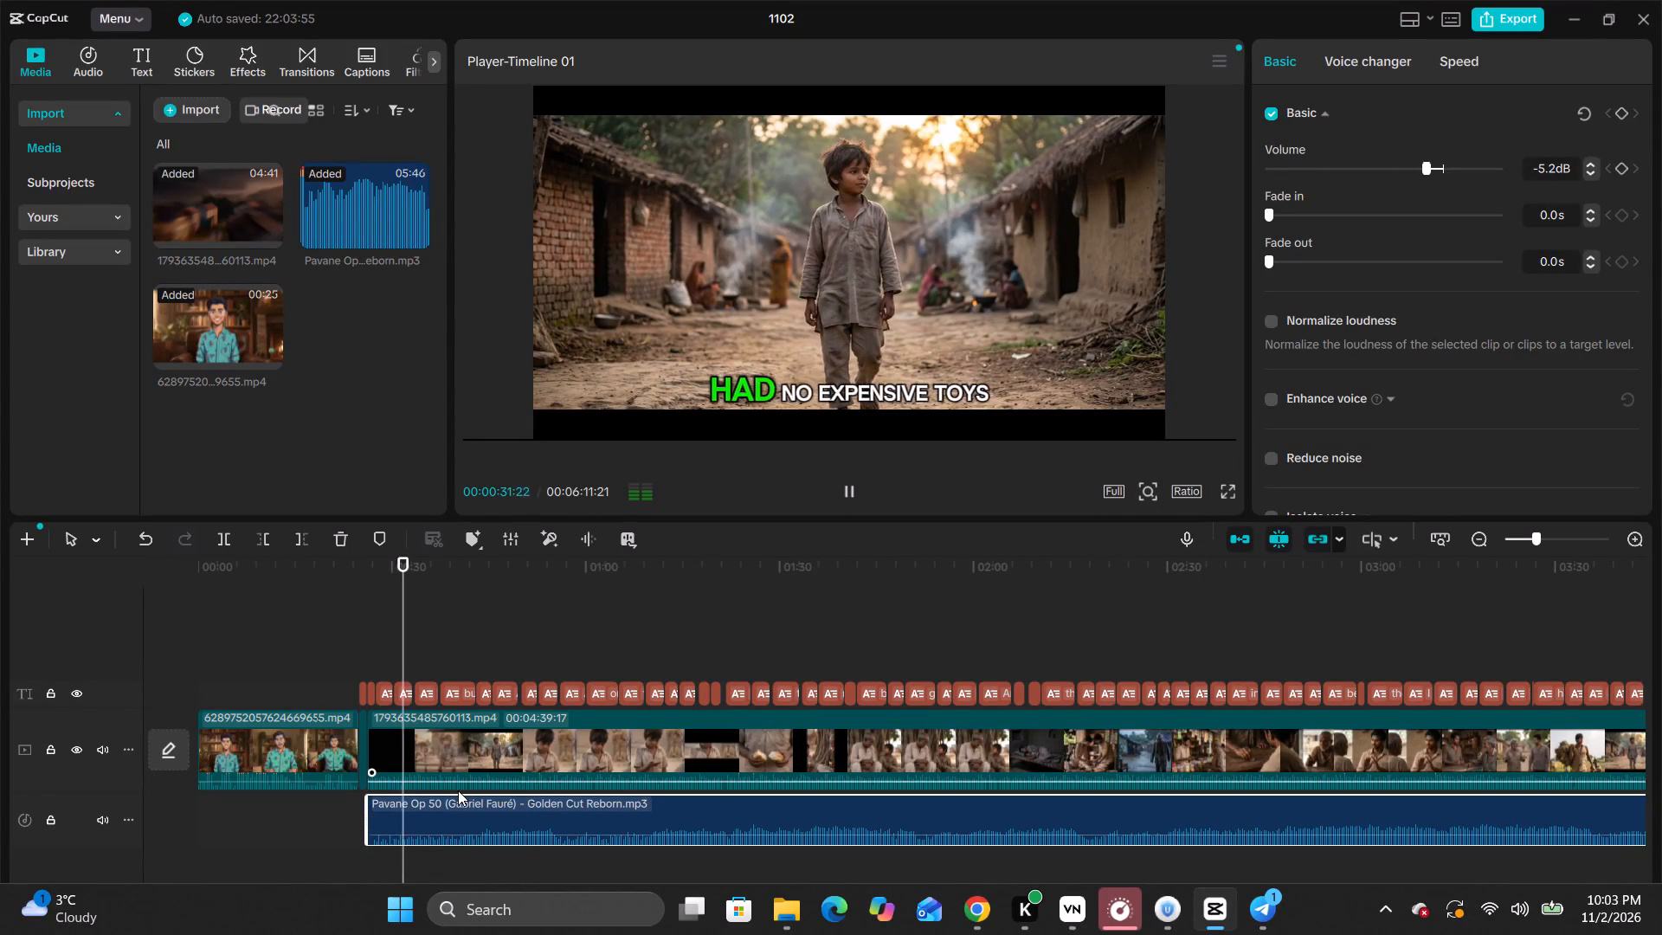
click(471, 834)
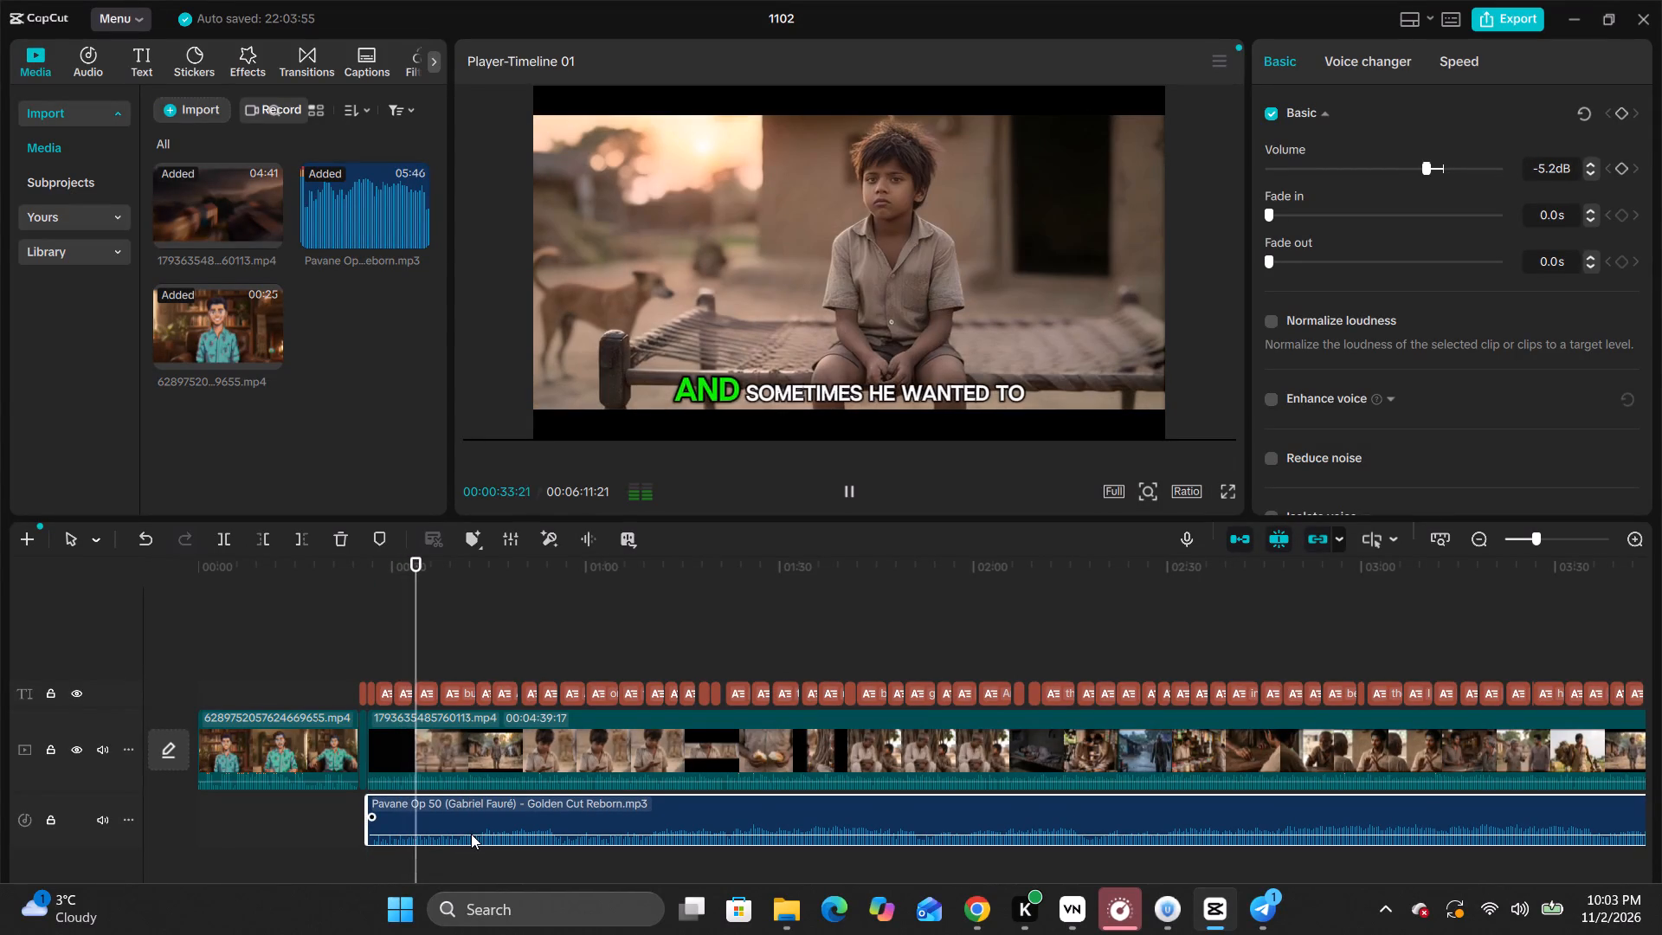
click(472, 835)
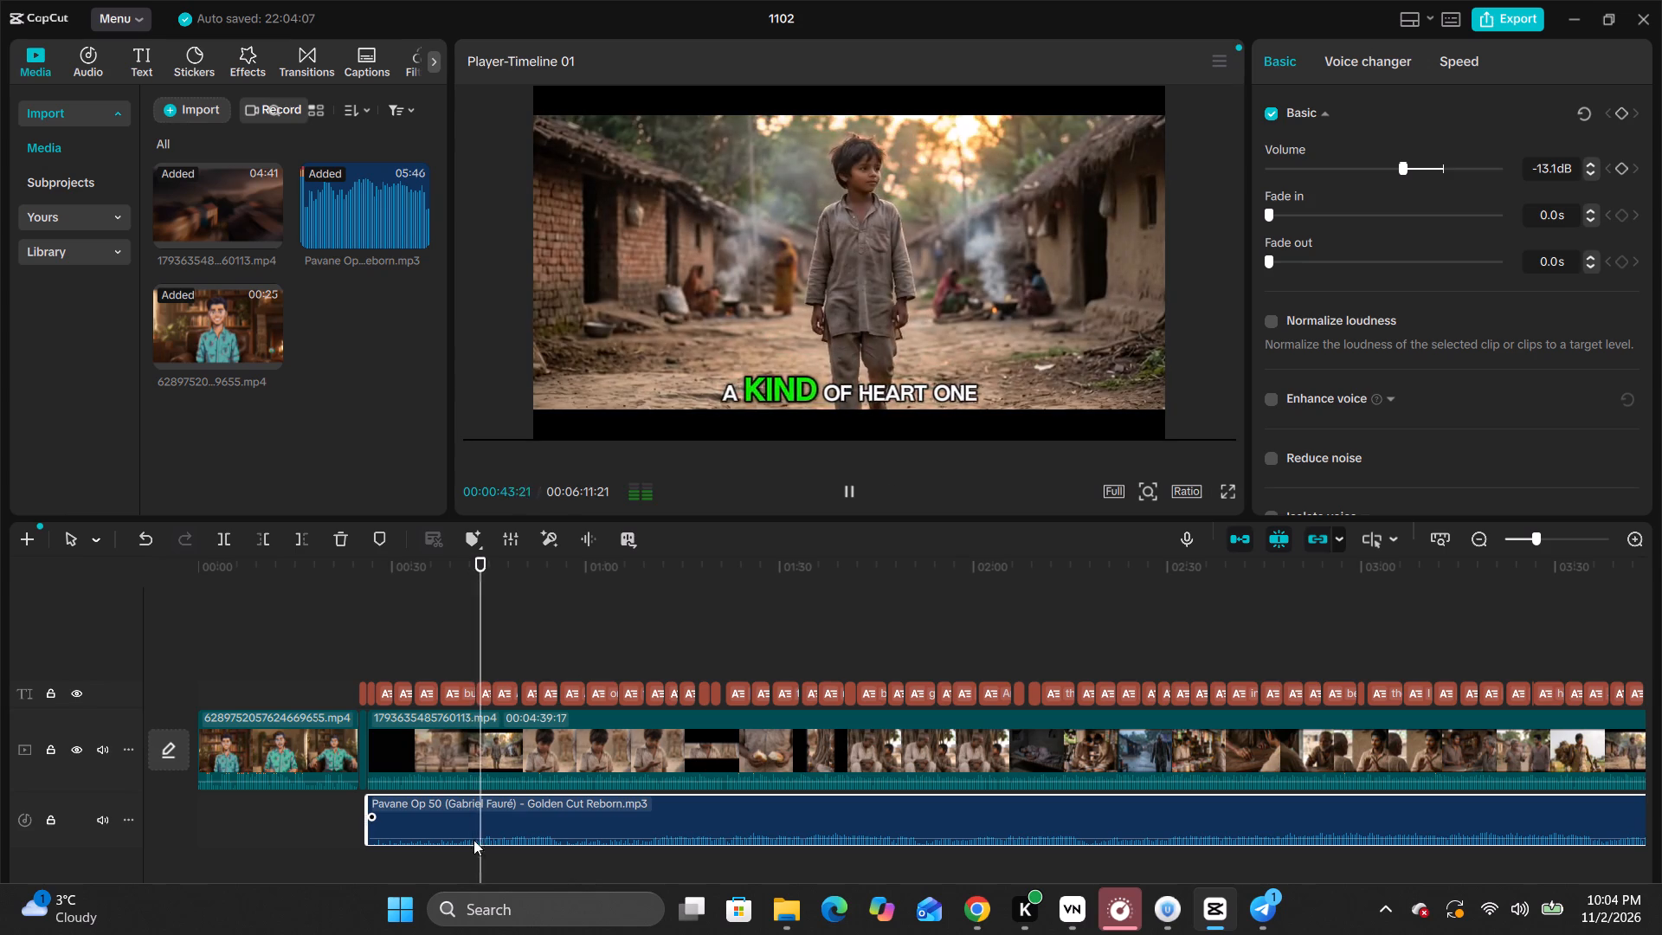
click(472, 838)
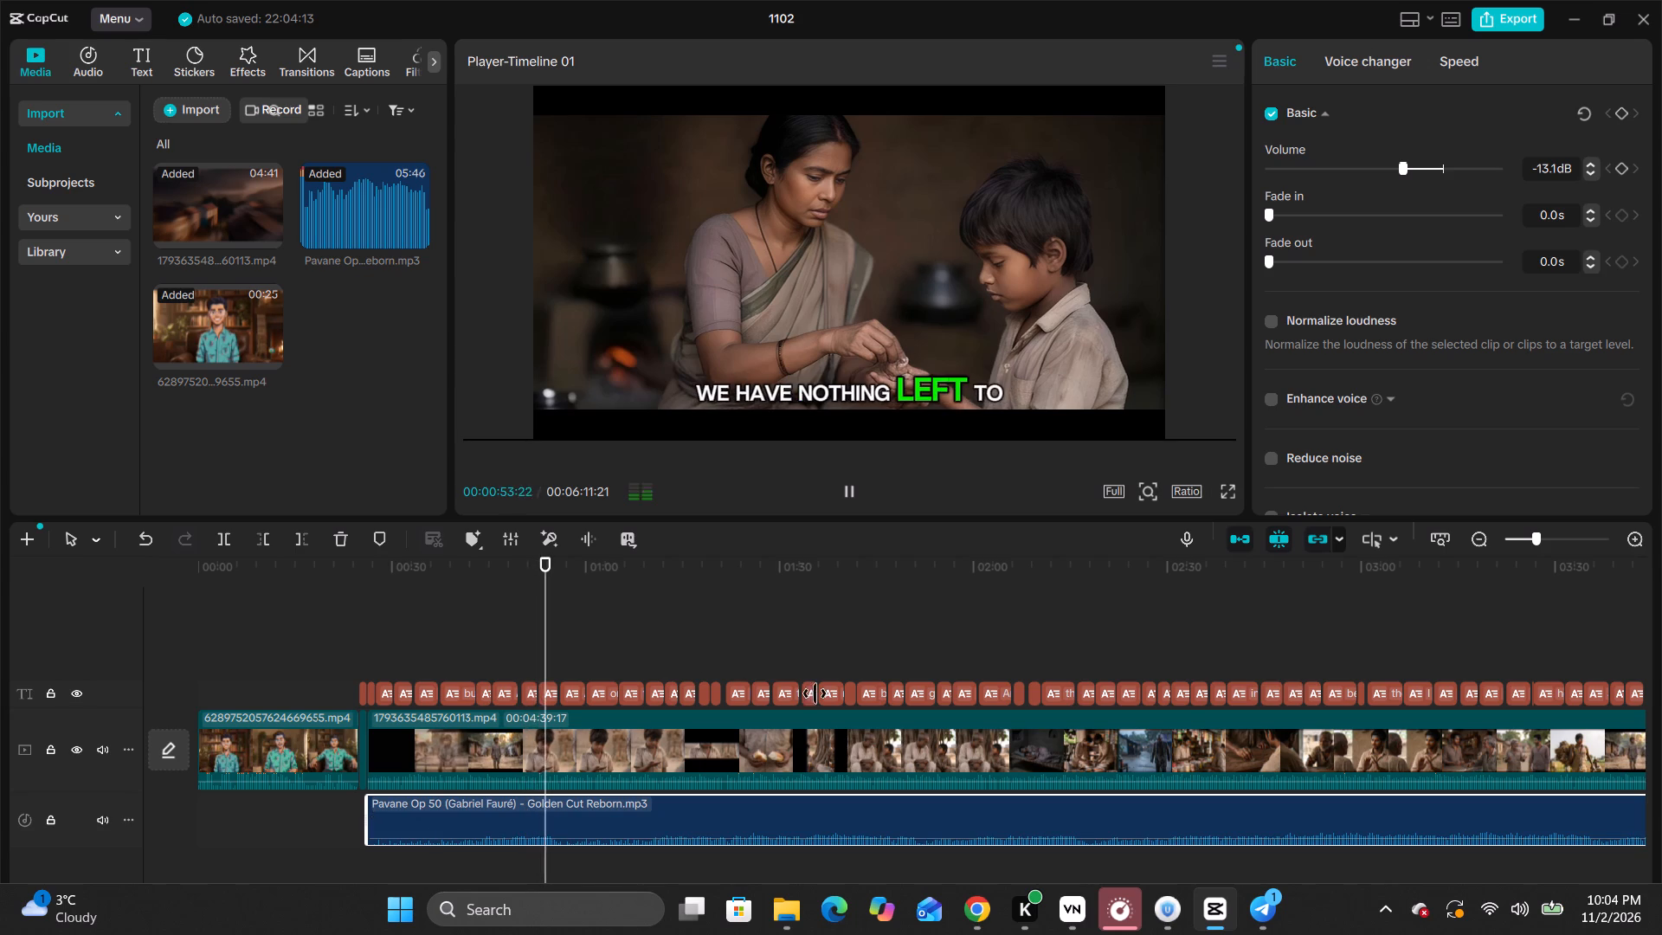
click(540, 839)
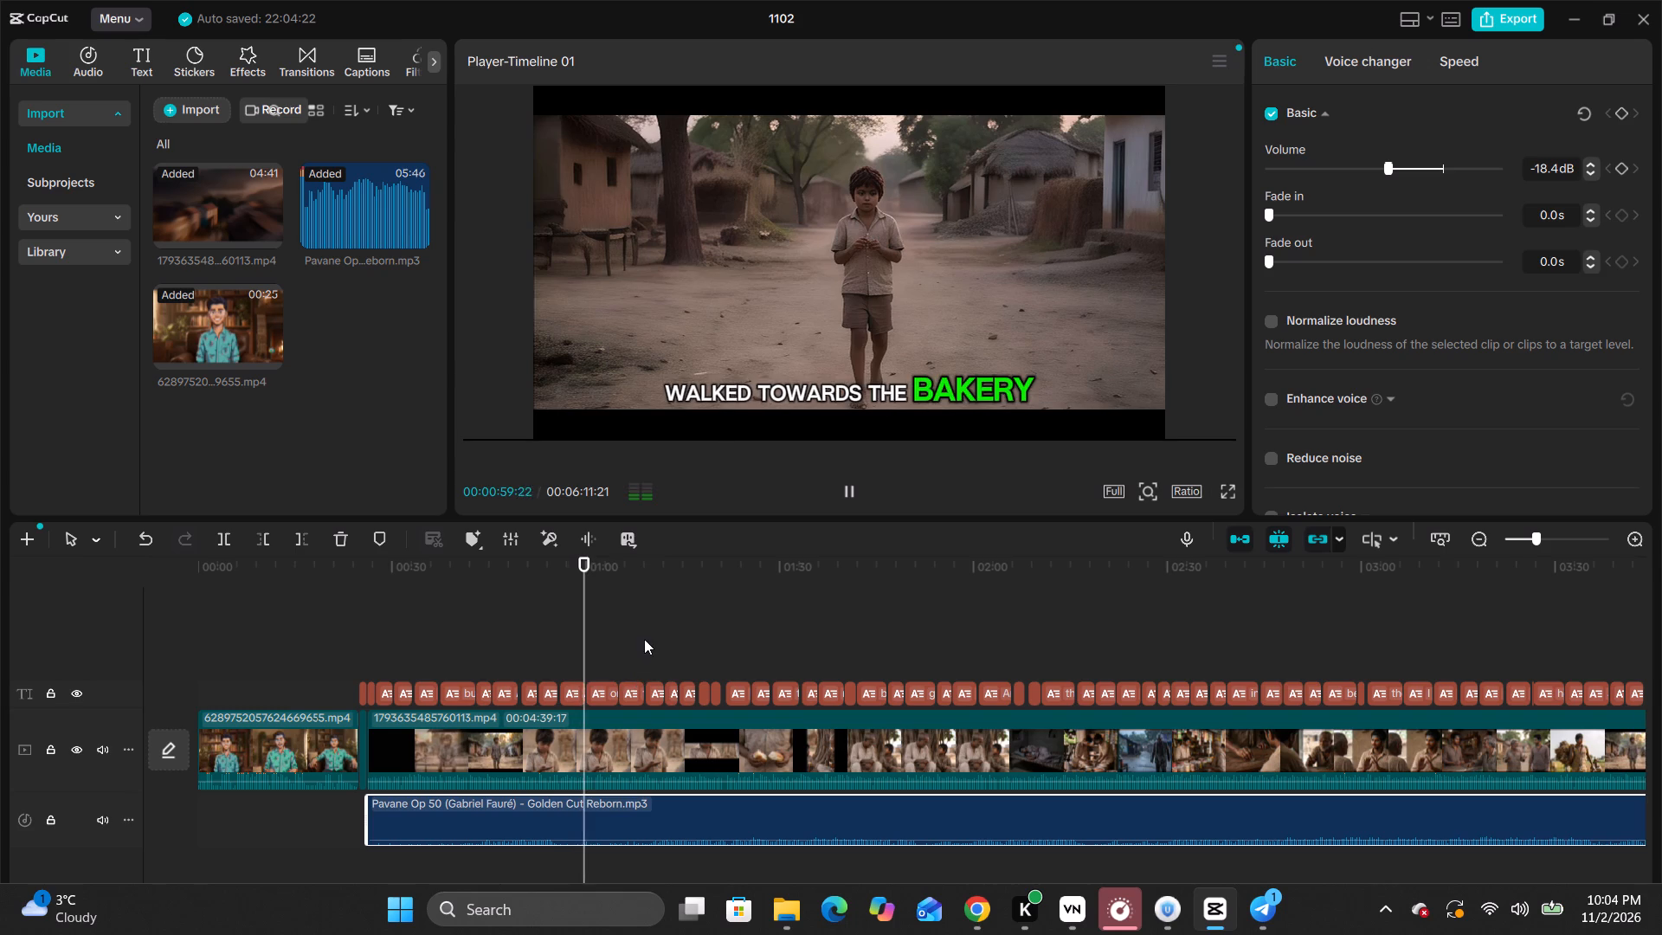
key(space)
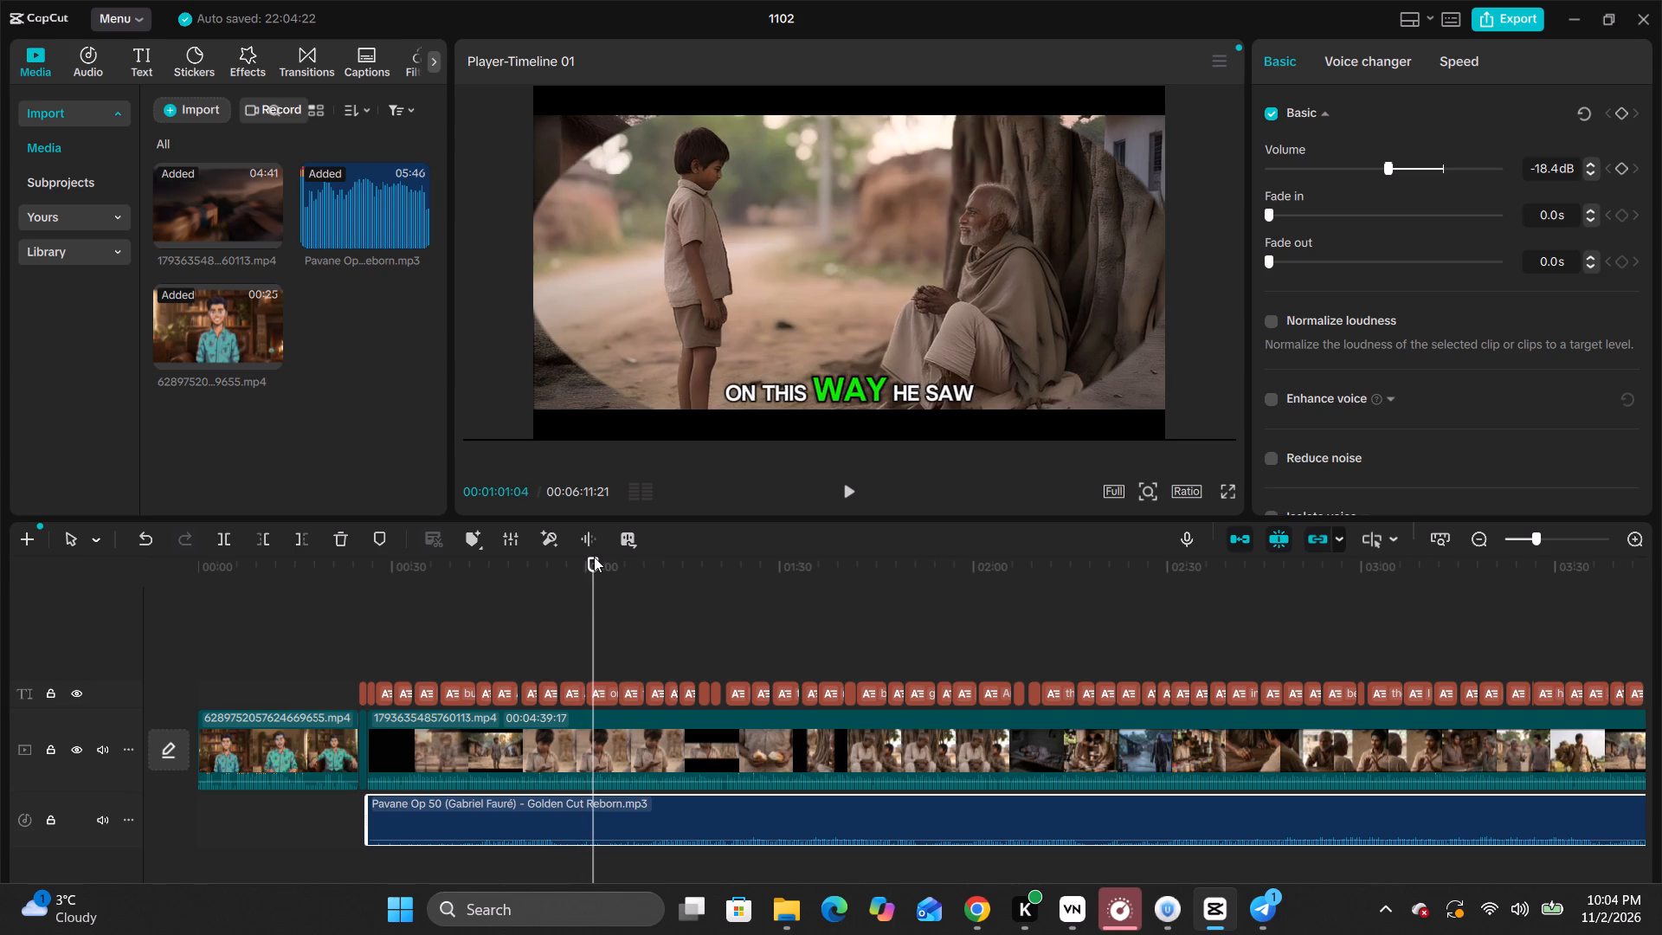
Return the playhead to about 00:00:45 and look through the STORY folder and Home files for a subscribe button video to import.
drag(594, 557, 492, 599)
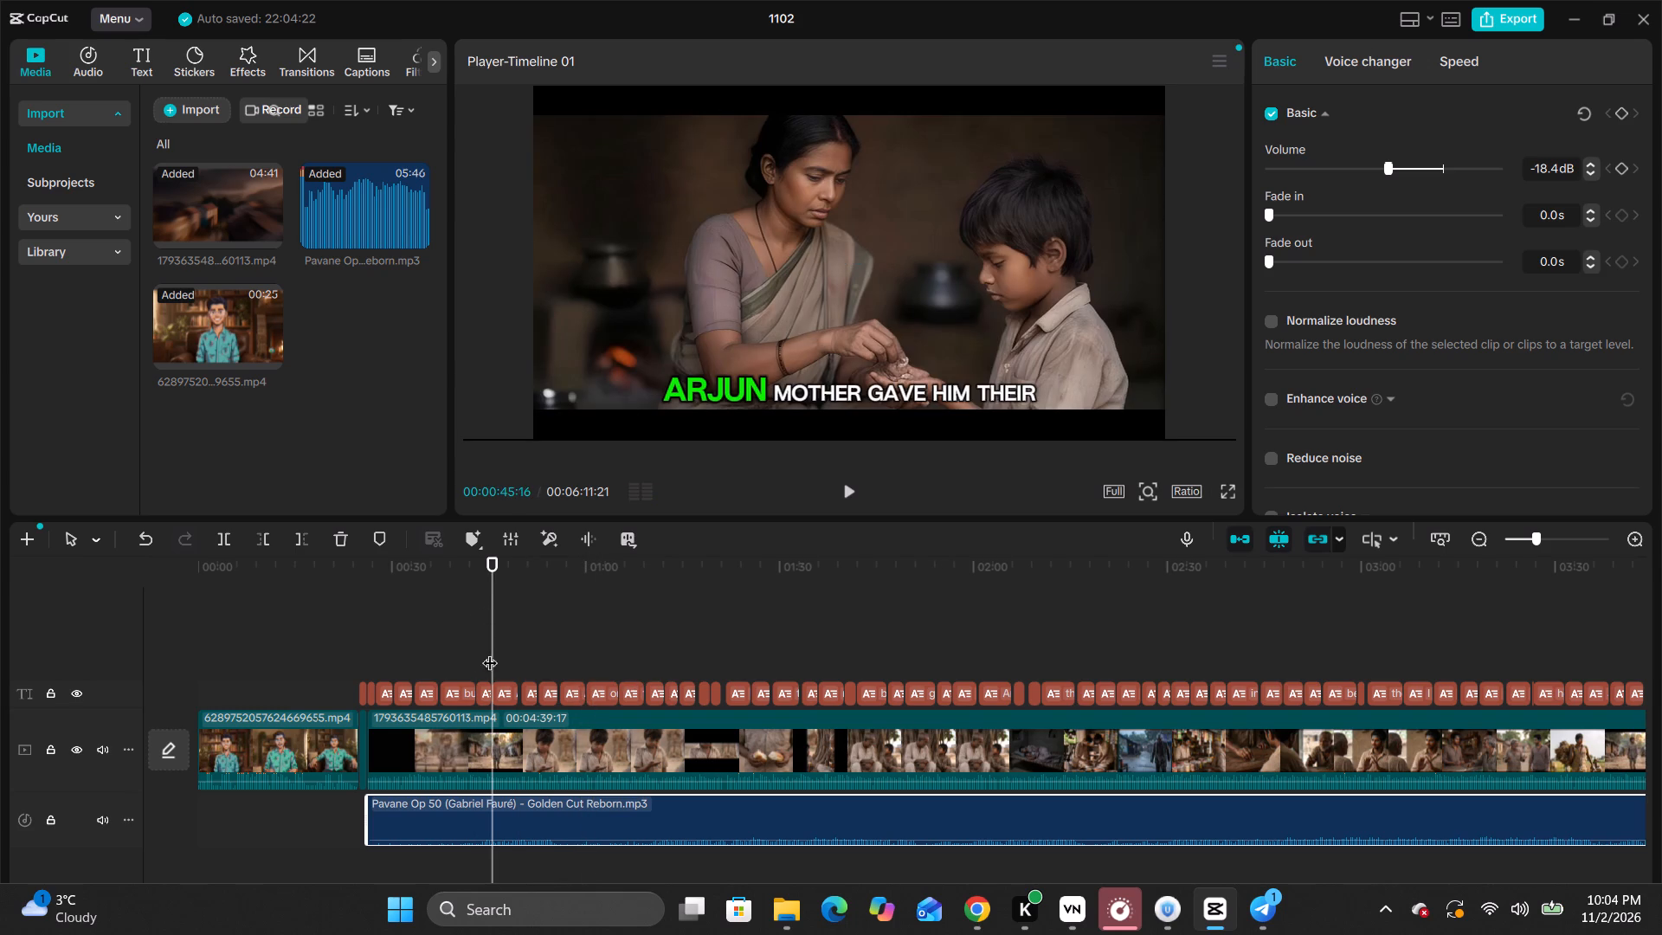
click(190, 113)
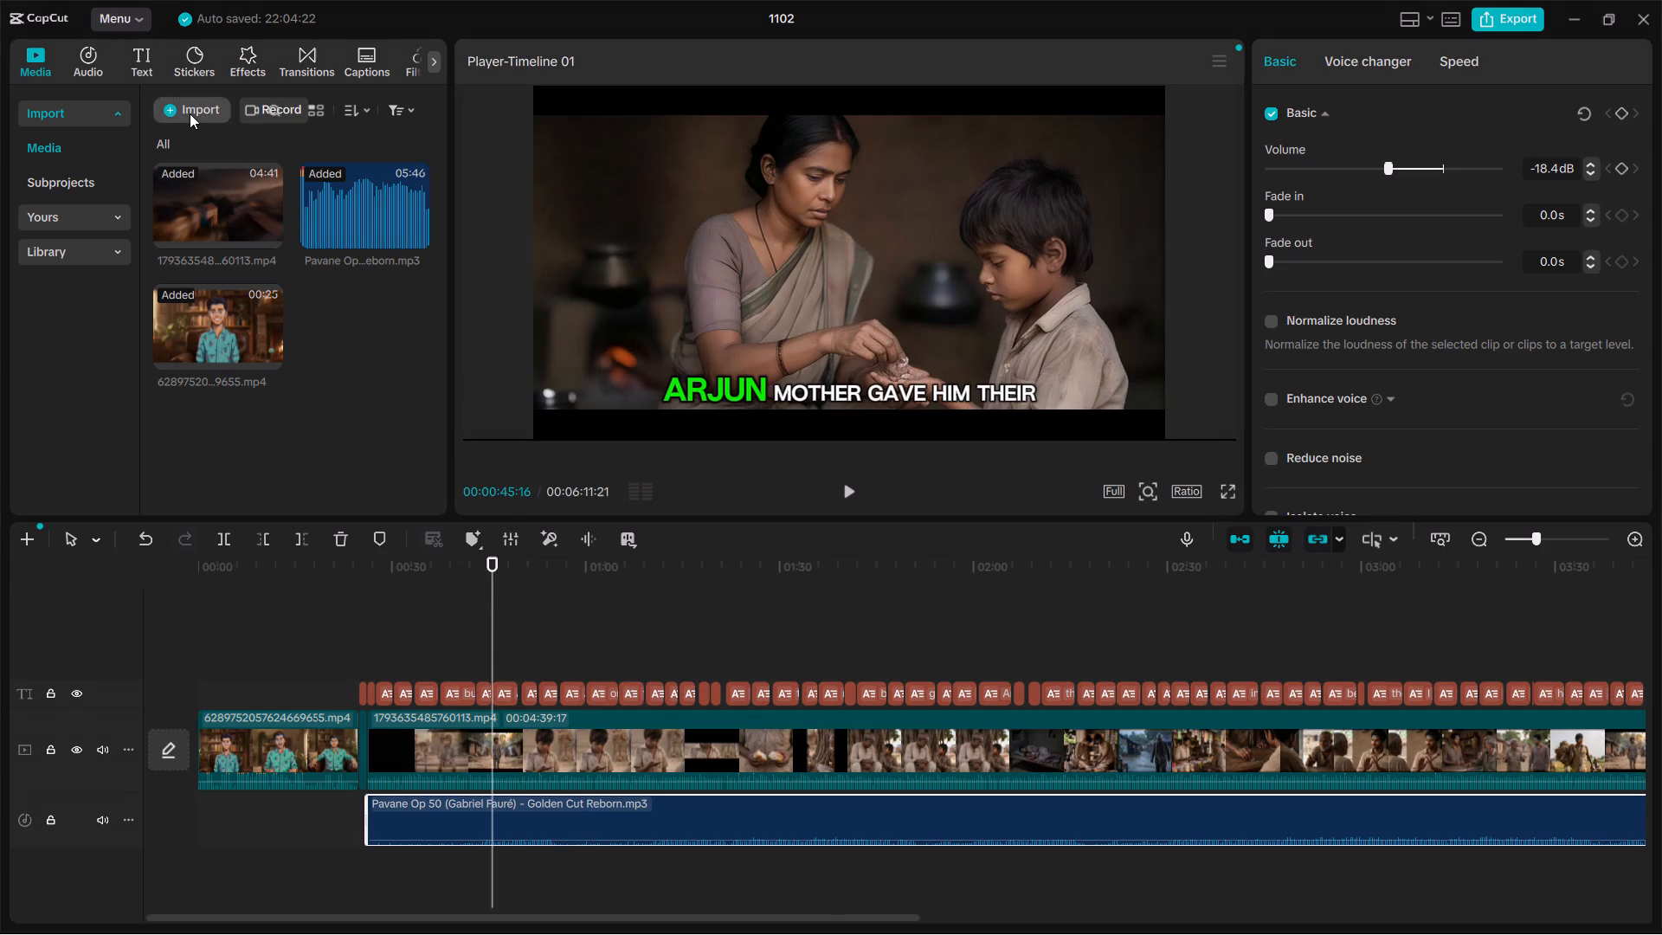
click(221, 150)
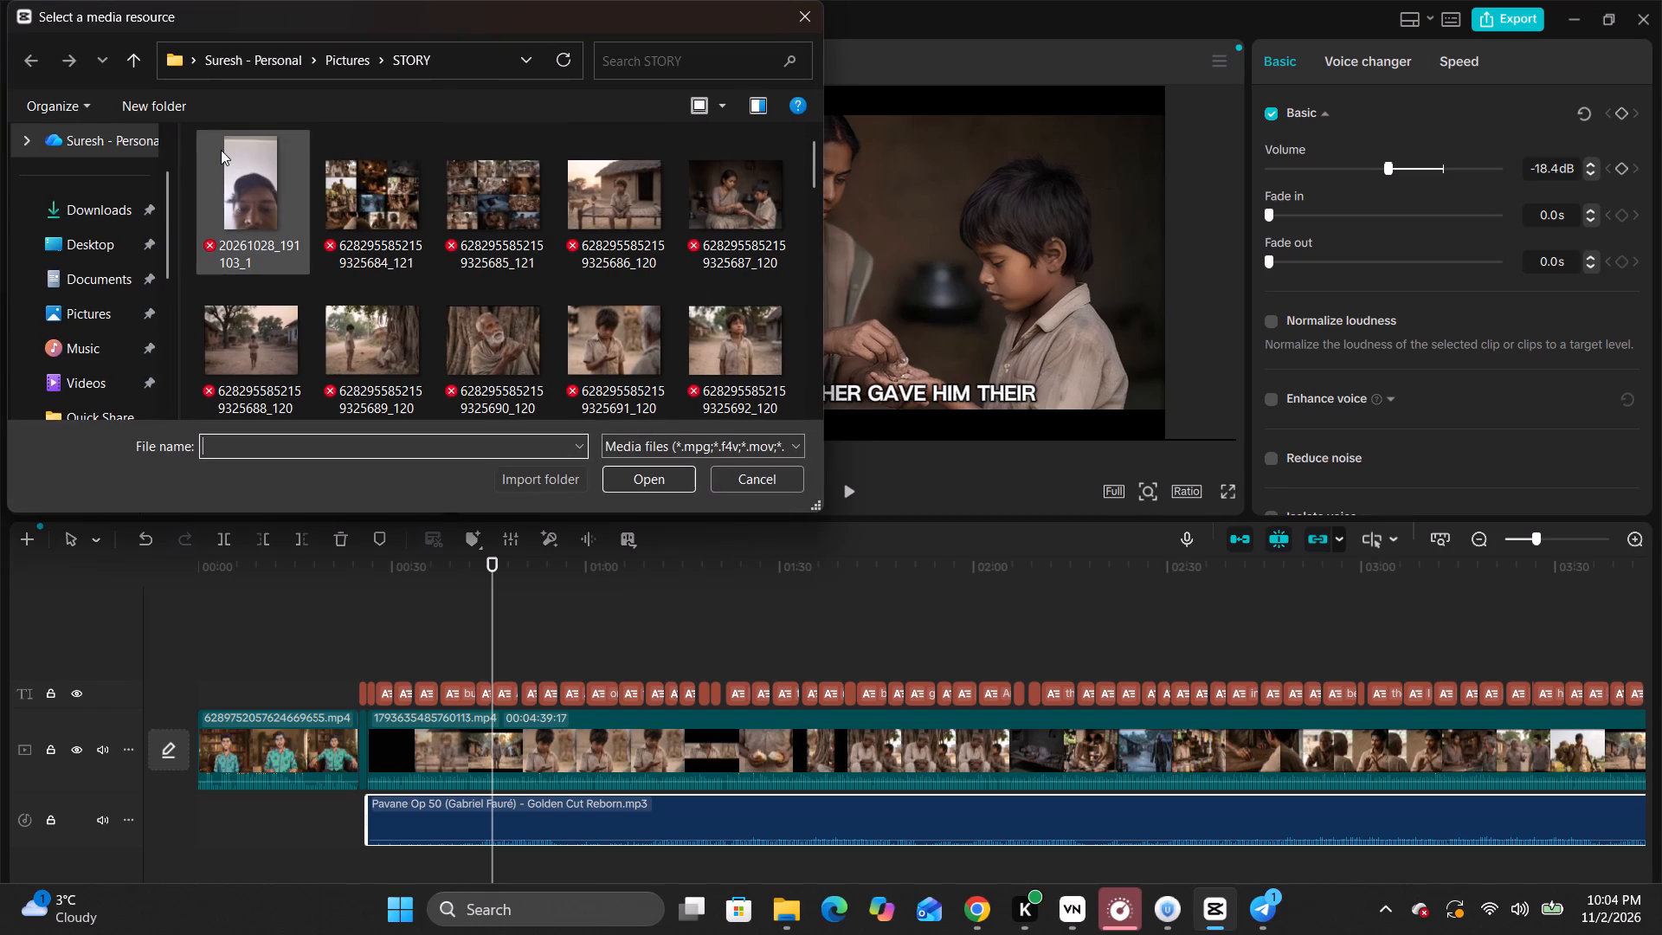
scroll(89, 280, down, 1)
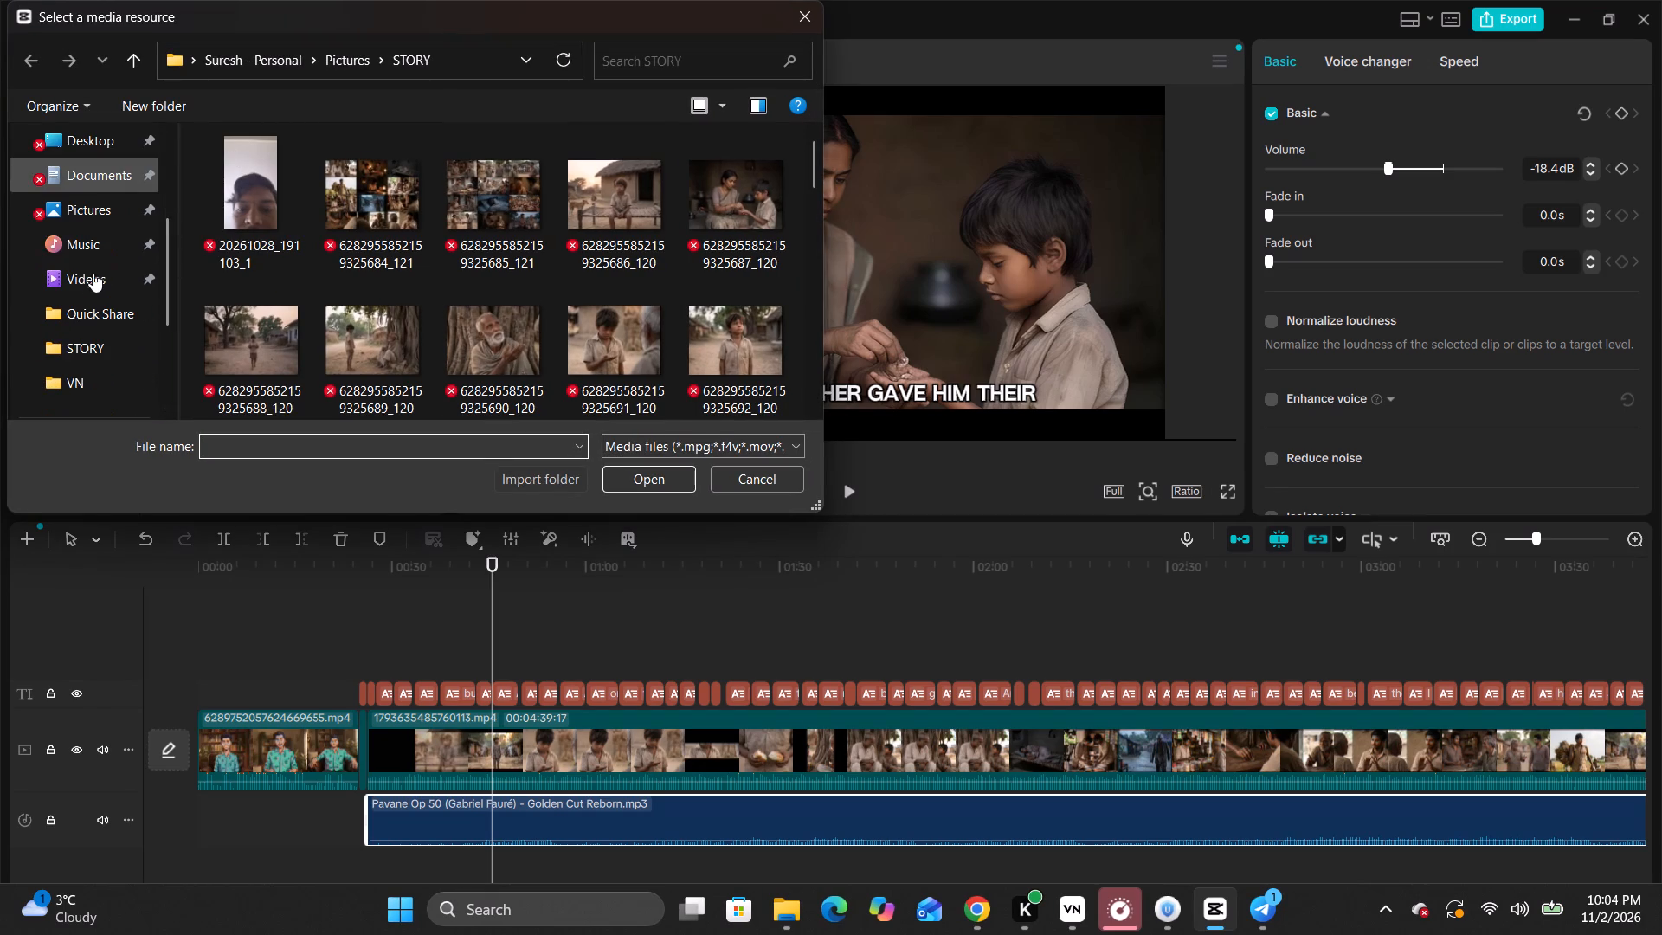
scroll(98, 208, up, 4)
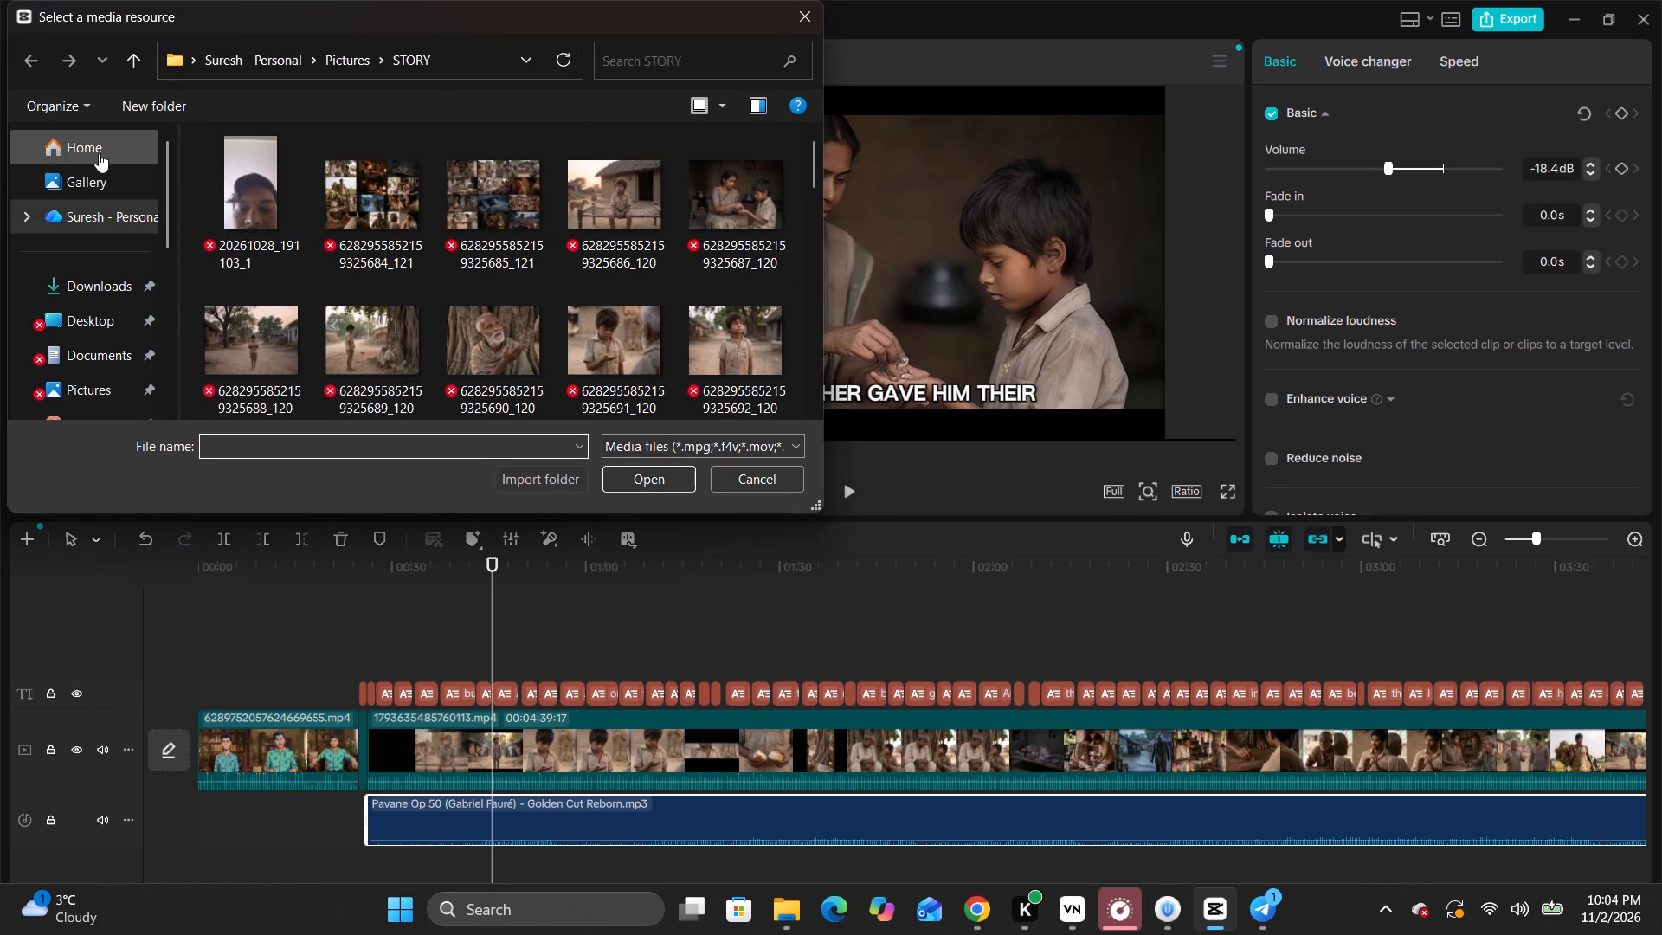
click(99, 152)
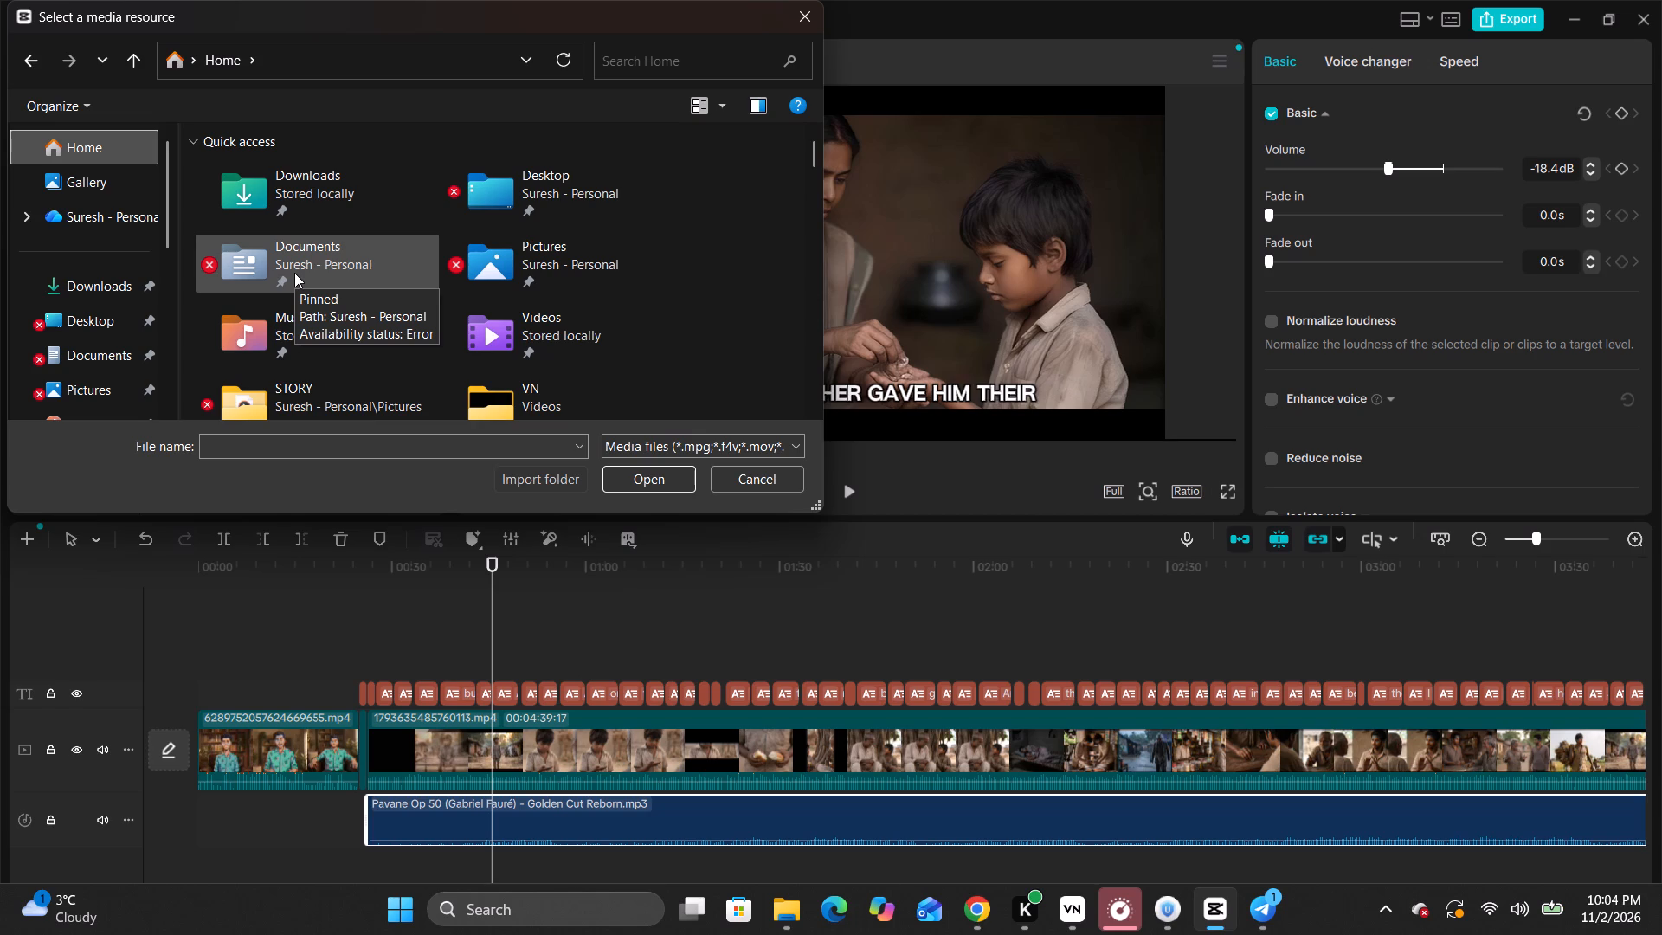
scroll(294, 273, down, 6)
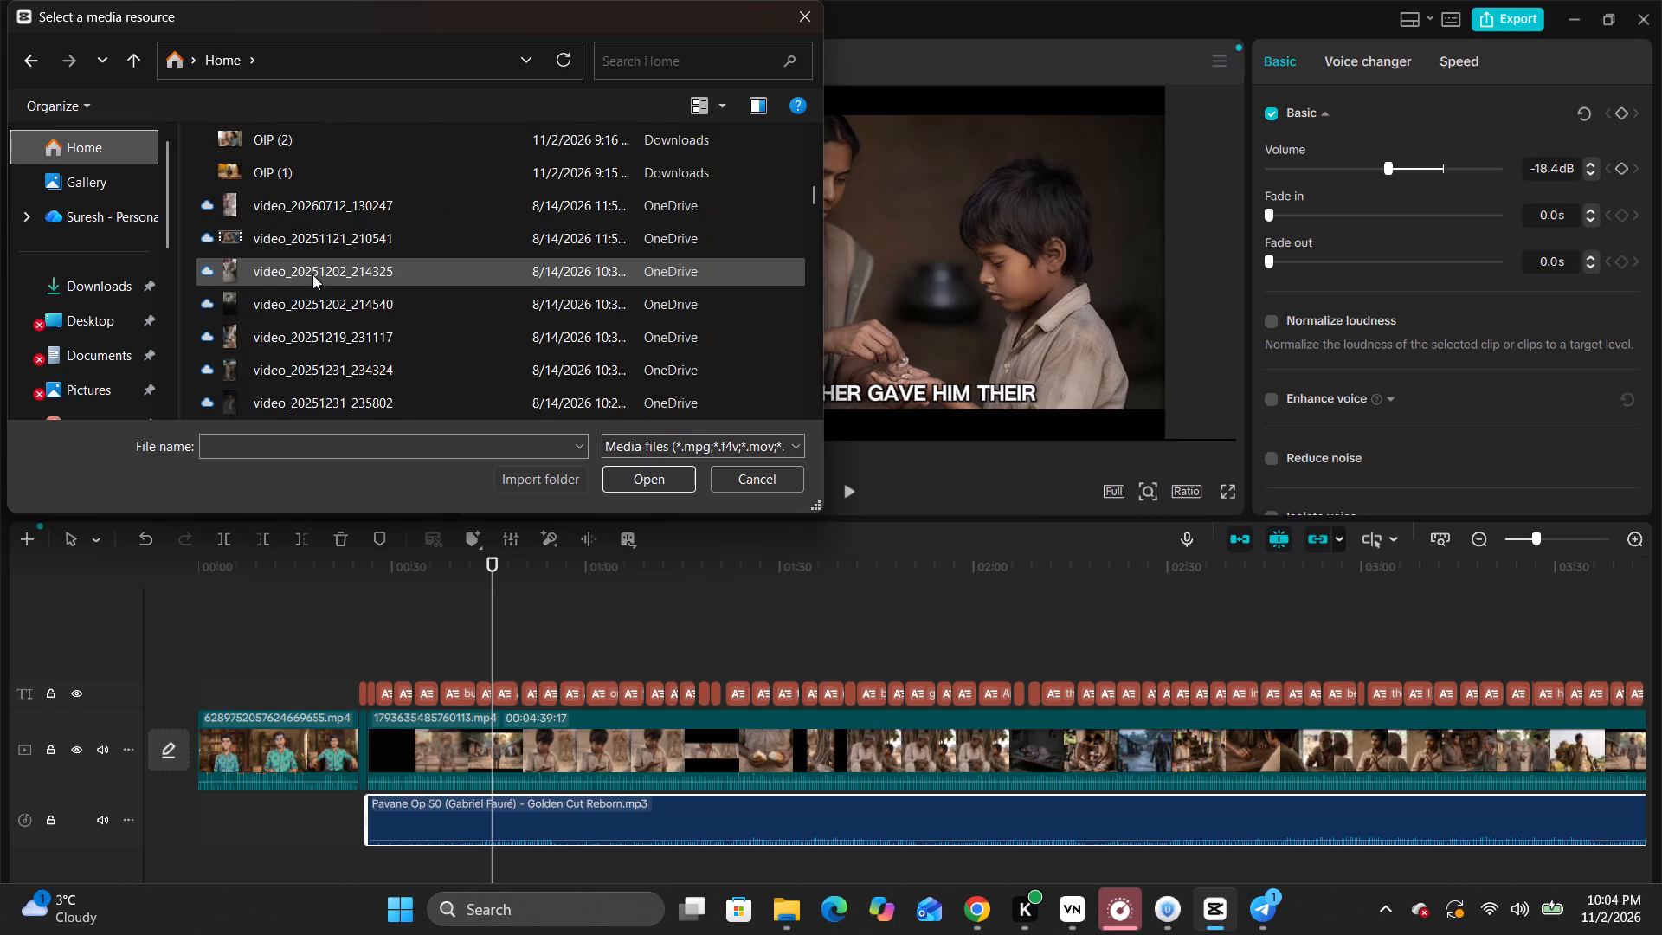
scroll(312, 274, down, 9)
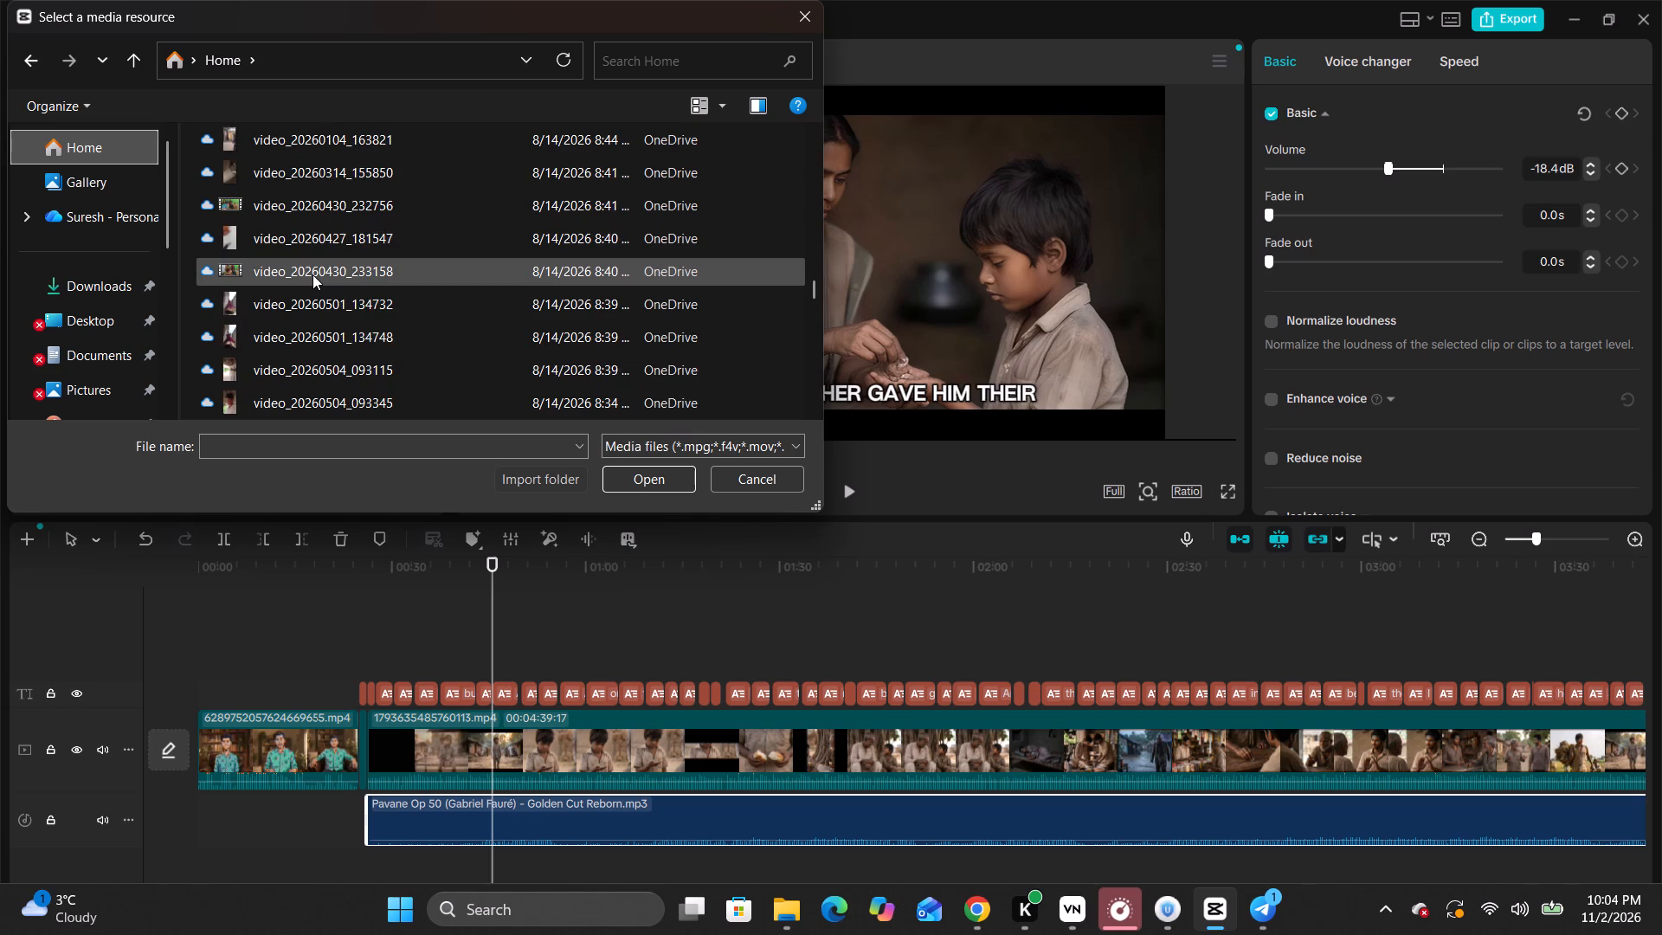
scroll(312, 274, down, 5)
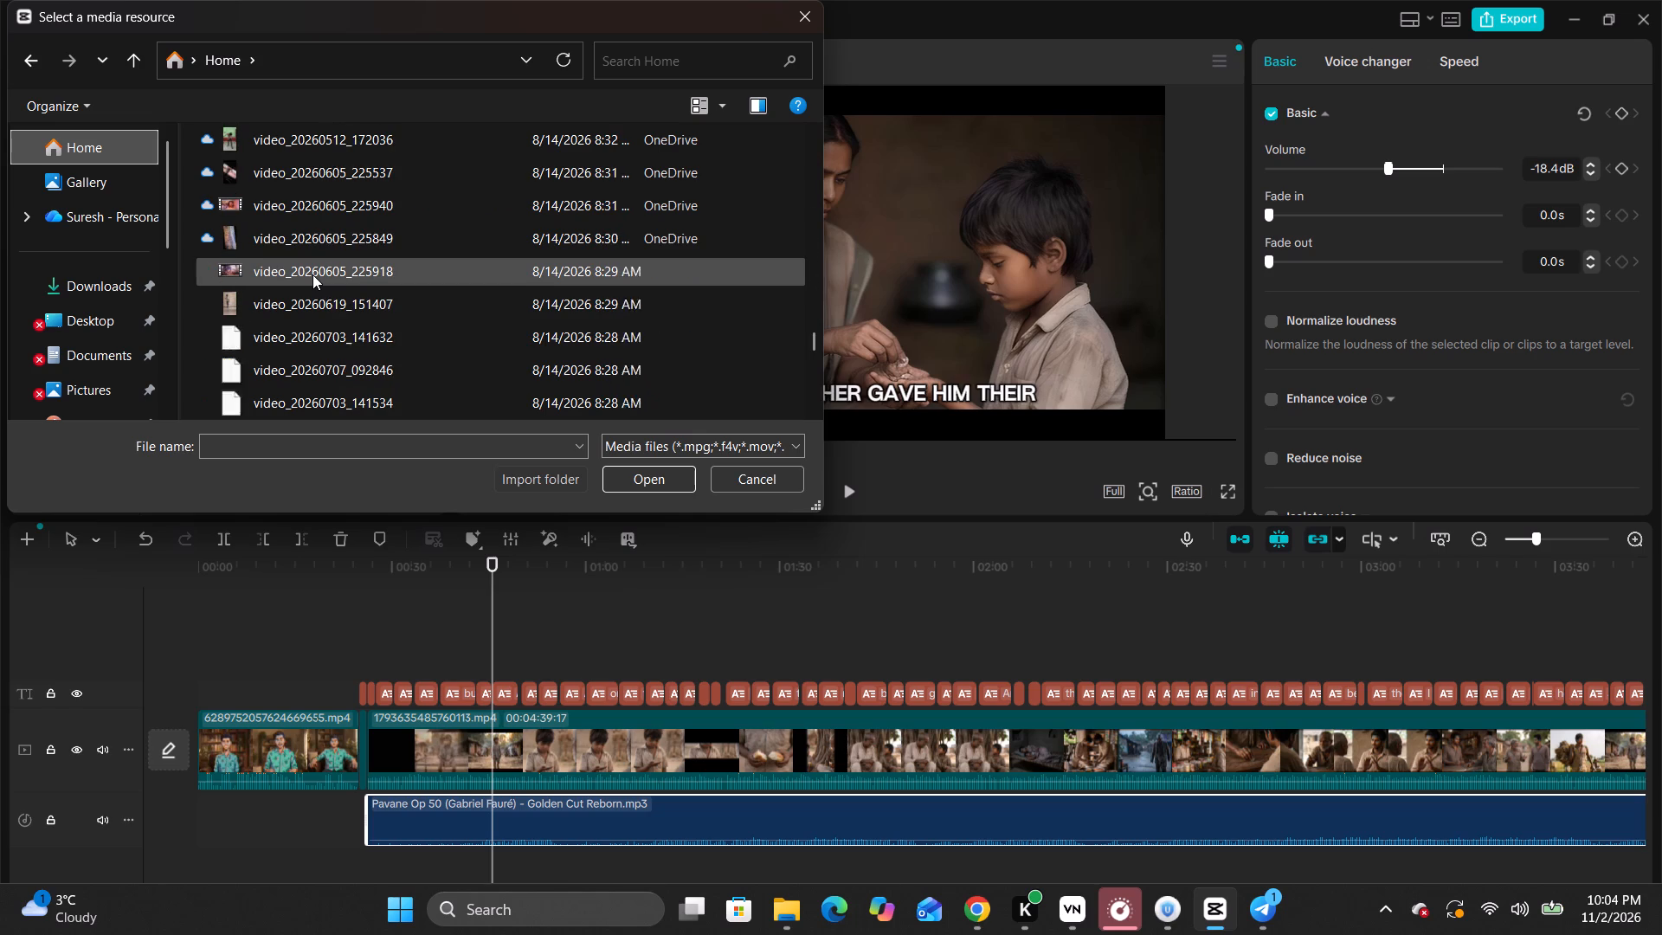
scroll(312, 274, up, 16)
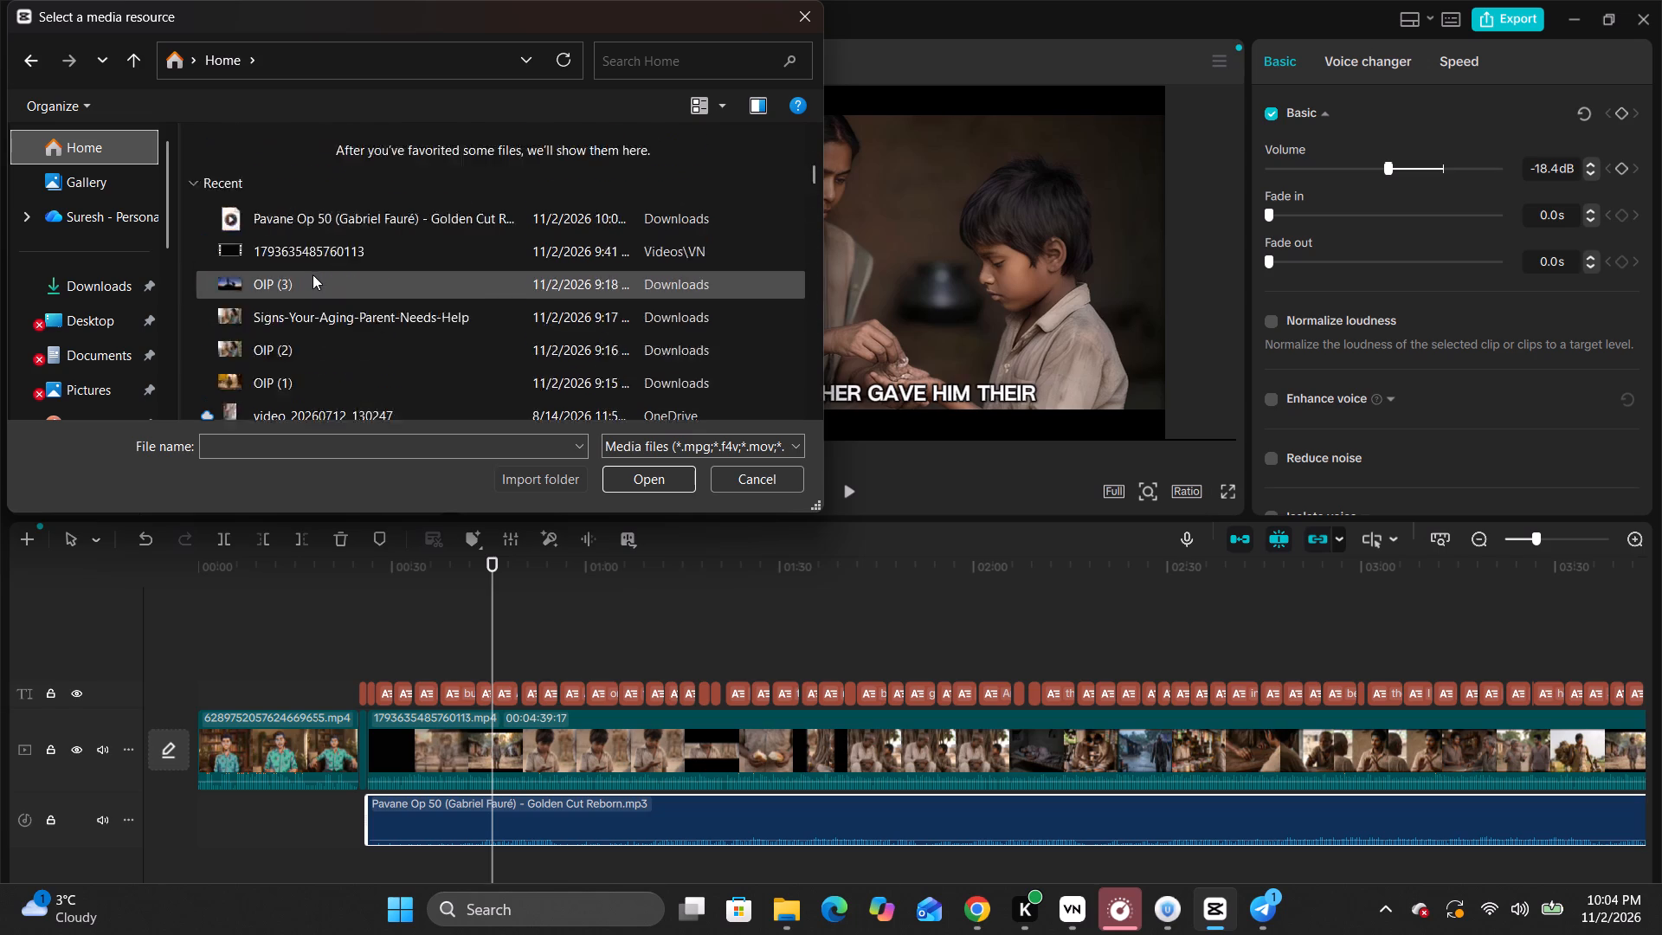
scroll(312, 274, up, 2)
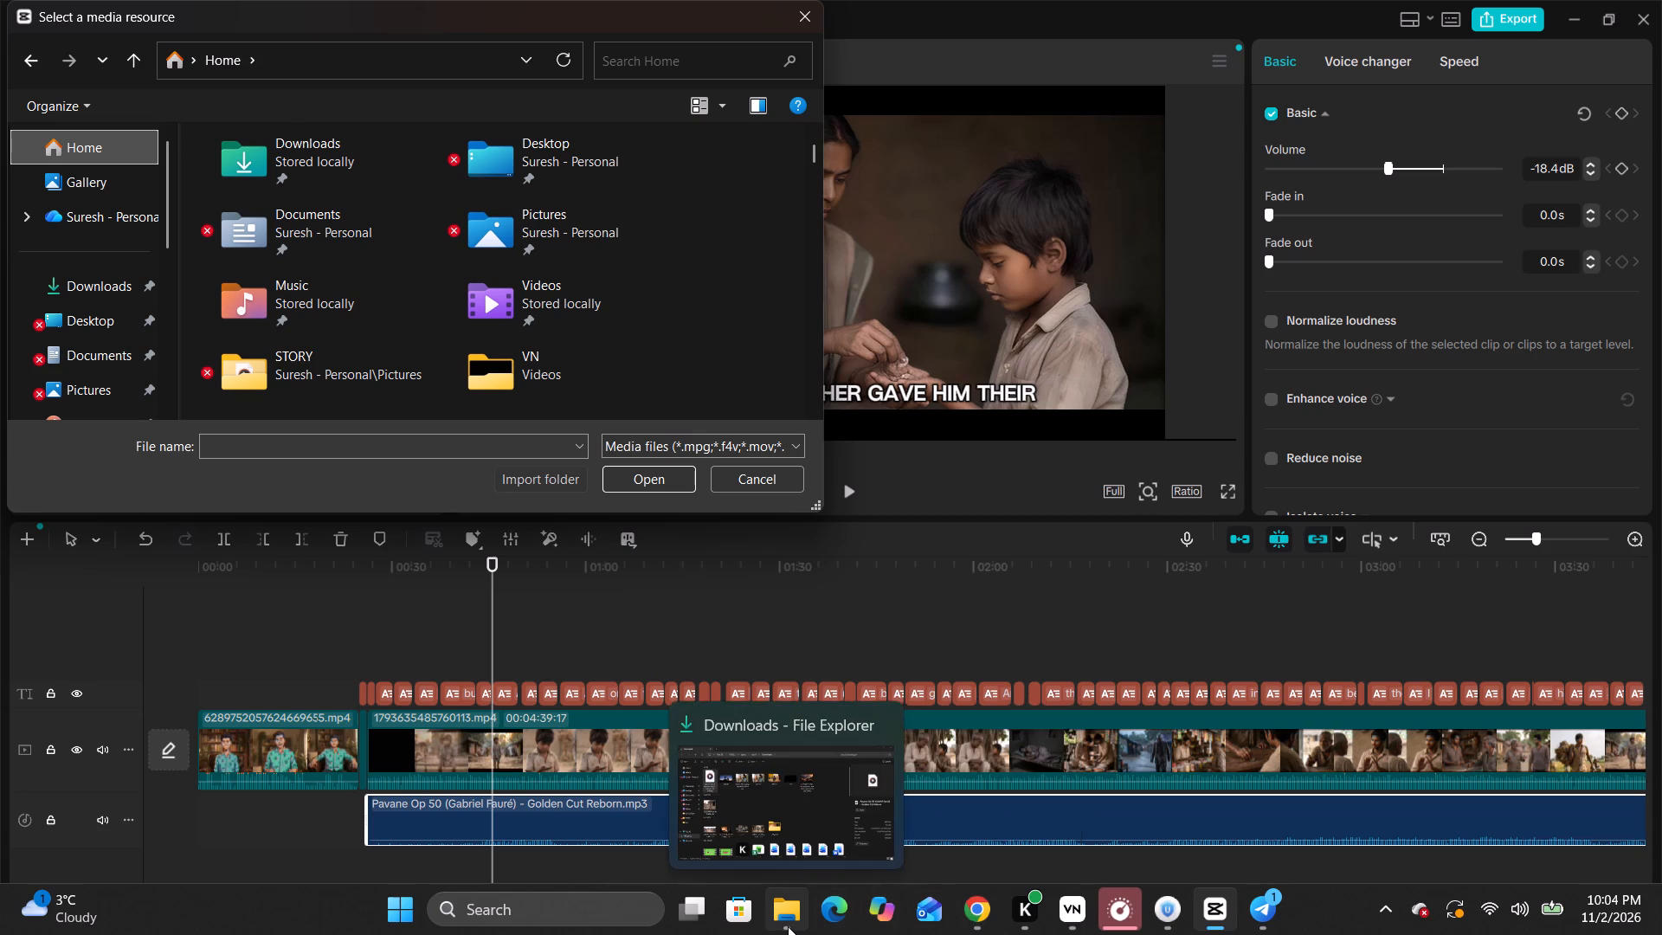
Check the Downloads path in File Explorer and open that folder from the C: drive in CapCut's media import dialog.
click(788, 926)
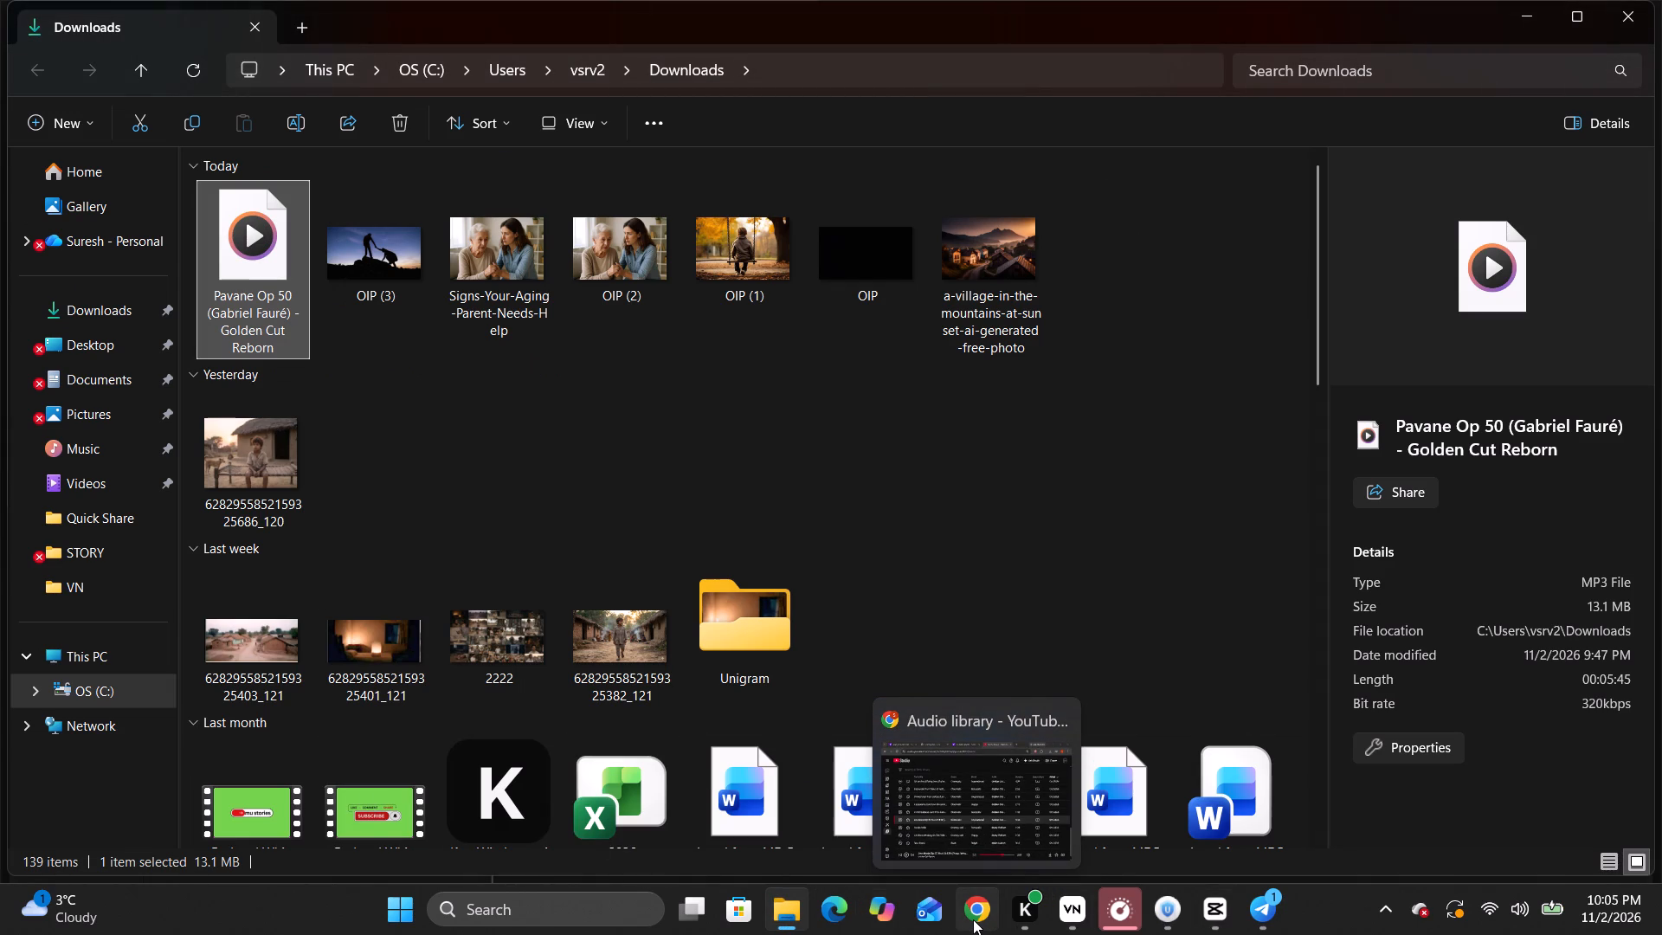
click(1208, 912)
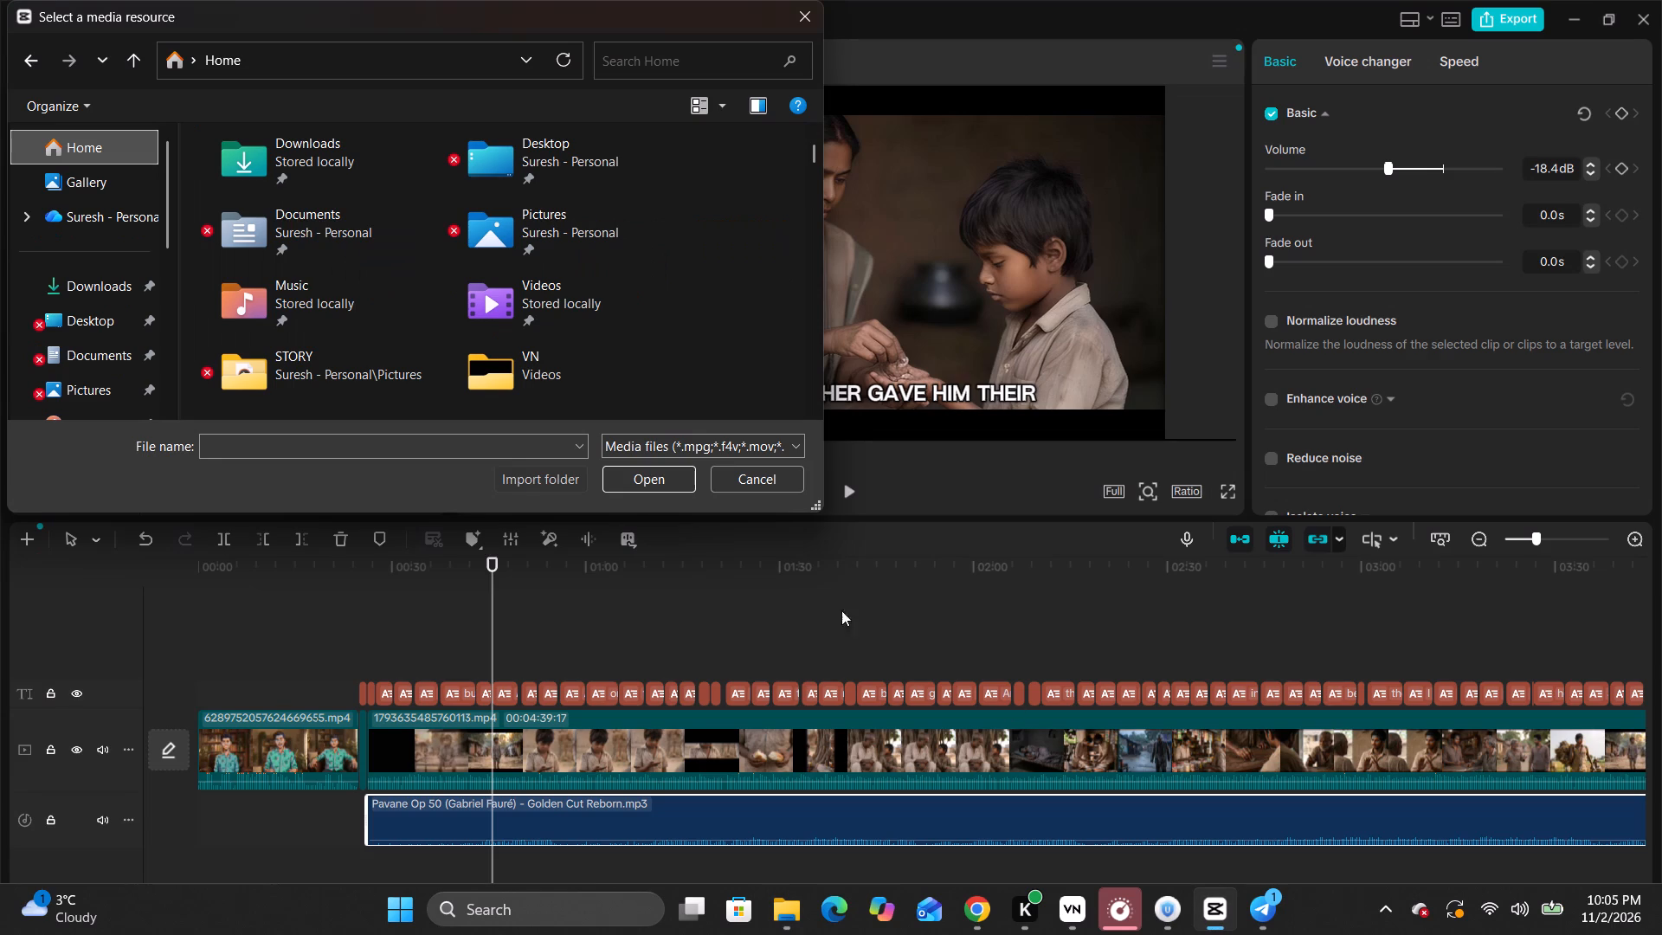
scroll(68, 356, down, 4)
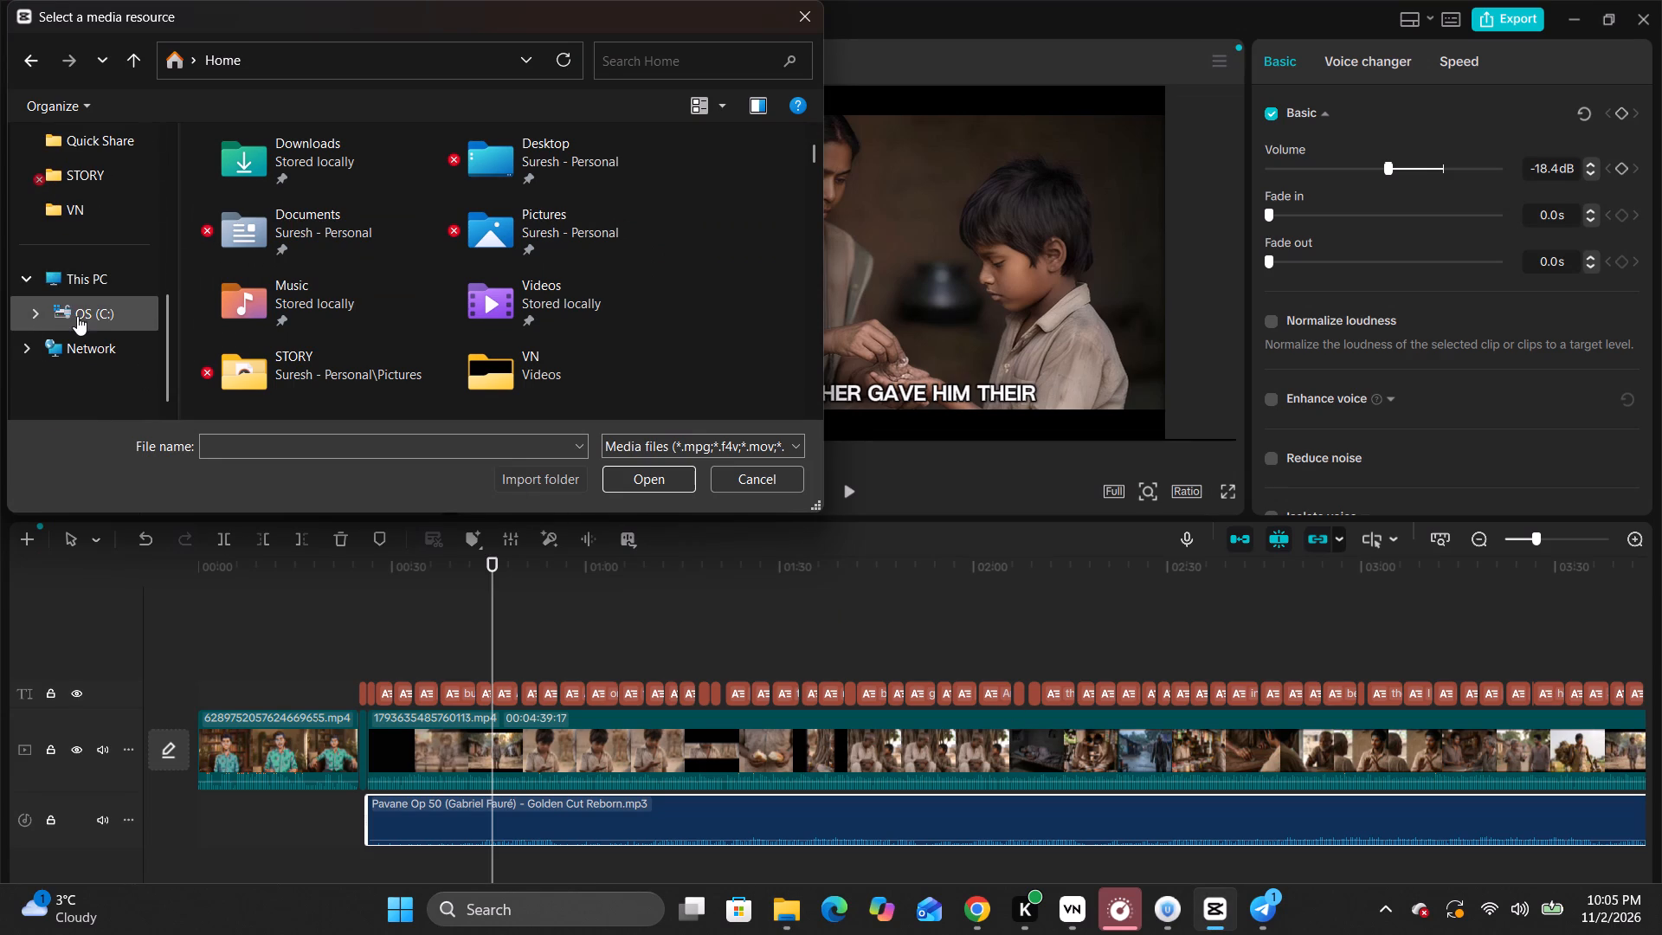
click(77, 316)
scroll(297, 288, down, 4)
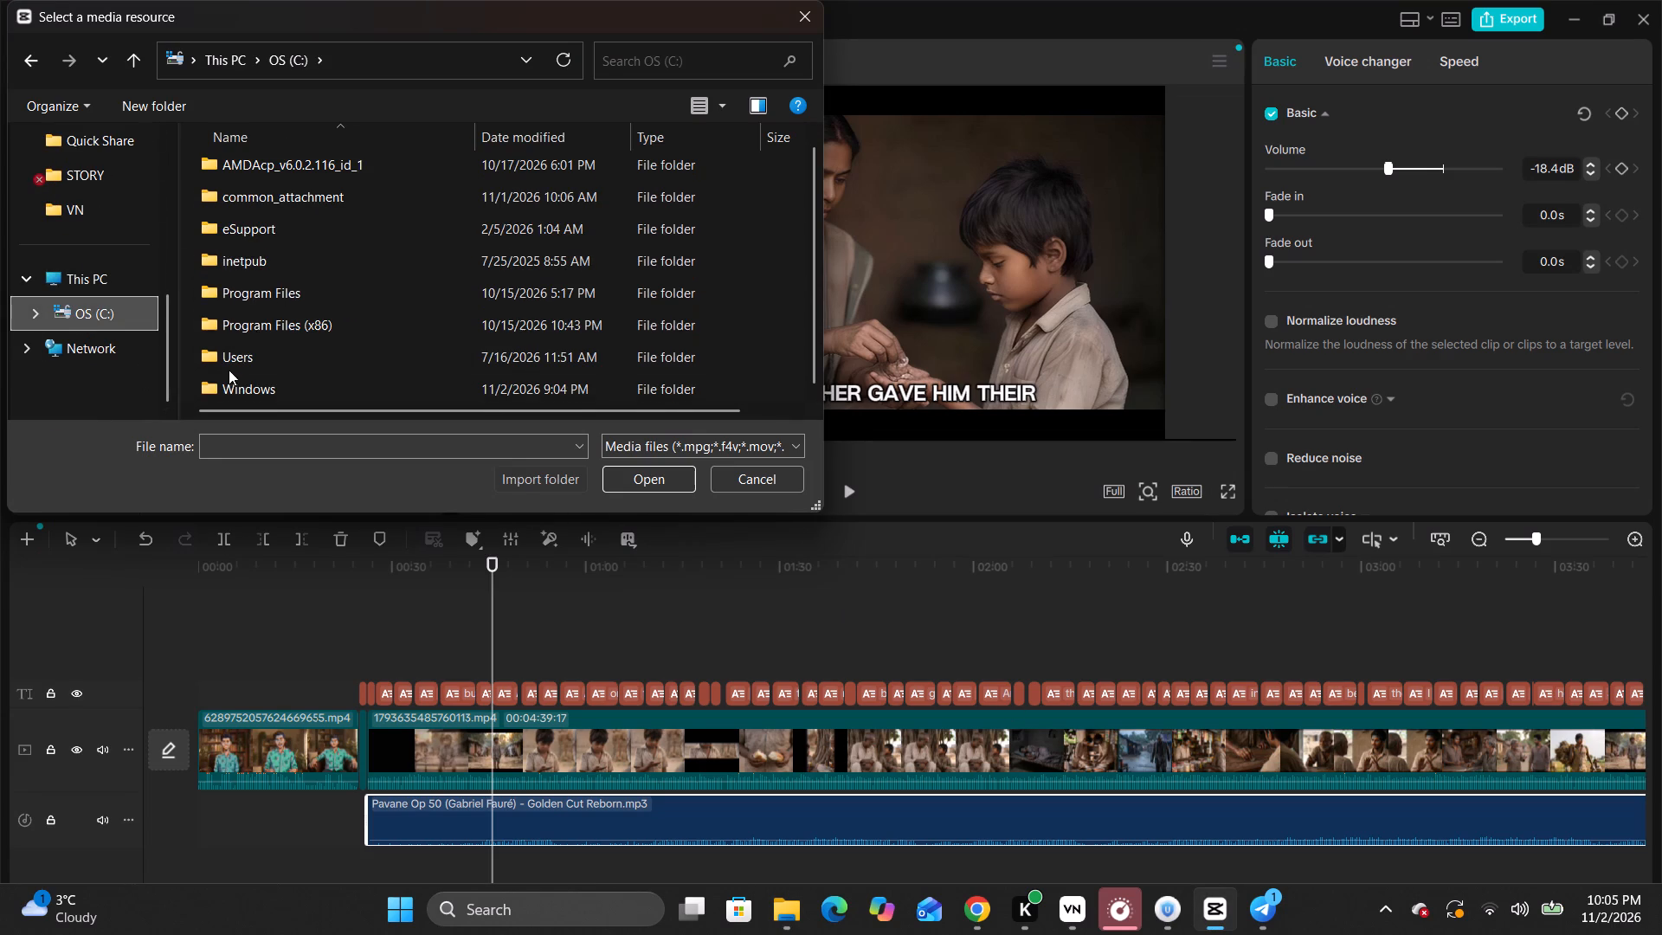
double_click(236, 363)
double_click(299, 211)
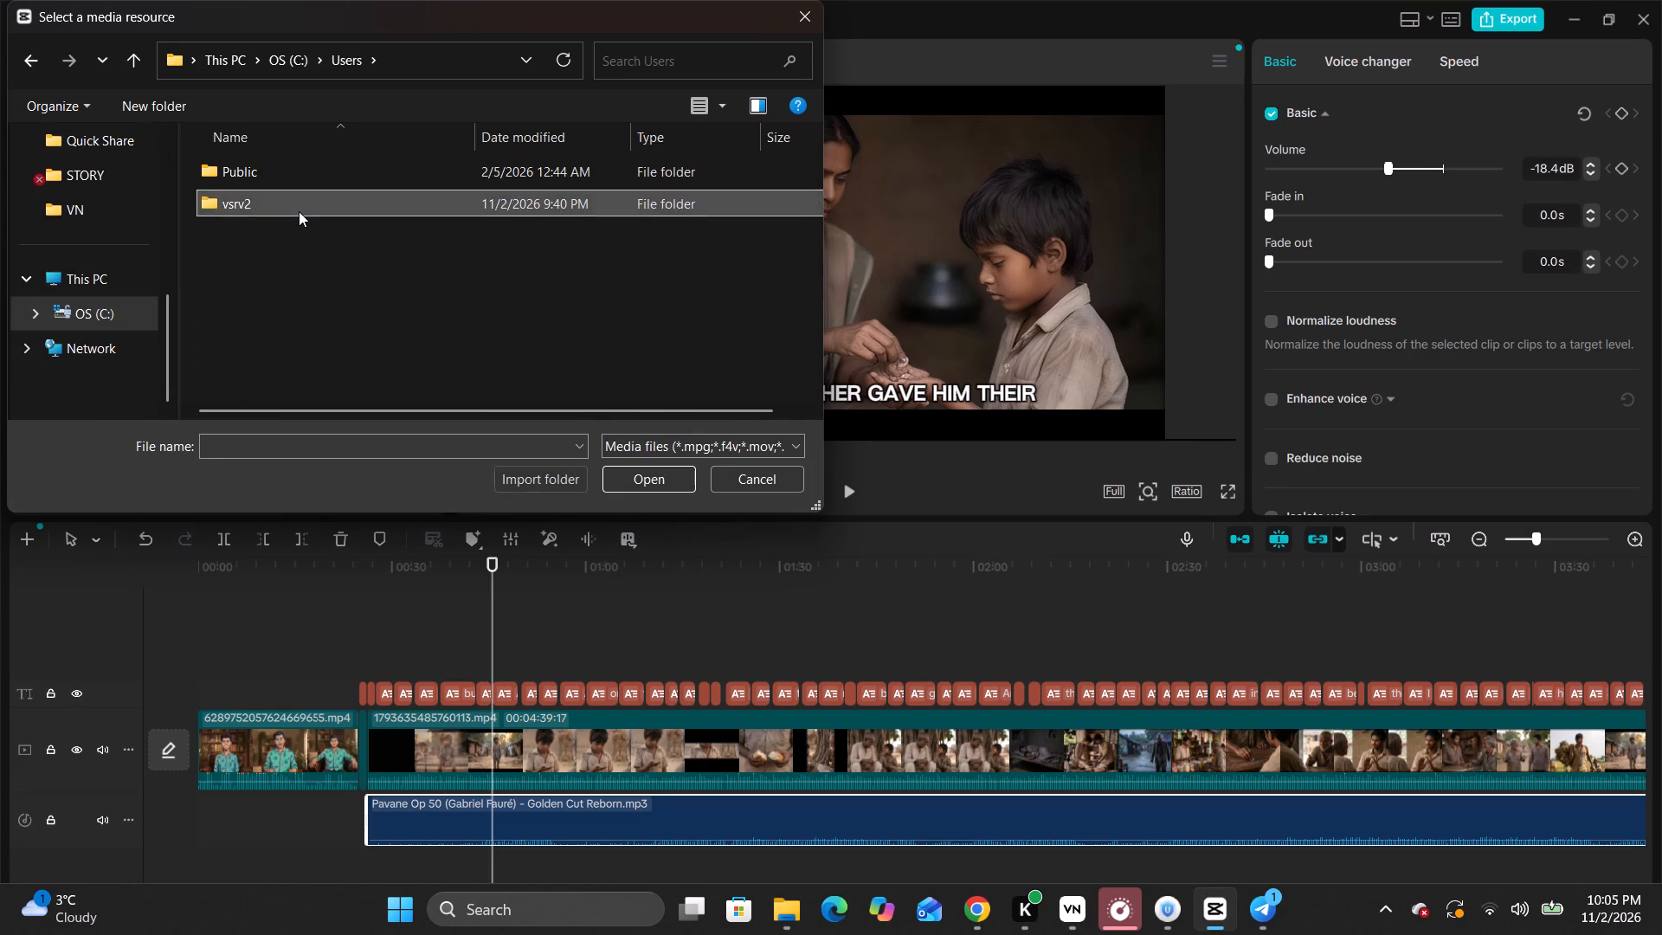
scroll(311, 262, down, 5)
double_click(306, 171)
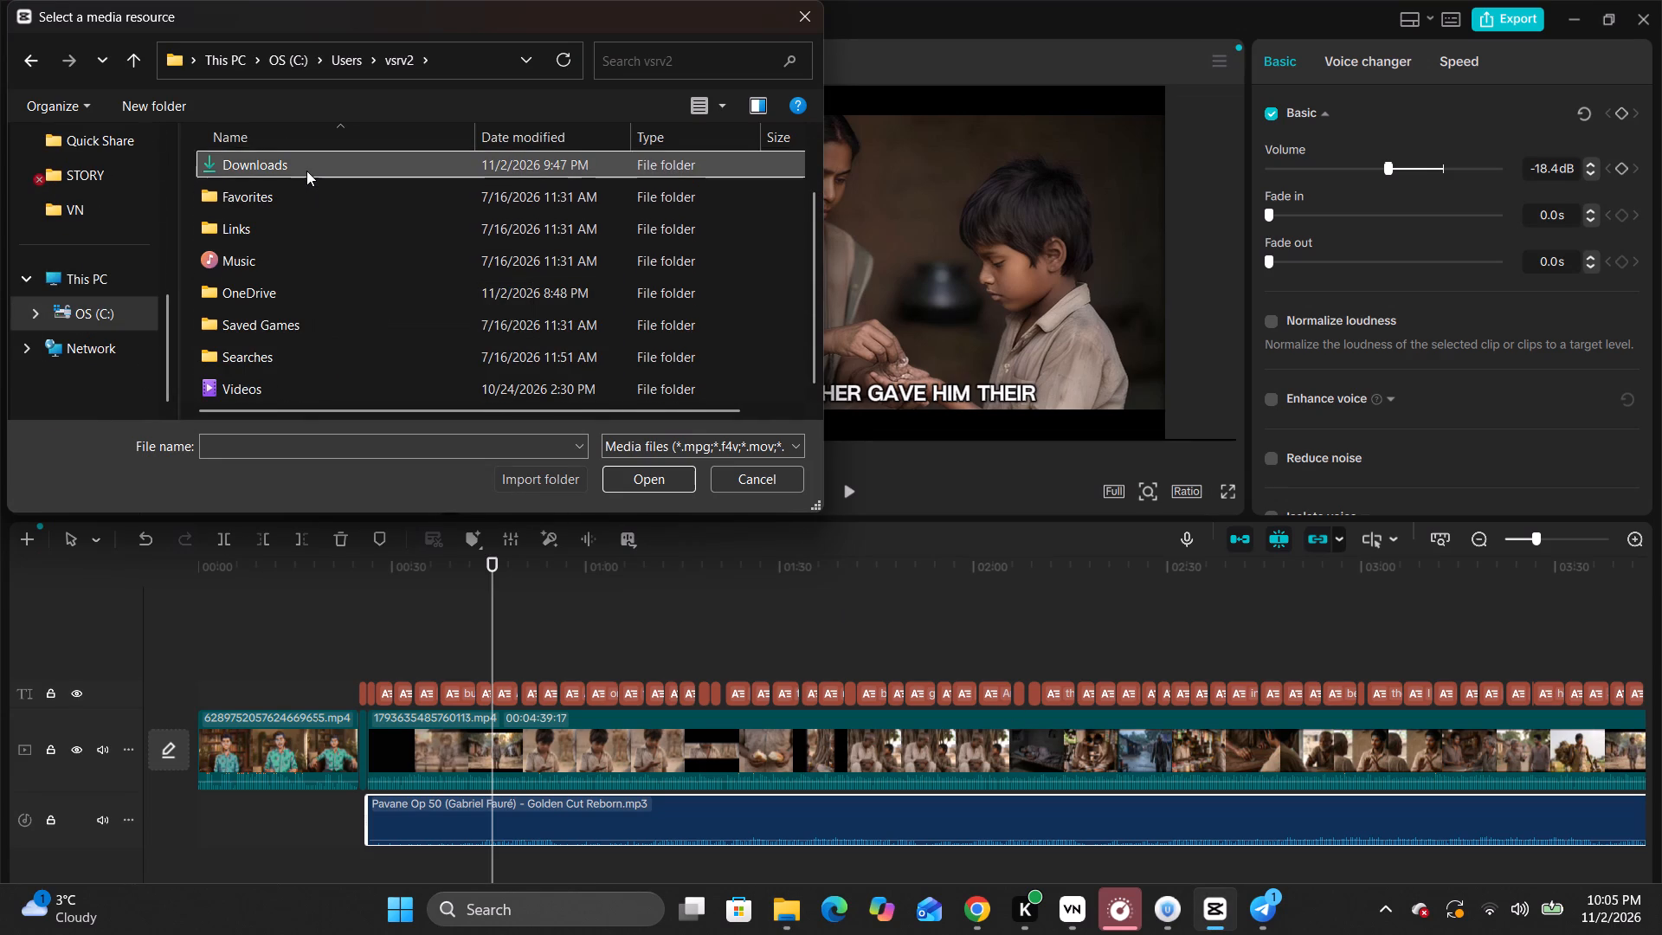
scroll(326, 225, down, 3)
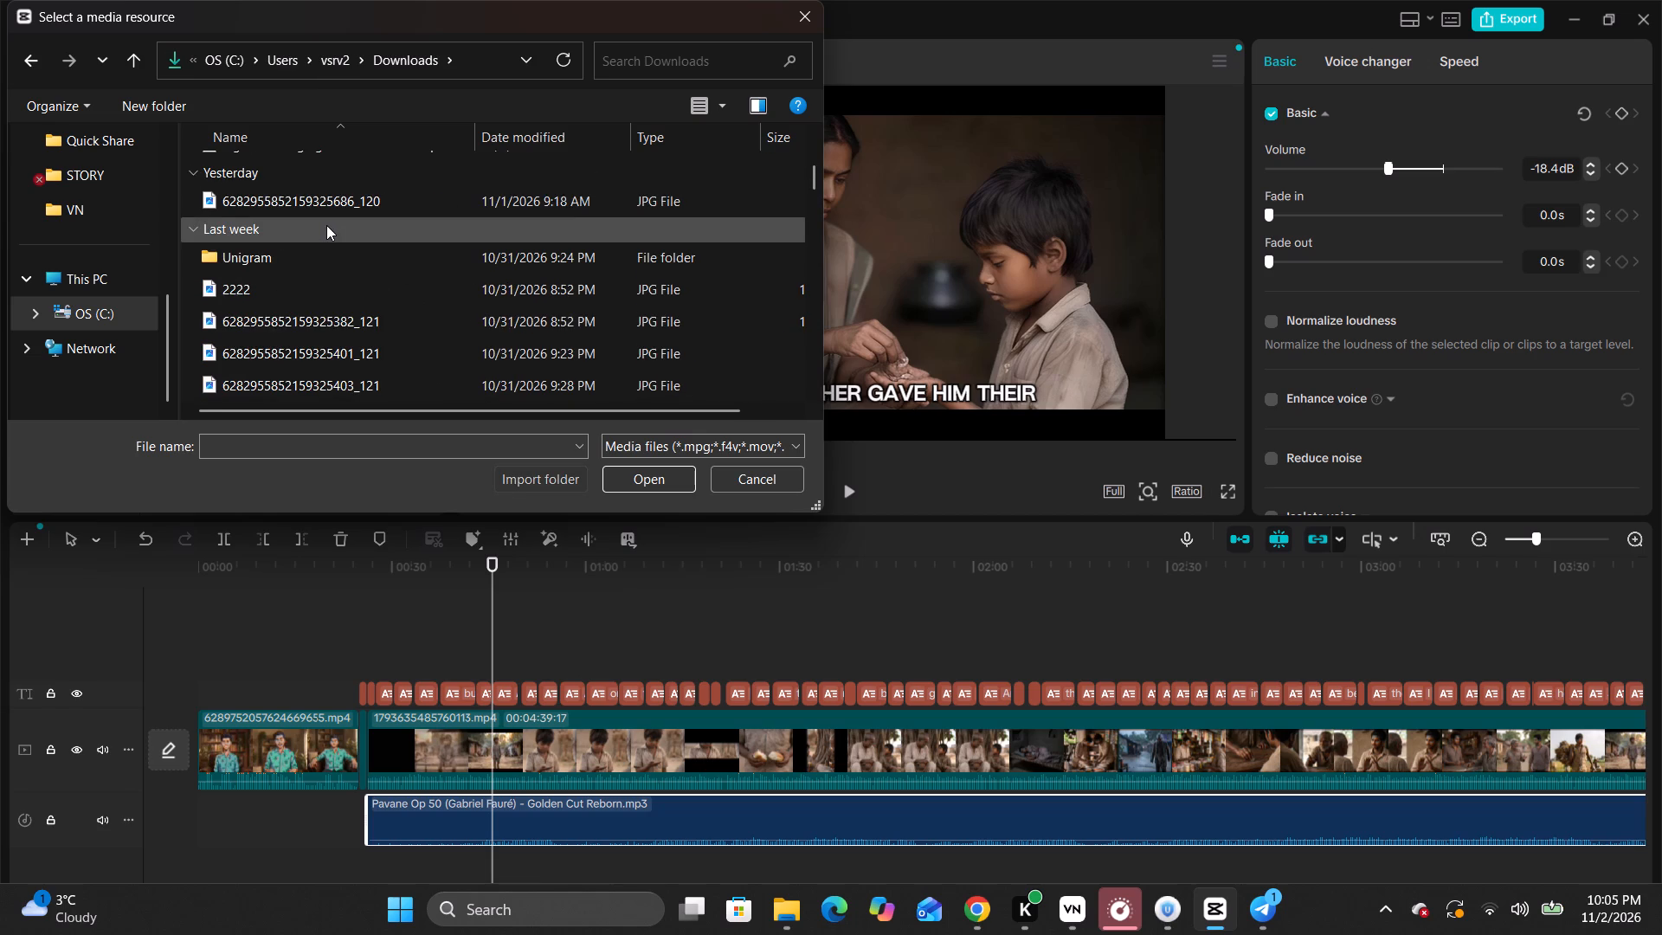
scroll(326, 225, down, 2)
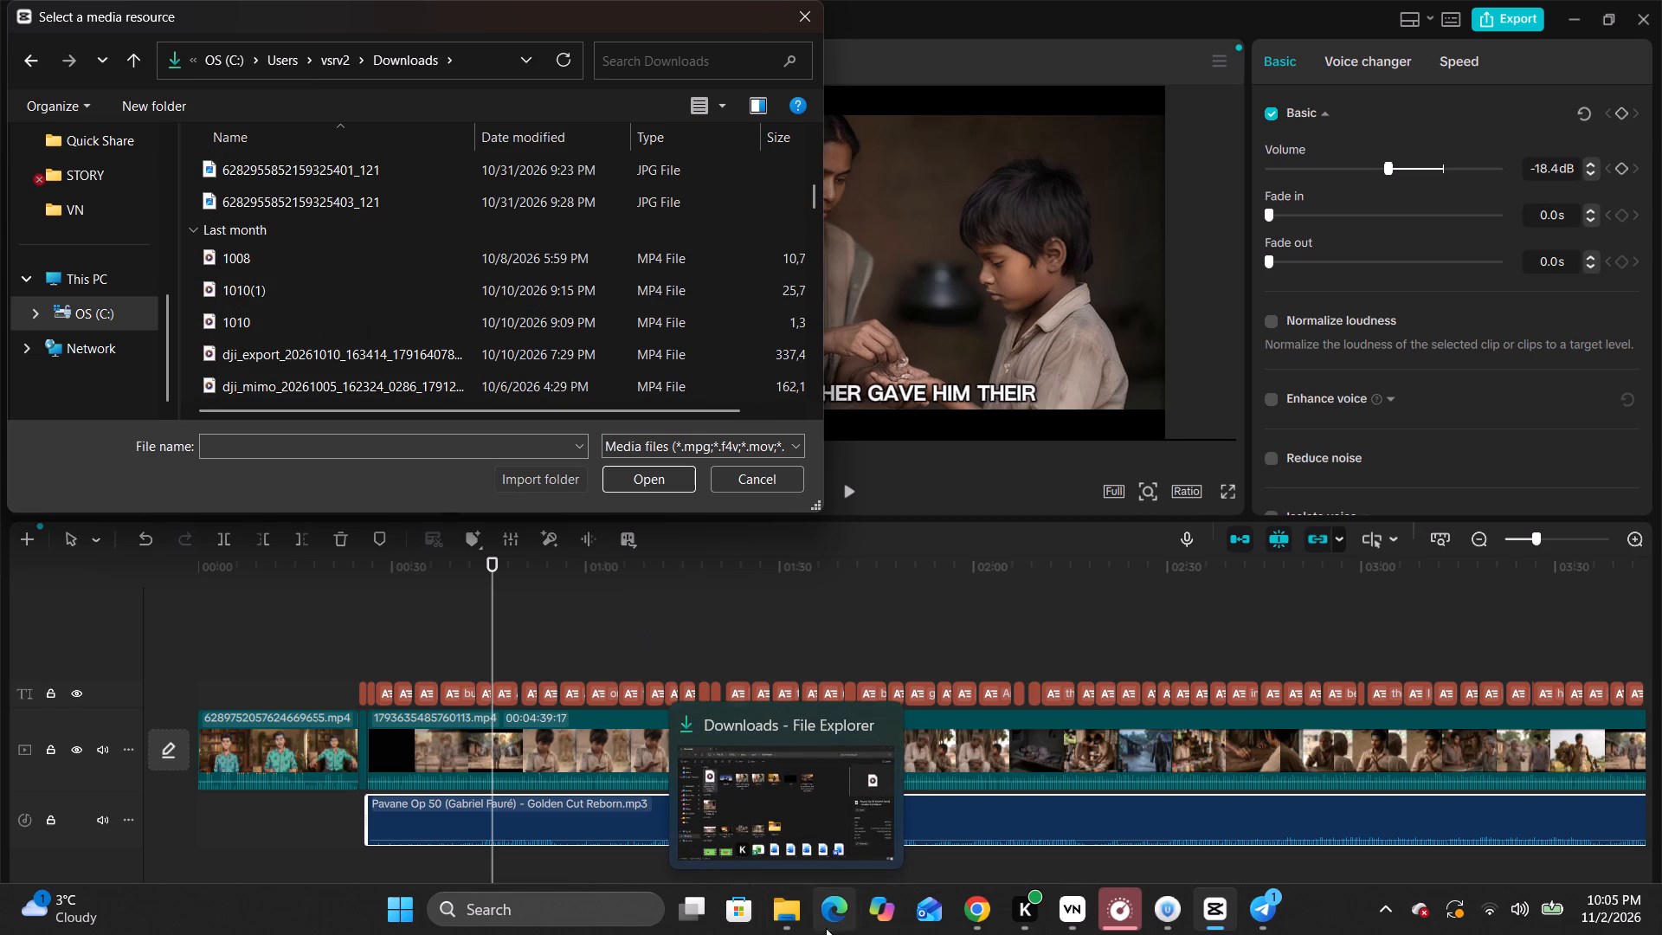
Switch to File Explorer and identify the Red and White Simple Modern Subscribe Youtube Button Video in Downloads, then return to CapCut.
click(789, 903)
scroll(379, 742, down, 3)
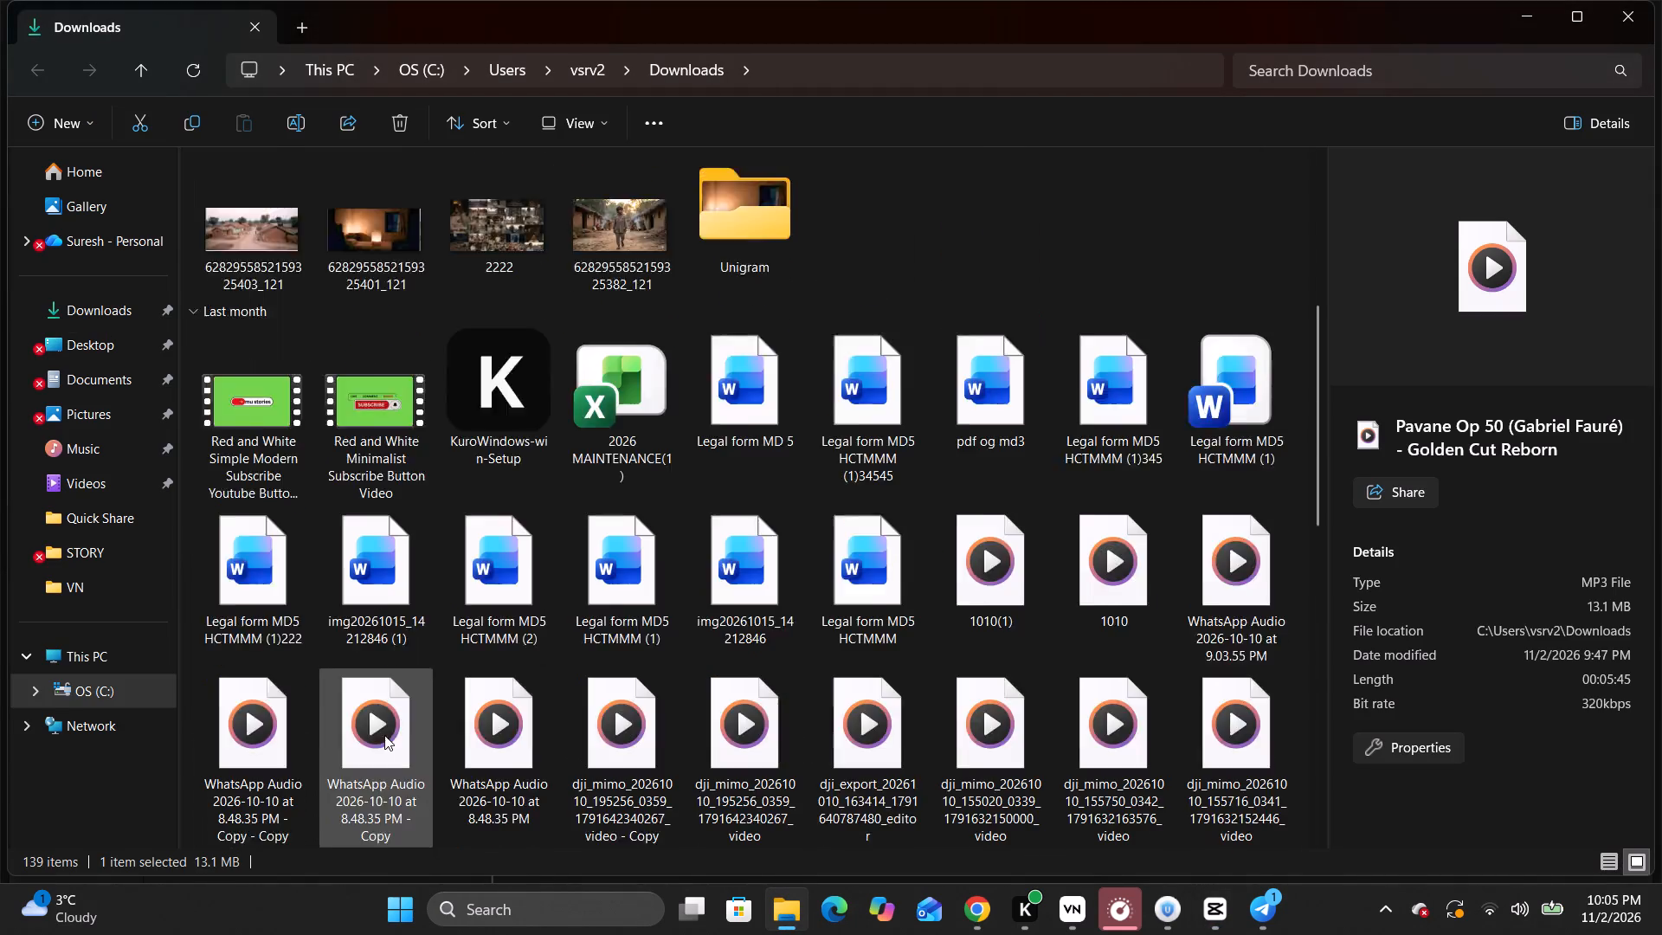
scroll(300, 538, up, 2)
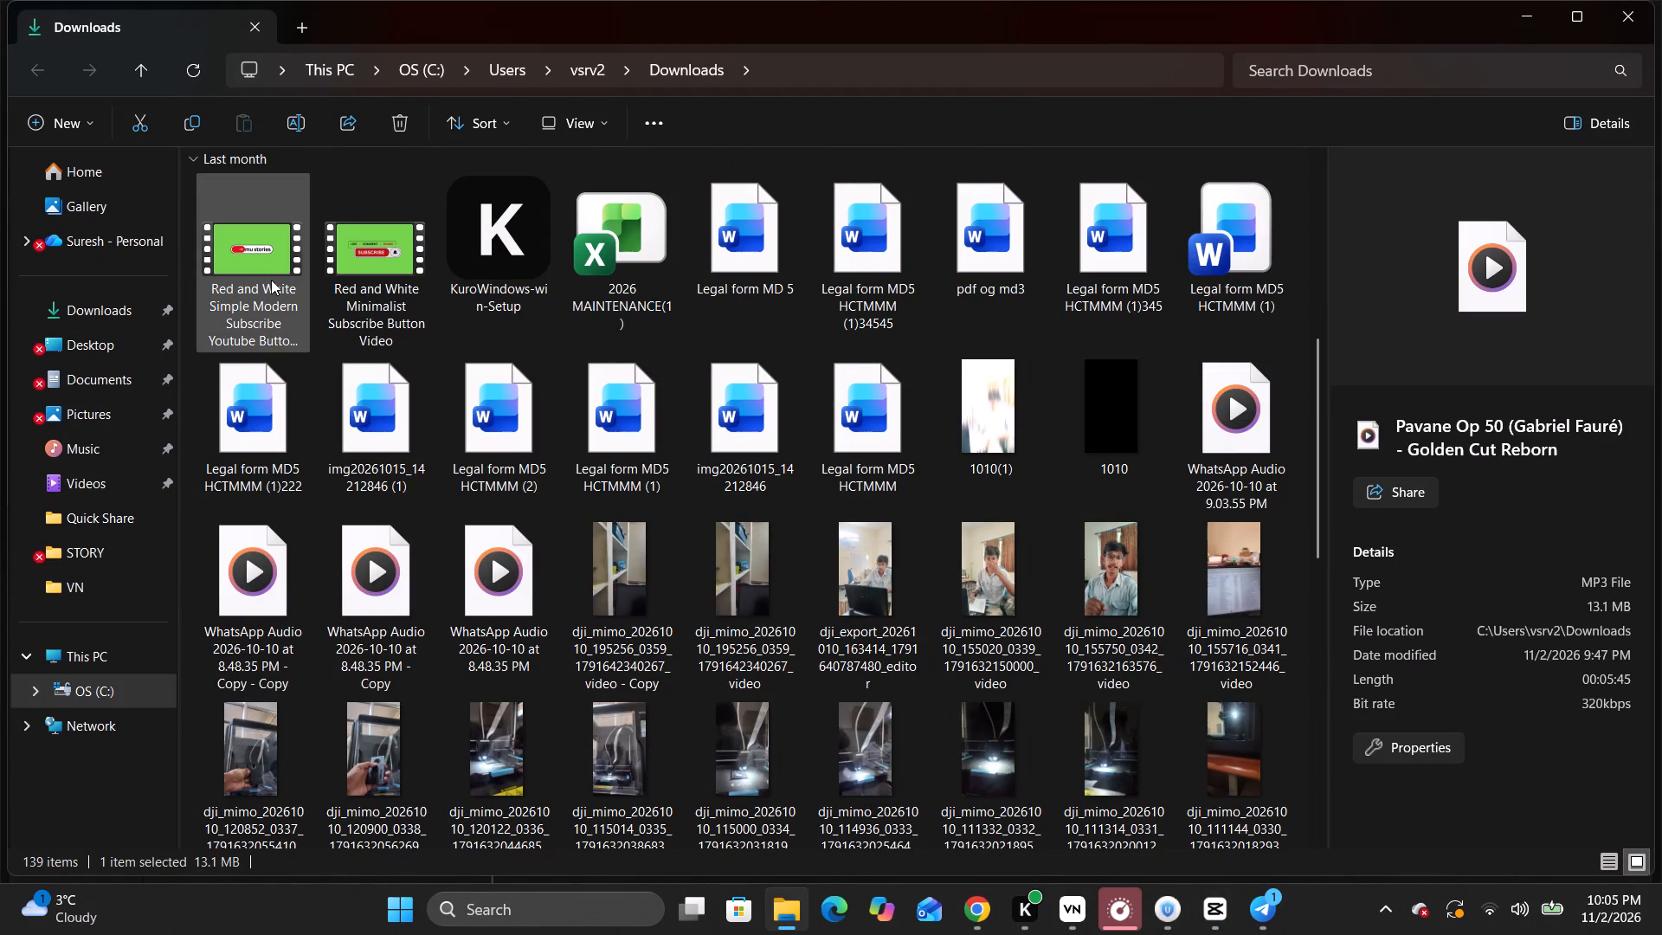
right_click(272, 256)
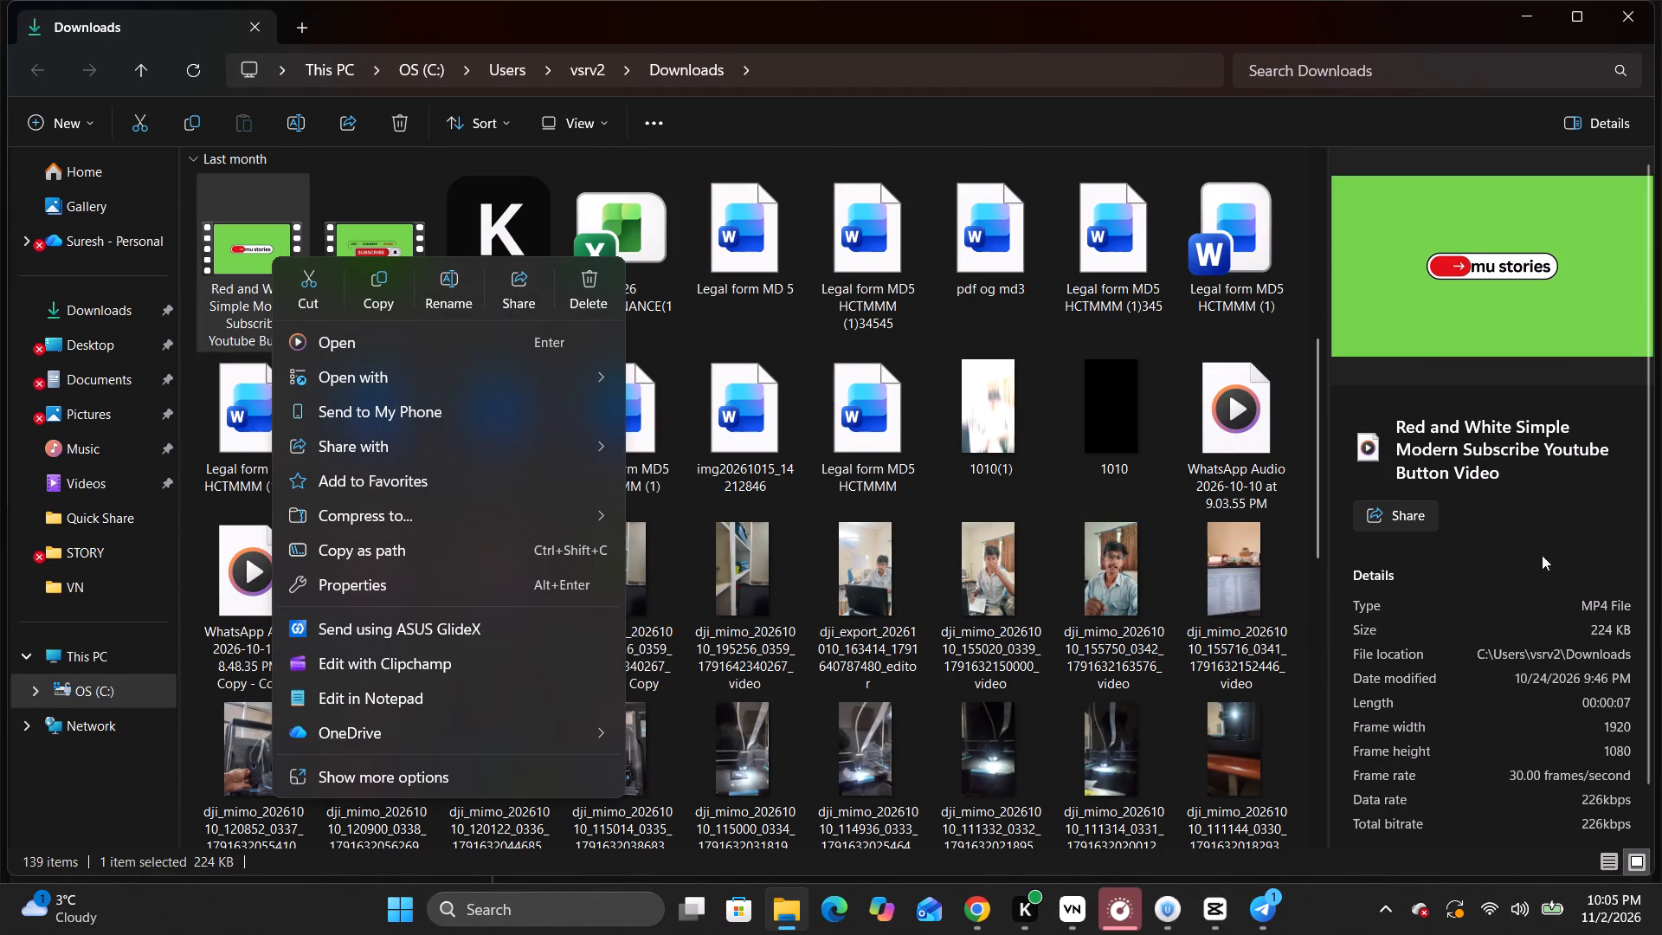
click(1215, 917)
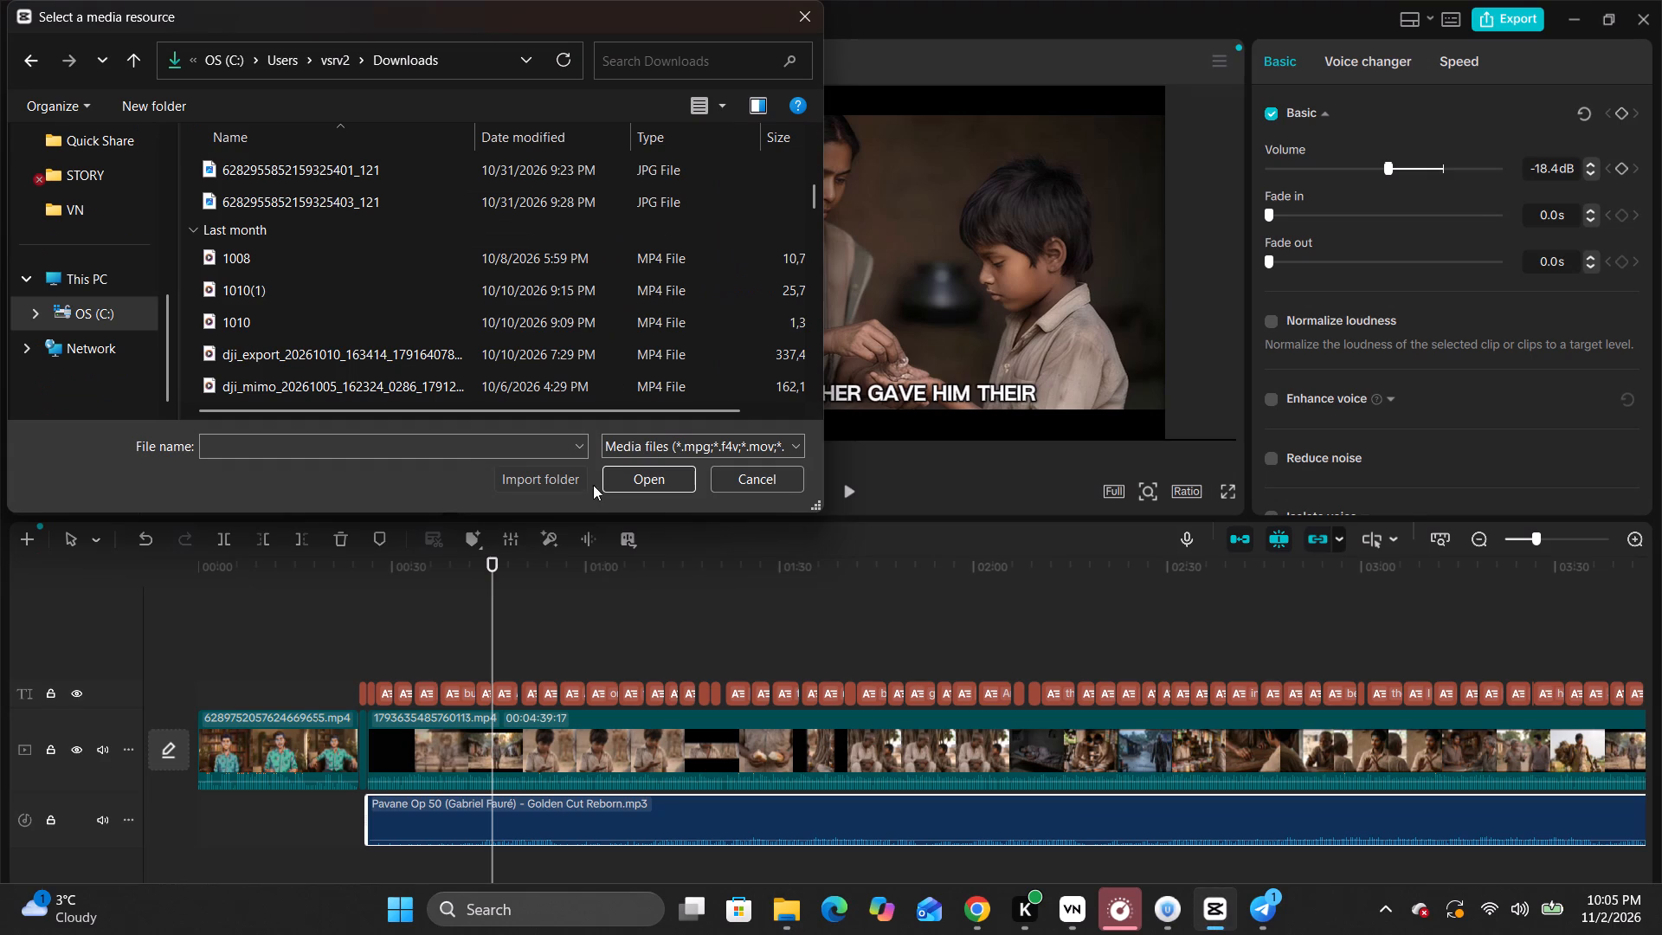
Look through the Downloads list in the media import dialog for the Red and White Simple Modern Subscribe Youtube Button Video.
scroll(499, 331, up, 1)
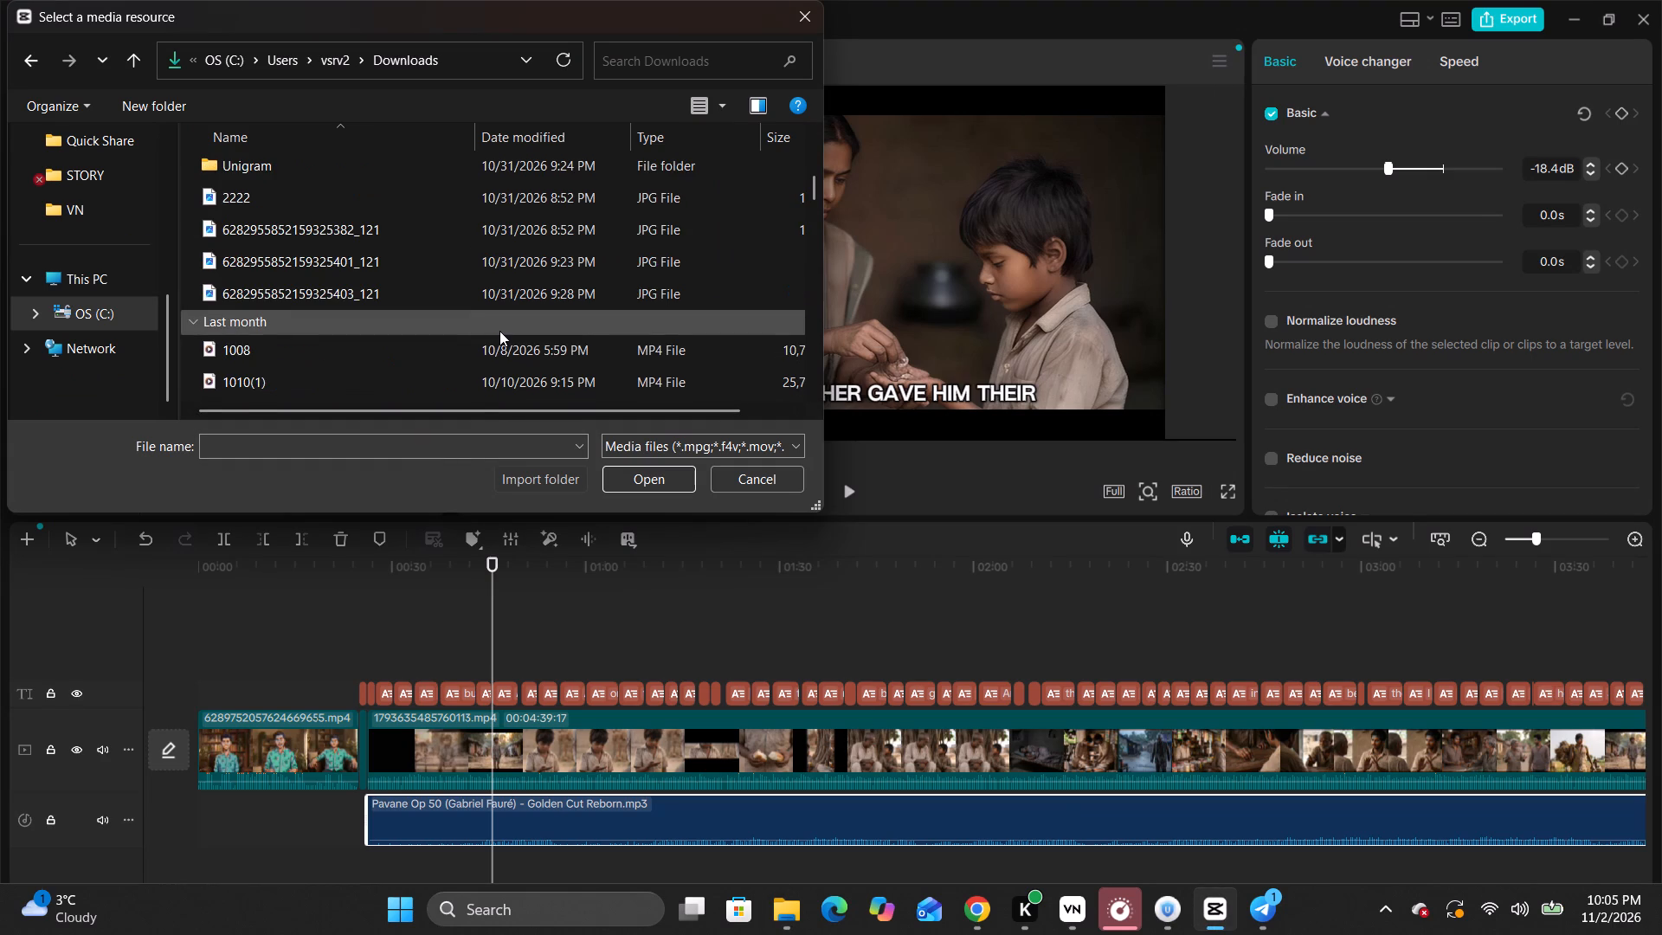
scroll(499, 331, up, 2)
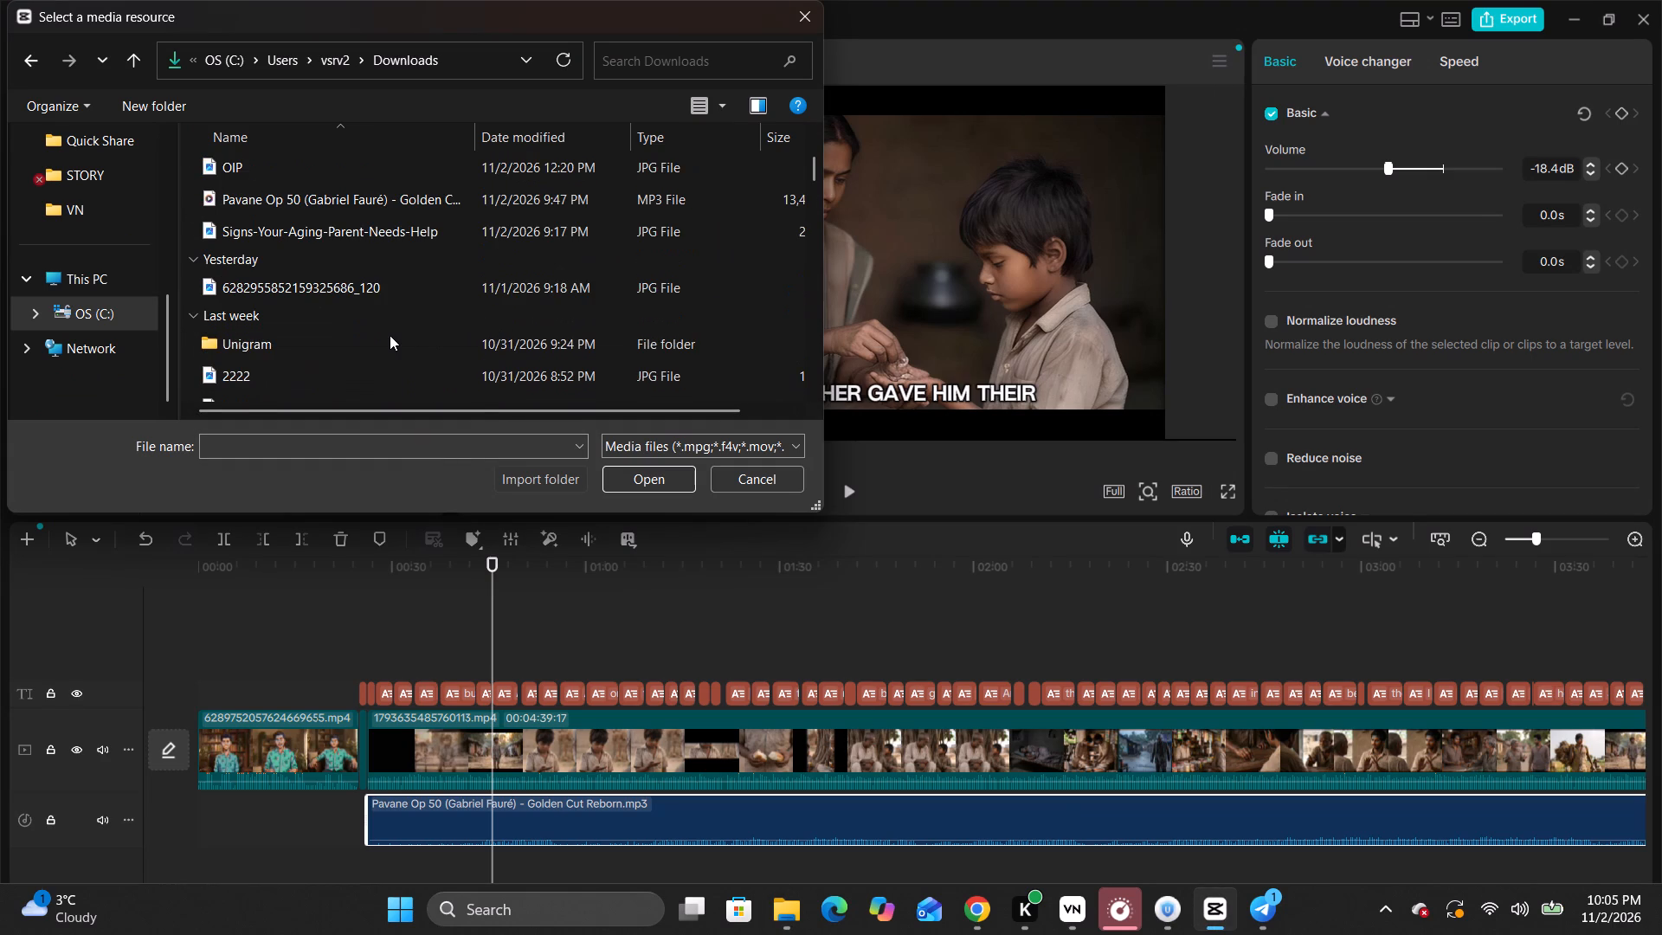
scroll(390, 335, down, 1)
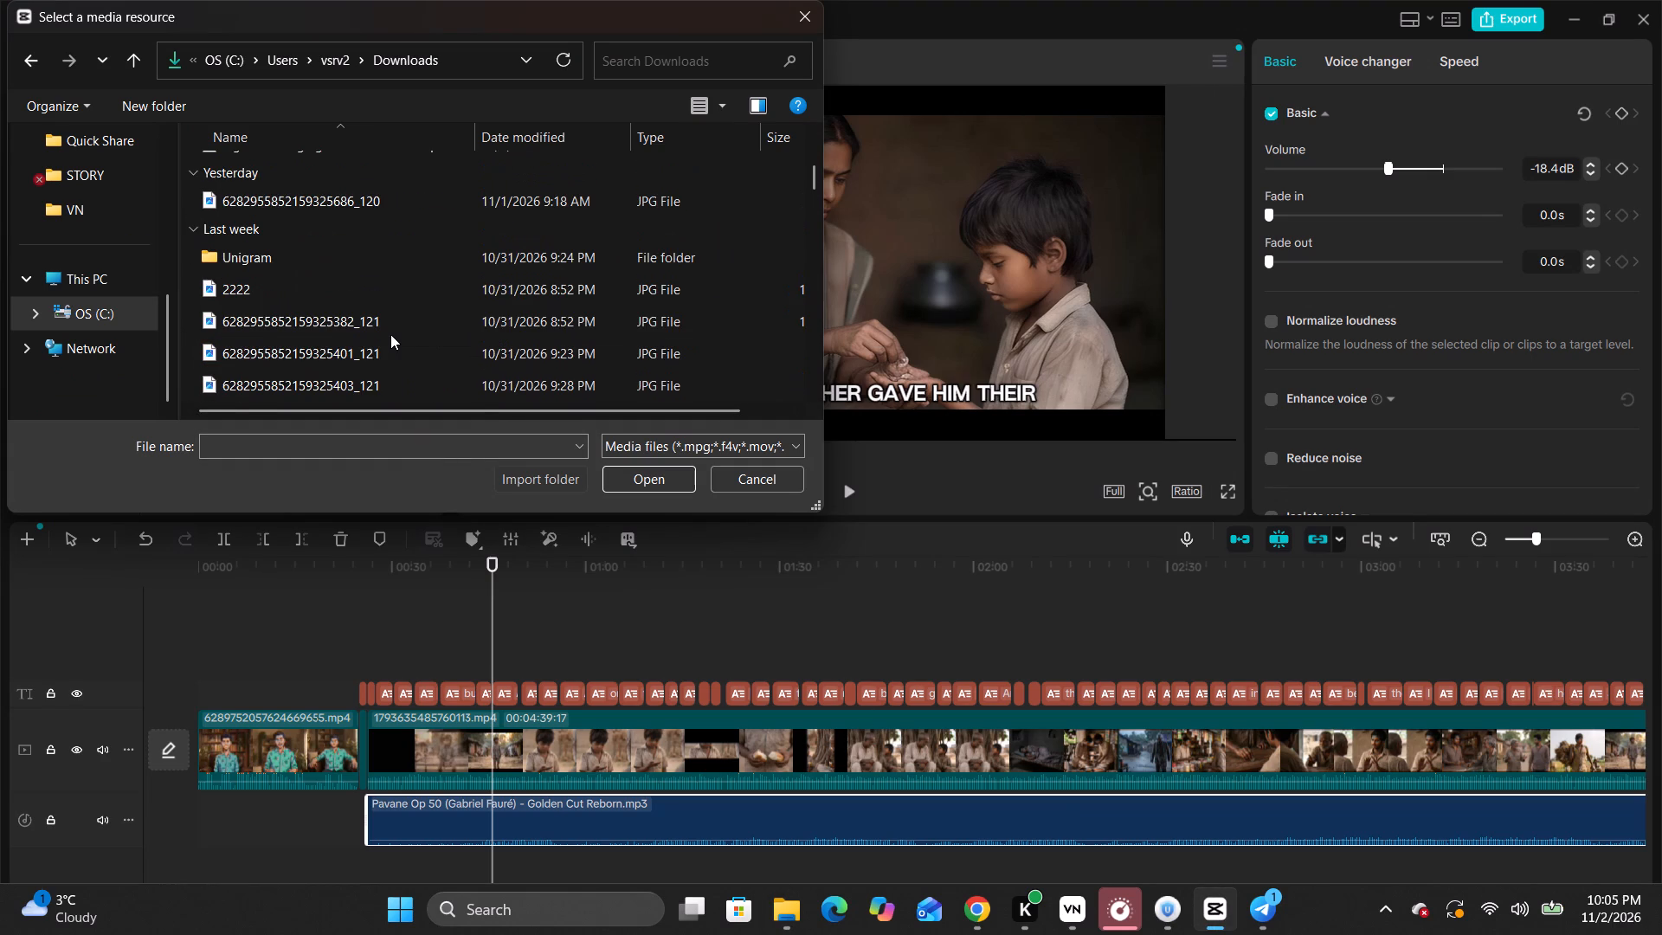
scroll(390, 334, down, 1)
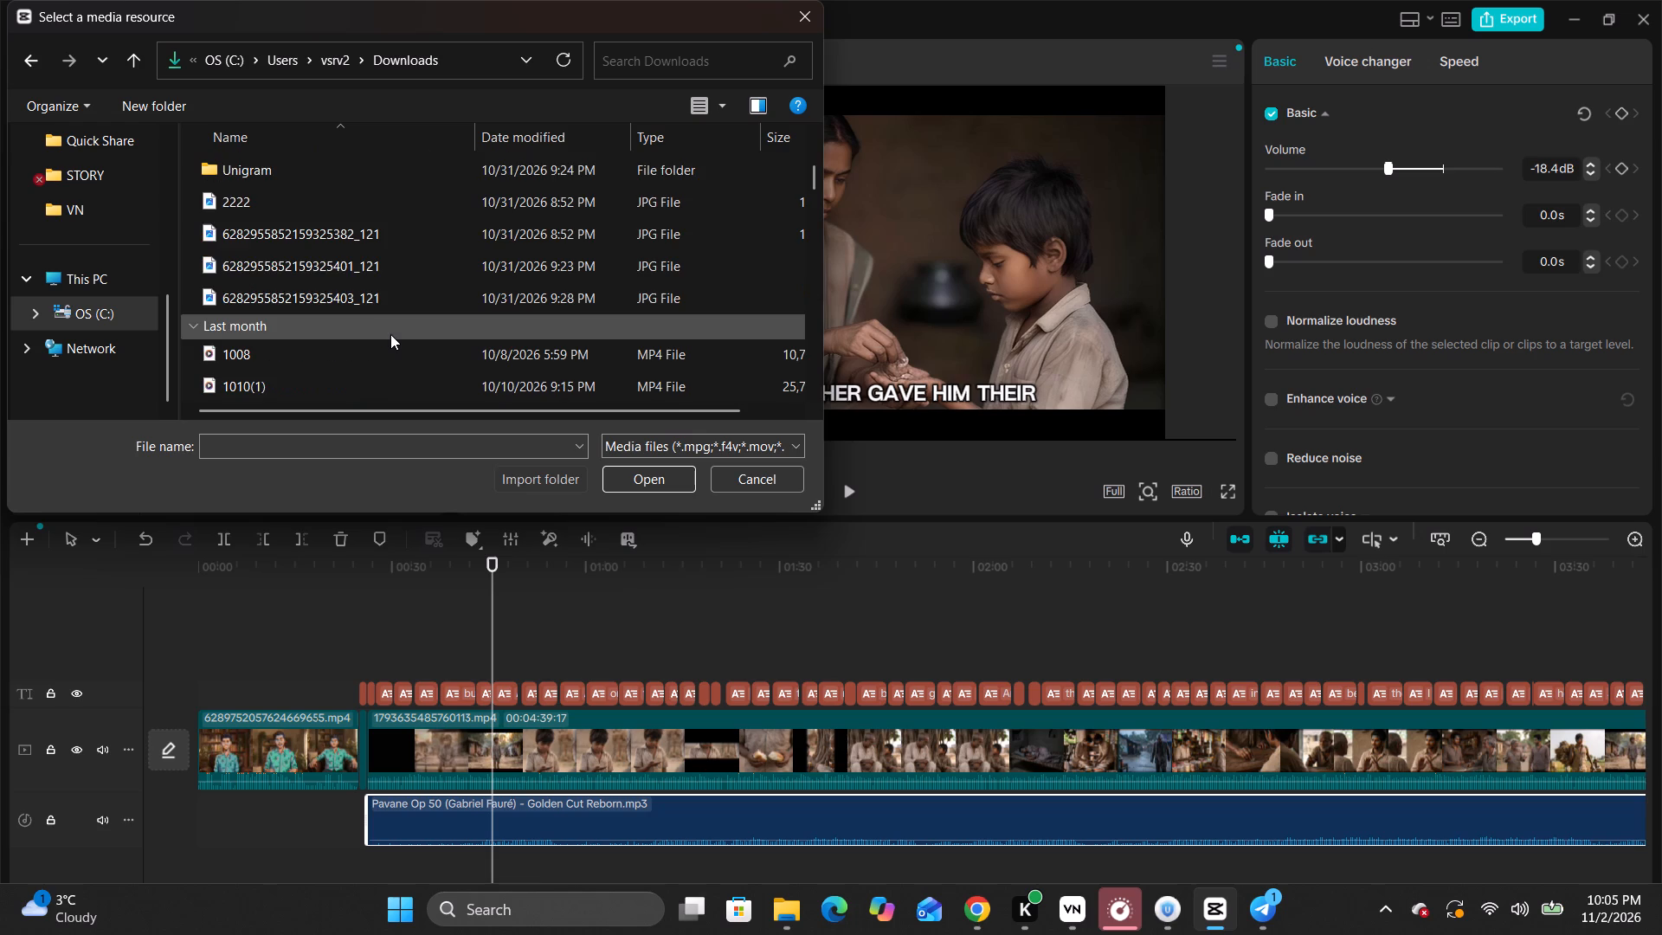
scroll(396, 326, down, 1)
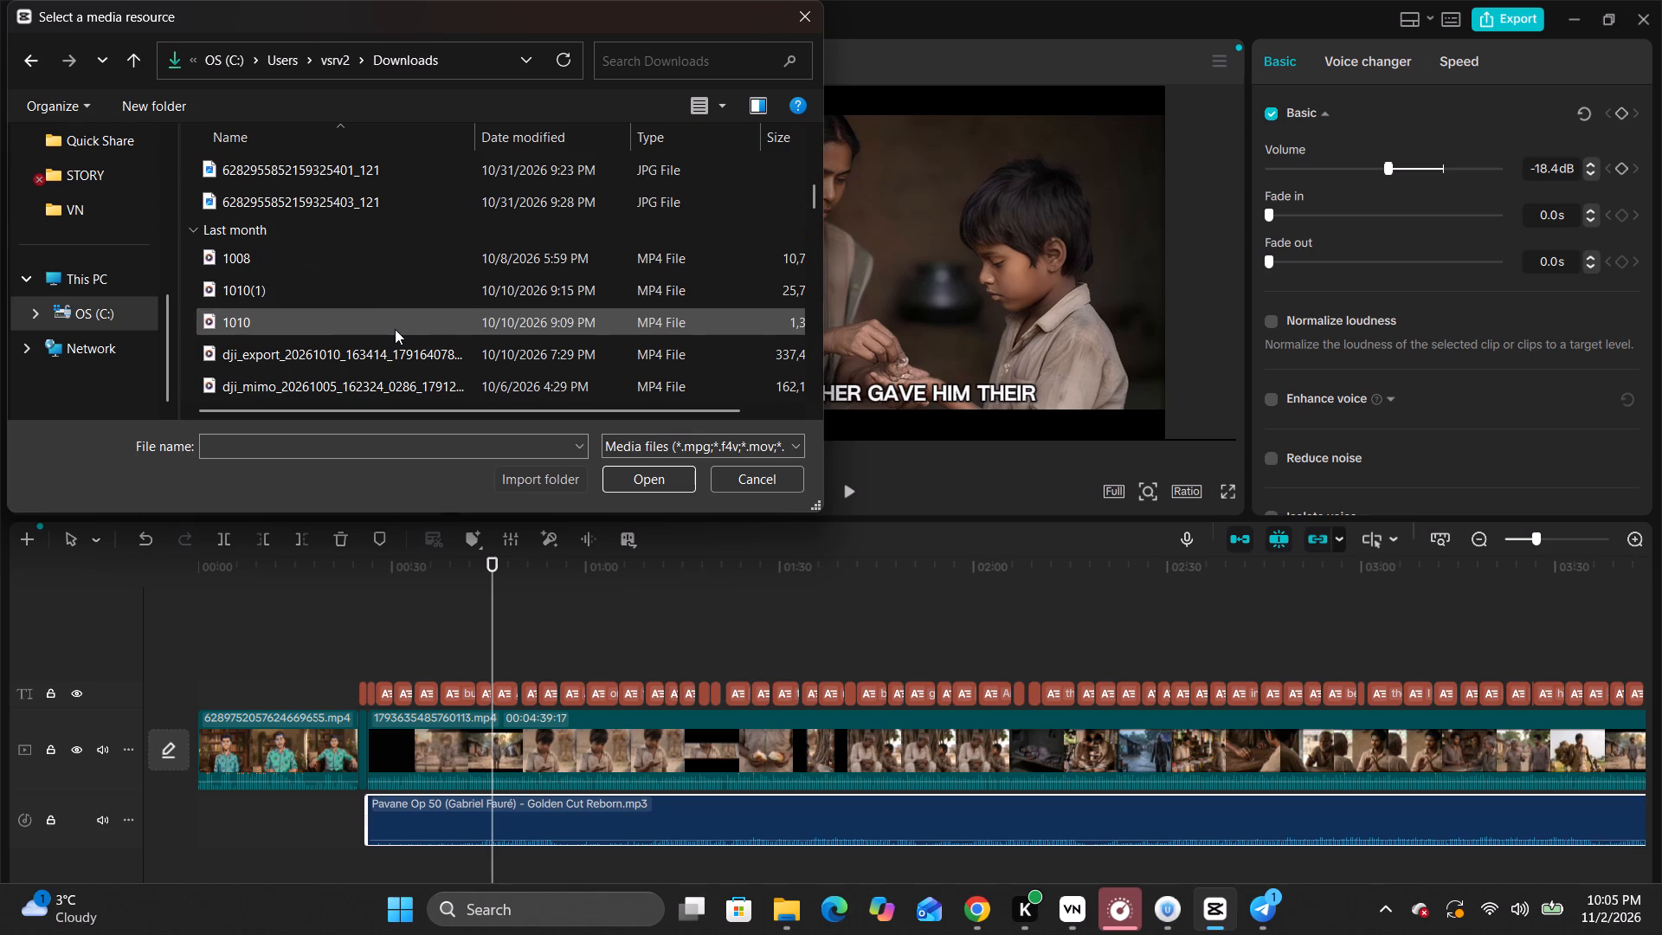
scroll(395, 329, up, 2)
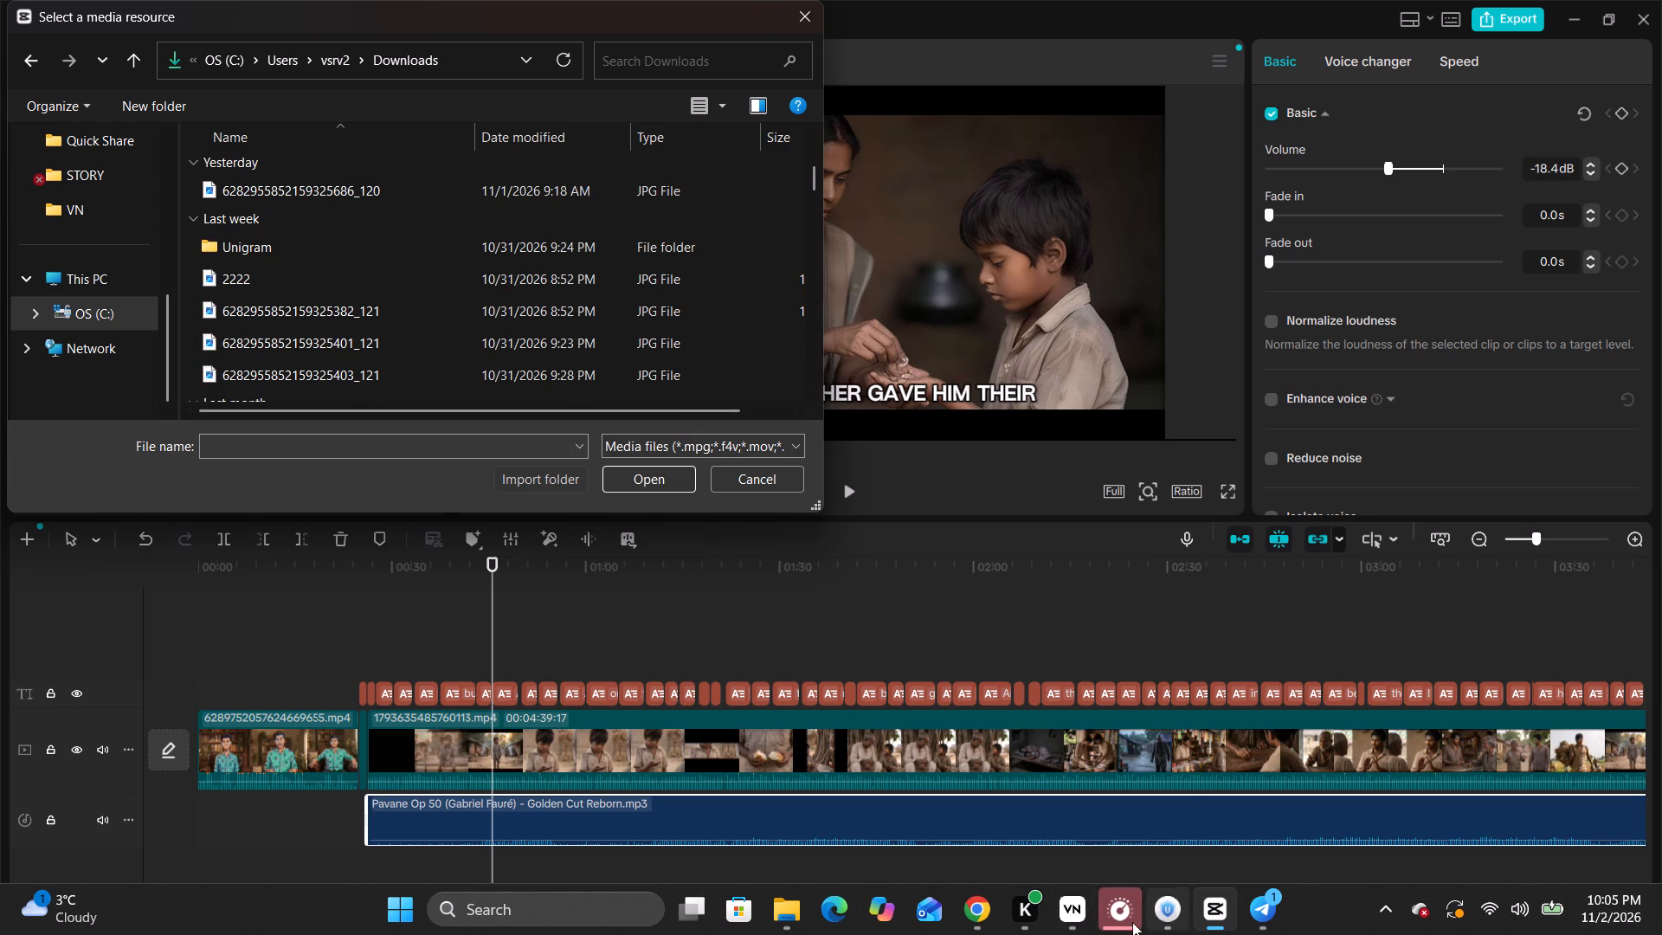
Switch to File Explorer and check the subscribe button video's properties, name and place among the Downloads files.
click(783, 922)
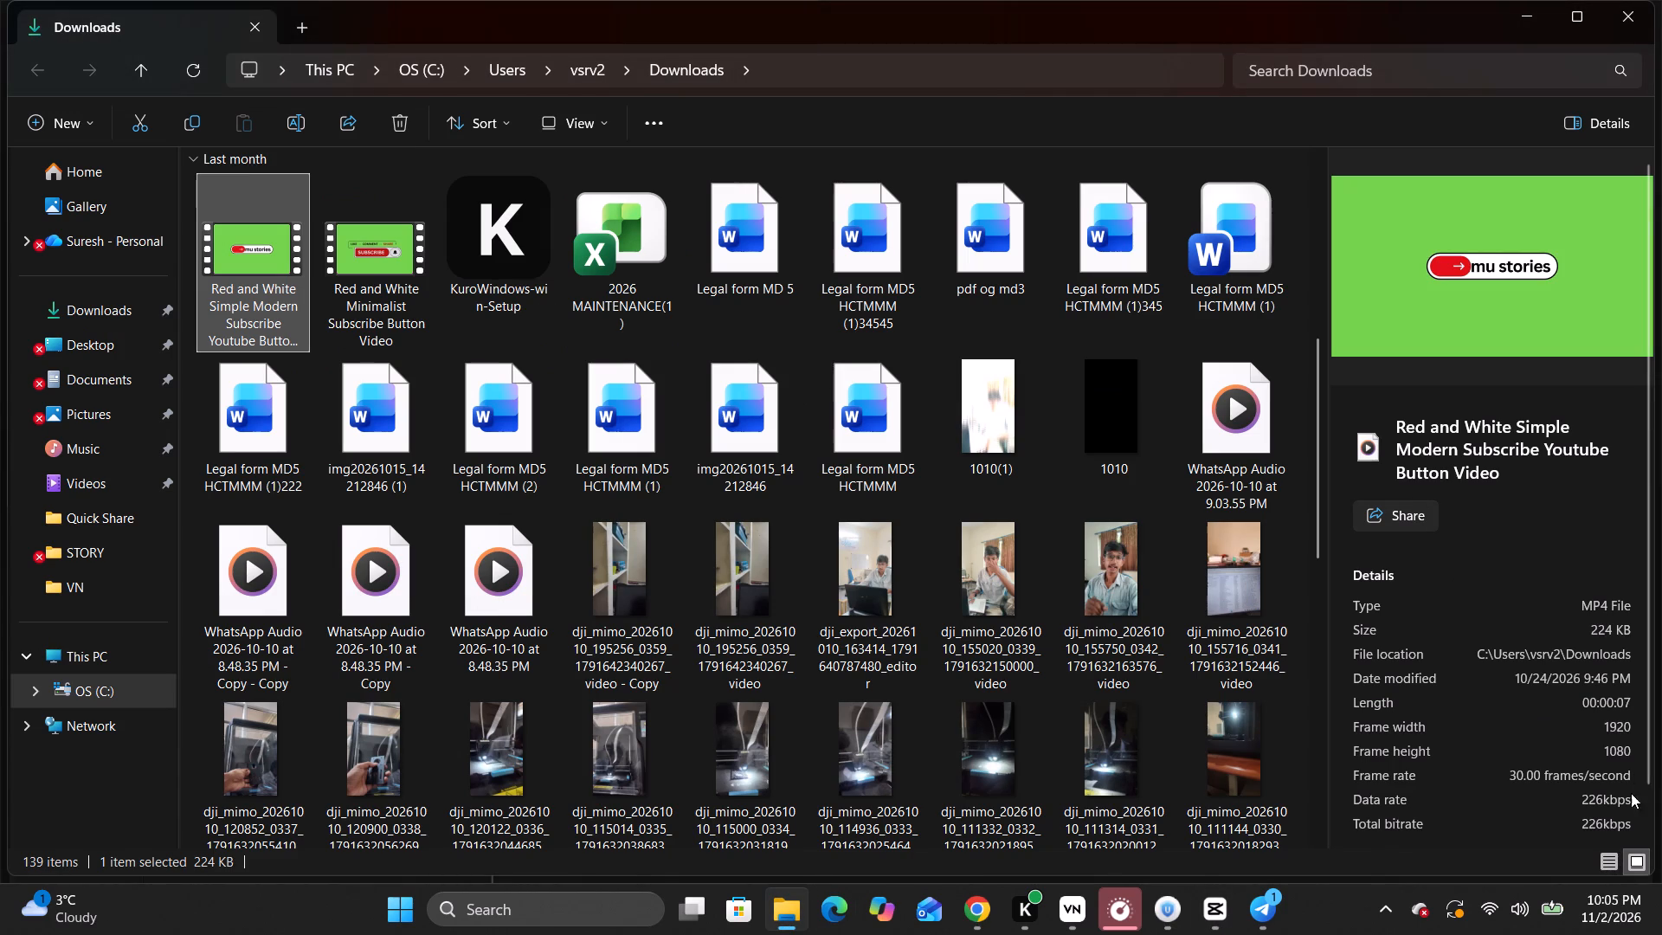
scroll(1520, 691, down, 3)
click(1413, 816)
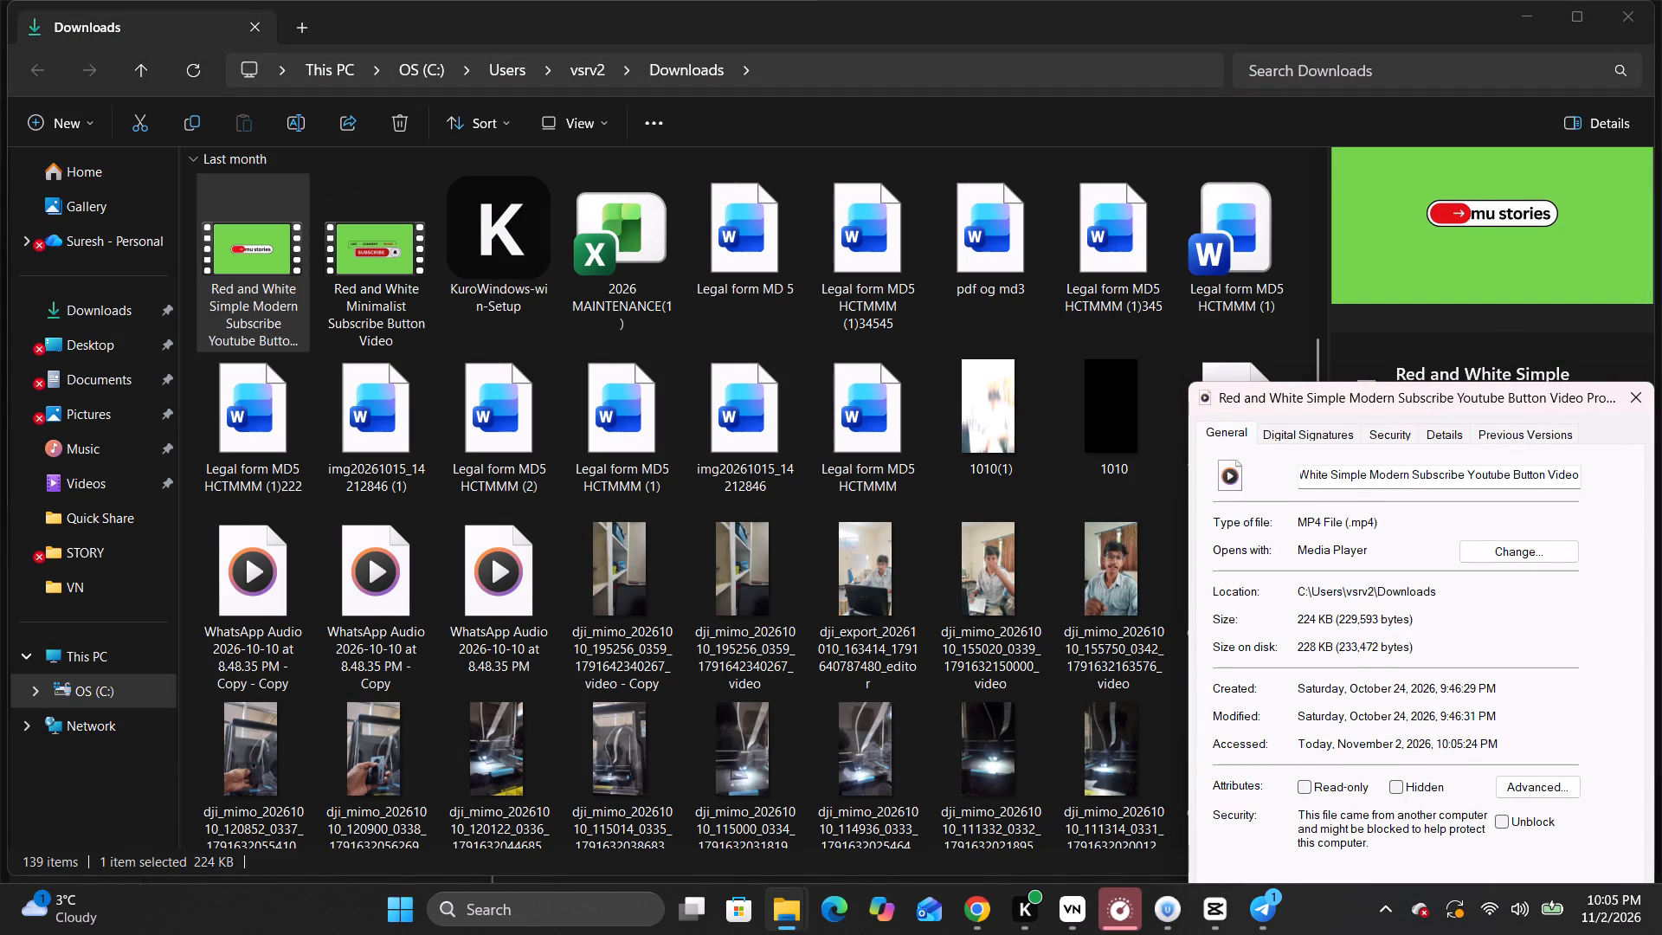
click(1633, 386)
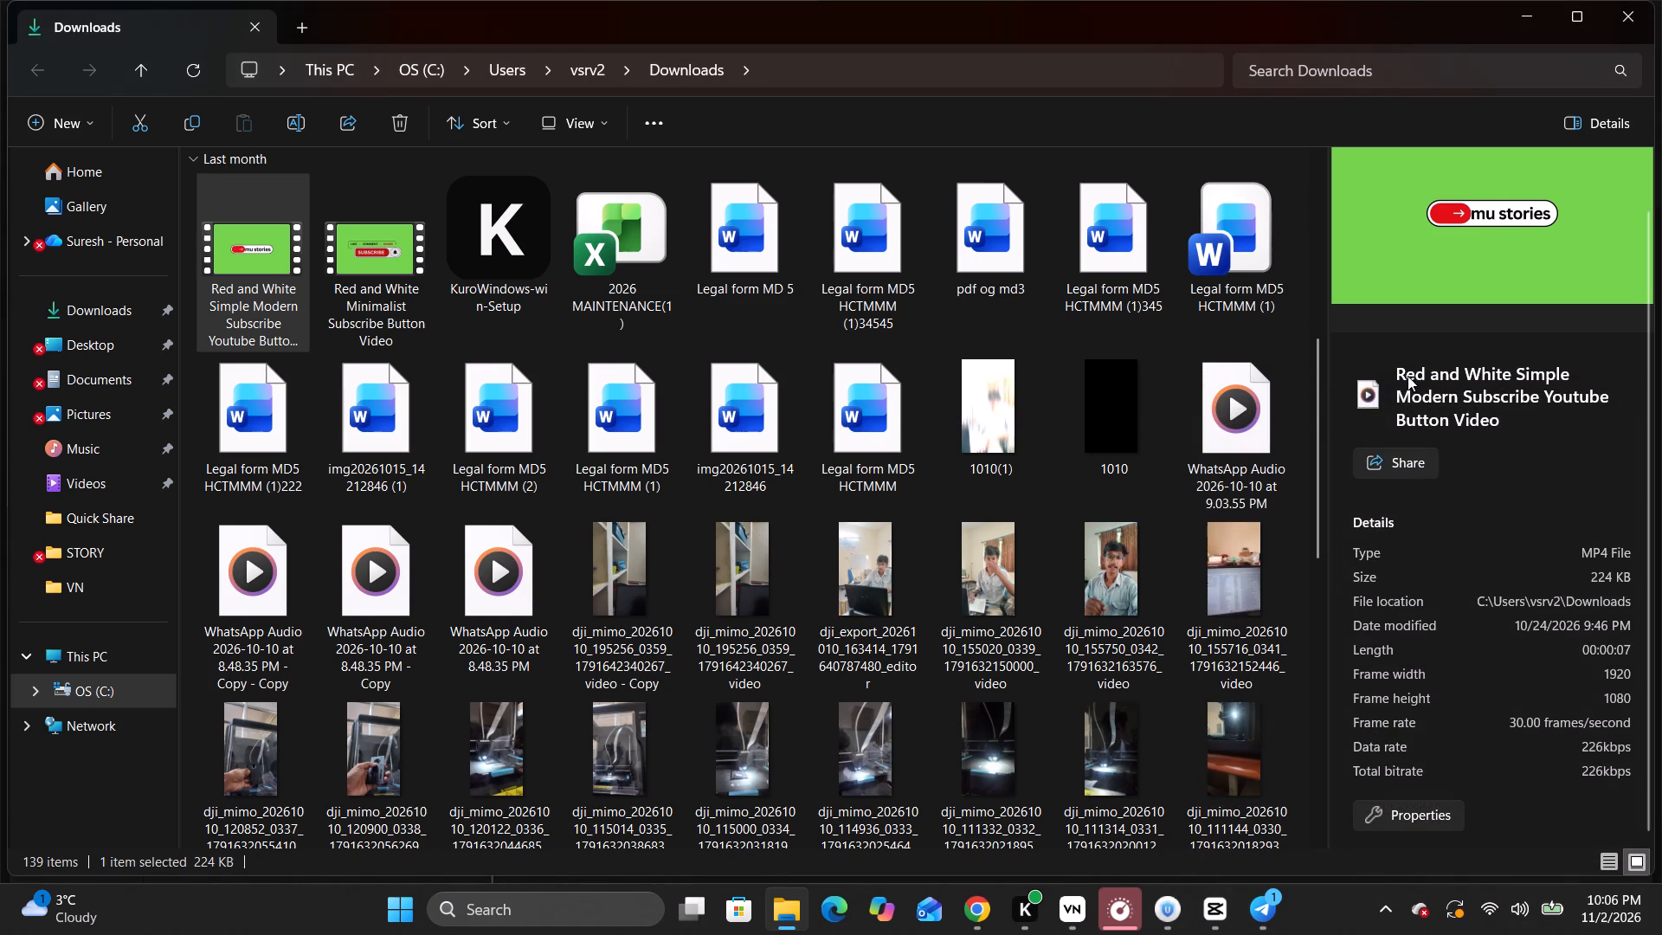
drag(1390, 369, 1499, 427)
scroll(241, 243, up, 1)
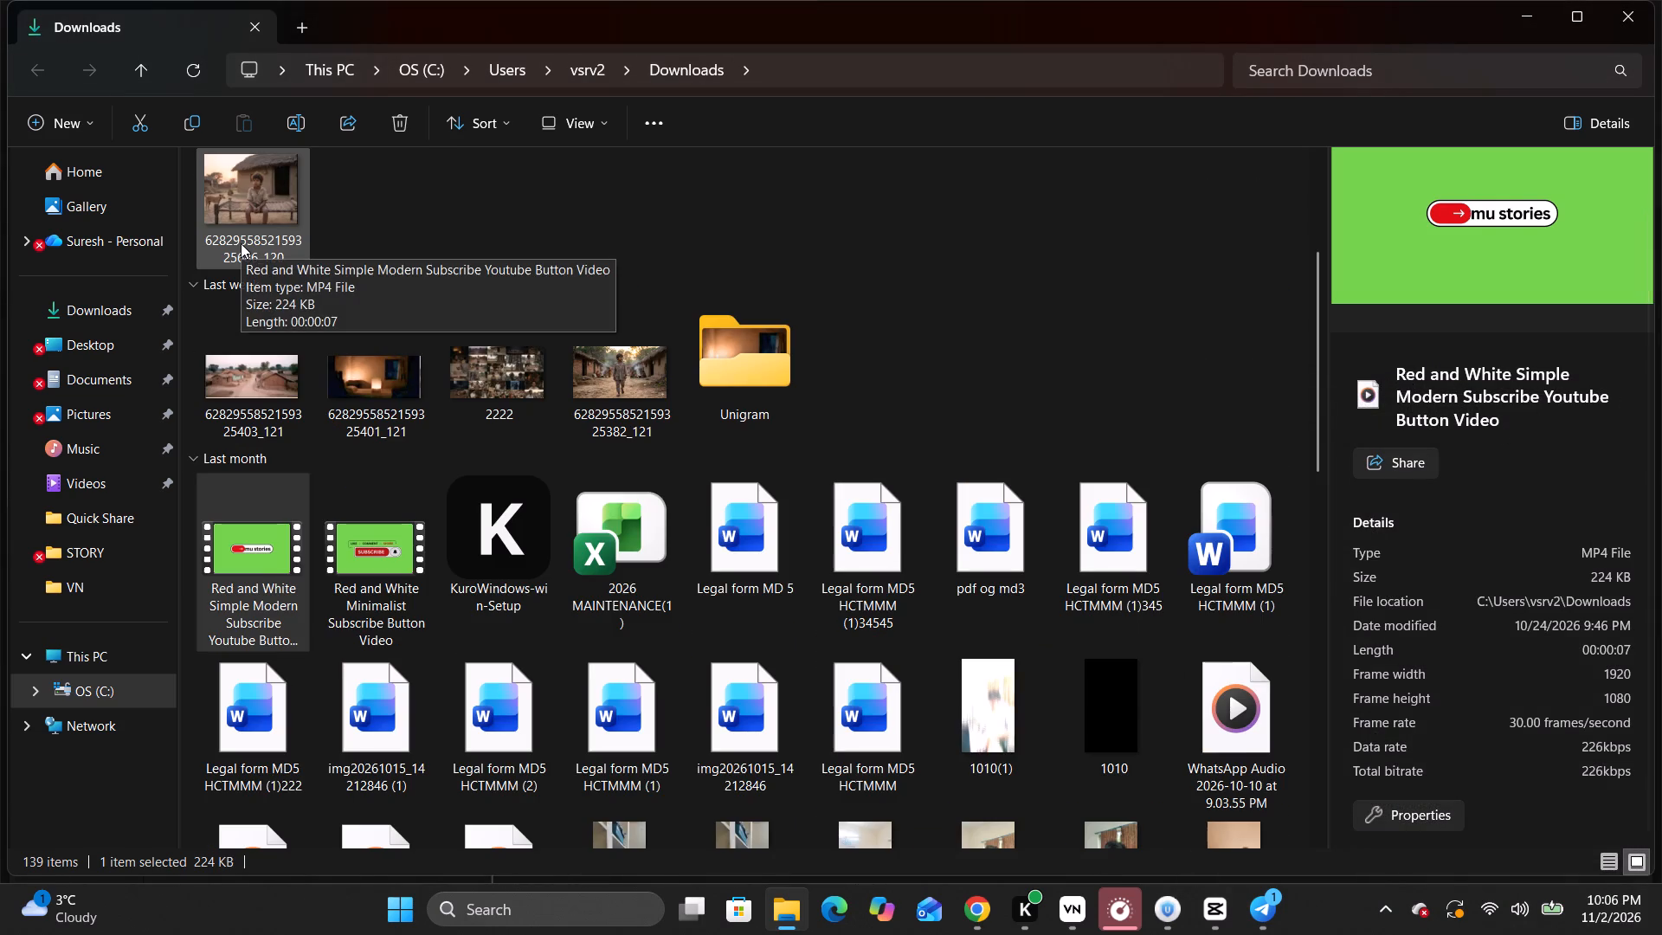
scroll(256, 509, up, 1)
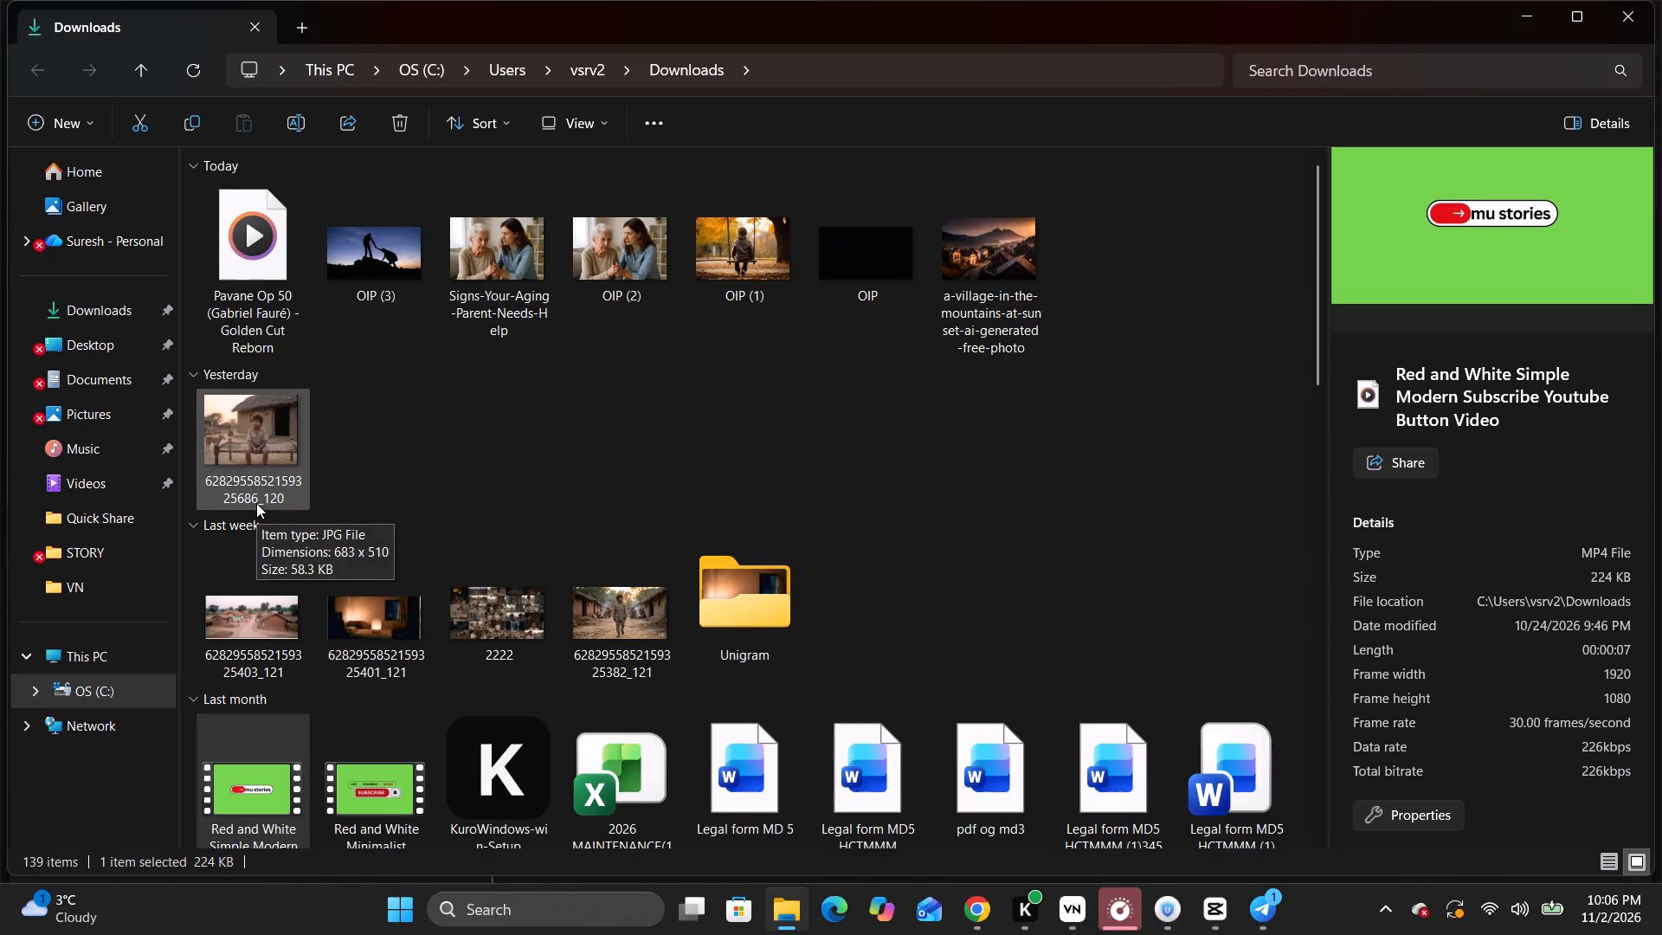
scroll(256, 503, up, 1)
scroll(256, 503, down, 2)
scroll(256, 503, up, 2)
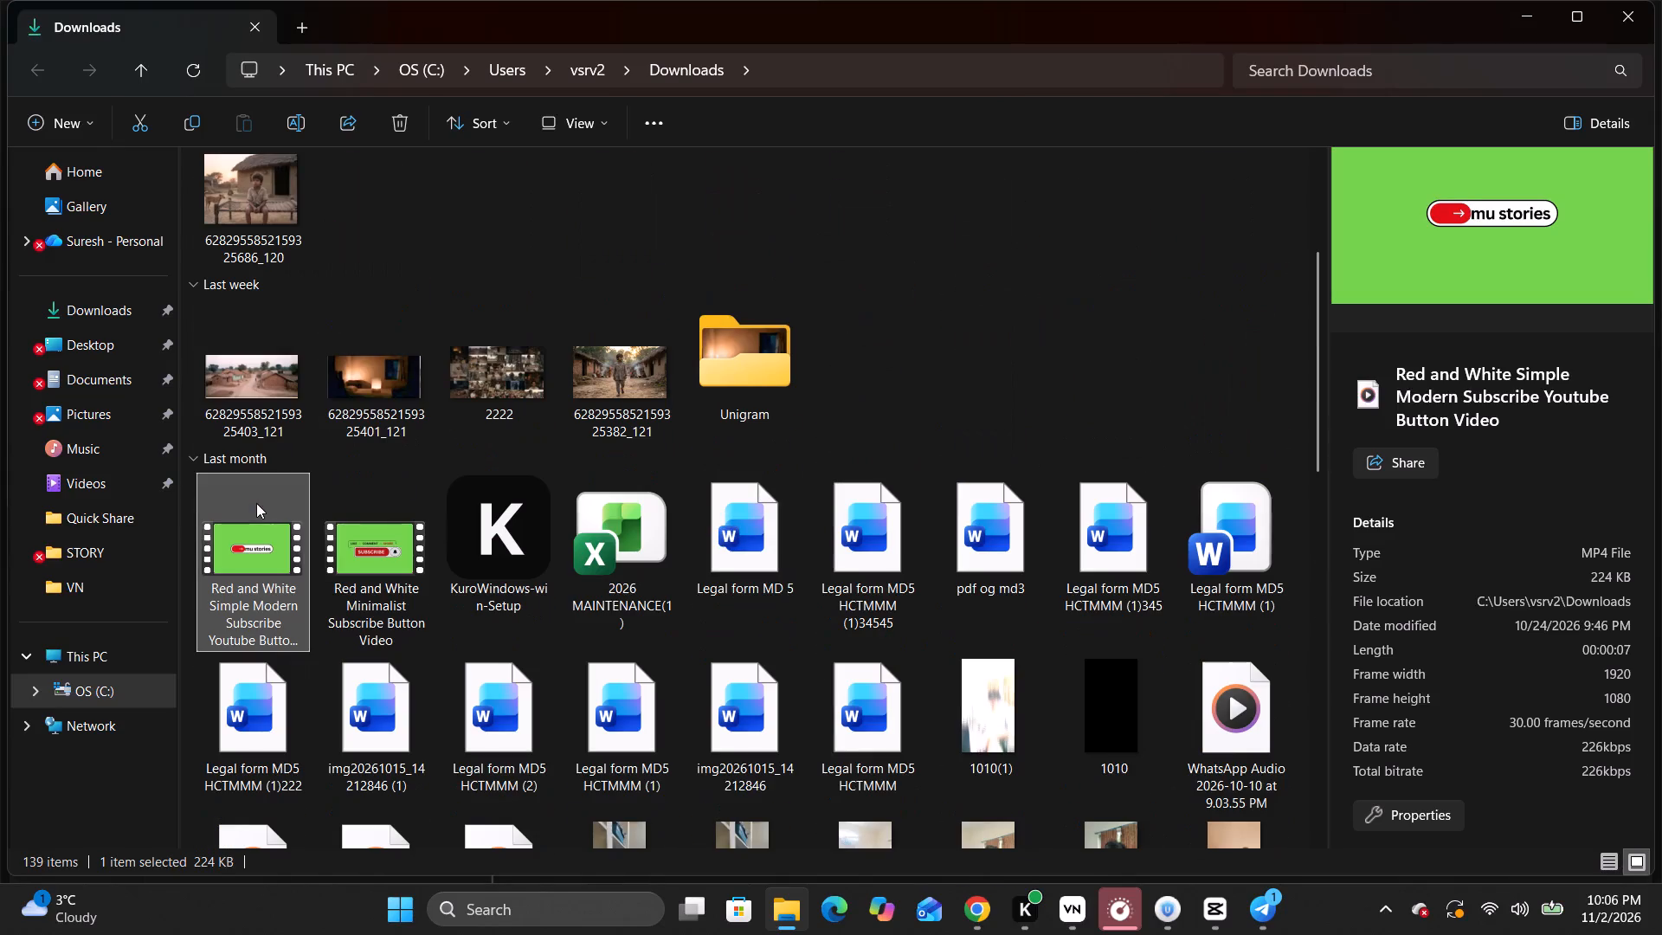
Look through the recent files in File Explorer's Home for the subscribe button video, then reopen the Downloads folder.
click(102, 177)
scroll(628, 440, down, 10)
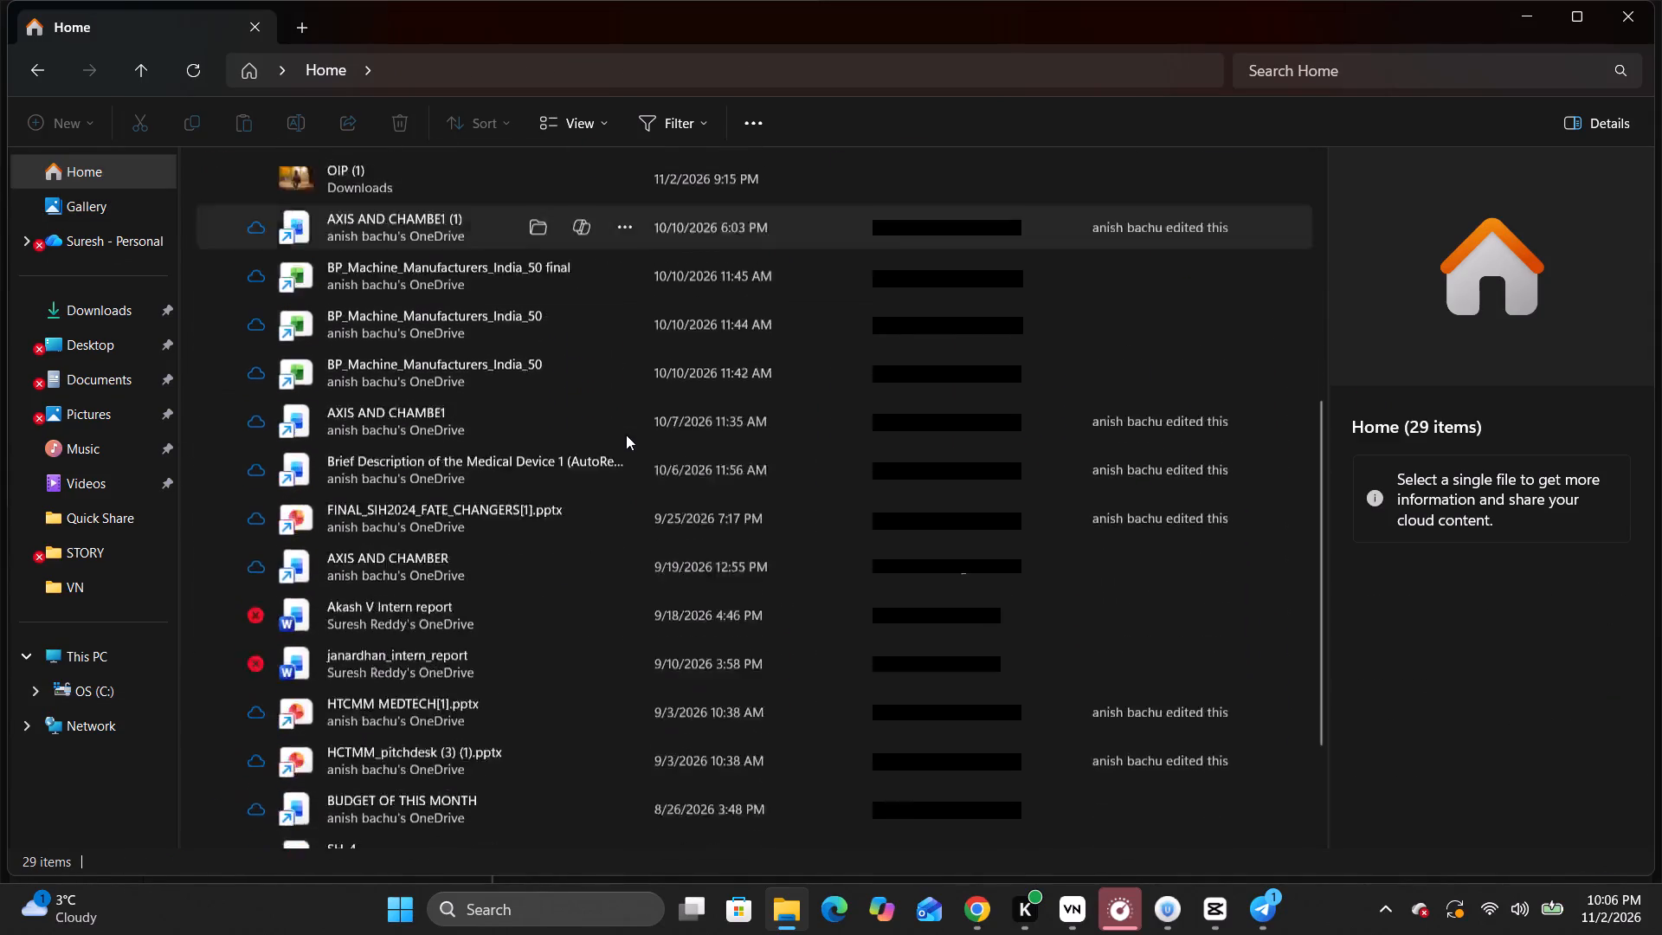
scroll(626, 435, down, 2)
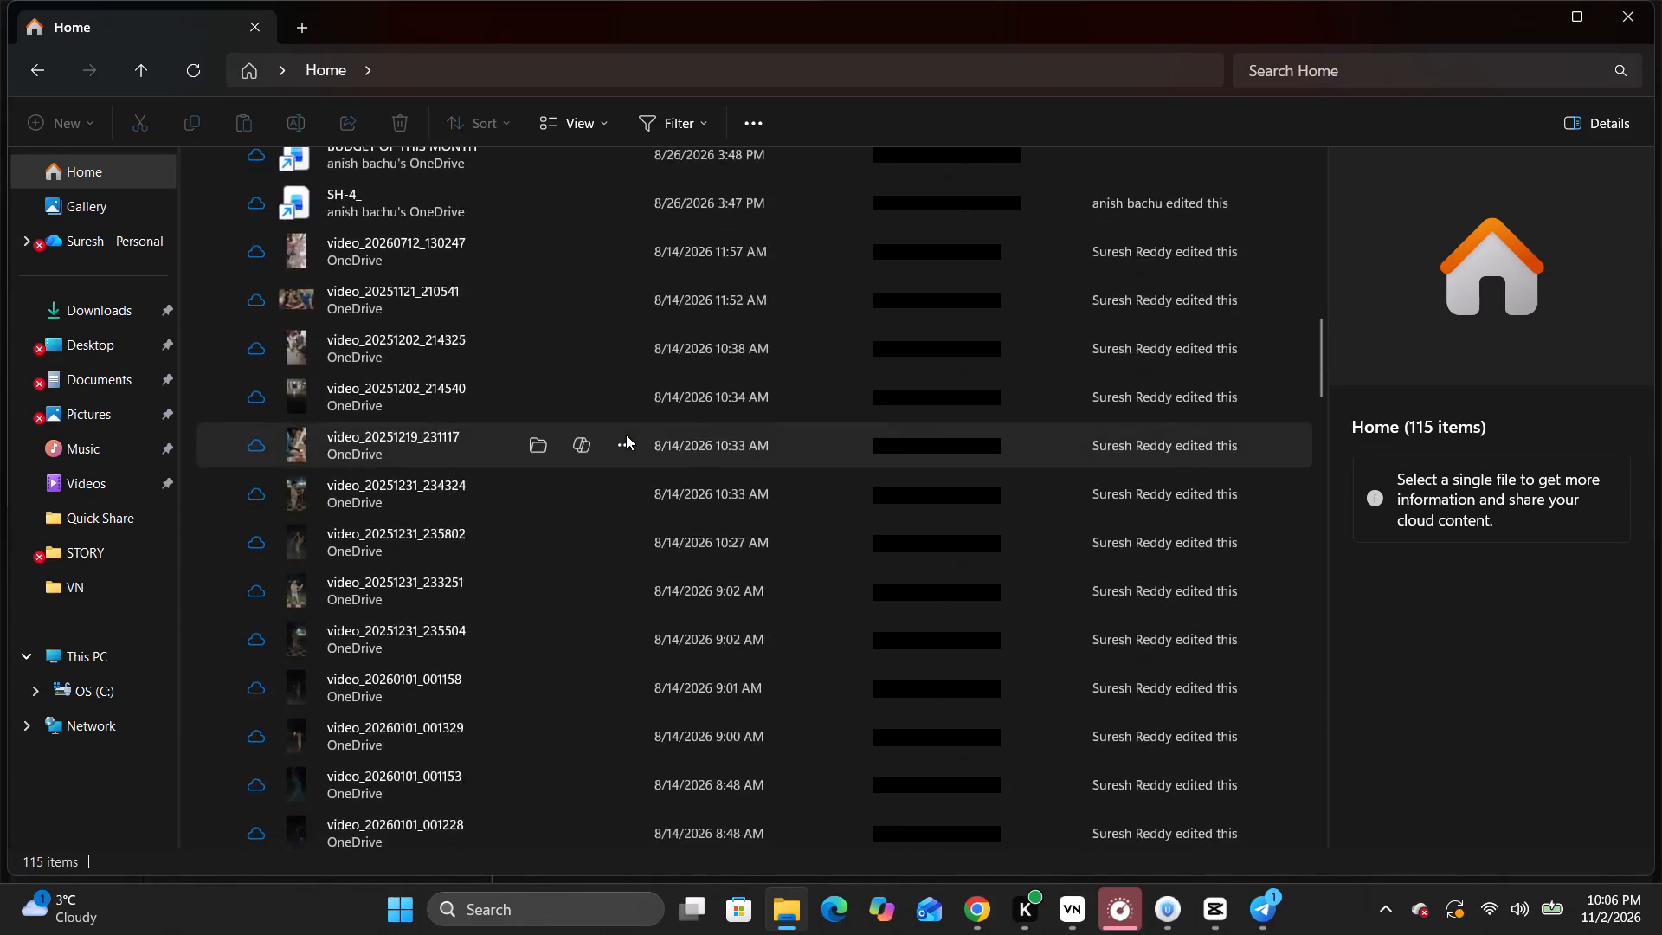
scroll(626, 435, down, 15)
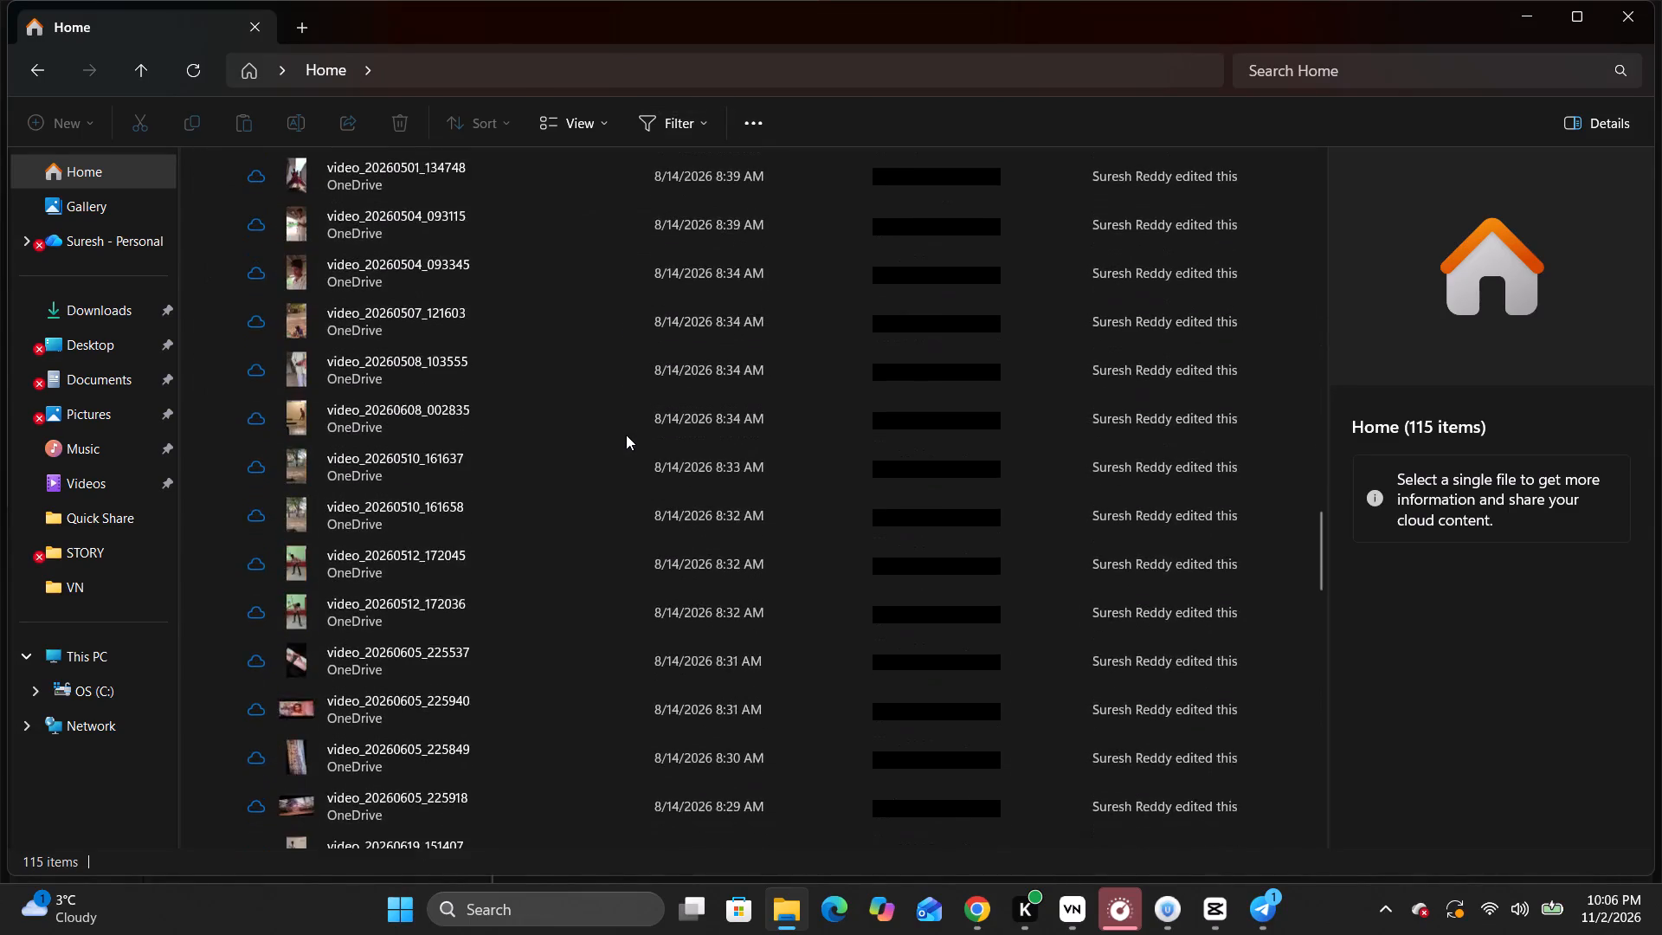
scroll(626, 435, down, 4)
scroll(626, 434, up, 20)
scroll(626, 434, up, 13)
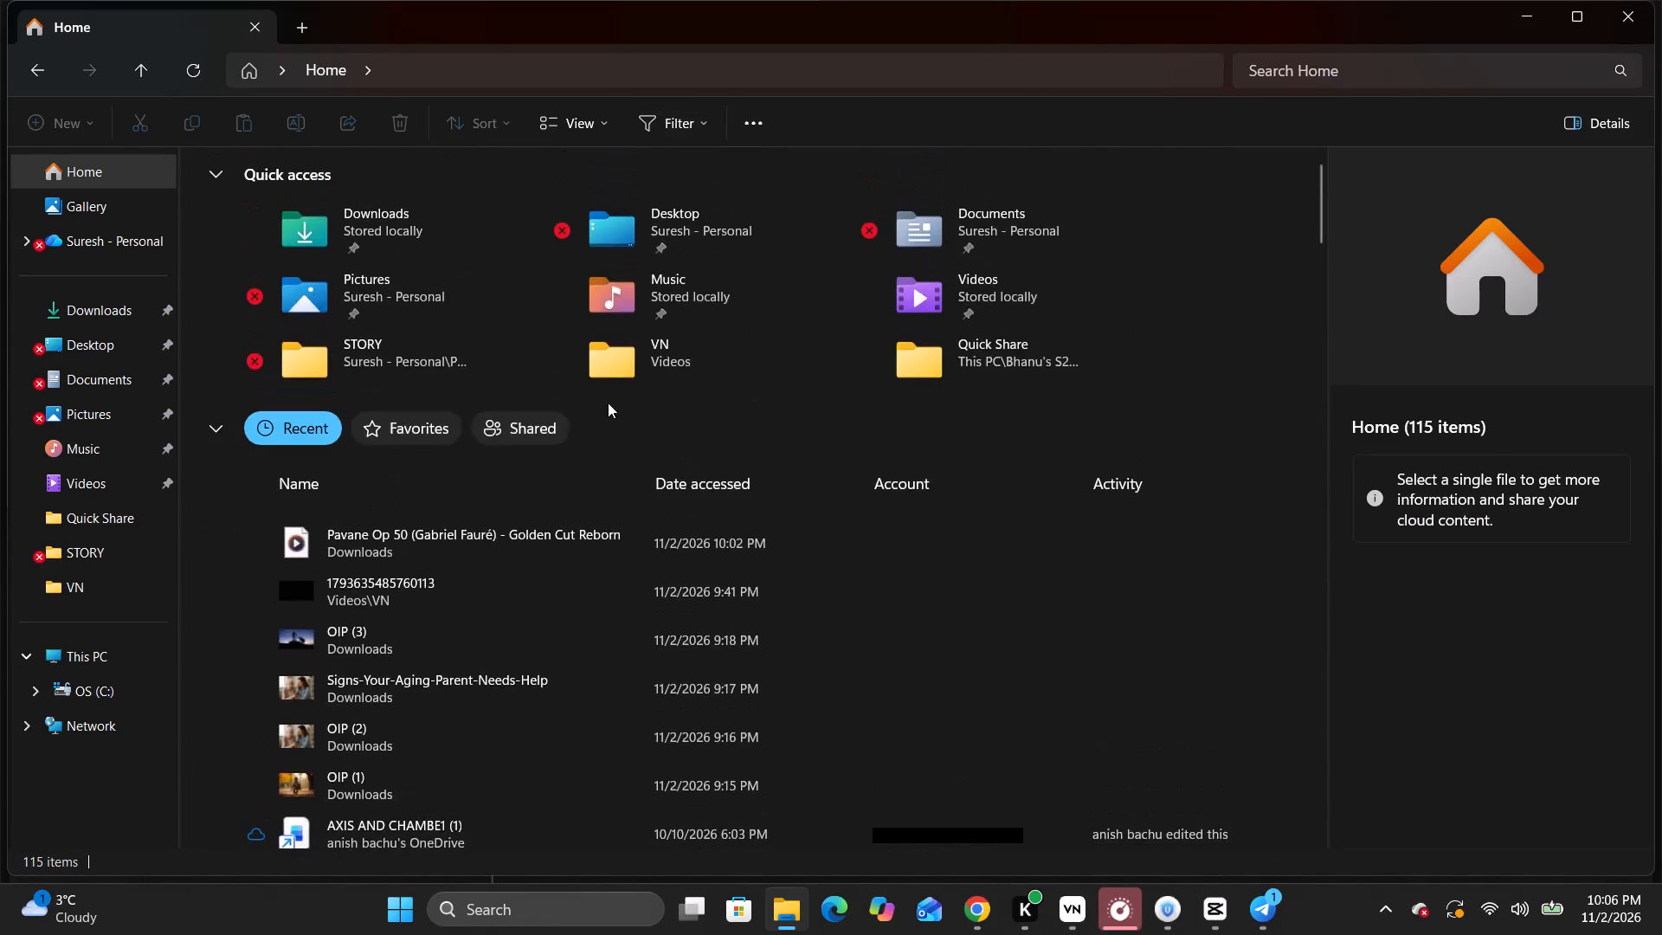
click(93, 315)
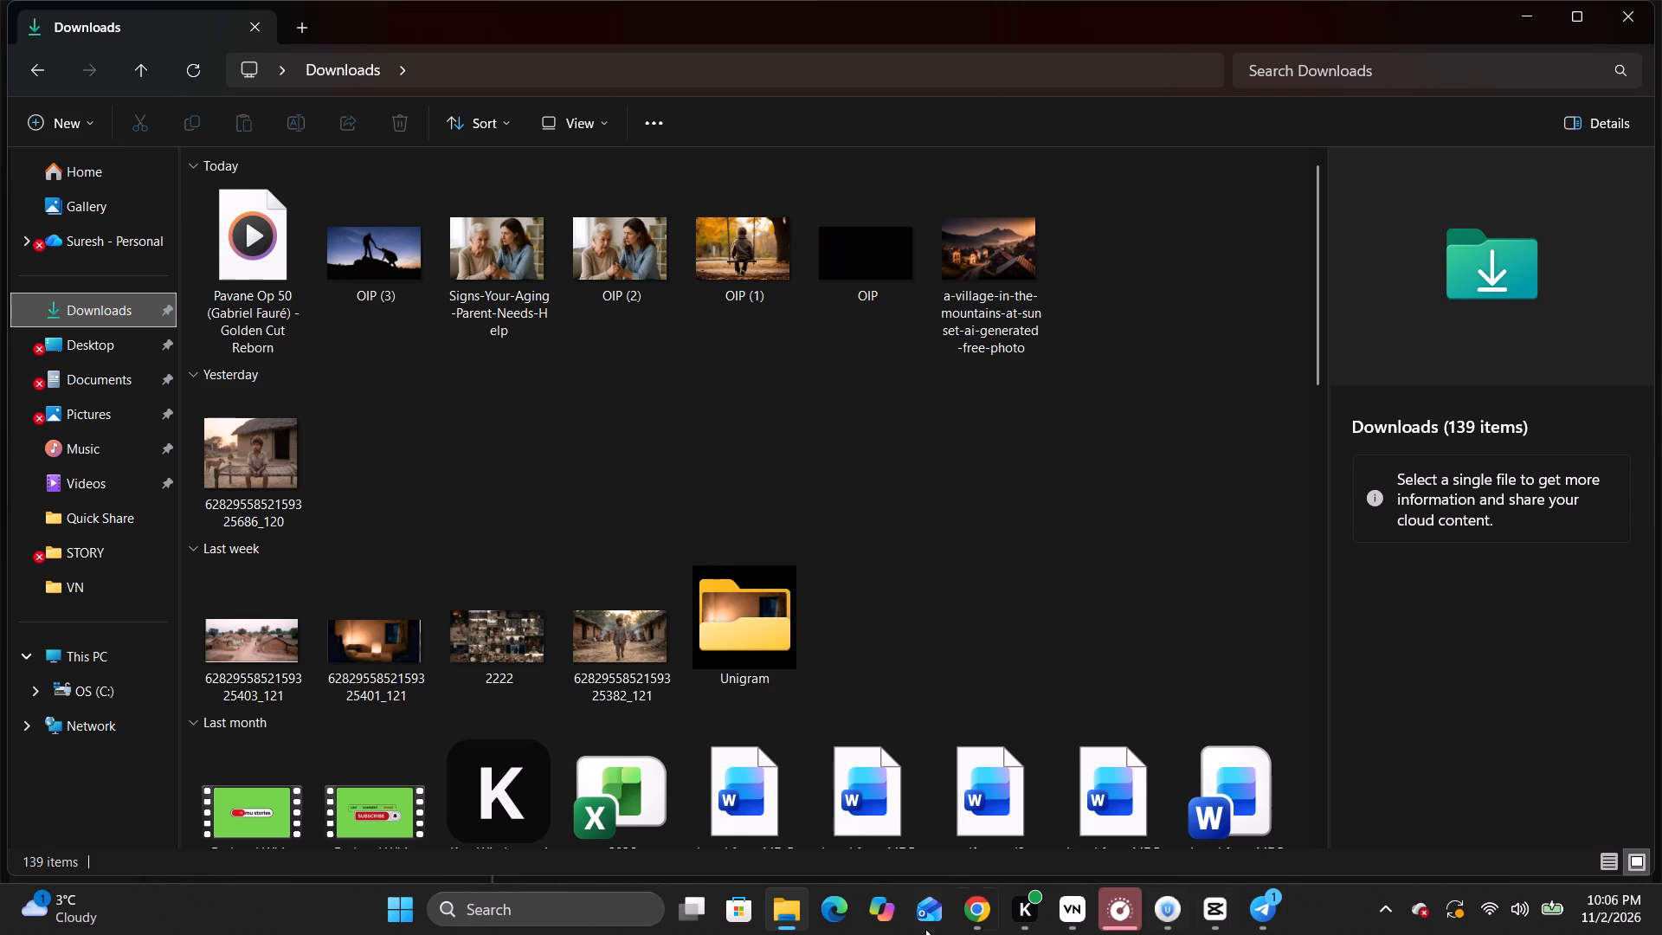
Return to CapCut, reopen Downloads in the media import dialog and look through its files for the subscribe button video.
click(1201, 918)
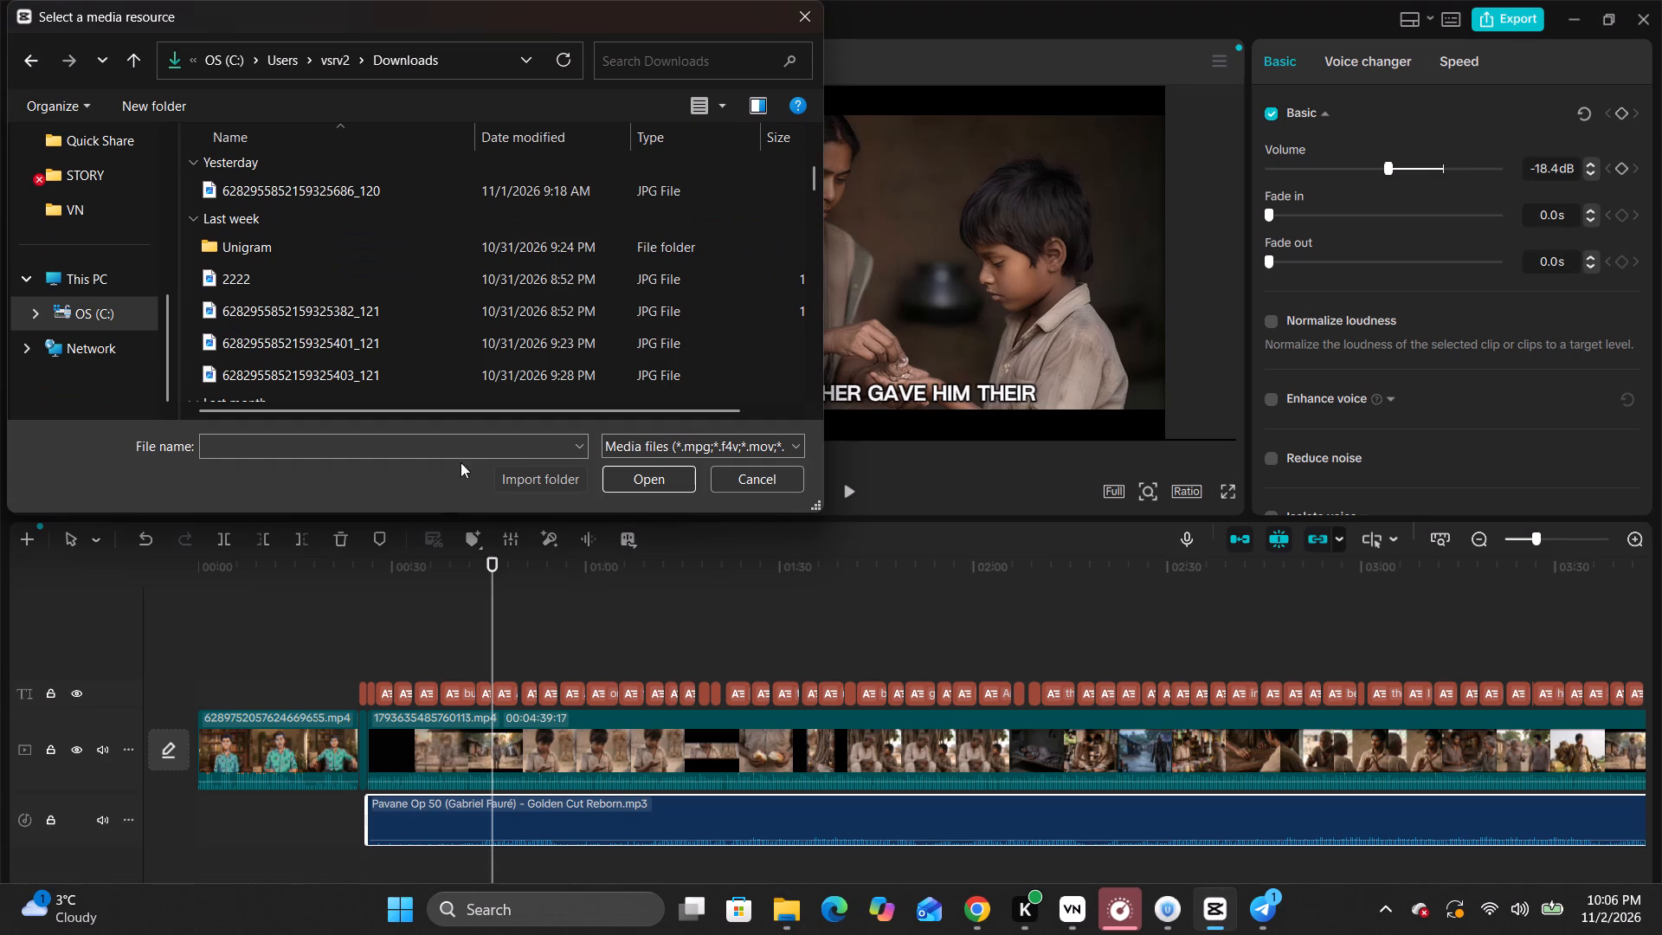
scroll(103, 261, up, 4)
click(99, 287)
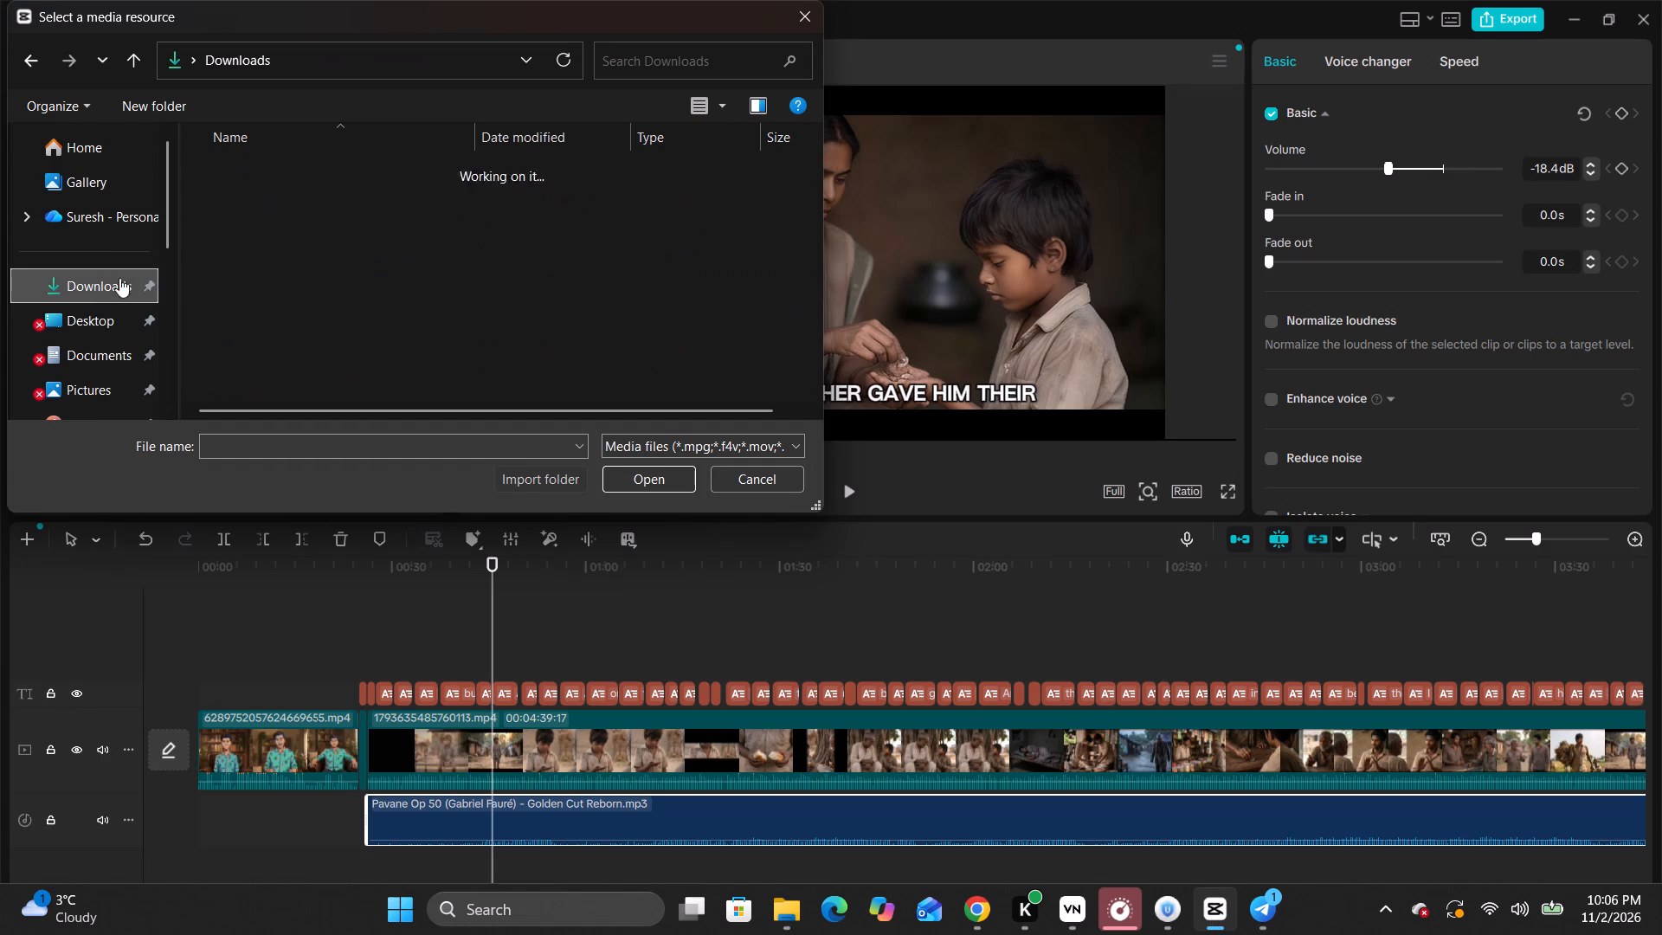
scroll(418, 298, down, 4)
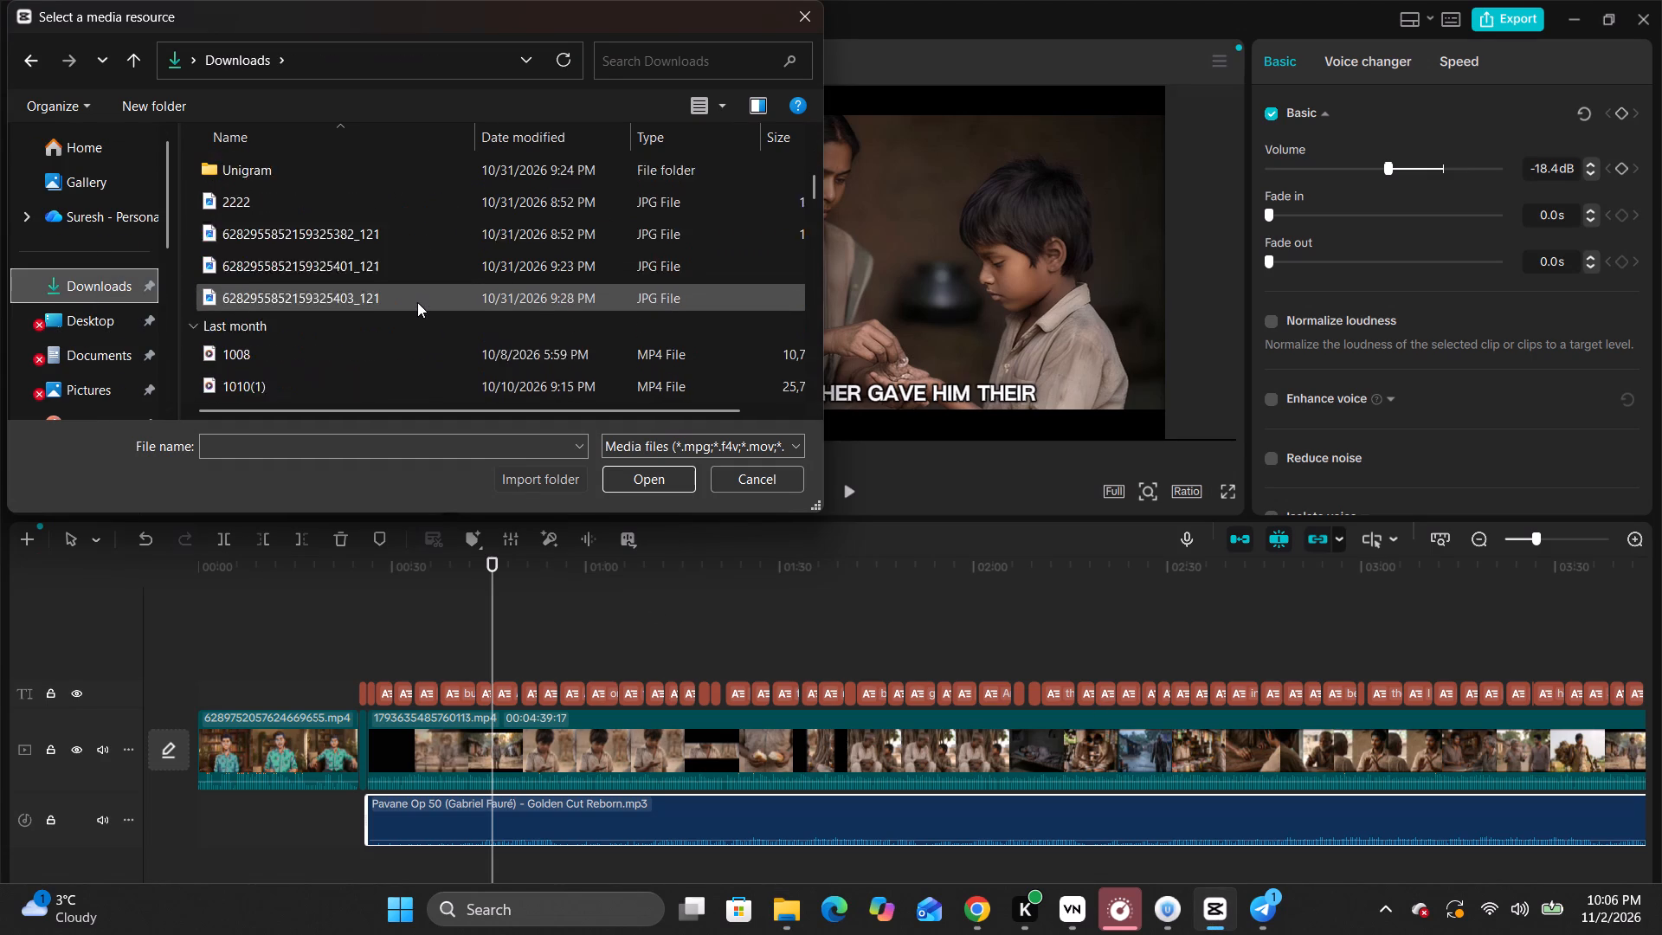
scroll(417, 302, down, 9)
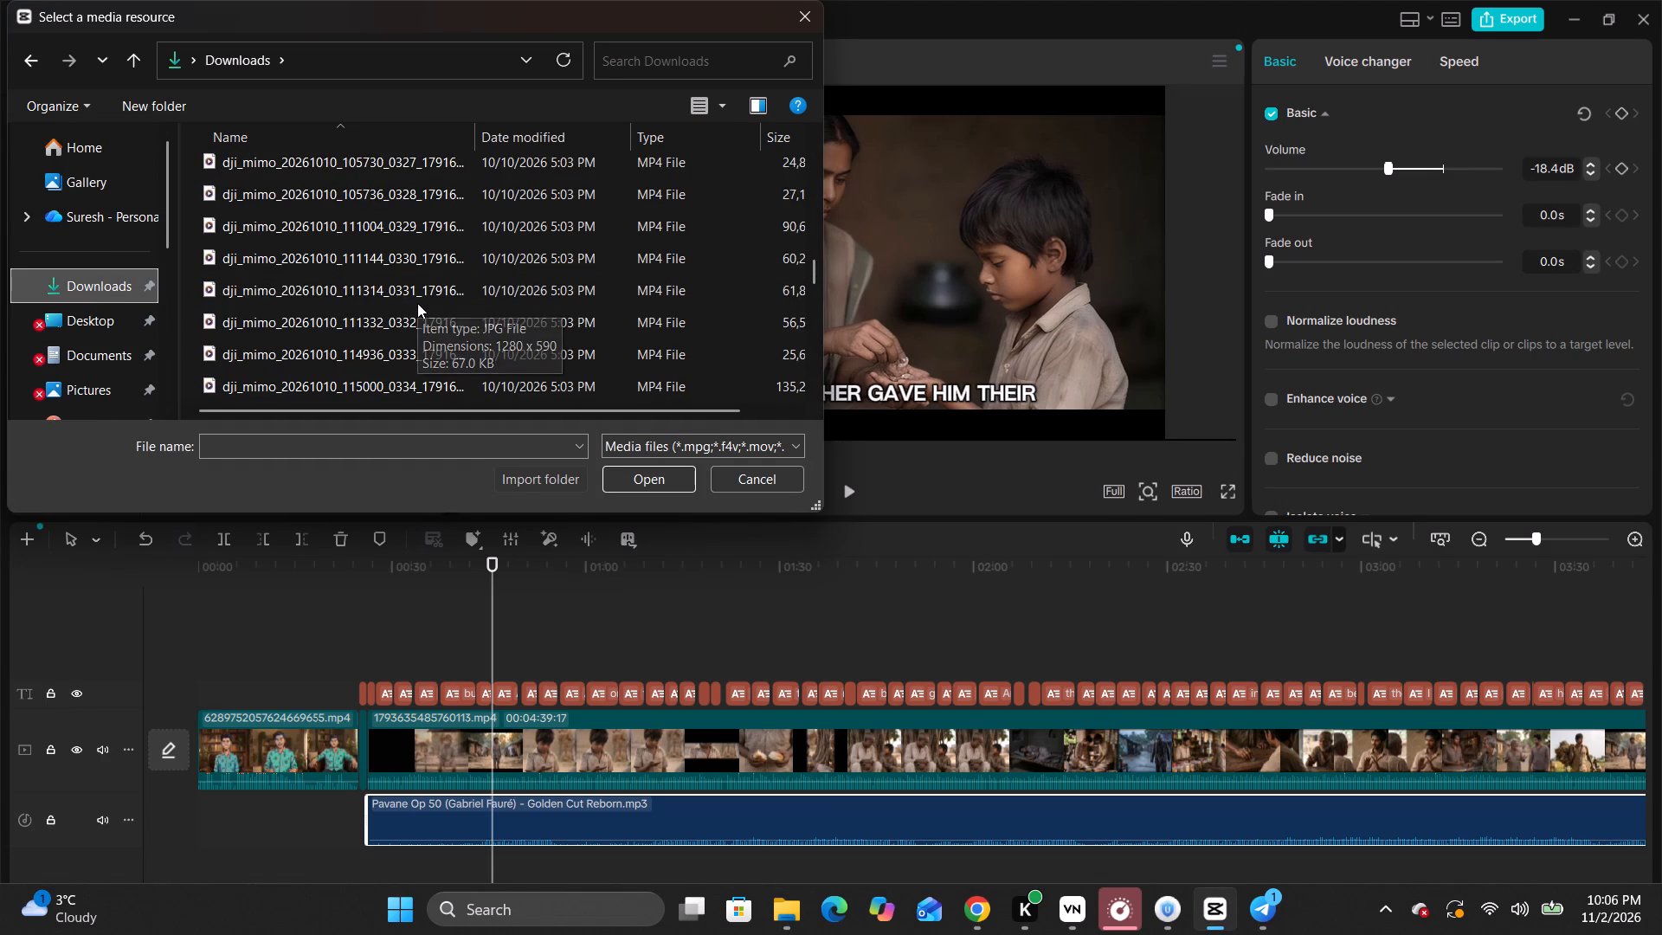
scroll(418, 305, up, 16)
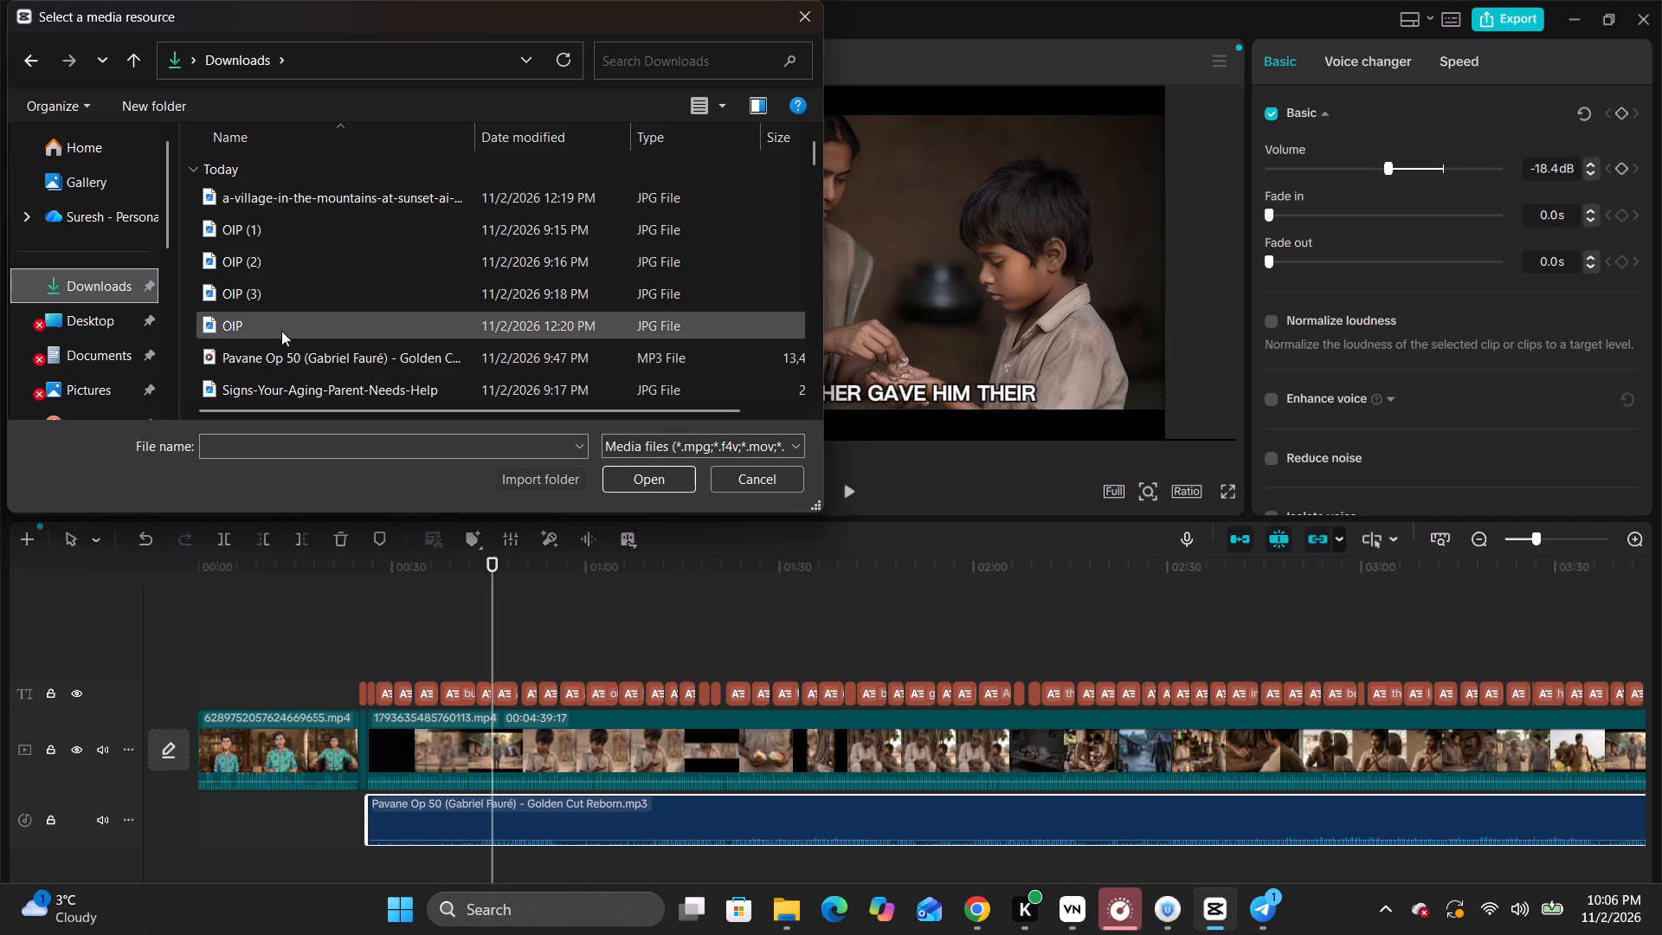
scroll(323, 350, down, 2)
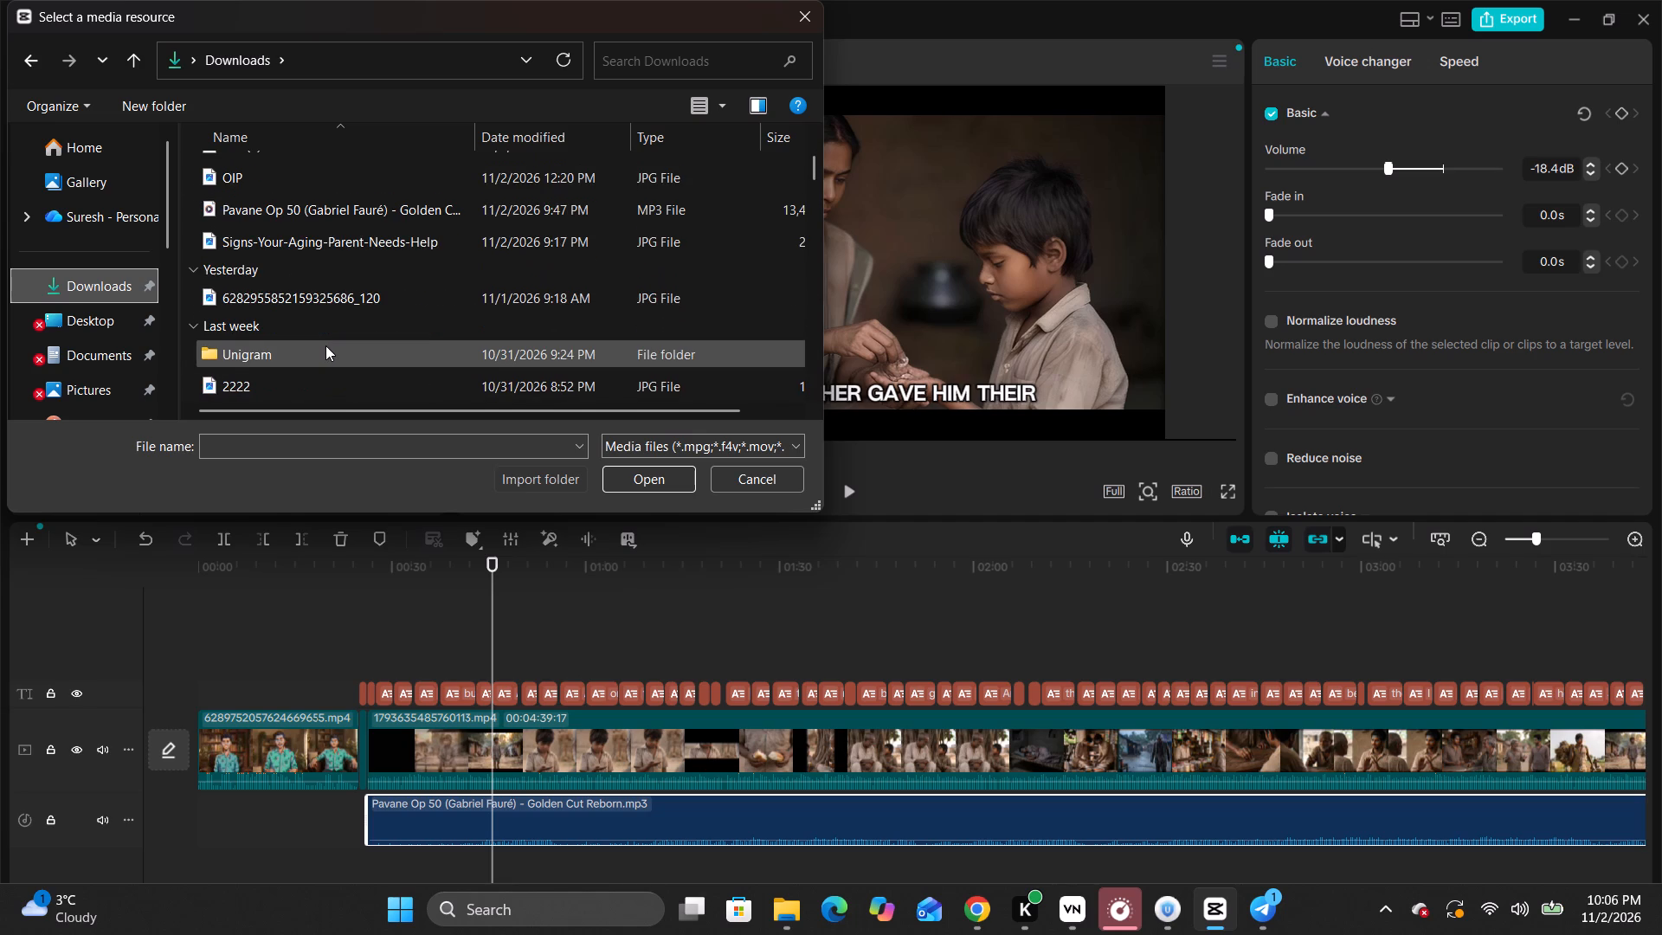
scroll(325, 337, down, 1)
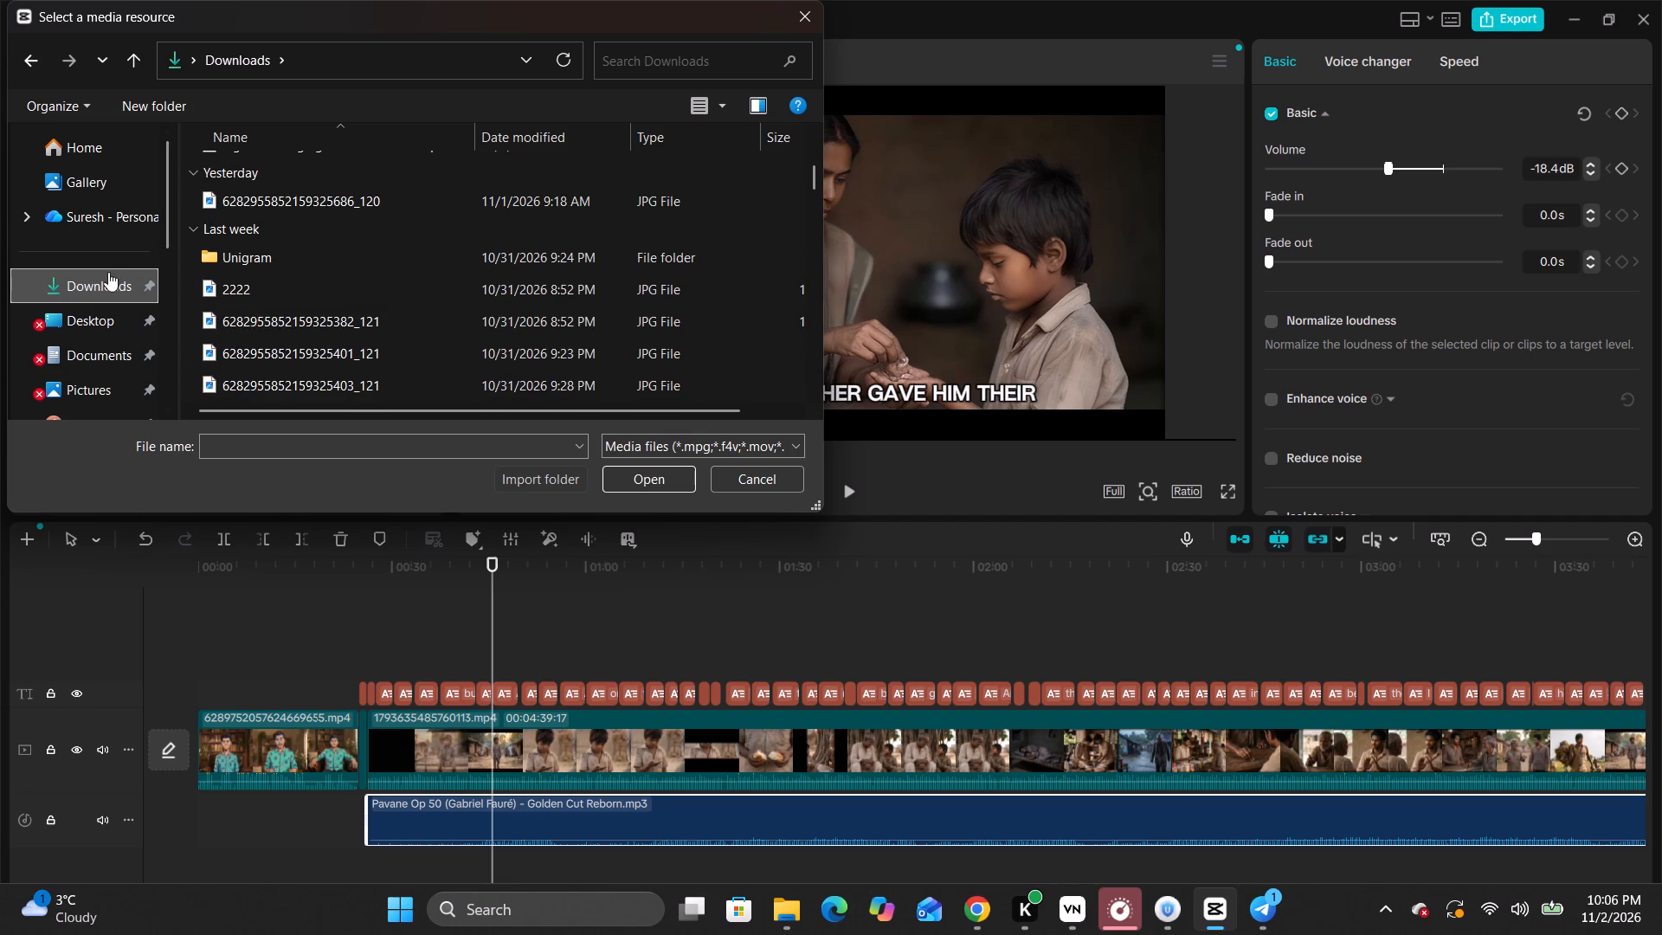
Open the Gallery in the import dialog and look through its thumbnails for the subscribe button video.
click(118, 187)
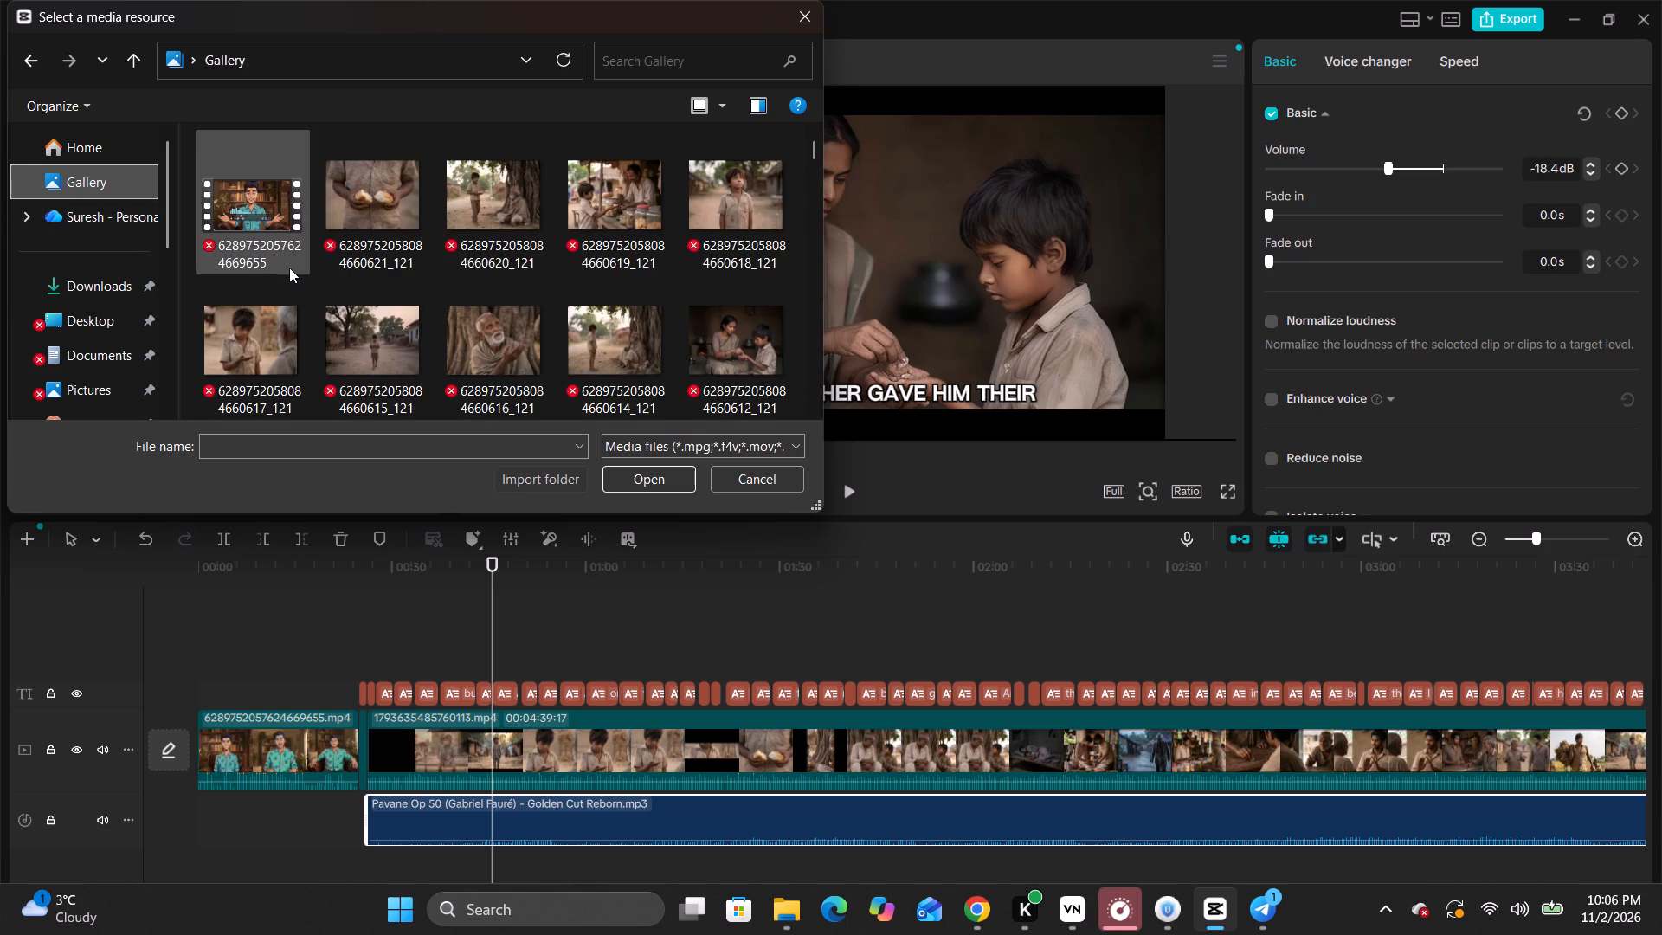
scroll(294, 270, down, 13)
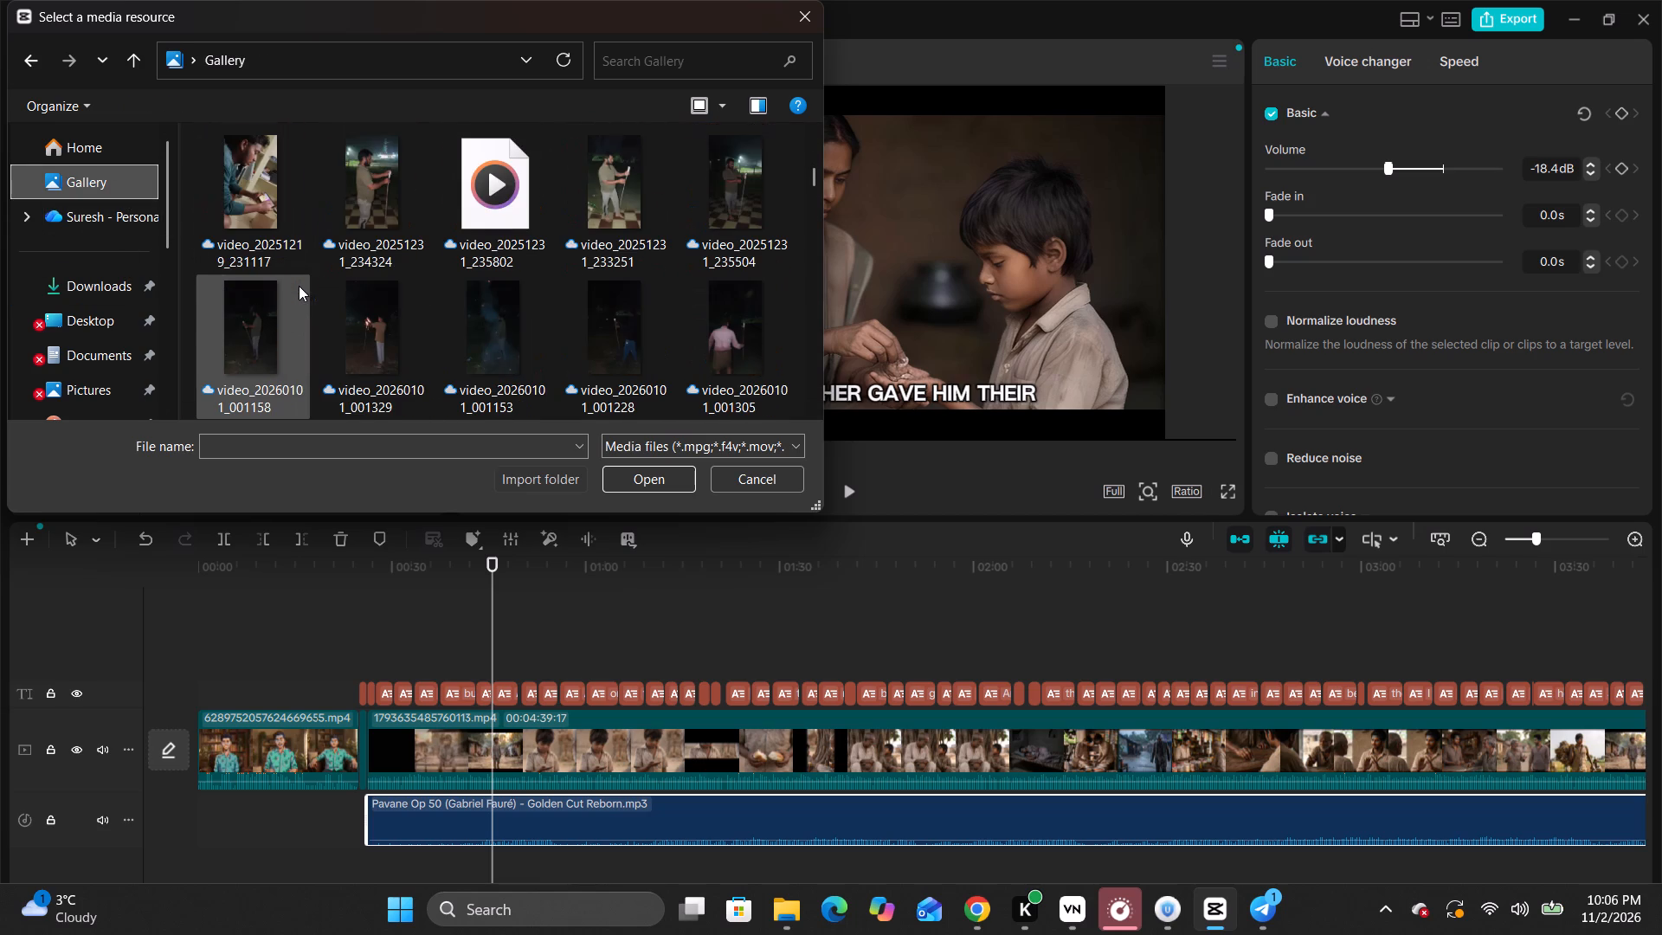
scroll(298, 278, up, 2)
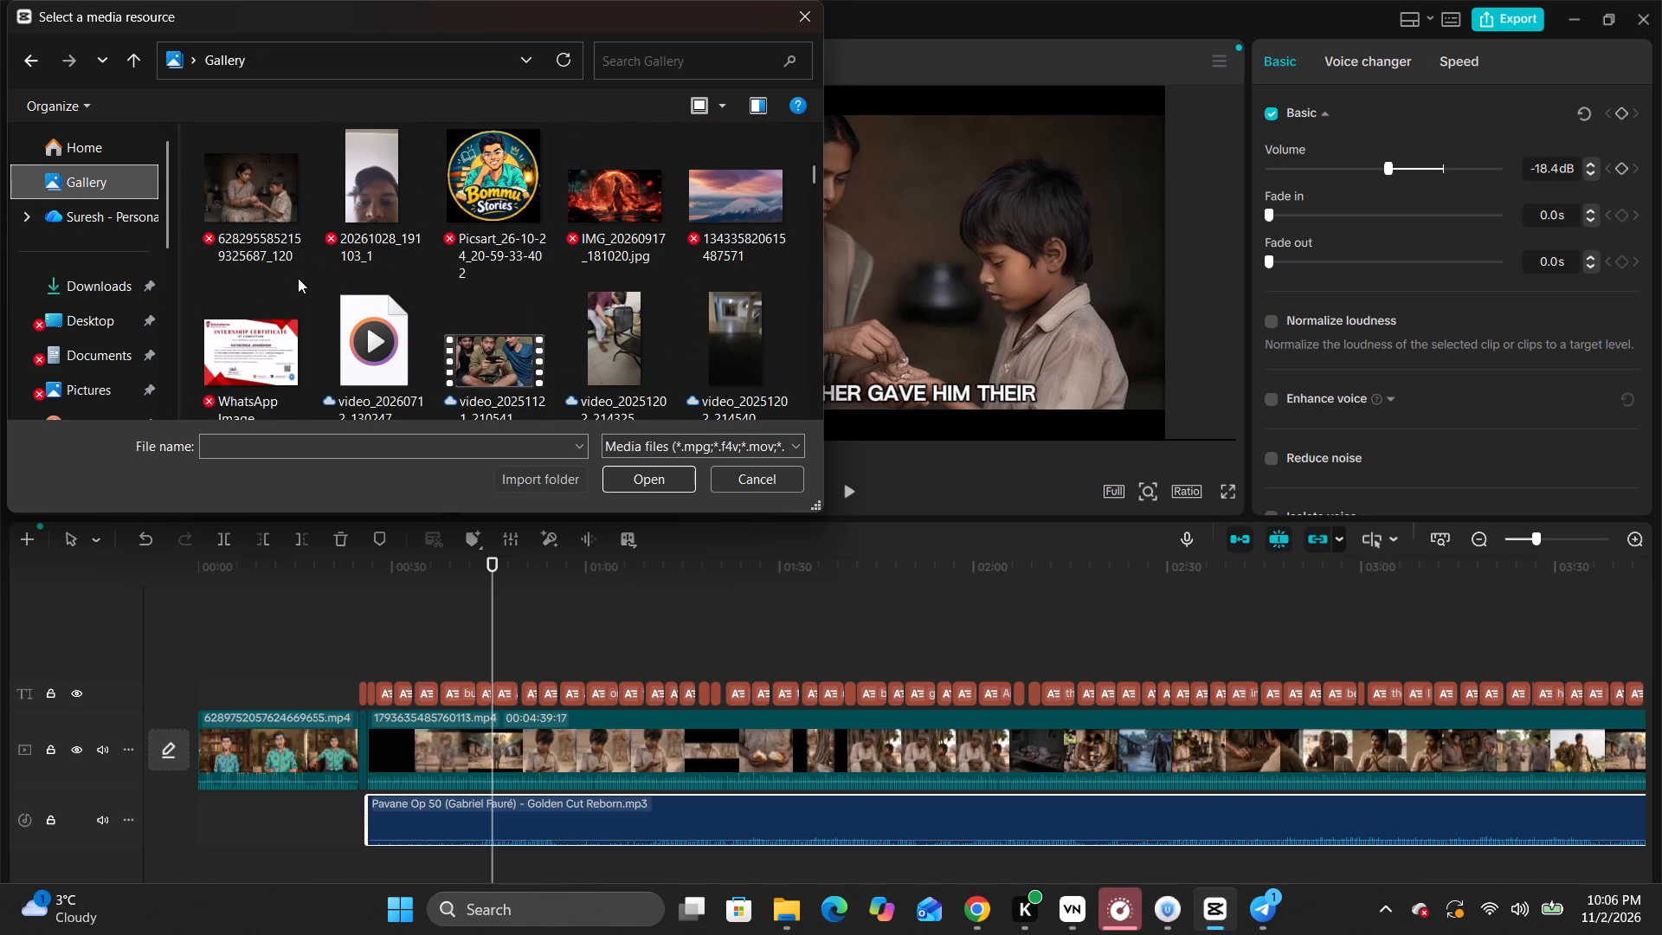
Look through the personal OneDrive, Desktop, Documents, Pictures with its STORY and Screenshots subfolders, and Music for the subscribe button video.
click(125, 223)
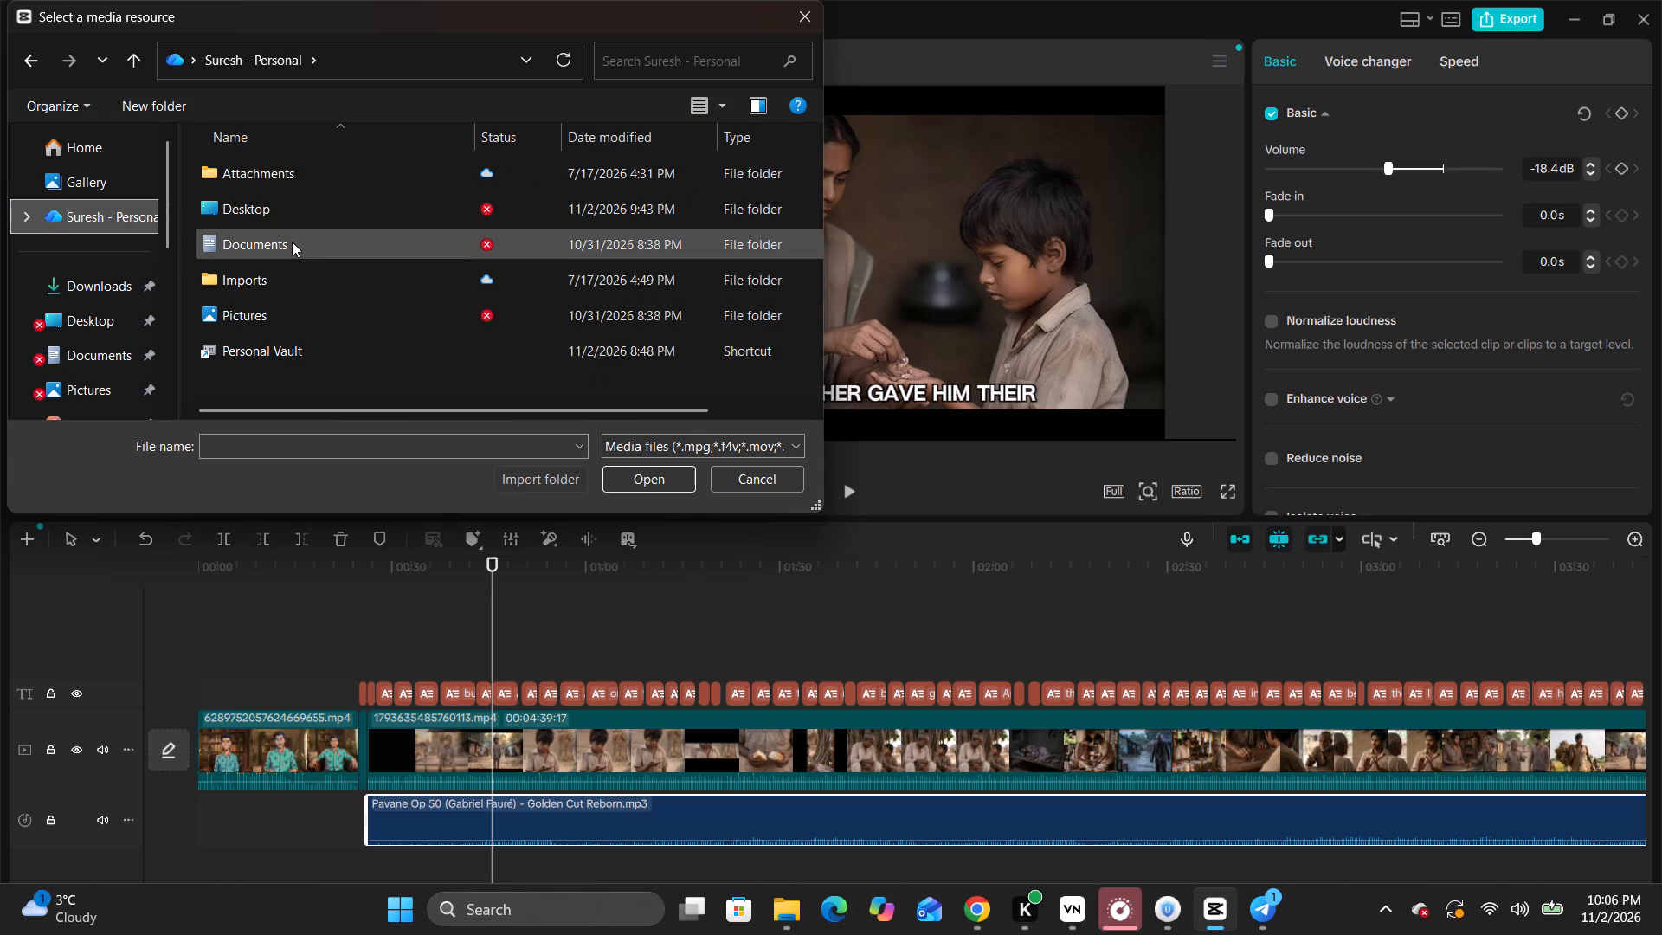
click(85, 321)
click(89, 345)
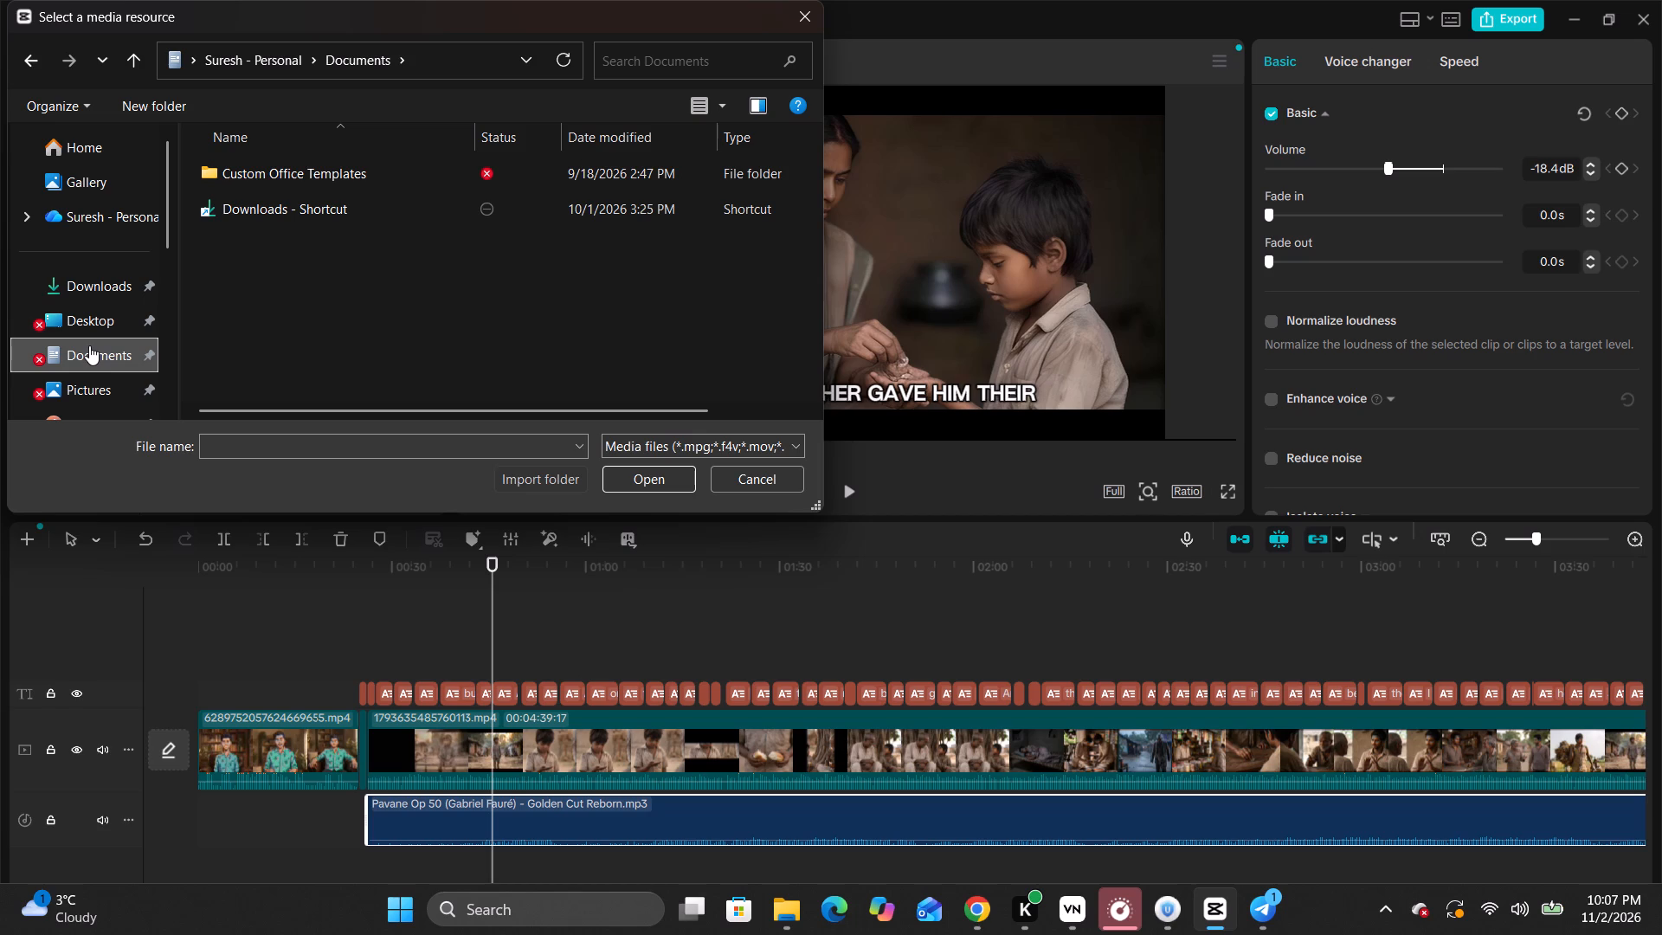
click(111, 391)
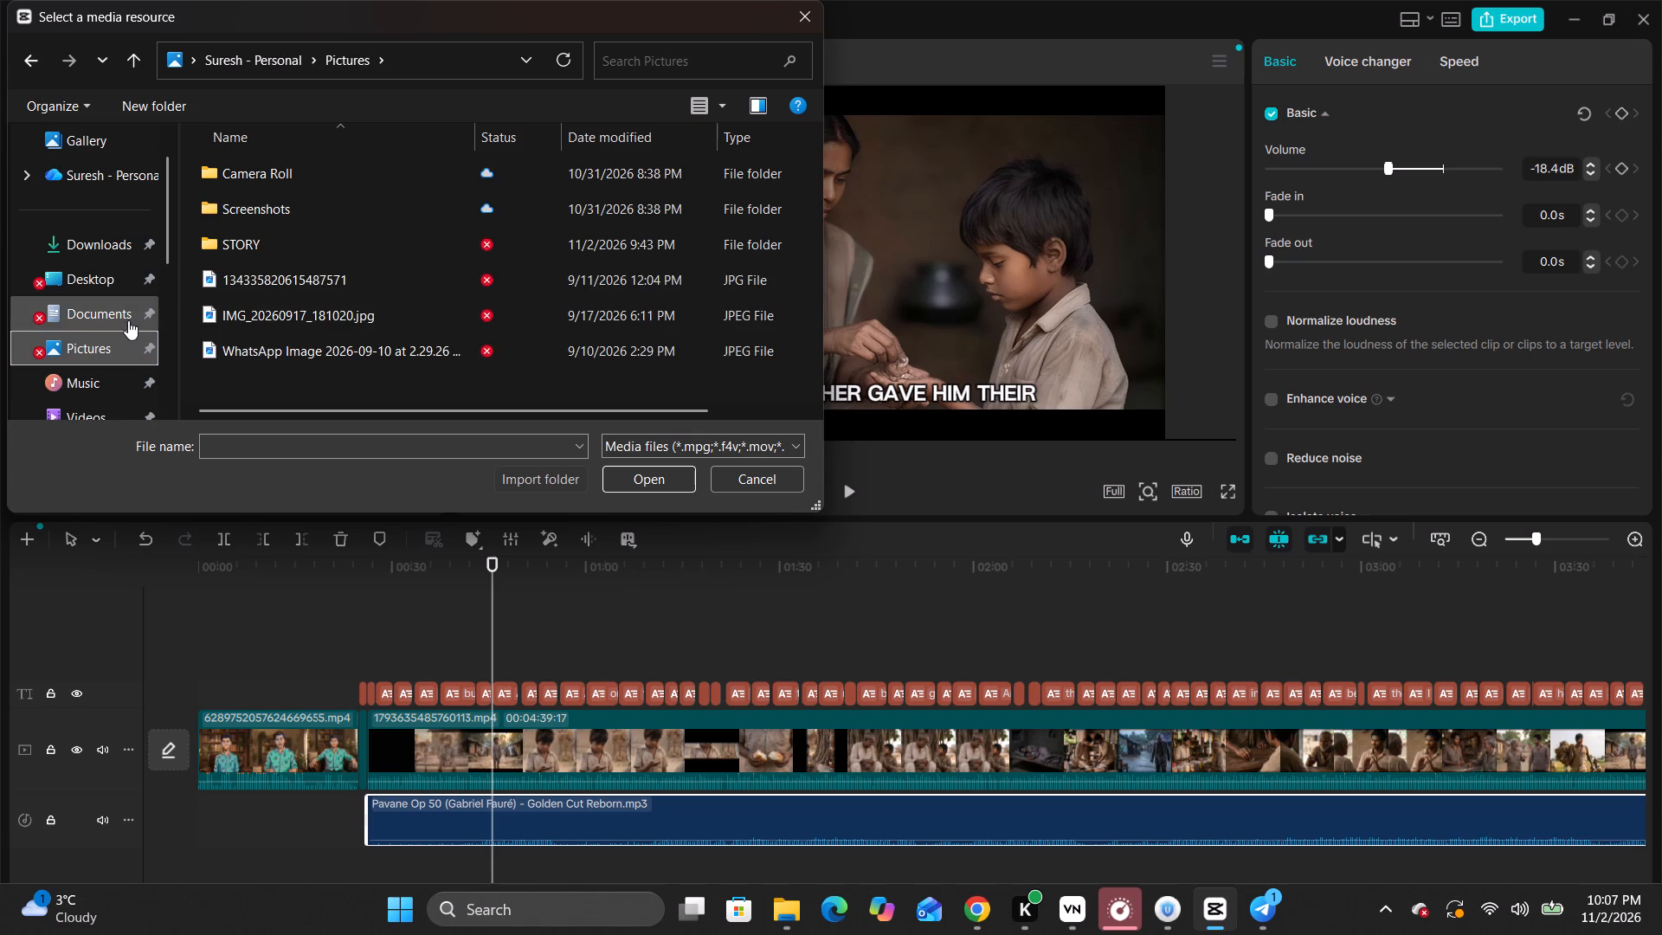
double_click(273, 245)
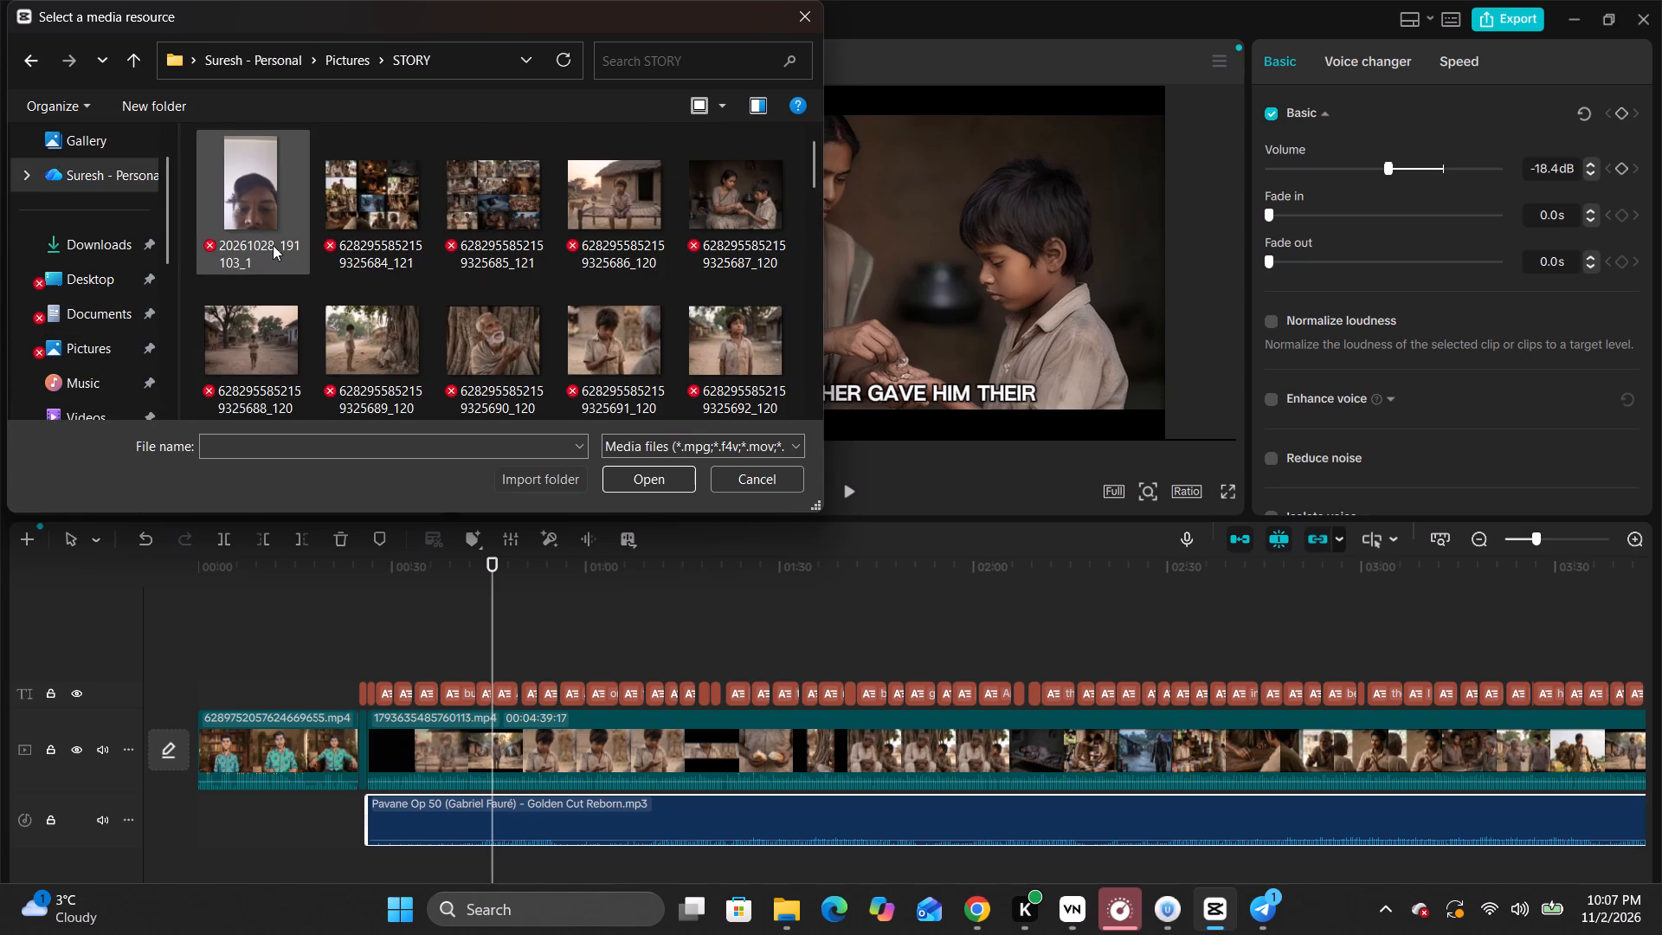
scroll(364, 251, down, 20)
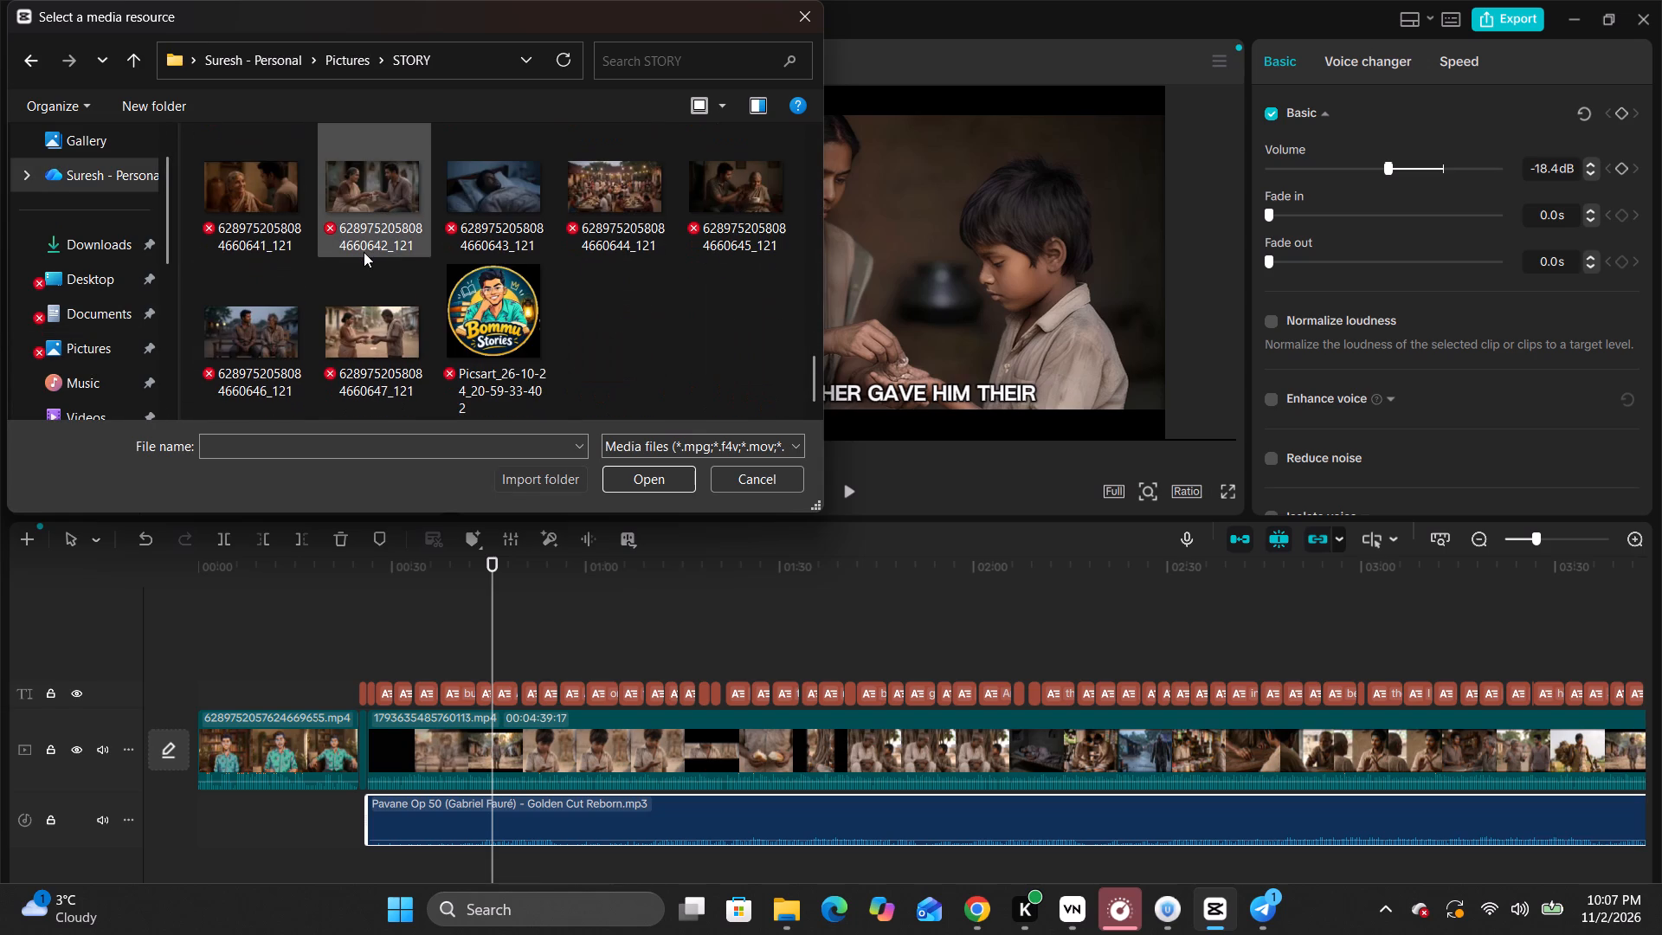
click(331, 63)
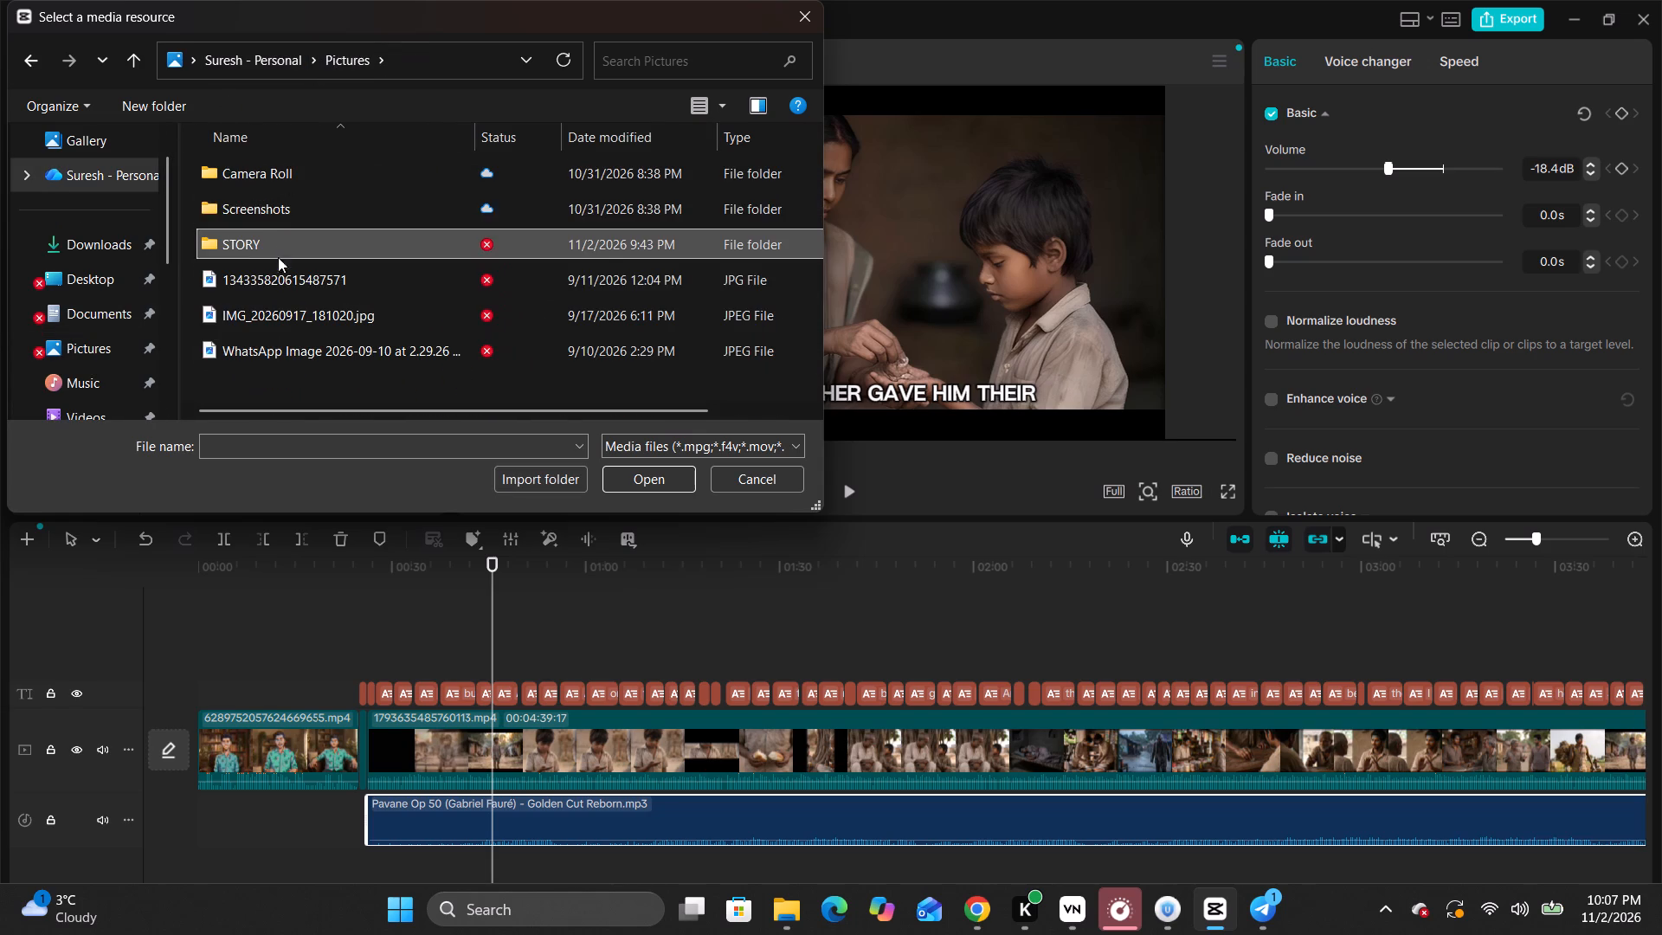
double_click(282, 213)
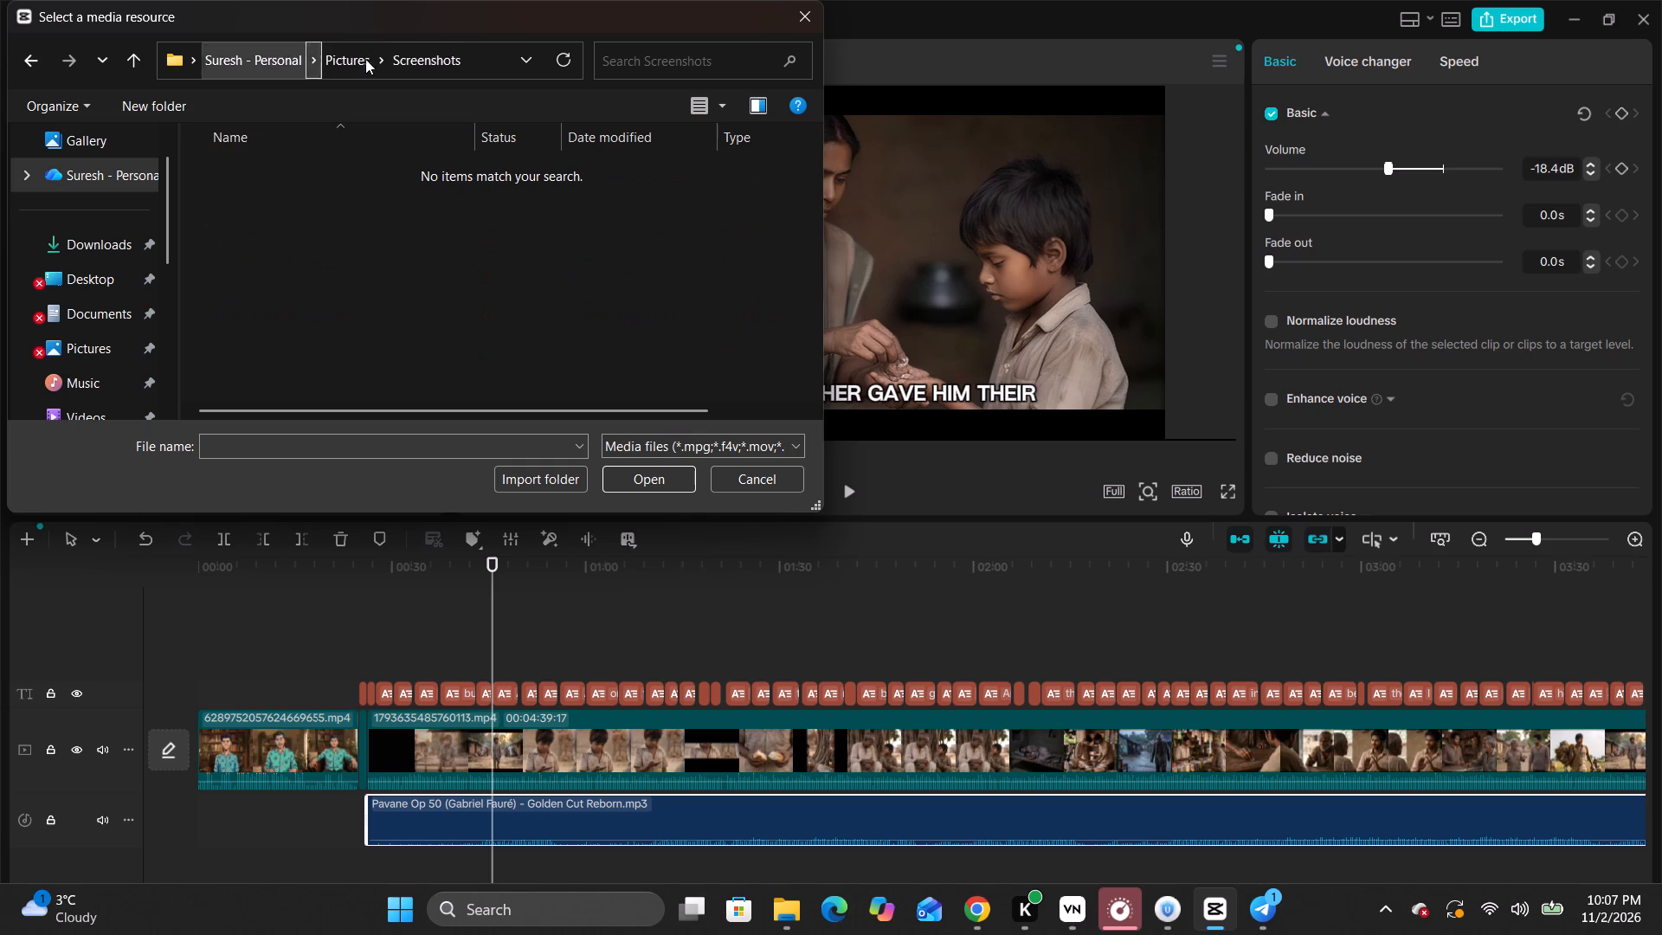
click(369, 58)
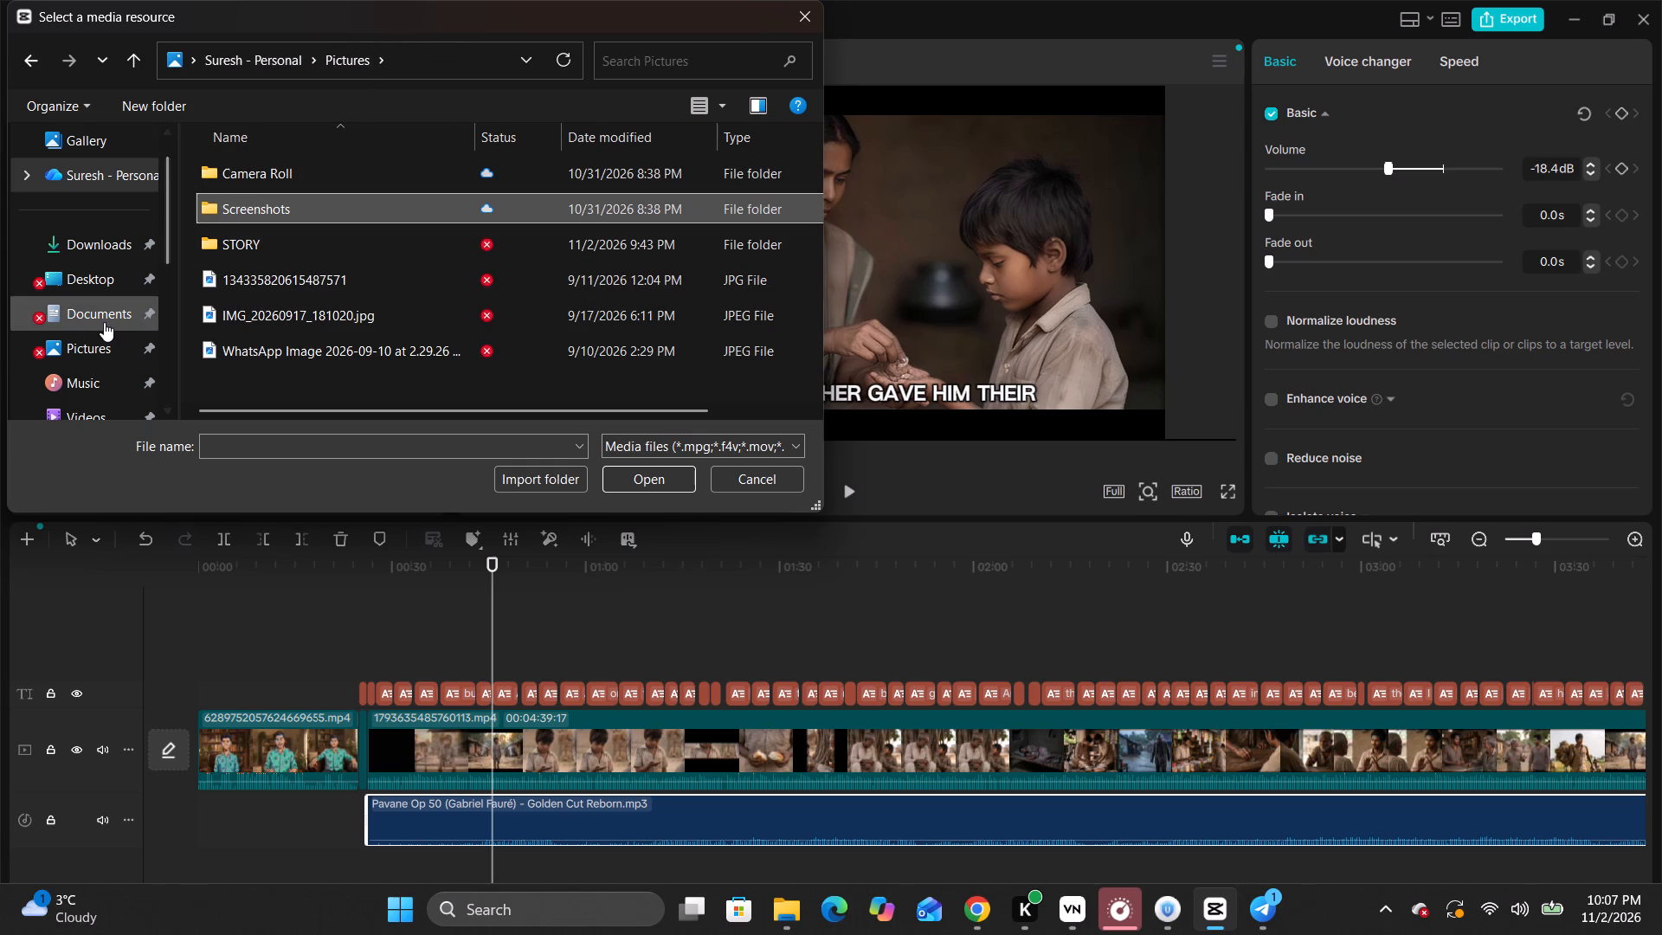
click(100, 350)
click(96, 373)
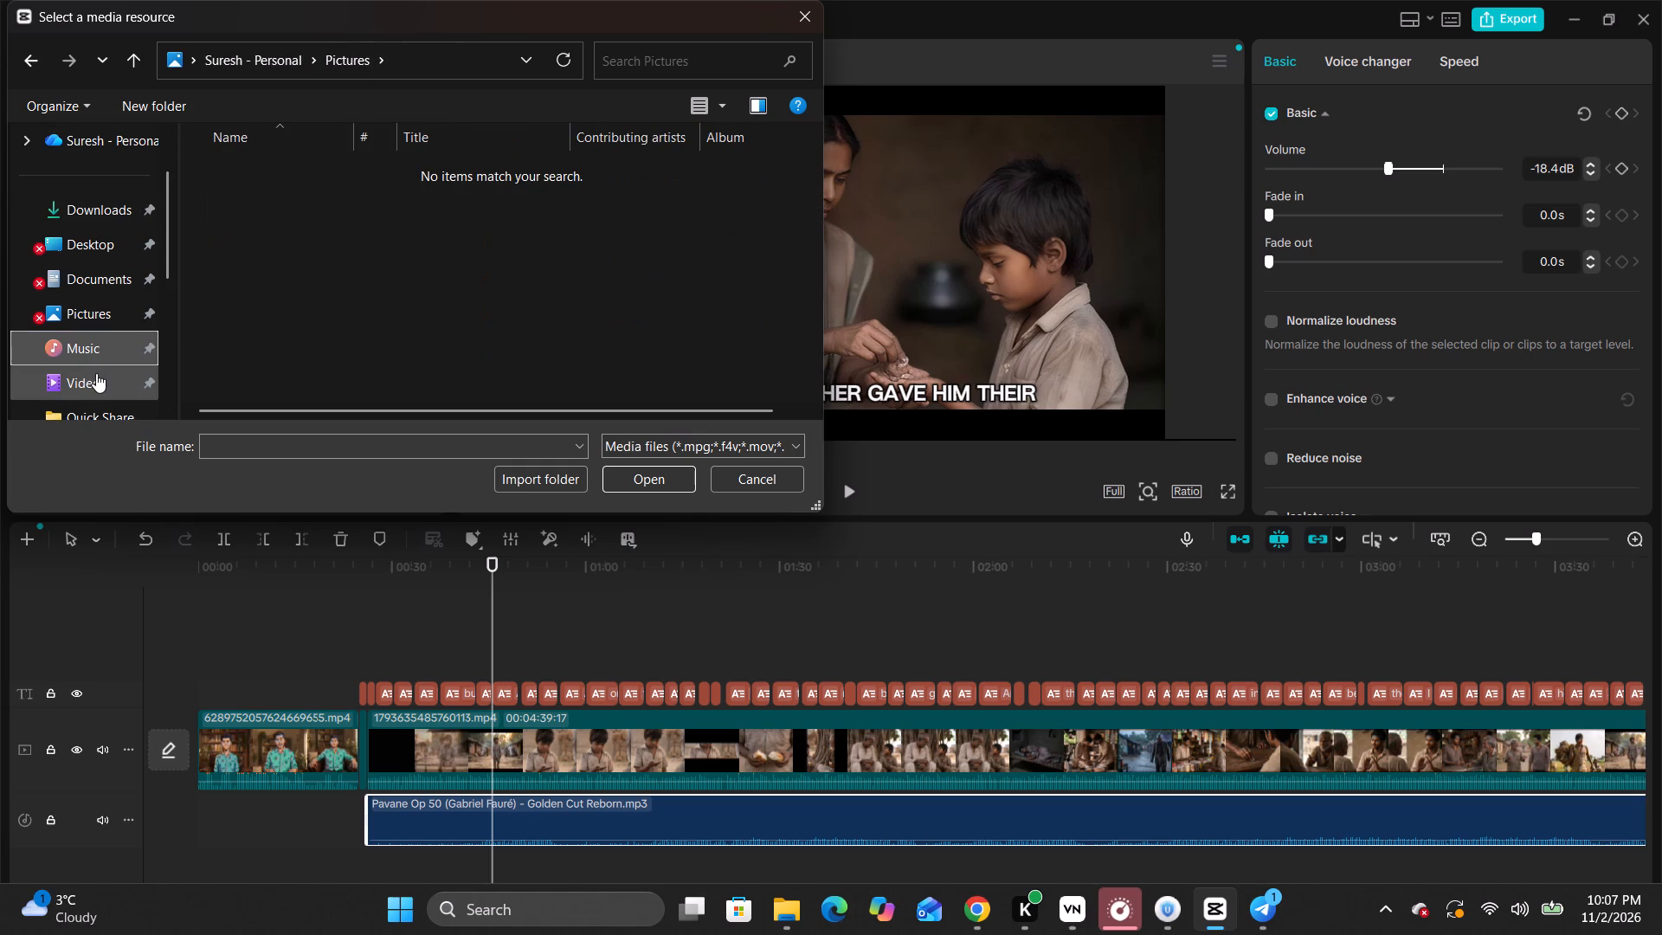
Look through the Videos folder and its Captures and VN subfolders in the import dialog for the subscribe button video.
click(100, 384)
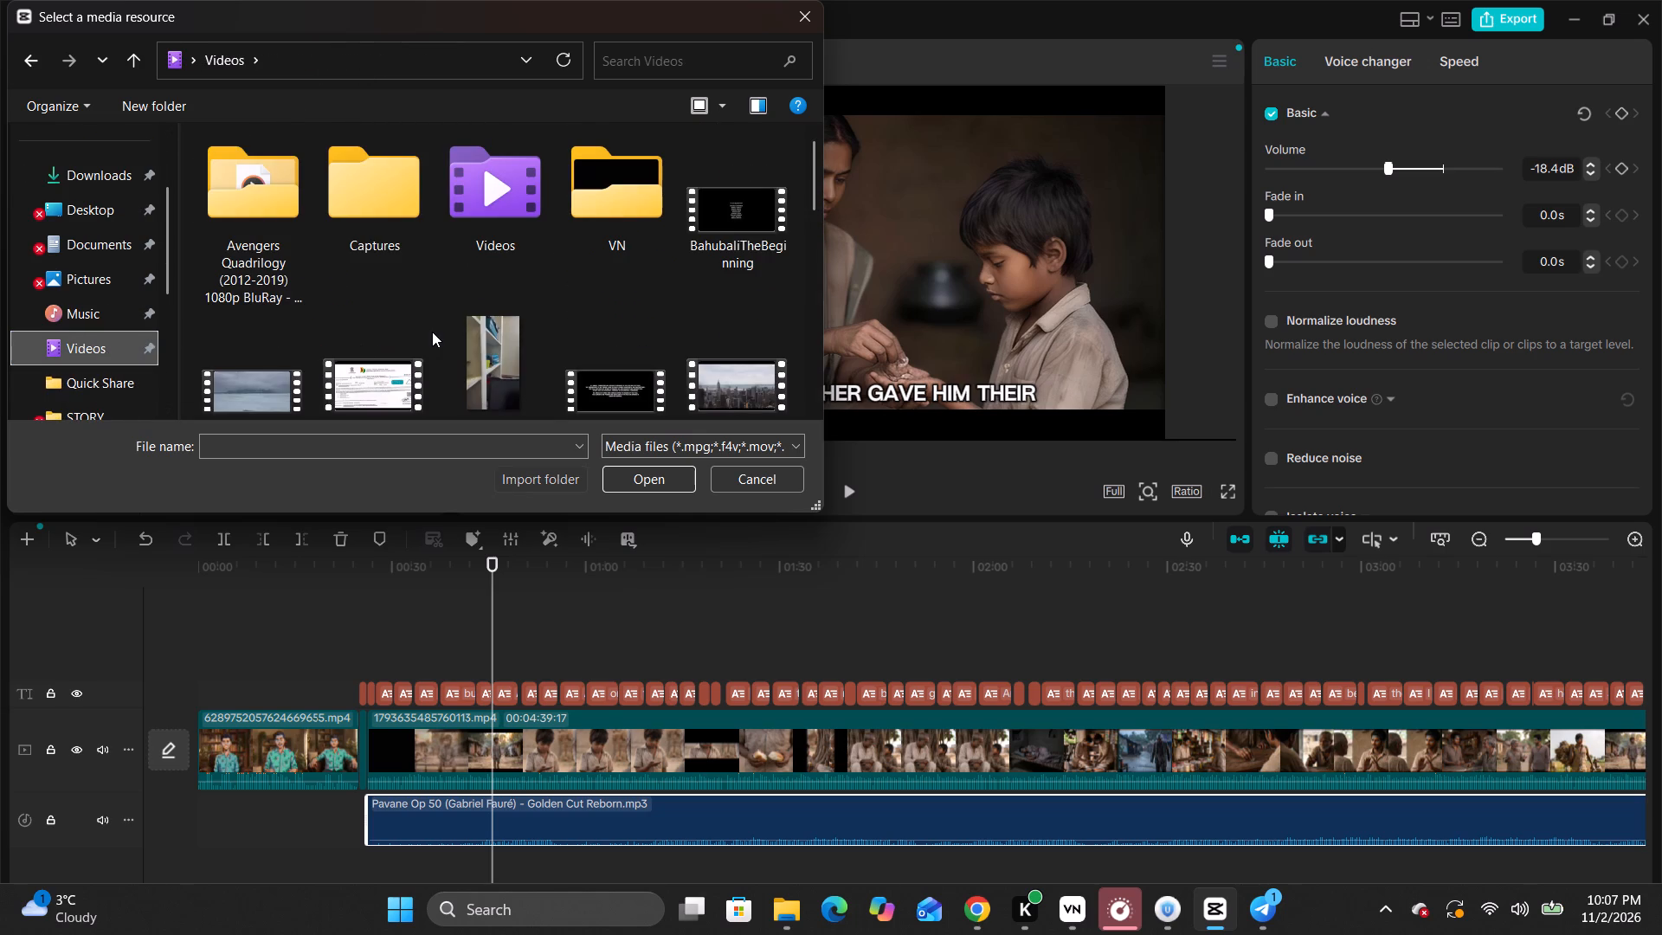
scroll(434, 299, down, 2)
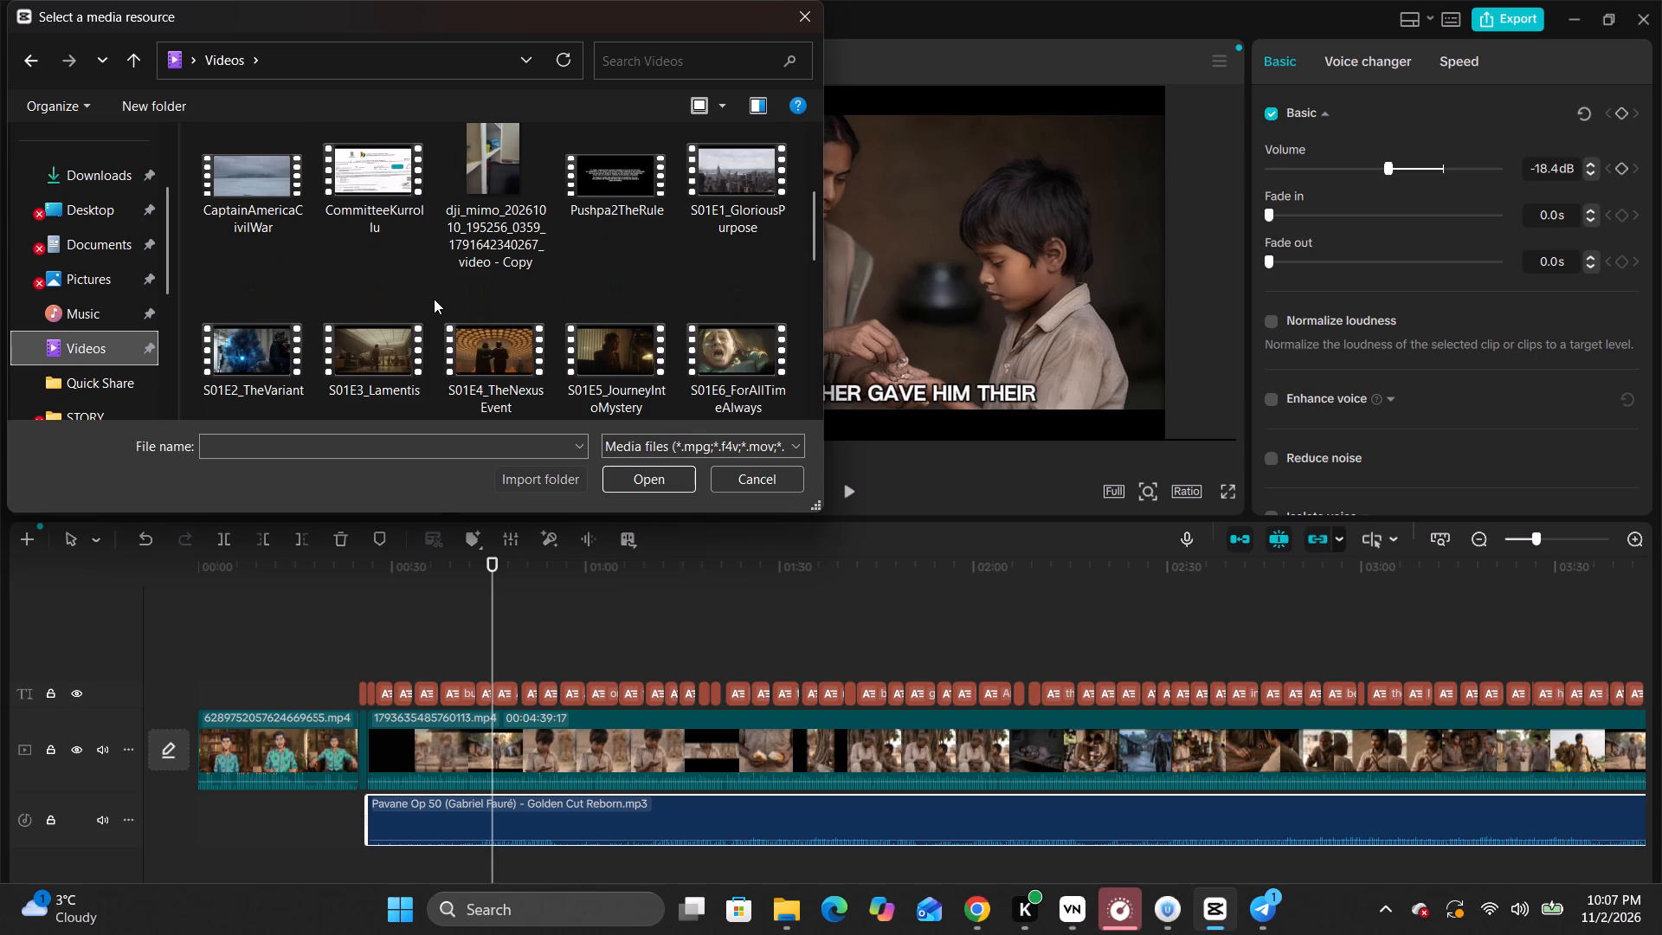
scroll(434, 299, up, 5)
double_click(390, 203)
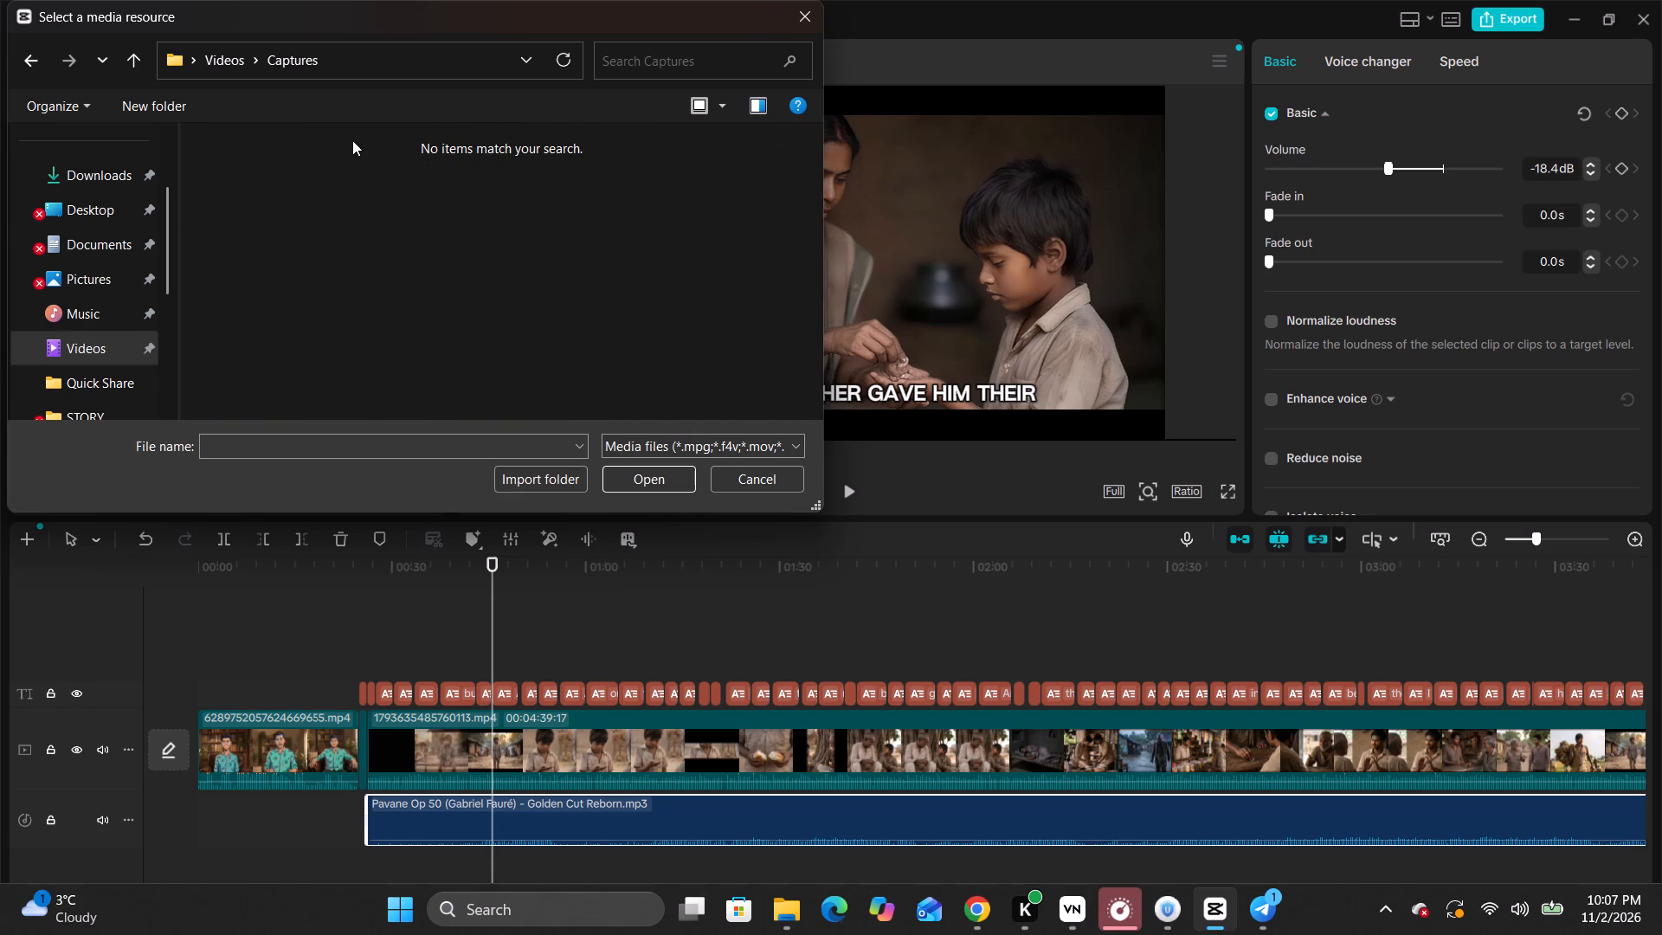
click(245, 61)
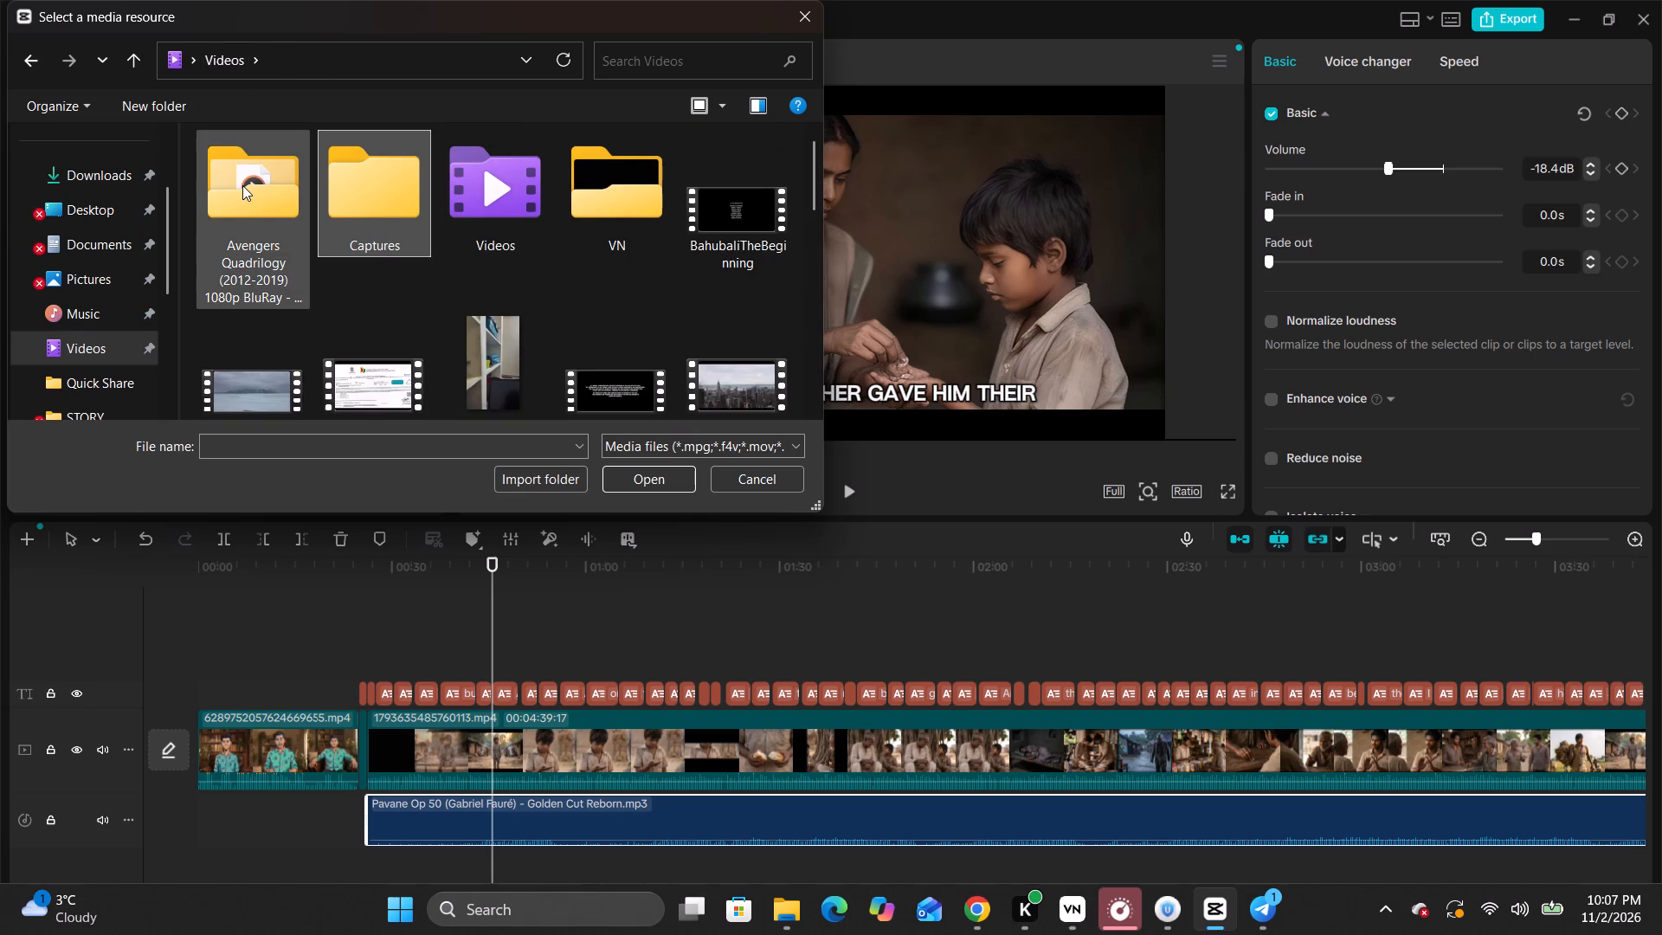
double_click(603, 204)
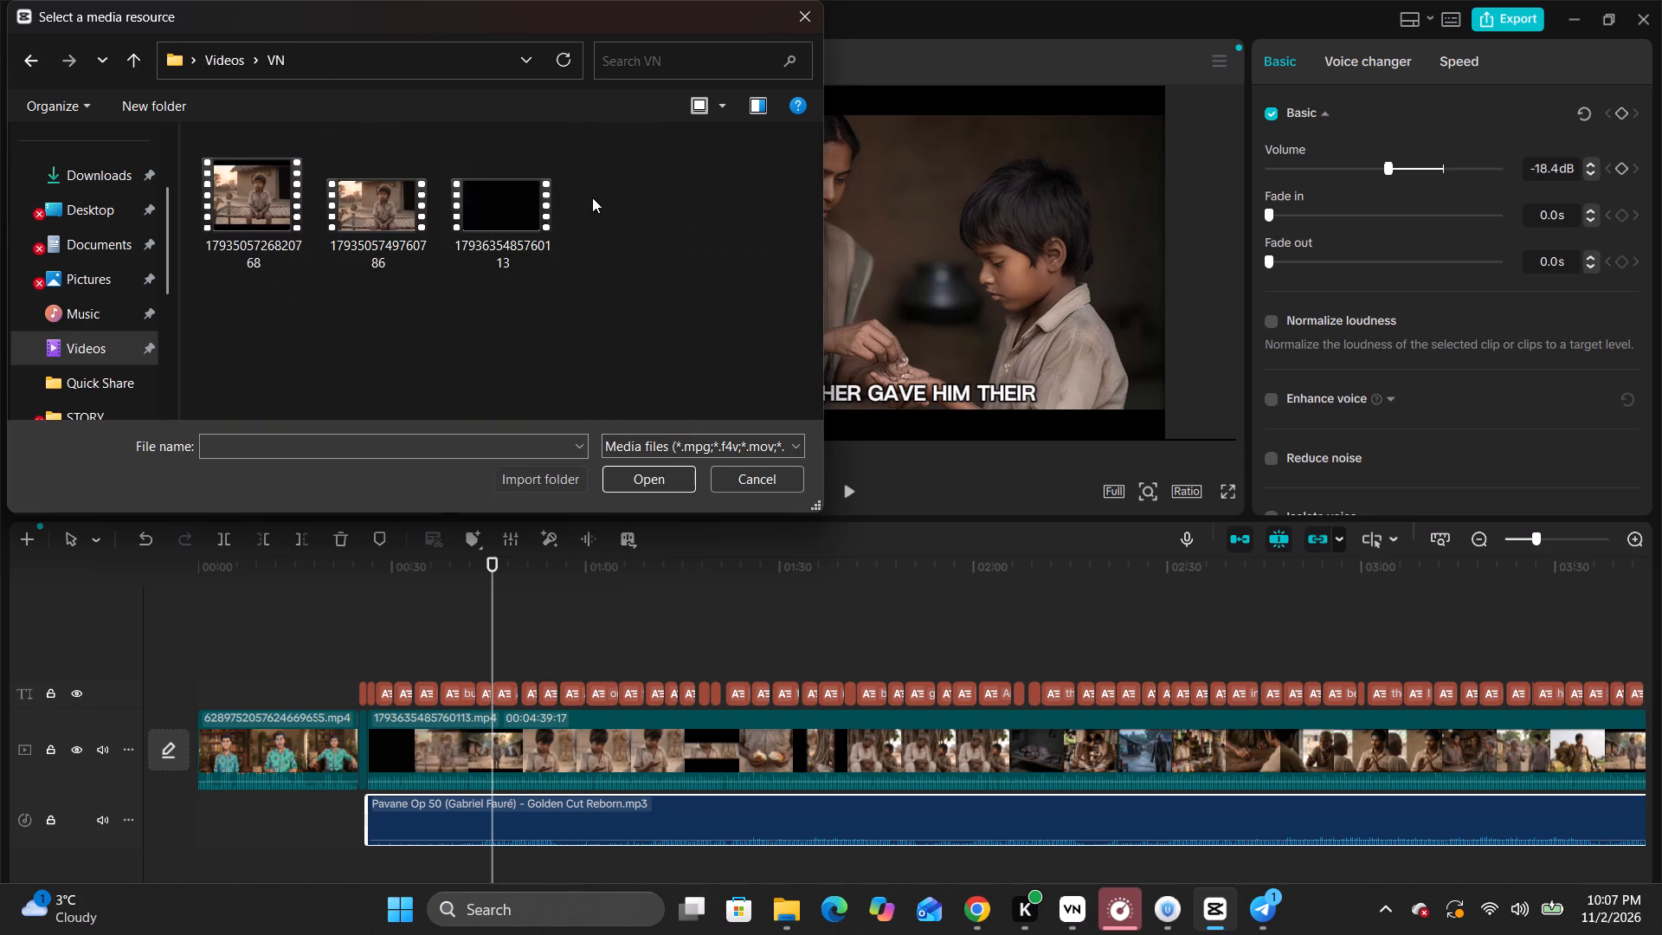
click(225, 67)
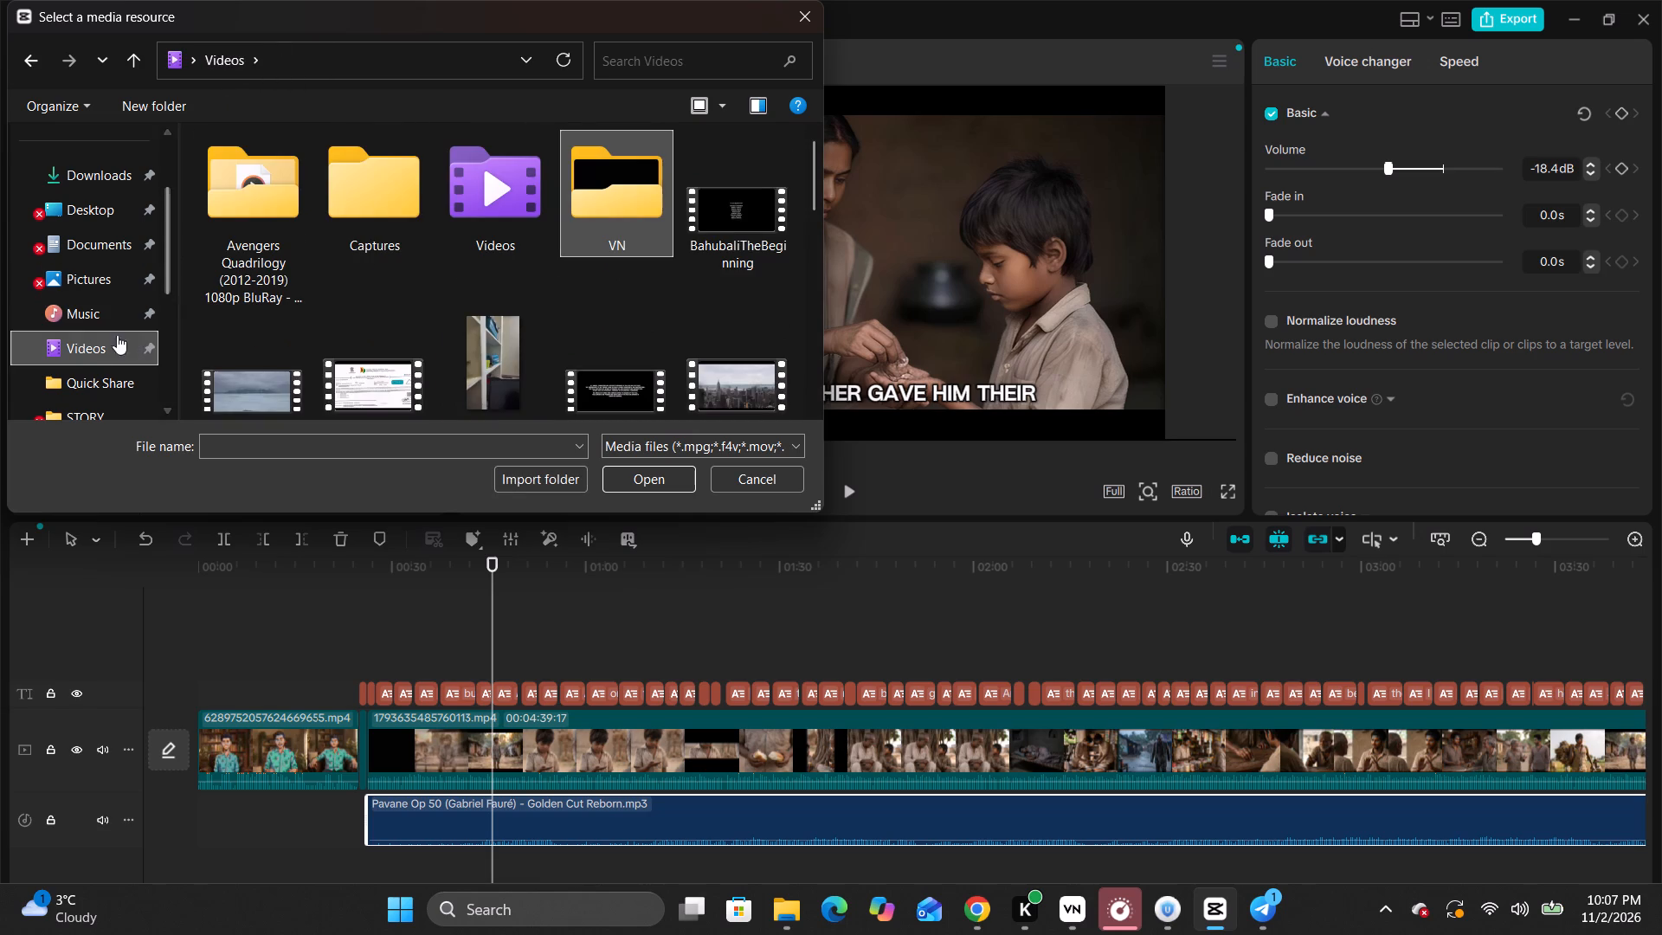
click(97, 365)
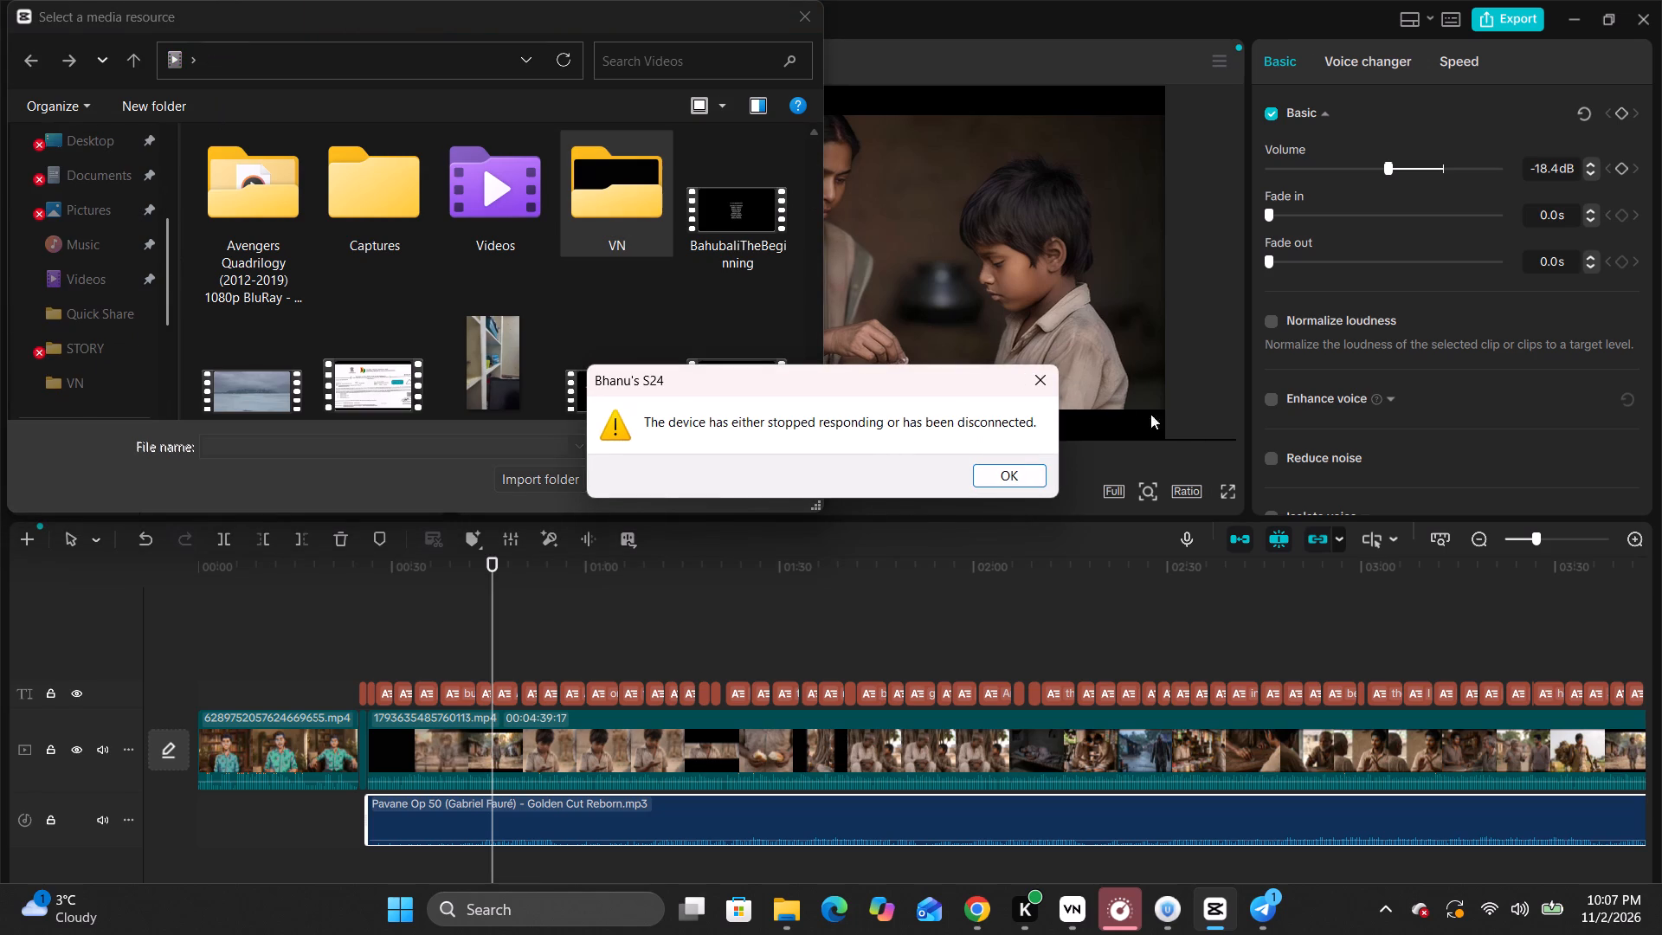
click(1038, 371)
Check the pinned STORY and VN folders in the import dialog for the subscribe button video.
double_click(61, 348)
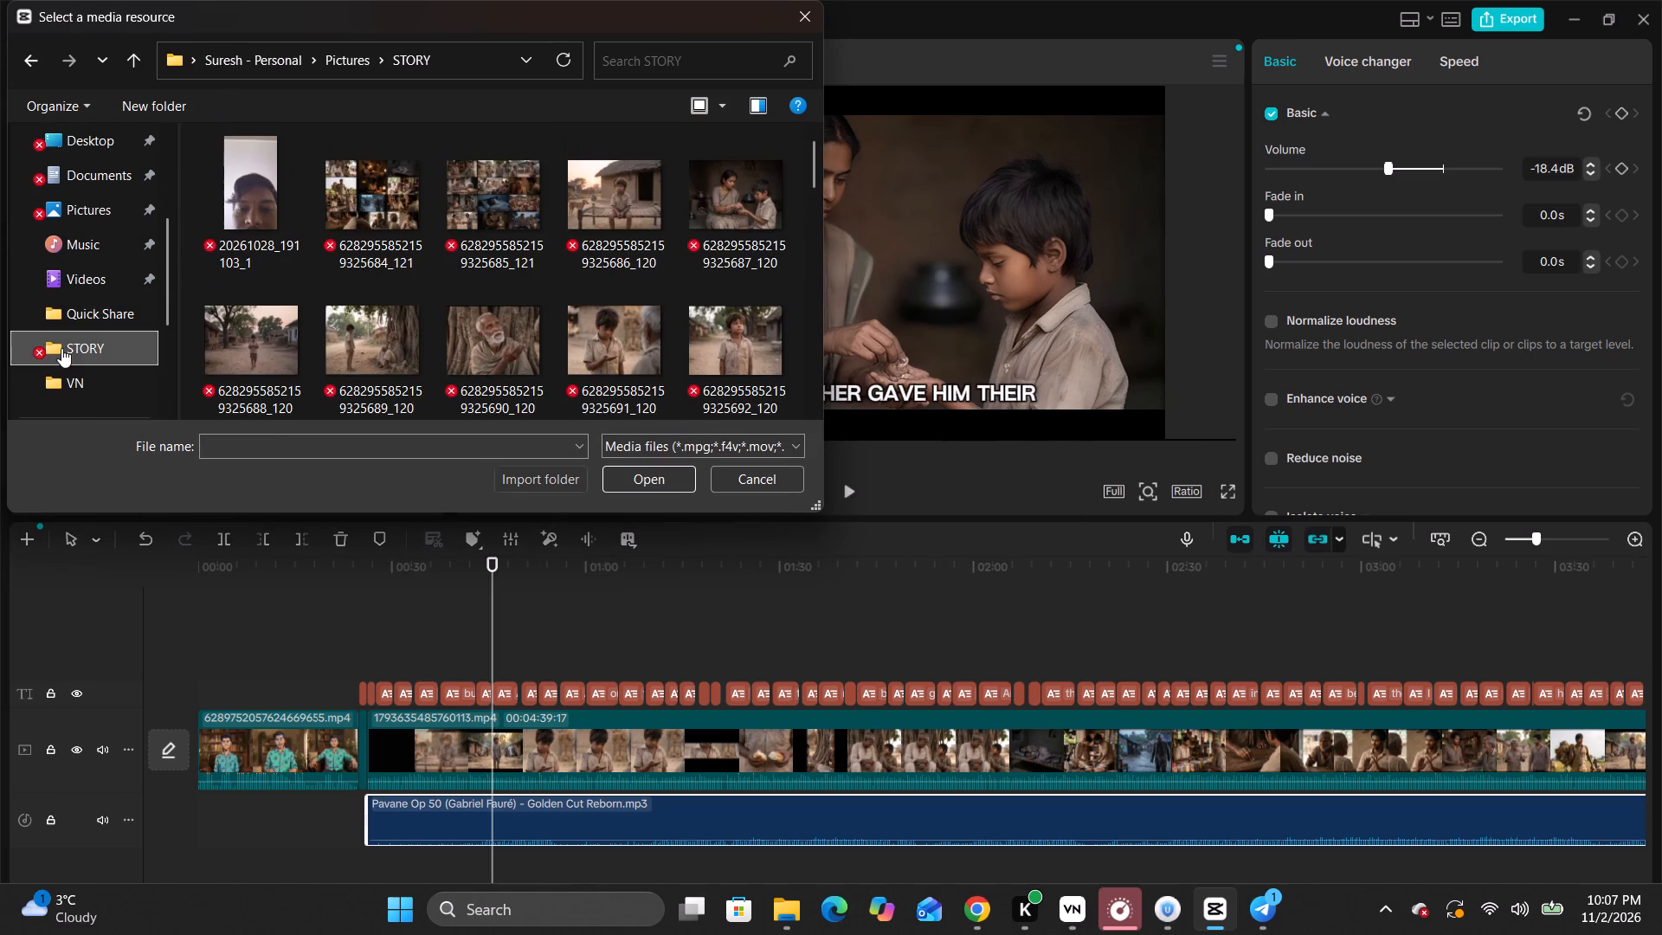
scroll(501, 332, down, 12)
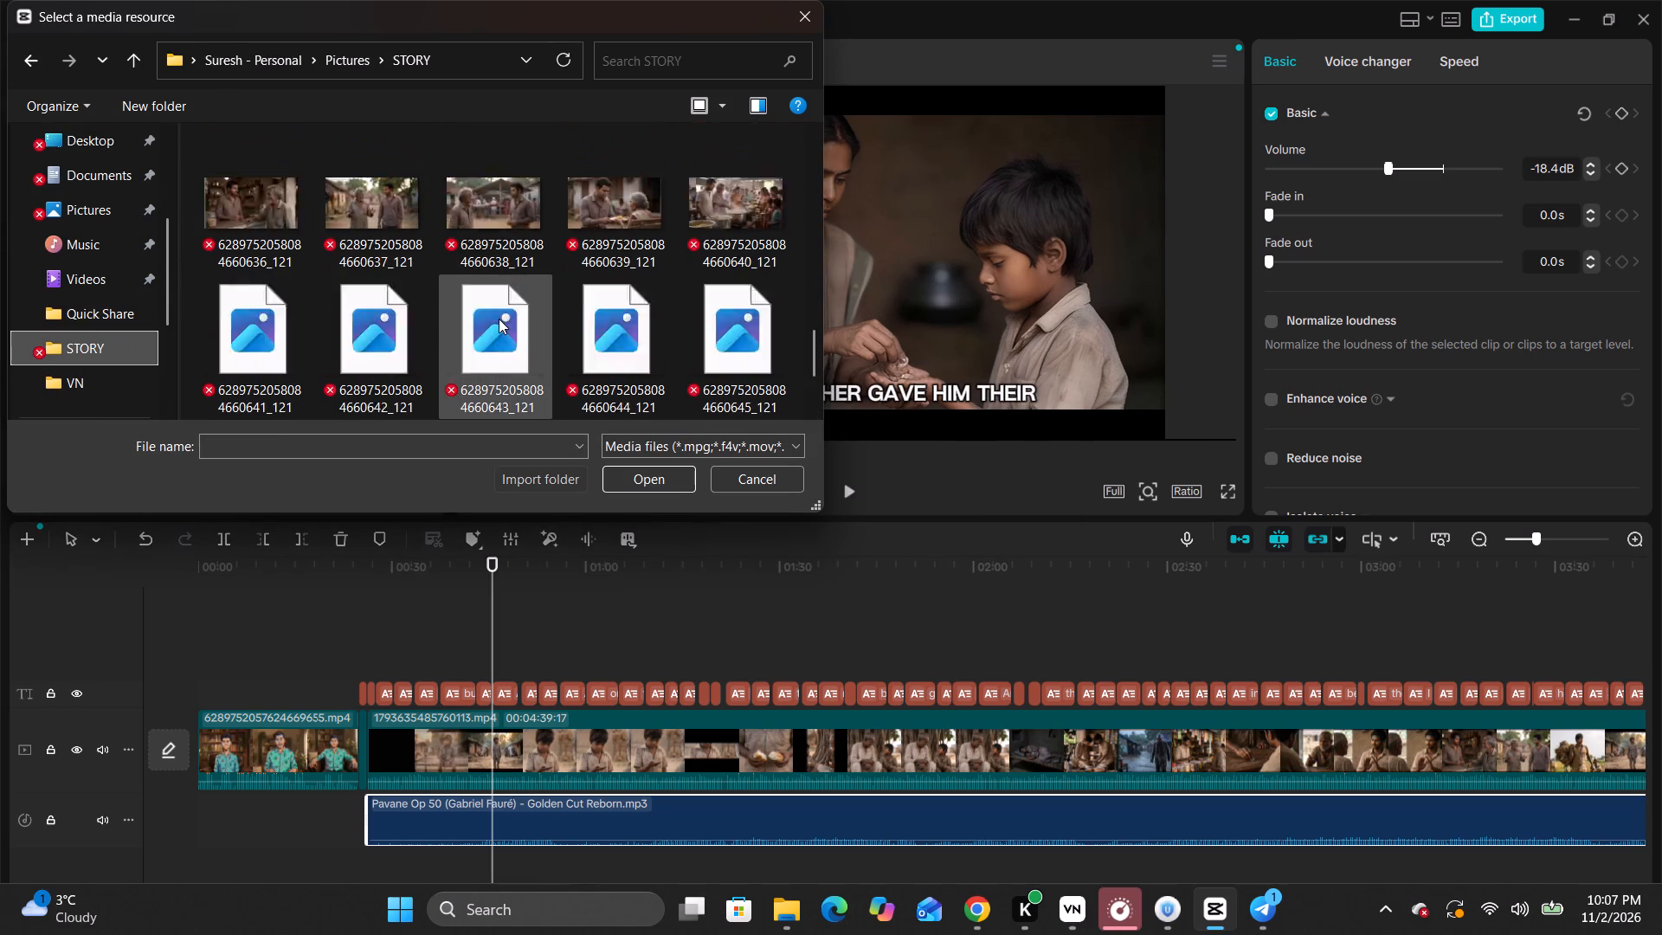
scroll(499, 319, down, 3)
click(111, 382)
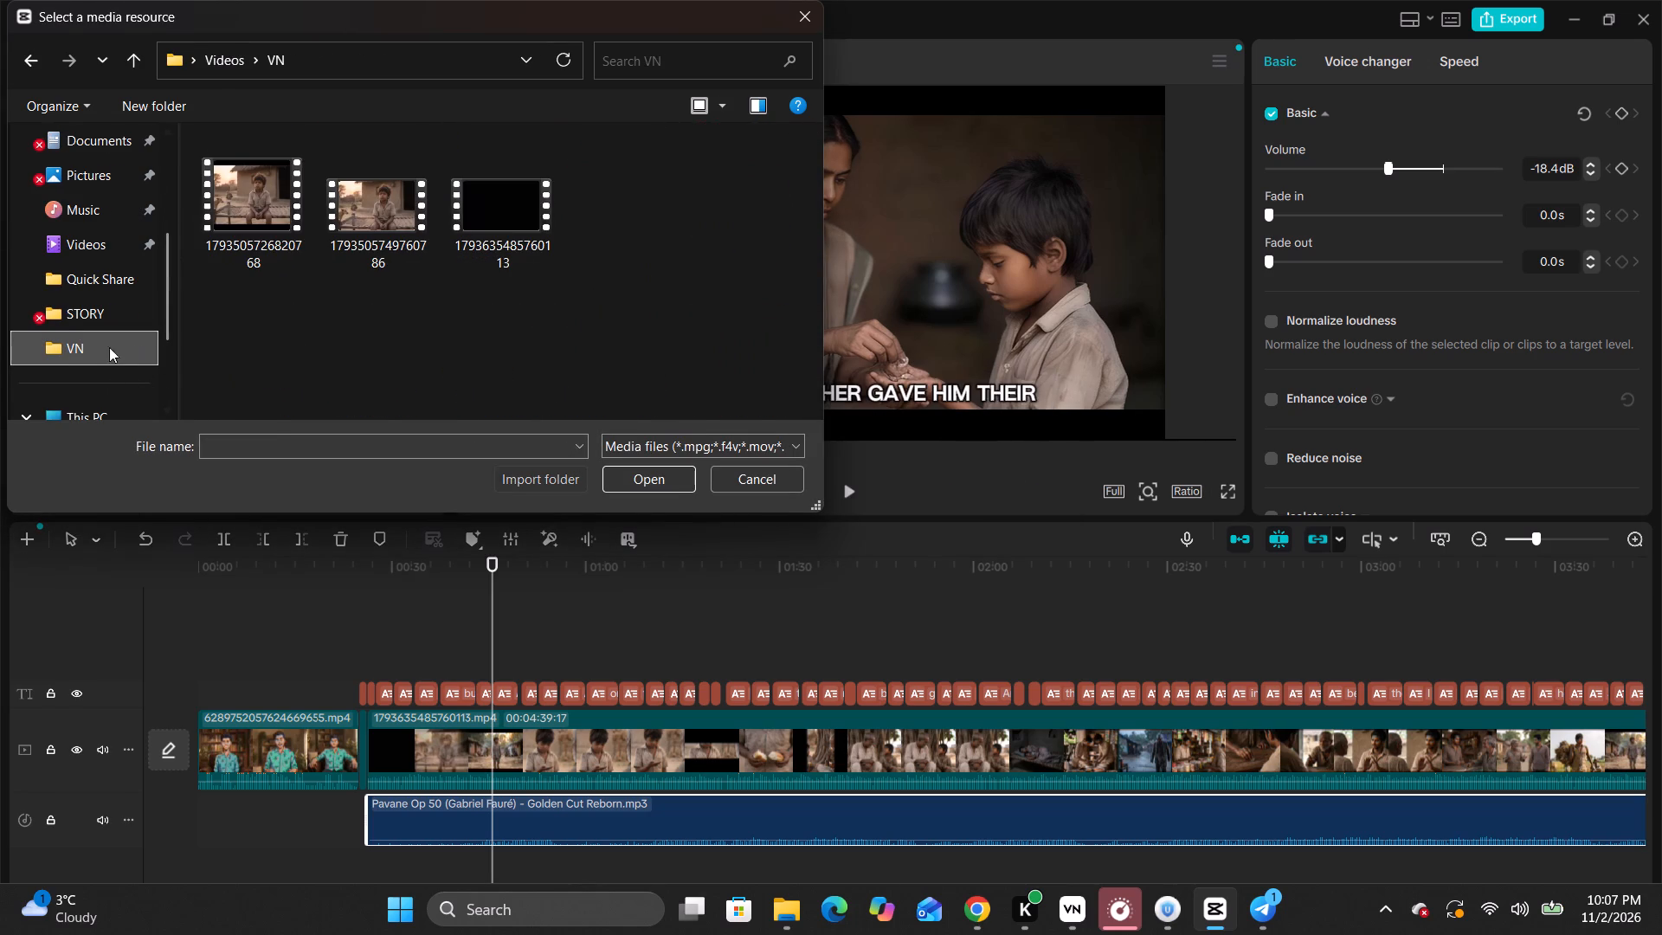
scroll(93, 347, down, 1)
Browse the C: drive's Users folder down to Public Downloads for the subscribe button video, then go back up.
click(81, 347)
scroll(383, 306, down, 1)
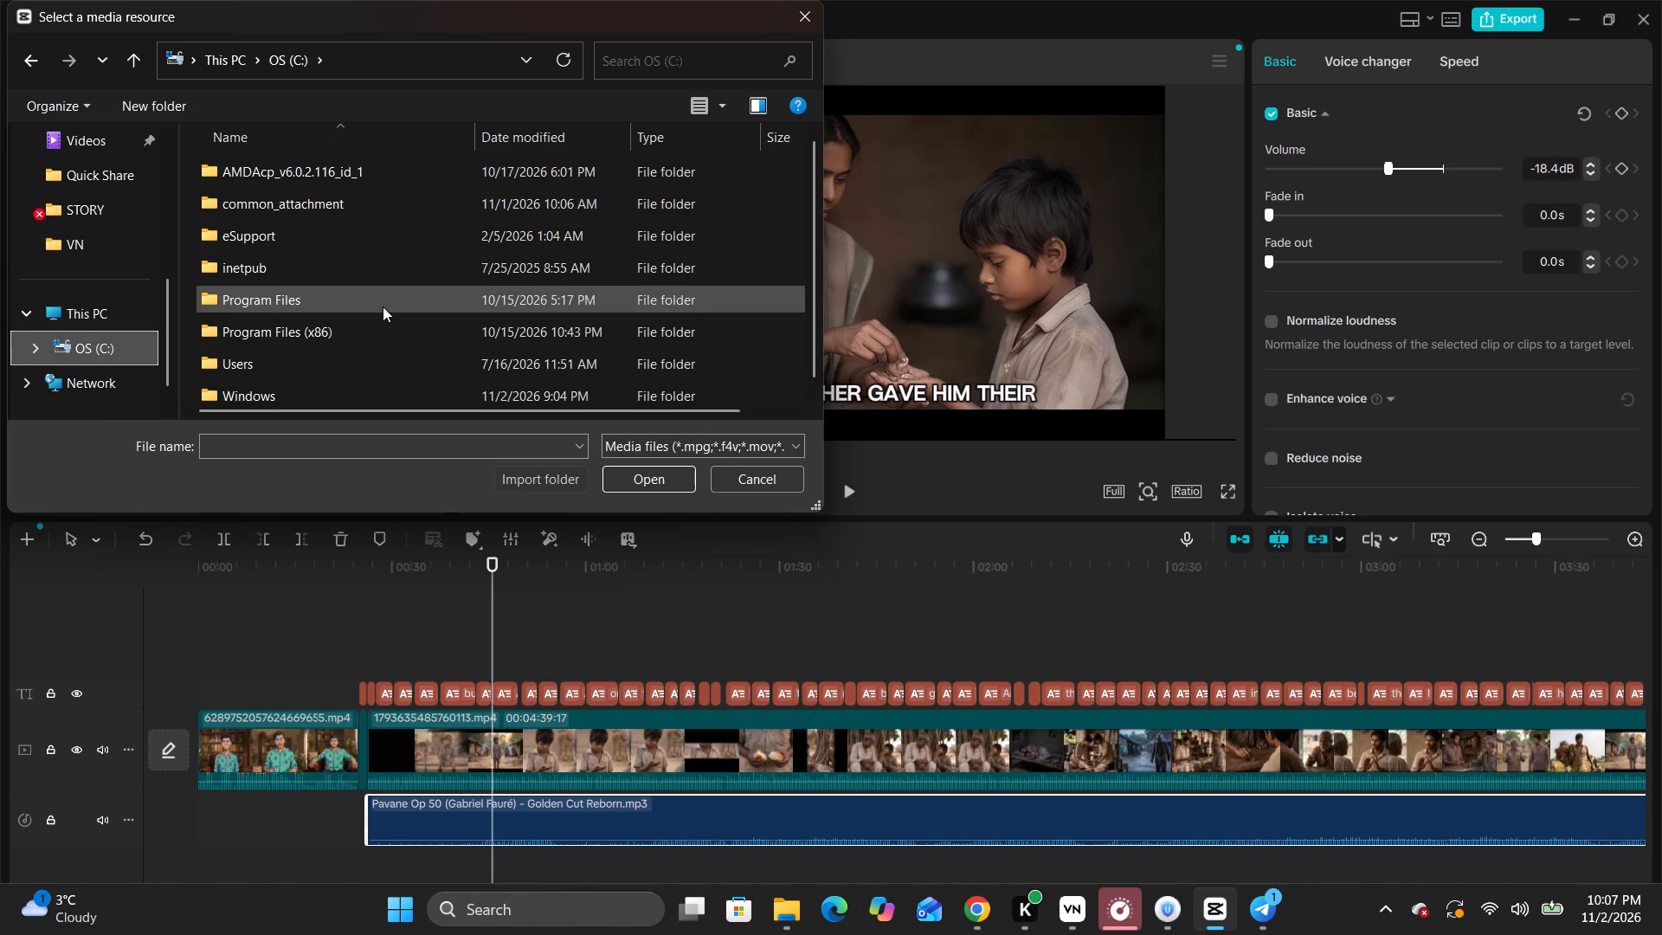
double_click(306, 368)
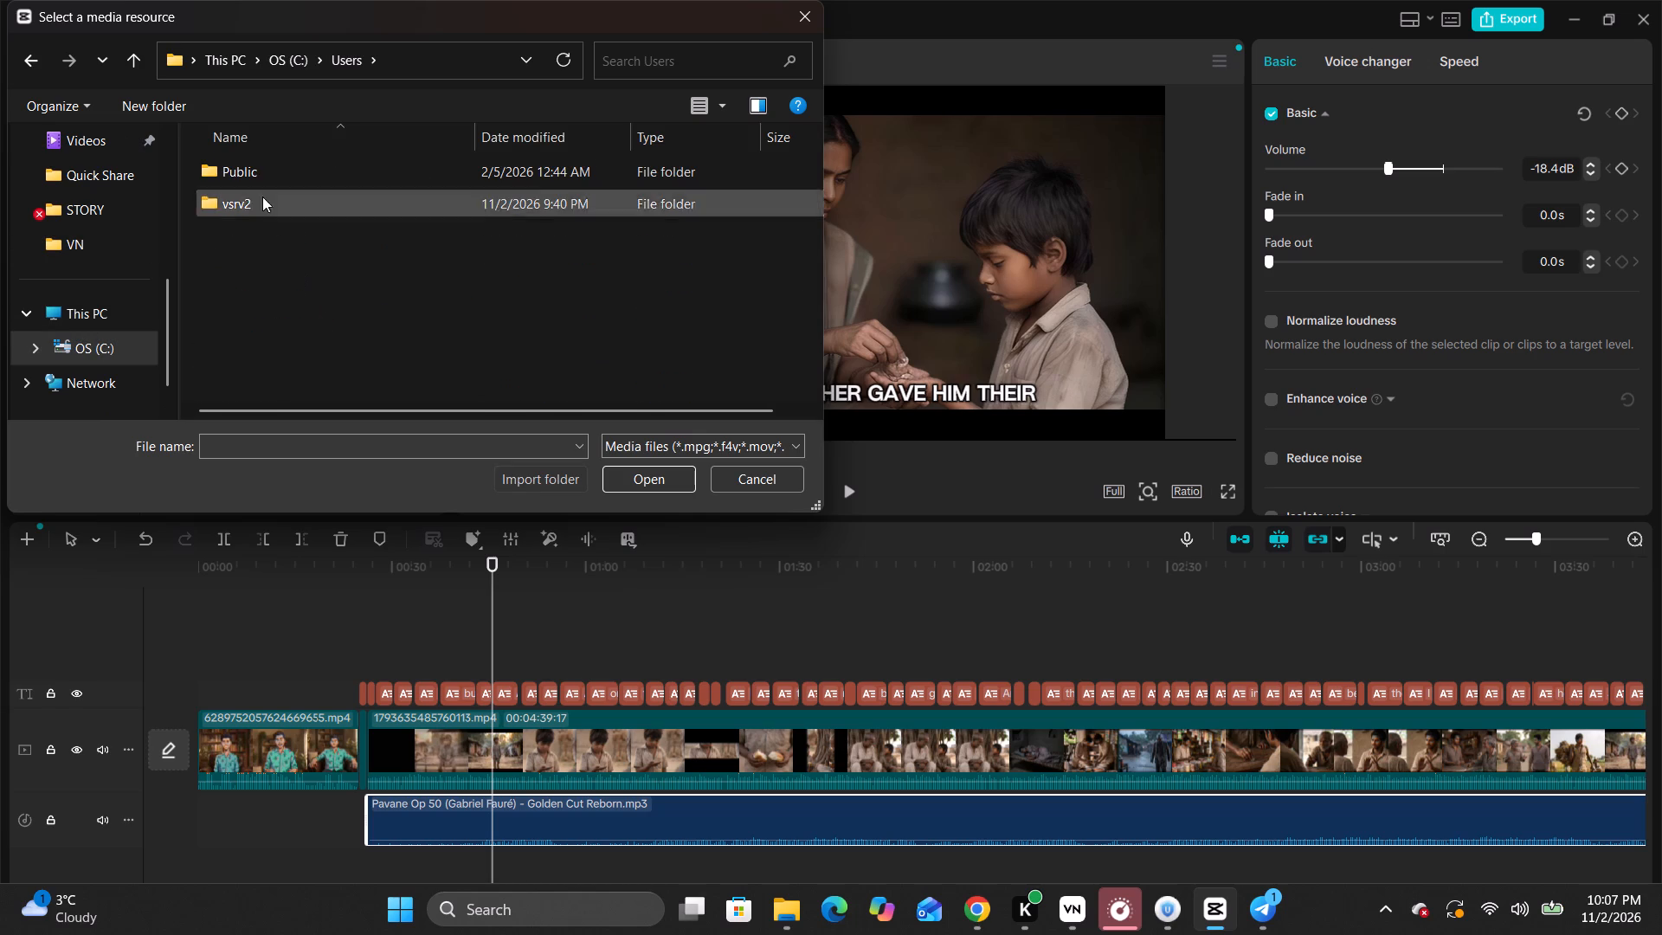
double_click(267, 182)
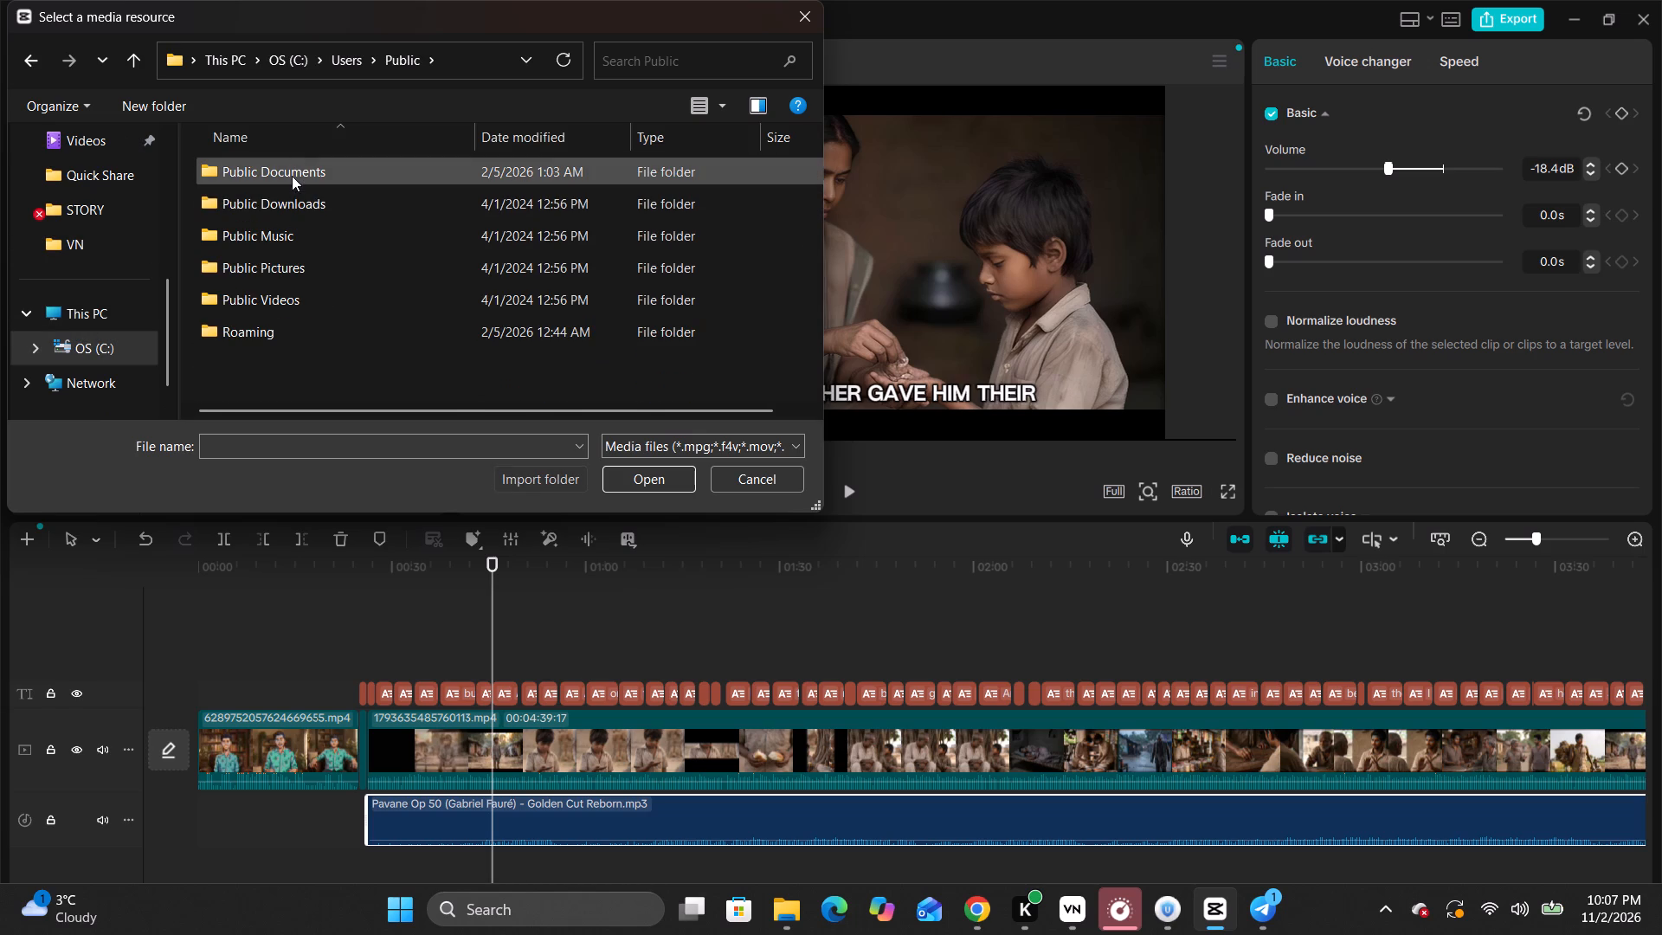
double_click(298, 201)
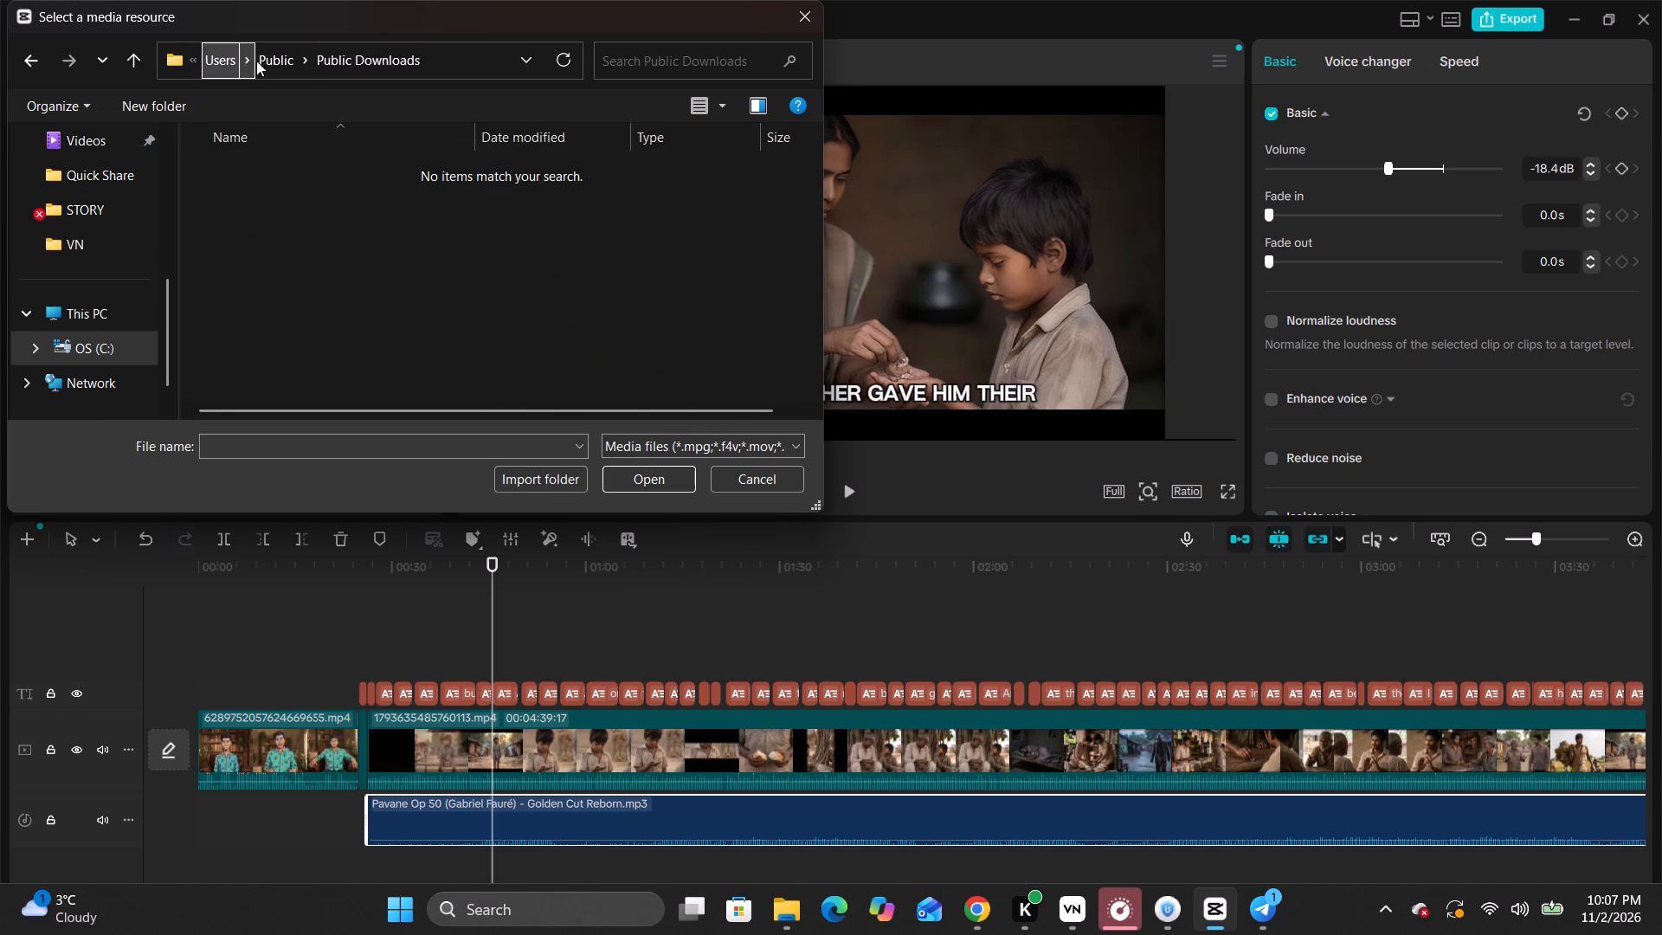
click(261, 59)
click(210, 59)
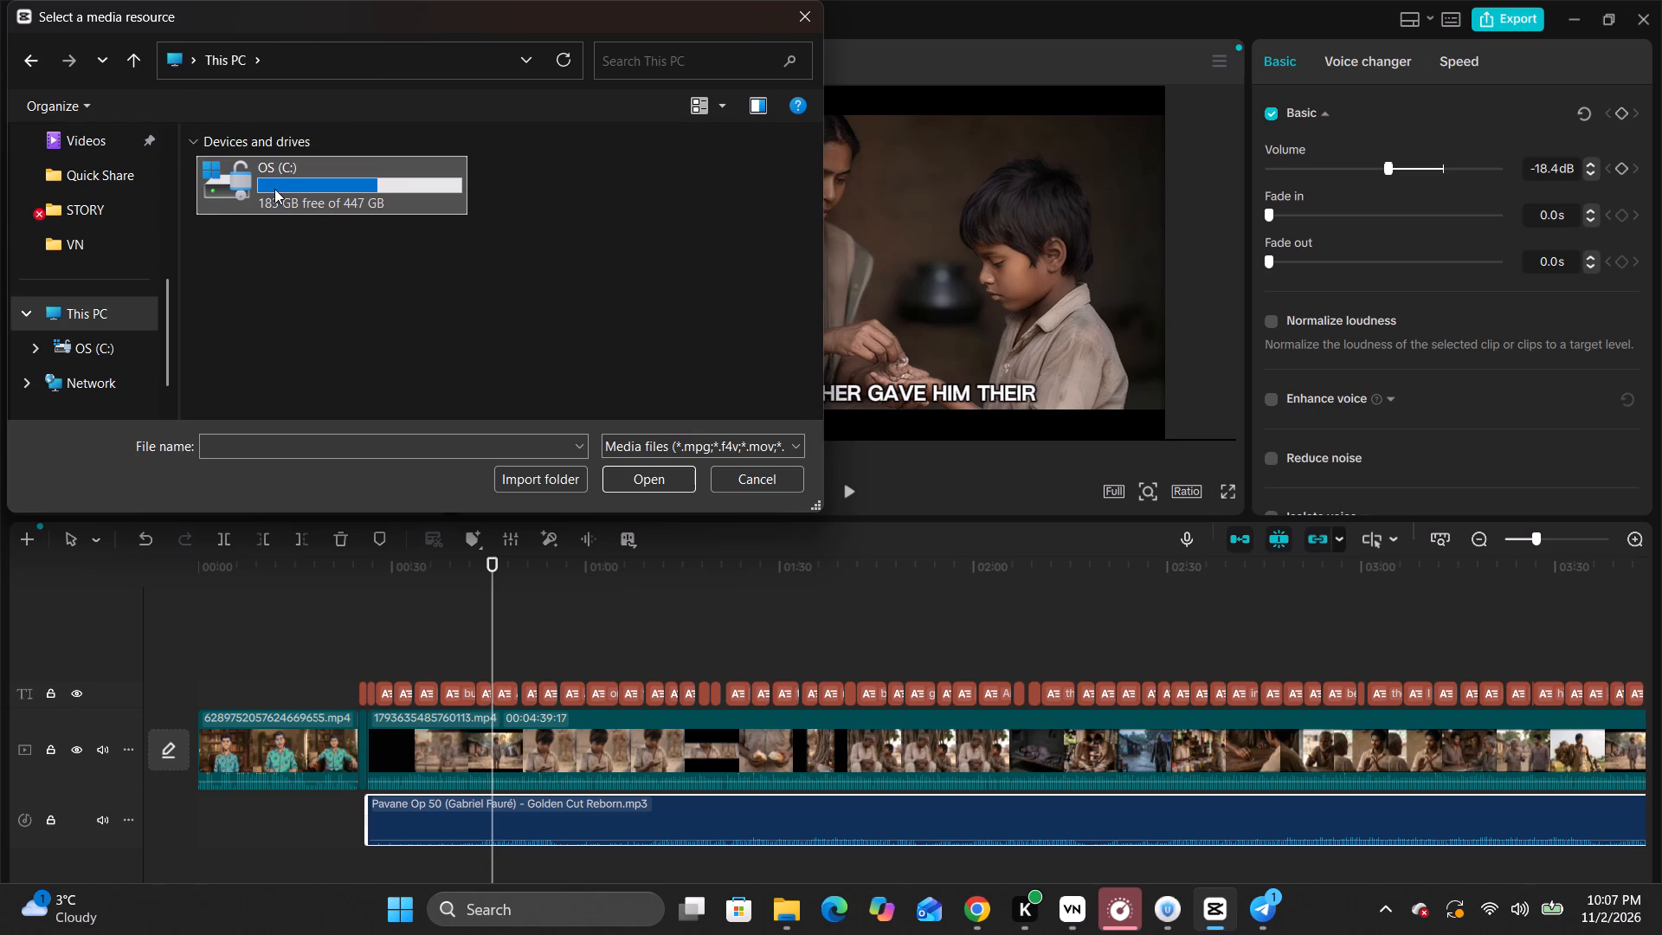
Open Downloads through the personal user folder on the C: drive and check its recent files and Unigram subfolder for the subscribe video.
double_click(274, 188)
scroll(304, 251, down, 4)
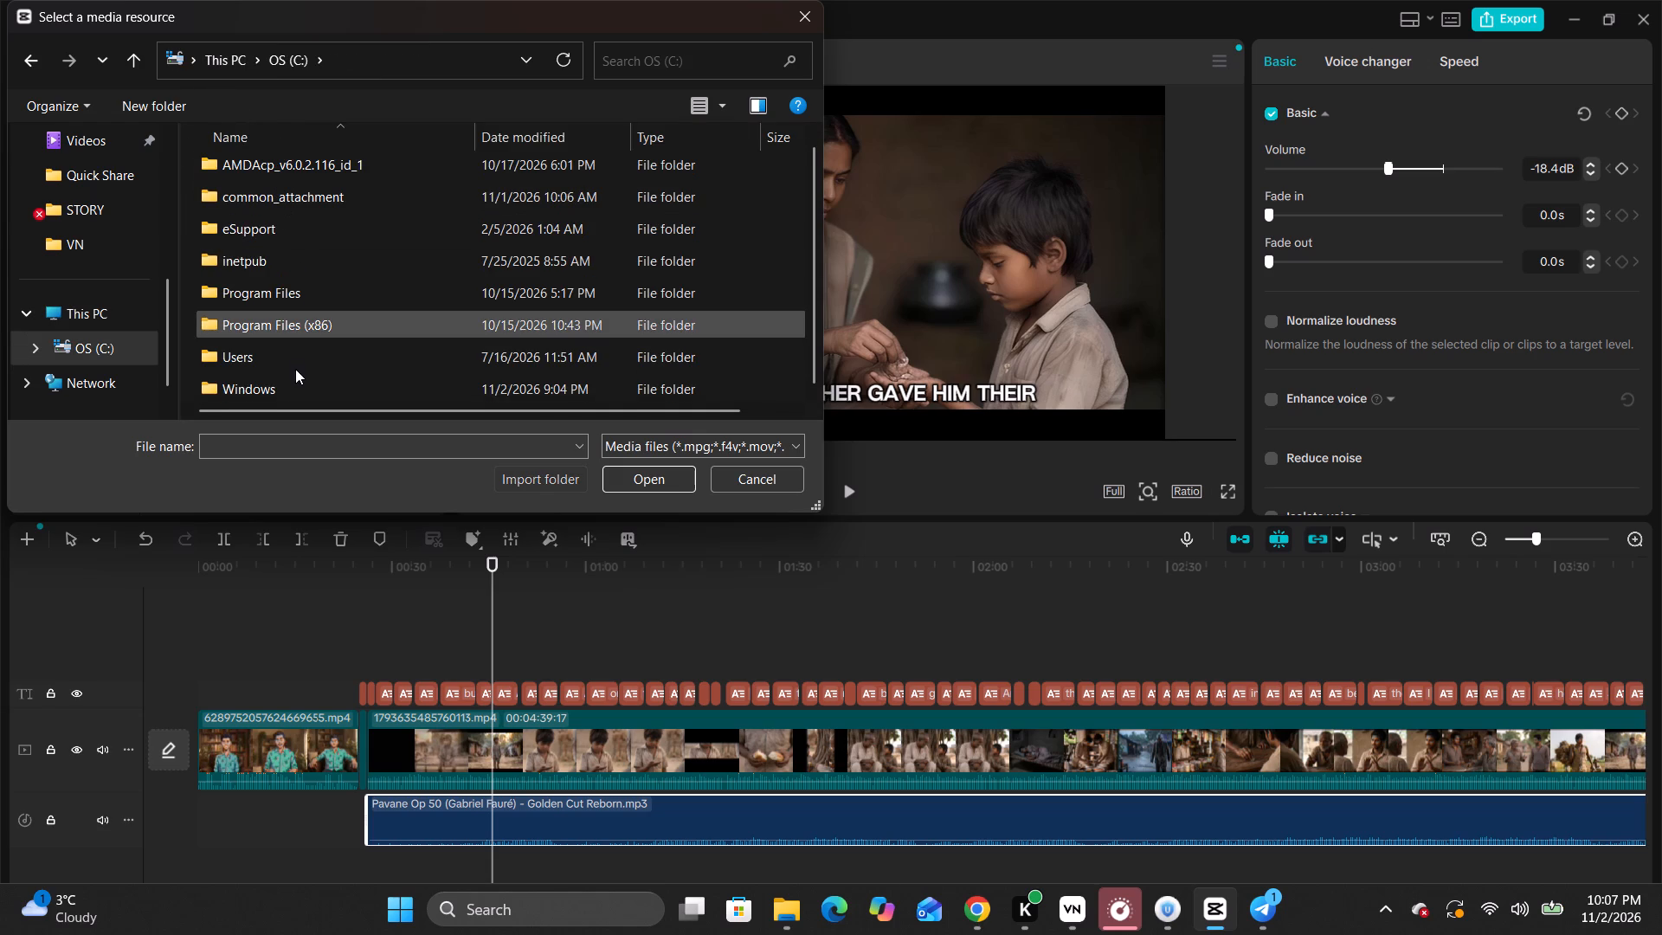
double_click(294, 368)
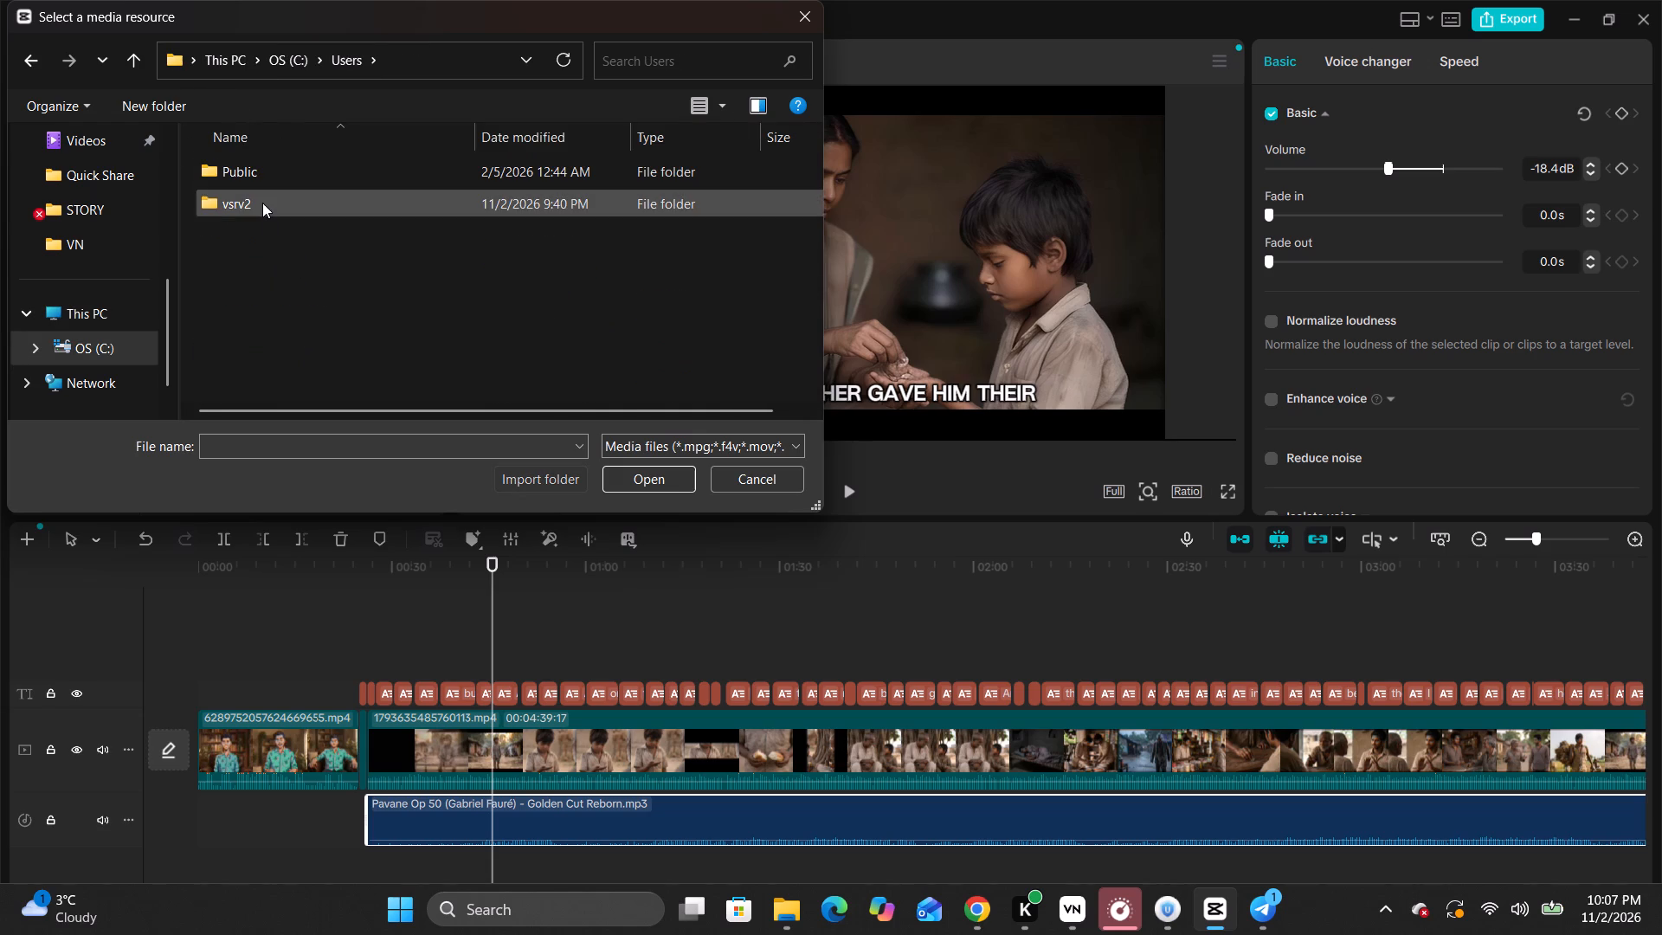
double_click(262, 202)
double_click(285, 242)
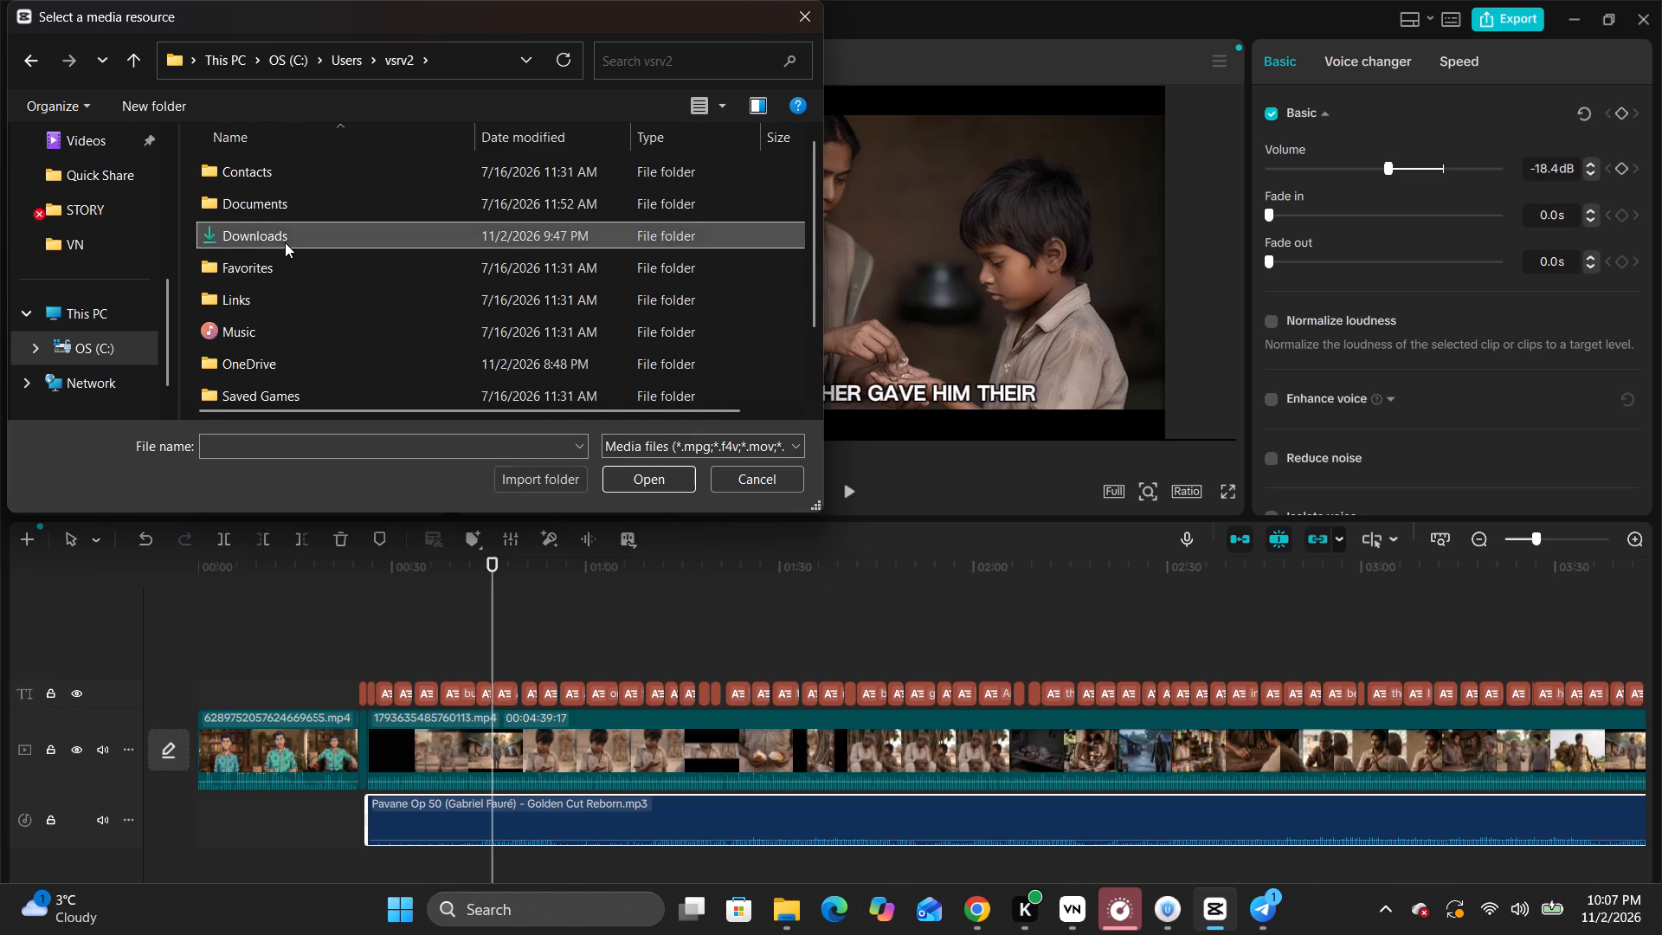
scroll(289, 265, down, 2)
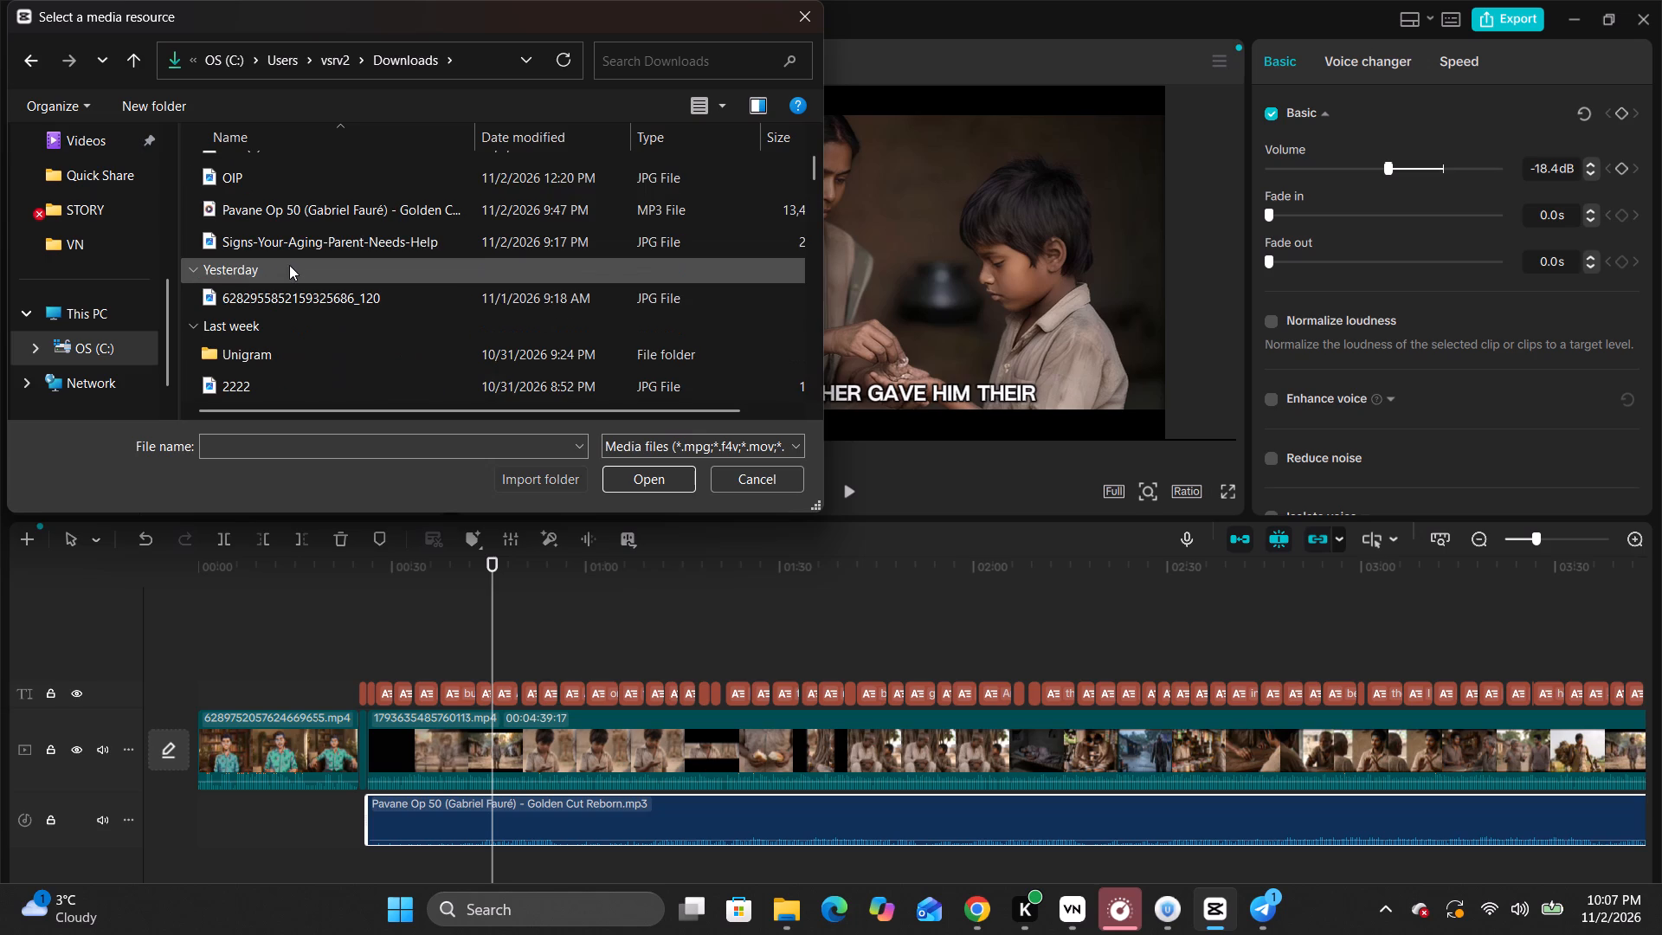
click(289, 264)
click(289, 264)
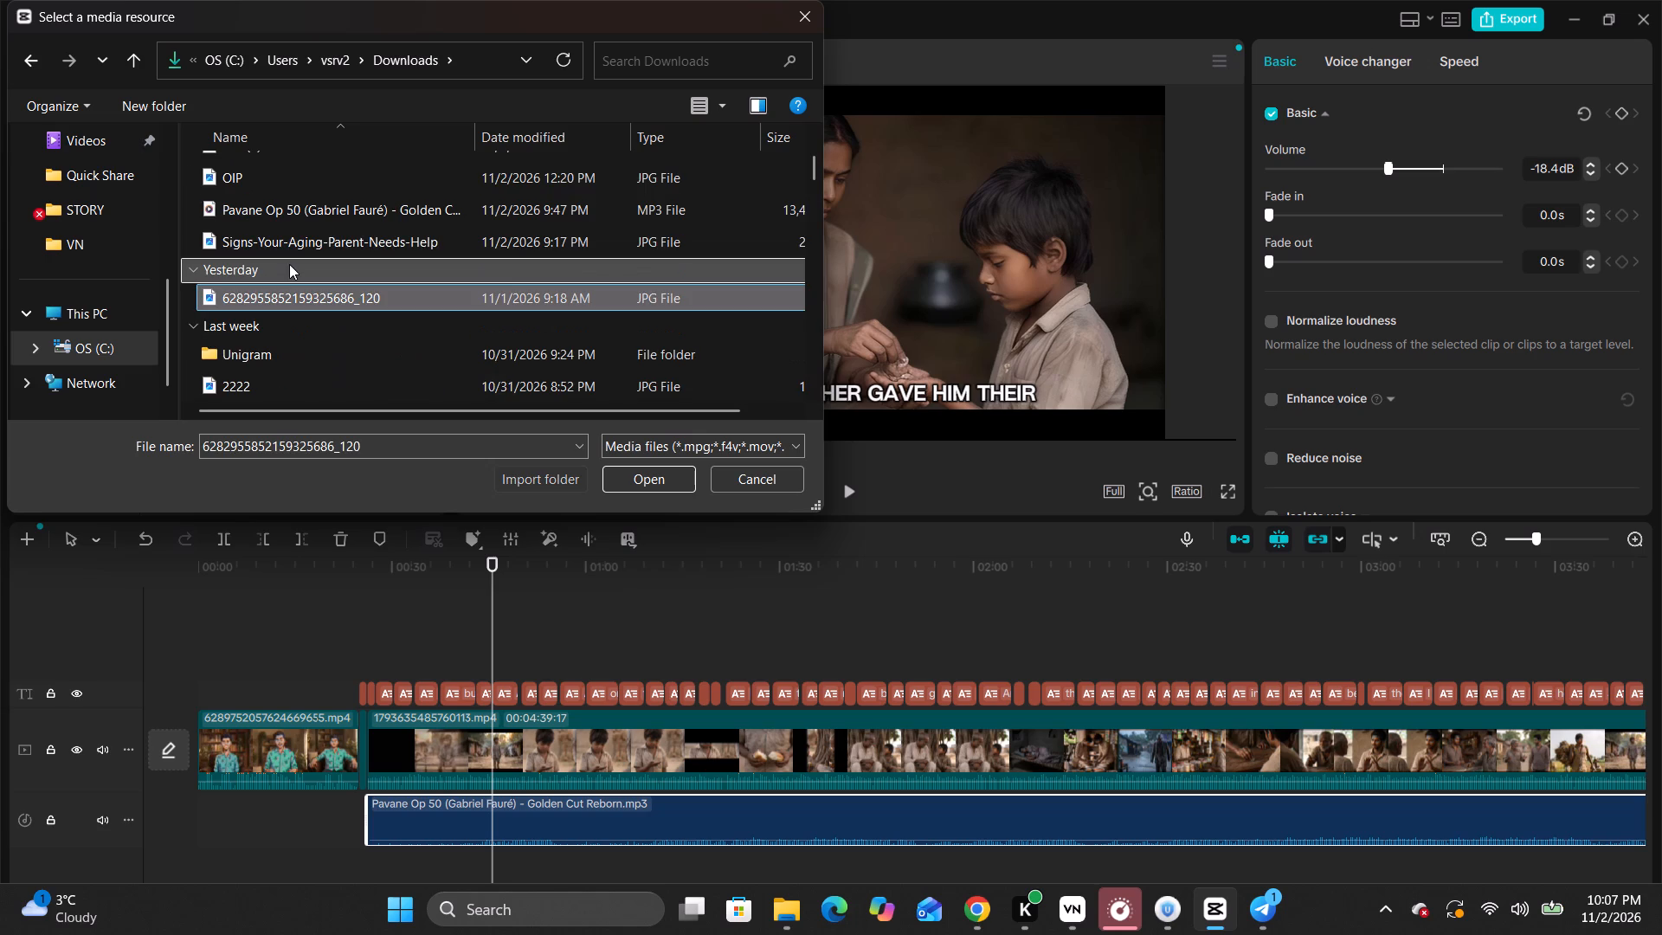
click(278, 331)
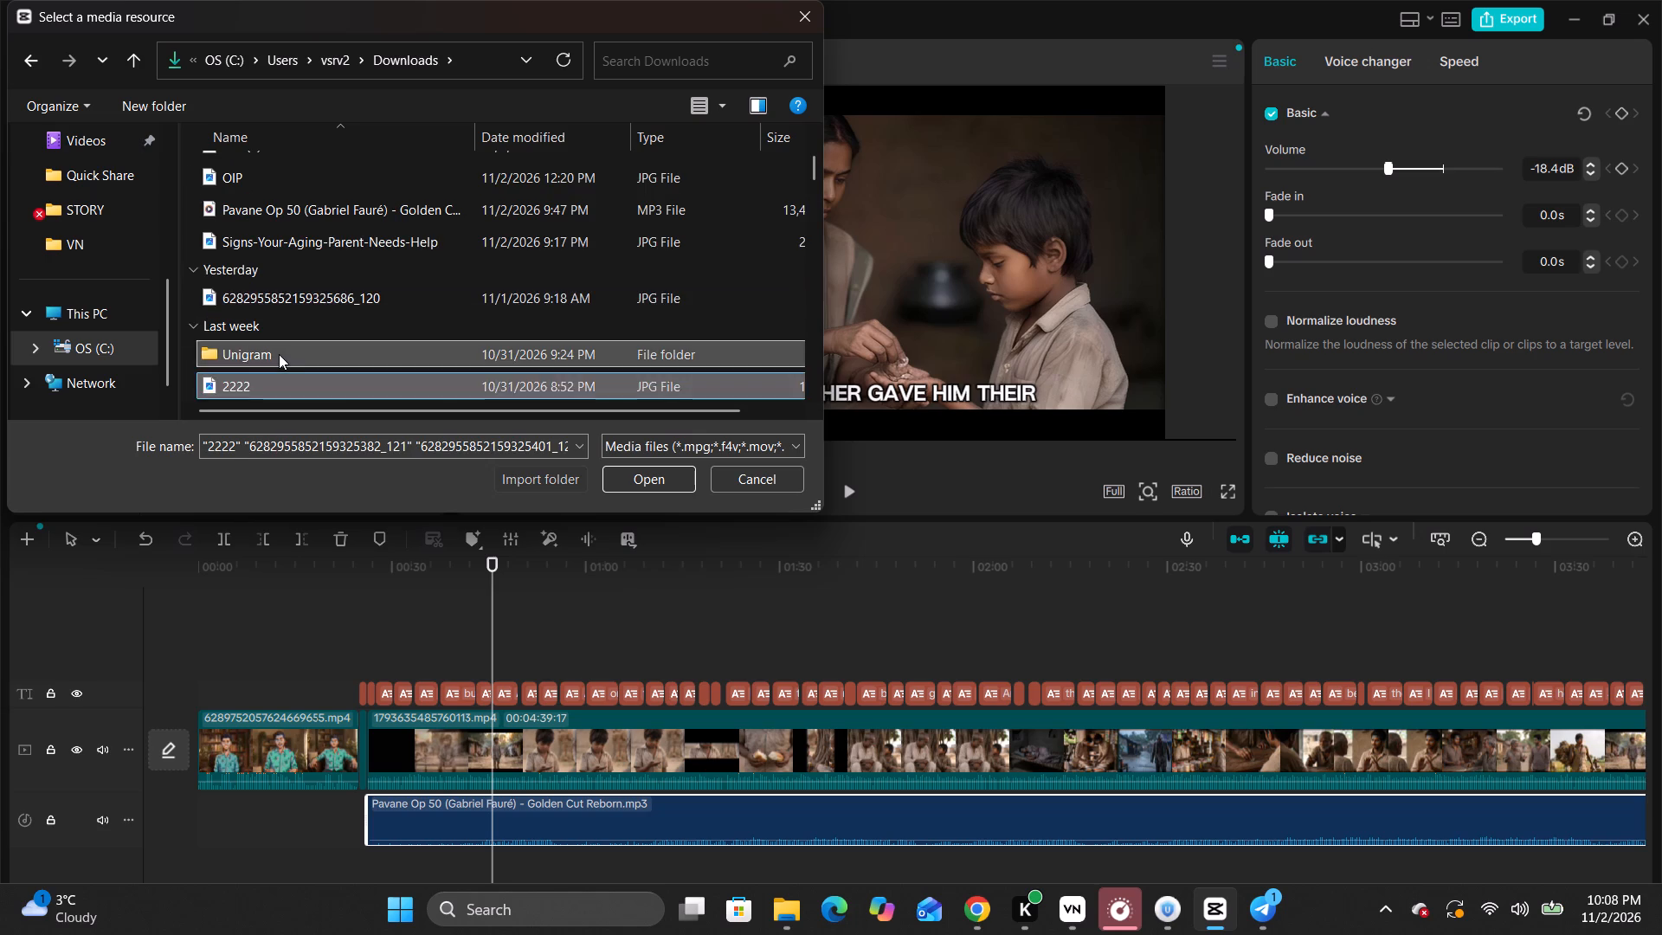
double_click(279, 354)
click(221, 174)
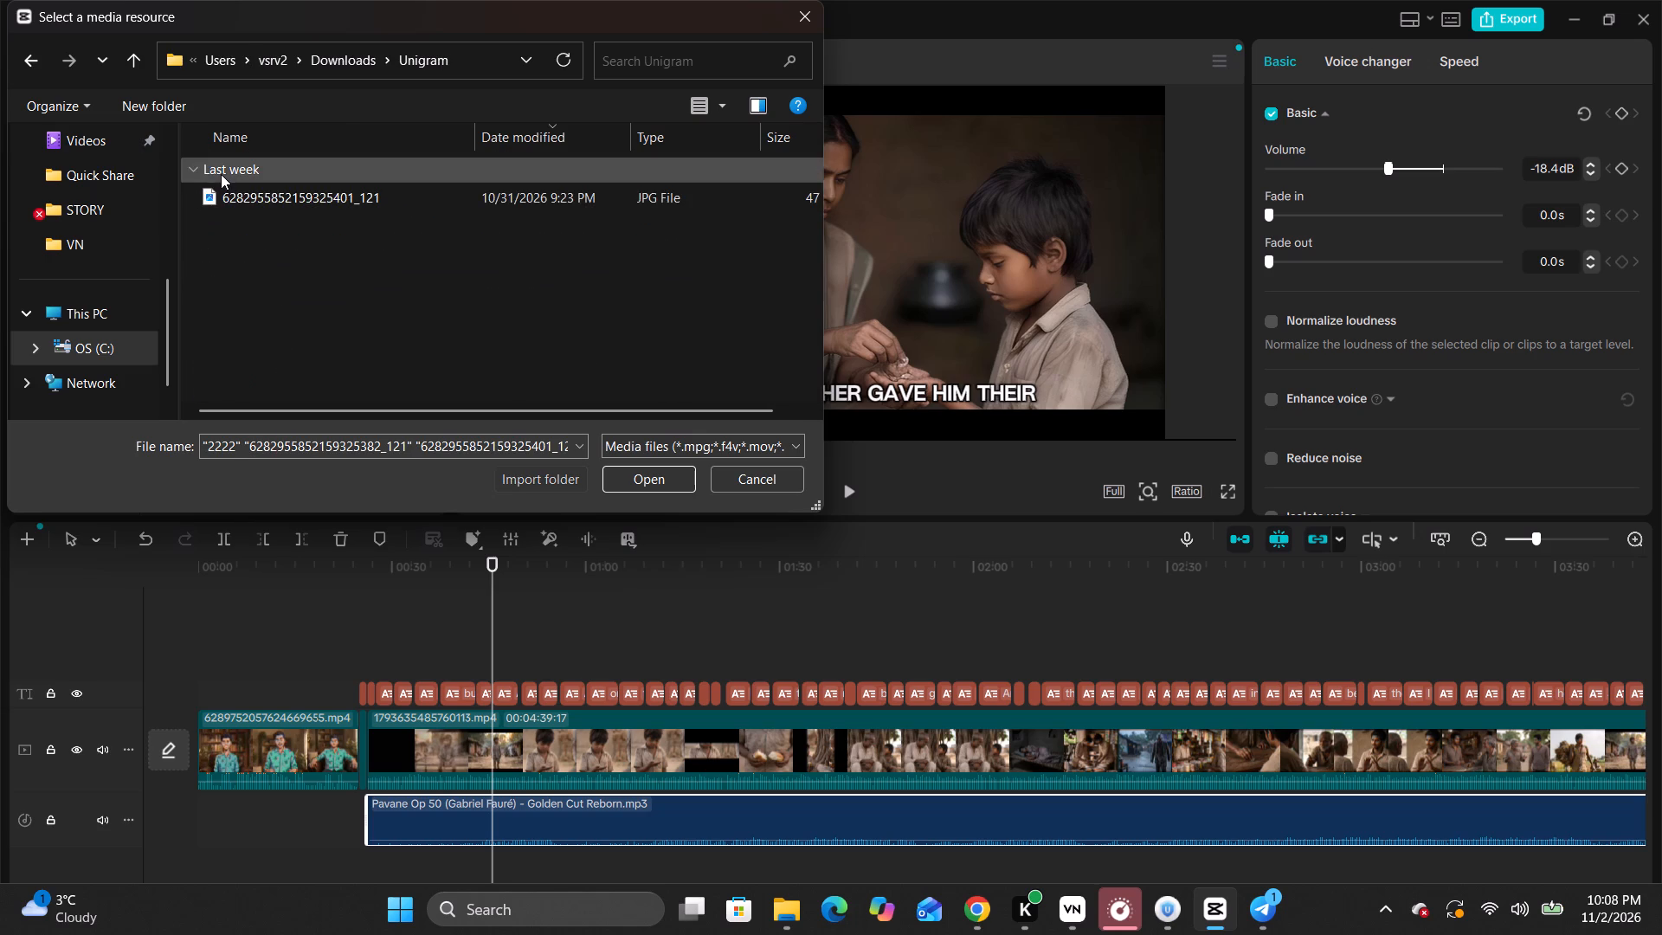
click(314, 56)
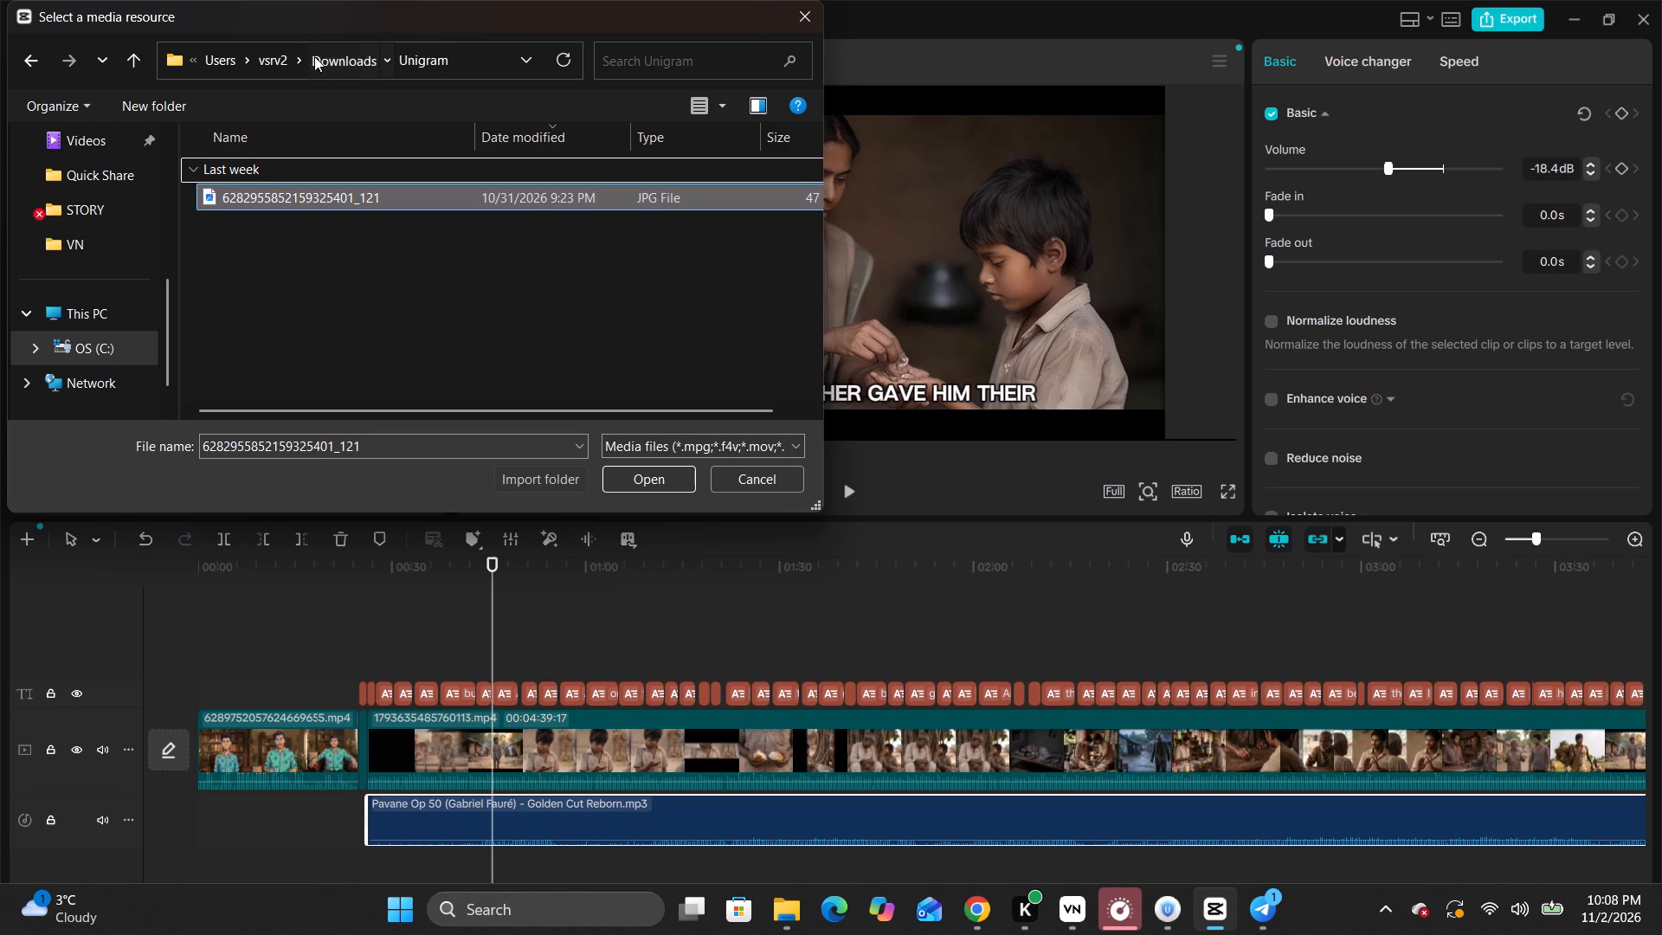
Look through the older files in the Downloads folder of the import dialog for the subscribe button video.
scroll(316, 276, down, 4)
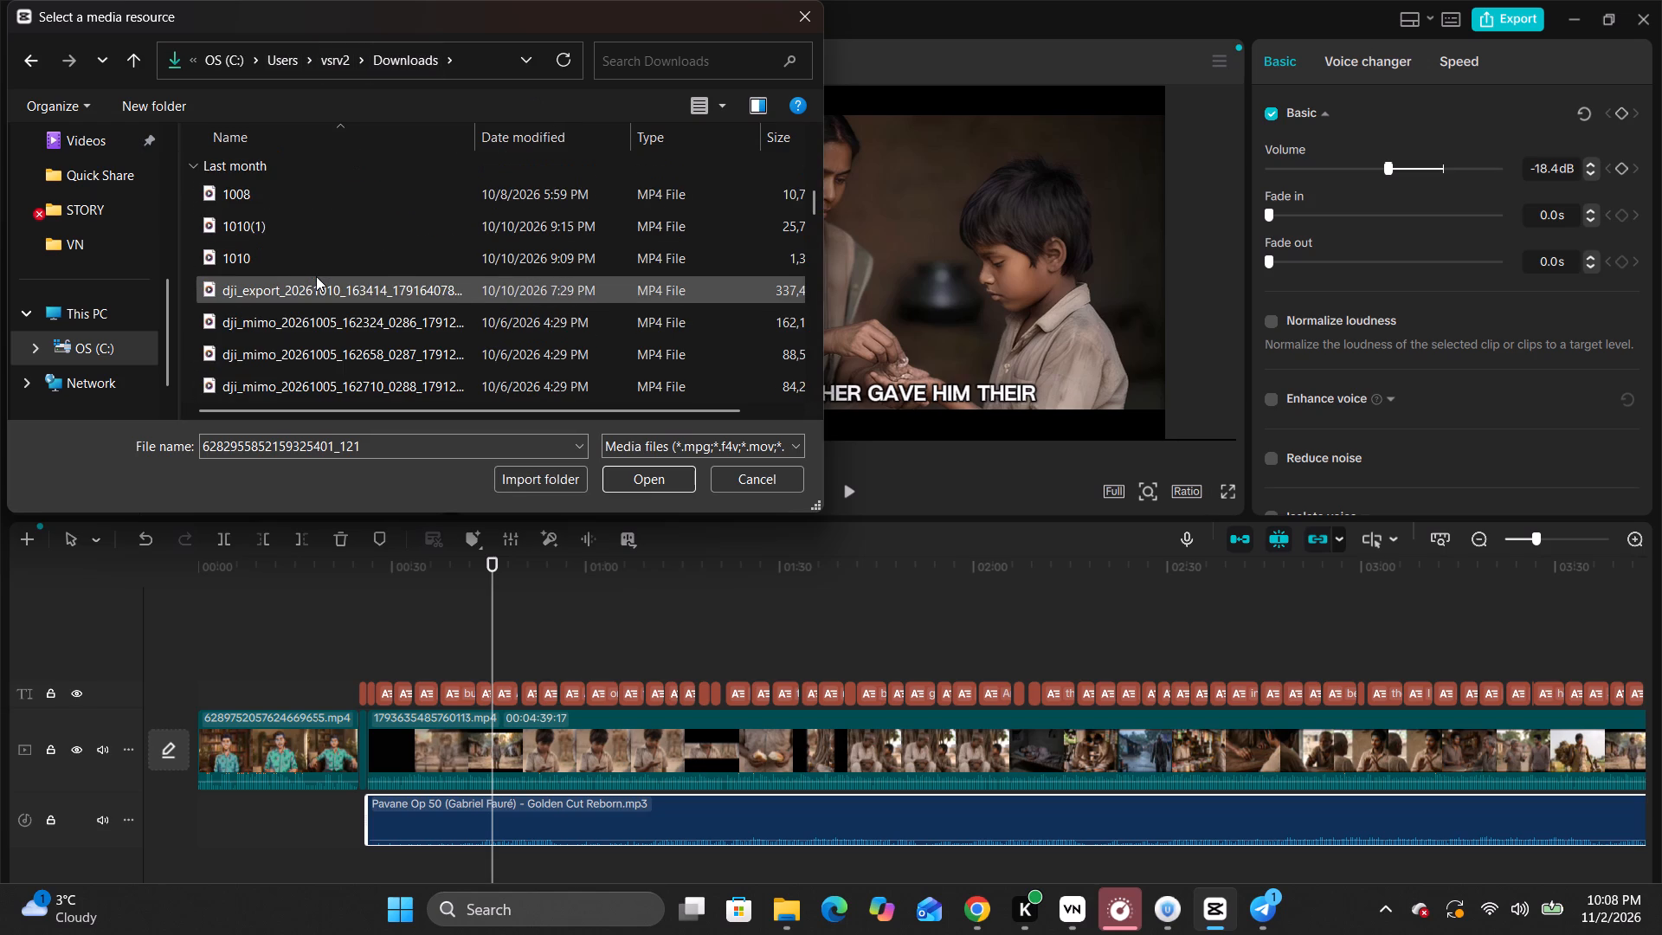
scroll(316, 276, down, 20)
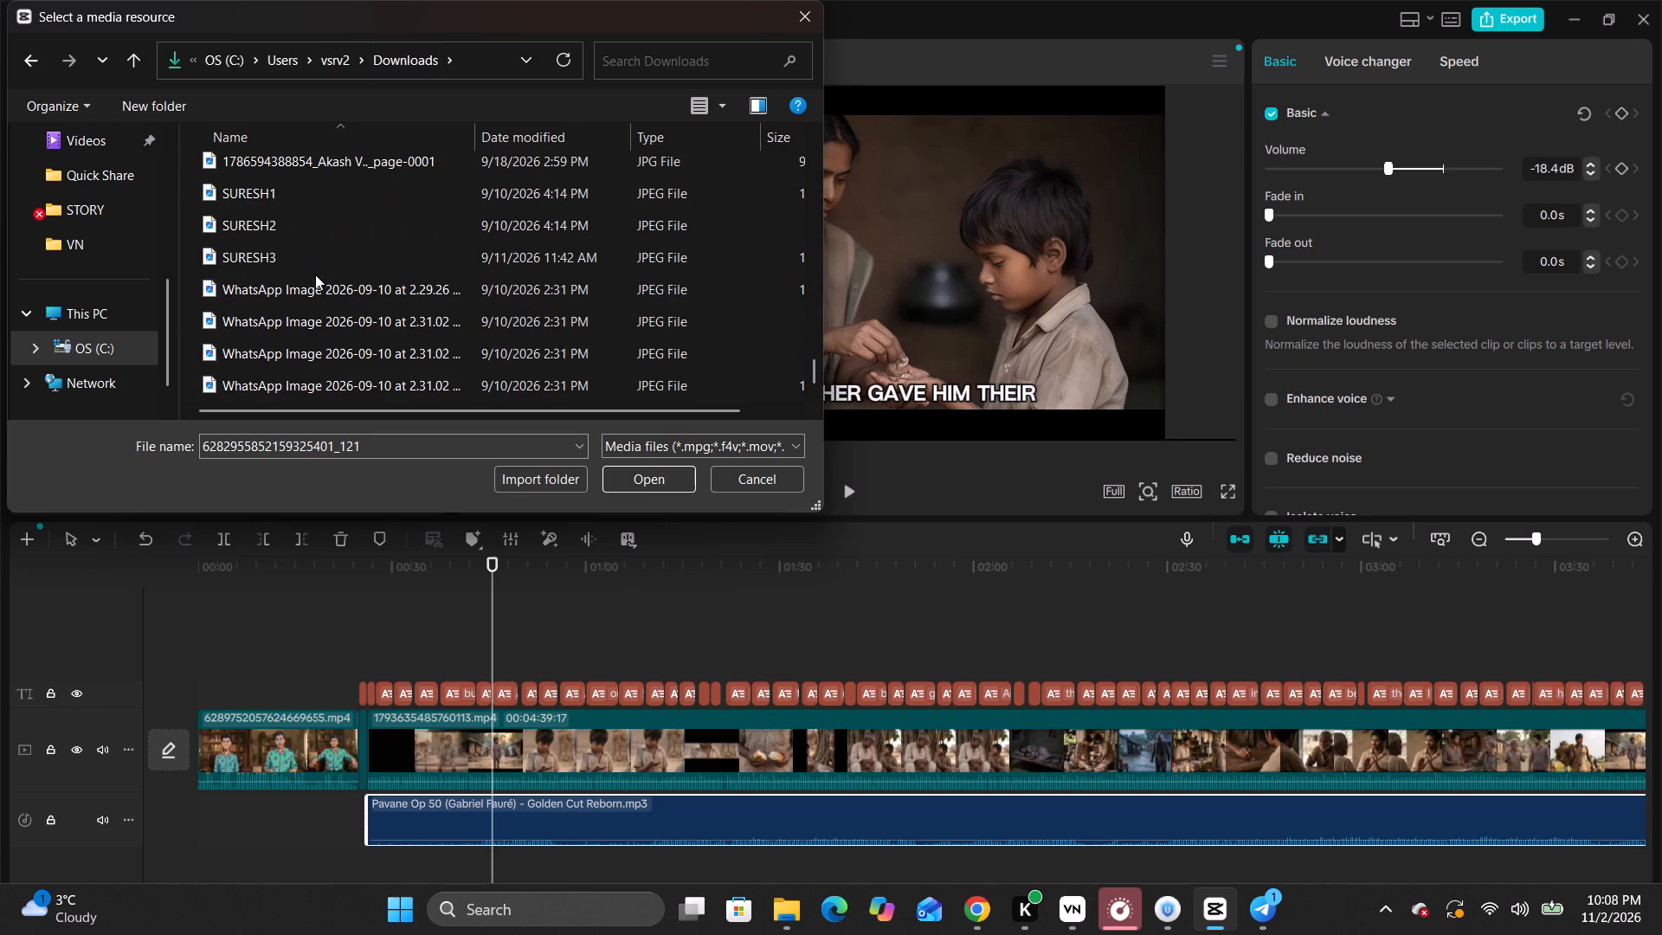
scroll(315, 274, down, 6)
scroll(317, 271, up, 20)
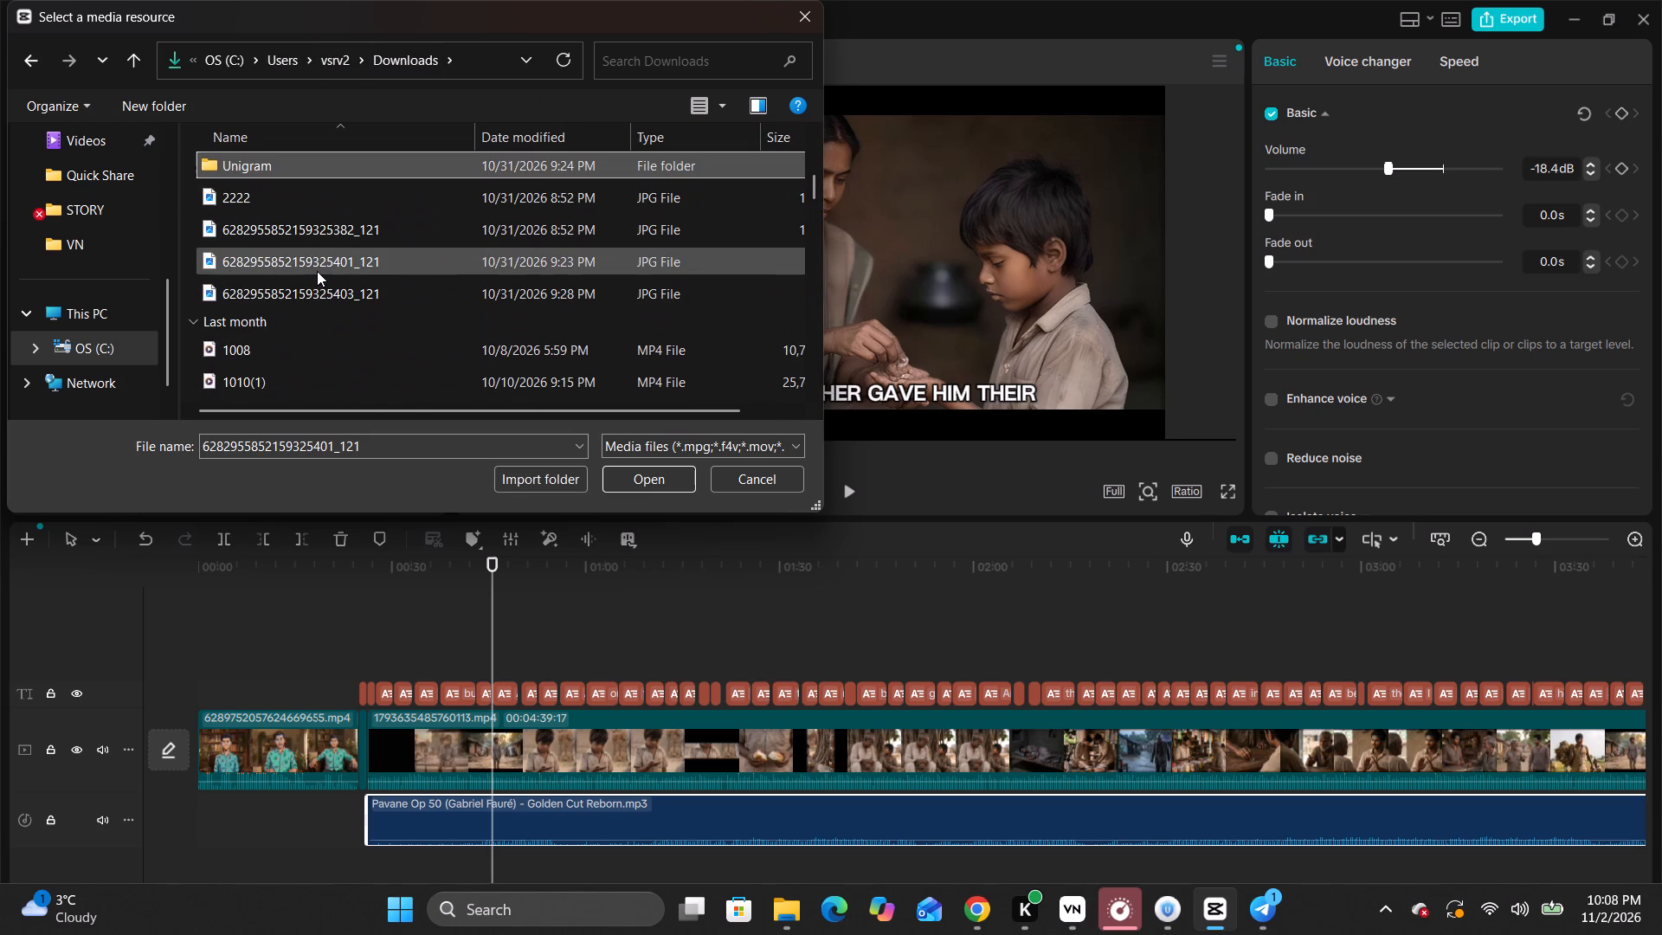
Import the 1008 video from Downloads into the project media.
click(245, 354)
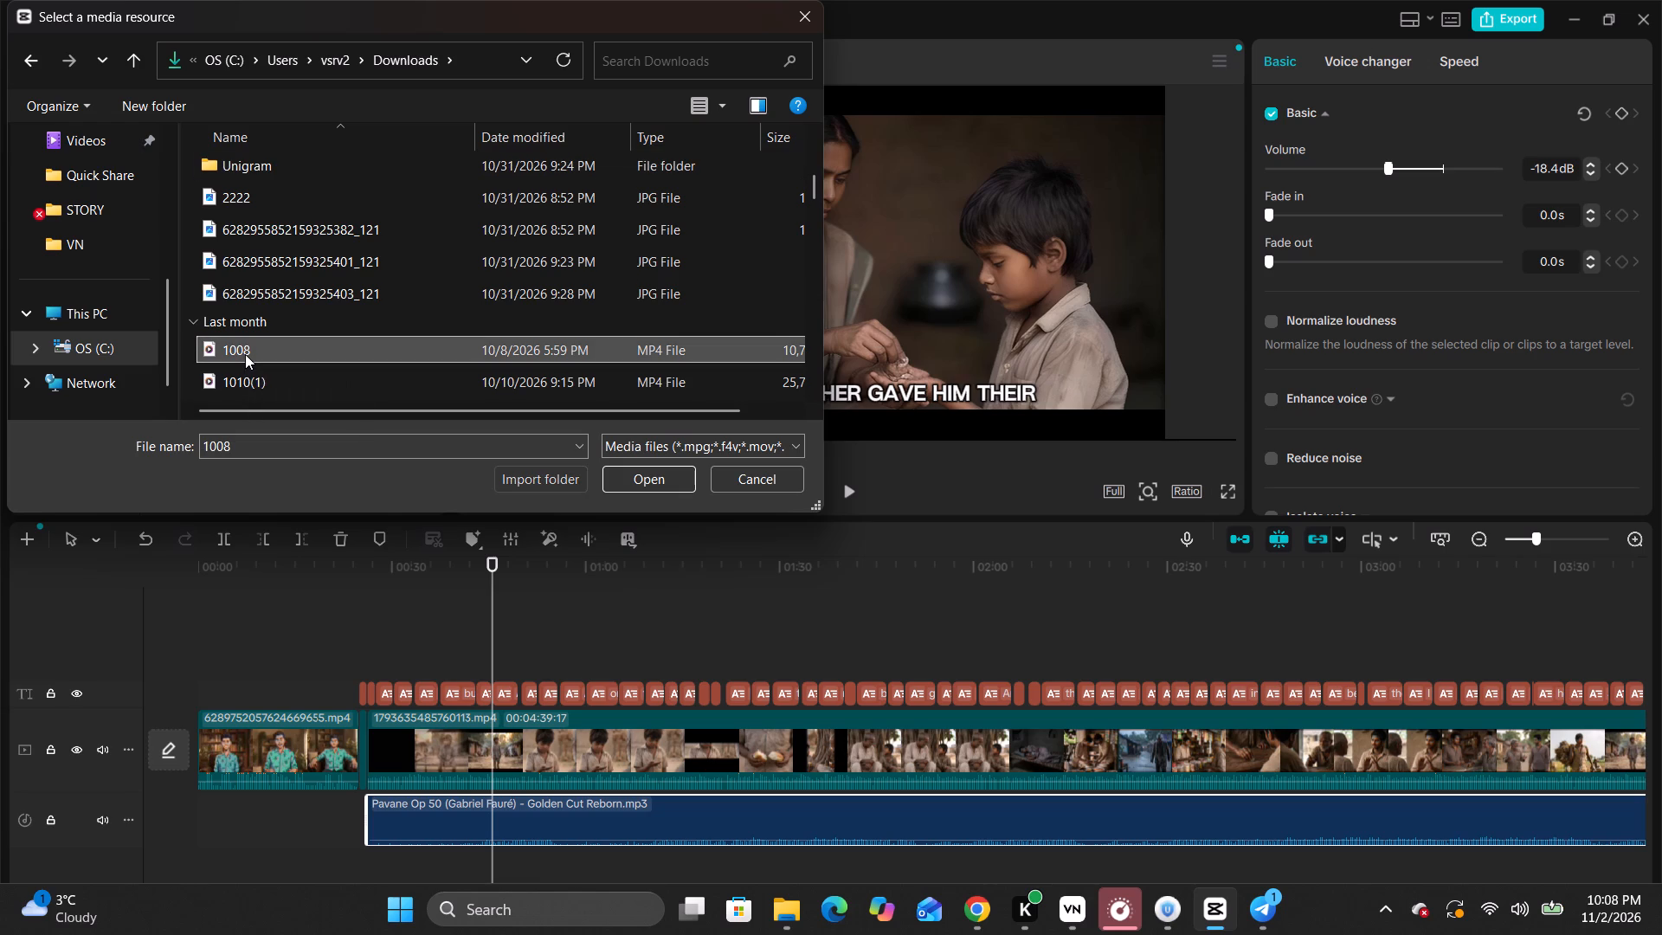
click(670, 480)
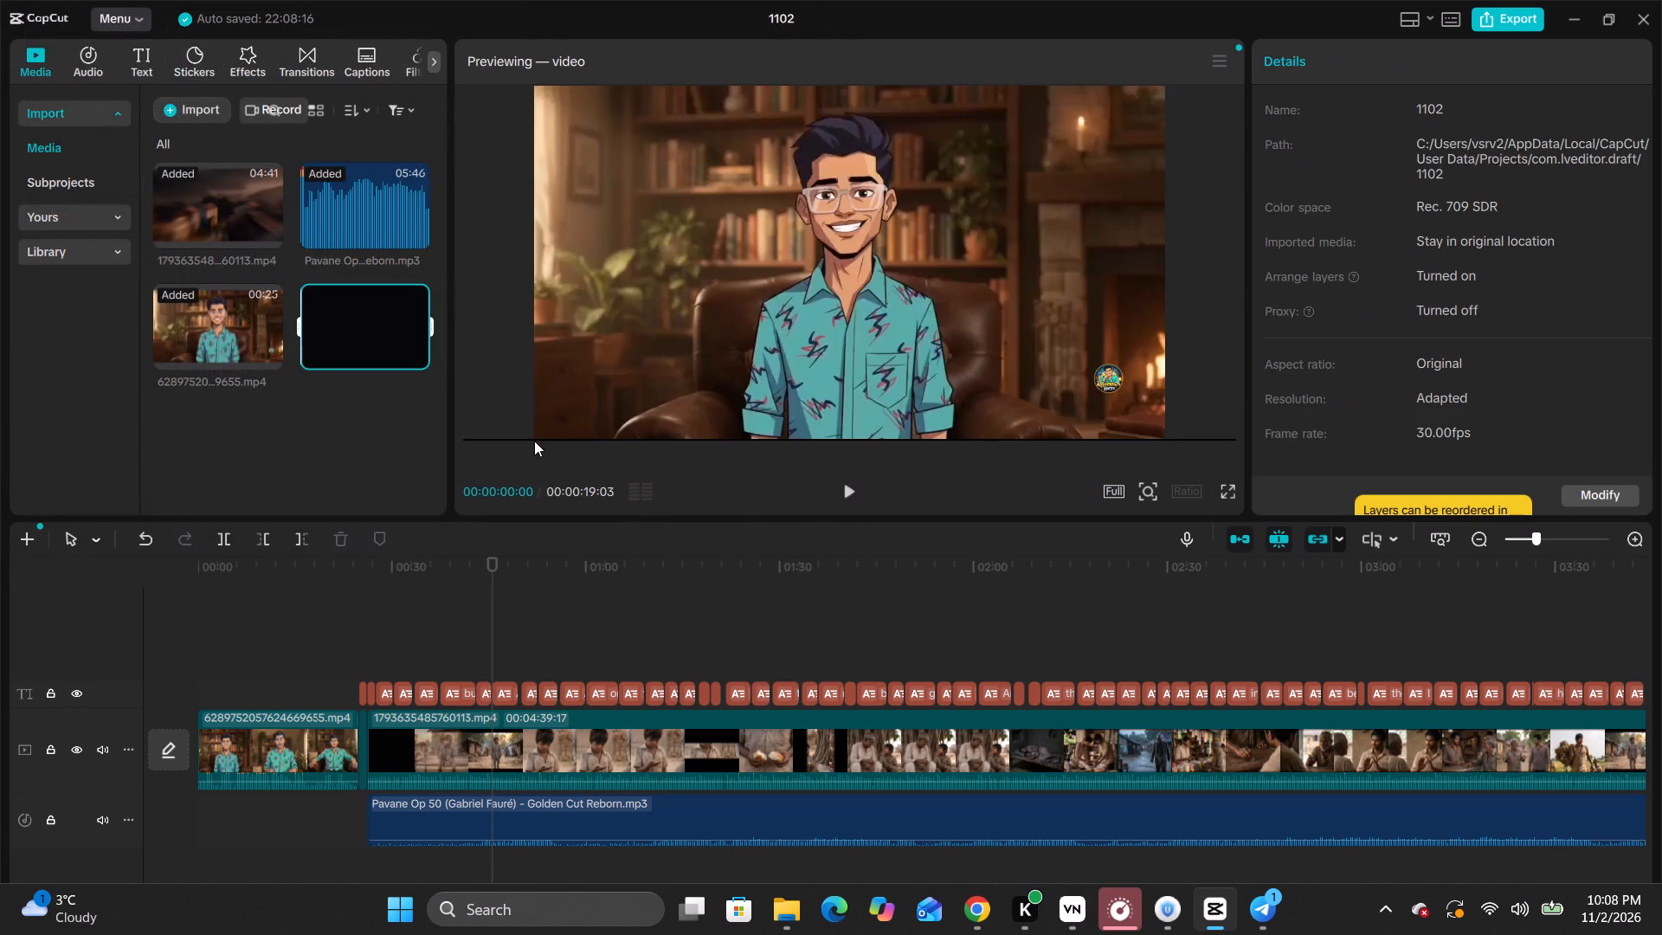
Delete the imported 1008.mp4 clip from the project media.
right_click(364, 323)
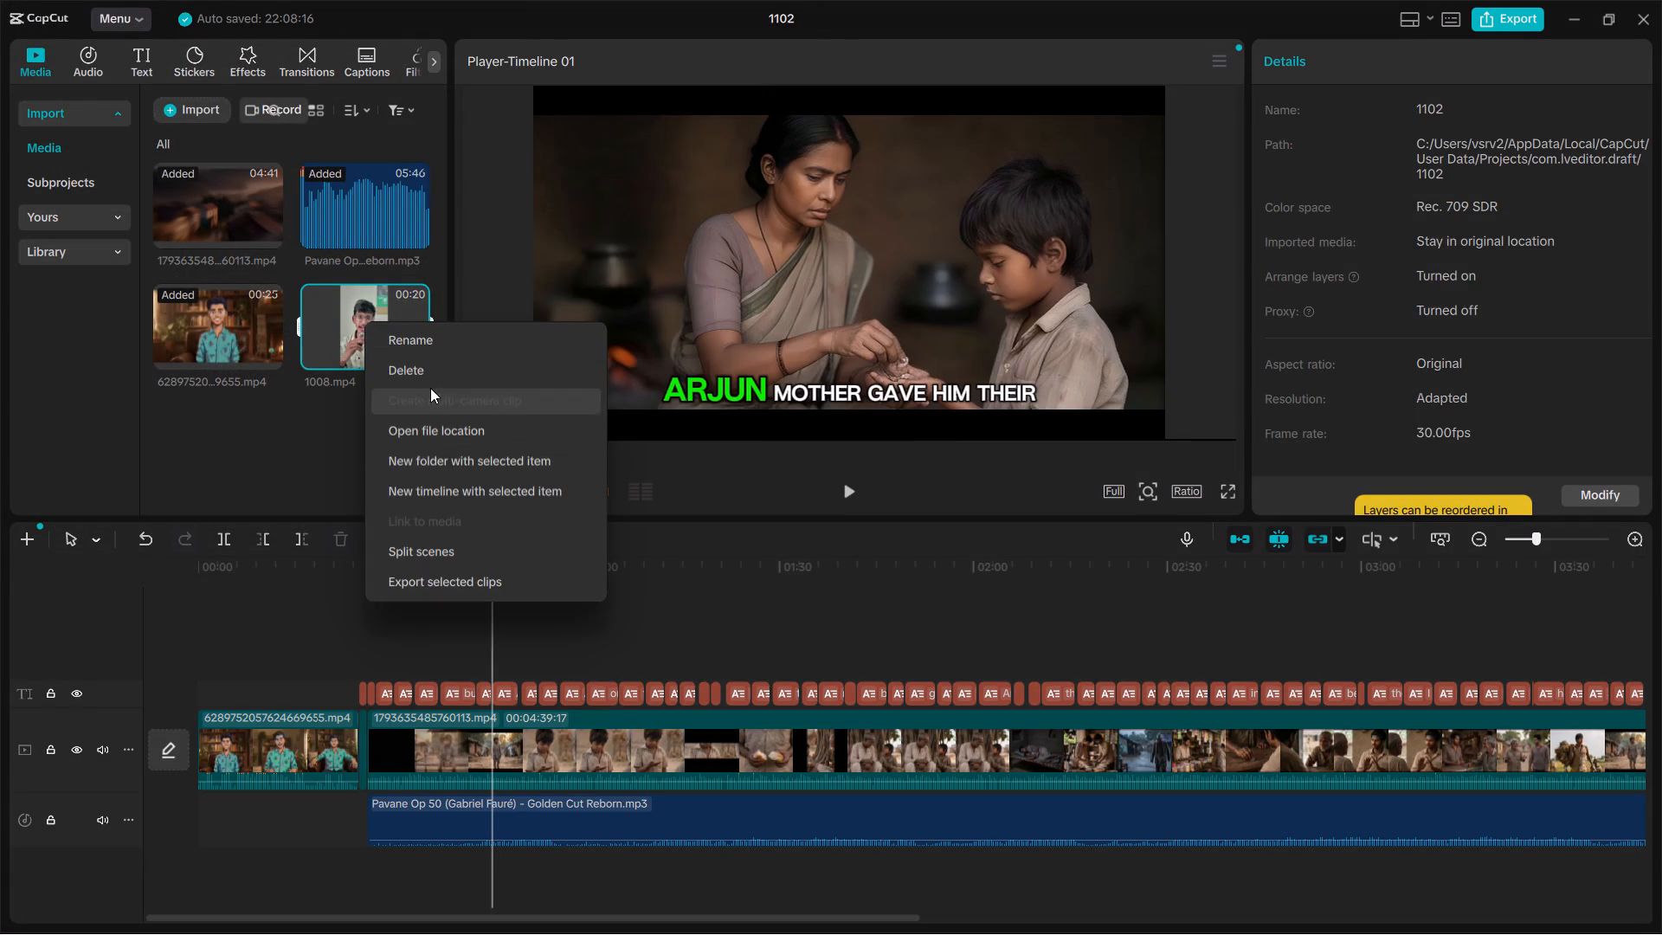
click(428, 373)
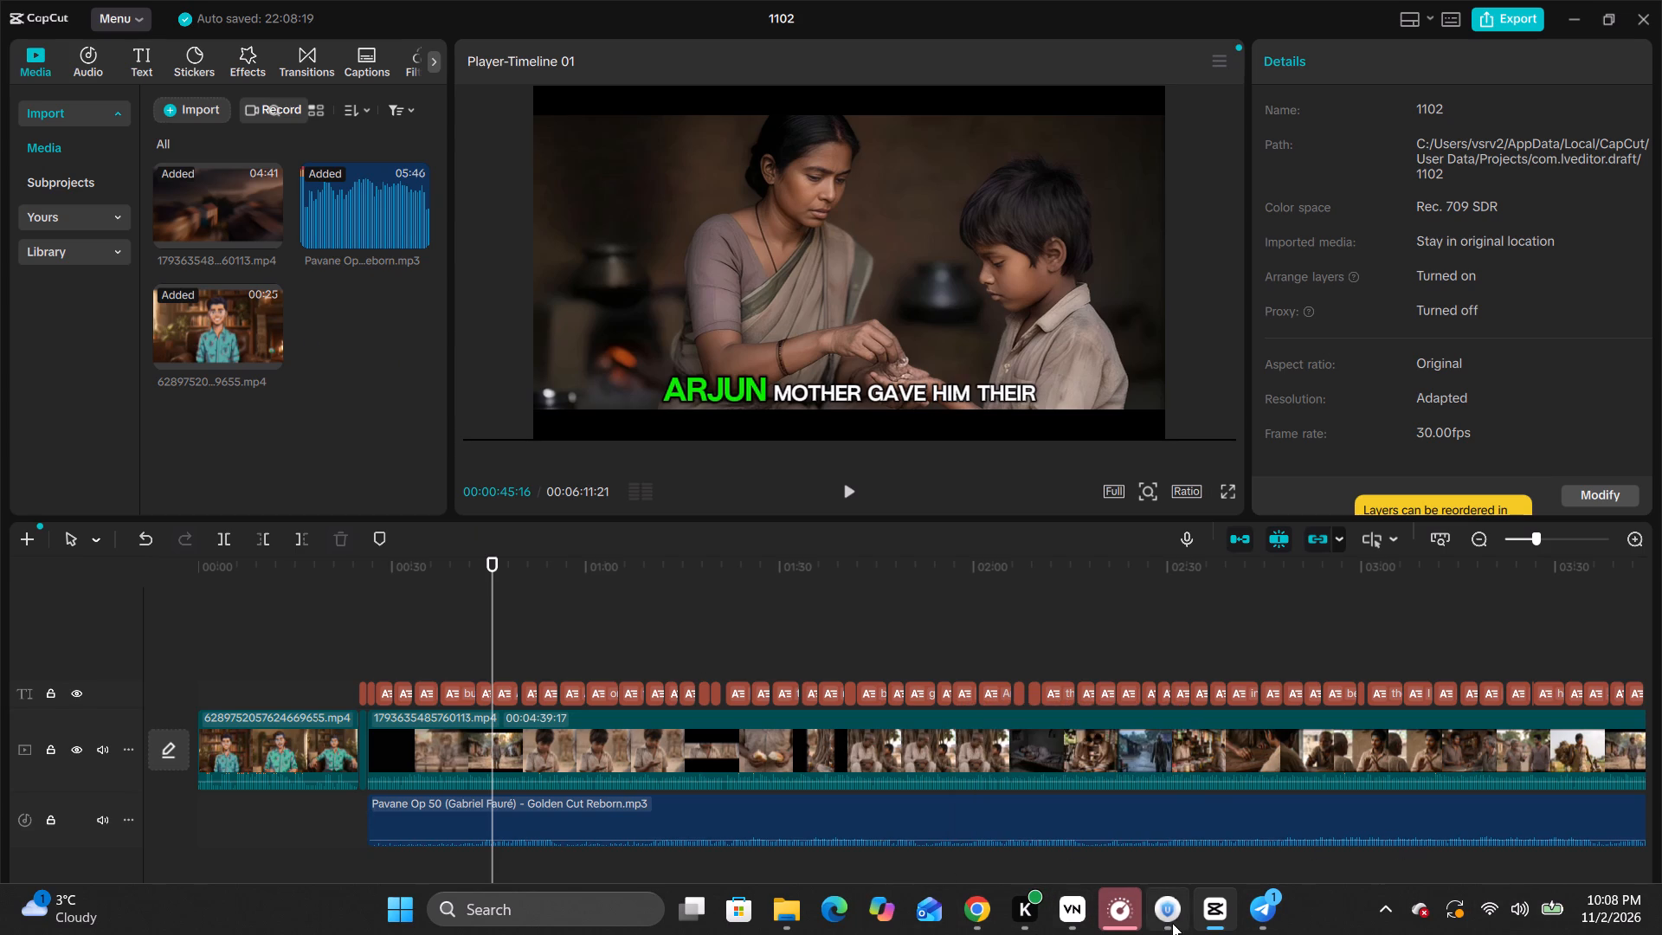
Switch to File Explorer and copy the Red and White Simple Modern Subscribe Youtube Button Video file from Downloads.
click(776, 916)
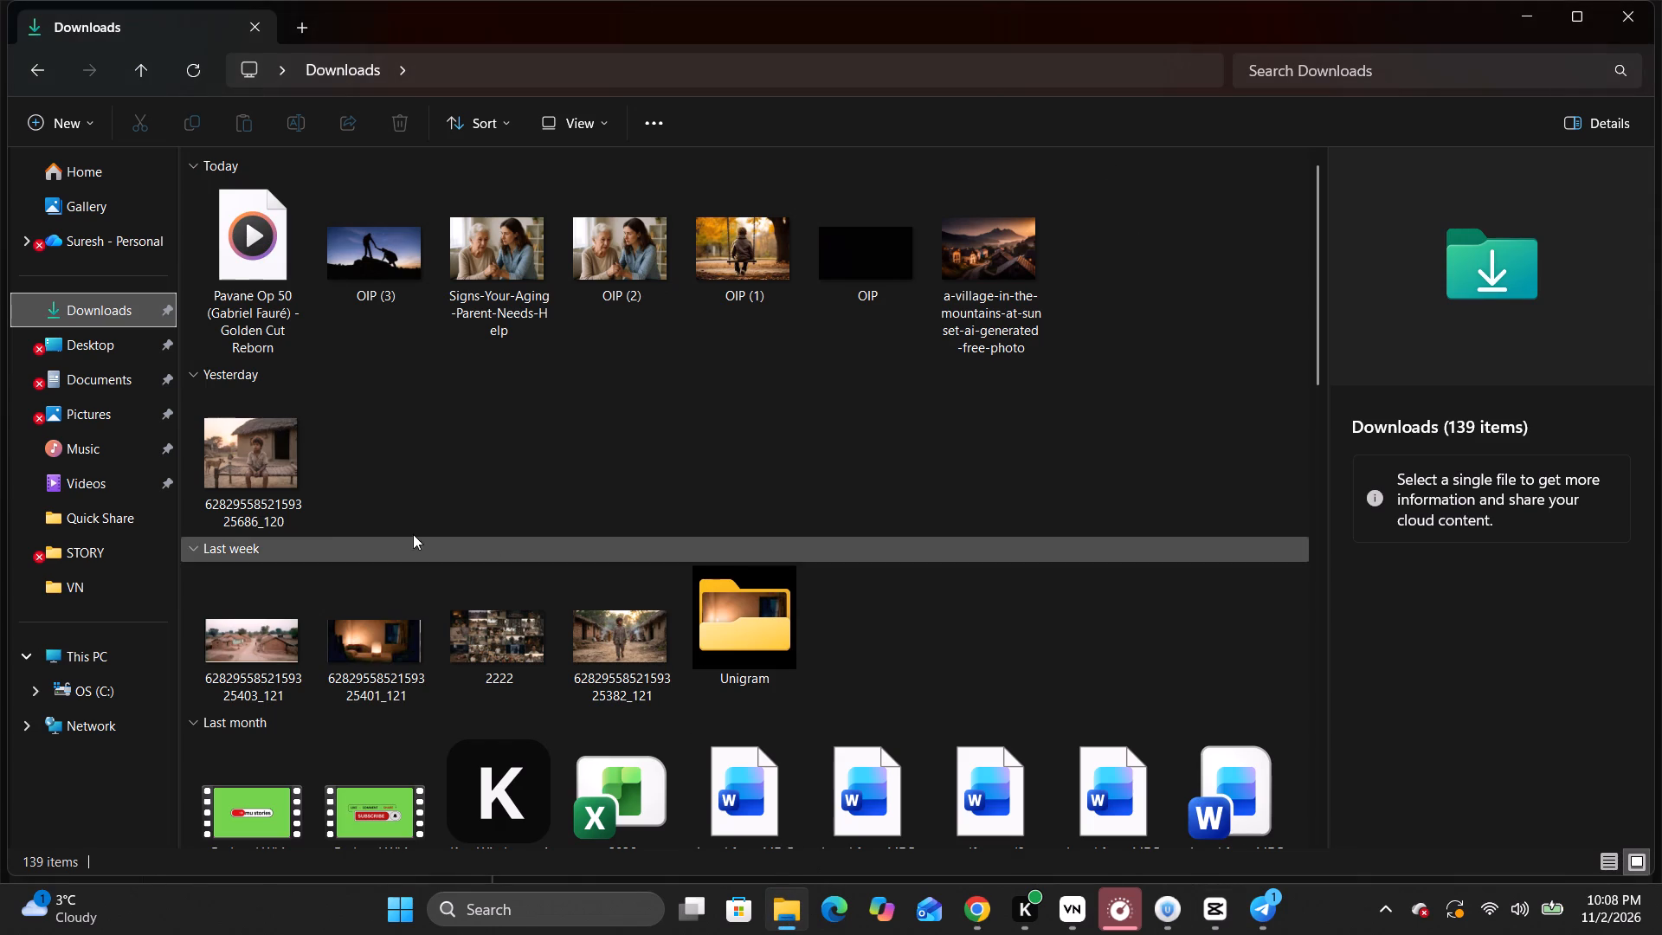
scroll(399, 571, down, 1)
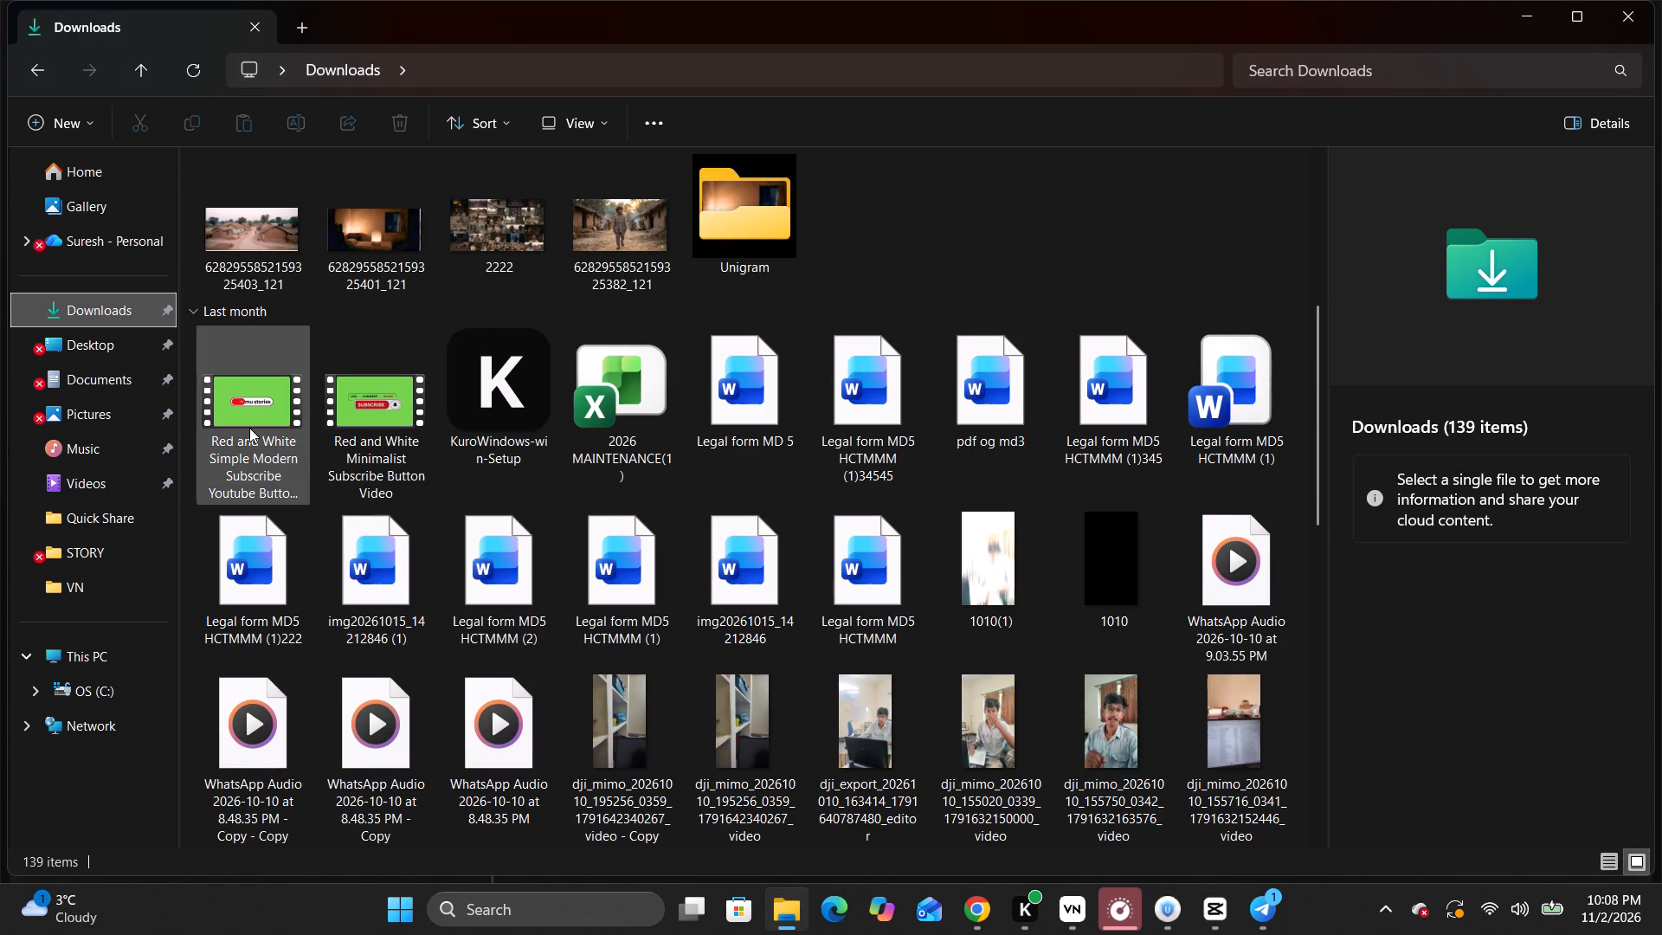
right_click(249, 428)
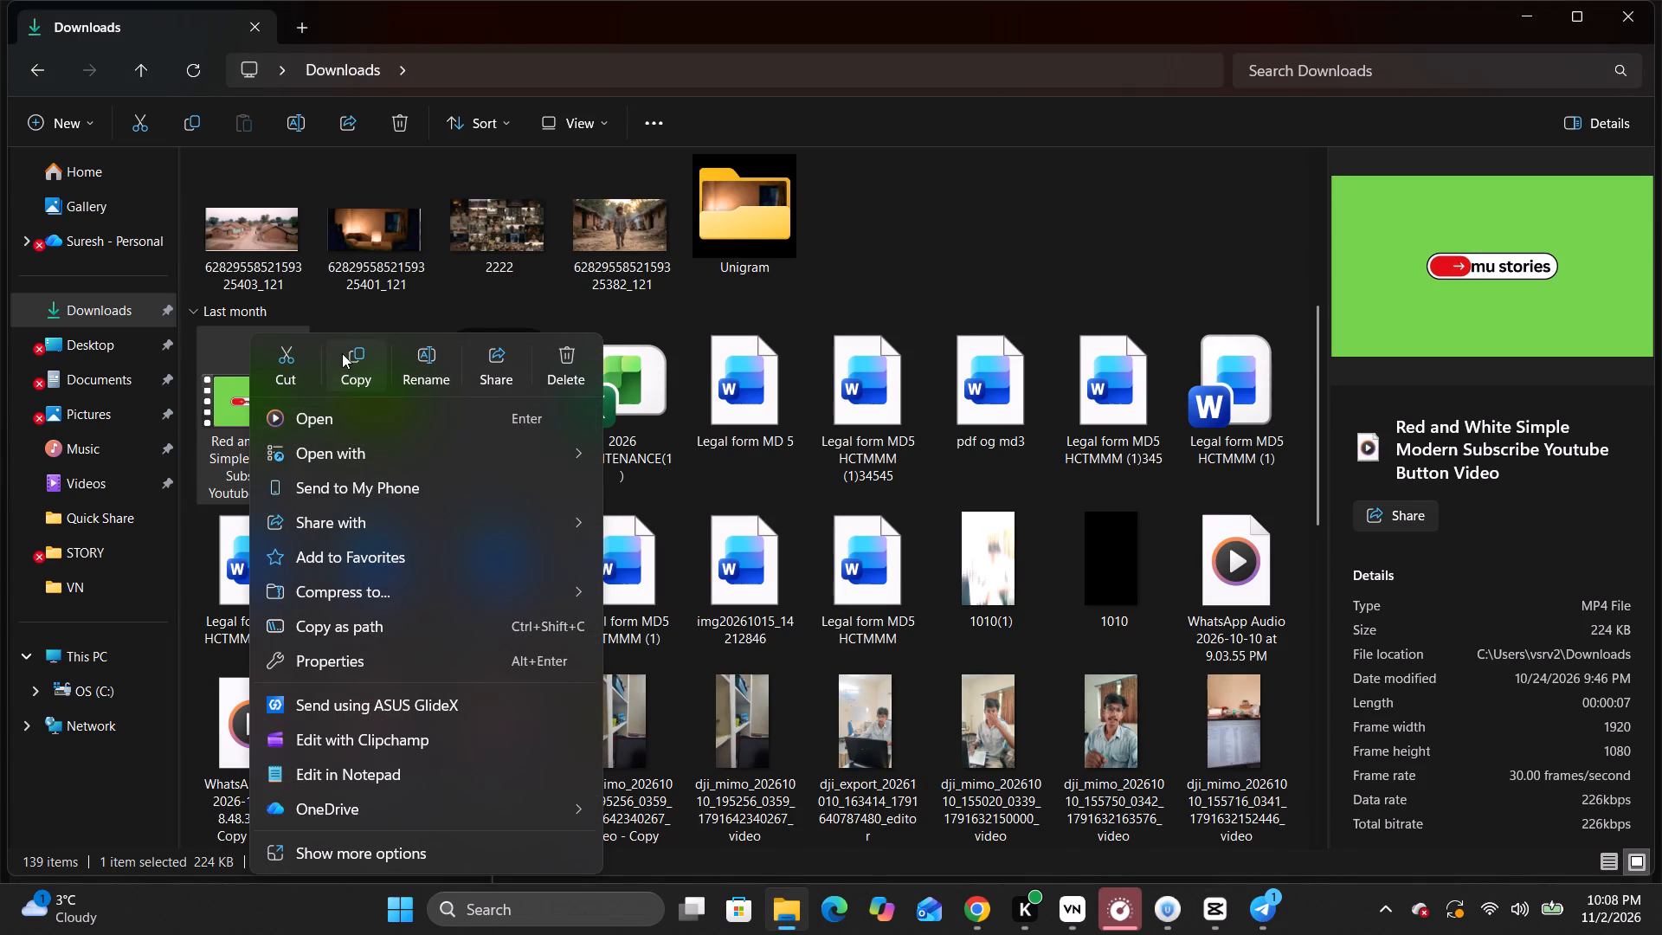
click(344, 353)
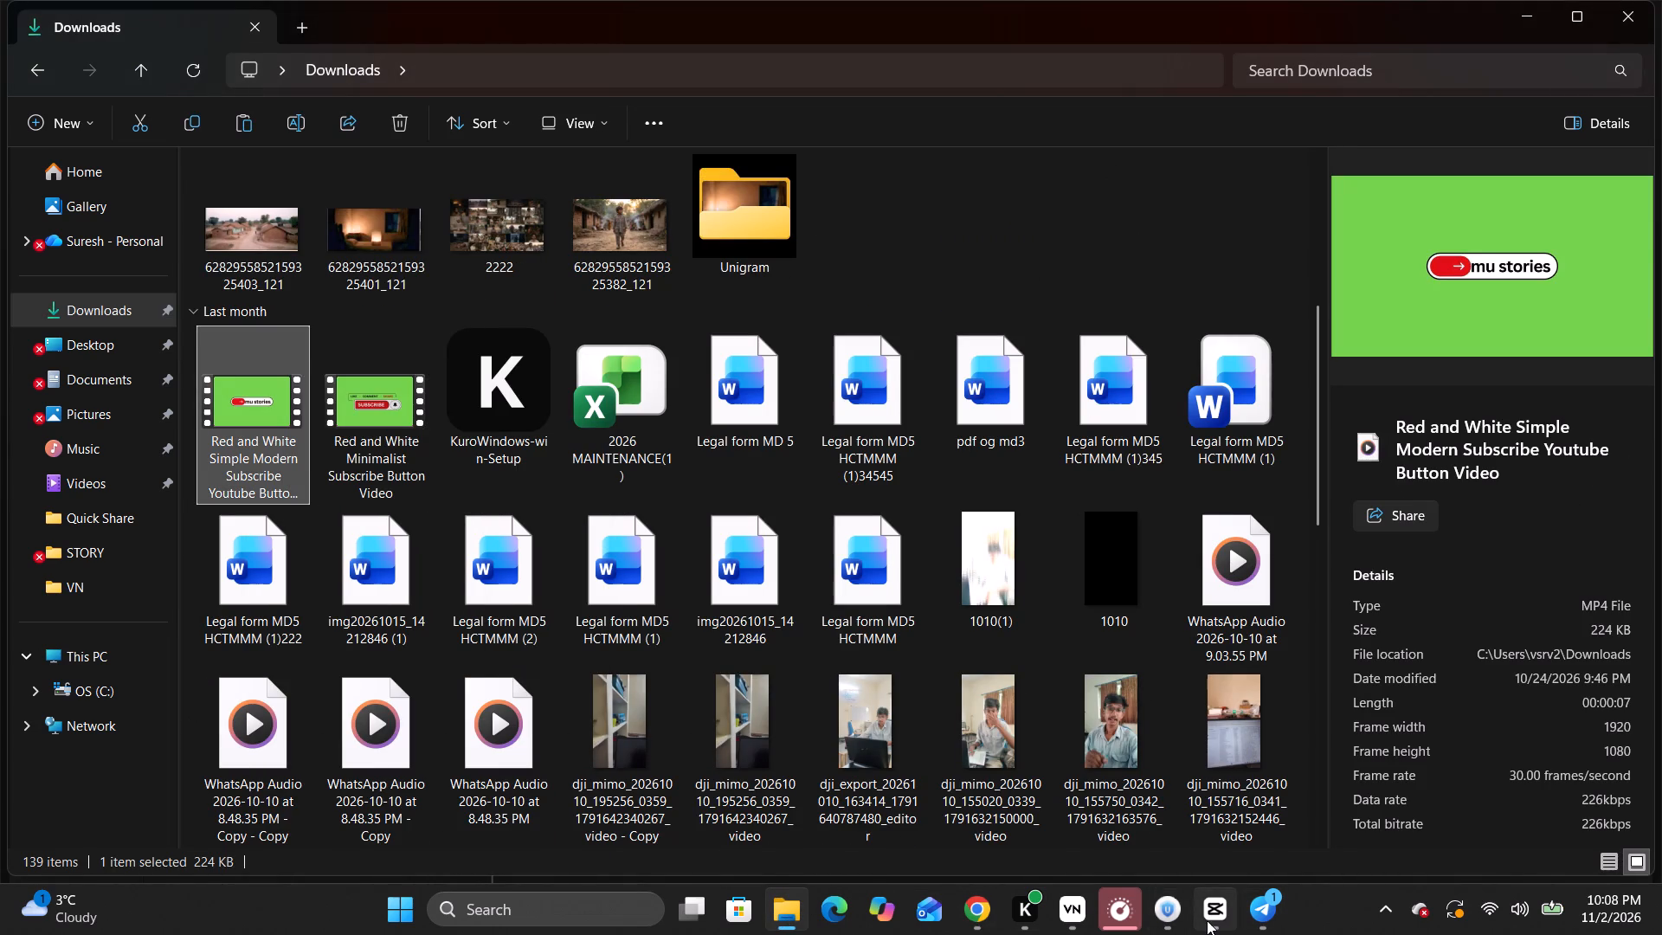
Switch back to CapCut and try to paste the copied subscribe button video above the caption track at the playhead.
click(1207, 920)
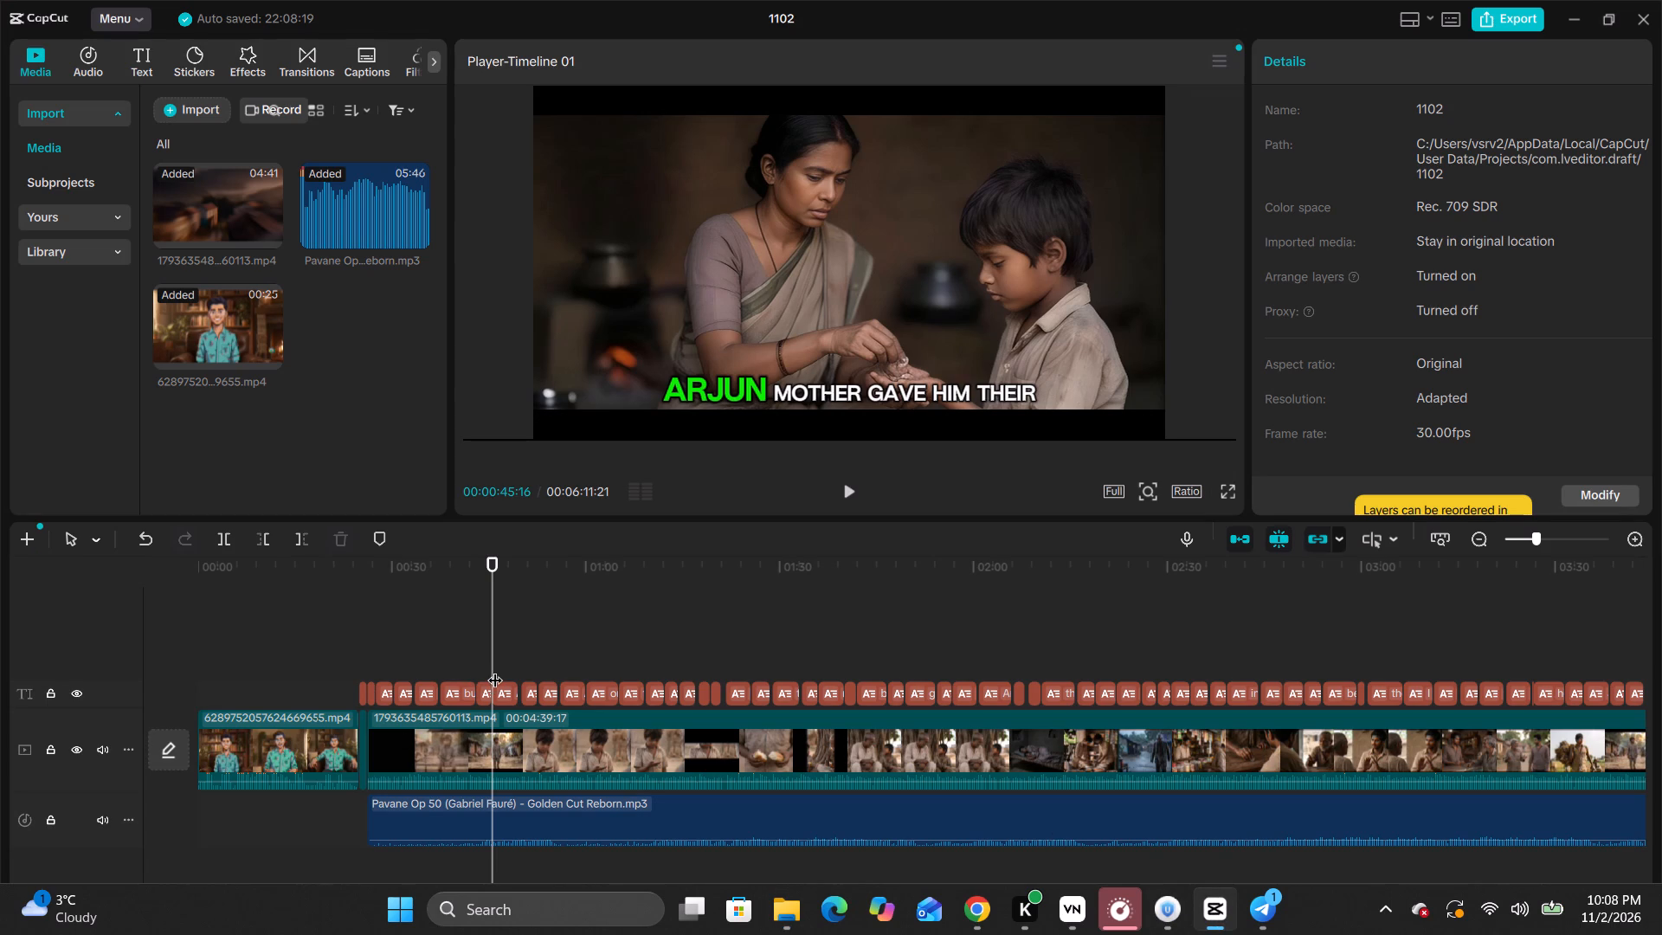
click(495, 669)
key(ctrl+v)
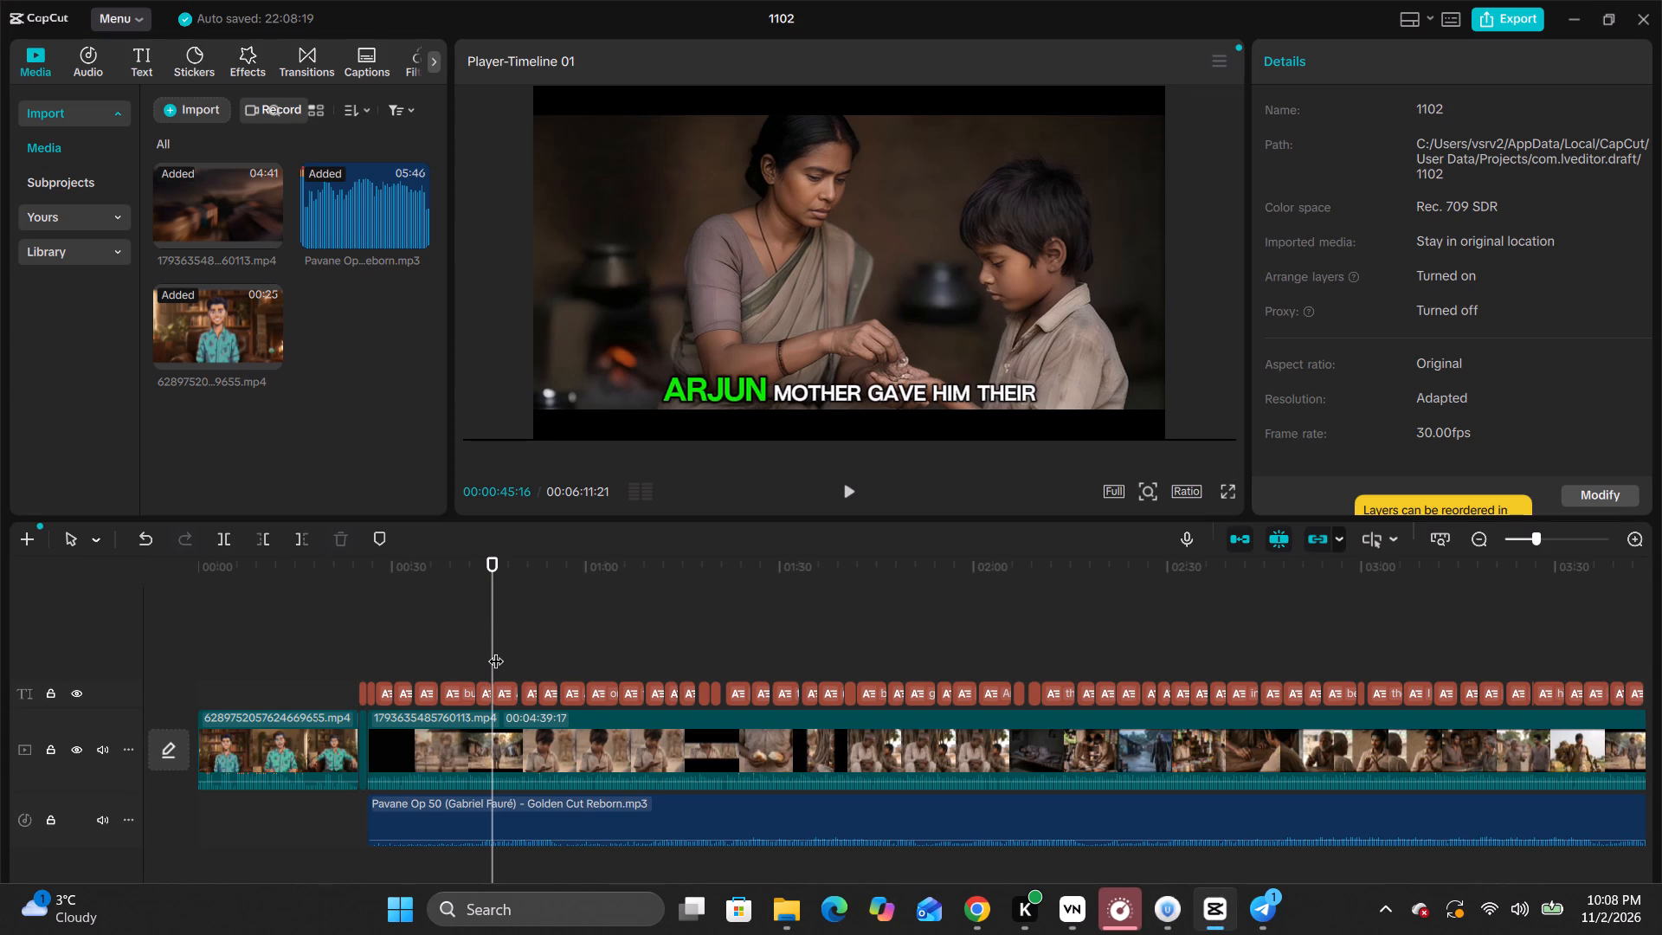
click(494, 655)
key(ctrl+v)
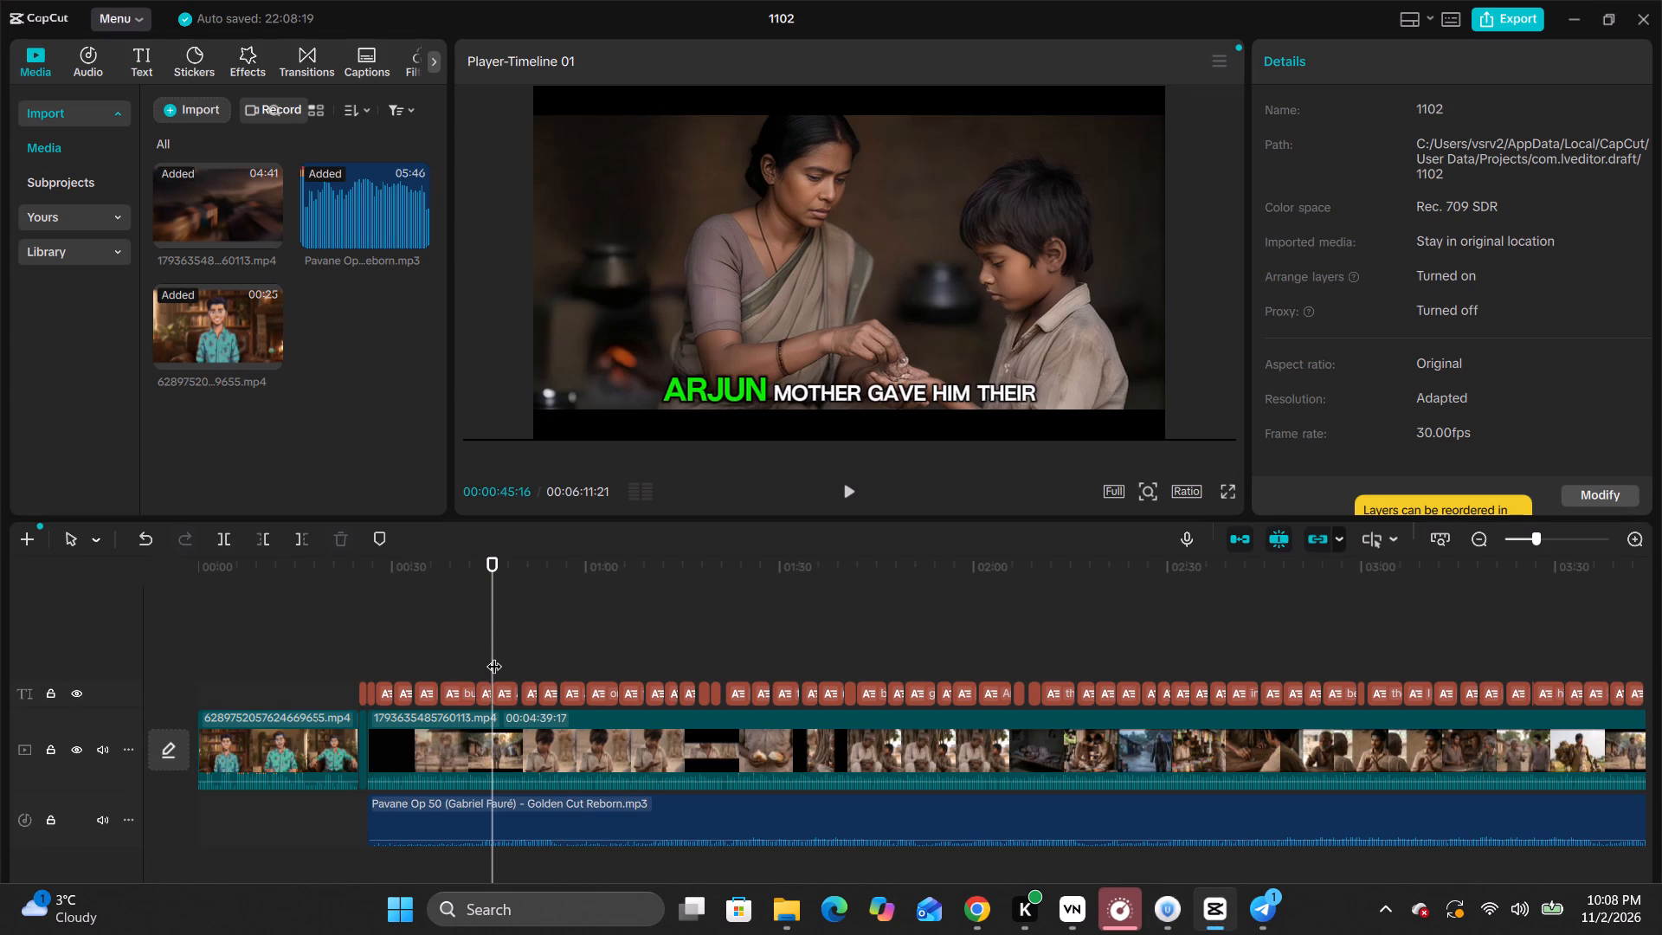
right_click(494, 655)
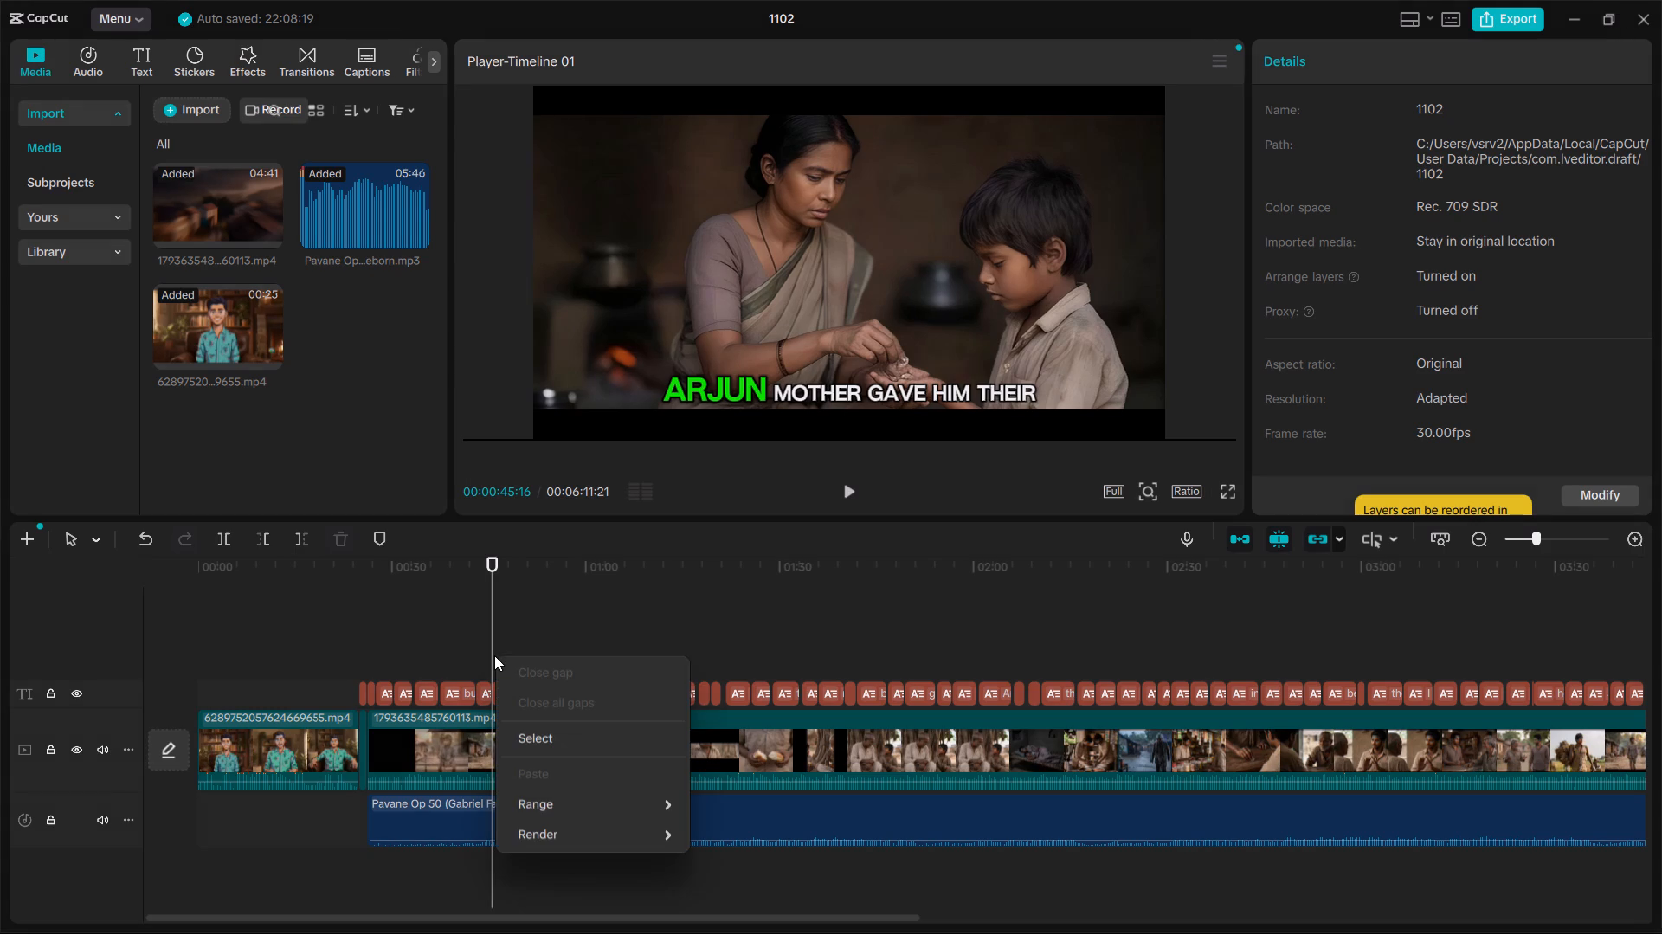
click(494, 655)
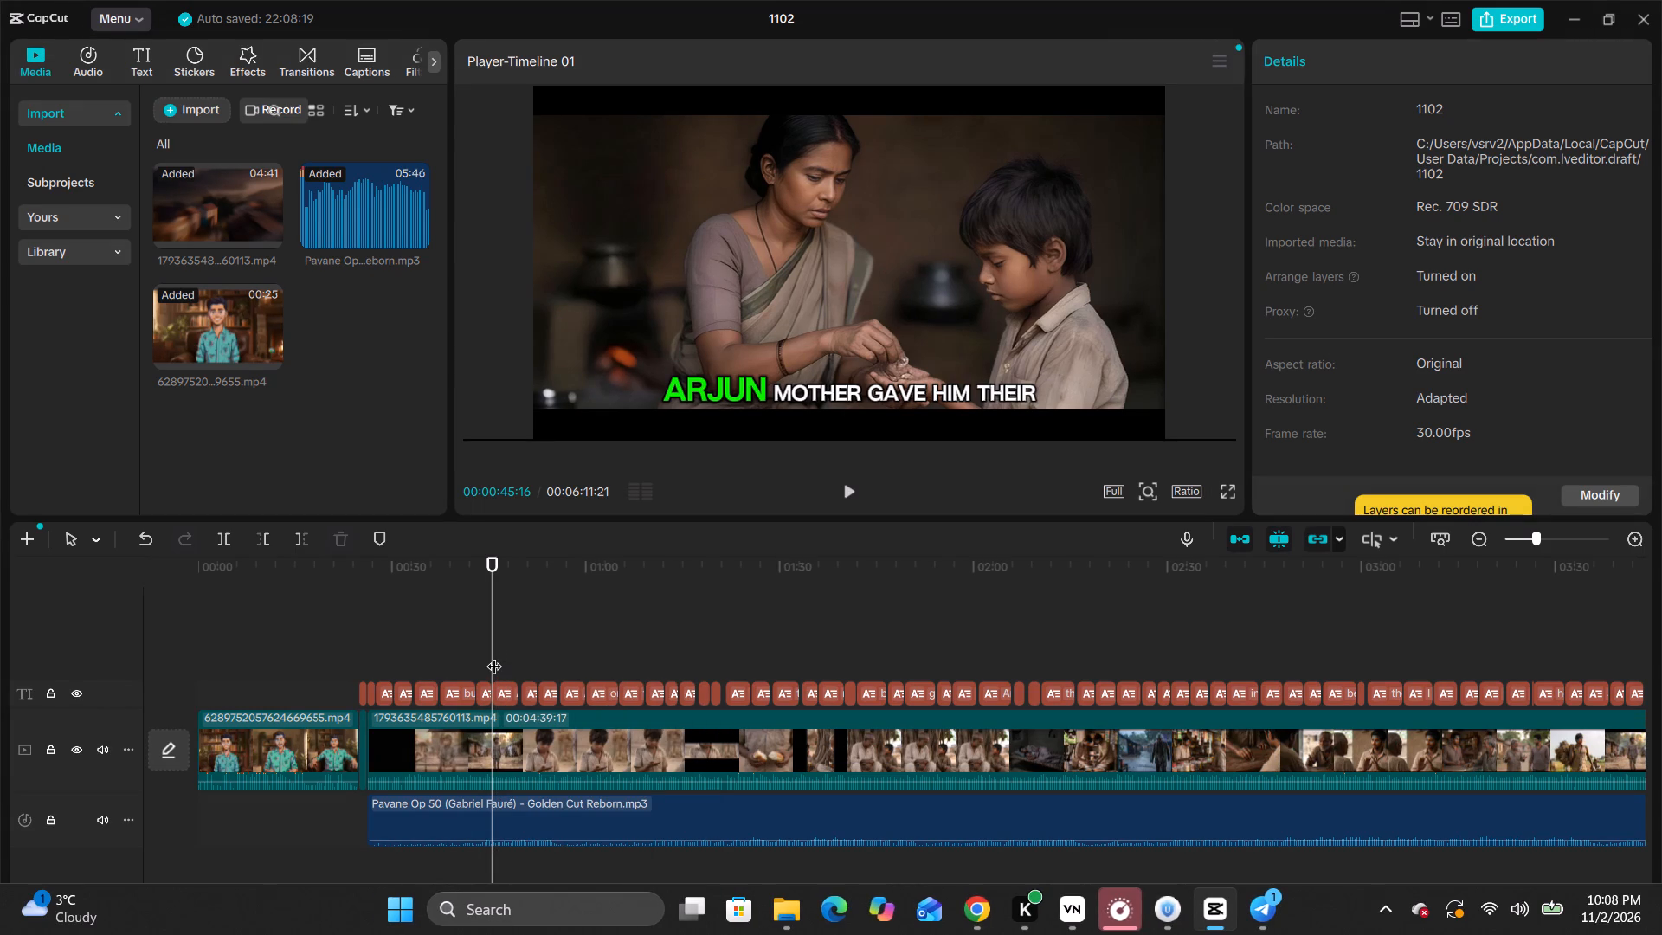
Start creating a new project from the open 1102 project.
click(129, 25)
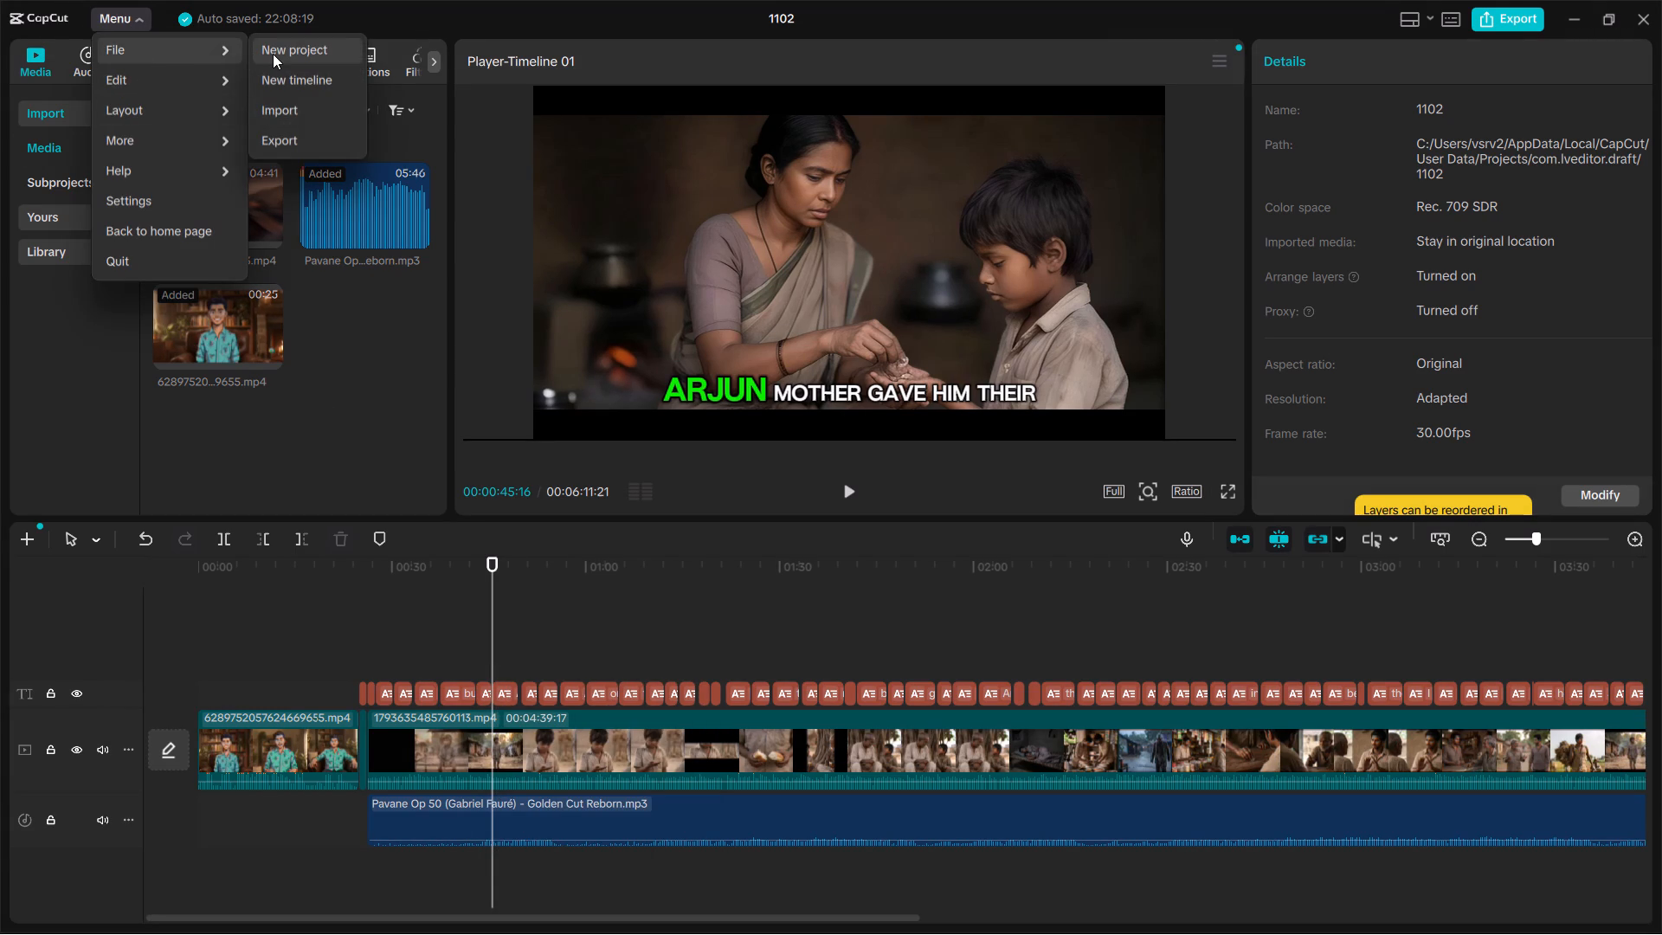
click(273, 54)
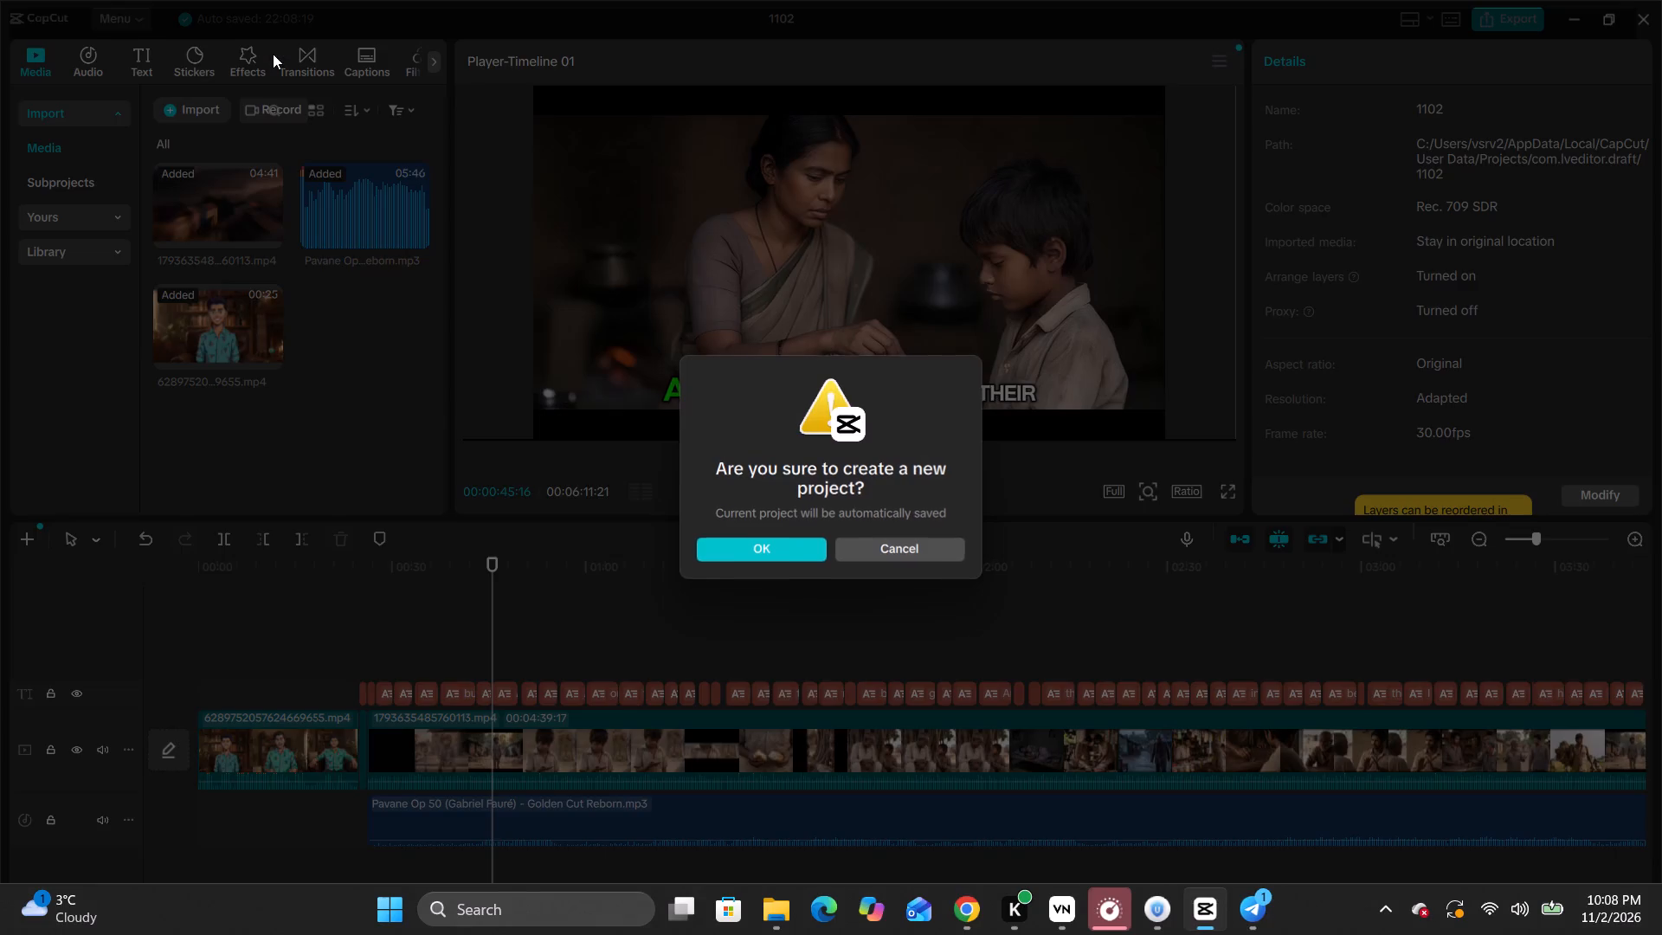
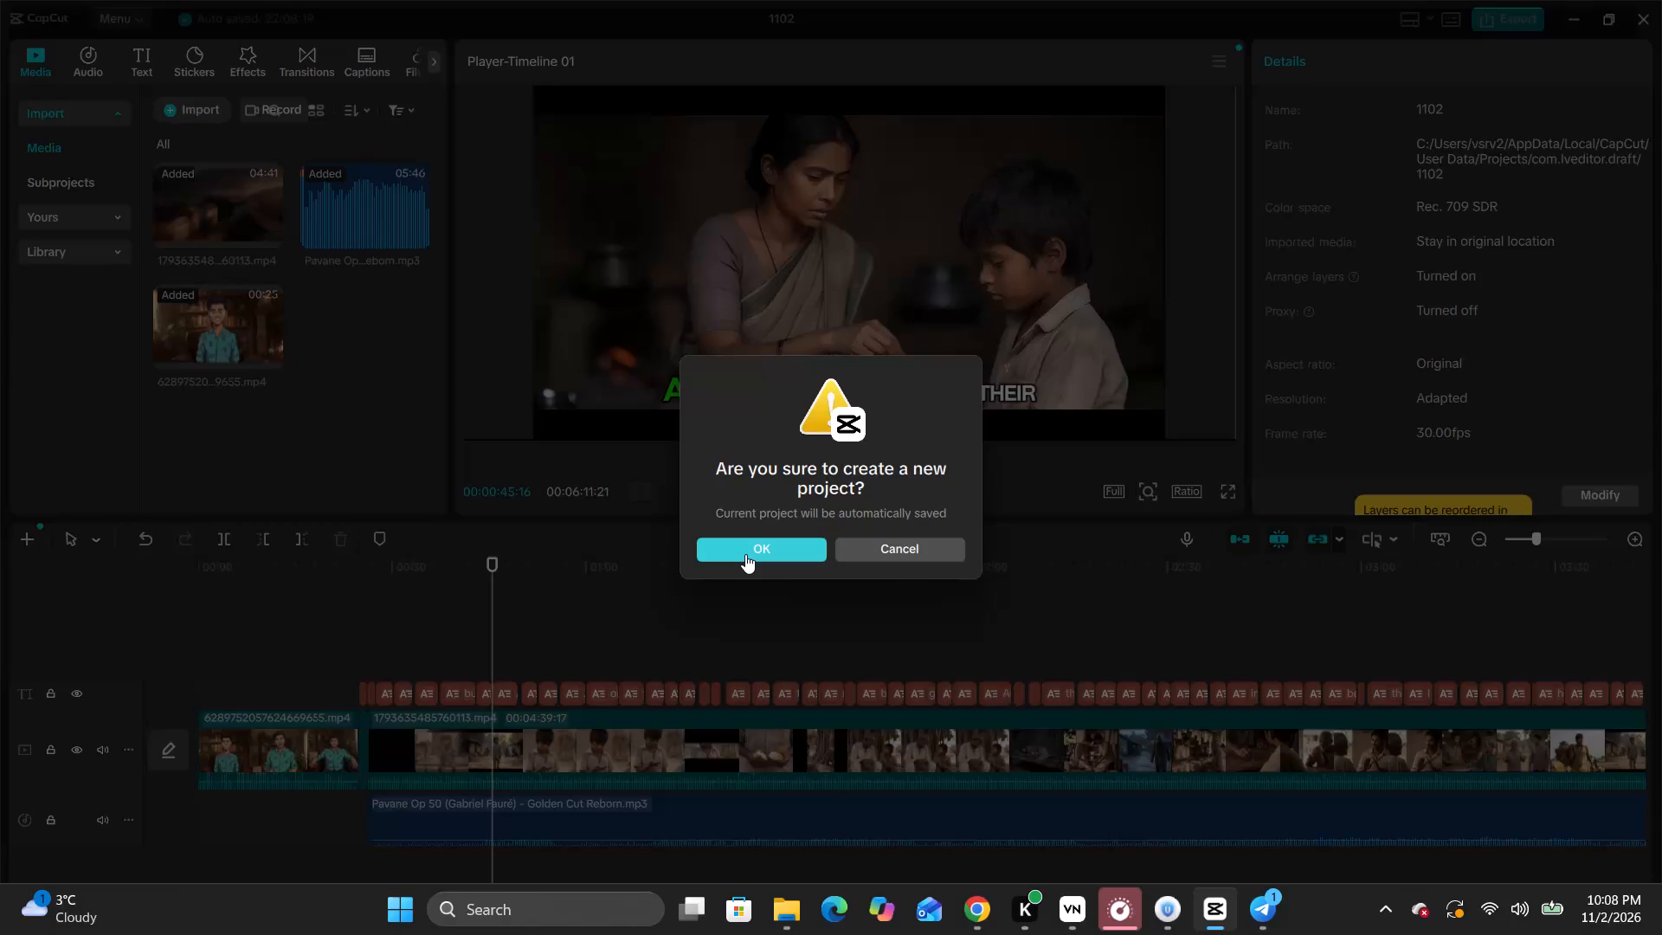
Complete the creation of a new empty project from the open 1102 project.
click(745, 554)
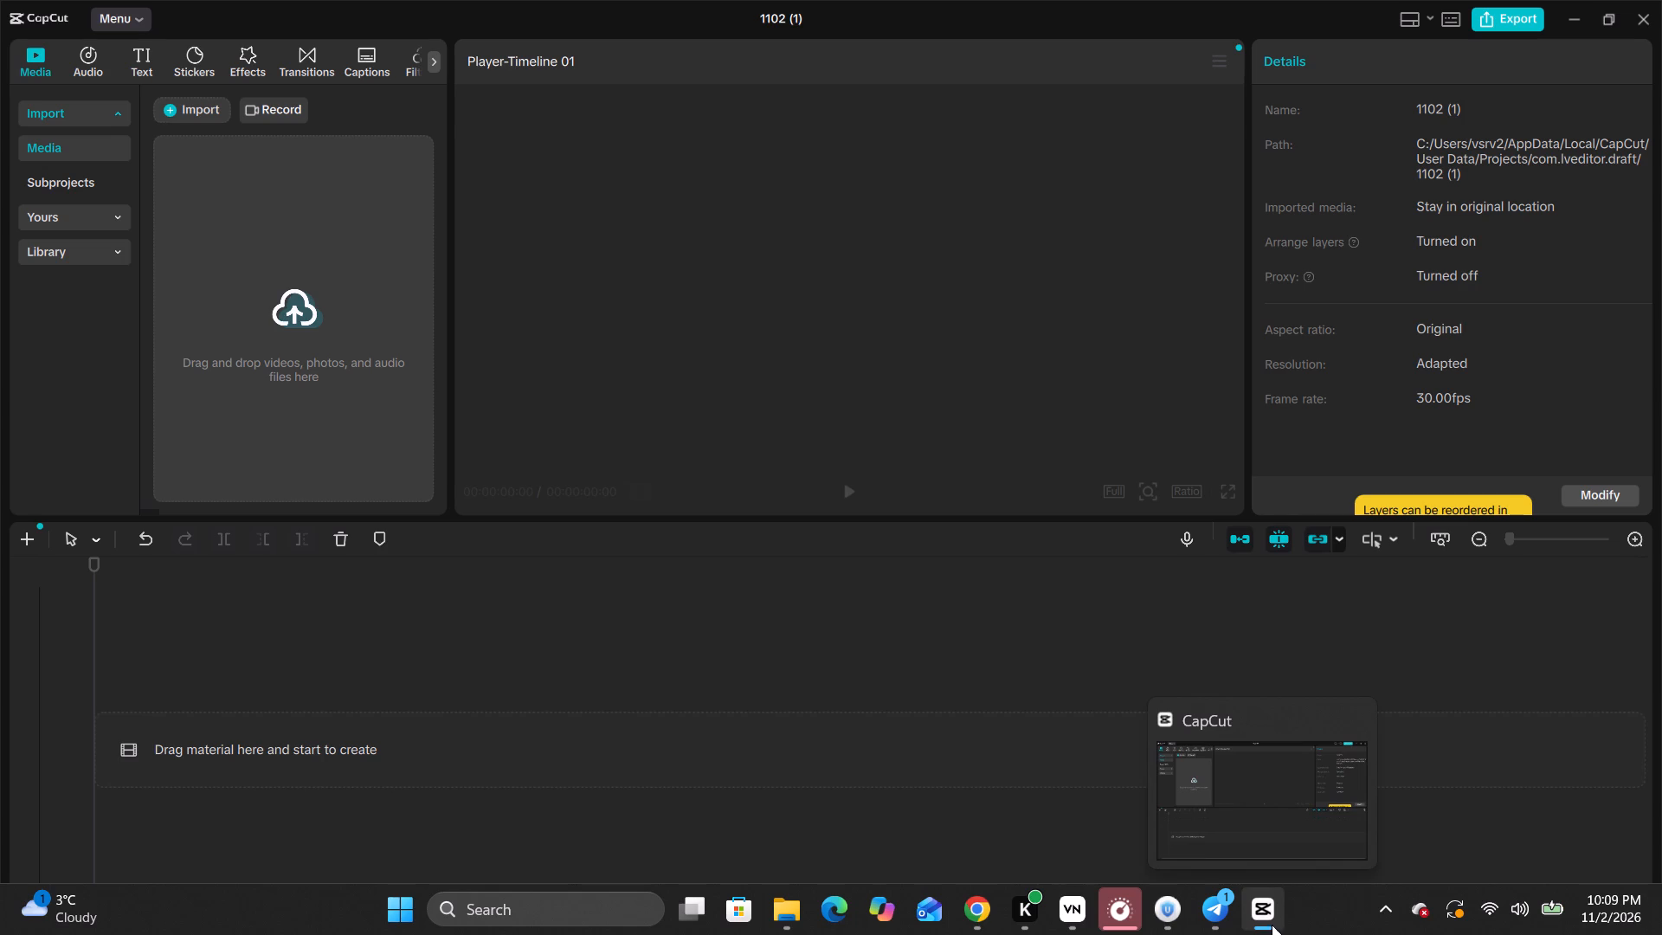
Minimise the CapCut editor and the Unigram window behind the Downloads folder.
click(130, 18)
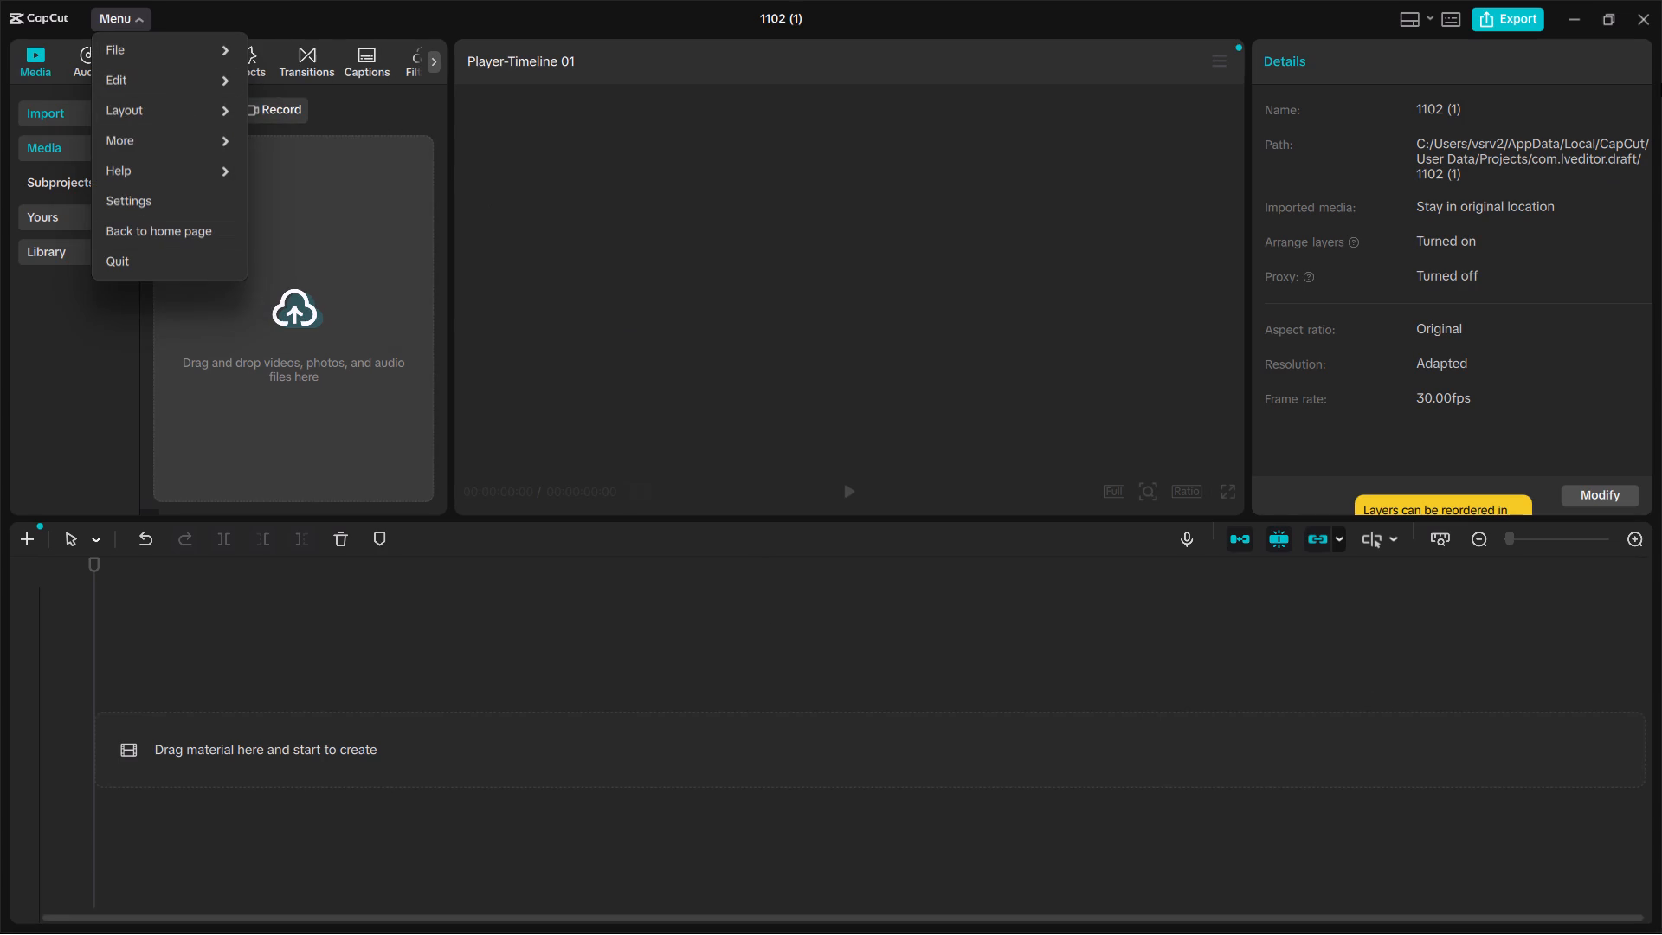
click(1580, 17)
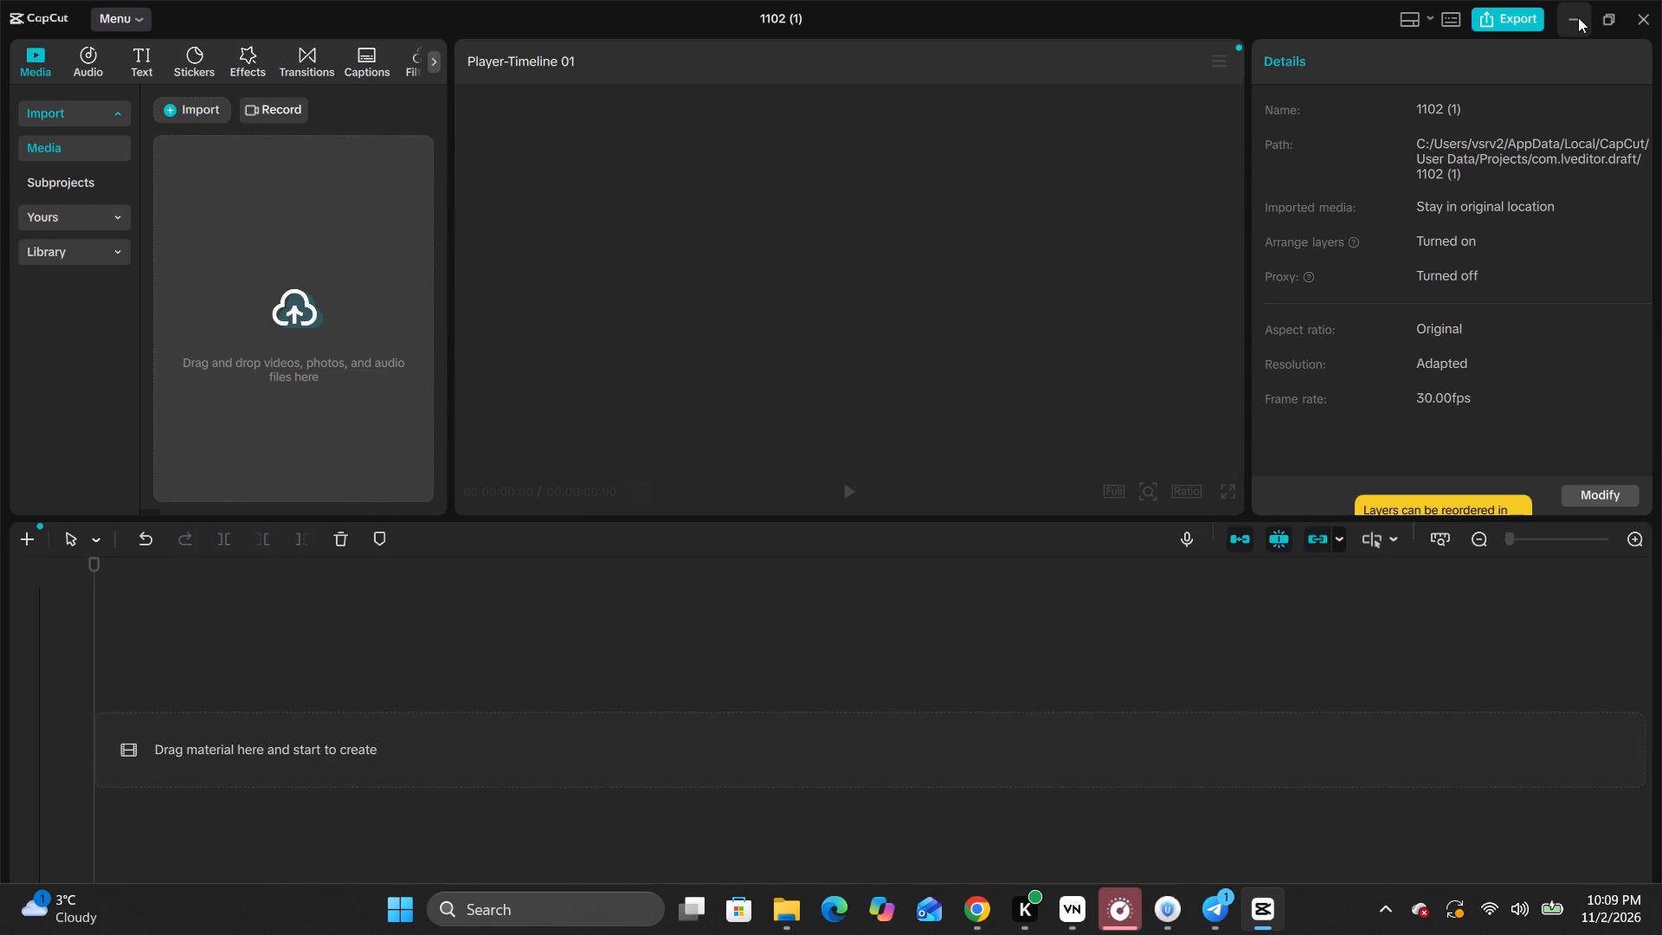
click(1578, 17)
click(1534, 13)
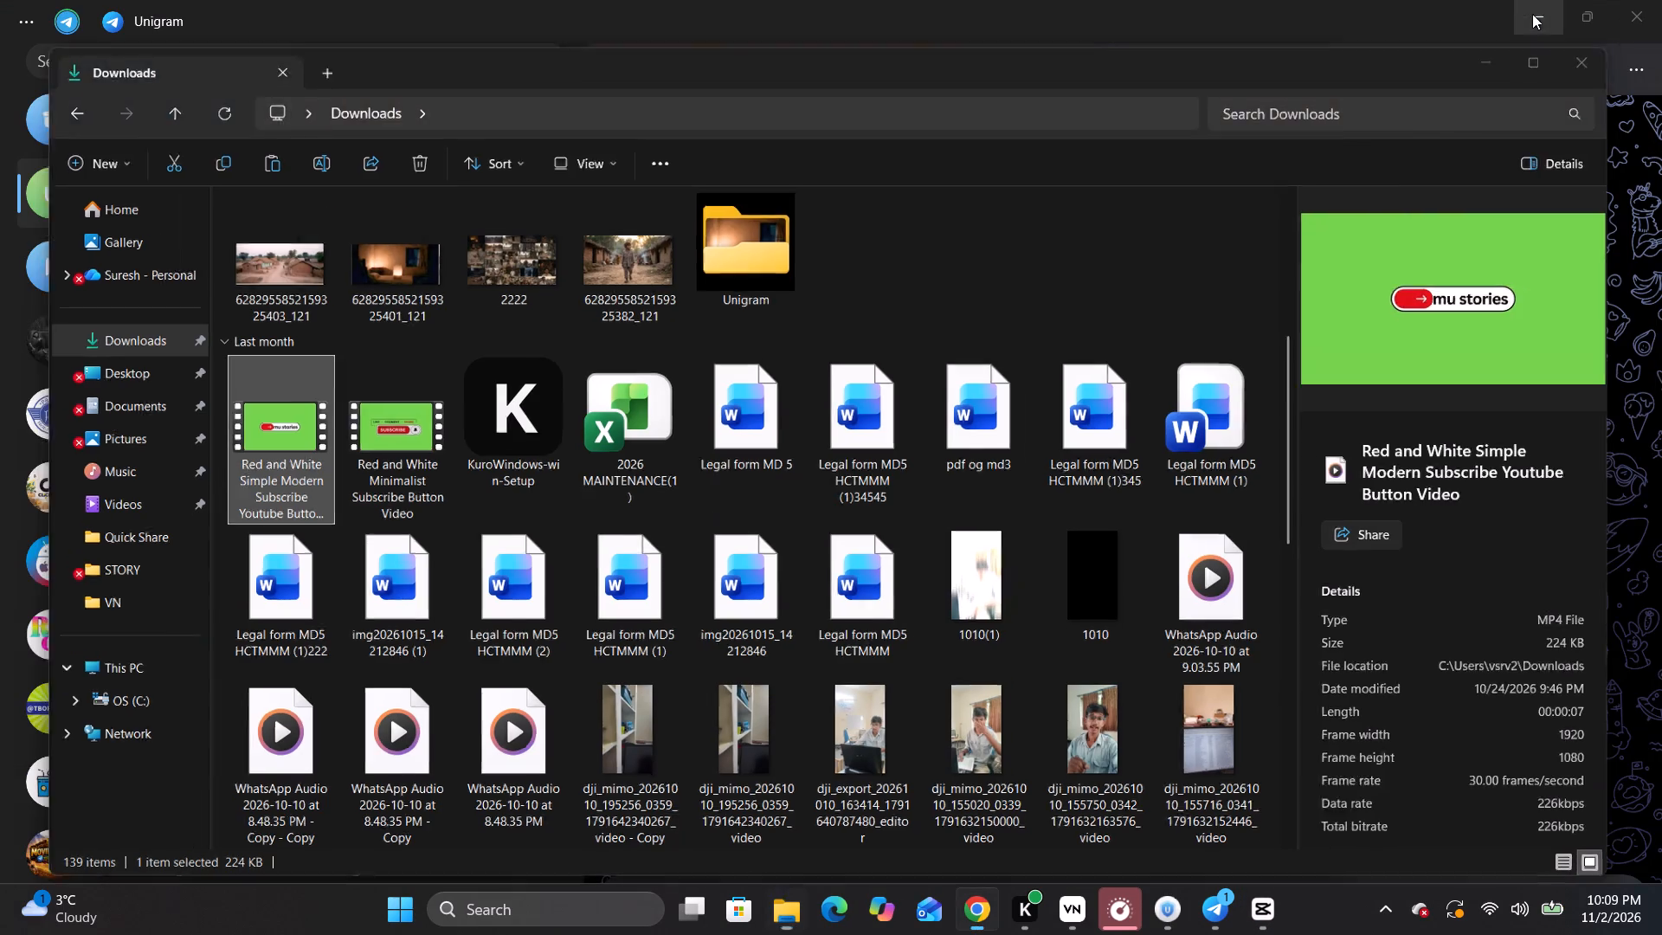
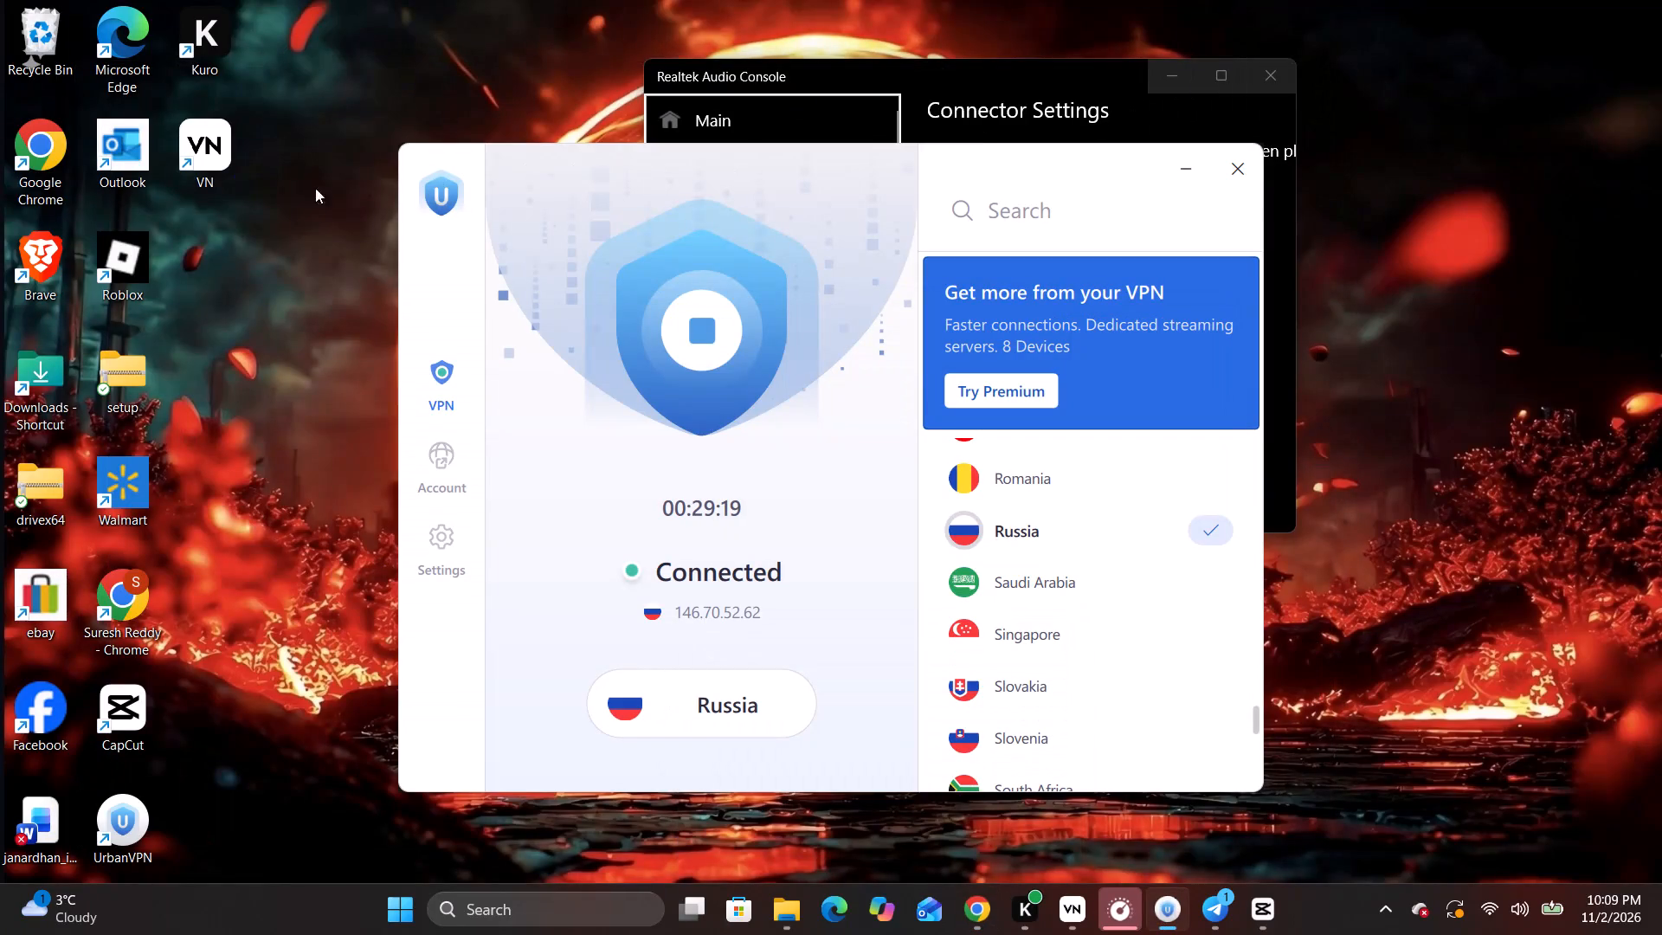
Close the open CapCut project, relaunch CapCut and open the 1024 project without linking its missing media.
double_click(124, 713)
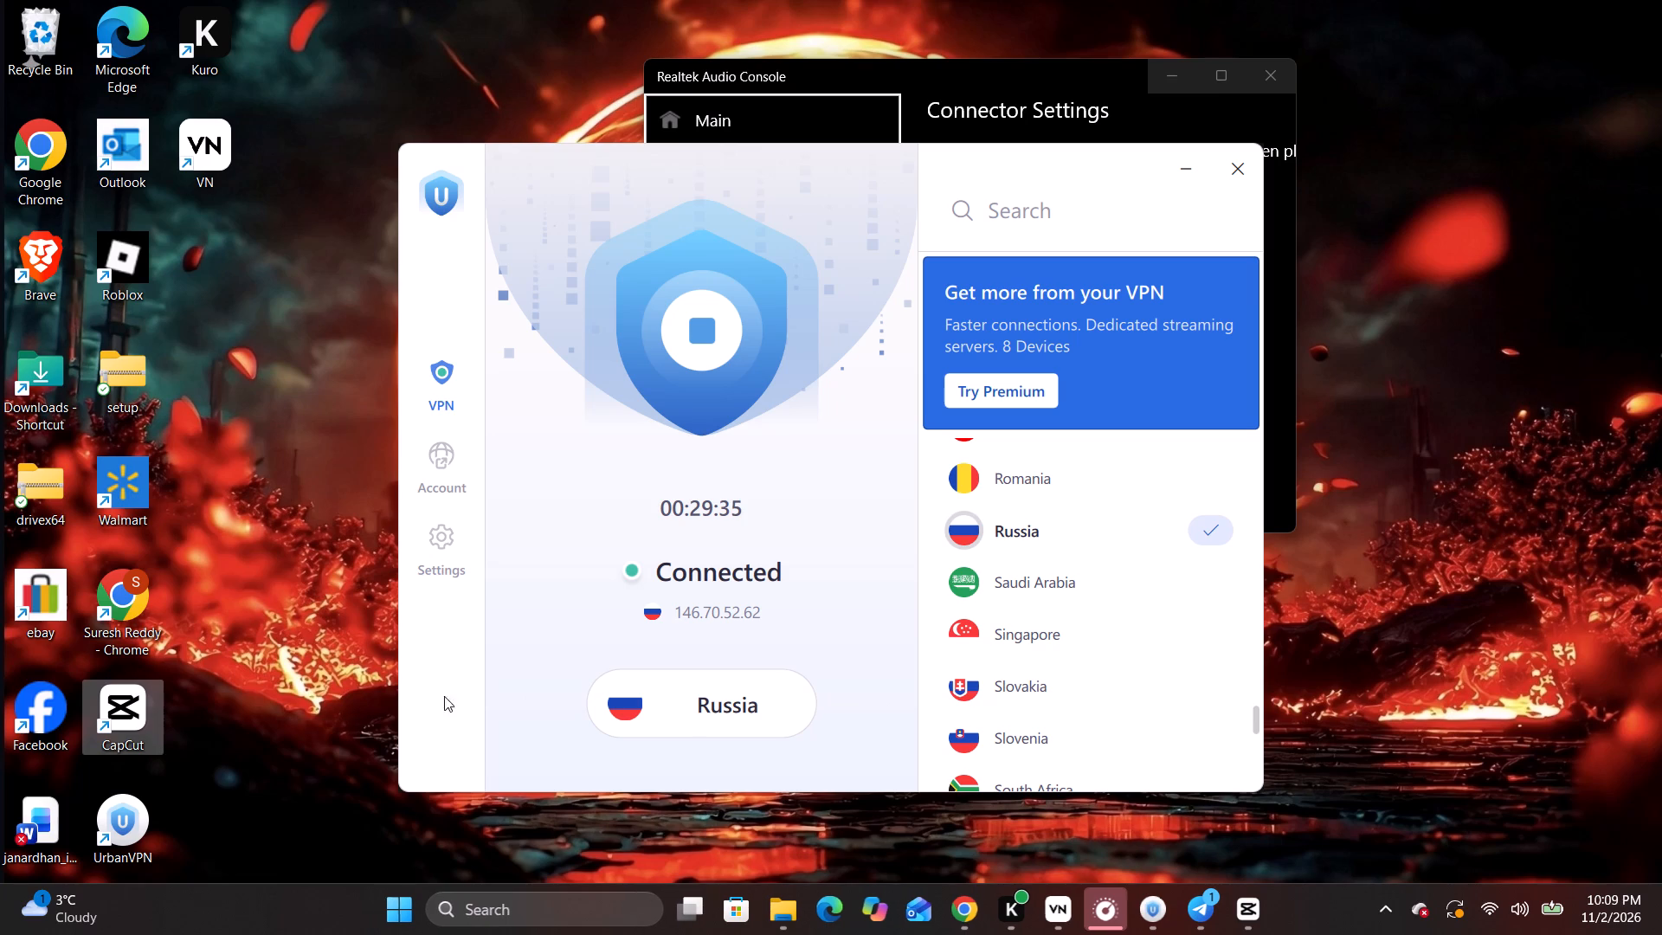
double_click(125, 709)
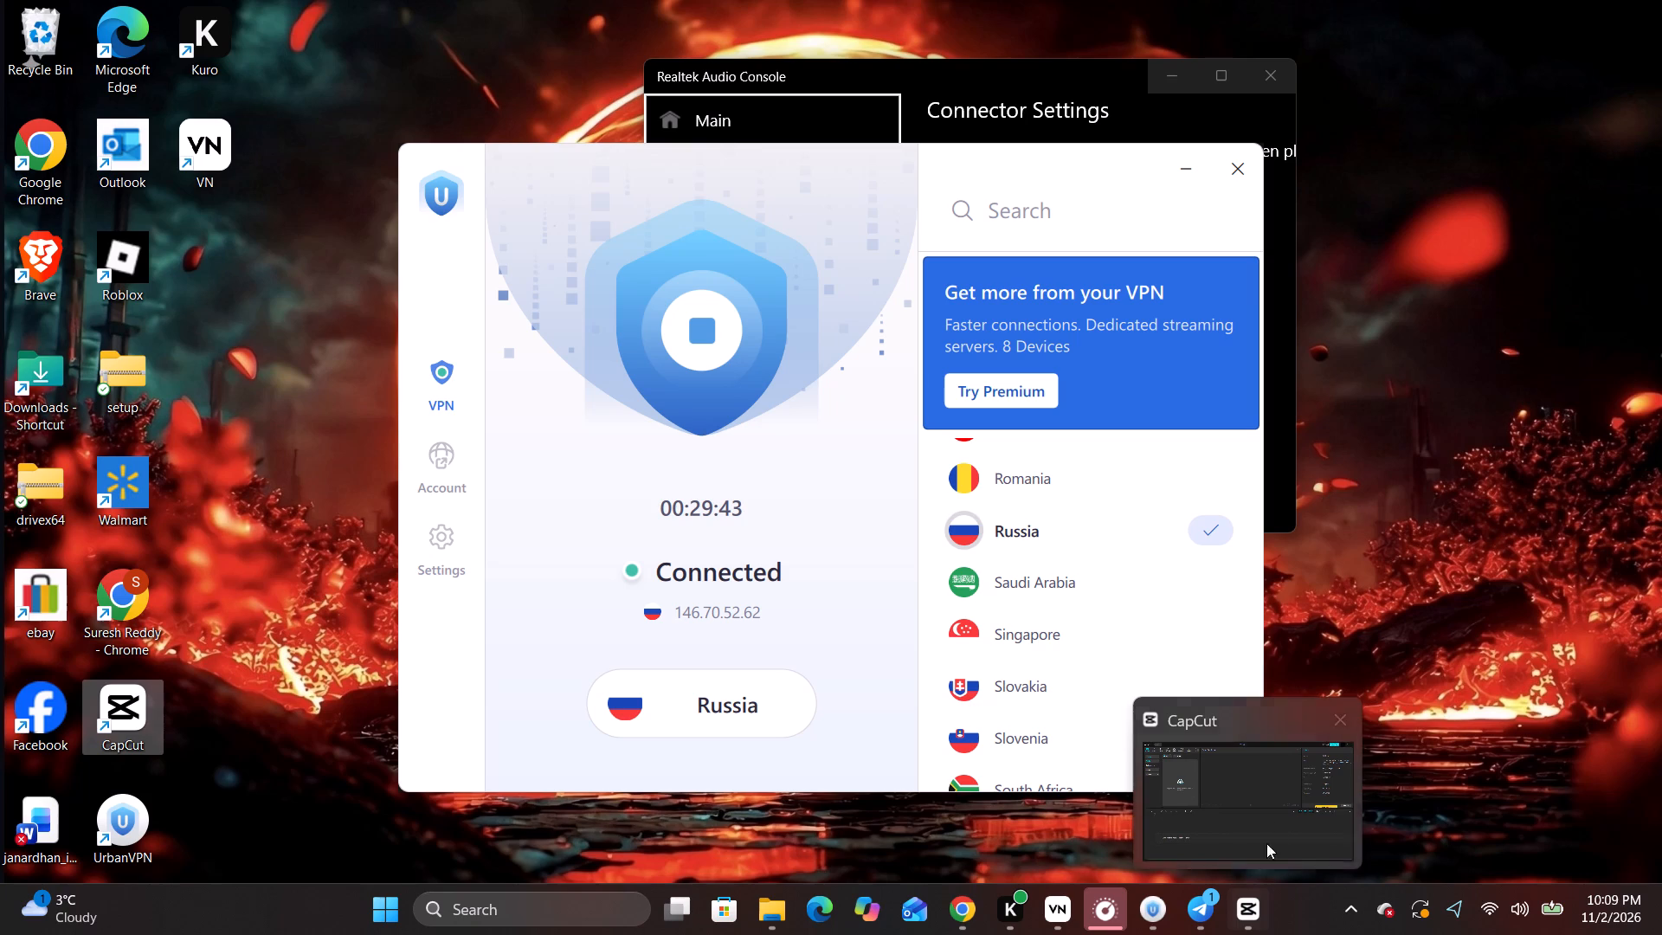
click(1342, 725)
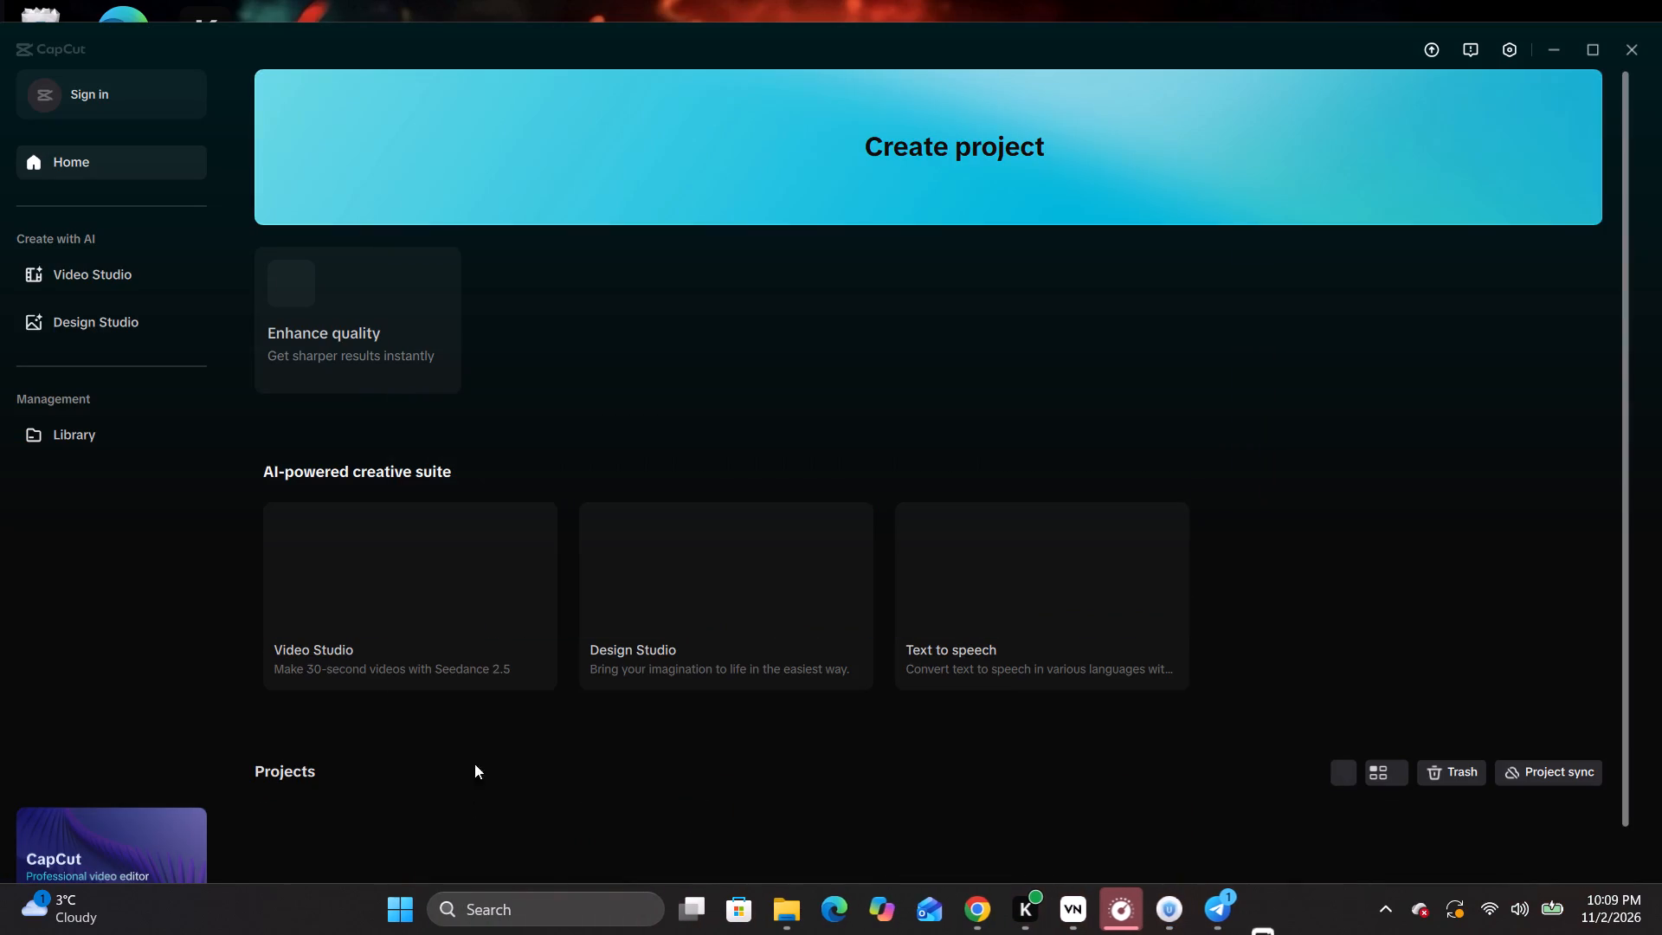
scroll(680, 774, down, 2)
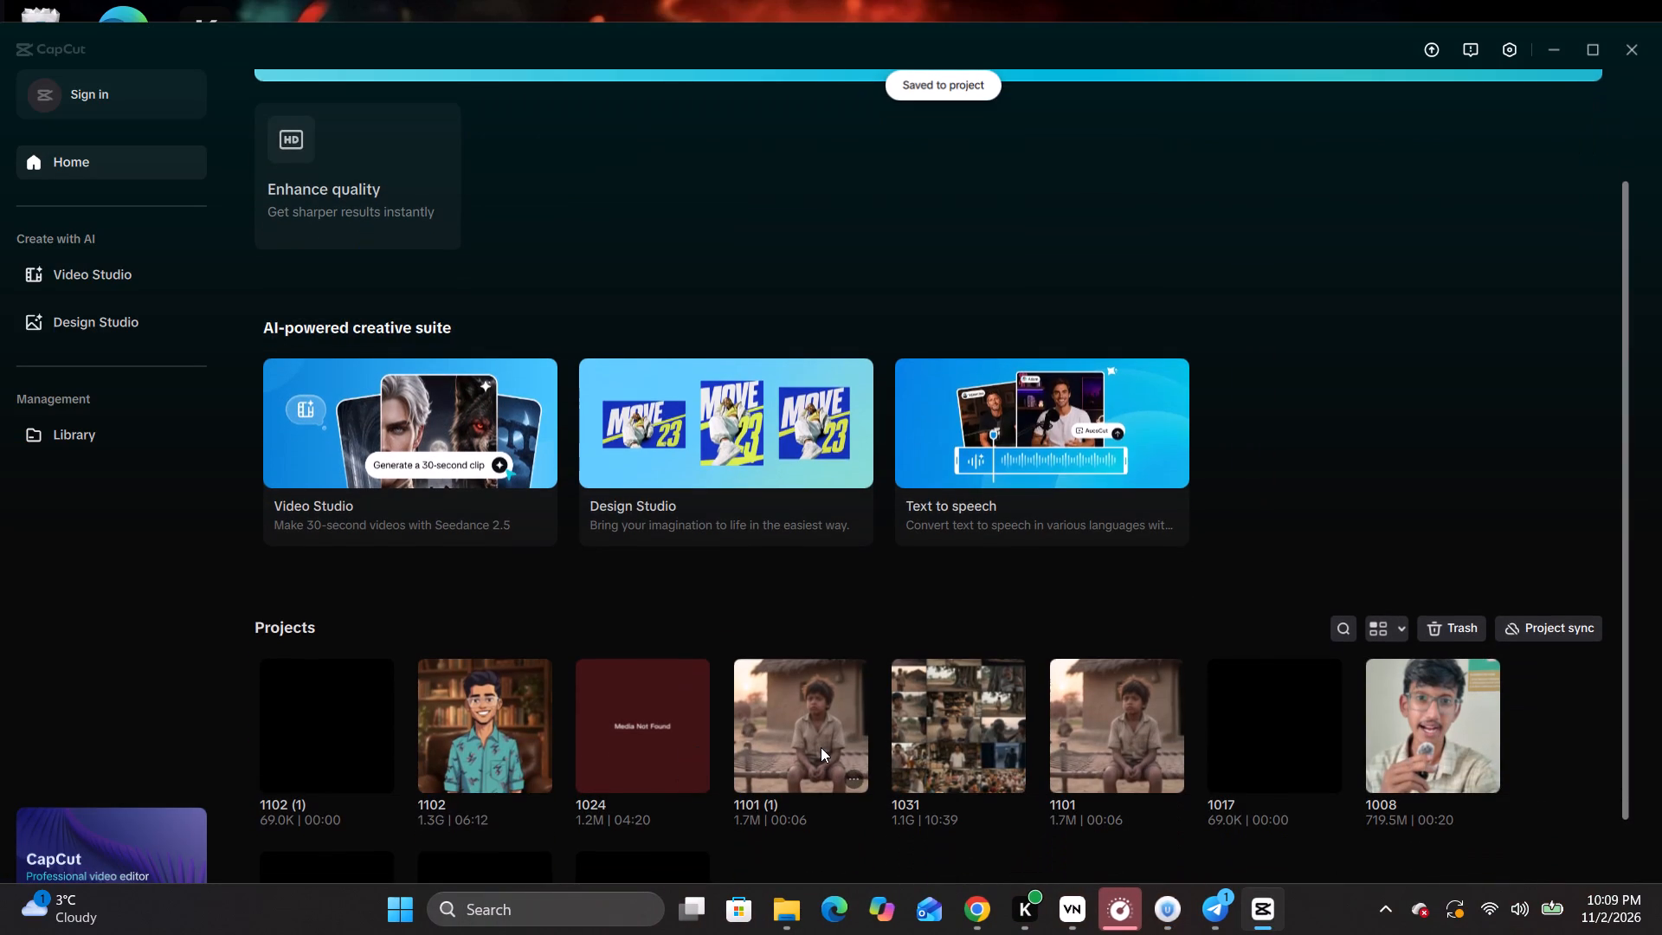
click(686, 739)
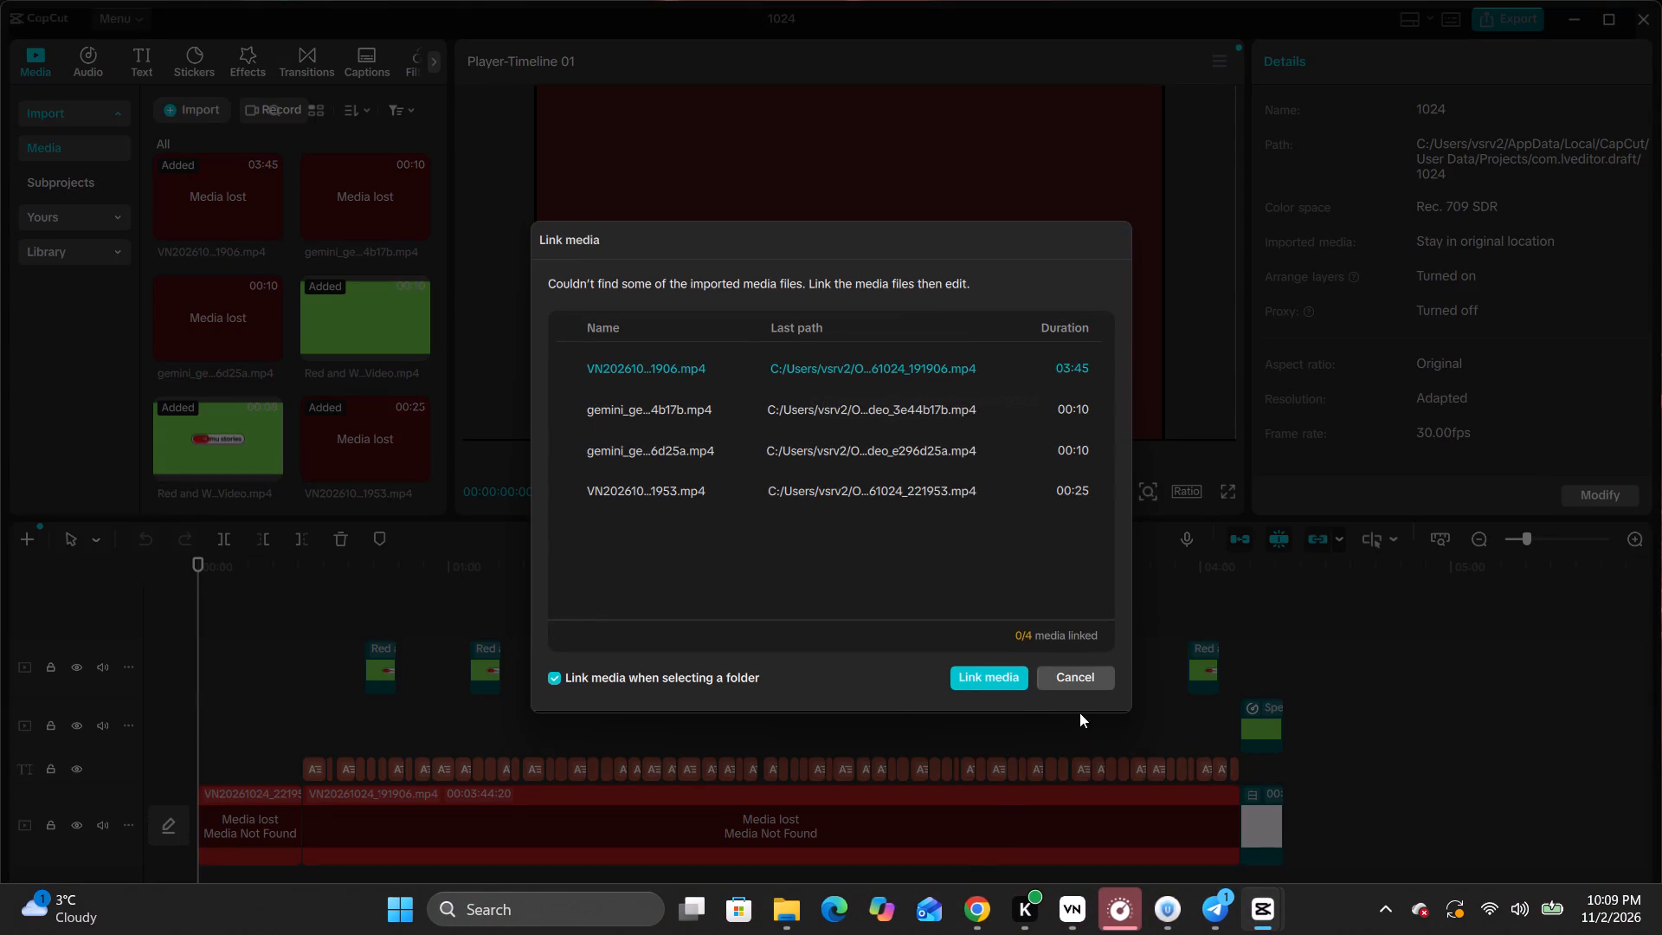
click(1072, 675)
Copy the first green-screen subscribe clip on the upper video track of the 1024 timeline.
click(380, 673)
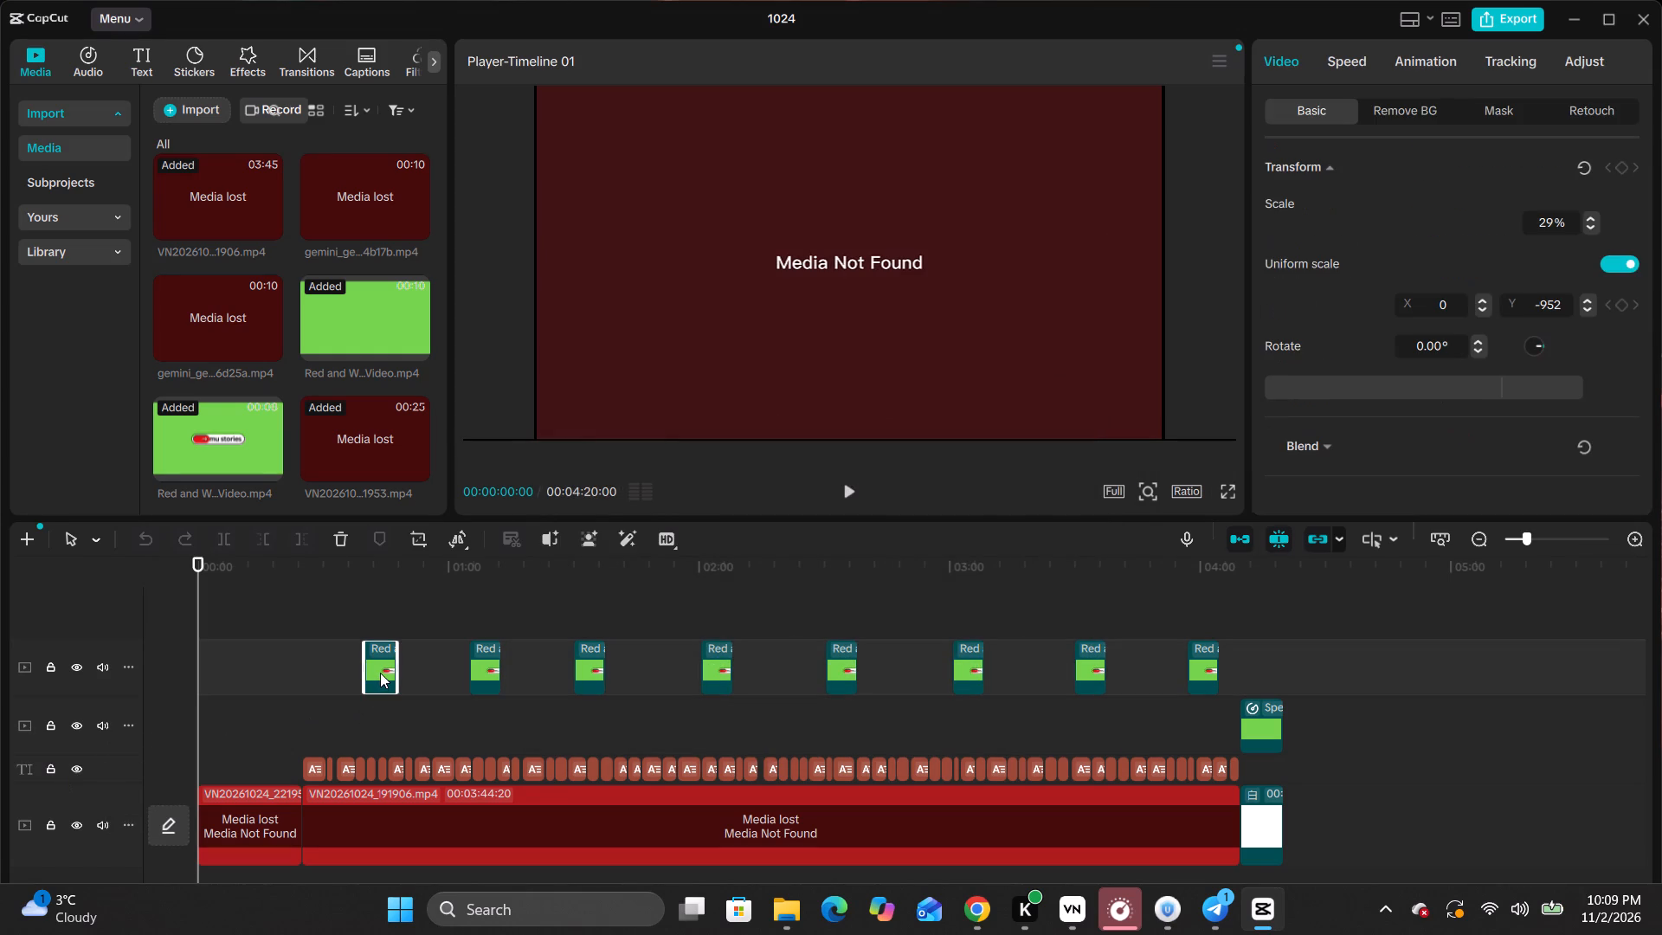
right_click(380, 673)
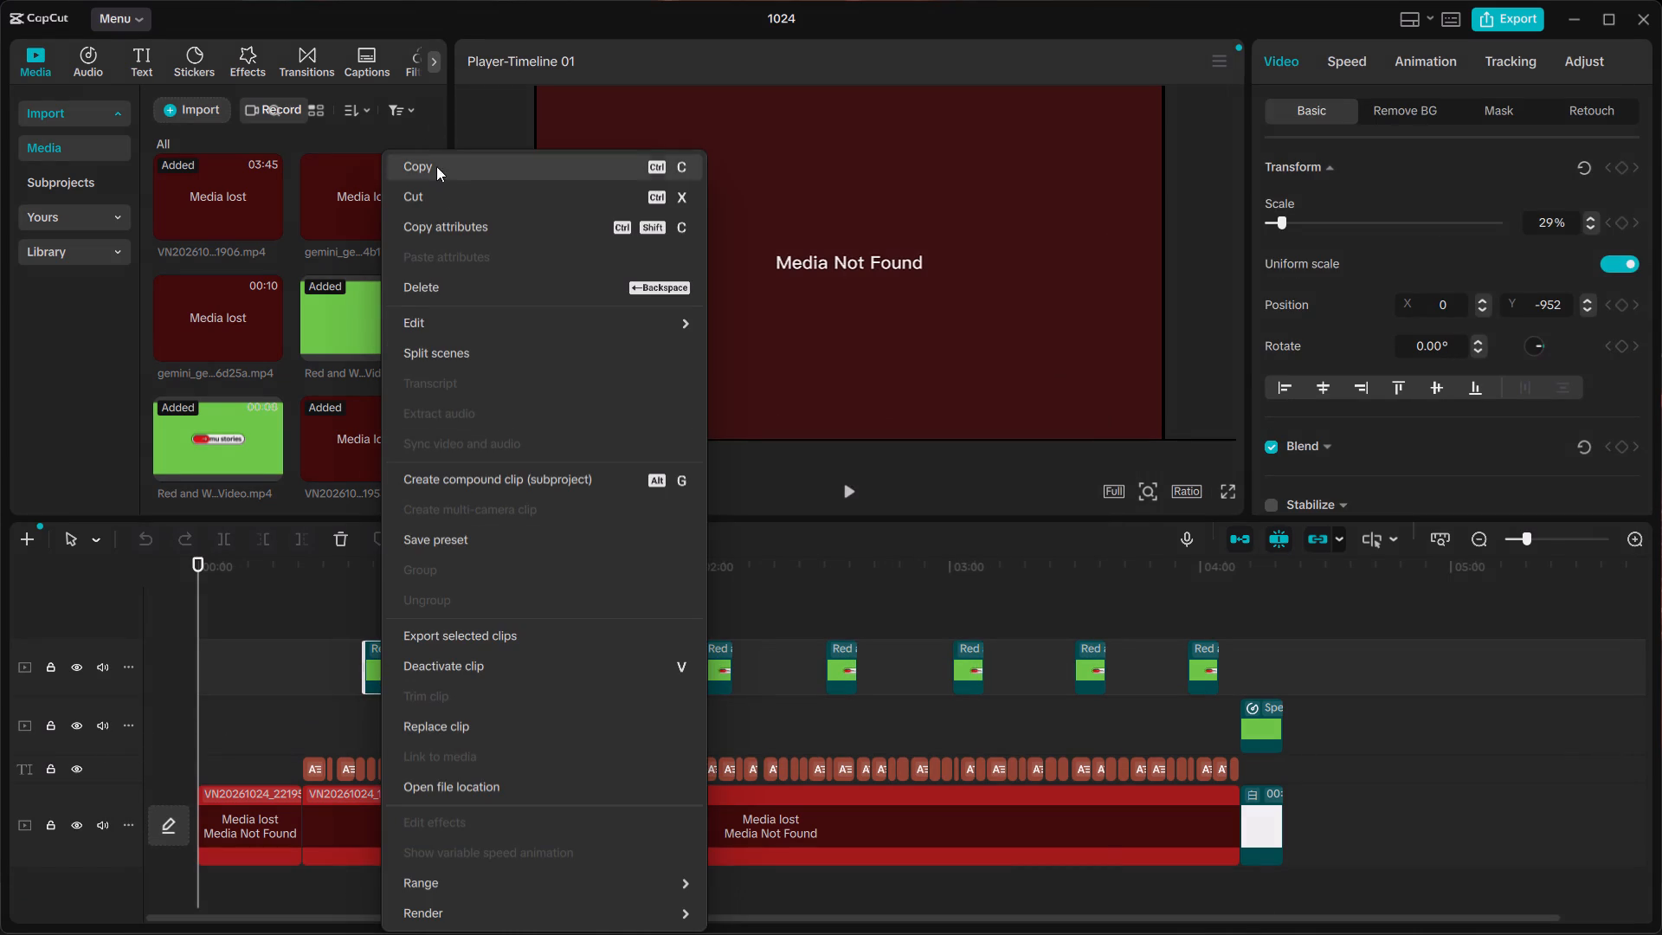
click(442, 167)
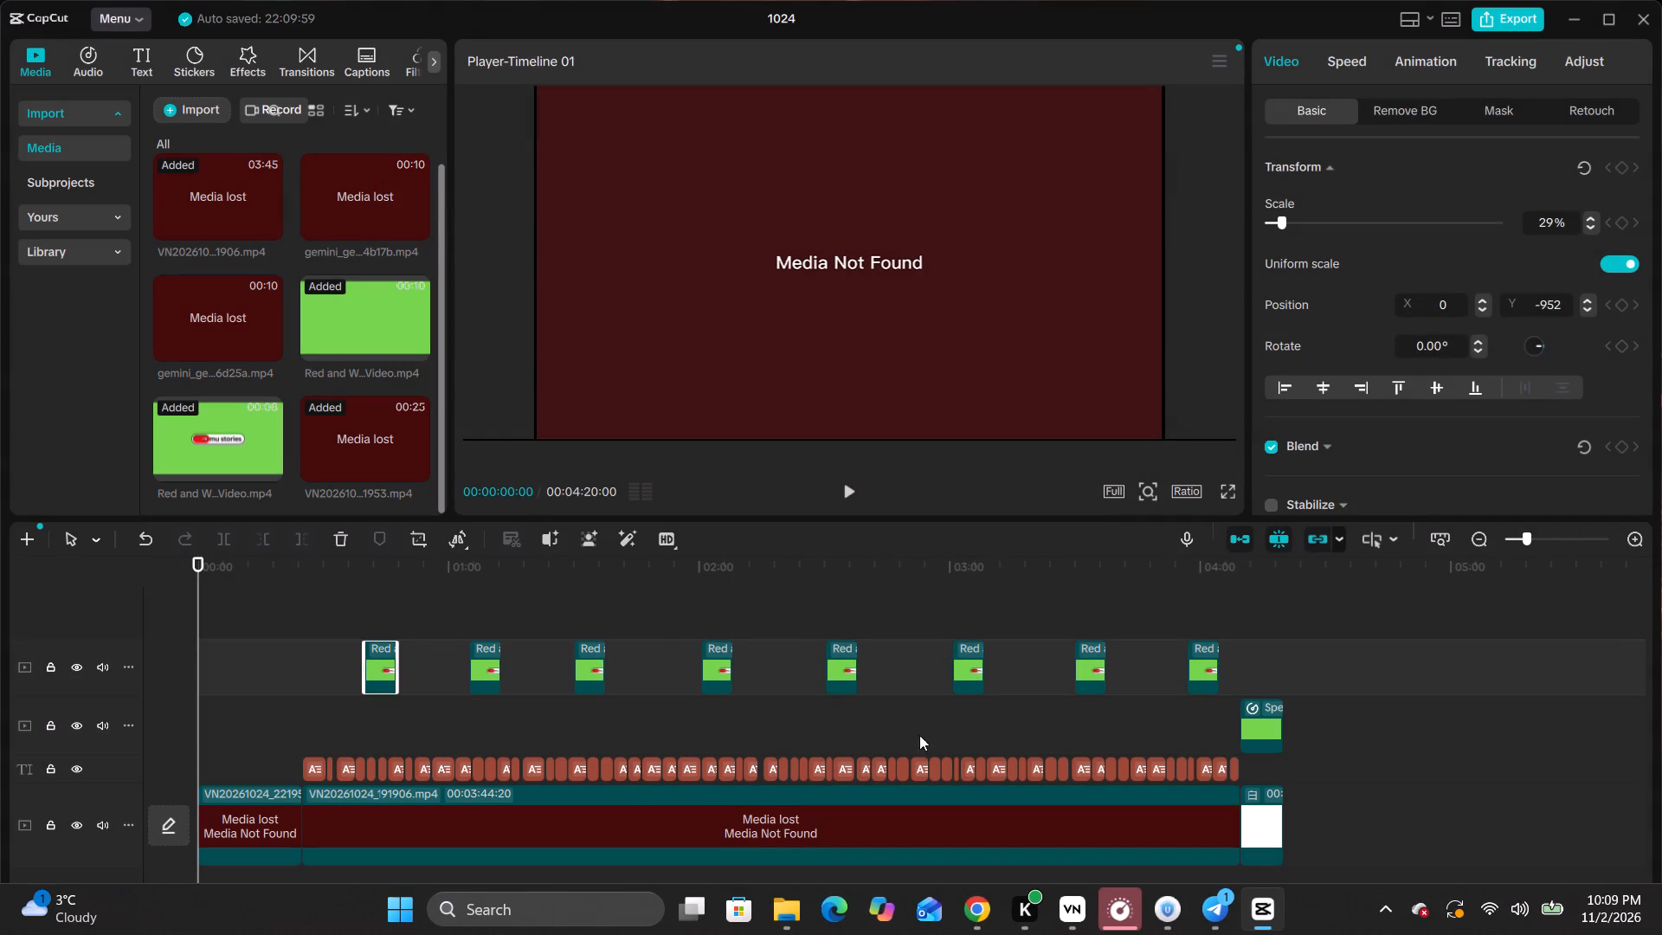
Leave the 1024 project by closing its CapCut window, and open the 1102 project from the home screen.
click(126, 16)
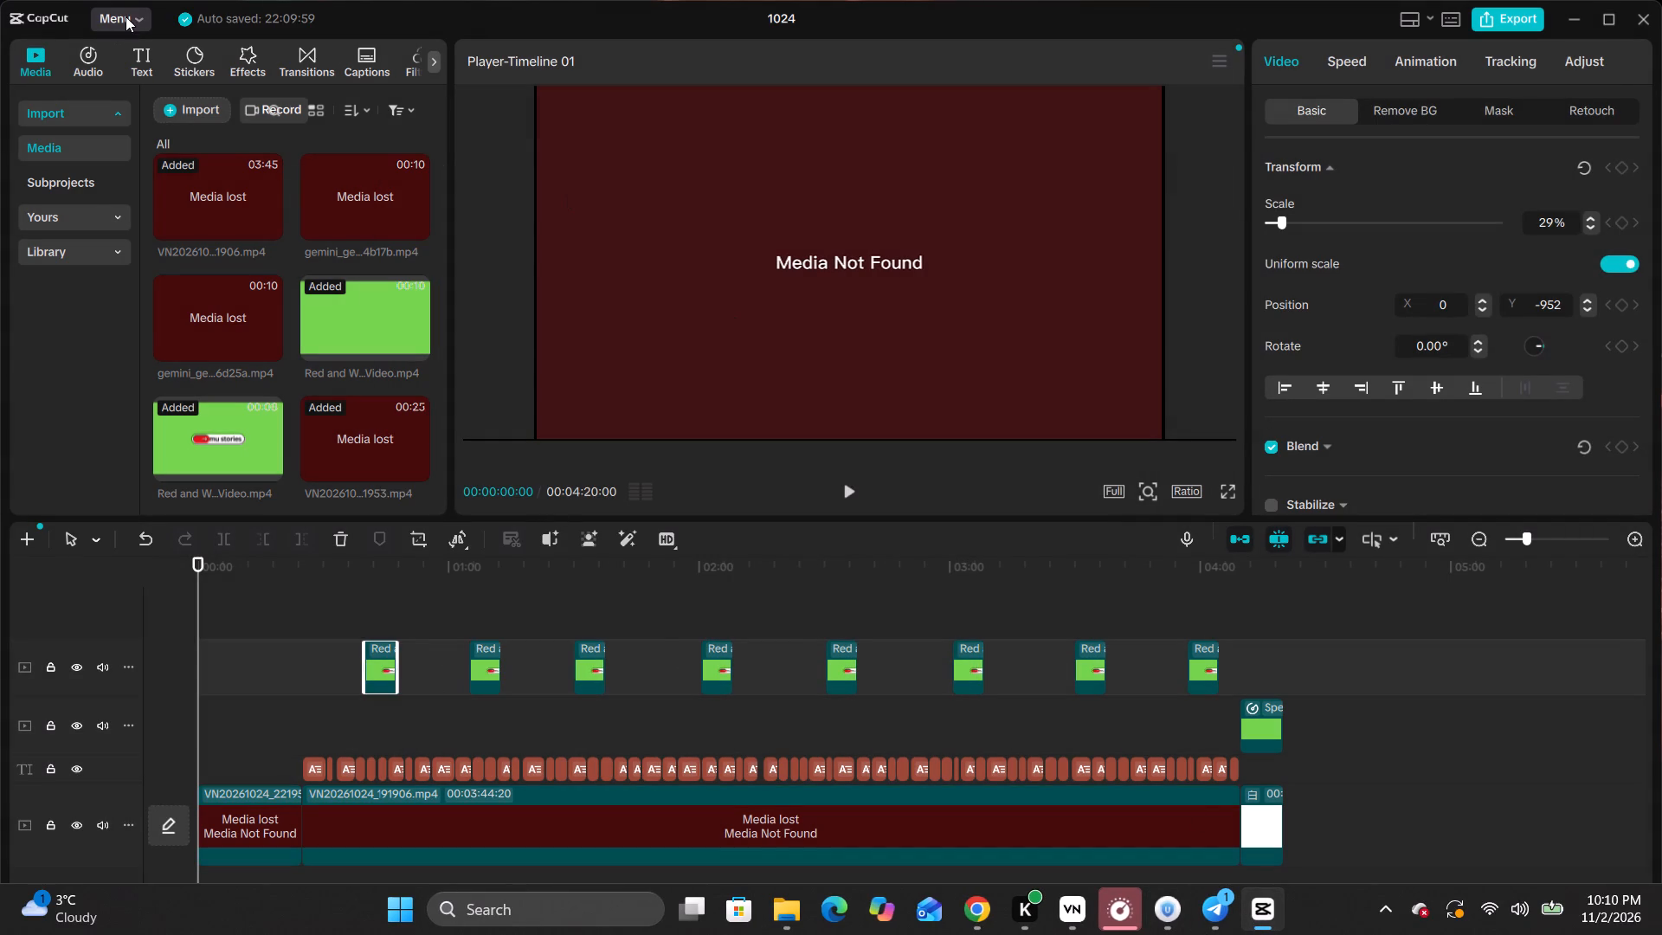
click(126, 16)
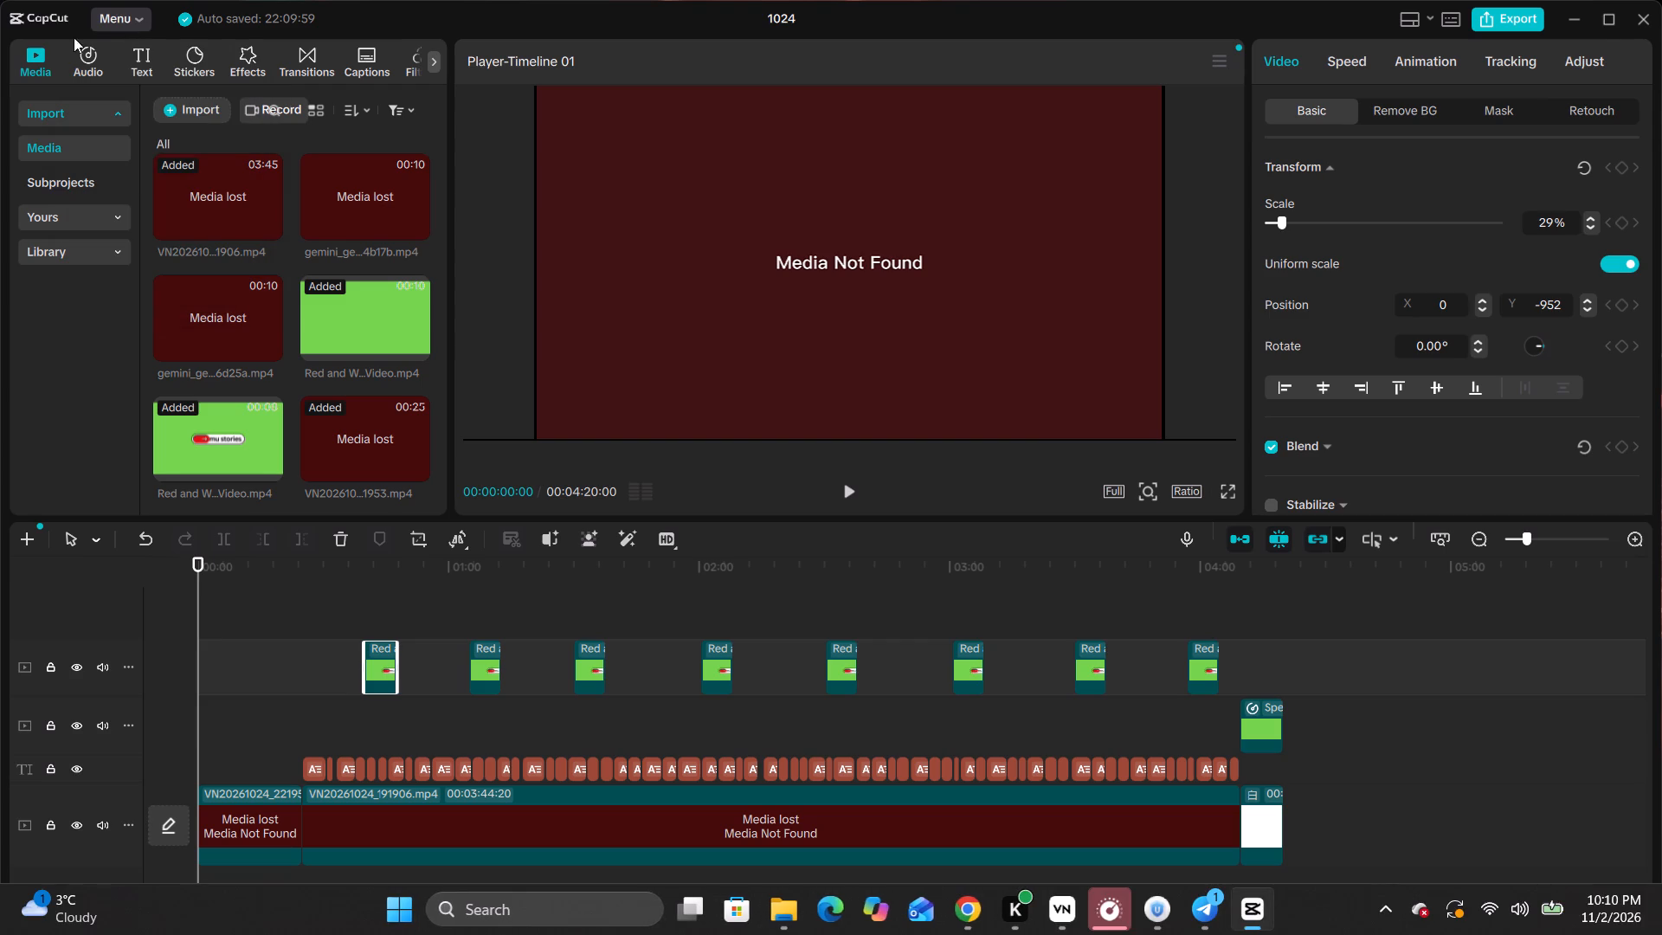
click(35, 56)
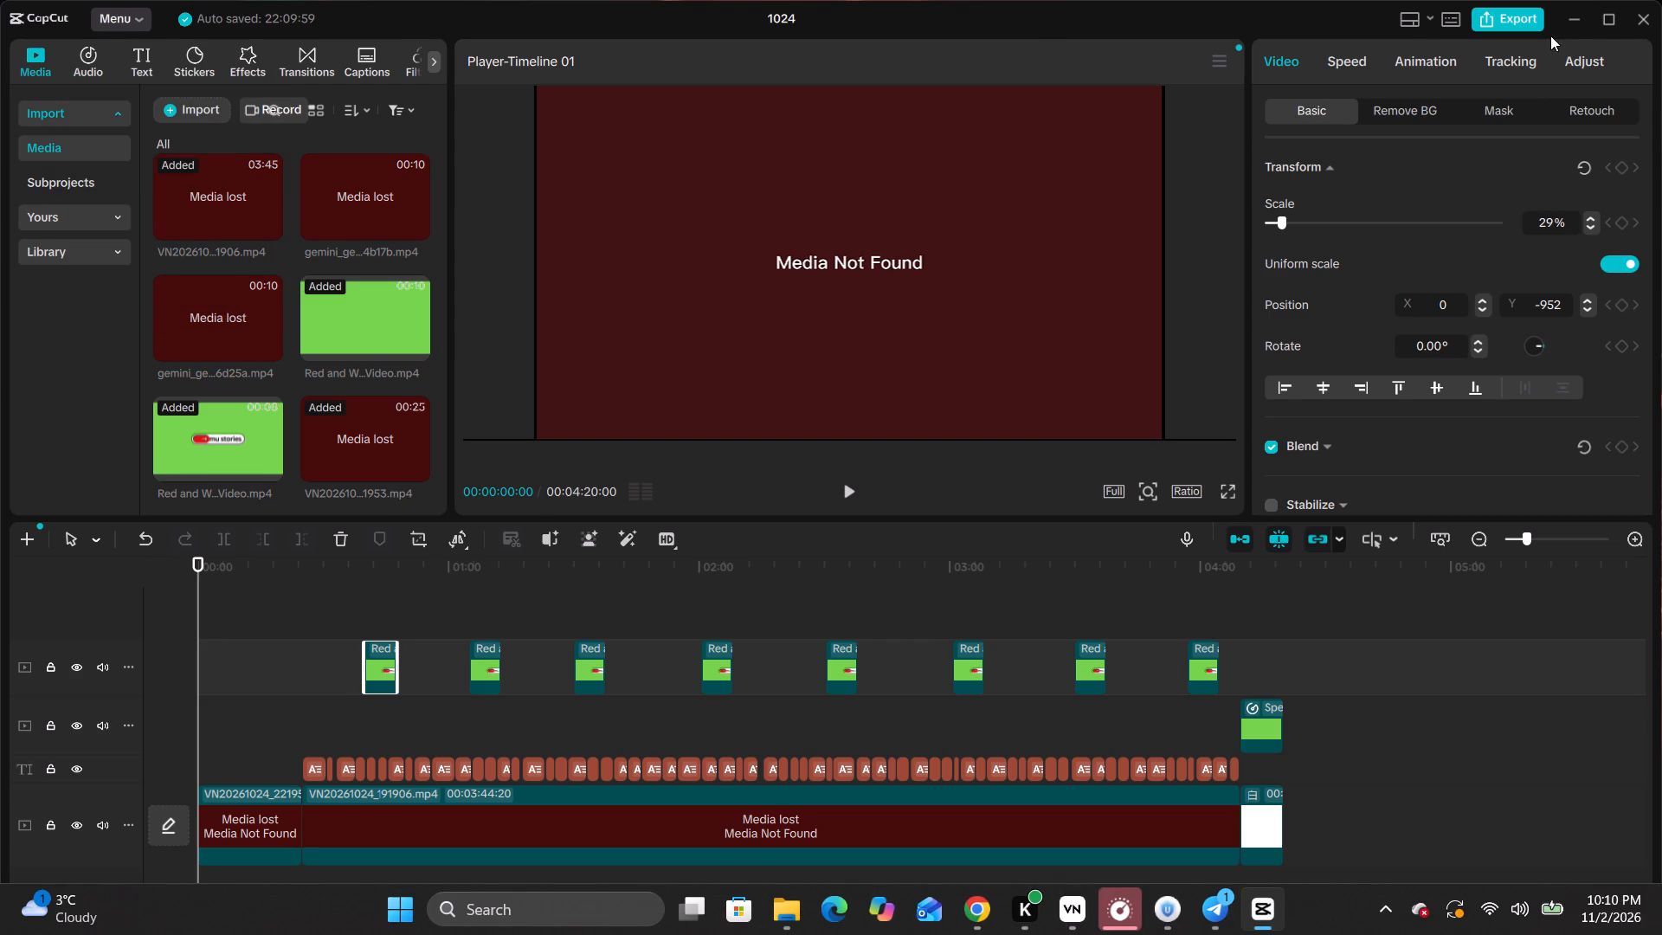
click(1563, 19)
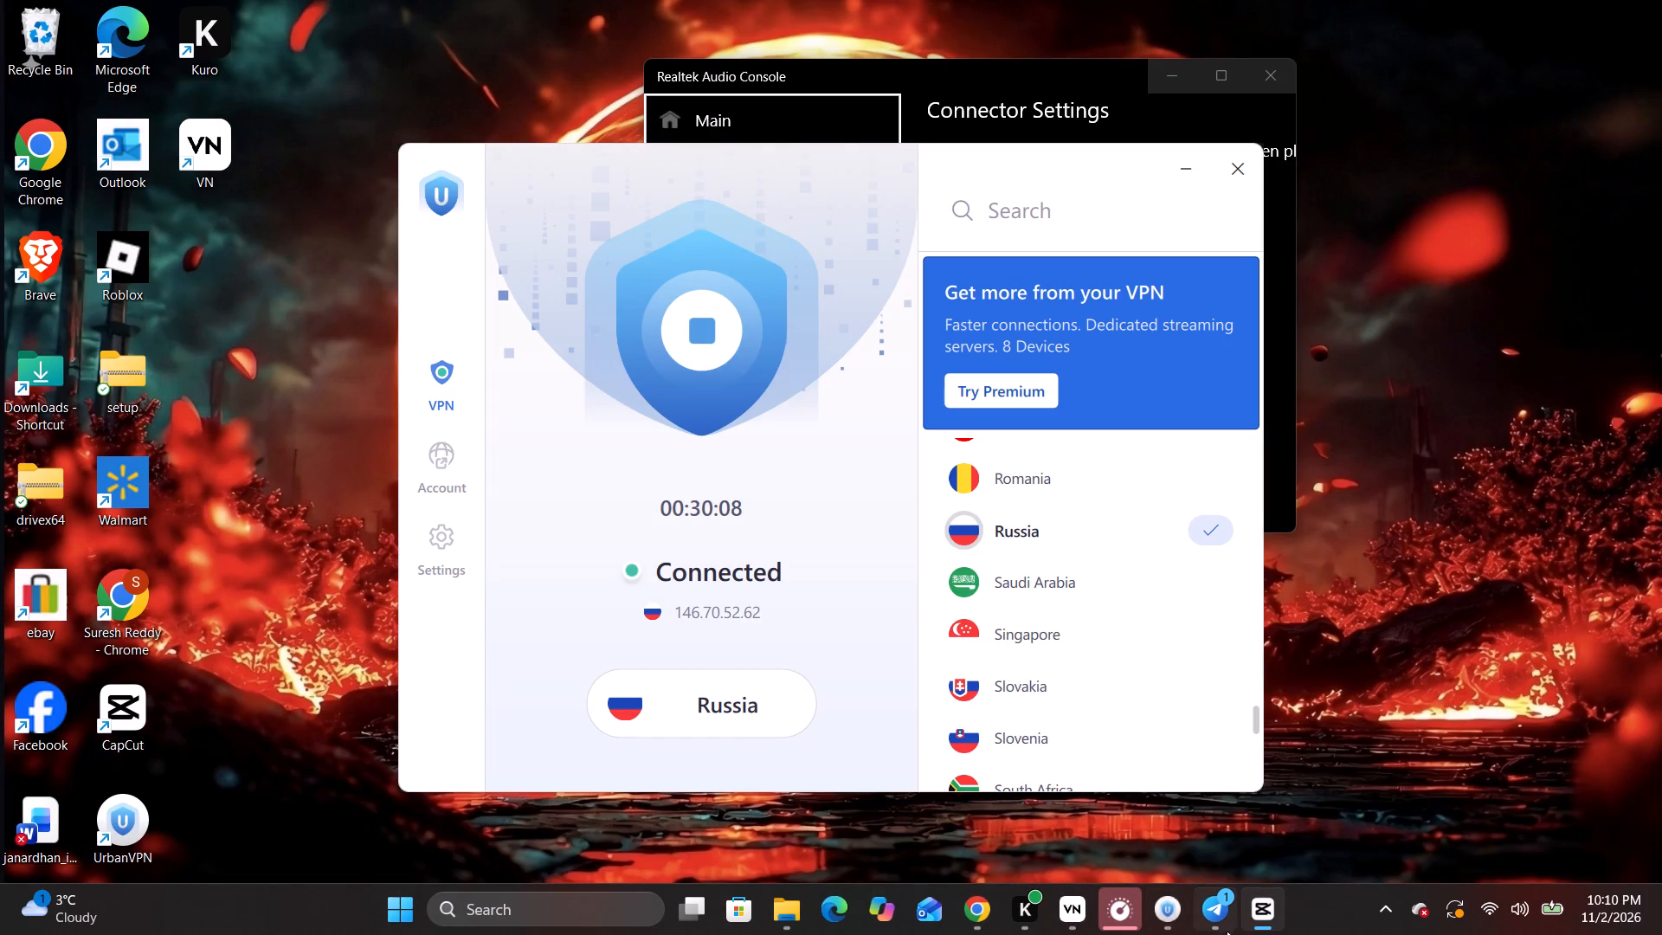
double_click(133, 702)
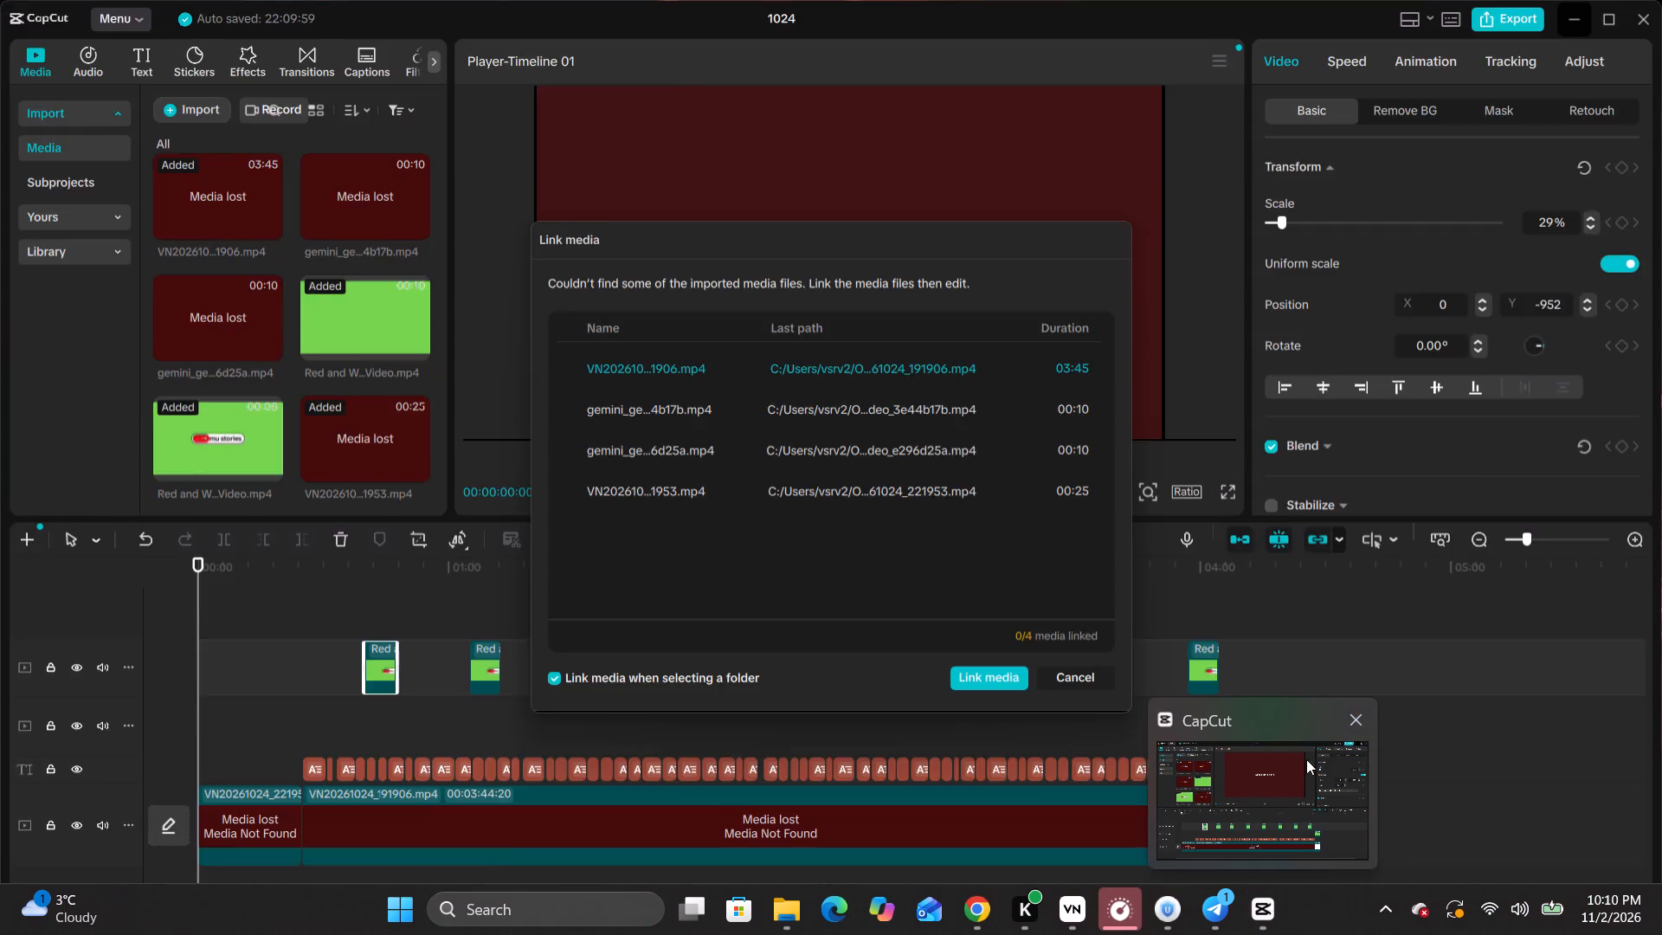
click(1357, 722)
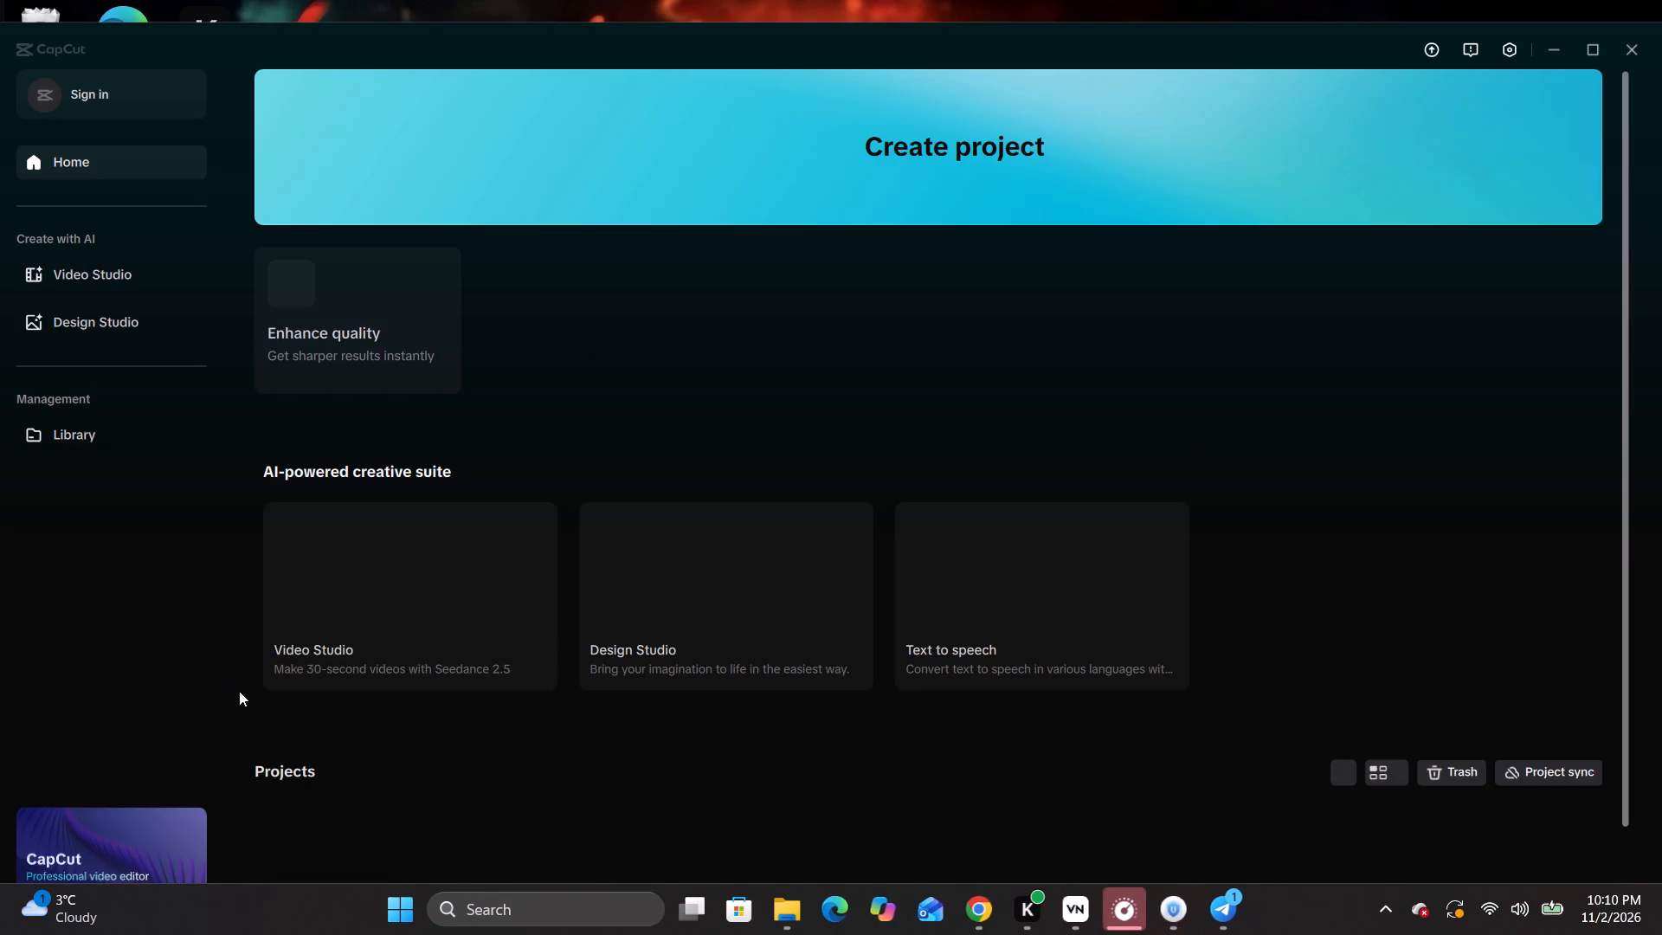
scroll(499, 676, down, 3)
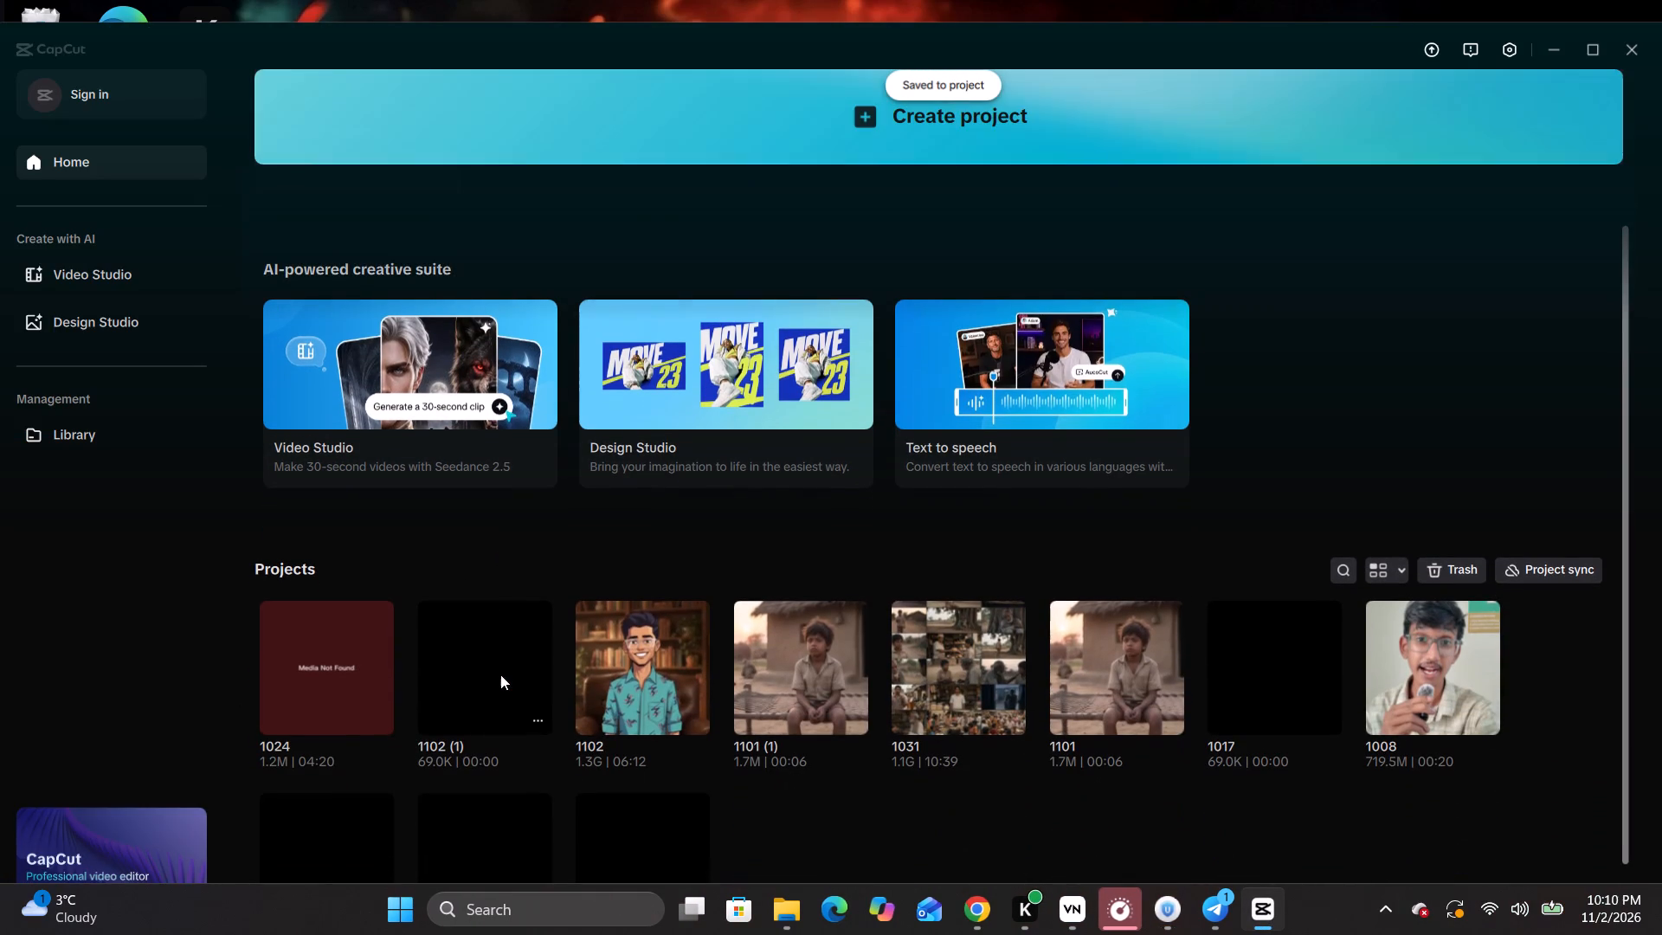
click(645, 675)
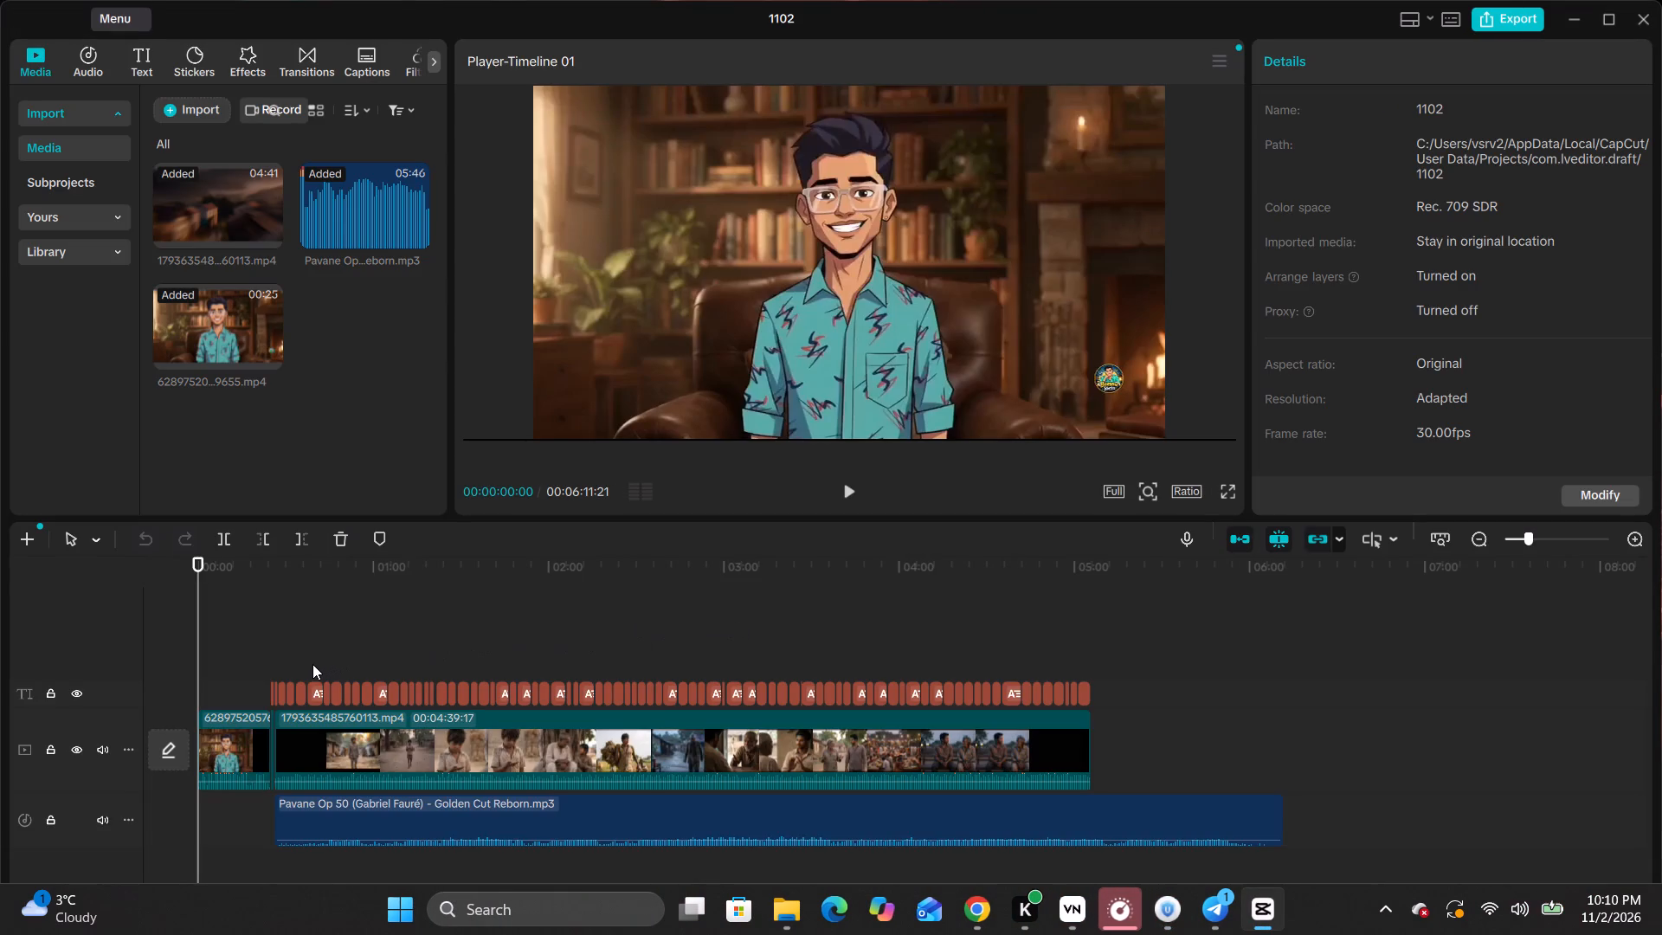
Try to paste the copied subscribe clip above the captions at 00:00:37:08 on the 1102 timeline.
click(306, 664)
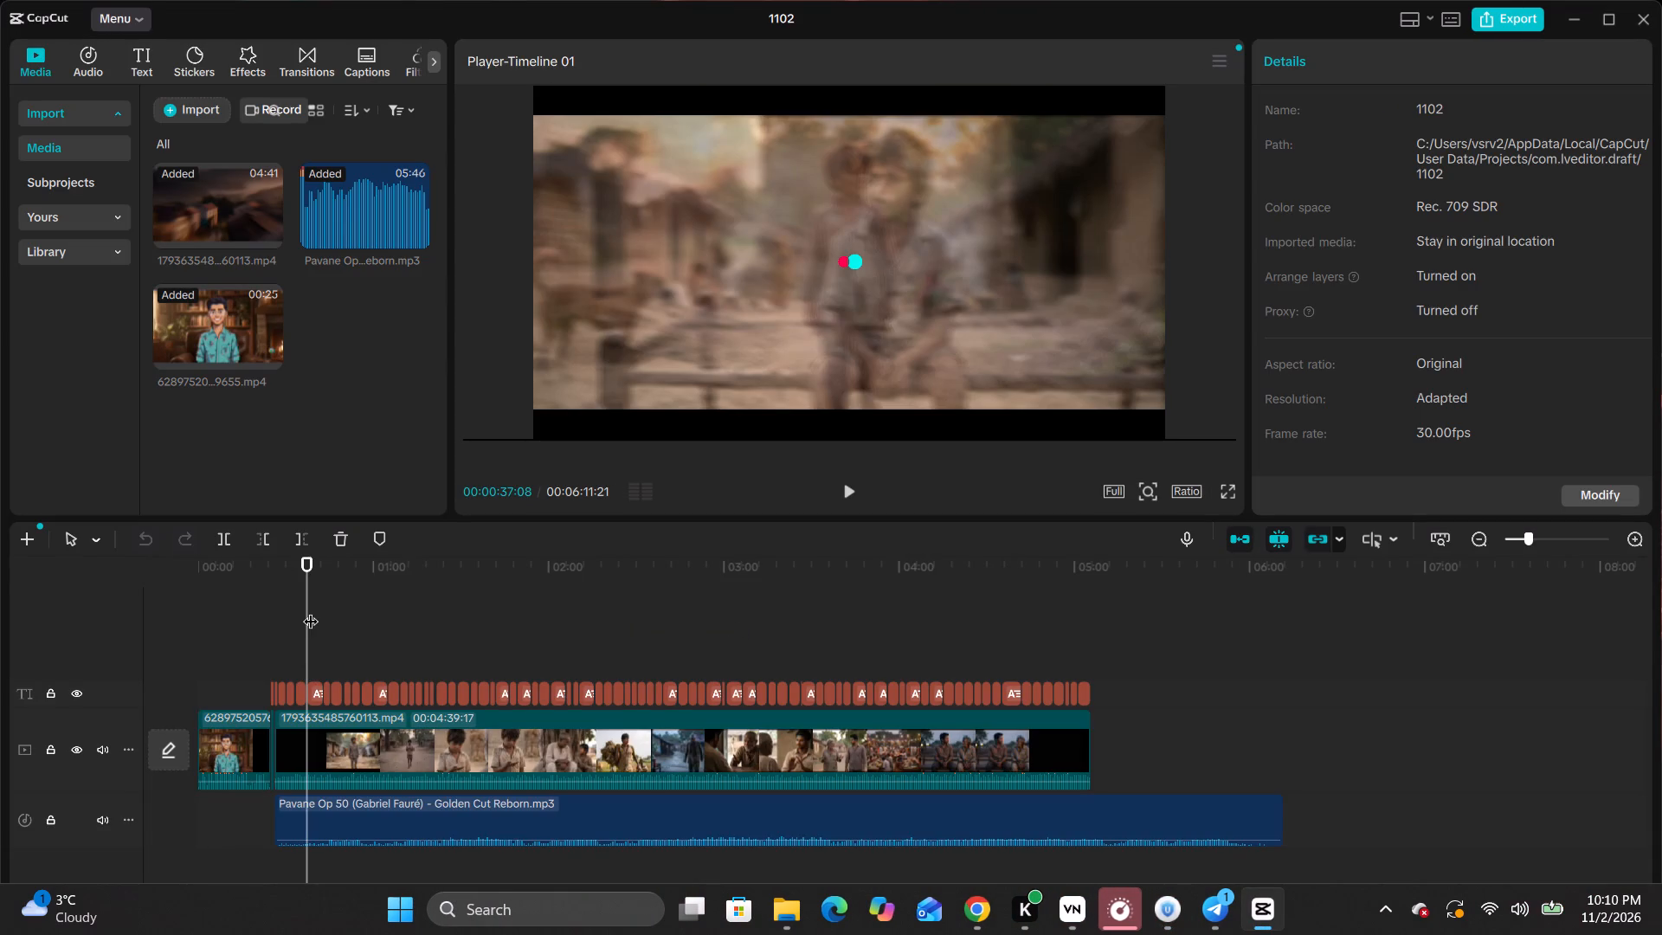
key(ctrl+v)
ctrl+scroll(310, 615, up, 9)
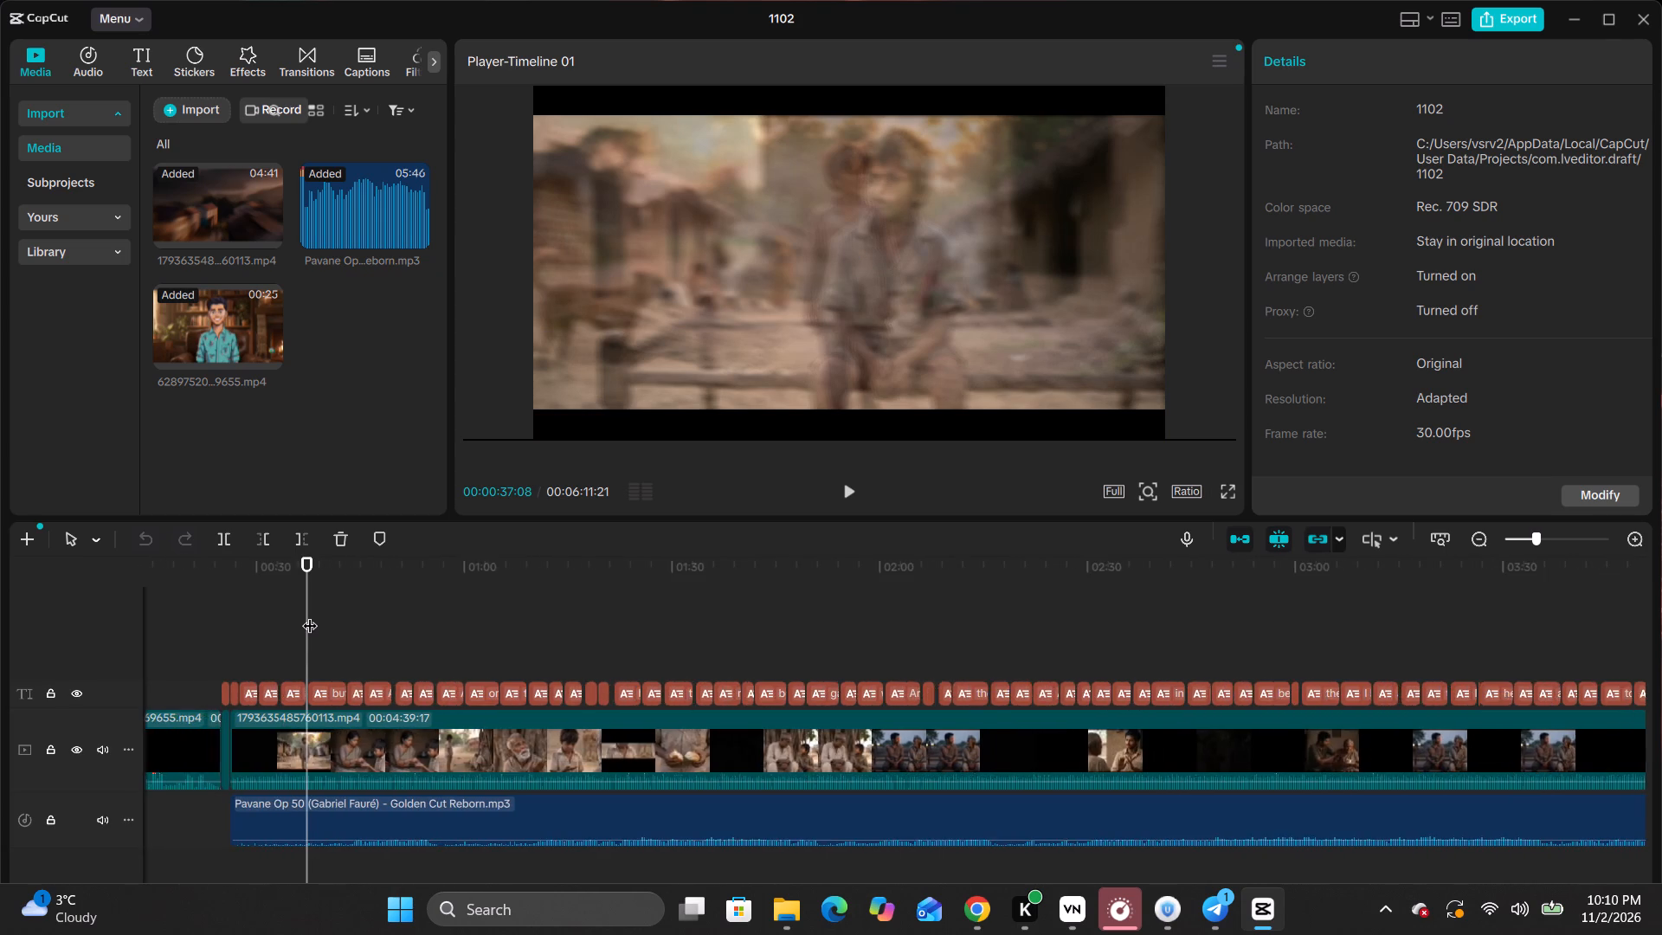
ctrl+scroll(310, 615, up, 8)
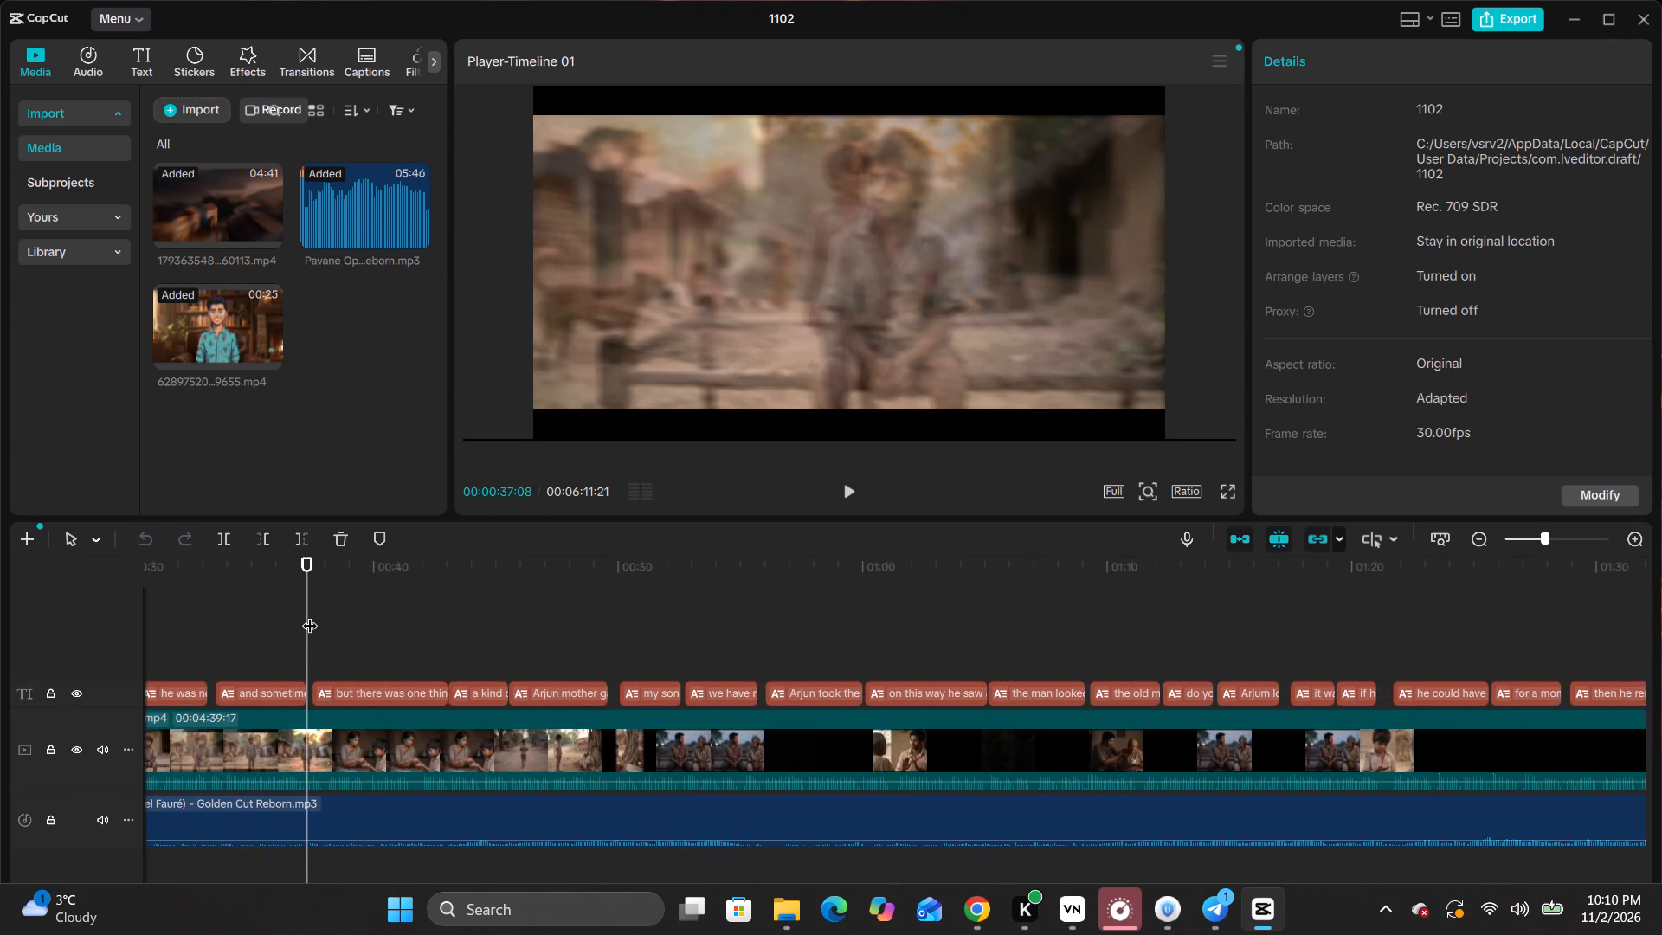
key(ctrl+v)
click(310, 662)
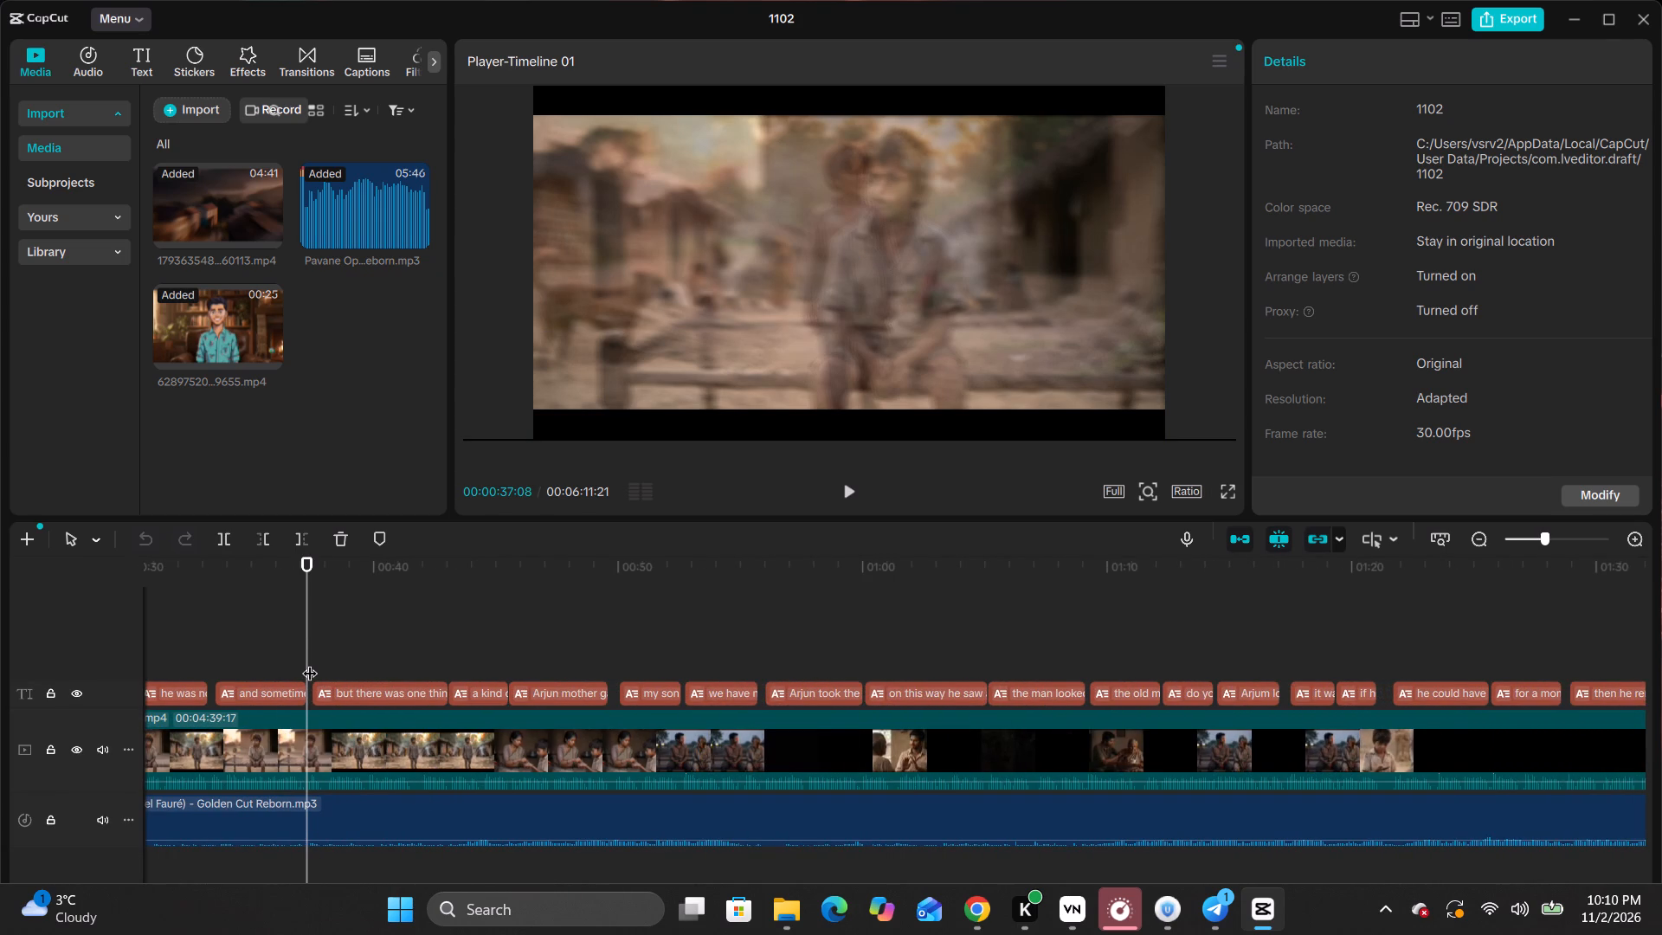
Import the video "Red and White Simple Modern Subscribe Youtube Button Video" from the Downloads folder into the 1102 project.
click(318, 340)
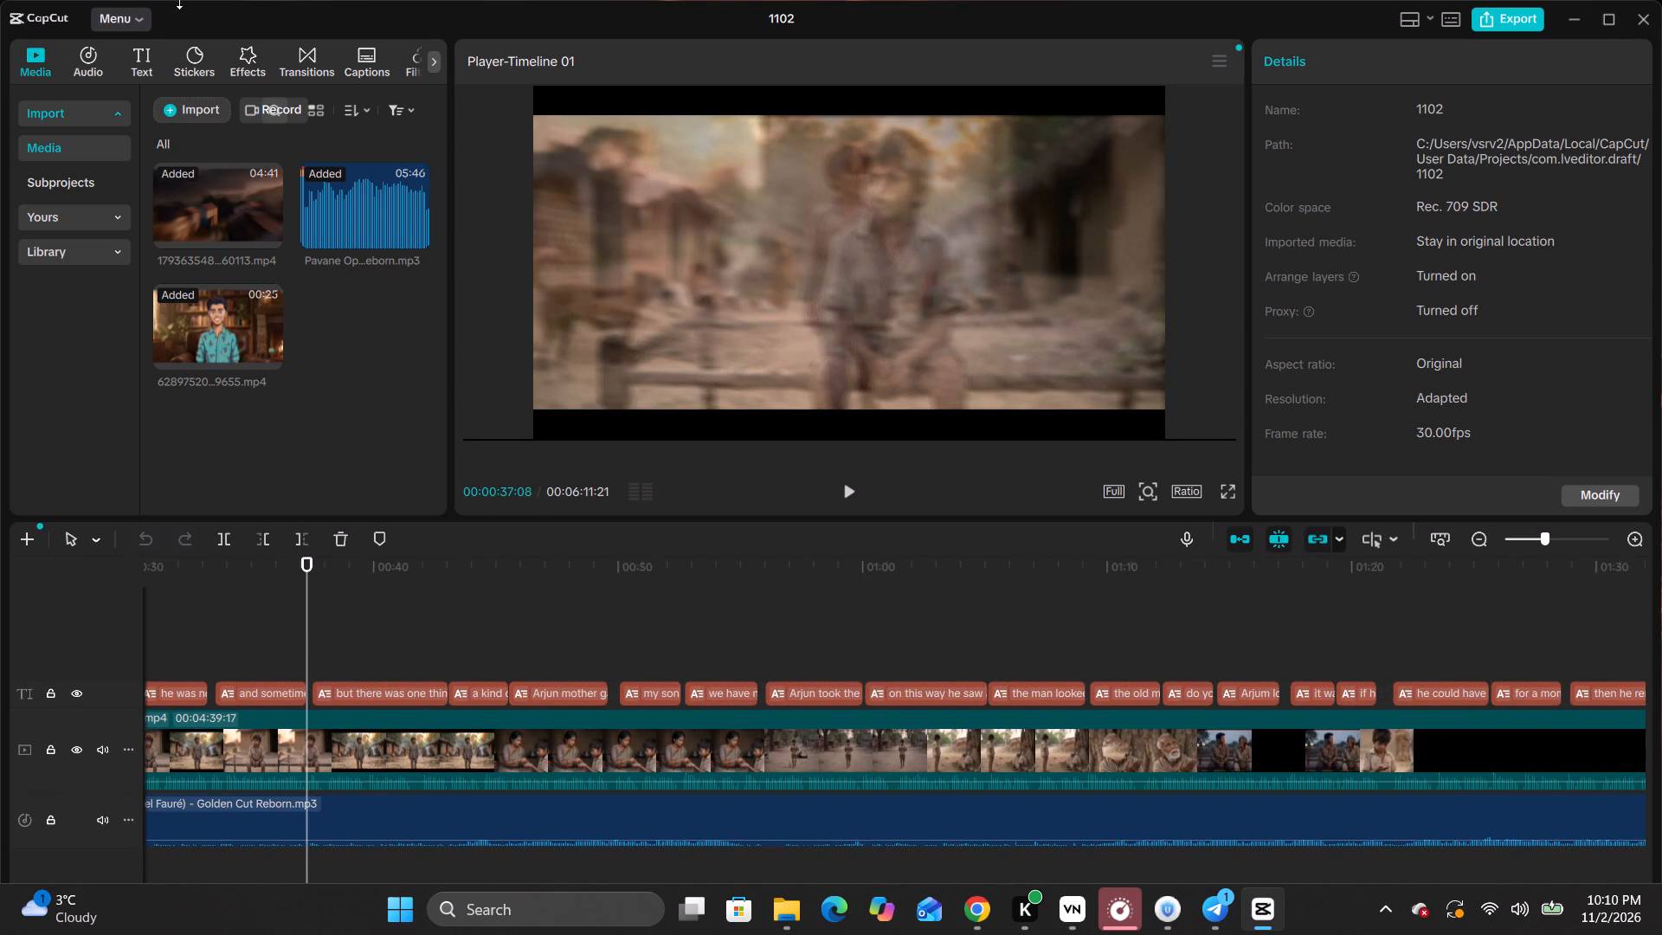
click(174, 105)
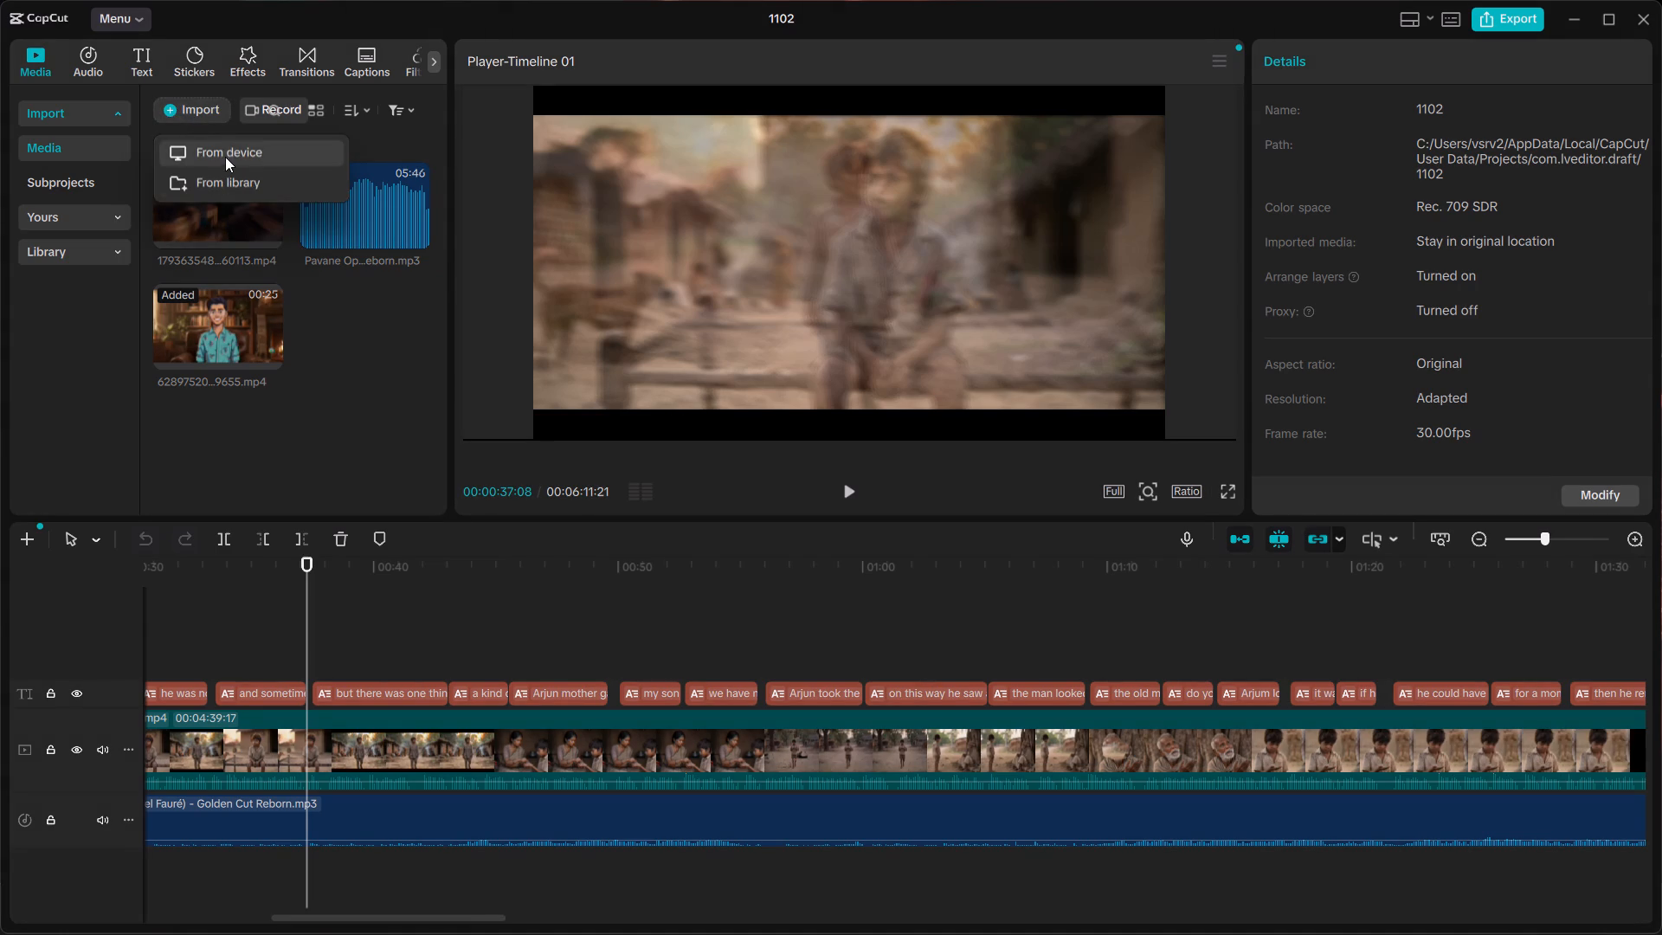
click(227, 158)
scroll(261, 228, down, 1)
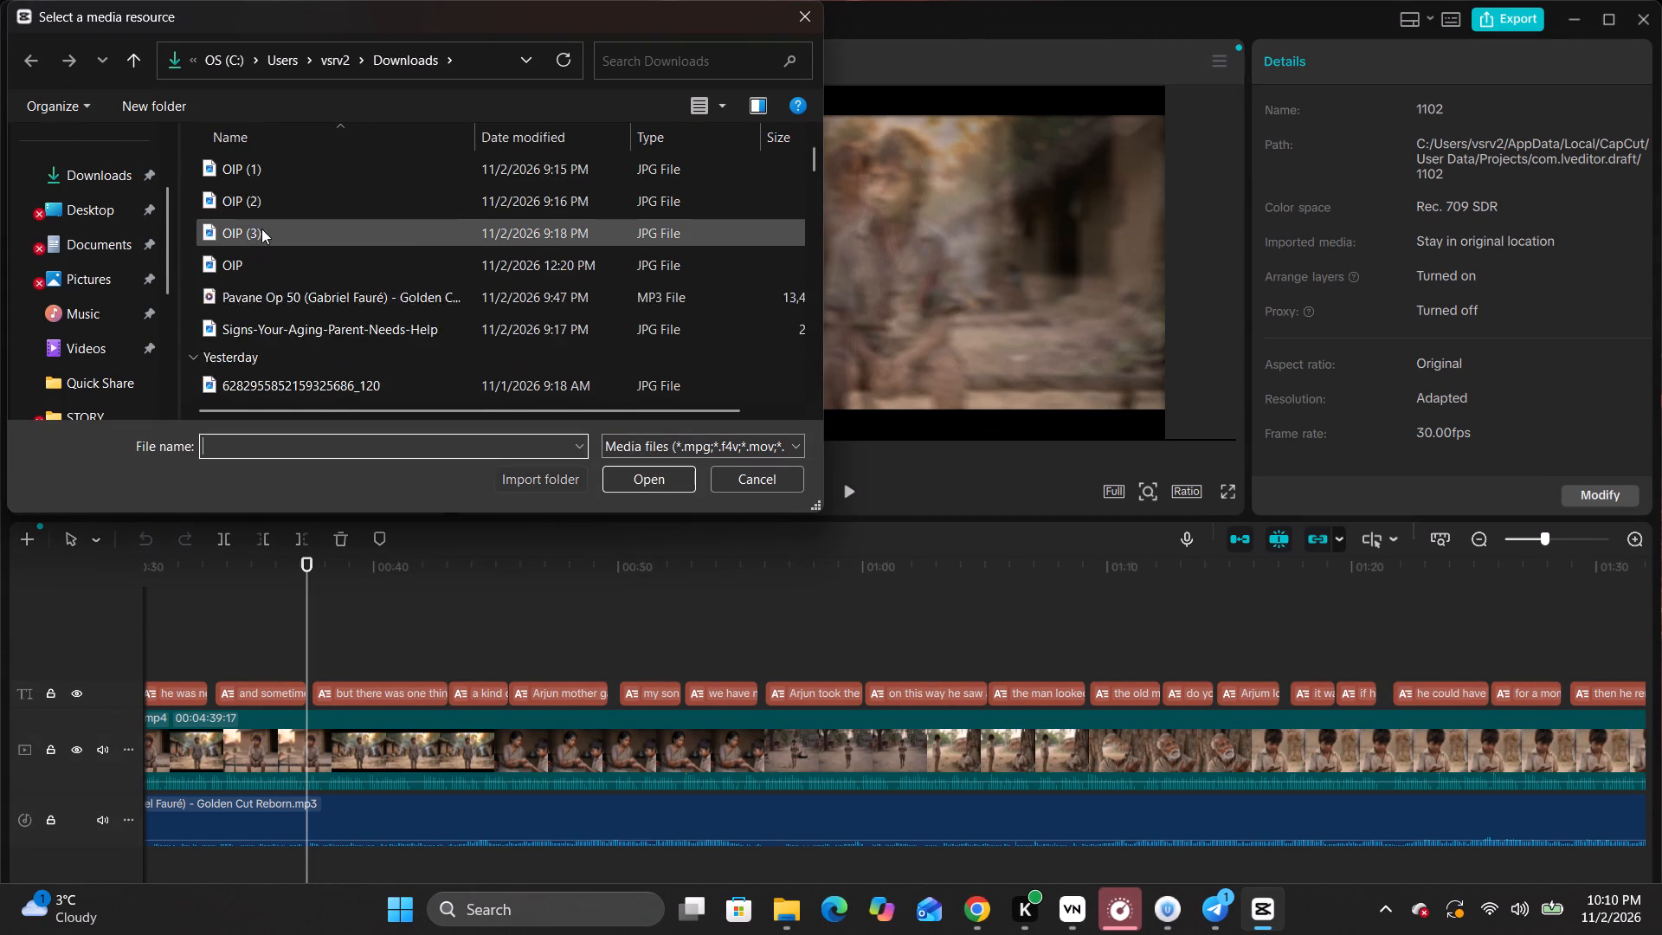
scroll(261, 229, down, 4)
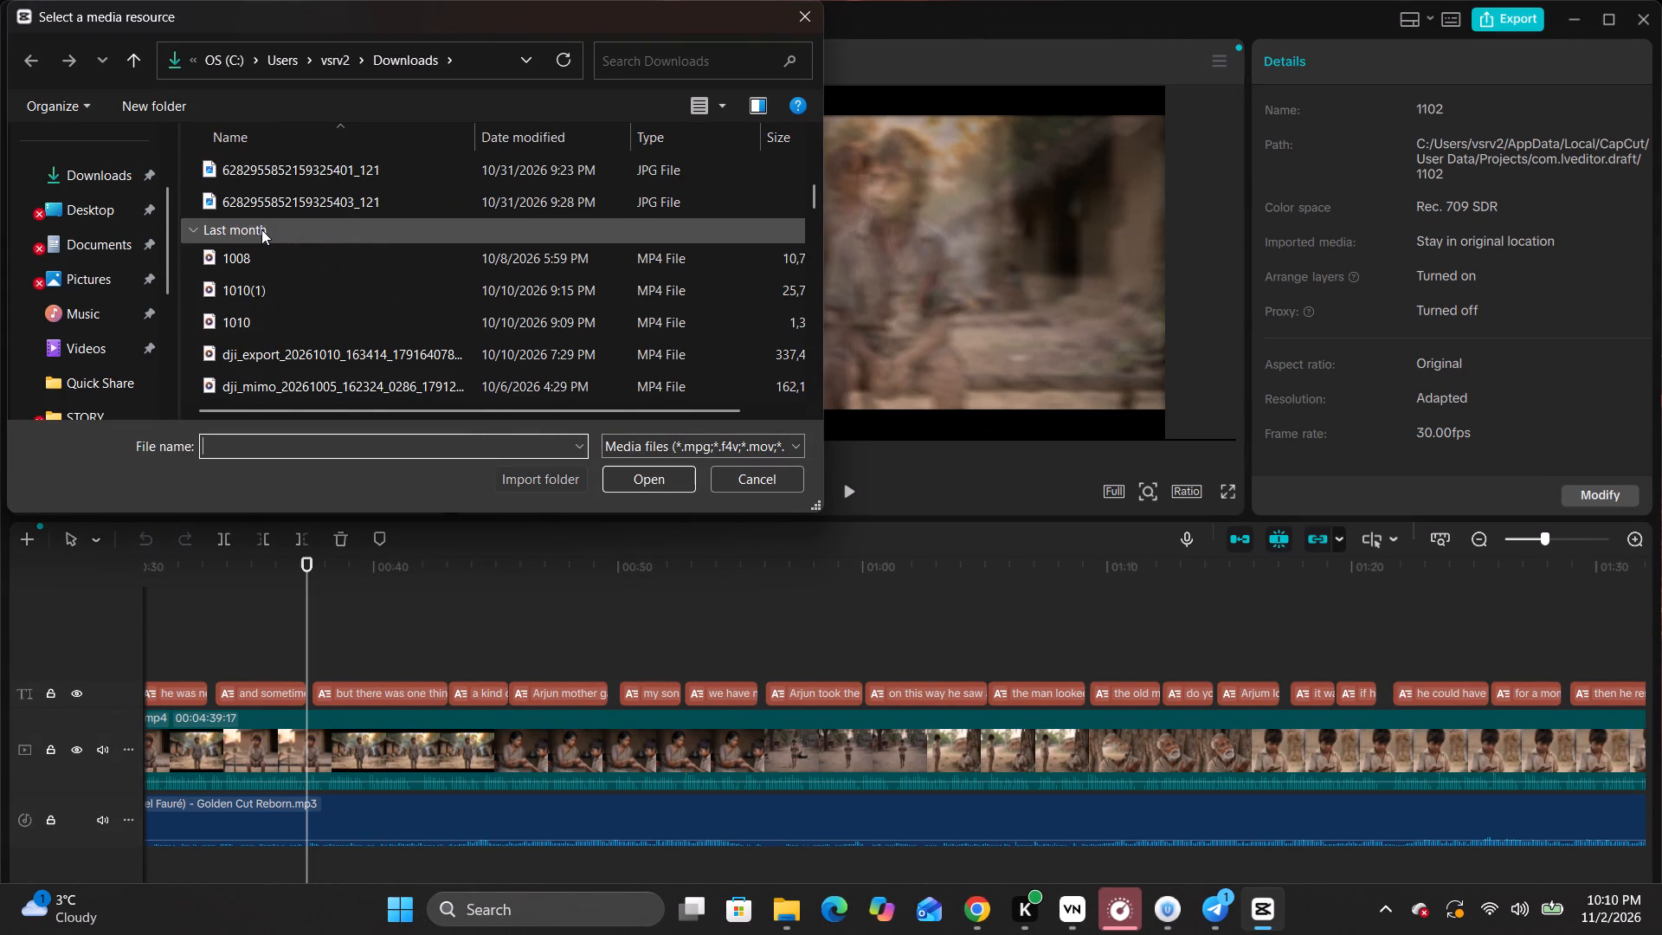
scroll(261, 229, down, 1)
scroll(261, 229, up, 1)
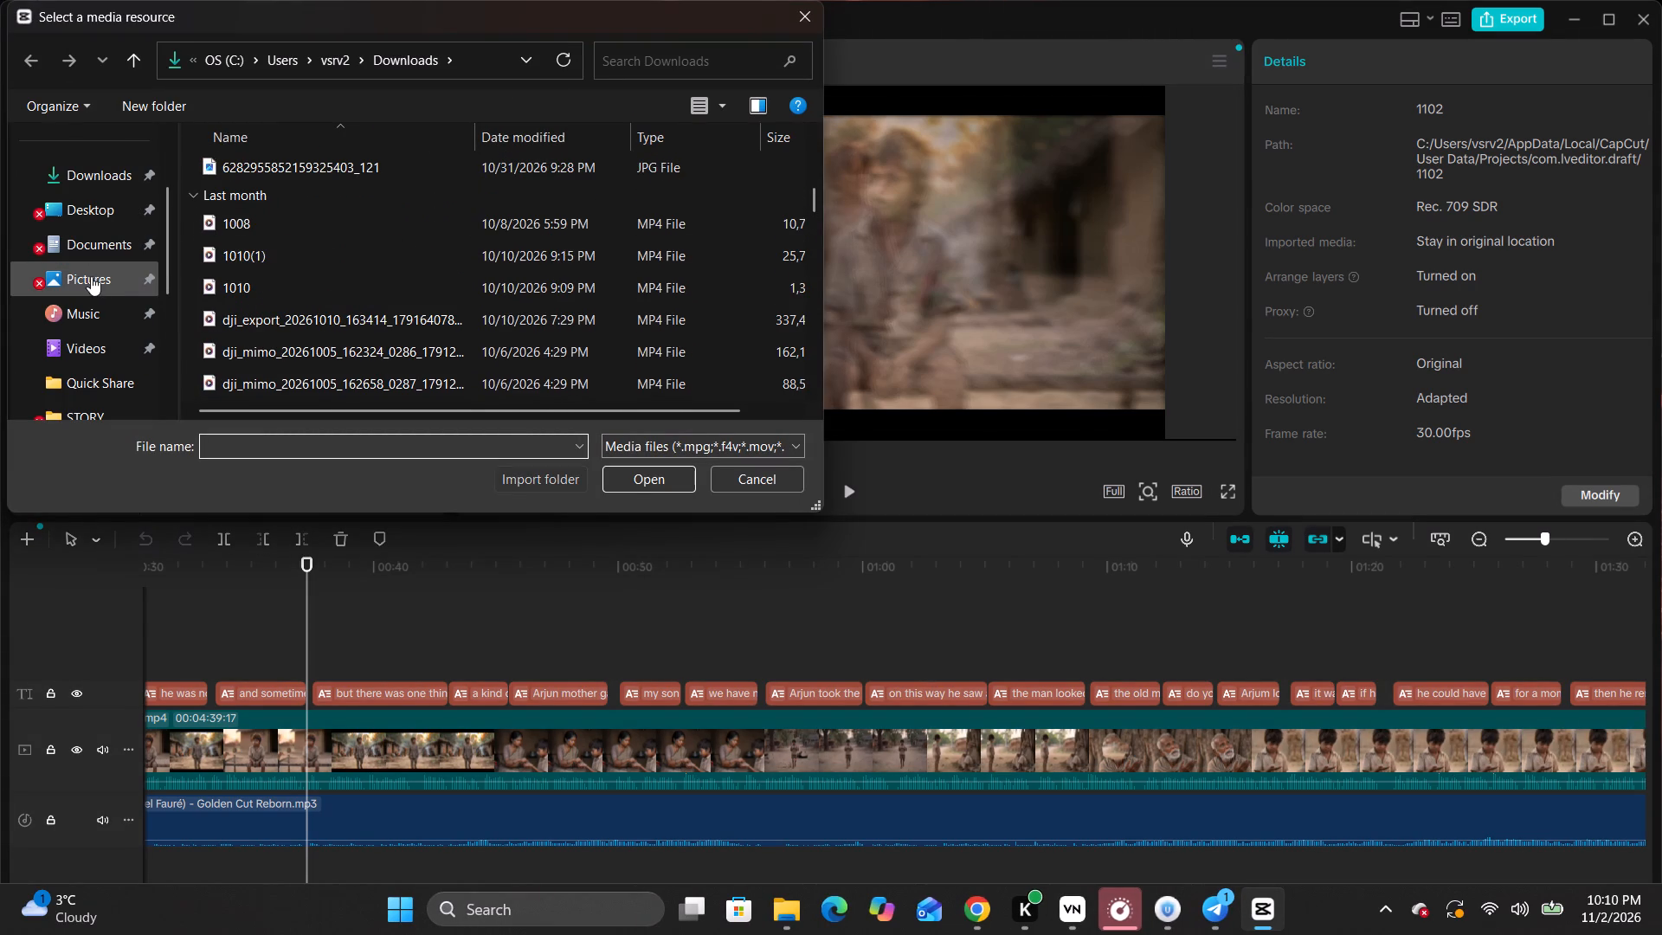
click(96, 276)
click(99, 247)
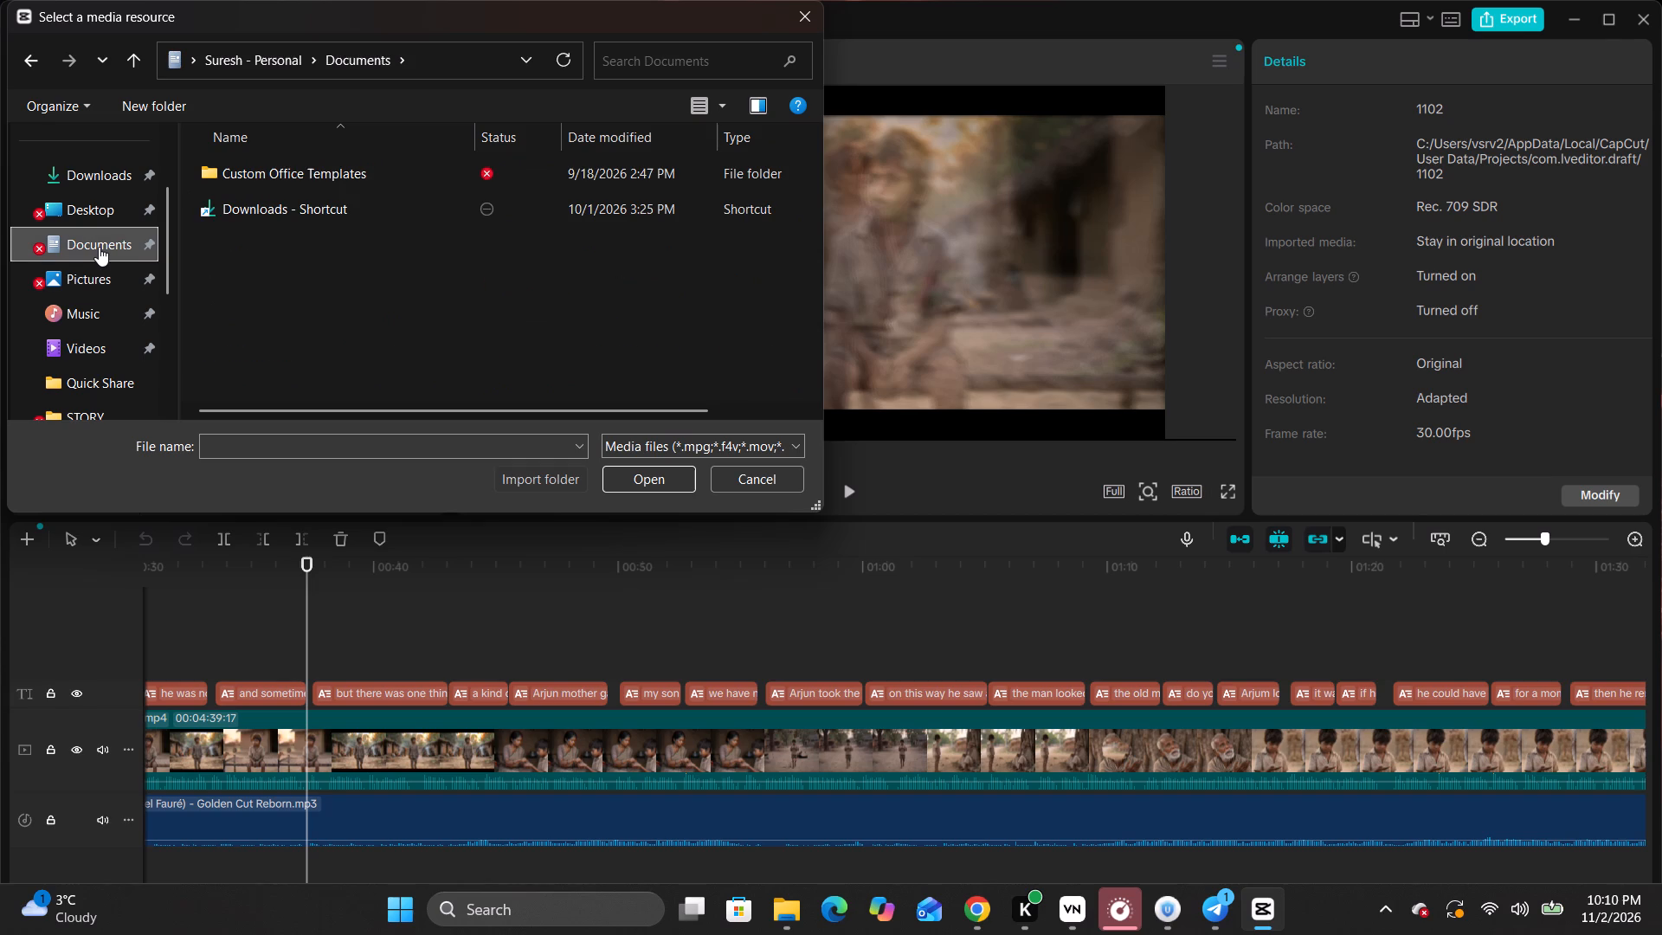
click(108, 211)
scroll(100, 255, up, 1)
click(95, 293)
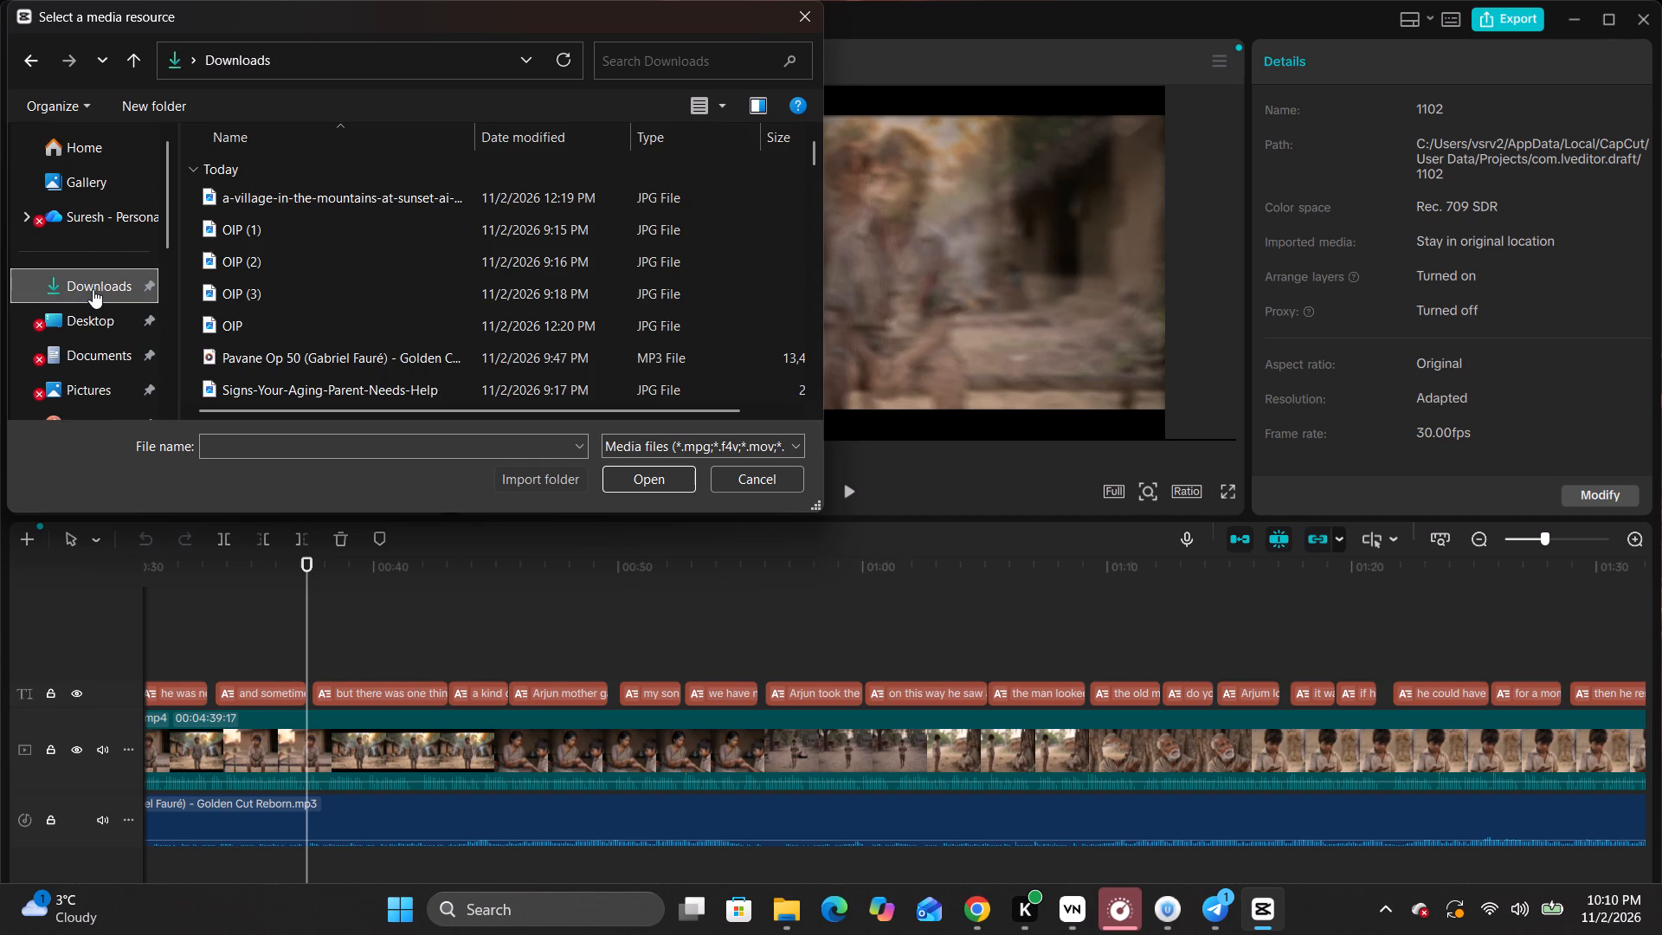
scroll(255, 290, down, 2)
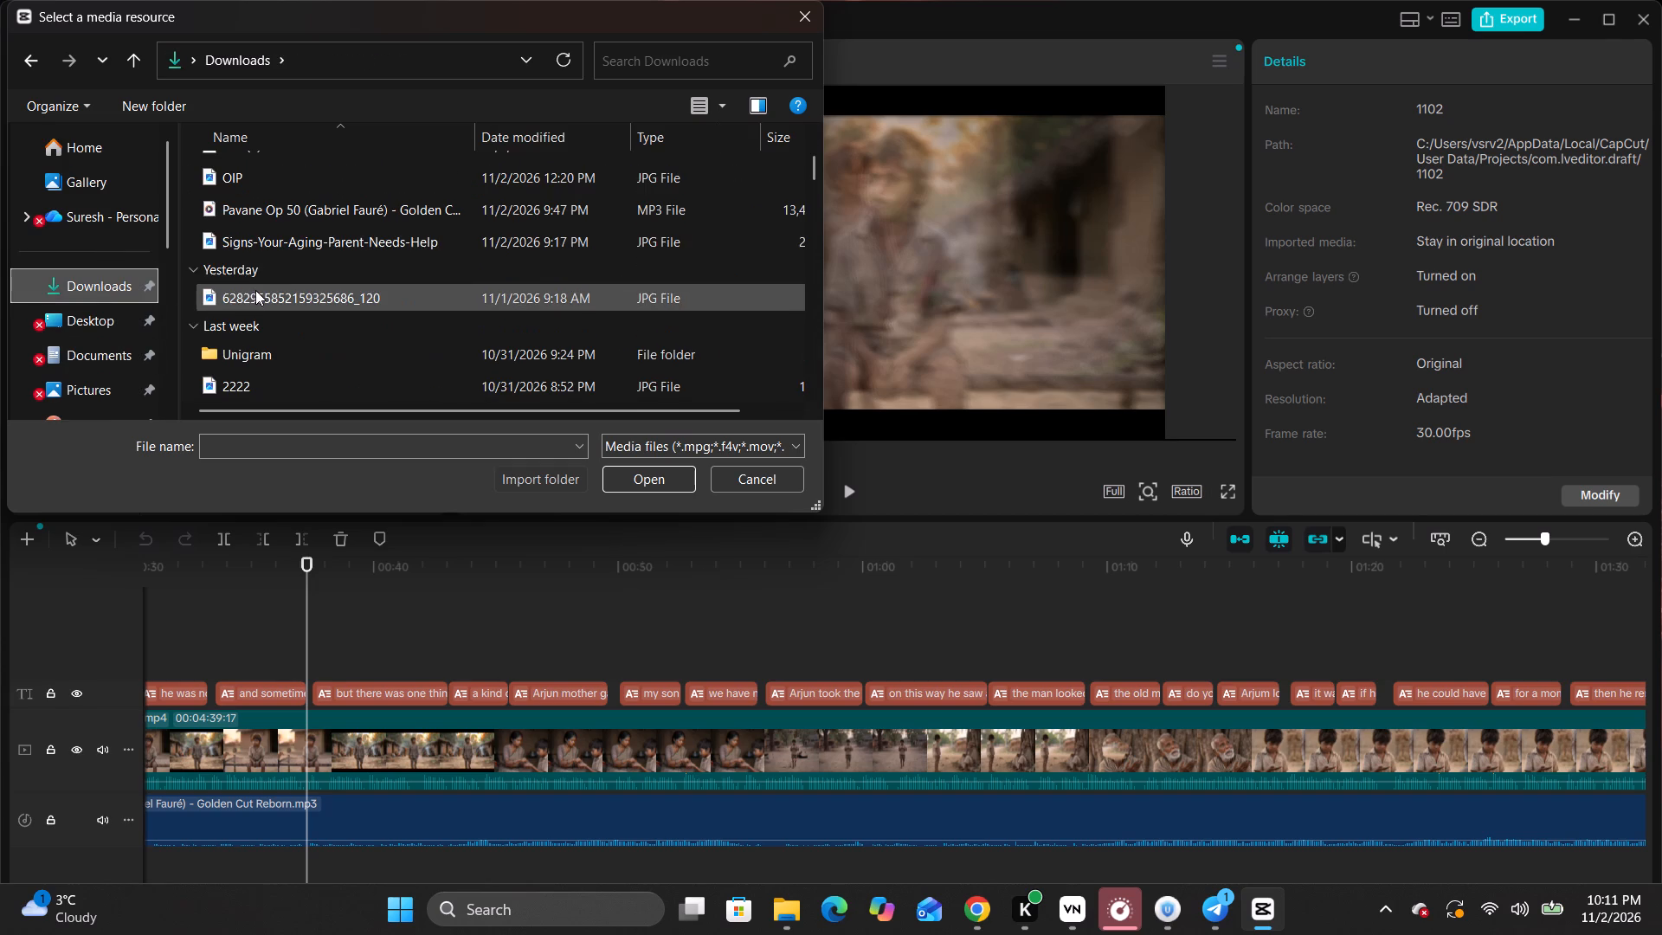
scroll(361, 318, down, 5)
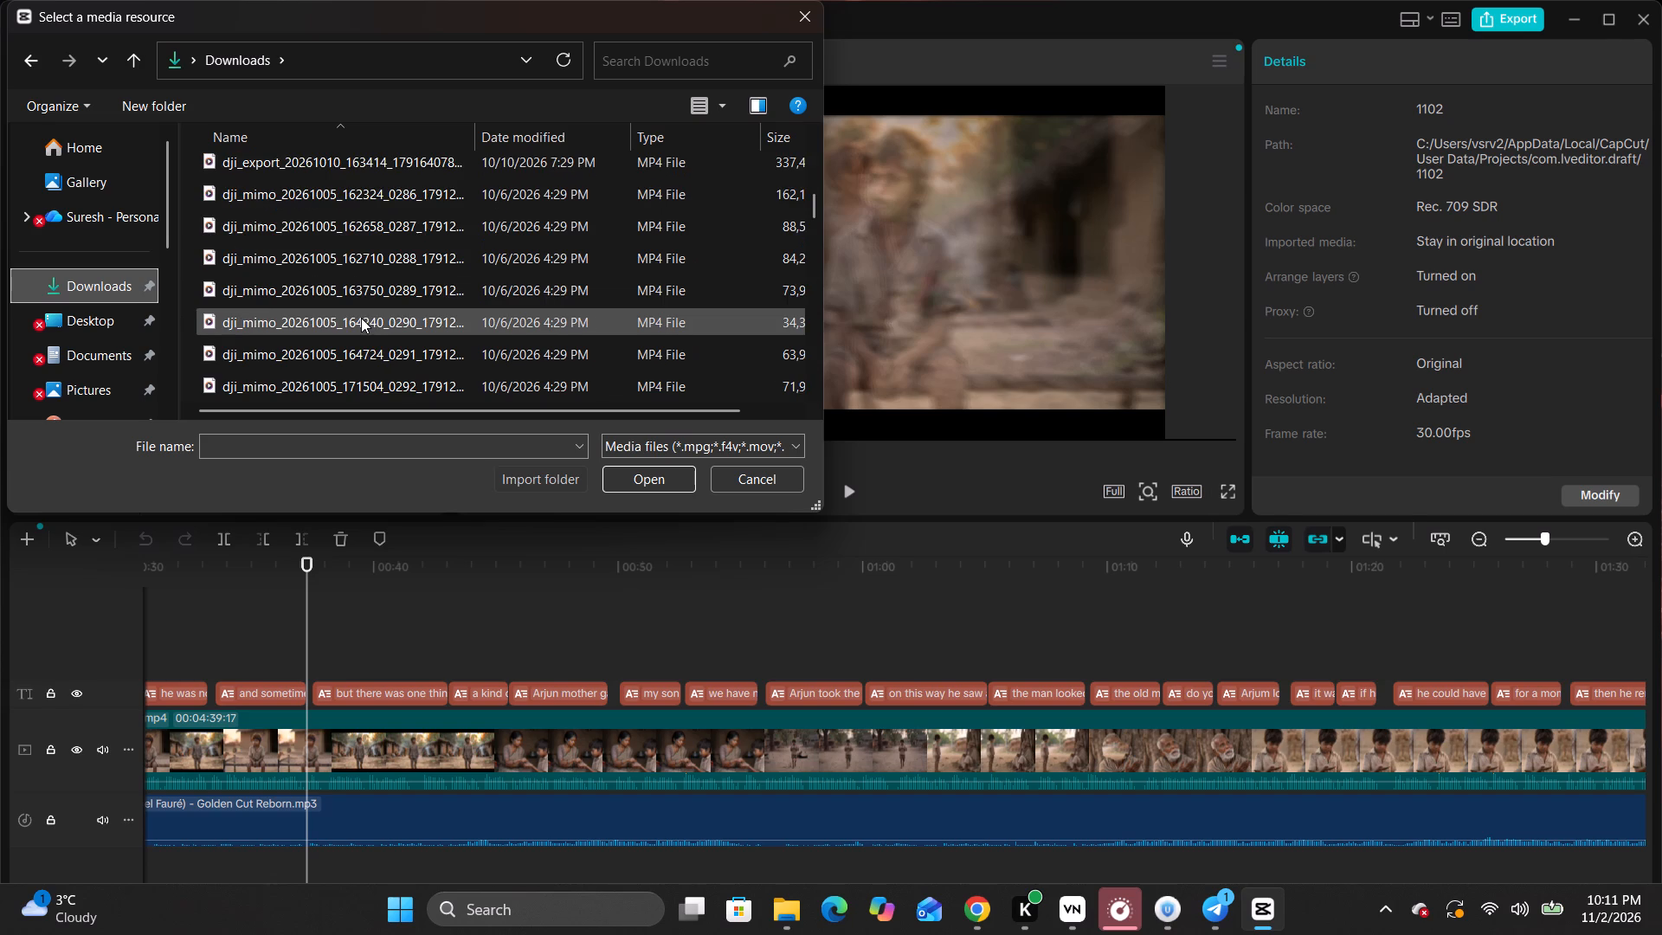
scroll(361, 318, up, 2)
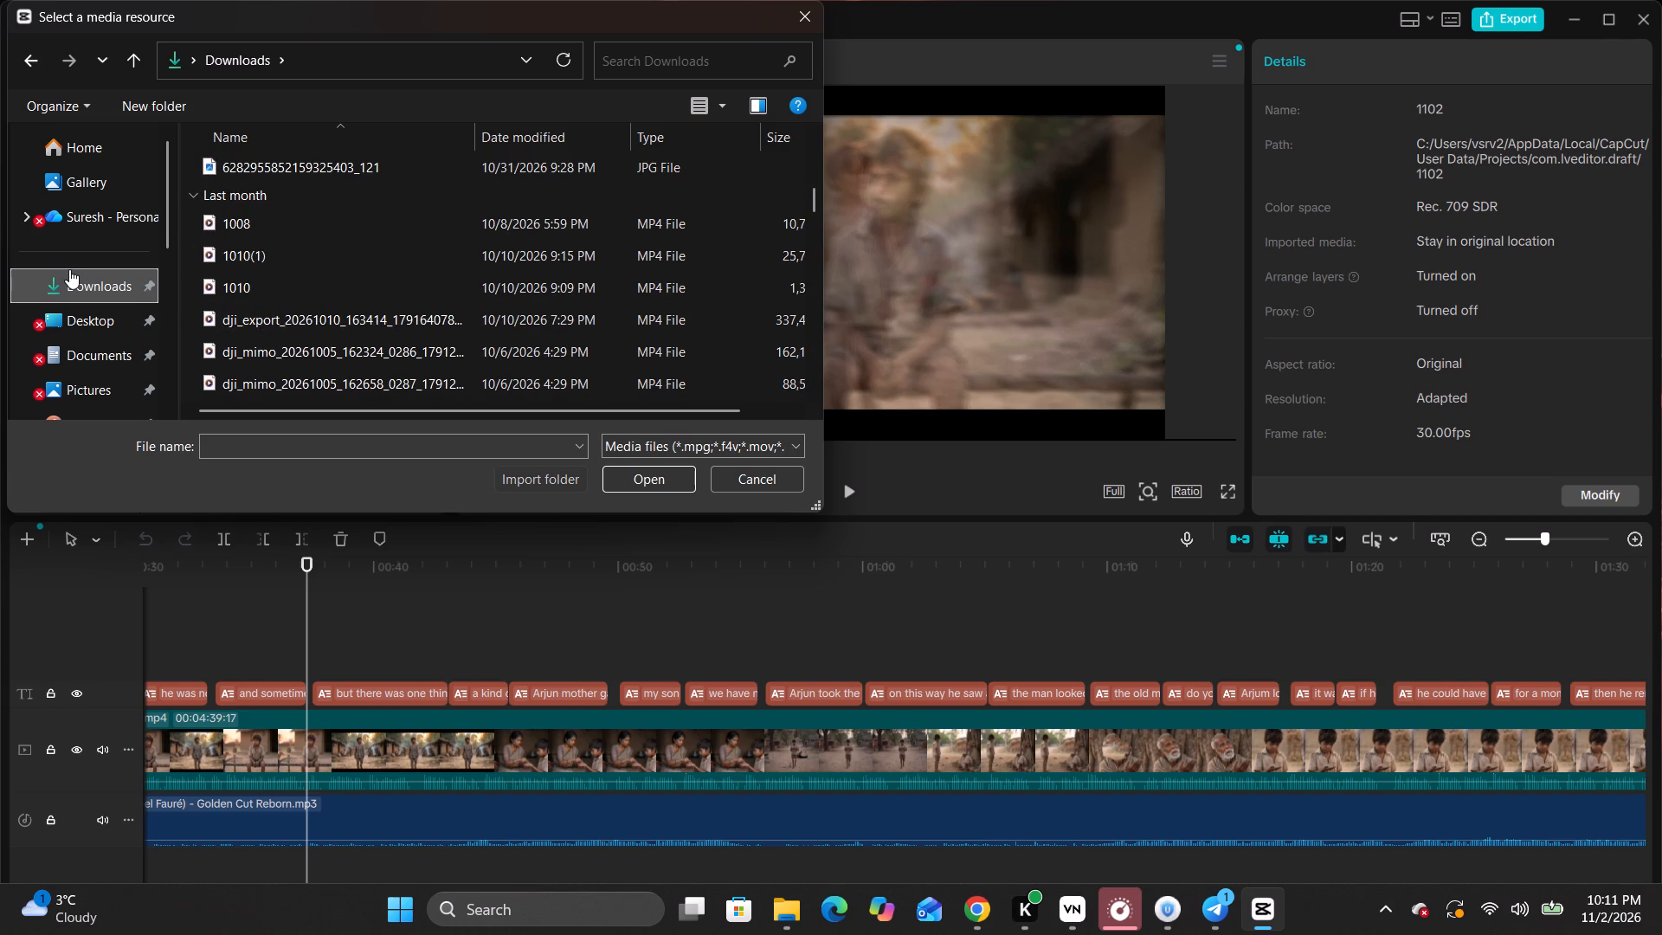
click(104, 153)
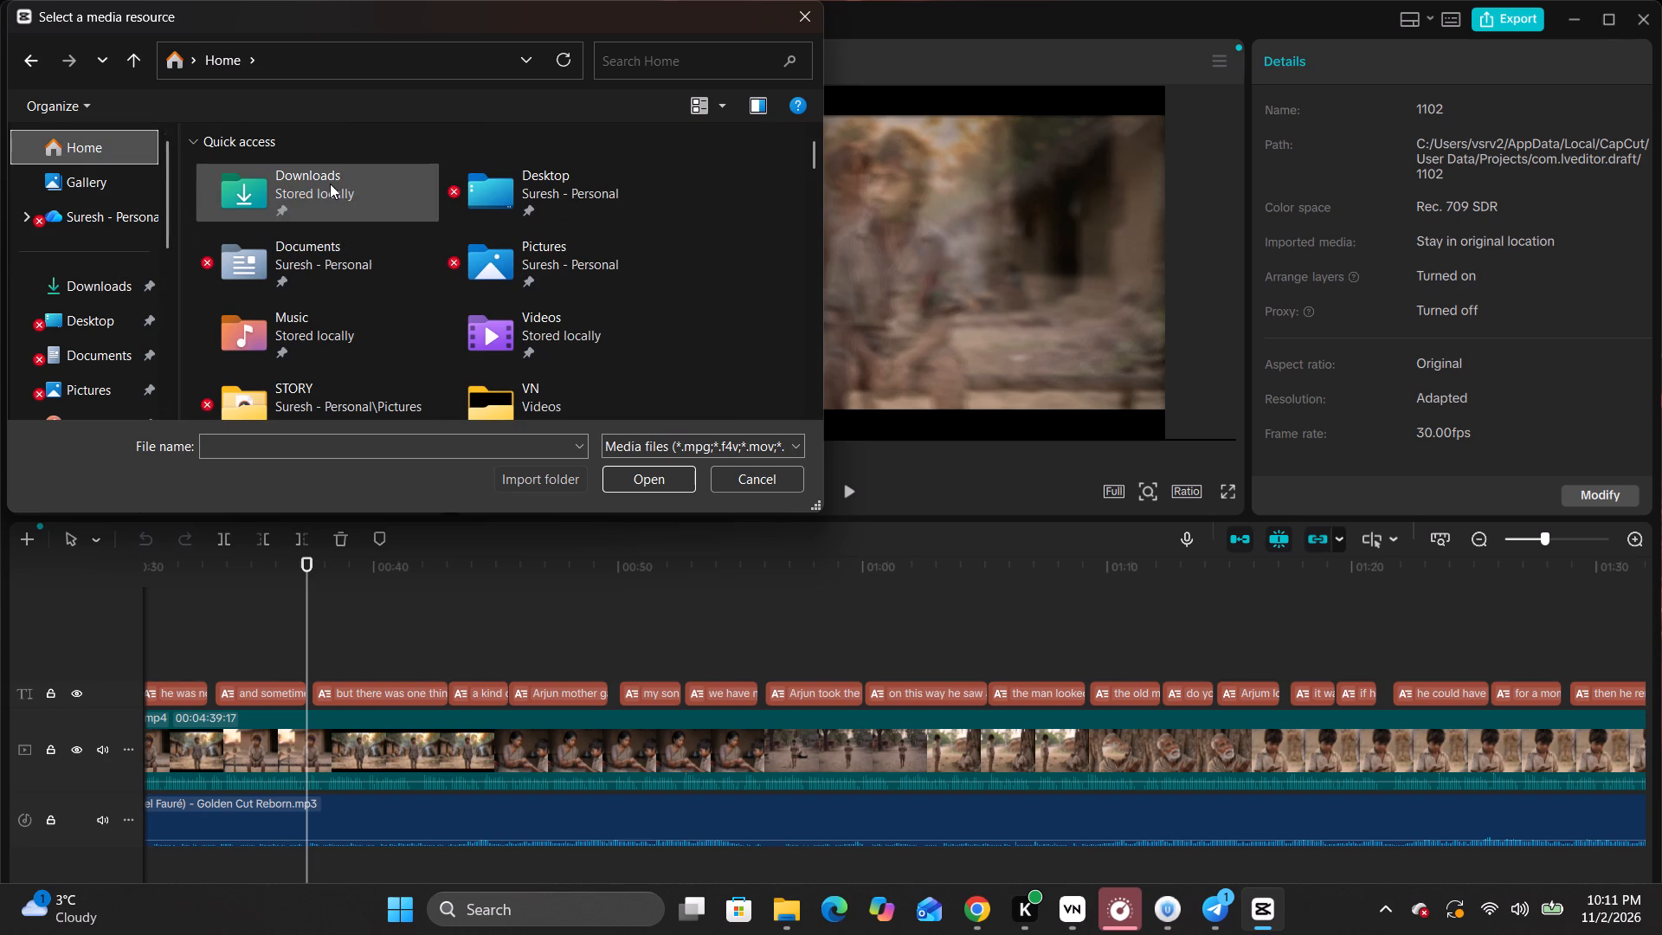
double_click(330, 184)
scroll(336, 242, down, 2)
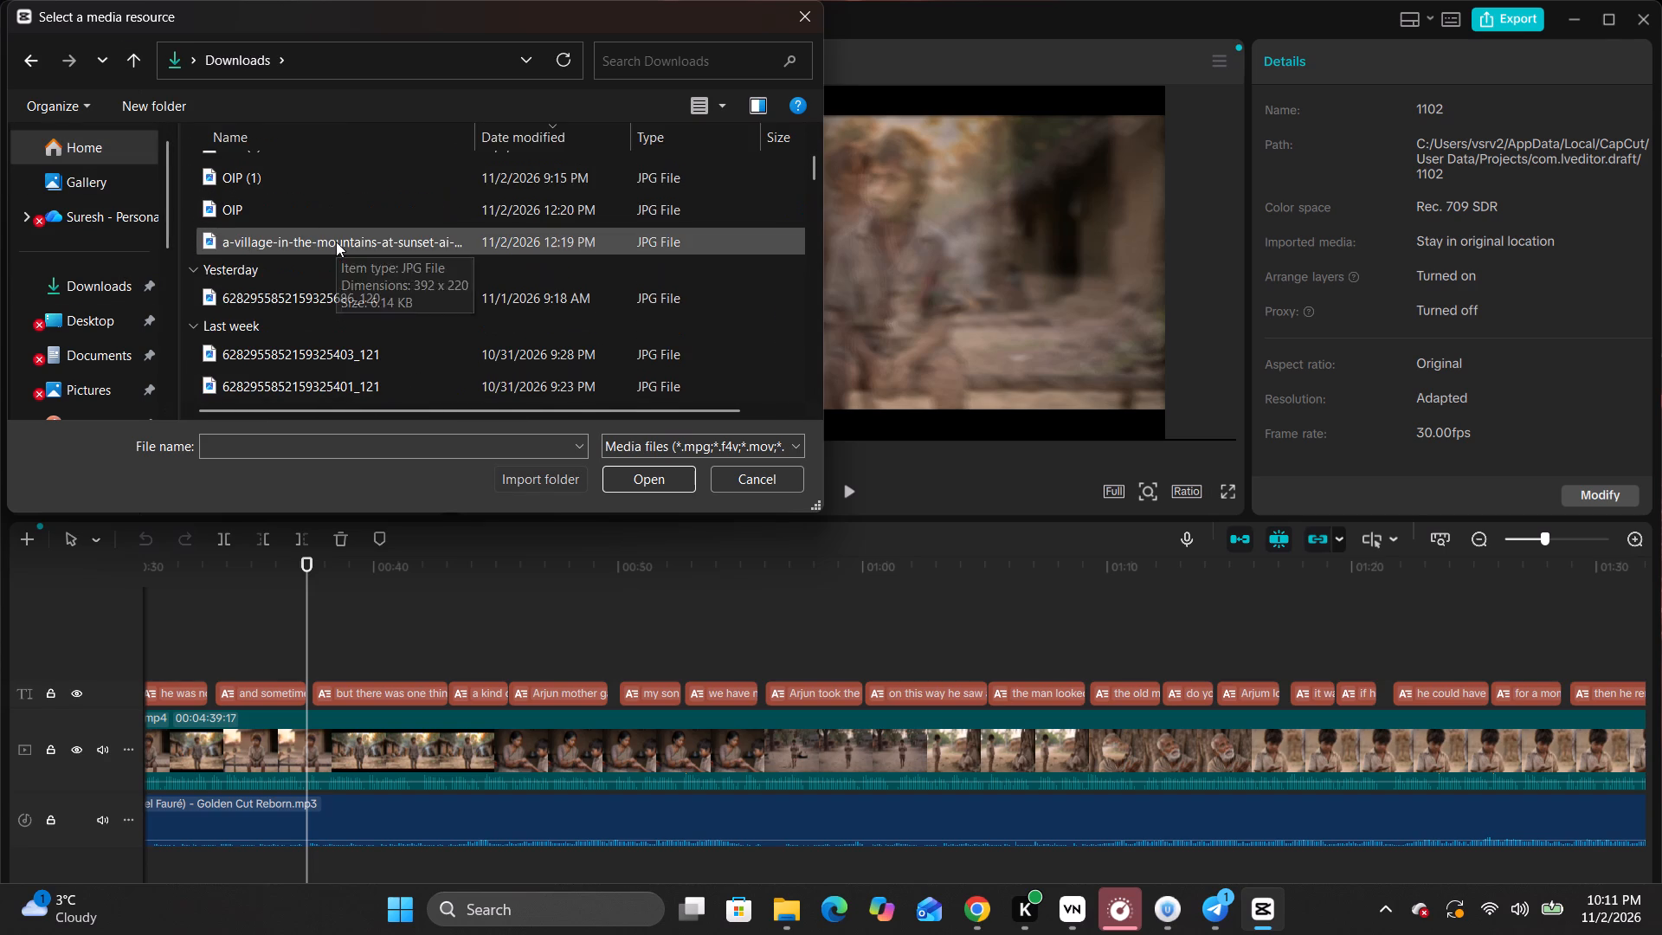
scroll(336, 242, down, 3)
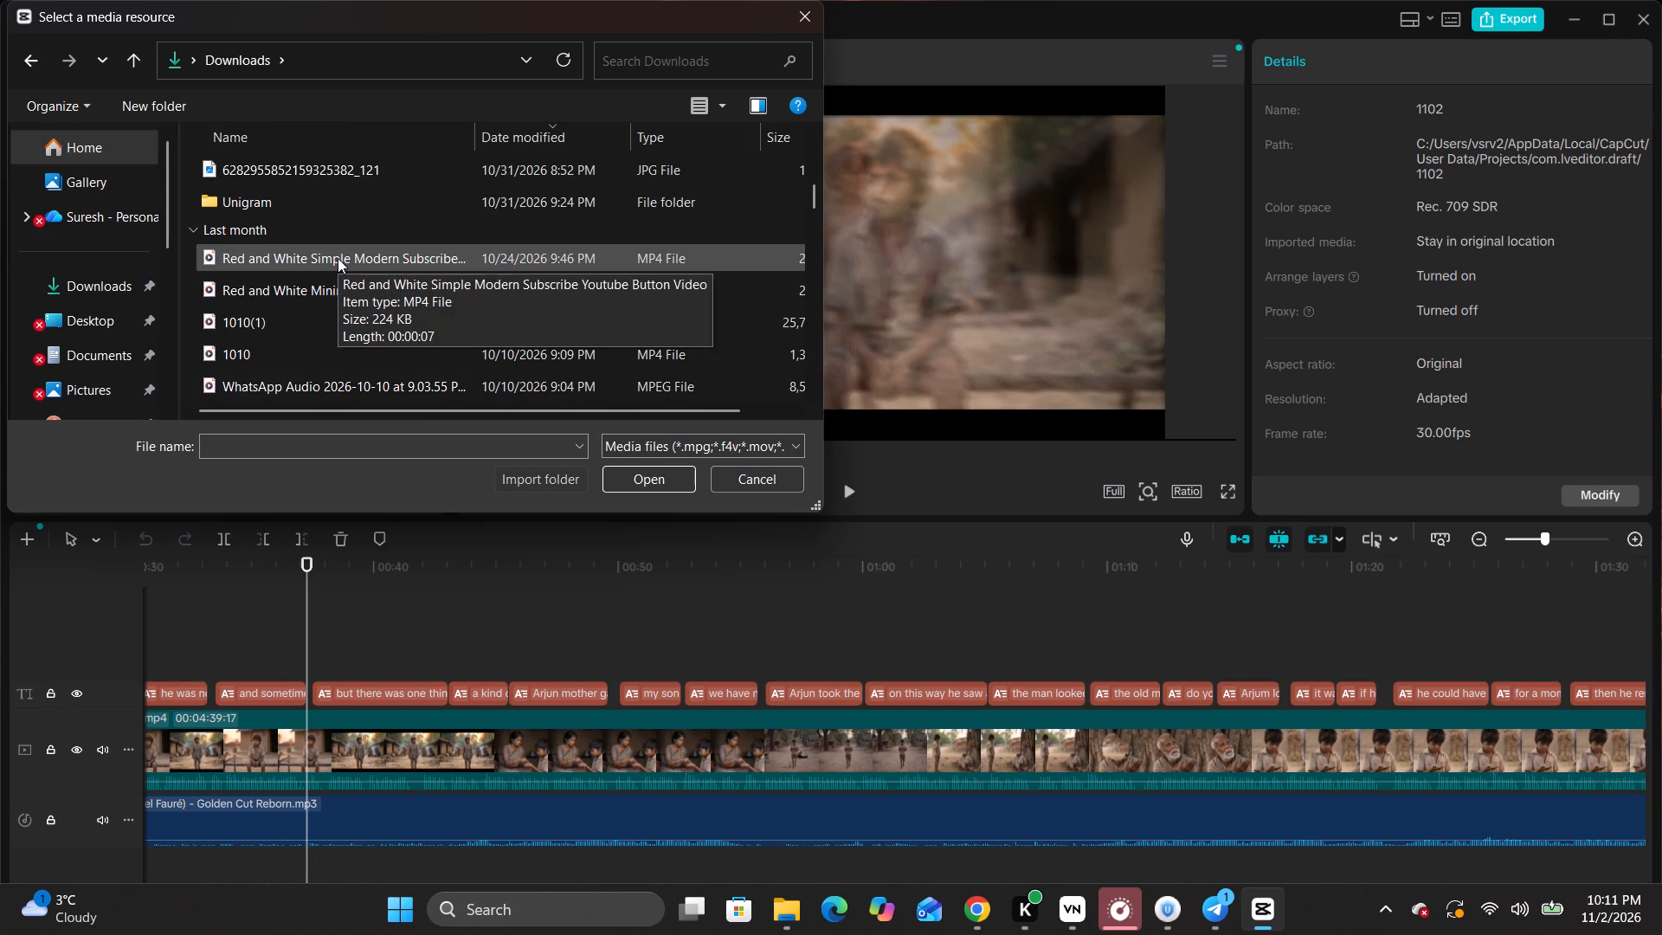
click(338, 258)
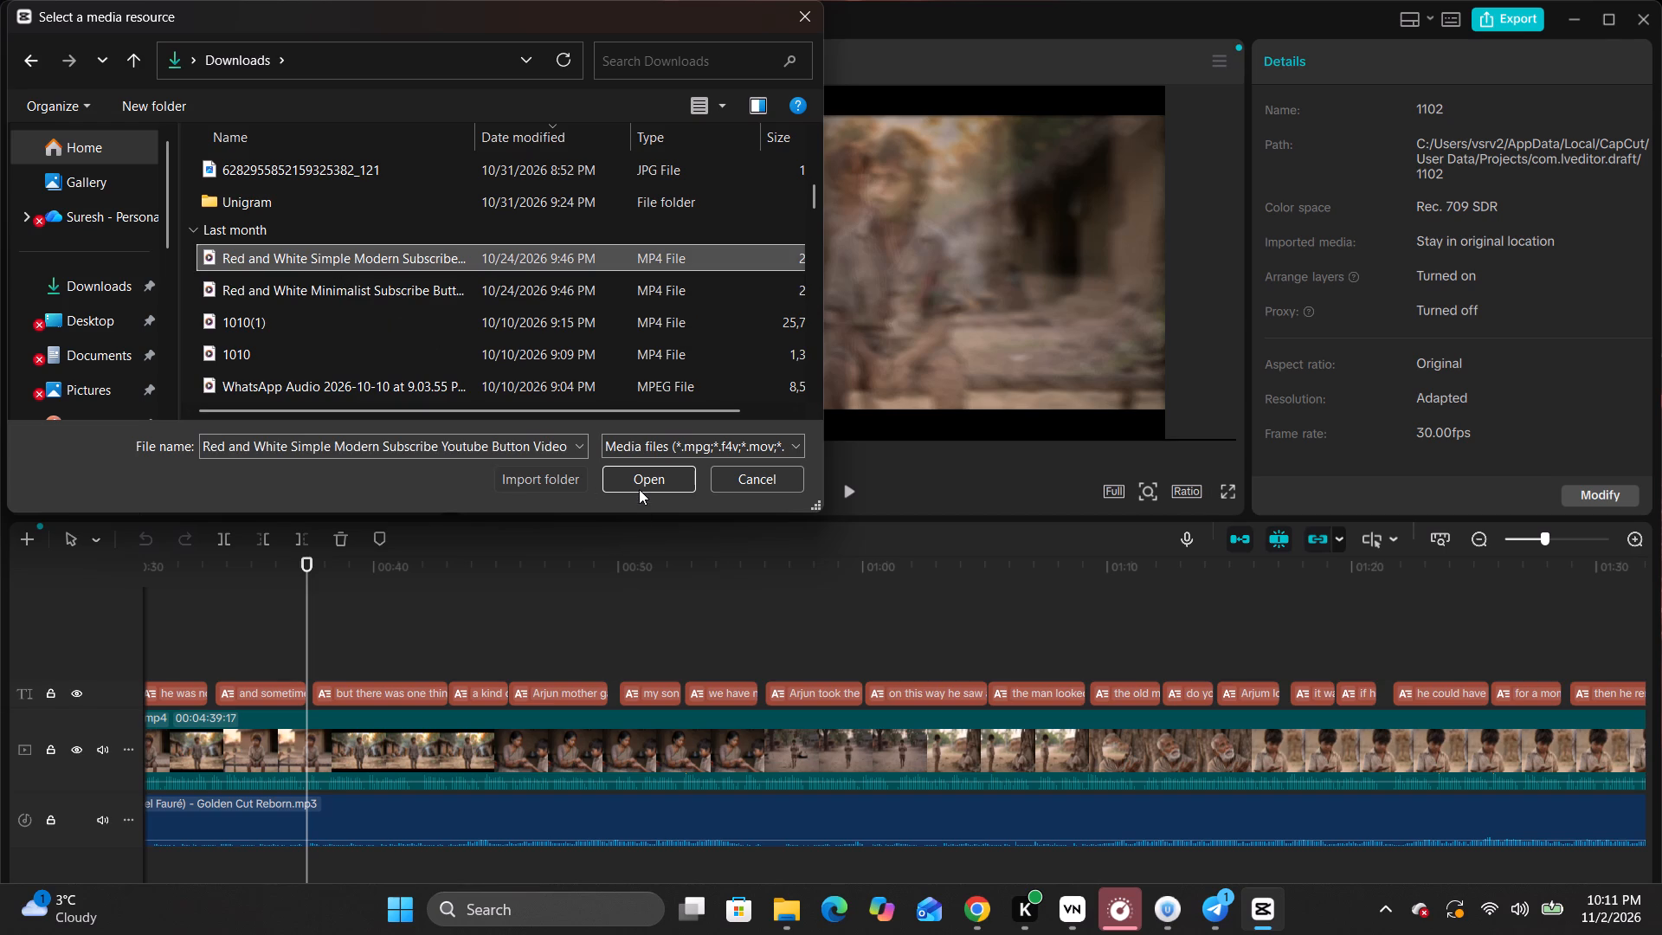
click(639, 487)
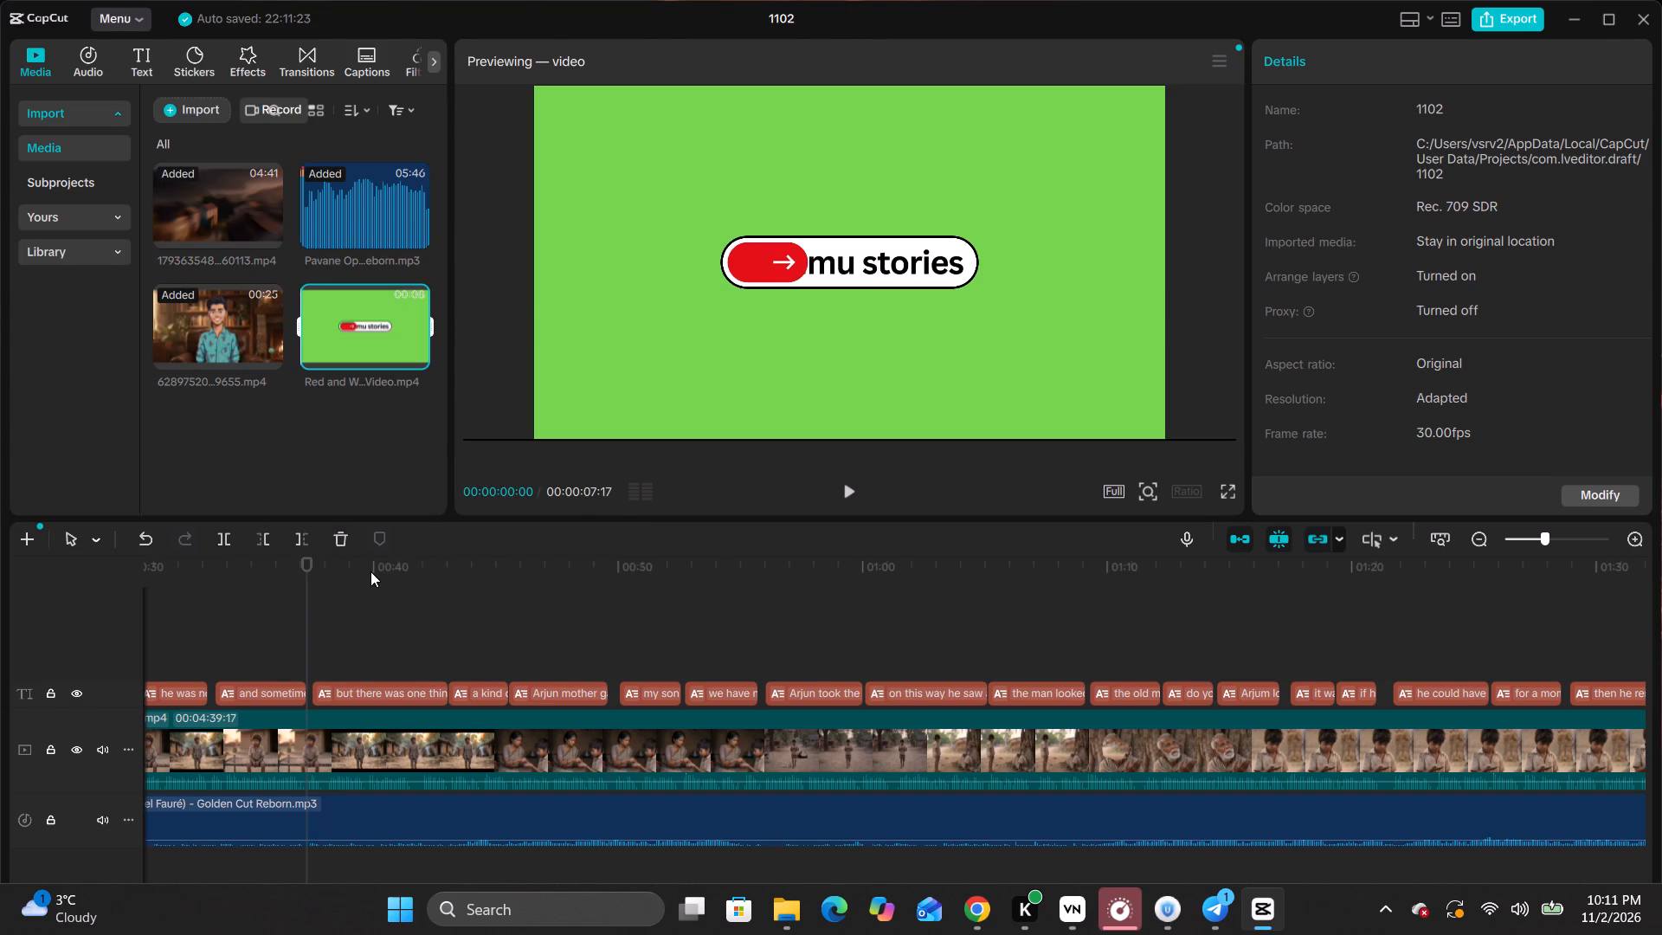
Place the imported green-screen subscribe clip on a new track above the captions, starting at 00:00:37:08.
click(838, 325)
drag(385, 53, 151, 53)
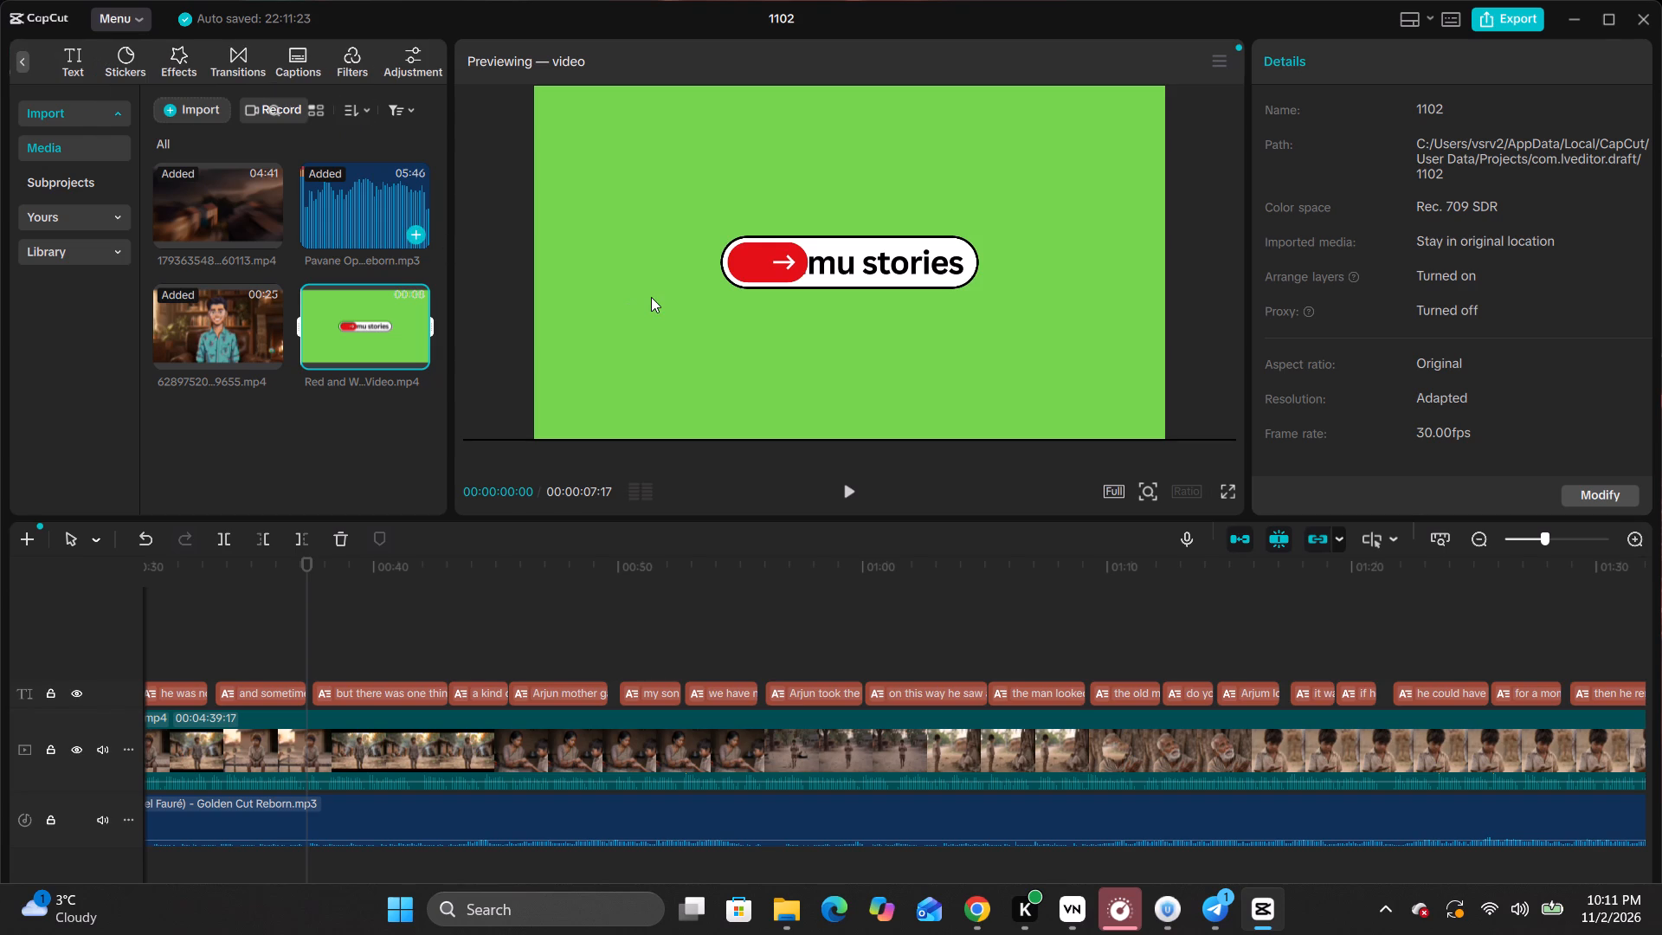
click(651, 297)
drag(238, 655, 311, 640)
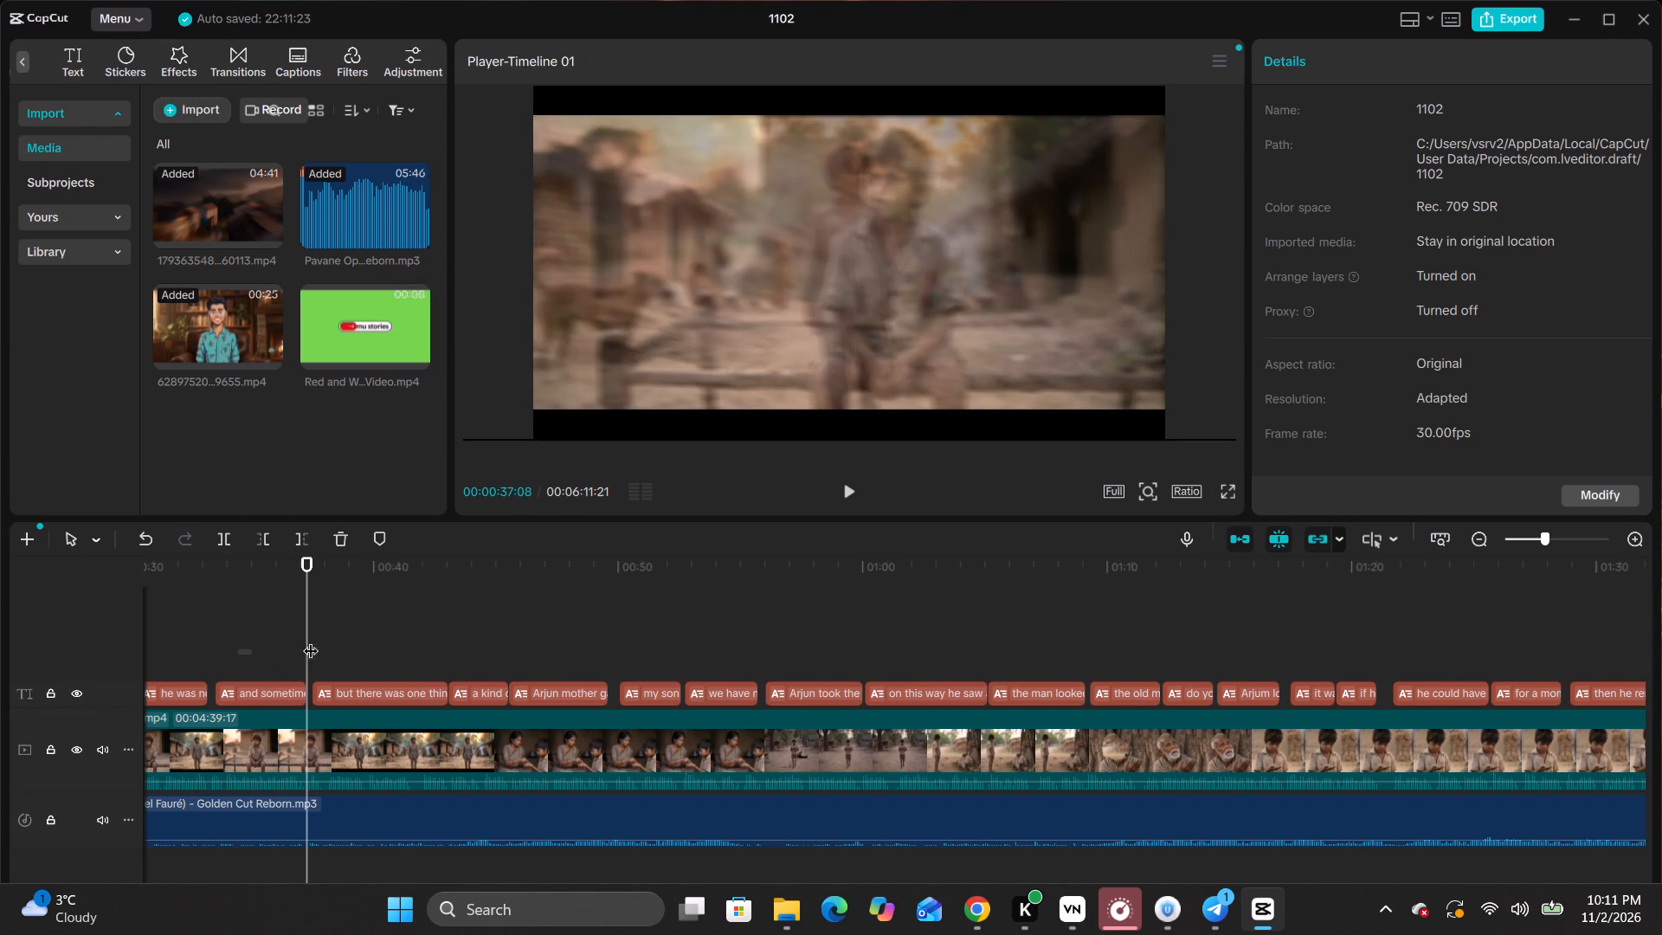
drag(311, 640, 399, 638)
drag(351, 329, 317, 640)
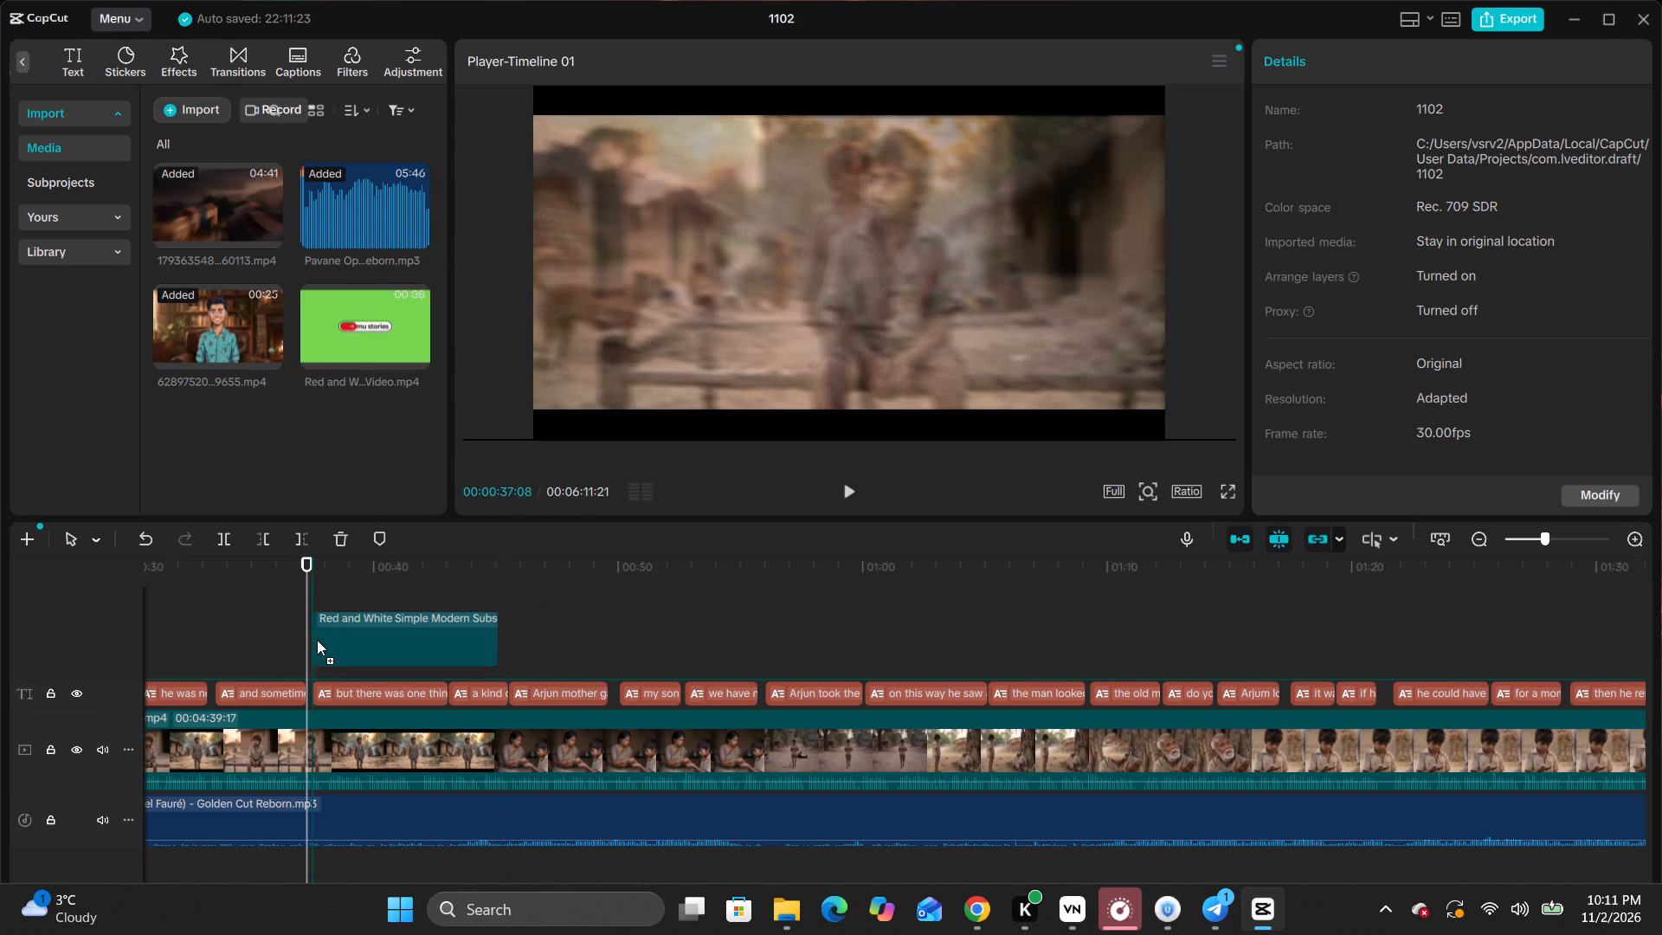
drag(317, 640, 316, 652)
click(342, 678)
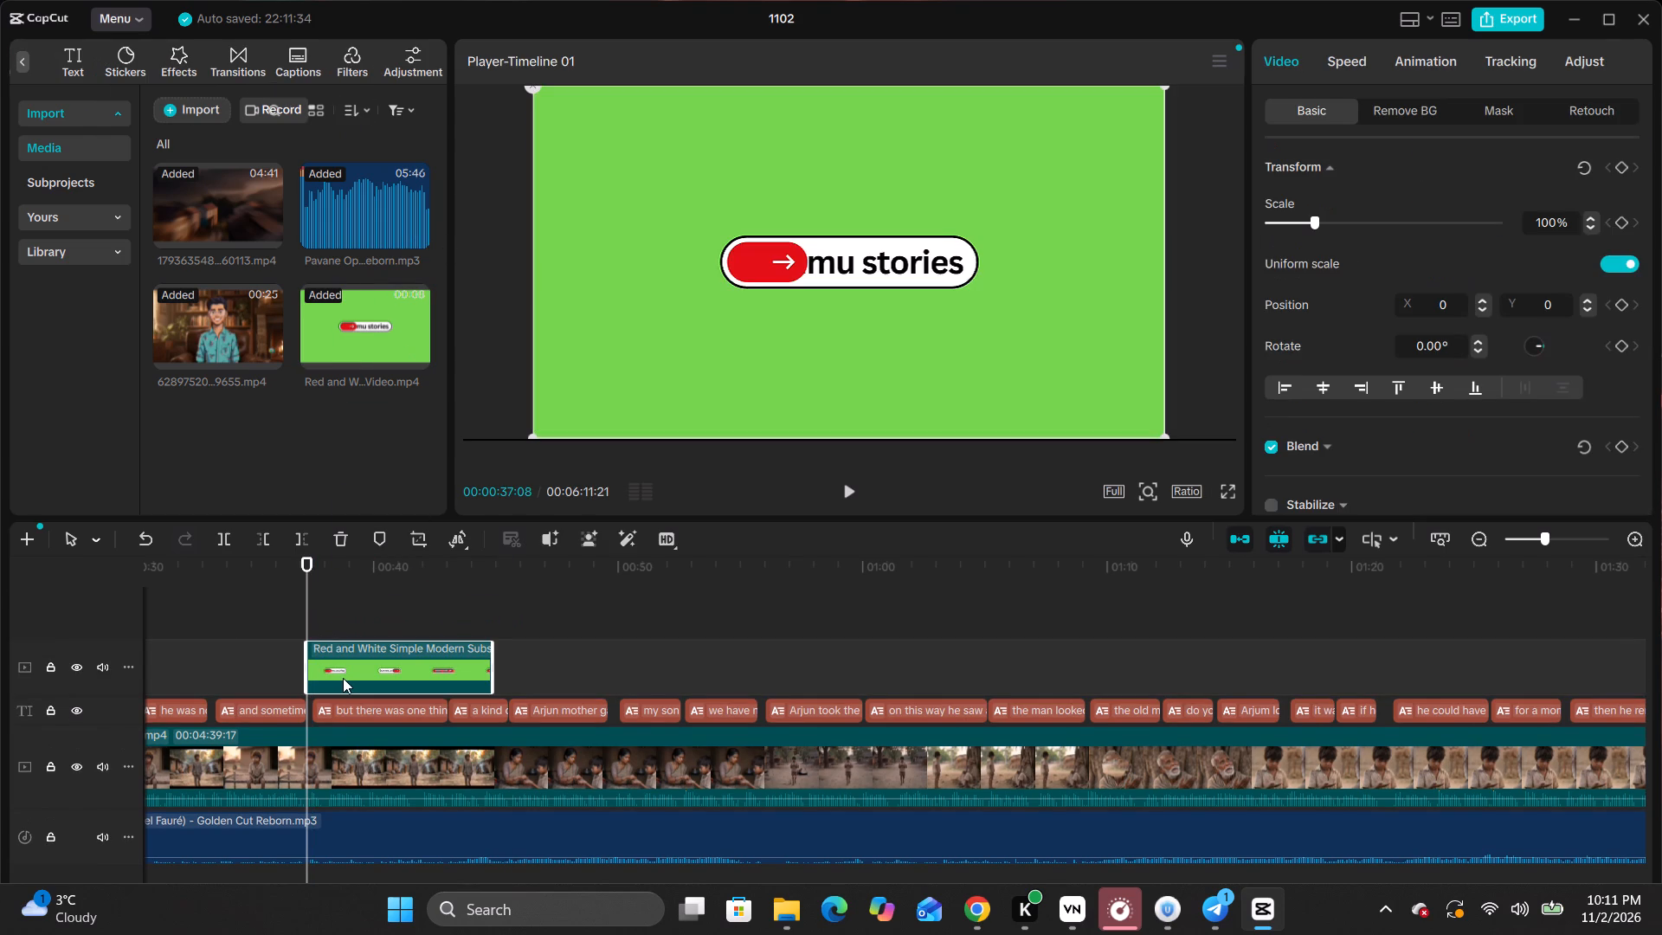
Remove the subscribe clip's green background with a chroma key sampled from its green area.
click(1406, 118)
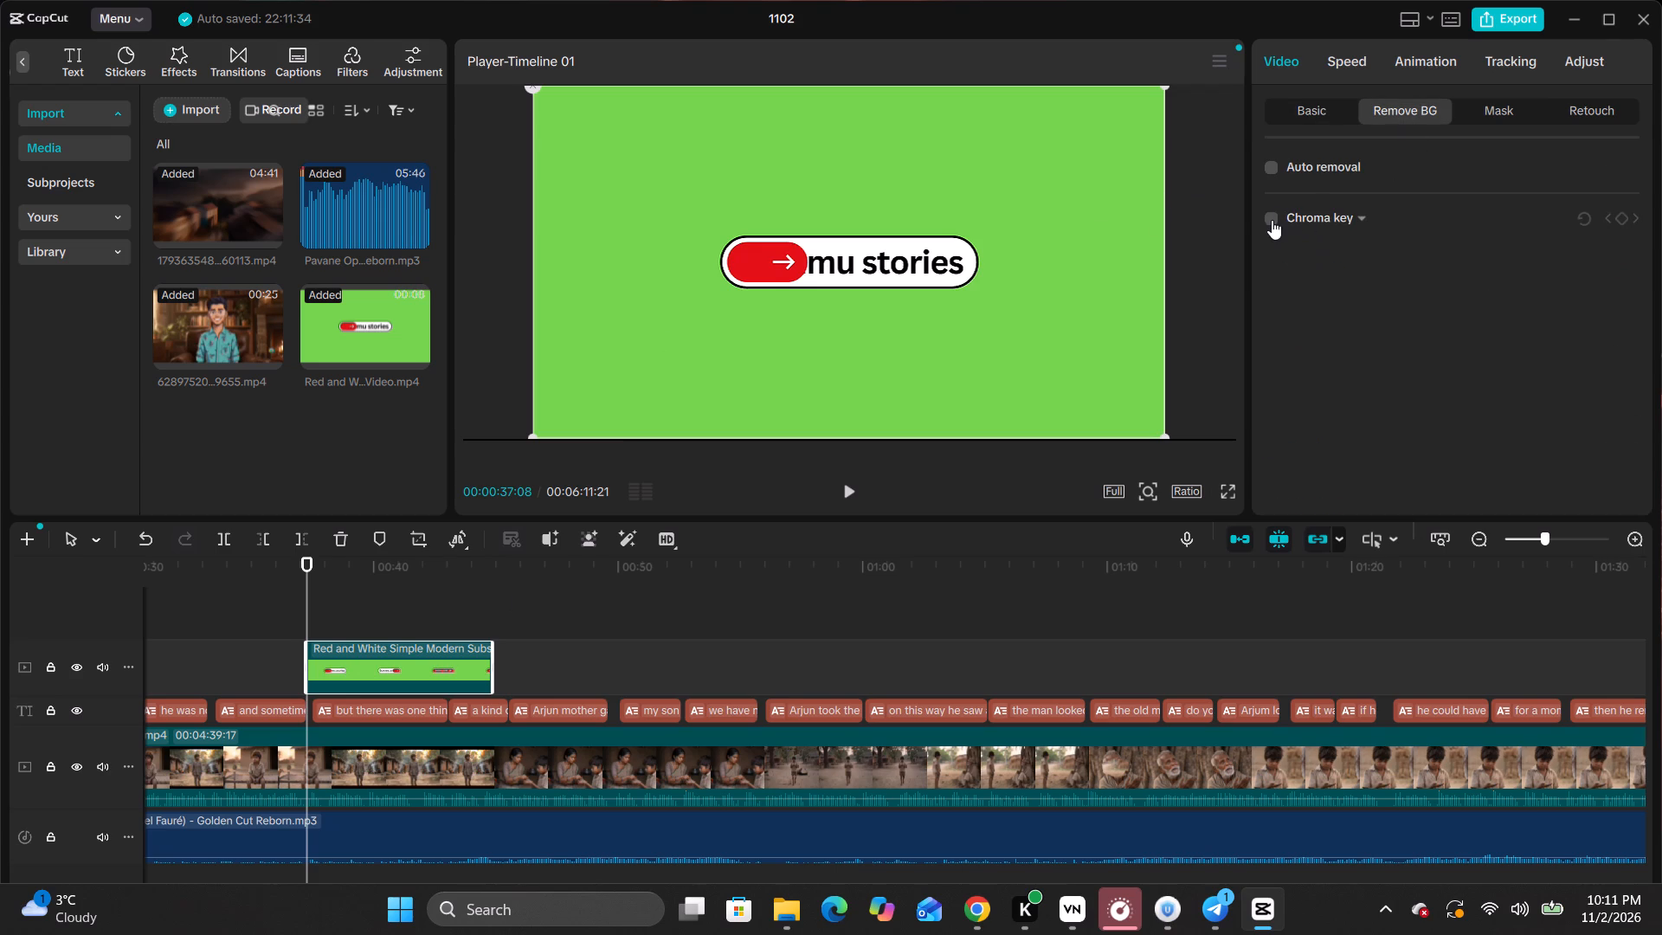
click(1272, 220)
click(1343, 254)
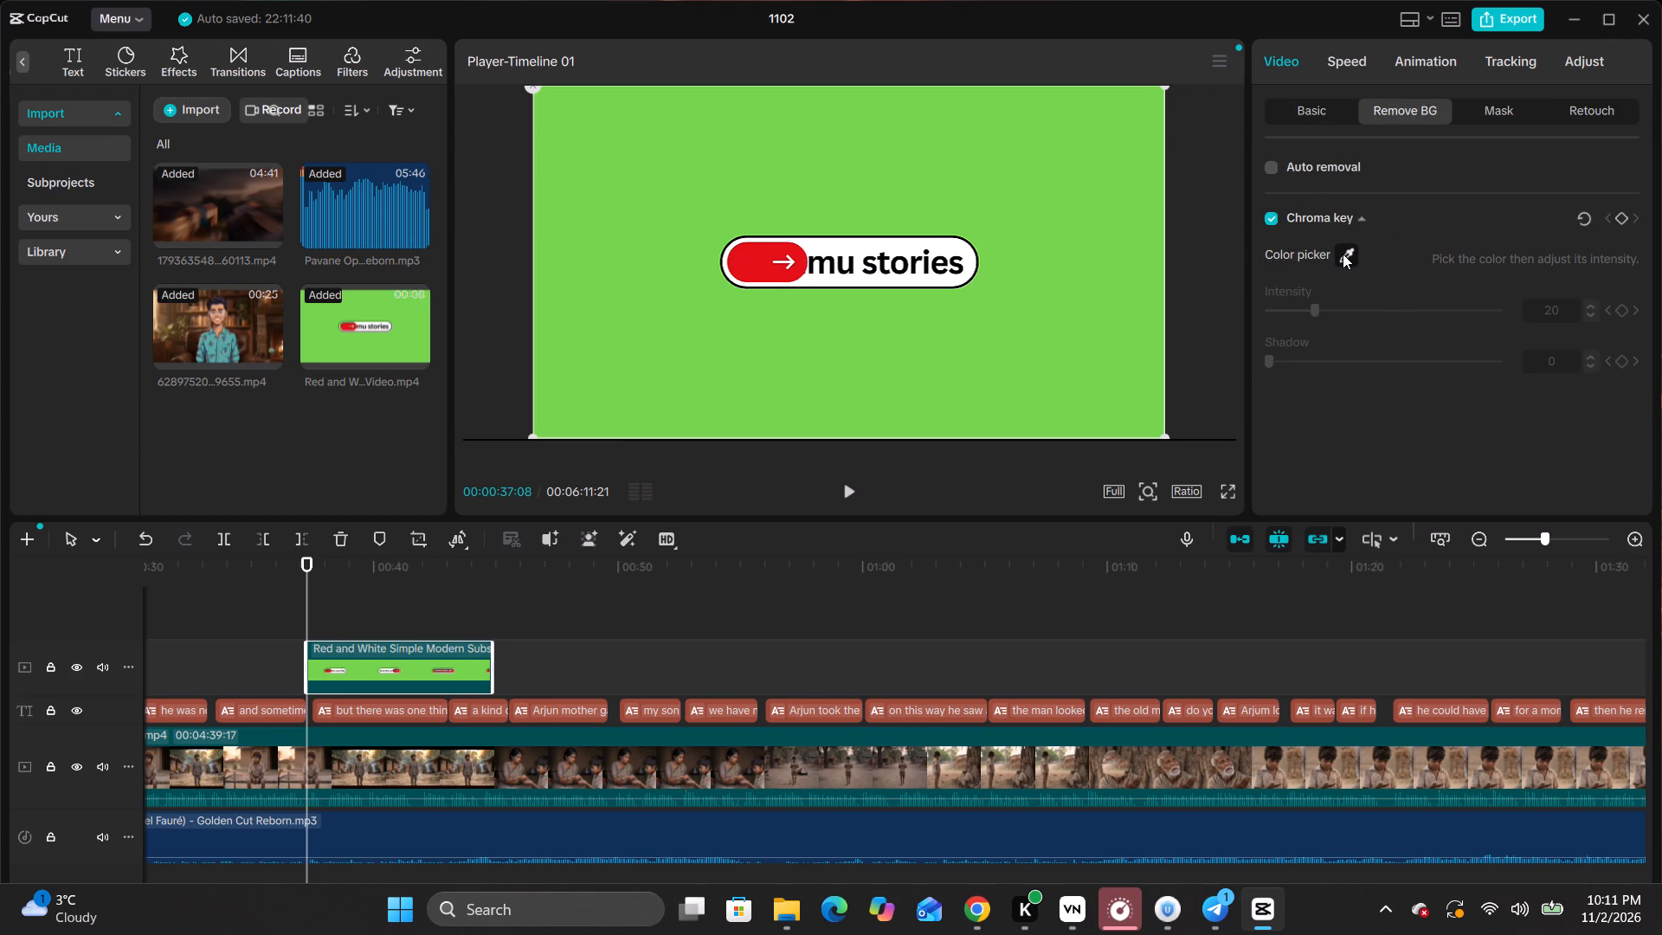
click(1343, 254)
click(1134, 259)
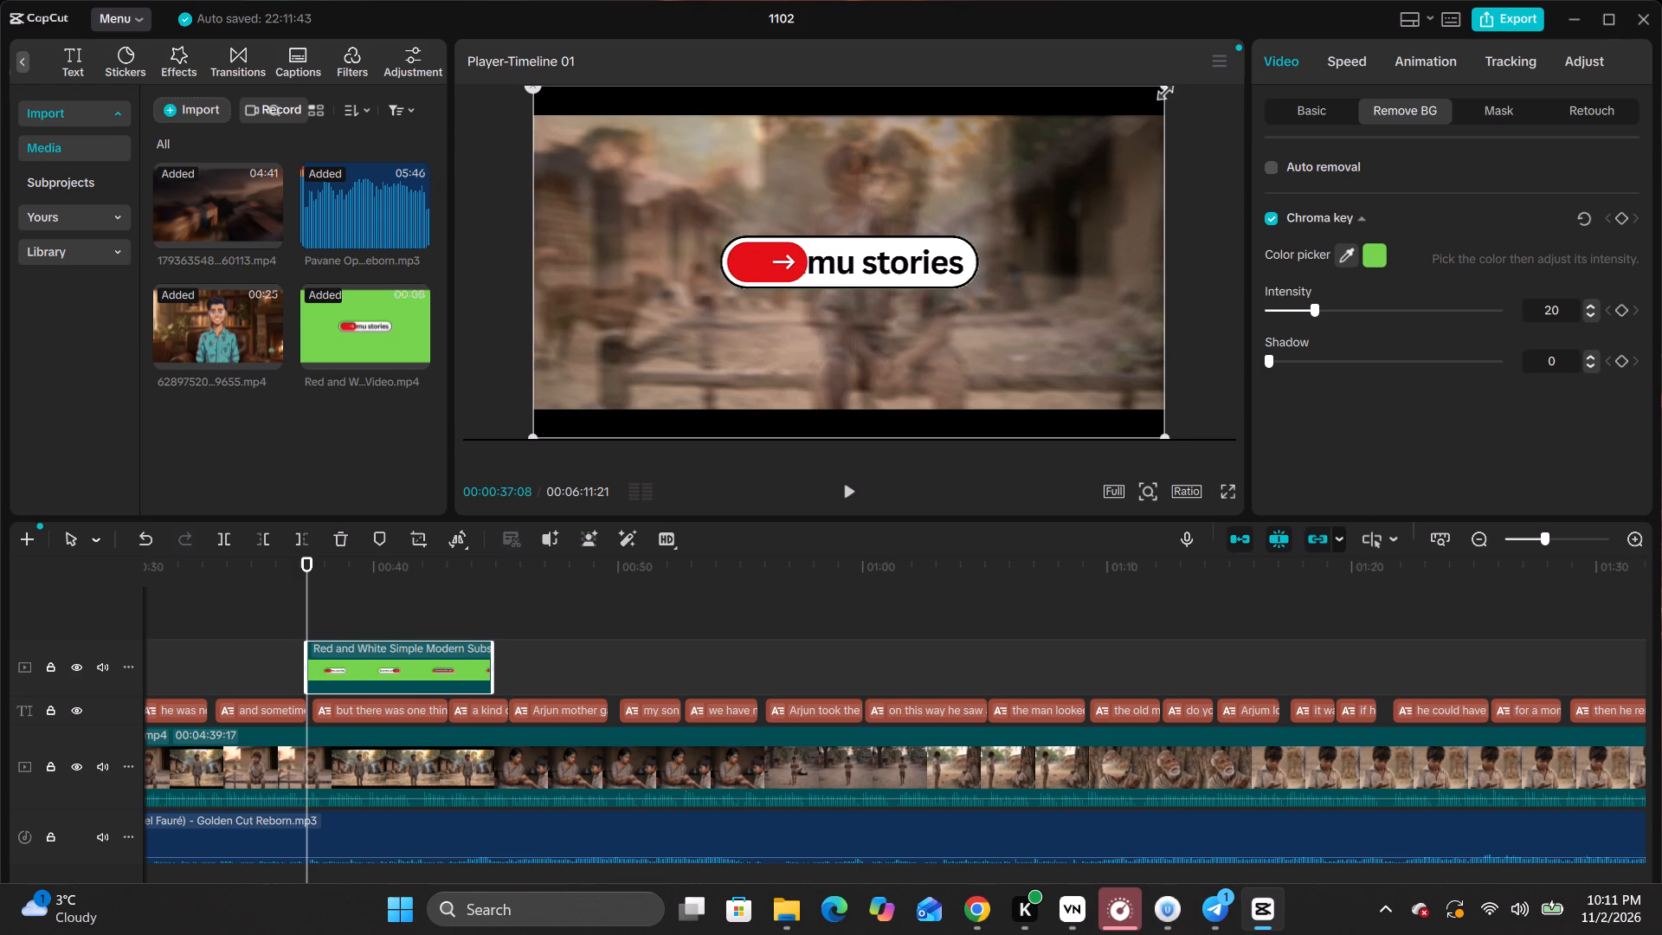
Shrink the subscribe clip to about a quarter size and centre its button in the lower black band.
drag(1162, 88, 815, 281)
drag(871, 248, 853, 409)
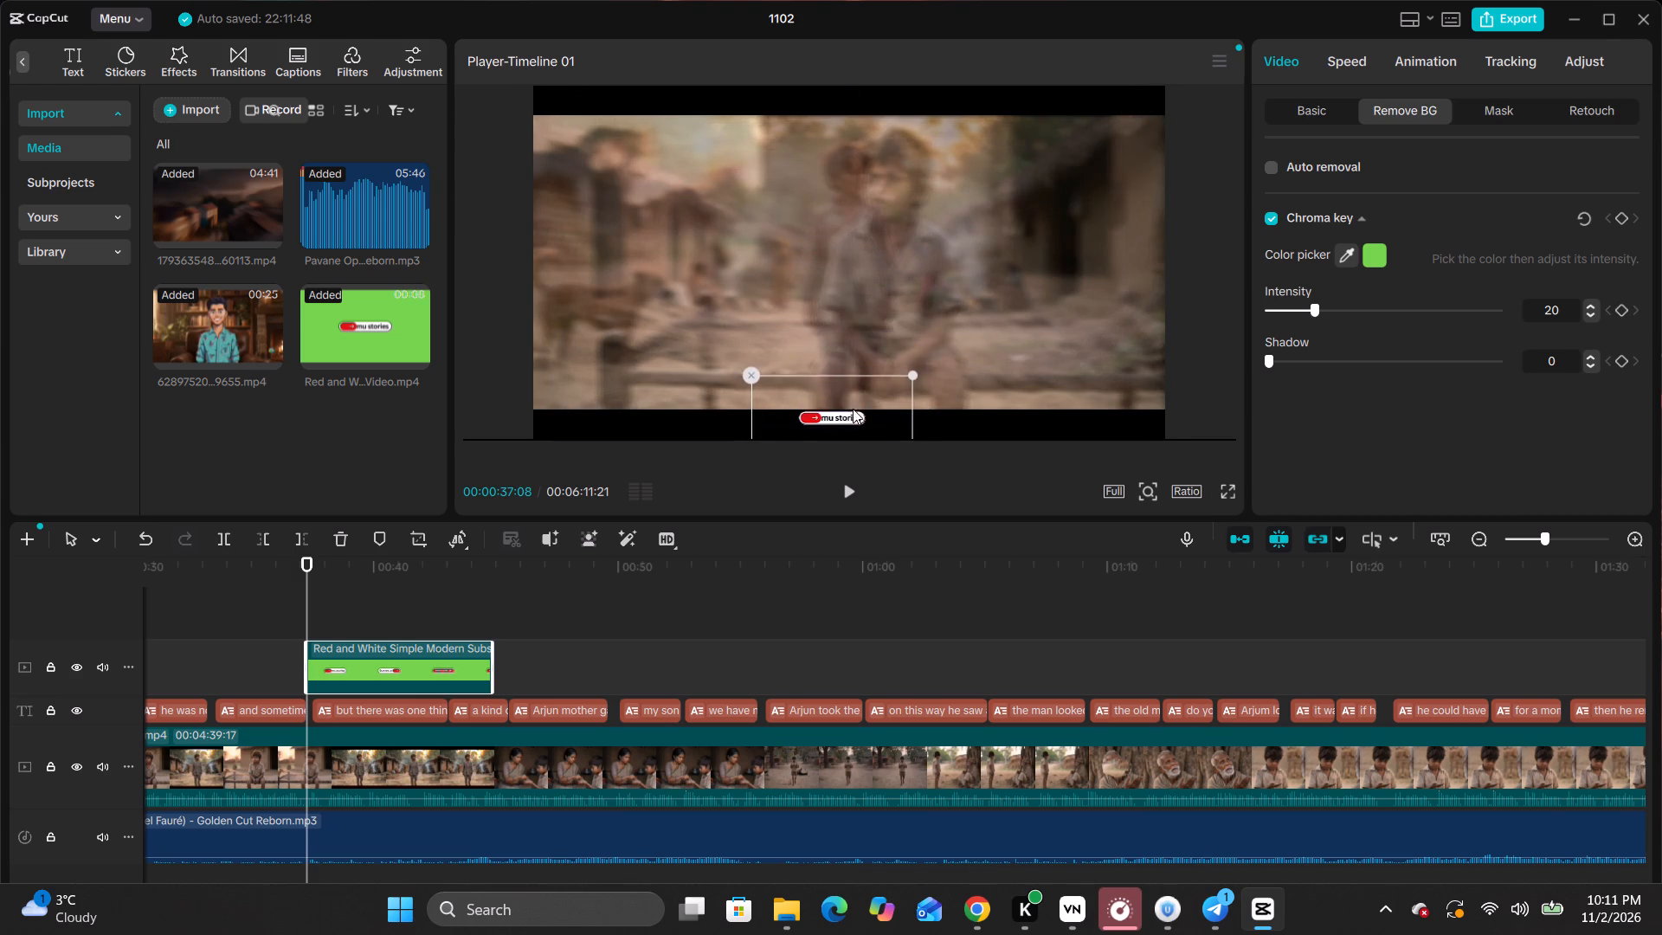
drag(853, 409, 860, 409)
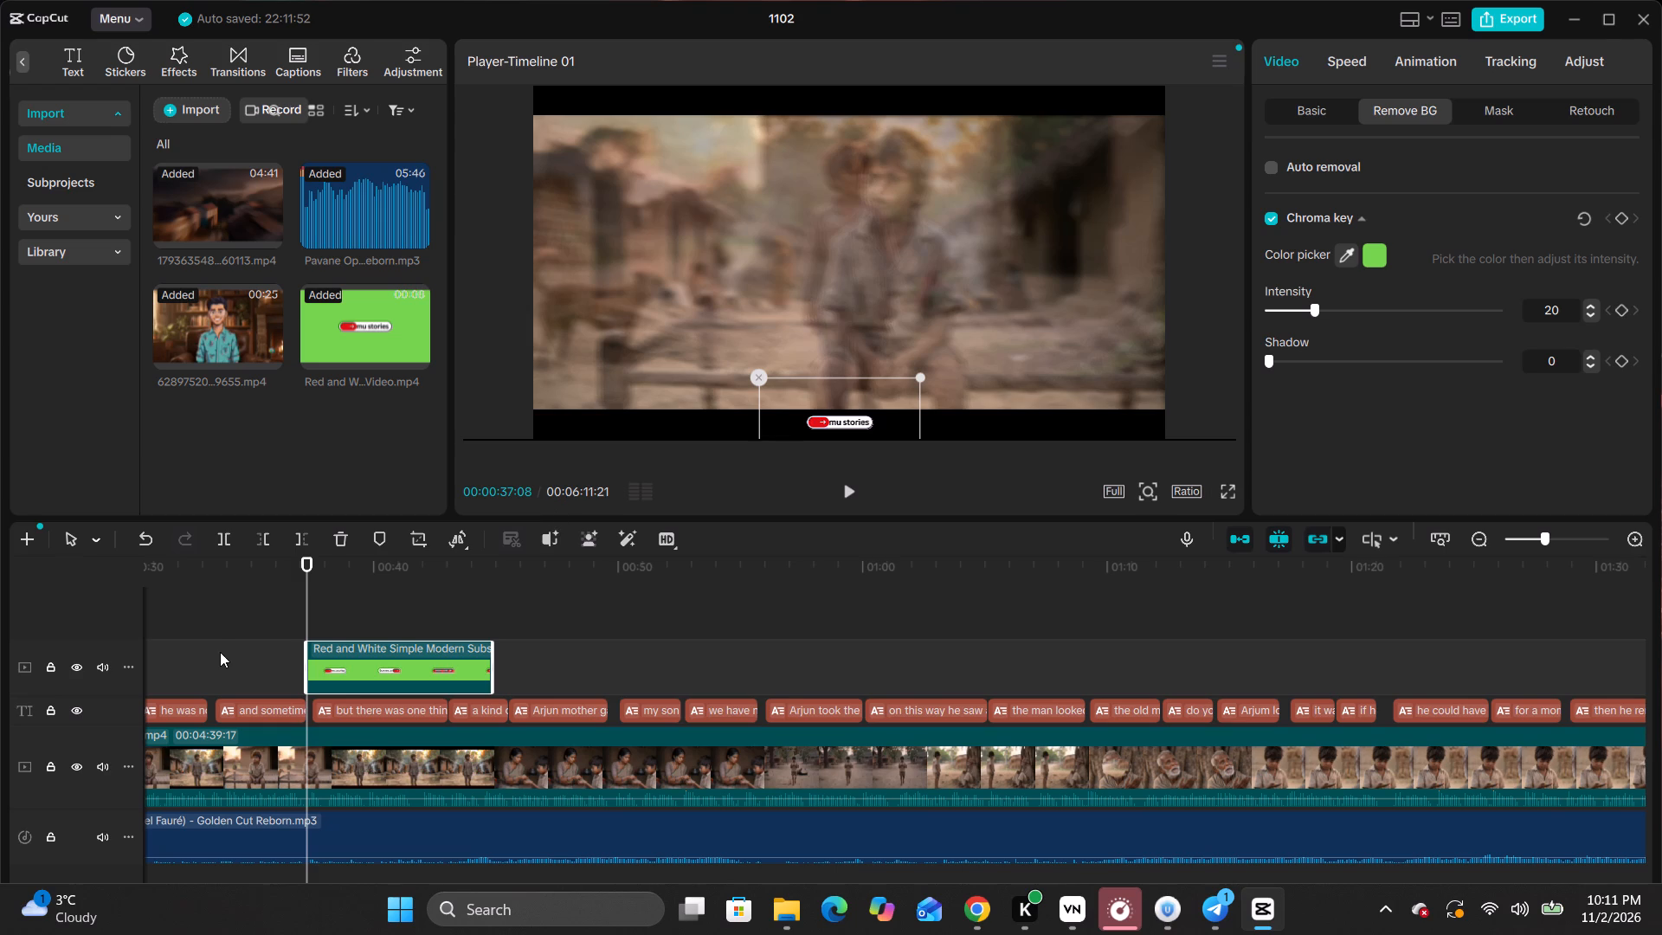
Preview the subscribe button, enlarge it slightly while keeping it inside the lower black band, and play it through to check.
key(space)
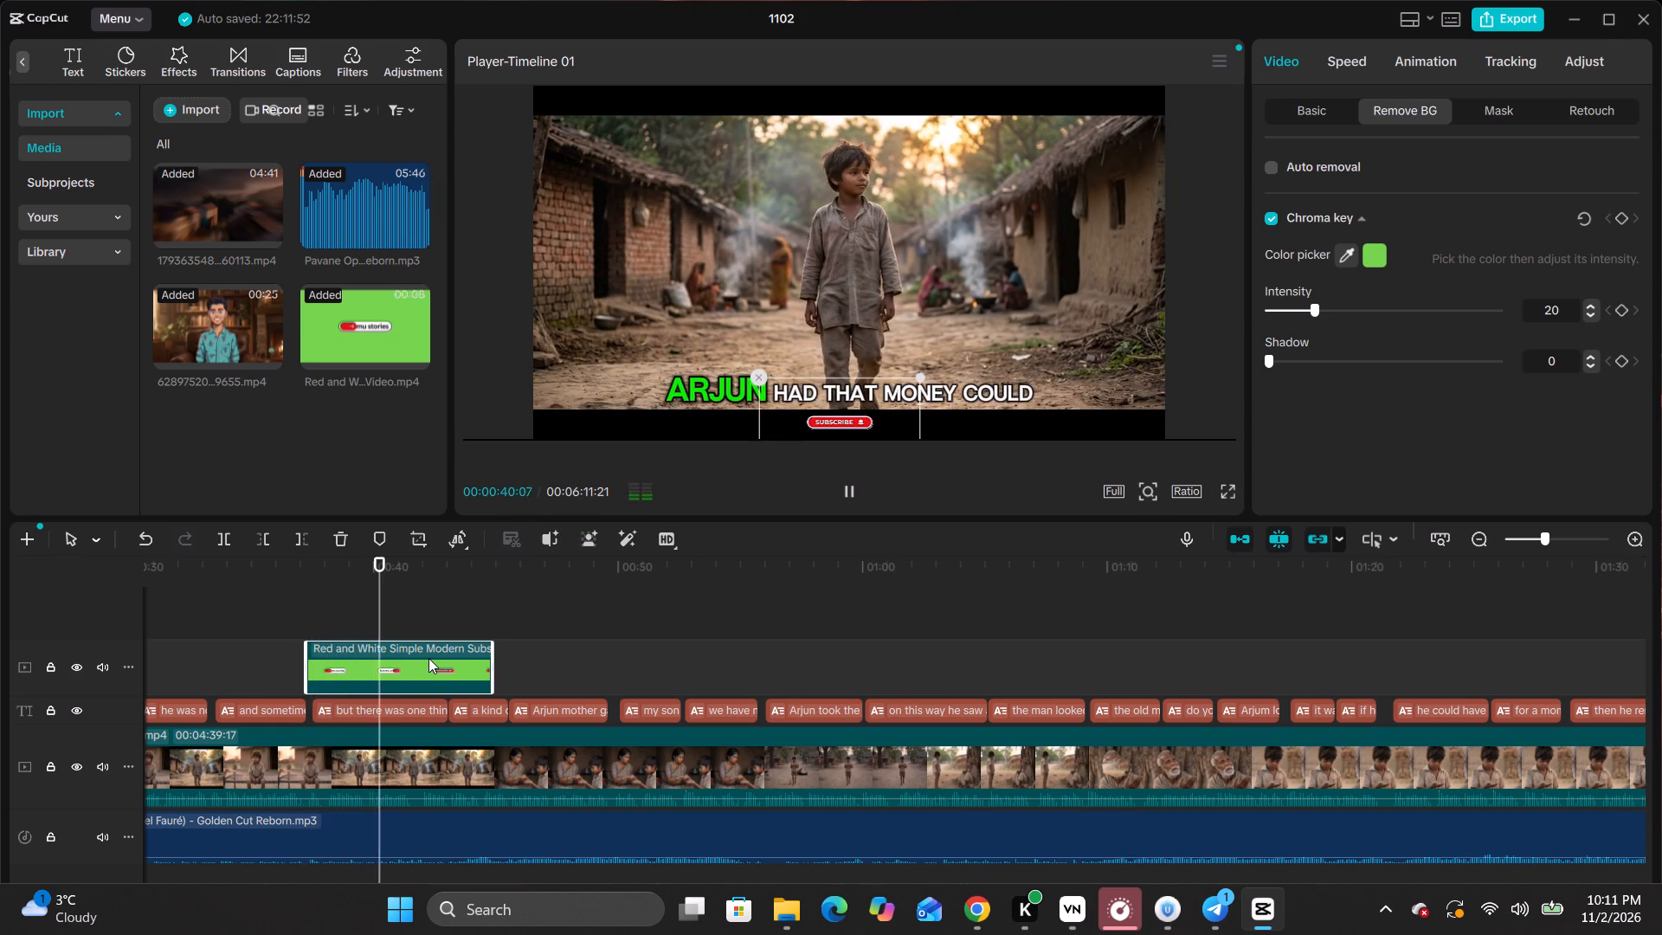
key(space)
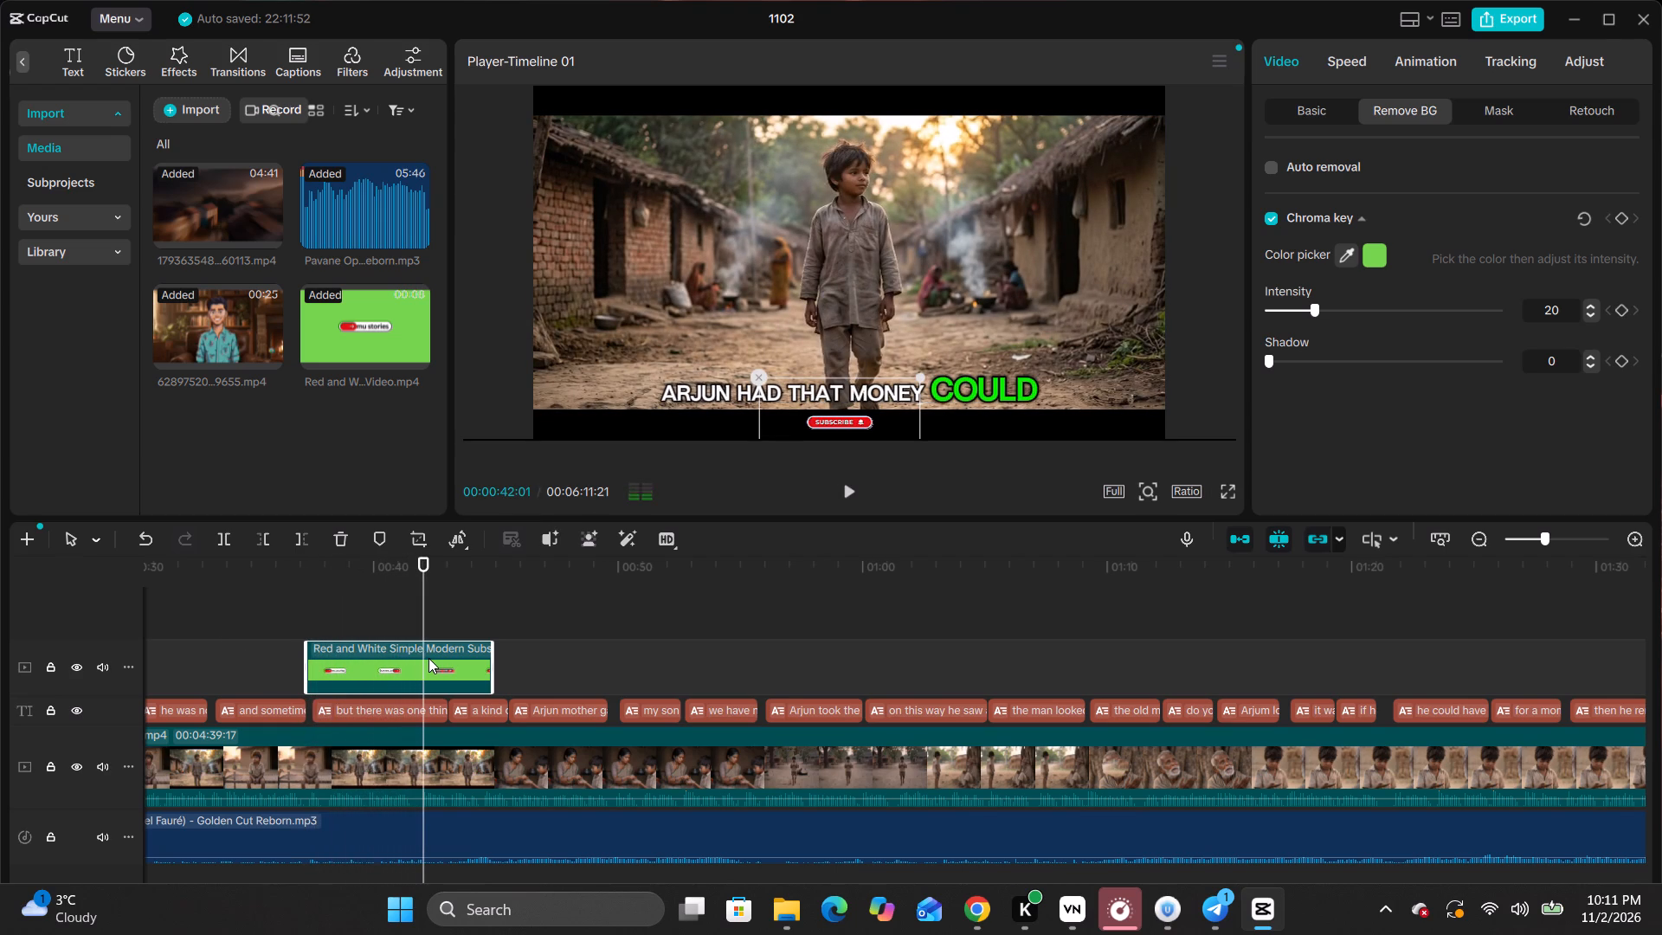
drag(917, 378, 933, 357)
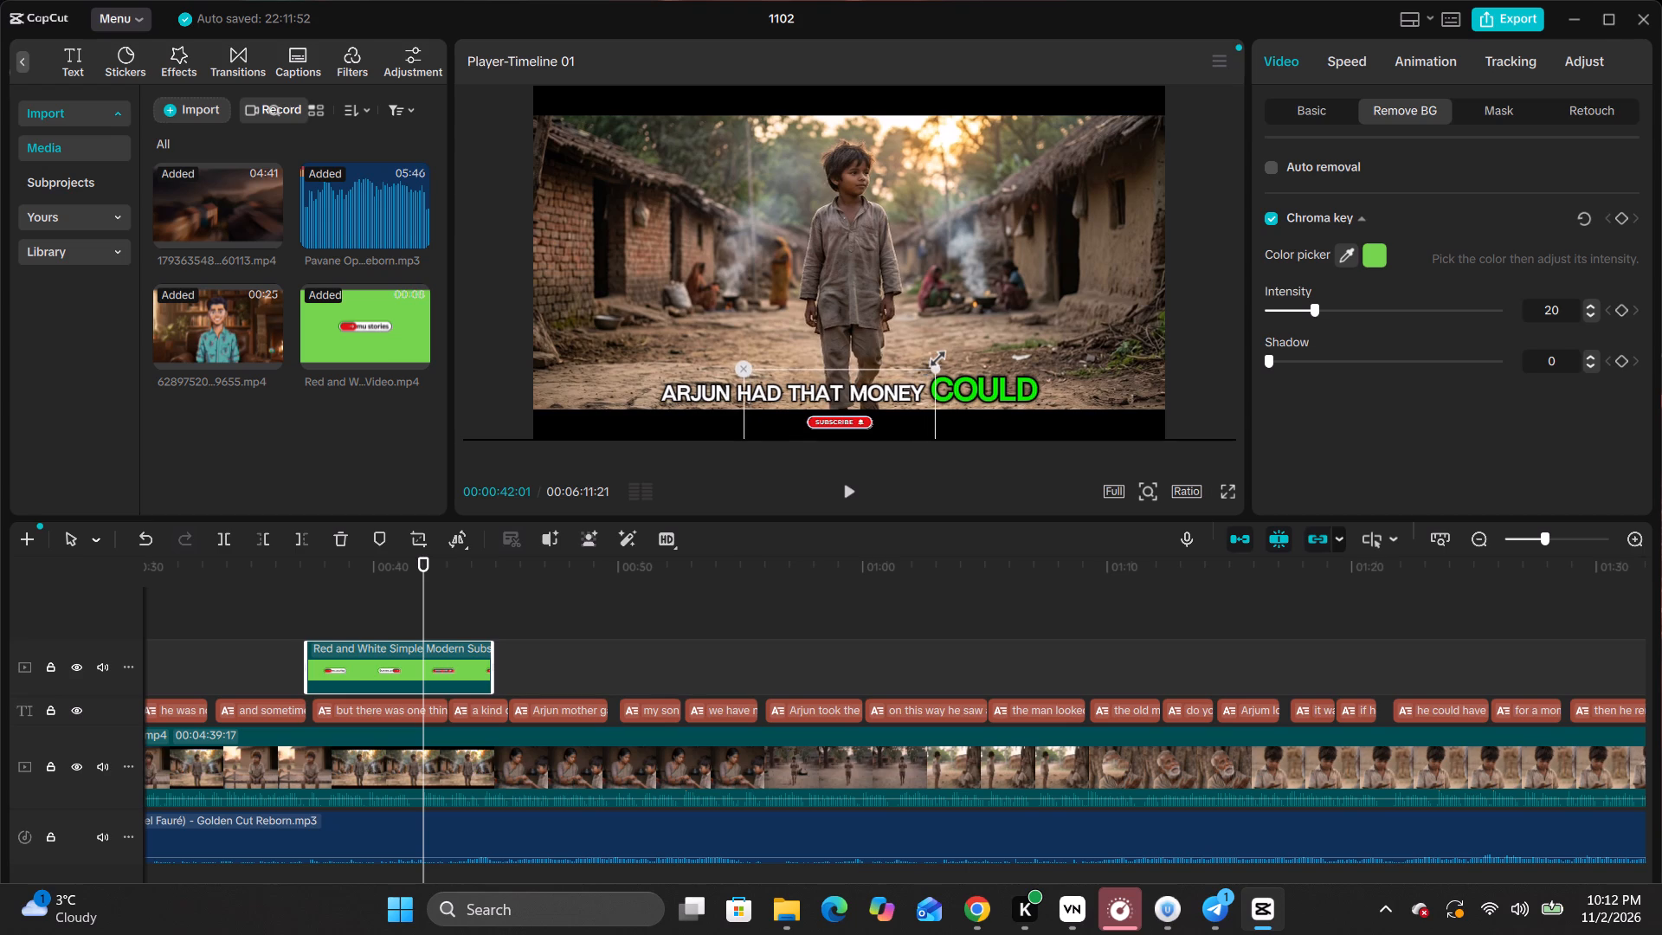
drag(933, 357, 950, 342)
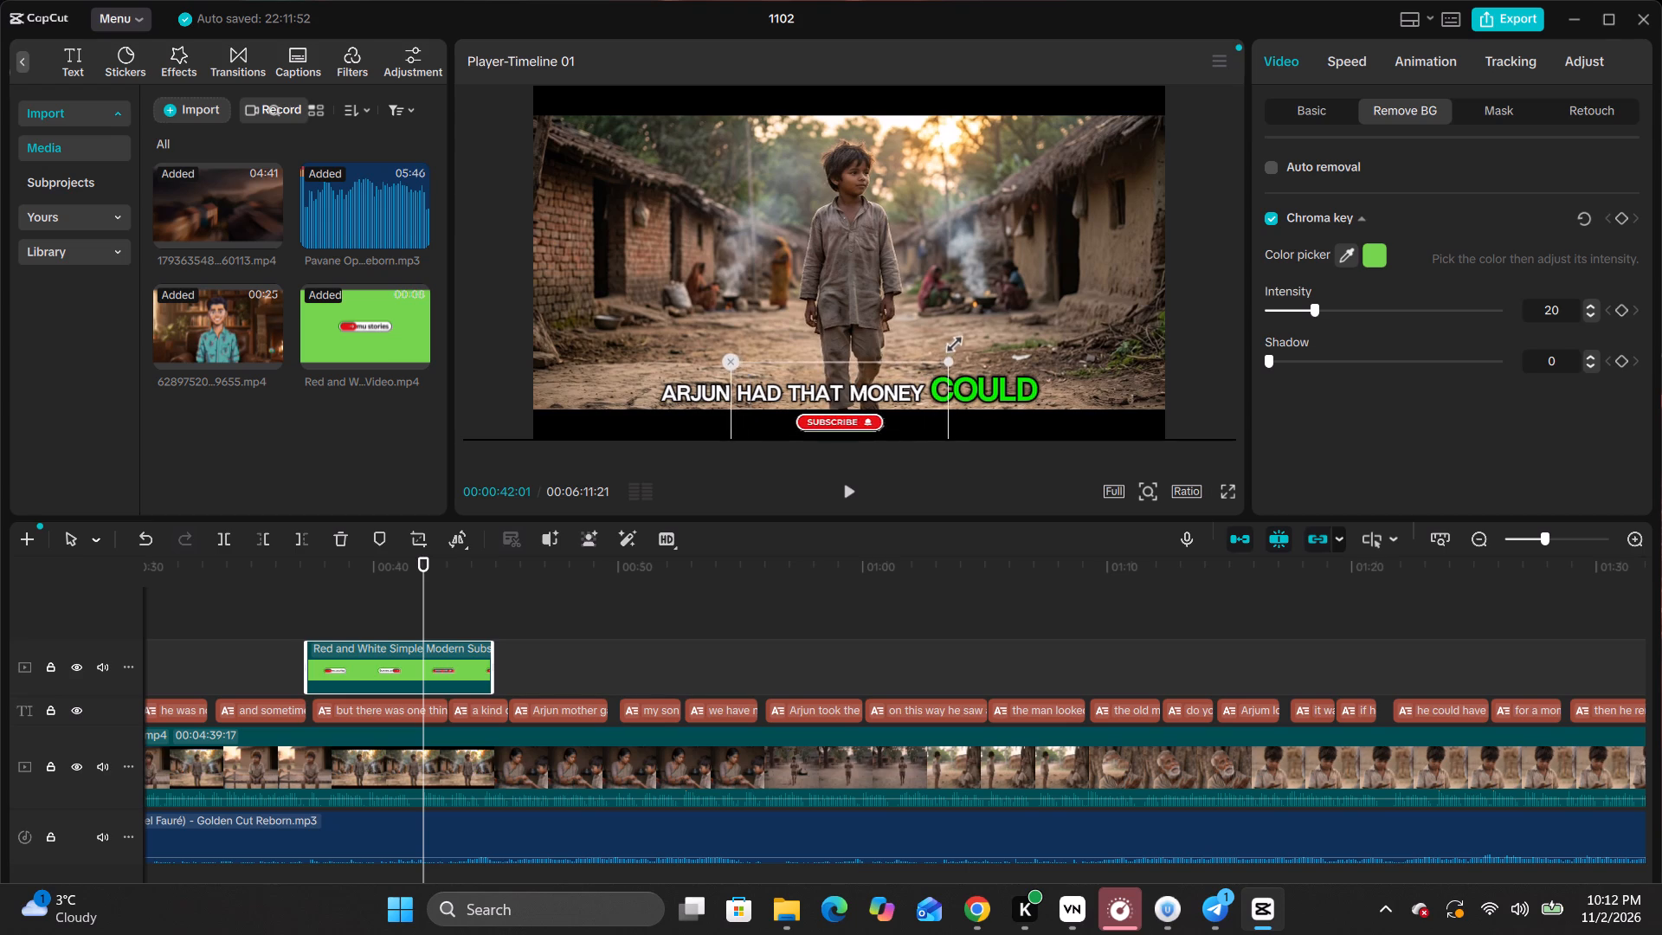
drag(950, 342, 936, 351)
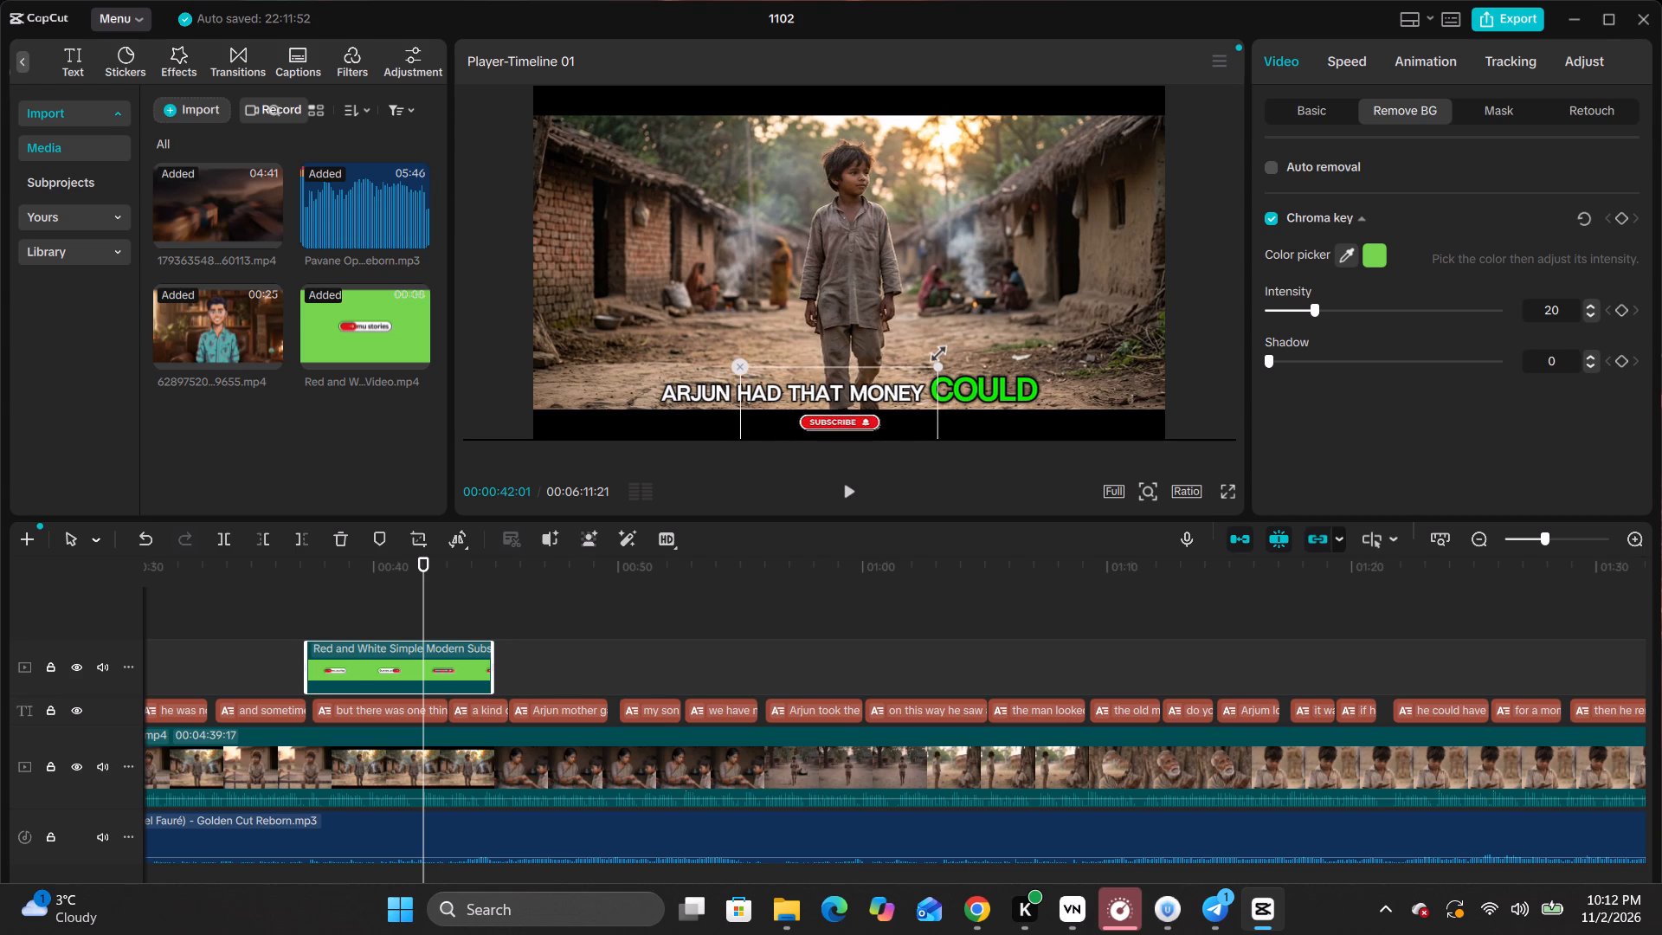
drag(936, 351, 981, 321)
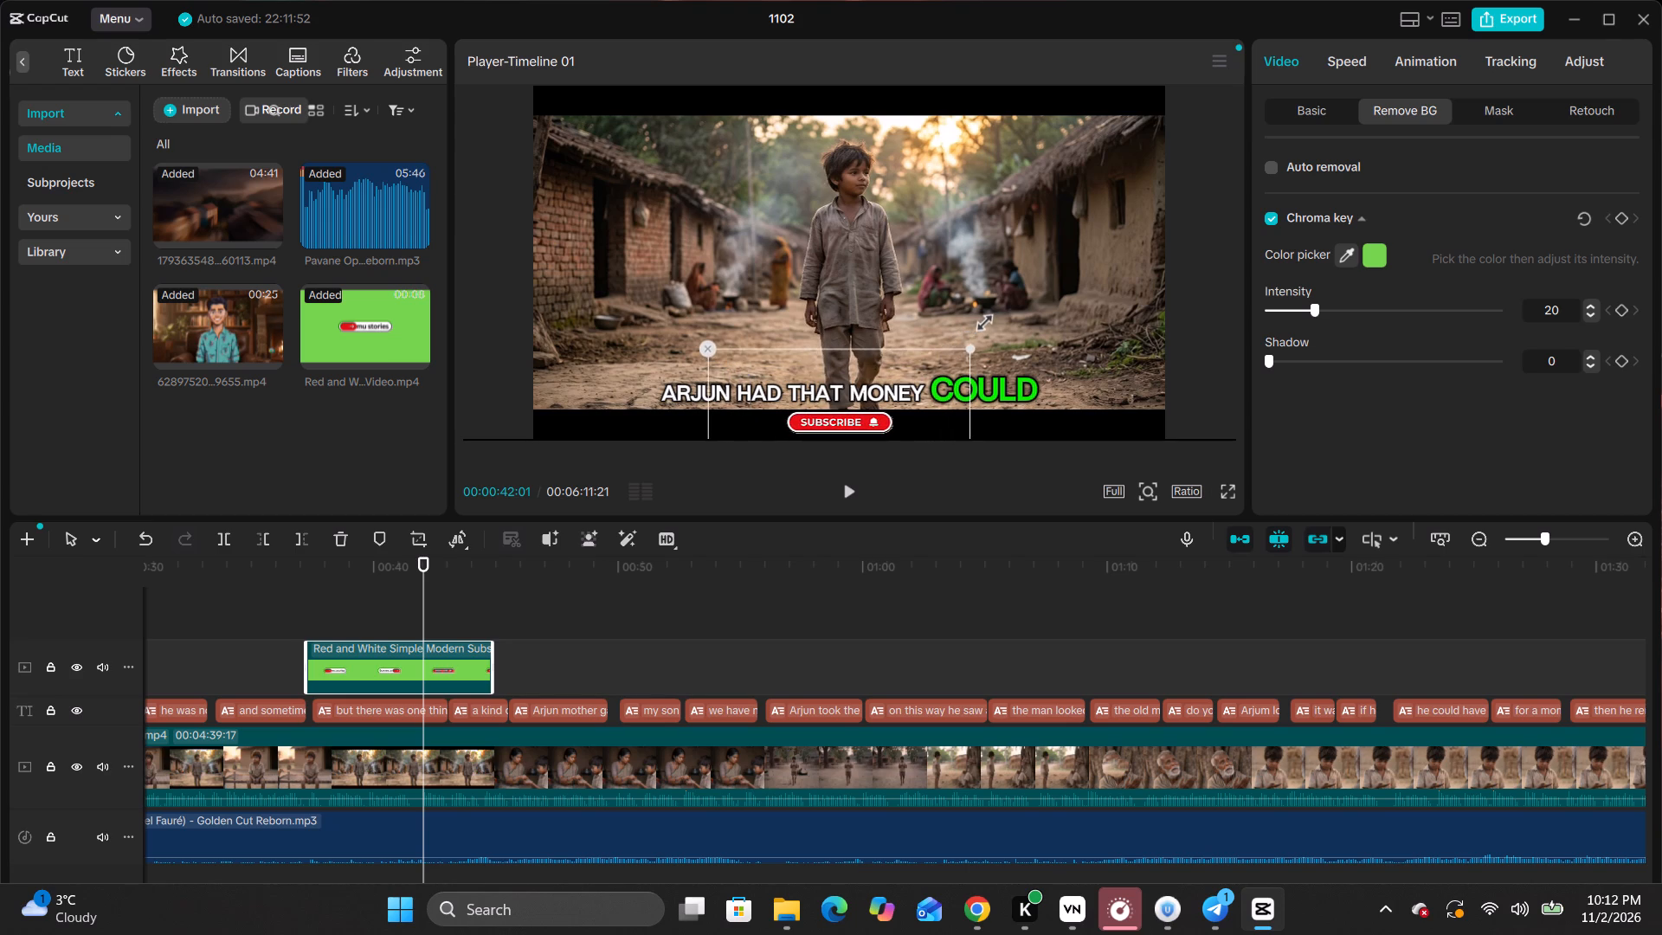
drag(981, 321, 953, 335)
key(space)
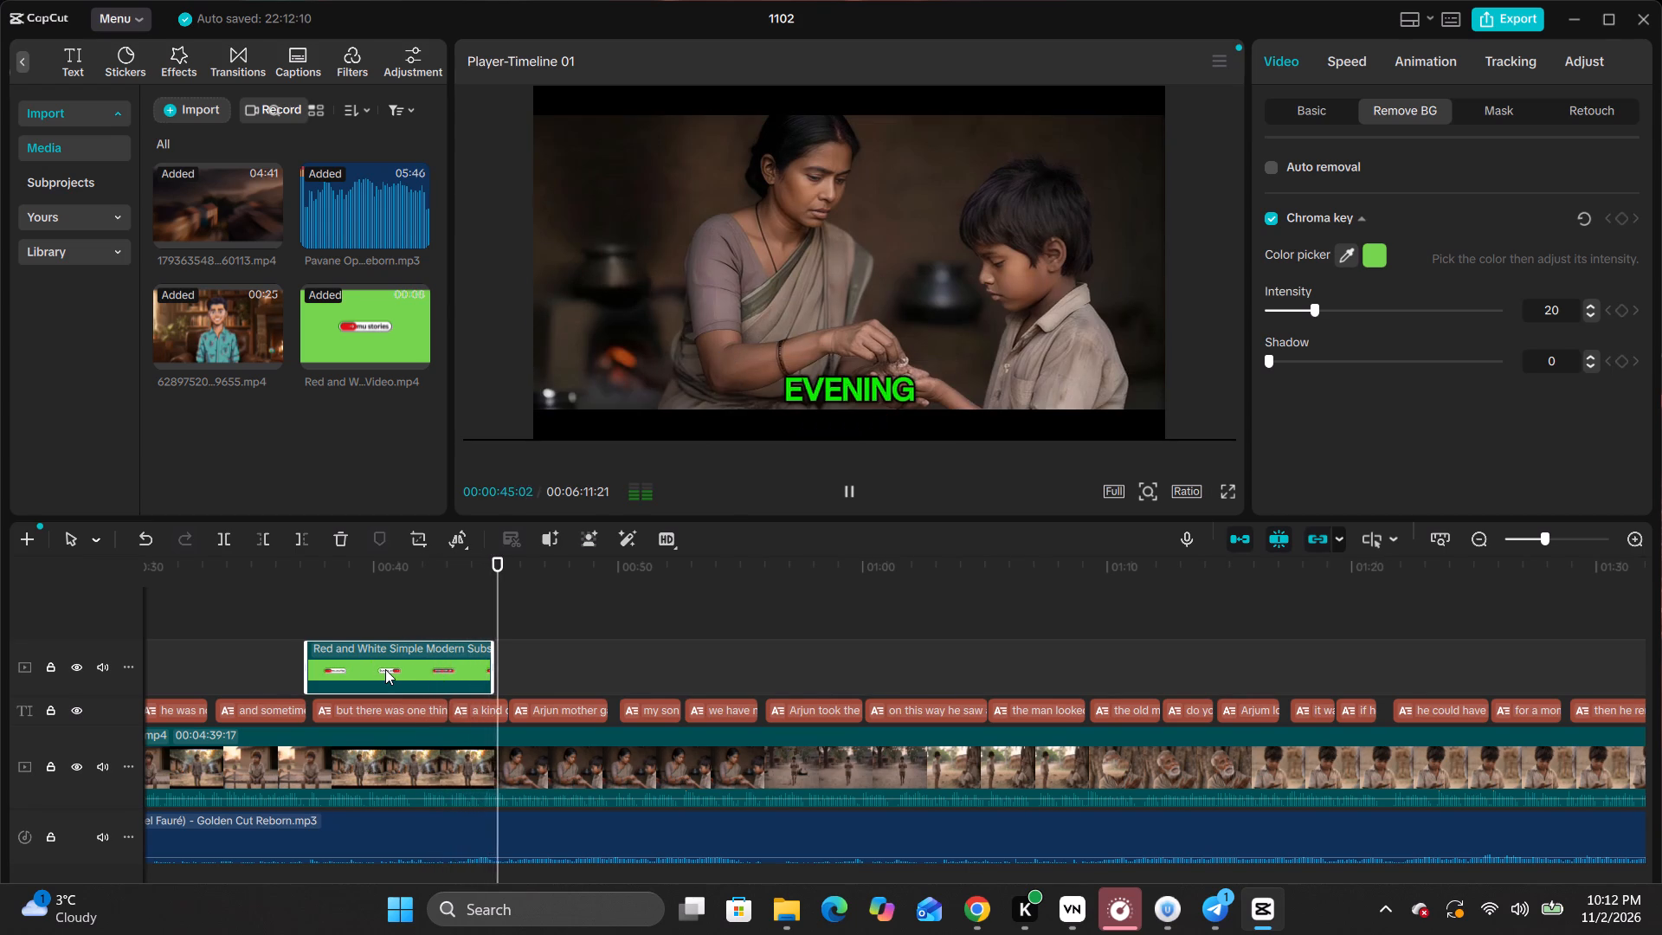
key(space)
Copy the chroma-keyed subscribe clip and paste it on its own track at 00:01:00:01 and at 00:01:20:00.
click(417, 678)
right_click(412, 665)
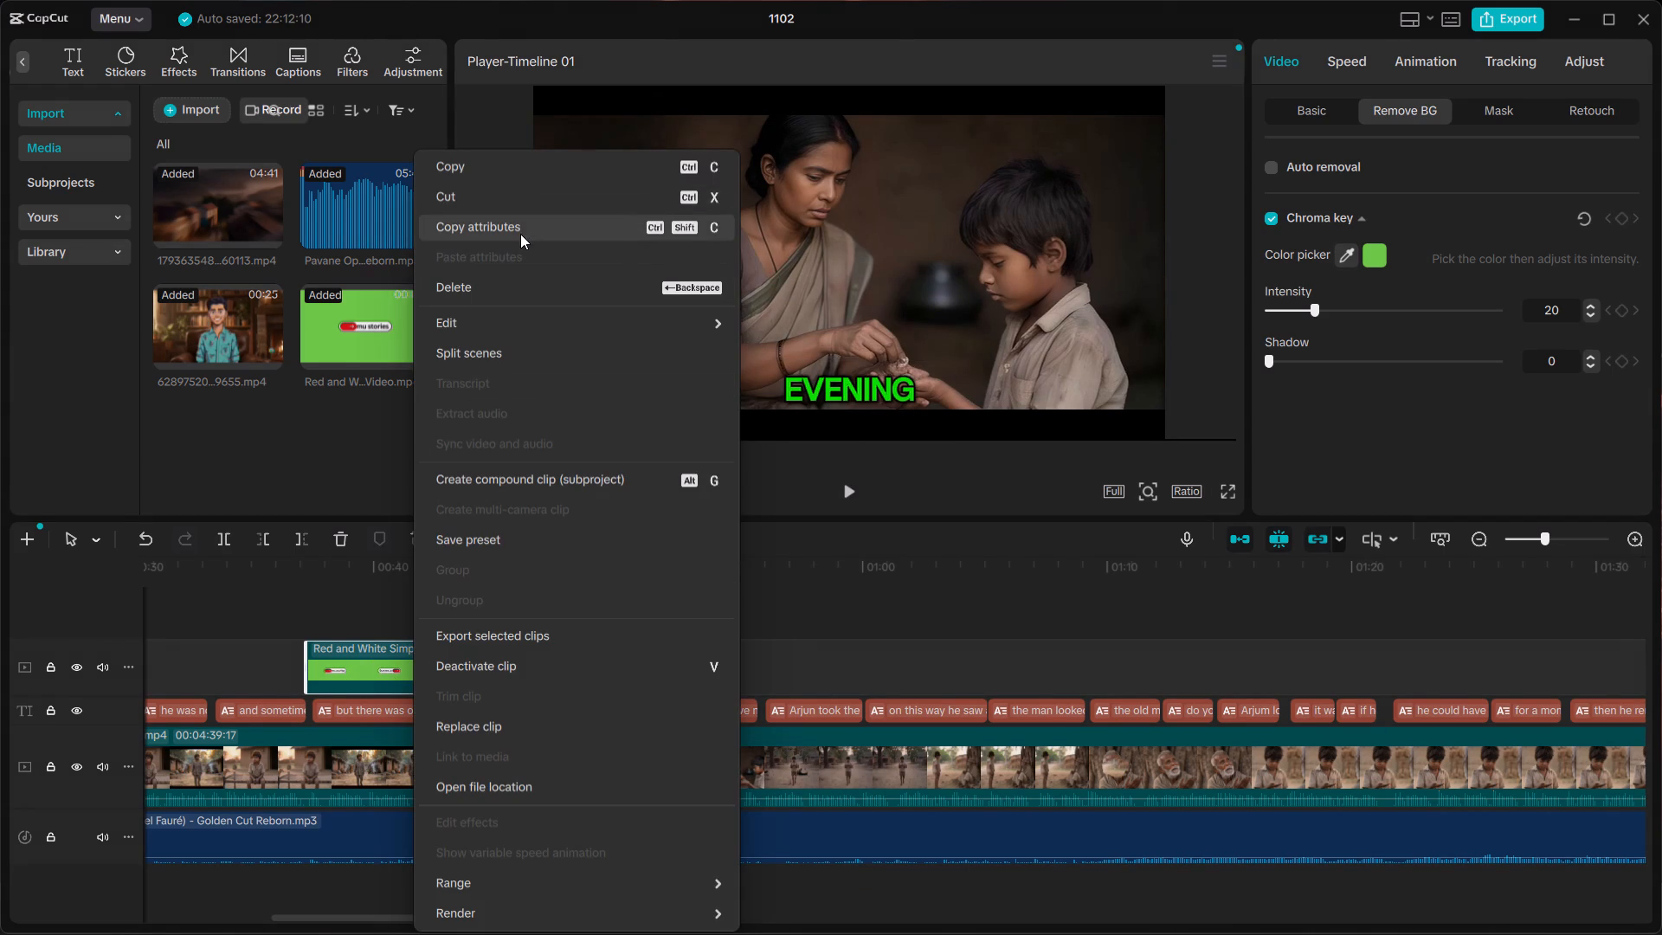
click(516, 168)
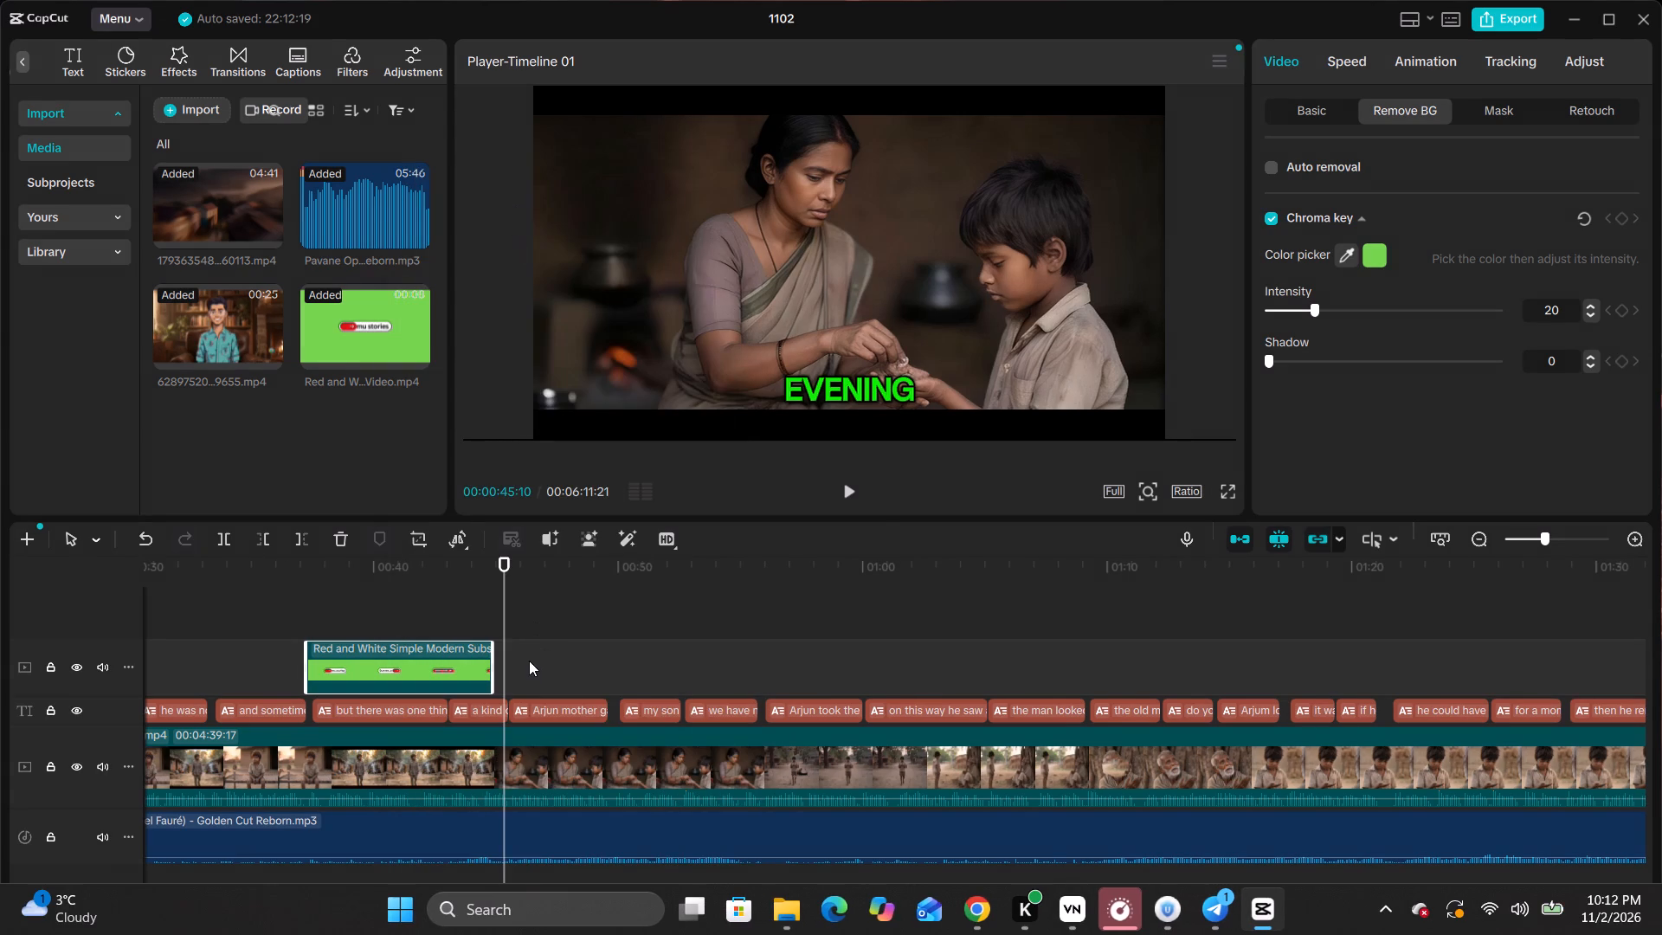
click(863, 565)
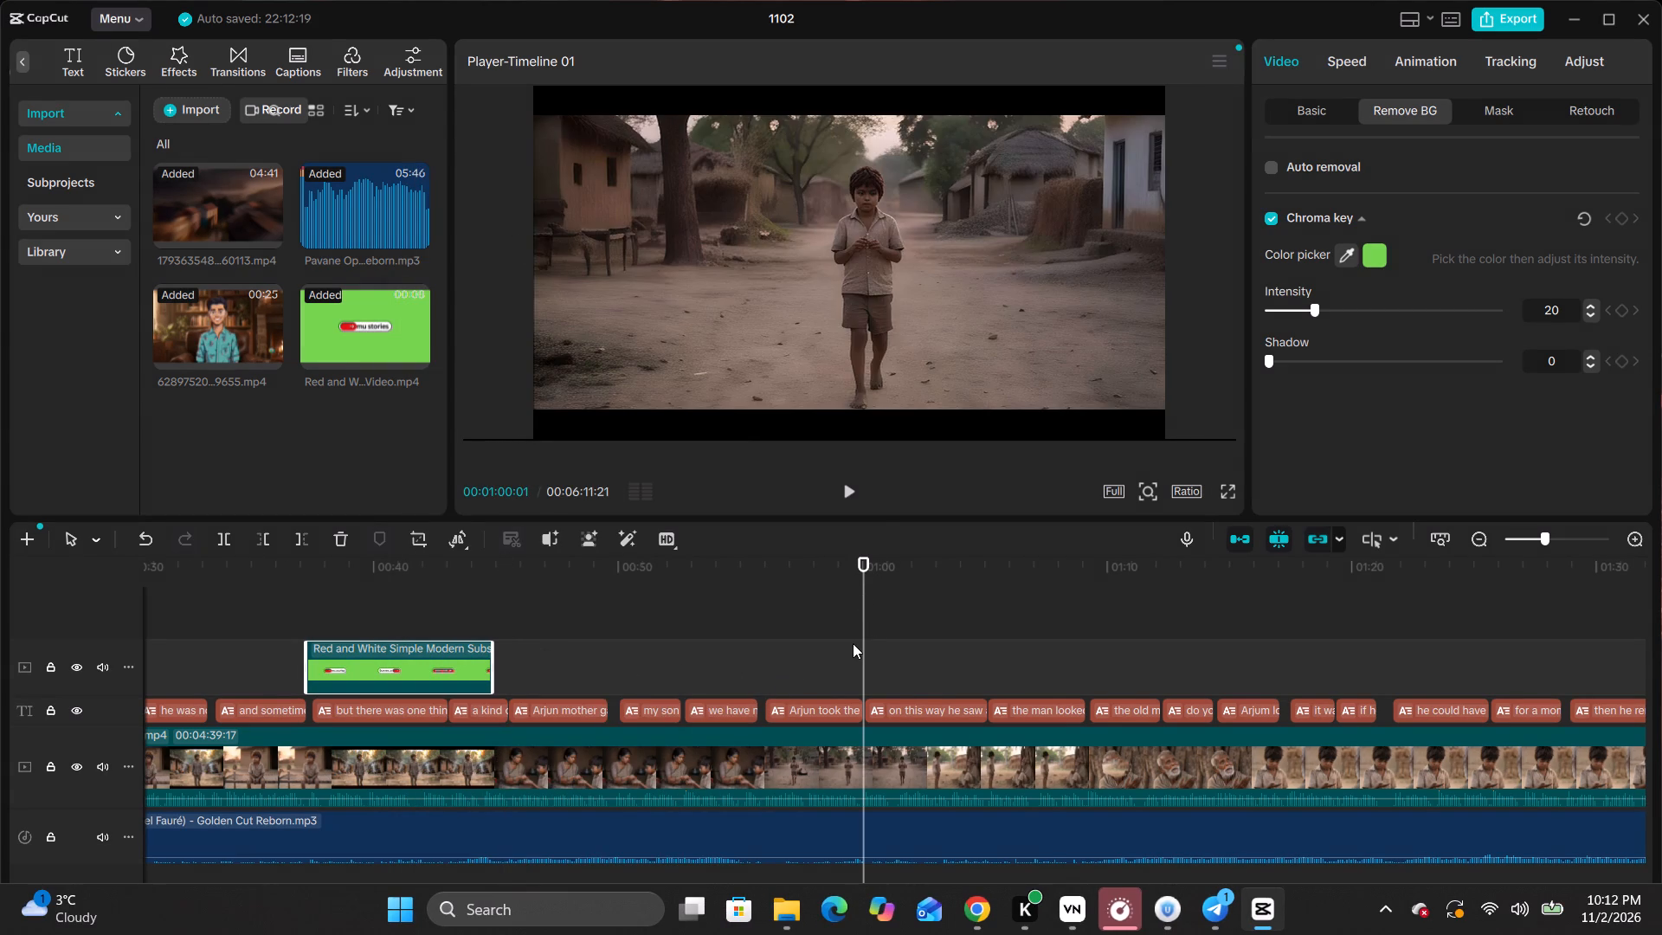
key(ctrl+v)
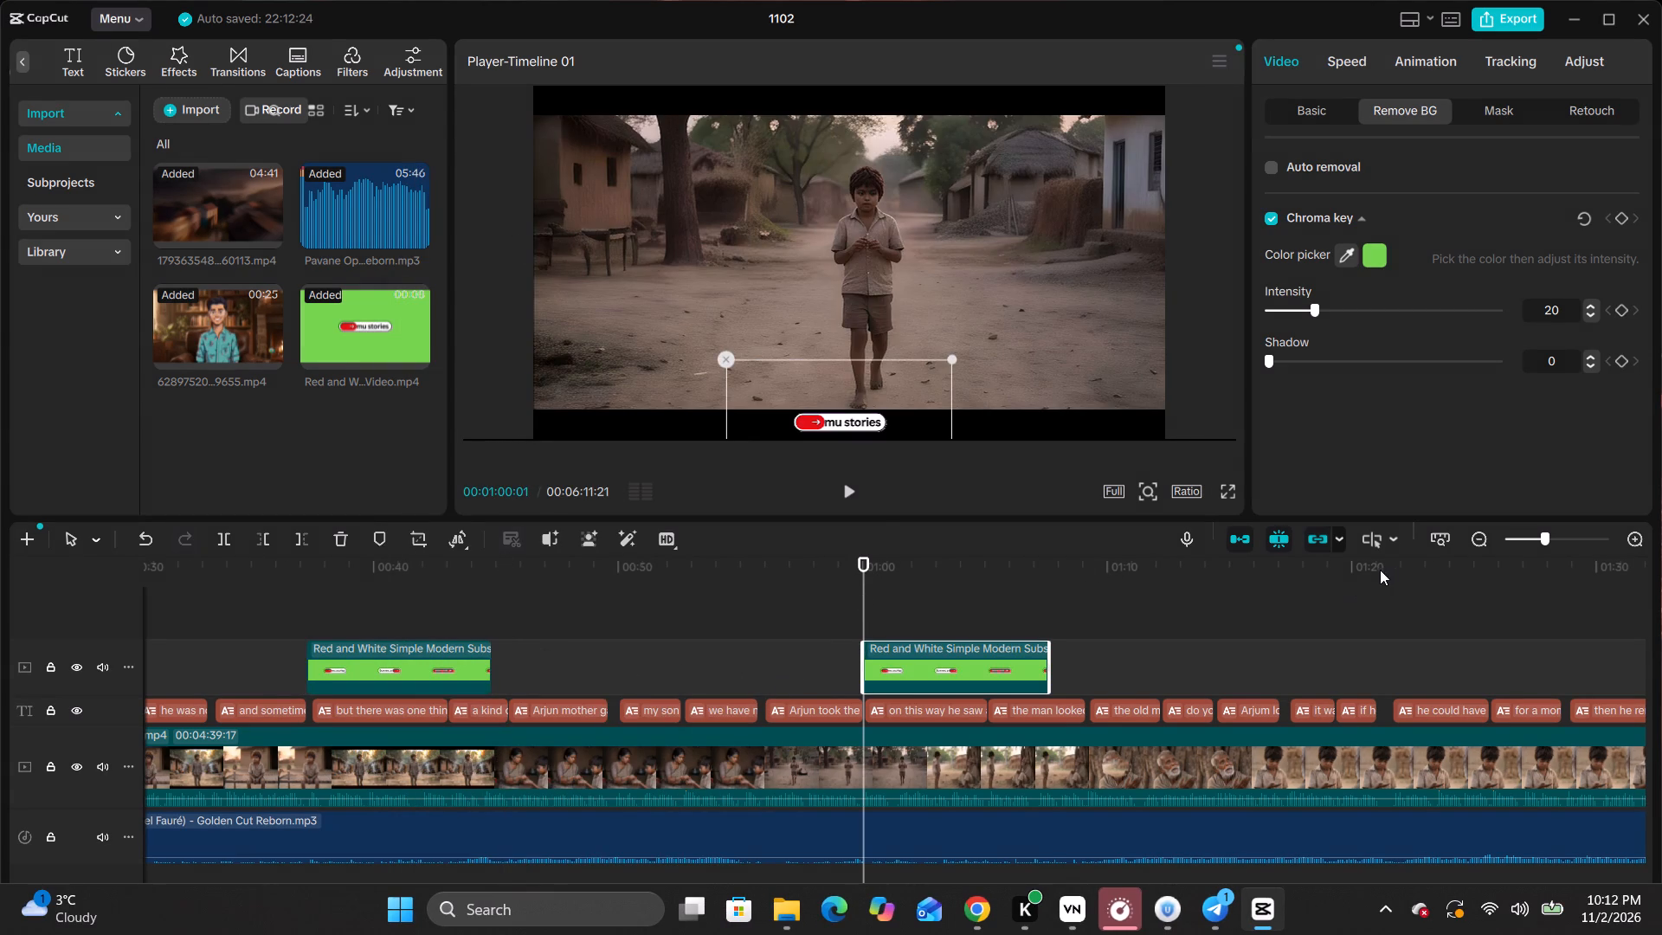
click(1352, 574)
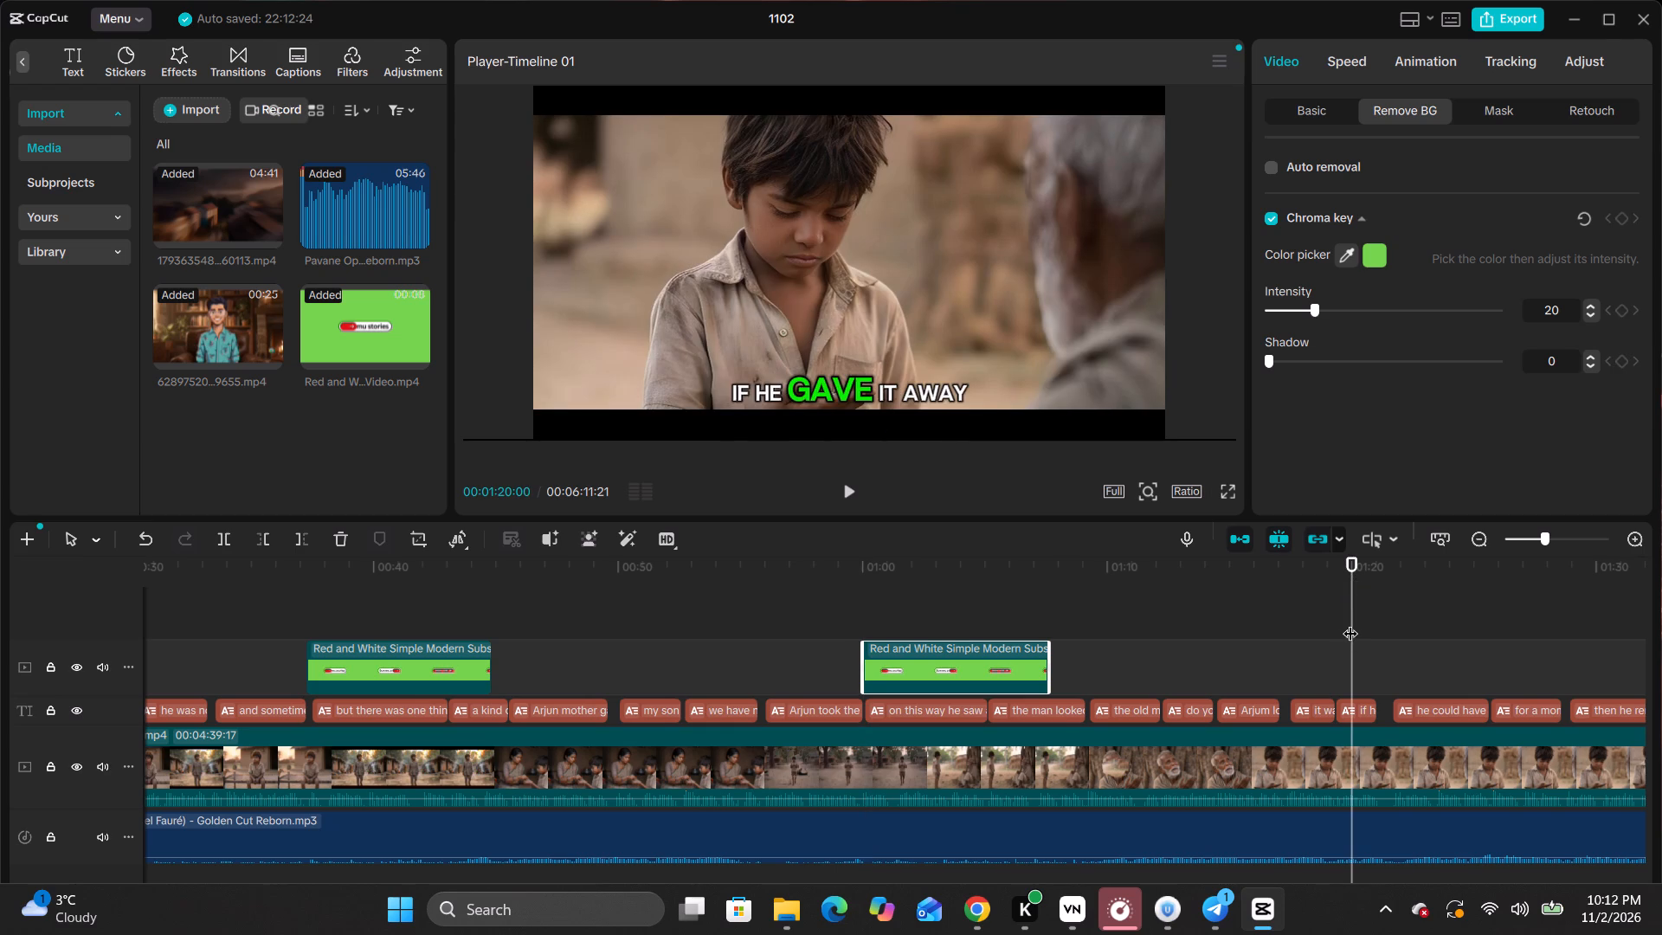
key(ctrl+v)
Paste another copy of the subscribe clip on the same track at 00:01:40:02.
drag(1290, 595, 1115, 579)
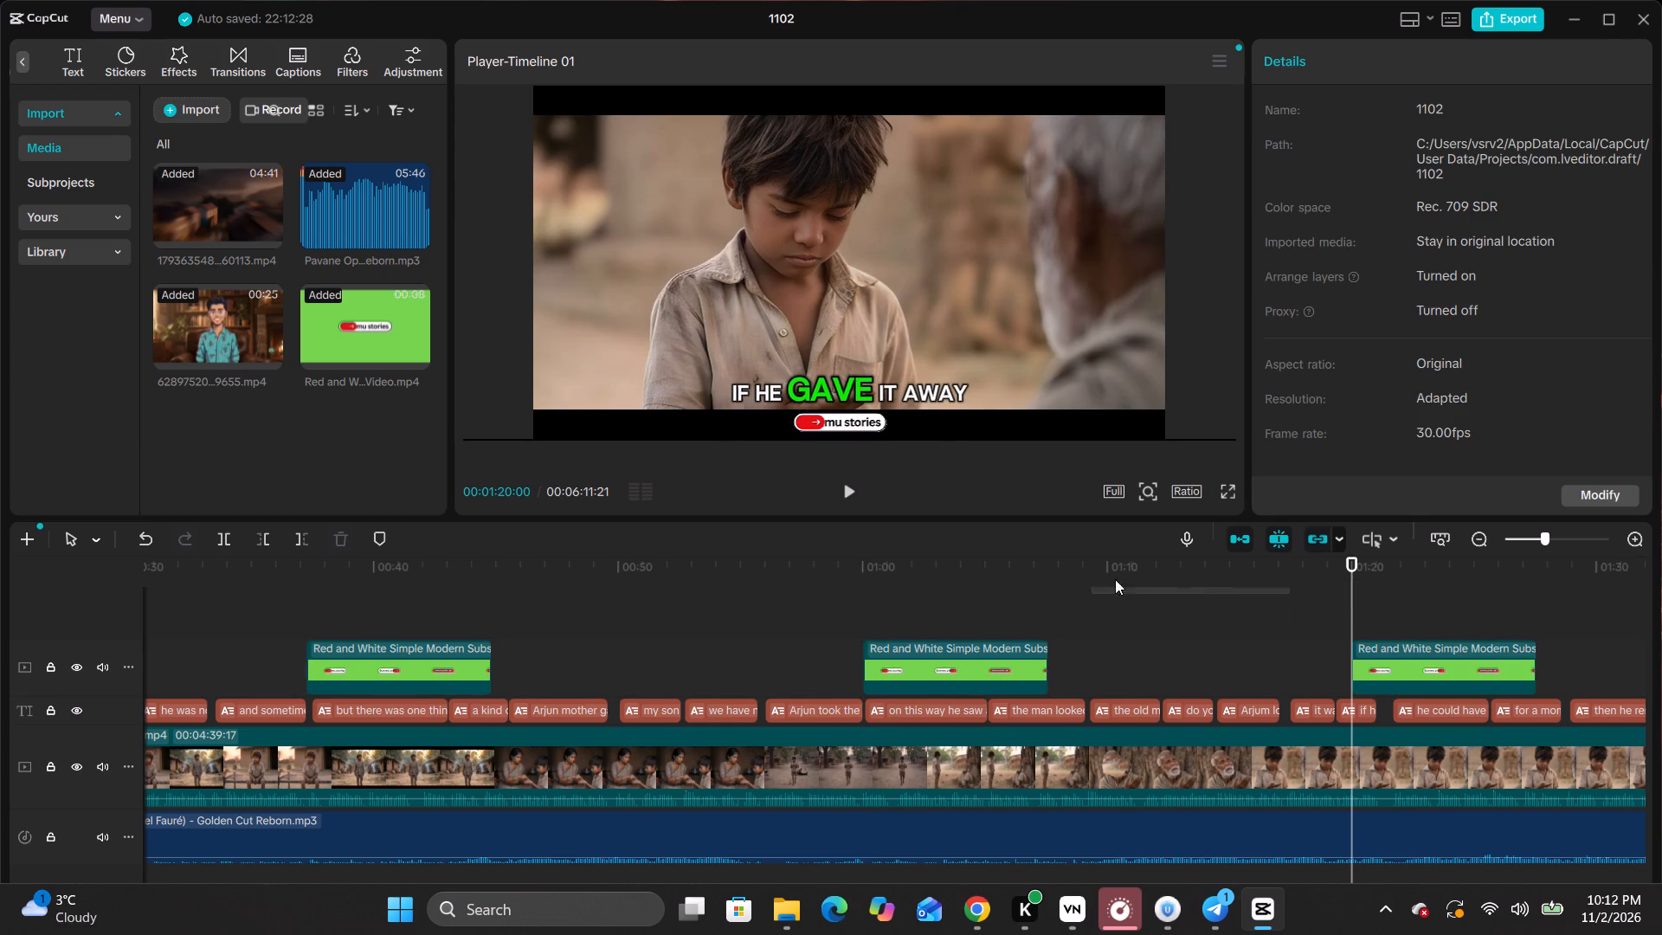
drag(1115, 579, 1207, 589)
drag(1356, 558, 1224, 632)
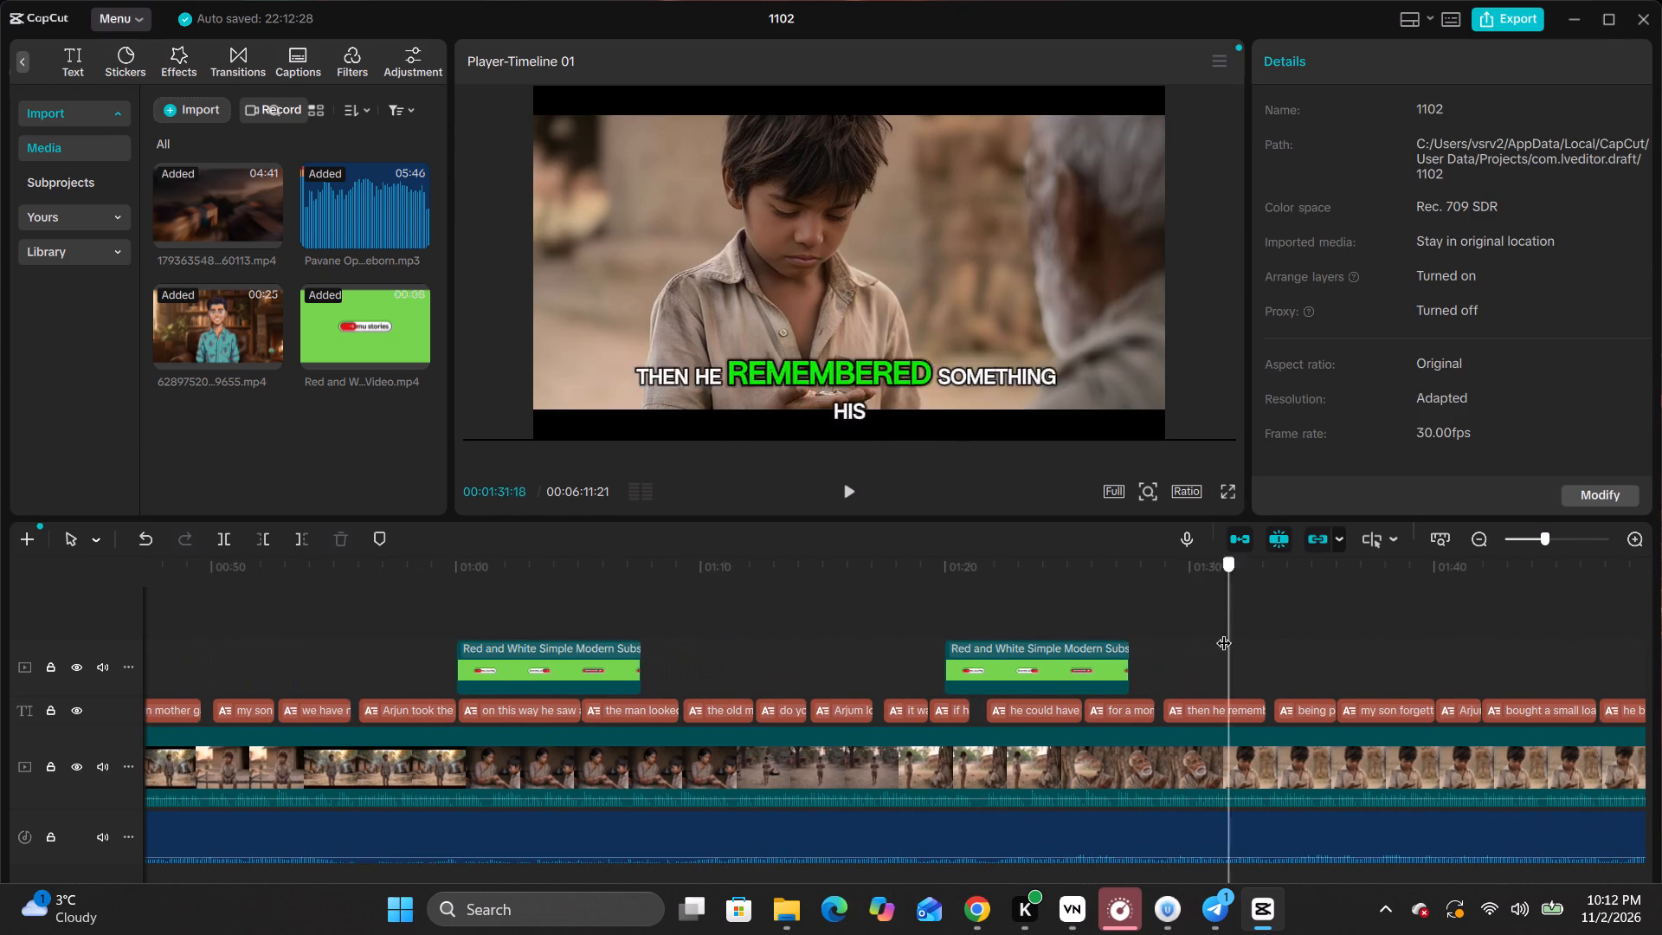
drag(1224, 632, 1433, 635)
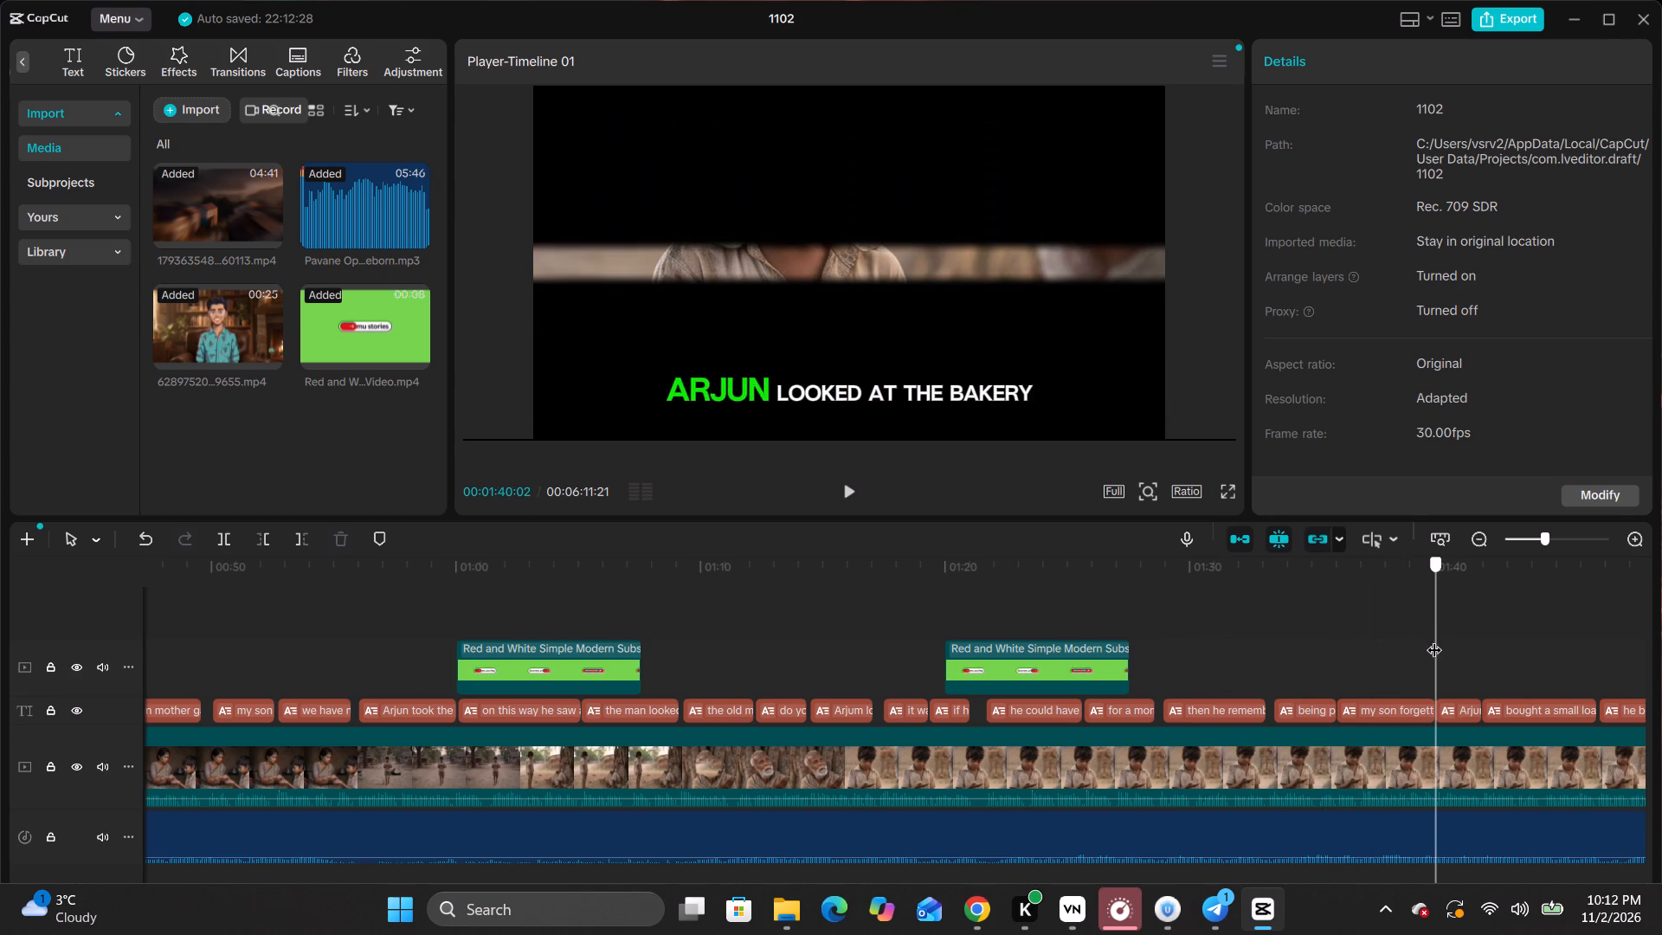
key(ctrl+v)
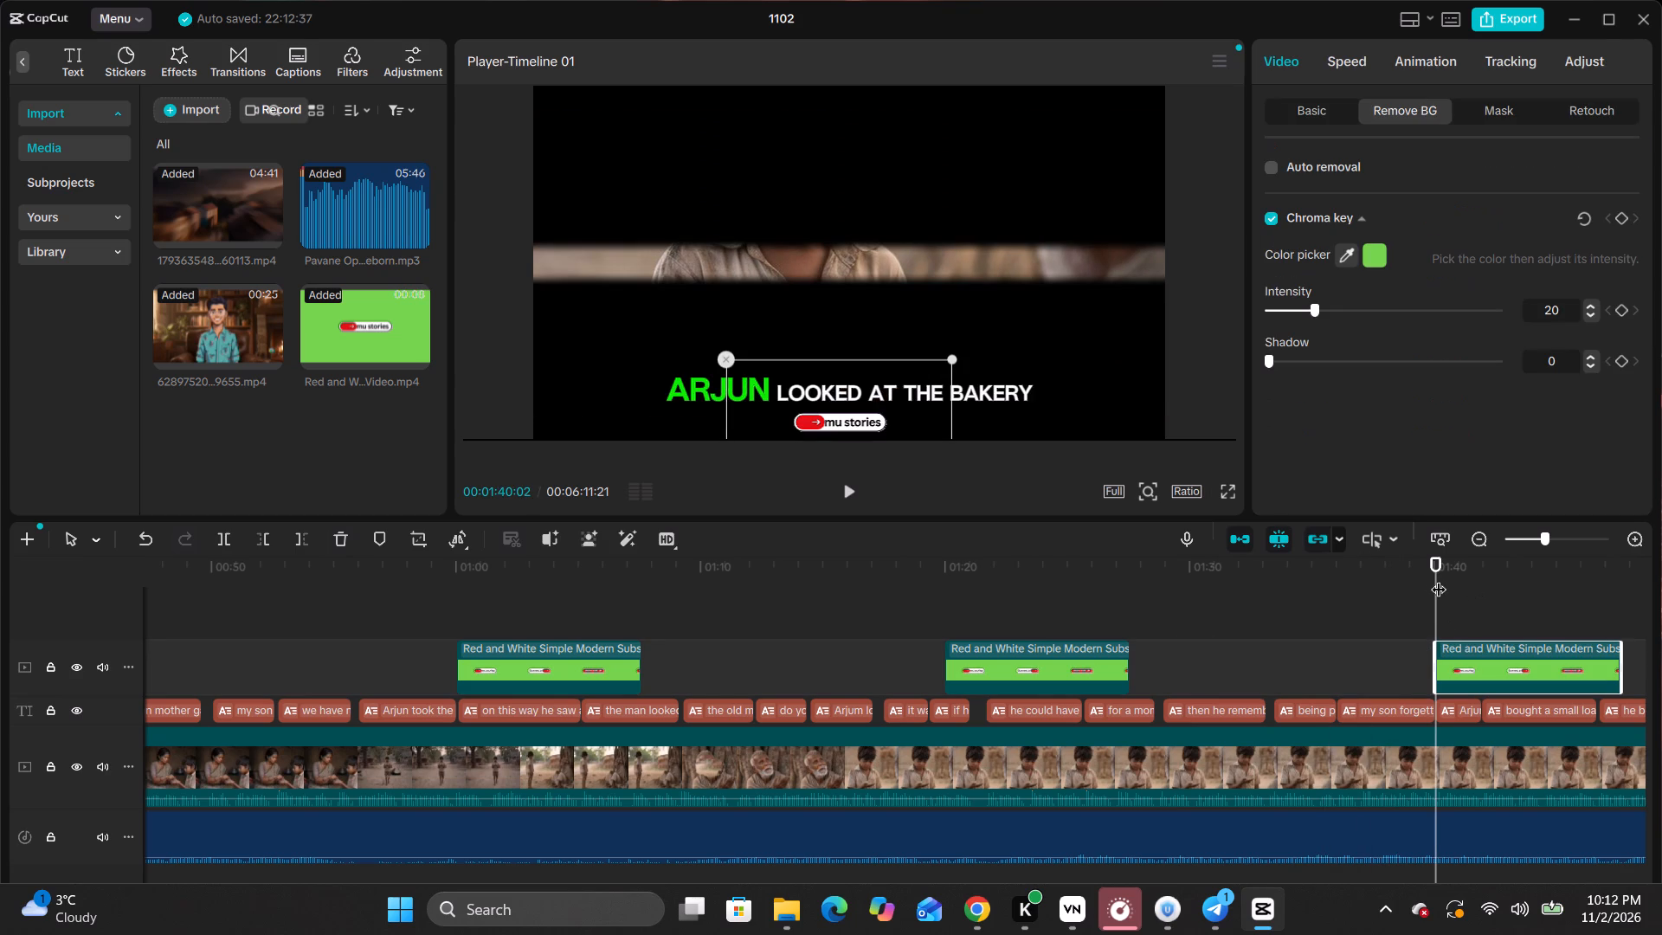
Paste a further copy of the subscribe clip on its track at exactly 00:02:00:00.
drag(1440, 558, 885, 645)
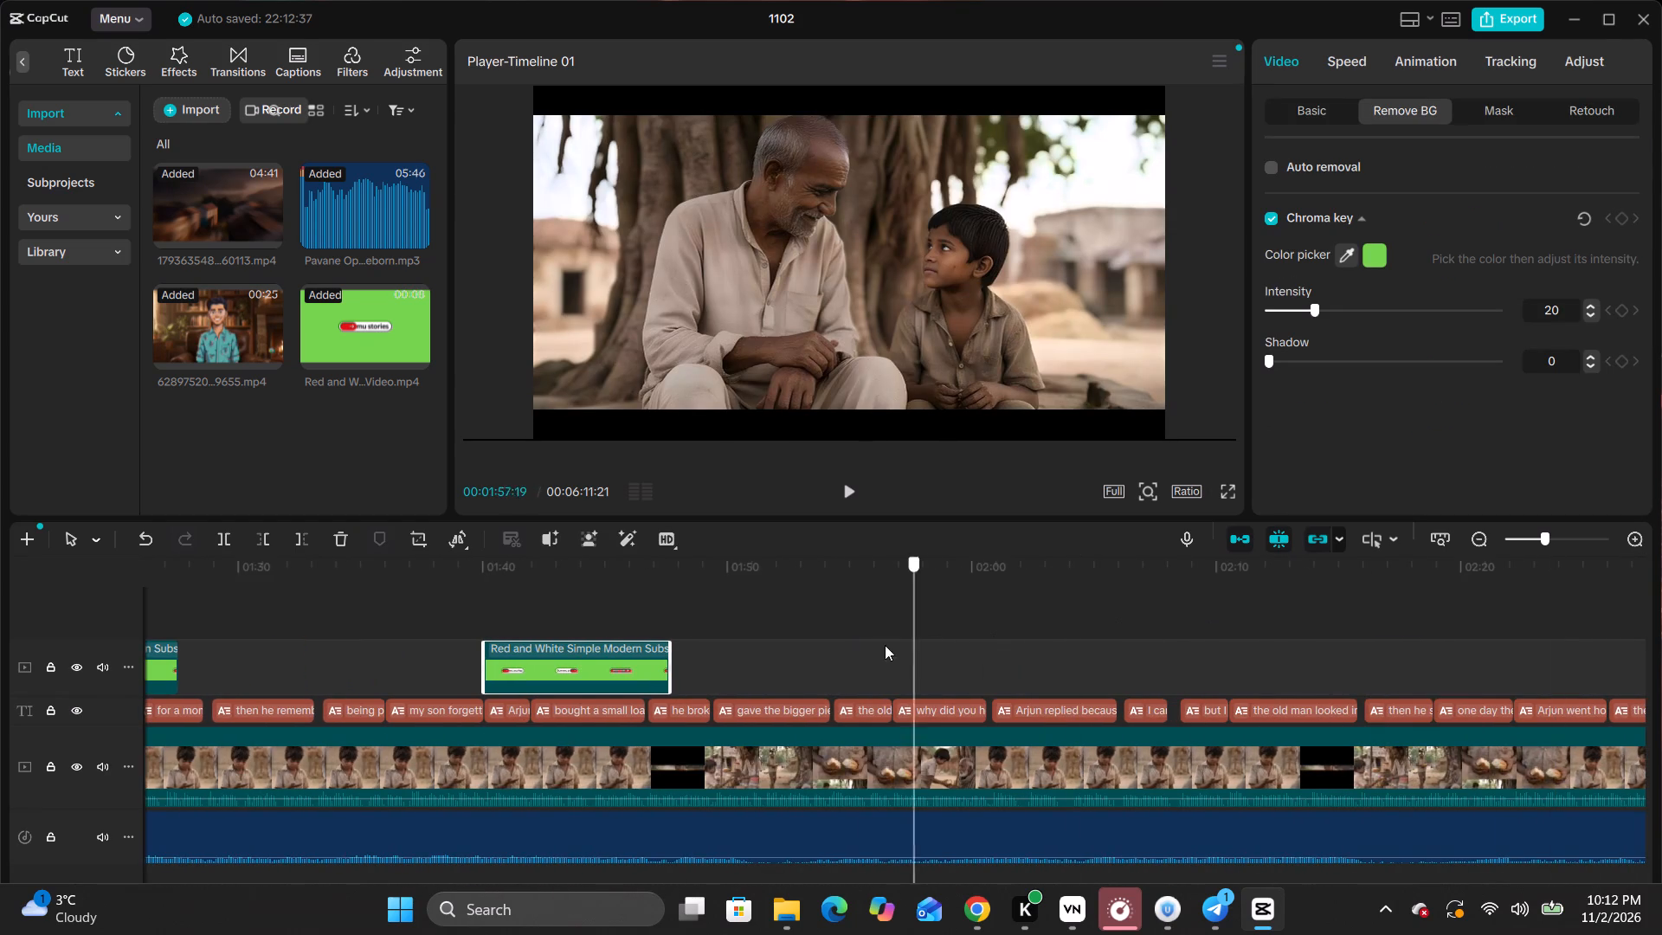
drag(885, 645, 980, 650)
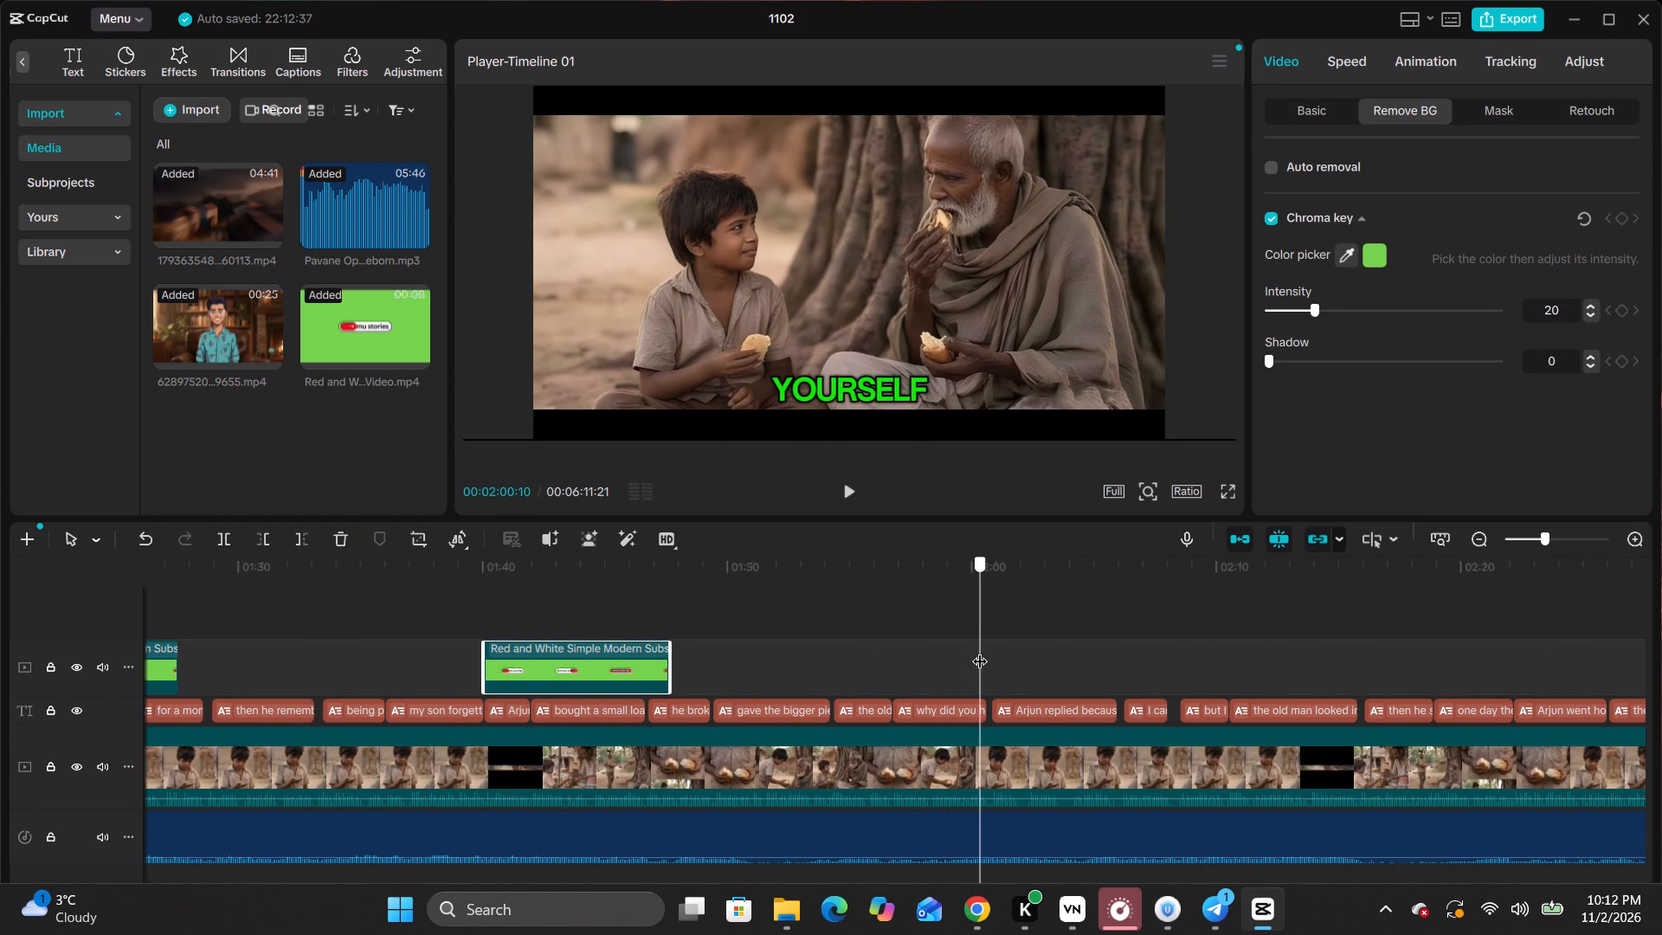
drag(980, 650, 974, 655)
click(972, 558)
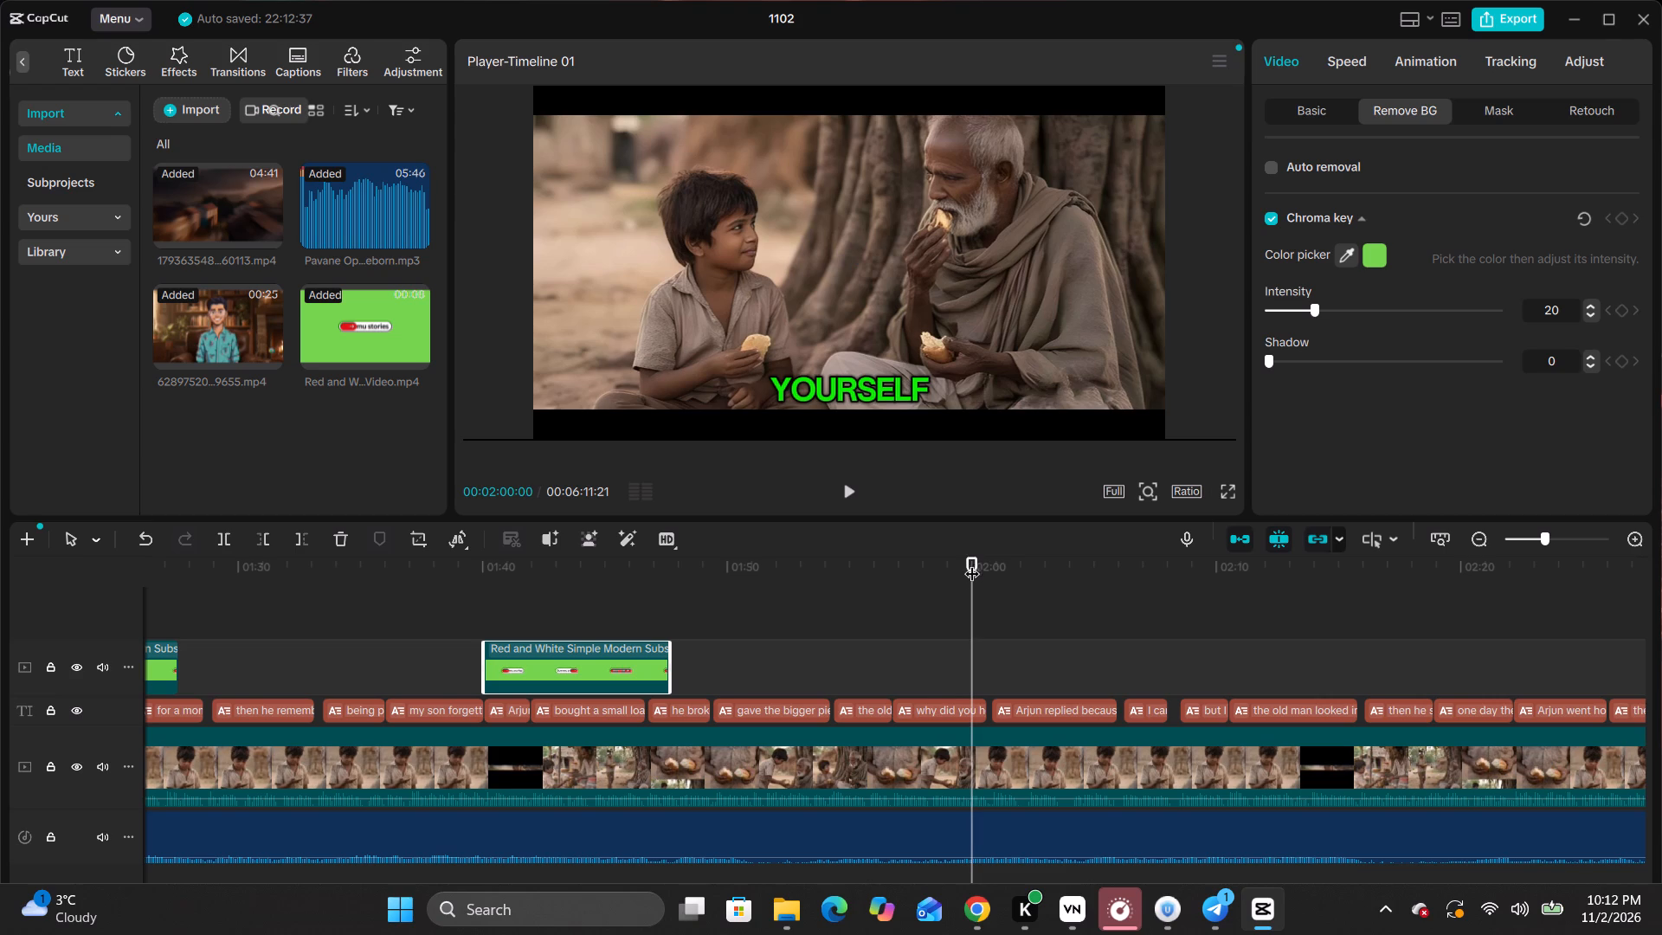
key(ctrl+v)
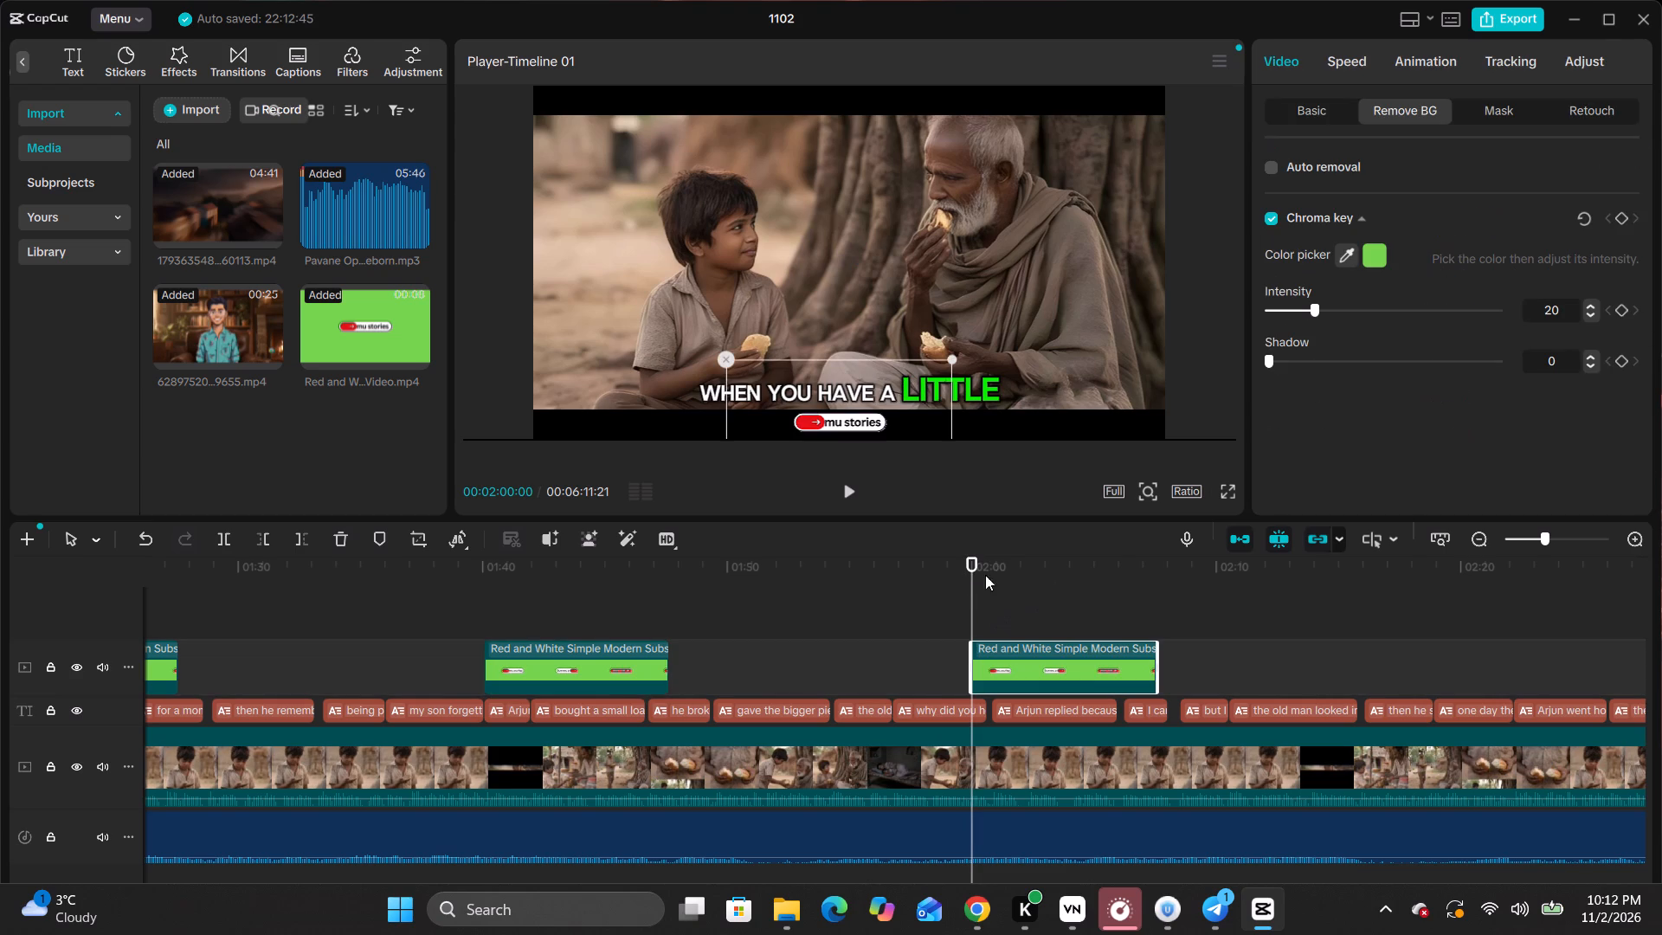
Place the playhead frame-accurately at 00:02:20:00 and paste the subscribe clip there.
drag(971, 563, 1443, 598)
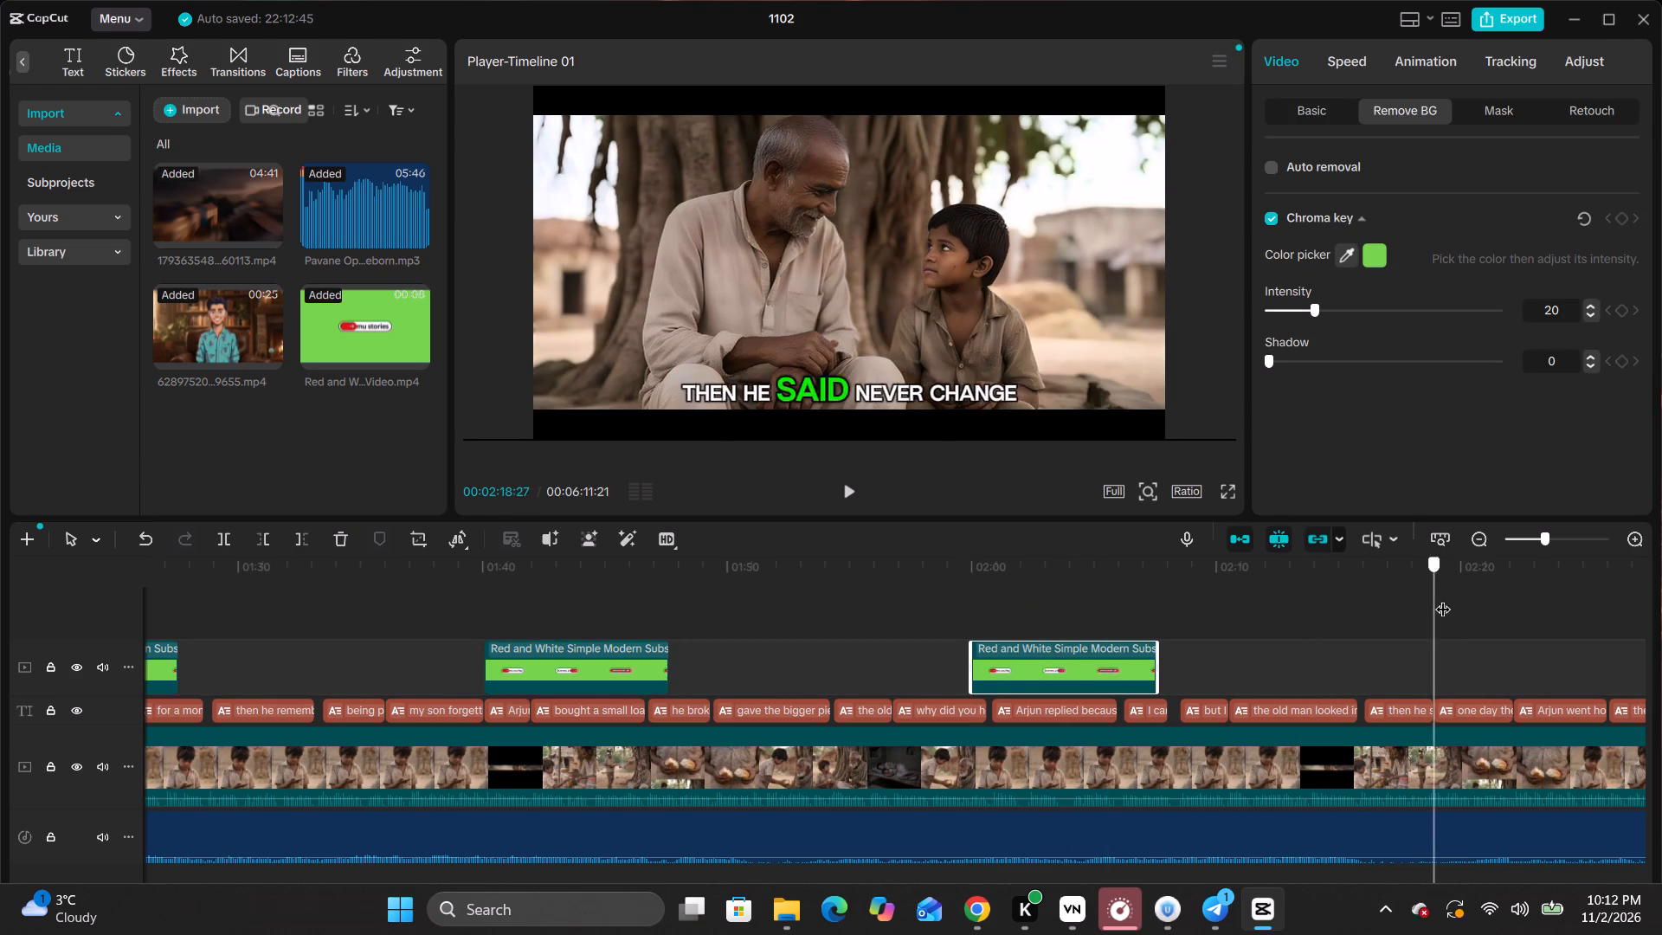
drag(1443, 598, 1446, 599)
click(1453, 600)
click(1458, 590)
click(1458, 586)
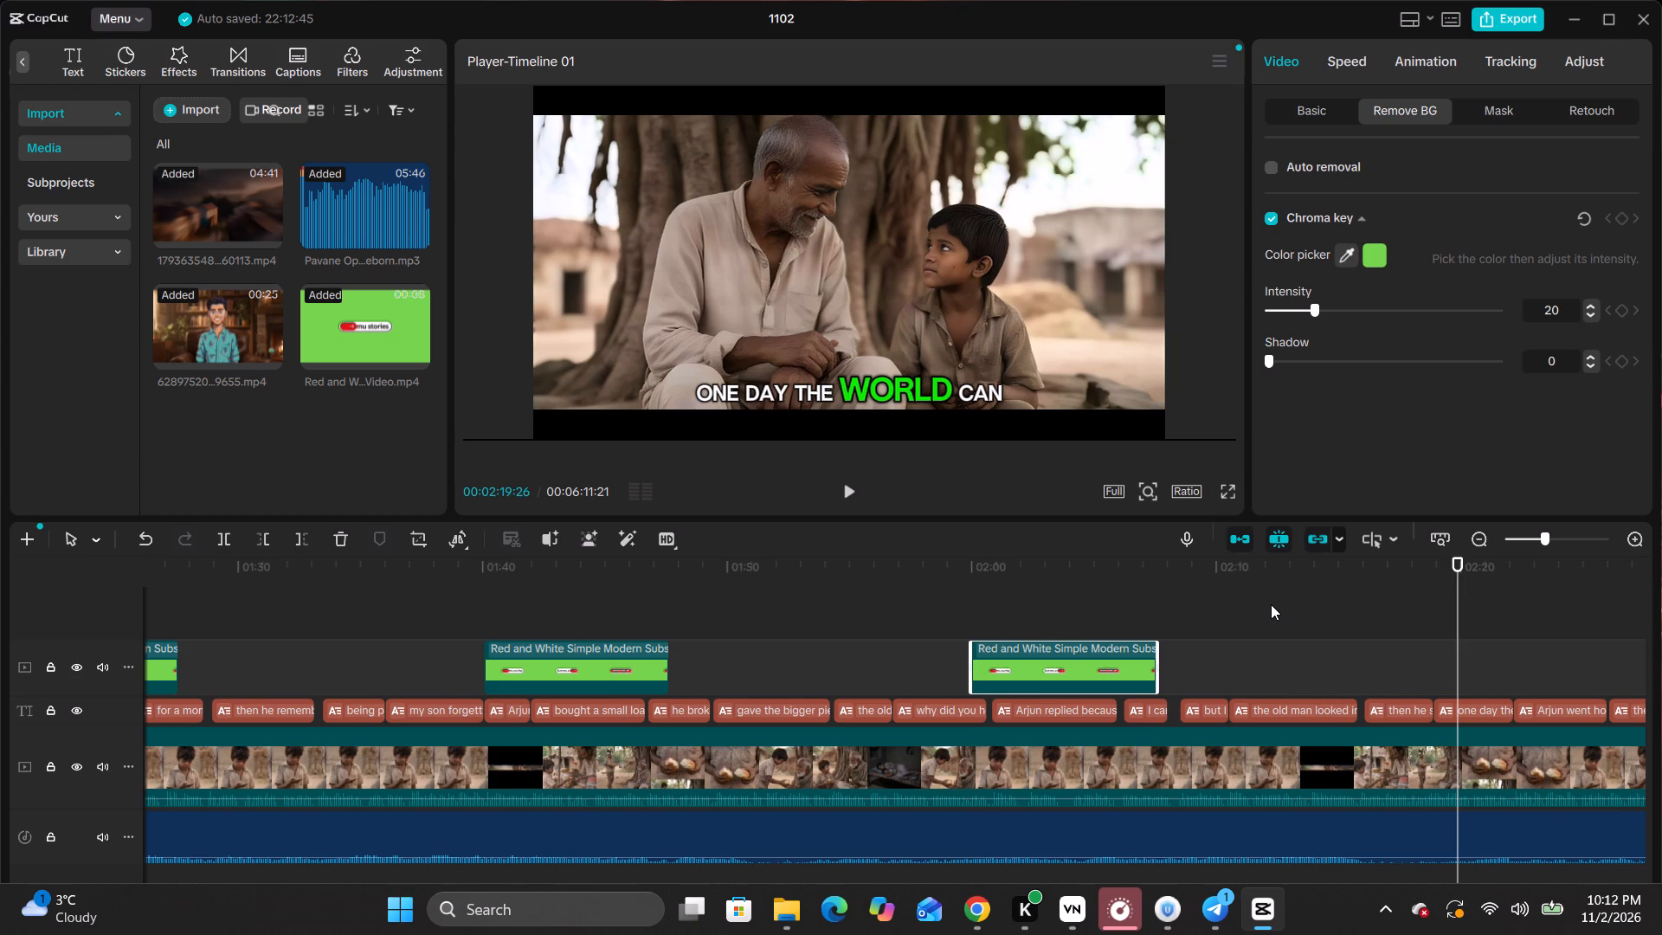
key(Right)
key(Right)
key(Right)
key(Right)
key(Right)
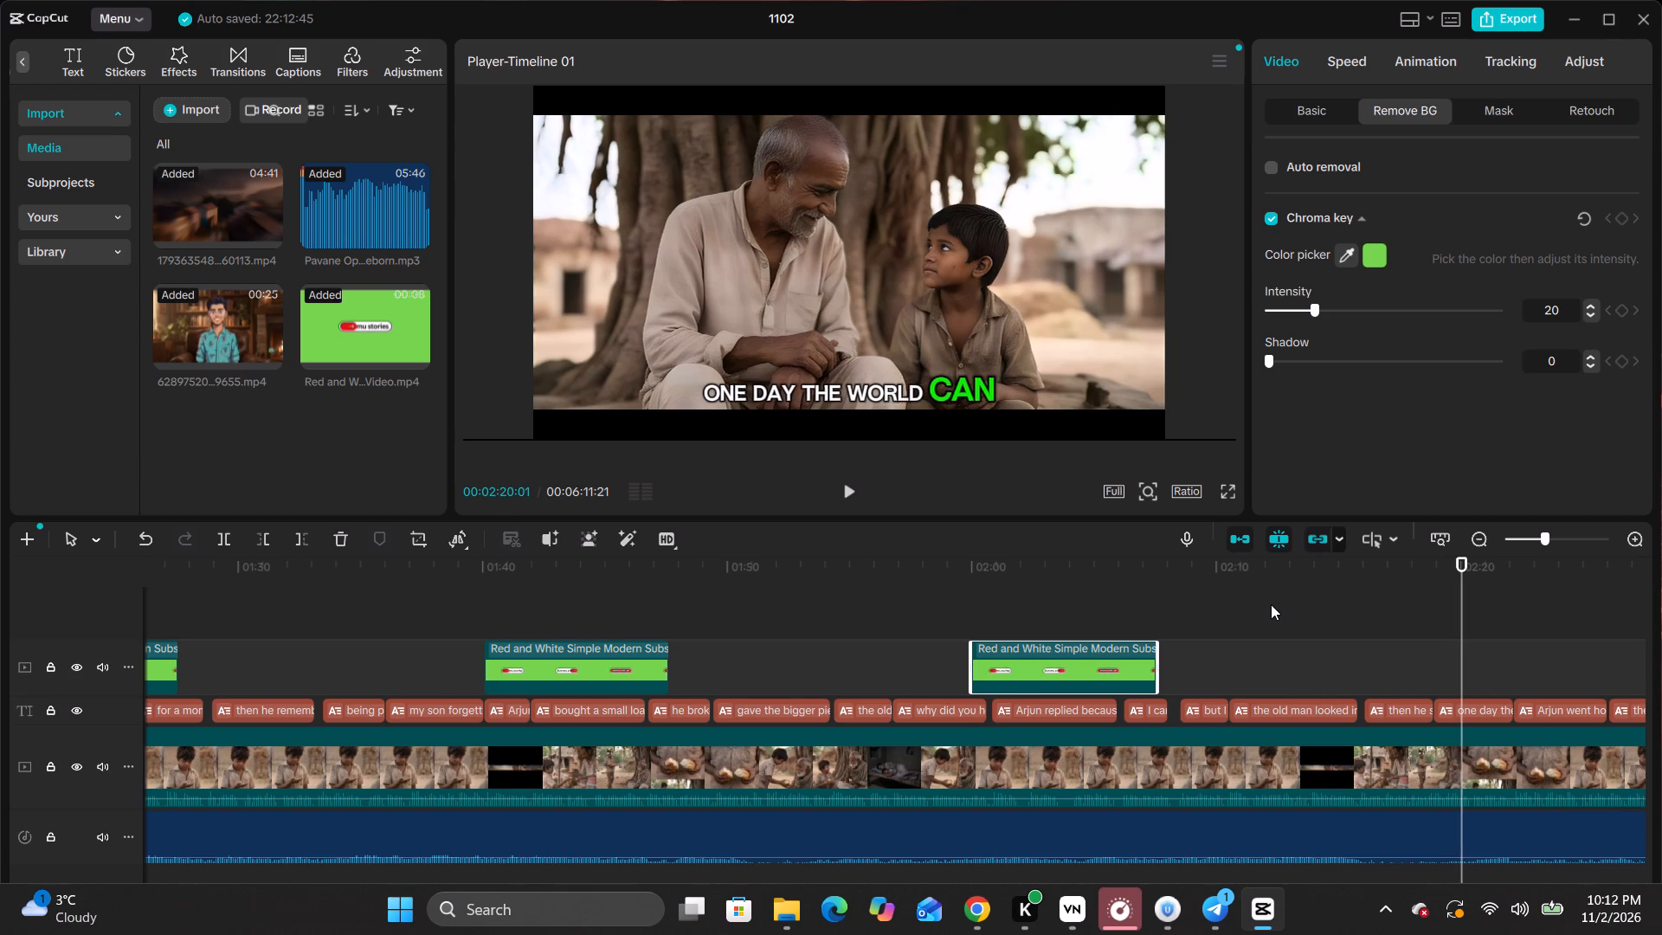
key(Left)
key(ctrl+v)
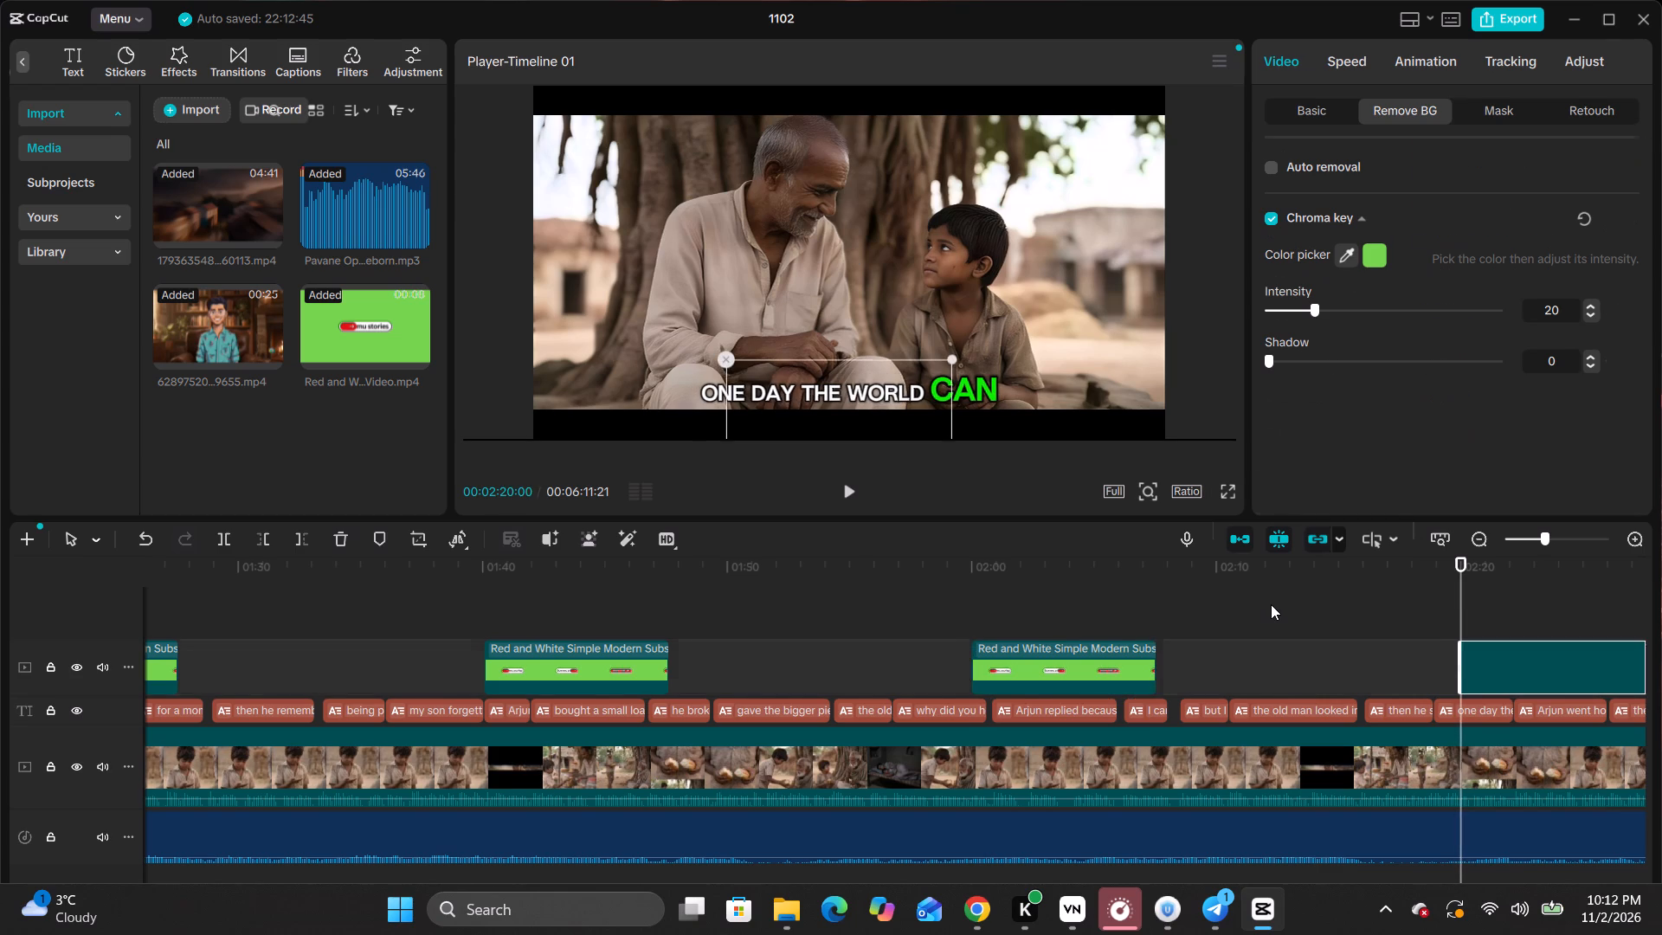
Paste the subscribe clip on its track at exactly 00:02:40:00, over the village caption.
drag(1274, 573, 1034, 639)
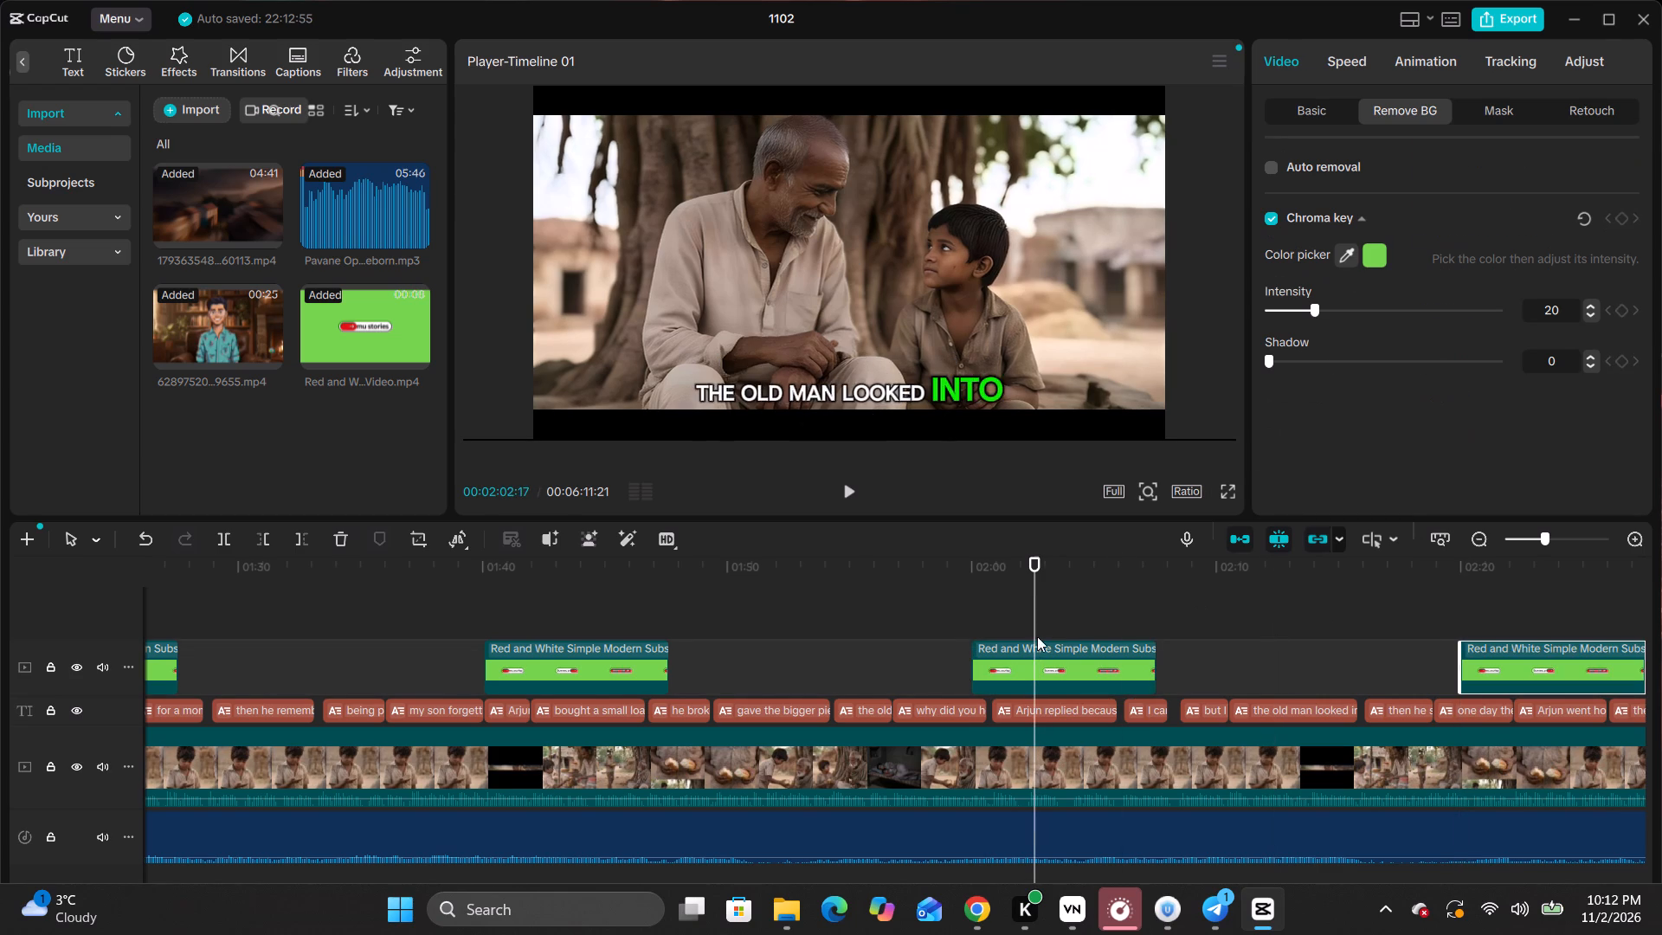
click(1154, 781)
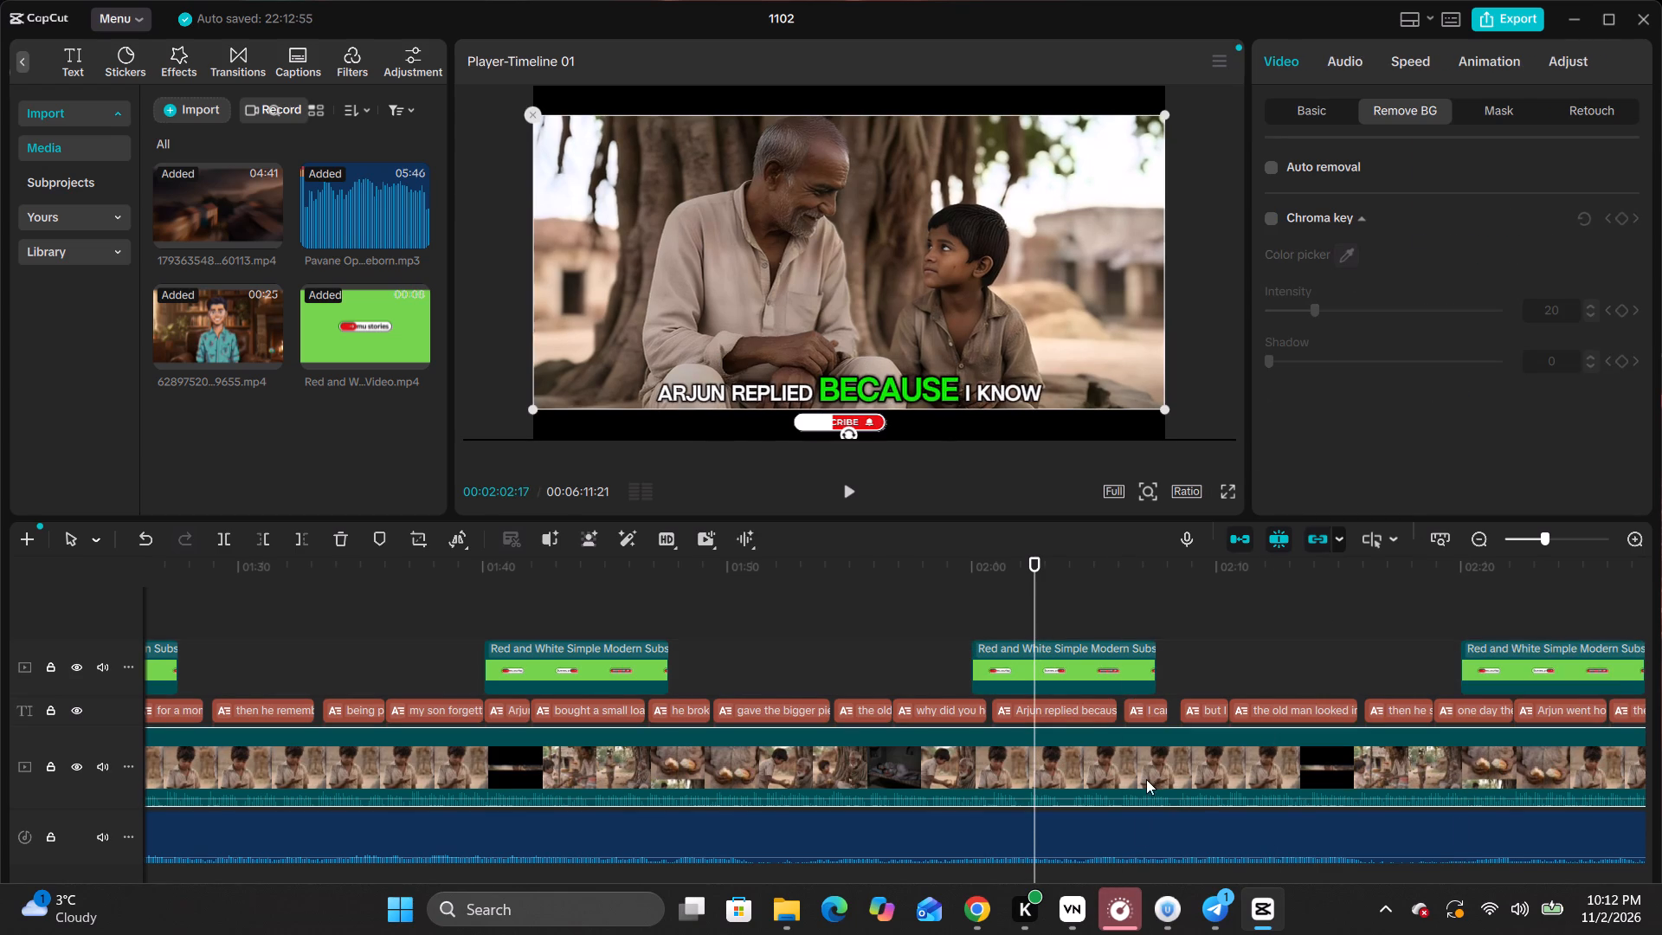
drag(1034, 561, 1655, 610)
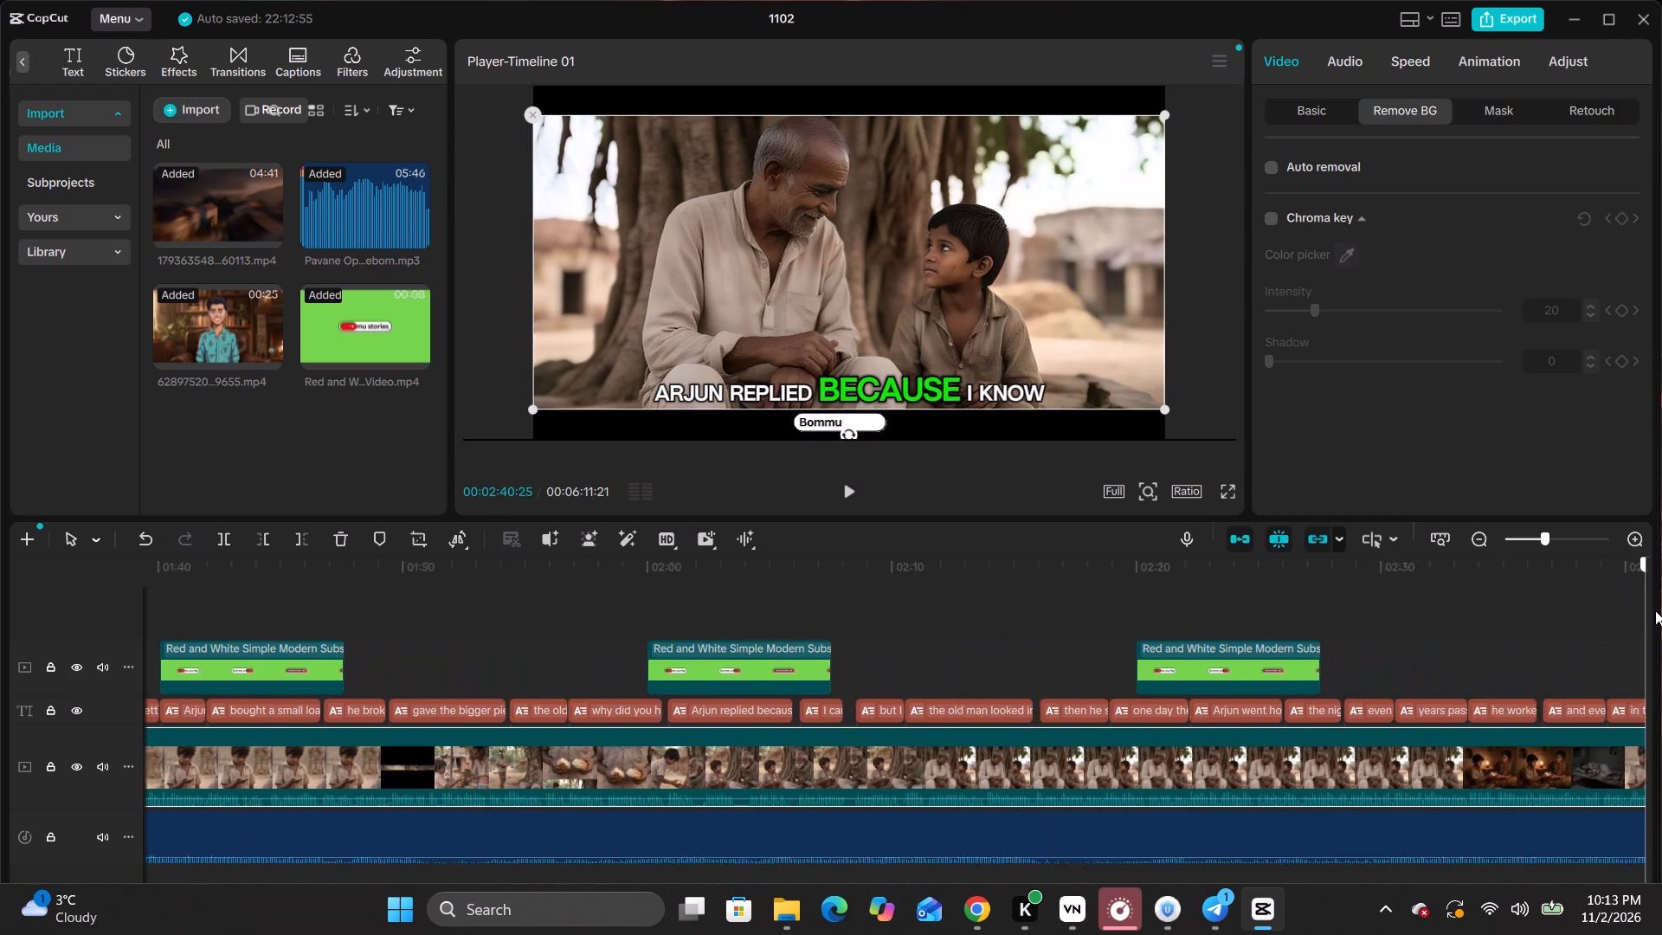
drag(1655, 610, 946, 743)
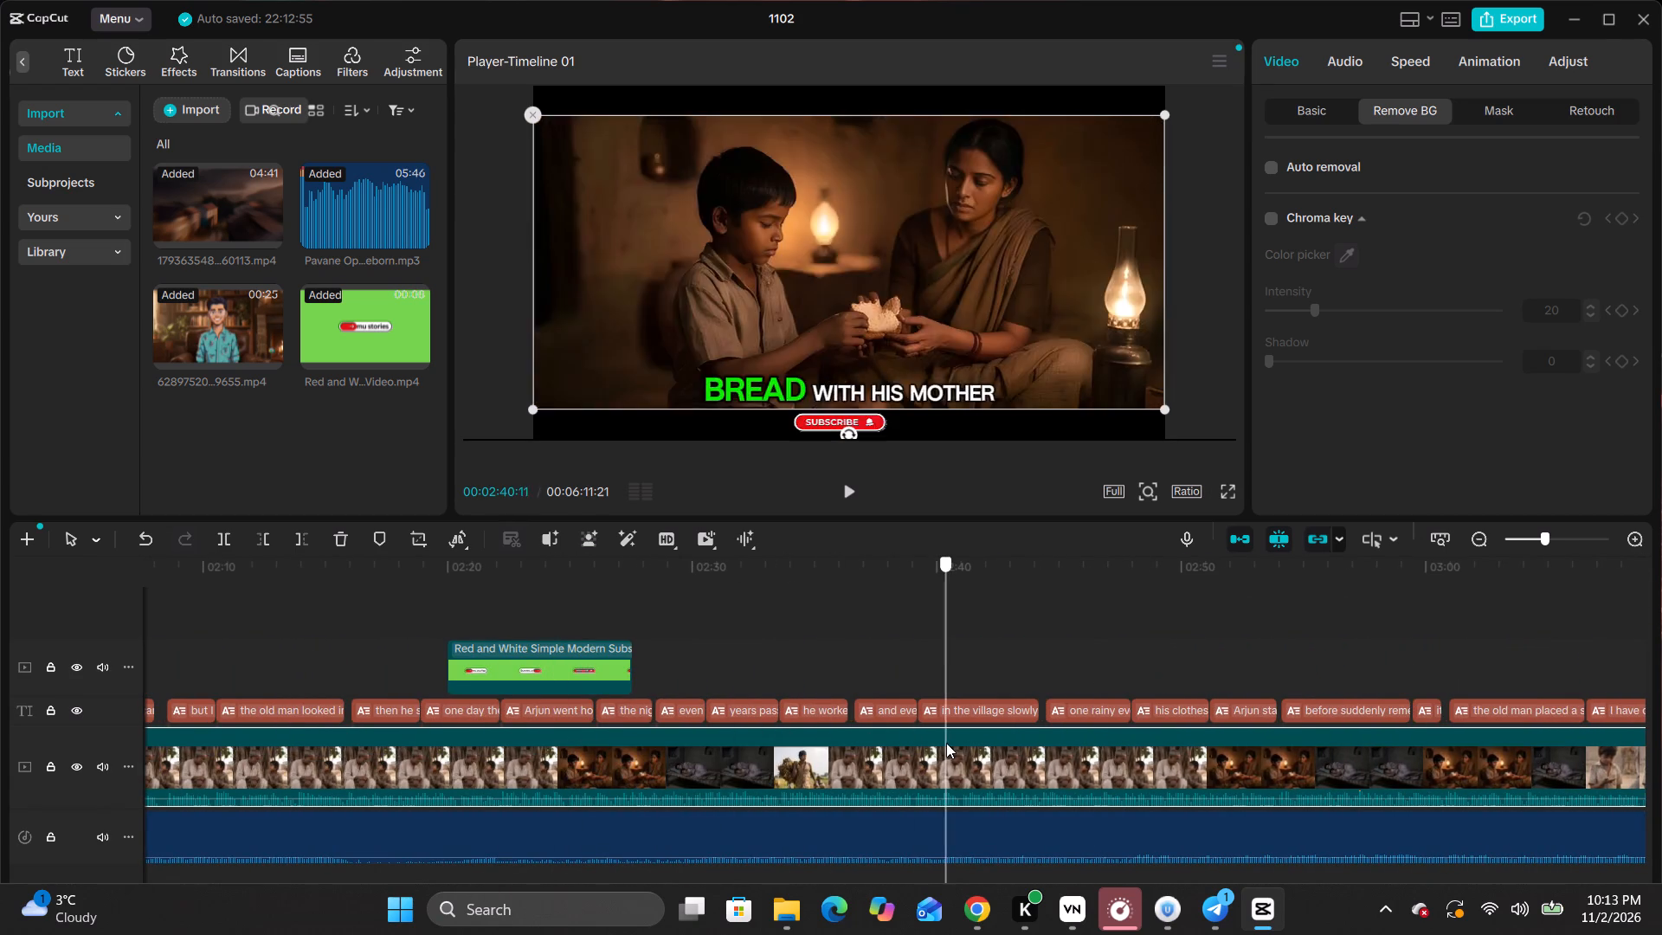
drag(946, 743, 938, 749)
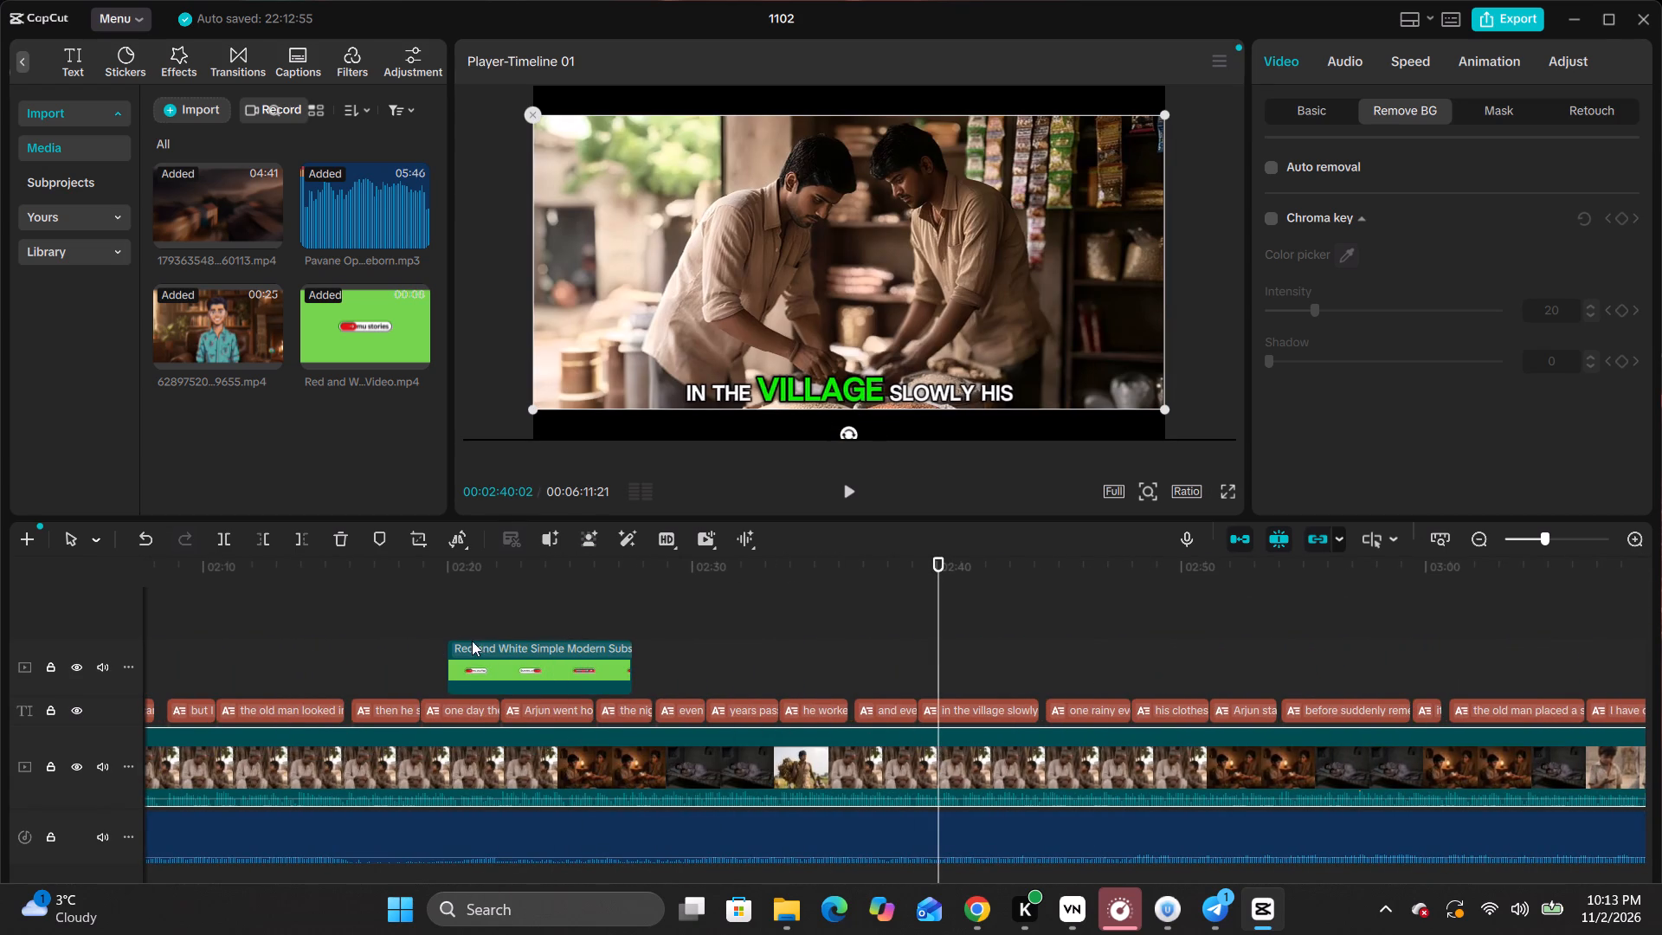
key(Left)
key(Left)
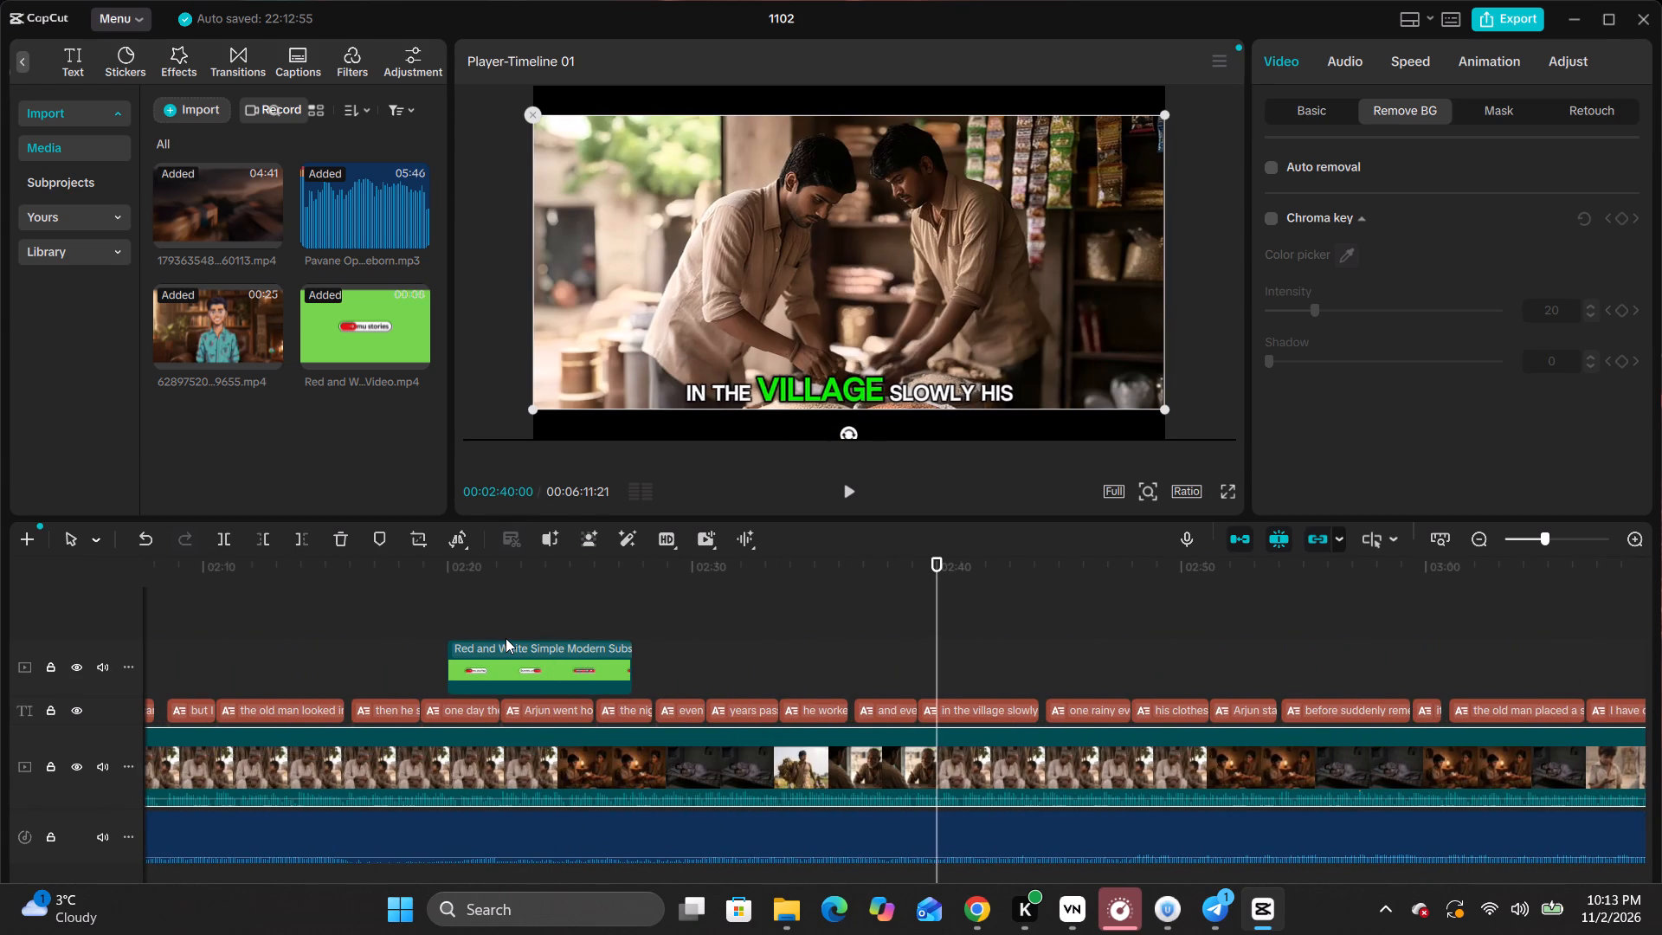
key(ctrl+v)
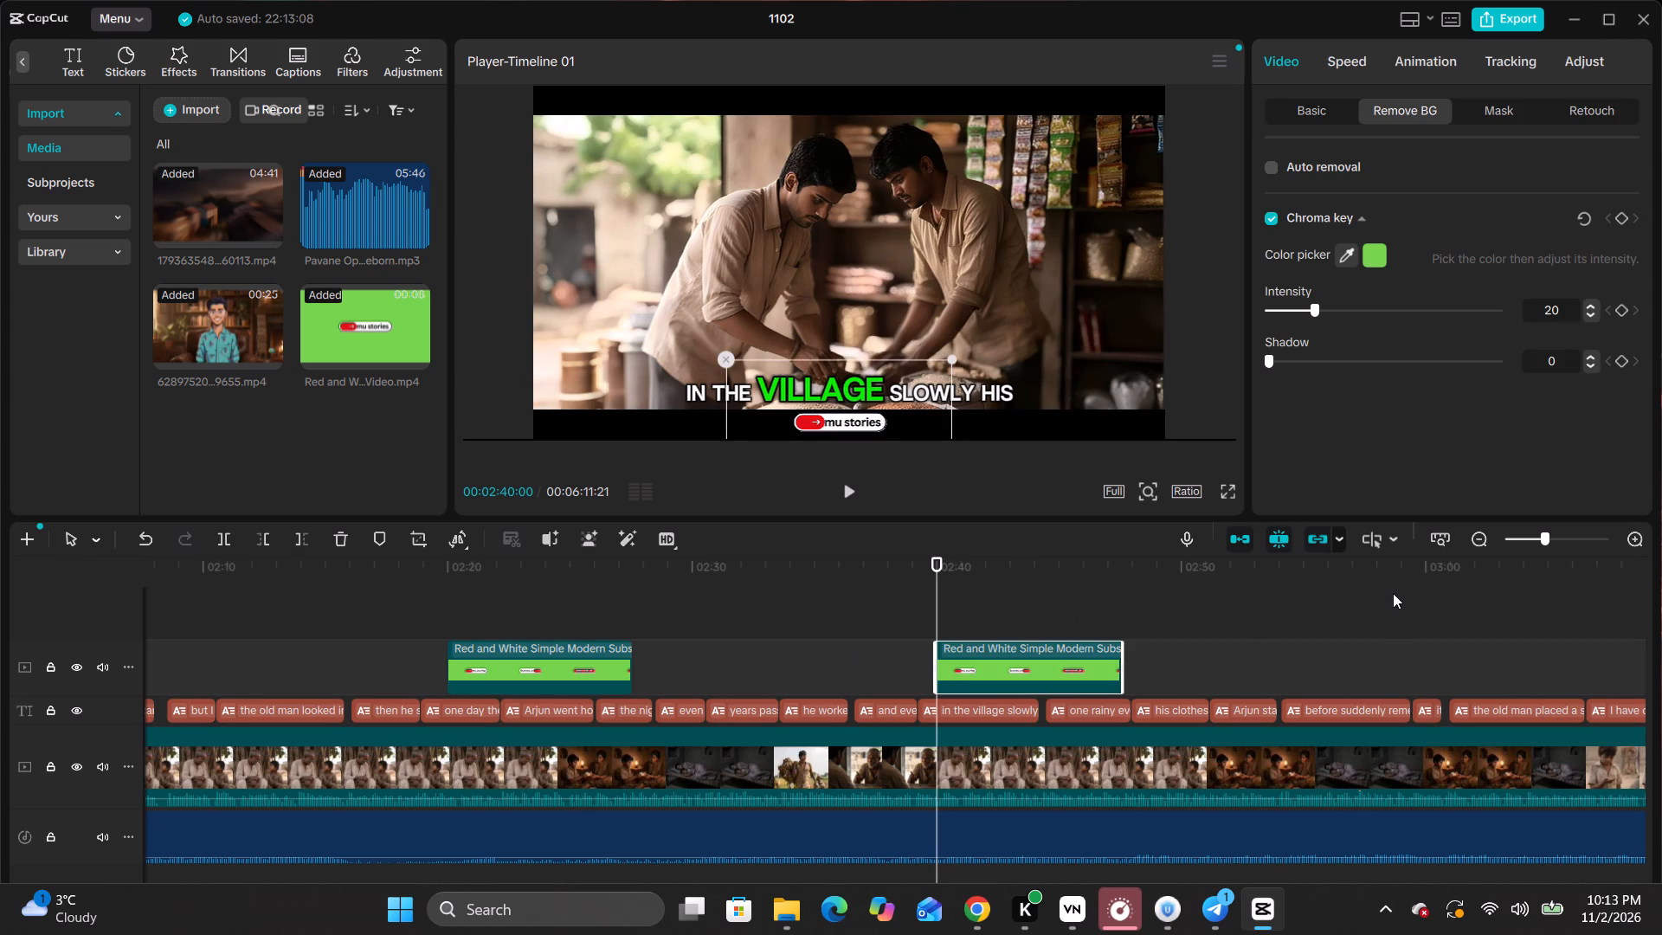
Paste the subscribe clip on its track at exactly 00:03:00:00.
click(1429, 590)
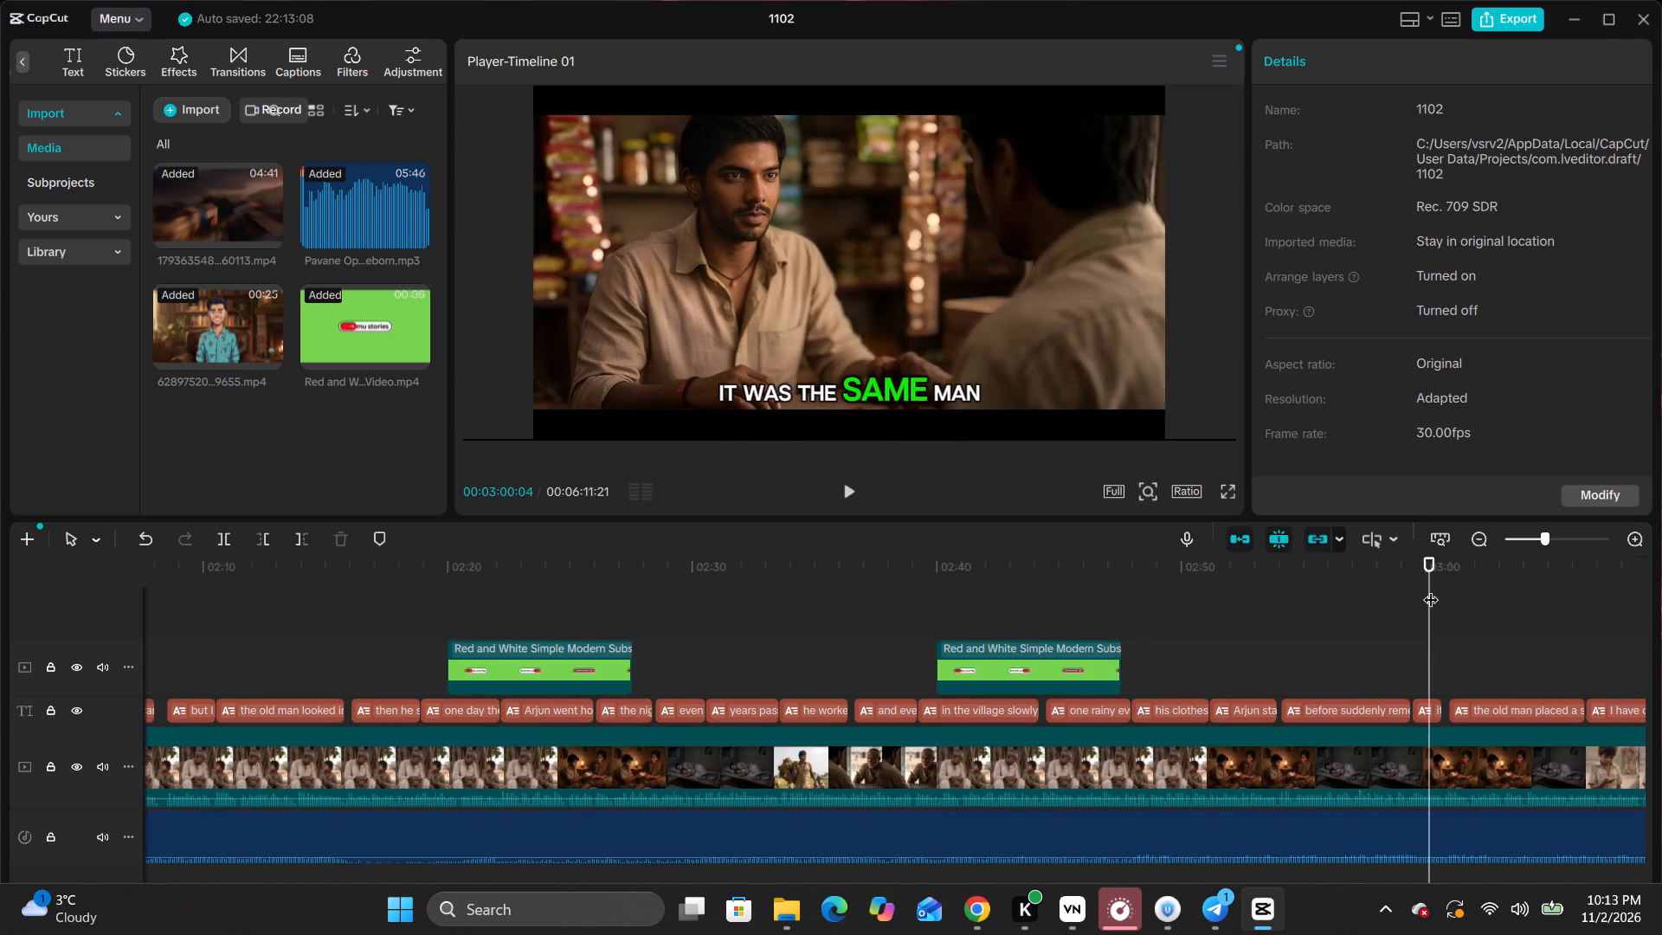
key(Left)
key(Left)
key(Left)
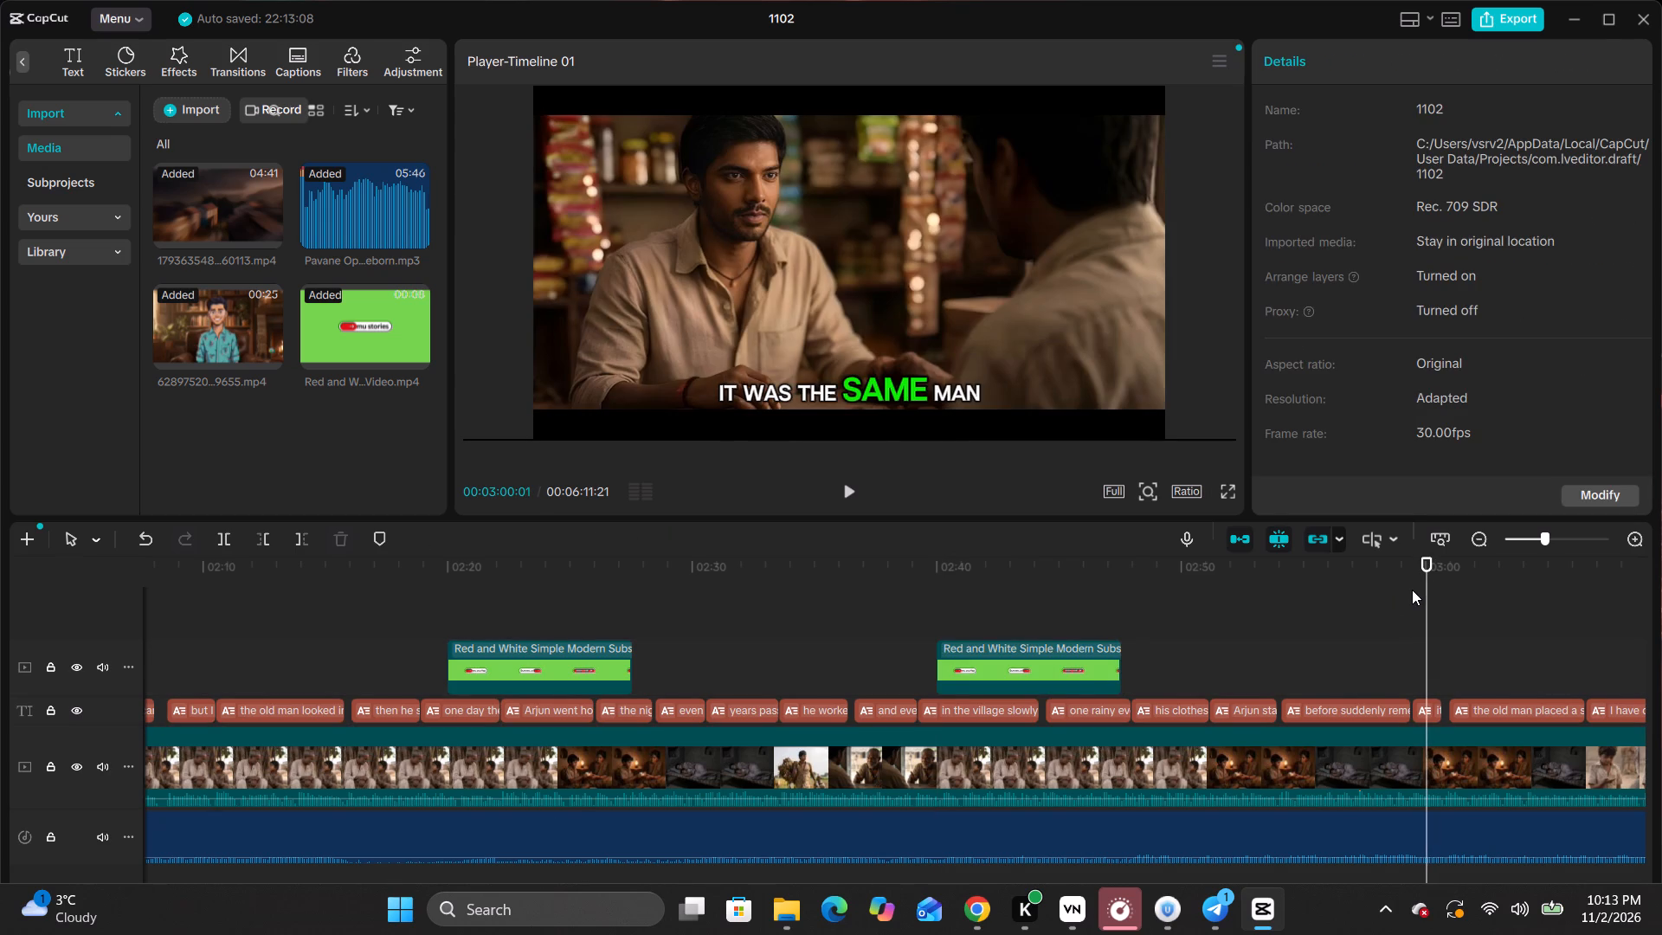
key(Left)
key(ctrl+v)
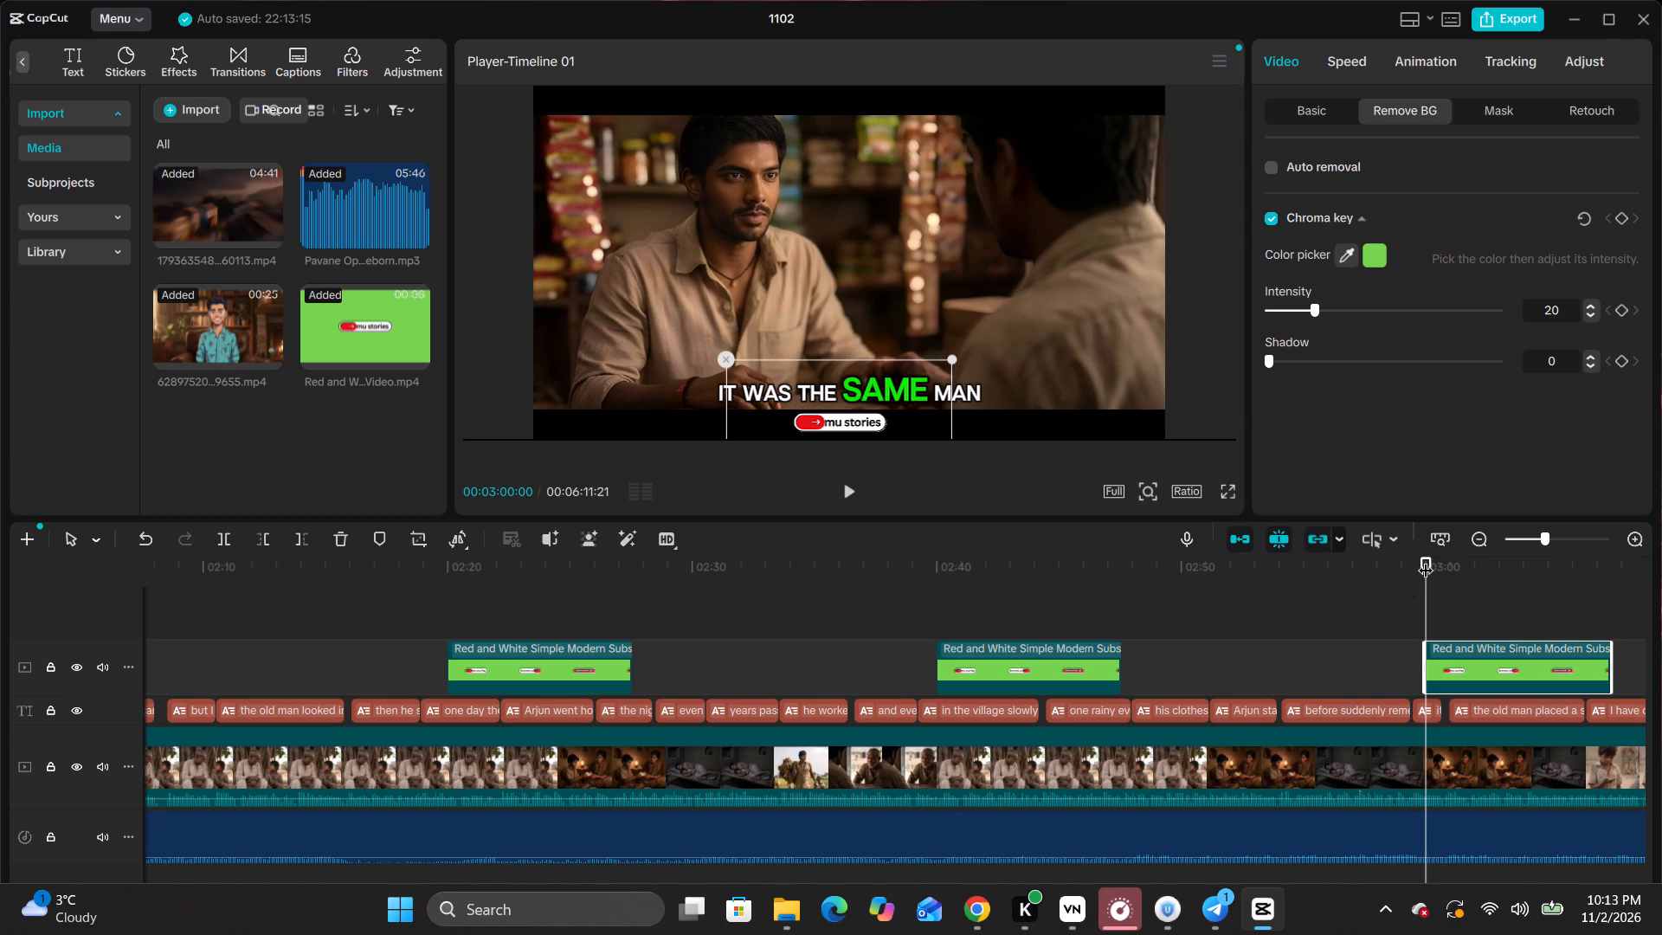
Paste another copy of the subscribe clip on its track at exactly 00:03:20:00.
drag(1426, 559, 901, 578)
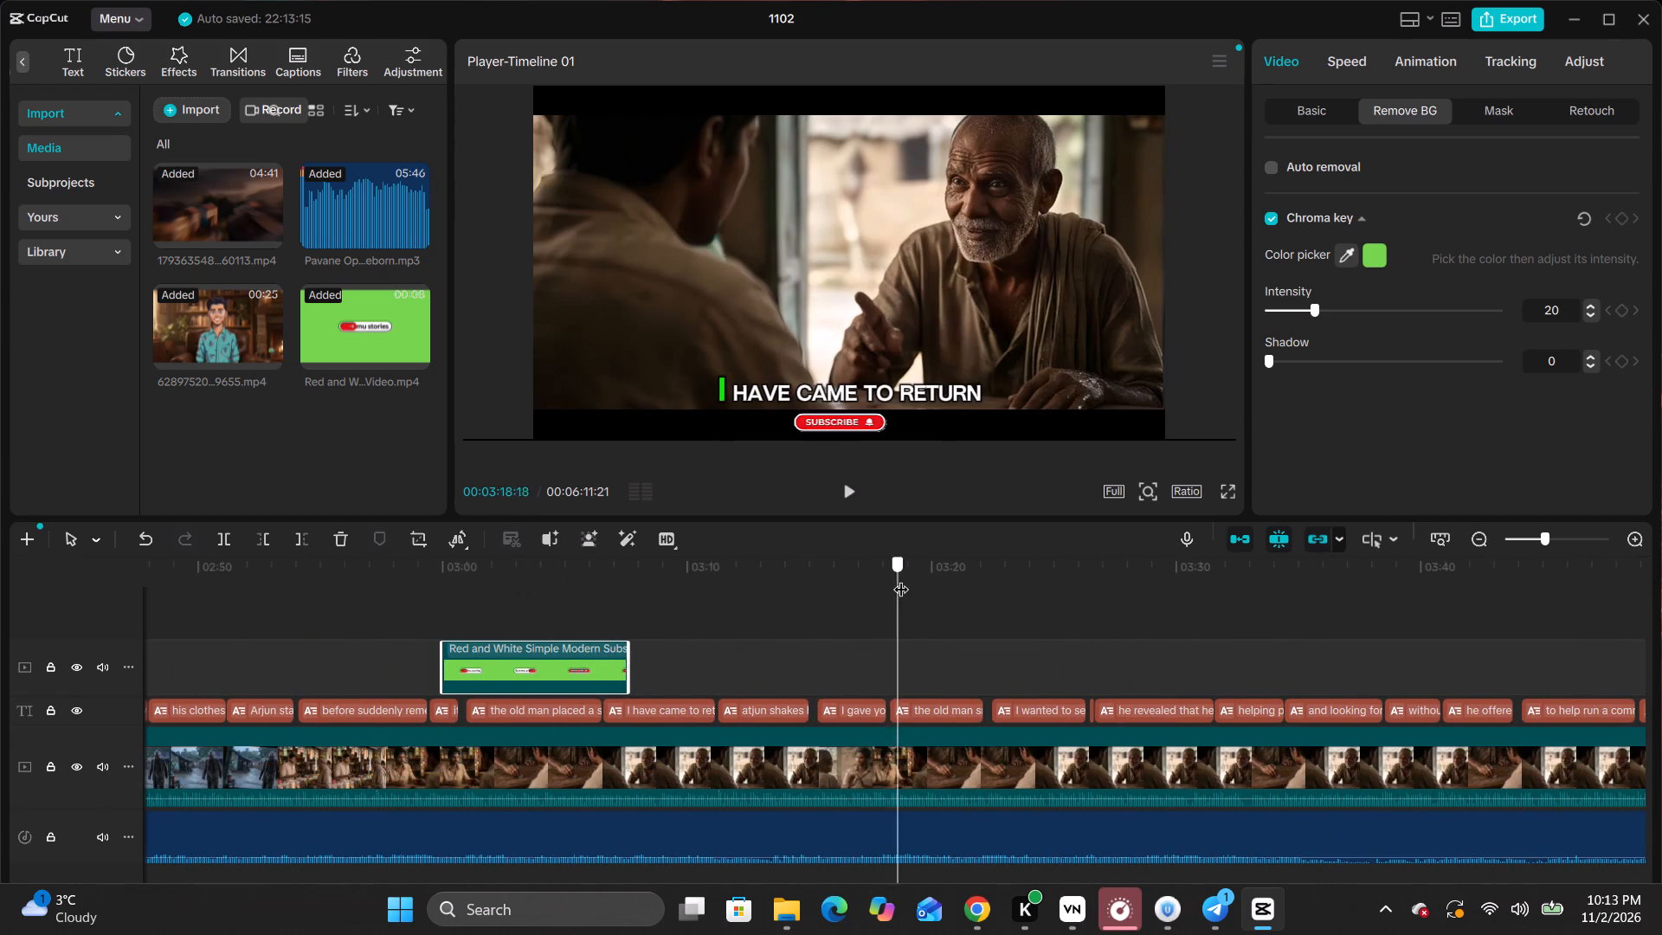
drag(901, 578, 932, 574)
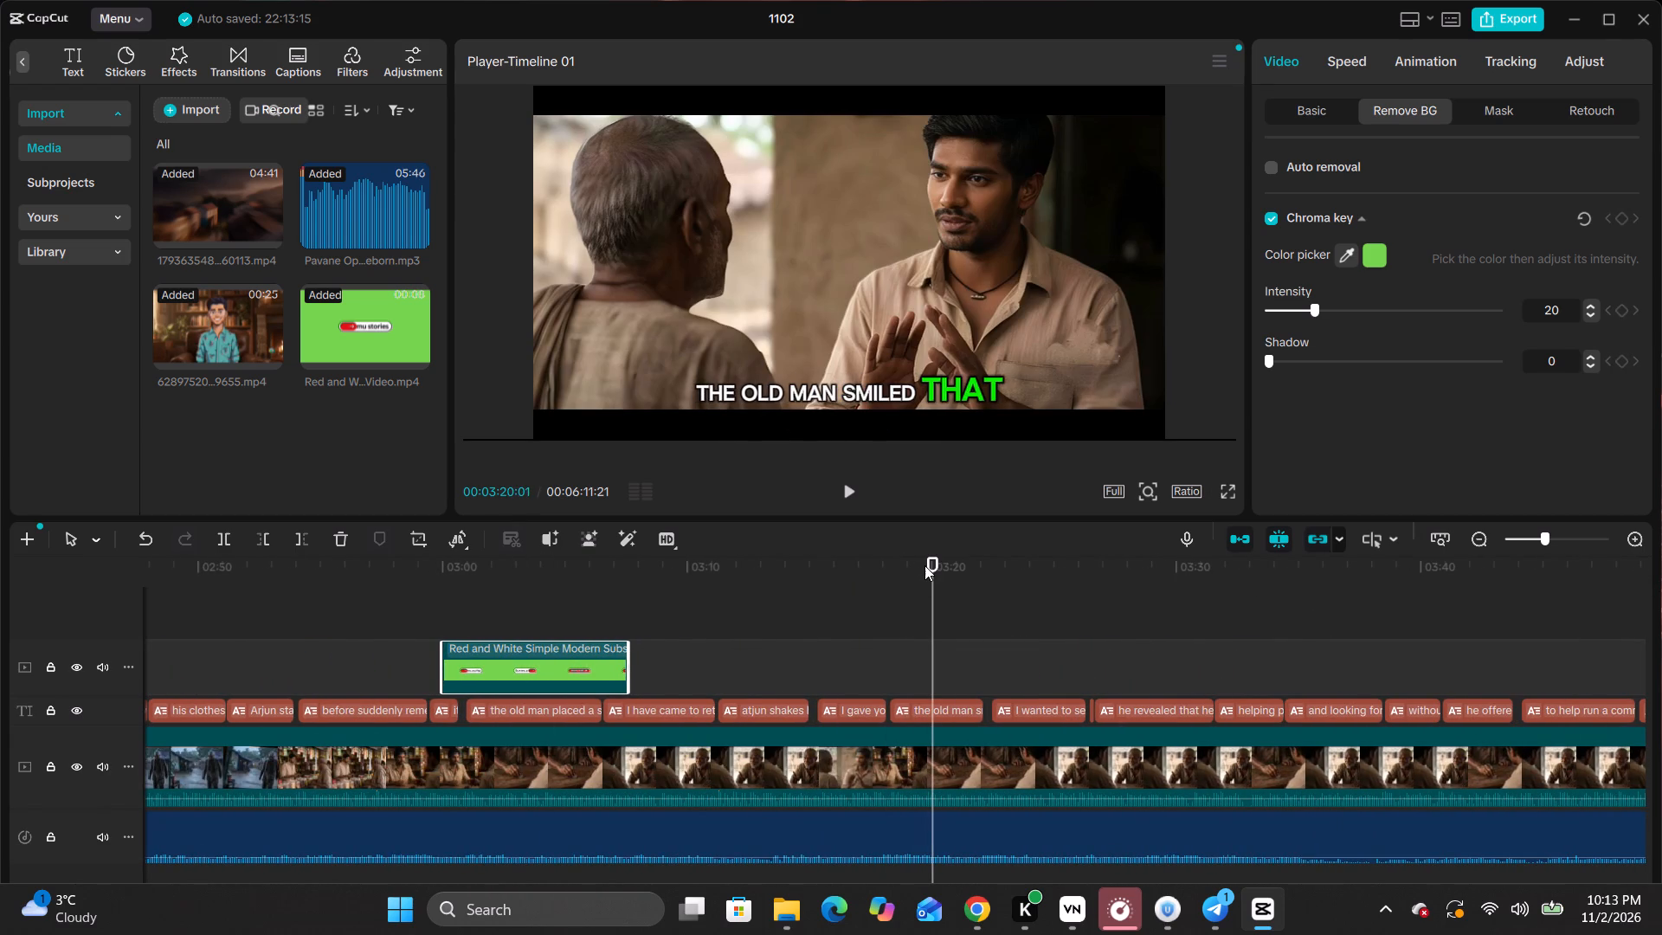
key(Left)
key(ctrl+v)
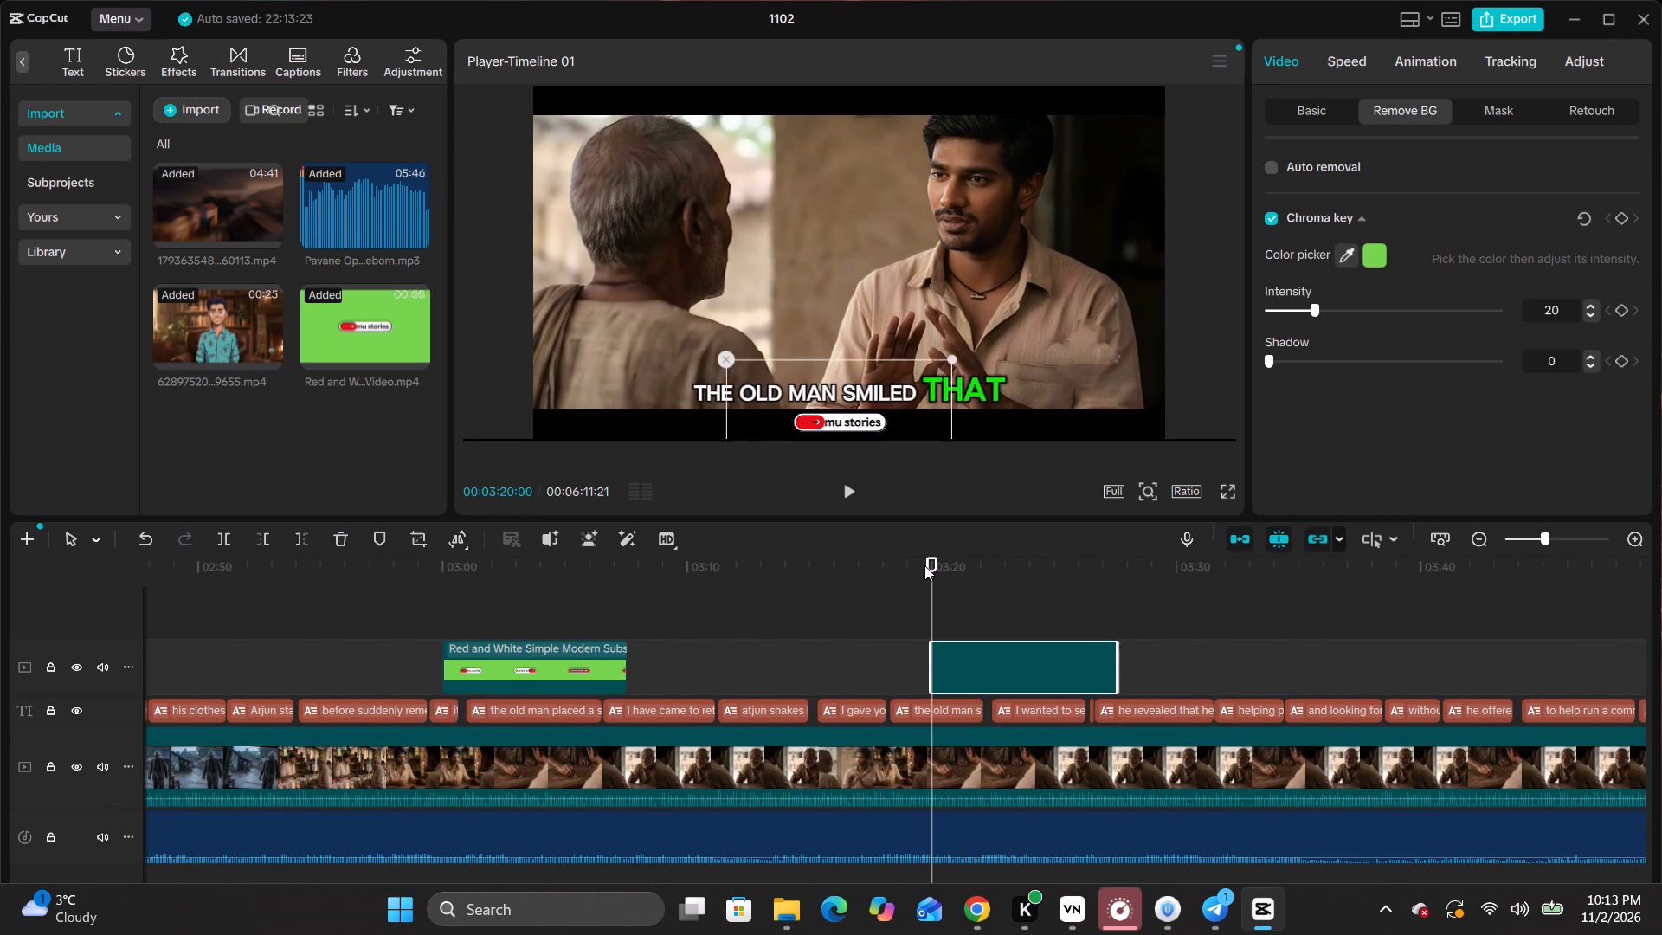
Place the playhead frame-accurately at 00:03:40:00 and paste the subscribe clip there.
click(1425, 593)
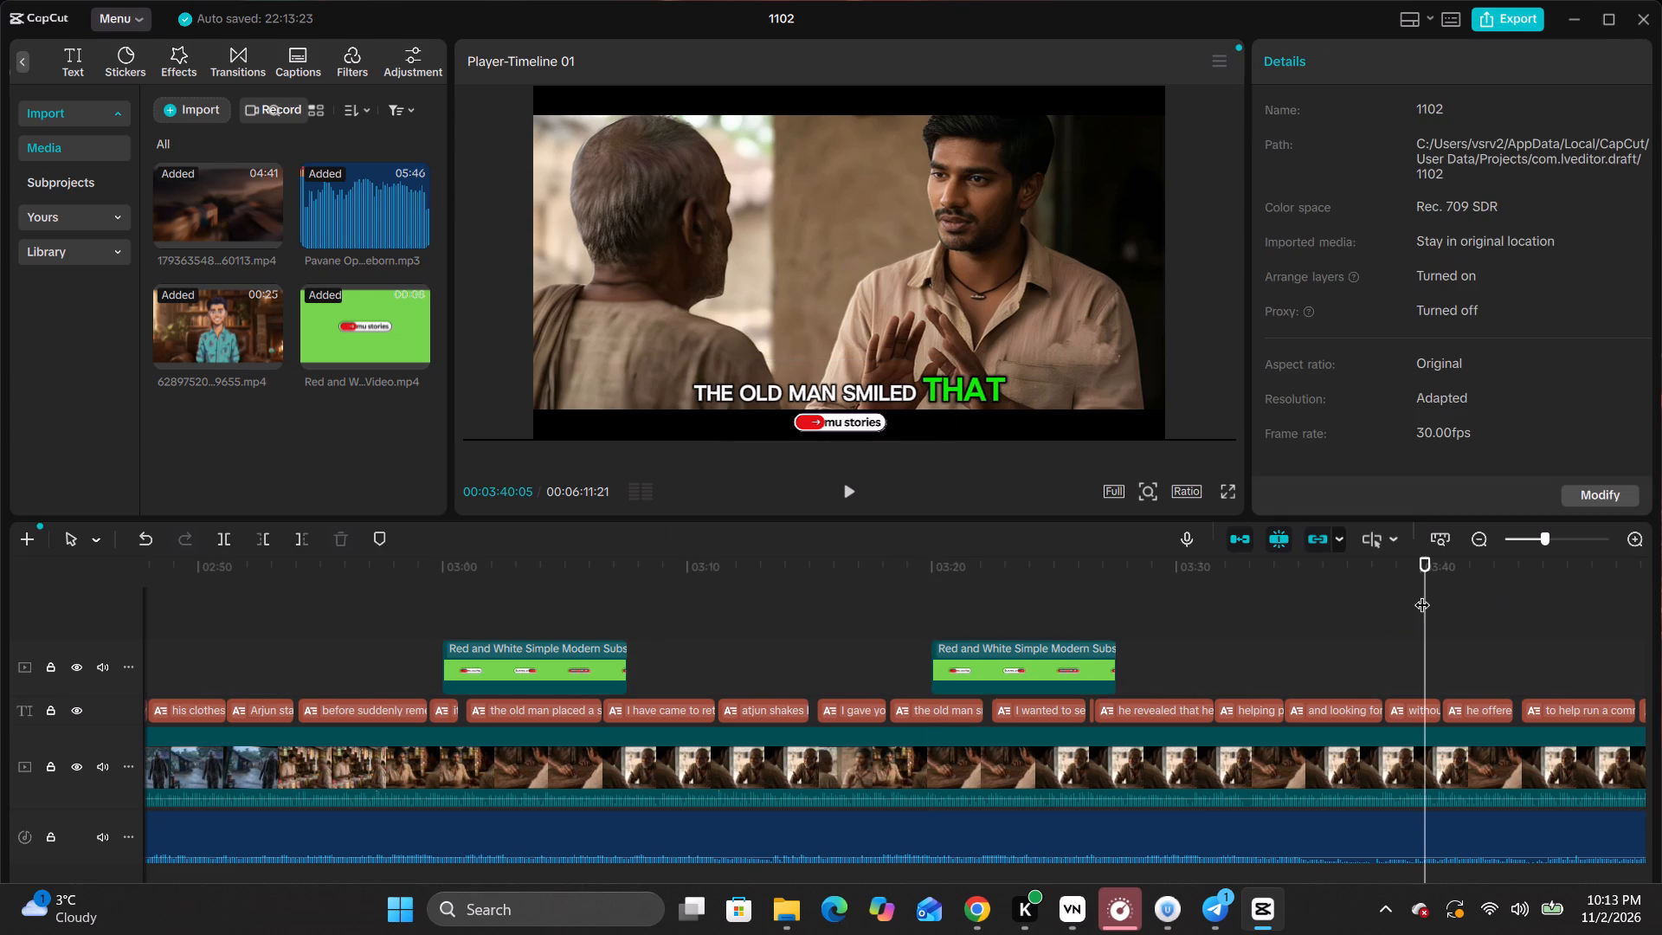
key(Left)
key(Left)
key(Left)
key(Left)
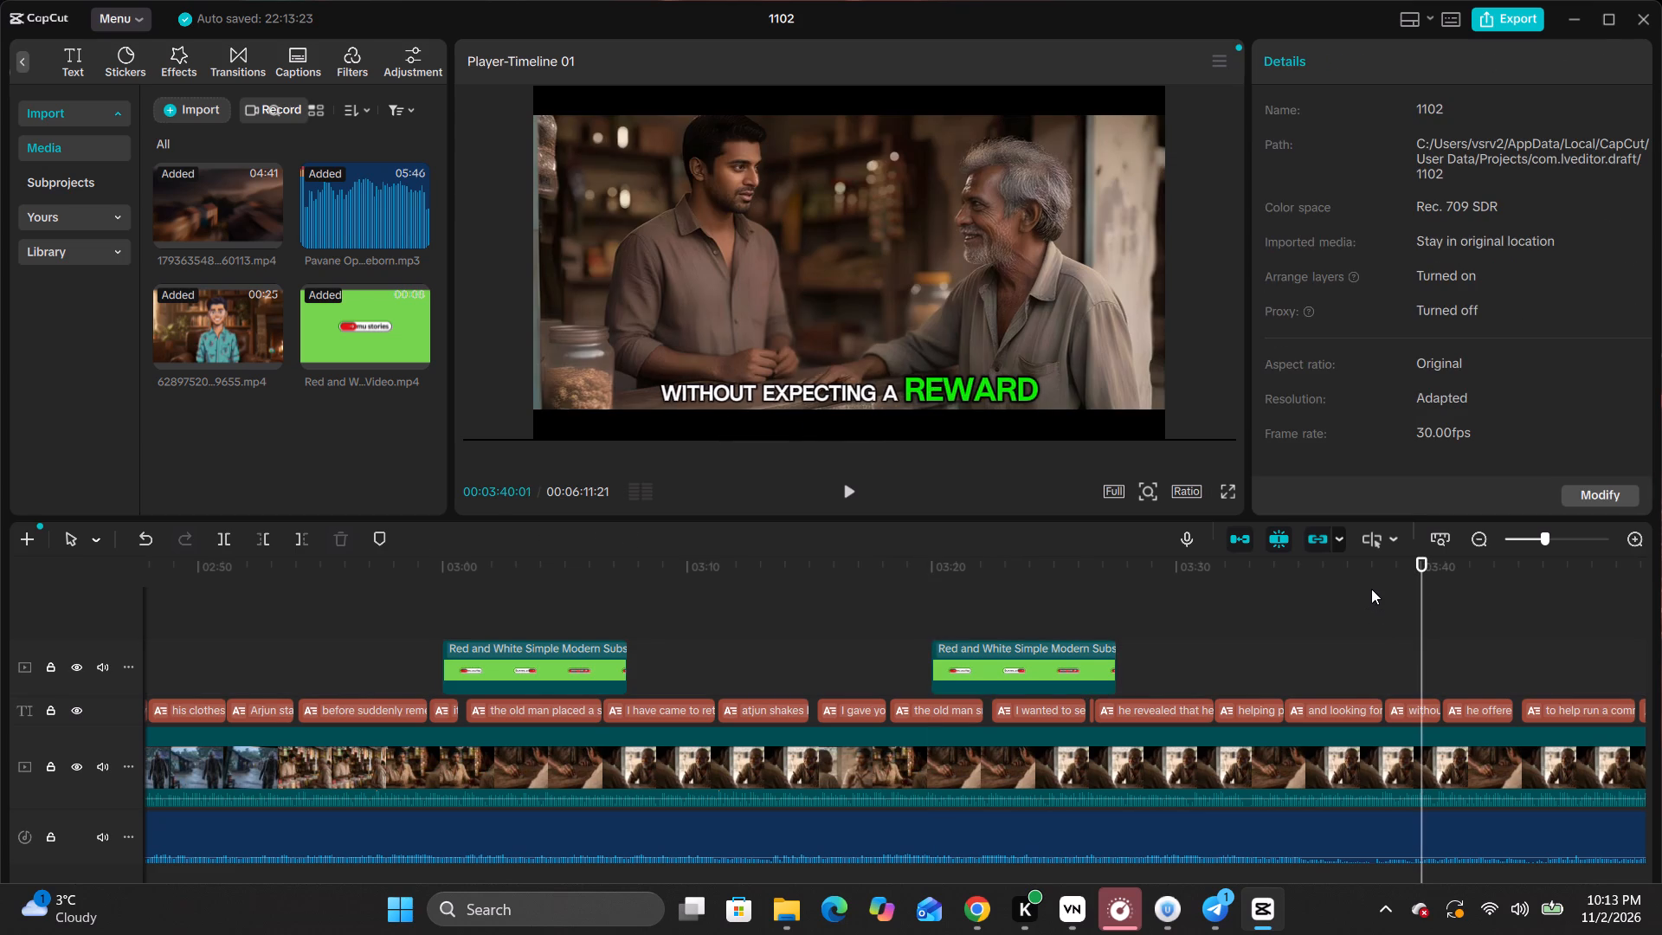
key(Left)
key(ctrl+v)
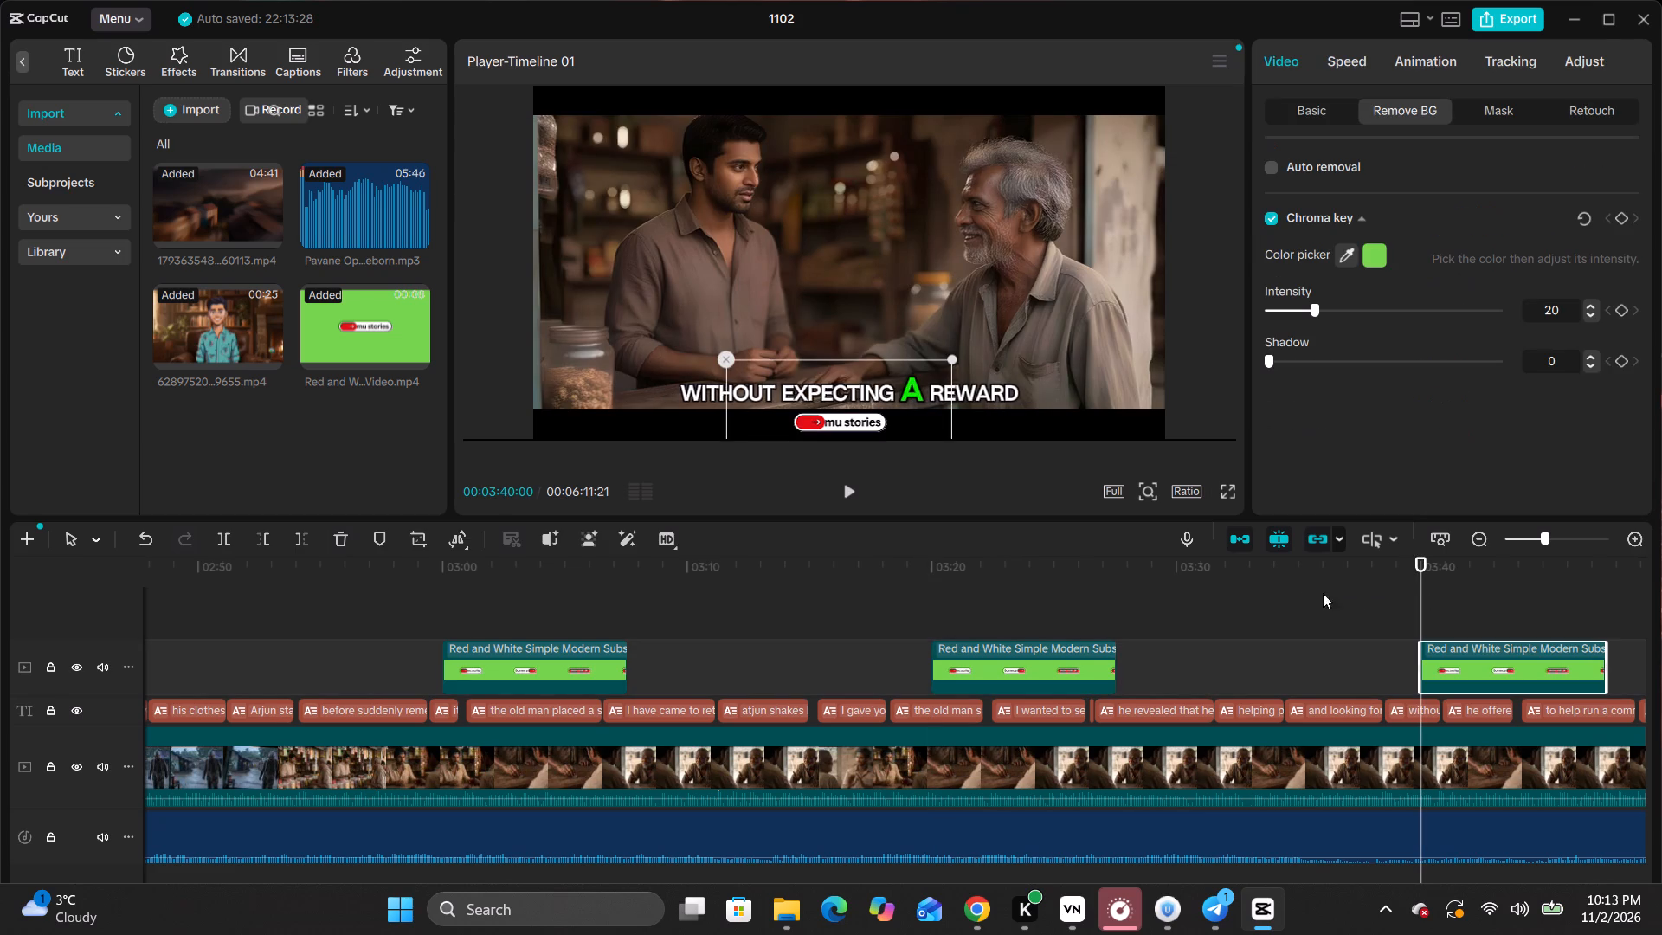
Place the playhead exactly at 00:04:00:00 and paste a copy of the subscribe clip there.
drag(1426, 561, 1661, 586)
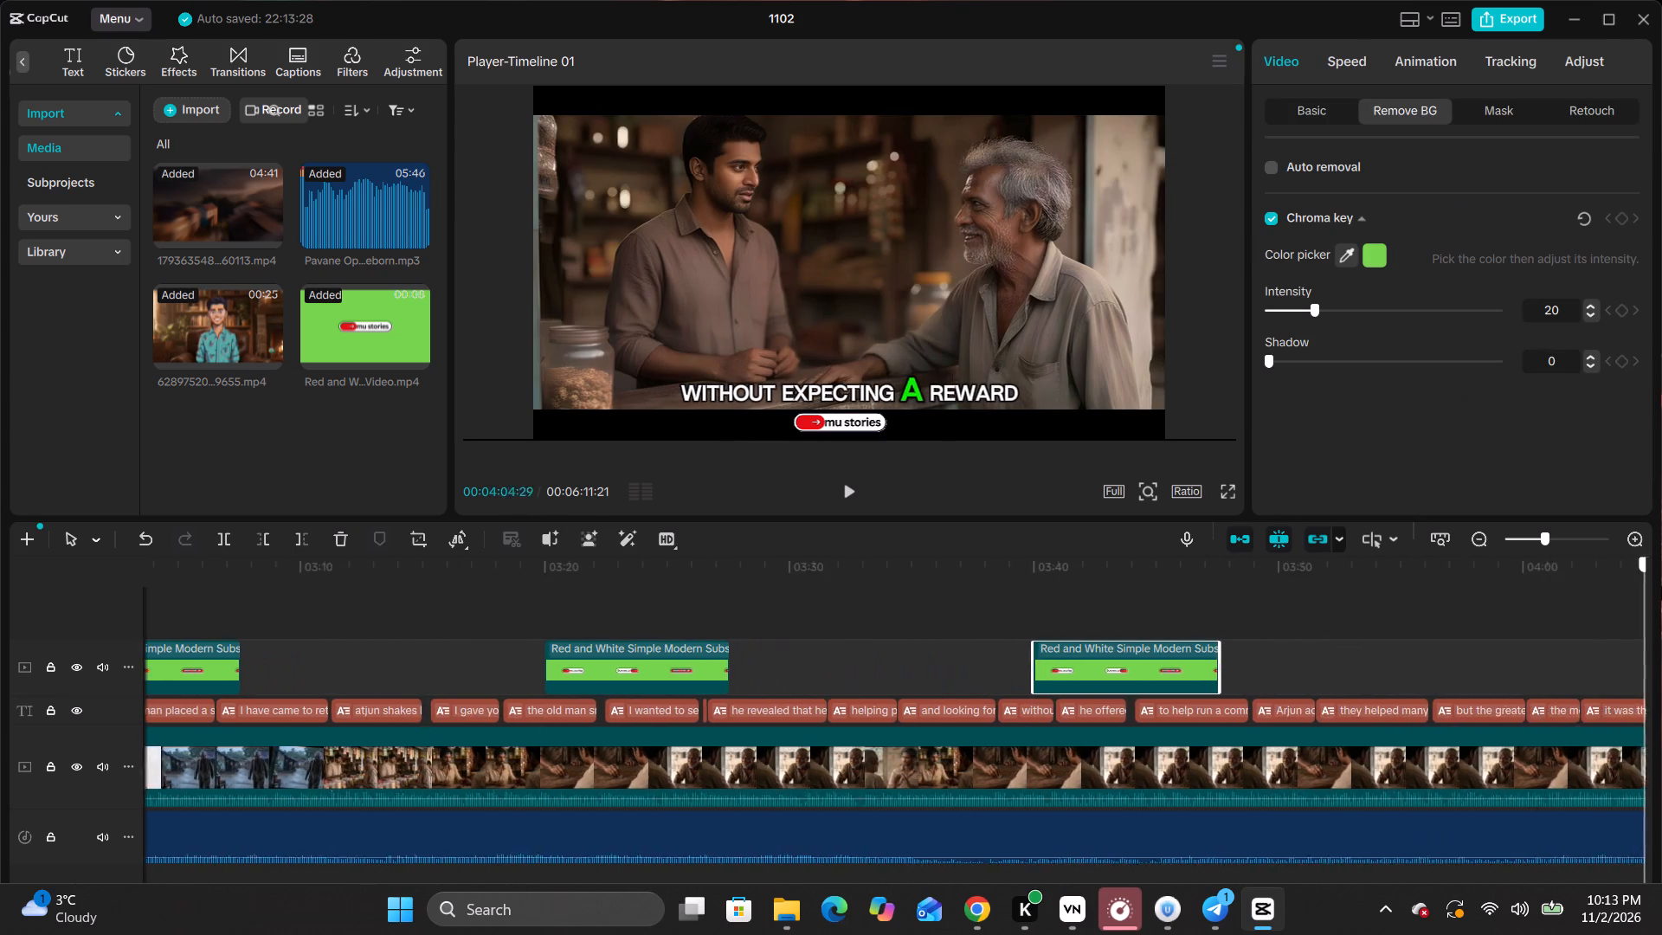
drag(1661, 586, 957, 649)
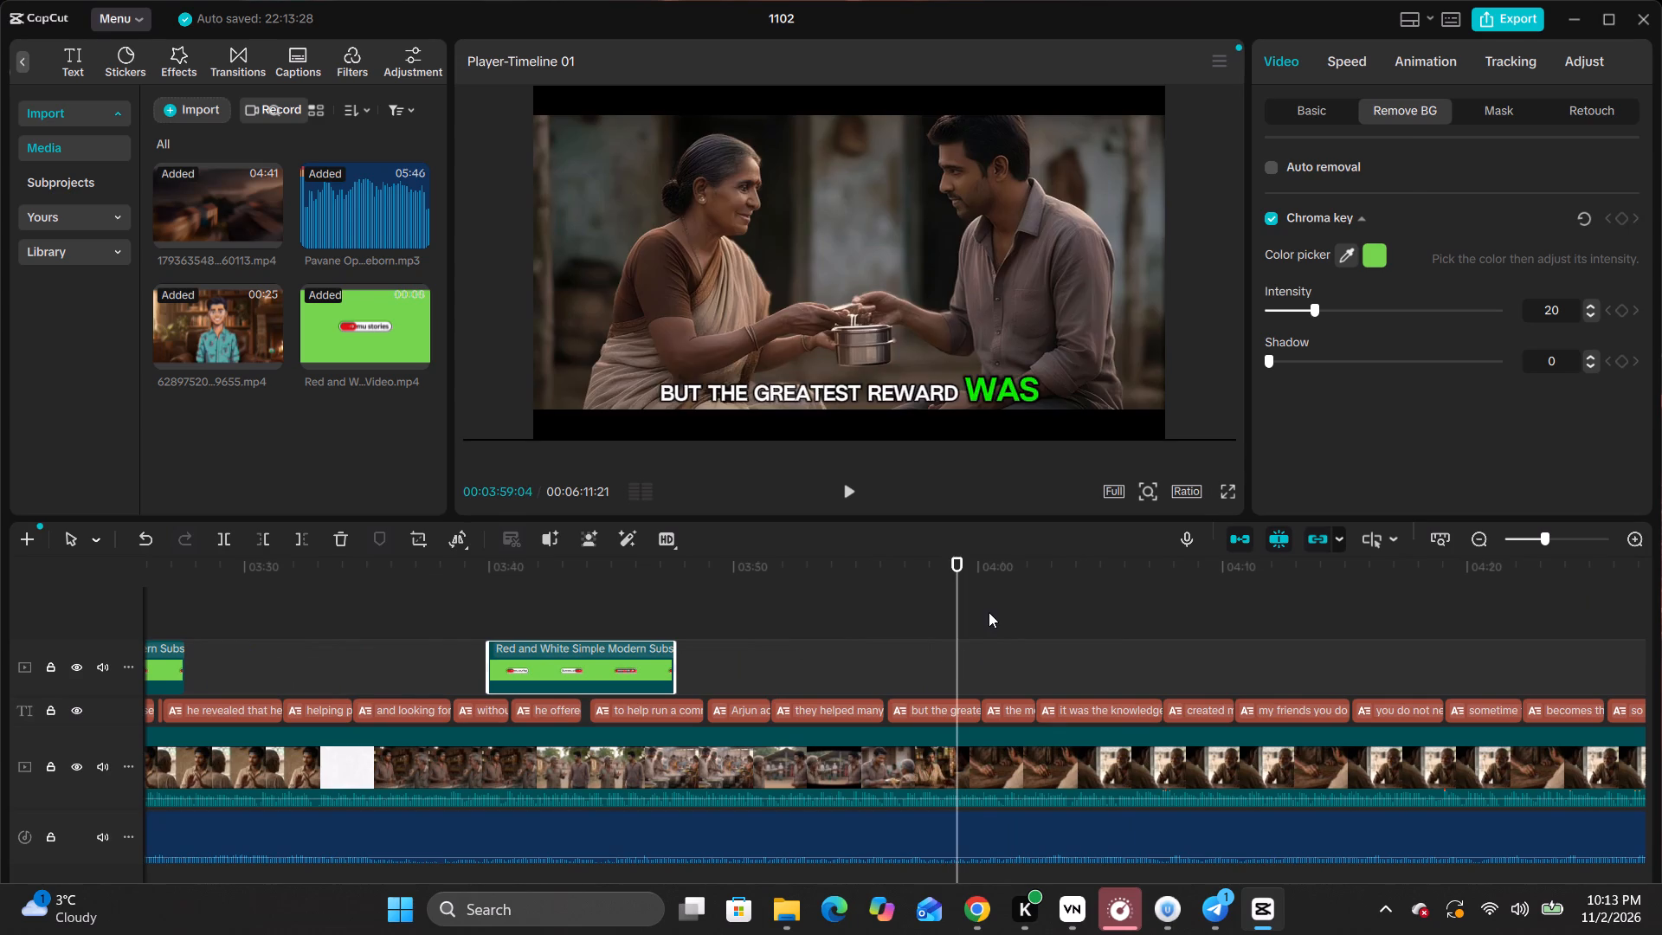
click(985, 609)
key(Left)
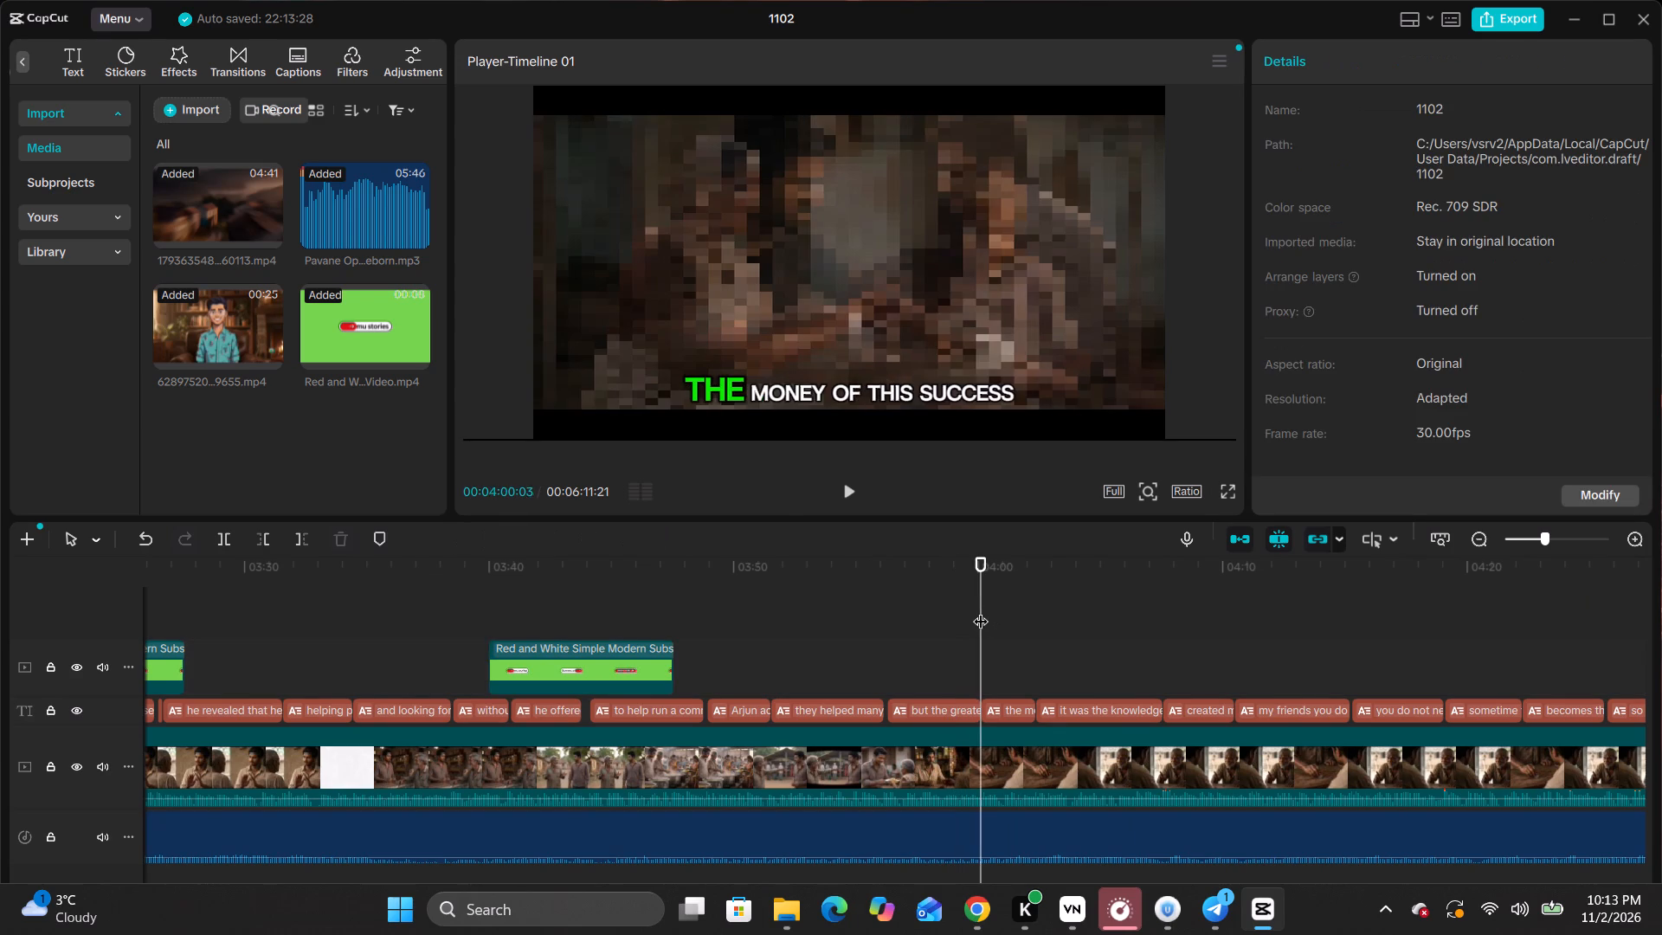
key(Left)
key(Left)
key(Left)
key(ctrl+v)
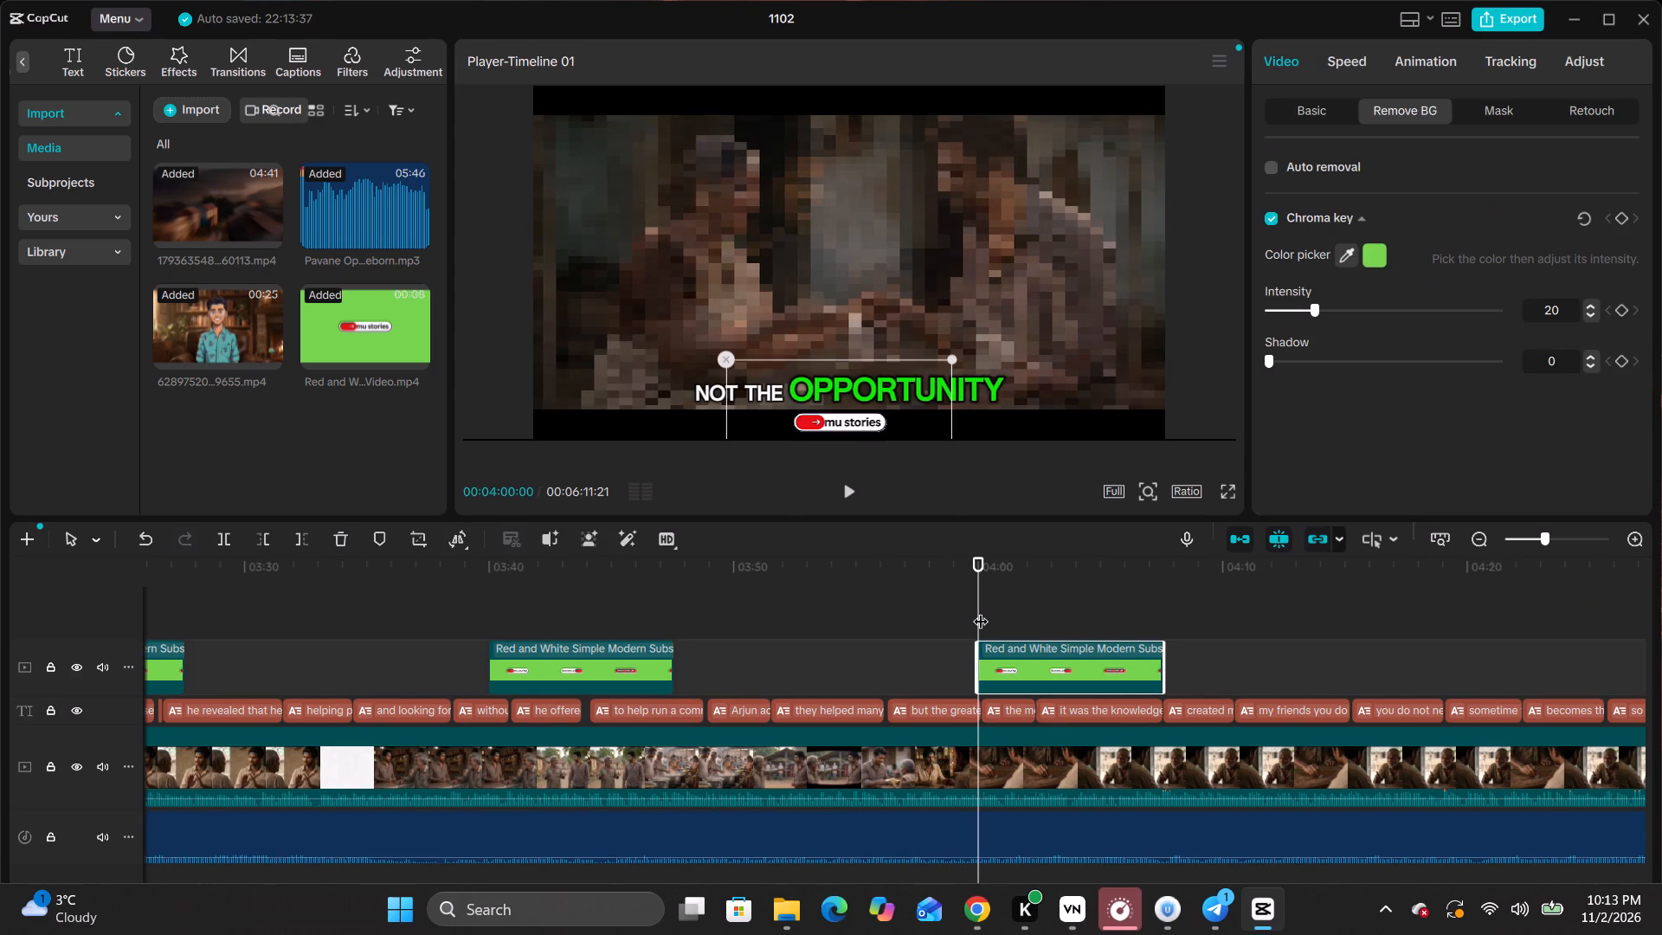
Paste the subscribe clip on its track at exactly 00:04:20:00, adjusting the playhead frame by frame.
click(1464, 614)
key(Right)
key(Right)
key(Right)
key(Right)
key(Right)
key(Right)
key(Right)
key(Right)
key(Right)
key(Right)
key(Right)
key(Right)
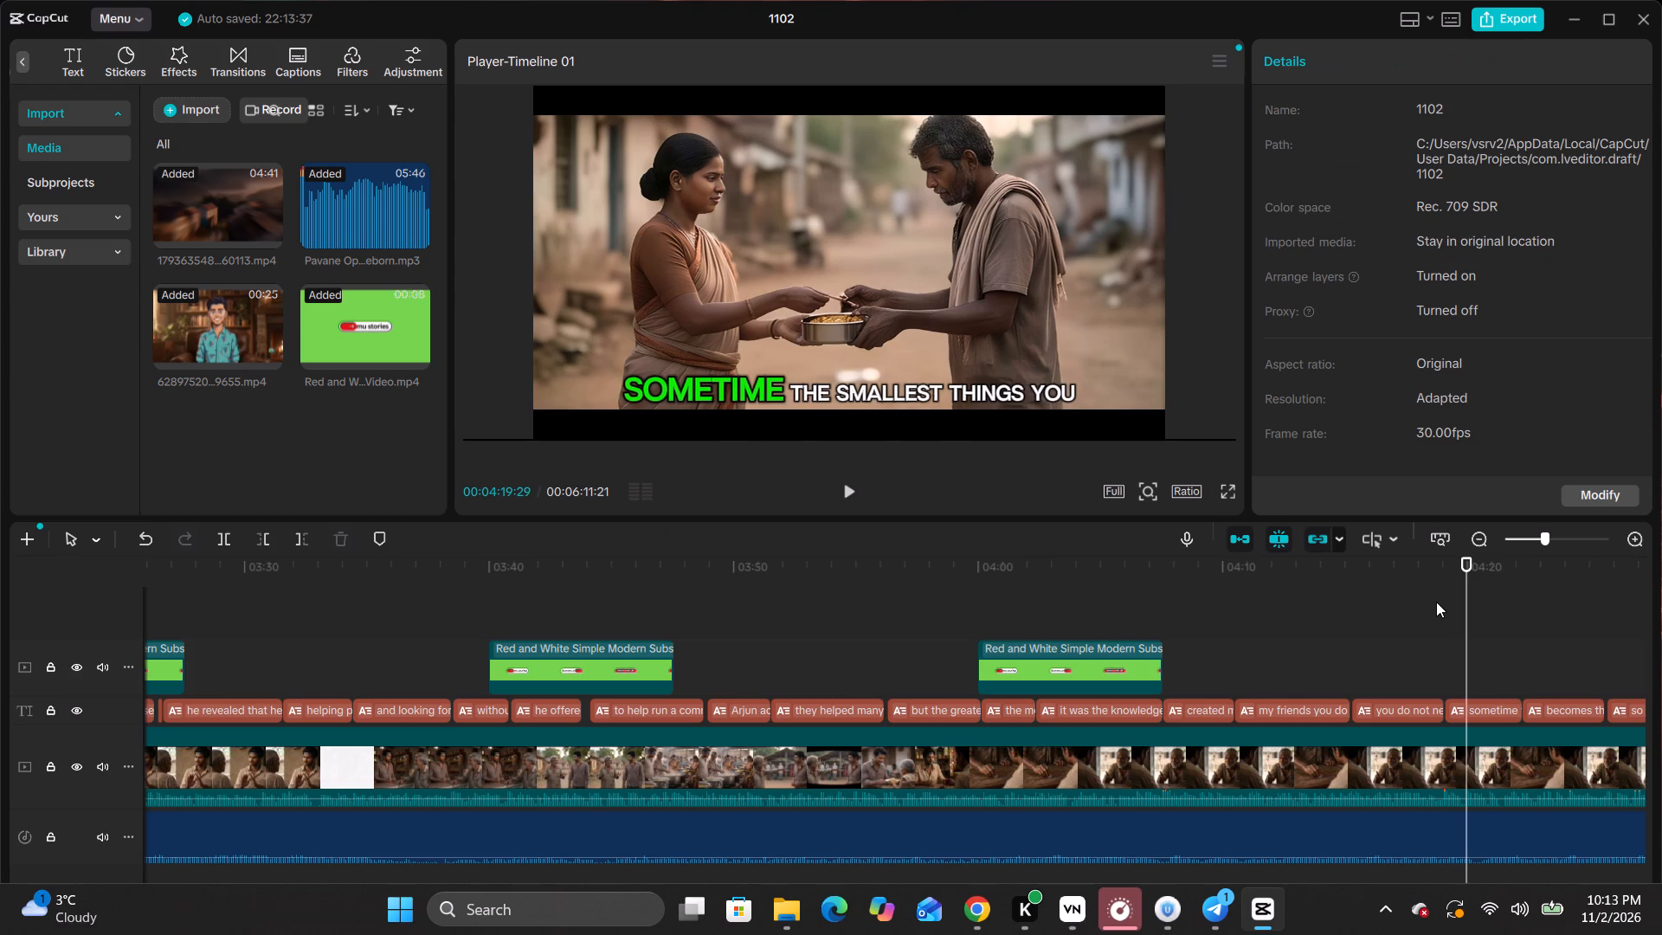
key(Left)
key(Left)
key(Left)
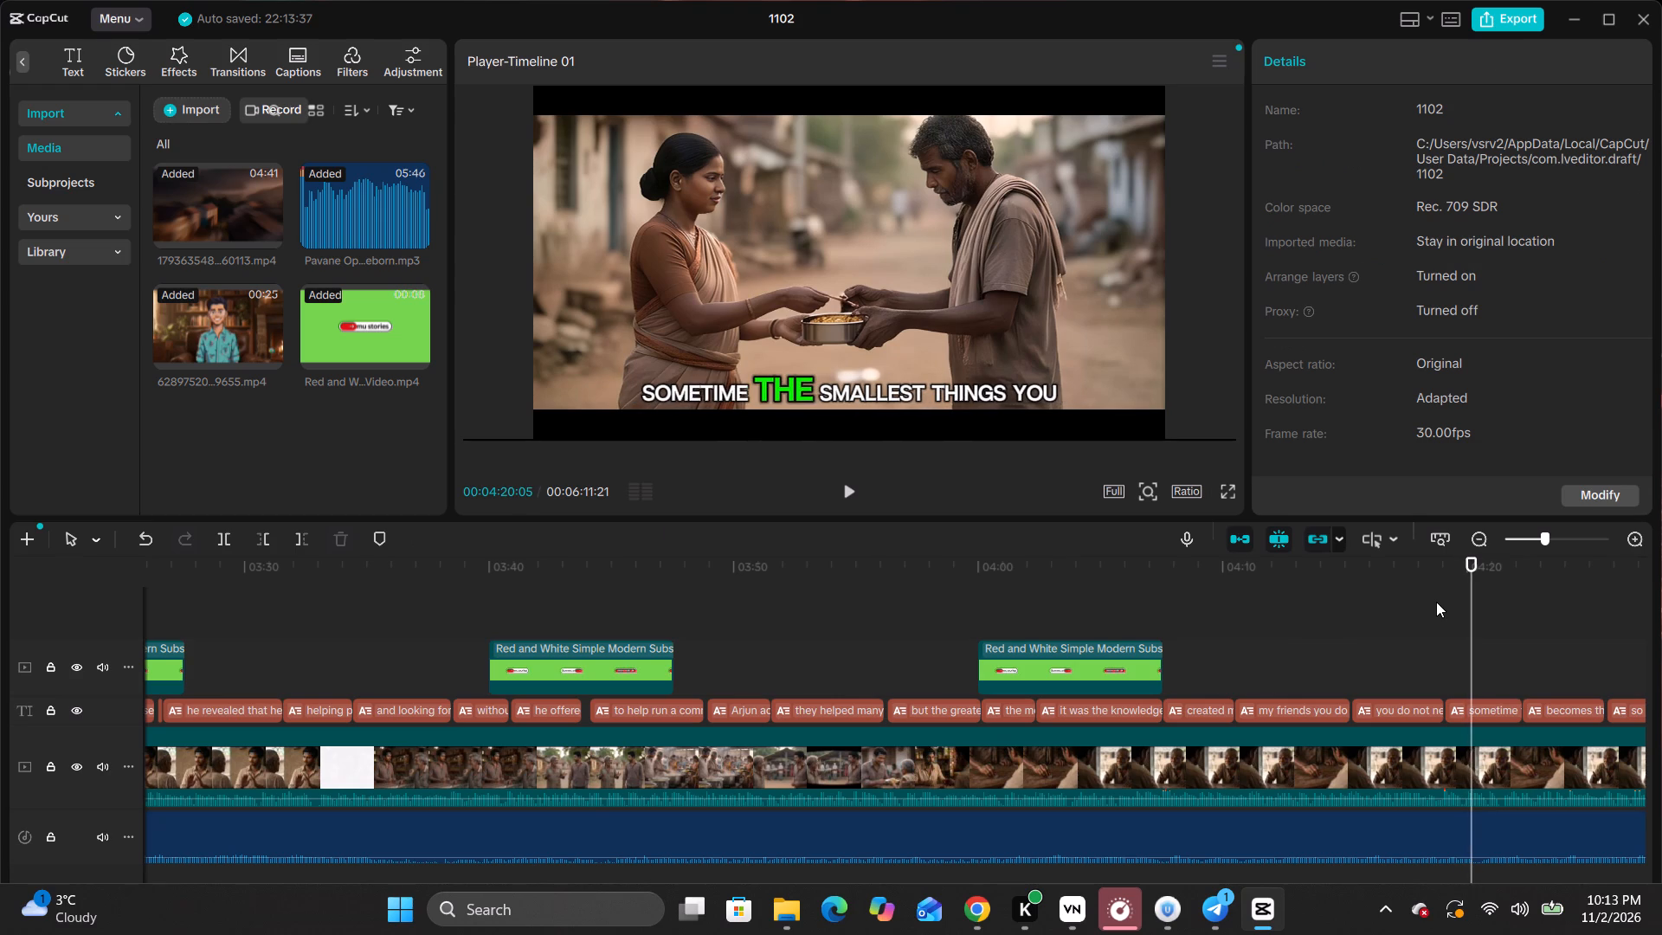
key(Left)
key(Left)
key(Left)
key(Left)
key(Left)
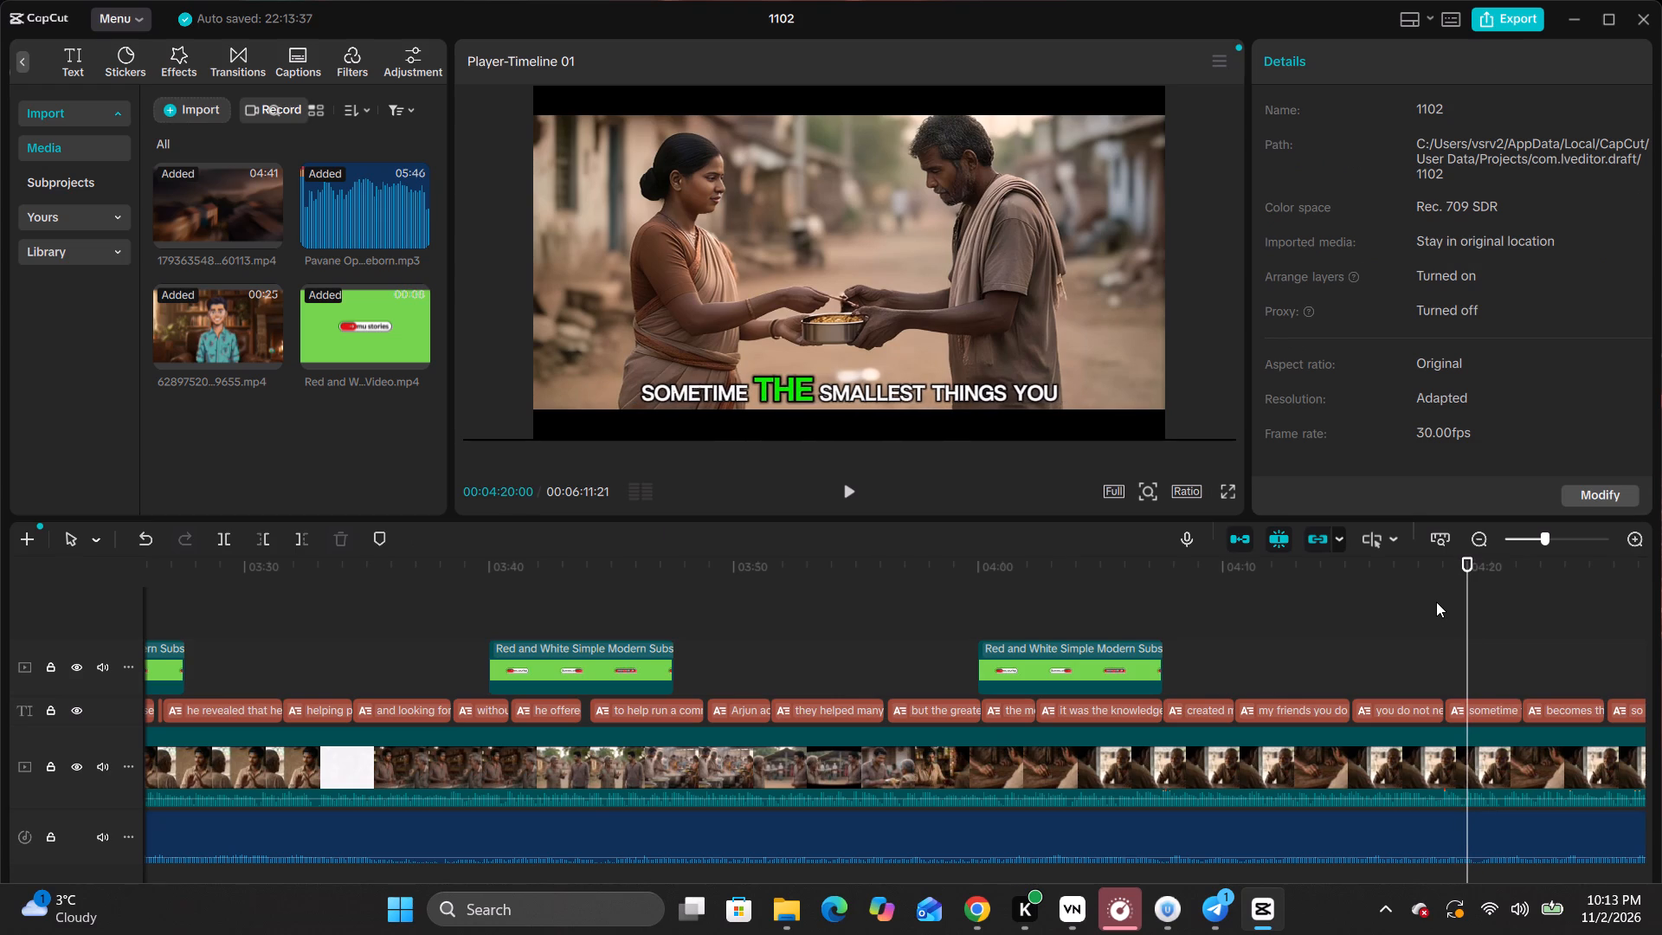
key(ctrl+v)
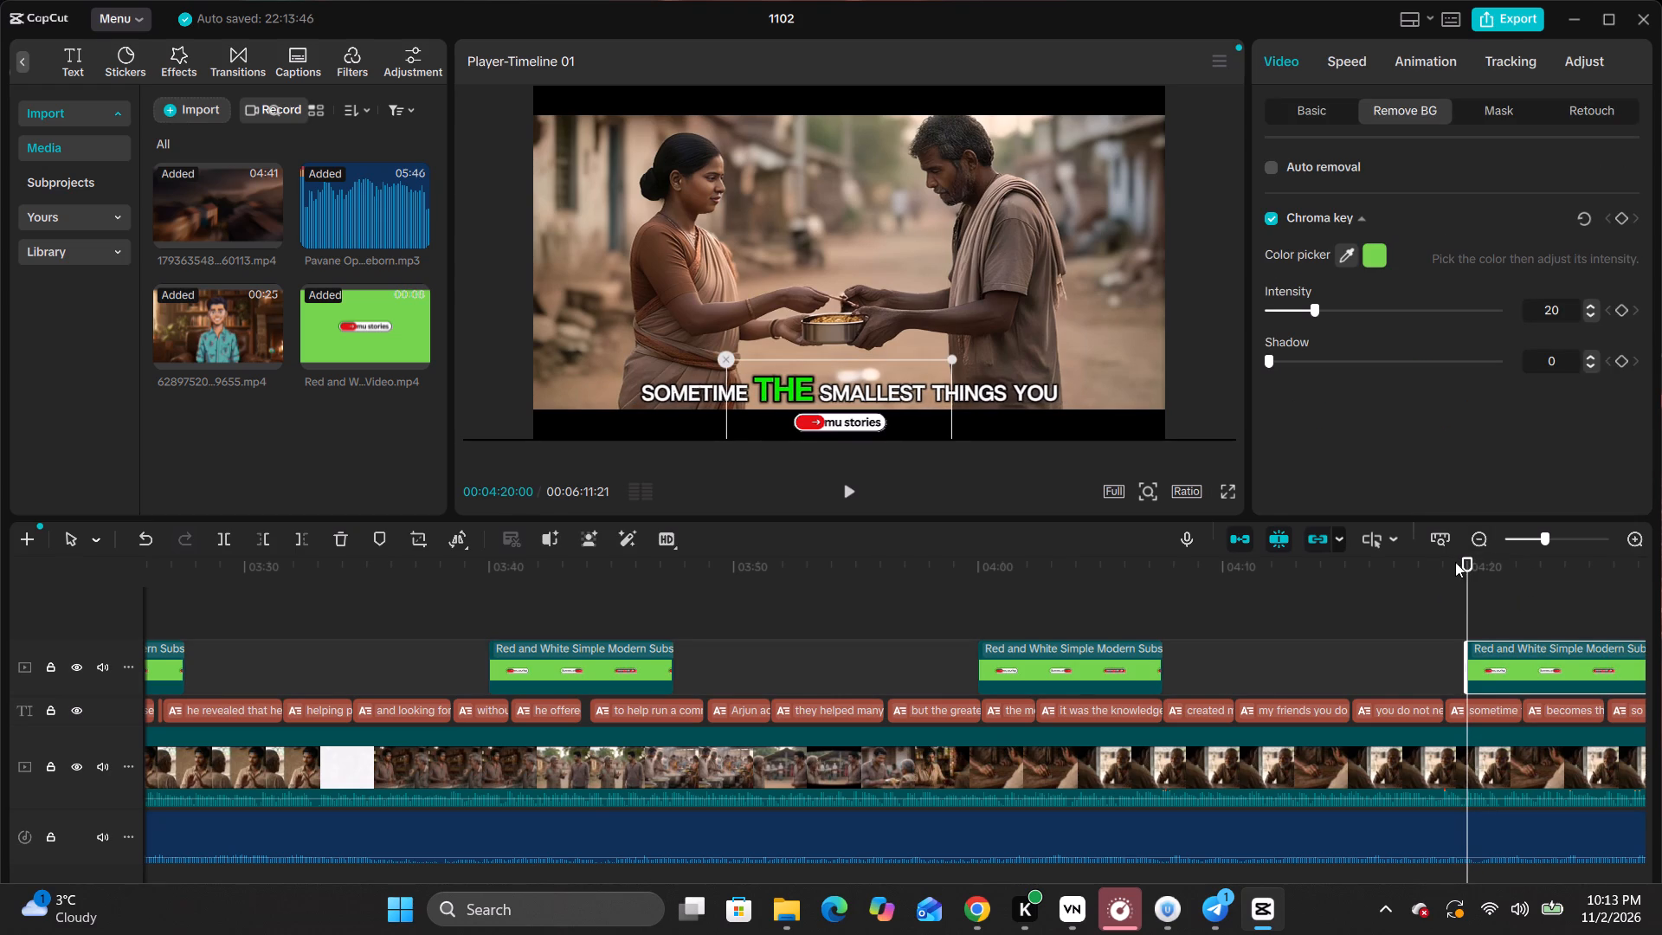
Paste another copy of the subscribe clip on its track at exactly 00:04:40:00.
drag(1465, 563, 1140, 634)
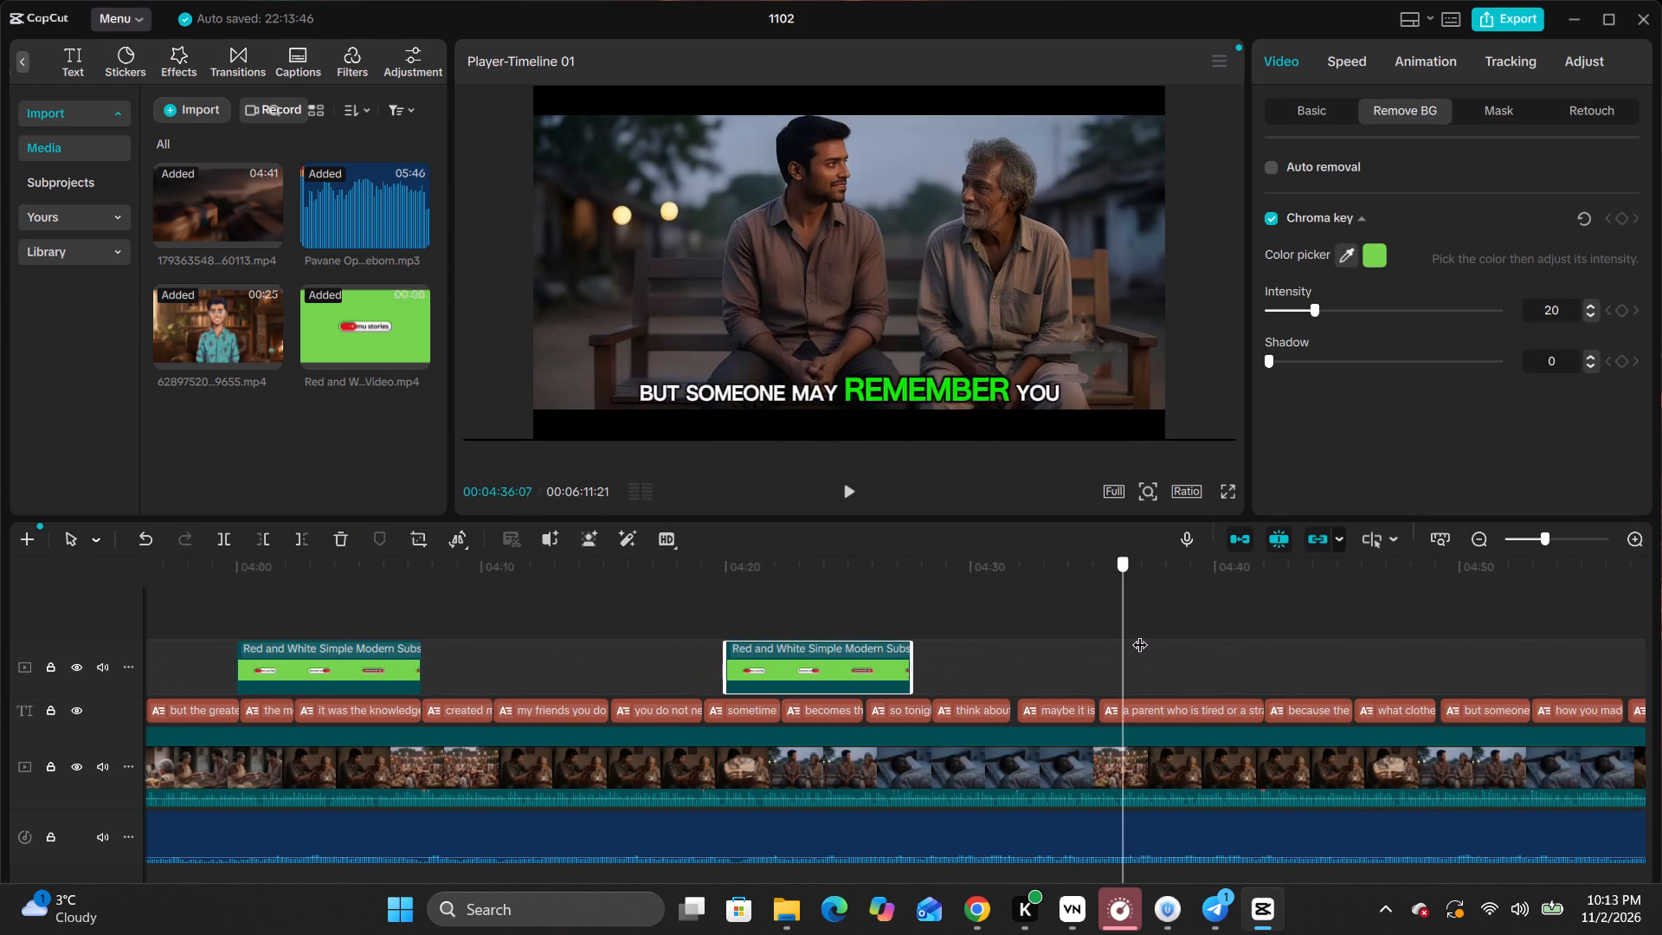
drag(1140, 634, 1216, 634)
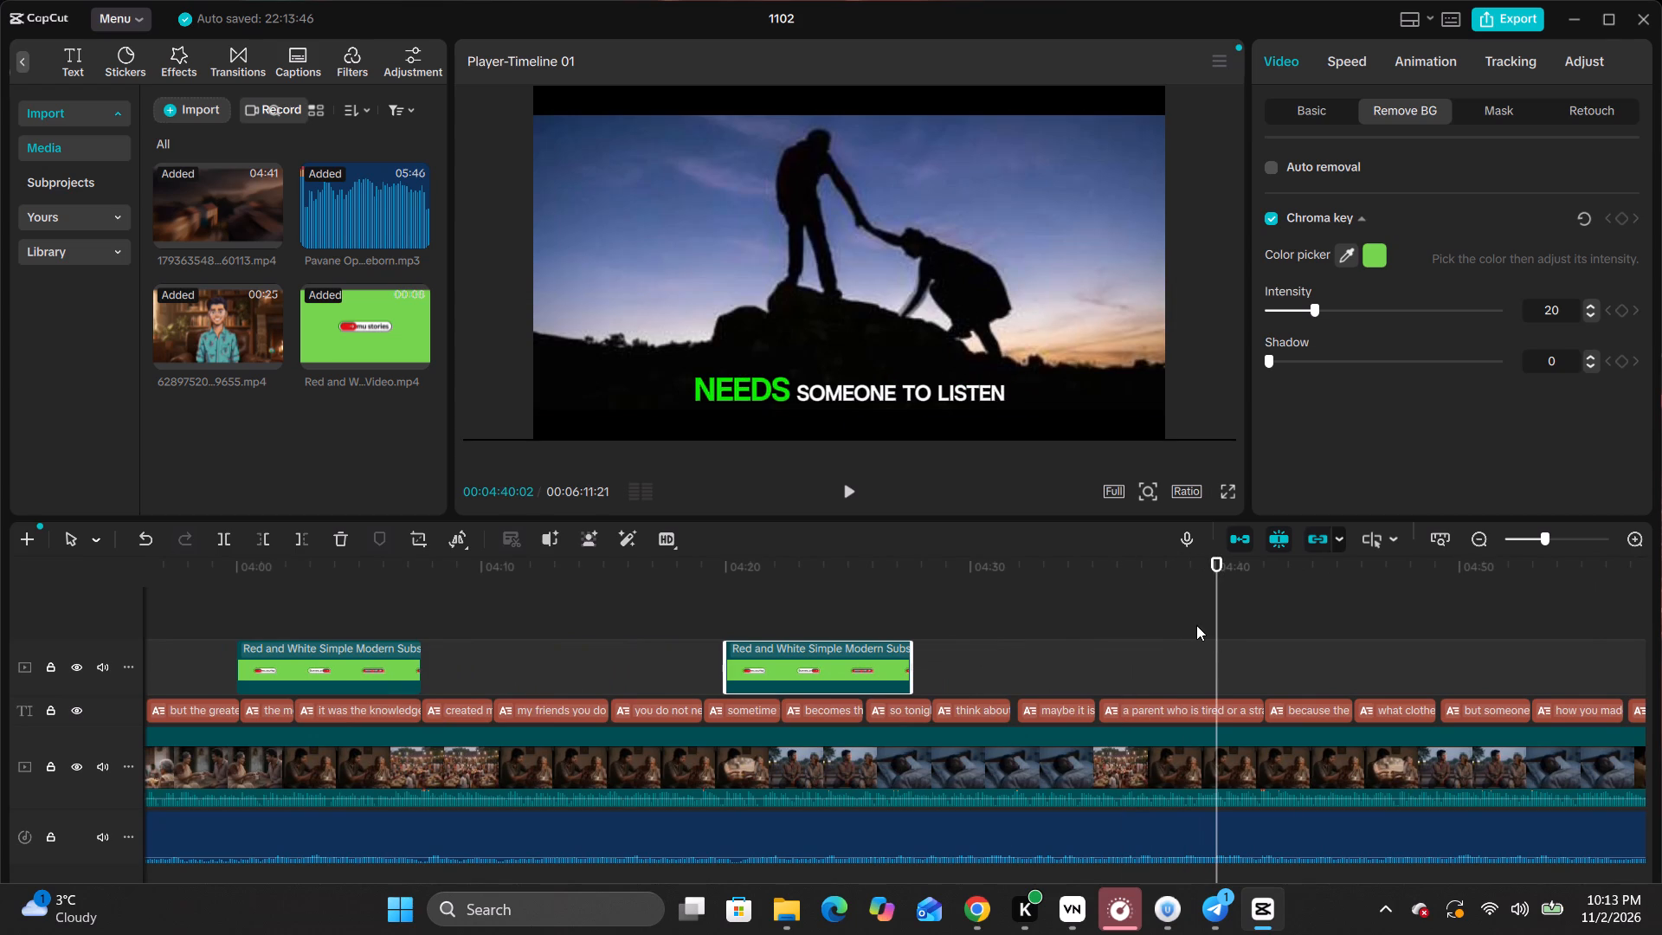
key(Left)
key(Left)
key(ctrl+v)
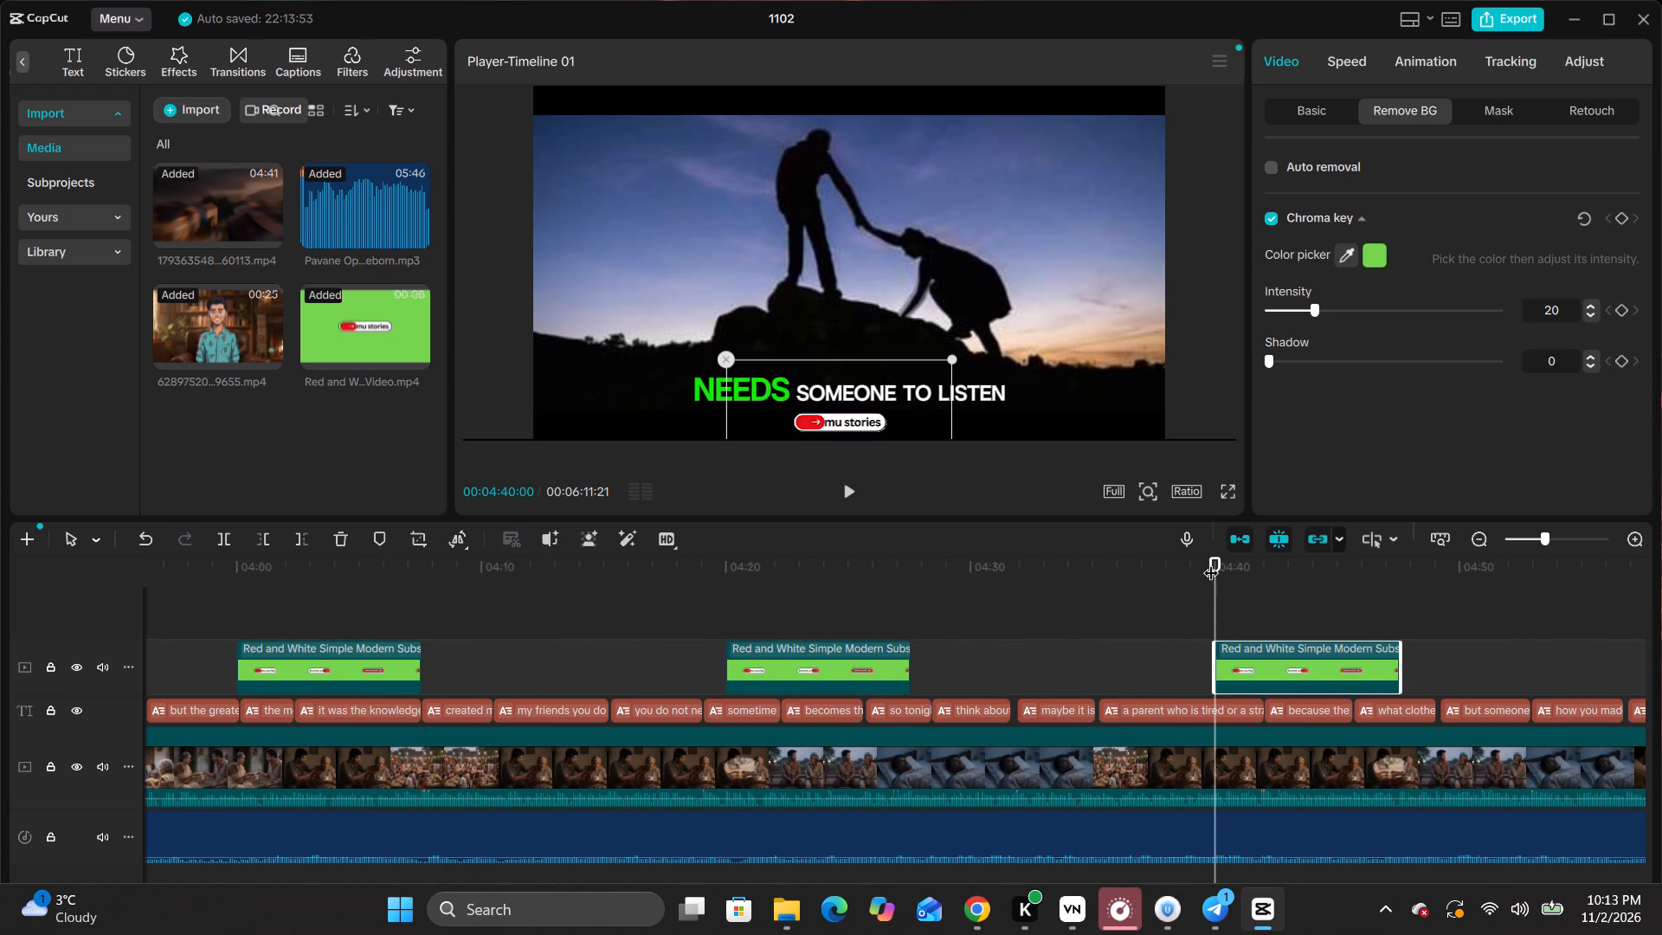
Review the closing section of the story around 00:04:57 to 00:05:00, playing back briefly where the picture turns black.
drag(1213, 562, 1015, 654)
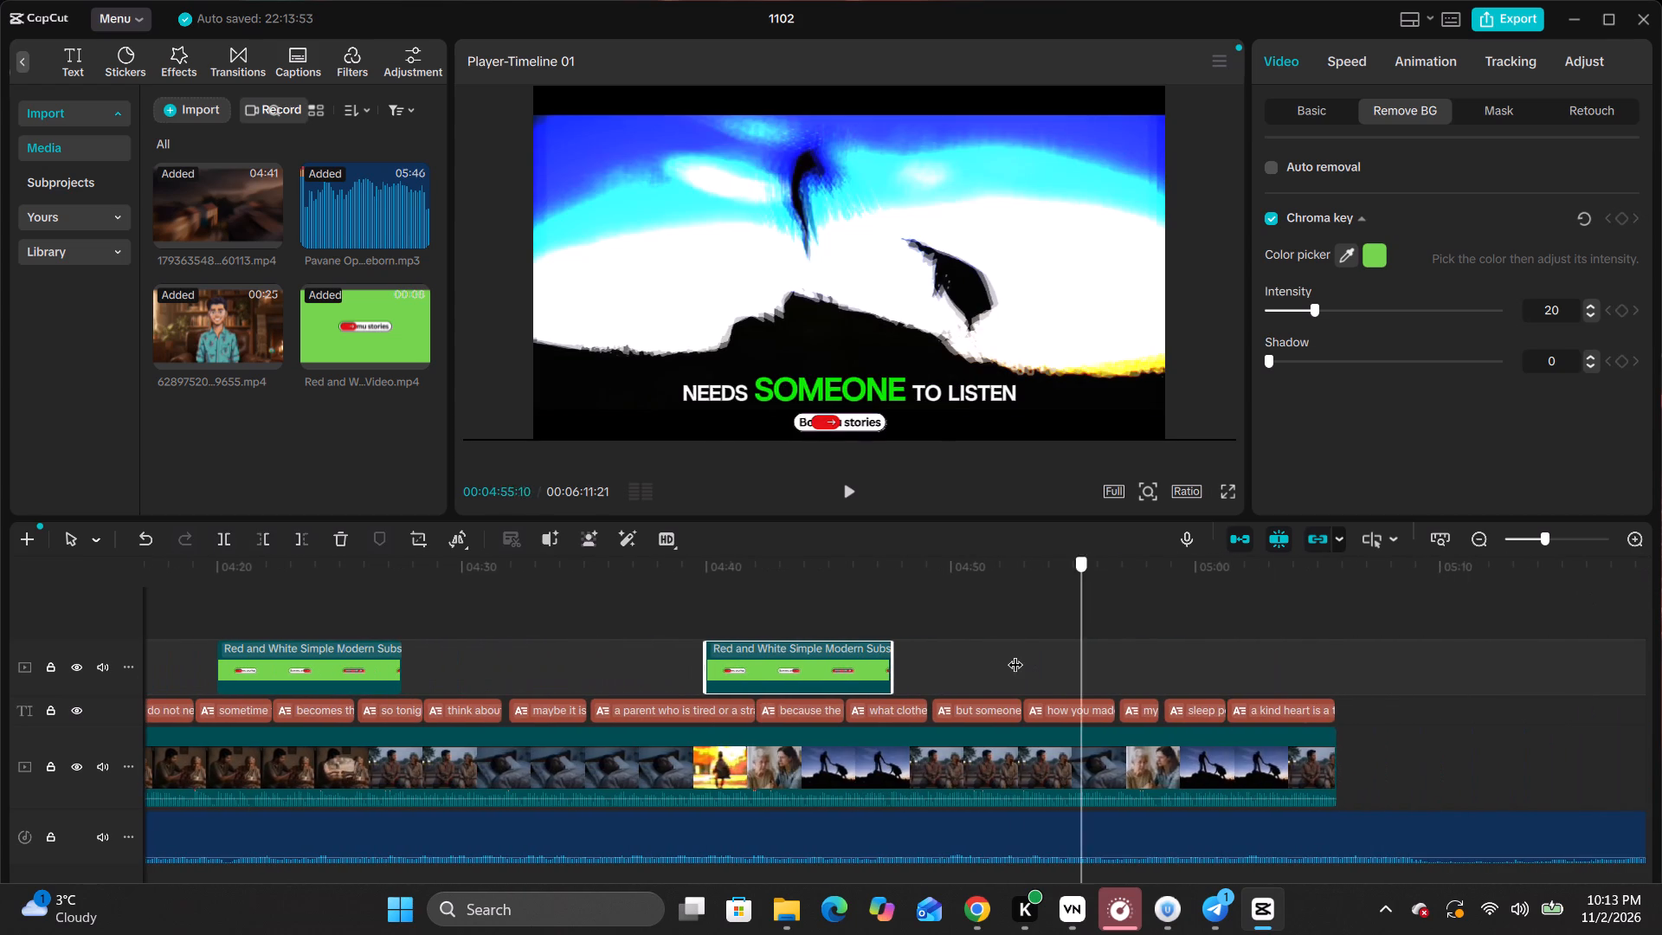
drag(1015, 654, 1195, 638)
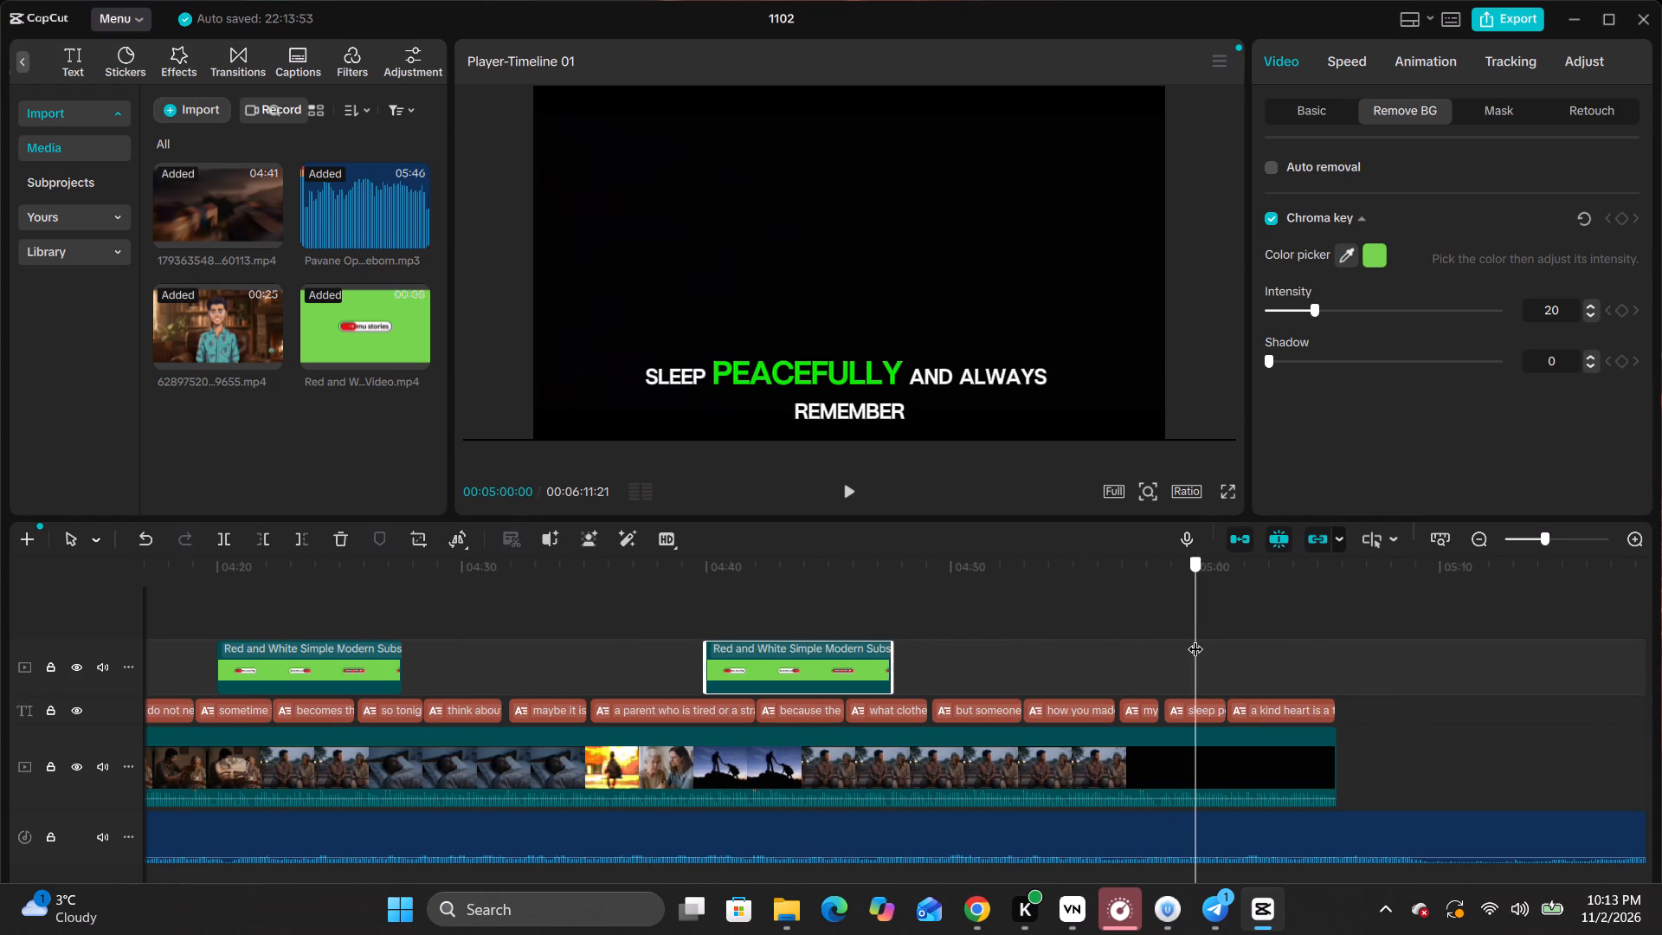
drag(1195, 638, 1193, 642)
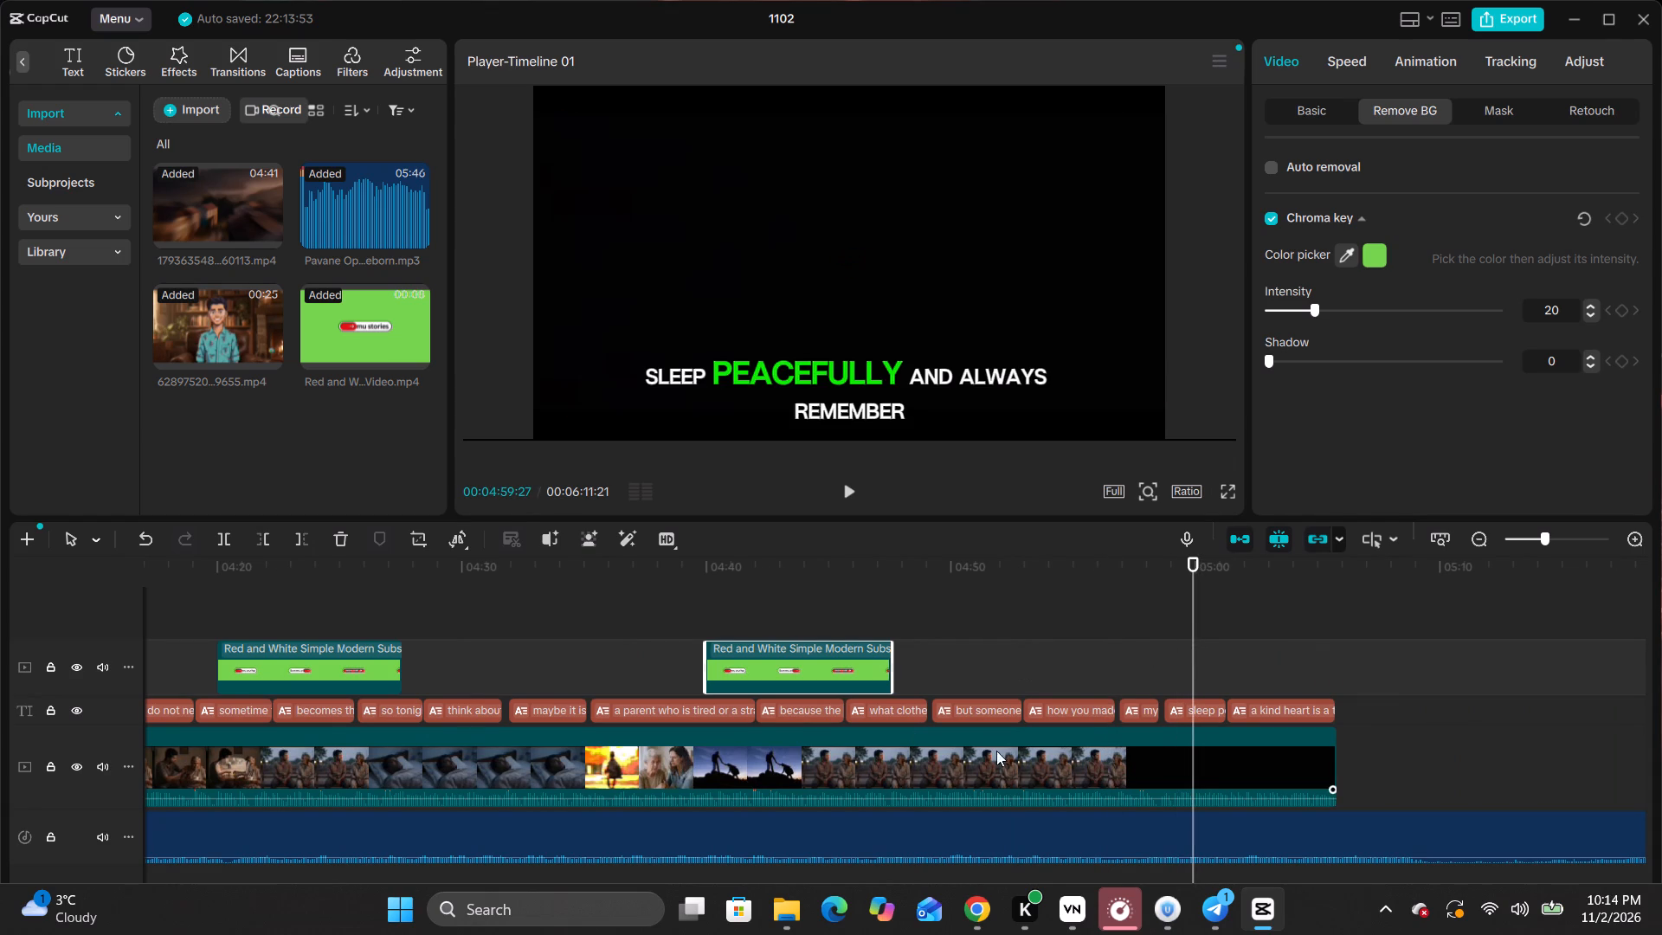
click(1115, 718)
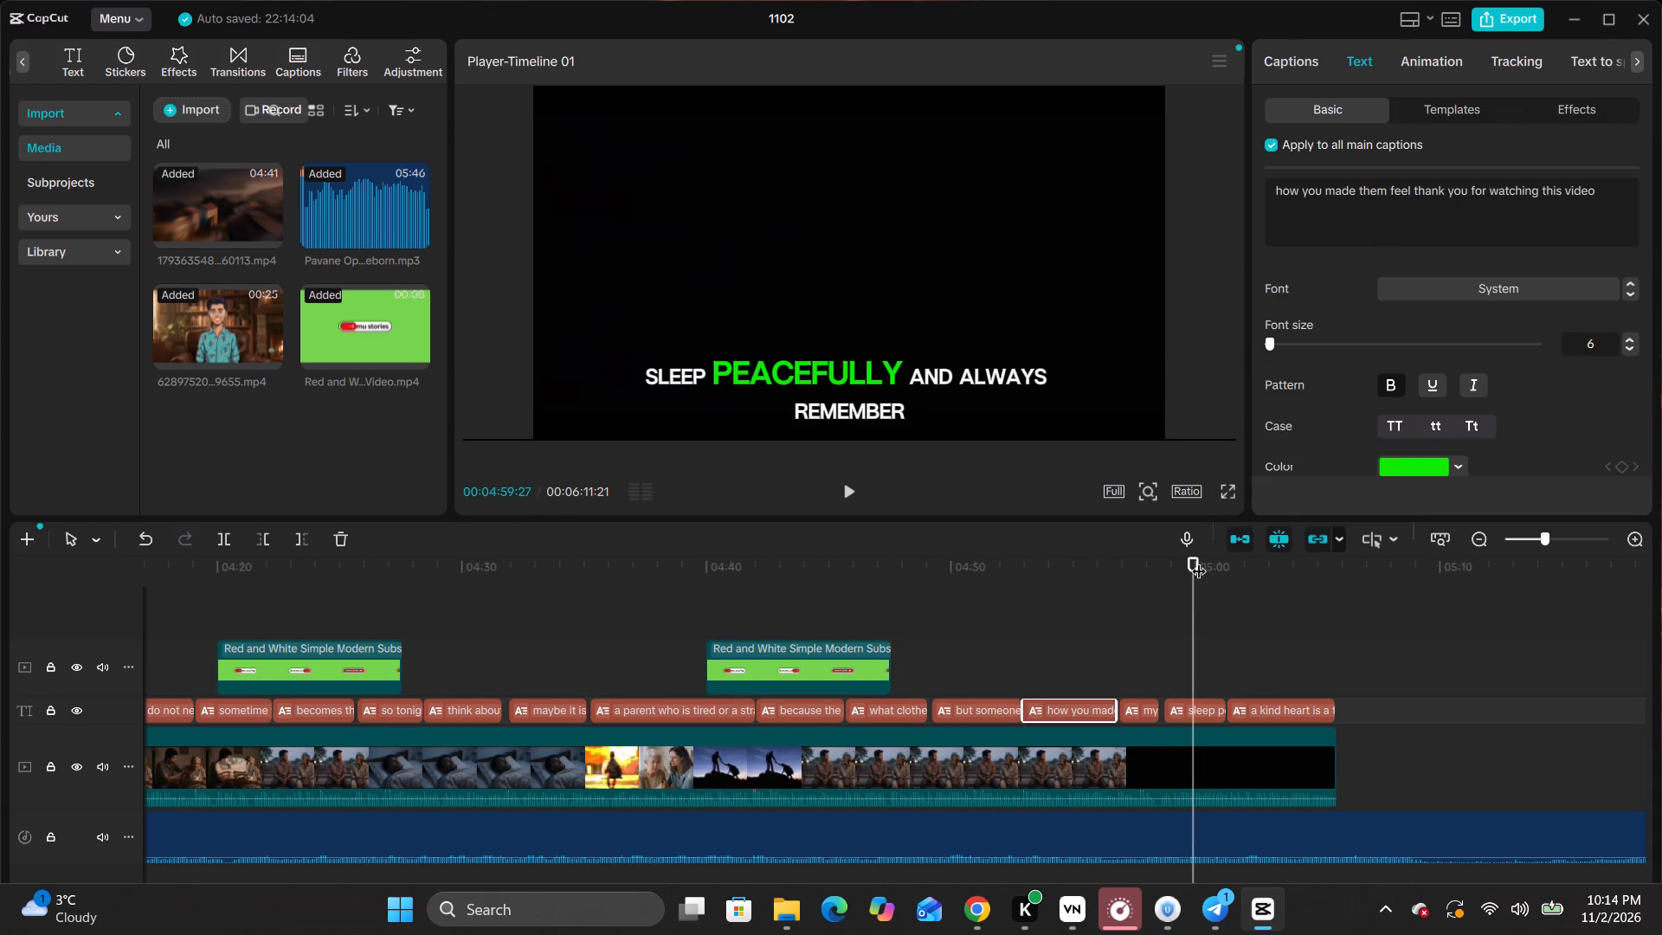
drag(1196, 558, 1126, 579)
key(space)
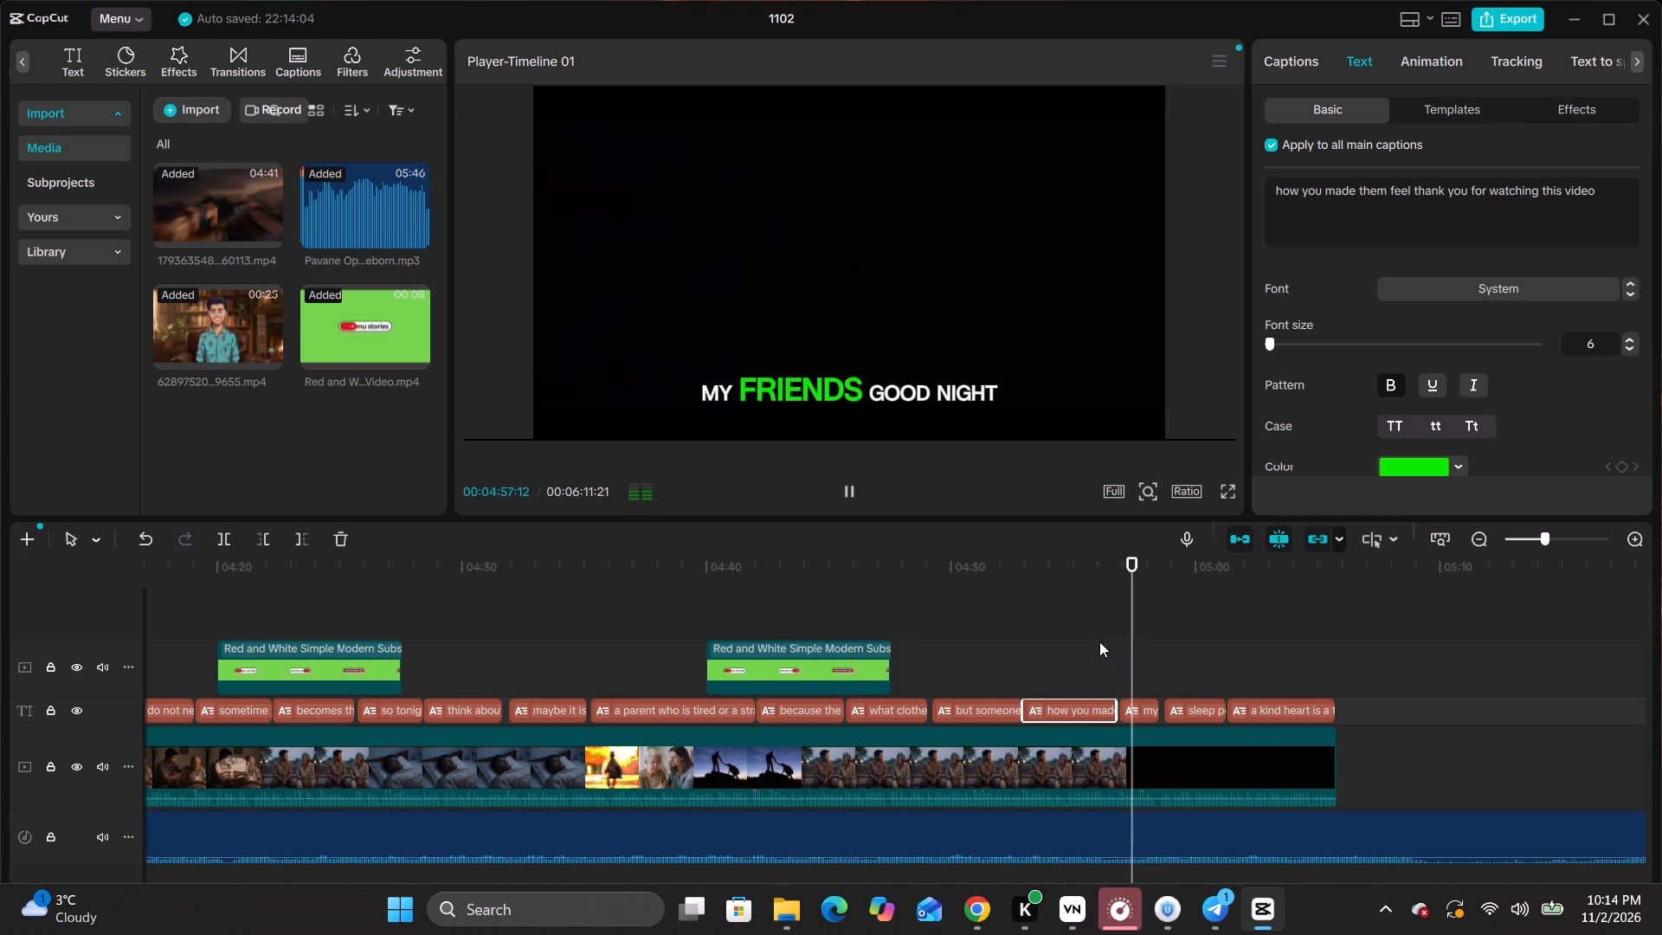
key(space)
Replace the whole text of the "my friends good night" caption with the clipboard contents, the subscribe button video's file path.
click(1137, 719)
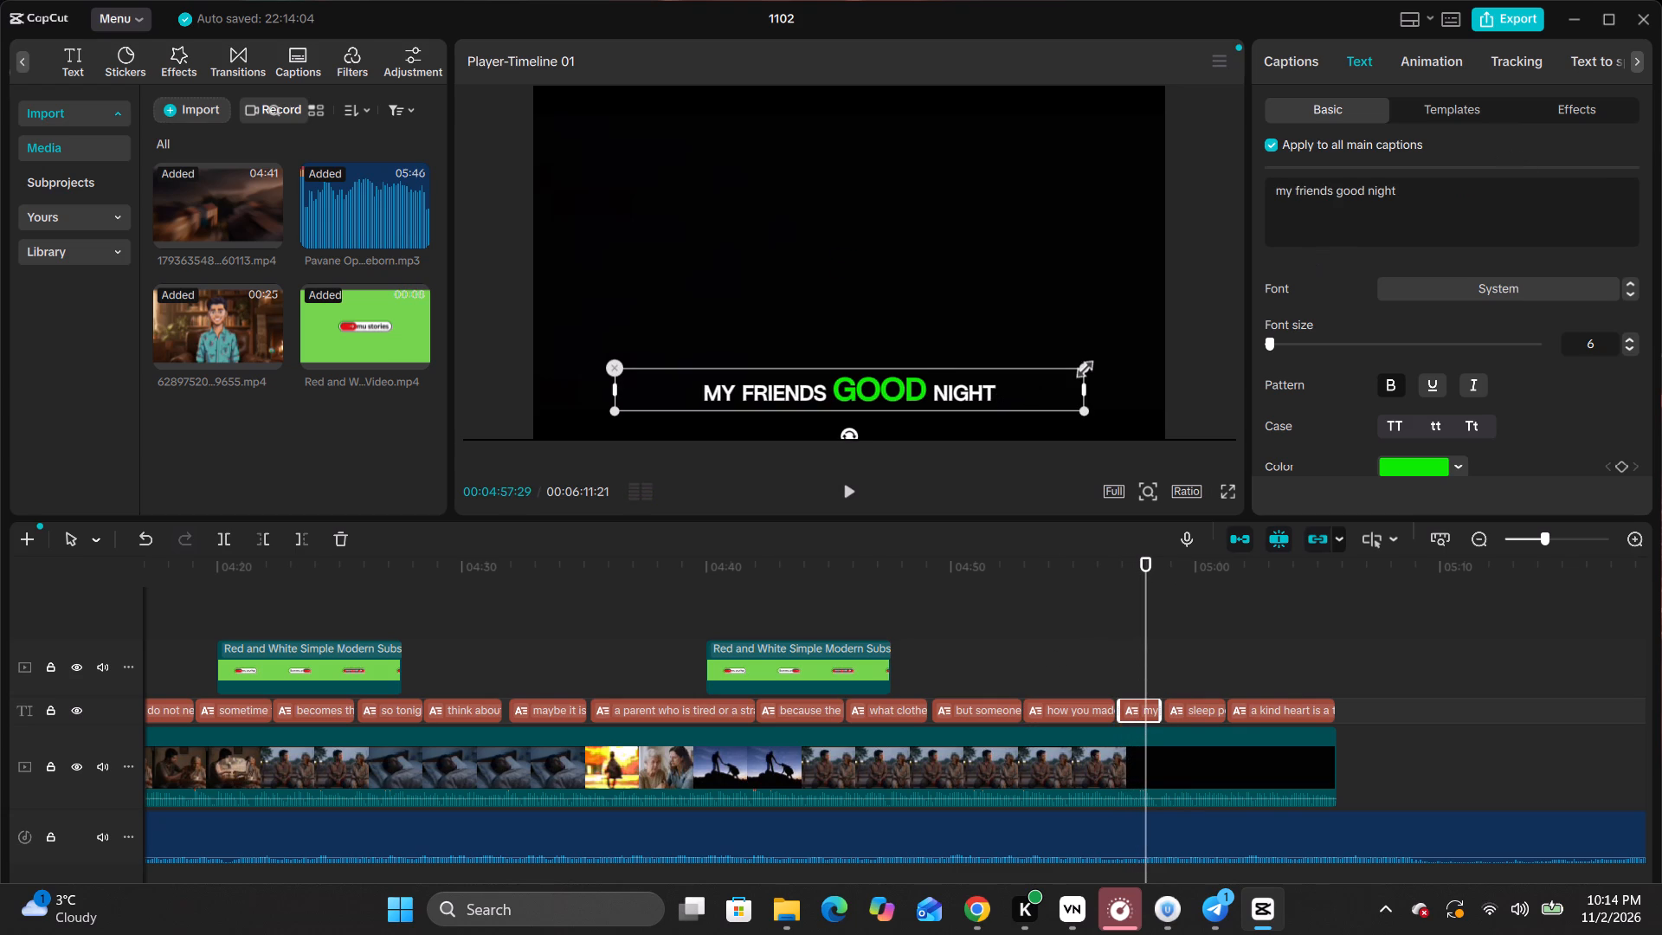
drag(1409, 187, 1250, 188)
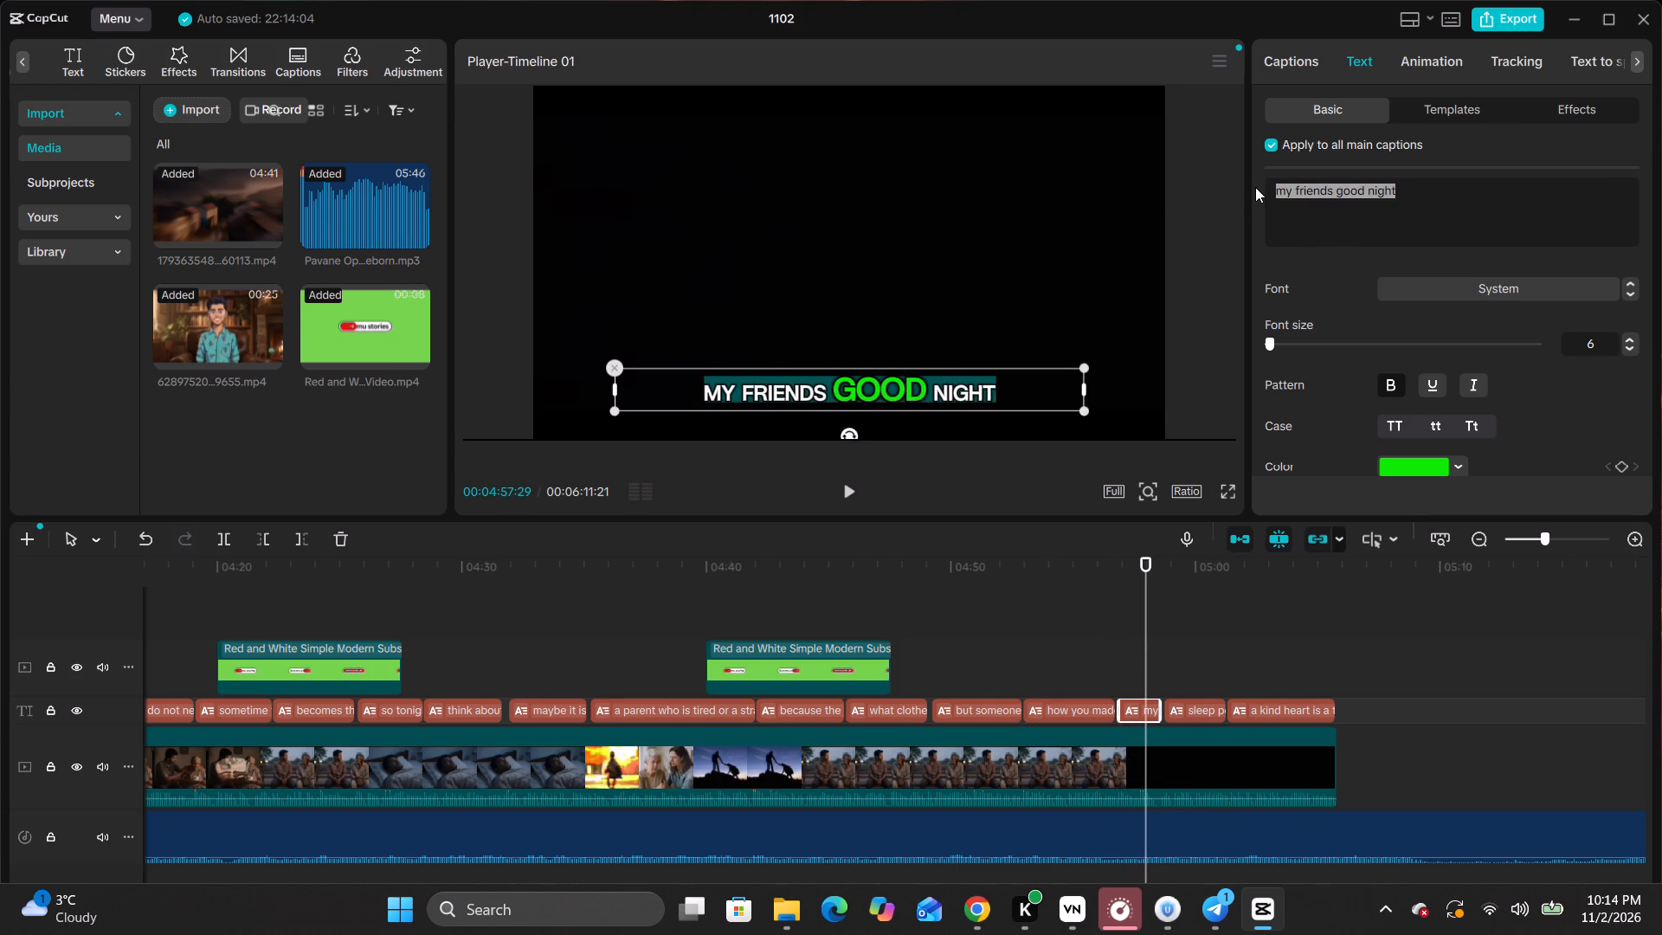
key(ctrl+v)
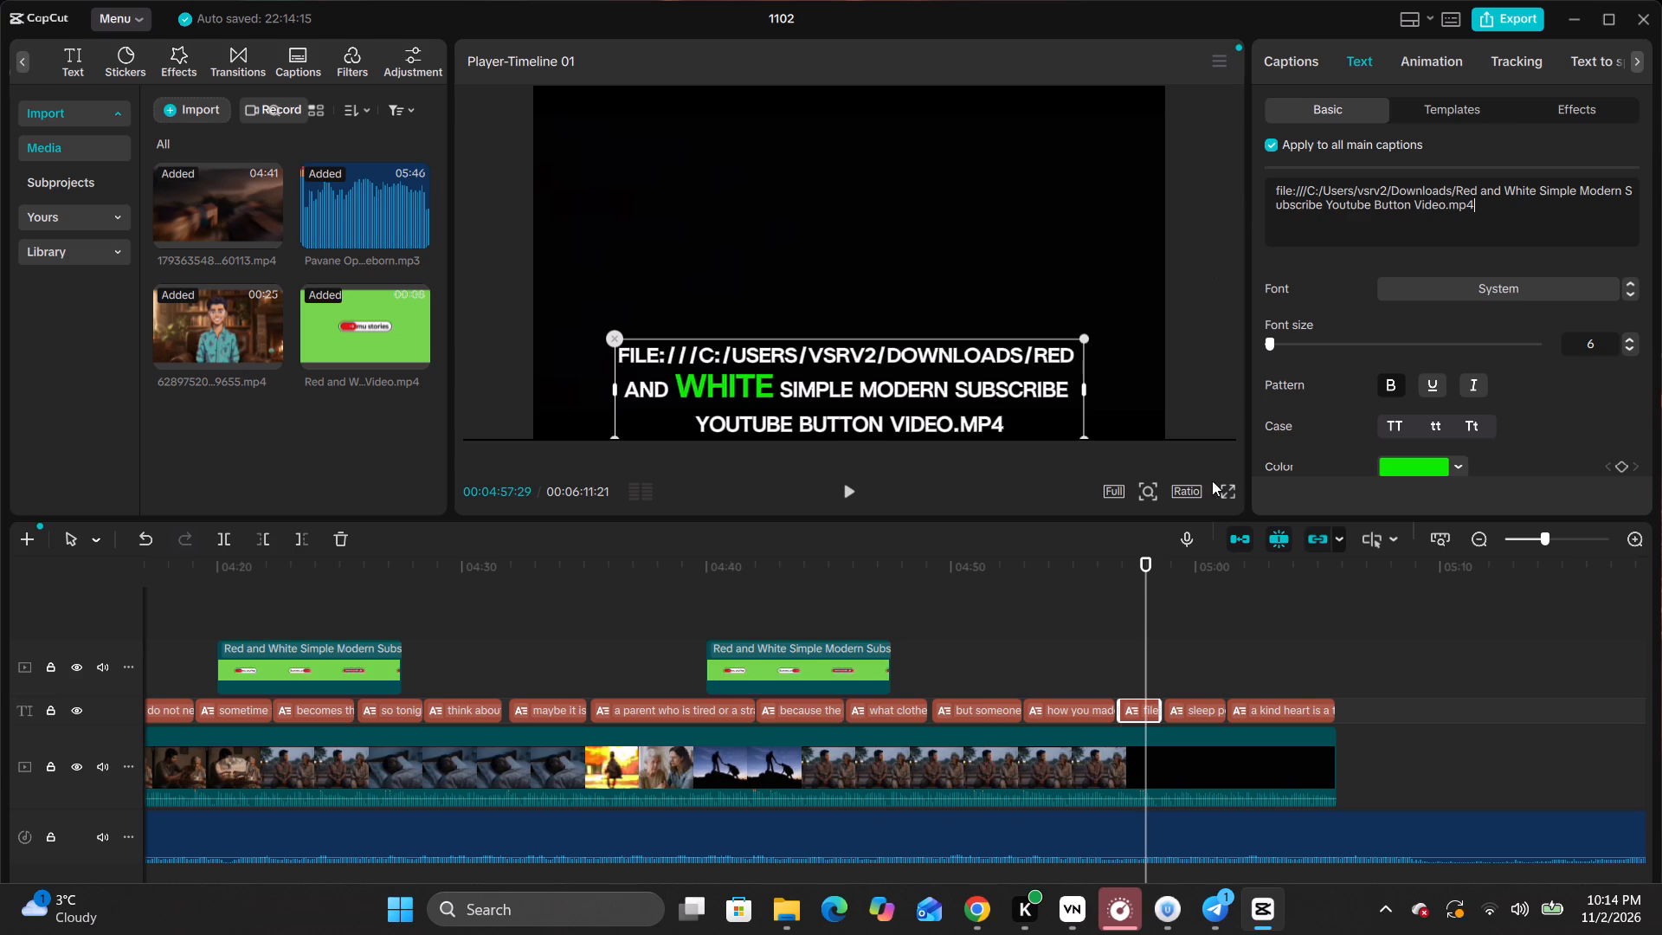
Copy the full text of the caption "sleep peacefully and always remember".
click(1183, 703)
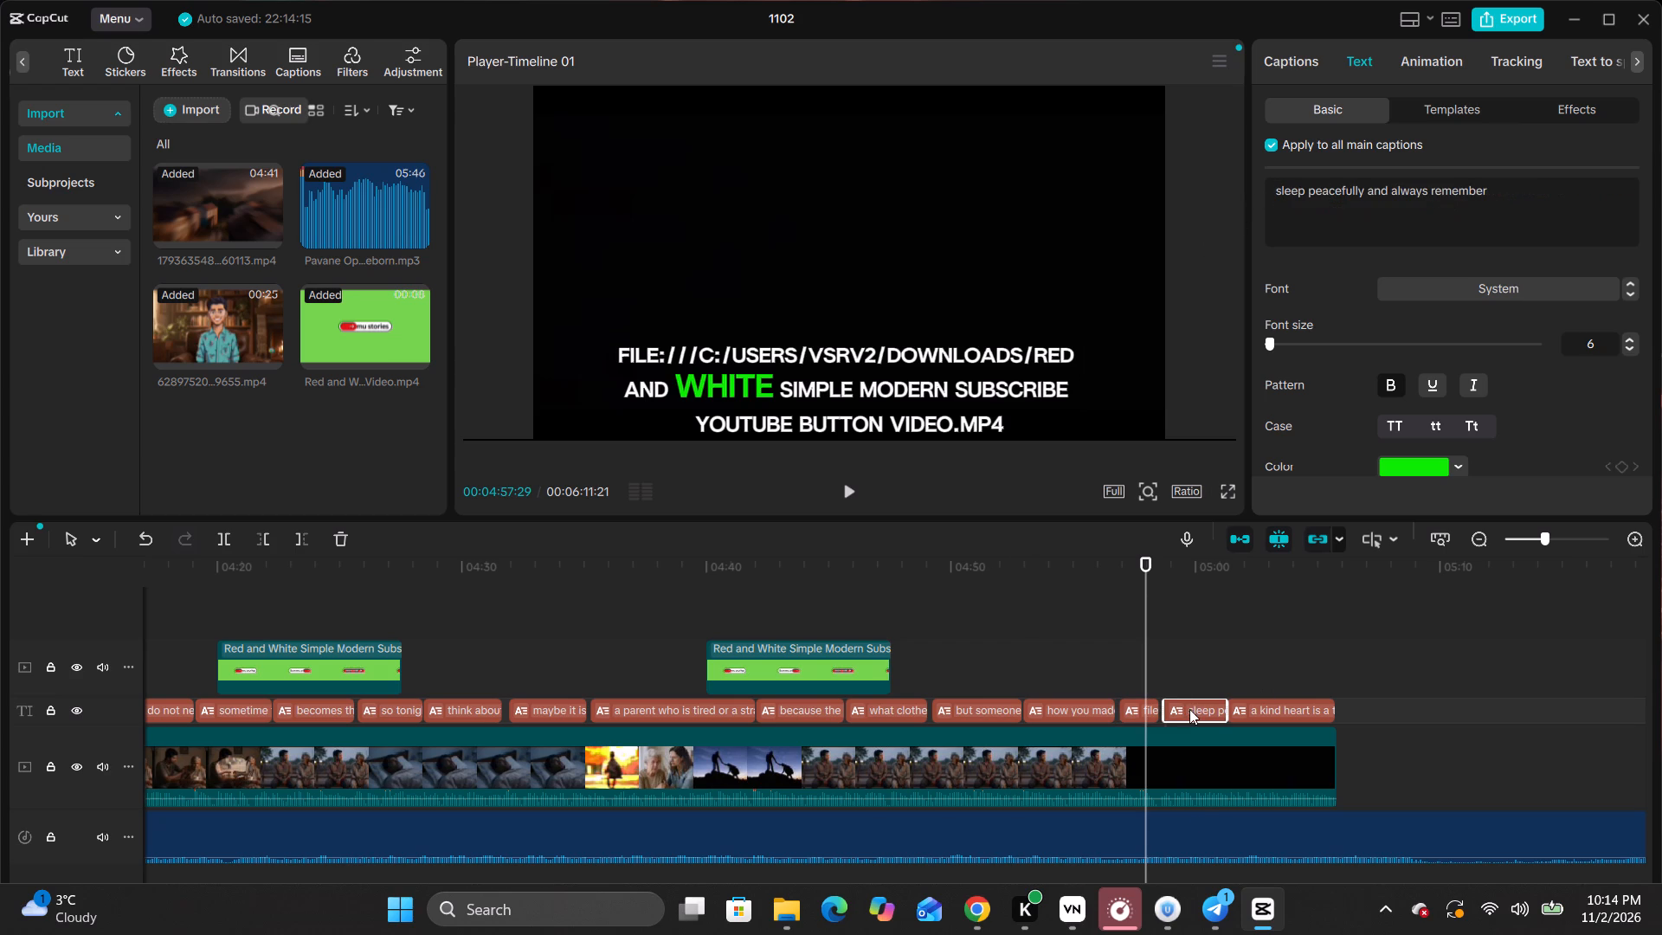
drag(1517, 190, 1214, 200)
drag(1214, 200, 1215, 186)
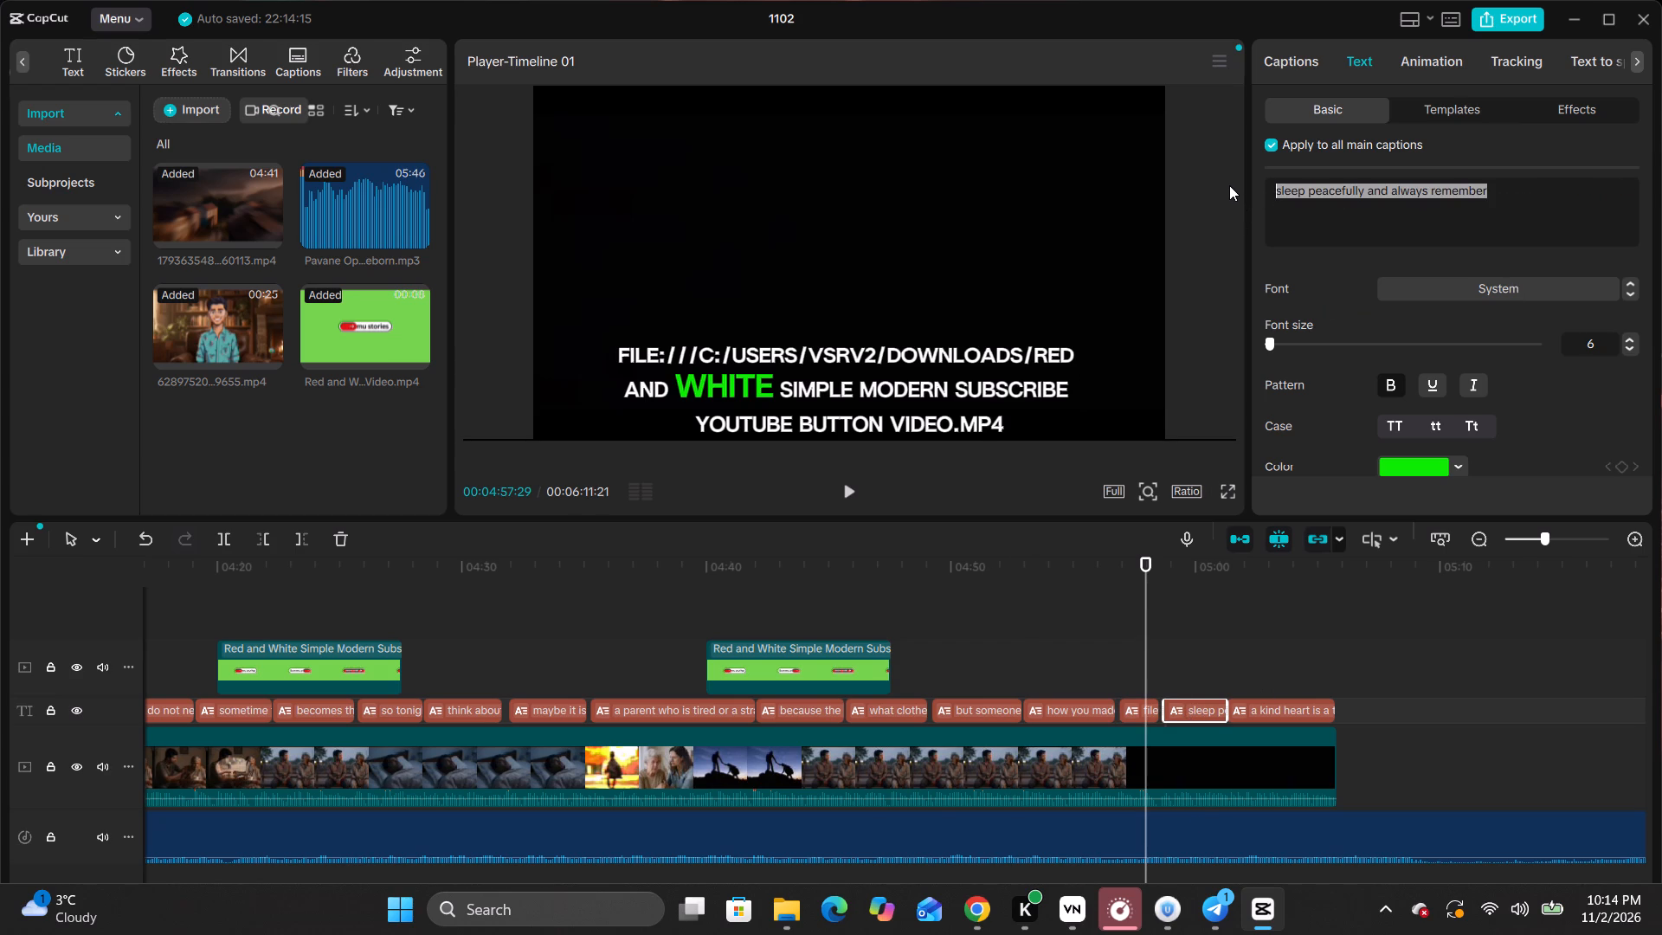
key(ctrl+c)
Examine the text settings of the "sleep peacefully and always remember" caption, including preset style, transform, blend, background and shadow.
click(1180, 703)
click(1157, 692)
click(1164, 682)
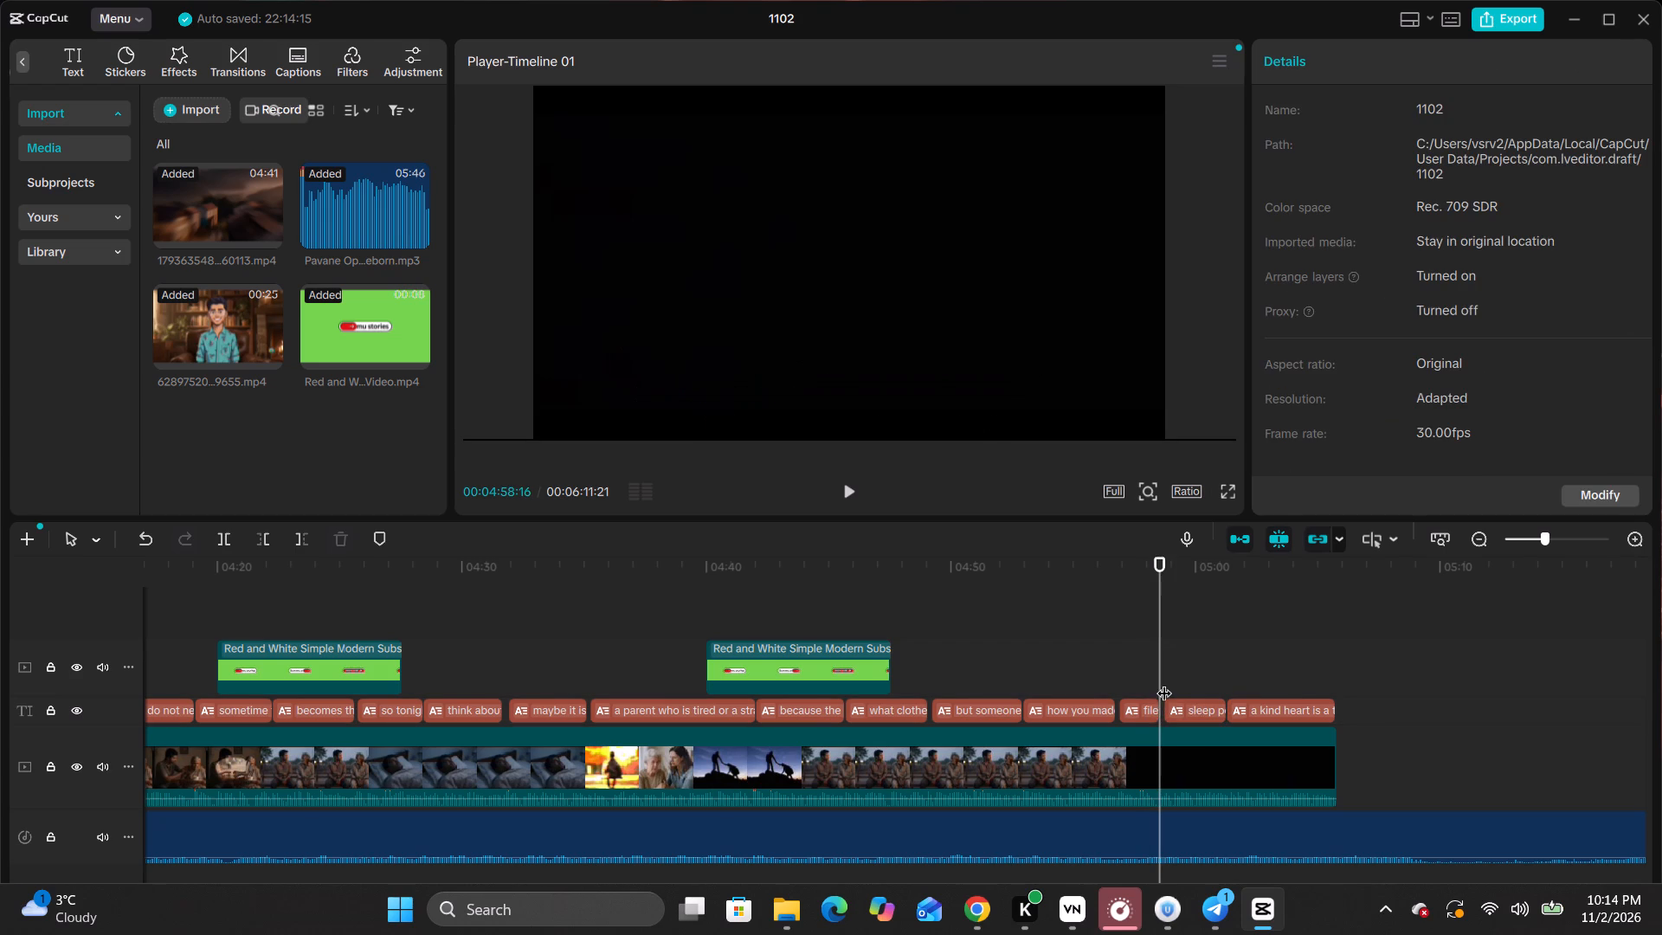
click(1169, 677)
click(1163, 682)
click(1182, 709)
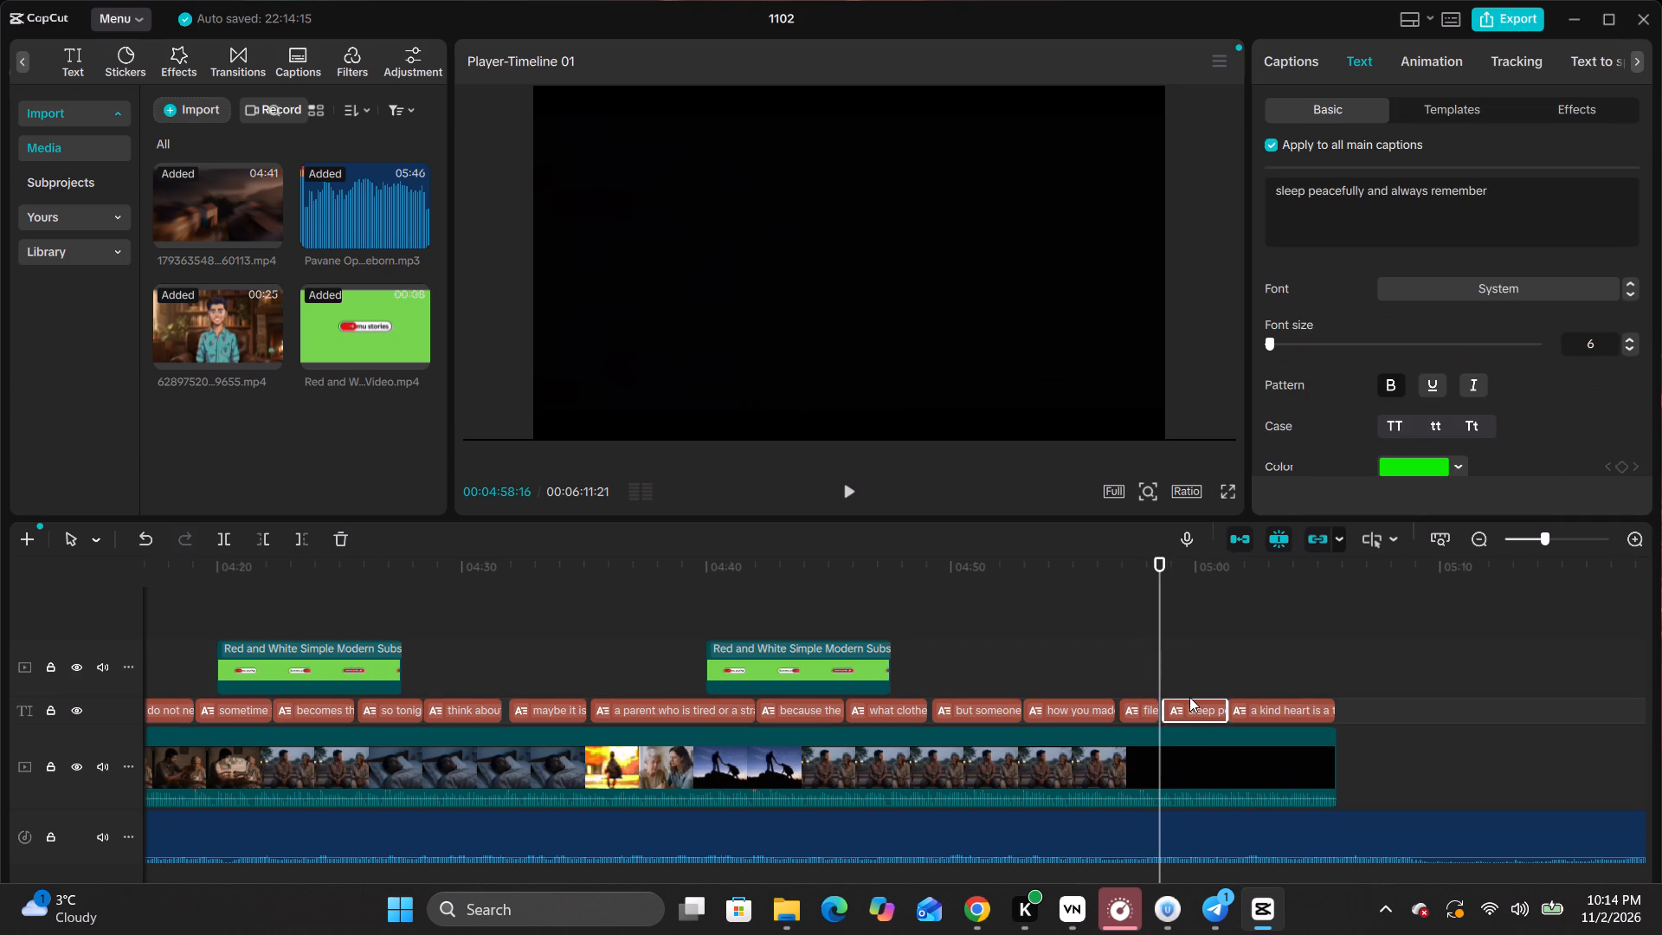
click(1188, 707)
scroll(1360, 224, down, 2)
scroll(1347, 381, down, 3)
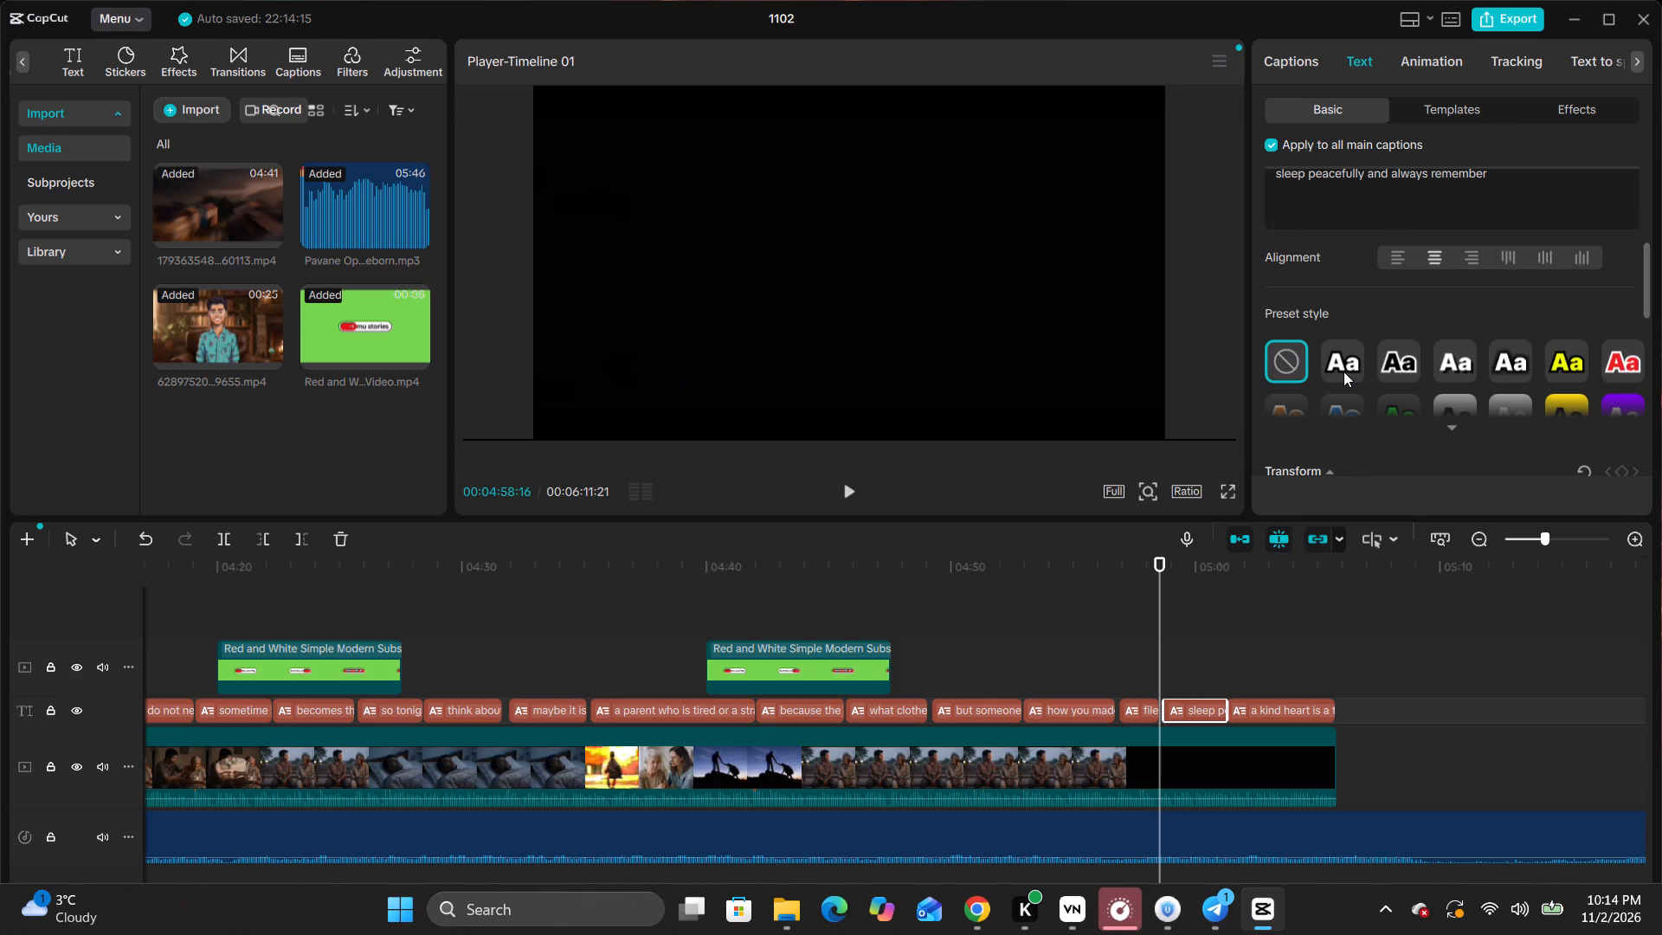
scroll(1346, 369, up, 1)
scroll(1346, 369, down, 4)
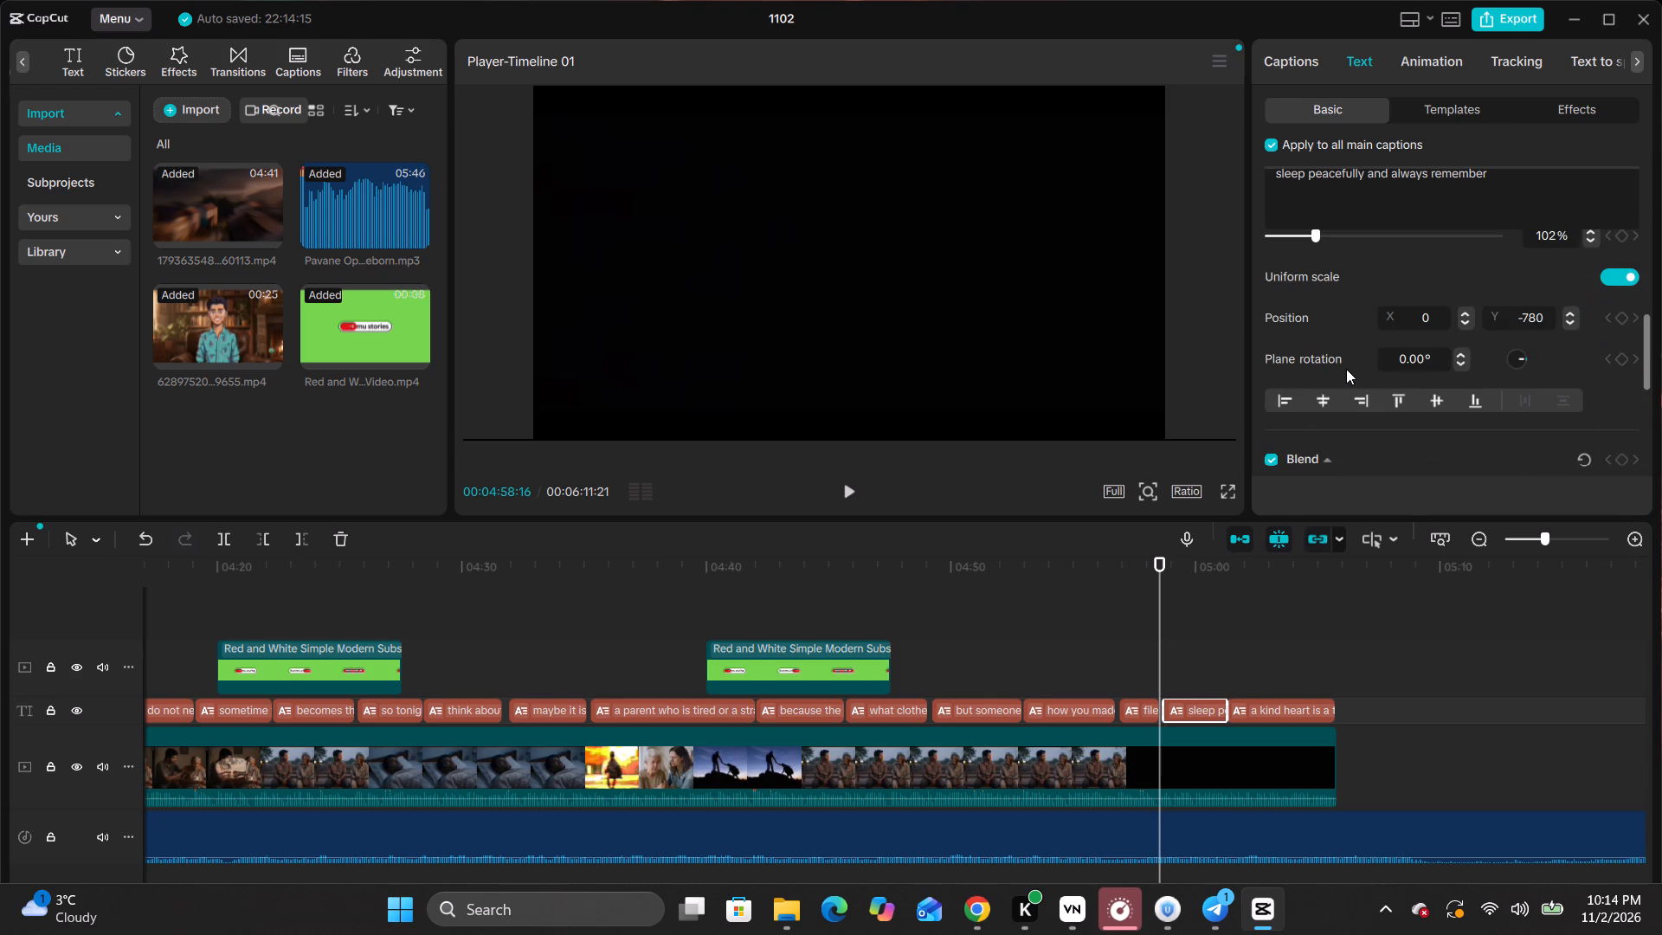
scroll(1346, 369, down, 6)
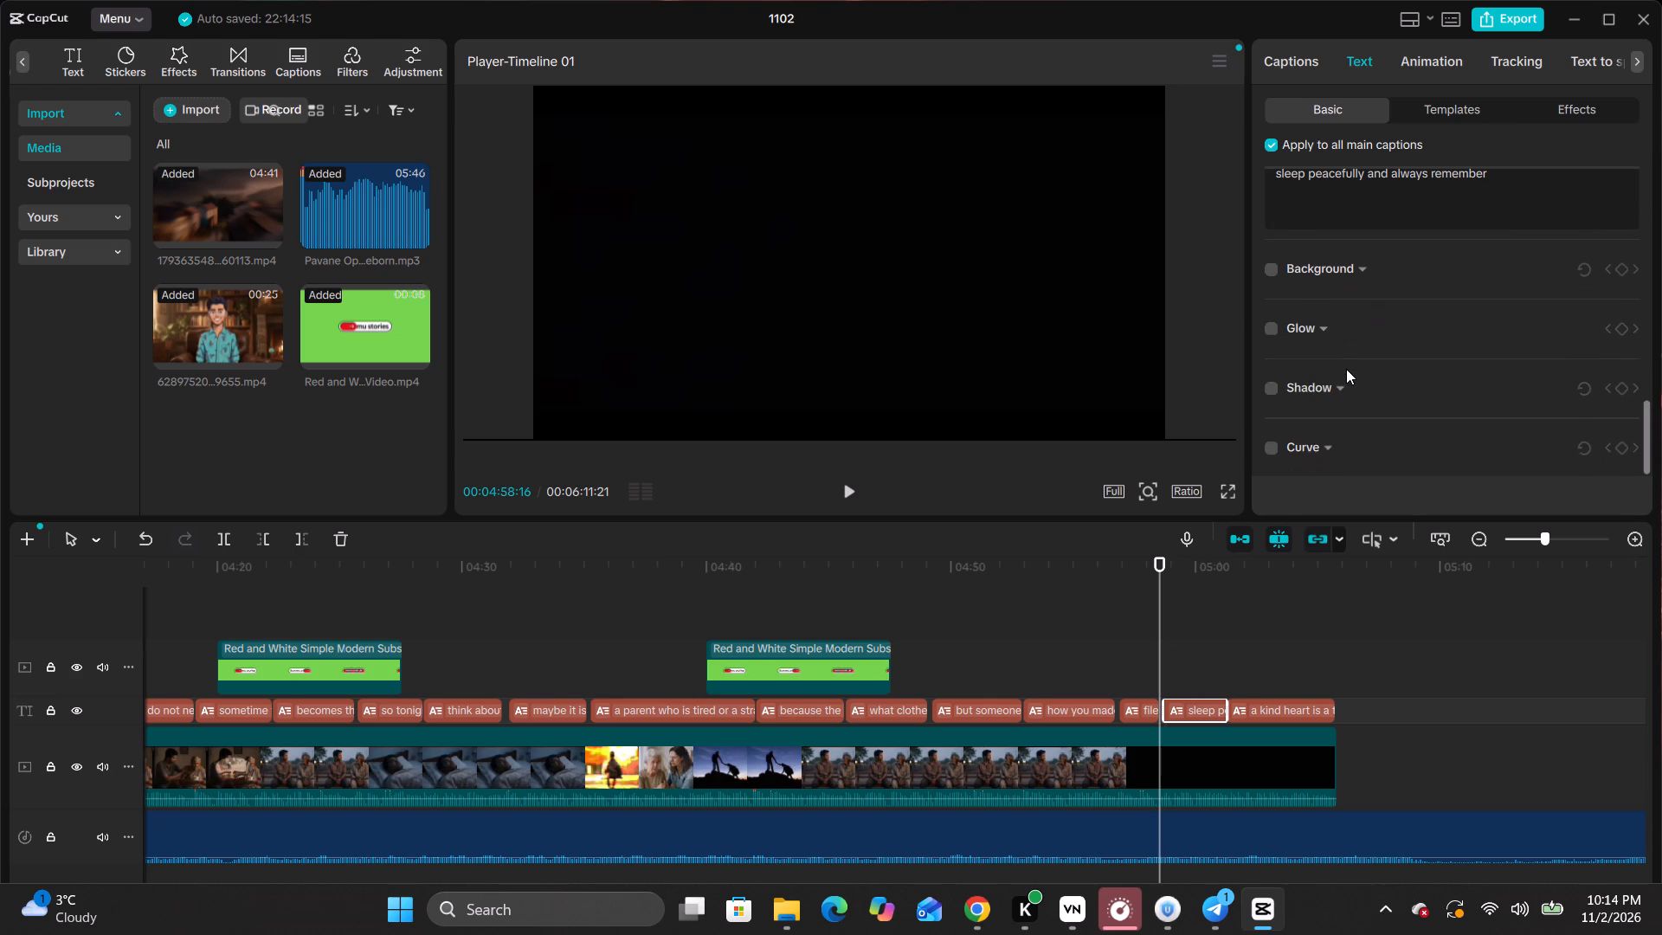
scroll(1346, 369, down, 1)
scroll(1346, 368, up, 3)
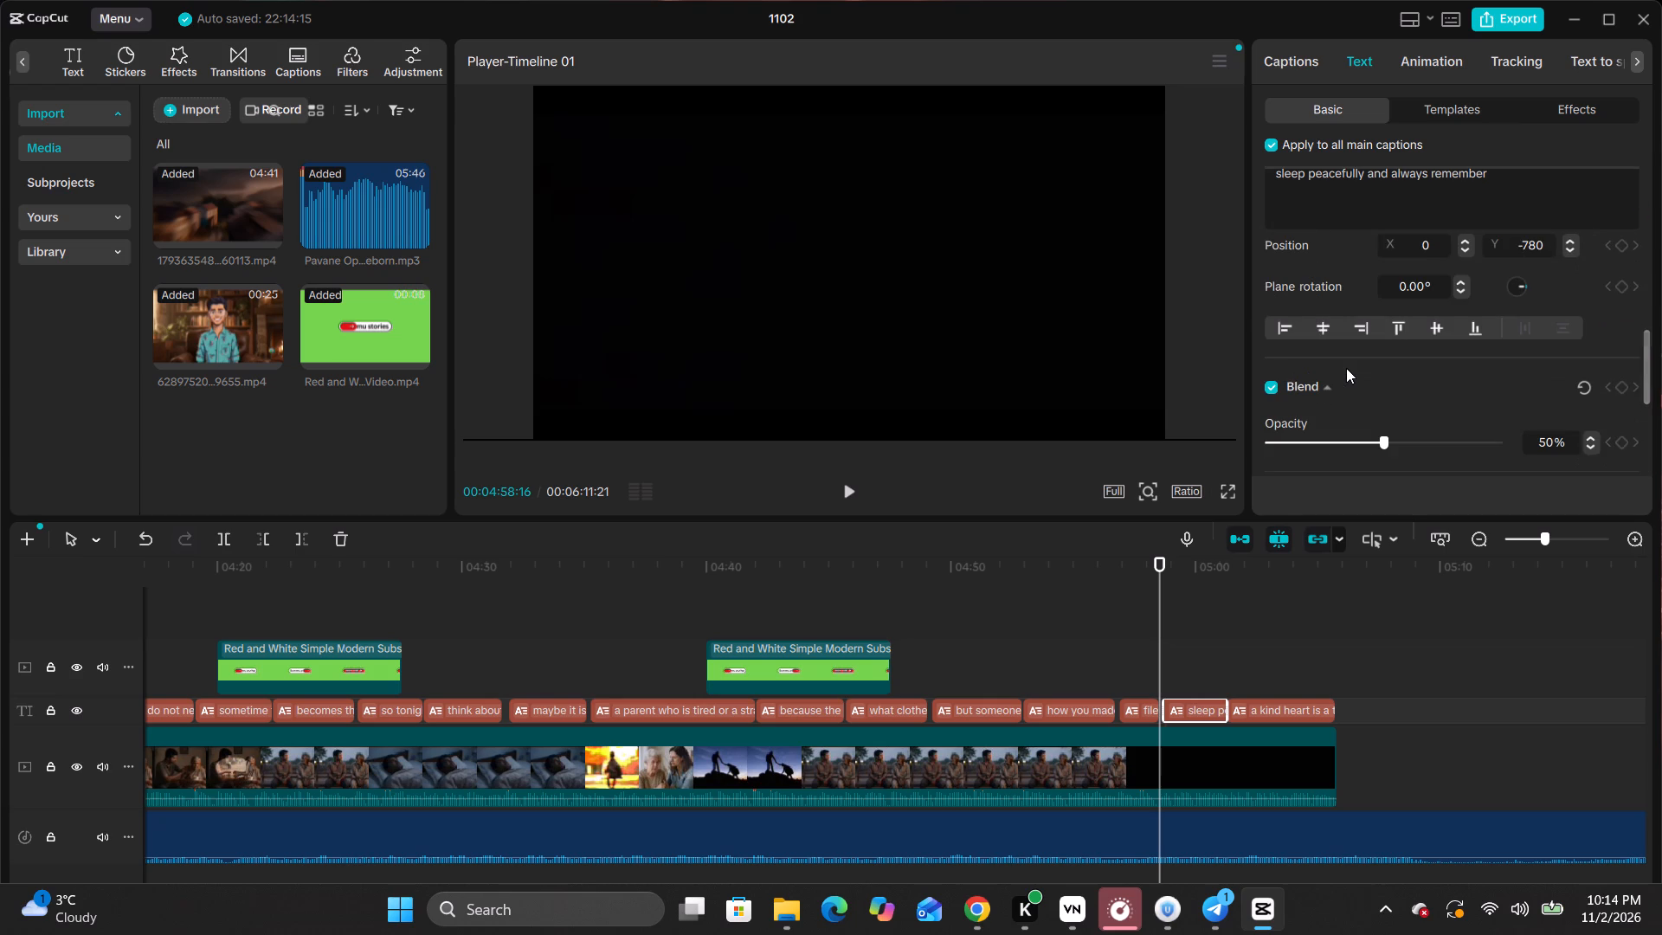
scroll(1346, 368, up, 8)
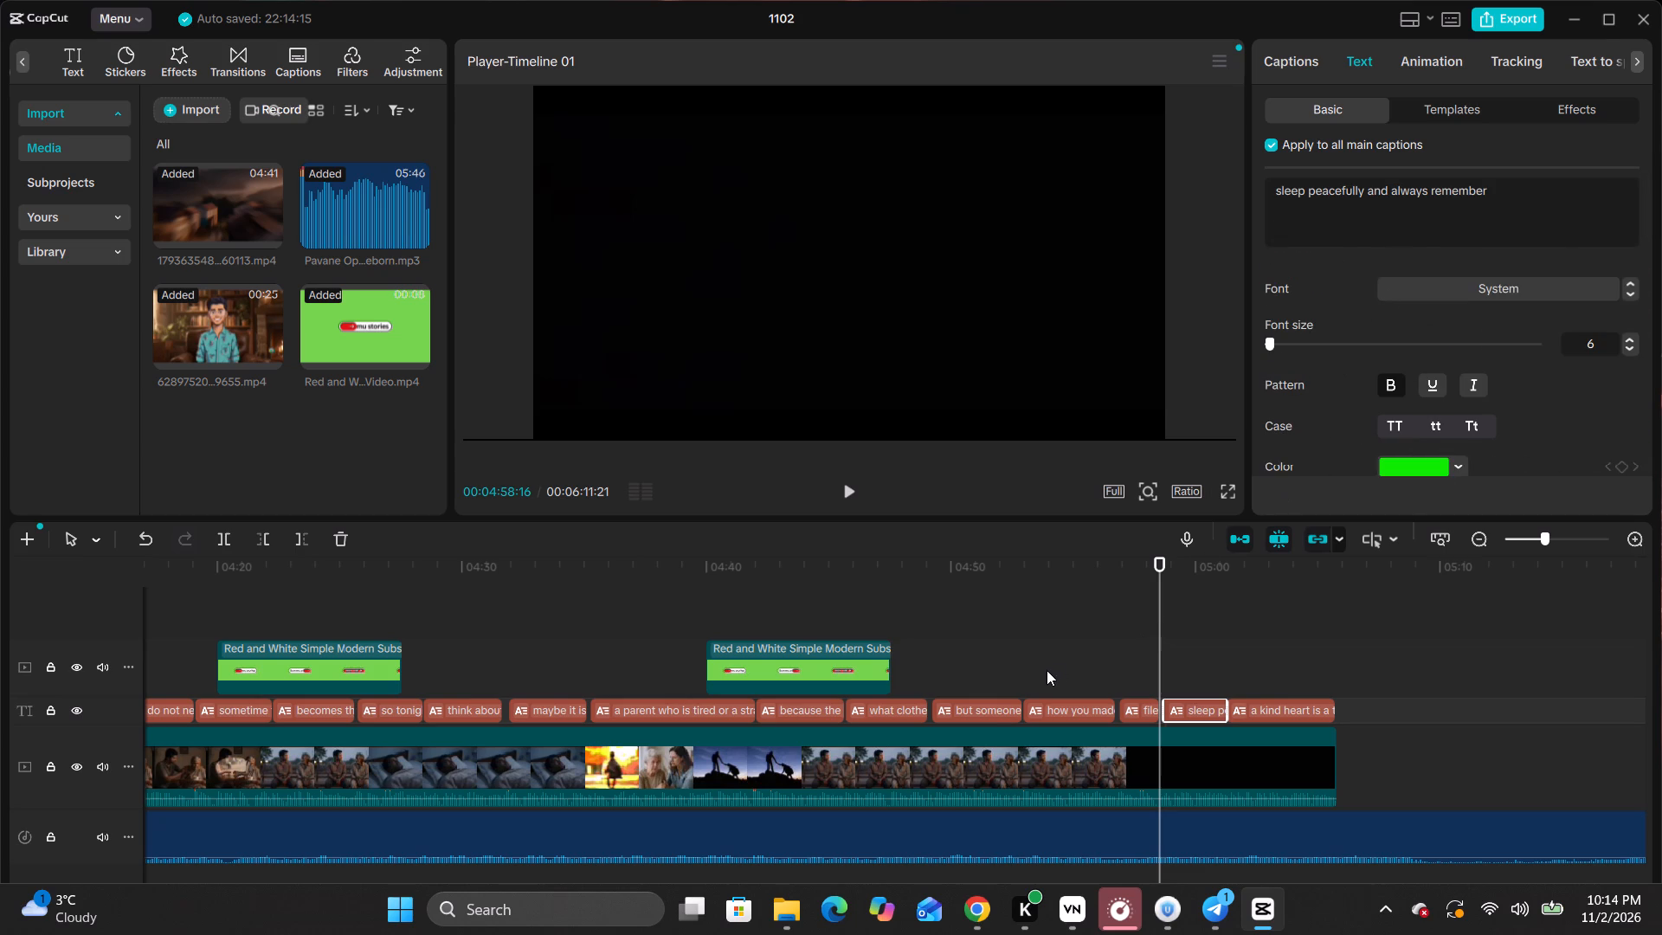
Play back the closing captions from about 00:04:52 to the end of the story clip, checking their text and placement.
click(986, 709)
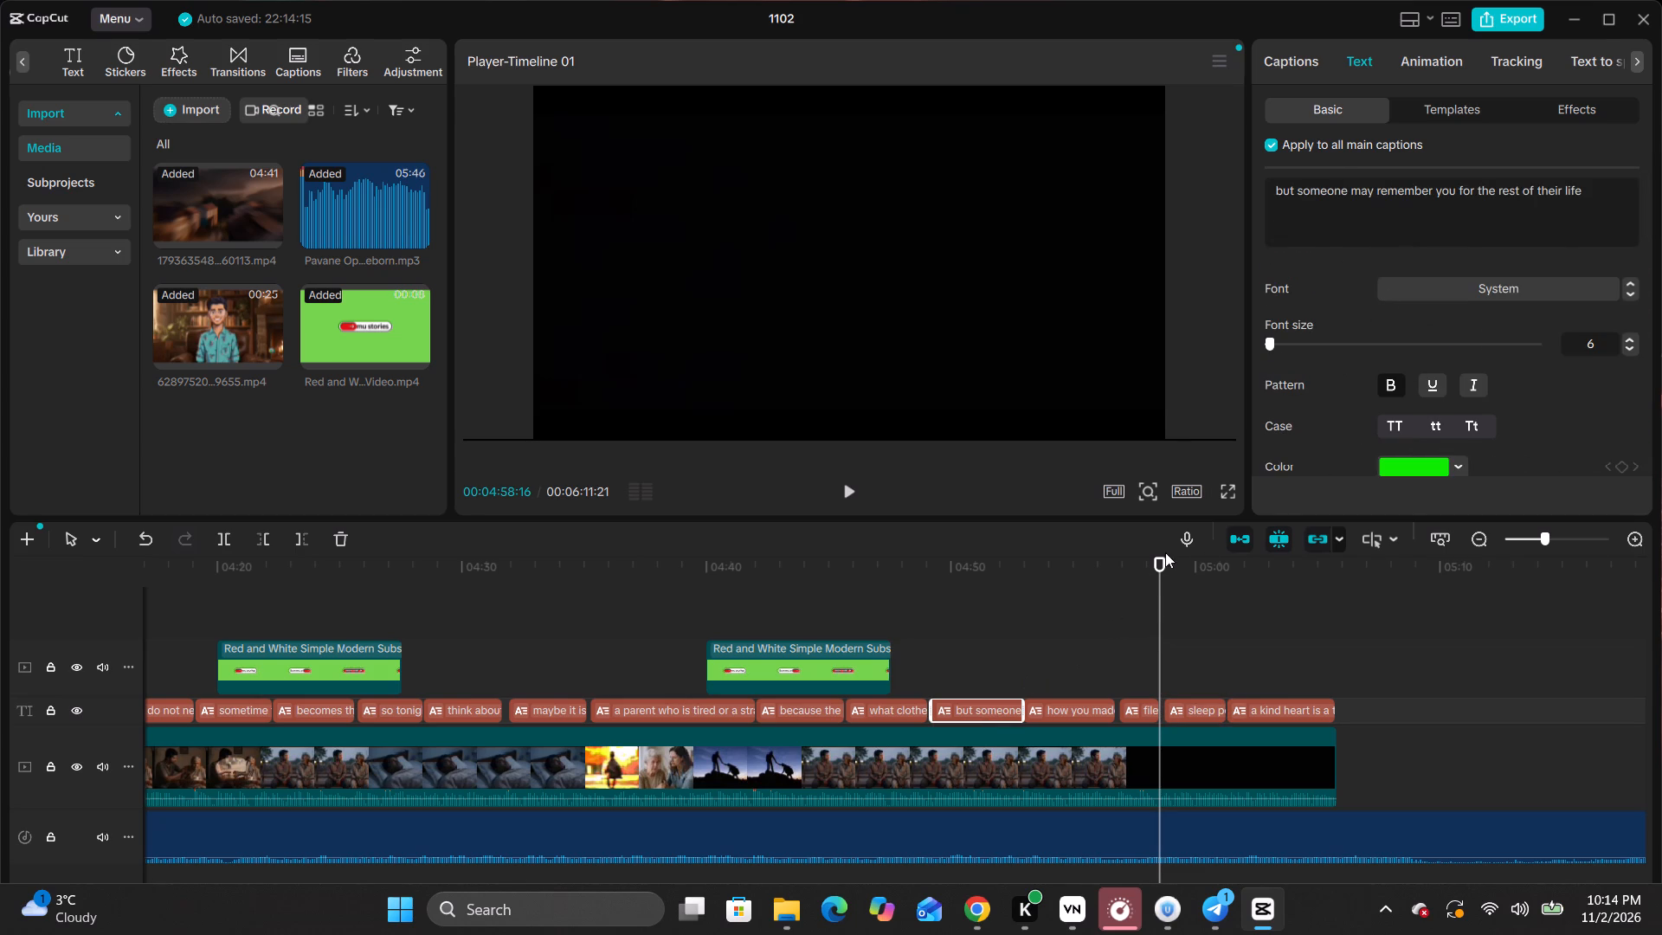
drag(1161, 559, 1000, 603)
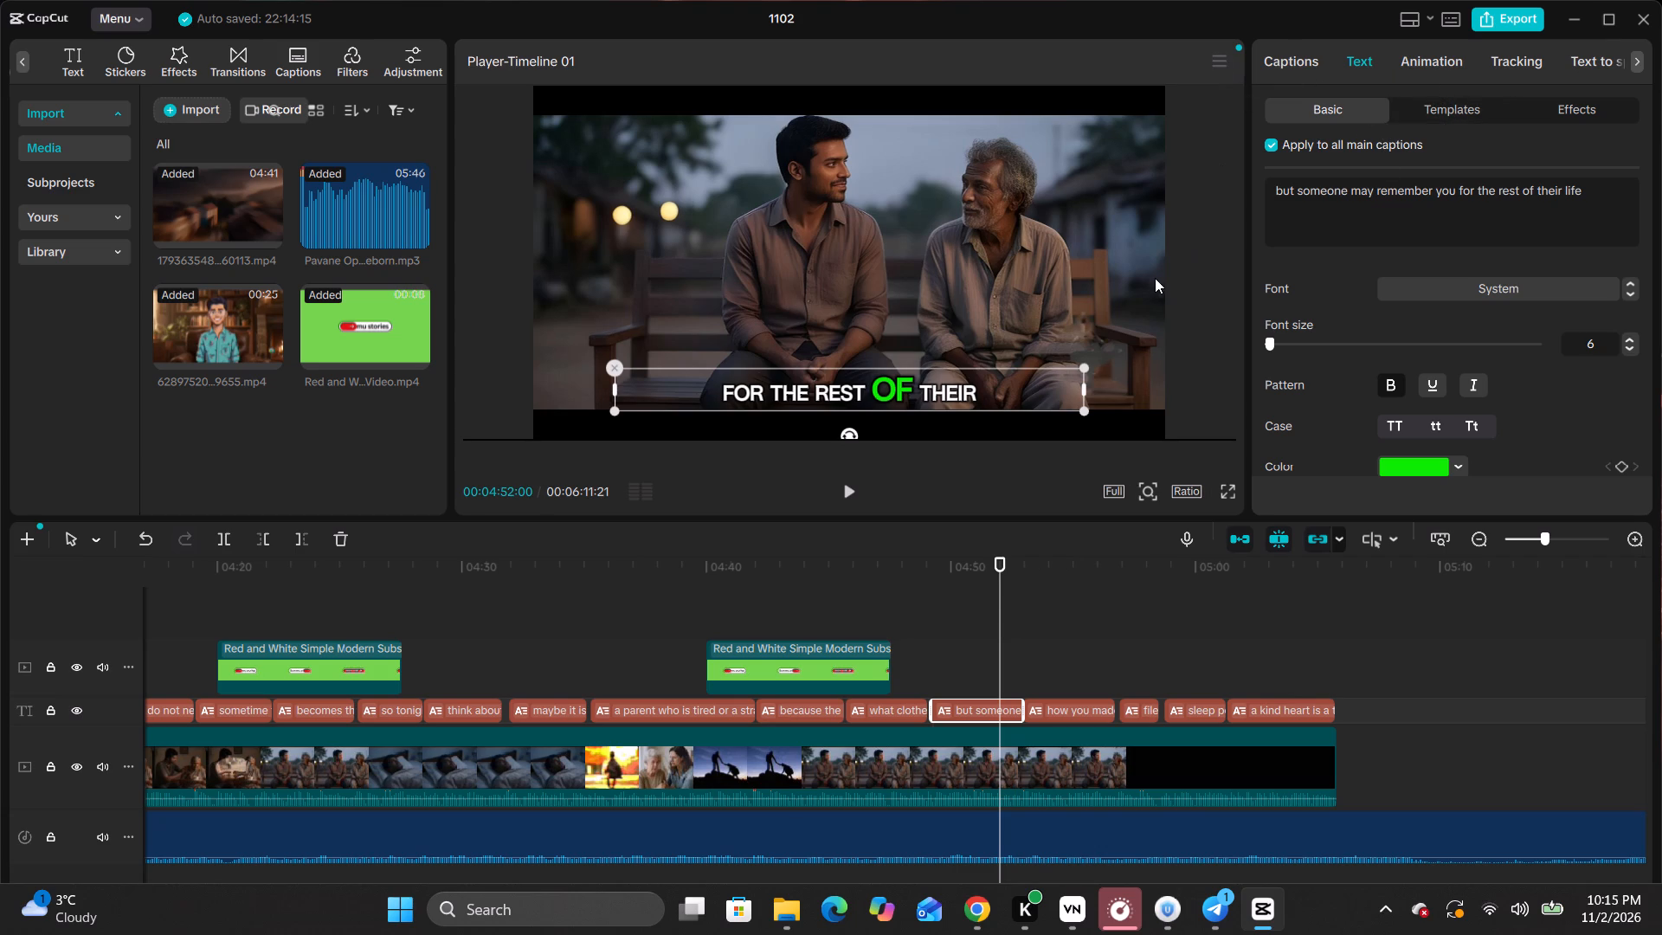
click(1118, 712)
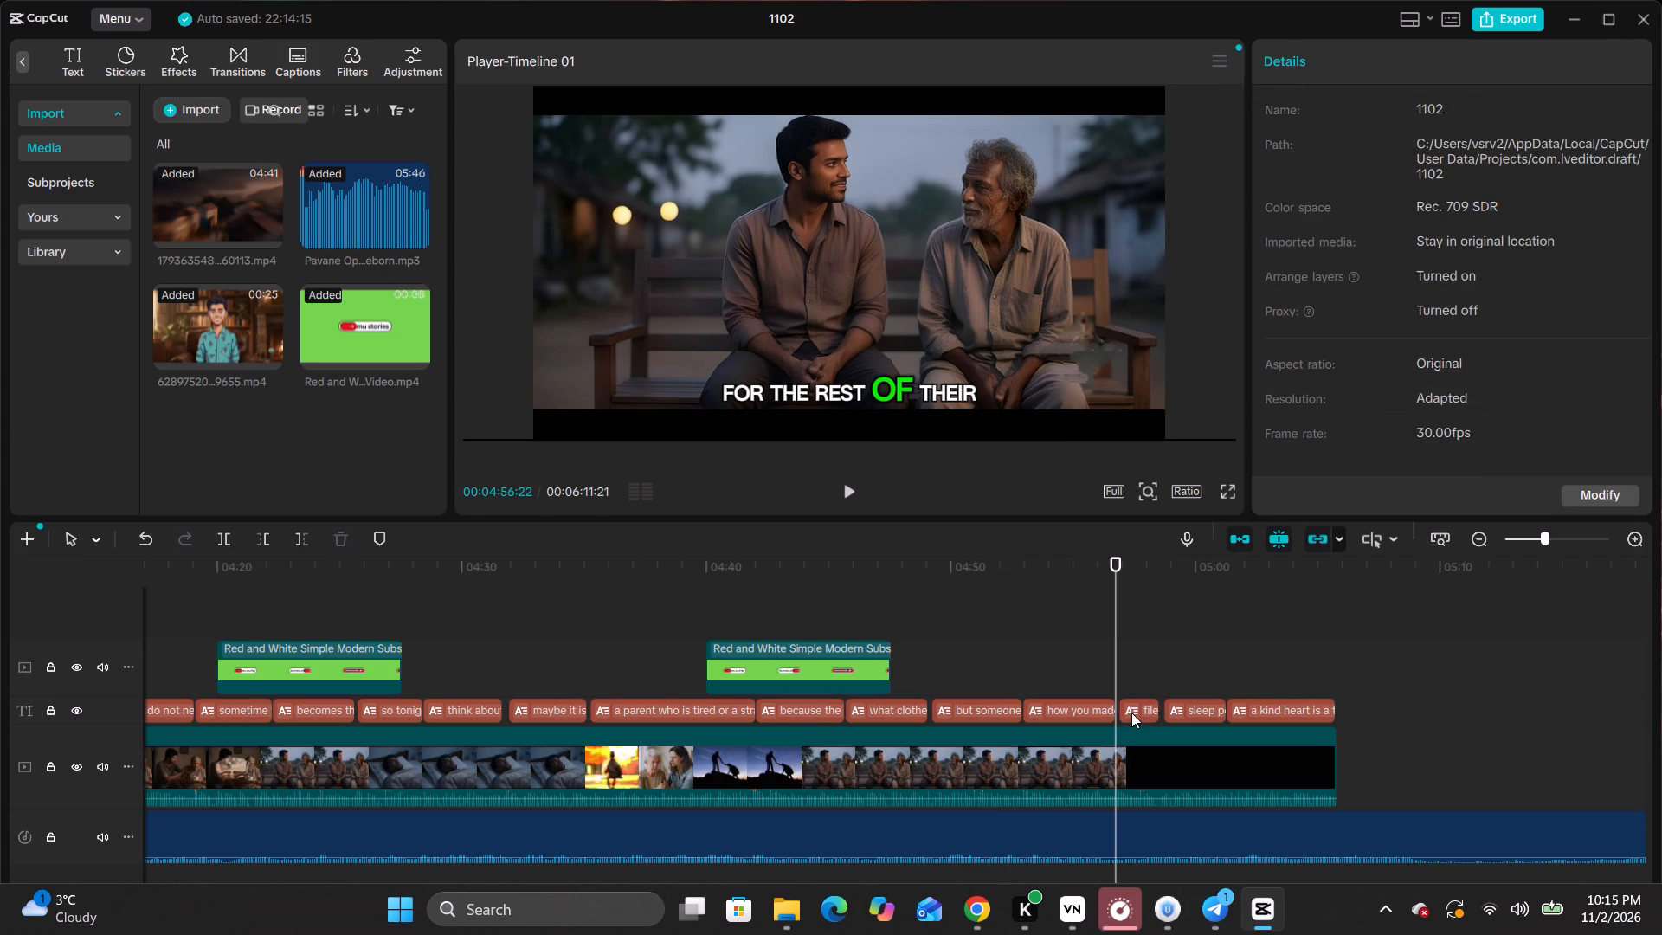
key(space)
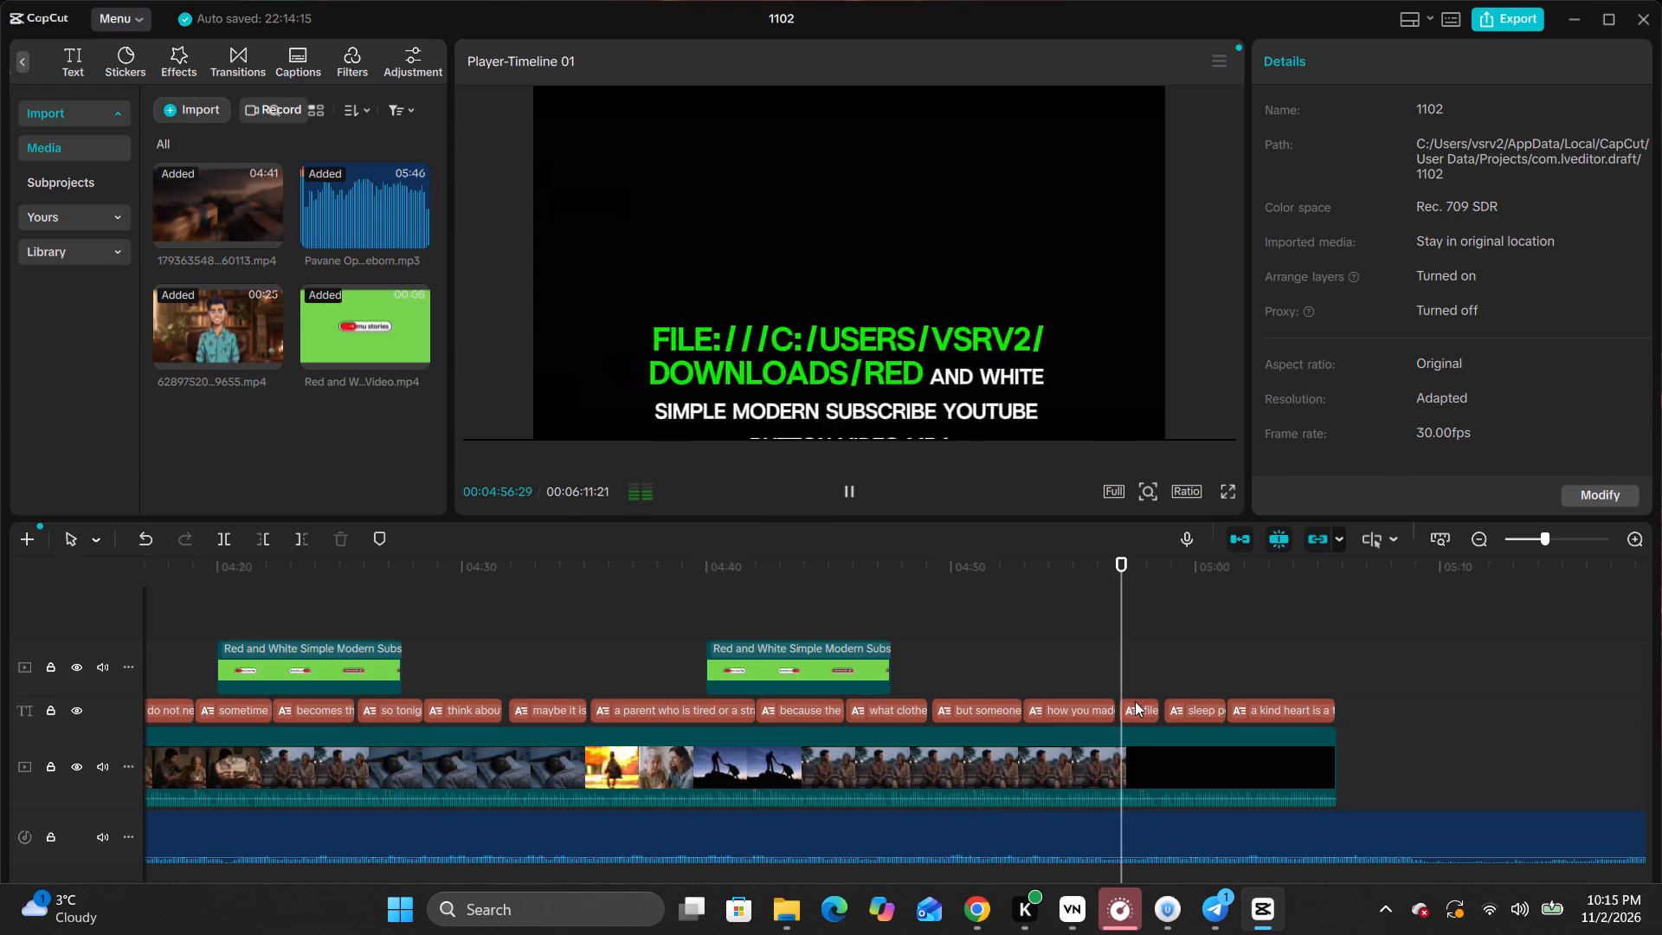
key(space)
key(space)
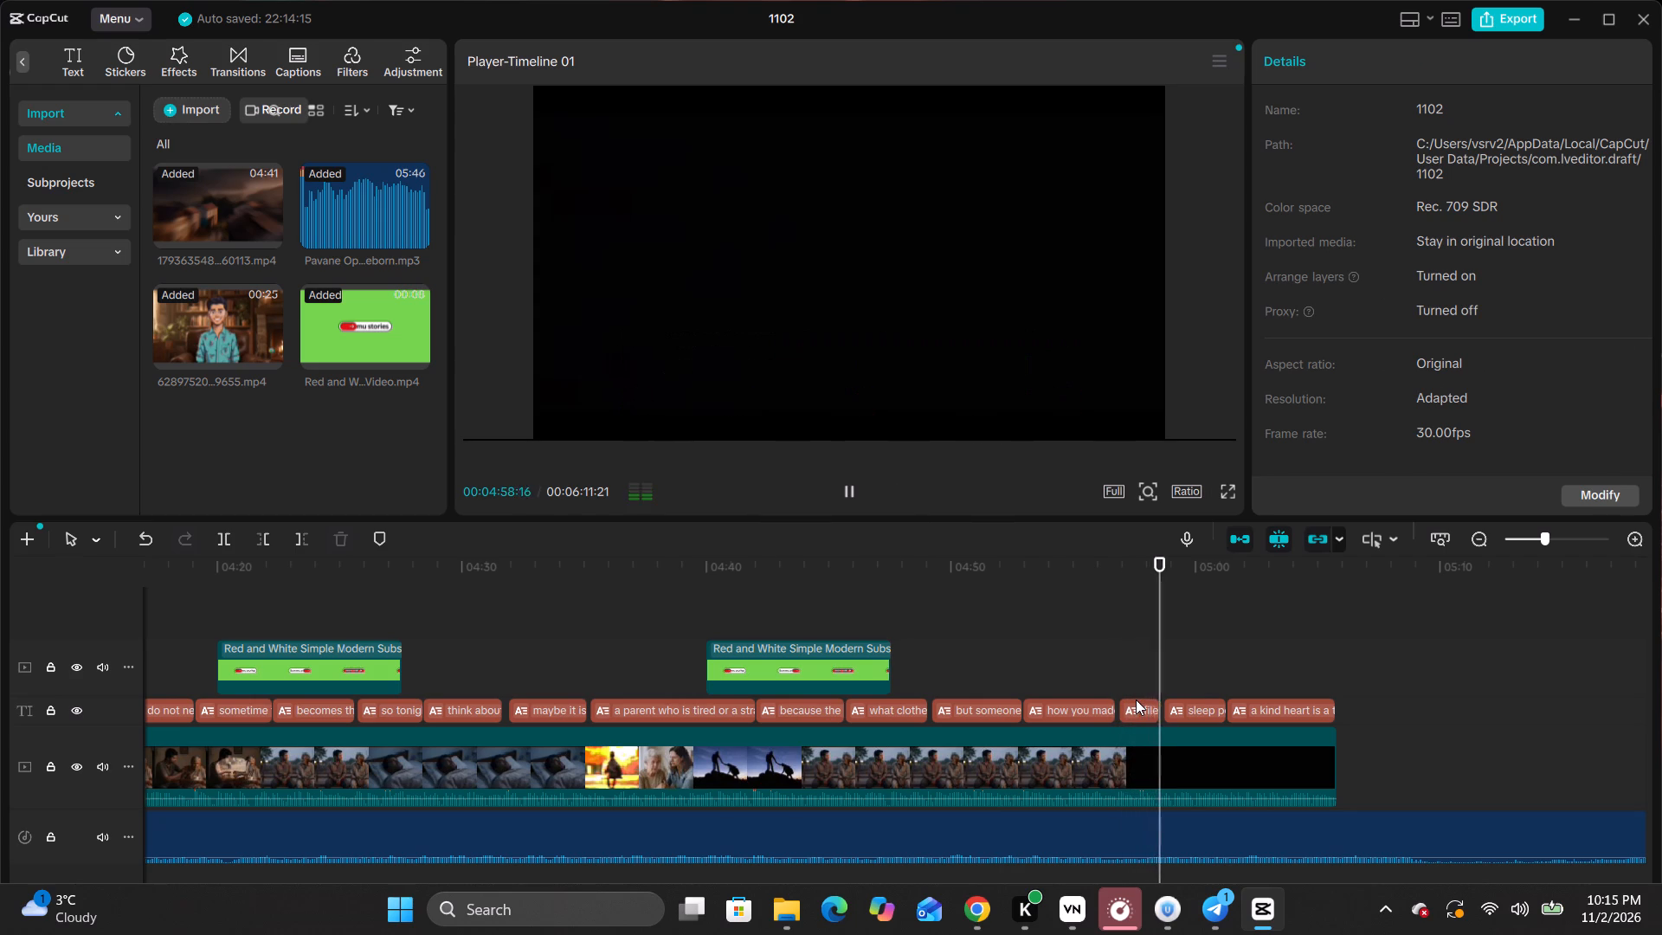
key(space)
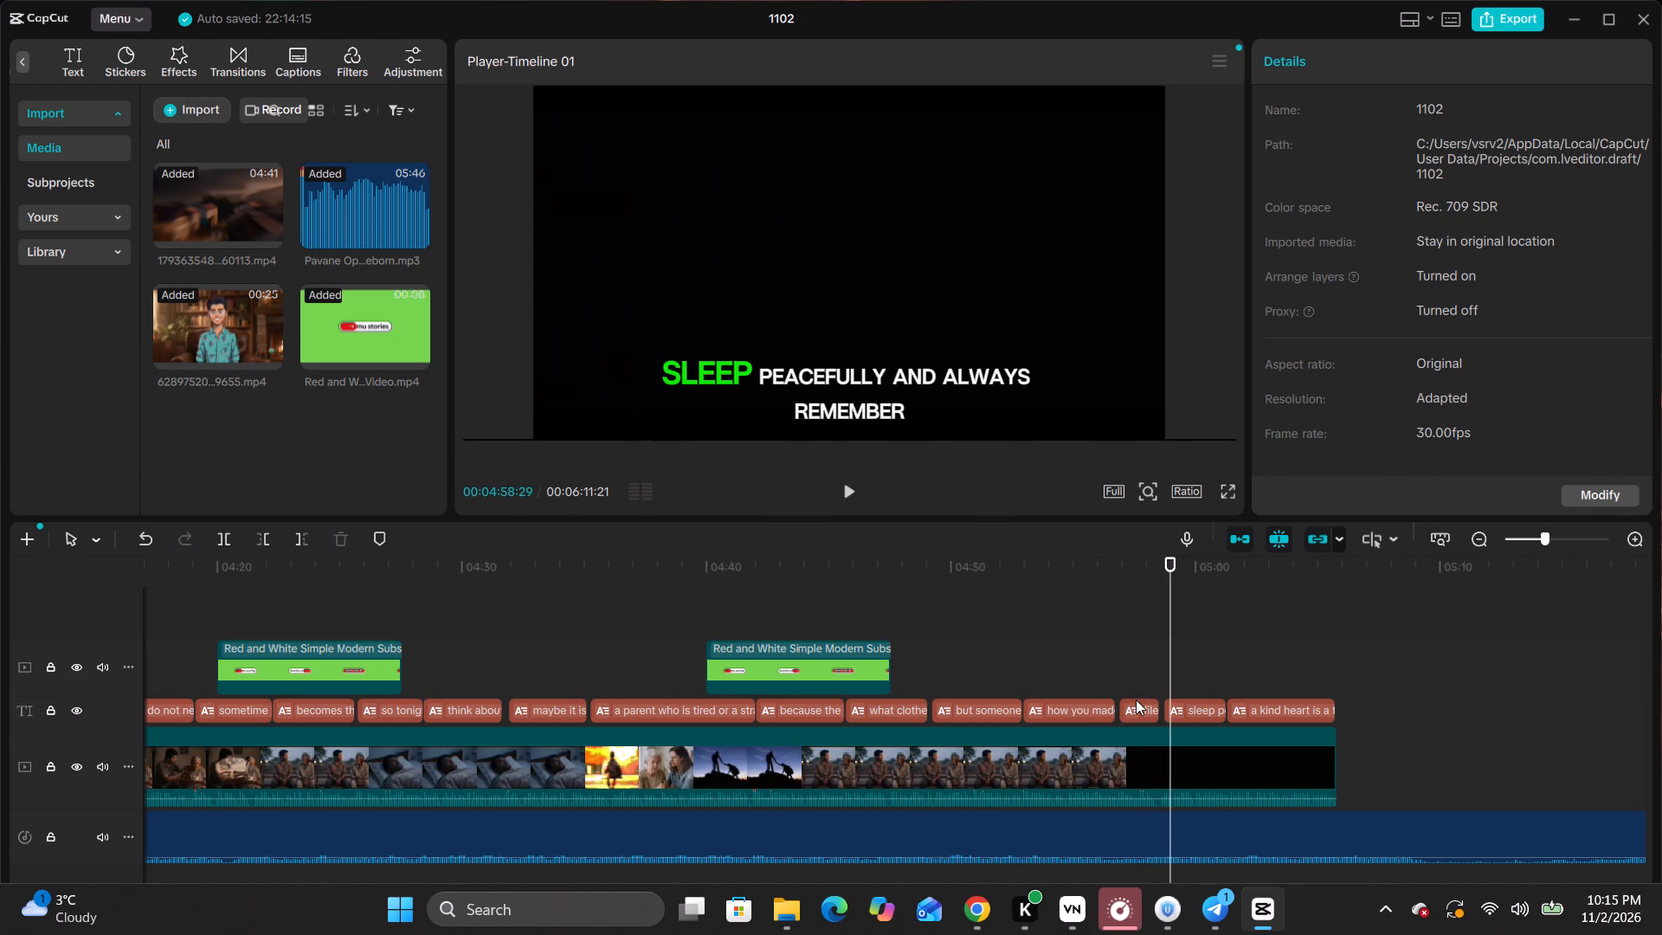
key(space)
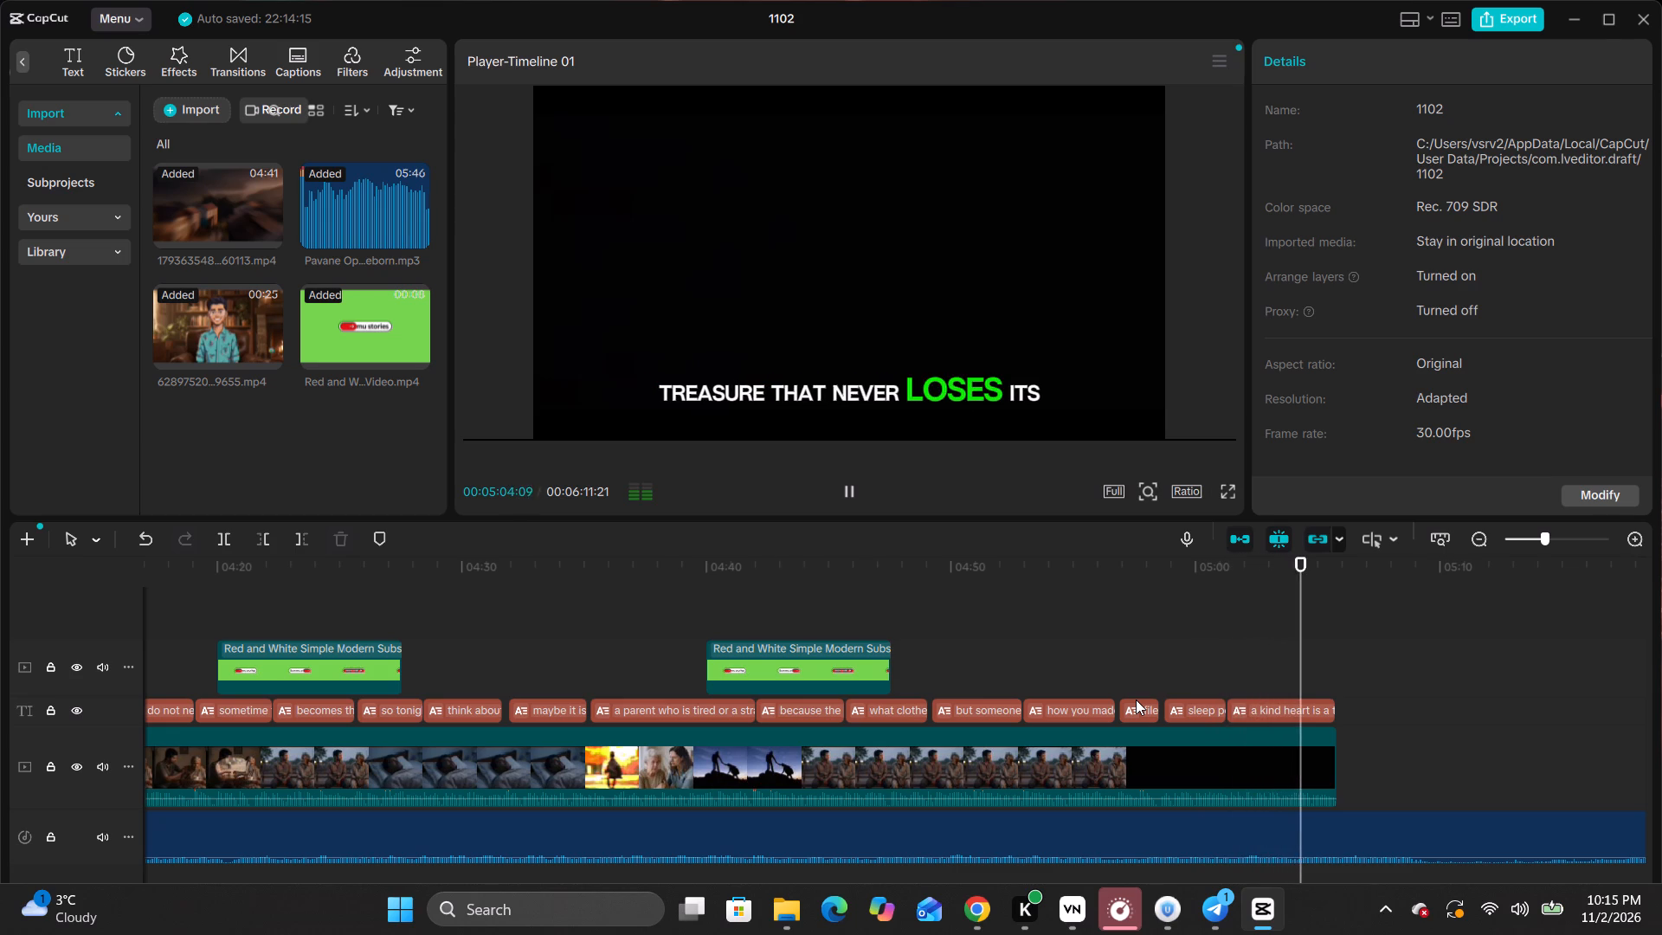
key(space)
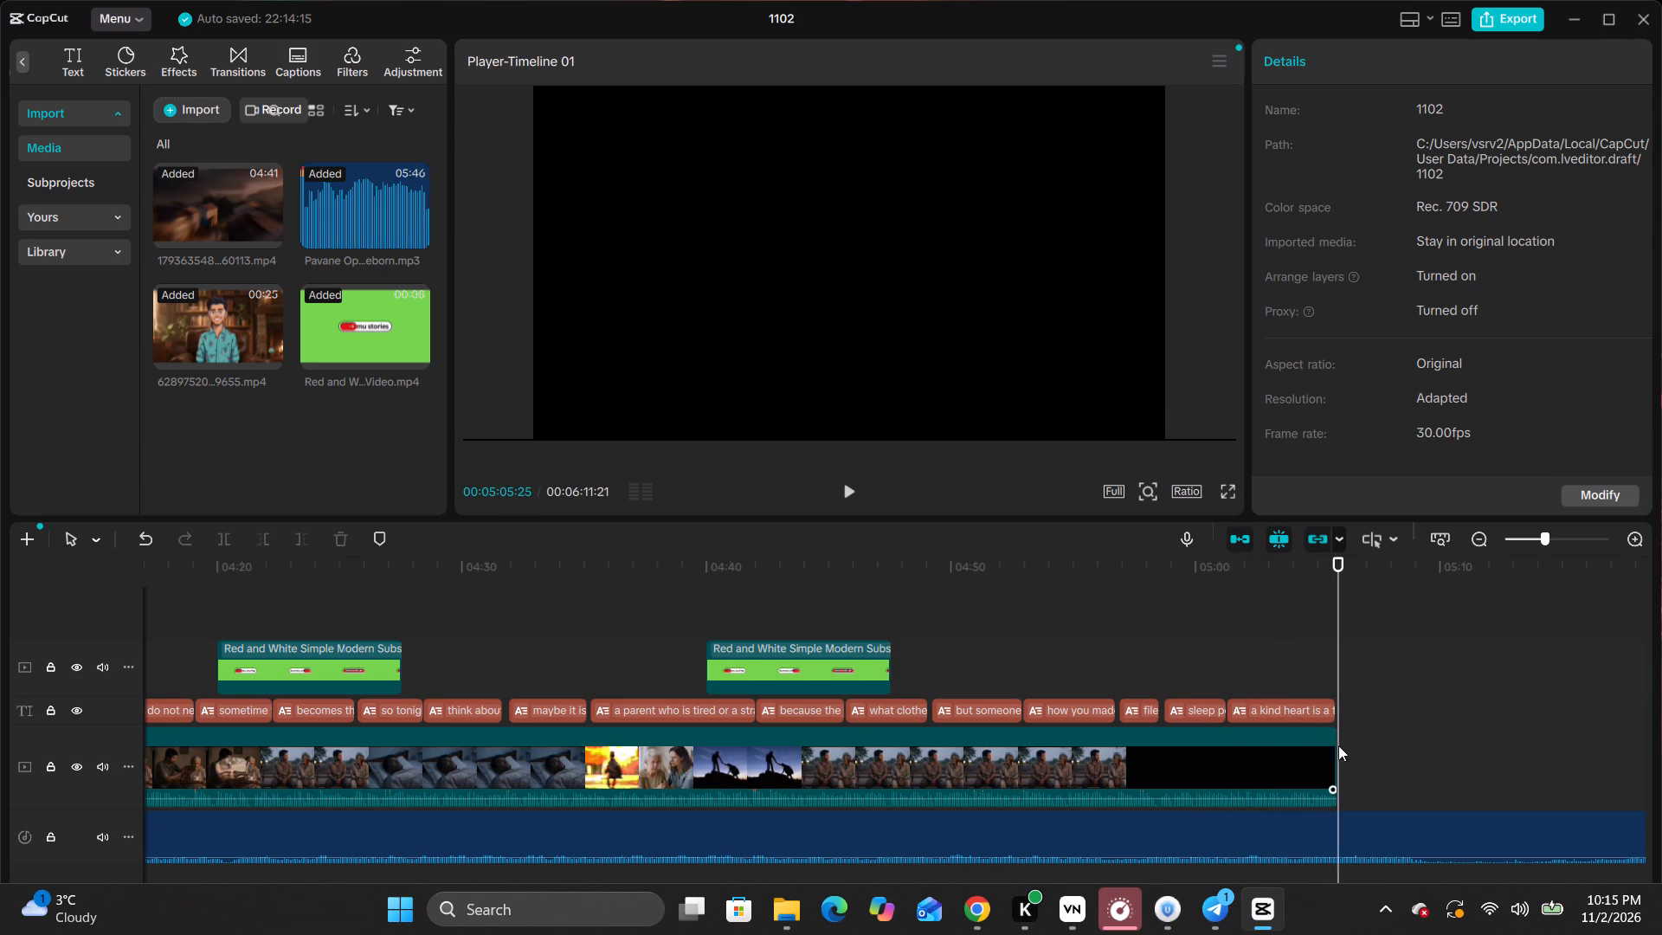
Turn off applying changes to all main captions and move the "a kind heart is a treasure" caption up to the frame's middle.
click(1284, 709)
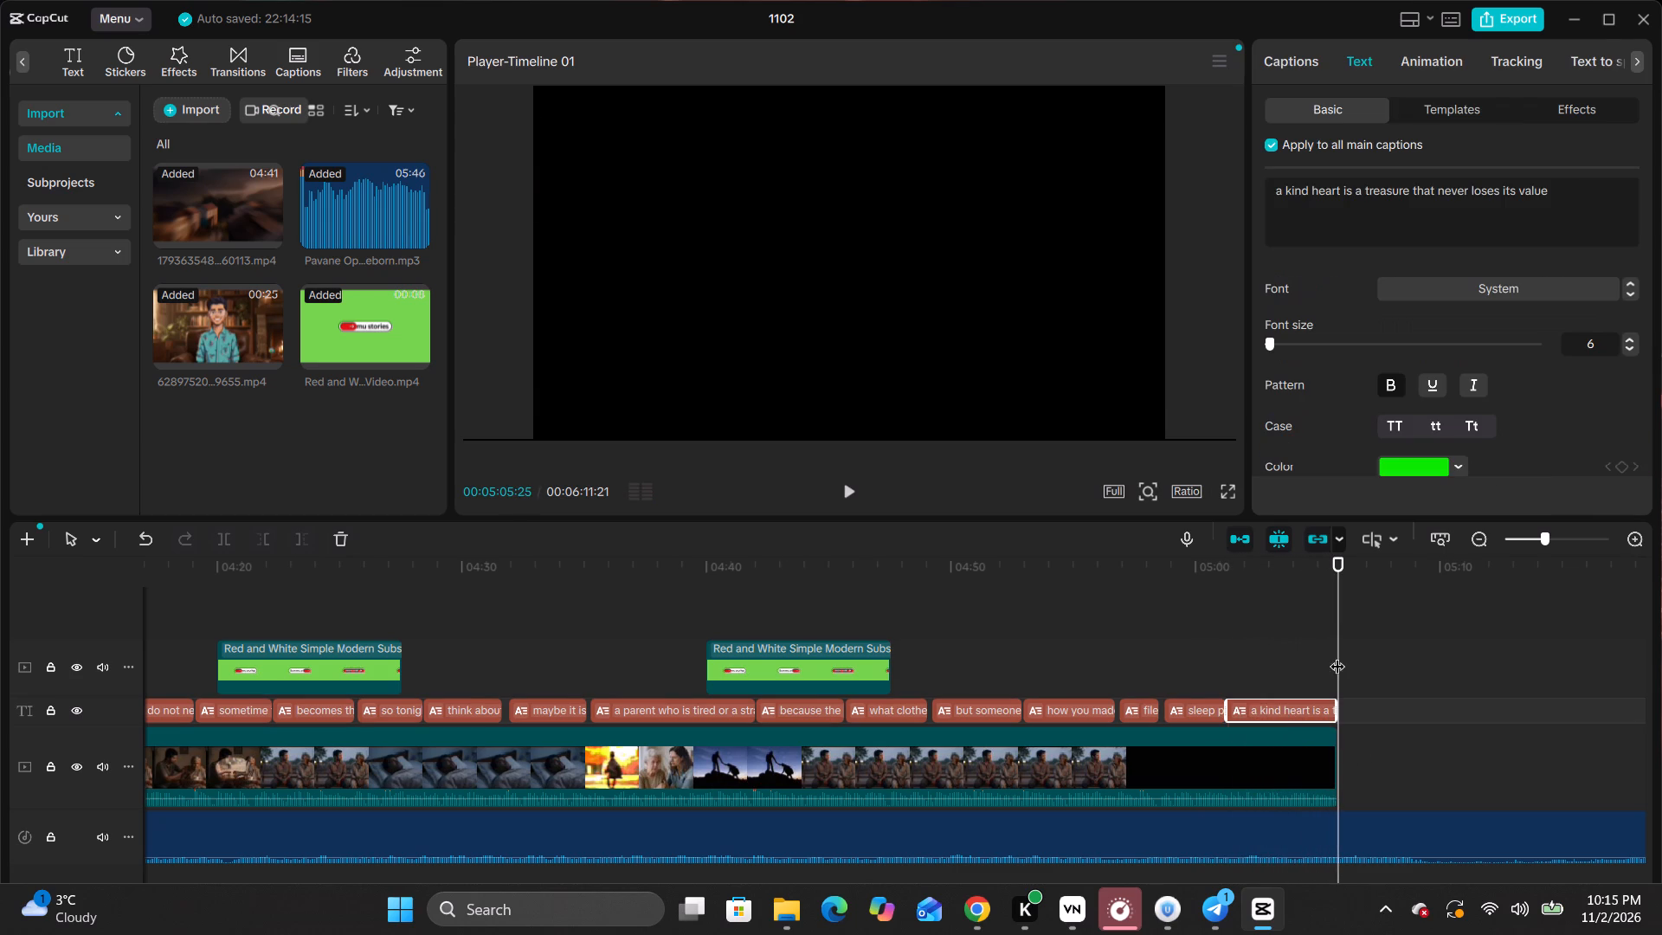
click(1300, 658)
click(886, 399)
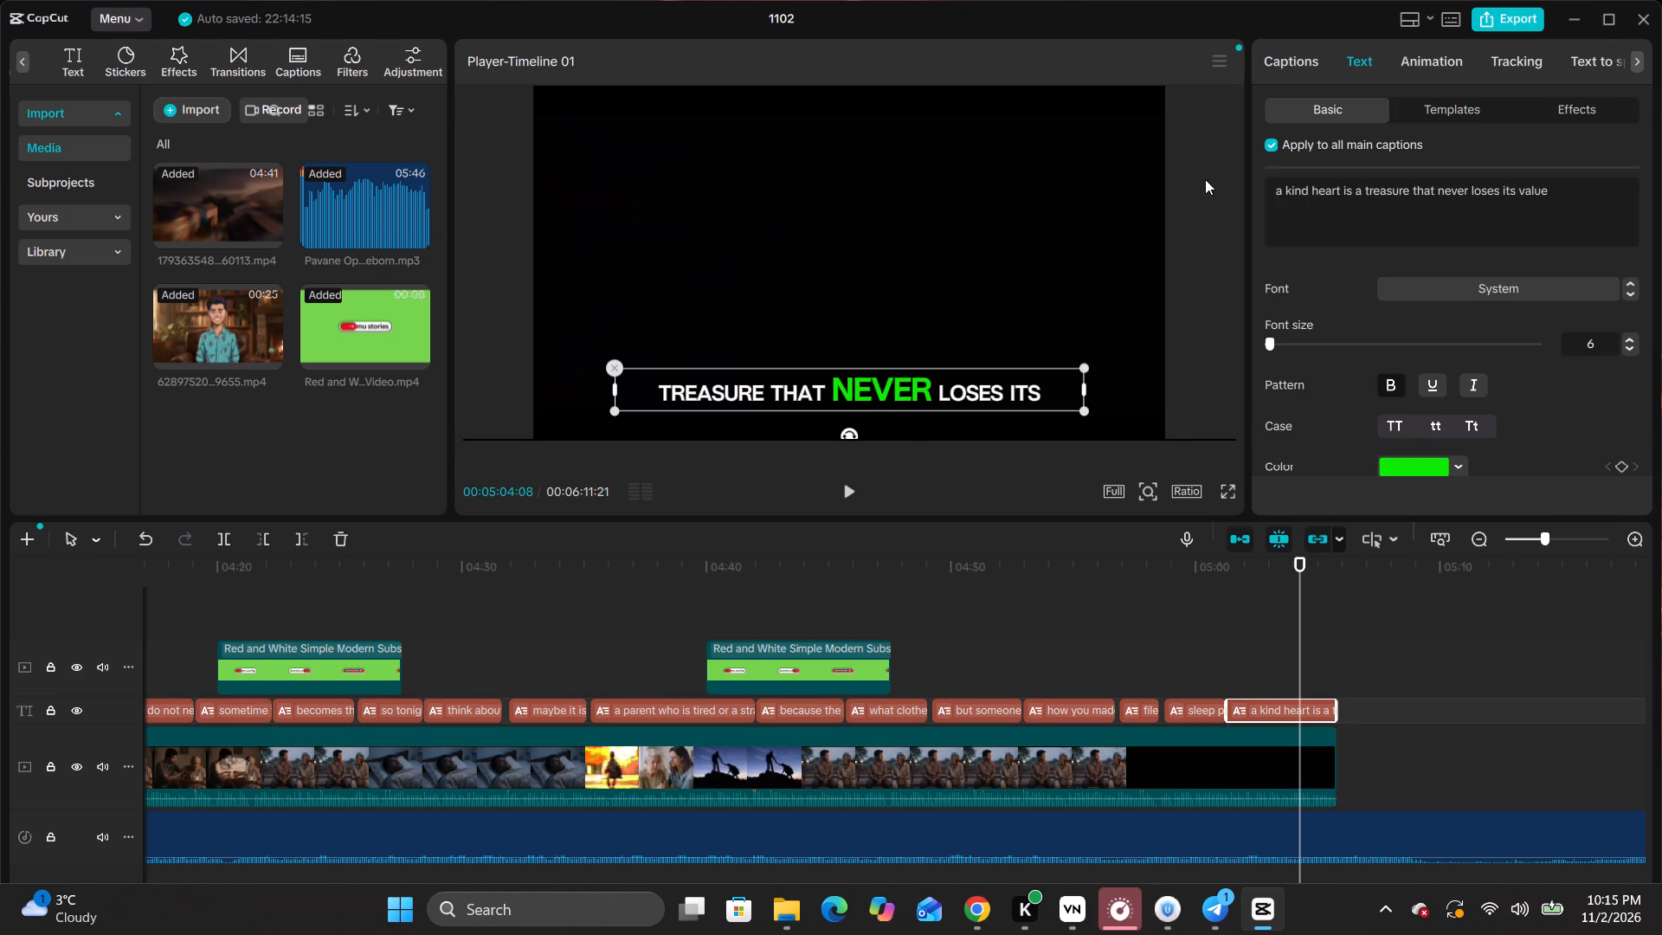
click(1272, 145)
drag(936, 390, 941, 272)
Play back the closing captions from about 00:04:50 to 00:05:04 to check their placement.
click(950, 603)
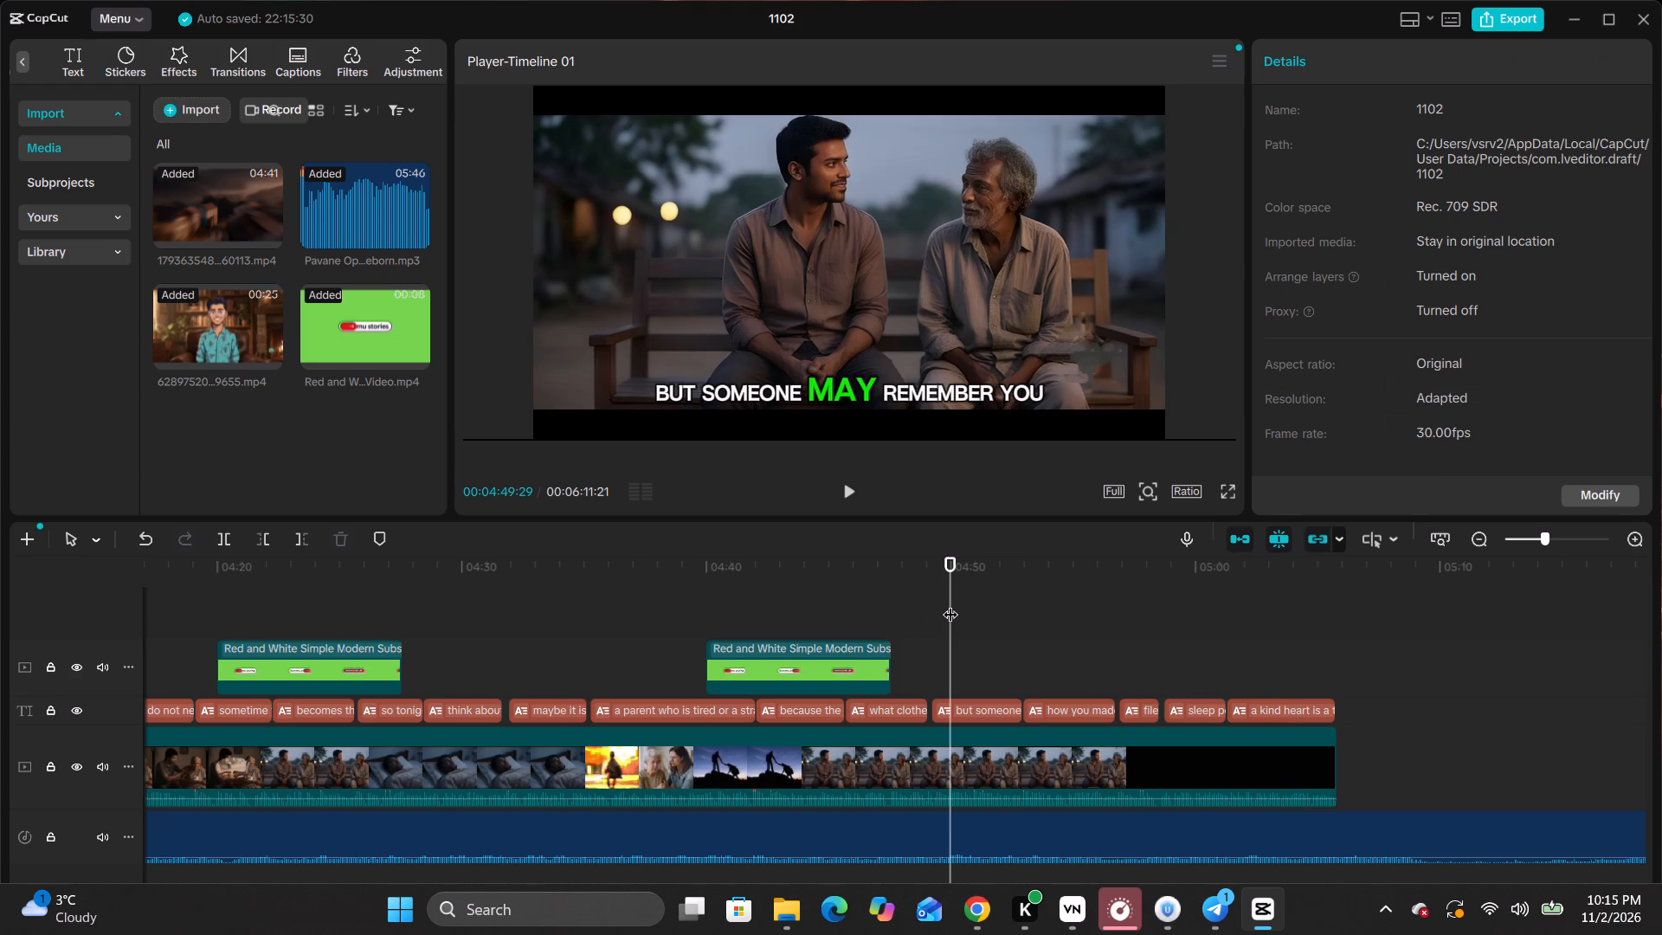
key(space)
key(space)
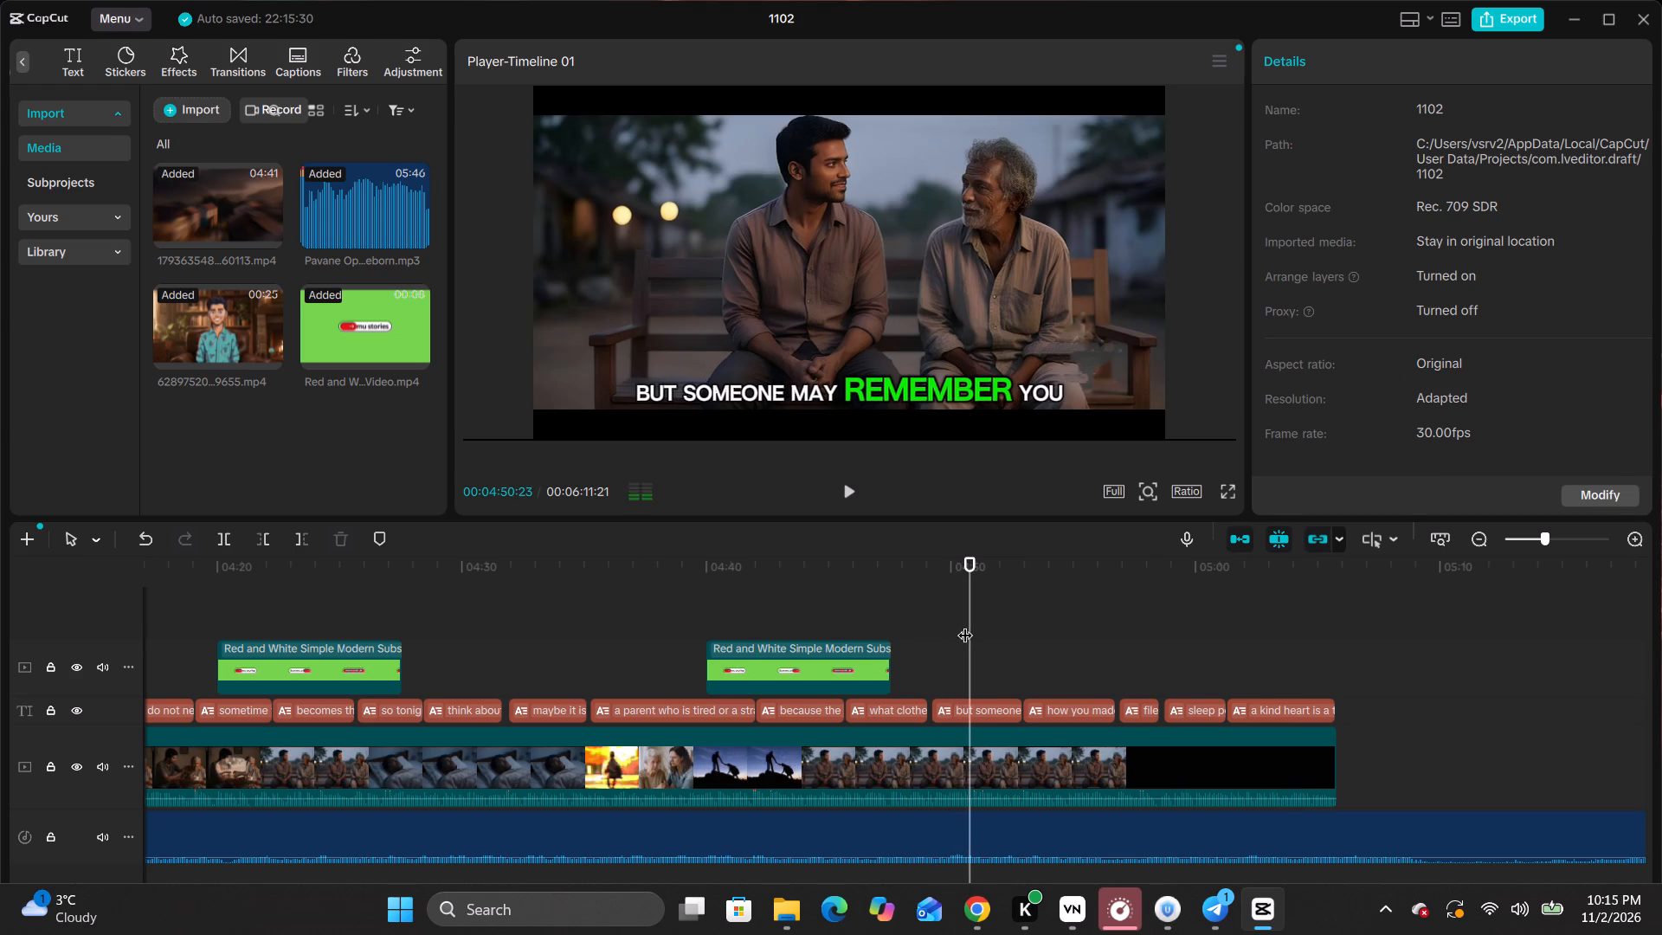
click(976, 706)
key(space)
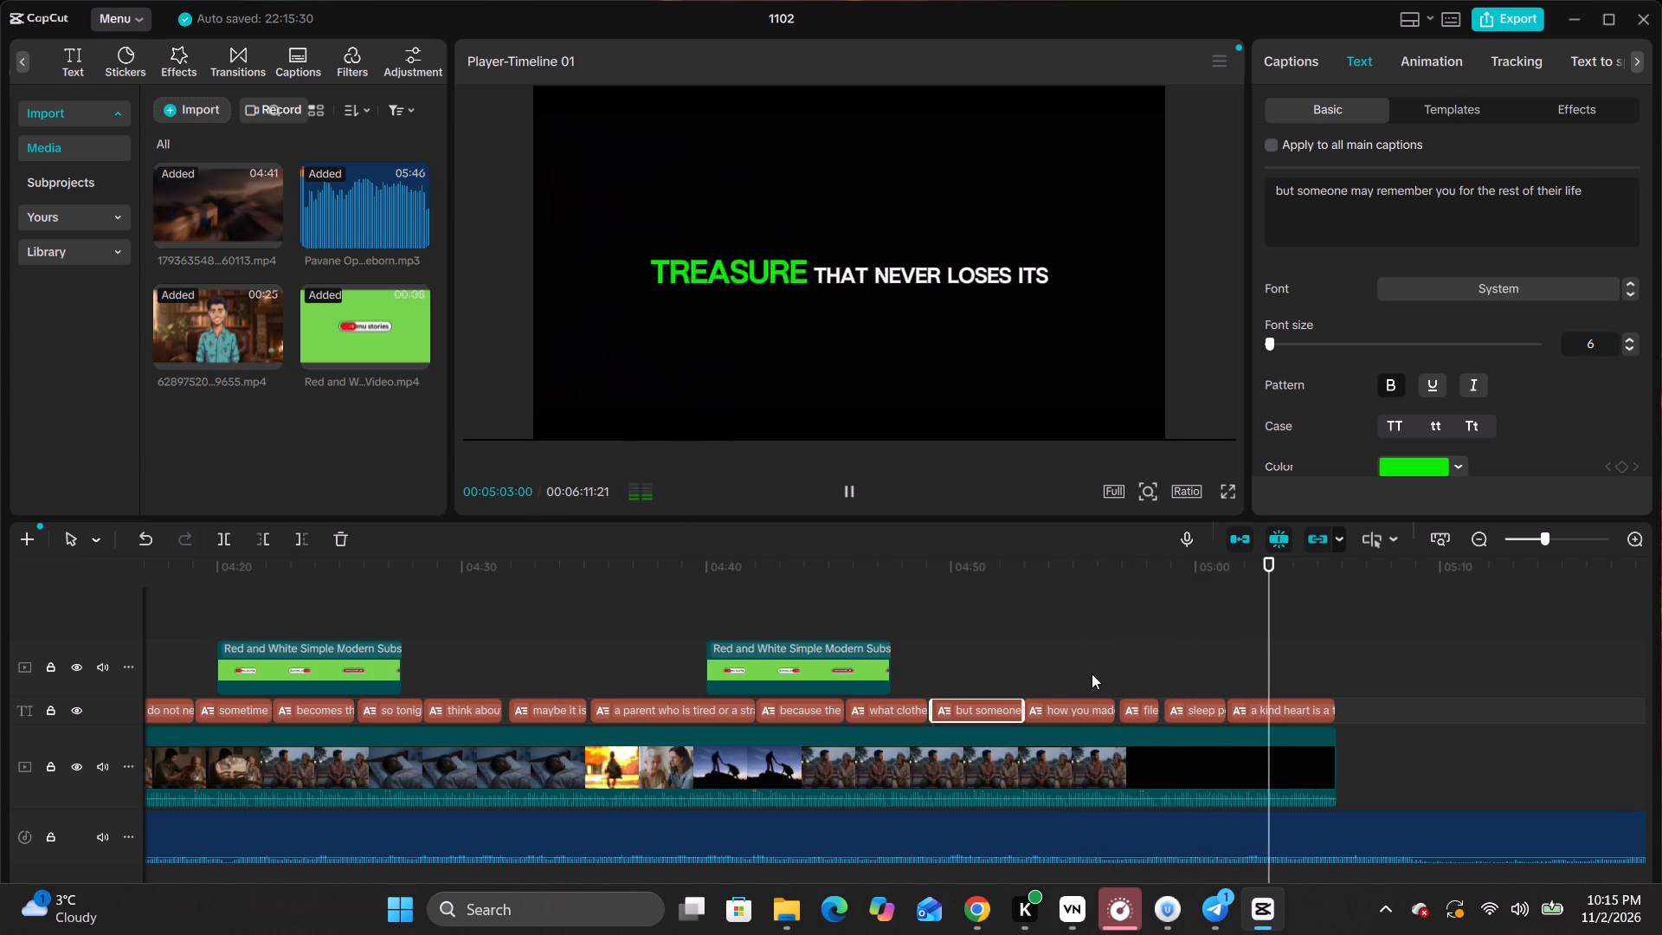
key(space)
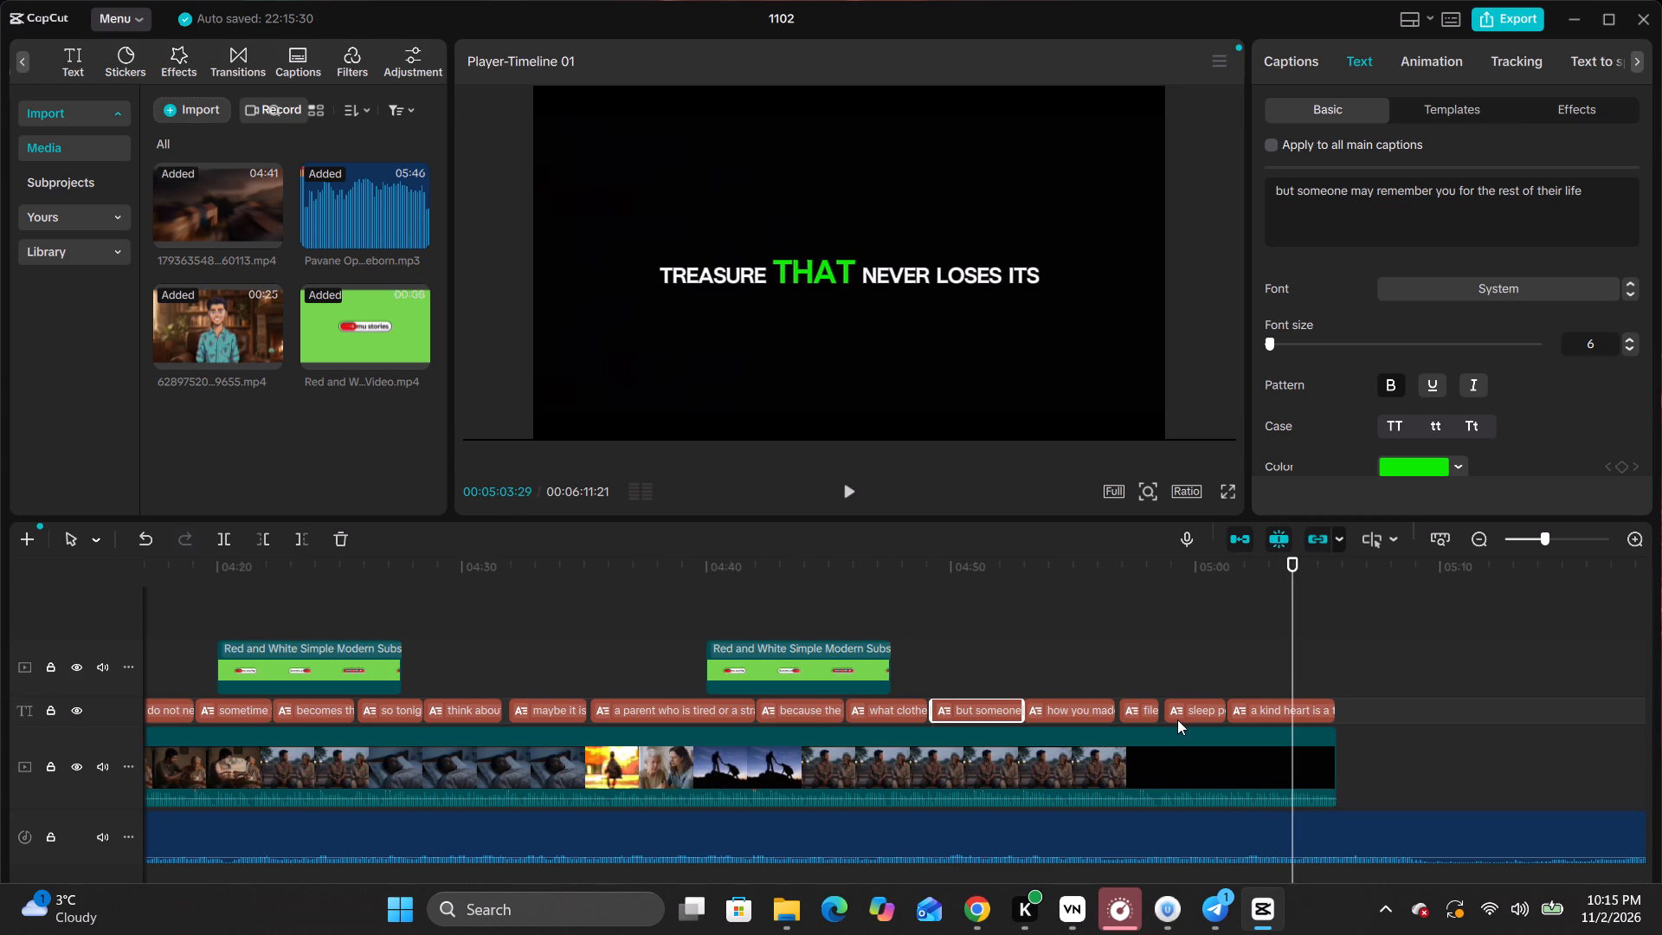
Move the "sleep peacefully and always remember" caption up to the centre of the frame.
click(1178, 714)
click(1180, 712)
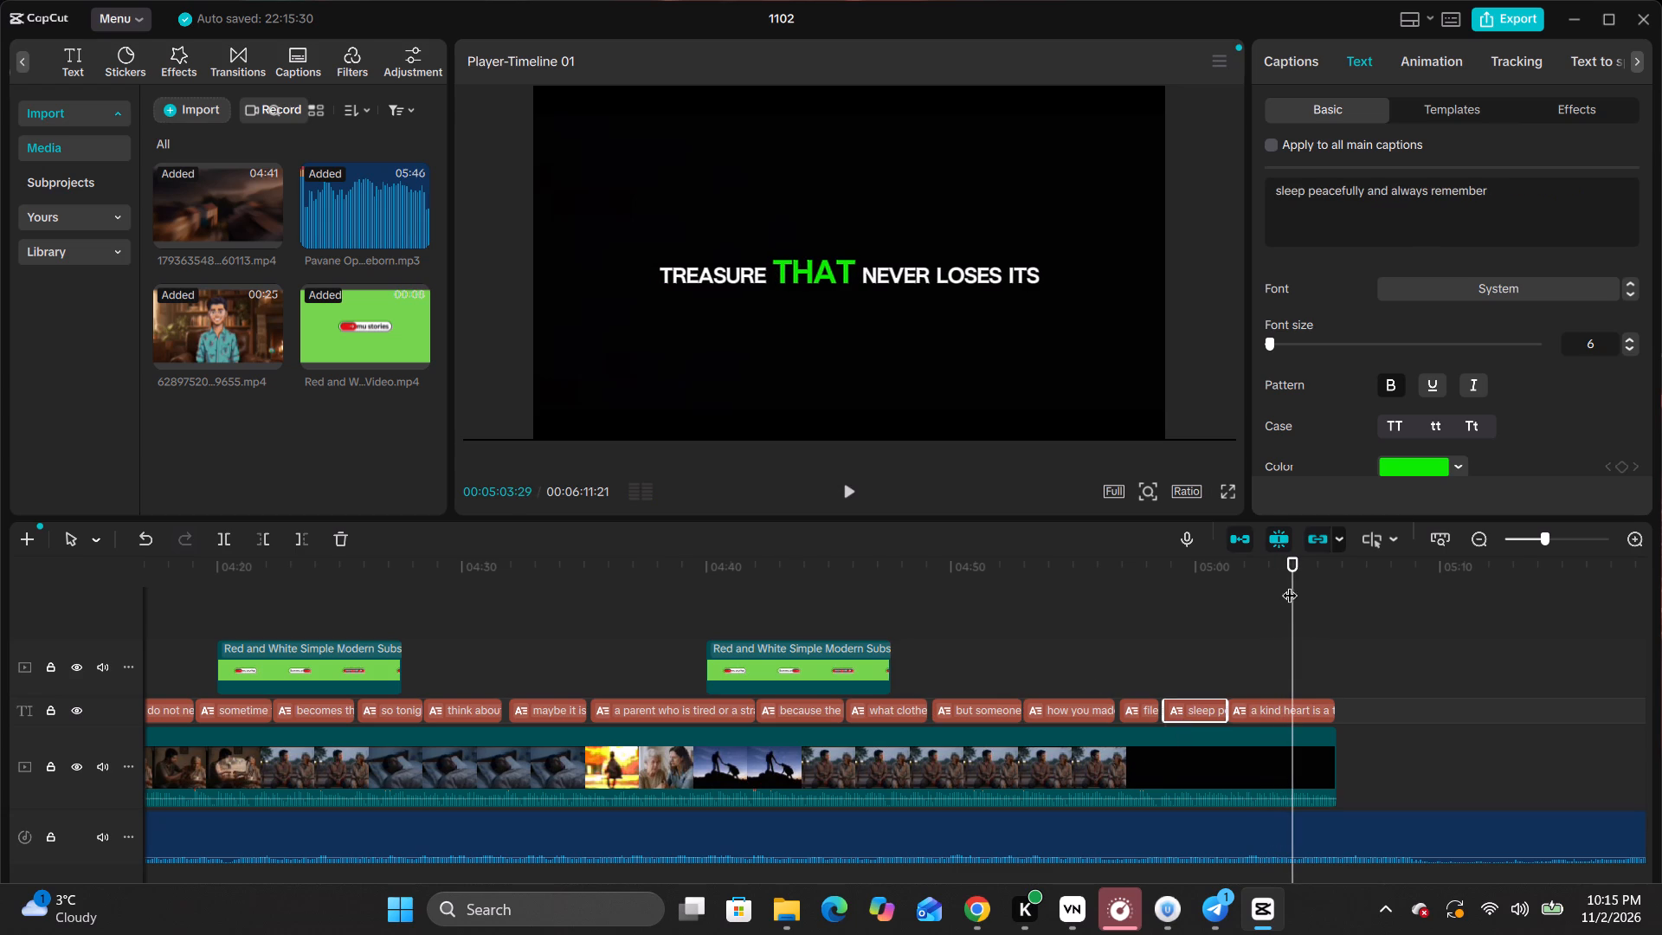
drag(1290, 584, 1197, 631)
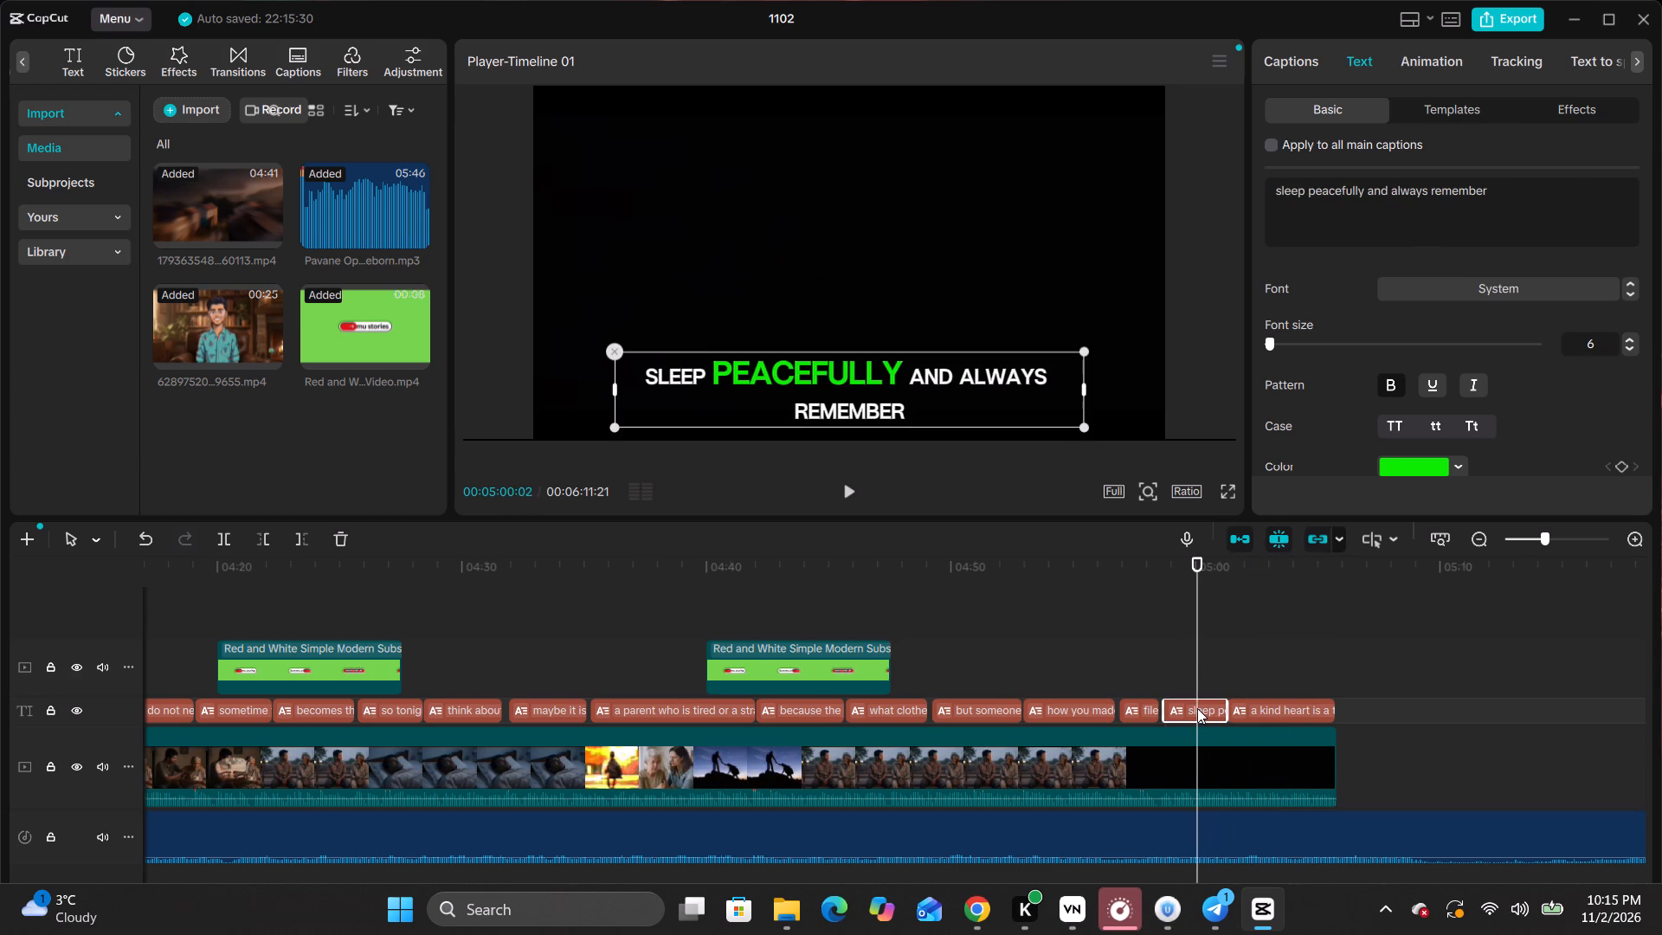
drag(834, 391, 840, 267)
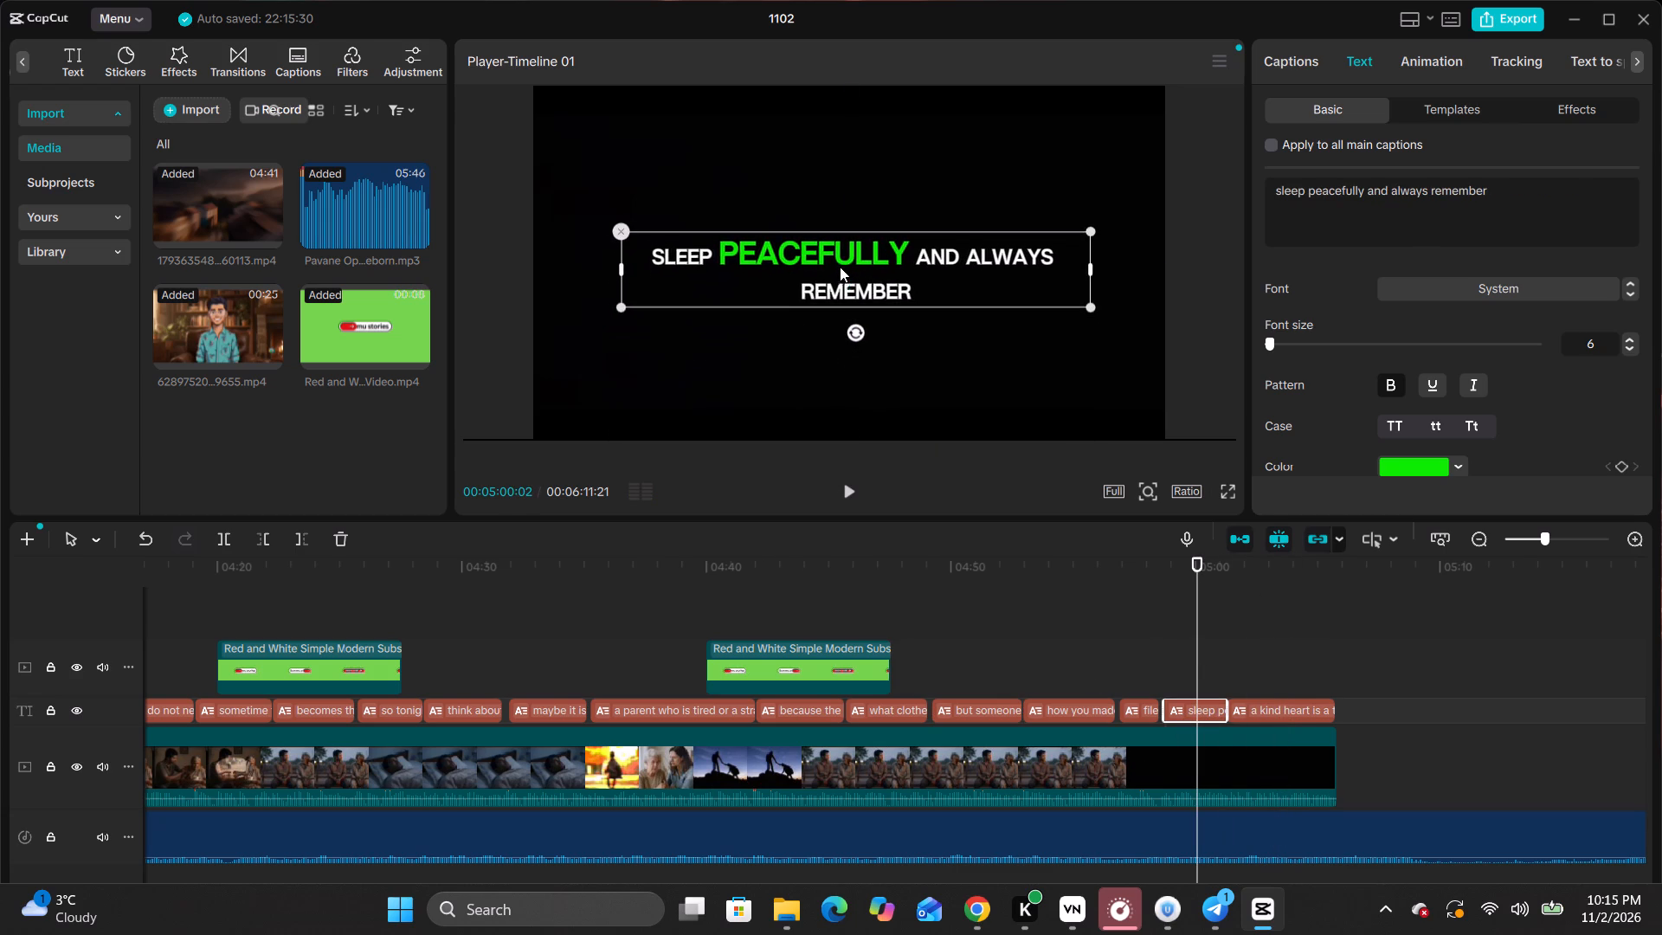
drag(840, 267, 836, 261)
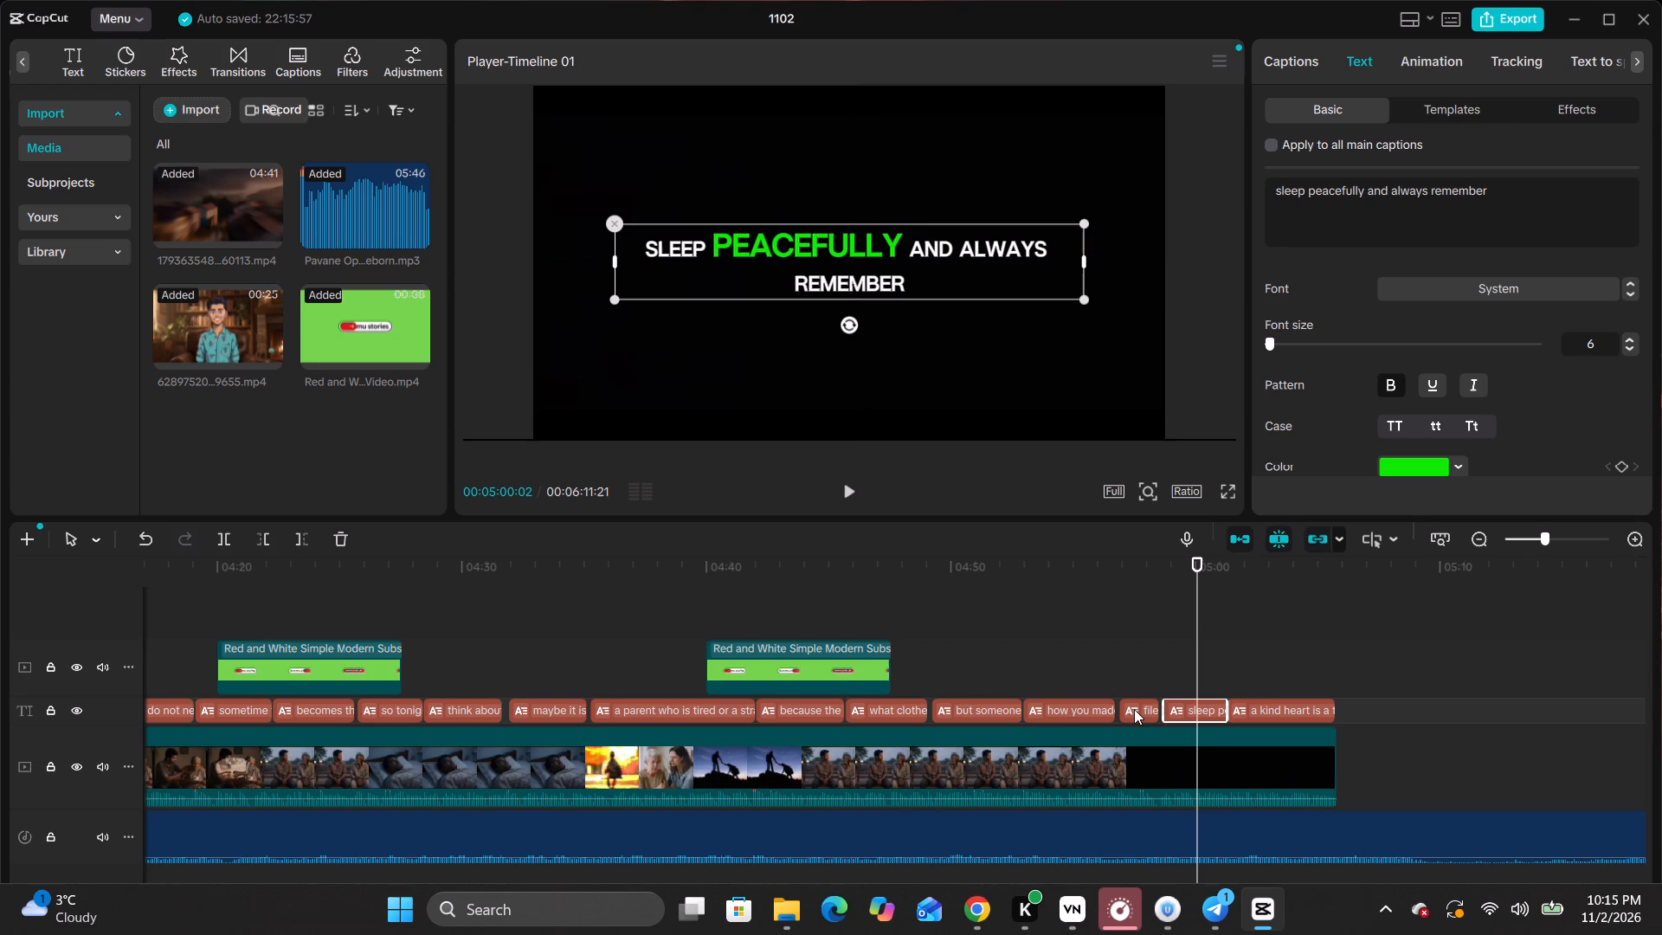
Replace the file path text of the caption at about 00:04:57 with "my friends".
click(1134, 709)
click(1097, 668)
key(space)
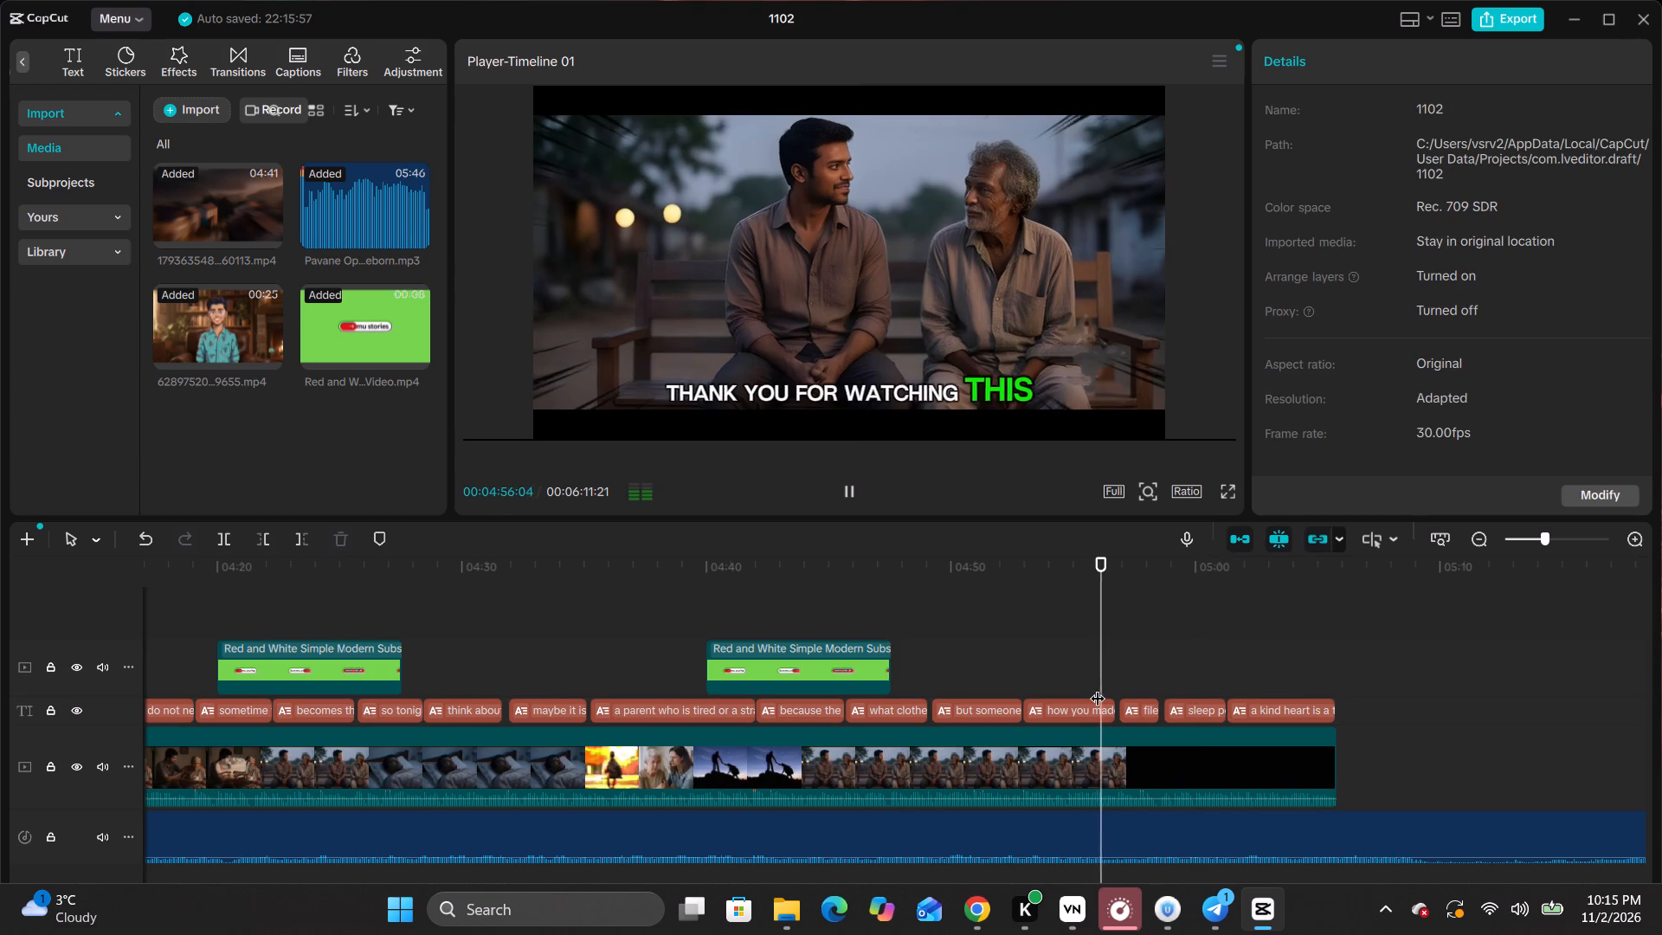
key(space)
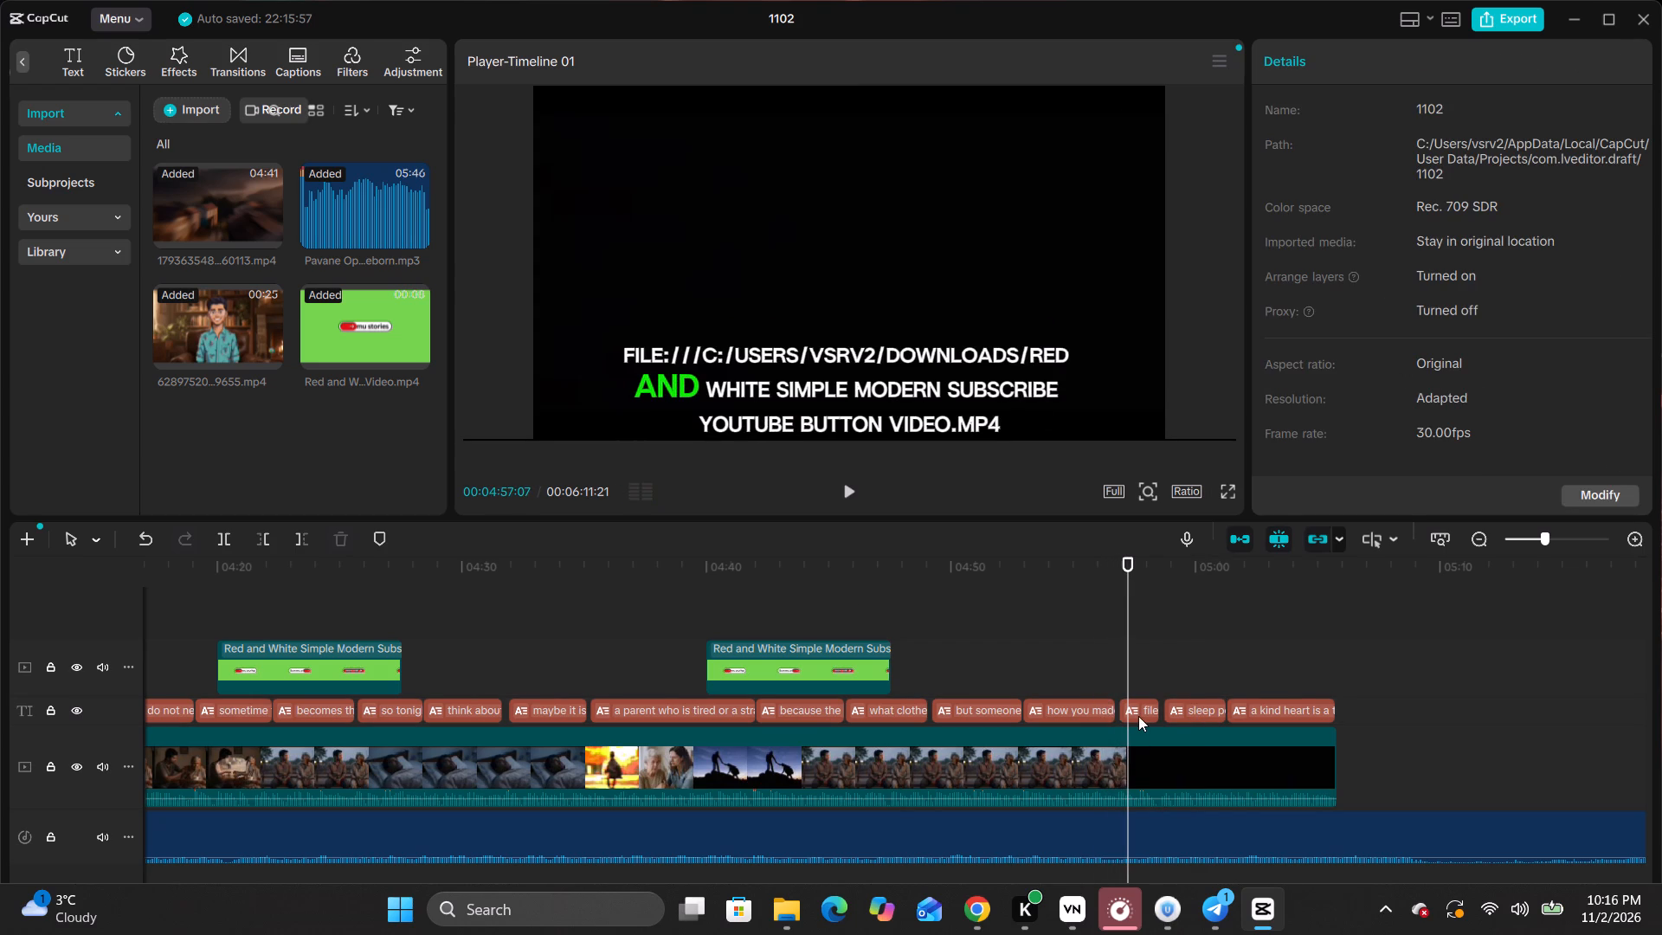
click(1138, 716)
drag(1490, 202, 1422, 203)
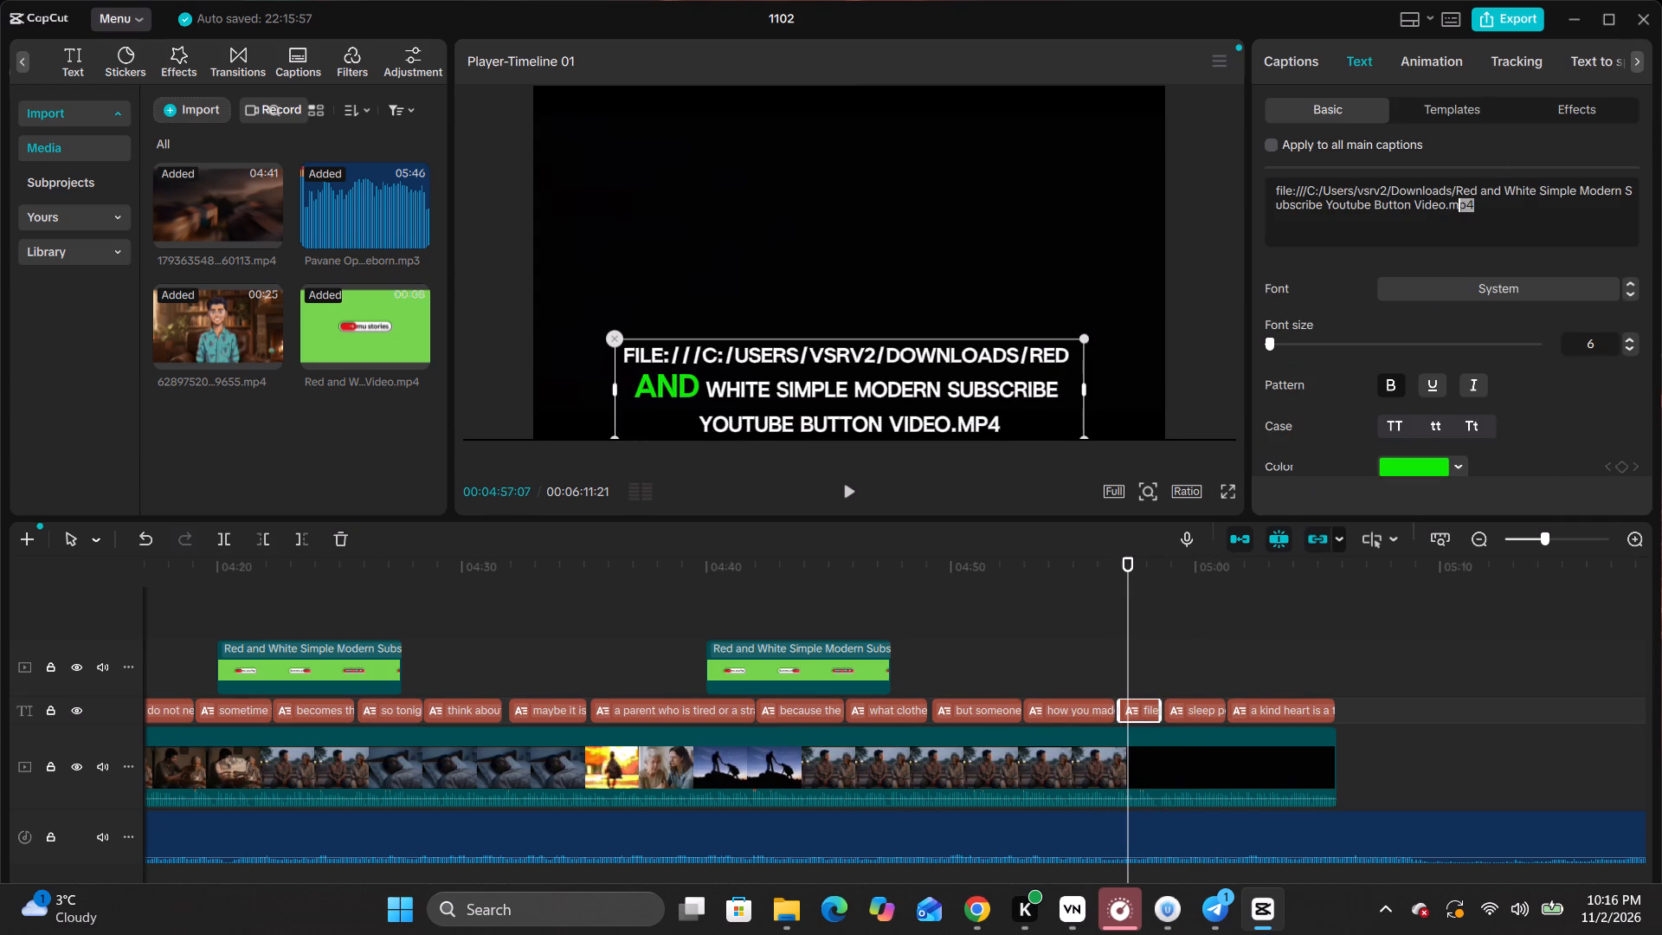
drag(1422, 203, 1234, 189)
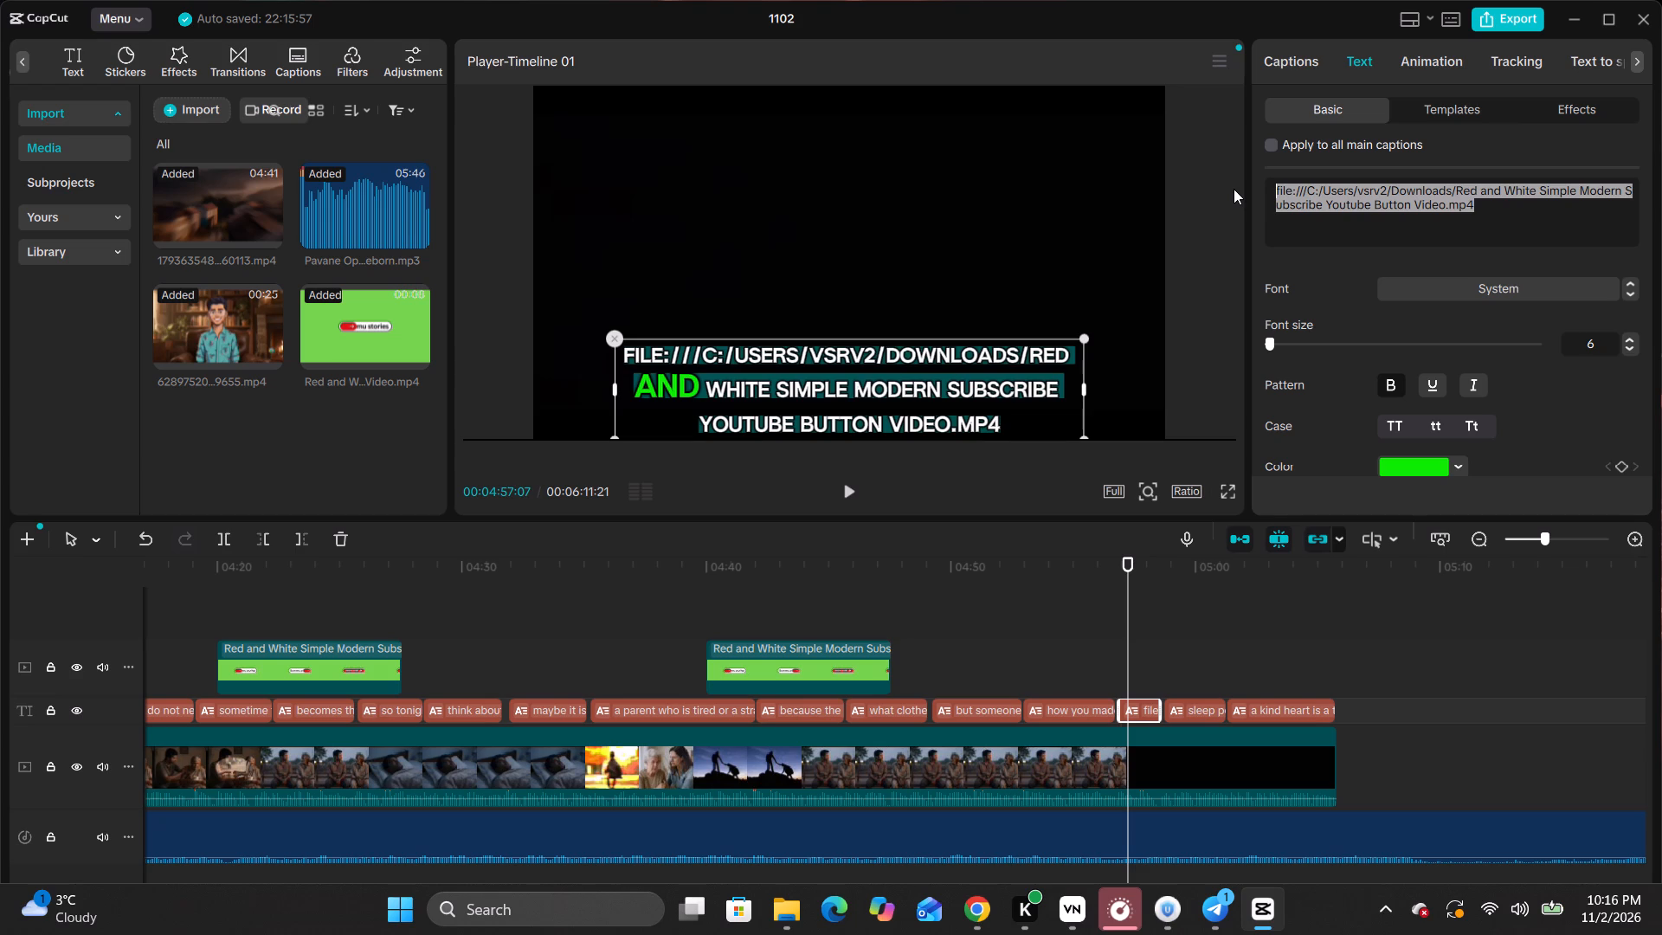
text(my fr)
text(iends)
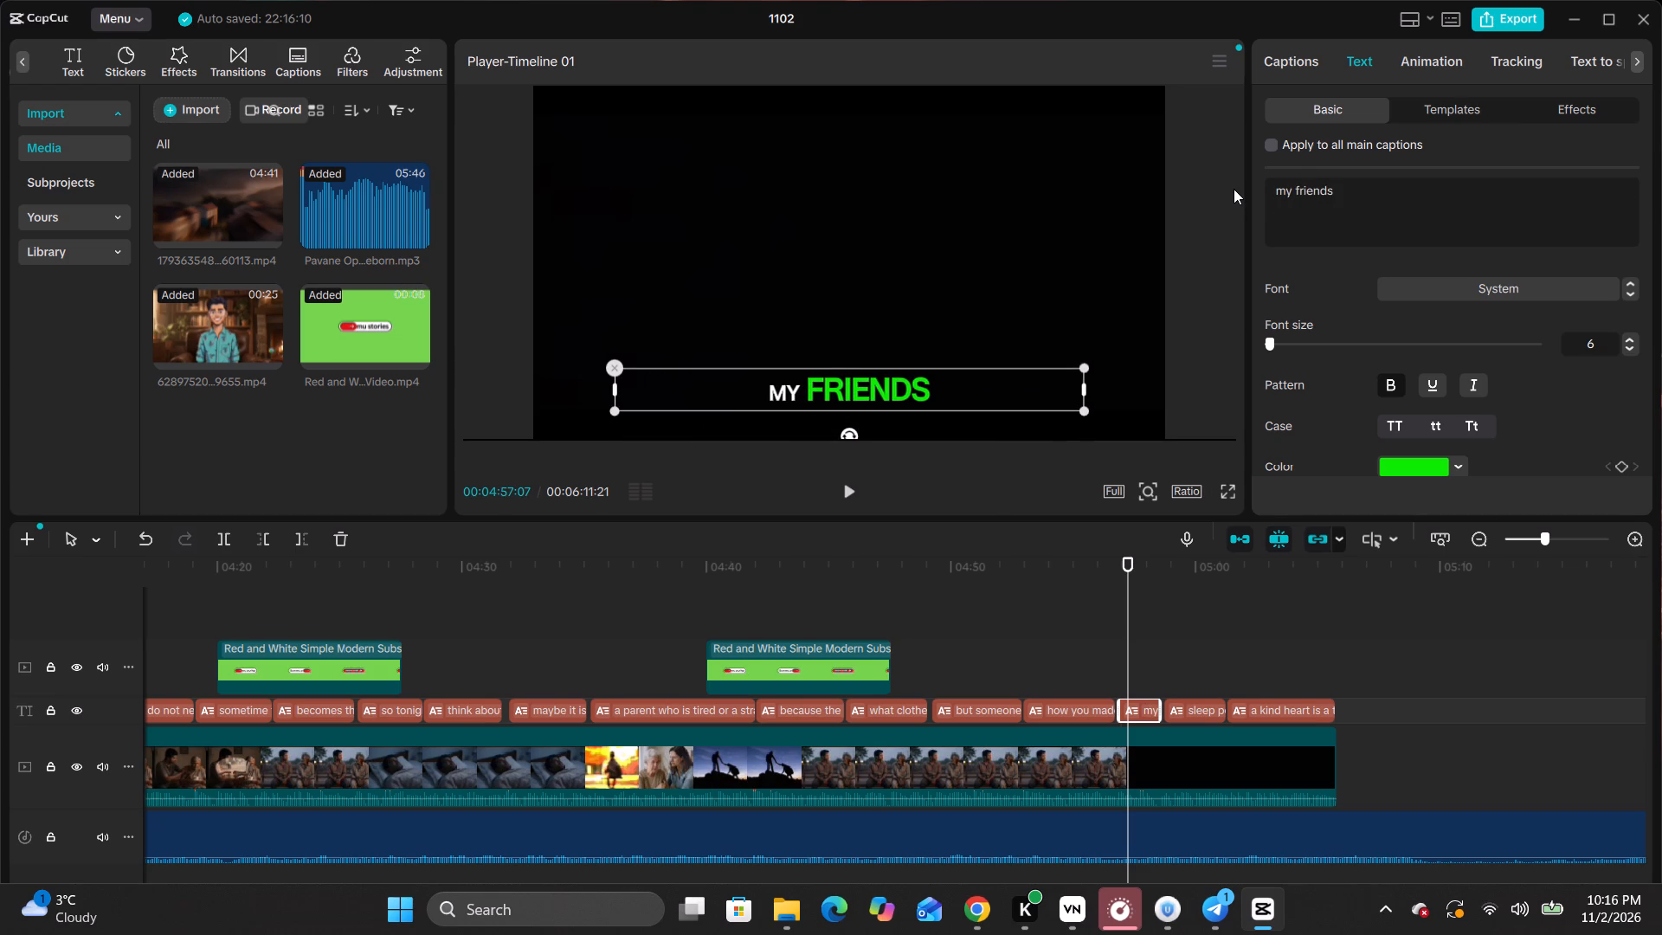
key(space)
Check the "my friends" caption in playback and extend its text to "my friends good night".
click(842, 481)
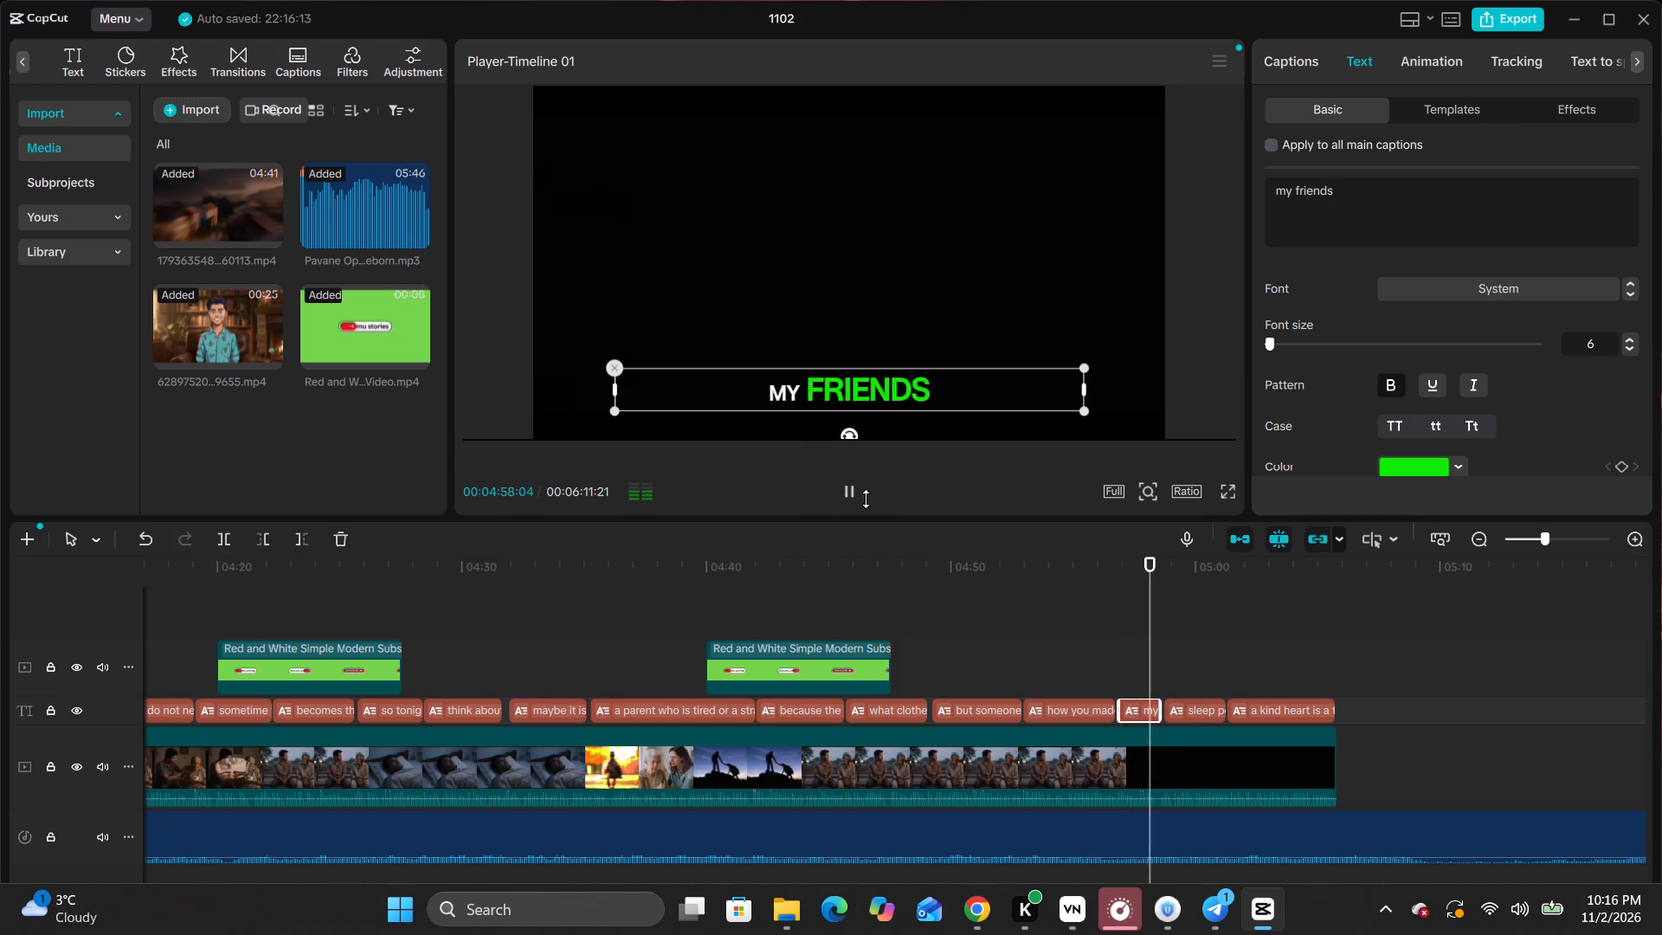
key(space)
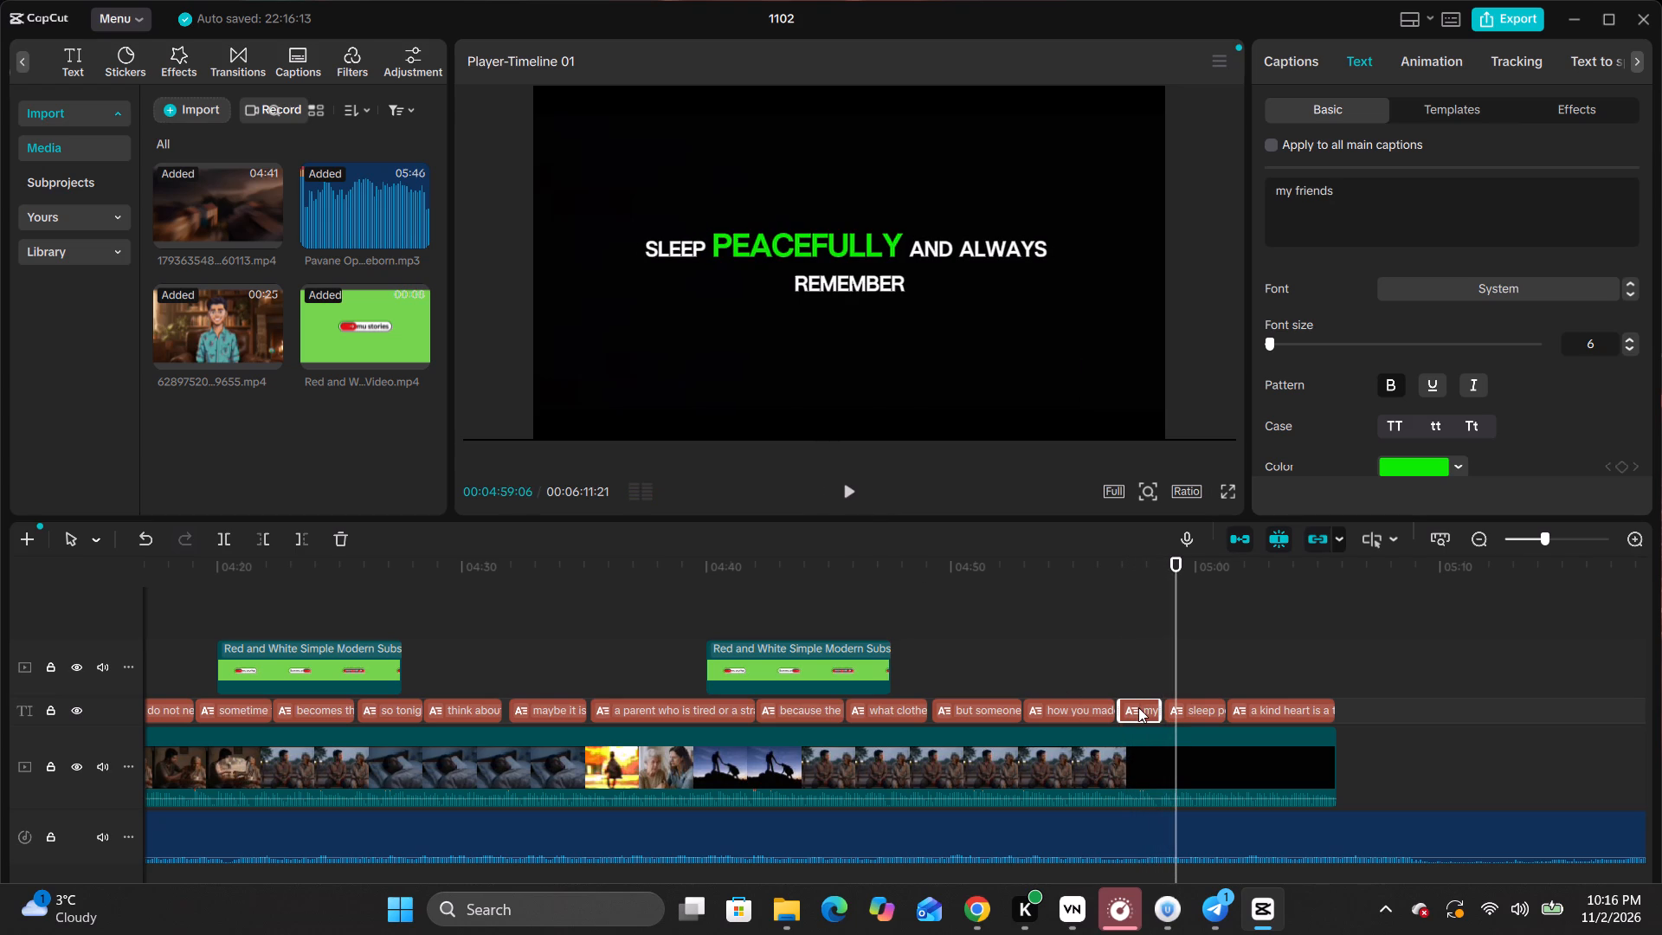
click(1138, 707)
click(1355, 184)
text(good nighe)
key(BackSpace)
key(r)
key(BackSpace)
key(t)
Move the "my friends good night" caption up to the centre of the black frame.
click(1081, 686)
key(space)
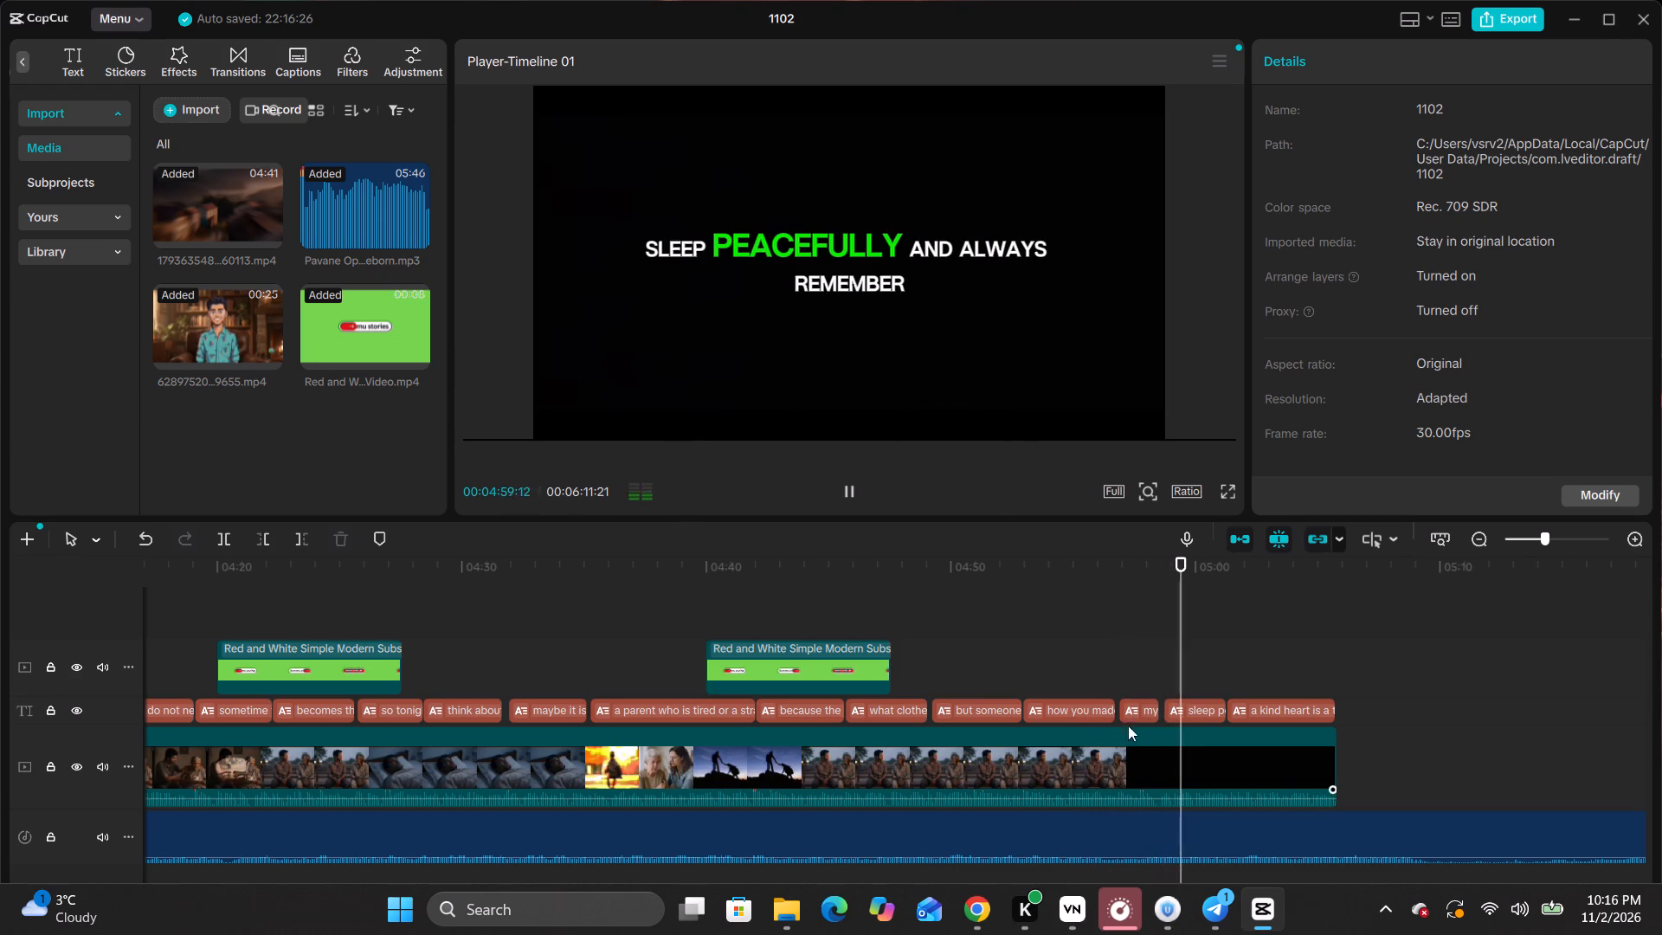
click(1116, 689)
click(1137, 703)
click(1143, 709)
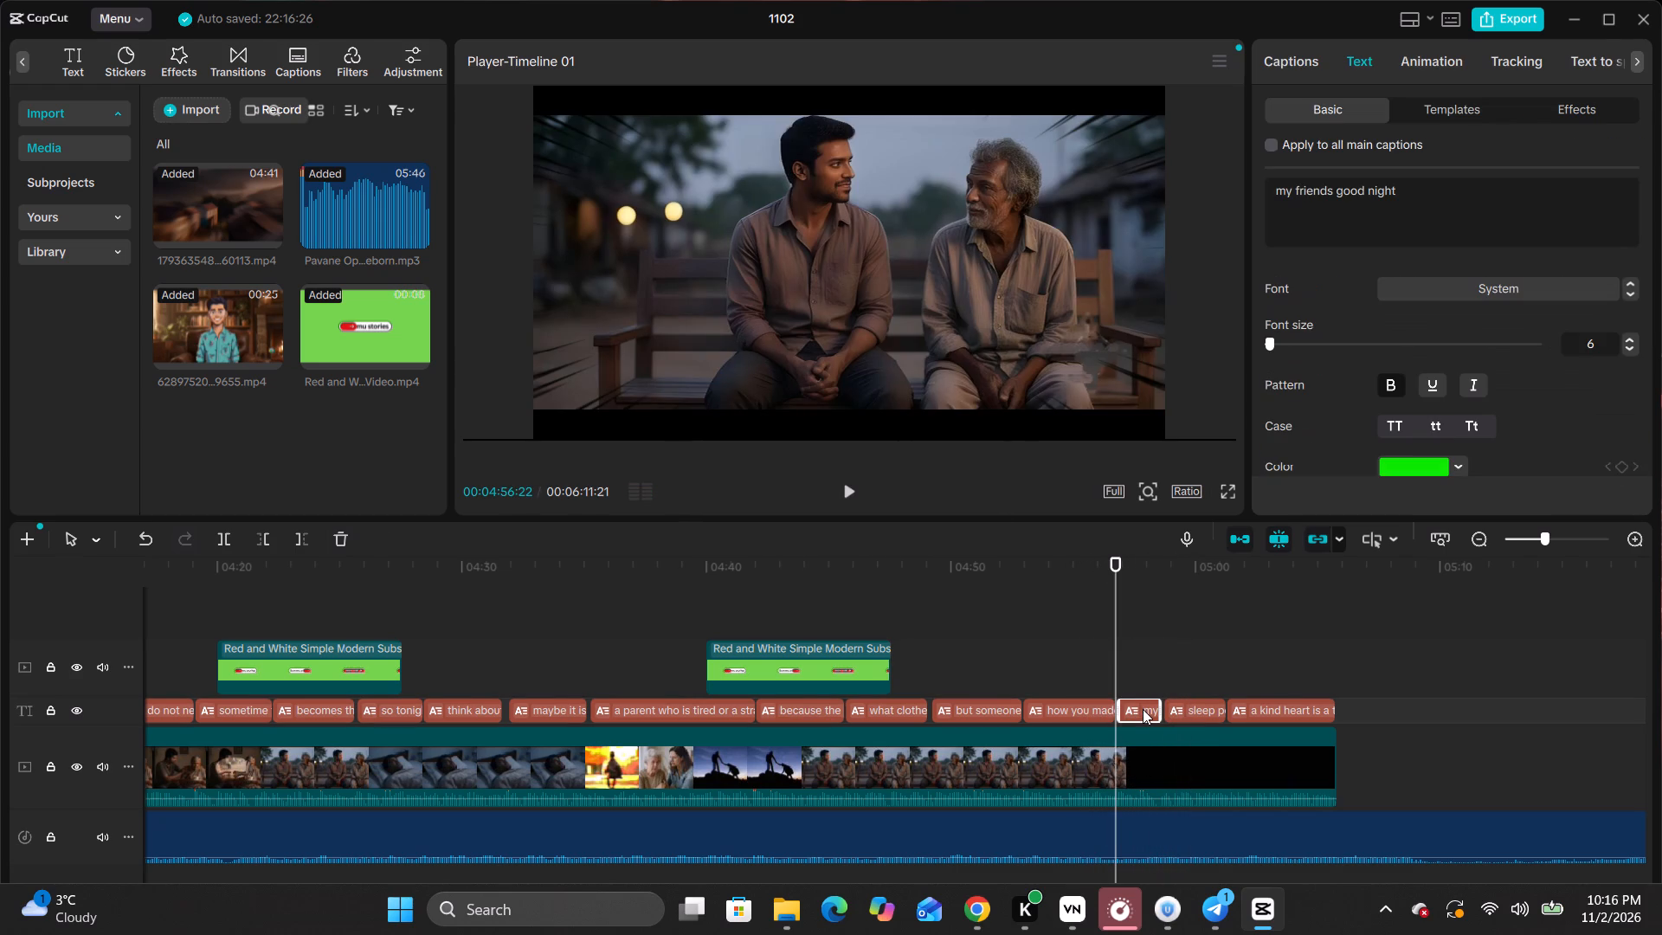
drag(1119, 563, 1135, 568)
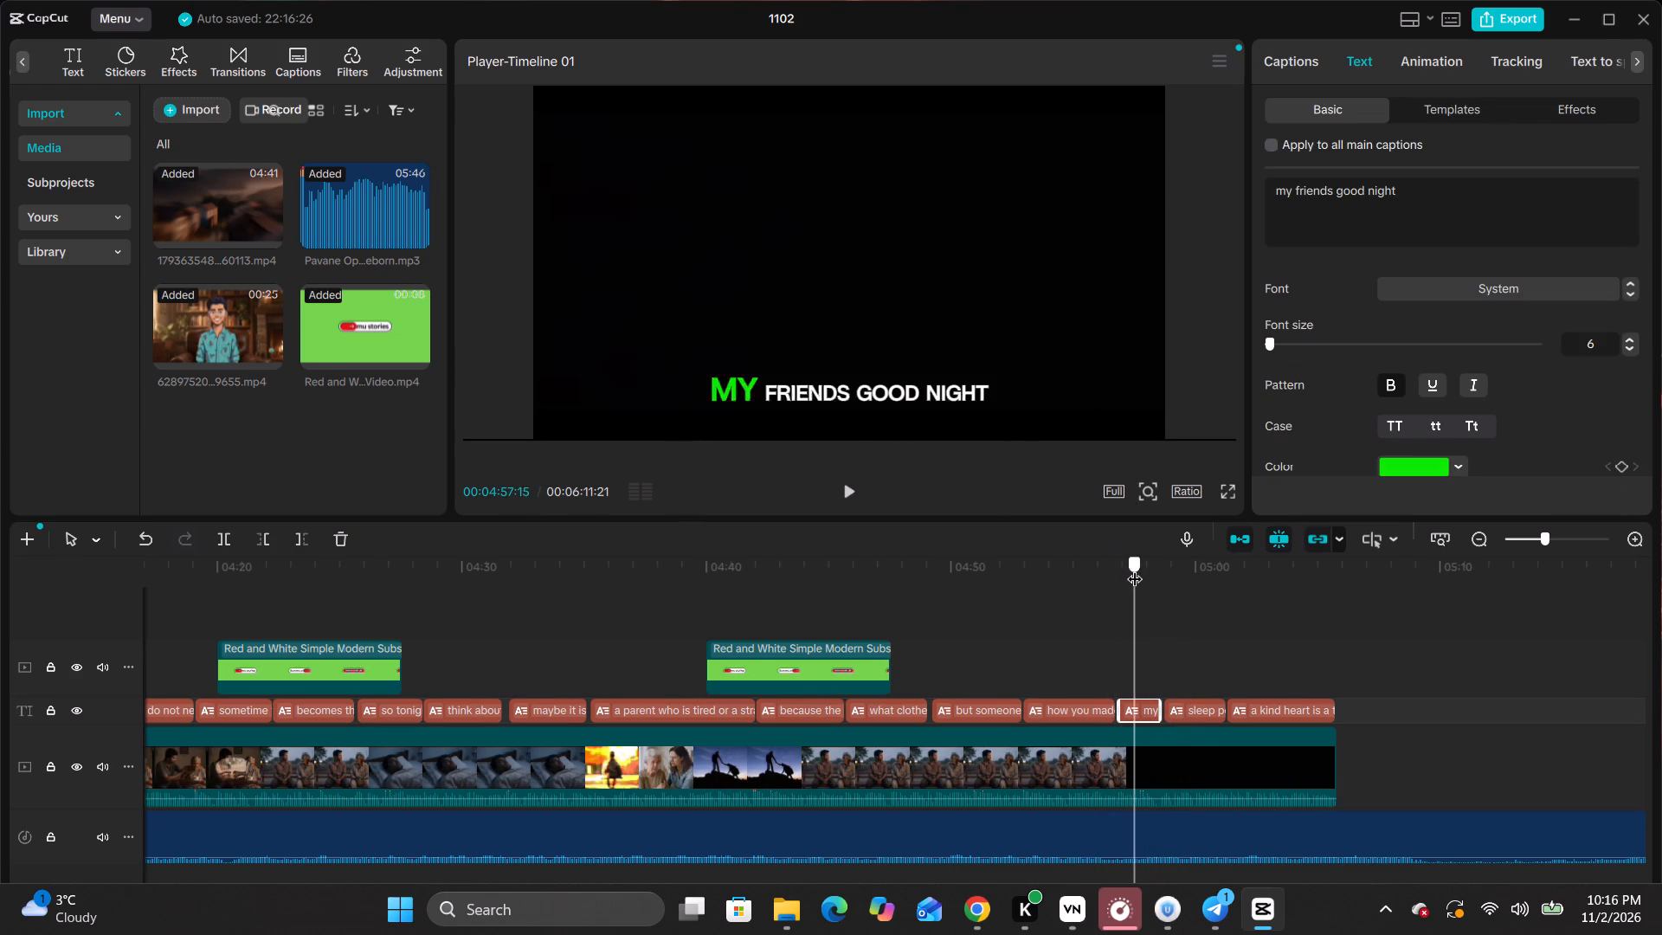
drag(1135, 568, 1137, 569)
drag(866, 388, 871, 334)
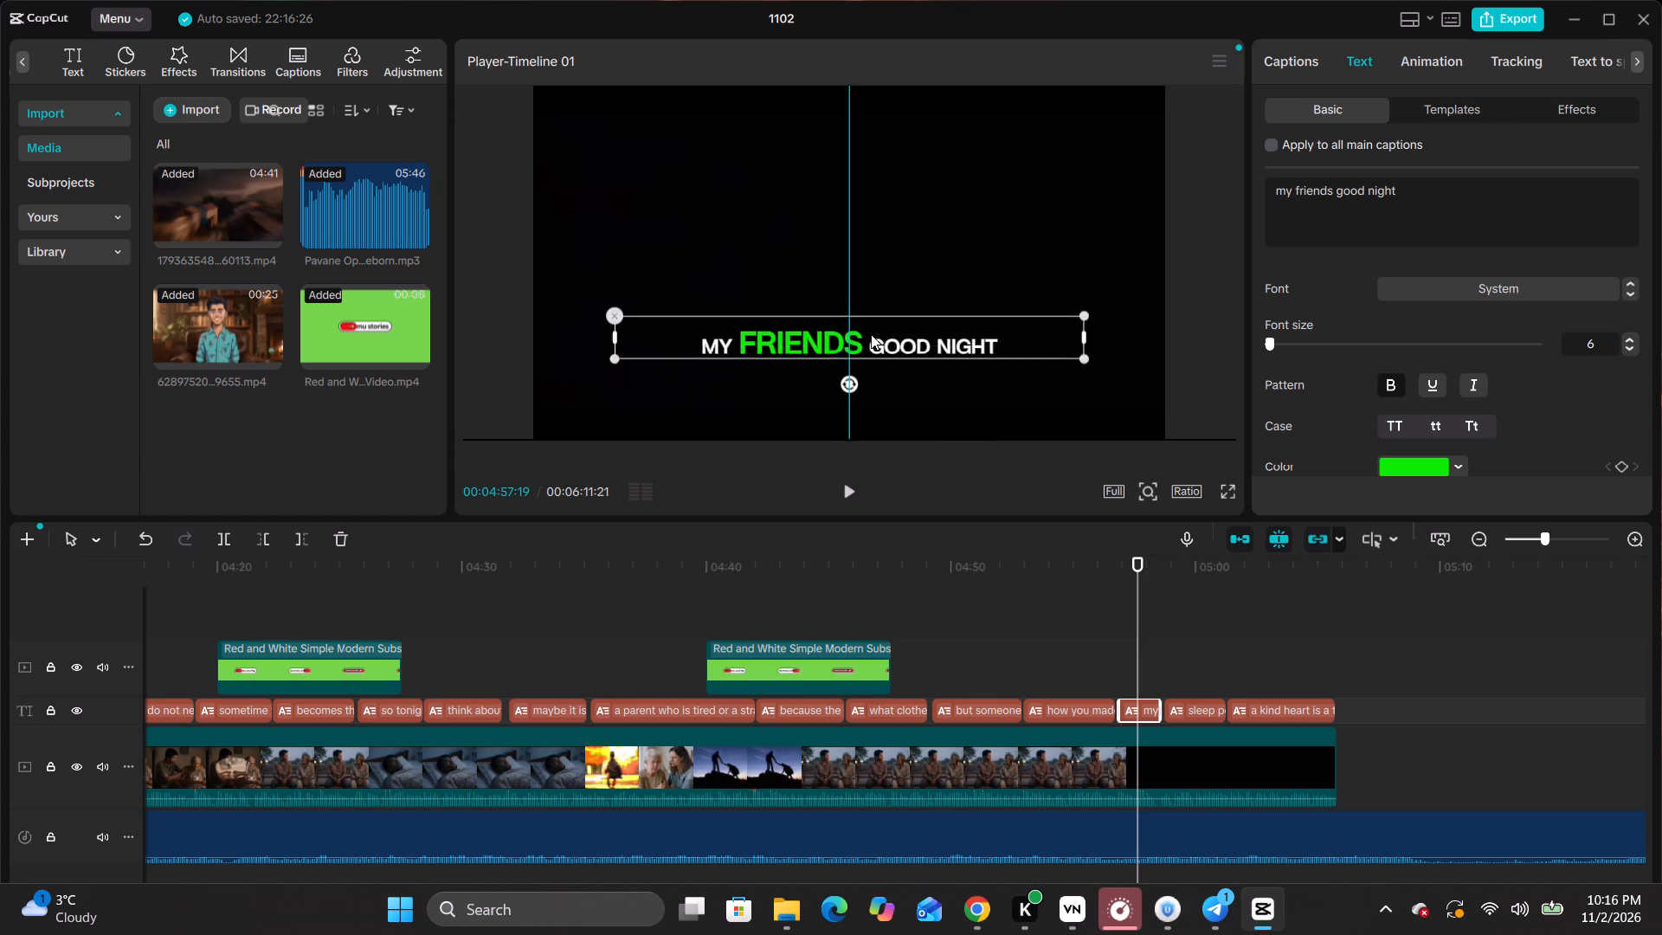
drag(871, 334, 871, 260)
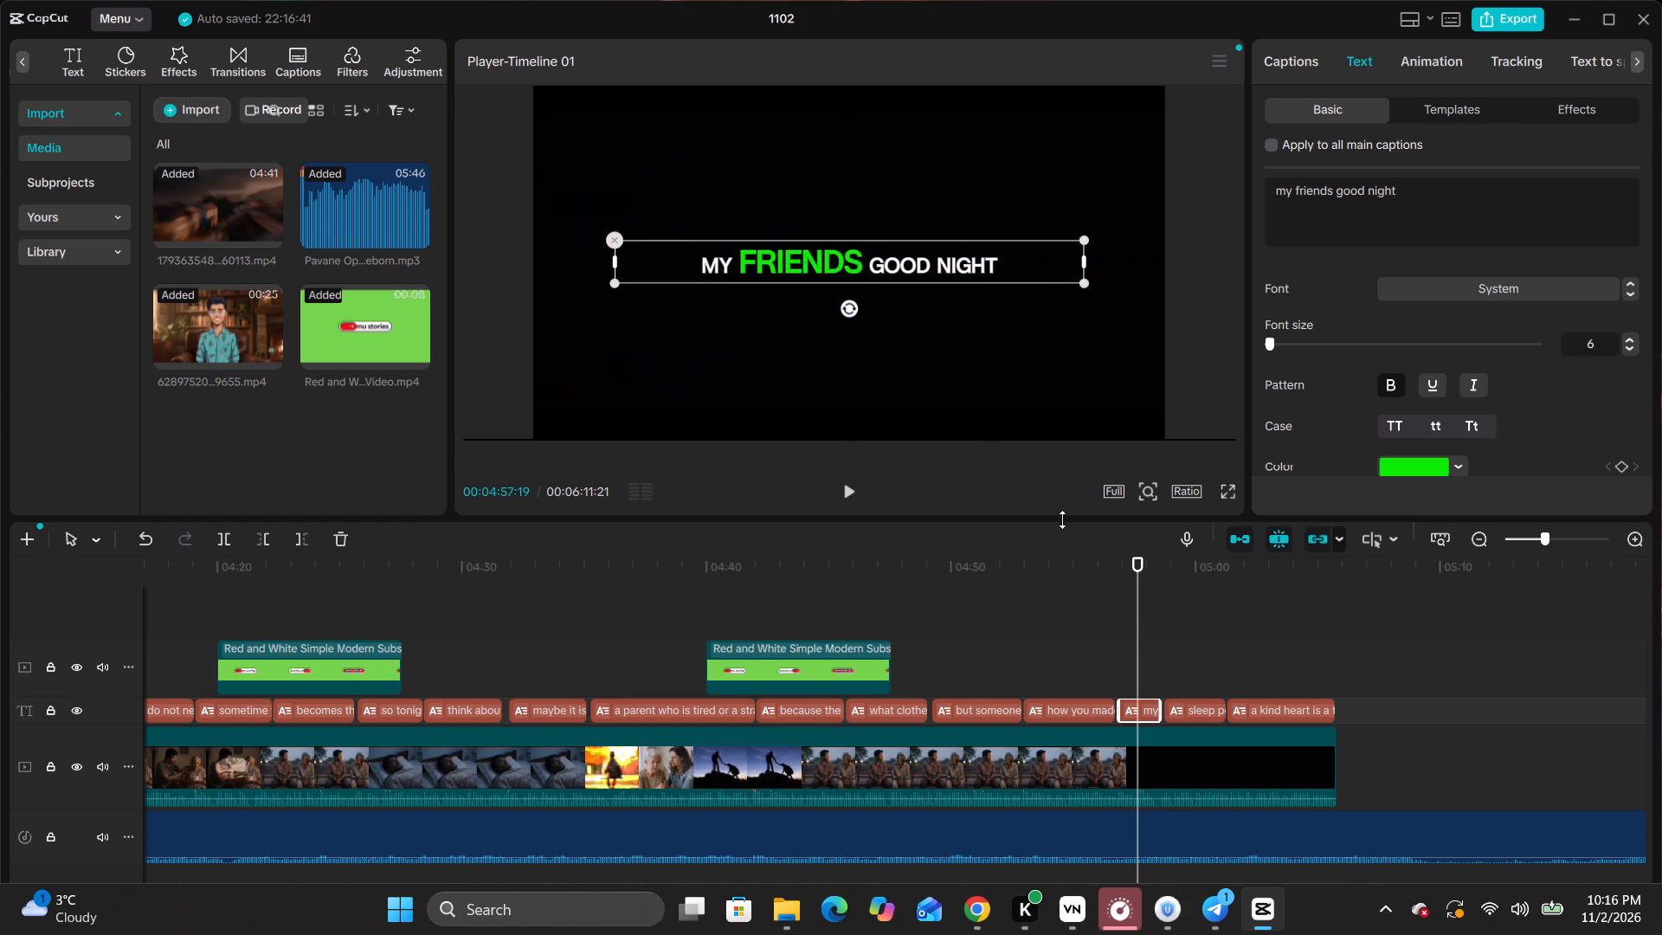
Check the placement of the closing captions over the black ending, playing through "a kind heart is a treasure that never loses its value".
click(1176, 659)
click(1193, 706)
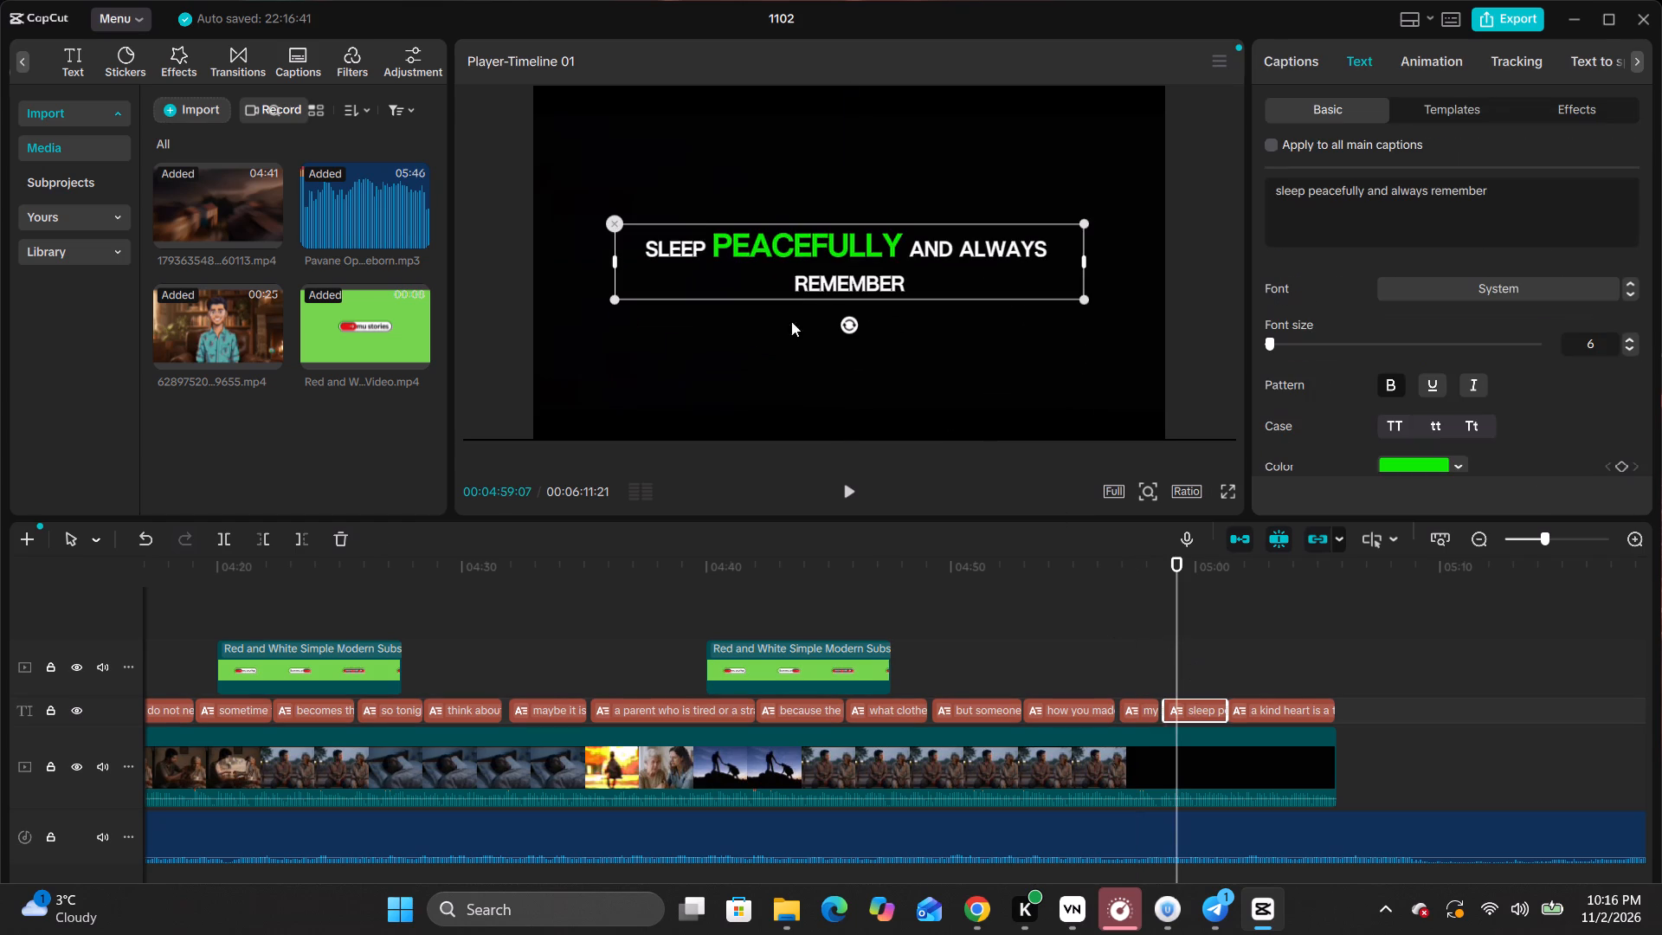
click(823, 267)
click(1287, 719)
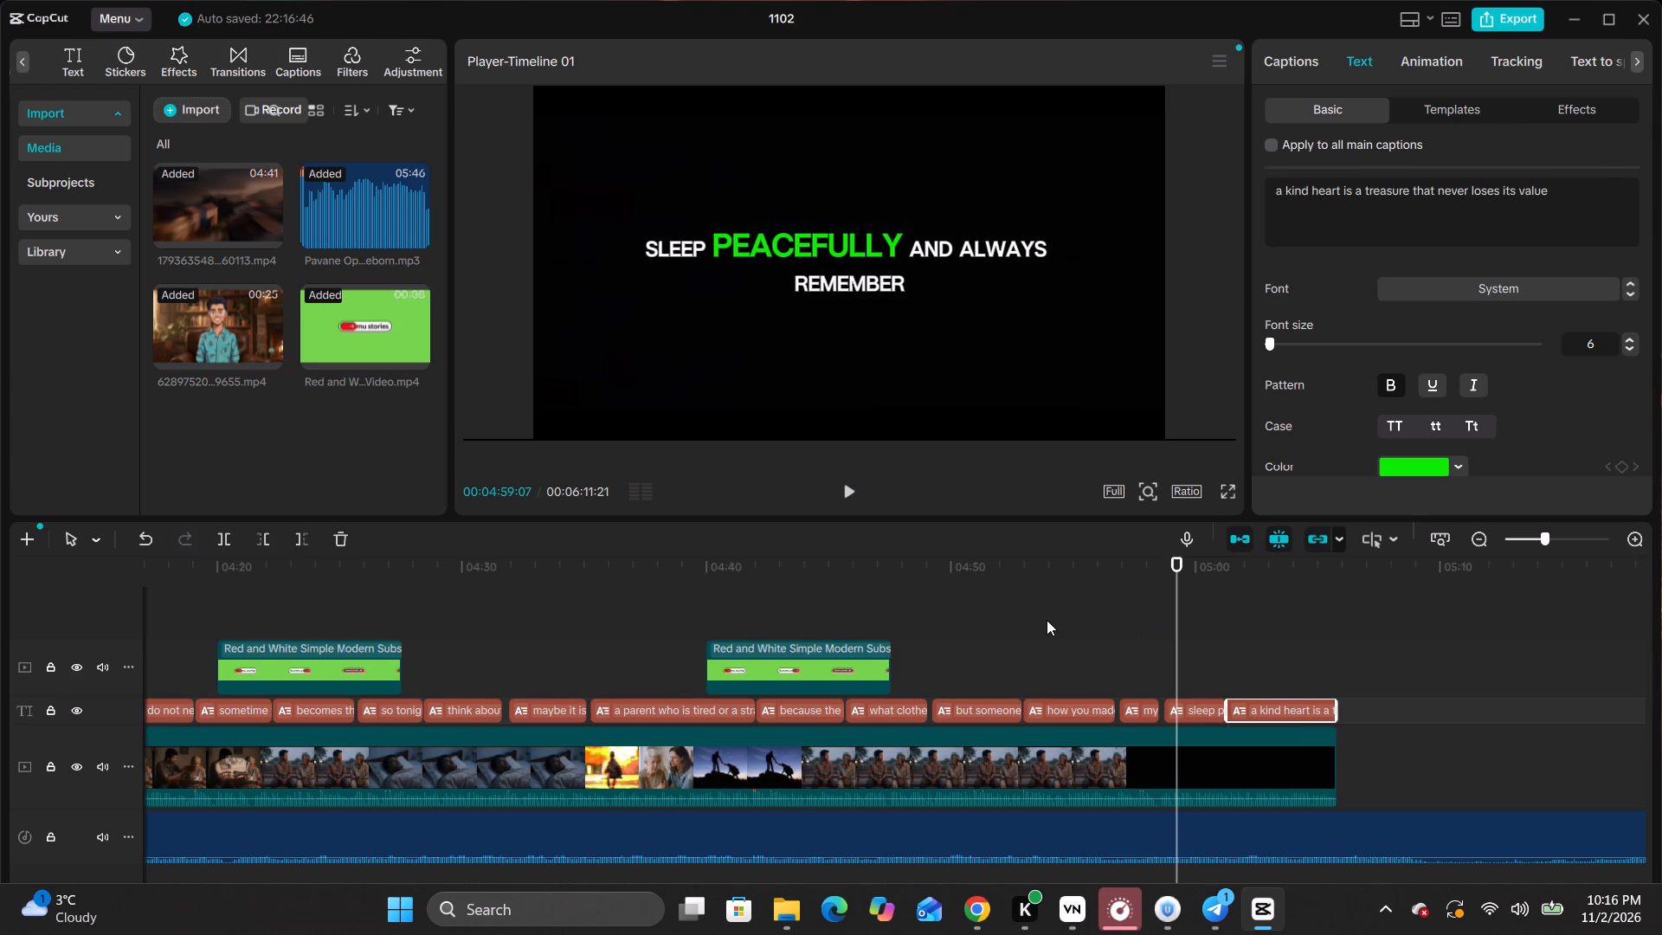
click(1047, 620)
key(space)
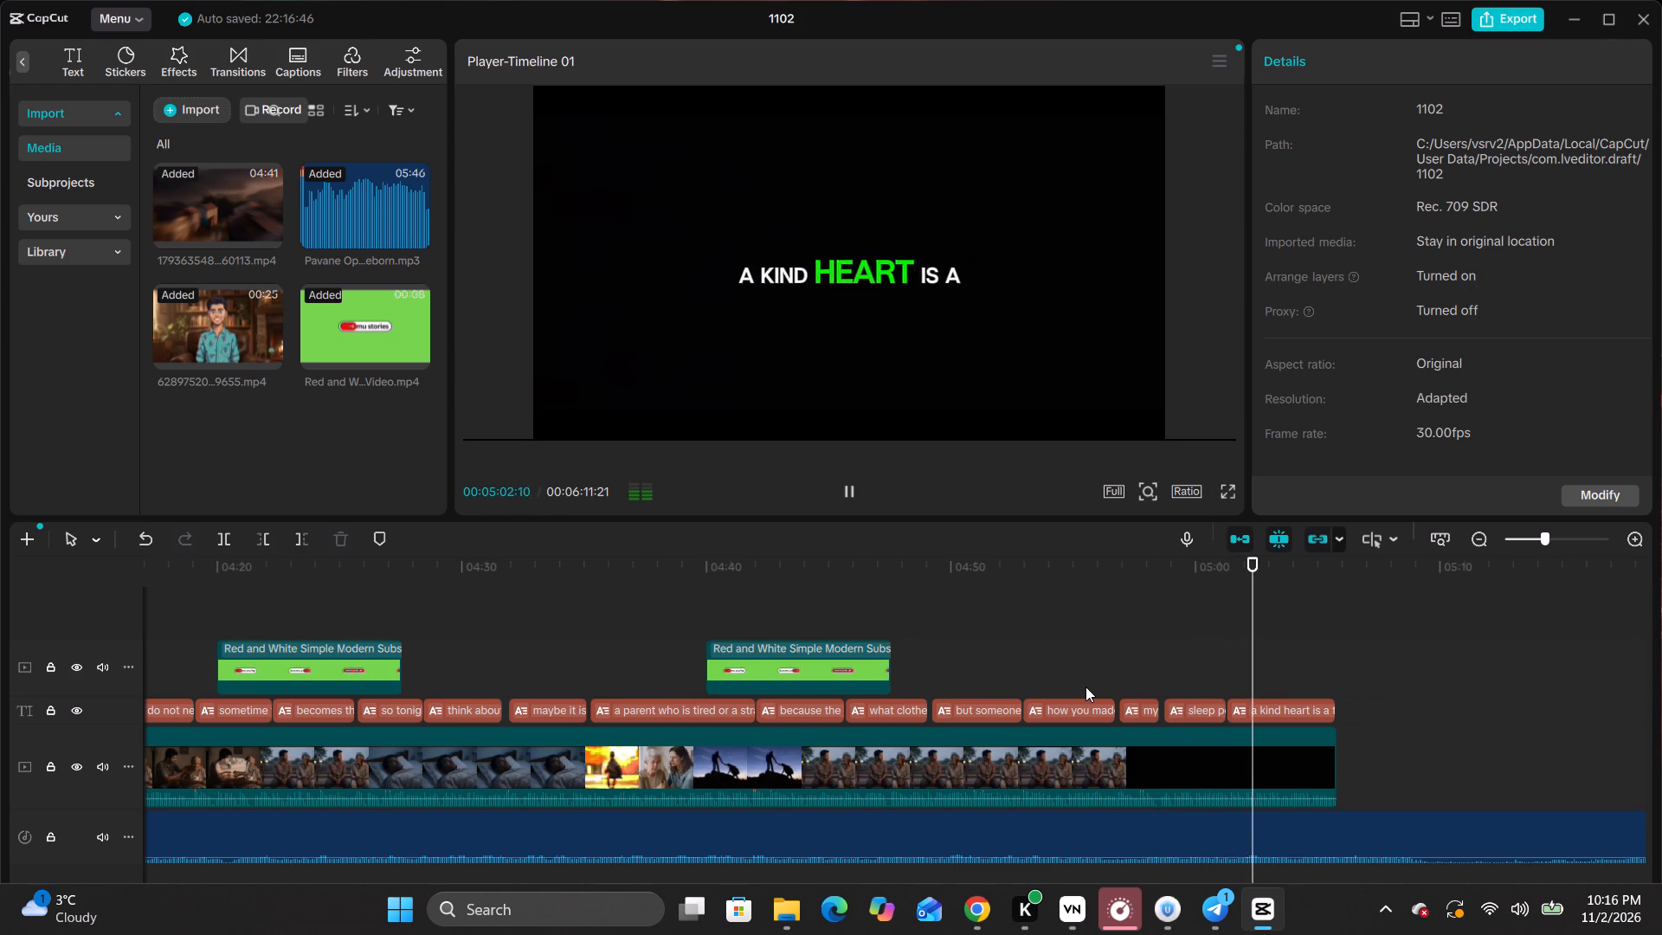
key(space)
Split the Pavane Op 50 background music at 00:04:57:06, where the black ending begins.
click(1125, 784)
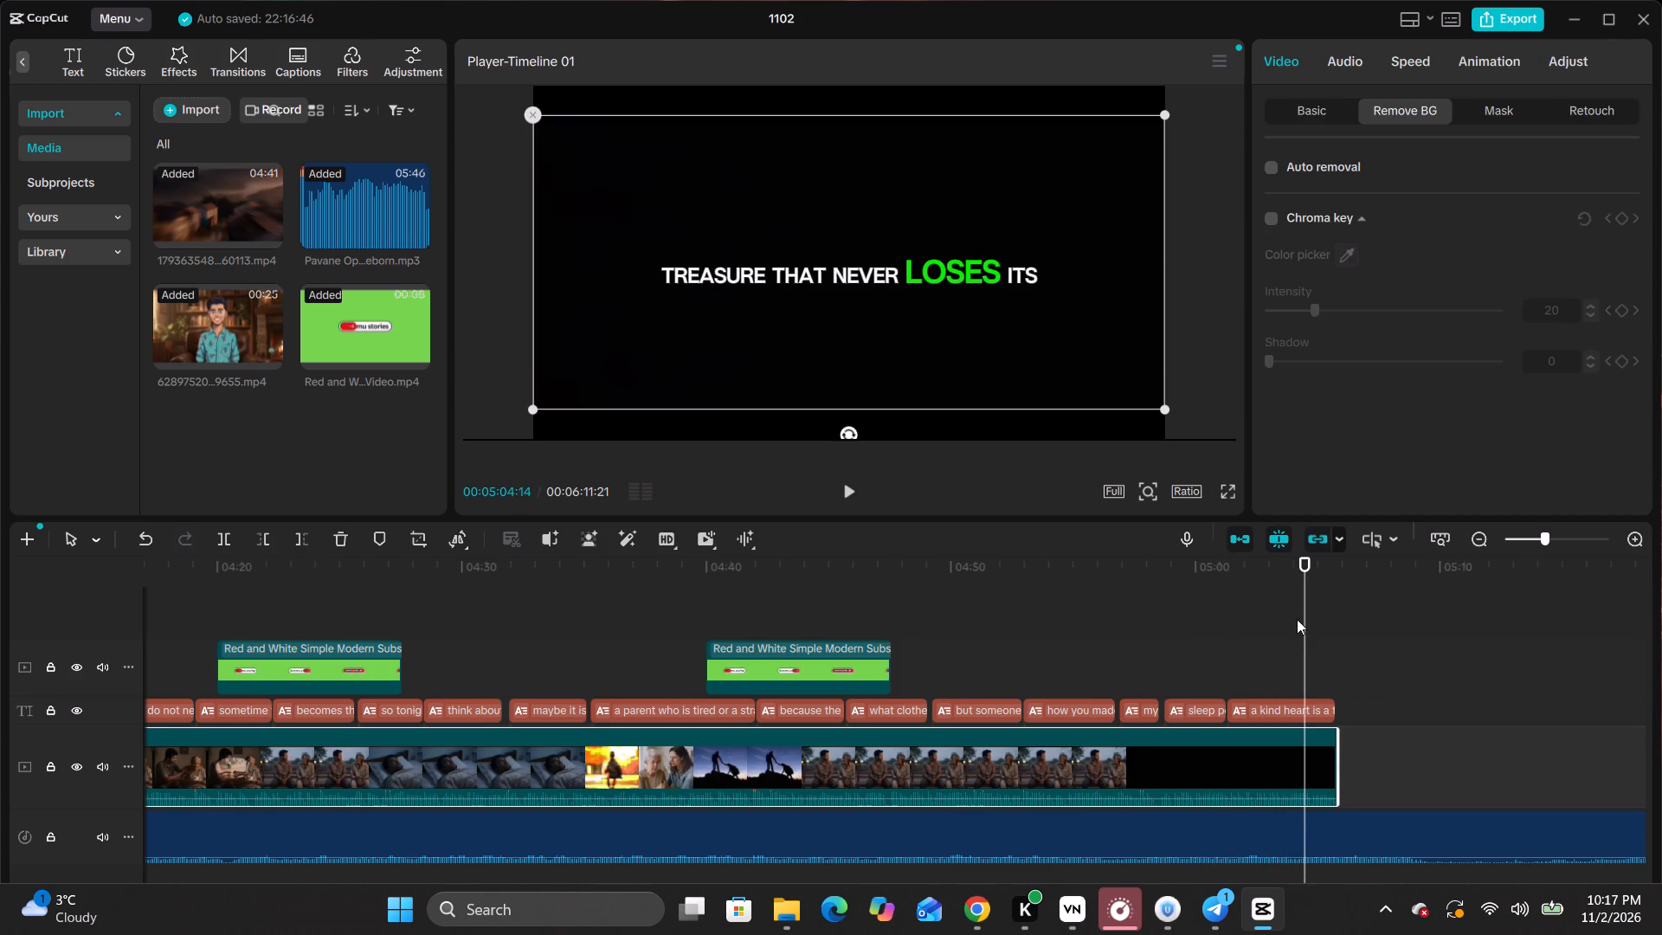
drag(1304, 605, 1131, 654)
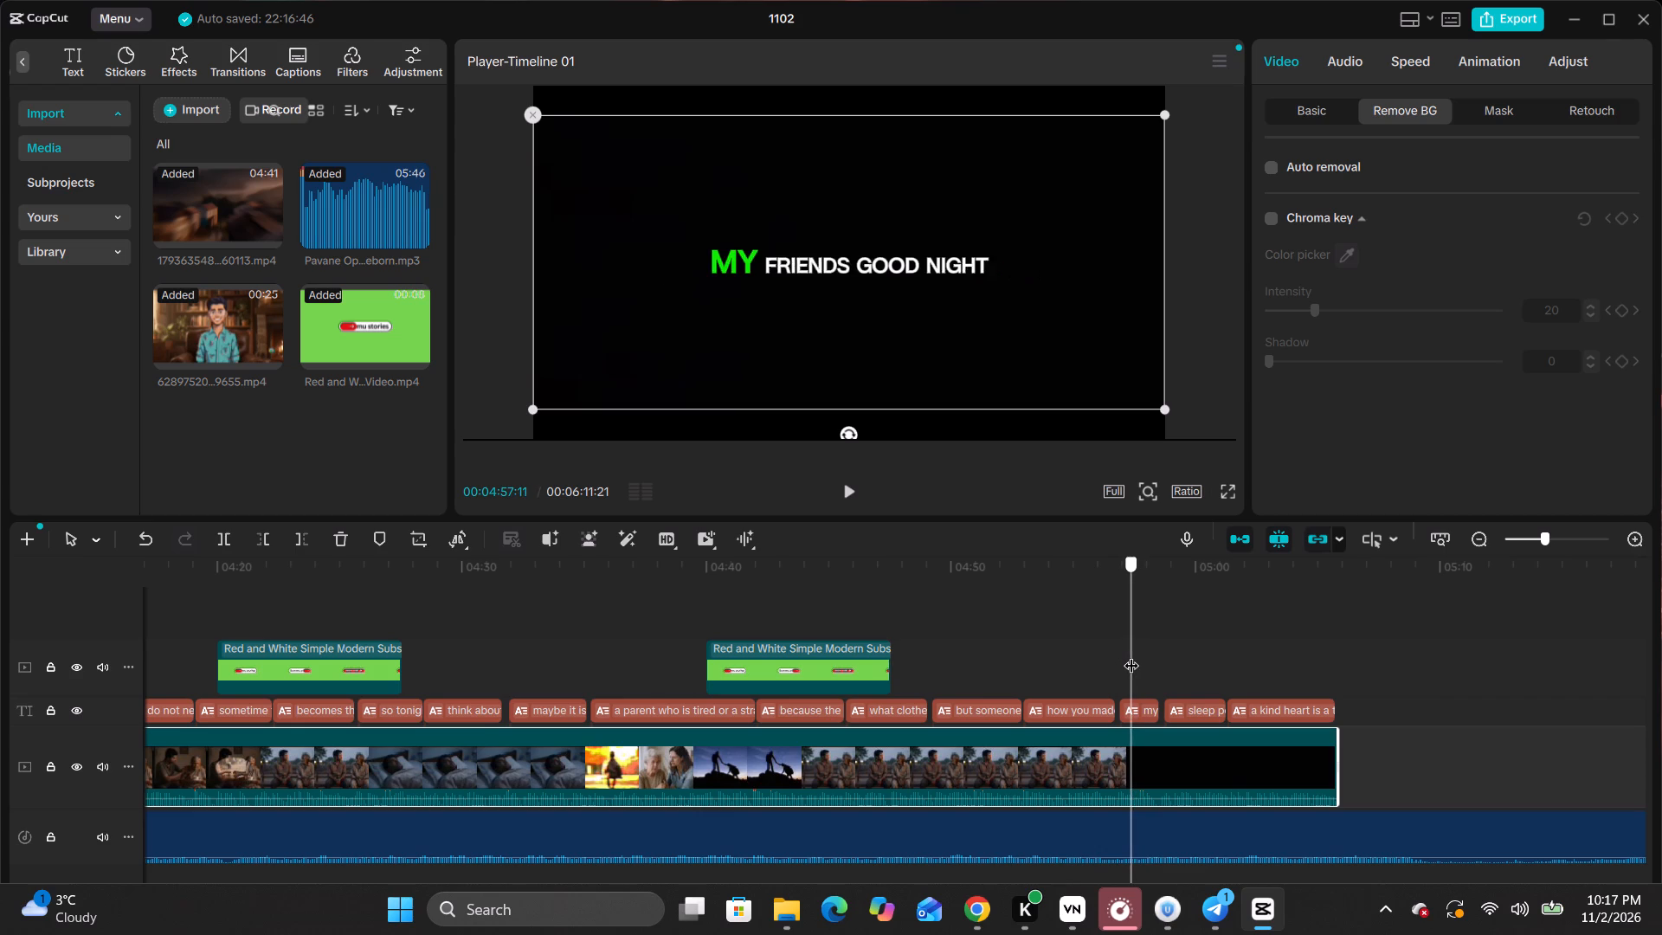
drag(1131, 654, 1127, 659)
click(1131, 843)
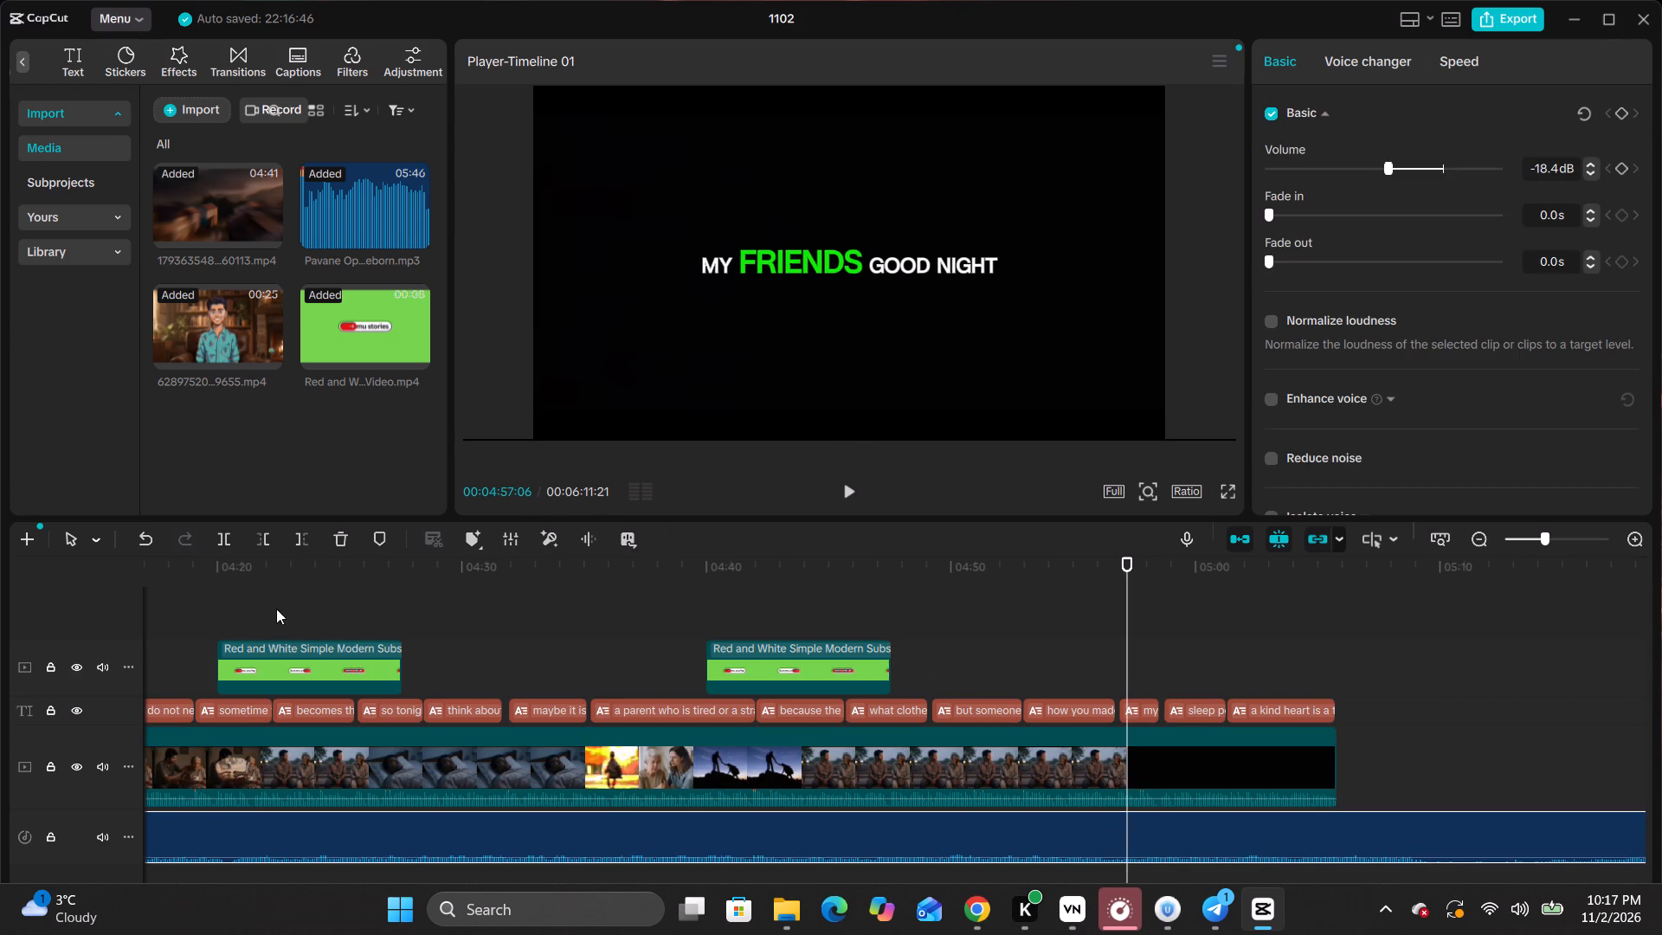
click(219, 537)
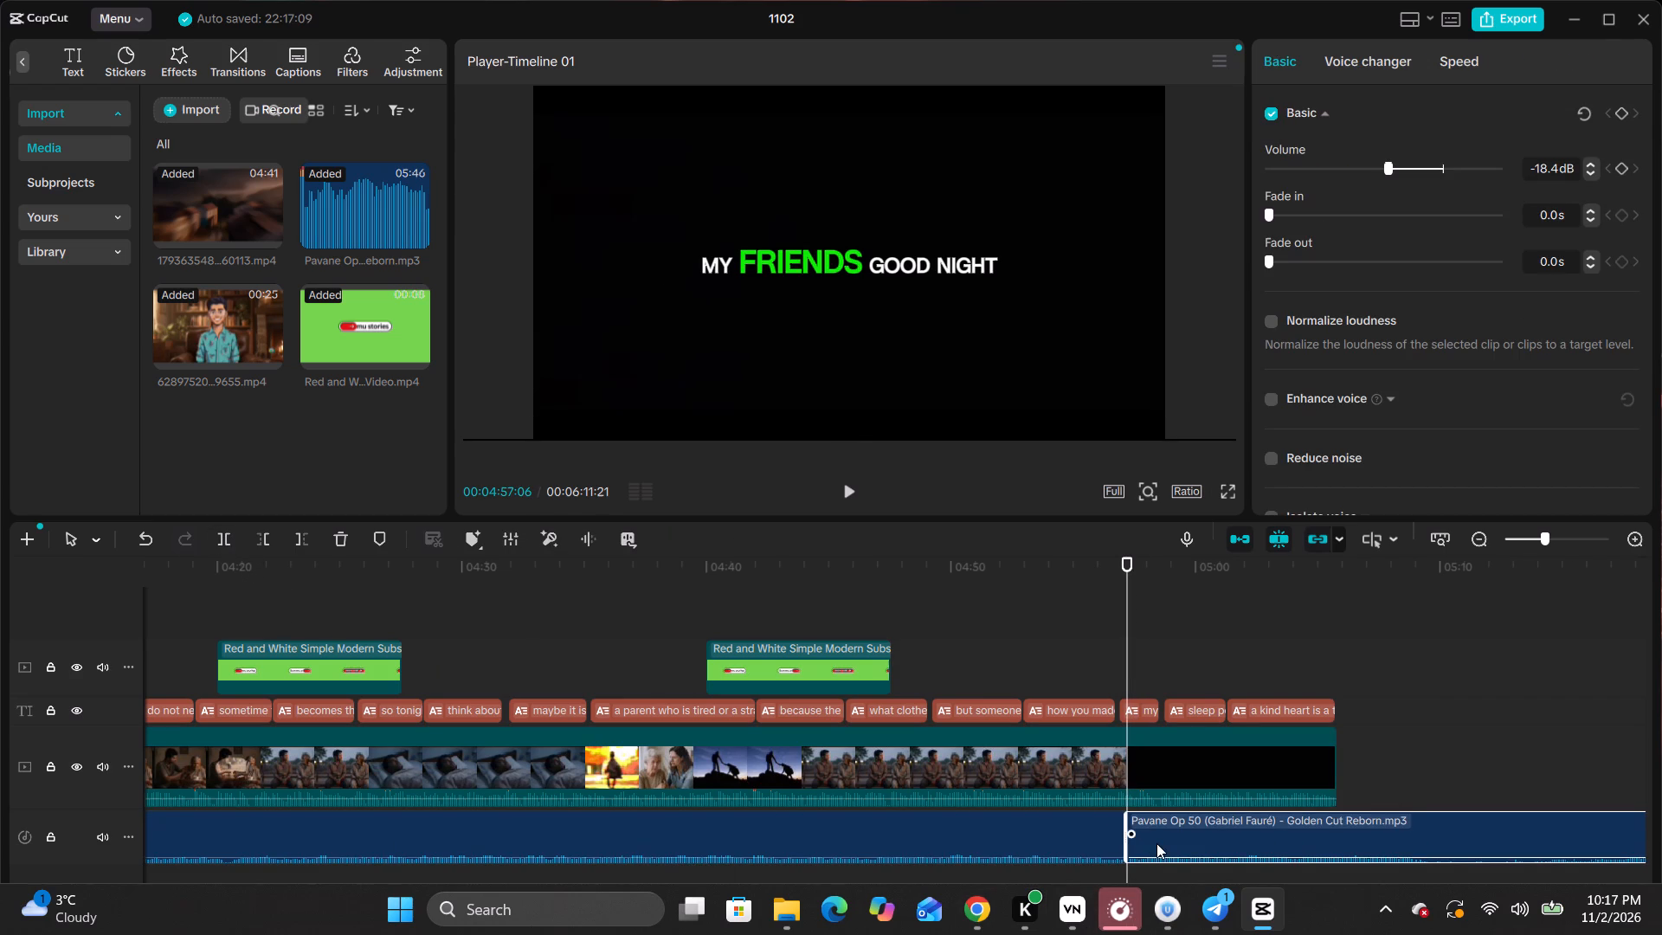
Split the background music at the video's end, 00:05:05:24, and delete the excess music after it.
click(1339, 829)
click(1334, 797)
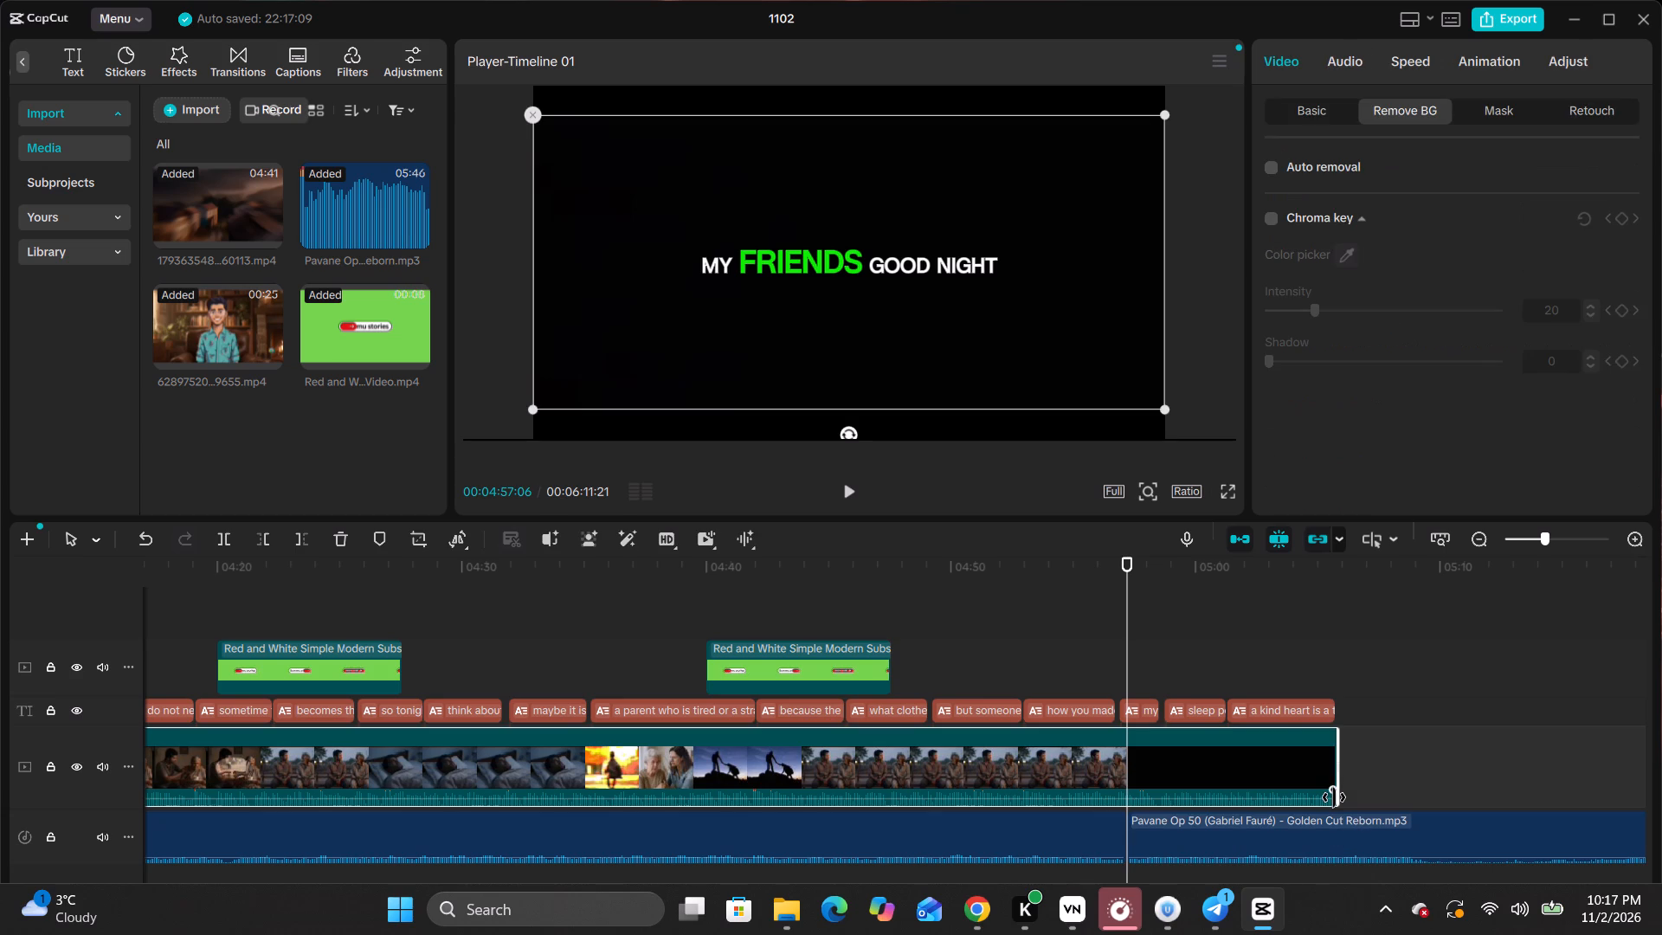
drag(1127, 564, 1336, 606)
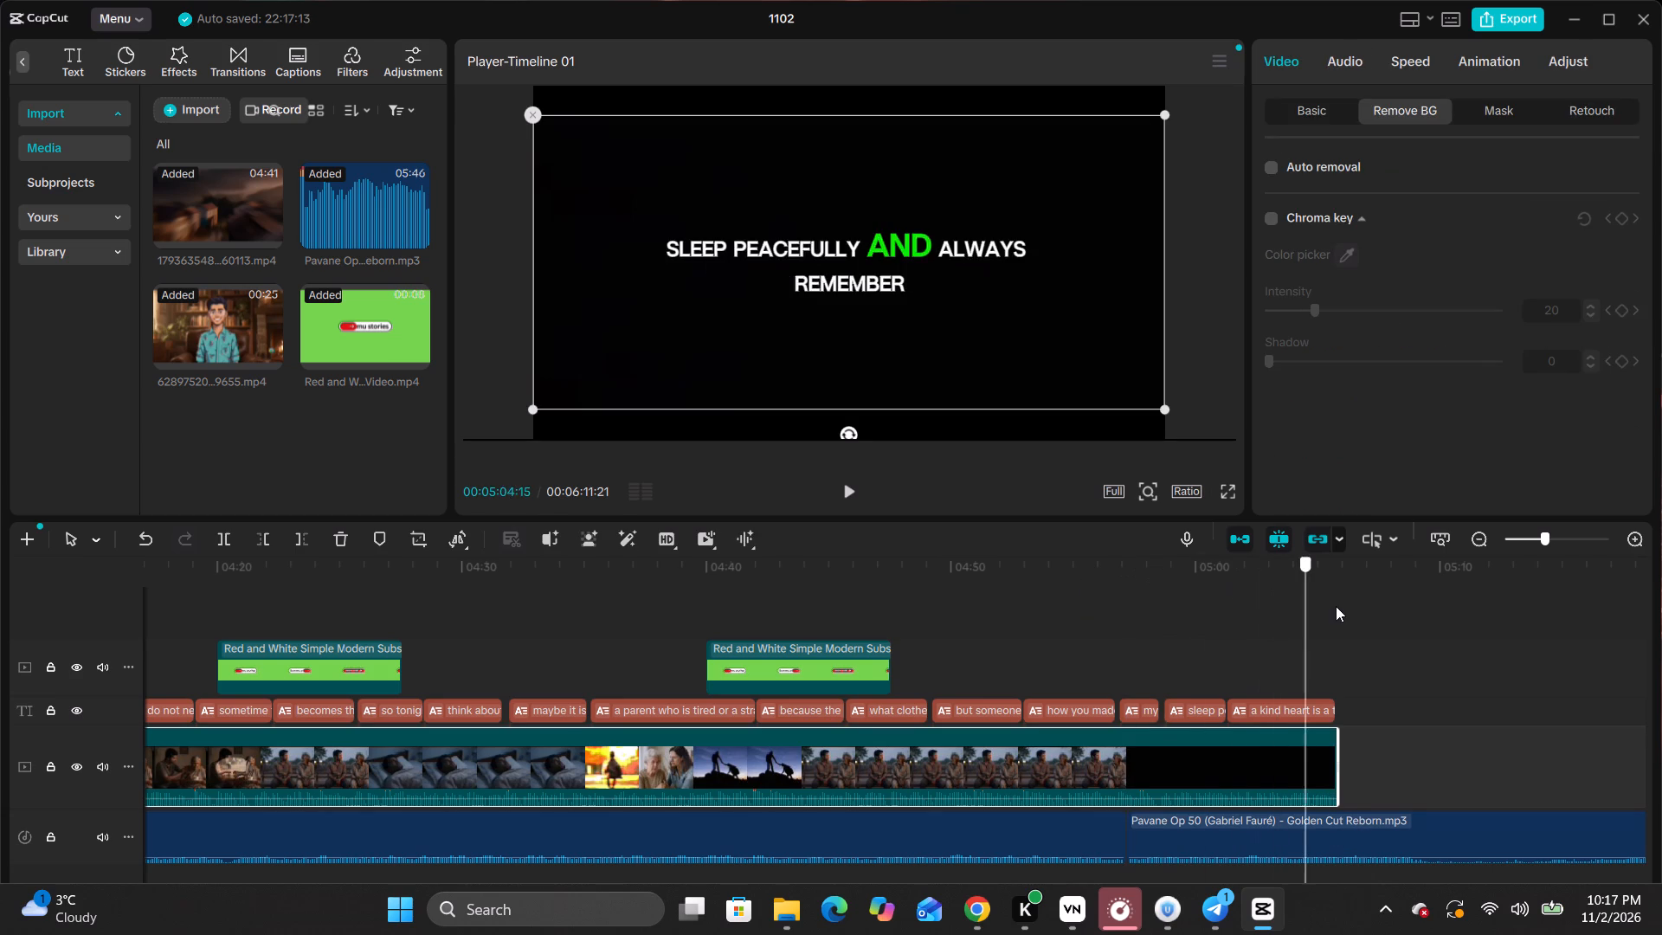
drag(1336, 606, 1343, 627)
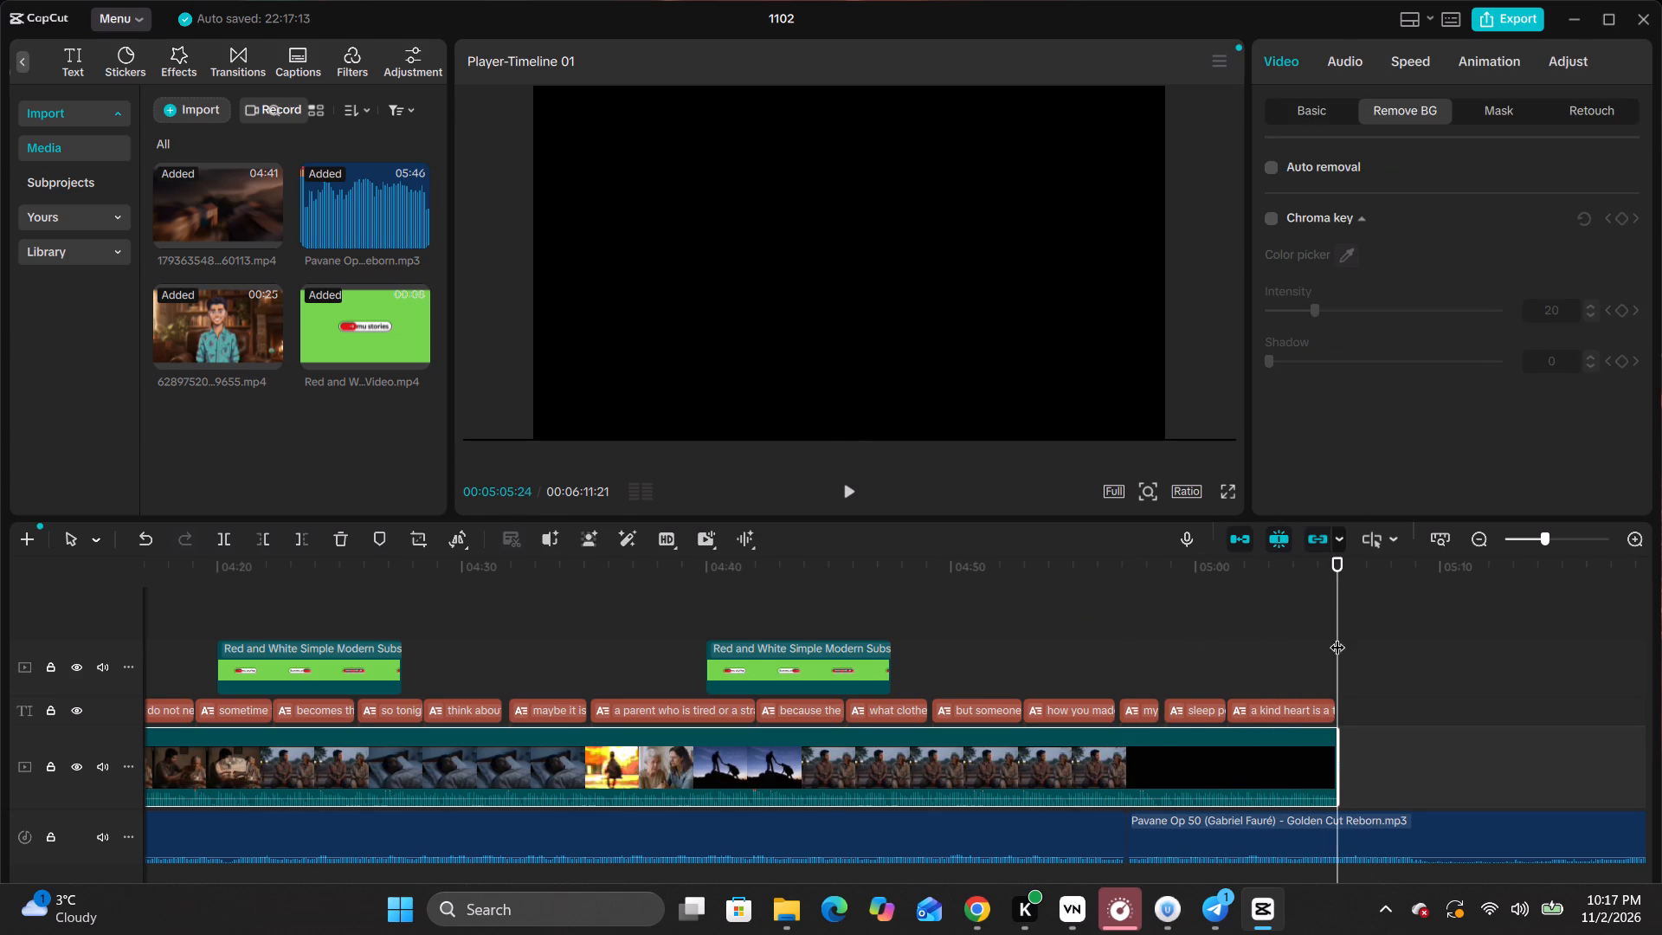
click(1340, 850)
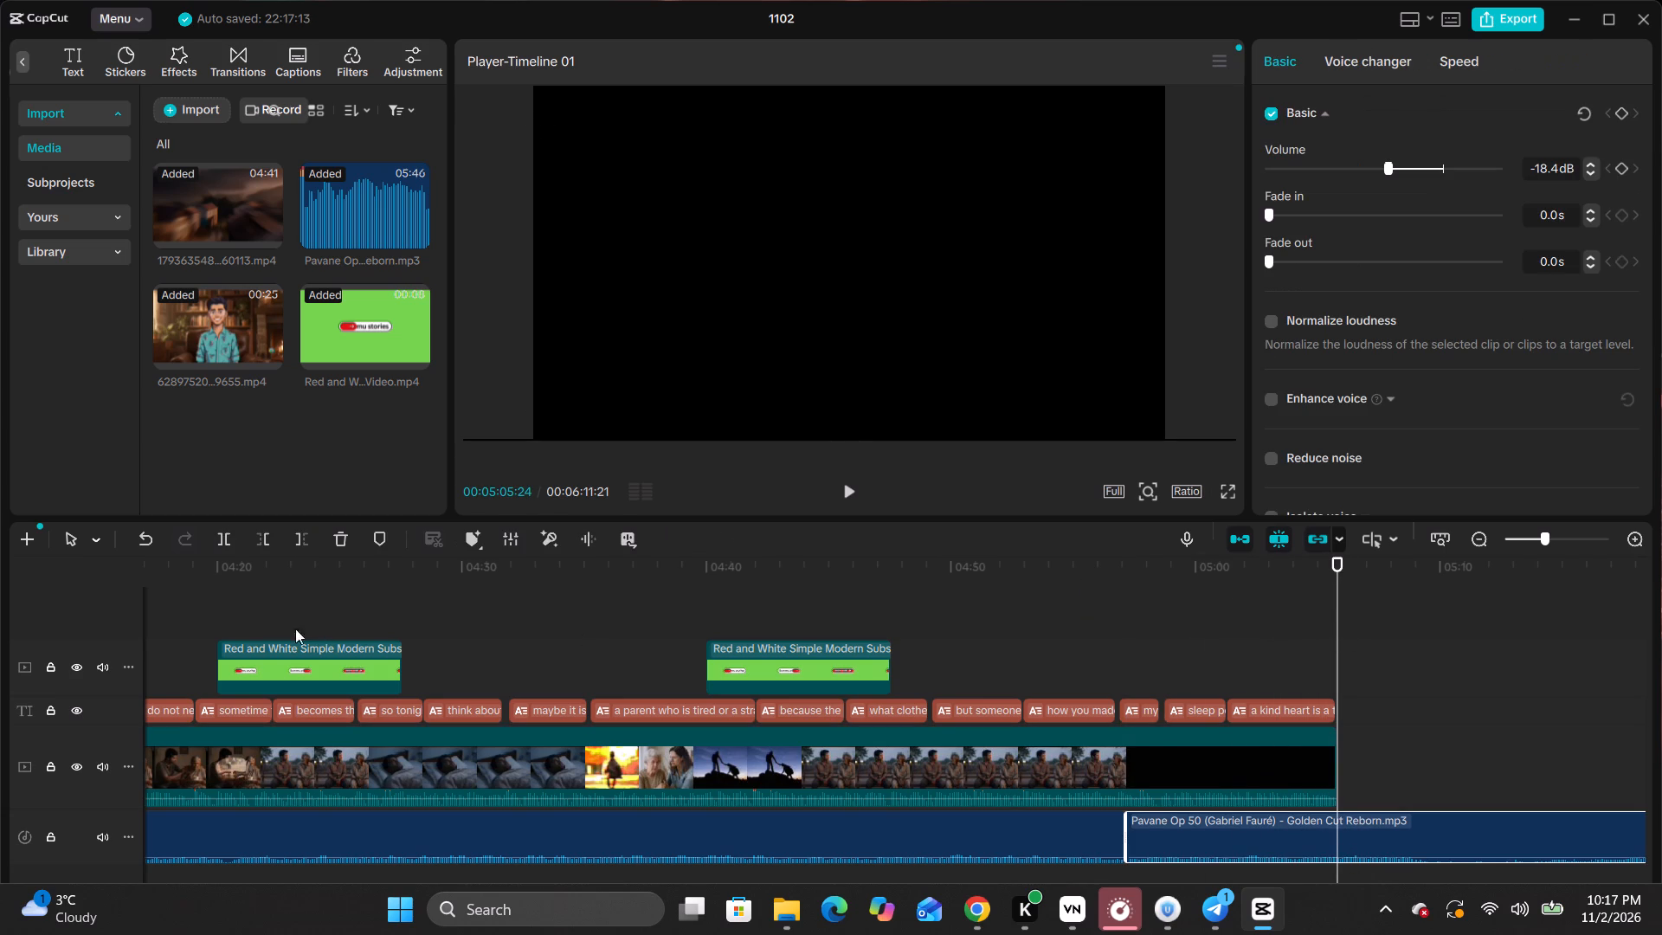
click(226, 537)
click(1382, 820)
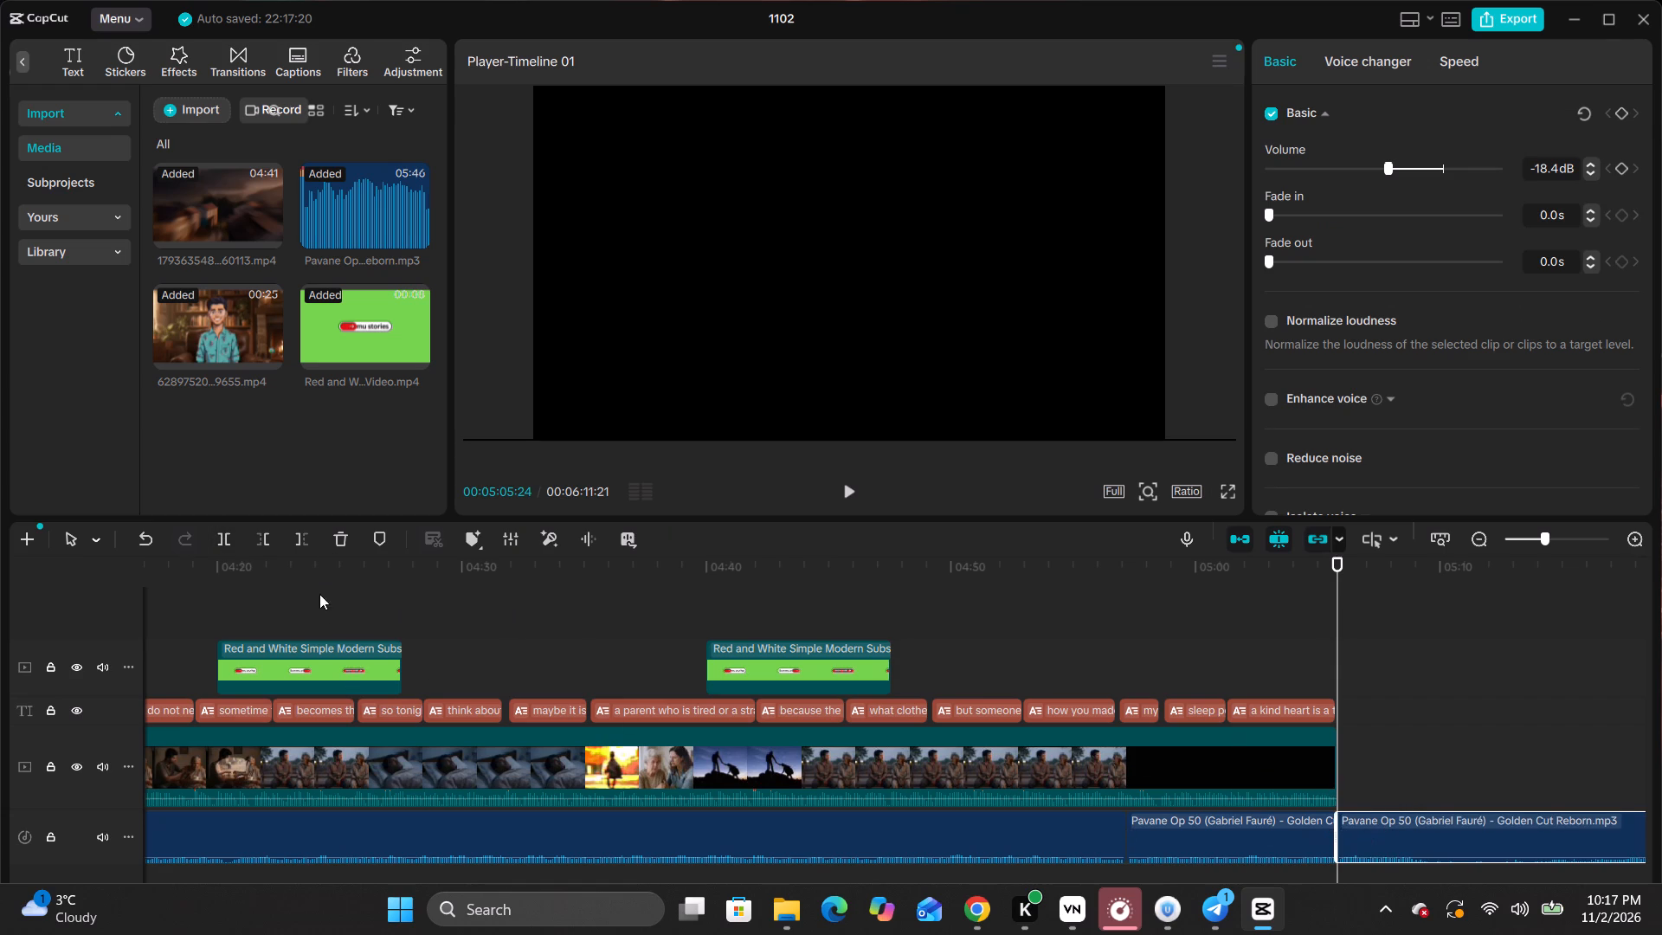
click(340, 536)
Give the music segment under the black ending a fade-in and a fade-out of 8.6 s each.
click(1169, 840)
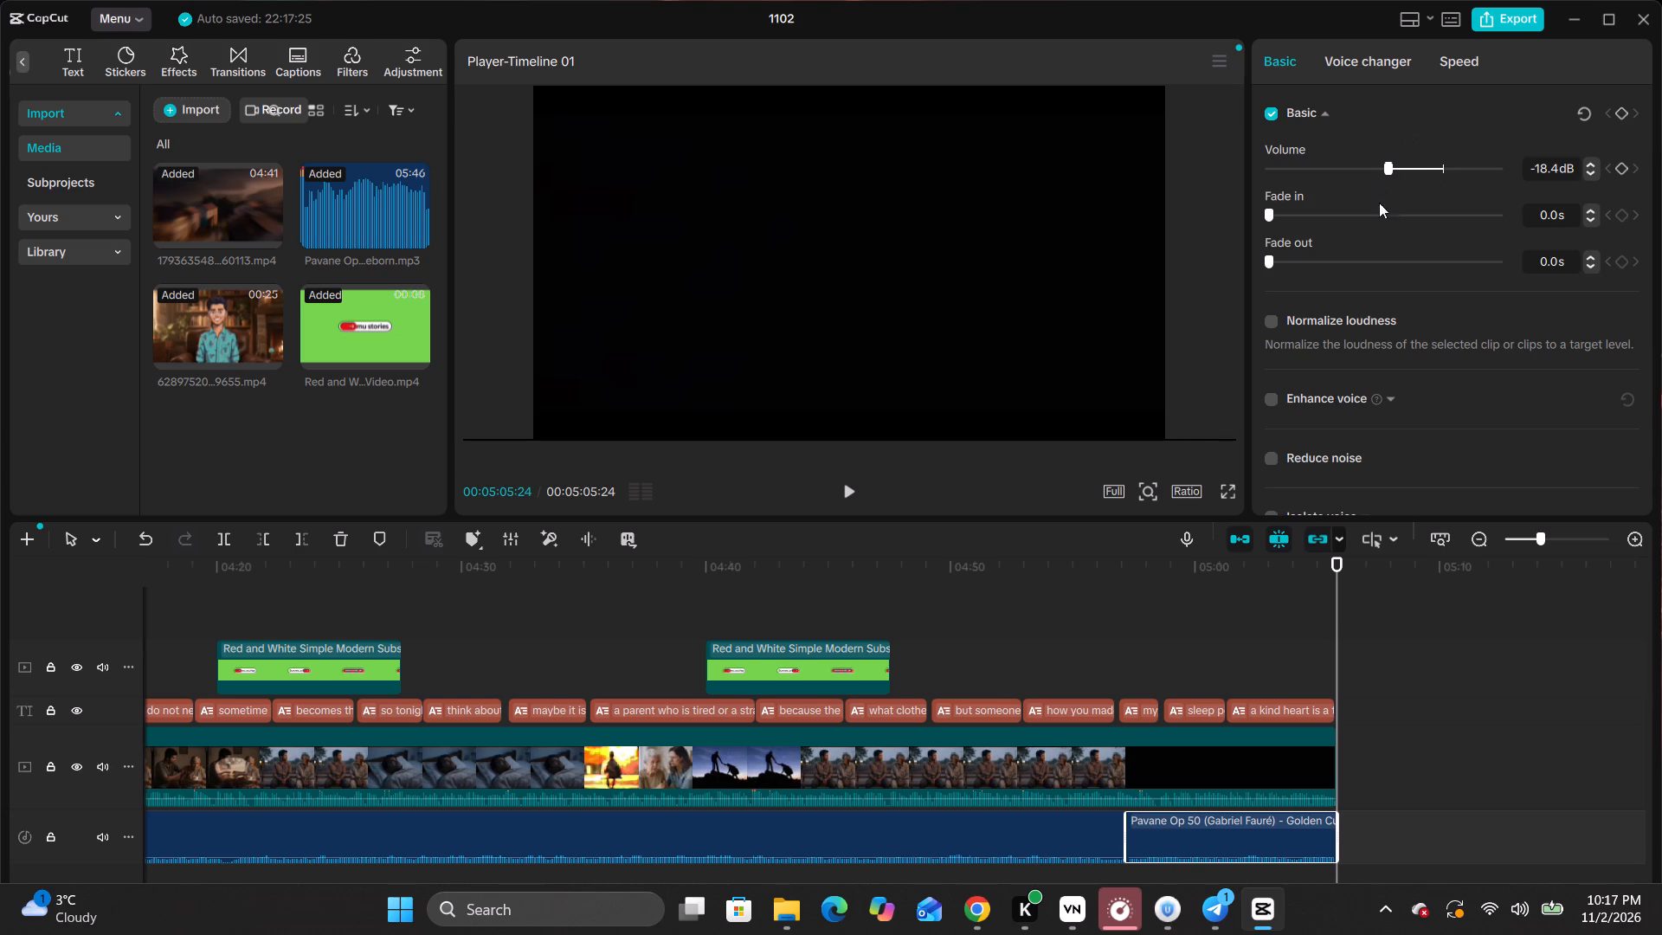
click(1269, 212)
click(1146, 833)
click(1130, 833)
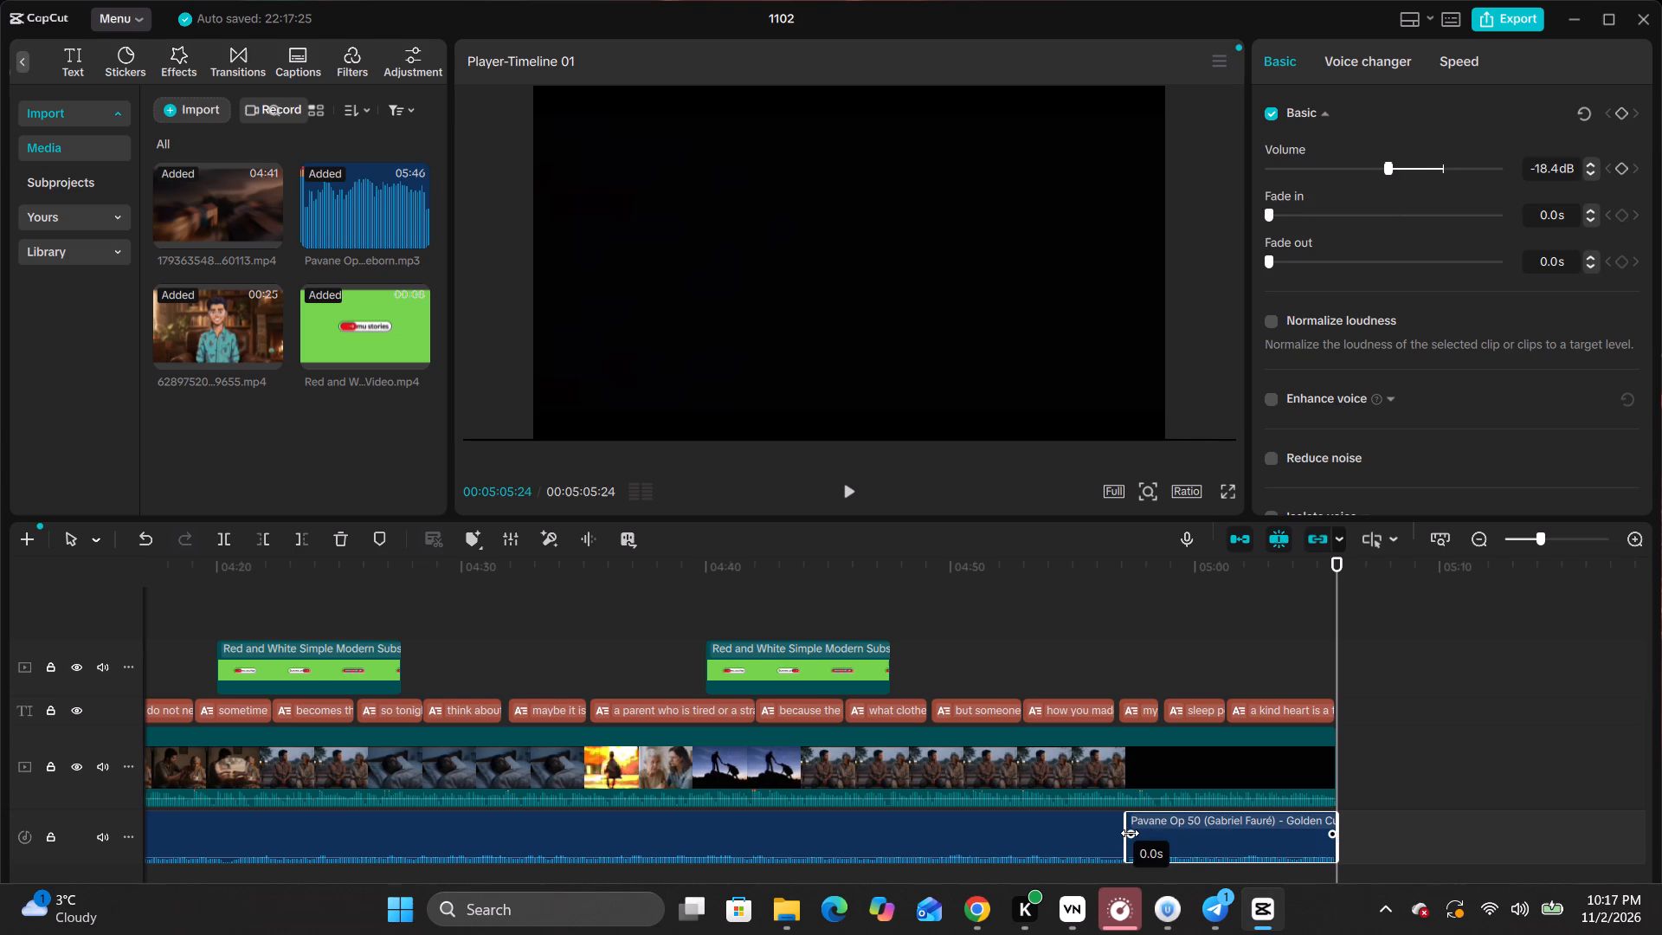
click(1128, 835)
drag(1337, 601, 1138, 635)
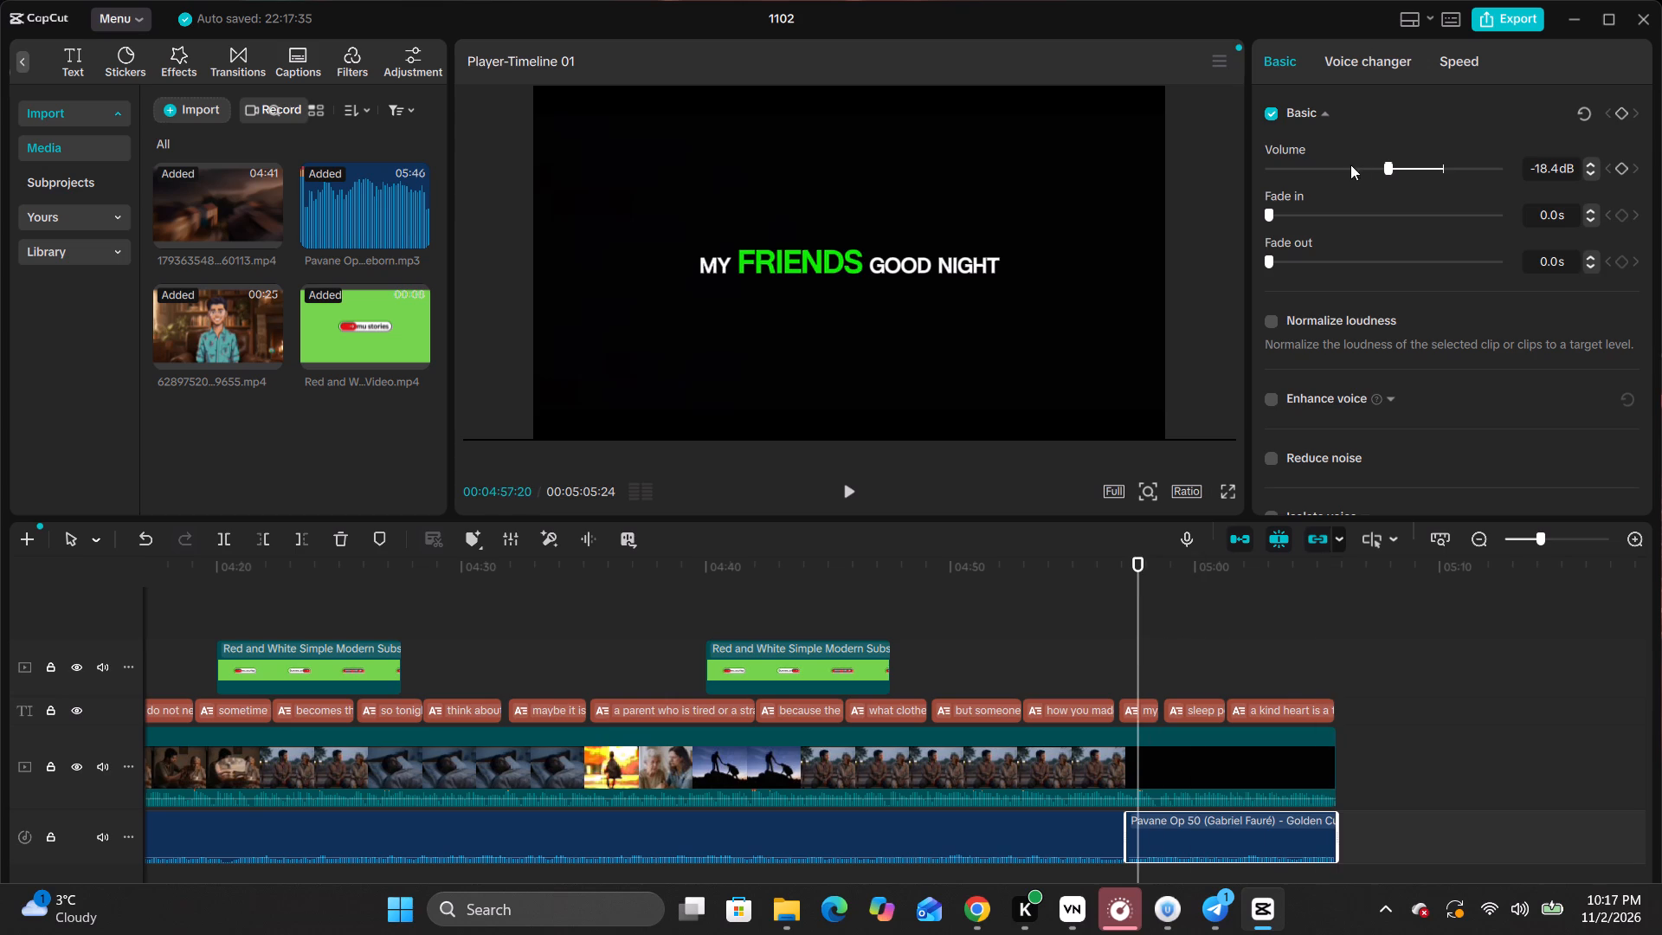
drag(1270, 261, 1297, 260)
drag(1297, 260, 1521, 265)
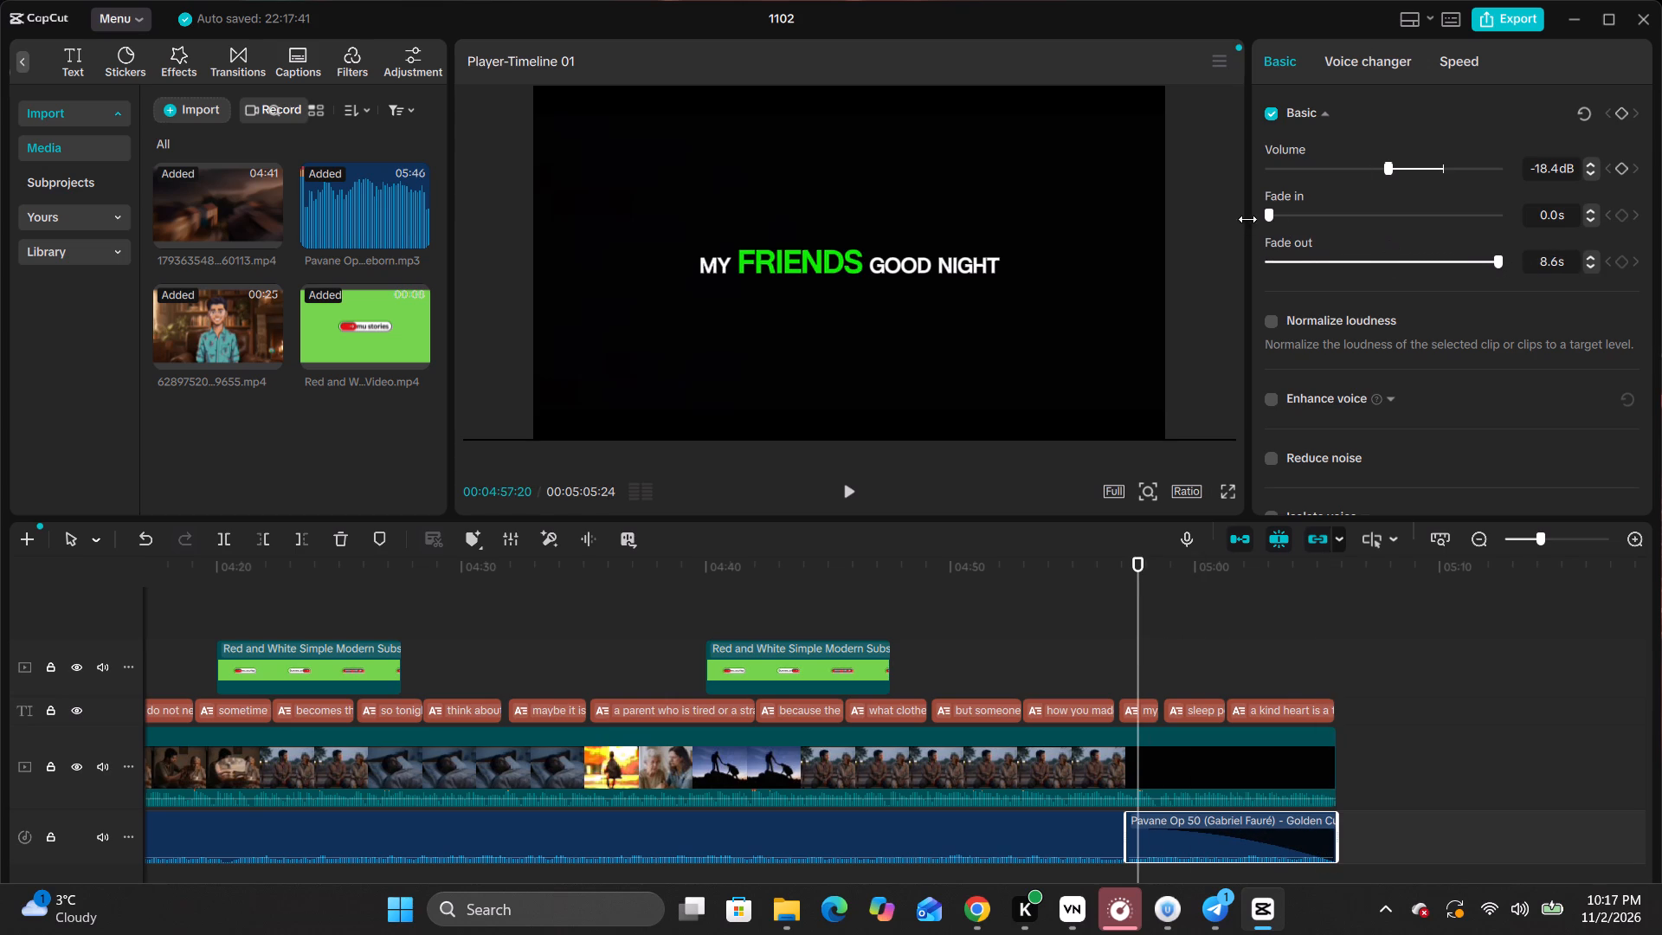
drag(1269, 215, 1560, 213)
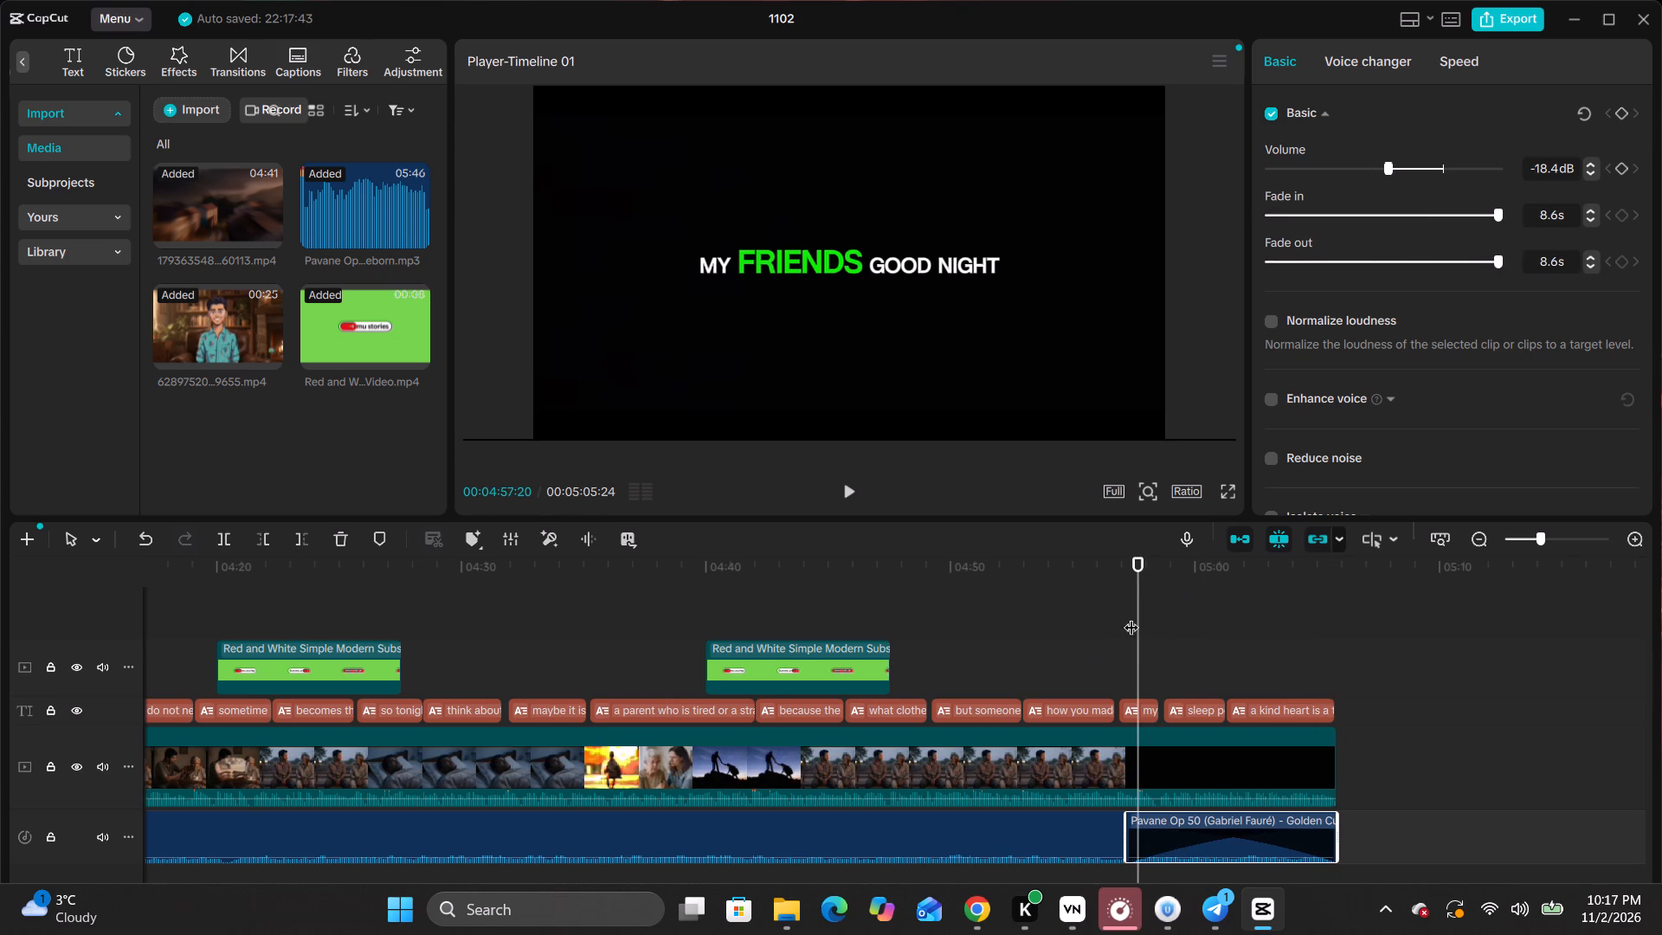
Lower the closing music segment's volume to -32.0 dB, playing the ending through to judge the level.
drag(1141, 613, 1072, 624)
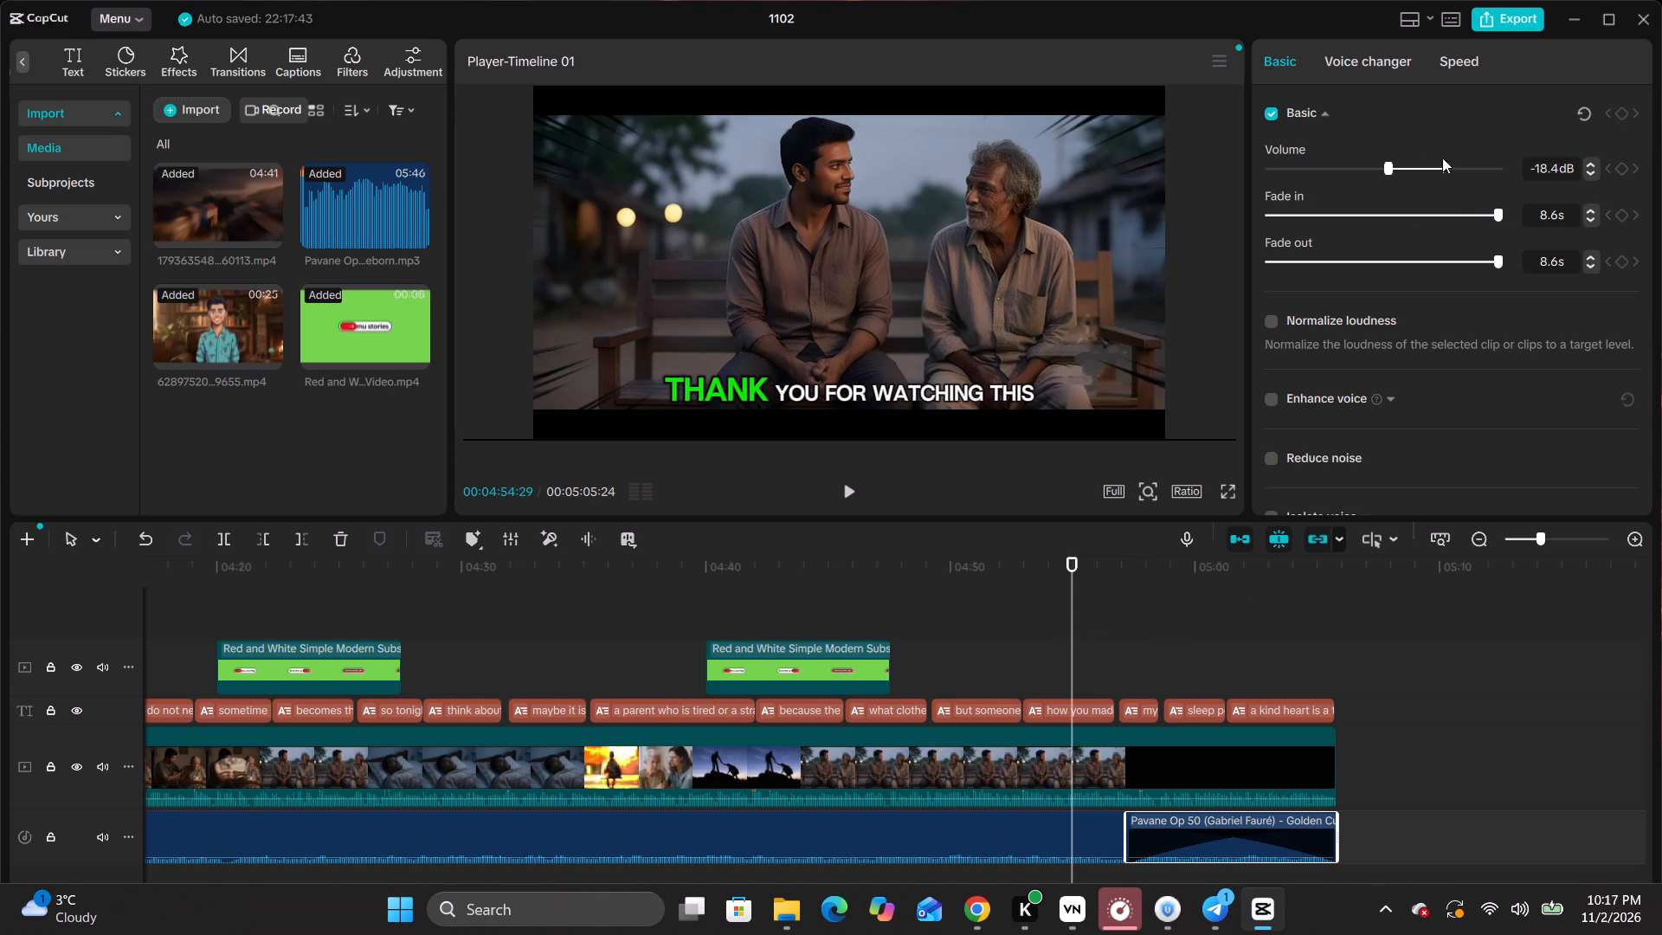
drag(1390, 164, 1356, 175)
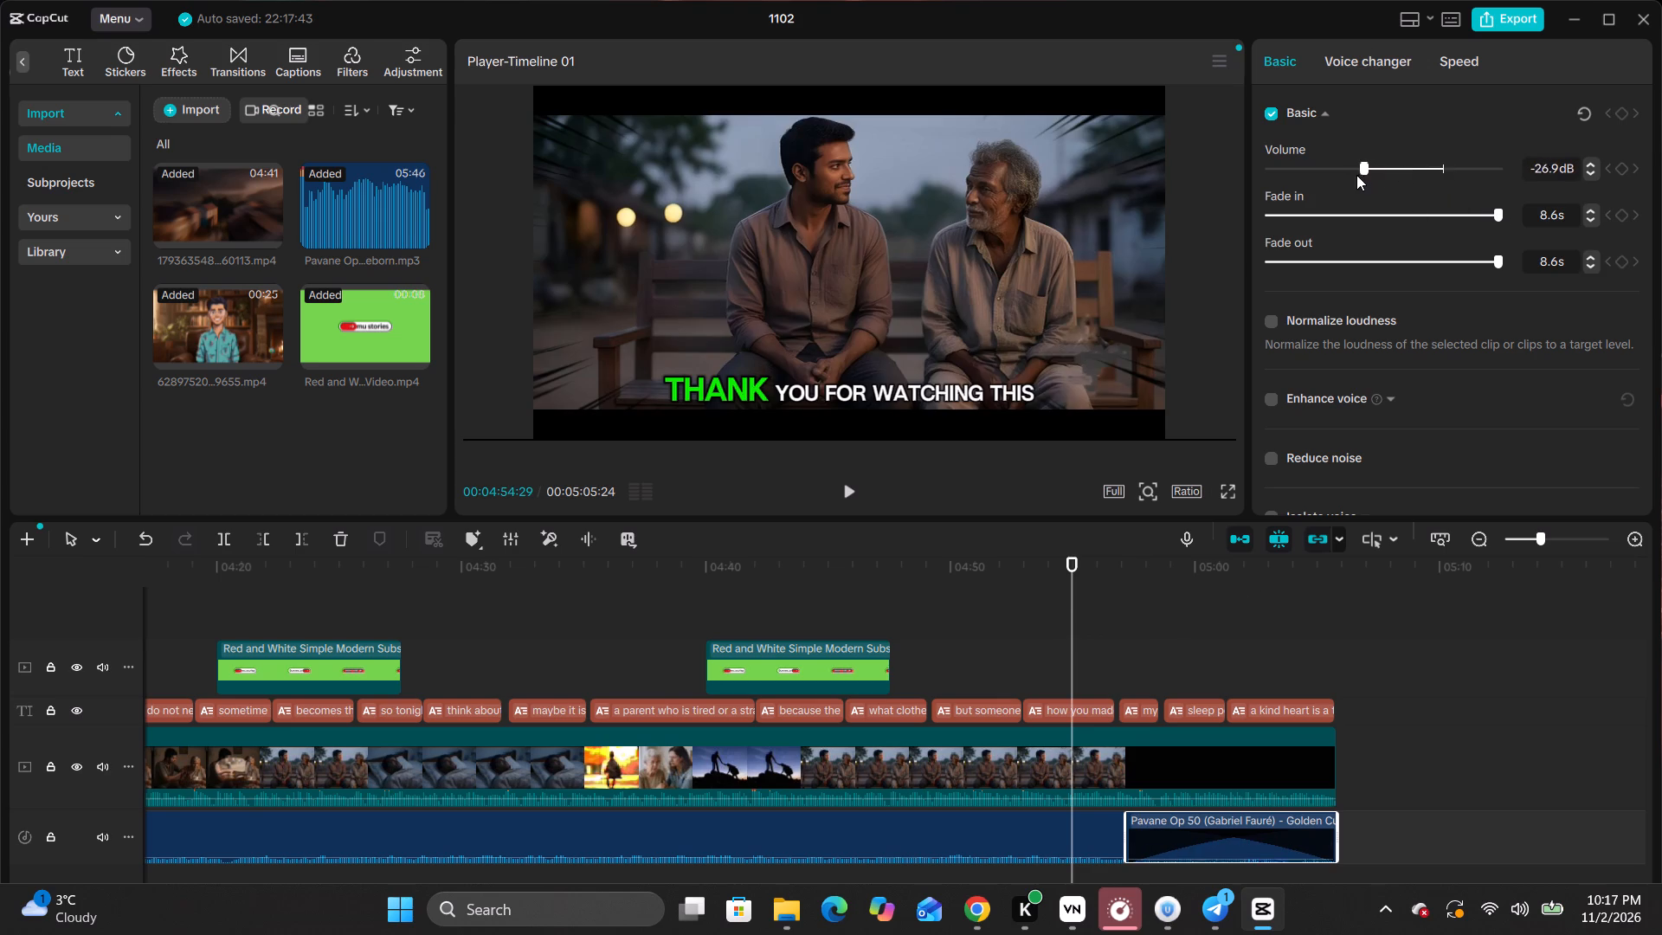
drag(1356, 175, 1377, 164)
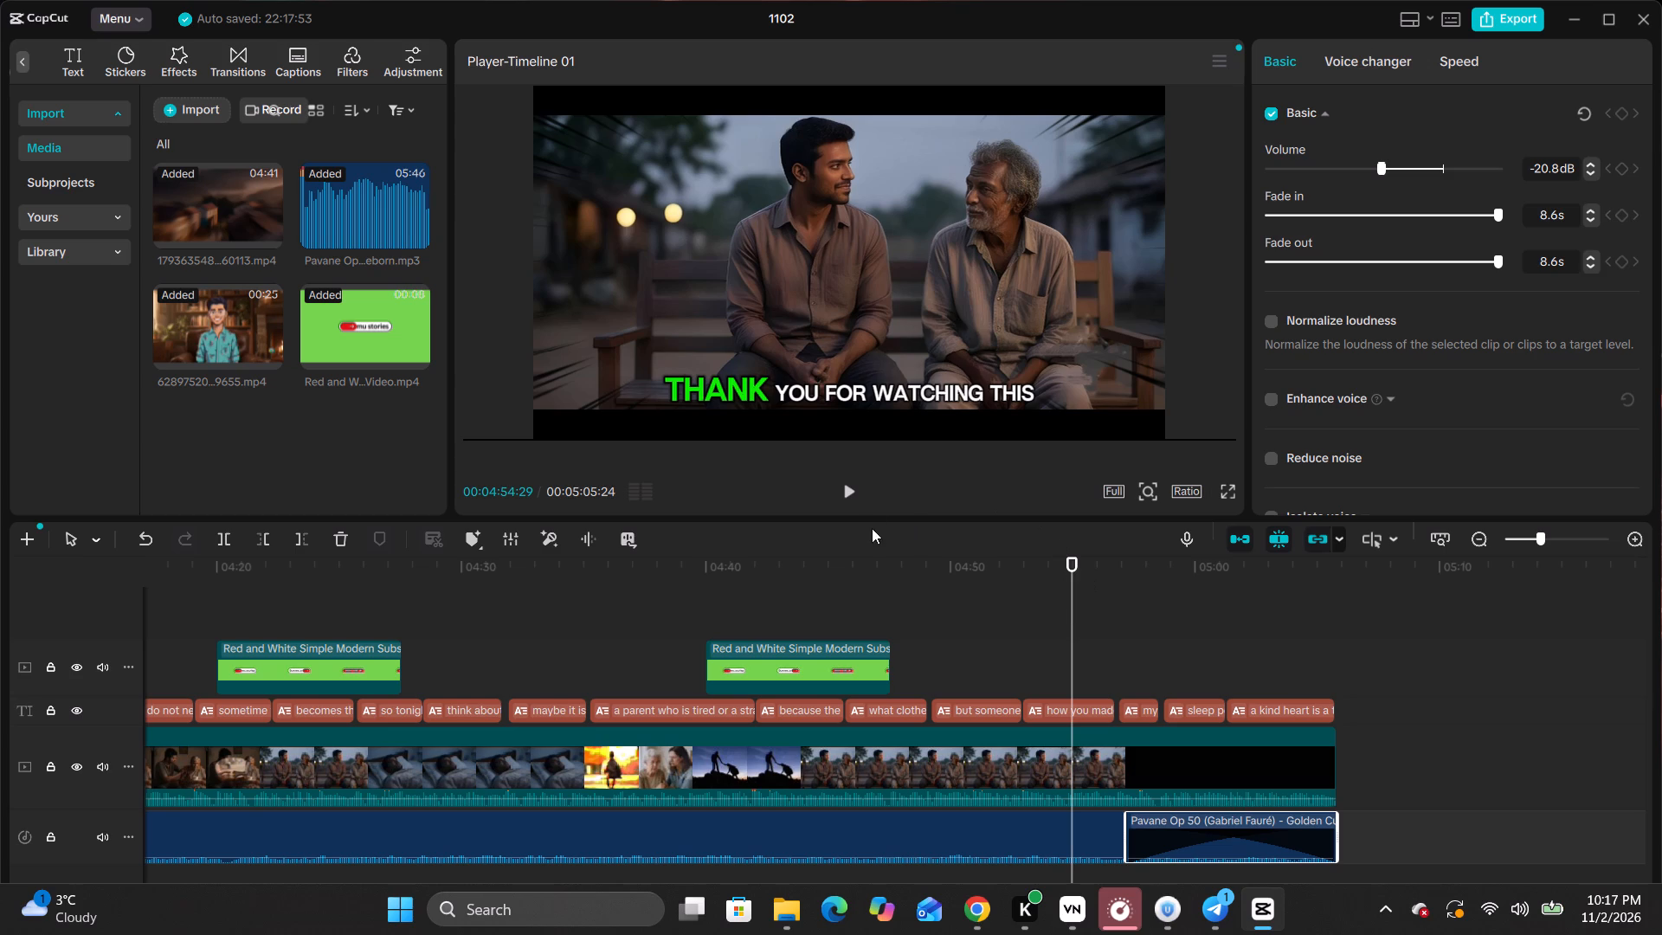
click(848, 499)
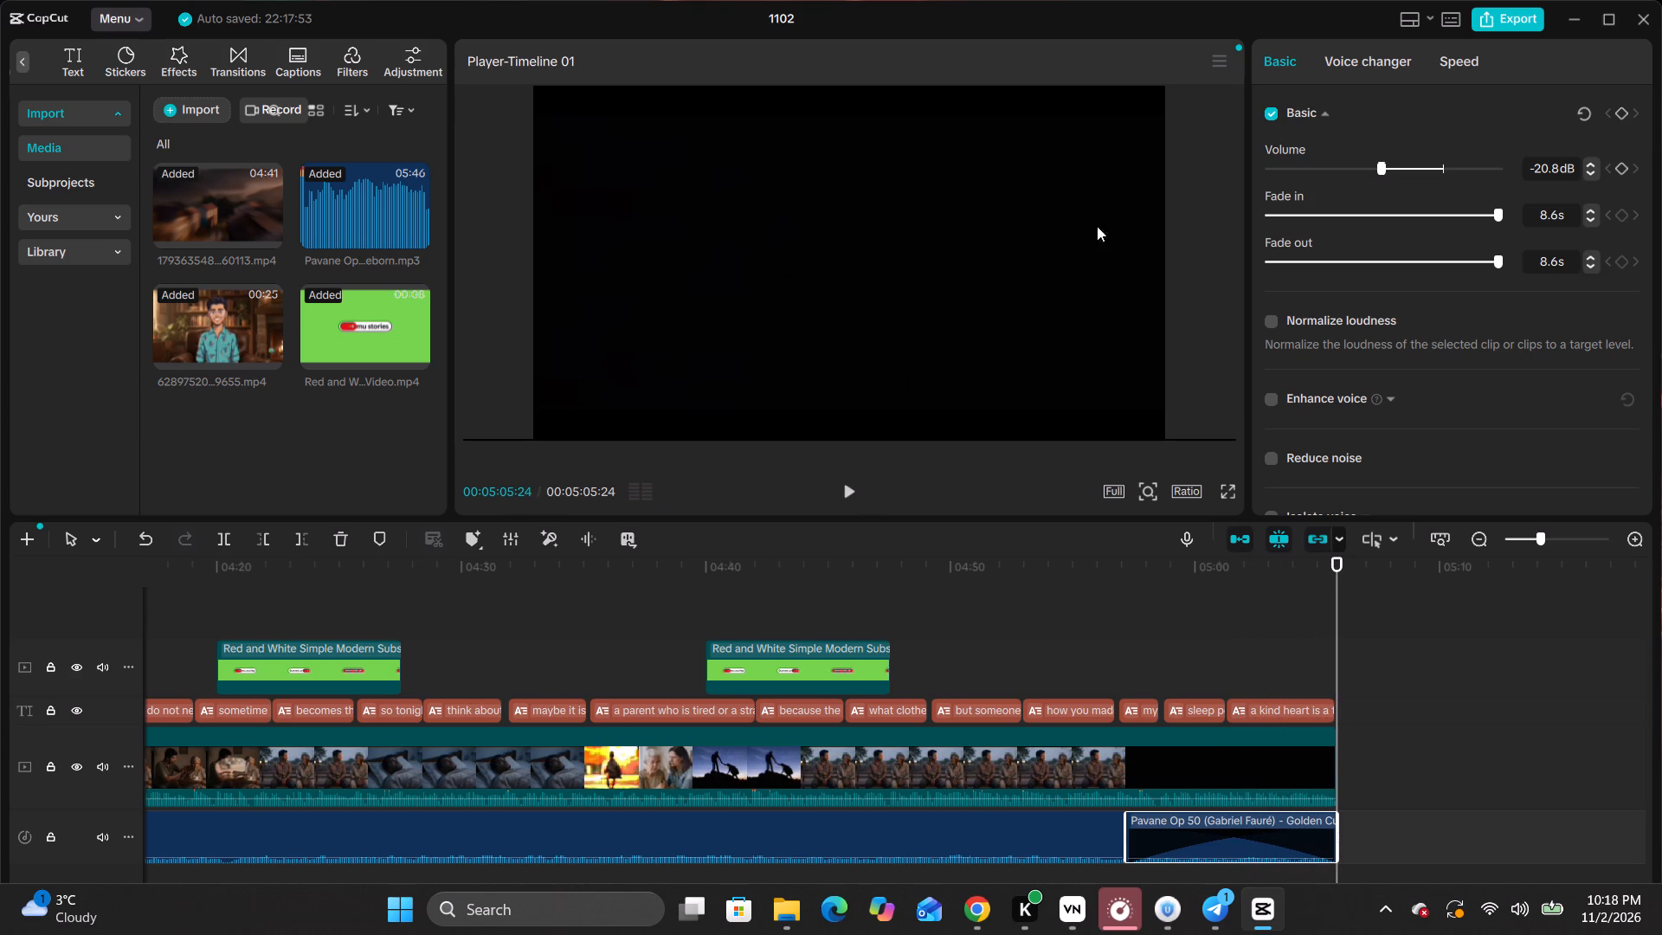
drag(1378, 166, 1346, 165)
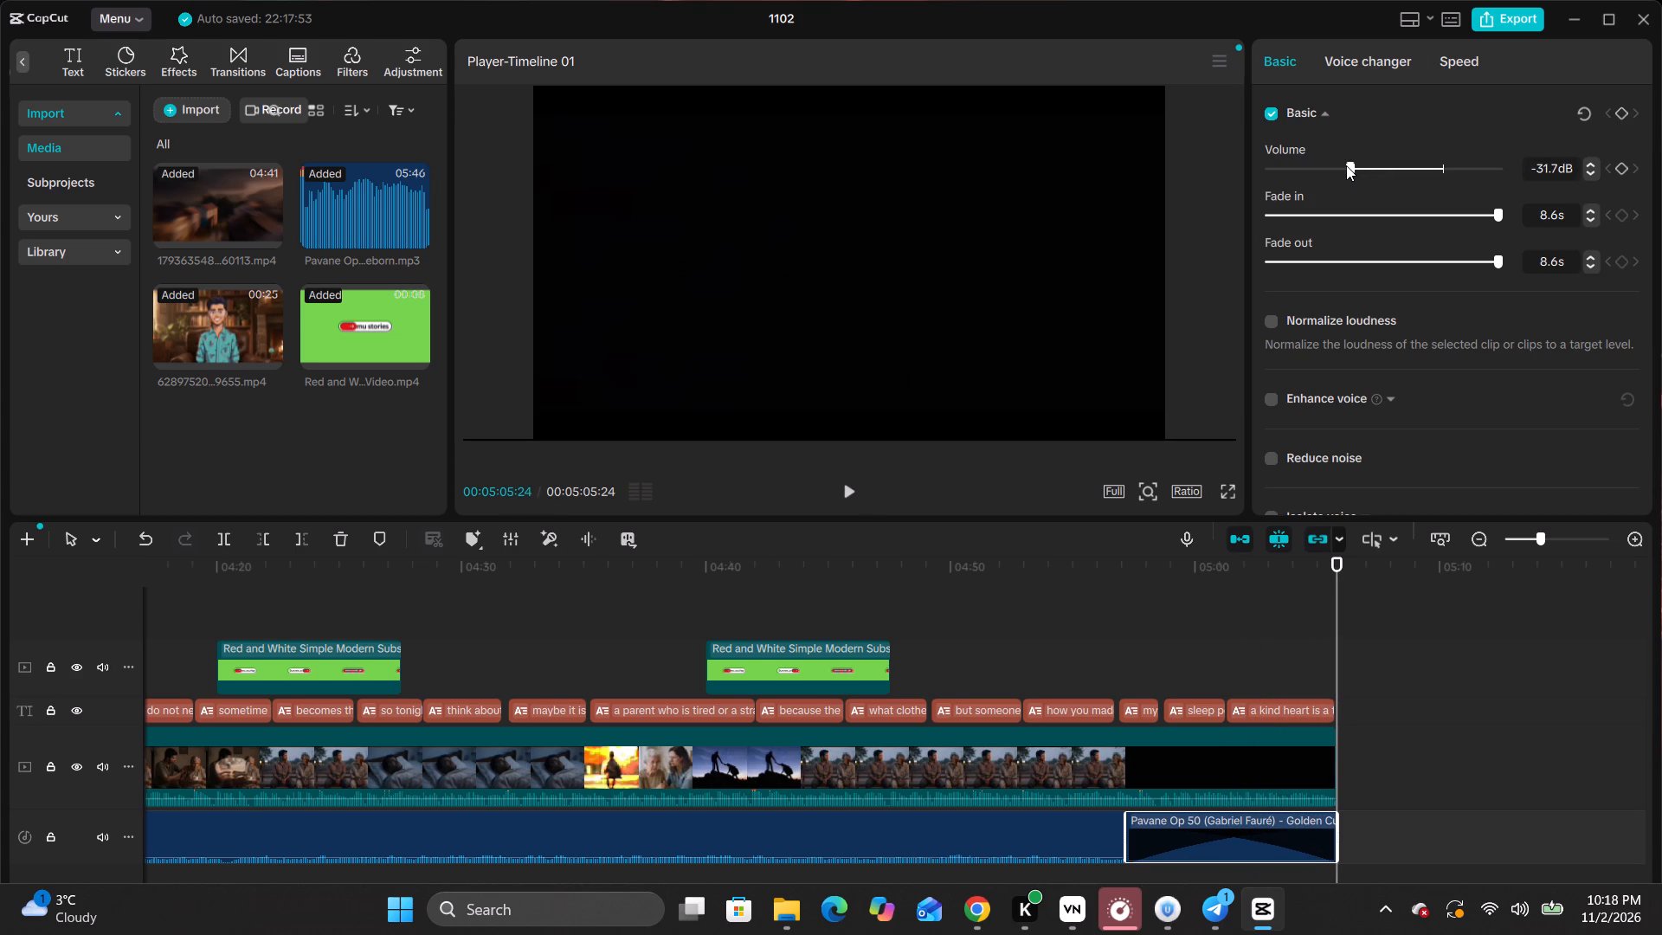
drag(1346, 165, 1330, 165)
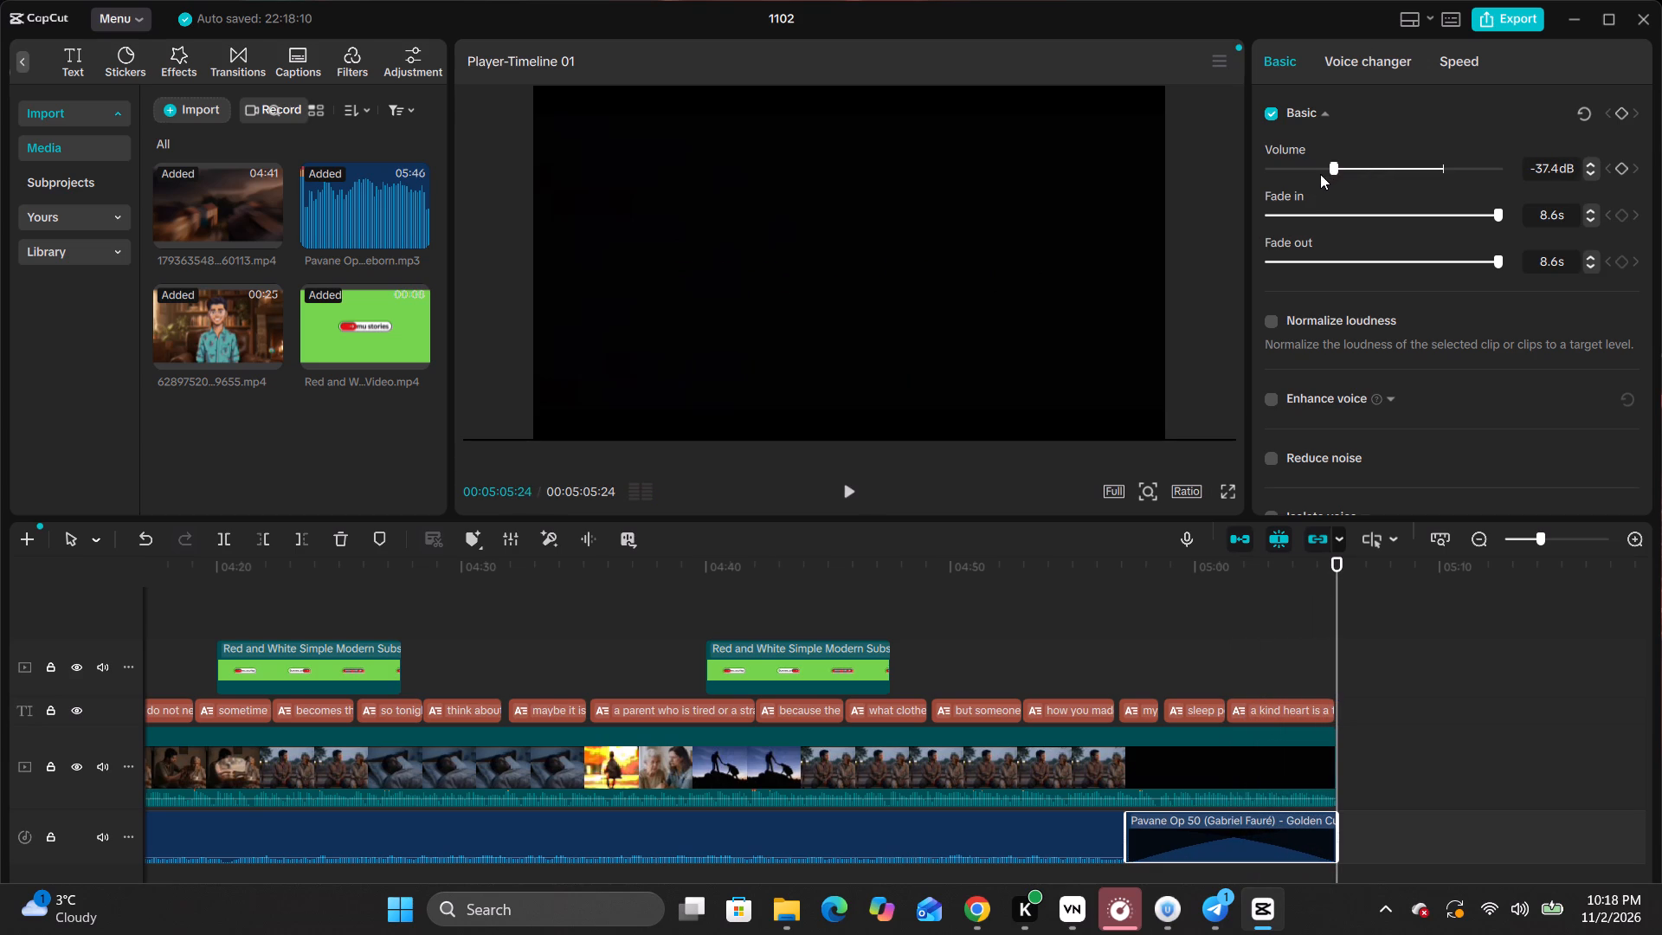
click(1345, 165)
scroll(1316, 337, down, 3)
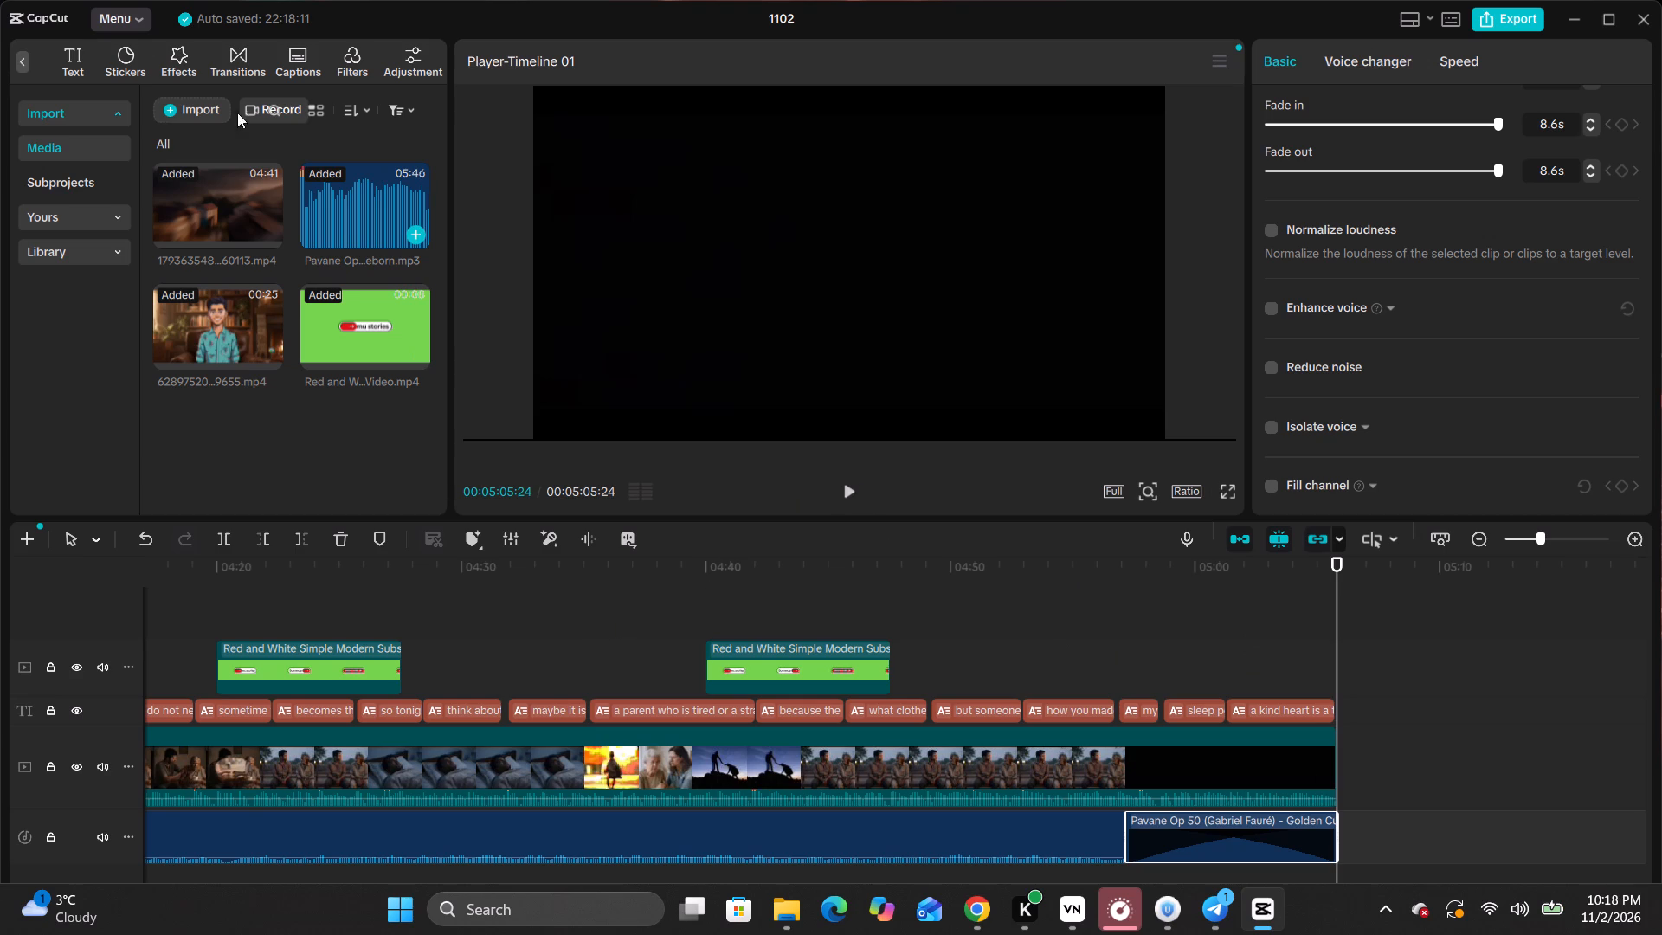
Import the "Red and White Minimalist Subscribe Button Video" file from Downloads into the project media.
click(183, 103)
click(223, 148)
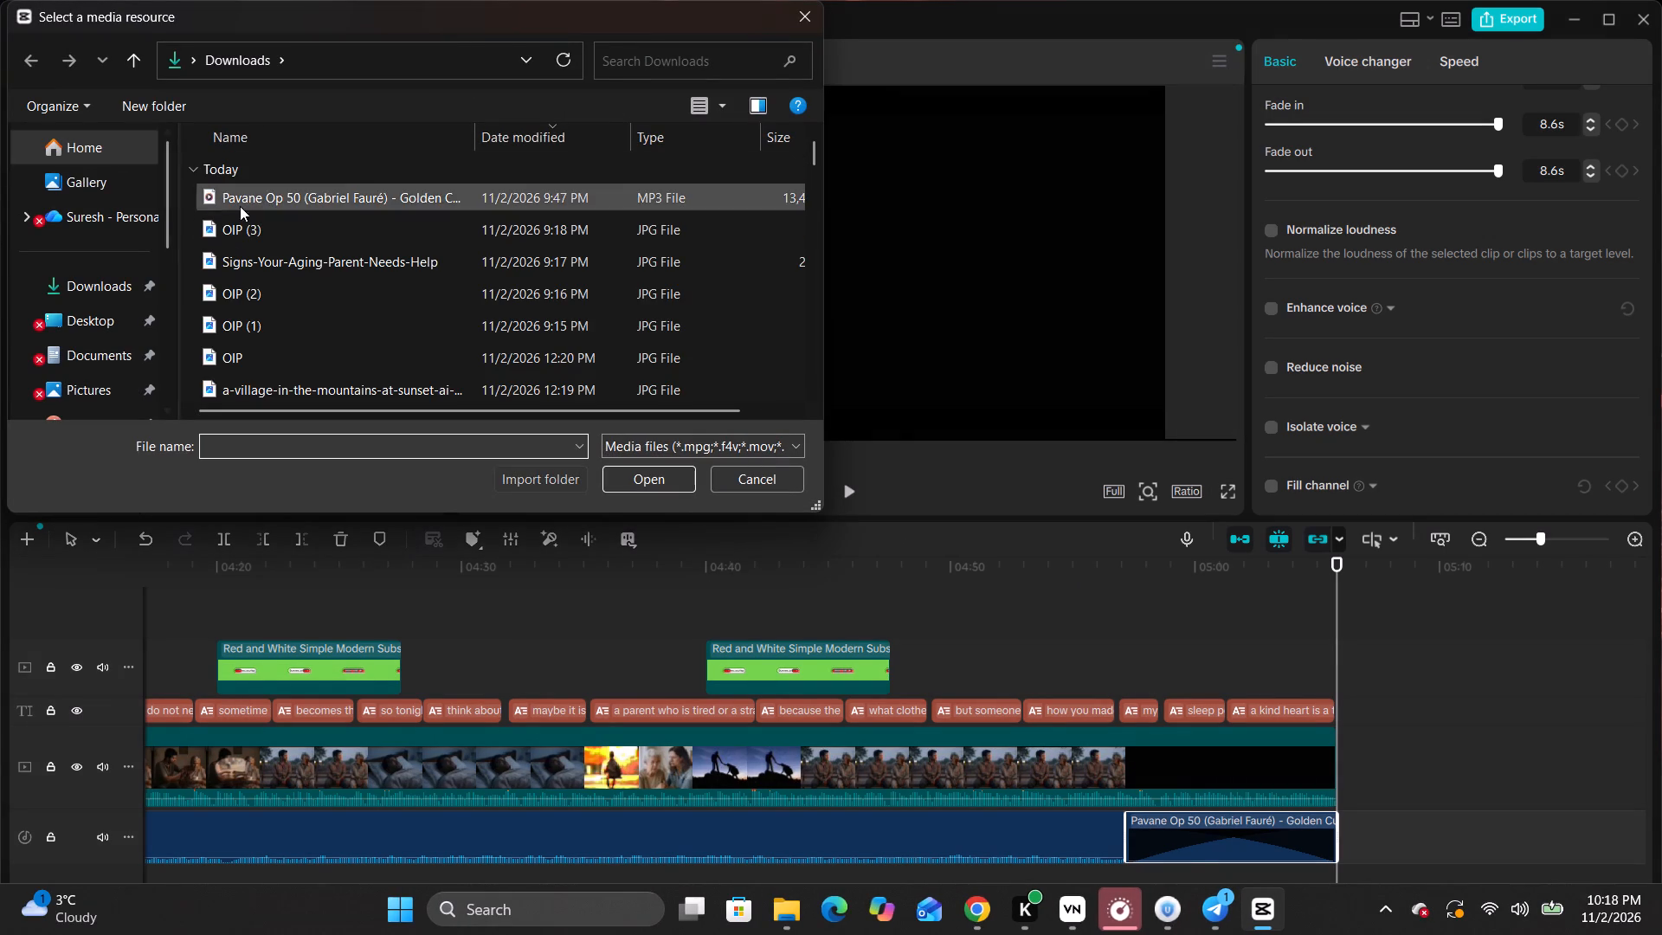
scroll(261, 231, down, 5)
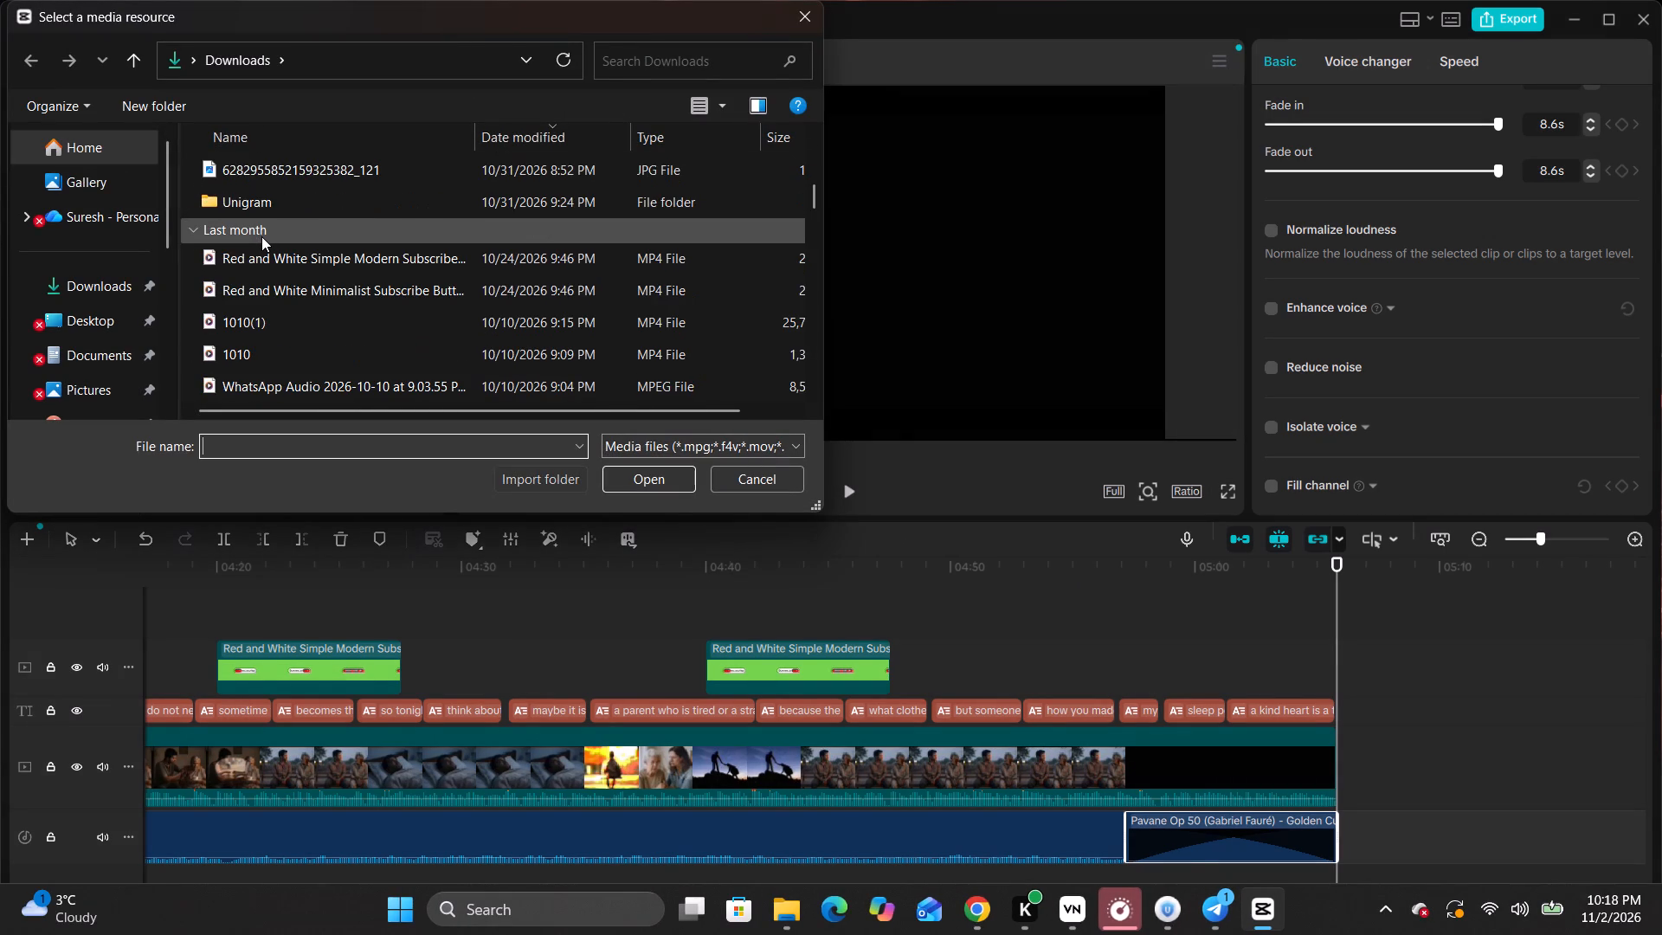
click(280, 287)
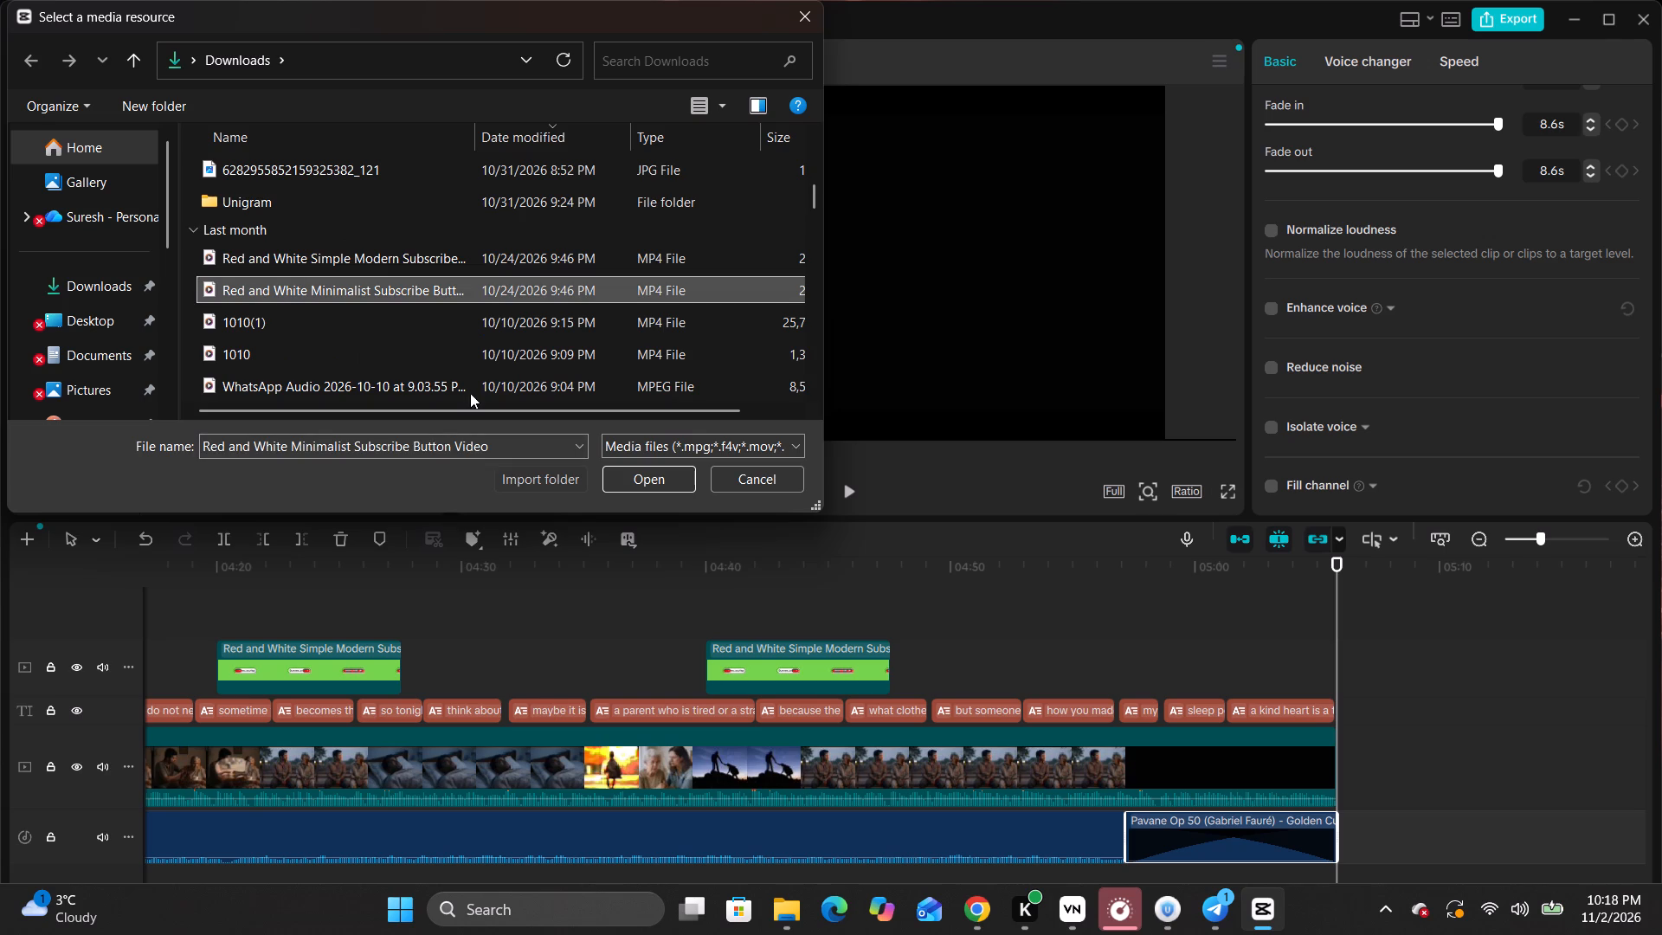
click(665, 480)
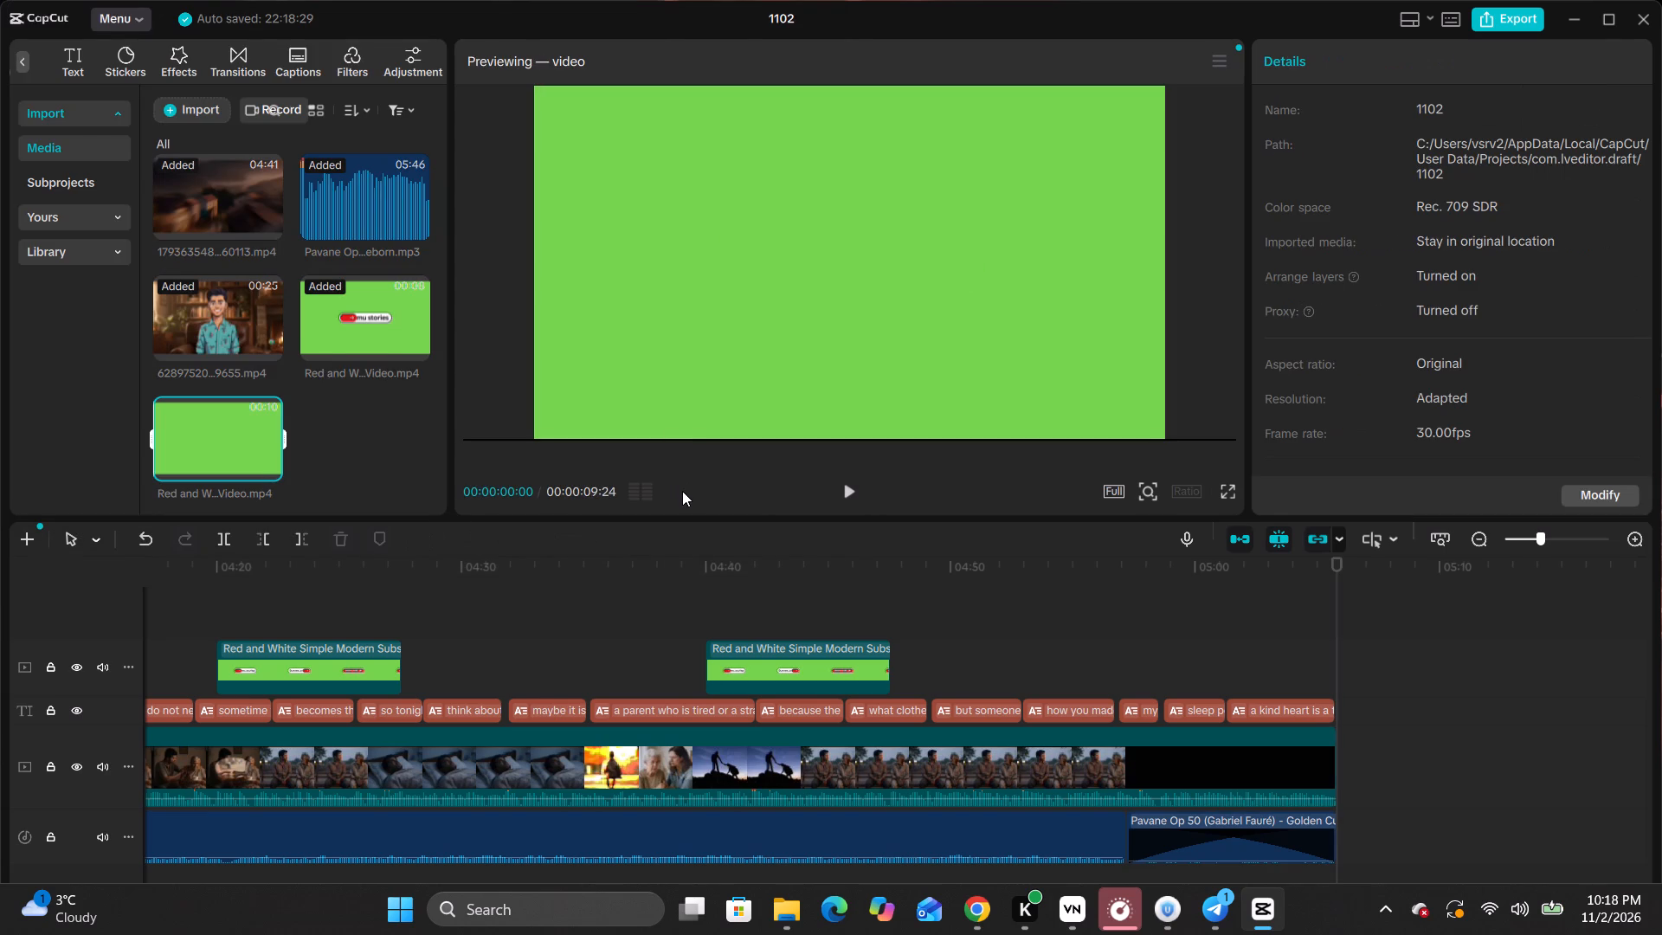
Place the Minimalist Subscribe Button clip on the main video track directly after the black ending, at 00:05:05:24.
drag(229, 432, 1458, 789)
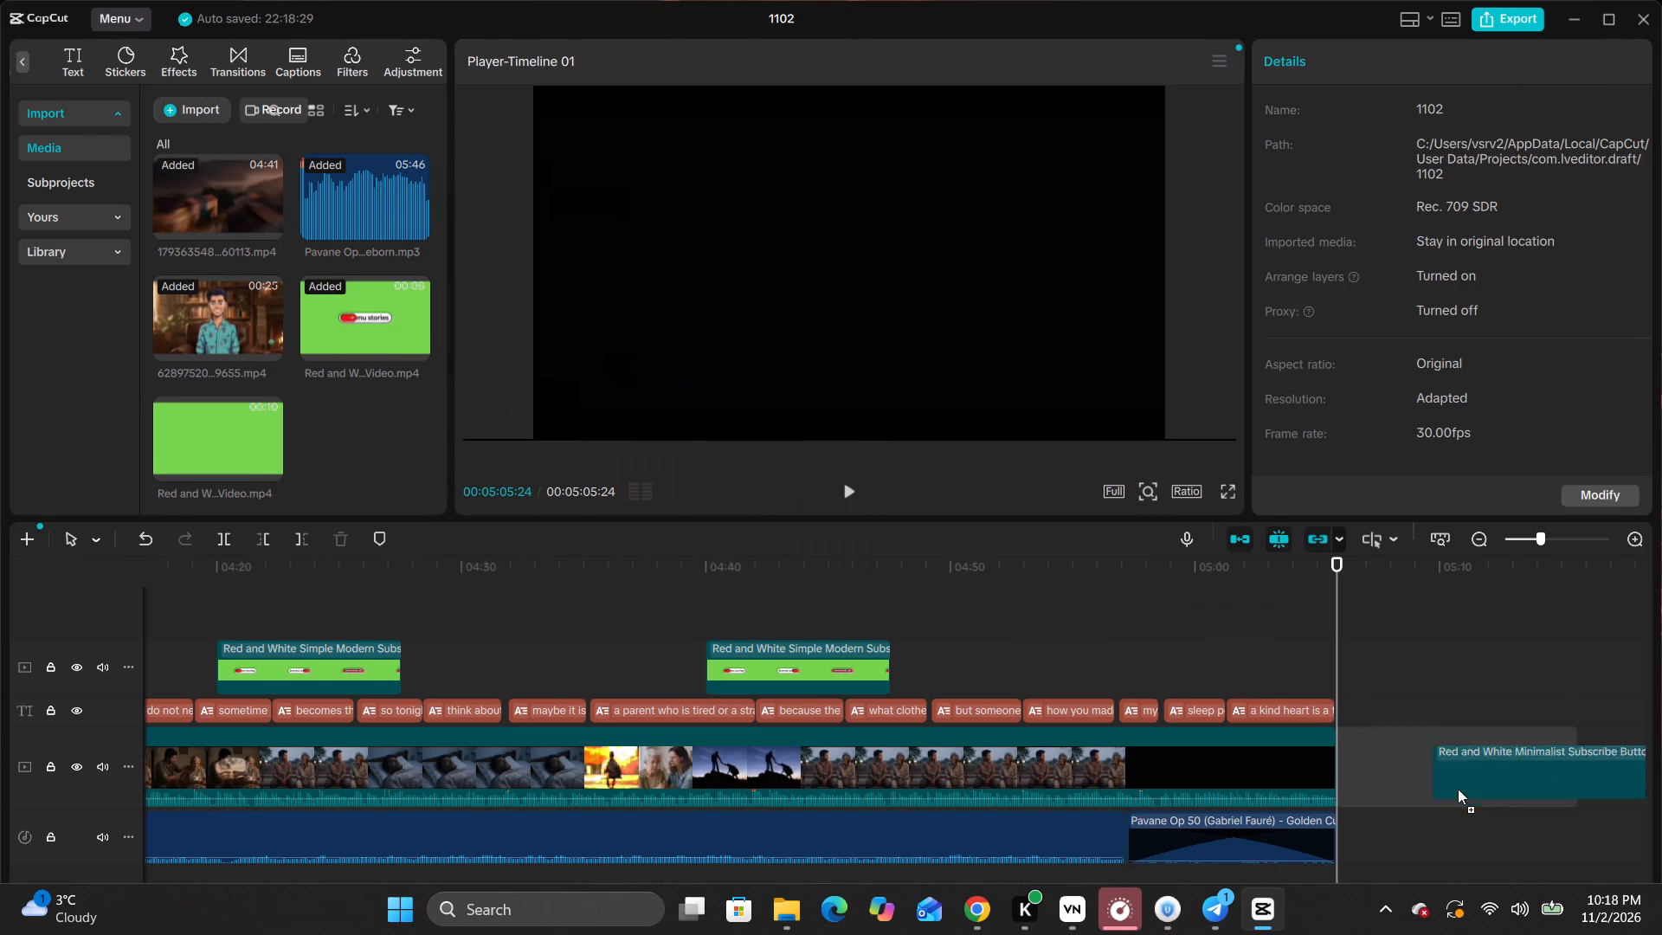
drag(1458, 789, 1333, 758)
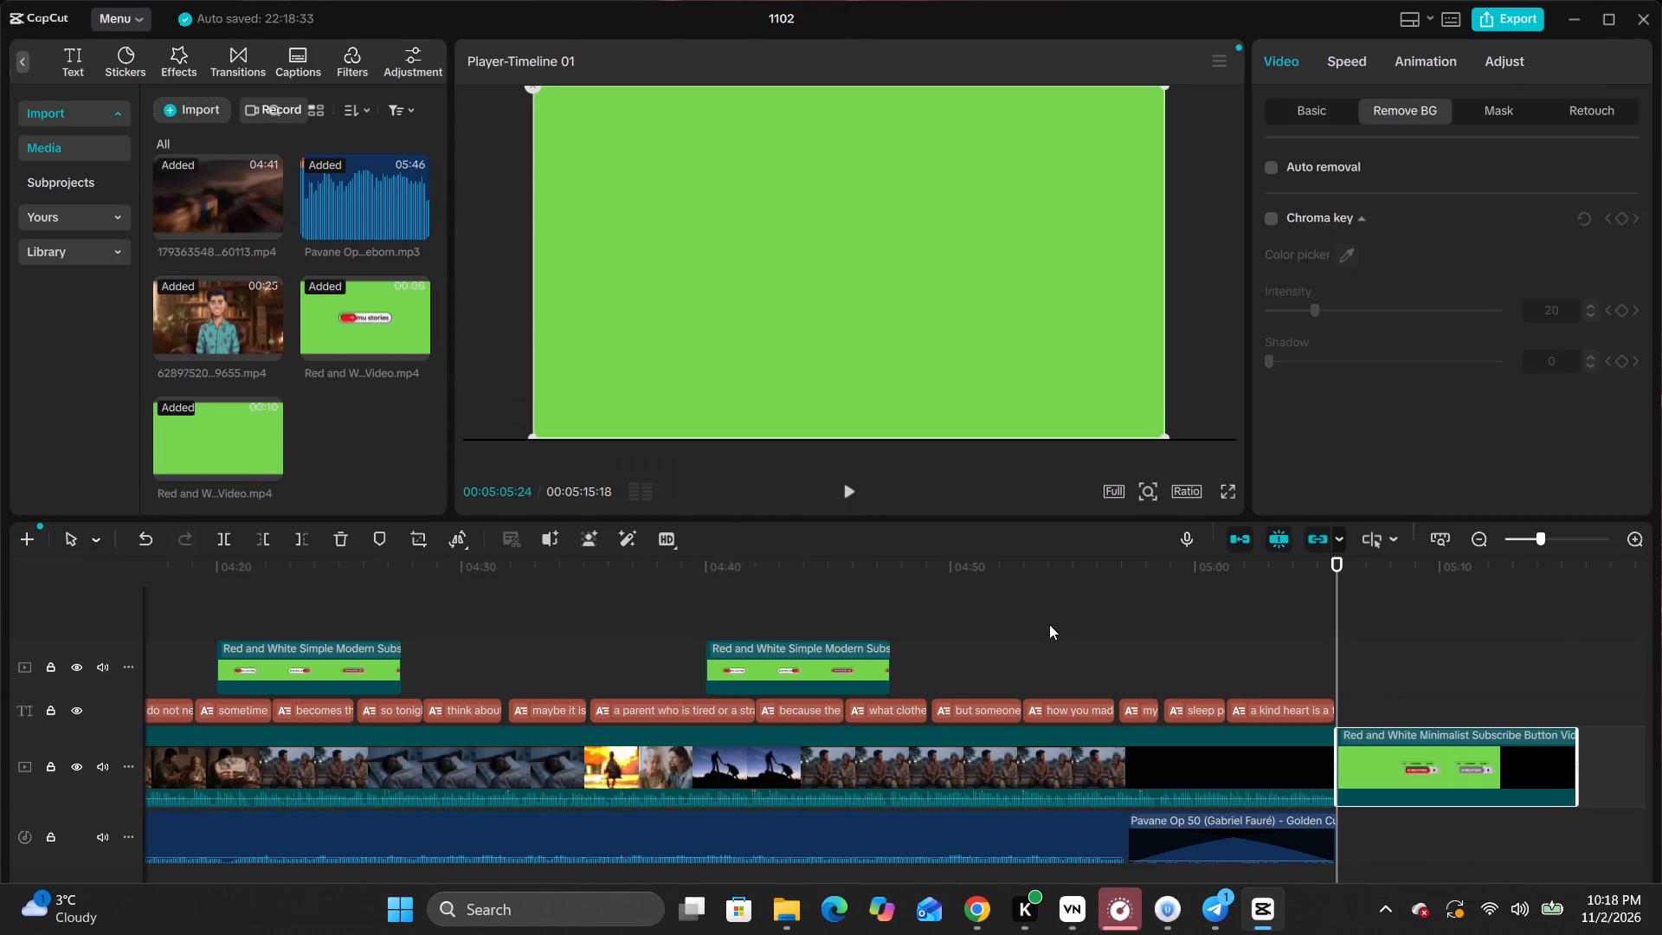
Play the Minimalist Subscribe Button clip through and remove it from the main video track.
click(849, 487)
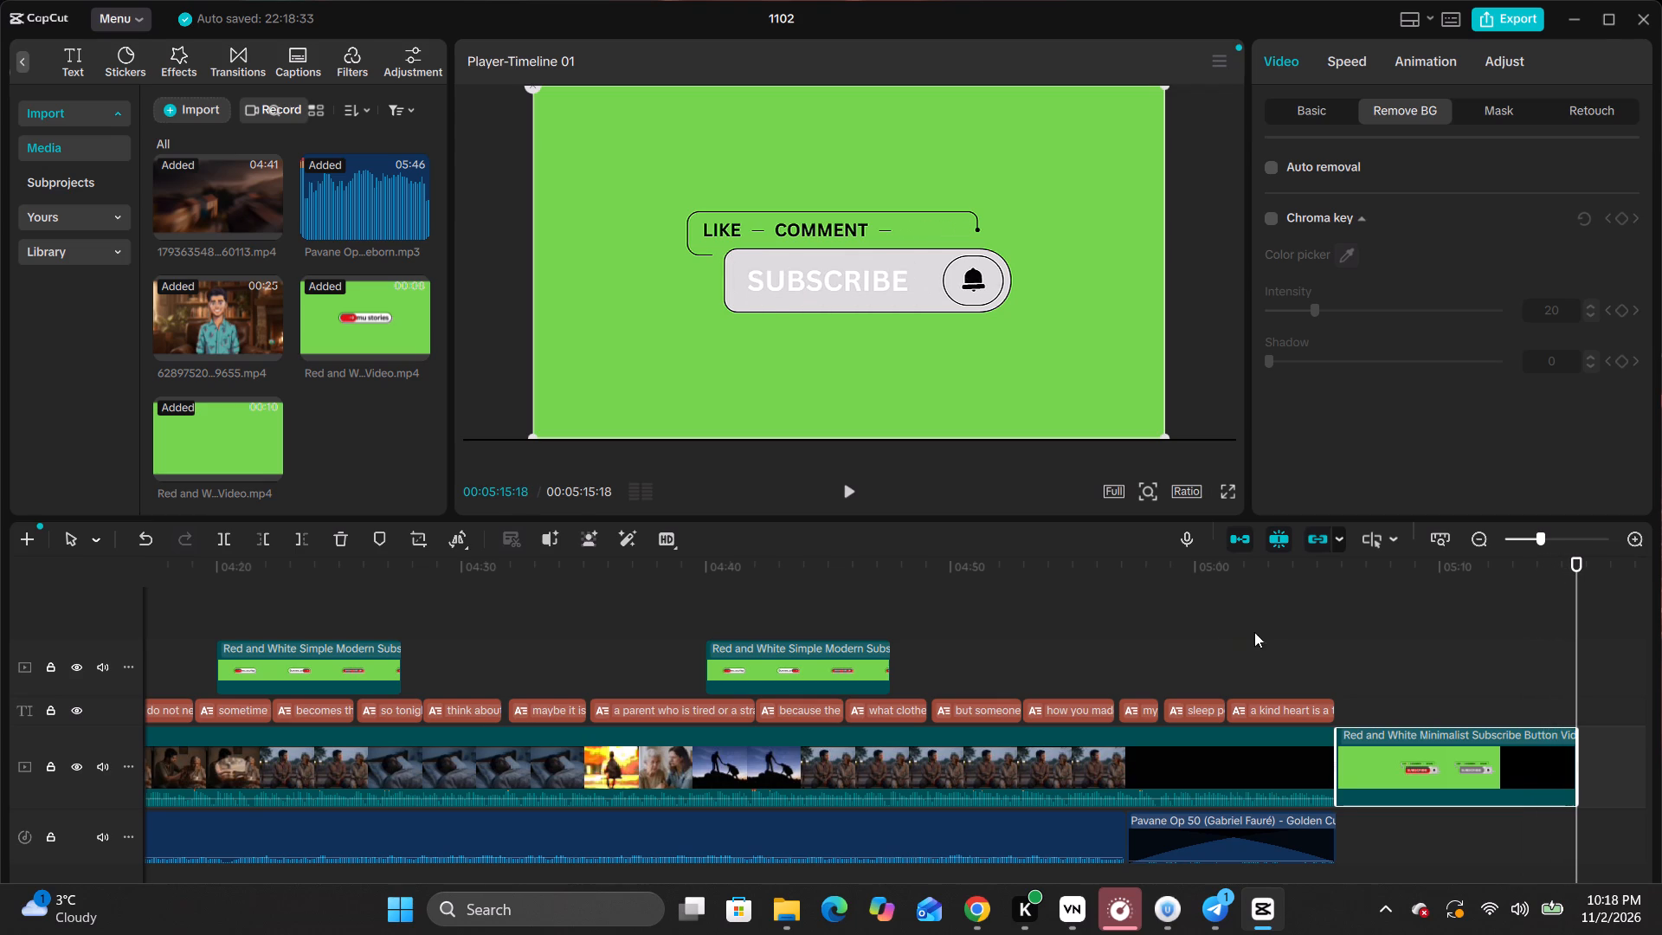
click(1332, 723)
click(1393, 767)
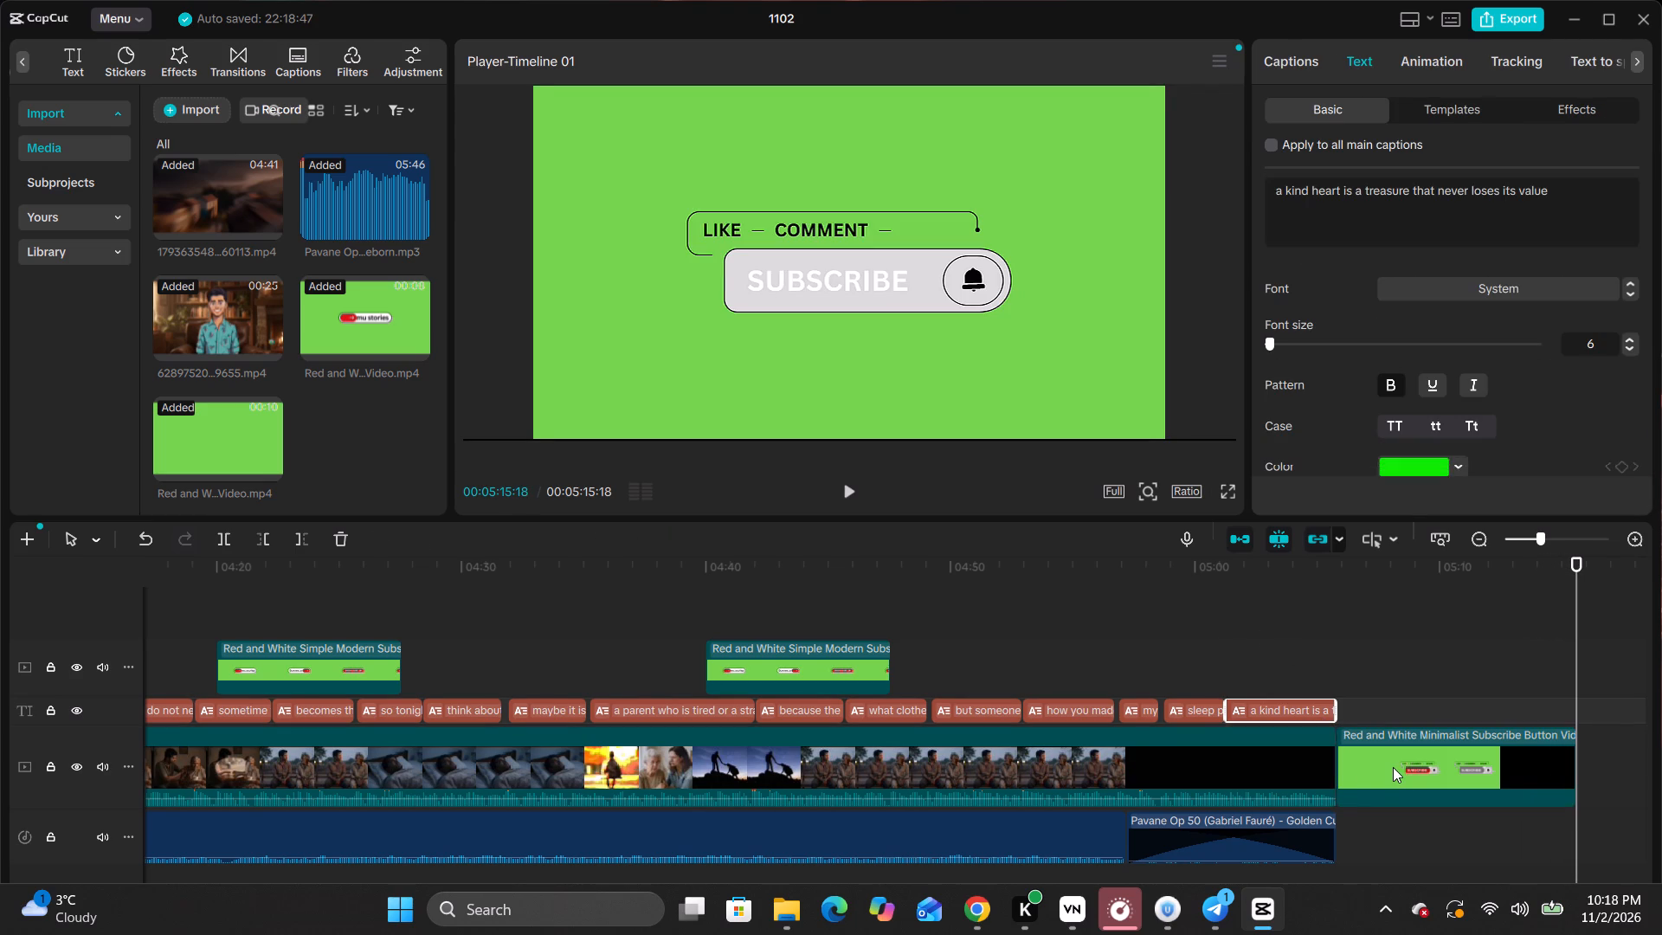
click(1388, 767)
right_click(1386, 762)
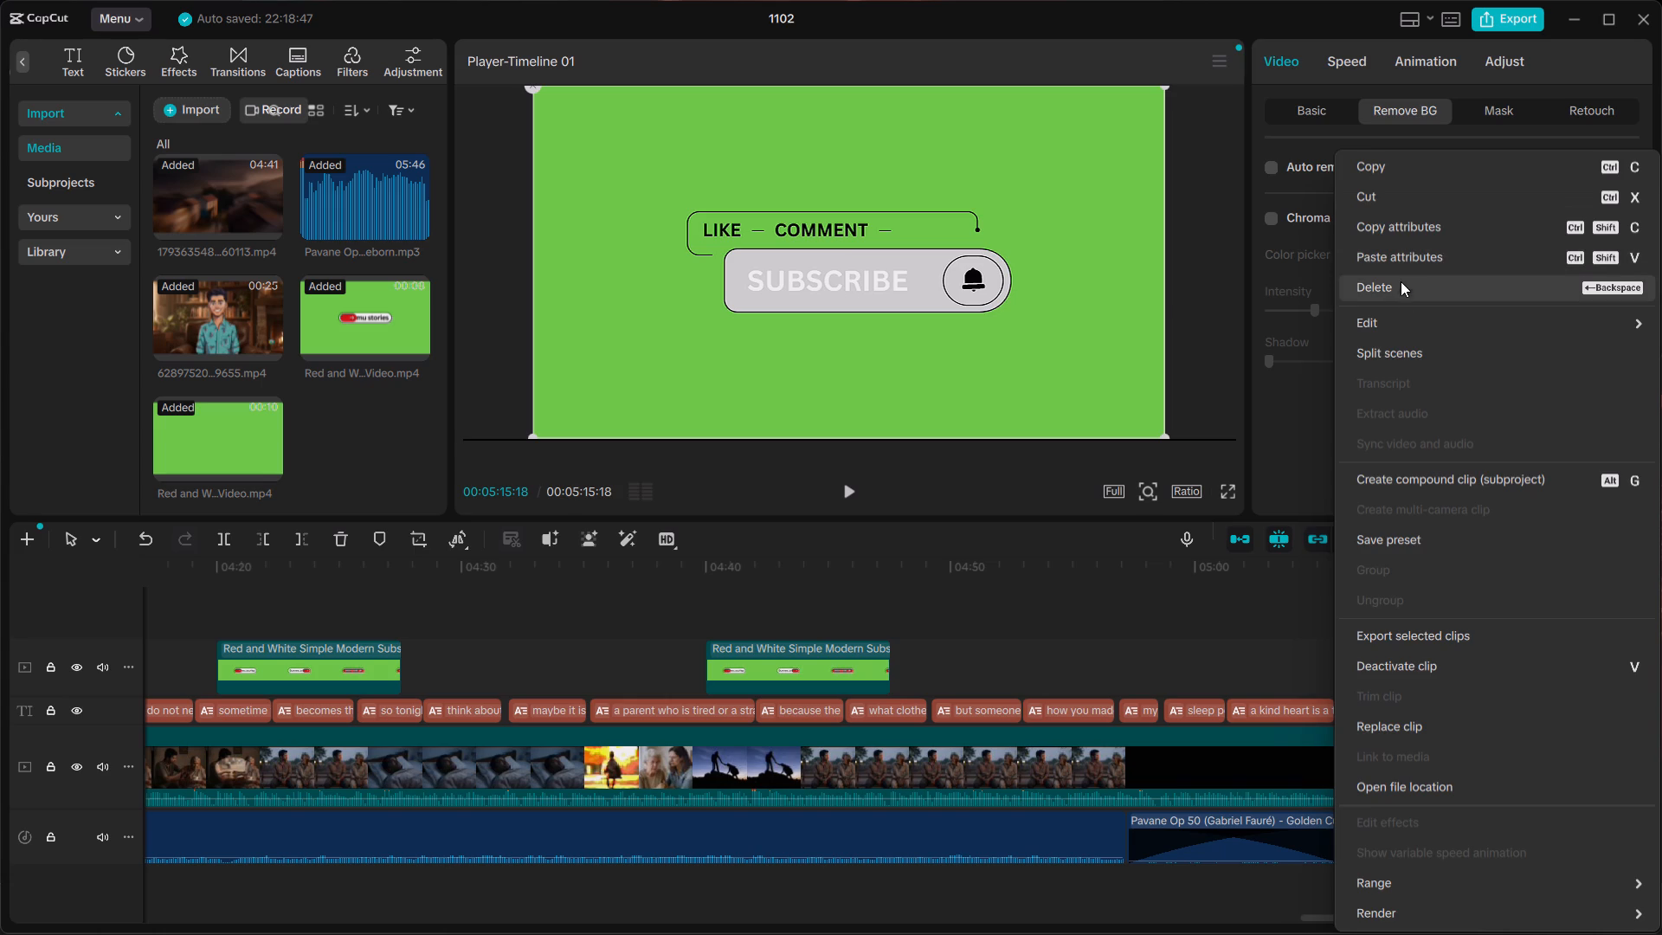
Delete the Minimalist Subscribe Button clip placed after the black ending on the main video track.
click(1404, 284)
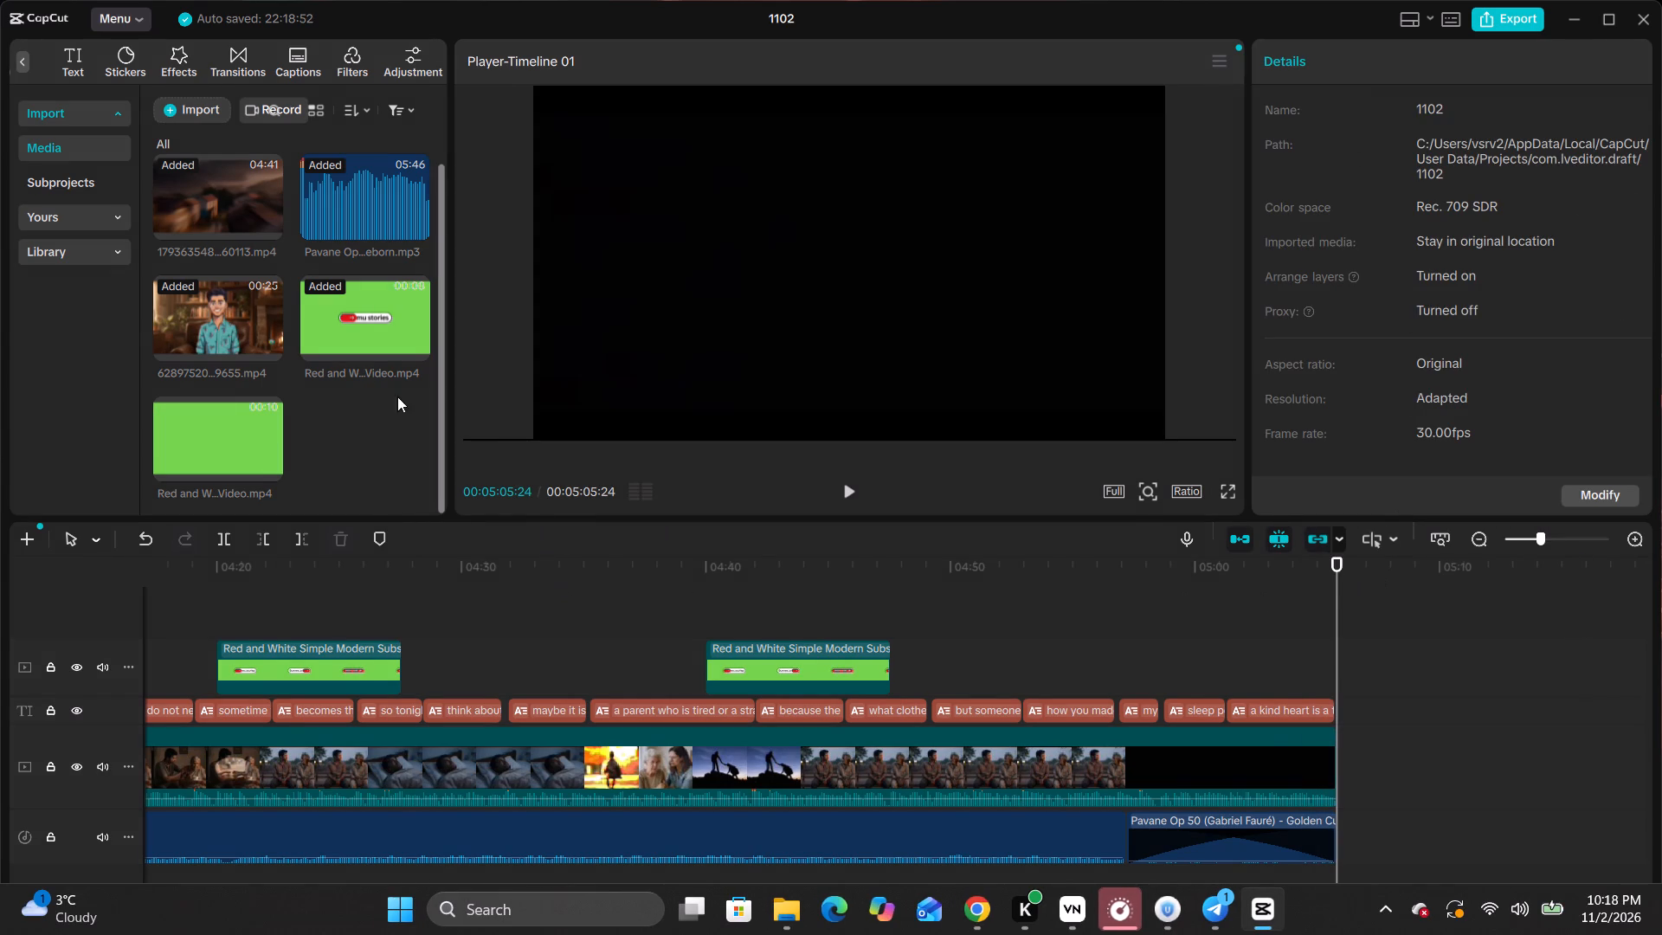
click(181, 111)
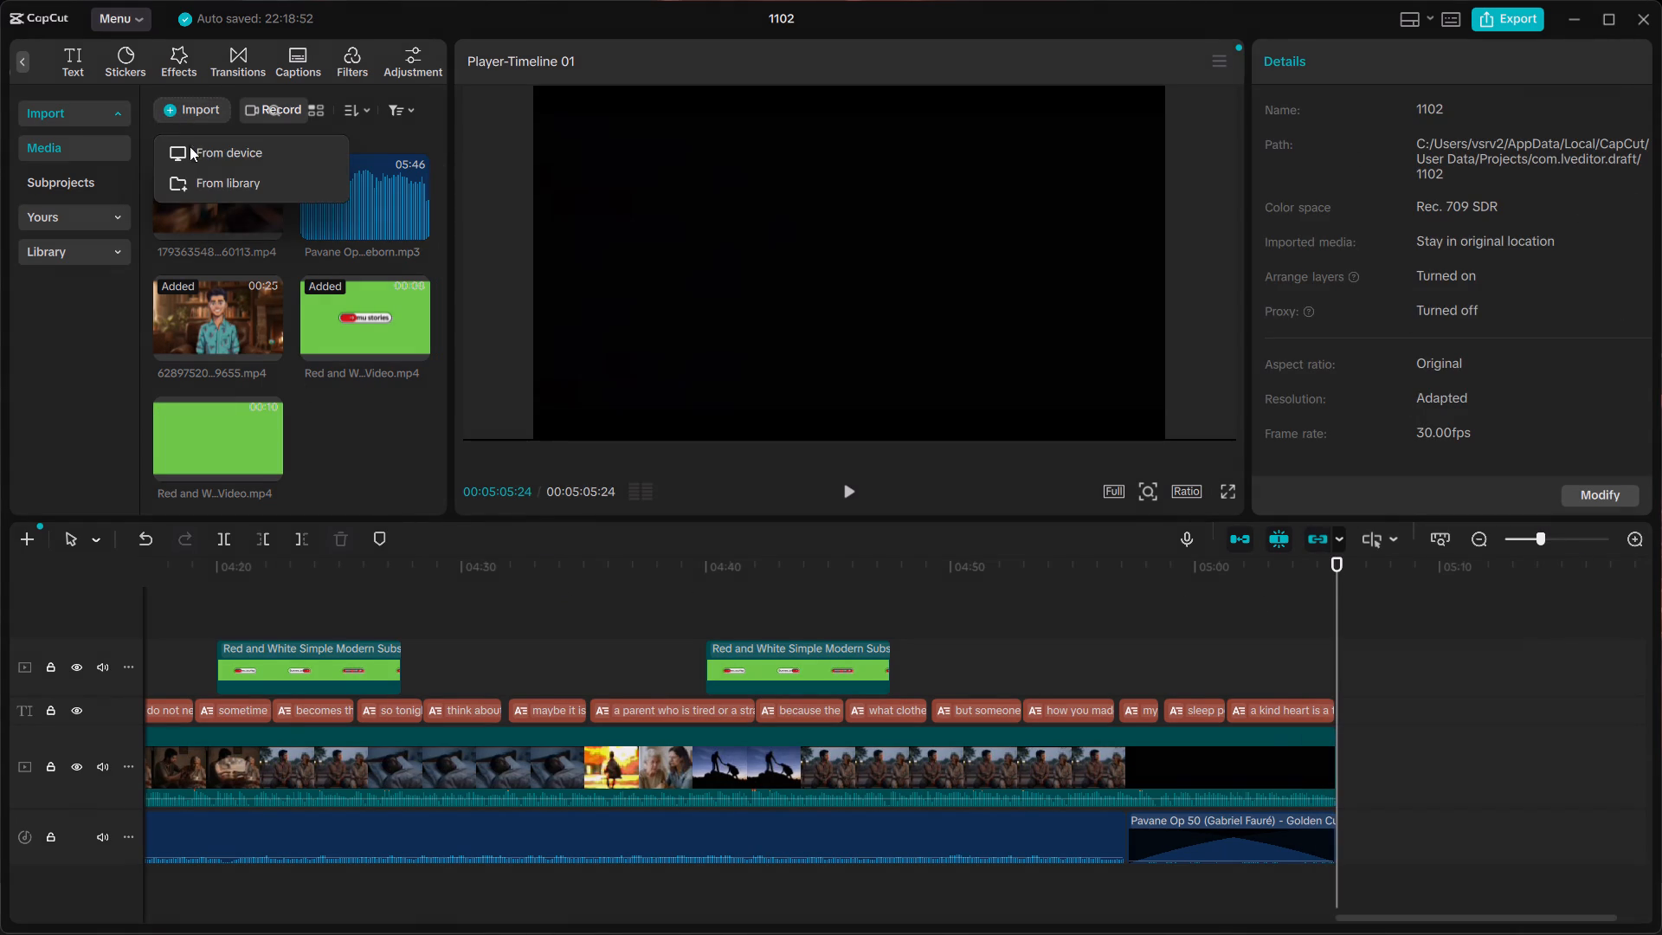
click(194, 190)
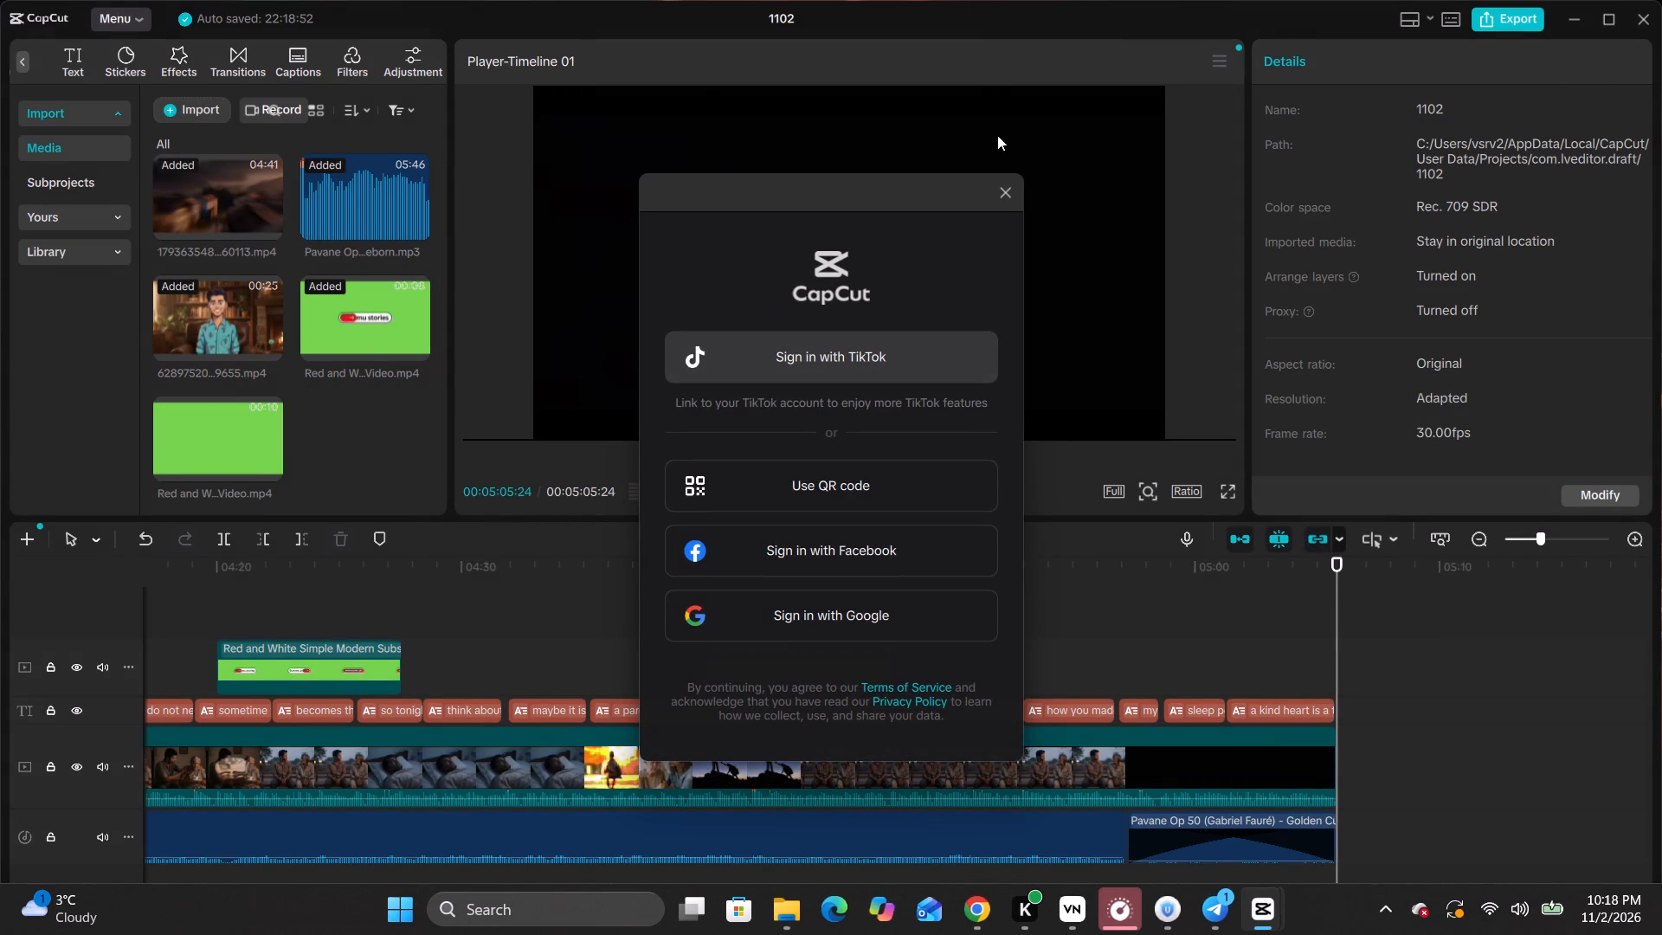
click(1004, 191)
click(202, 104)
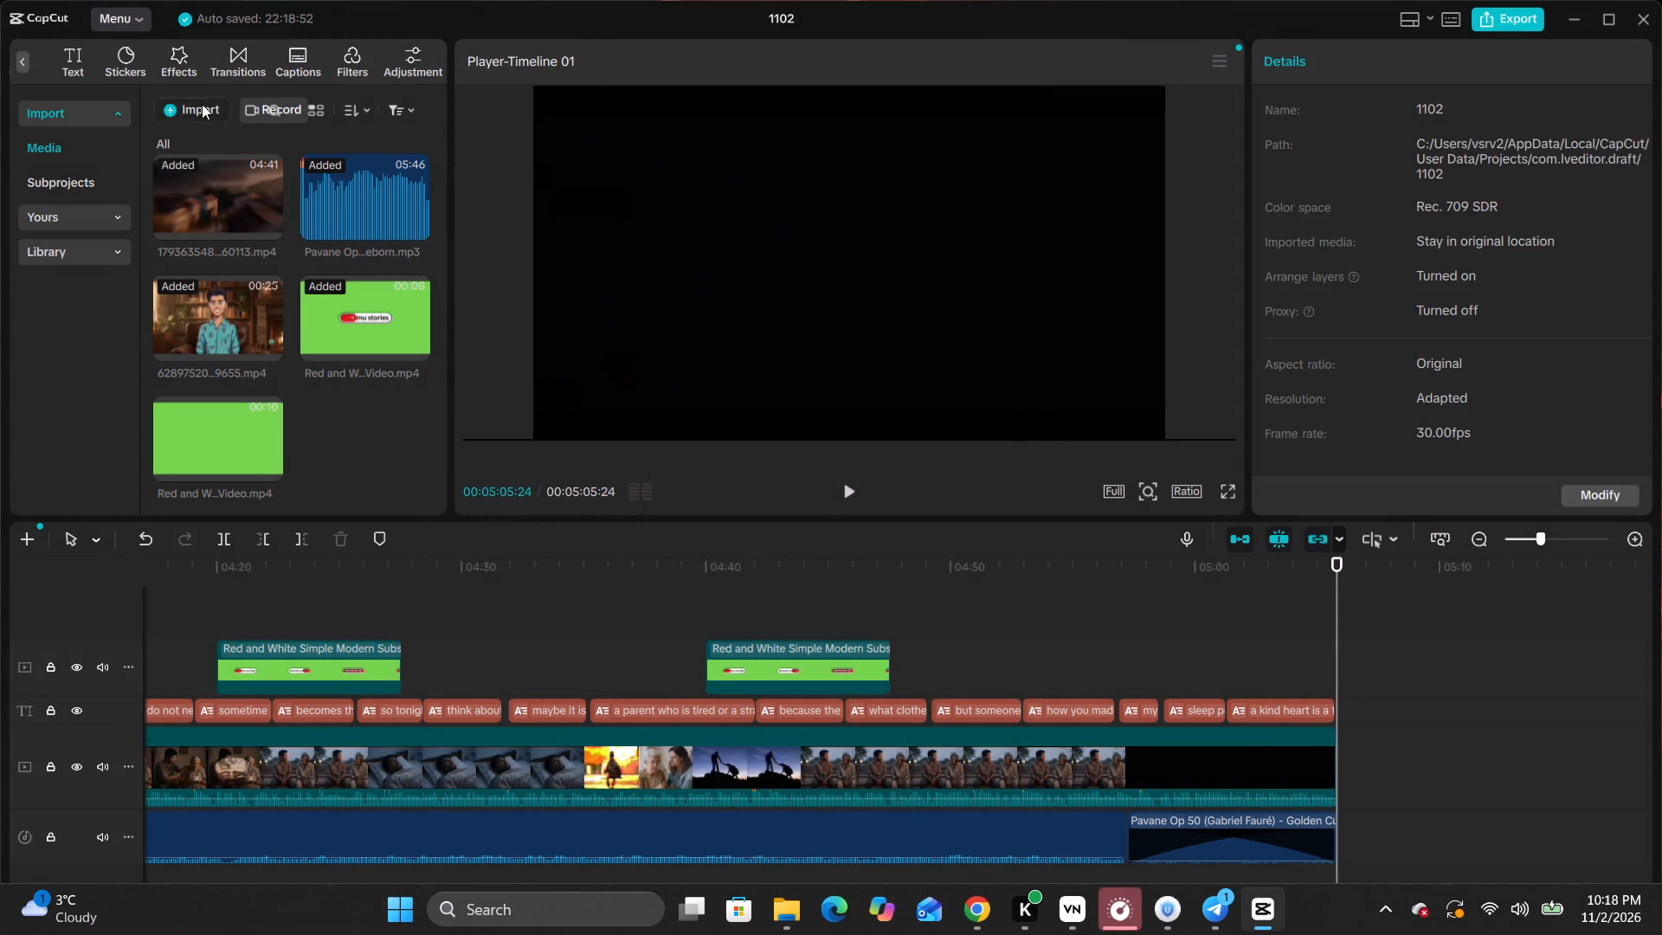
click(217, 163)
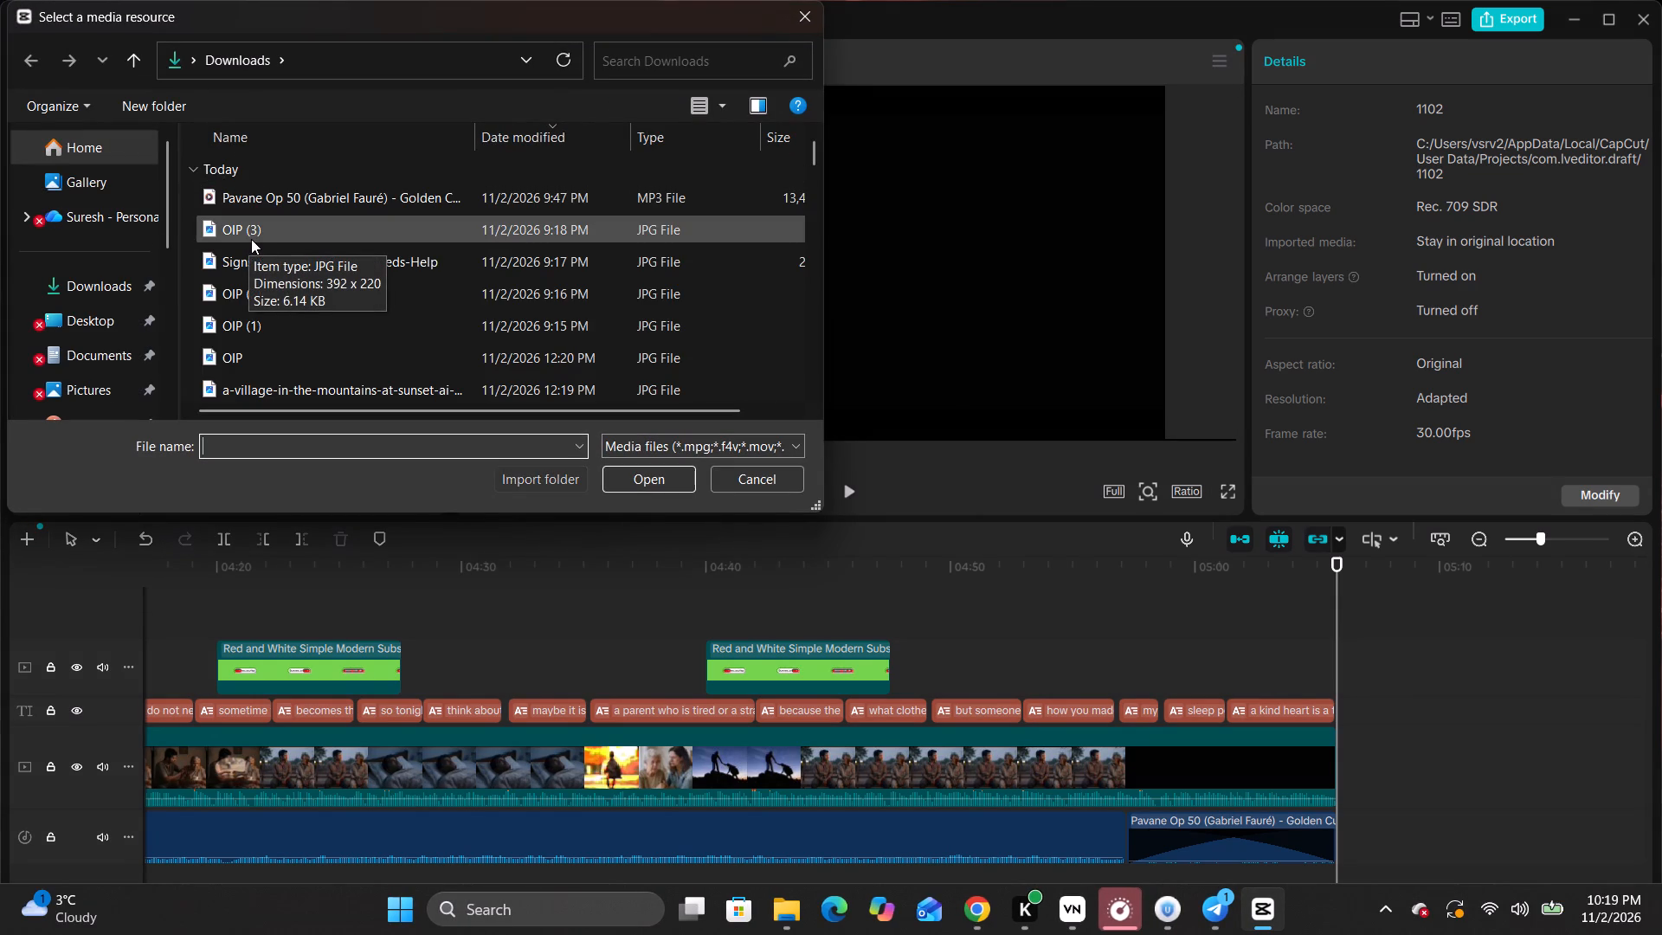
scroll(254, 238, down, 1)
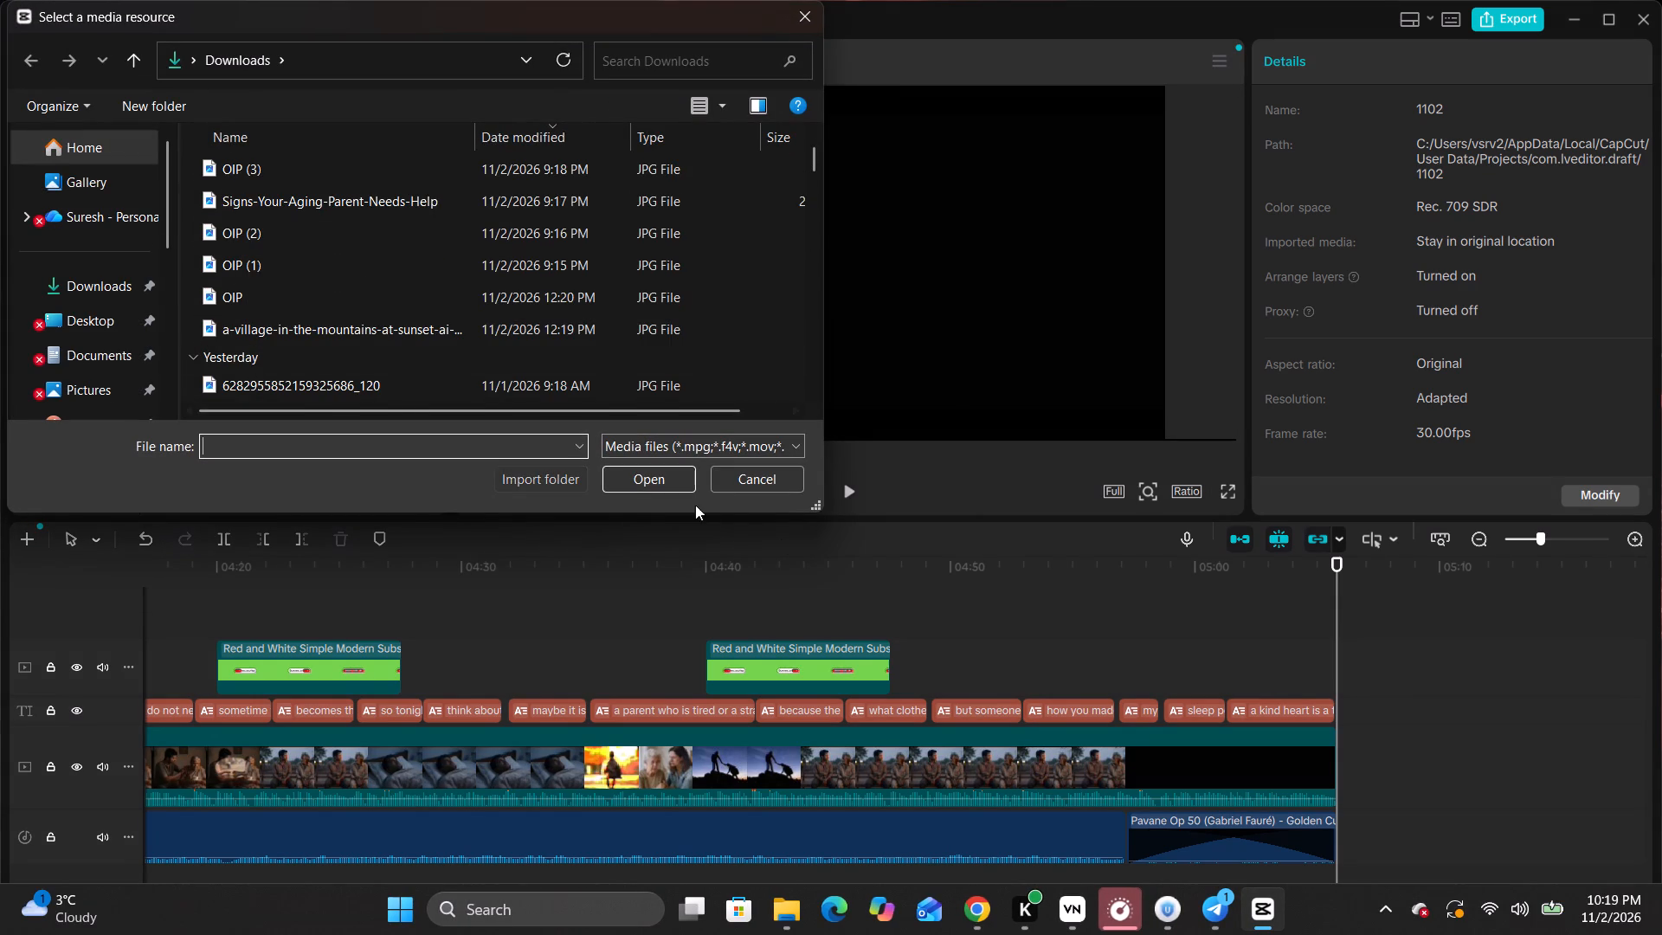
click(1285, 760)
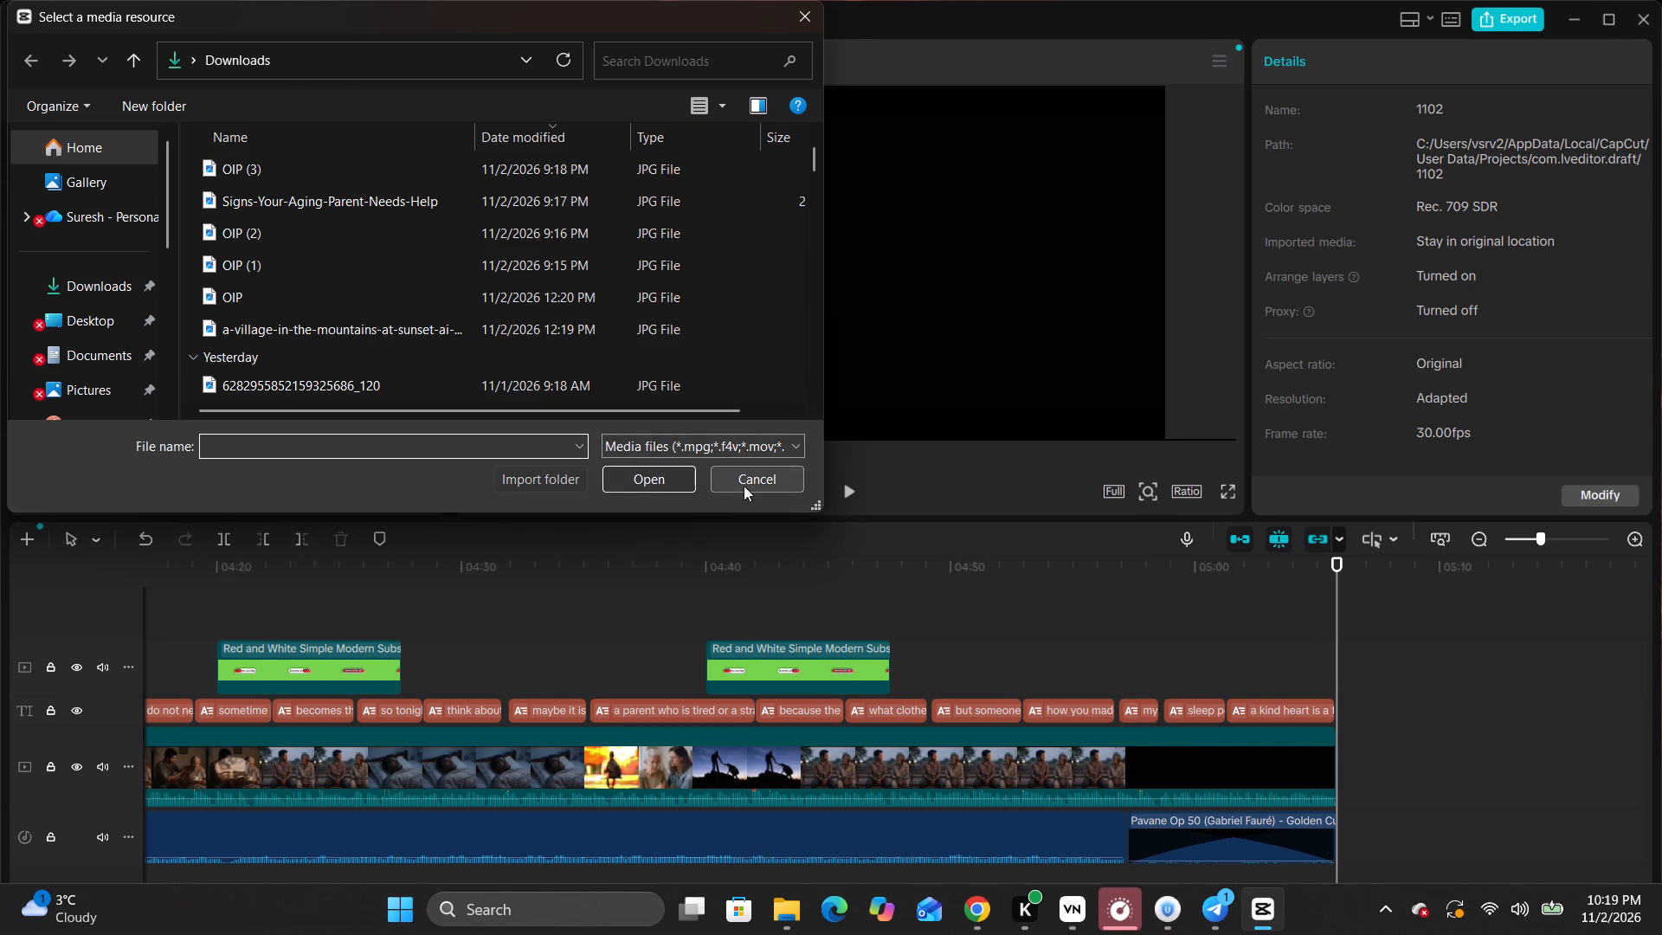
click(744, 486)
Move the playhead back into the black ending segment, to 00:05:03:15.
drag(1340, 660, 1280, 669)
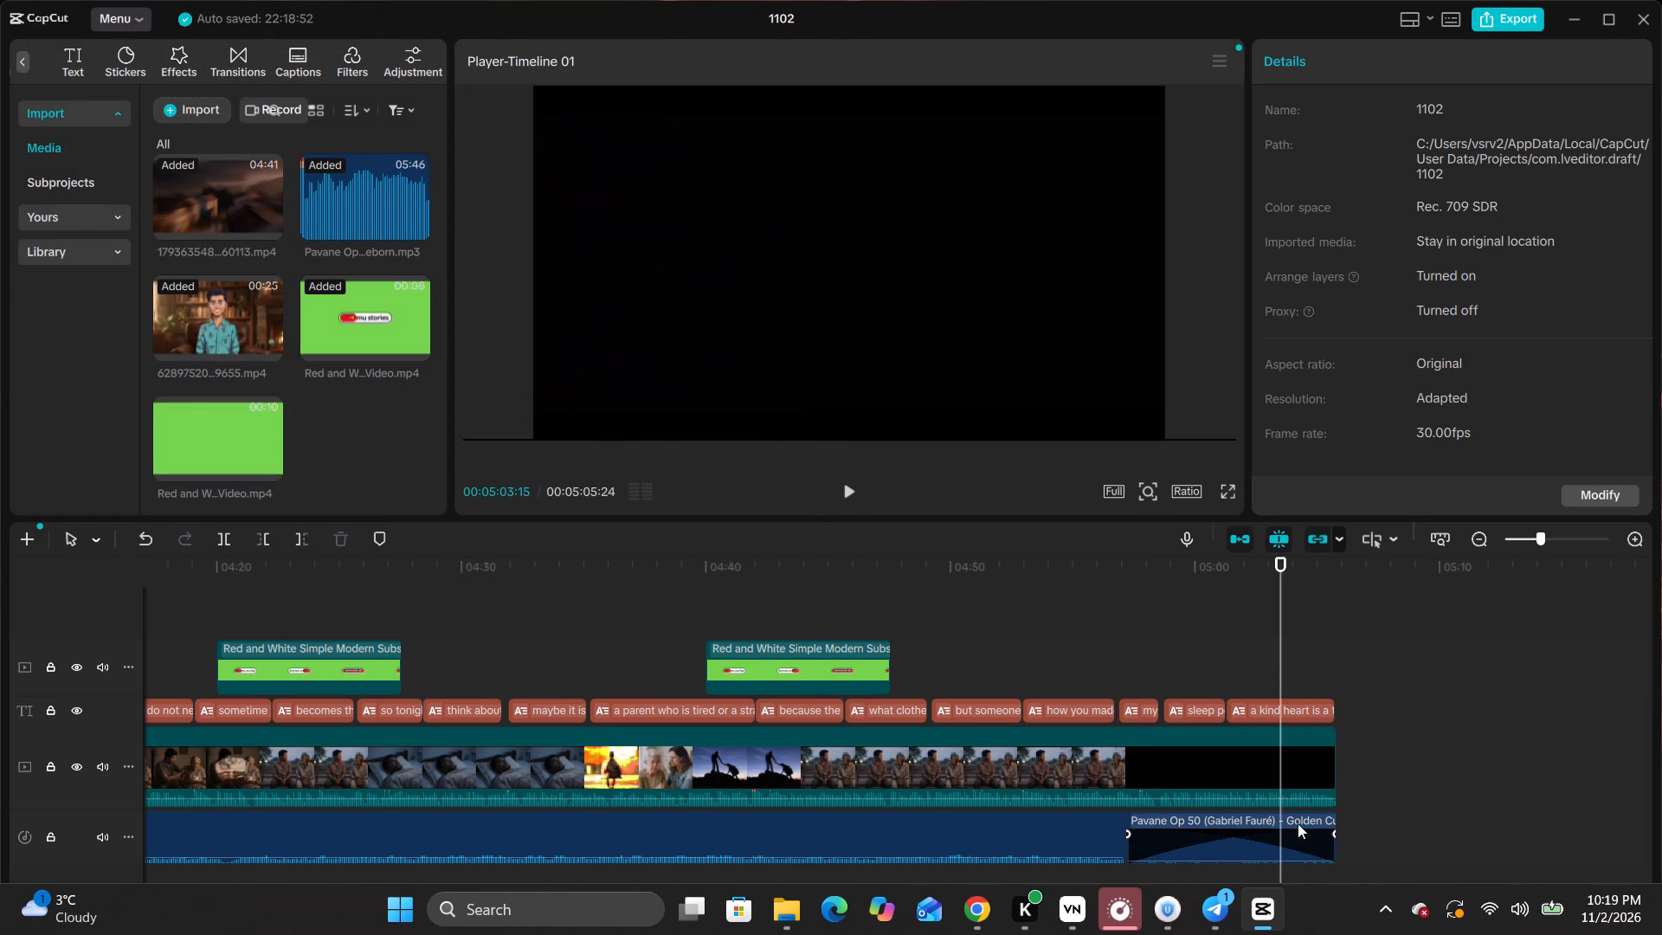
Split the black ending at 00:05:03:15 and append a copy of its final piece to the main track at 00:05:05:24.
click(1286, 781)
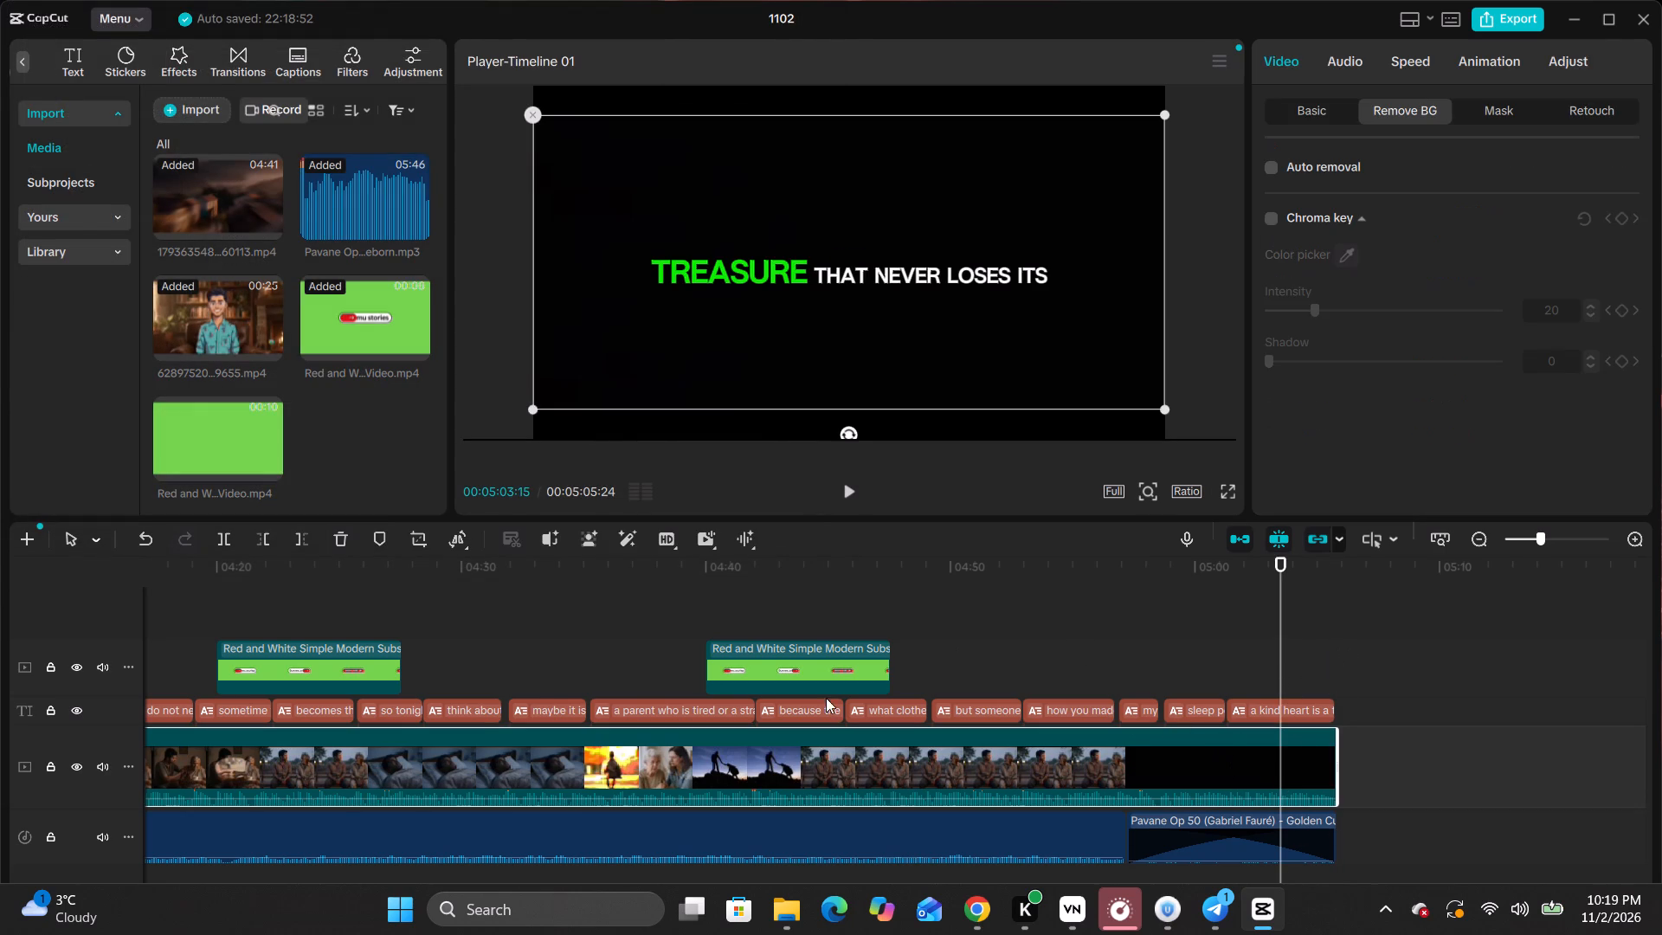
click(222, 545)
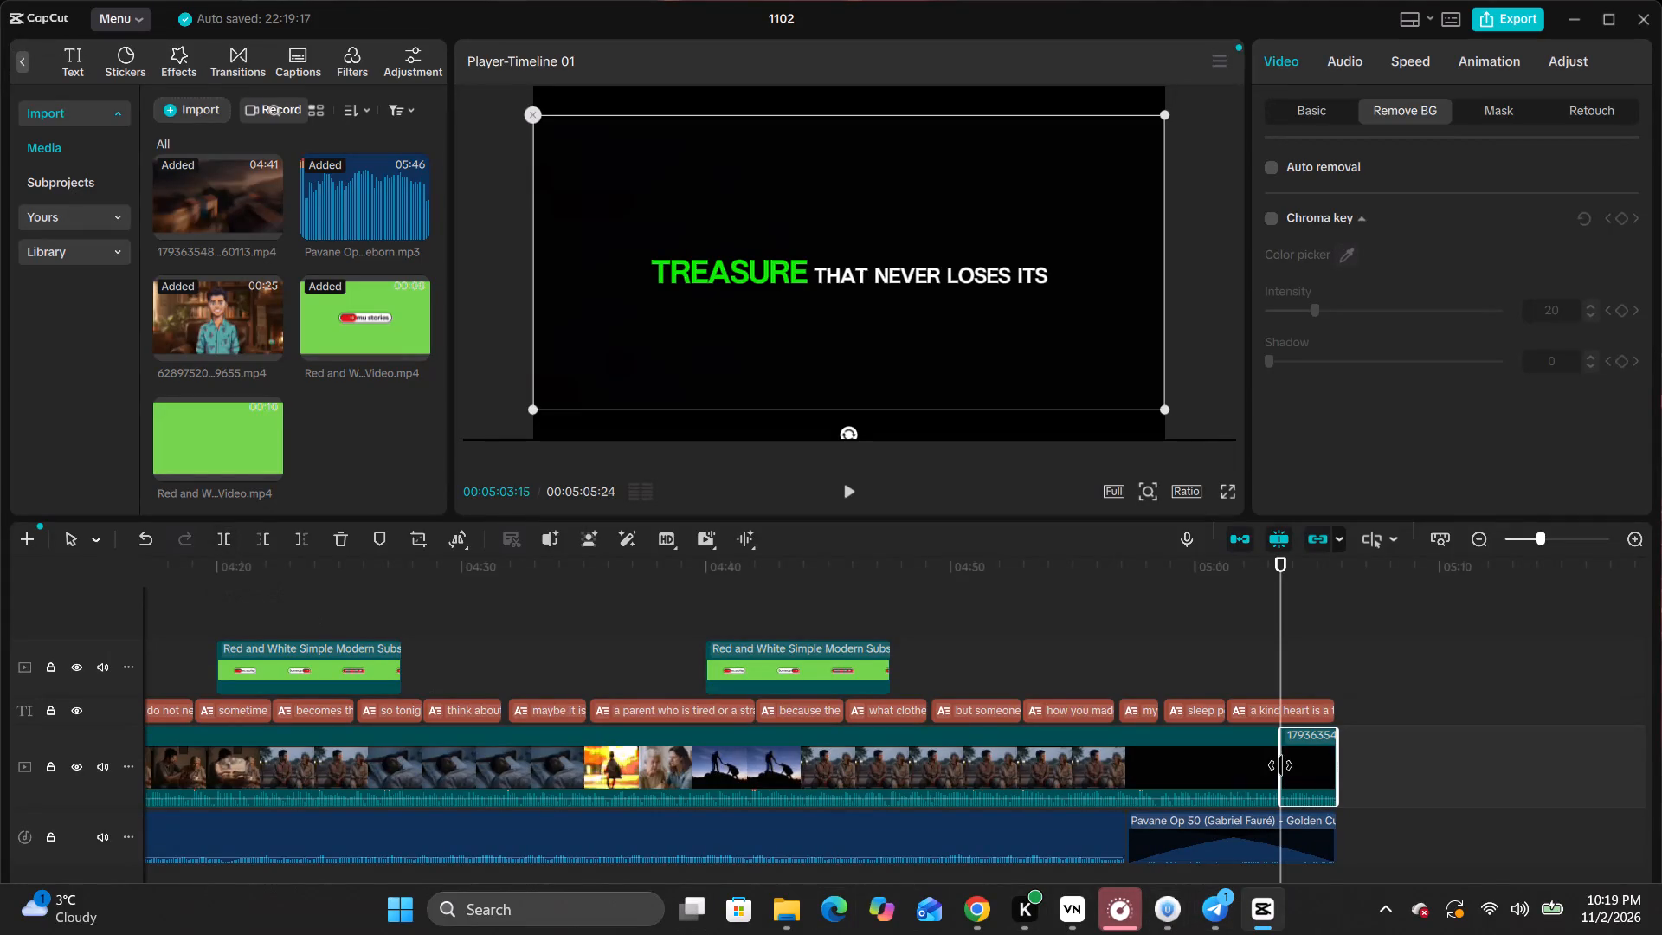
click(1316, 768)
right_click(1302, 763)
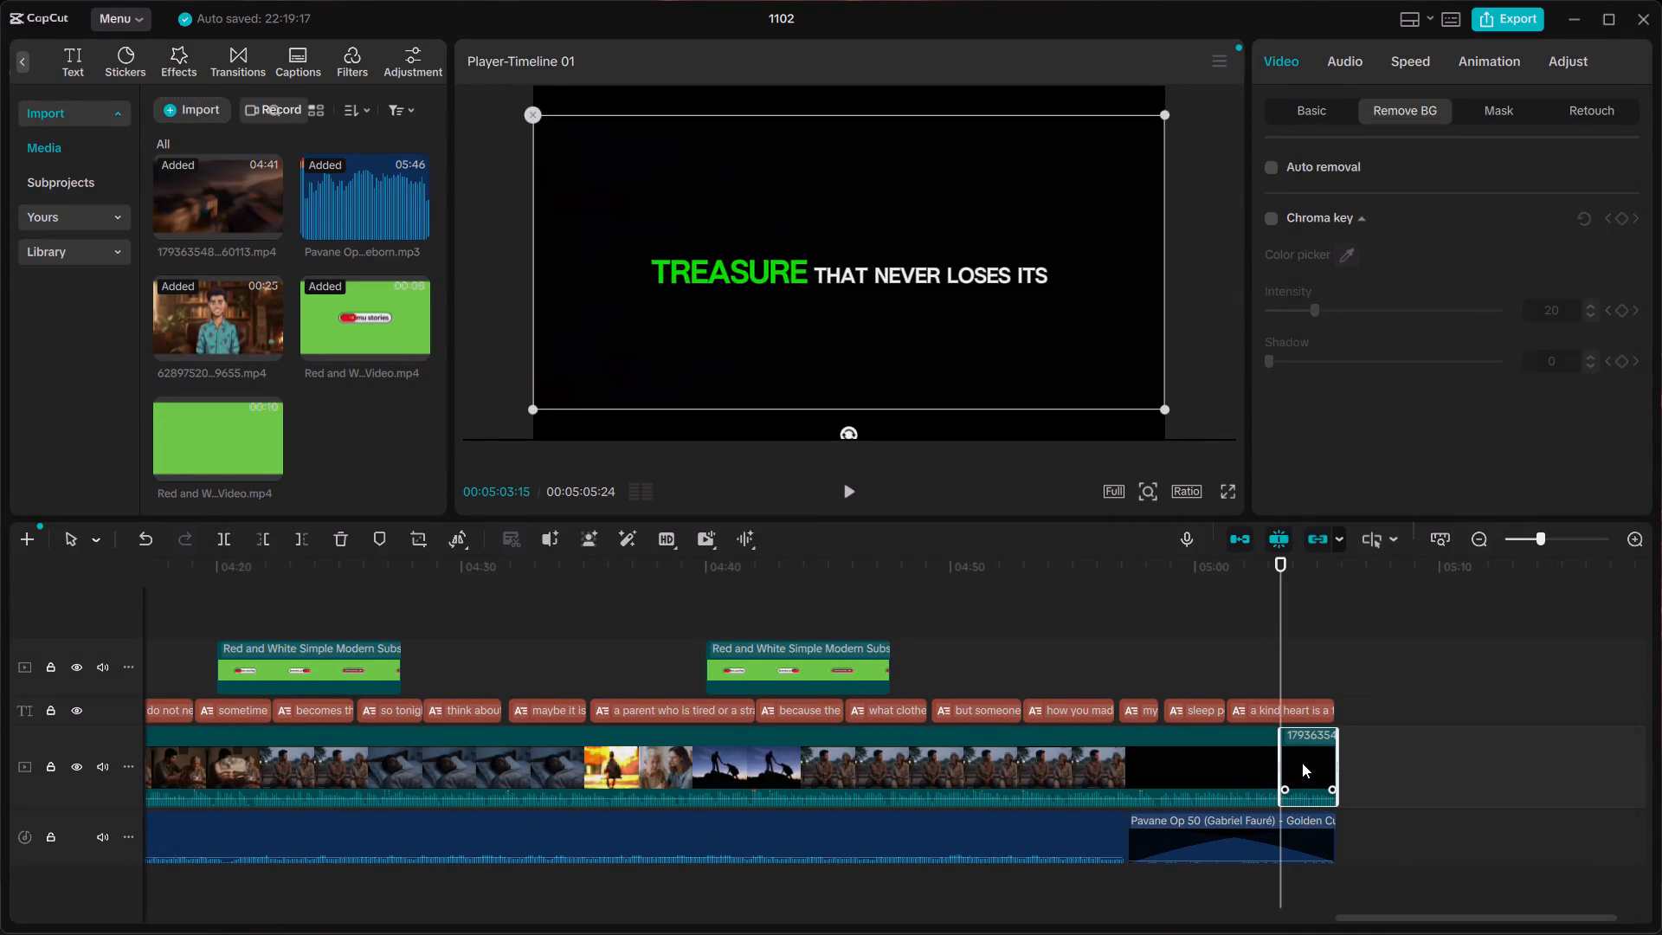
click(1364, 139)
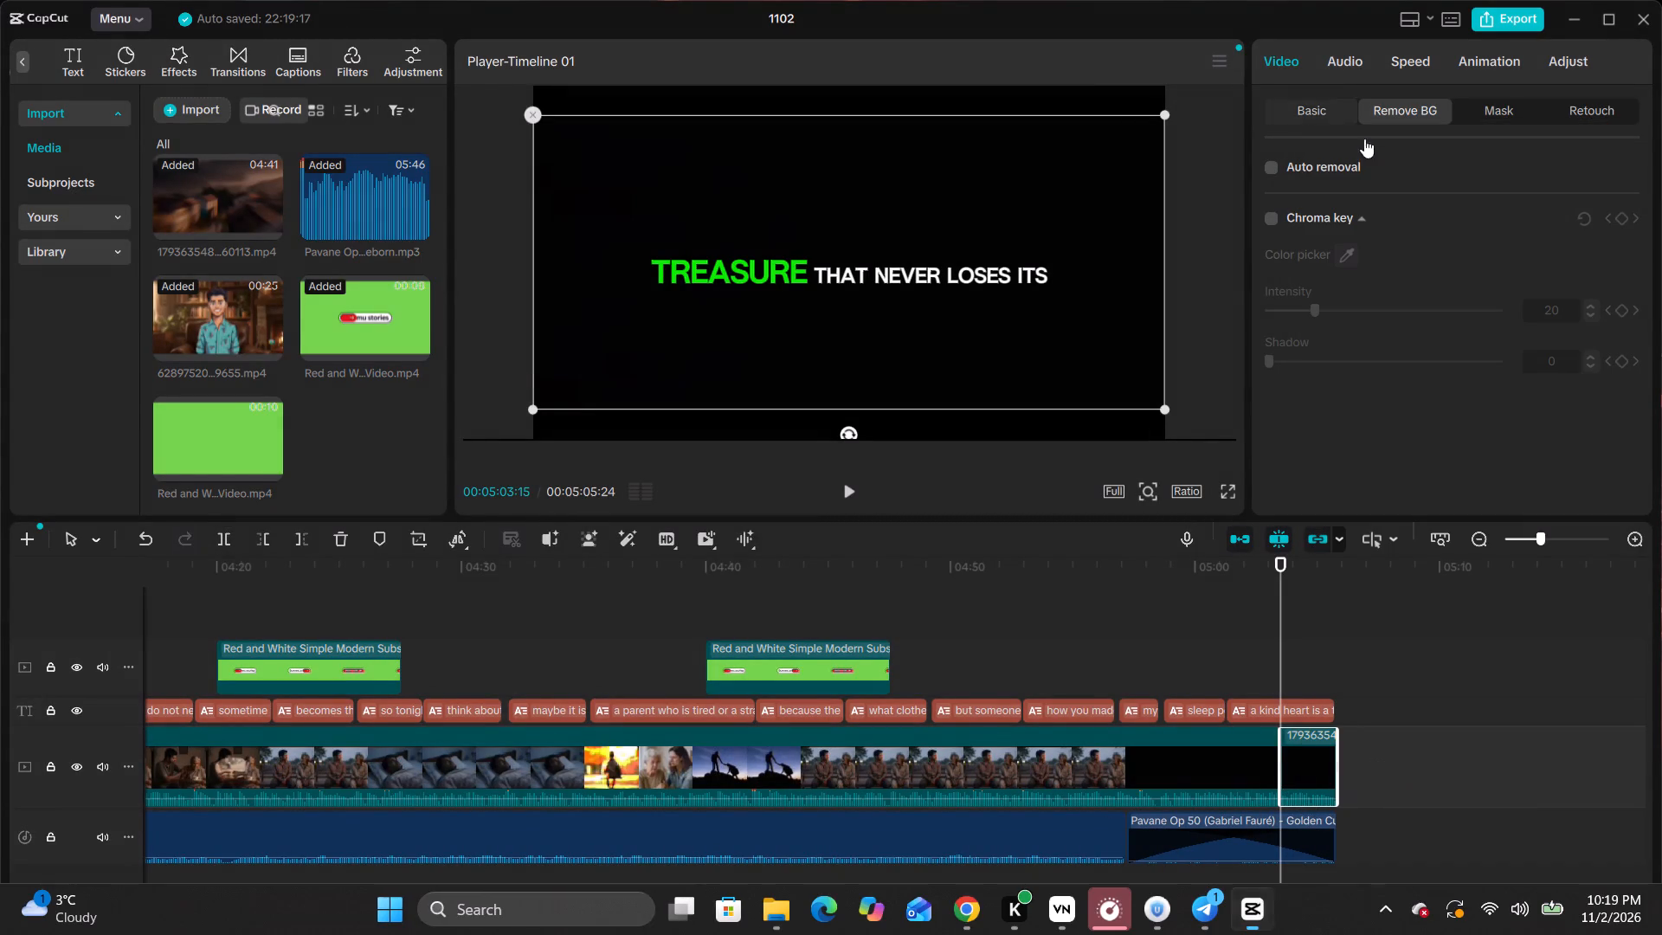
drag(1281, 634, 1348, 634)
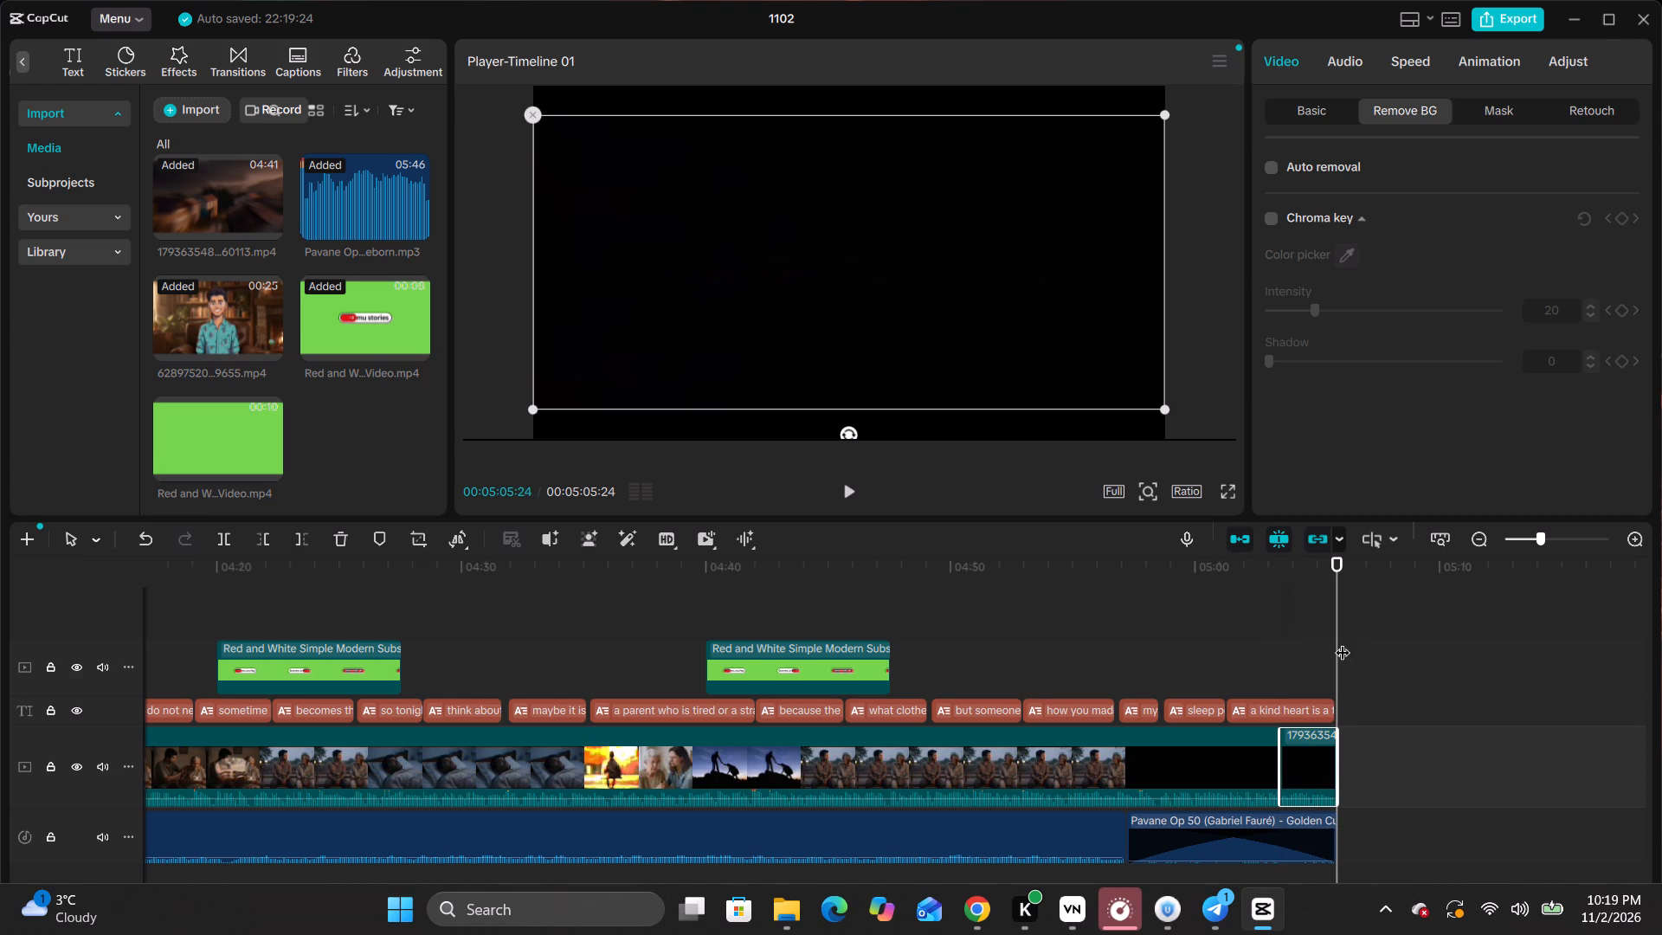
key(ctrl+v)
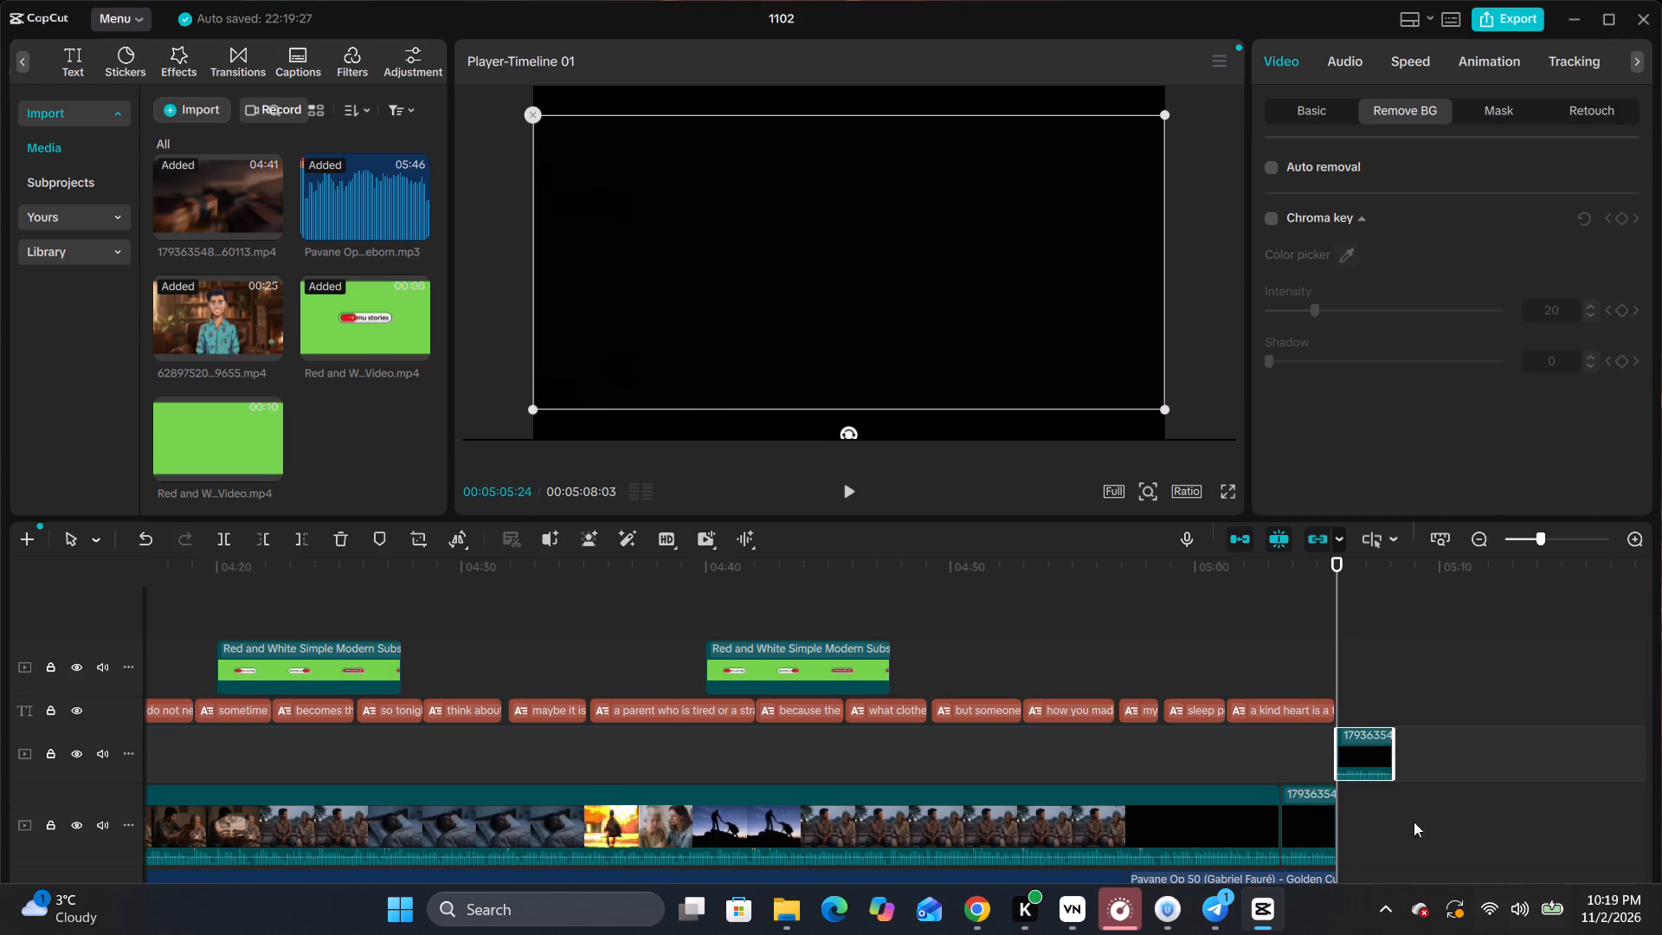
drag(1374, 753, 1382, 827)
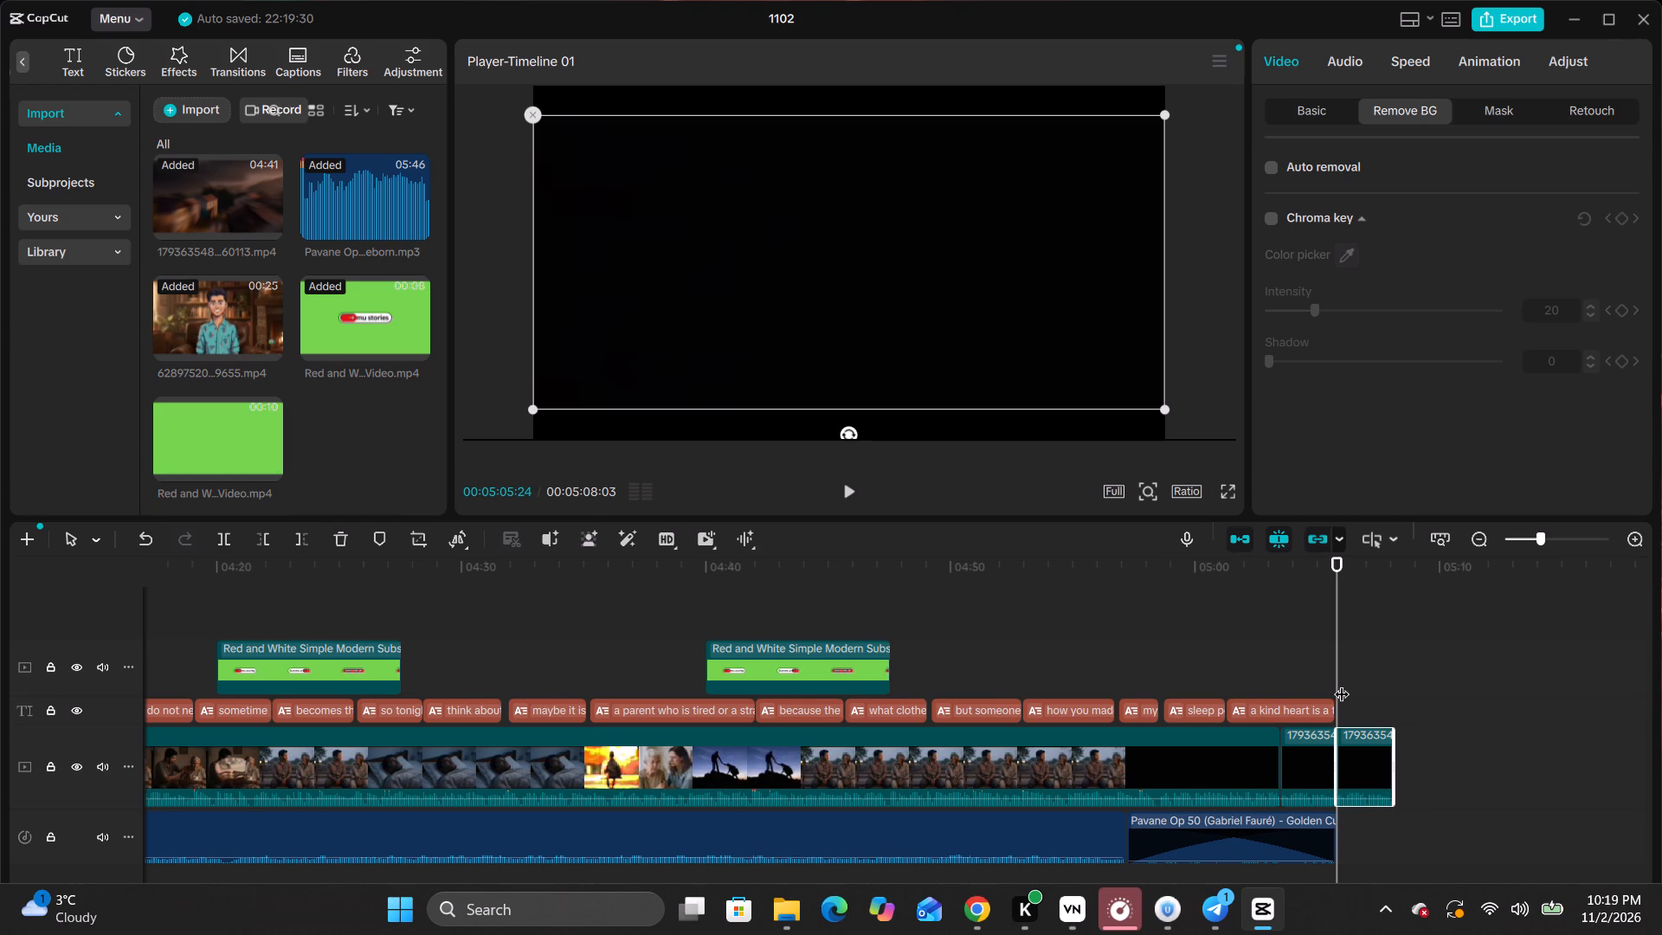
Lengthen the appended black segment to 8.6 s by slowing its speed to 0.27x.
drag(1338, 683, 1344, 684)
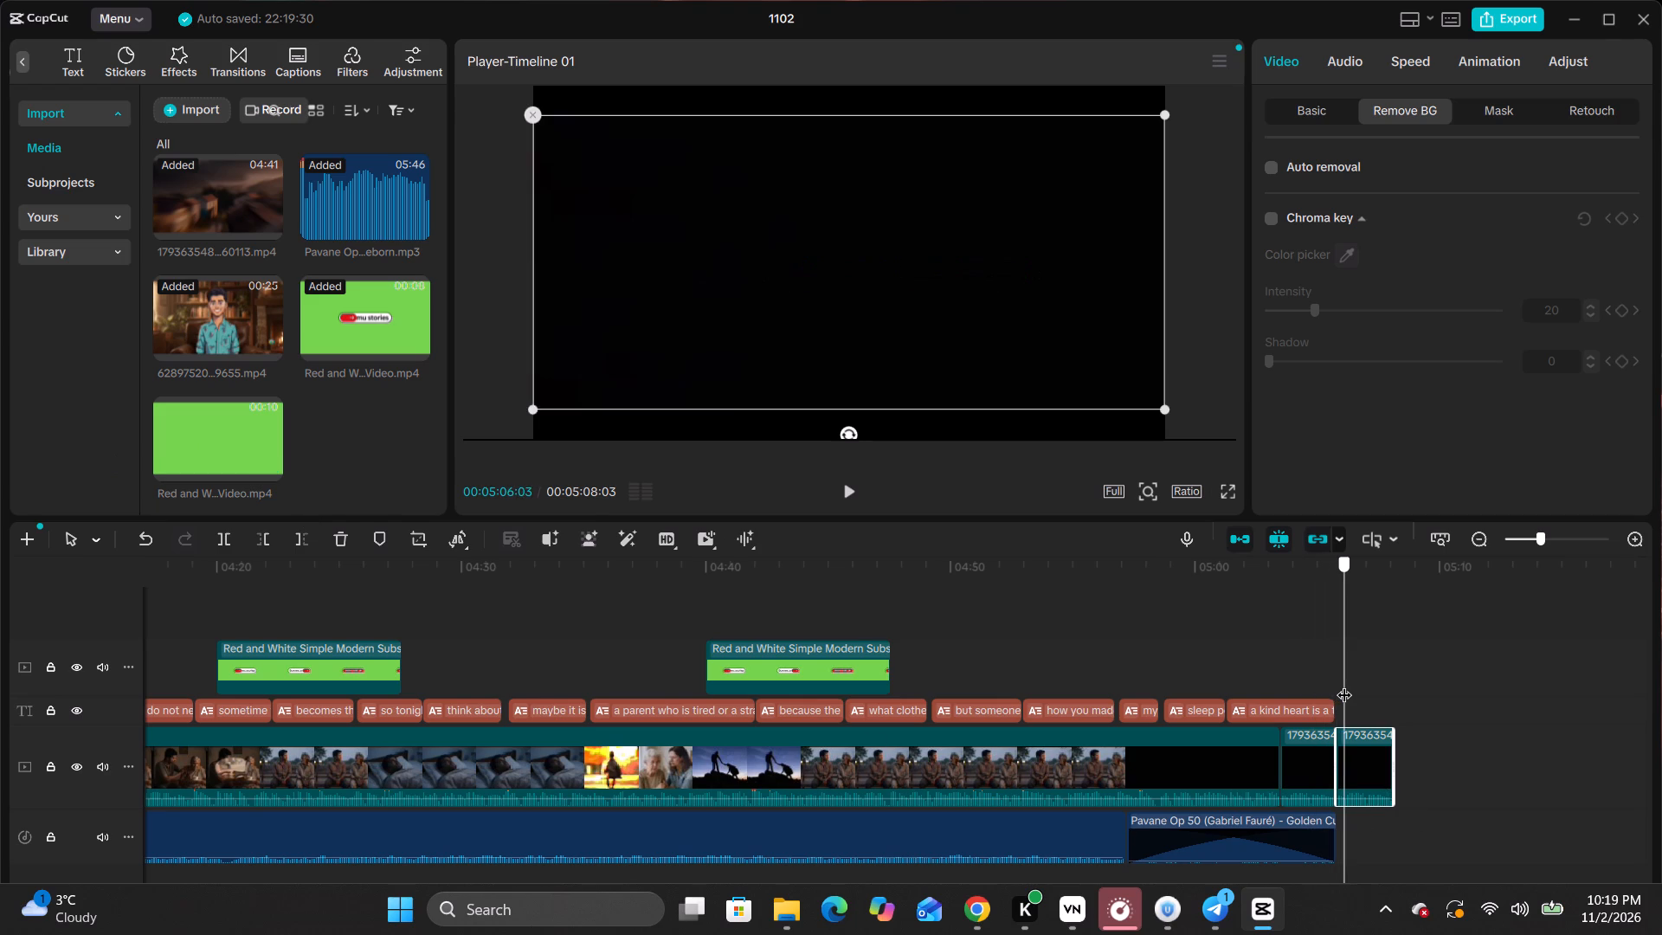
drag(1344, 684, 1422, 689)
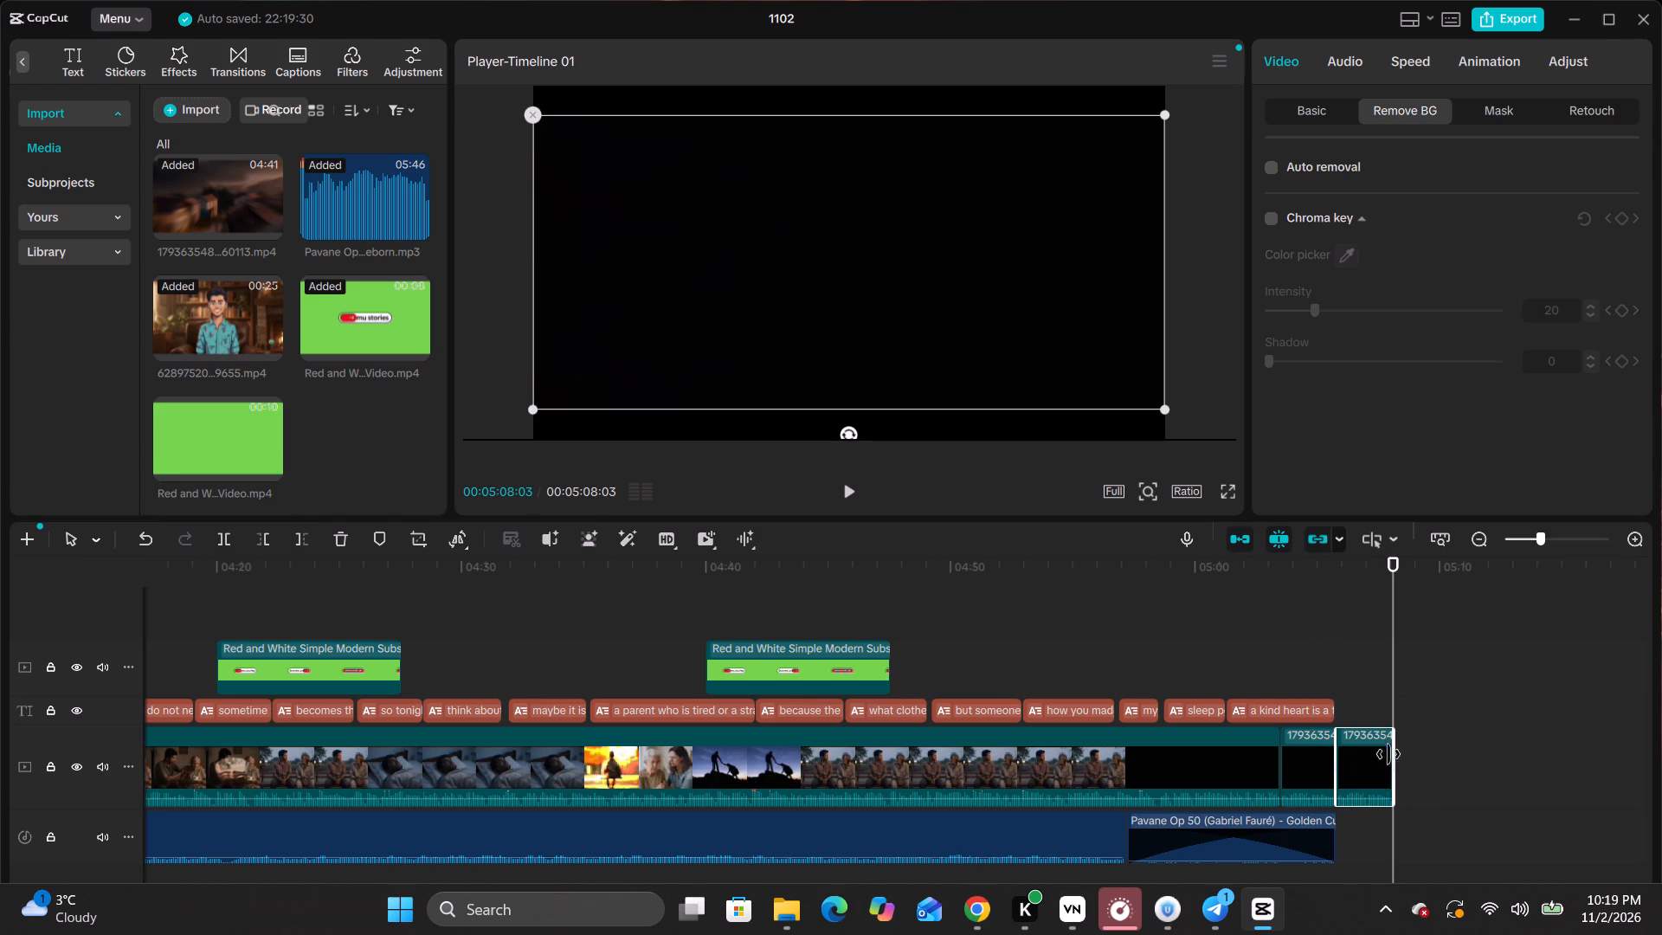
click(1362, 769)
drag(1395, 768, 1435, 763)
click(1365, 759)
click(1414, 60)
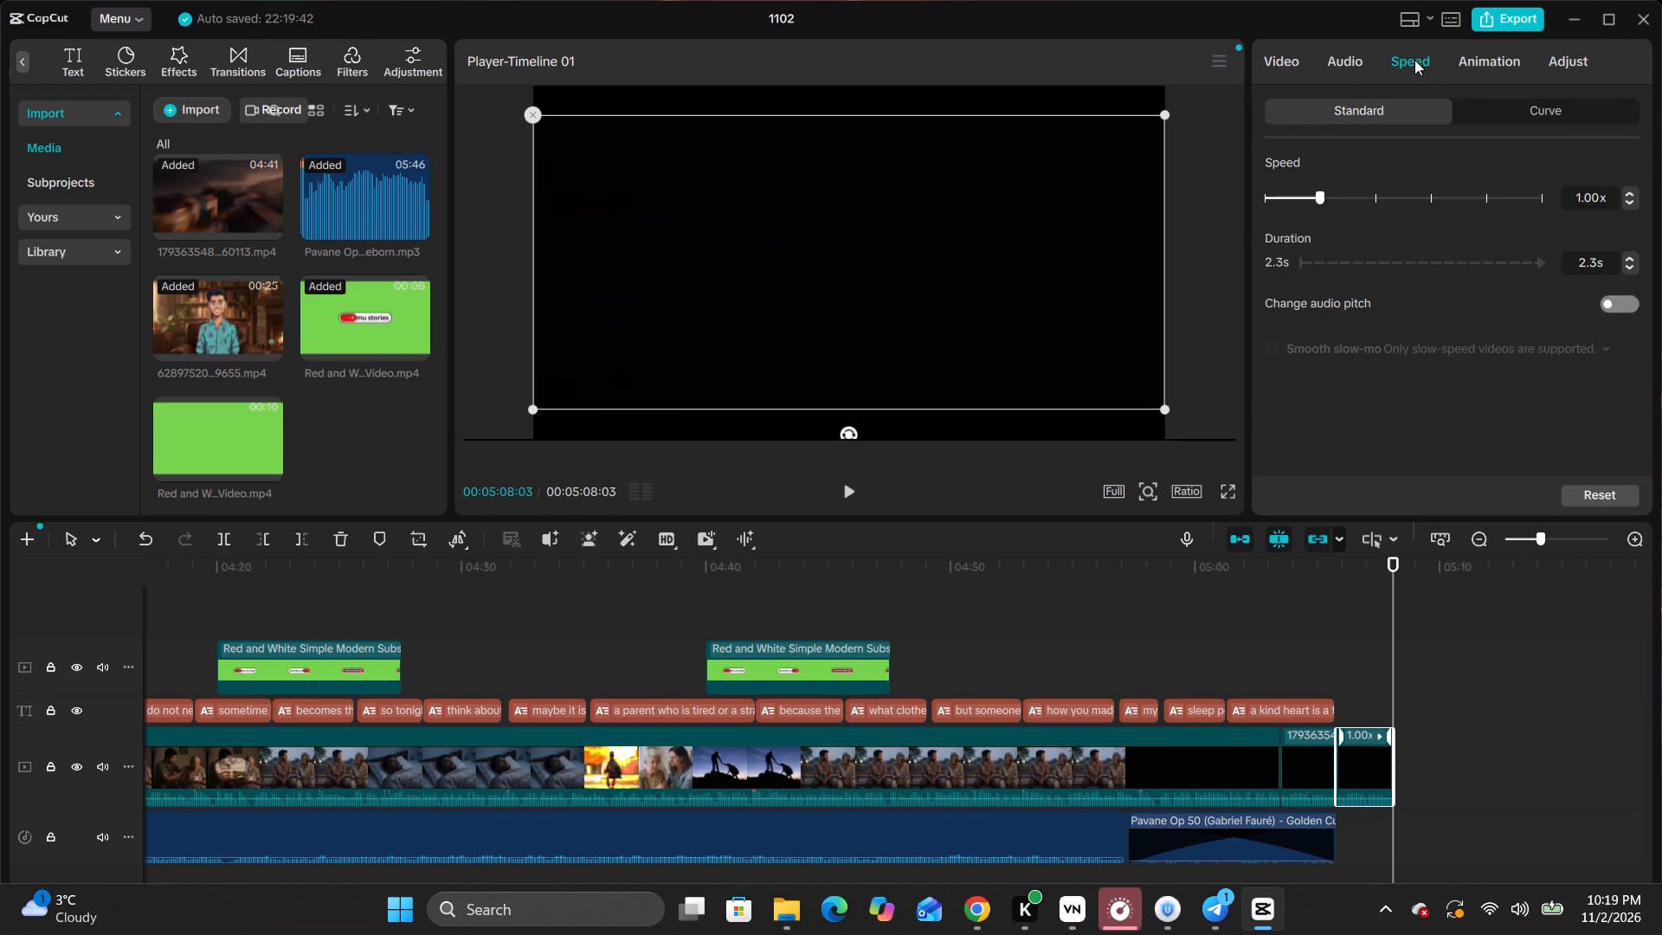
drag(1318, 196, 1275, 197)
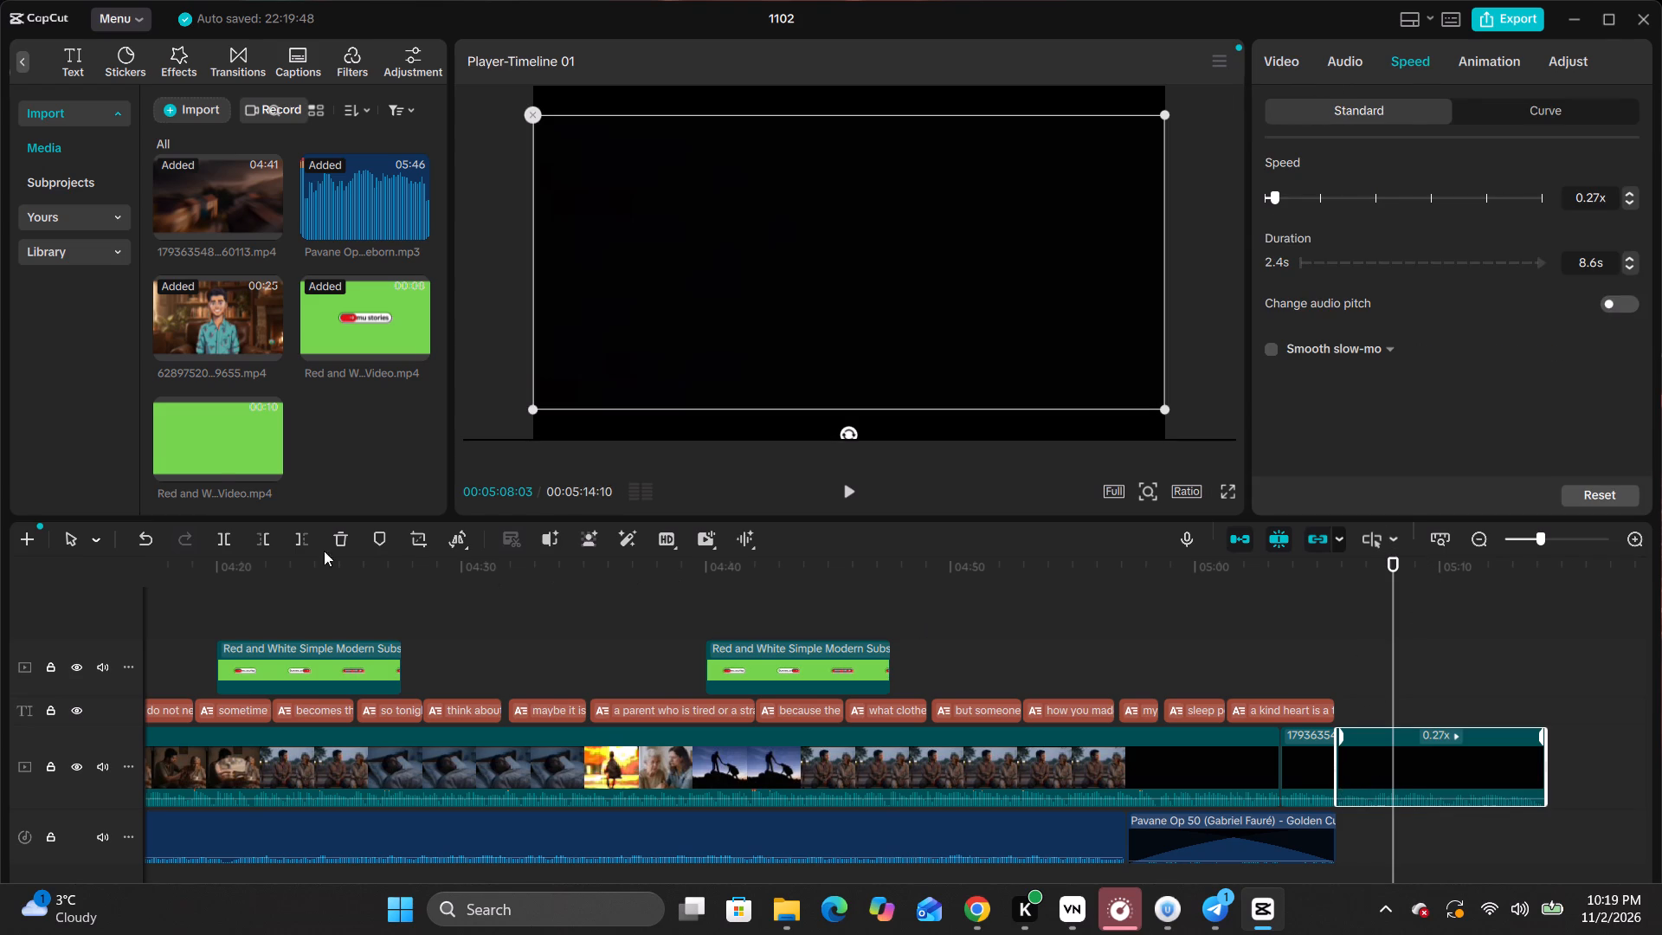
Place the Minimalist Subscribe Button clip on the overlay track above the appended black segment, starting at 00:05:05:24.
drag(199, 429, 1342, 712)
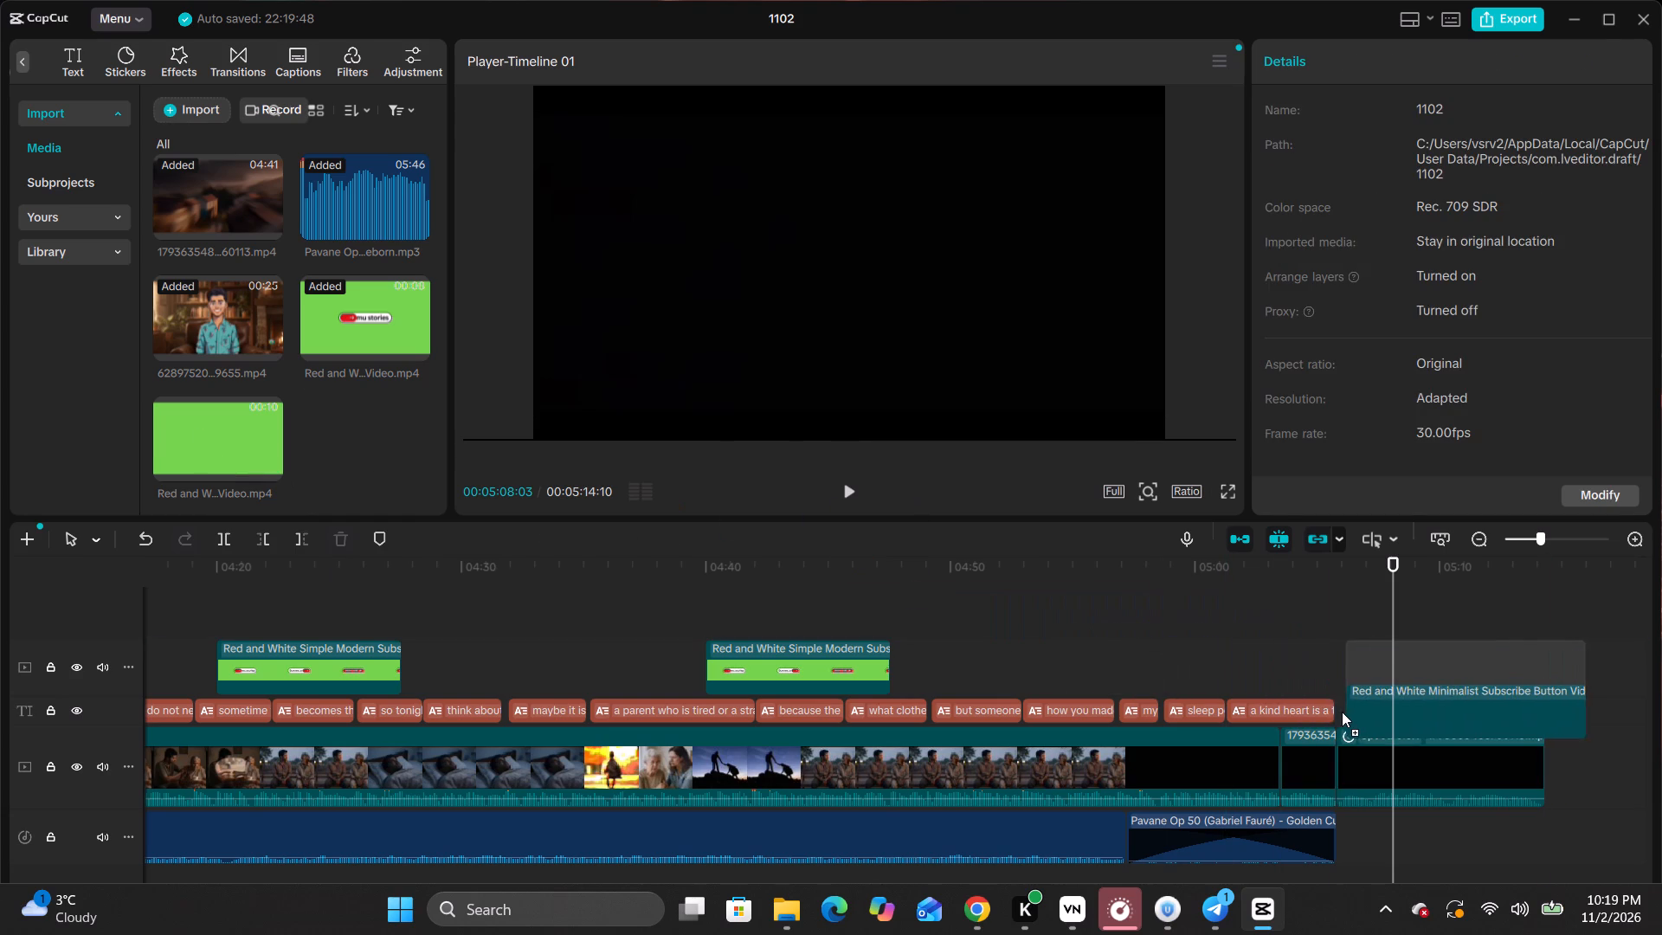
drag(1342, 712, 1336, 706)
Slow the appended black segment under the subscribe clip to 0.10x and play part of the end section.
click(1394, 764)
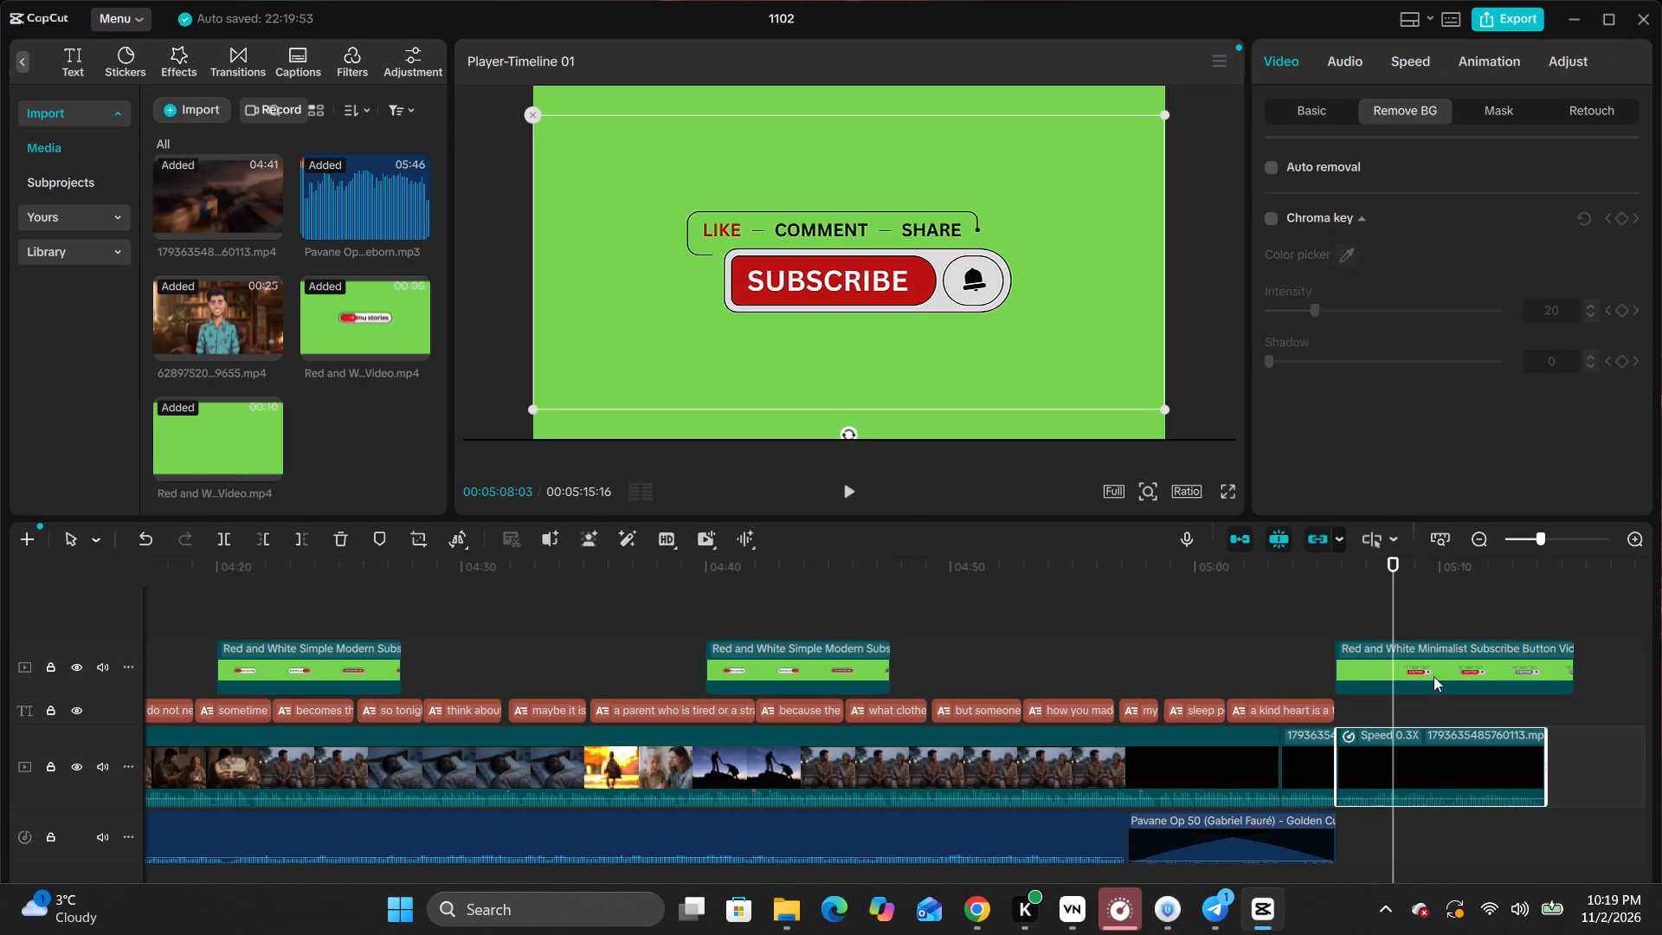
click(1431, 767)
click(1400, 56)
drag(1270, 192, 1266, 193)
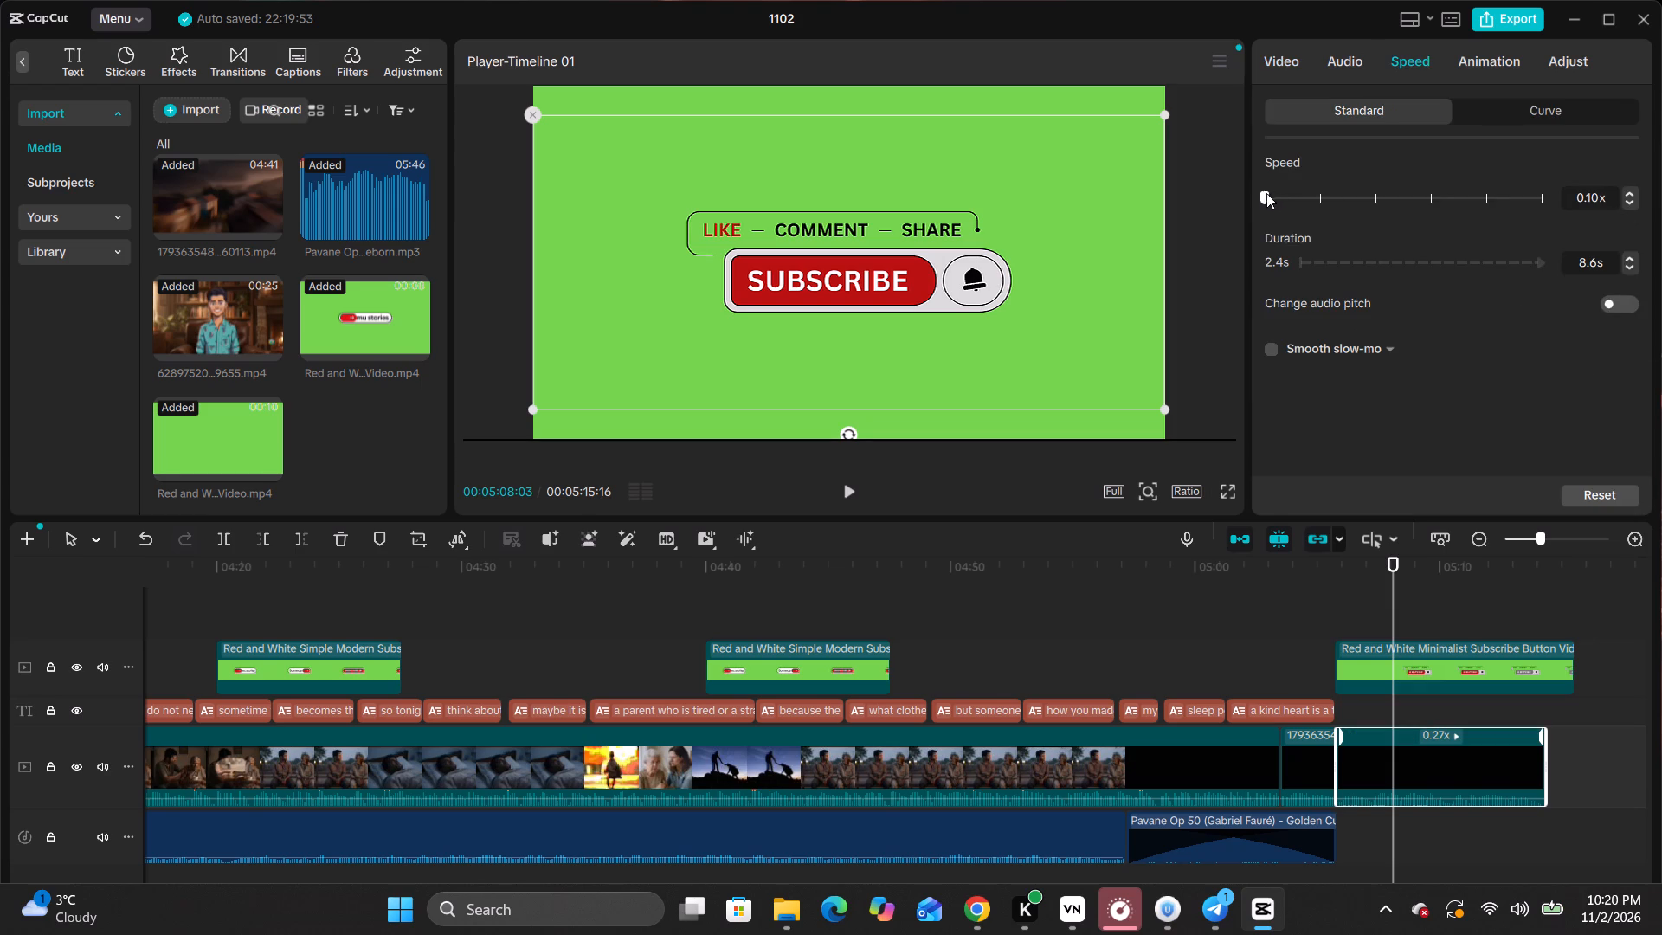
drag(1266, 193, 1246, 194)
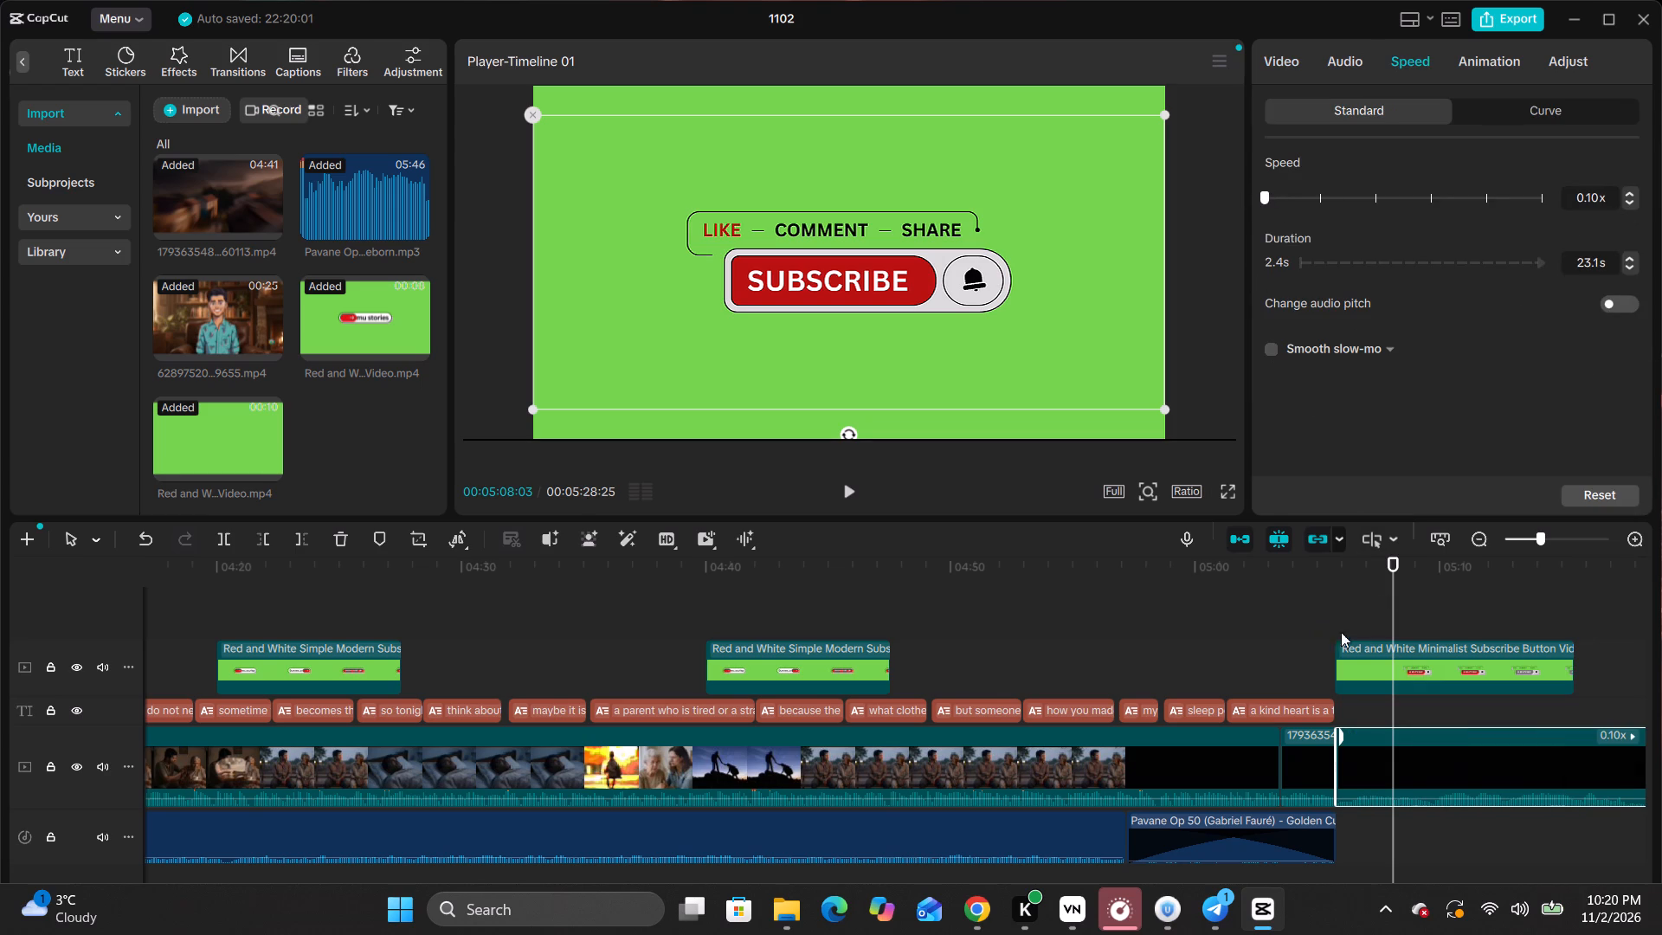
click(1262, 662)
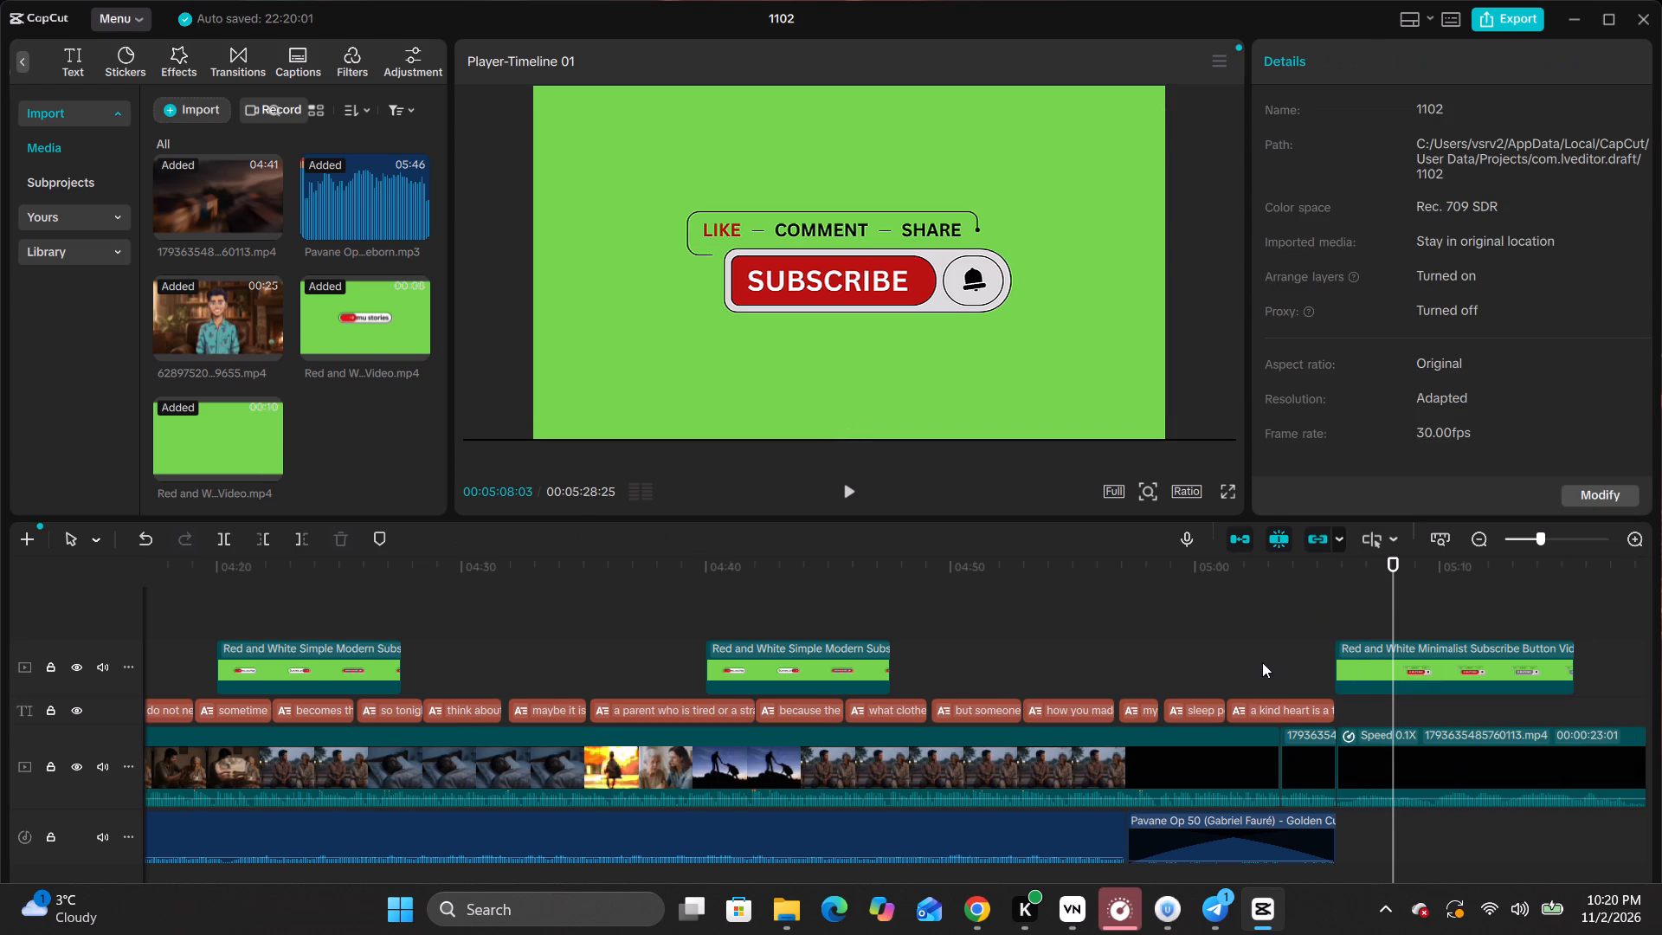
key(space)
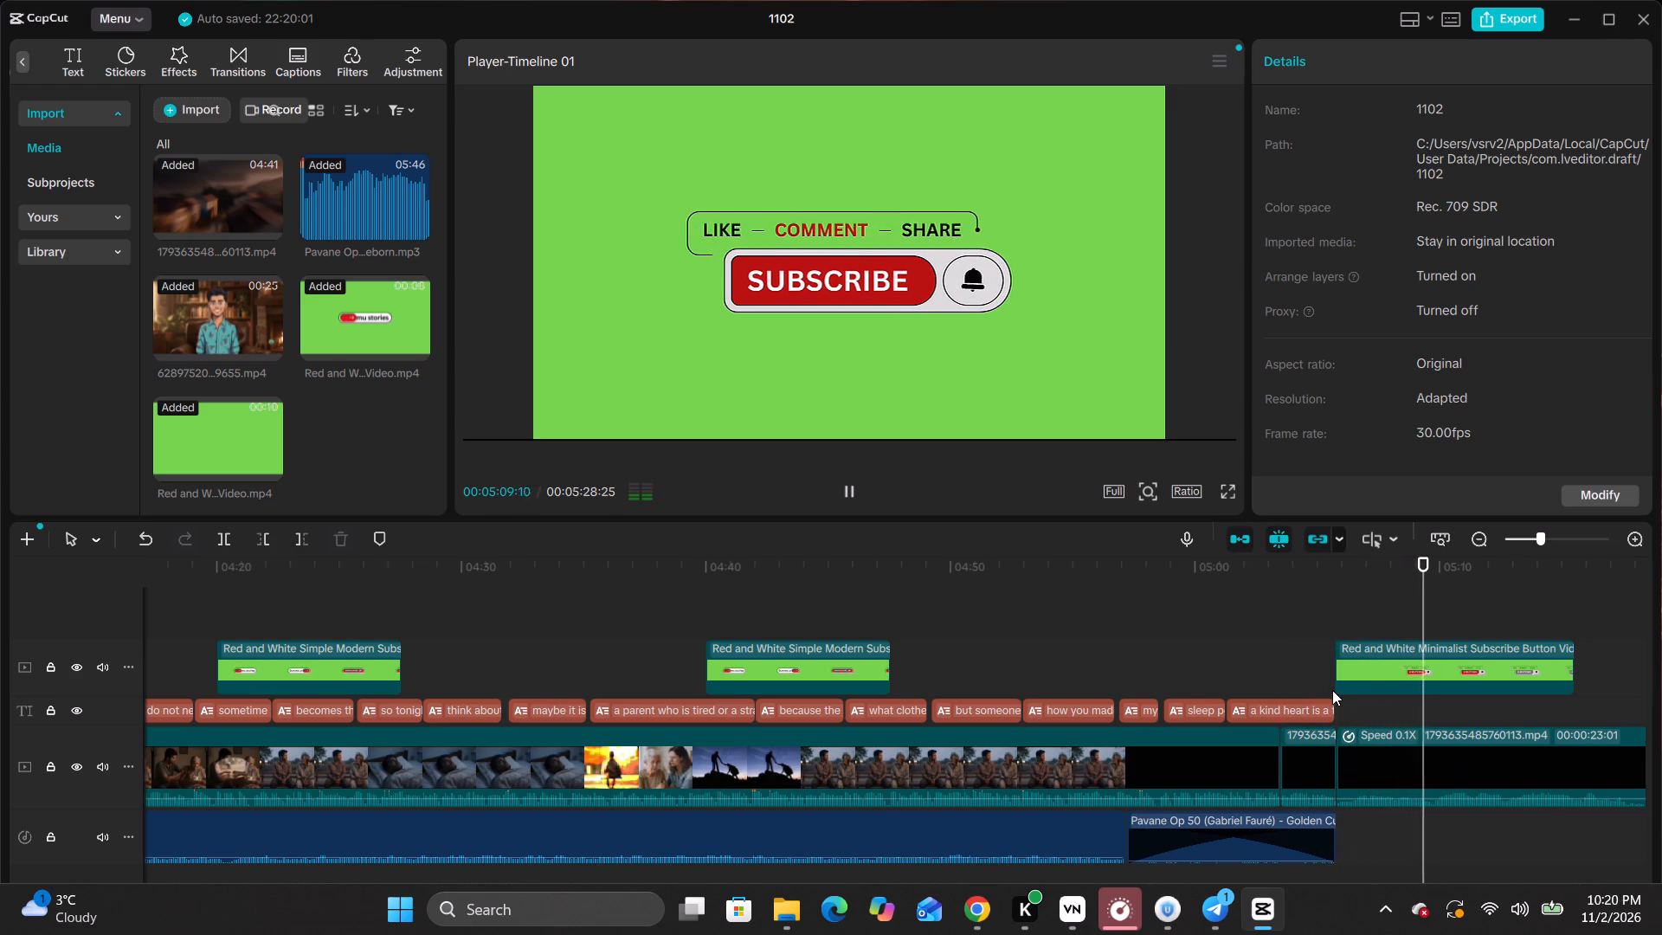
key(space)
Scale the slowed black segment's picture down to 1%.
click(1375, 766)
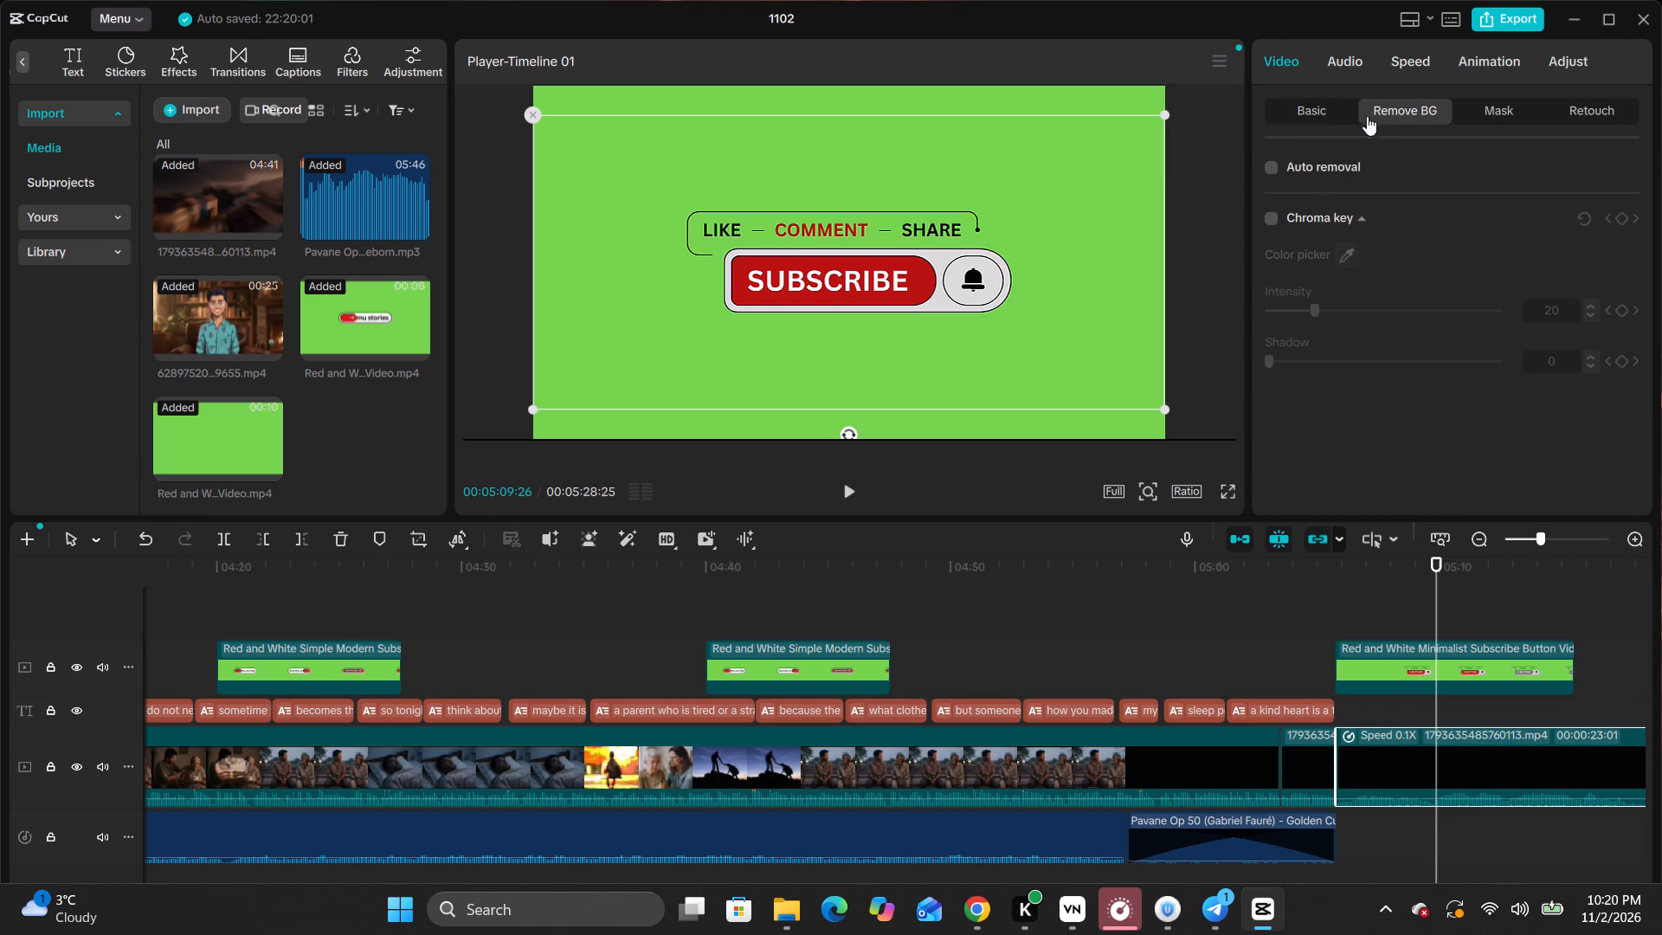
click(1331, 113)
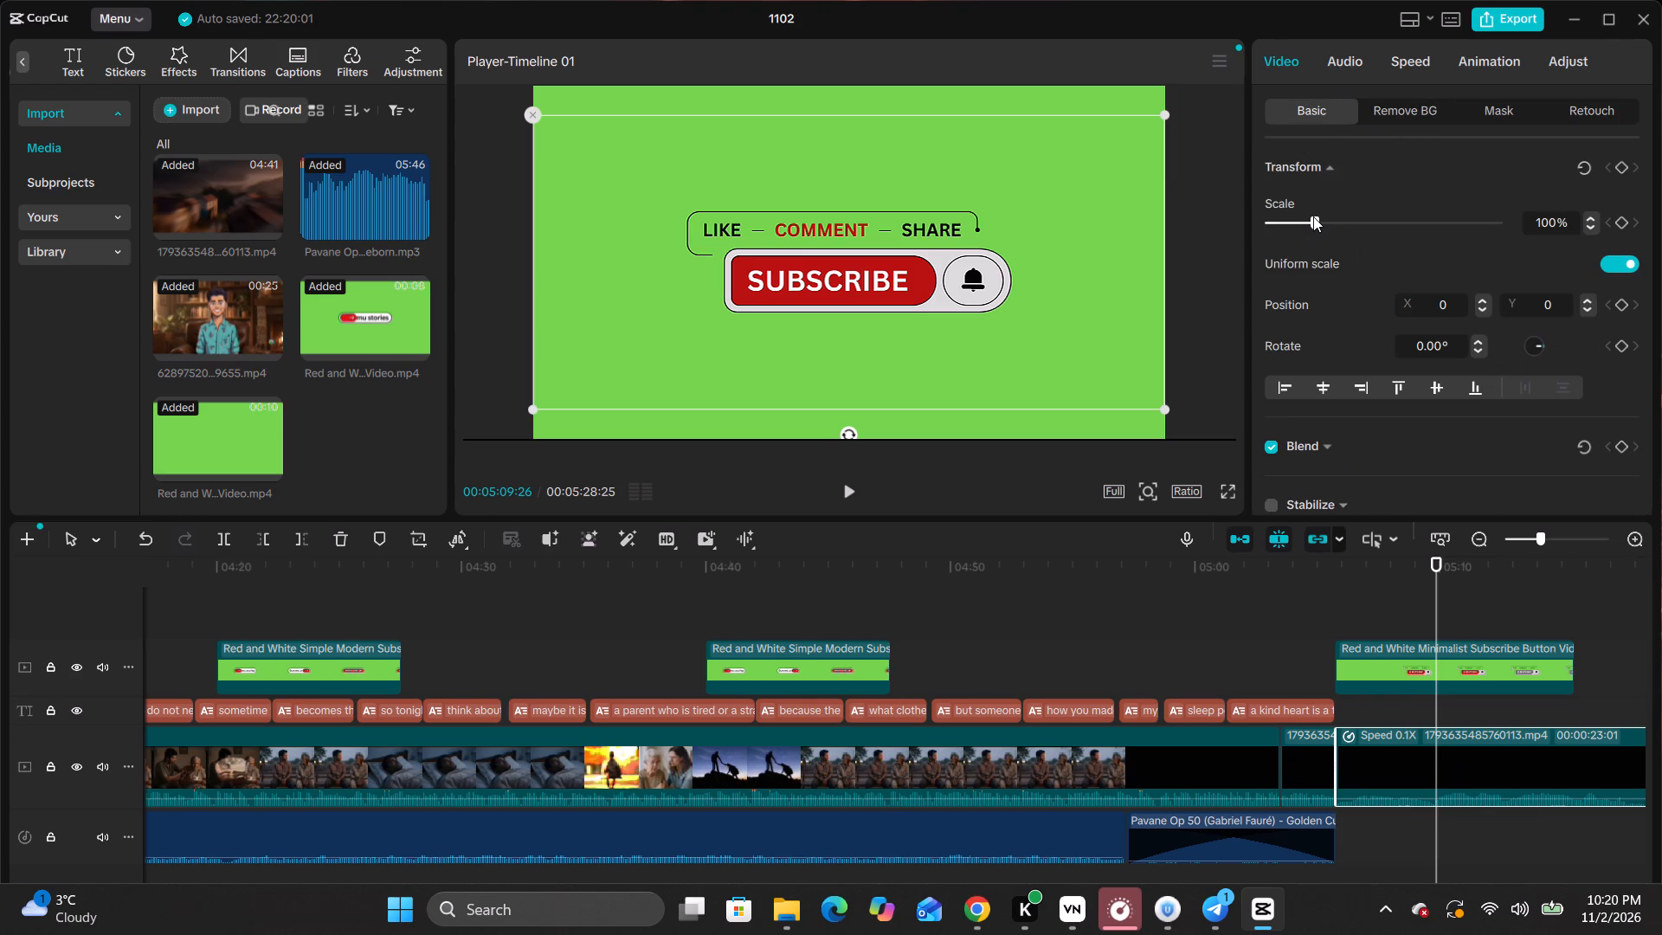
drag(1313, 216, 1196, 217)
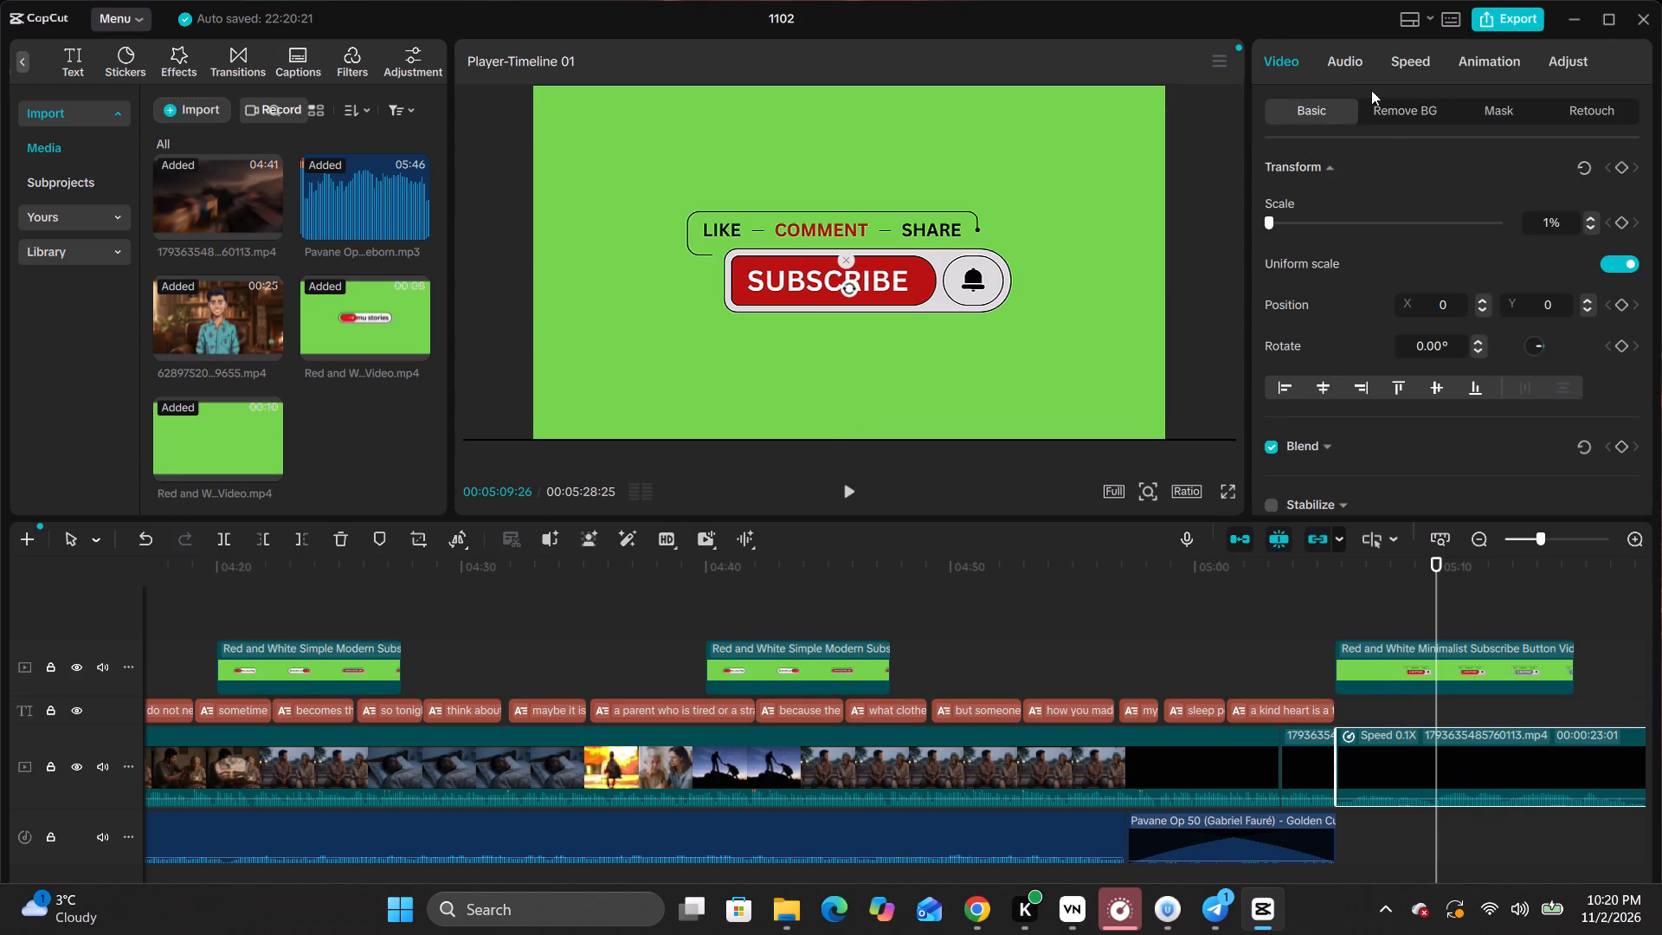
Look through the slowed black segment's speed, animation, adjustment and basic video settings, and play the end section to check it.
click(1412, 60)
click(1402, 756)
click(1505, 59)
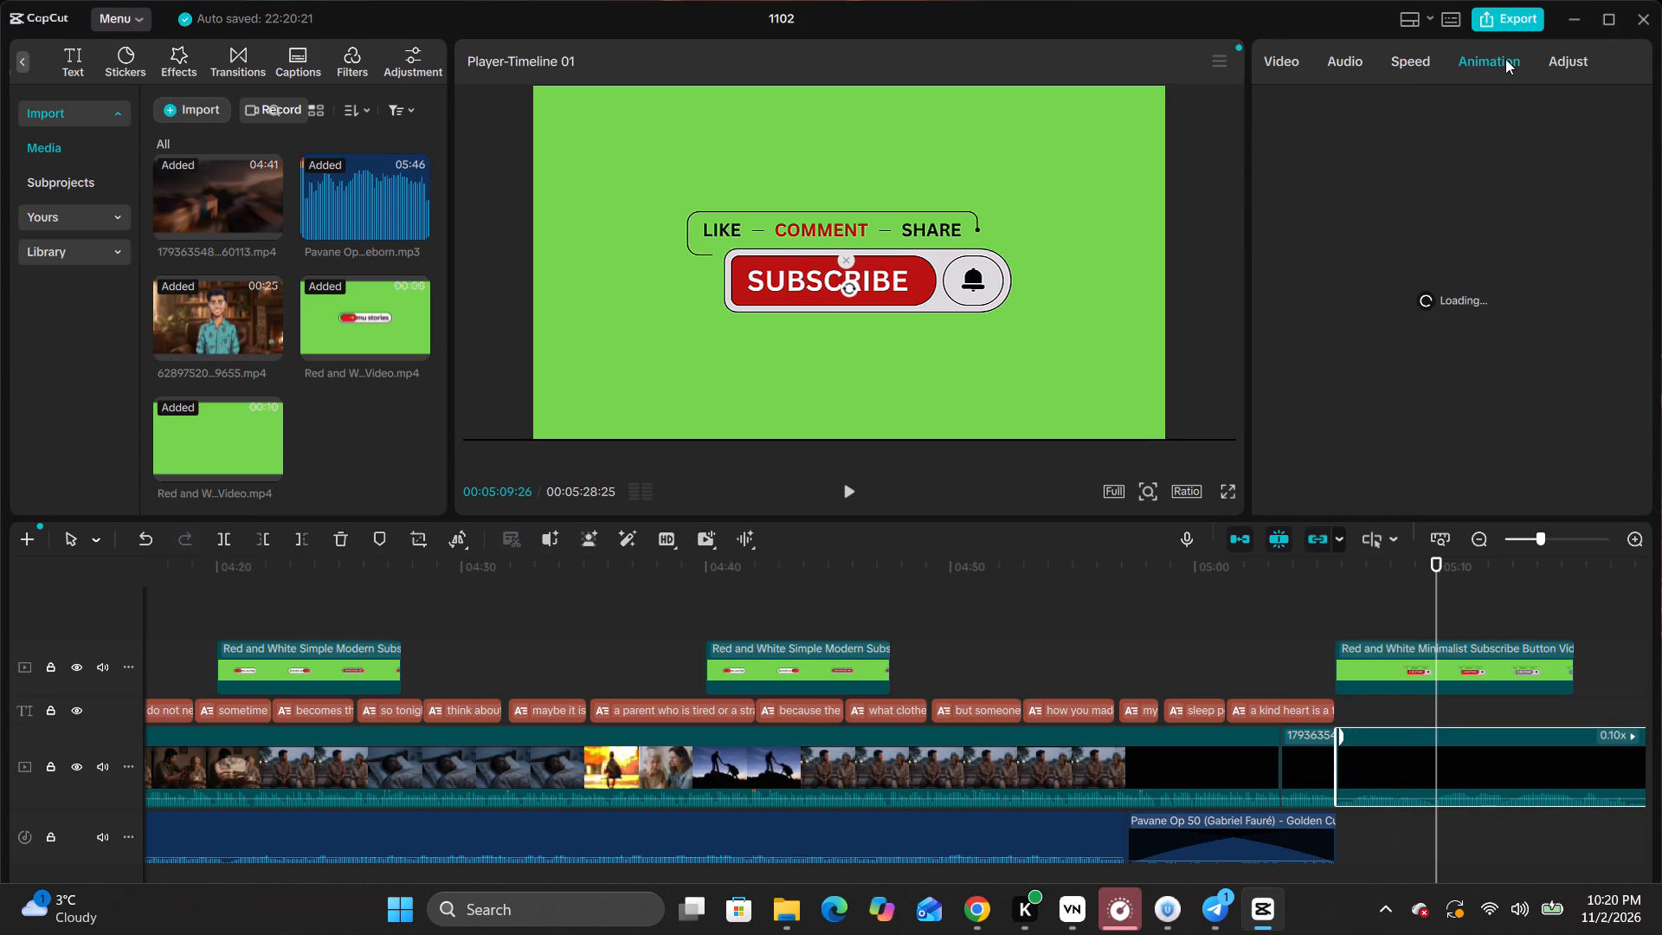
click(1559, 59)
click(1295, 62)
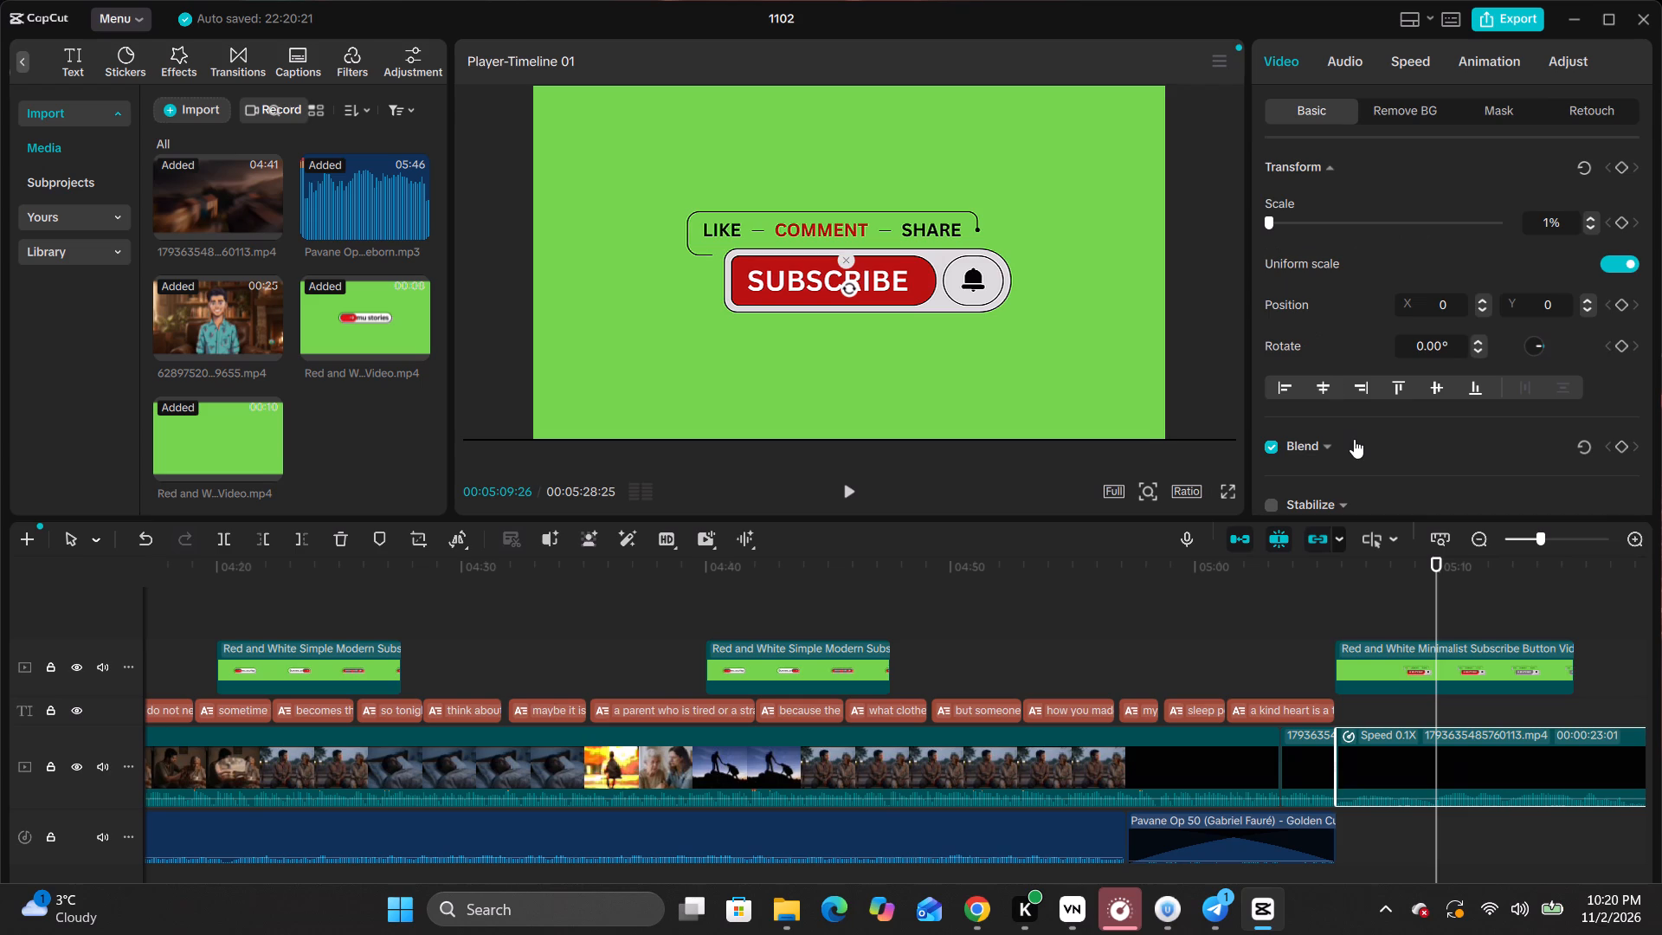
scroll(1343, 440, down, 3)
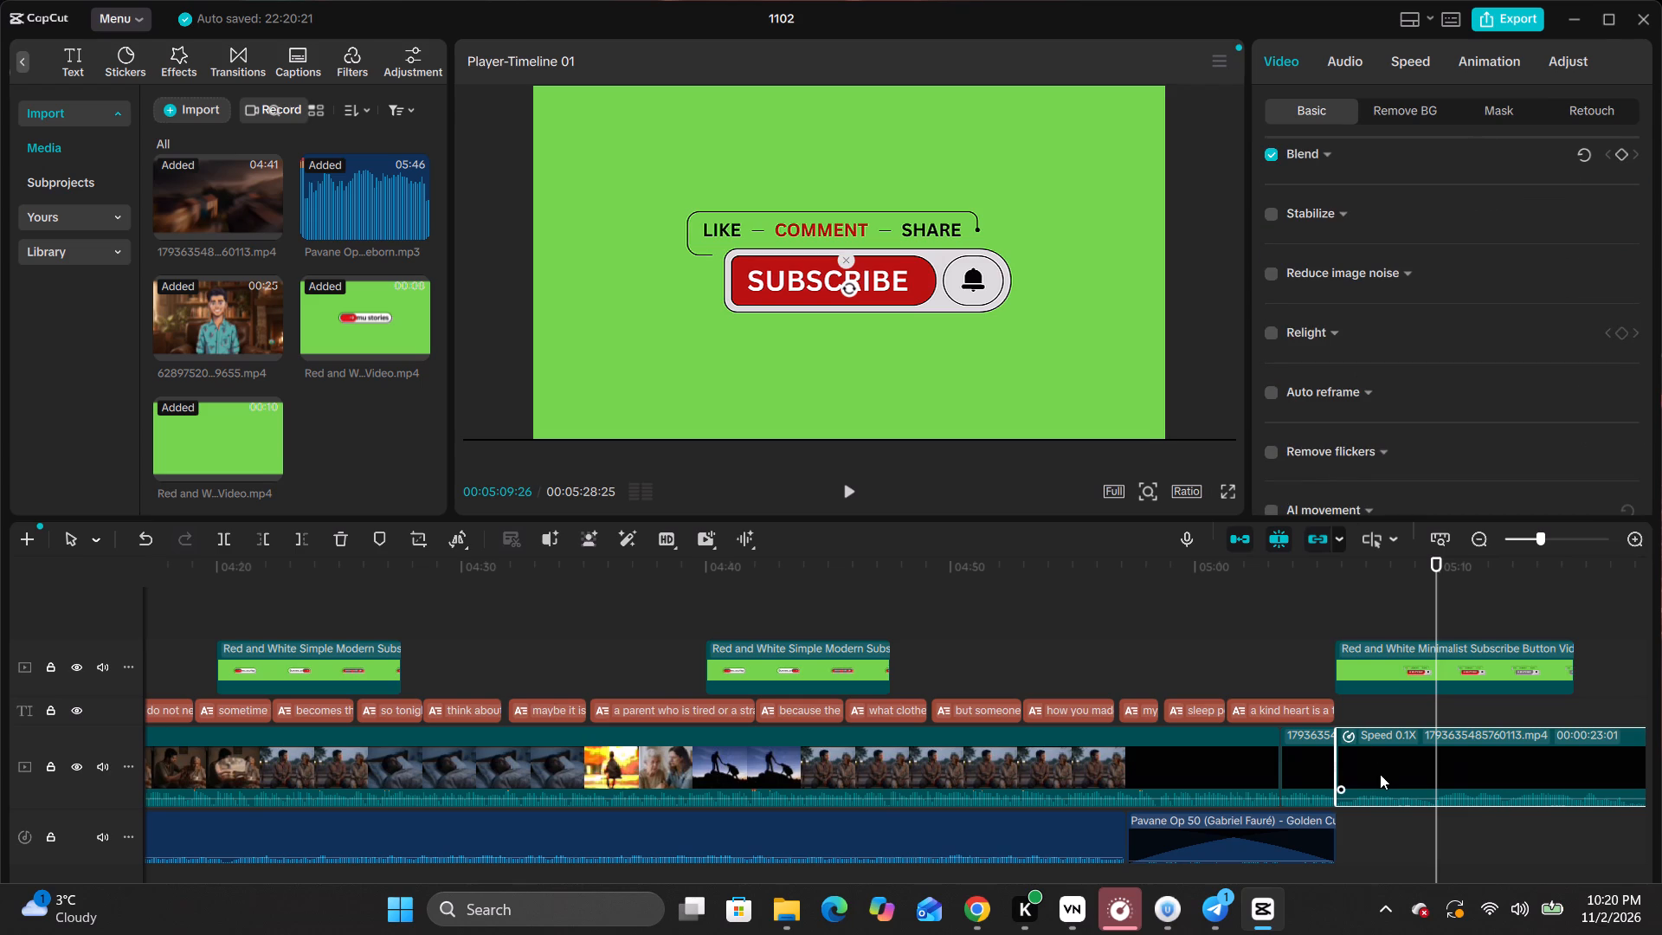
click(1380, 774)
click(1285, 654)
key(space)
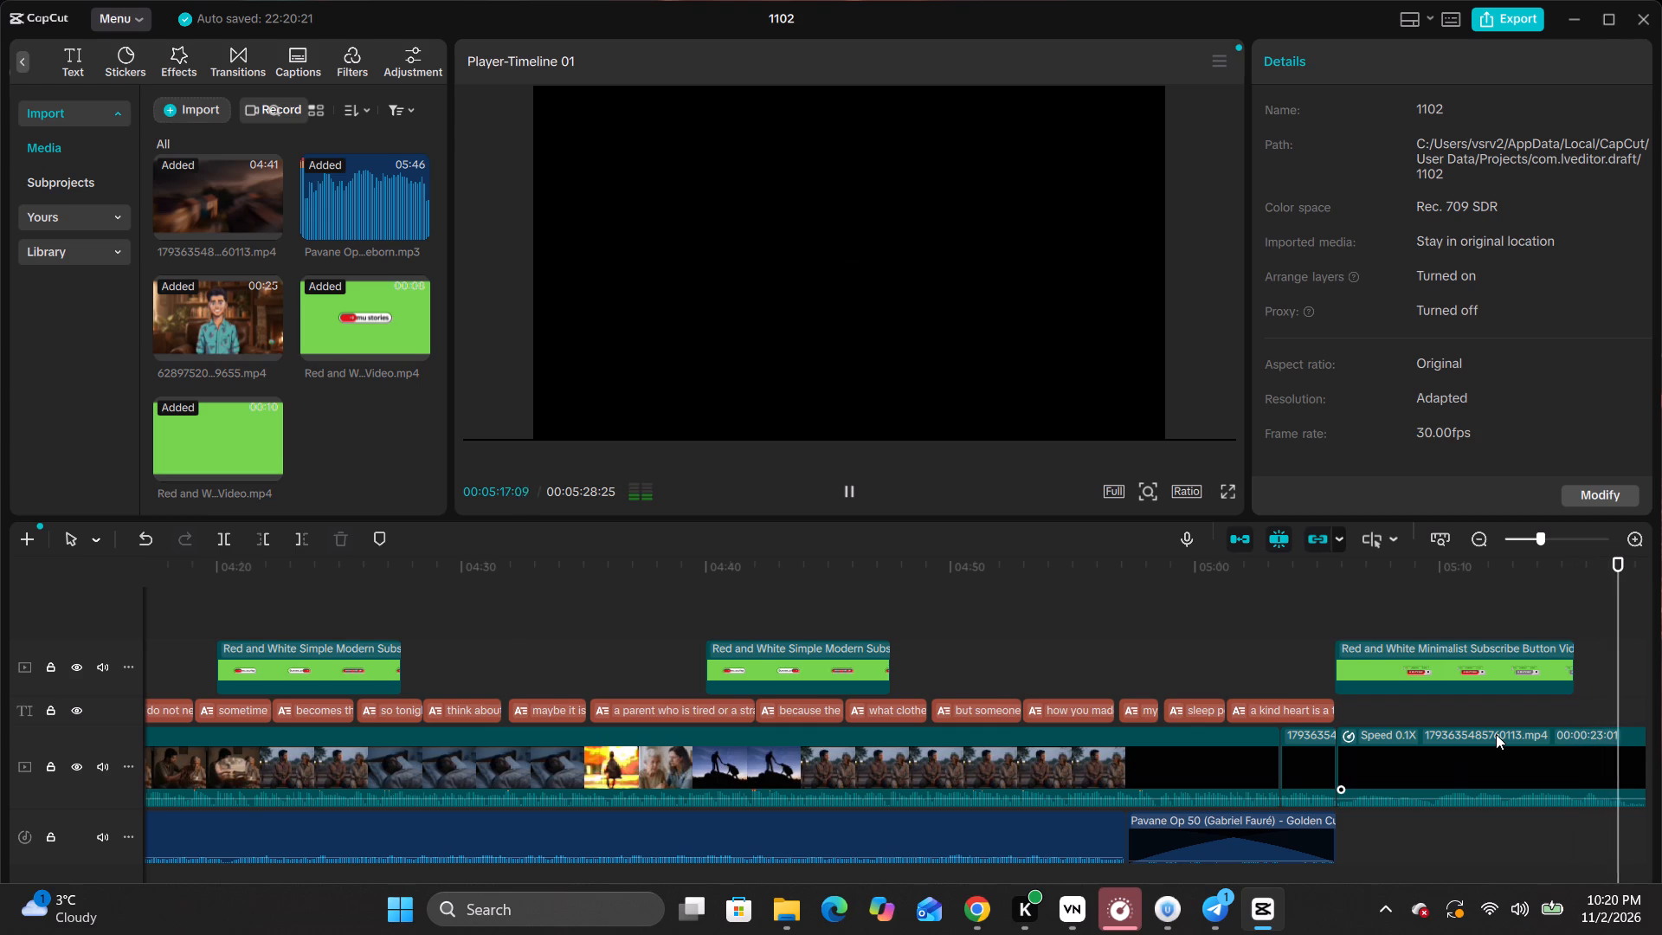
key(space)
Lower the audio volume of the slowed black segment on the main track.
click(1482, 769)
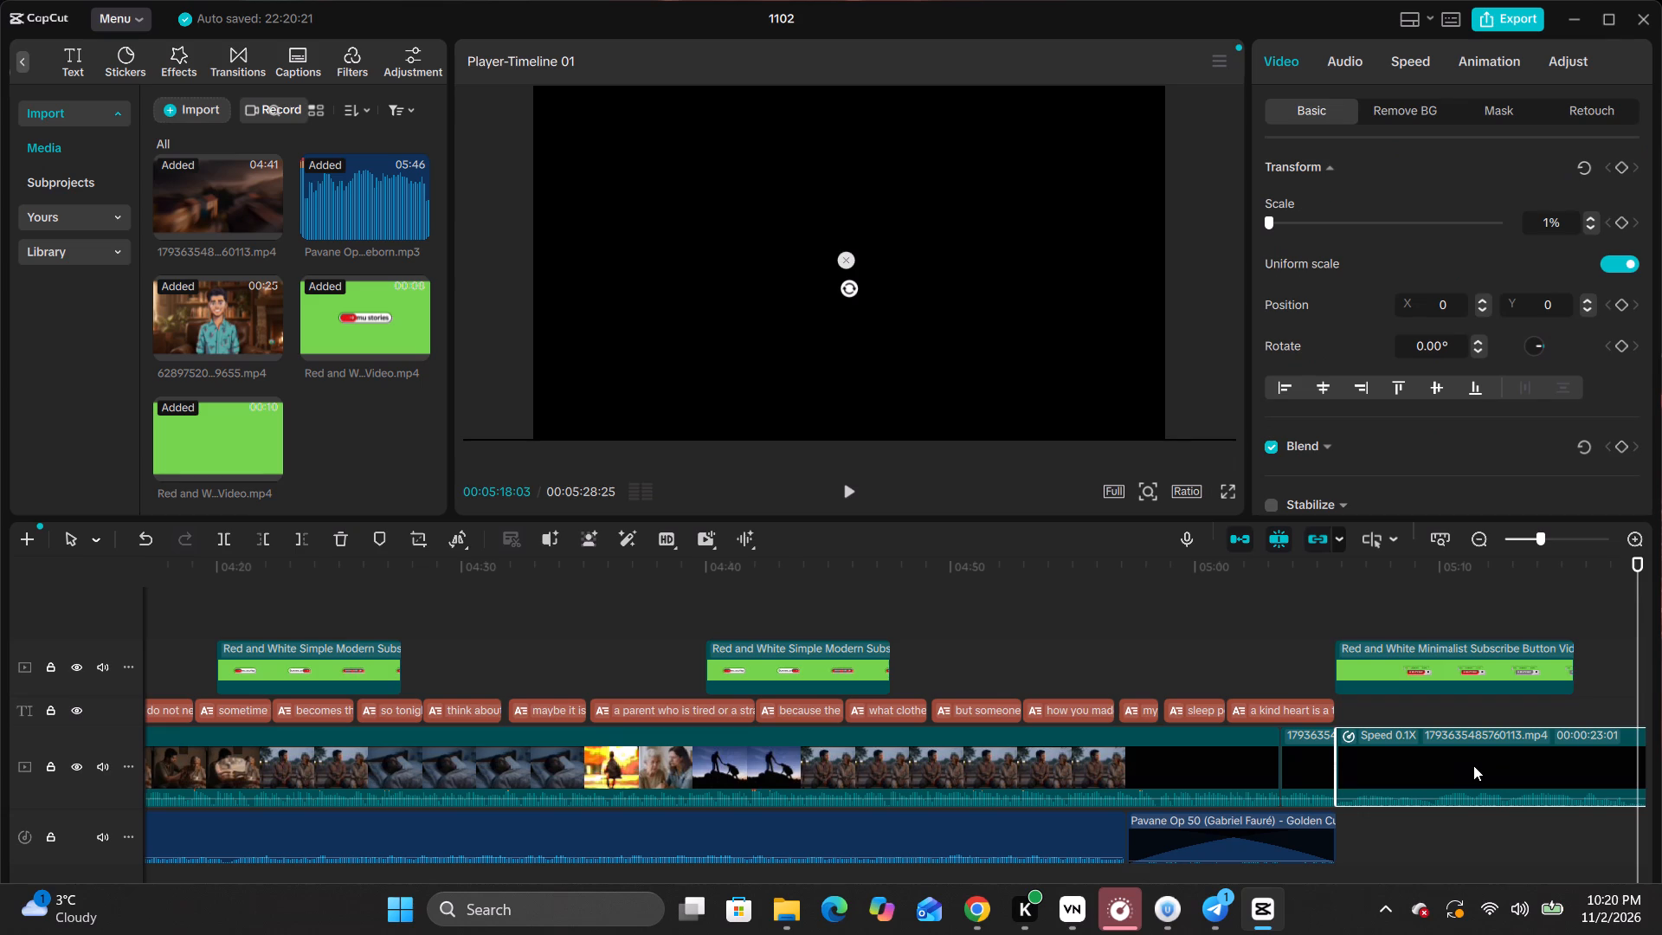
click(1438, 795)
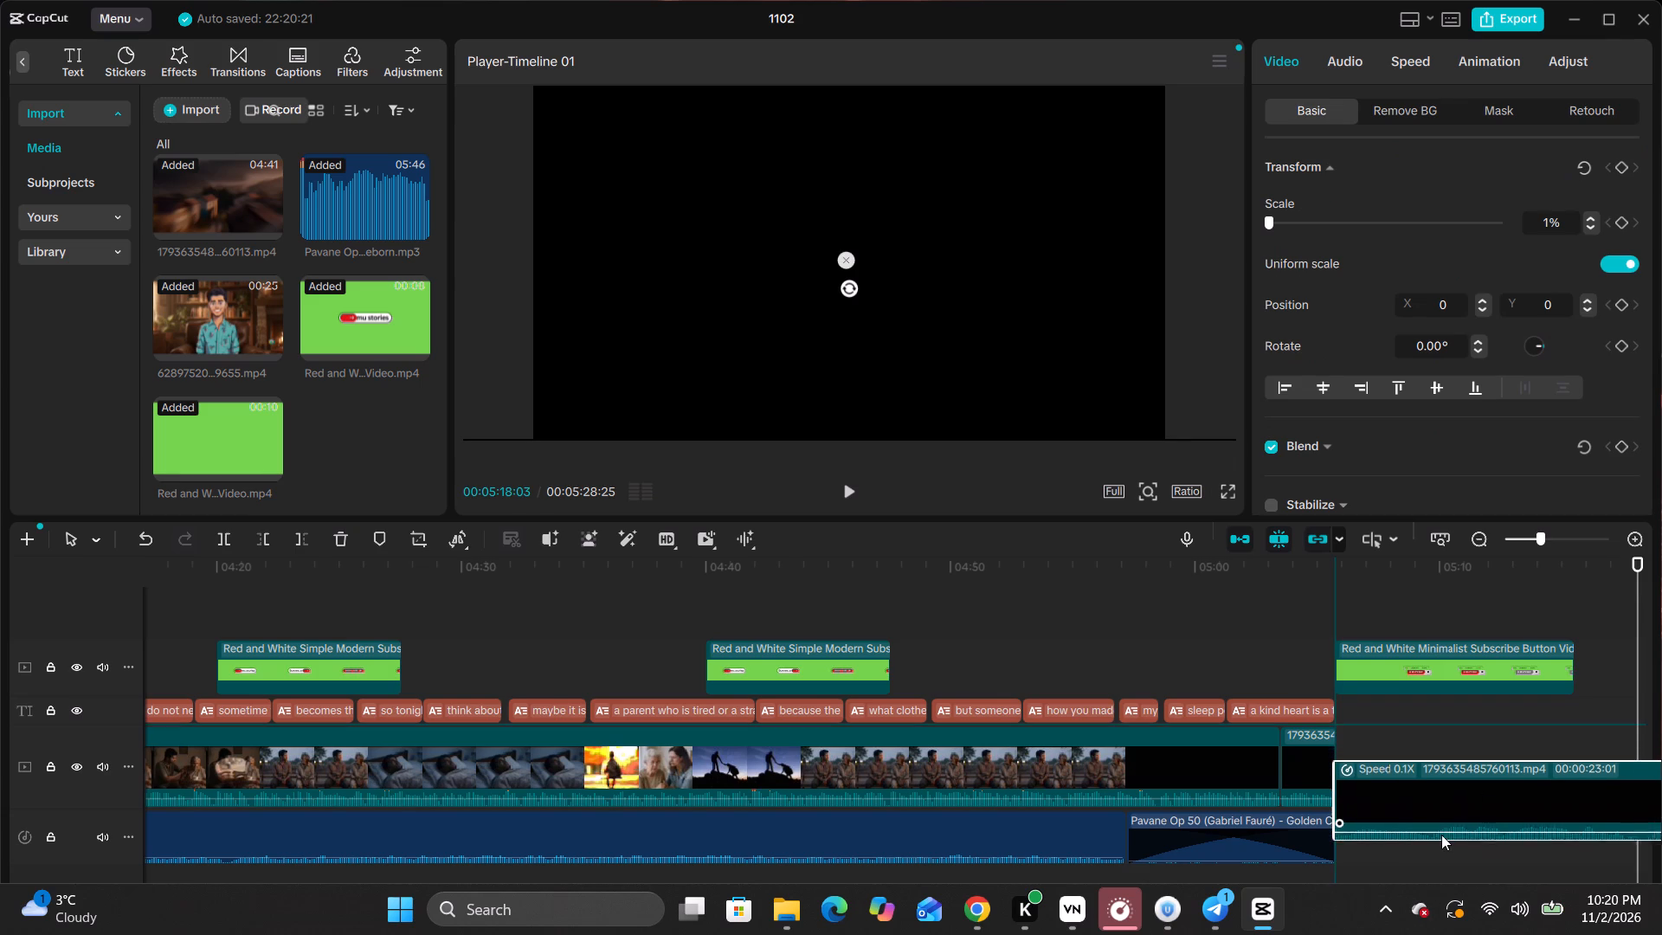
drag(1450, 799, 1455, 825)
click(1445, 780)
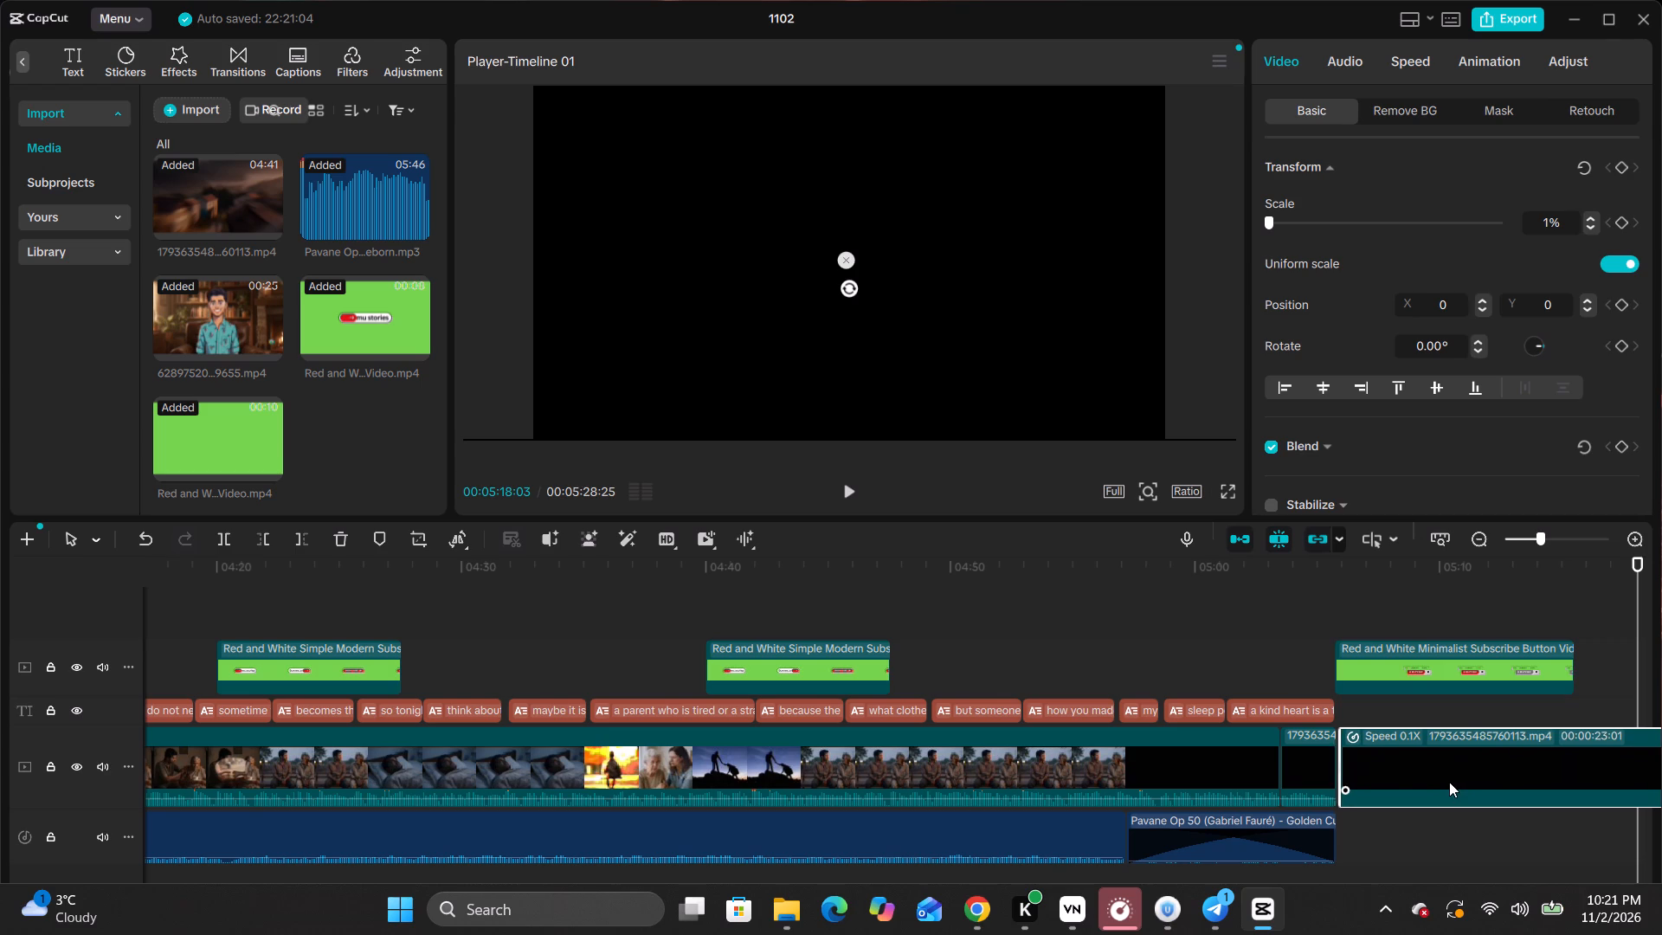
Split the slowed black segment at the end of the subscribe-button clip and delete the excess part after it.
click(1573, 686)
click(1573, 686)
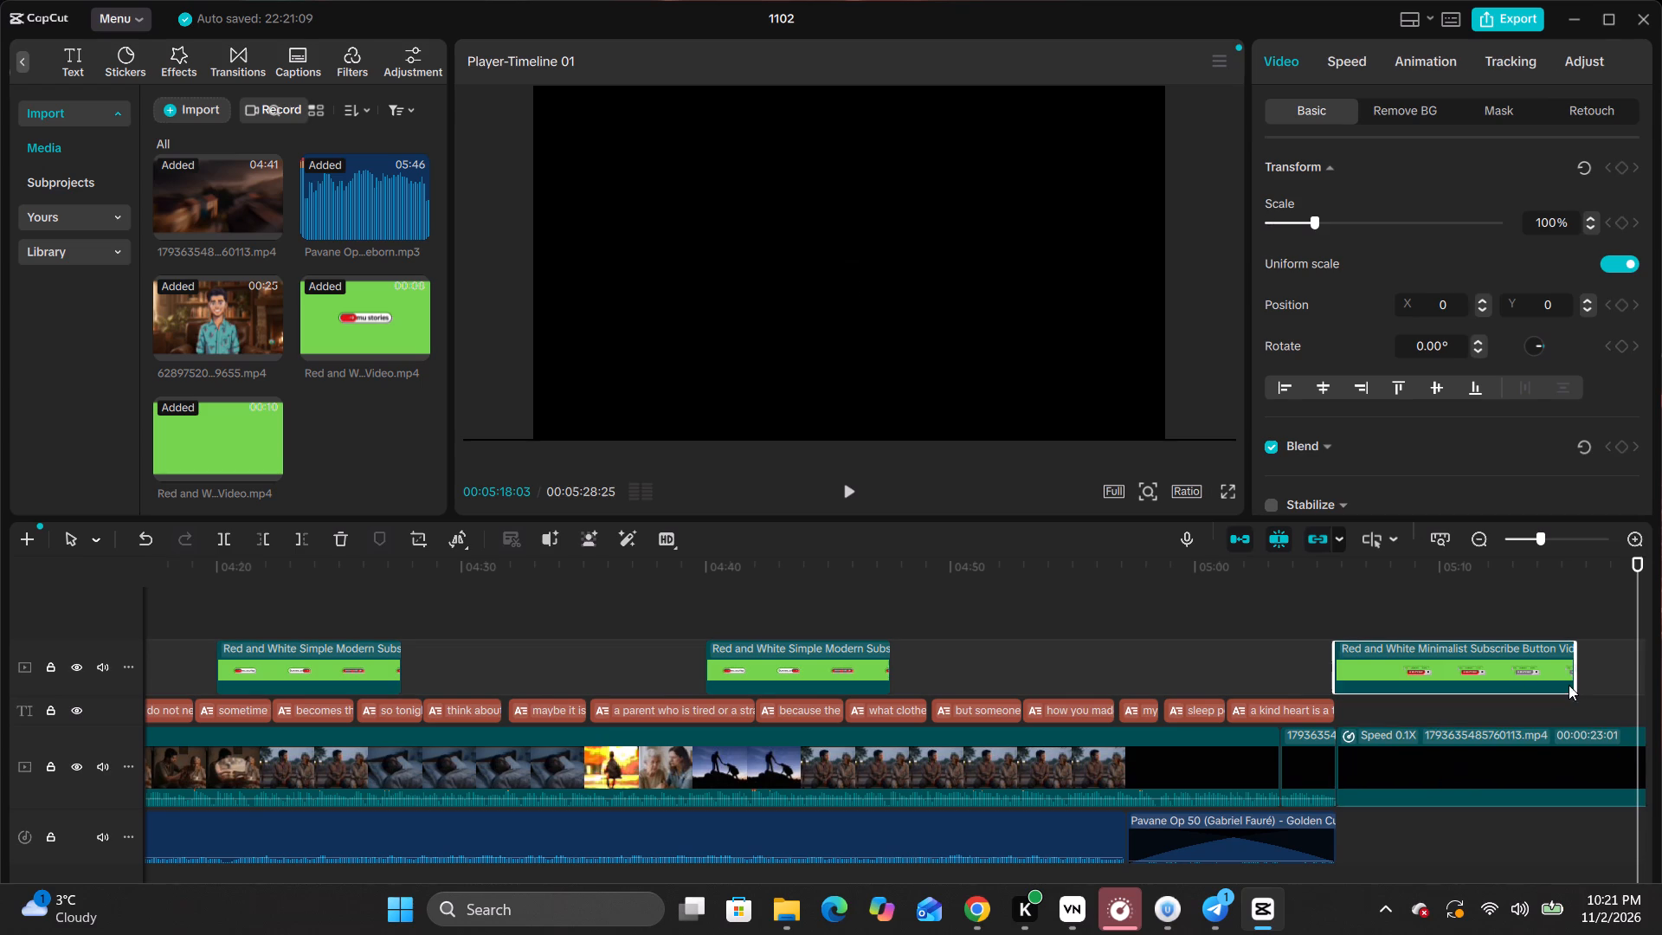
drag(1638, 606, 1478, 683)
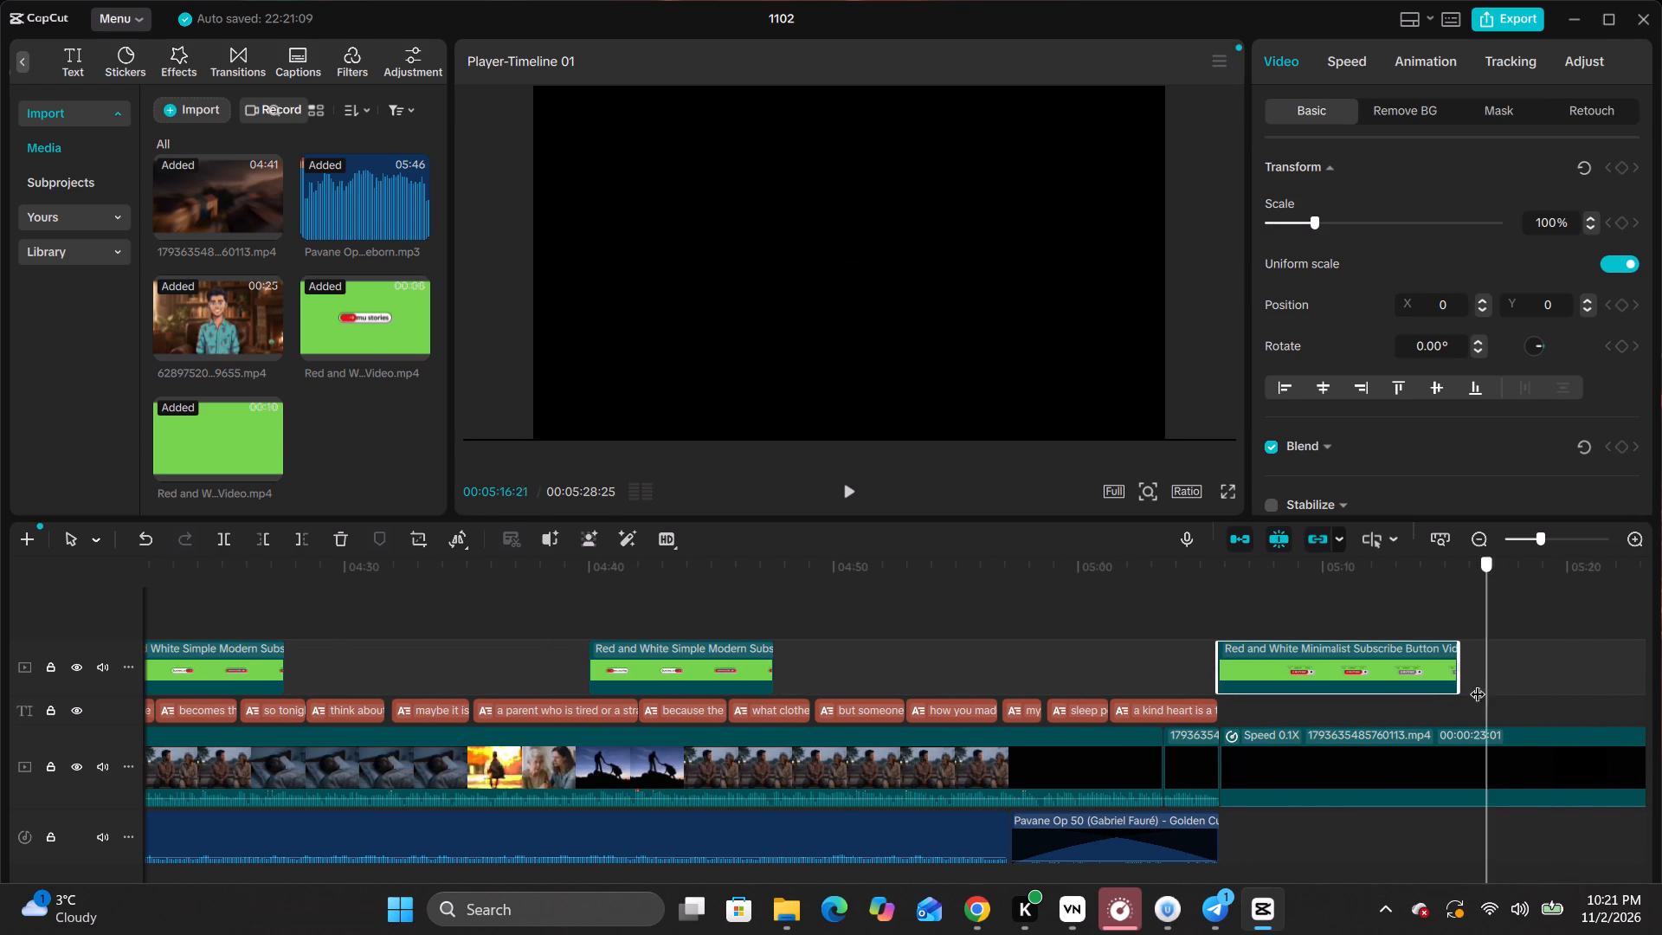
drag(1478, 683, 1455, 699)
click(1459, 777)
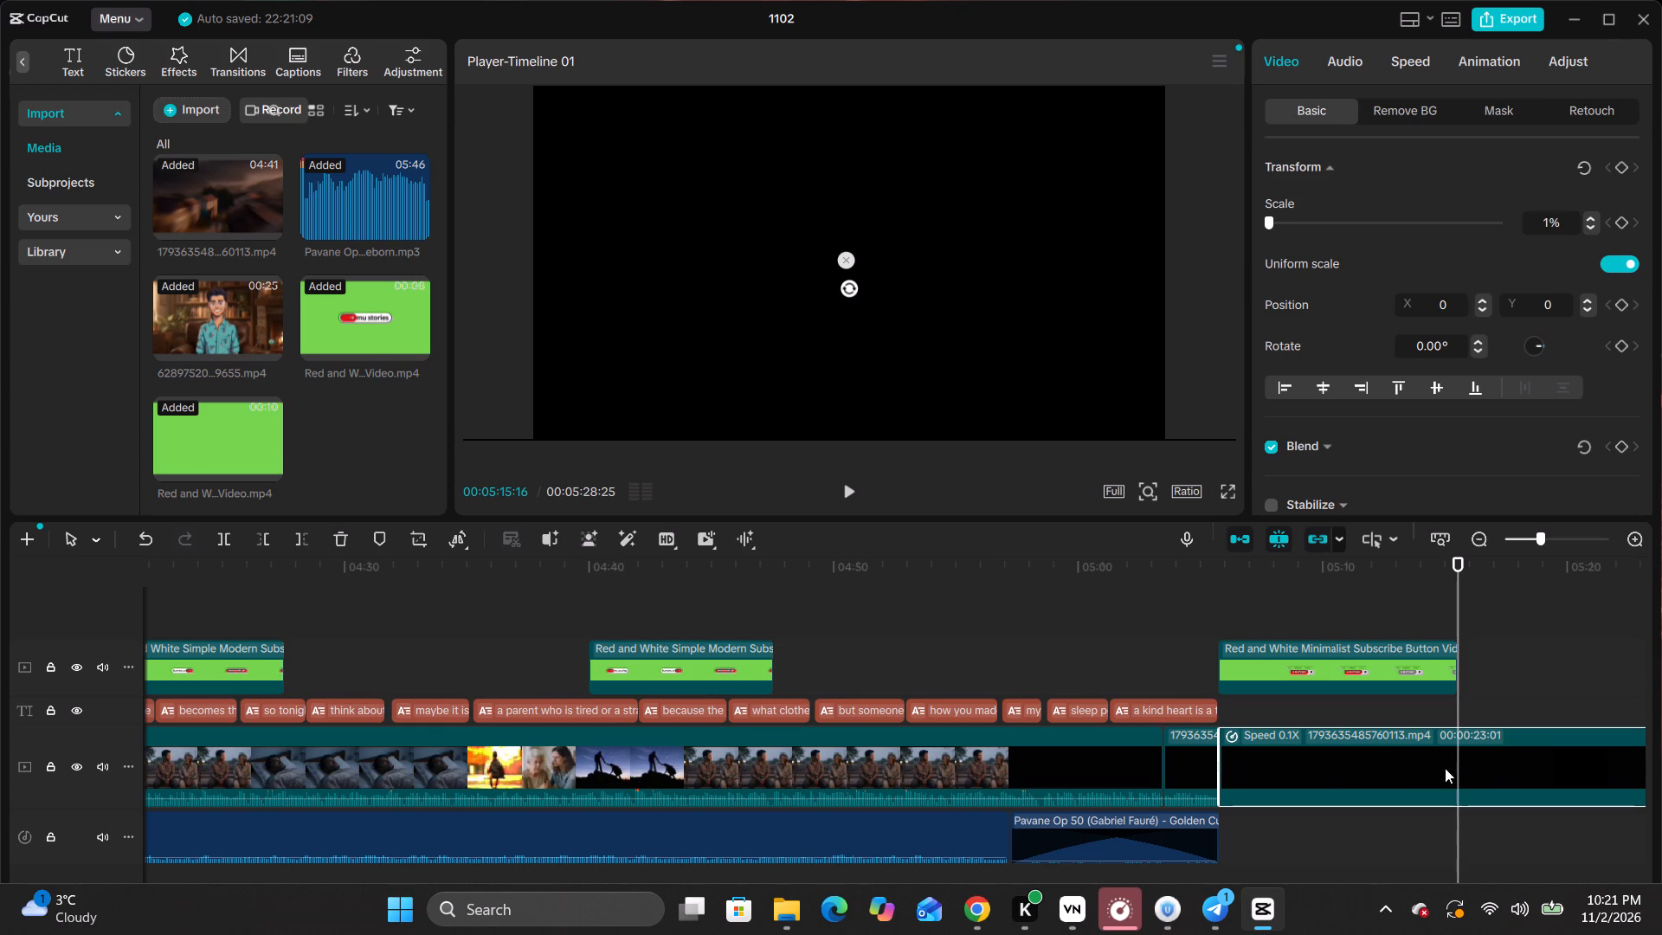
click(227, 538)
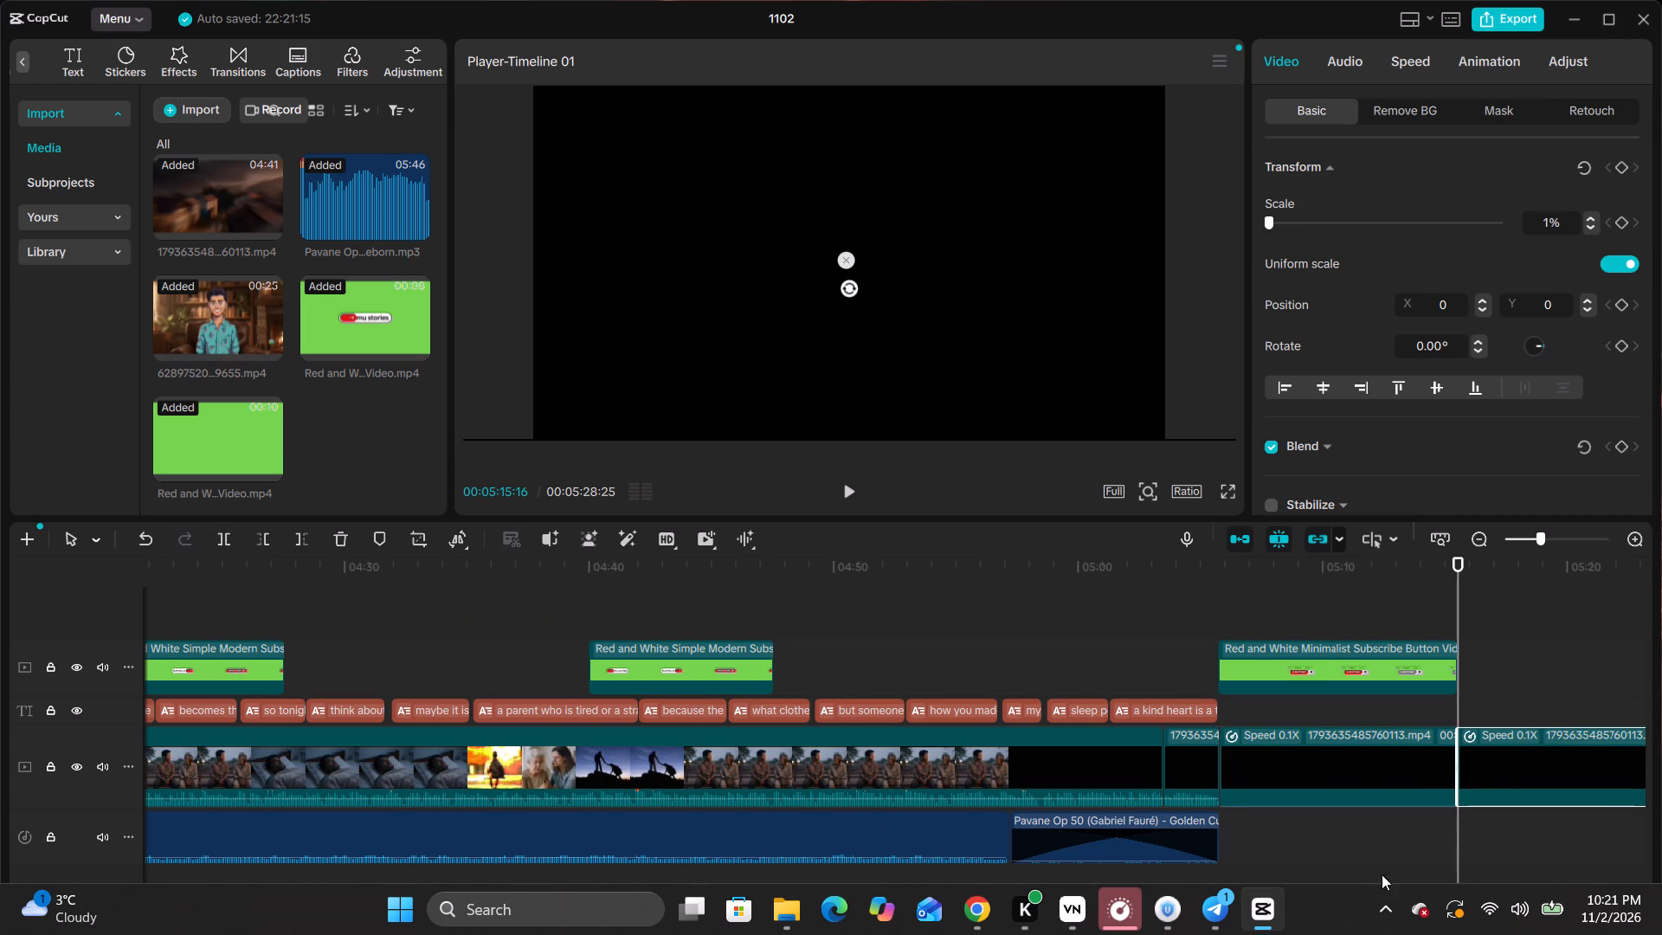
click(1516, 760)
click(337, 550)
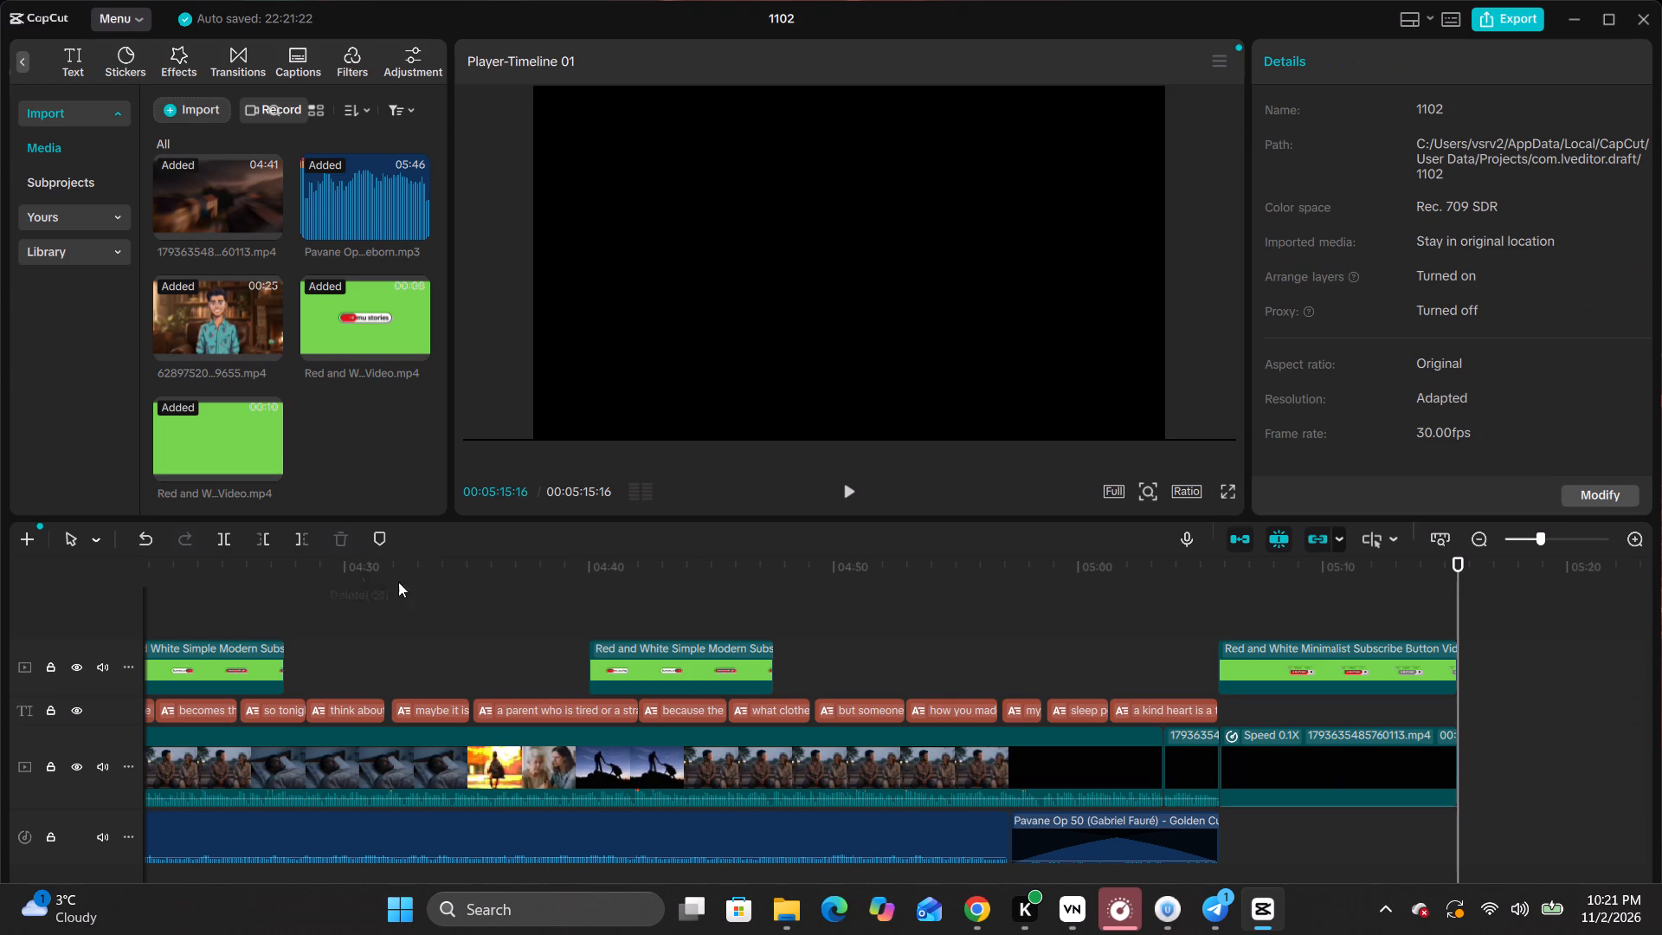
Chroma-key the green background out of the subscribe-button end clip and check the keyed result at two points.
click(1273, 680)
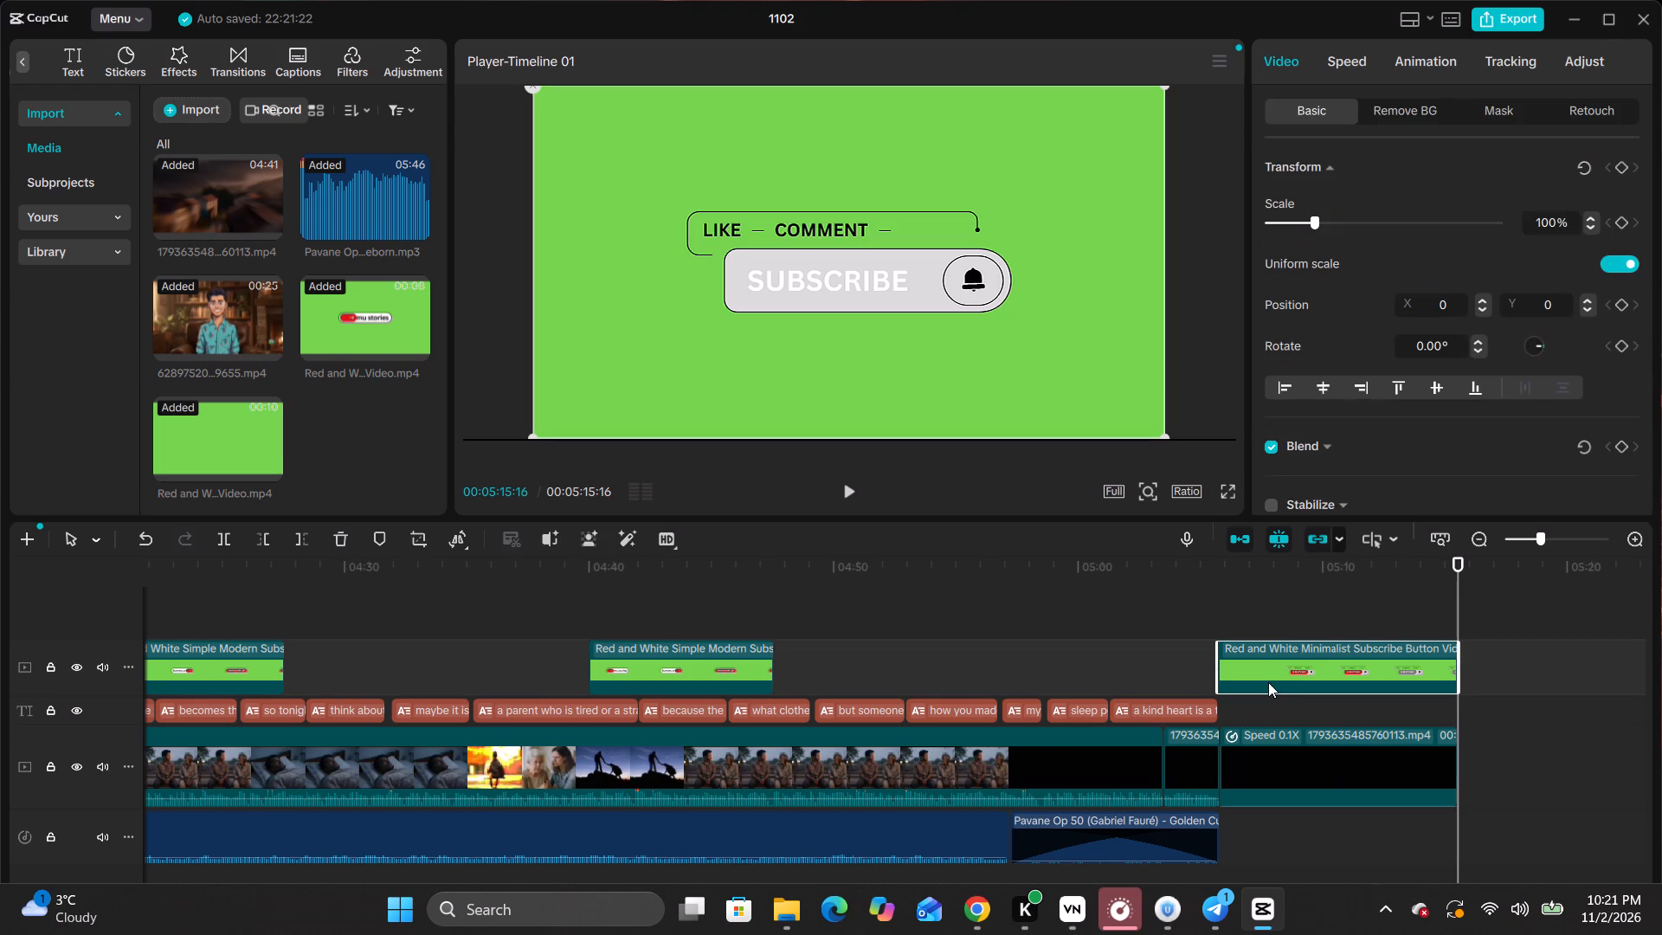
click(1422, 116)
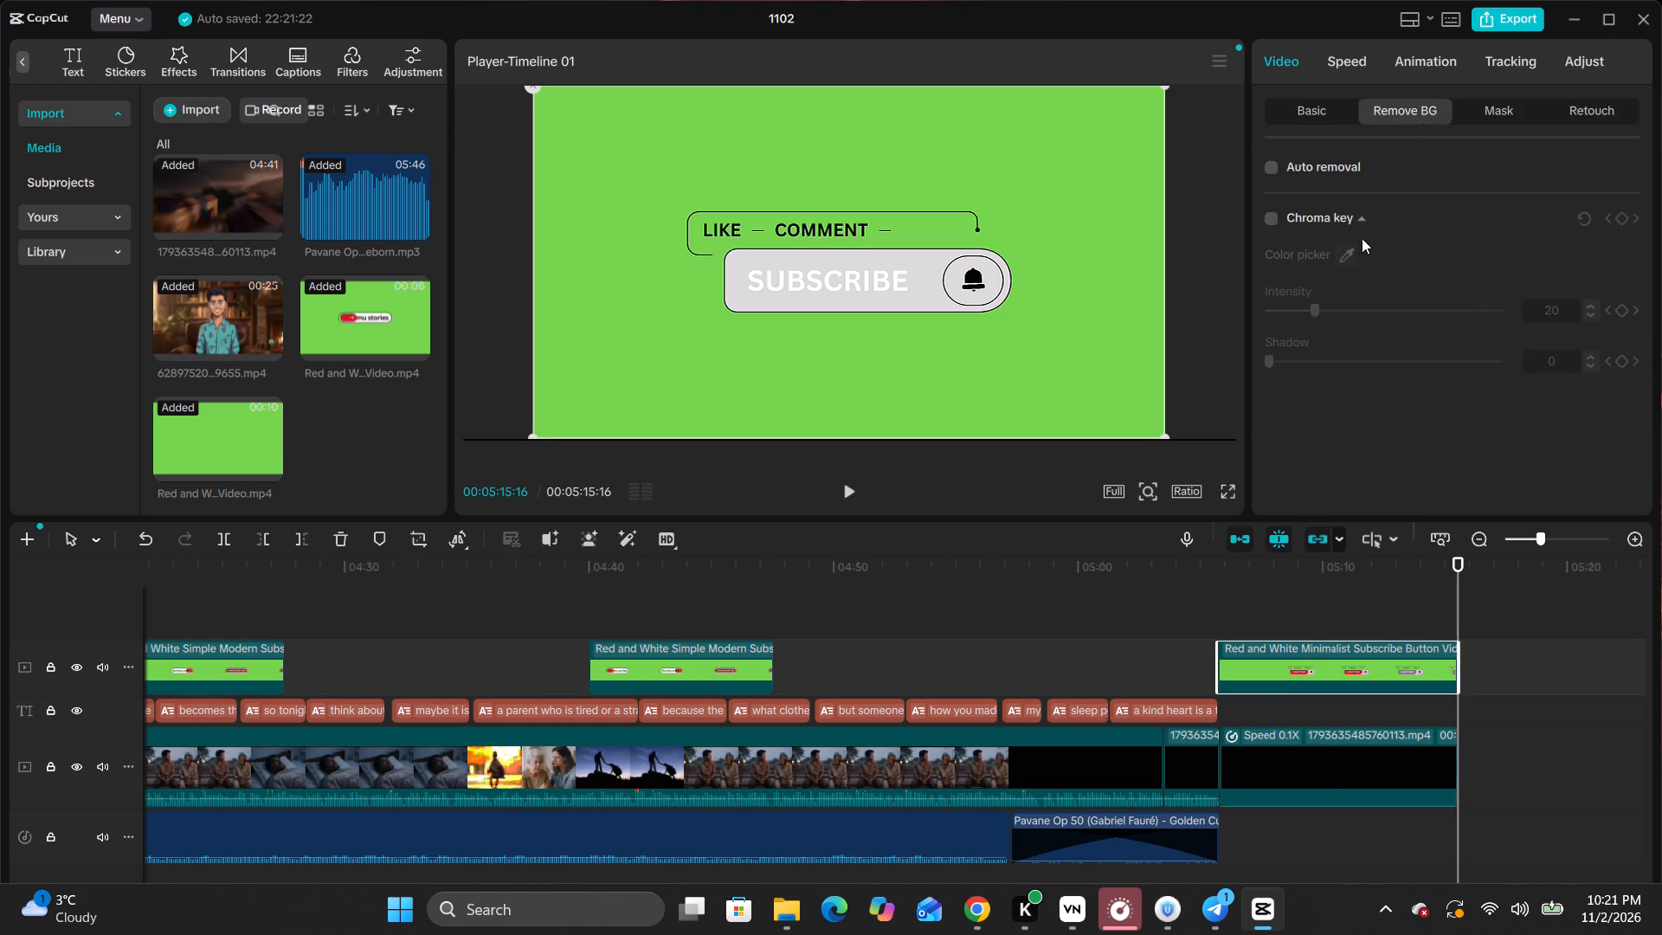
click(1275, 220)
click(1355, 254)
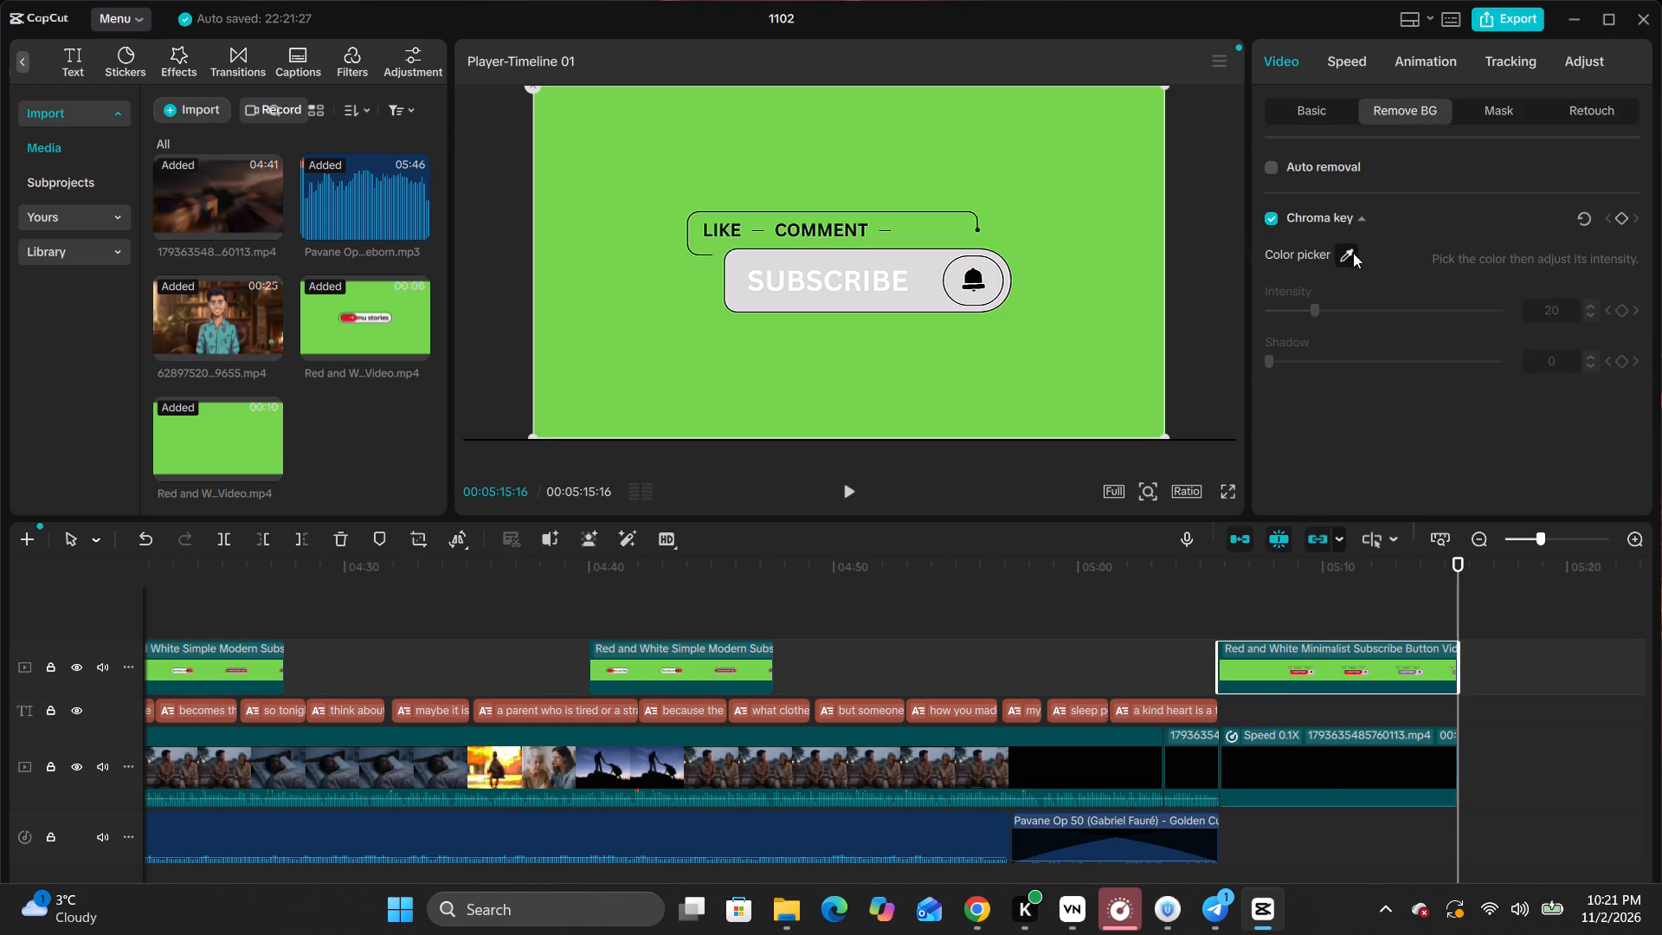
click(1337, 254)
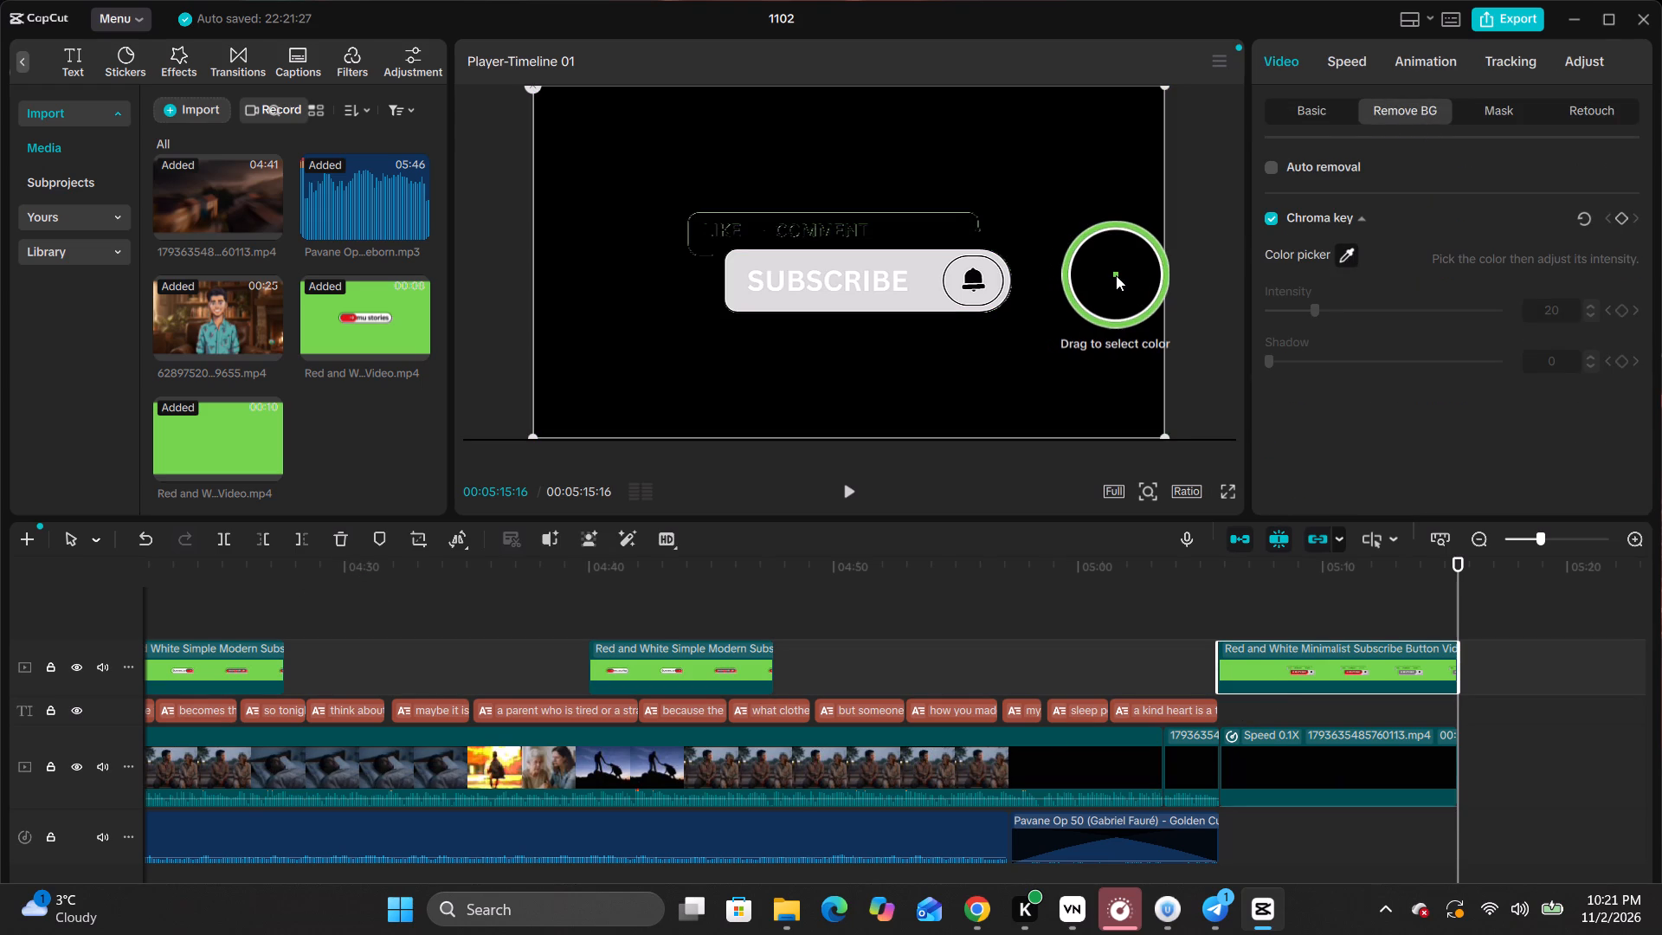
click(1117, 274)
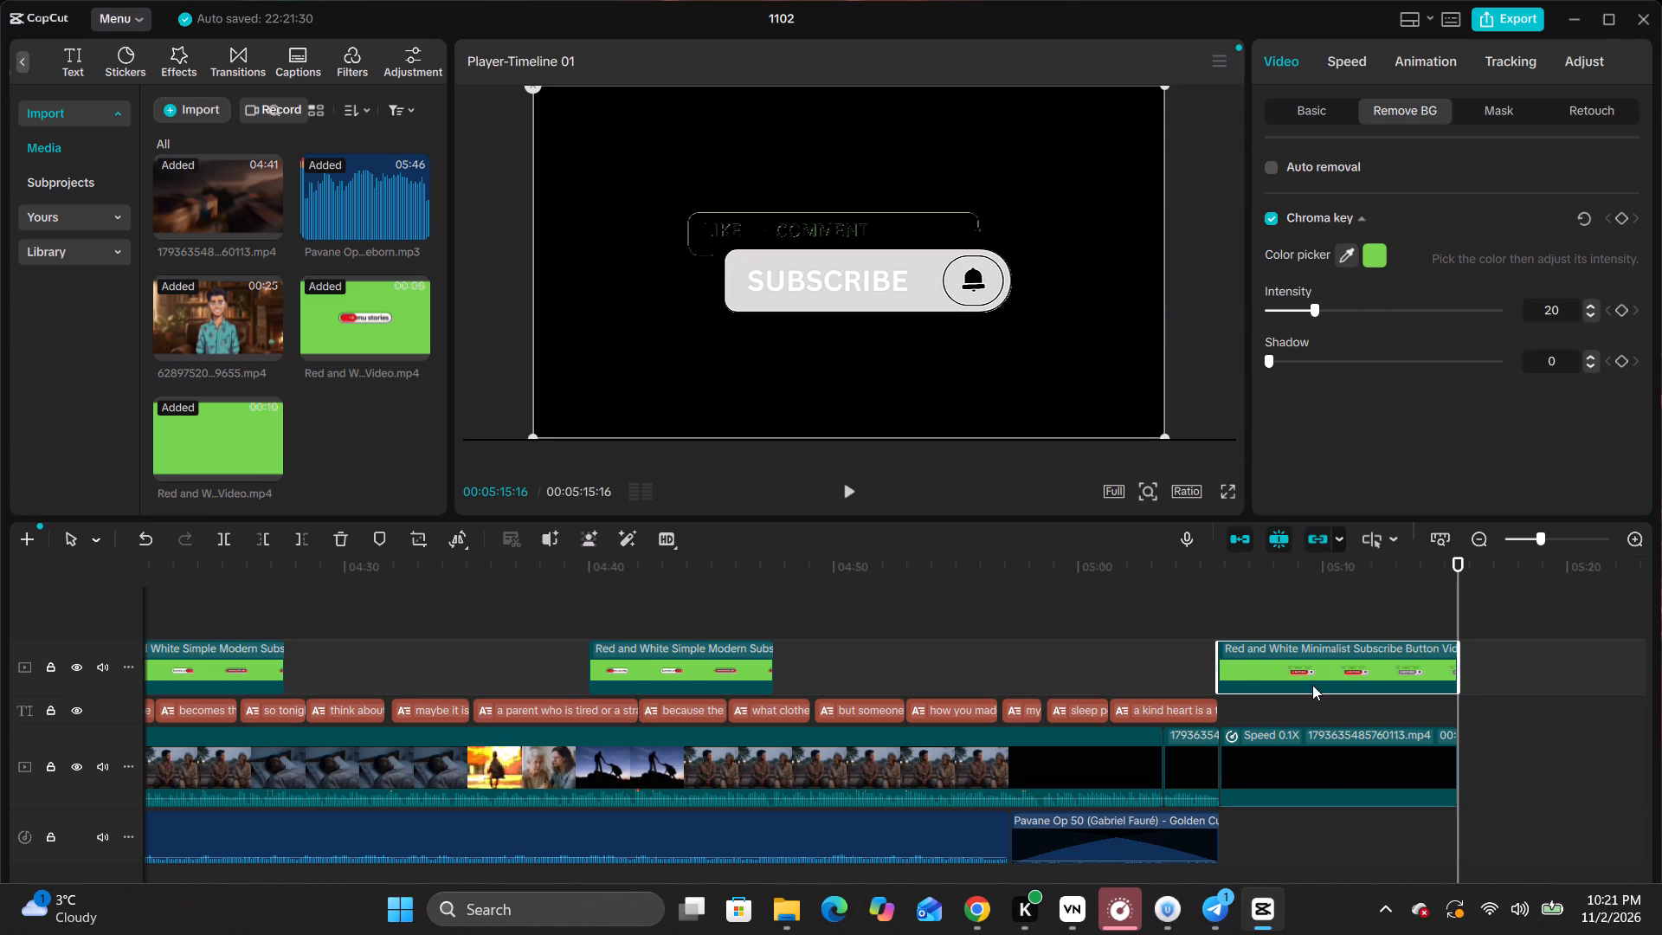
click(1291, 711)
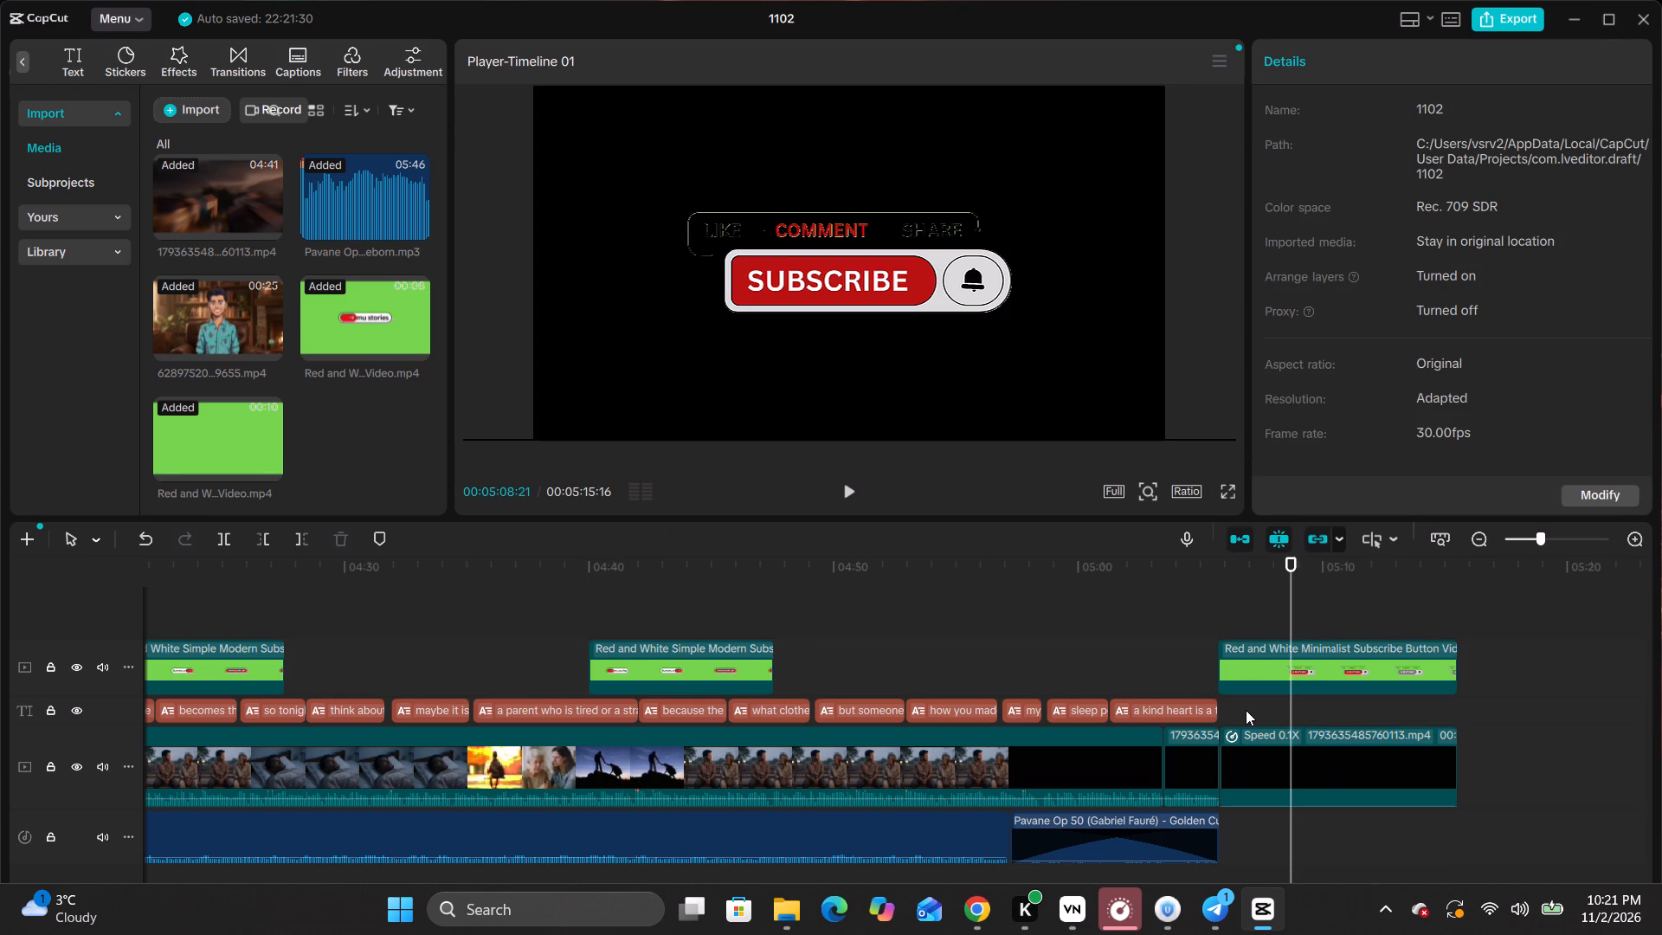
click(1246, 710)
Shift the subscribe-button end clip earlier, off the slowed black segment, and delete that black segment from the main track.
click(1285, 777)
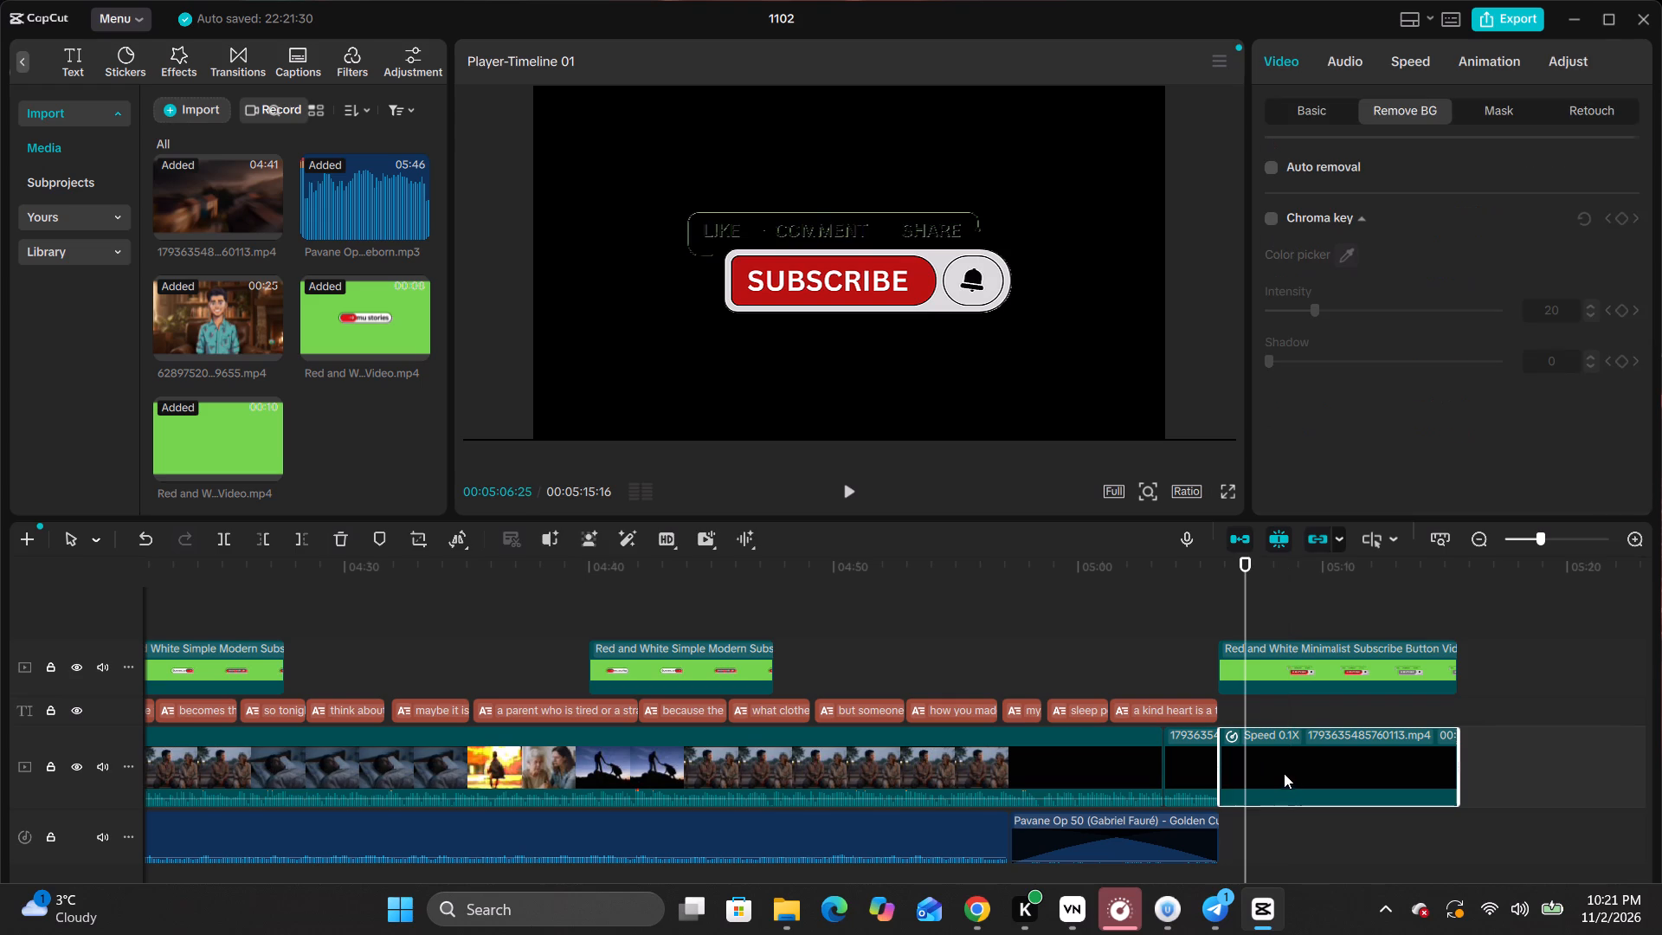
click(1324, 661)
drag(1325, 667, 1324, 667)
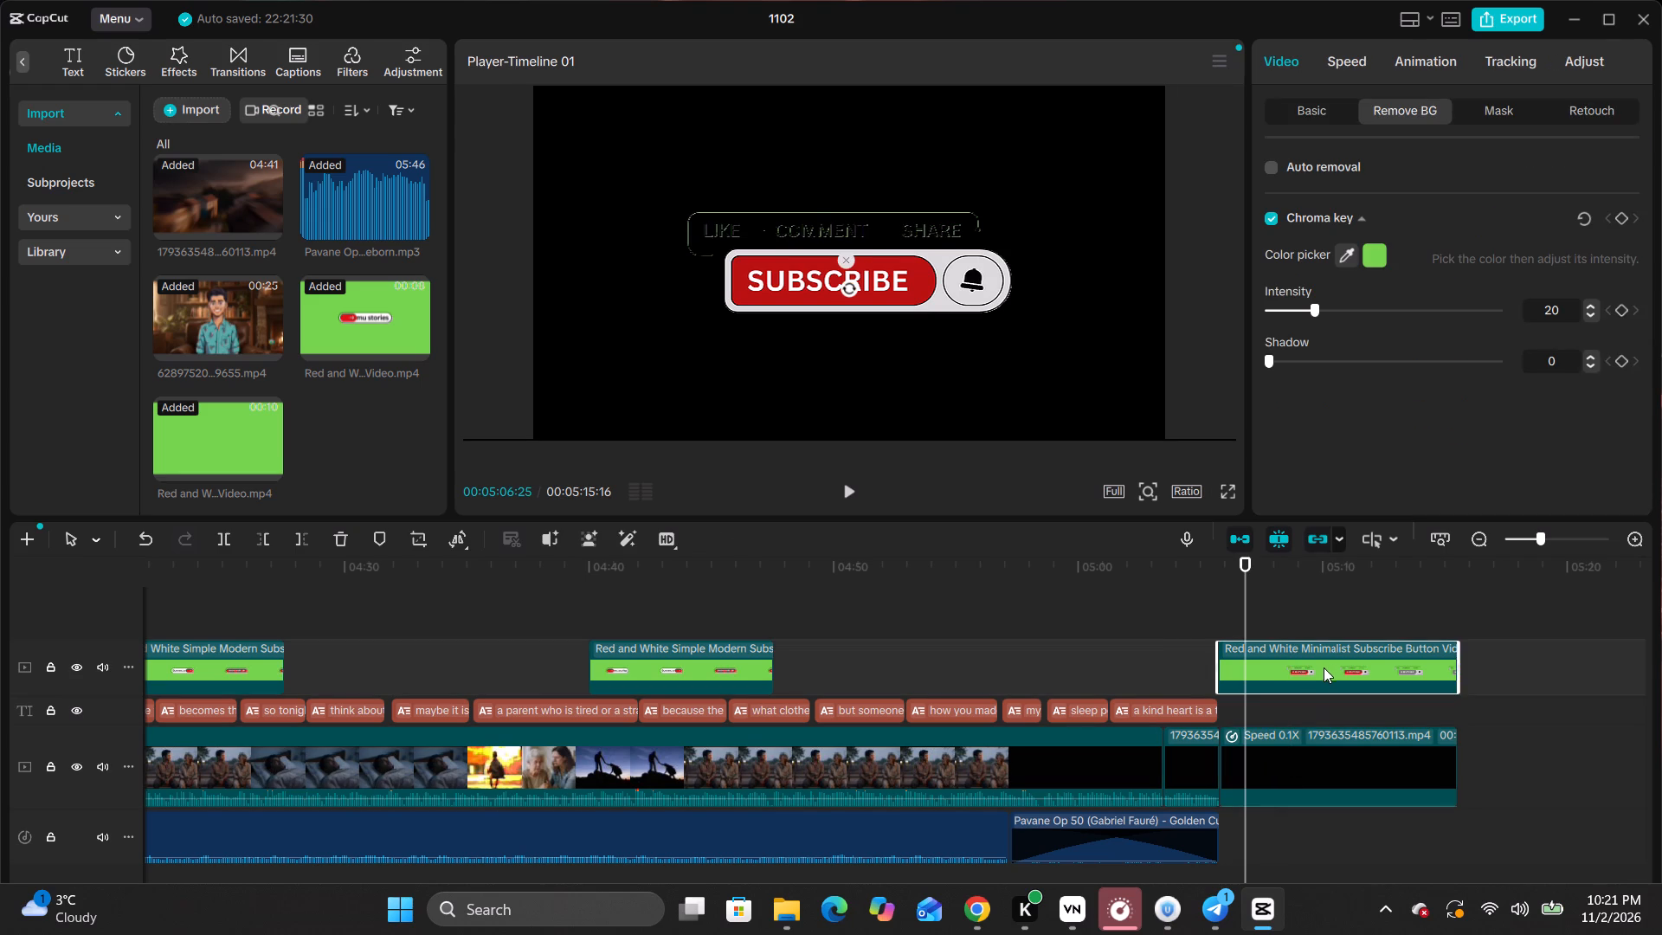
drag(1324, 667, 1095, 668)
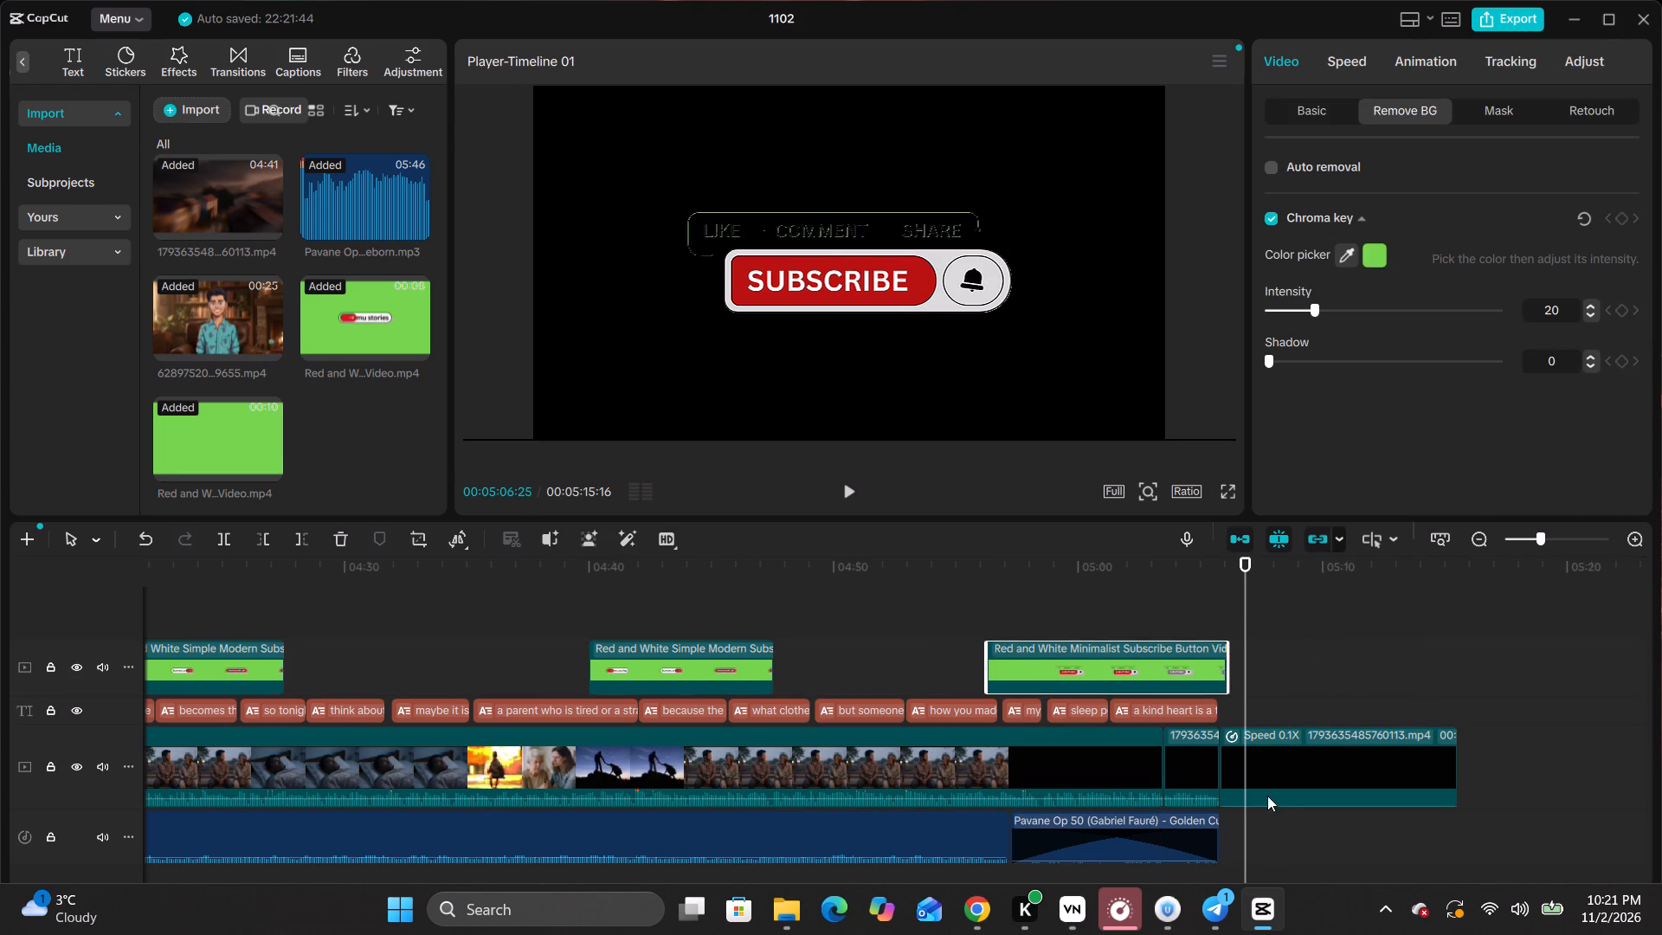
click(1299, 774)
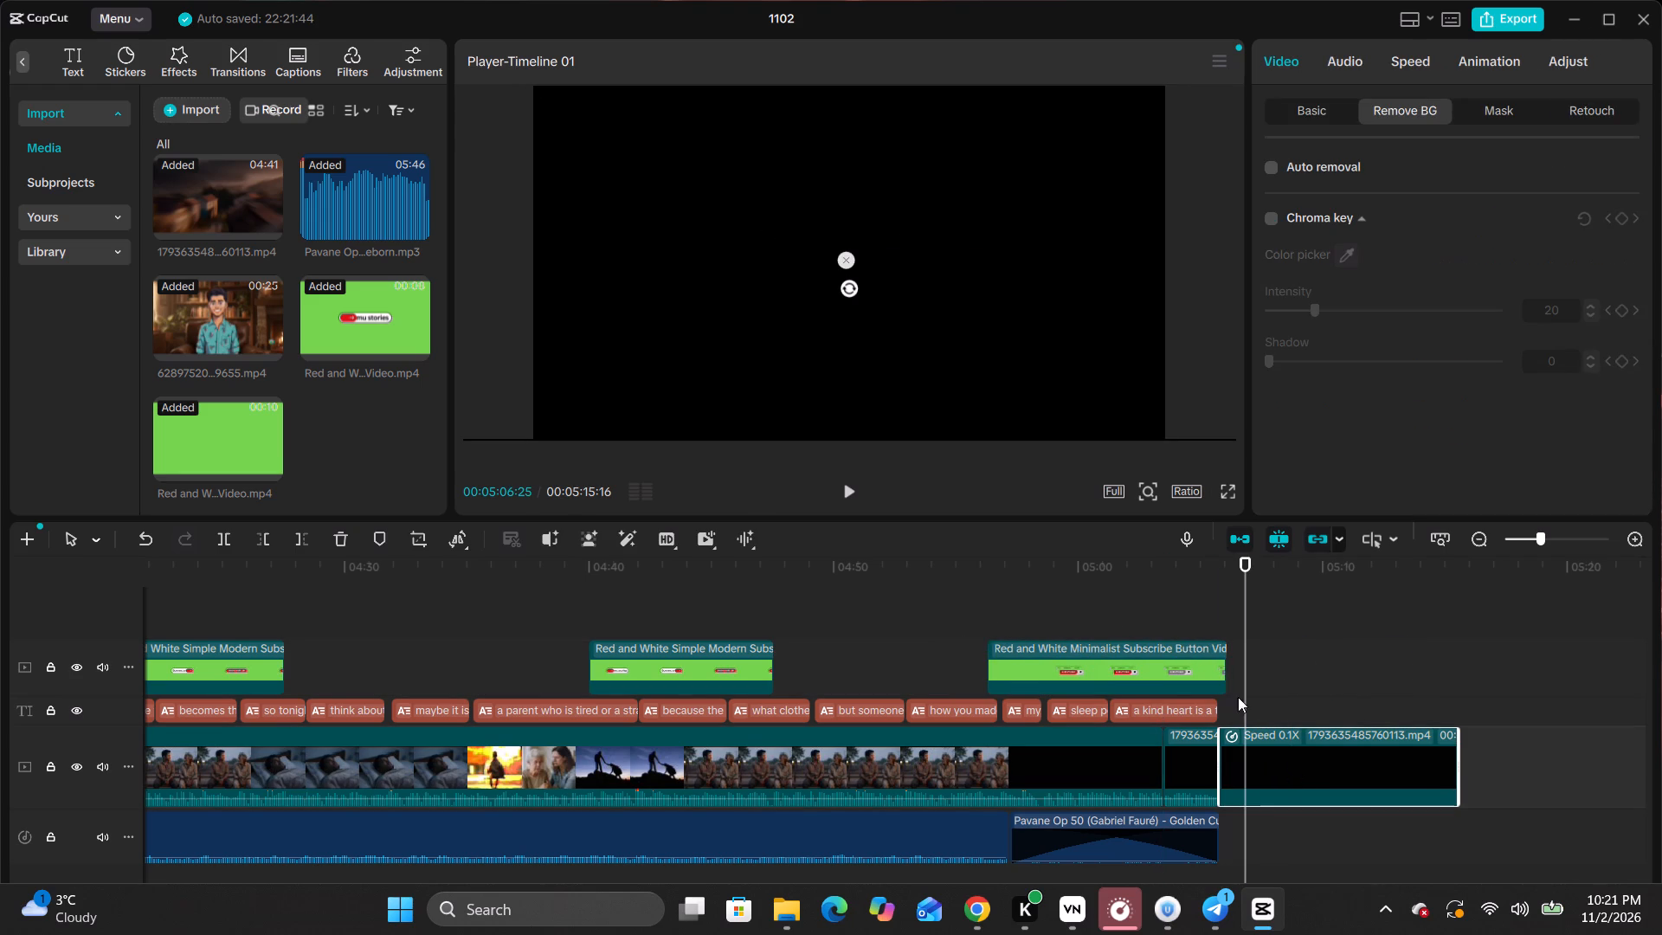
click(346, 548)
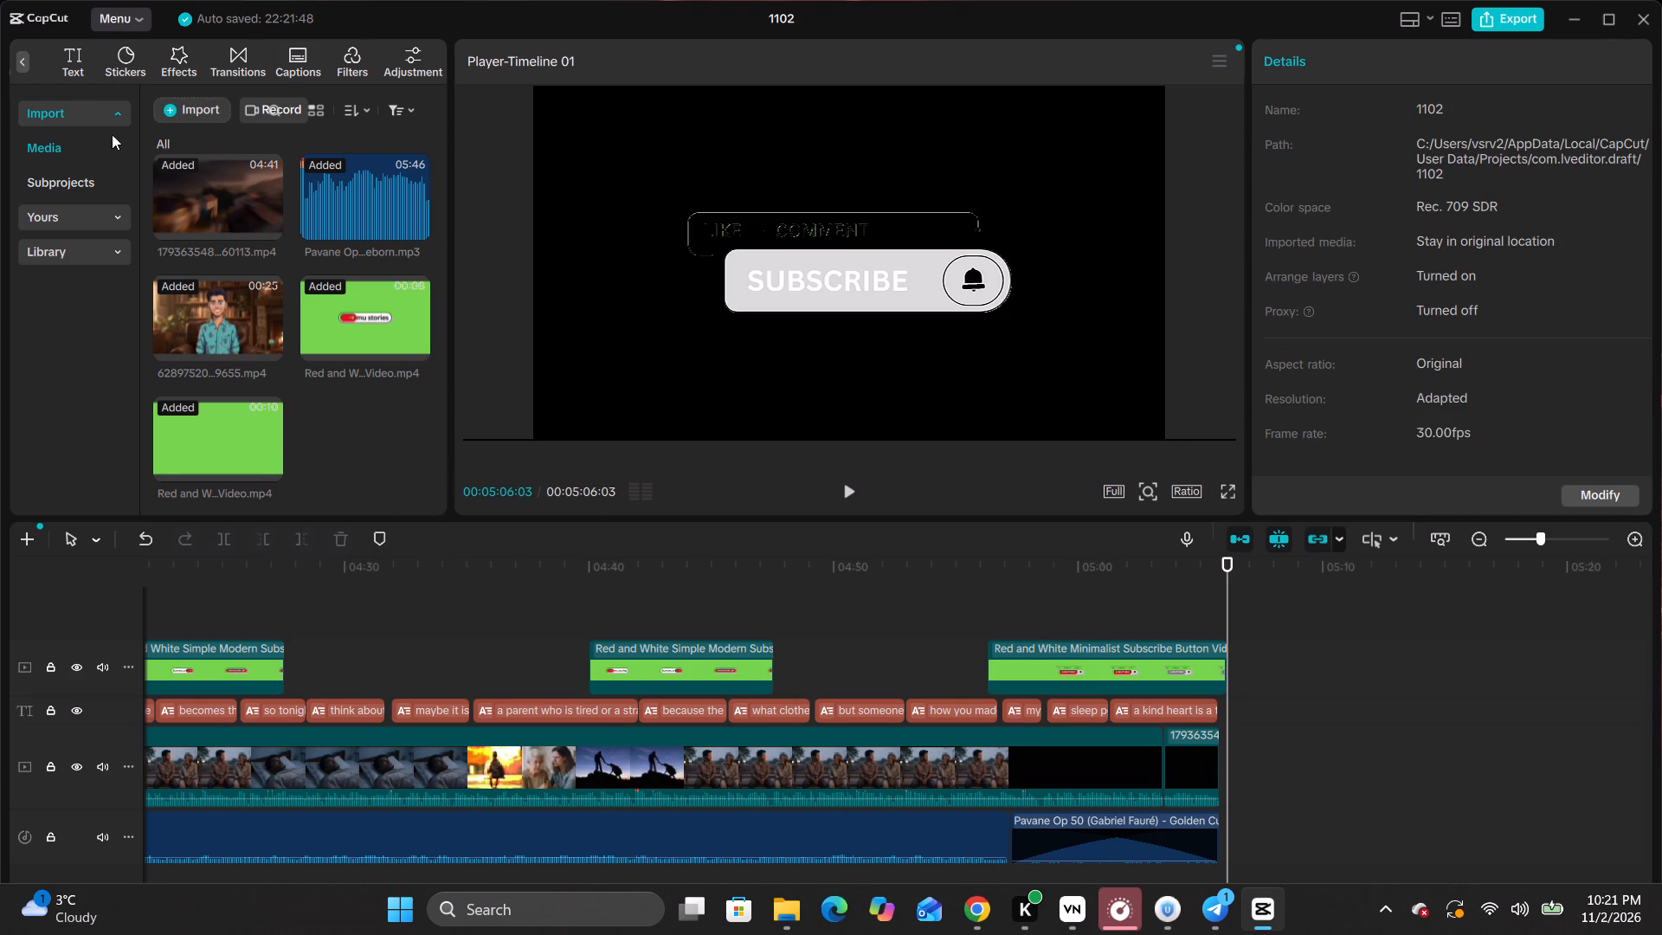
Add the plain white stock clip from the Trending library to the end of the main track.
drag(93, 53, 237, 63)
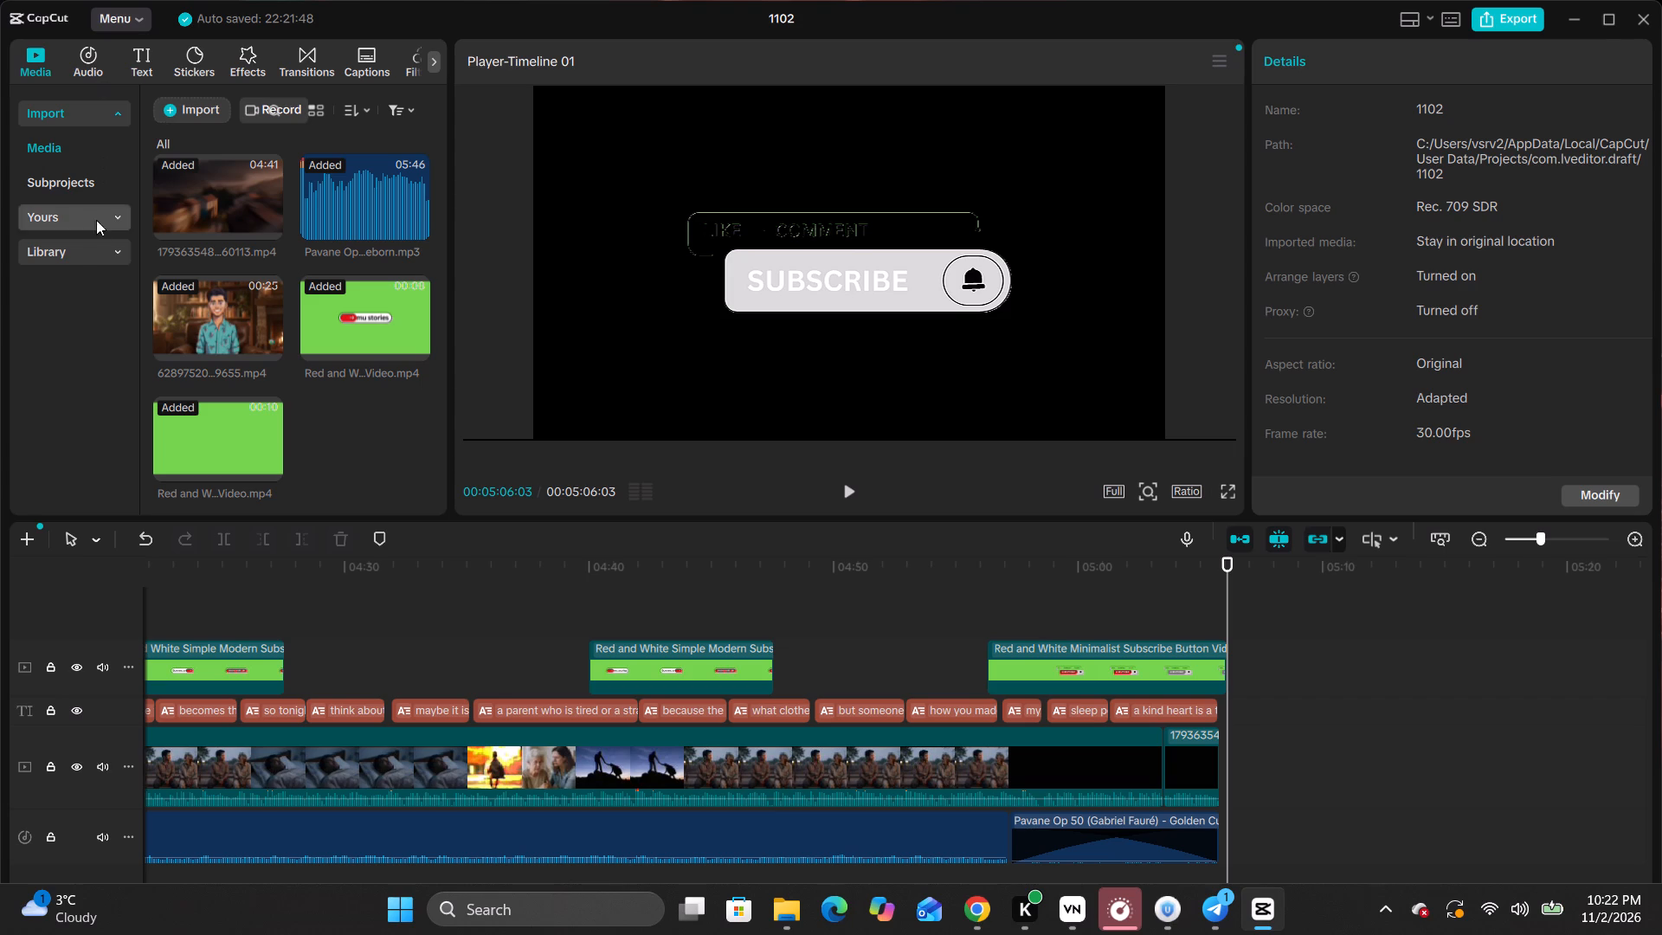
click(74, 254)
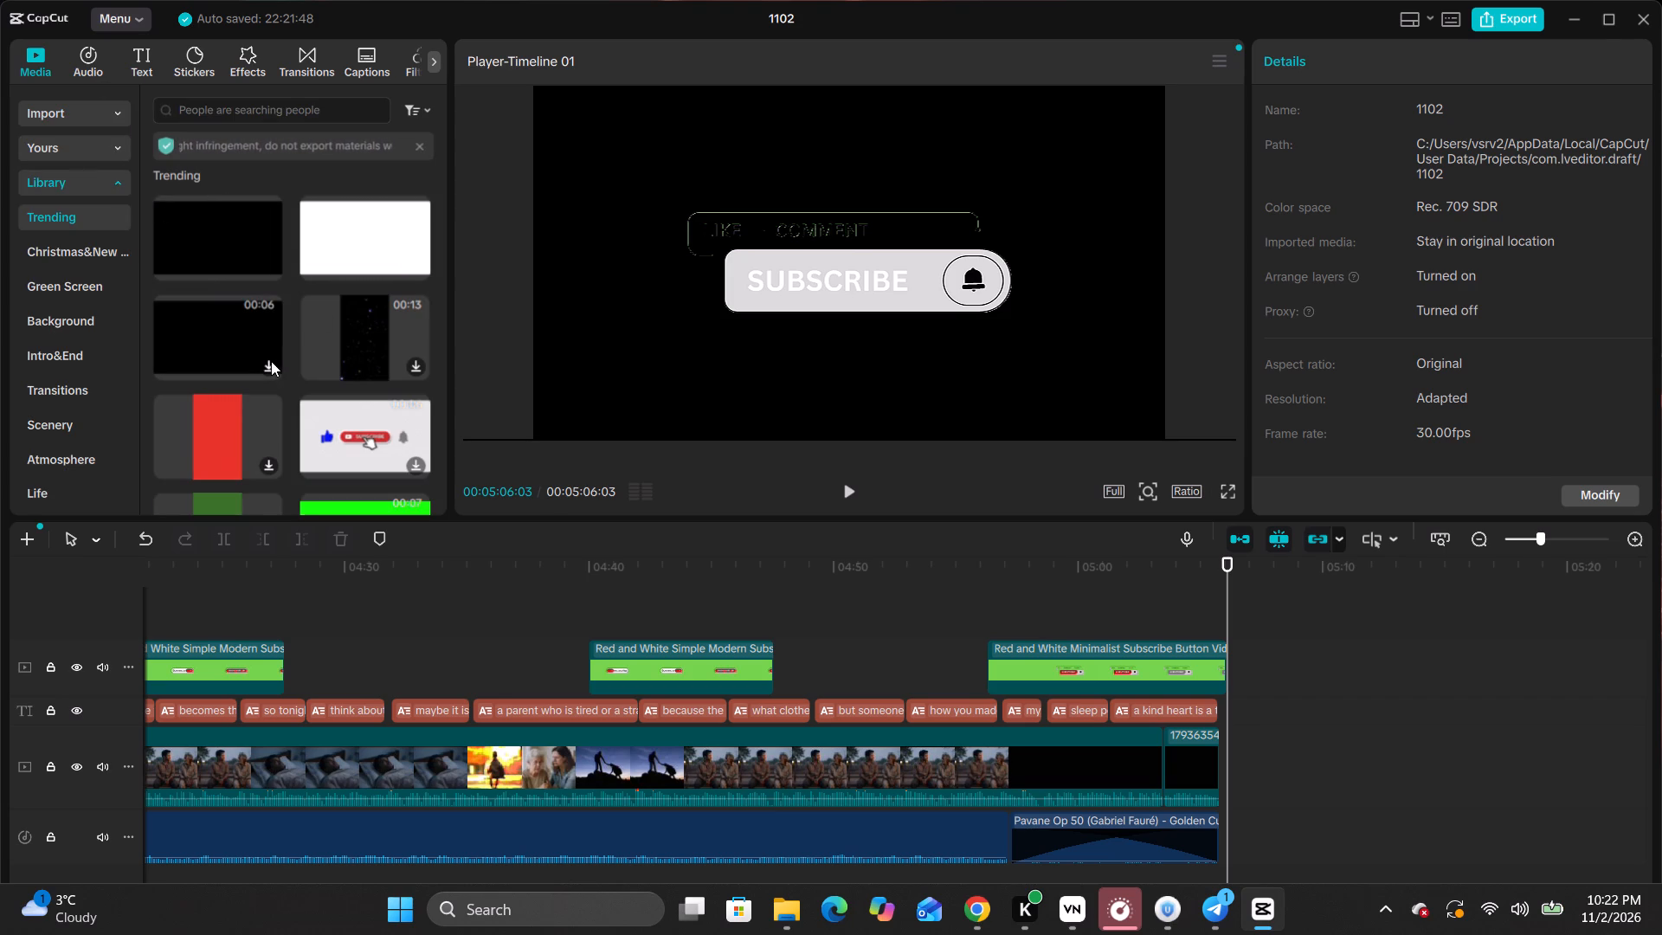
scroll(267, 354, down, 2)
scroll(267, 354, up, 3)
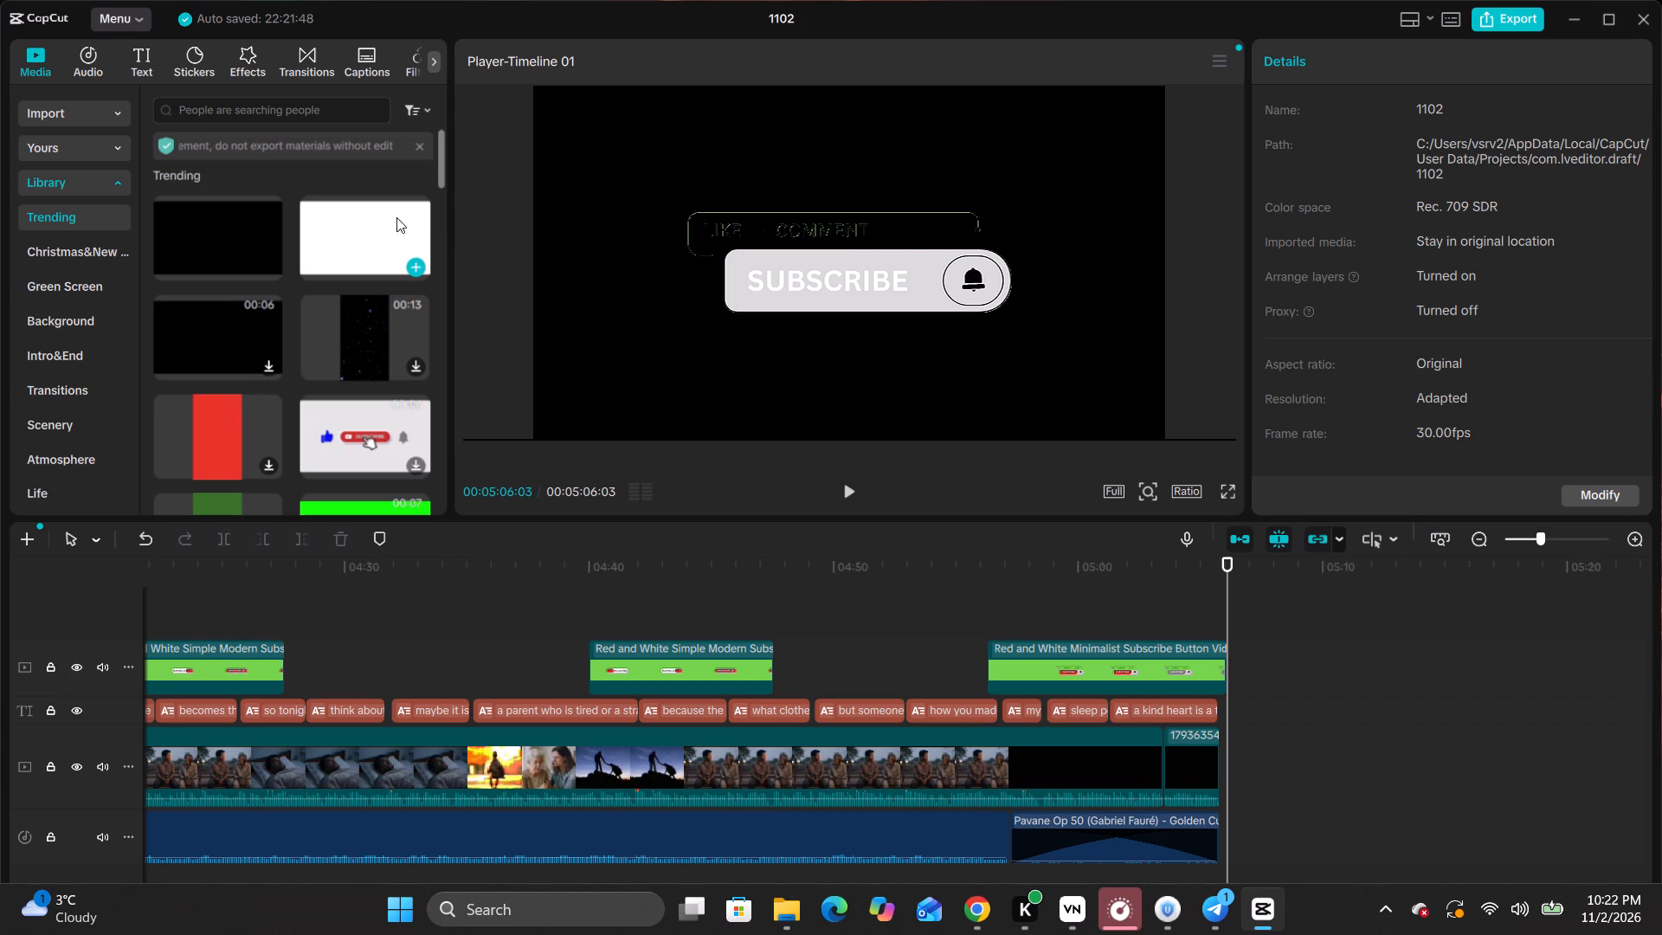
click(359, 221)
drag(322, 242, 1336, 903)
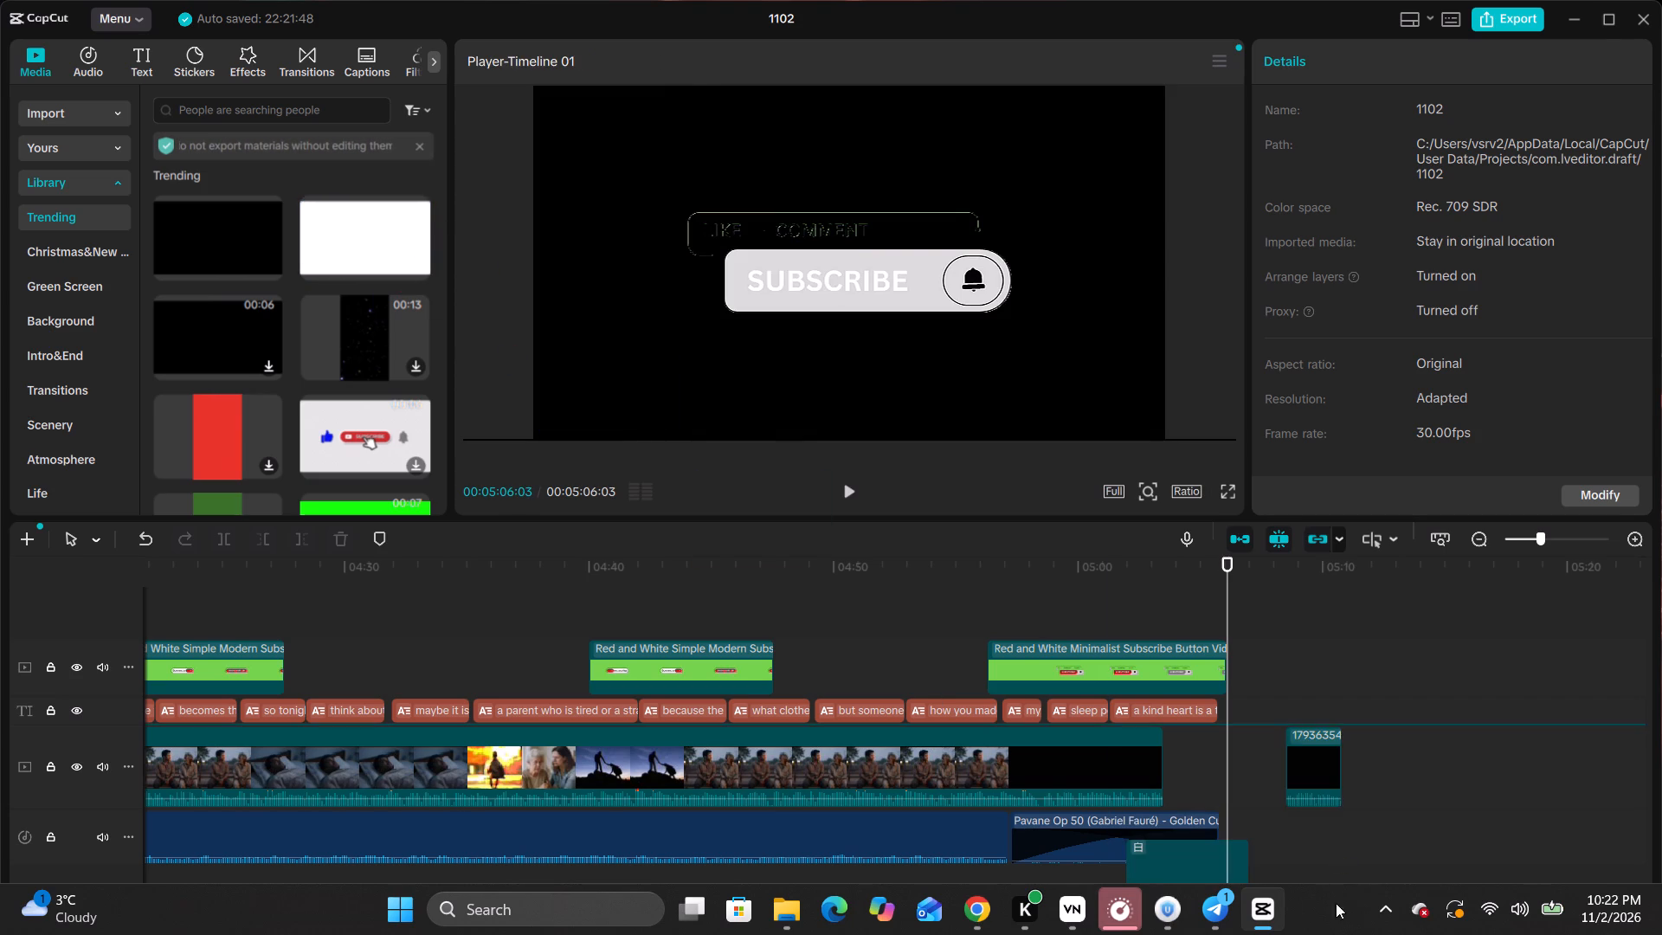
drag(1336, 903, 1229, 764)
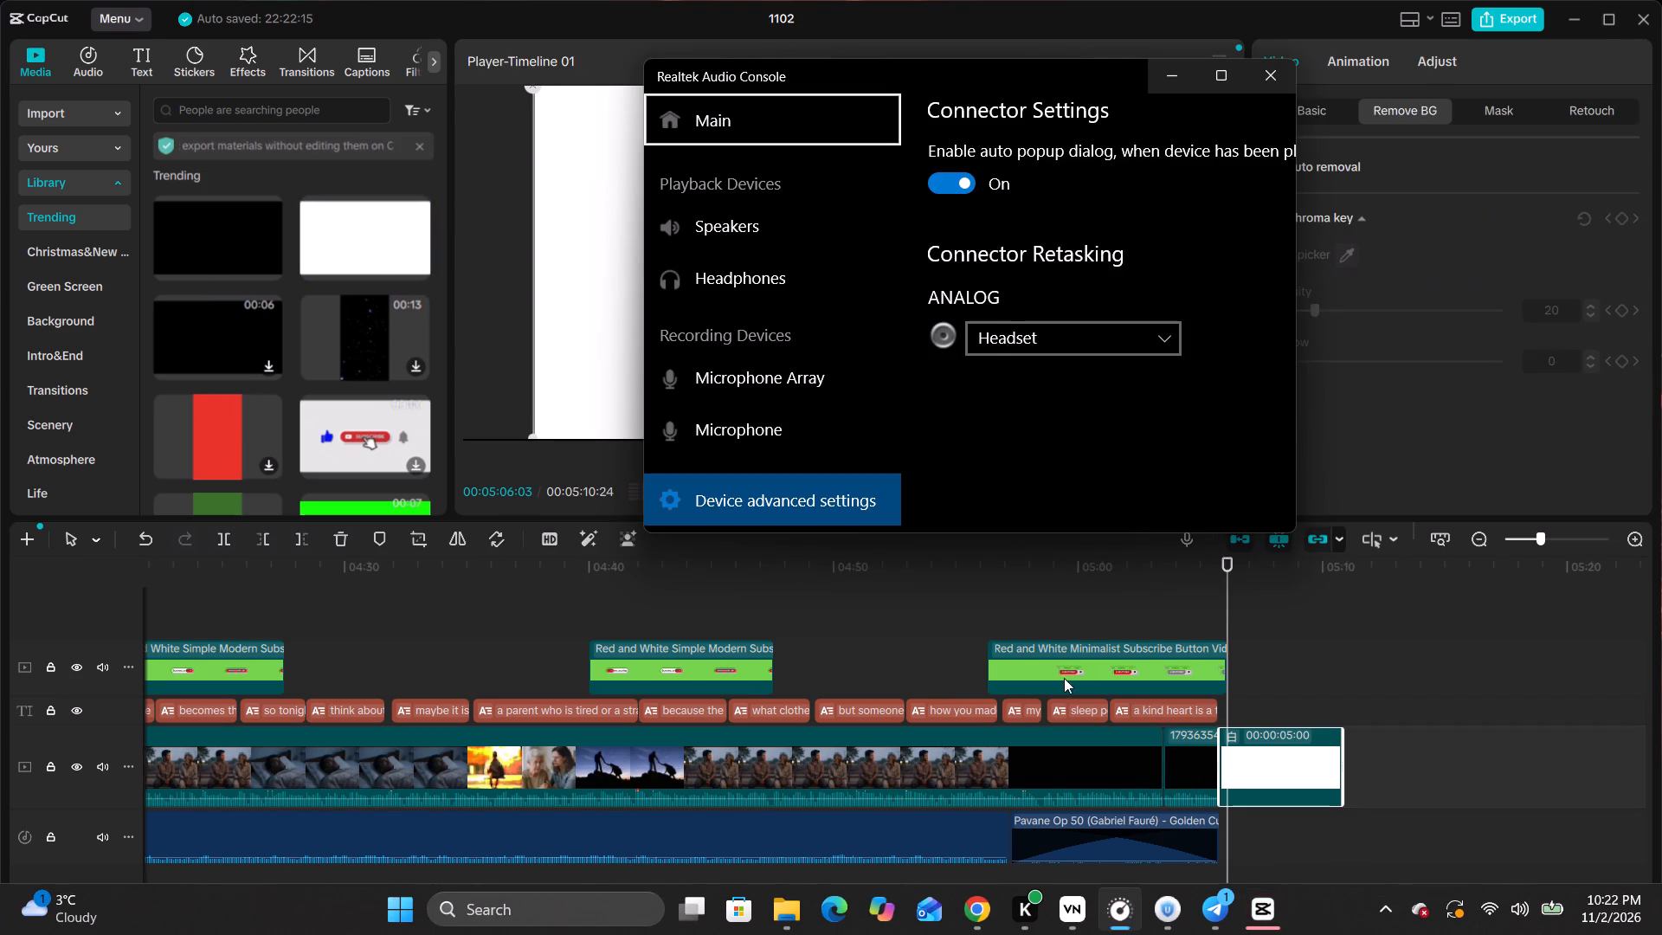
Move the subscribe-button end clip so that it starts together with the white clip.
drag(1066, 657, 1298, 687)
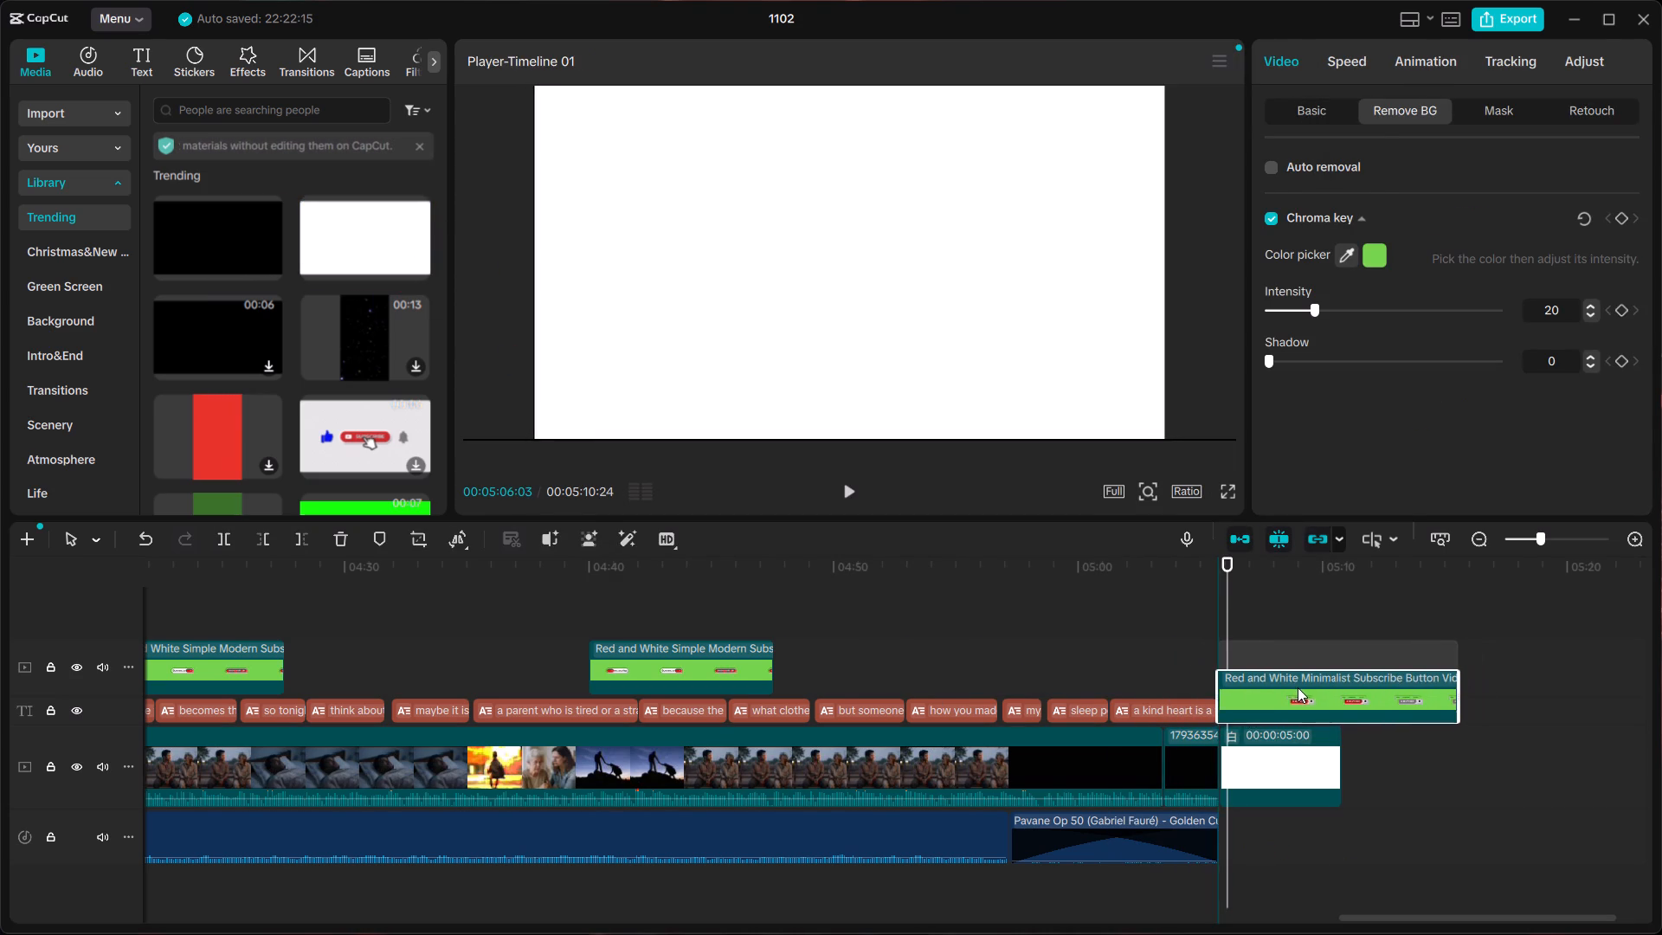
drag(1298, 687, 1298, 686)
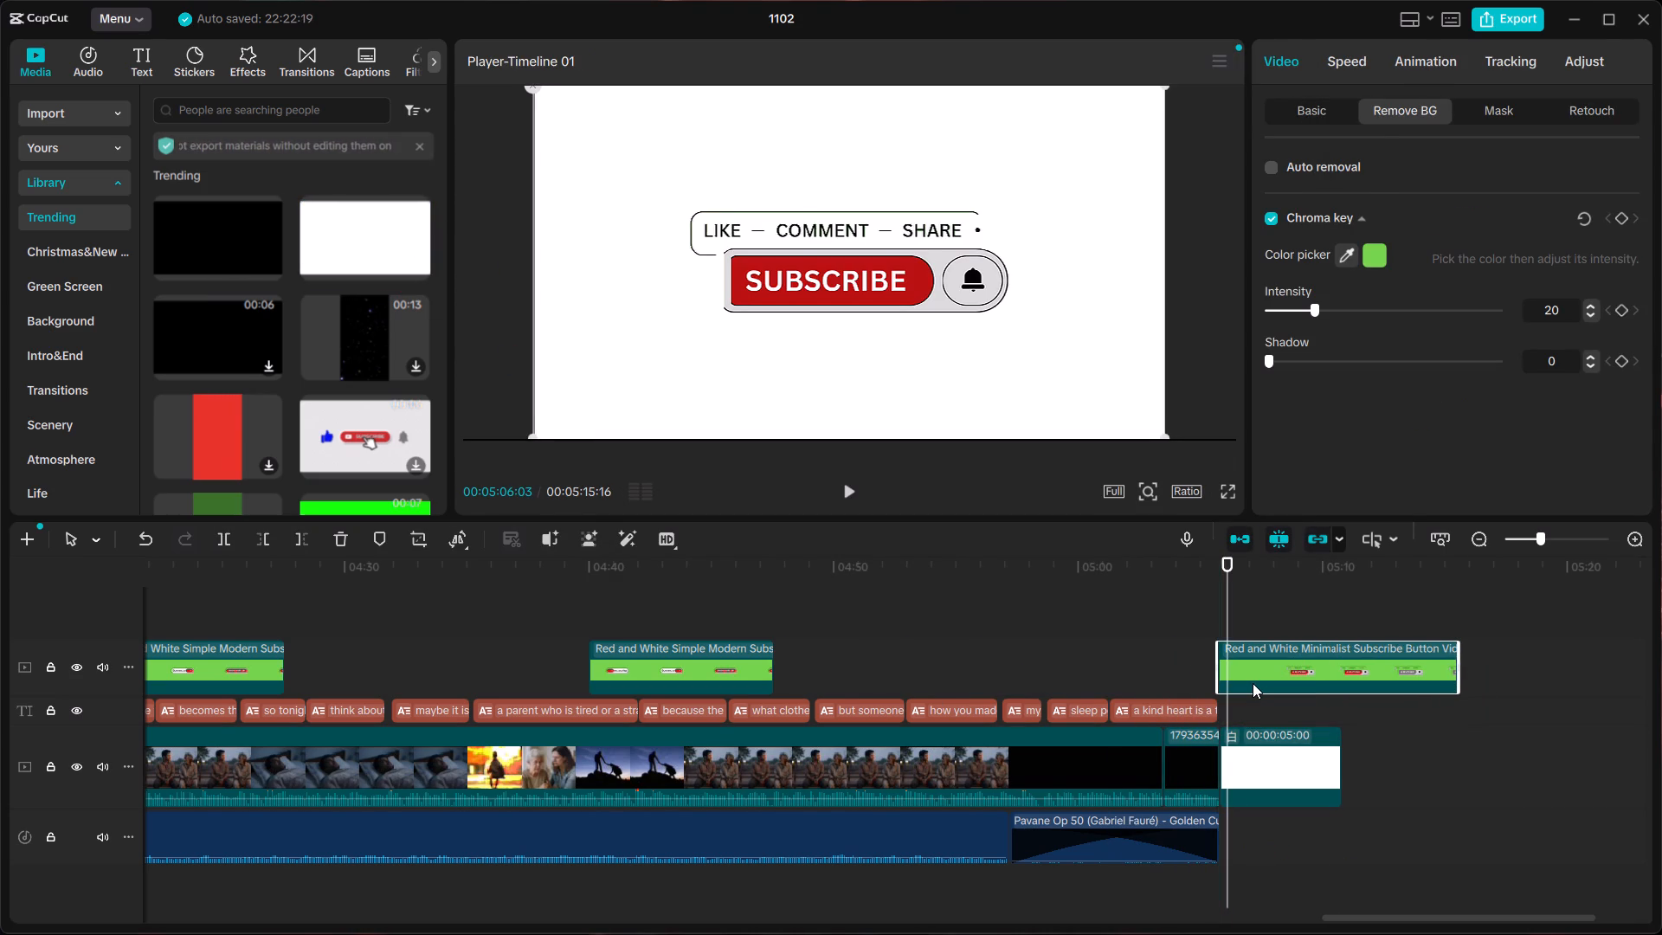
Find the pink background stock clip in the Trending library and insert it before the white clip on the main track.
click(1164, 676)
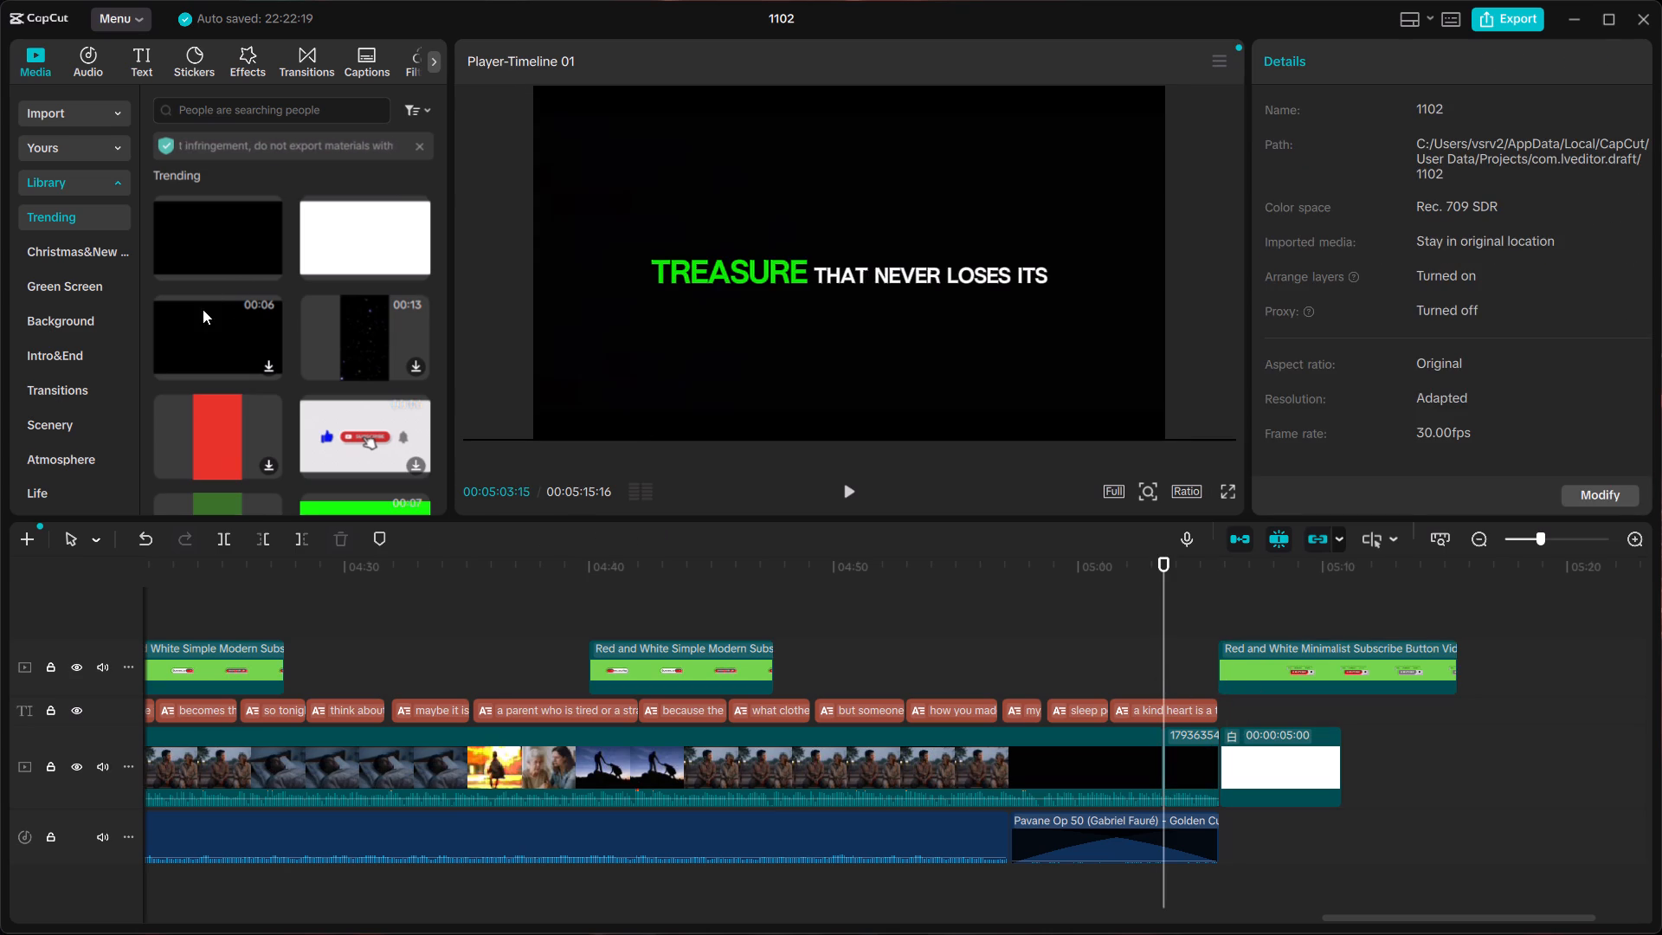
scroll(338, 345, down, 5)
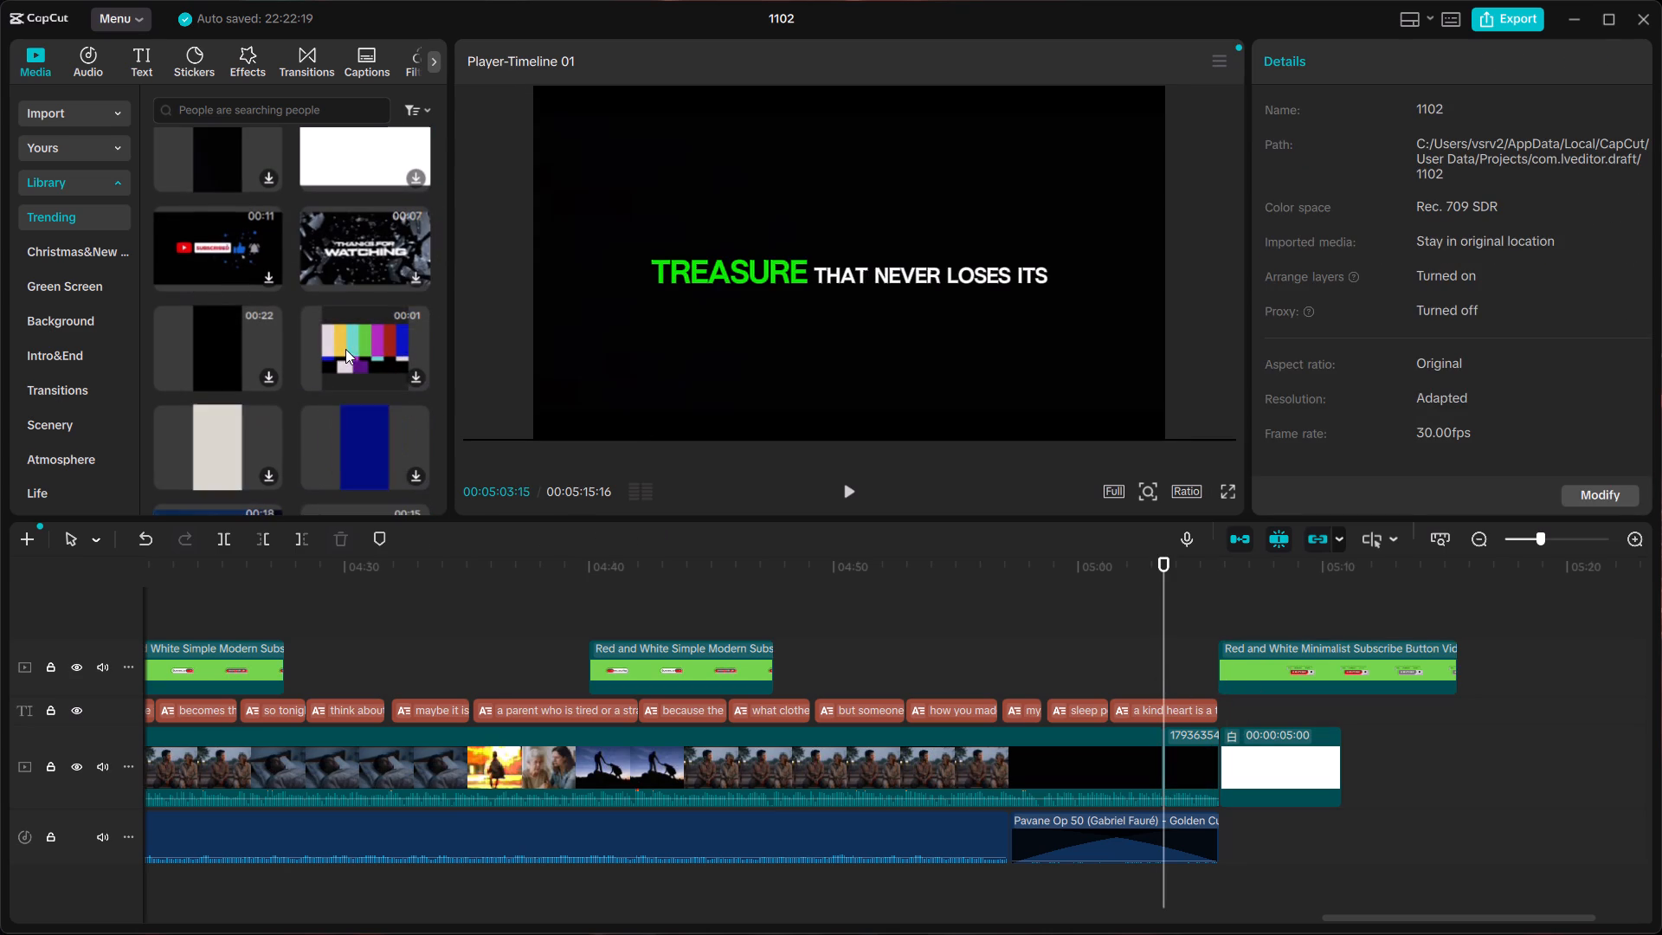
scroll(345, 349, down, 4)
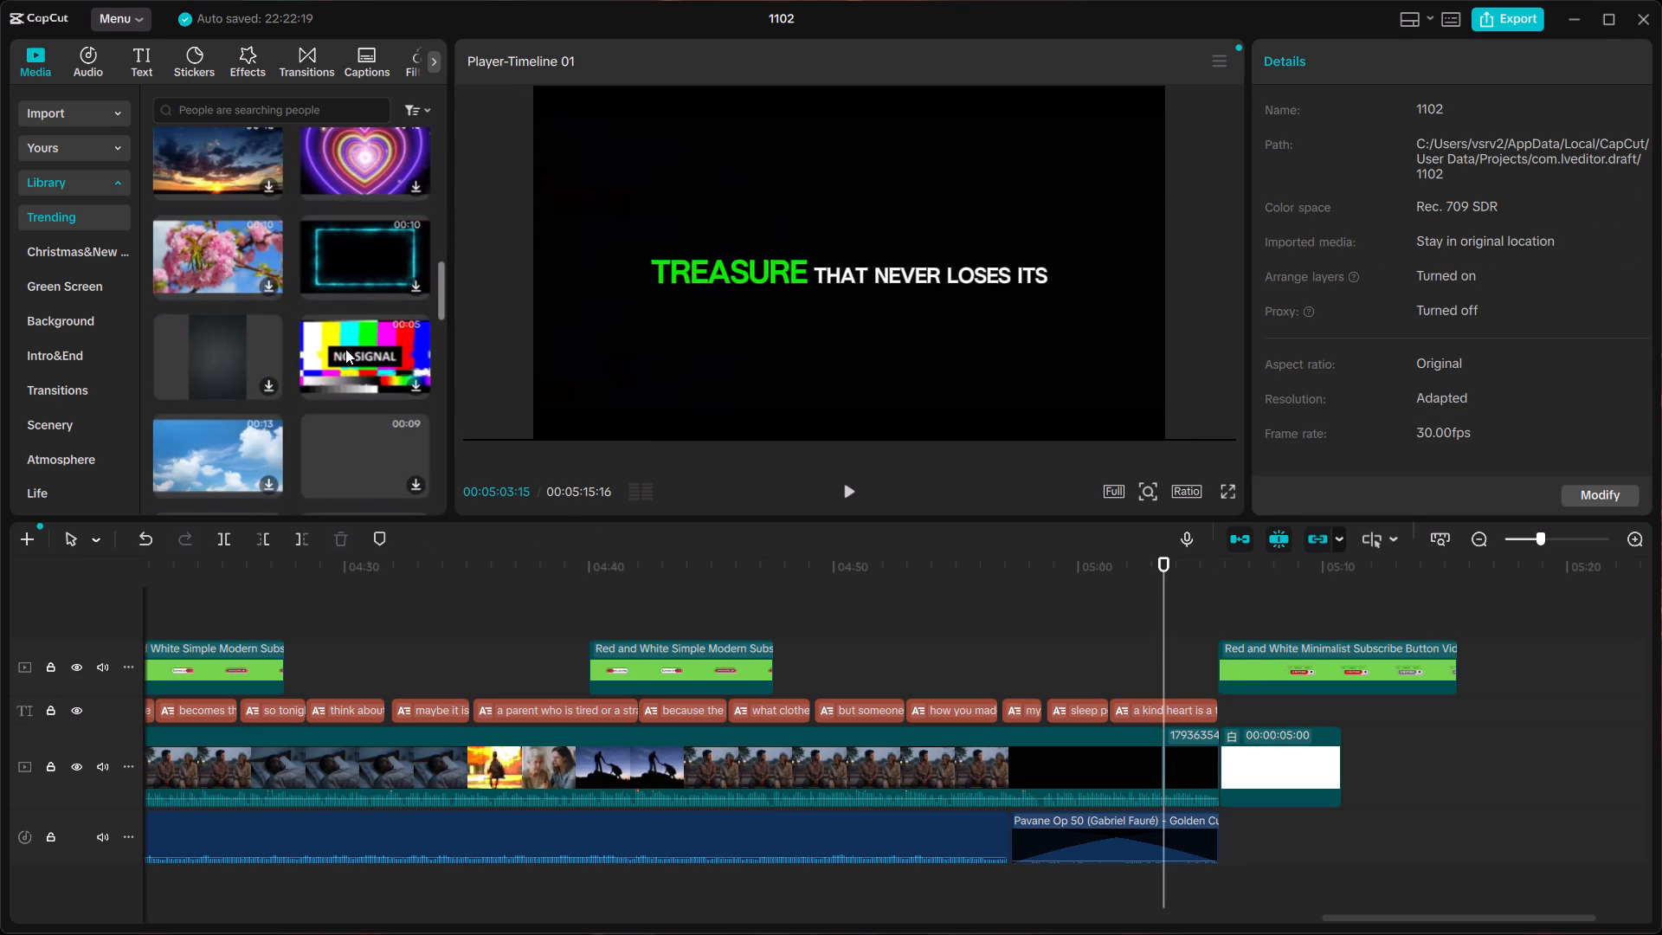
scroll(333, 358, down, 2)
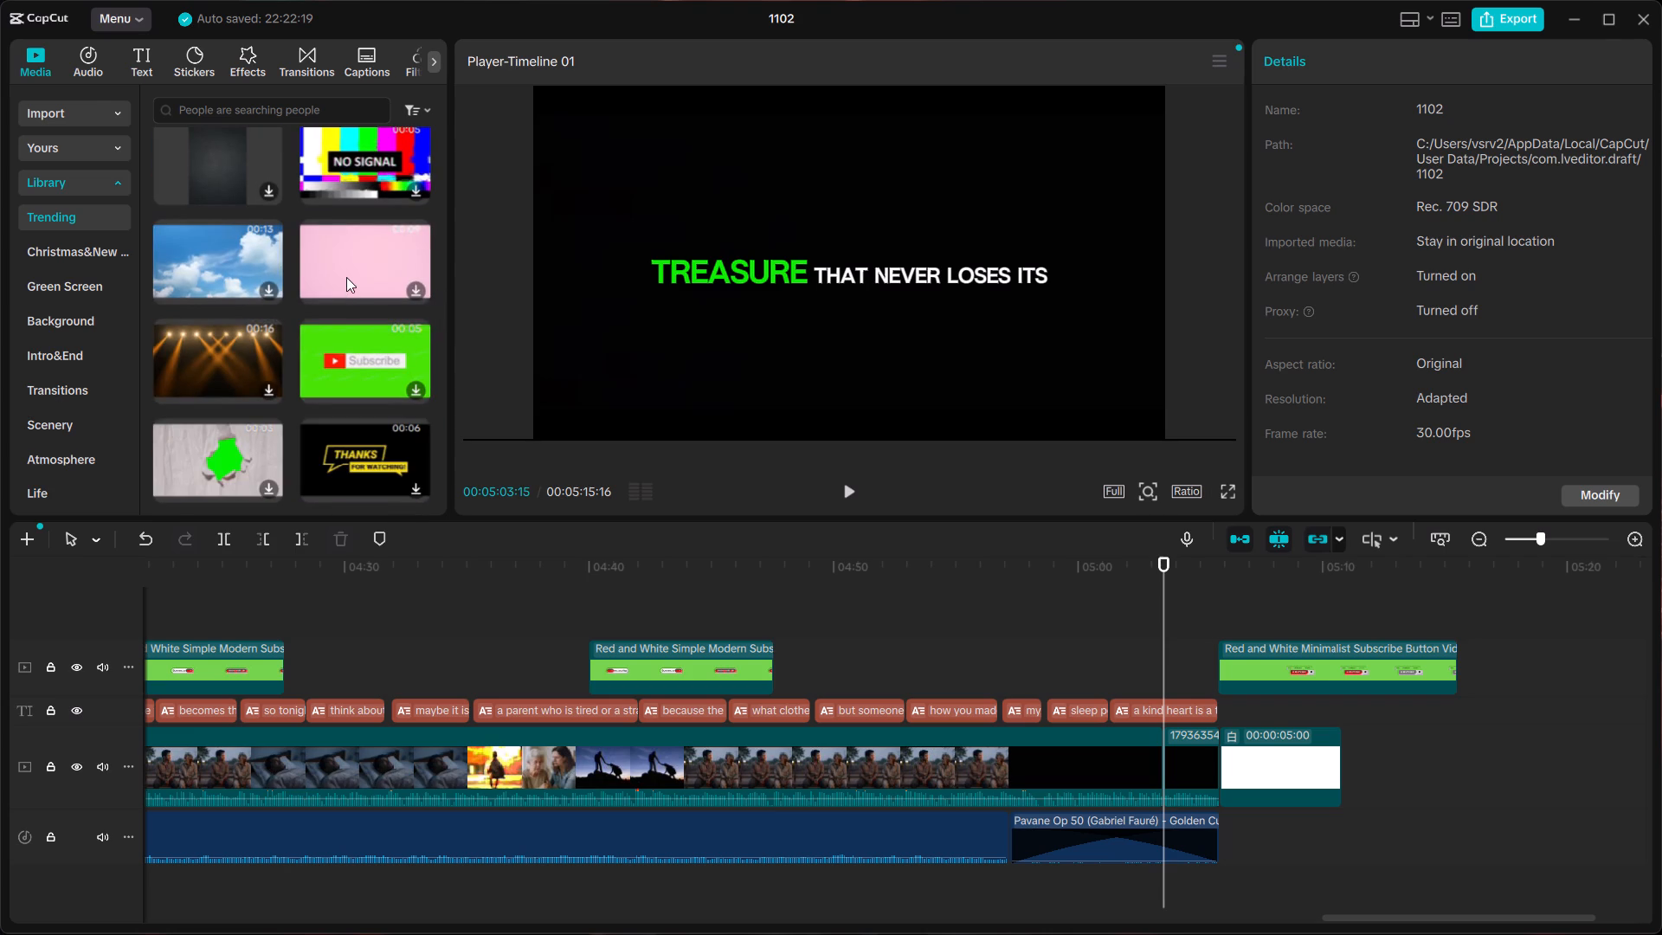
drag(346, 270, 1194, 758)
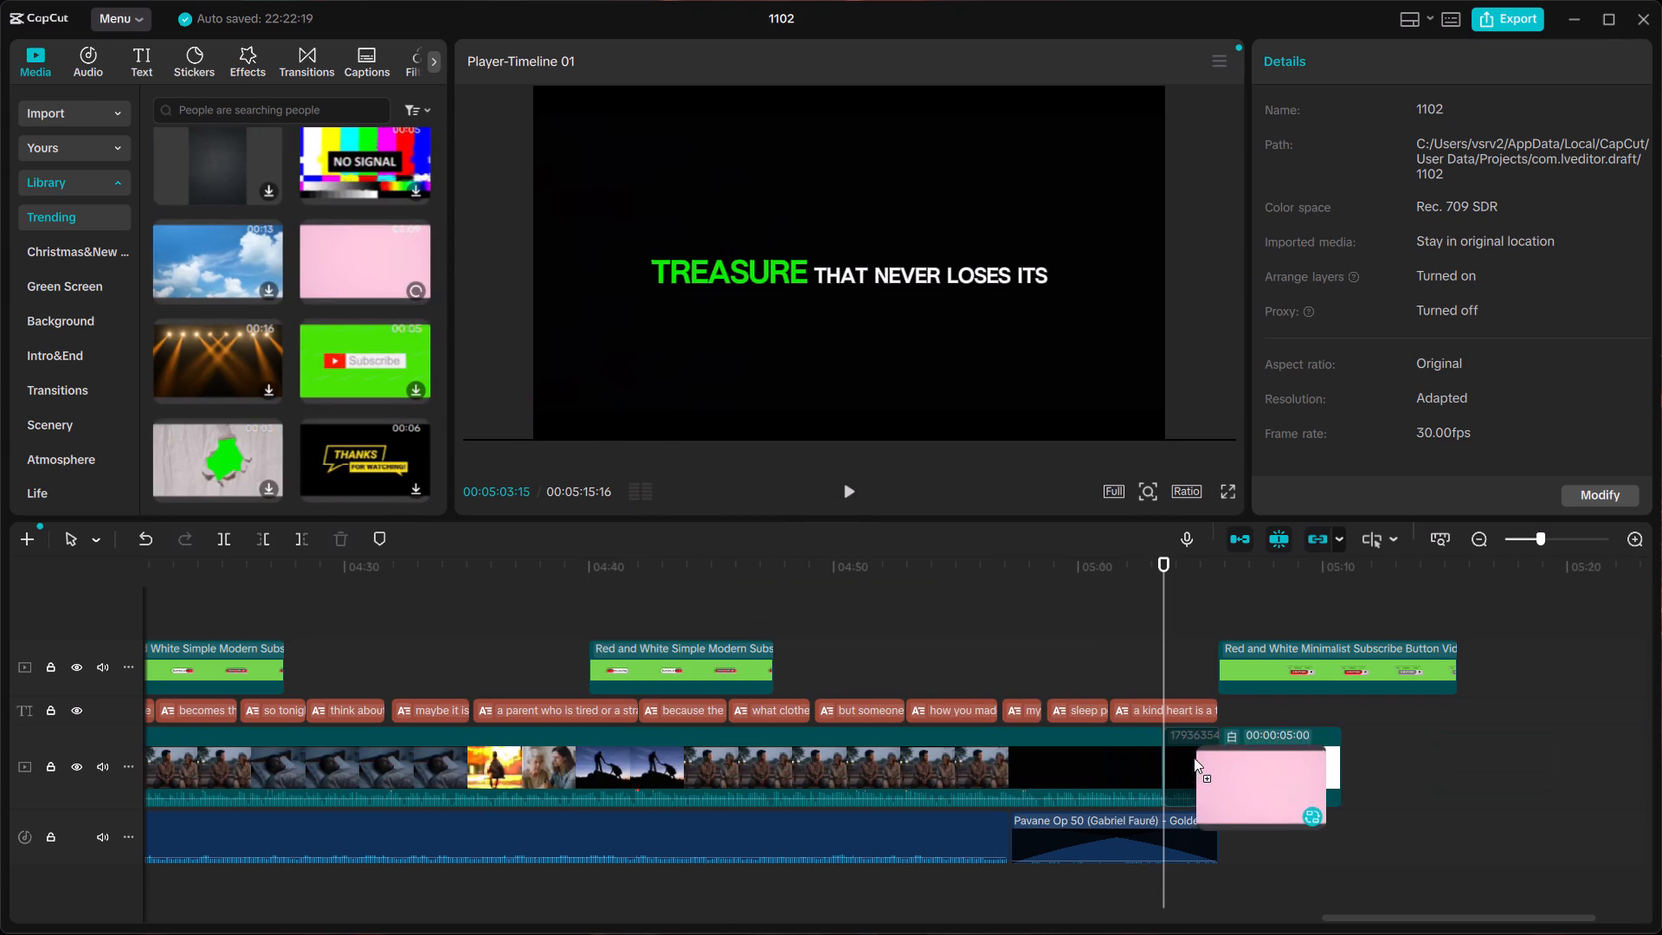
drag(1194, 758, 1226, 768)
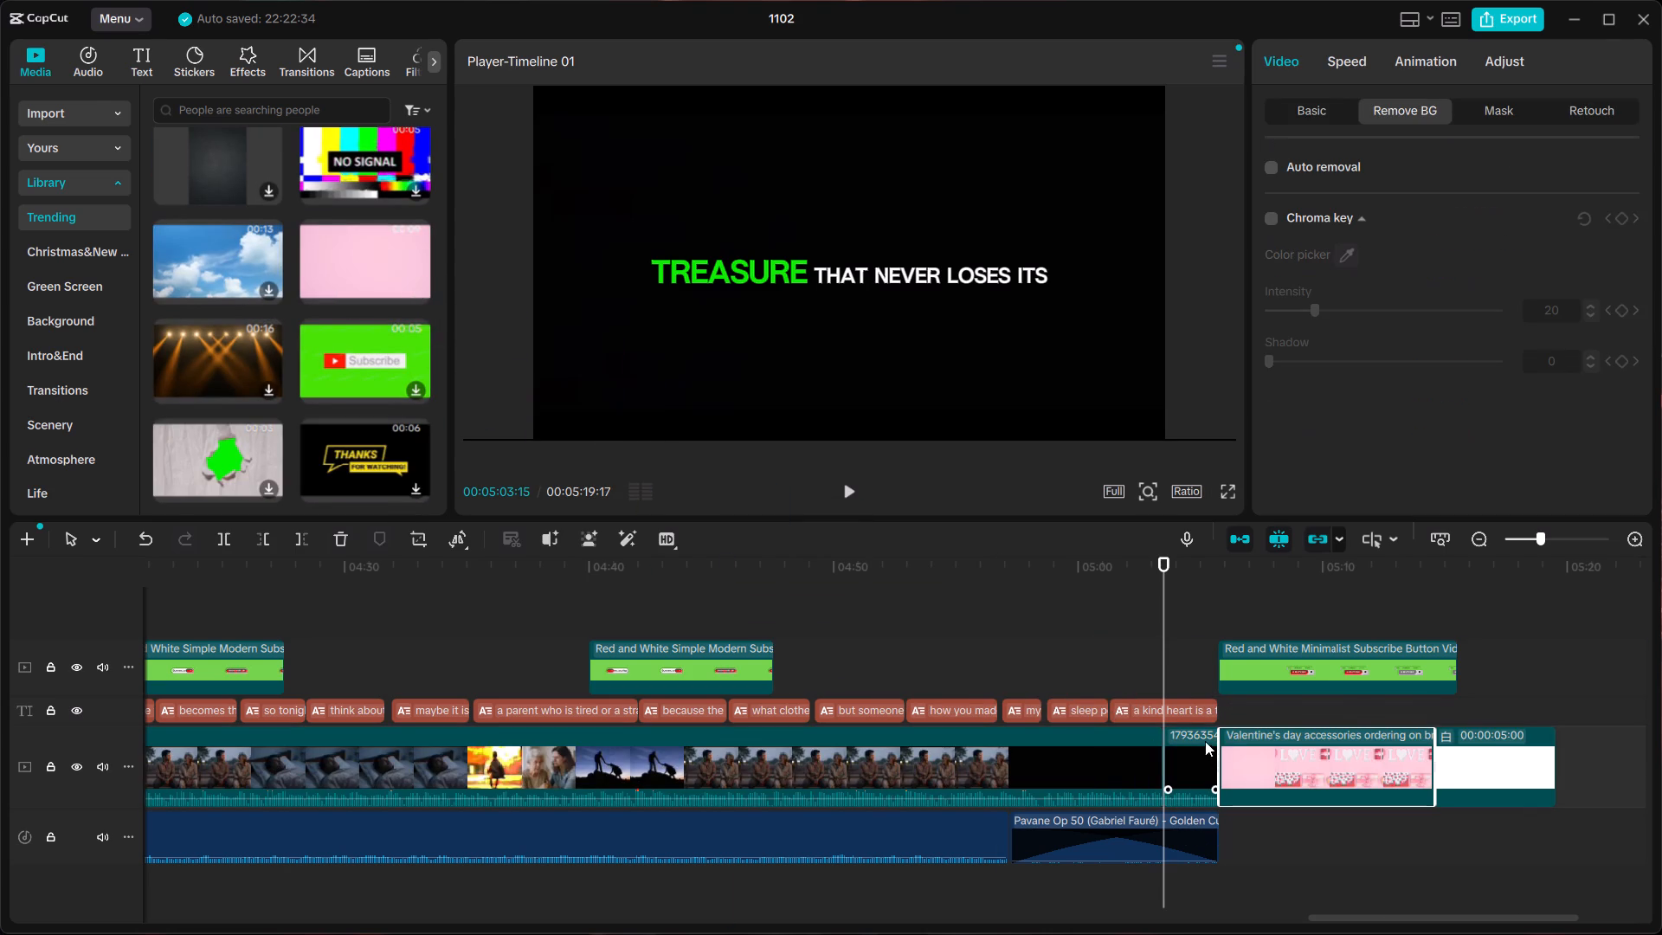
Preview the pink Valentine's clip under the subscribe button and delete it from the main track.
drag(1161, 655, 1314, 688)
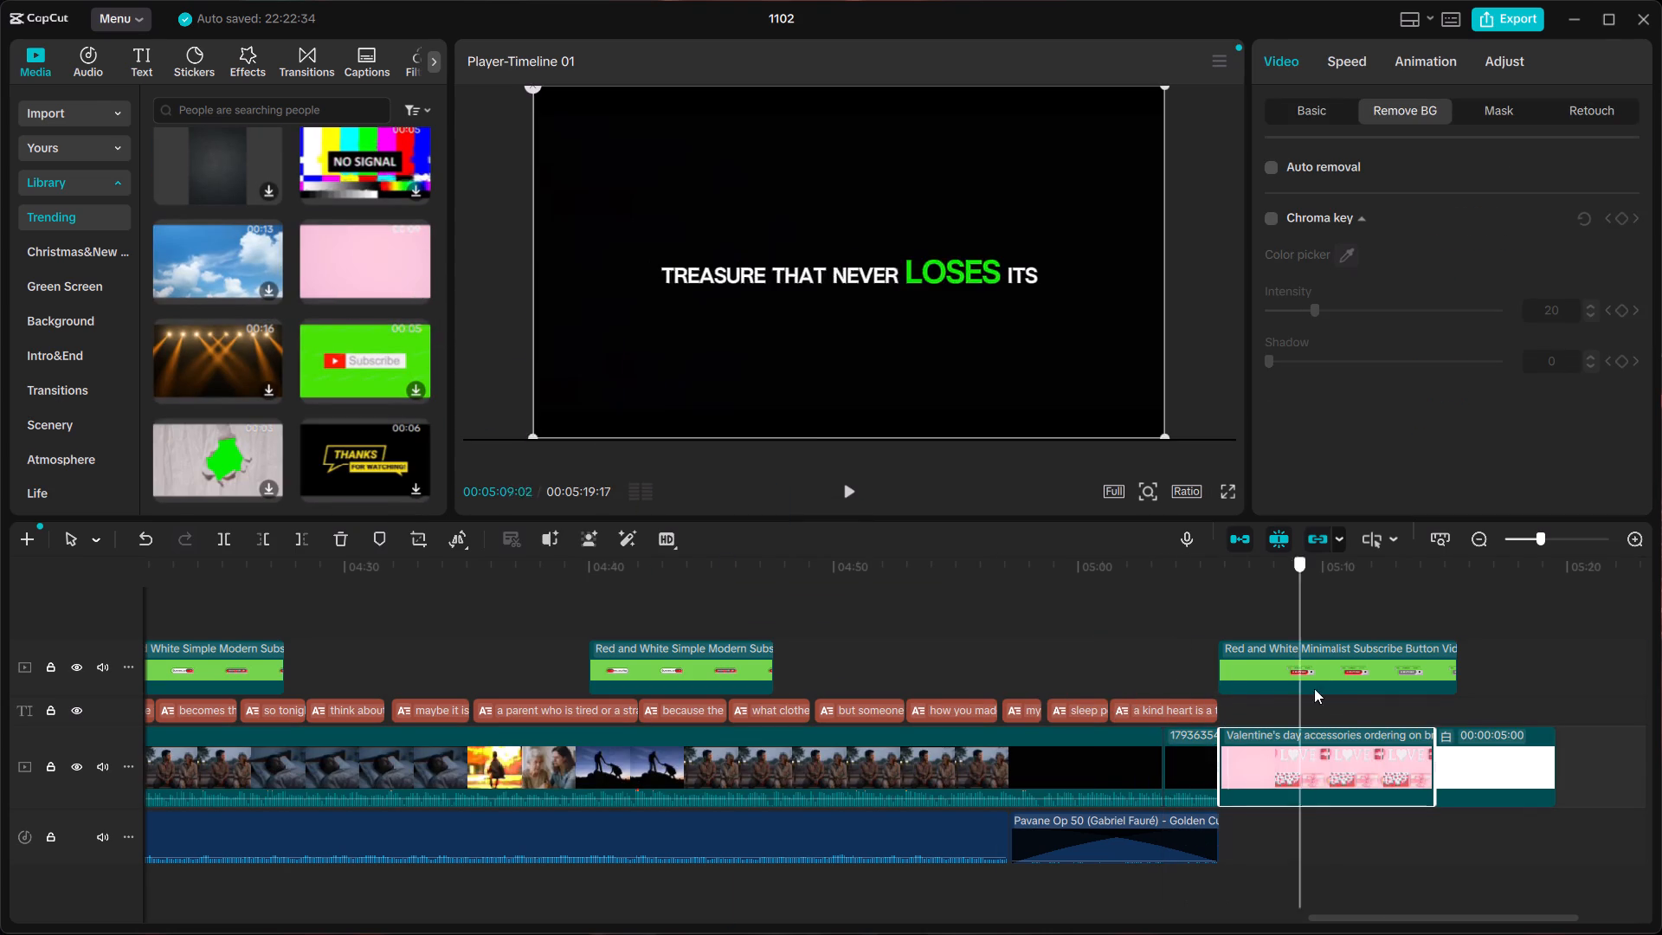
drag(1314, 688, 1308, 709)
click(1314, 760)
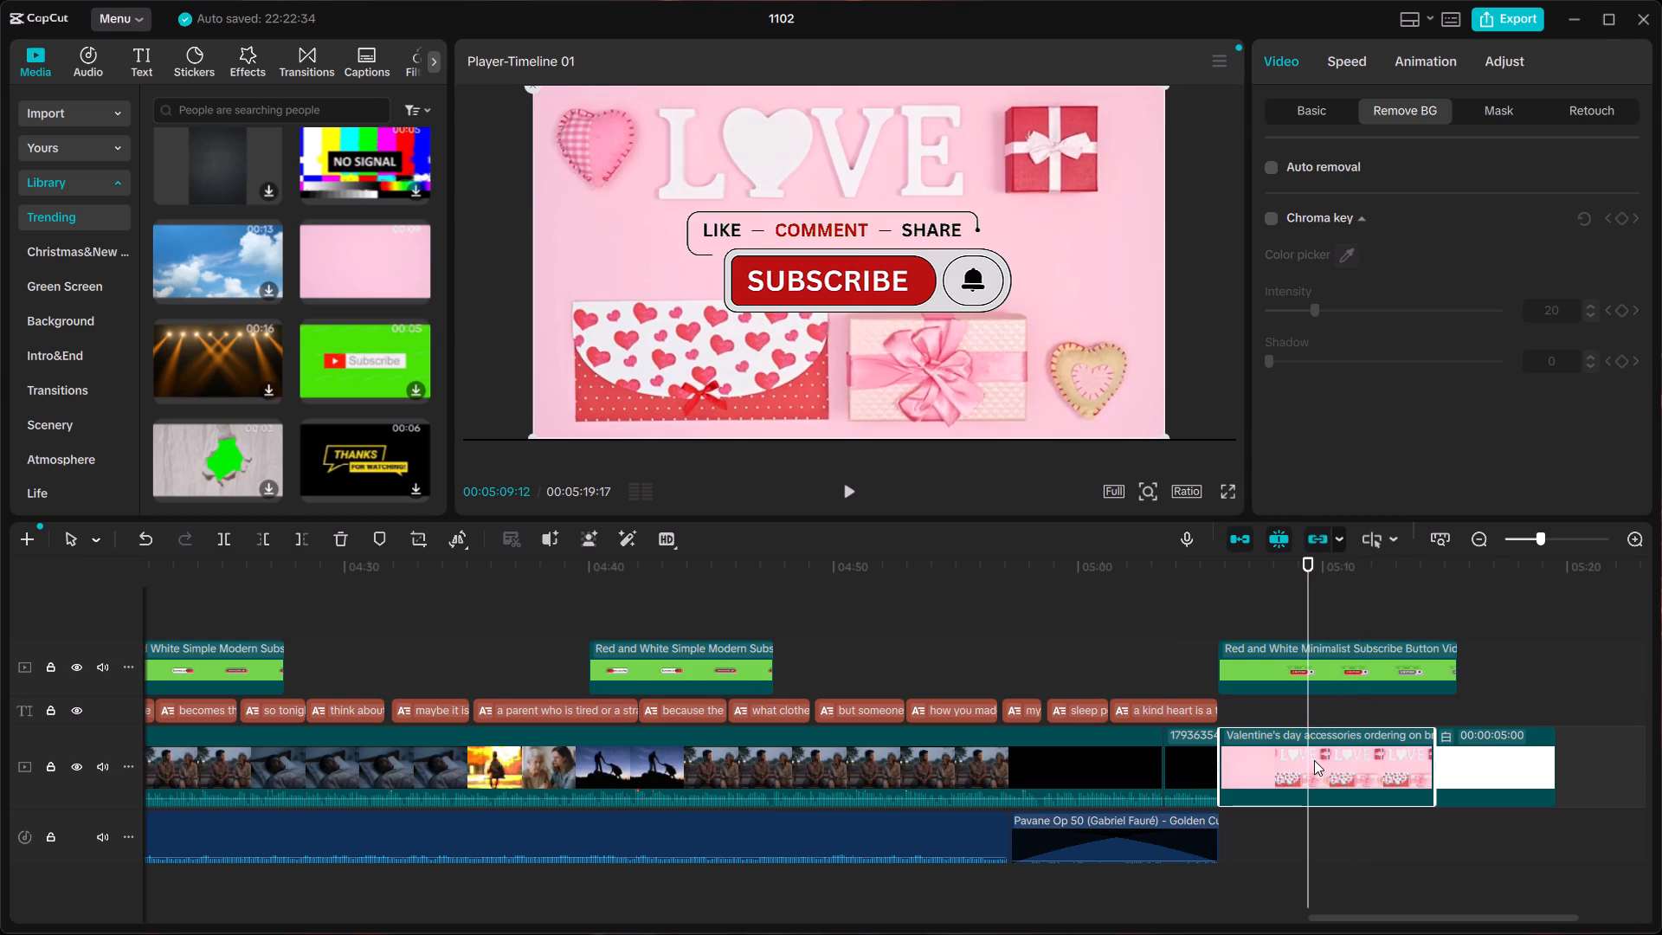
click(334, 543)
Browse the Trending stock library for another background to place under the subscribe-button end clip.
scroll(314, 363, down, 2)
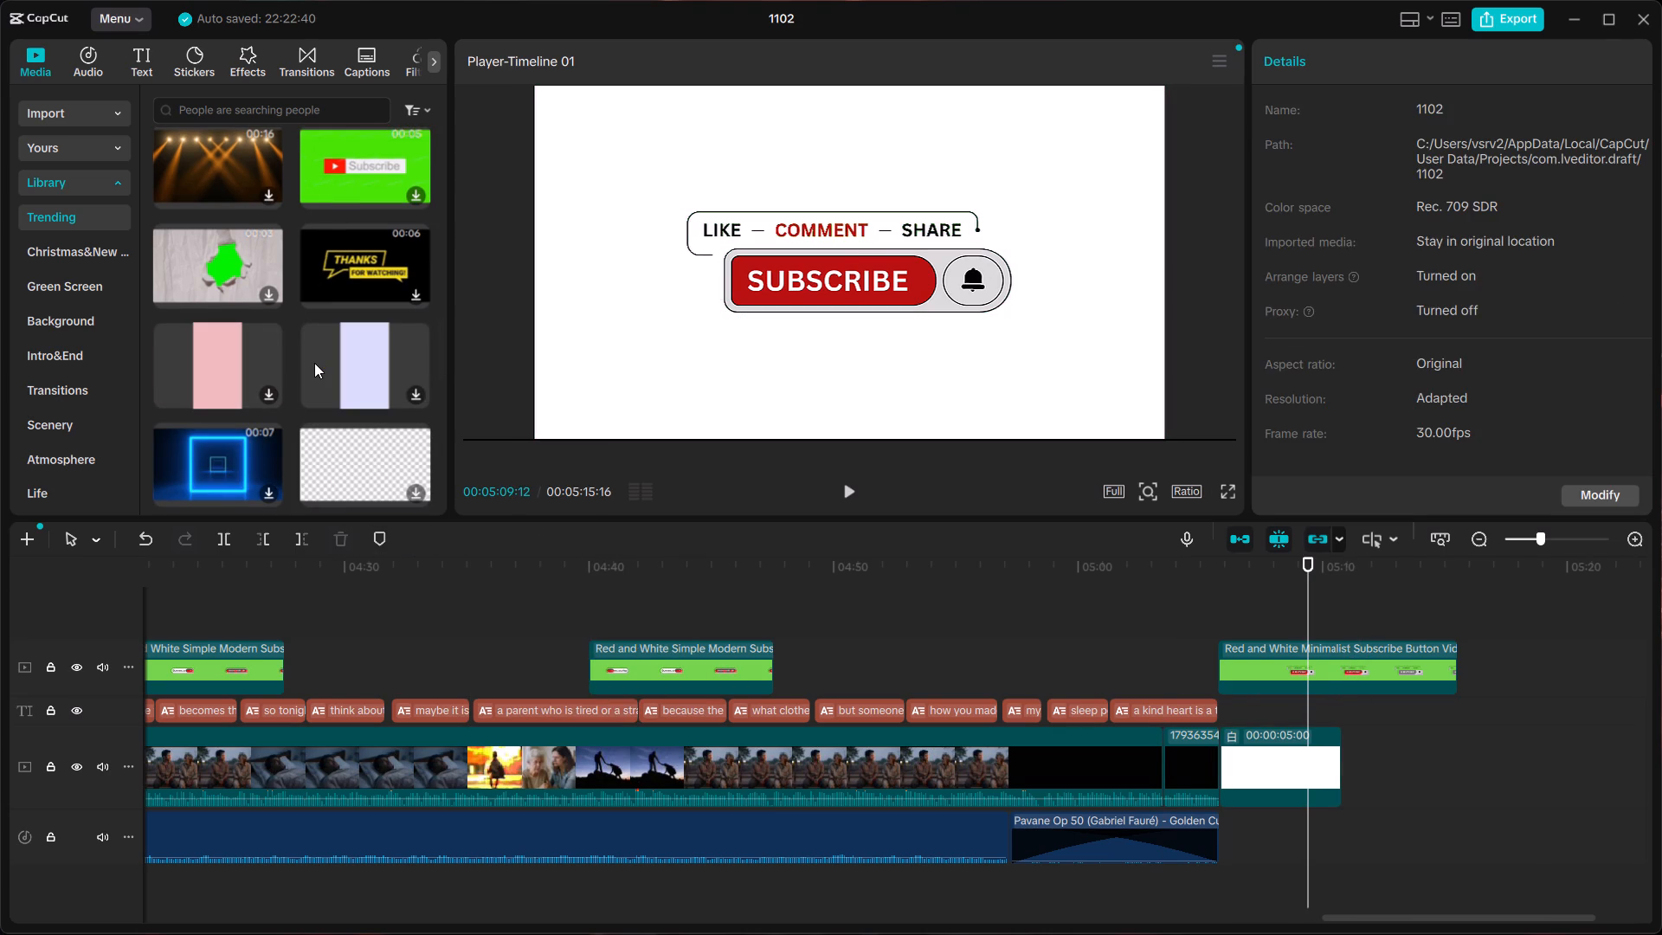
scroll(156, 385, down, 2)
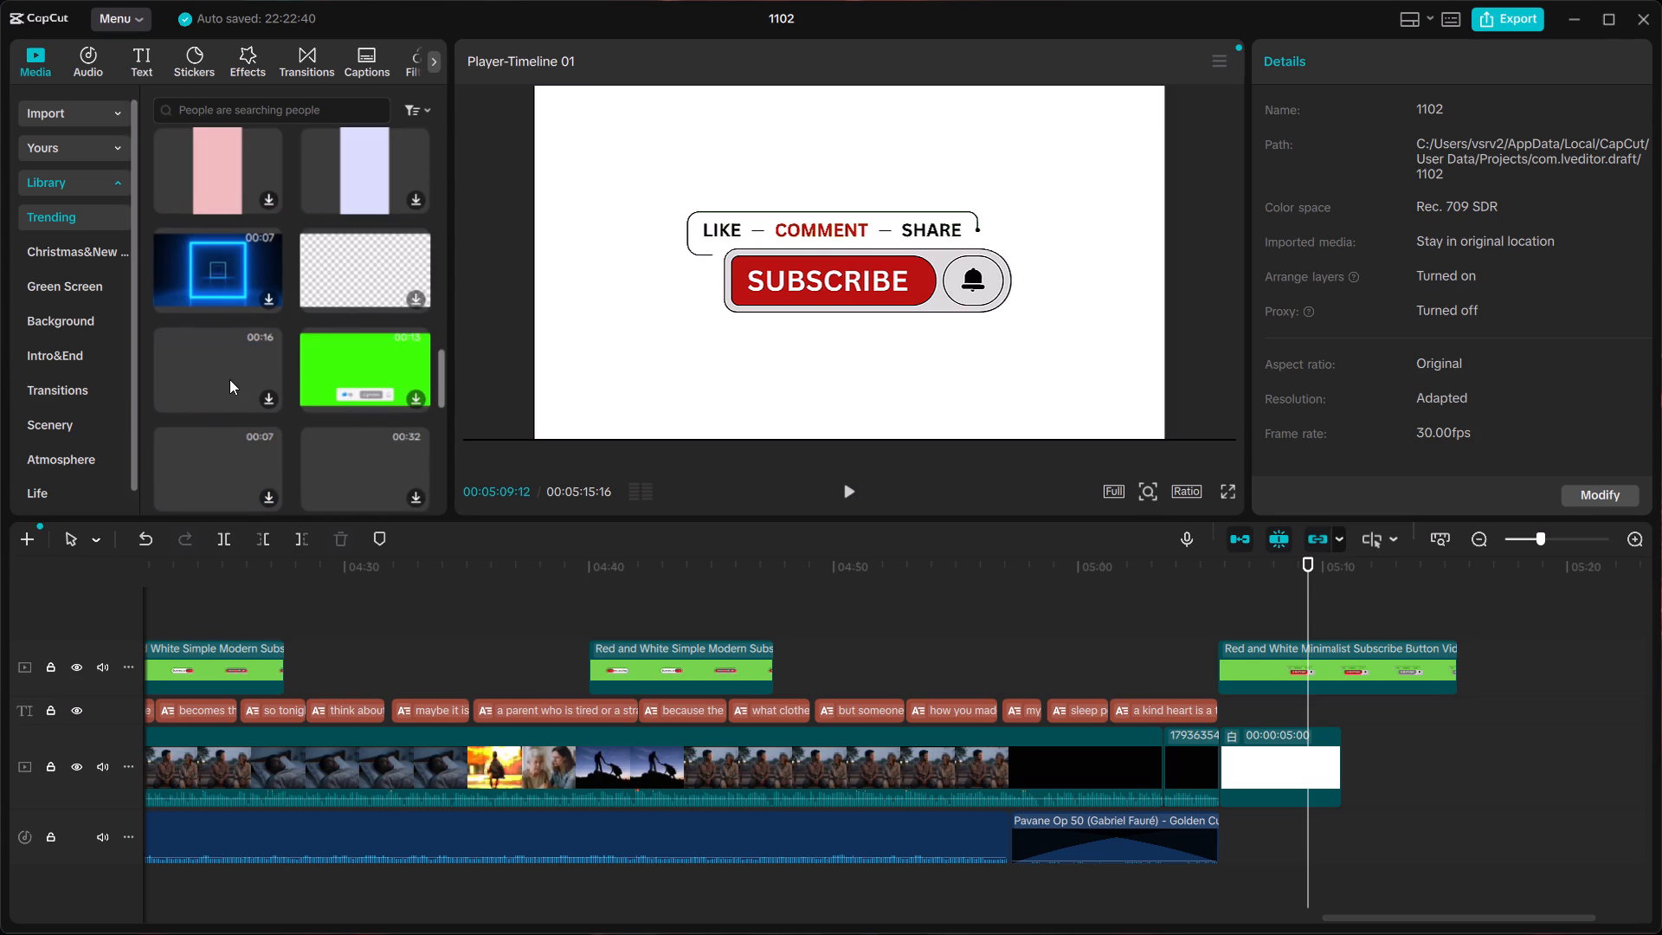
scroll(289, 380, down, 2)
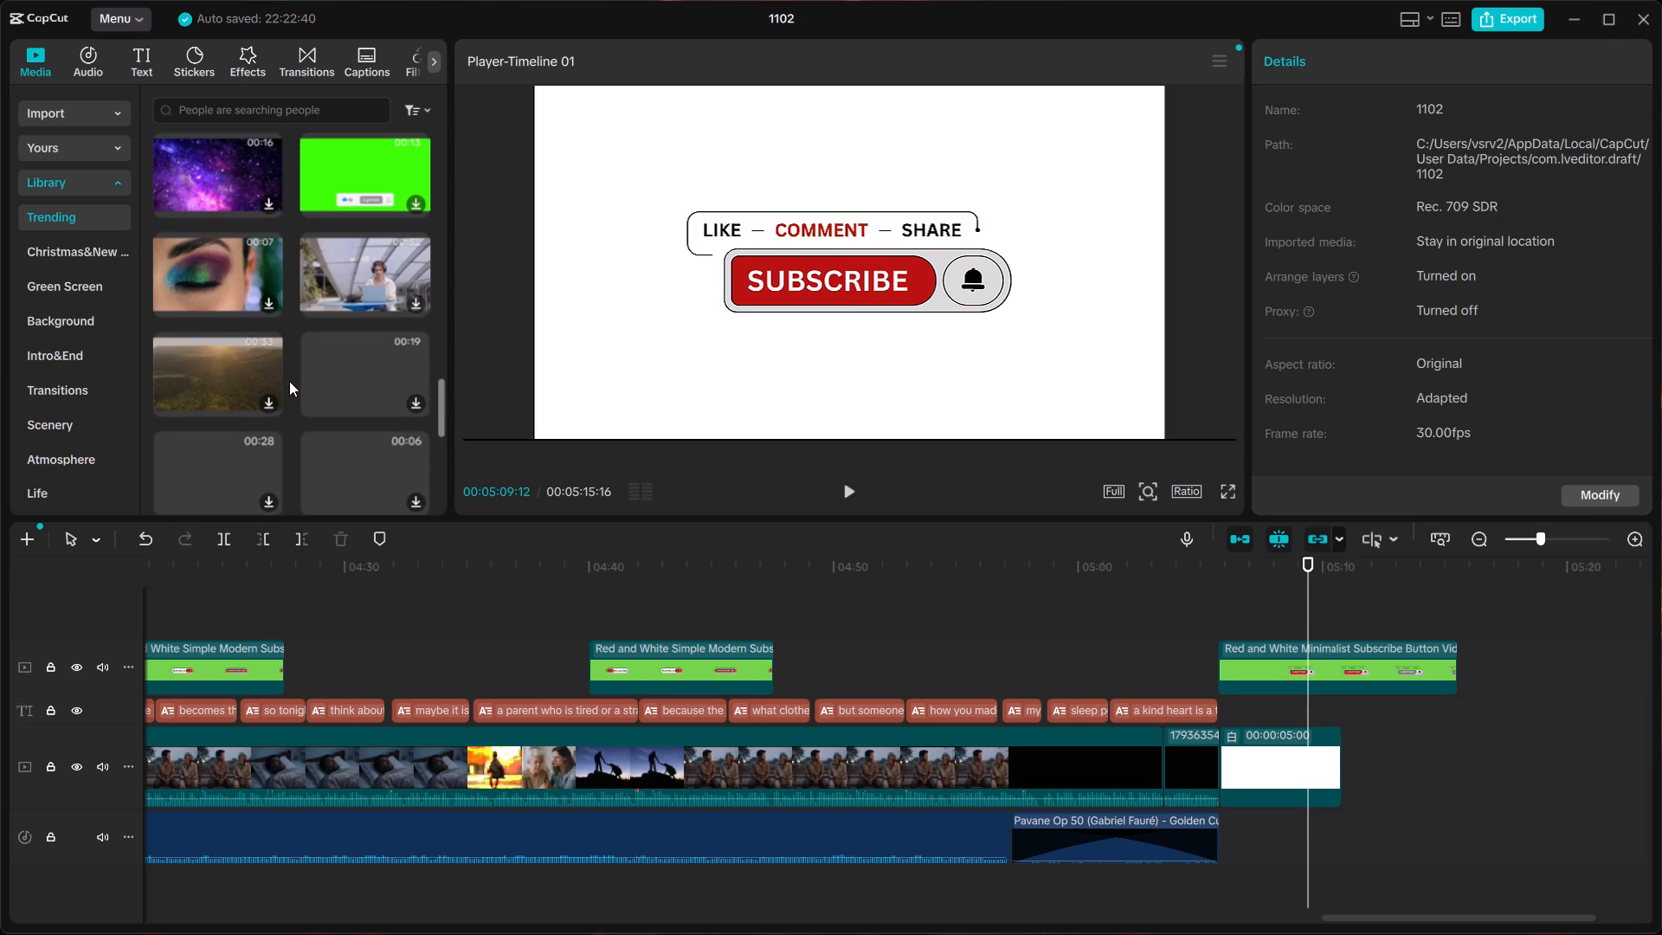
scroll(289, 381, down, 3)
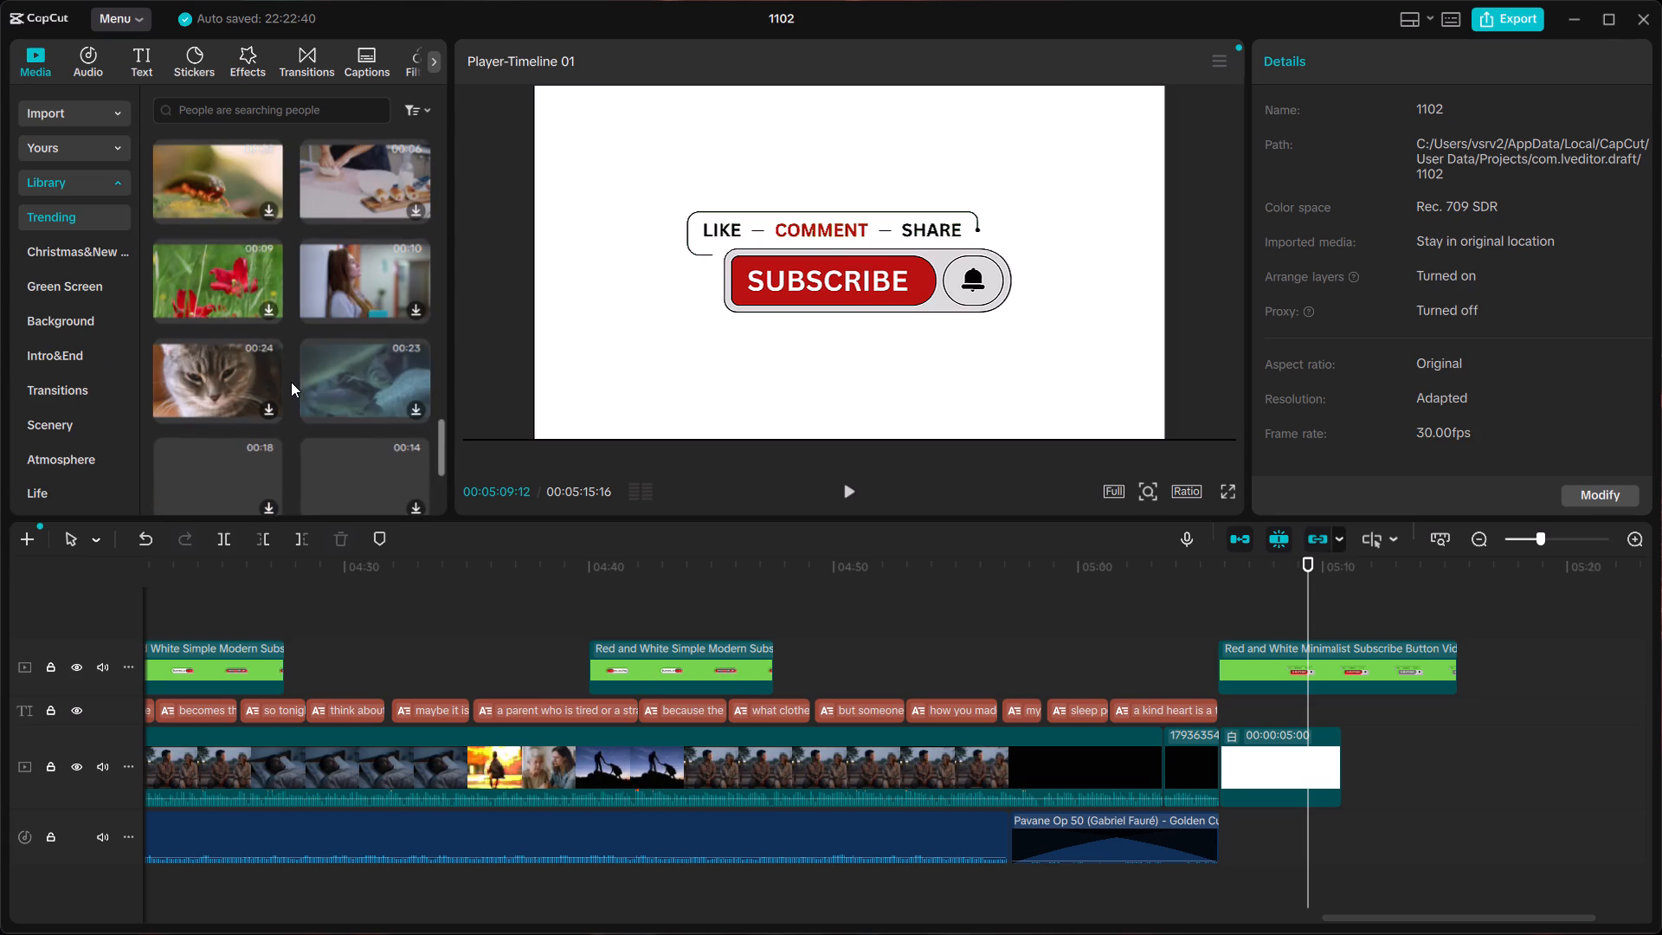
scroll(291, 382, down, 4)
scroll(291, 388, up, 3)
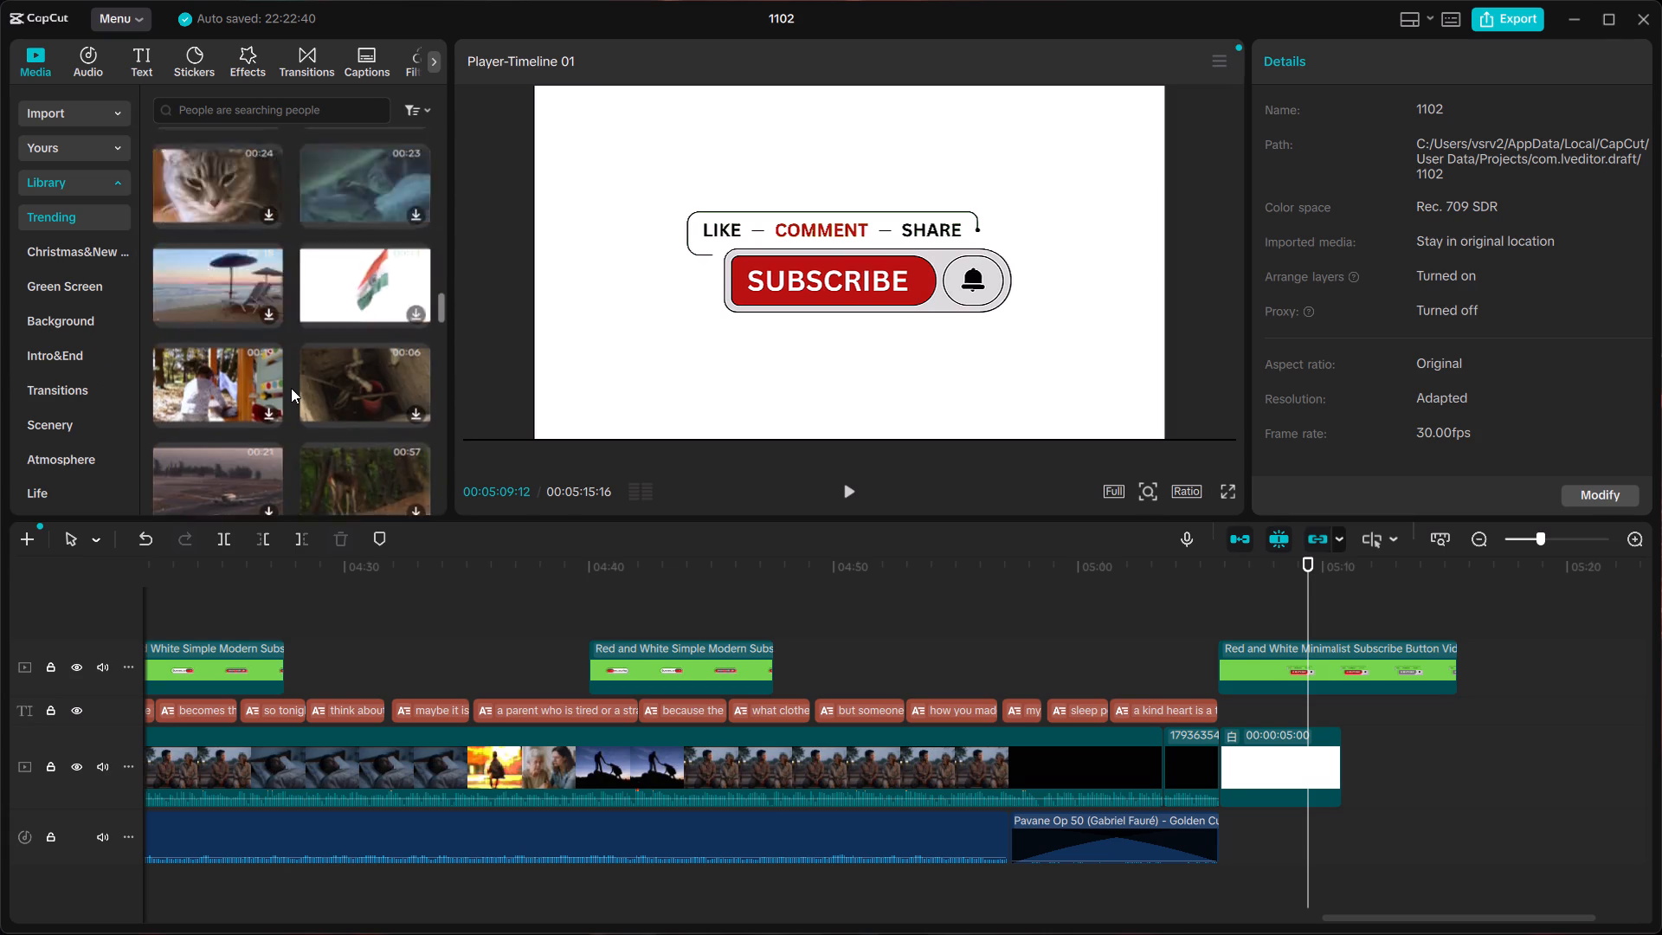
scroll(291, 388, up, 20)
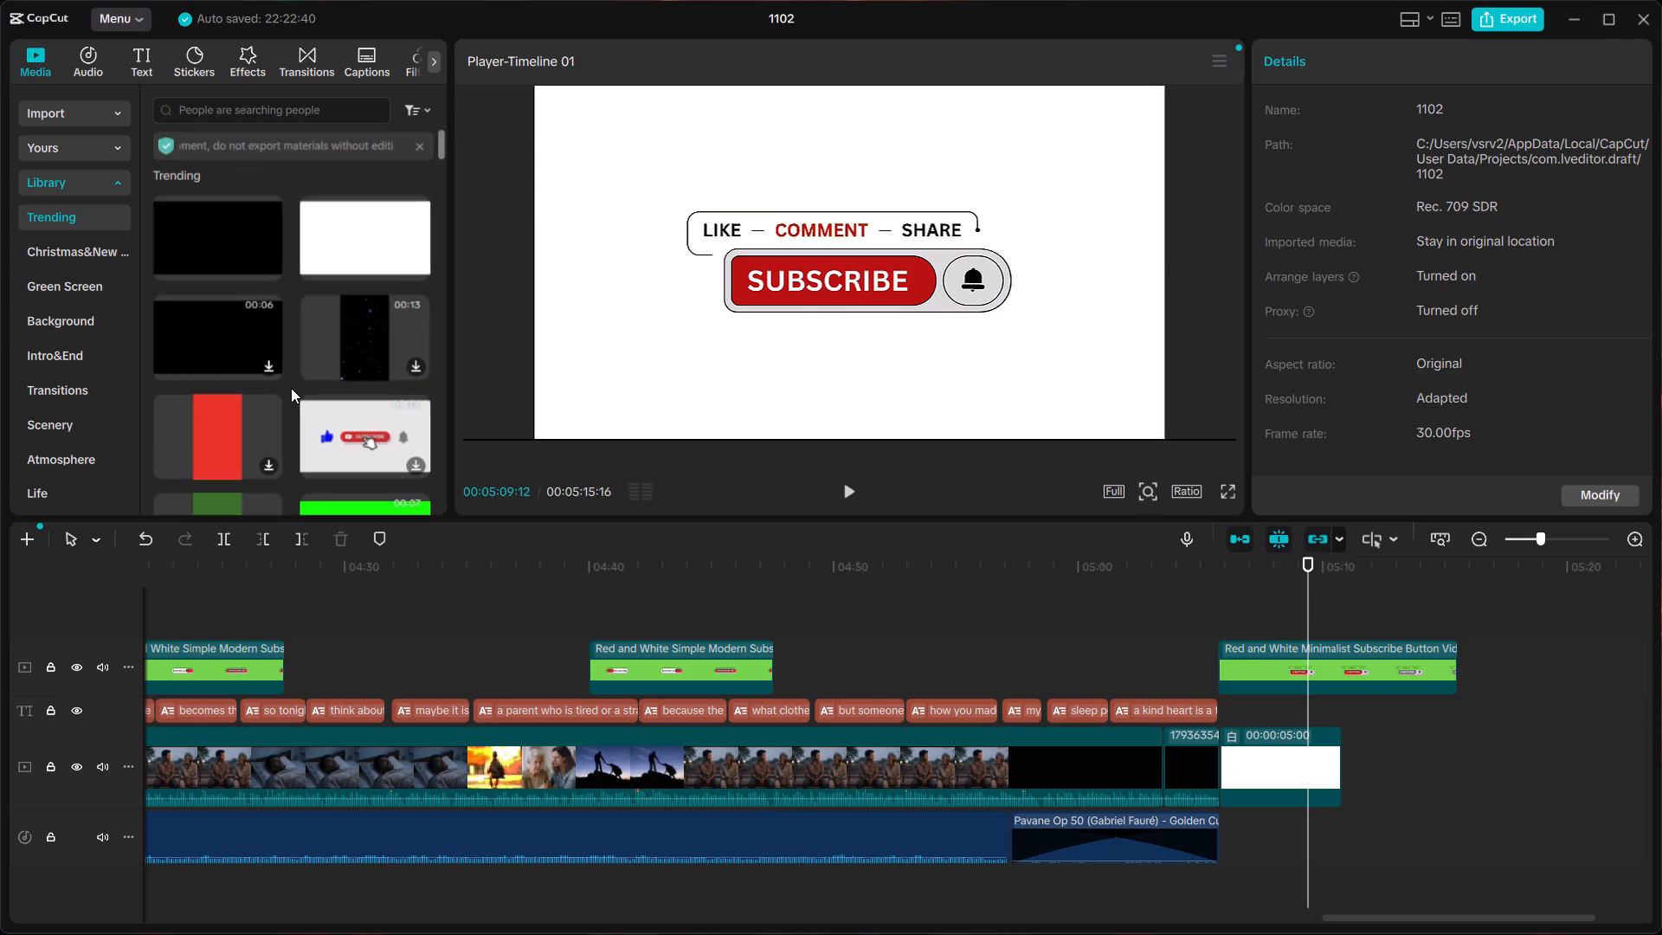
scroll(291, 388, up, 3)
Find the dark textured image in the Background library, preview it, and insert it before the white clip on the main track.
click(69, 287)
click(76, 323)
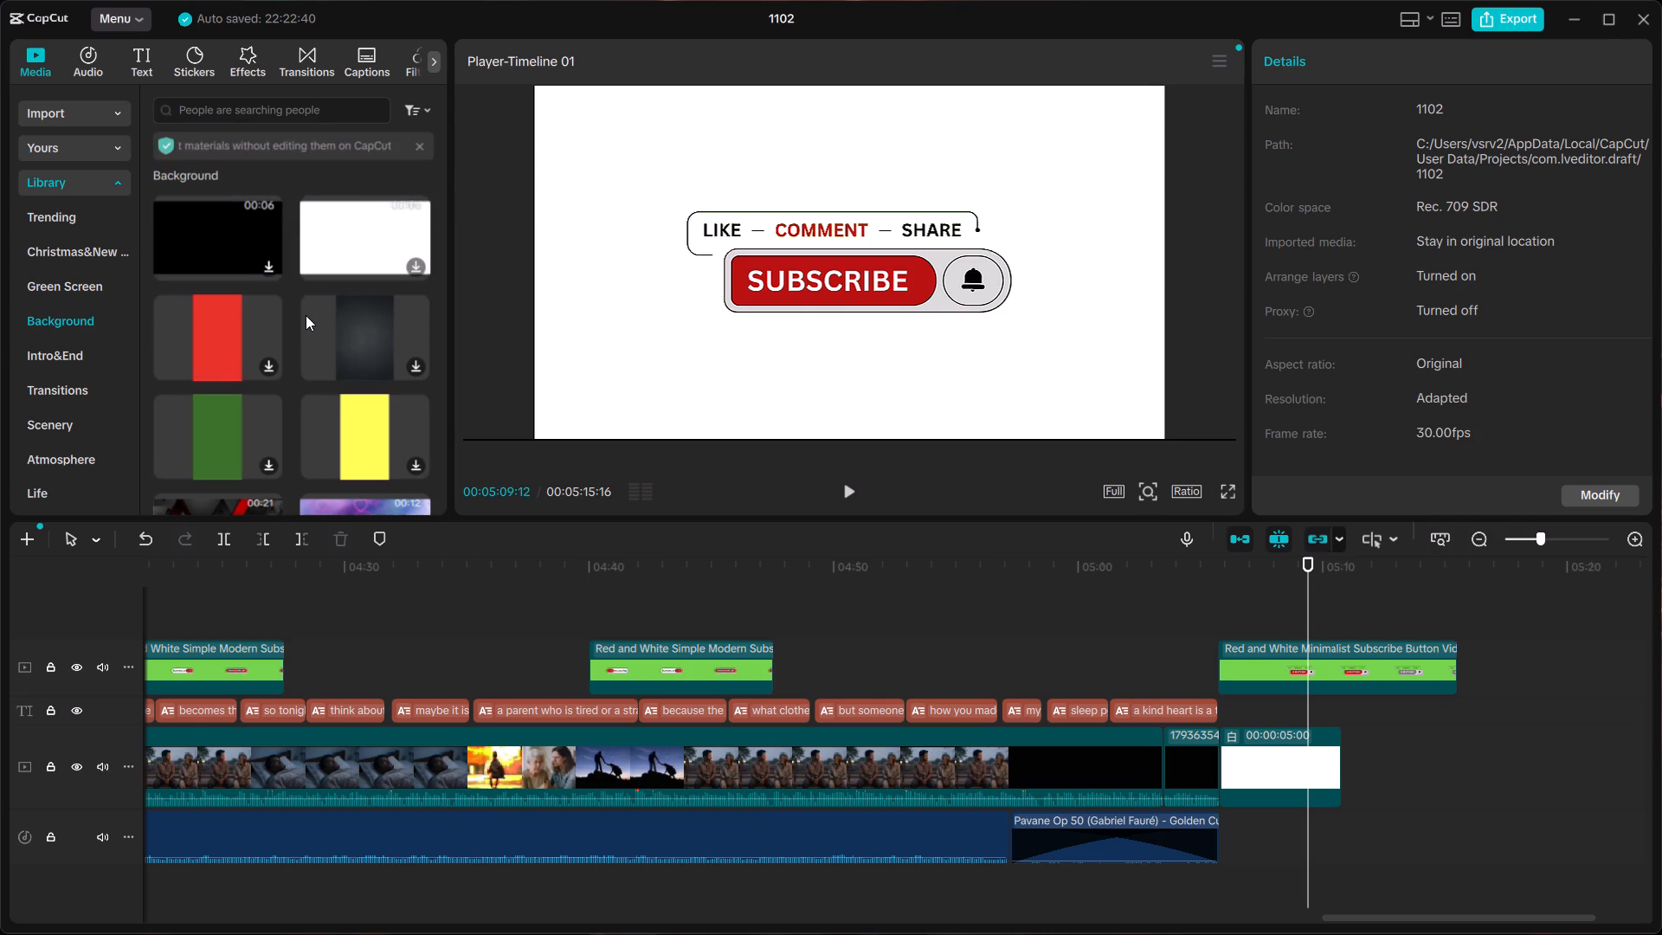
scroll(306, 317, down, 2)
scroll(306, 318, up, 2)
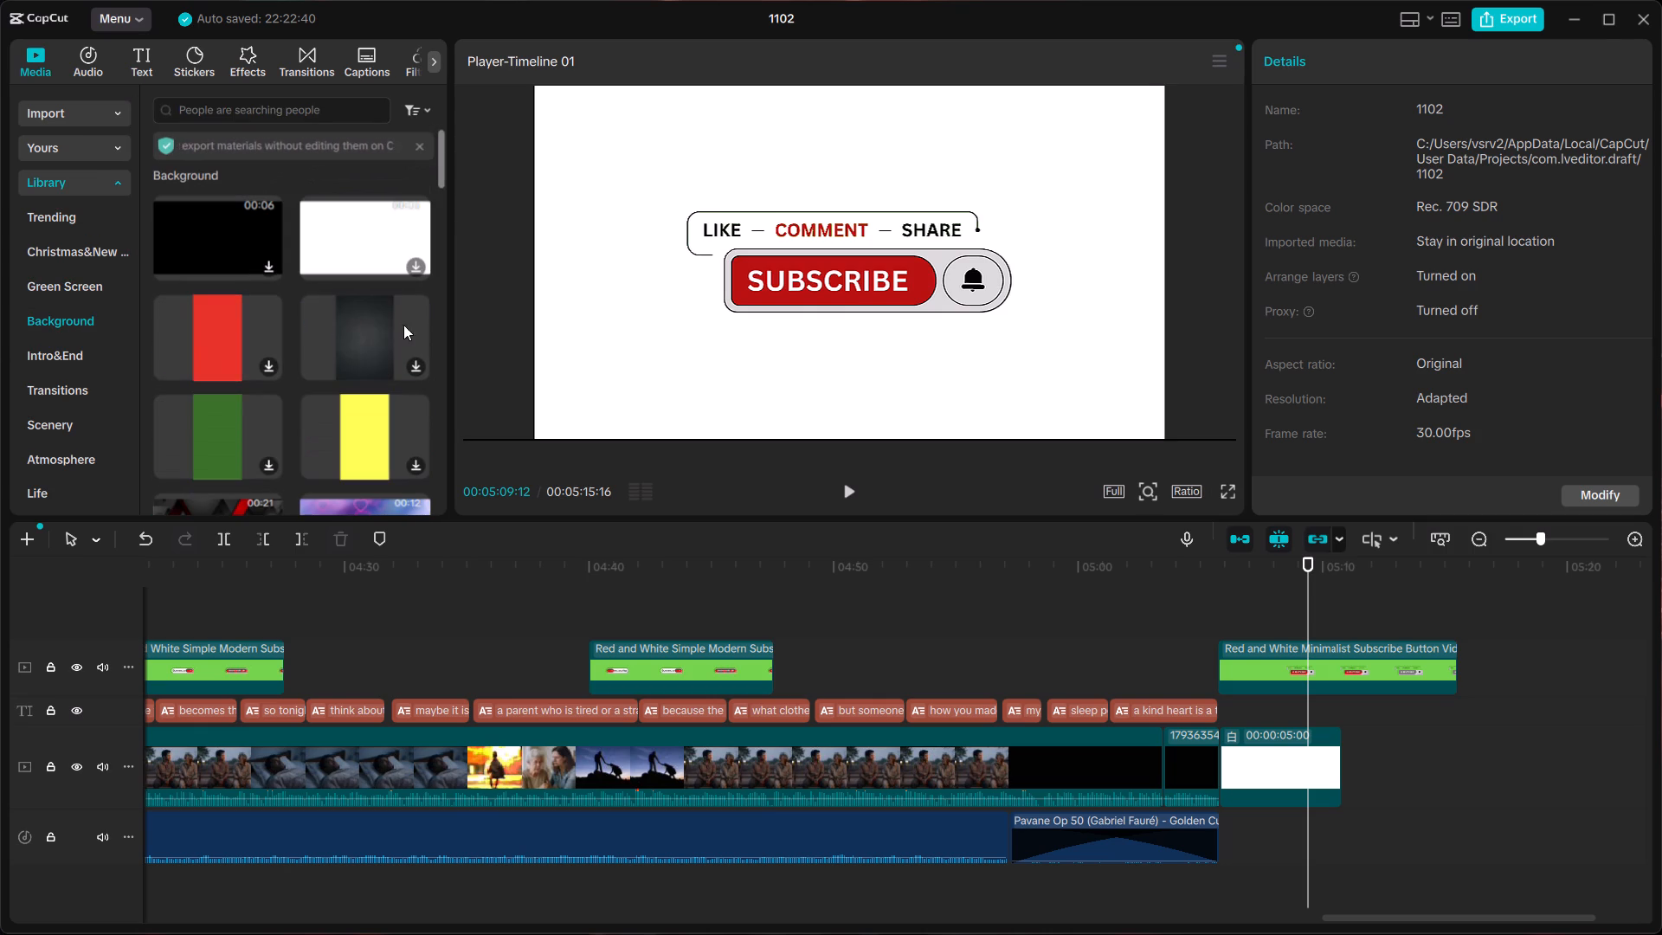
click(357, 337)
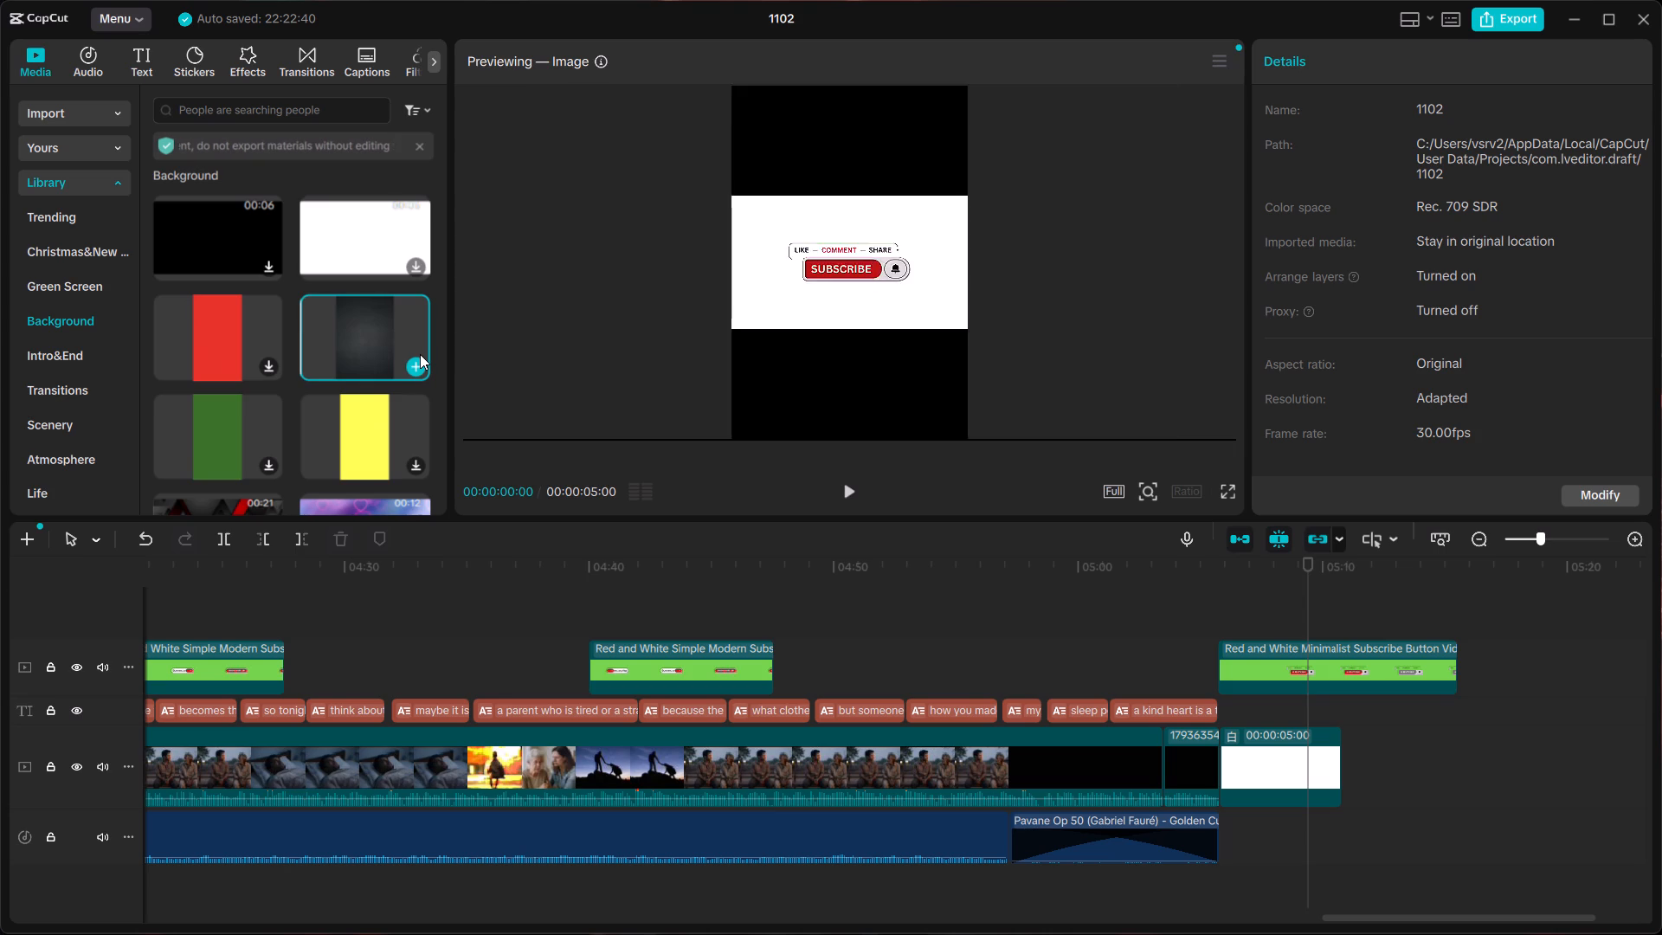
click(824, 322)
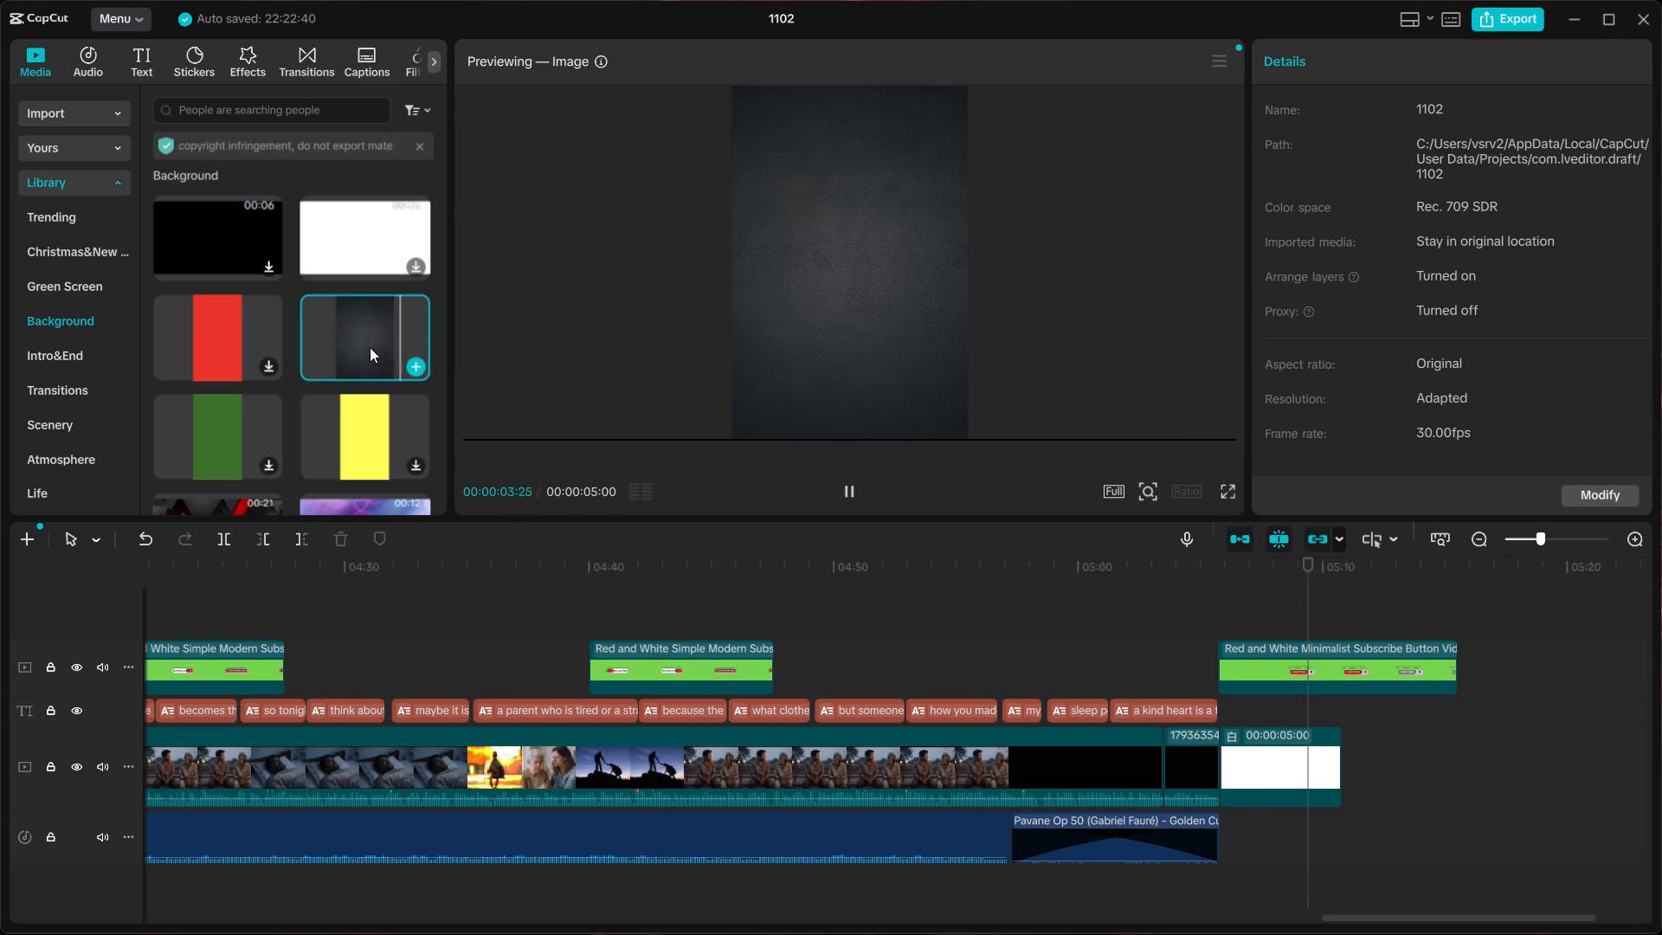
scroll(341, 389, down, 3)
scroll(341, 389, up, 3)
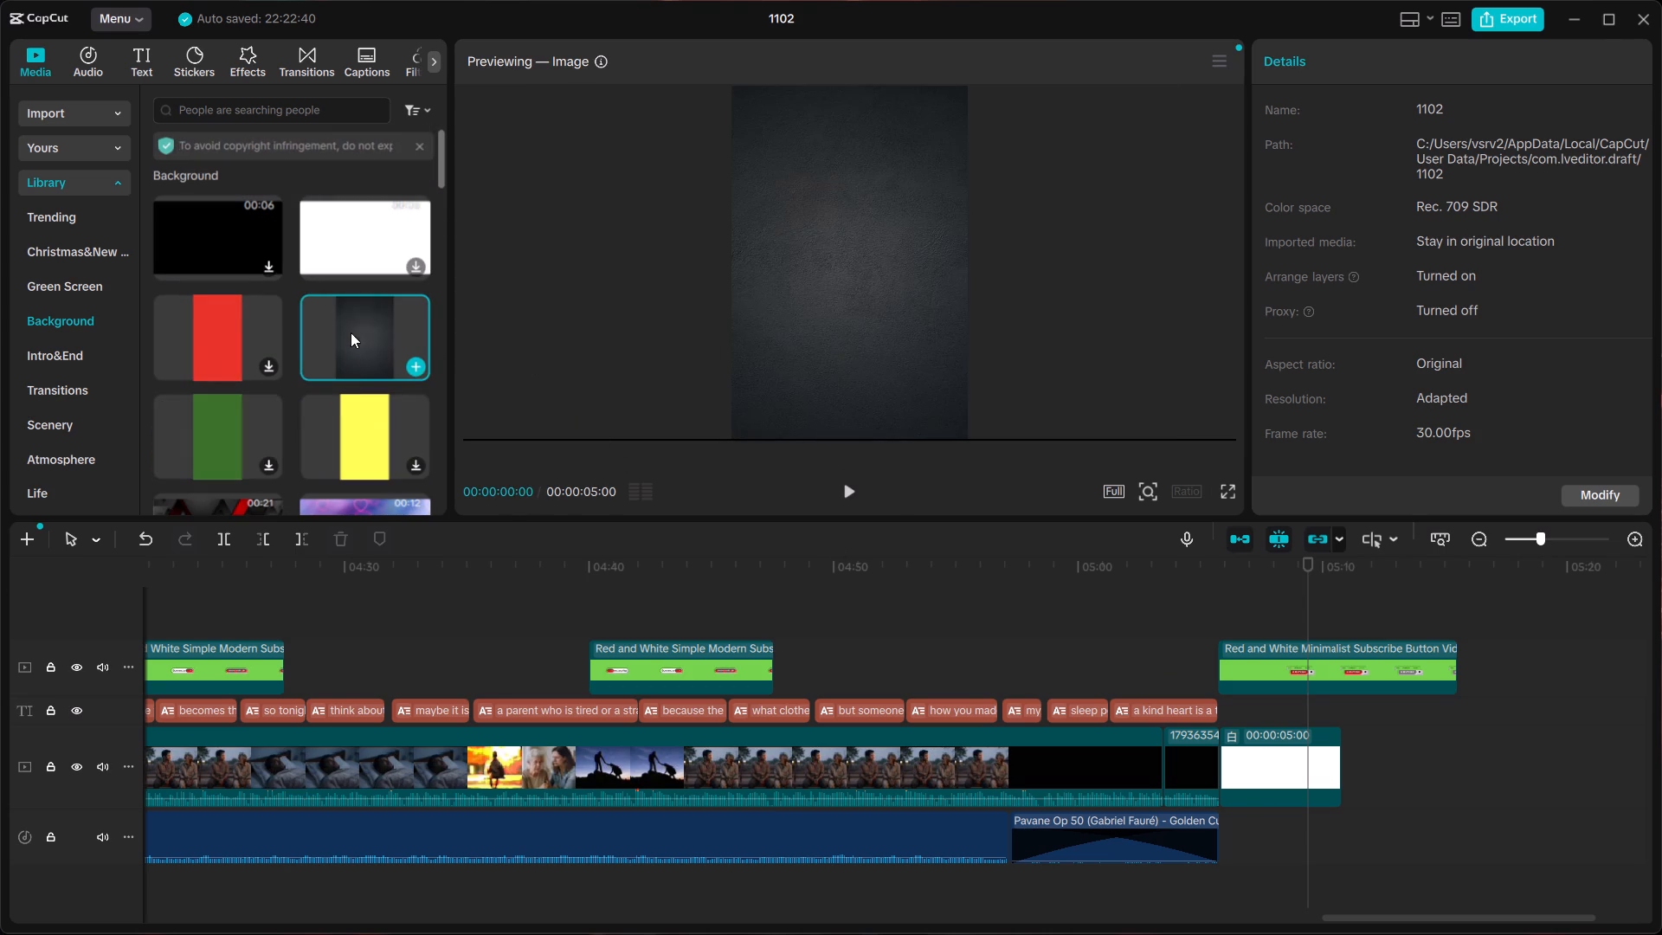
drag(351, 331, 1227, 760)
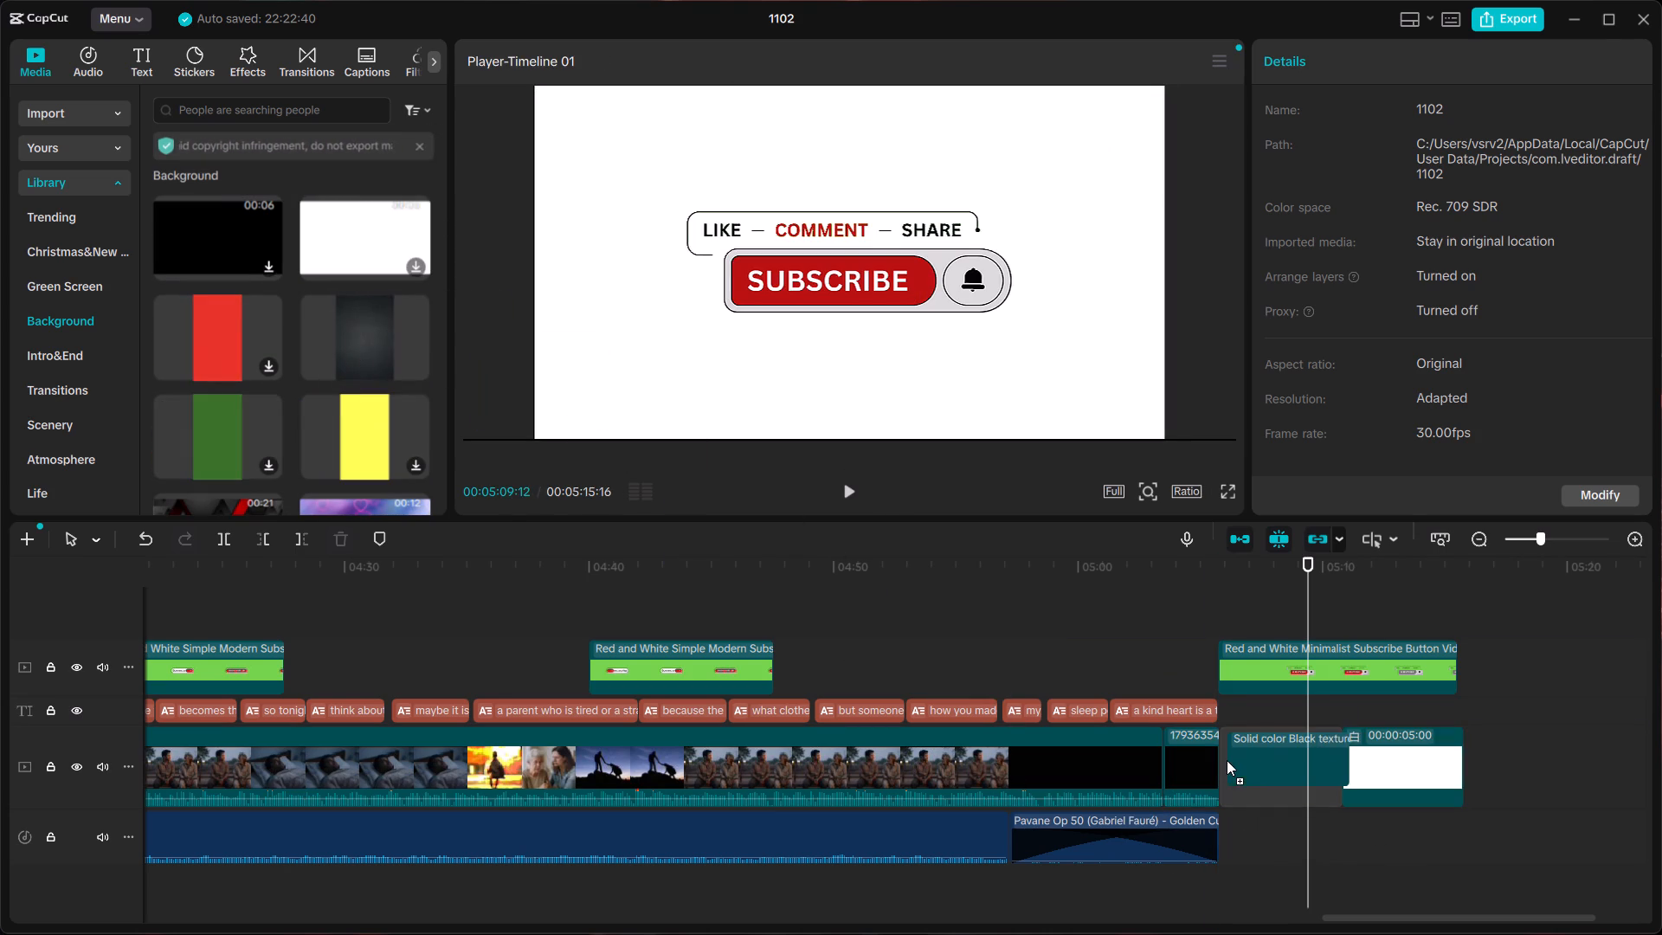
drag(1227, 760, 1227, 760)
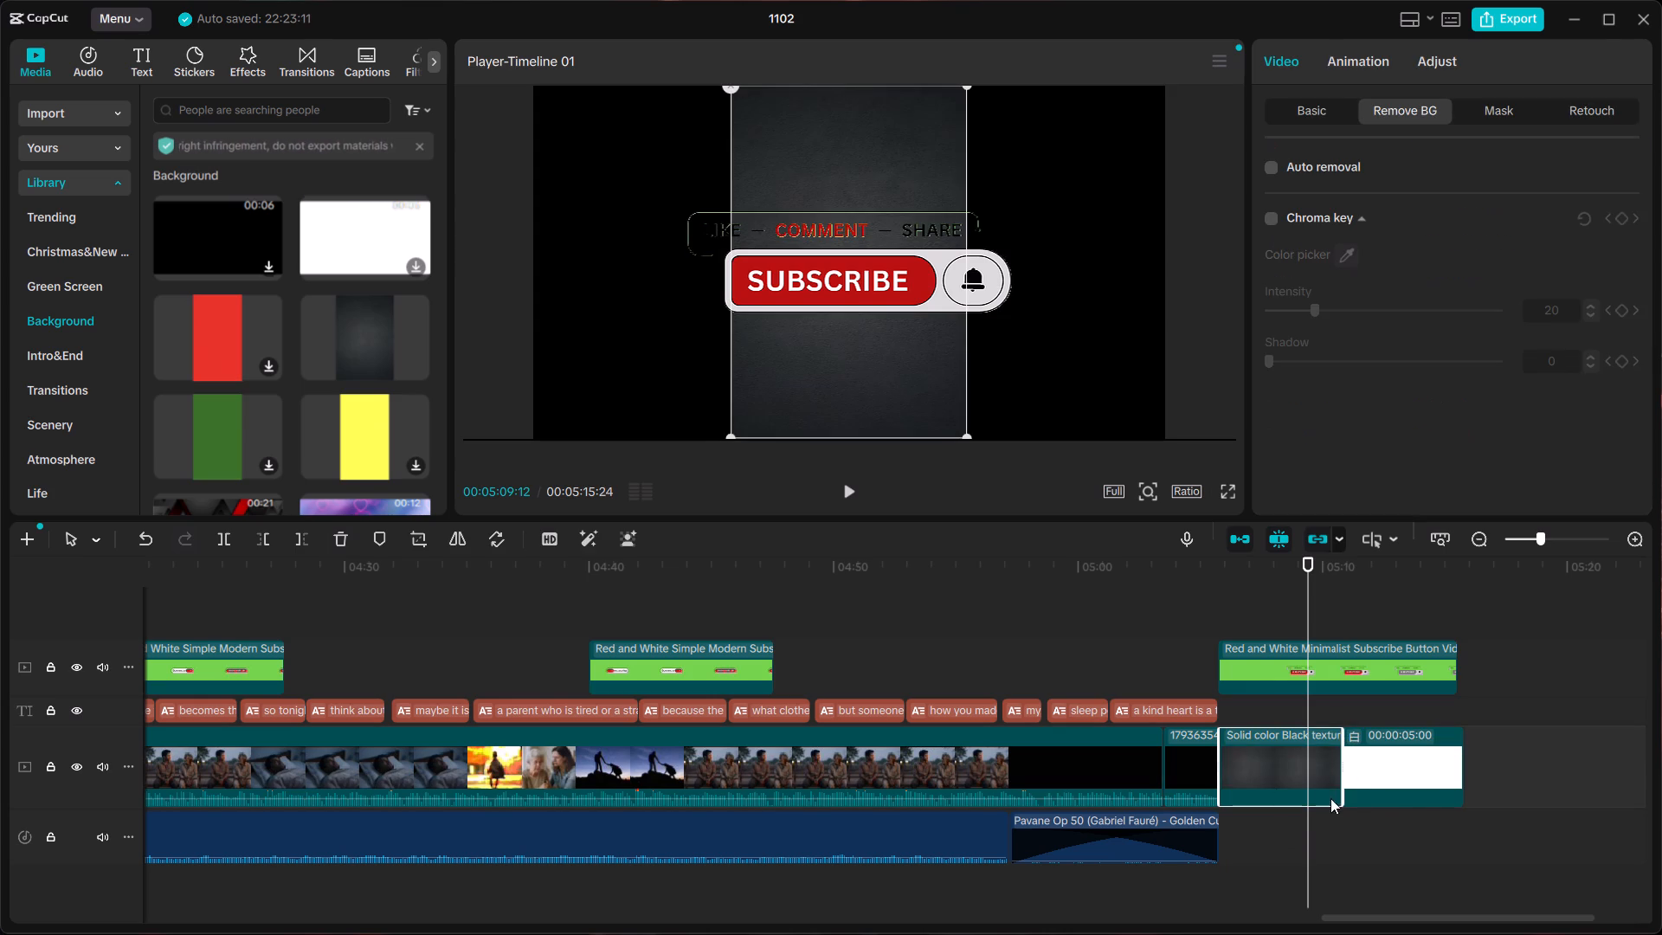
Extend the black texture background clip so that it ends together with the subscribe-button clip.
click(1414, 775)
click(1298, 764)
drag(1341, 763, 1457, 769)
Delete the white clip from the end of the main track.
click(1504, 765)
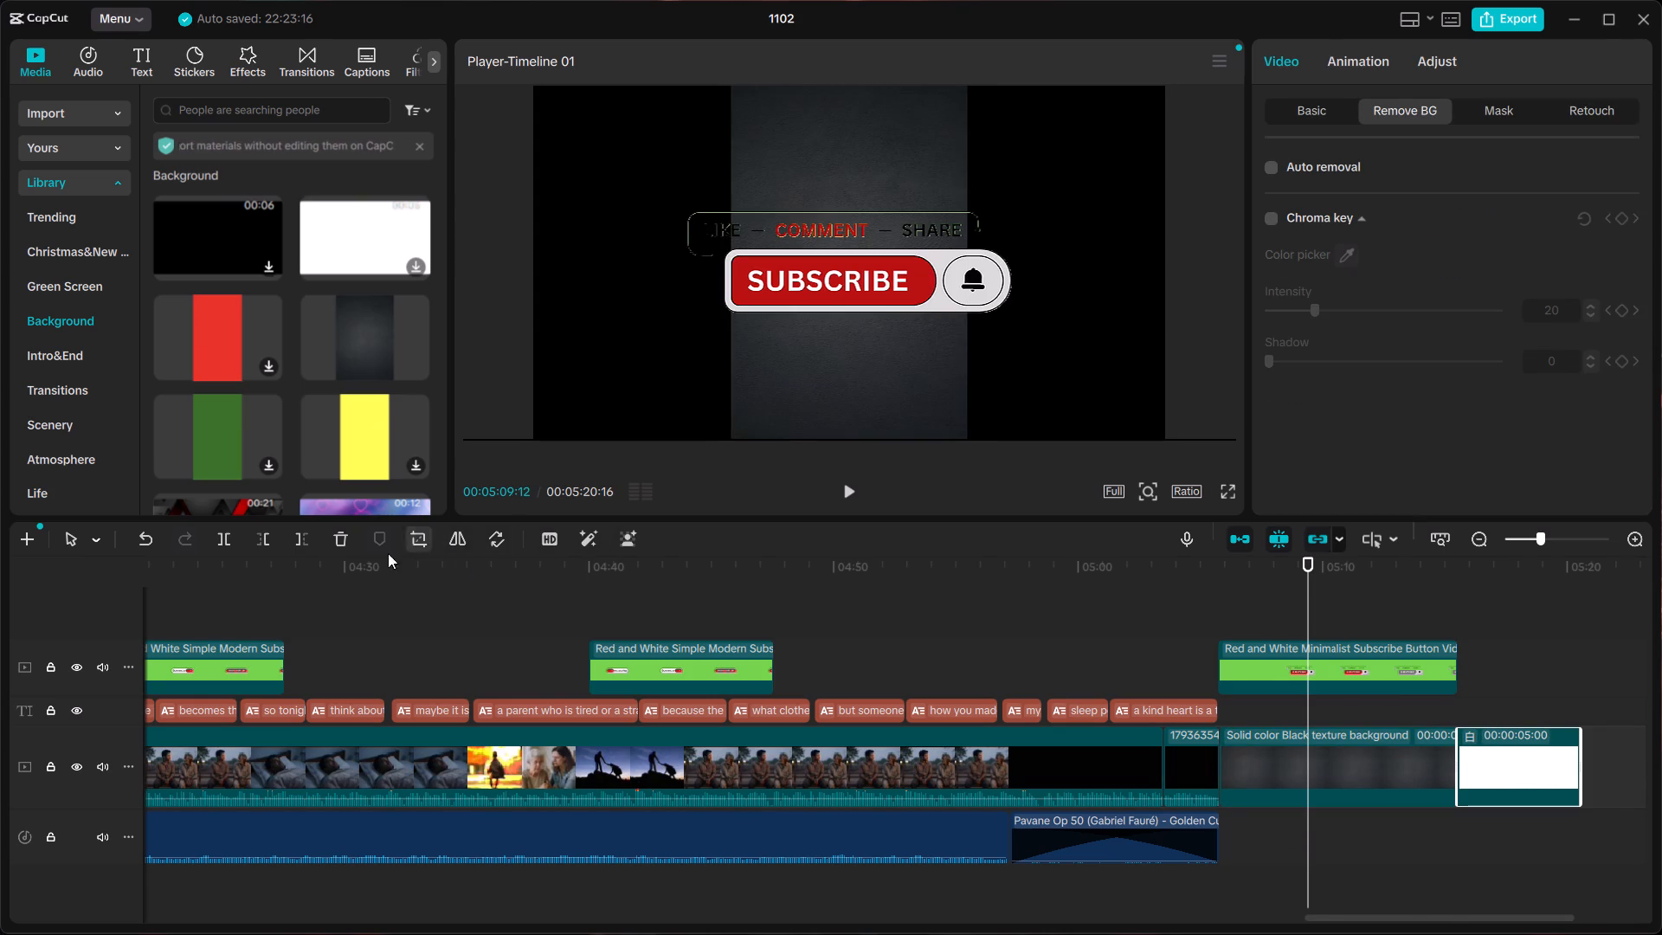
click(344, 535)
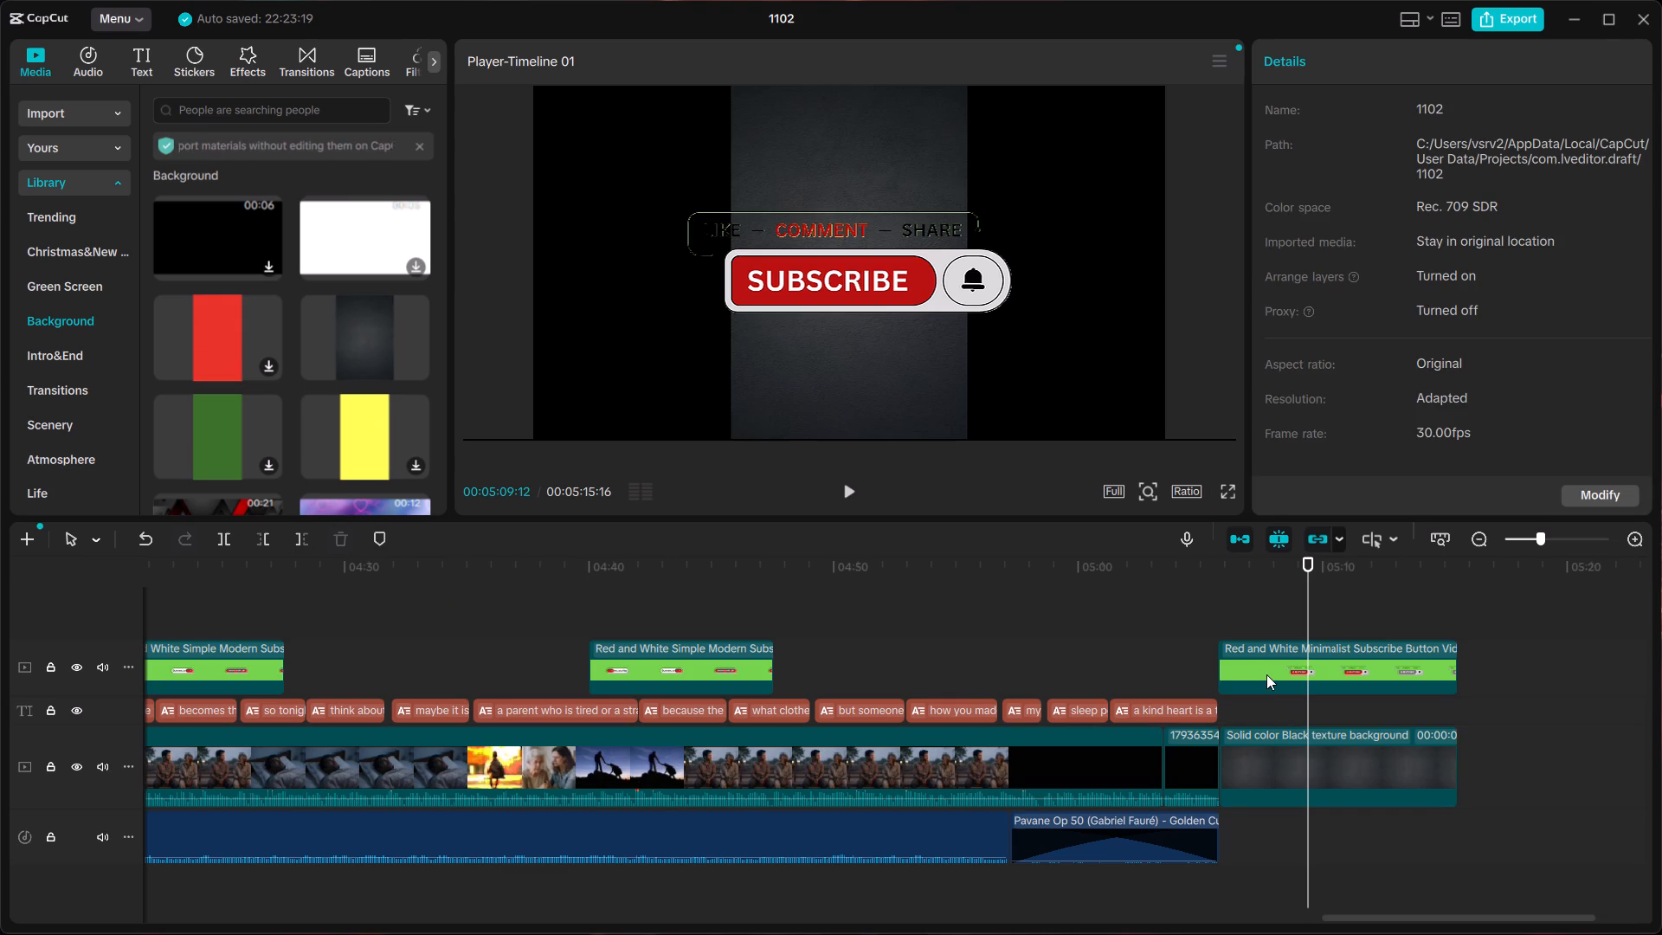
Crop the black texture background to its upper part at a 16:9 ratio so that it fills the frame.
click(1283, 768)
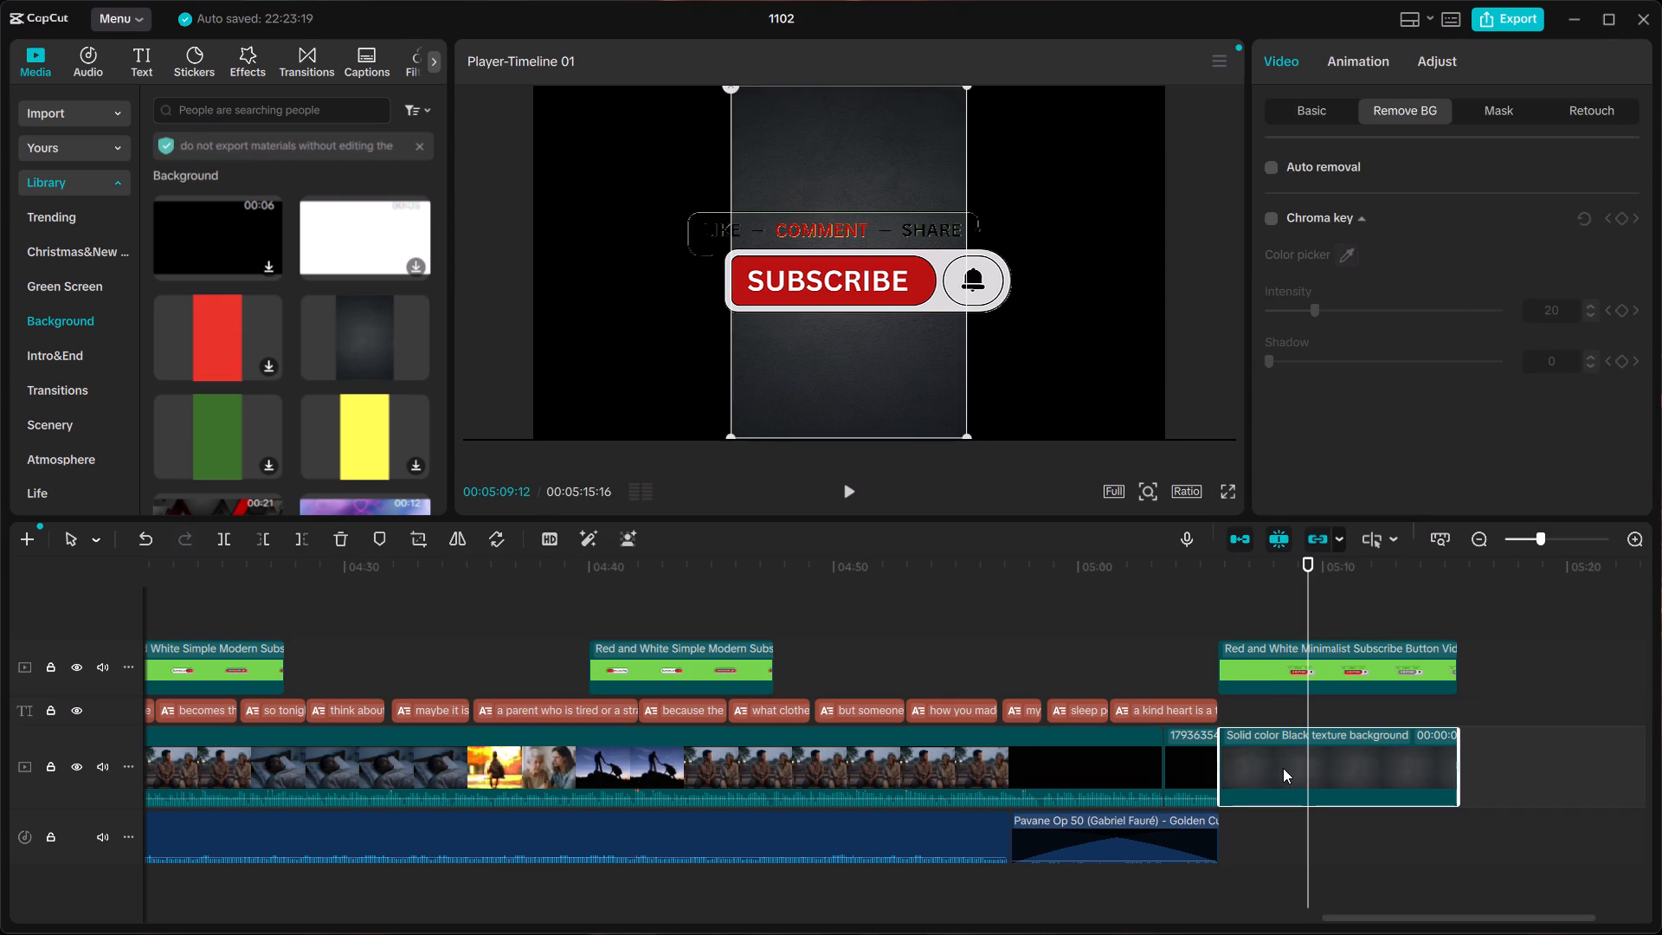
click(409, 545)
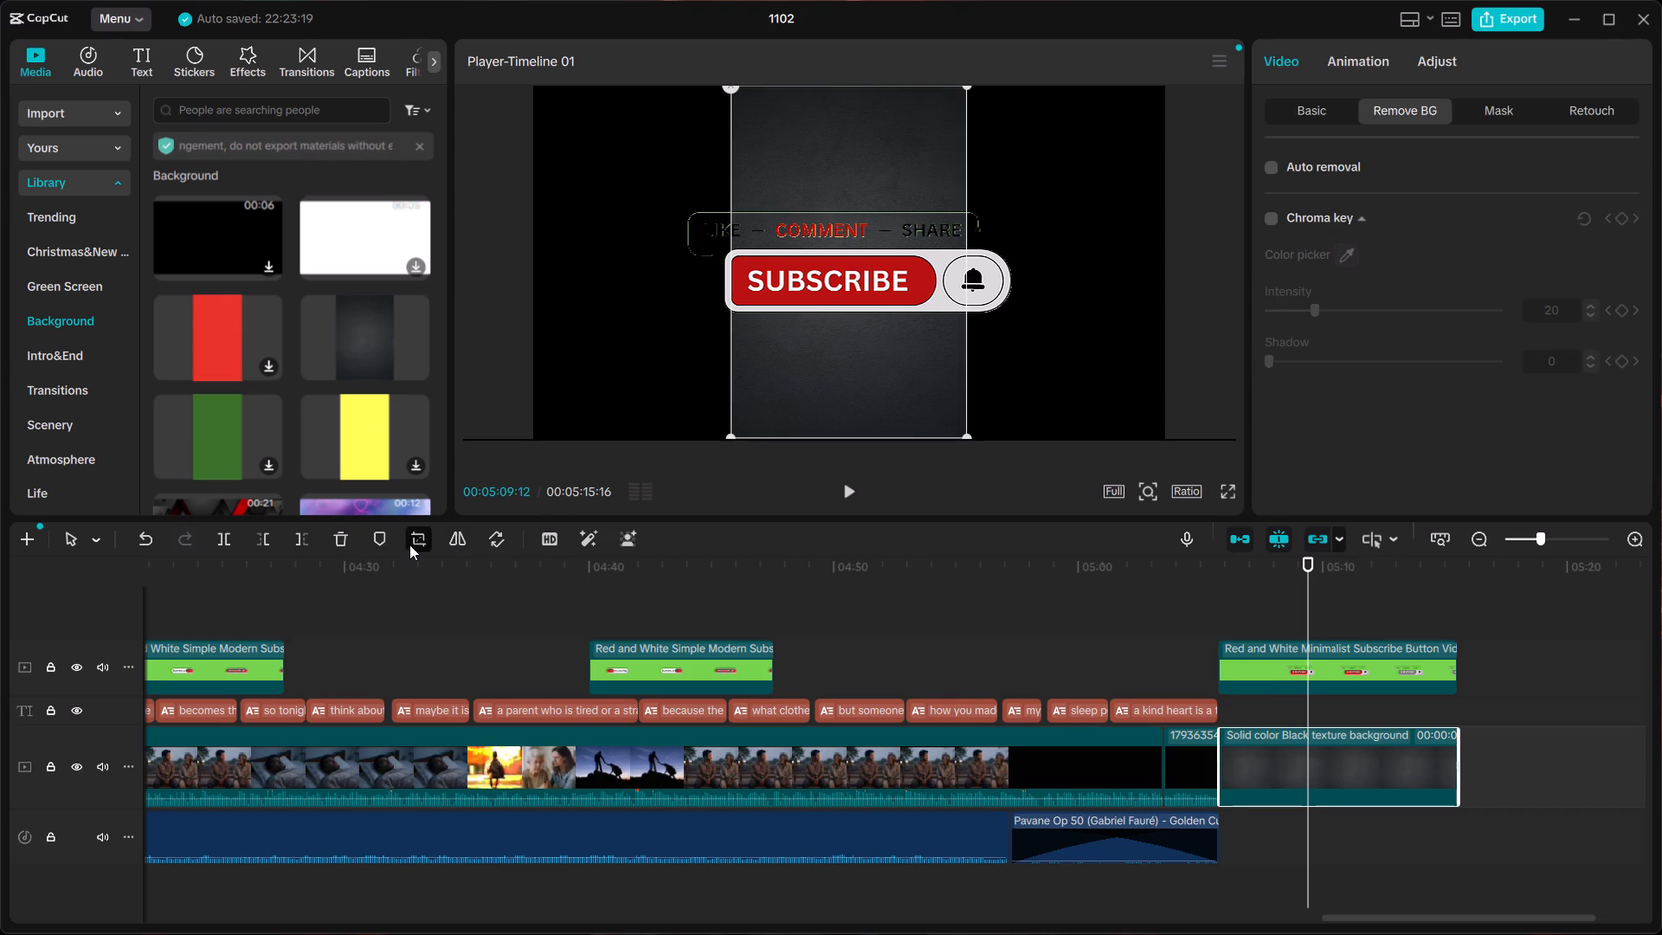
drag(831, 702, 850, 533)
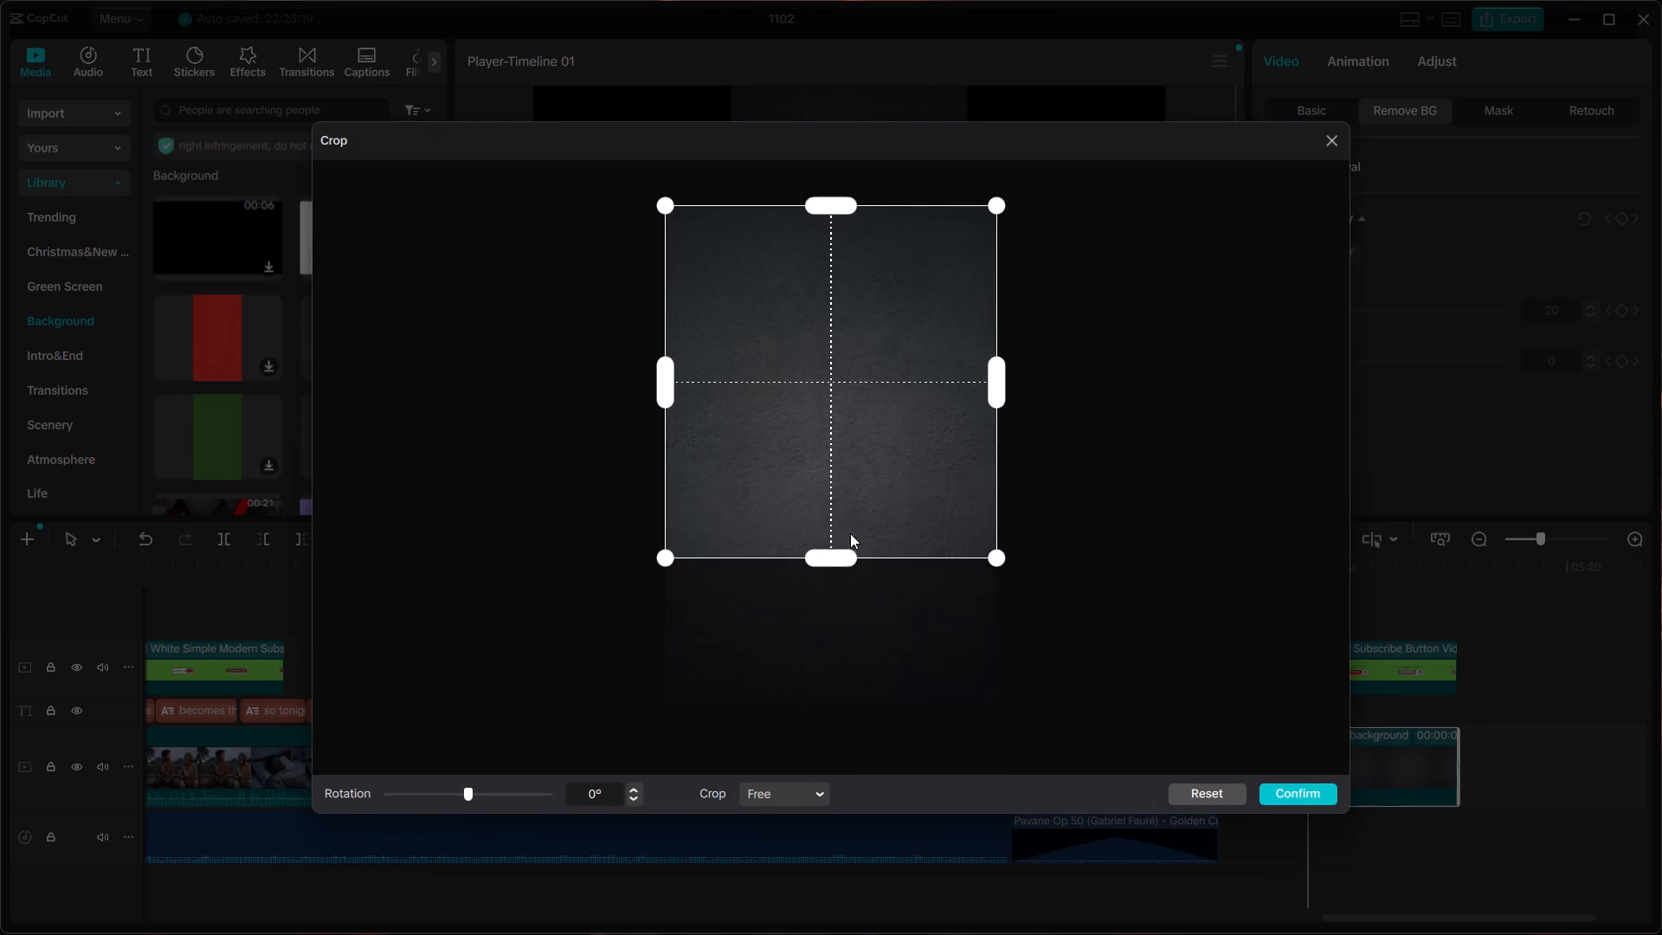
drag(850, 533, 854, 474)
drag(832, 474, 852, 371)
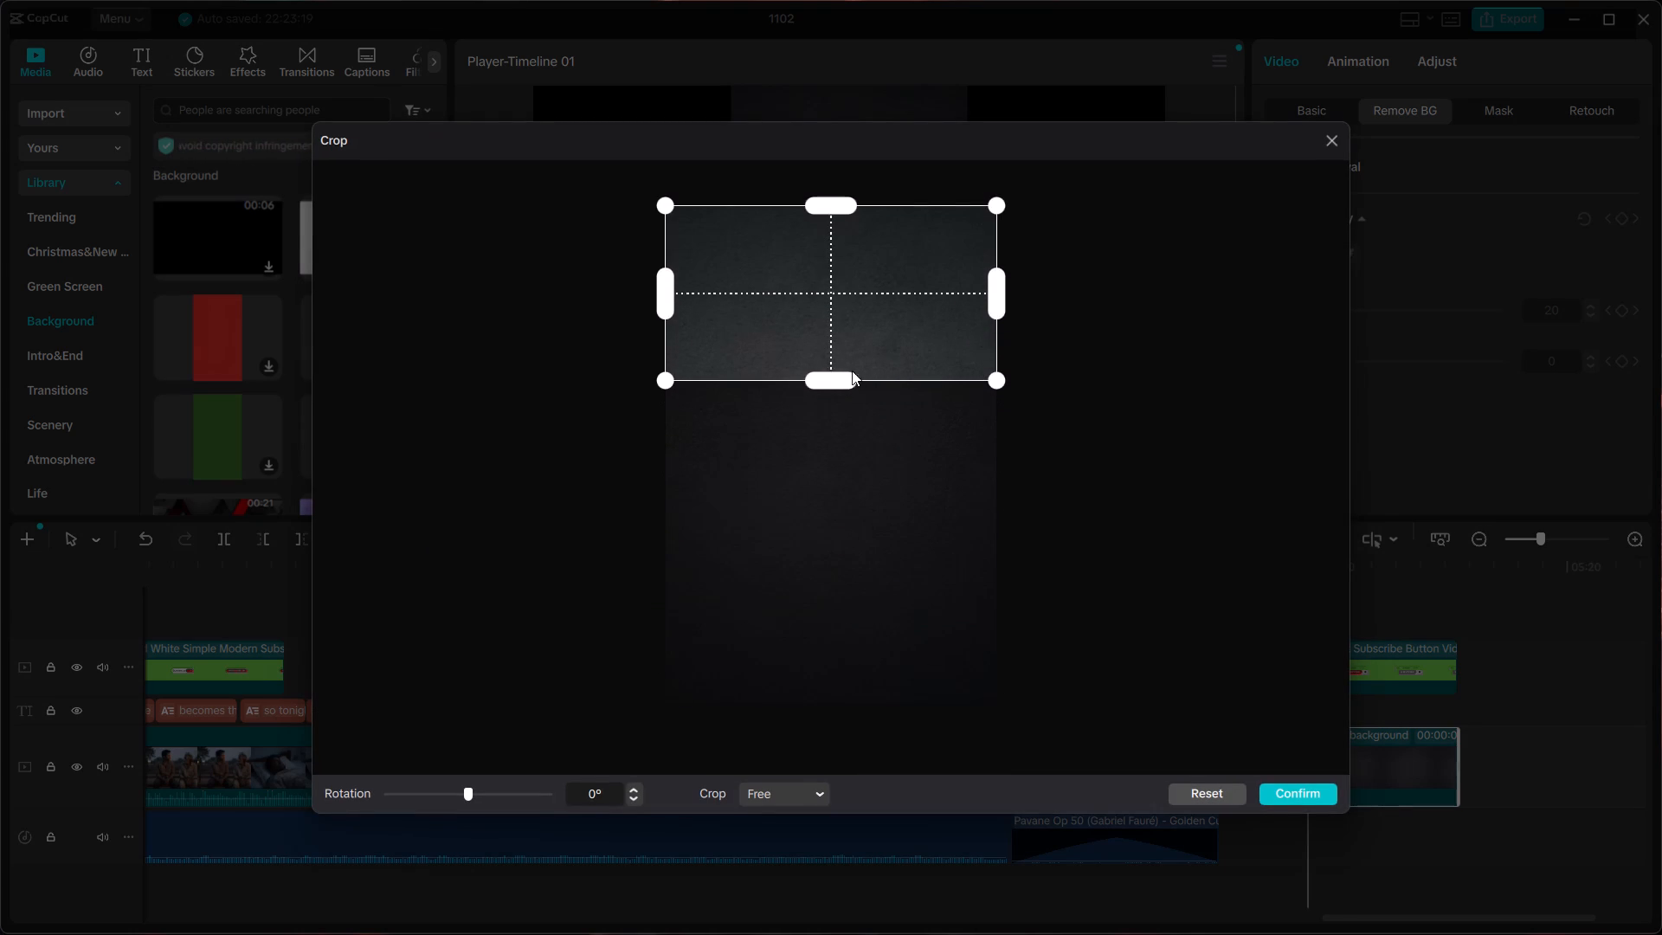
drag(852, 371, 852, 363)
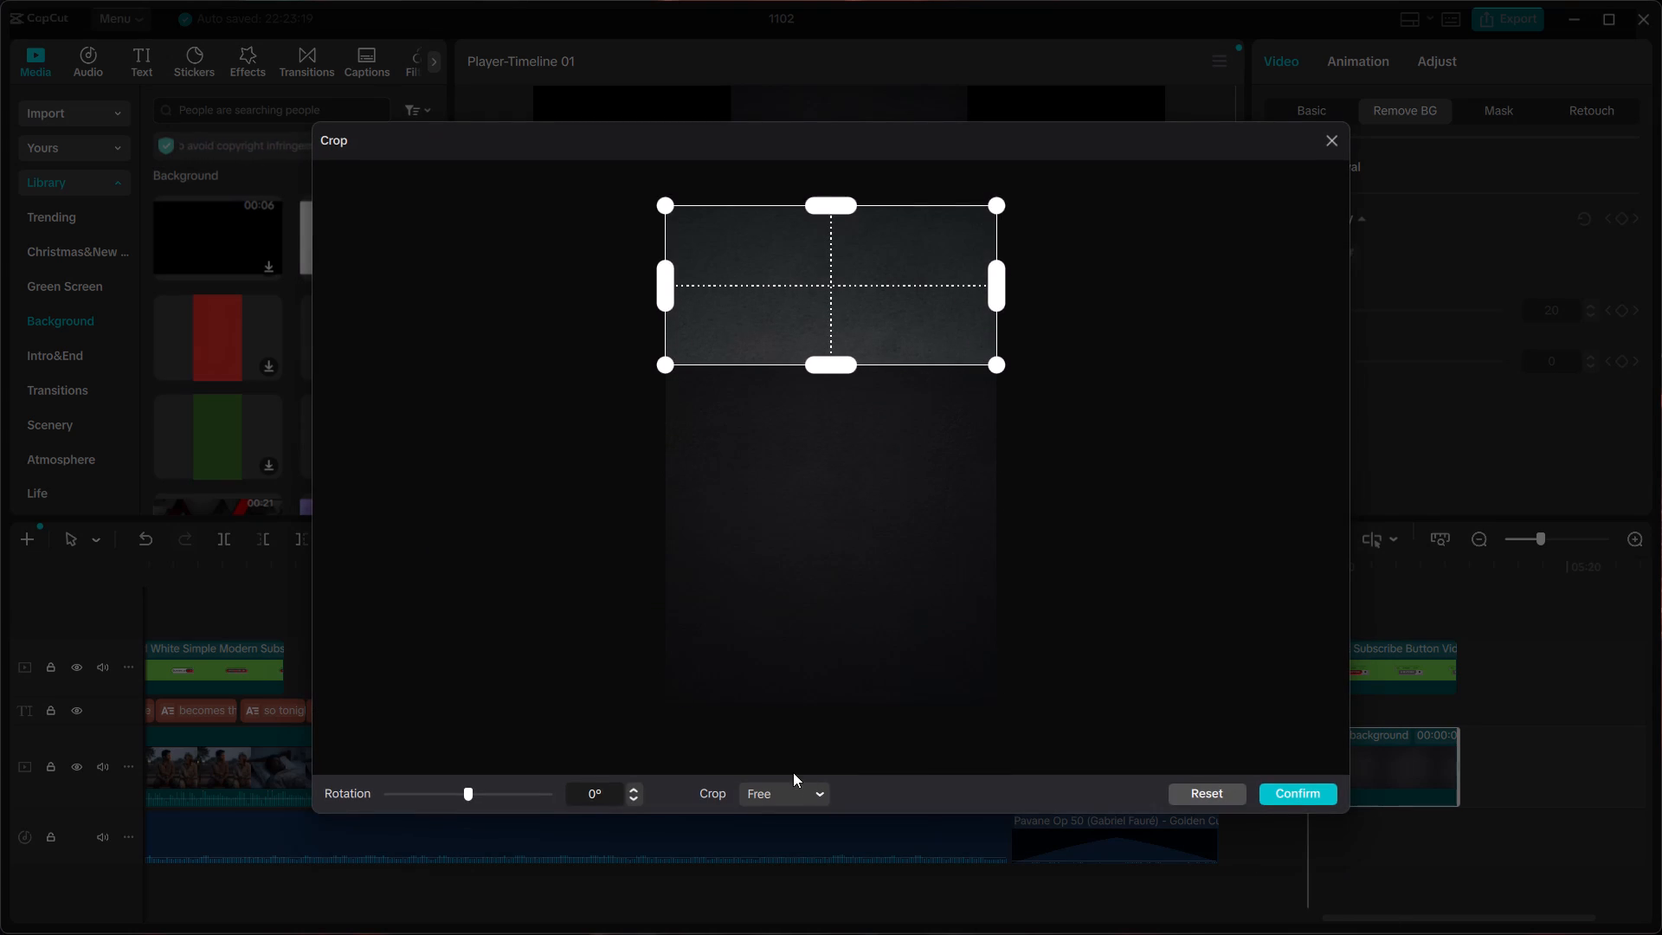
click(792, 790)
click(789, 720)
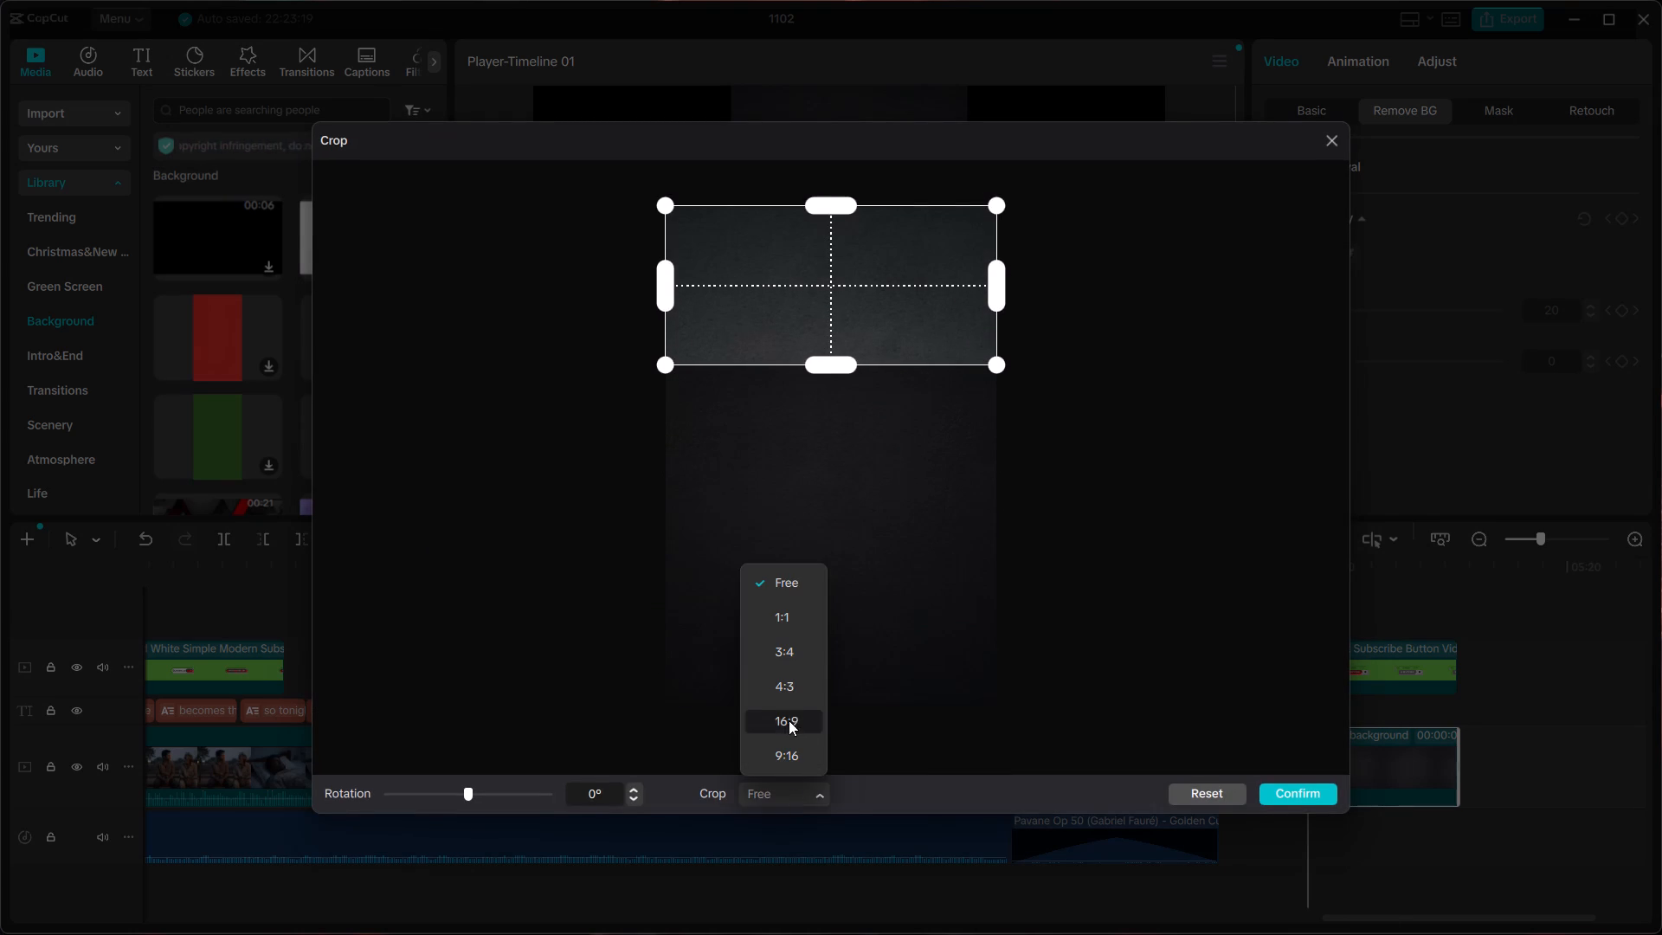
click(1312, 796)
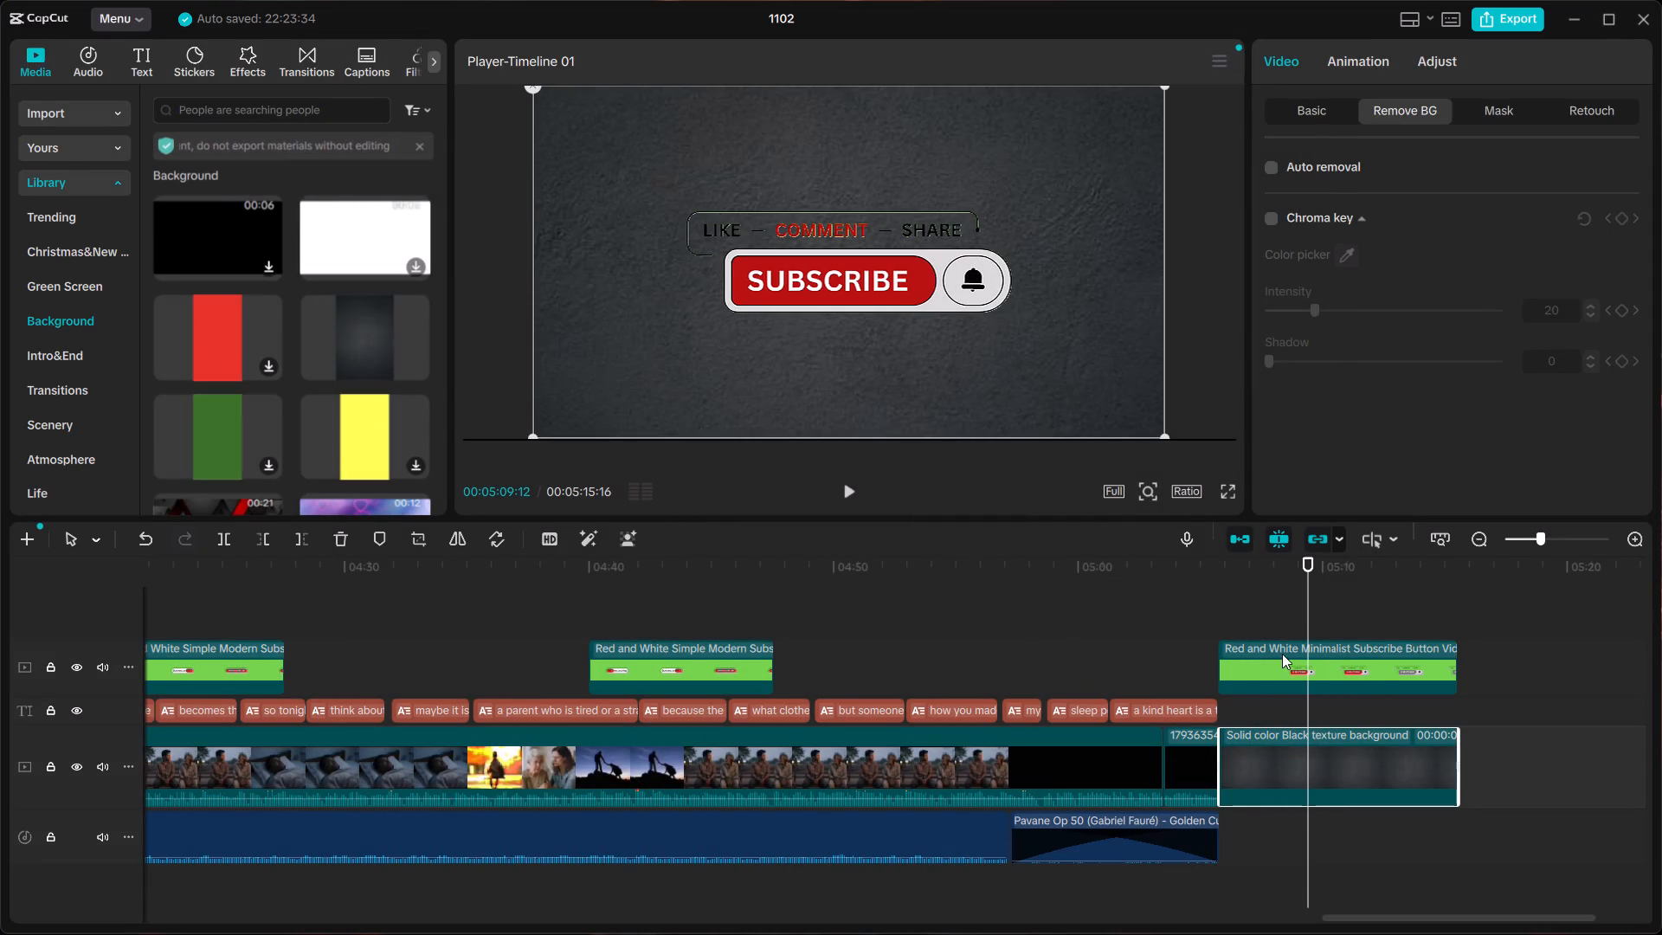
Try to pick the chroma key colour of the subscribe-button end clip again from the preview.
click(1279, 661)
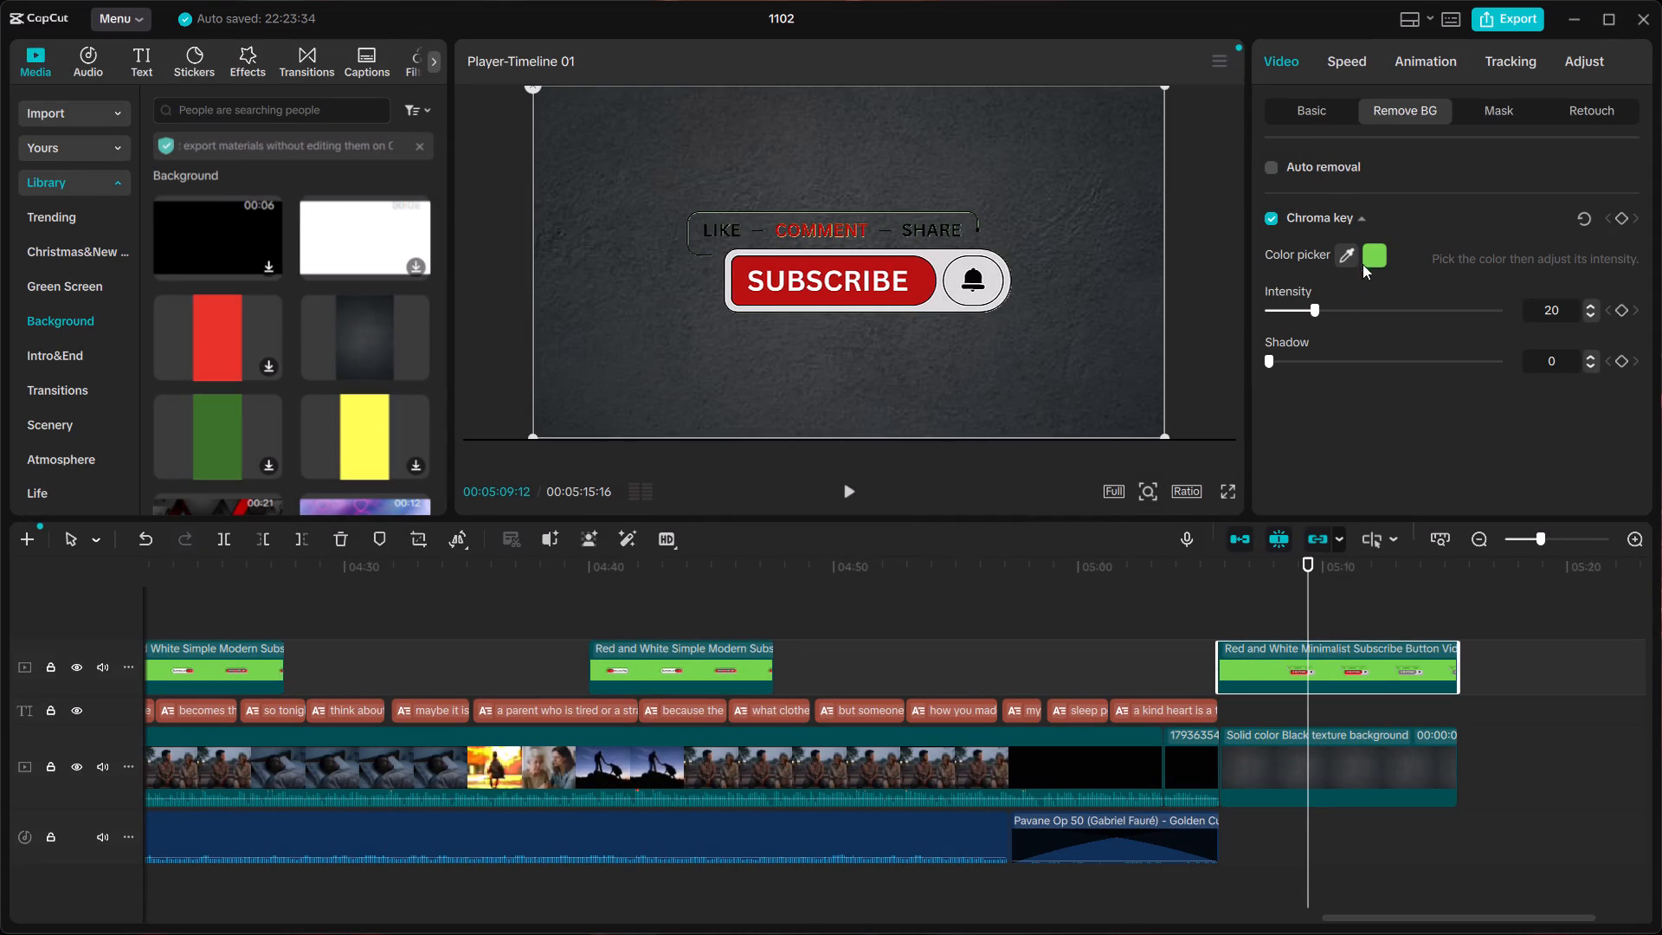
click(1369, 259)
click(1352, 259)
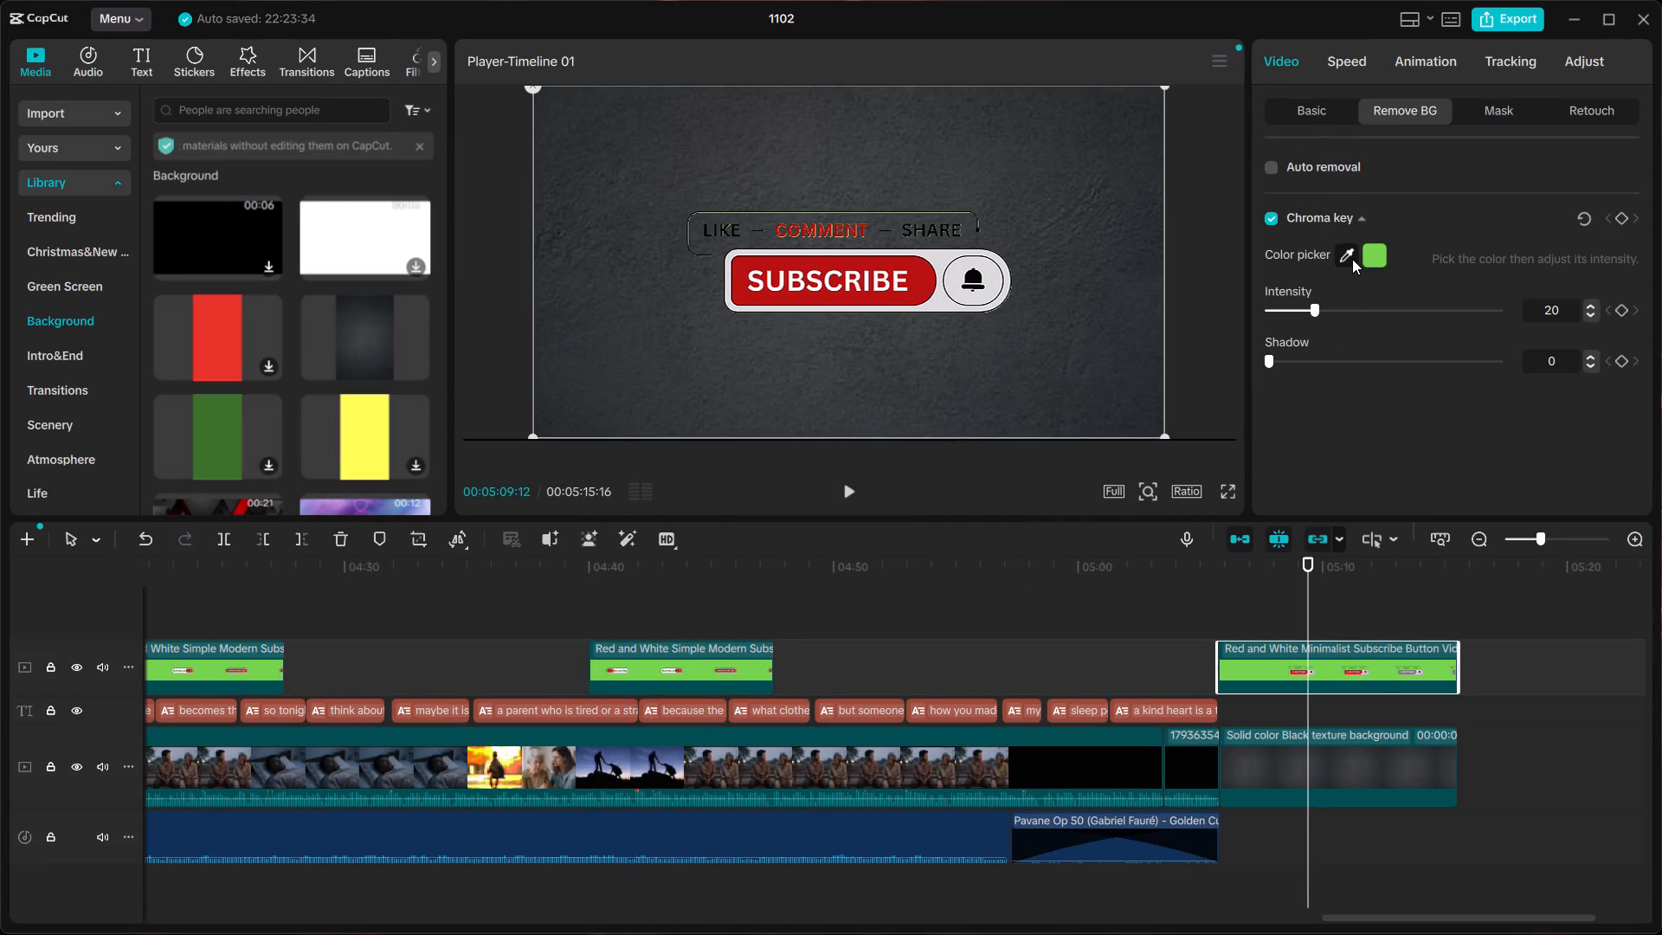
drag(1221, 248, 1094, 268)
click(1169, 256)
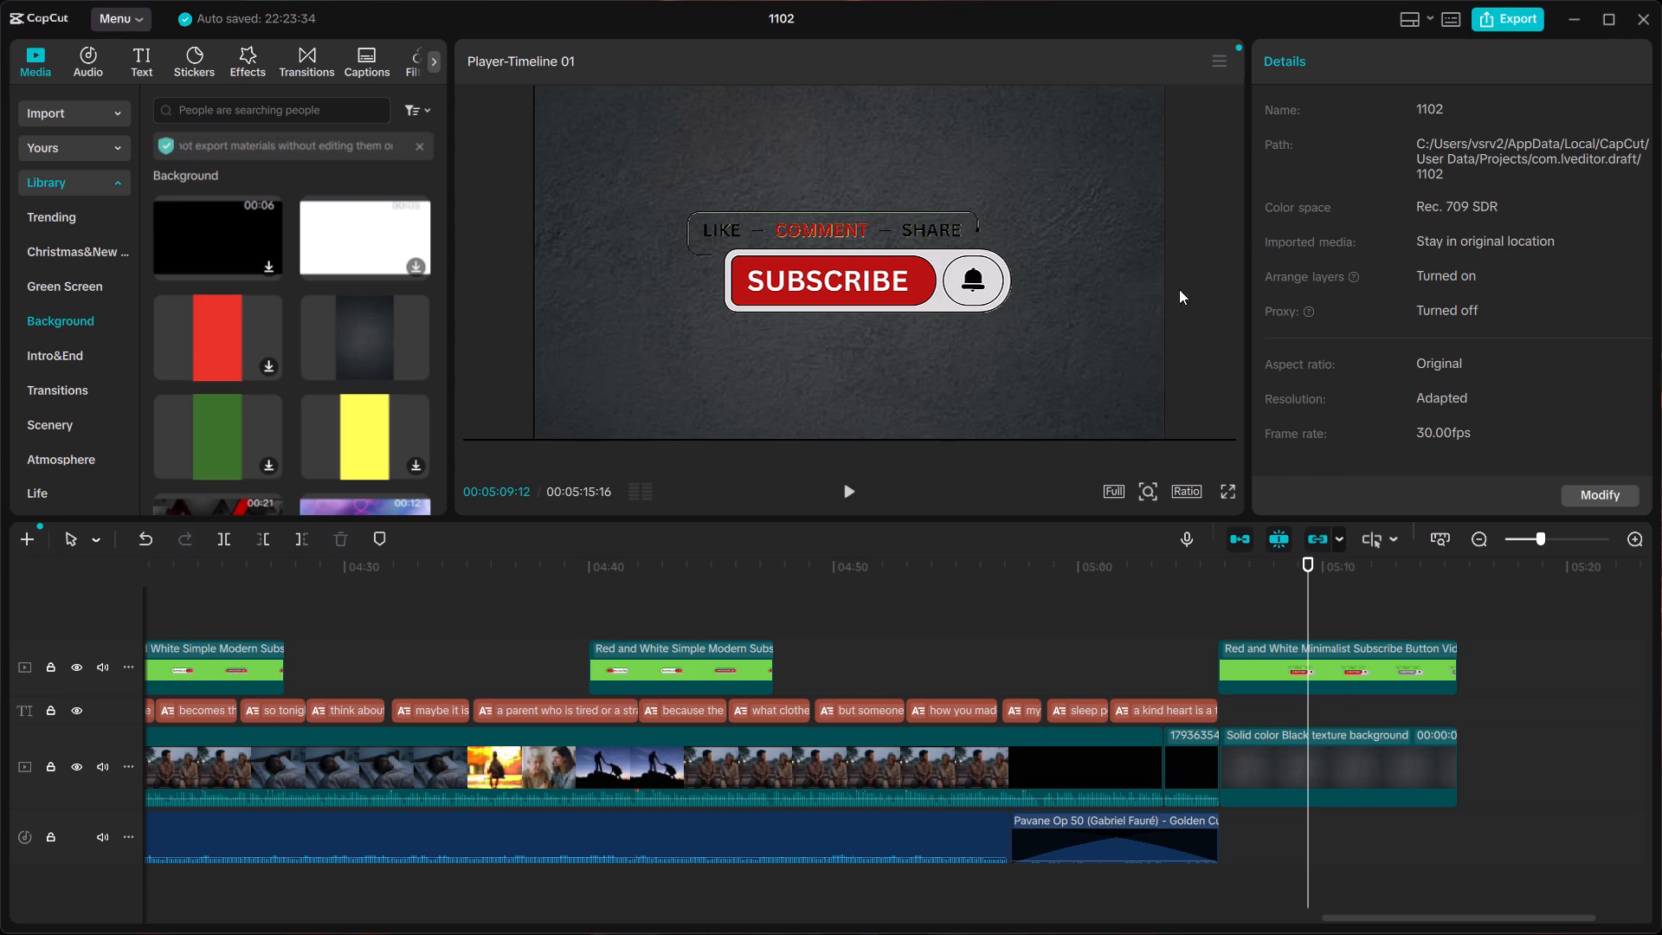
Set the chroma key intensity of the subscribe-button end clip to 58, checking it at 00:05:10:22.
click(1339, 671)
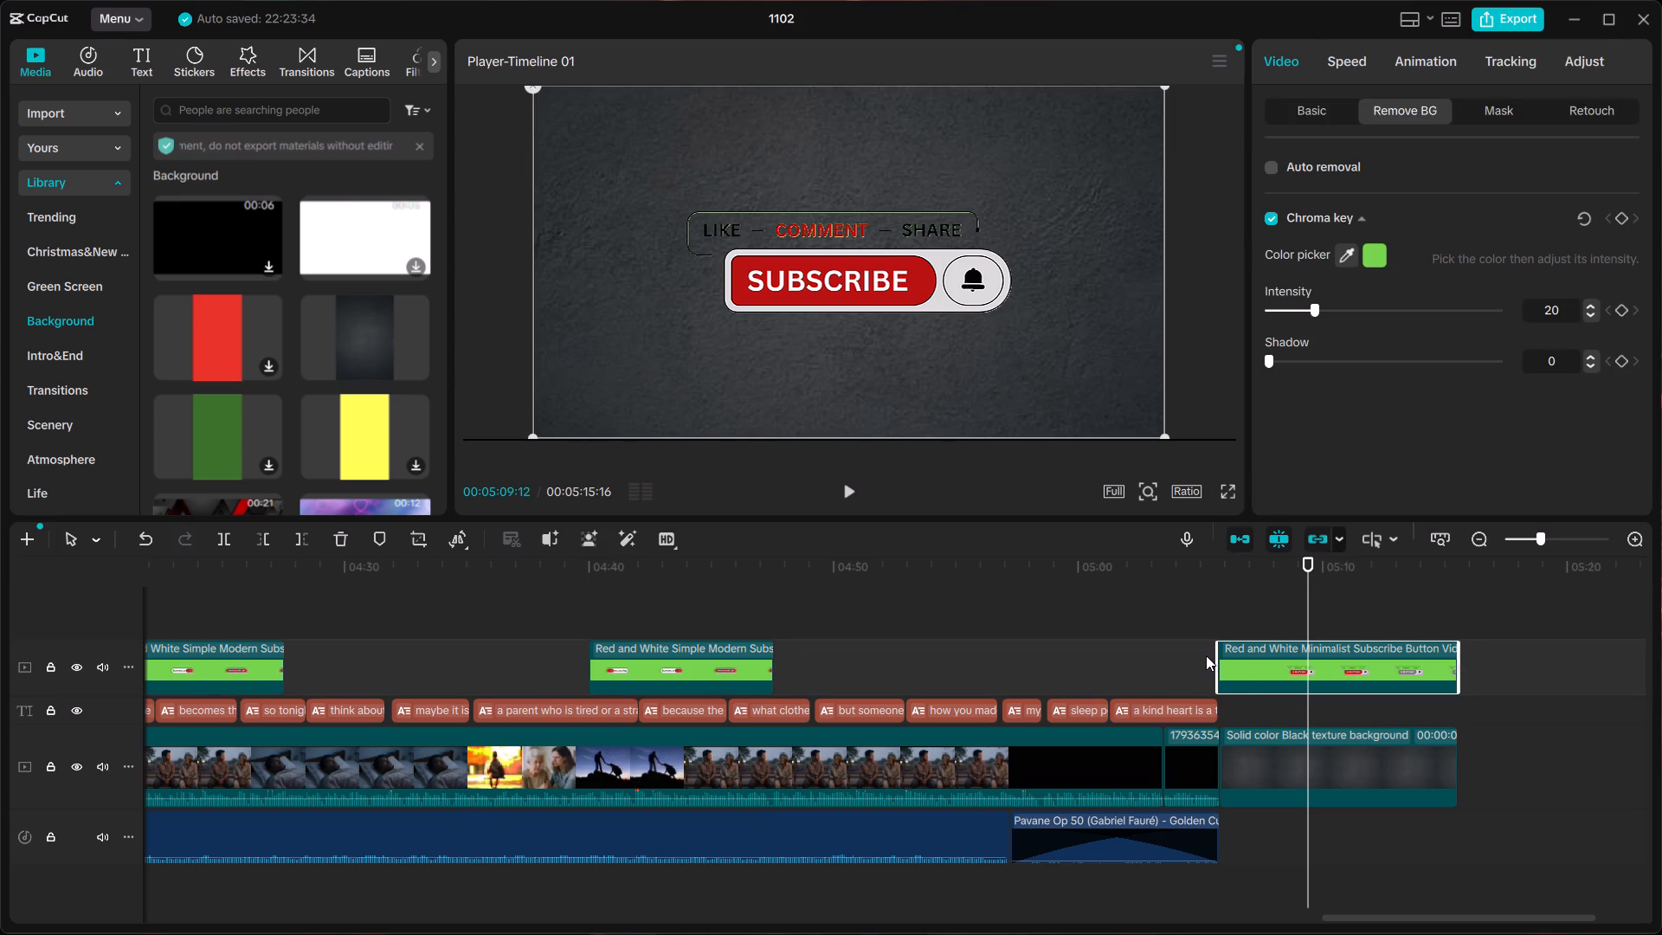
click(1185, 651)
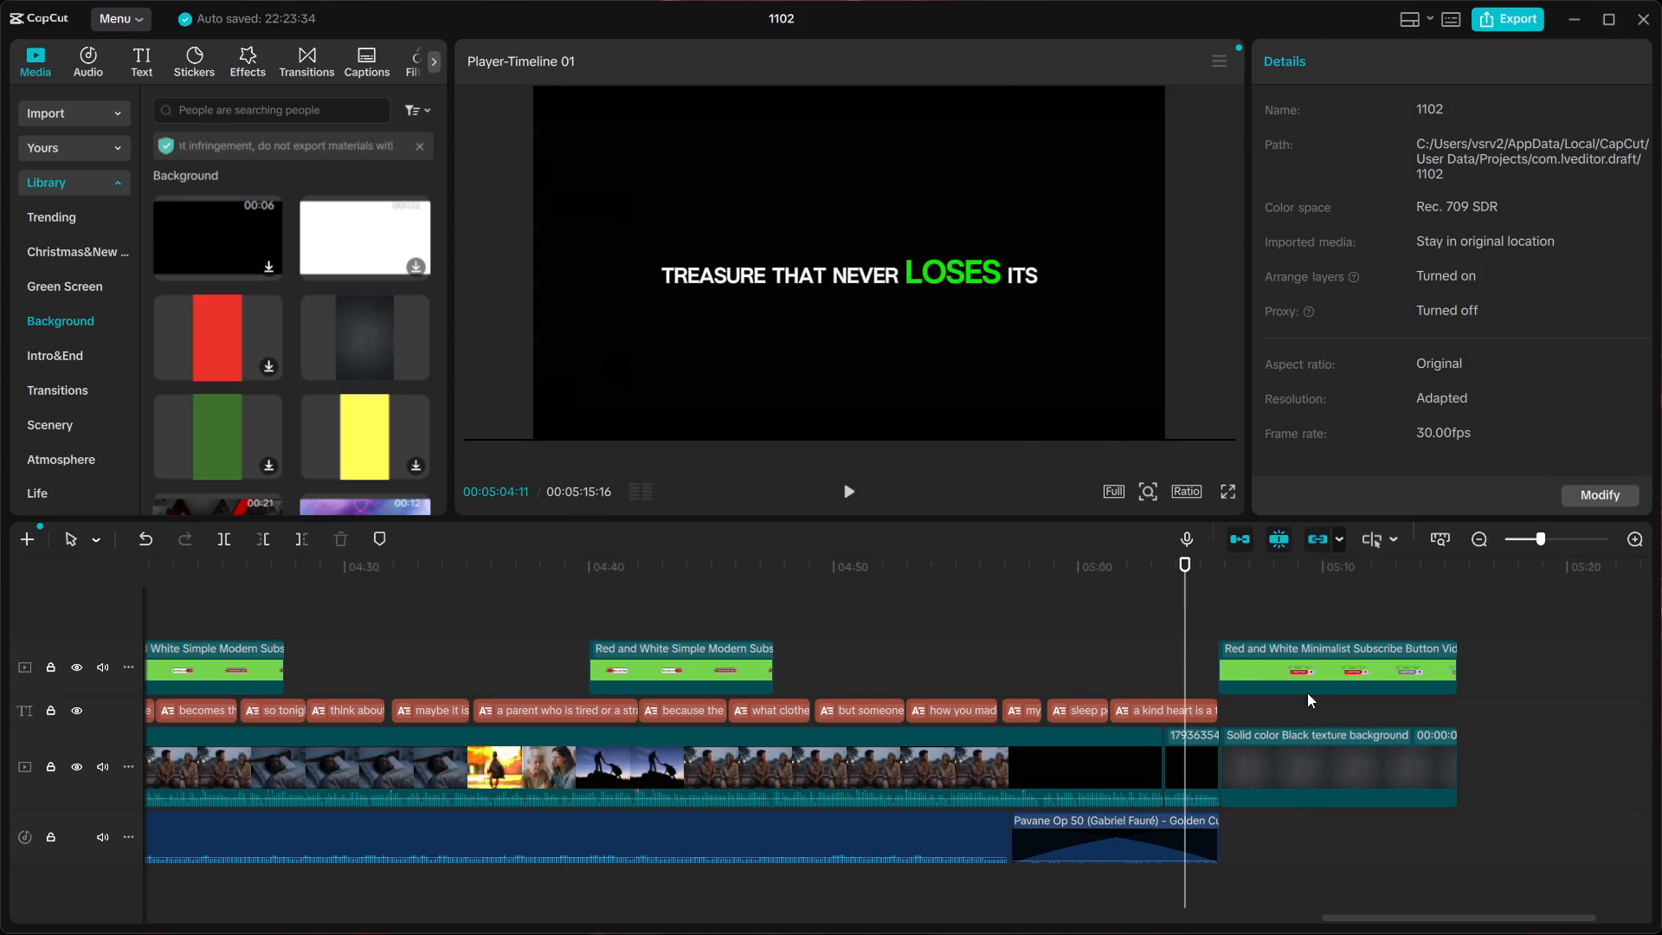
click(1309, 680)
click(1307, 674)
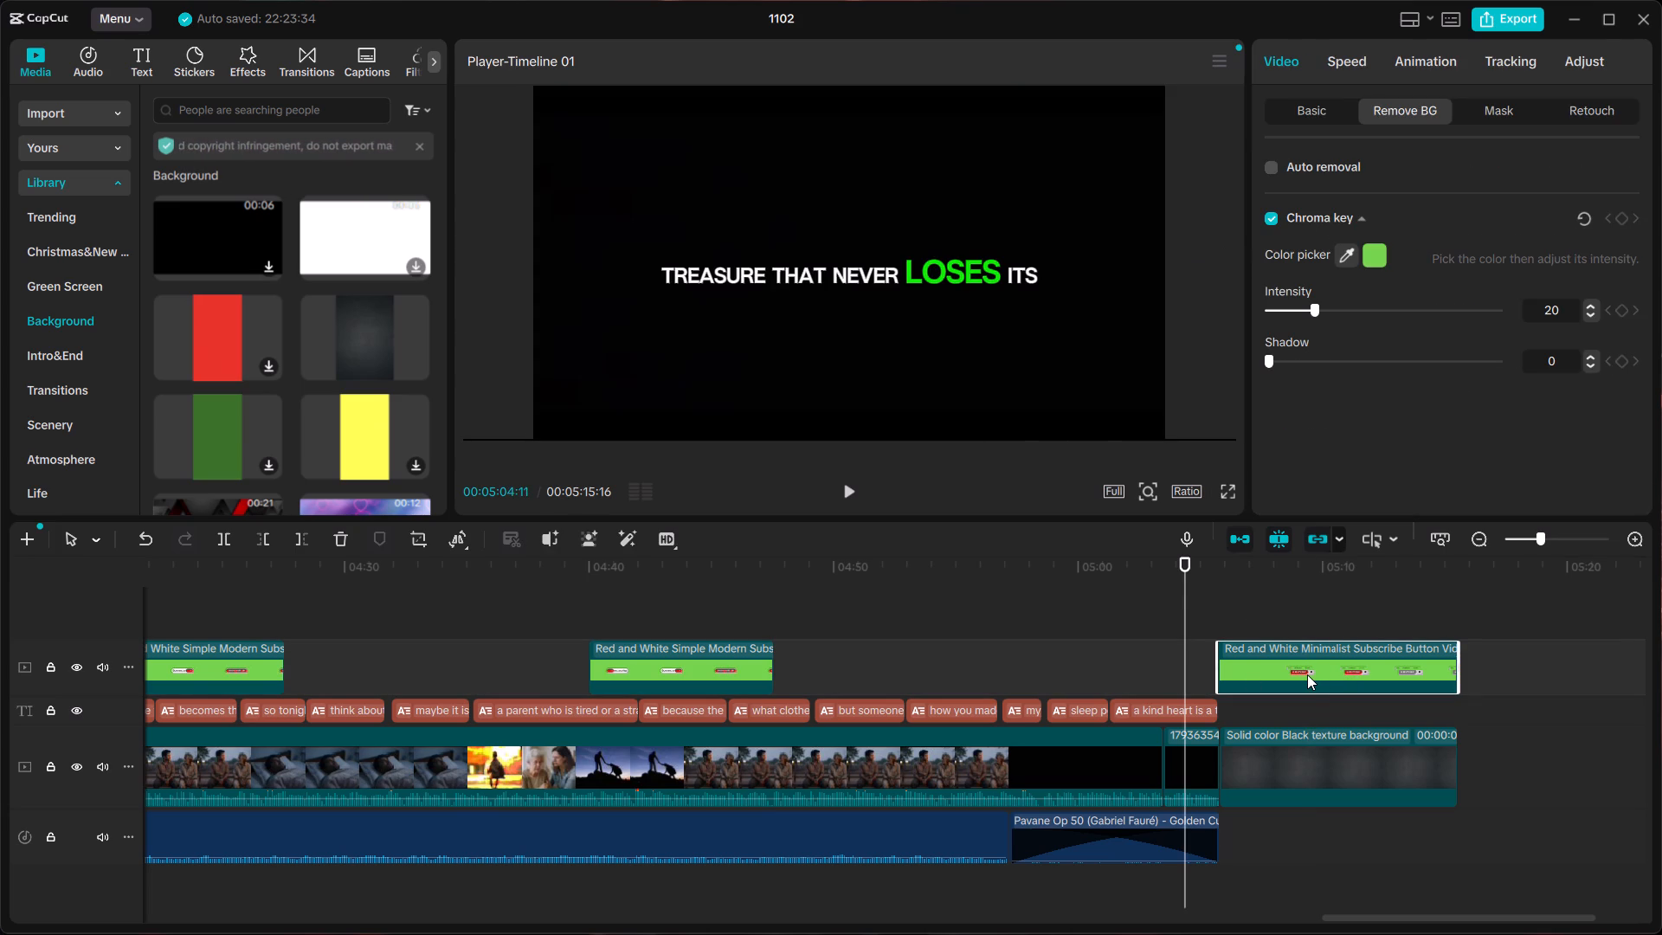
drag(1190, 561, 1341, 581)
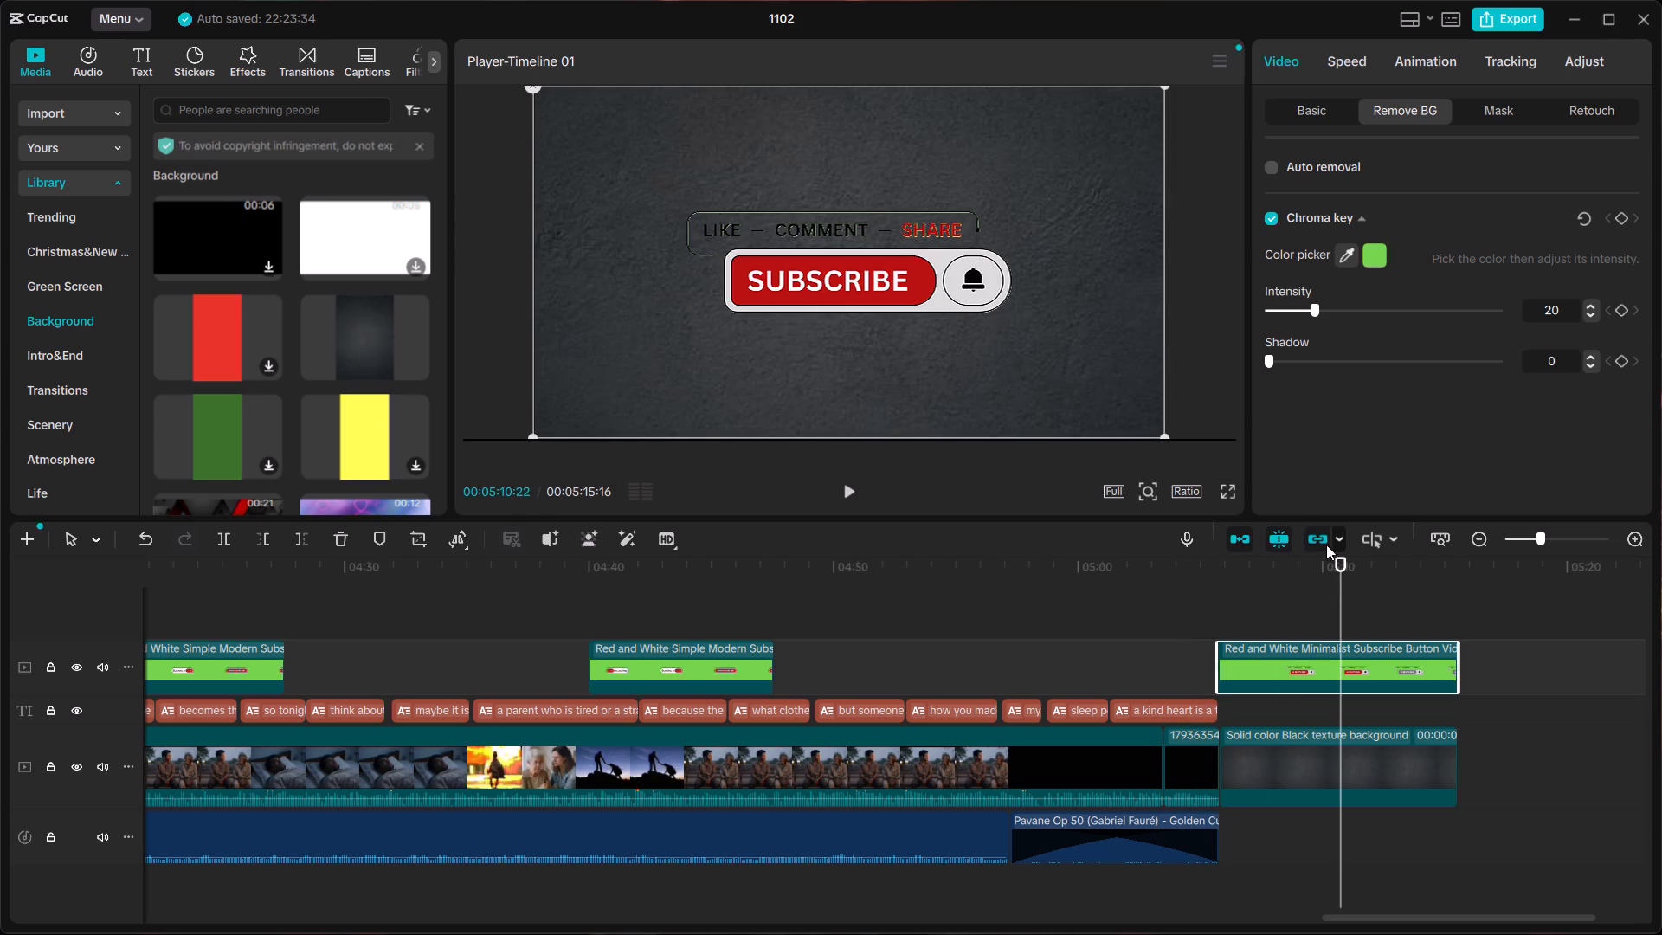
drag(1315, 310, 1508, 325)
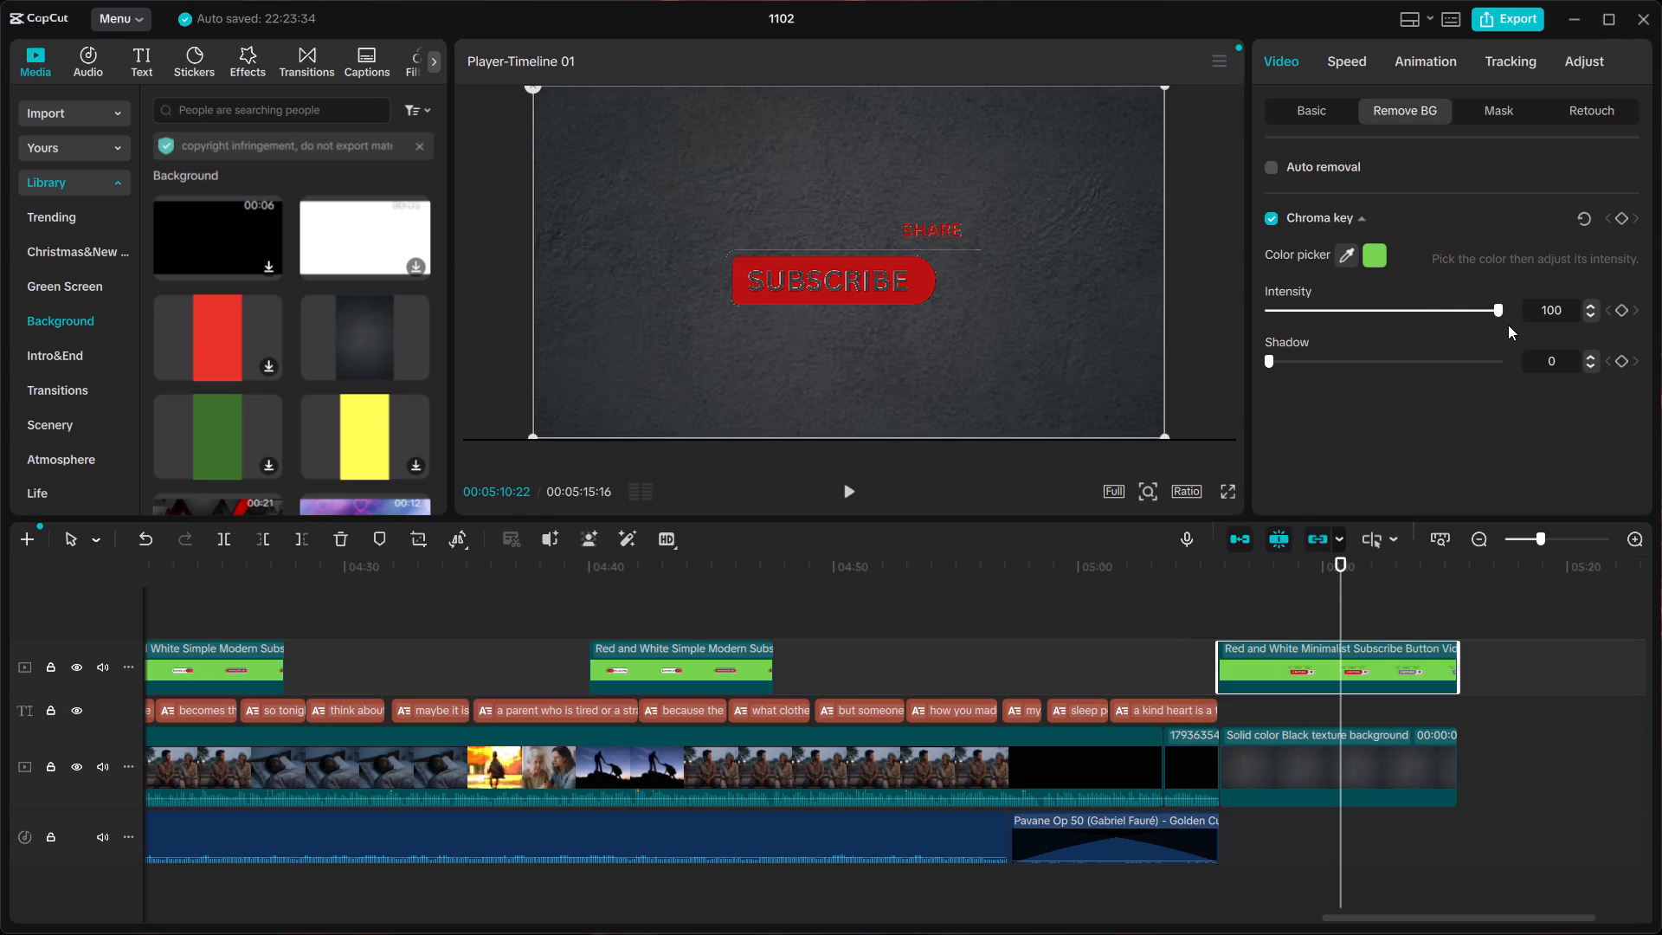
drag(1508, 325, 1433, 332)
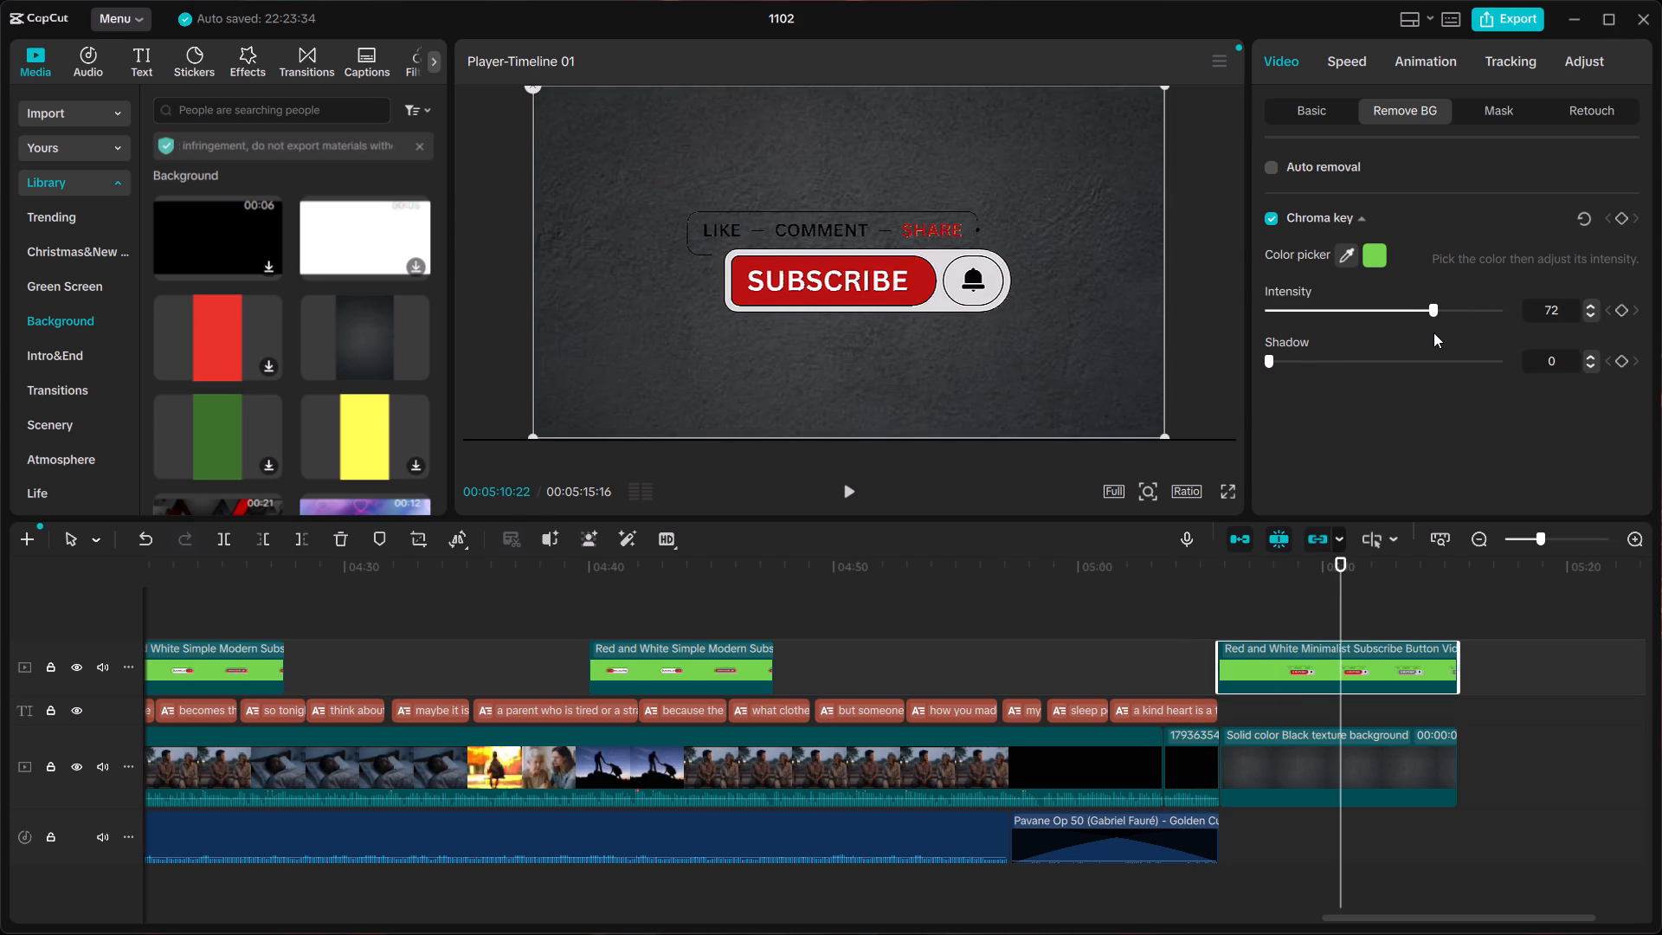
drag(1433, 332, 1403, 342)
Set the chroma key shadow of the subscribe-button end clip to 100.
drag(1266, 362, 1446, 385)
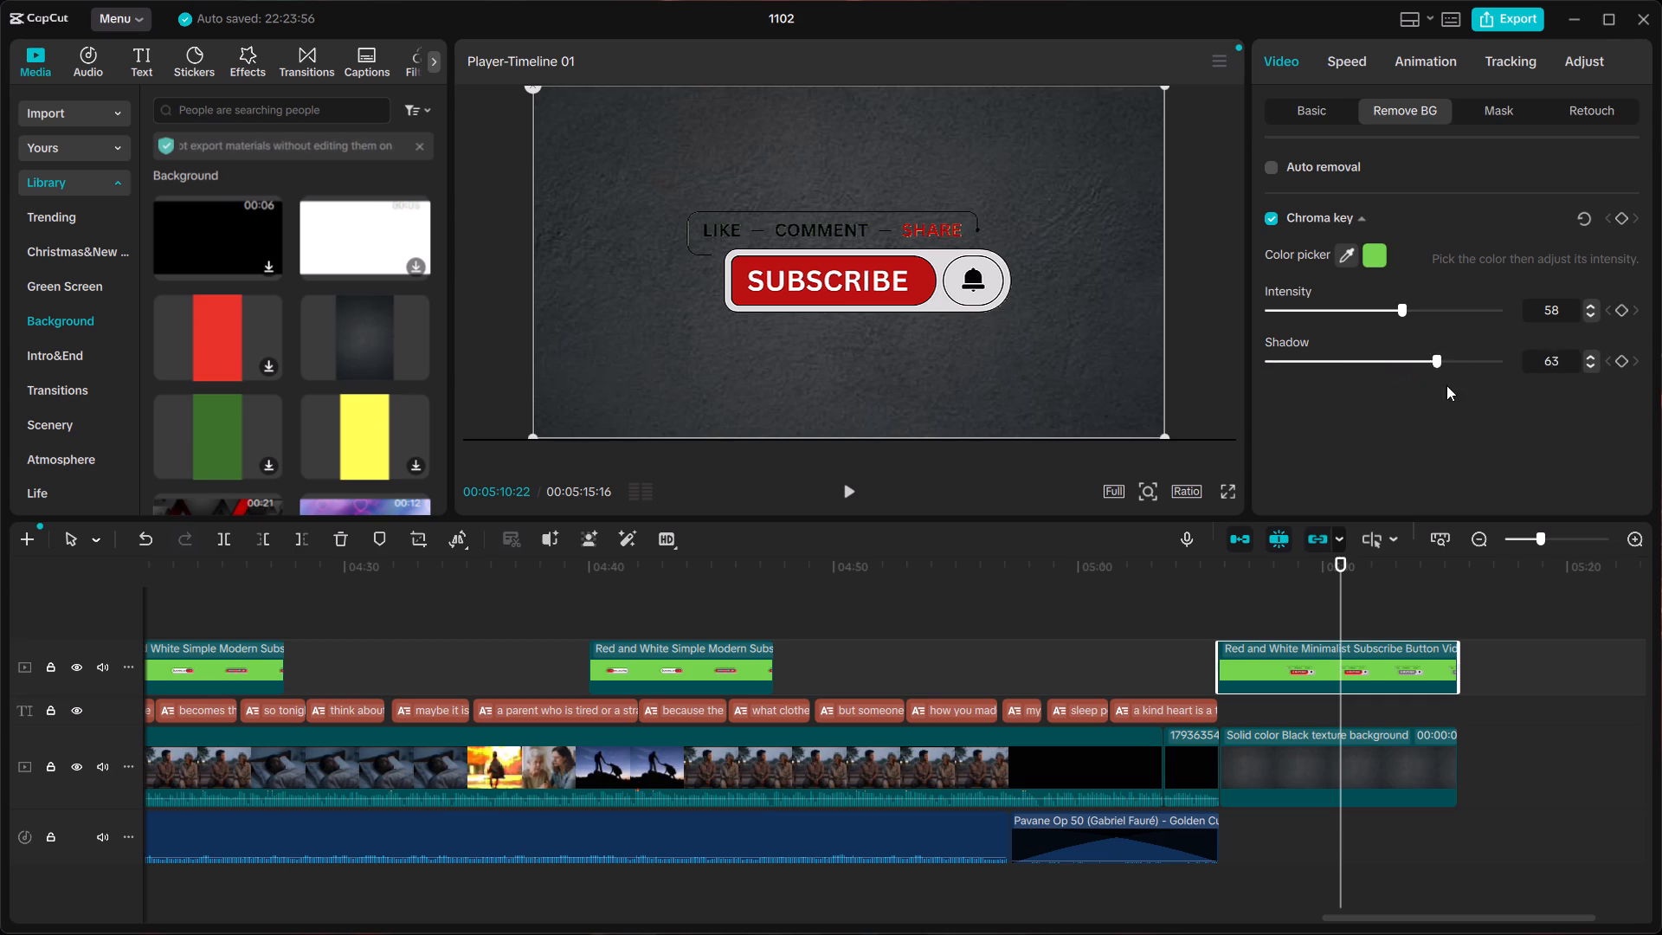
drag(1446, 385, 1565, 422)
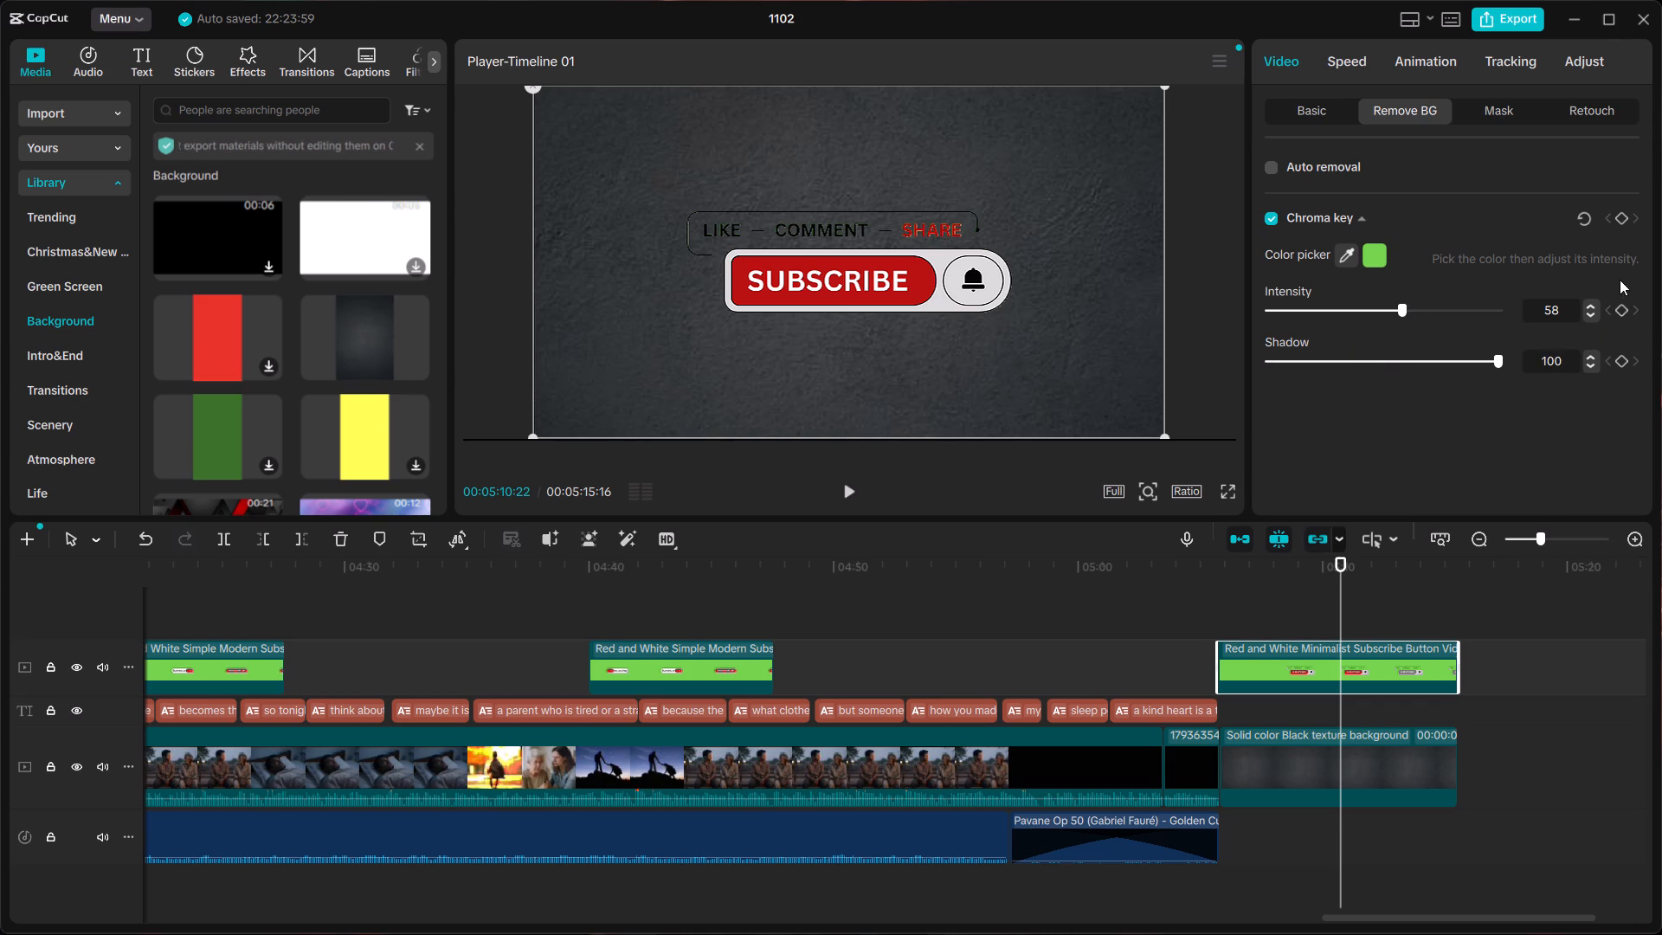
Add a chroma key intensity keyframe to the subscribe-button end clip at 00:05:10:22.
click(1588, 300)
click(1625, 310)
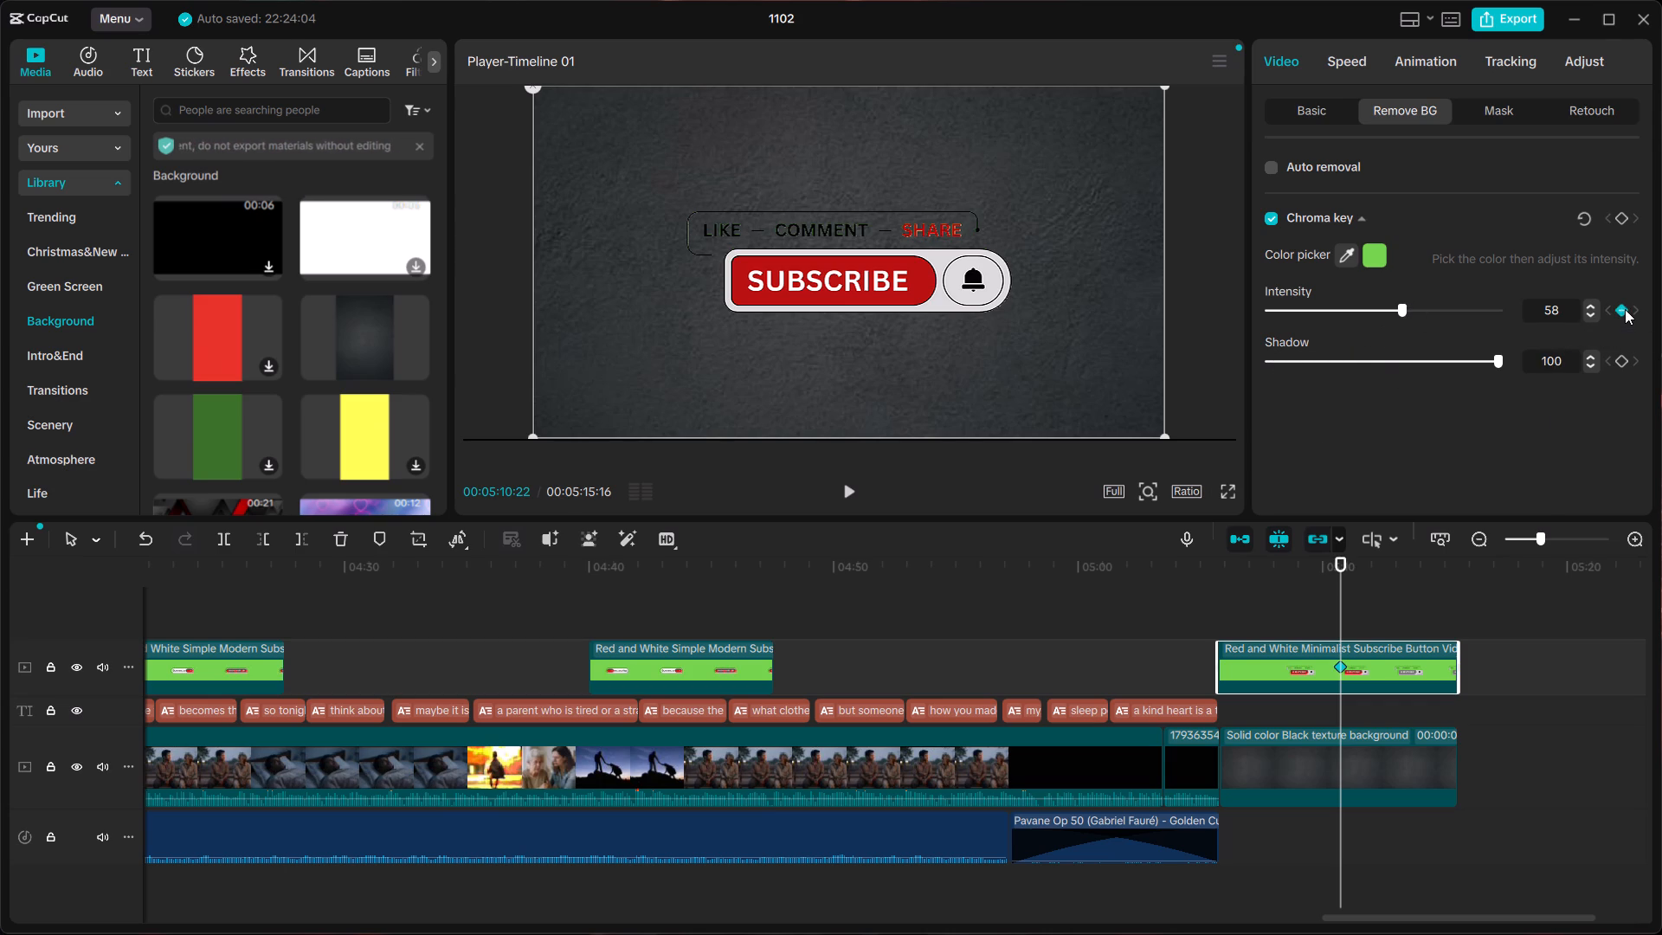
Remove the chroma key intensity keyframe from the subscribe-button end clip at 00:05:10:22.
click(1619, 313)
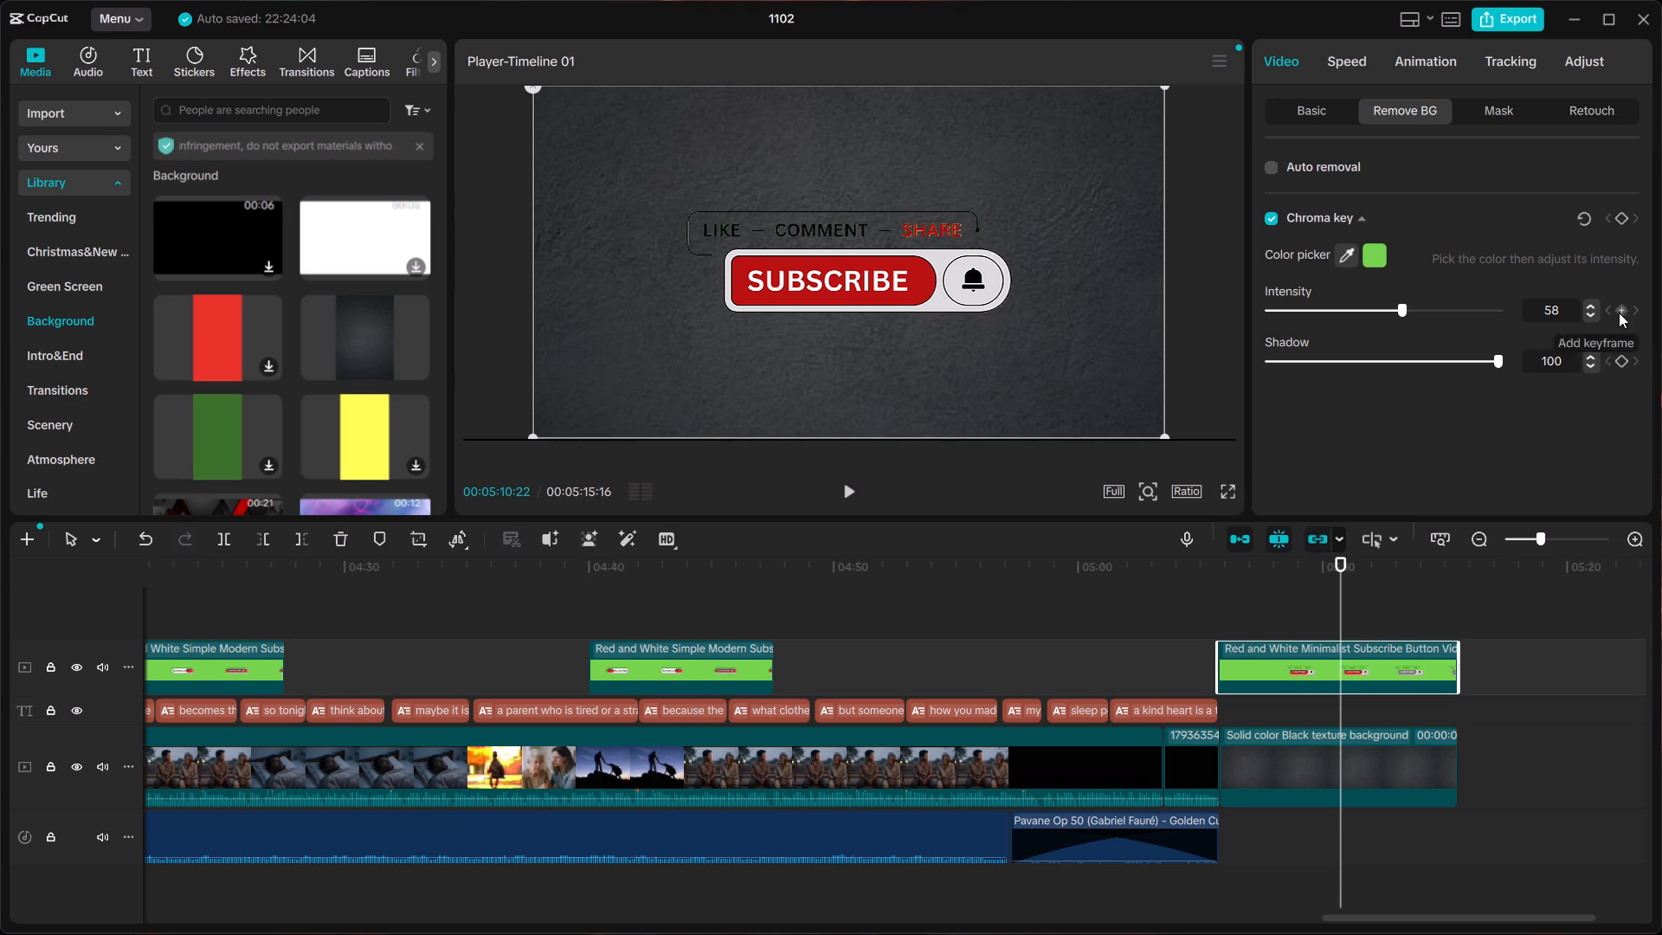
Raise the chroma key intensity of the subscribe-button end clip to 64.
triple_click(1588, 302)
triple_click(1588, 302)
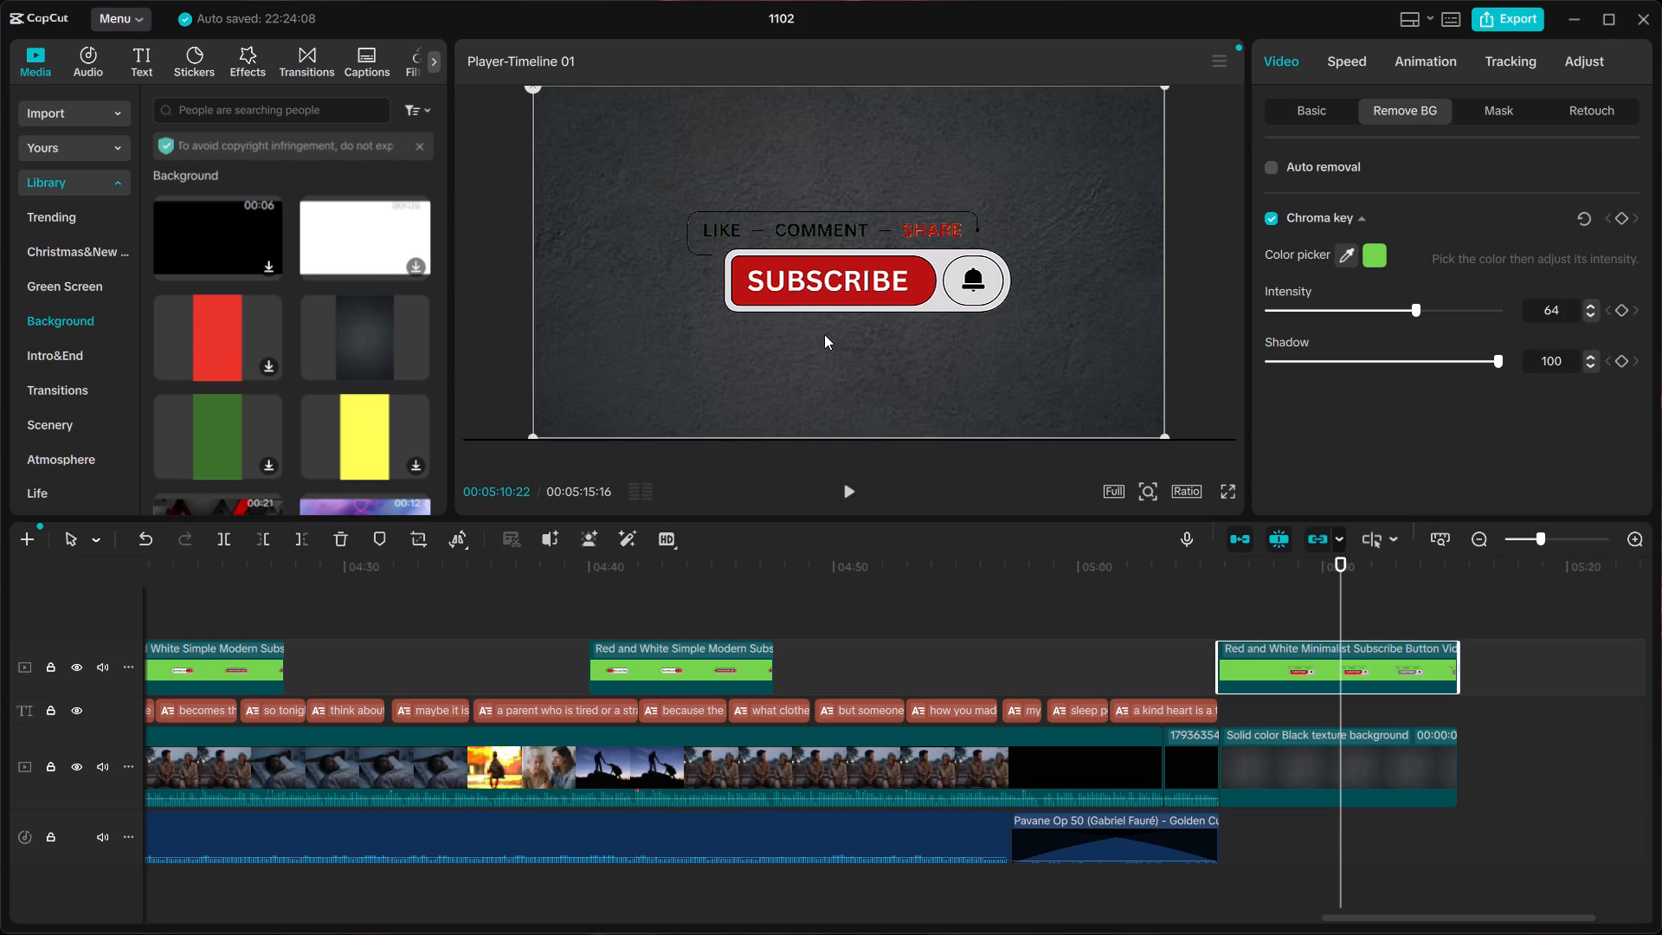
Find the crepe paper texture background in the stock Background library and insert it on the main track before the black texture background.
scroll(270, 443, down, 5)
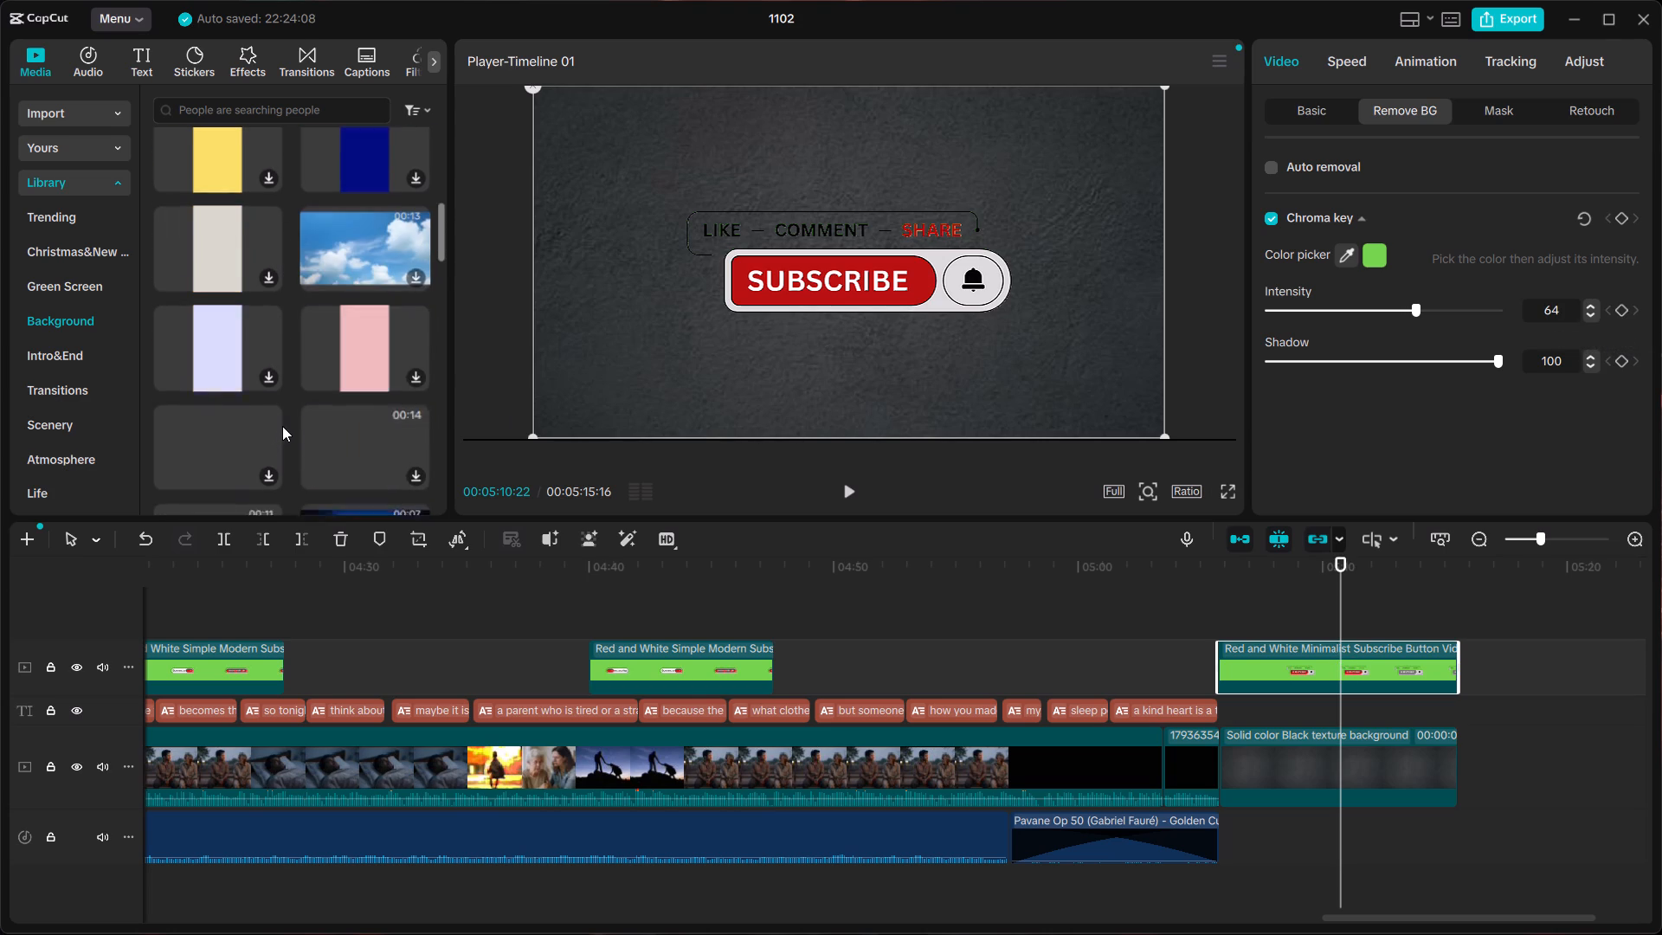
scroll(282, 426, down, 2)
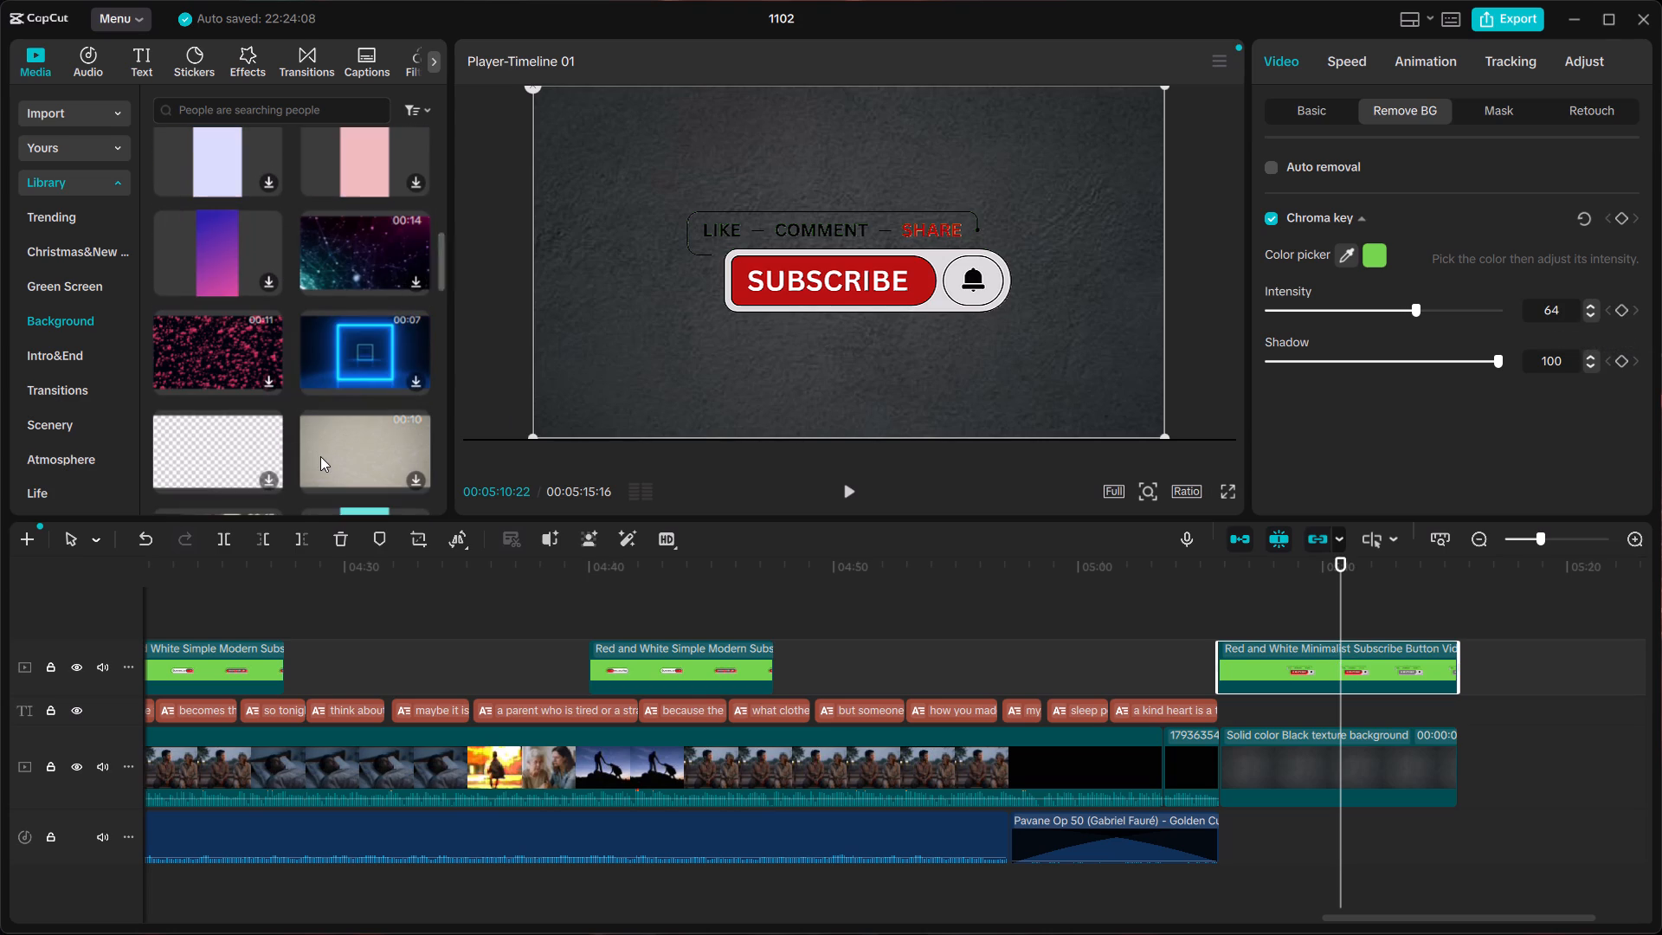
scroll(283, 455, down, 3)
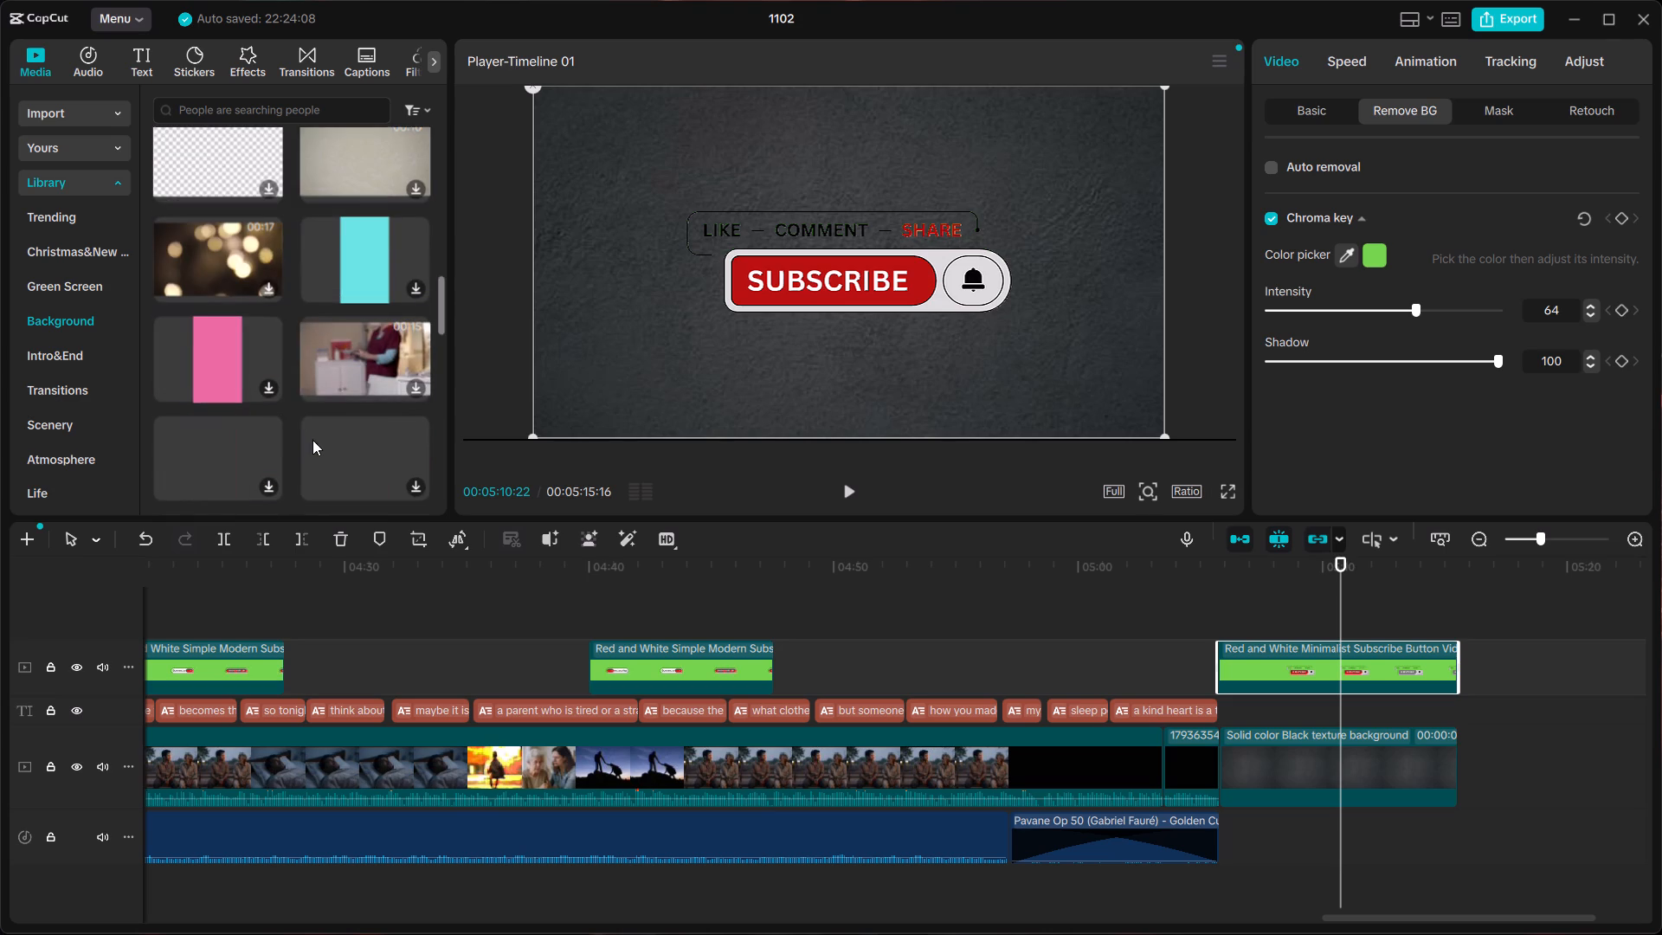
scroll(325, 439, down, 2)
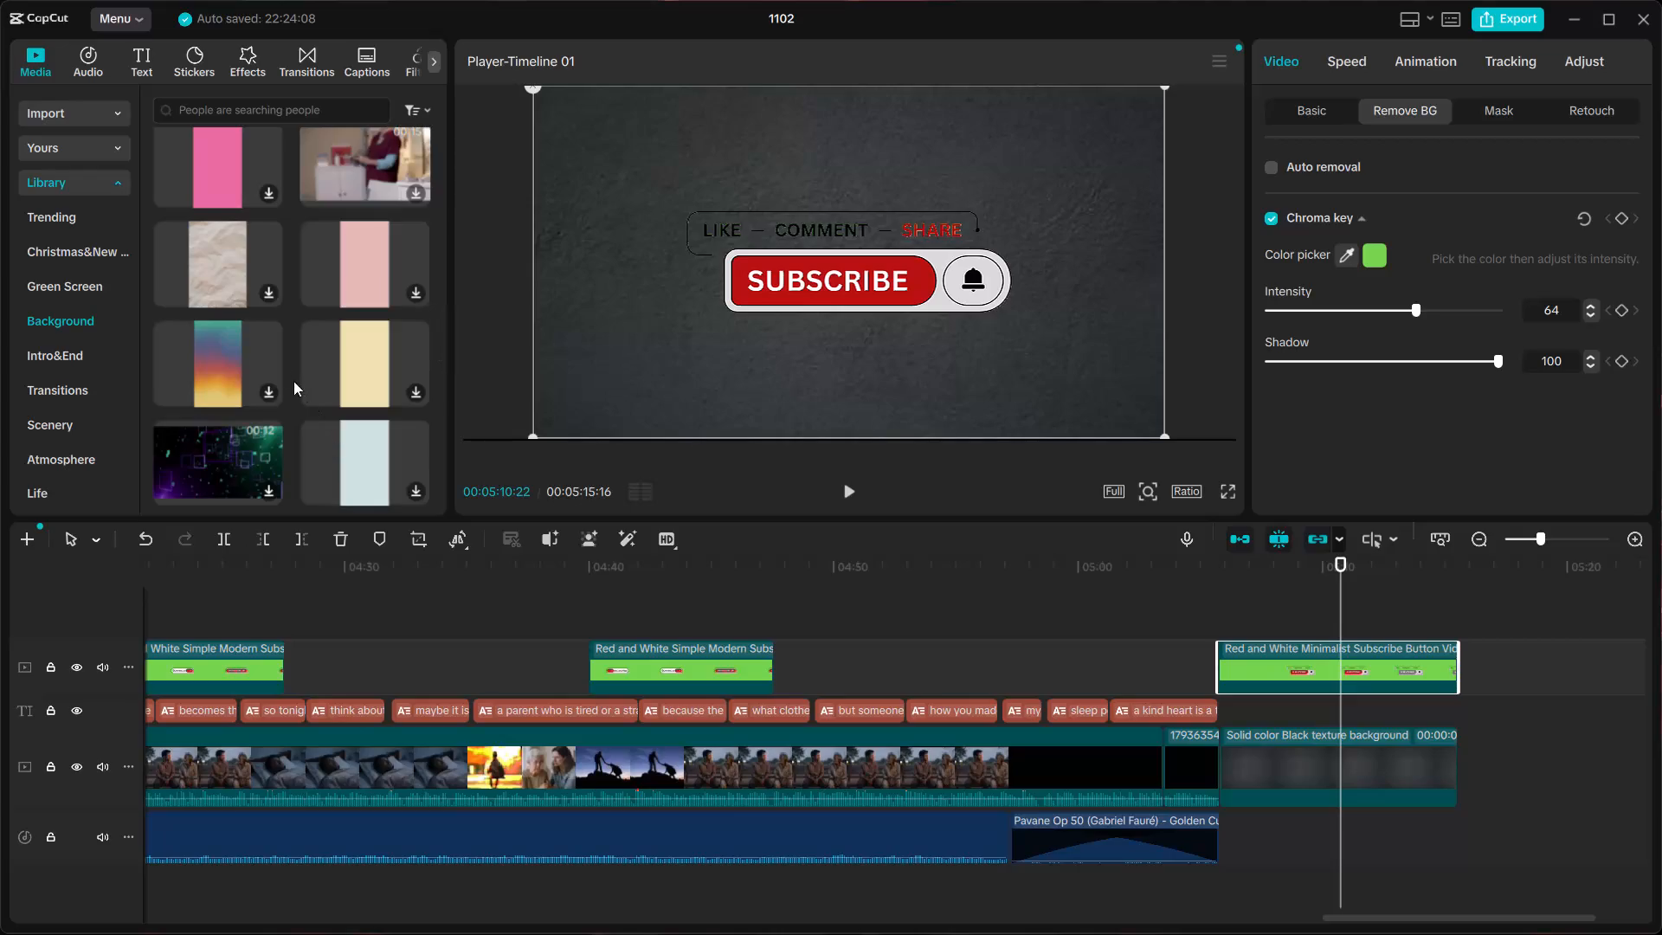
click(215, 272)
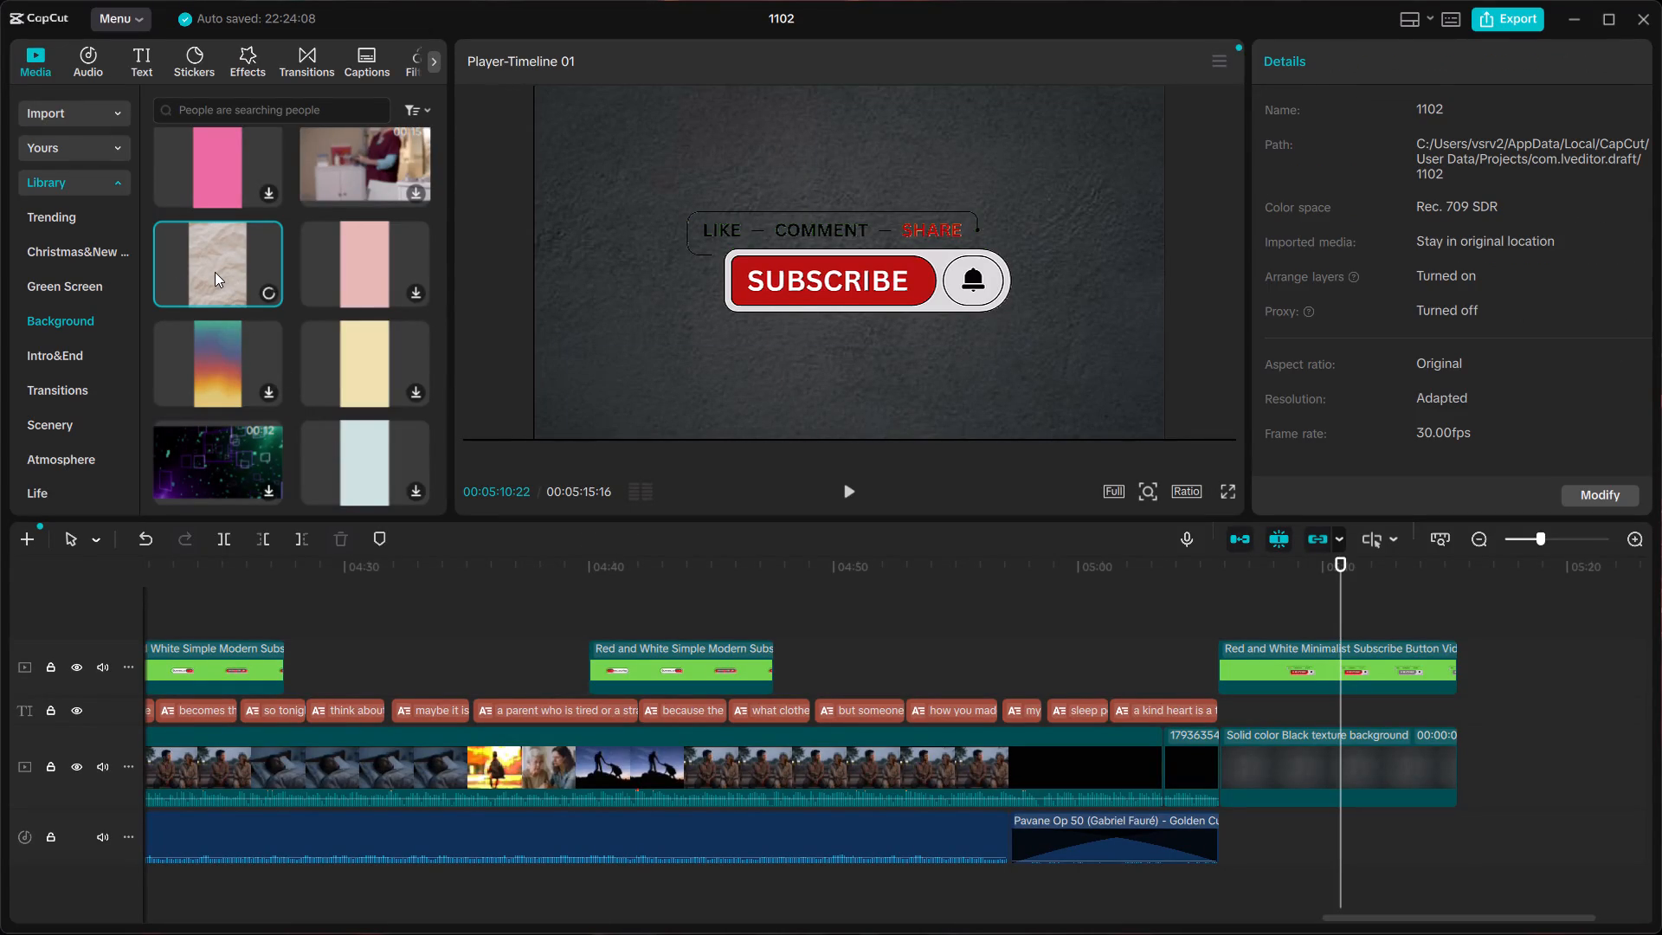
drag(249, 275, 1089, 721)
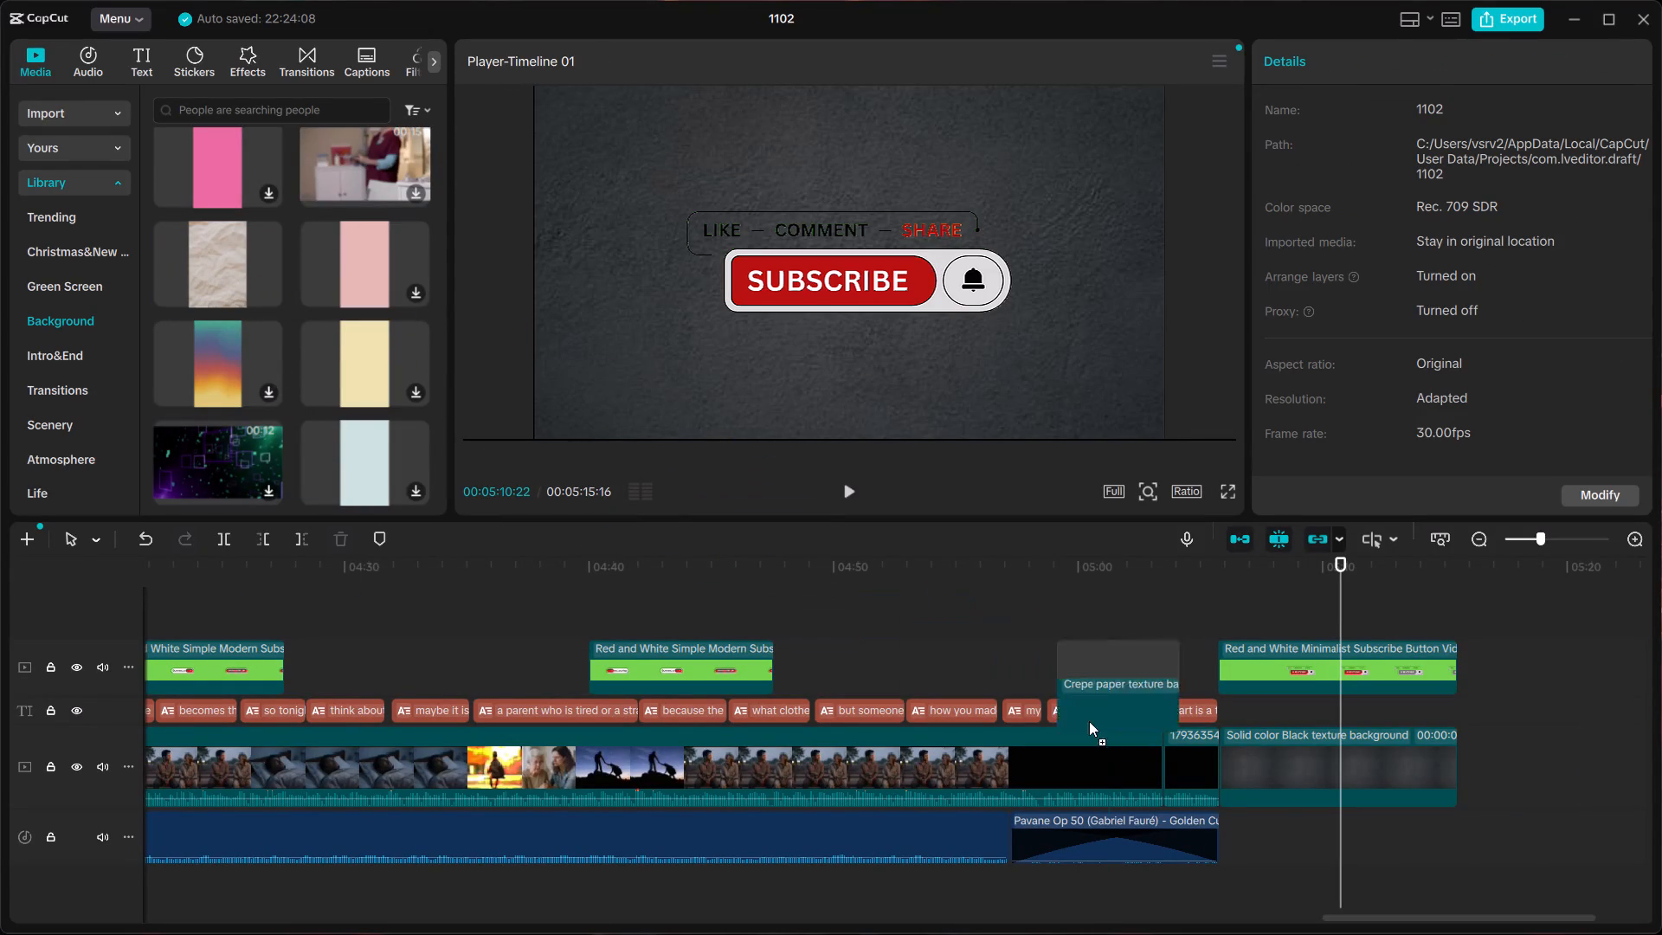
drag(1089, 721, 1227, 757)
Delete the Solid color Black texture background clip from the main track.
click(1393, 750)
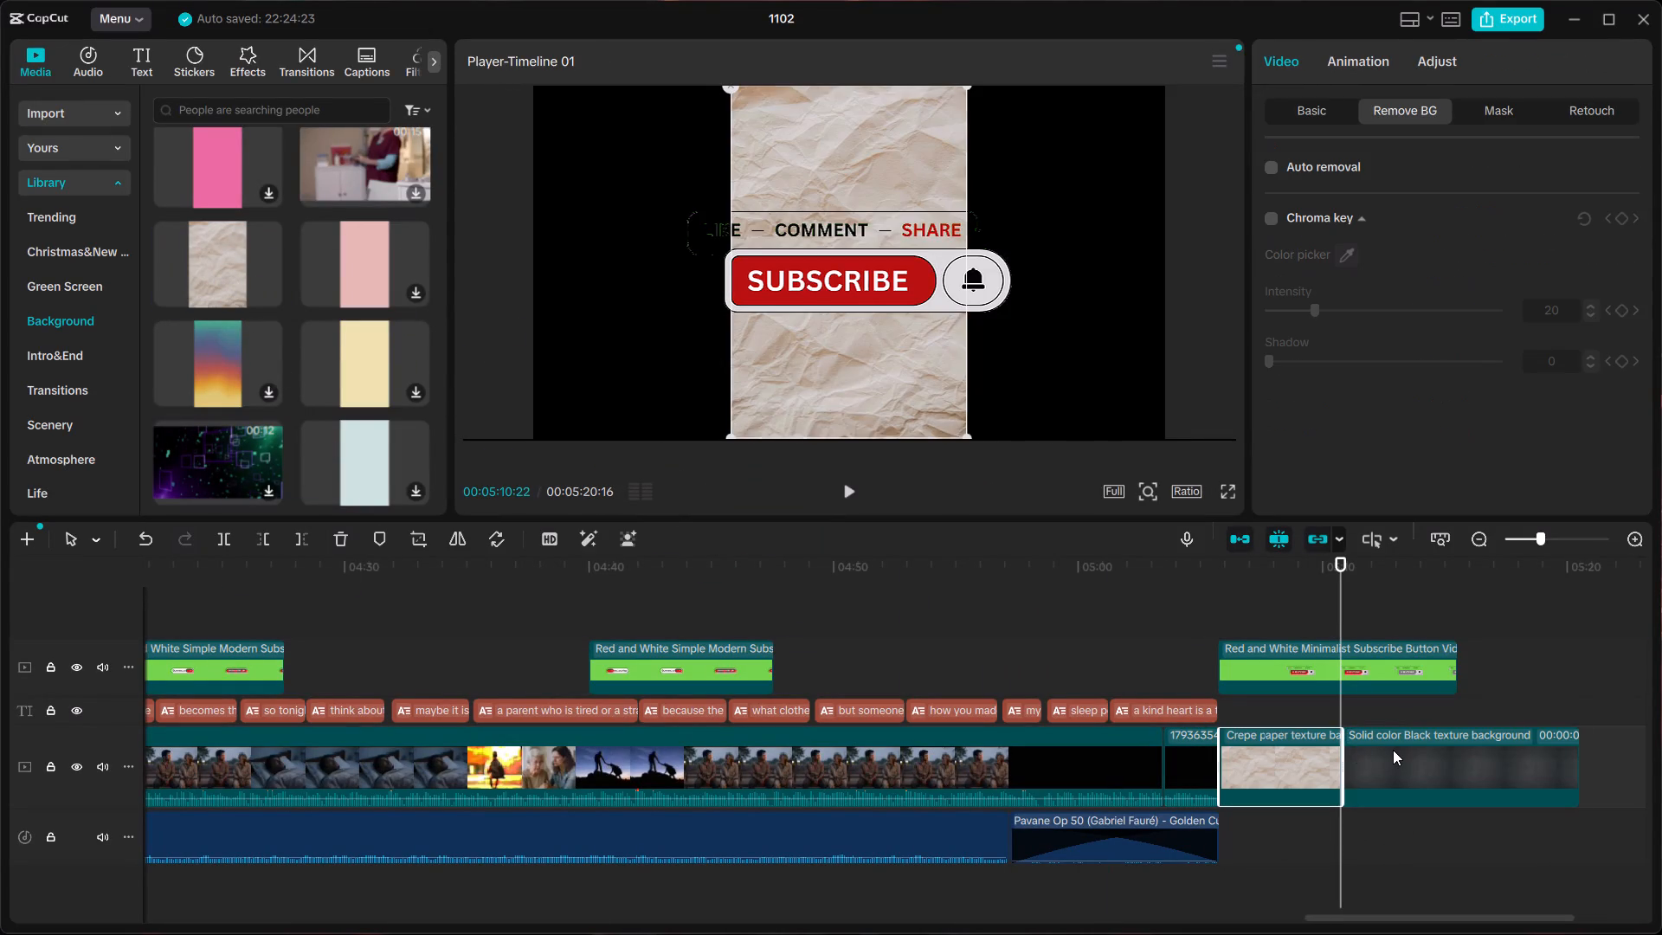
click(1393, 750)
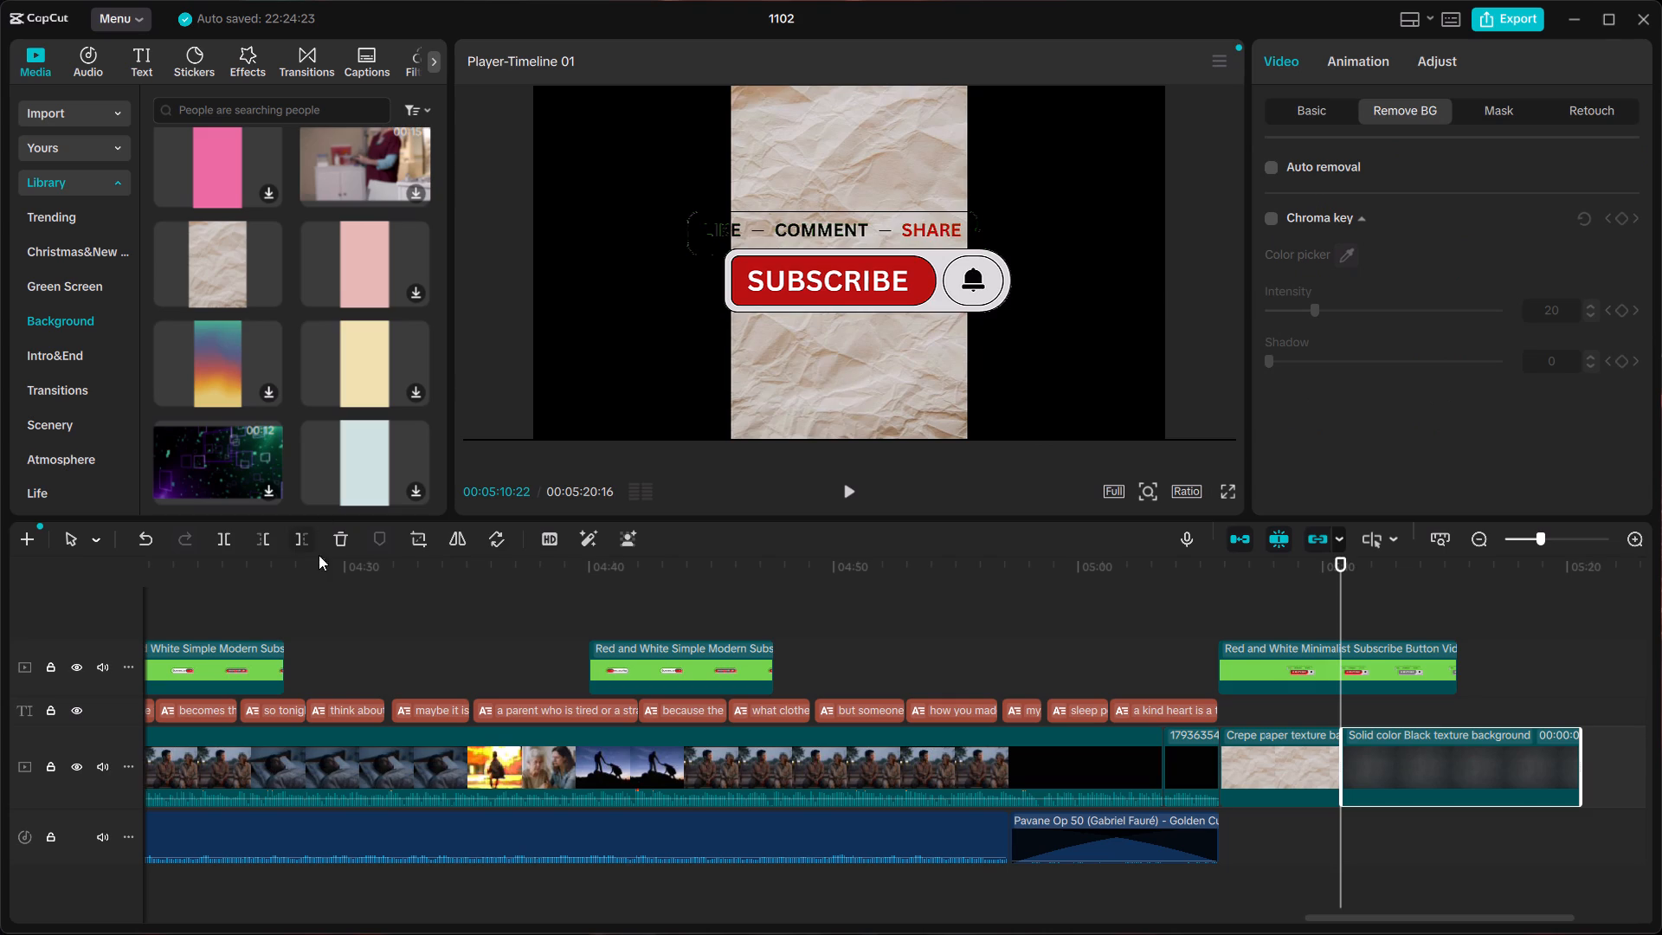
click(341, 547)
Extend the crepe paper texture background so it ends together with the subscribe-button end clip above it.
click(1286, 767)
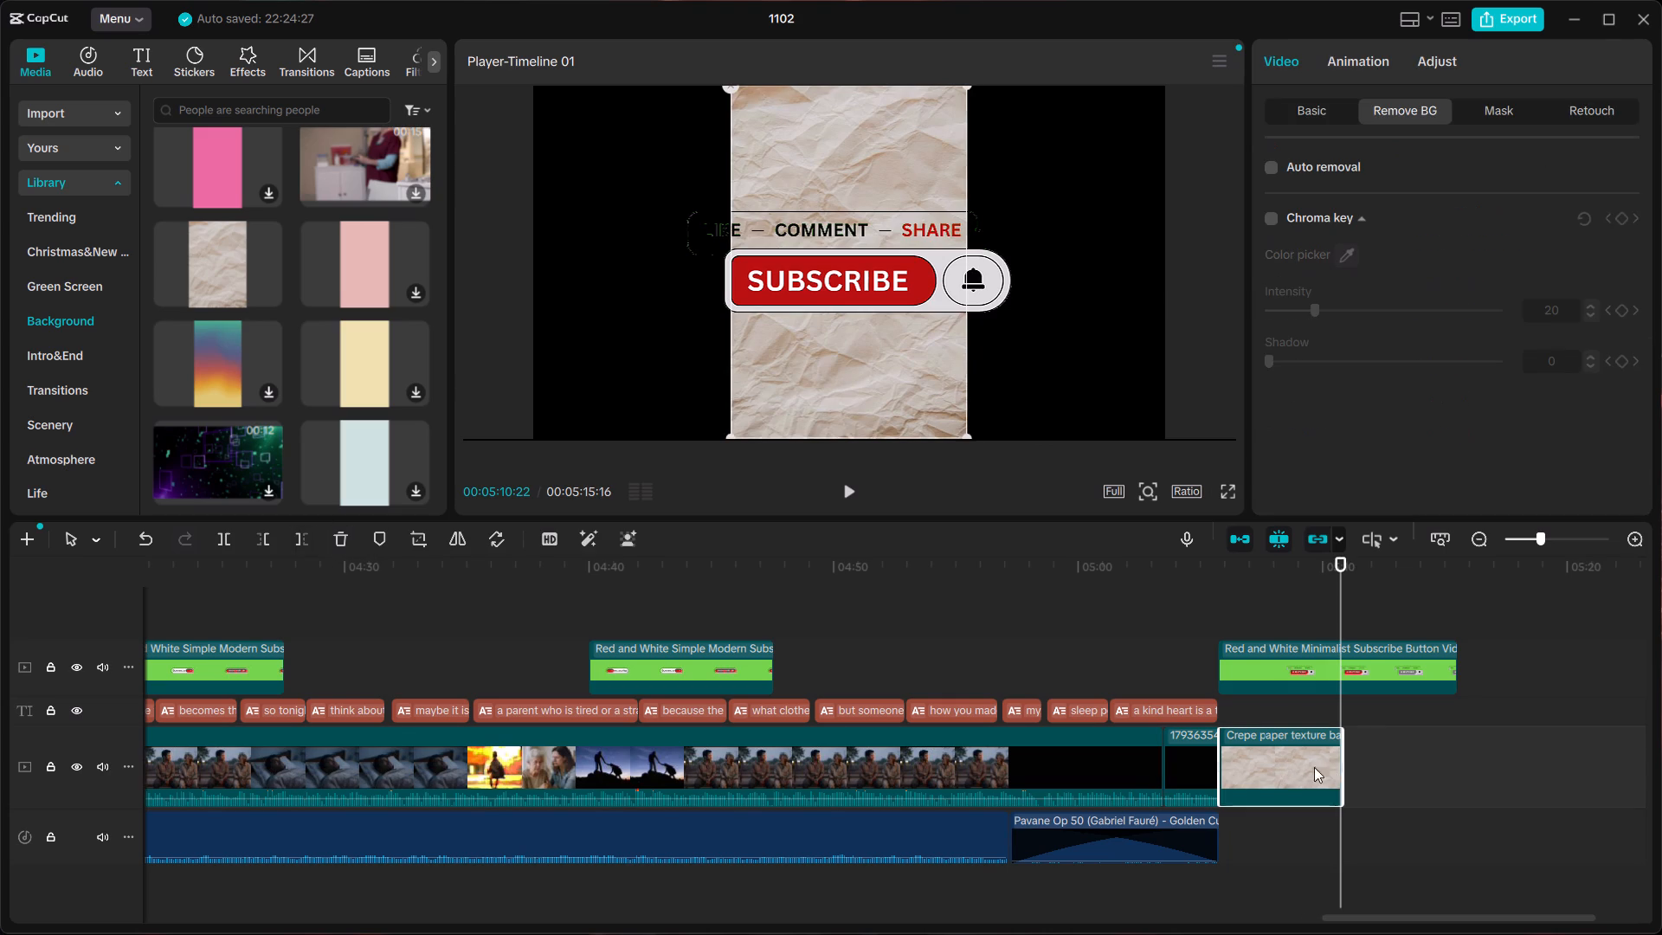
drag(1340, 766, 1457, 753)
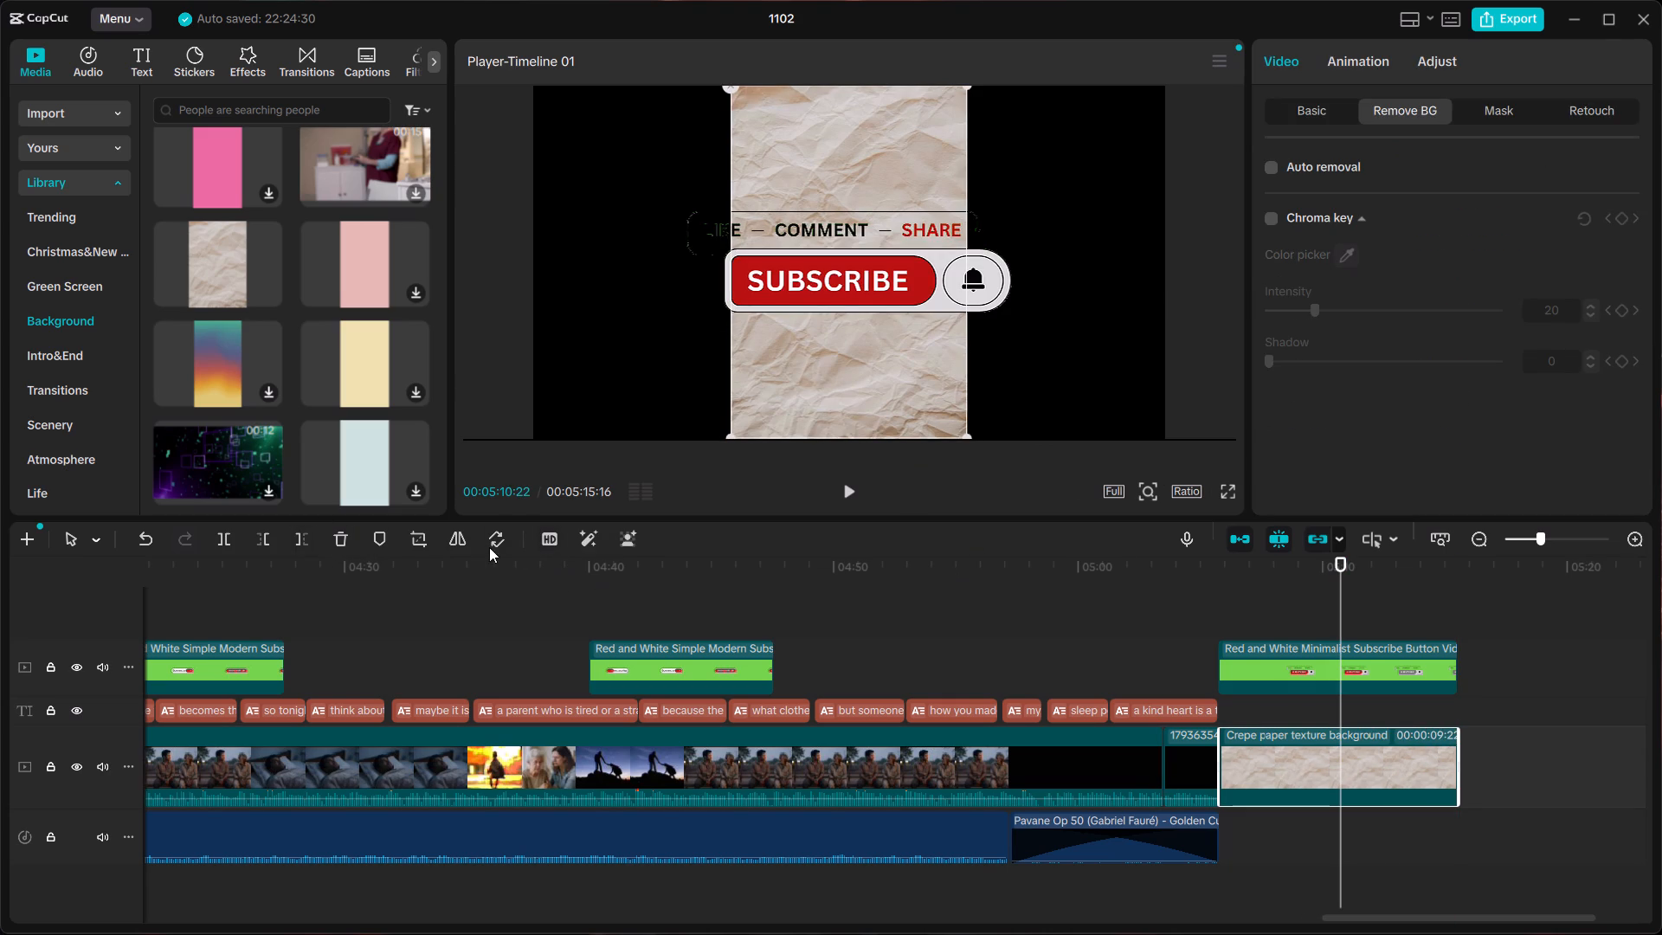
Crop the crepe paper texture background to 16:9, keeping the topmost part of the image.
click(409, 541)
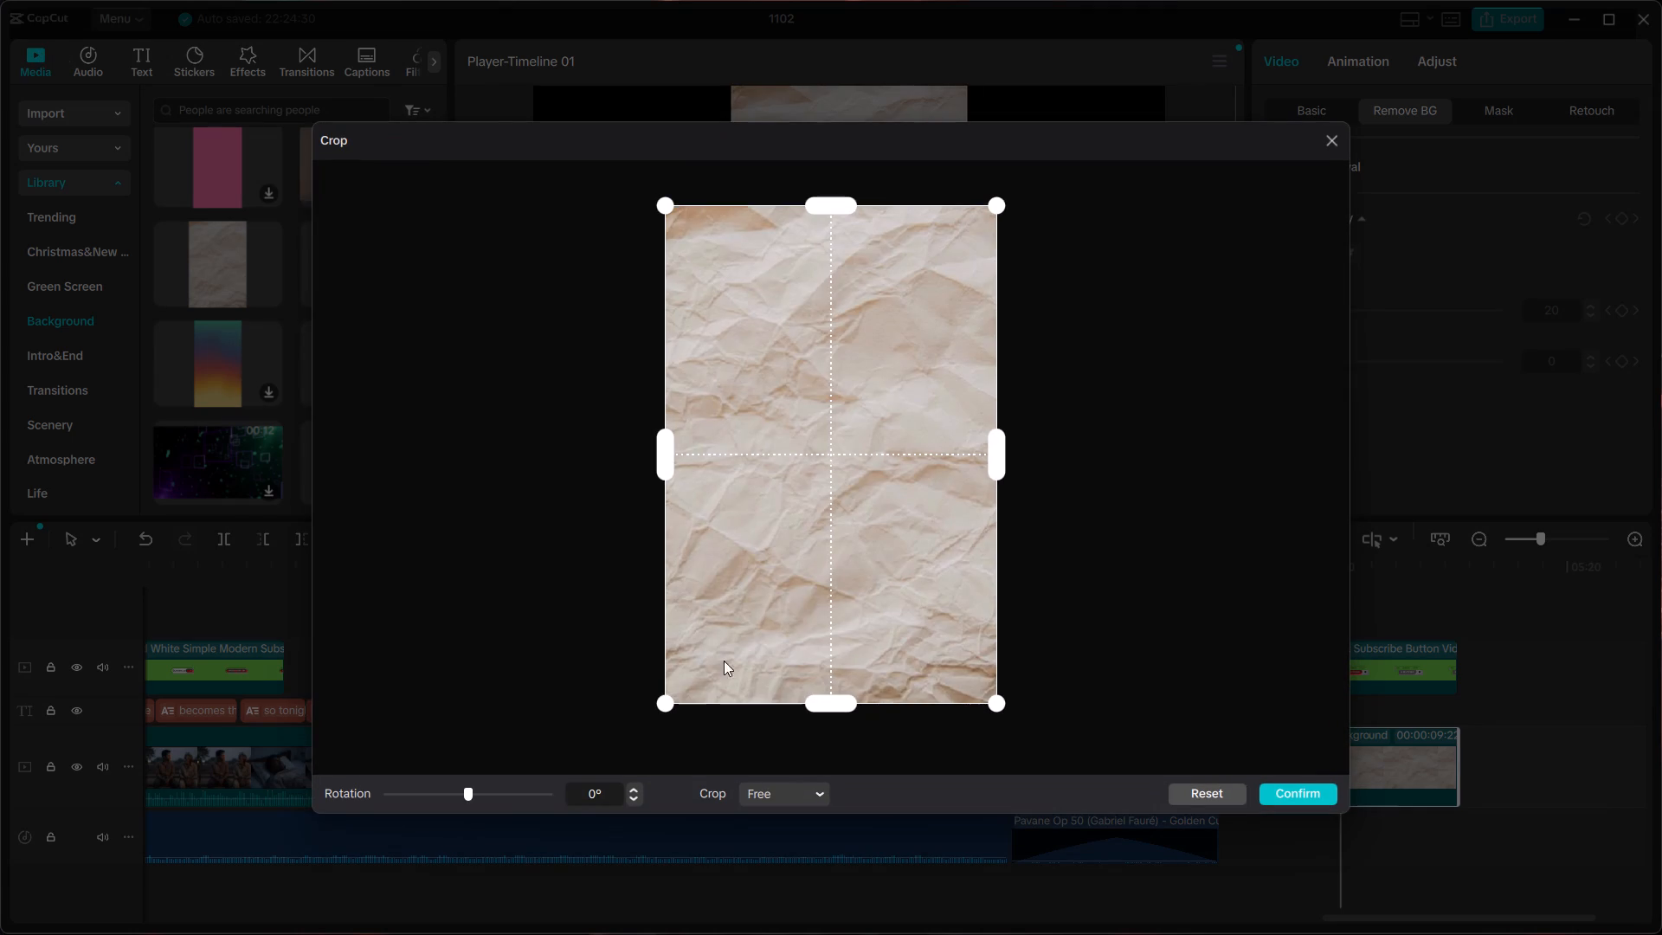
click(776, 790)
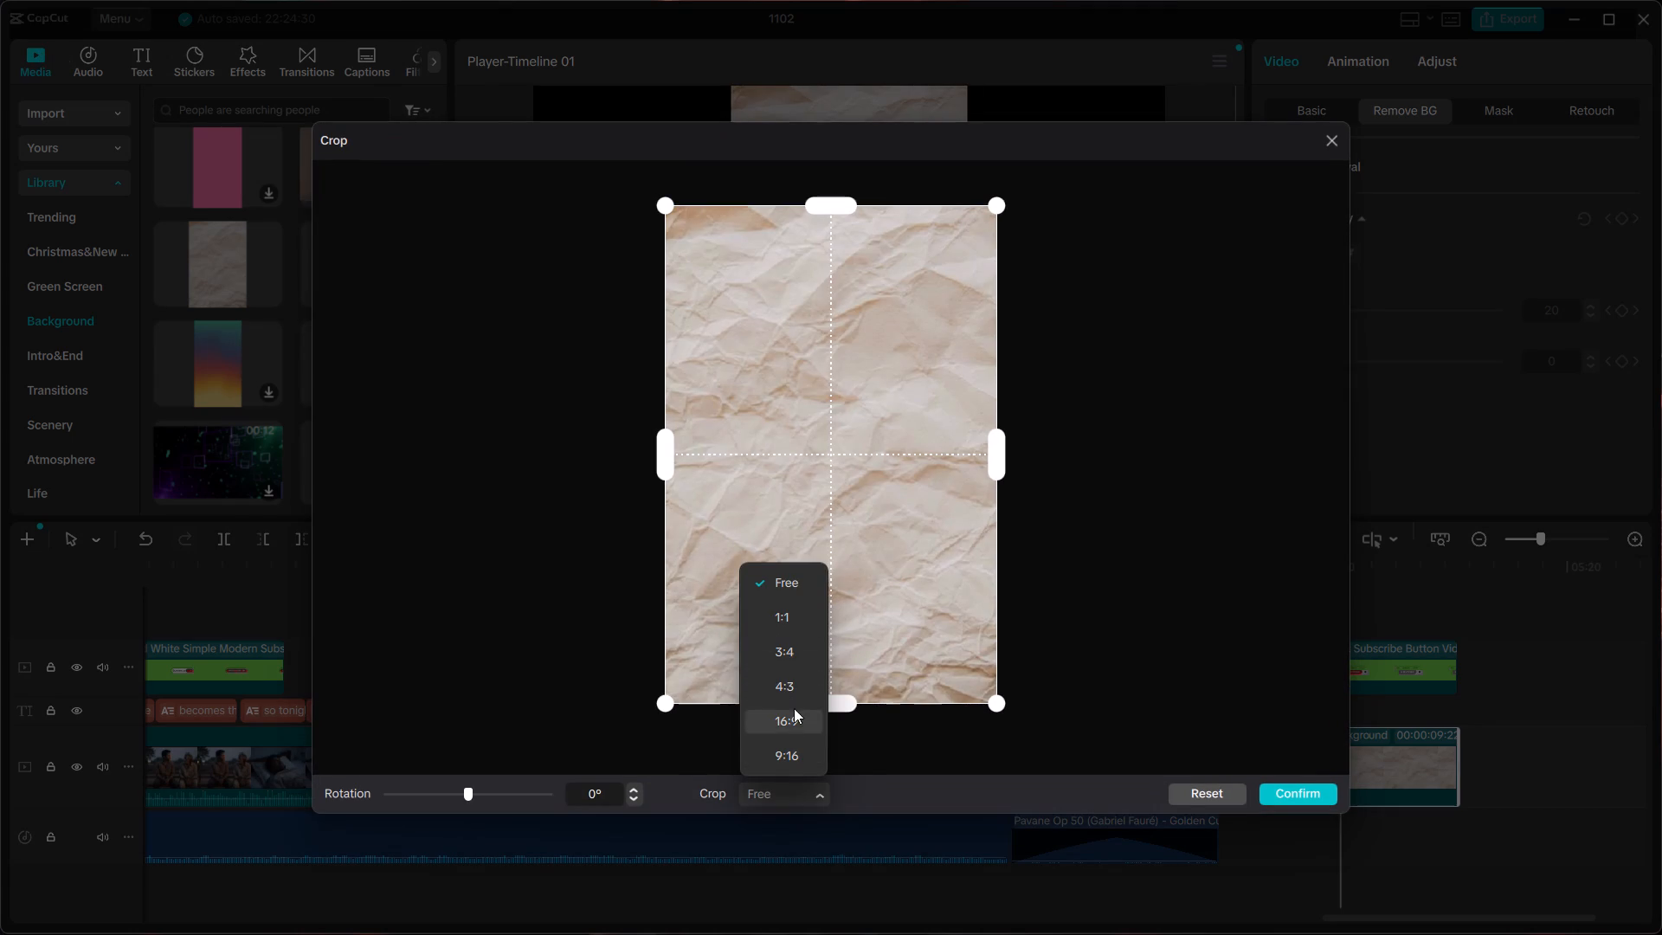
click(795, 719)
drag(810, 474, 811, 406)
drag(813, 409, 808, 313)
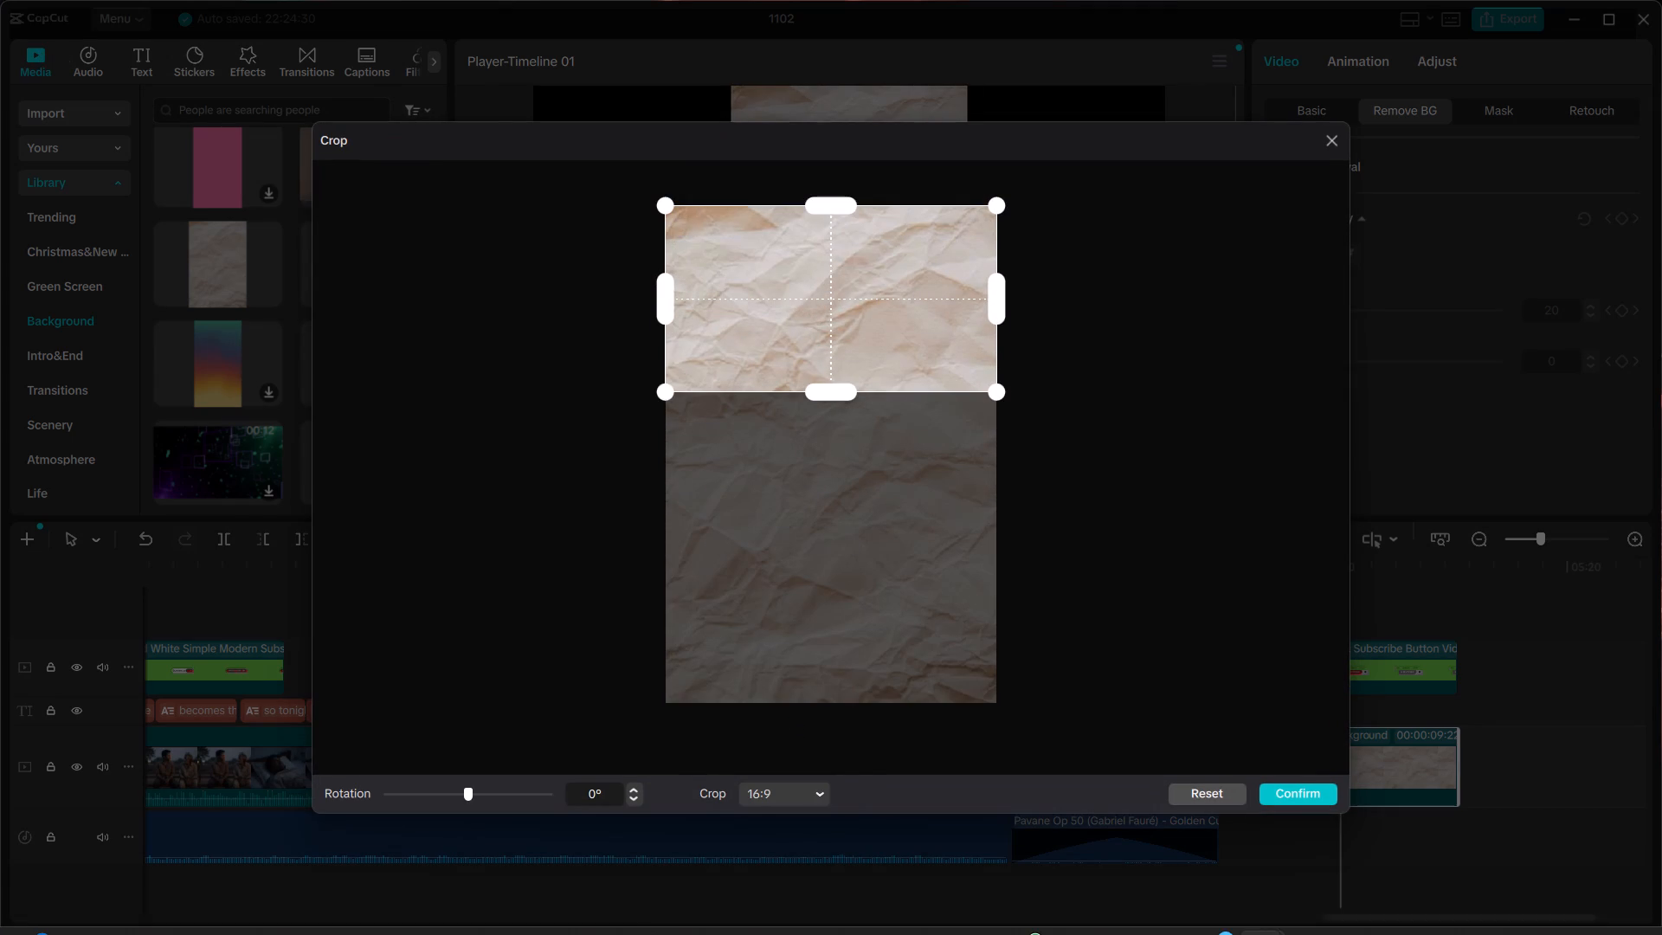
click(1287, 801)
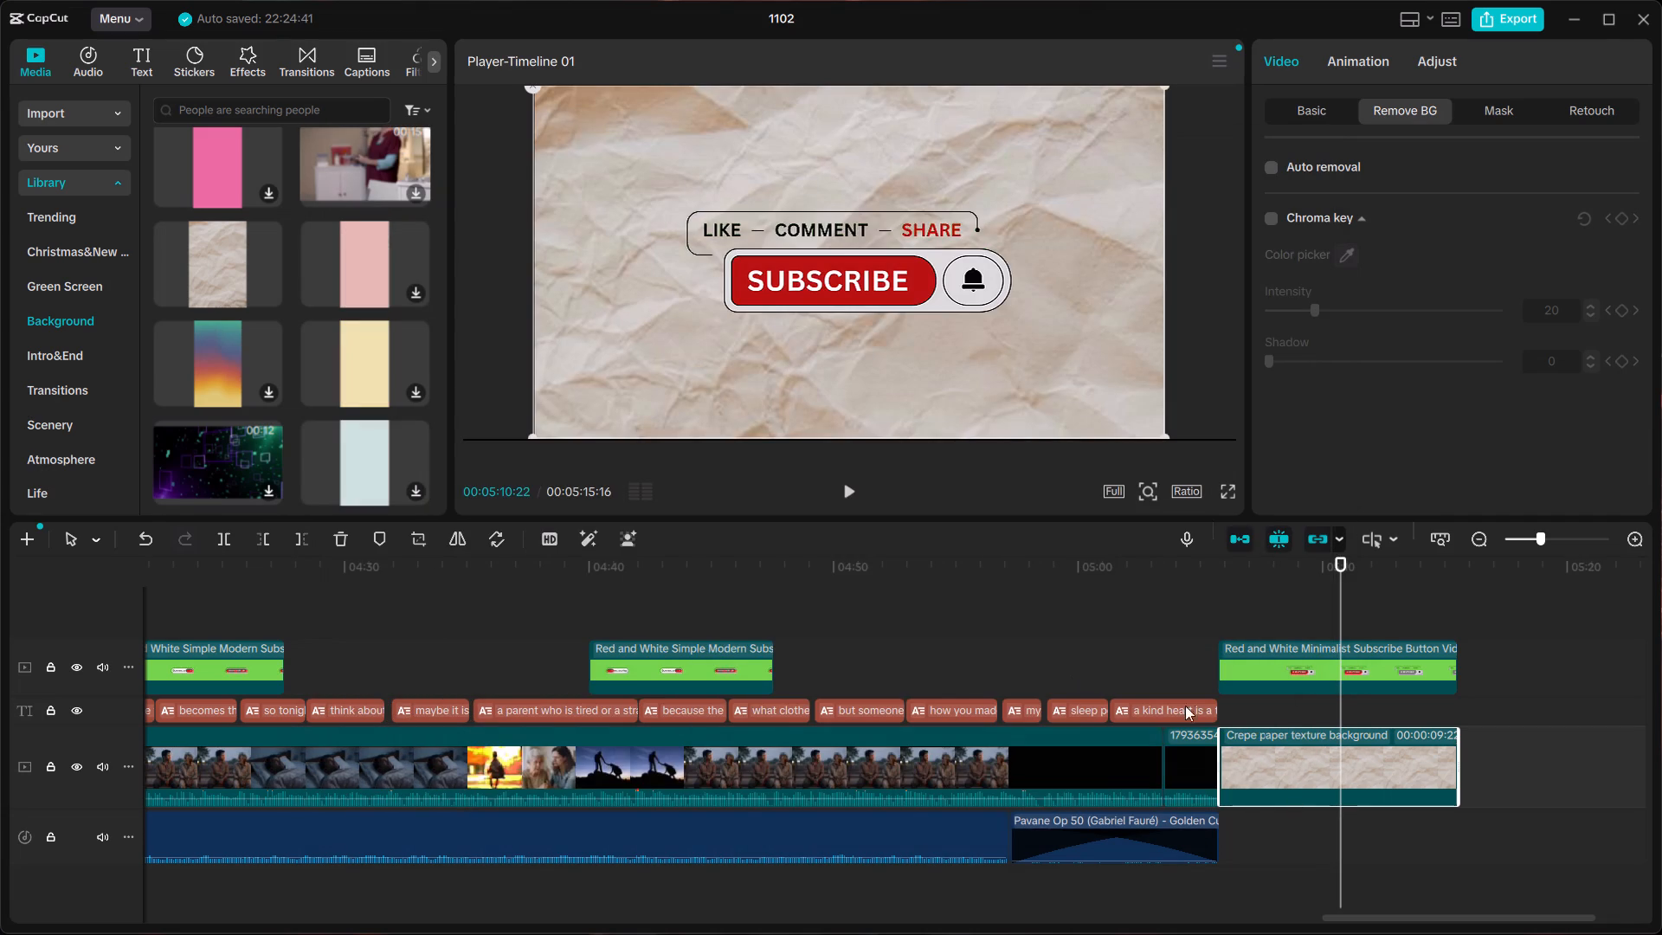
Play the ending from 00:05:00:02 to check the subscribe-button clip over the crepe paper background.
click(1079, 678)
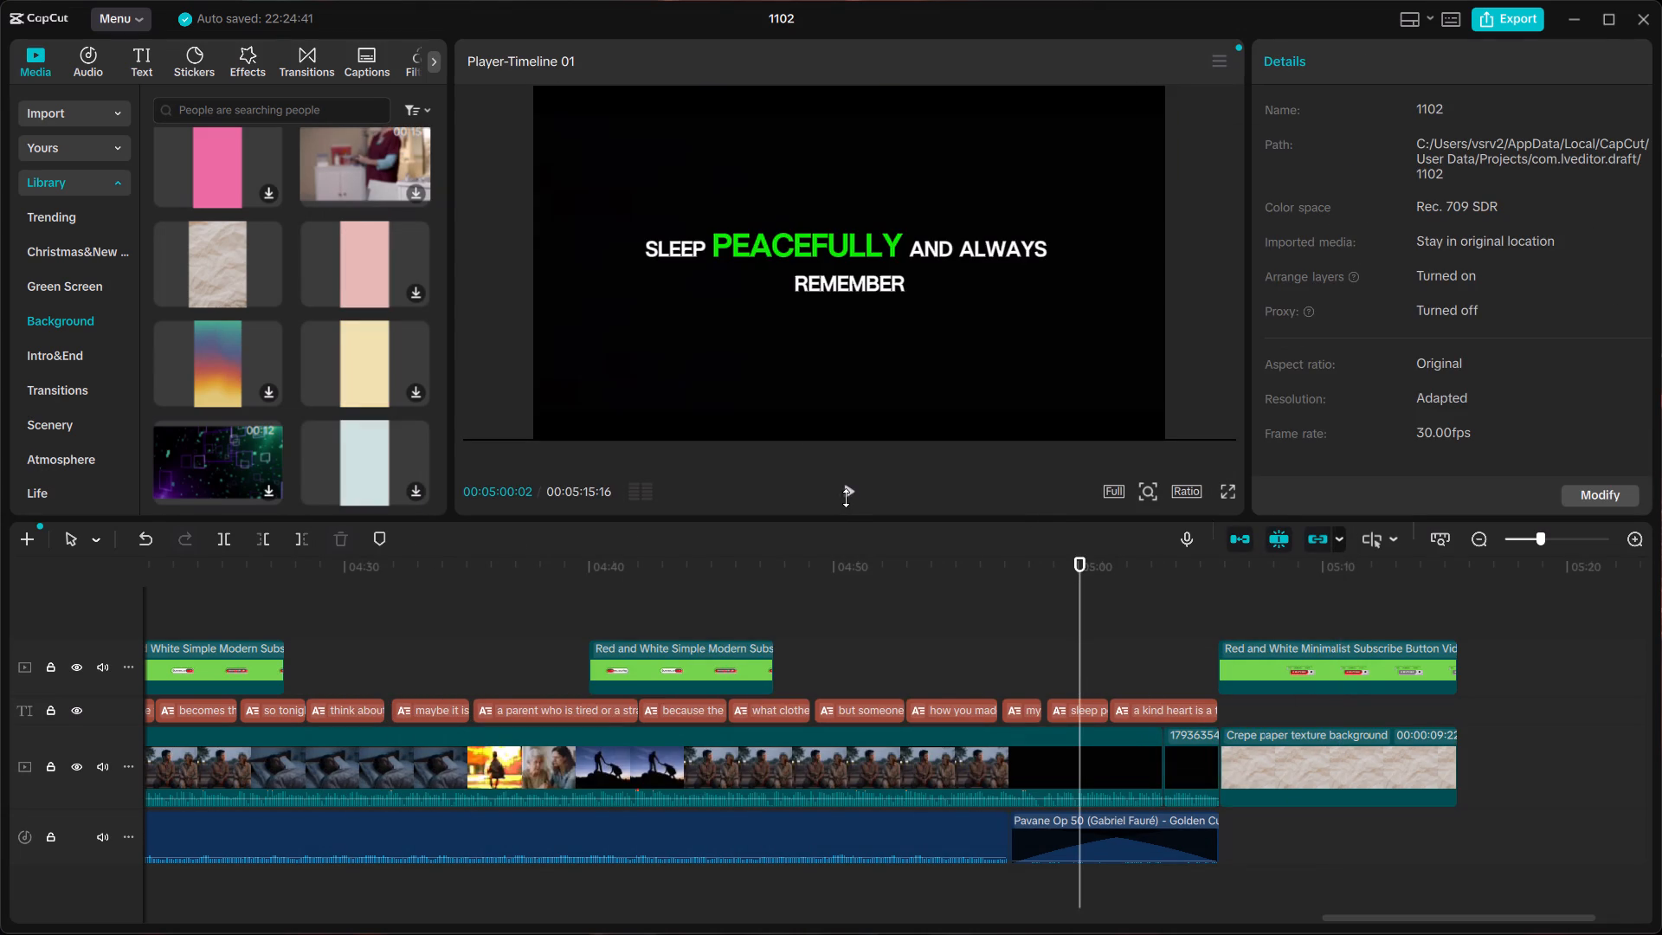
click(849, 488)
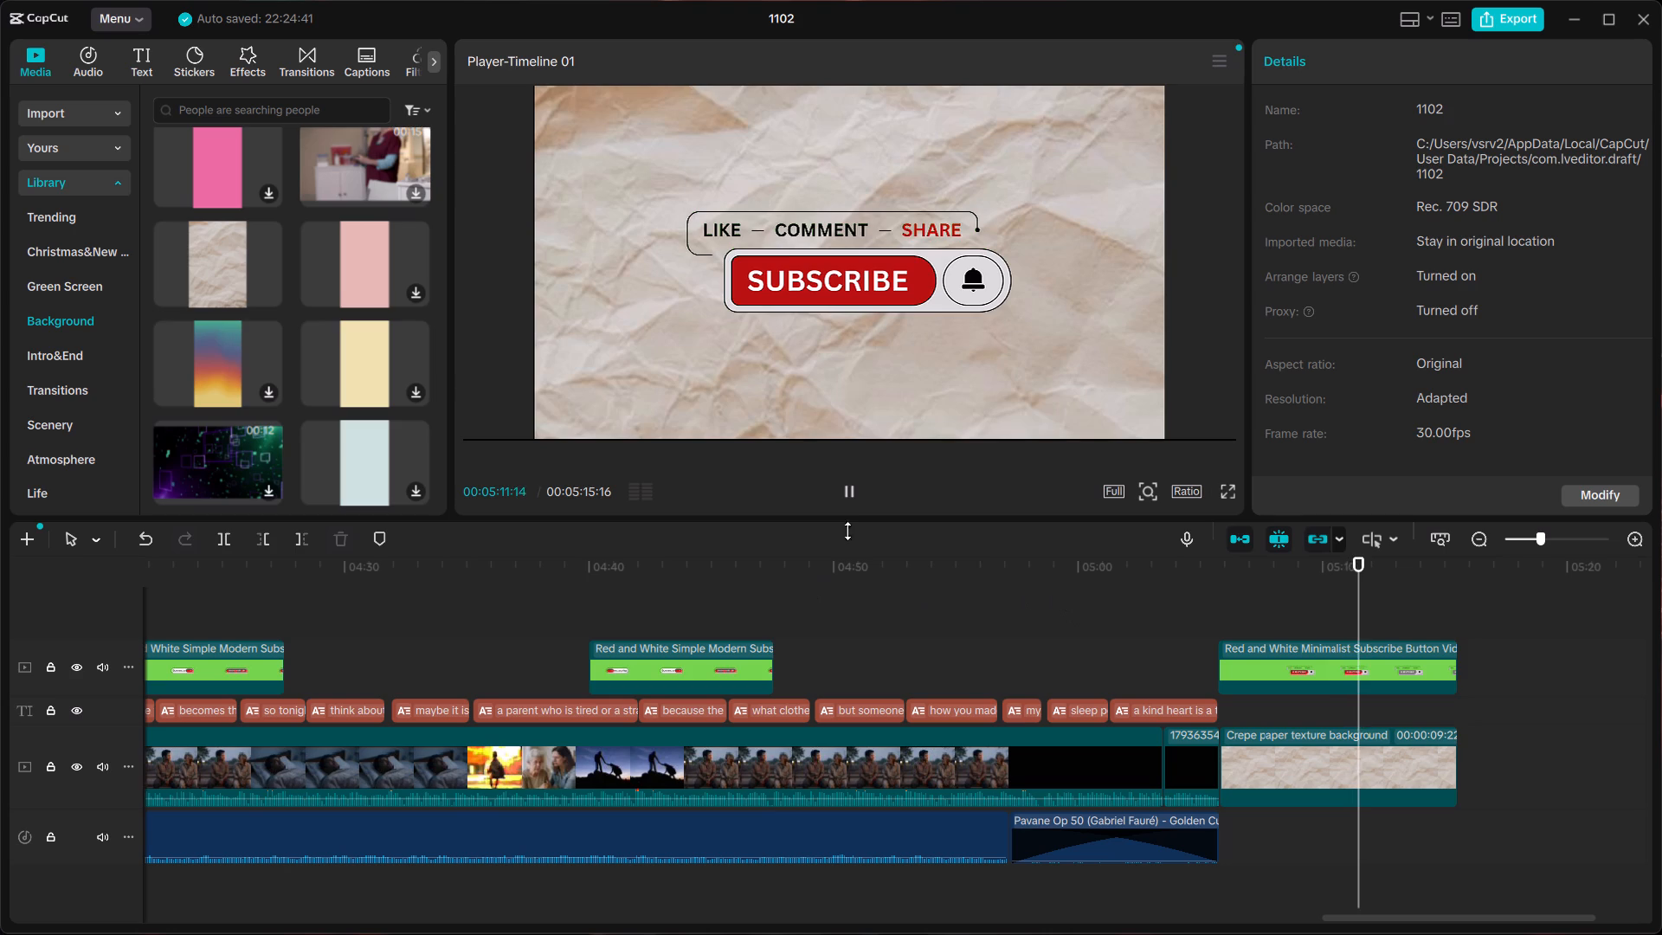
click(851, 493)
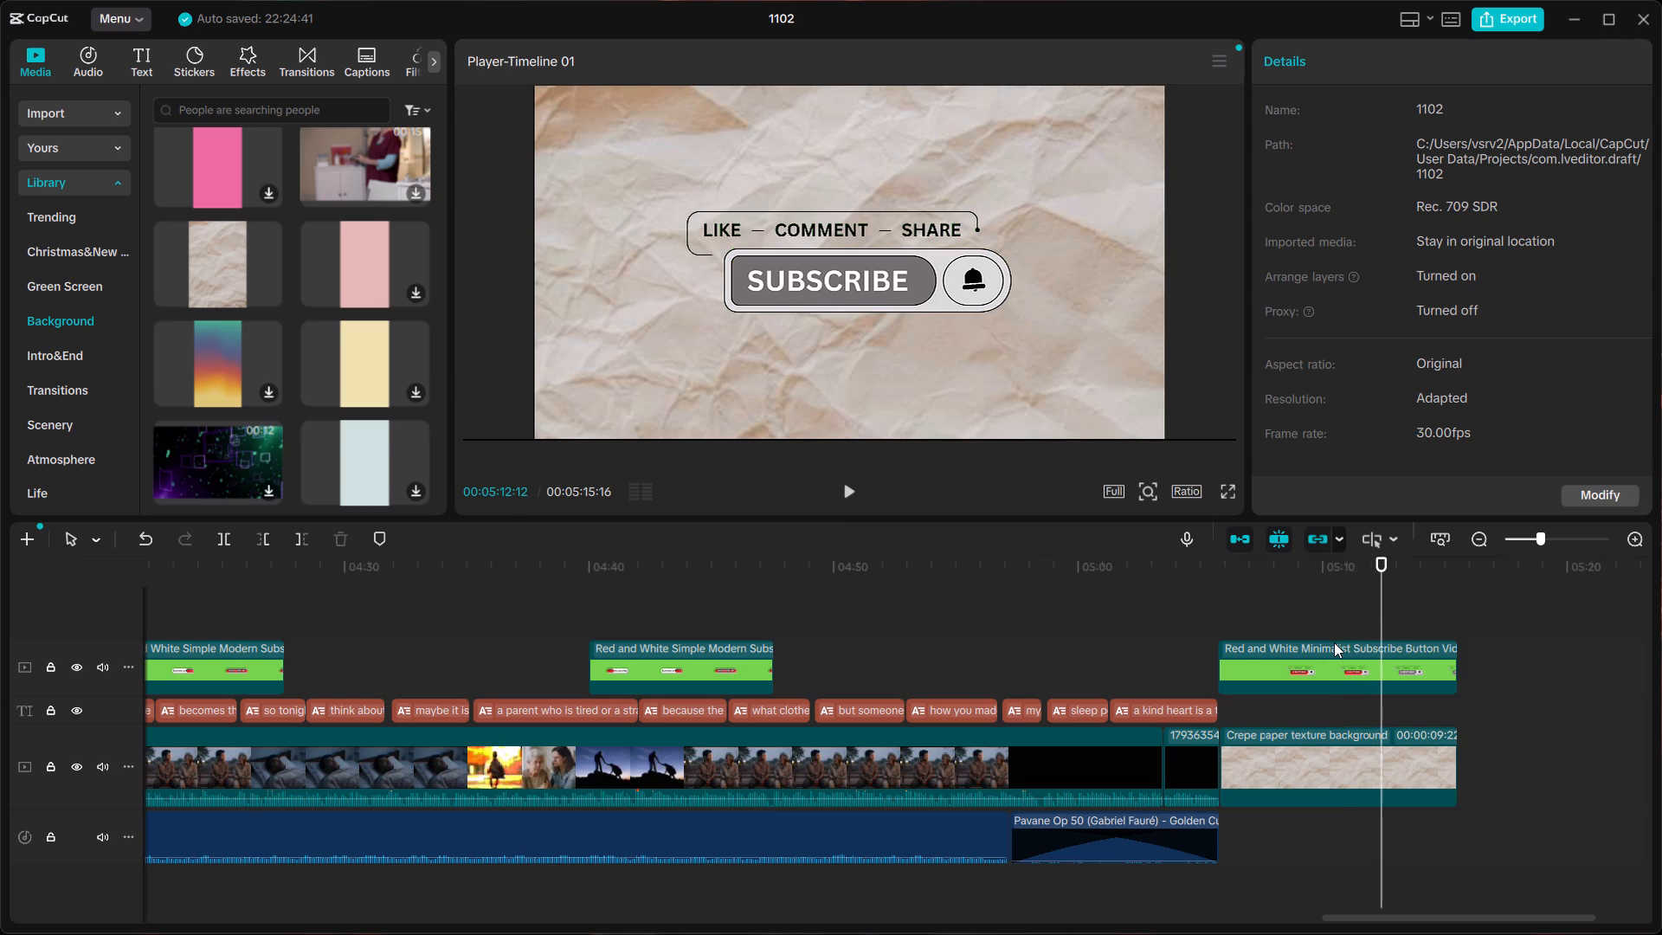
Set the chroma key intensity of the subscribe-button end clip to 85, checking it at 00:05:07:17.
click(1334, 642)
click(1324, 665)
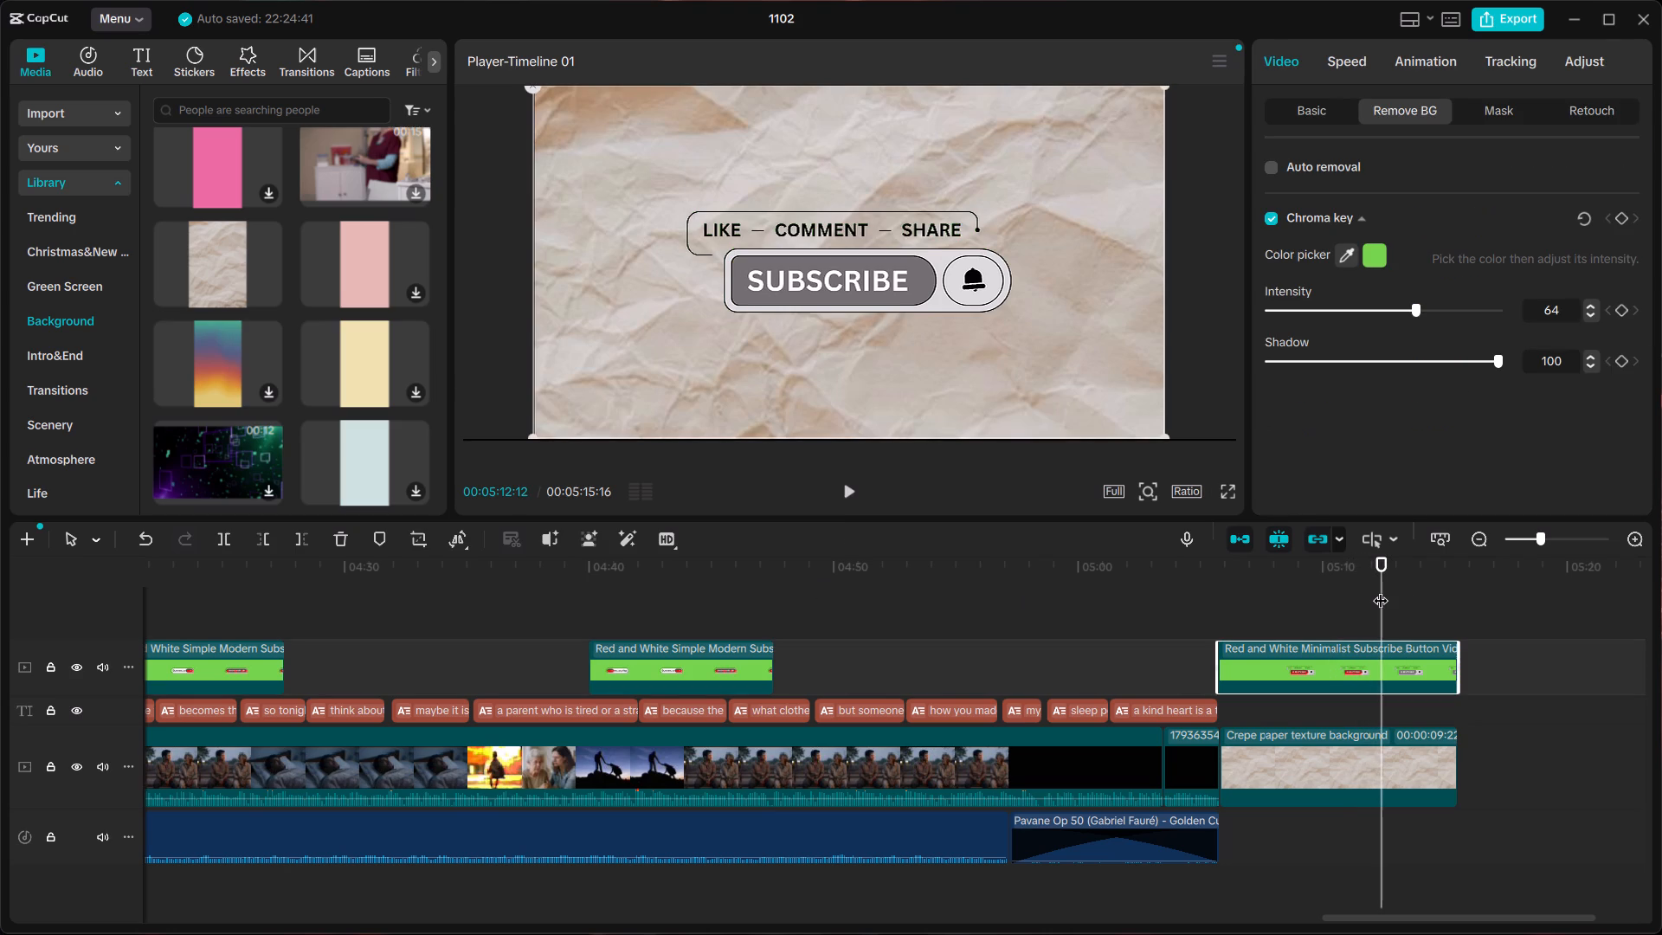
drag(1381, 590, 1263, 609)
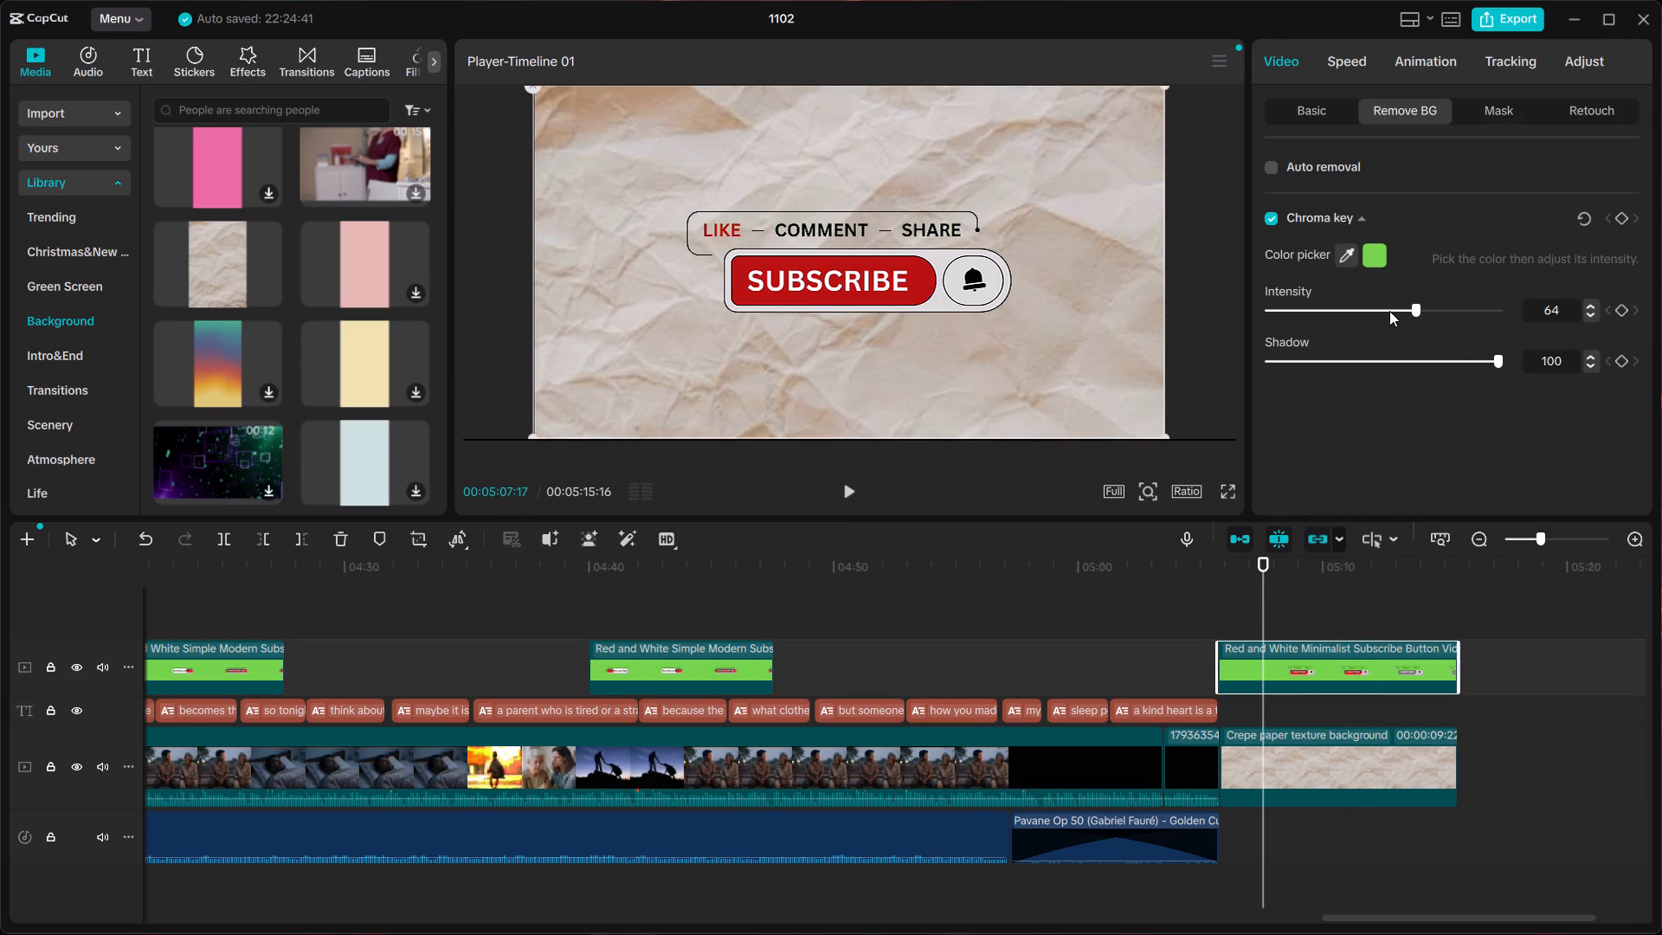
drag(1415, 305, 1532, 306)
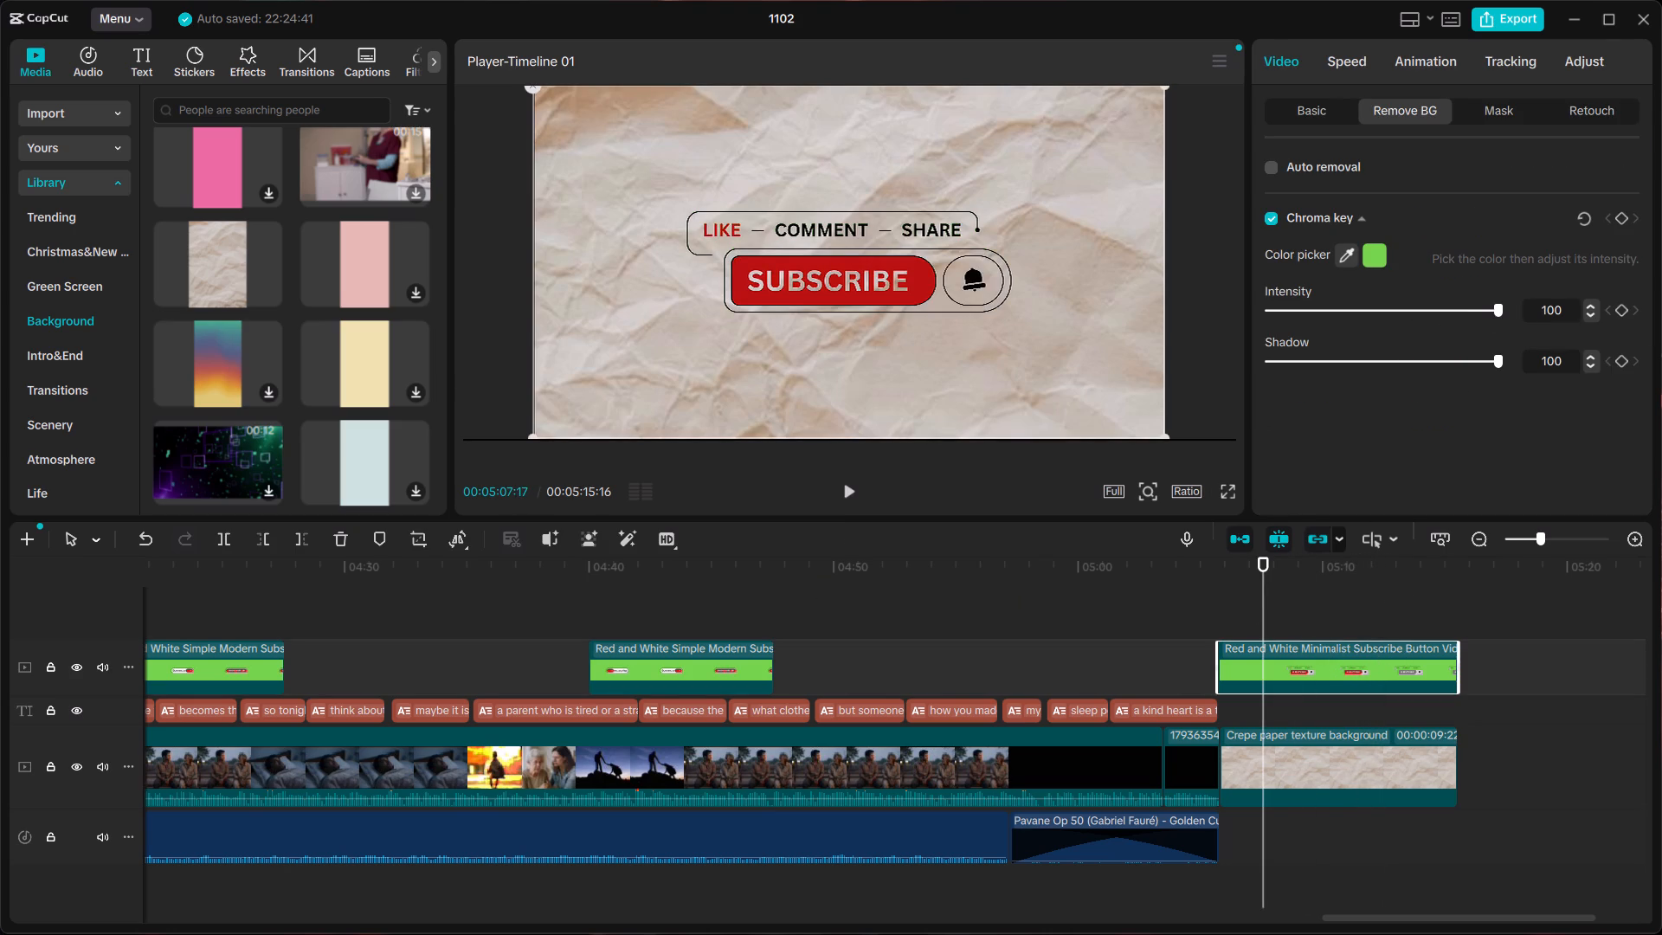
drag(1532, 306, 1465, 319)
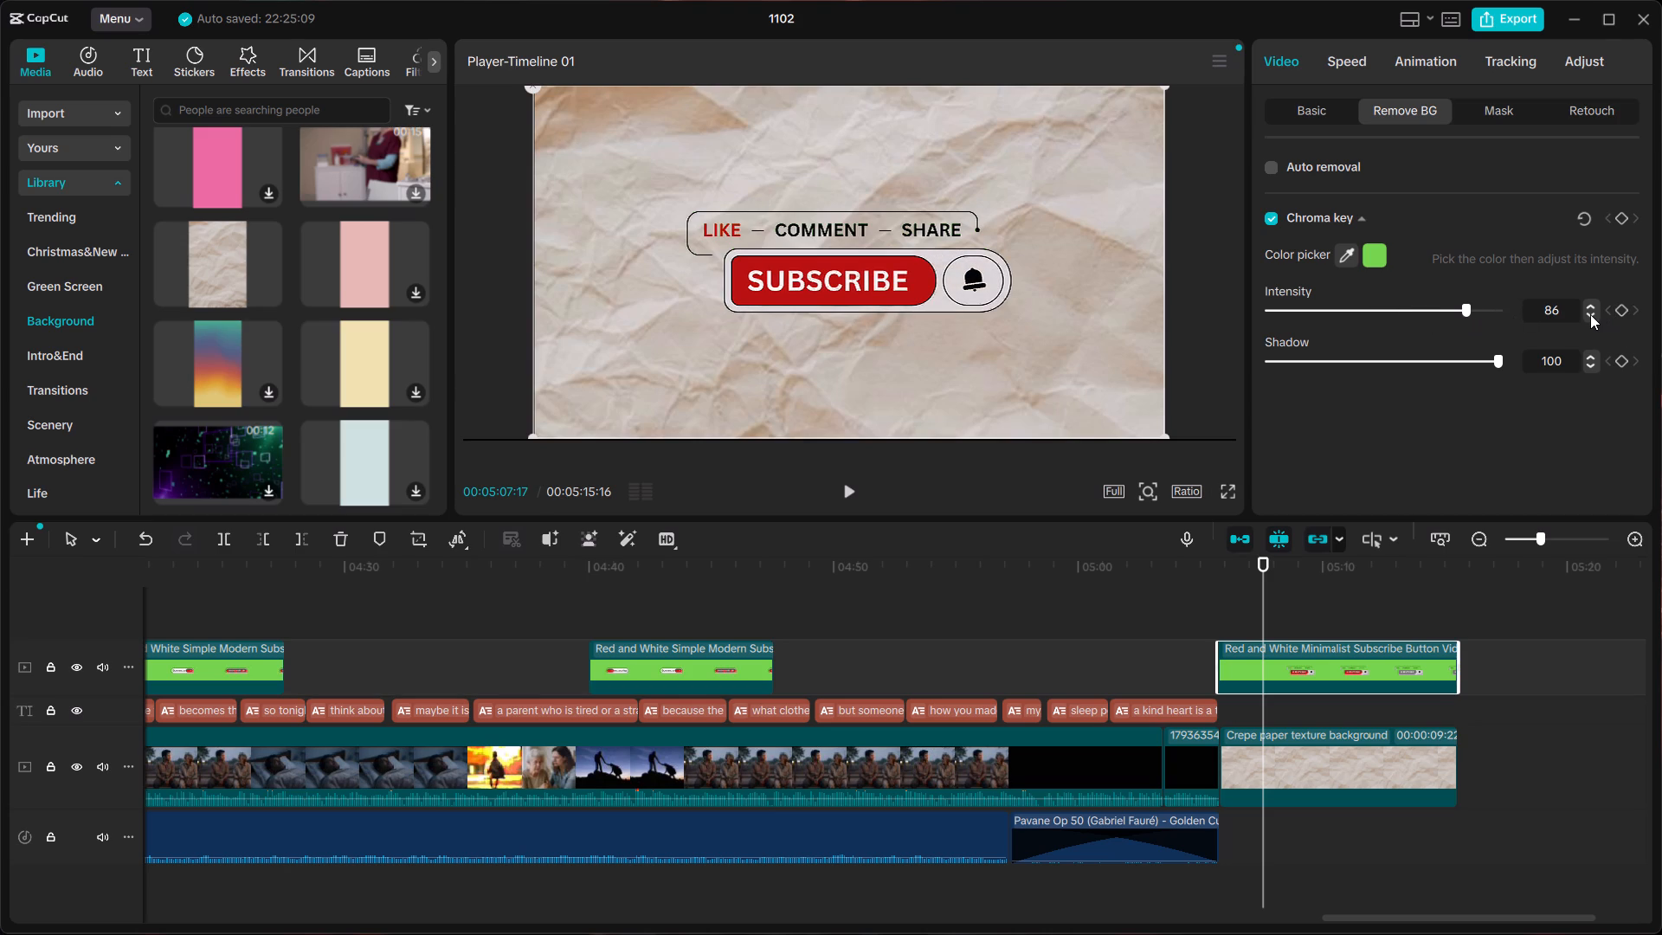
click(1590, 314)
click(1457, 255)
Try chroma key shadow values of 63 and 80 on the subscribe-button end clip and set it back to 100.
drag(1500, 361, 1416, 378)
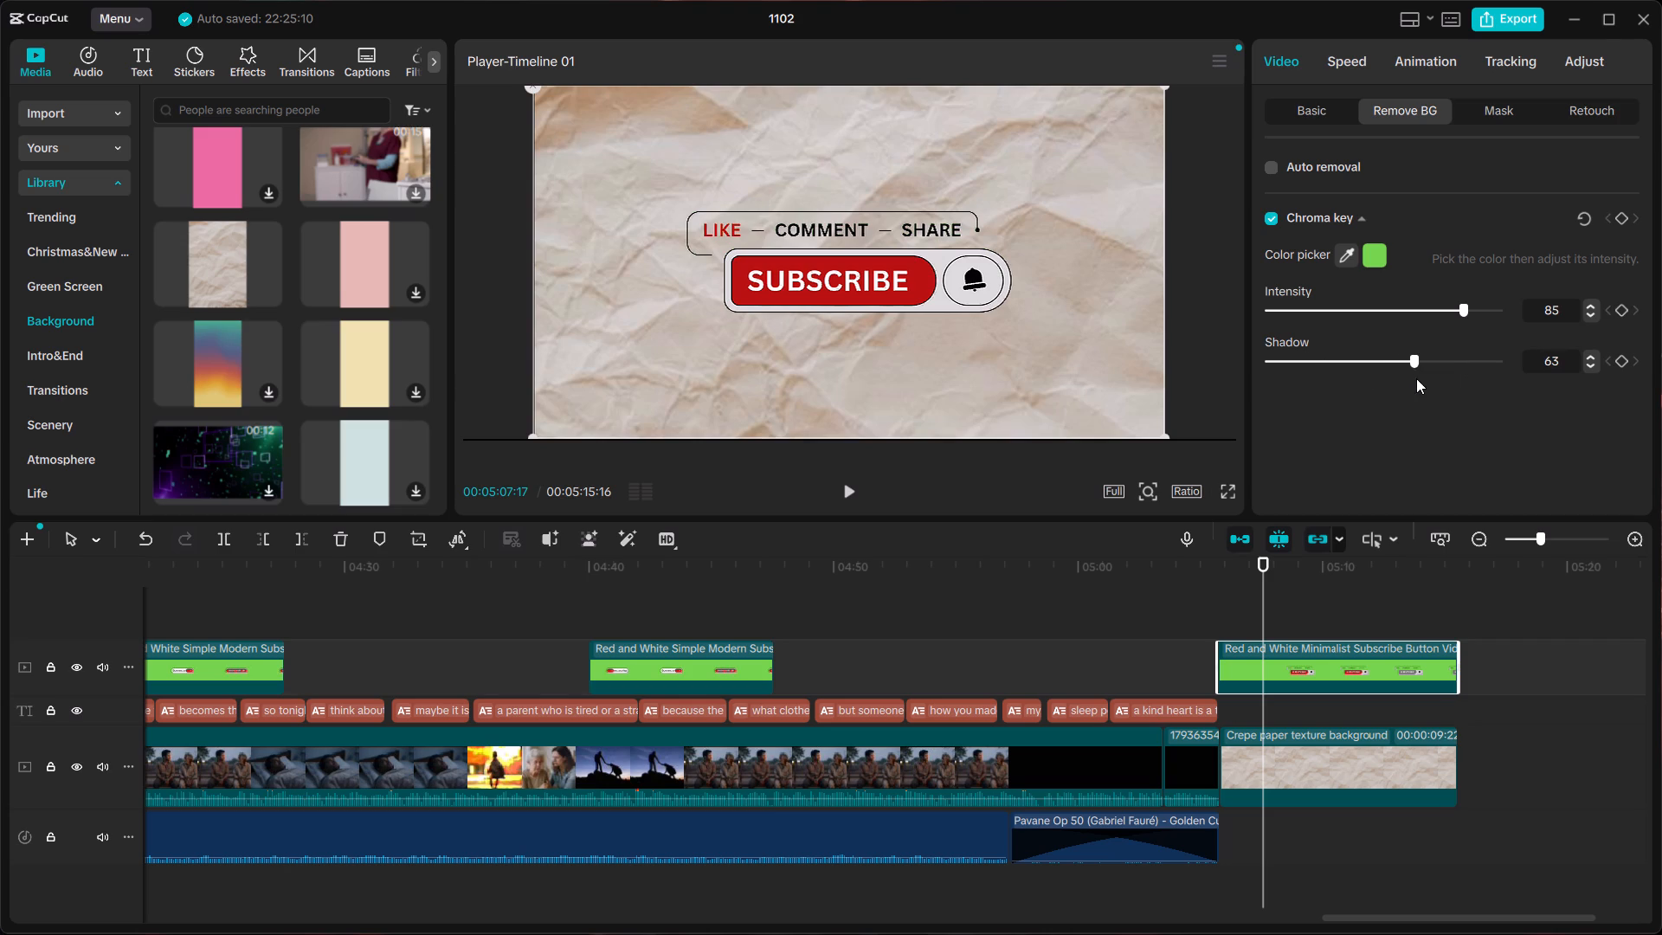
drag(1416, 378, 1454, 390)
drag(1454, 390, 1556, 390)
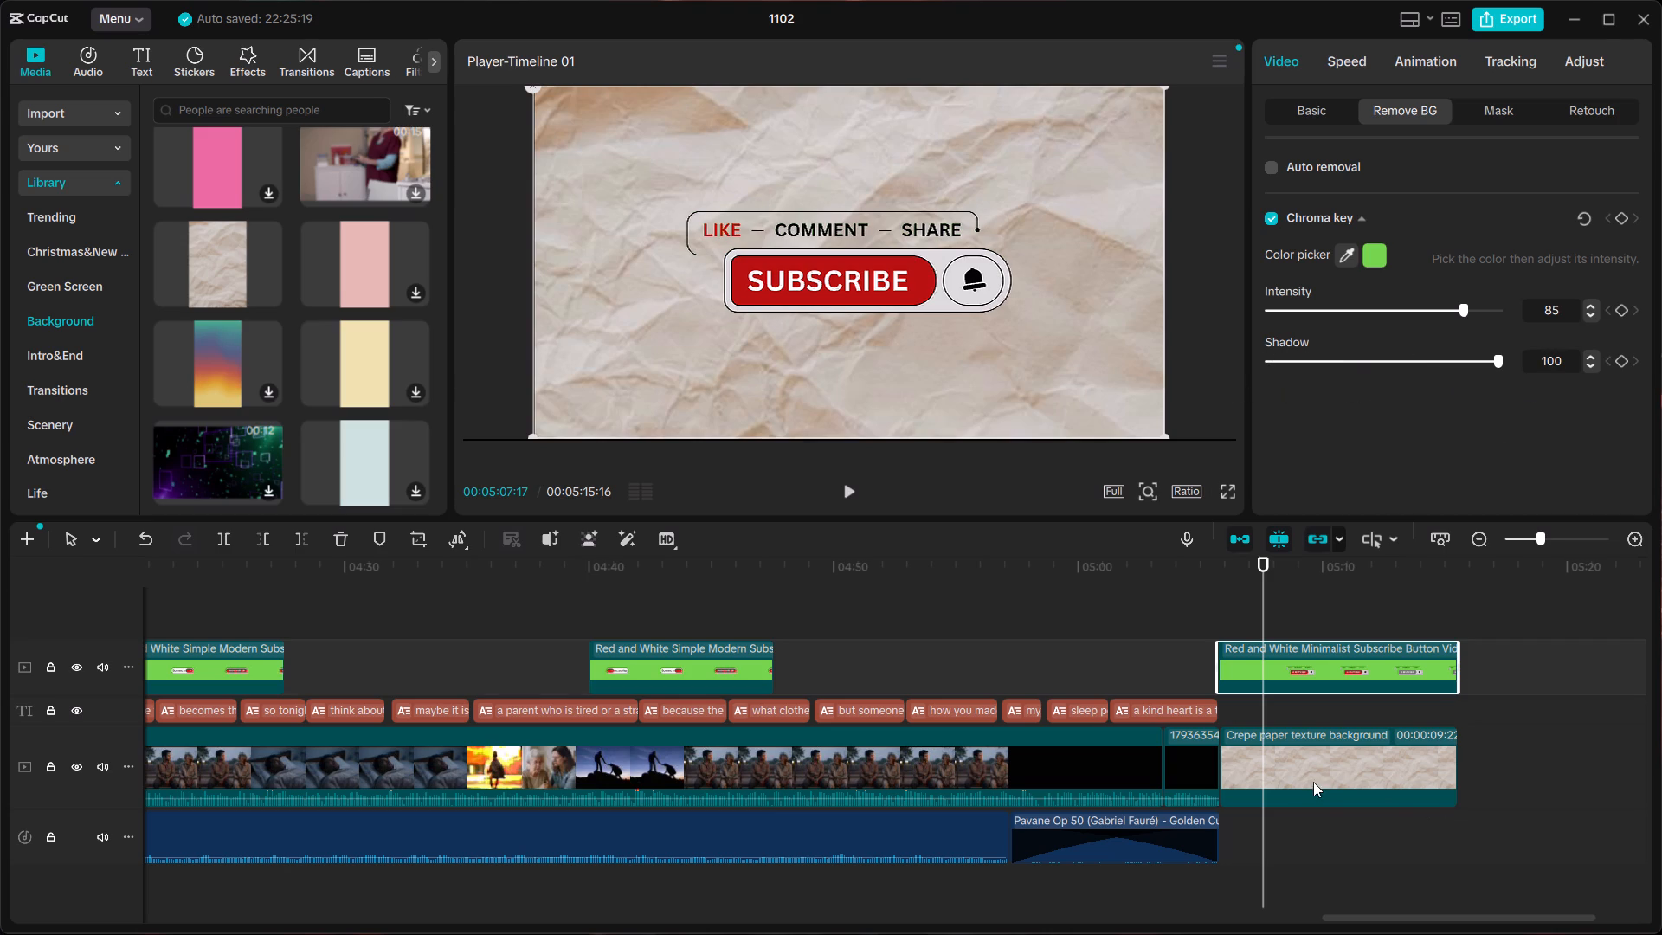
Check the subscribe-button end clip's keying at 00:05:11:25 and at the very end of the video.
click(1368, 719)
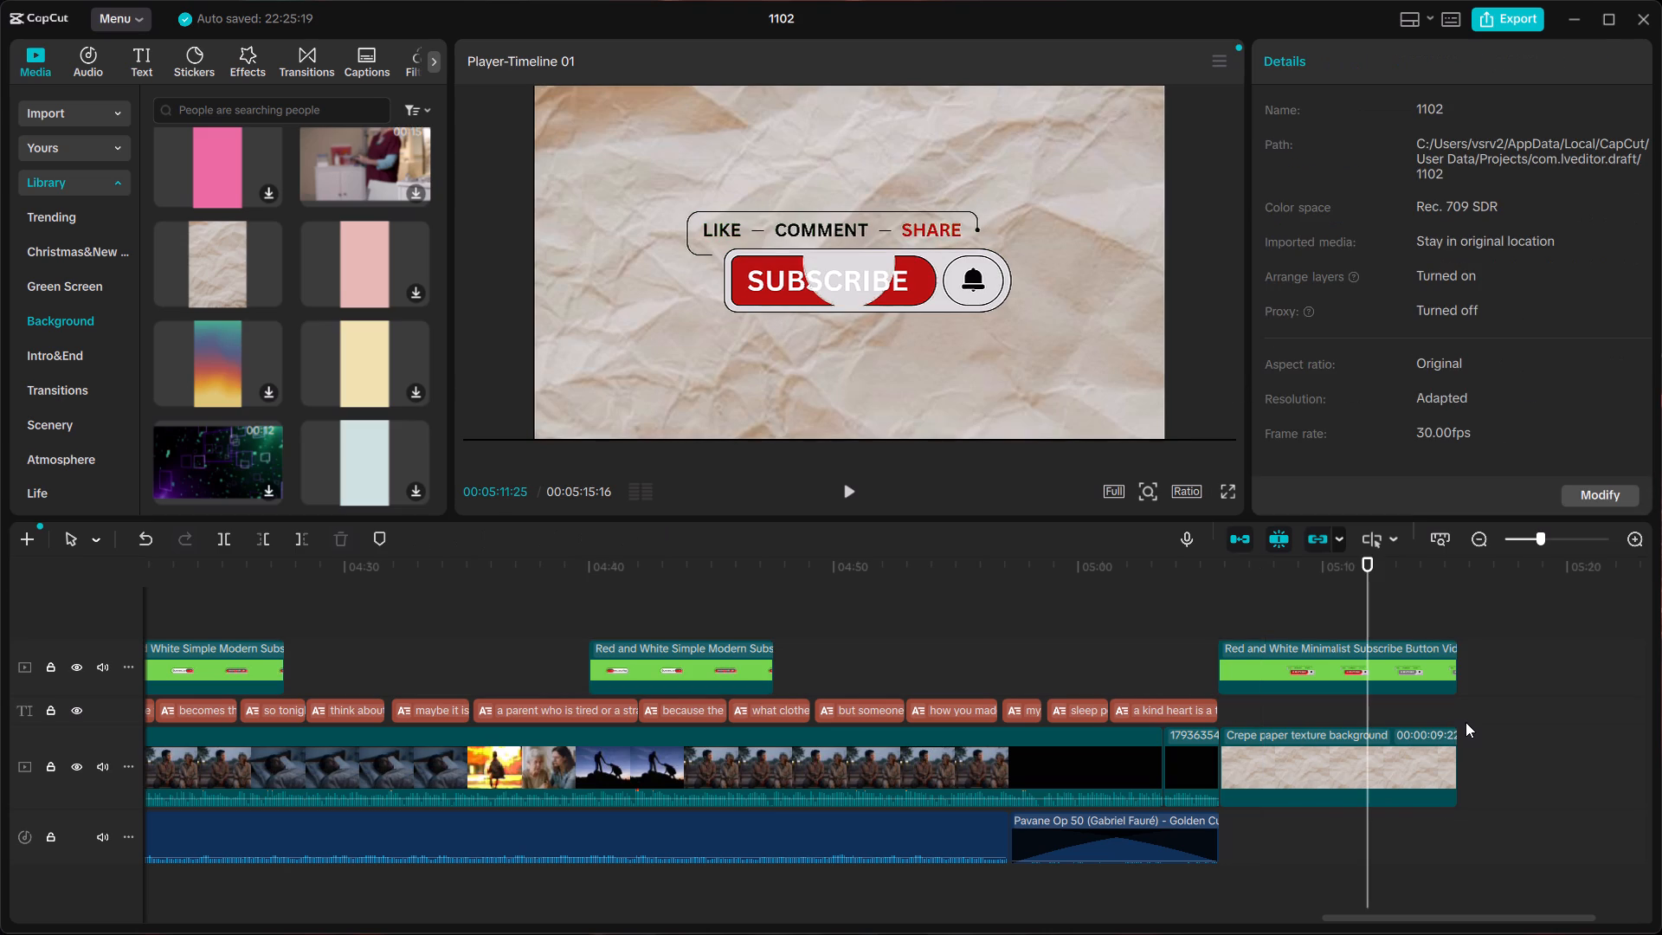
click(1452, 718)
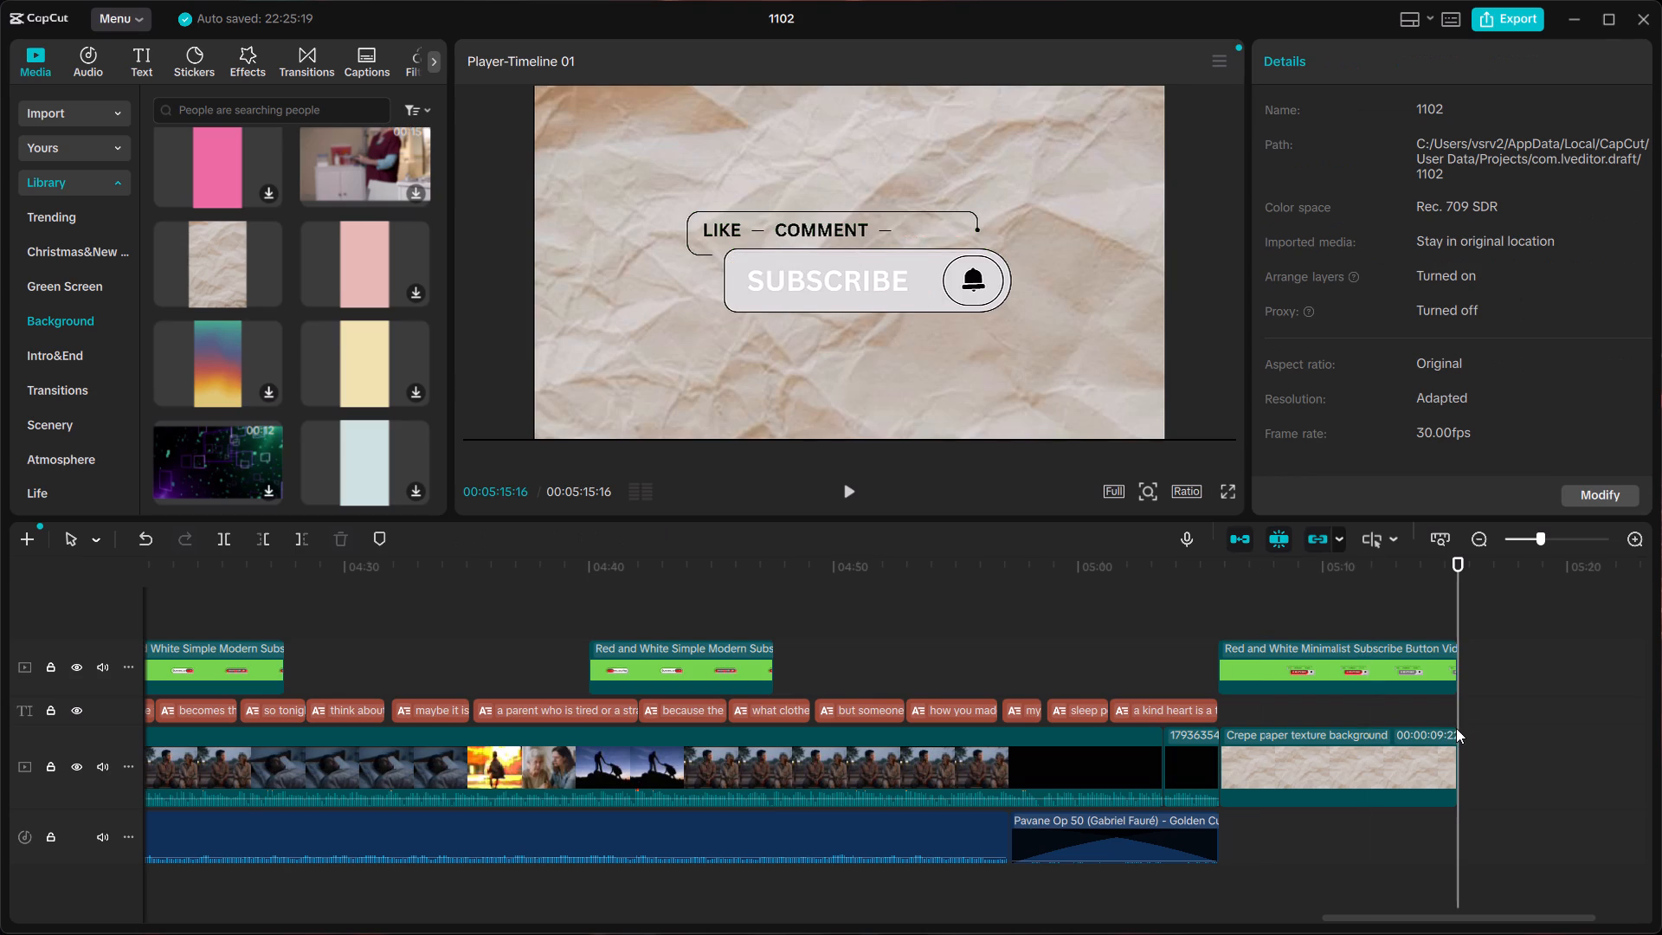
click(1235, 46)
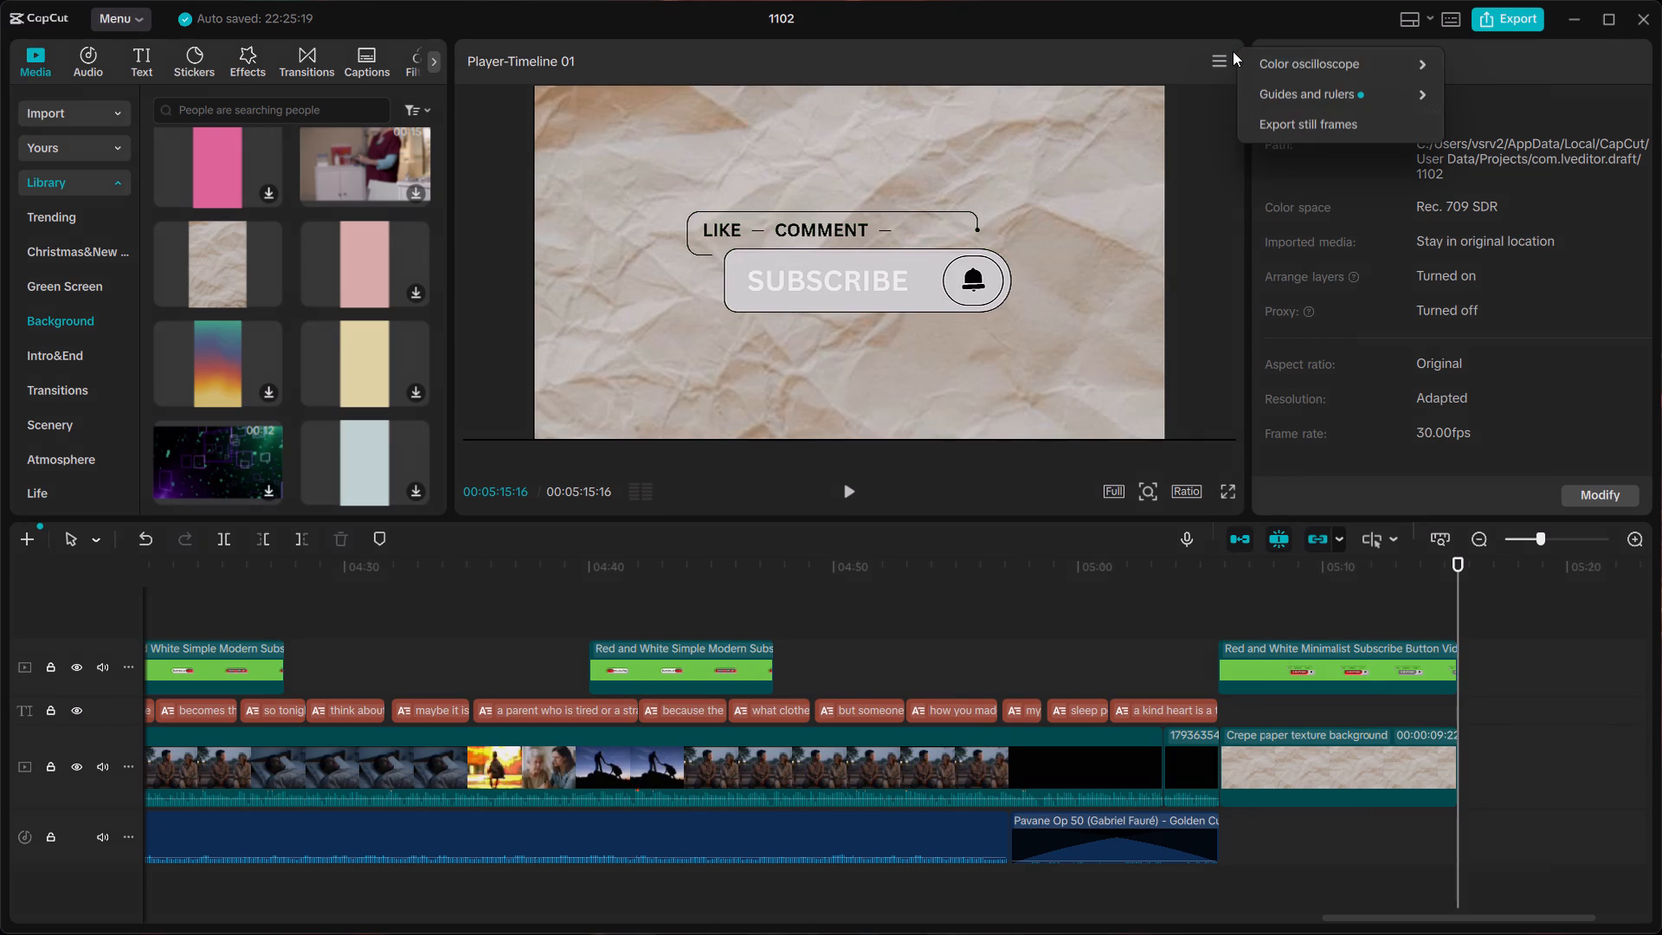
click(1233, 51)
Review the layout of the whole timeline and return the playhead to the start at 00:00:00:00.
click(947, 657)
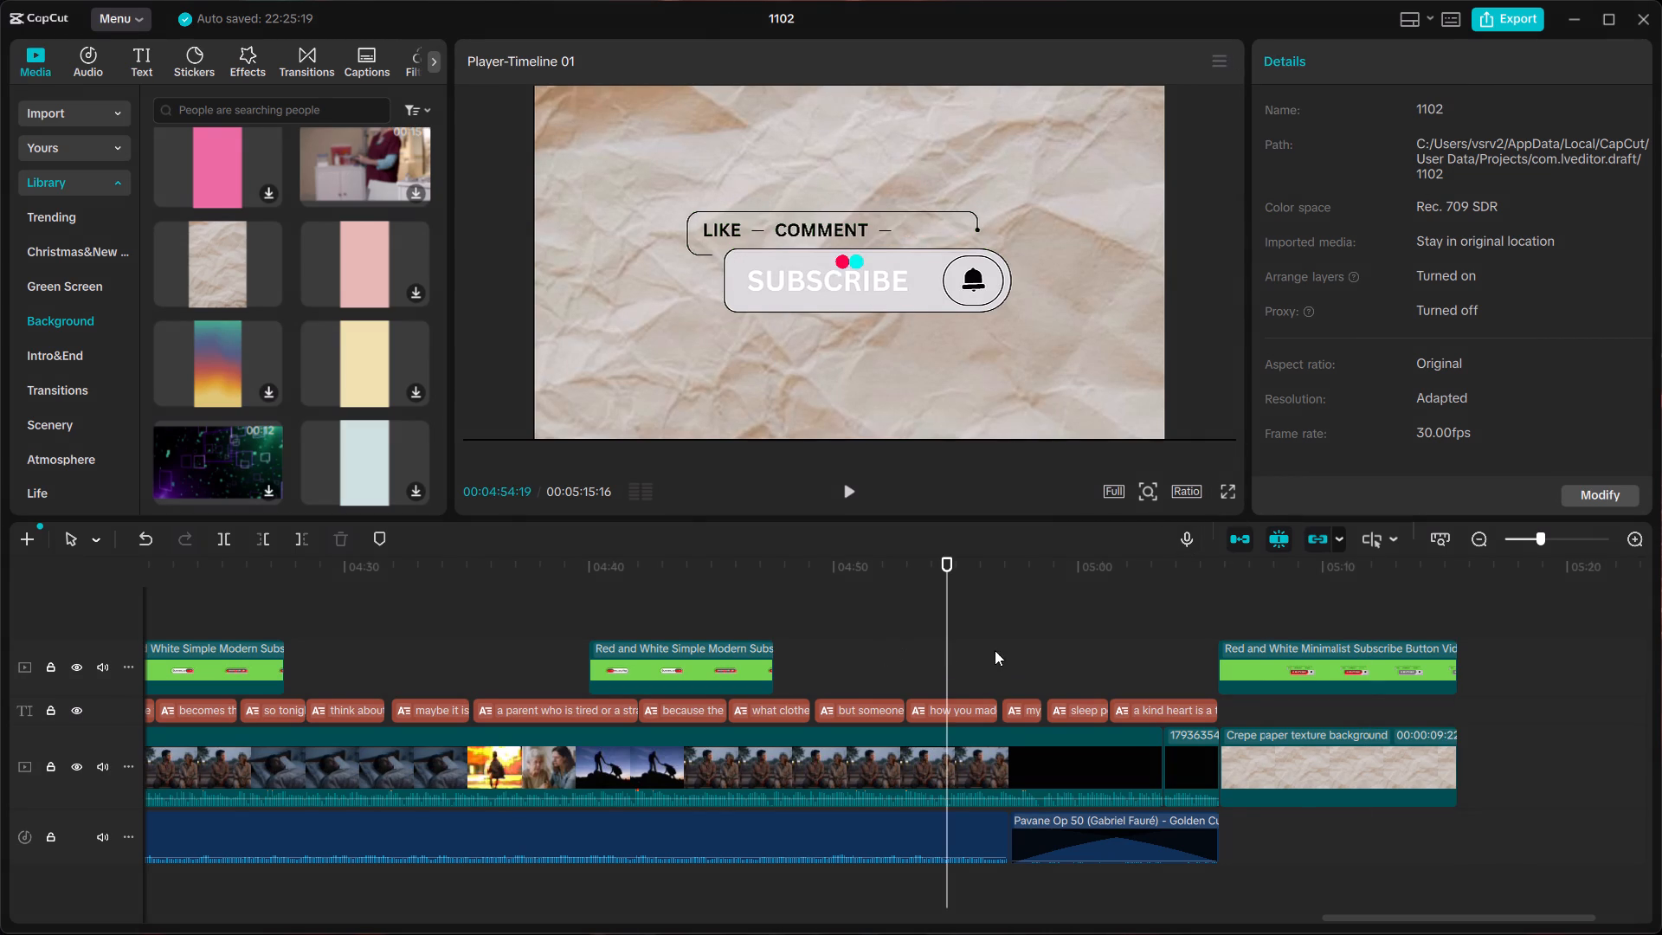
ctrl+scroll(959, 651, up, 6)
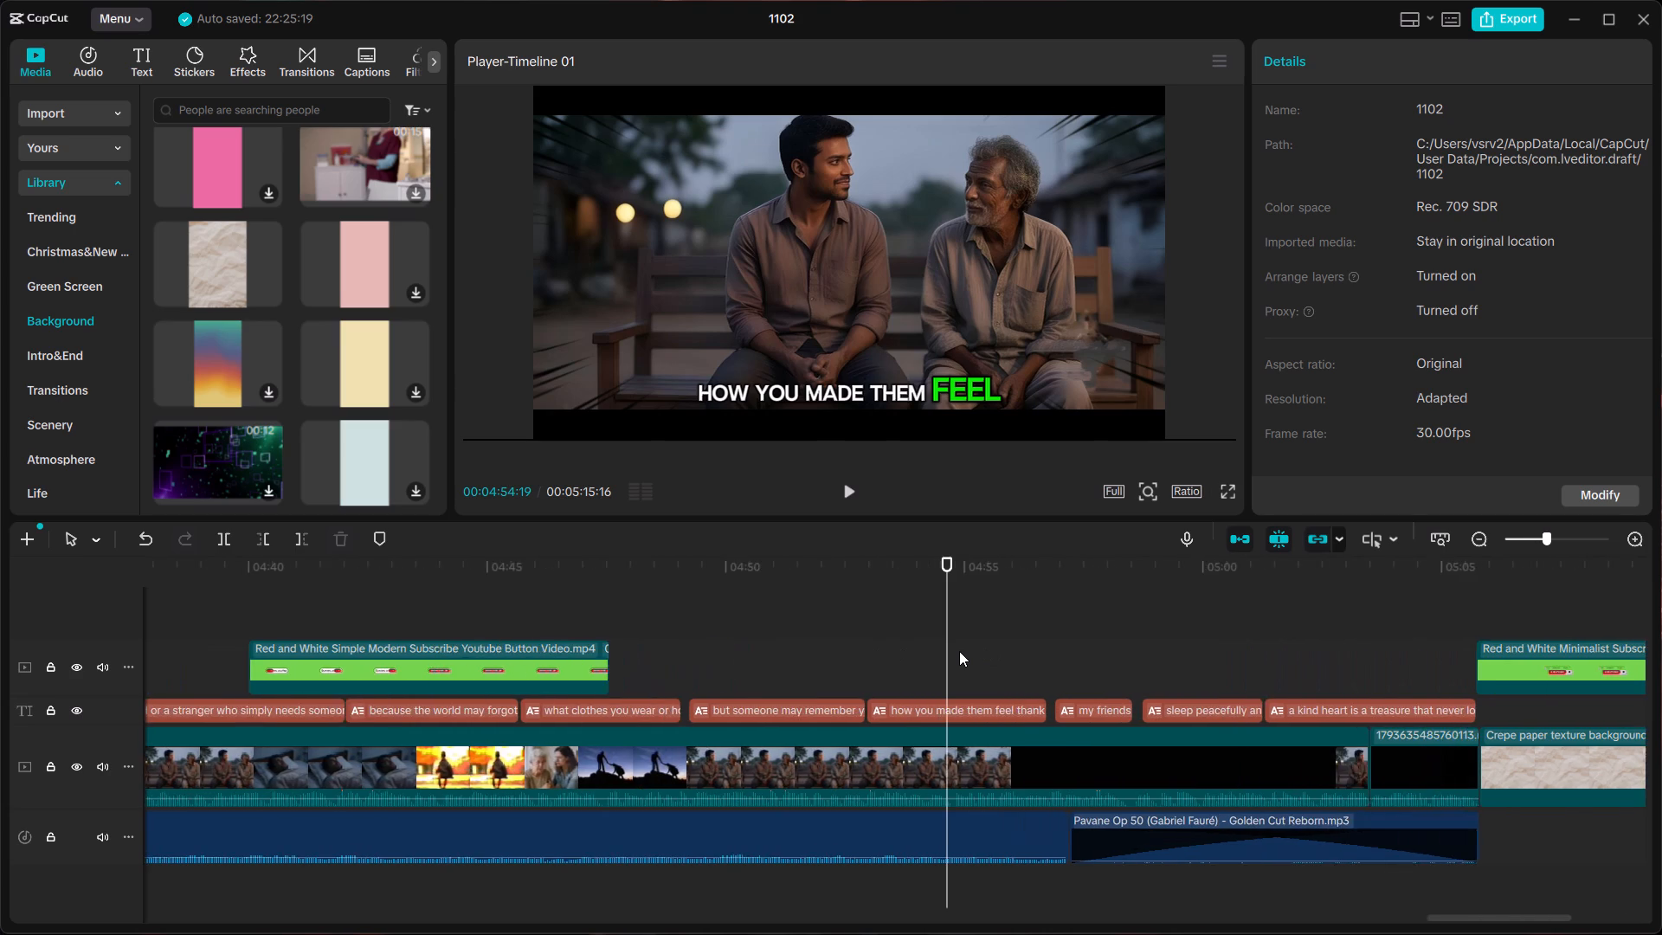
ctrl+scroll(965, 672, down, 17)
ctrl+scroll(969, 689, down, 10)
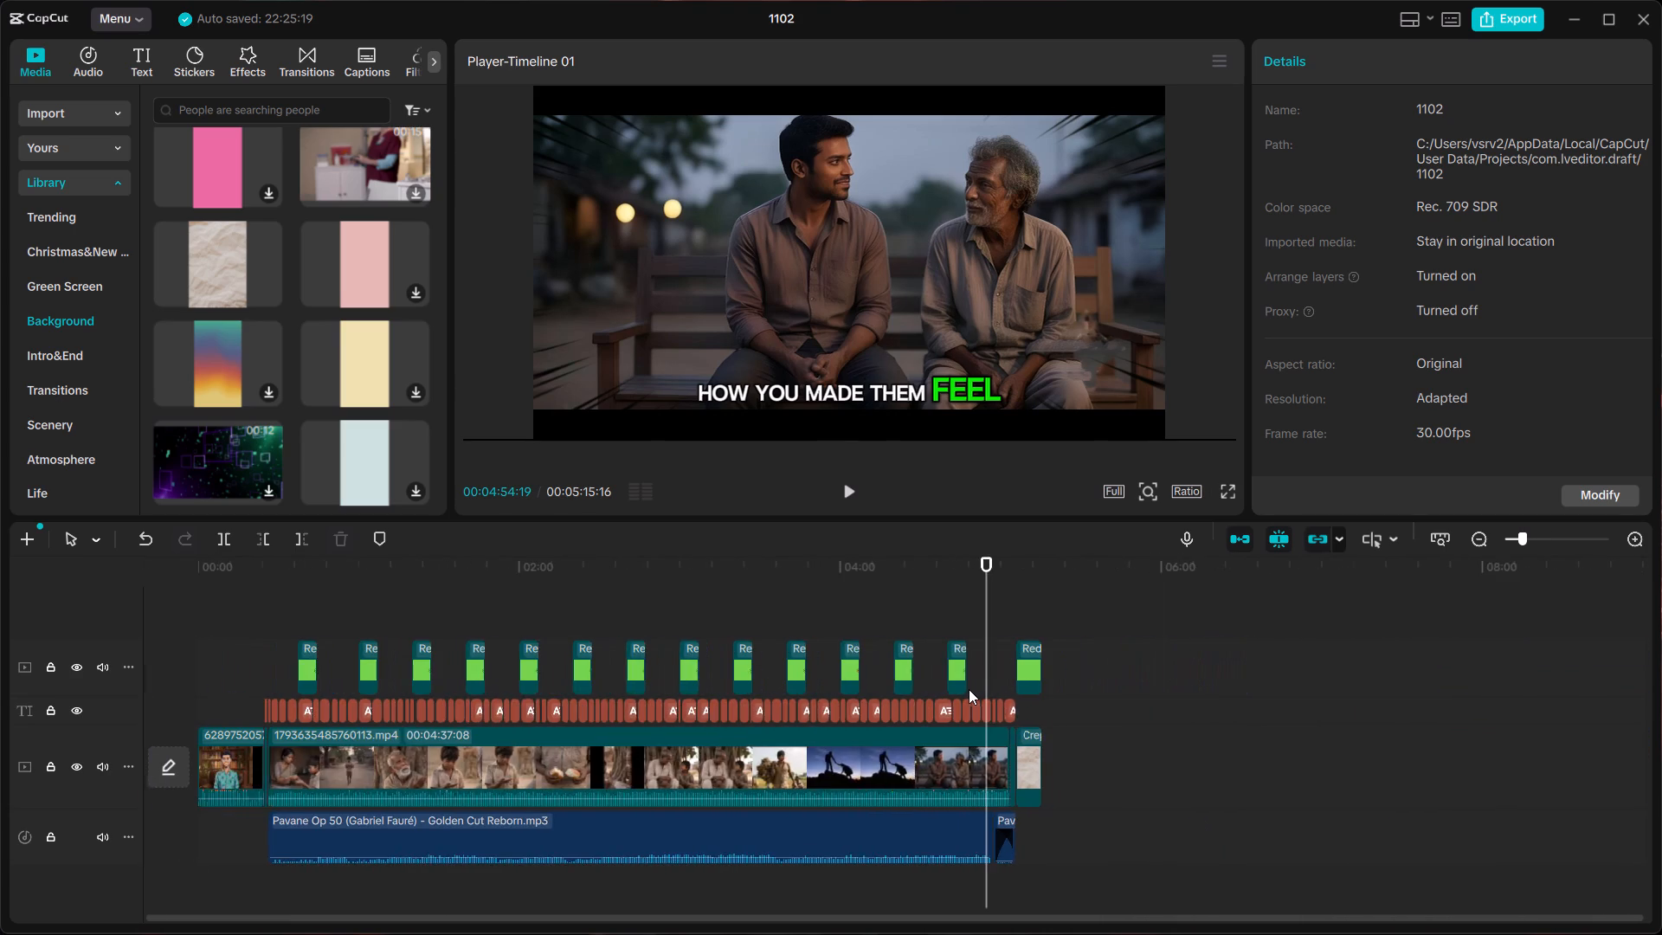
ctrl+scroll(969, 689, down, 4)
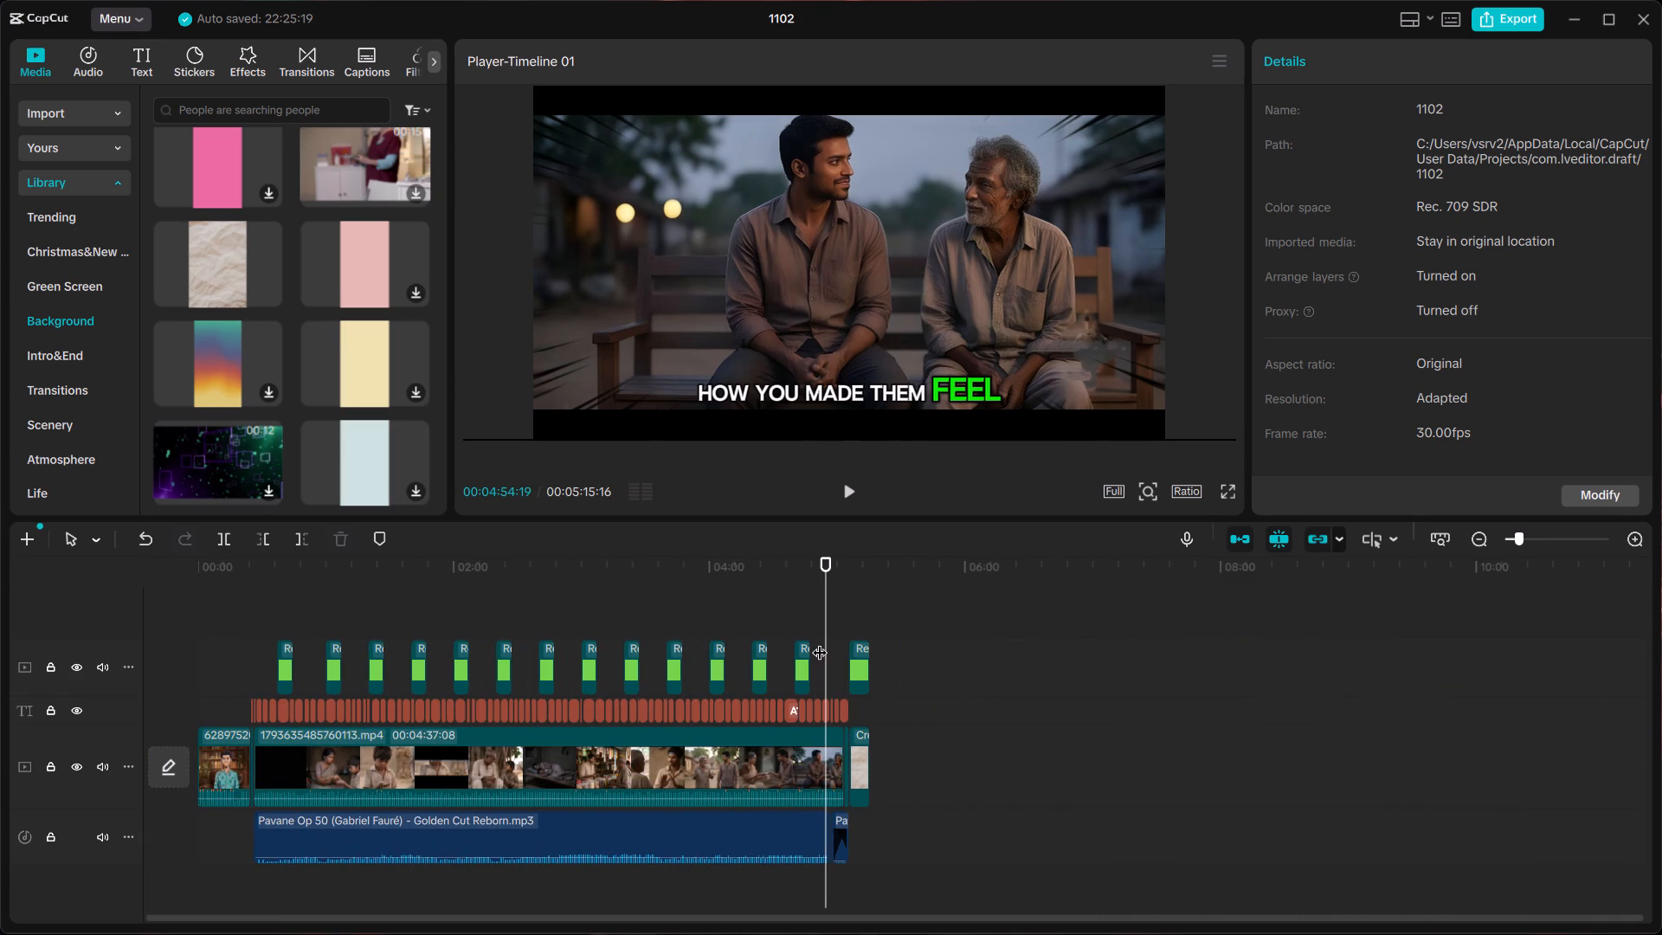
drag(827, 636, 92, 639)
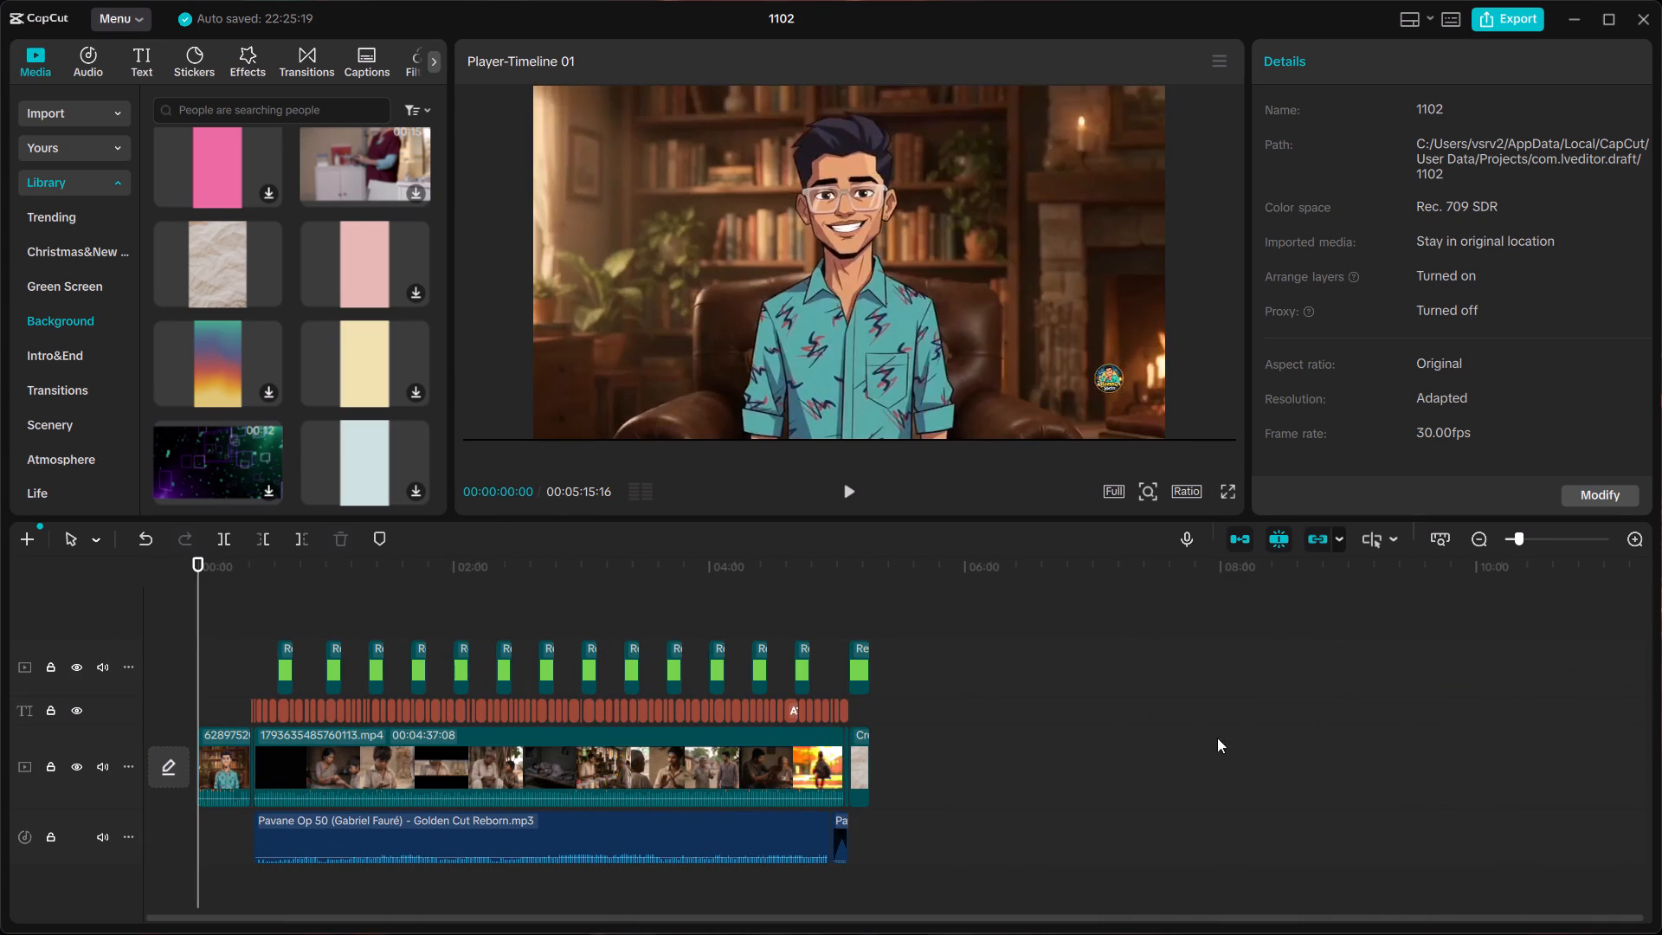
Set up the export of project 1102 with bit rate Higher, keeping 2K resolution and the H.264 codec.
click(1504, 18)
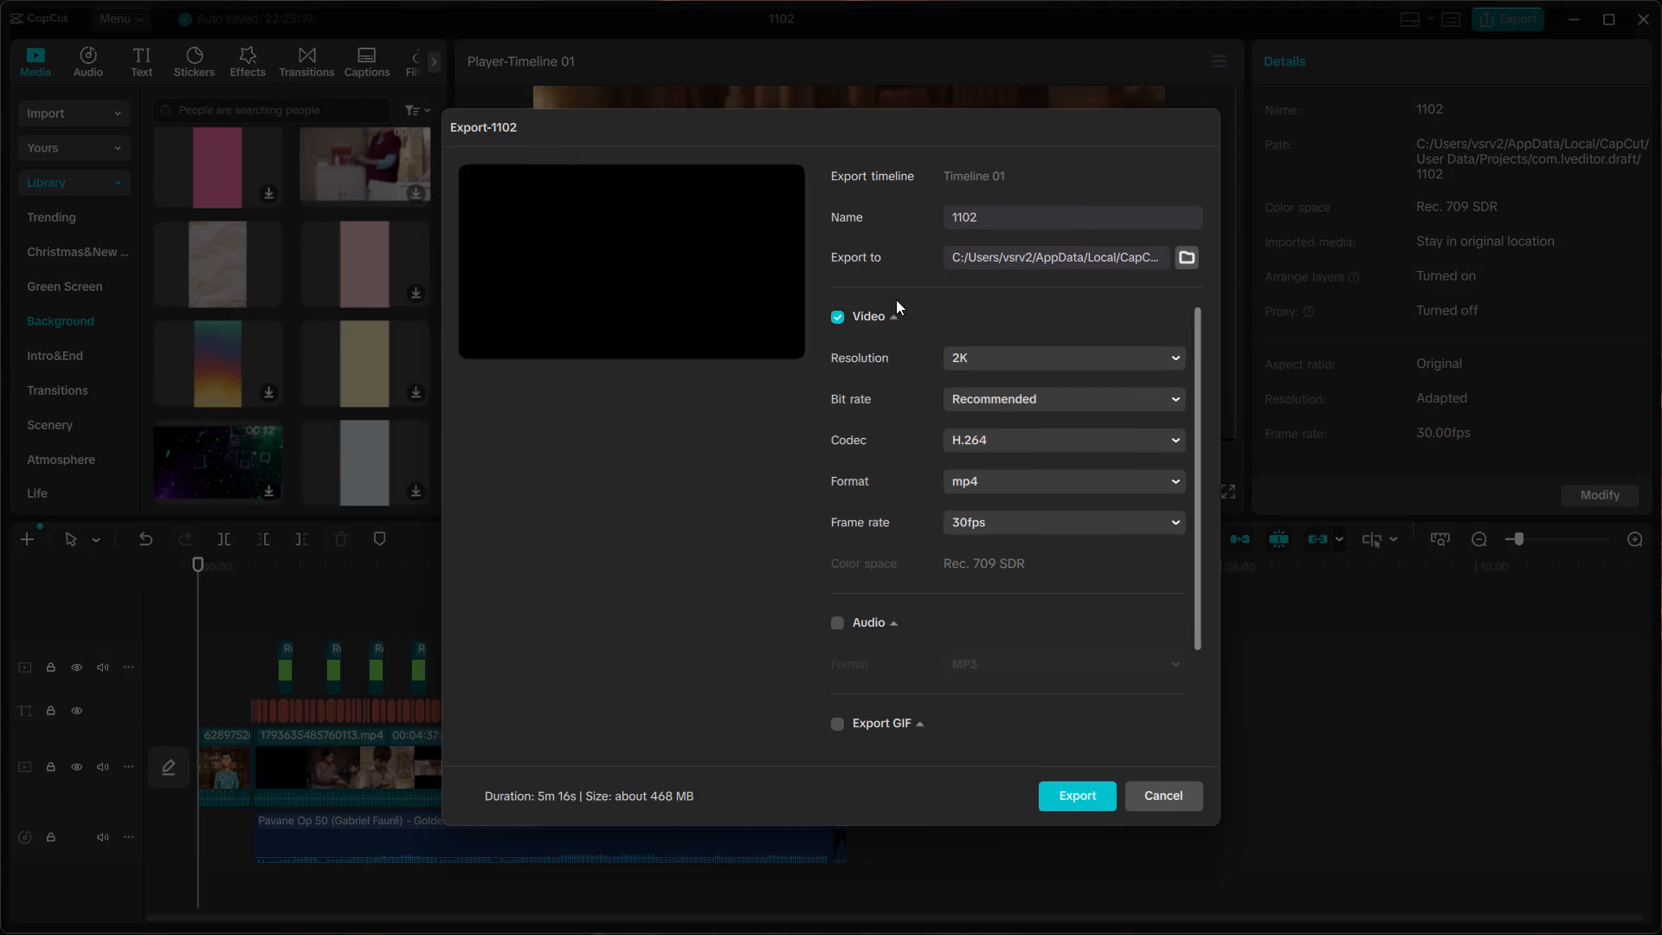
click(1031, 364)
click(1031, 364)
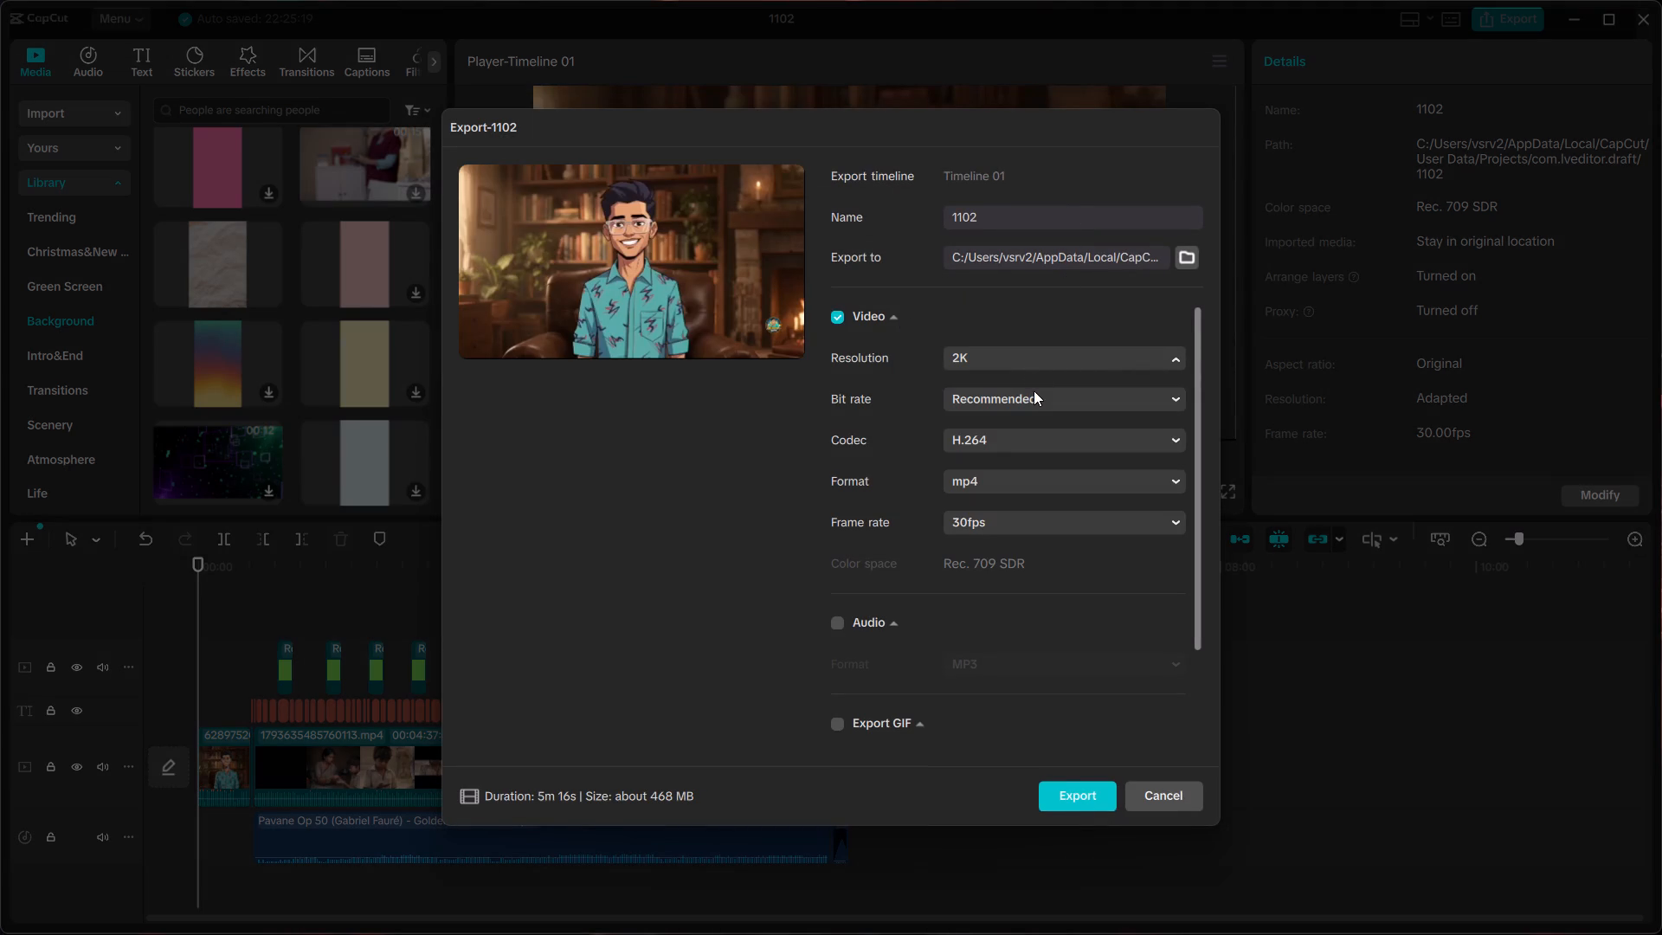
click(1034, 399)
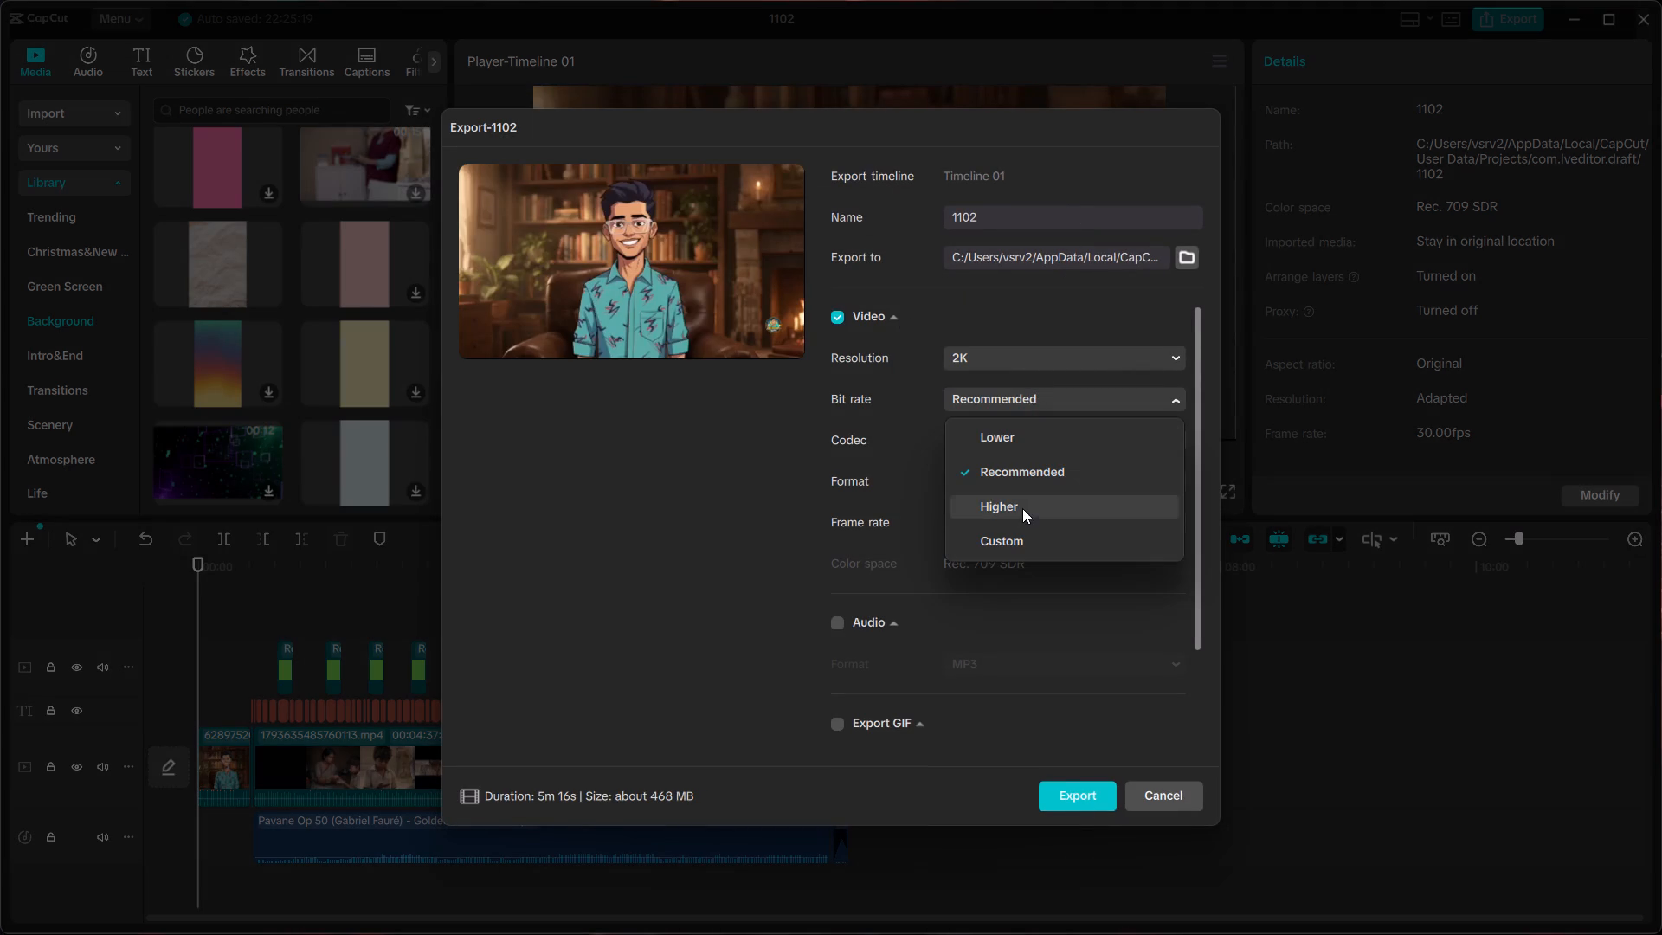
click(1015, 516)
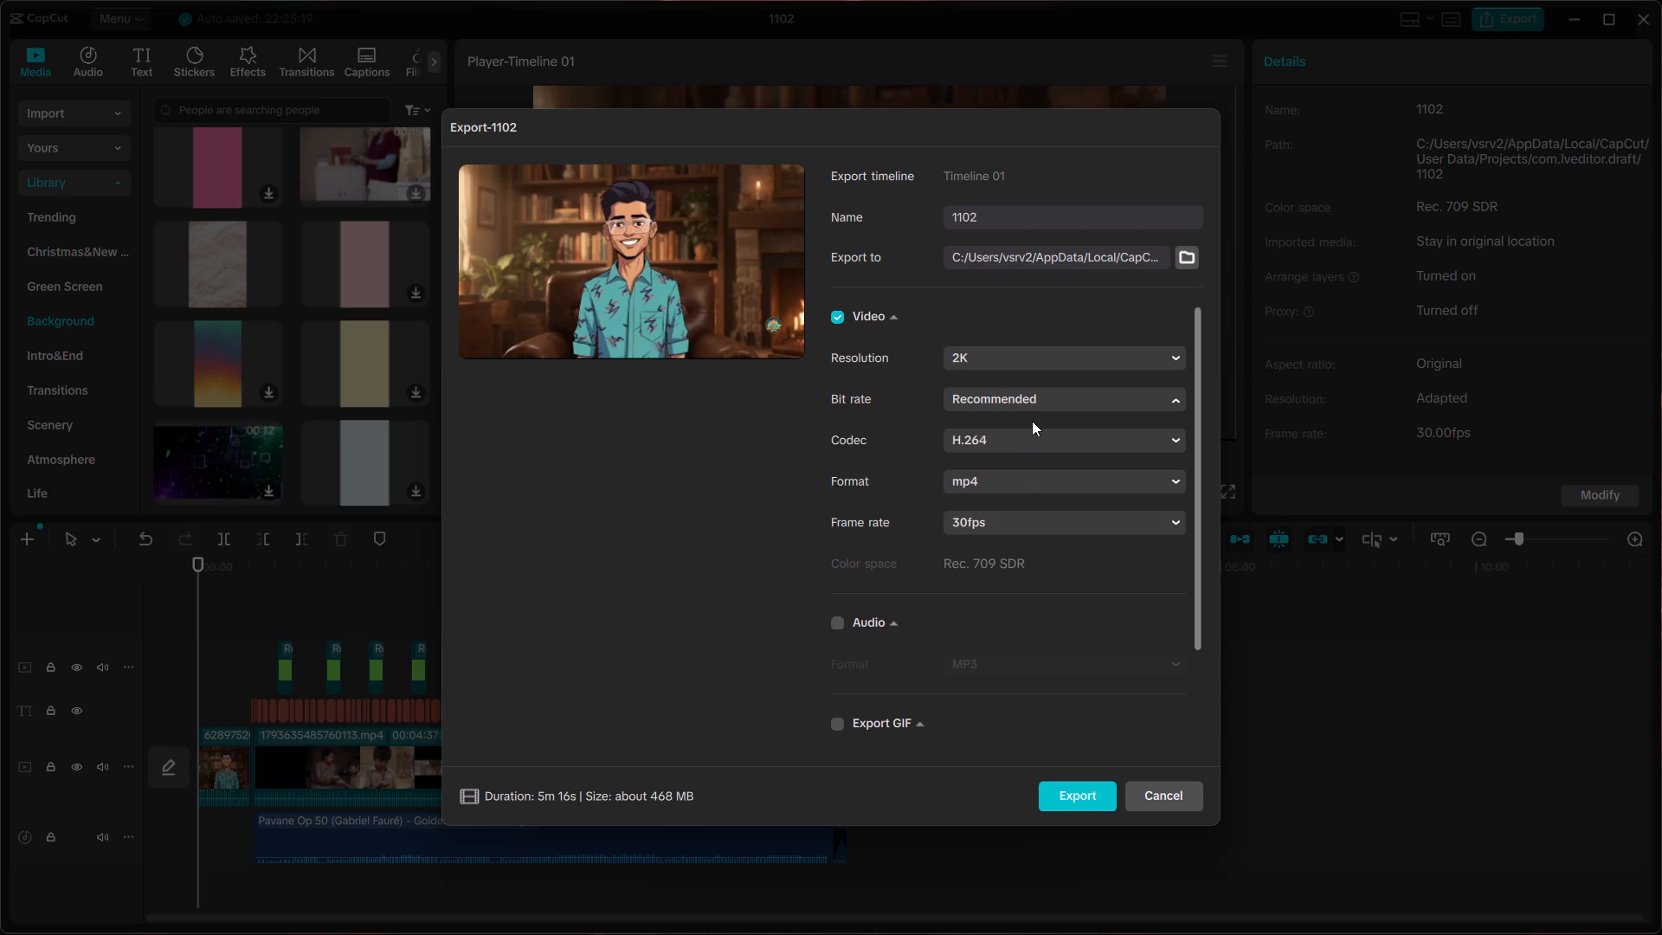
click(1032, 435)
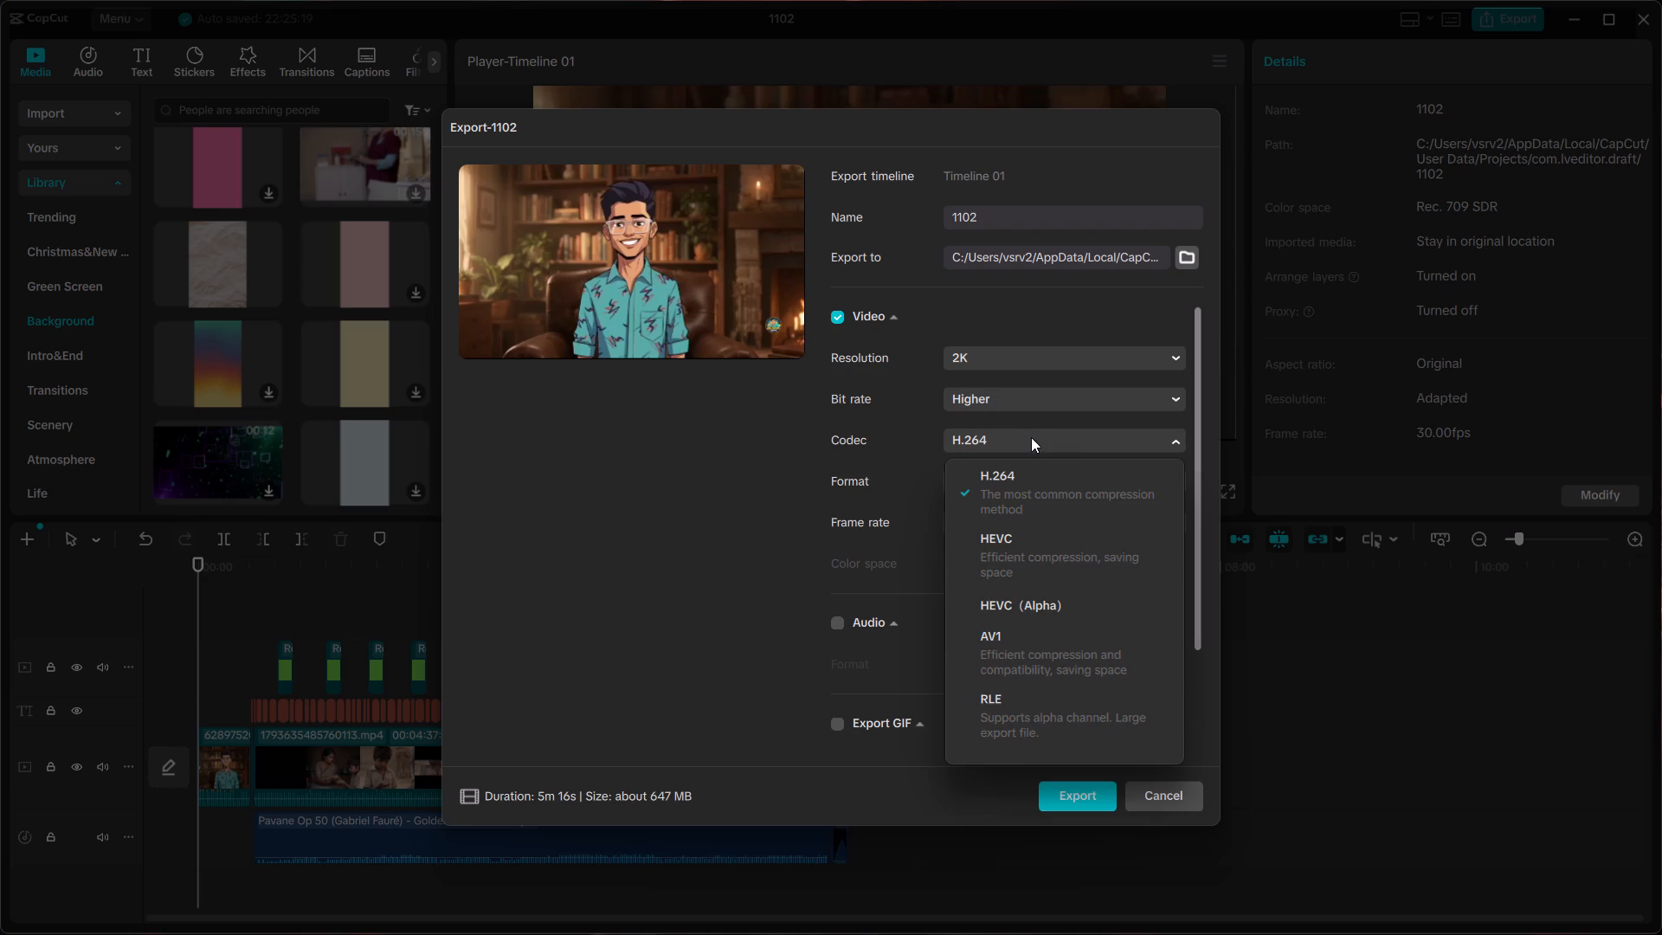
click(1031, 437)
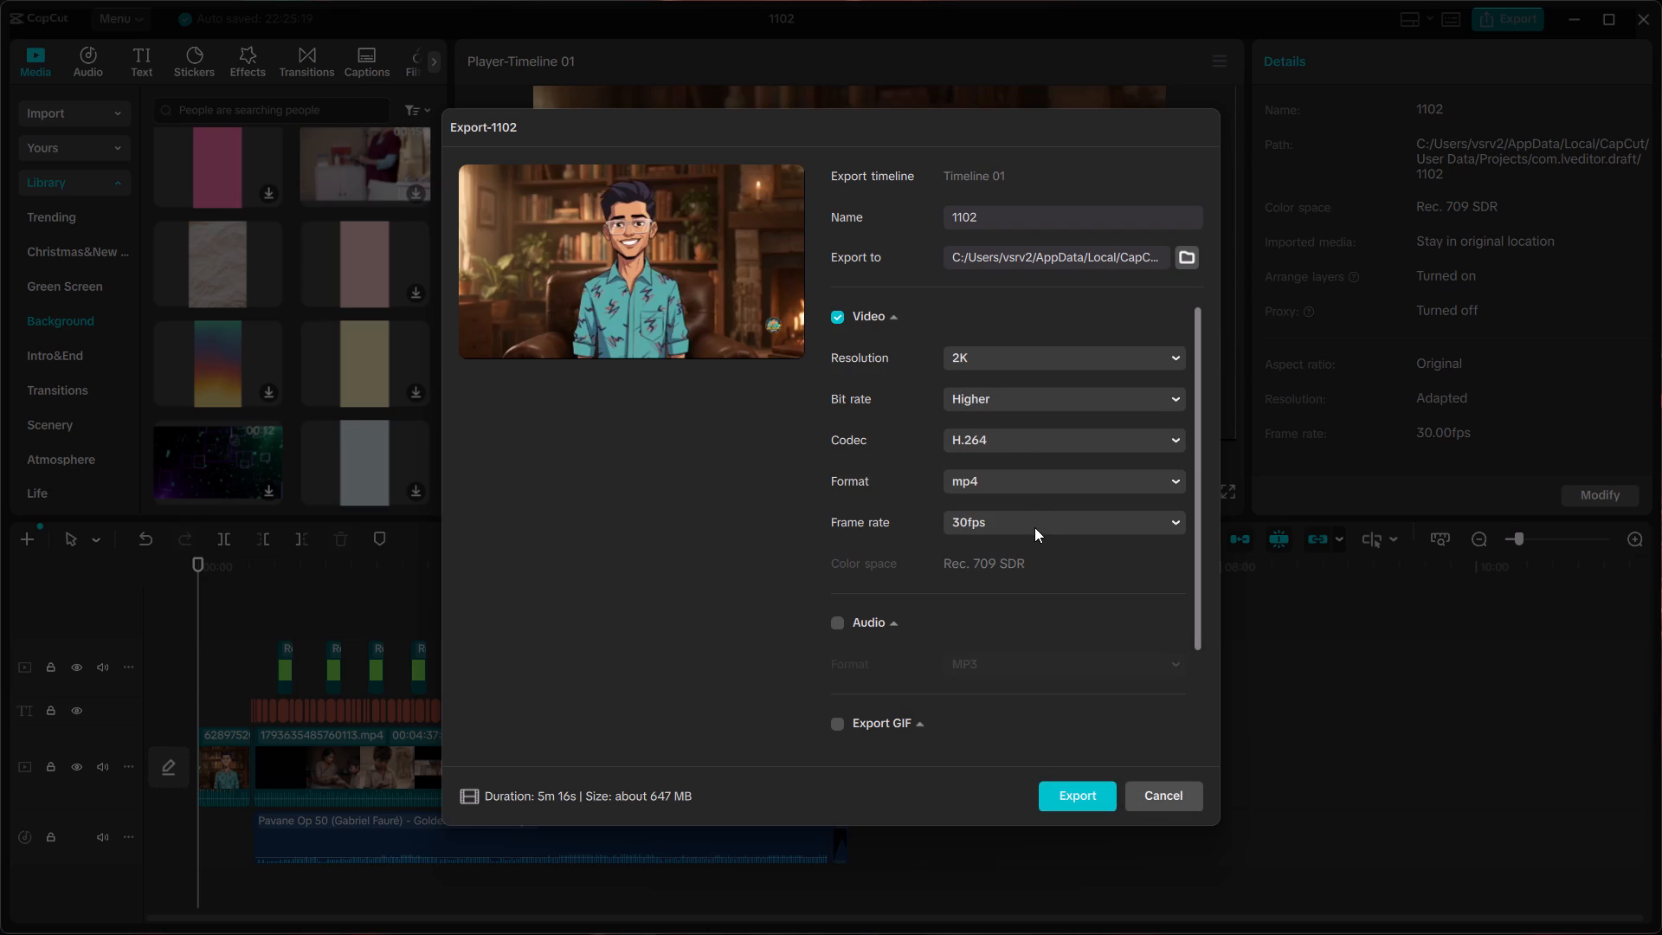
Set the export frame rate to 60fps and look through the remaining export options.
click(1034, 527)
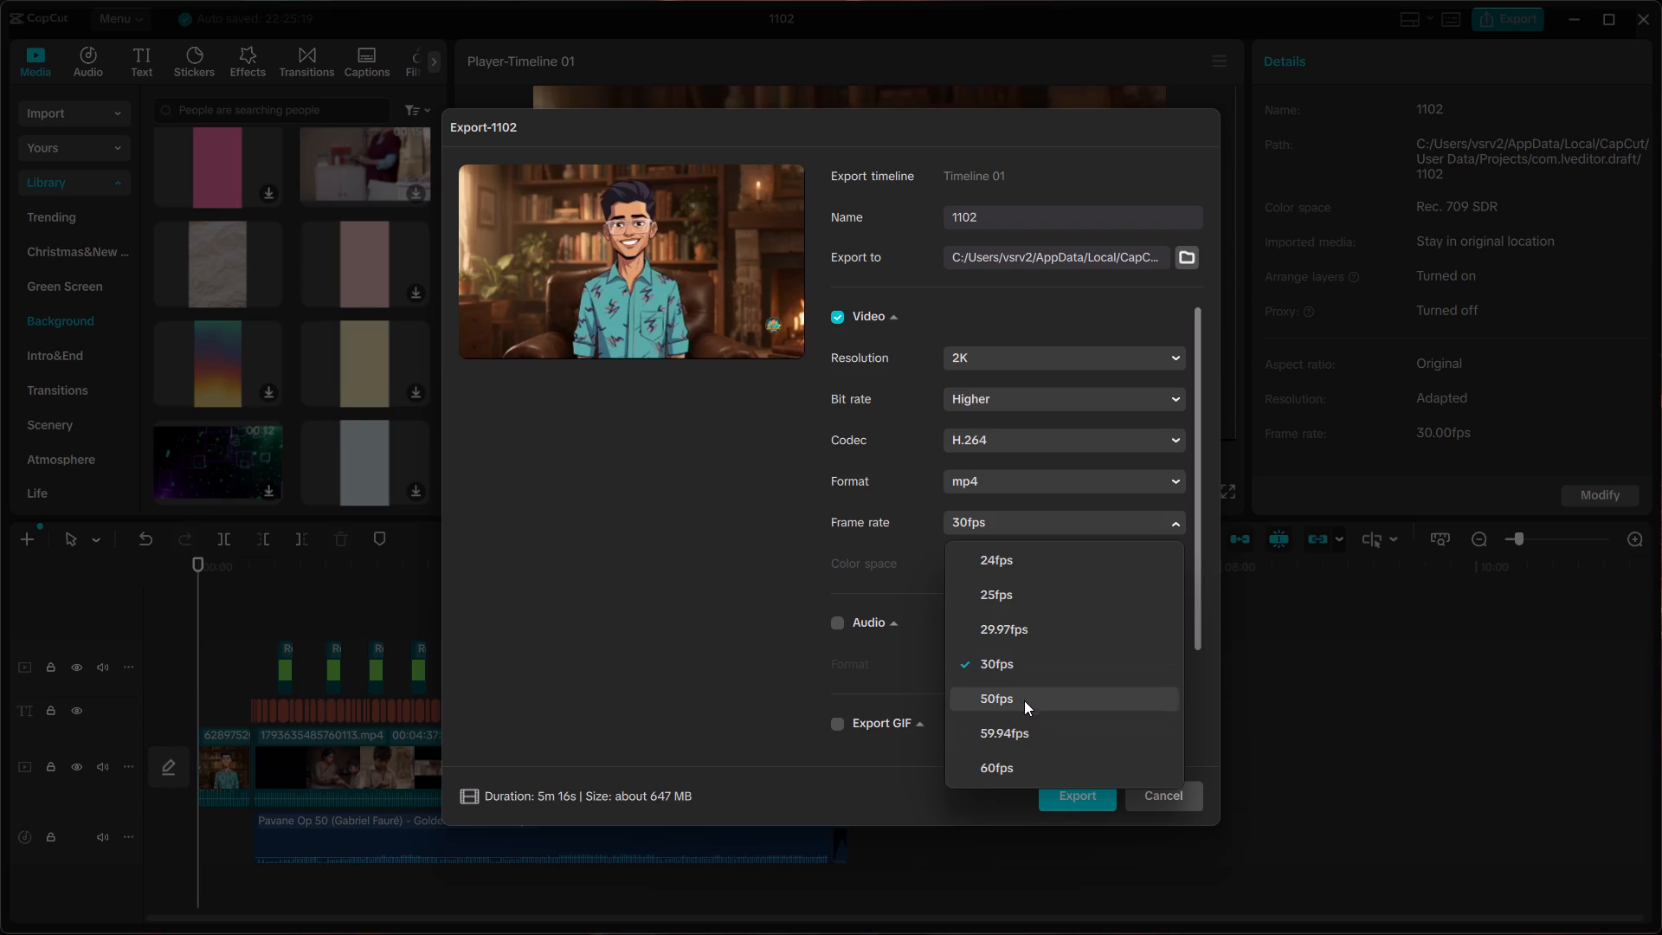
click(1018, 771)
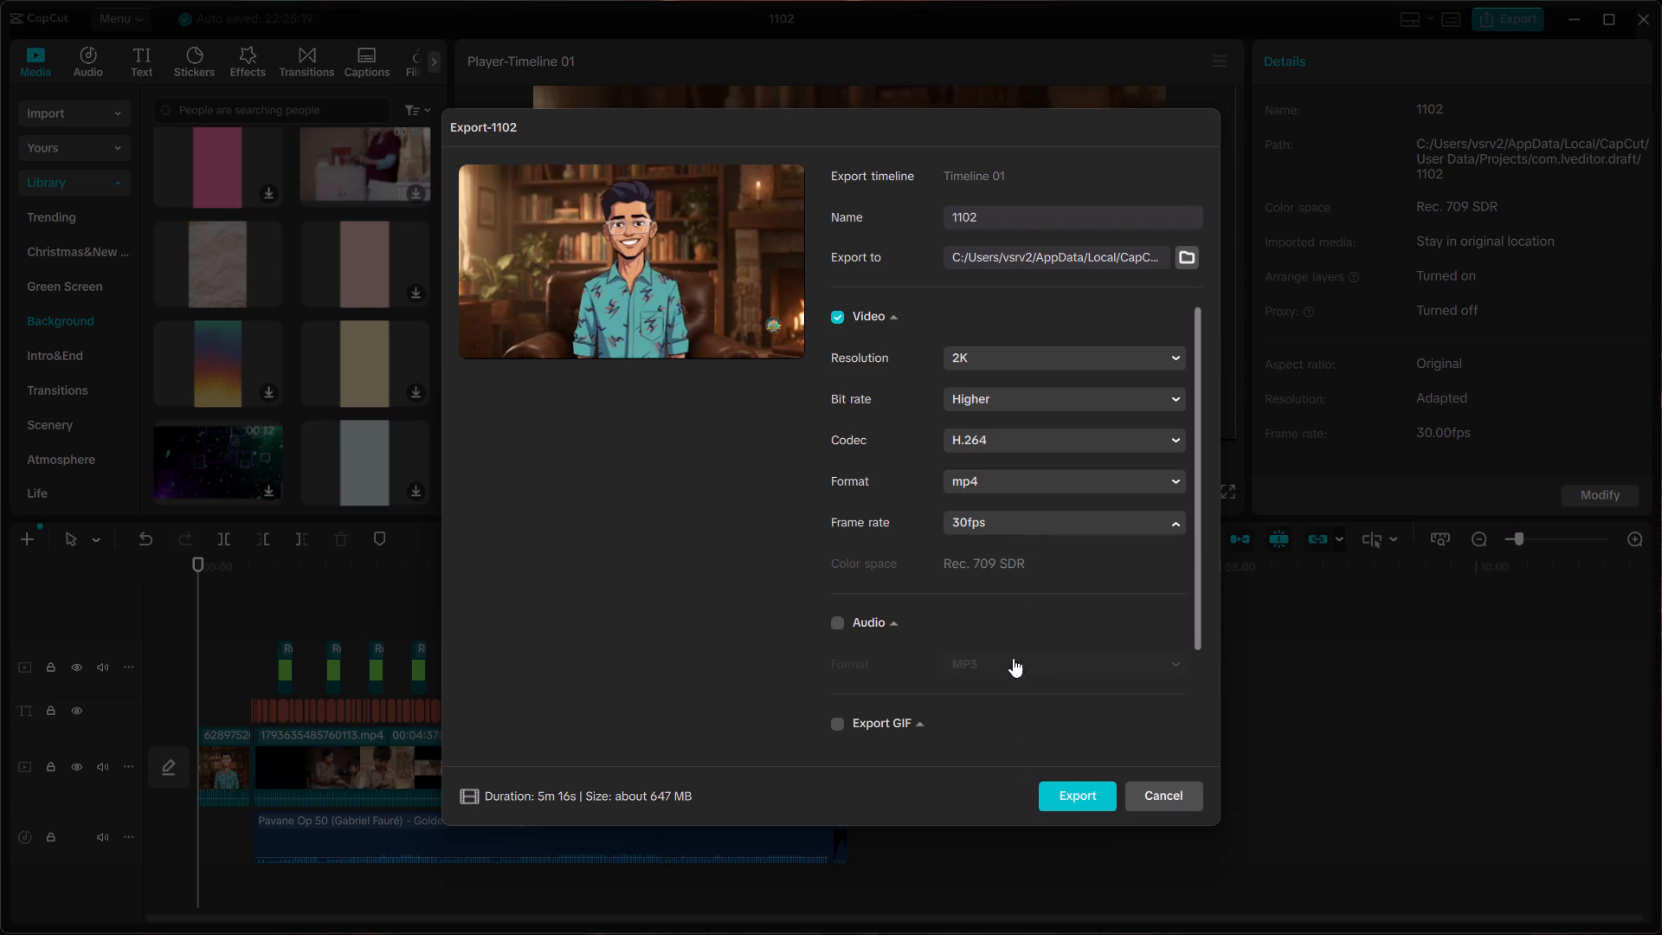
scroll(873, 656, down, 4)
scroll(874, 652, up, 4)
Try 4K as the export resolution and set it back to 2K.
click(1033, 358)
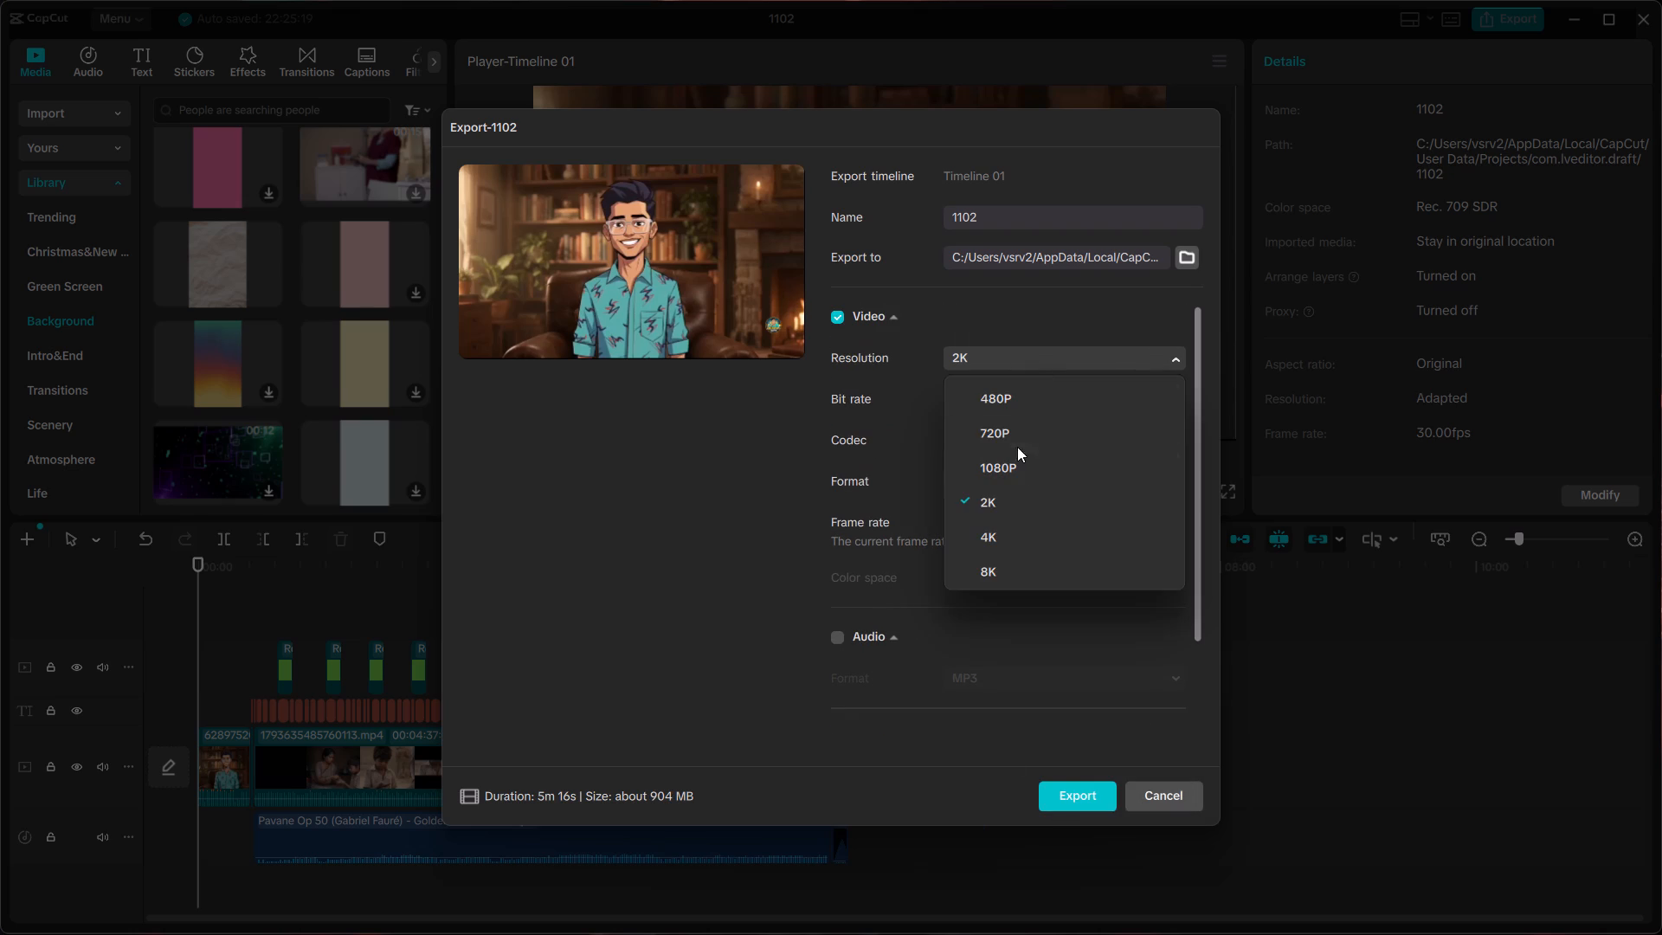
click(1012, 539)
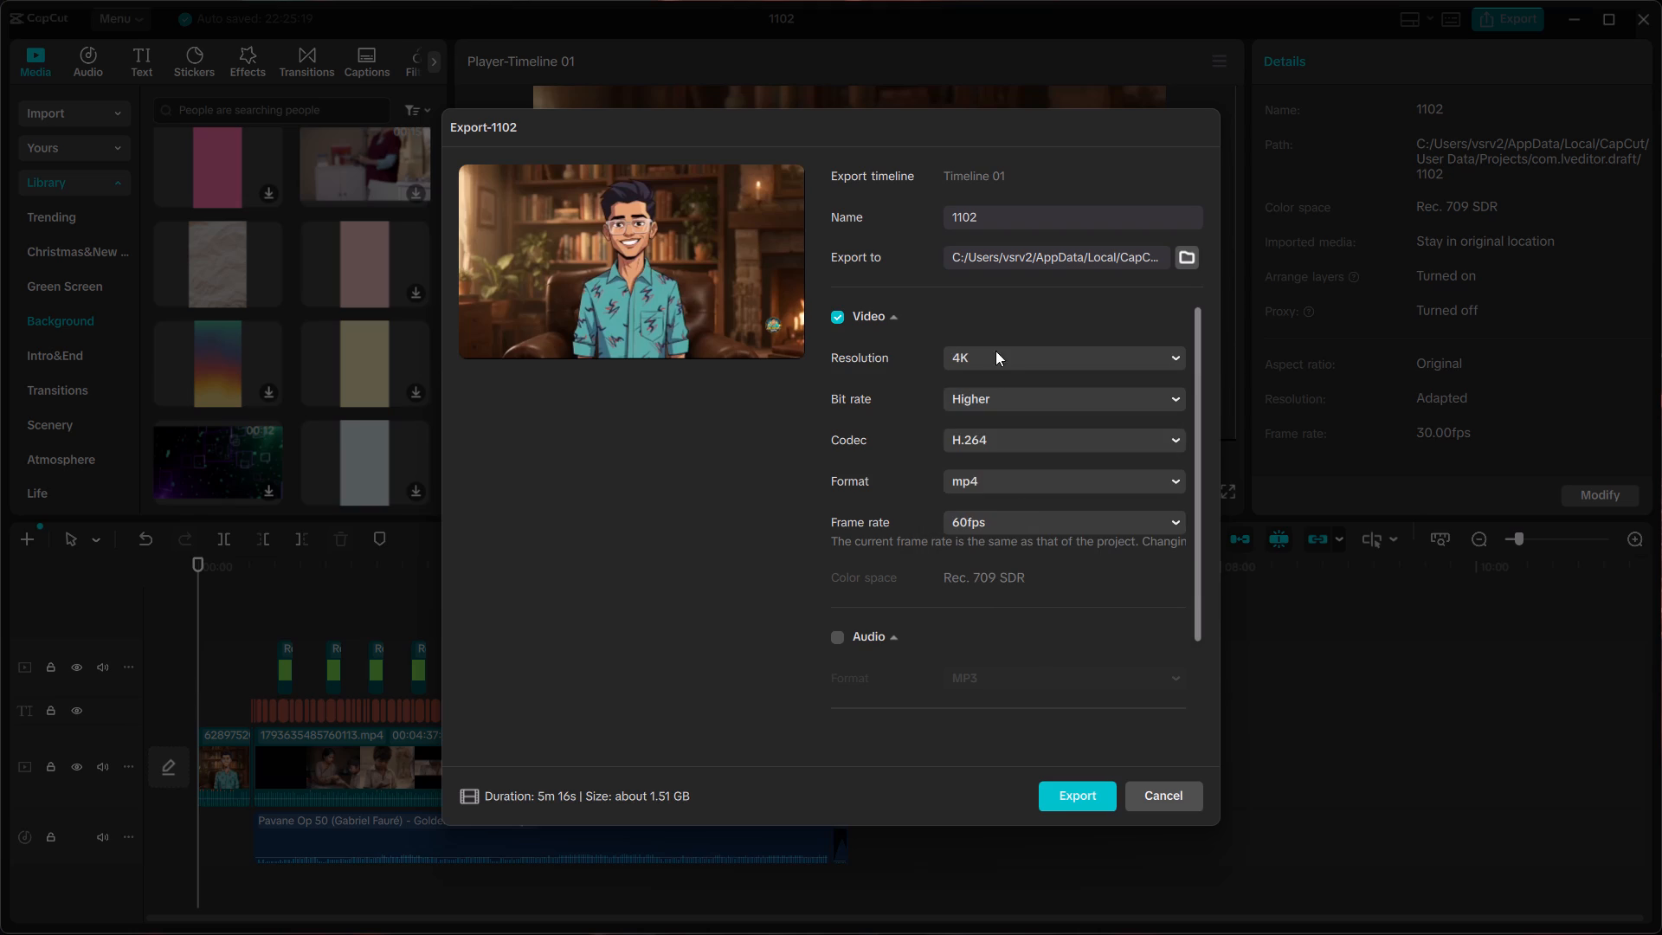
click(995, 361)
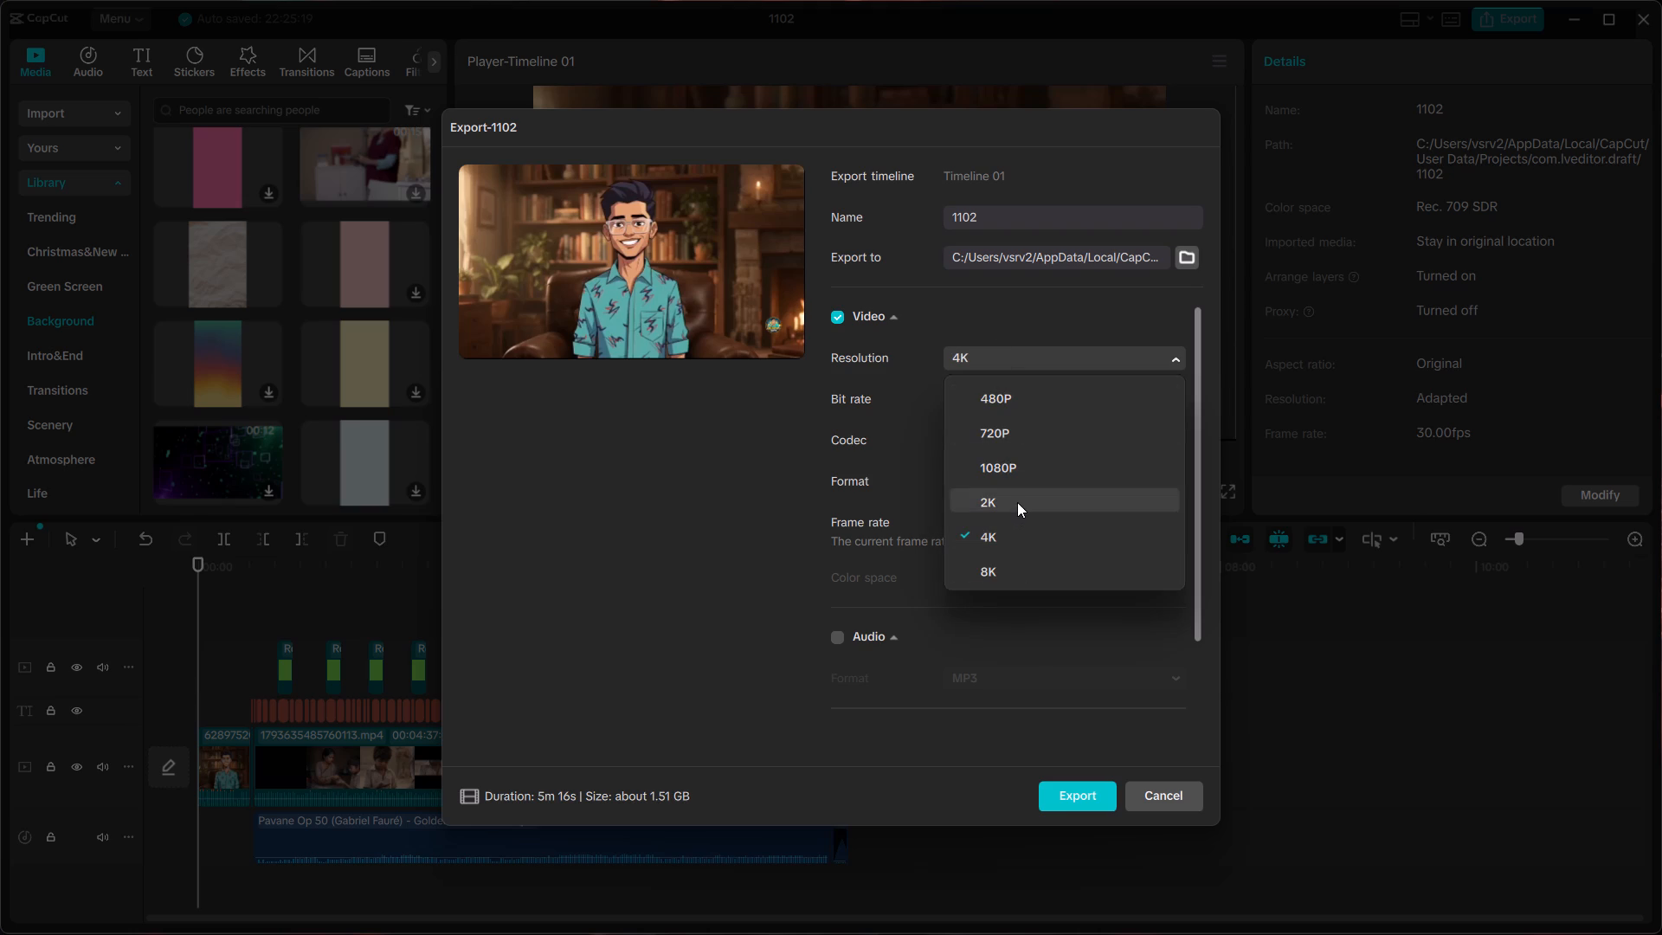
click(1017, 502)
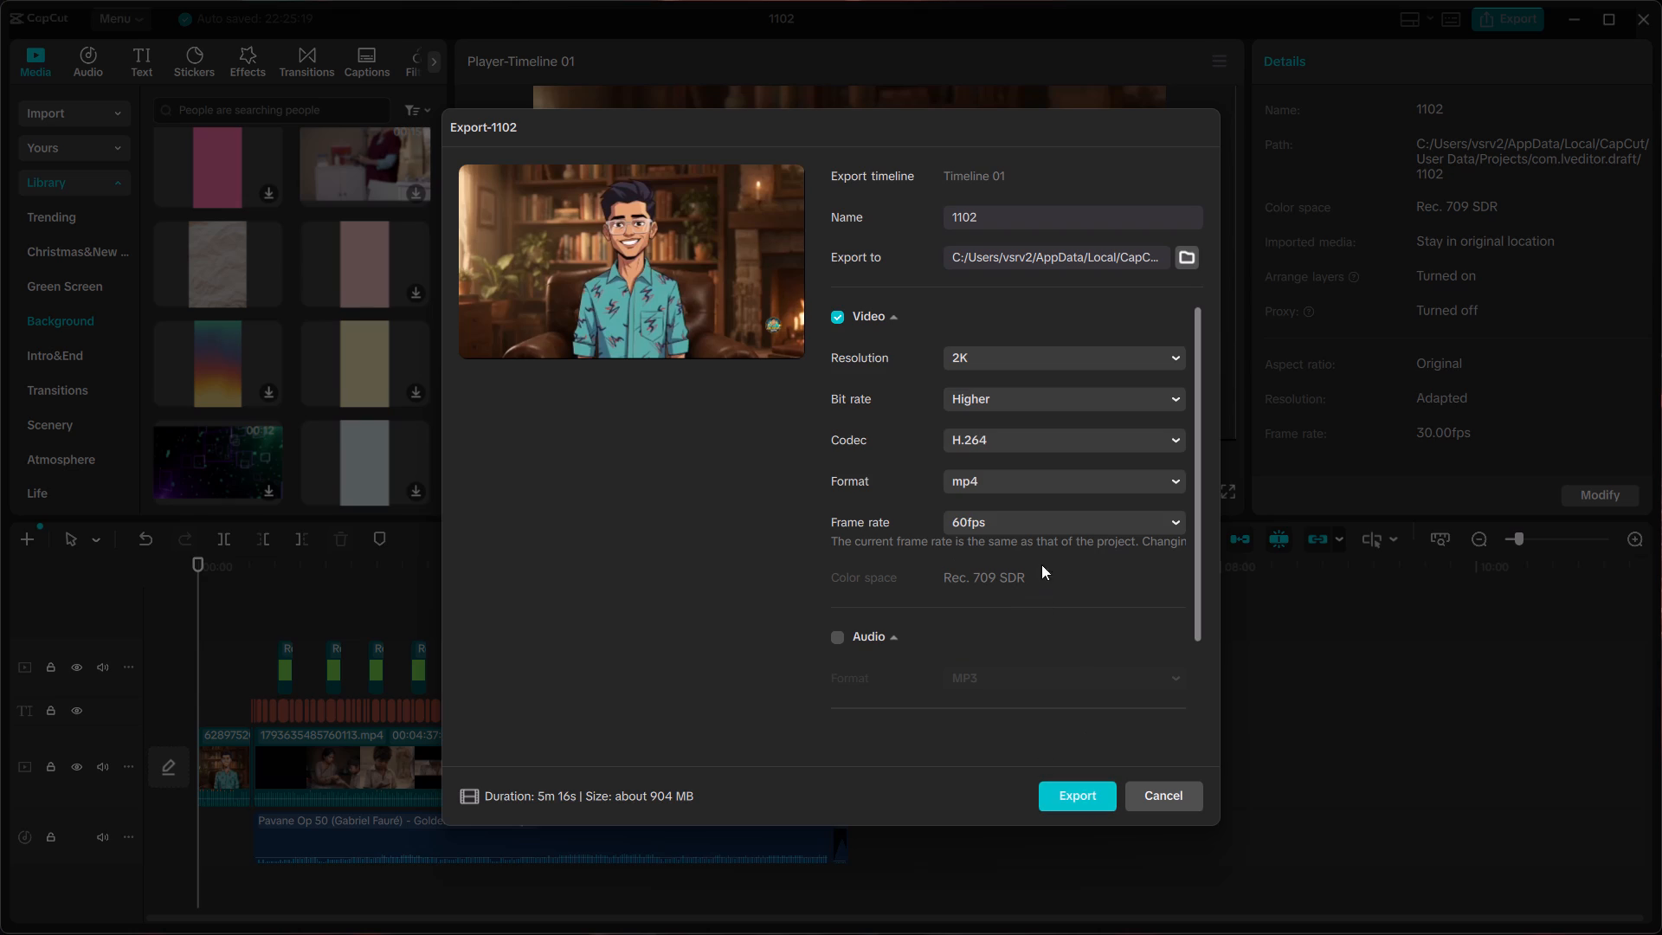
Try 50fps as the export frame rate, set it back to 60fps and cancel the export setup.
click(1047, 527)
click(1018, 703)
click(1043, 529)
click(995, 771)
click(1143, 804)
Export the video under the name 1102 as a 2K H.264 mp4 with Higher bit rate and 60fps.
click(1495, 16)
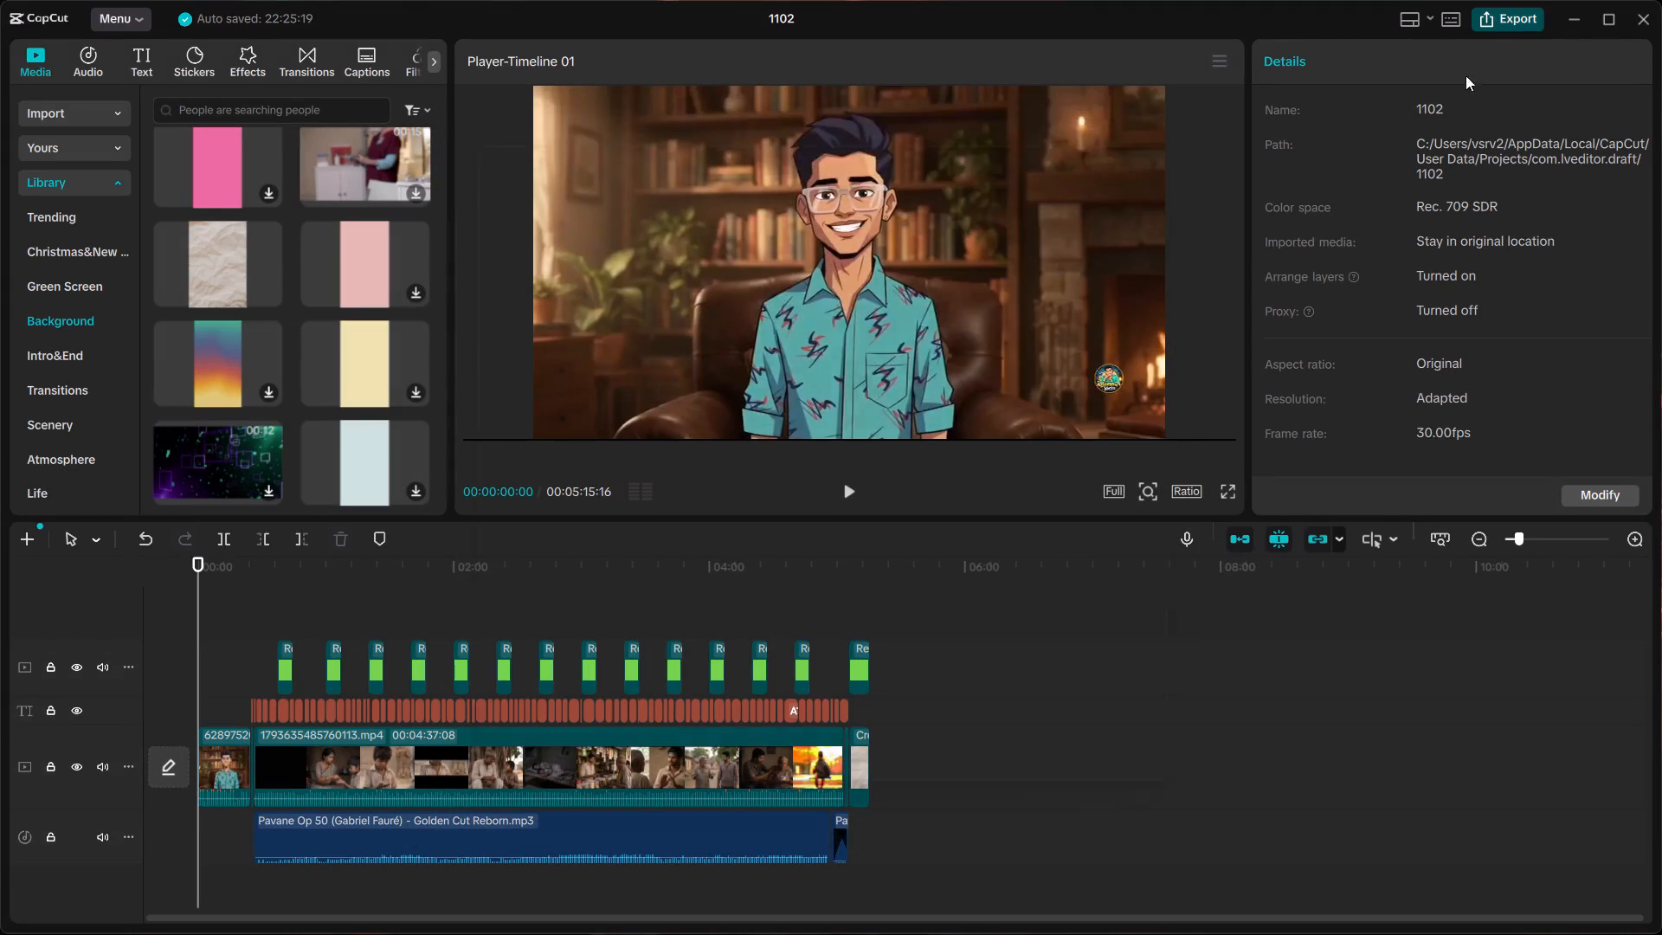
click(1027, 519)
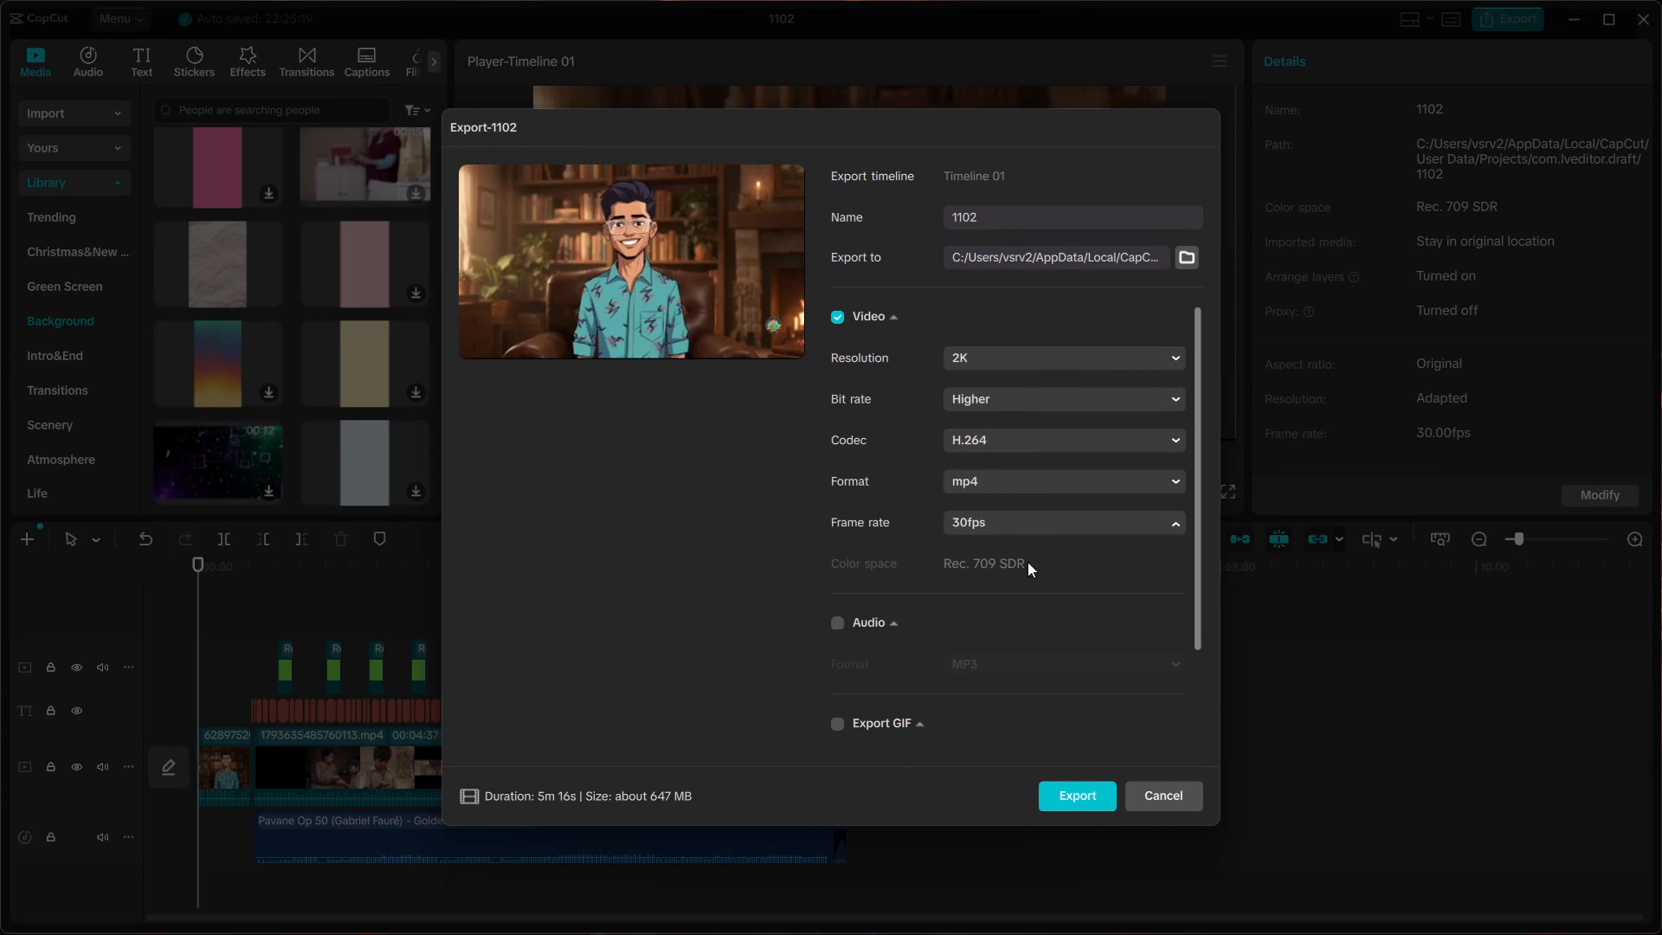
click(1006, 766)
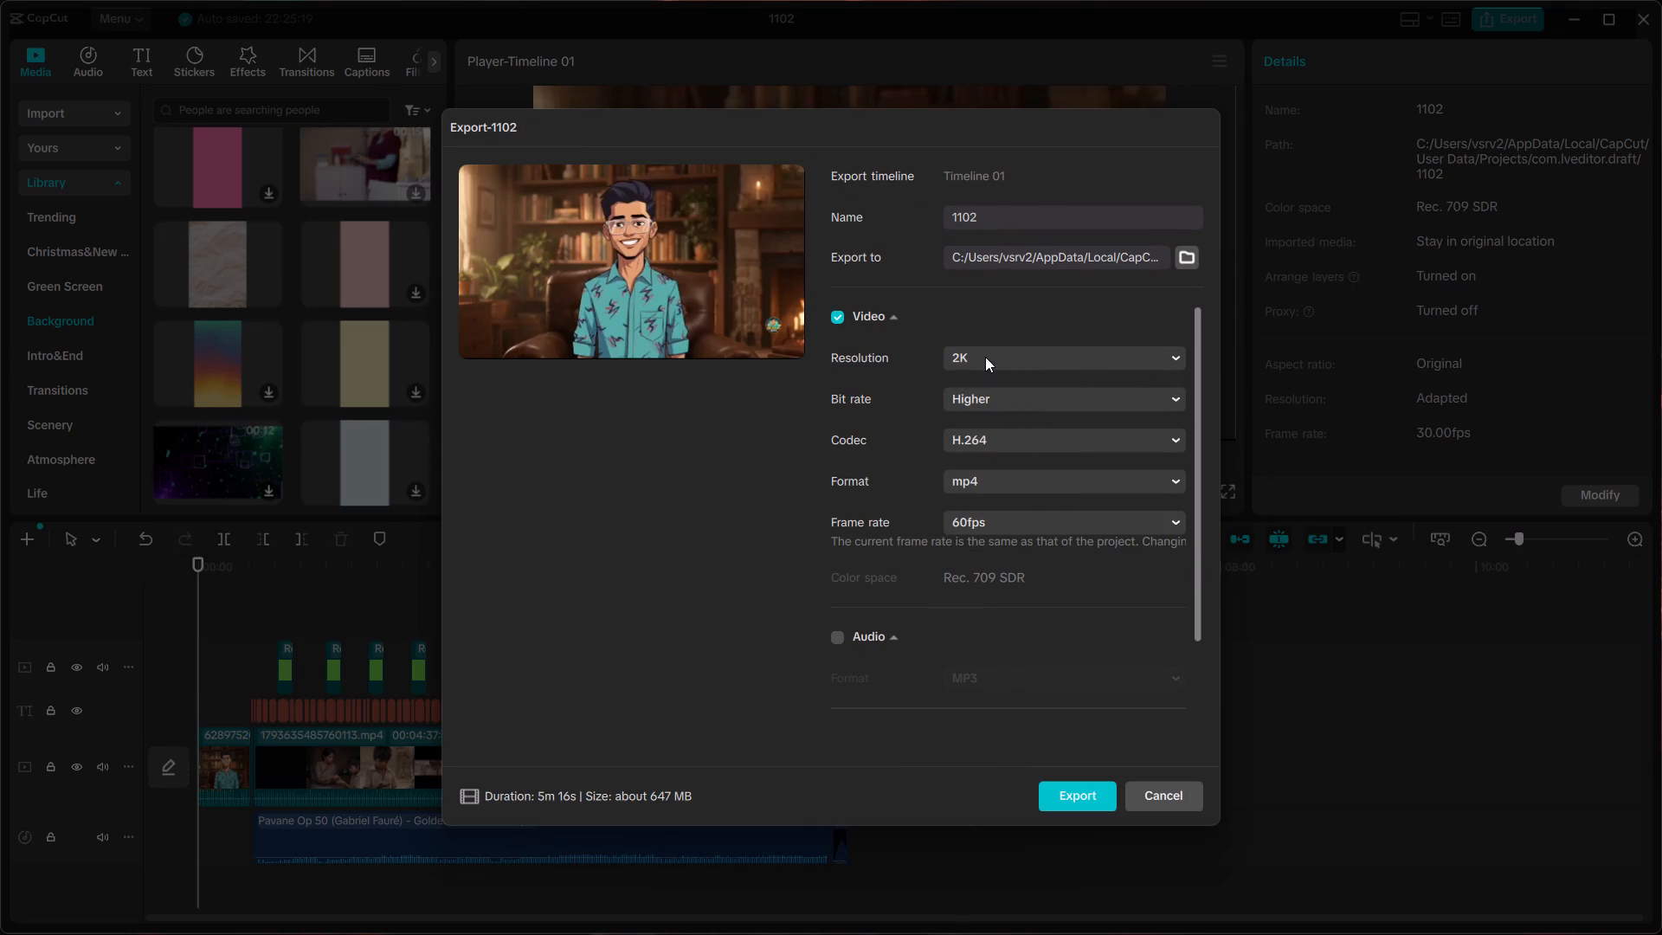
click(993, 217)
click(1065, 792)
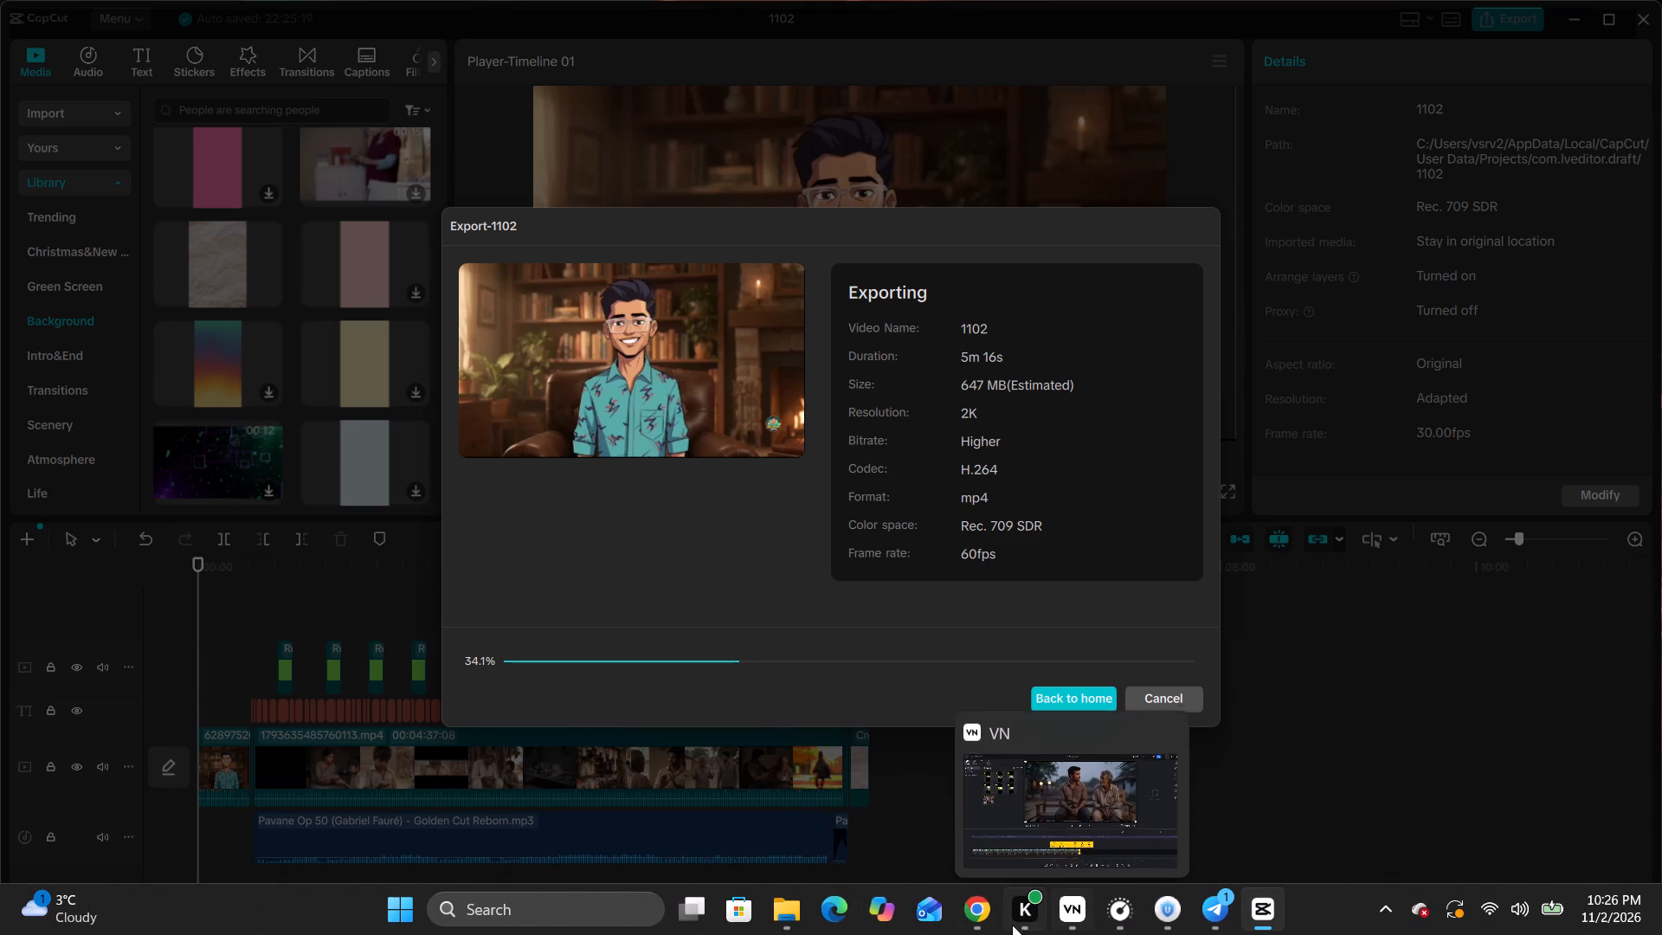
click(1364, 723)
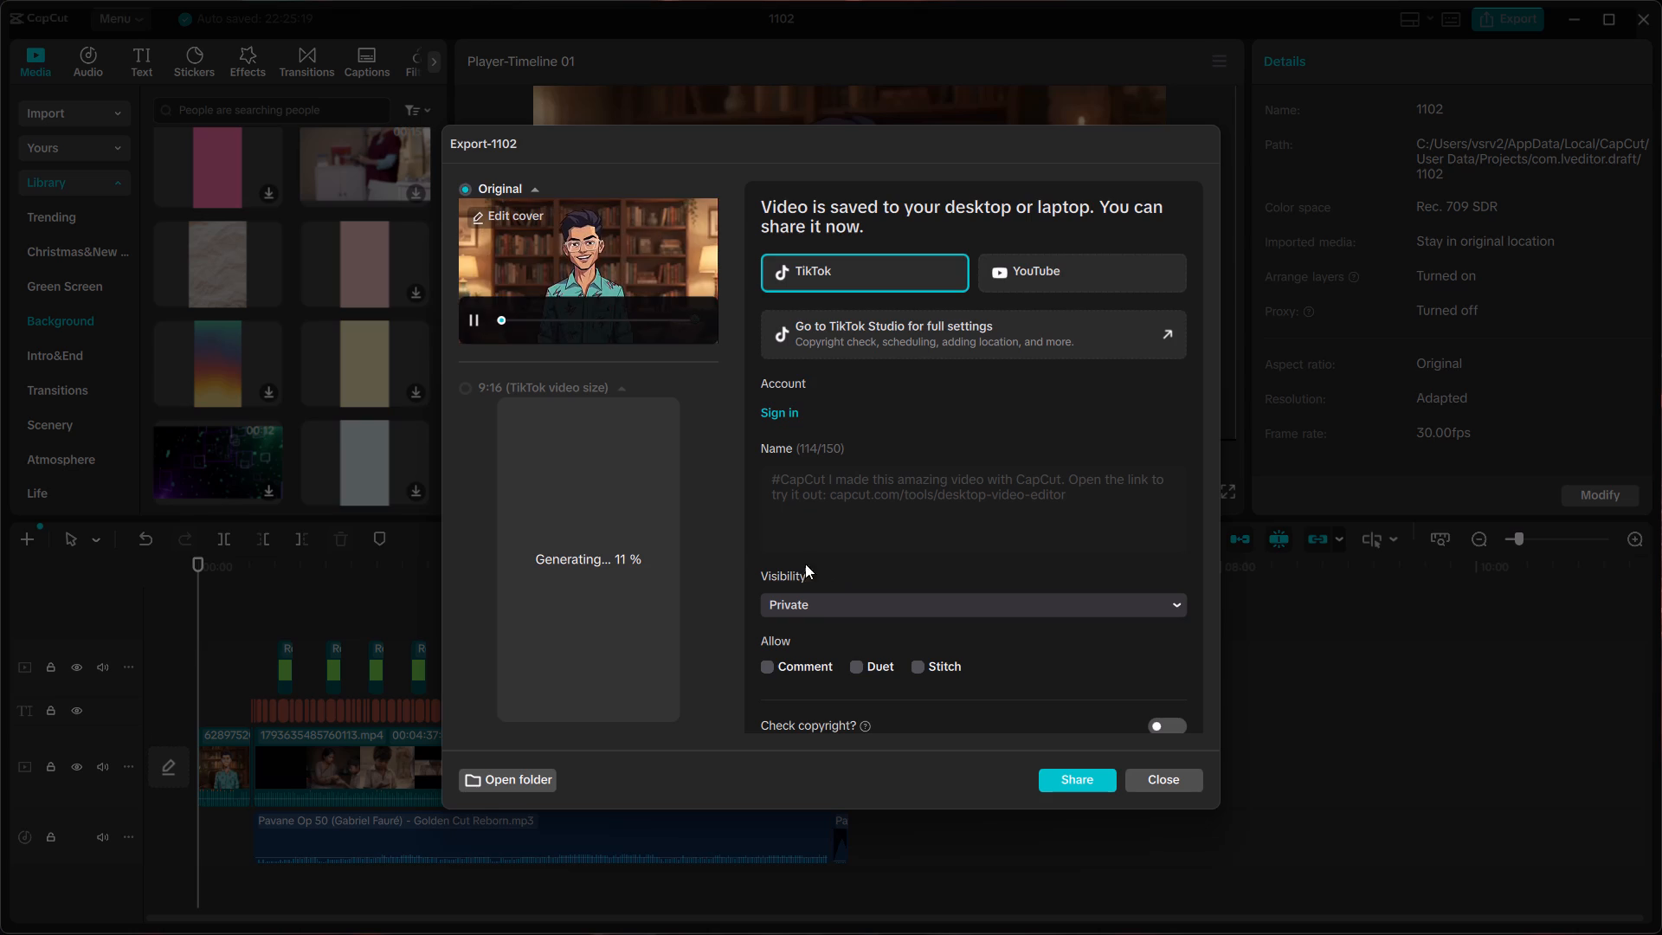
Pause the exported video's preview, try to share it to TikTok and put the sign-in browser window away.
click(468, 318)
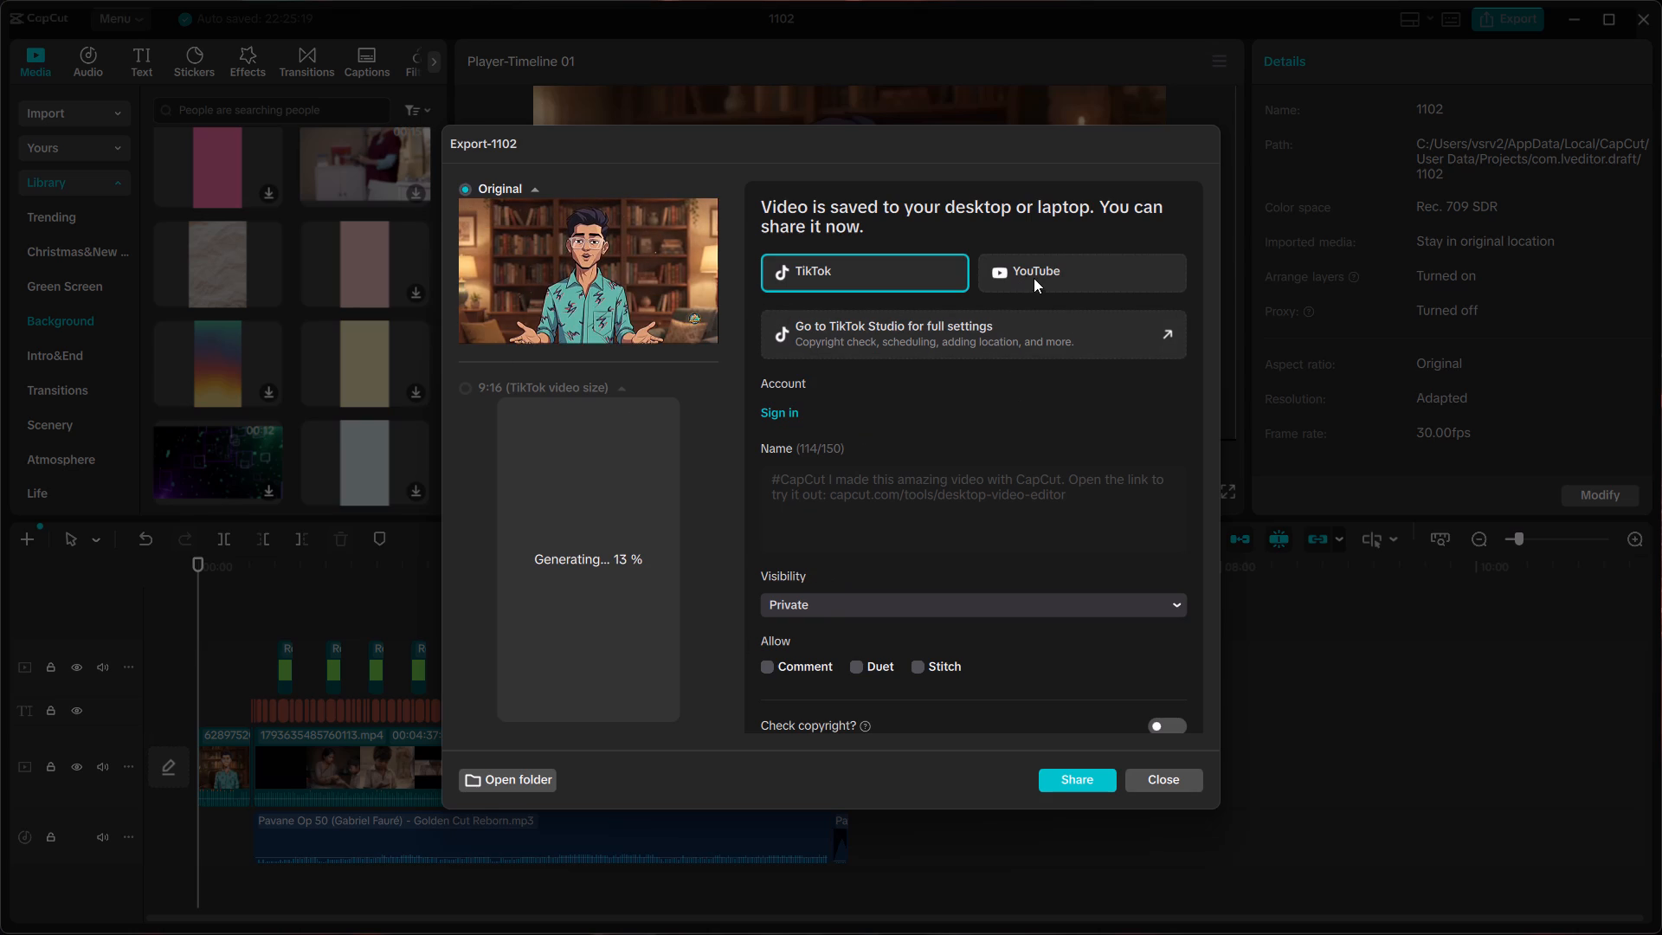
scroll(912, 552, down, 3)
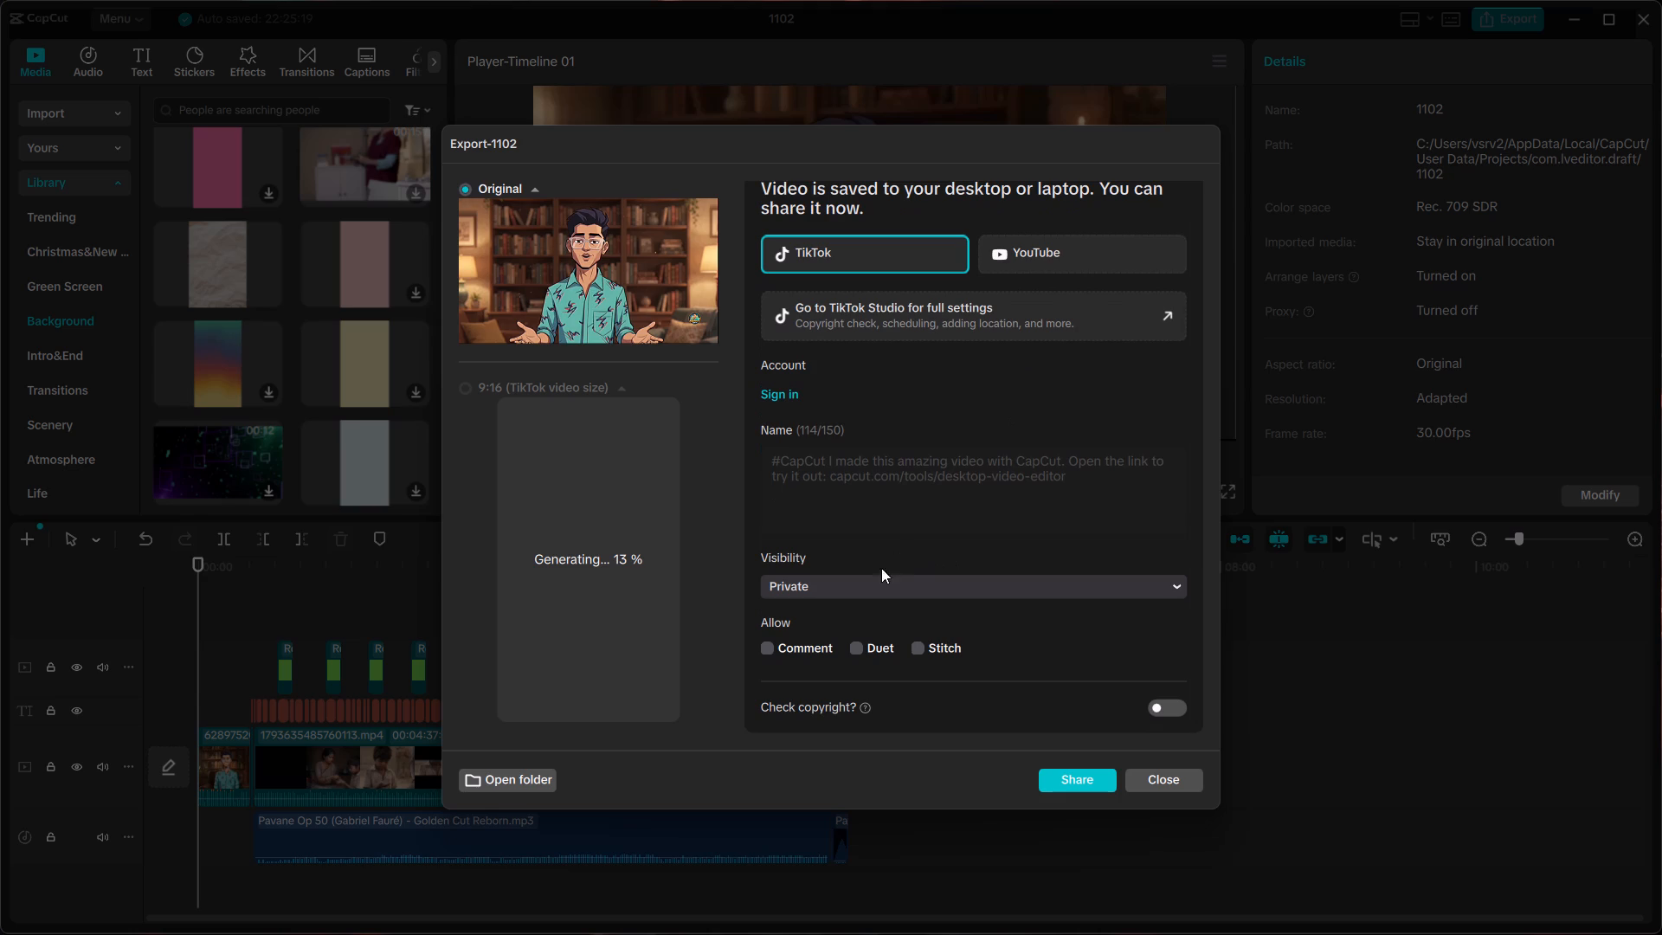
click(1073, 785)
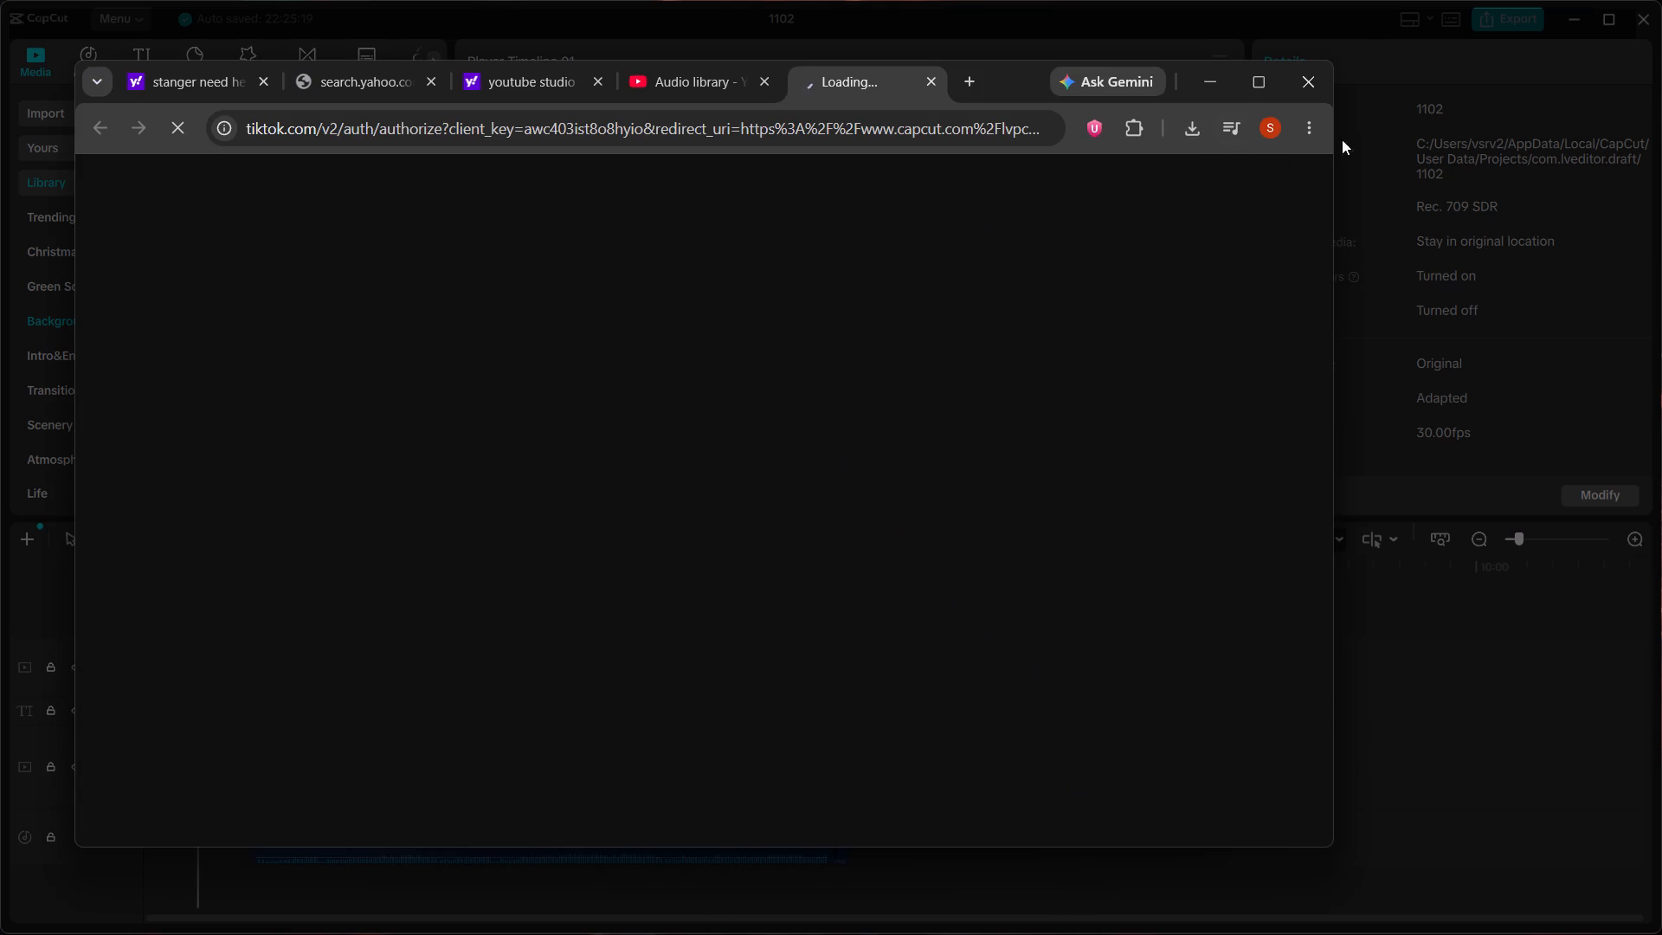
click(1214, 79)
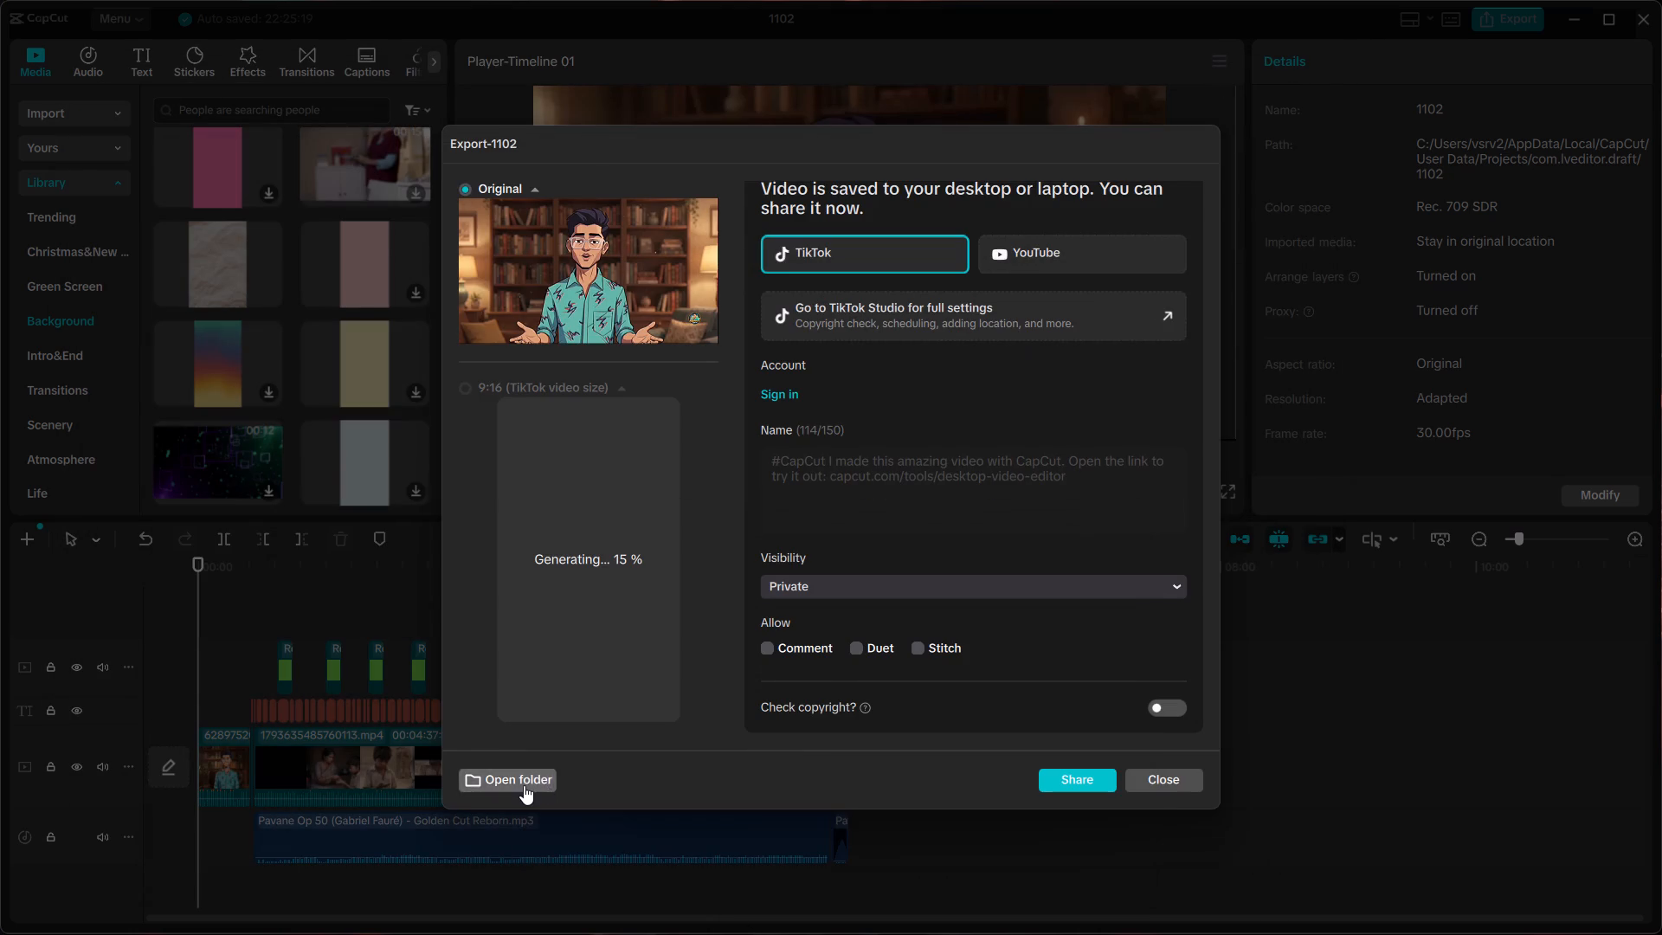
Check the exported 1102 file in its output folder and close the folder window.
click(524, 785)
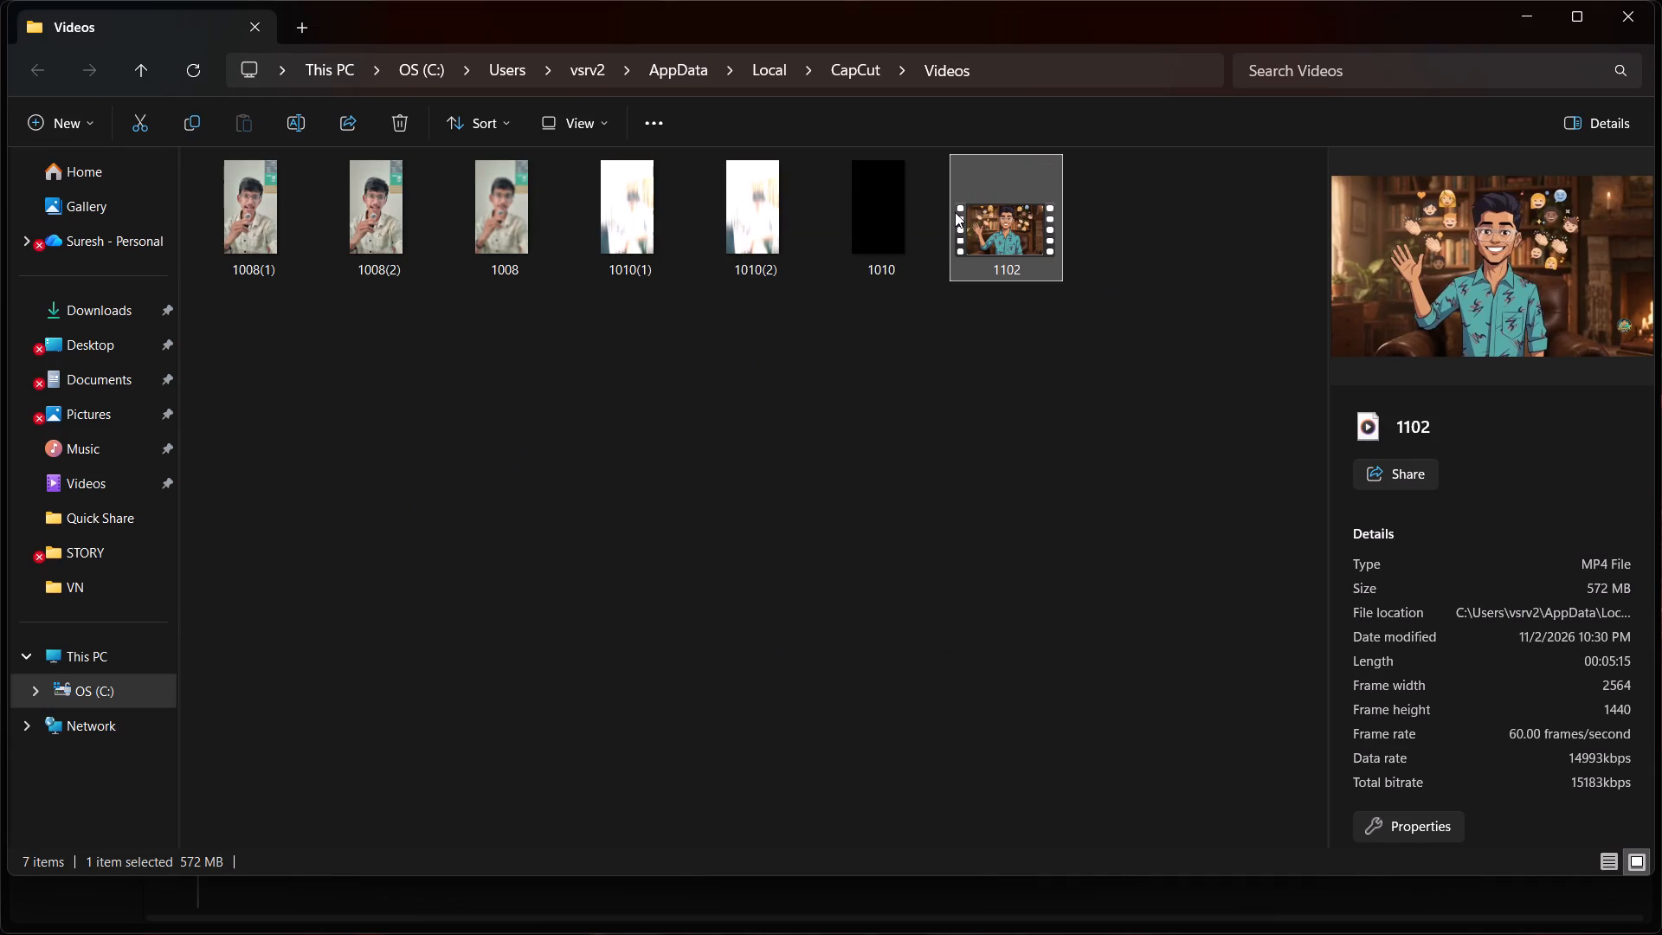
click(1609, 16)
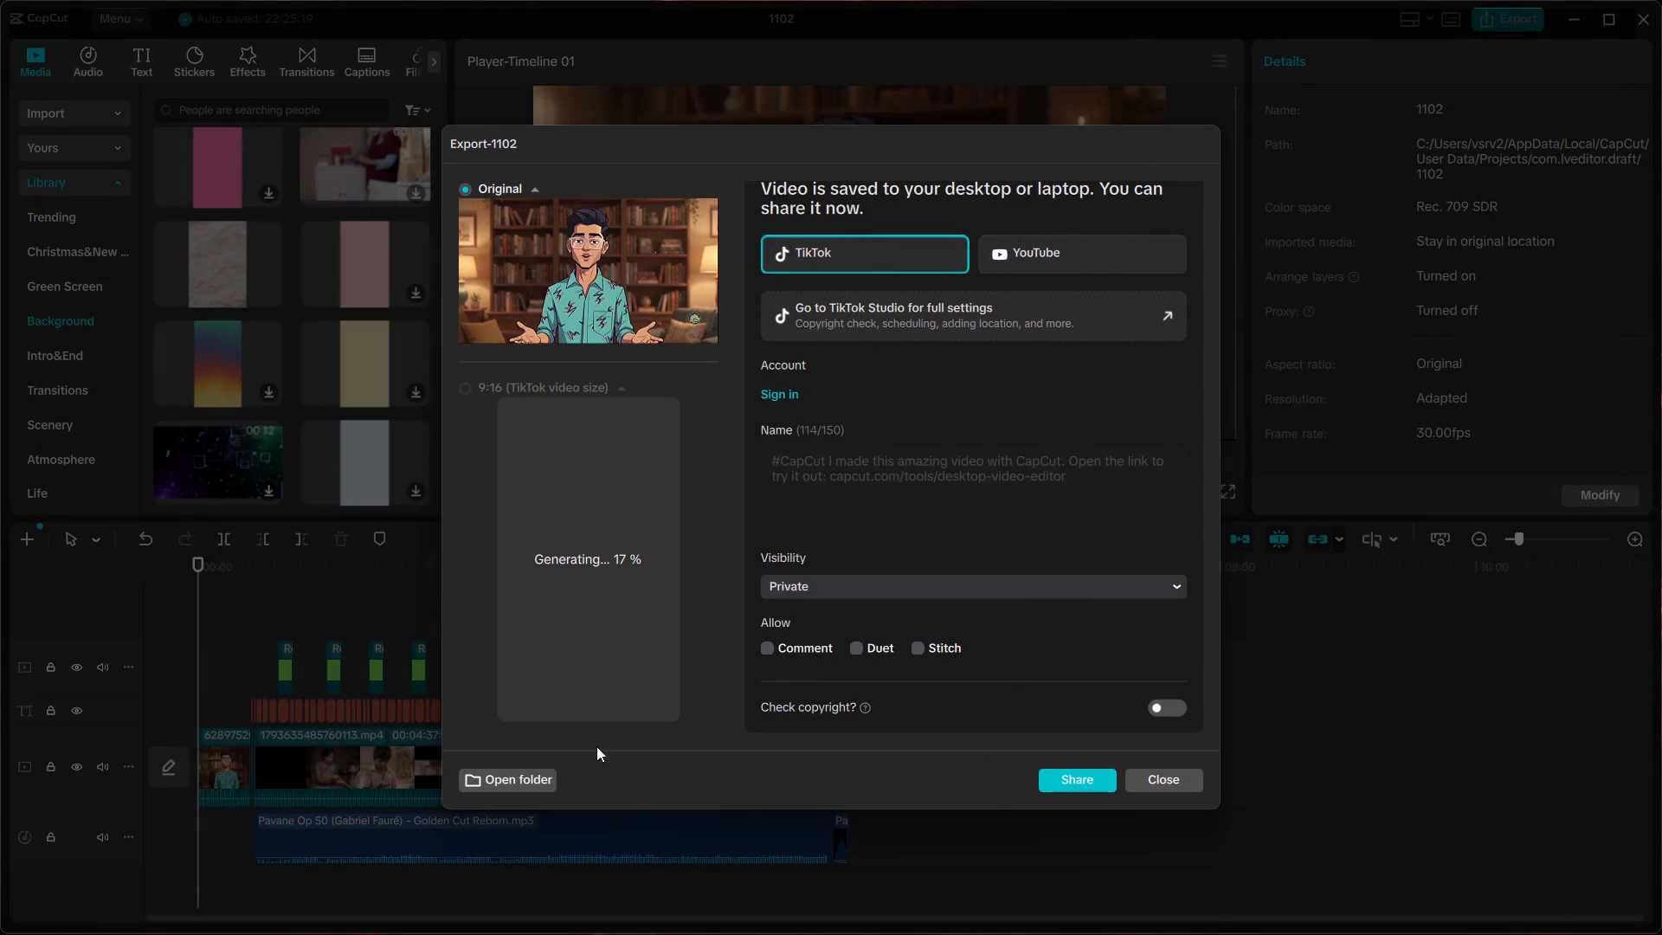
Close the export dialog of project 1102 and minimize CapCut to get back to the desktop.
click(1183, 786)
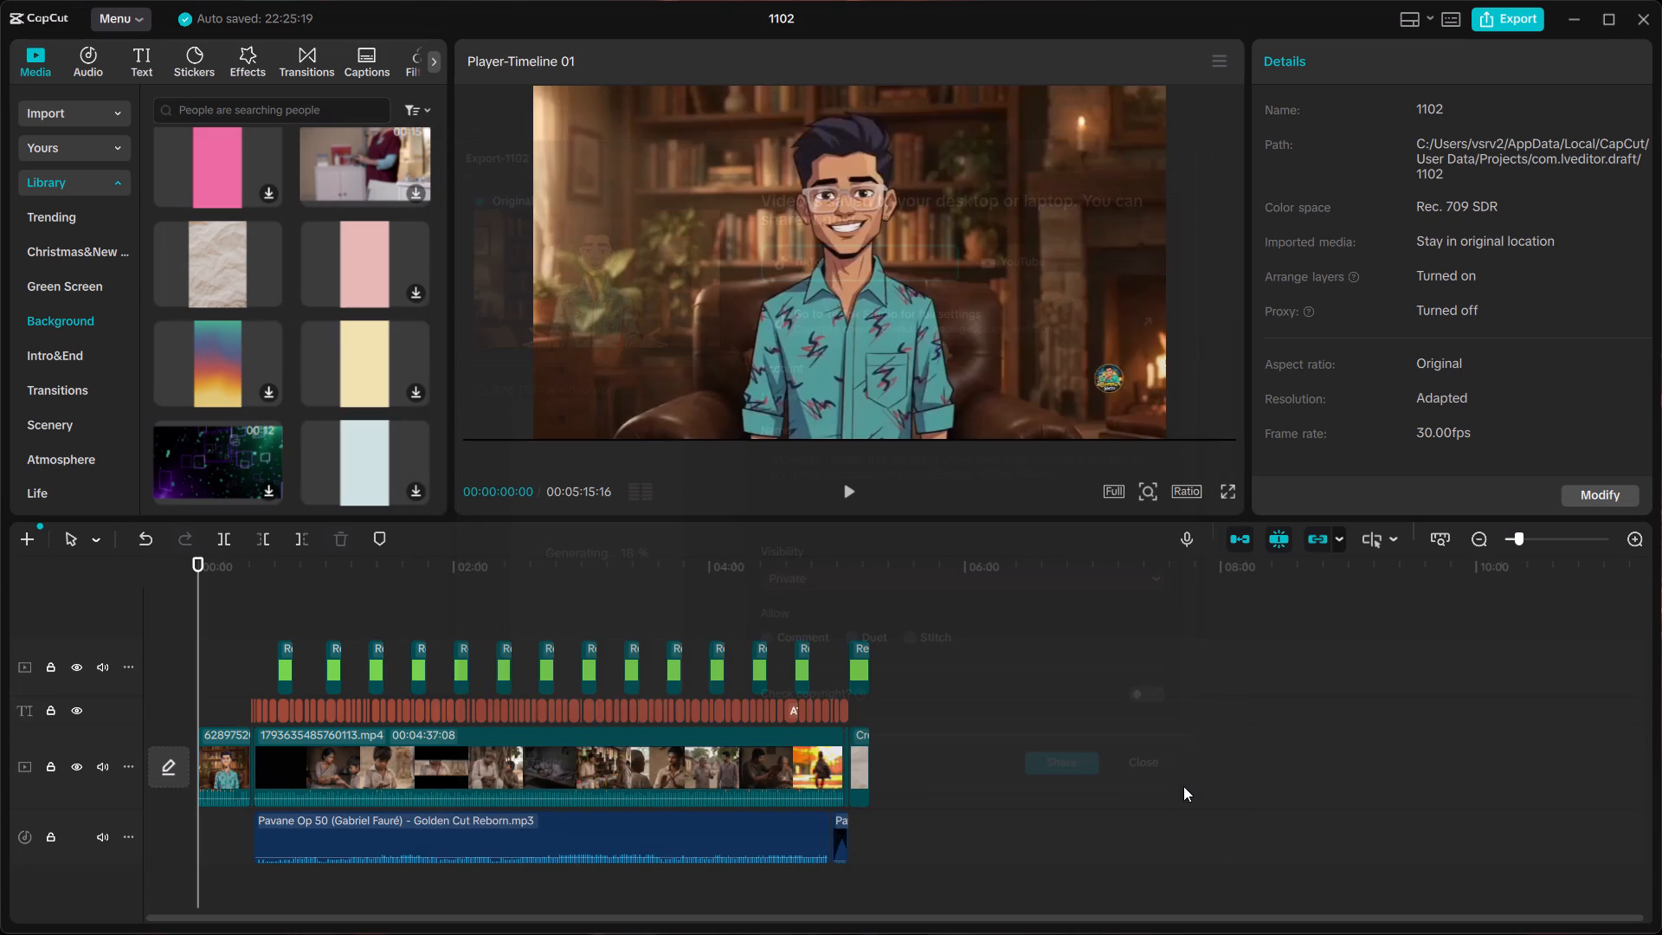
click(1576, 18)
click(1265, 71)
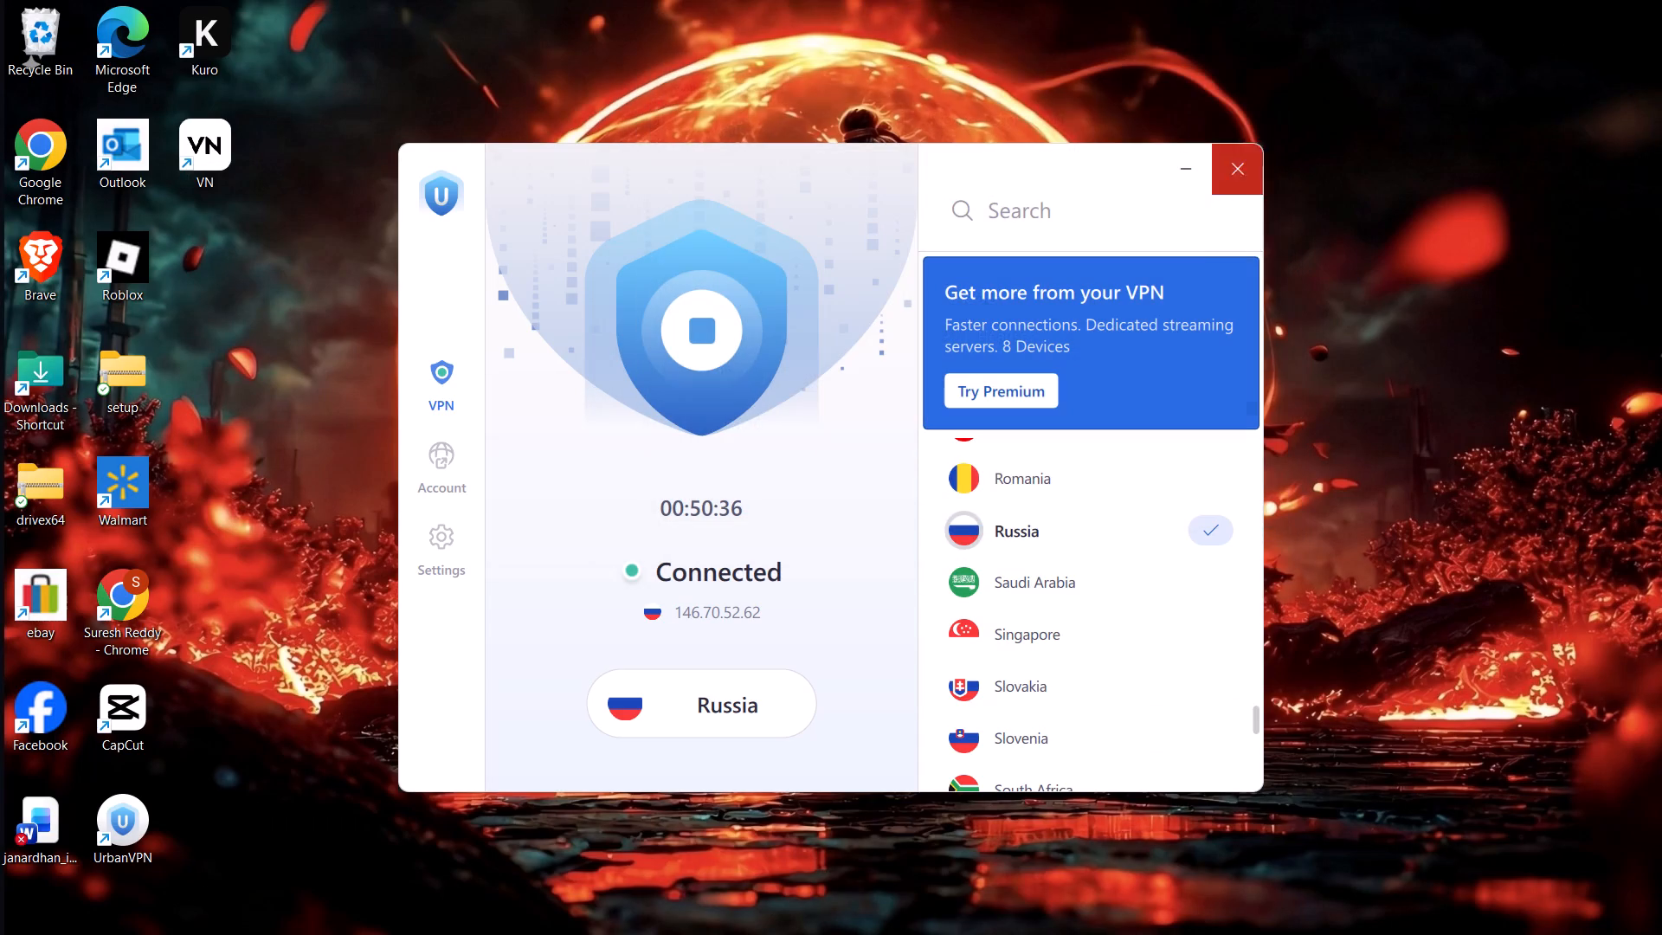